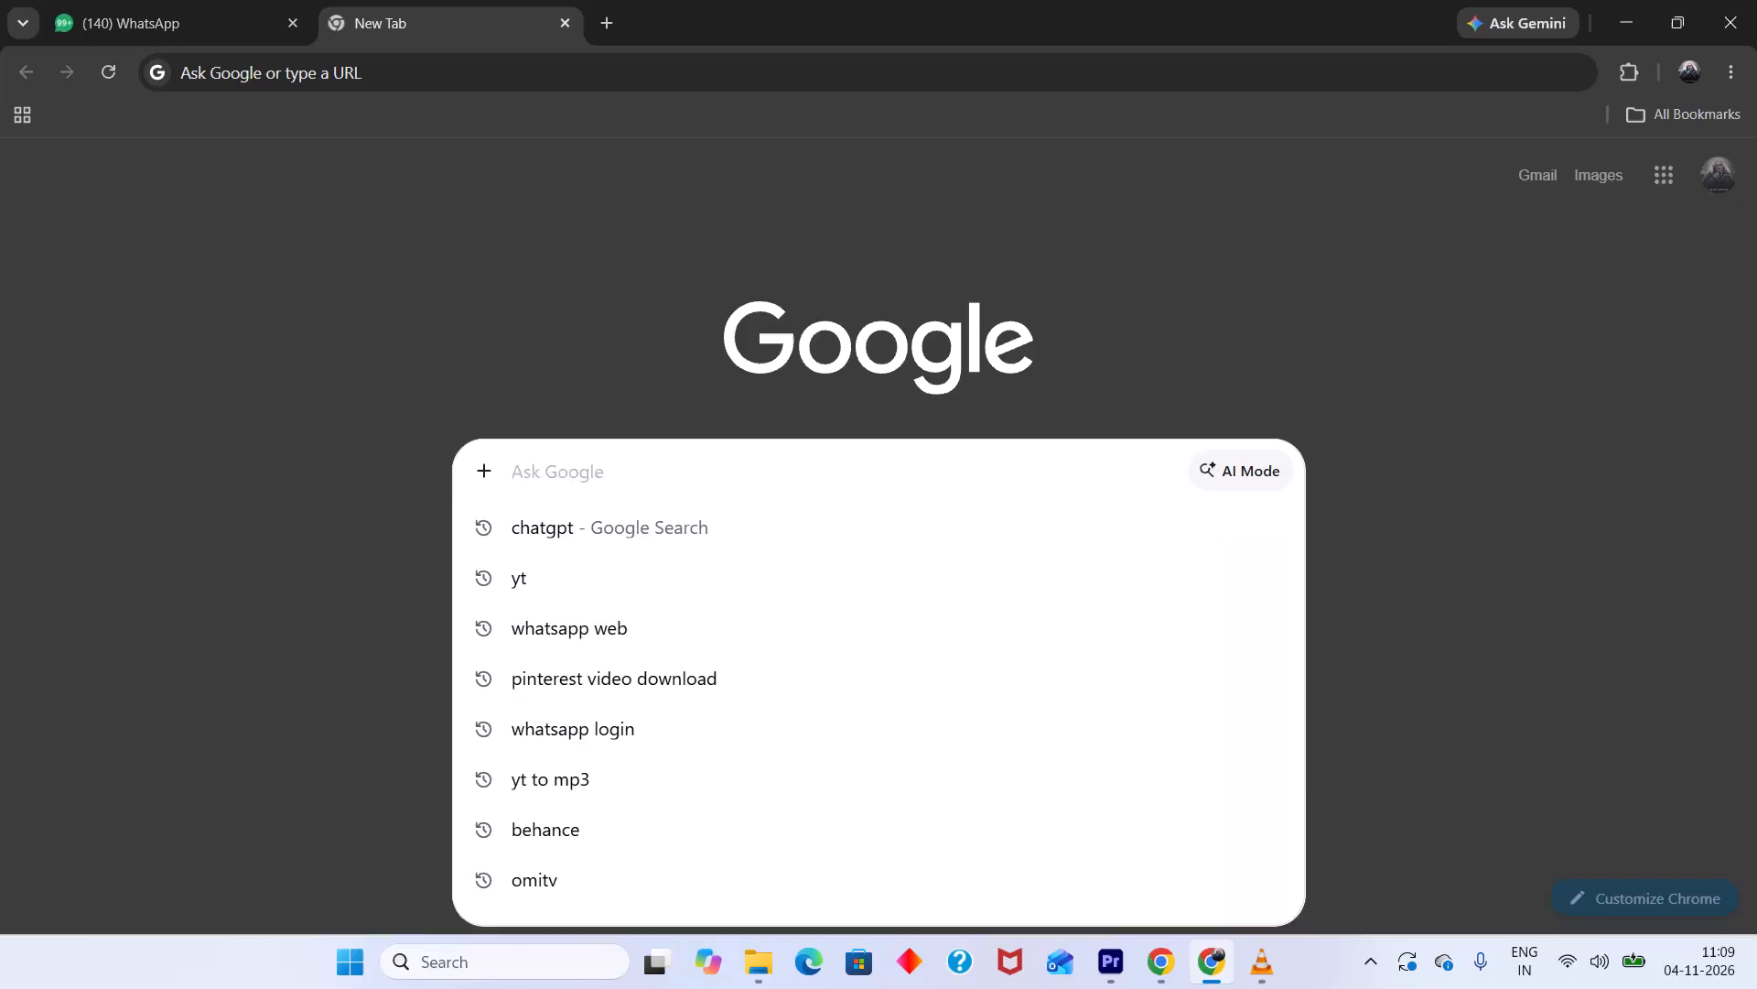
Search Google for "insta reel download".
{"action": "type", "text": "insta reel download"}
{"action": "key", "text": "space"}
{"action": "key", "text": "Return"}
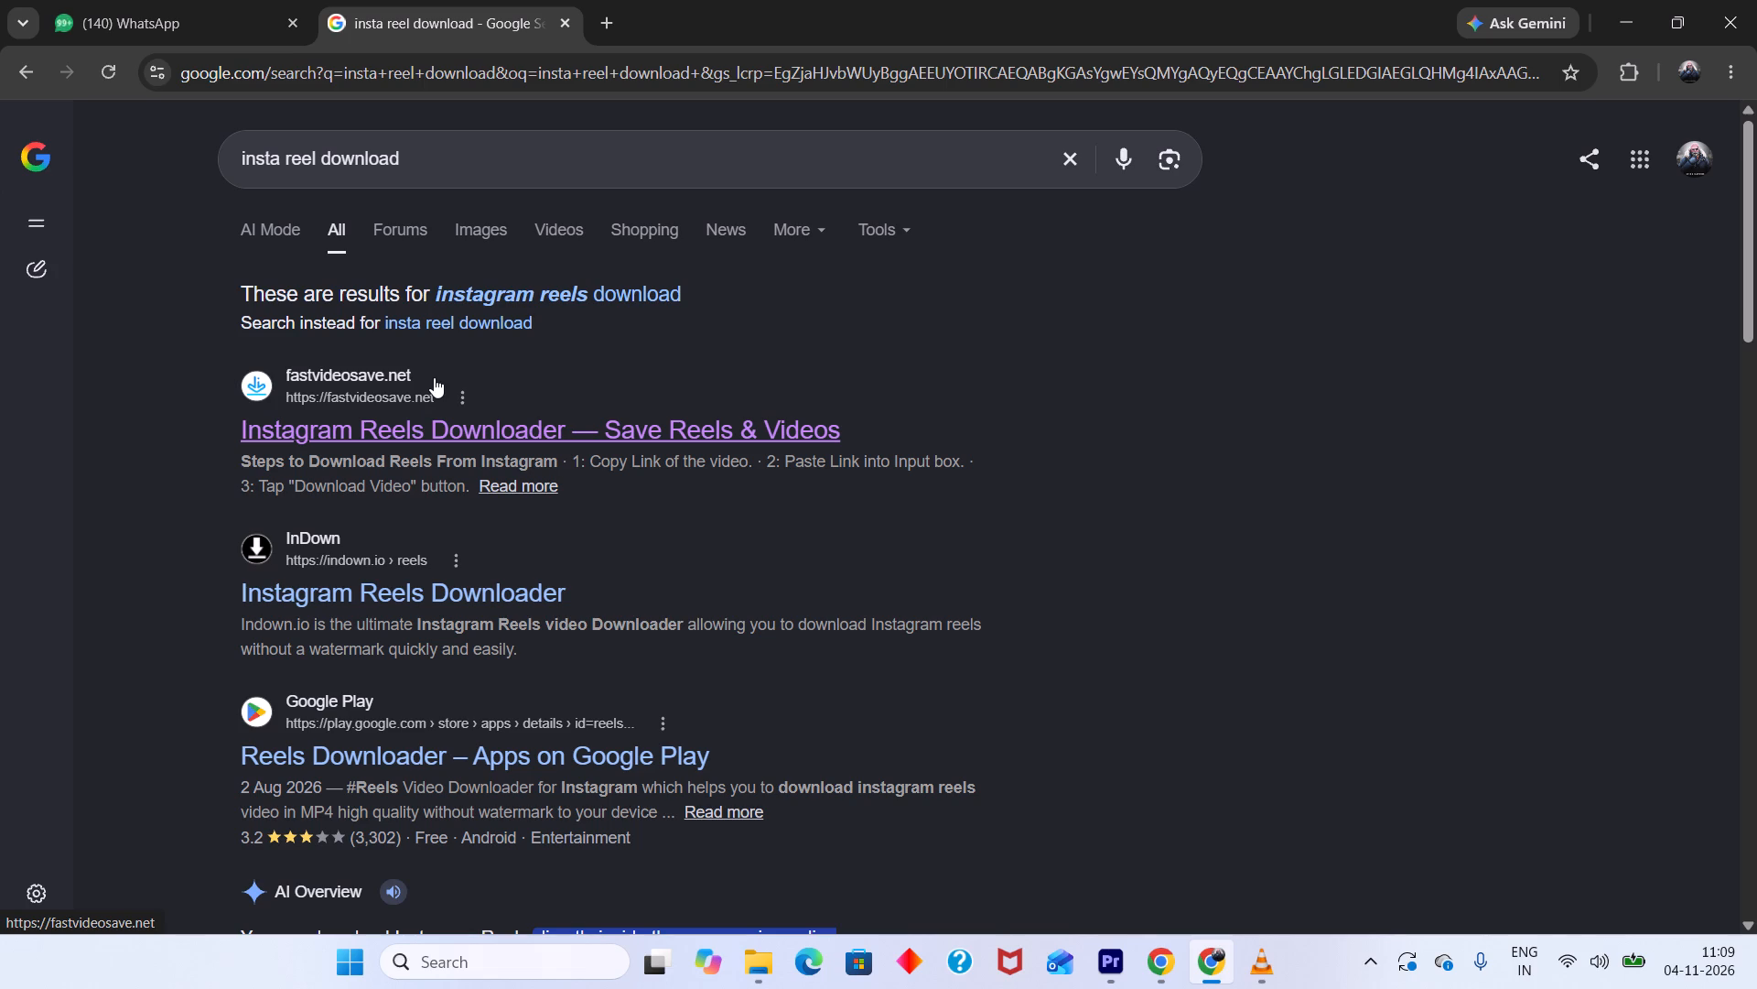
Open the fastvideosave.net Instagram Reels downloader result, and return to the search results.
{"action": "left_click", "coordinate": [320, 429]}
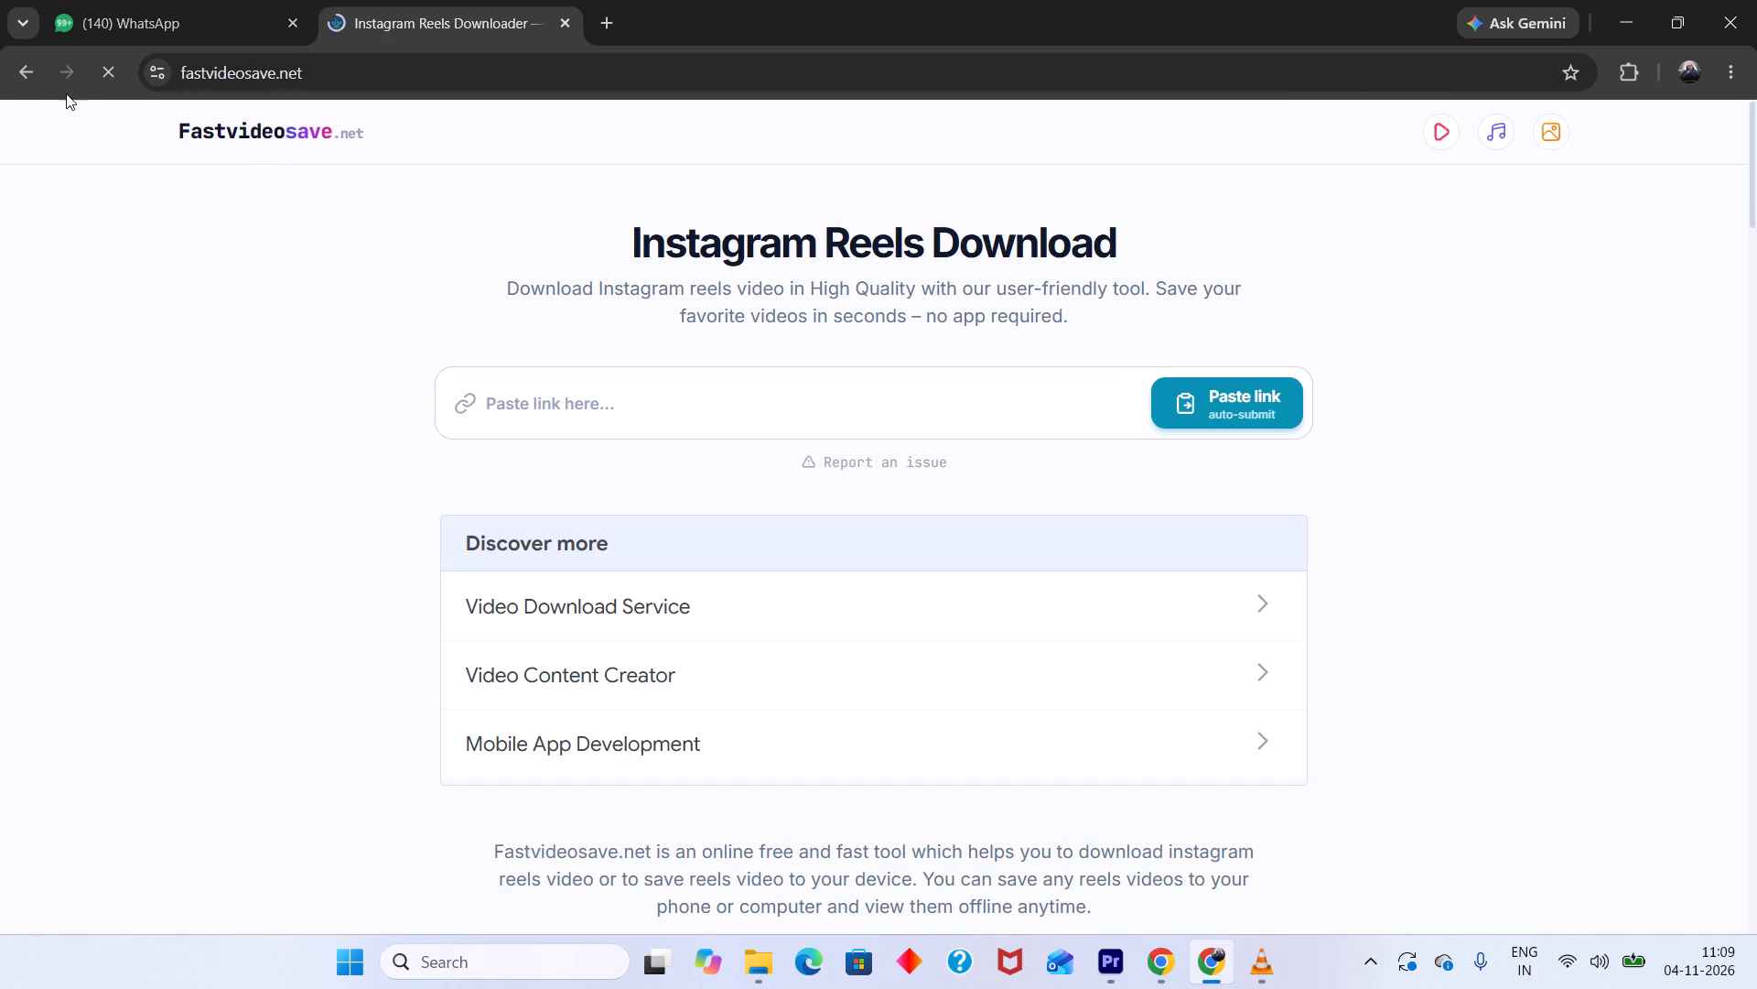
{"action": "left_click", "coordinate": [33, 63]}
Look further down the search results for another reel downloader and open the savefrom.net Instagram Reels Downloader page.
{"action": "scroll", "coordinate": [493, 584], "scroll_direction": "down", "scroll_amount": 3}
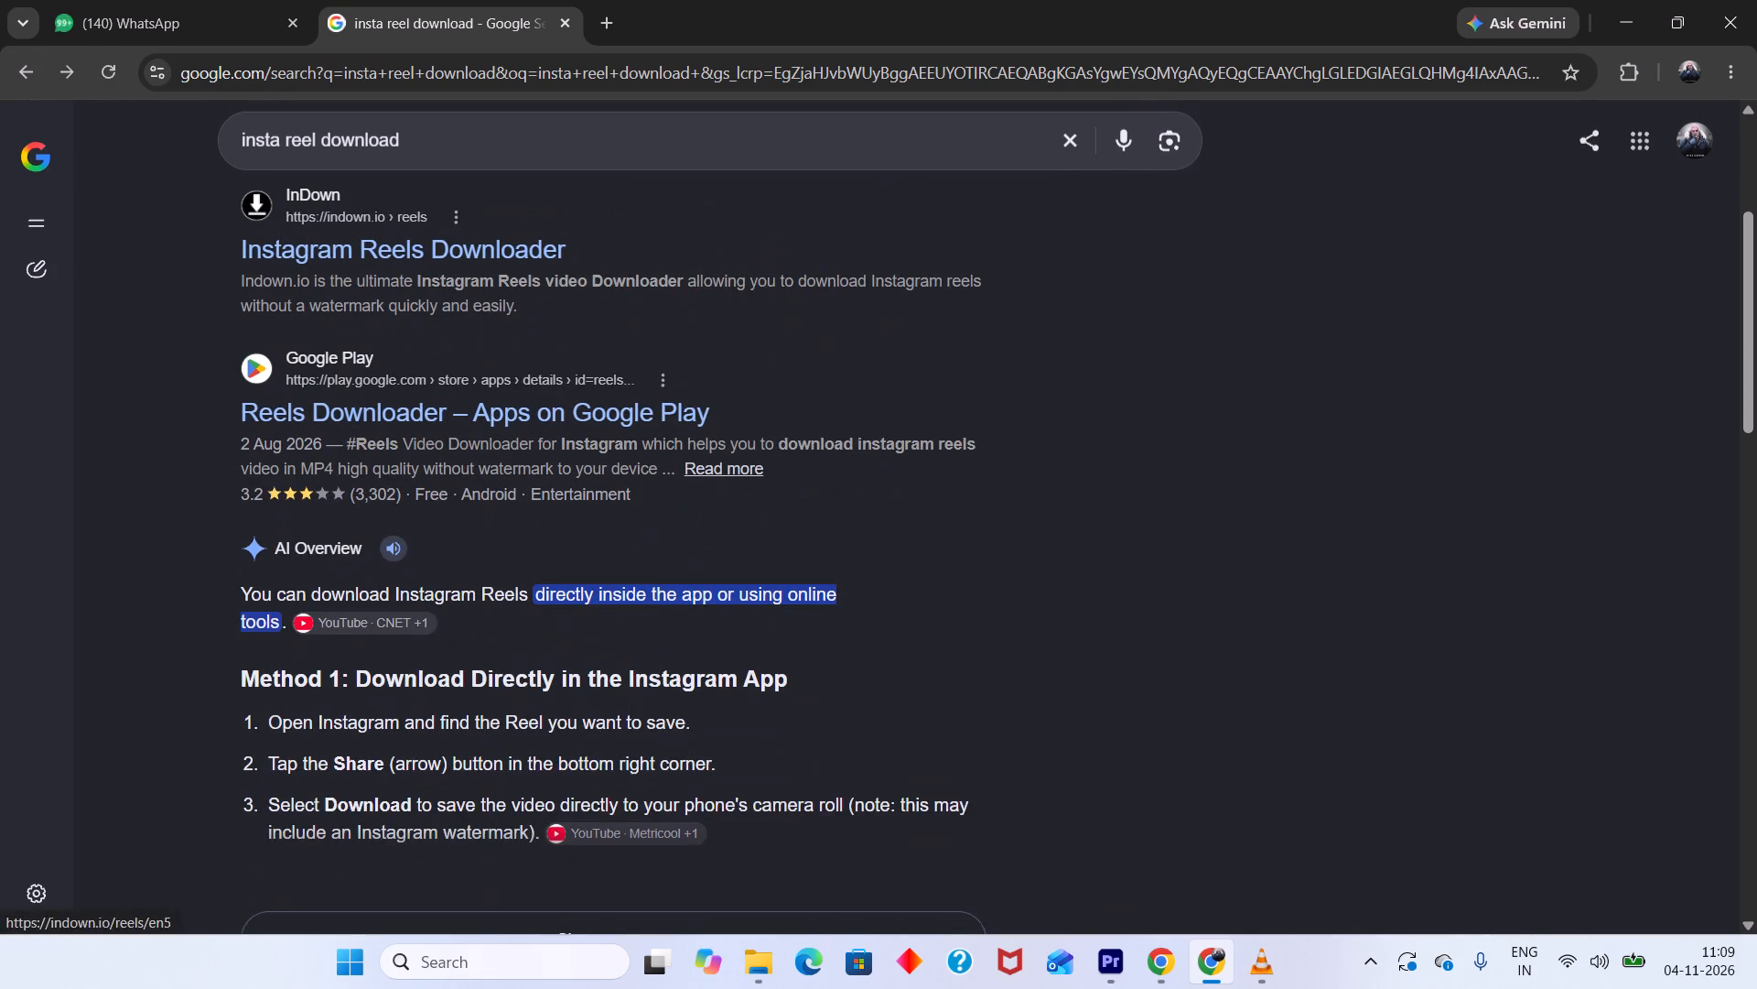
{"action": "scroll", "coordinate": [480, 564], "scroll_direction": "down", "scroll_amount": 5}
{"action": "left_click", "coordinate": [485, 502]}
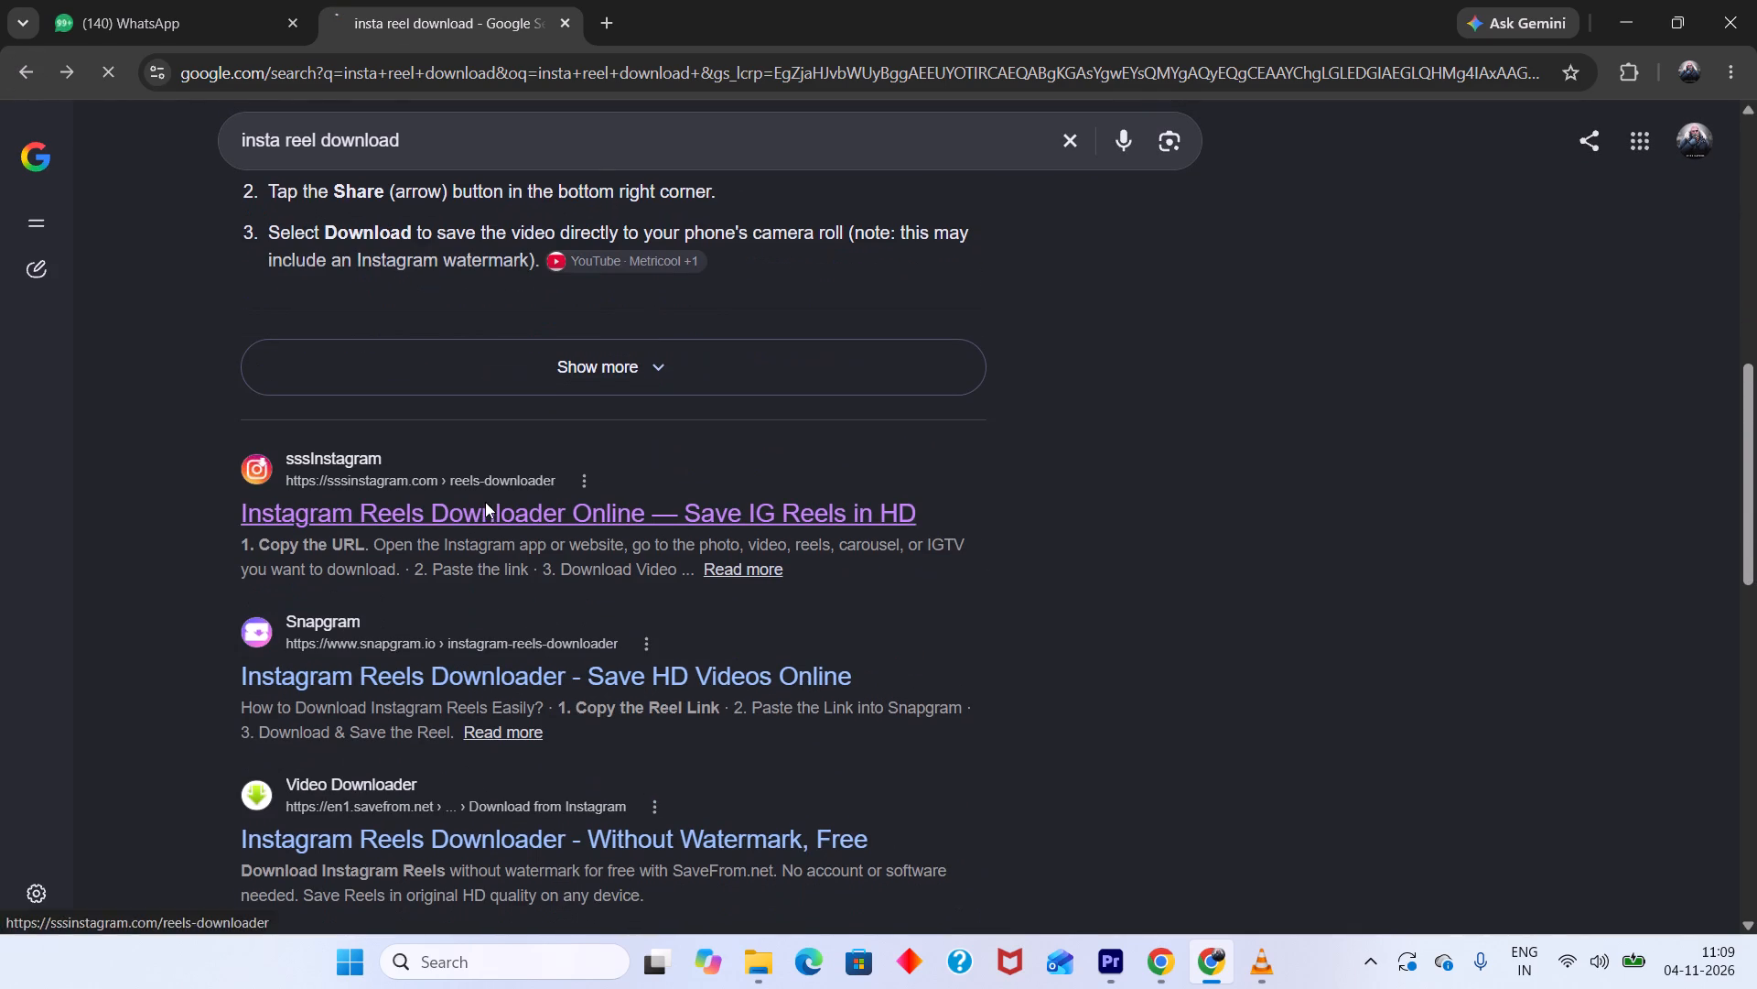
{"action": "left_click", "coordinate": [473, 434]}
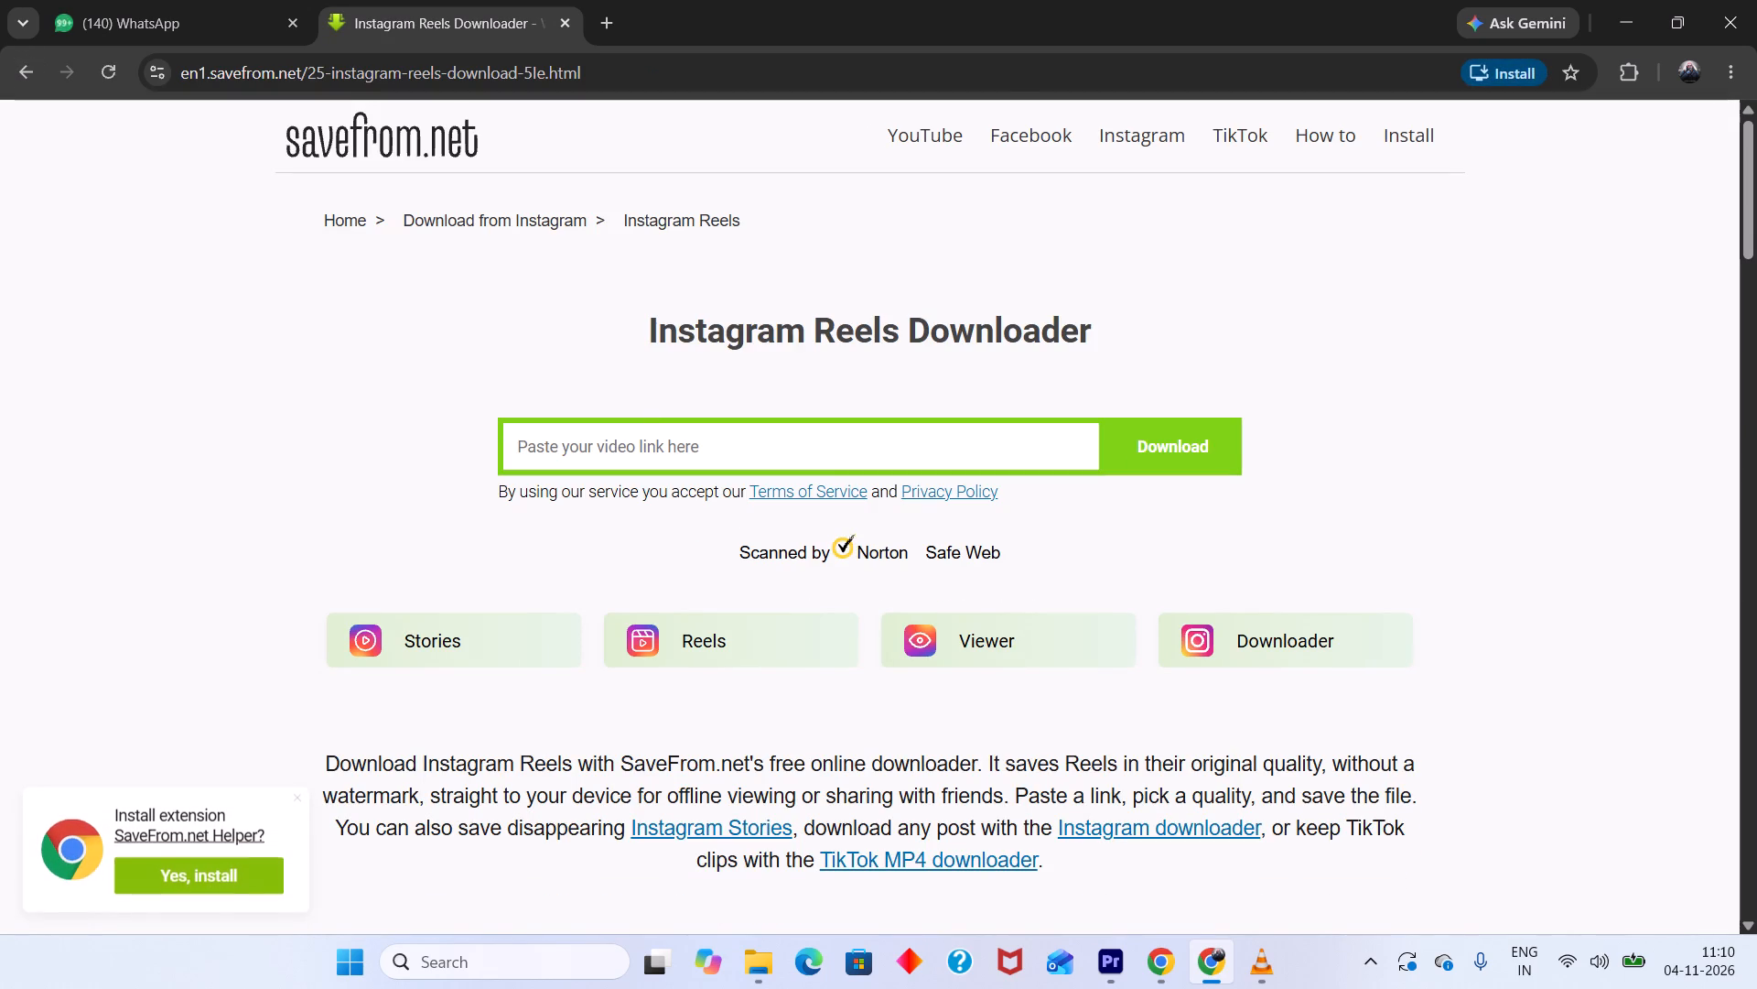
Submit the copied Instagram reel link to the Reels downloader to fetch its video.
{"action": "key", "text": "ctrl+v"}
{"action": "left_click", "coordinate": [1191, 451]}
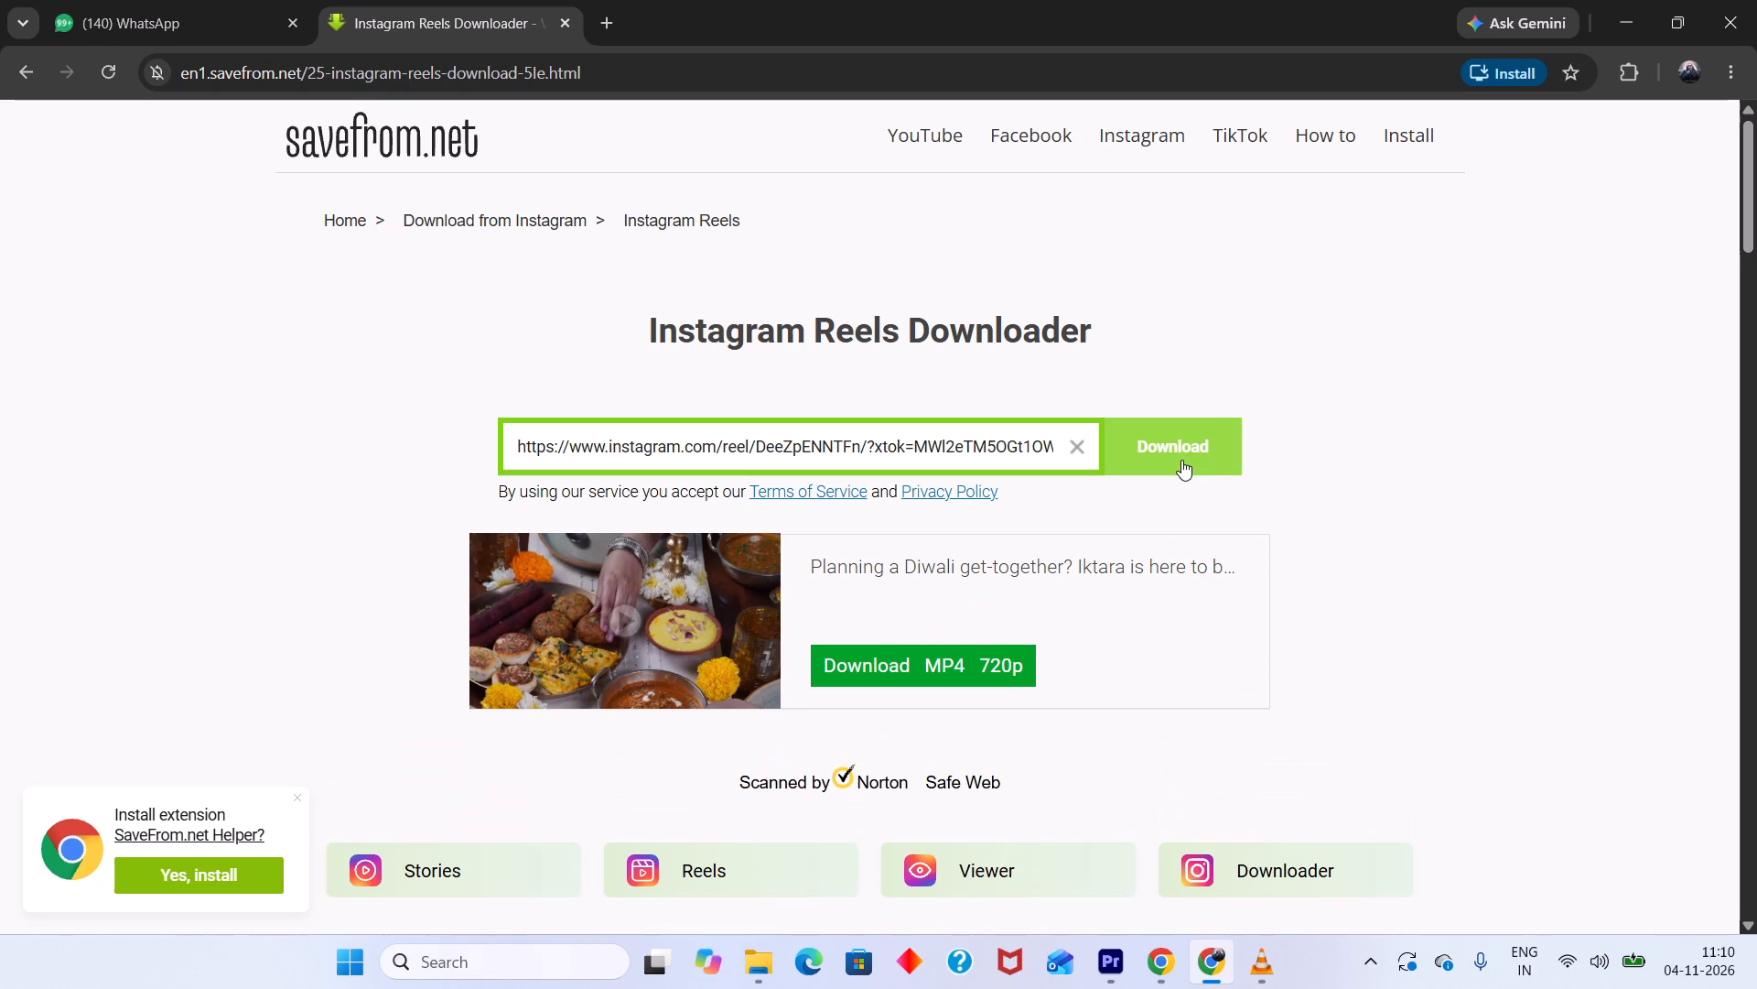
Download the fetched Diwali get-together reel as MP4 720p and close the redirect ad tab that opens.
{"action": "scroll", "coordinate": [1053, 611], "scroll_direction": "down", "scroll_amount": 3}
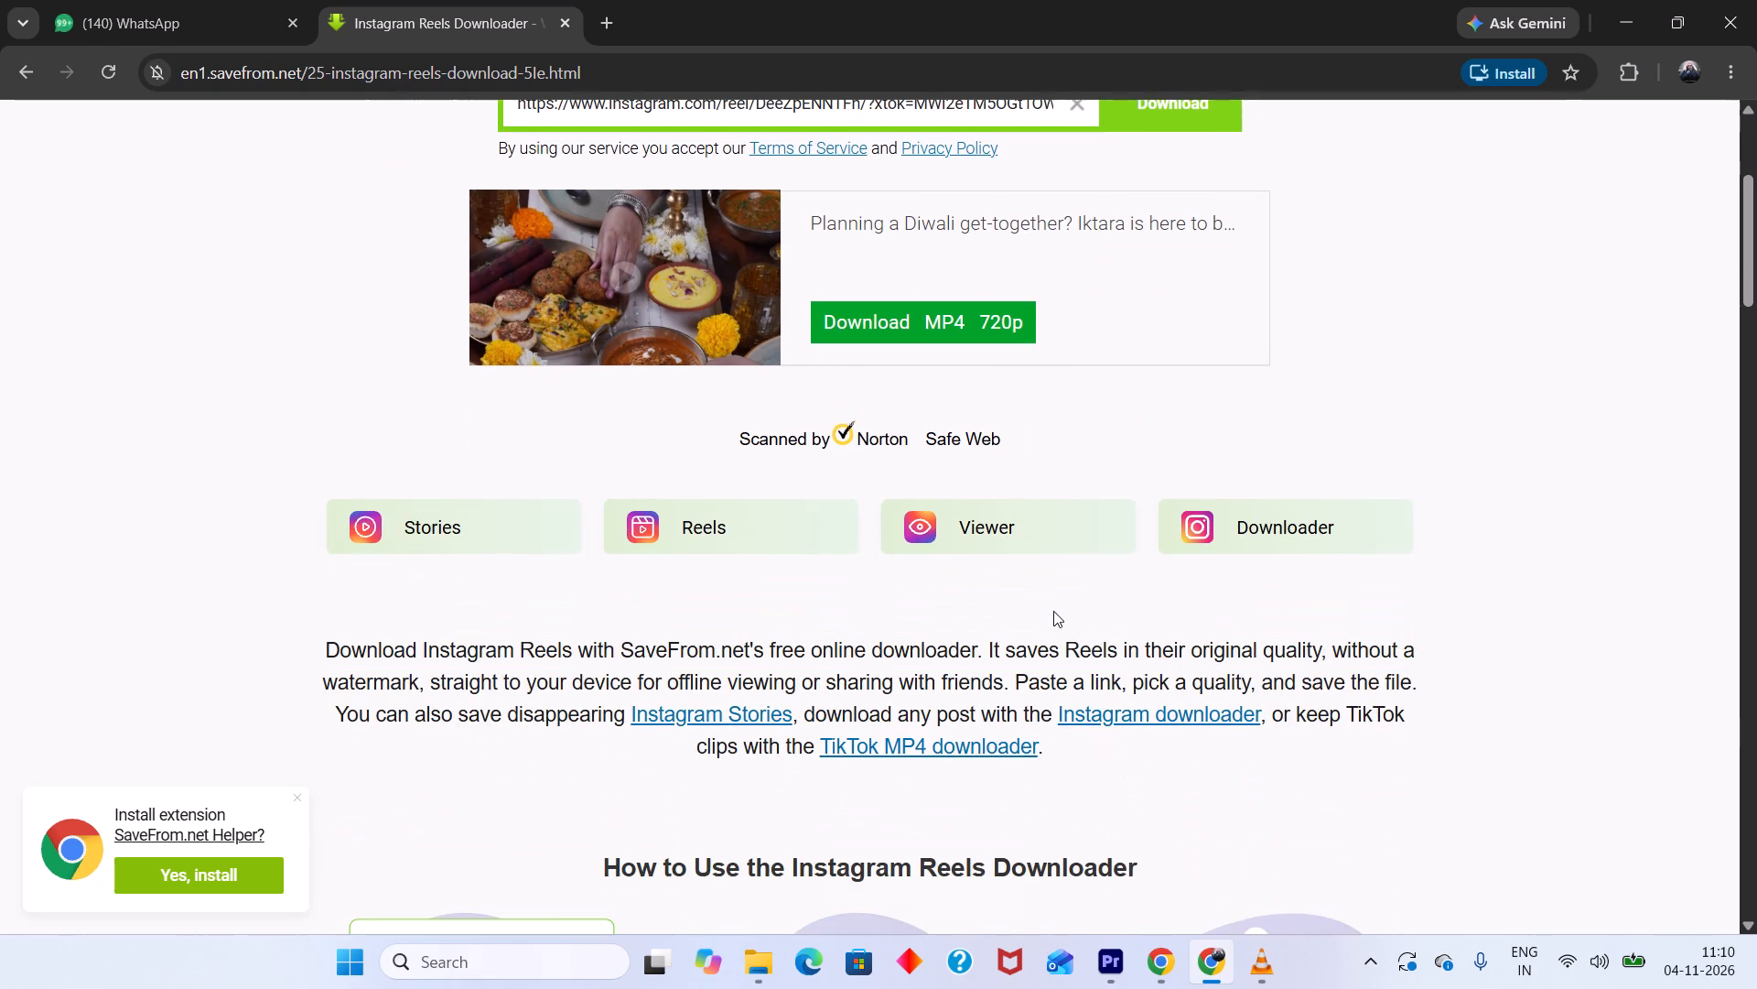
{"action": "scroll", "coordinate": [1066, 644], "scroll_direction": "down", "scroll_amount": 3}
{"action": "scroll", "coordinate": [1059, 661], "scroll_direction": "up", "scroll_amount": 4}
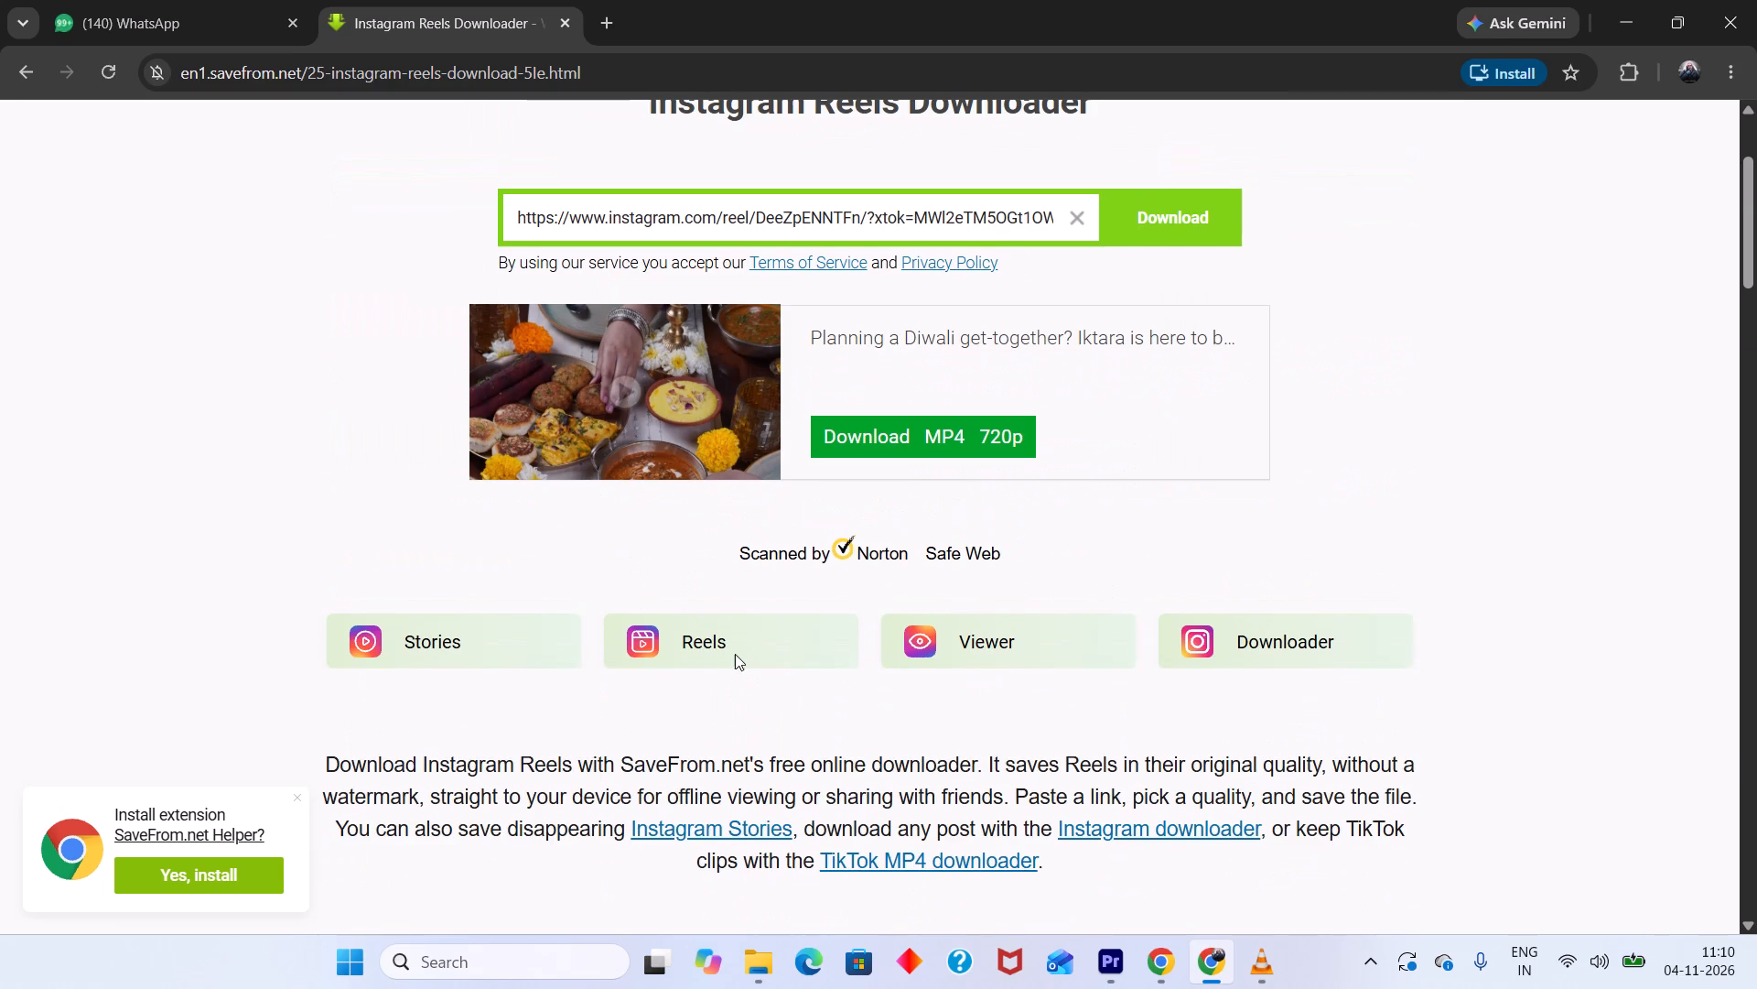
{"action": "left_click", "coordinate": [962, 443]}
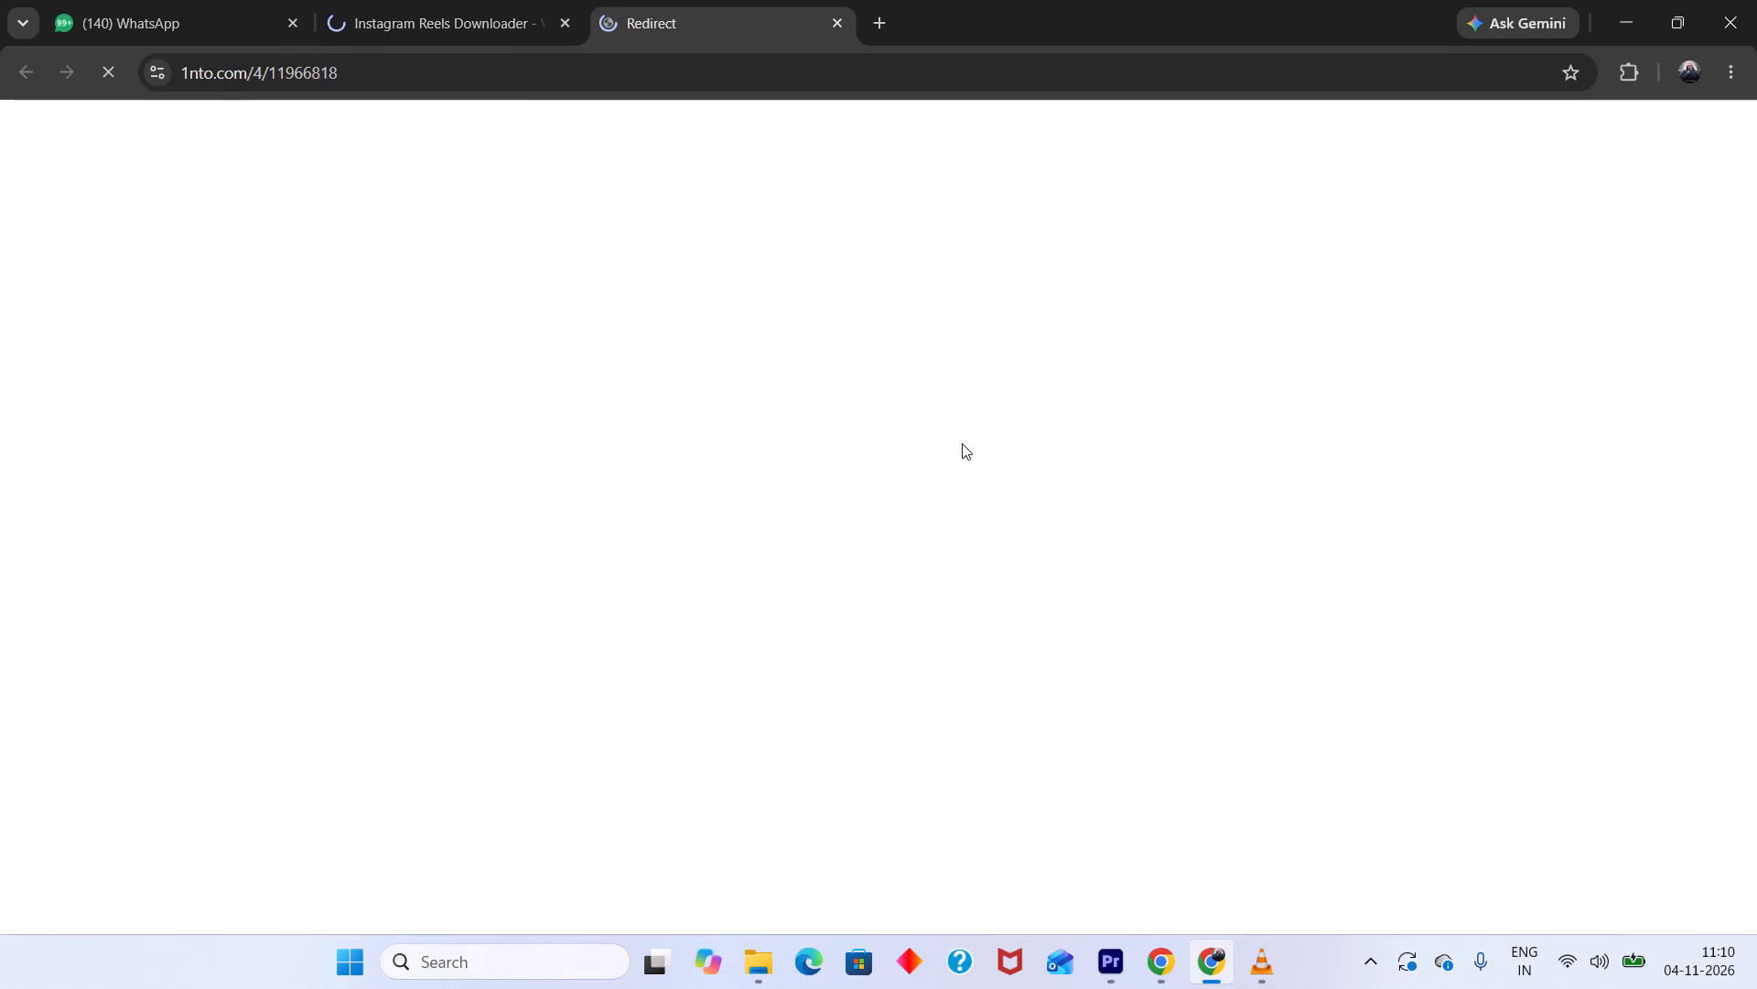
{"action": "middle_click", "coordinate": [723, 16]}
{"action": "scroll", "coordinate": [725, 16], "scroll_direction": "up", "scroll_amount": 1}
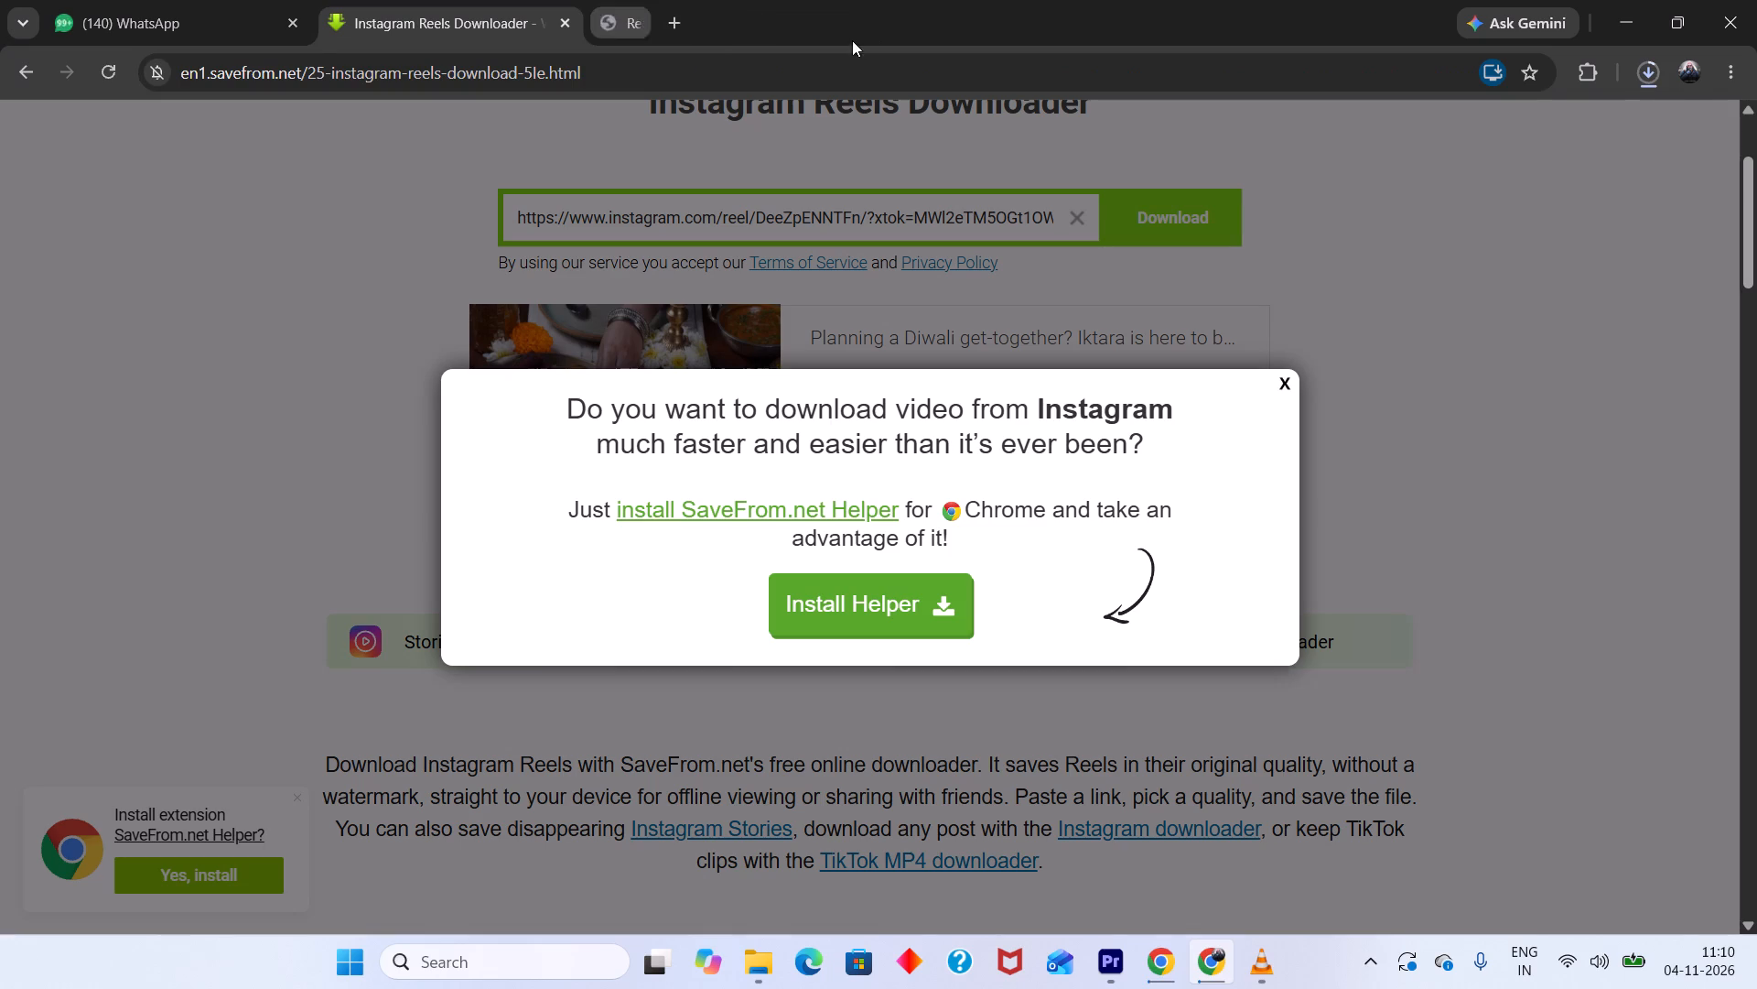
Open the browser's recent download history to locate the saved reel video.
{"action": "left_click", "coordinate": [1651, 77]}
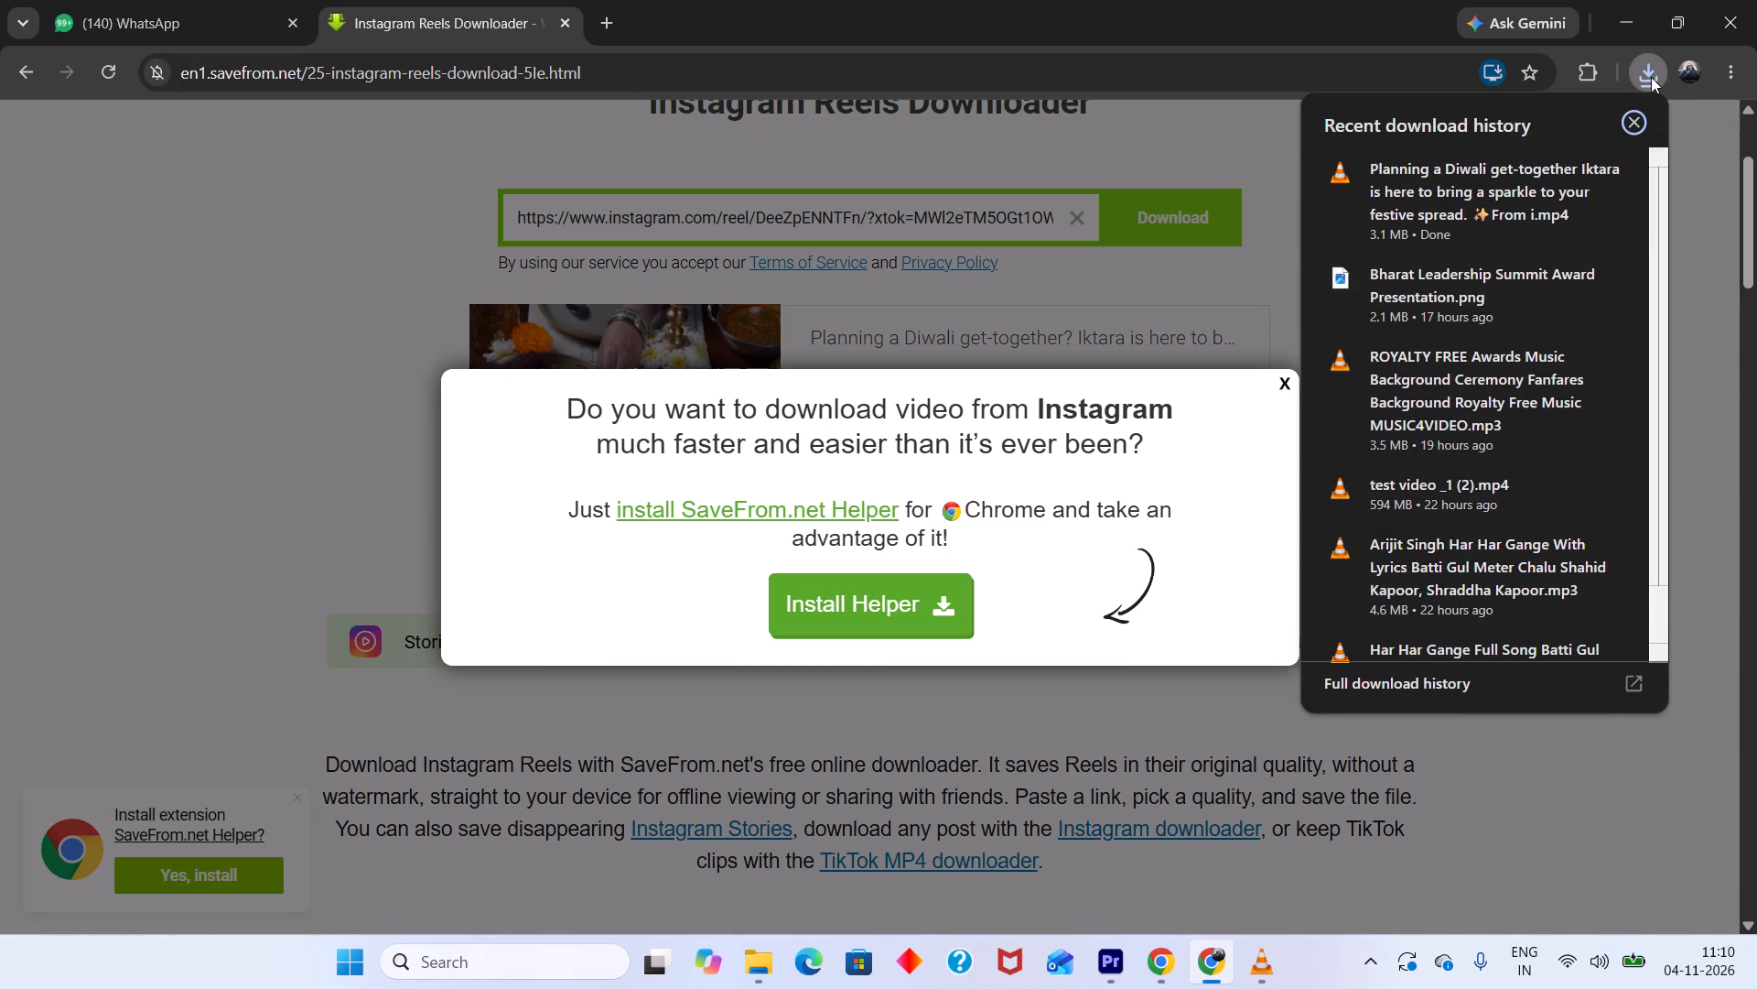
Open the downloaded Iktara Diwali reel from the browser's download history, watch it in VLC and close the player.
{"action": "left_click", "coordinate": [1563, 168]}
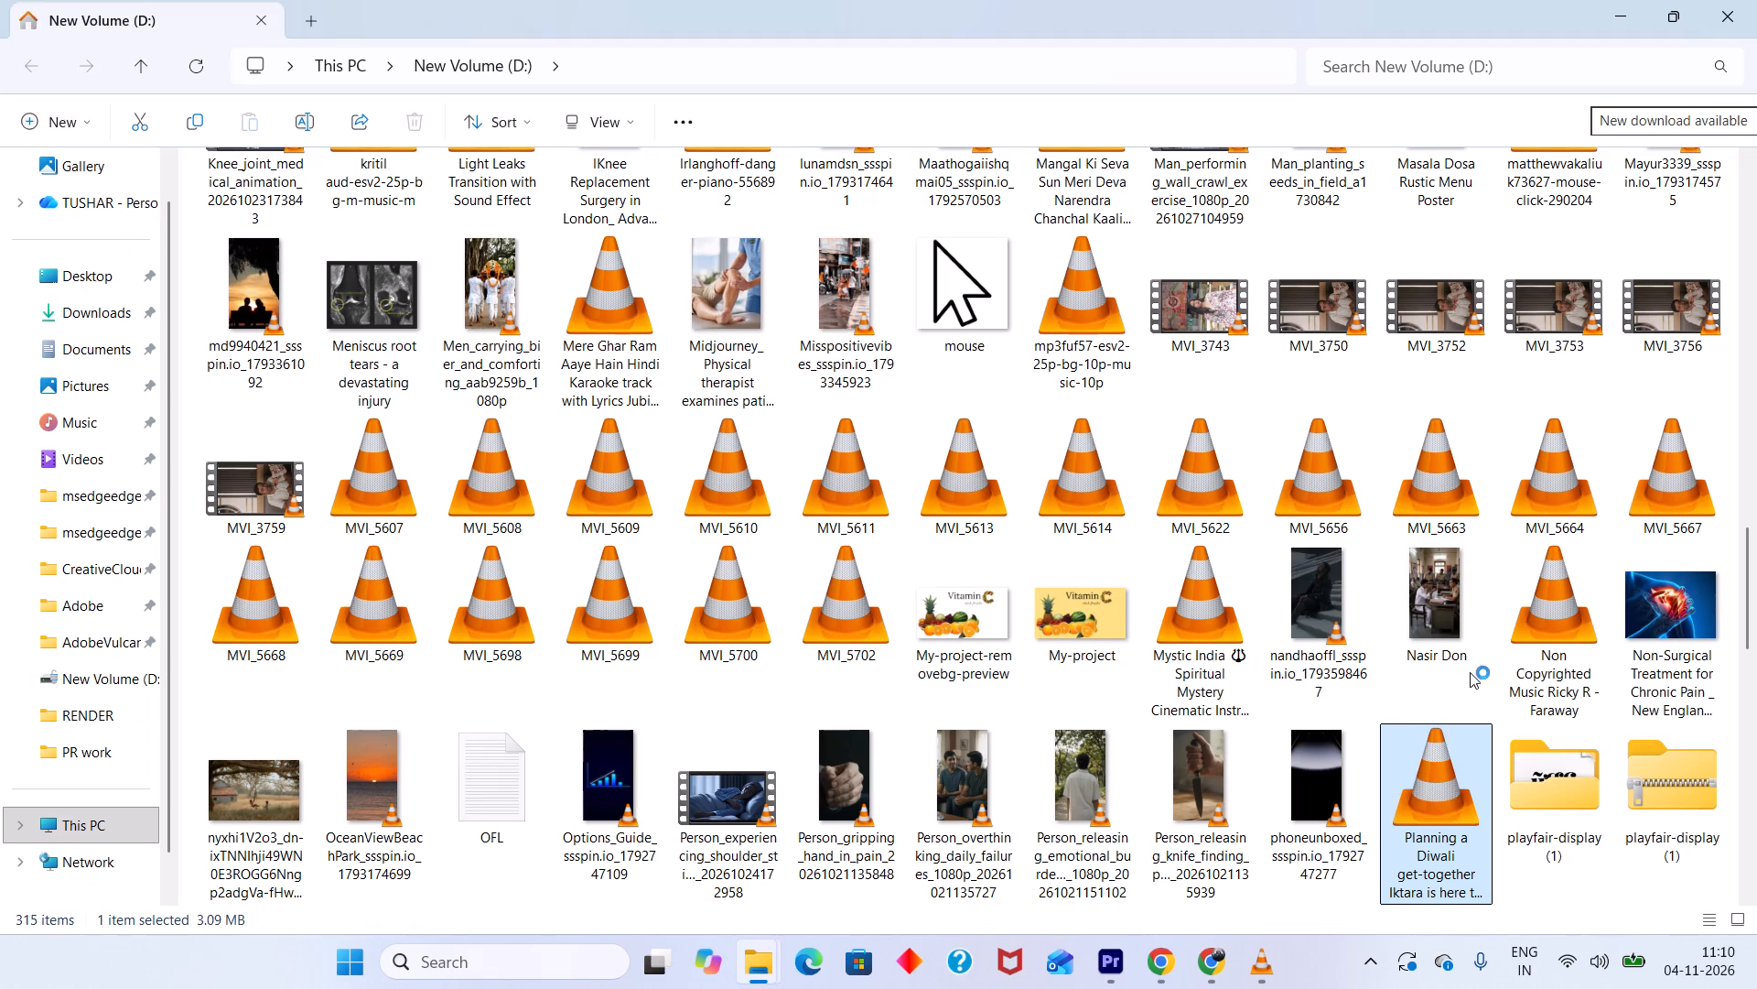
{"action": "double_click", "coordinate": [1445, 808]}
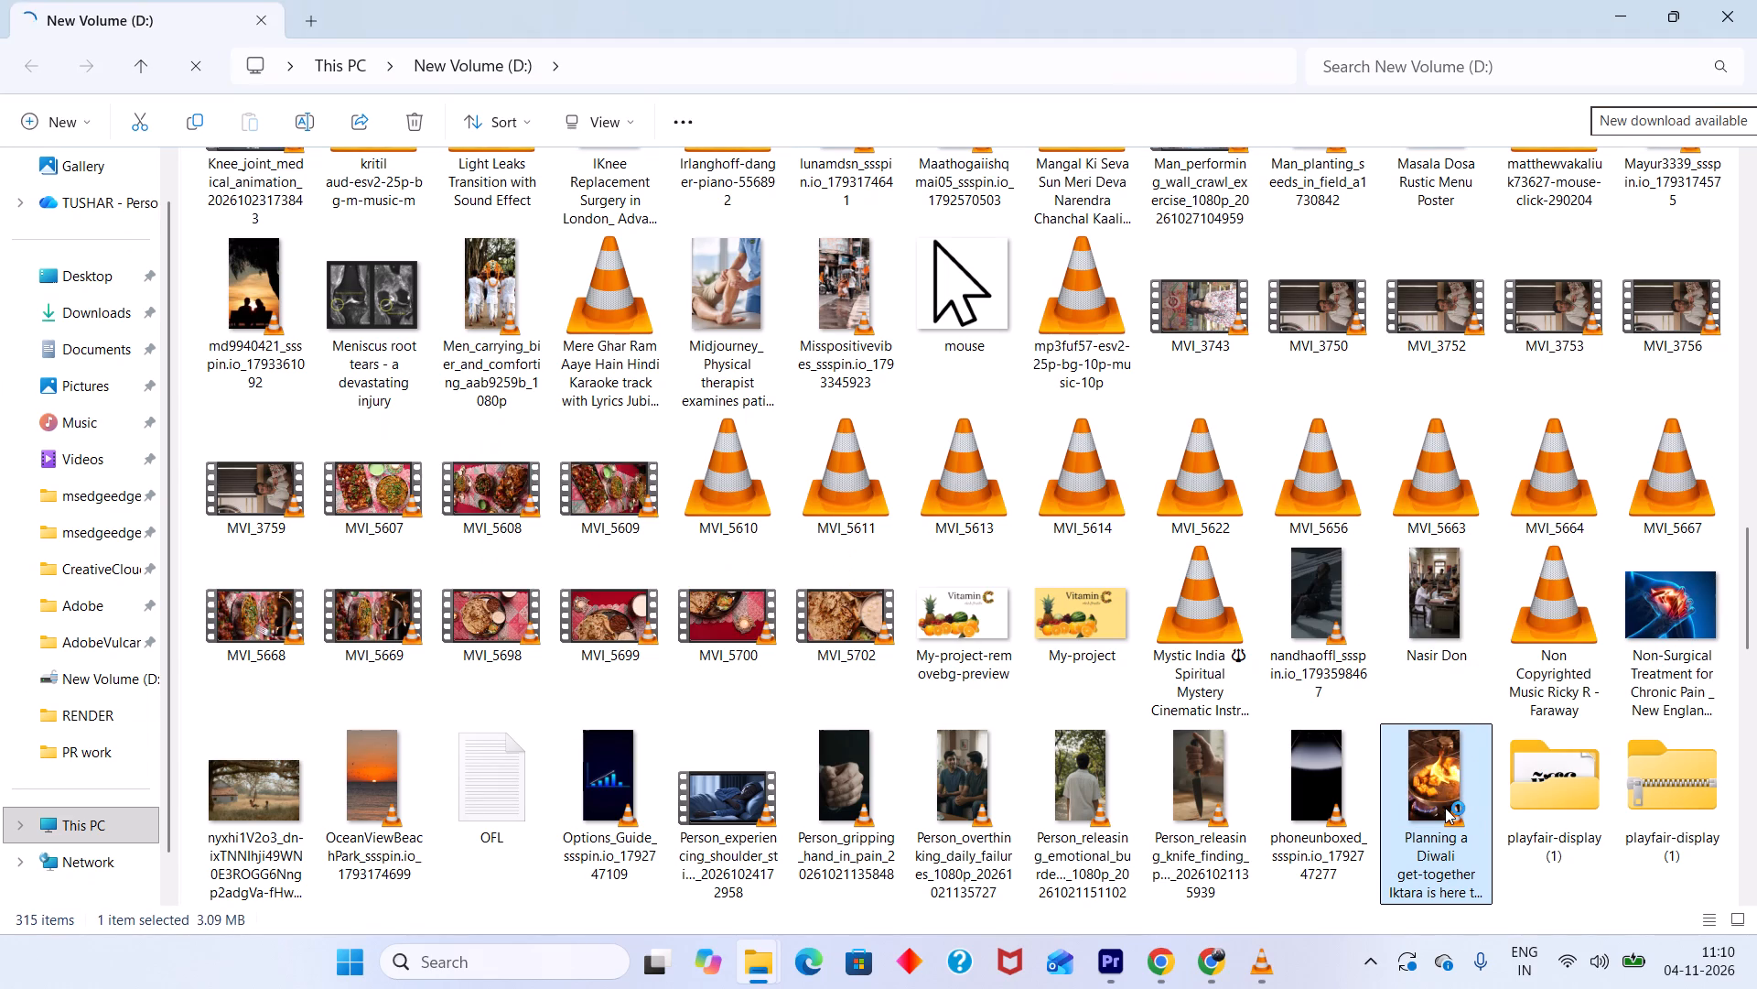
{"action": "left_click", "coordinate": [1278, 969]}
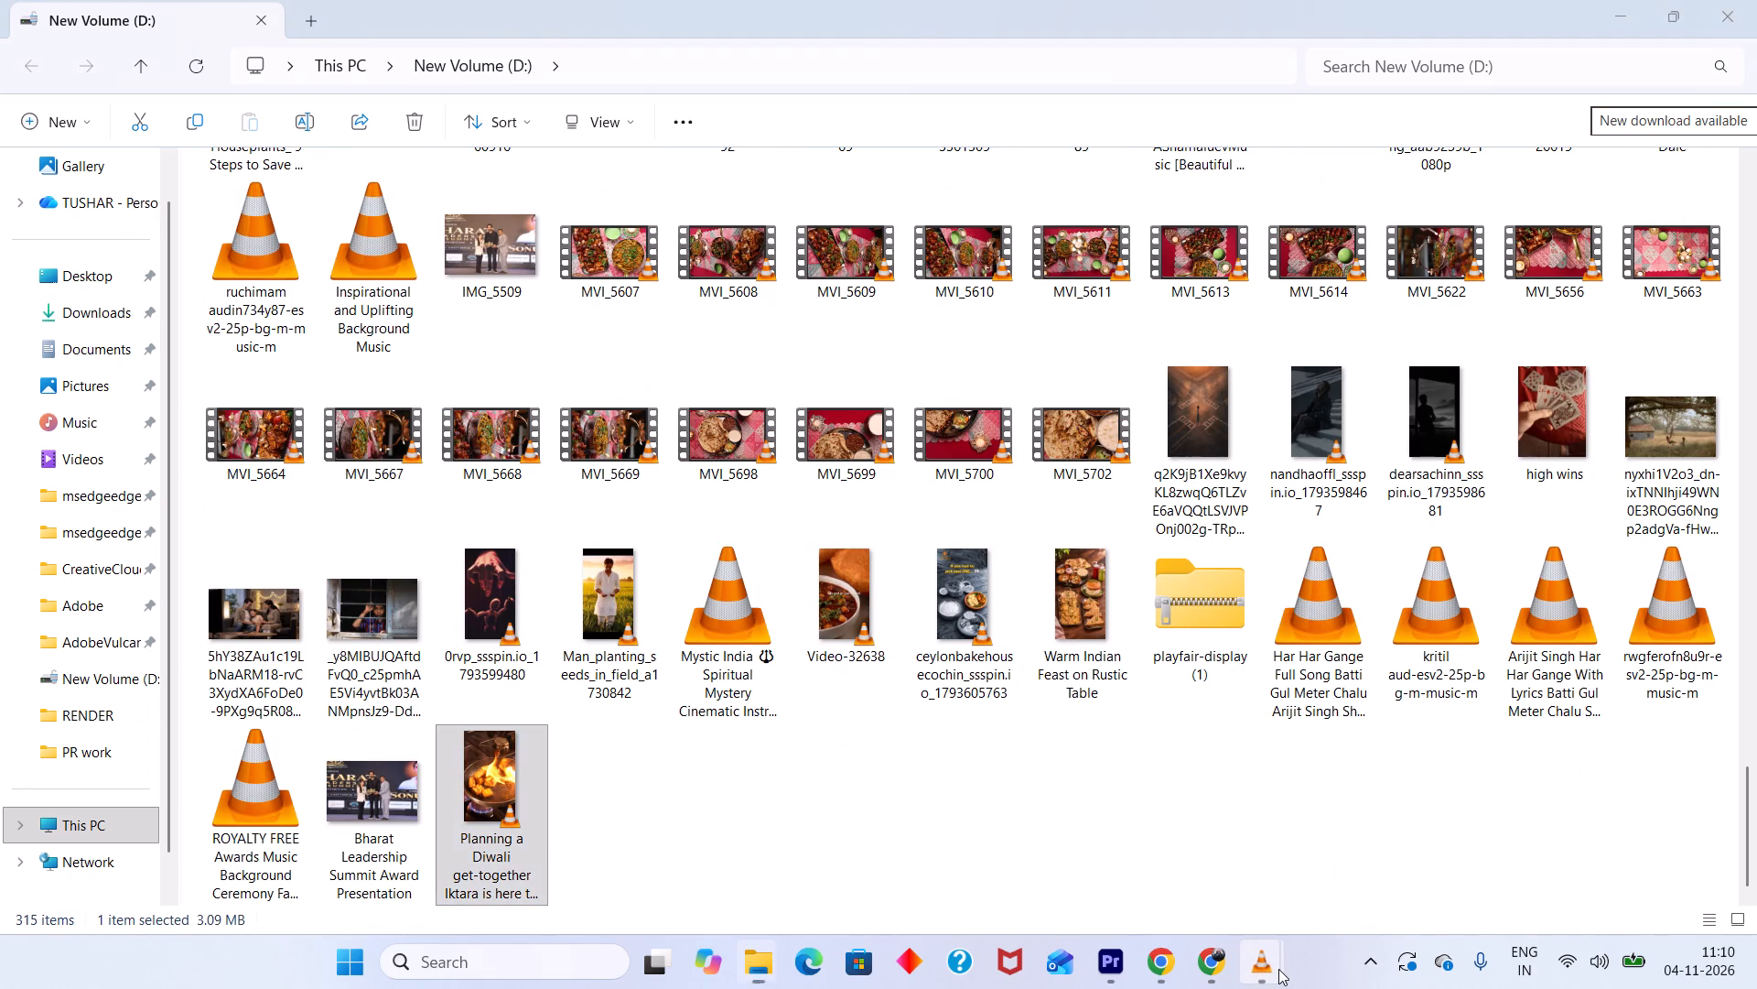
{"action": "left_click", "coordinate": [1165, 821]}
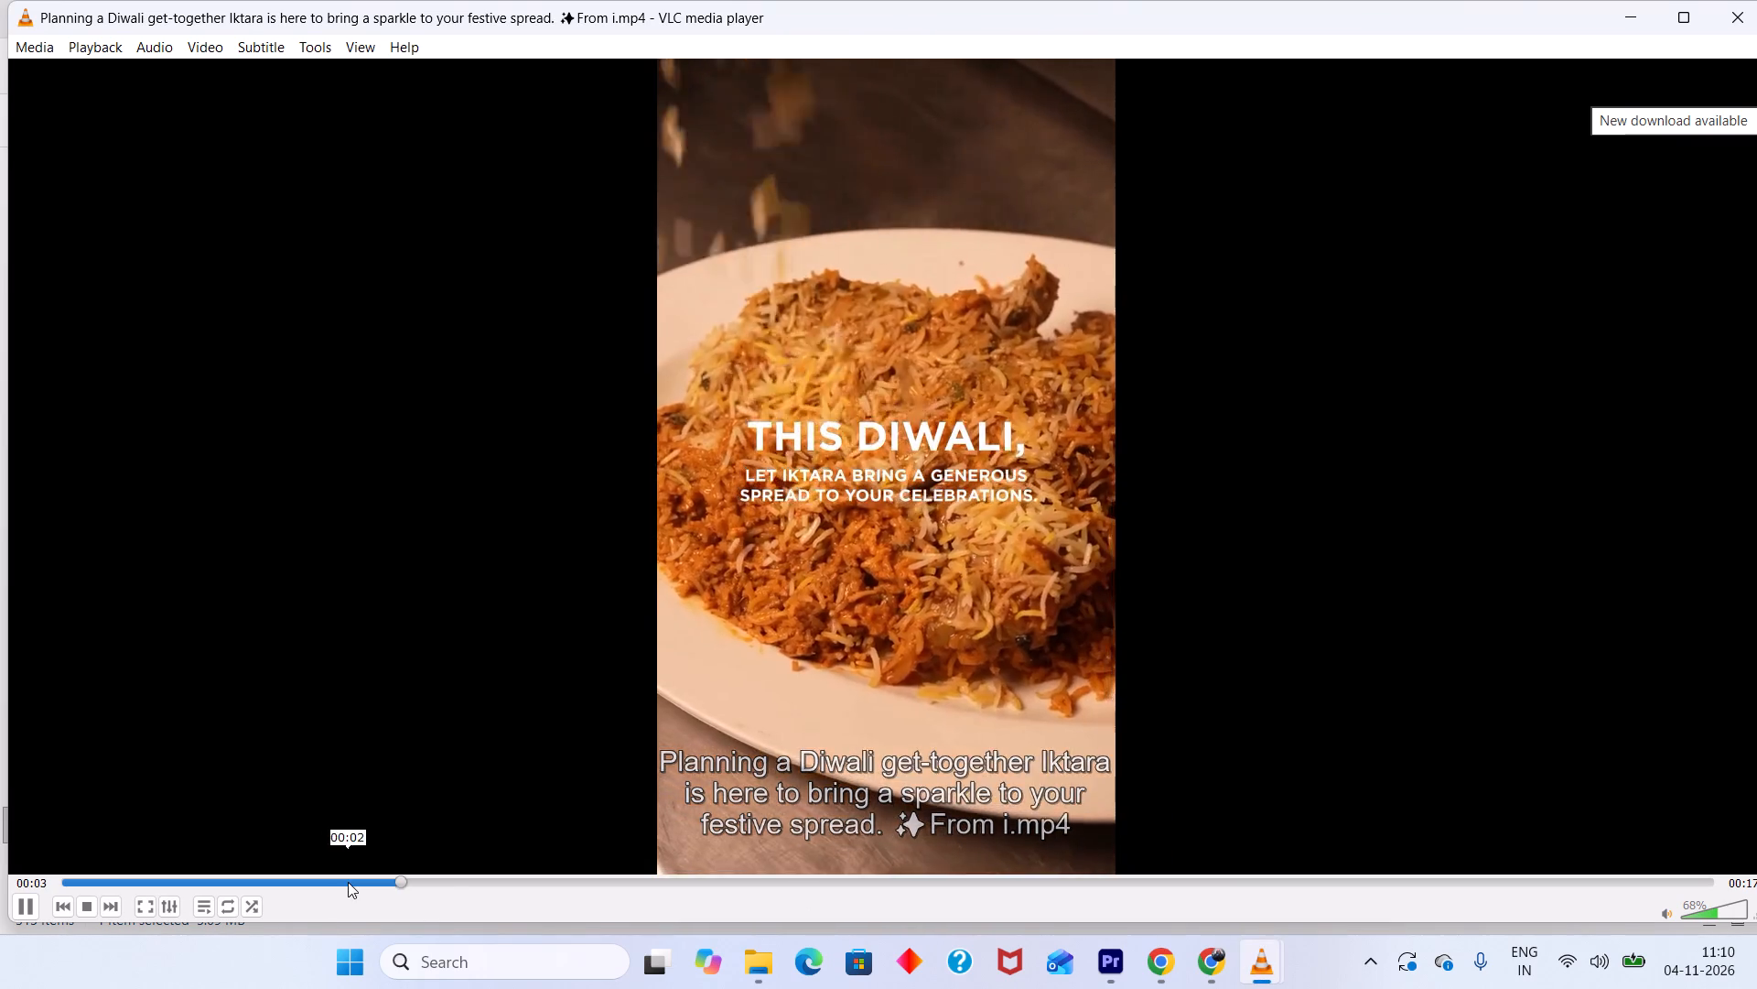
{"action": "left_click_drag", "start_coordinate": [347, 882], "coordinate": [0, 933]}
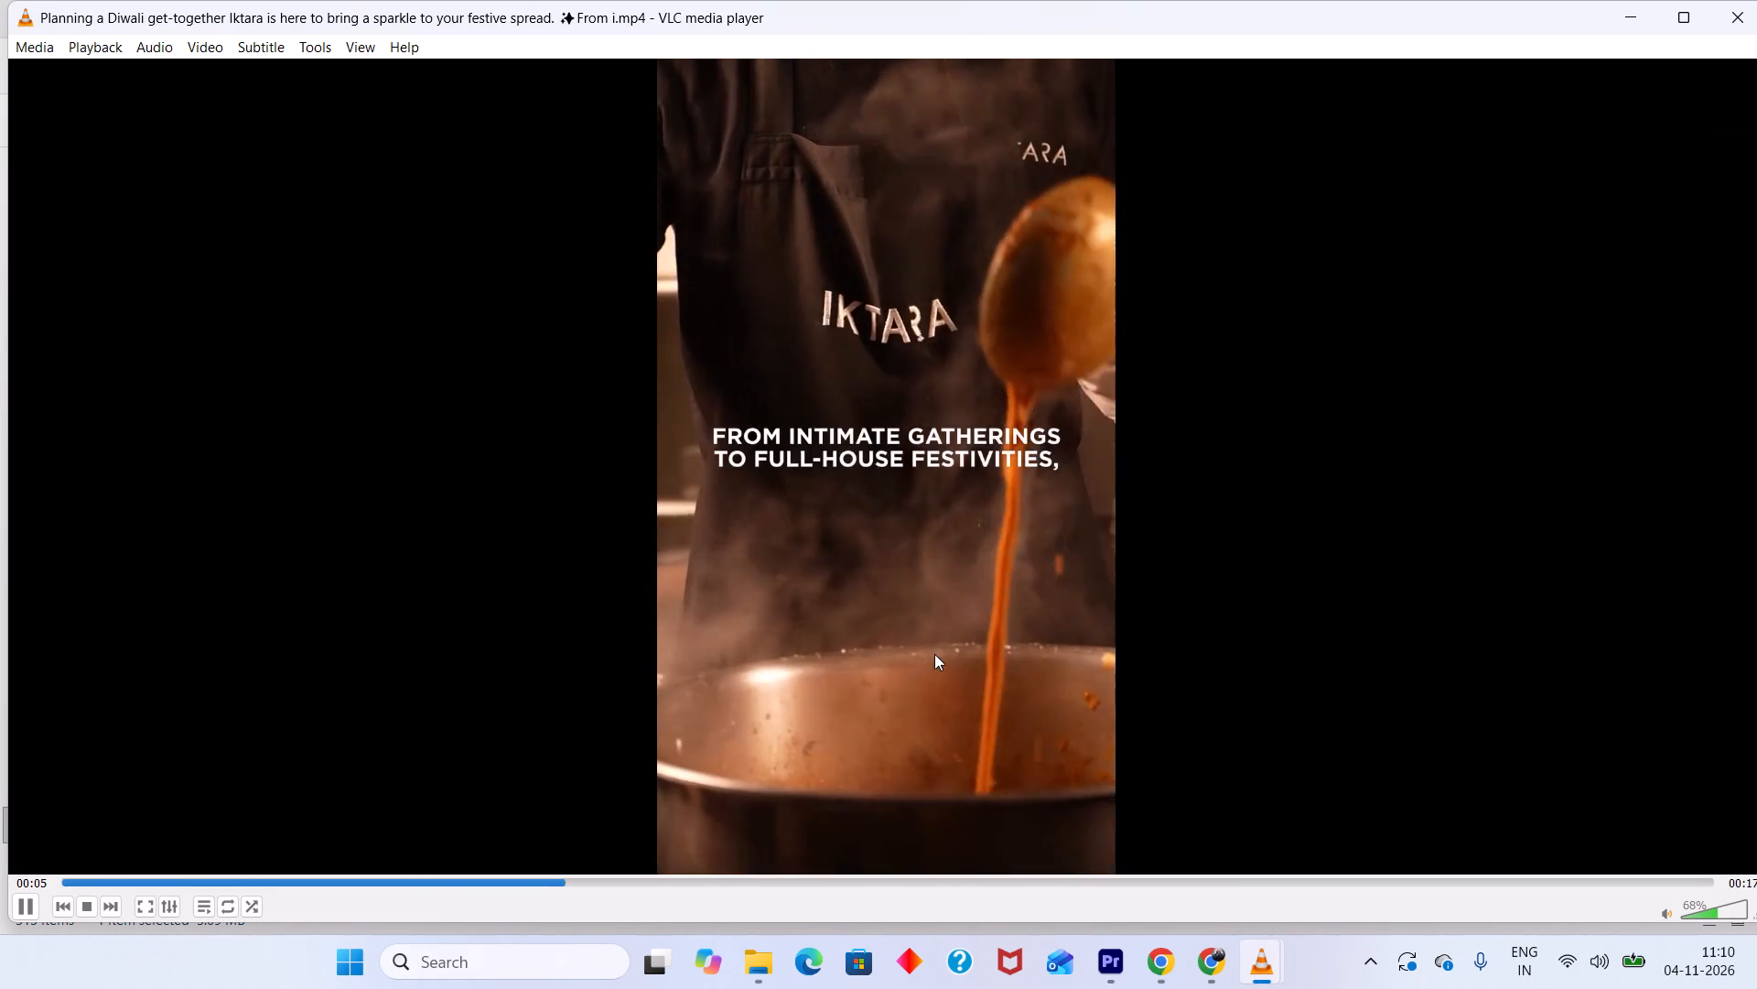
{"action": "left_click", "coordinate": [1133, 886]}
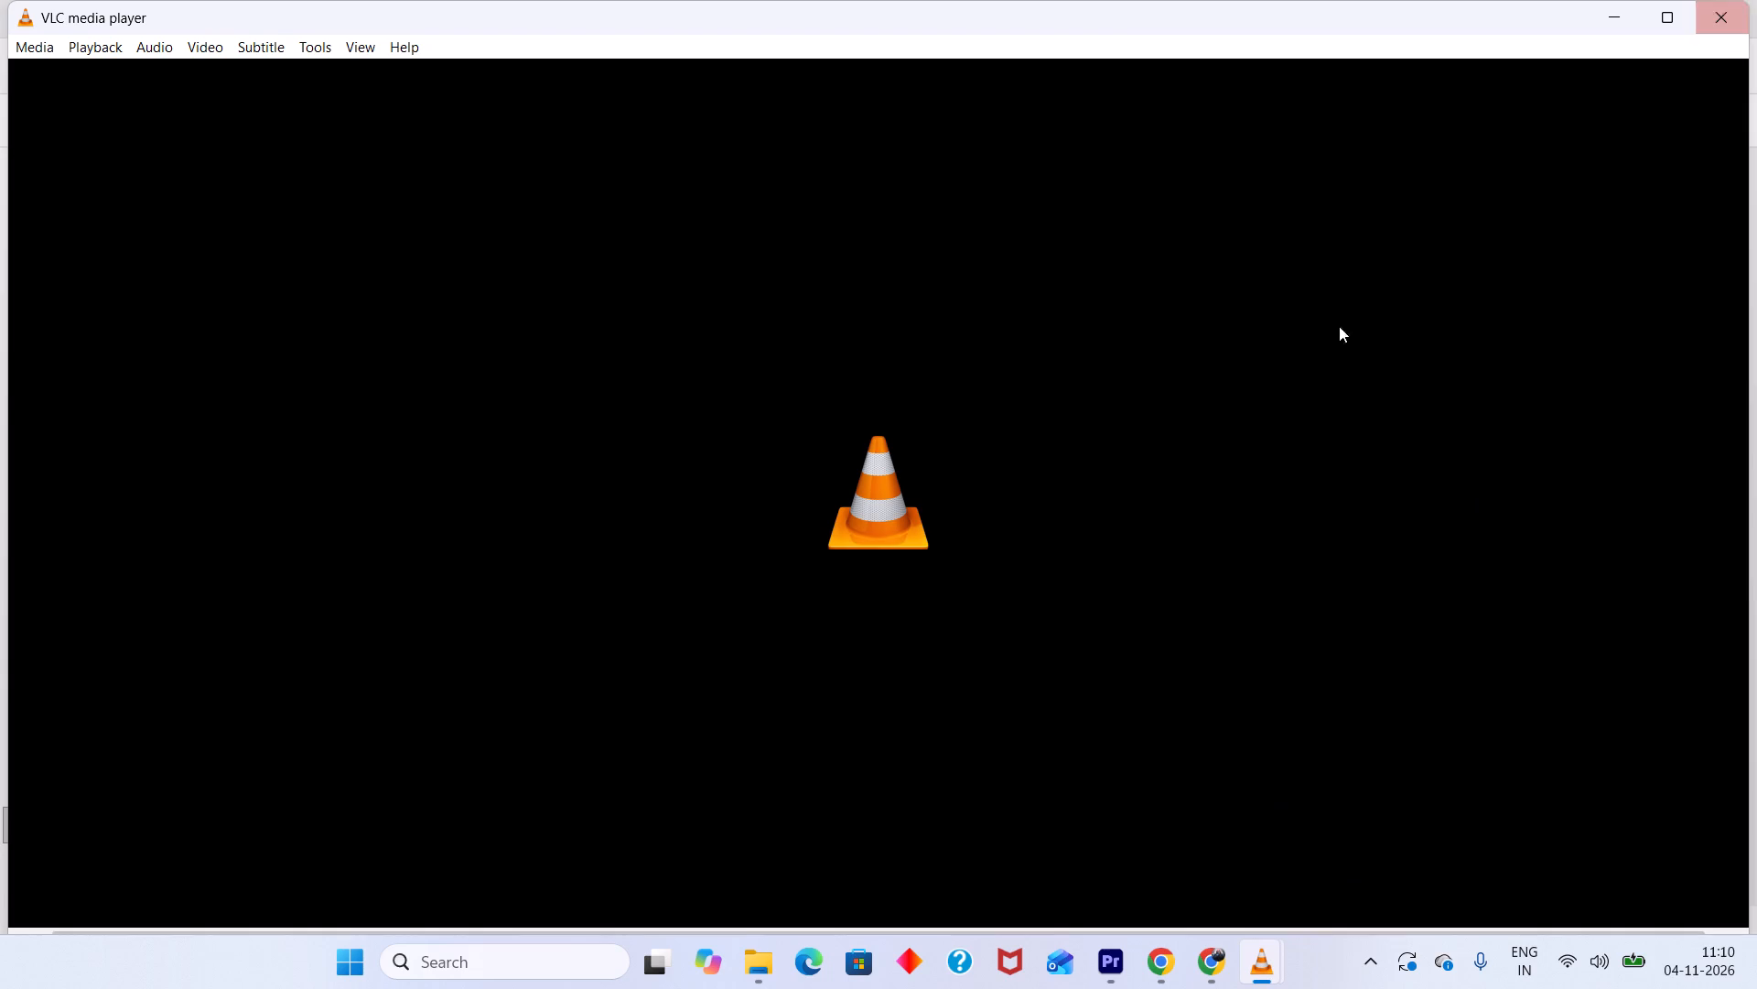
{"action": "left_click", "coordinate": [1037, 532]}
{"action": "left_click", "coordinate": [1732, 14]}
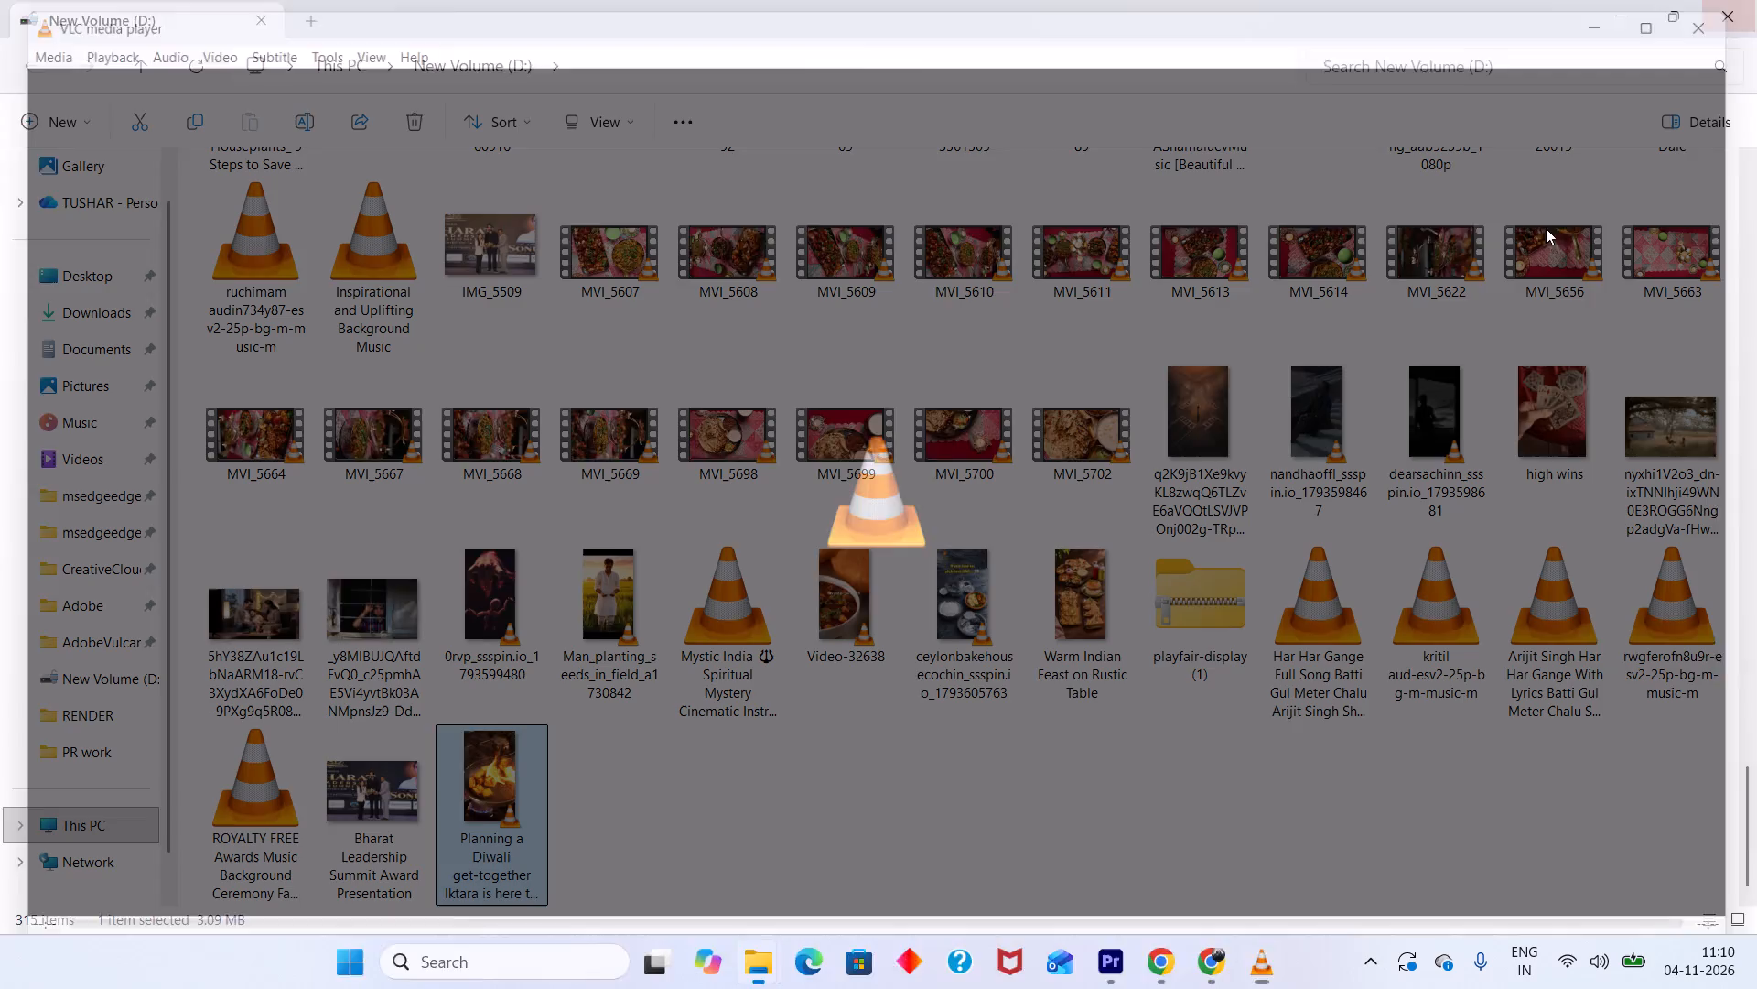
Reopen the Iktara reel and examine the closing logo and contact text from about 11 to 16 seconds.
{"action": "double_click", "coordinate": [523, 815]}
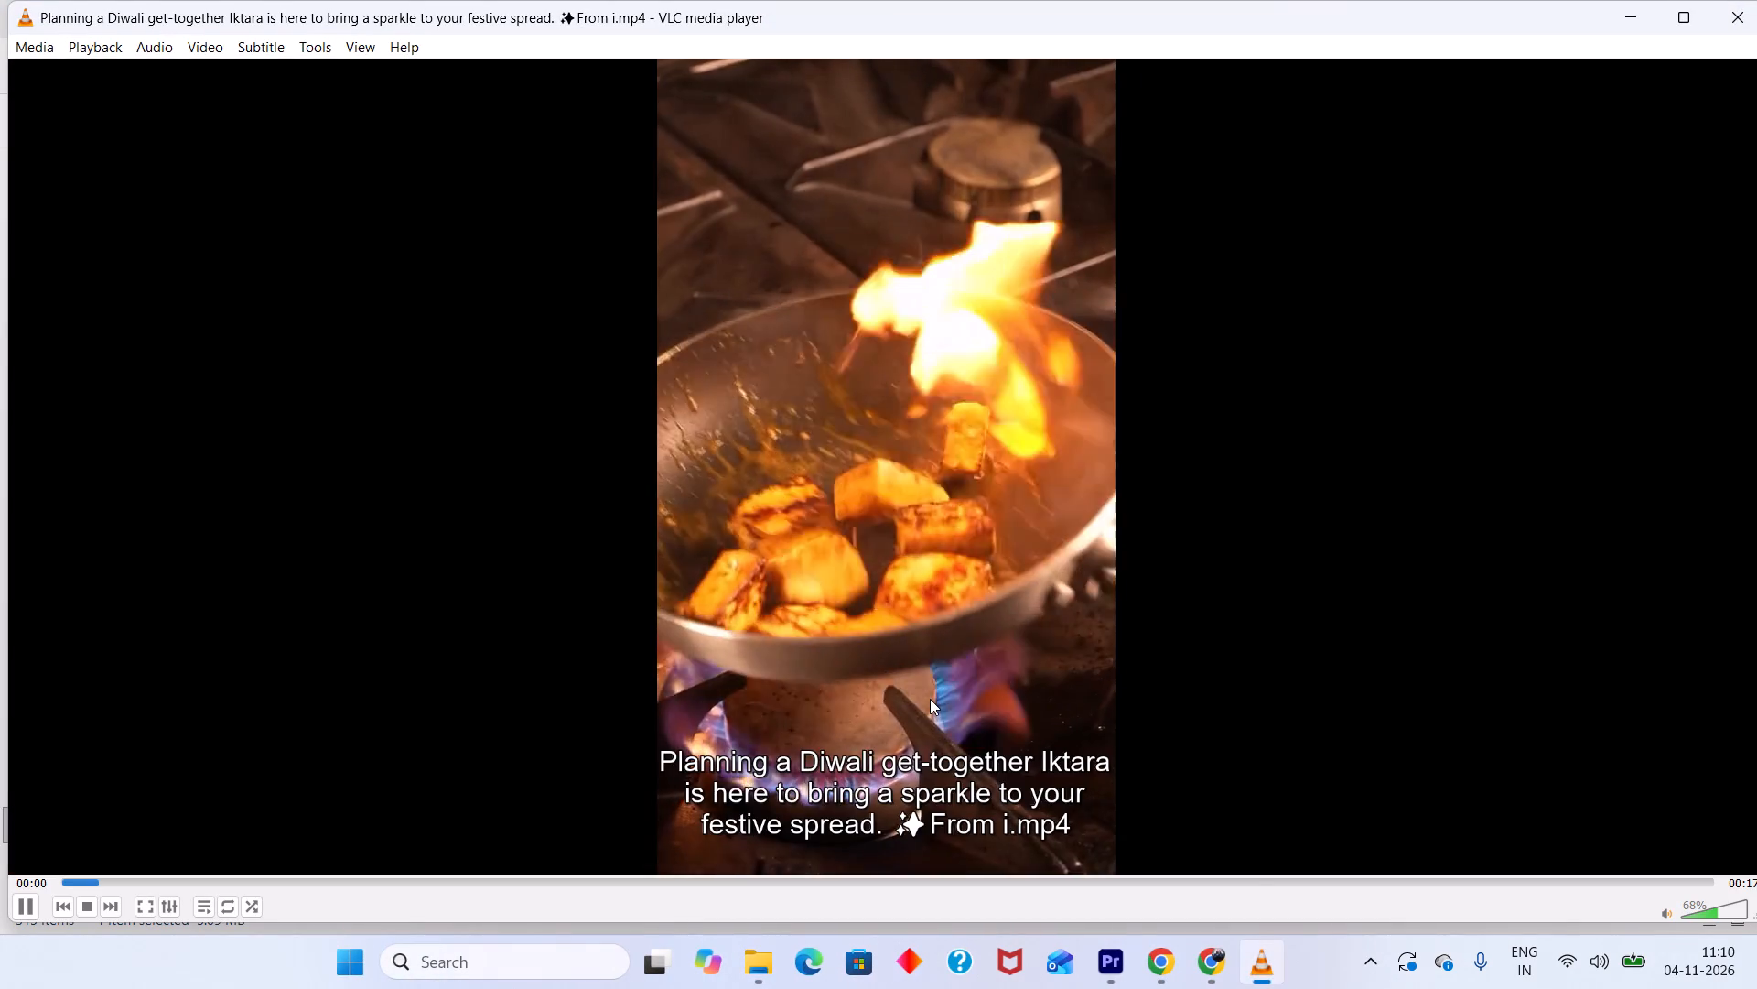
{"action": "left_click", "coordinate": [1263, 882]}
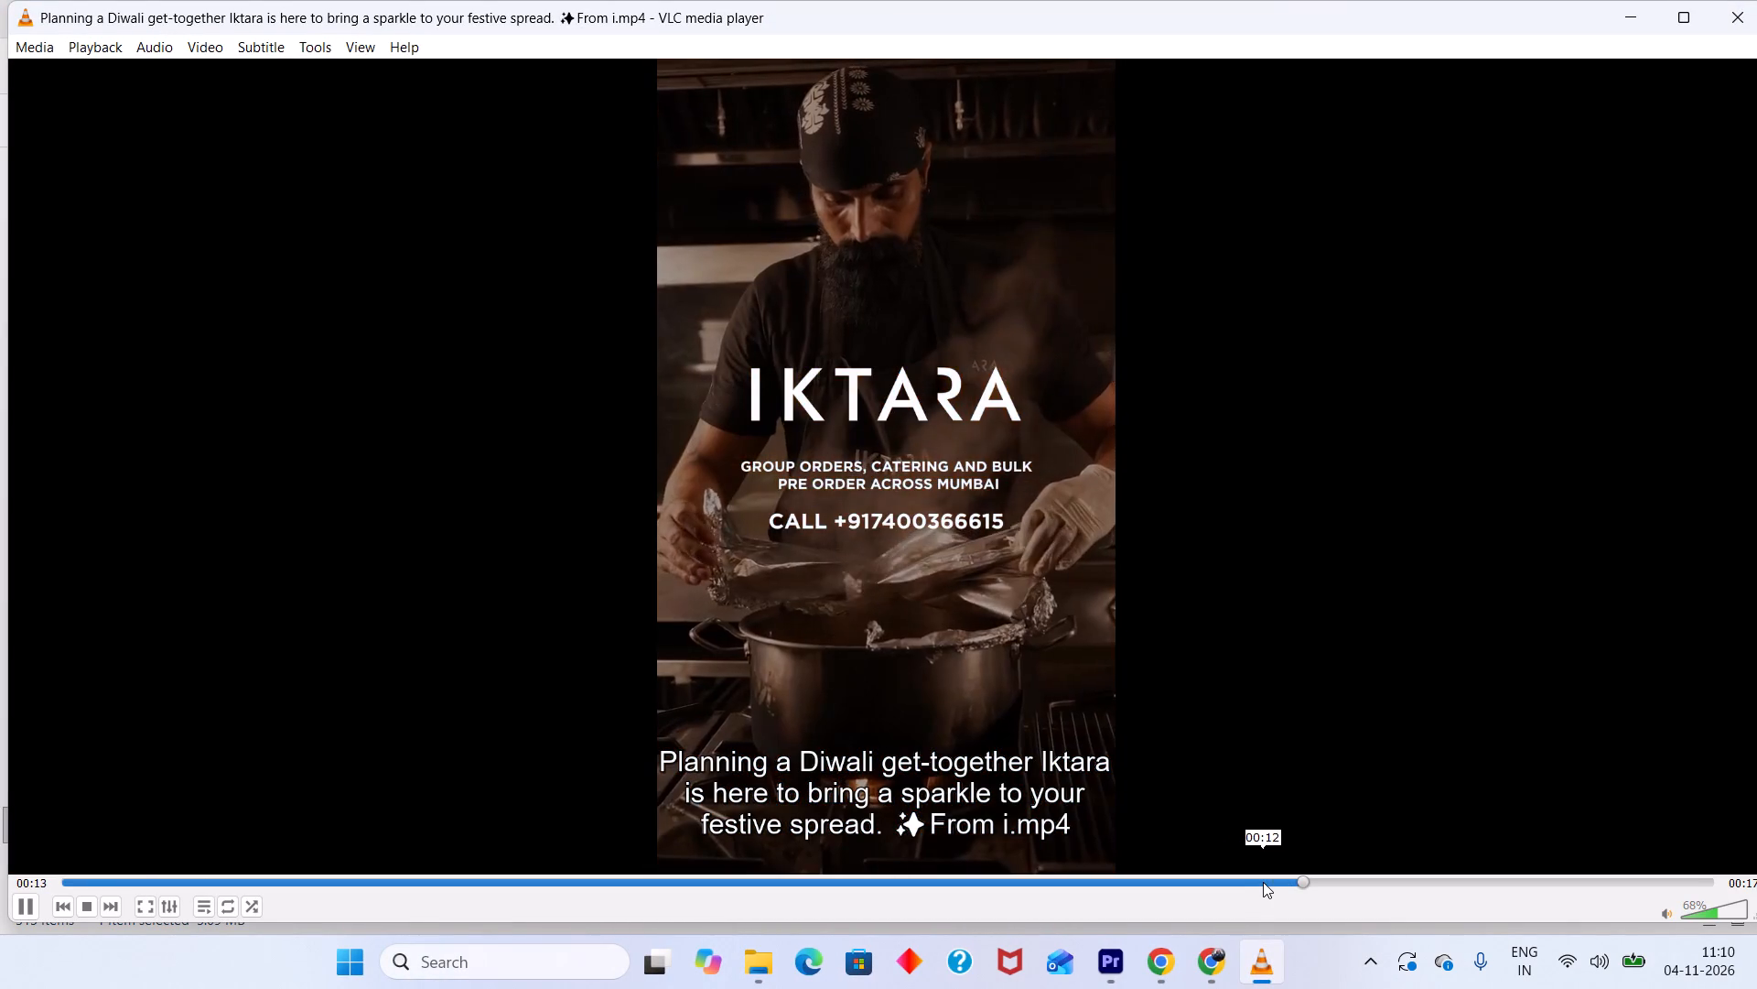
{"action": "left_click_drag", "start_coordinate": [1271, 881], "coordinate": [1165, 874]}
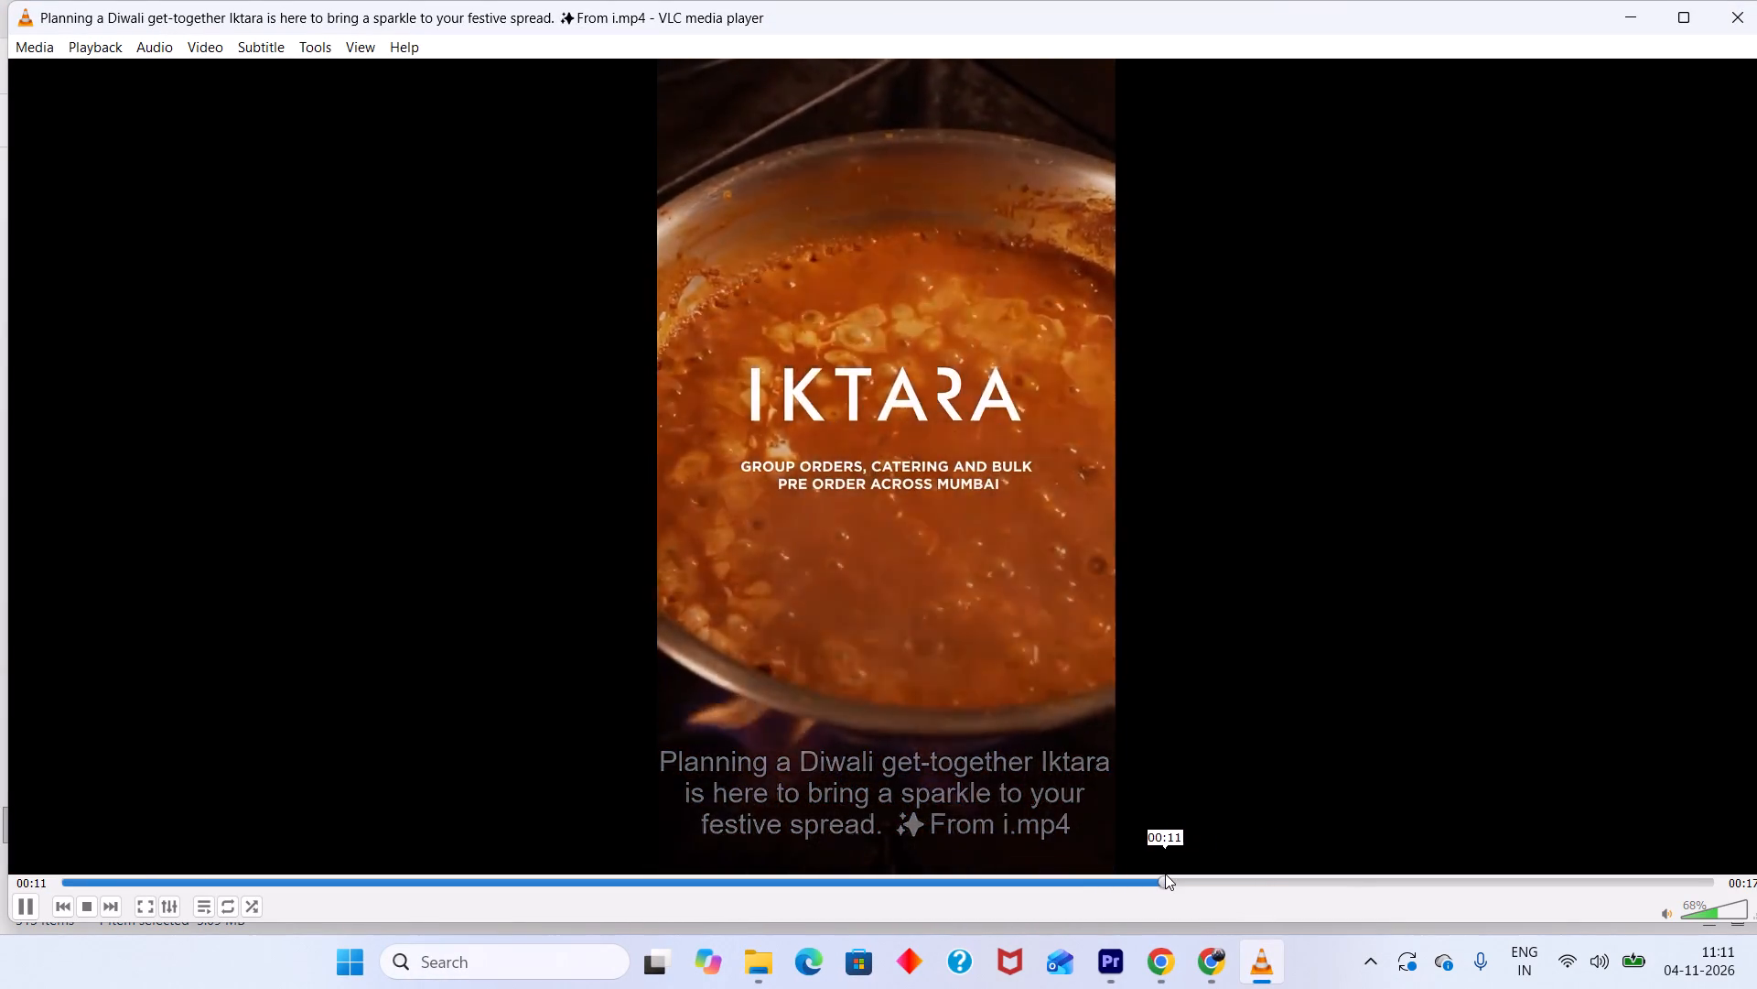
{"action": "left_click_drag", "start_coordinate": [1165, 874], "coordinate": [1164, 874]}
{"action": "key", "text": "space"}
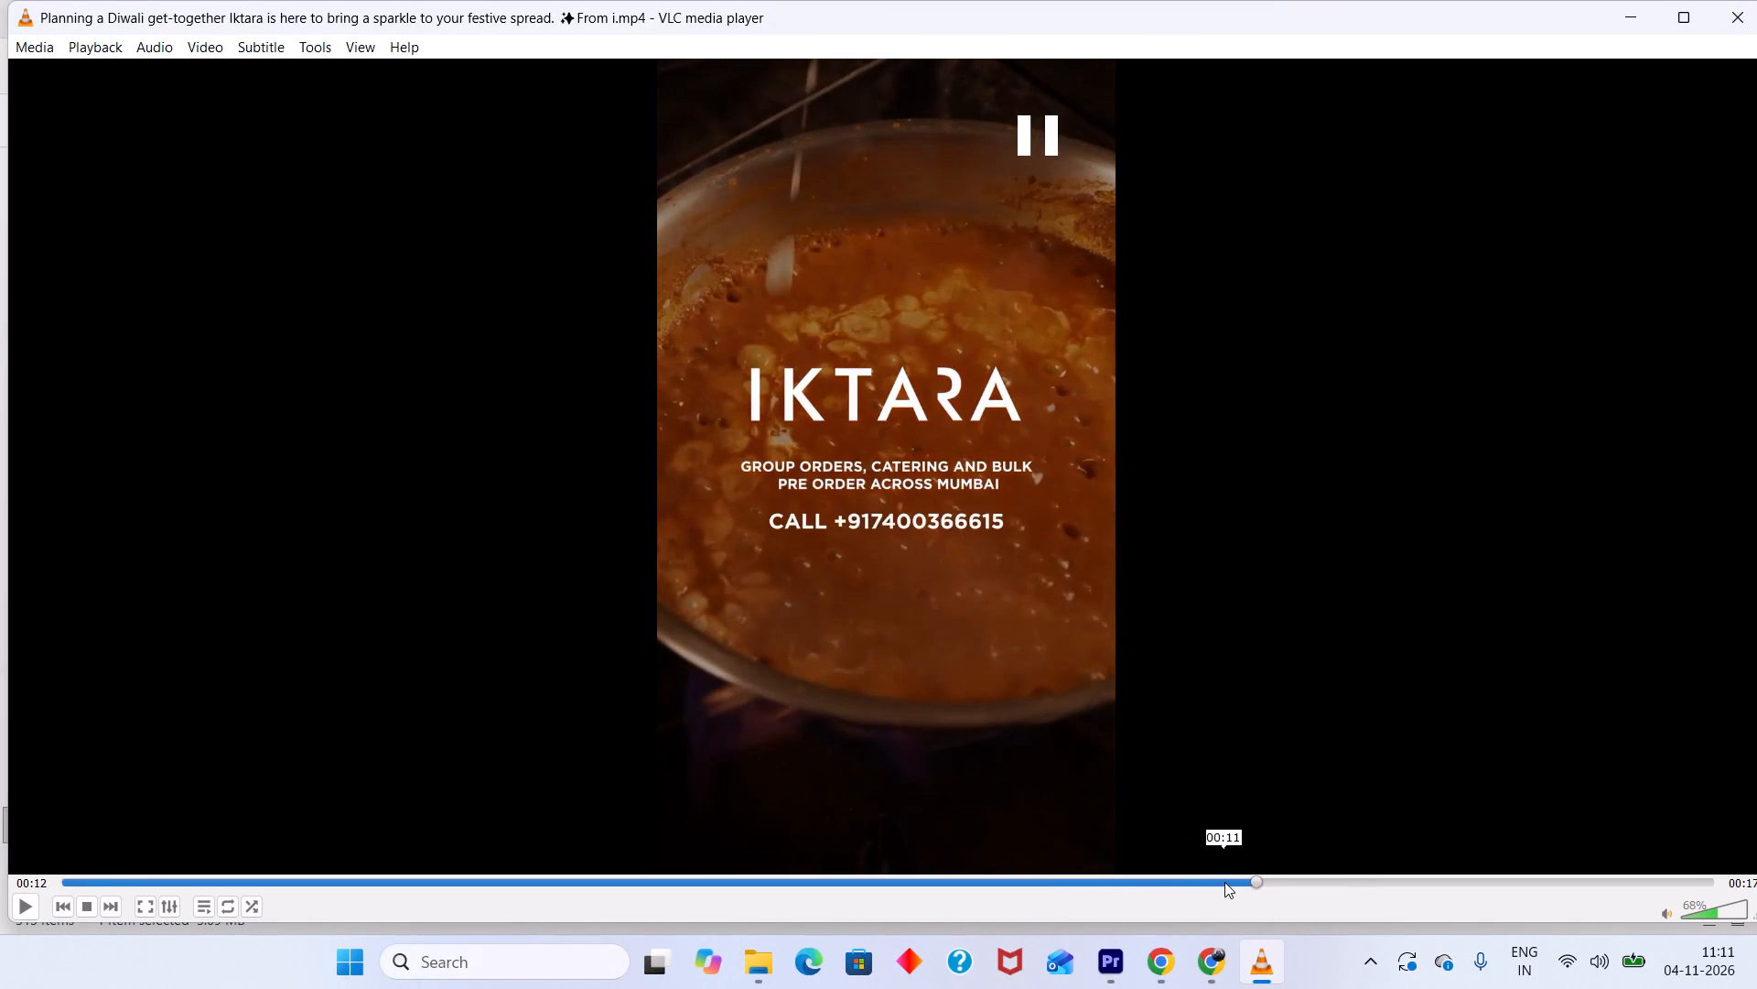
{"action": "left_click_drag", "start_coordinate": [1259, 879], "coordinate": [1438, 868]}
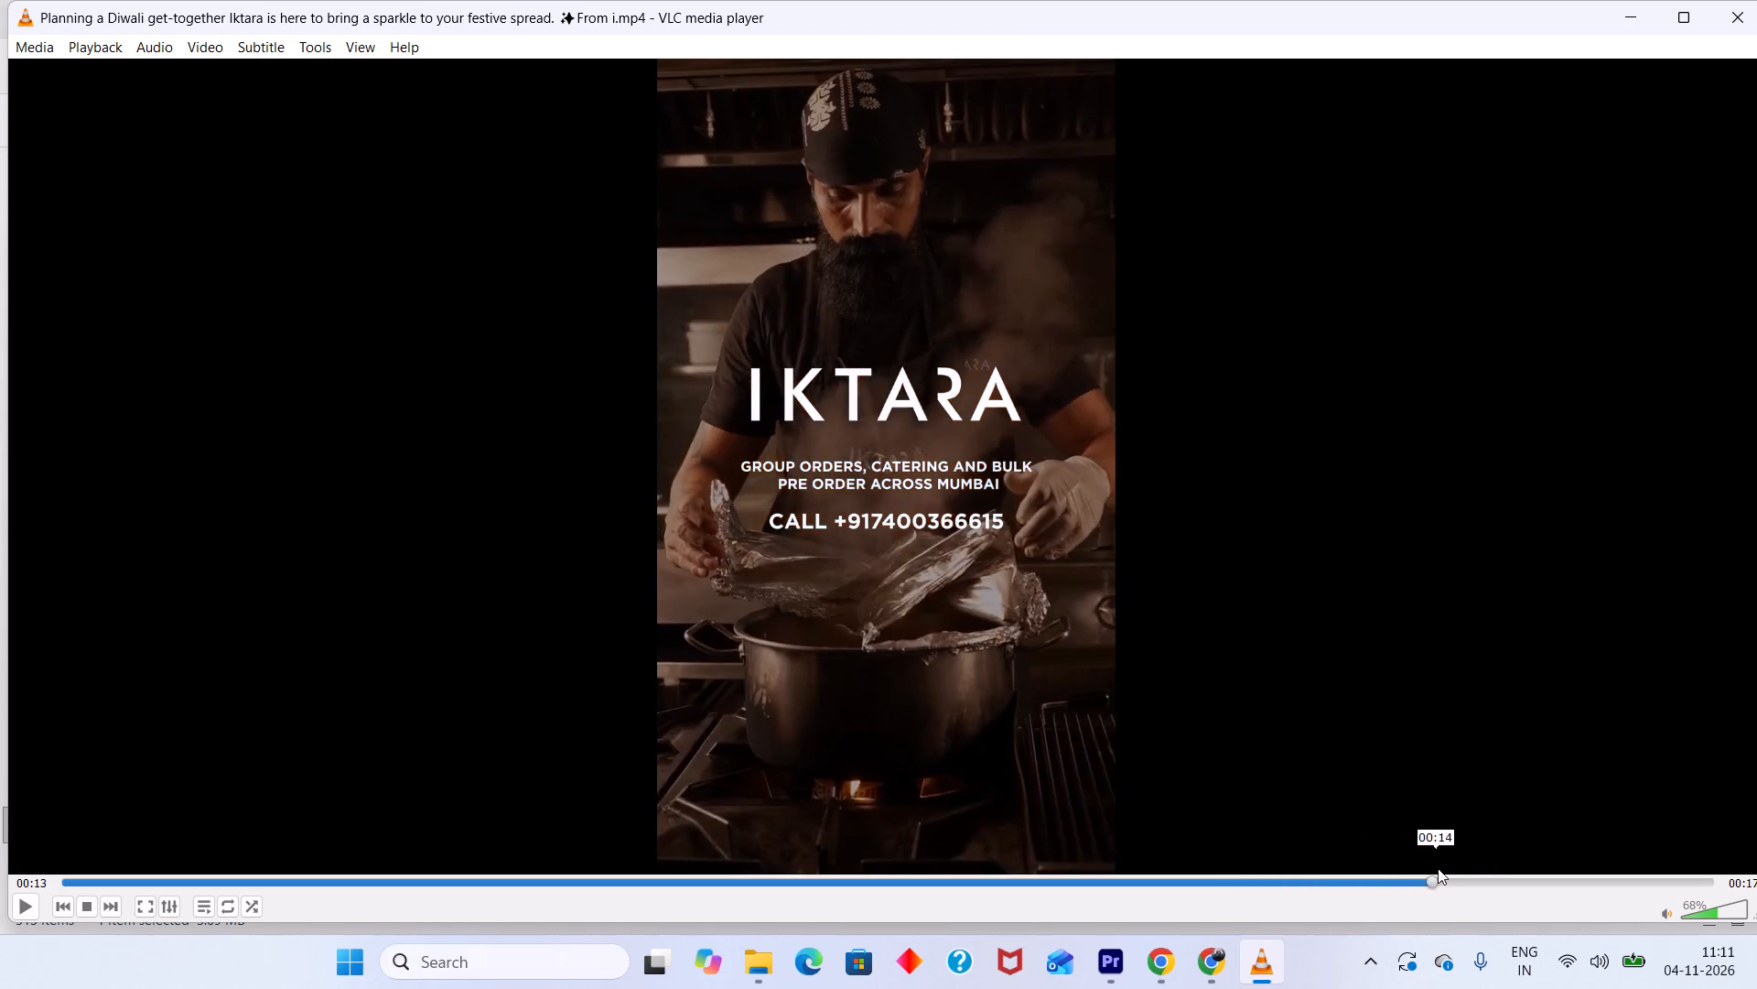
{"action": "left_click_drag", "start_coordinate": [1438, 868], "coordinate": [1529, 876]}
{"action": "key", "text": "space"}
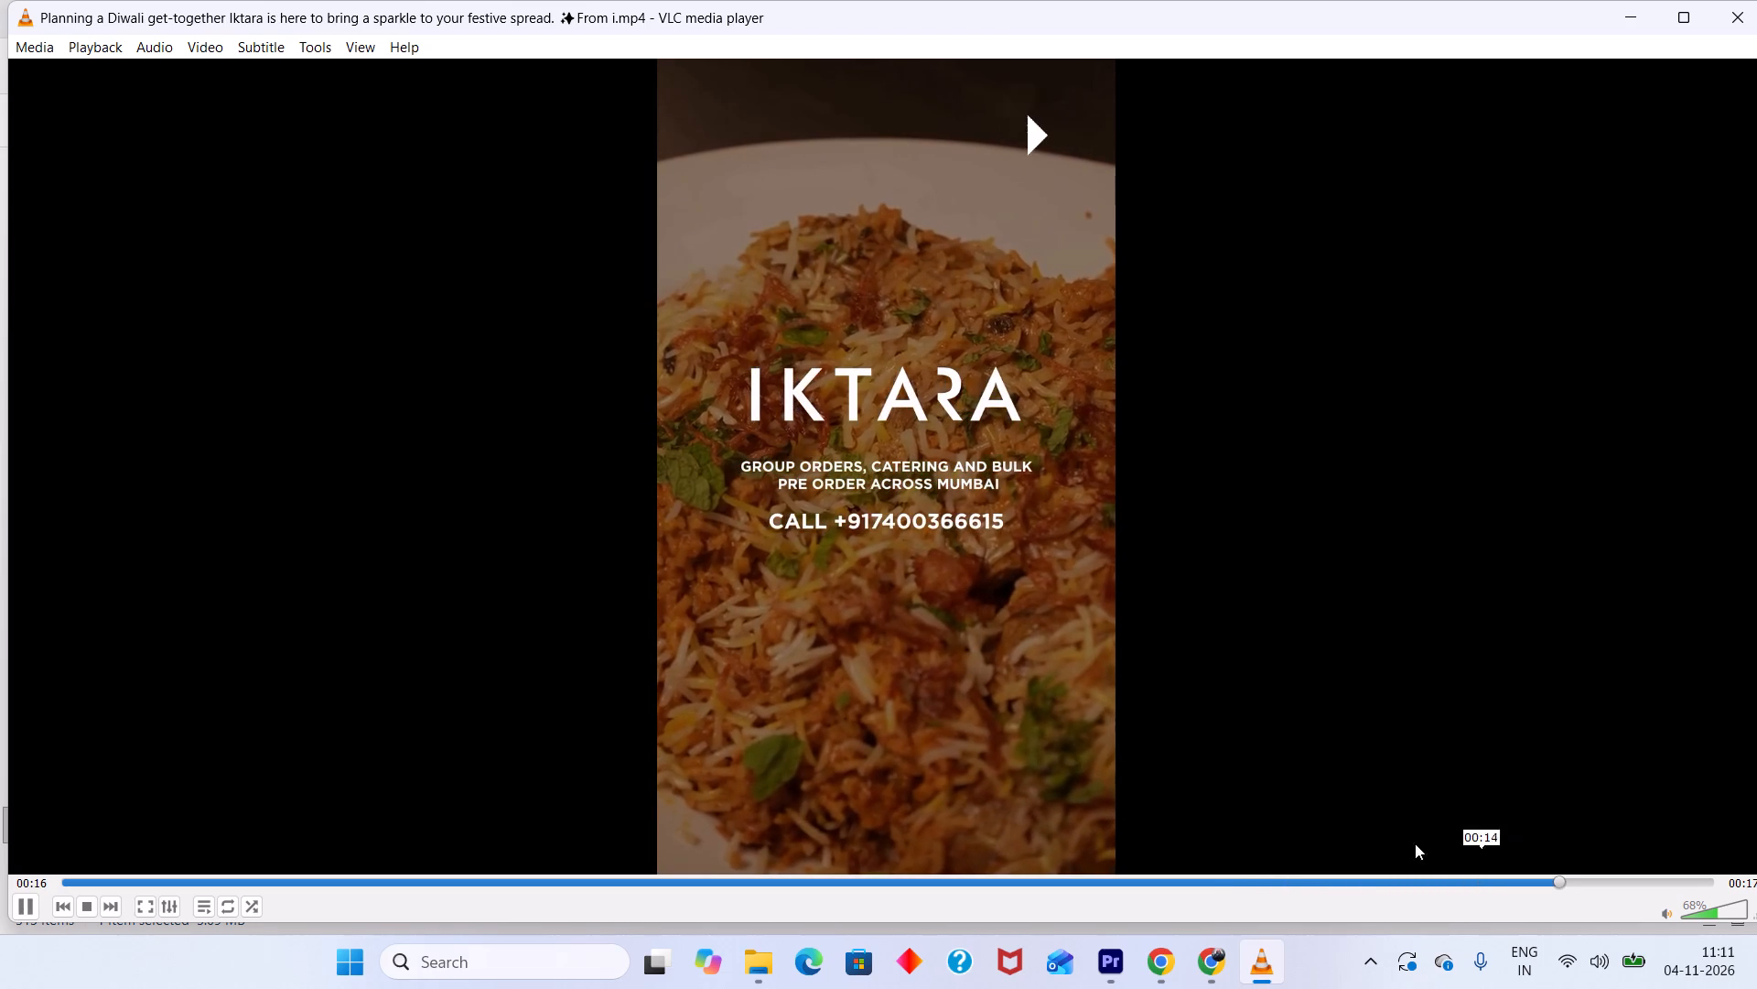
{"action": "key", "text": "space"}
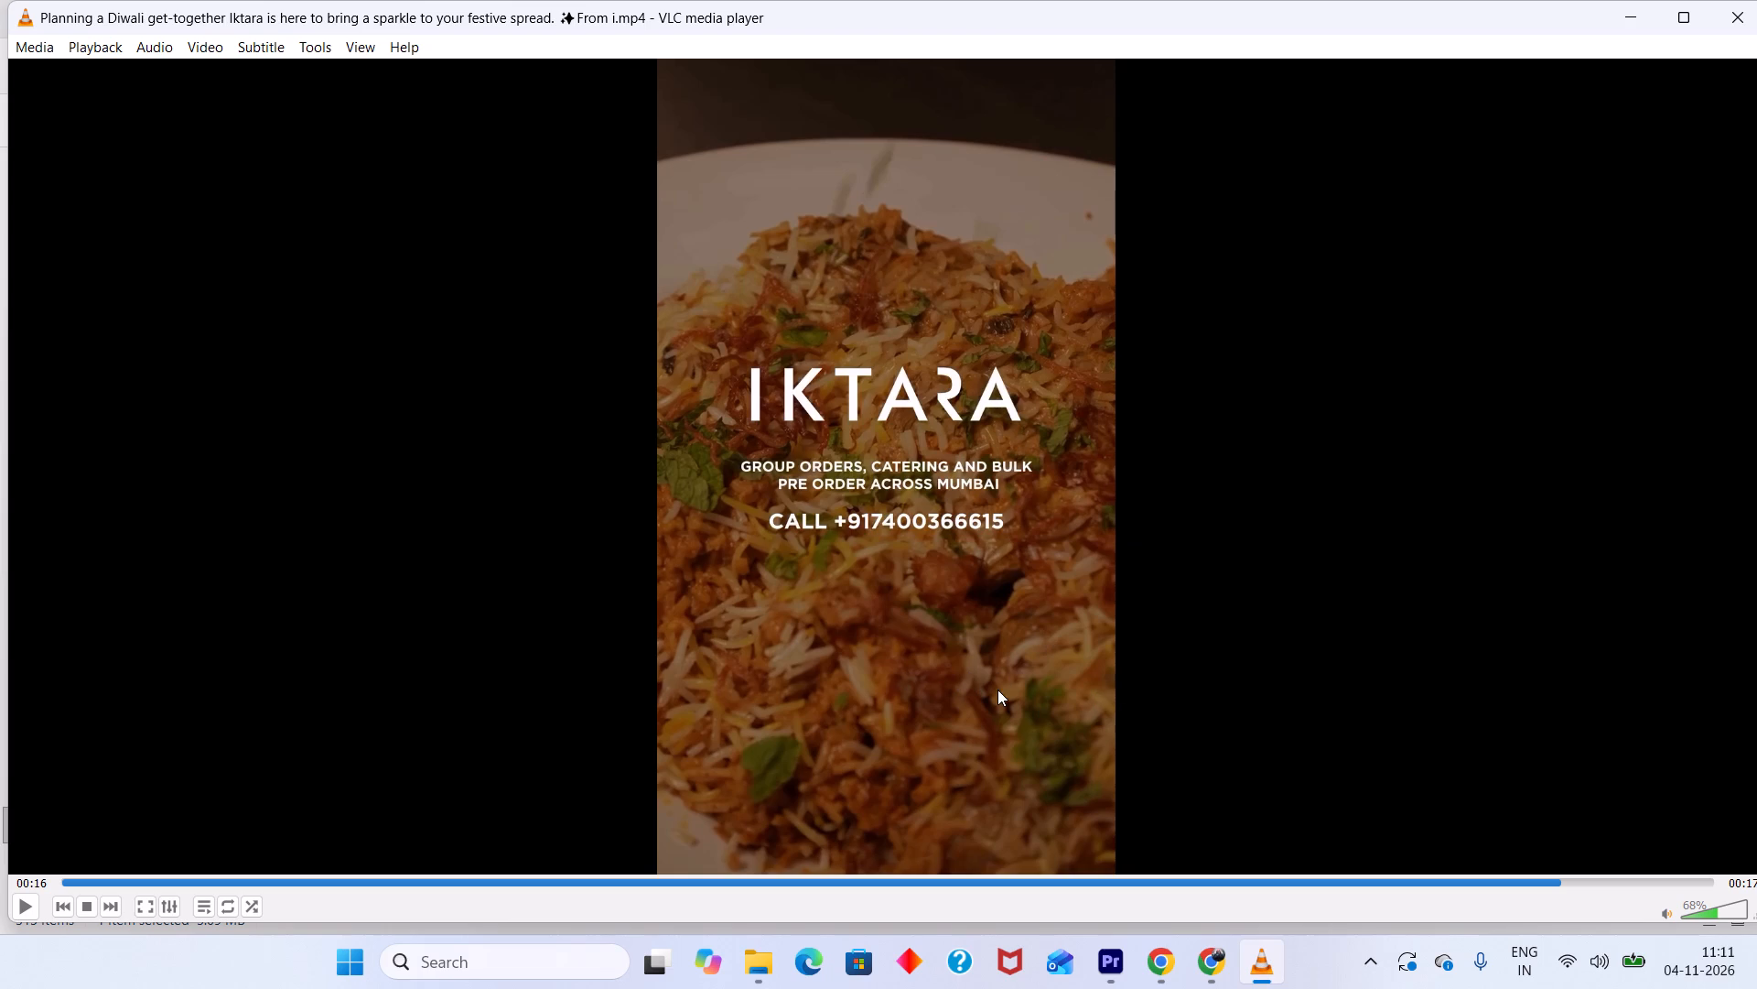
Re-examine the reel's final seconds with the logo over the food shots, and close the player.
{"action": "left_click_drag", "start_coordinate": [1564, 881], "coordinate": [1526, 886]}
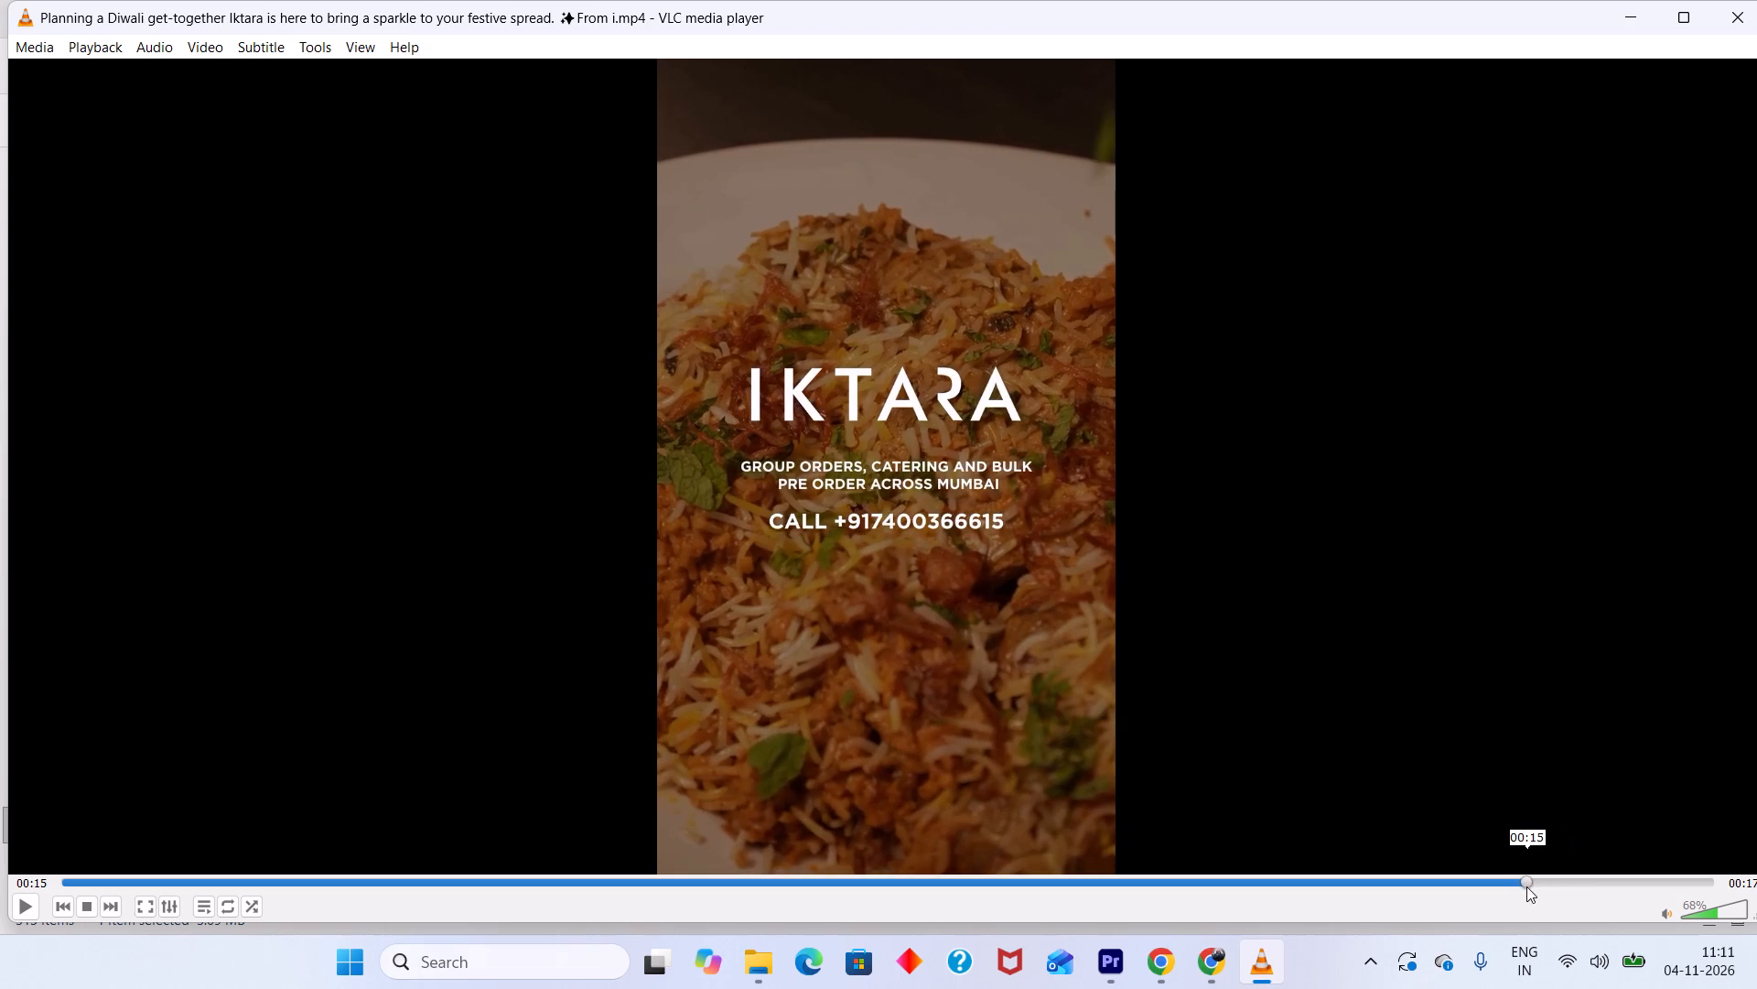
{"action": "left_click_drag", "start_coordinate": [1526, 886], "coordinate": [1525, 887]}
{"action": "key", "text": "space"}
{"action": "key", "text": "space"}
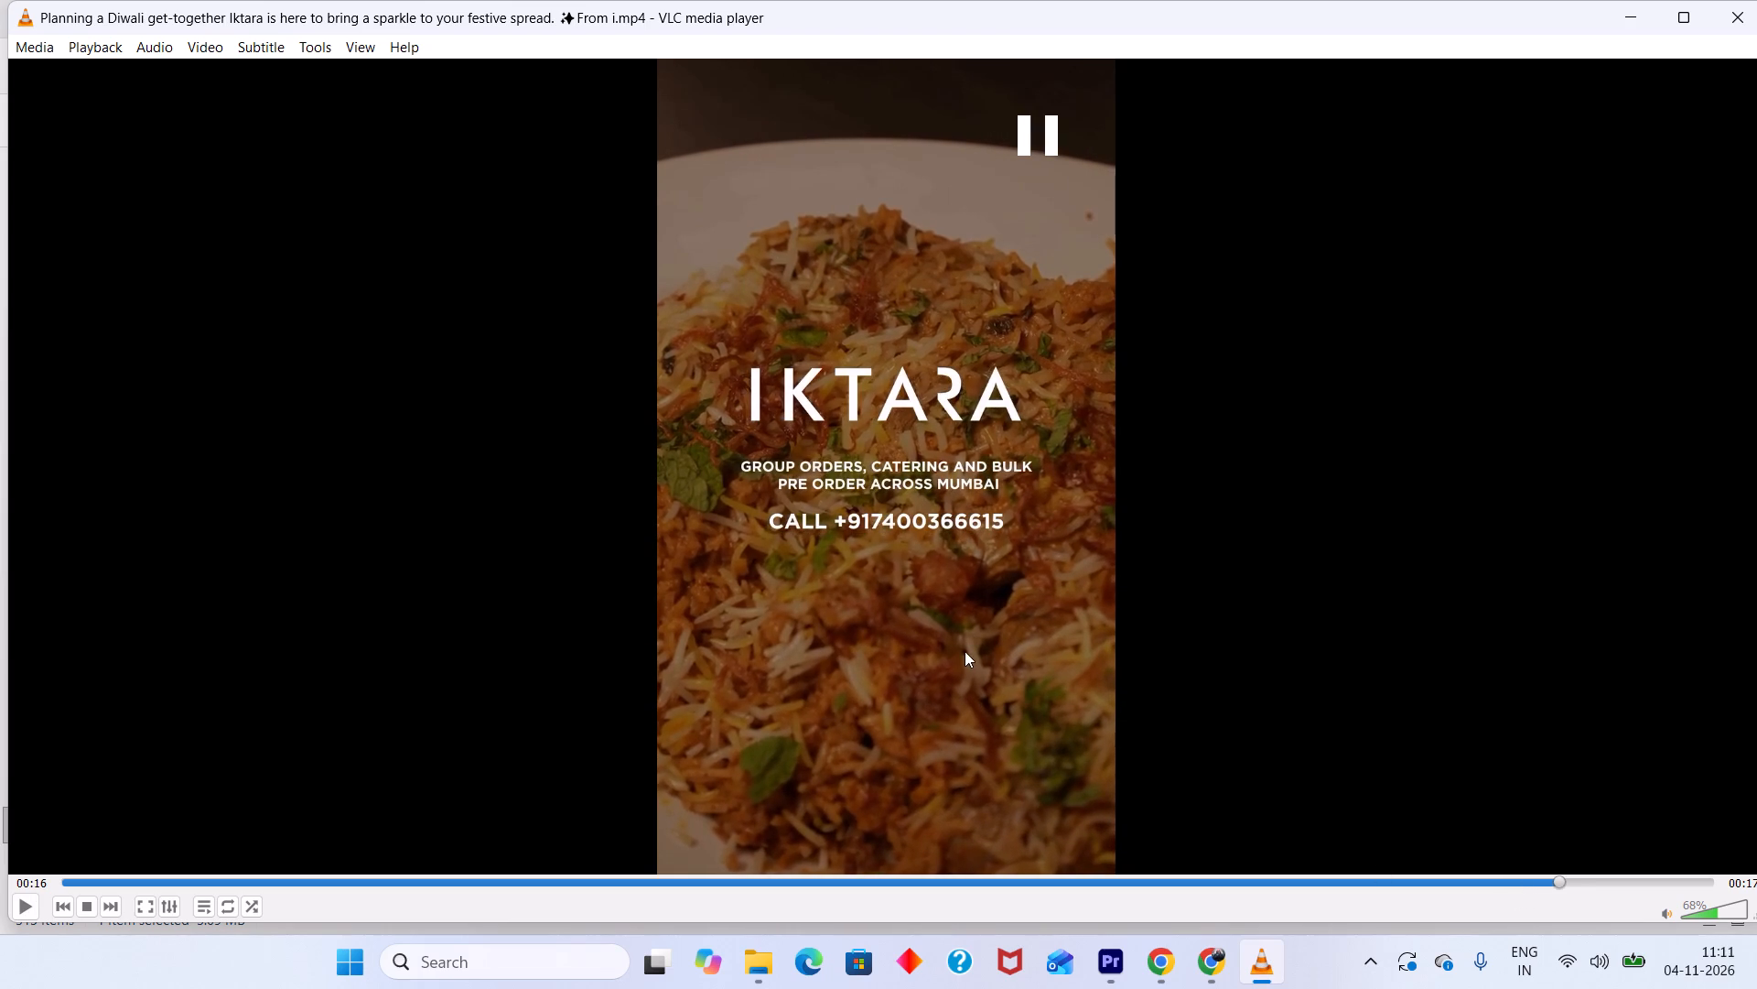
{"action": "key", "text": "space"}
{"action": "key", "text": "space"}
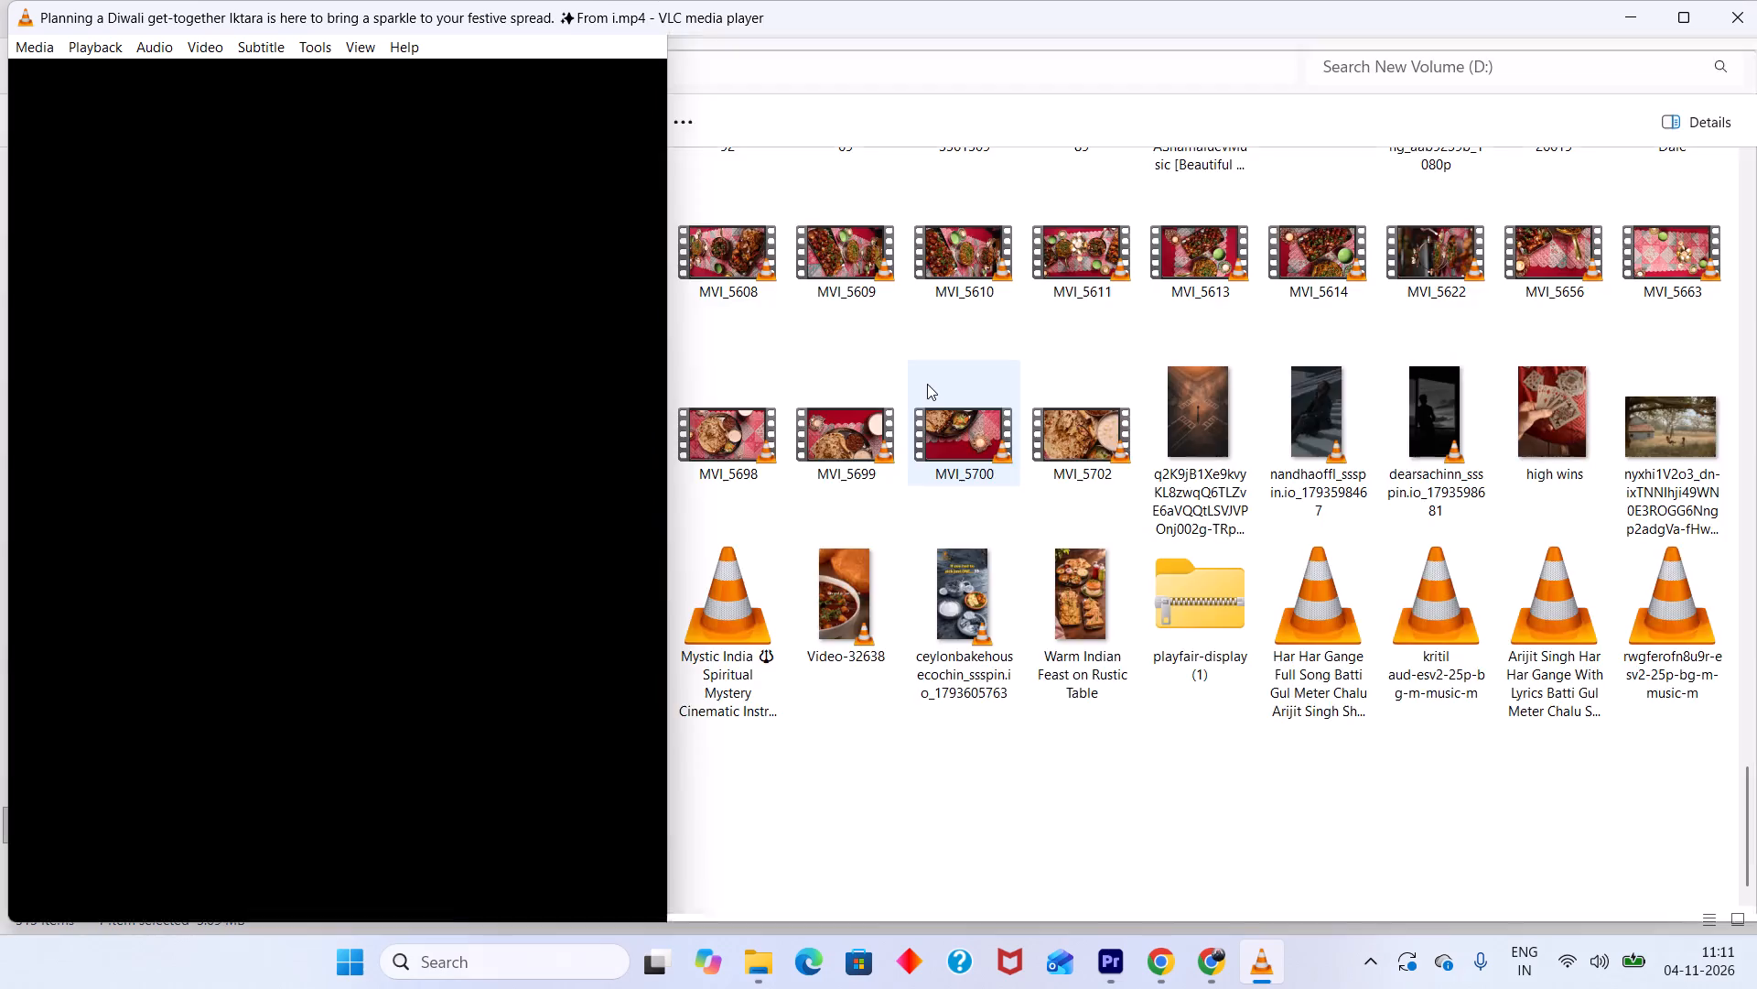
{"action": "left_click_drag", "start_coordinate": [1312, 875], "coordinate": [1347, 882]}
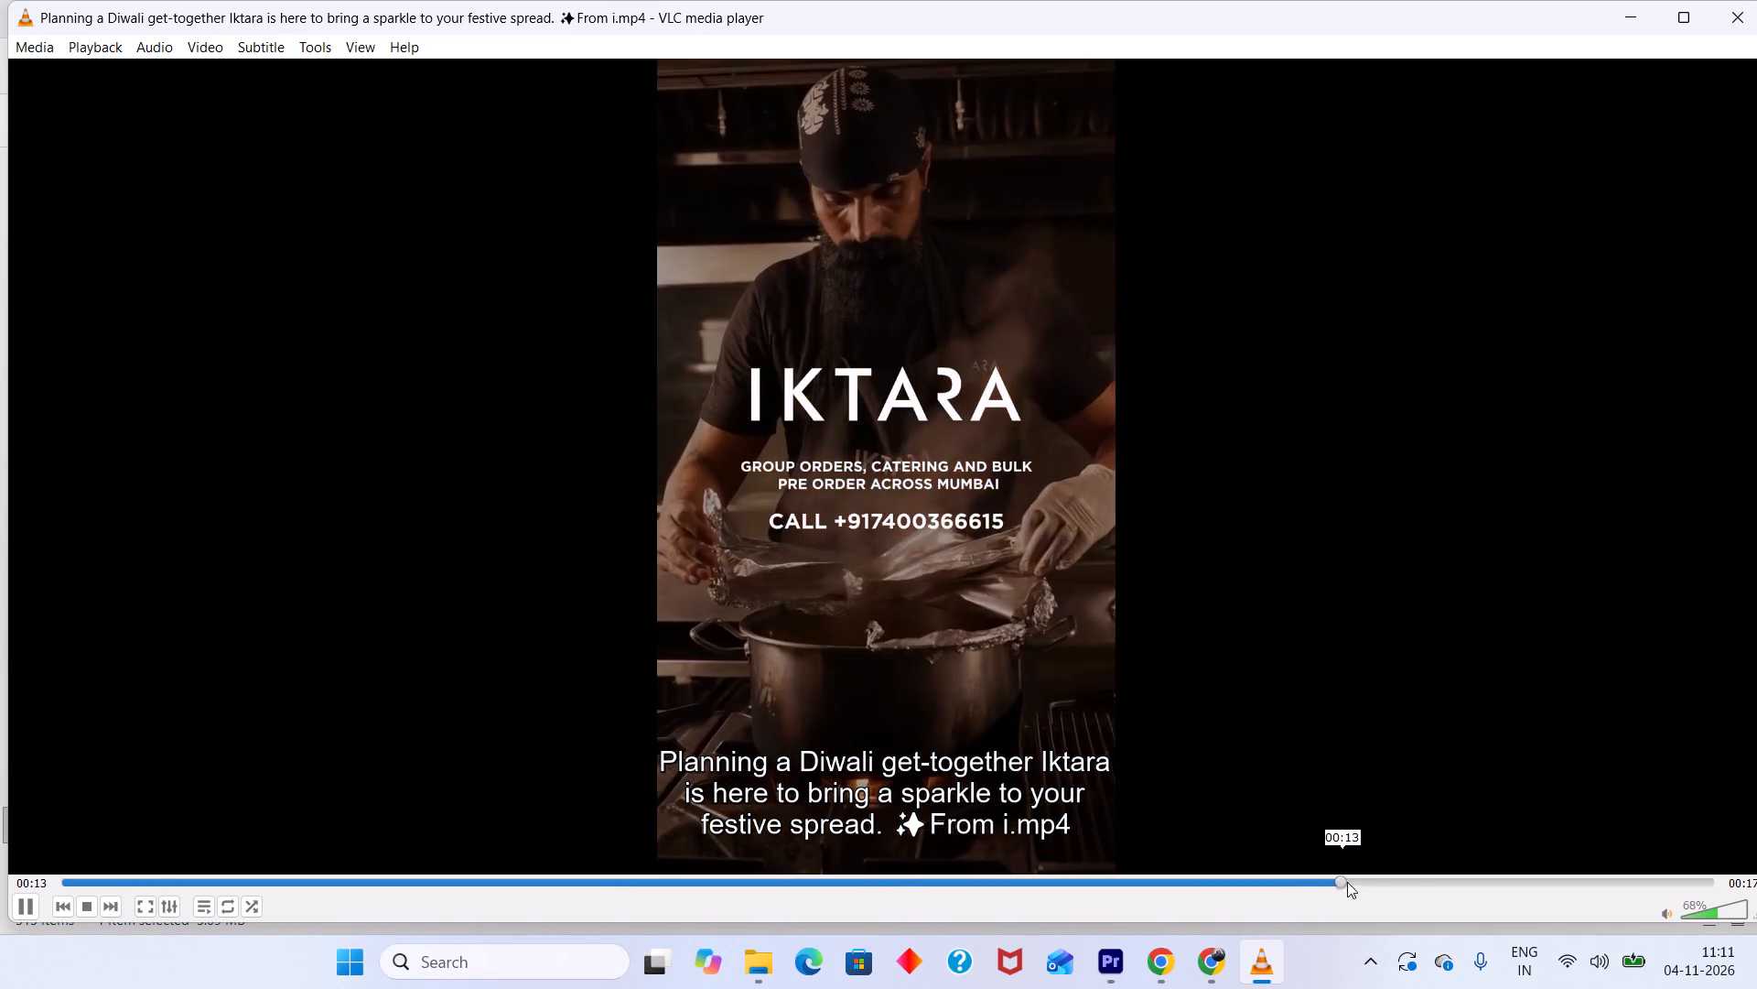
{"action": "left_click_drag", "start_coordinate": [1347, 882], "coordinate": [1482, 887]}
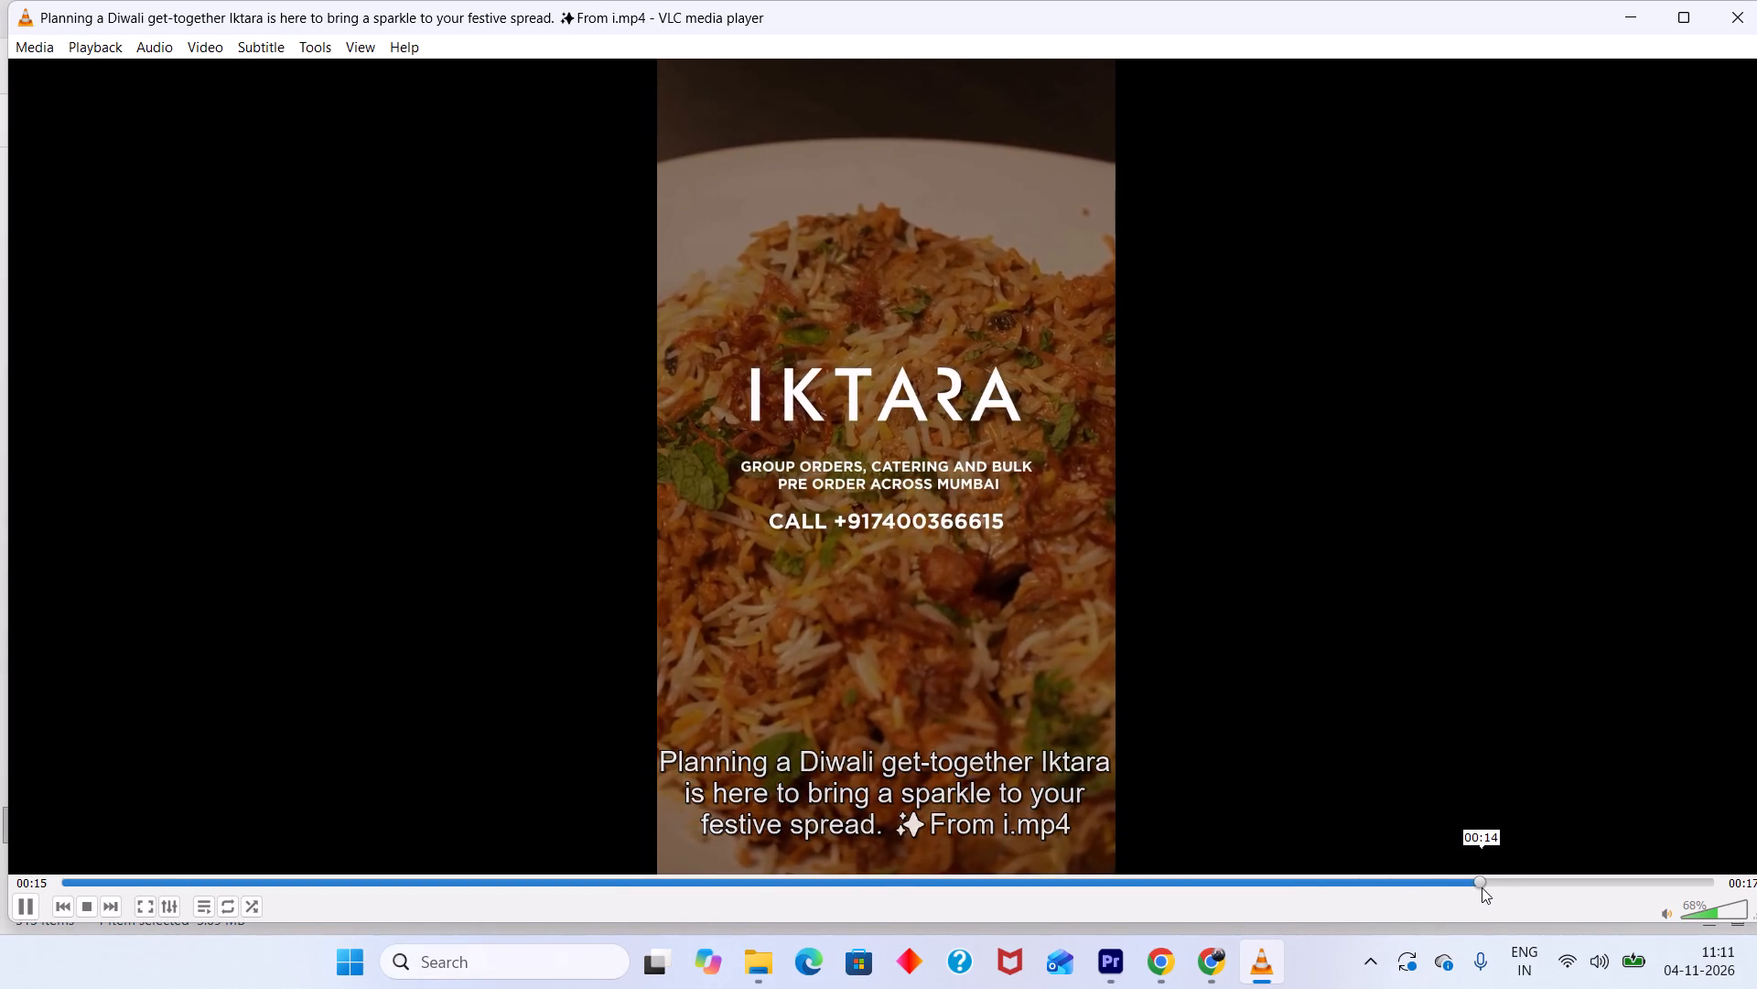
{"action": "key", "text": "space"}
{"action": "key", "text": "space"}
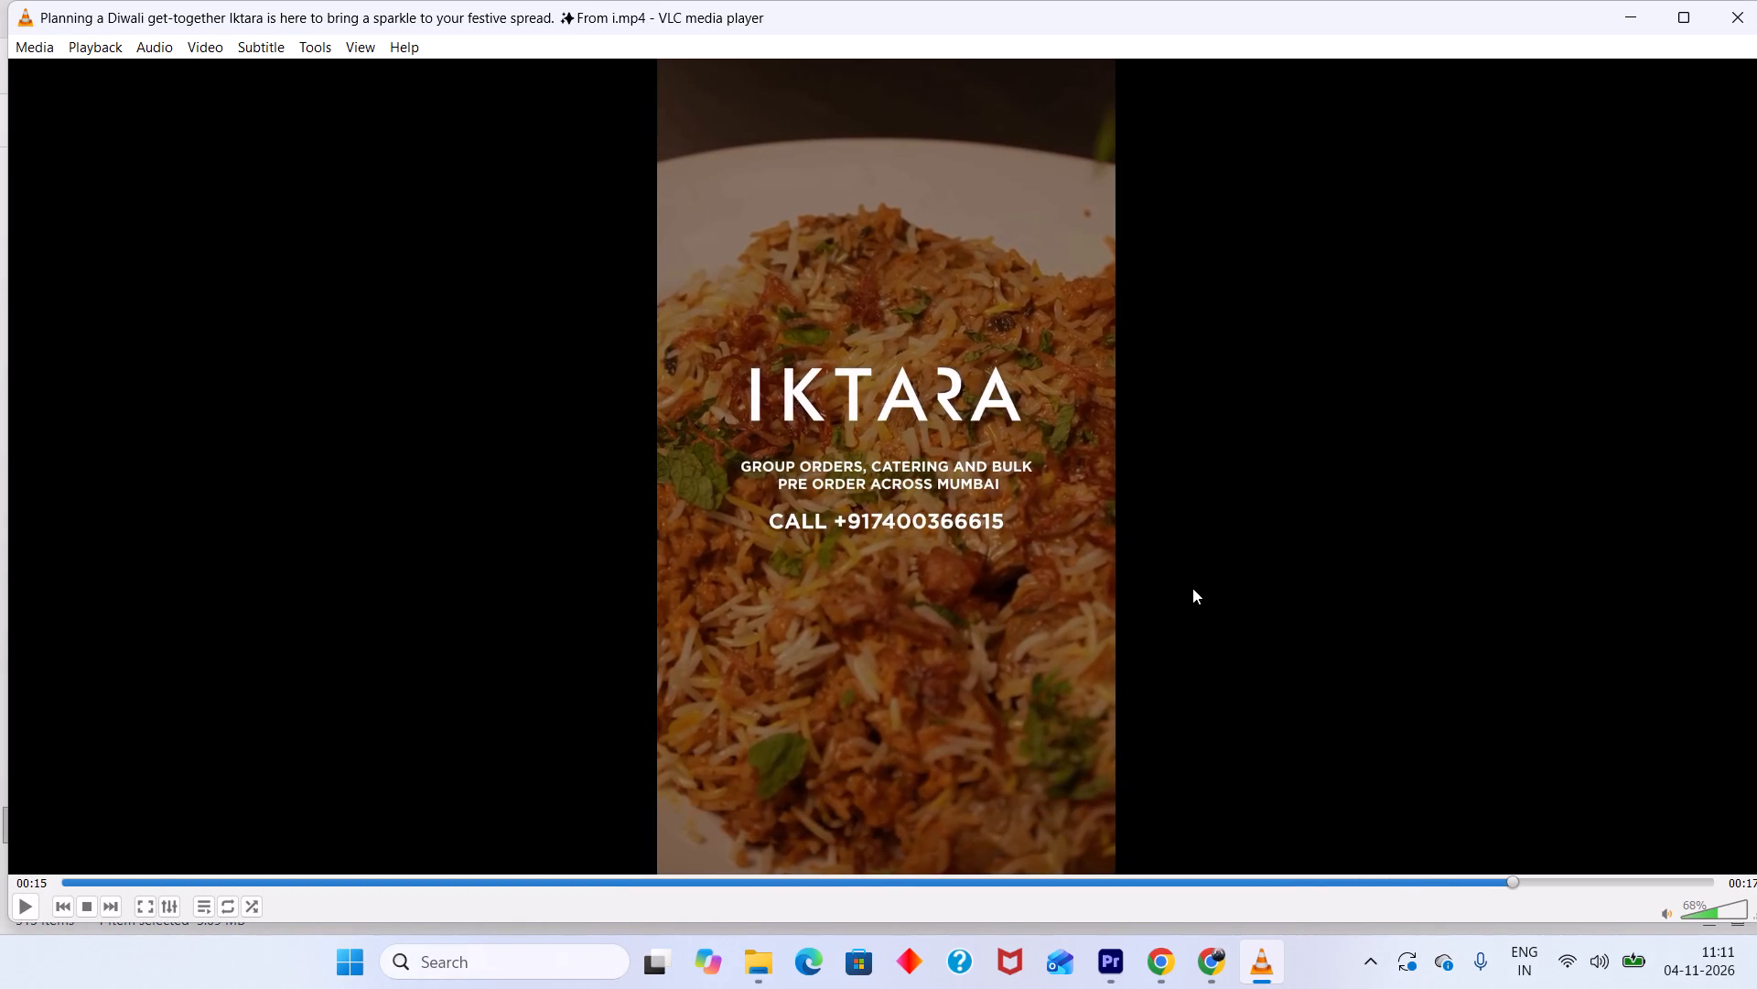
{"action": "key", "text": "space"}
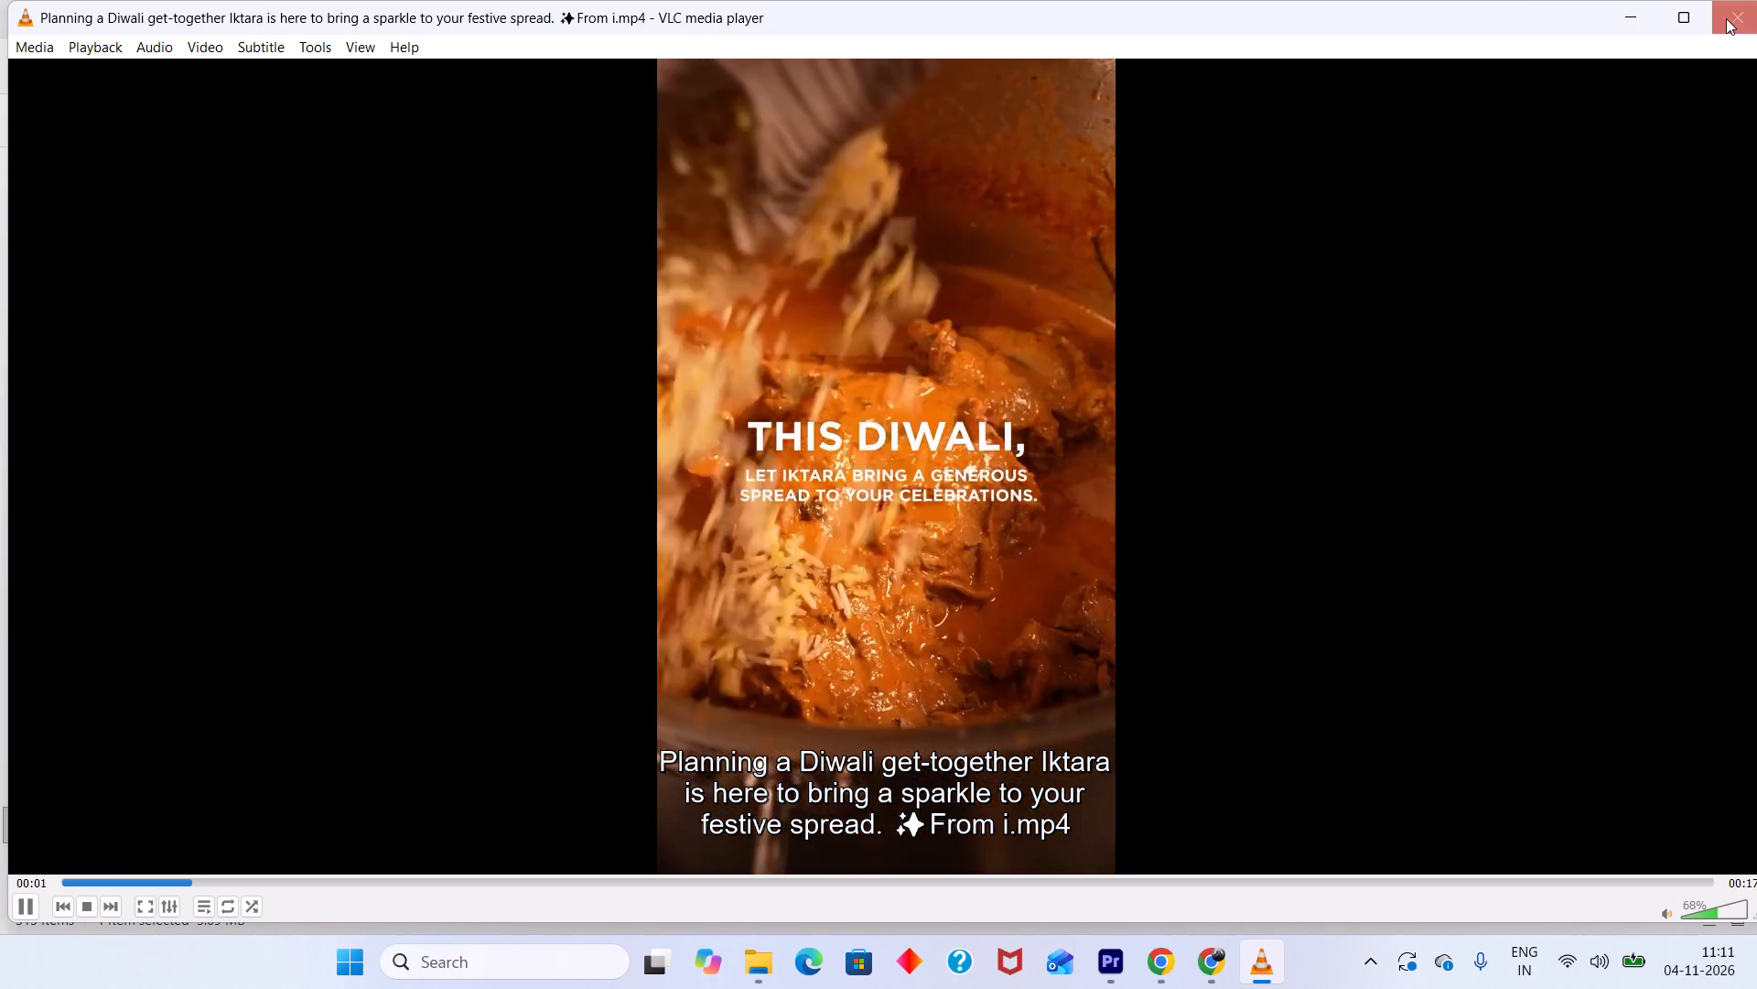
{"action": "left_click_drag", "start_coordinate": [1729, 17], "coordinate": [1729, 9]}
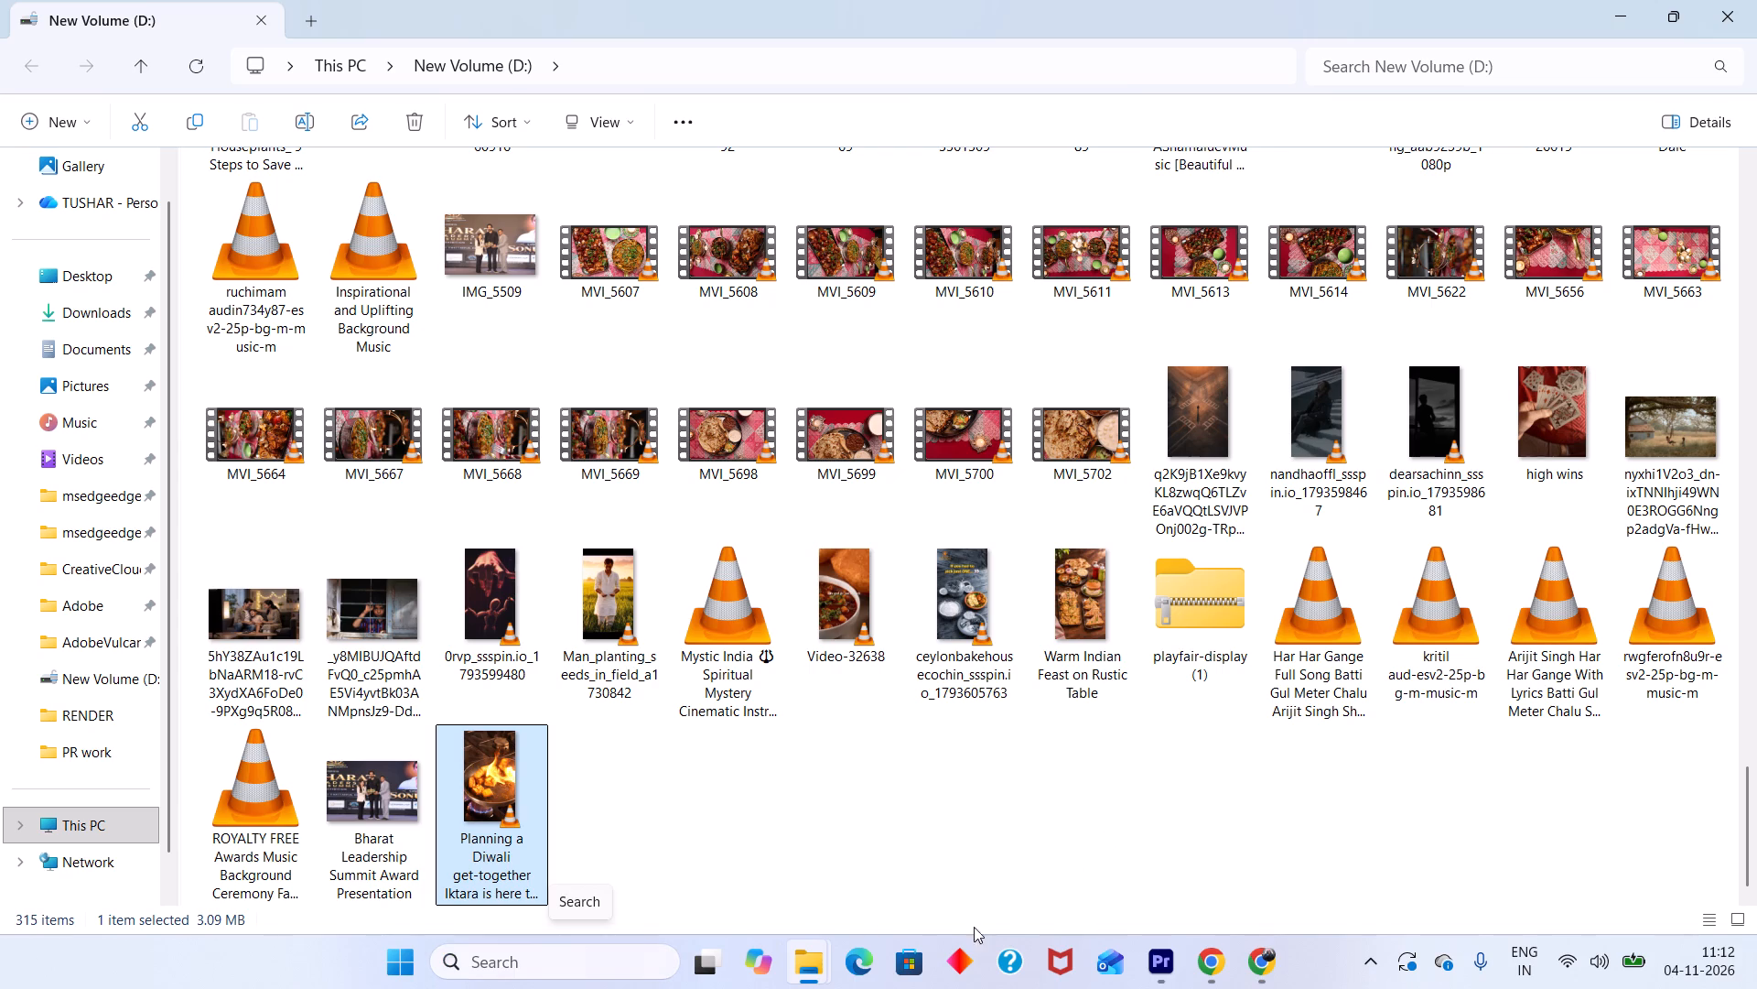
Switch to Premiere and create a new project named "gupta diwali", skipping the initial media import.
{"action": "left_click", "coordinate": [1159, 984]}
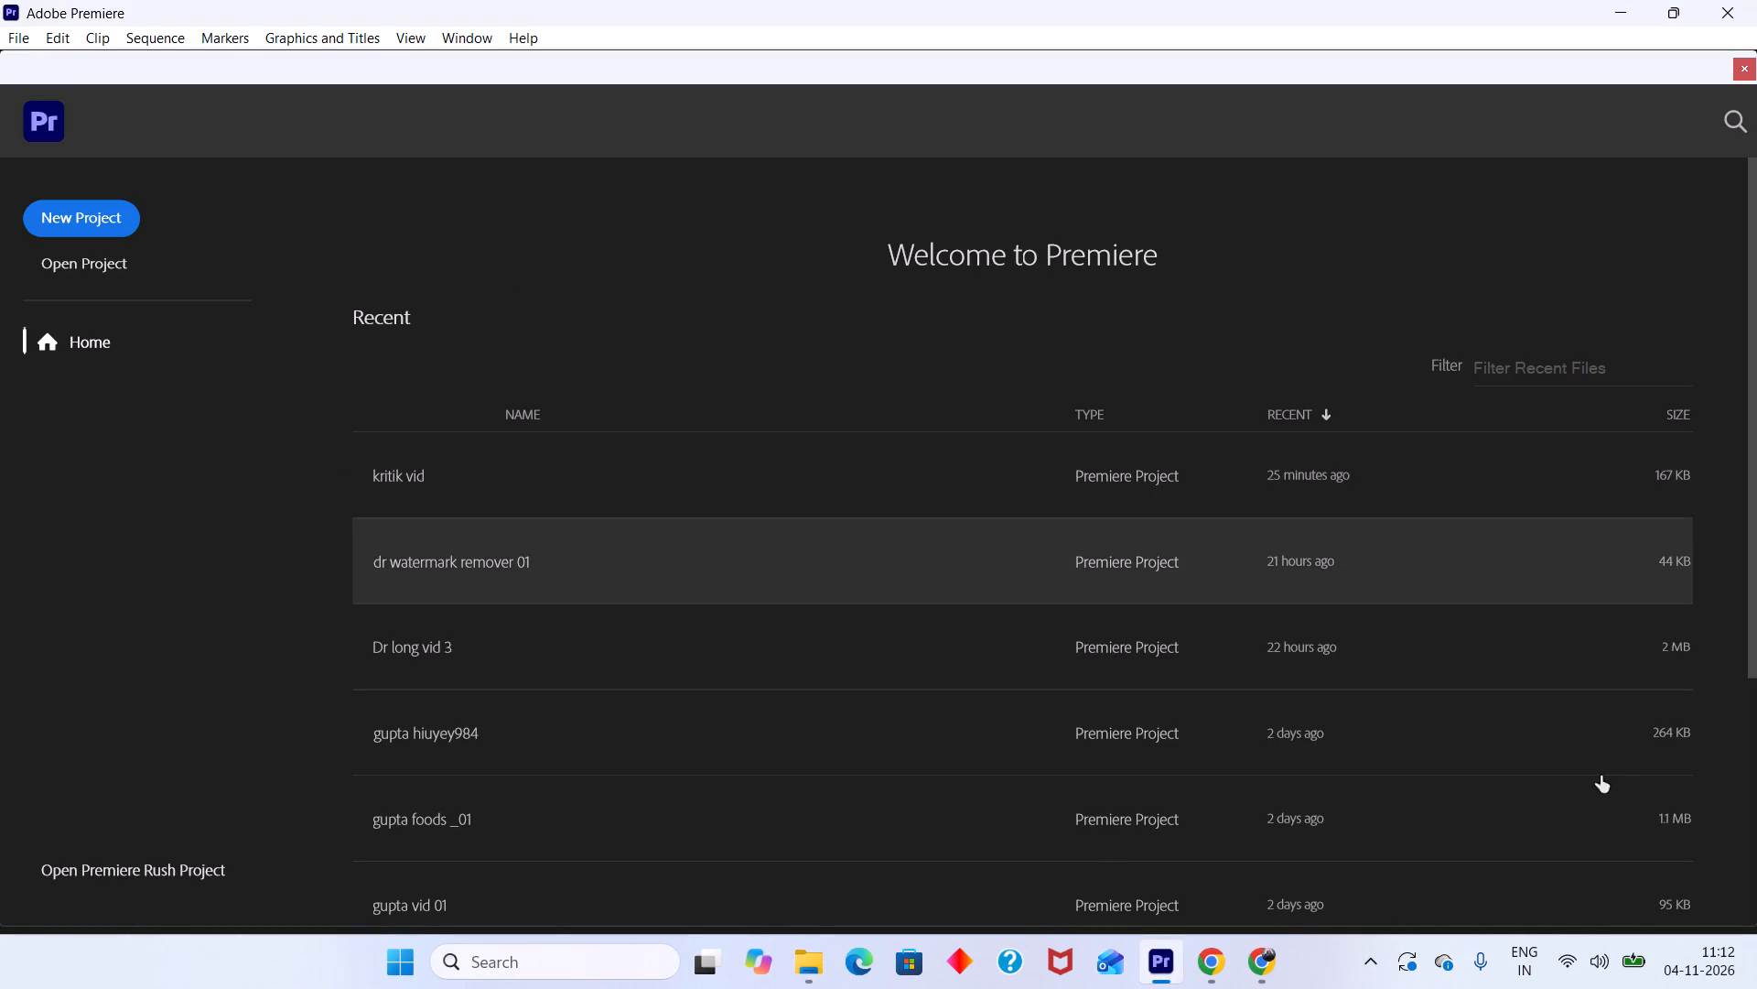
{"action": "scroll", "coordinate": [1583, 710], "scroll_direction": "down", "scroll_amount": 3}
{"action": "scroll", "coordinate": [1511, 802], "scroll_direction": "up", "scroll_amount": 4}
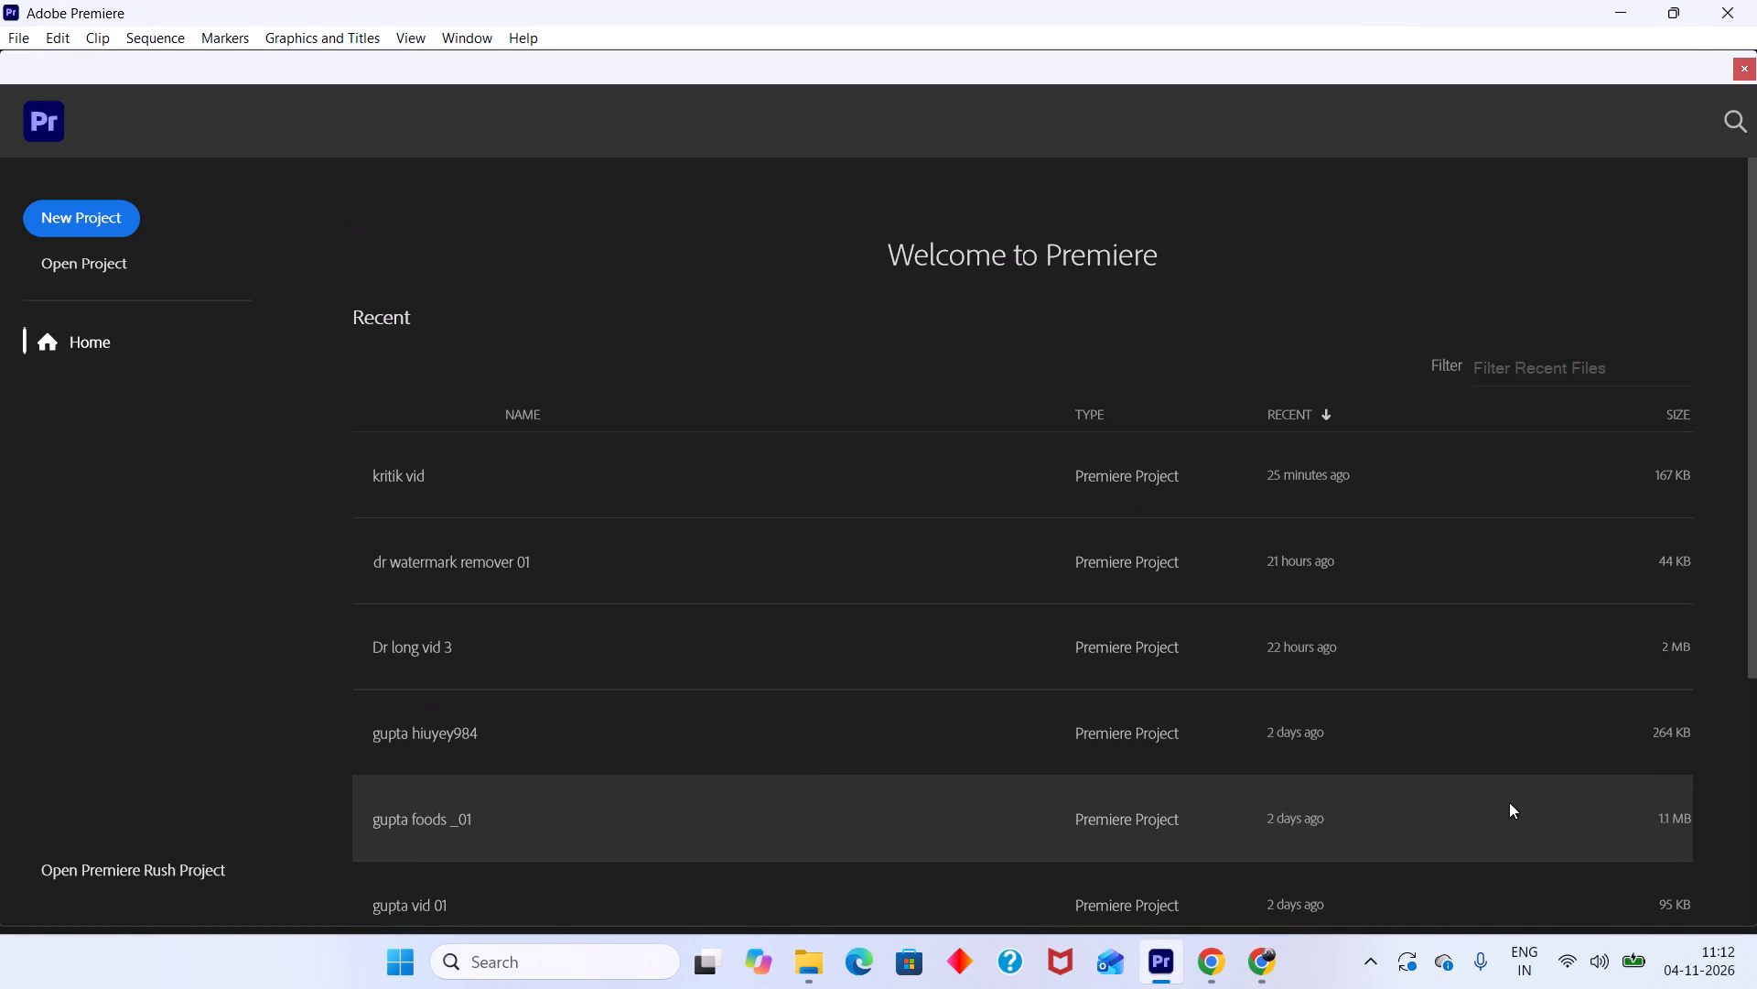
{"action": "left_click", "coordinate": [99, 221]}
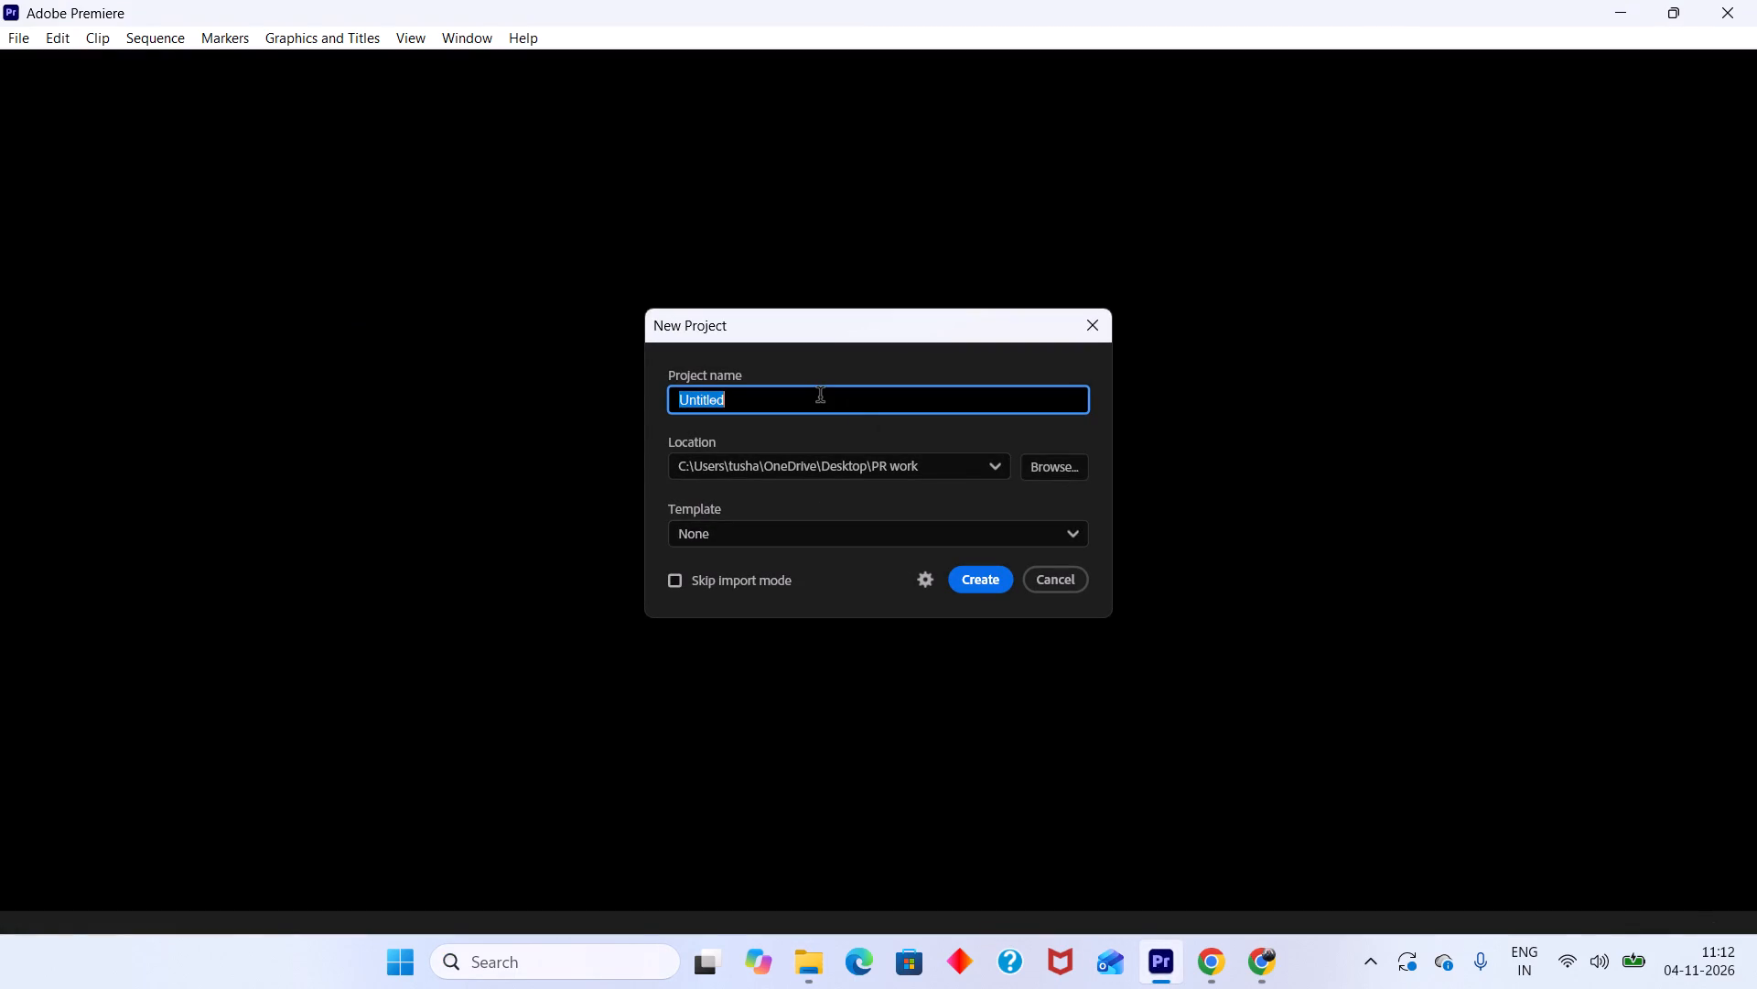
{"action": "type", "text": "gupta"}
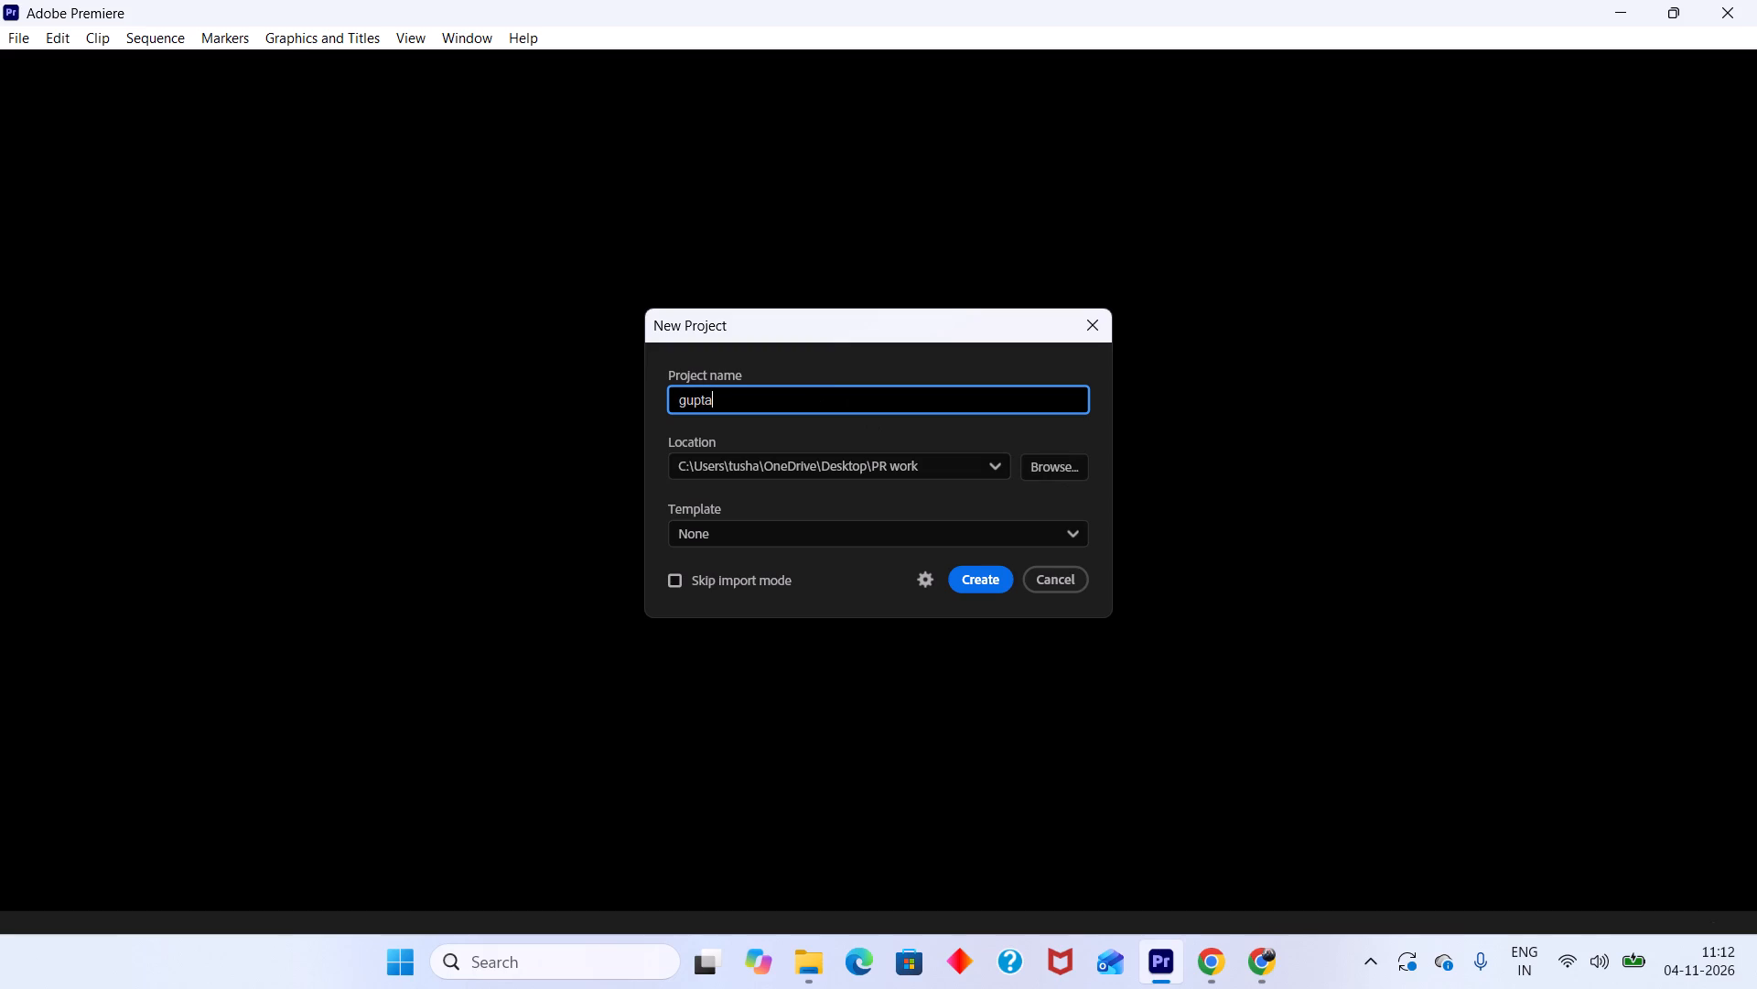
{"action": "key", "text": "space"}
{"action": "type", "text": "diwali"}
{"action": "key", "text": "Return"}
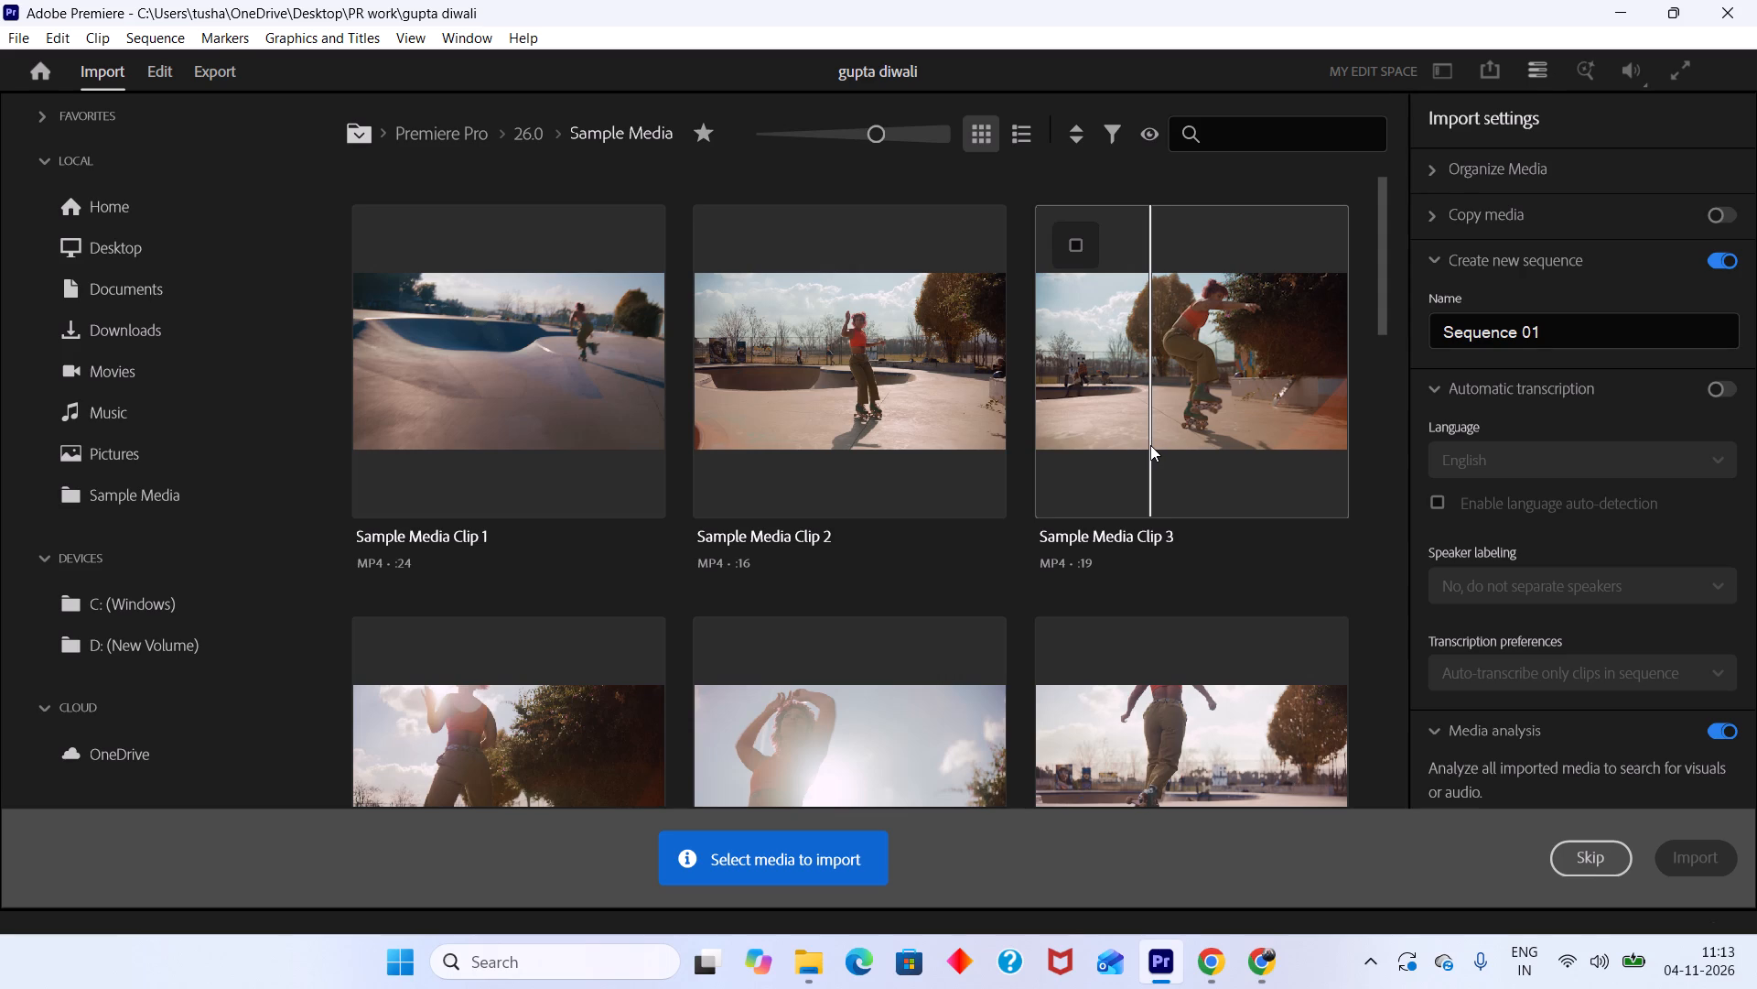
{"action": "left_click", "coordinate": [1631, 866]}
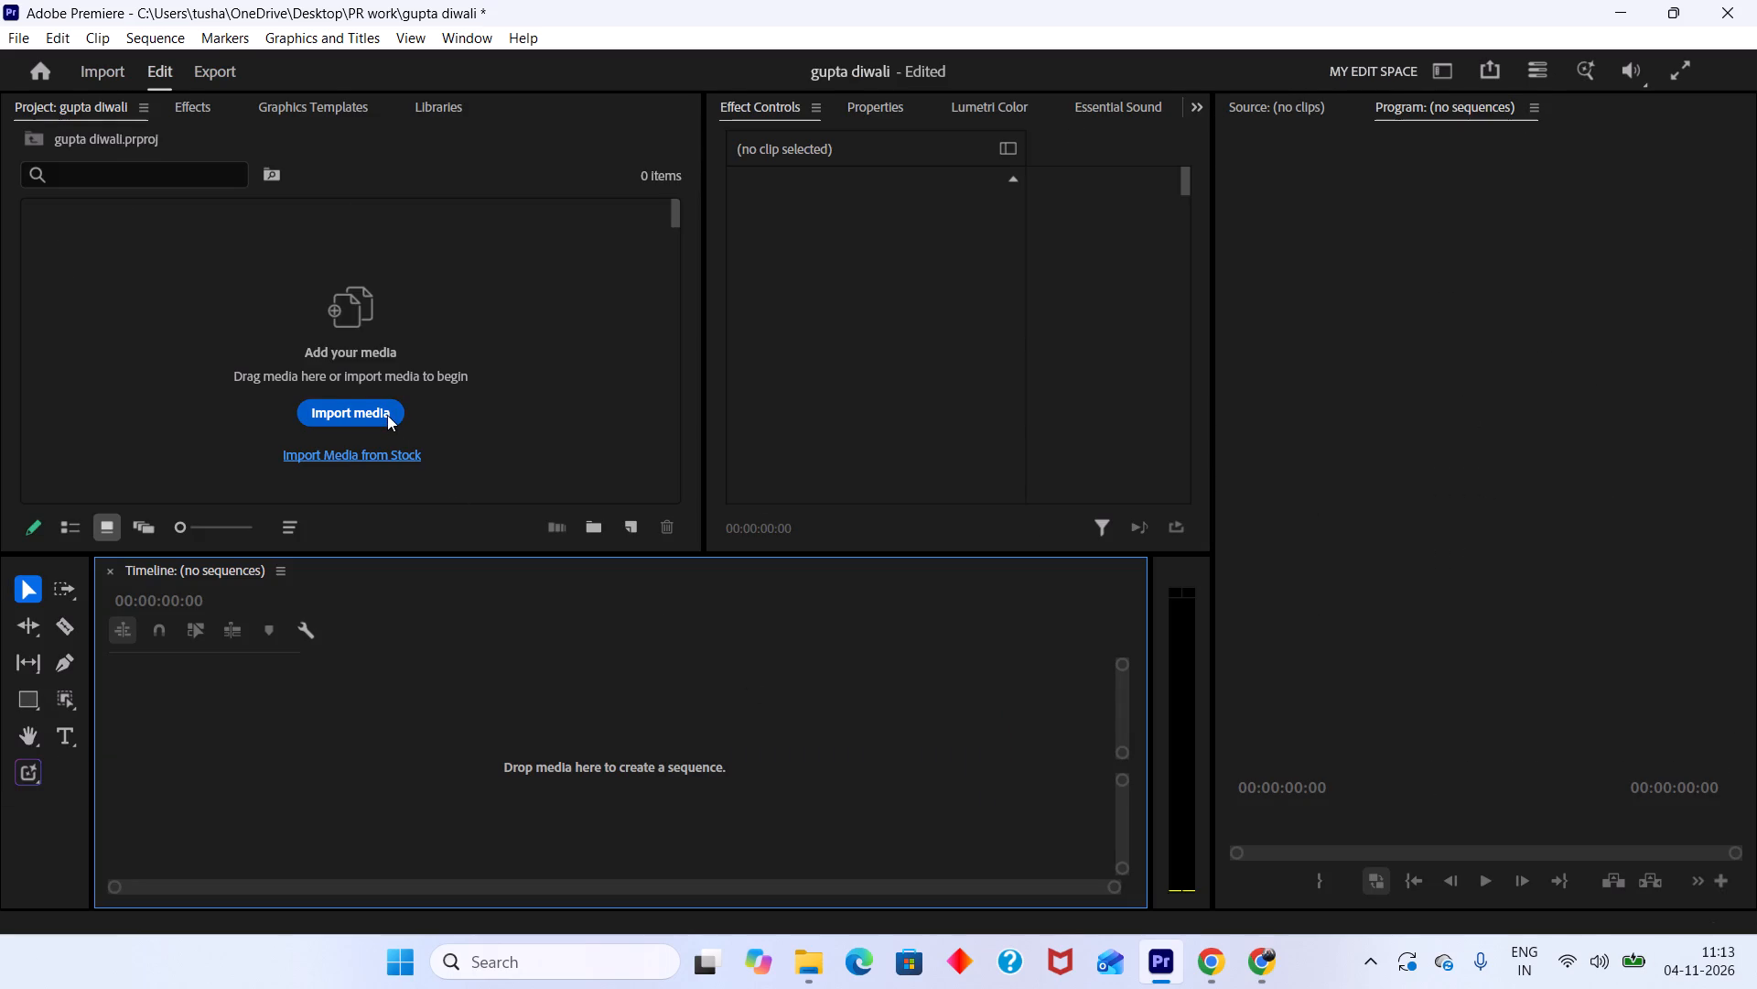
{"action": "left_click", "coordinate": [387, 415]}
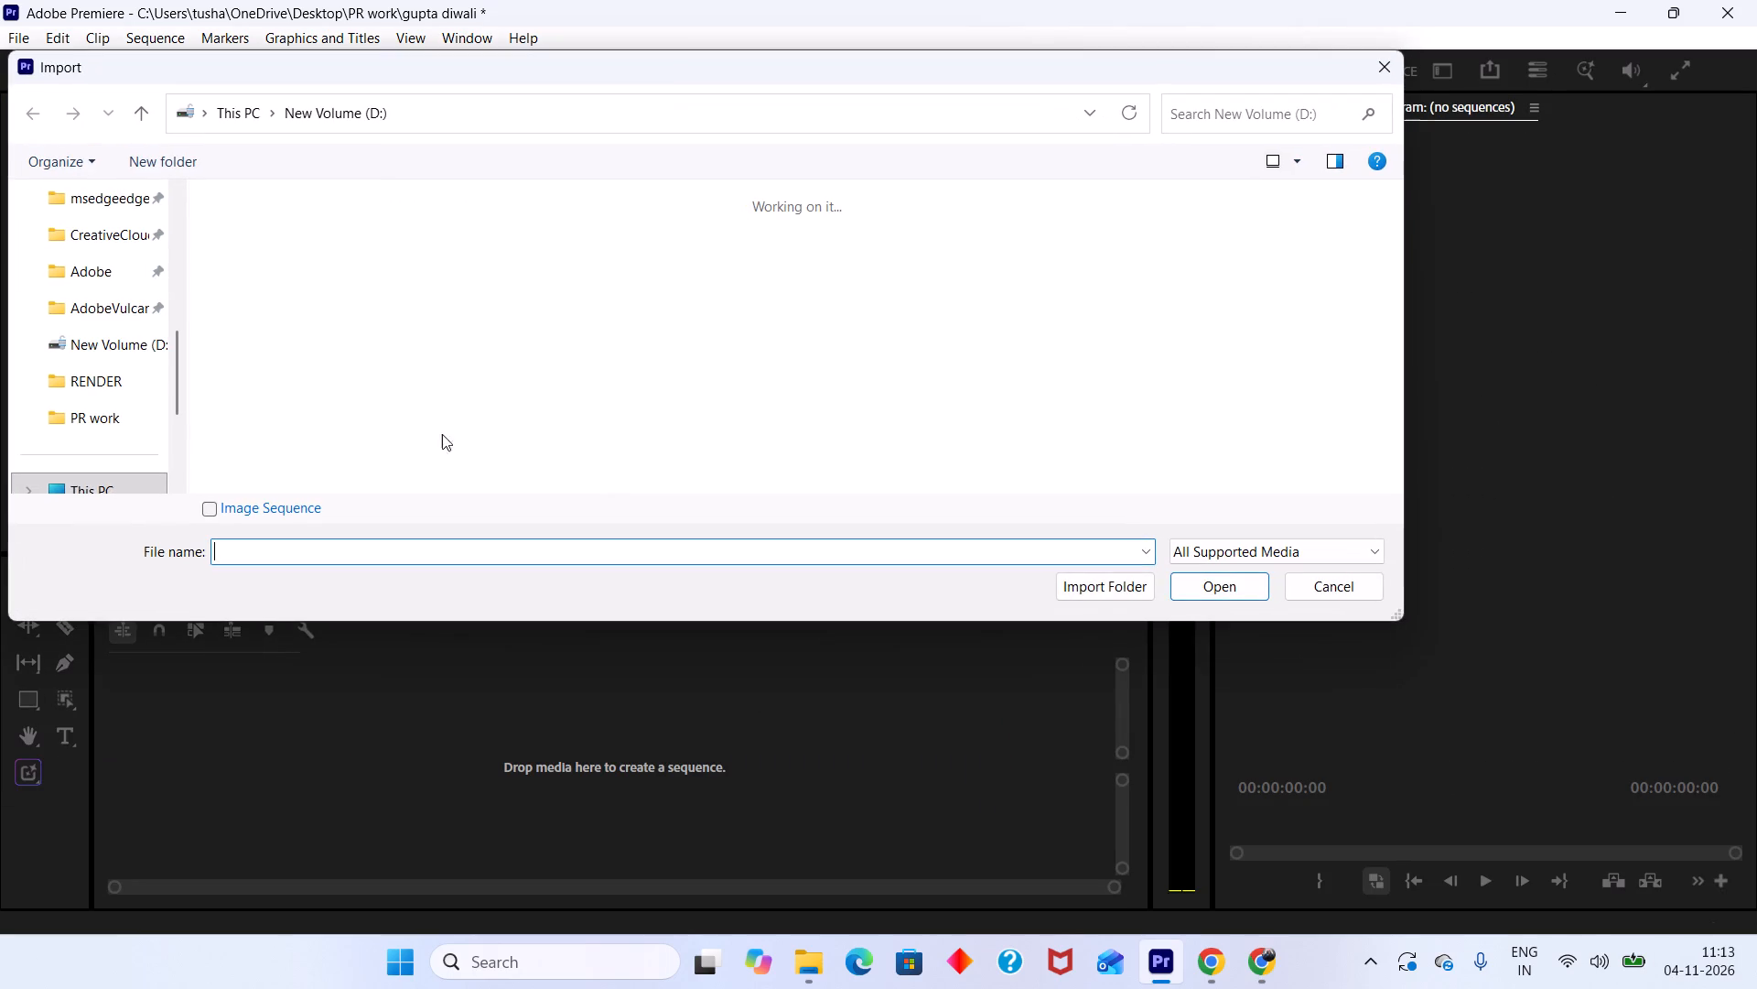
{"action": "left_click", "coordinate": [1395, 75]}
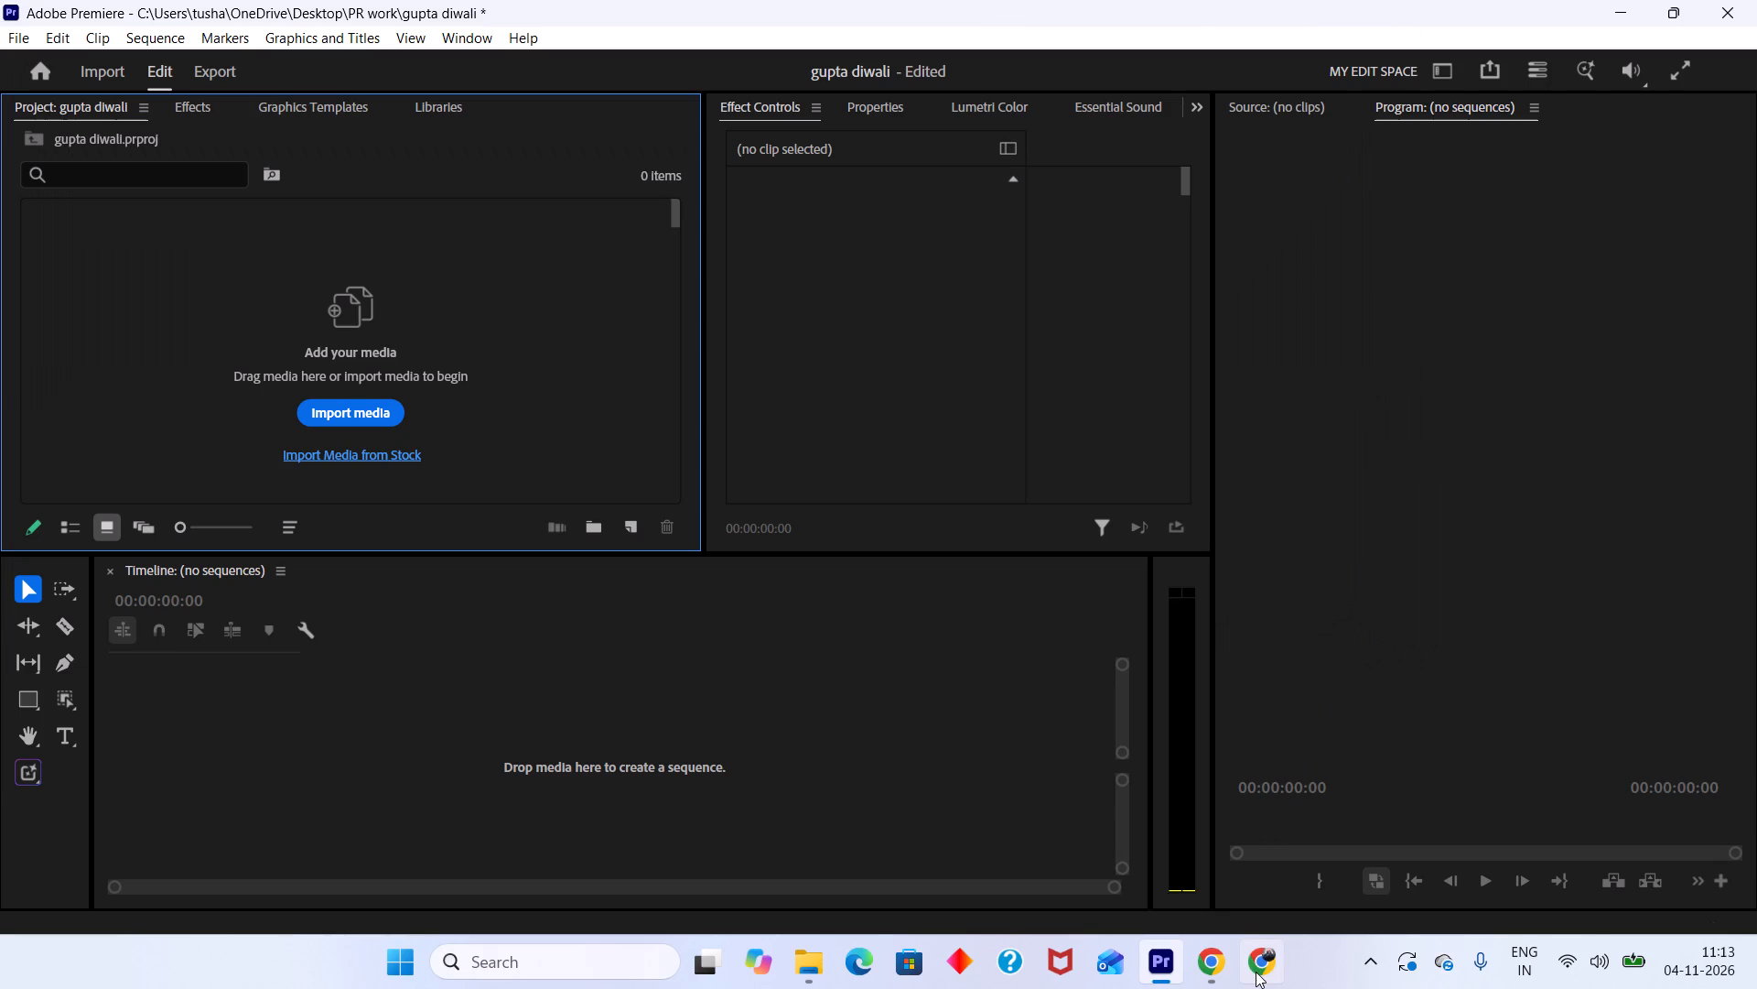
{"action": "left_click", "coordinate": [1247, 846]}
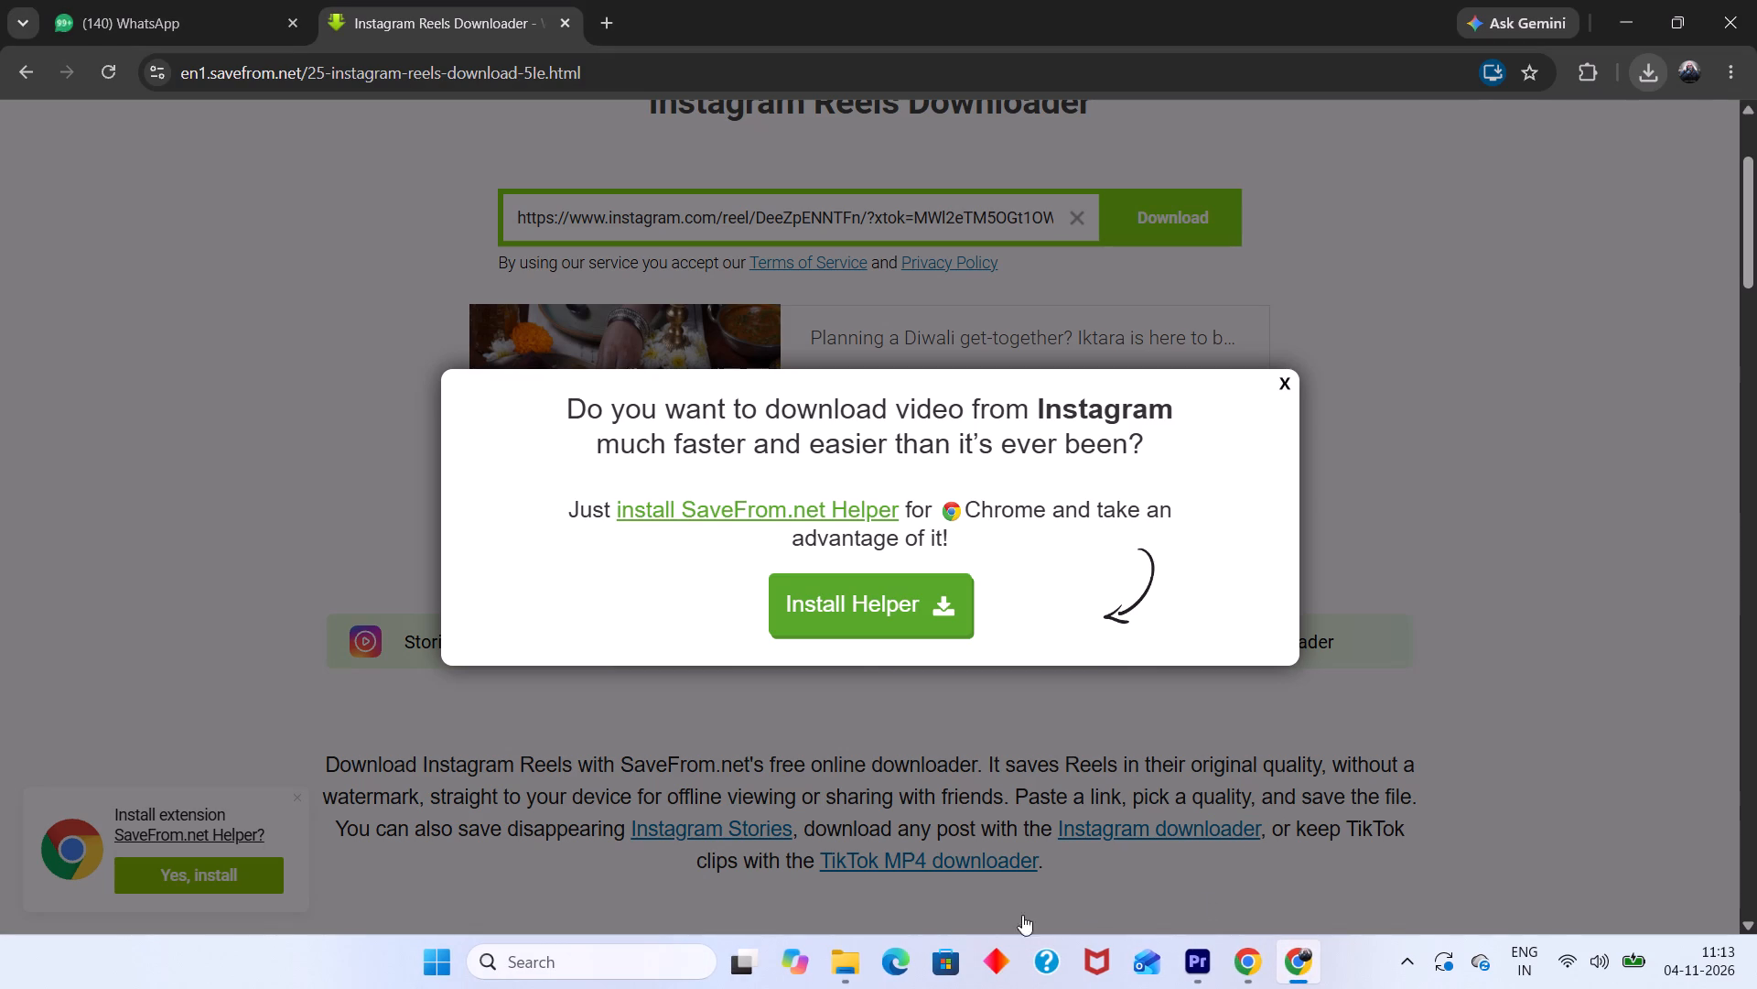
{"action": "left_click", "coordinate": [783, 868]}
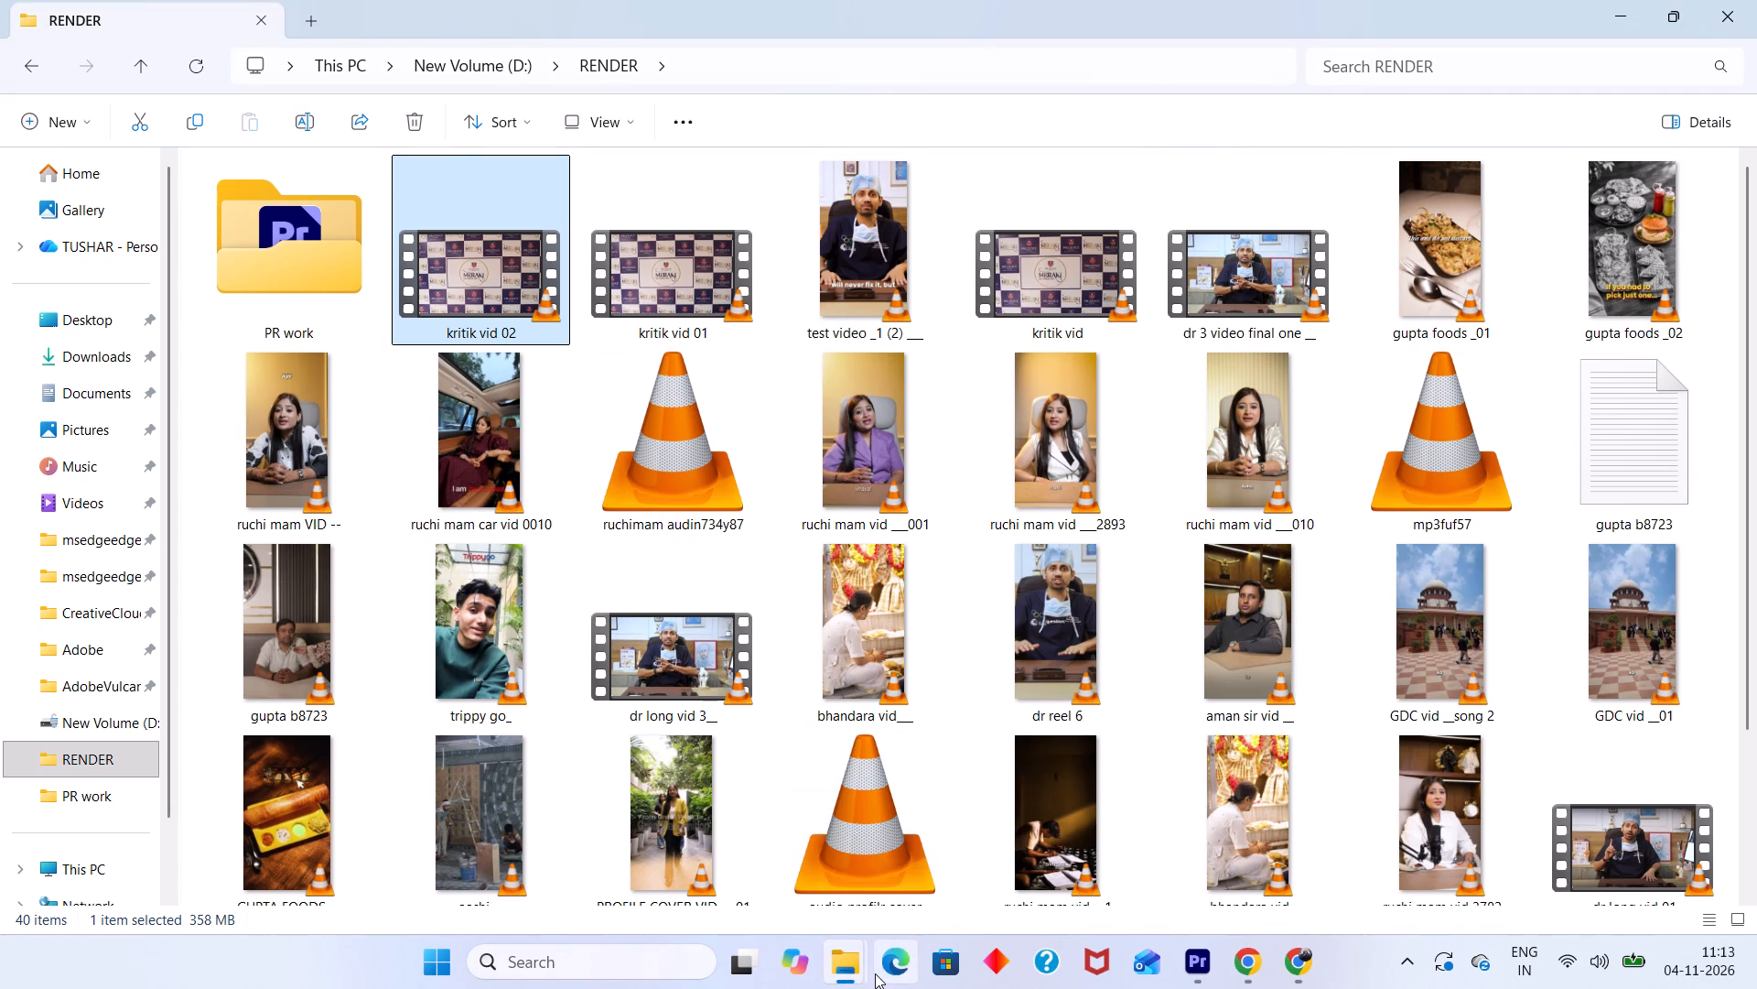
Bring all the food clips from MVI_5607 through MVI_5702 on New Volume (D:) into the gupta diwali project's media bin in Premiere.
{"action": "left_click", "coordinate": [940, 873]}
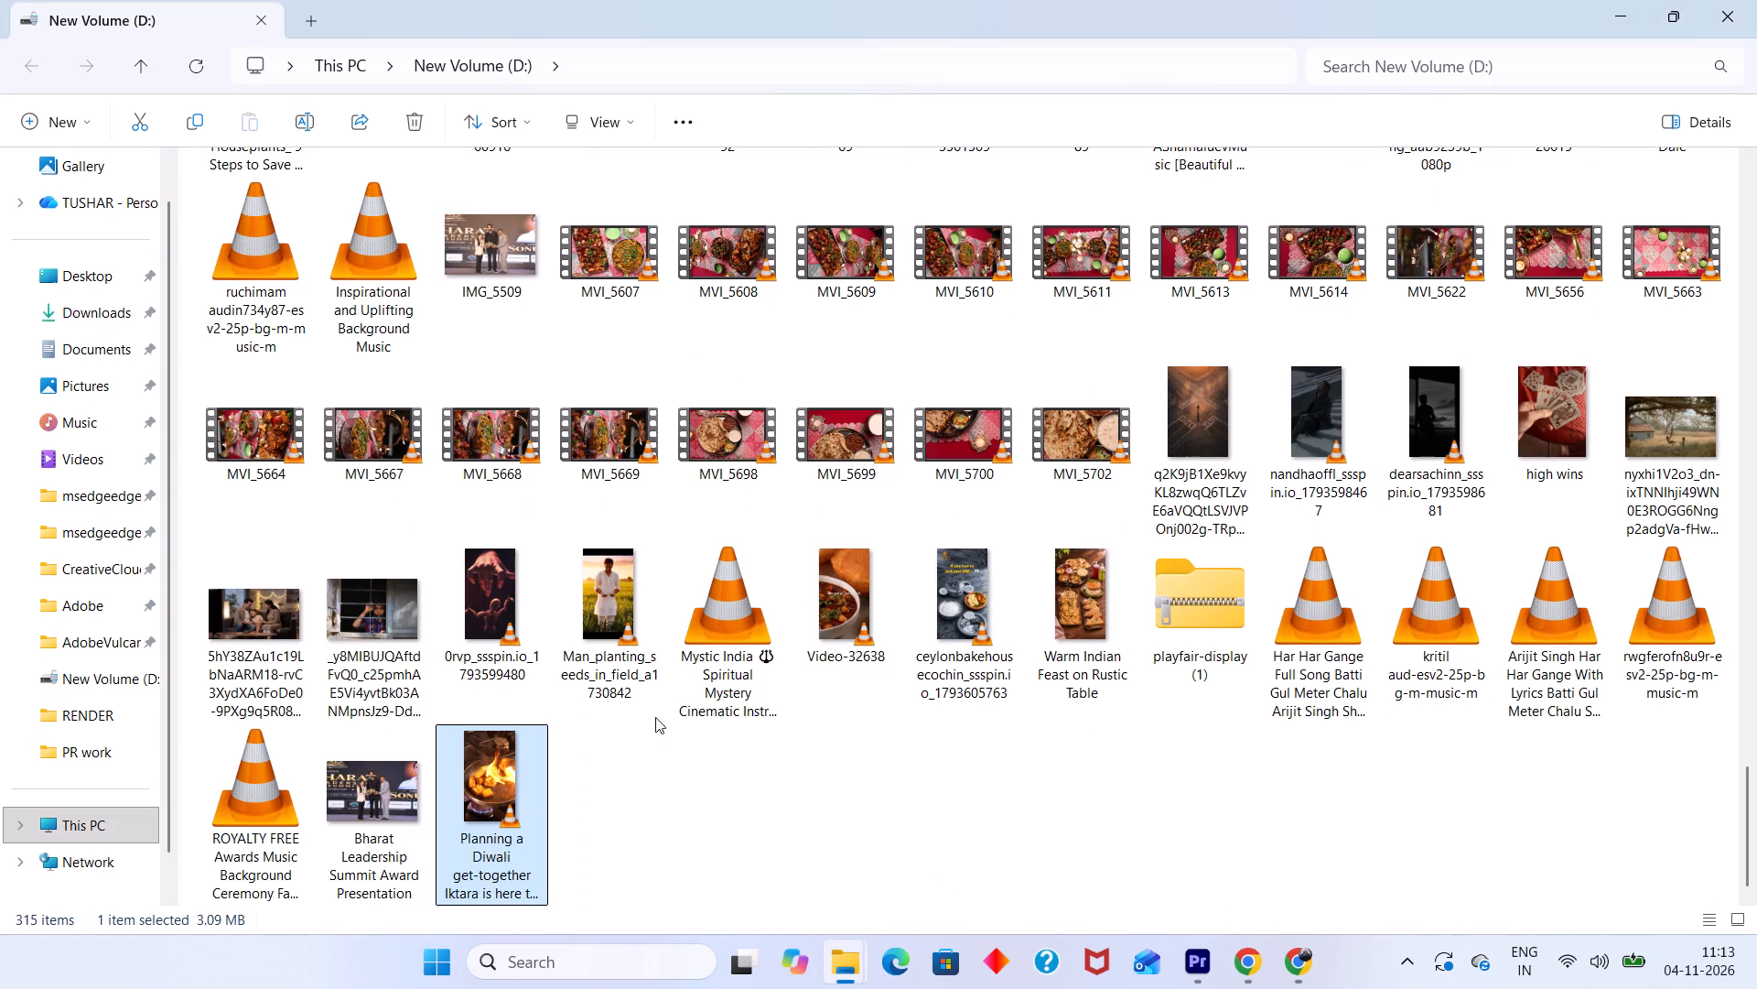
{"action": "left_click_drag", "start_coordinate": [570, 315], "coordinate": [1104, 303]}
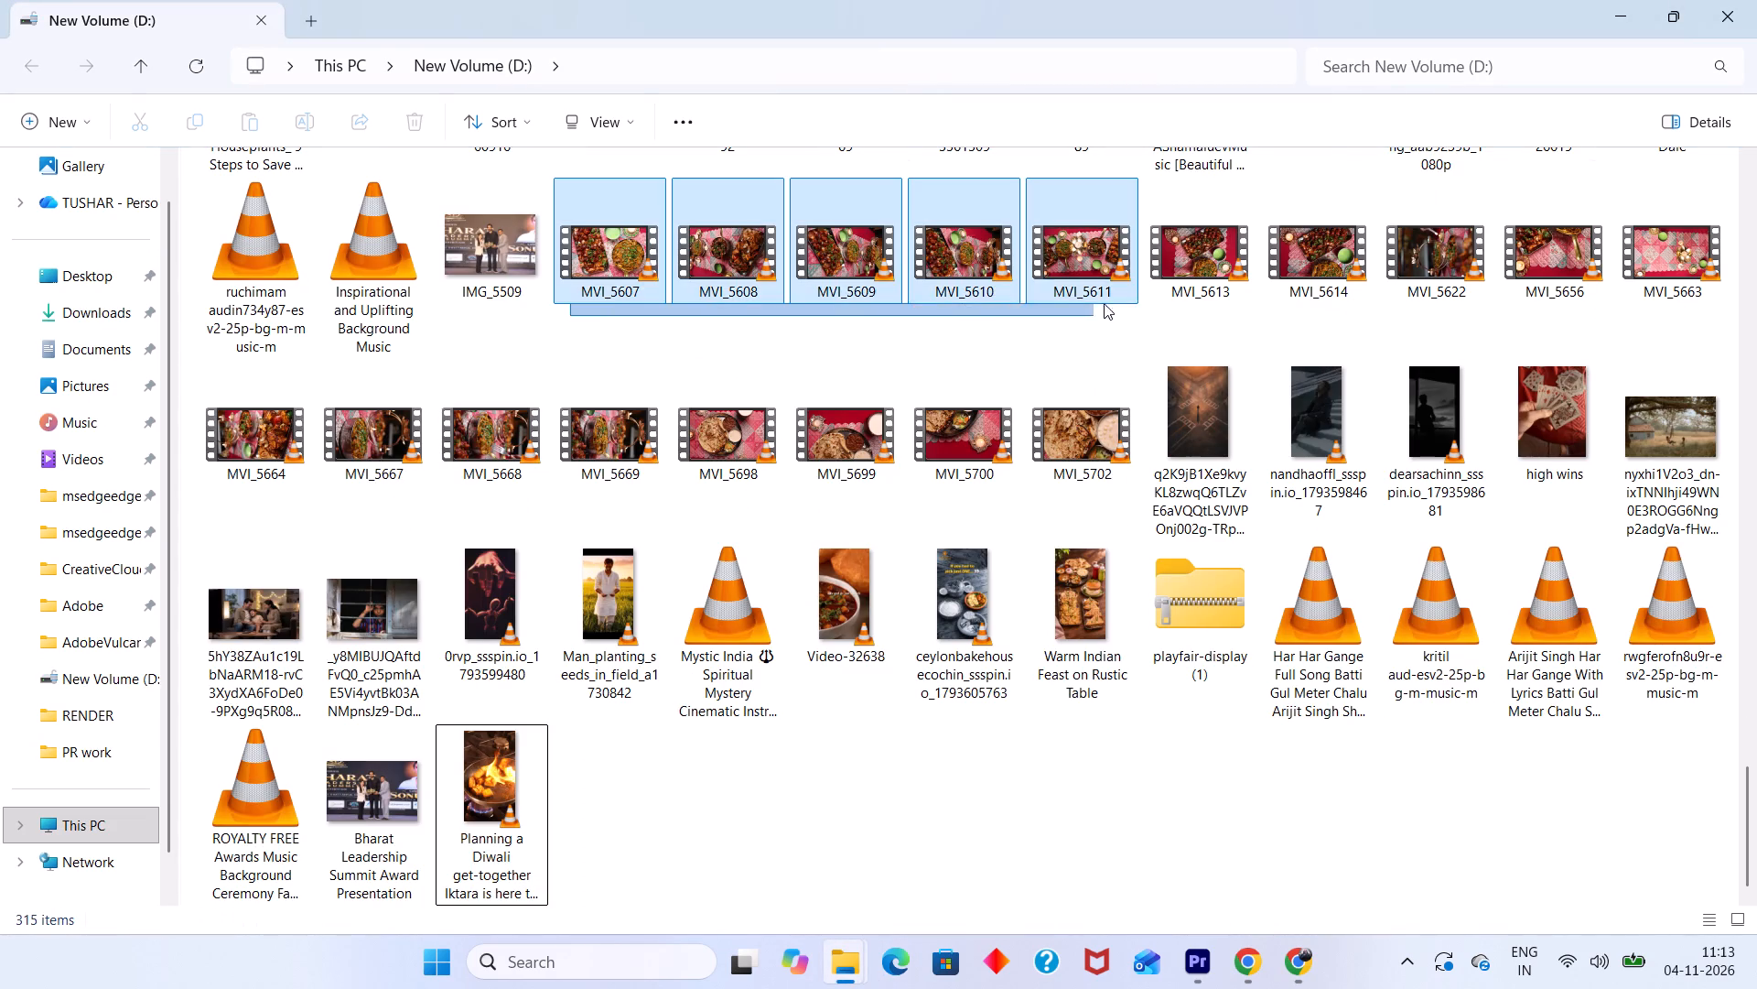
{"action": "left_click_drag", "start_coordinate": [1104, 303], "coordinate": [1611, 267]}
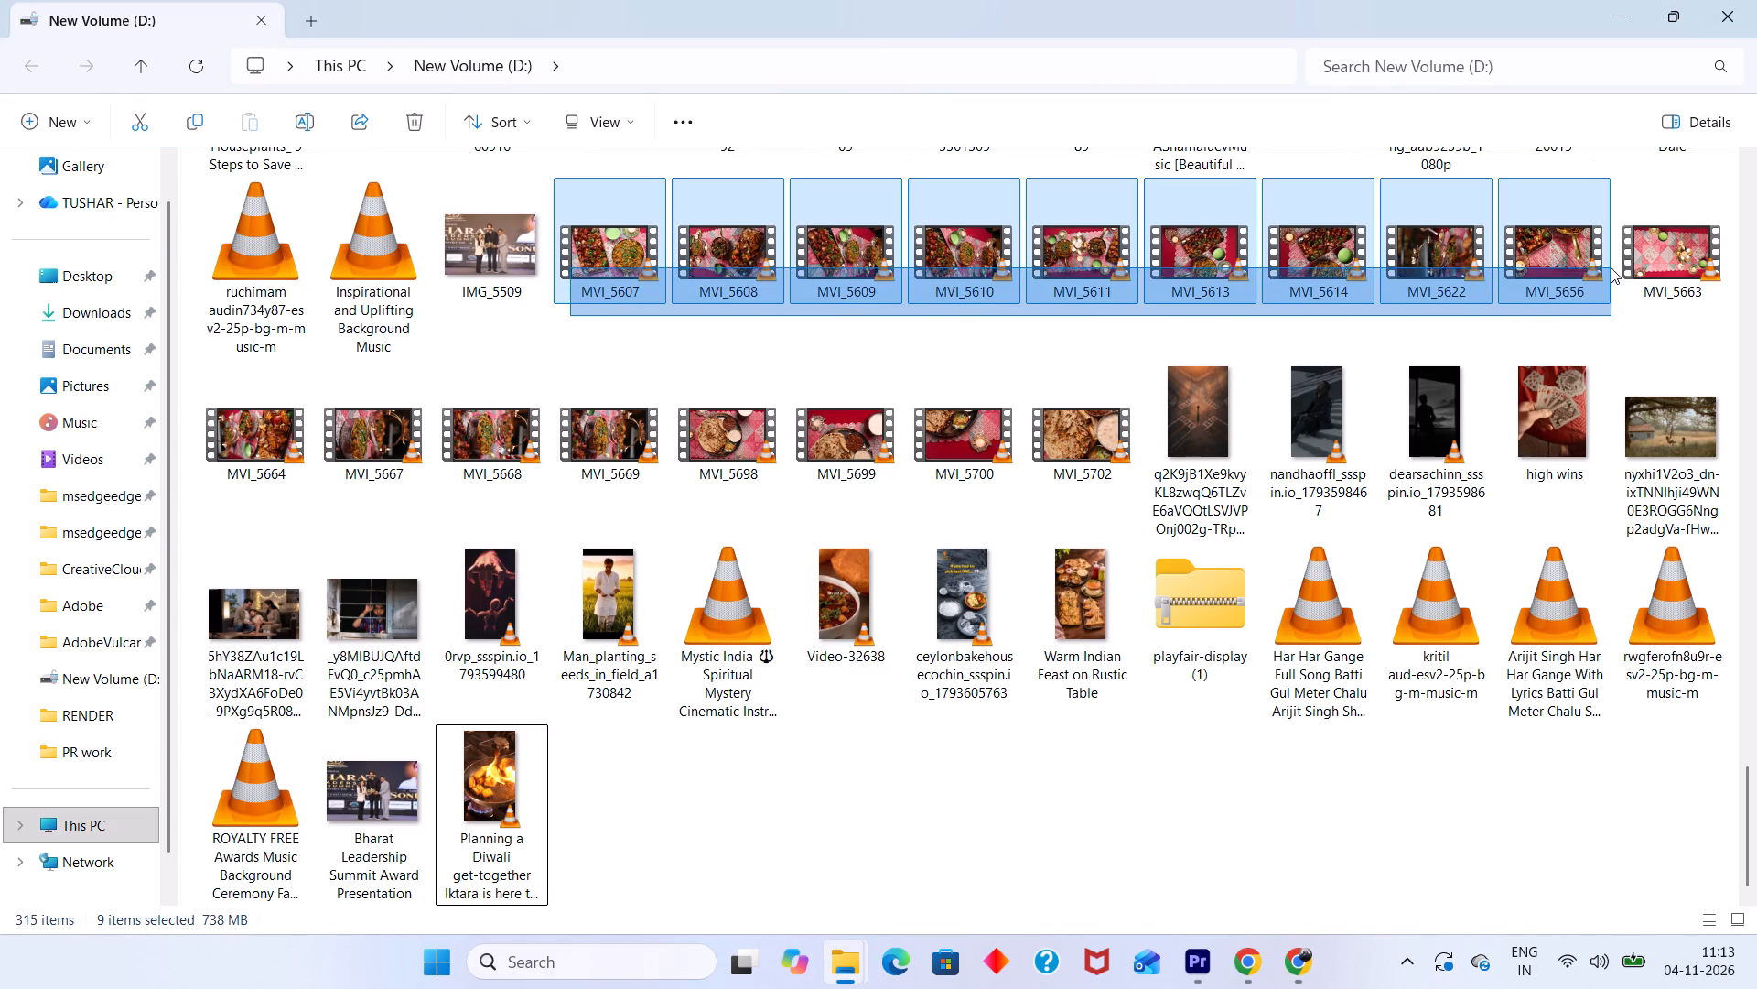
{"action": "left_click_drag", "start_coordinate": [1611, 267], "coordinate": [1623, 263]}
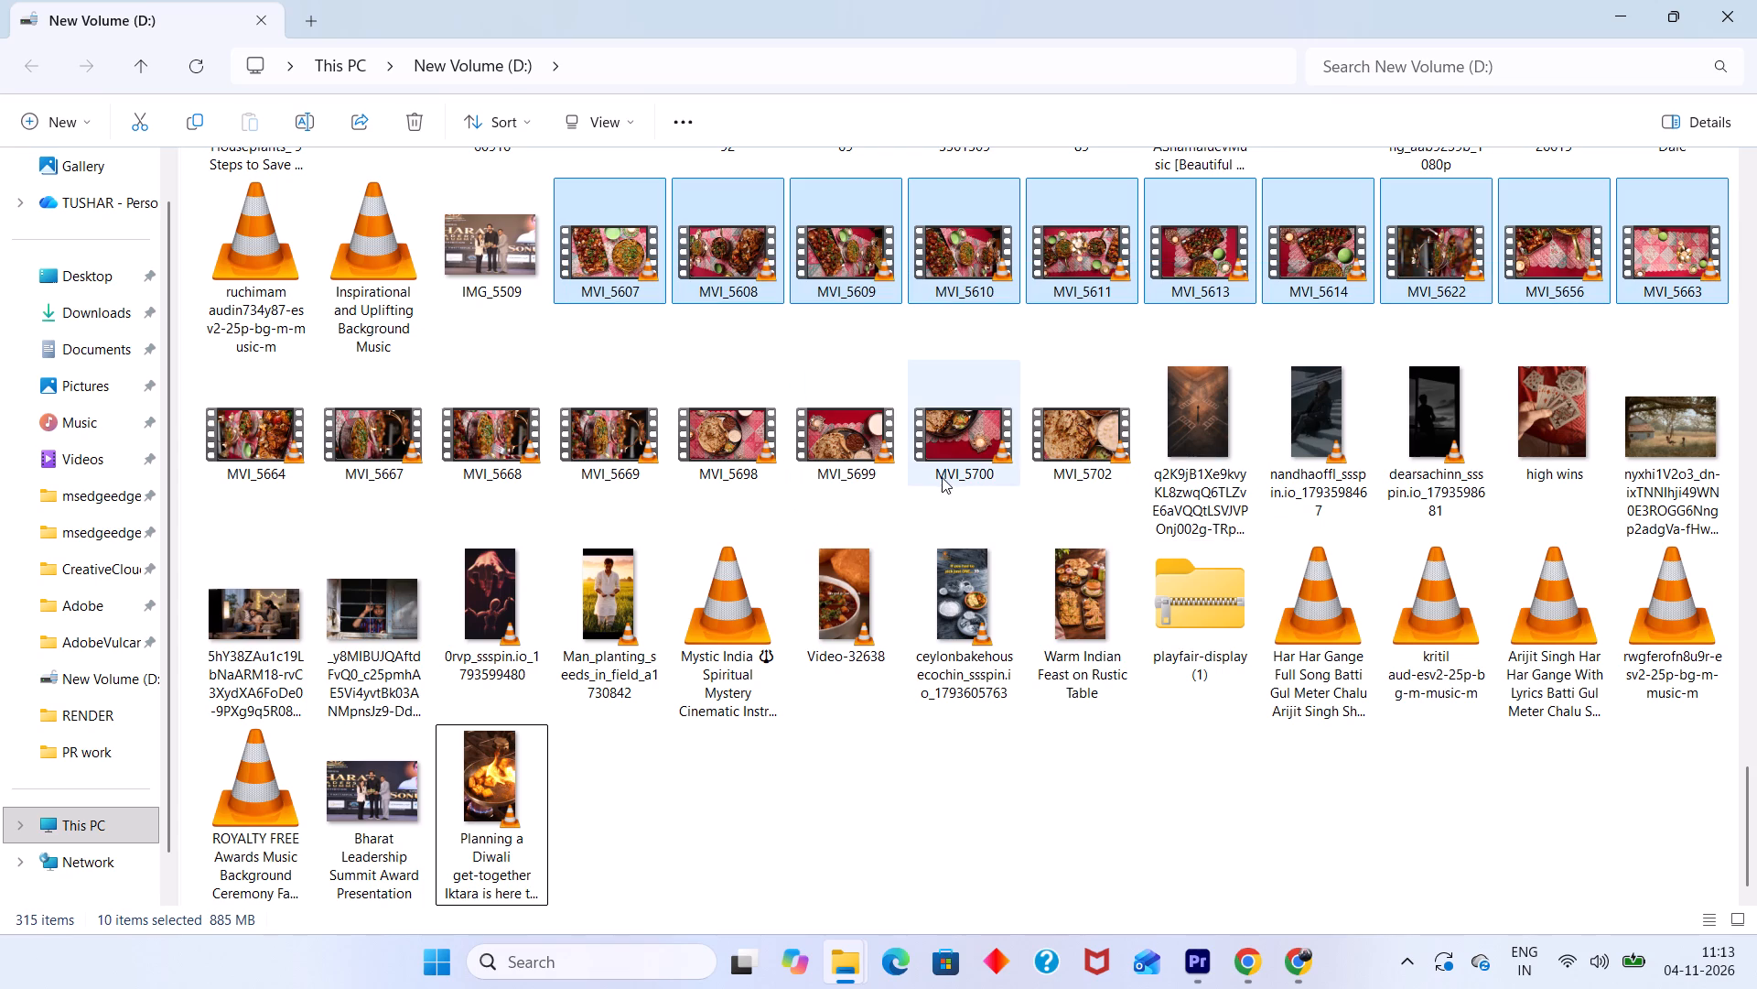
{"action": "left_click", "coordinate": [1043, 437], "text": "ctrl"}
{"action": "left_click", "coordinate": [965, 442], "text": "ctrl"}
{"action": "left_click", "coordinate": [868, 446], "text": "ctrl"}
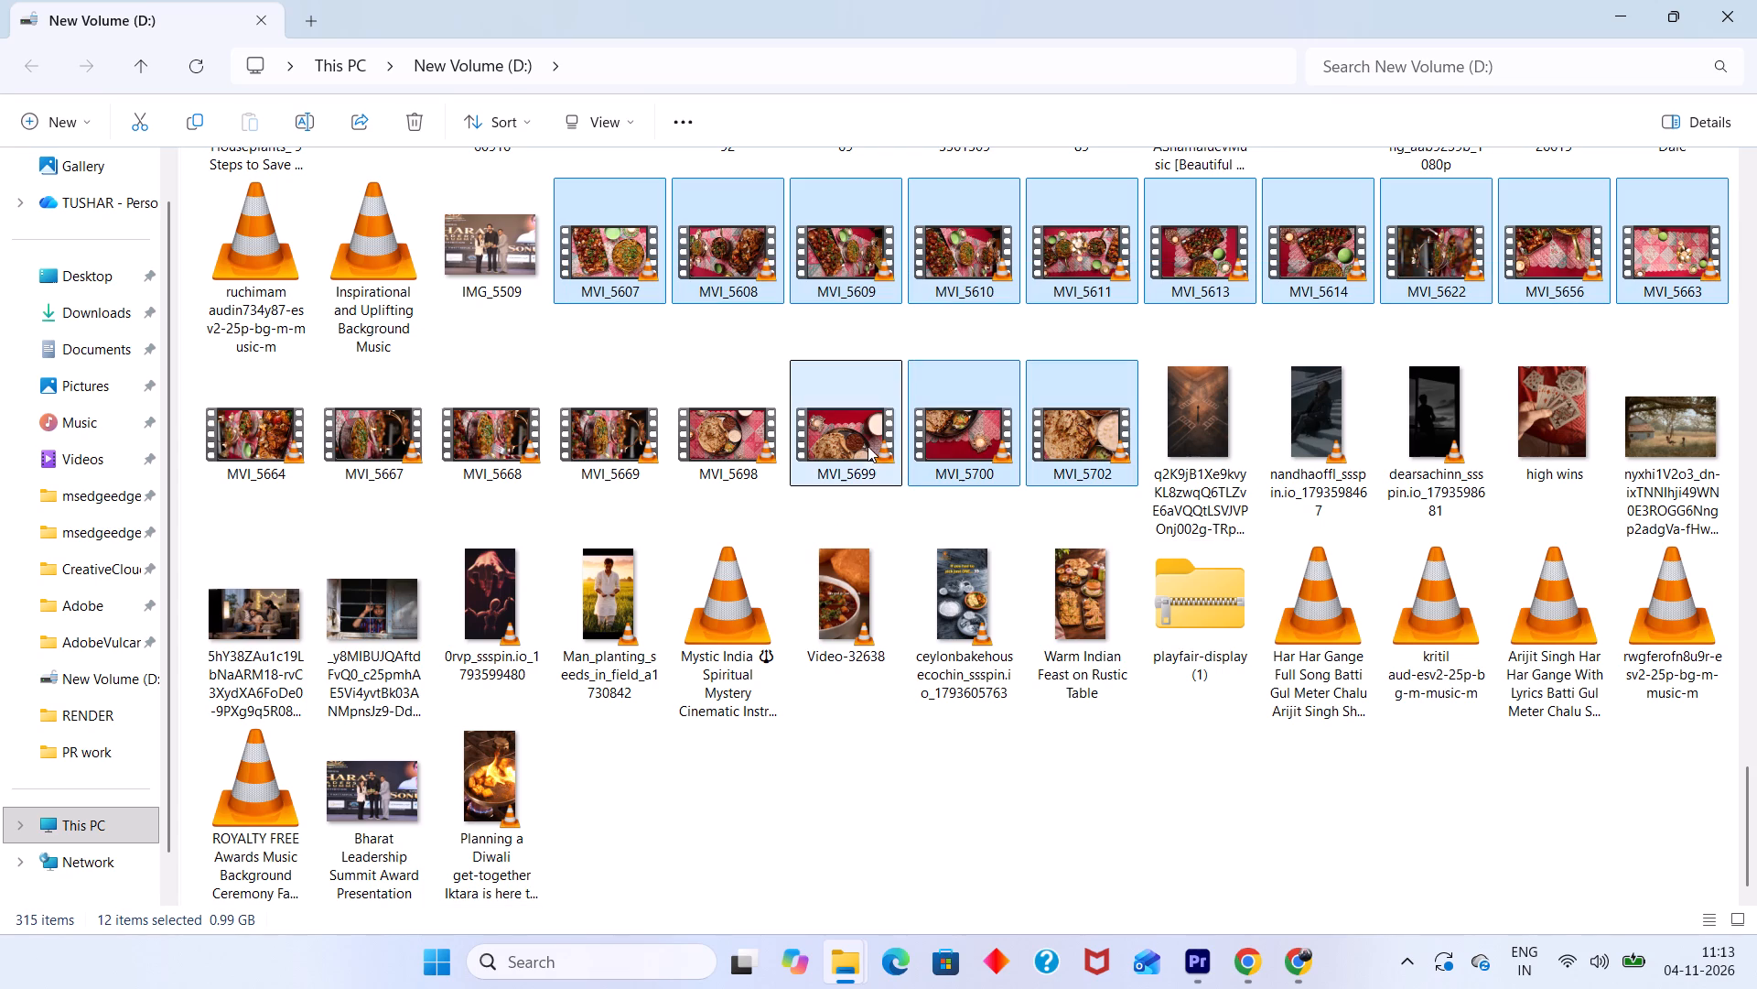
{"action": "left_click", "coordinate": [747, 446], "text": "ctrl"}
{"action": "left_click", "coordinate": [625, 447], "text": "ctrl"}
{"action": "left_click", "coordinate": [521, 456], "text": "ctrl"}
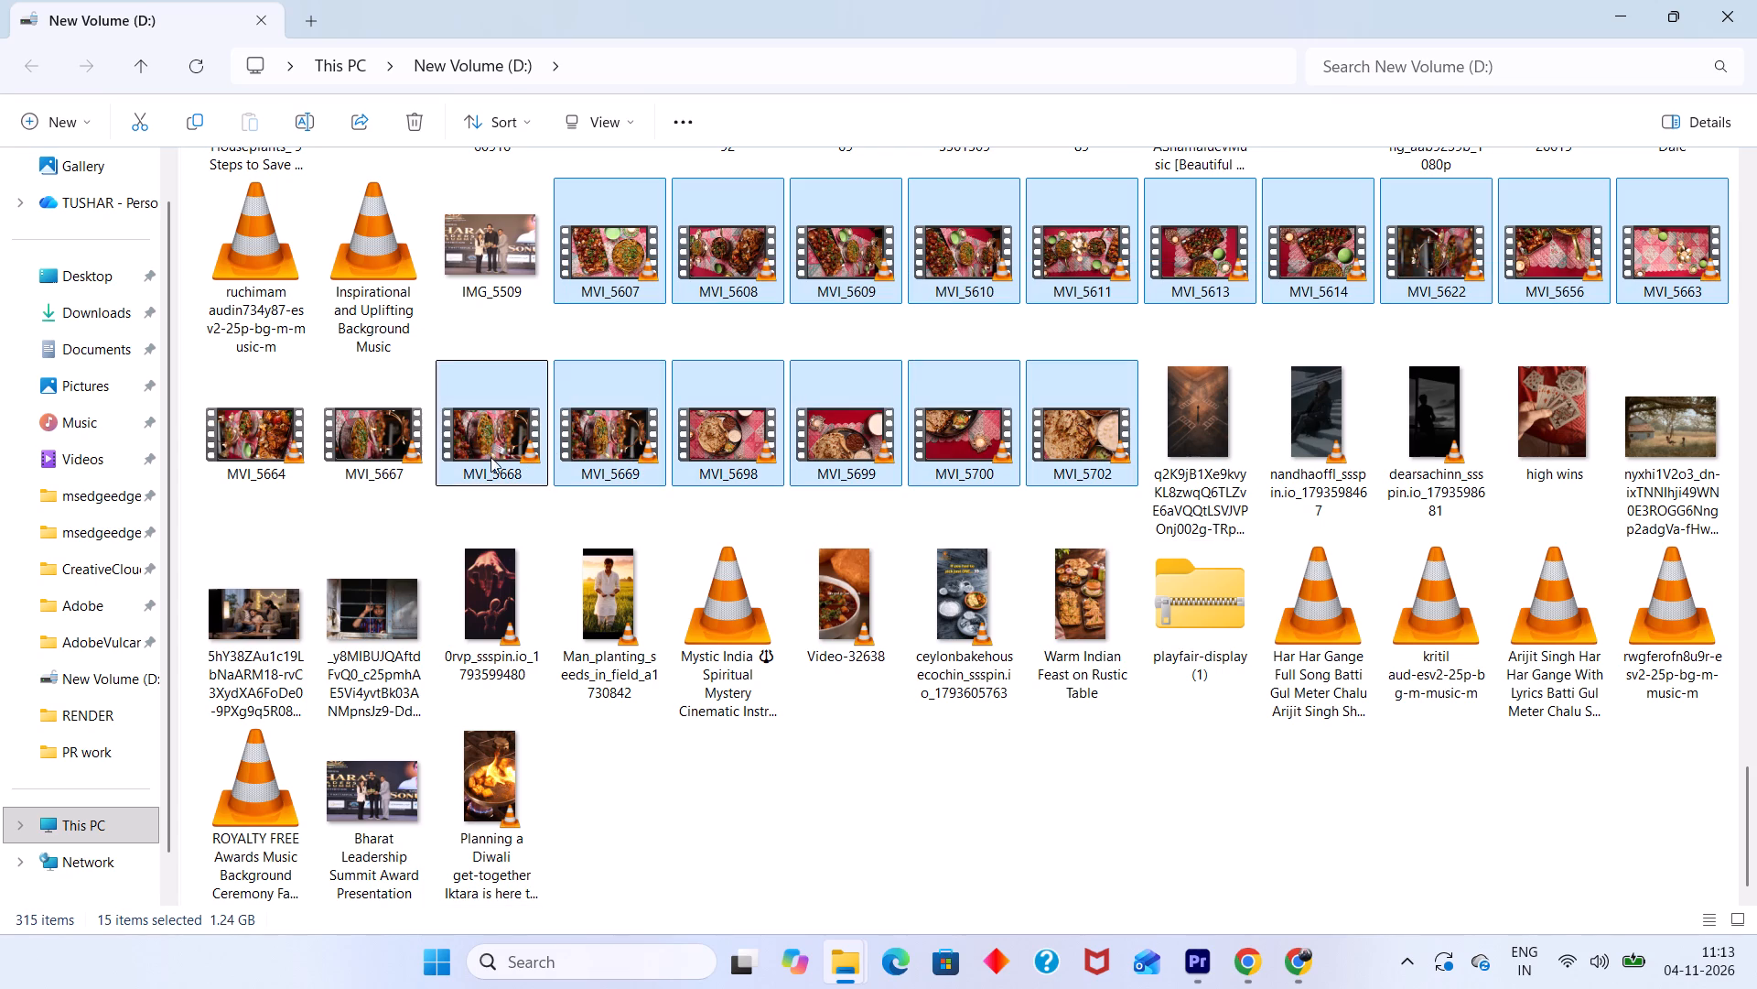
{"action": "left_click", "coordinate": [376, 455], "text": "ctrl"}
{"action": "left_click", "coordinate": [254, 458], "text": "ctrl"}
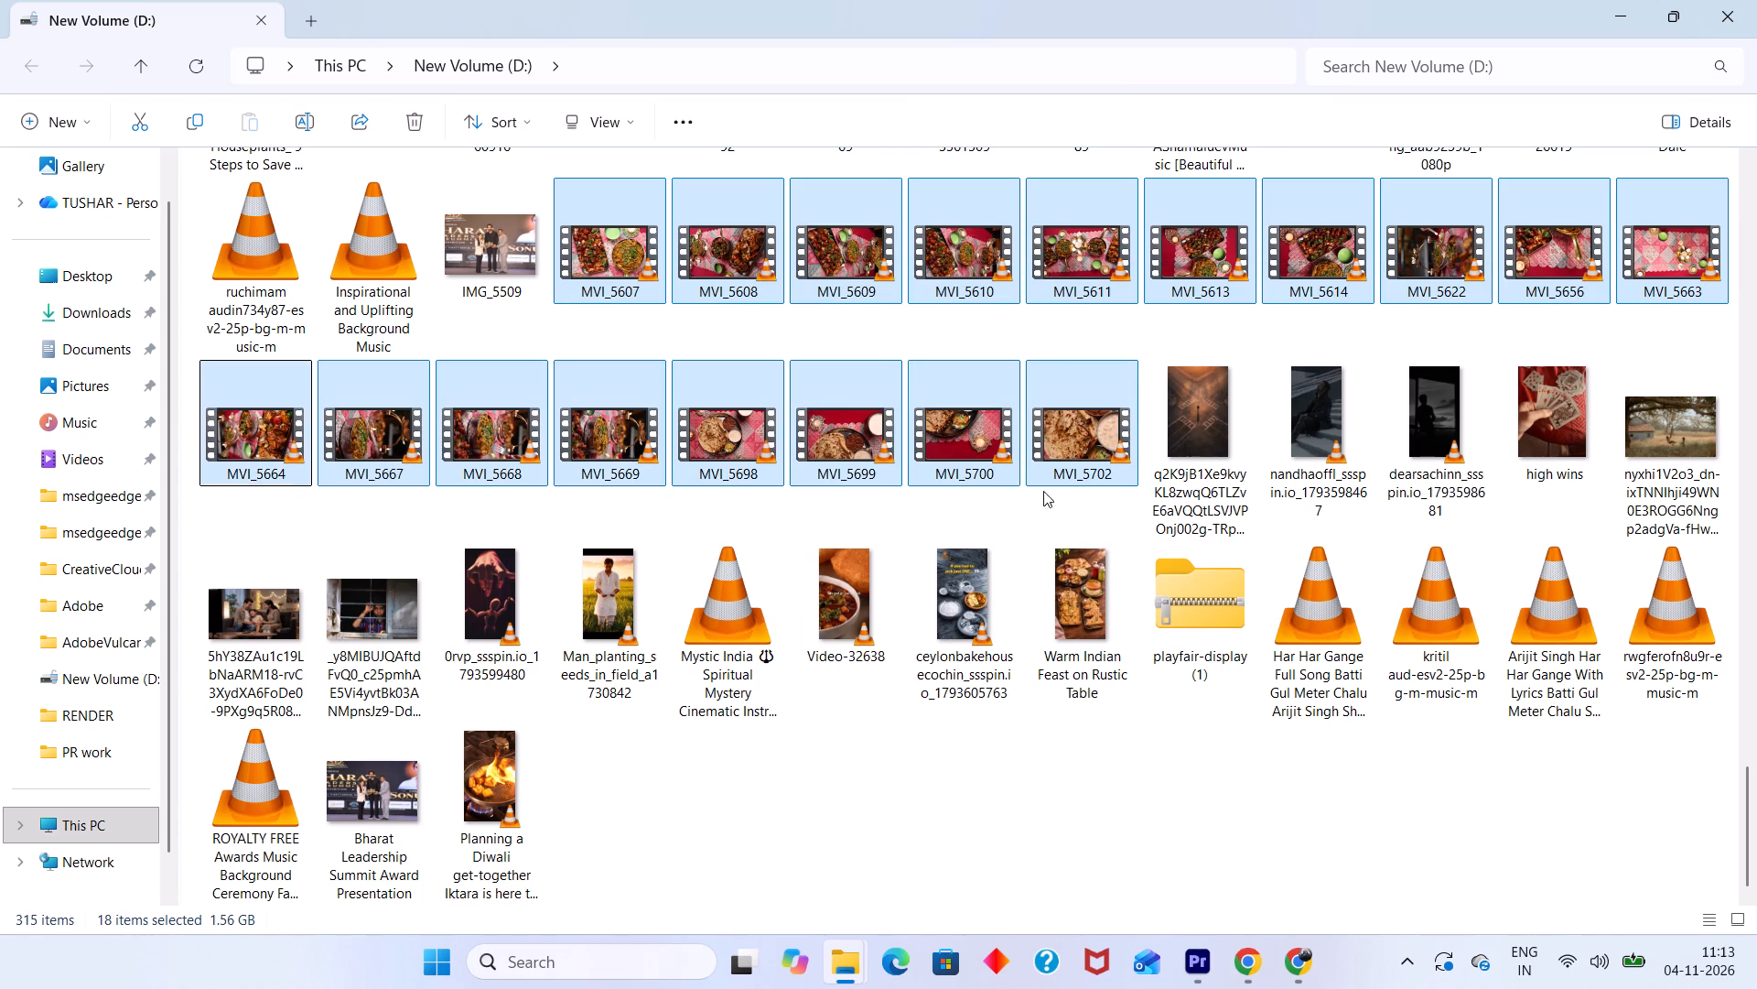
{"action": "left_click_drag", "start_coordinate": [1084, 462], "coordinate": [1162, 880]}
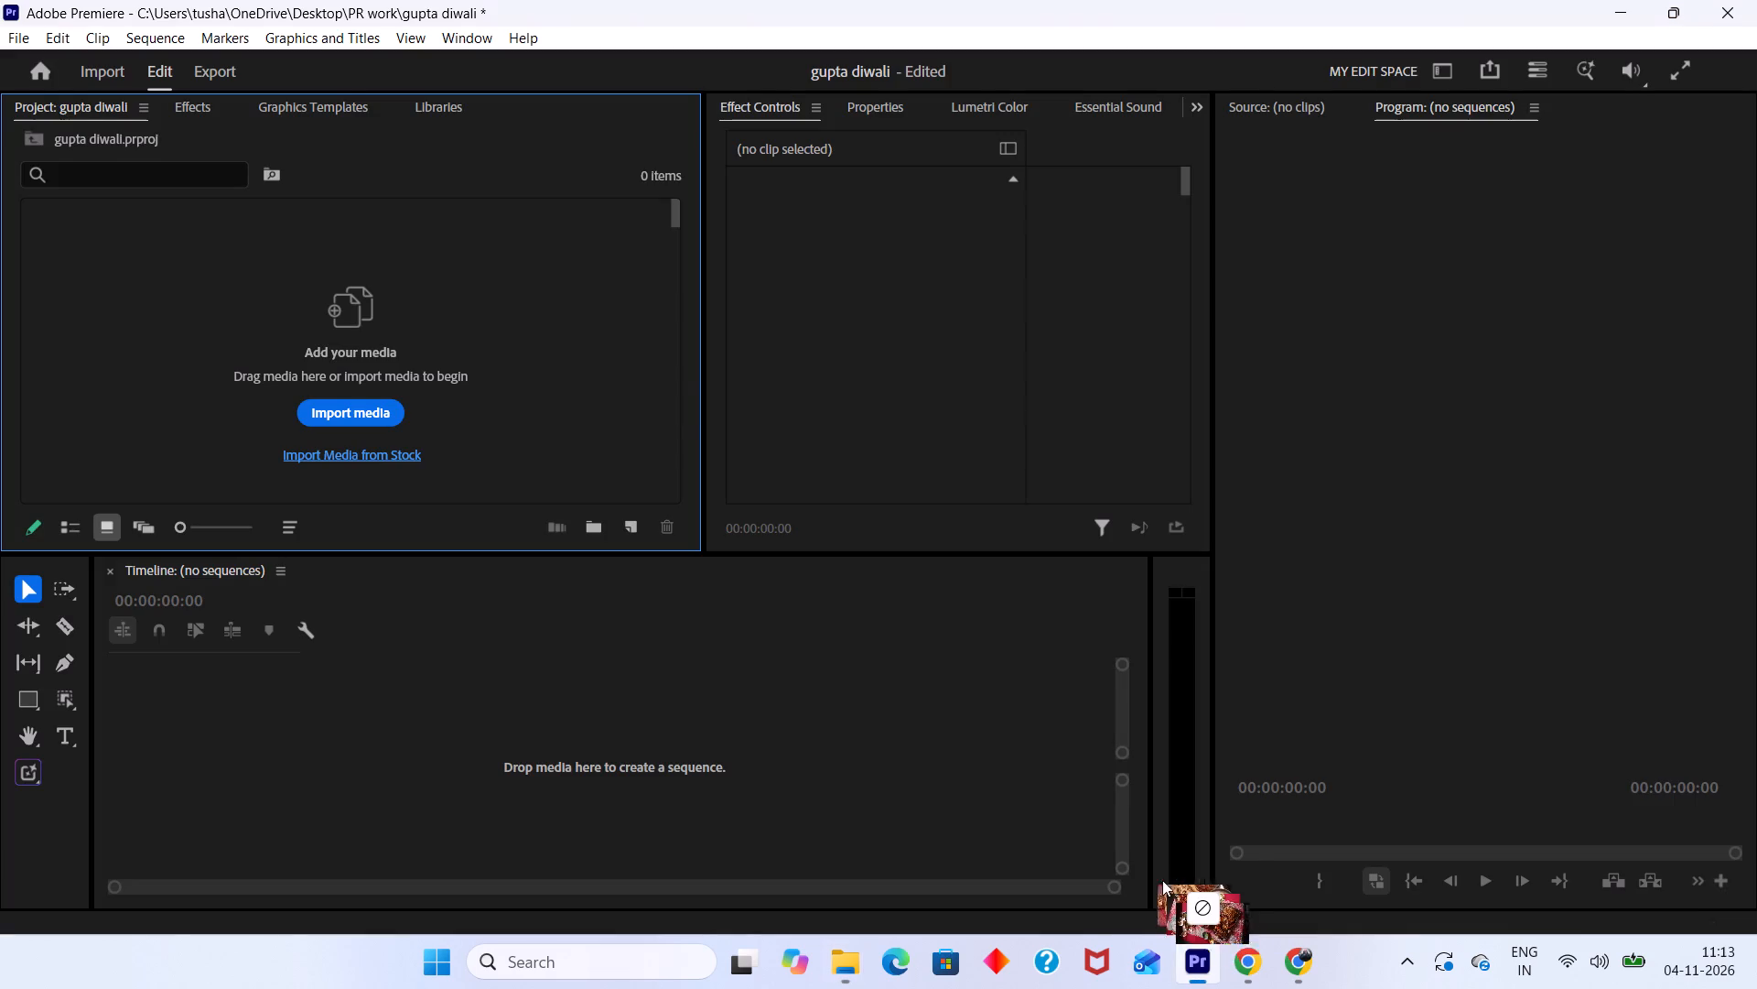
{"action": "left_click_drag", "start_coordinate": [1162, 880], "coordinate": [616, 386]}
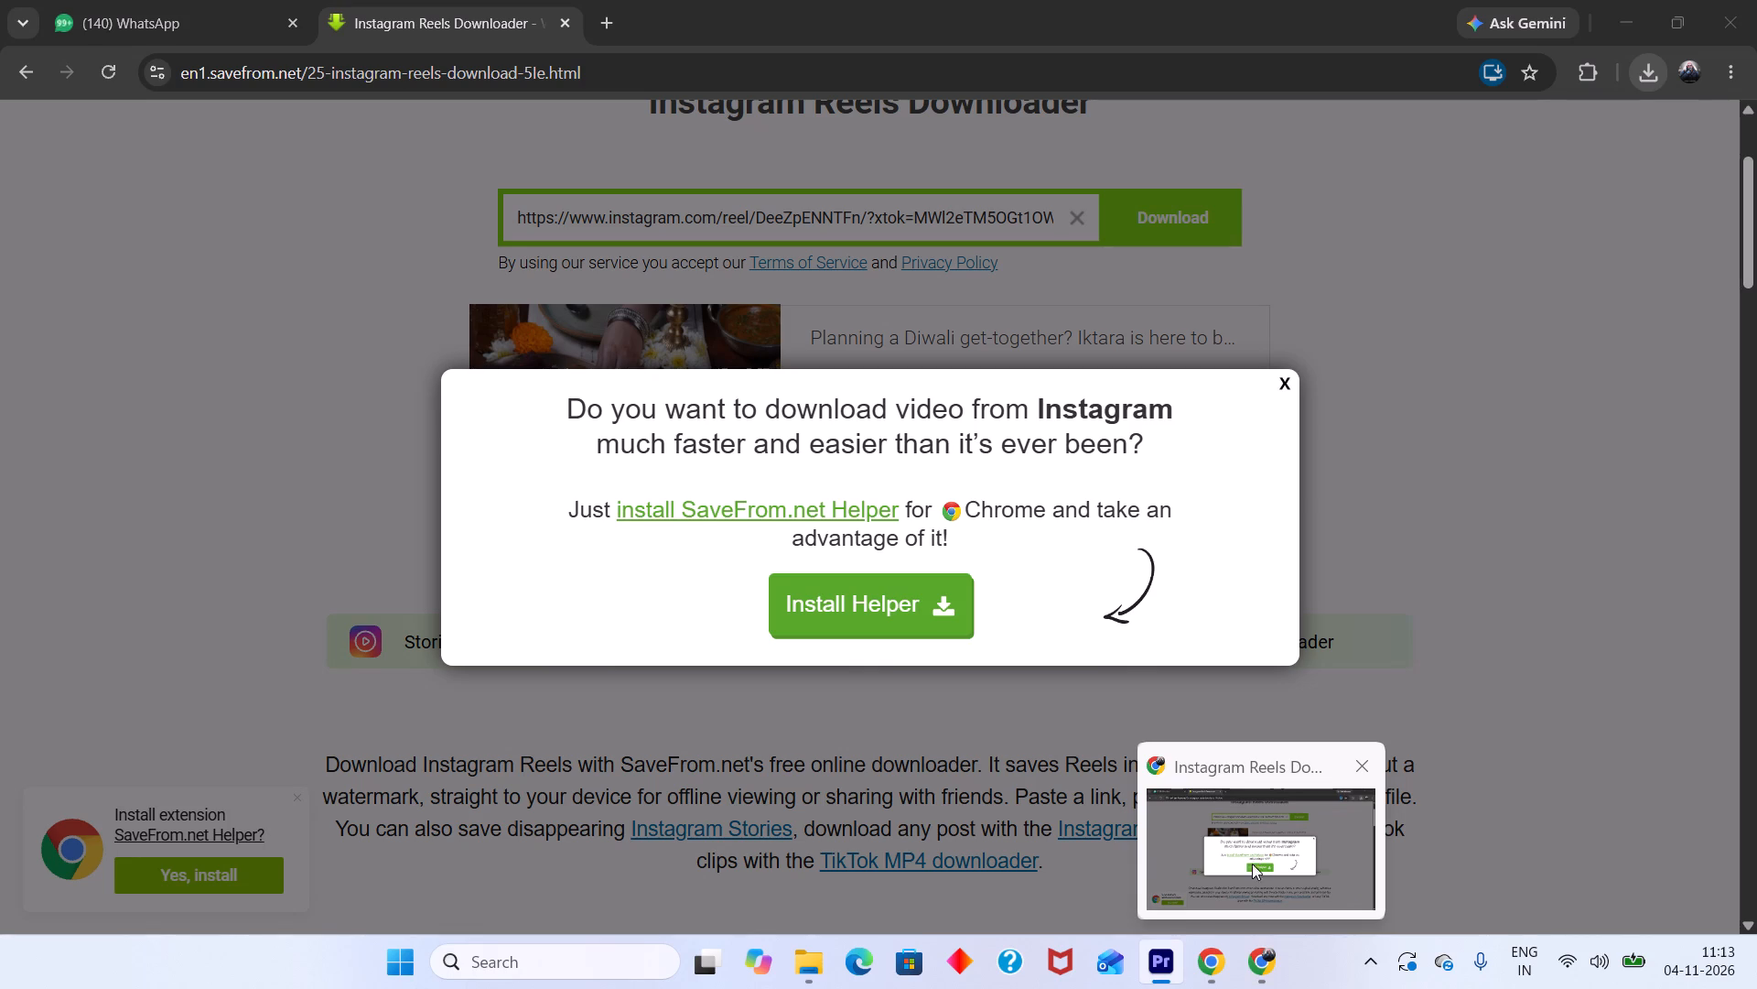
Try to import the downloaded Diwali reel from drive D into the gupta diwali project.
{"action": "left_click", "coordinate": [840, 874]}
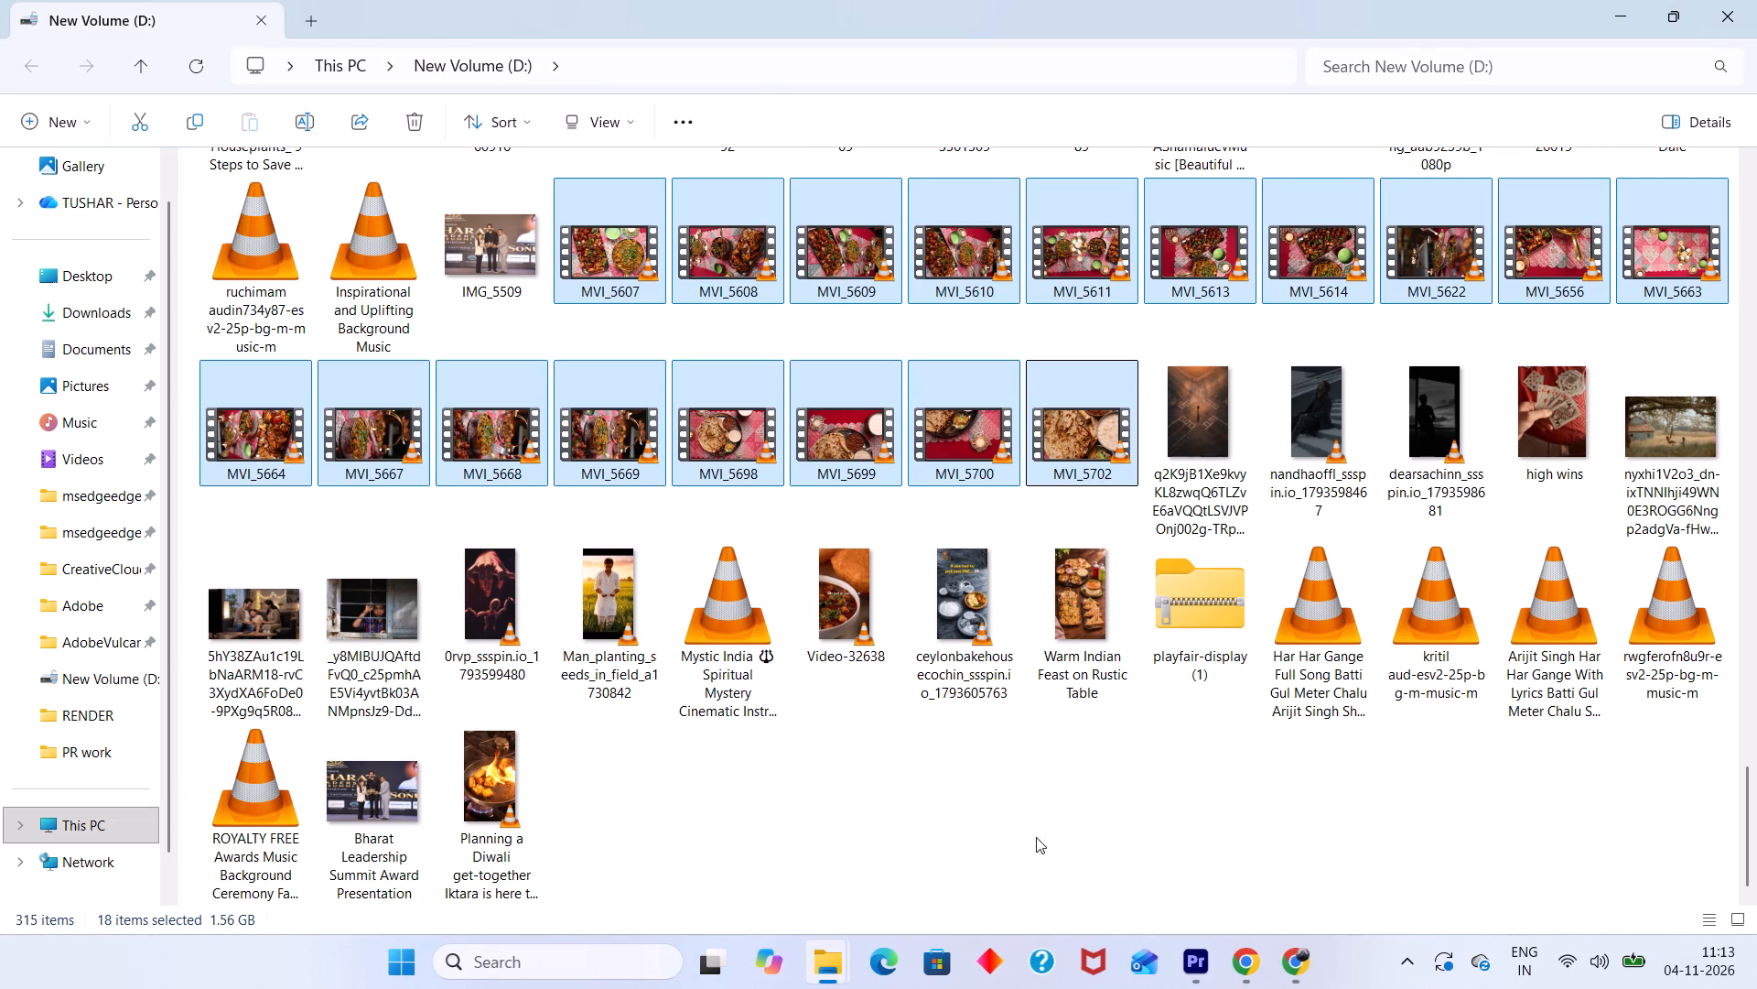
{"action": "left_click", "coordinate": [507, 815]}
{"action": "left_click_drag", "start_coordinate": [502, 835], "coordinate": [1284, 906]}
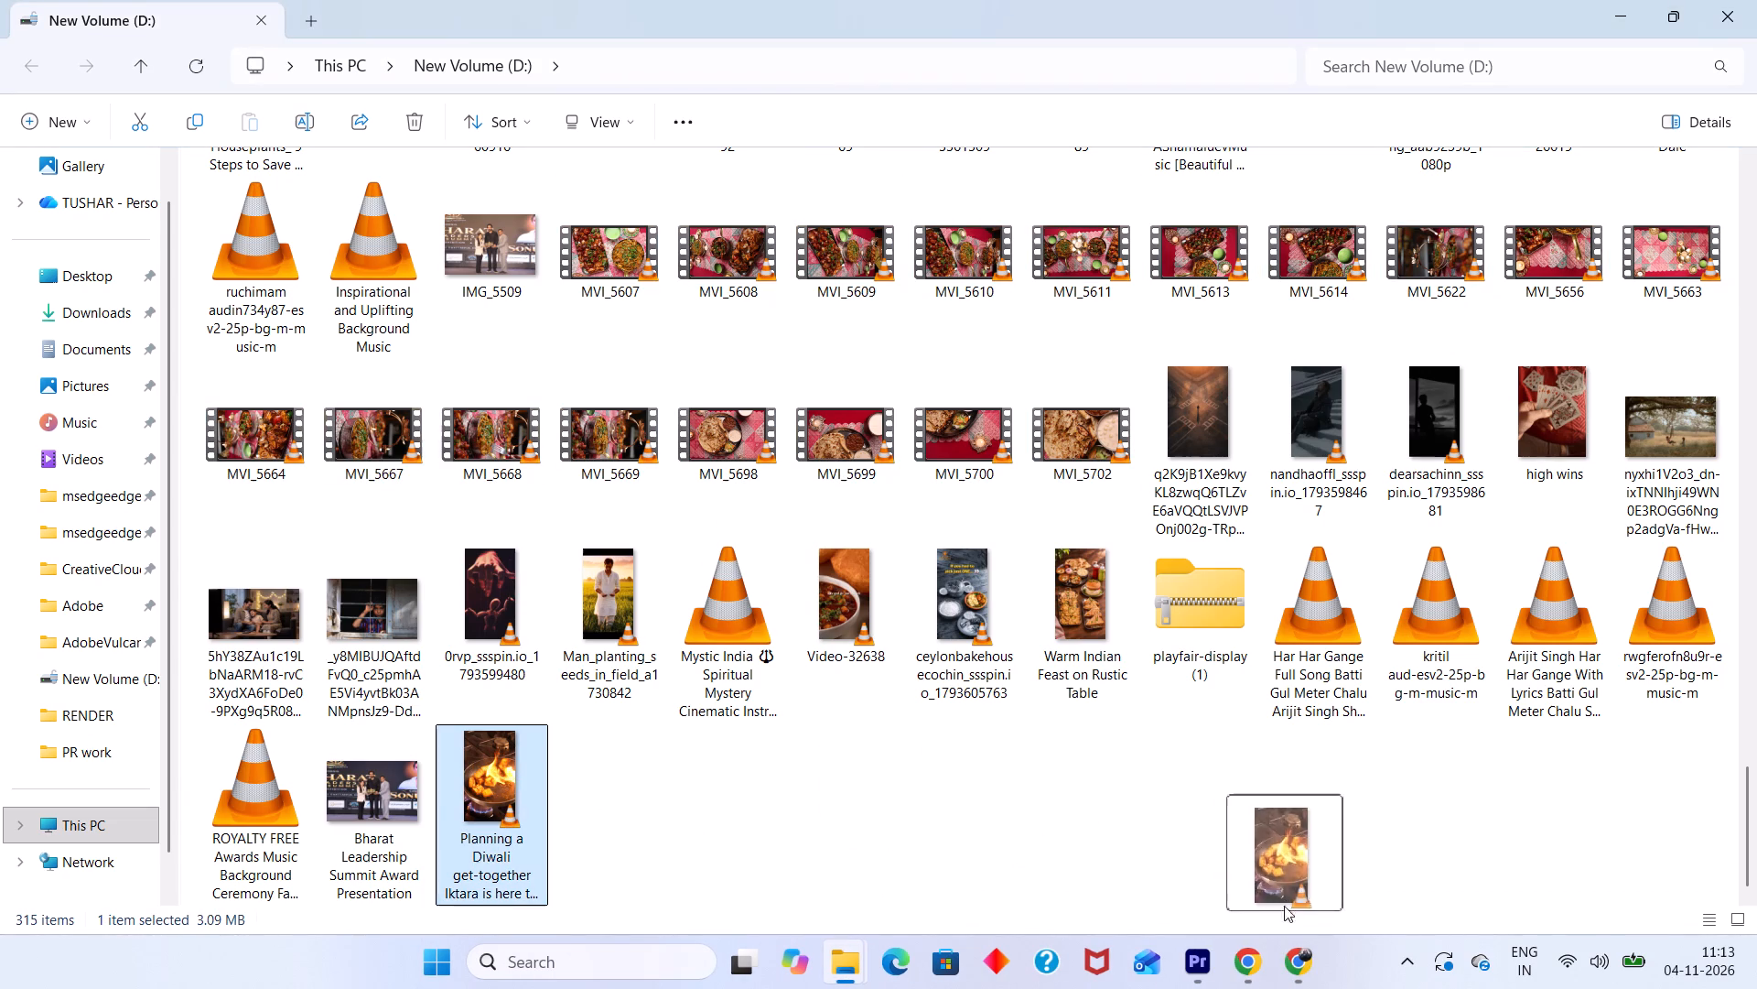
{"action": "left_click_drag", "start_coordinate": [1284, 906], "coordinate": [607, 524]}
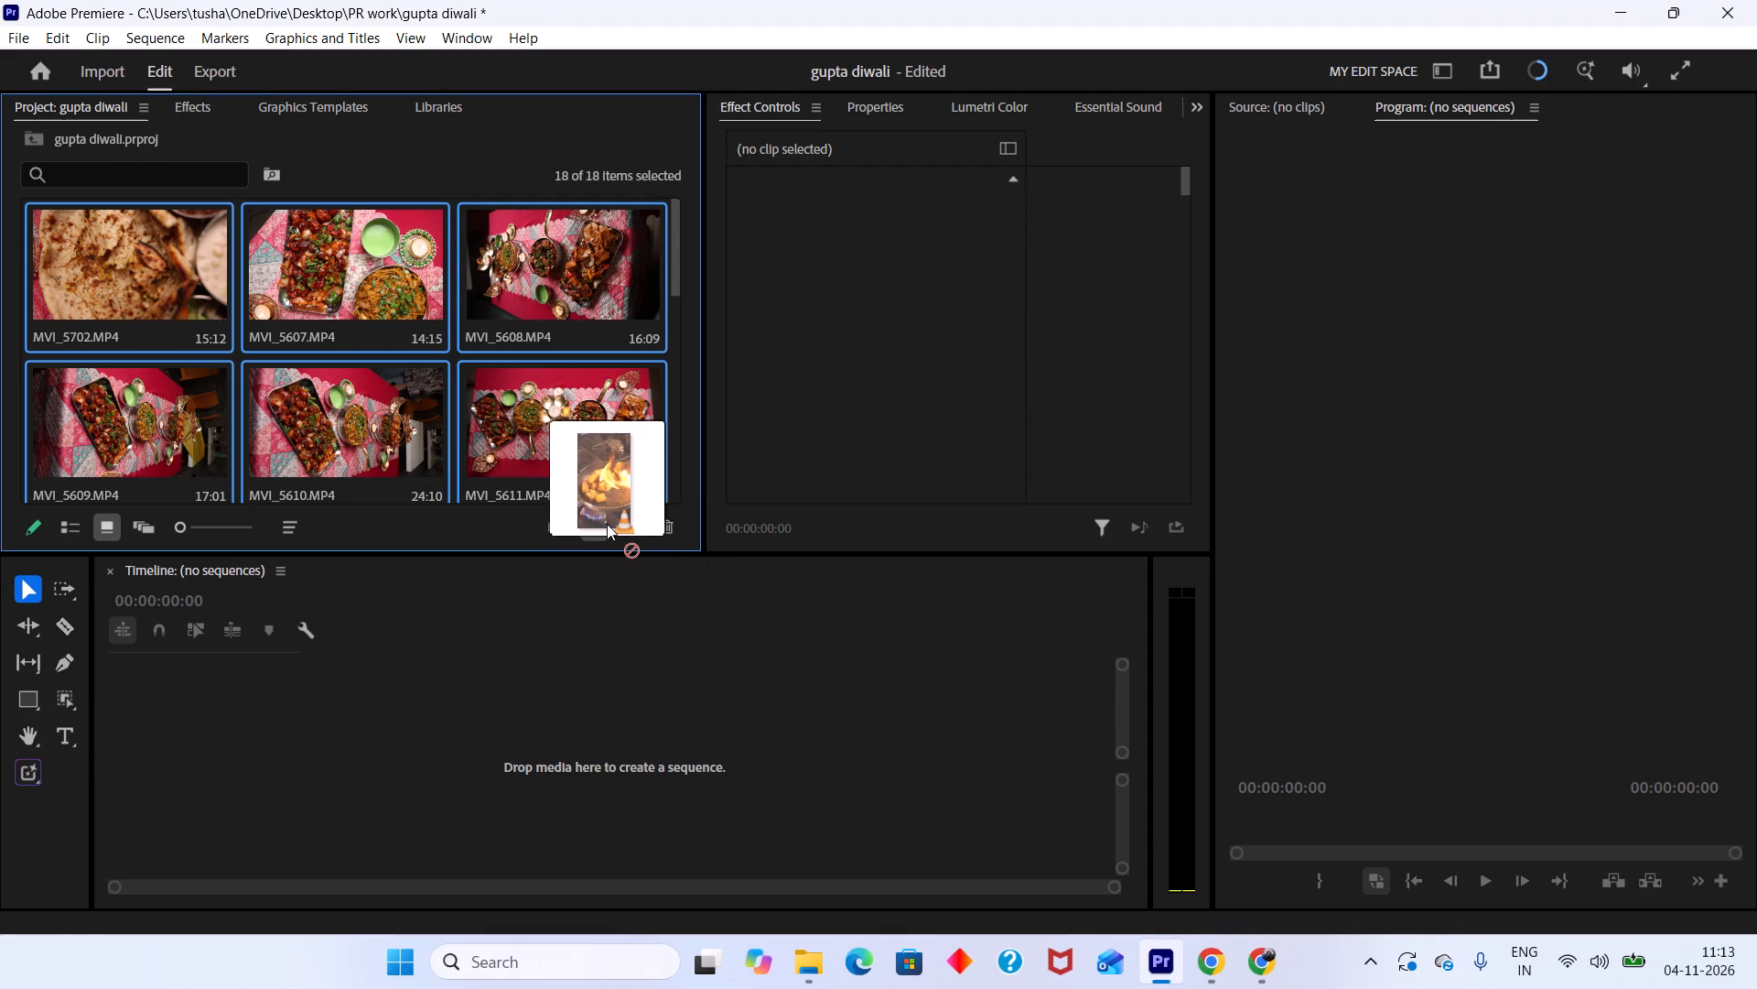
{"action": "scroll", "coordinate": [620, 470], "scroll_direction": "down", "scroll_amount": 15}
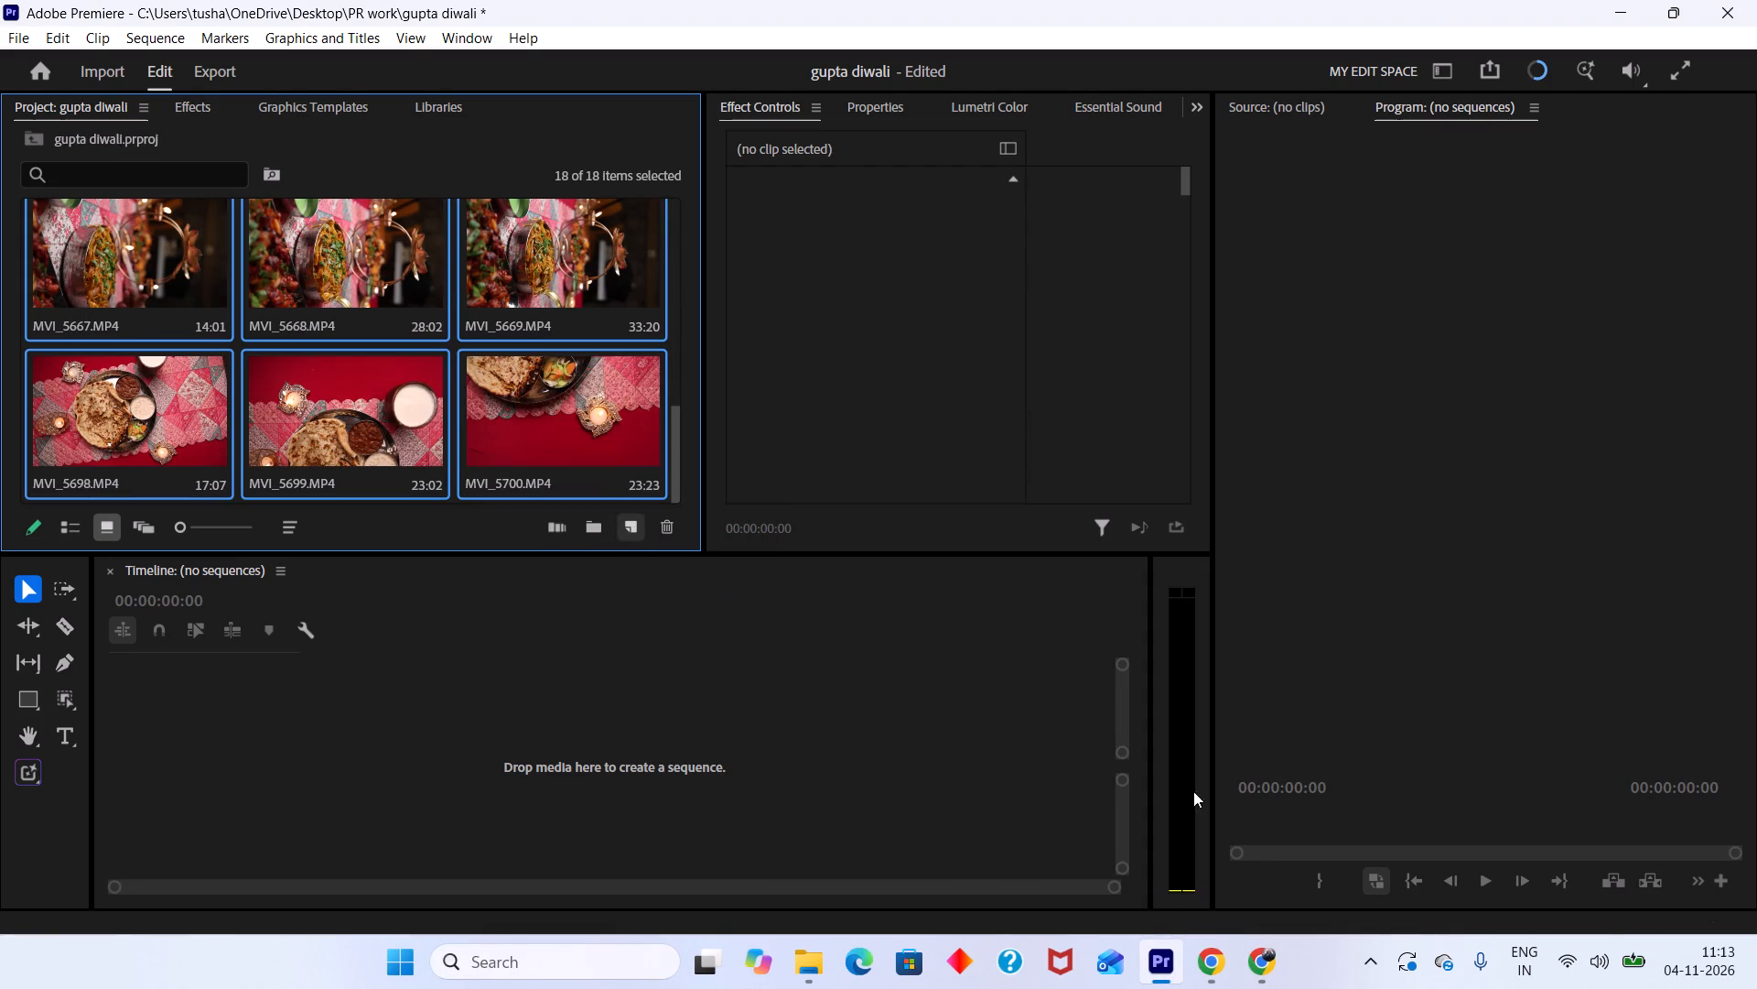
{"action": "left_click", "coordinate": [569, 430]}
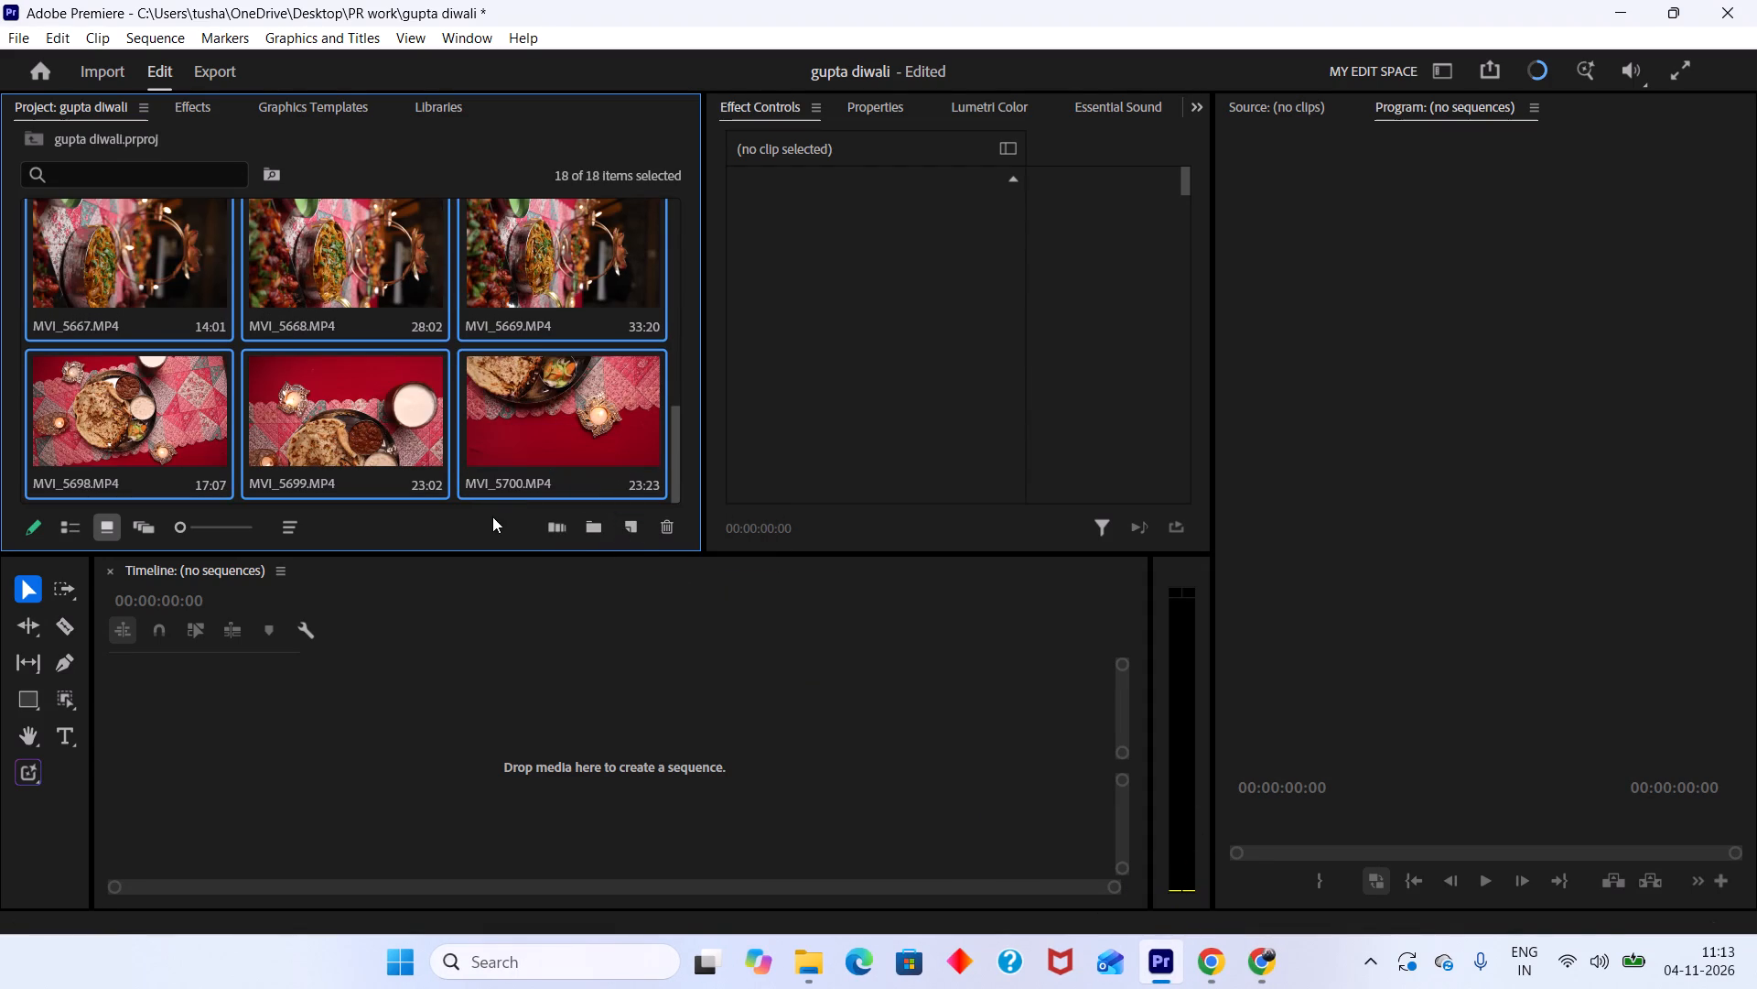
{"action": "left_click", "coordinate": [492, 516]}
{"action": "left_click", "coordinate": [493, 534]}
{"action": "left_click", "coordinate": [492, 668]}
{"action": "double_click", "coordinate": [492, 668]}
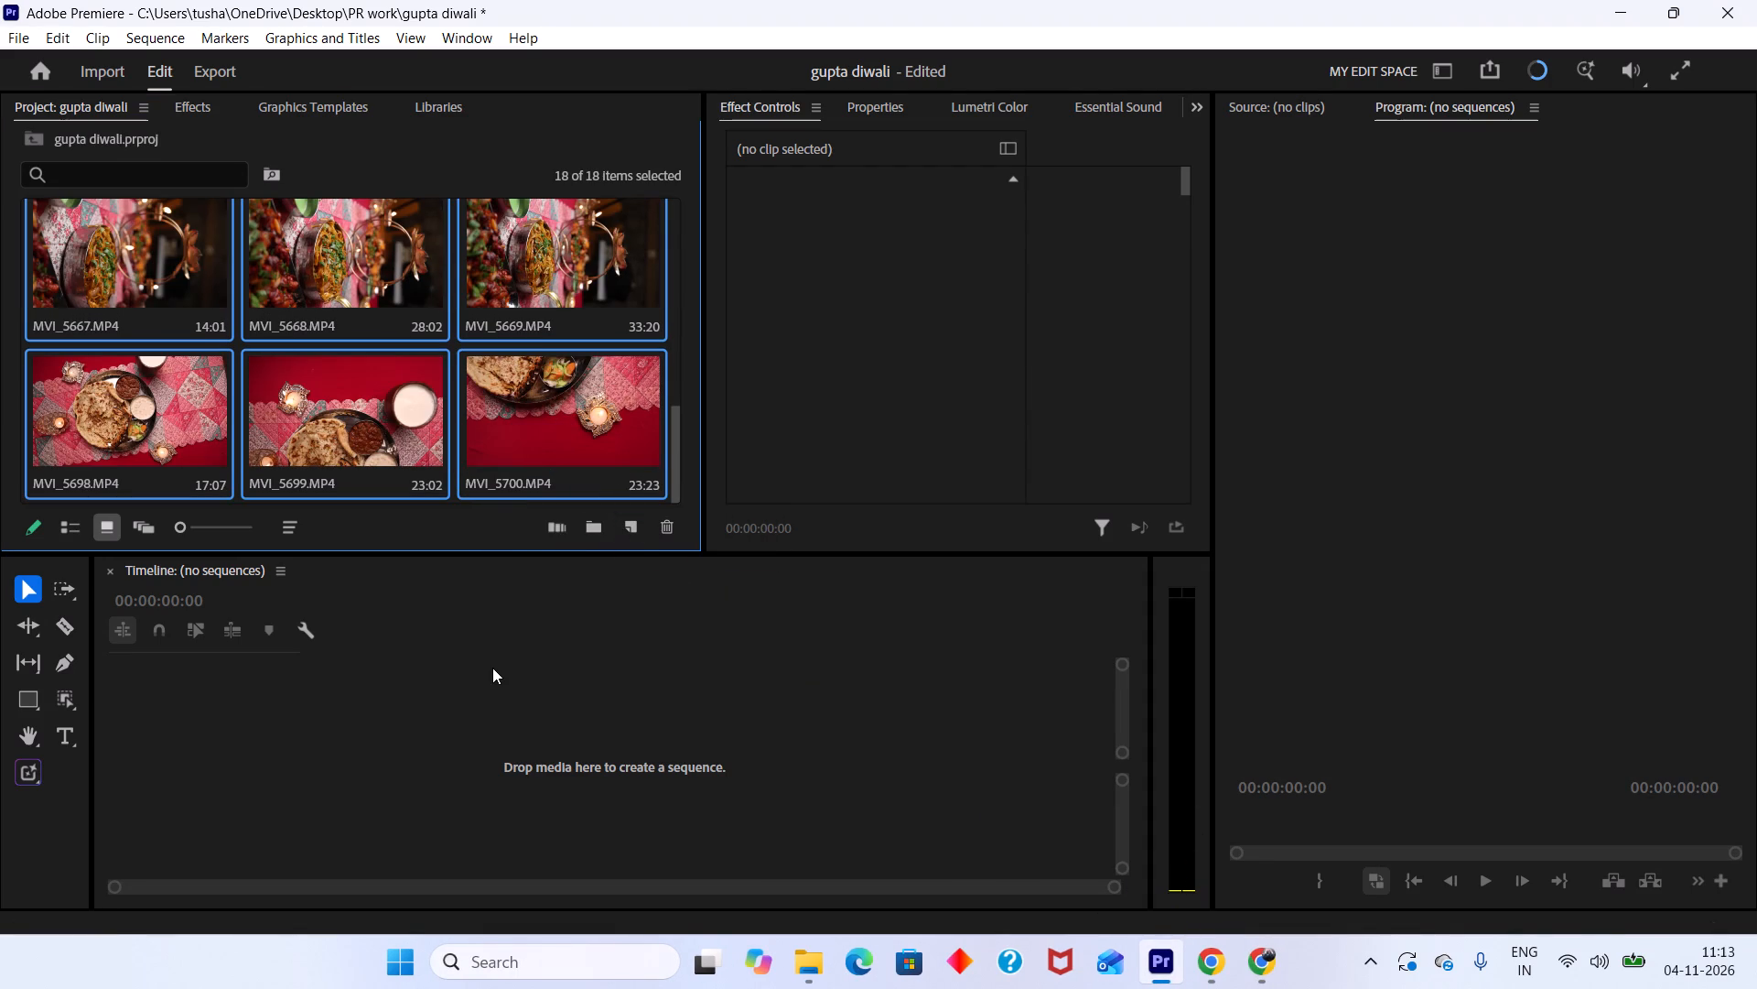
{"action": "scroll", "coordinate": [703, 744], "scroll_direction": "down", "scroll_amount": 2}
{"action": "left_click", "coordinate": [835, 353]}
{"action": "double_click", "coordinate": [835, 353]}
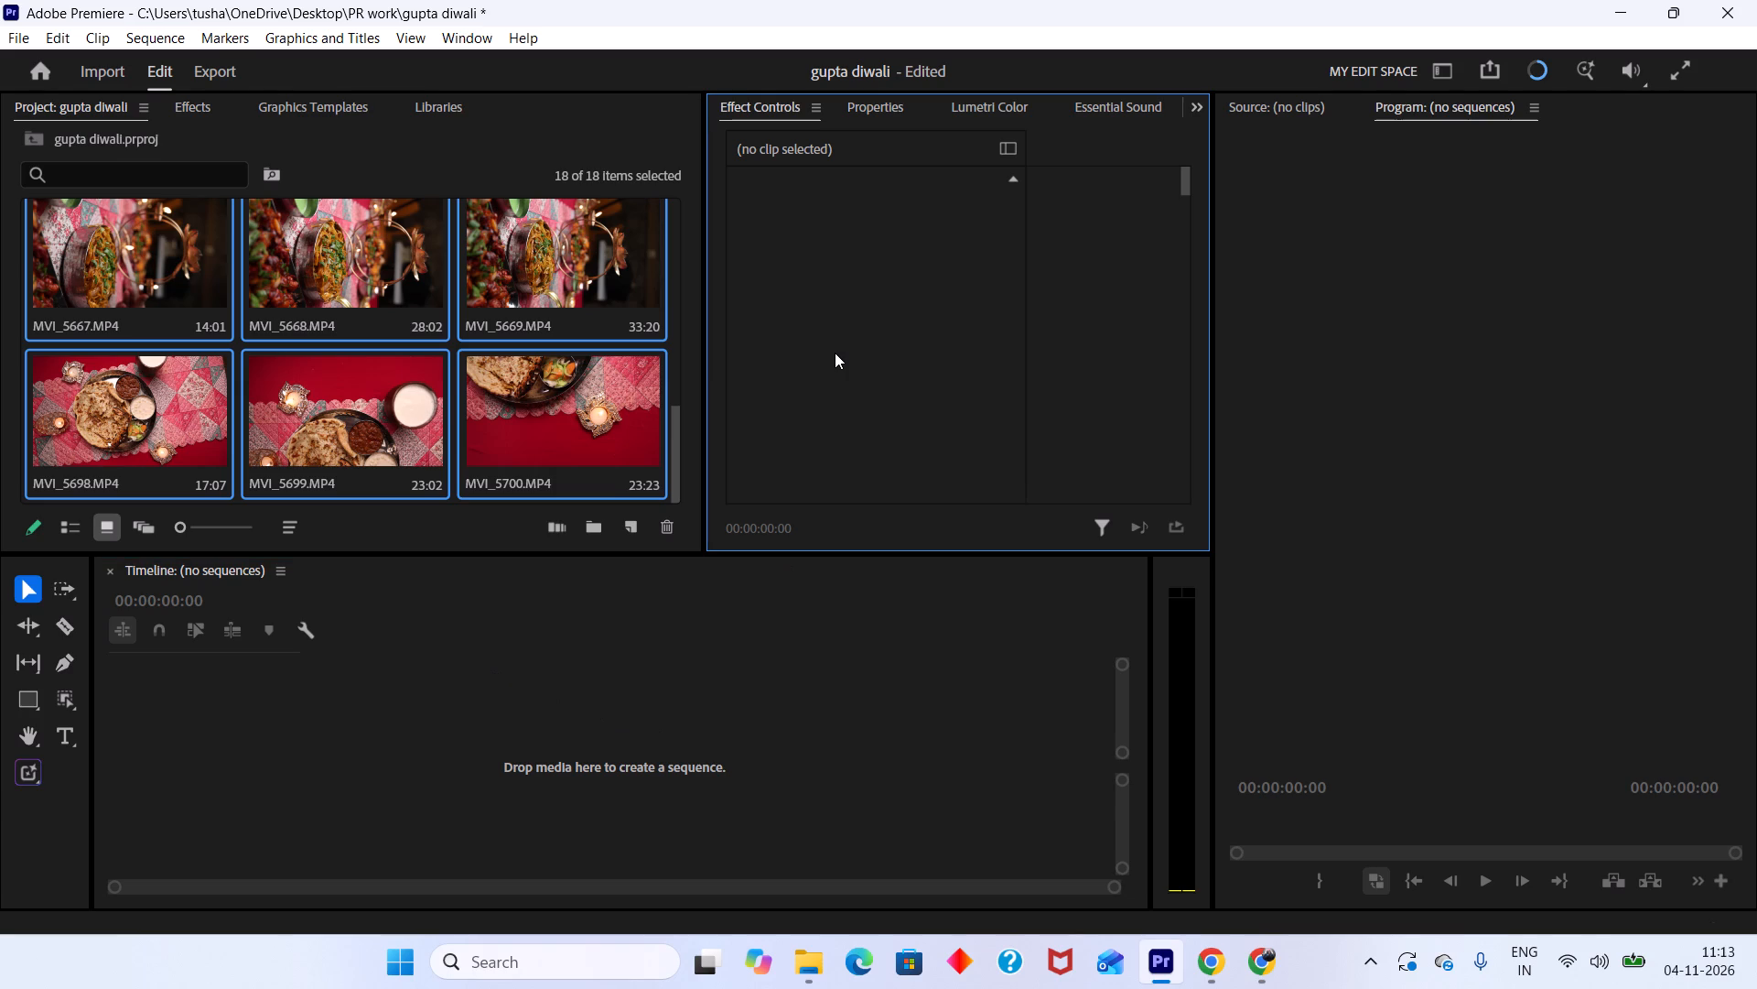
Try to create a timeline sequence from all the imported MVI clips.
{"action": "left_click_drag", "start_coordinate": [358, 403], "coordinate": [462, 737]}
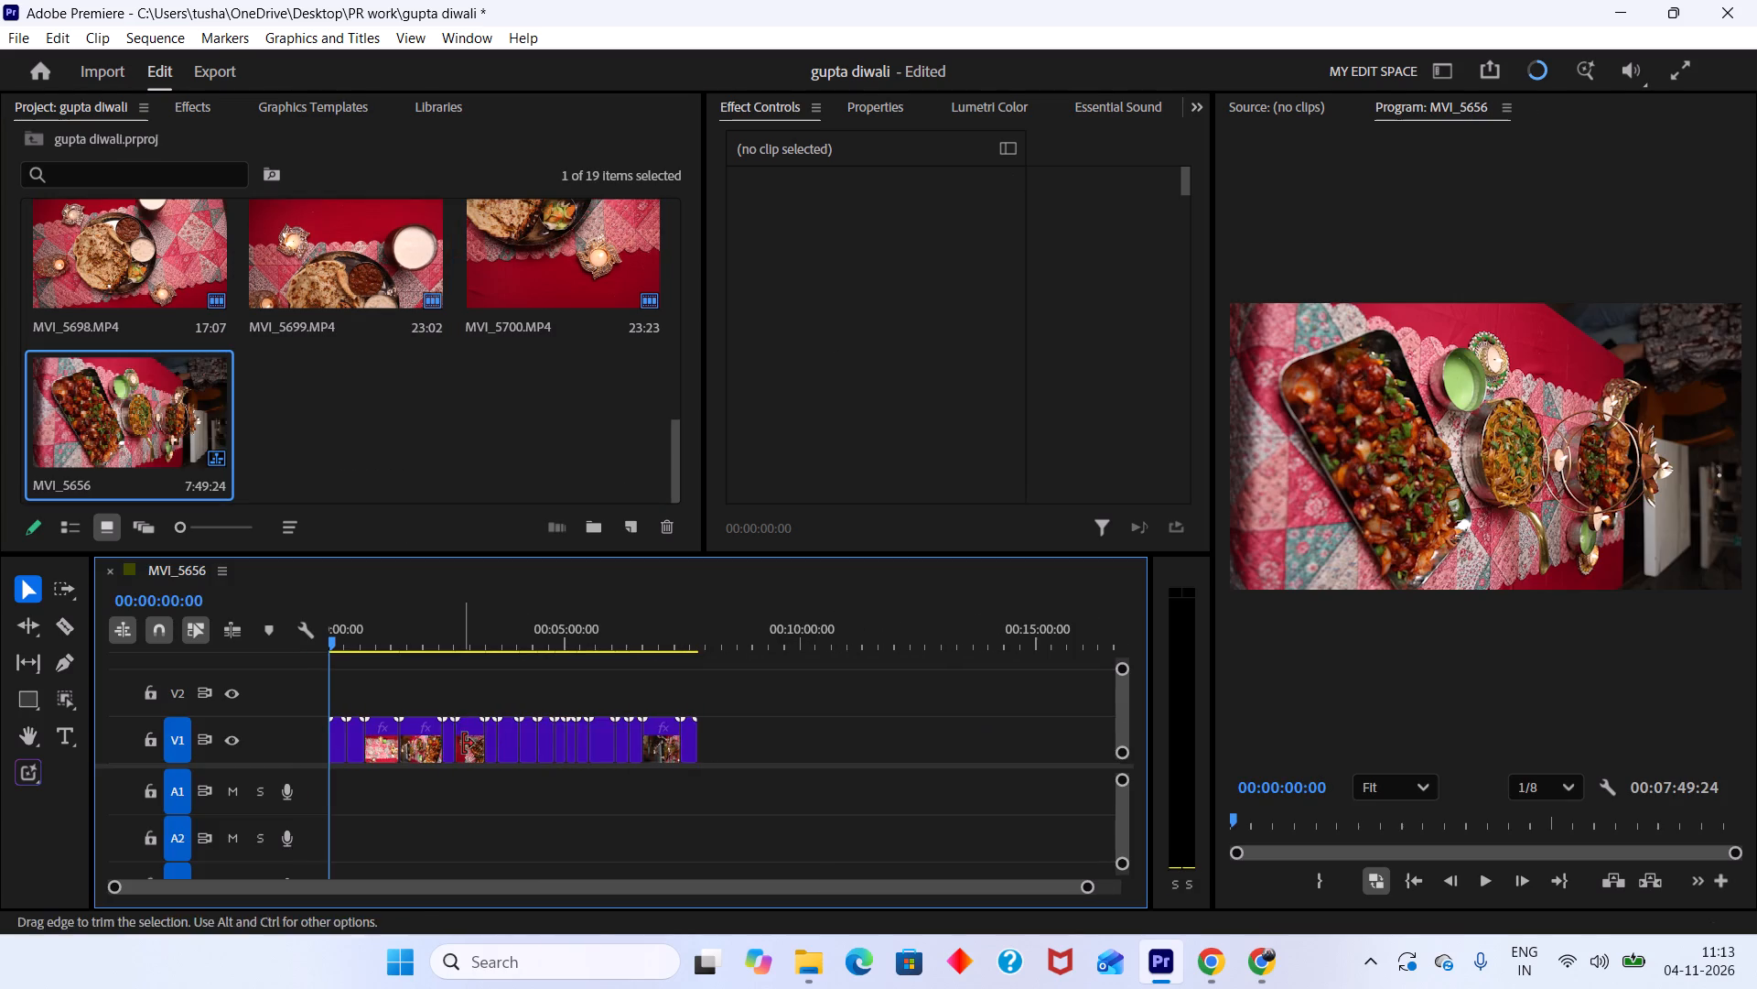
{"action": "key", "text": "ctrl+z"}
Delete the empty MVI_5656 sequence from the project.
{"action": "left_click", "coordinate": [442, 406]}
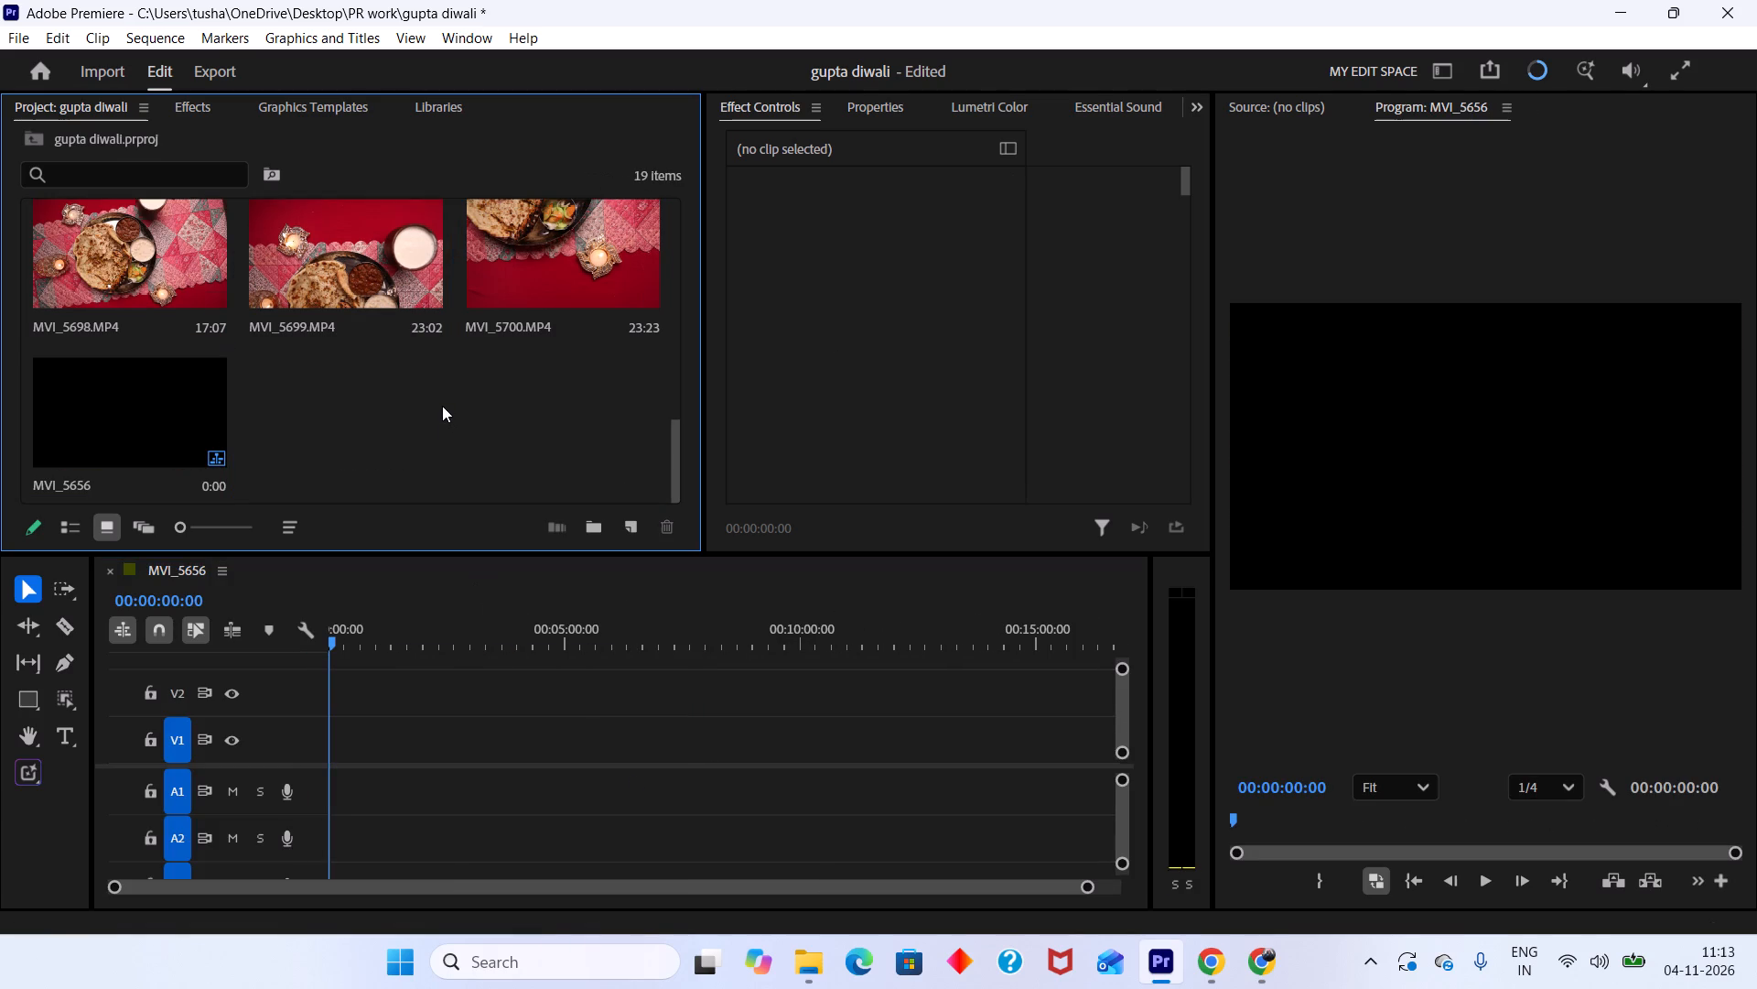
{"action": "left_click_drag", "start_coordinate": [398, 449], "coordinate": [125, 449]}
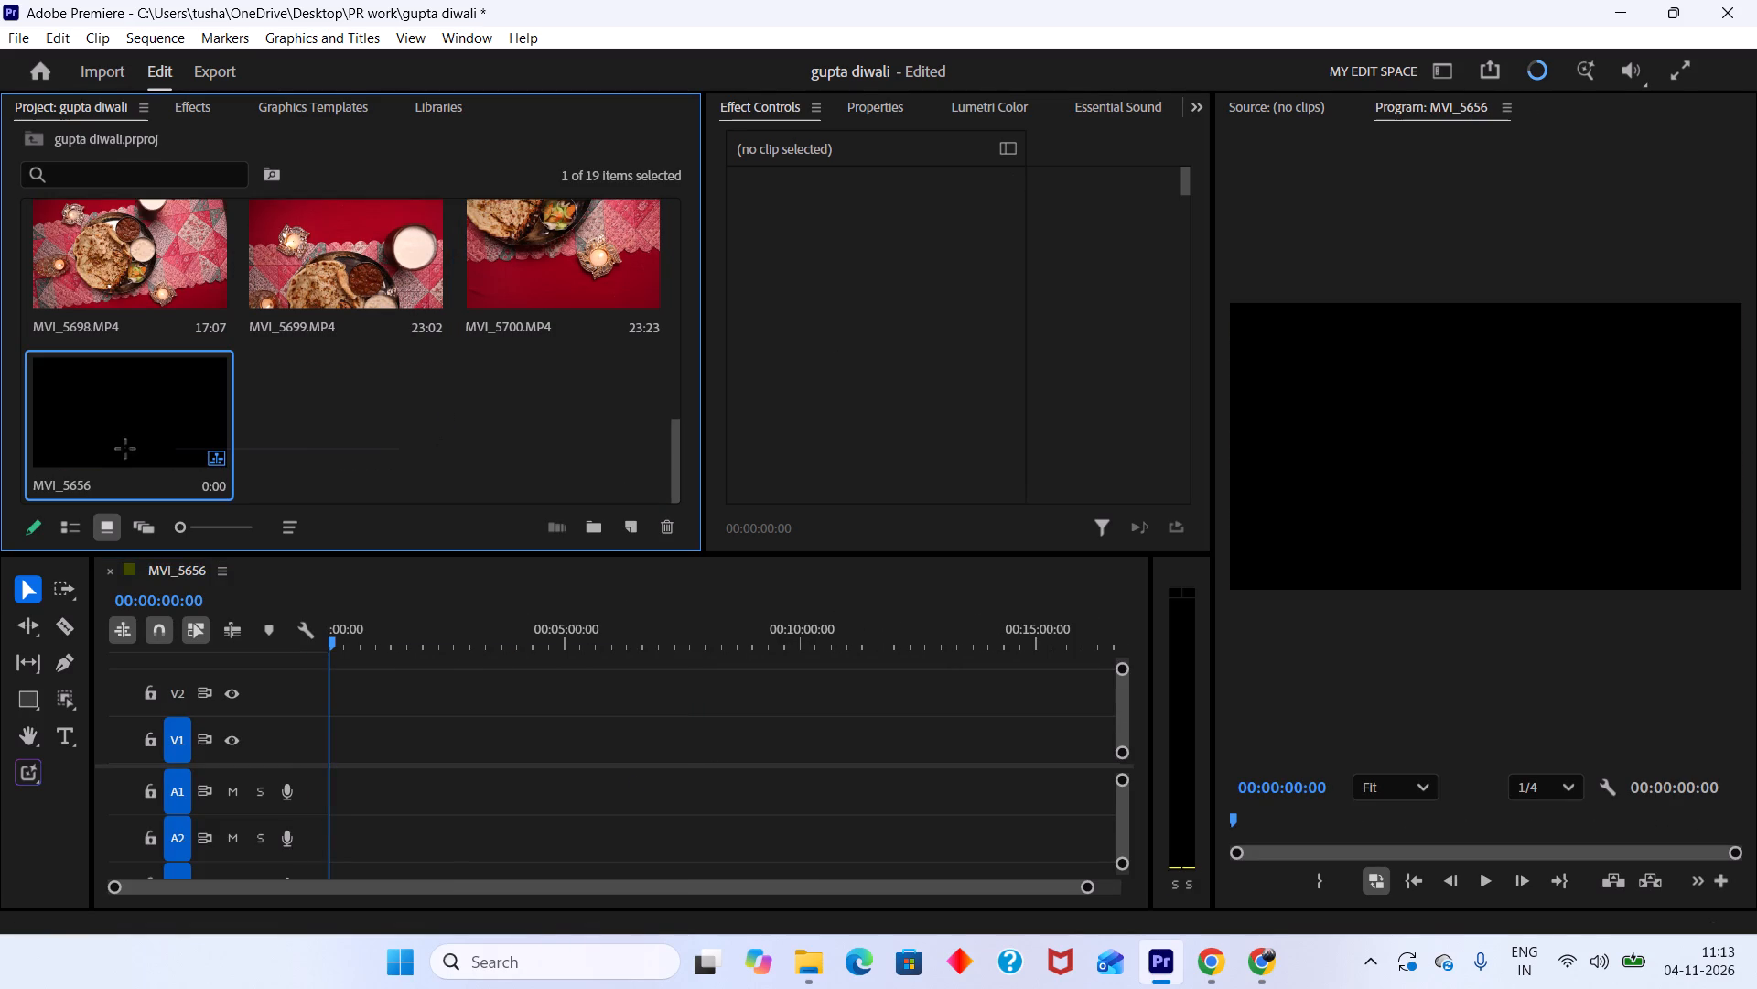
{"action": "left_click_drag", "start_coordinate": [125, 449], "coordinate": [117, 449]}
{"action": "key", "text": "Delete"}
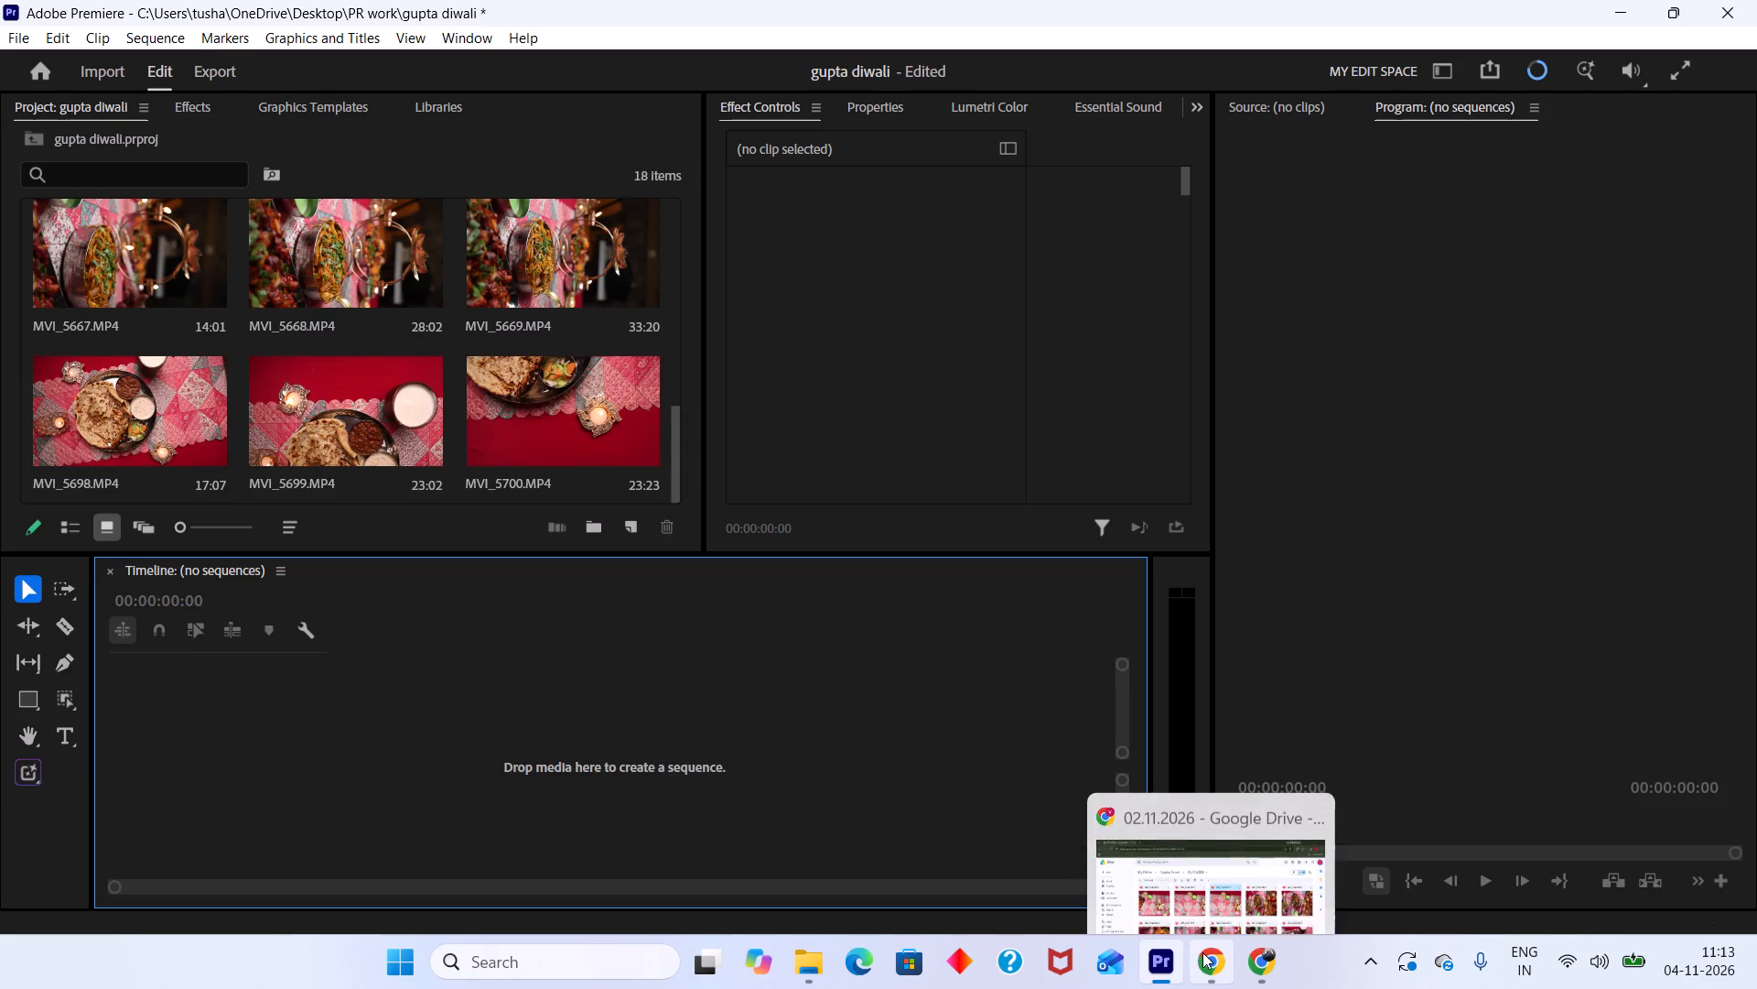
Import the downloaded "Planning a Diwali get-together" Iktara reel from drive D into the gupta diwali project in Premiere.
{"action": "left_click", "coordinate": [943, 807]}
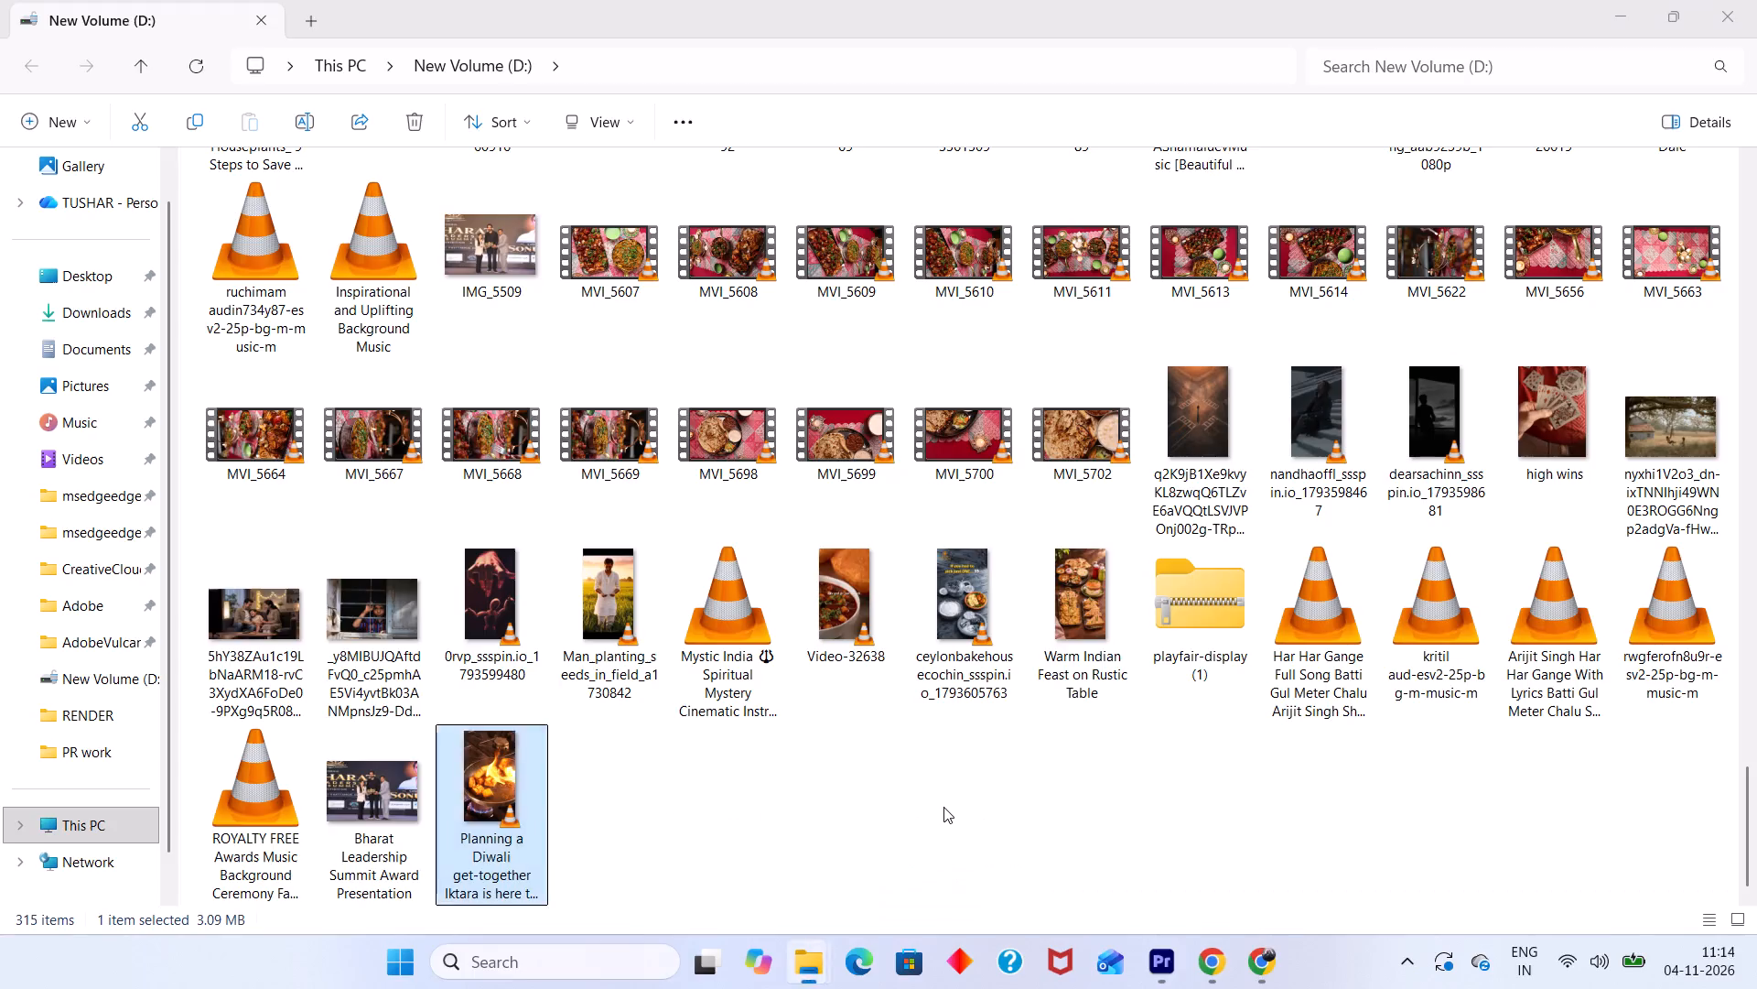
{"action": "left_click_drag", "start_coordinate": [488, 813], "coordinate": [1206, 948]}
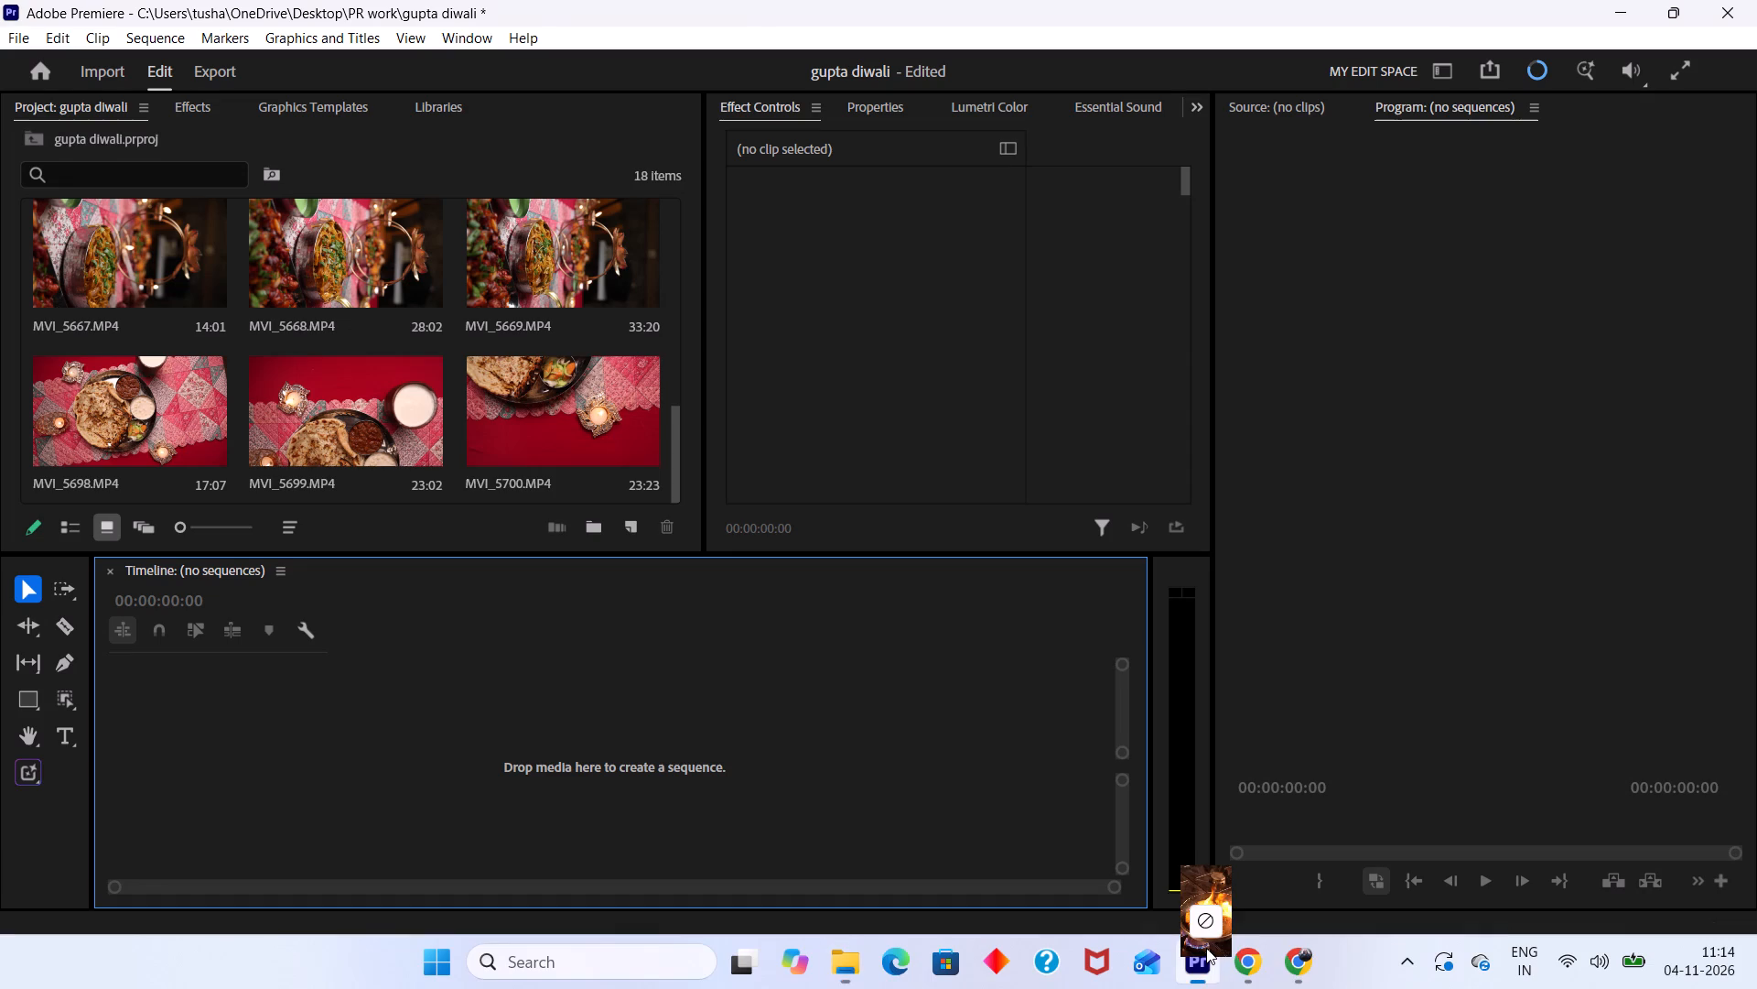
{"action": "left_click_drag", "start_coordinate": [1206, 948], "coordinate": [630, 472]}
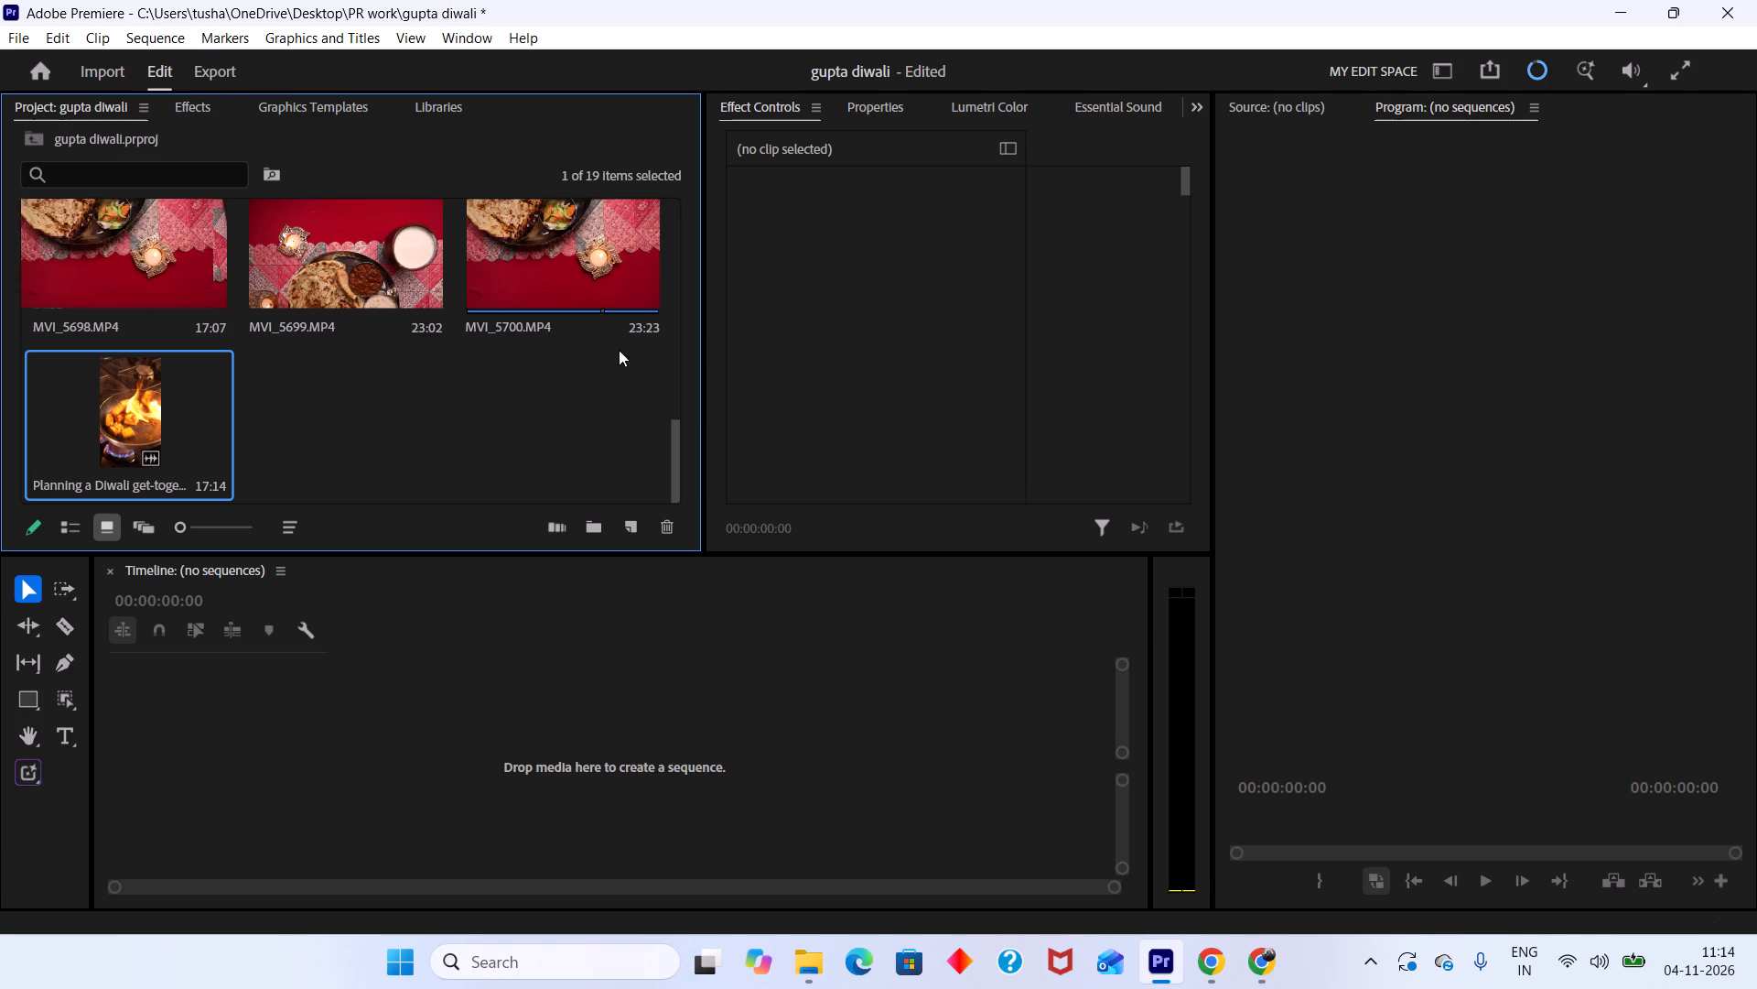
Save the gupta diwali project.
{"action": "key", "text": "ctrl+s"}
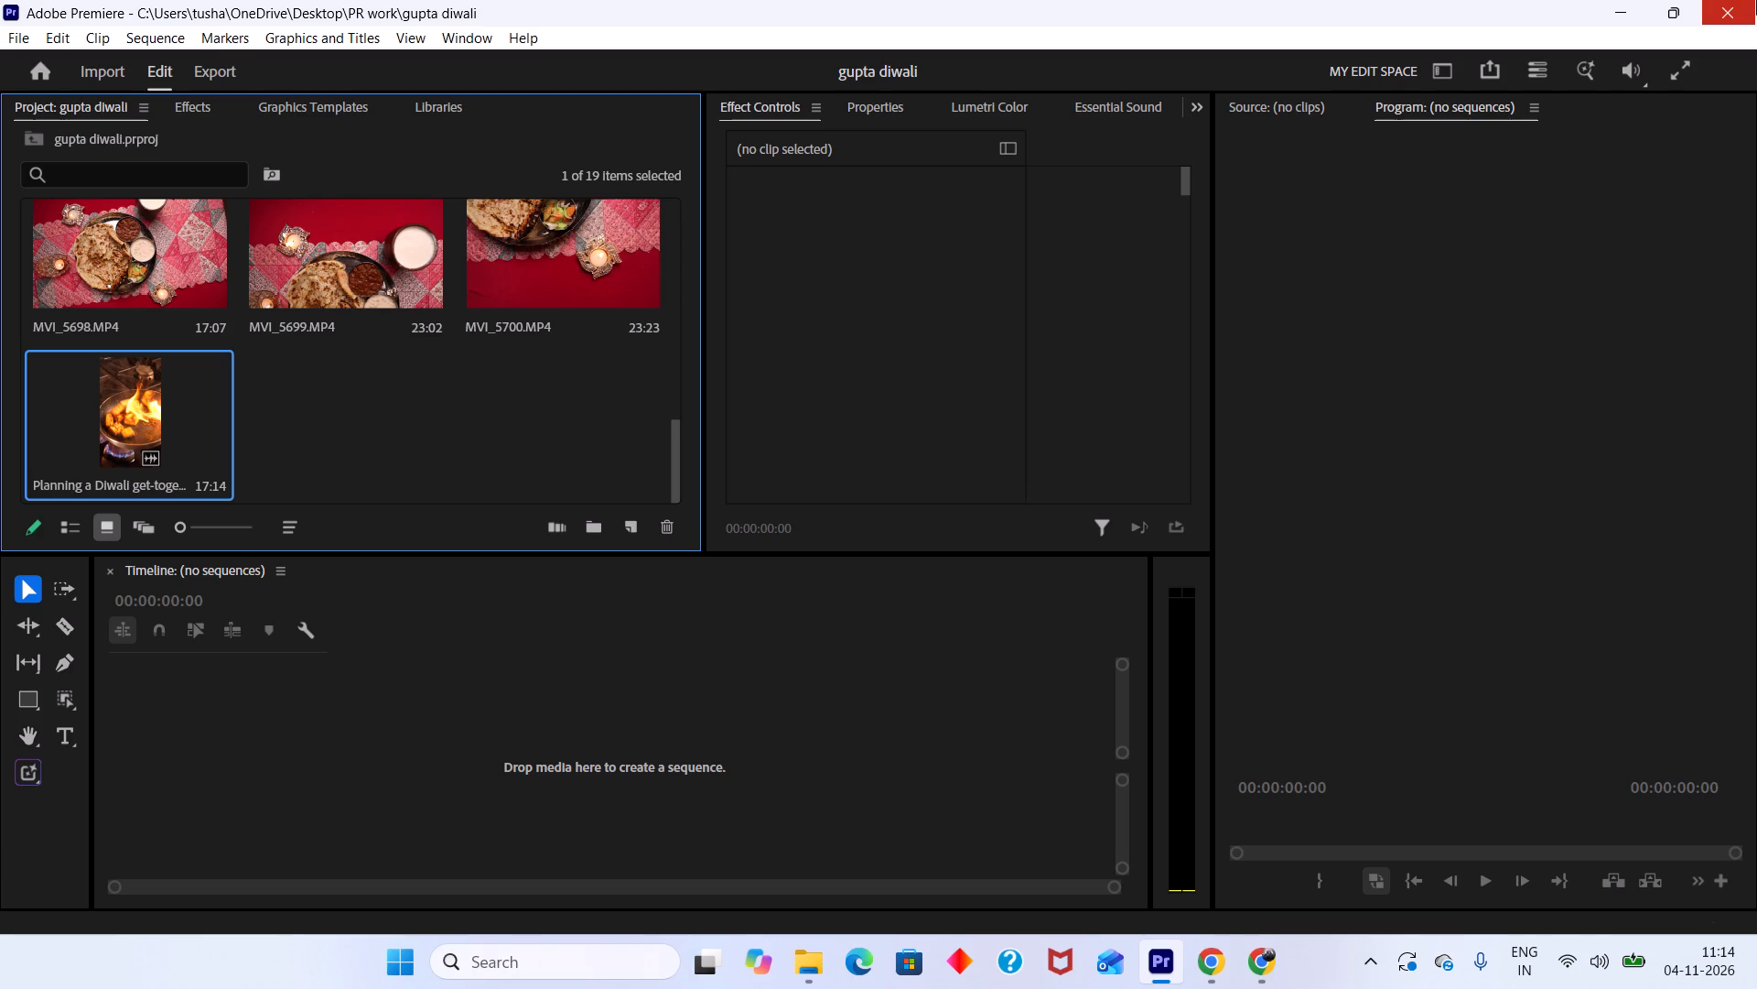
{"action": "left_click", "coordinate": [457, 733]}
{"action": "key", "text": "ctrl+s"}
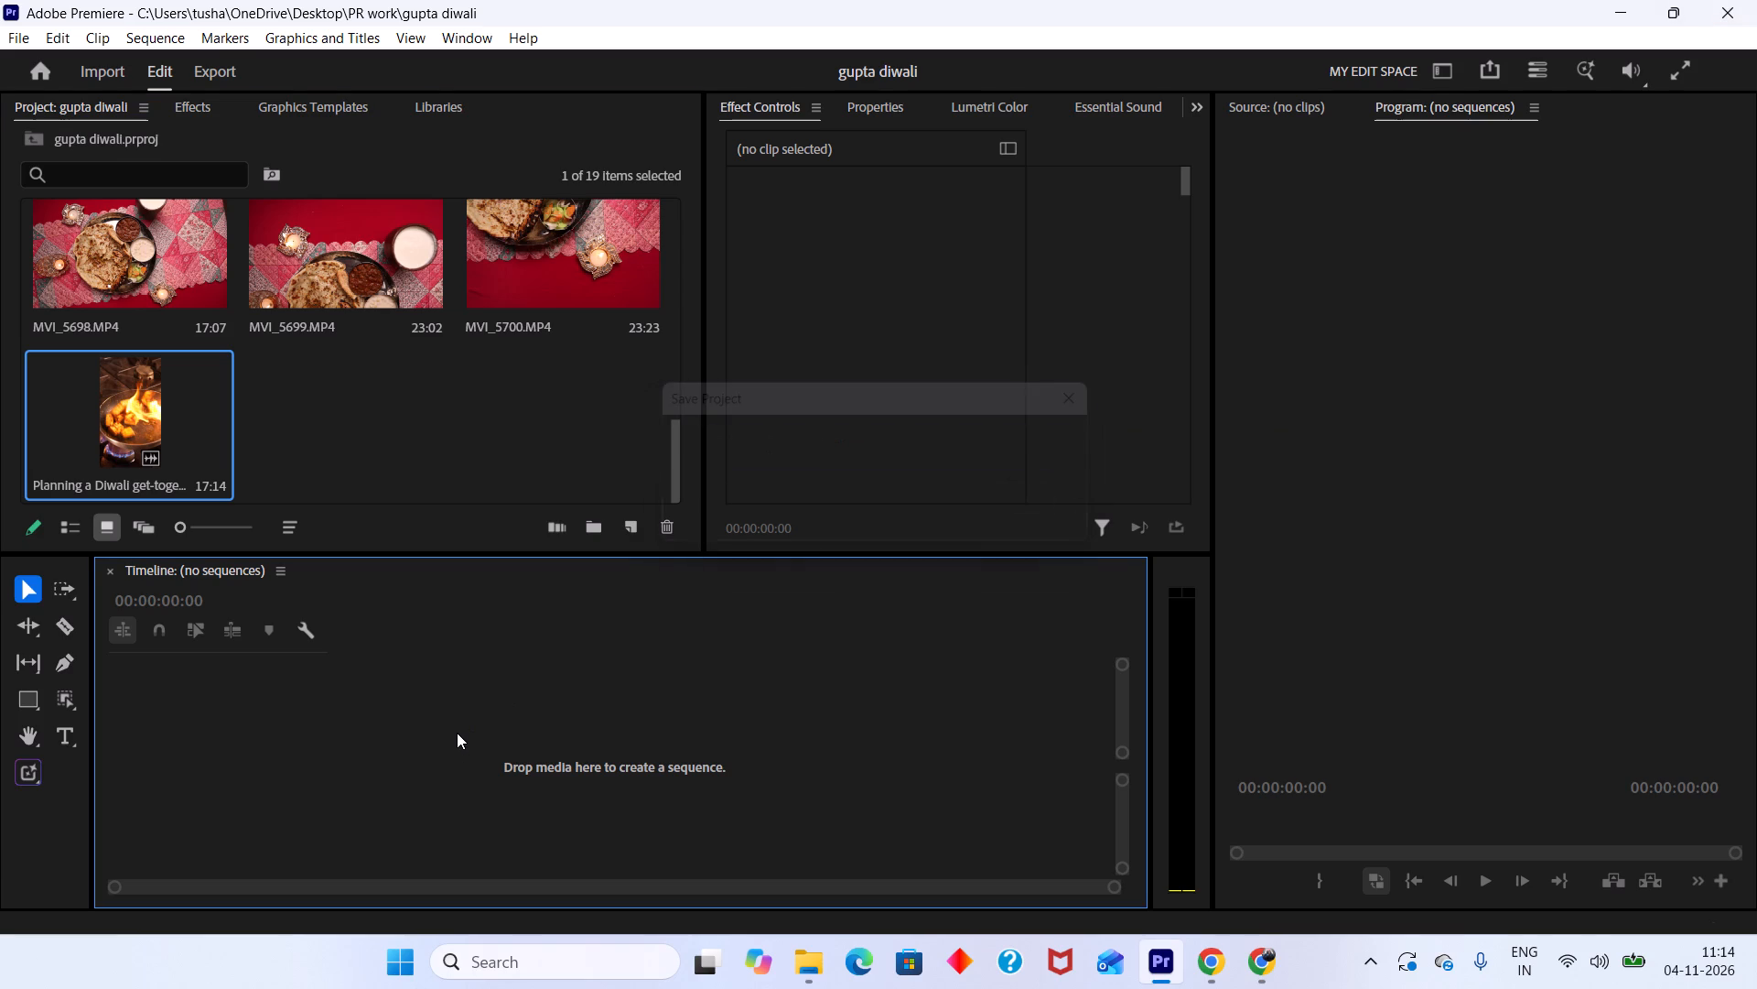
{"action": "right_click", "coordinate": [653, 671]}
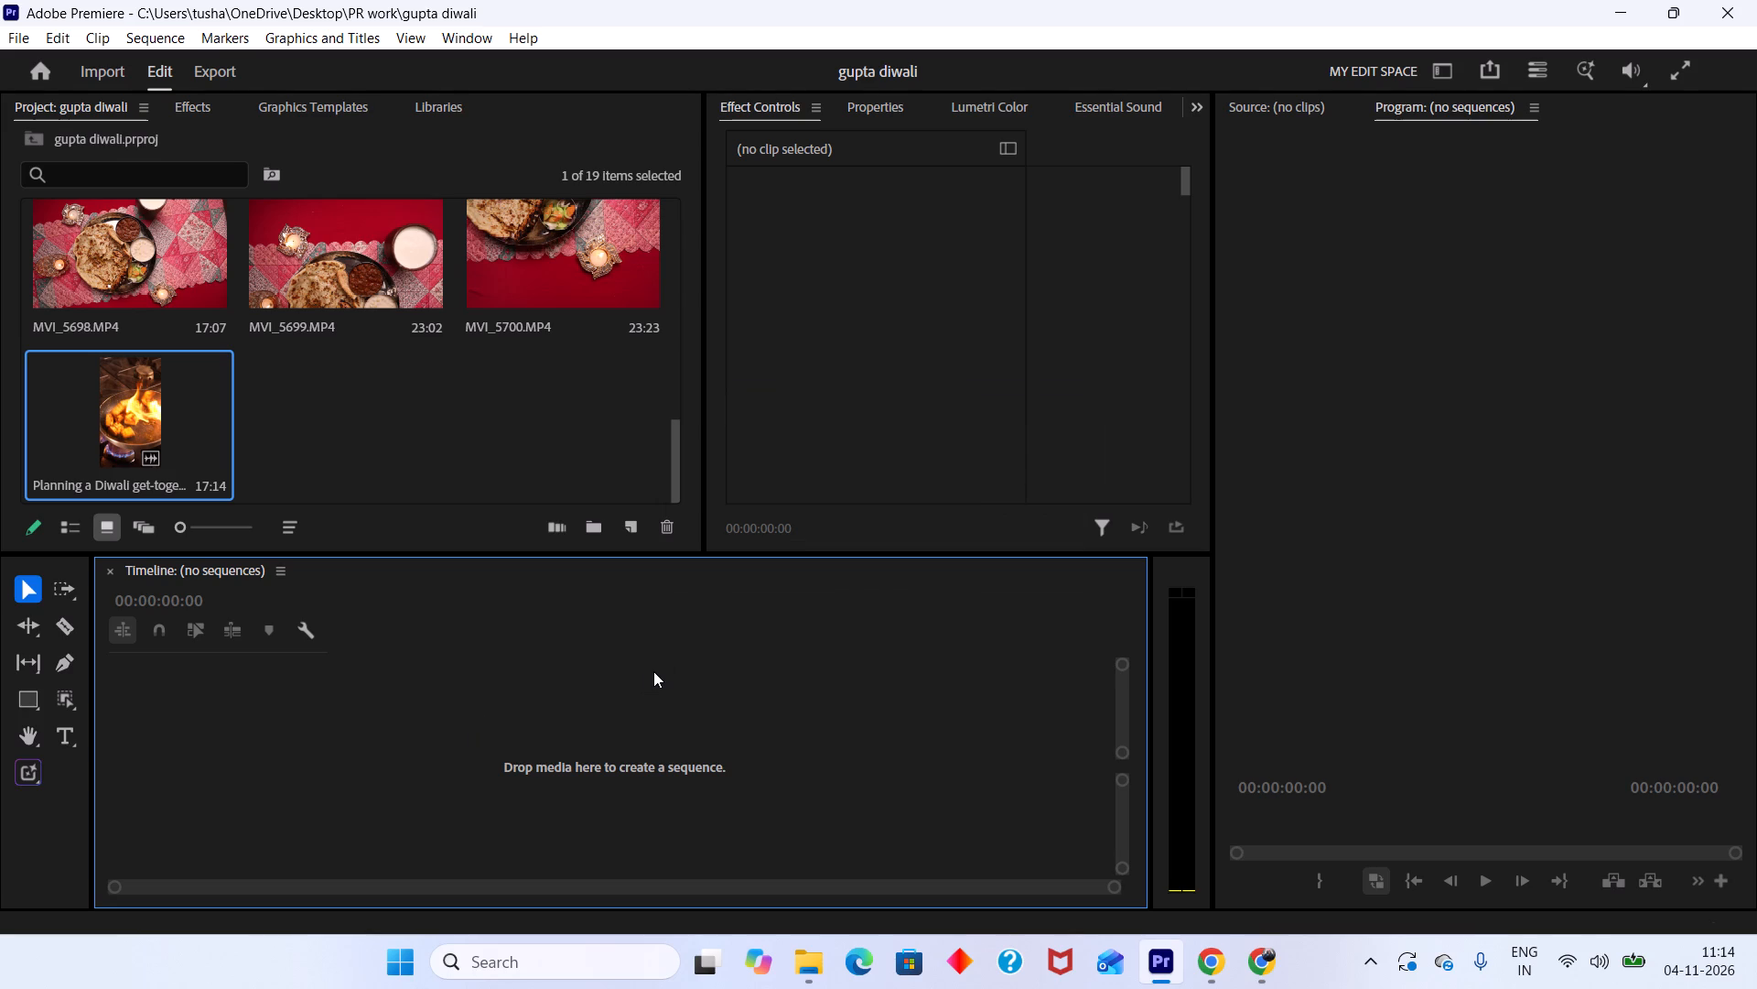
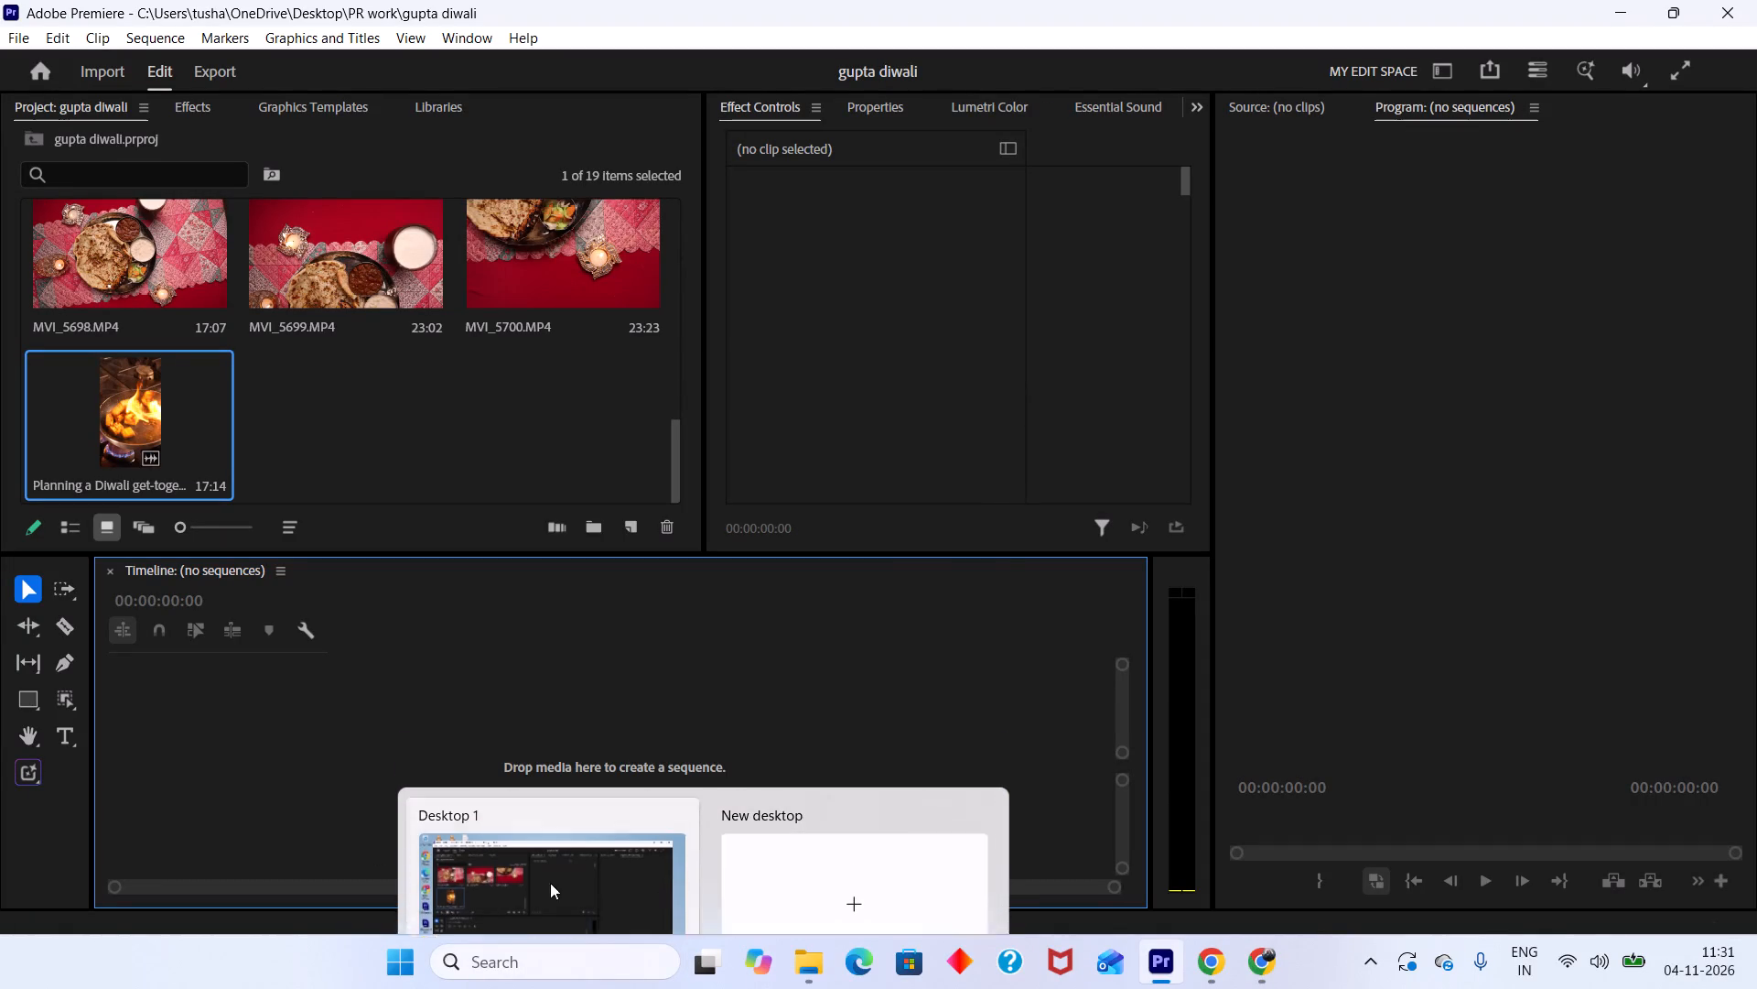
Create a timeline sequence from the MVI_5699.MP4 clip and scrub through its opening seconds.
{"action": "left_click", "coordinate": [320, 269]}
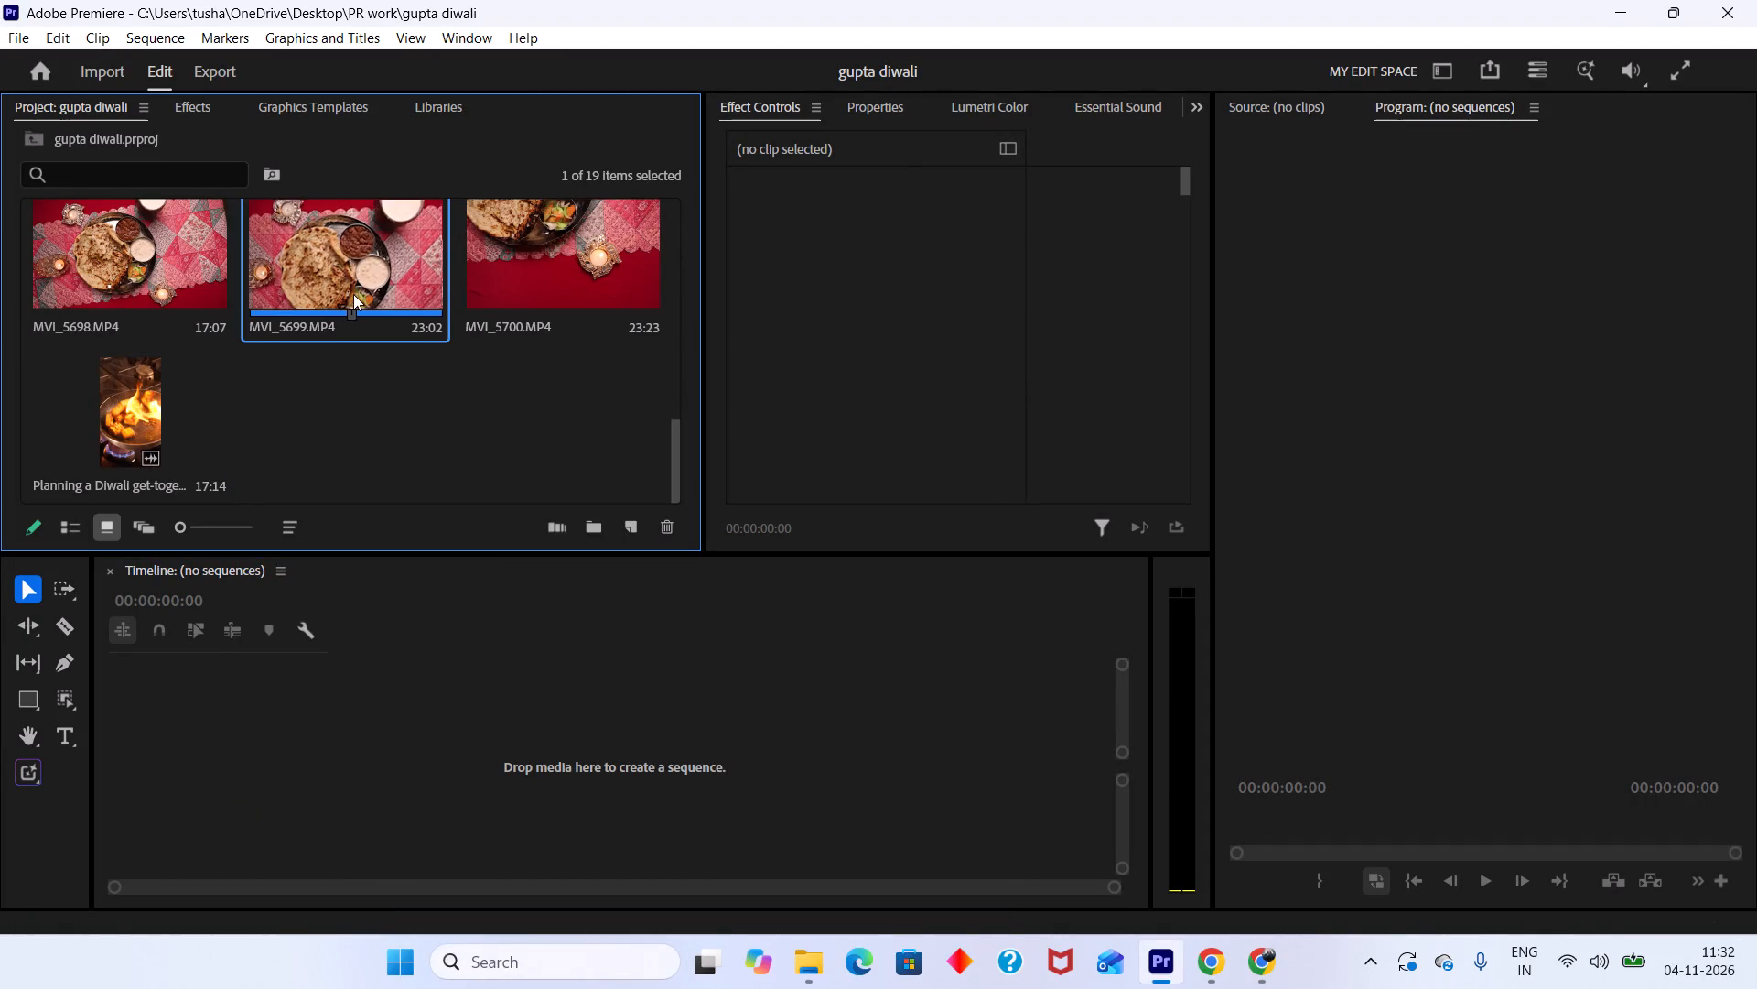
{"action": "left_click_drag", "start_coordinate": [347, 255], "coordinate": [403, 774]}
{"action": "left_click_drag", "start_coordinate": [336, 277], "coordinate": [337, 278]}
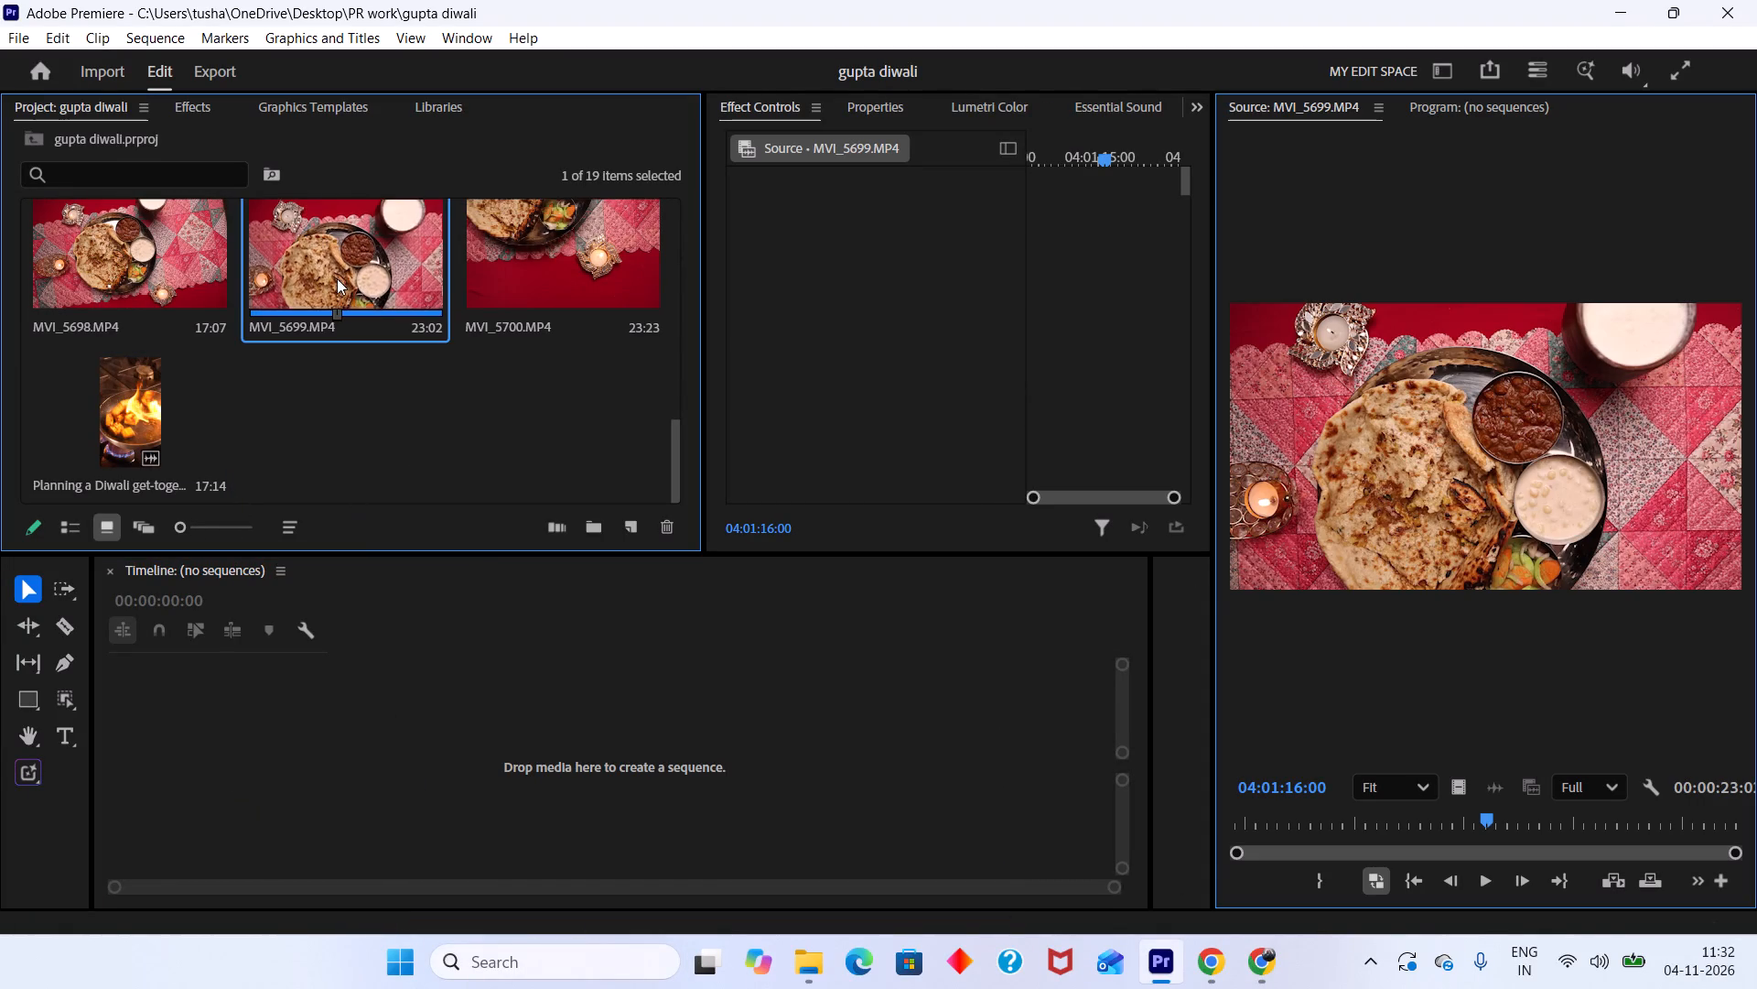
{"action": "left_click_drag", "start_coordinate": [337, 278], "coordinate": [353, 681]}
{"action": "left_click_drag", "start_coordinate": [383, 611], "coordinate": [434, 669]}
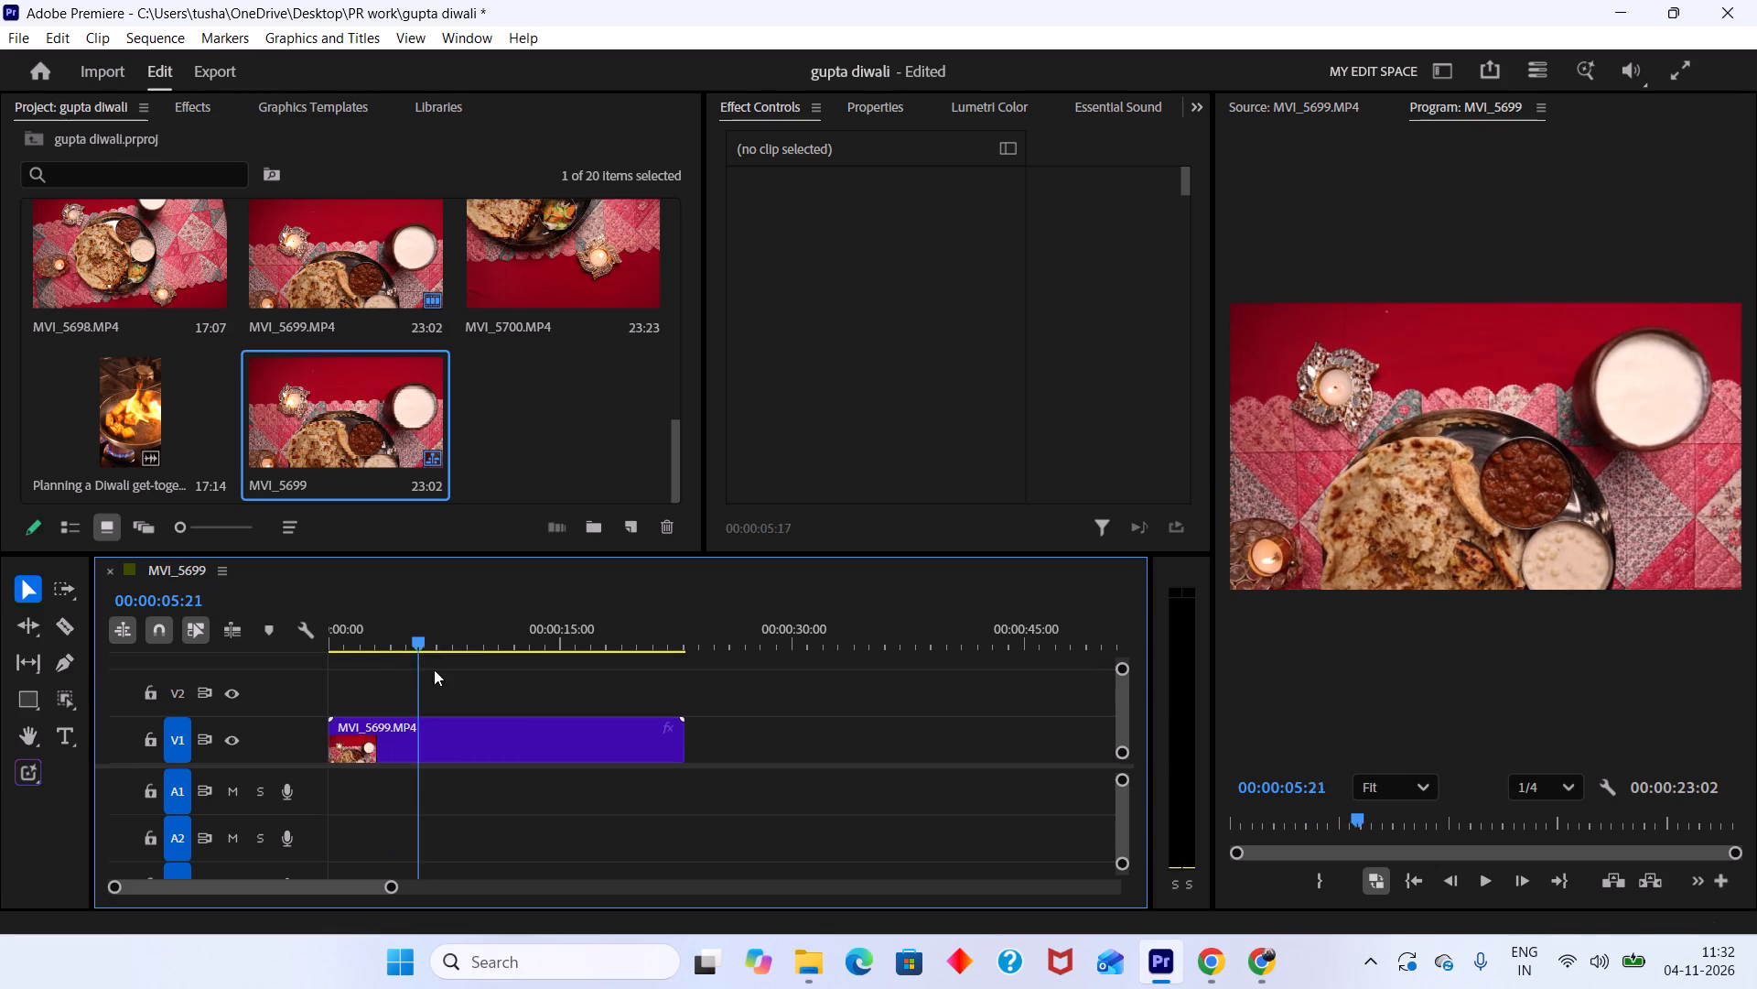
Try adjusting the scale of the MVI_5699 clip, then undo that change and the clip's placement in the sequence.
{"action": "left_click_drag", "start_coordinate": [434, 669], "coordinate": [475, 719]}
{"action": "left_click", "coordinate": [465, 748]}
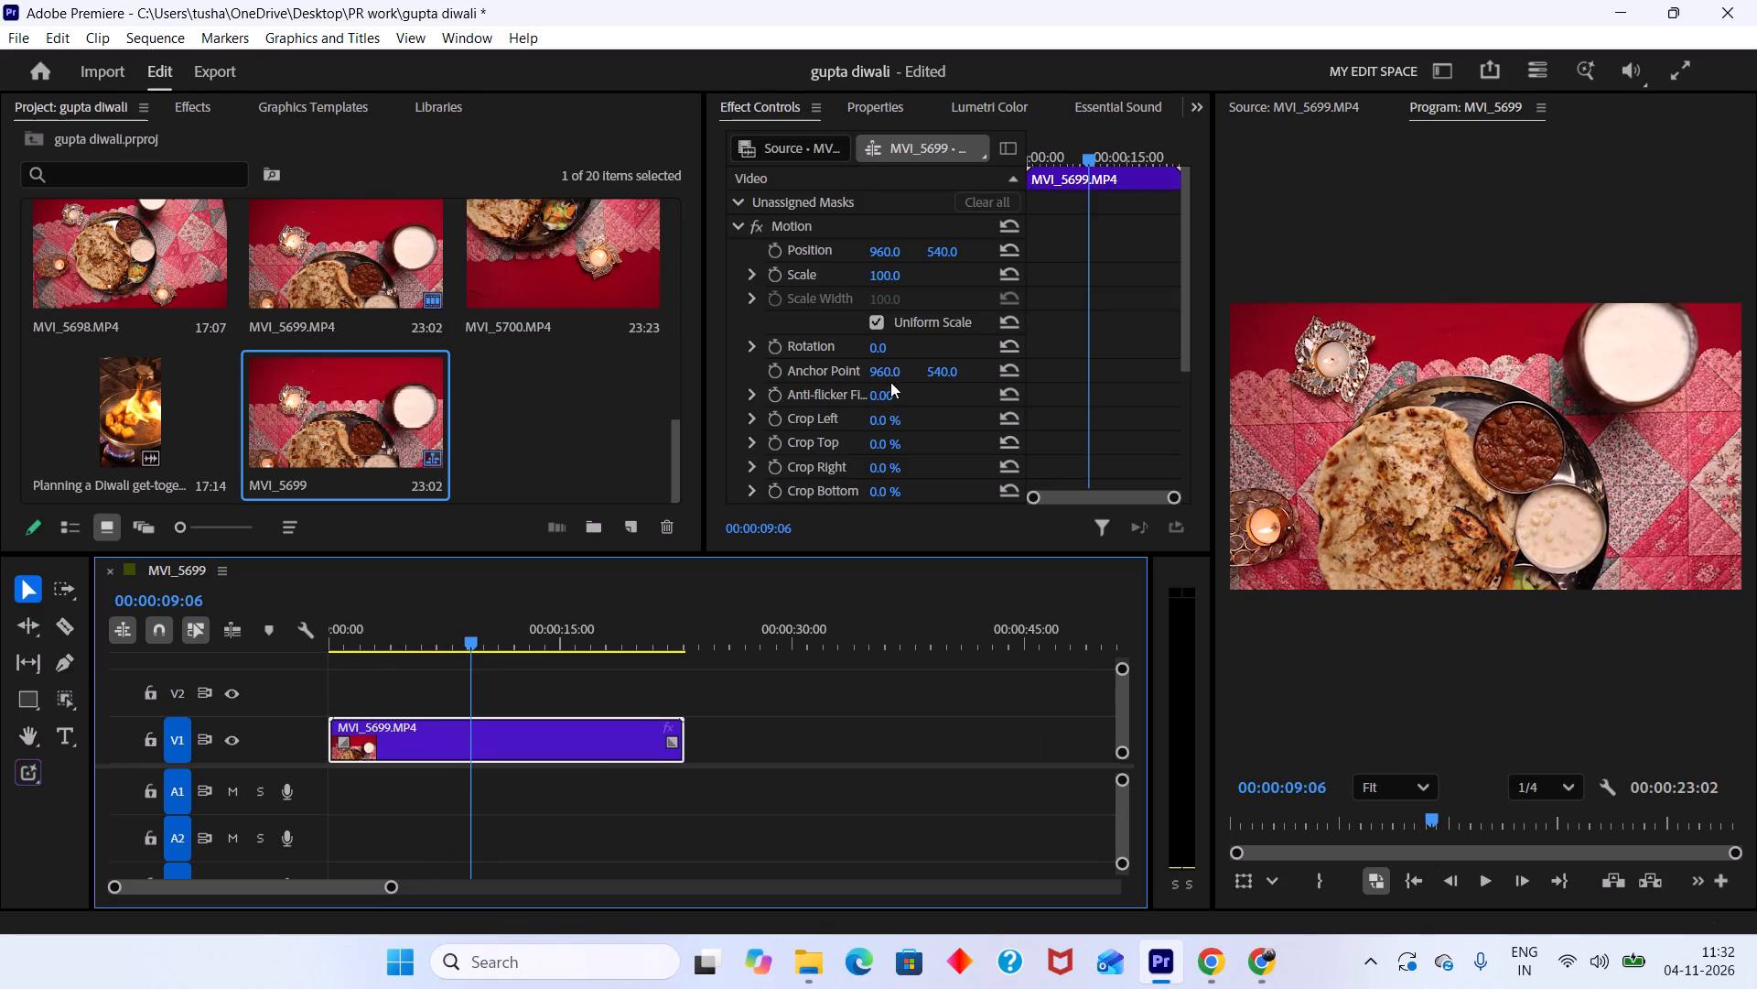
{"action": "left_click", "coordinate": [870, 95]}
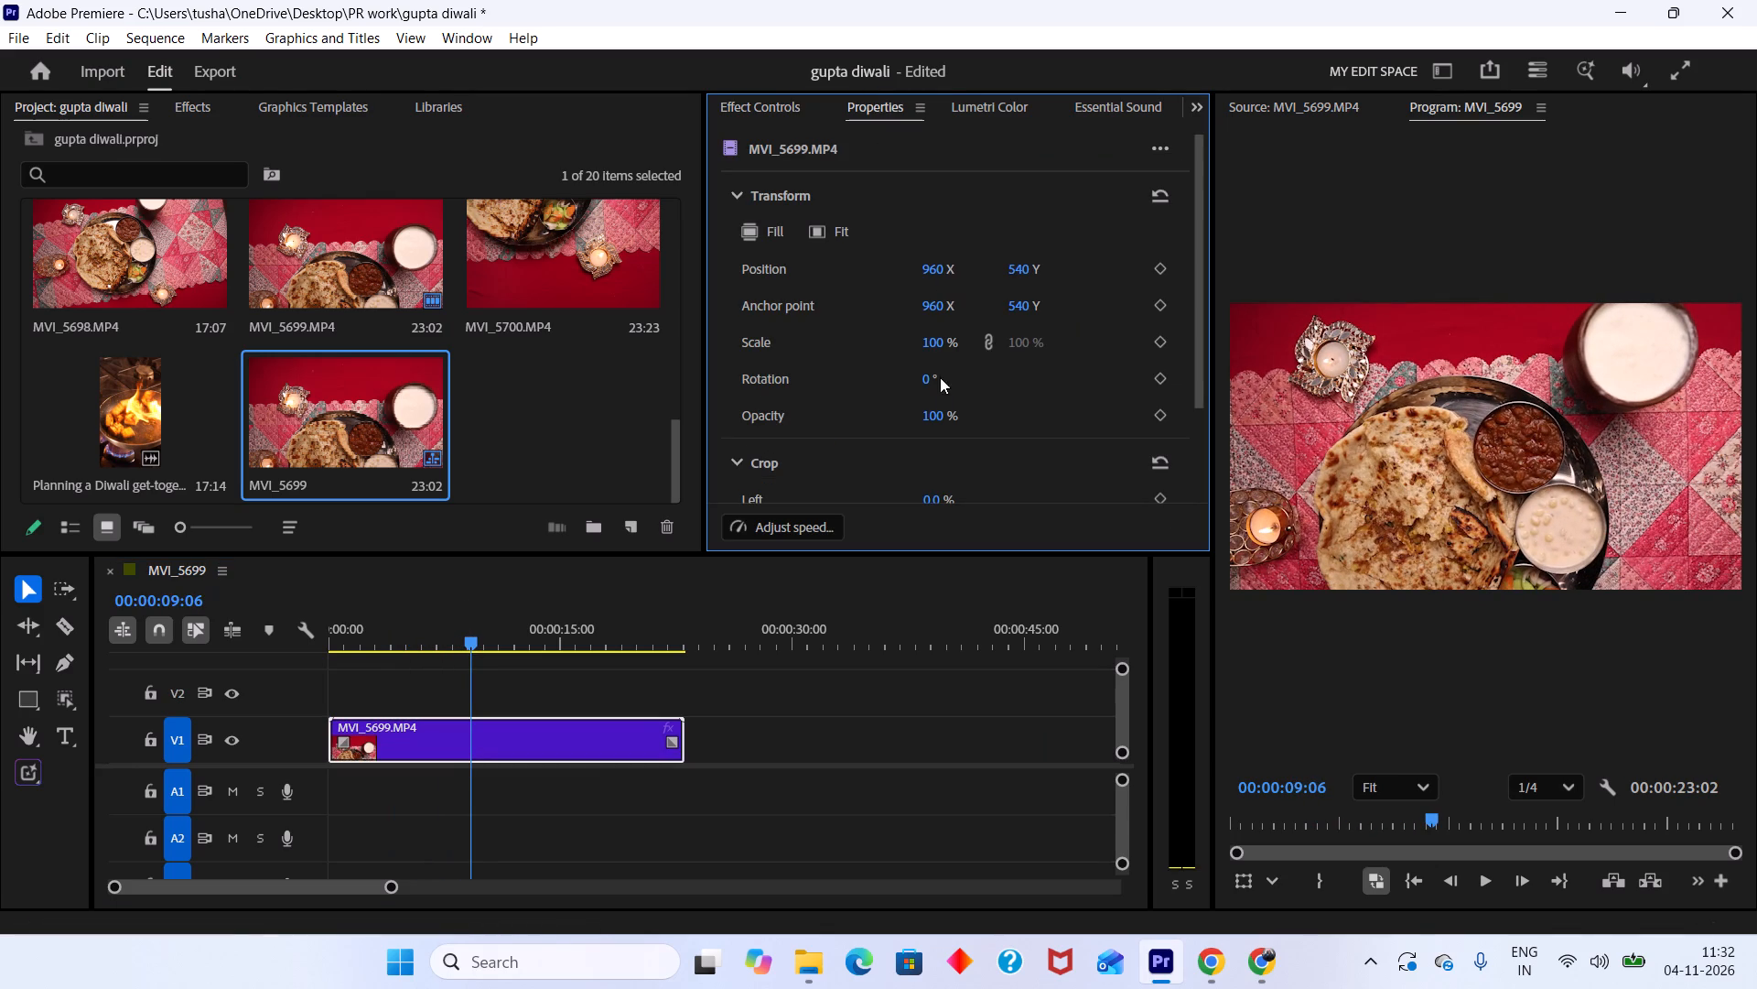
{"action": "left_click_drag", "start_coordinate": [936, 348], "coordinate": [901, 339]}
{"action": "key", "text": "ctrl+z"}
{"action": "key", "text": "ctrl+z"}
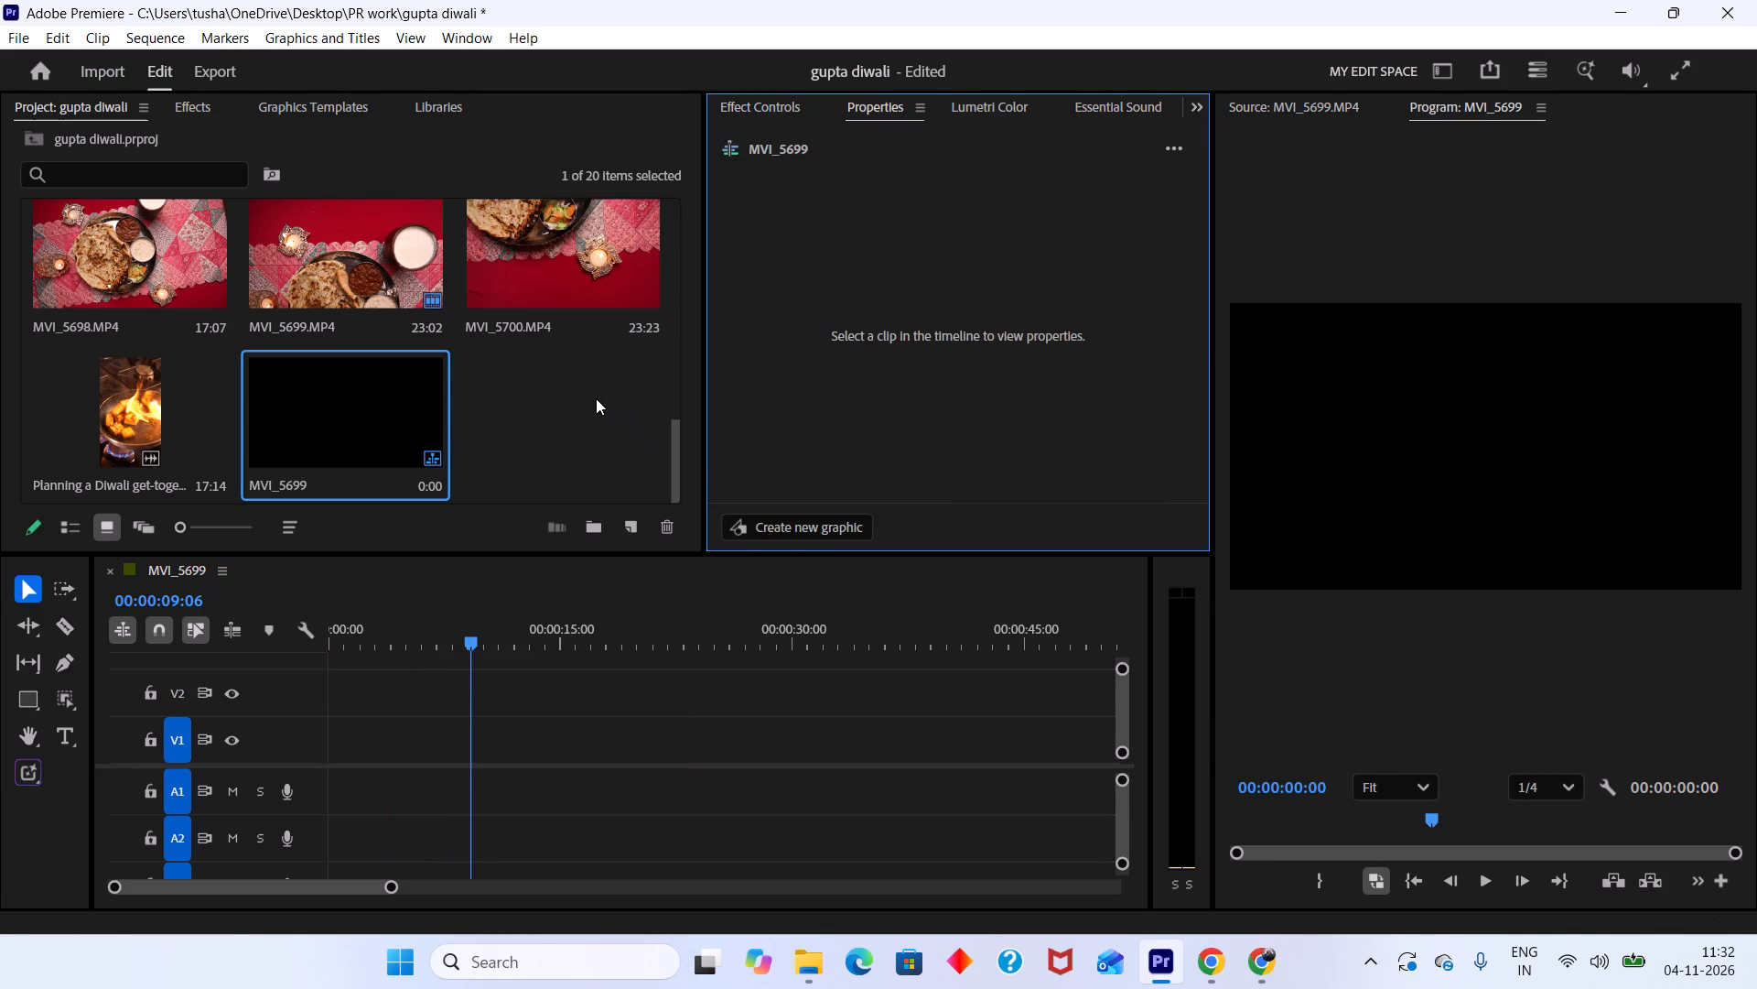
Place the MVI_5668.MP4 noodle clip on track V2 of the MVI_5699 sequence, starting at about 2 seconds.
{"action": "scroll", "coordinate": [590, 418], "scroll_direction": "up", "scroll_amount": 1}
{"action": "left_click", "coordinate": [341, 249]}
{"action": "left_click_drag", "start_coordinate": [346, 262], "coordinate": [404, 616]}
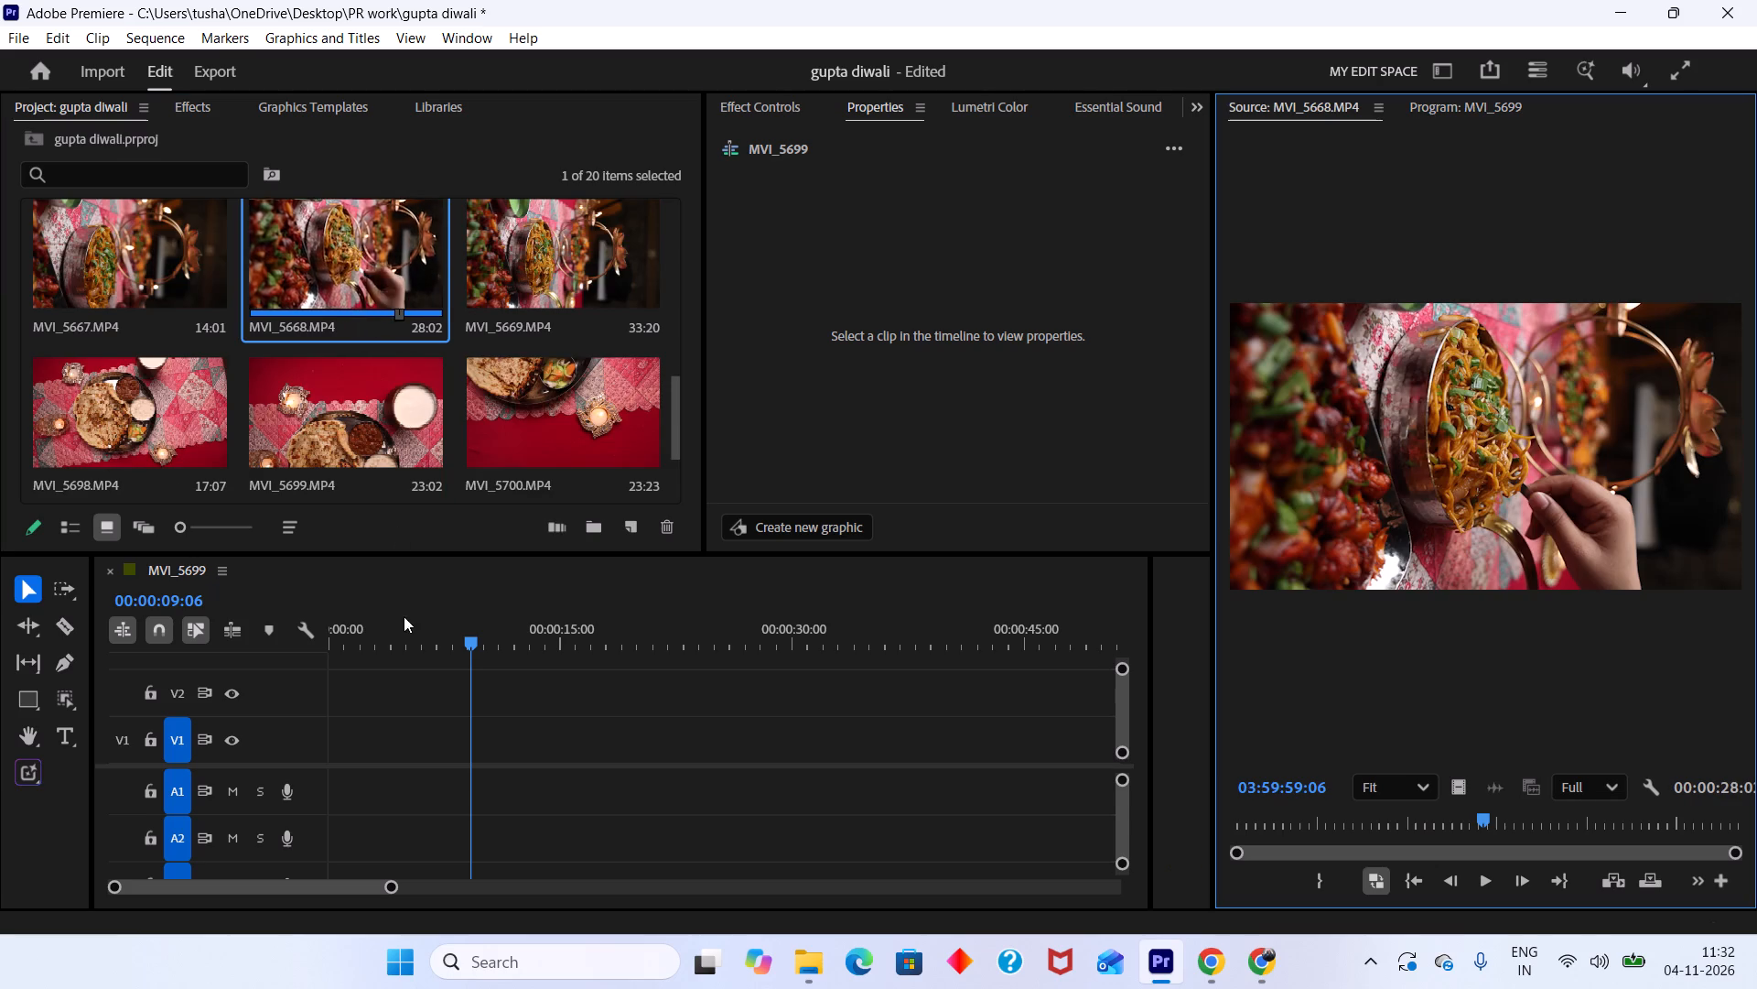
{"action": "left_click_drag", "start_coordinate": [404, 616], "coordinate": [420, 751]}
{"action": "left_click_drag", "start_coordinate": [350, 284], "coordinate": [364, 705]}
Set the rotation of the MVI_5668 clip to -90°.
{"action": "left_click", "coordinate": [511, 695]}
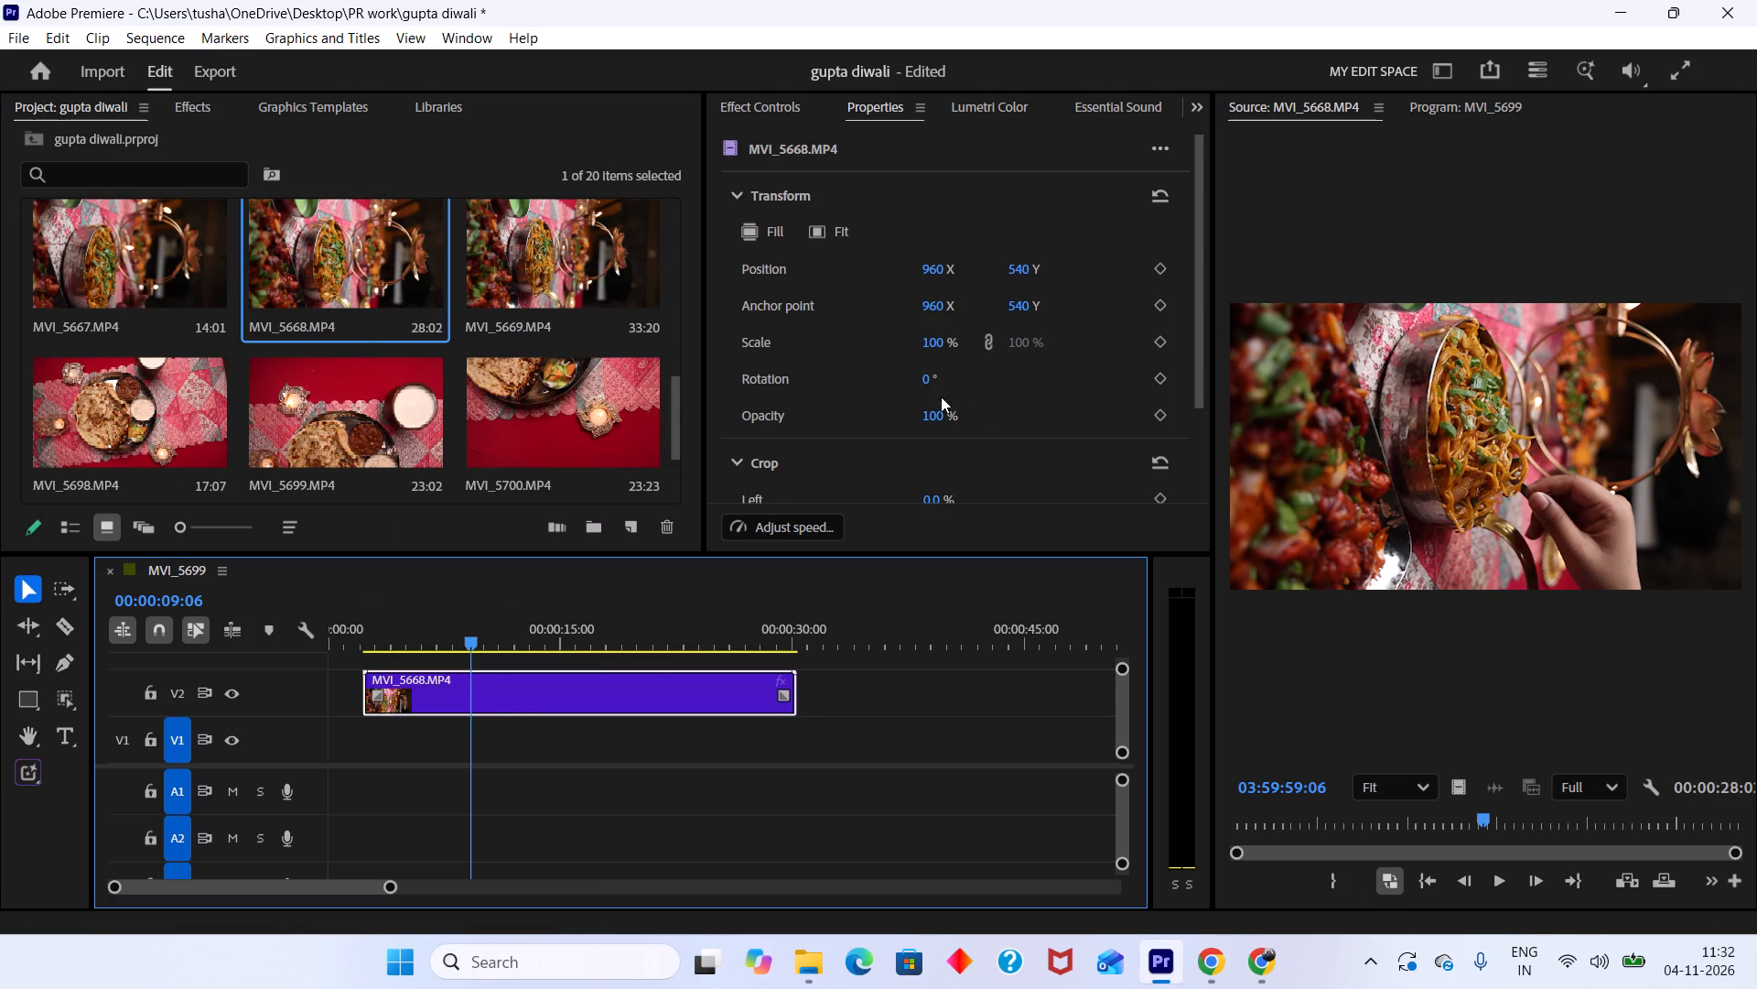
{"action": "left_click_drag", "start_coordinate": [929, 376], "coordinate": [851, 364]}
{"action": "left_click", "coordinate": [938, 373]}
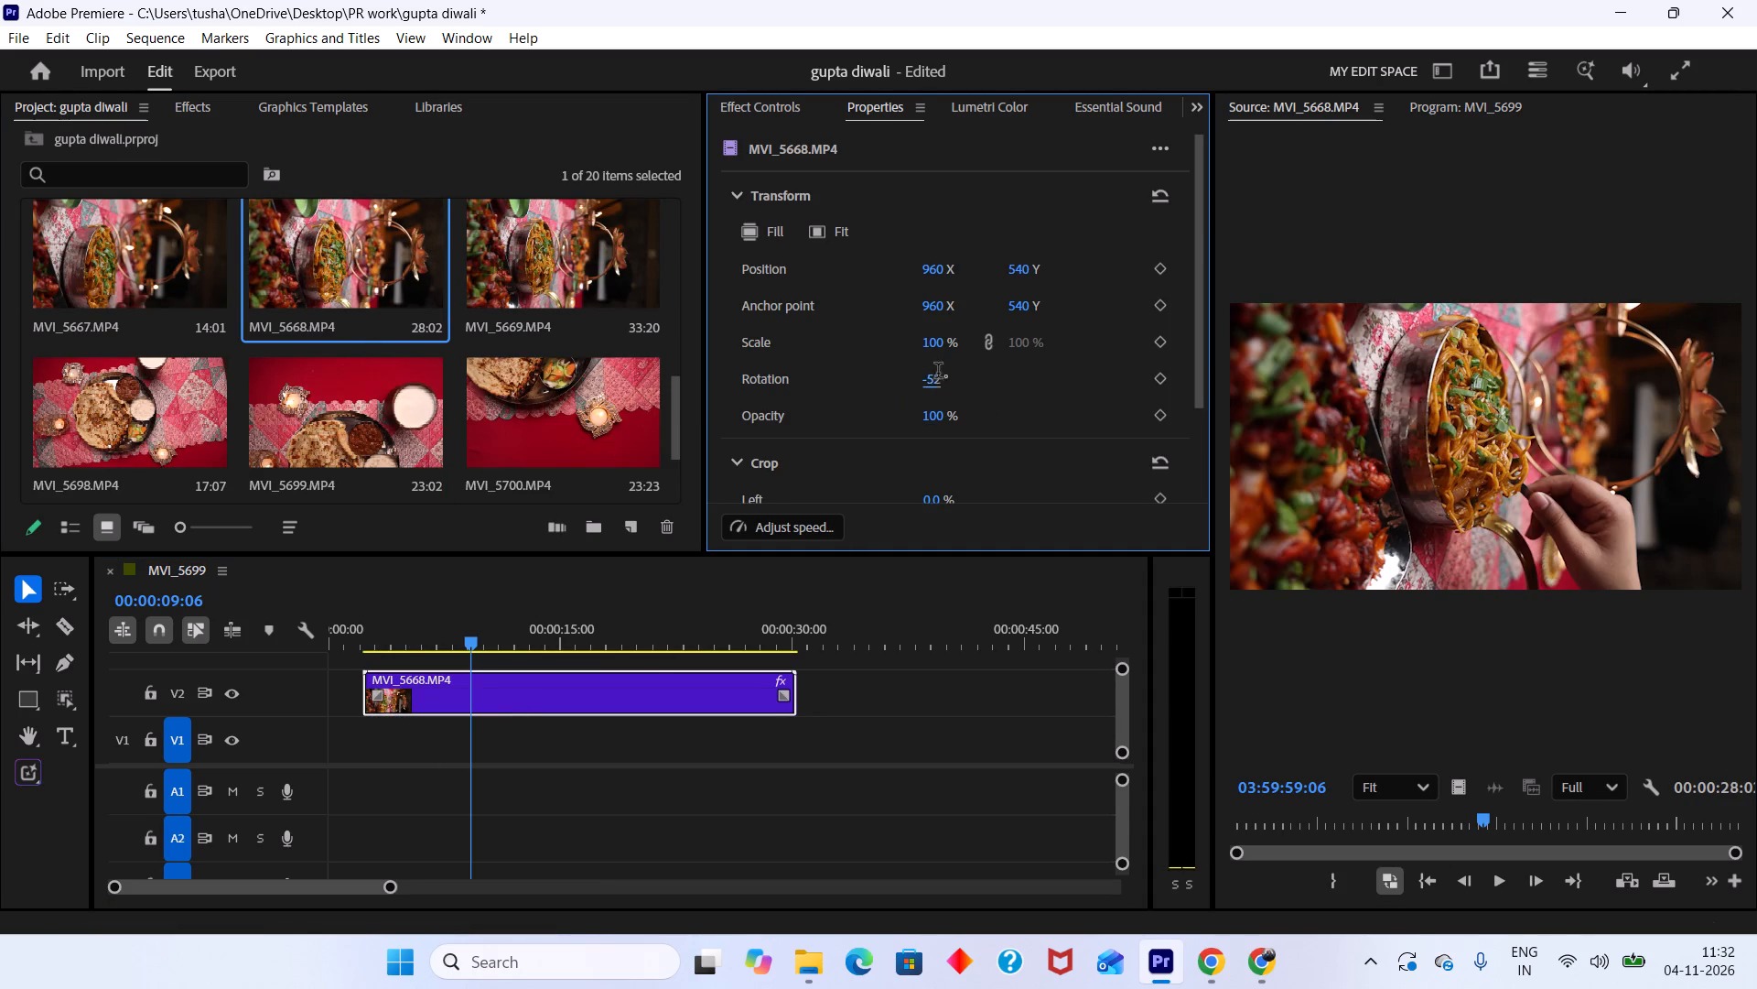
{"action": "type", "text": "-90"}
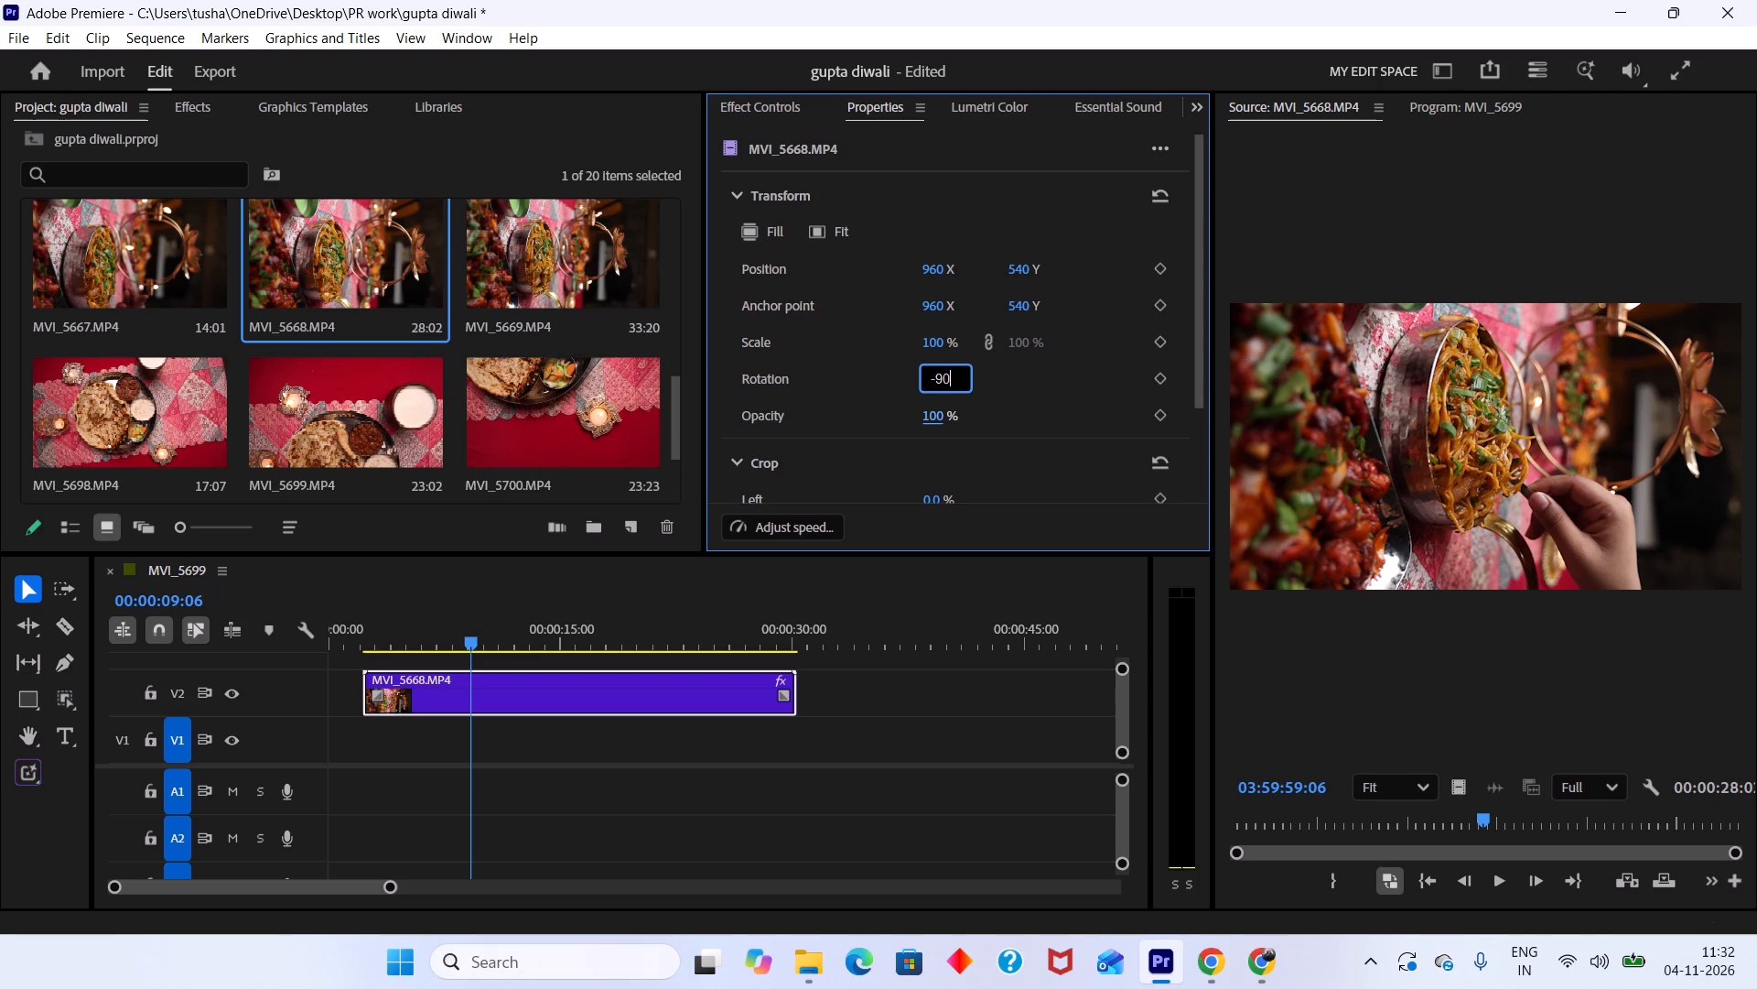
{"action": "key", "text": "Return"}
Set the sequence frame size to 1080 horizontal by 1220 vertical.
{"action": "left_click_drag", "start_coordinate": [590, 648], "coordinate": [620, 632]}
{"action": "left_click", "coordinate": [159, 33]}
{"action": "left_click", "coordinate": [255, 52]}
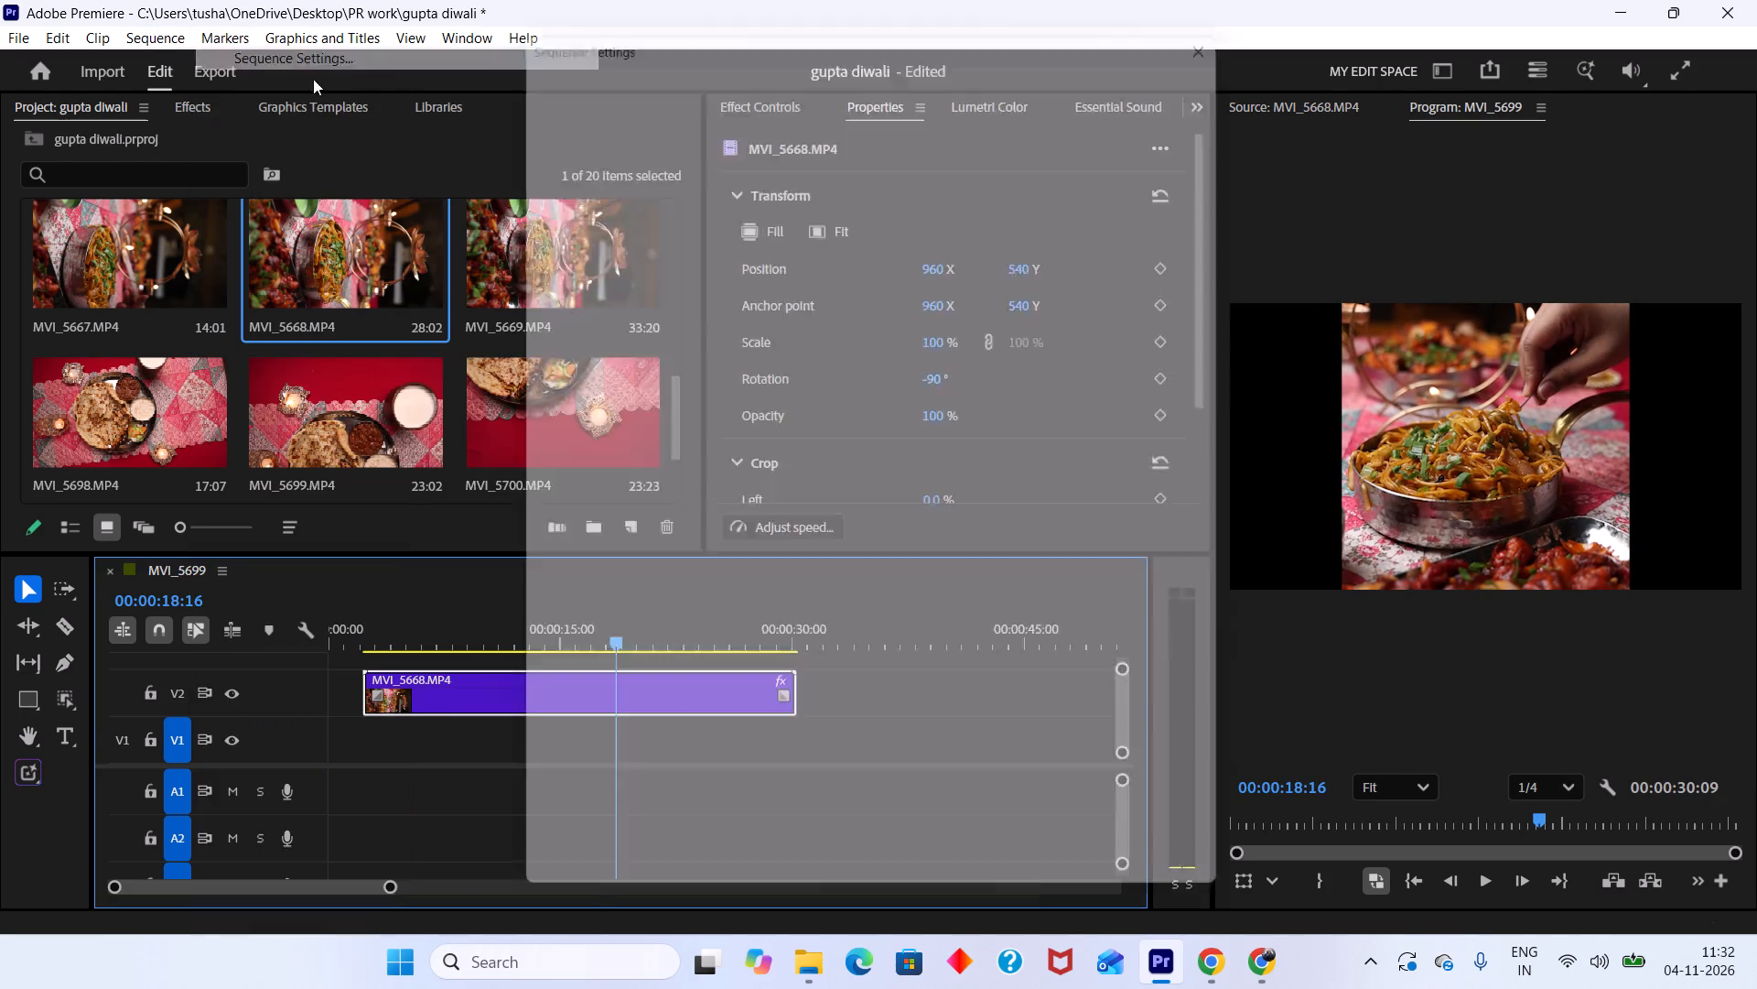
{"action": "double_click", "coordinate": [835, 233]}
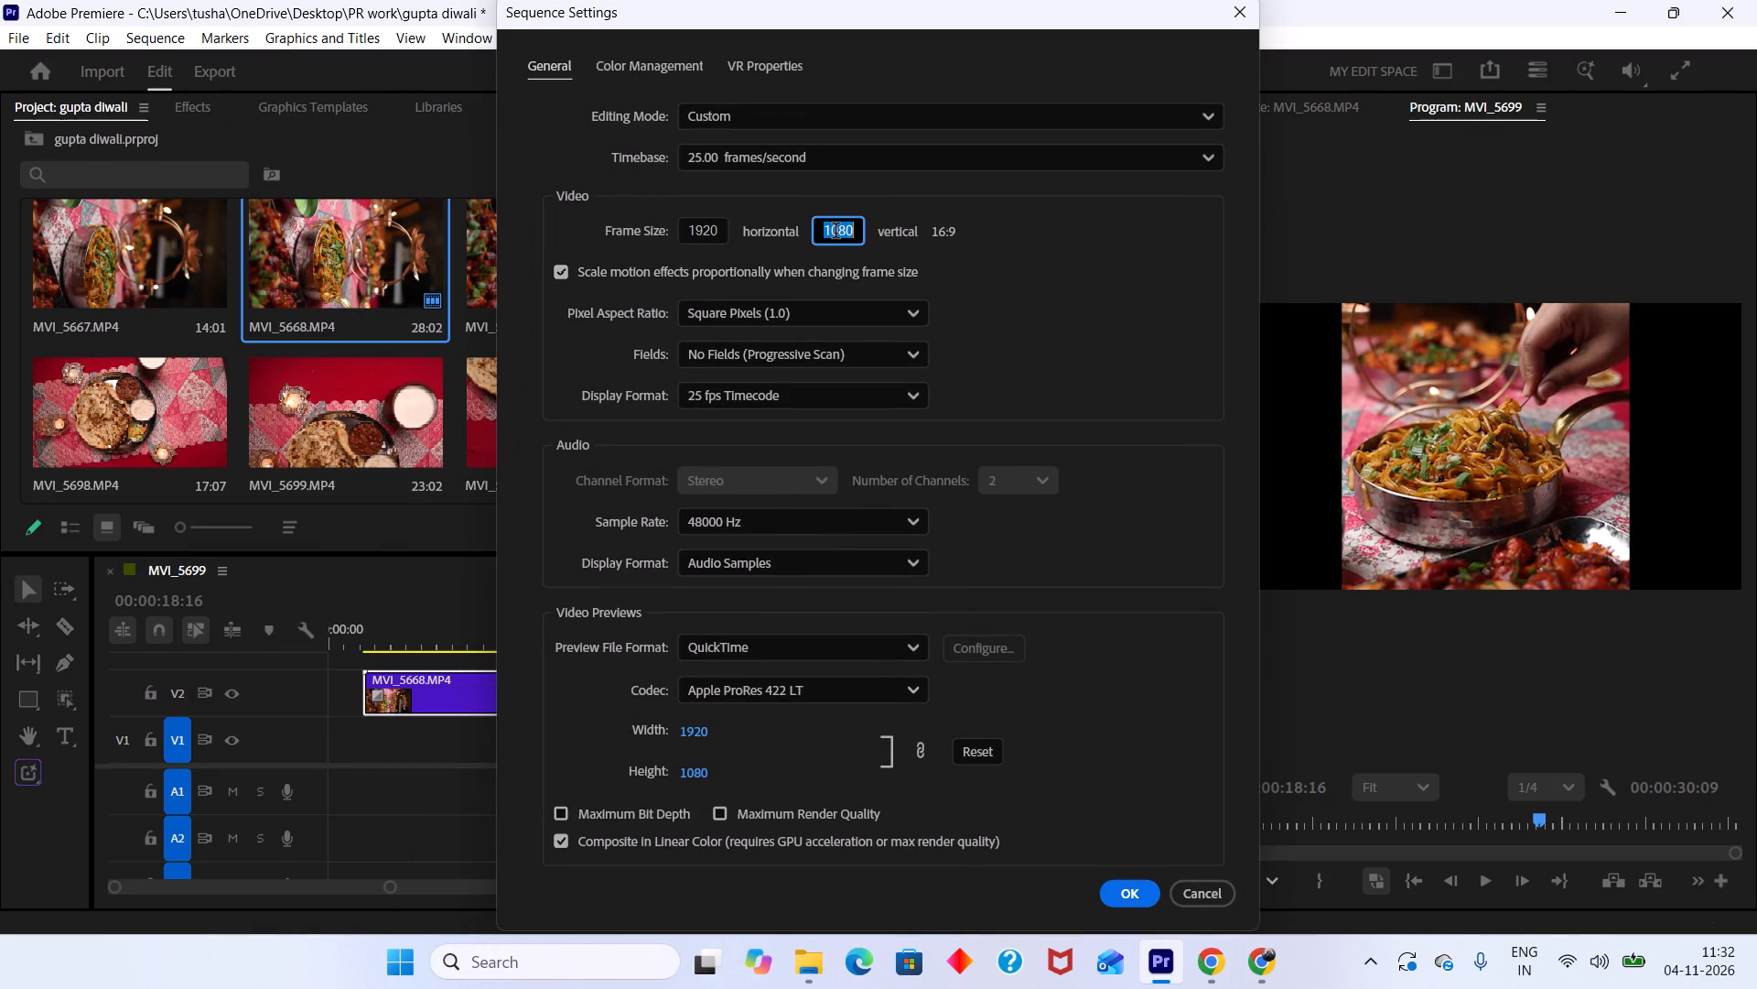
{"action": "key", "text": "ctrl+c"}
{"action": "key", "text": "ctrl+v"}
{"action": "double_click", "coordinate": [706, 229]}
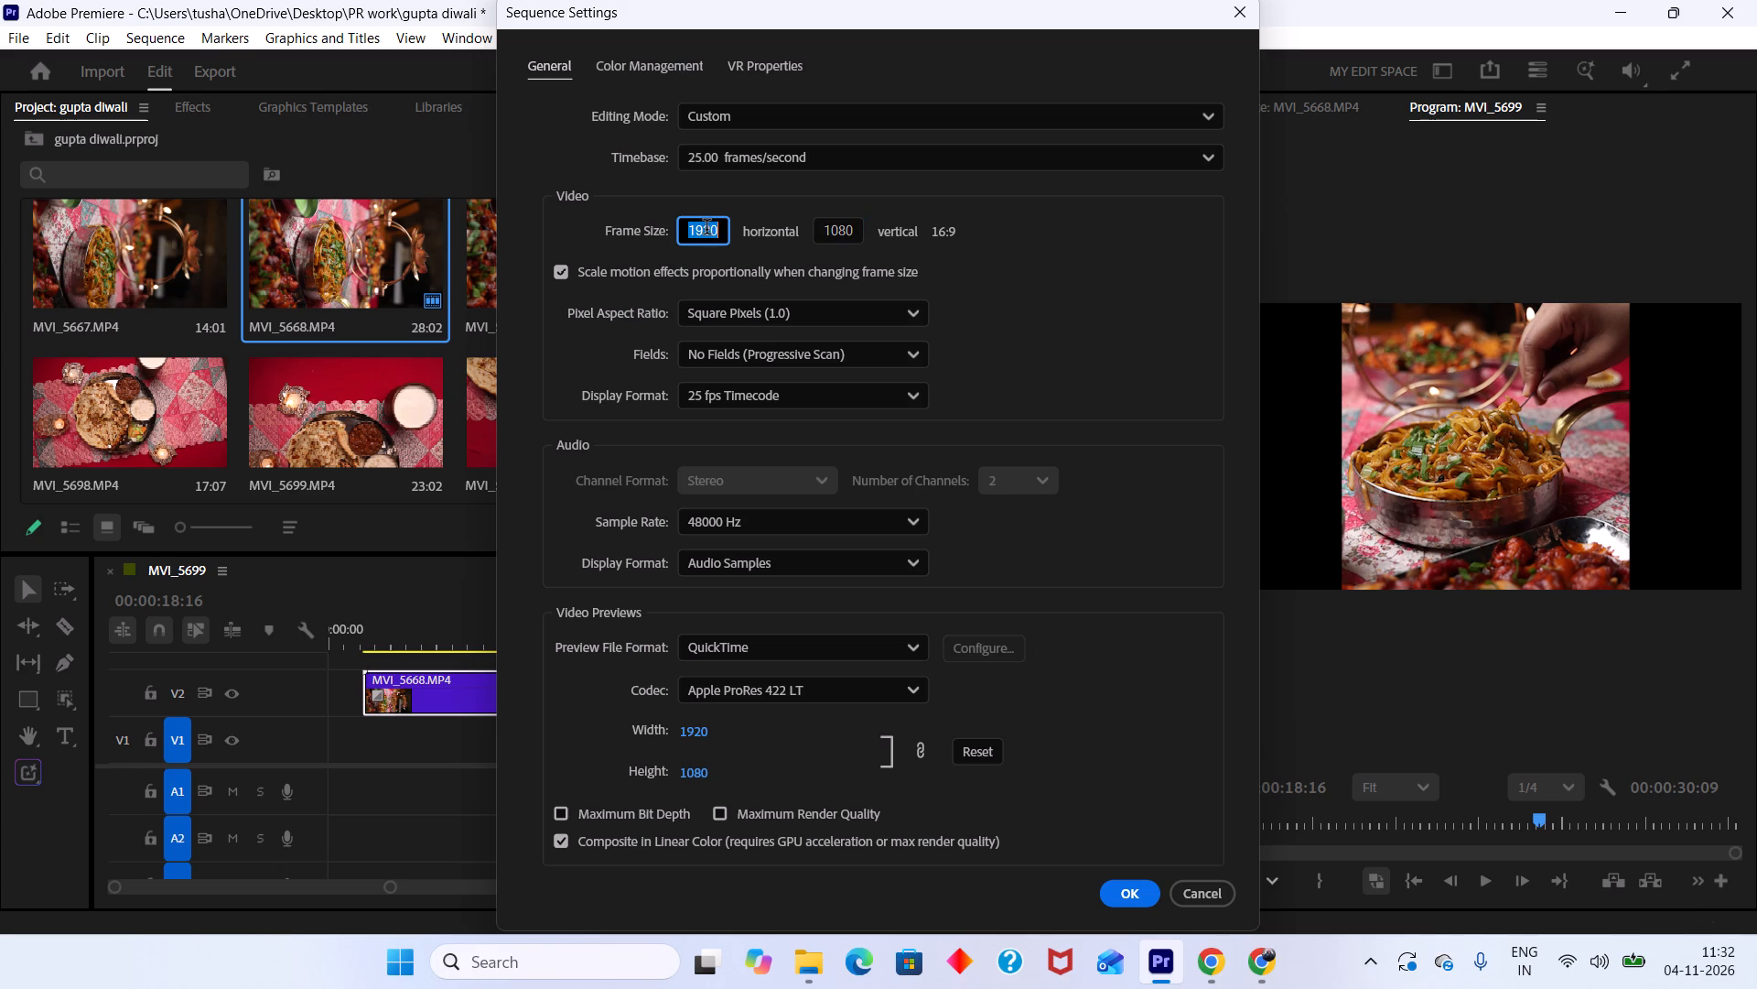
{"action": "key", "text": "ctrl+v"}
{"action": "double_click", "coordinate": [829, 226]}
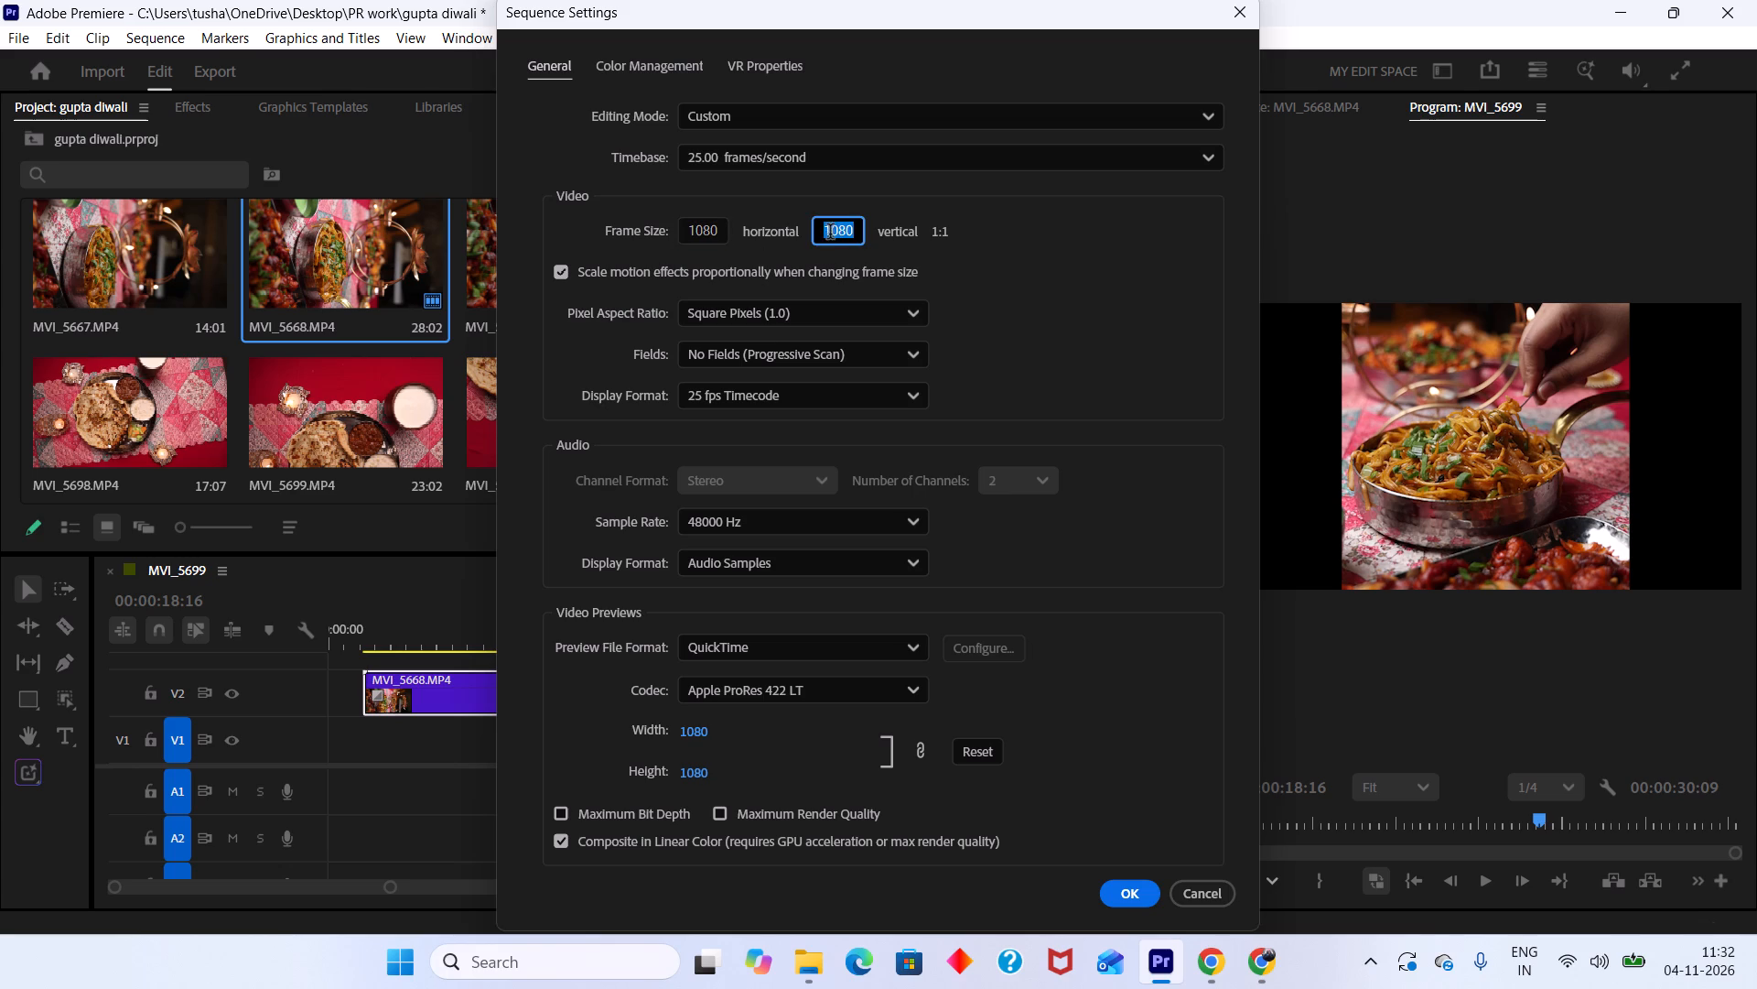
{"action": "key", "text": "1"}
{"action": "key", "text": "2"}
{"action": "type", "text": "20"}
{"action": "key", "text": "Return"}
{"action": "key", "text": "Return"}
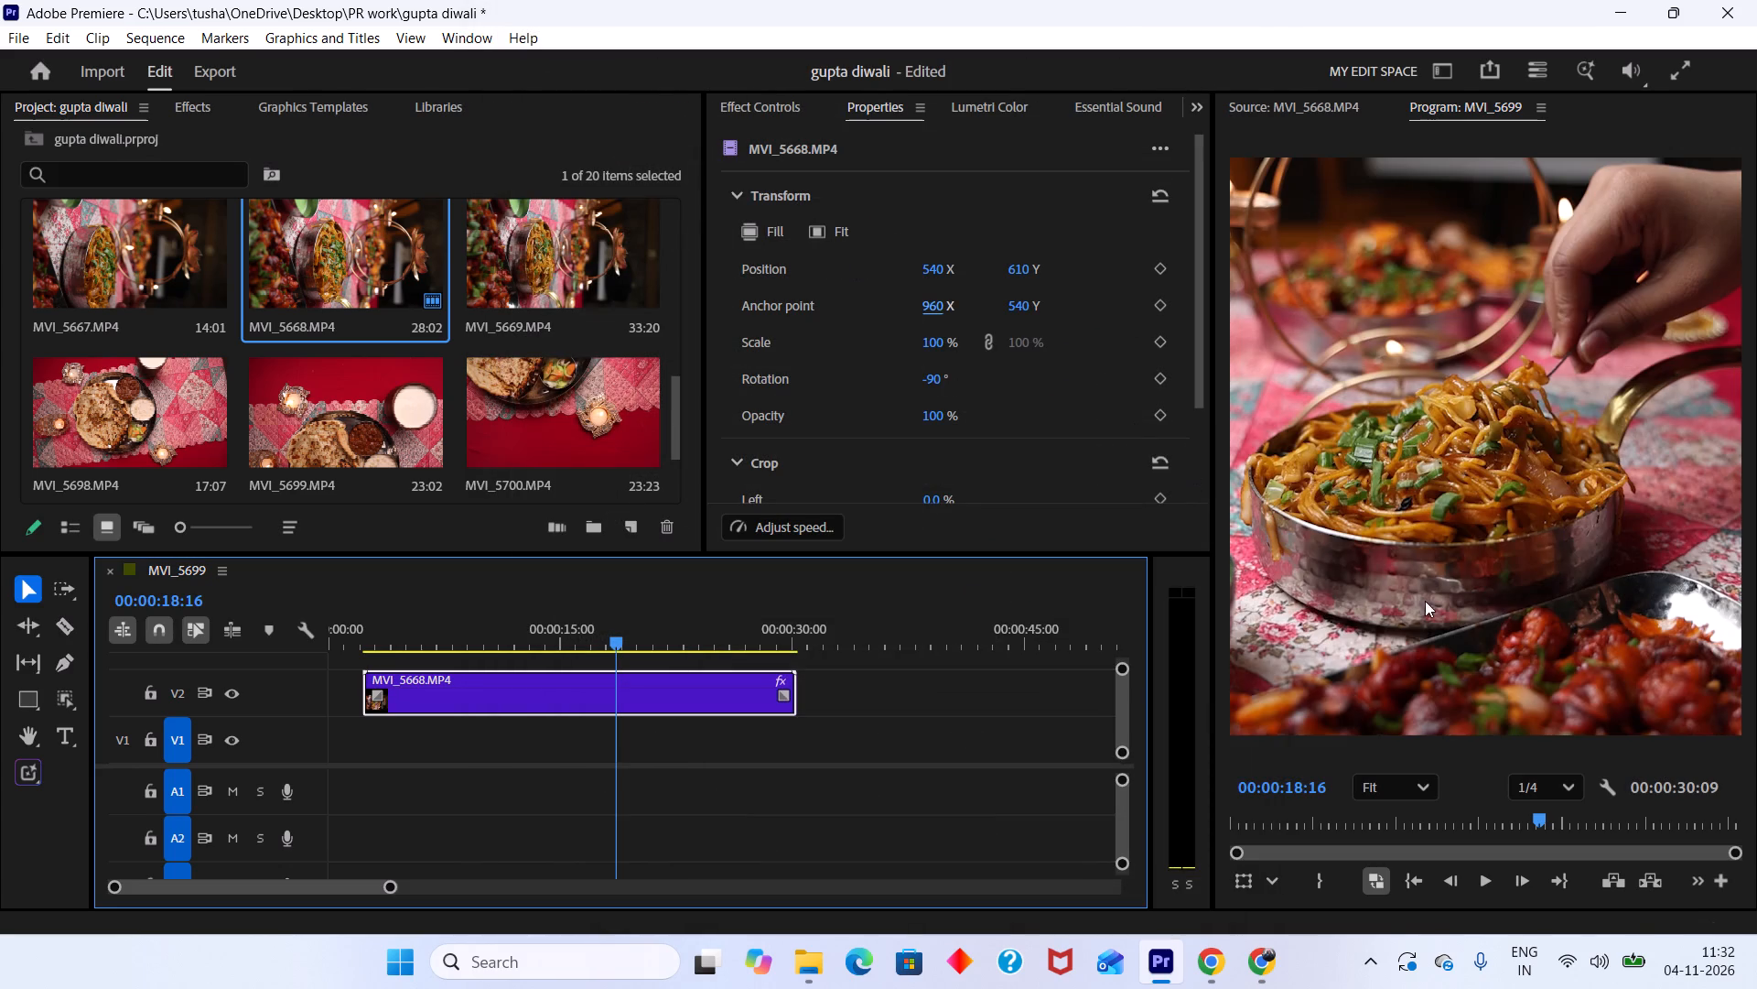
Set the vertical frame size of the sequence to 1920, keeping the horizontal at 1080.
{"action": "left_click", "coordinate": [1427, 788]}
{"action": "left_click", "coordinate": [1413, 466]}
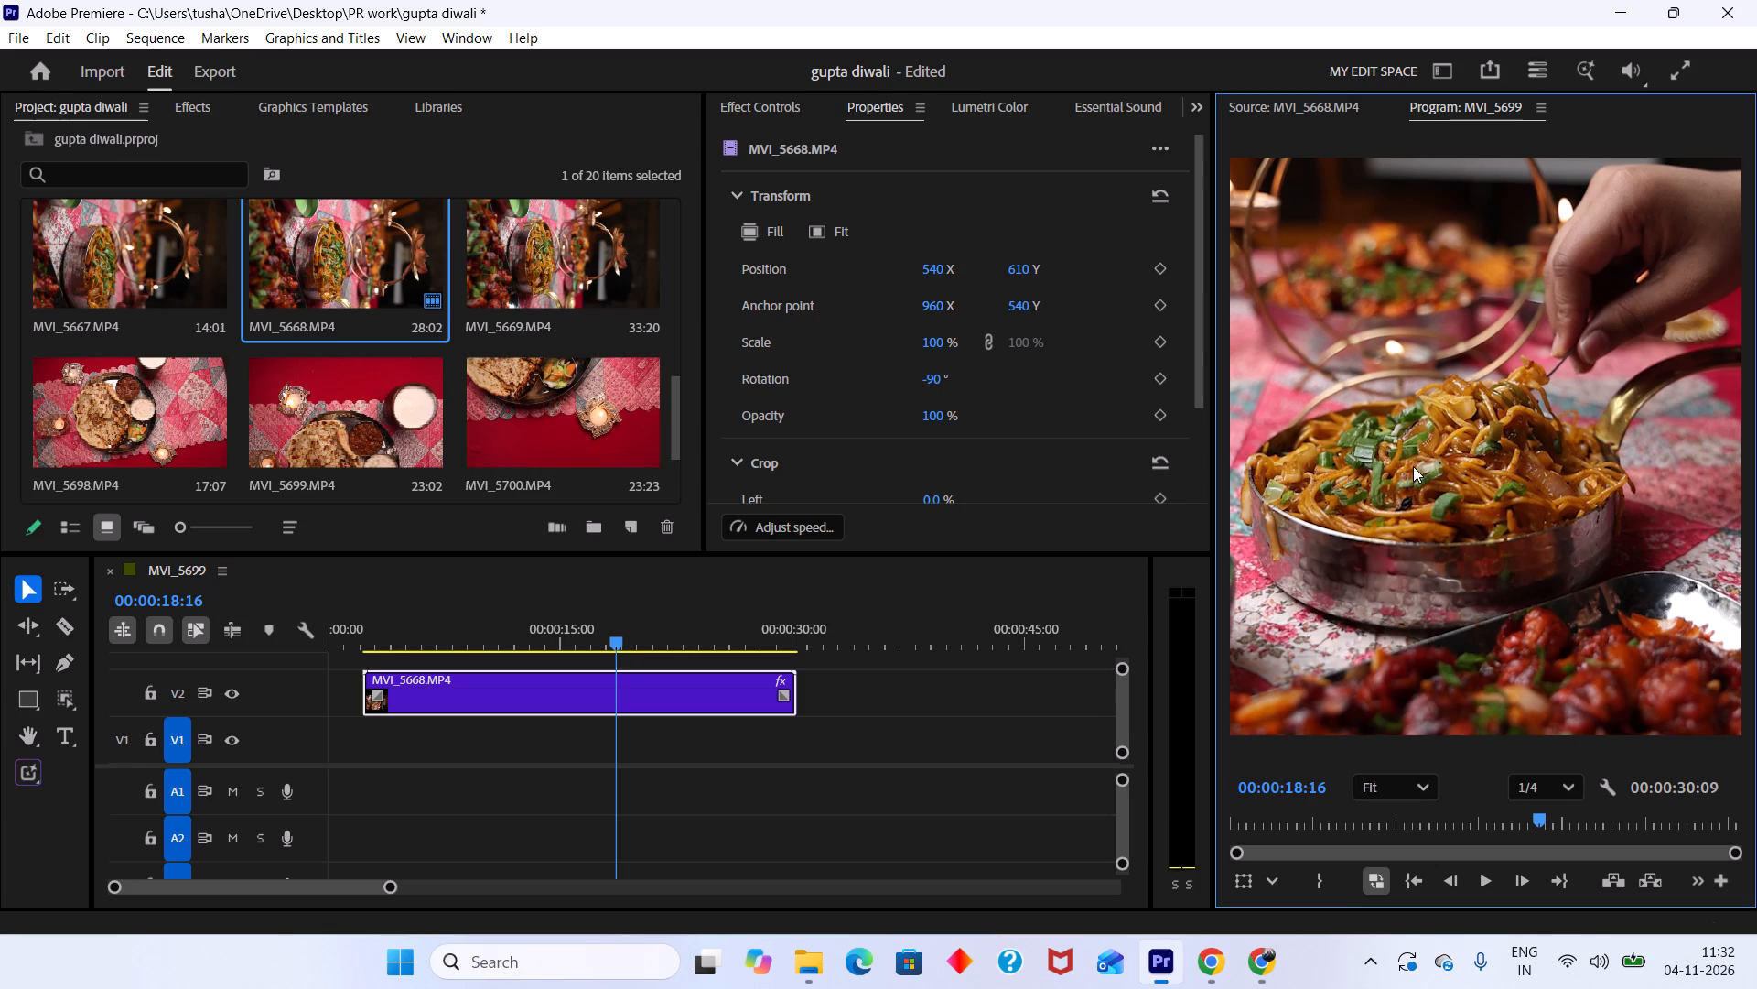
{"action": "left_click", "coordinate": [181, 33]}
{"action": "left_click", "coordinate": [252, 56]}
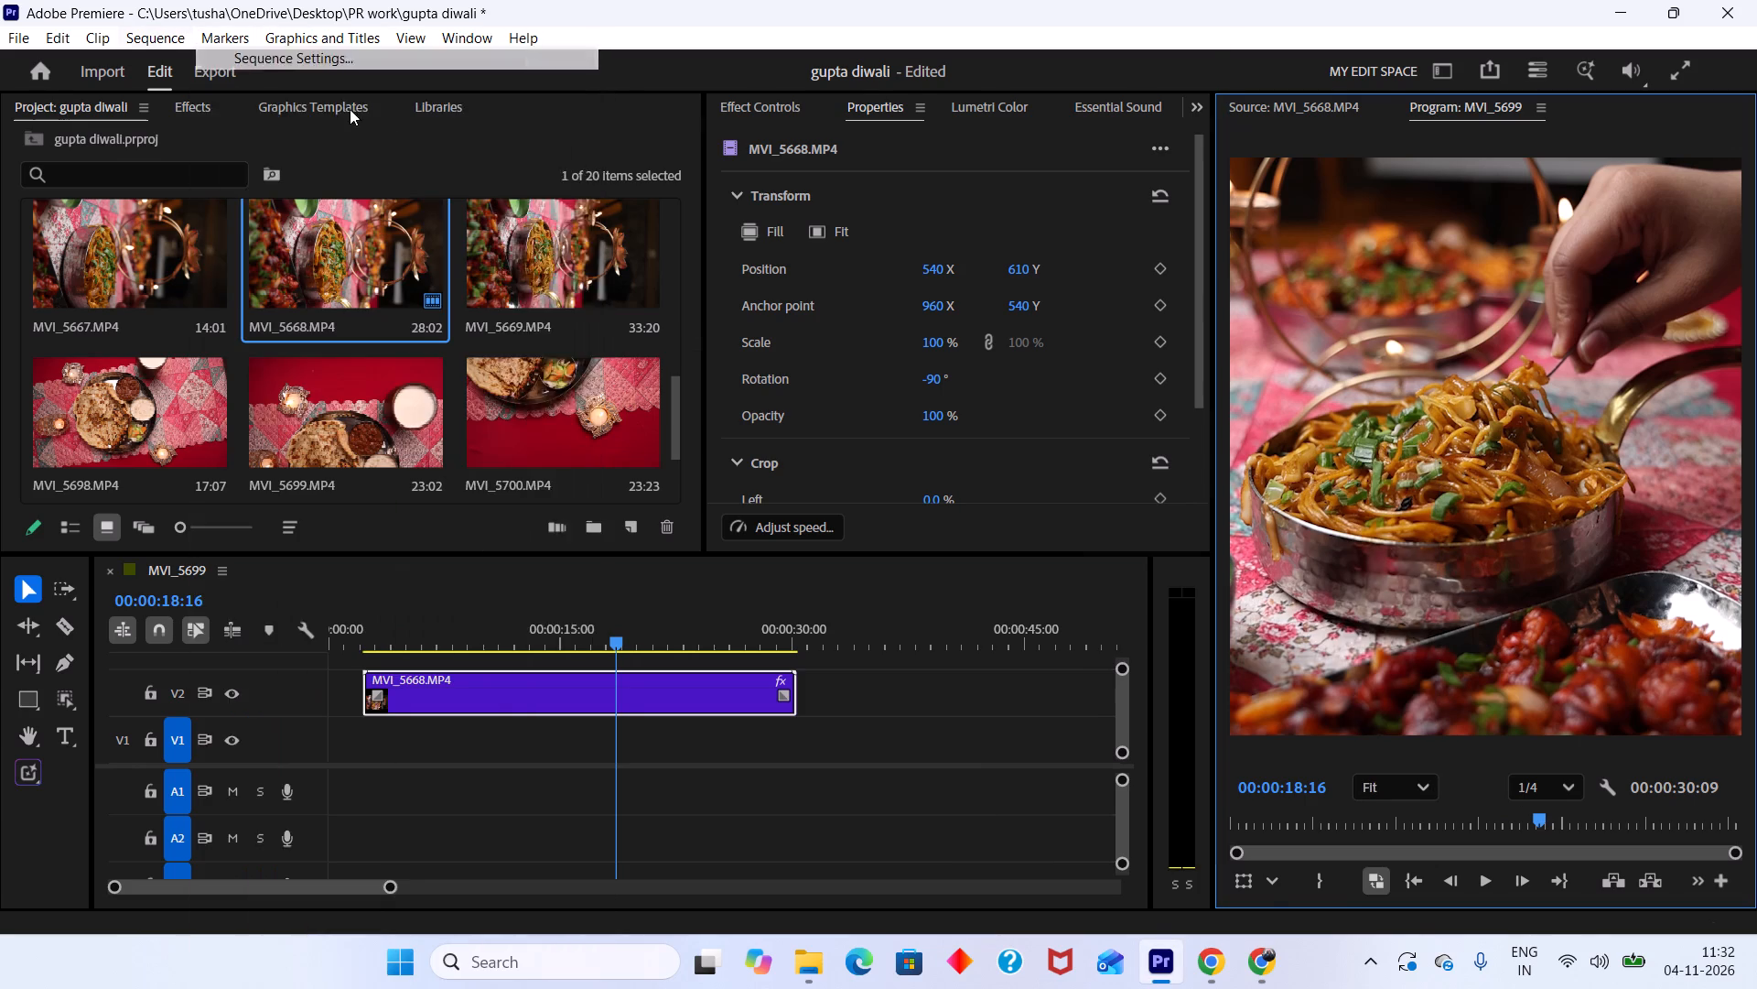
{"action": "double_click", "coordinate": [847, 227]}
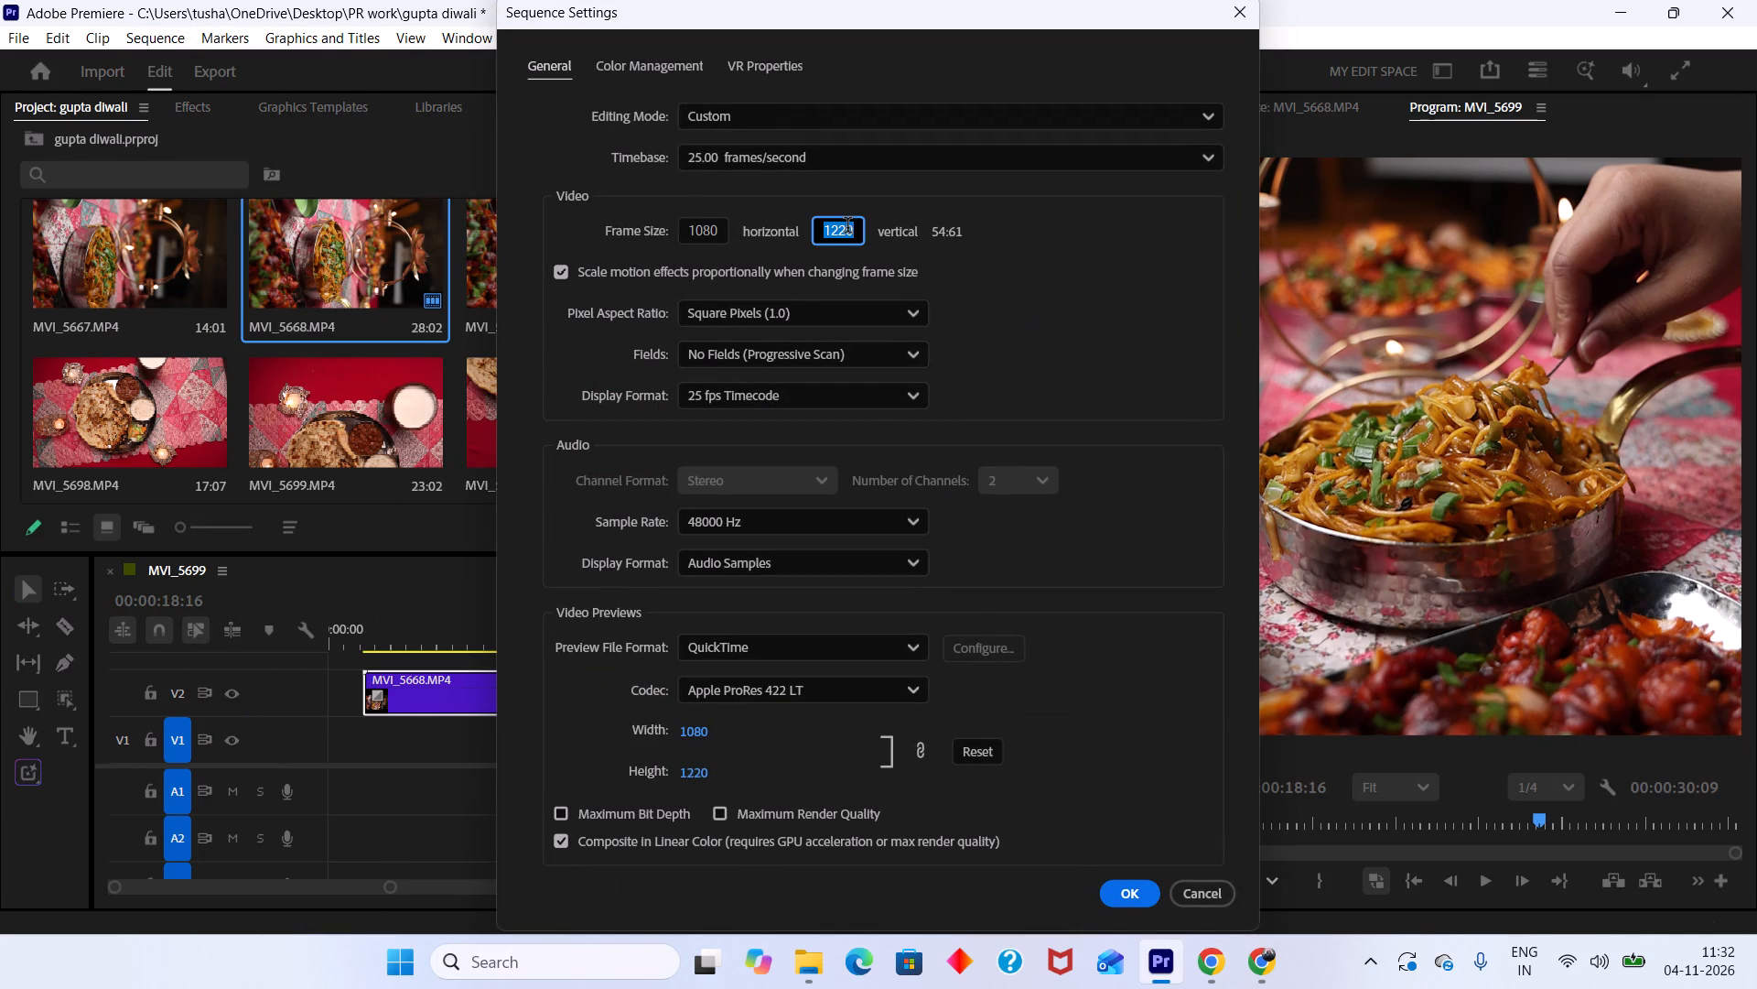
{"action": "type", "text": "1920"}
{"action": "key", "text": "Return"}
{"action": "key", "text": "Return"}
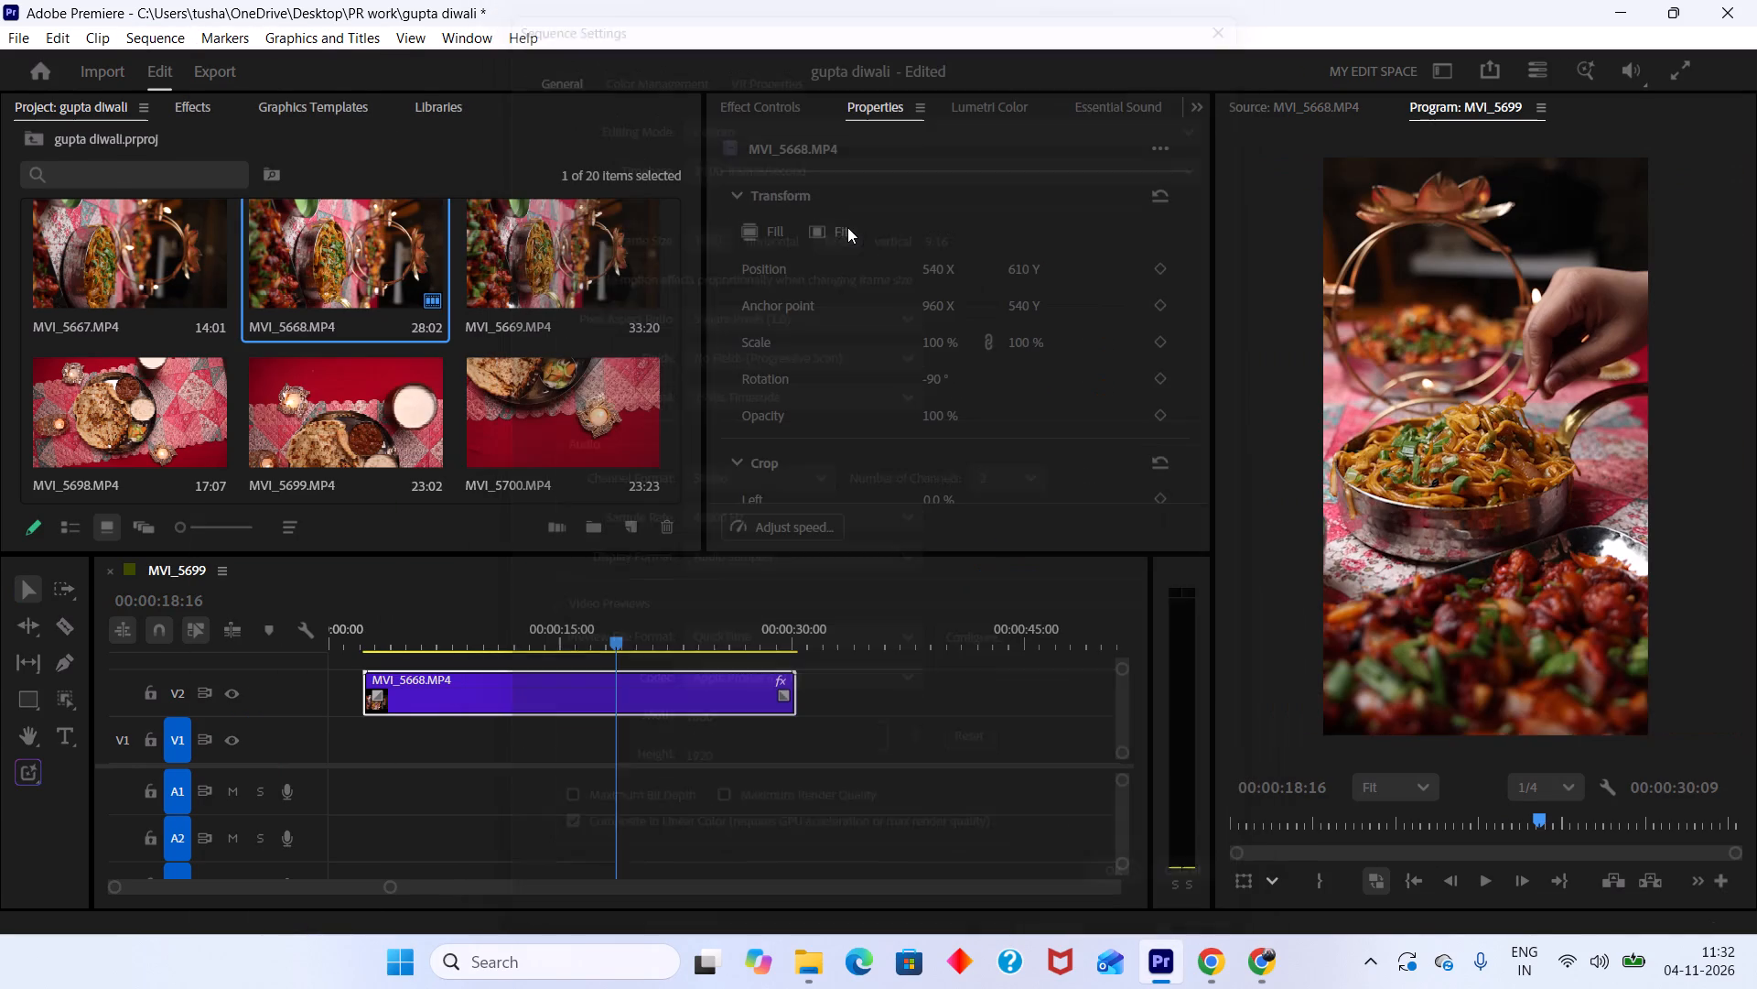
Scrub and play the rotated MVI_5668 clip to check its framing in the vertical sequence.
{"action": "left_click_drag", "start_coordinate": [615, 644], "coordinate": [597, 639]}
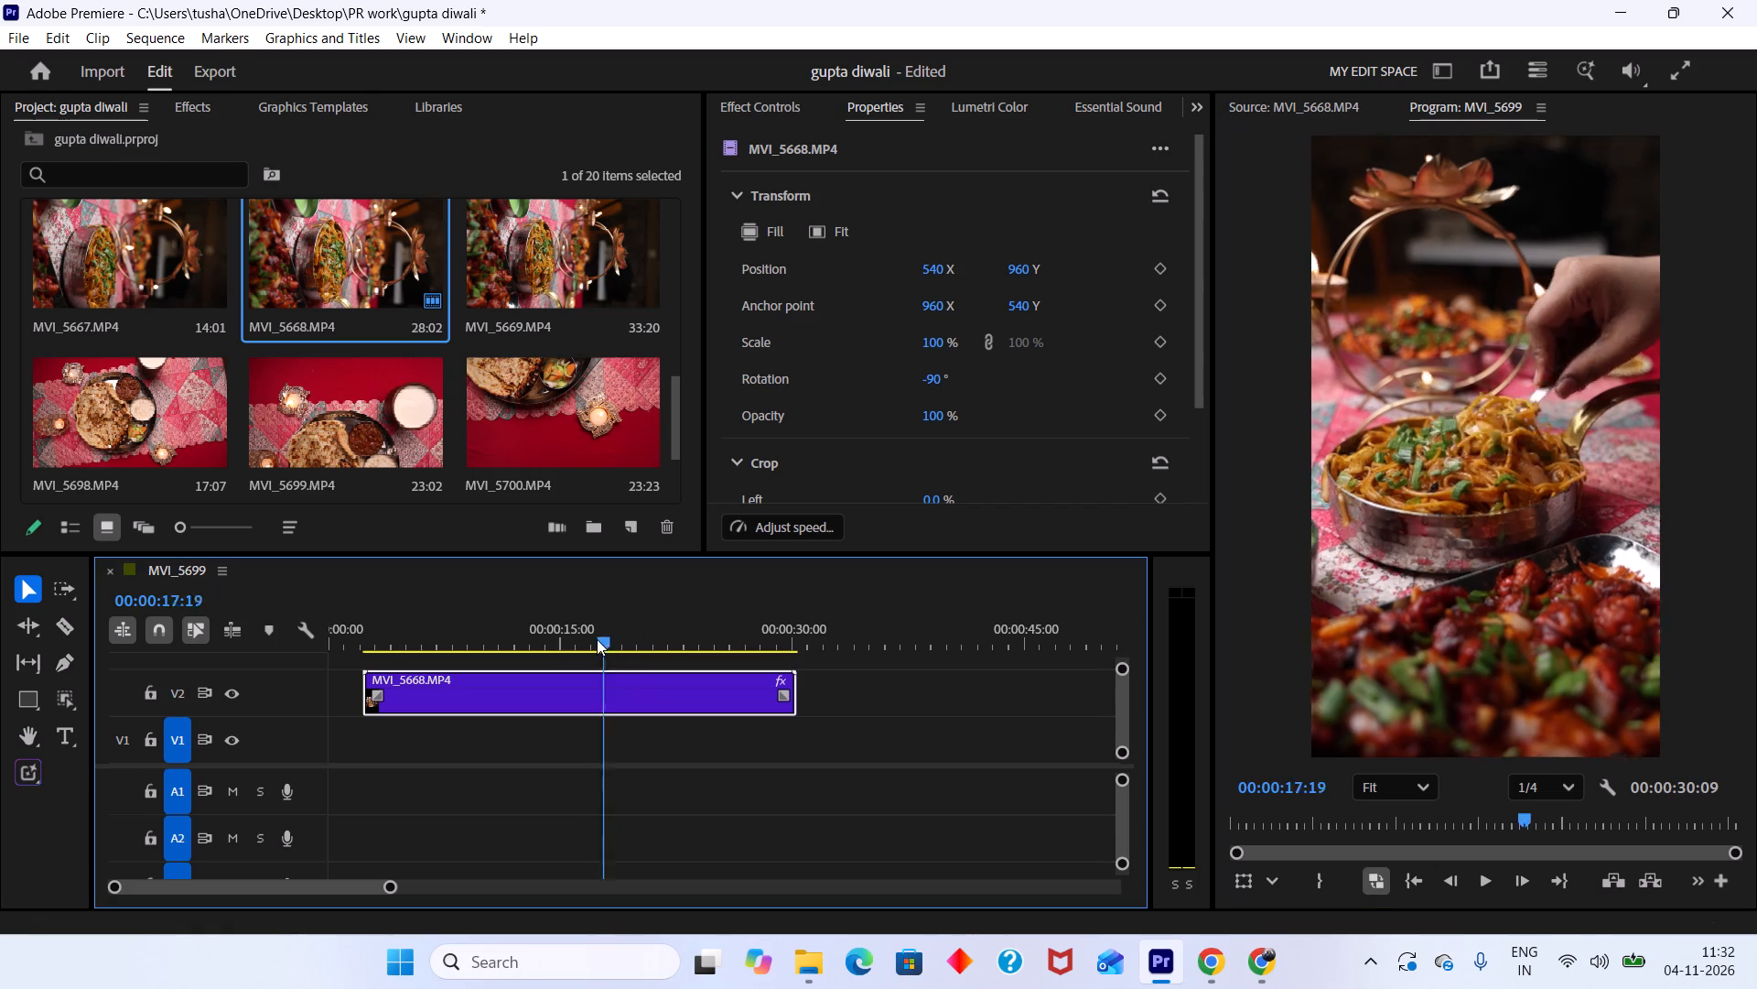
{"action": "left_click_drag", "start_coordinate": [597, 639], "coordinate": [520, 631]}
{"action": "key", "text": "space"}
{"action": "scroll", "coordinate": [592, 718], "scroll_direction": "down", "scroll_amount": 8, "text": "alt"}
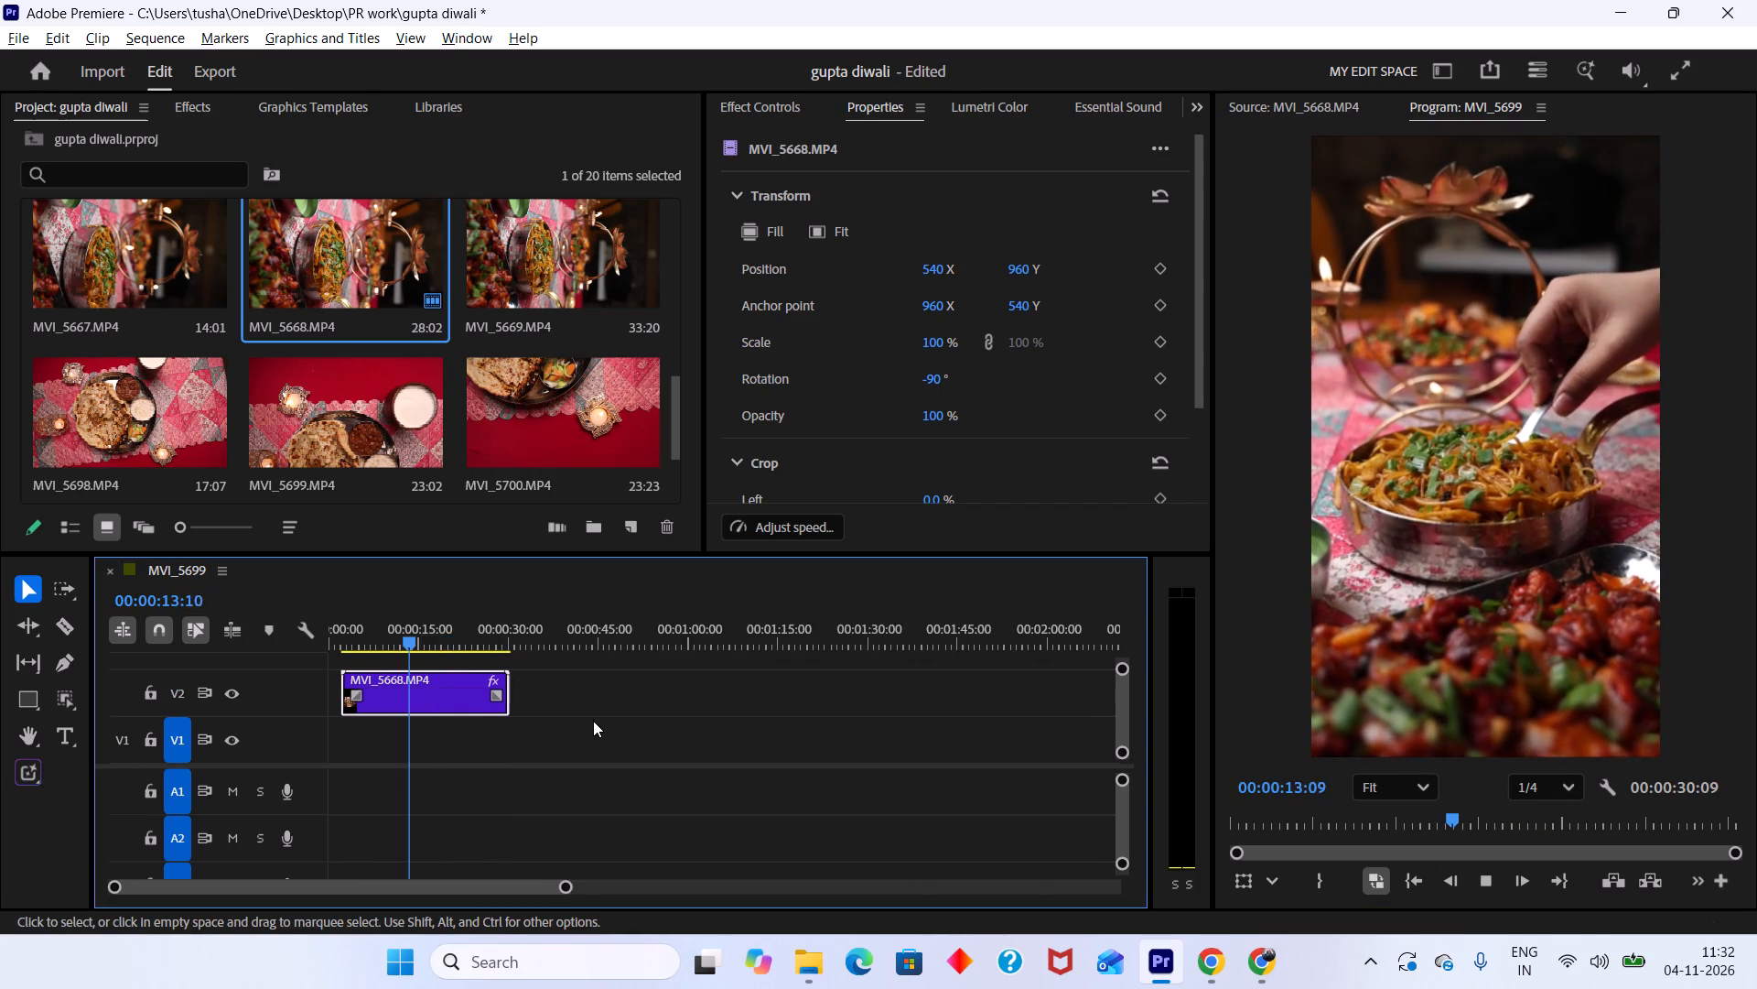
{"action": "scroll", "coordinate": [593, 721], "scroll_direction": "down", "scroll_amount": 11, "text": "alt"}
{"action": "key", "text": "space"}
Place the Planning a Diwali get-together reel on tracks V1 and A1, well after the noodle clip at about 00:04:32.
{"action": "scroll", "coordinate": [562, 446], "scroll_direction": "down", "scroll_amount": 7}
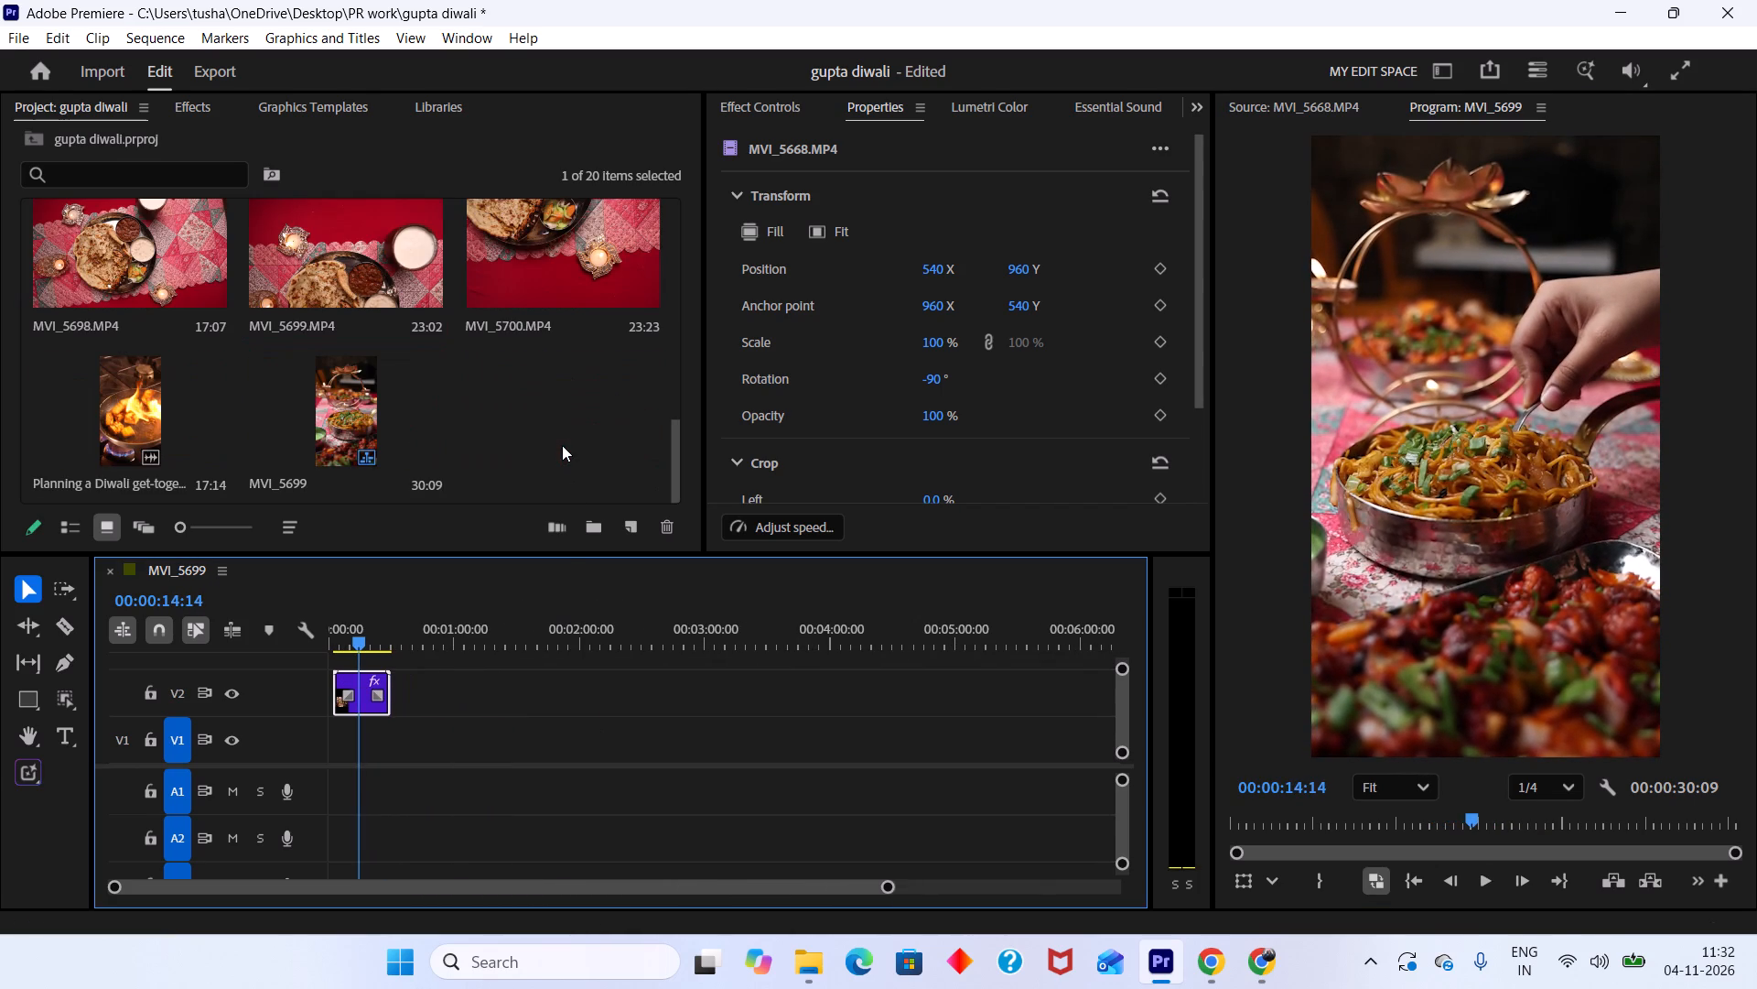
{"action": "left_click", "coordinate": [458, 439]}
{"action": "left_click", "coordinate": [362, 436]}
{"action": "left_click", "coordinate": [179, 401]}
{"action": "left_click_drag", "start_coordinate": [147, 429], "coordinate": [156, 432]}
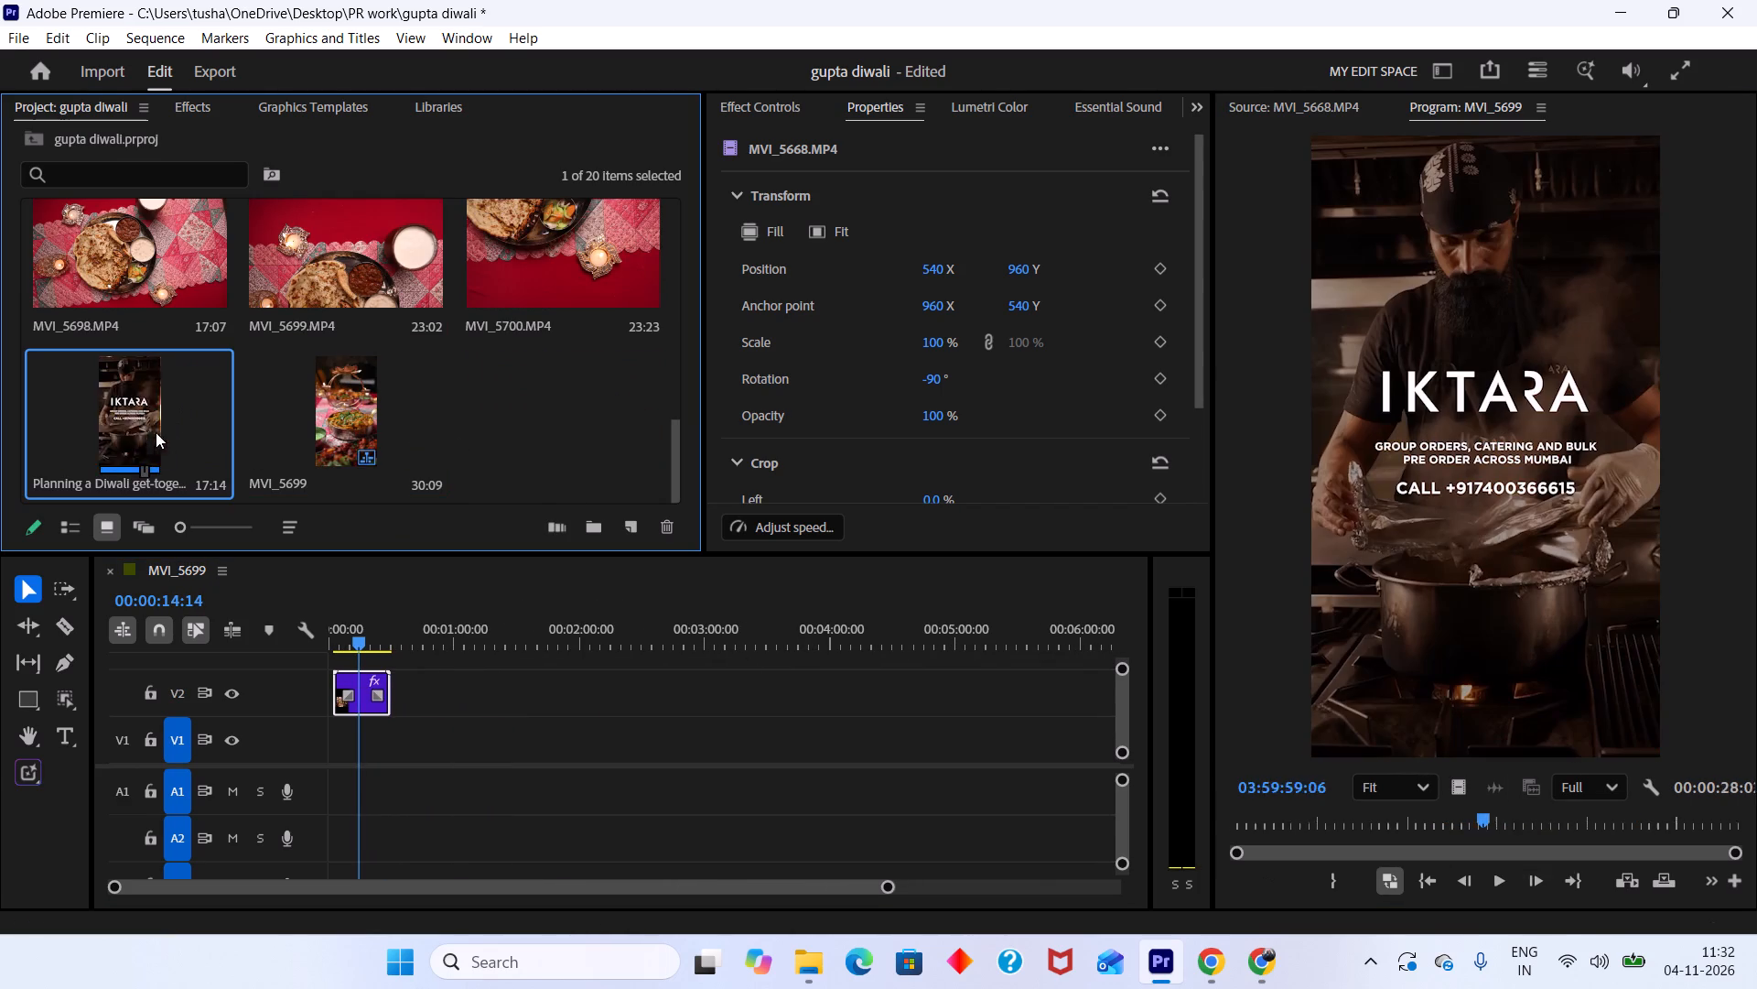
{"action": "left_click_drag", "start_coordinate": [156, 432], "coordinate": [839, 731]}
{"action": "left_click_drag", "start_coordinate": [136, 410], "coordinate": [897, 791]}
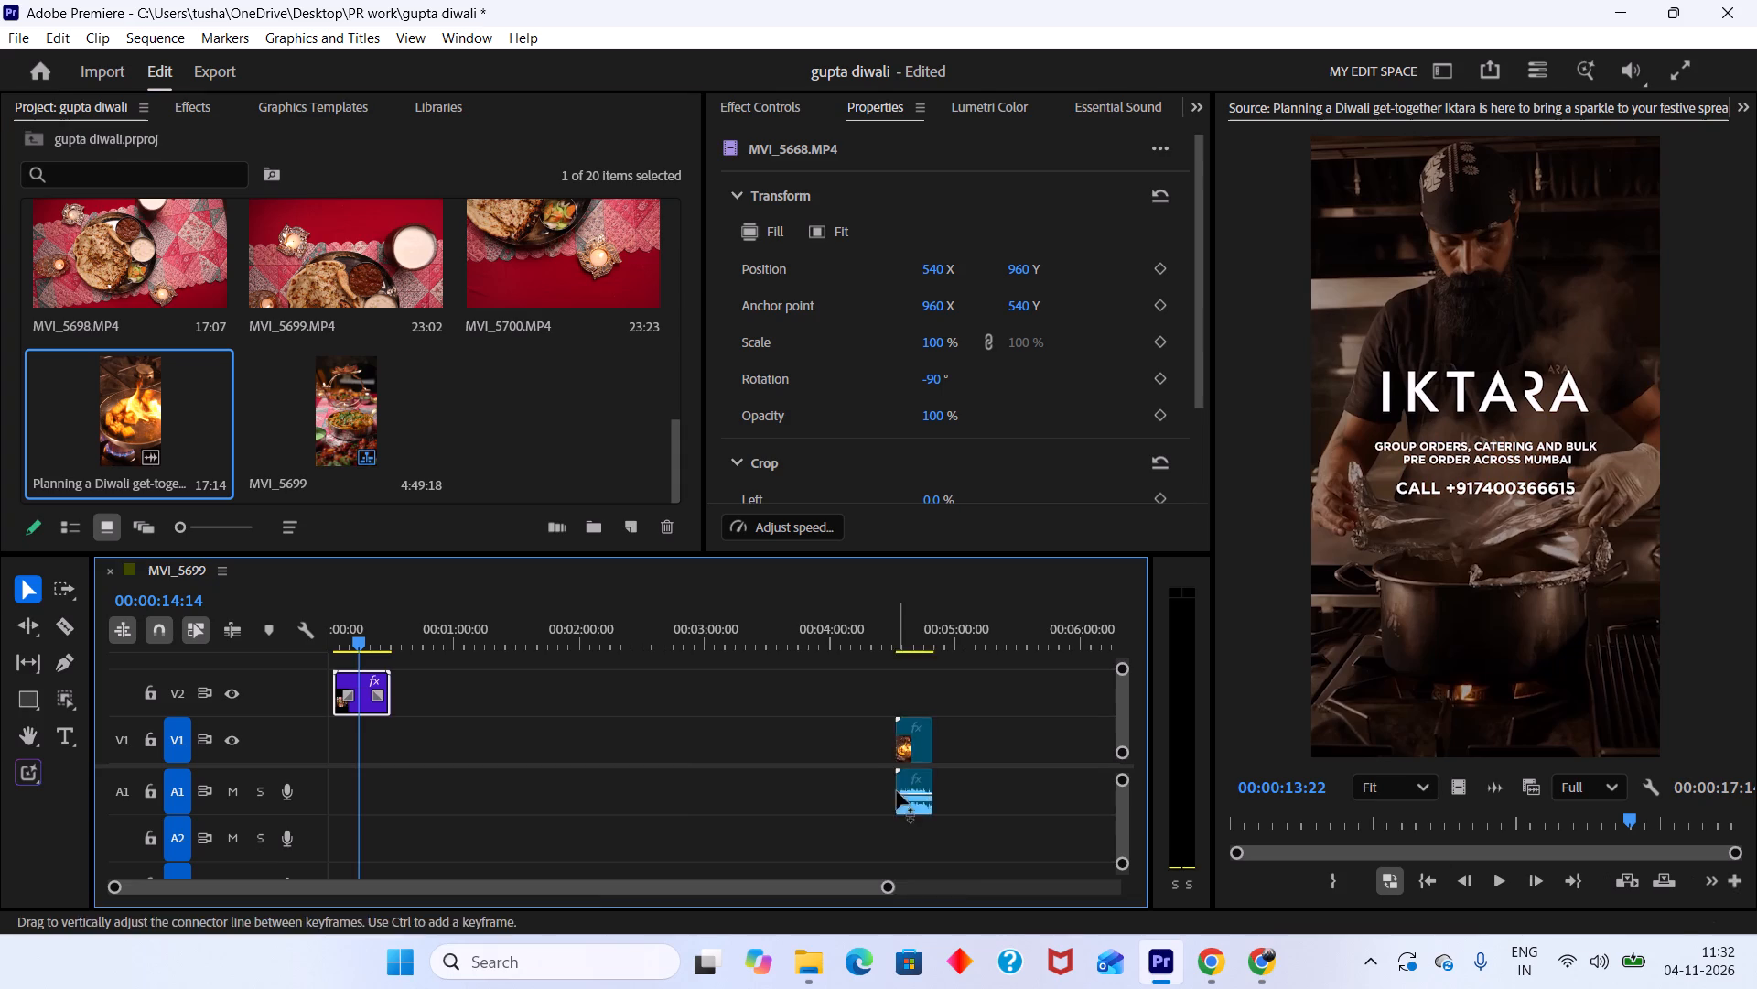
Move the reference reel's video and audio earlier on V1 and A1, to start at about 00:02:02.
{"action": "scroll", "coordinate": [907, 781], "scroll_direction": "down", "scroll_amount": 5, "text": "alt"}
{"action": "scroll", "coordinate": [659, 646], "scroll_direction": "down", "scroll_amount": 3, "text": "alt"}
{"action": "scroll", "coordinate": [659, 646], "scroll_direction": "up", "scroll_amount": 1, "text": "alt"}
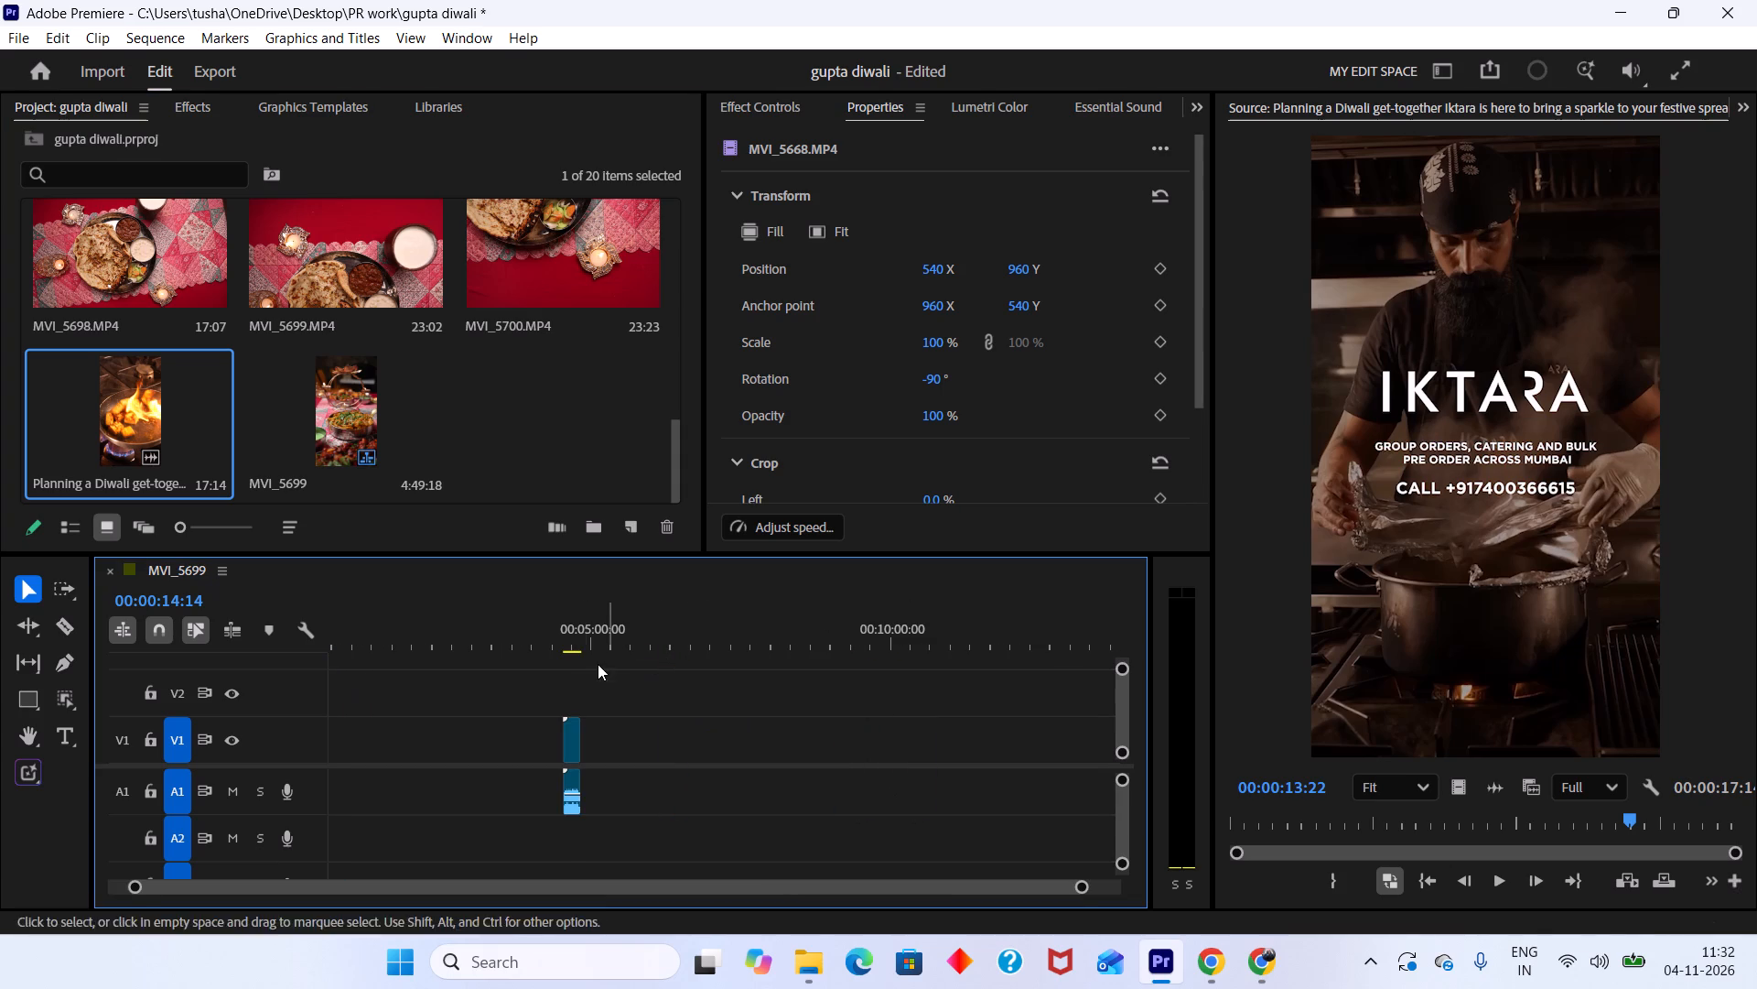
{"action": "left_click_drag", "start_coordinate": [573, 625], "coordinate": [563, 617]}
{"action": "key", "text": "space"}
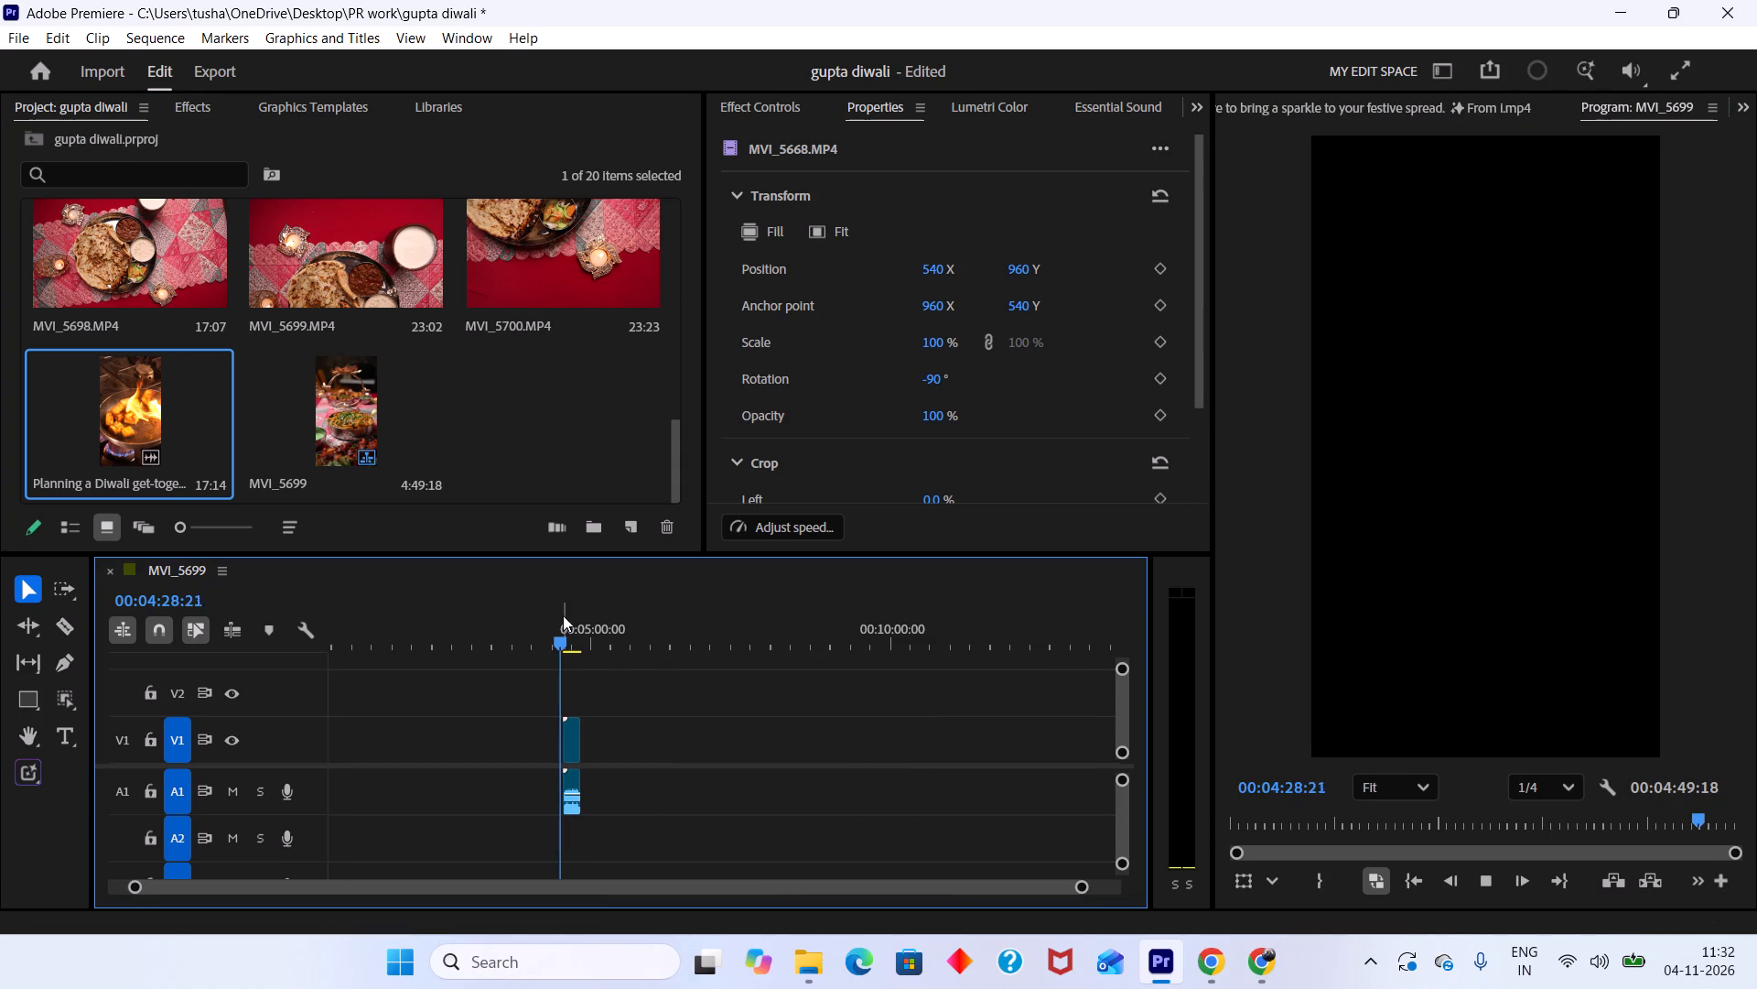
{"action": "key", "text": "space"}
{"action": "scroll", "coordinate": [583, 741], "scroll_direction": "up", "scroll_amount": 12, "text": "alt"}
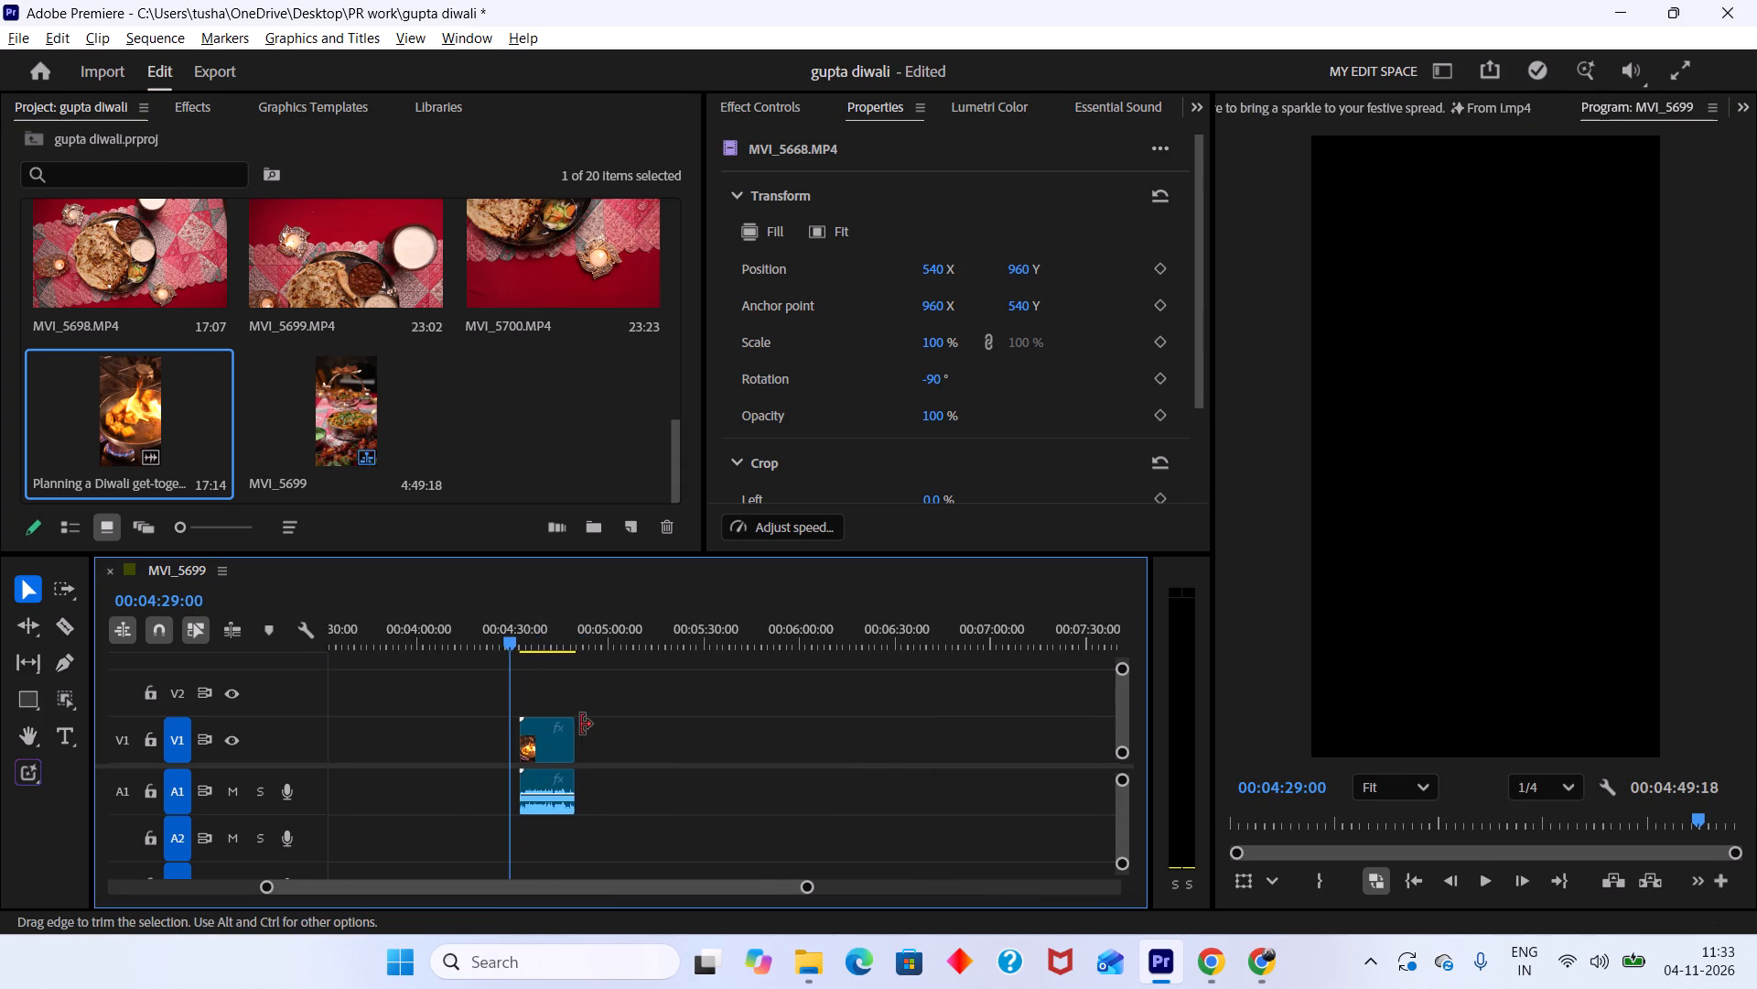
{"action": "scroll", "coordinate": [579, 743], "scroll_direction": "up", "scroll_amount": 12}
{"action": "scroll", "coordinate": [670, 774], "scroll_direction": "up", "scroll_amount": 6}
{"action": "scroll", "coordinate": [674, 768], "scroll_direction": "down", "scroll_amount": 10, "text": "alt"}
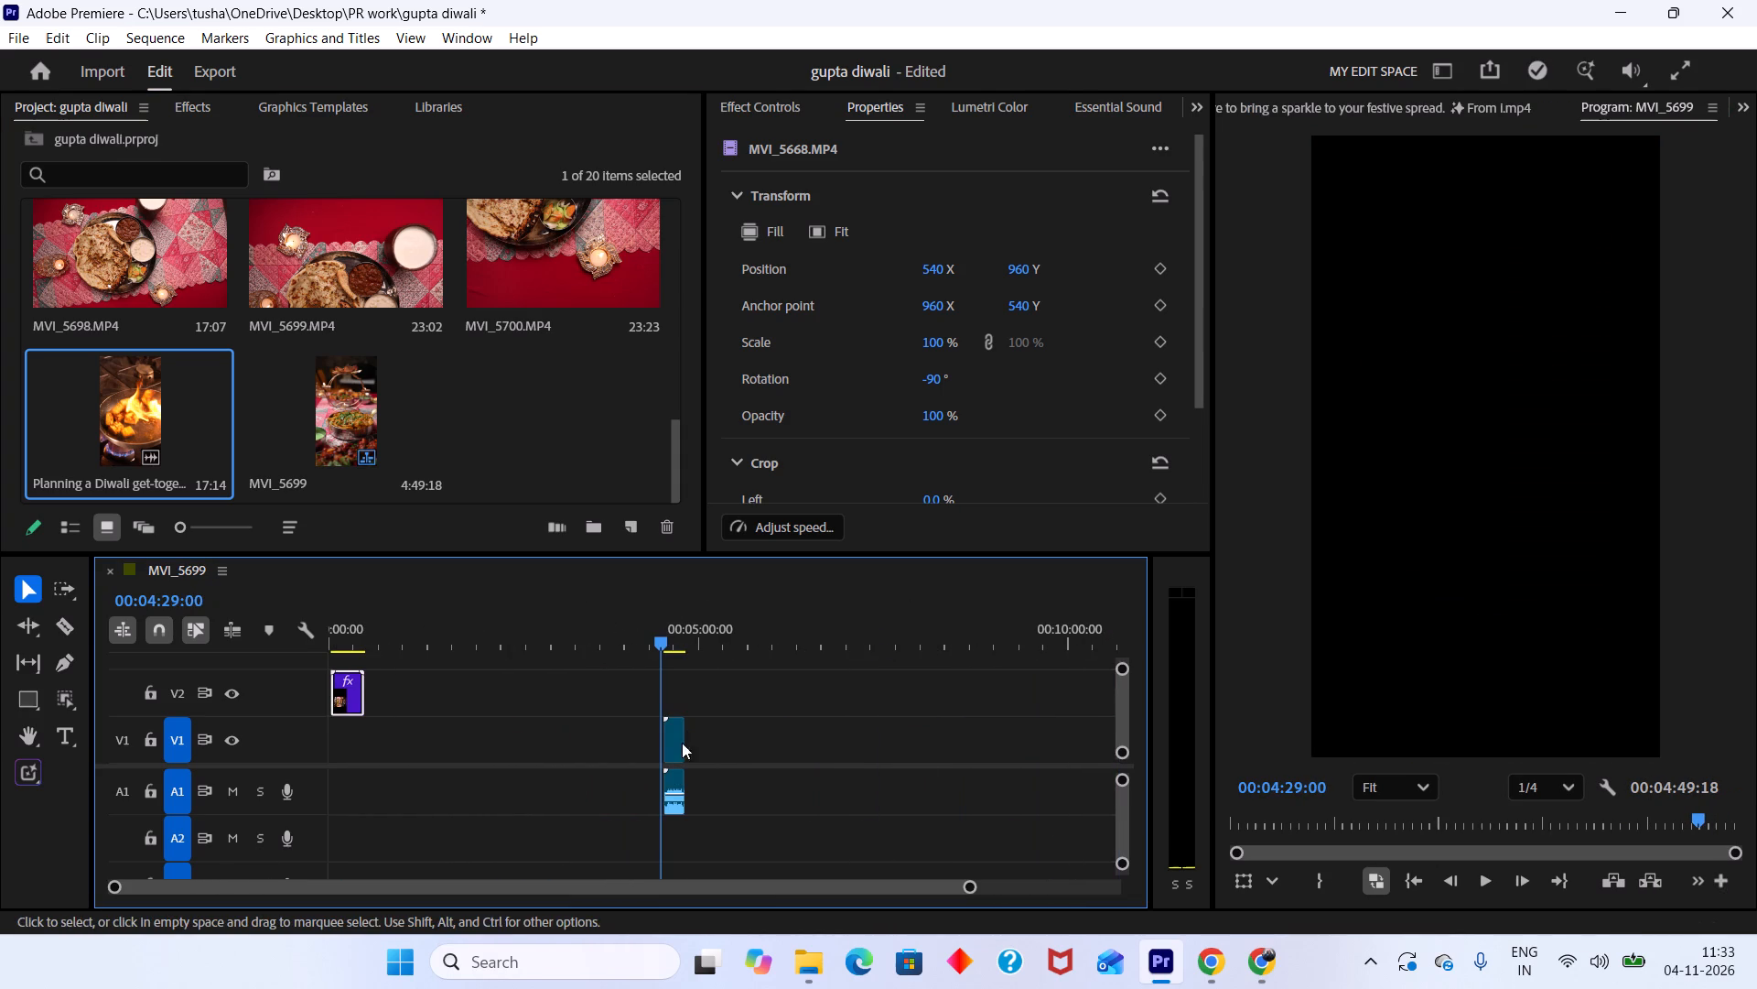
{"action": "left_click_drag", "start_coordinate": [674, 750], "coordinate": [489, 722]}
Delete the empty gap before the MVI_5668 clip so it starts at 00:00:00:00.
{"action": "scroll", "coordinate": [508, 718], "scroll_direction": "up", "scroll_amount": 6, "text": "alt"}
{"action": "scroll", "coordinate": [497, 698], "scroll_direction": "up", "scroll_amount": 13}
{"action": "scroll", "coordinate": [583, 702], "scroll_direction": "up", "scroll_amount": 6, "text": "alt"}
{"action": "scroll", "coordinate": [585, 715], "scroll_direction": "up", "scroll_amount": 6}
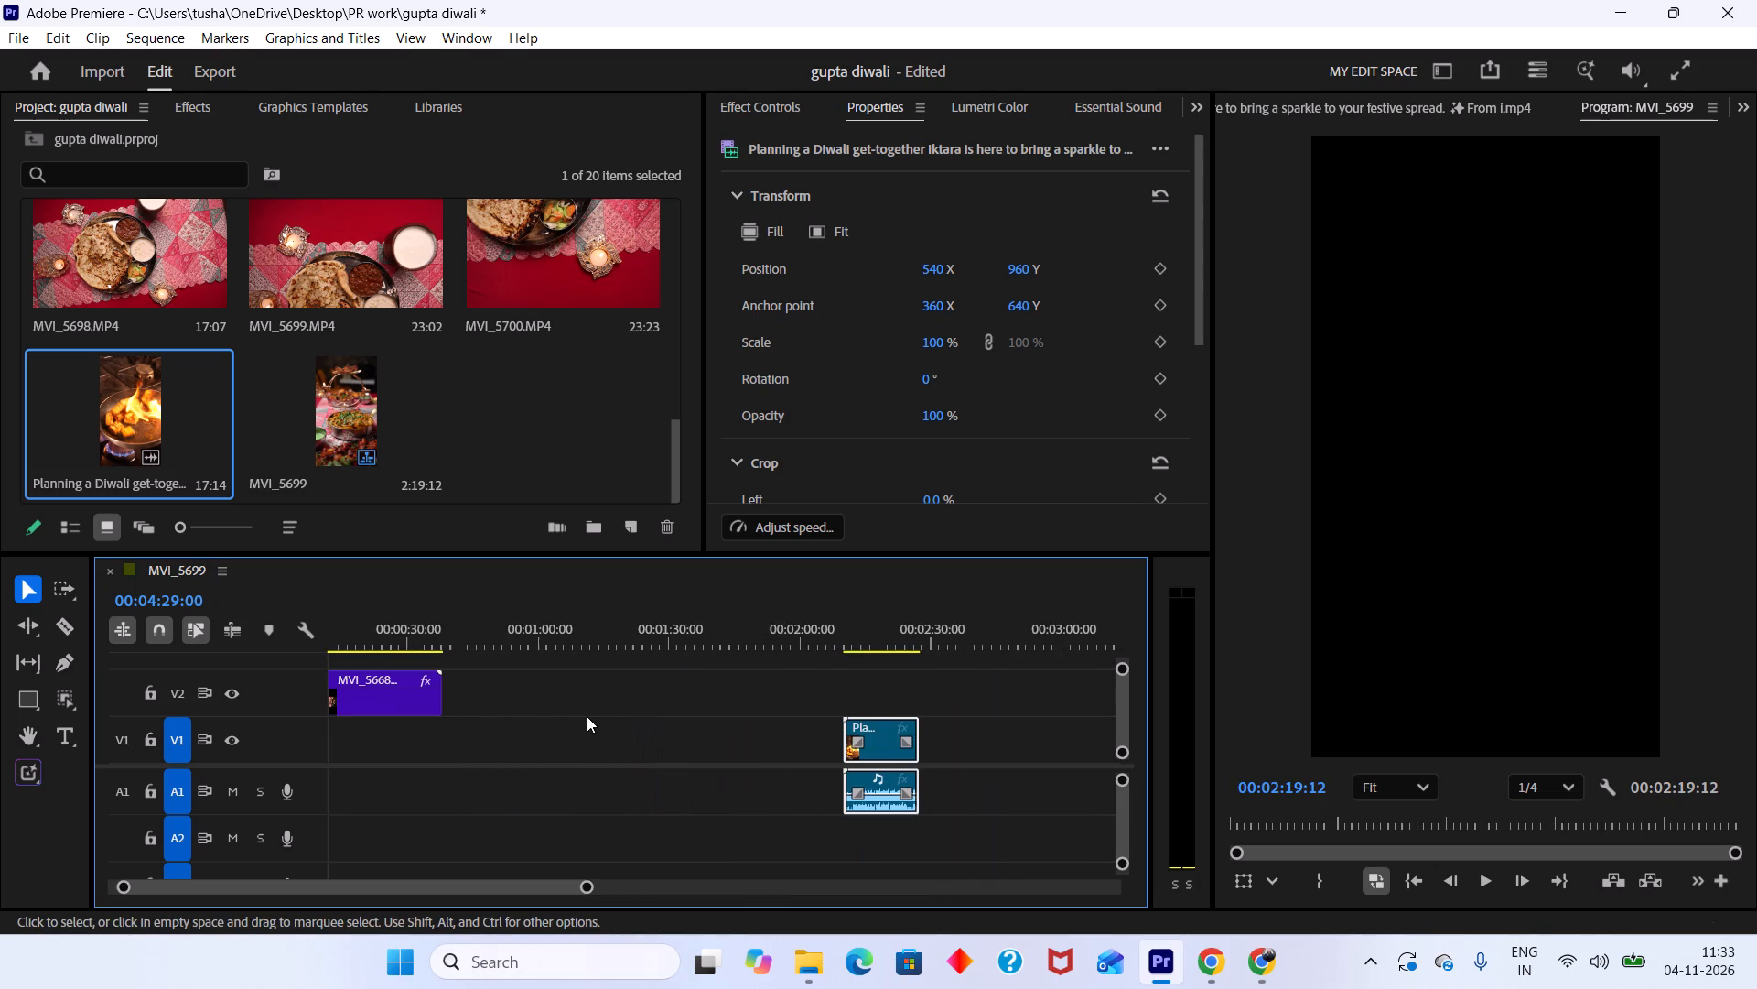
{"action": "scroll", "coordinate": [595, 719], "scroll_direction": "up", "scroll_amount": 6}
{"action": "left_click_drag", "start_coordinate": [496, 629], "coordinate": [191, 677]}
{"action": "key", "text": "space"}
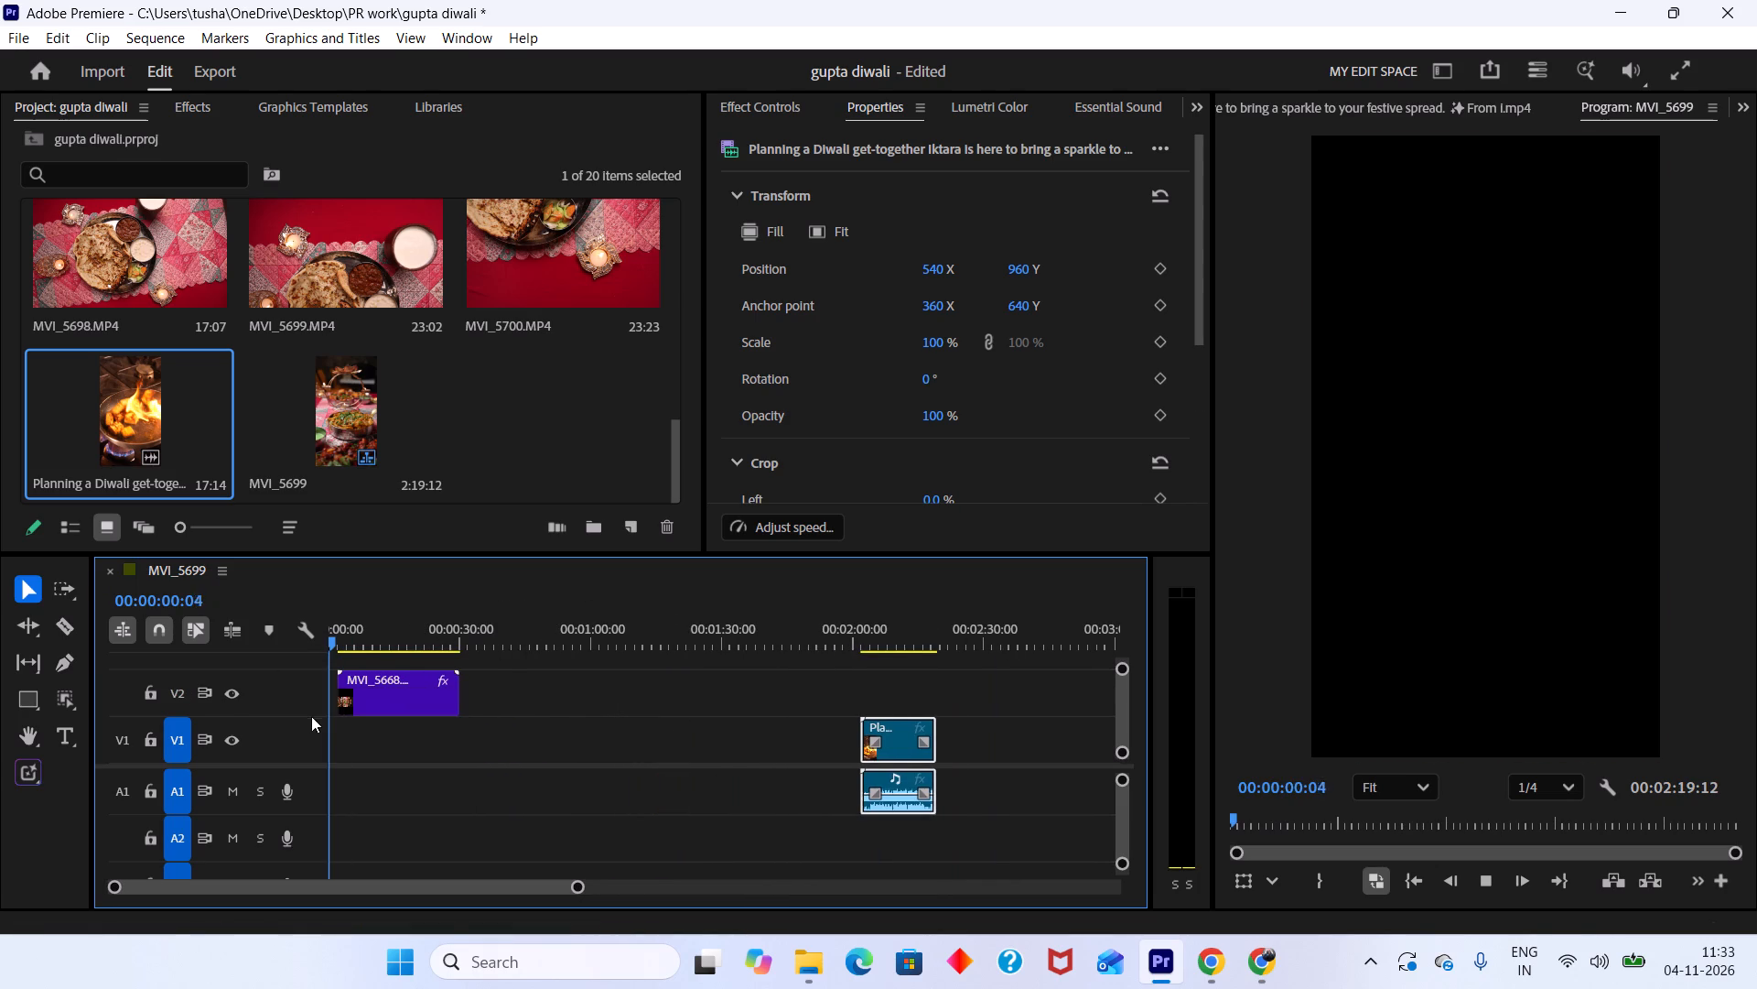
{"action": "scroll", "coordinate": [336, 710], "scroll_direction": "up", "scroll_amount": 6, "text": "alt"}
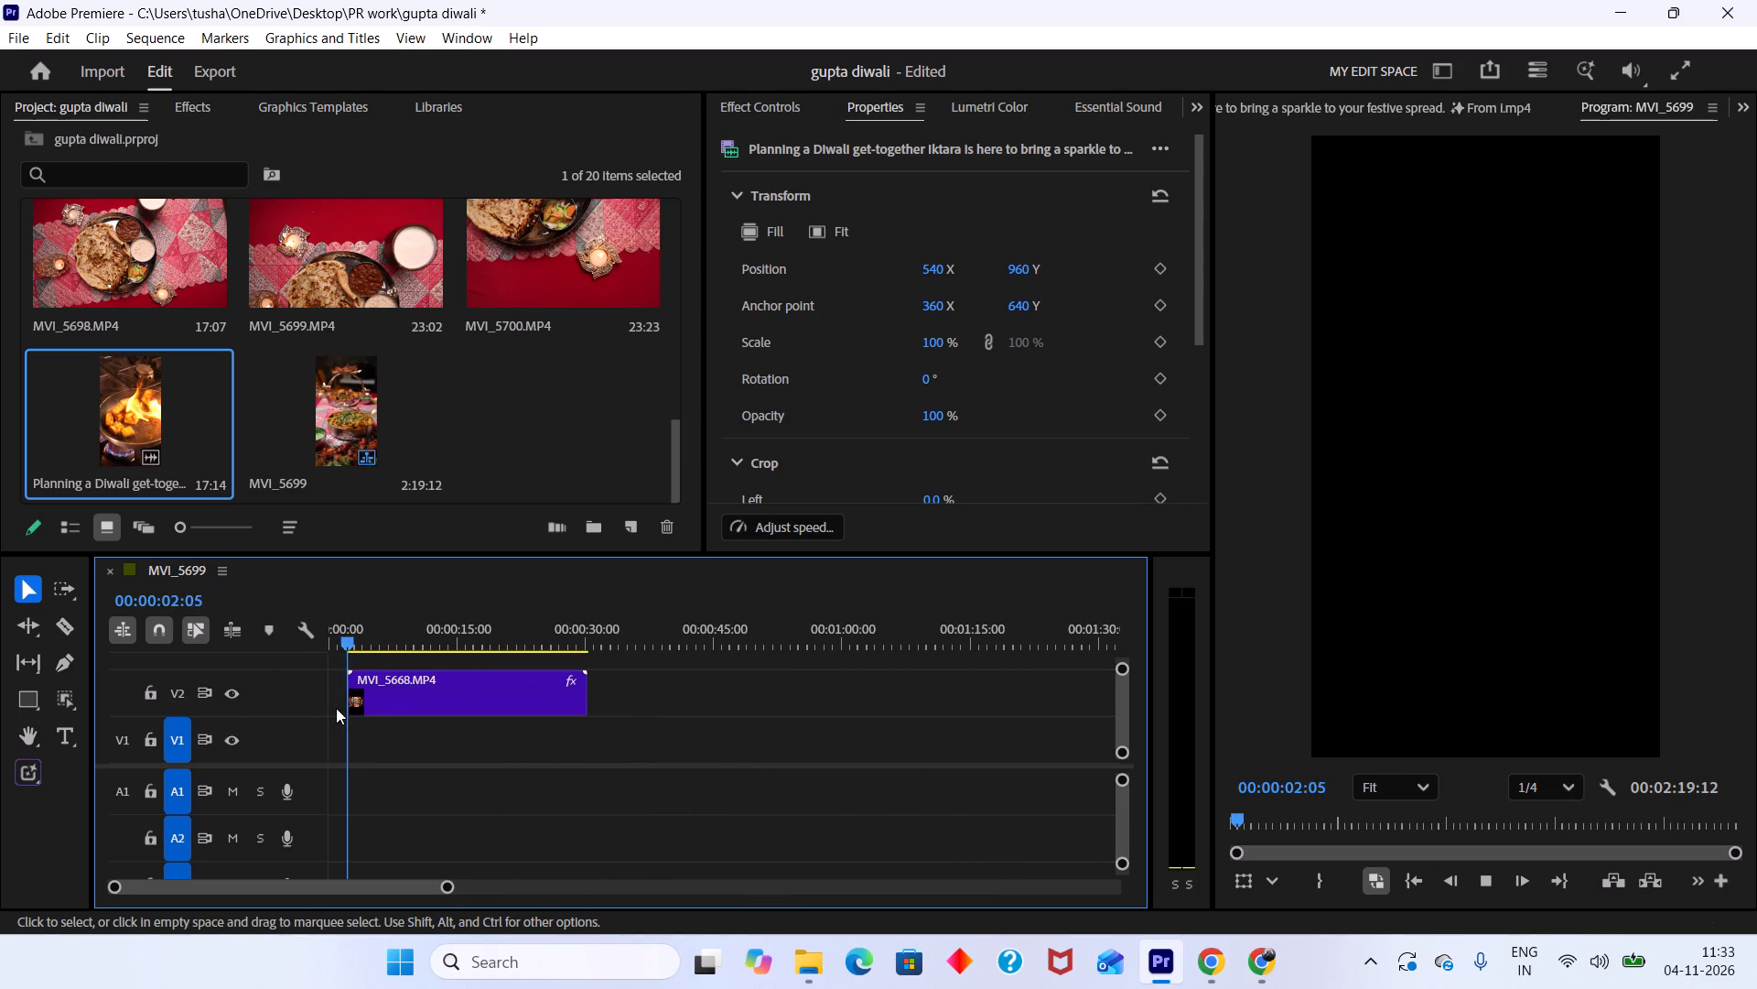
{"action": "left_click", "coordinate": [336, 706]}
{"action": "key", "text": "Delete"}
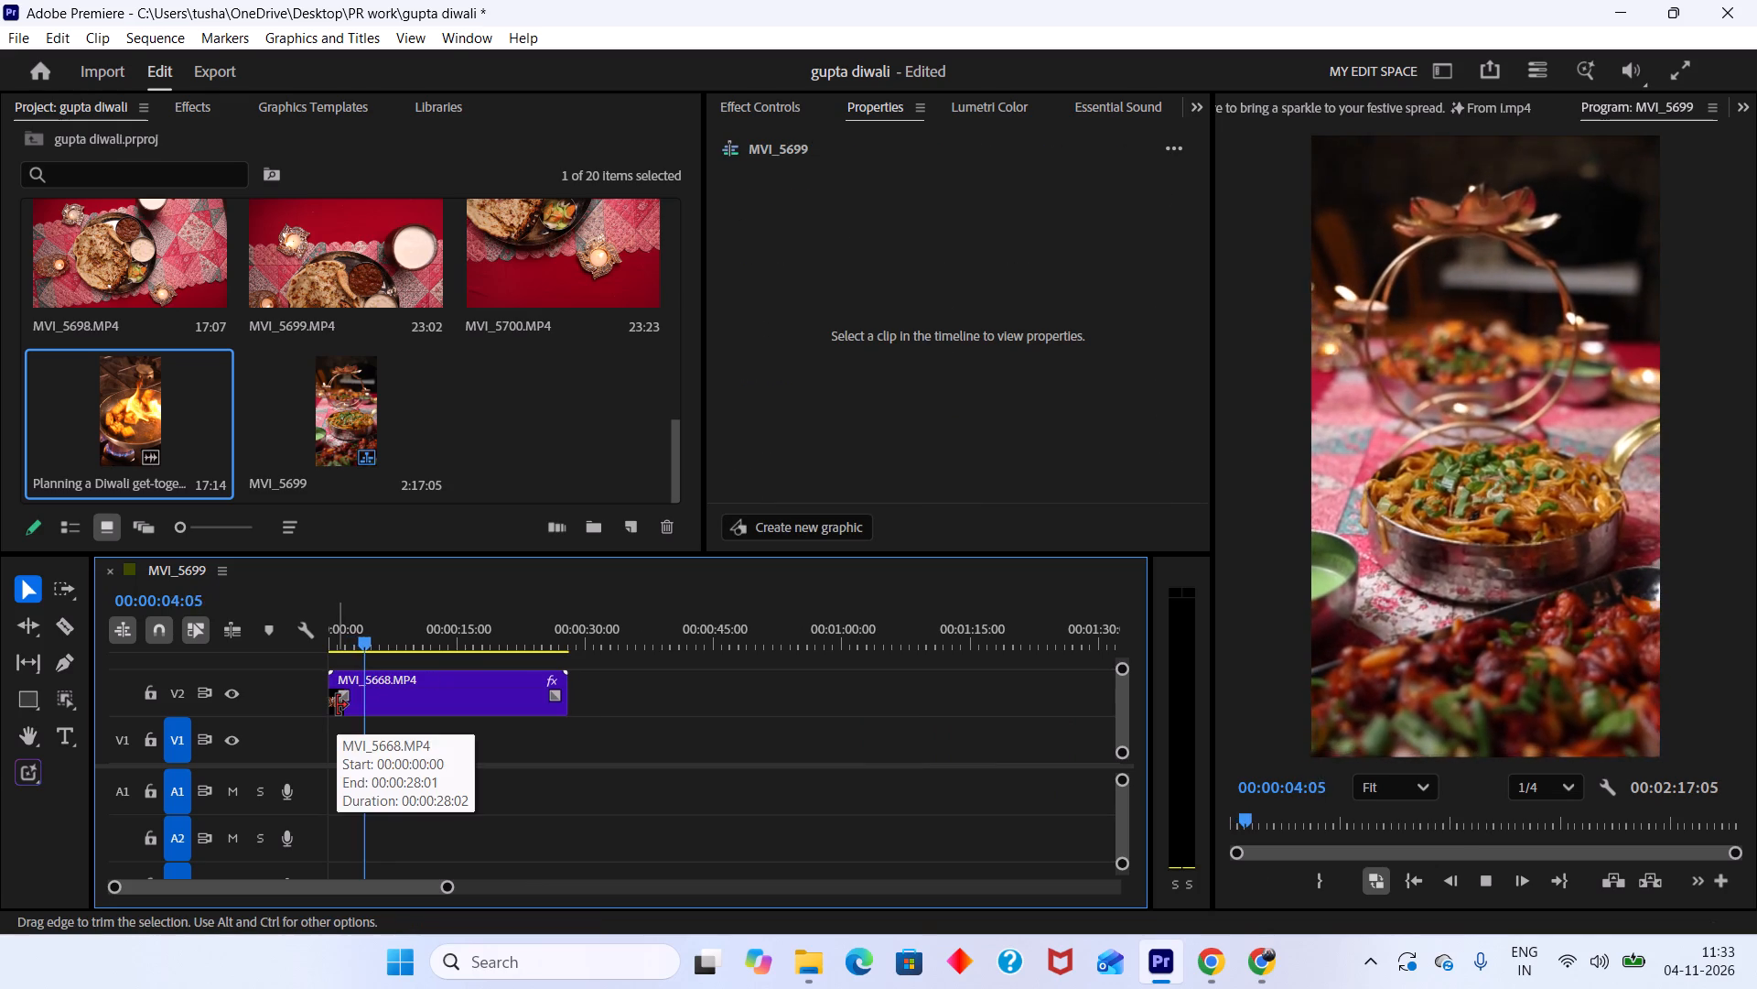
Scale the reference reel's video on V1 to 150% to fill the vertical frame, and scrub it to check.
{"action": "scroll", "coordinate": [542, 853], "scroll_direction": "down", "scroll_amount": 8, "text": "alt"}
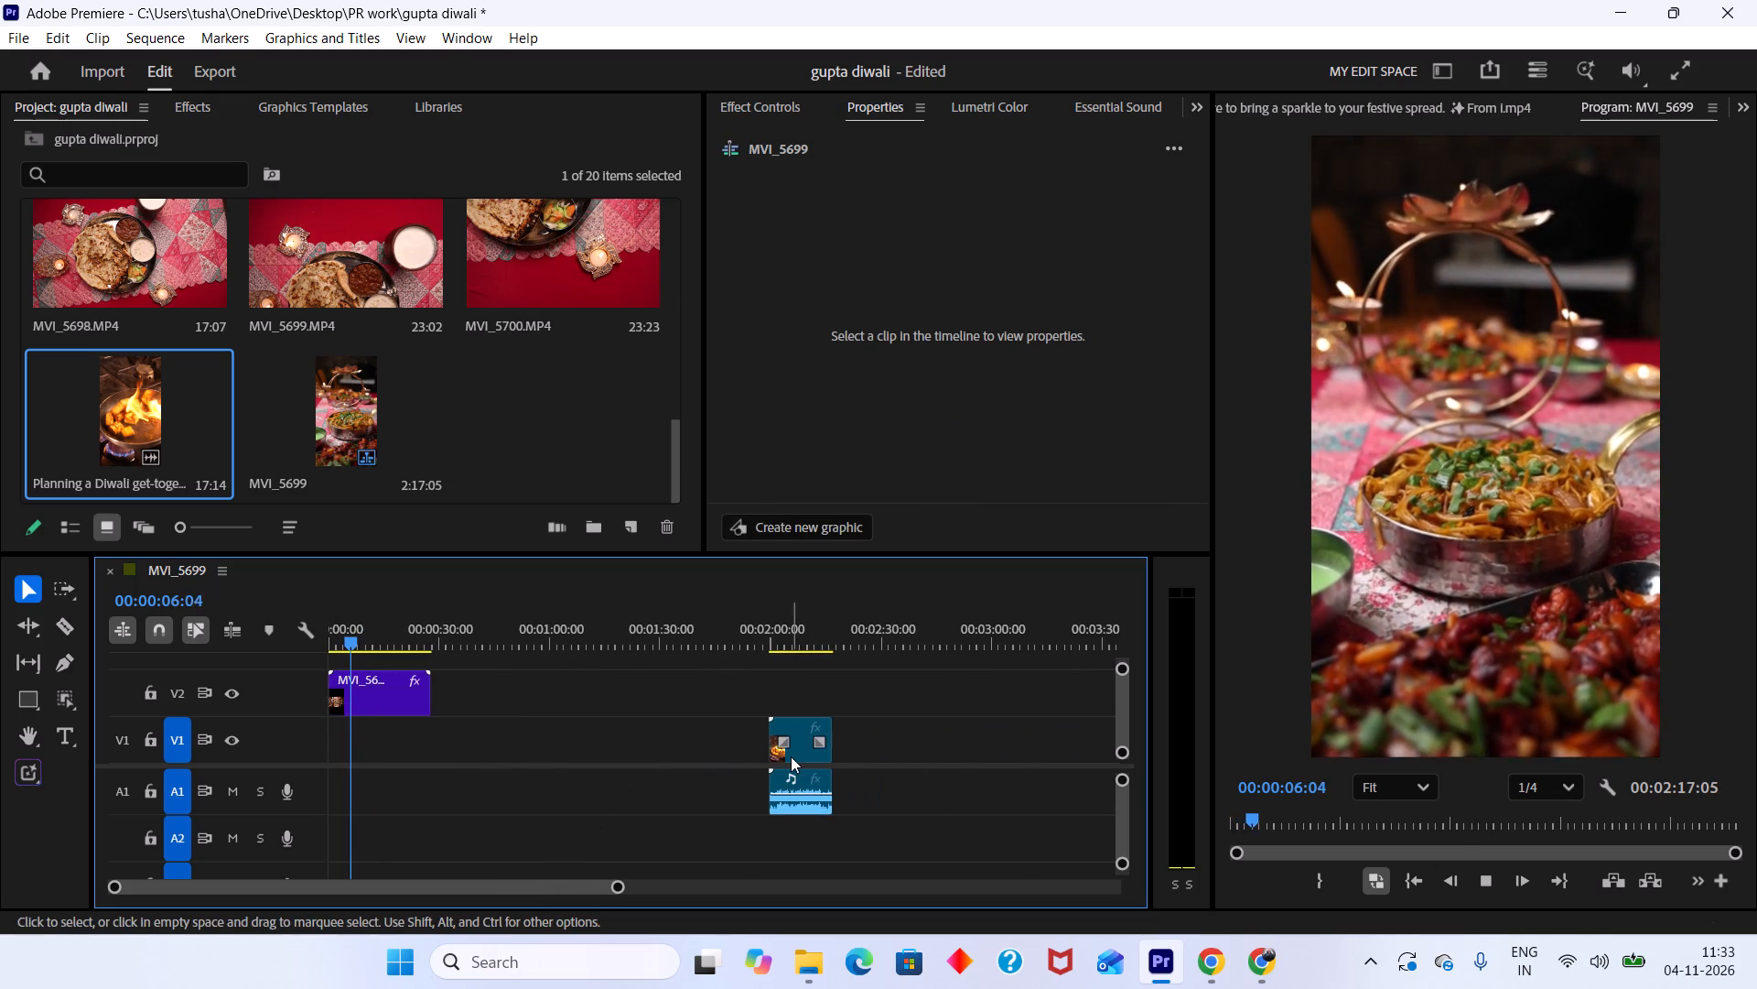
{"action": "left_click", "coordinate": [760, 627]}
{"action": "left_click_drag", "start_coordinate": [776, 635], "coordinate": [789, 643]}
{"action": "left_click", "coordinate": [803, 751]}
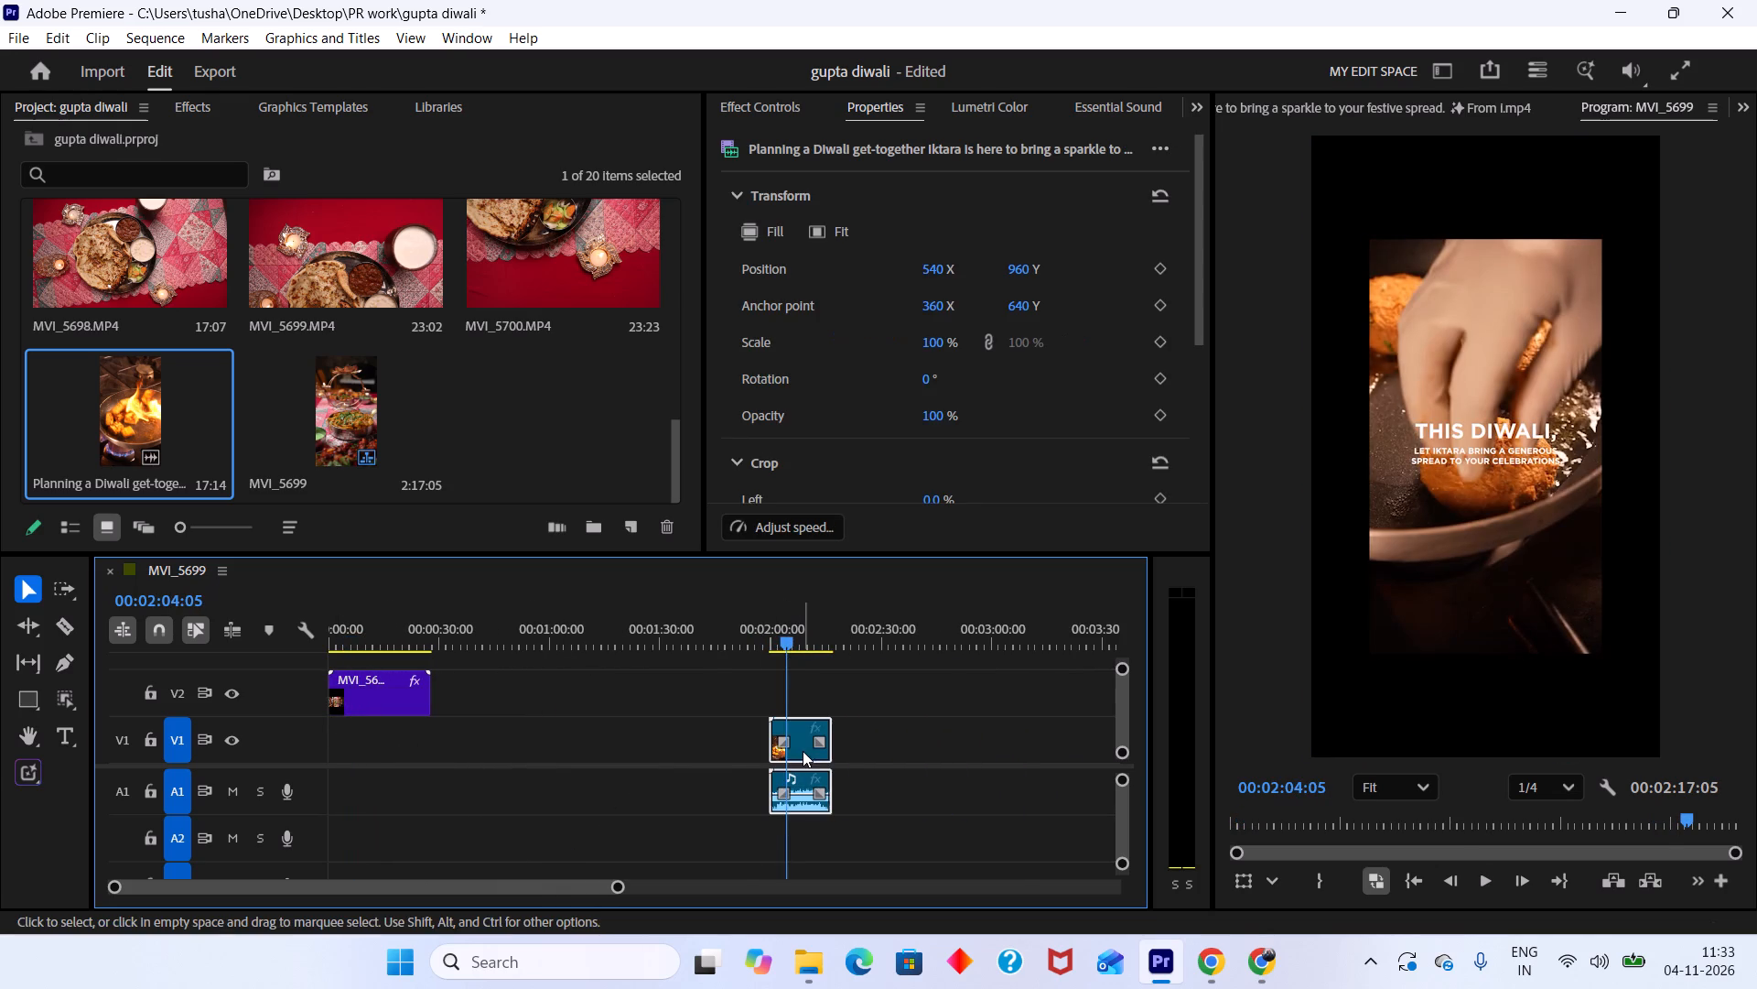
{"action": "left_click_drag", "start_coordinate": [941, 345], "coordinate": [953, 342]}
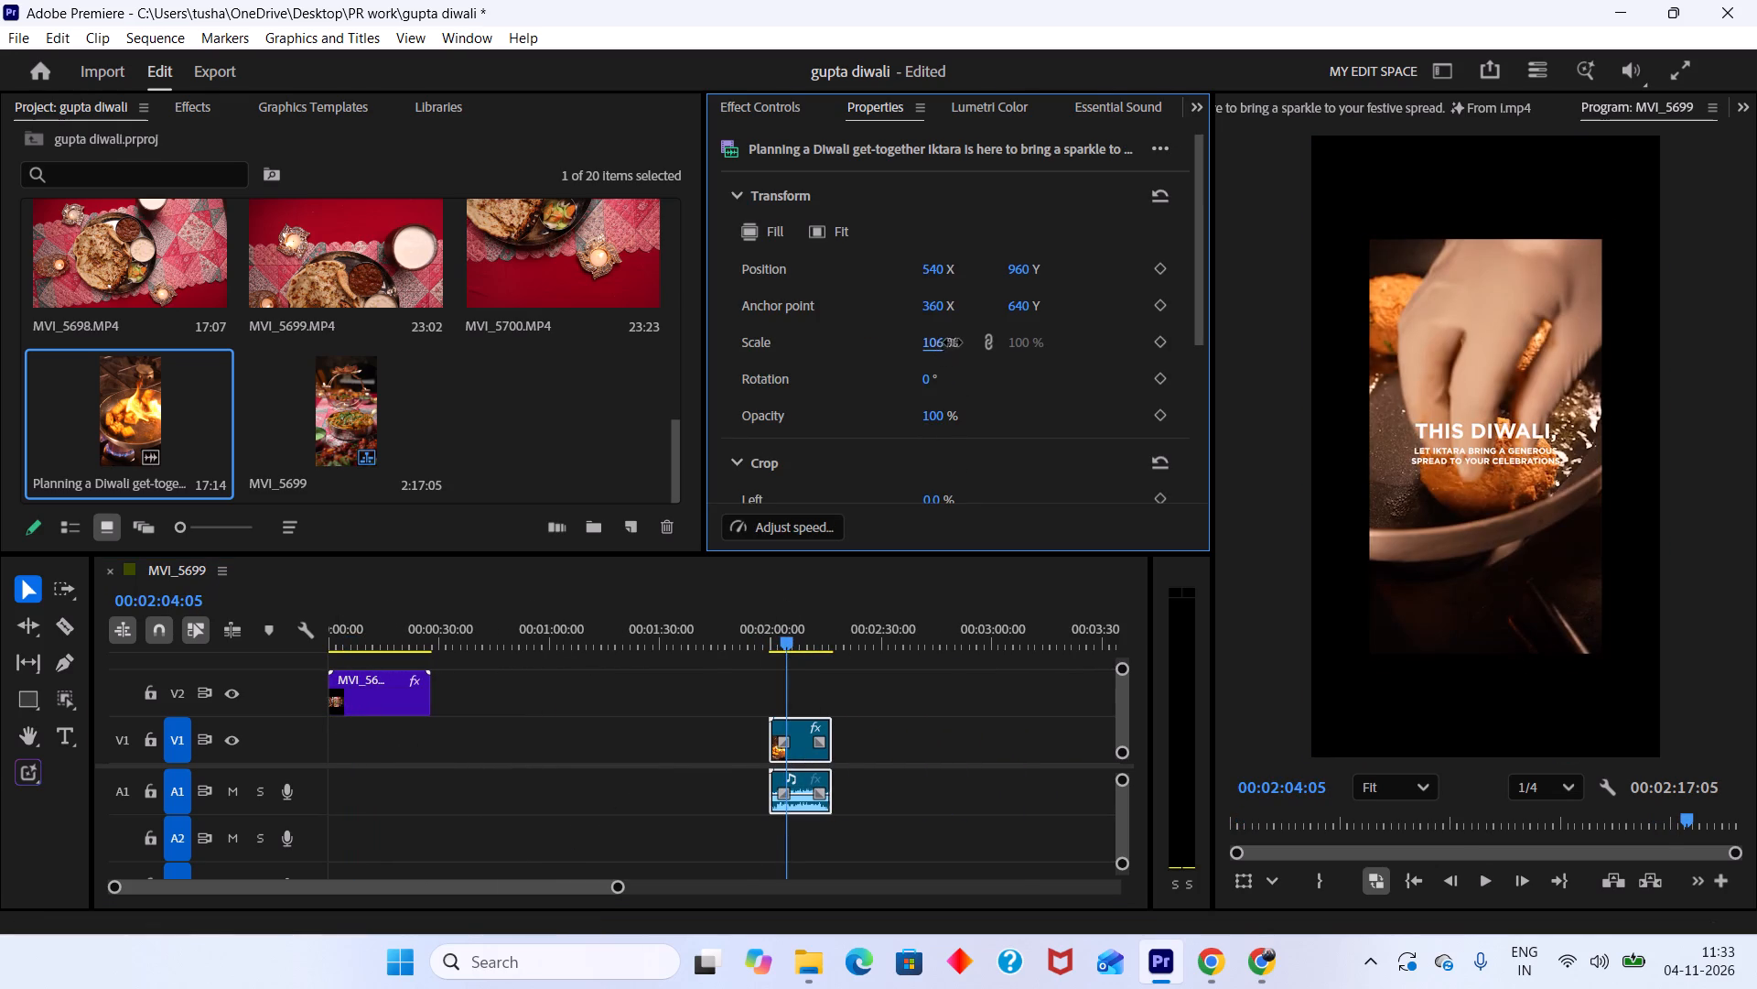
{"action": "left_click_drag", "start_coordinate": [953, 342], "coordinate": [991, 341]}
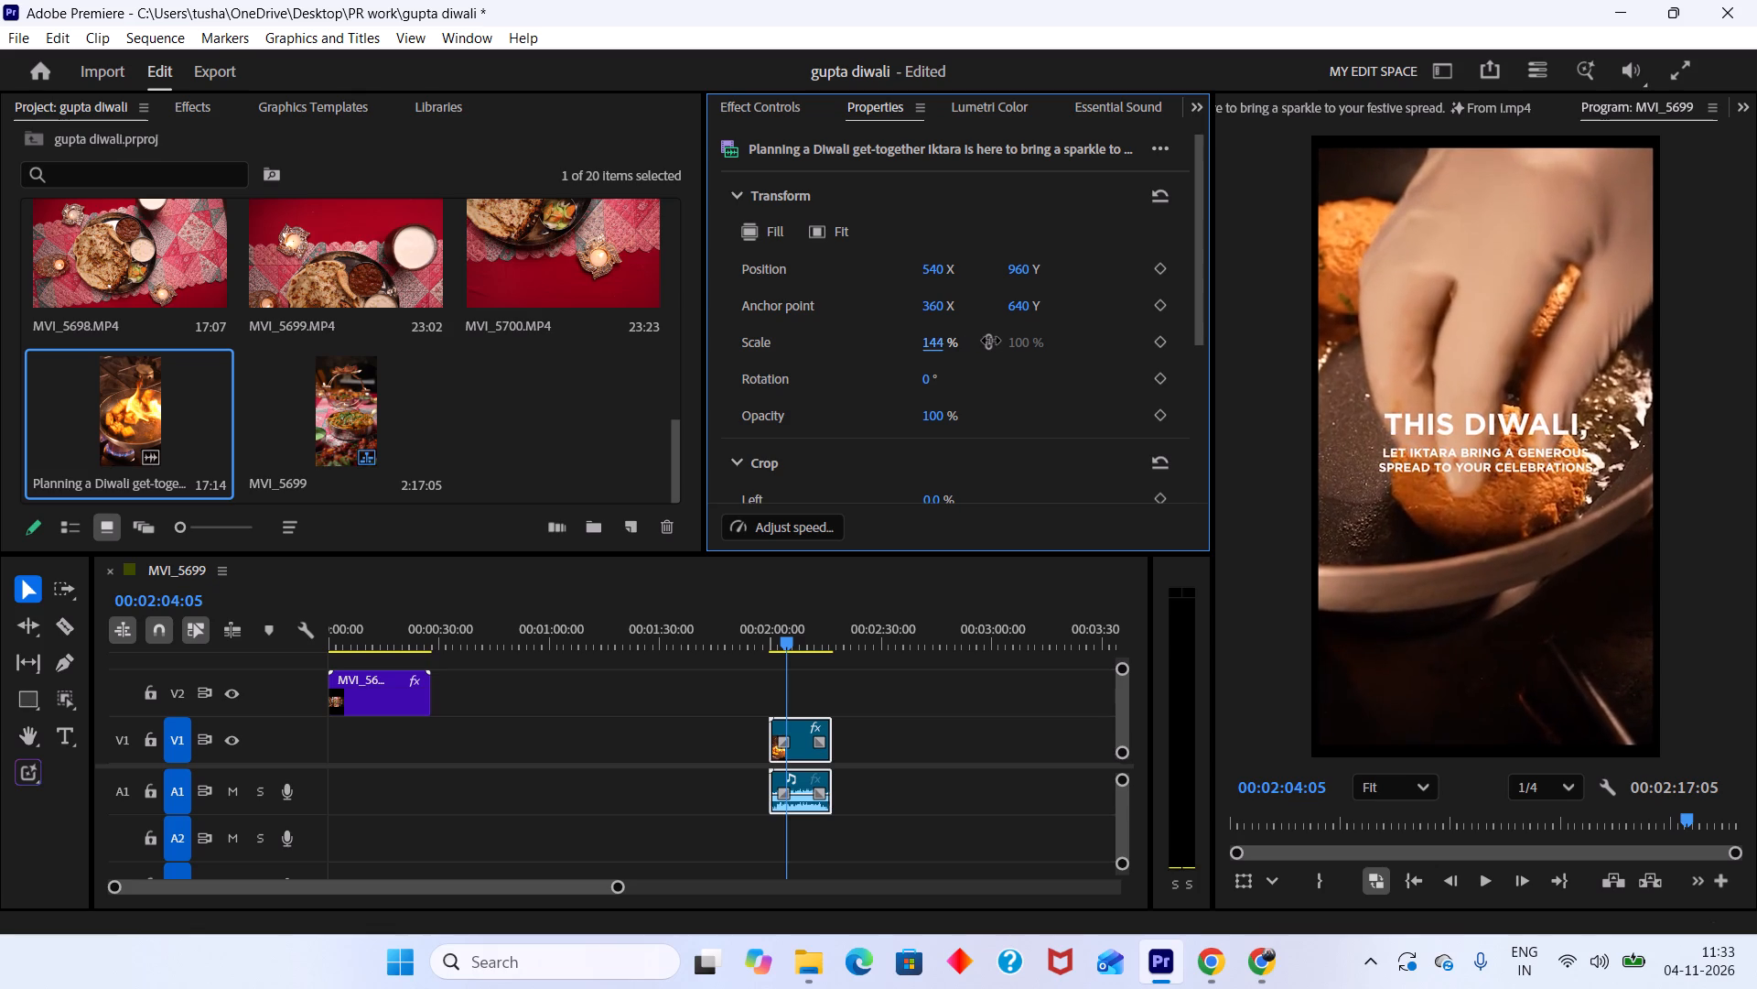
{"action": "left_click_drag", "start_coordinate": [991, 341], "coordinate": [998, 341]}
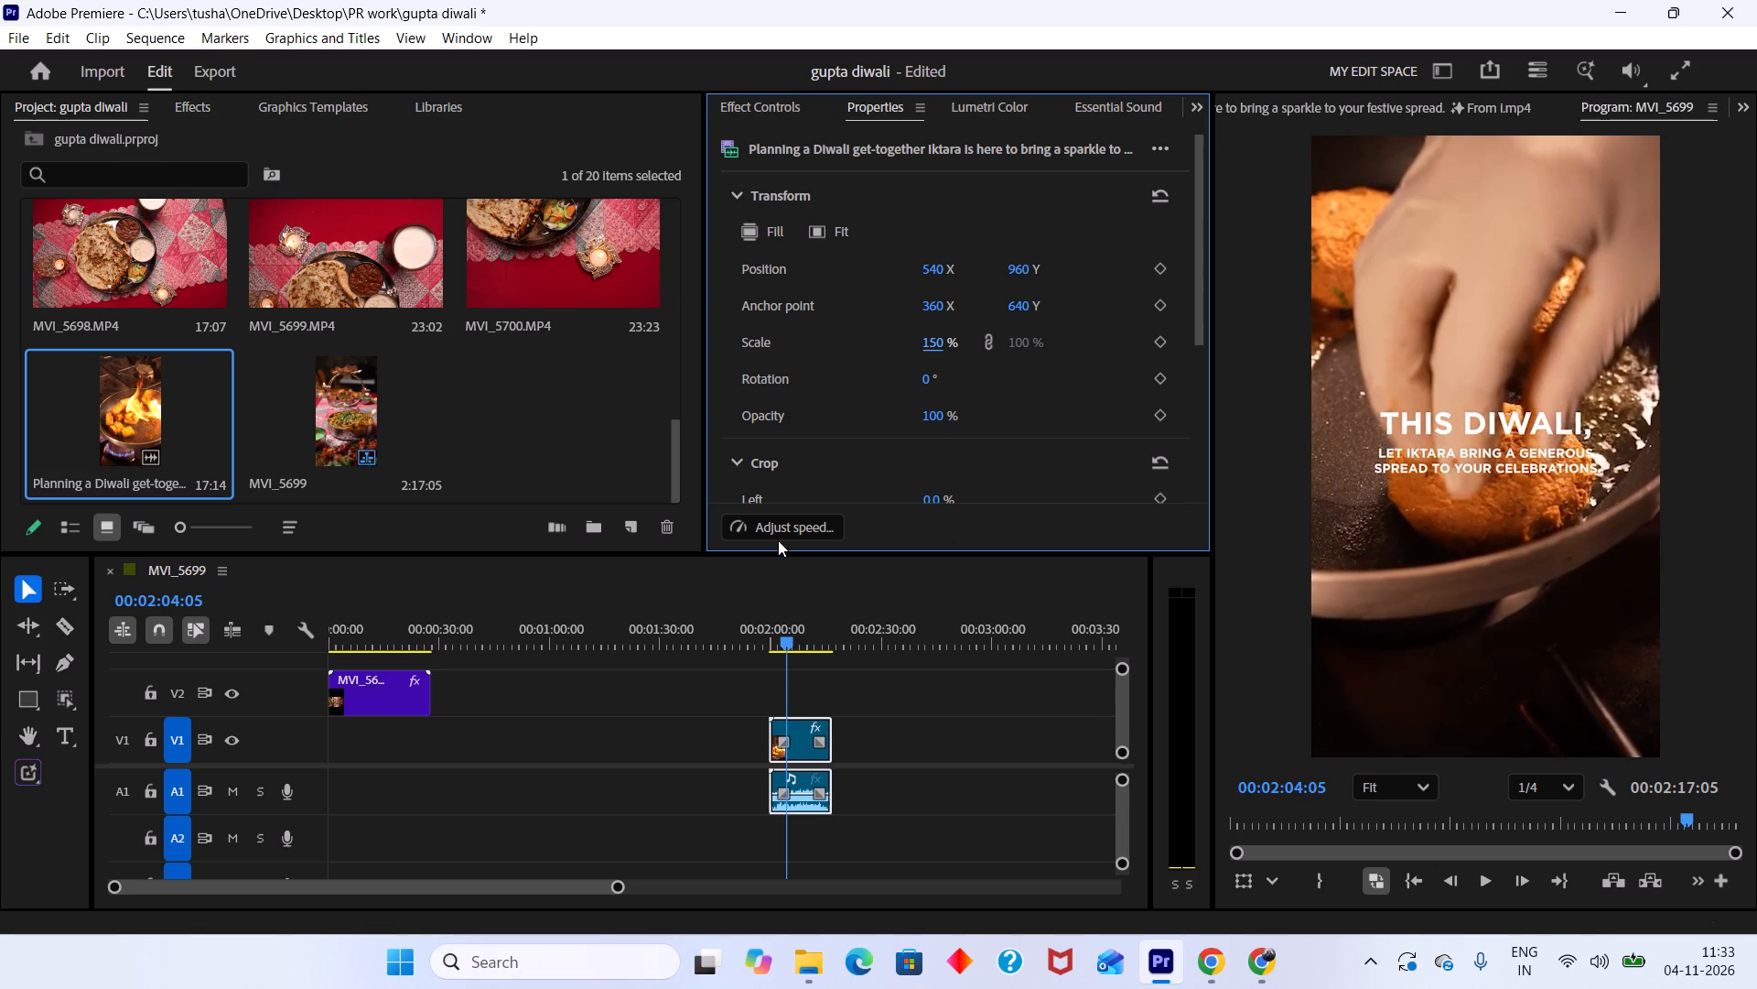
{"action": "left_click_drag", "start_coordinate": [797, 633], "coordinate": [761, 629]}
{"action": "left_click_drag", "start_coordinate": [761, 629], "coordinate": [791, 641]}
Unlink the reference reel's video and audio, and duplicate its audio clip to 00:00:00:00 on A1 under the MVI_5668 clip.
{"action": "left_click", "coordinate": [802, 747]}
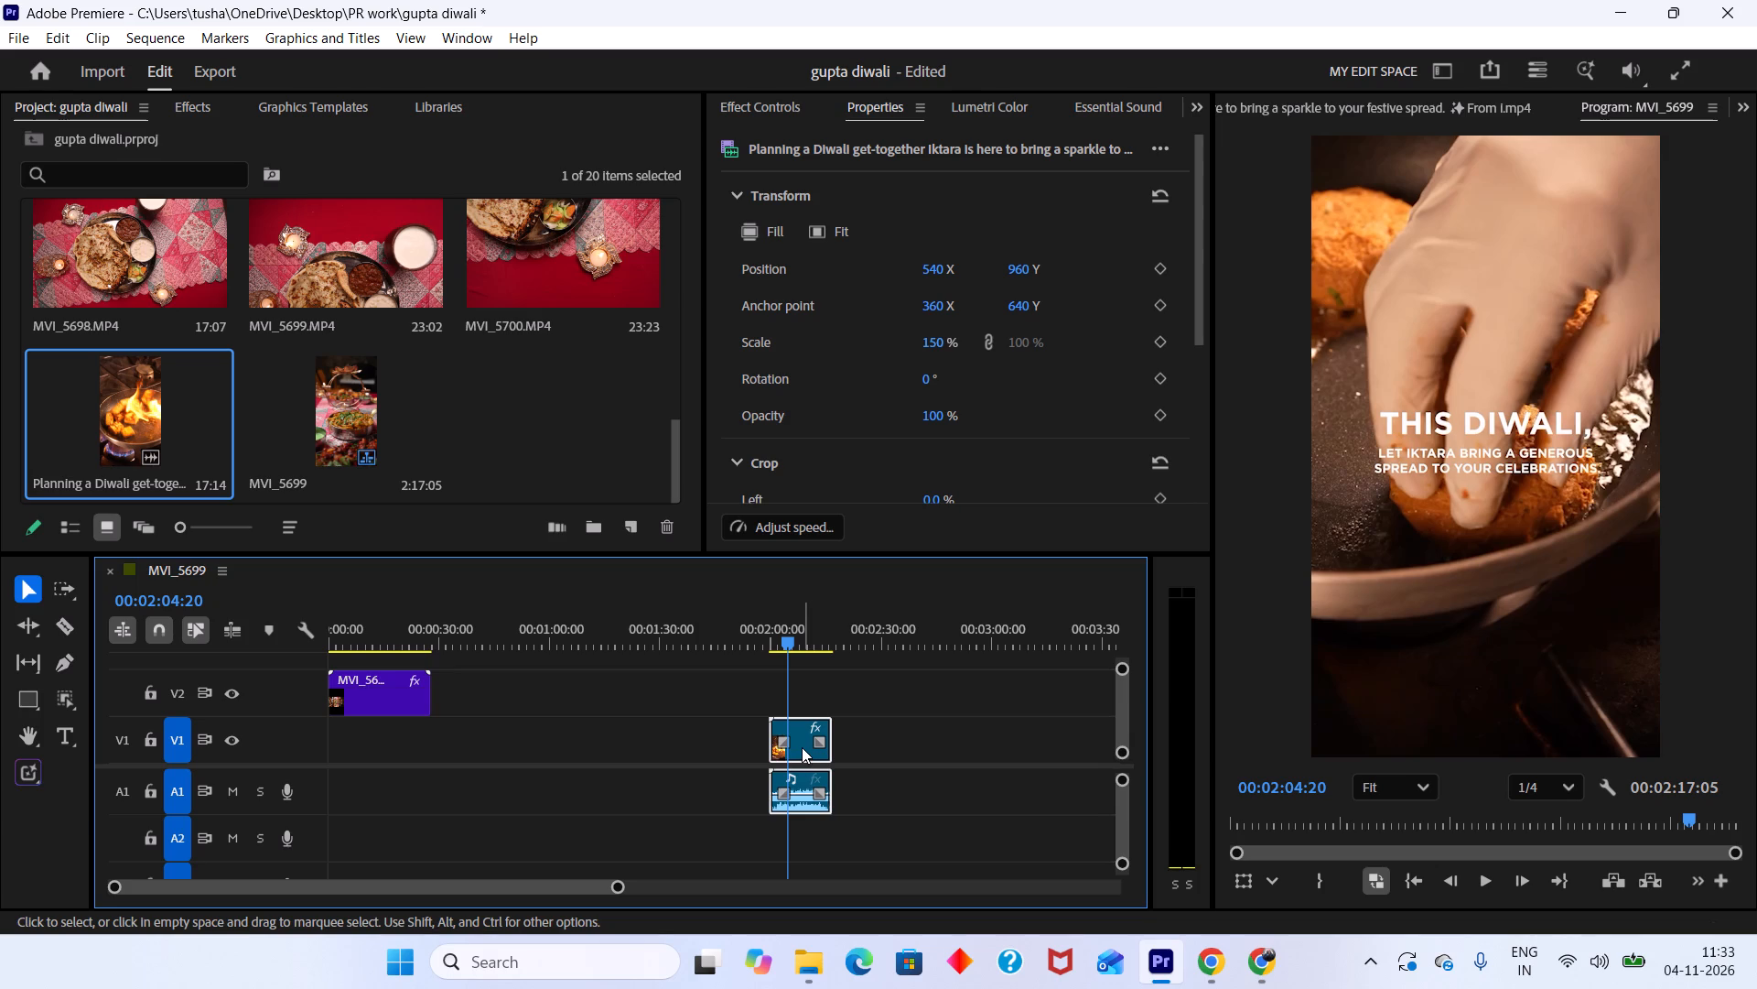
{"action": "key", "text": "ctrl+l"}
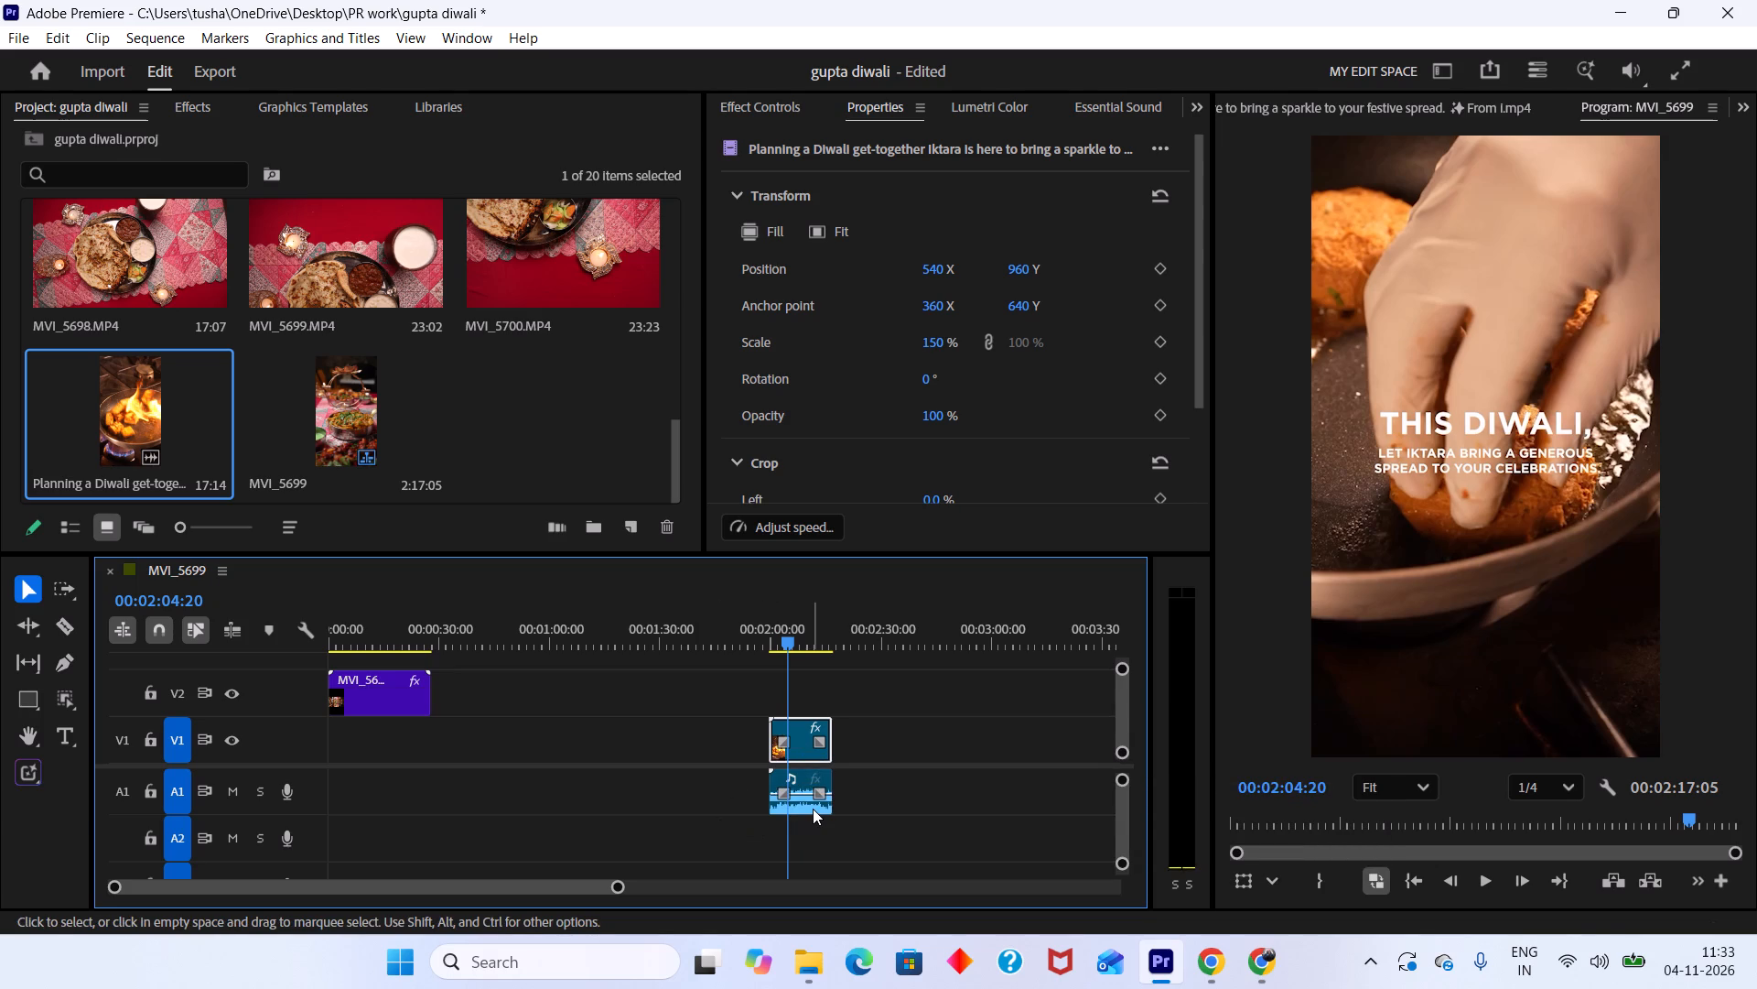
{"action": "left_click", "coordinate": [813, 809]}
{"action": "left_click_drag", "start_coordinate": [810, 804], "coordinate": [336, 785], "text": "alt"}
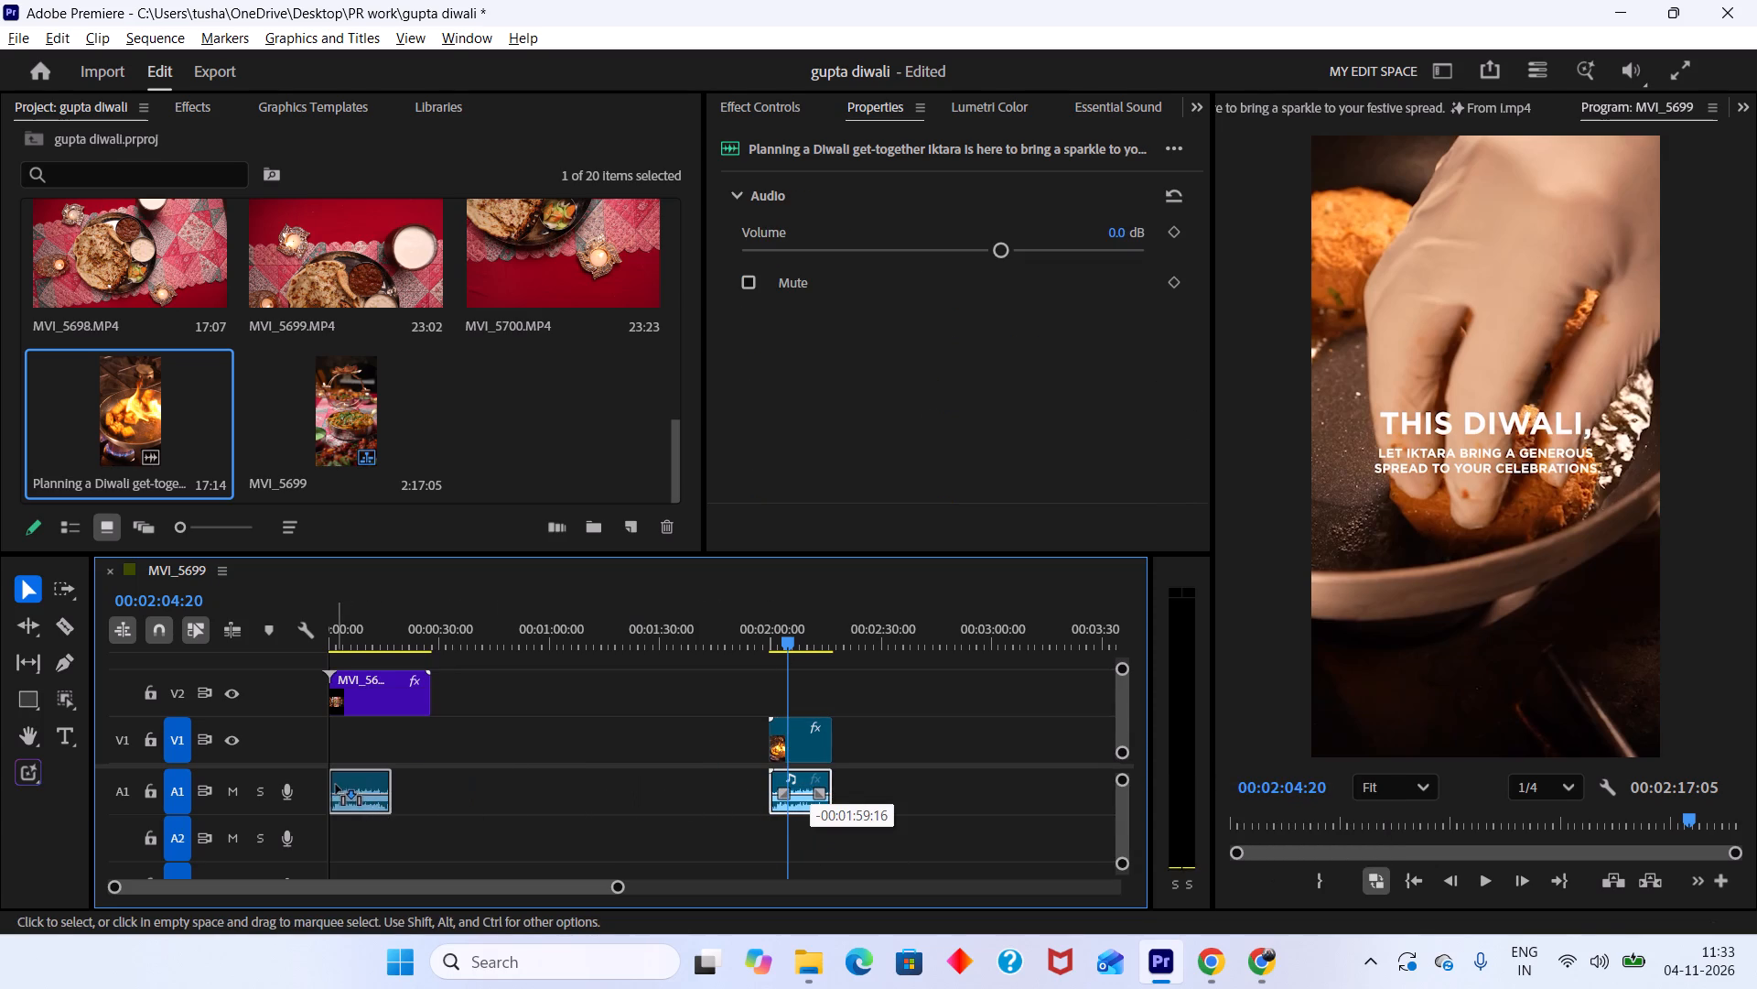
{"action": "left_click_drag", "start_coordinate": [336, 785], "coordinate": [324, 783], "text": "alt"}
Play the sequence opening to check the copied audio against the noodle clip, and save the project.
{"action": "left_click_drag", "start_coordinate": [395, 630], "coordinate": [282, 629]}
{"action": "key", "text": "space"}
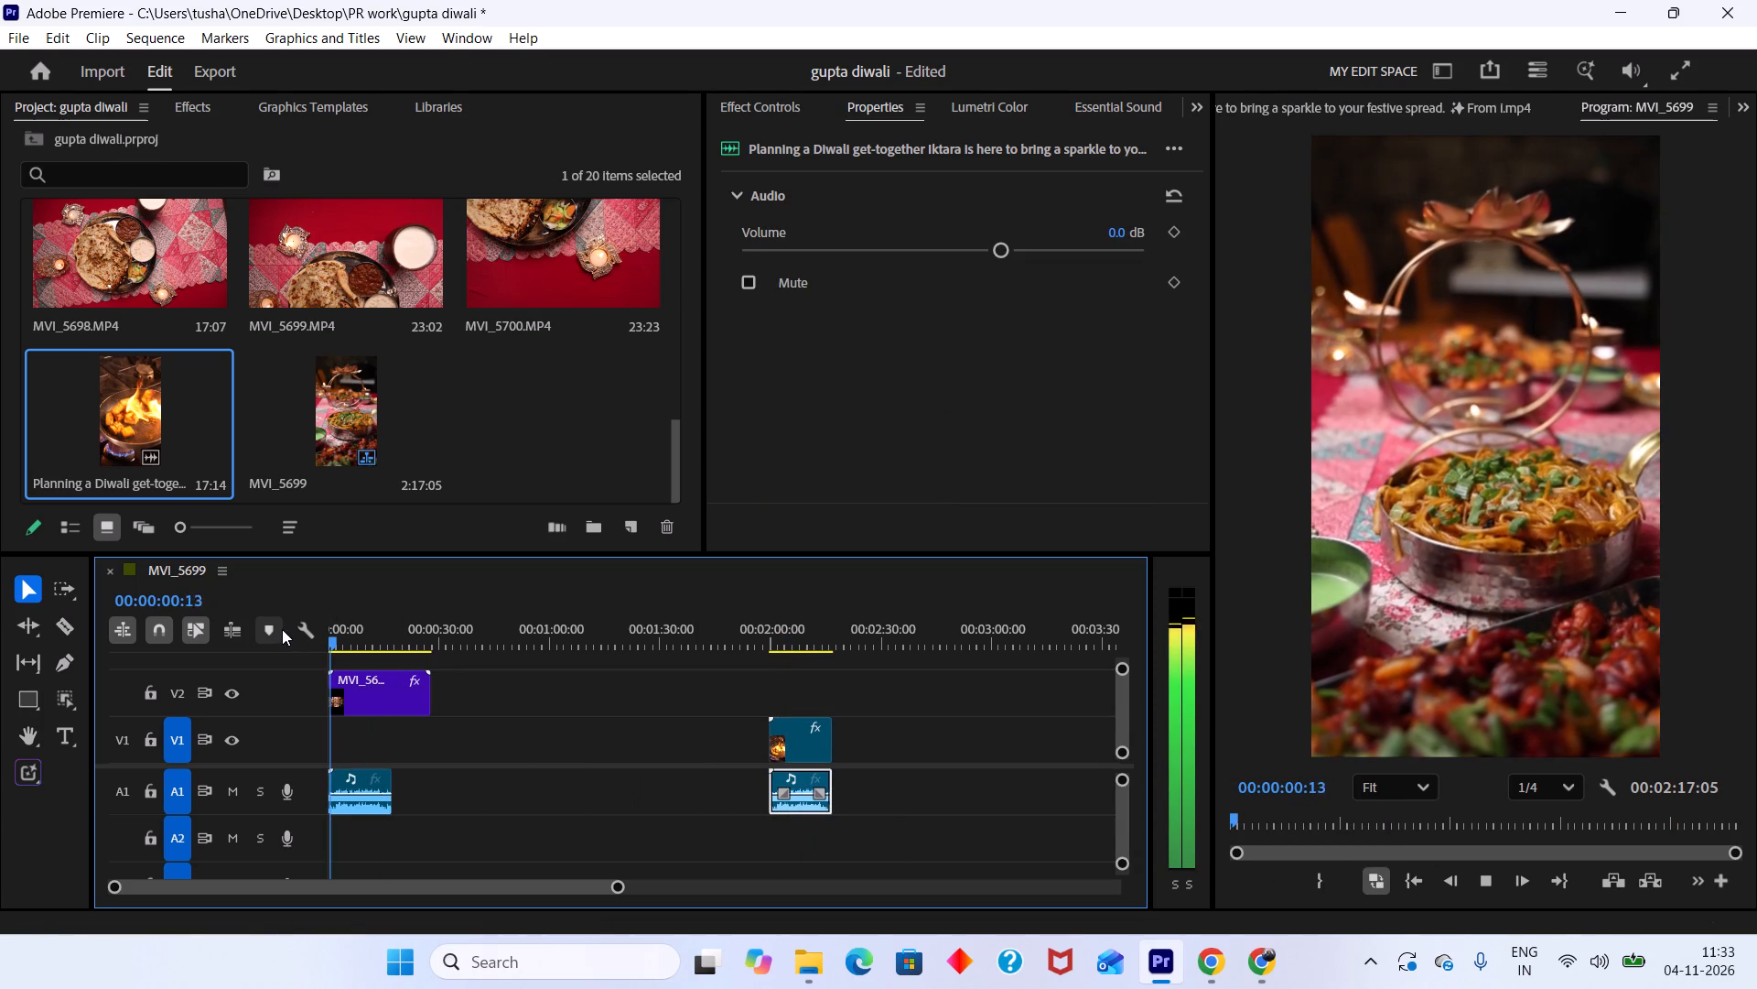
{"action": "key", "text": "space"}
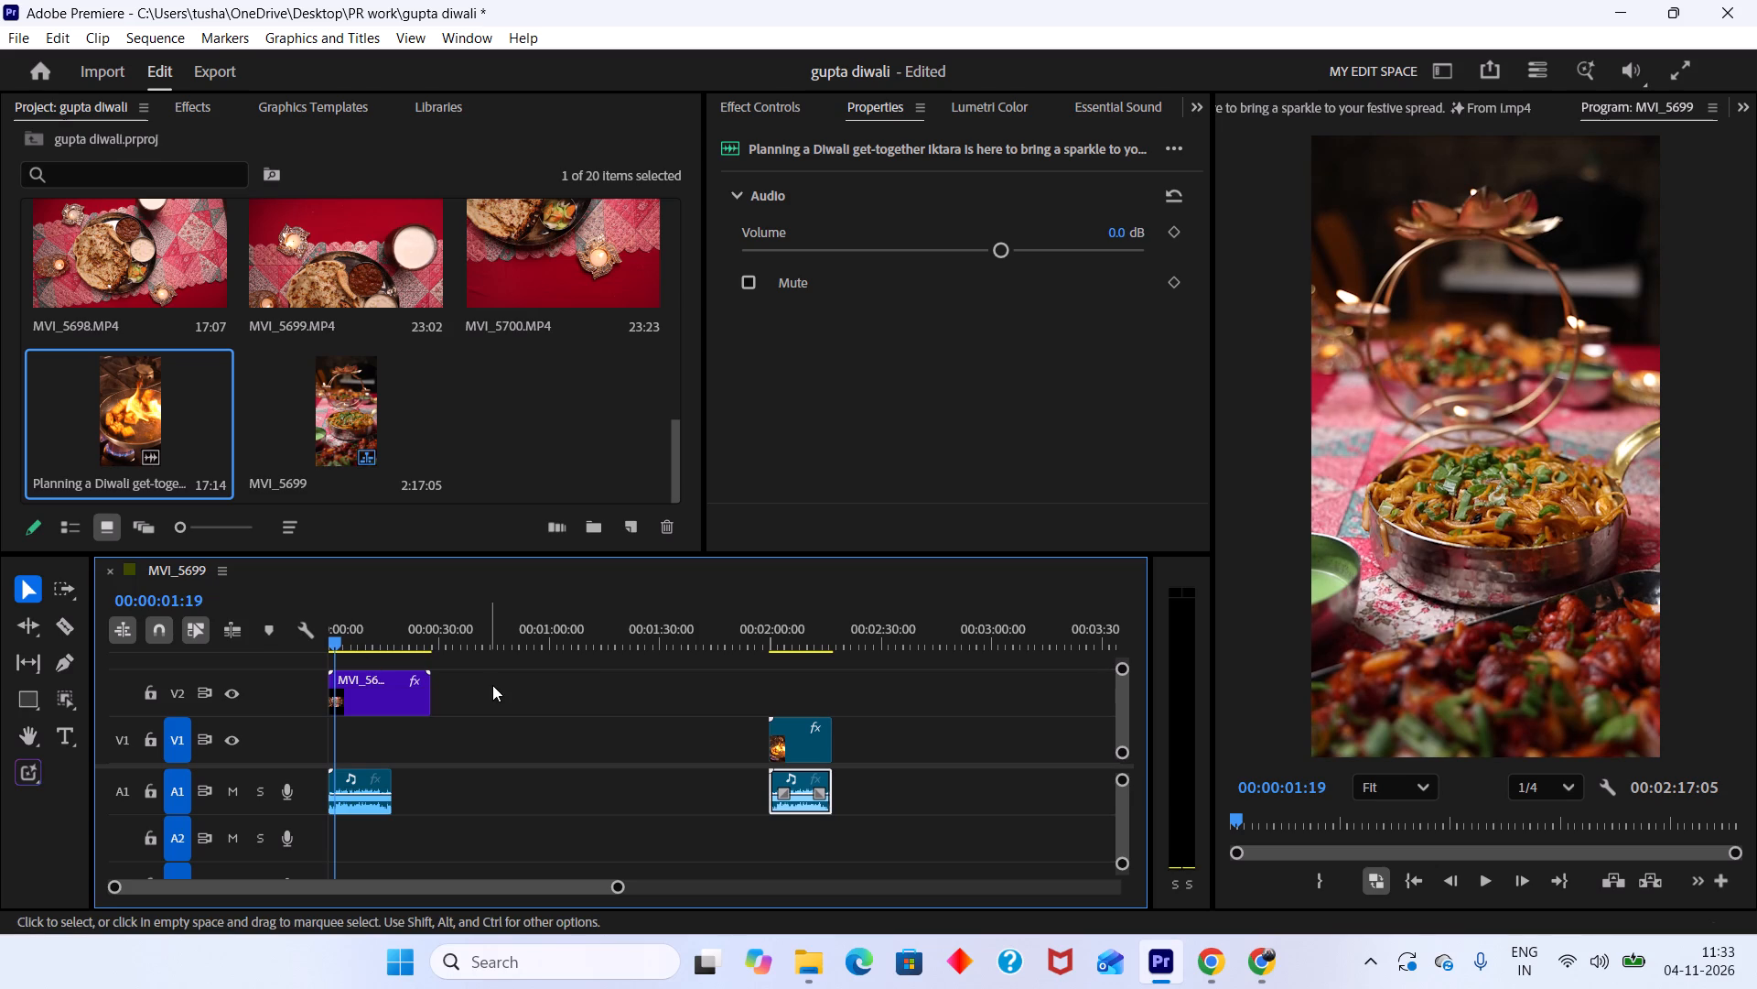
{"action": "key", "text": "ctrl+s"}
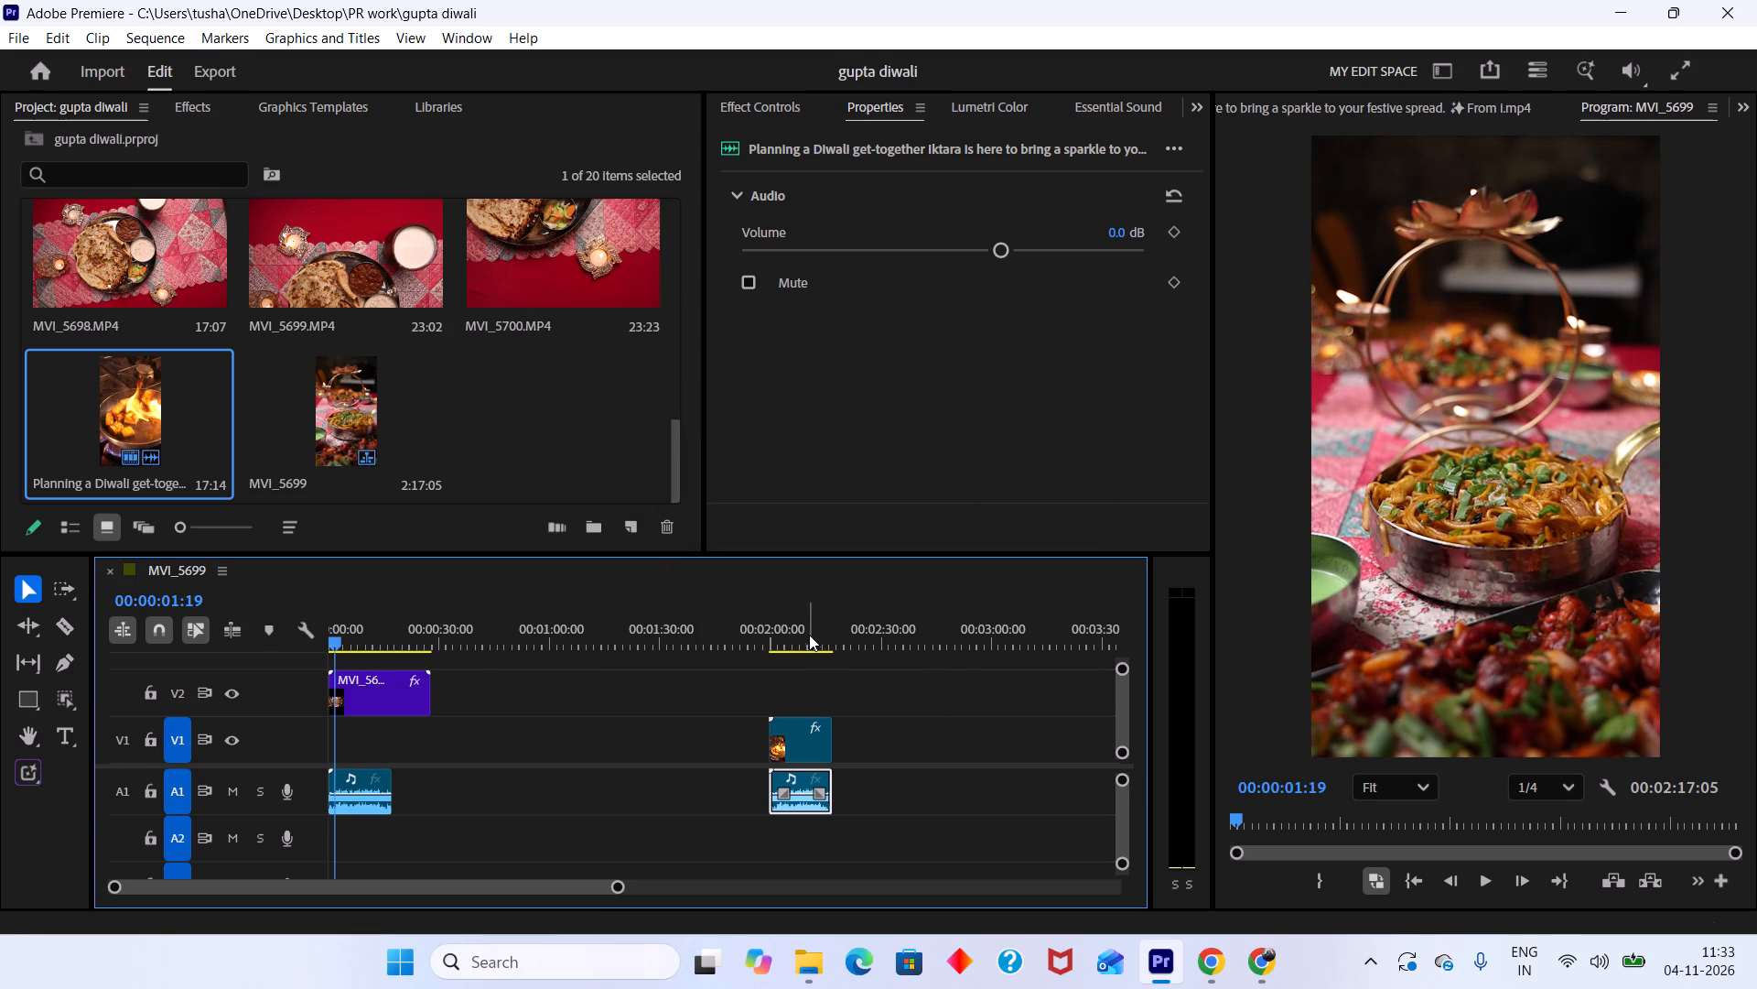
Lower the system volume and replay the opening of the sequence from the start.
{"action": "left_click", "coordinate": [810, 635]}
{"action": "left_click", "coordinate": [1600, 965]}
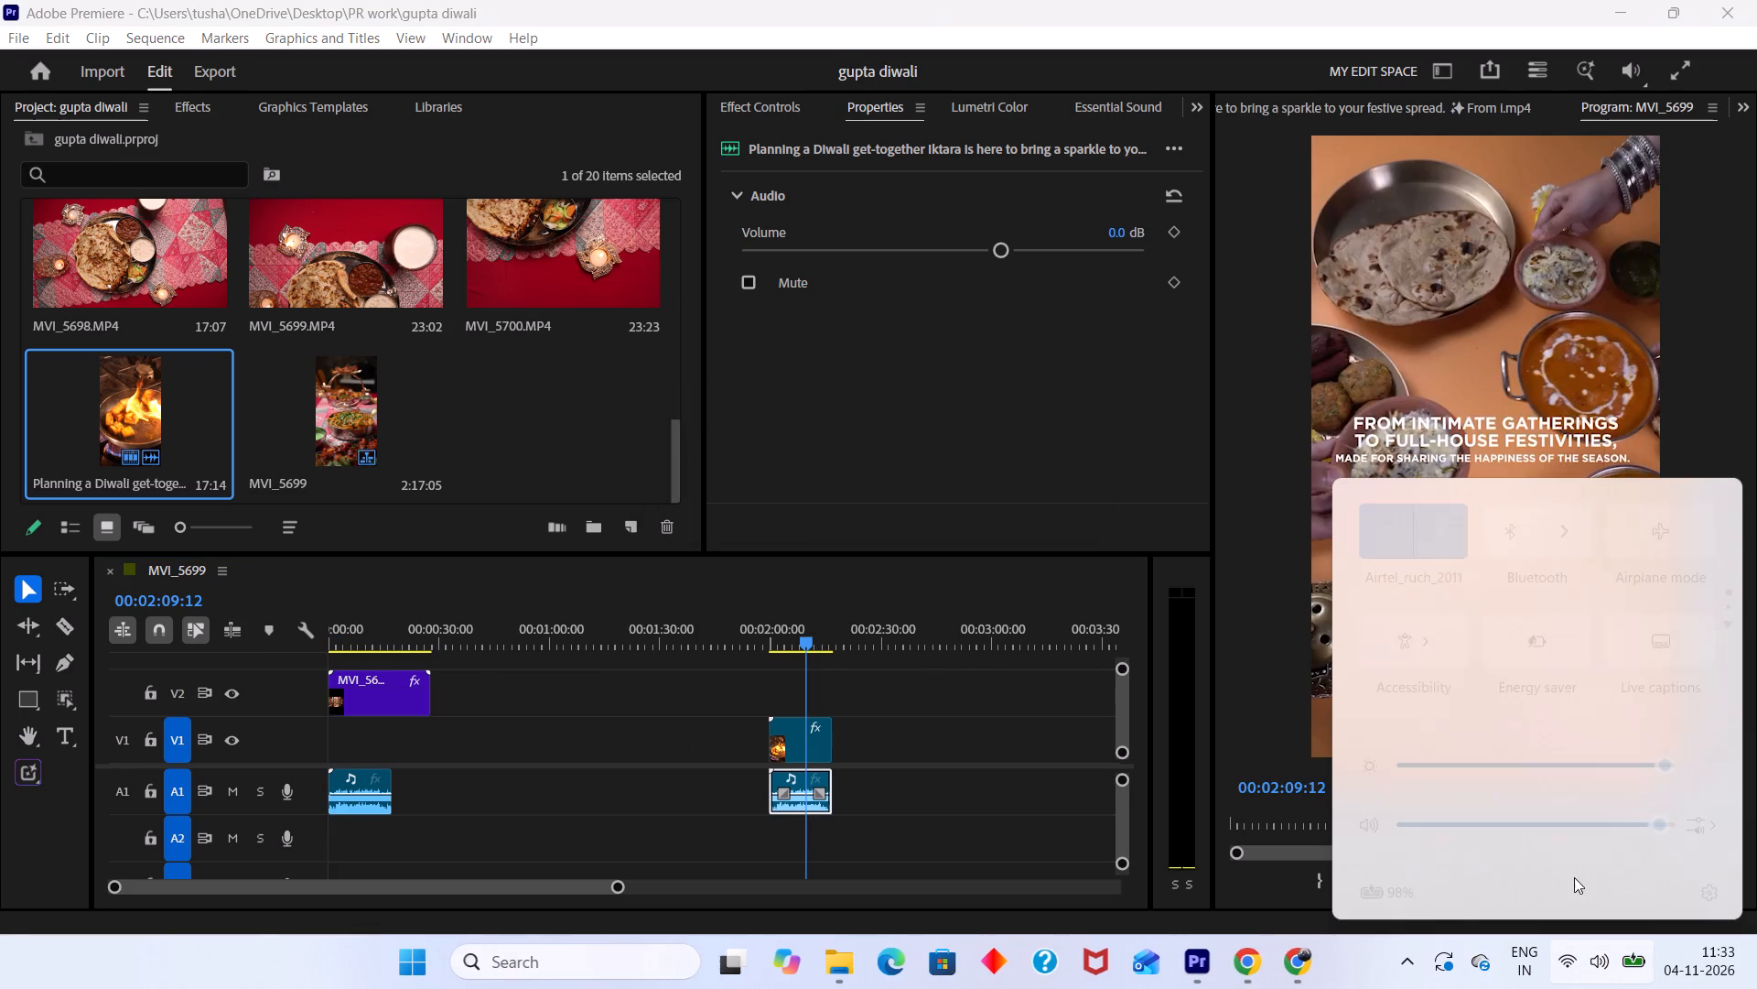
{"action": "left_click_drag", "start_coordinate": [1562, 827], "coordinate": [1549, 822]}
{"action": "left_click_drag", "start_coordinate": [556, 627], "coordinate": [194, 668]}
{"action": "key", "text": "space"}
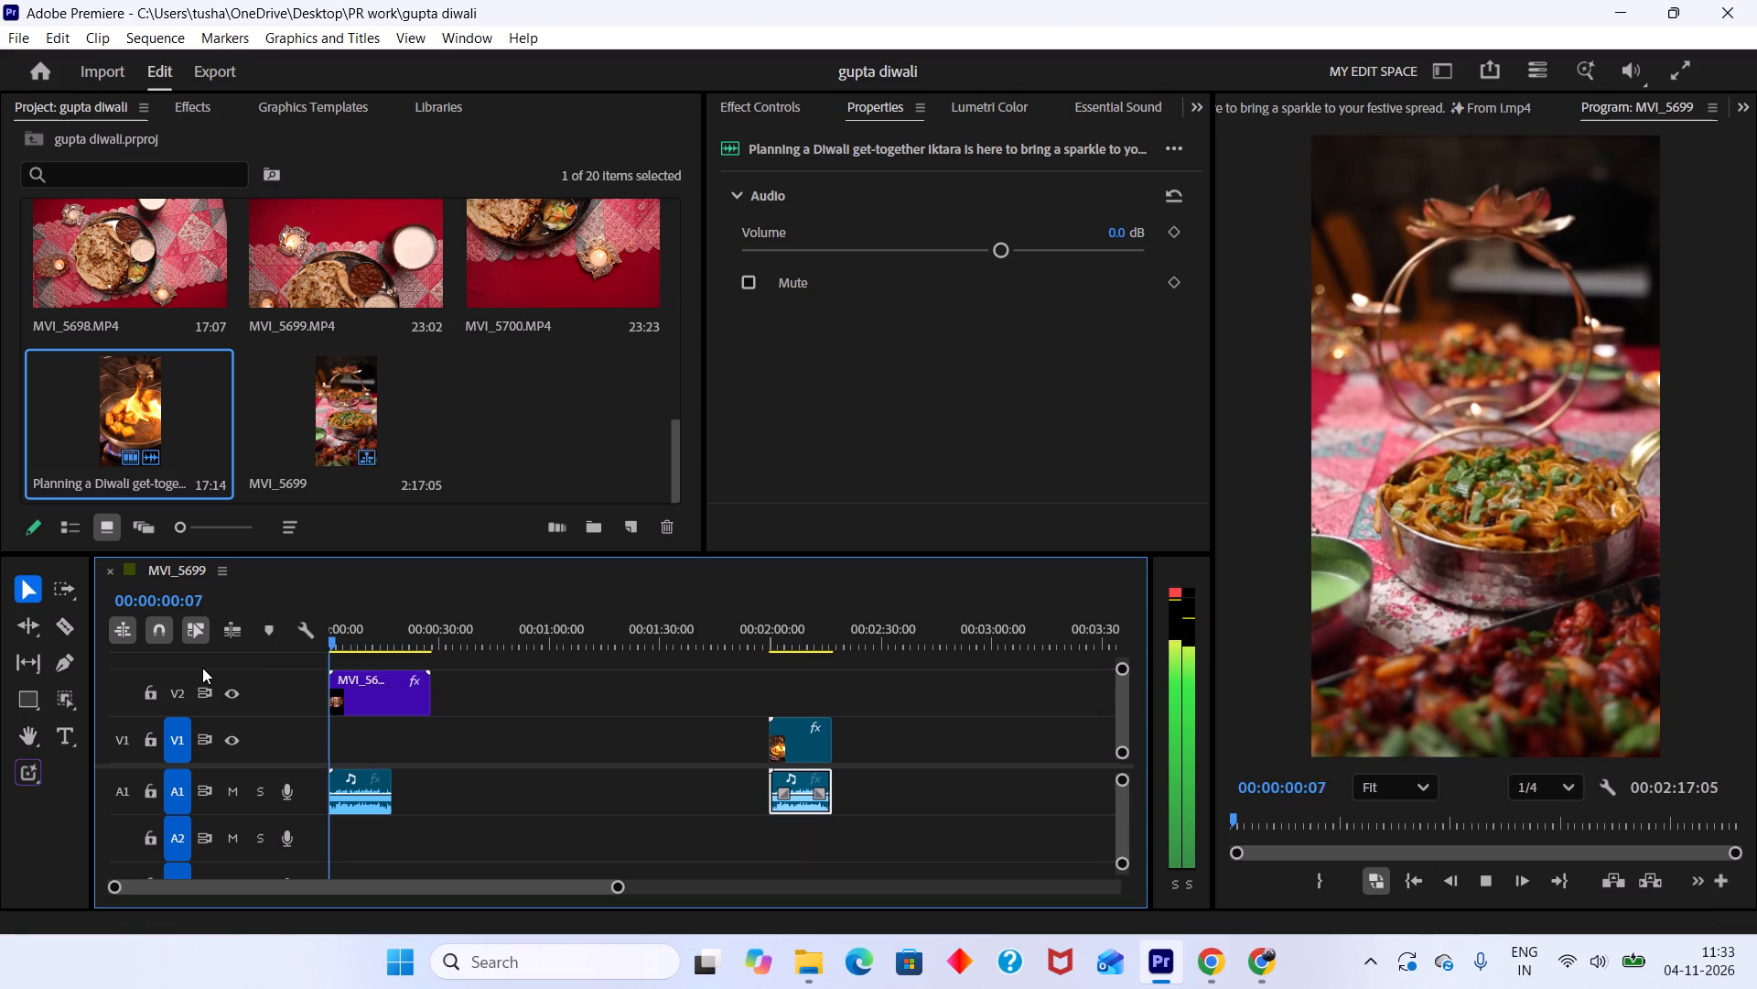
{"action": "key", "text": "space"}
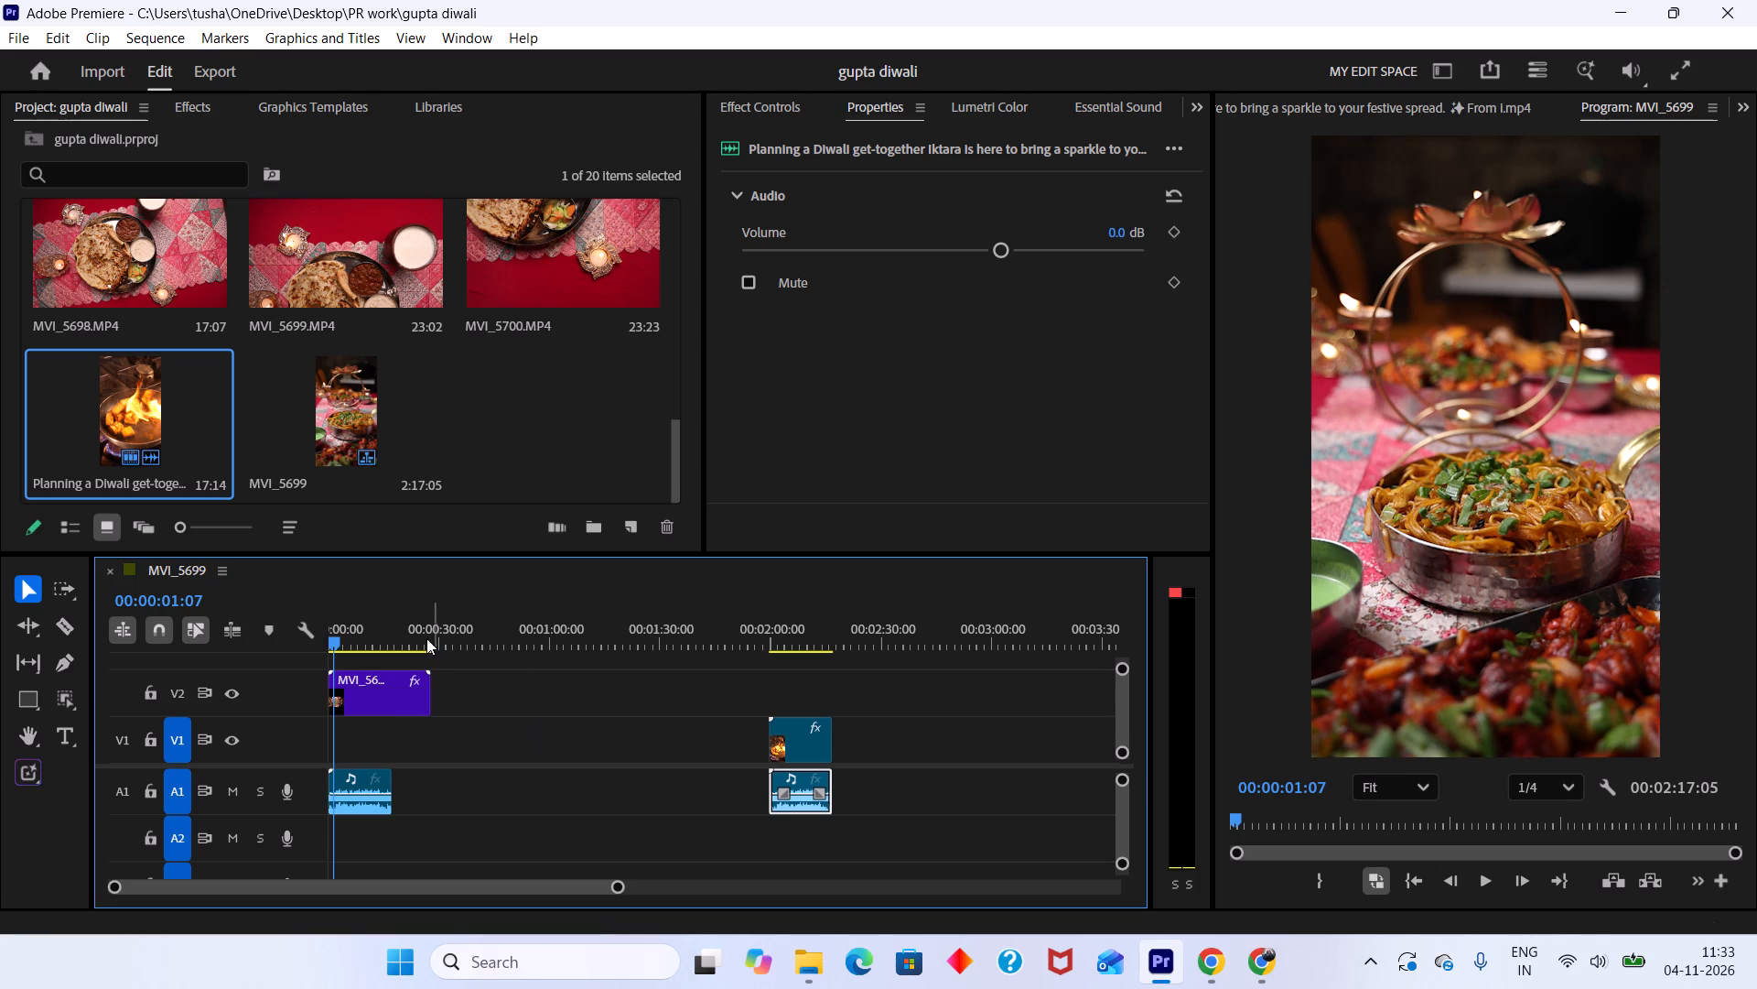
Replay the first second of the copied audio on A1 with its waveform enlarged to locate the first beat.
{"action": "left_click_drag", "start_coordinate": [397, 633], "coordinate": [286, 612]}
{"action": "scroll", "coordinate": [346, 762], "scroll_direction": "up", "scroll_amount": 6, "text": "alt"}
{"action": "scroll", "coordinate": [366, 778], "scroll_direction": "up", "scroll_amount": 5}
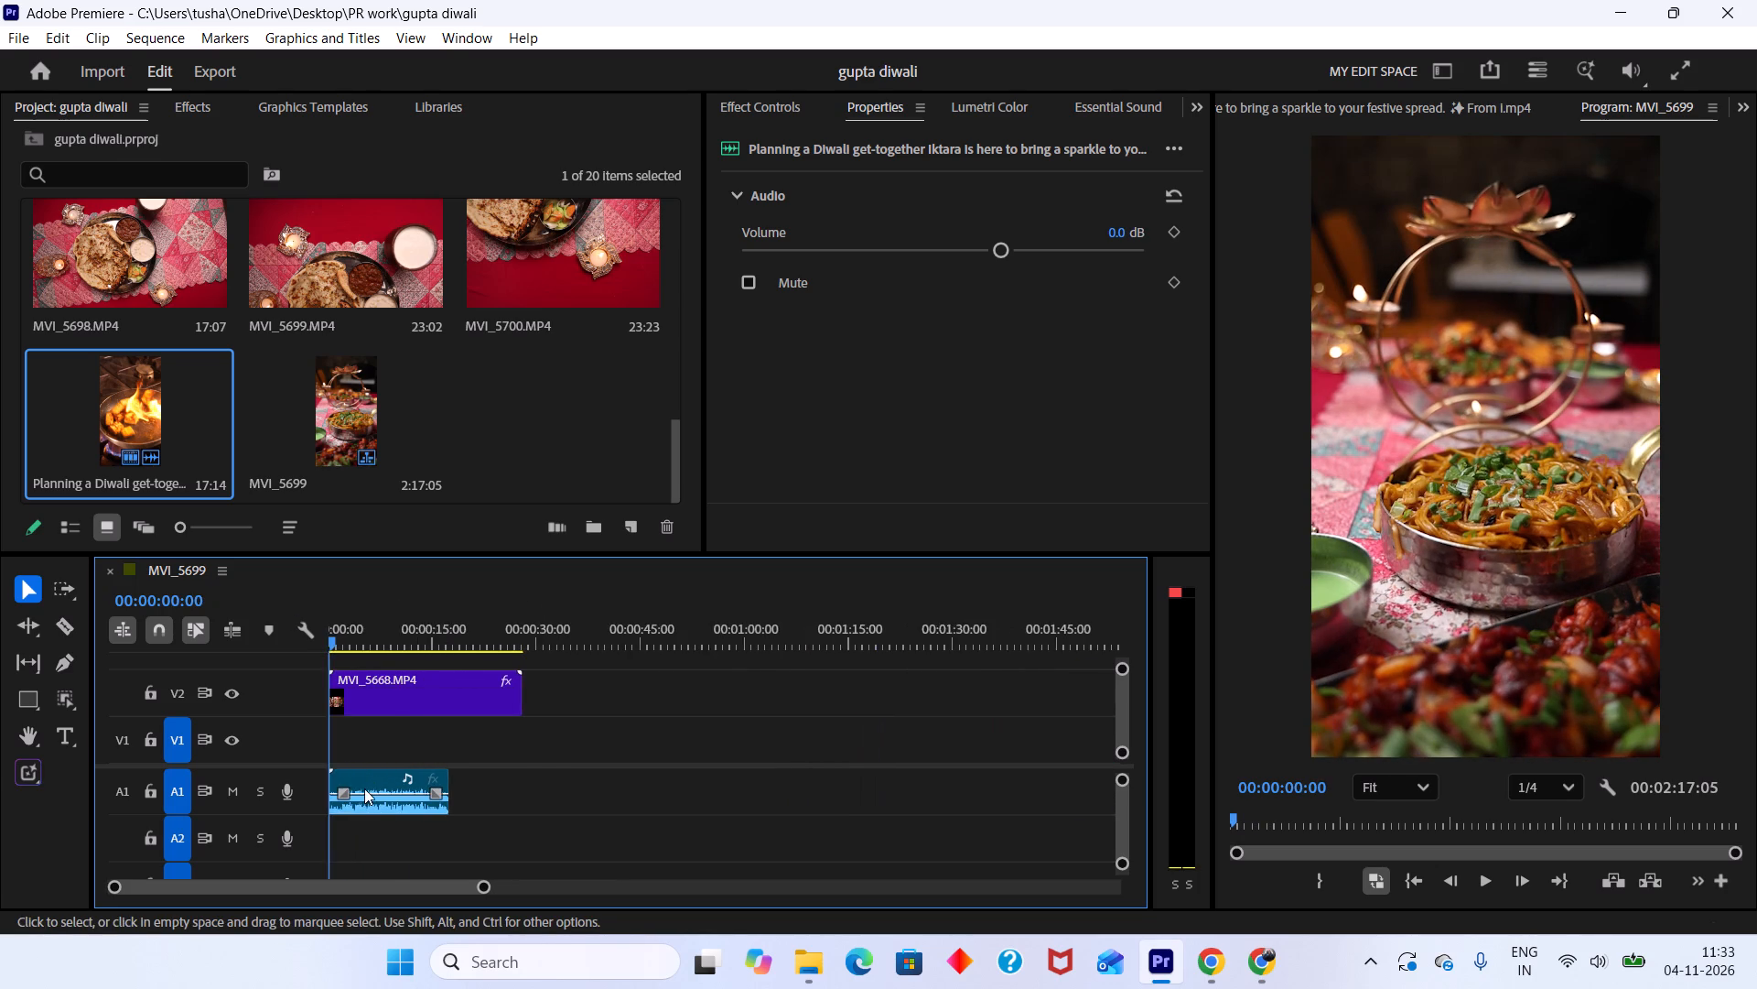
{"action": "scroll", "coordinate": [362, 788], "scroll_direction": "up", "scroll_amount": 12, "text": "alt"}
{"action": "scroll", "coordinate": [363, 788], "scroll_direction": "up", "scroll_amount": 20}
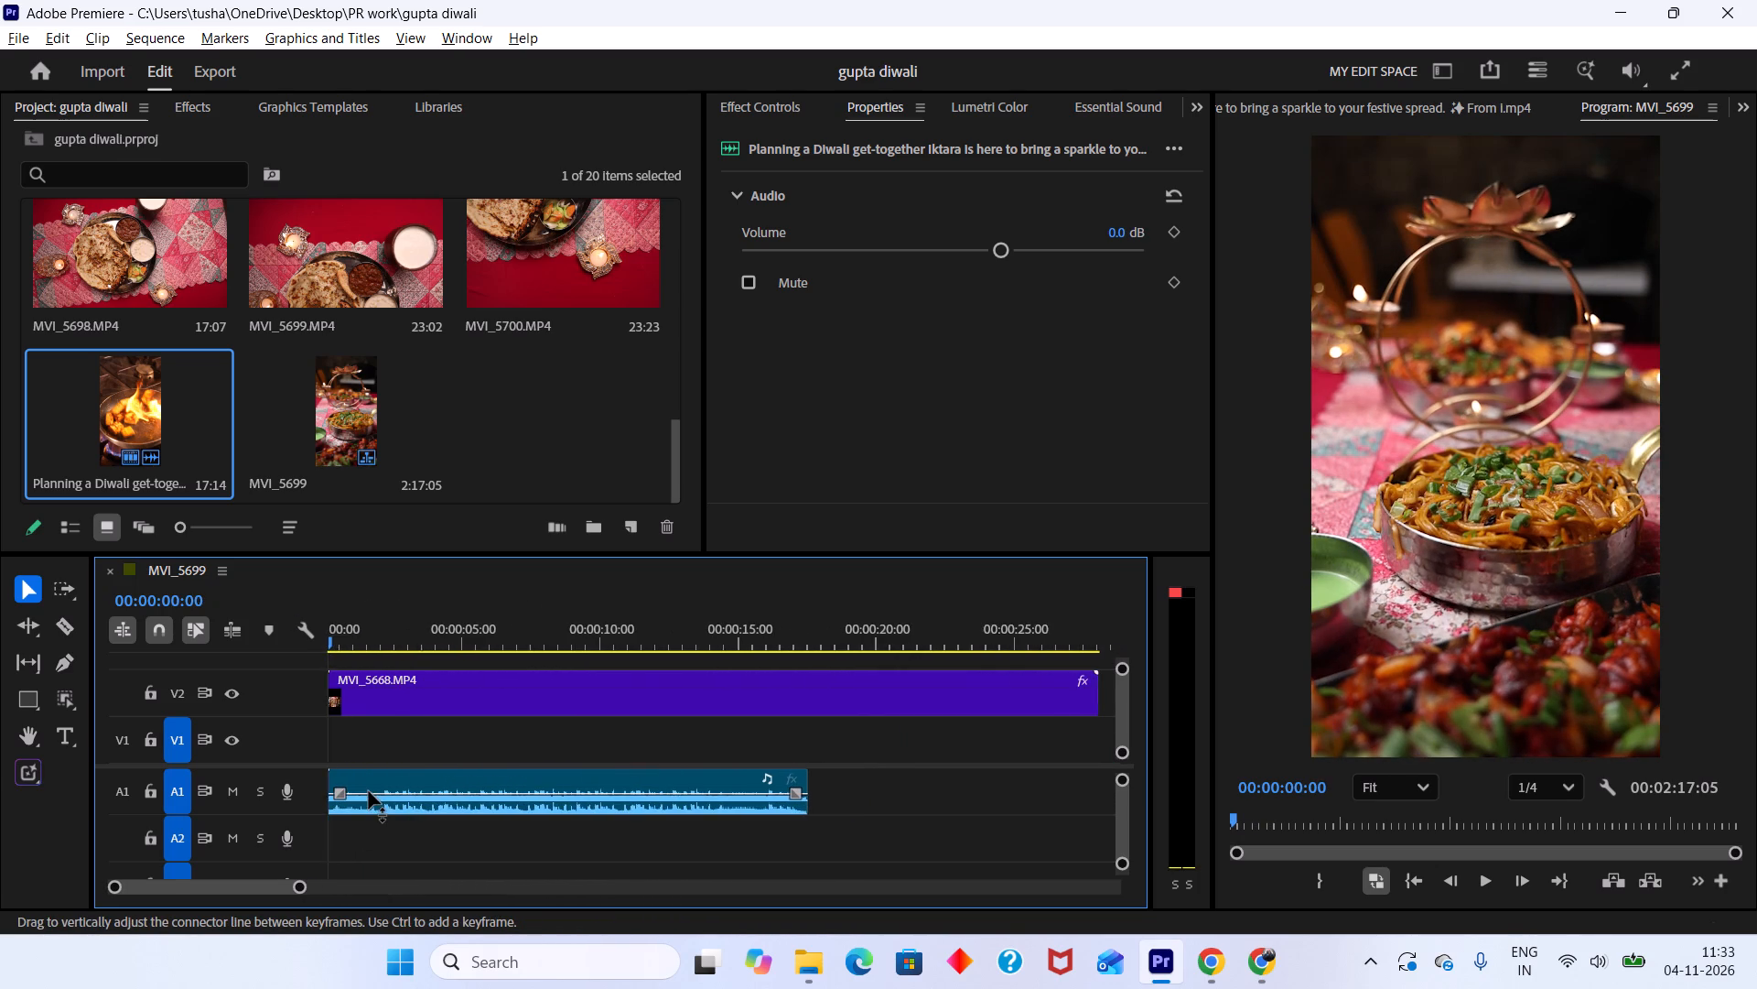
{"action": "scroll", "coordinate": [369, 791], "scroll_direction": "up", "scroll_amount": 6, "text": "alt"}
{"action": "scroll", "coordinate": [375, 805], "scroll_direction": "up", "scroll_amount": 13}
{"action": "key", "text": "space"}
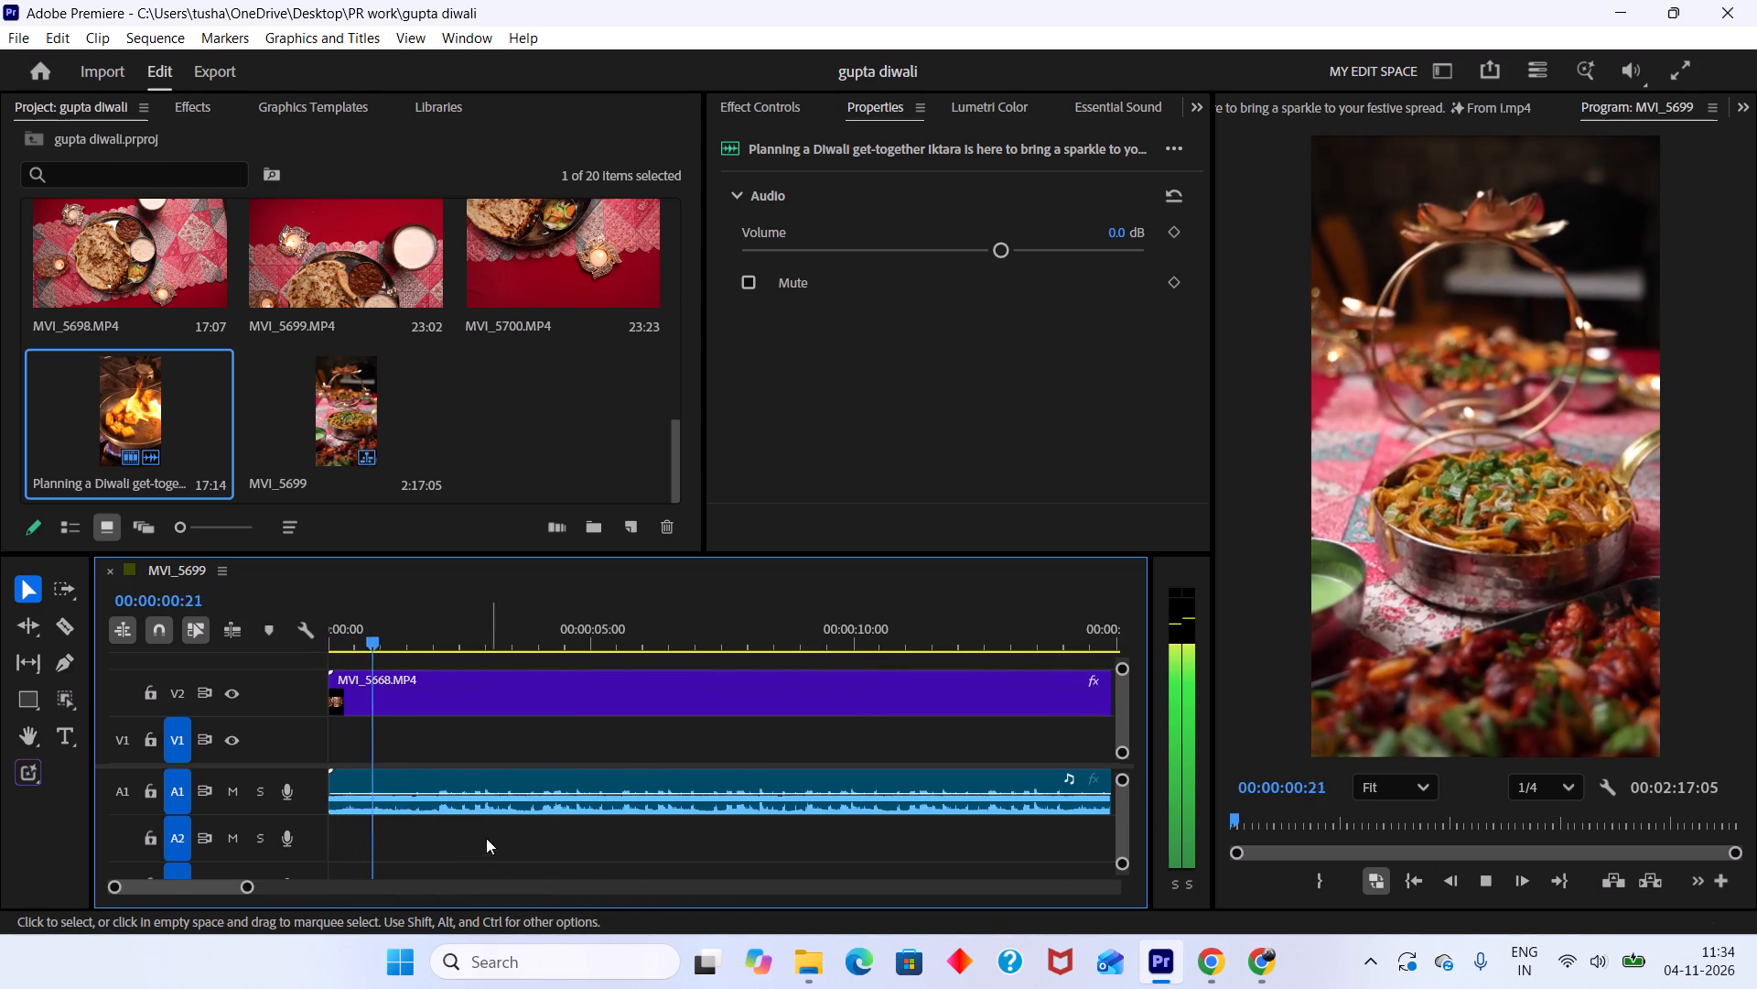
{"action": "key", "text": "space"}
{"action": "left_click_drag", "start_coordinate": [416, 629], "coordinate": [232, 705]}
{"action": "scroll", "coordinate": [316, 754], "scroll_direction": "up", "scroll_amount": 6, "text": "alt"}
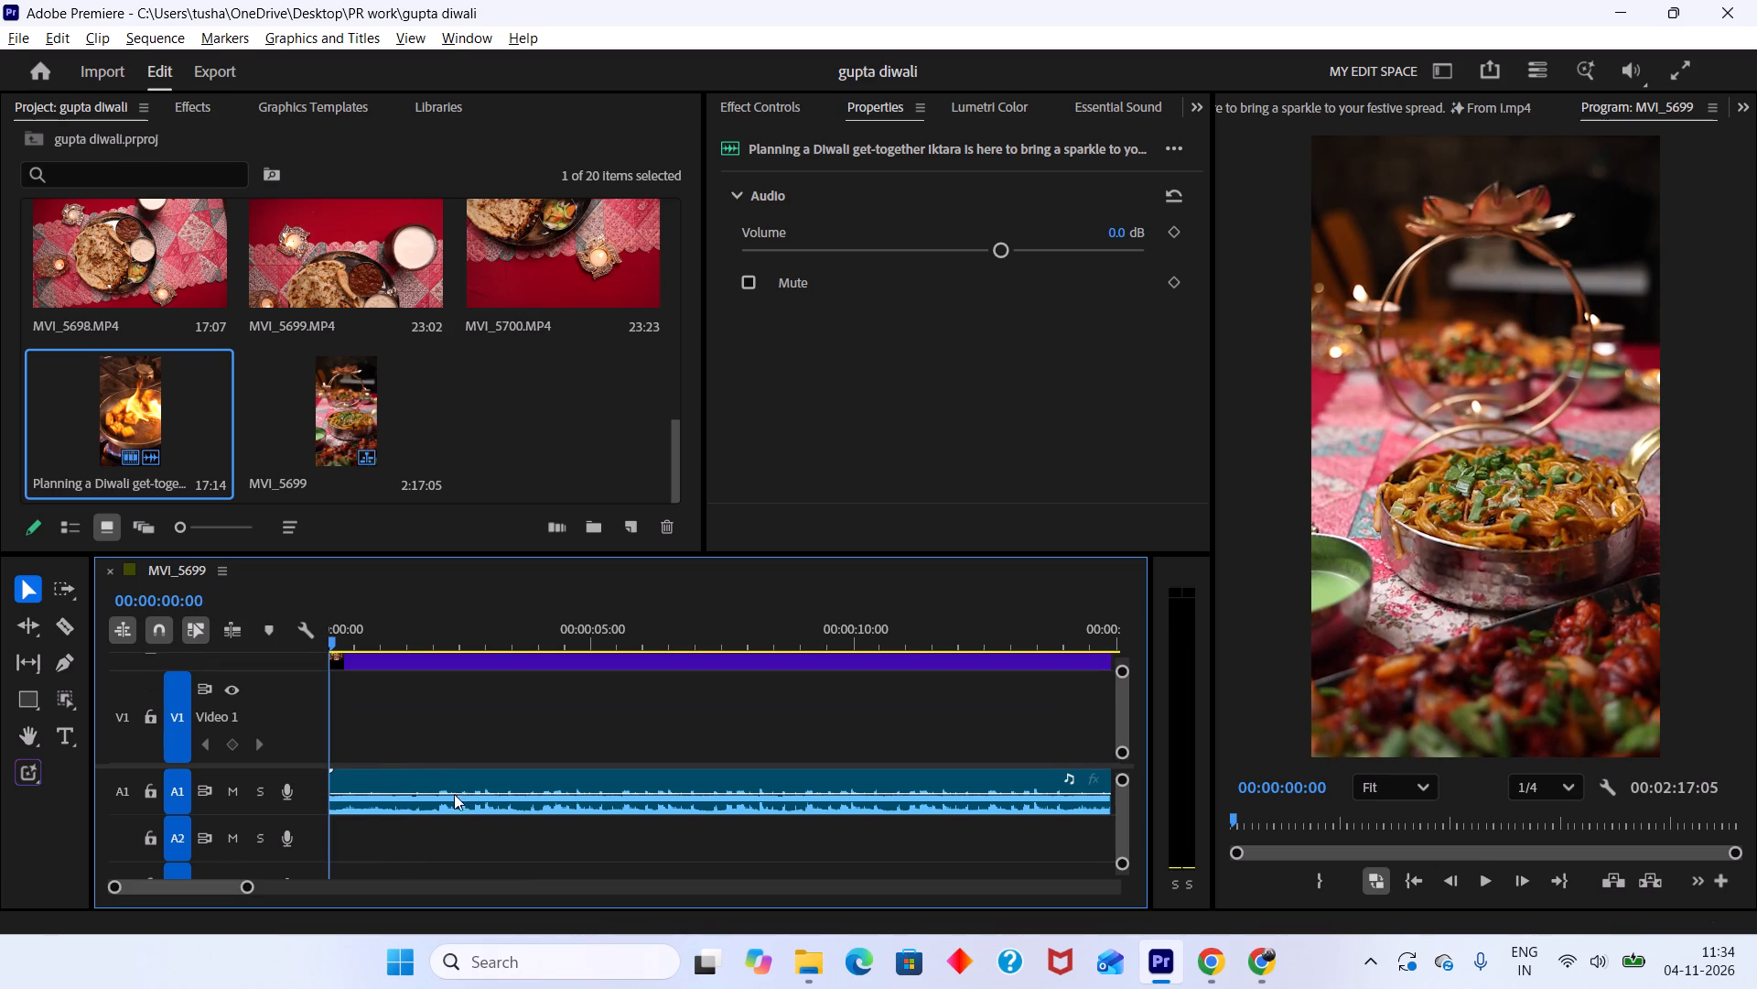
{"action": "scroll", "coordinate": [412, 755], "scroll_direction": "up", "scroll_amount": 5, "text": "alt"}
{"action": "scroll", "coordinate": [412, 755], "scroll_direction": "up", "scroll_amount": 18, "text": "alt"}
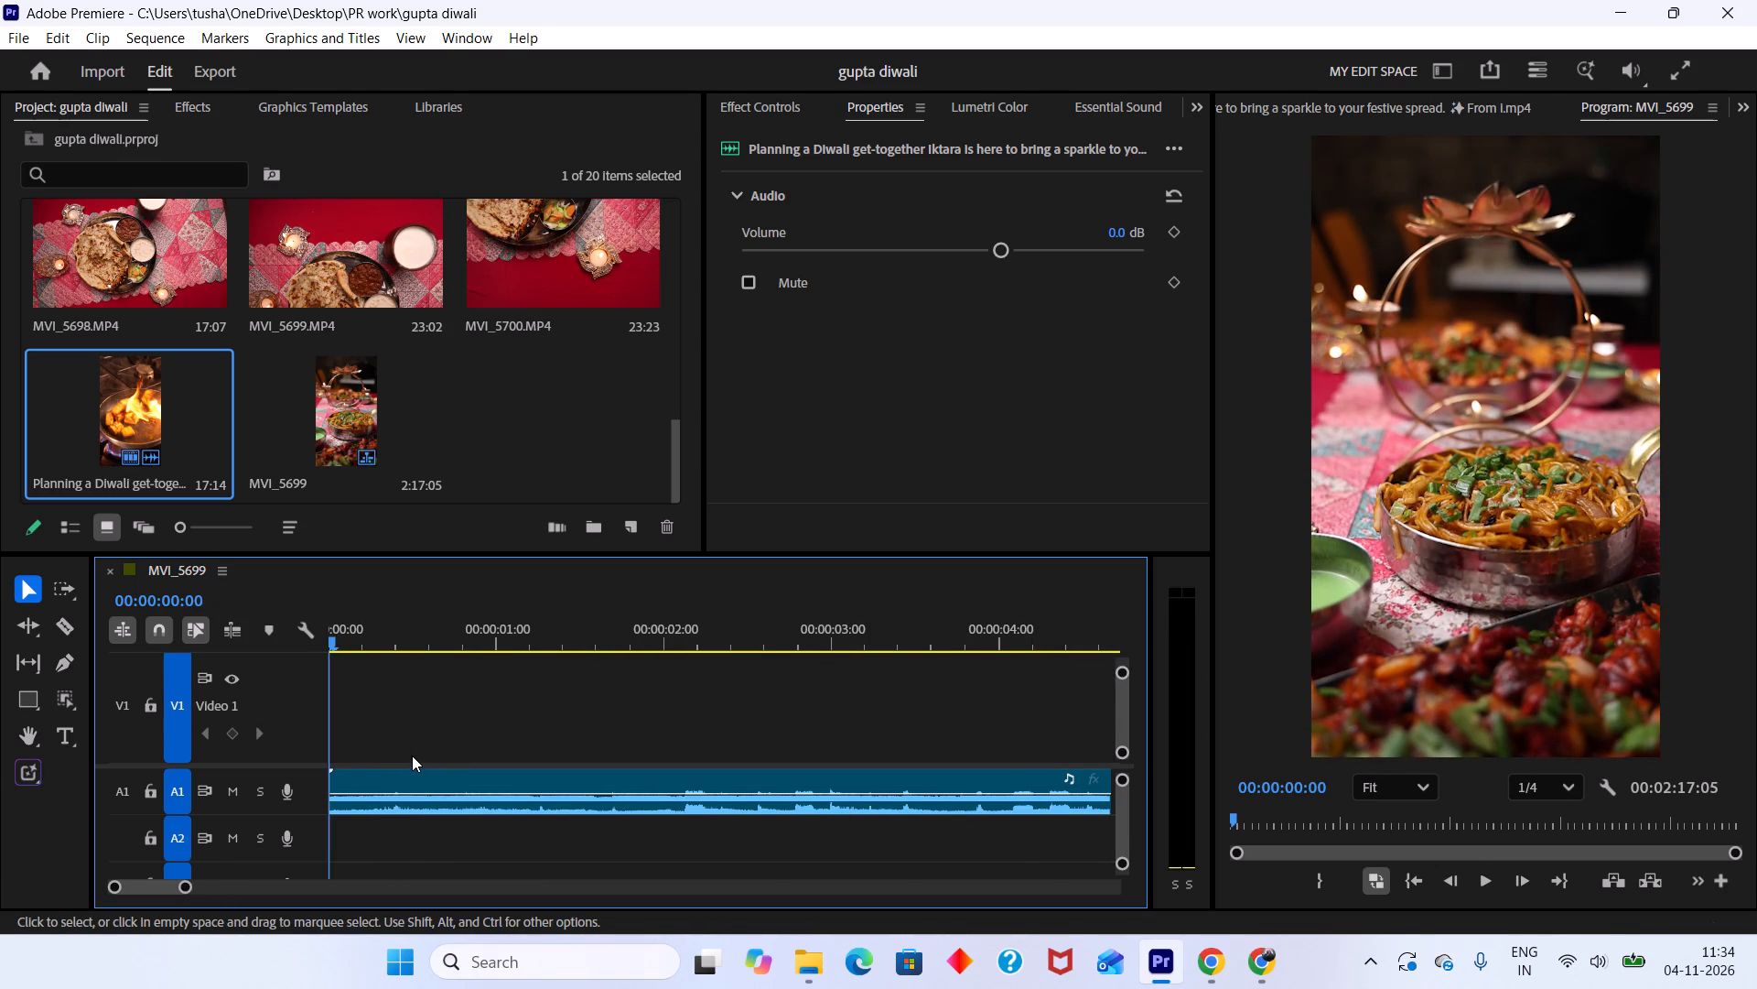
{"action": "key", "text": "space"}
{"action": "key", "text": "space"}
{"action": "left_click_drag", "start_coordinate": [498, 637], "coordinate": [386, 635]}
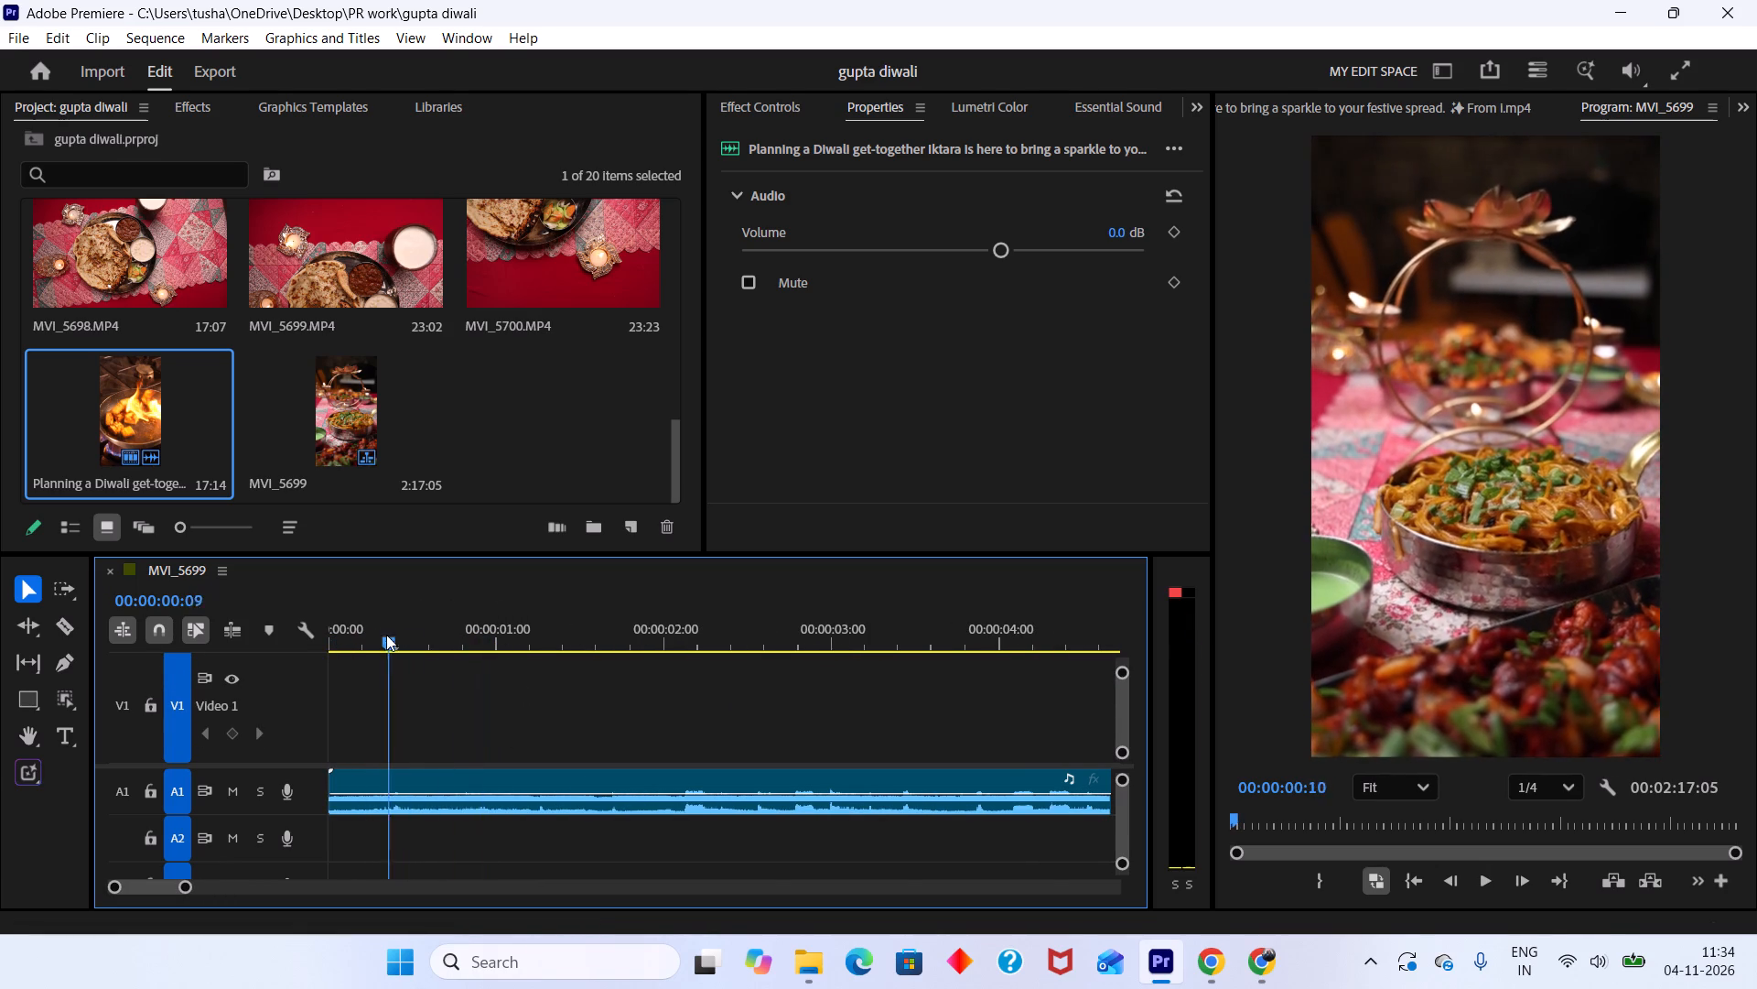
{"action": "left_click_drag", "start_coordinate": [386, 635], "coordinate": [376, 630]}
{"action": "key", "text": "space"}
{"action": "key", "text": "space"}
Play from the sequence start, stop at the first beat and add a sequence marker at 00:00:00:23.
{"action": "left_click_drag", "start_coordinate": [454, 640], "coordinate": [150, 667]}
{"action": "key", "text": "space"}
{"action": "key", "text": "space"}
{"action": "scroll", "coordinate": [455, 744], "scroll_direction": "down", "scroll_amount": 5, "text": "alt"}
{"action": "left_click", "coordinate": [1391, 613]}
{"action": "key", "text": "m"}
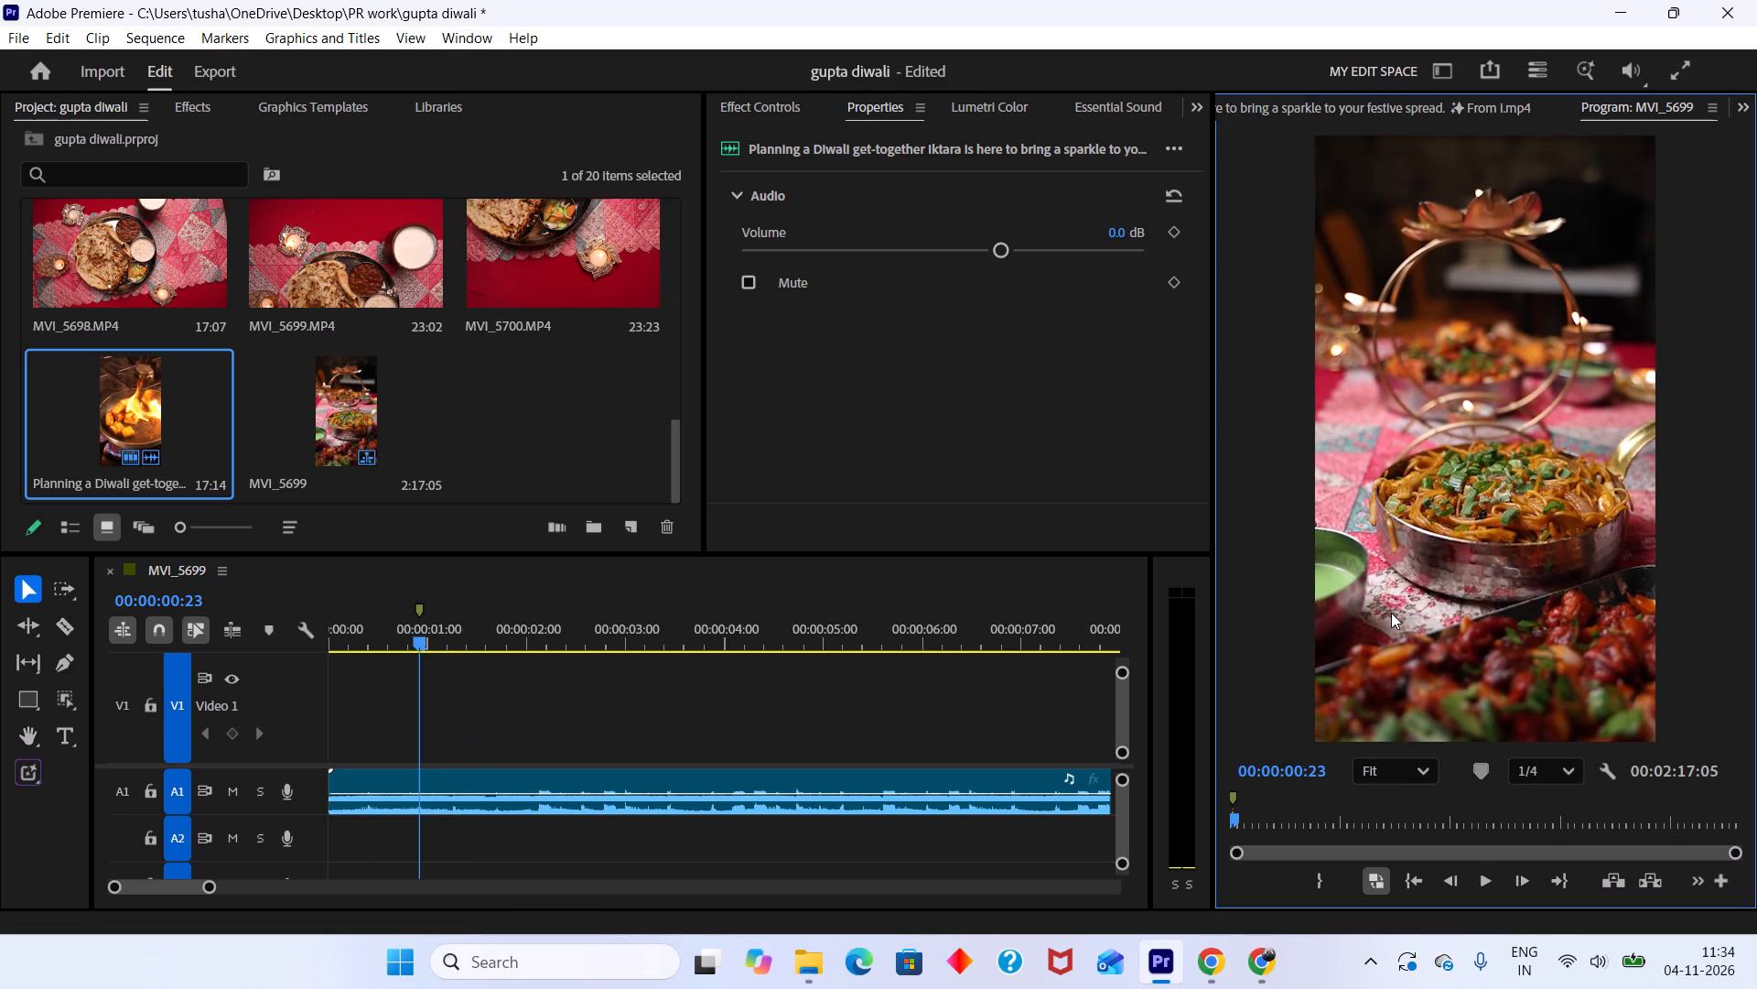
Save the project with the new beat marker.
{"action": "scroll", "coordinate": [655, 768], "scroll_direction": "down", "scroll_amount": 14, "text": "alt"}
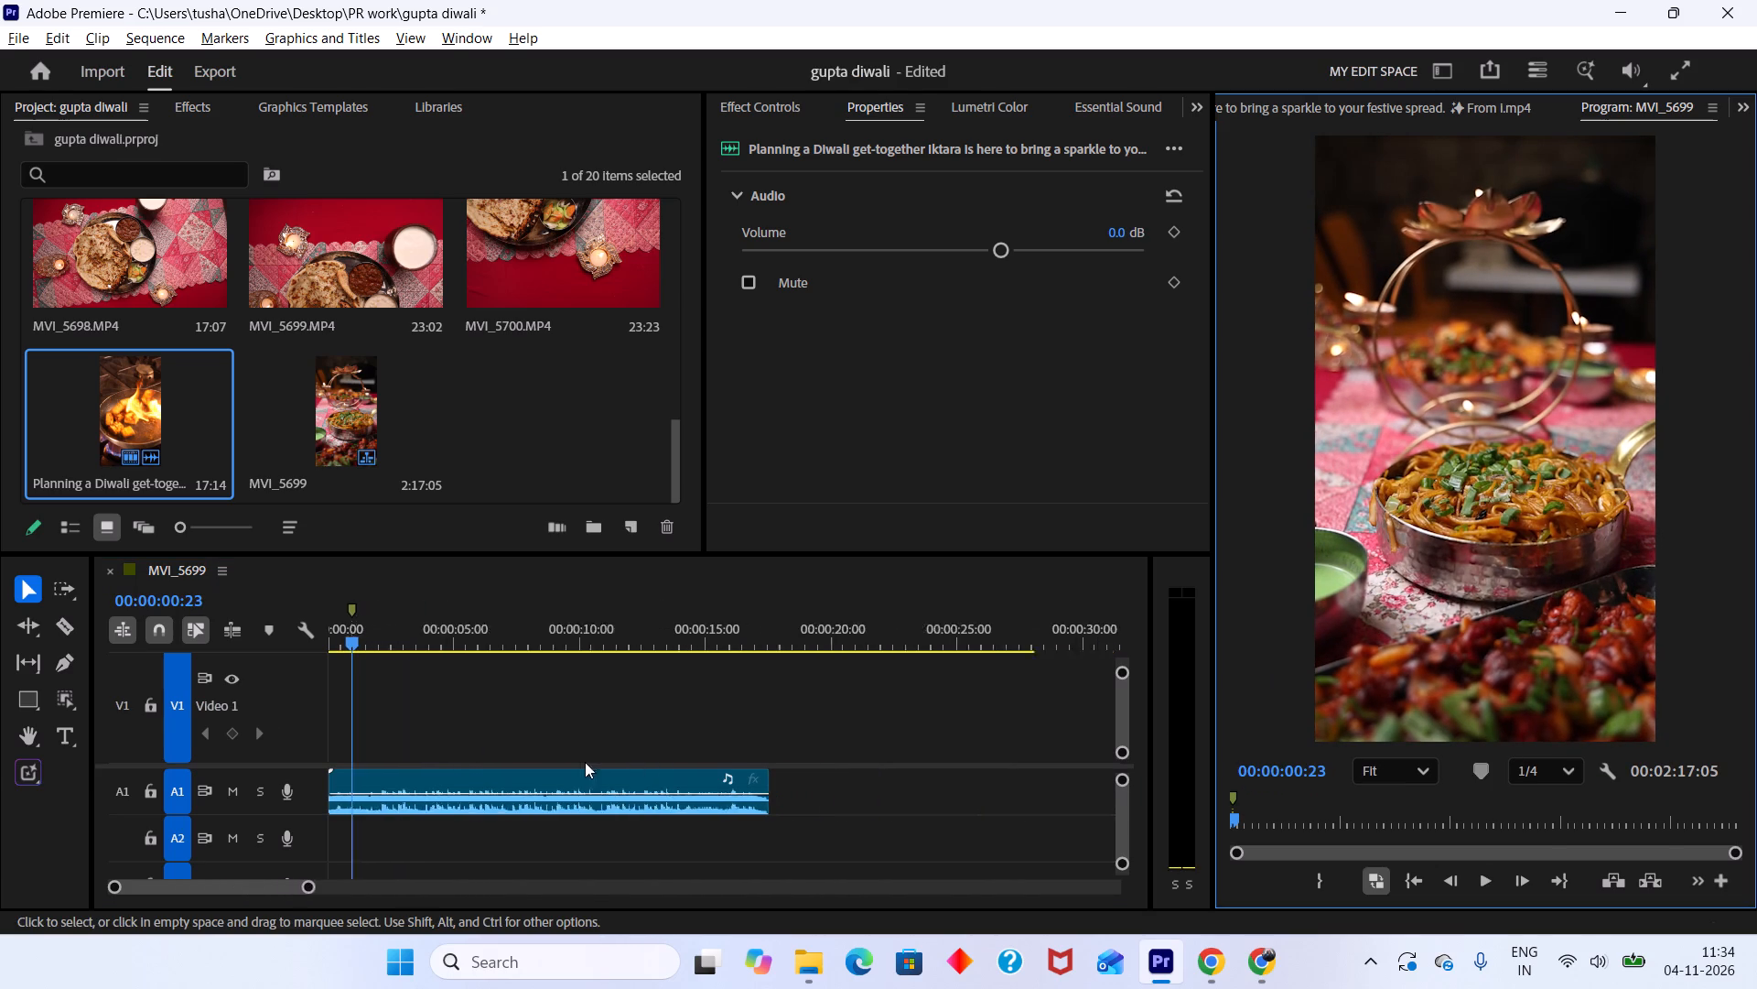
{"action": "scroll", "coordinate": [585, 762], "scroll_direction": "down", "scroll_amount": 4, "text": "alt"}
{"action": "scroll", "coordinate": [657, 737], "scroll_direction": "down", "scroll_amount": 2, "text": "alt"}
{"action": "scroll", "coordinate": [657, 737], "scroll_direction": "up", "scroll_amount": 1, "text": "alt"}
{"action": "scroll", "coordinate": [657, 737], "scroll_direction": "down", "scroll_amount": 13, "text": "alt"}
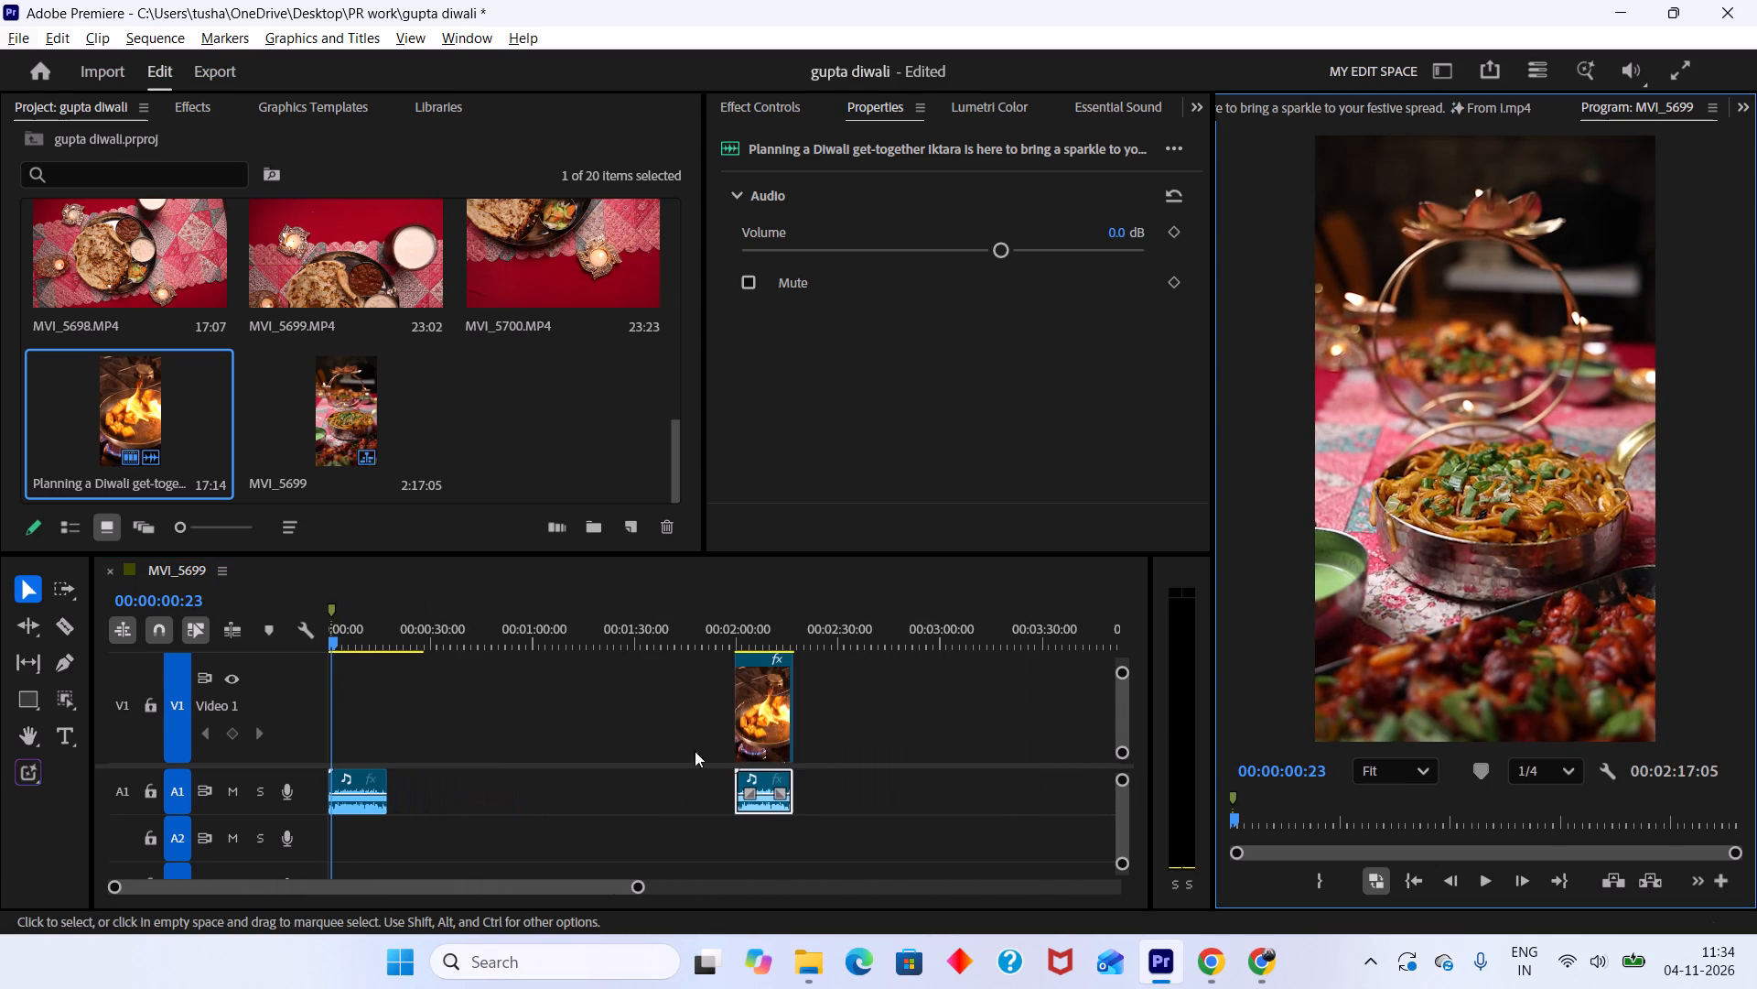
{"action": "scroll", "coordinate": [477, 428], "scroll_direction": "up", "scroll_amount": 5}
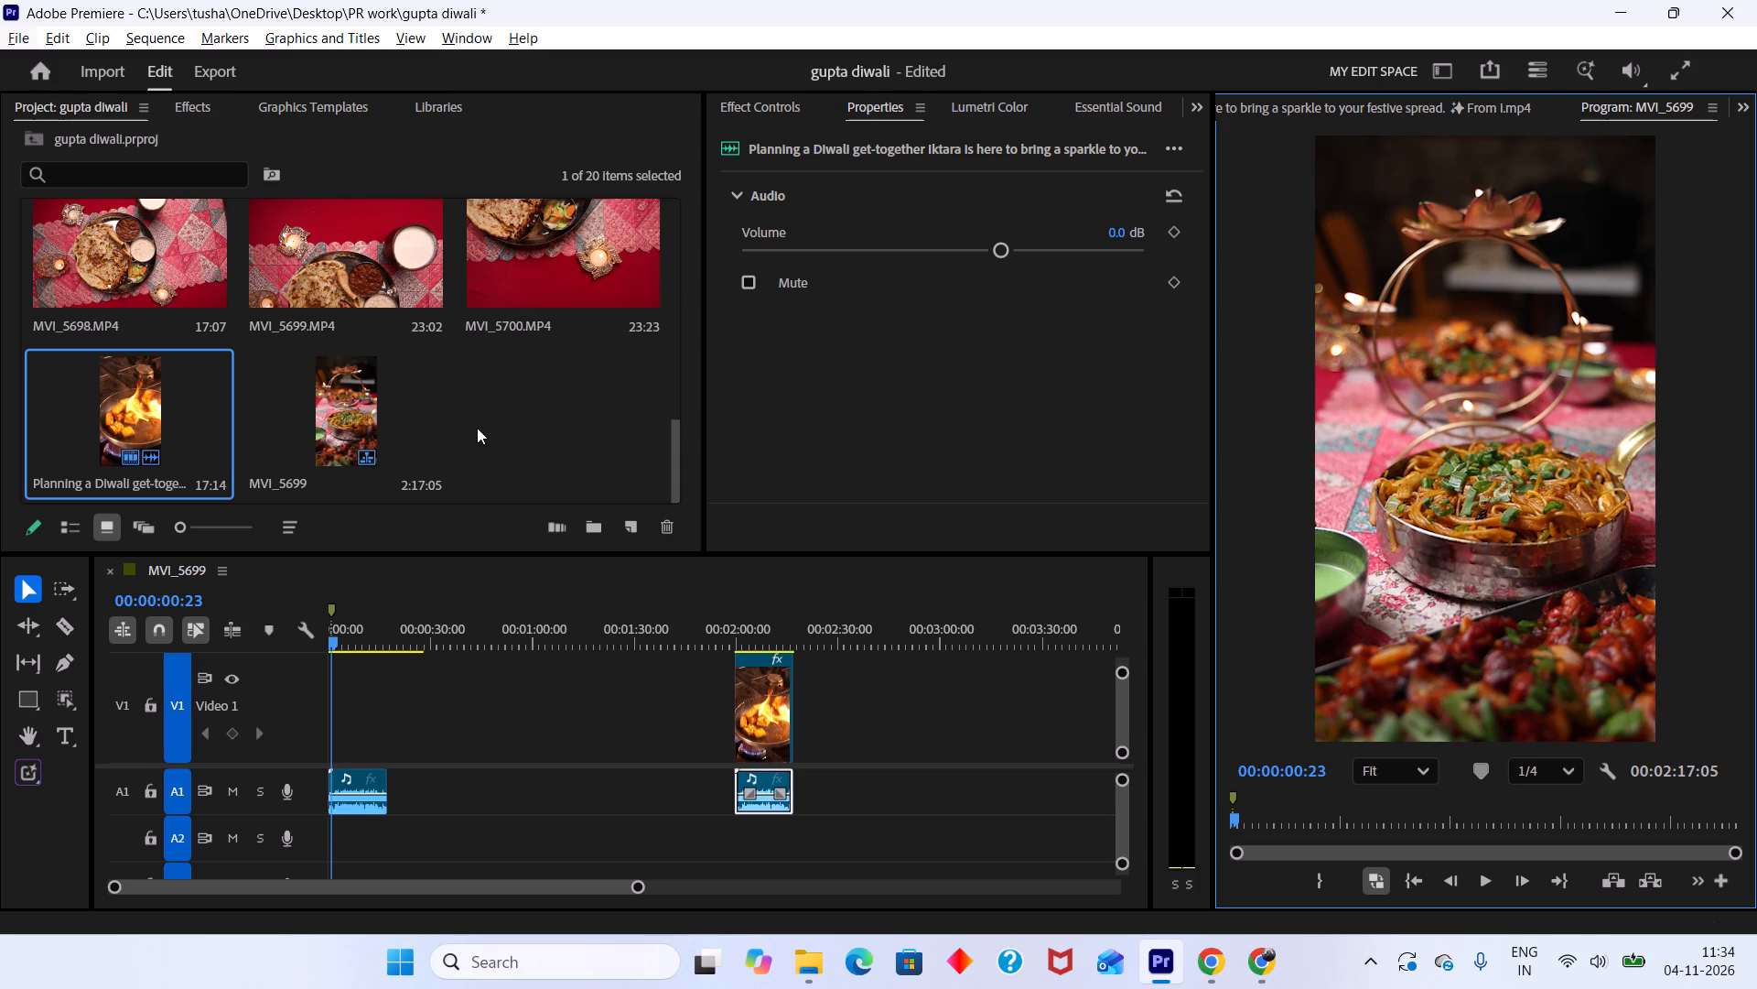
{"action": "scroll", "coordinate": [477, 428], "scroll_direction": "up", "scroll_amount": 6}
{"action": "key", "text": "ctrl+s"}
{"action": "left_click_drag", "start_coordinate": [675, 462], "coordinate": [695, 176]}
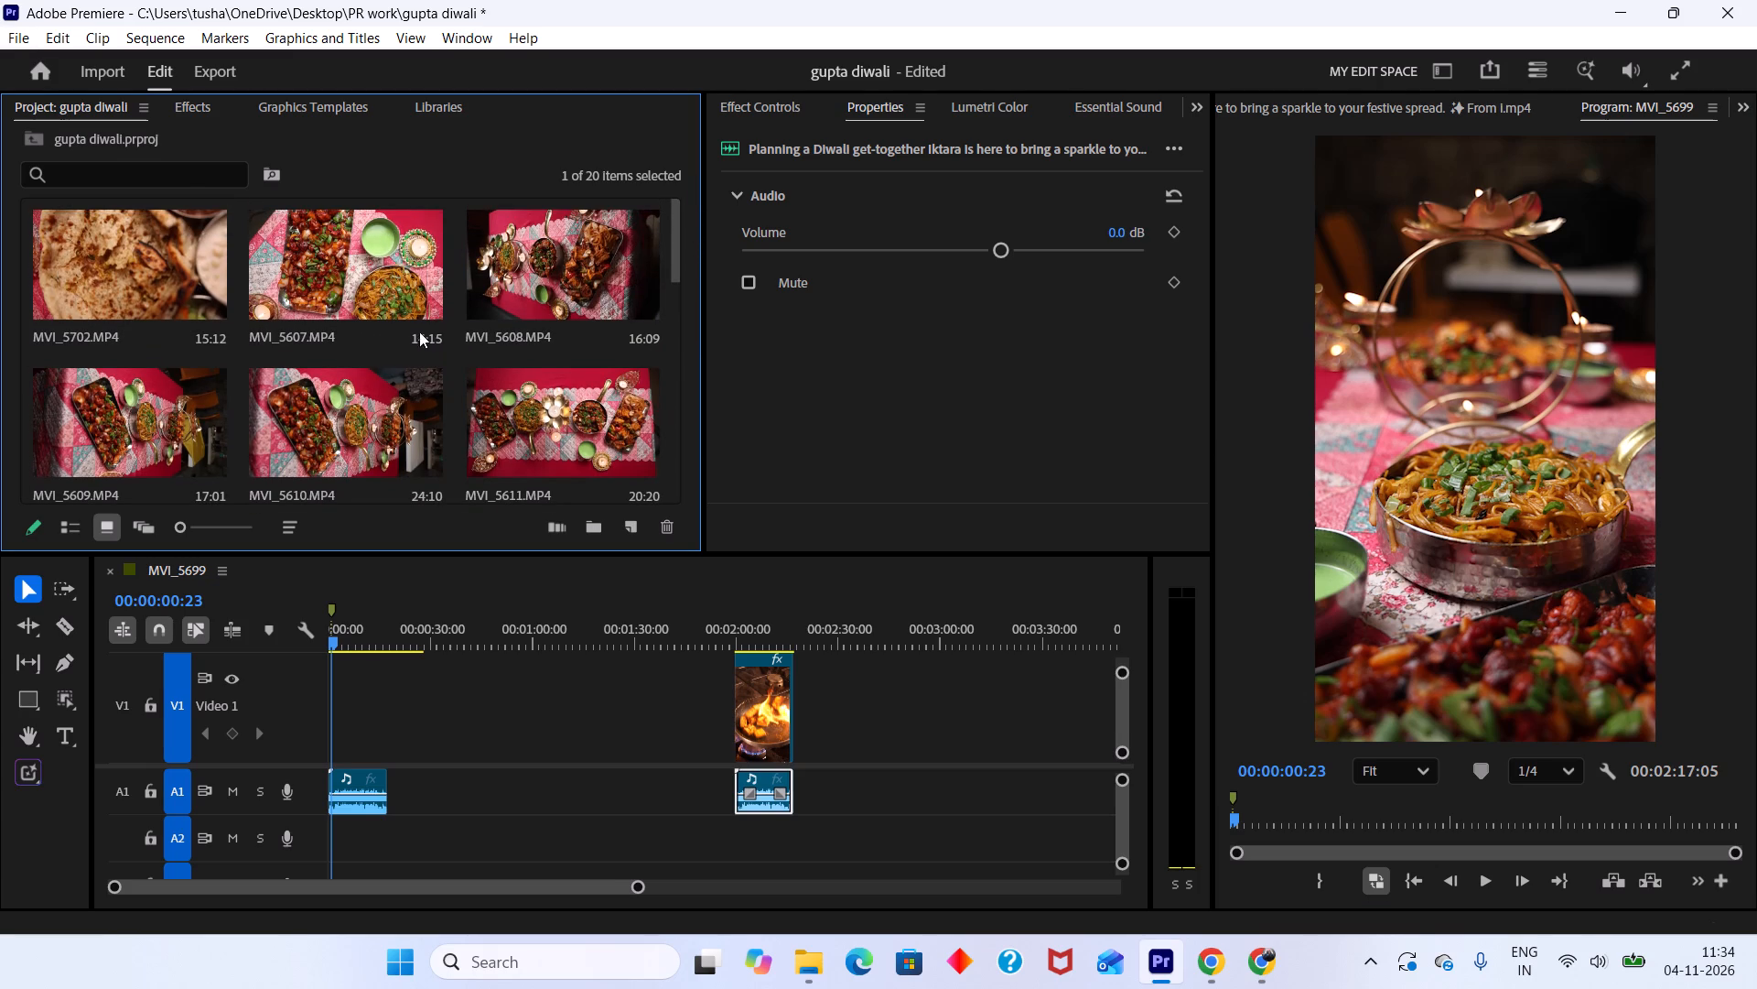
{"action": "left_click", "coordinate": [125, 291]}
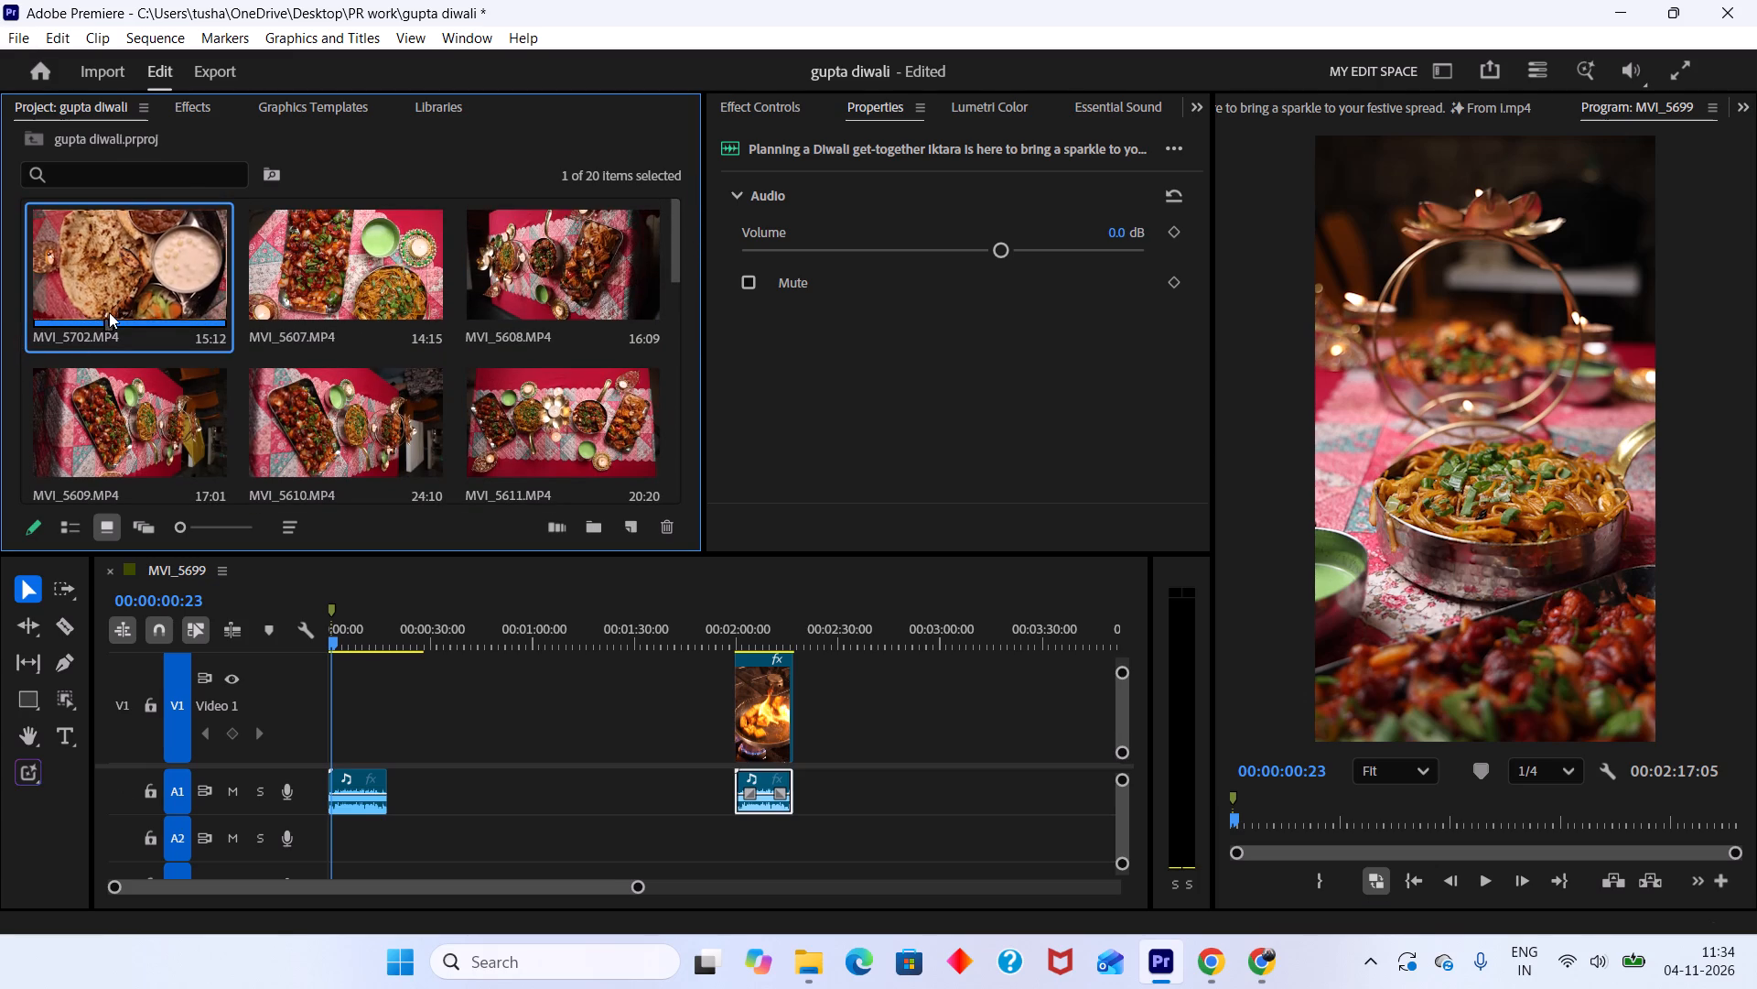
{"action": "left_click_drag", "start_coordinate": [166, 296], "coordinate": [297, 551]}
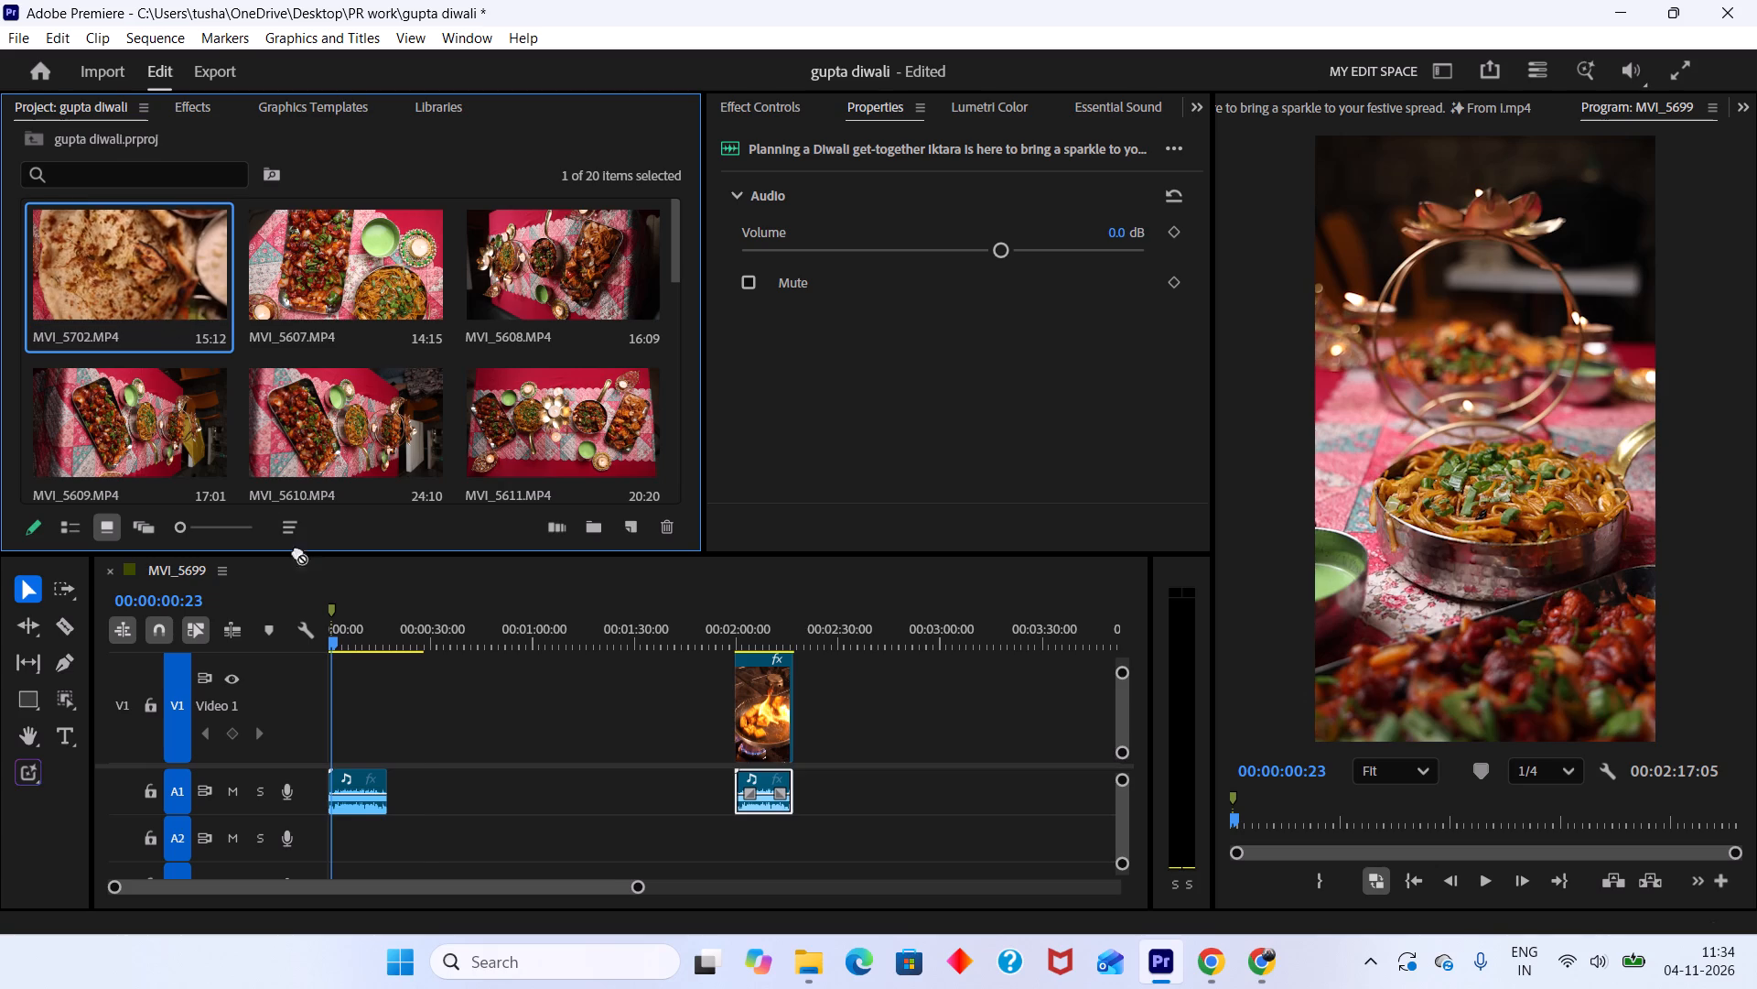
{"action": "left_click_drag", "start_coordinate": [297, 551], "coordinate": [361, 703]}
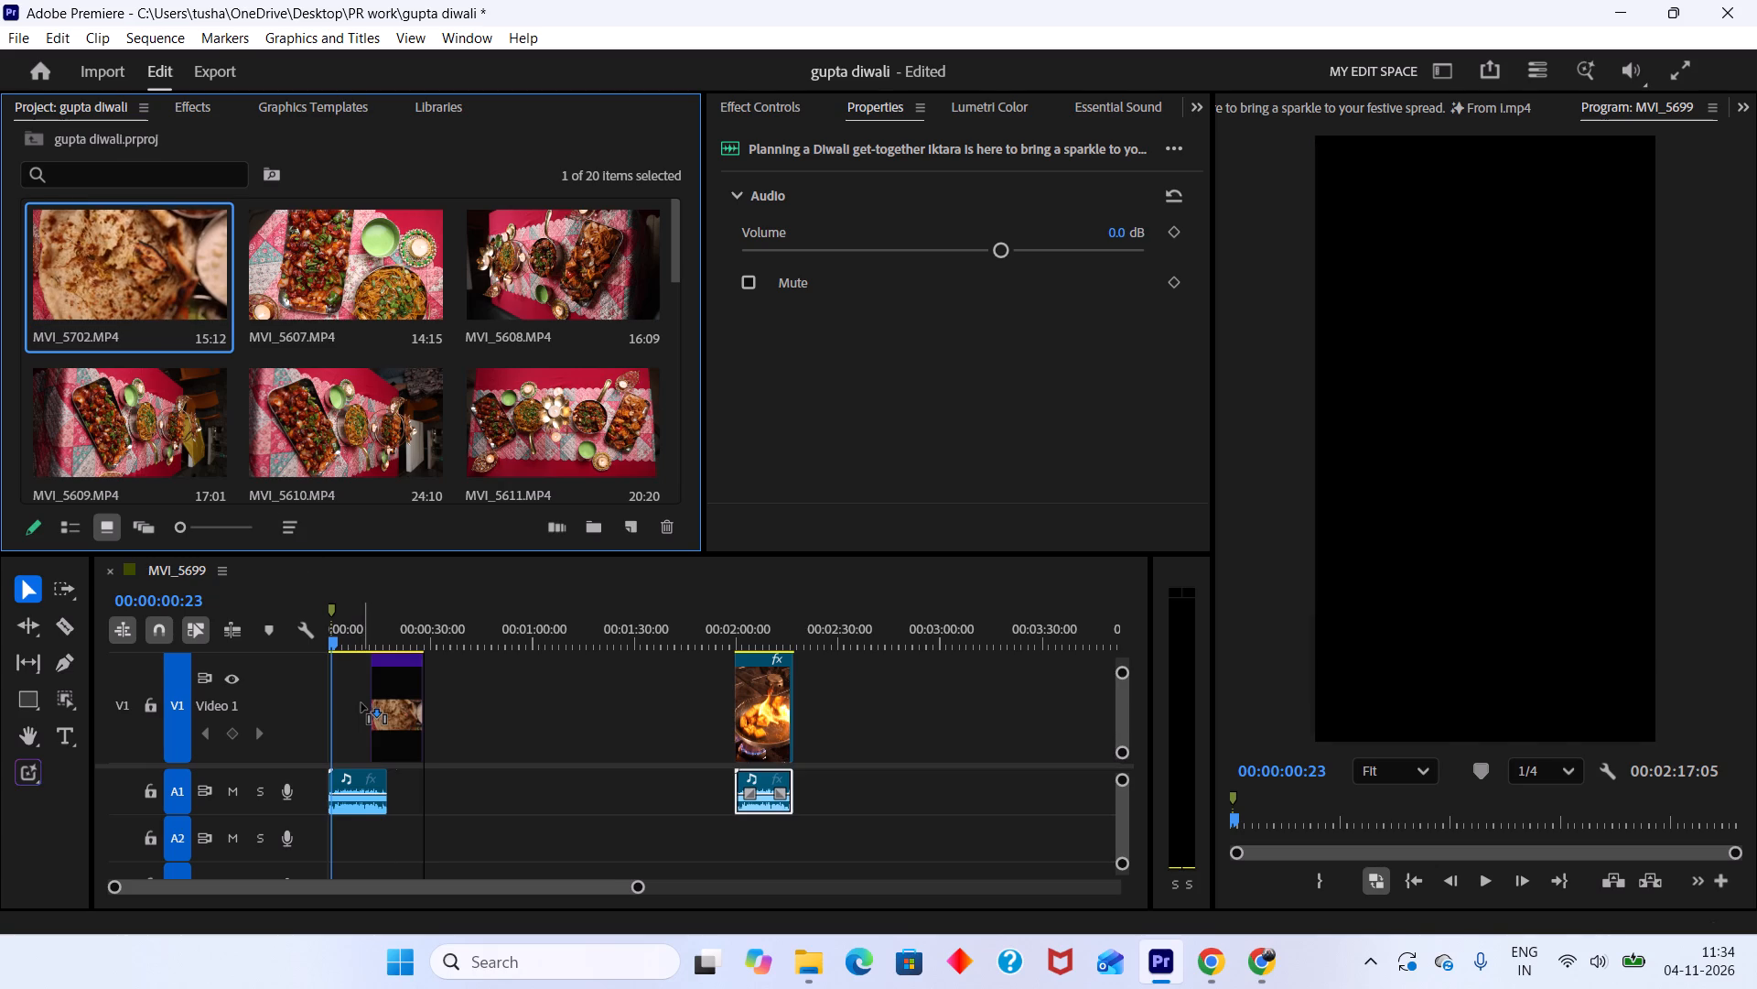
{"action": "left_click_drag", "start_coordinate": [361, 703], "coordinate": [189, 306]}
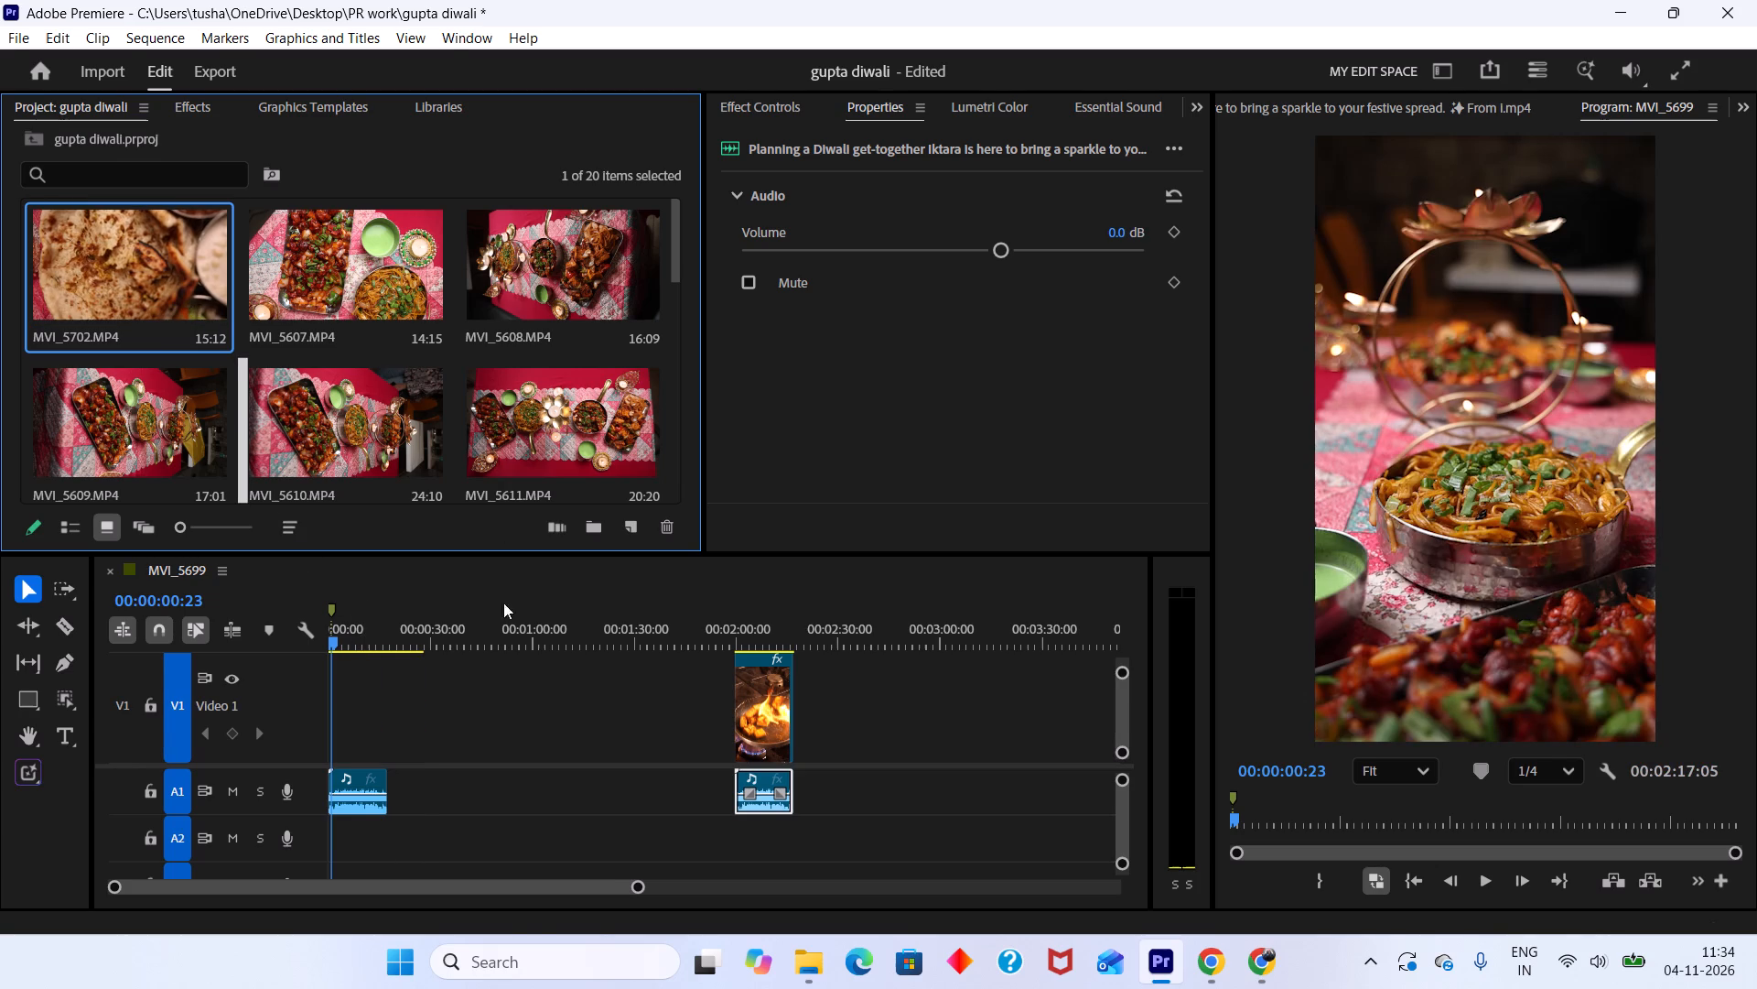
Return the playhead to 00:00:00:00, open MVI_5702.MP4 in the source monitor and set its In point at 04:02:16:14.
{"action": "scroll", "coordinate": [401, 672], "scroll_direction": "up", "scroll_amount": 5, "text": "alt"}
{"action": "scroll", "coordinate": [388, 706], "scroll_direction": "up", "scroll_amount": 6}
{"action": "scroll", "coordinate": [364, 690], "scroll_direction": "up", "scroll_amount": 8, "text": "alt"}
{"action": "scroll", "coordinate": [361, 691], "scroll_direction": "up", "scroll_amount": 4}
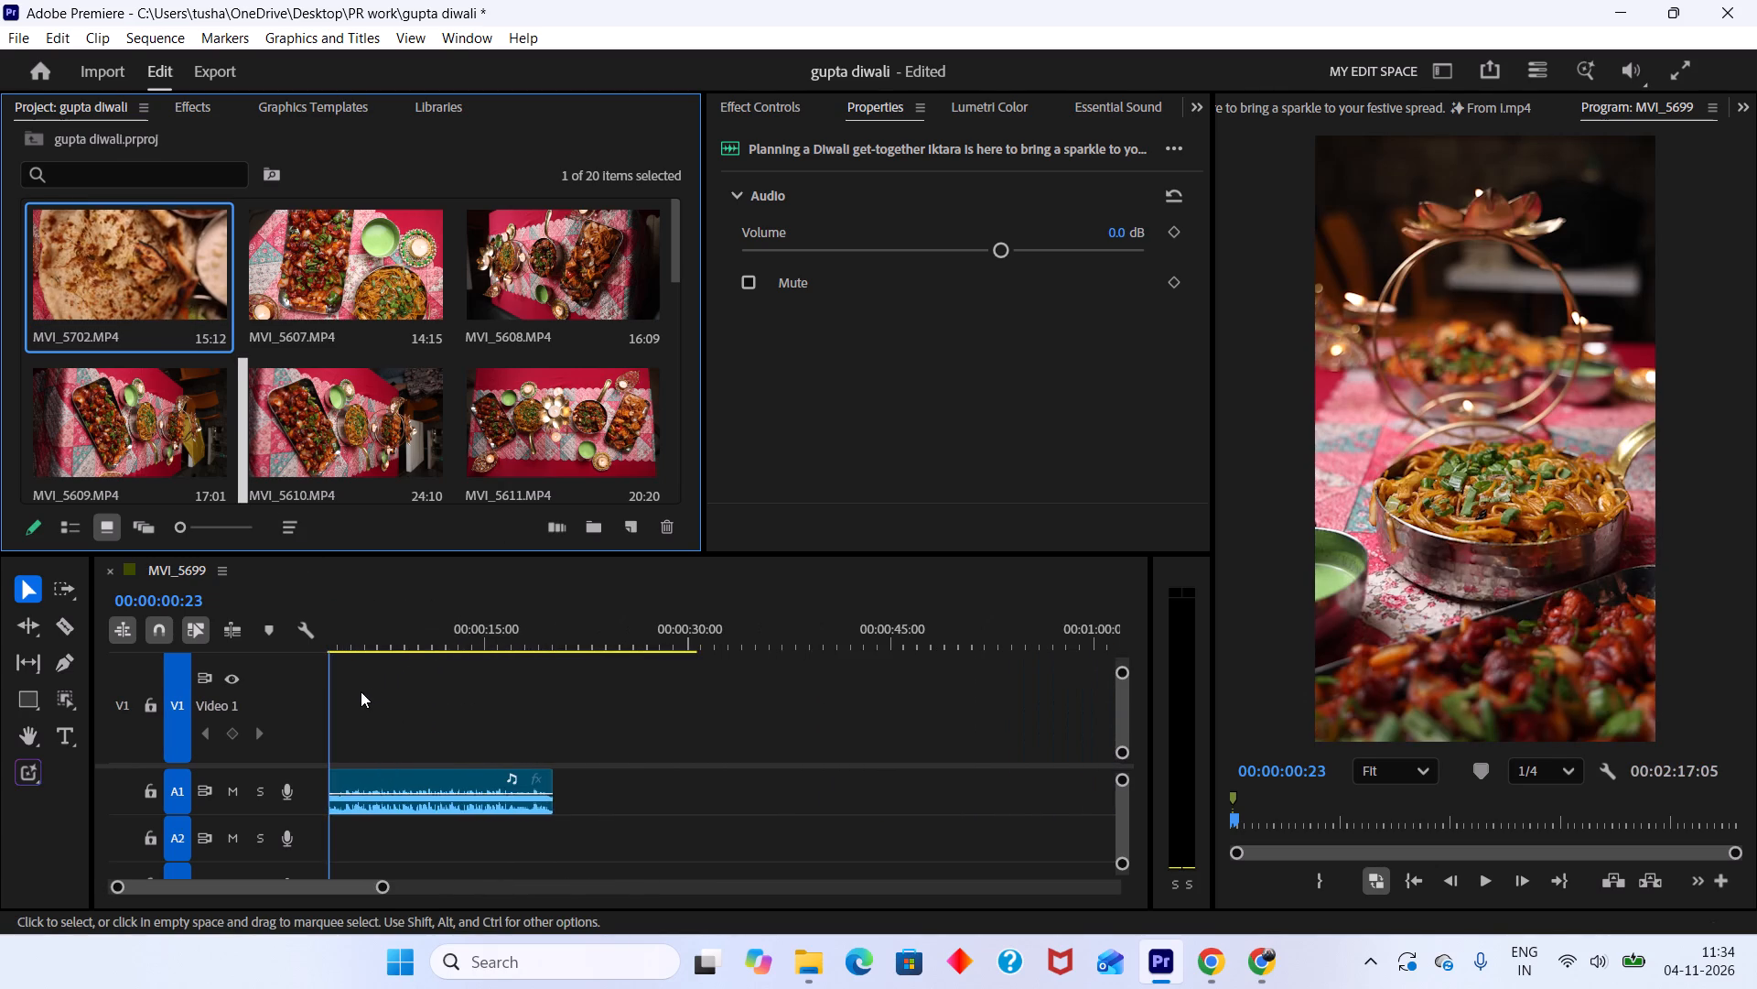
{"action": "scroll", "coordinate": [361, 691], "scroll_direction": "up", "scroll_amount": 4}
{"action": "scroll", "coordinate": [343, 692], "scroll_direction": "up", "scroll_amount": 7, "text": "alt"}
{"action": "scroll", "coordinate": [344, 690], "scroll_direction": "up", "scroll_amount": 7}
{"action": "scroll", "coordinate": [341, 679], "scroll_direction": "up", "scroll_amount": 7, "text": "alt"}
{"action": "scroll", "coordinate": [370, 706], "scroll_direction": "up", "scroll_amount": 9}
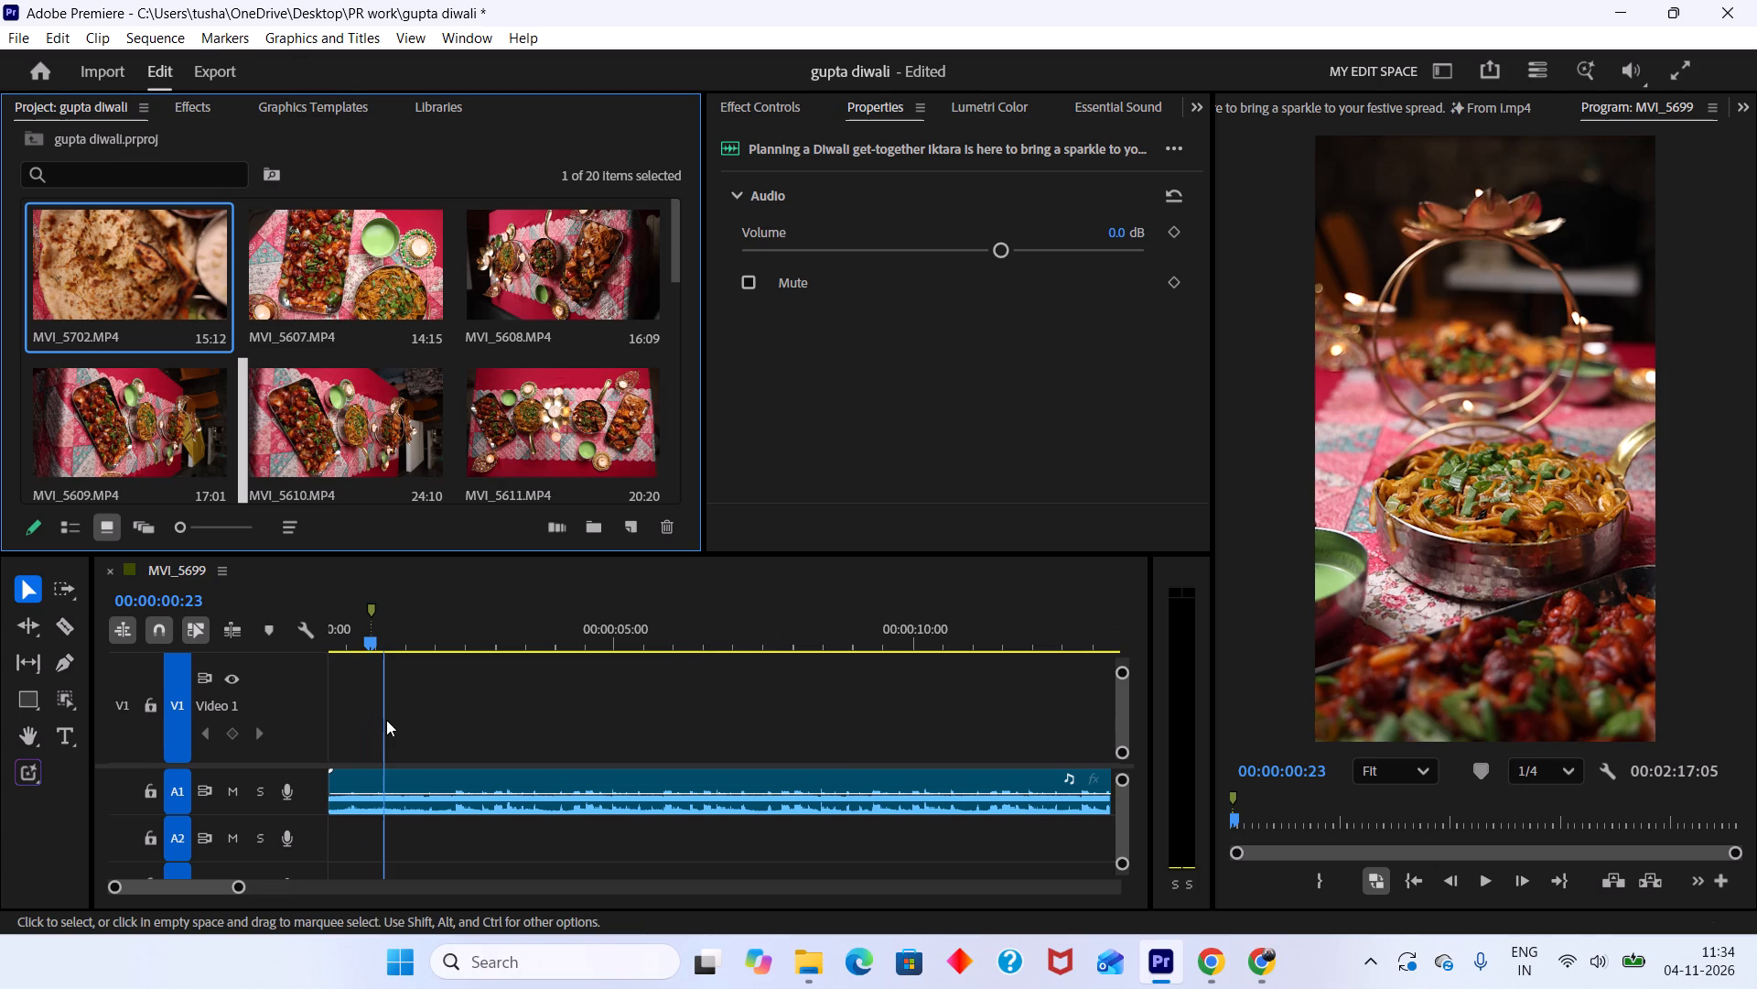
{"action": "scroll", "coordinate": [386, 720], "scroll_direction": "up", "scroll_amount": 4}
{"action": "left_click_drag", "start_coordinate": [383, 626], "coordinate": [281, 647]}
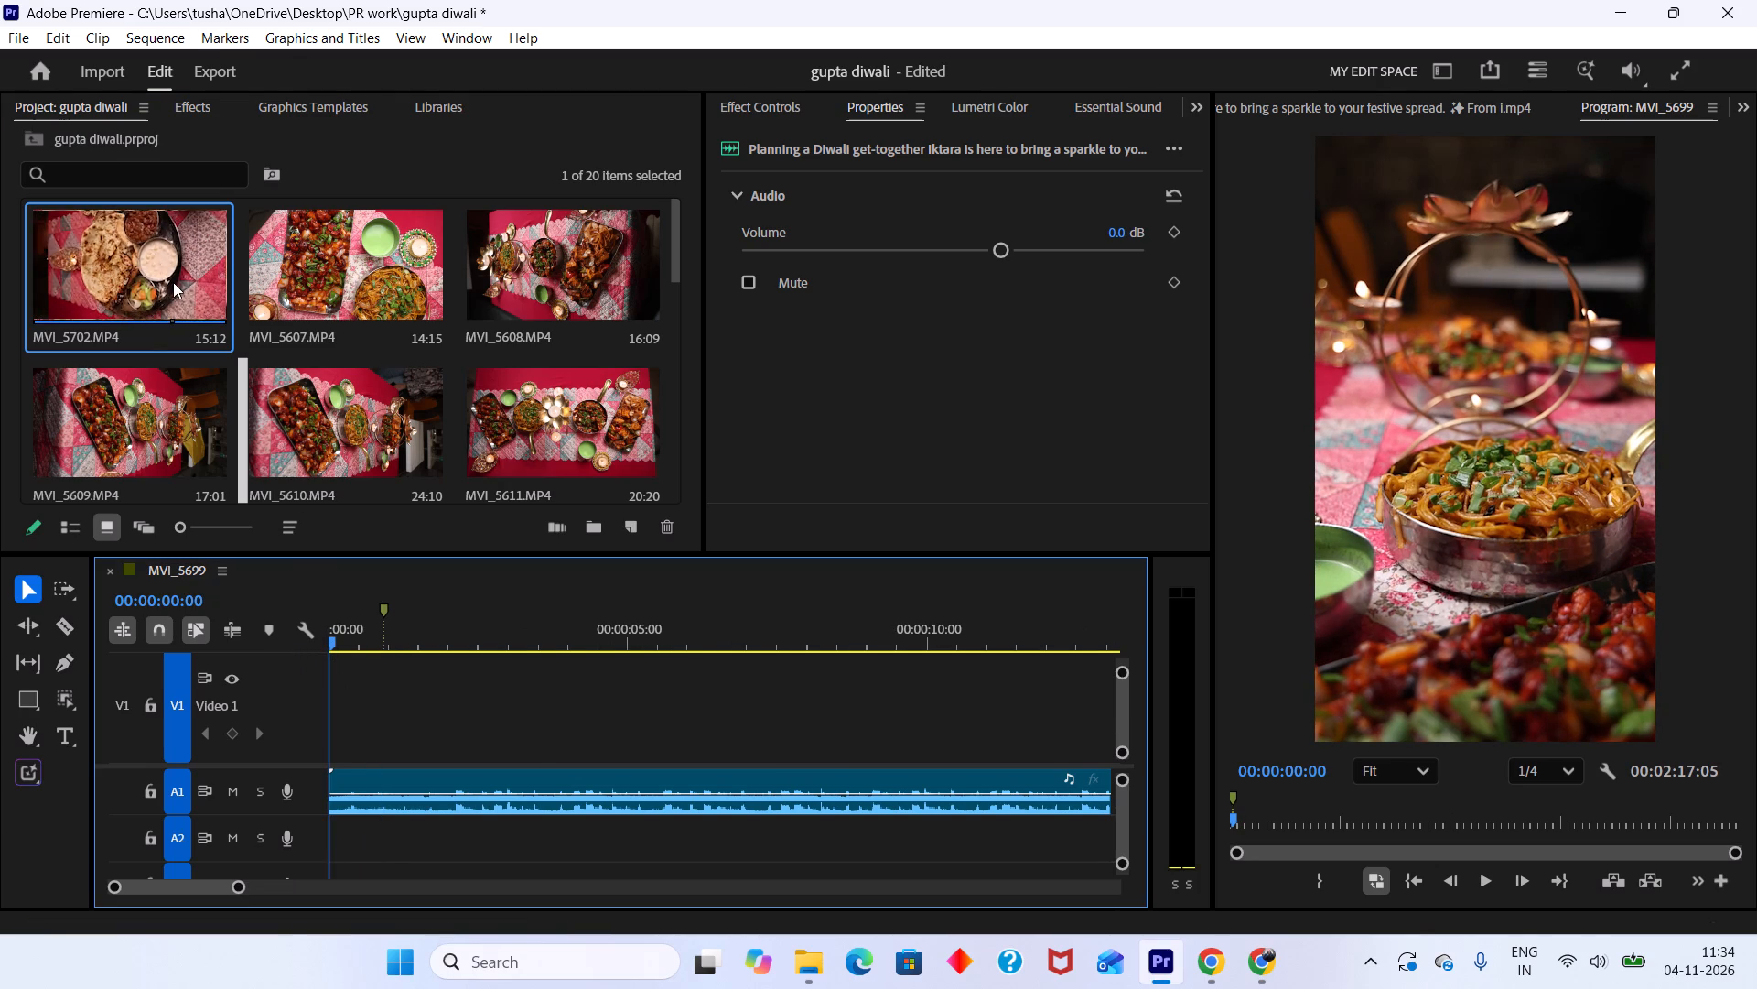
{"action": "double_click", "coordinate": [158, 273]}
{"action": "left_click_drag", "start_coordinate": [1461, 830], "coordinate": [1484, 827]}
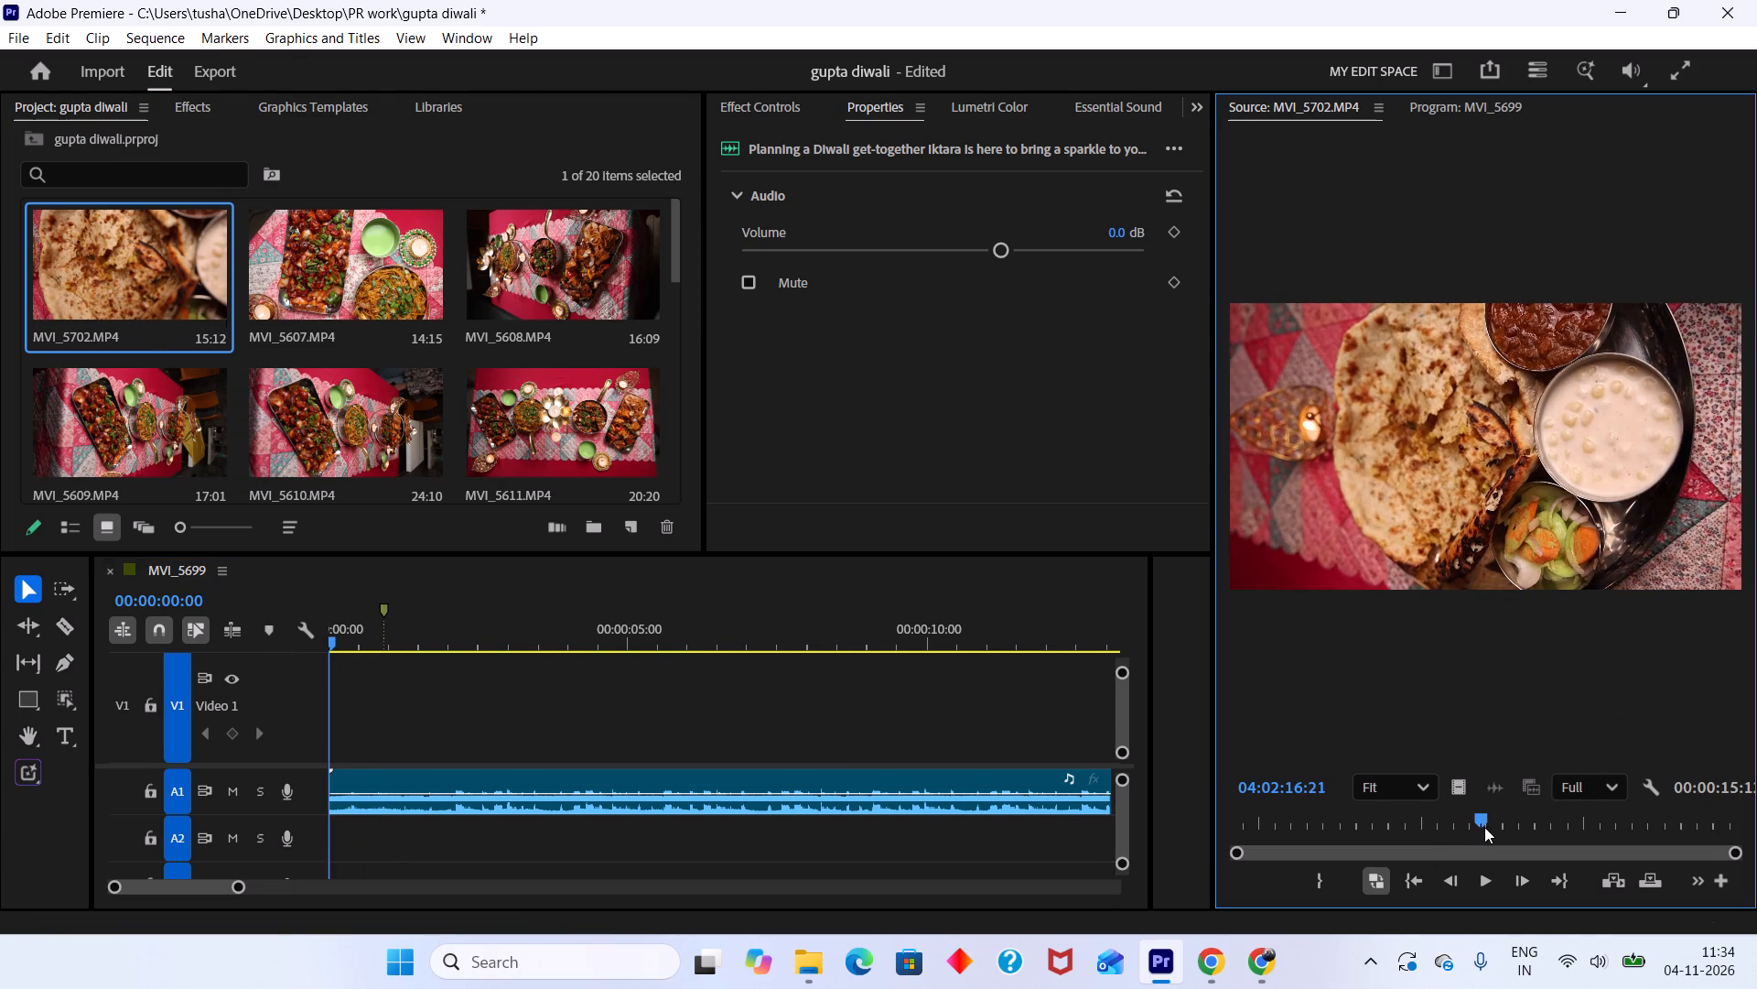
{"action": "left_click_drag", "start_coordinate": [1484, 827], "coordinate": [1475, 824]}
{"action": "key", "text": "i"}
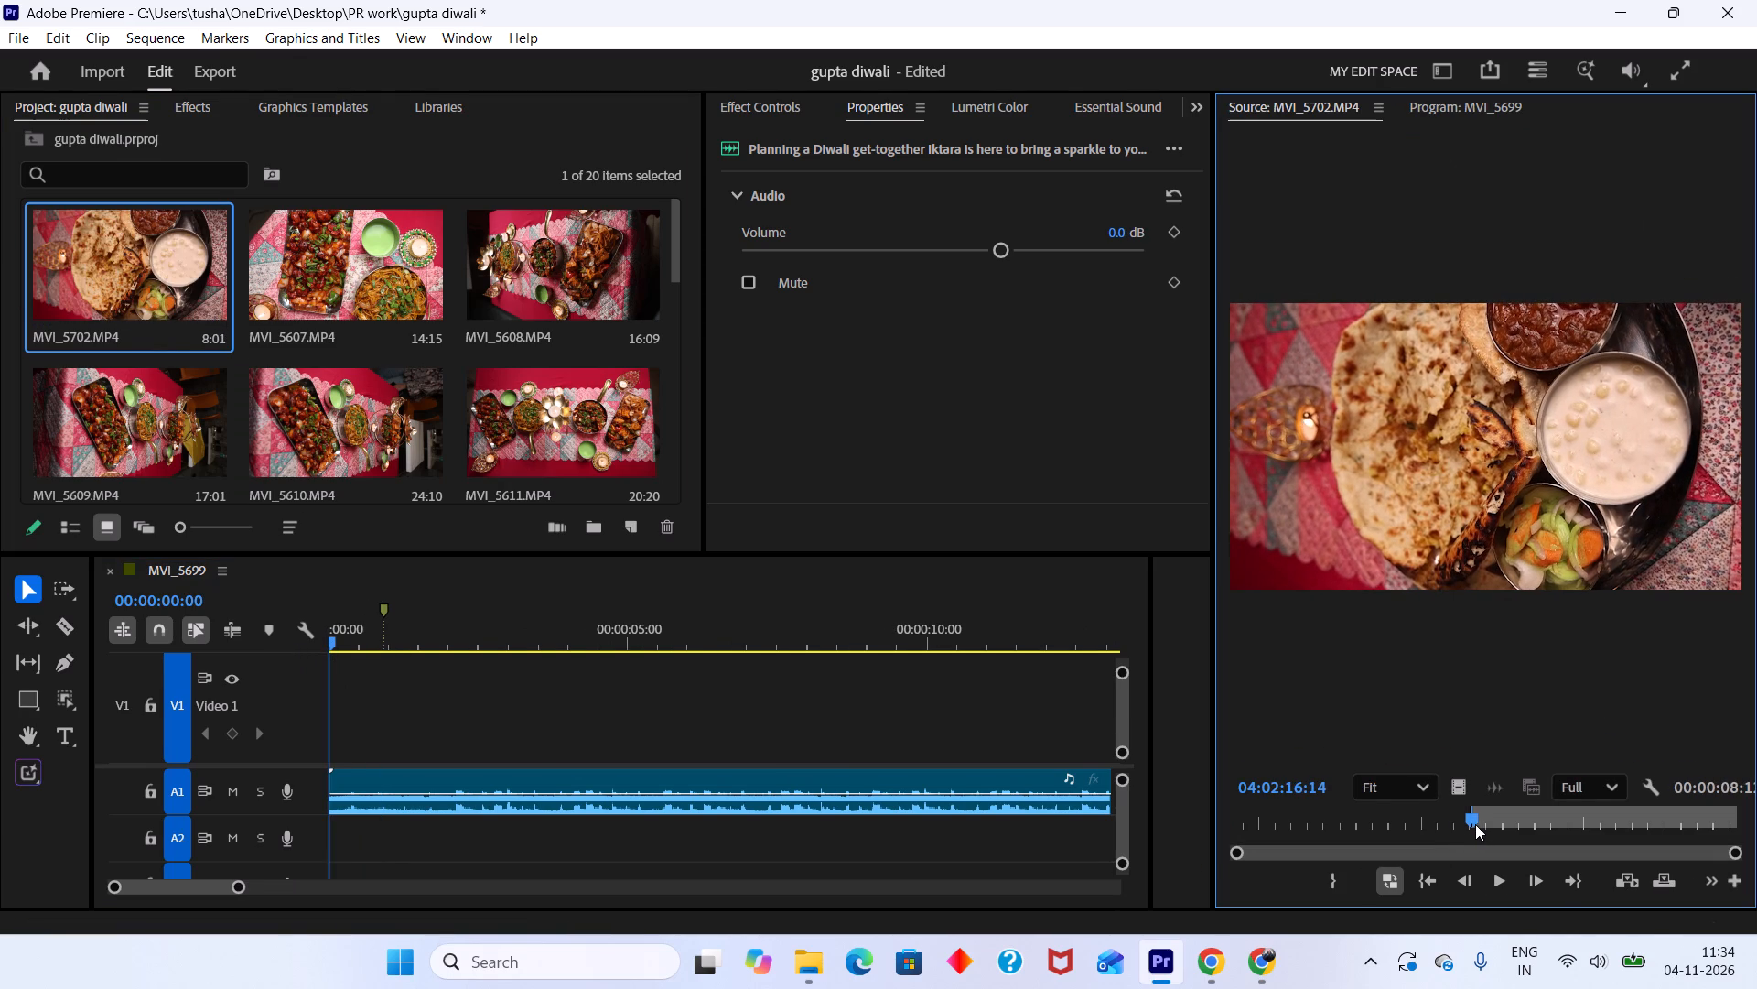
Set MVI_5702.MP4's Out point at 04:02:16:19 and place the marked range on V1 at the sequence start.
{"action": "left_click", "coordinate": [1471, 821]}
{"action": "key", "text": "o"}
{"action": "left_click_drag", "start_coordinate": [1440, 667], "coordinate": [395, 690]}
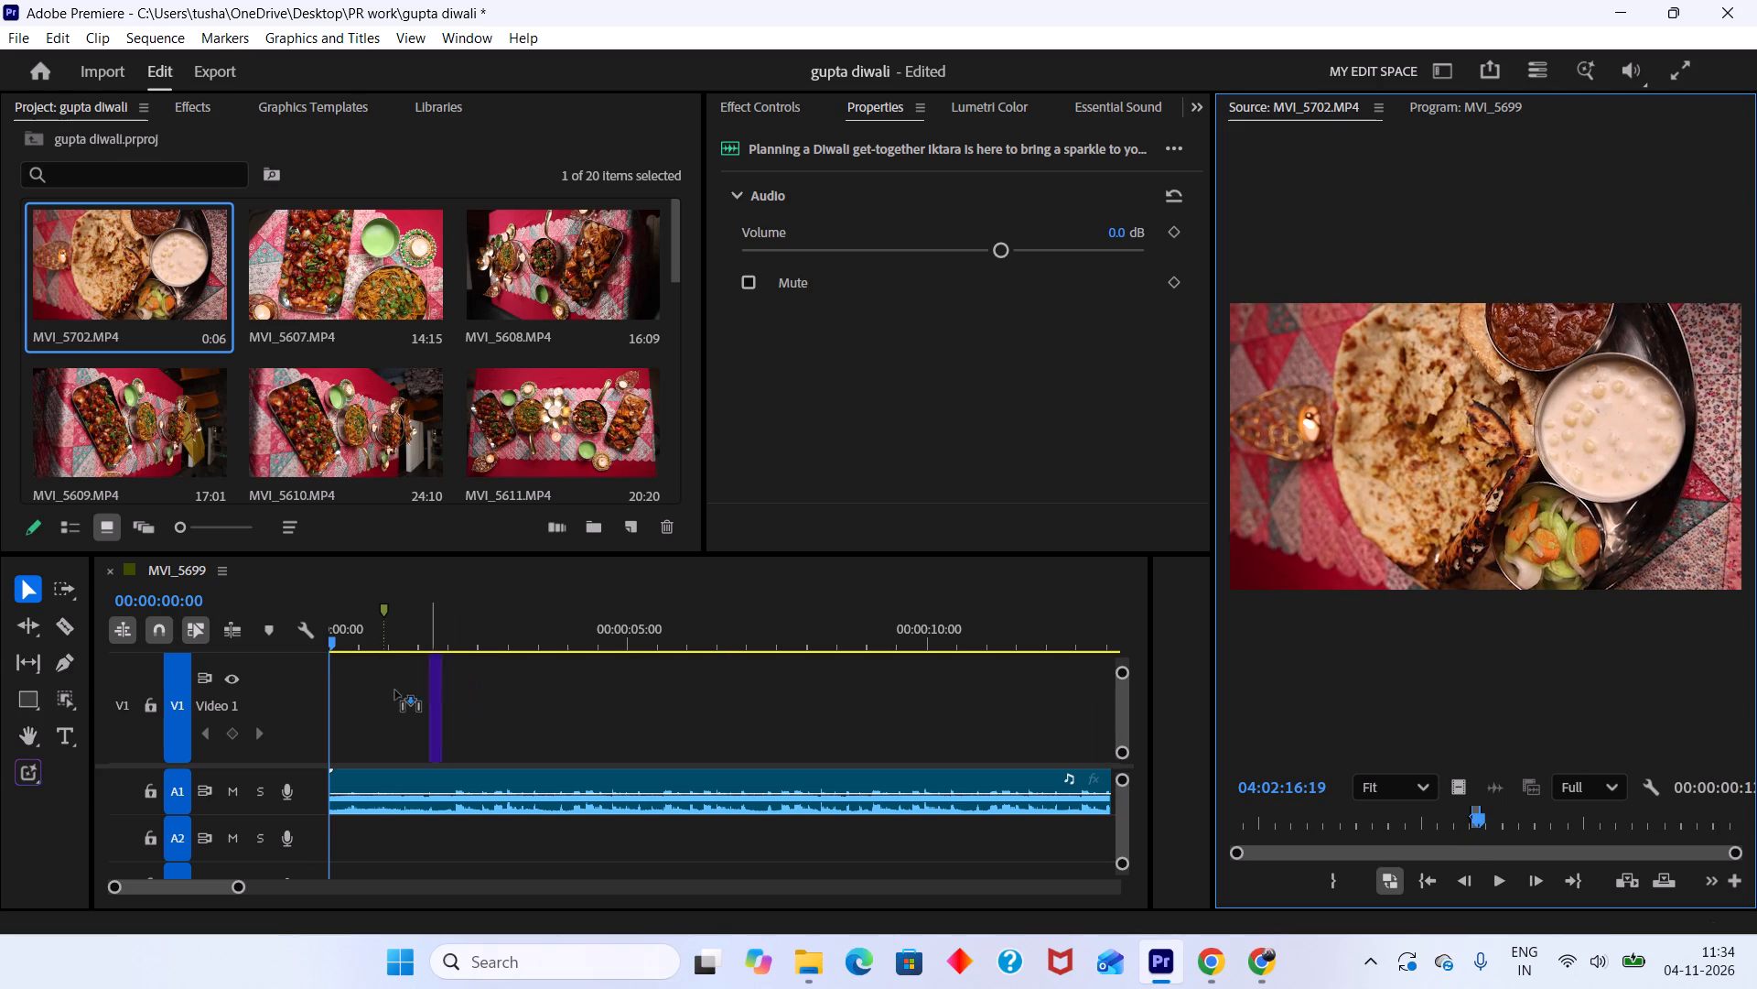
{"action": "left_click_drag", "start_coordinate": [395, 690], "coordinate": [274, 699]}
Play the opening of the sequence to check the new V1 clip against the audio, returning the playhead to 00:00:00:00.
{"action": "key", "text": "space"}
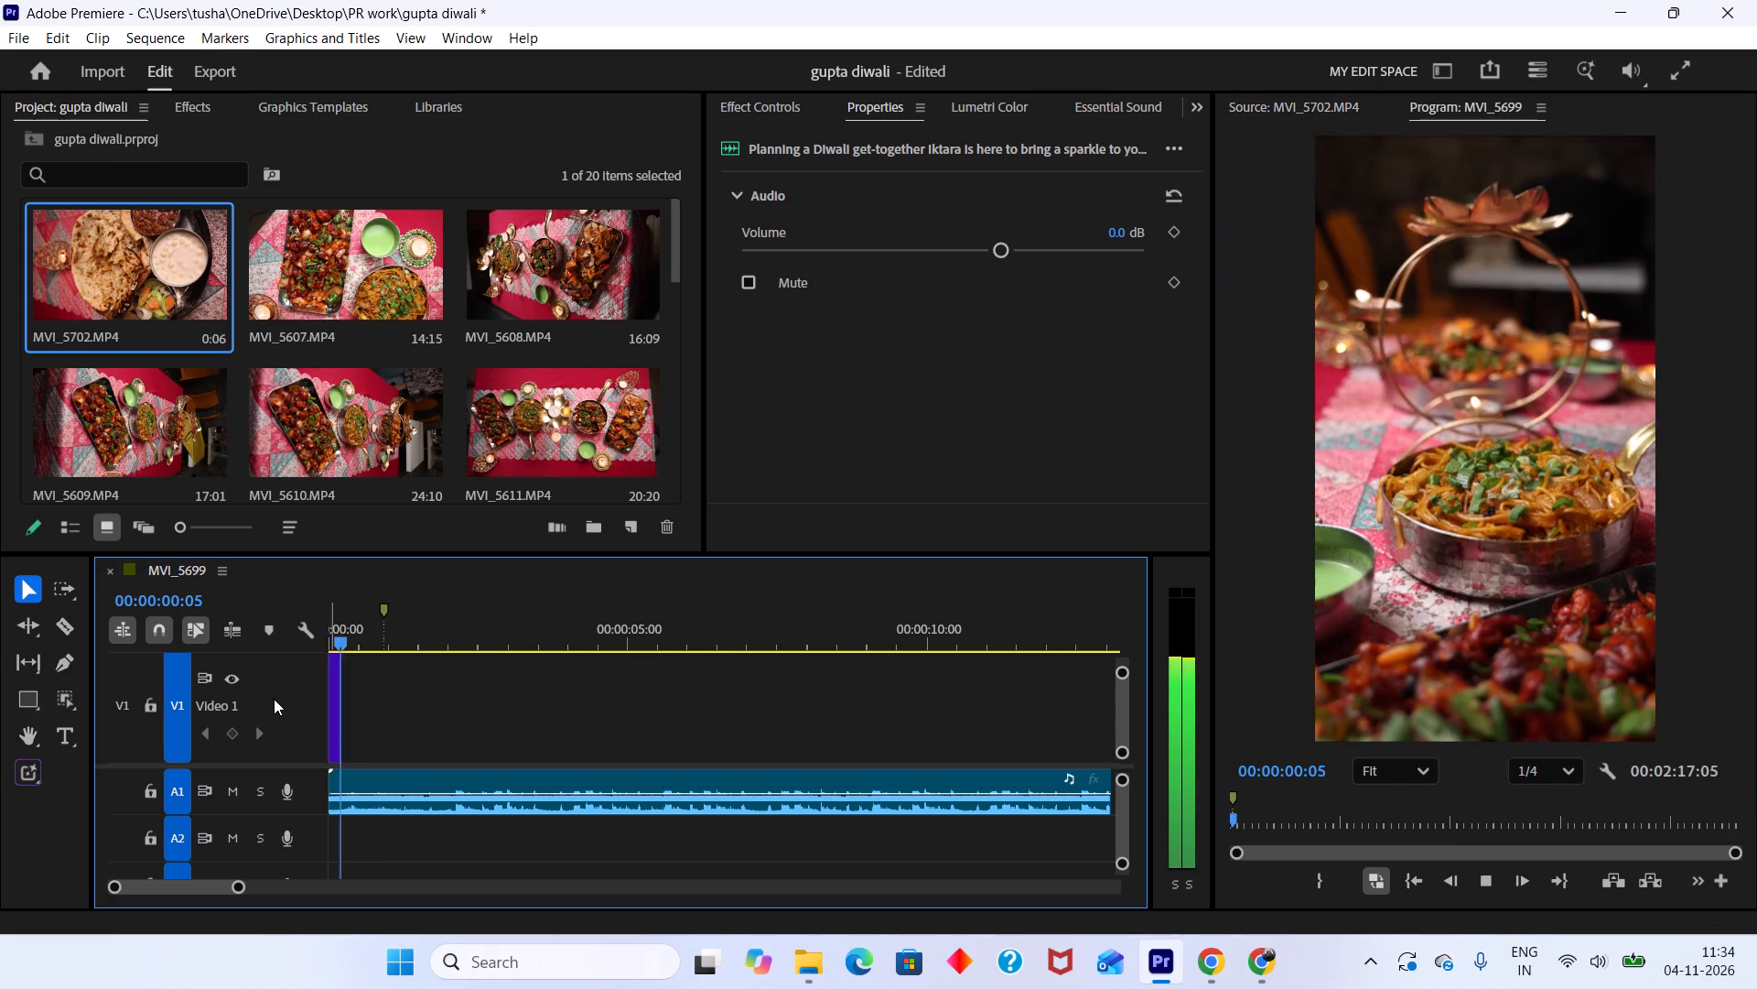
{"action": "key", "text": "space"}
{"action": "scroll", "coordinate": [360, 703], "scroll_direction": "up", "scroll_amount": 5, "text": "alt"}
{"action": "scroll", "coordinate": [360, 703], "scroll_direction": "up", "scroll_amount": 9}
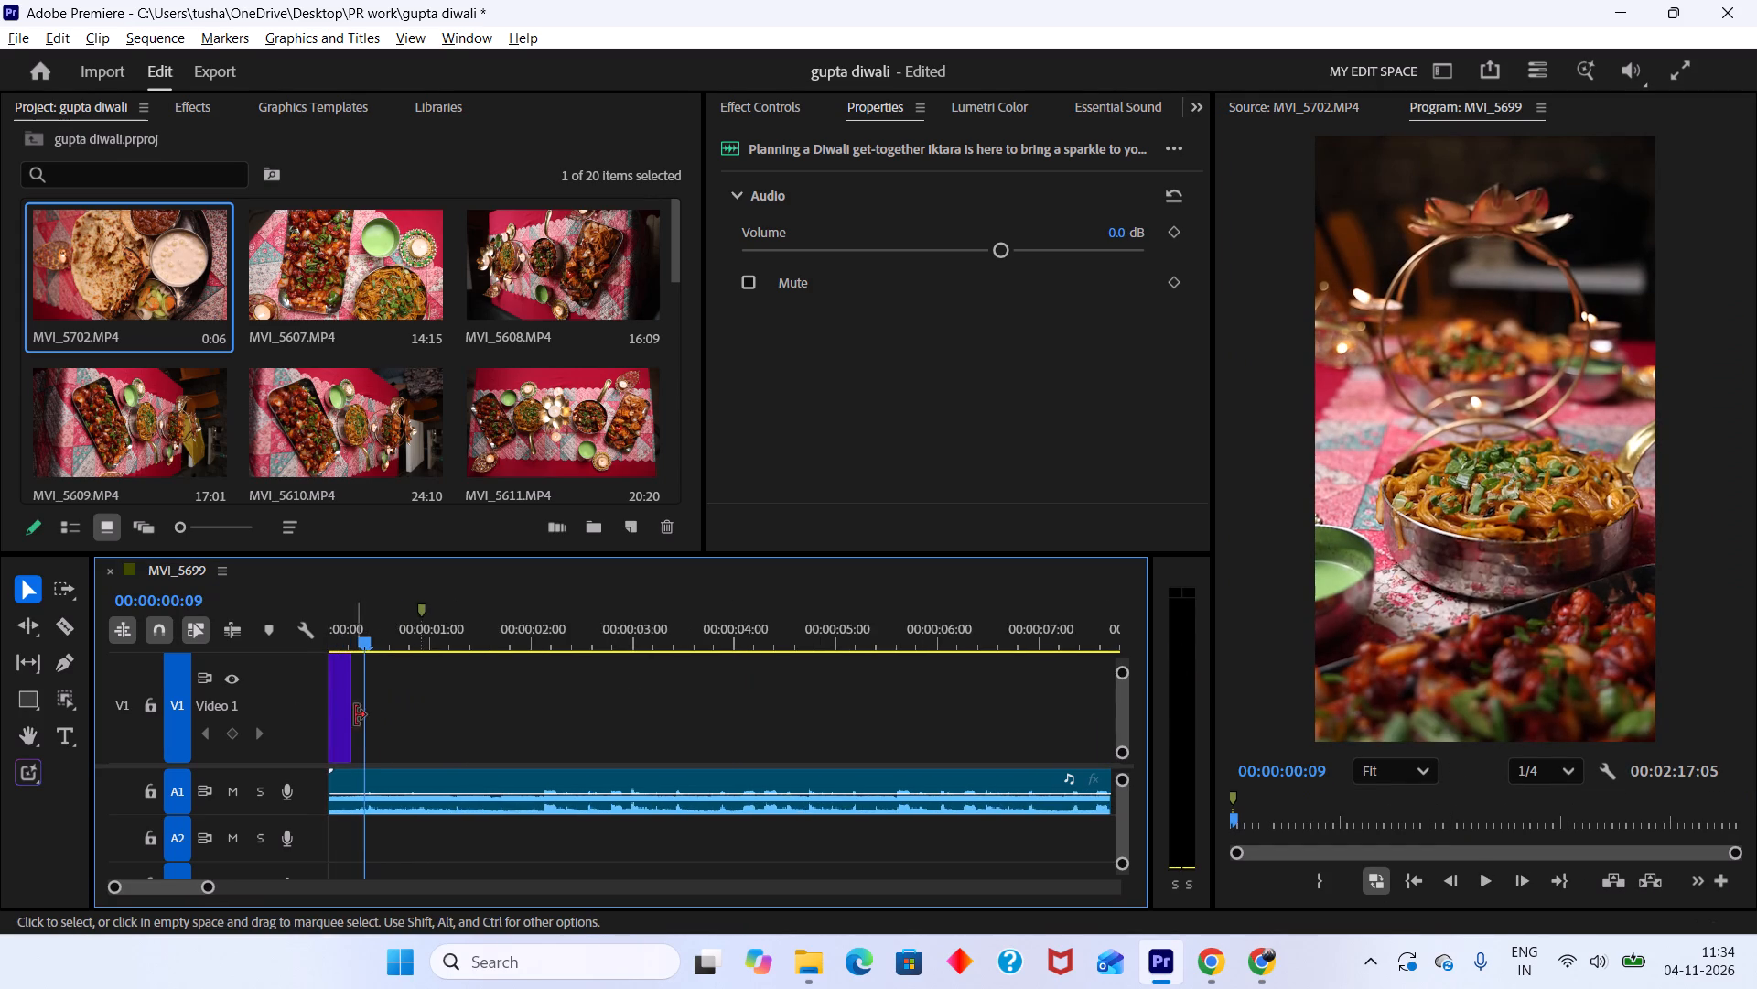
{"action": "scroll", "coordinate": [355, 715], "scroll_direction": "up", "scroll_amount": 17}
{"action": "left_click_drag", "start_coordinate": [421, 635], "coordinate": [243, 671]}
{"action": "key", "text": "space"}
{"action": "key", "text": "space"}
{"action": "left_click_drag", "start_coordinate": [456, 652], "coordinate": [226, 694]}
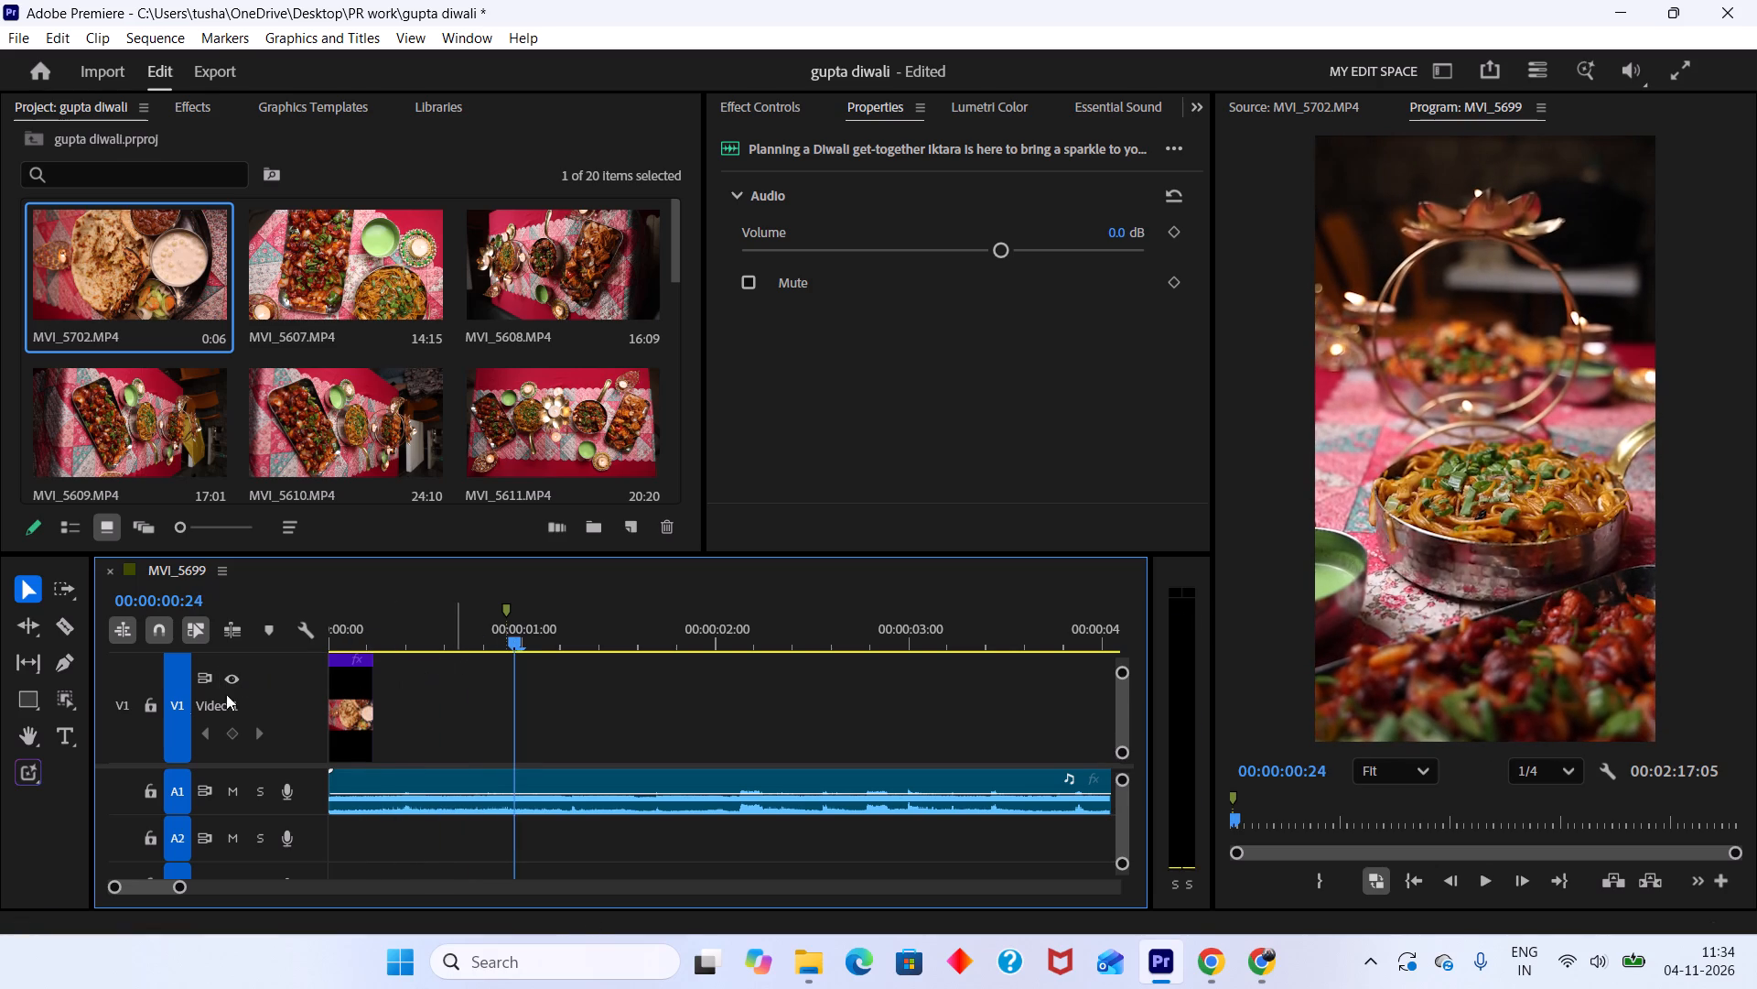
{"action": "left_click_drag", "start_coordinate": [226, 694], "coordinate": [160, 707]}
{"action": "left_click_drag", "start_coordinate": [330, 633], "coordinate": [221, 655]}
Trim the end of the MVI_5702.MP4 clip on V1 to a duration of one frame.
{"action": "scroll", "coordinate": [364, 694], "scroll_direction": "up", "scroll_amount": 6, "text": "alt"}
{"action": "scroll", "coordinate": [378, 717], "scroll_direction": "up", "scroll_amount": 6}
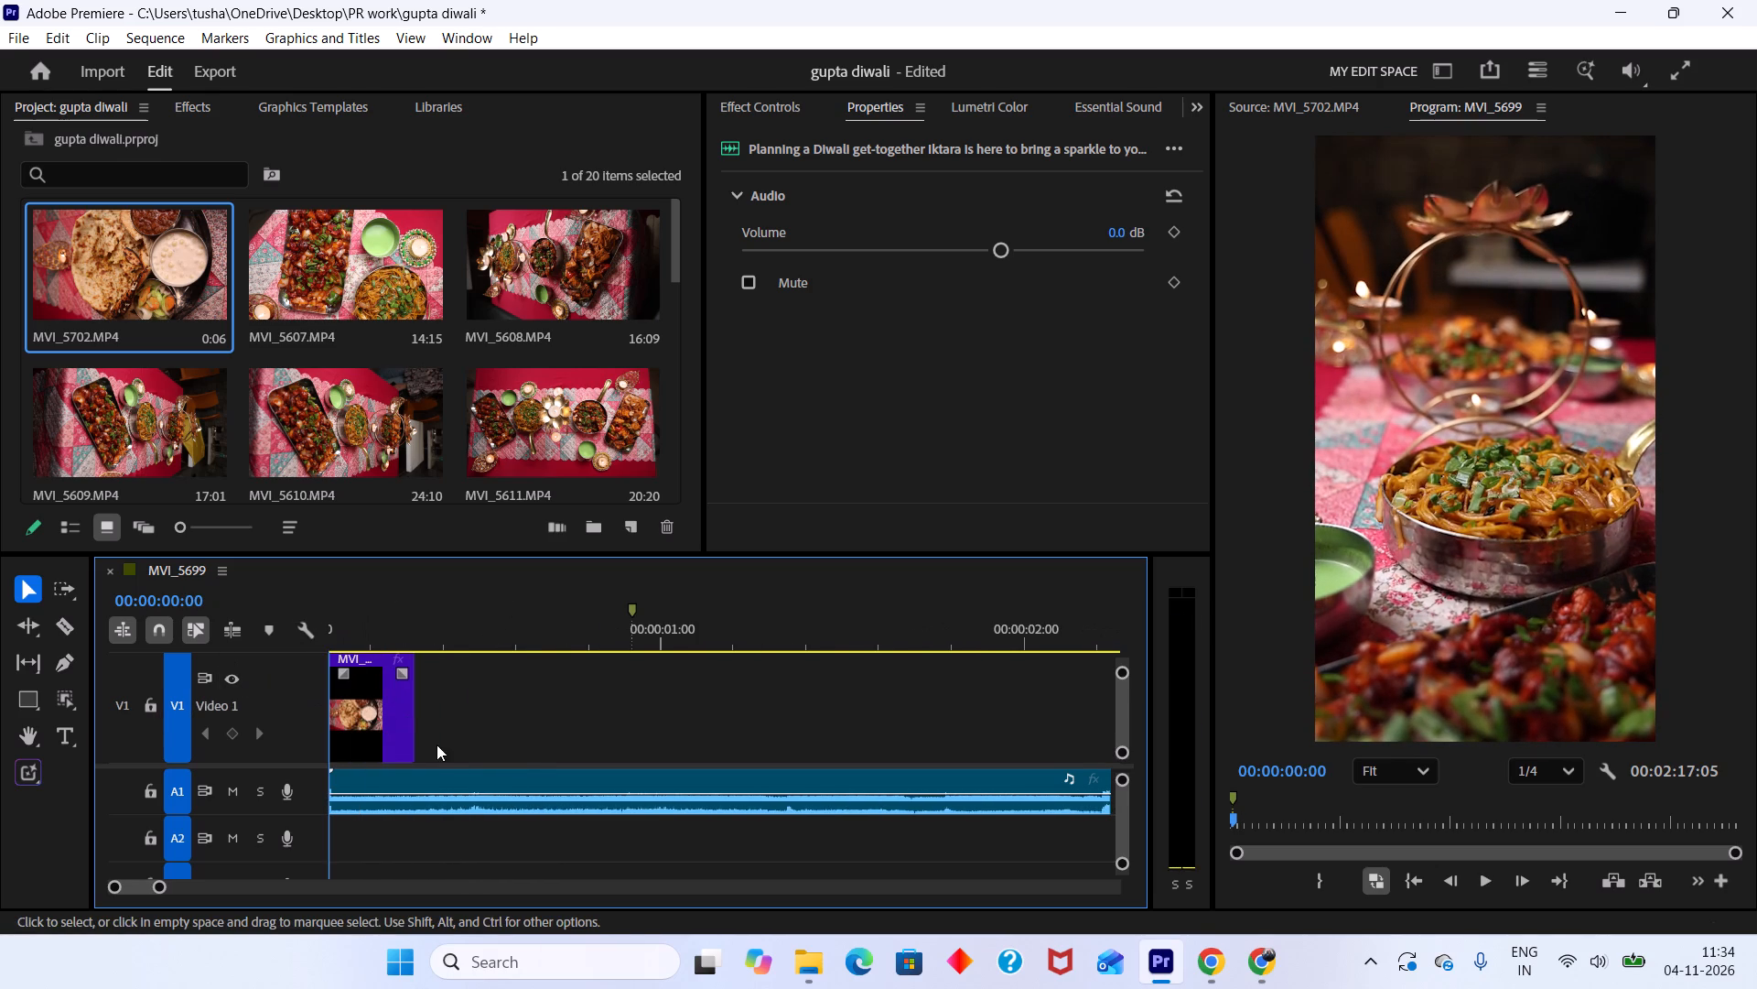
{"action": "left_click_drag", "start_coordinate": [414, 751], "coordinate": [340, 735]}
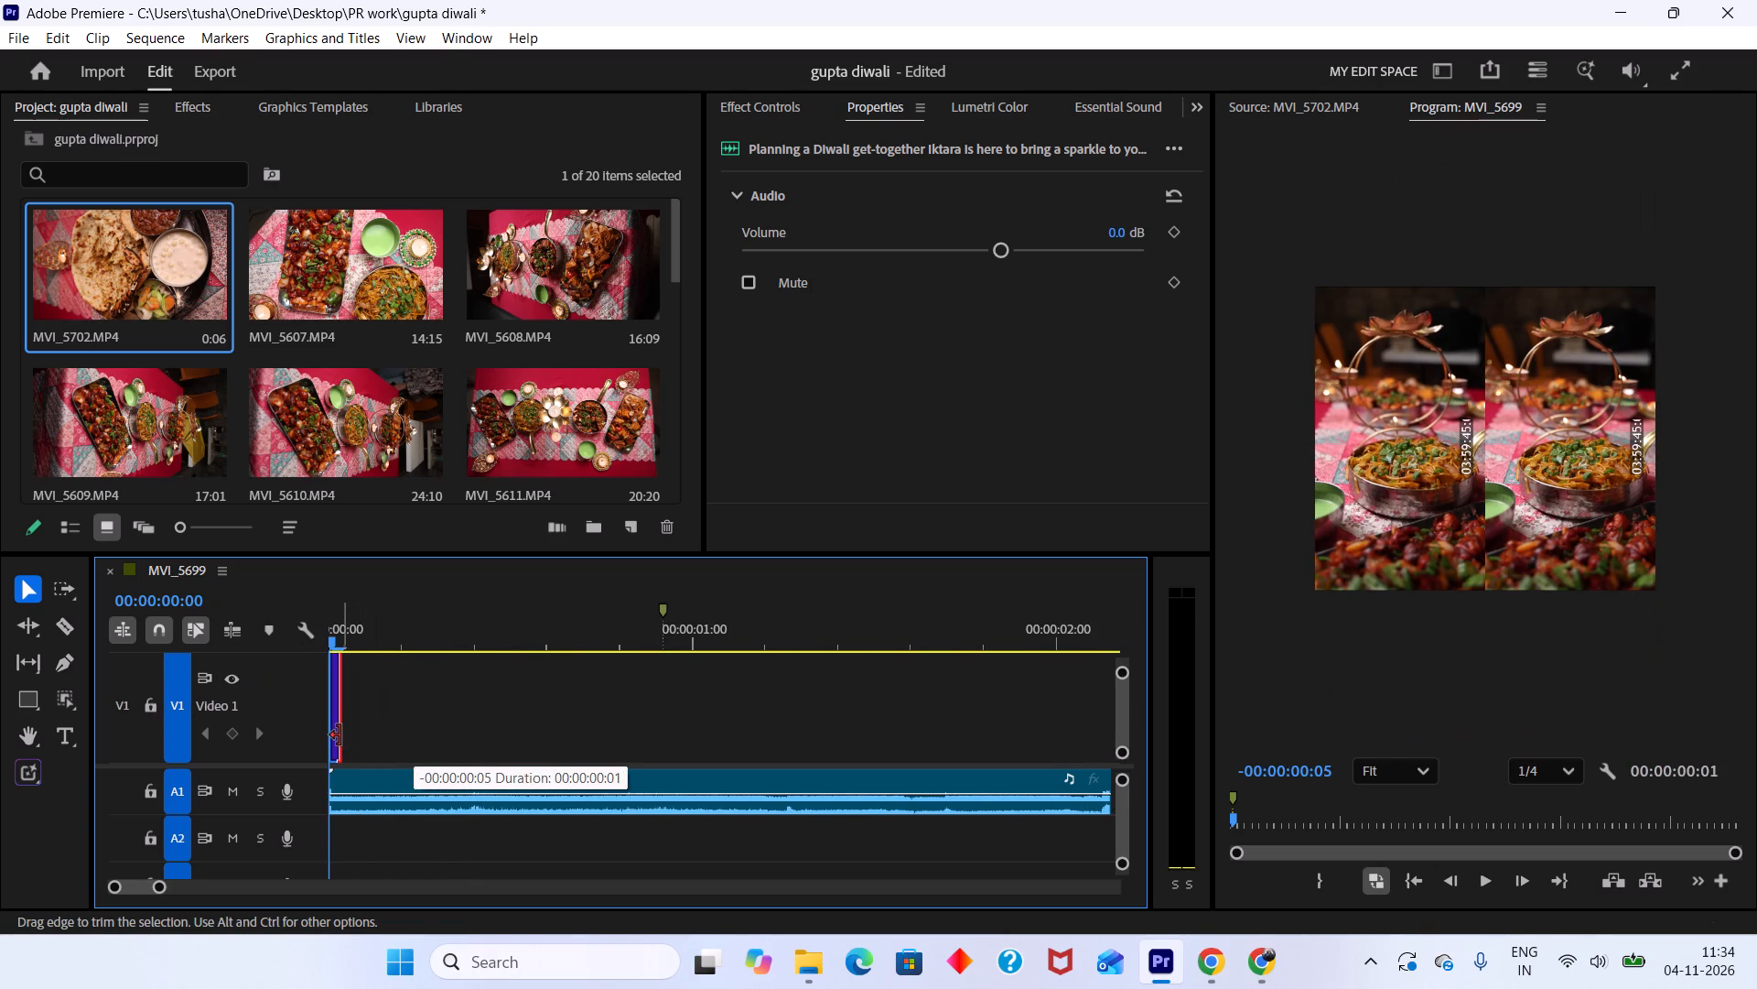
{"action": "left_click_drag", "start_coordinate": [340, 735], "coordinate": [338, 735]}
{"action": "scroll", "coordinate": [339, 731], "scroll_direction": "up", "scroll_amount": 18, "text": "alt"}
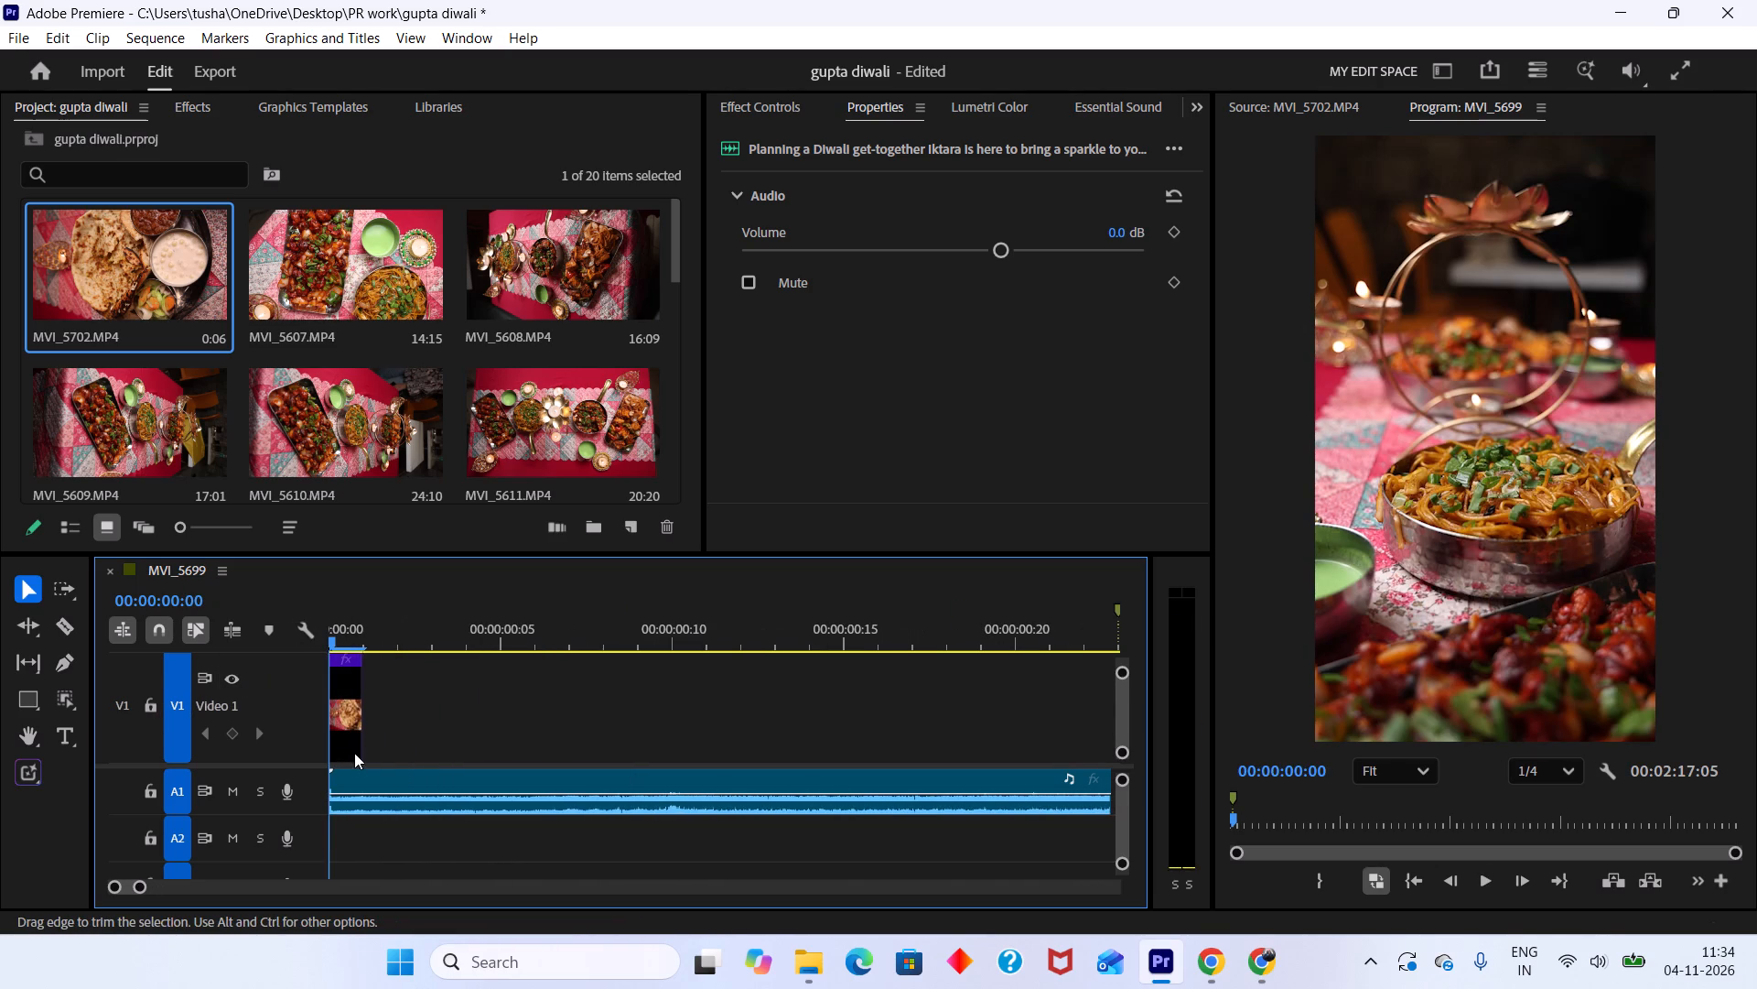
{"action": "left_click_drag", "start_coordinate": [363, 756], "coordinate": [351, 747]}
{"action": "scroll", "coordinate": [476, 730], "scroll_direction": "down", "scroll_amount": 16, "text": "alt"}
Play the opening from 00:00:00:00 to check how the one-frame clip shows in the program monitor.
{"action": "key", "text": "space"}
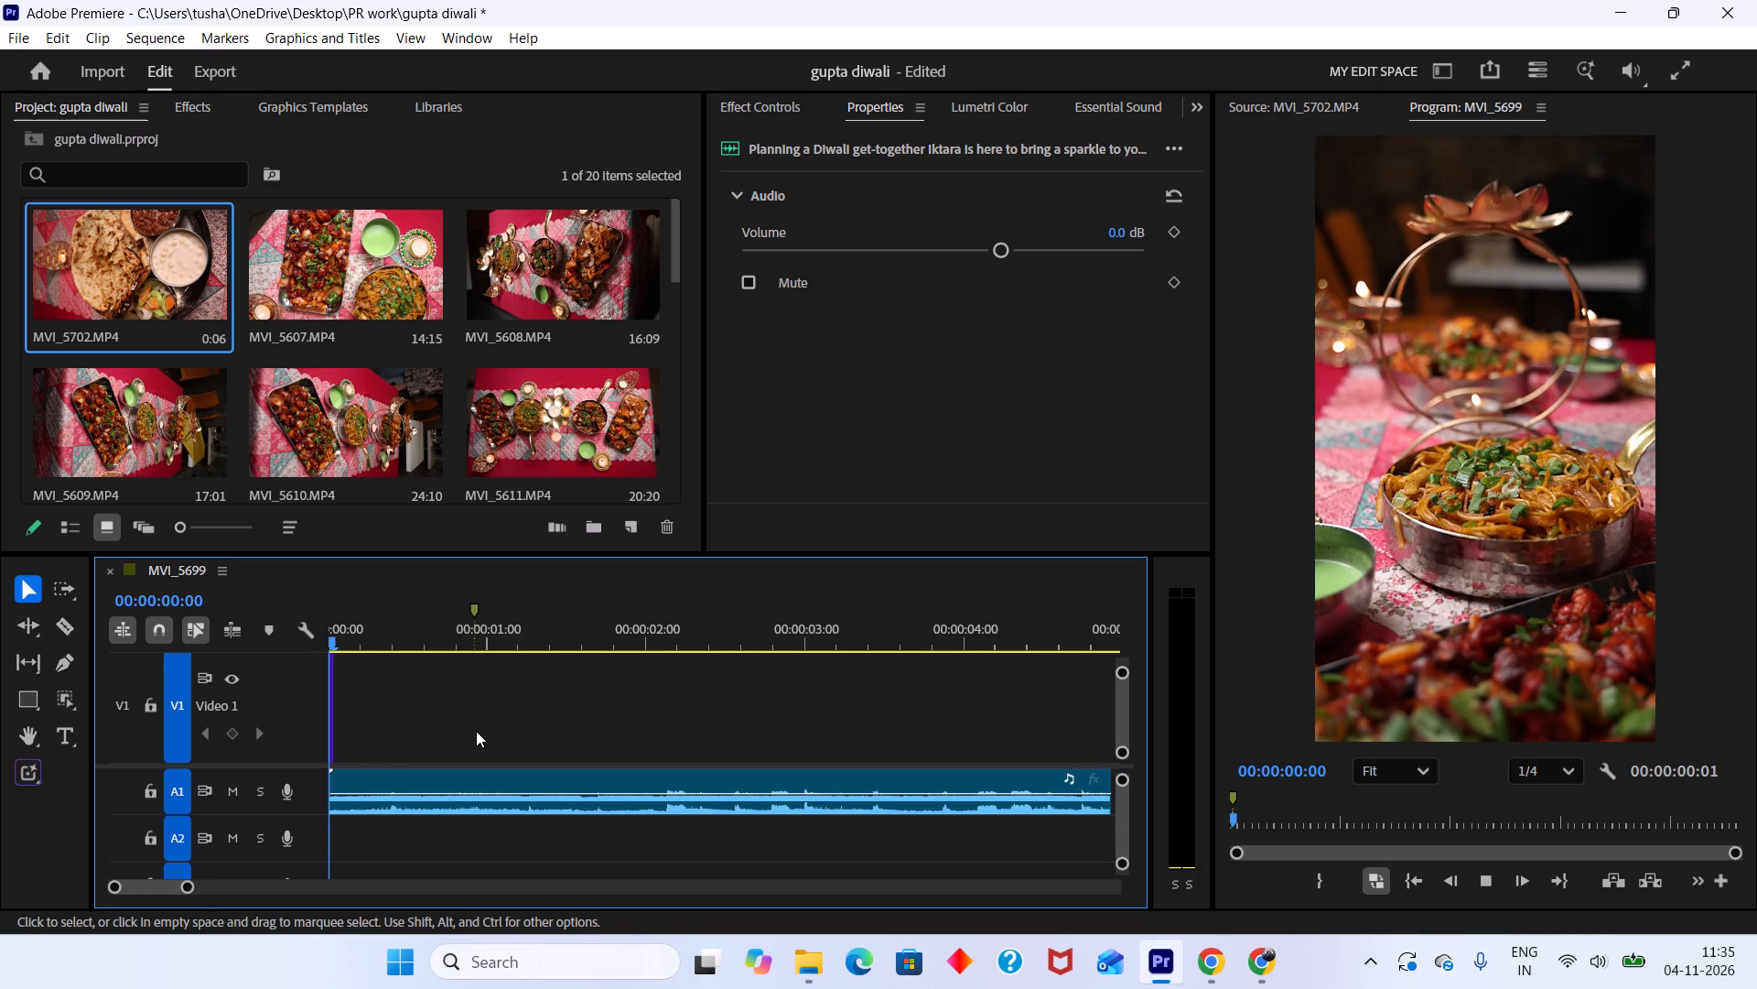
{"action": "key", "text": "space"}
{"action": "scroll", "coordinate": [476, 731], "scroll_direction": "down", "scroll_amount": 8, "text": "alt"}
{"action": "key", "text": "space"}
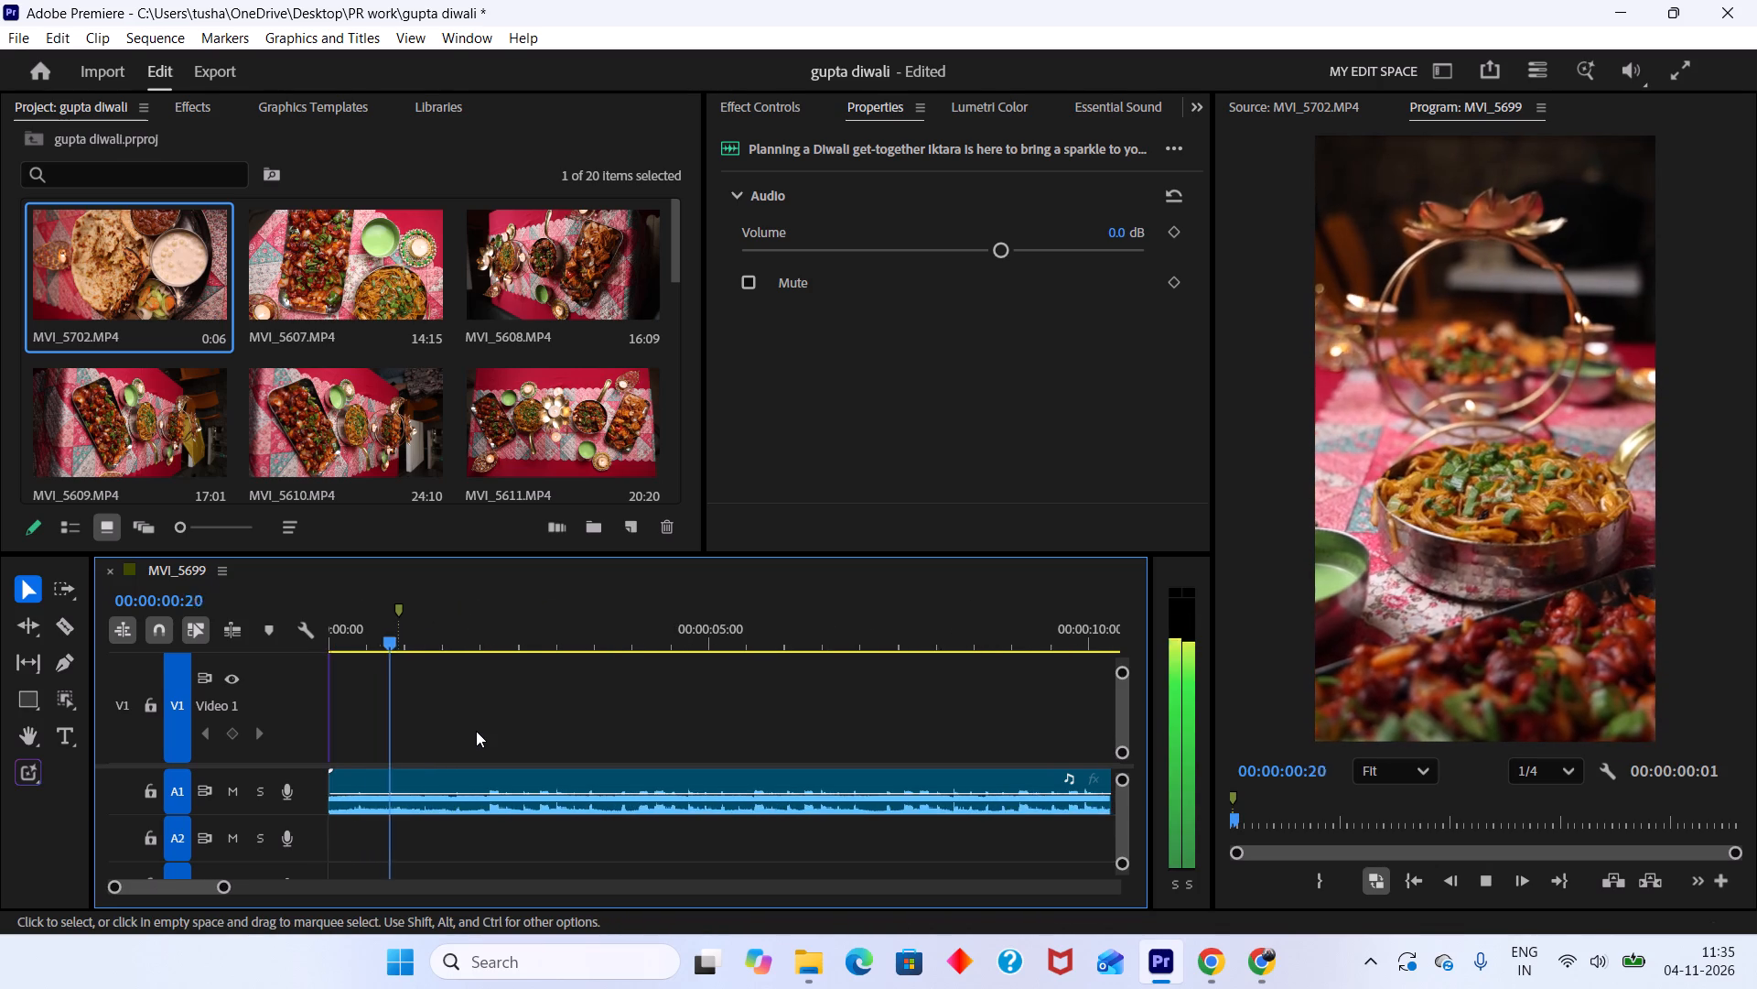
{"action": "scroll", "coordinate": [476, 731], "scroll_direction": "down", "scroll_amount": 5, "text": "alt"}
{"action": "key", "text": "space"}
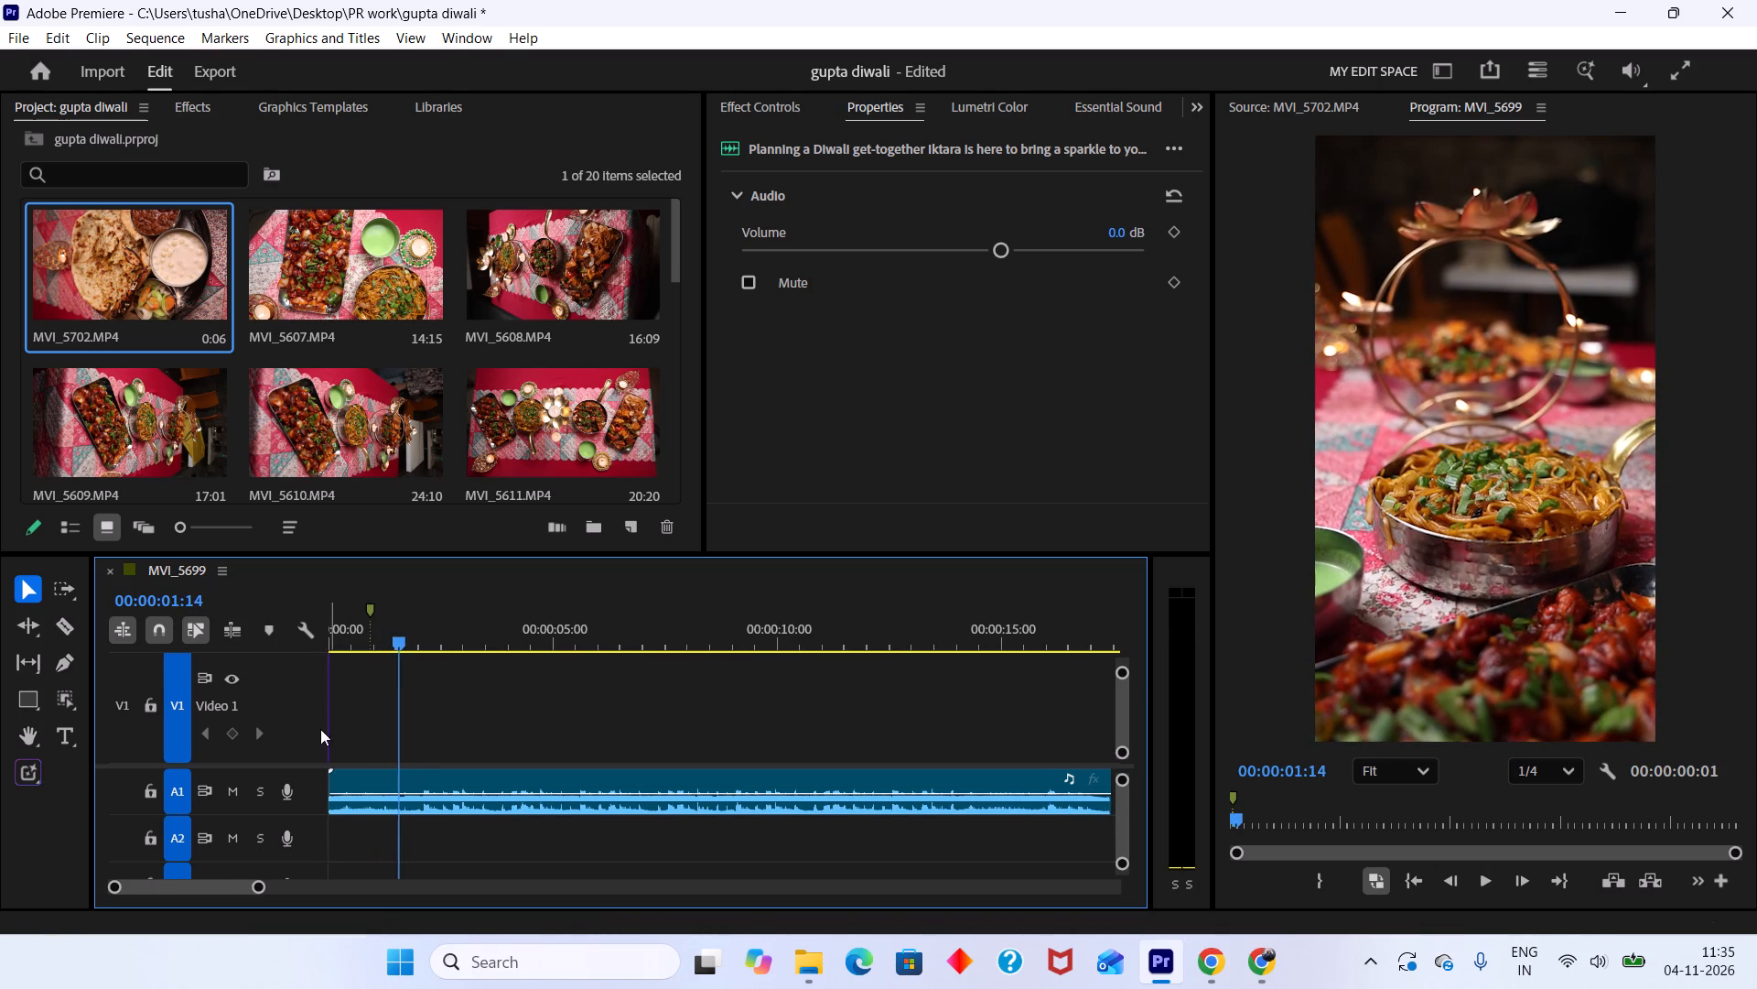
Delete the MVI_5668.MP4 clip from V2.
{"action": "left_click", "coordinate": [296, 724]}
{"action": "scroll", "coordinate": [296, 724], "scroll_direction": "down", "scroll_amount": 10, "text": "alt"}
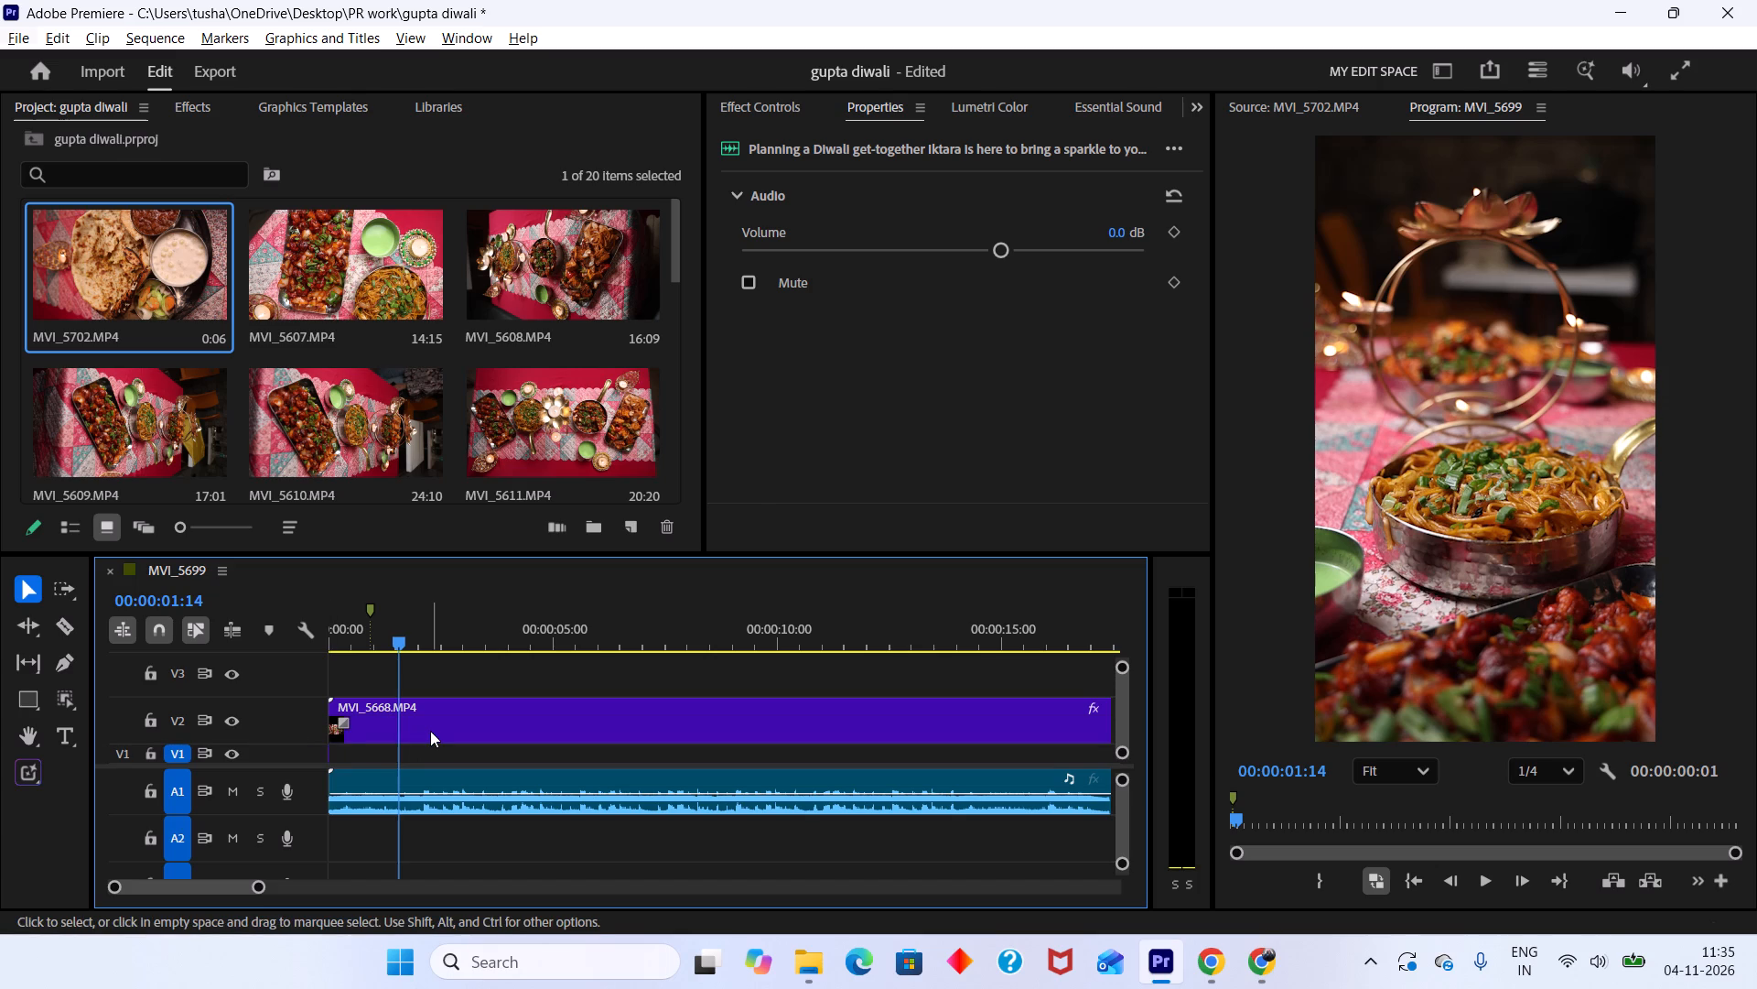
{"action": "left_click", "coordinate": [430, 731]}
{"action": "key", "text": "Delete"}
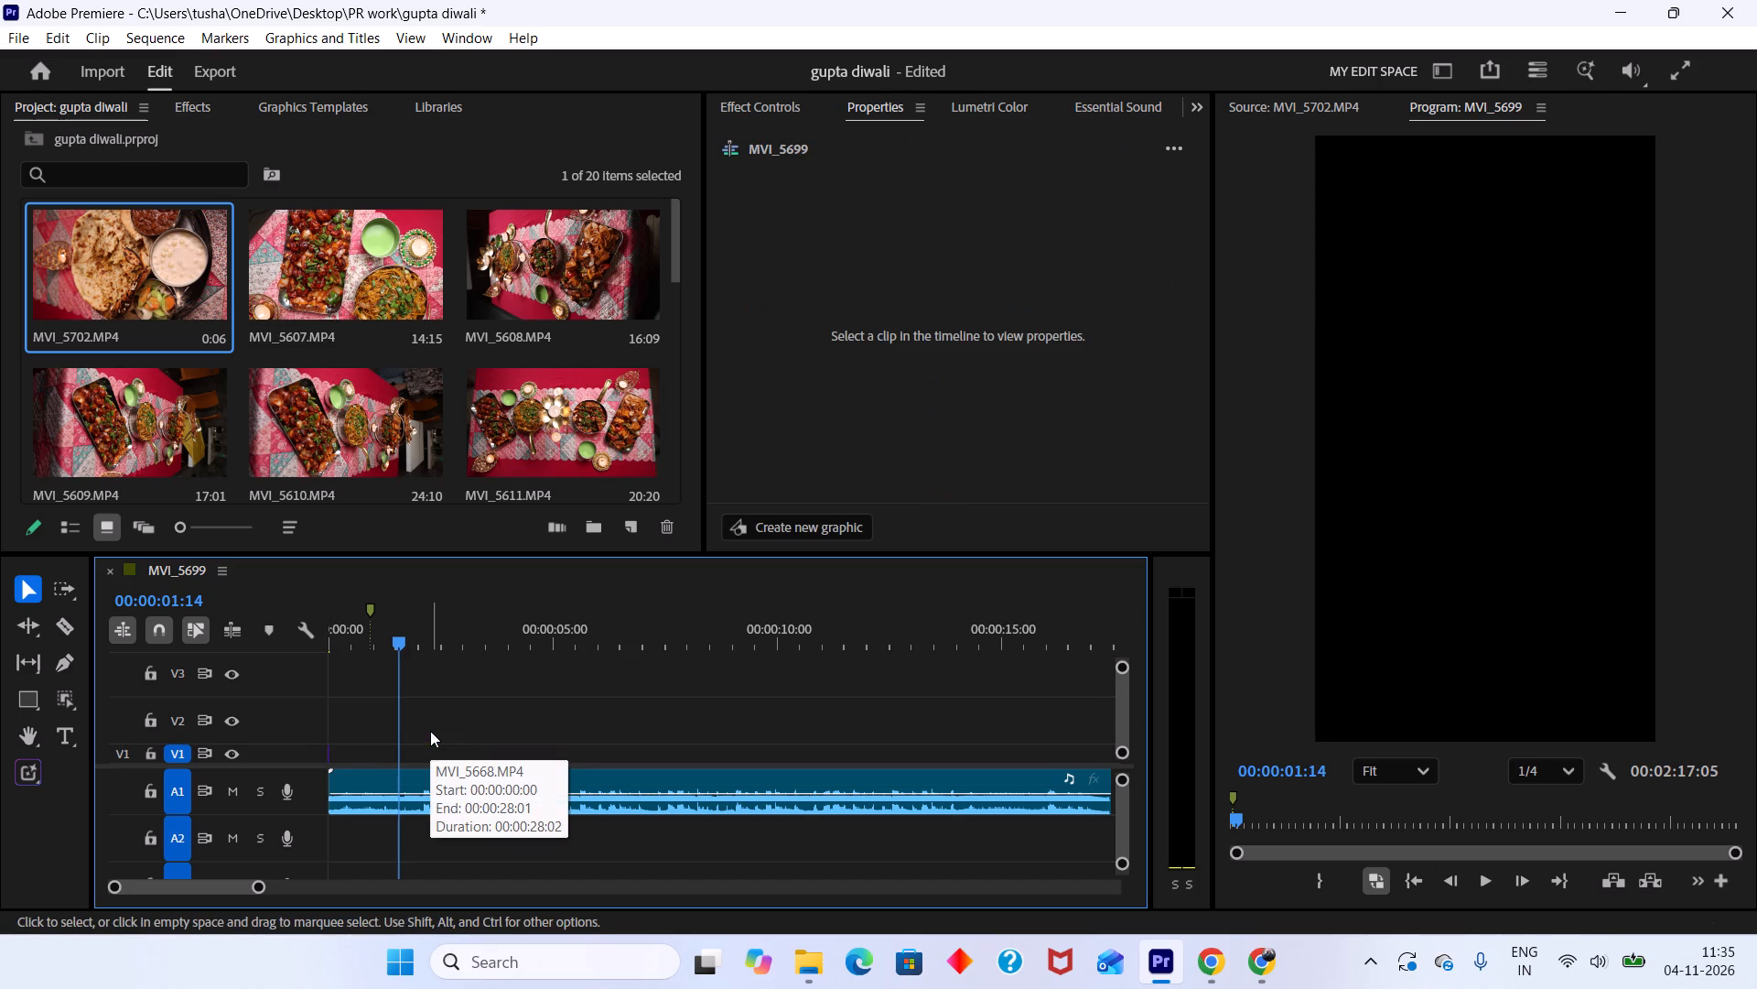
Replay the opening from 00:00:00:00 to check the V1 clip without the V2 footage.
{"action": "left_click_drag", "start_coordinate": [330, 636], "coordinate": [262, 632]}
{"action": "key", "text": "space"}
{"action": "key", "text": "space"}
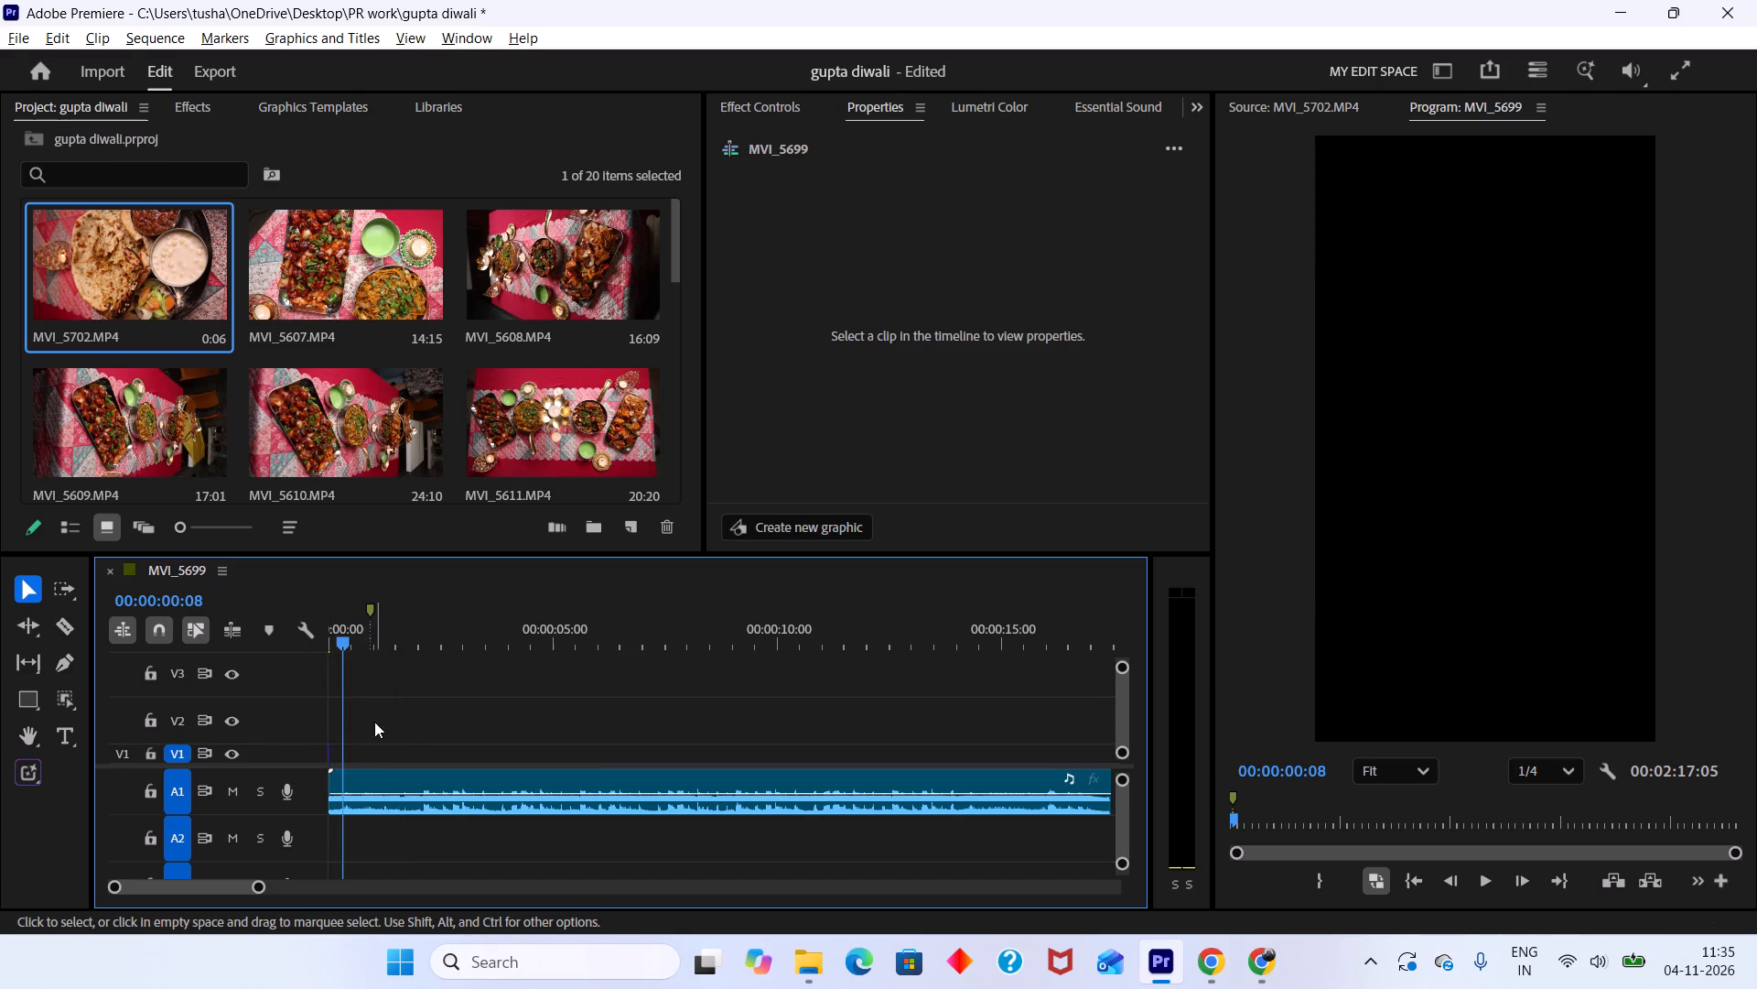
Set the rotation of the one-frame MVI_5702.MP4 clip at the sequence start to 90° and play it back.
{"action": "scroll", "coordinate": [374, 723], "scroll_direction": "up", "scroll_amount": 6, "text": "alt"}
{"action": "scroll", "coordinate": [361, 759], "scroll_direction": "up", "scroll_amount": 6}
{"action": "scroll", "coordinate": [361, 732], "scroll_direction": "up", "scroll_amount": 17, "text": "alt"}
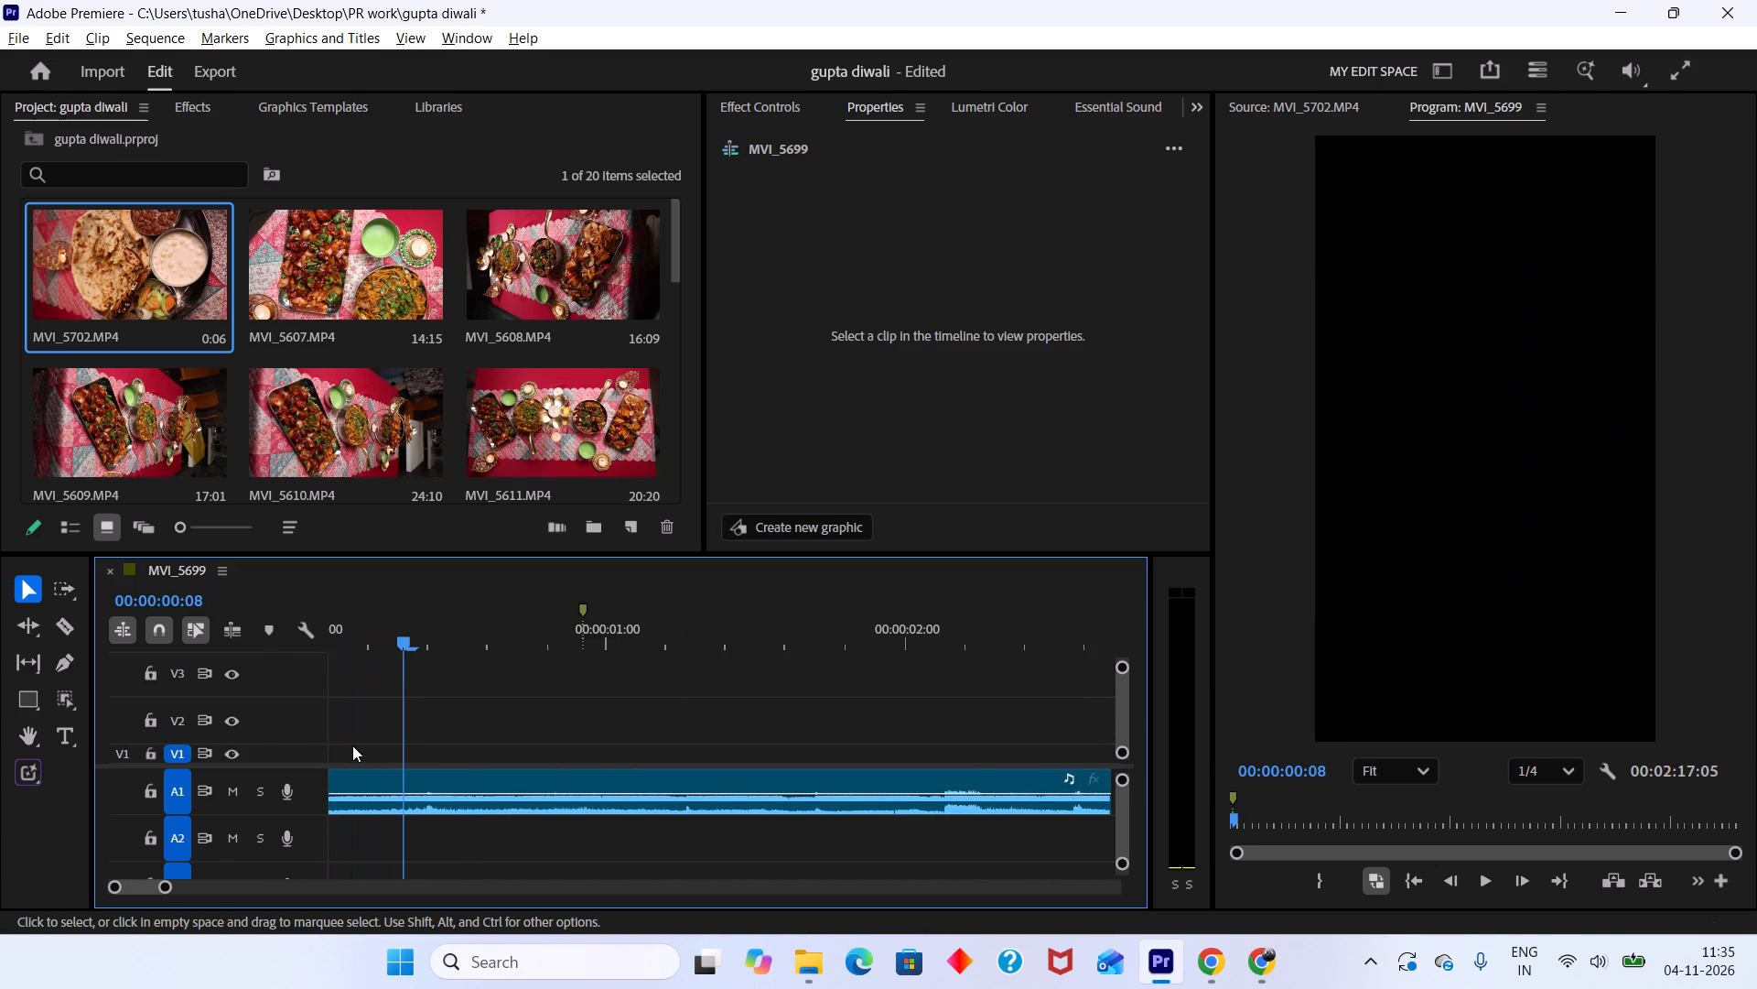
{"action": "scroll", "coordinate": [352, 745], "scroll_direction": "up", "scroll_amount": 14, "text": "alt"}
{"action": "left_click_drag", "start_coordinate": [373, 632], "coordinate": [323, 626]}
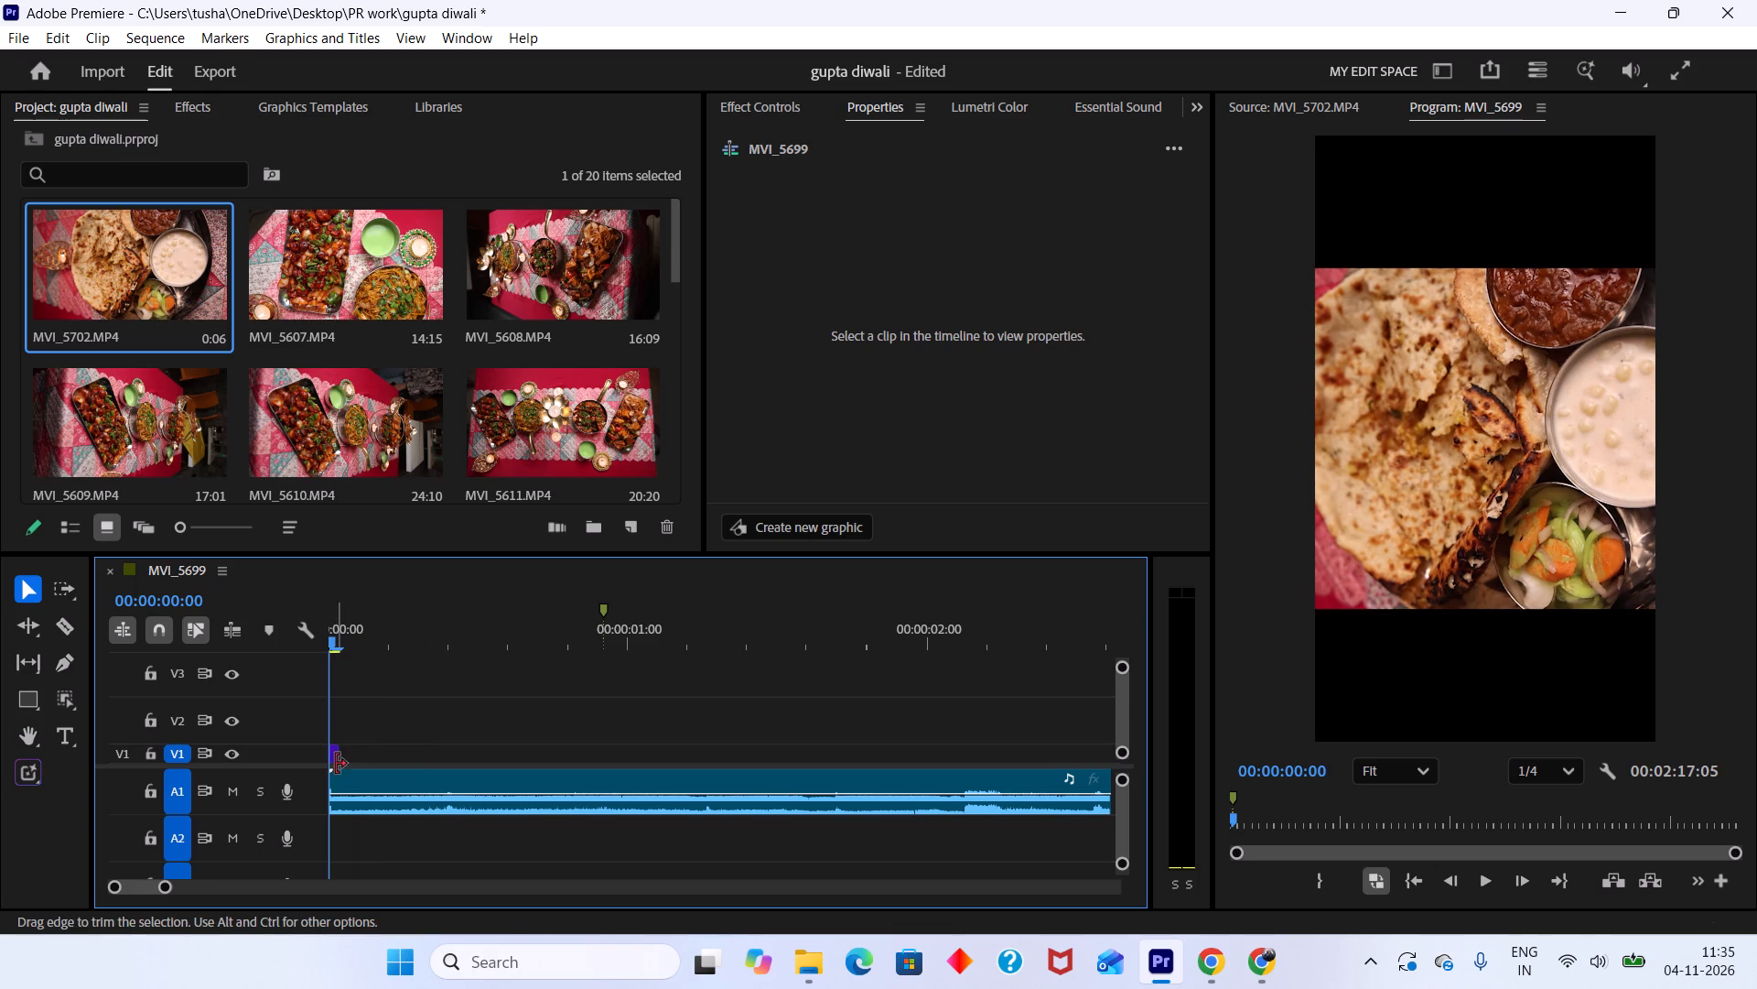
{"action": "left_click", "coordinate": [334, 753]}
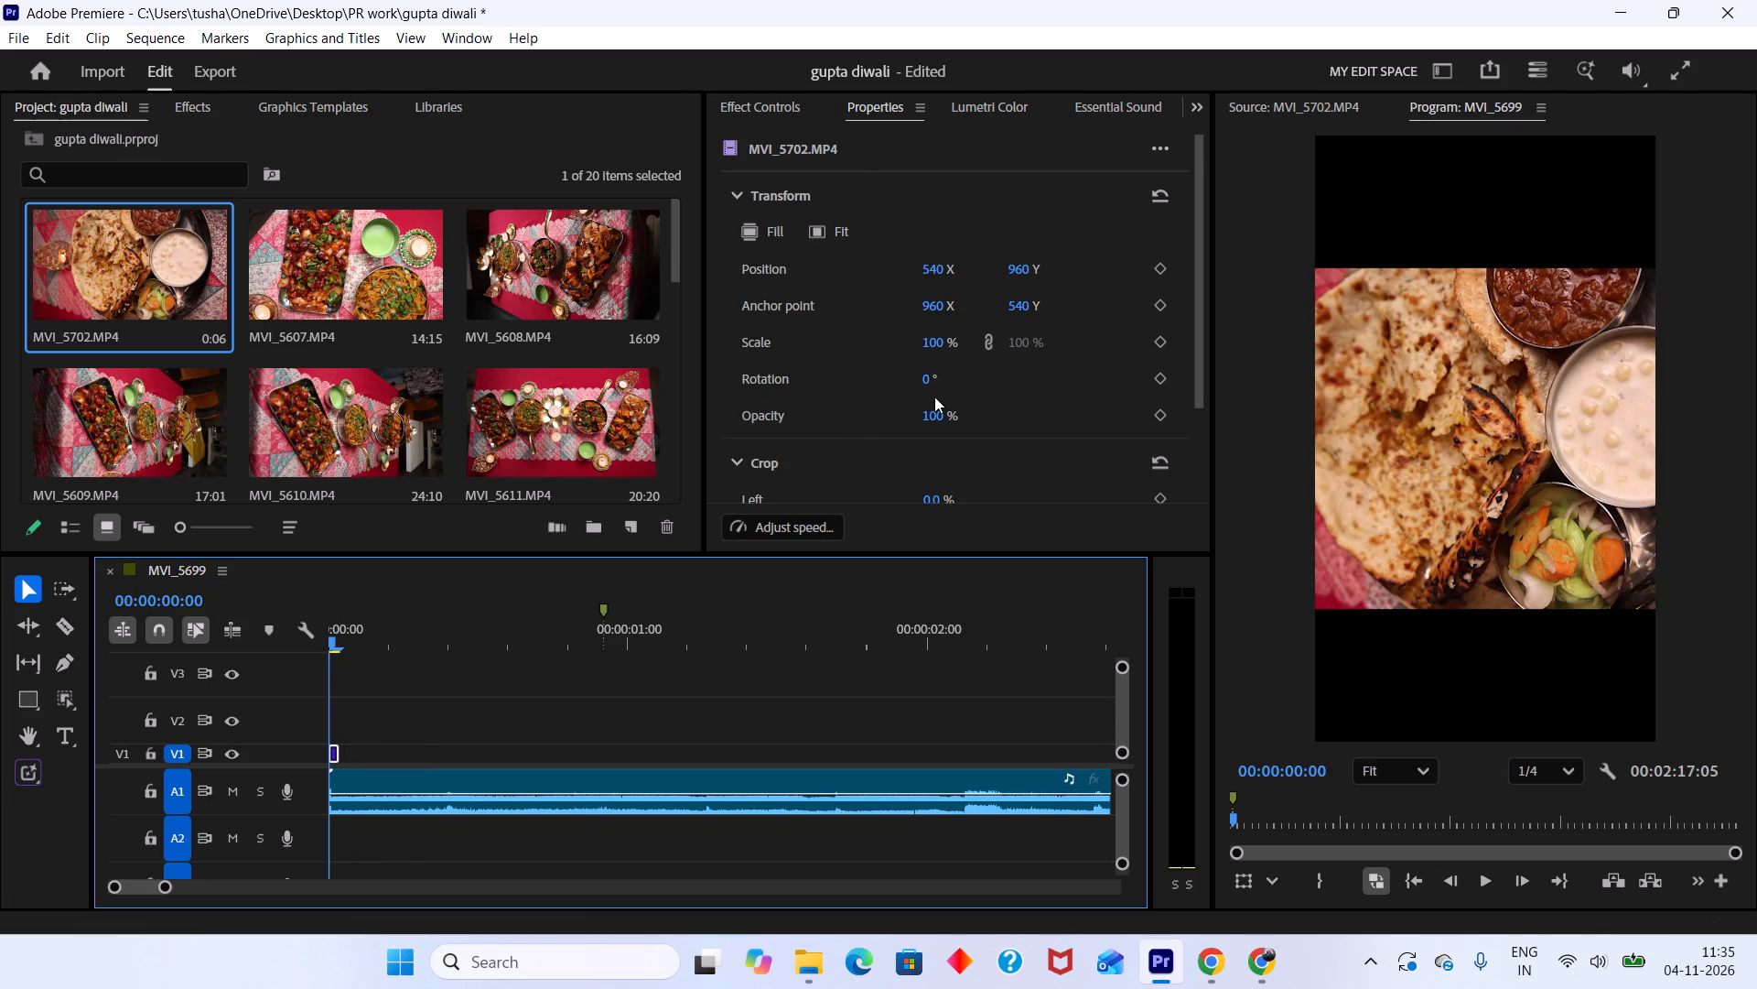
{"action": "left_click_drag", "start_coordinate": [926, 378], "coordinate": [943, 375]}
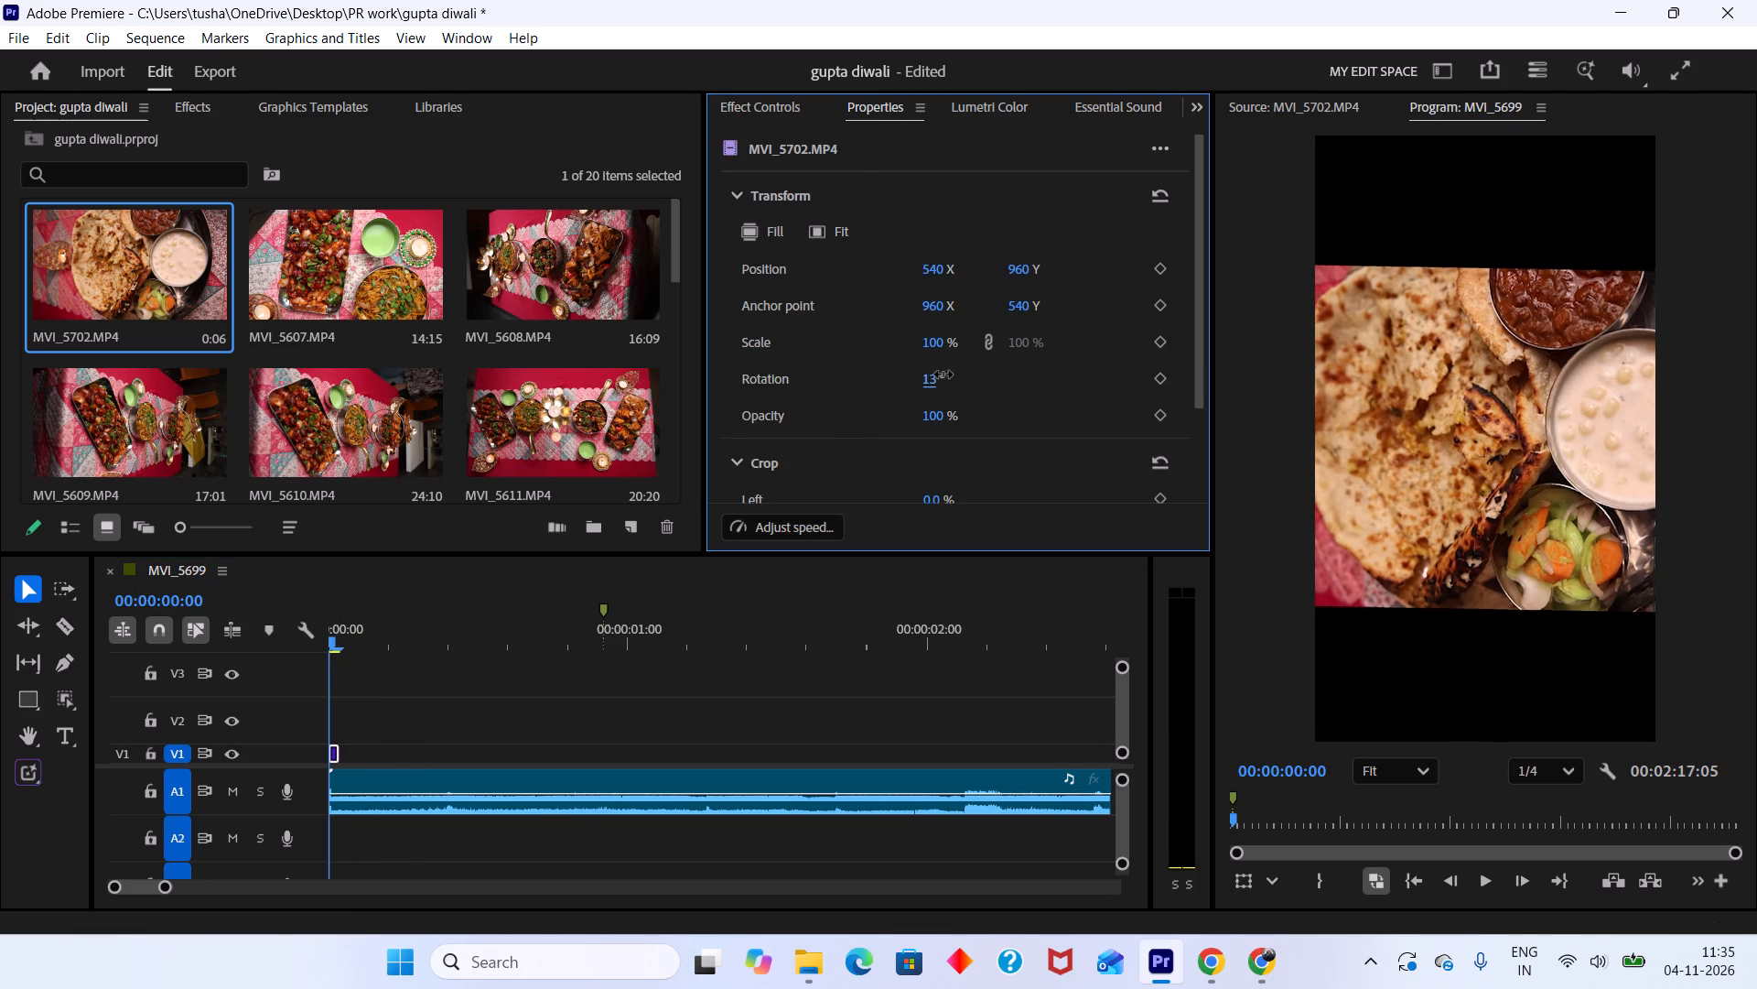
{"action": "left_click_drag", "start_coordinate": [943, 375], "coordinate": [1013, 376]}
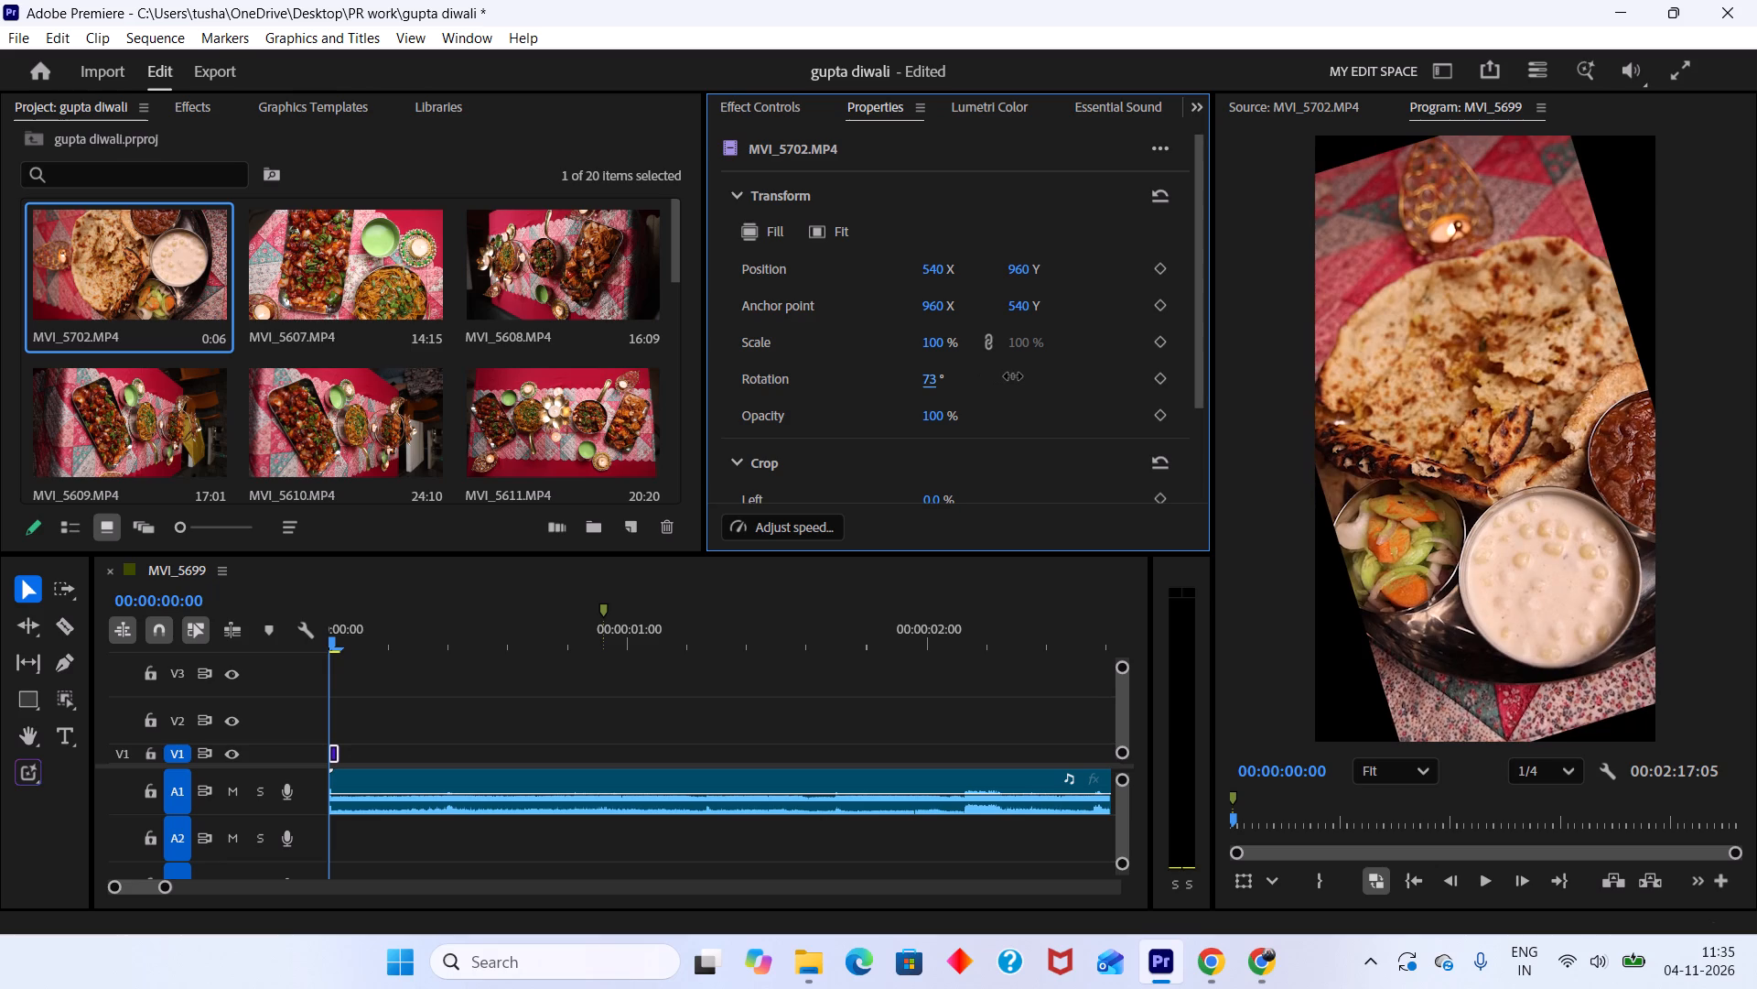
{"action": "left_click_drag", "start_coordinate": [1013, 376], "coordinate": [835, 403]}
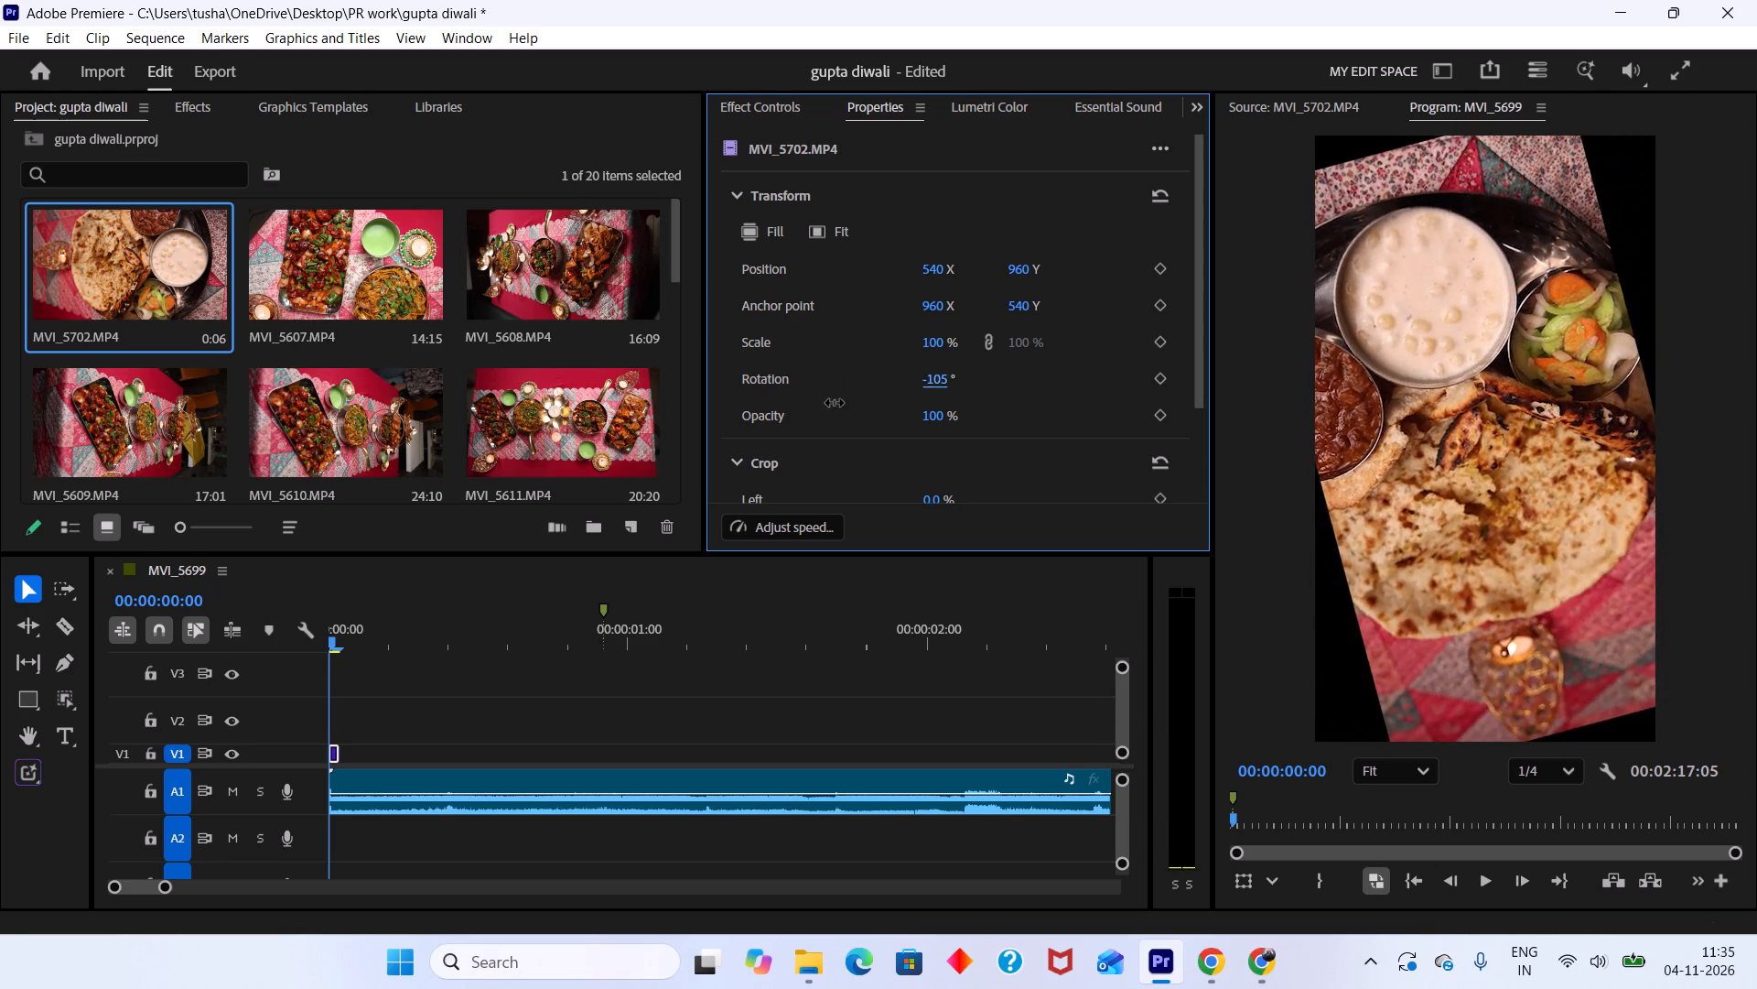
{"action": "left_click_drag", "start_coordinate": [835, 403], "coordinate": [1028, 385]}
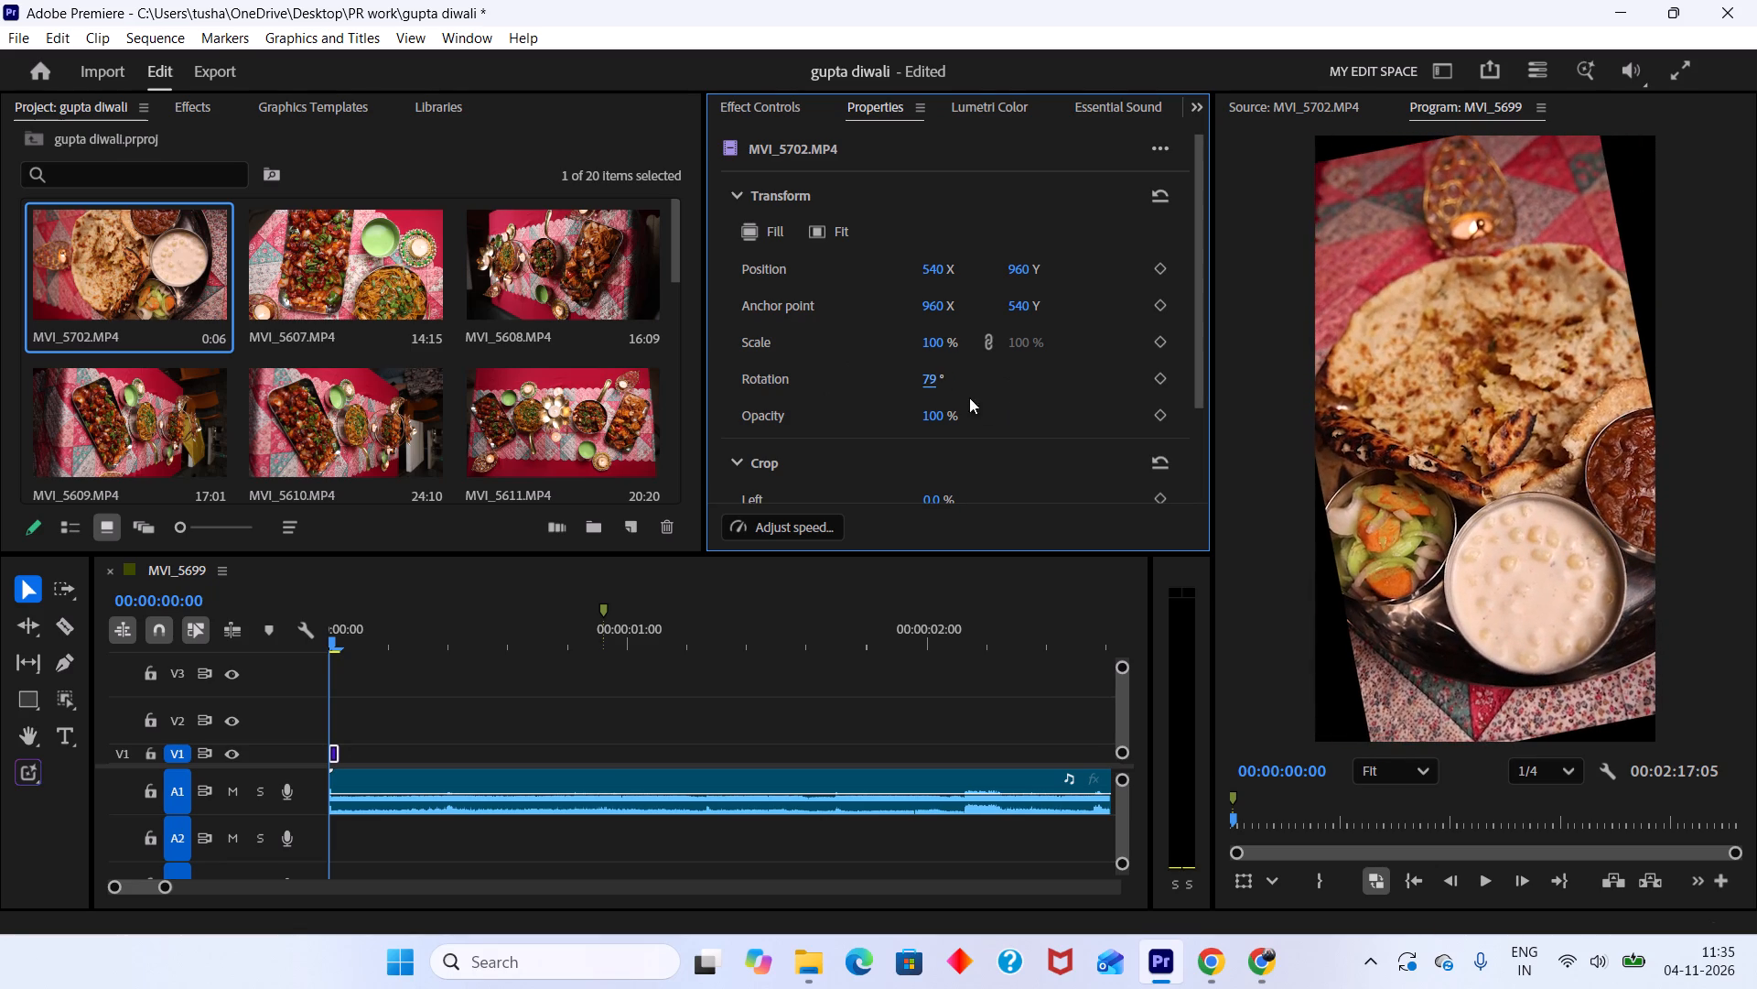
{"action": "left_click", "coordinate": [937, 375]}
{"action": "type", "text": "90"}
{"action": "key", "text": "Return"}
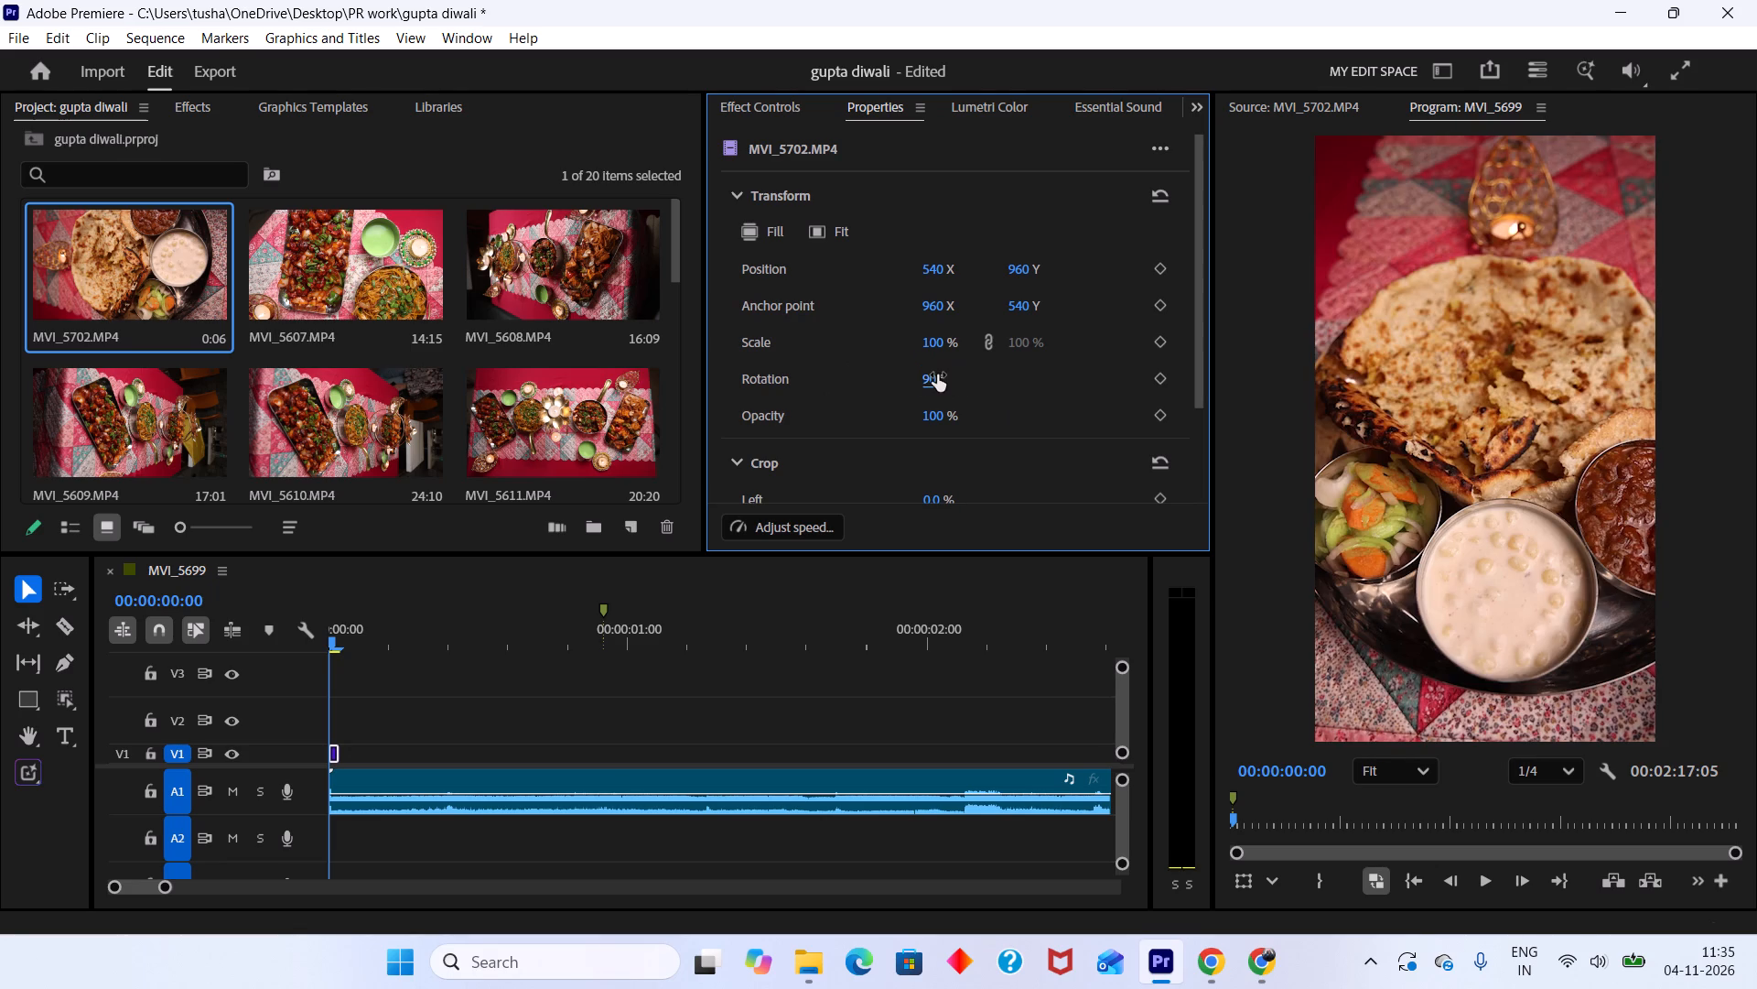
{"action": "key", "text": "space"}
{"action": "key", "text": "space"}
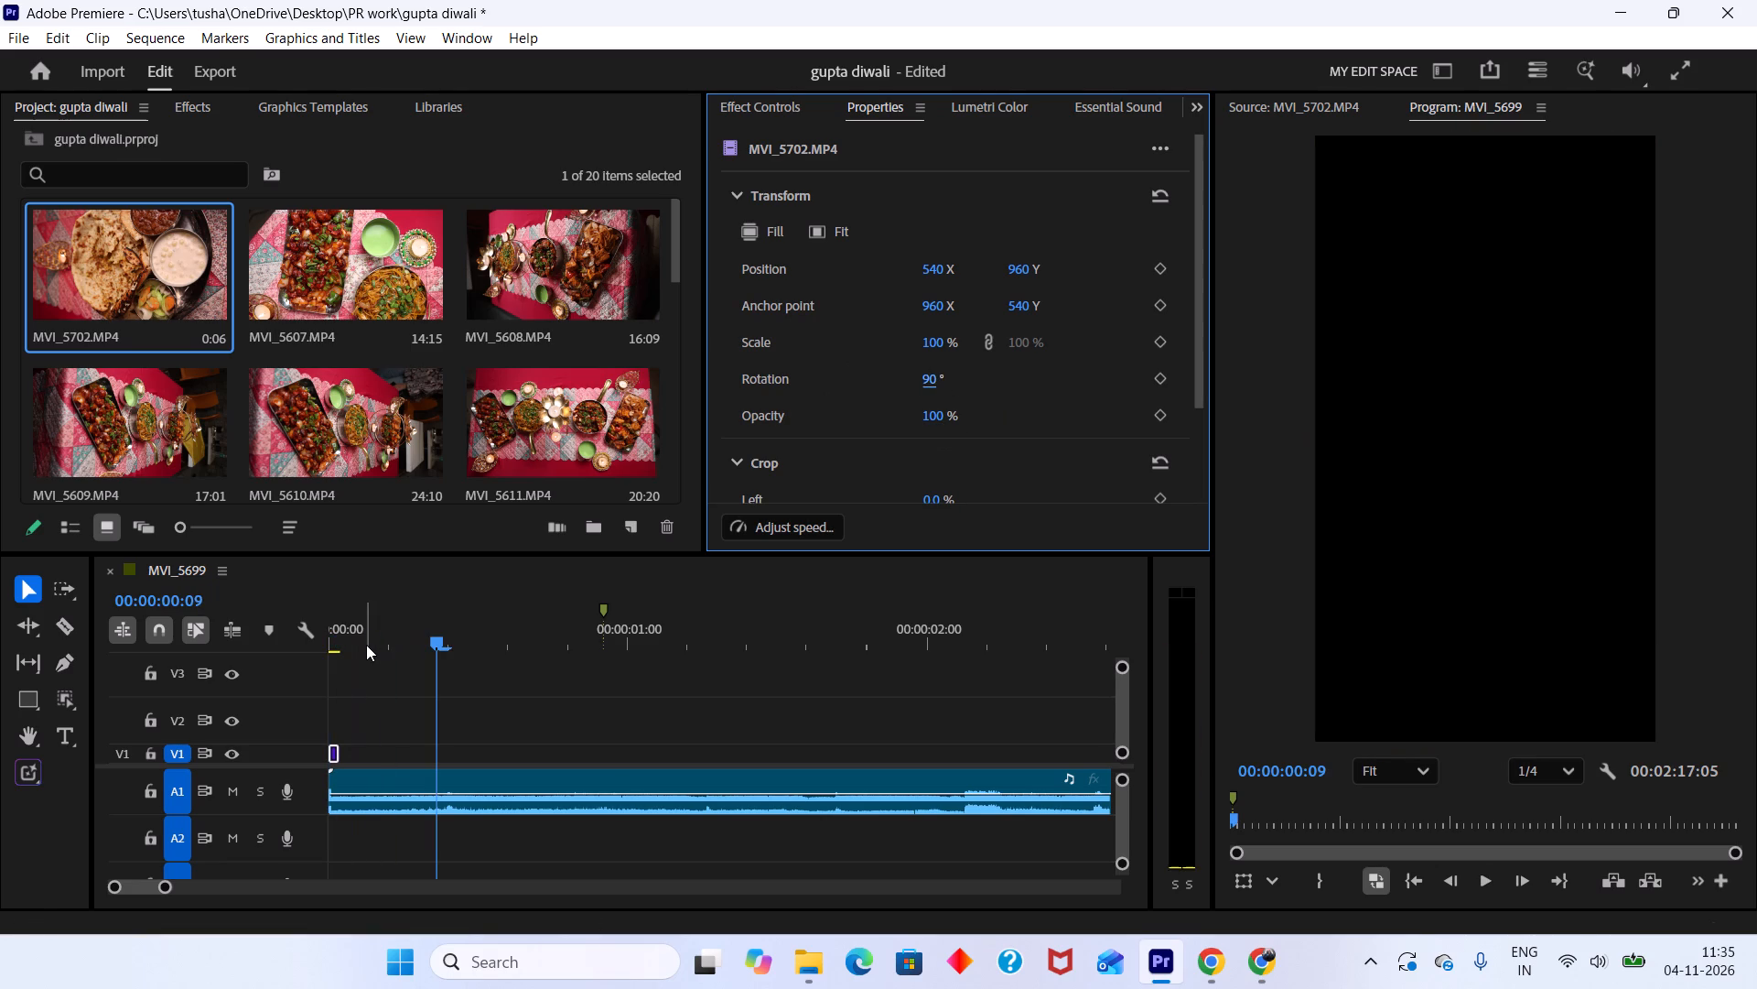
Mark a six-frame range of MVI_5607.MP4 ending at 03:47:05:12 and place it on V1 directly after the MVI_5702.MP4 clip.
{"action": "left_click", "coordinate": [367, 280]}
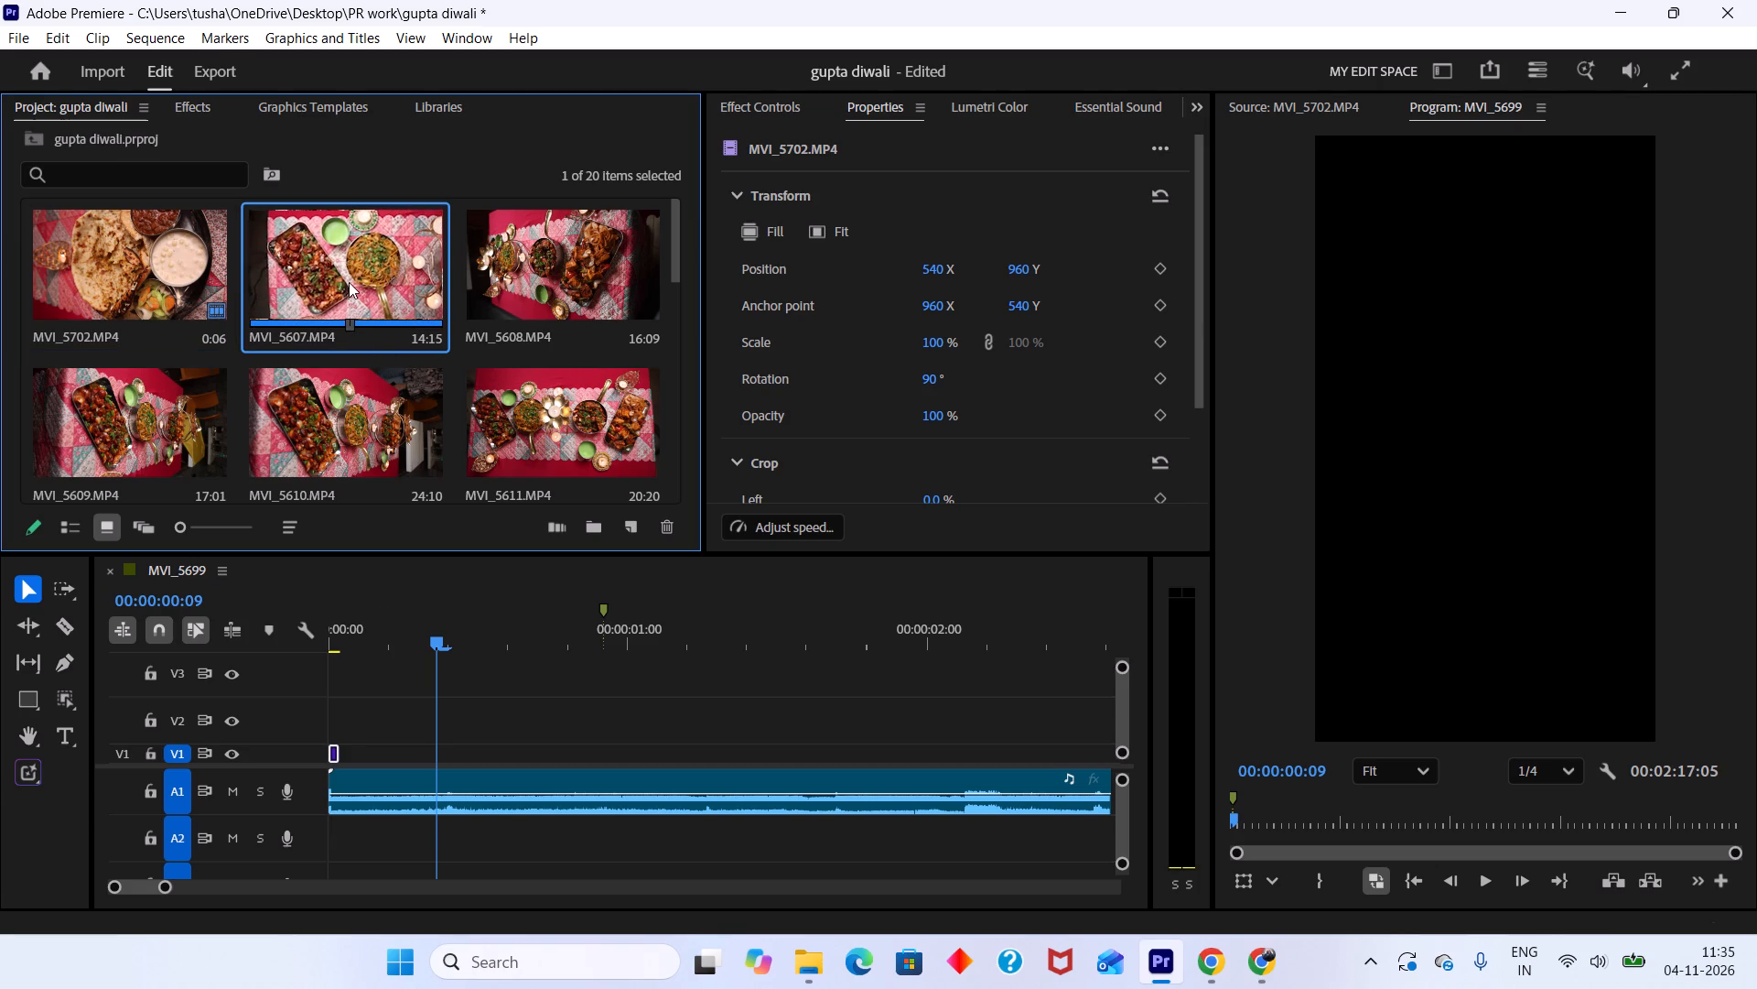
{"action": "double_click", "coordinate": [349, 282]}
{"action": "left_click_drag", "start_coordinate": [1428, 819], "coordinate": [1462, 821]}
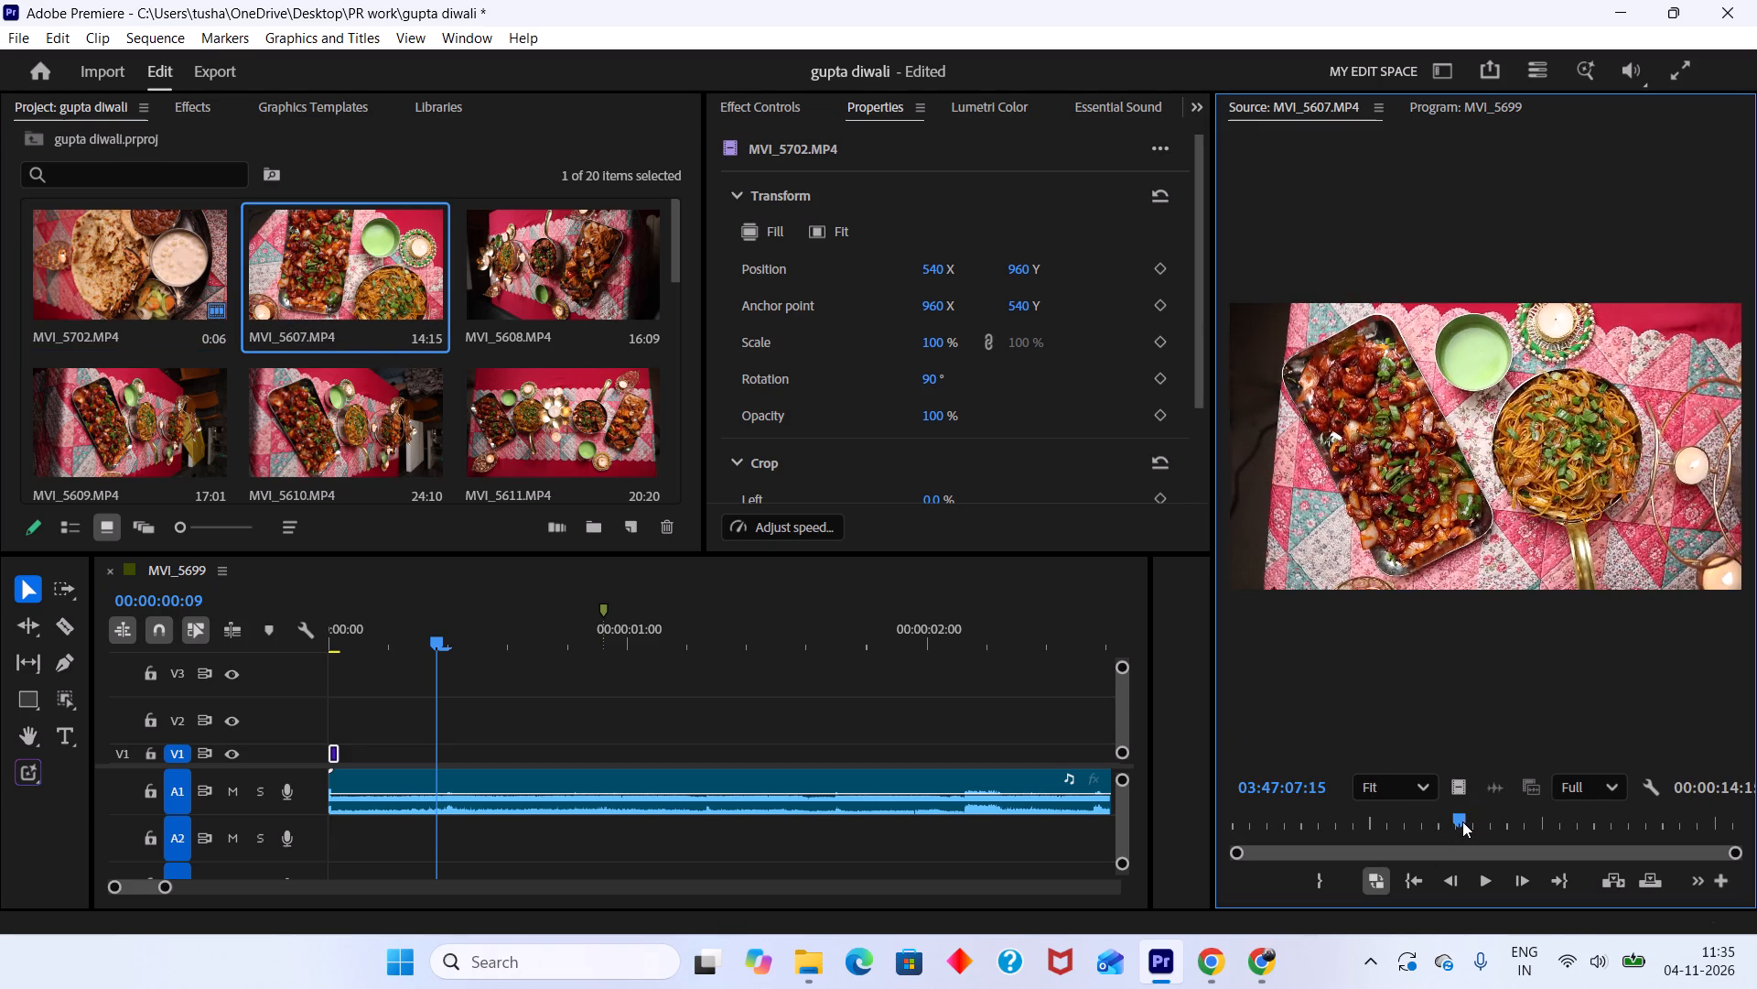
{"action": "left_click_drag", "start_coordinate": [1462, 821], "coordinate": [1382, 830]}
{"action": "key", "text": "i"}
{"action": "left_click_drag", "start_coordinate": [1380, 825], "coordinate": [1388, 823]}
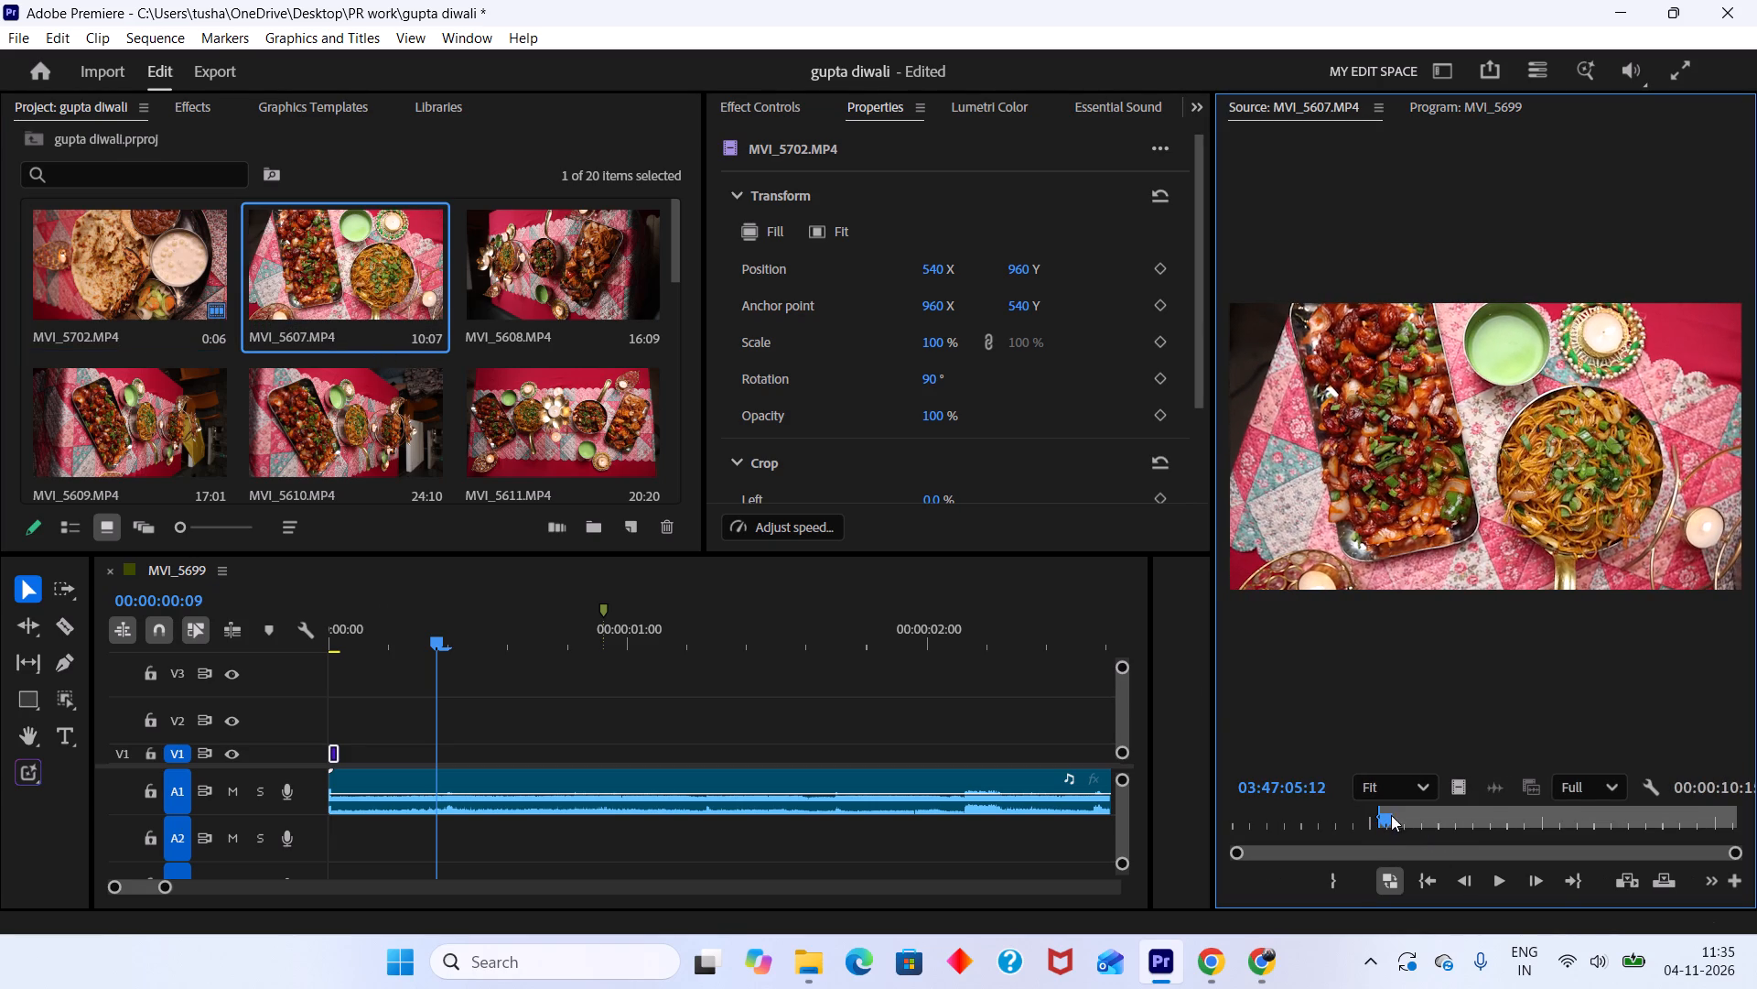
{"action": "key", "text": "o"}
{"action": "left_click_drag", "start_coordinate": [1400, 710], "coordinate": [340, 757]}
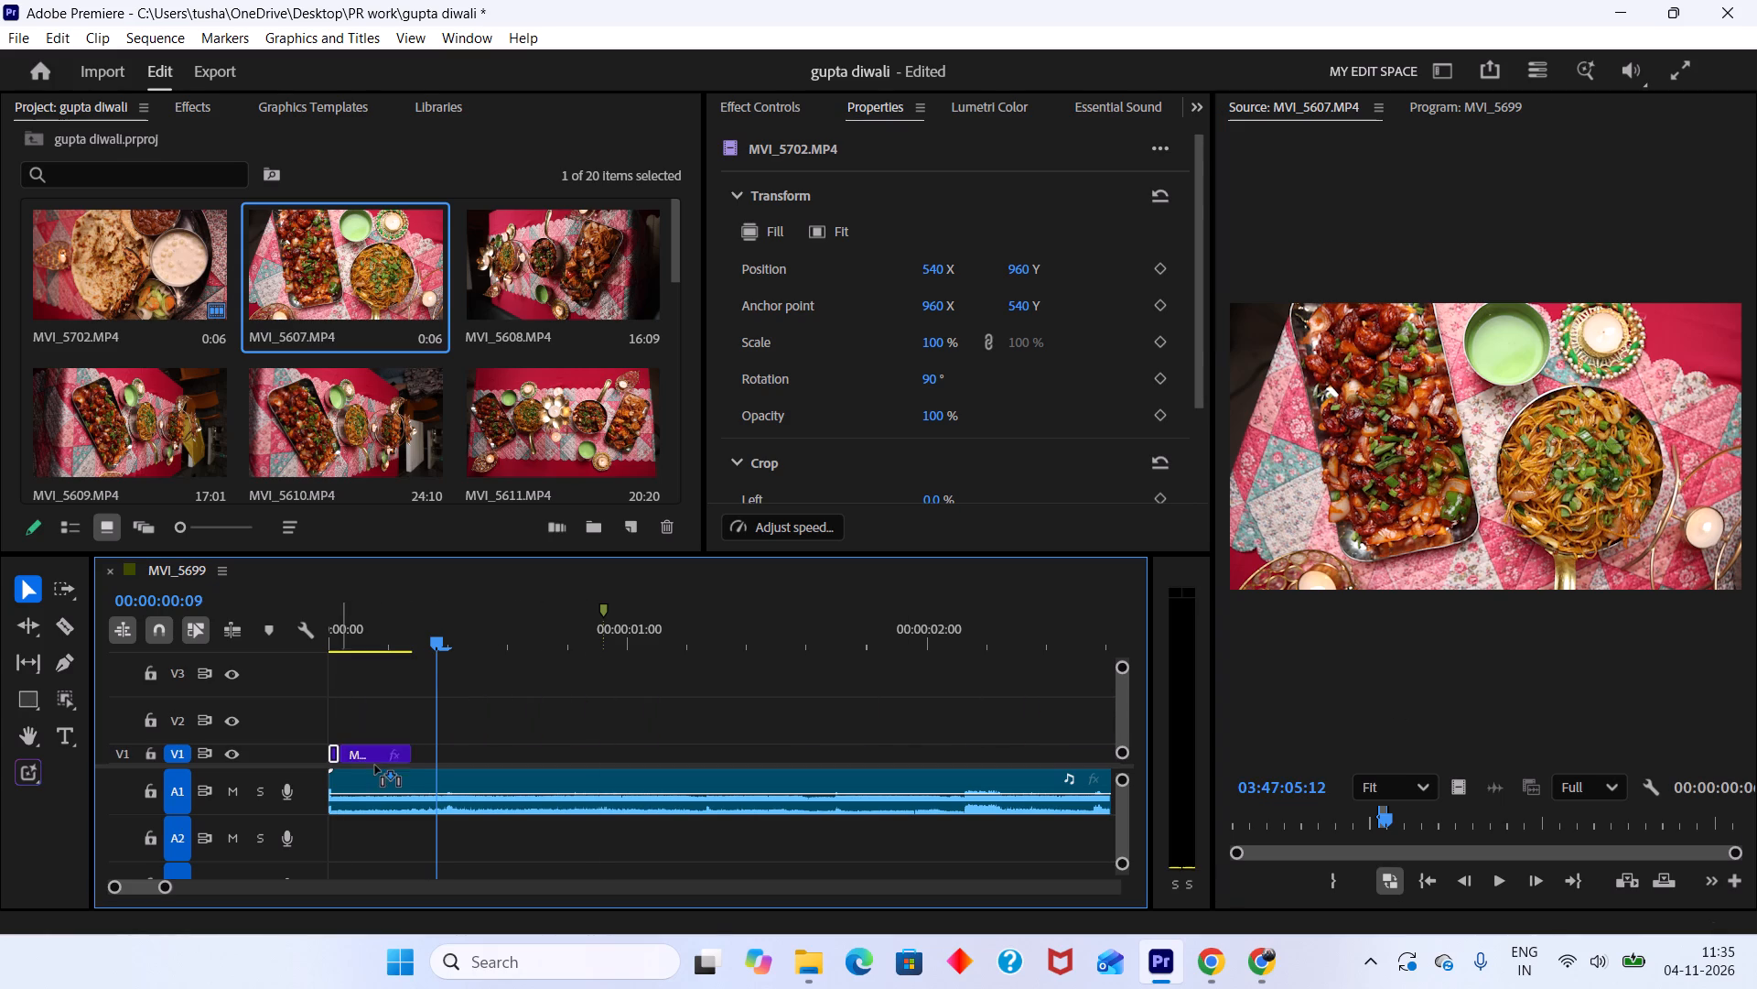
Trim the end of the MVI_5607.MP4 clip on V1 to 00:00:00:02 and play the opening to check the cut.
{"action": "left_click_drag", "start_coordinate": [407, 757], "coordinate": [350, 766]}
{"action": "left_click_drag", "start_coordinate": [361, 621], "coordinate": [285, 621]}
{"action": "key", "text": "space"}
{"action": "key", "text": "space"}
{"action": "scroll", "coordinate": [342, 721], "scroll_direction": "up", "scroll_amount": 6, "text": "alt"}
{"action": "scroll", "coordinate": [357, 744], "scroll_direction": "up", "scroll_amount": 6}
{"action": "left_click_drag", "start_coordinate": [381, 627], "coordinate": [372, 622]}
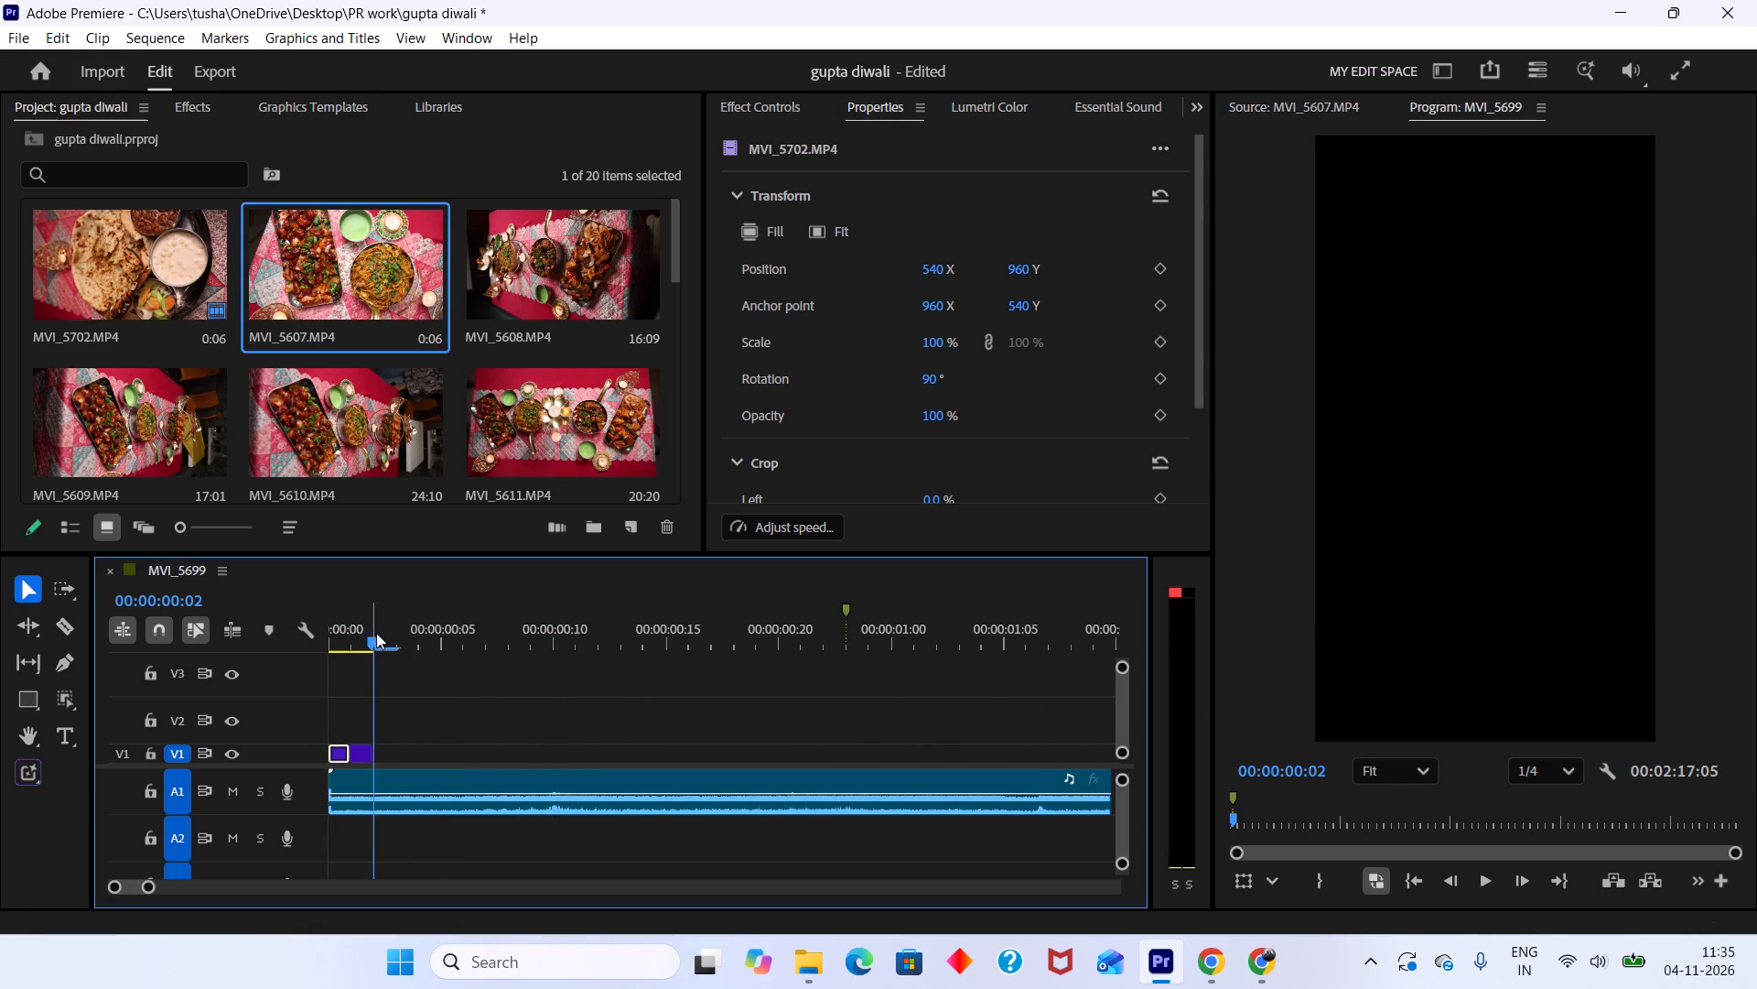
{"action": "left_click", "coordinate": [376, 627]}
With the playhead at 00:00:00:01, set the rotation of the MVI_5607.MP4 clip on V1 to -90°.
{"action": "left_click", "coordinate": [368, 755]}
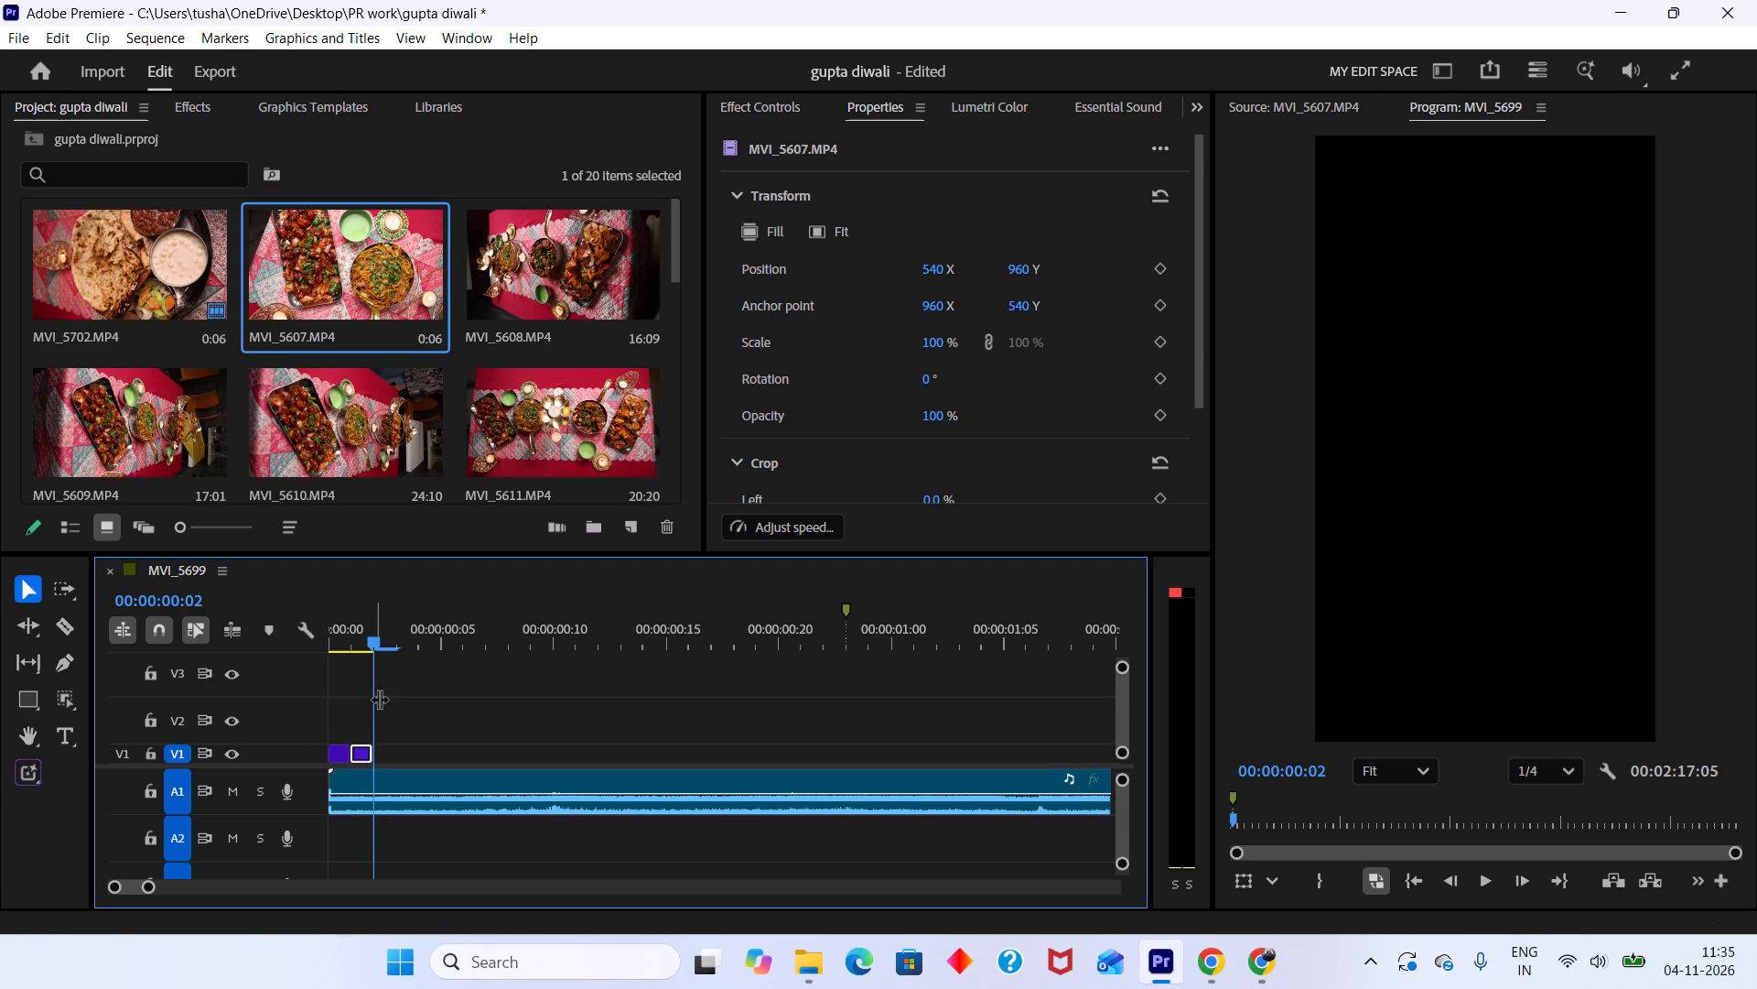
{"action": "left_click_drag", "start_coordinate": [373, 628], "coordinate": [357, 647]}
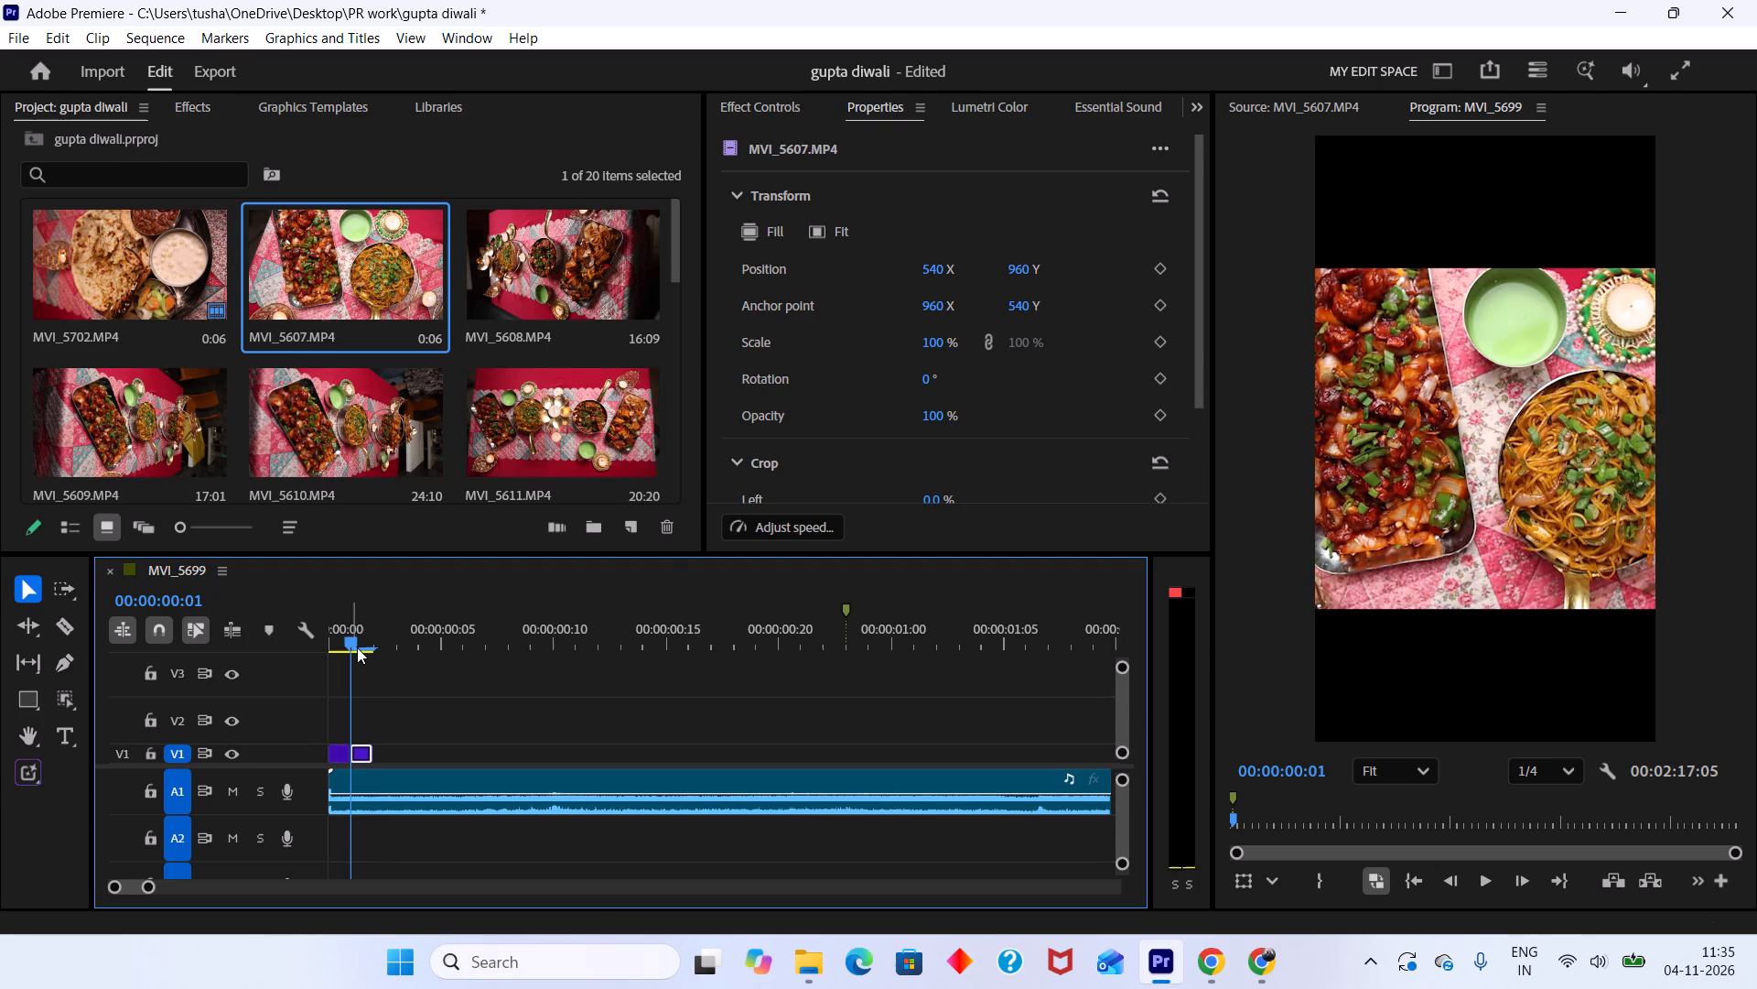
{"action": "left_click_drag", "start_coordinate": [932, 375], "coordinate": [1047, 375]}
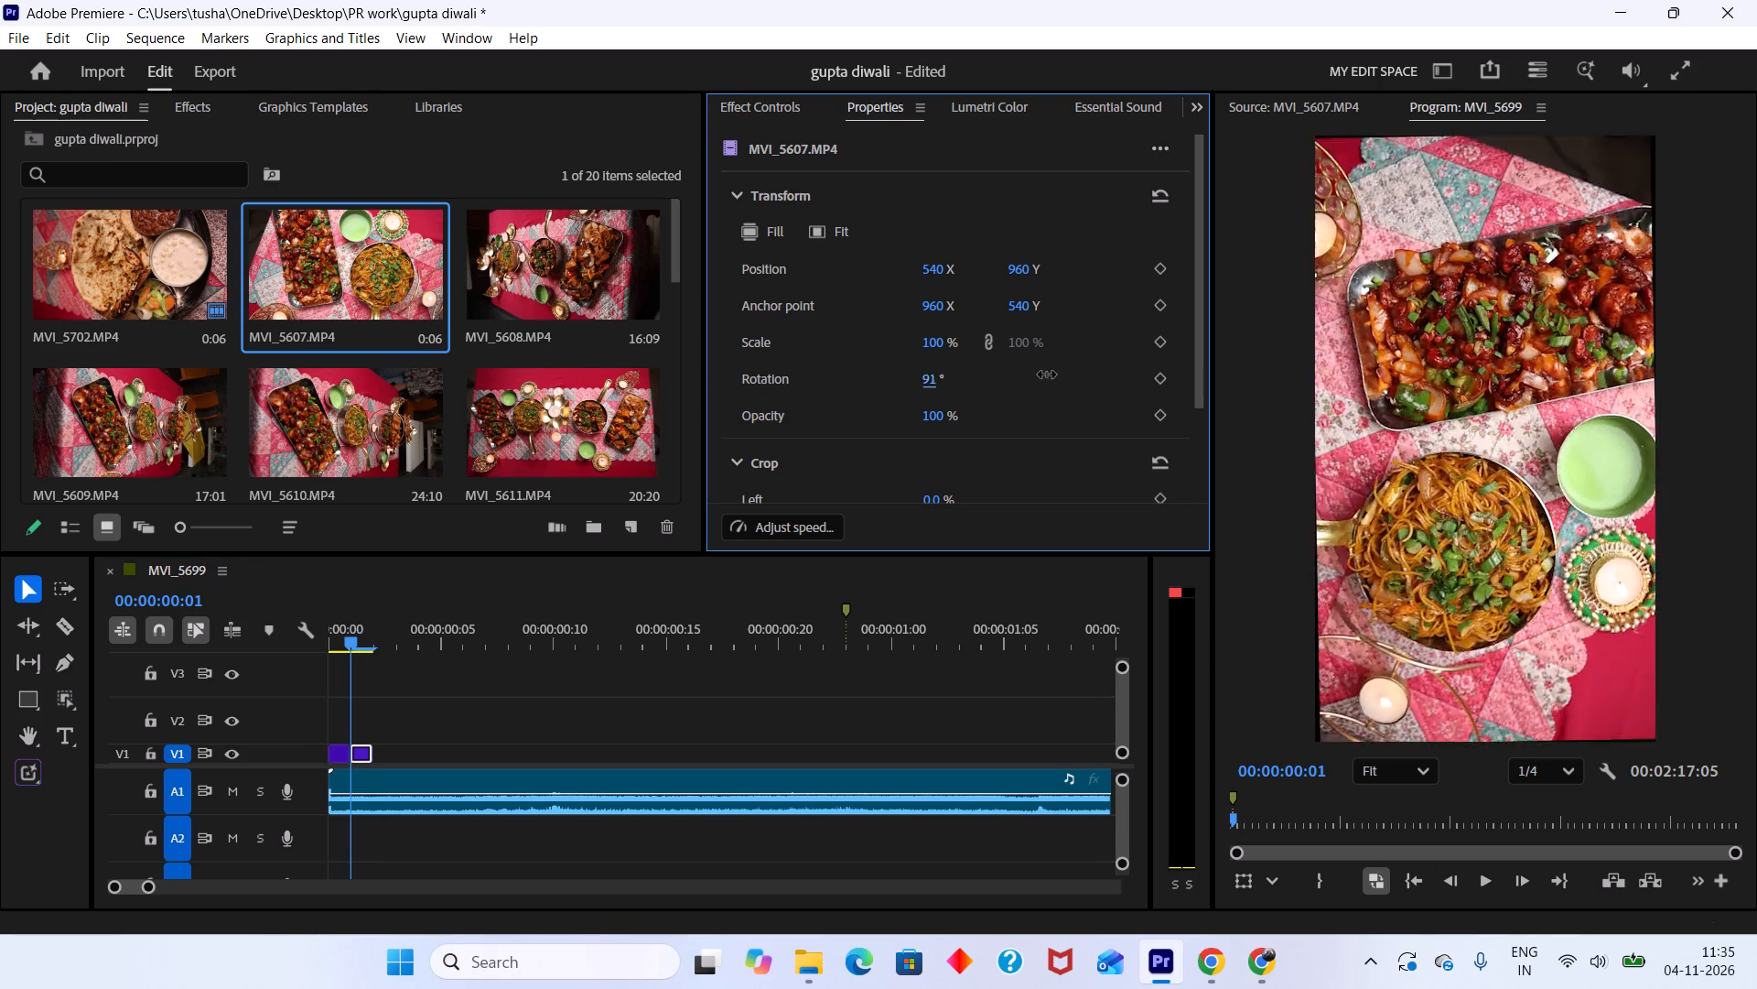
{"action": "left_click_drag", "start_coordinate": [1047, 375], "coordinate": [896, 454]}
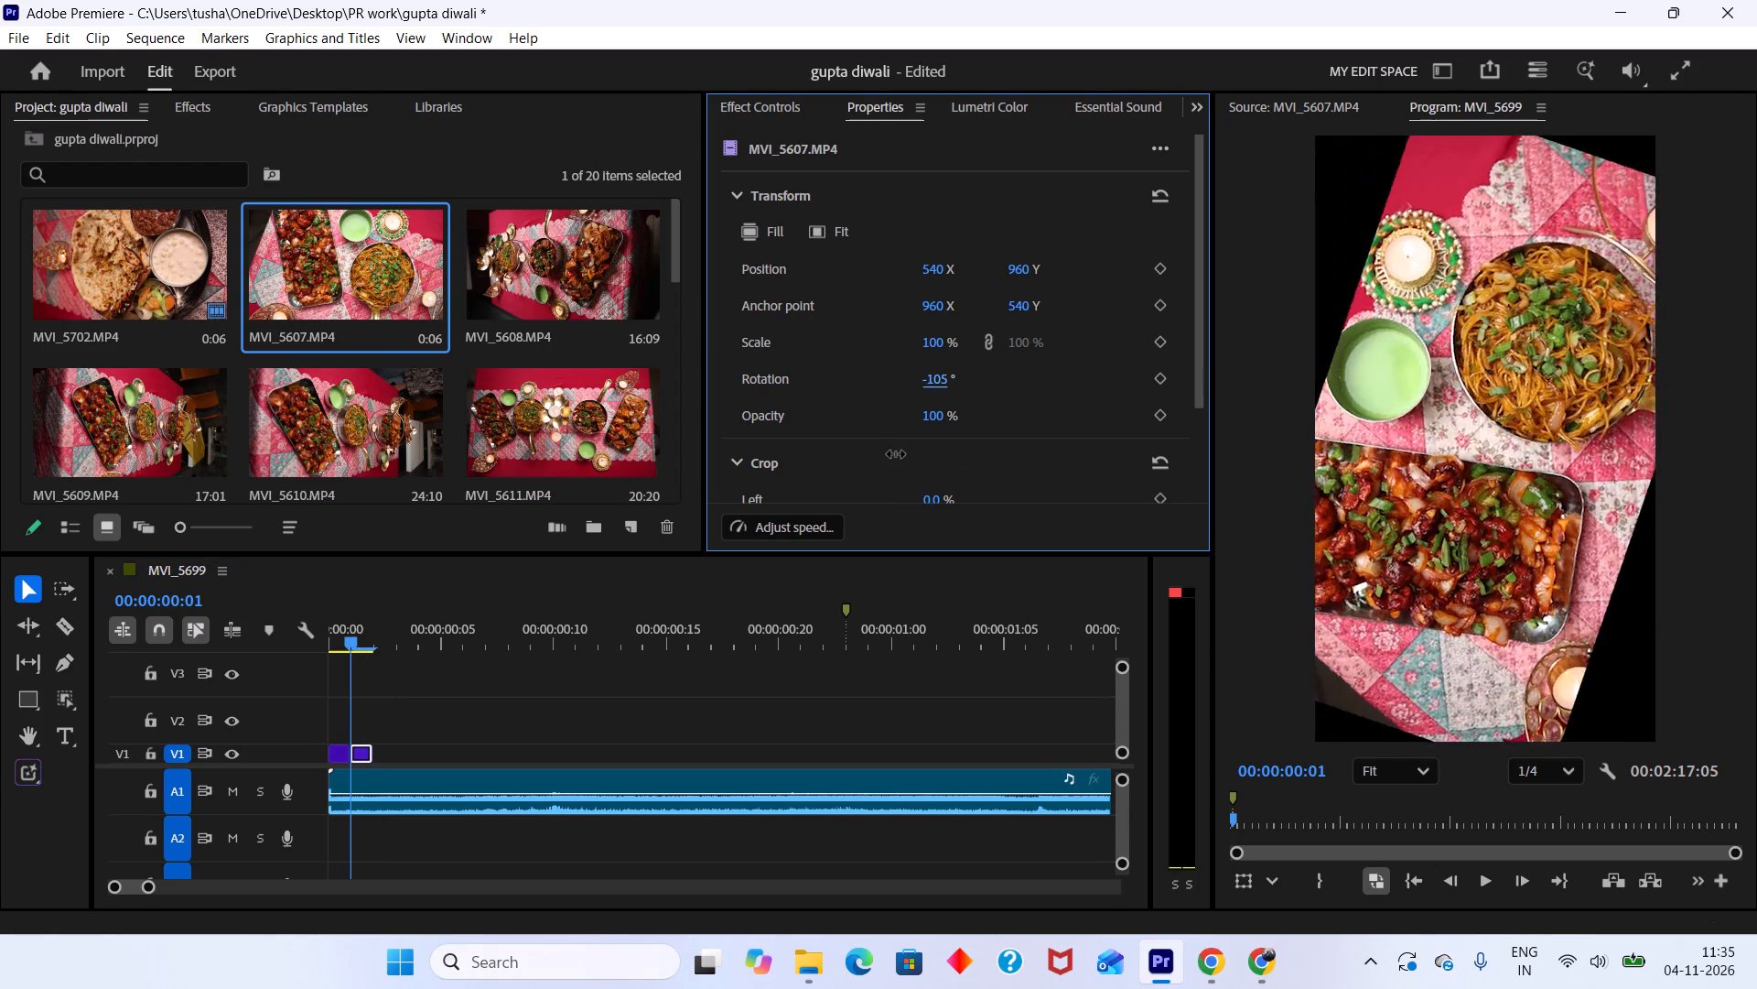
{"action": "left_click_drag", "start_coordinate": [896, 454], "coordinate": [910, 449]}
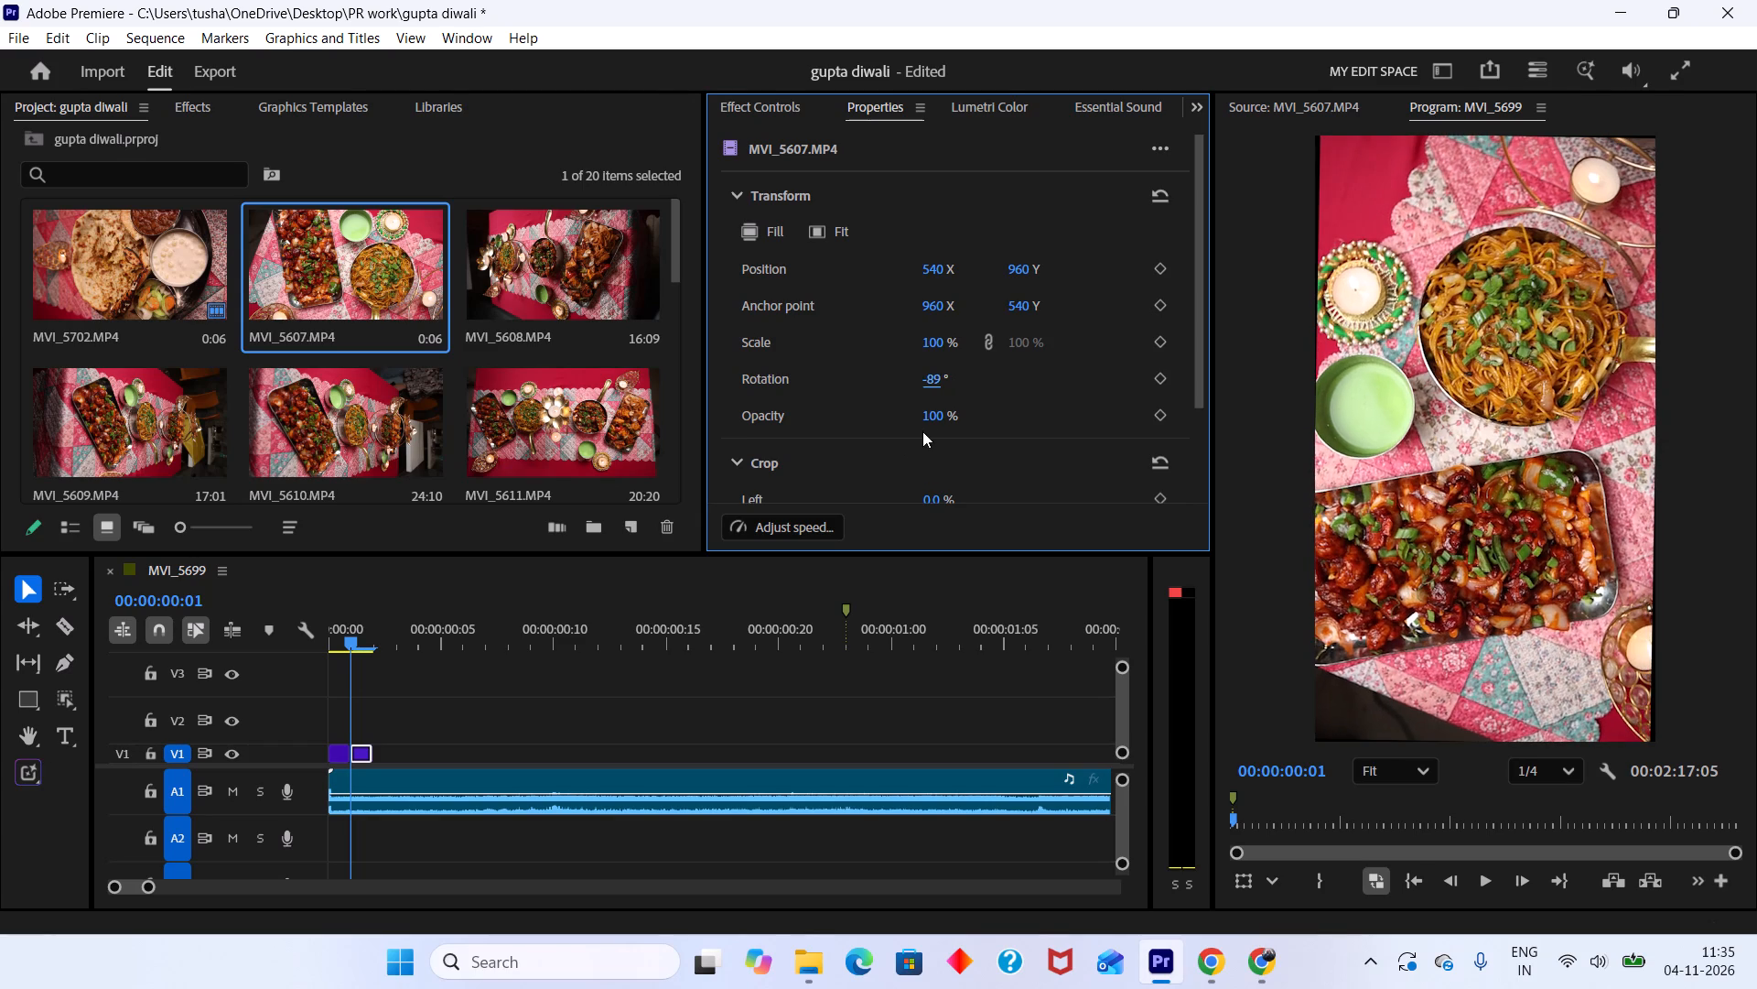
{"action": "left_click", "coordinate": [930, 381]}
{"action": "type", "text": "-90"}
{"action": "key", "text": "Return"}
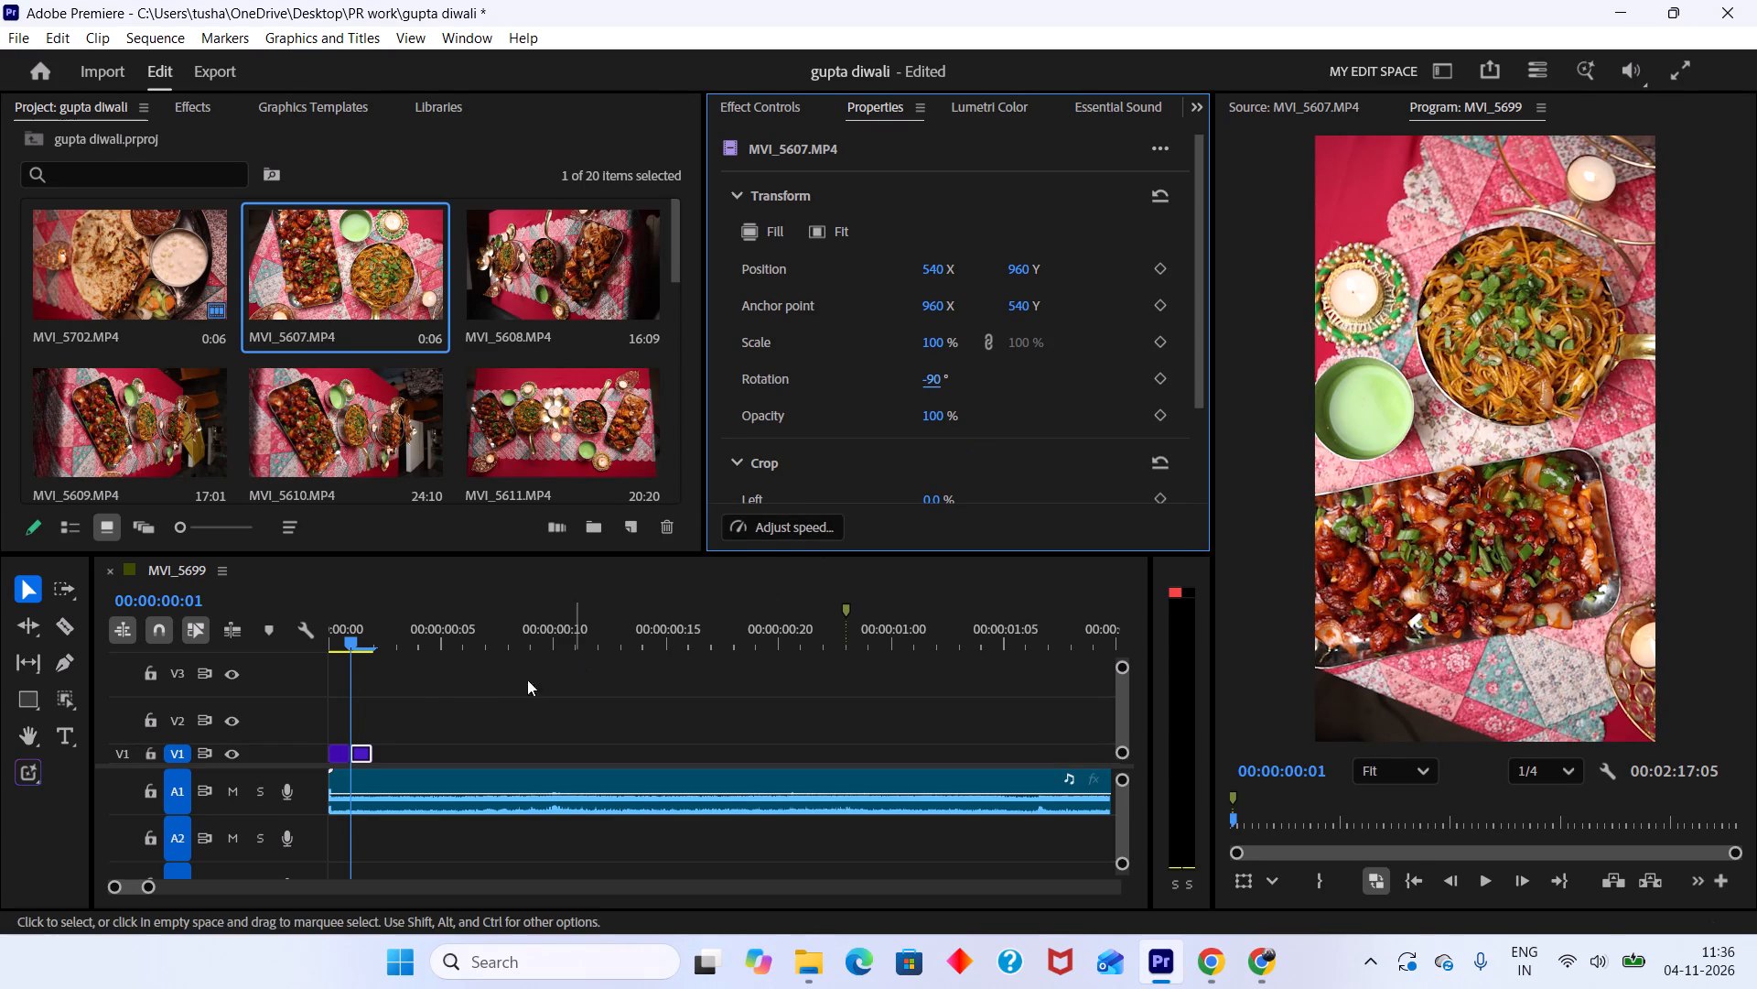
Play the opening repeatedly from the sequence start to check the one-frame MVI_5702.MP4 and MVI_5607.MP4 cuts against the audio.
{"action": "left_click_drag", "start_coordinate": [383, 638], "coordinate": [298, 623]}
{"action": "key", "text": "space"}
{"action": "key", "text": "space"}
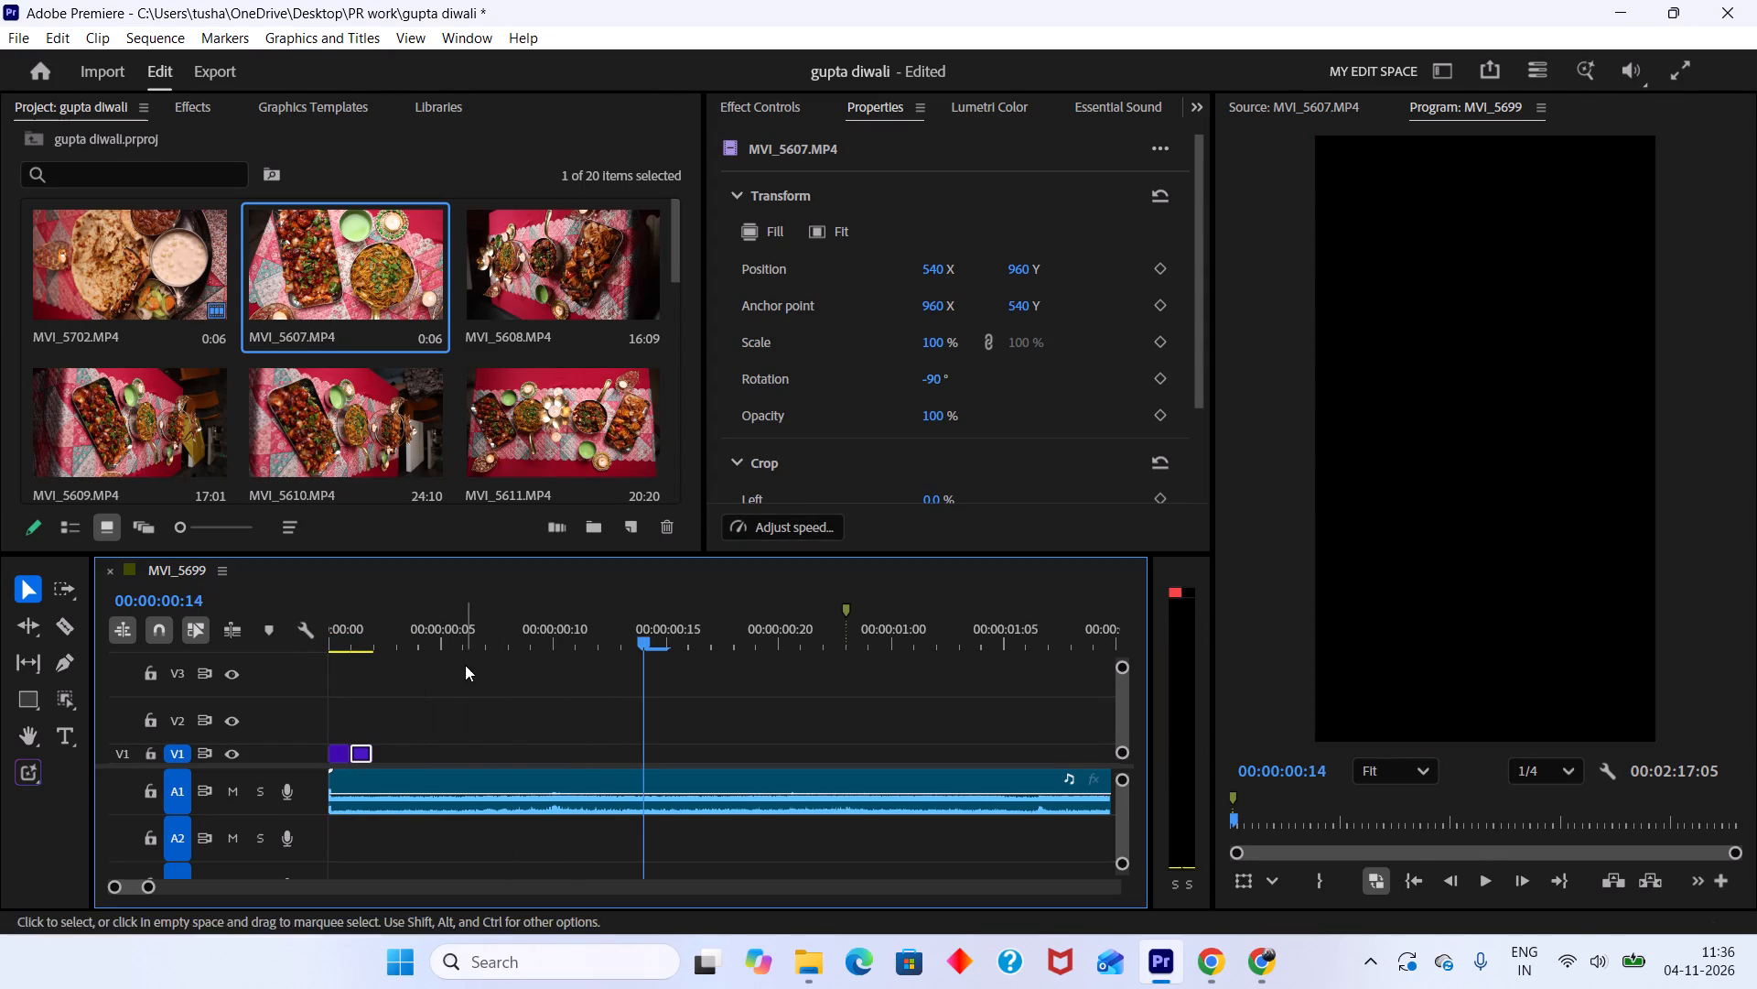
{"action": "left_click_drag", "start_coordinate": [470, 623], "coordinate": [329, 627]}
{"action": "key", "text": "space"}
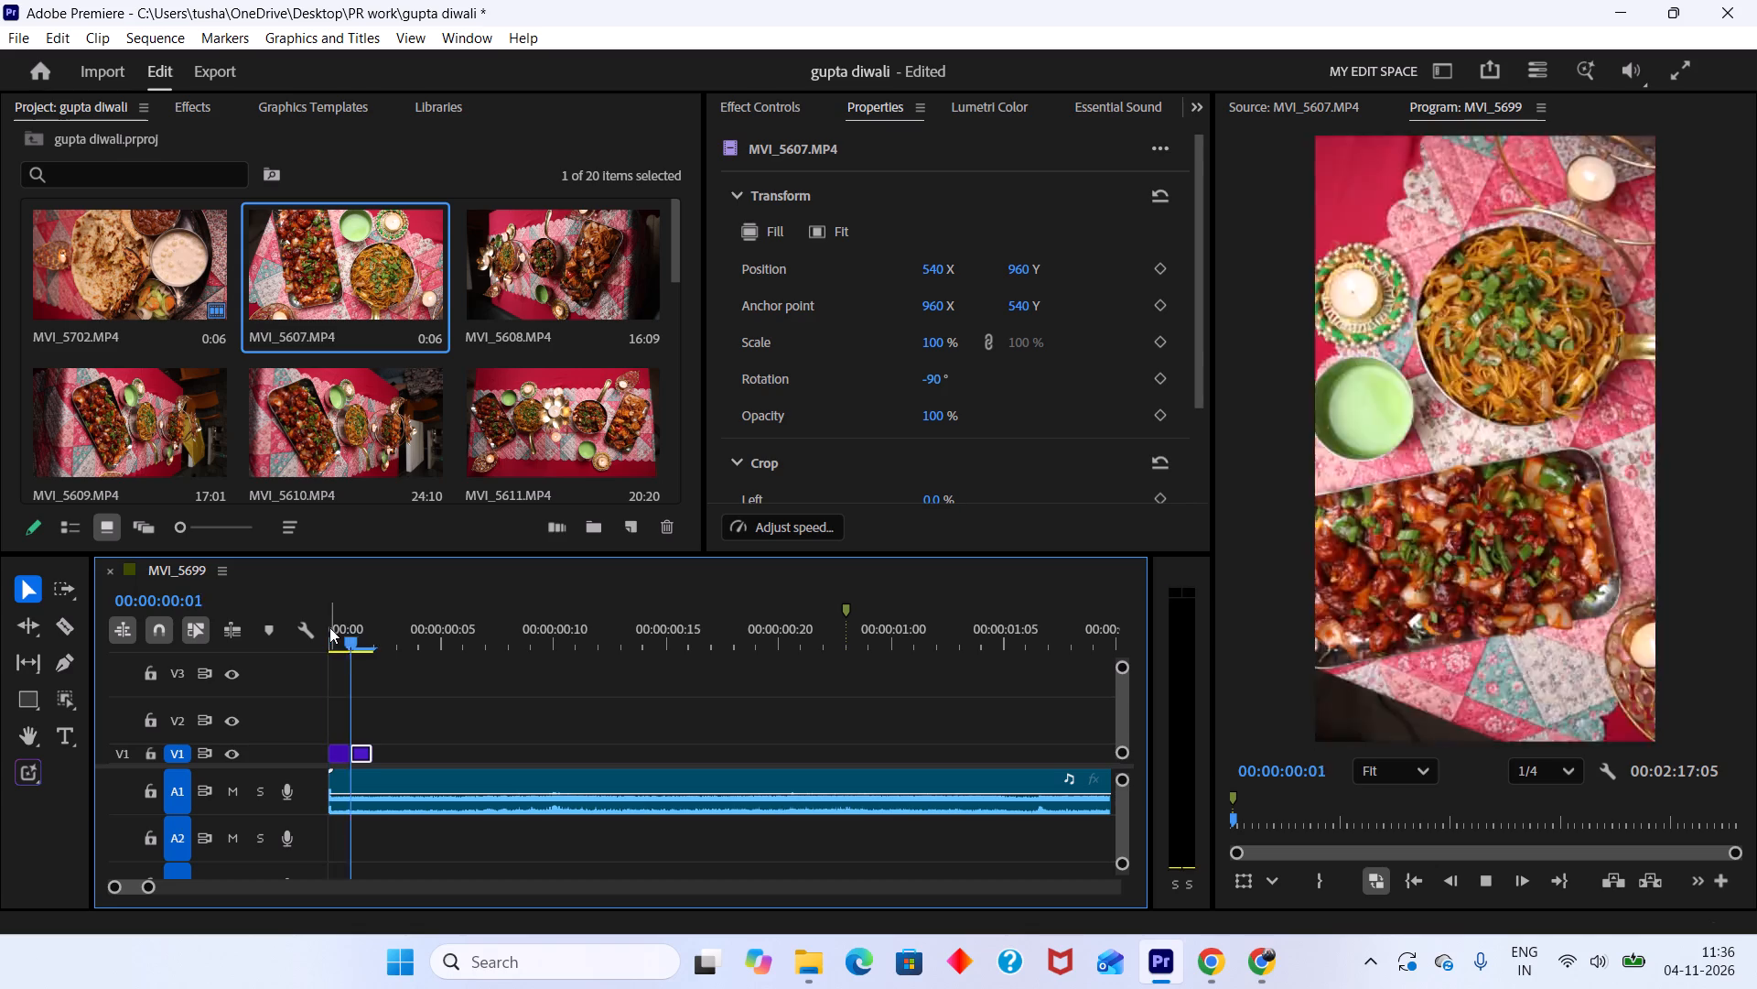
{"action": "key", "text": "space"}
{"action": "key", "text": "space"}
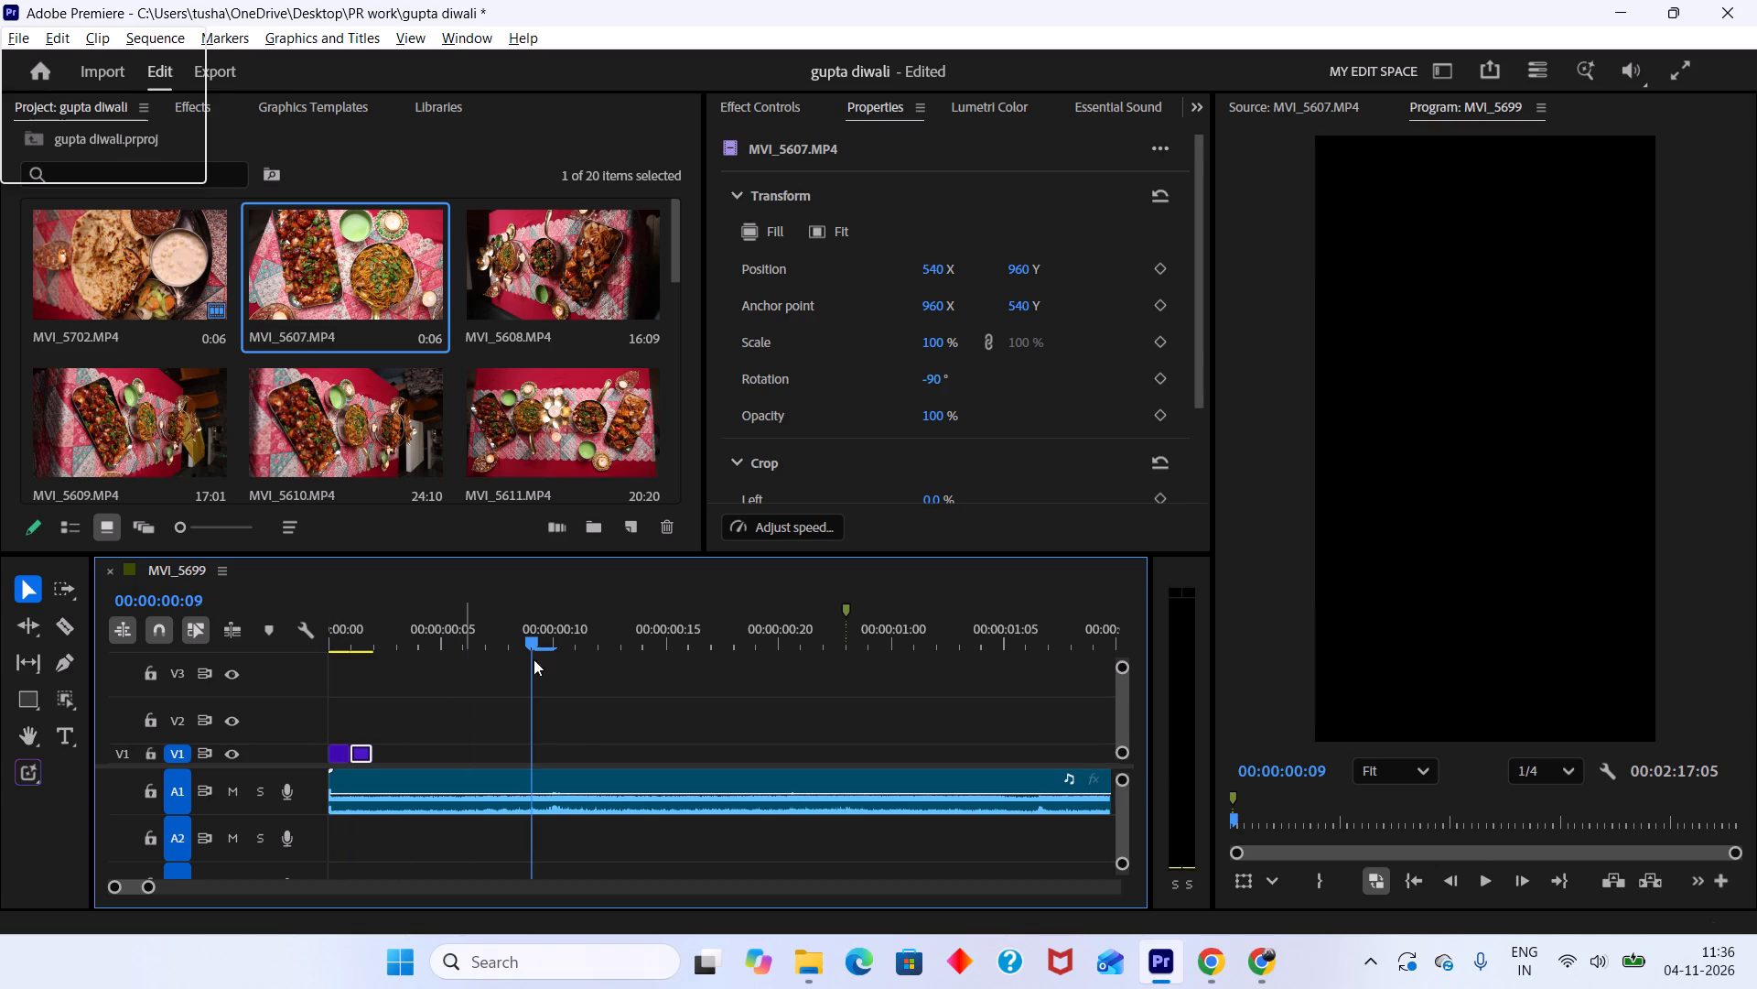
{"action": "left_click_drag", "start_coordinate": [575, 634], "coordinate": [491, 648]}
{"action": "scroll", "coordinate": [389, 756], "scroll_direction": "up", "scroll_amount": 5, "text": "alt"}
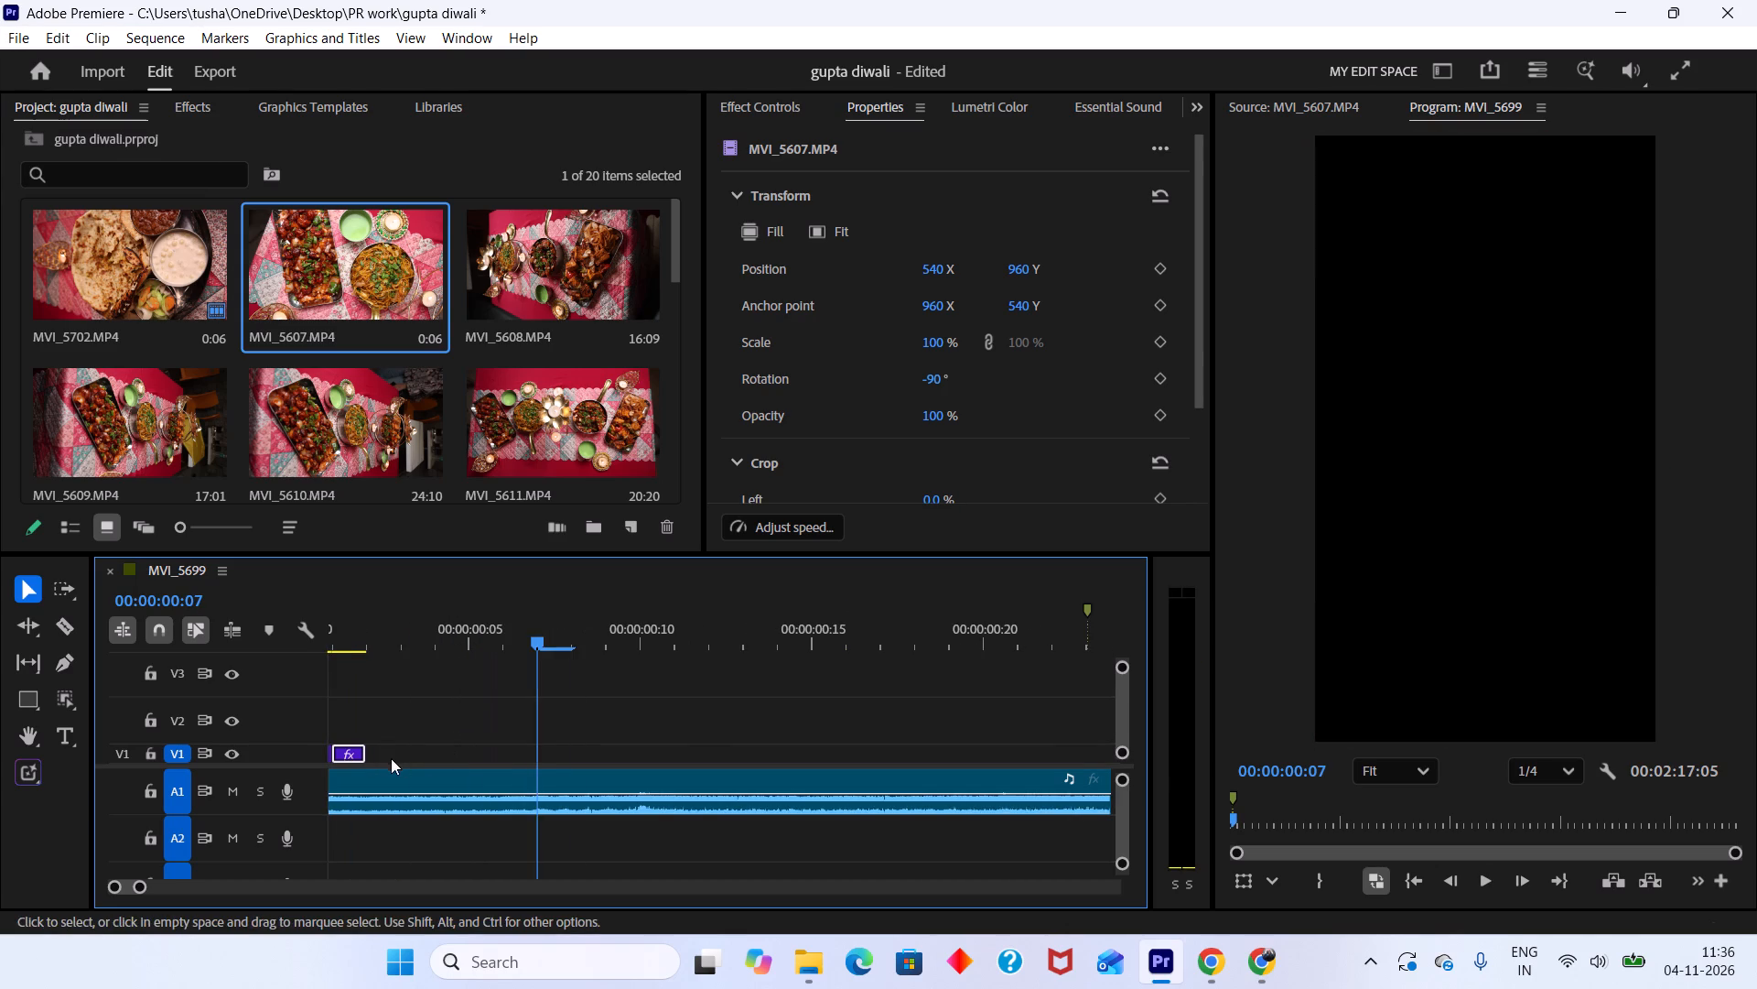
{"action": "scroll", "coordinate": [400, 754], "scroll_direction": "up", "scroll_amount": 6}
{"action": "left_click_drag", "start_coordinate": [416, 627], "coordinate": [238, 653]}
{"action": "left_click_drag", "start_coordinate": [378, 651], "coordinate": [234, 658]}
{"action": "left_click_drag", "start_coordinate": [400, 622], "coordinate": [367, 630]}
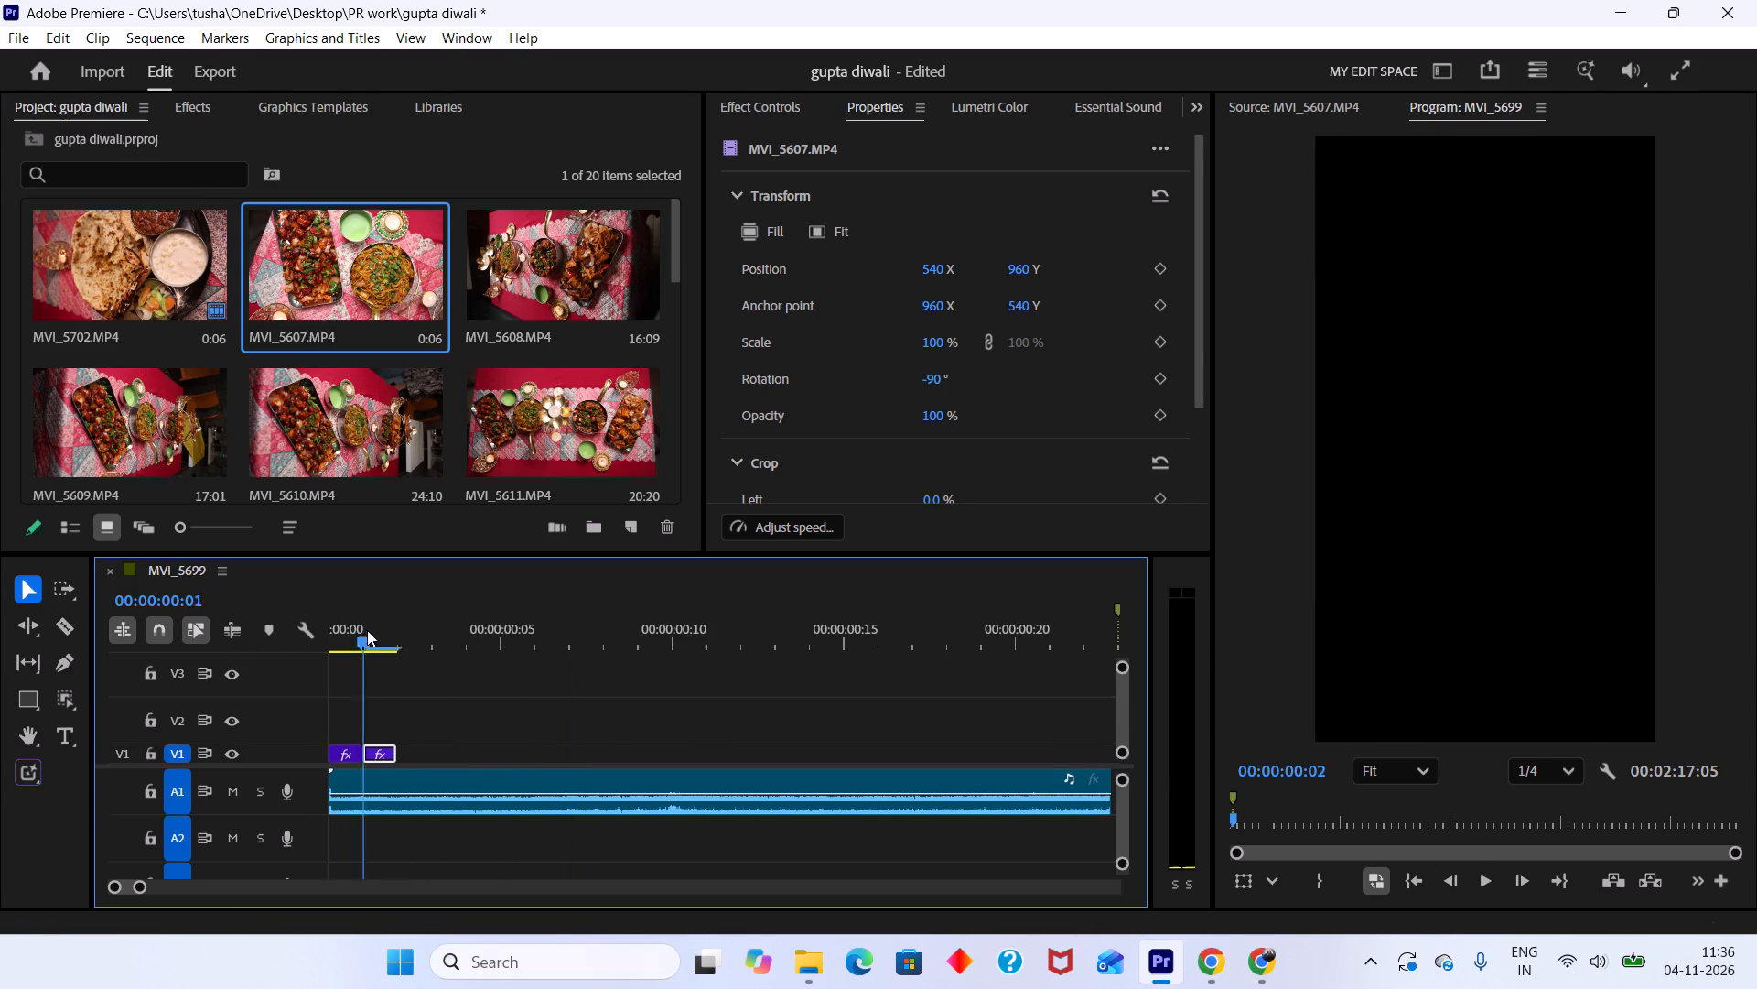
{"action": "left_click_drag", "start_coordinate": [367, 630], "coordinate": [249, 645]}
{"action": "key", "text": "space"}
{"action": "key", "text": "space"}
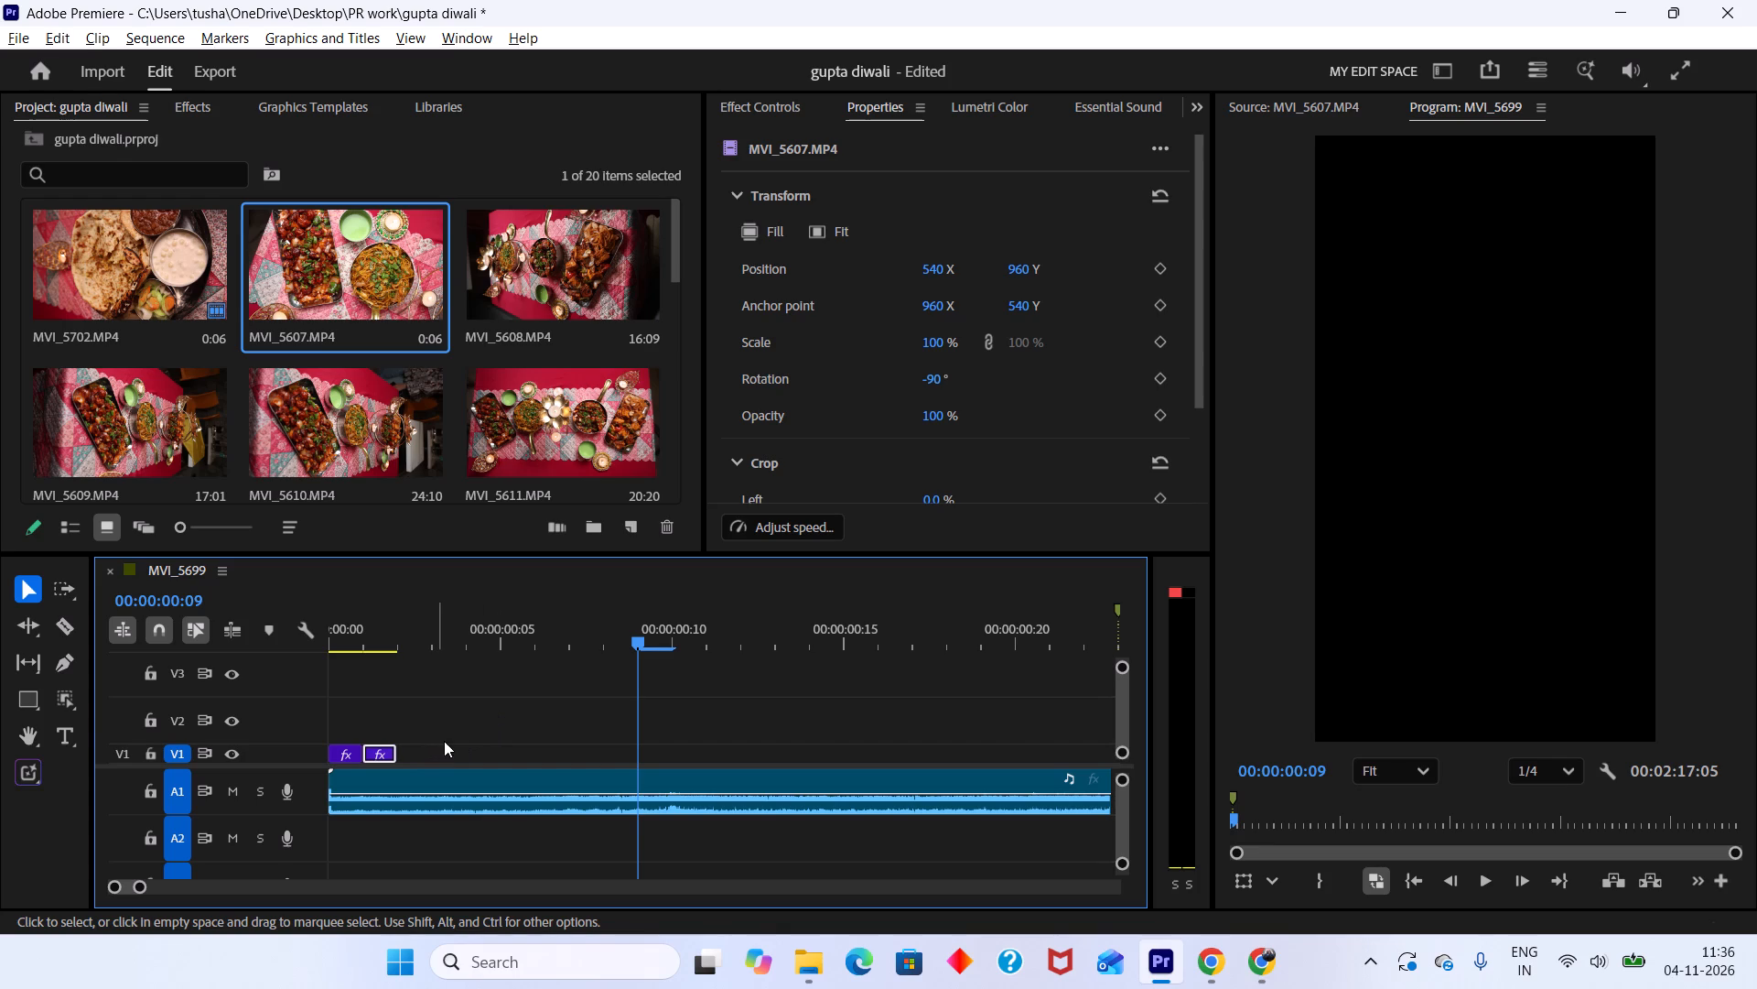
Move the MVI_5607.MP4 clip on V1 to start at 00:00:00:03 and lengthen it and the MVI_5702.MP4 clip to three frames each.
{"action": "scroll", "coordinate": [448, 738], "scroll_direction": "up", "scroll_amount": 8, "text": "alt"}
{"action": "scroll", "coordinate": [567, 735], "scroll_direction": "down", "scroll_amount": 4, "text": "alt"}
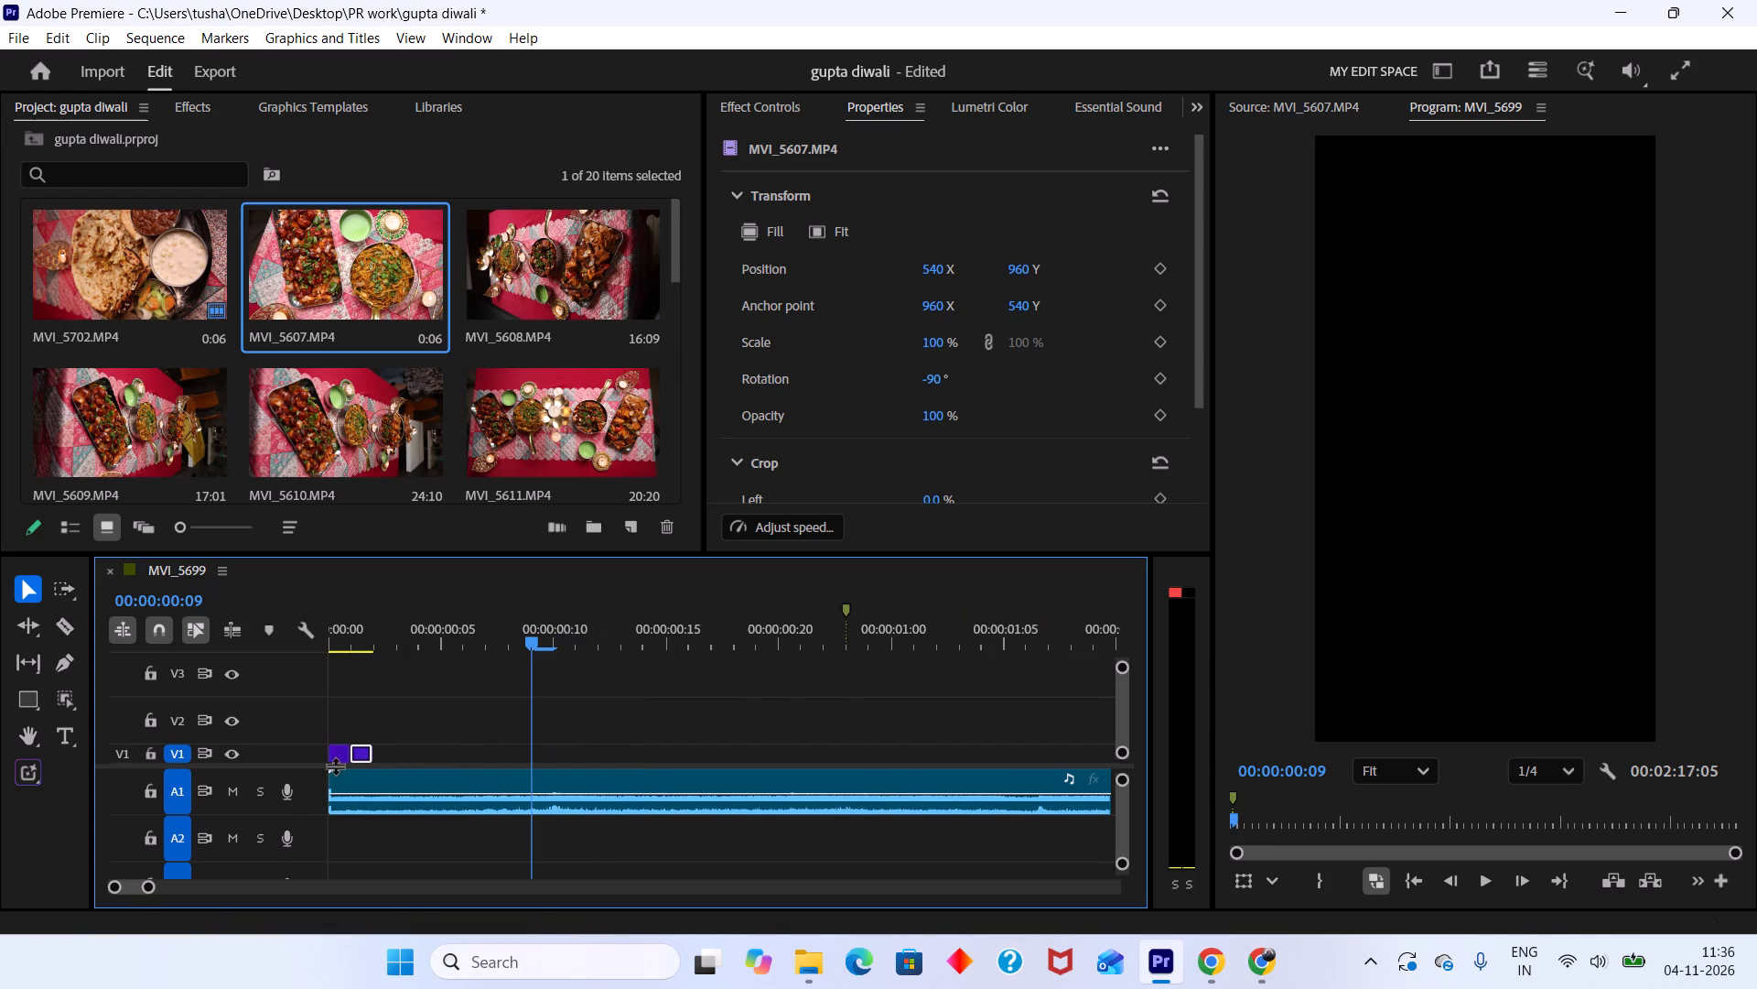
{"action": "left_click_drag", "start_coordinate": [361, 752], "coordinate": [401, 751]}
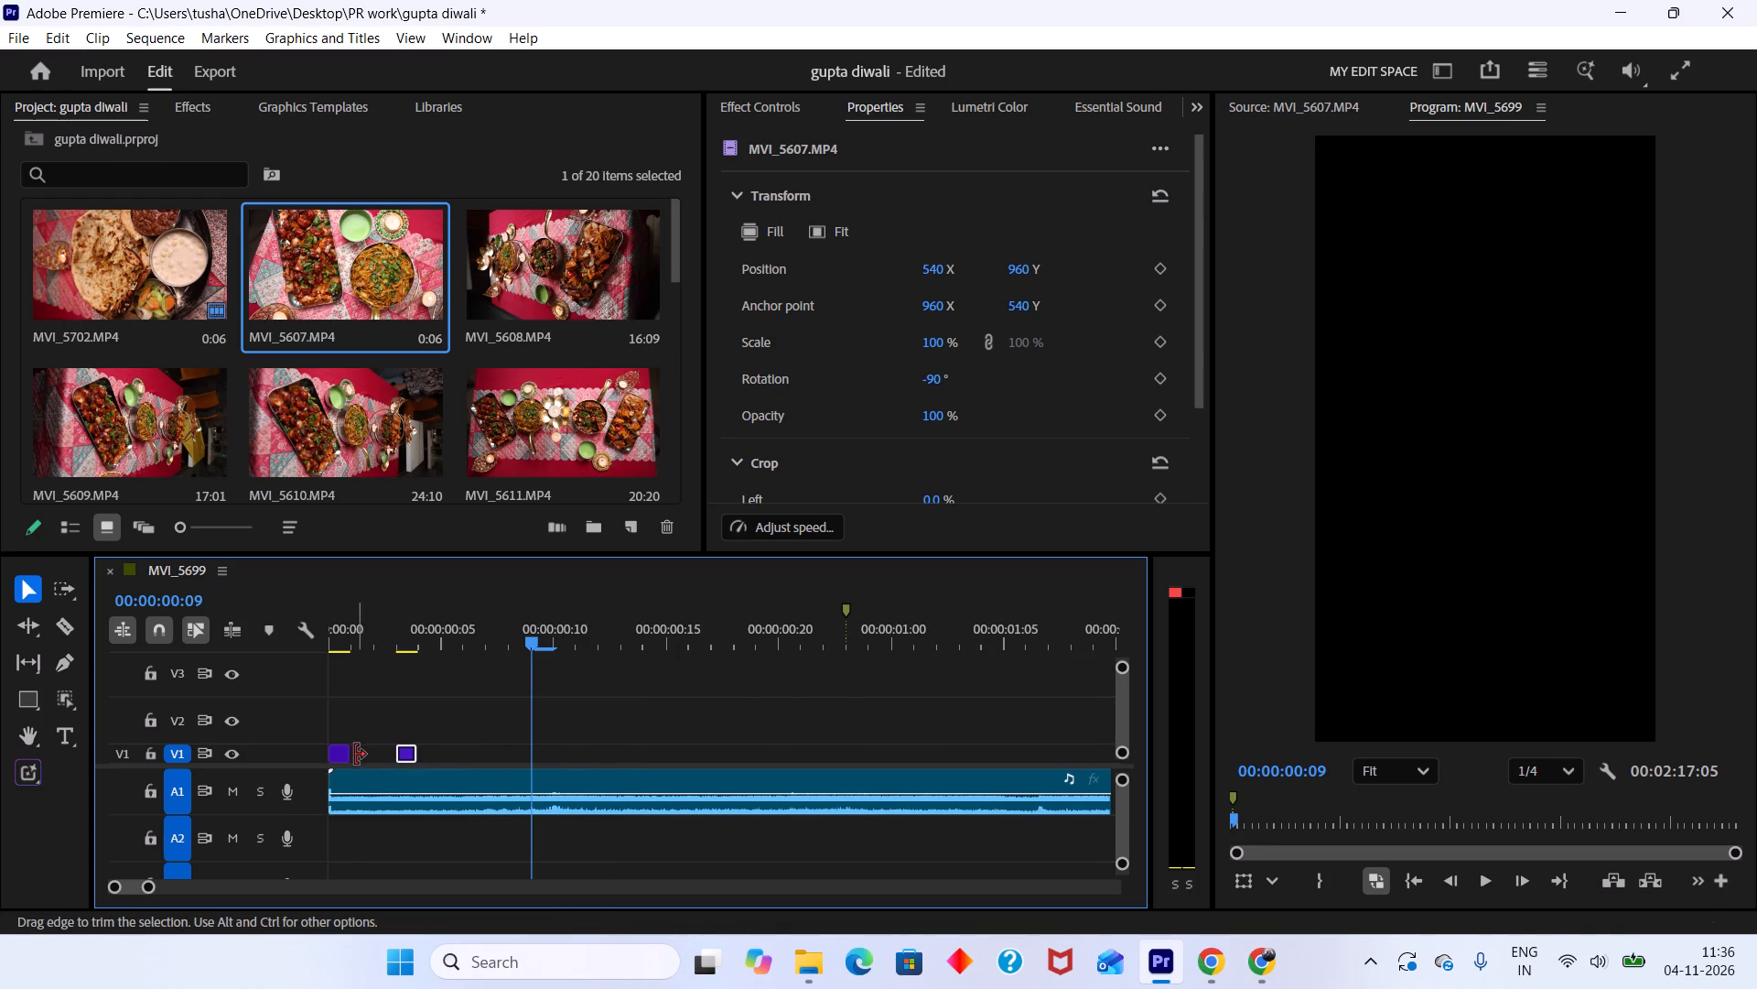
{"action": "left_click_drag", "start_coordinate": [353, 753], "coordinate": [382, 762]}
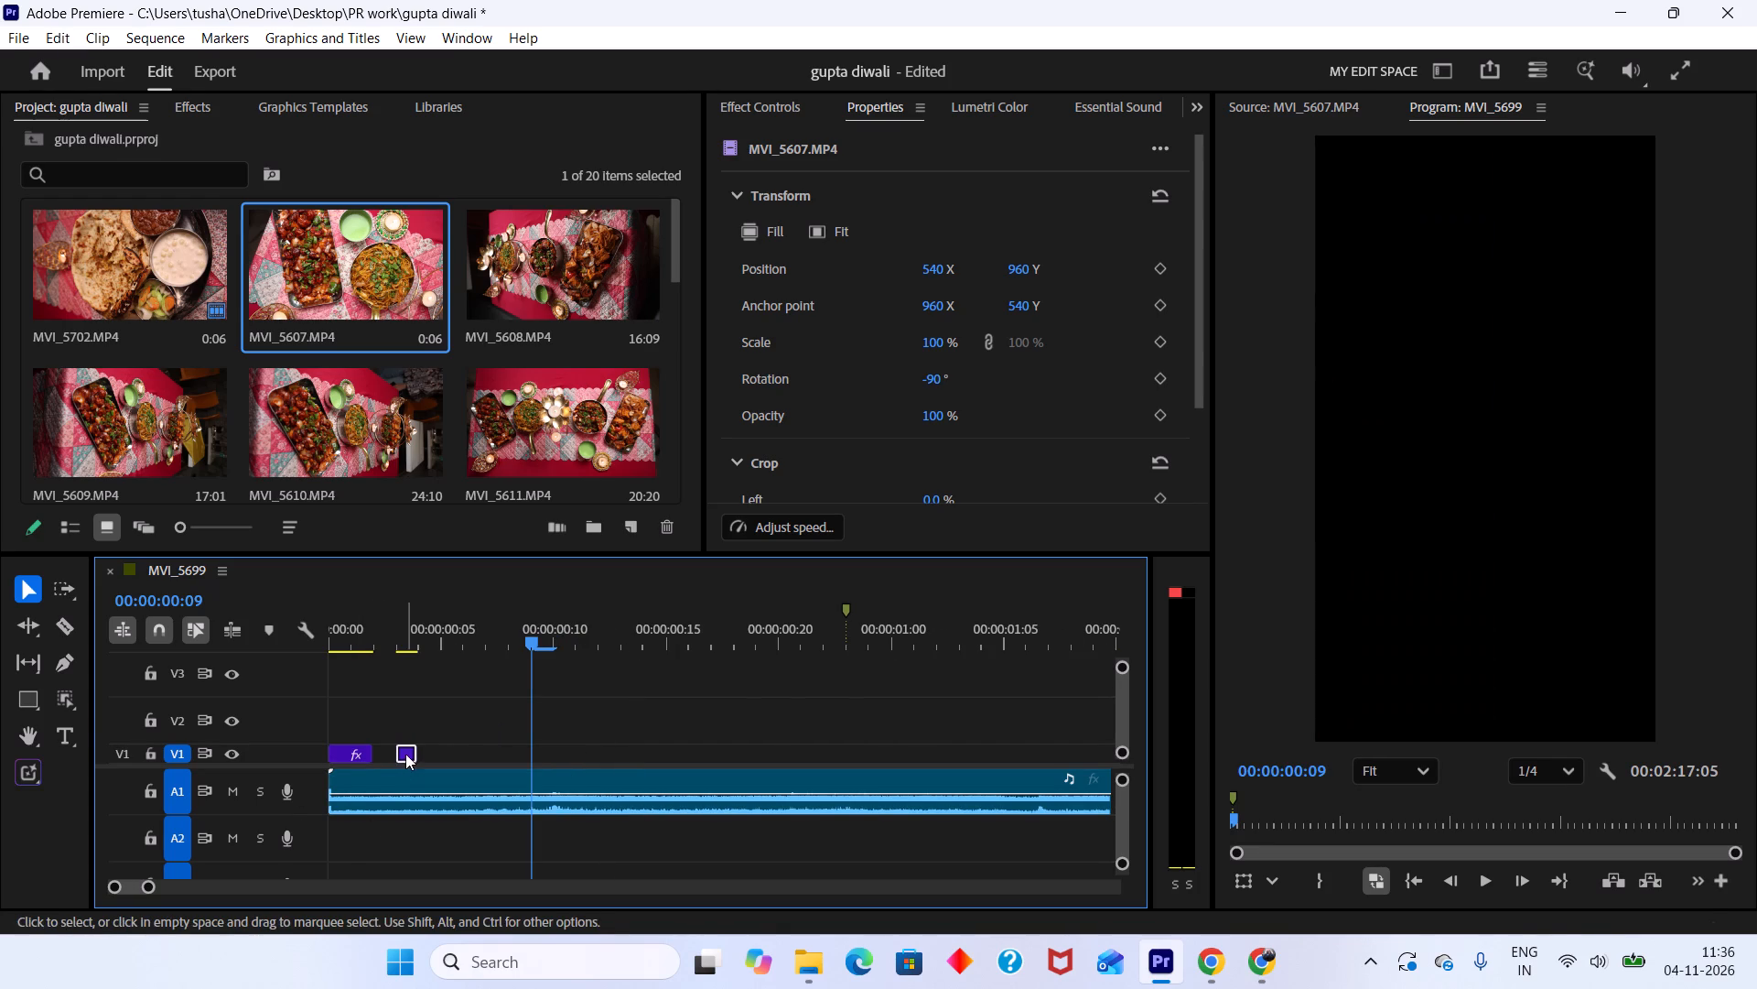
{"action": "left_click_drag", "start_coordinate": [418, 753], "coordinate": [446, 765]}
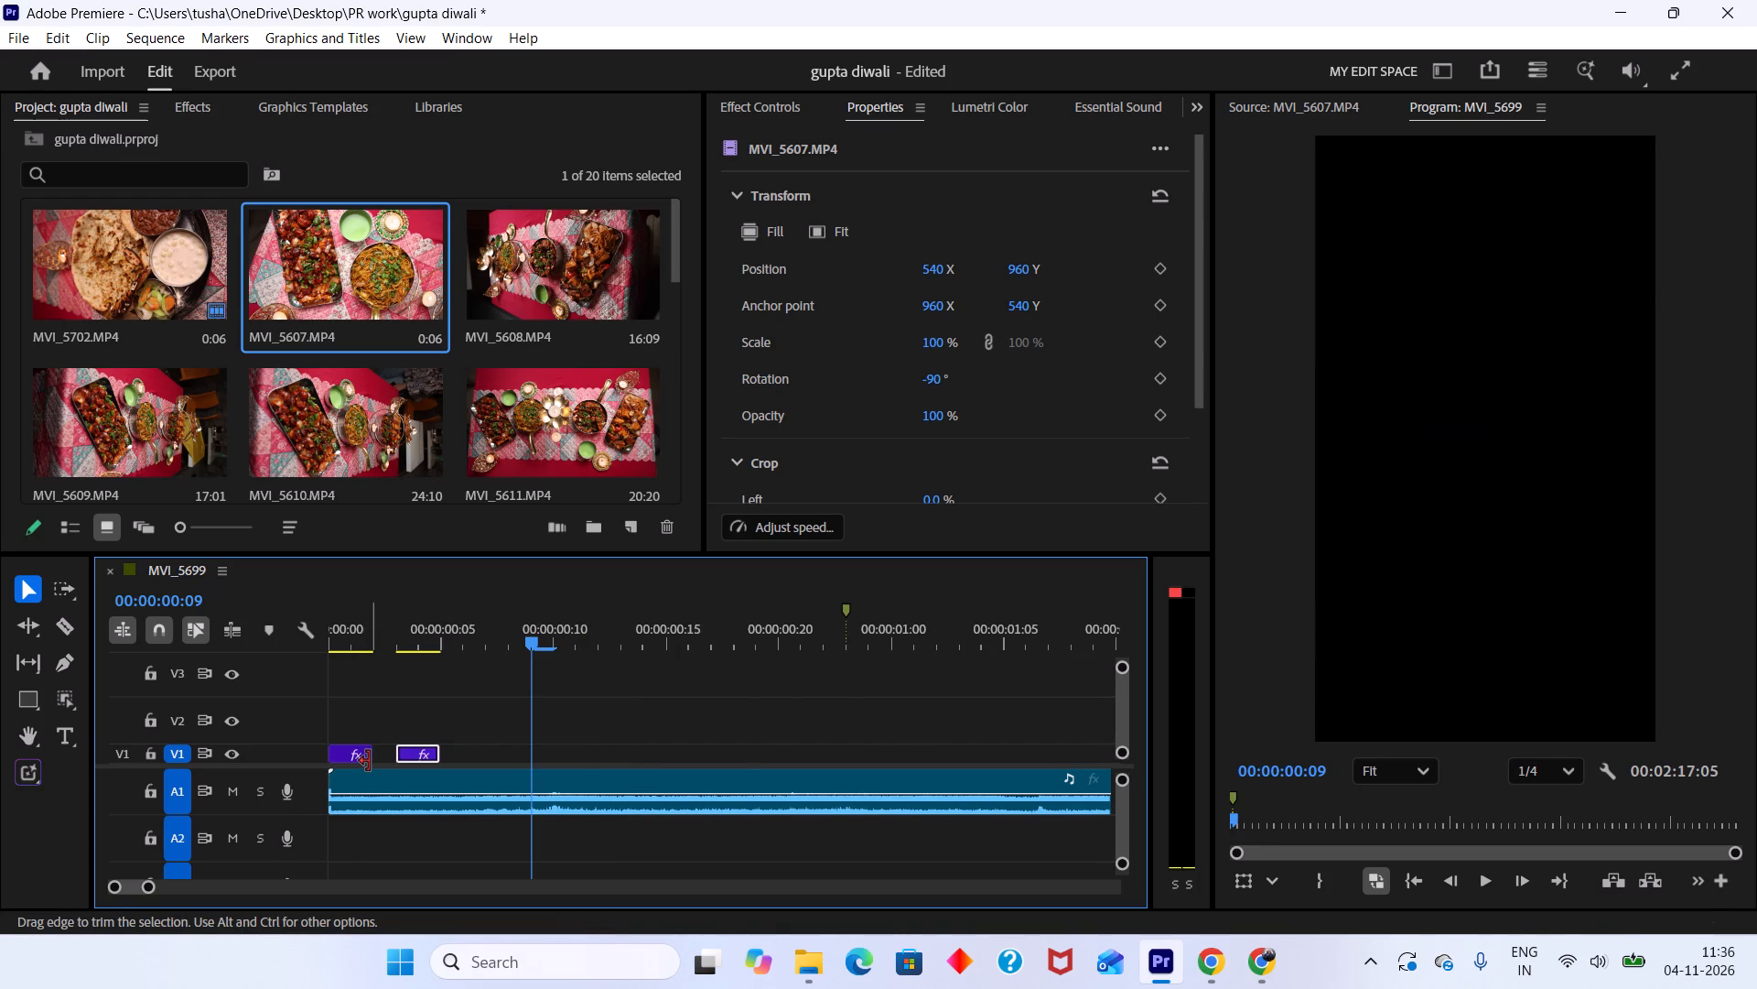
{"action": "left_click_drag", "start_coordinate": [369, 761], "coordinate": [382, 765]}
{"action": "left_click_drag", "start_coordinate": [435, 751], "coordinate": [455, 759]}
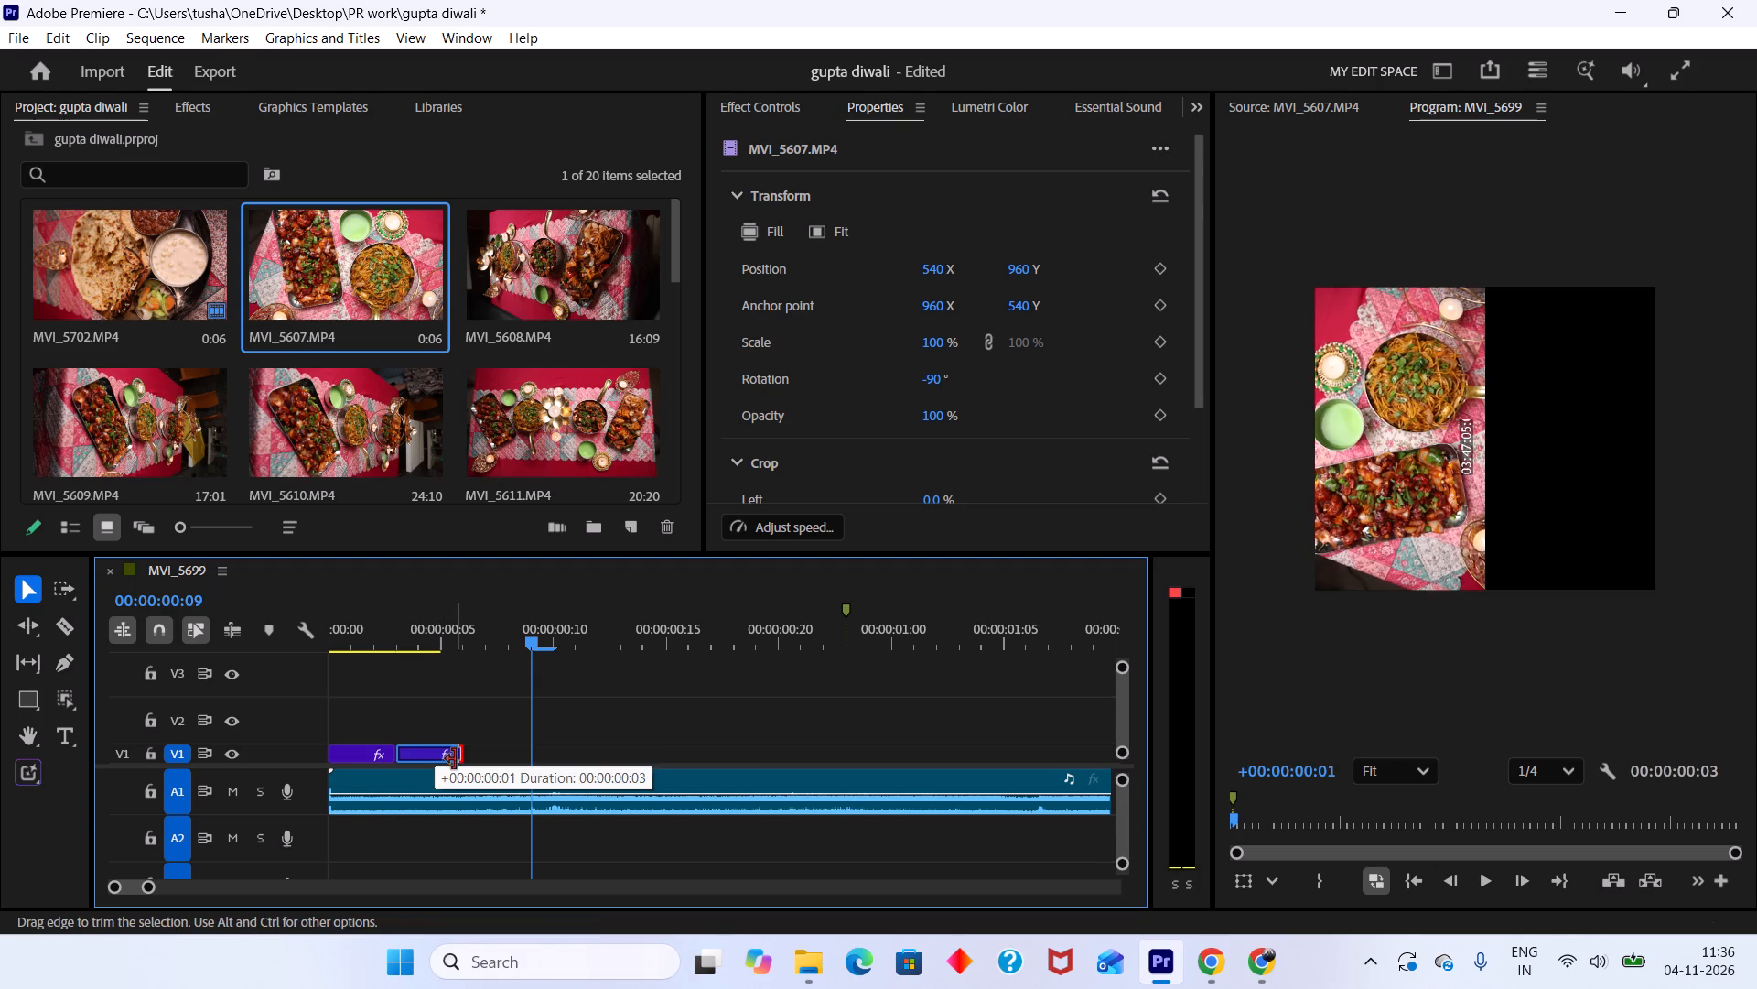
{"action": "left_click_drag", "start_coordinate": [455, 759], "coordinate": [458, 759]}
Play the opening from the sequence start to check the pace of the two three-frame clips.
{"action": "left_click_drag", "start_coordinate": [444, 614], "coordinate": [358, 638]}
{"action": "left_click_drag", "start_coordinate": [358, 638], "coordinate": [259, 656]}
{"action": "key", "text": "space"}
{"action": "key", "text": "space"}
{"action": "key", "text": "space"}
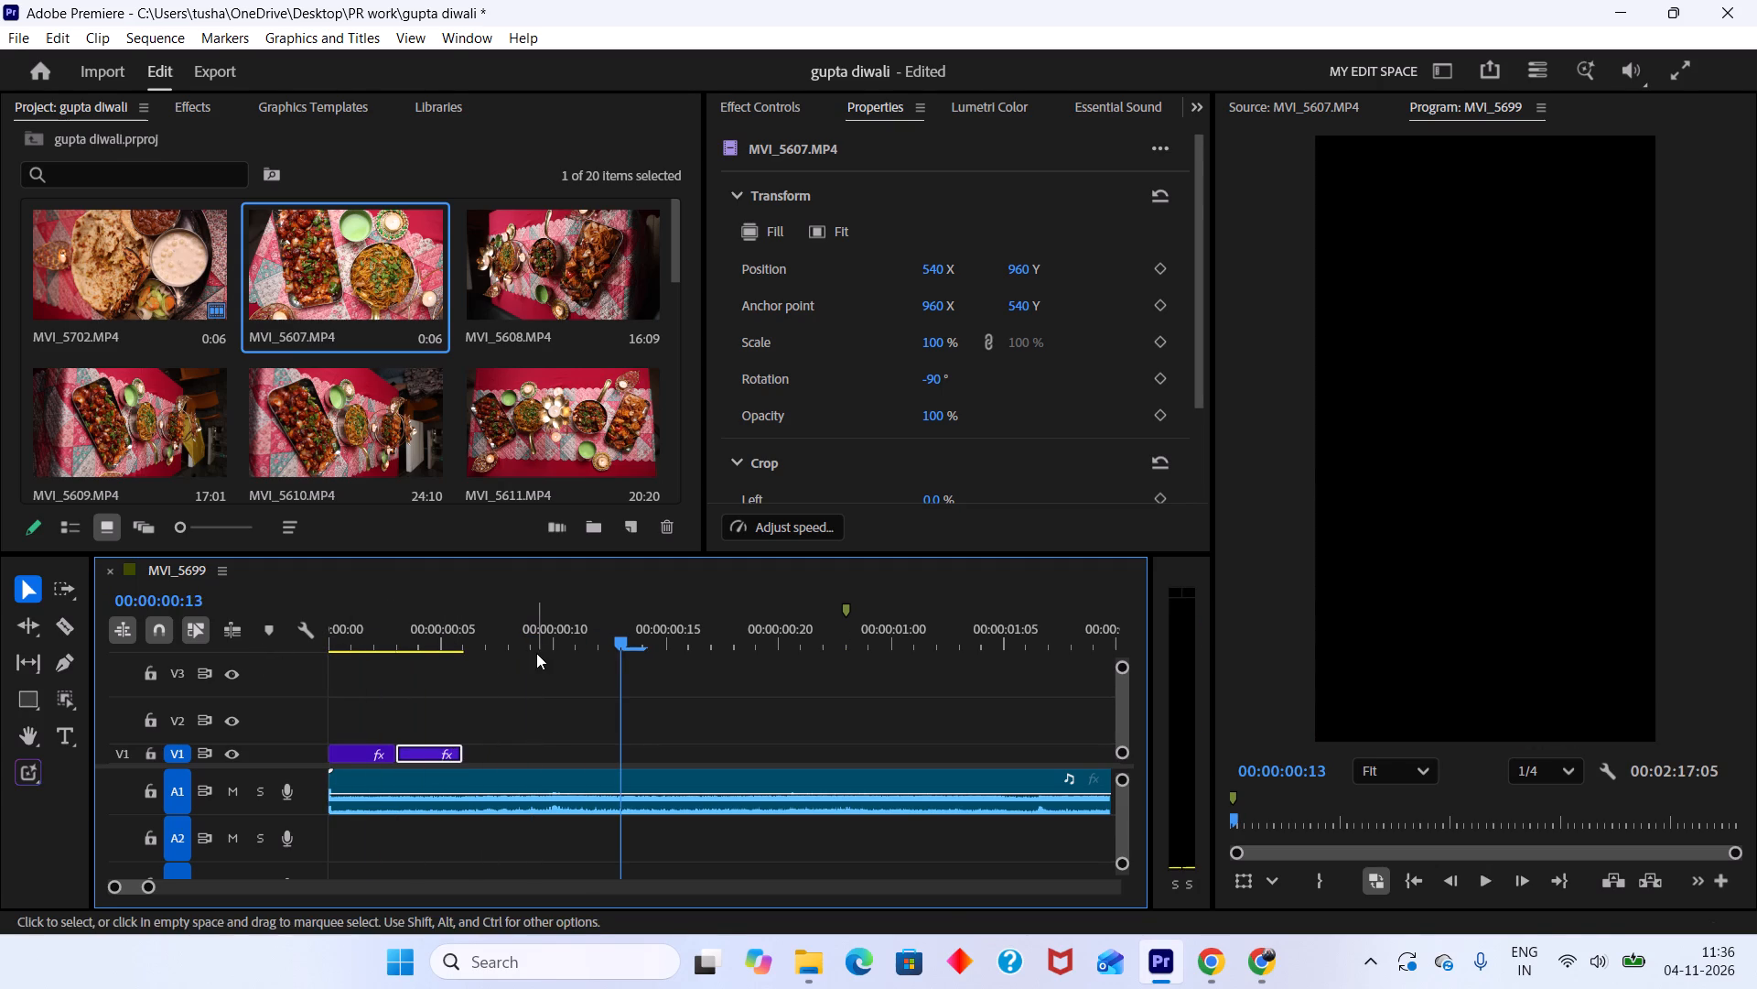
{"action": "scroll", "coordinate": [538, 631], "scroll_direction": "down", "scroll_amount": 4, "text": "alt"}
{"action": "left_click_drag", "start_coordinate": [538, 631], "coordinate": [394, 655]}
{"action": "left_click", "coordinate": [412, 645]}
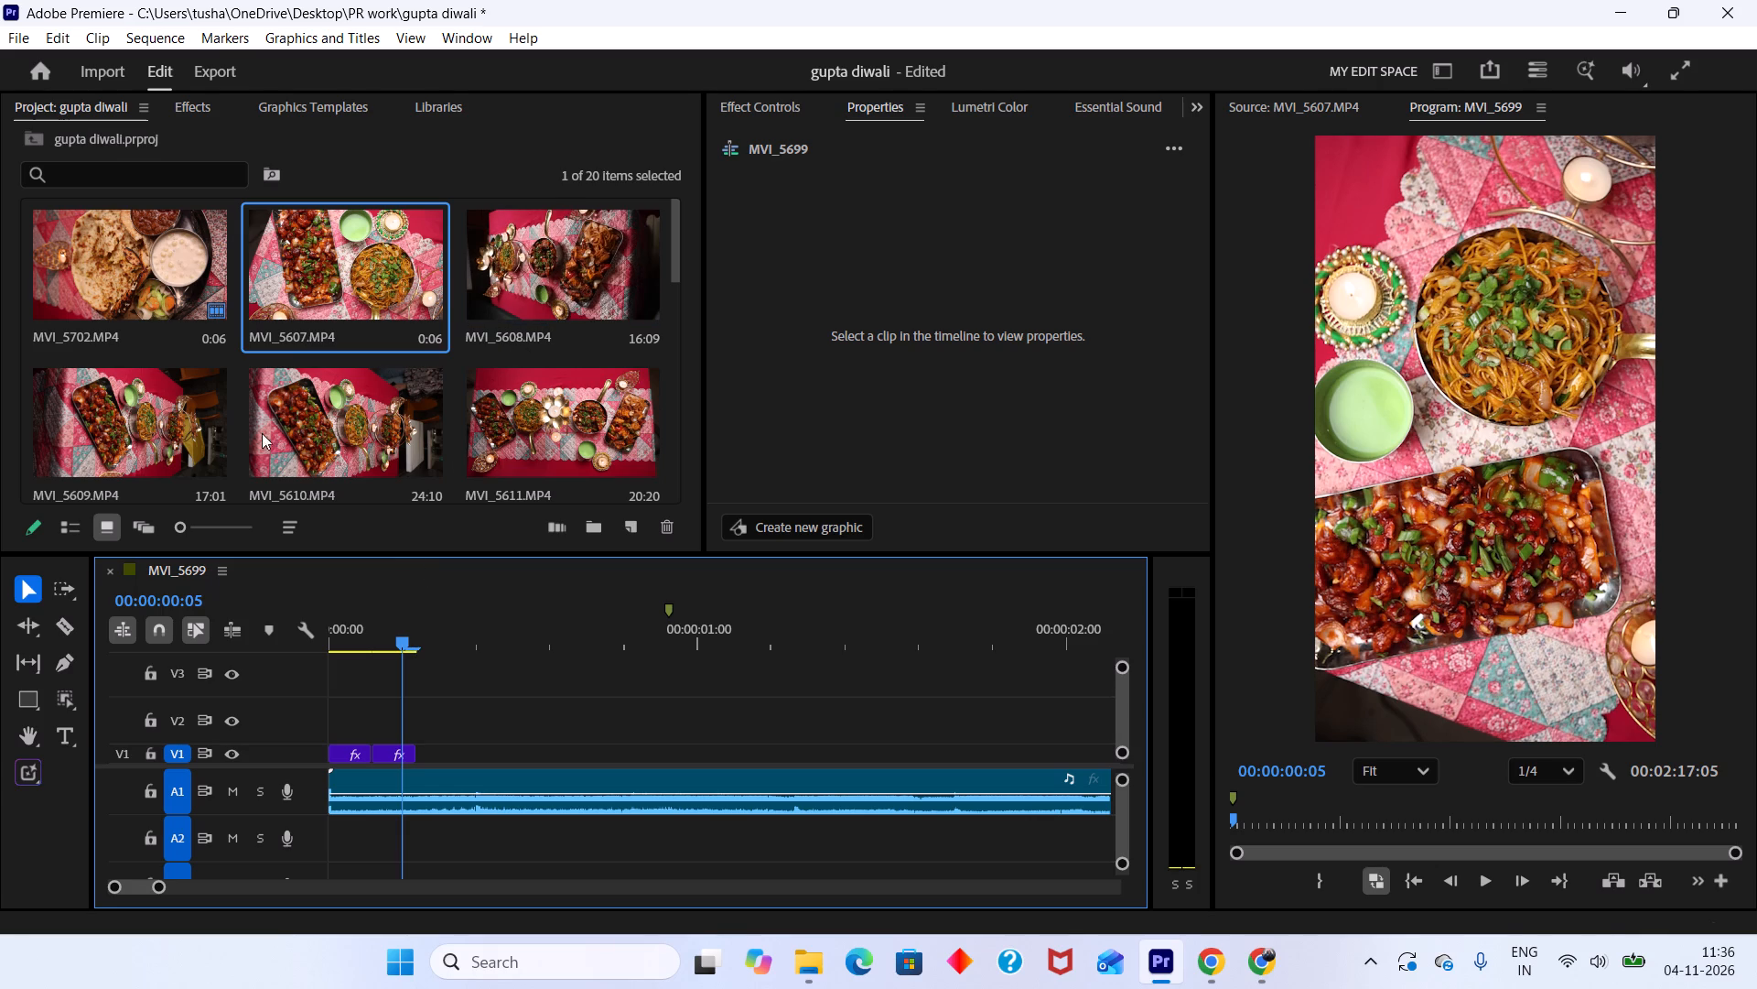
Mark a three-frame range of MVI_5609.MP4 from 03:47:40:15 to 03:47:40:17 and place it on V1 directly after the MVI_5607.MP4 clip.
{"action": "double_click", "coordinate": [122, 437]}
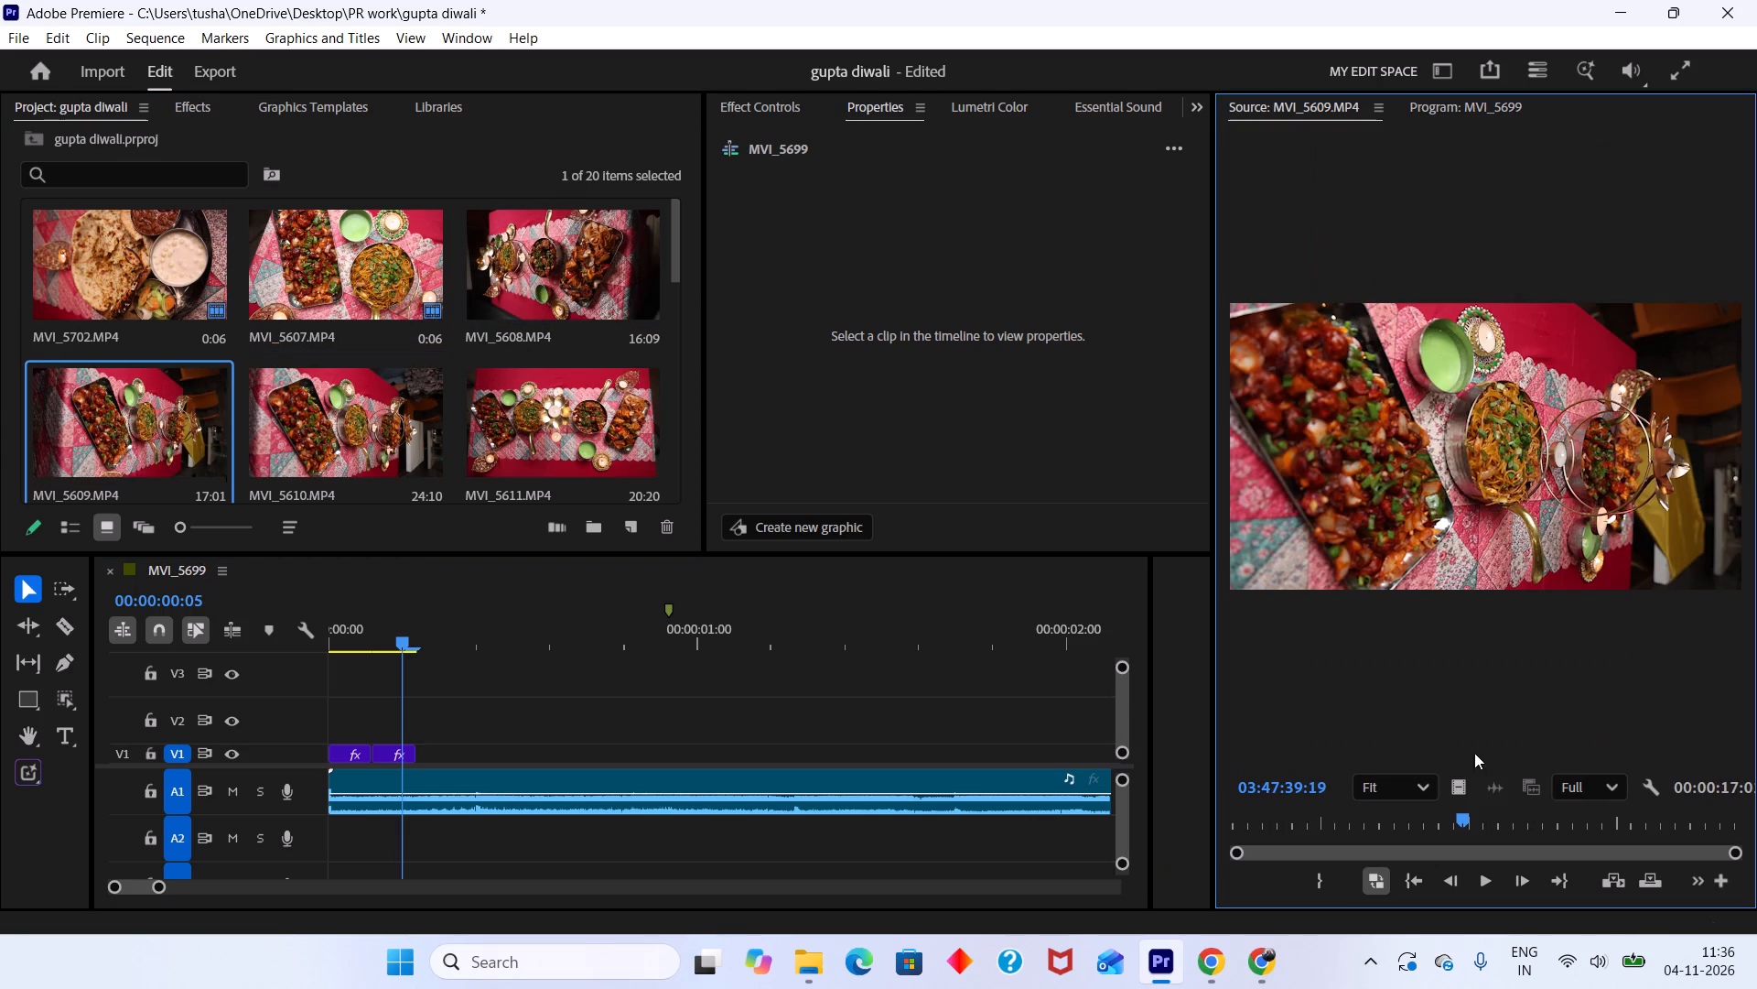
{"action": "left_click_drag", "start_coordinate": [1461, 821], "coordinate": [1184, 827]}
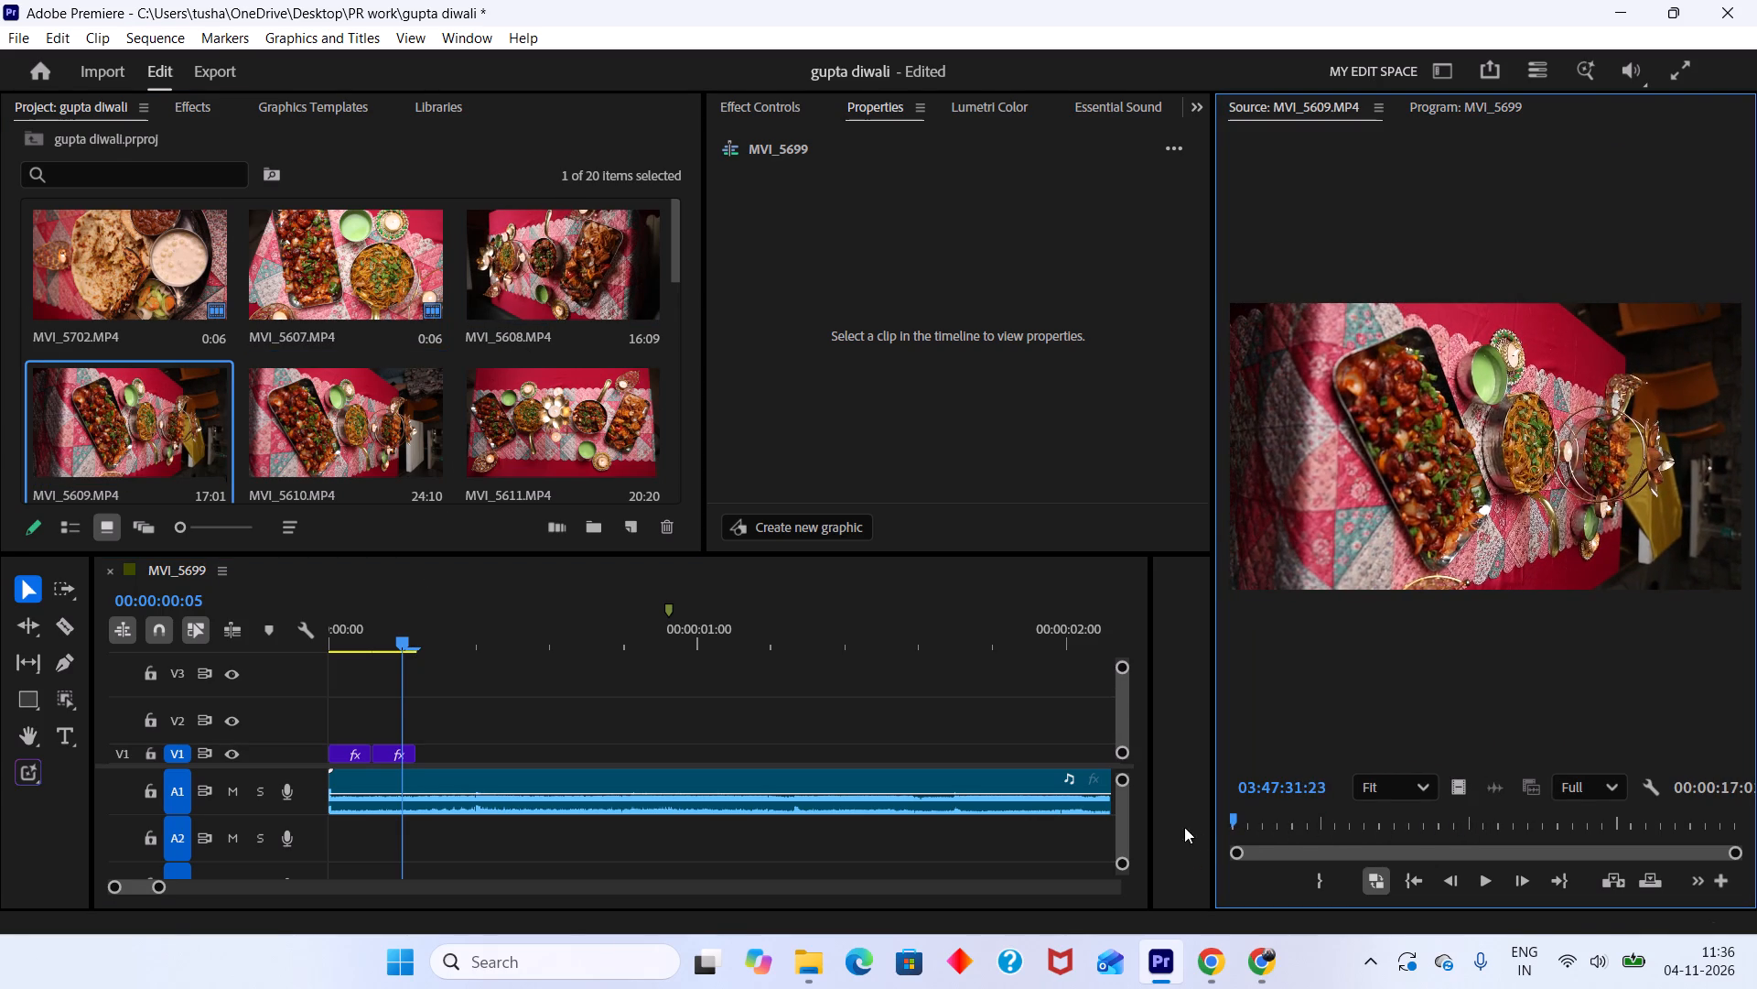
{"action": "left_click_drag", "start_coordinate": [1184, 827], "coordinate": [1486, 836]}
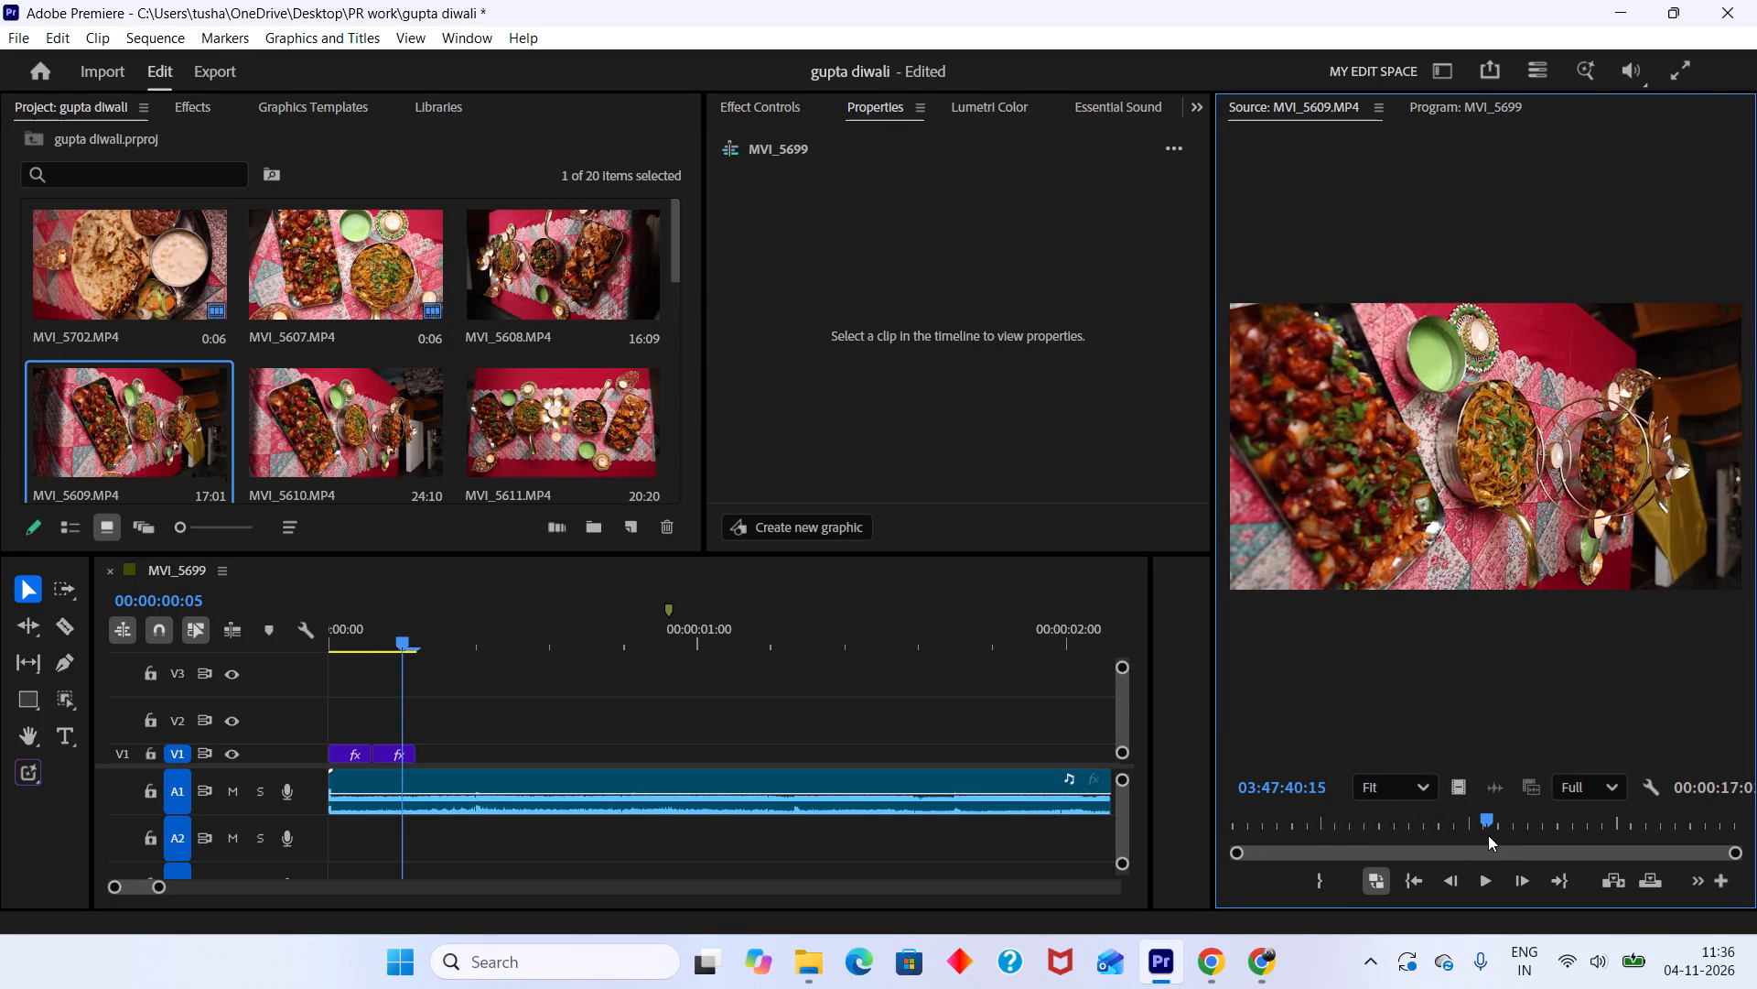
{"action": "key", "text": "i"}
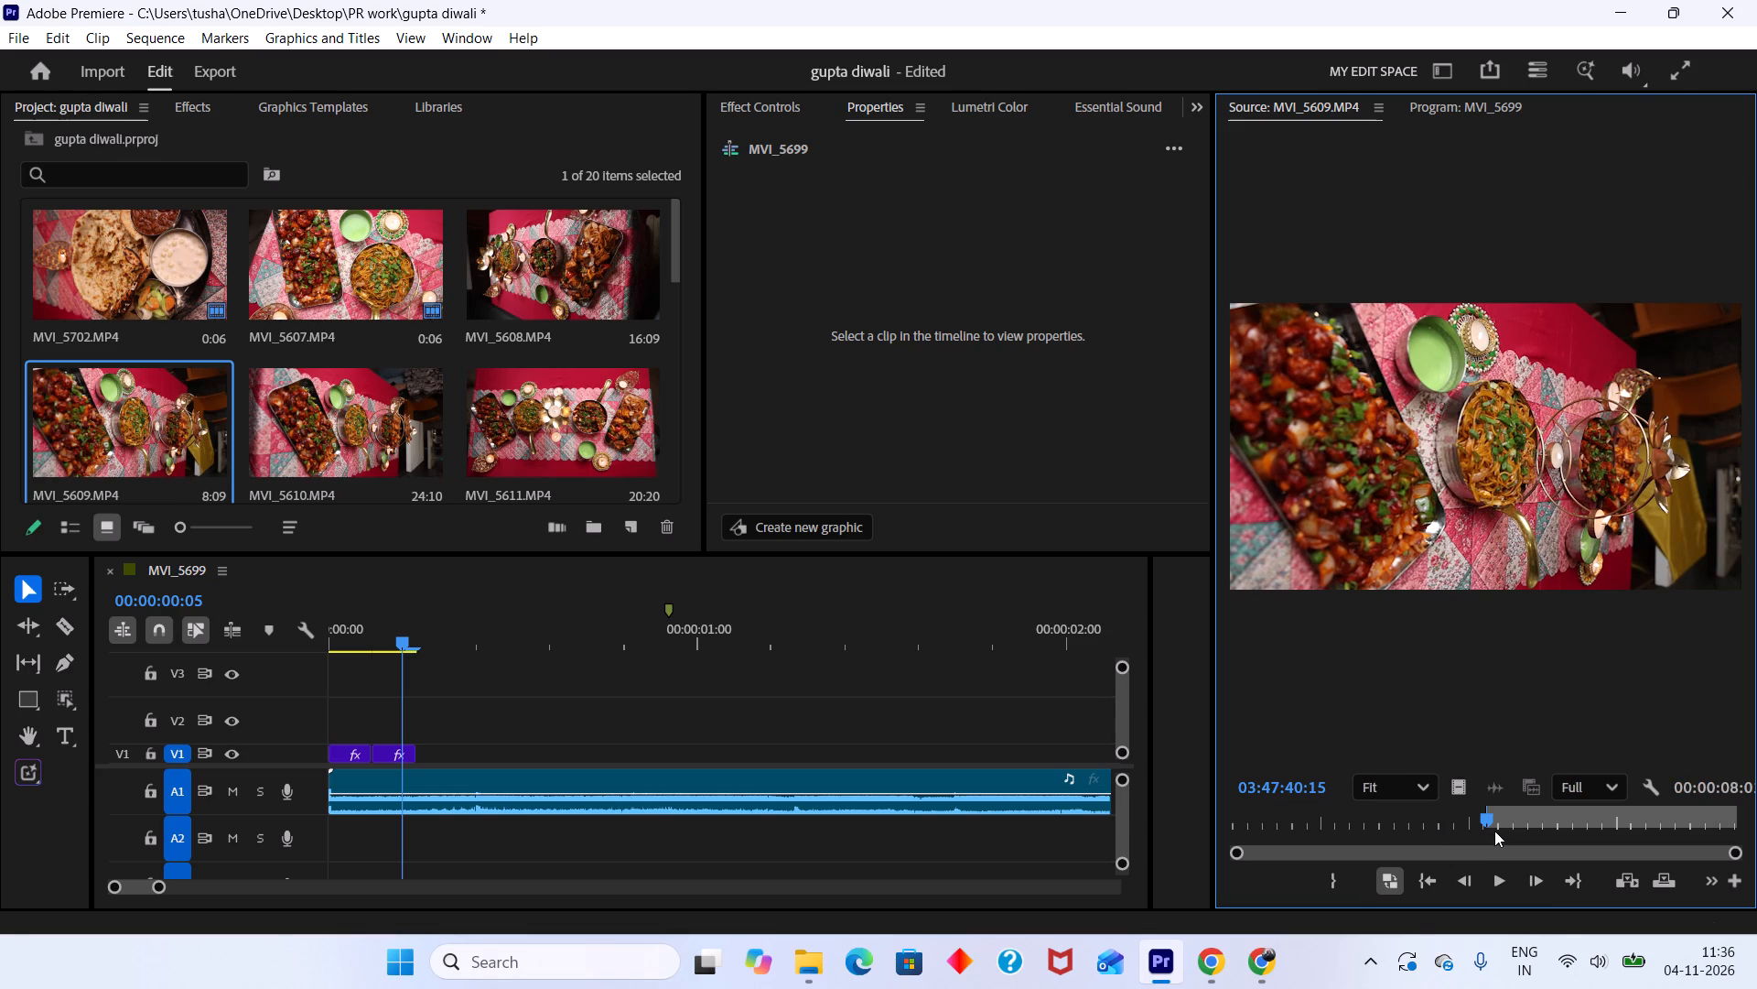
{"action": "left_click", "coordinate": [1492, 817]}
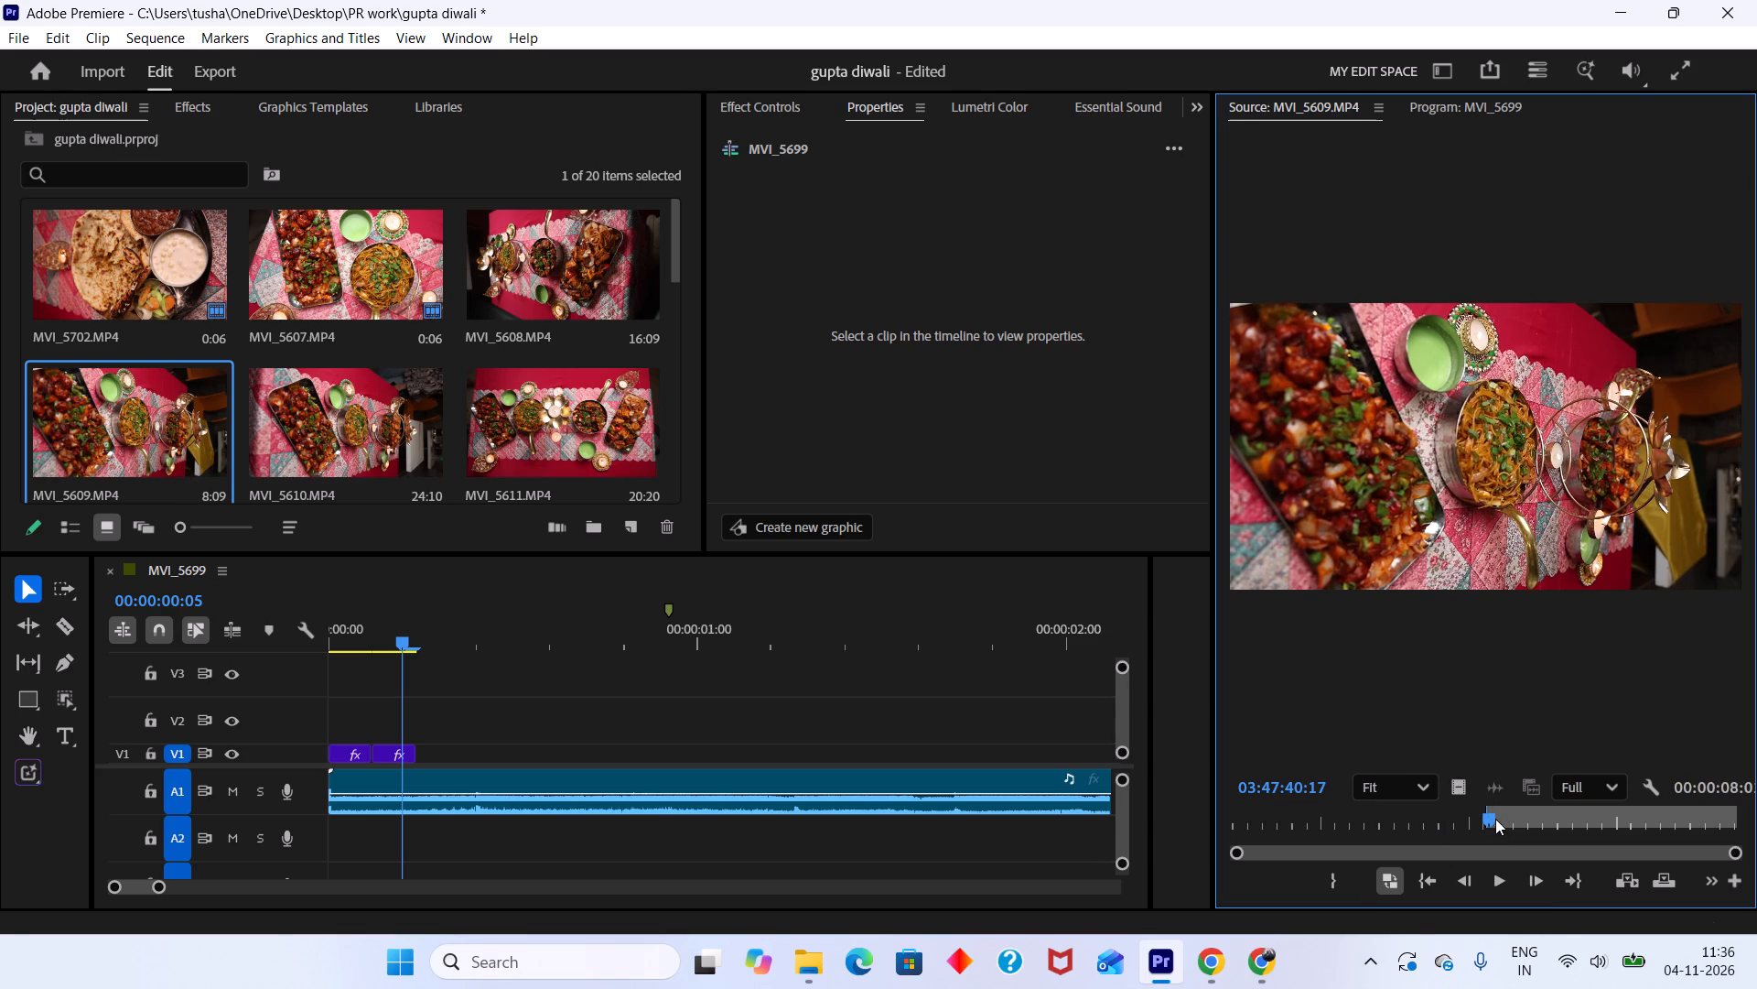
{"action": "key", "text": "o"}
{"action": "left_click_drag", "start_coordinate": [1466, 651], "coordinate": [499, 842]}
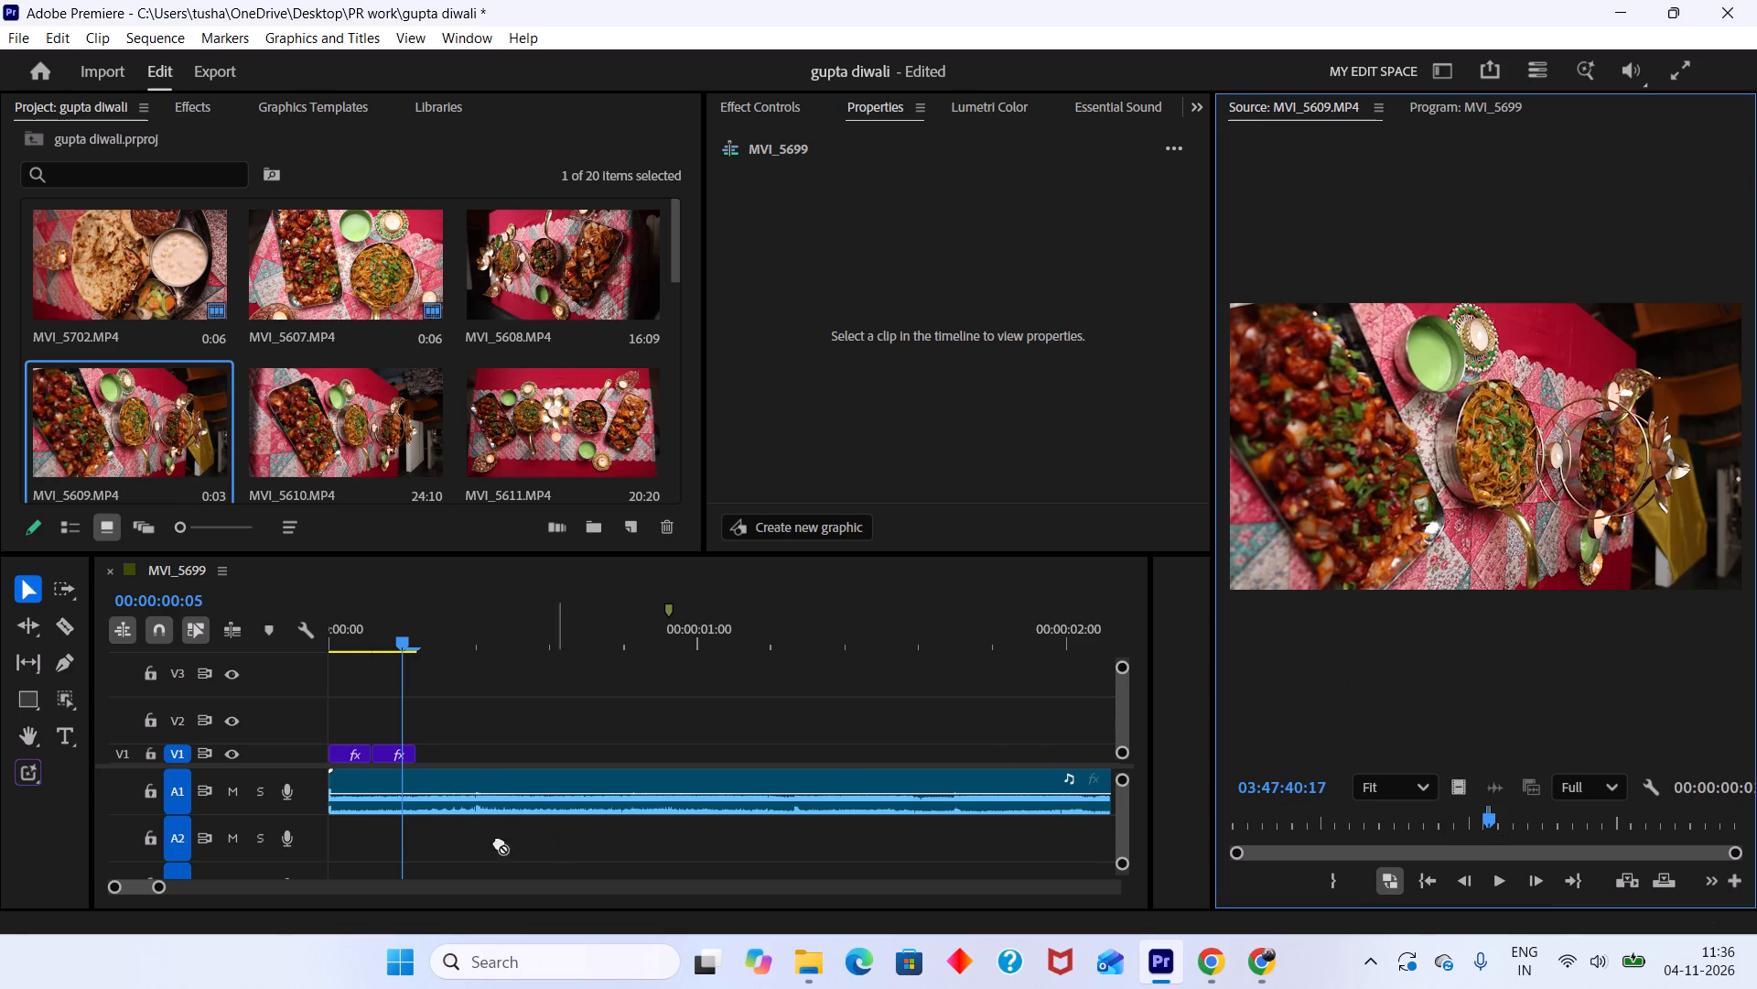
{"action": "left_click_drag", "start_coordinate": [499, 842], "coordinate": [426, 763]}
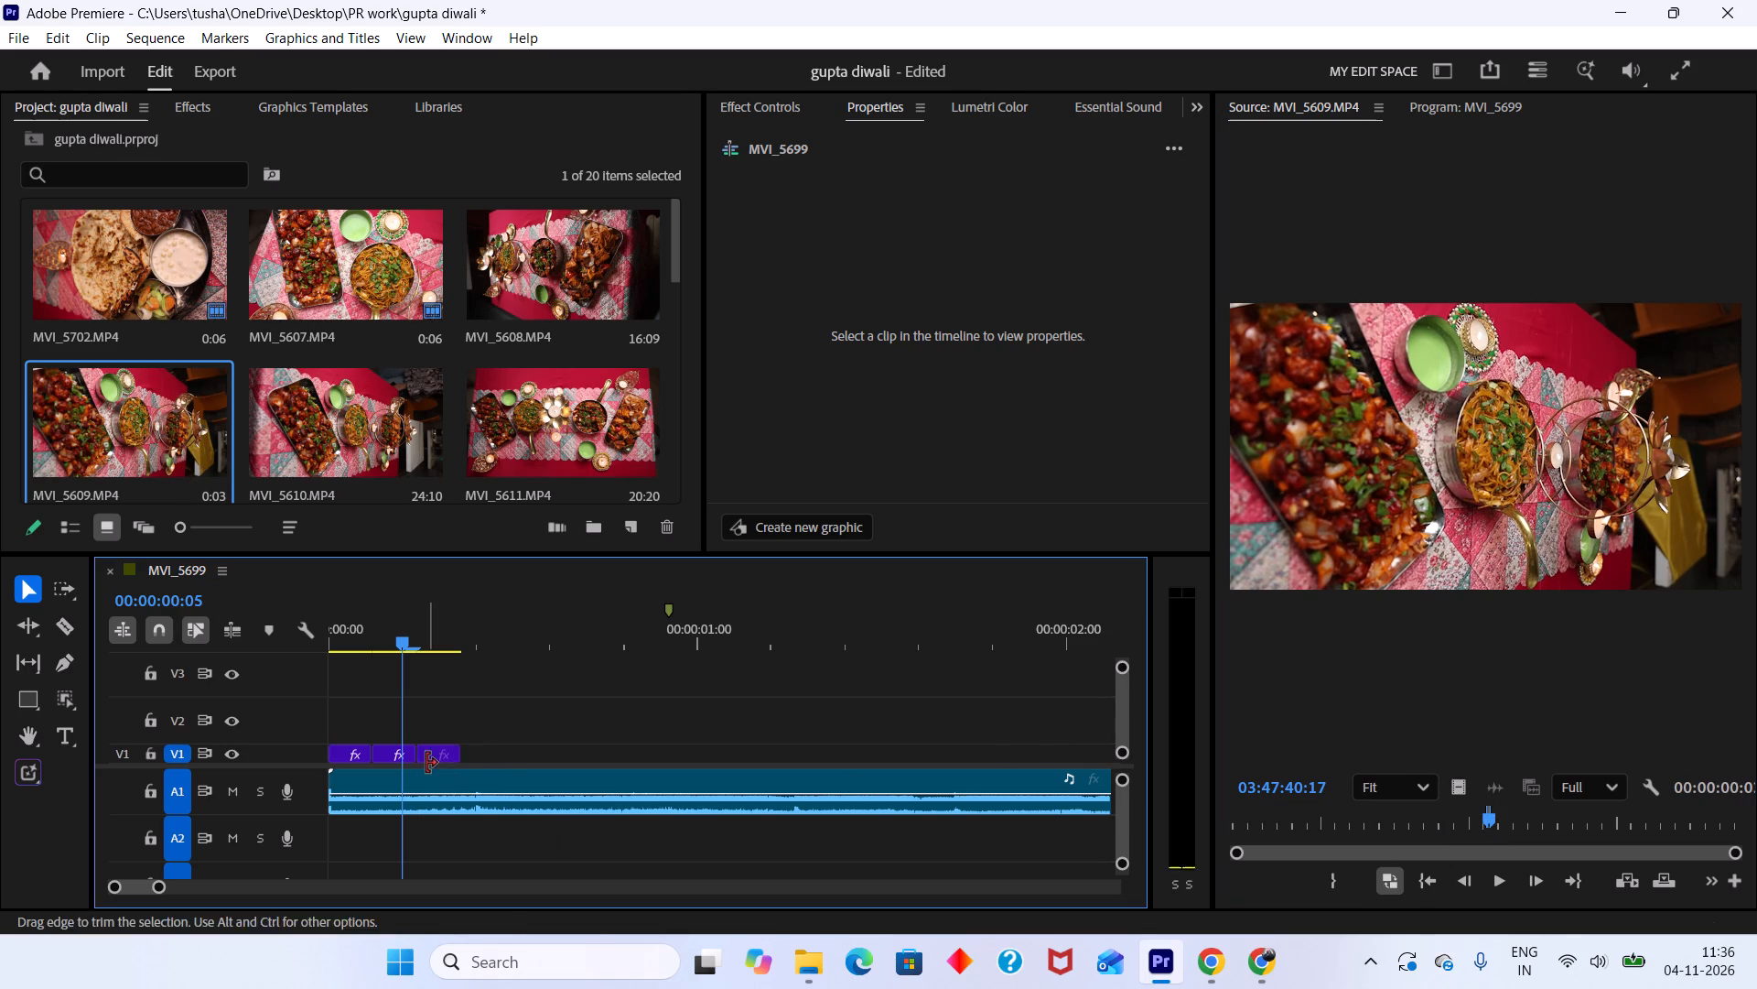
Mark a five-frame range of MVI_5611.MP4 from 03:48:25:16 to 03:48:25:20.
{"action": "double_click", "coordinate": [537, 422]}
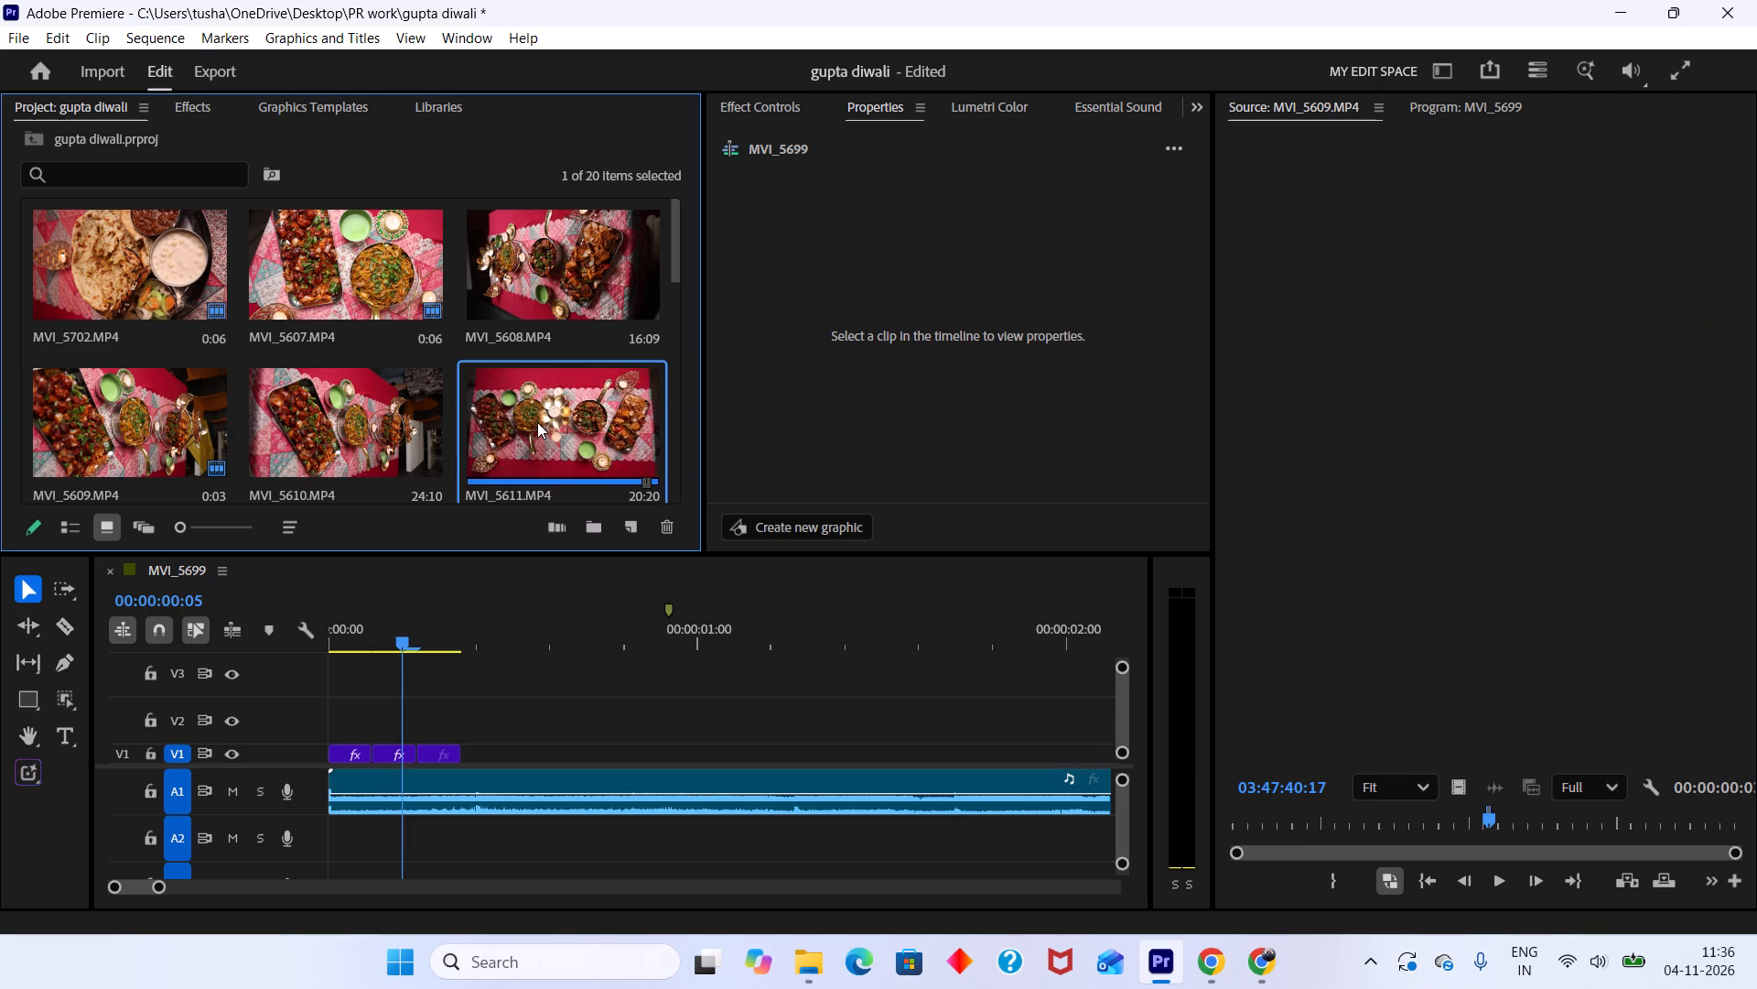
{"action": "left_click_drag", "start_coordinate": [1466, 816], "coordinate": [1530, 821]}
{"action": "key", "text": "i"}
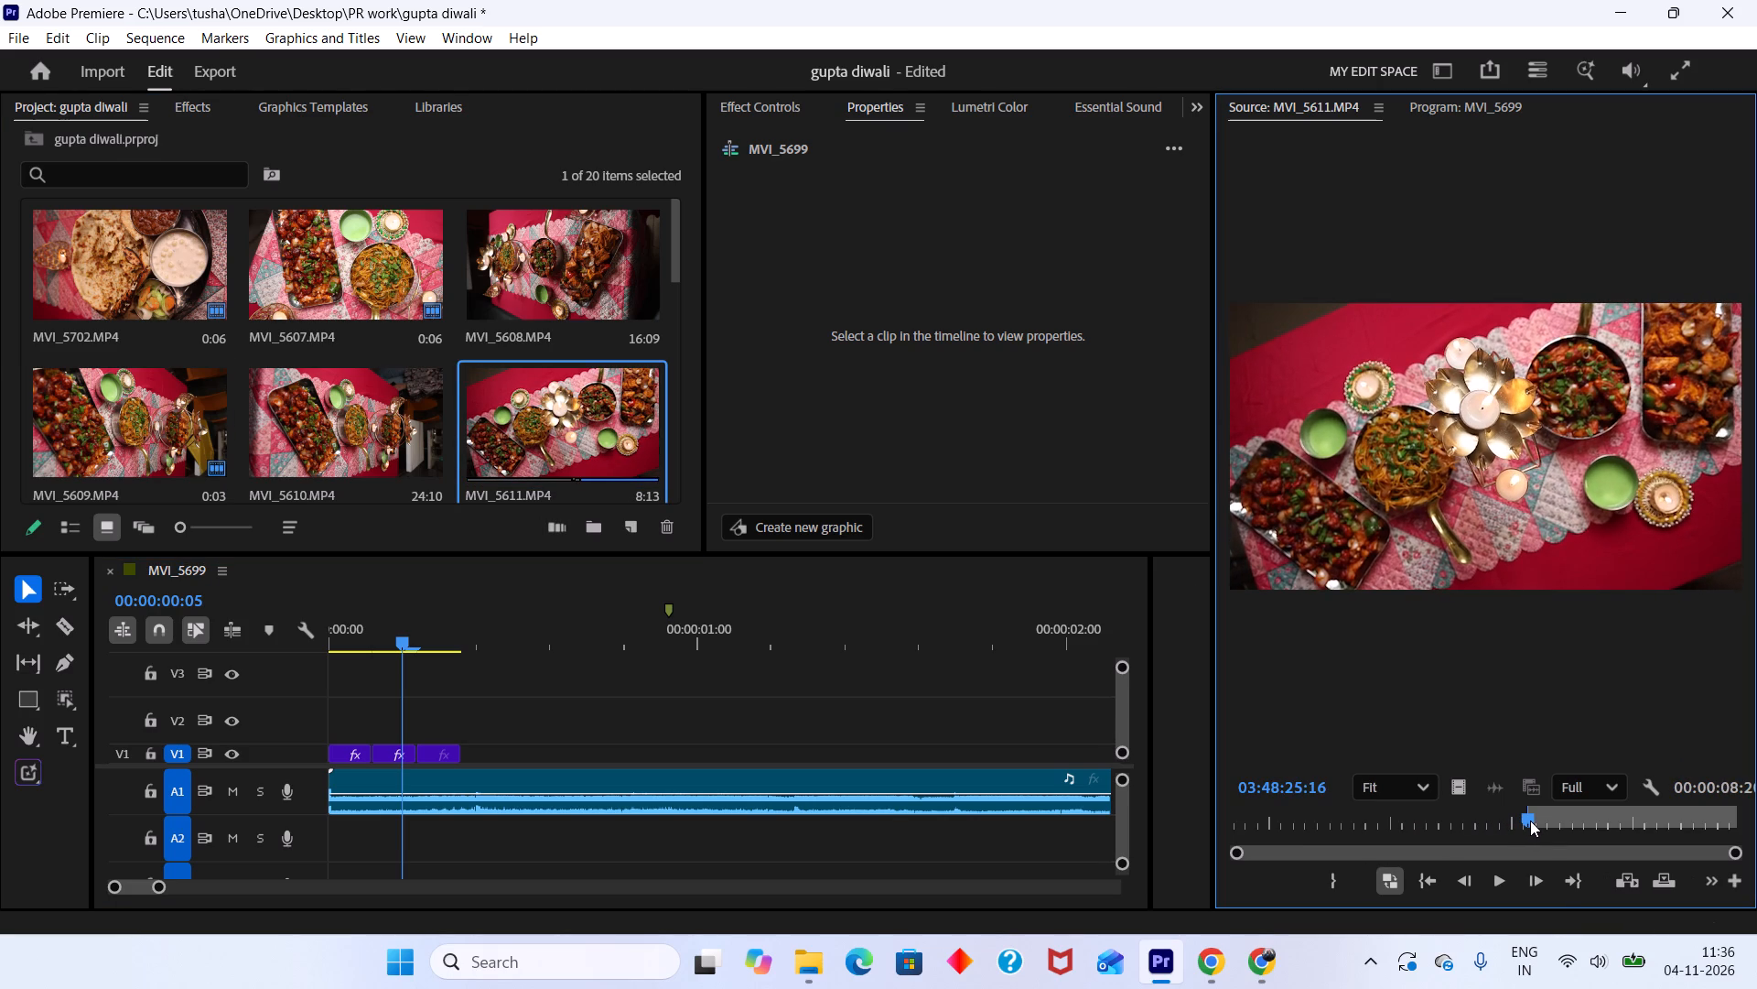
{"action": "left_click", "coordinate": [1530, 821]}
{"action": "key", "text": "o"}
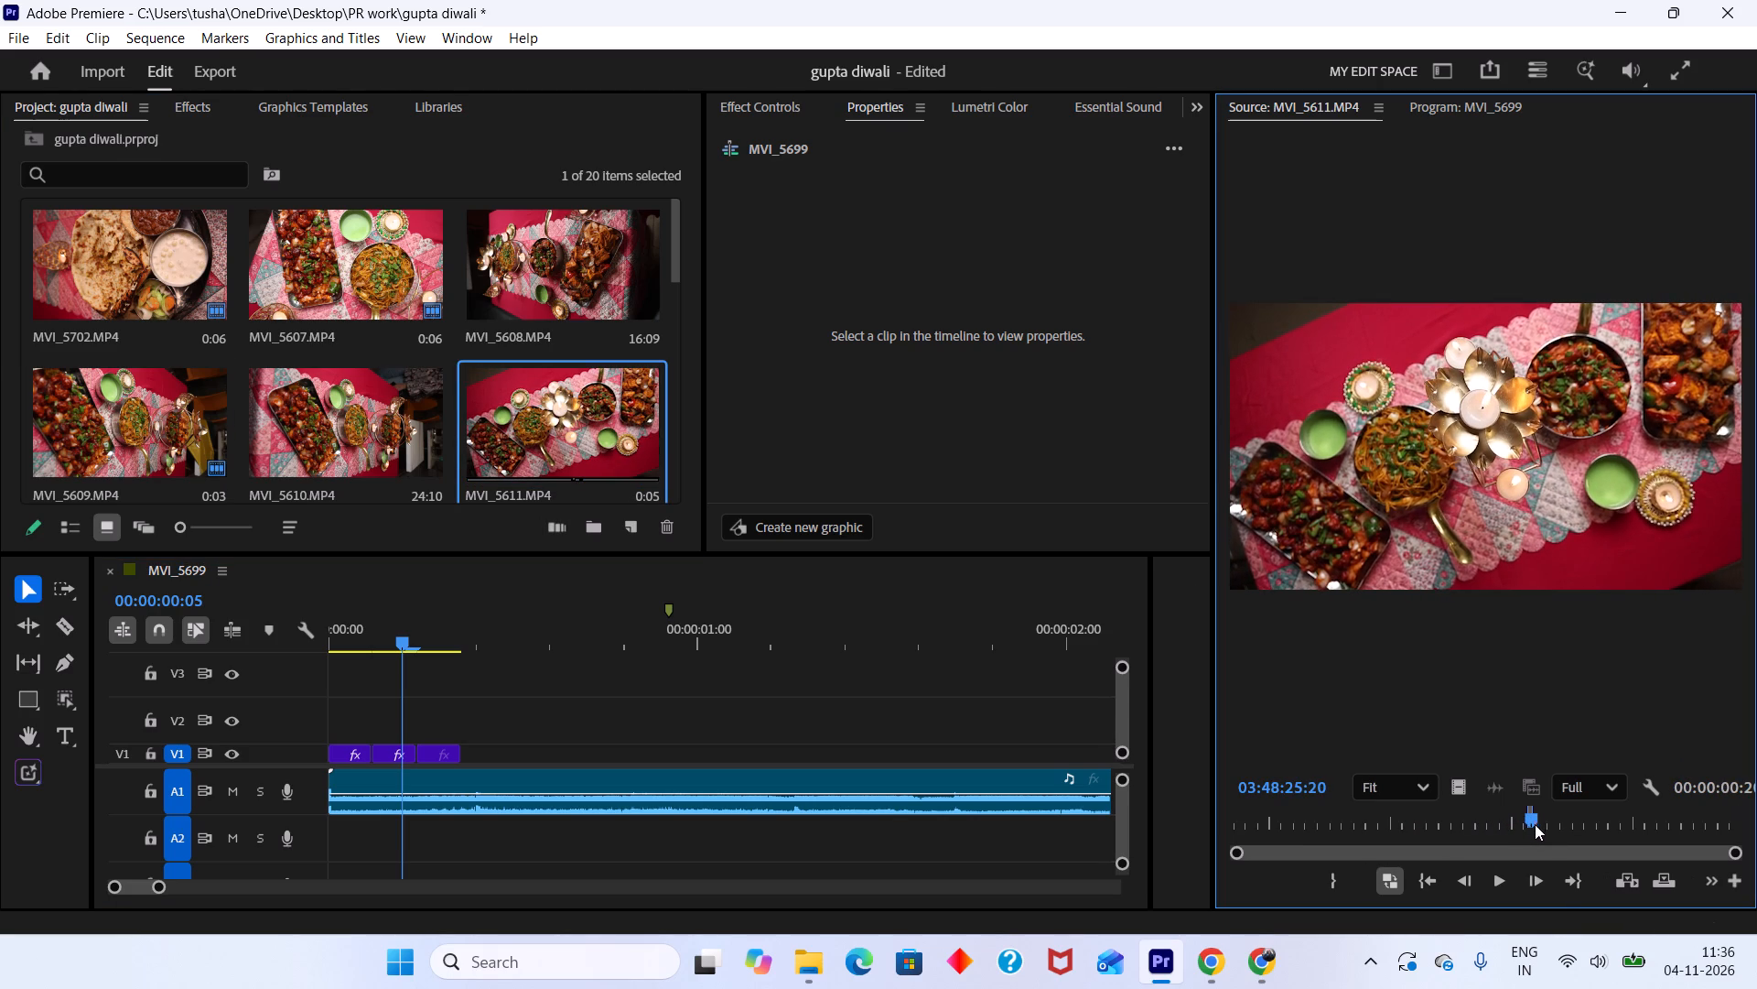
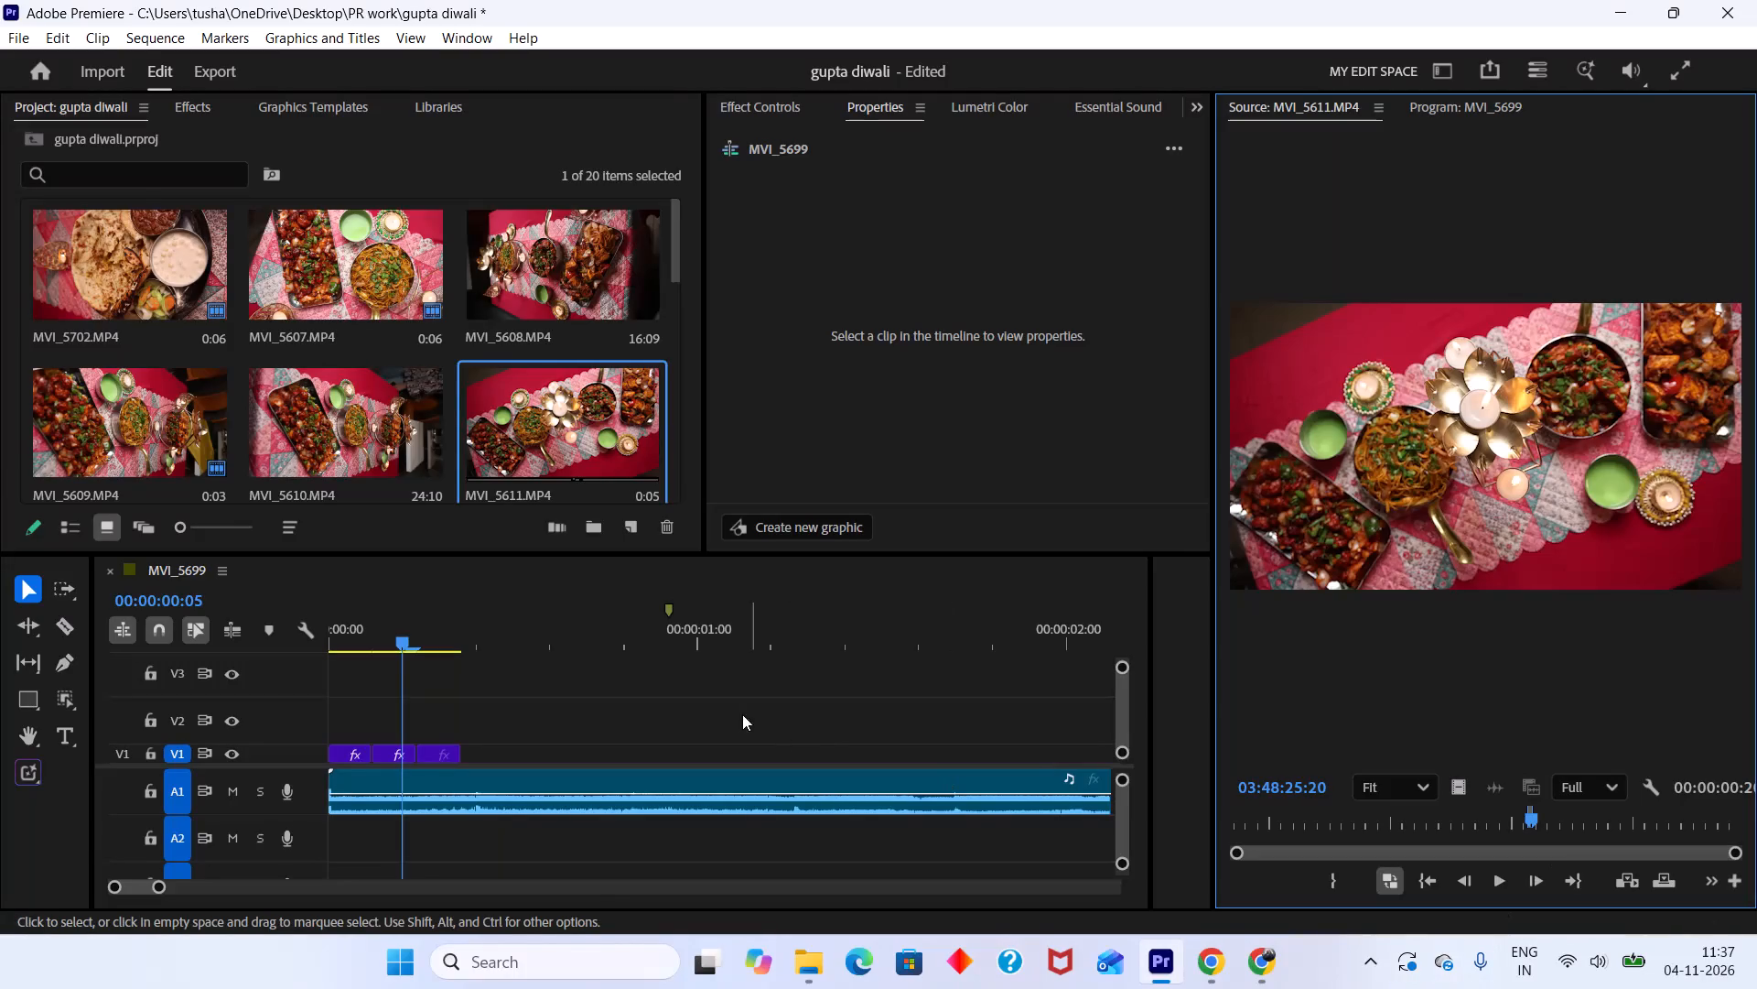
Rotate the MVI_5609.MP4 clip, third on V1, to -90° so it stands upright in the vertical frame.
{"action": "left_click_drag", "start_coordinate": [412, 634], "coordinate": [398, 635]}
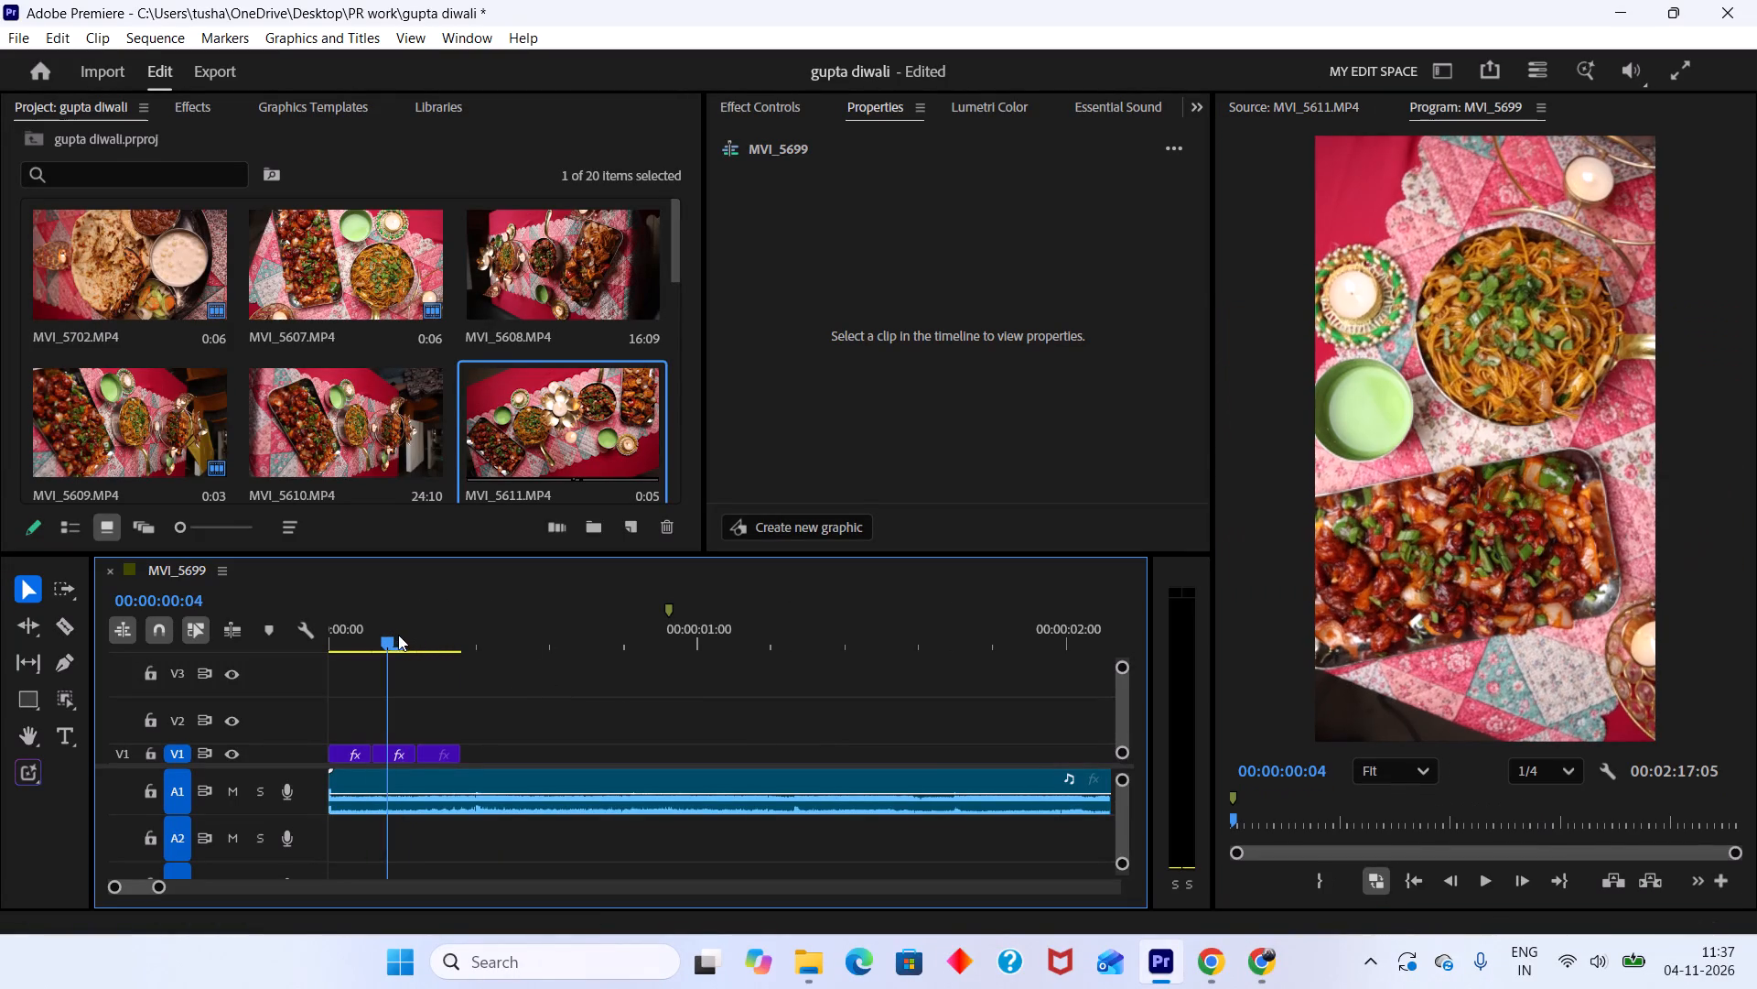
{"action": "left_click_drag", "start_coordinate": [398, 635], "coordinate": [437, 667]}
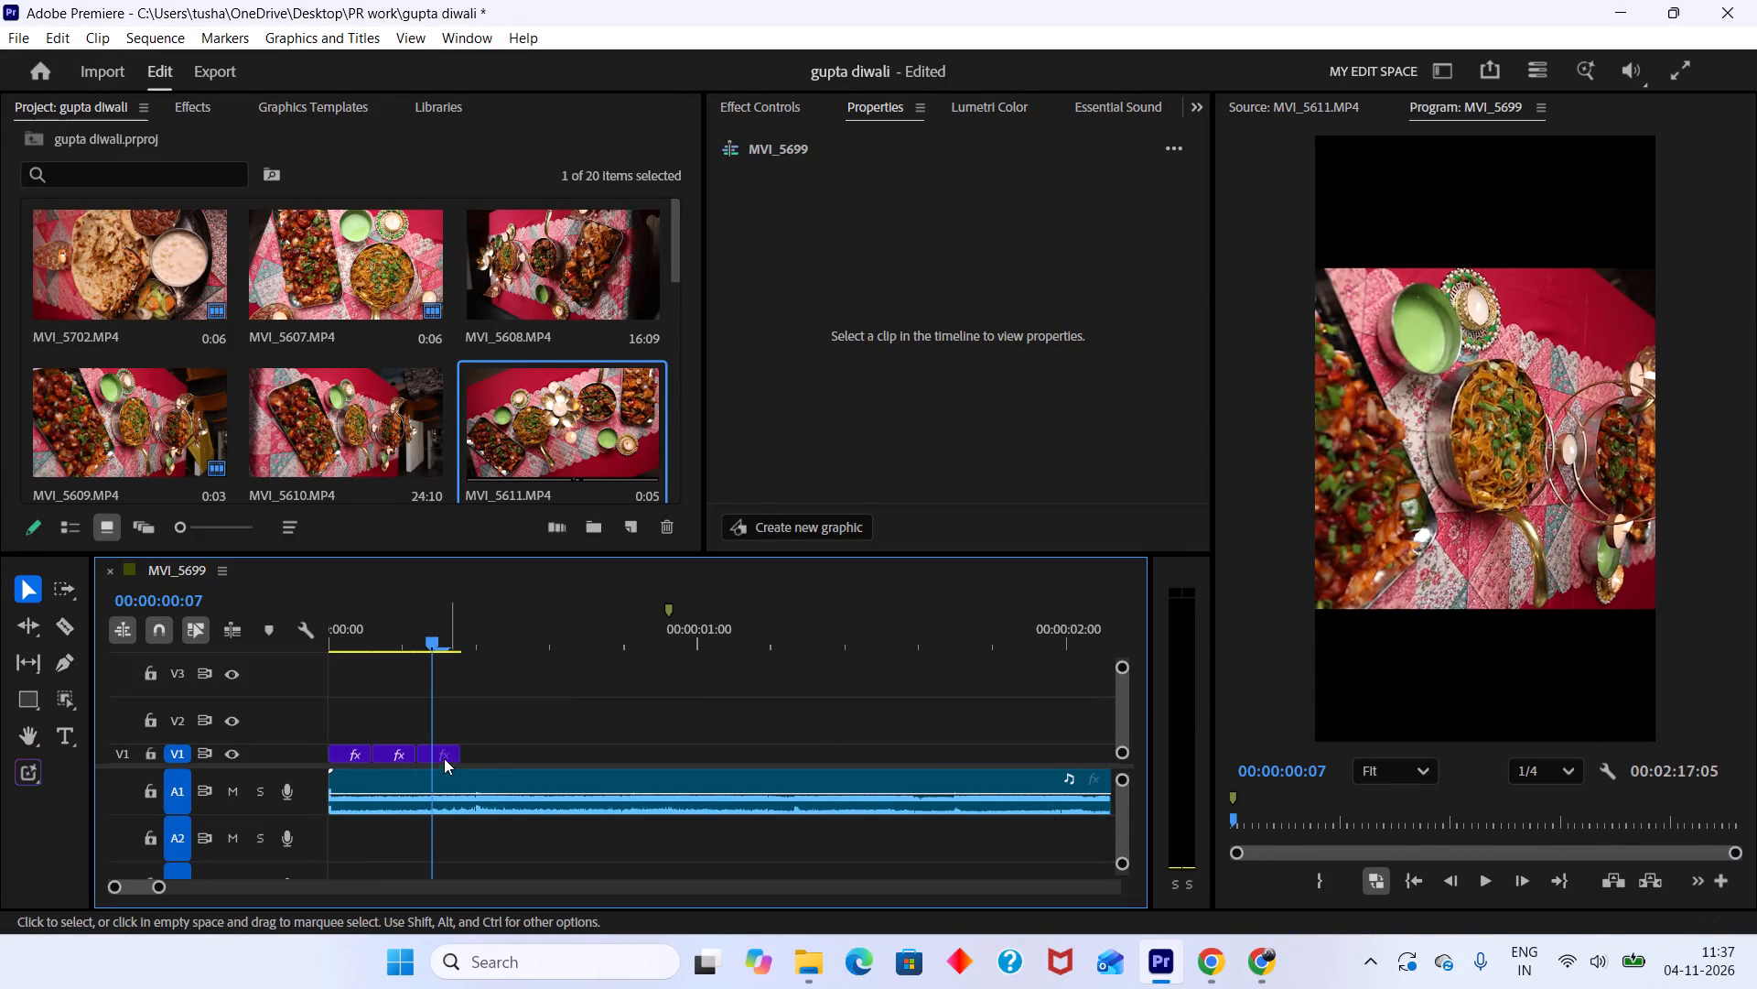
{"action": "left_click", "coordinate": [444, 753]}
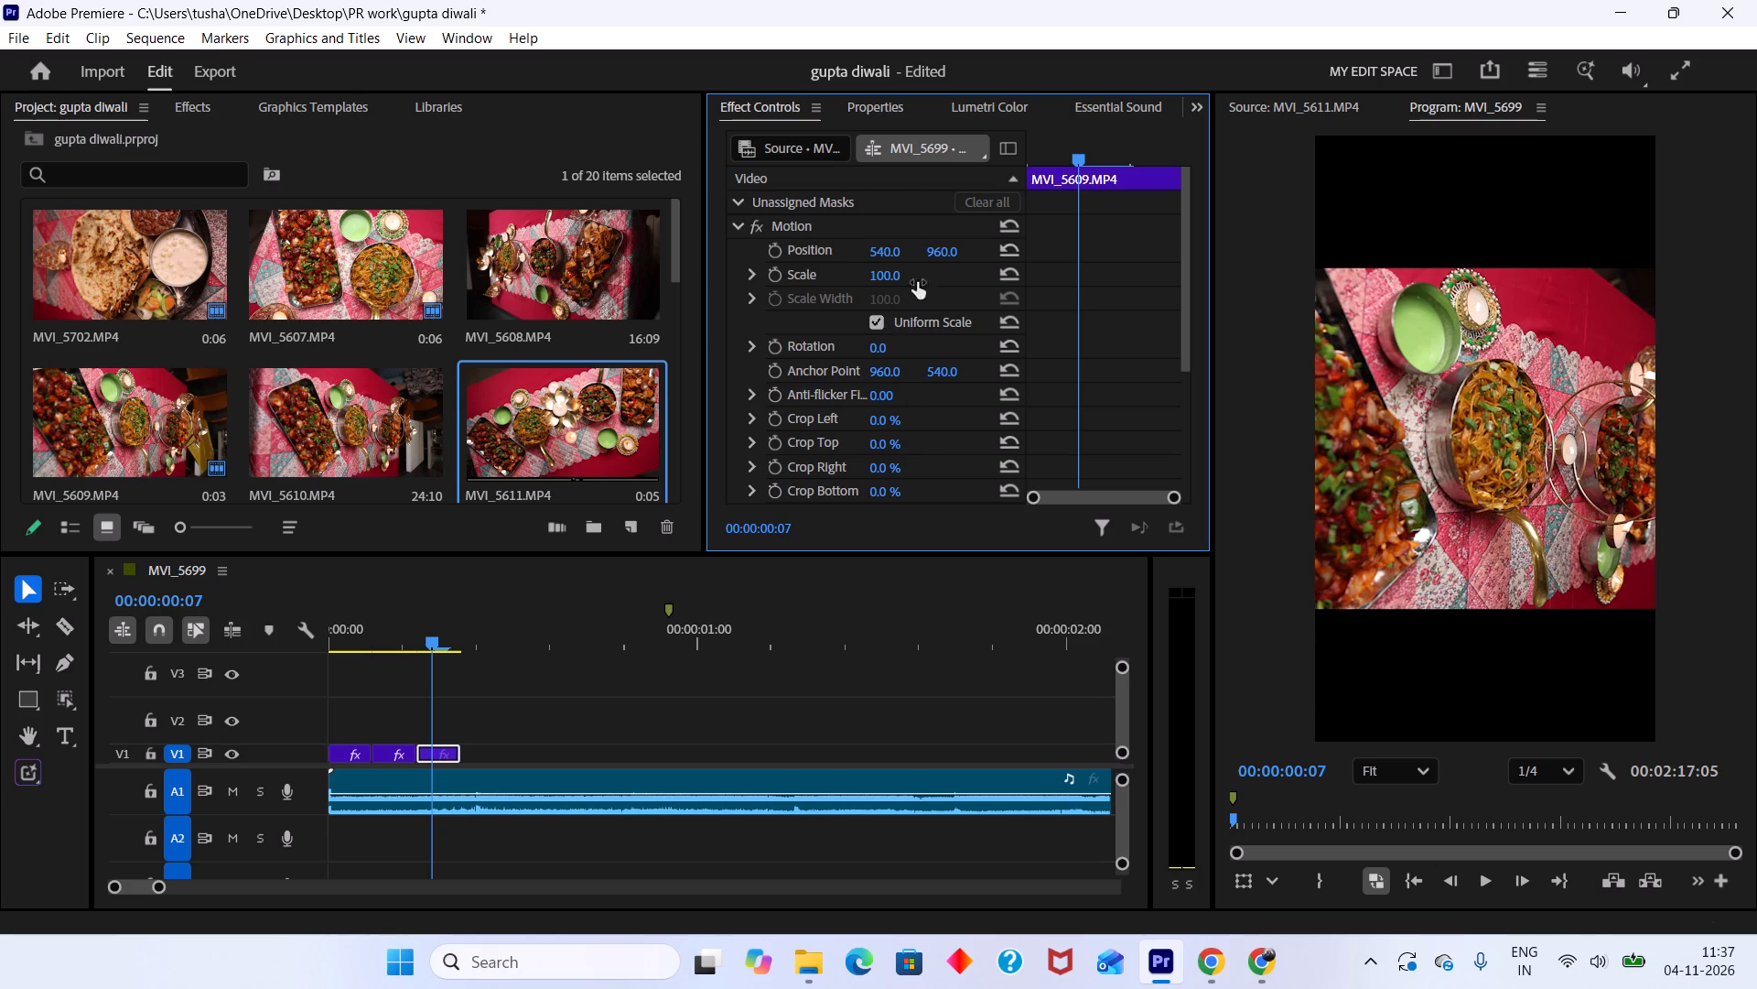
{"action": "left_click", "coordinate": [886, 109]}
{"action": "left_click_drag", "start_coordinate": [935, 374], "coordinate": [849, 379]}
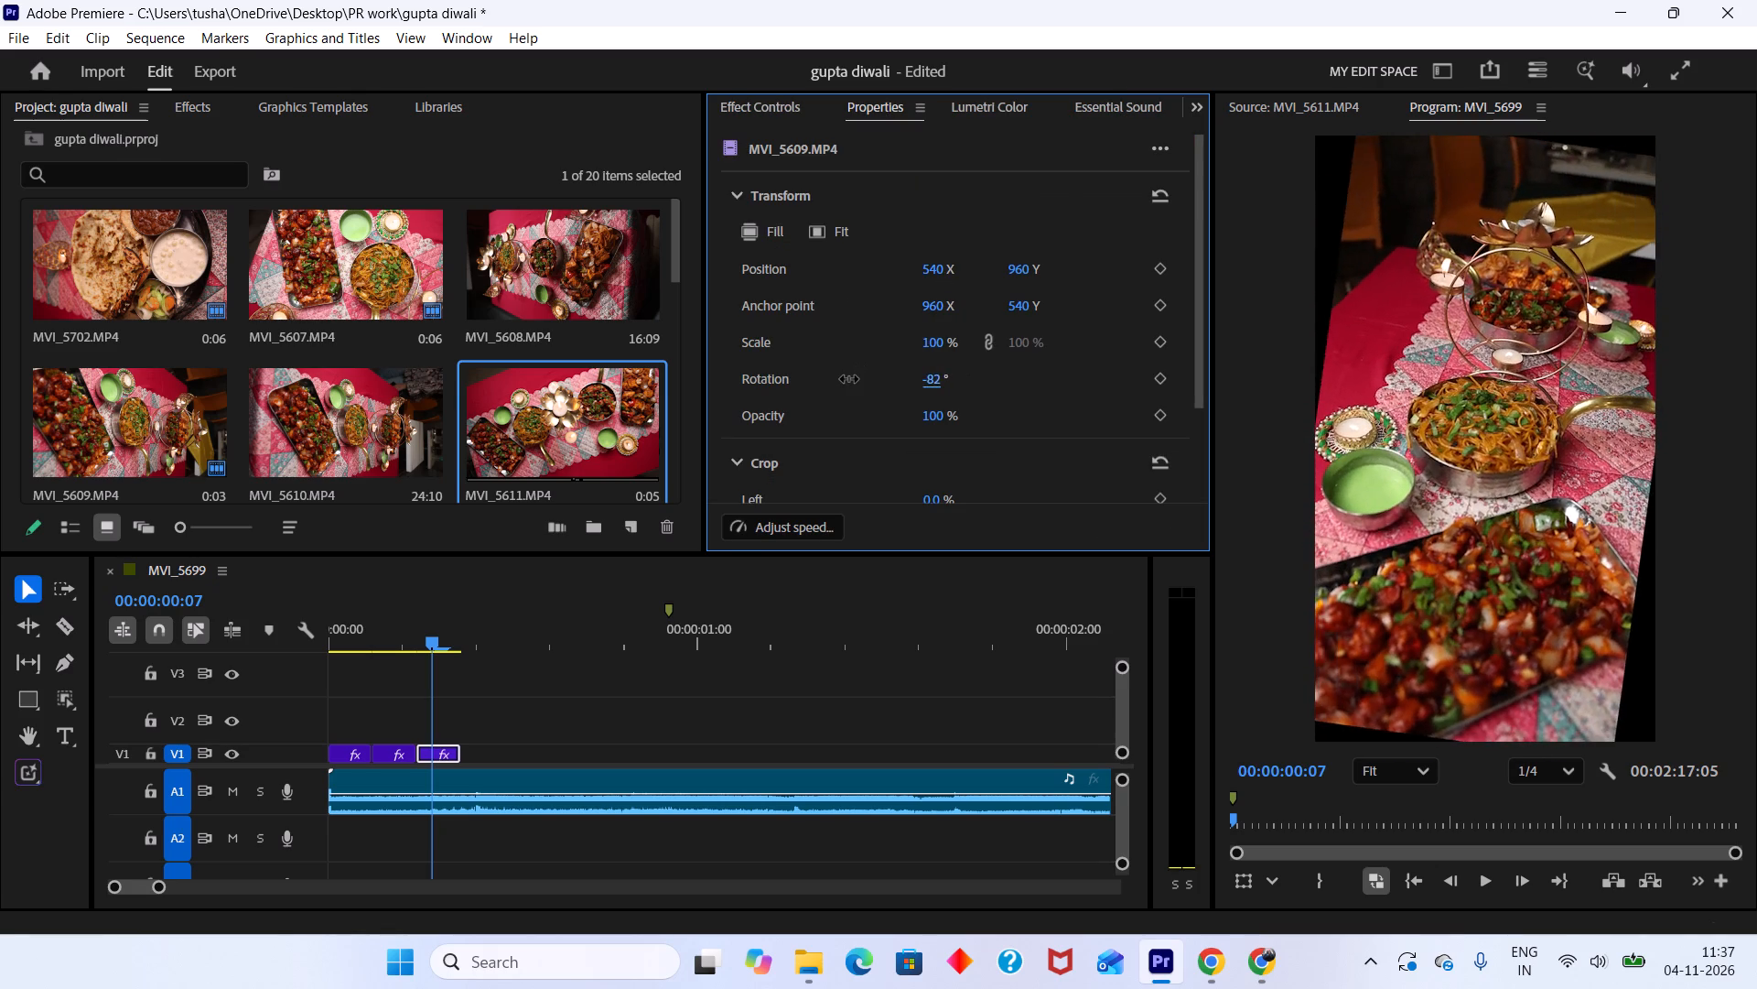
{"action": "left_click_drag", "start_coordinate": [849, 379], "coordinate": [849, 388]}
{"action": "left_click", "coordinate": [936, 383]}
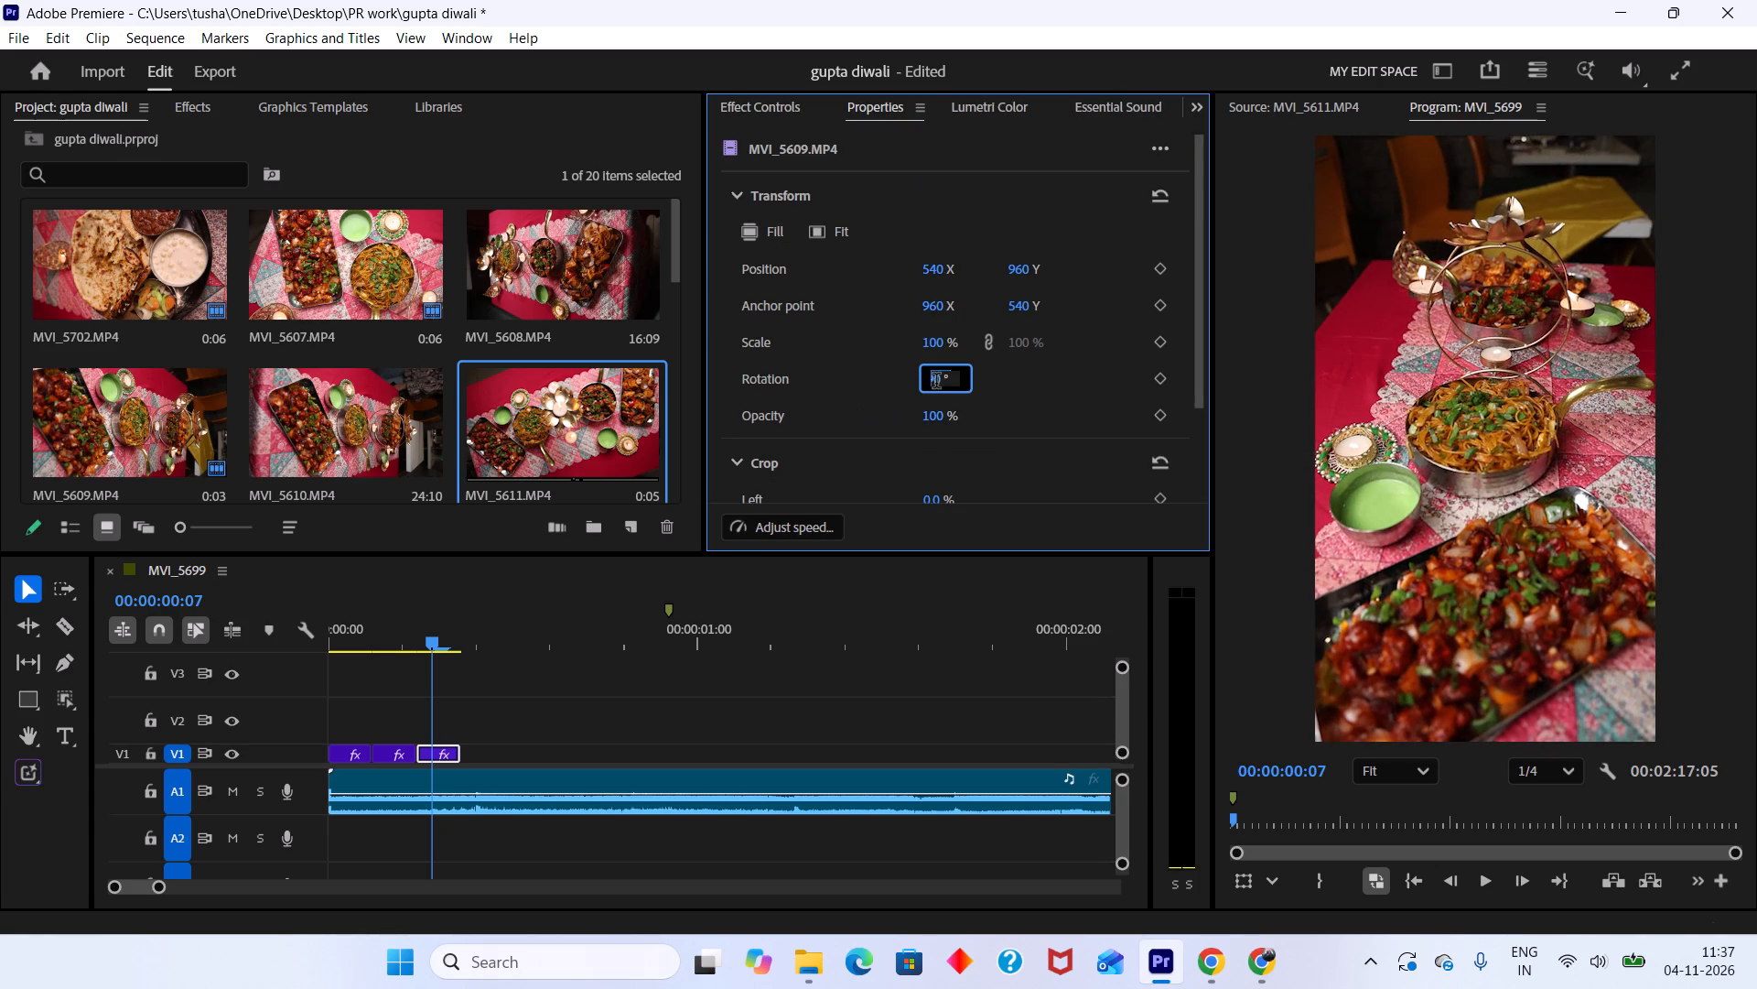
Scale the MVI_5609.MP4 clip to 116% and set its anchor point X to 835, keeping anchor point Y at 540.
{"action": "left_click_drag", "start_coordinate": [427, 644], "coordinate": [430, 628]}
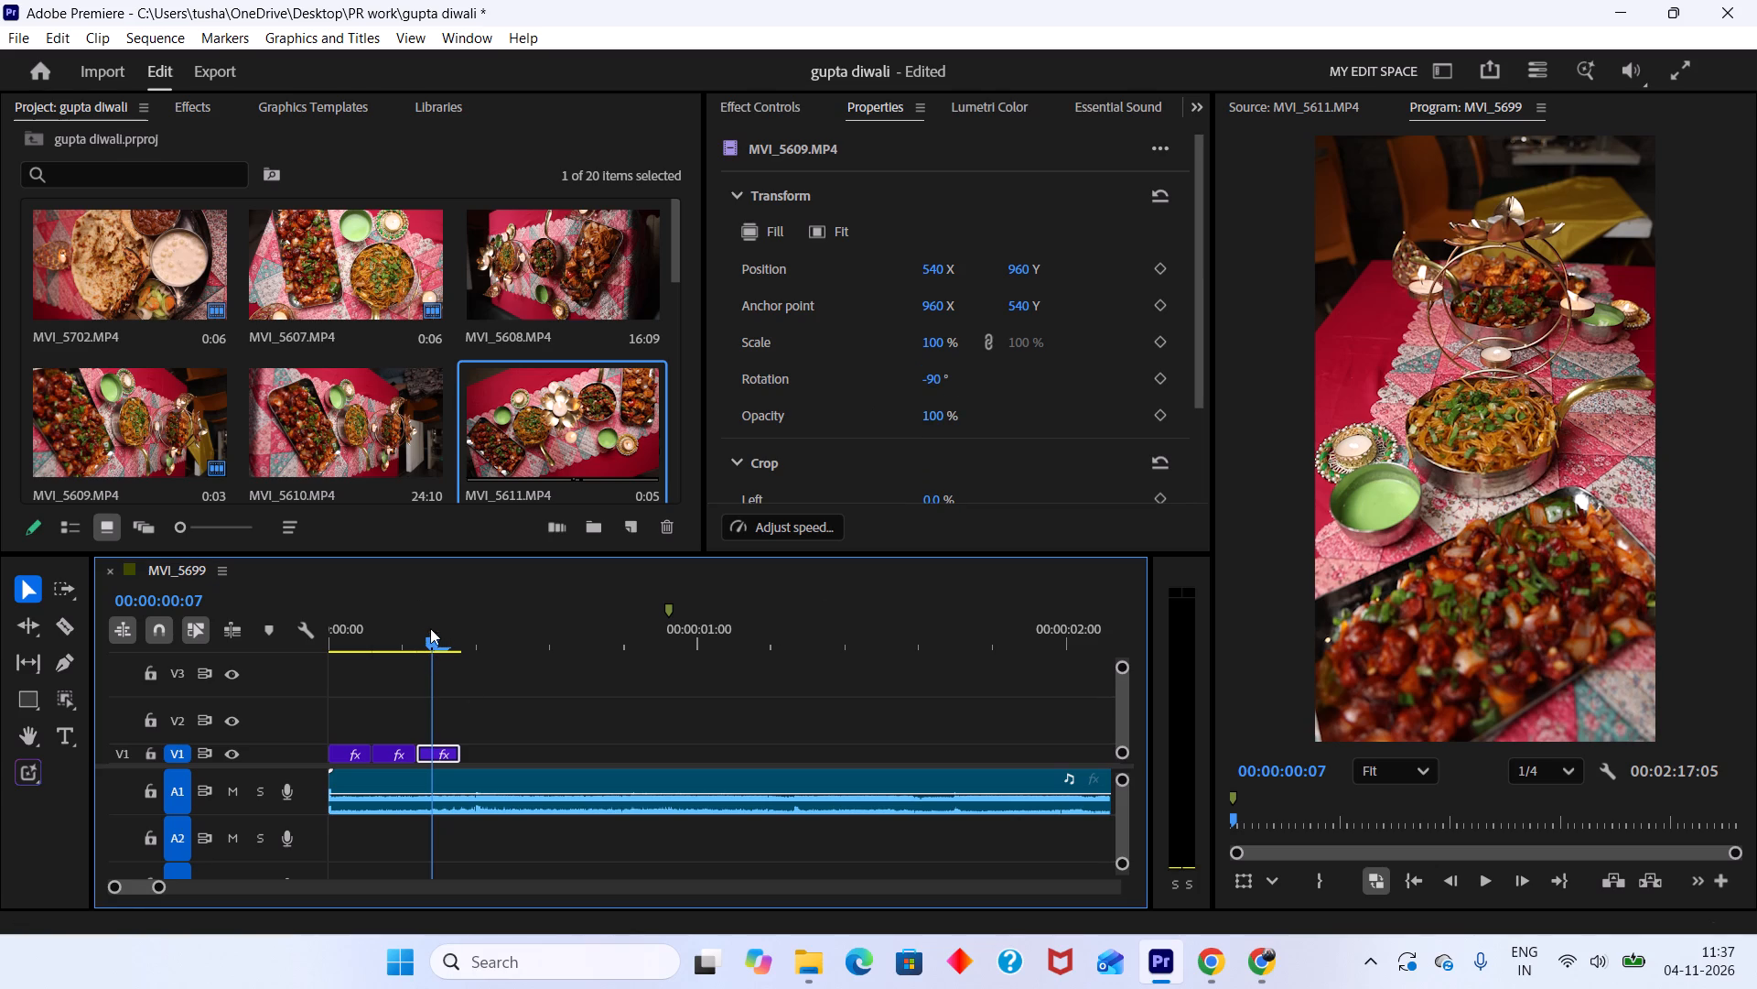
{"action": "left_click_drag", "start_coordinate": [430, 628], "coordinate": [436, 629]}
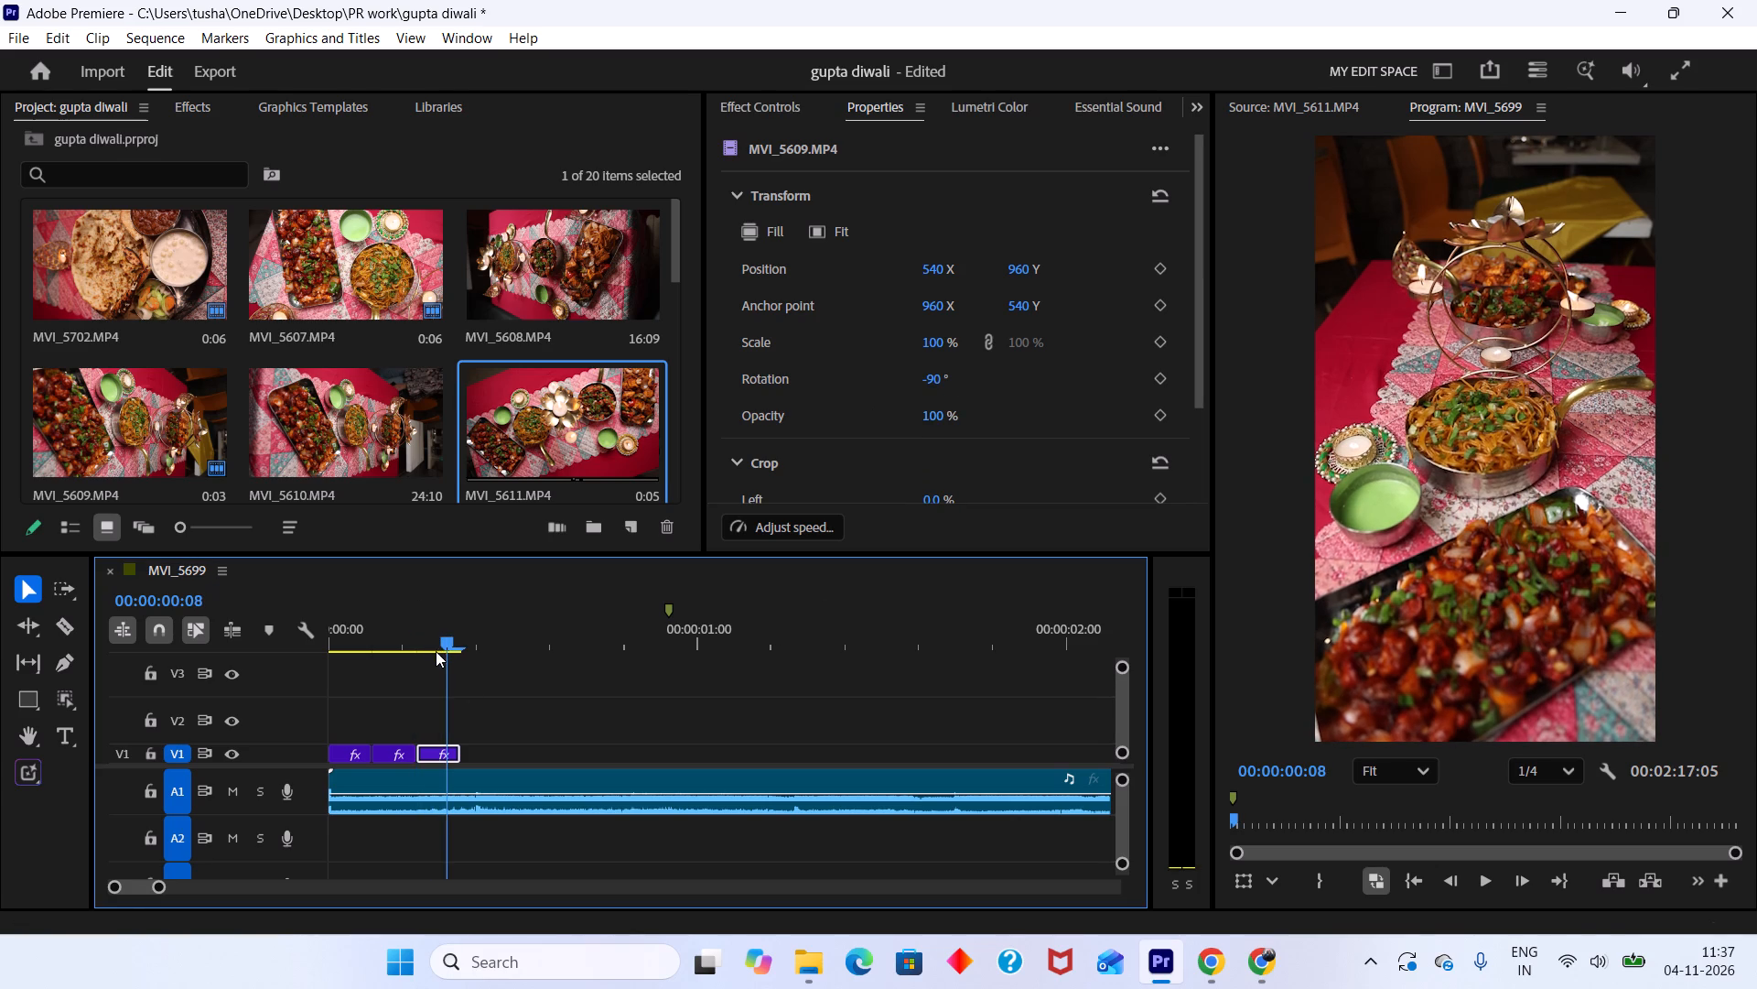
{"action": "left_click_drag", "start_coordinate": [437, 636], "coordinate": [422, 634]}
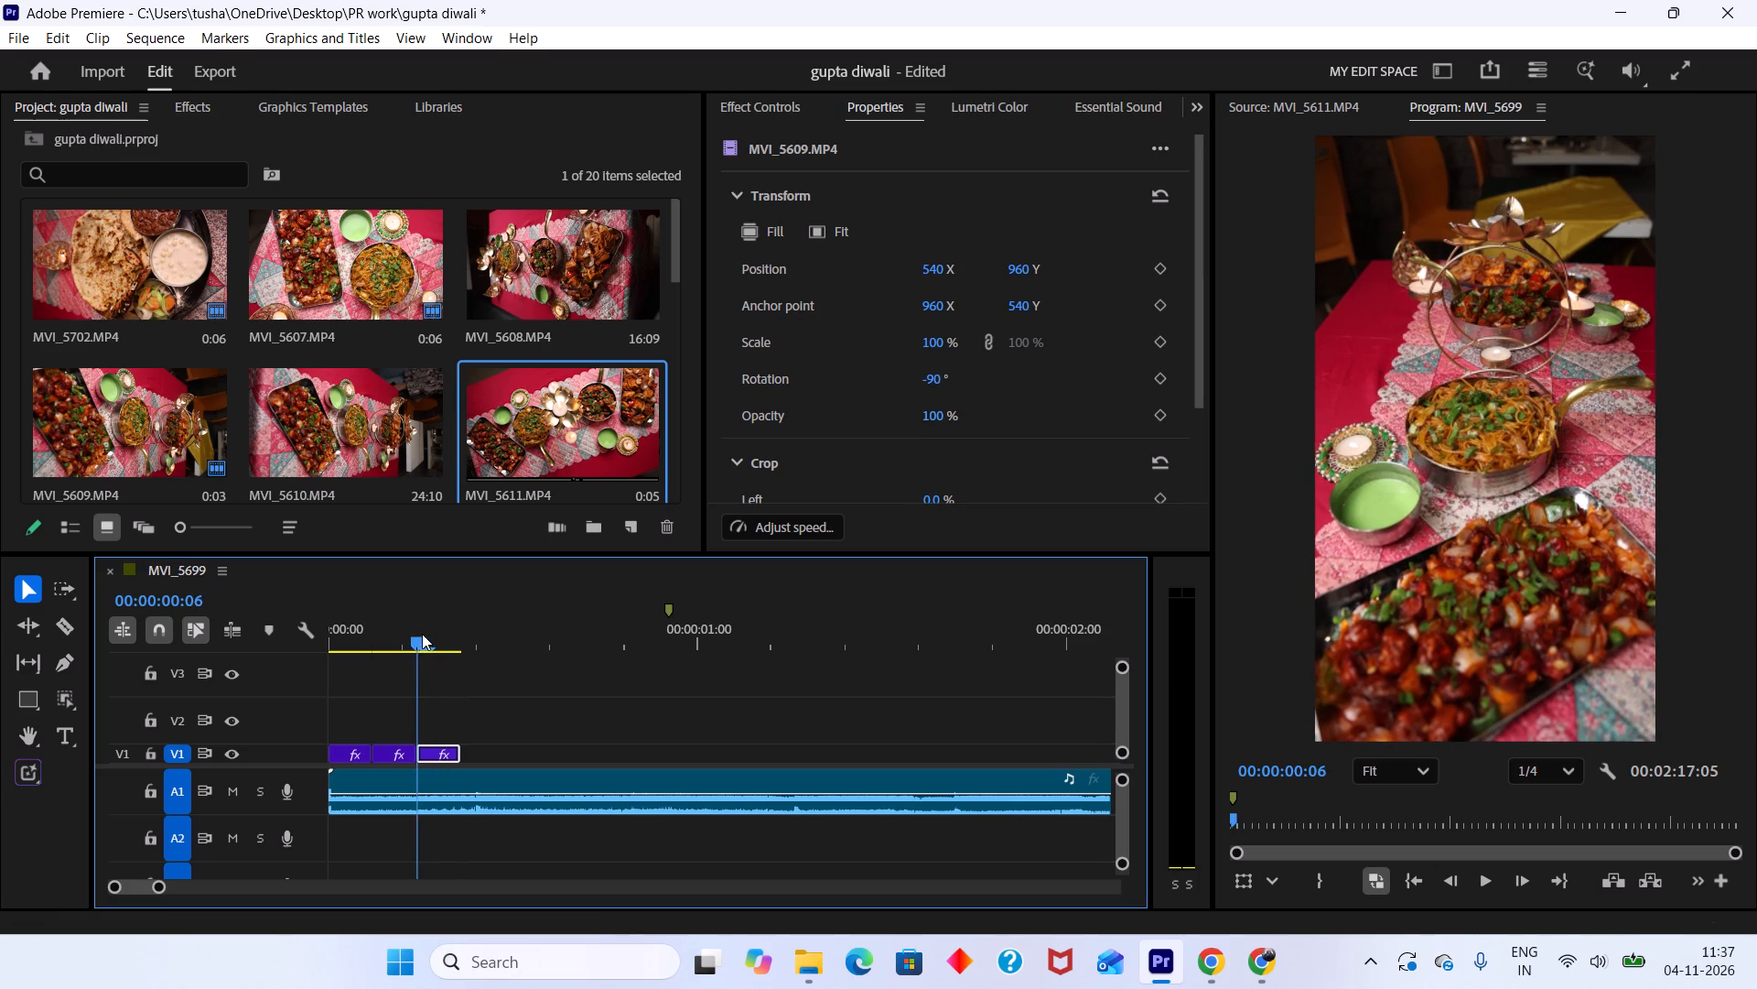
{"action": "left_click_drag", "start_coordinate": [422, 634], "coordinate": [443, 647]}
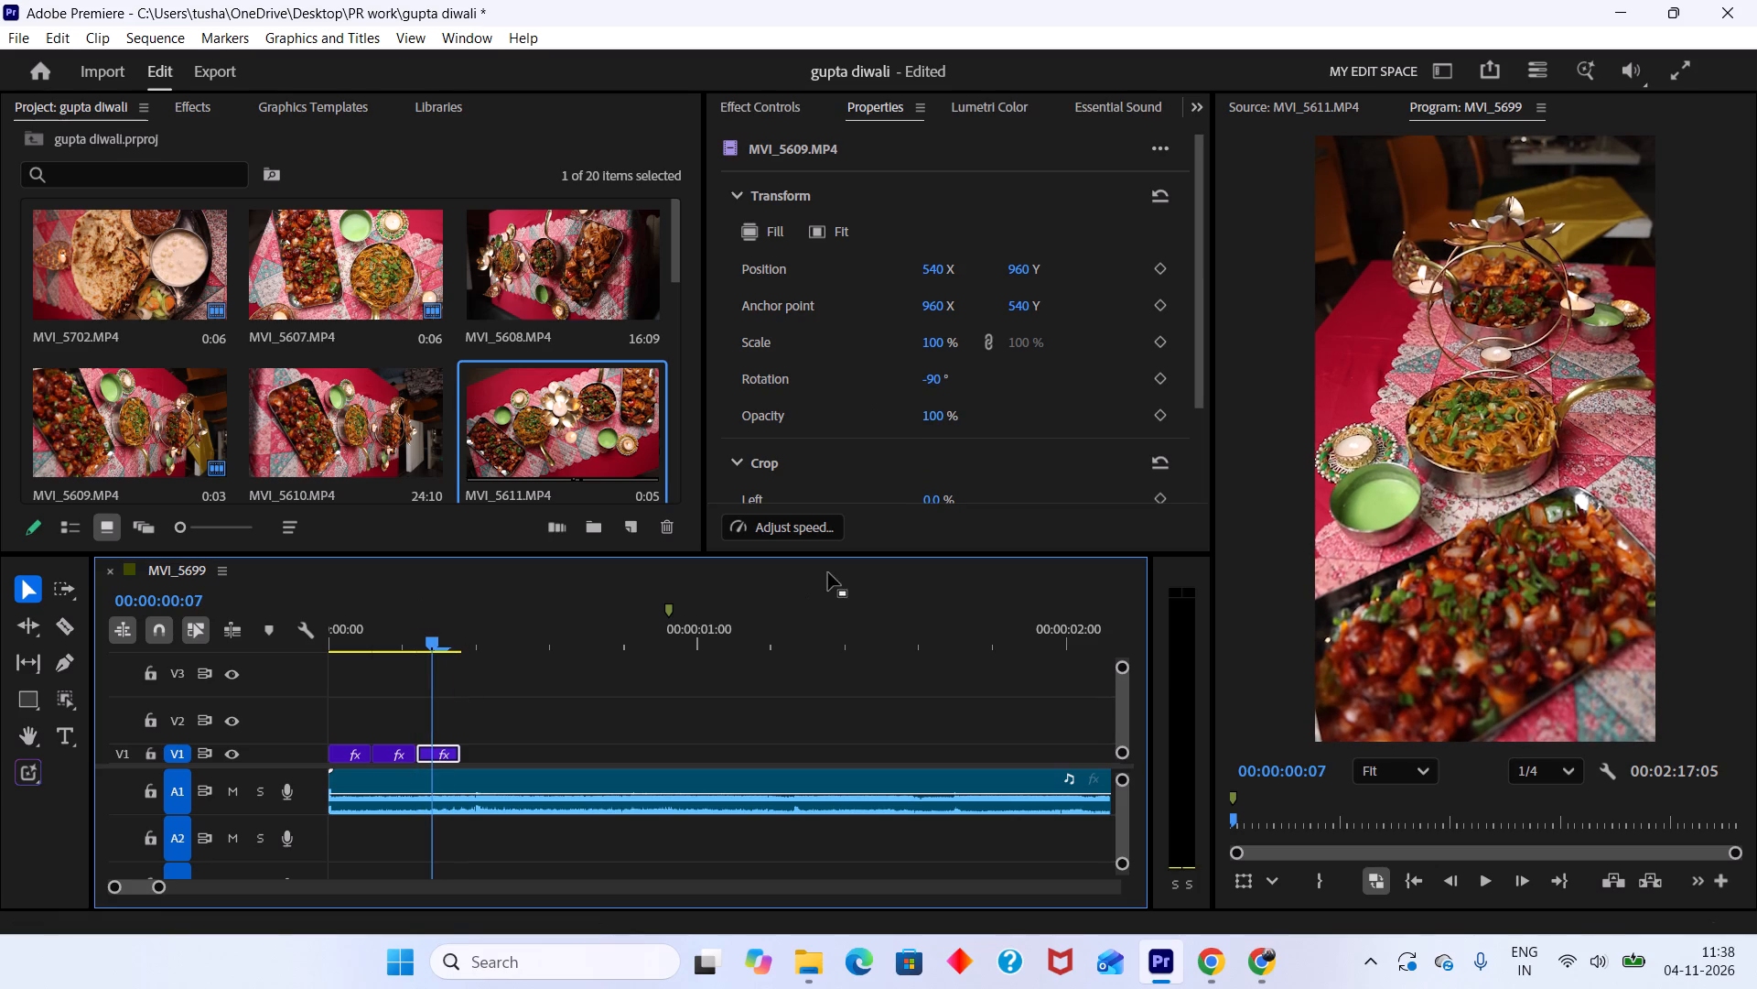
{"action": "left_click_drag", "start_coordinate": [937, 342], "coordinate": [957, 339]}
{"action": "left_click_drag", "start_coordinate": [1014, 309], "coordinate": [1044, 307]}
{"action": "key", "text": "ctrl+z"}
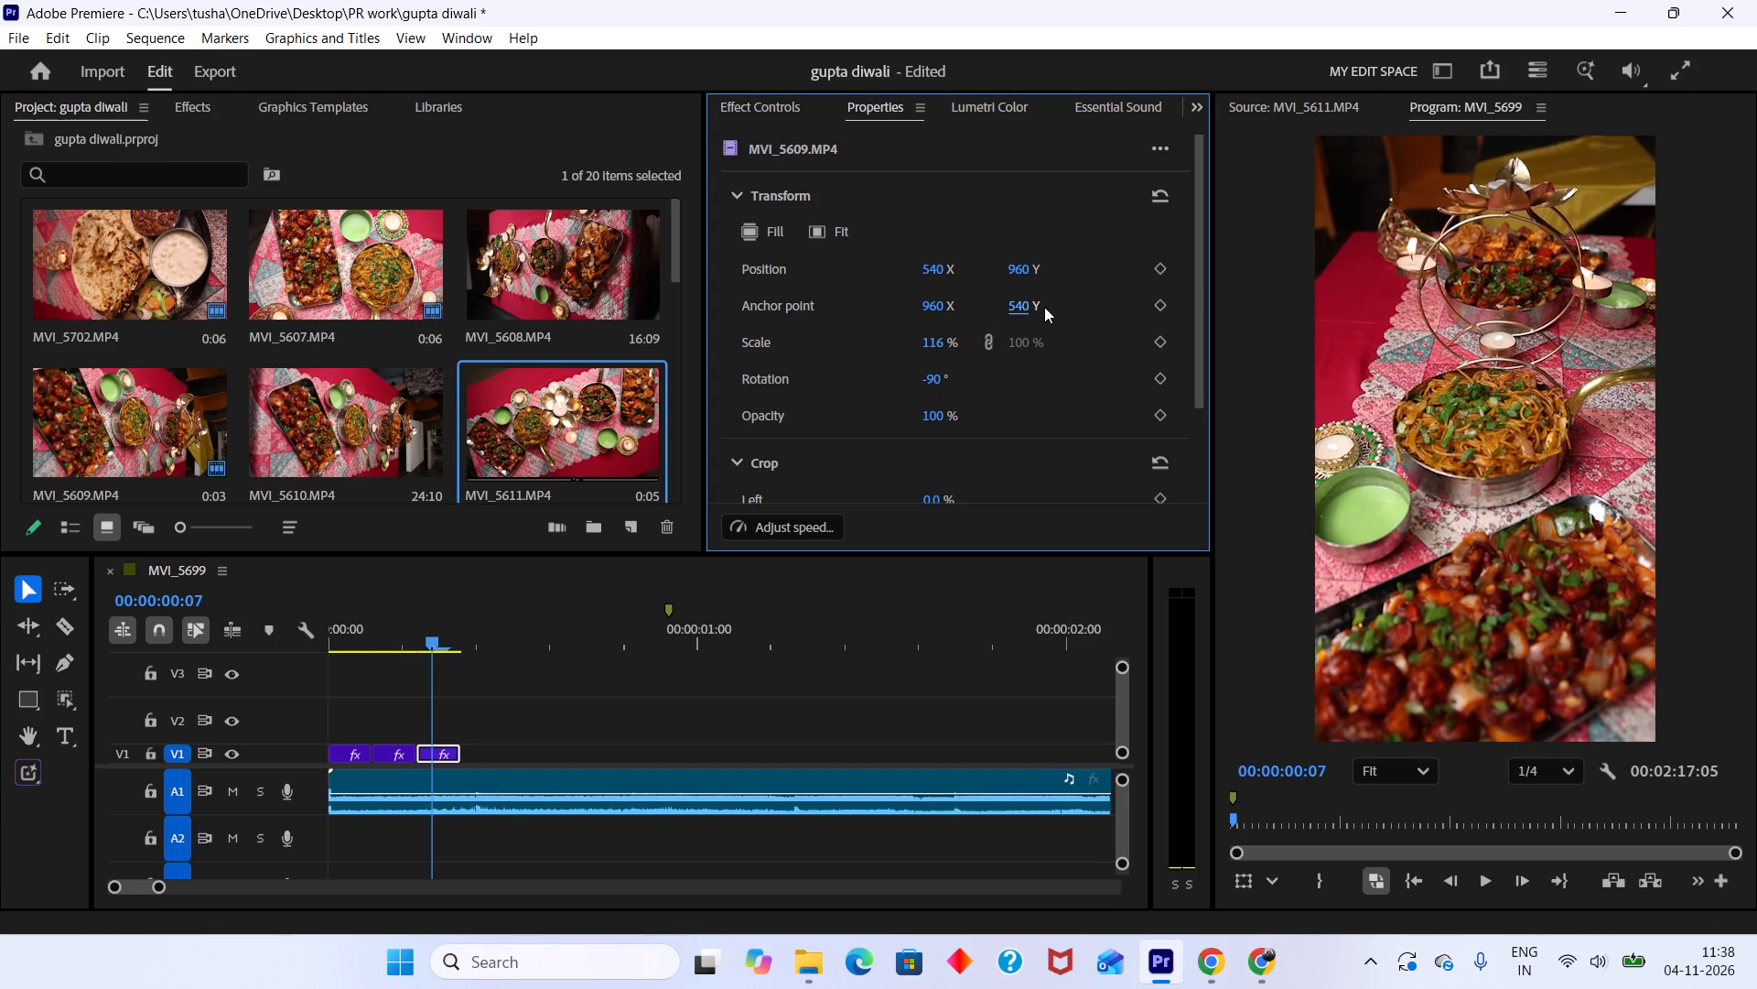
{"action": "left_click_drag", "start_coordinate": [937, 301], "coordinate": [901, 450]}
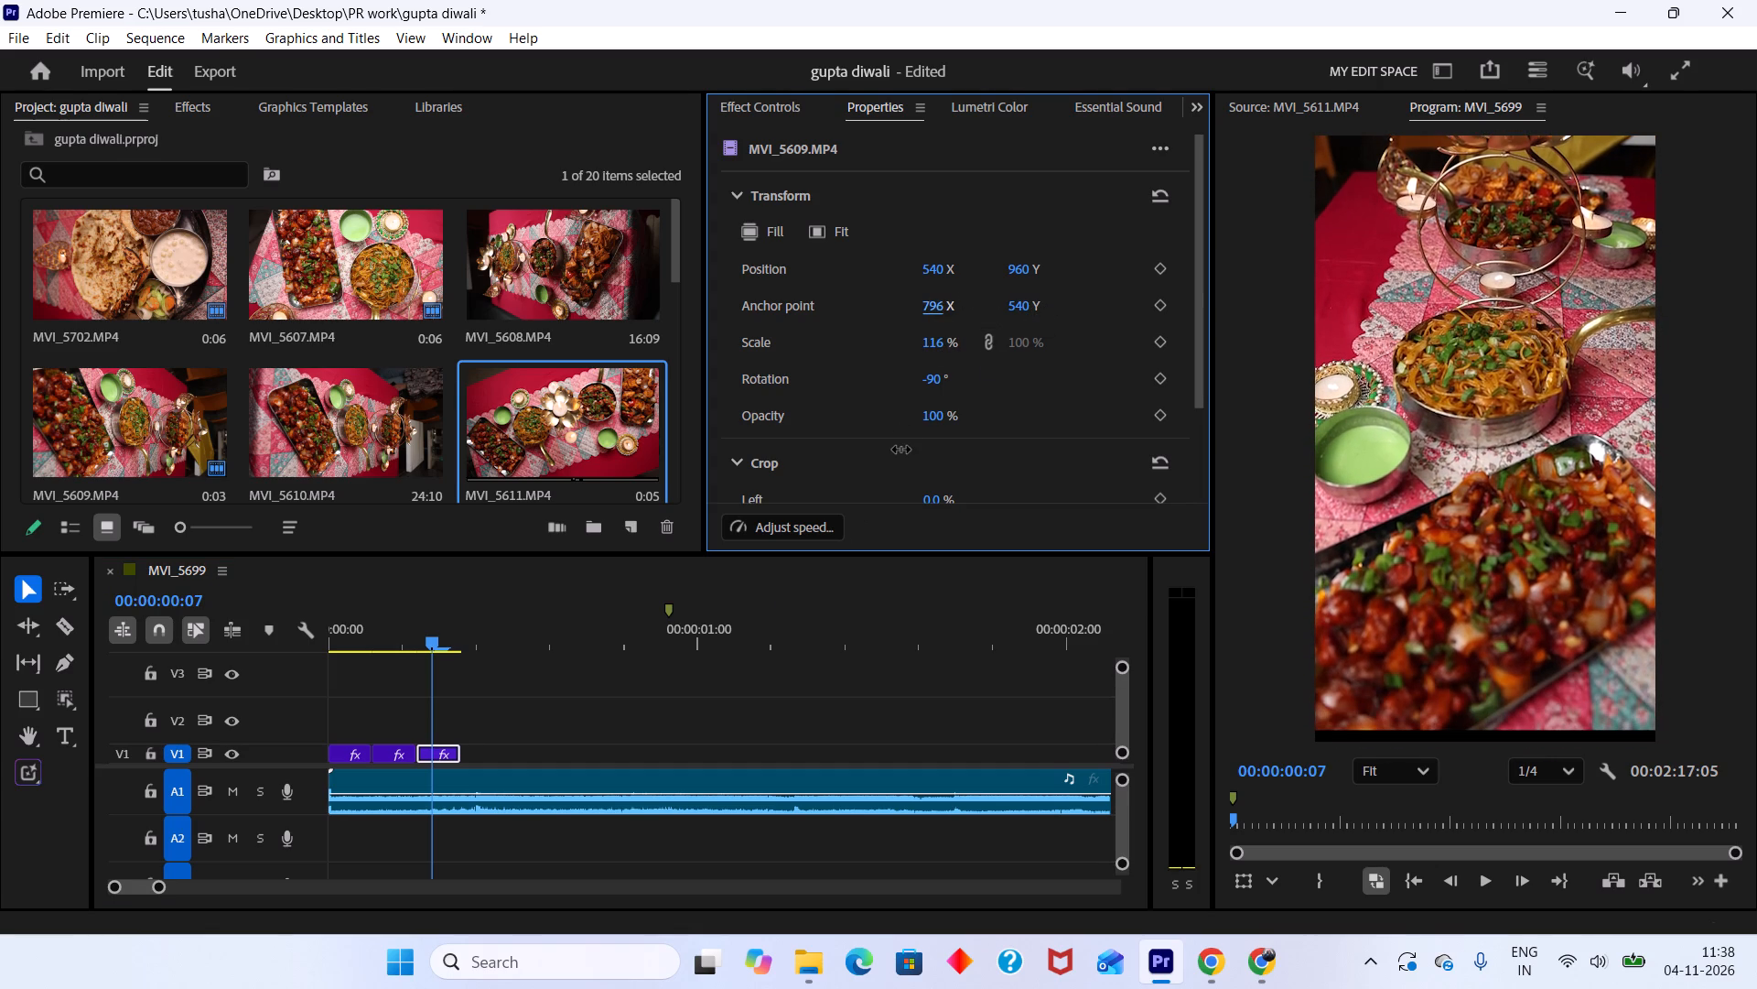
{"action": "left_click_drag", "start_coordinate": [901, 450], "coordinate": [935, 439]}
Play the opening from the sequence start to check the pace of the three rotated clips.
{"action": "key", "text": "space"}
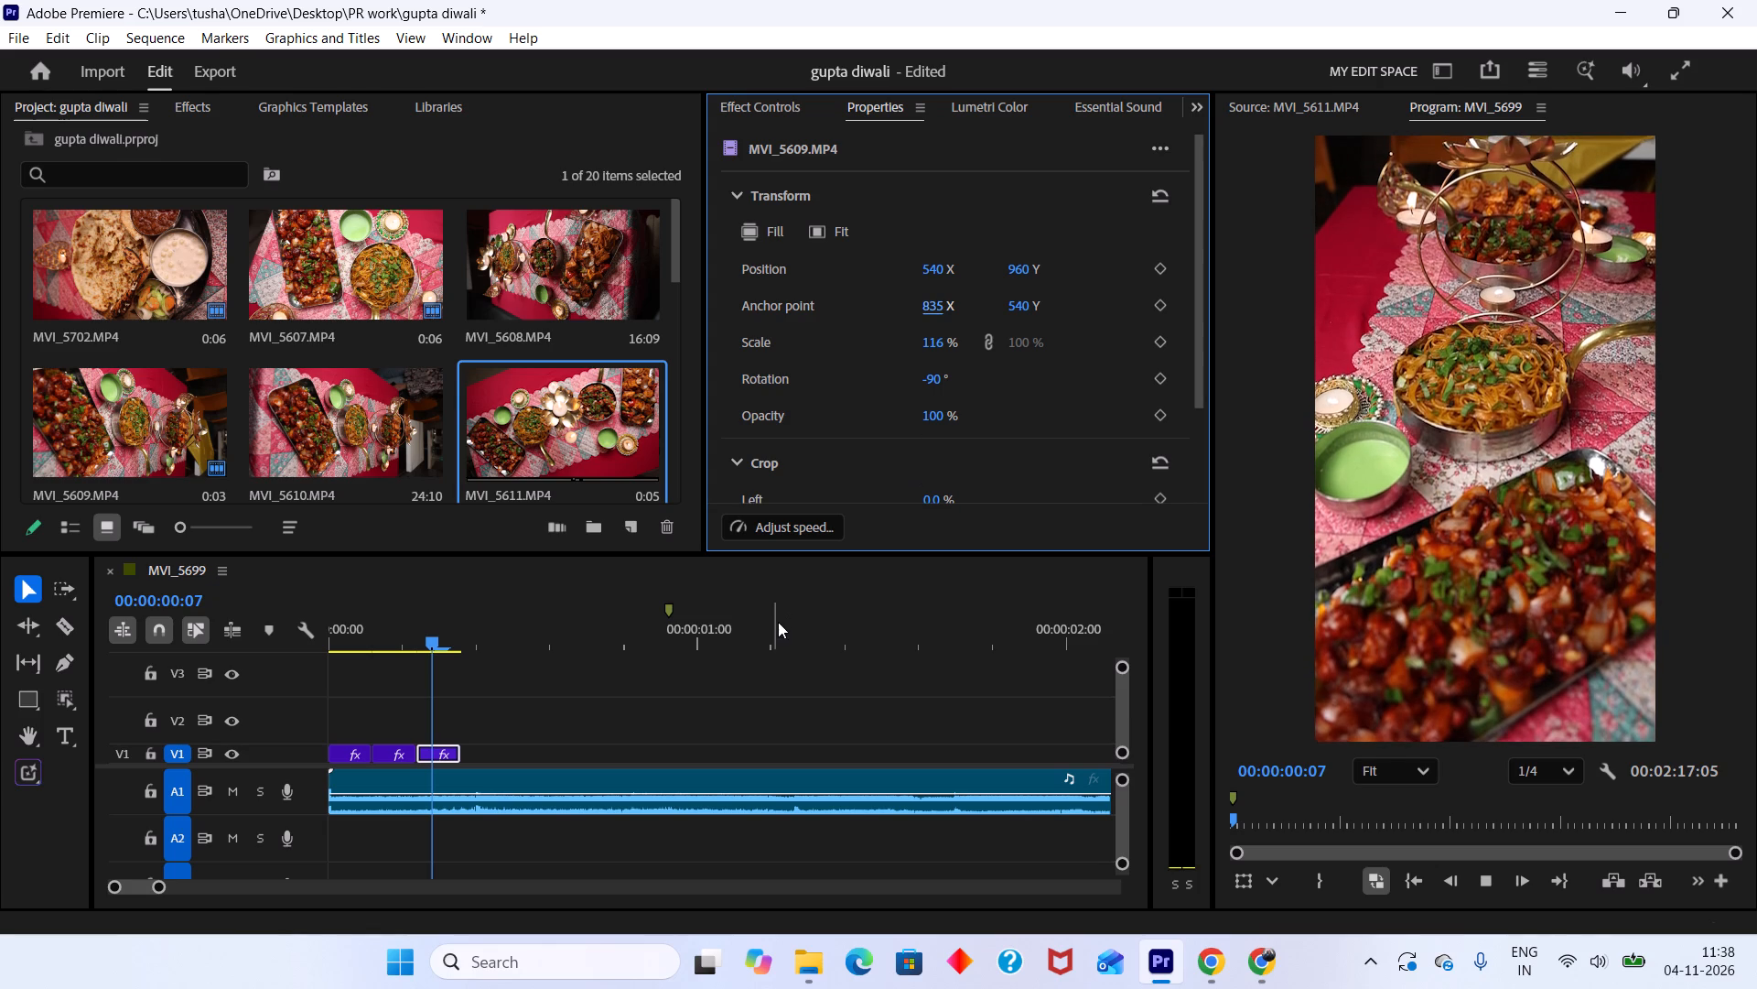
{"action": "key", "text": "space"}
{"action": "left_click_drag", "start_coordinate": [521, 625], "coordinate": [97, 727]}
{"action": "key", "text": "space"}
{"action": "key", "text": "space"}
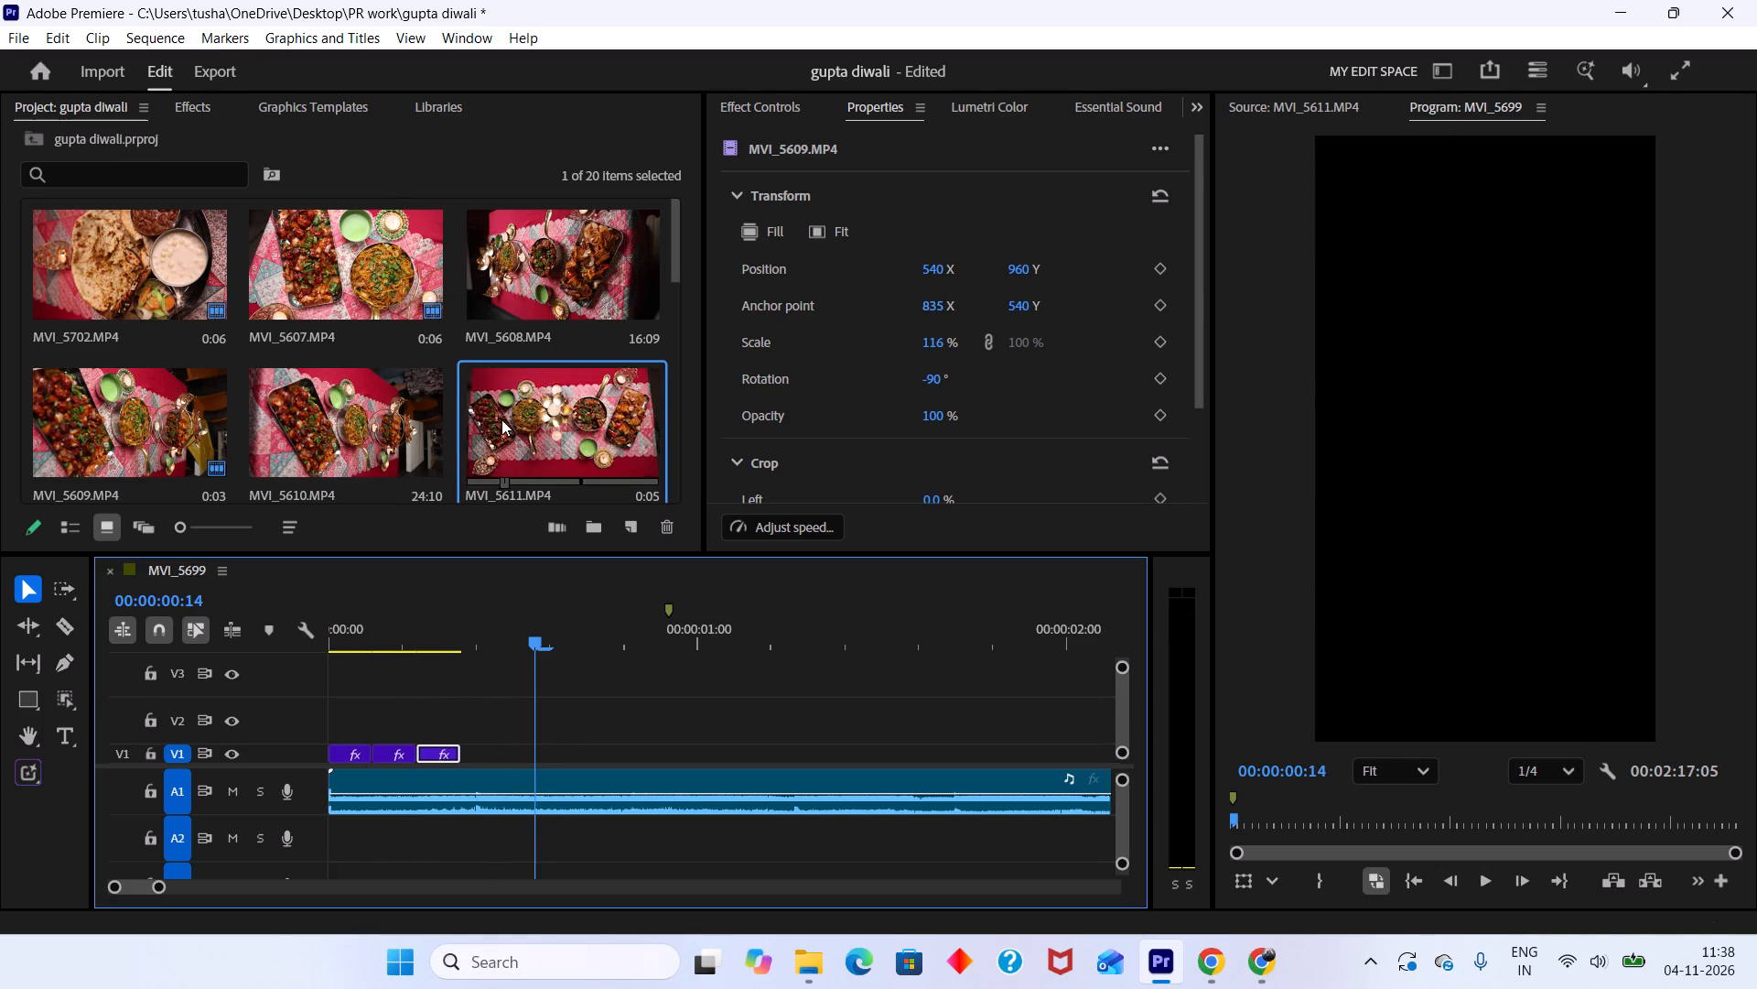
Mark a range of MVI_5664.MP4 from 03:57:12:01 to 03:57:13:01 and place it on V1 directly after the MVI_5609.MP4 clip.
{"action": "scroll", "coordinate": [501, 419], "scroll_direction": "down", "scroll_amount": 2}
{"action": "left_click", "coordinate": [168, 429]}
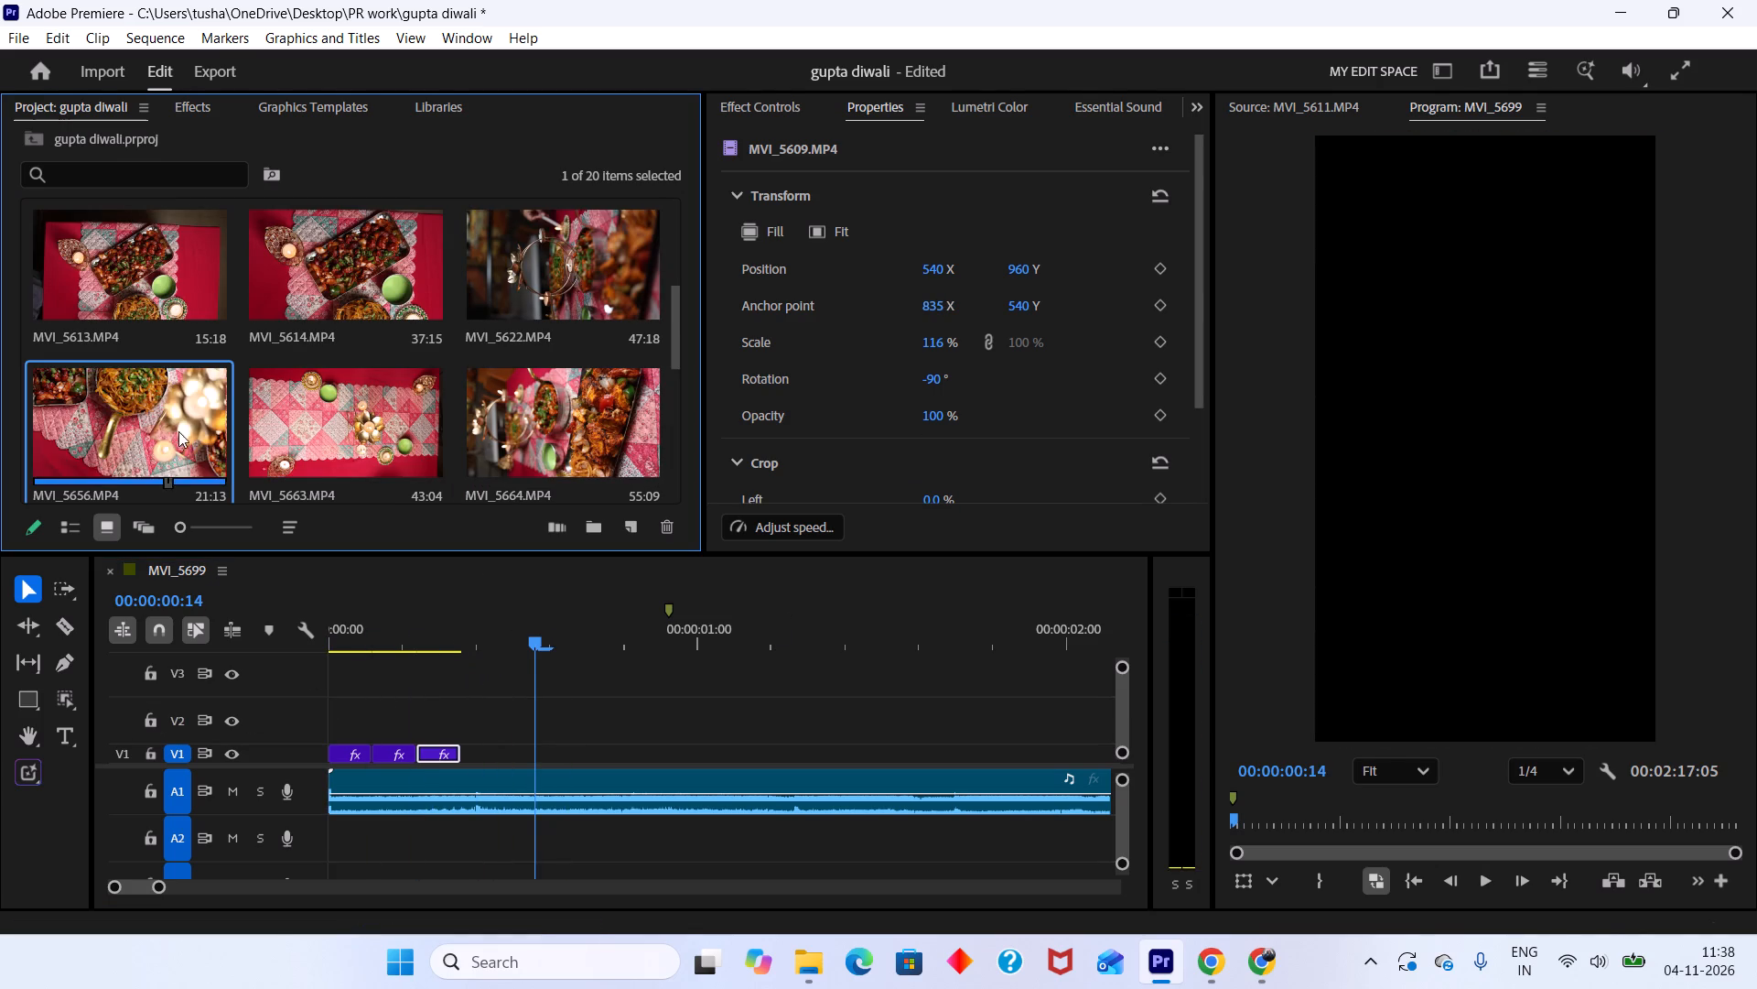
{"action": "double_click", "coordinate": [606, 432]}
{"action": "left_click_drag", "start_coordinate": [1445, 822], "coordinate": [1466, 817]}
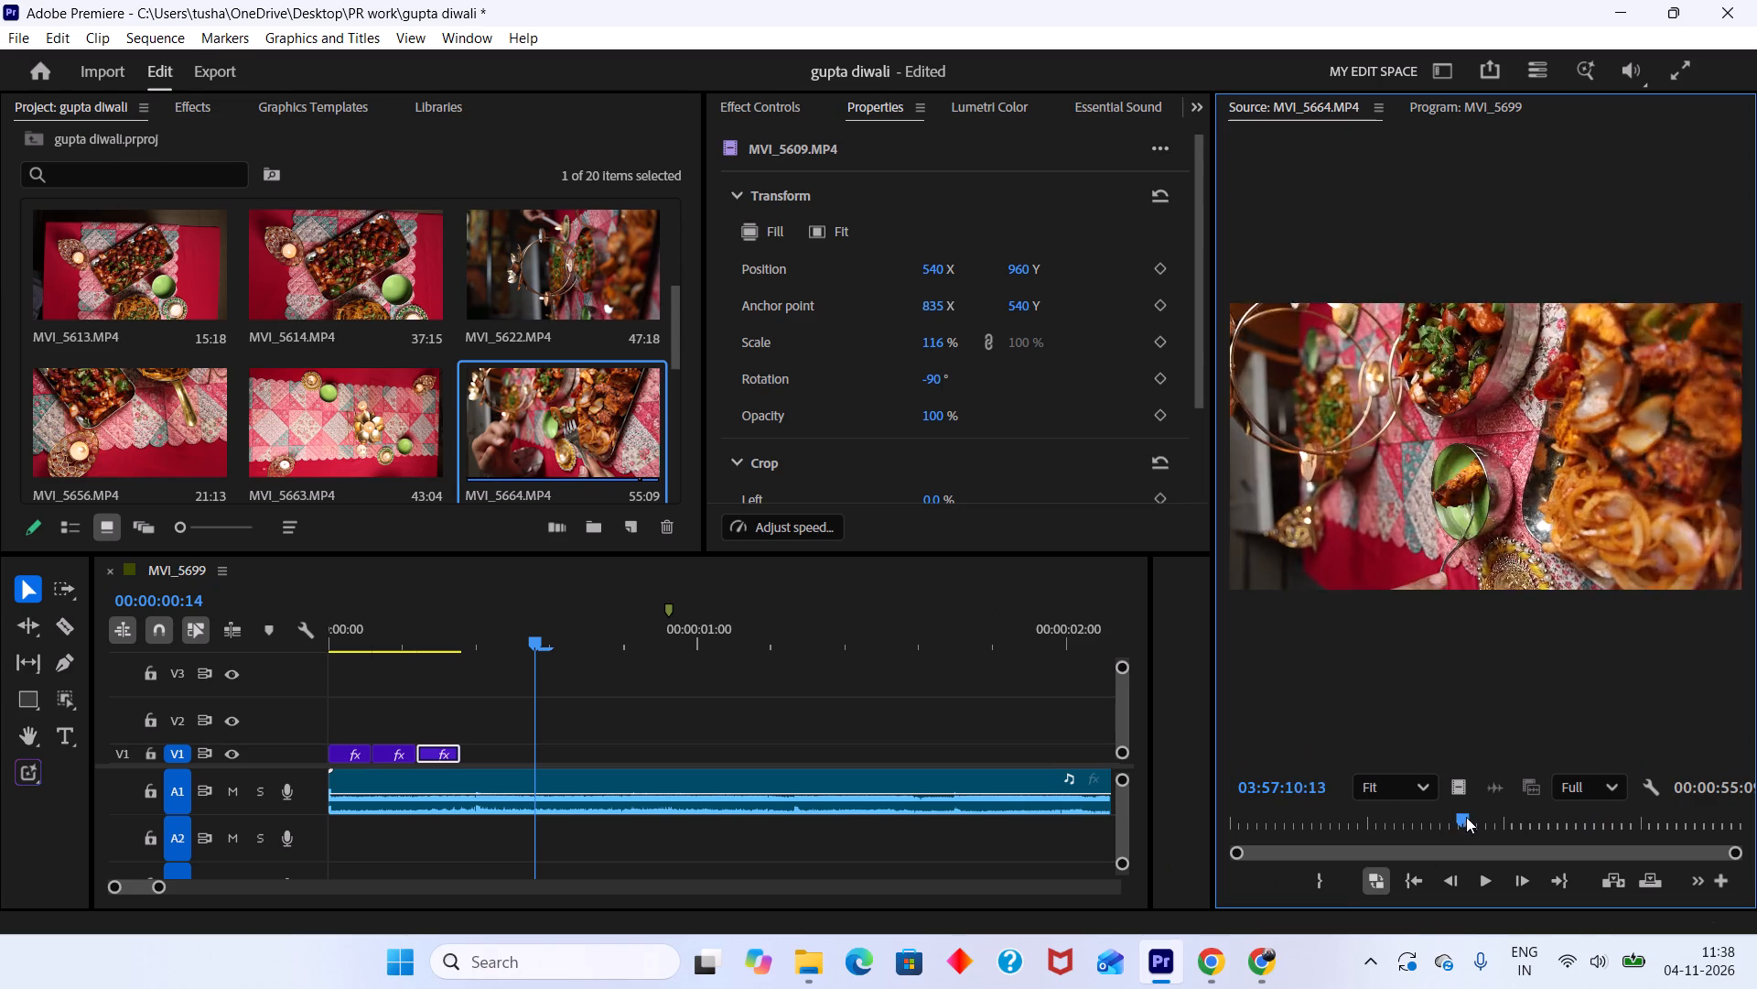
{"action": "left_click_drag", "start_coordinate": [1466, 817], "coordinate": [1479, 817]}
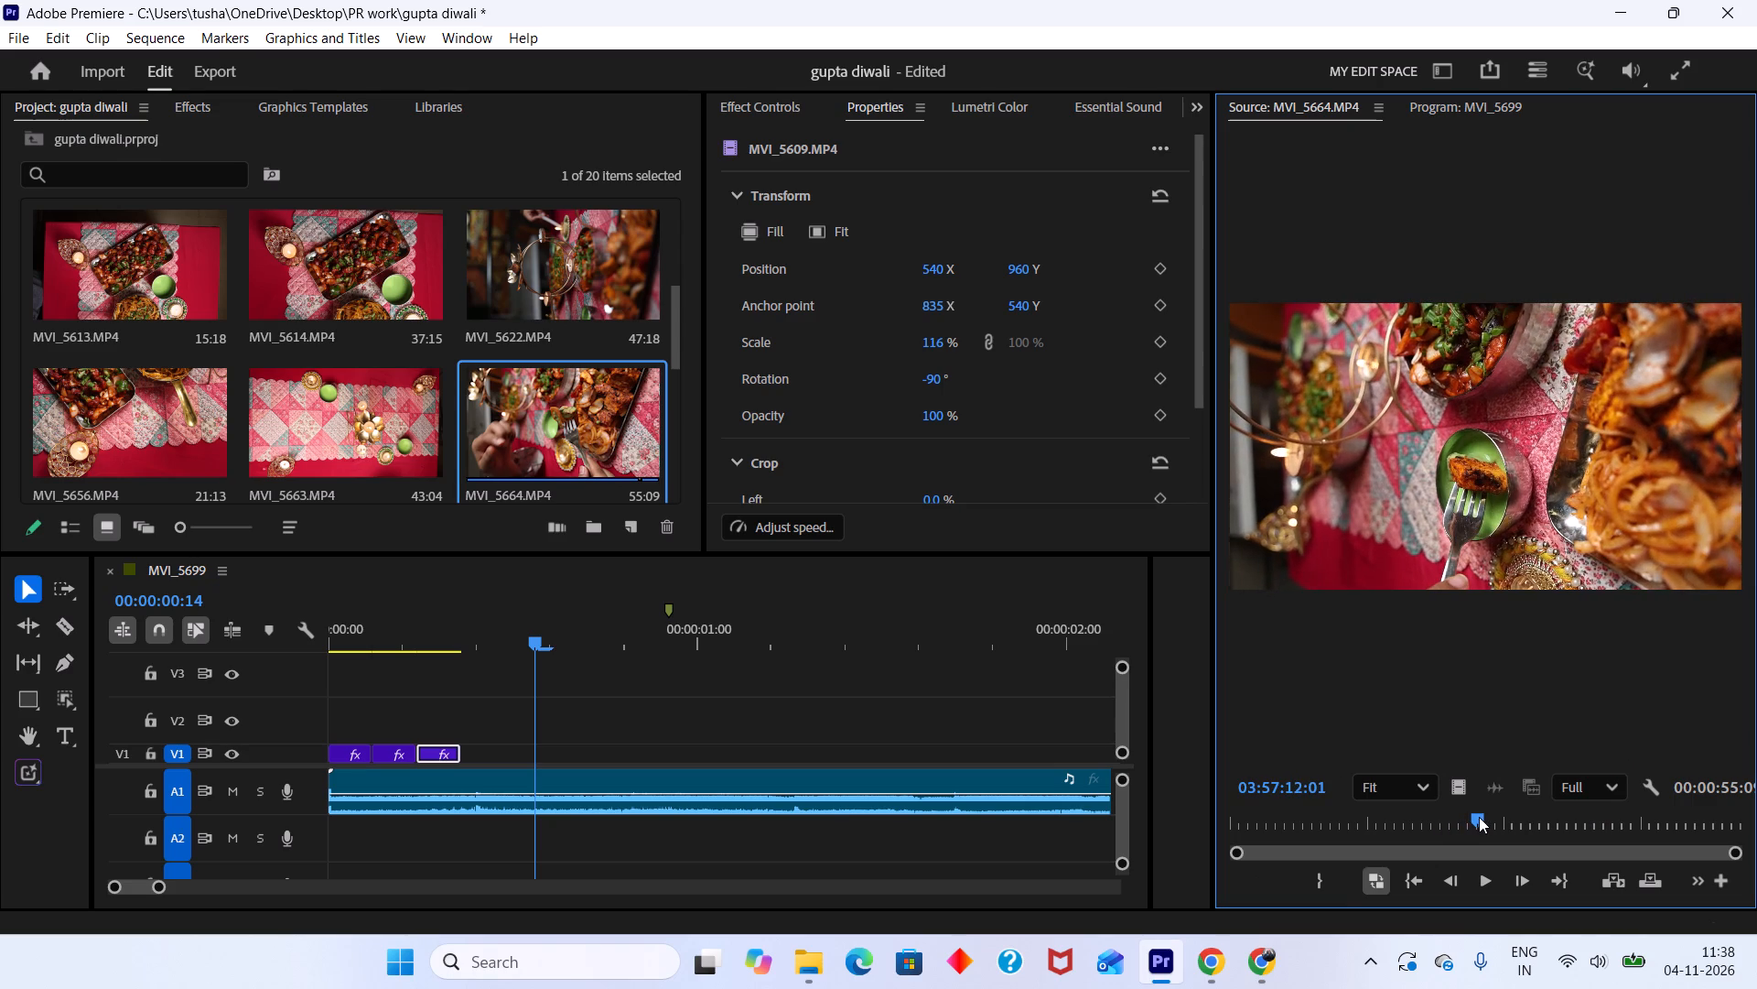
{"action": "key", "text": "i"}
{"action": "left_click_drag", "start_coordinate": [1479, 817], "coordinate": [1488, 818]}
{"action": "key", "text": "o"}
{"action": "left_click_drag", "start_coordinate": [1475, 708], "coordinate": [619, 698]}
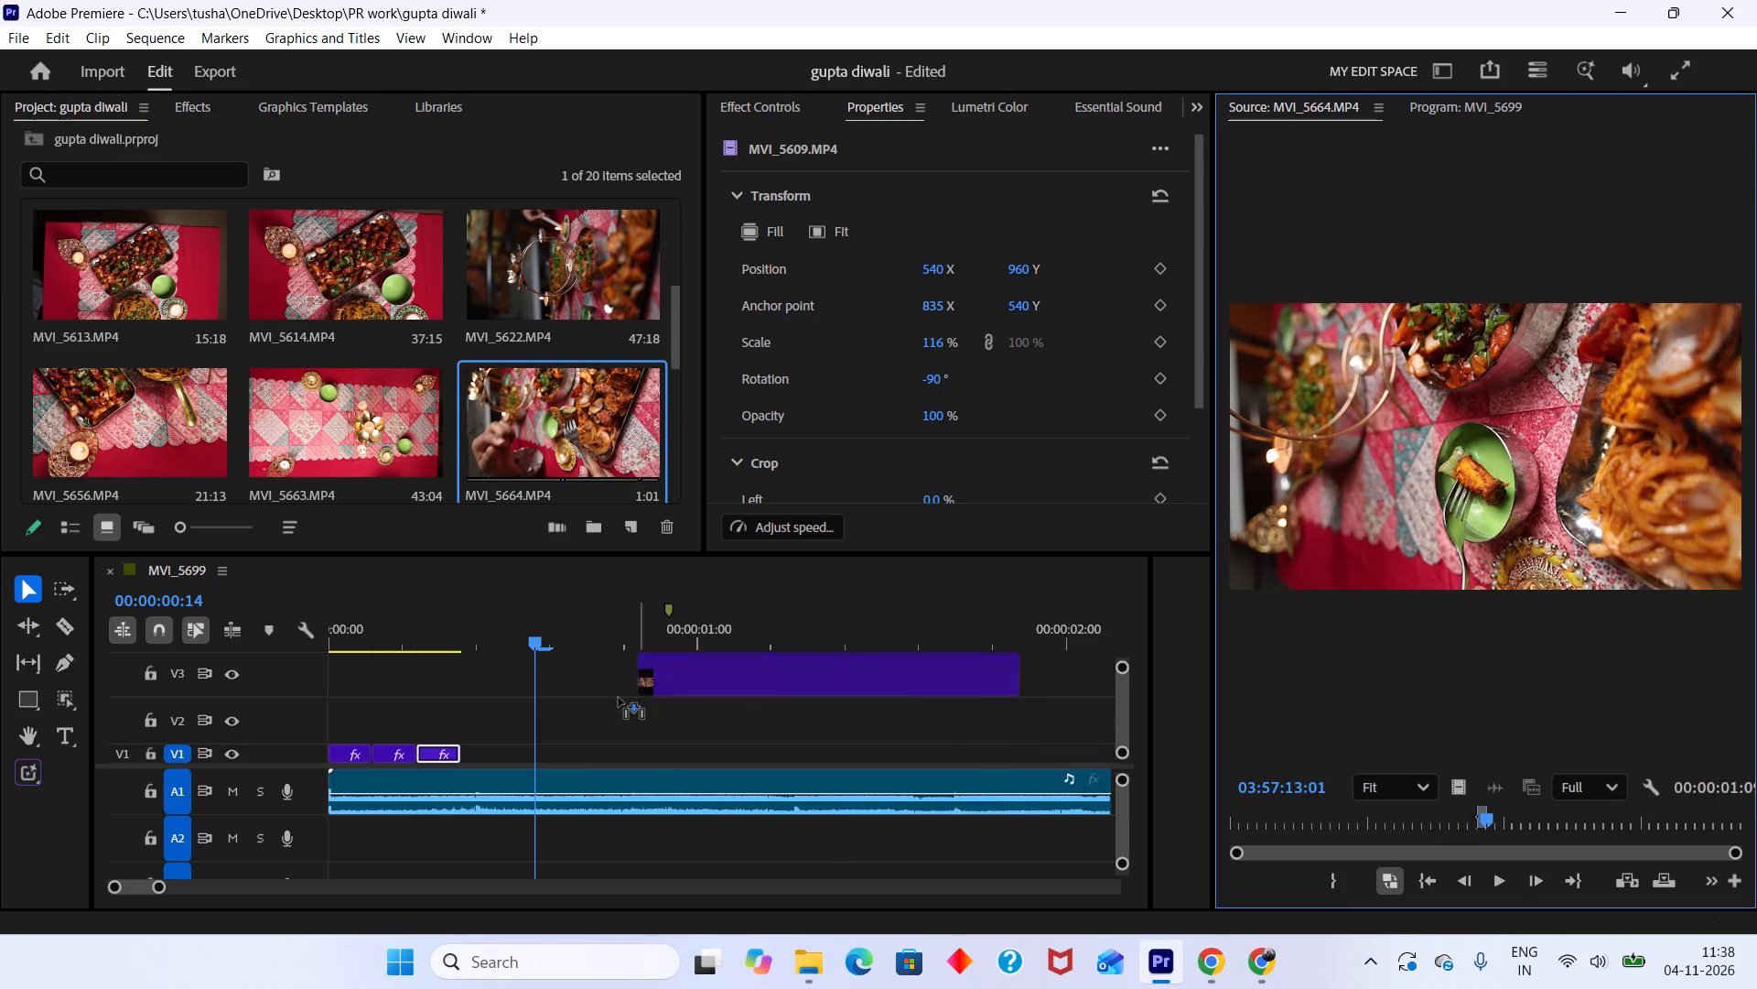
{"action": "left_click_drag", "start_coordinate": [619, 698], "coordinate": [473, 753]}
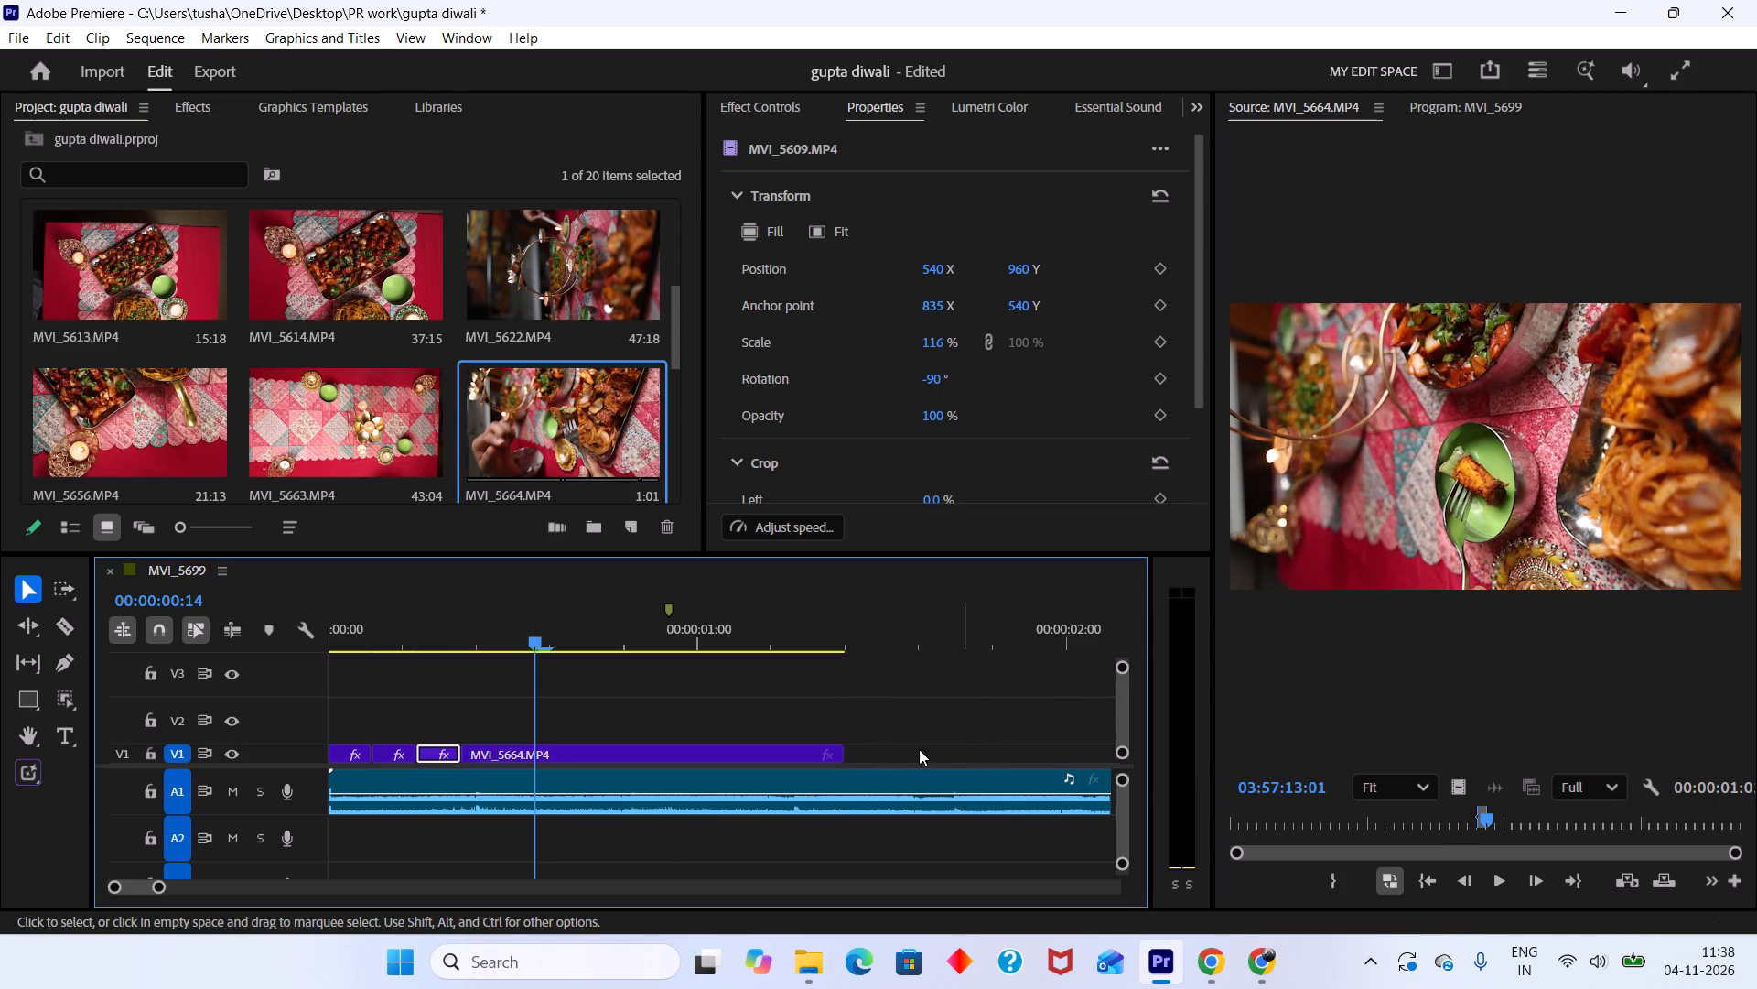
Trim the end of the MVI_5664.MP4 clip on V1 to 00:00:00:12 so it lasts three frames.
{"action": "left_click_drag", "start_coordinate": [846, 760], "coordinate": [519, 757]}
{"action": "left_click", "coordinate": [604, 707]}
{"action": "scroll", "coordinate": [607, 710], "scroll_direction": "up", "scroll_amount": 3}
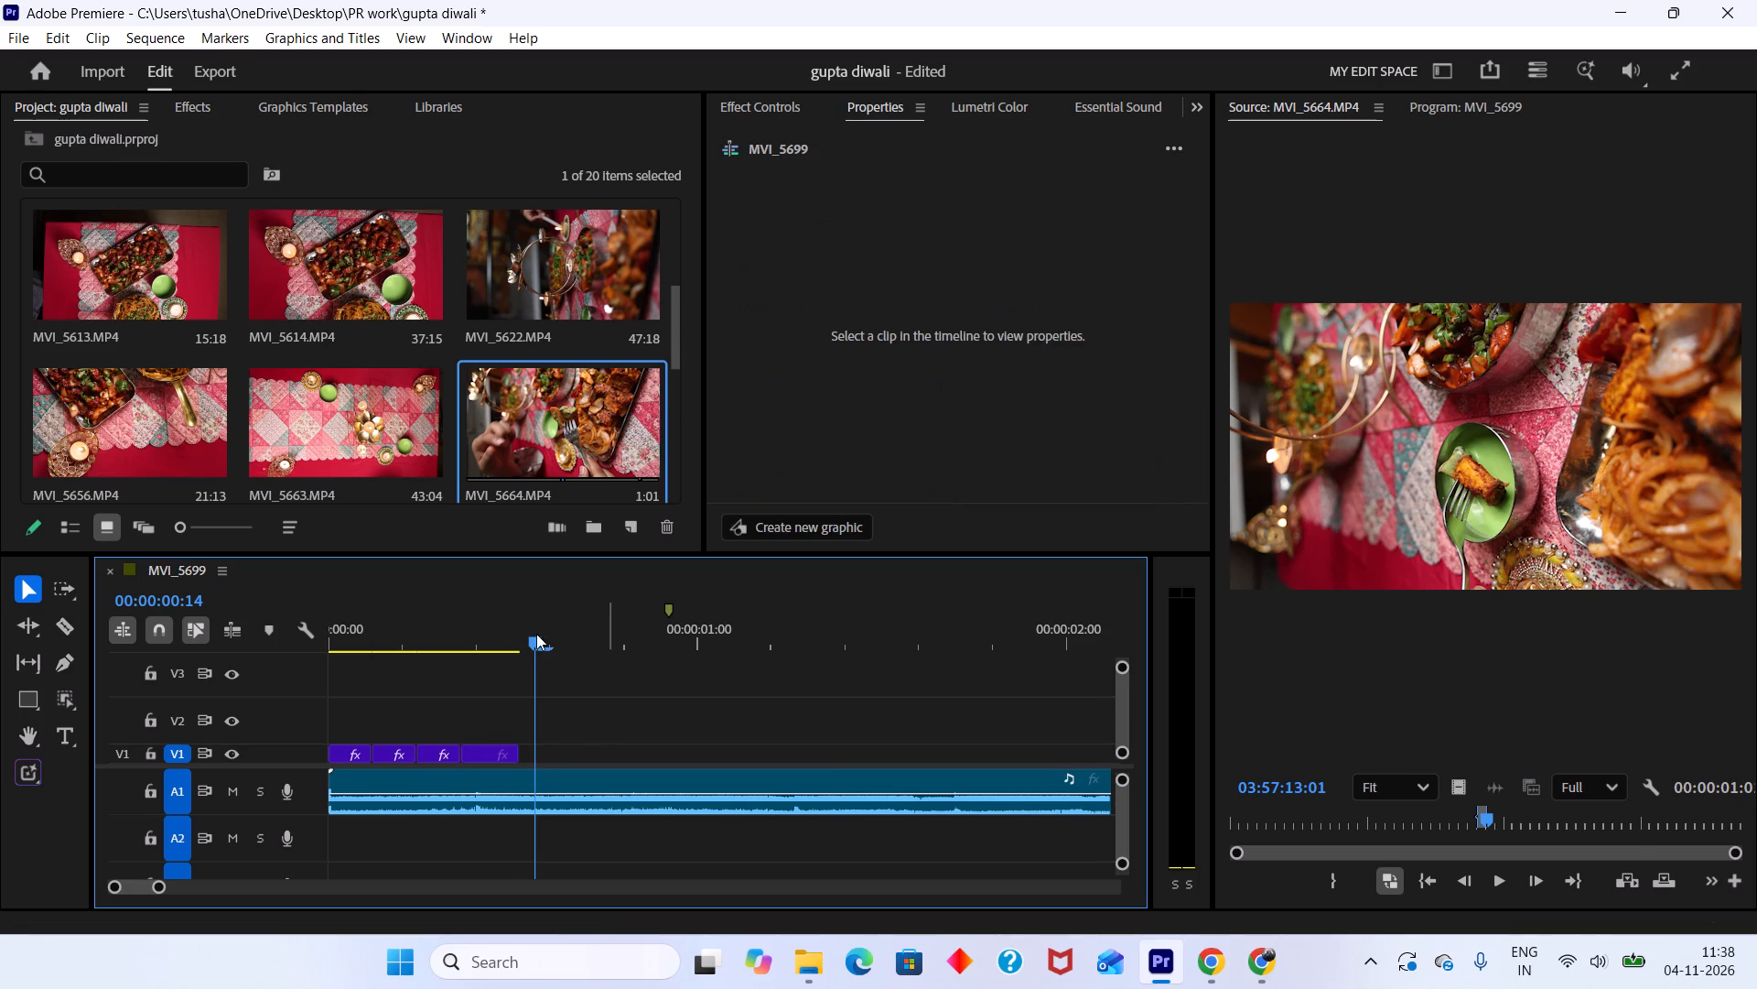
{"action": "left_click_drag", "start_coordinate": [529, 631], "coordinate": [513, 625]}
{"action": "left_click_drag", "start_coordinate": [518, 749], "coordinate": [504, 744]}
{"action": "left_click", "coordinate": [711, 658]}
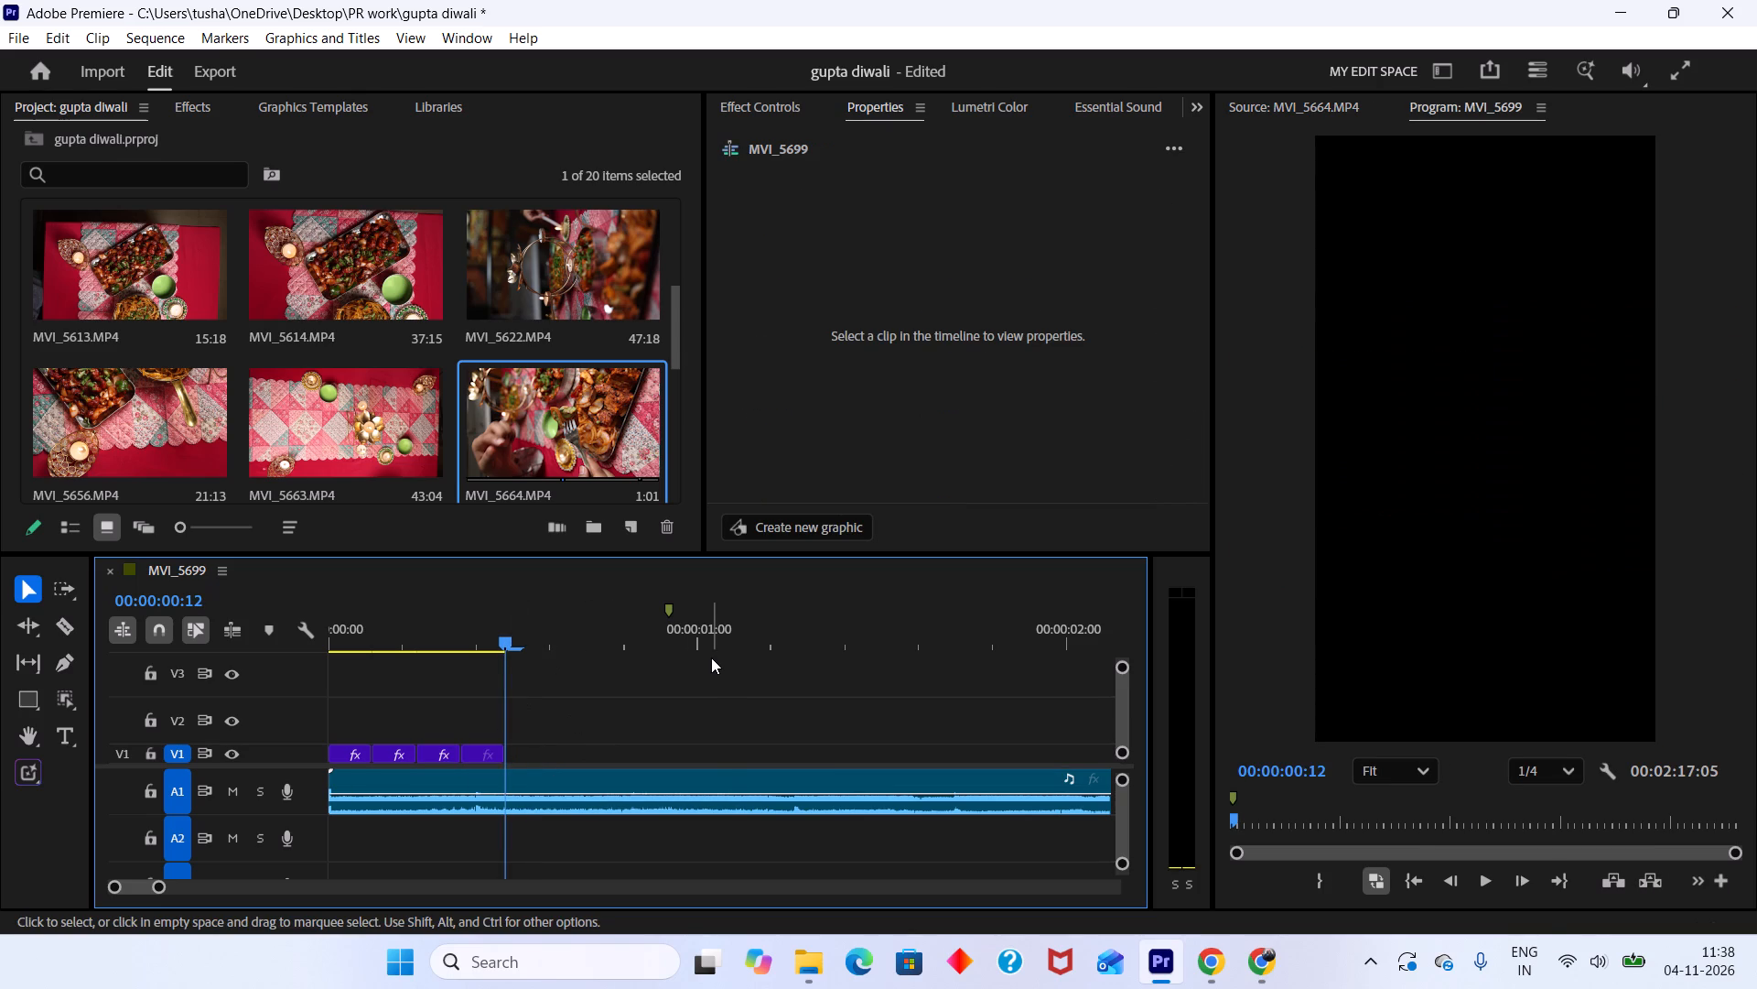
Save the gupta diwali project.
{"action": "key", "text": "ctrl+s"}
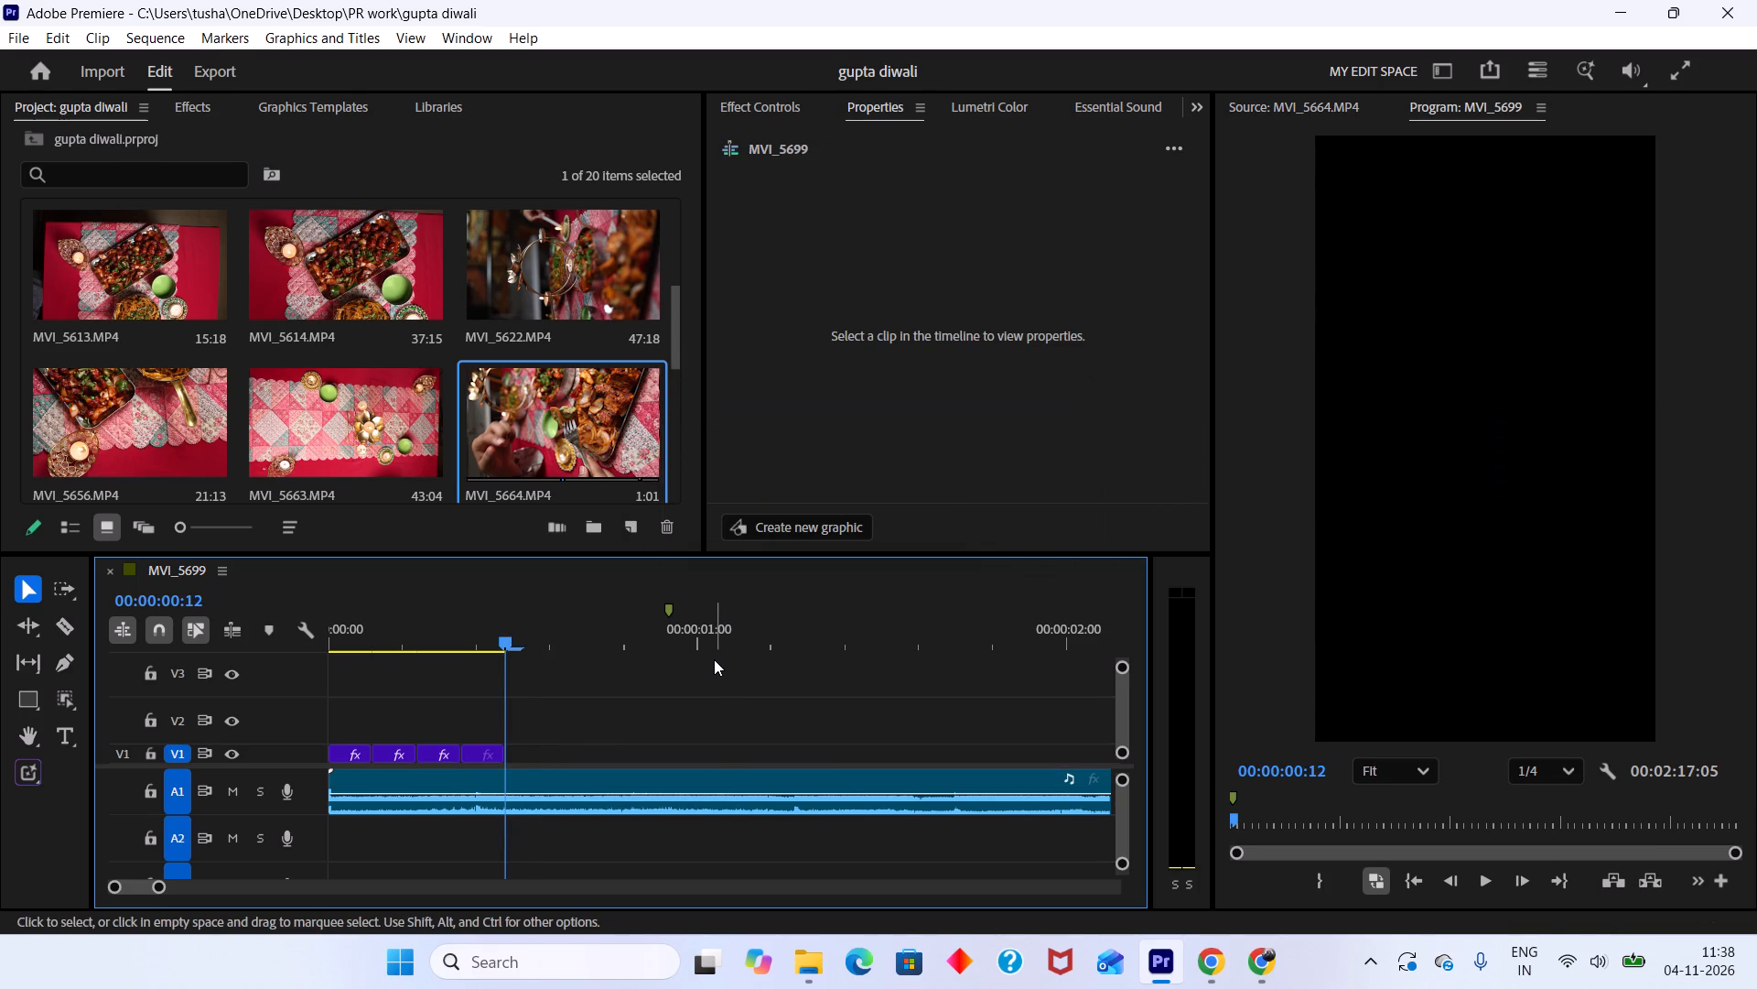
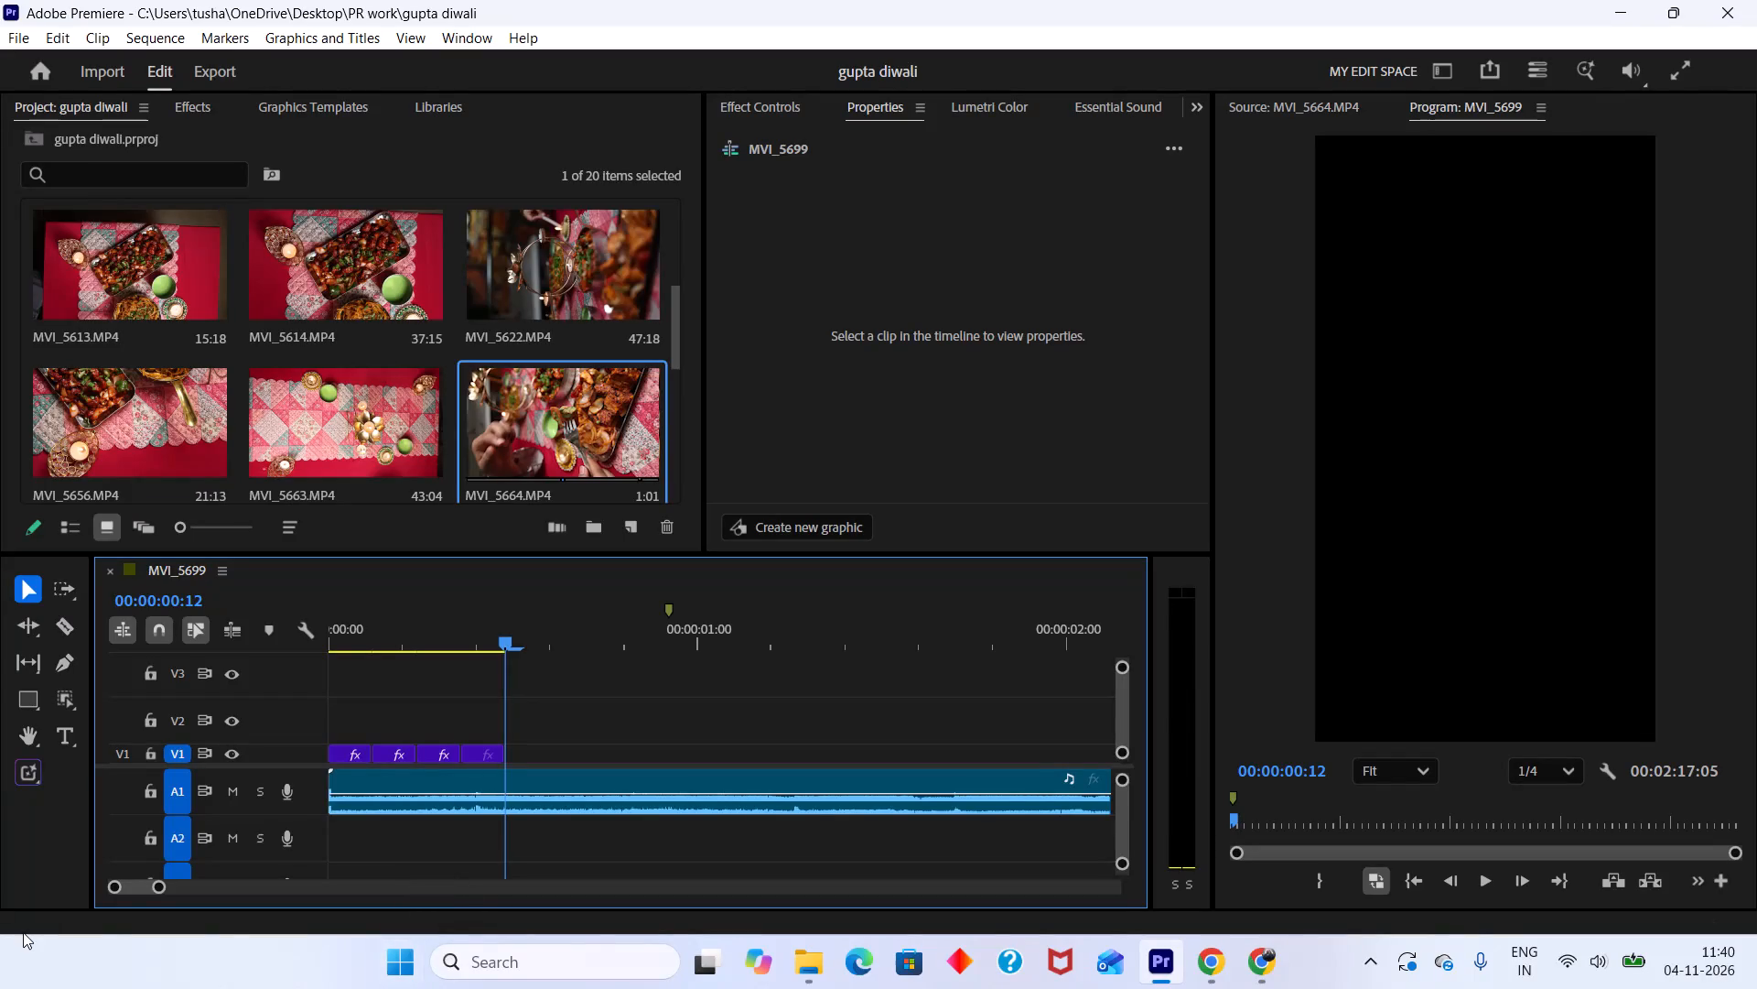
Set the rotation of the MVI_5664.MP4 clip at the end of V1 to 90°.
{"action": "left_click", "coordinate": [498, 631]}
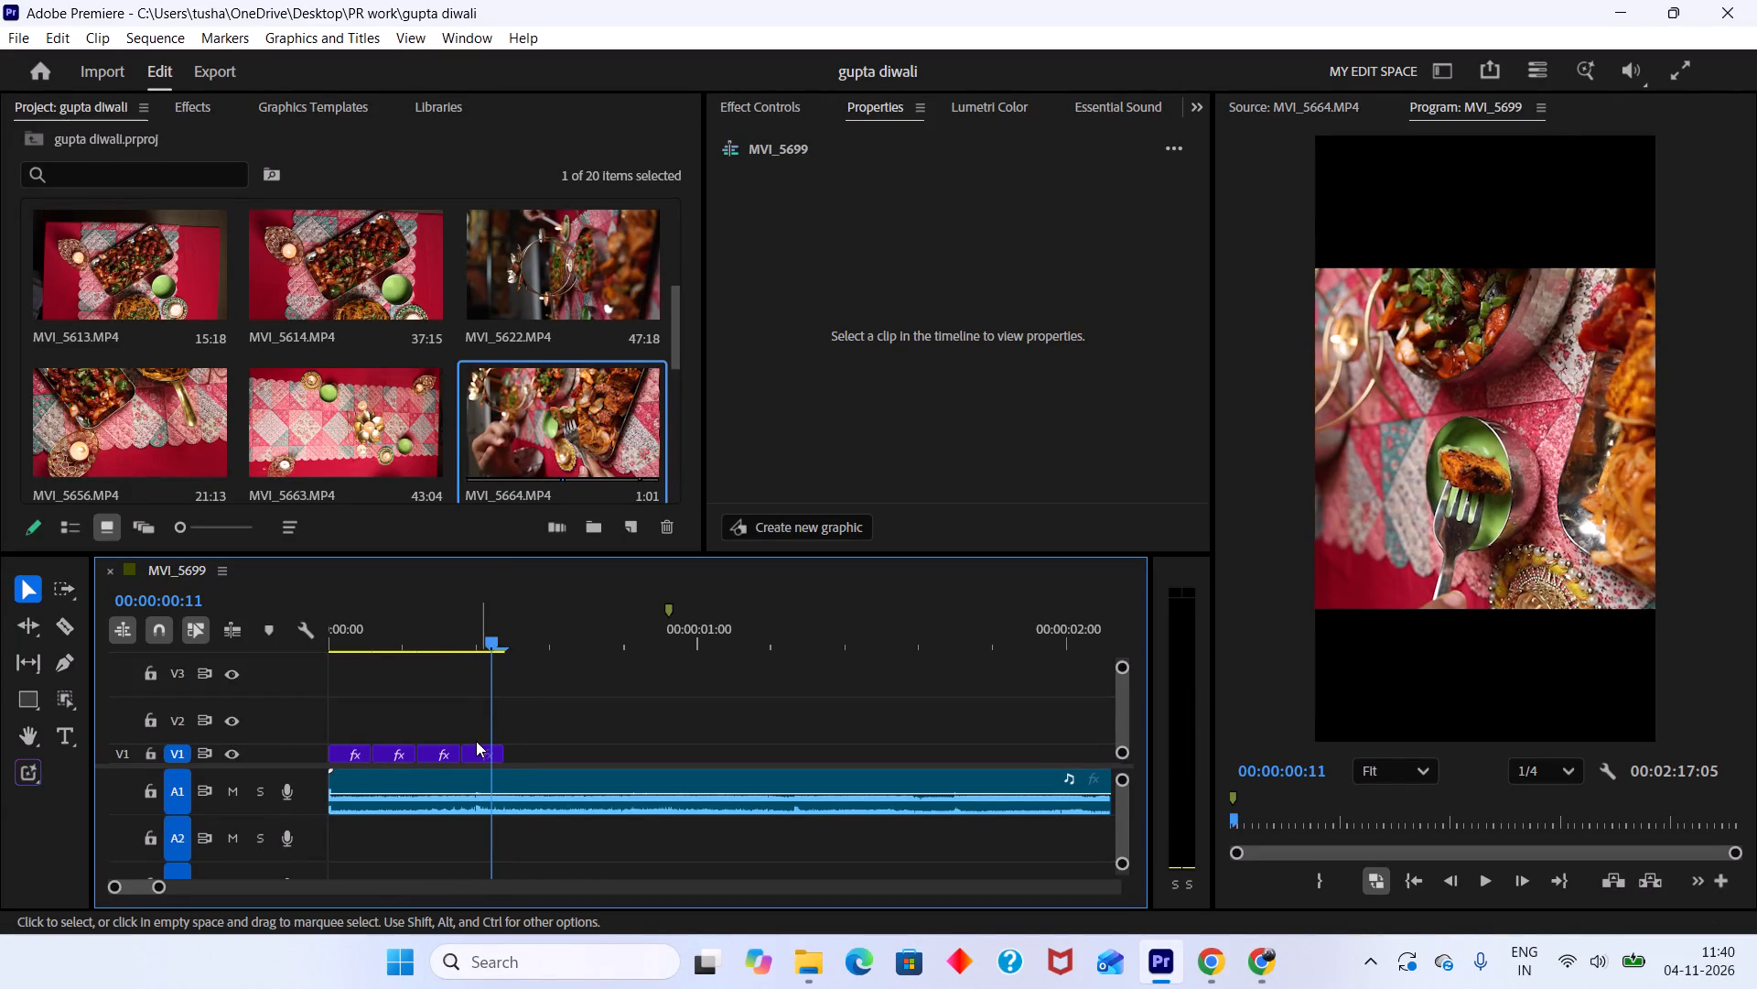
{"action": "left_click", "coordinate": [477, 749]}
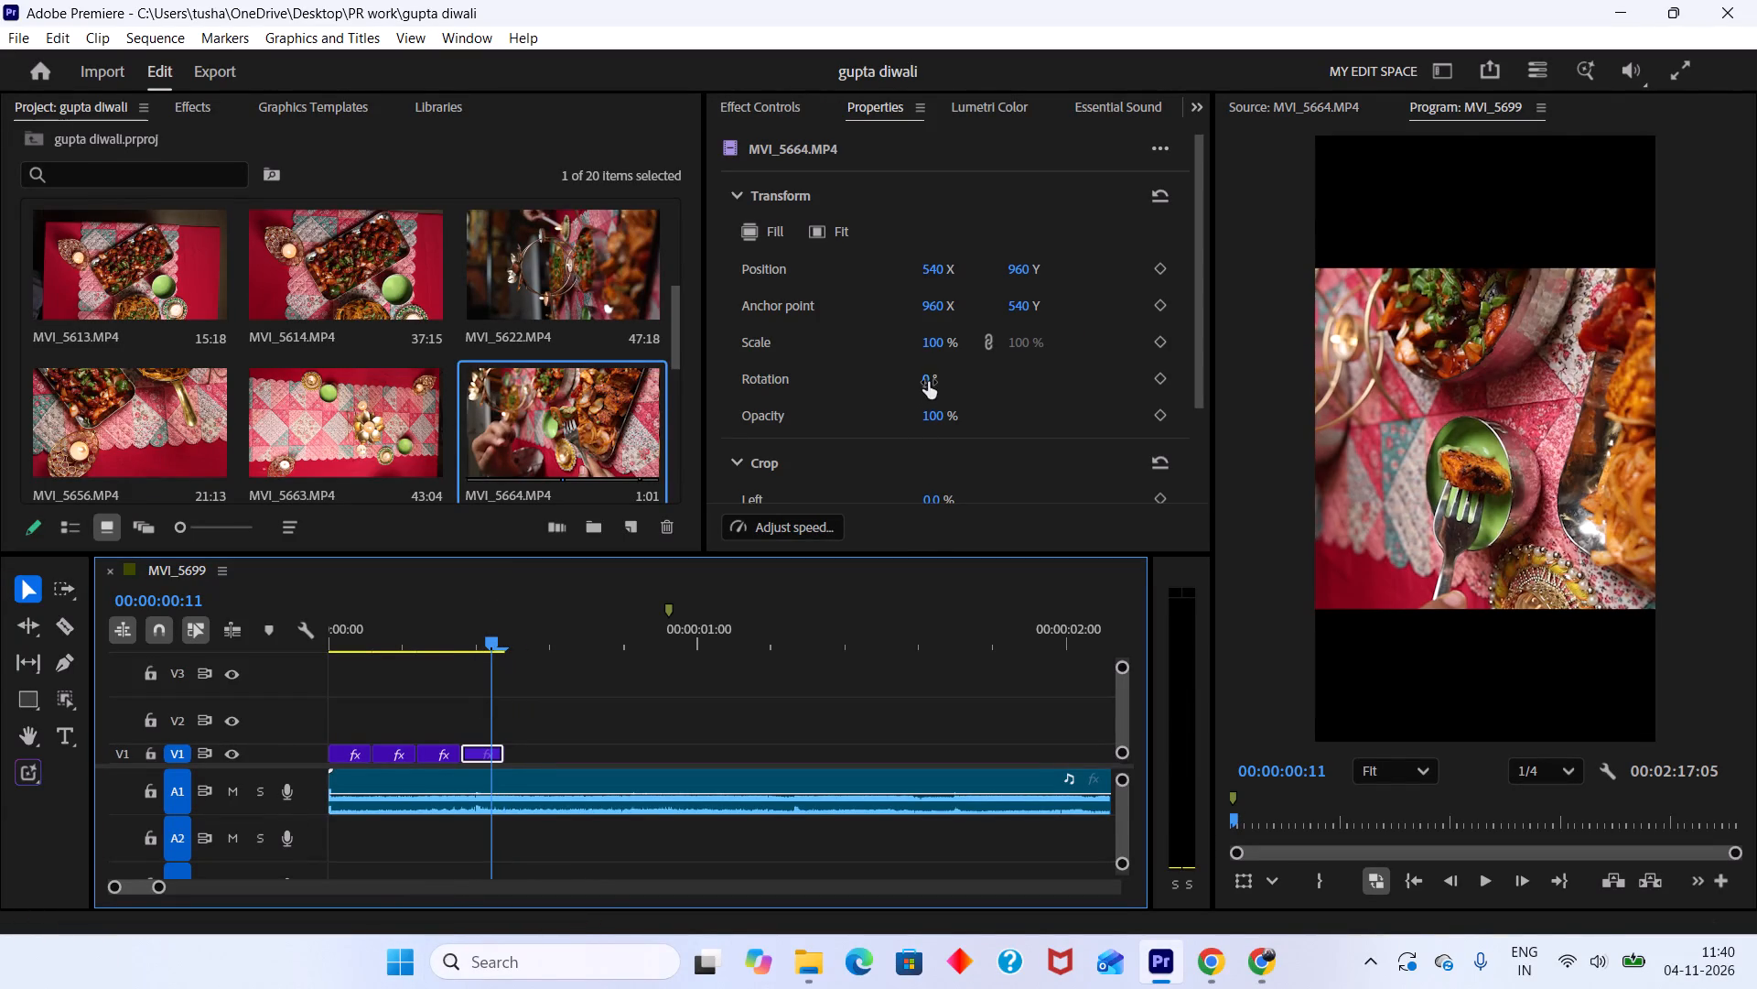
{"action": "left_click_drag", "start_coordinate": [928, 382], "coordinate": [1012, 375]}
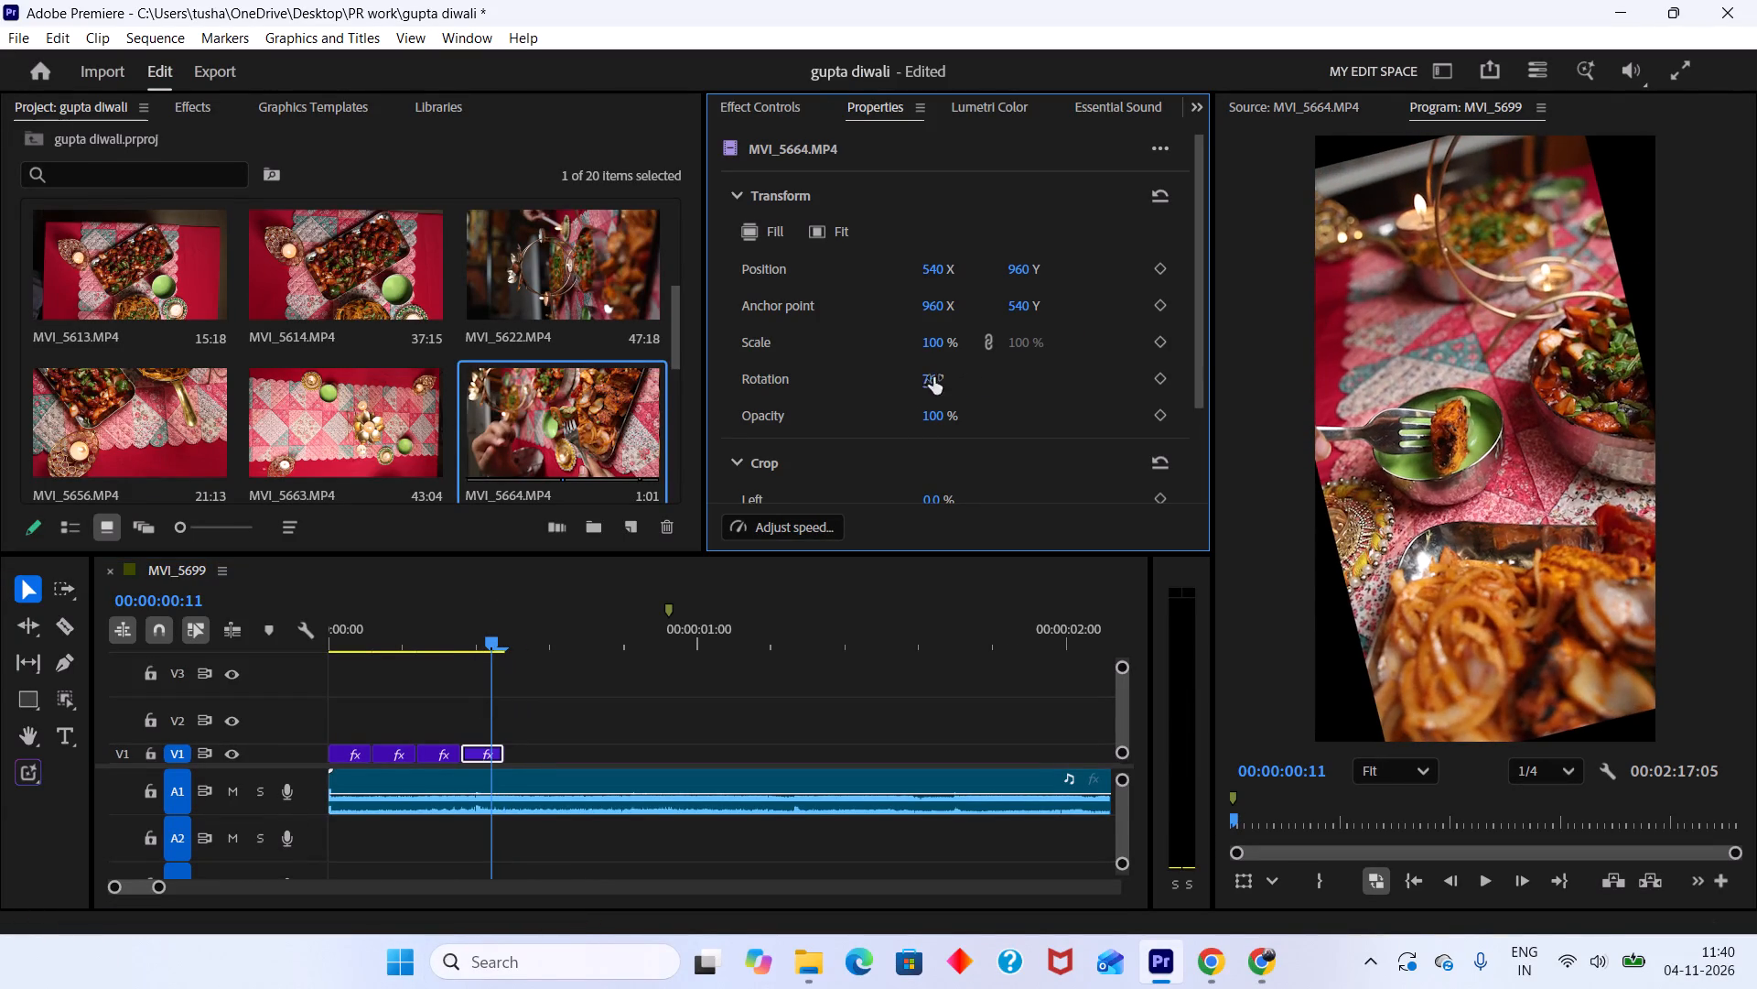
{"action": "left_click", "coordinate": [933, 377]}
{"action": "type", "text": "90"}
{"action": "key", "text": "Return"}
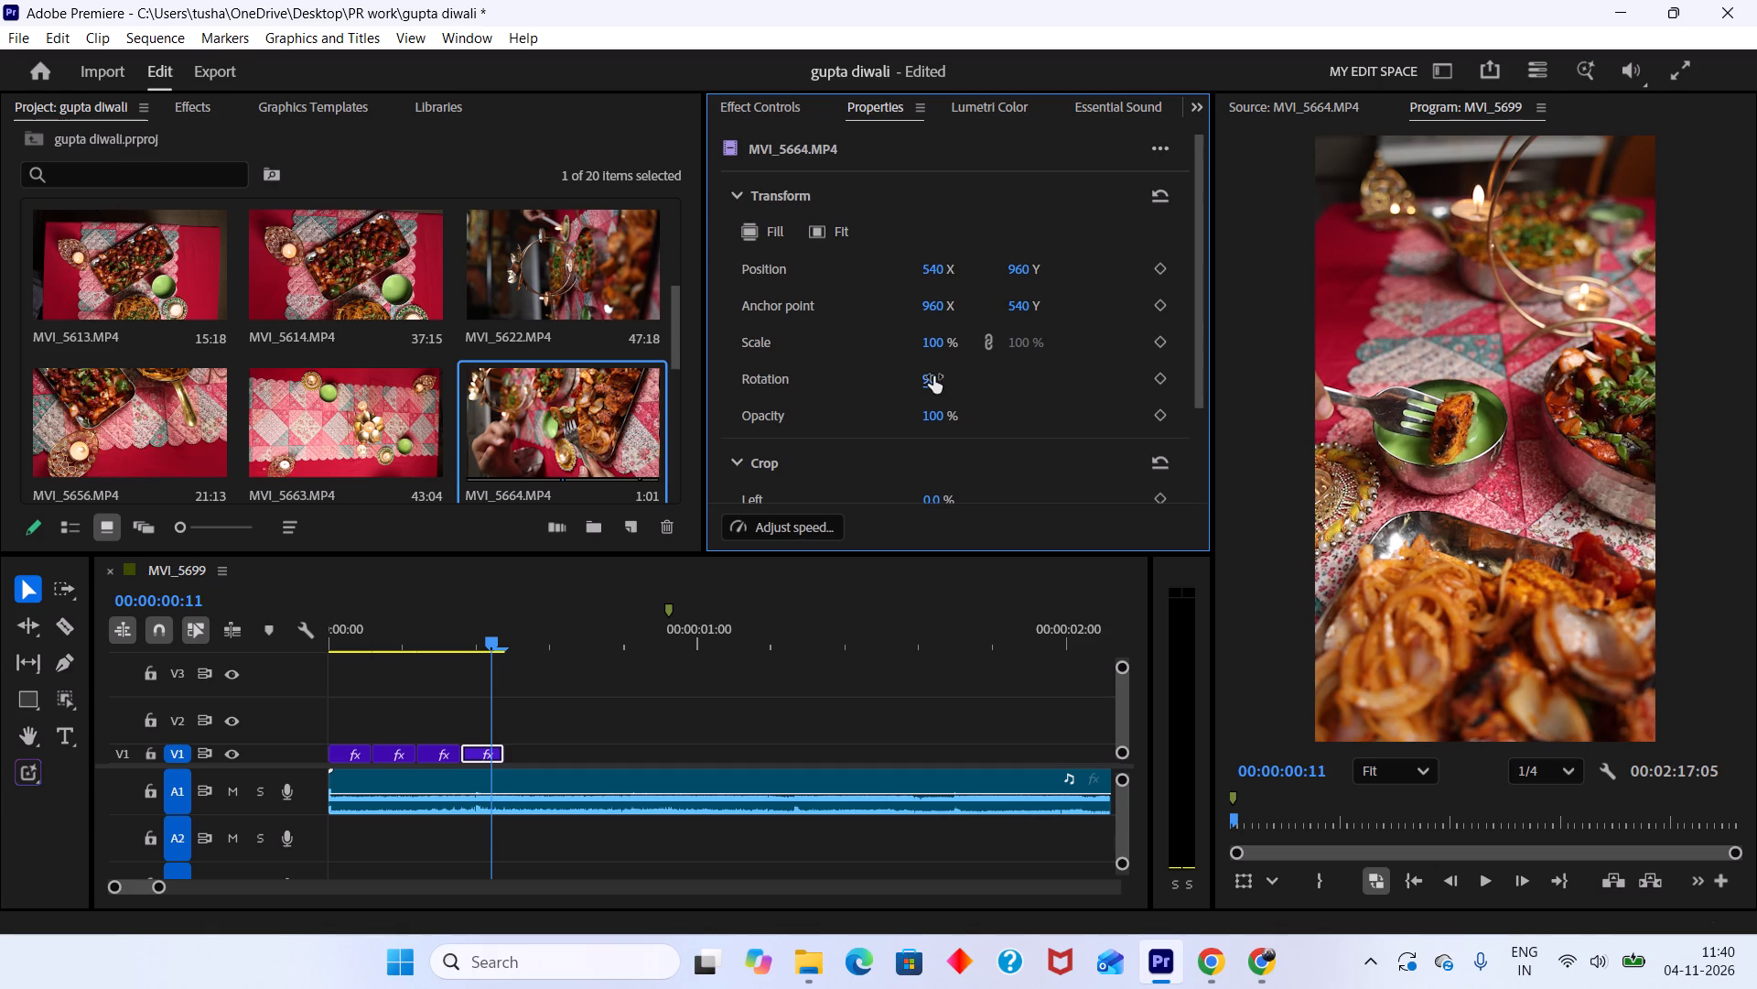
Play the opening from the sequence start to check the pace of the four rotated clips.
{"action": "left_click_drag", "start_coordinate": [536, 647], "coordinate": [241, 665]}
{"action": "key", "text": "space"}
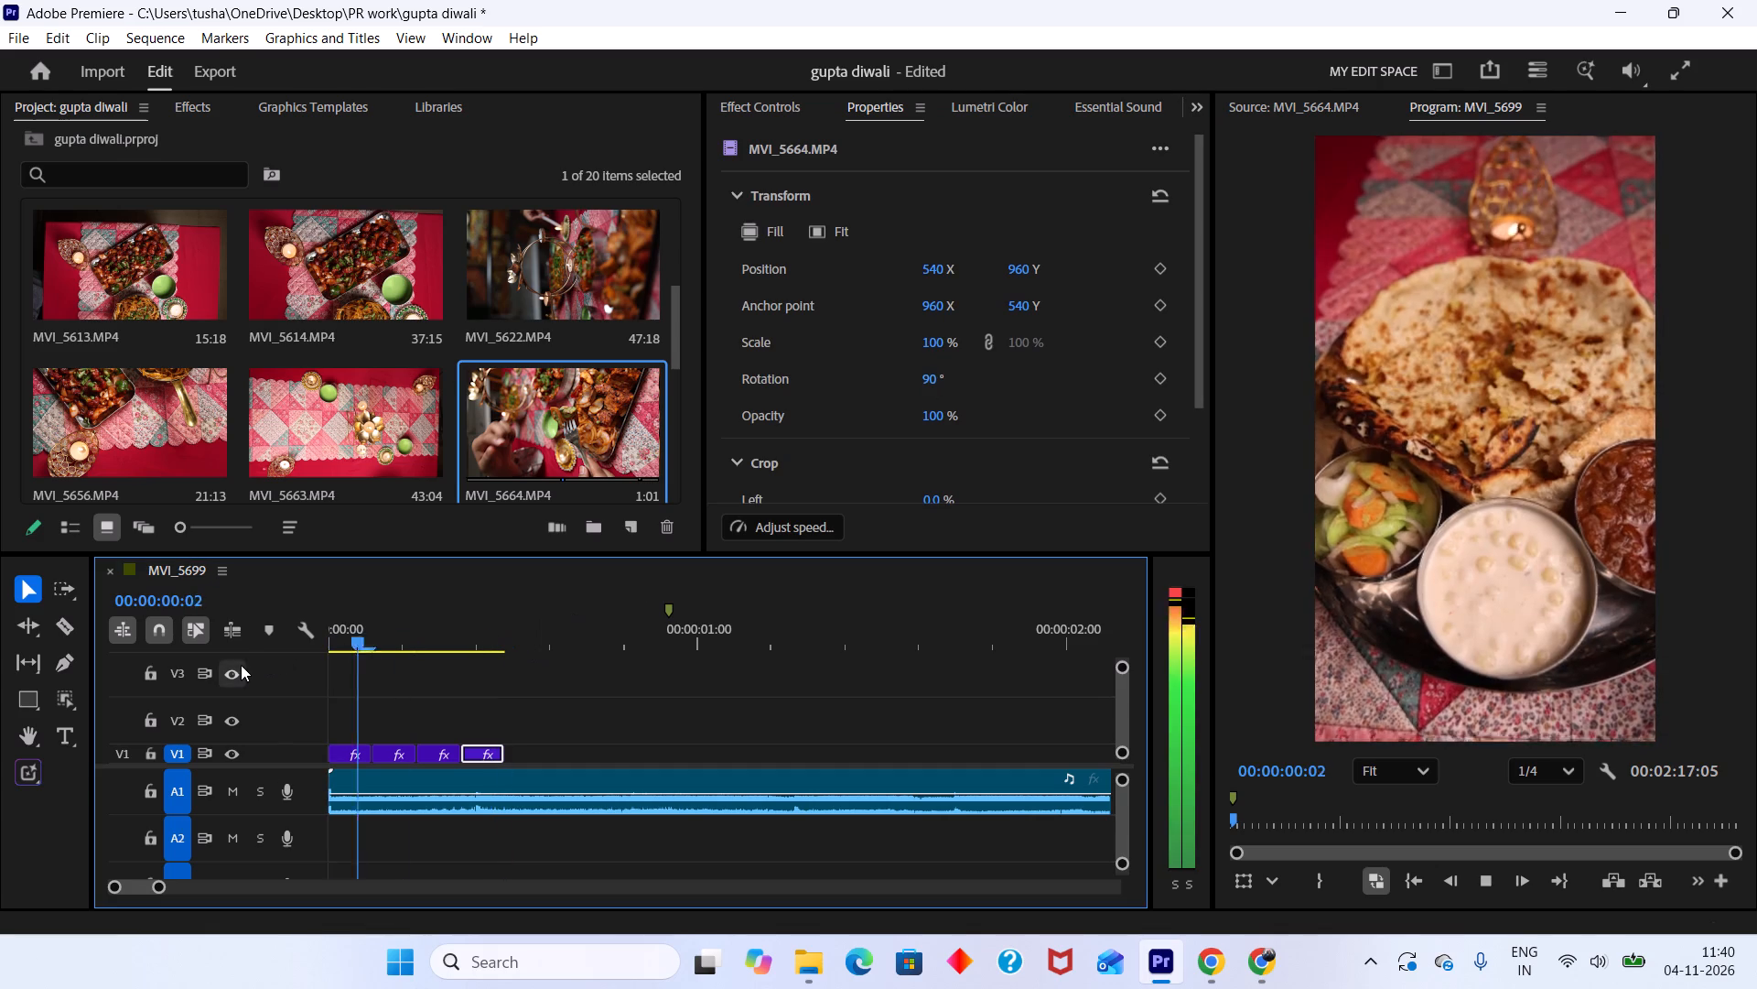
{"action": "key", "text": "space"}
{"action": "left_click_drag", "start_coordinate": [675, 638], "coordinate": [674, 638]}
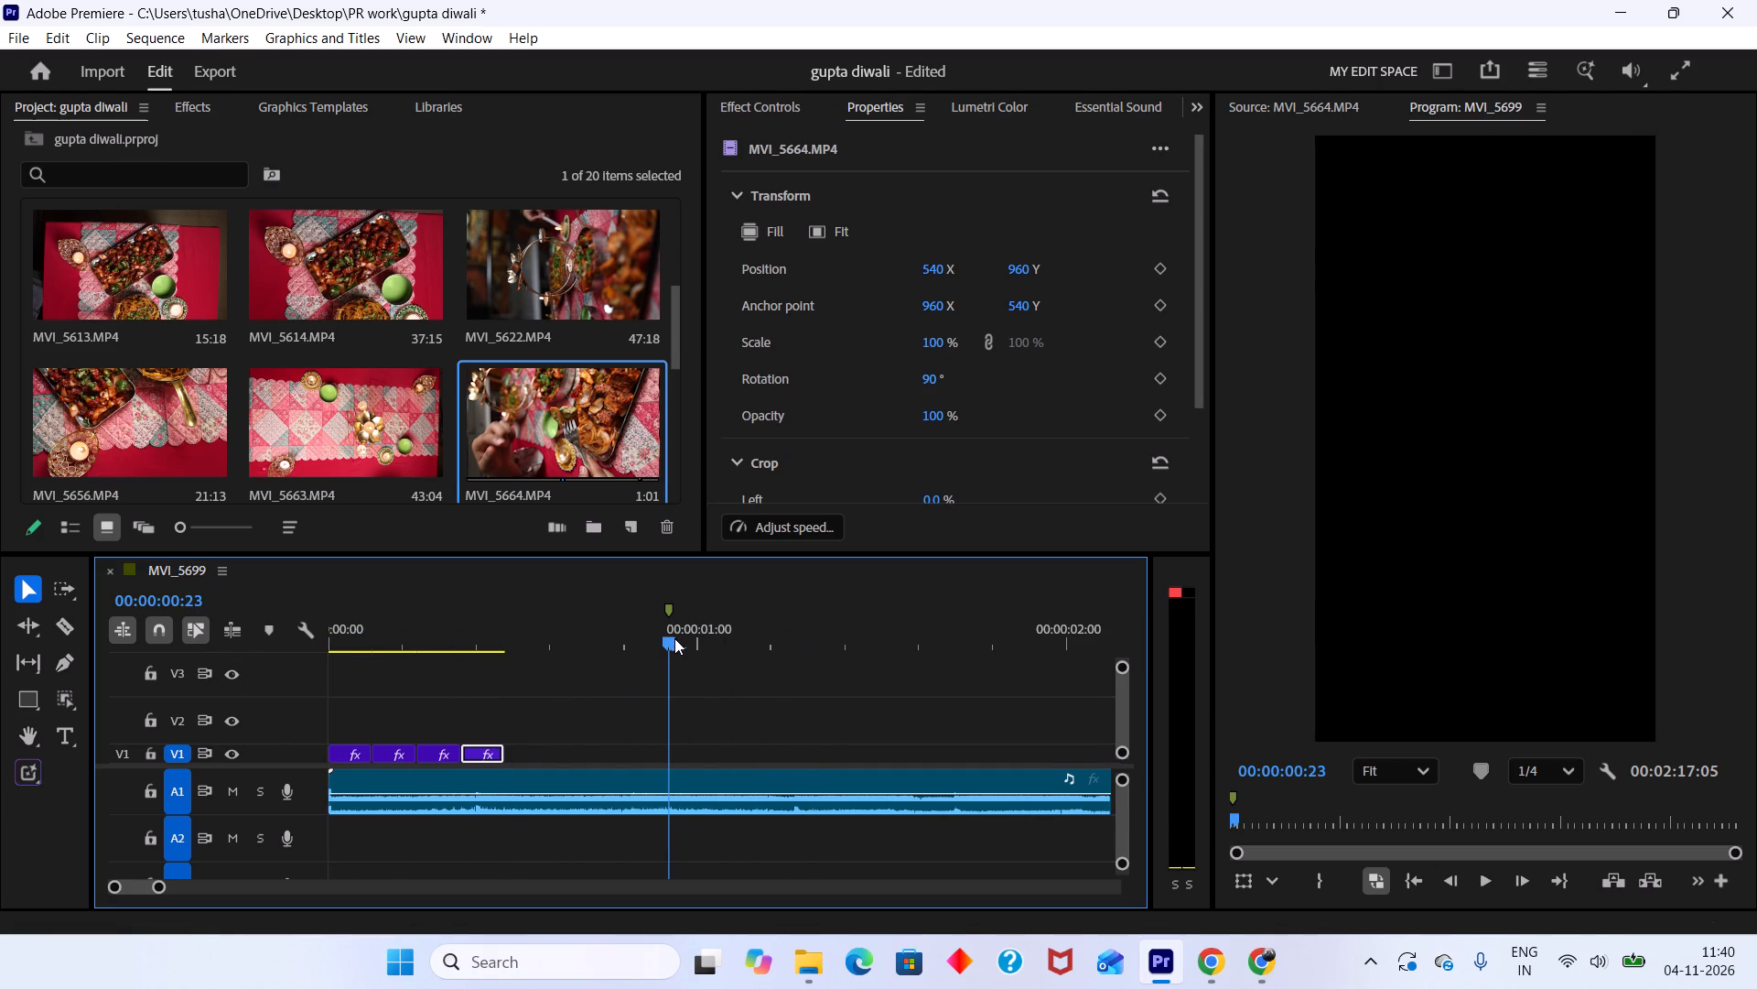
{"action": "left_click_drag", "start_coordinate": [674, 638], "coordinate": [290, 709]}
{"action": "key", "text": "space"}
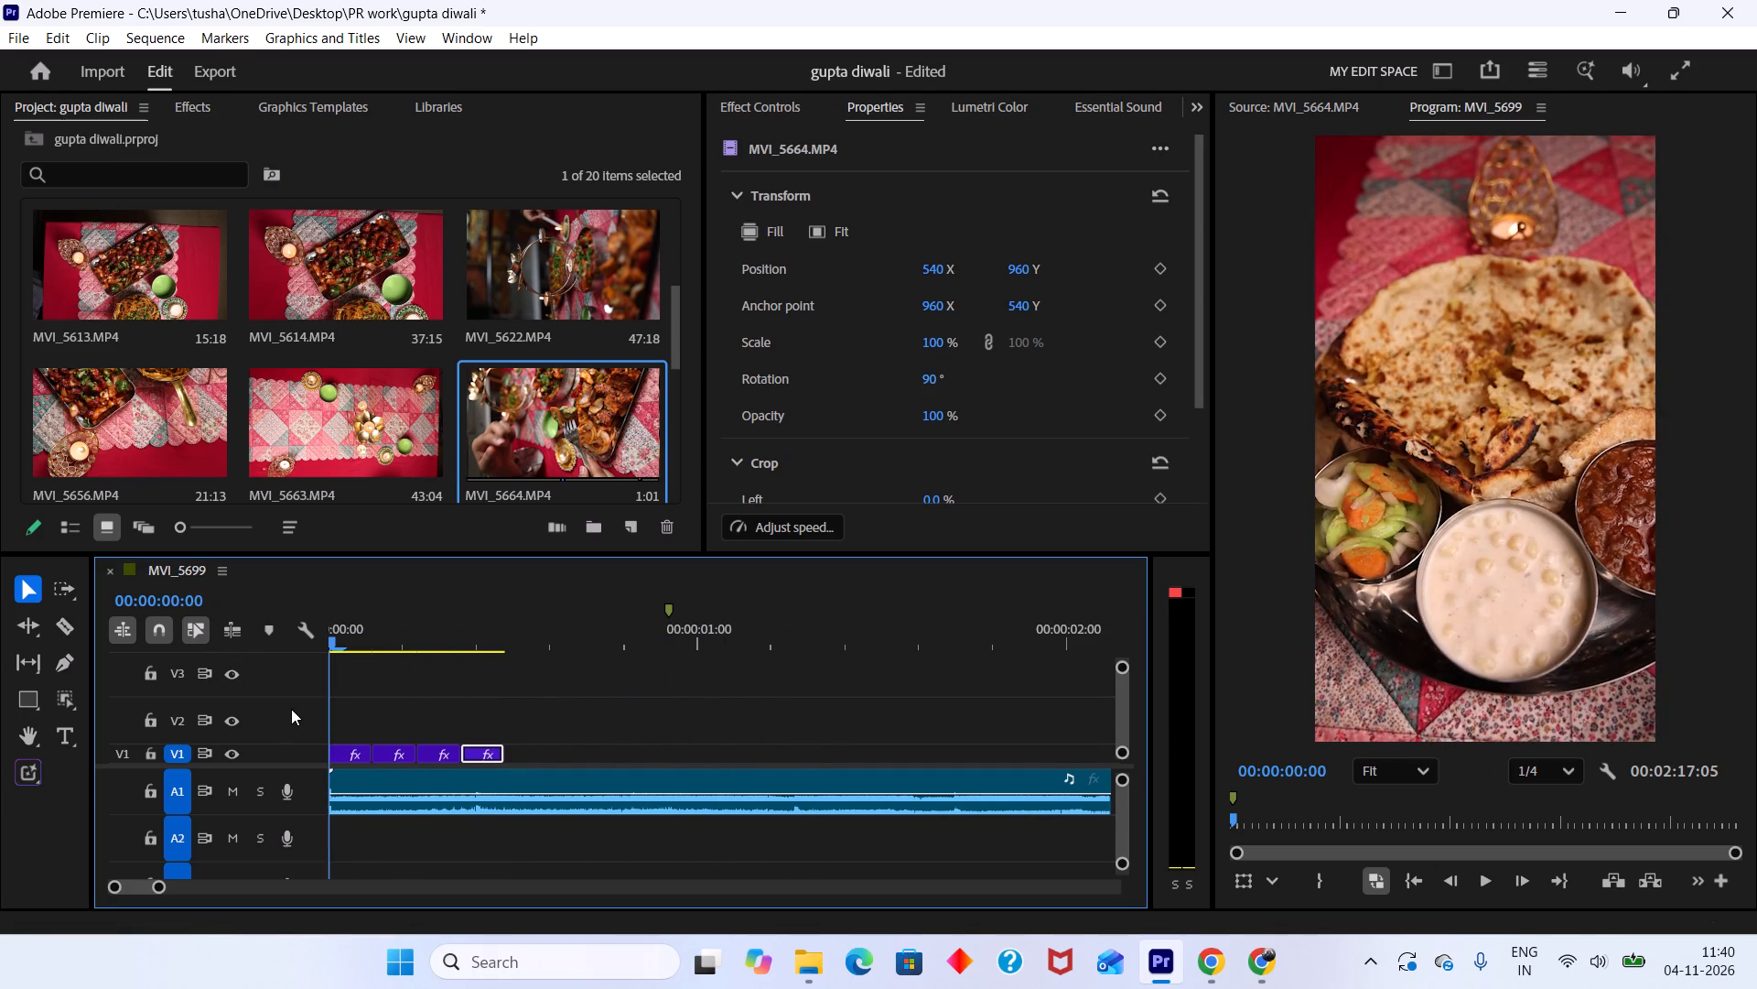
Mark a range of MVI_5668.MP4 from 03:59:57:06 to 03:59:57:12 and place it on V1 directly after the MVI_5664.MP4 clip.
{"action": "scroll", "coordinate": [469, 438], "scroll_direction": "down", "scroll_amount": 1}
{"action": "double_click", "coordinate": [332, 438]}
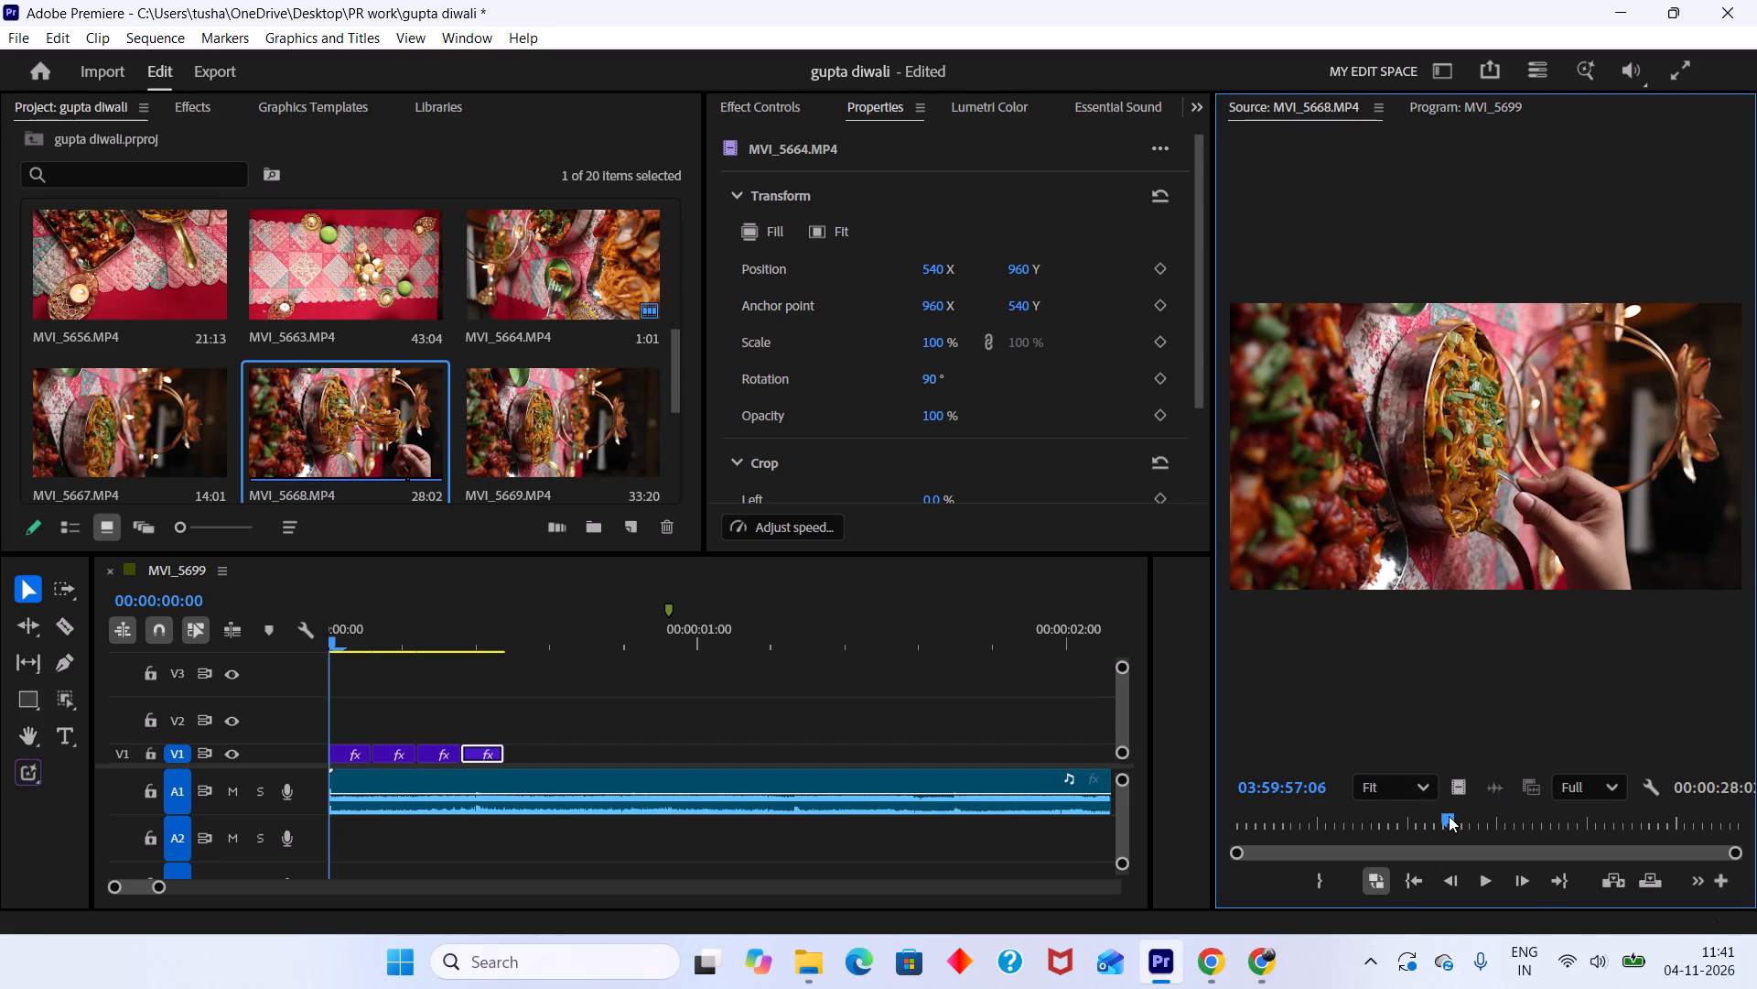
{"action": "key", "text": "i"}
{"action": "left_click", "coordinate": [1450, 818]}
{"action": "key", "text": "o"}
{"action": "left_click_drag", "start_coordinate": [1402, 721], "coordinate": [688, 737]}
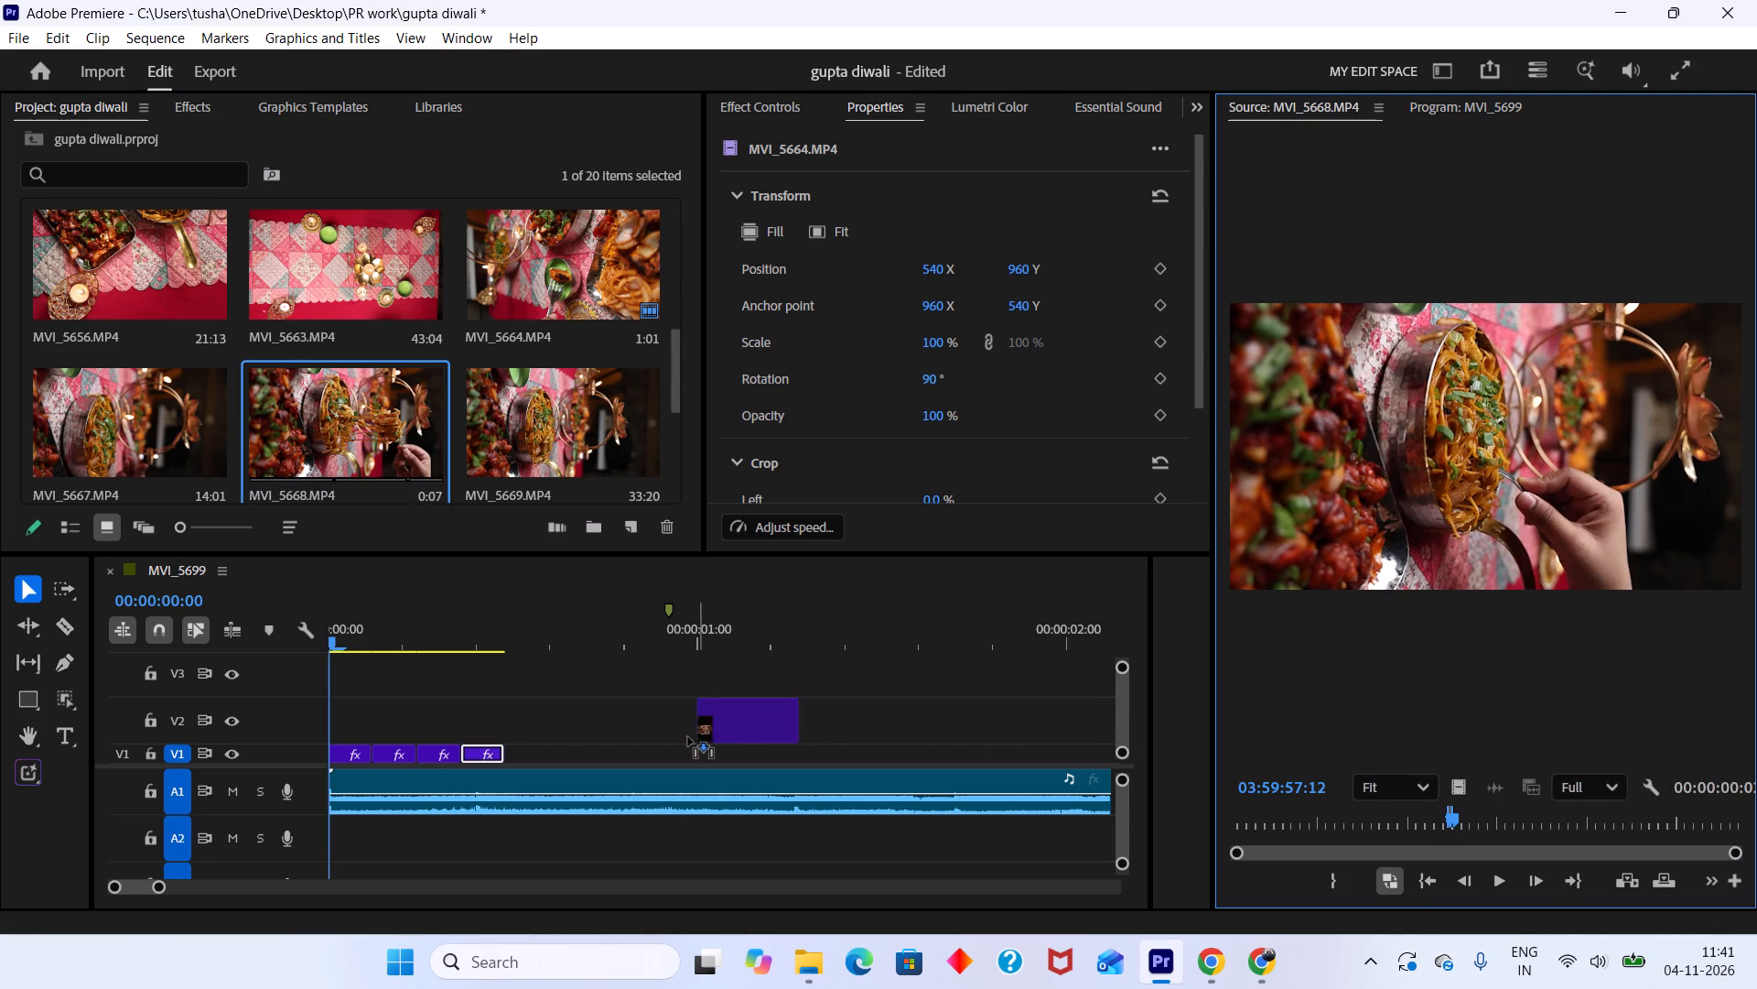
{"action": "left_click_drag", "start_coordinate": [688, 737], "coordinate": [515, 764]}
Trim the end of the MVI_5668.MP4 clip on V1 so it lasts three frames, and play the opening to check it.
{"action": "left_click_drag", "start_coordinate": [608, 758], "coordinate": [570, 758]}
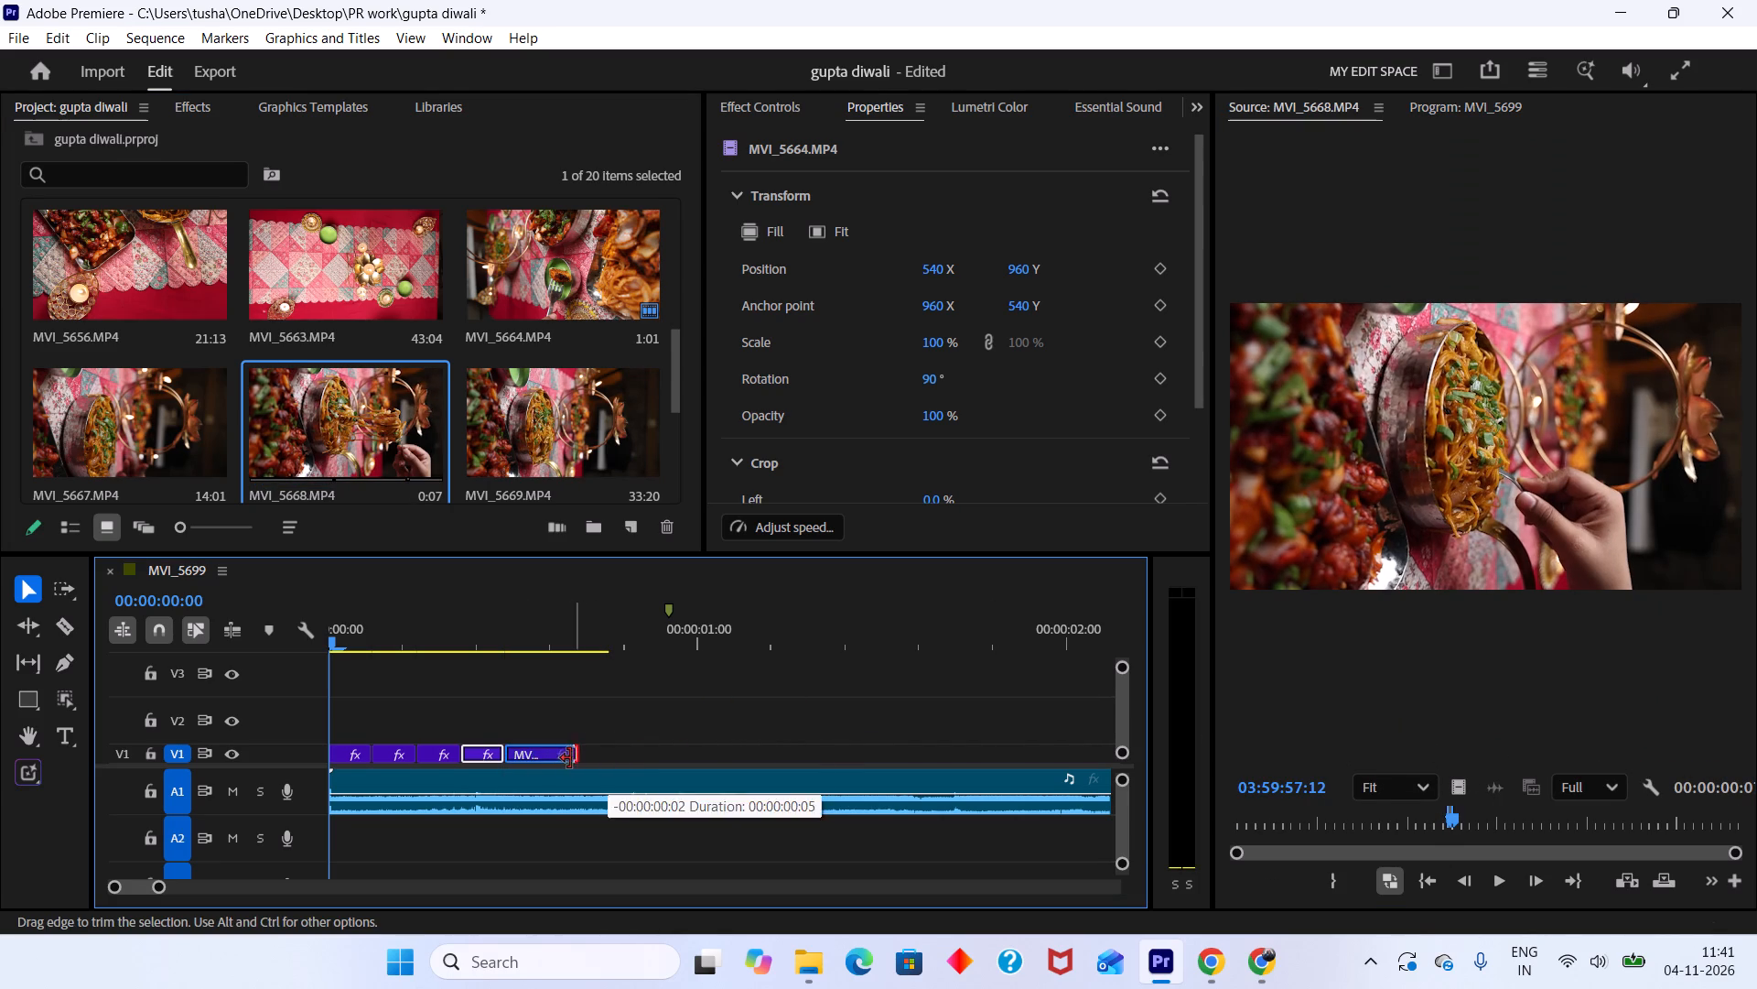
{"action": "left_click_drag", "start_coordinate": [570, 758], "coordinate": [551, 760]}
{"action": "key", "text": "space"}
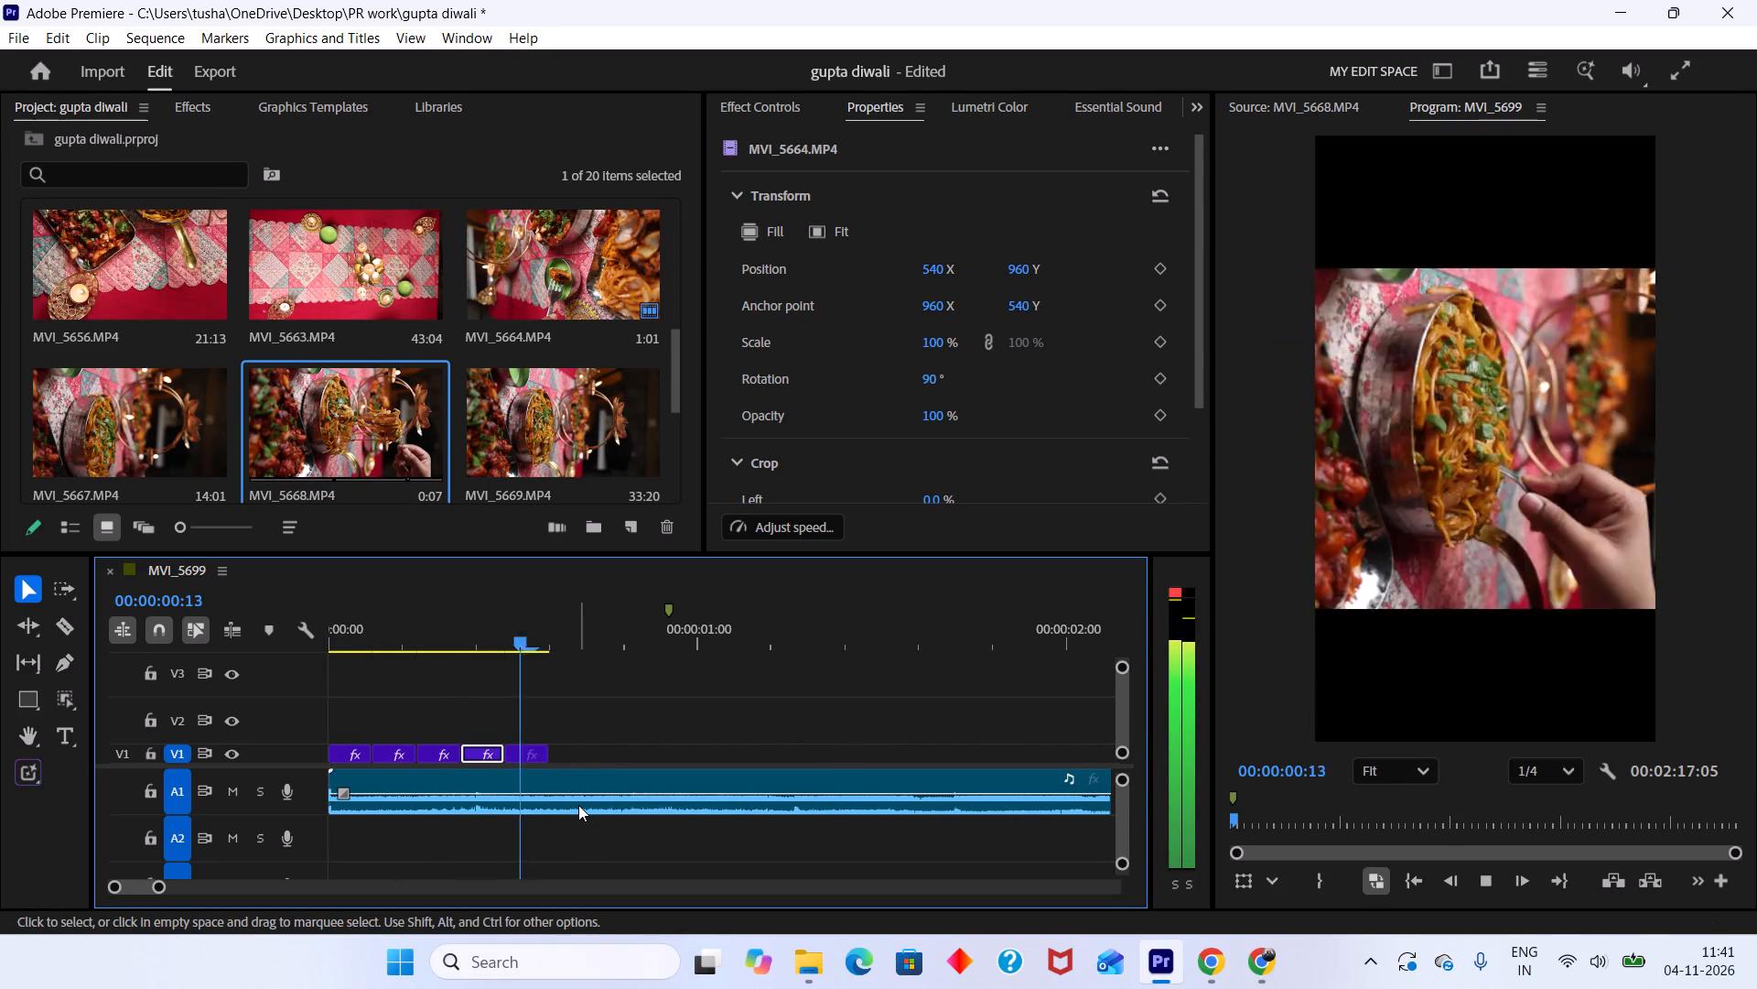
{"action": "key", "text": "space"}
Set the rotation of the MVI_5668.MP4 clip on V1 to -90°.
{"action": "left_click_drag", "start_coordinate": [553, 584], "coordinate": [533, 604]}
{"action": "left_click_drag", "start_coordinate": [548, 625], "coordinate": [533, 631]}
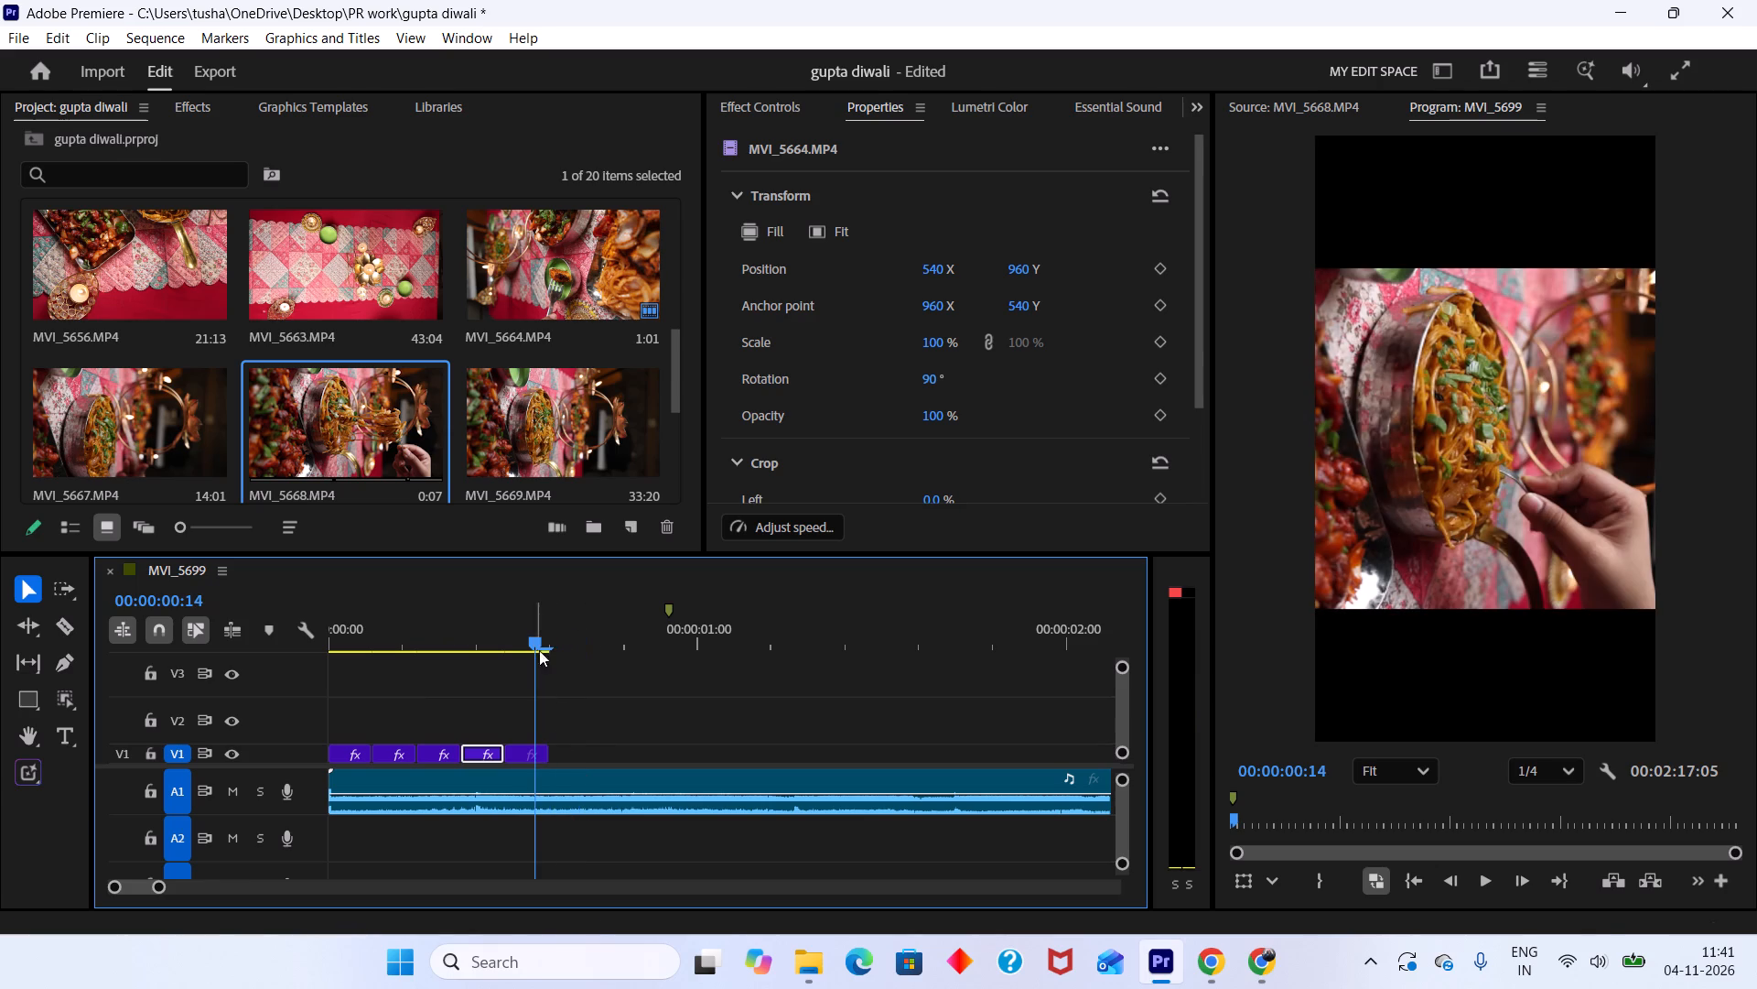
{"action": "left_click", "coordinate": [540, 754]}
{"action": "left_click", "coordinate": [532, 748]}
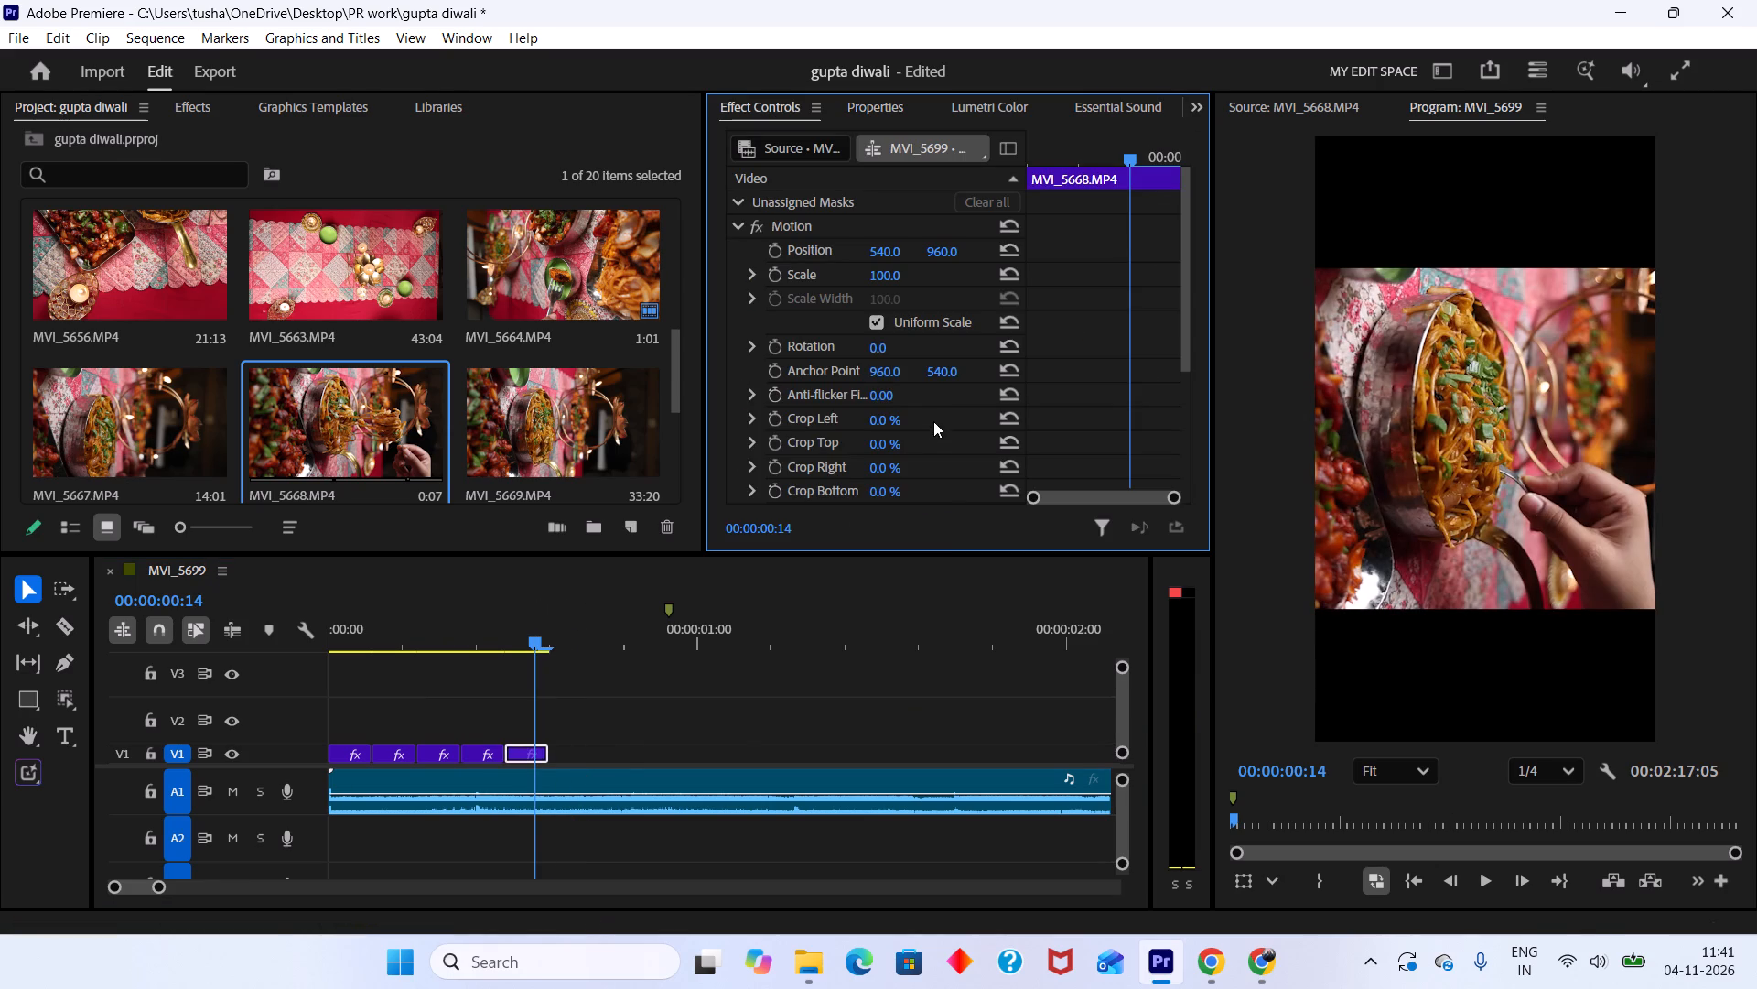
{"action": "left_click_drag", "start_coordinate": [883, 345], "coordinate": [834, 345]}
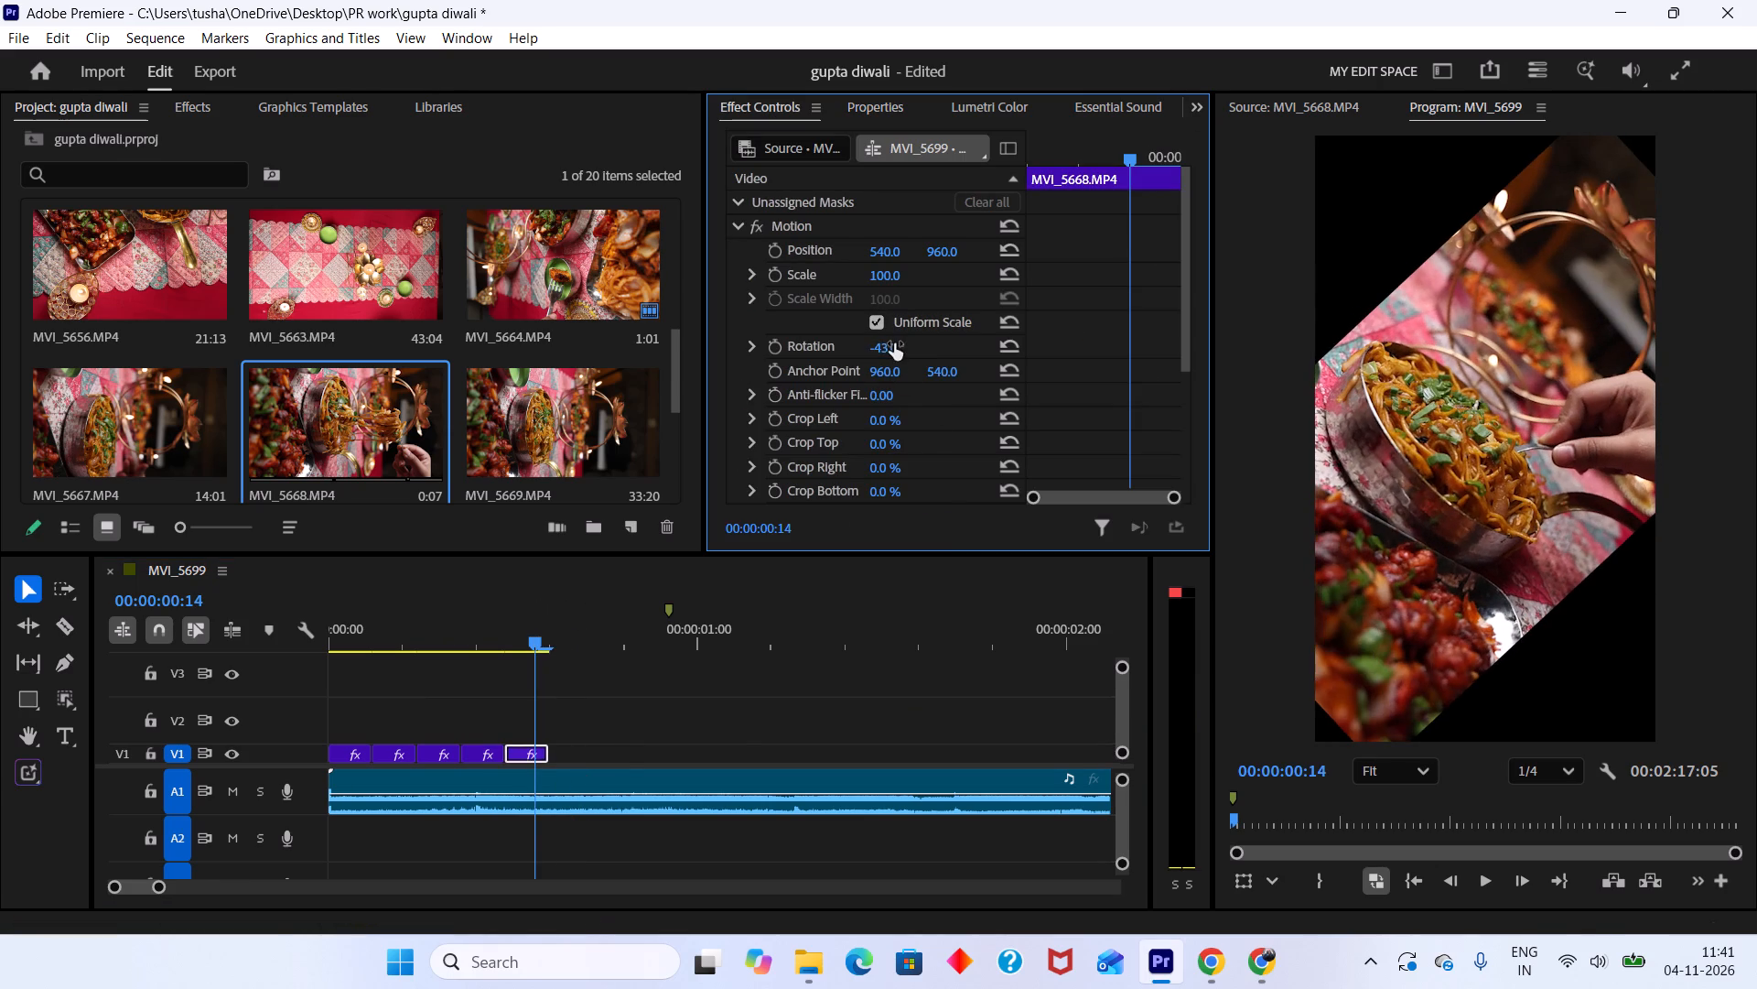
{"action": "left_click", "coordinate": [898, 350]}
{"action": "type", "text": "-0"}
{"action": "key", "text": "BackSpace"}
{"action": "type", "text": "90"}
{"action": "key", "text": "Return"}
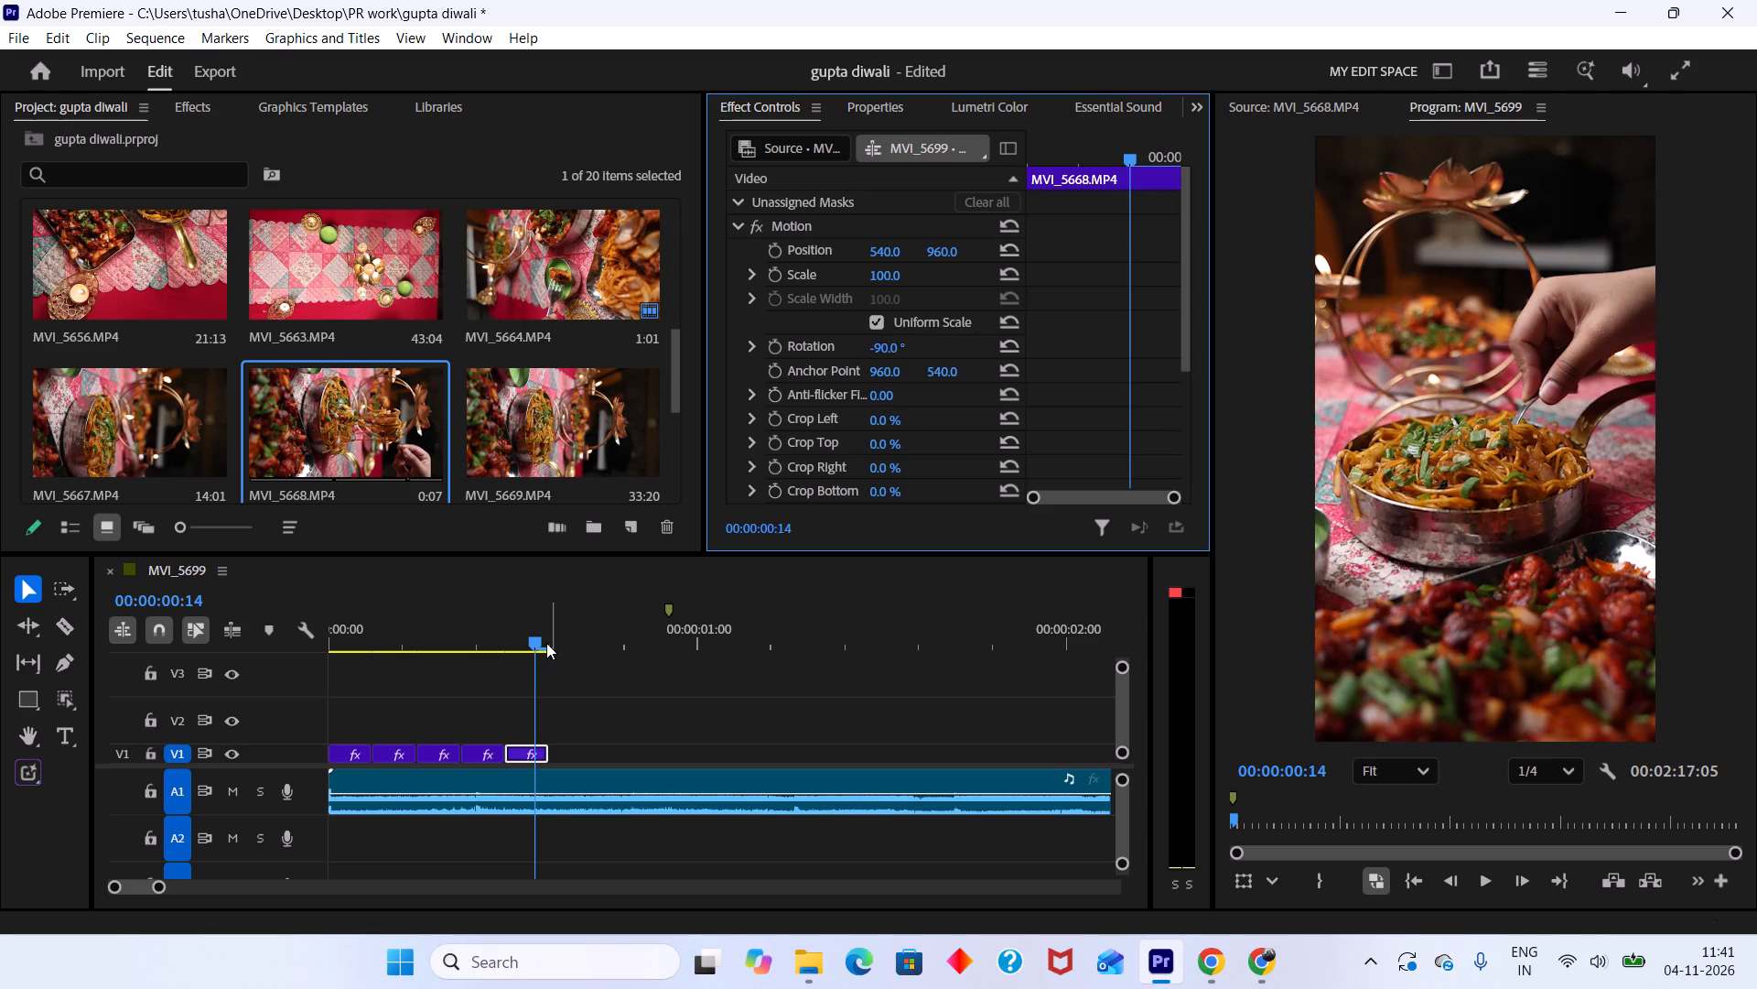
Mark a range of MVI_5699.MP4 from 04:01:20:09 to 04:01:20:23 and place it on V1 directly after the MVI_5668.MP4 clip.
{"action": "scroll", "coordinate": [461, 473], "scroll_direction": "down", "scroll_amount": 2}
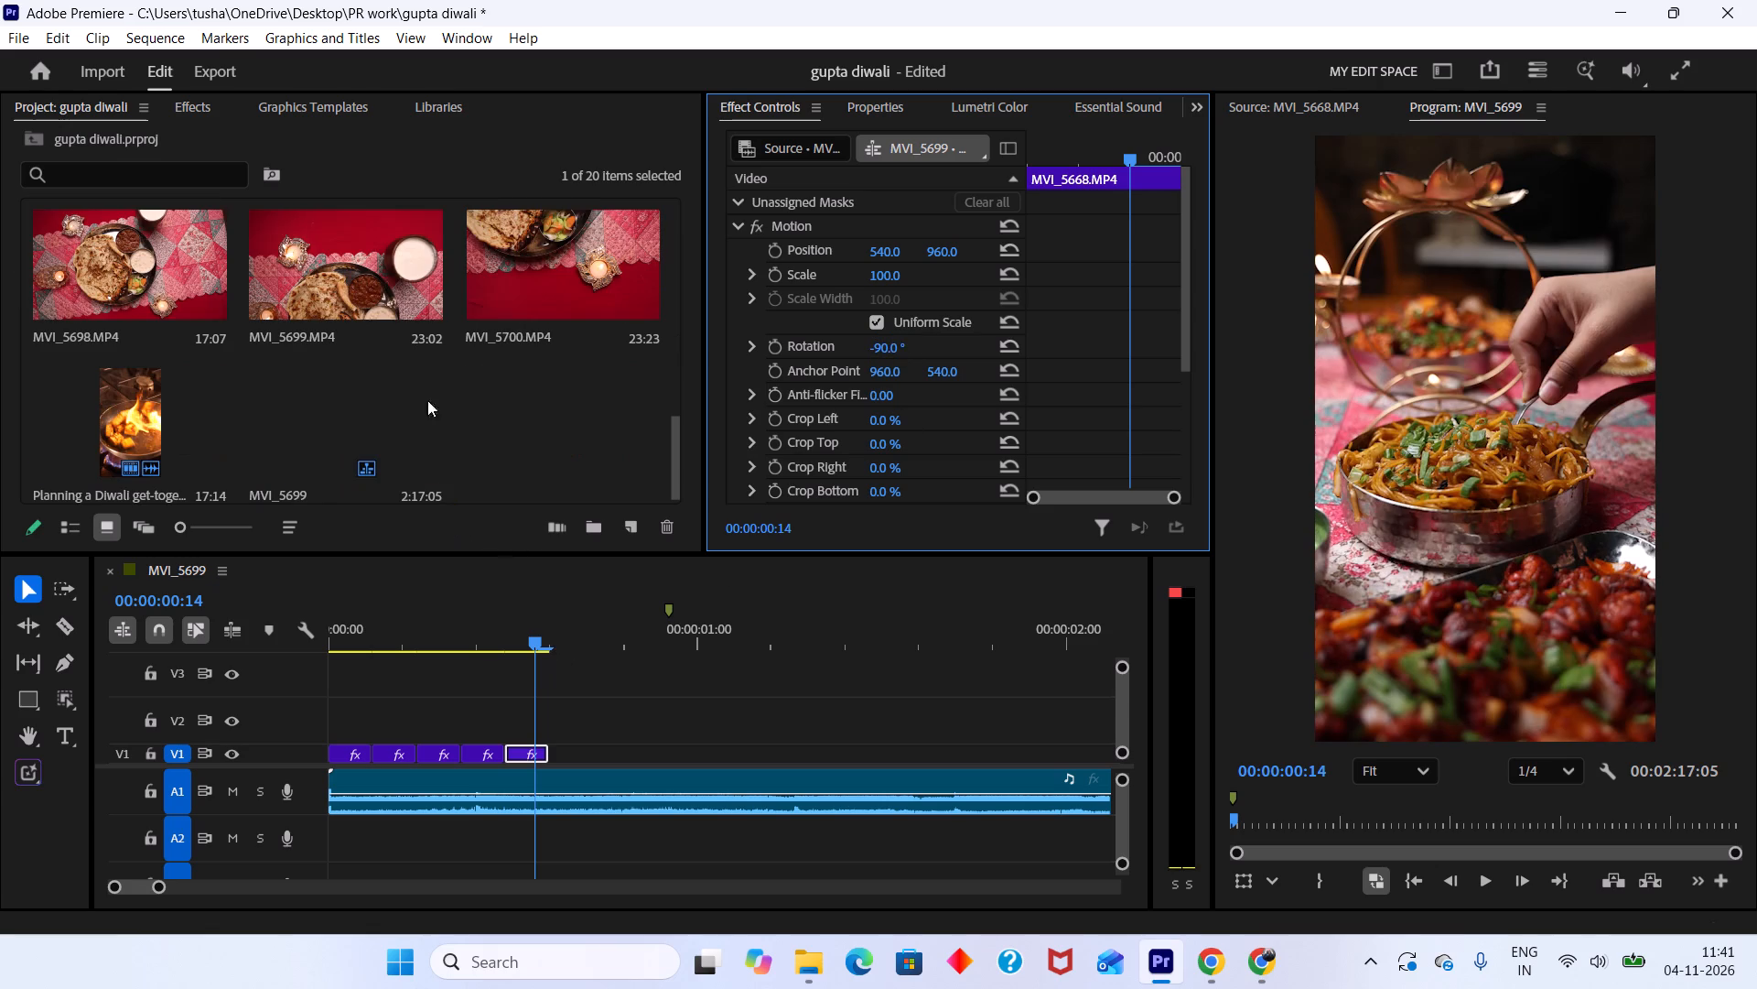
{"action": "double_click", "coordinate": [378, 287]}
{"action": "left_click_drag", "start_coordinate": [1437, 820], "coordinate": [1472, 821]}
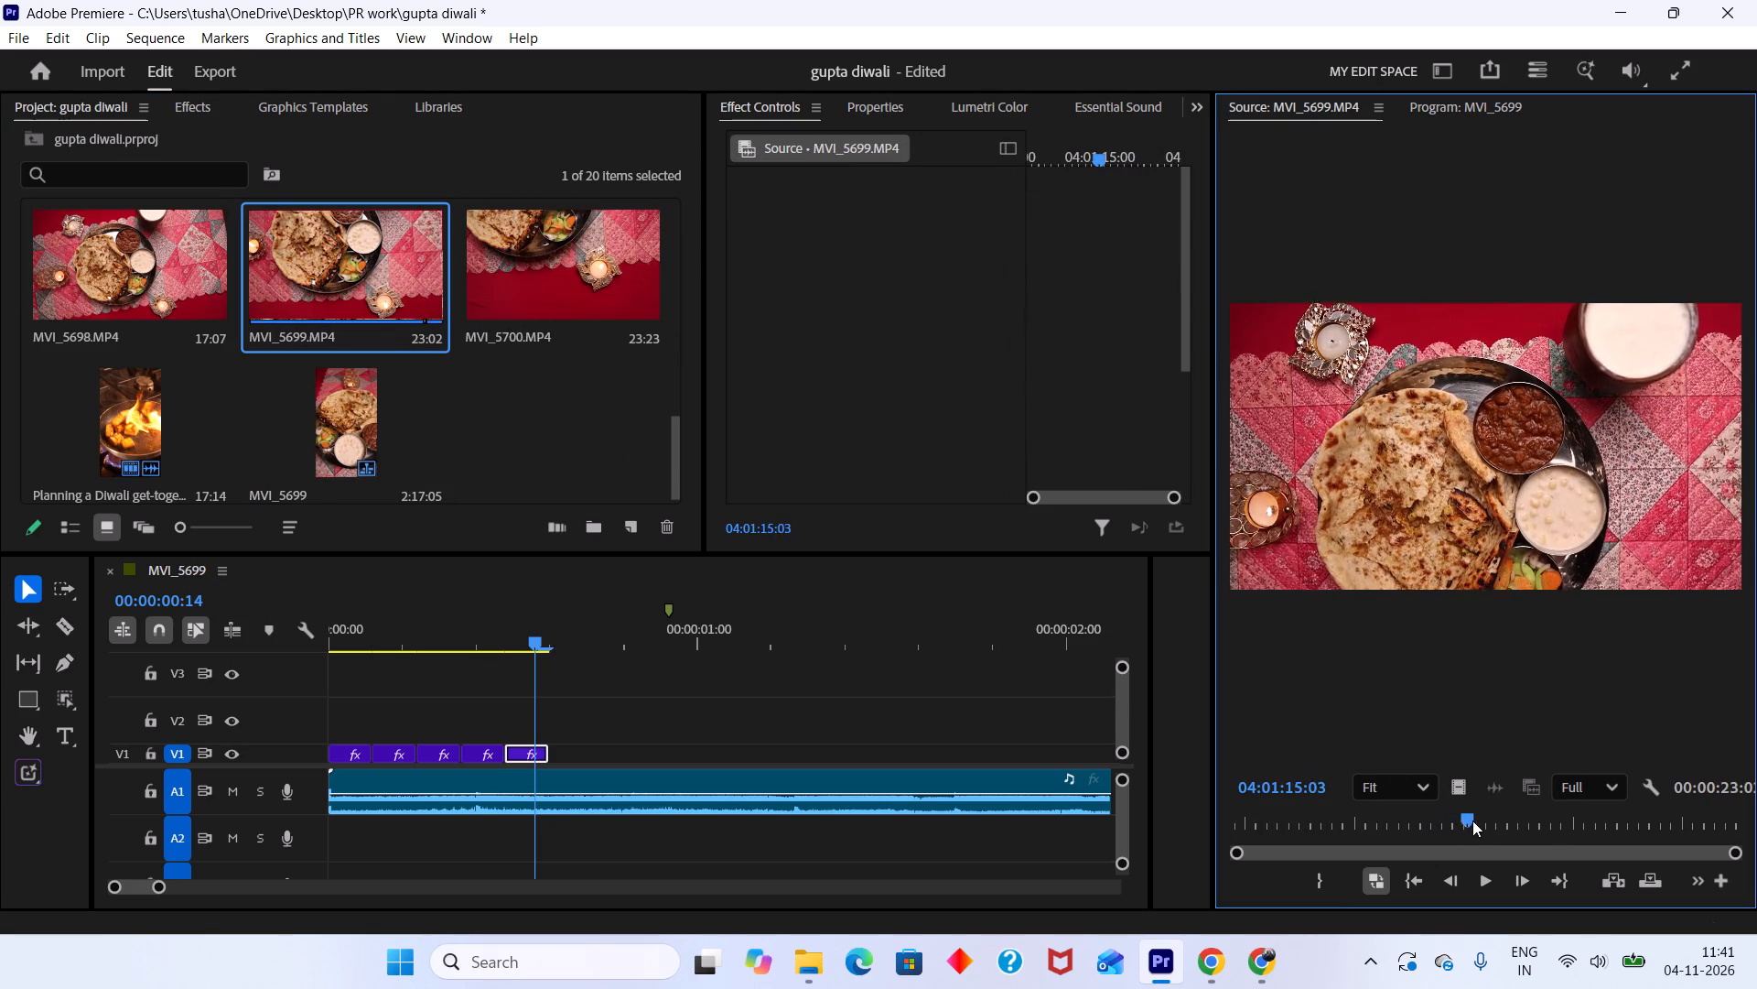
{"action": "left_click_drag", "start_coordinate": [1472, 821], "coordinate": [1618, 817]}
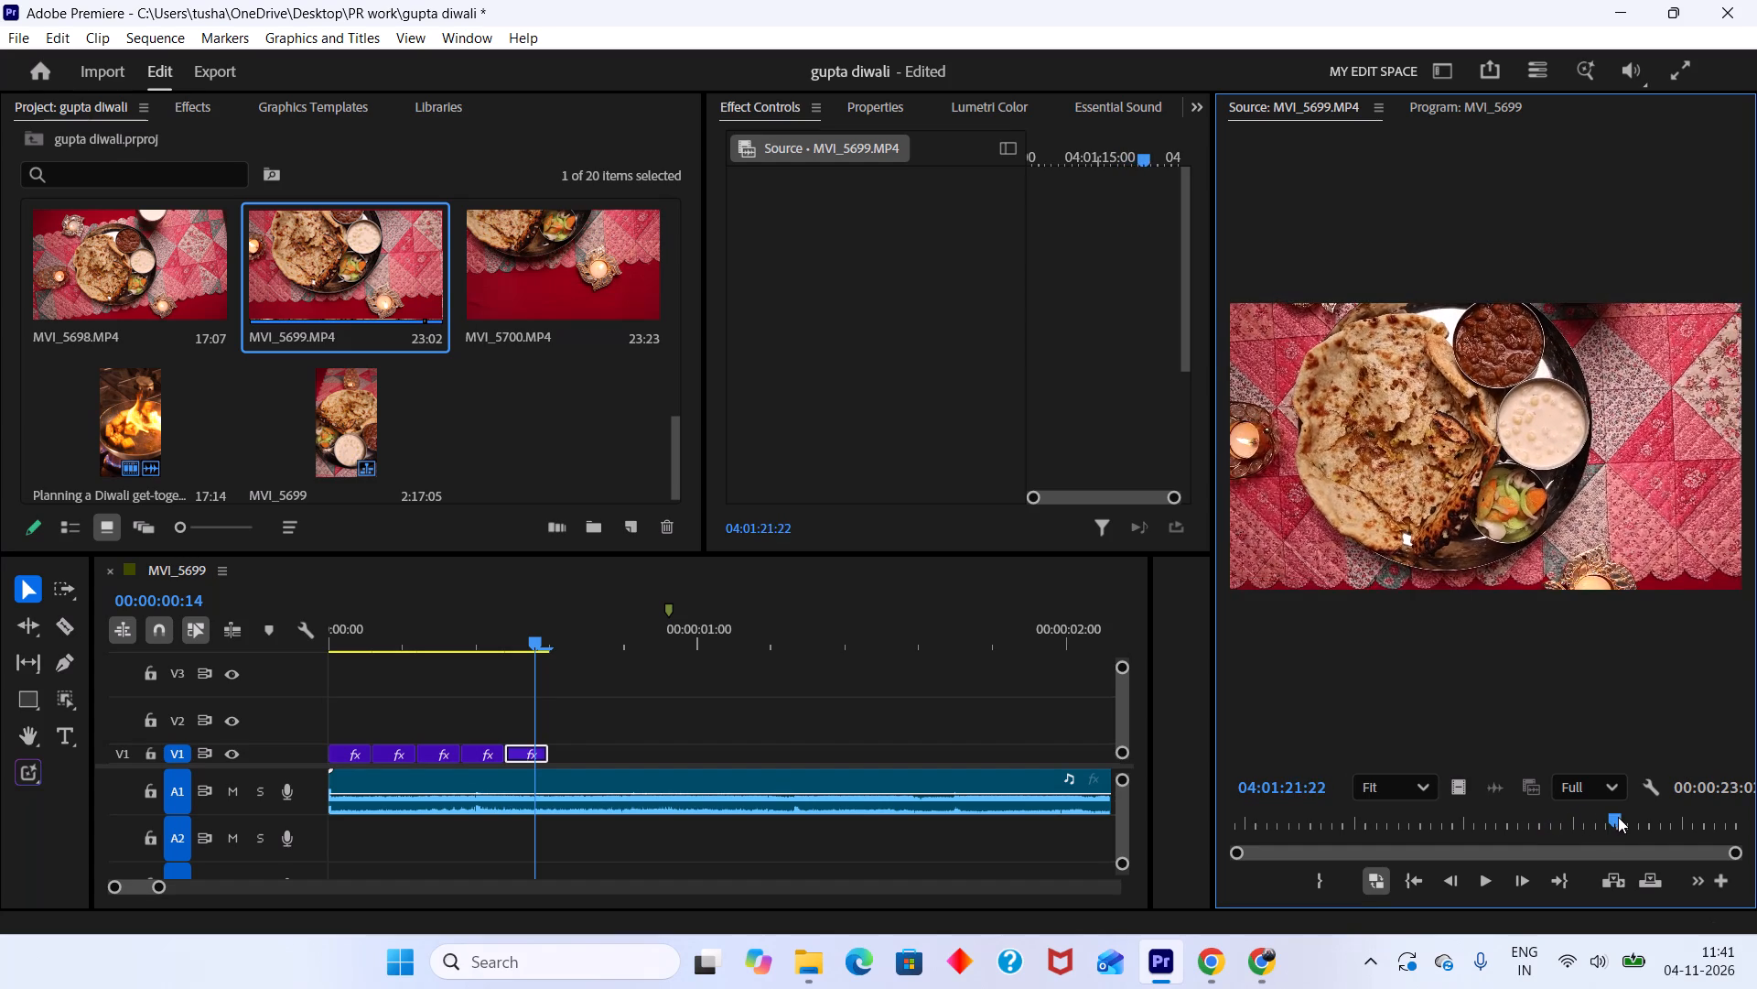
{"action": "left_click_drag", "start_coordinate": [1618, 817], "coordinate": [1584, 810]}
{"action": "key", "text": "i"}
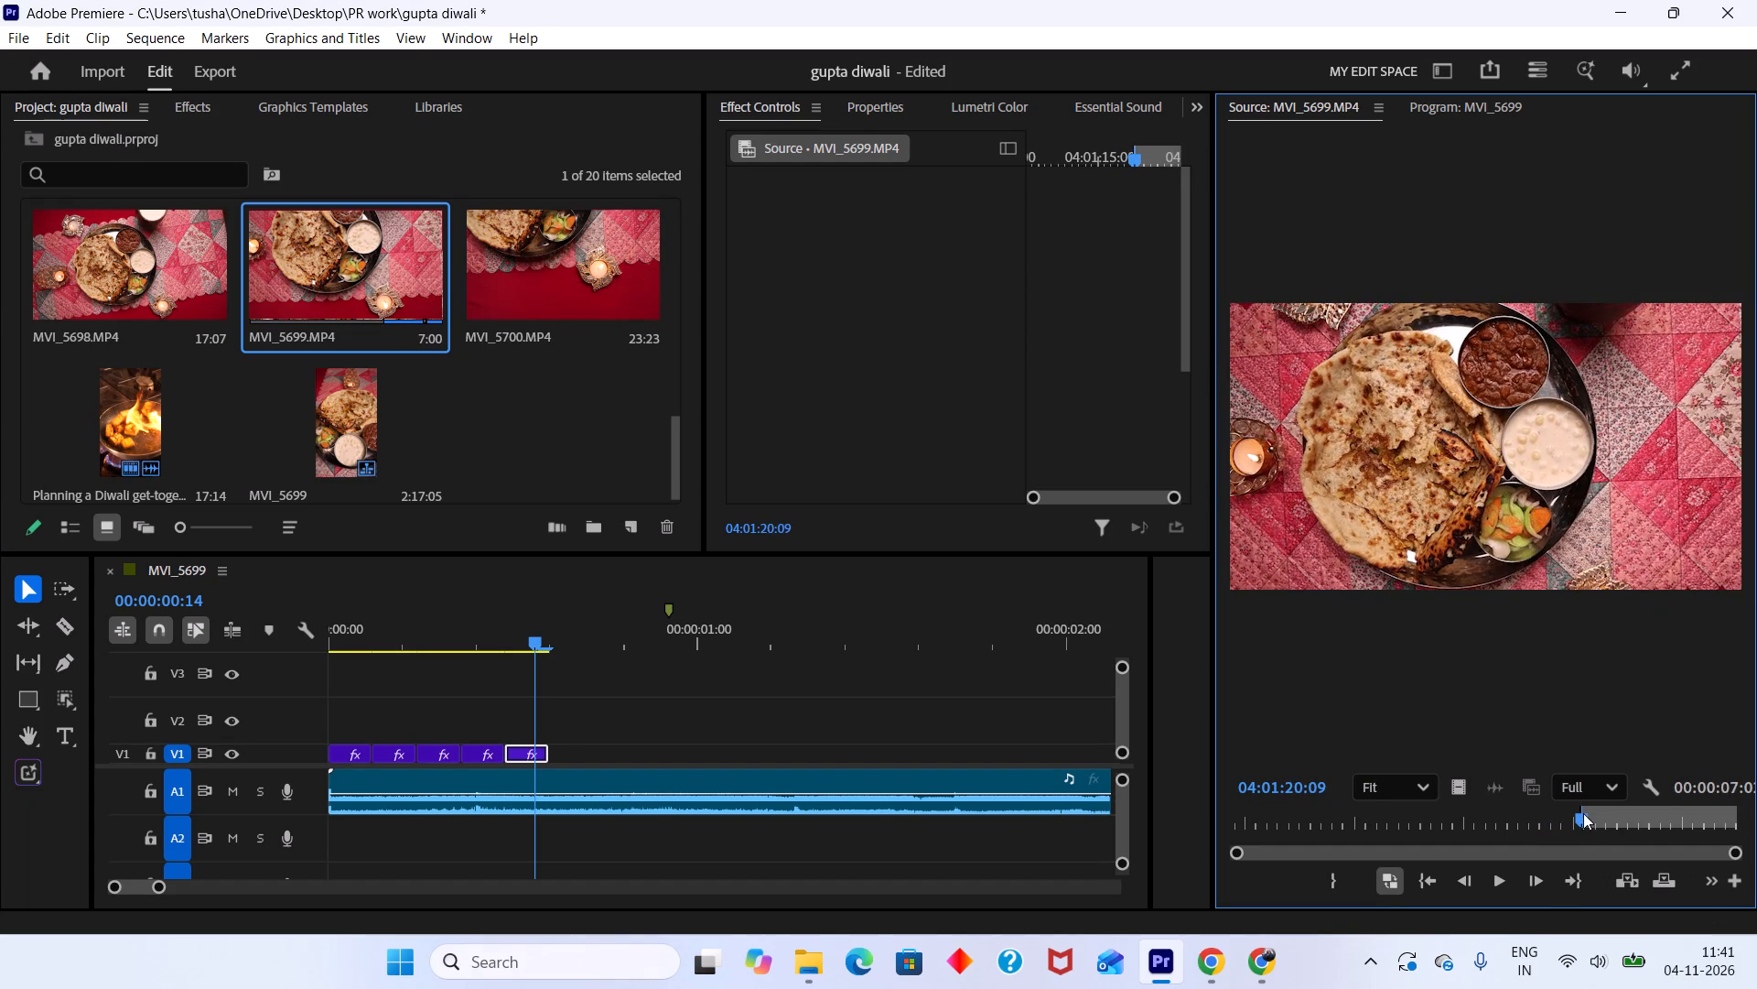
{"action": "left_click_drag", "start_coordinate": [1582, 824], "coordinate": [1595, 828]}
{"action": "key", "text": "o"}
{"action": "left_click_drag", "start_coordinate": [1550, 677], "coordinate": [1493, 683]}
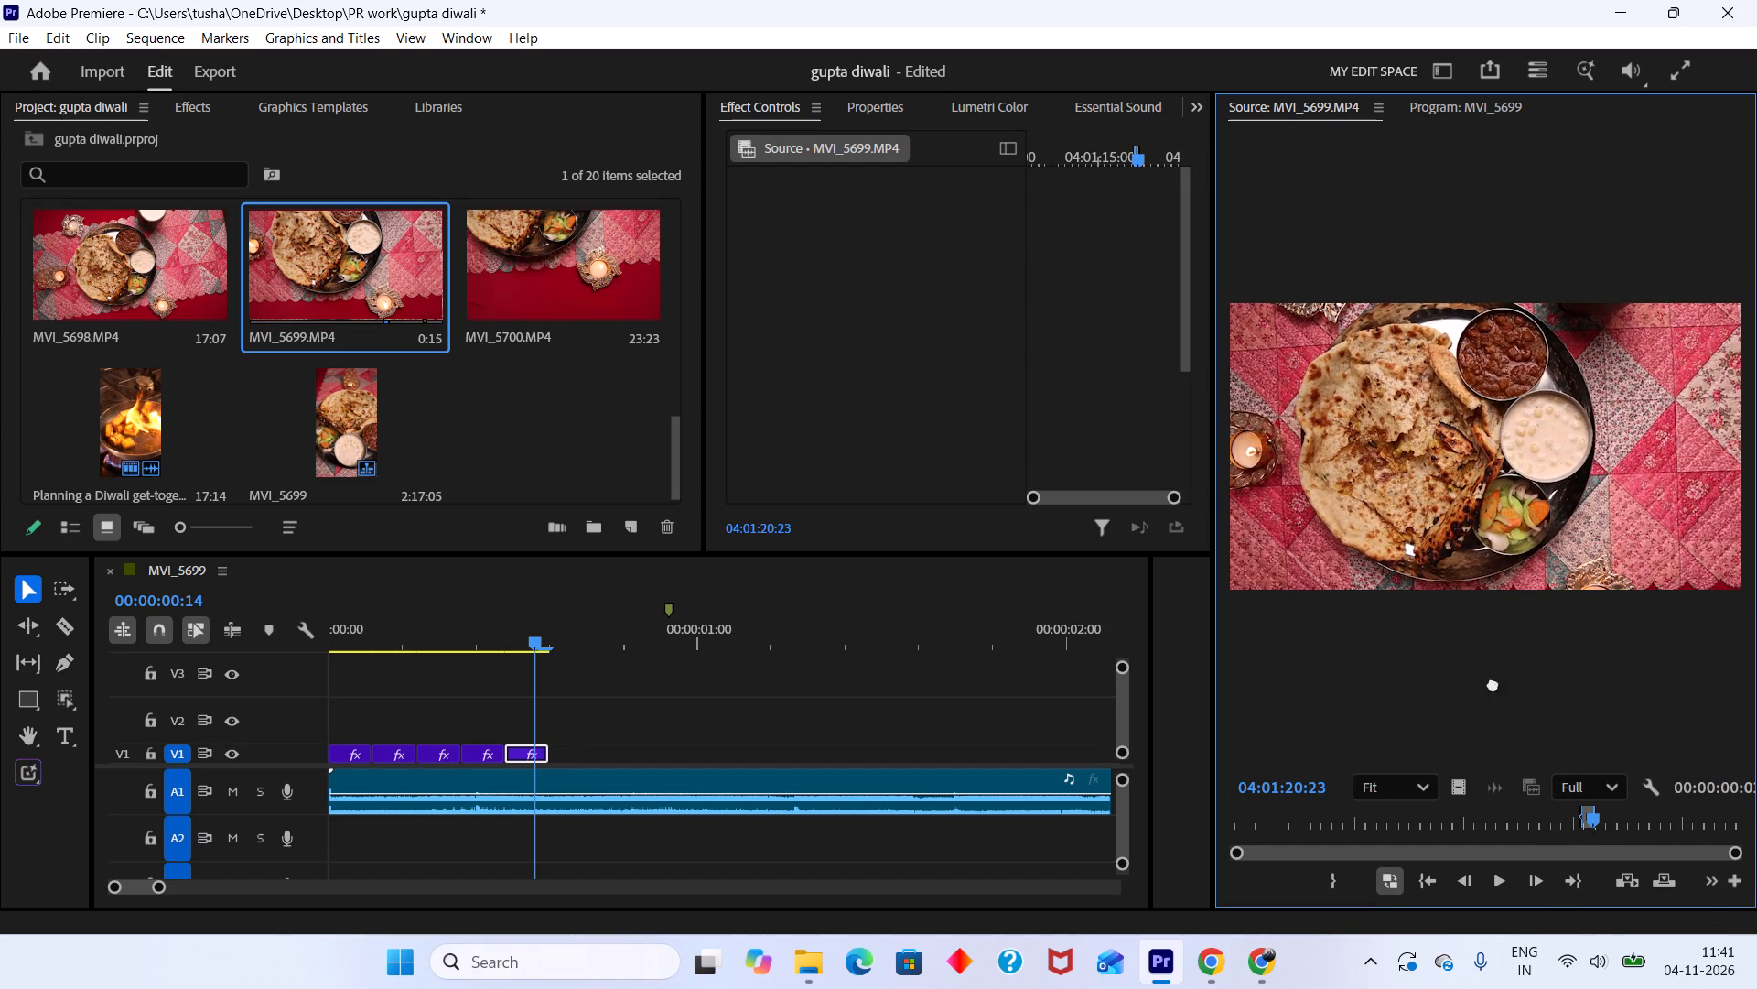
{"action": "left_click_drag", "start_coordinate": [1493, 683], "coordinate": [556, 751]}
Trim the end of the MVI_5699.MP4 clip on V1 so it lasts three frames, and play the opening from the sequence start.
{"action": "left_click_drag", "start_coordinate": [765, 756], "coordinate": [604, 767]}
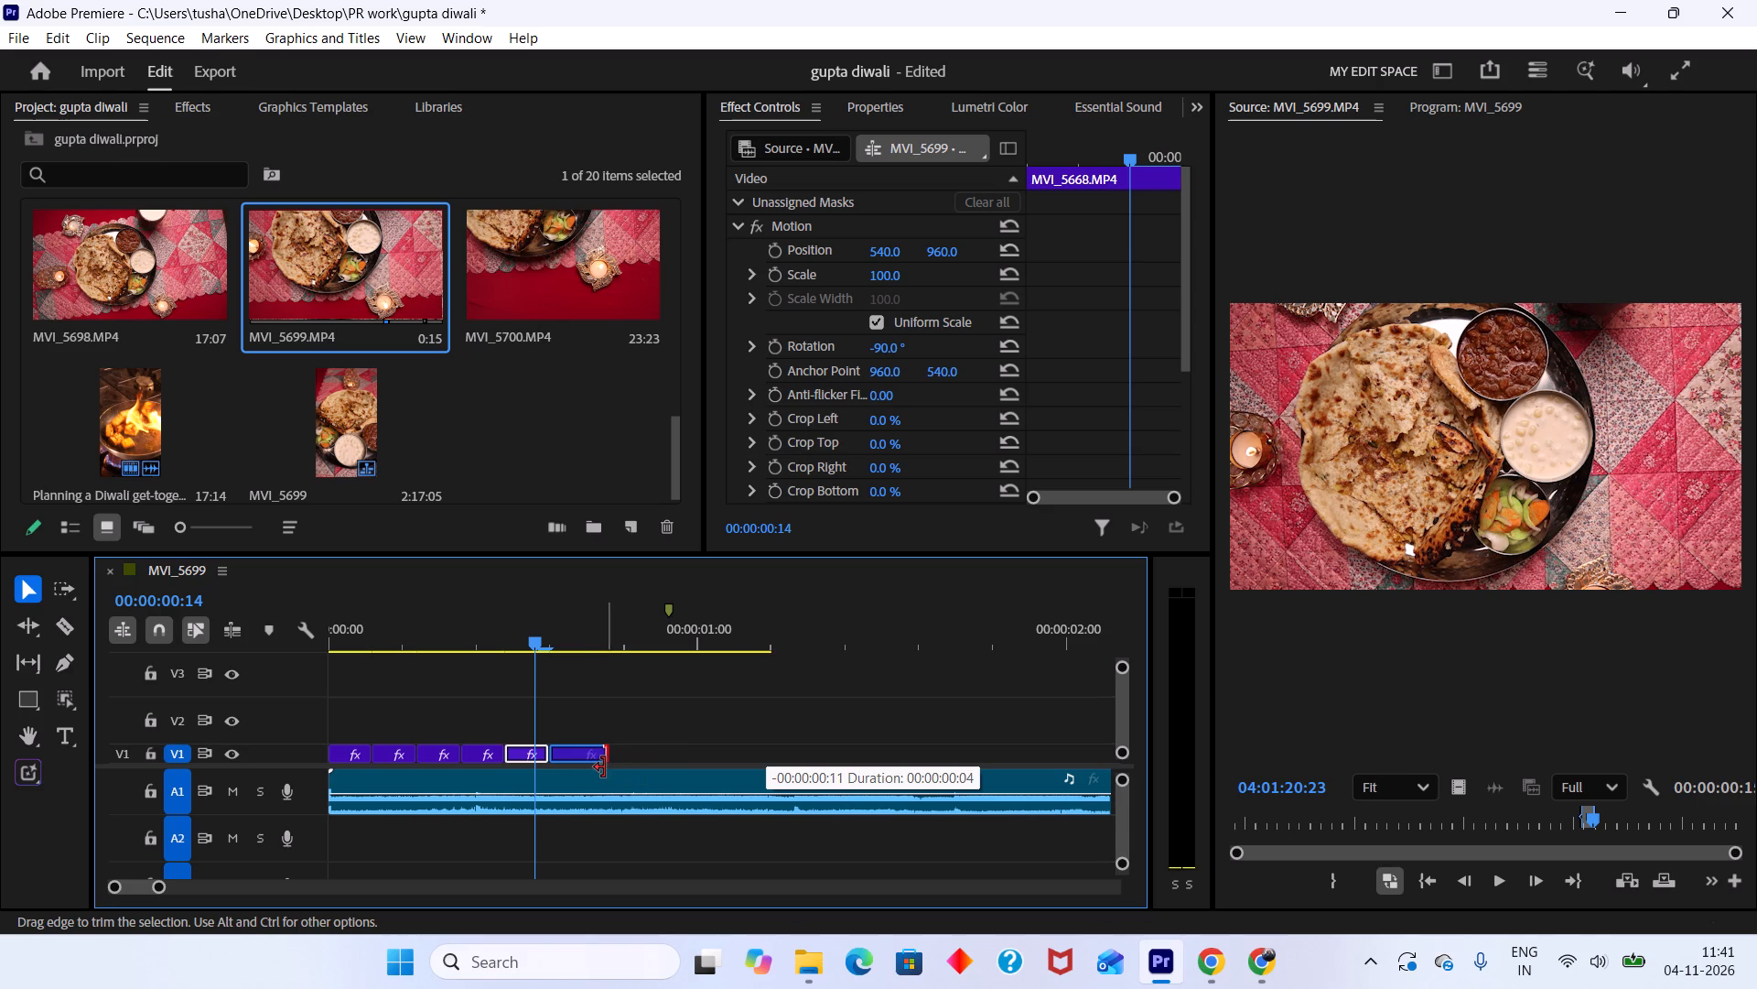
{"action": "left_click_drag", "start_coordinate": [604, 767], "coordinate": [592, 766]}
{"action": "left_click_drag", "start_coordinate": [545, 636], "coordinate": [126, 702]}
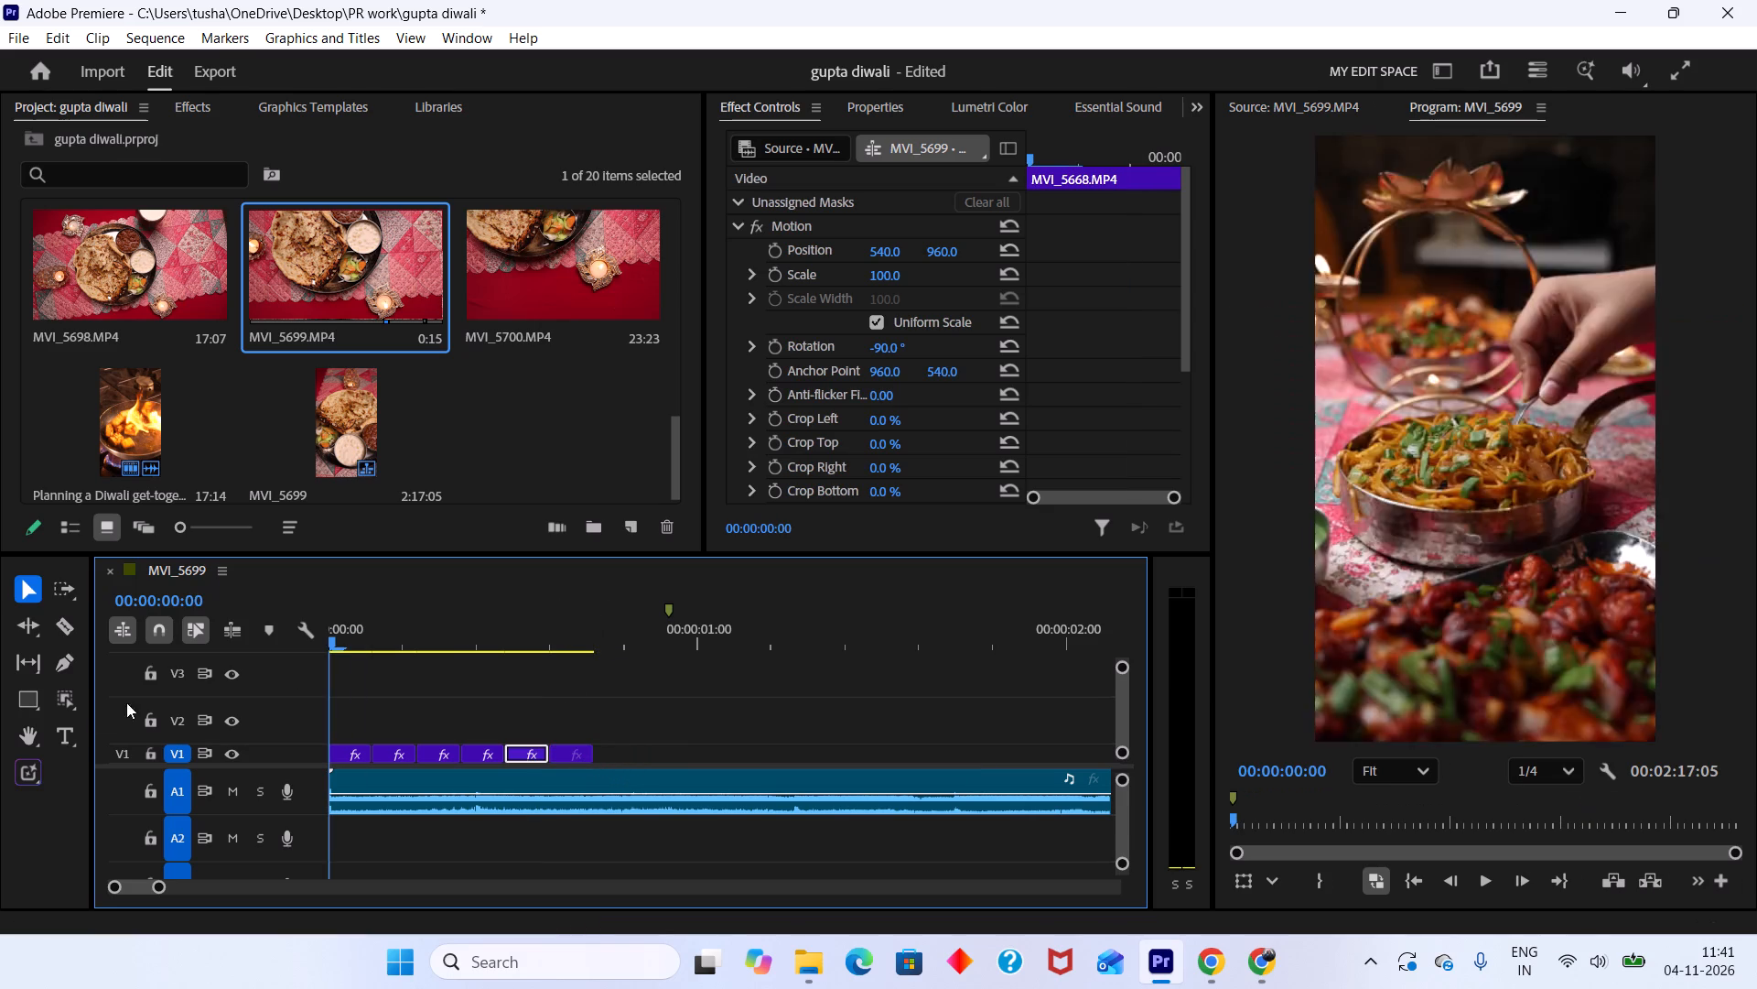
{"action": "left_click_drag", "start_coordinate": [126, 702], "coordinate": [58, 716]}
{"action": "key", "text": "space"}
{"action": "key", "text": "space"}
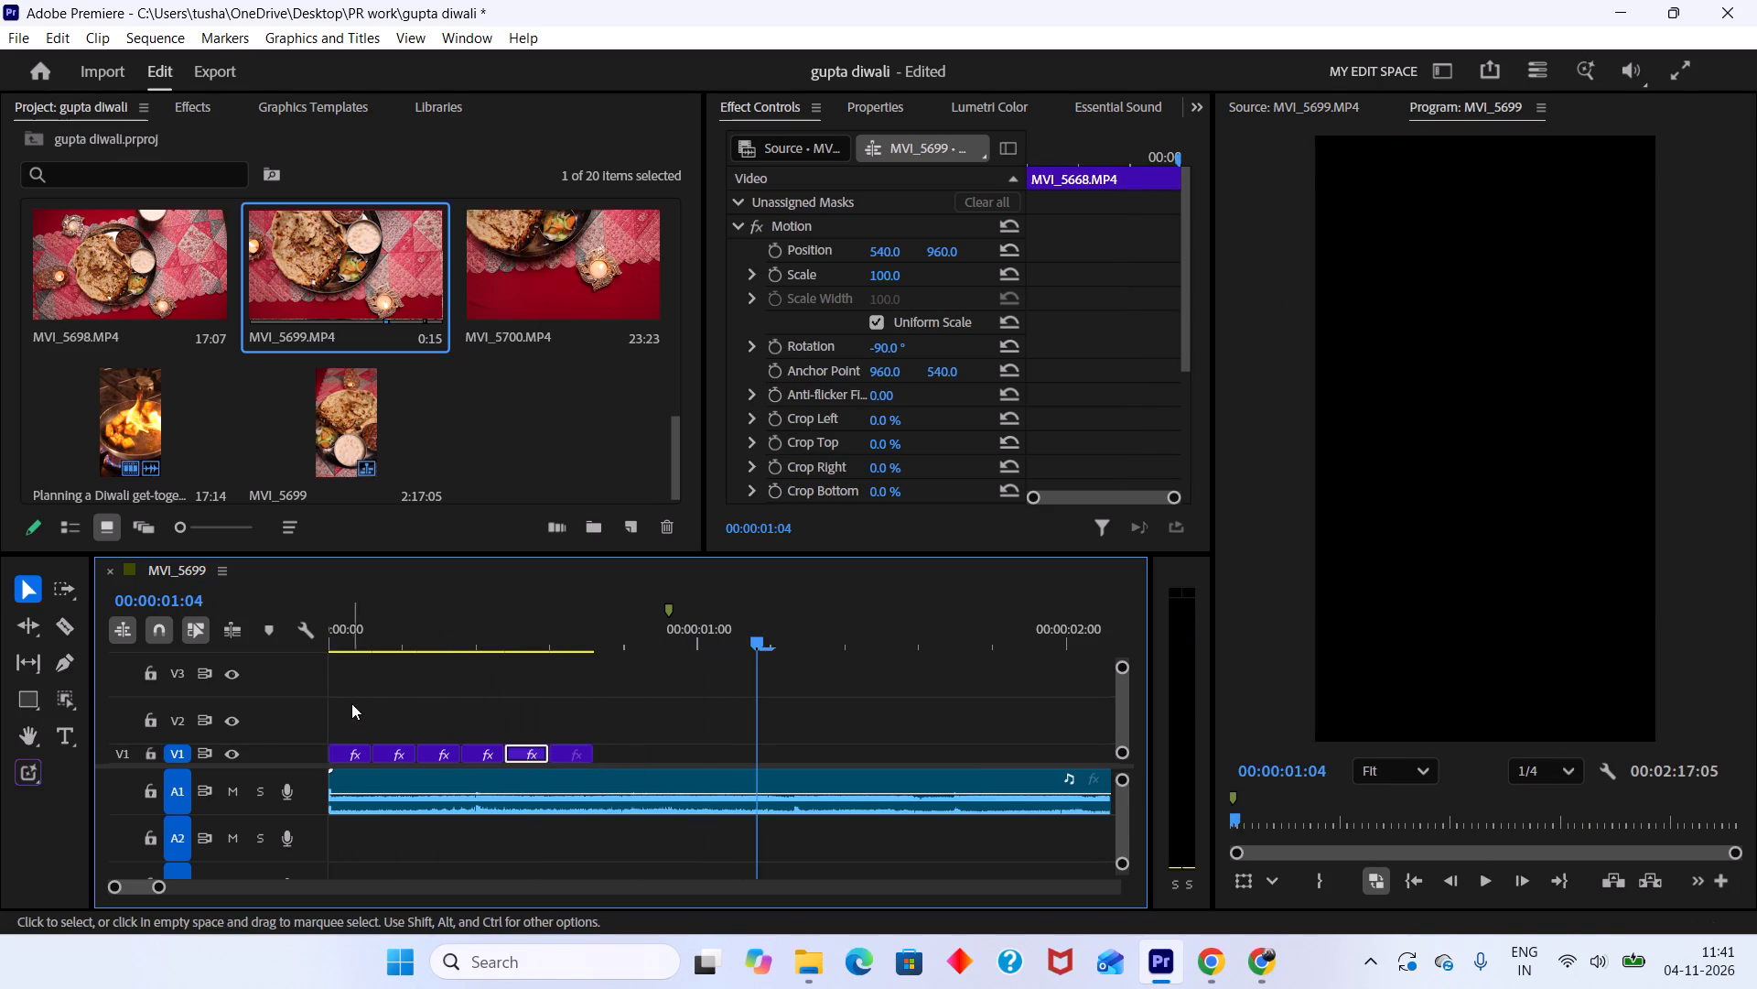
Set the rotation of the MVI_5699.MP4 clip on V1 to -90°.
{"action": "left_click_drag", "start_coordinate": [593, 626], "coordinate": [577, 618]}
{"action": "left_click", "coordinate": [574, 757]}
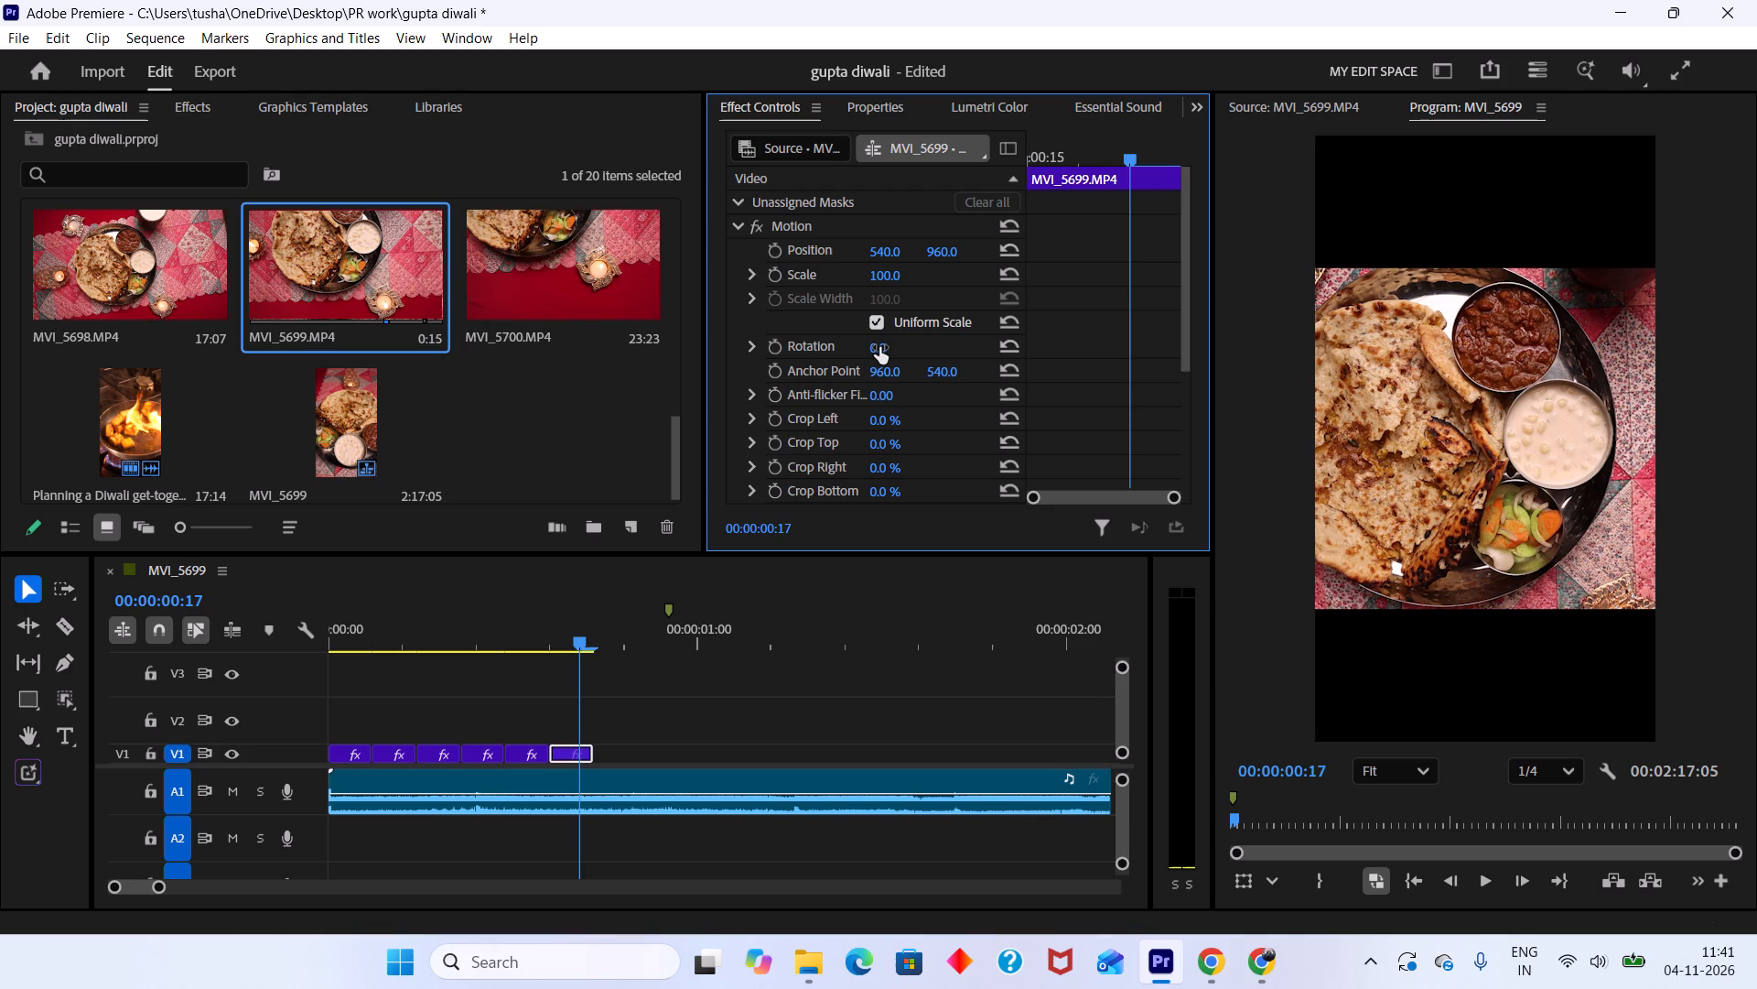
{"action": "left_click_drag", "start_coordinate": [879, 347], "coordinate": [782, 352]}
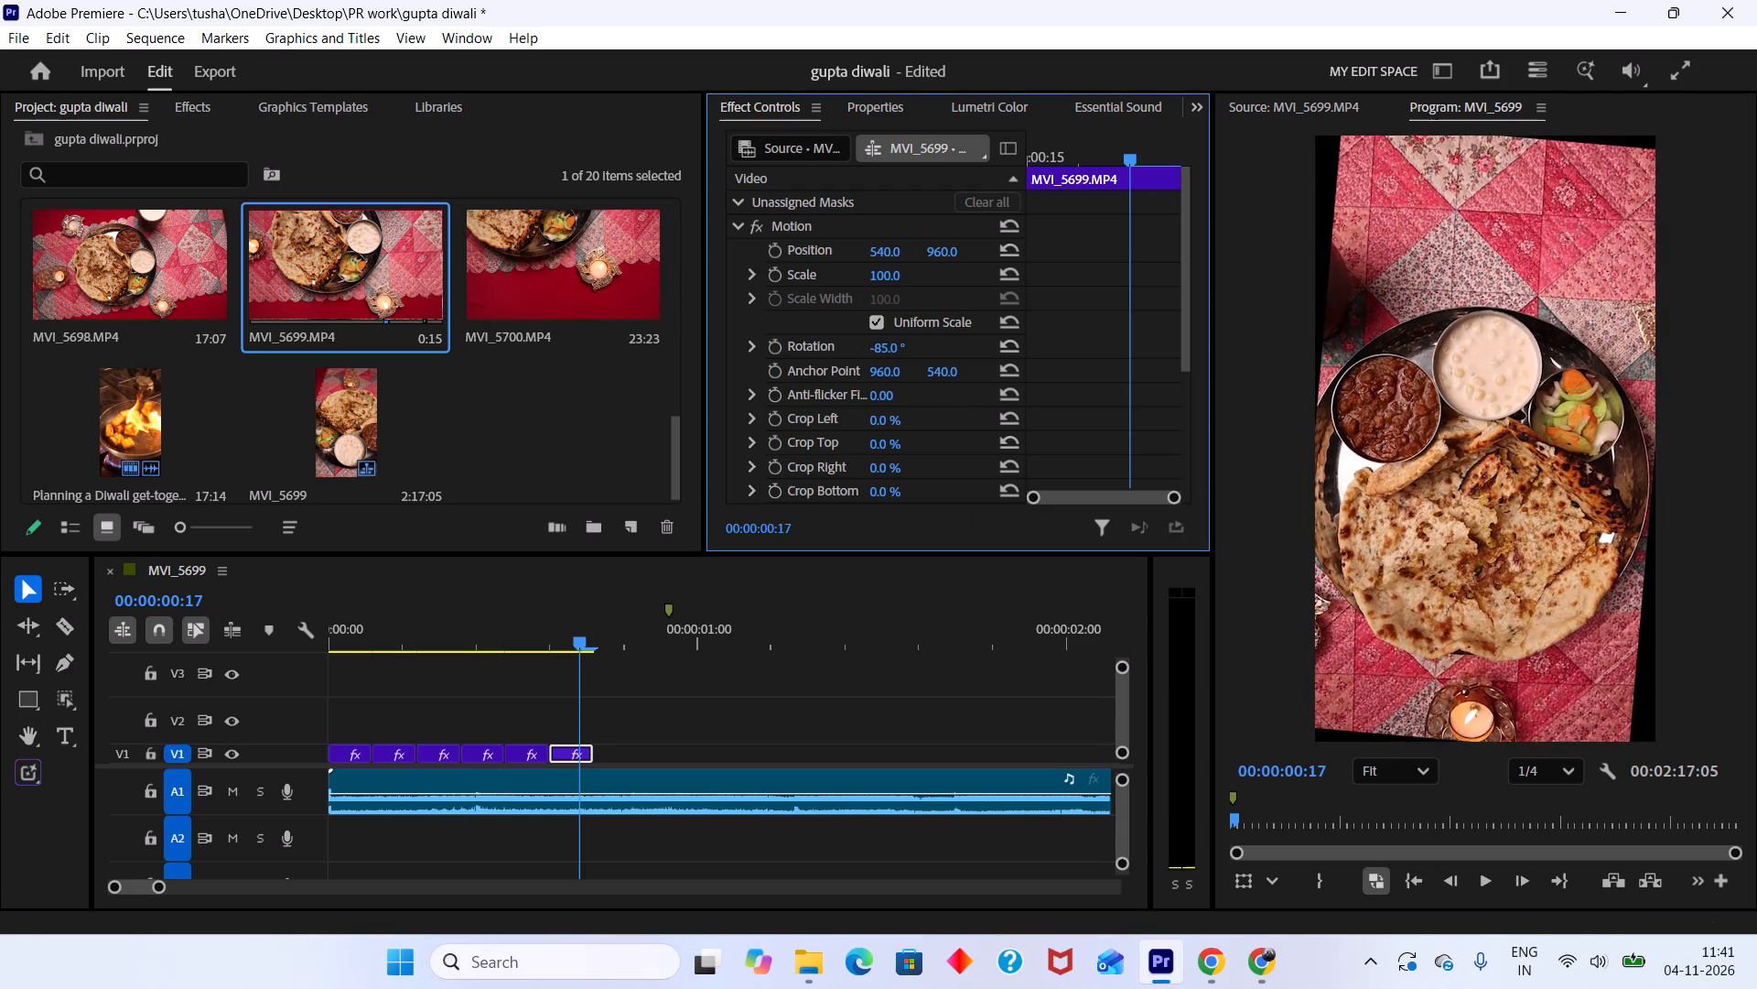
{"action": "left_click_drag", "start_coordinate": [782, 352], "coordinate": [781, 351]}
{"action": "left_click", "coordinate": [897, 348]}
{"action": "type", "text": "-90"}
{"action": "key", "text": "Return"}
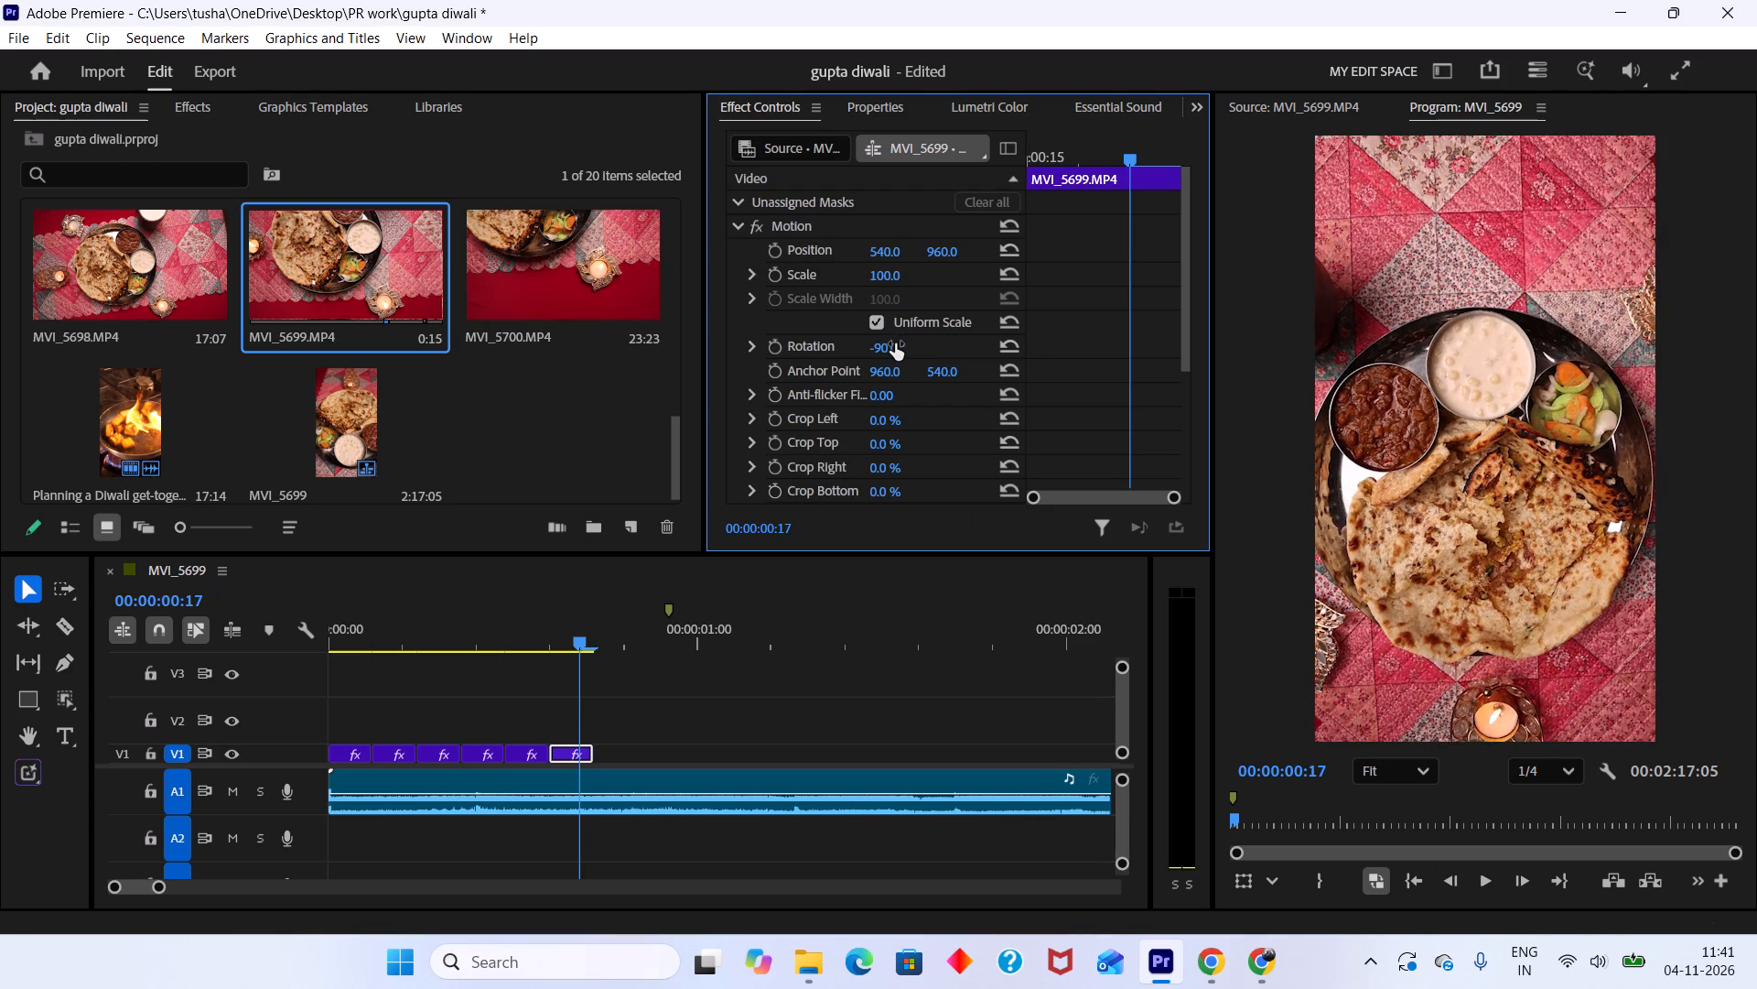
Save the gupta diwali project.
{"action": "key", "text": "ctrl+s"}
Mark a range of MVI_5607.MP4 from 03:47:06:03 to 03:47:06:08 and place it on V1 directly after the MVI_5699.MP4 clip.
{"action": "scroll", "coordinate": [423, 450], "scroll_direction": "up", "scroll_amount": 1}
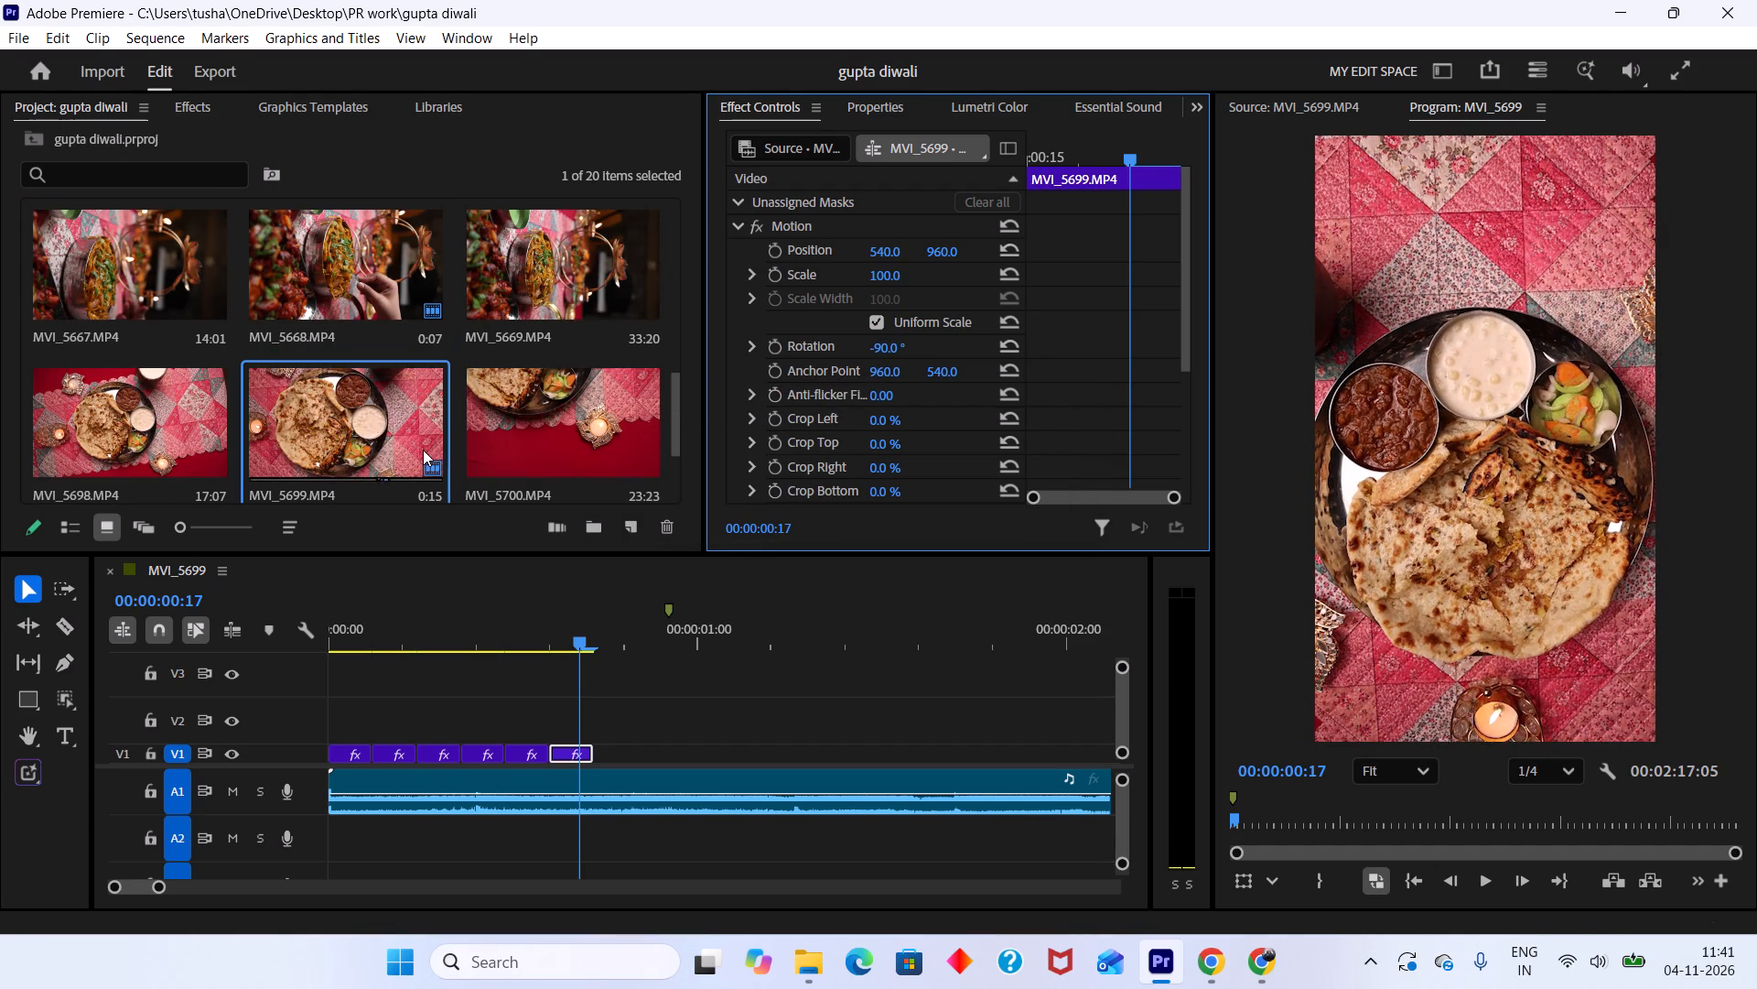
{"action": "scroll", "coordinate": [328, 471], "scroll_direction": "up", "scroll_amount": 2}
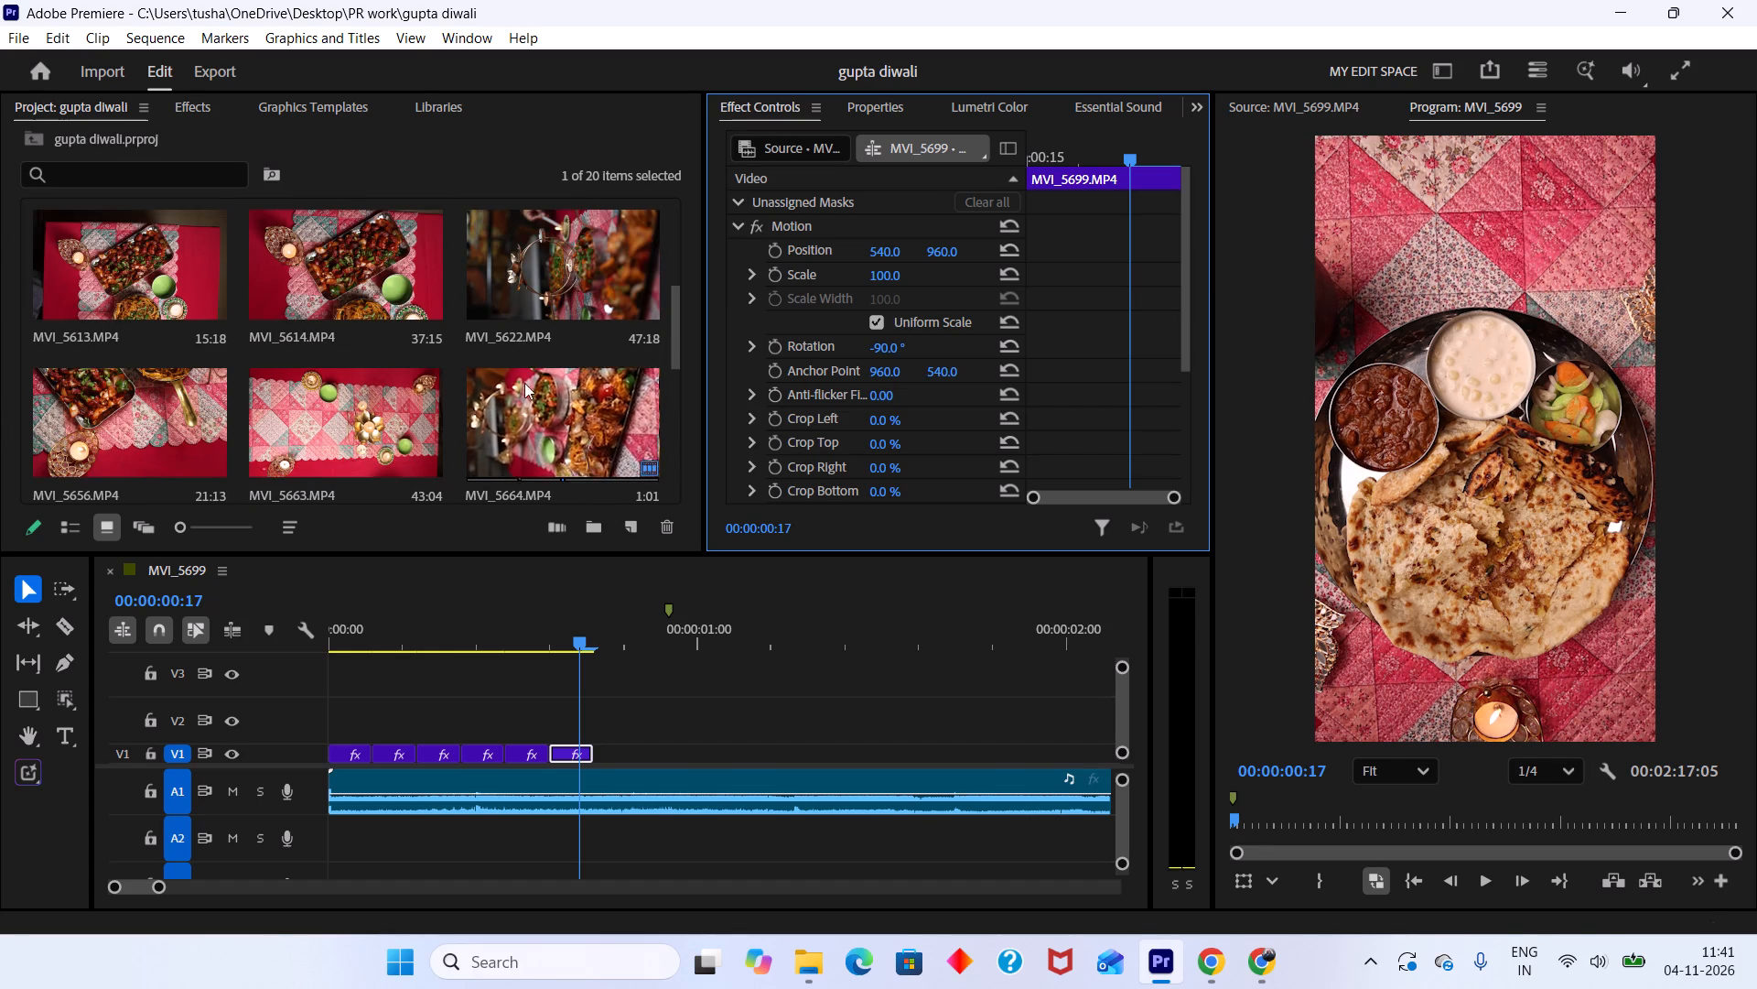
{"action": "scroll", "coordinate": [564, 408], "scroll_direction": "up", "scroll_amount": 7}
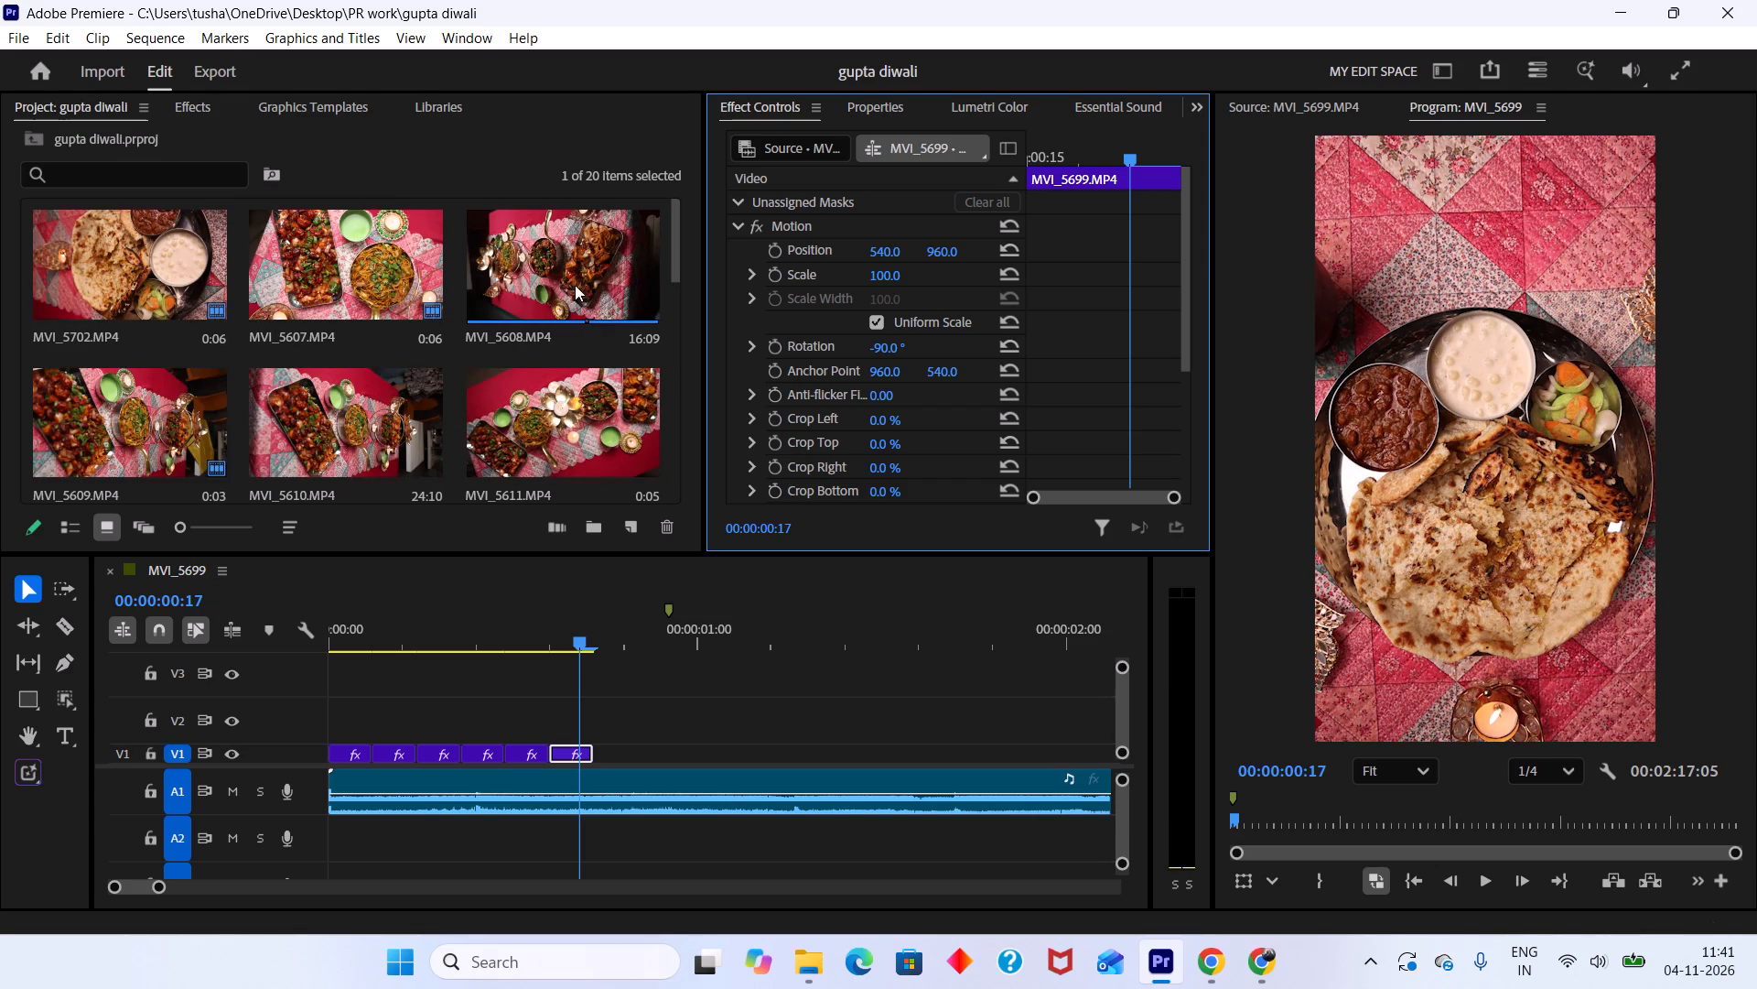
{"action": "double_click", "coordinate": [336, 289]}
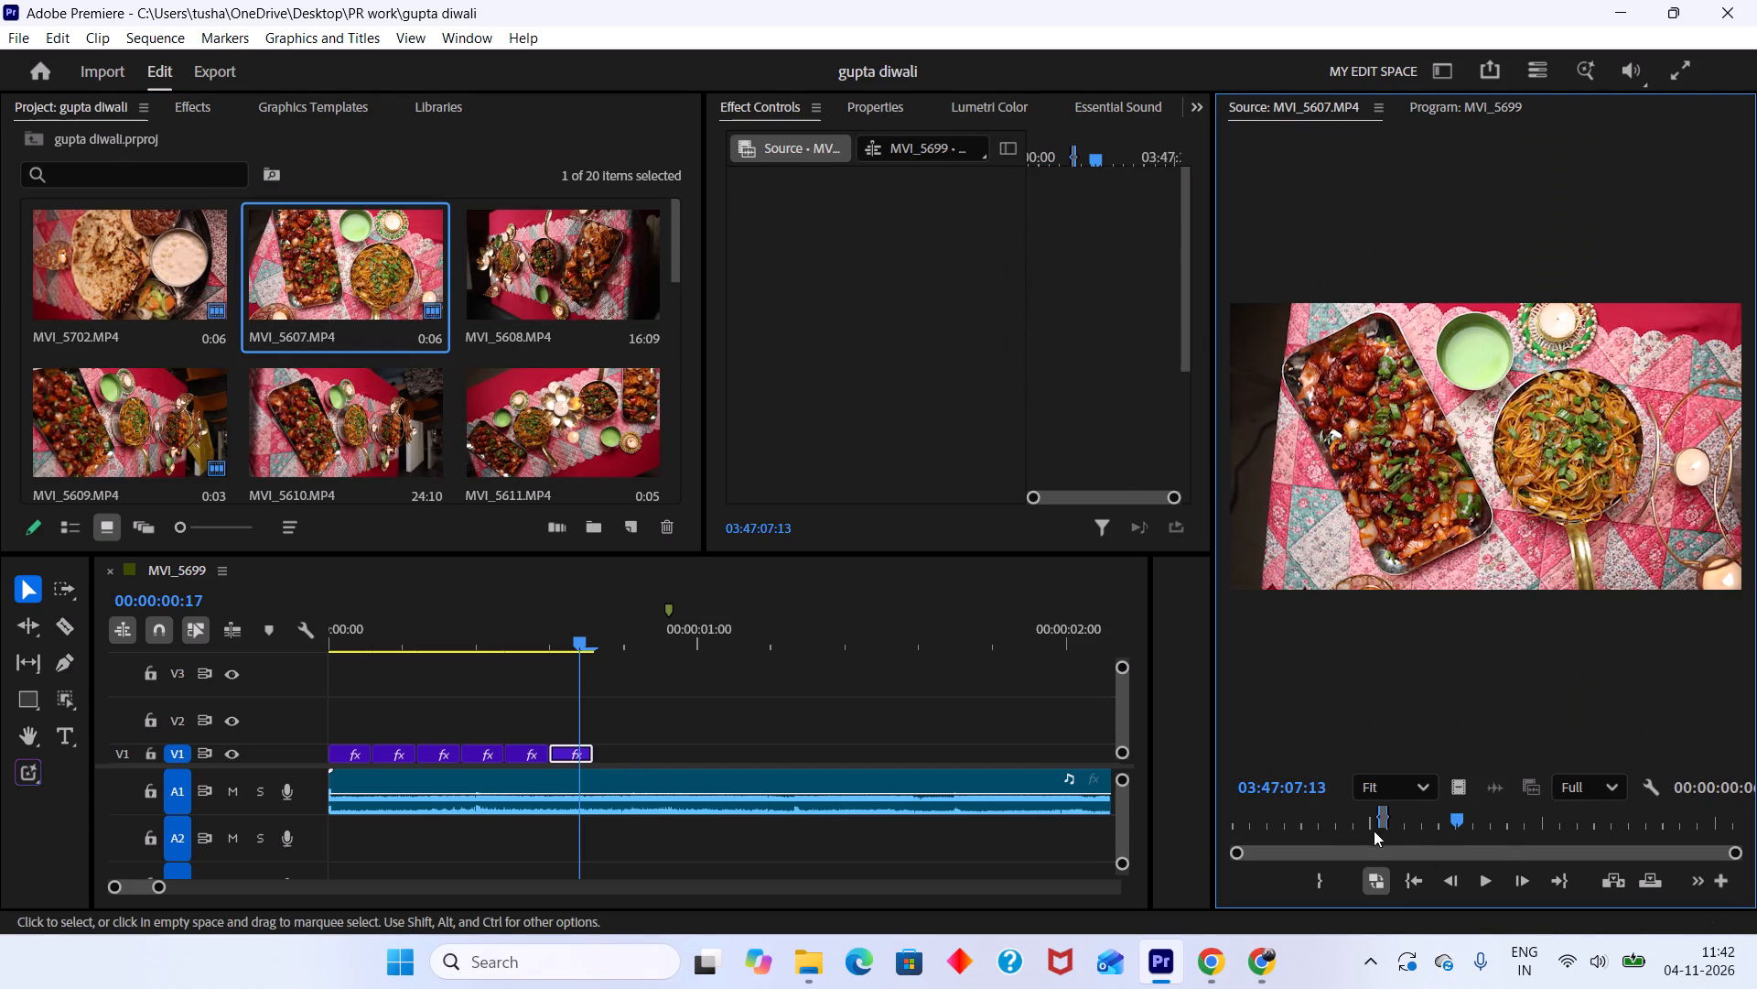
{"action": "left_click_drag", "start_coordinate": [1527, 814], "coordinate": [1543, 839]}
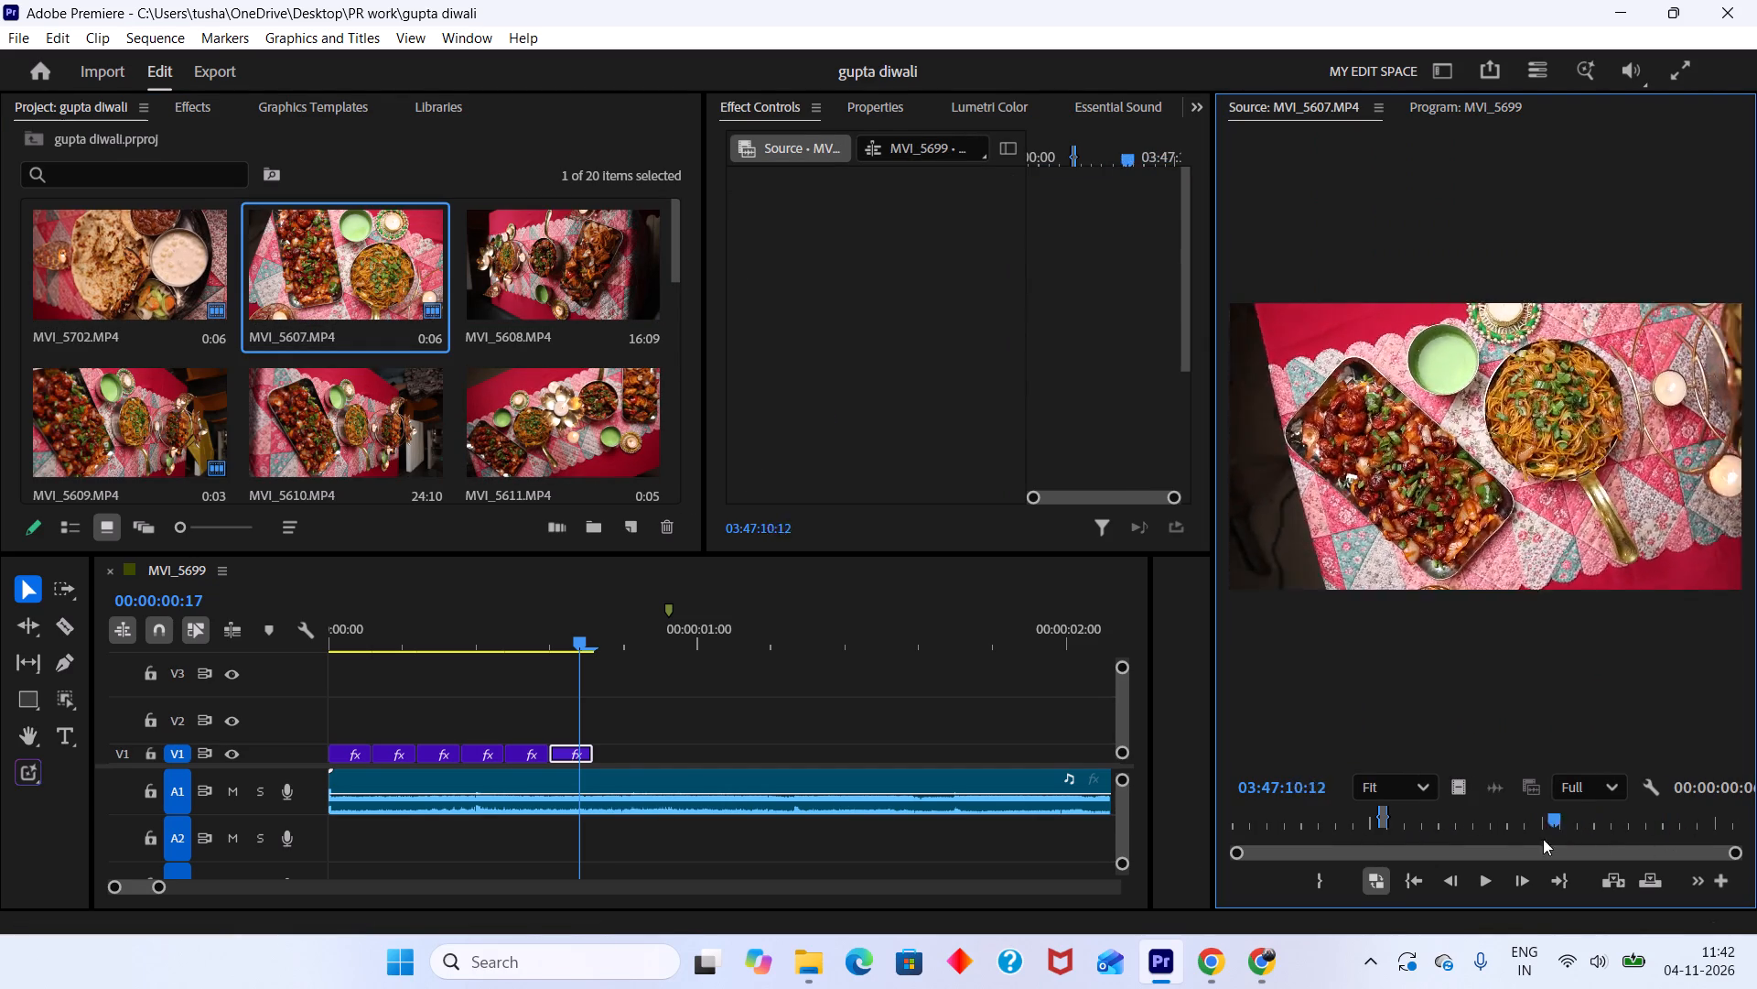
{"action": "left_click_drag", "start_coordinate": [1543, 839], "coordinate": [1670, 870]}
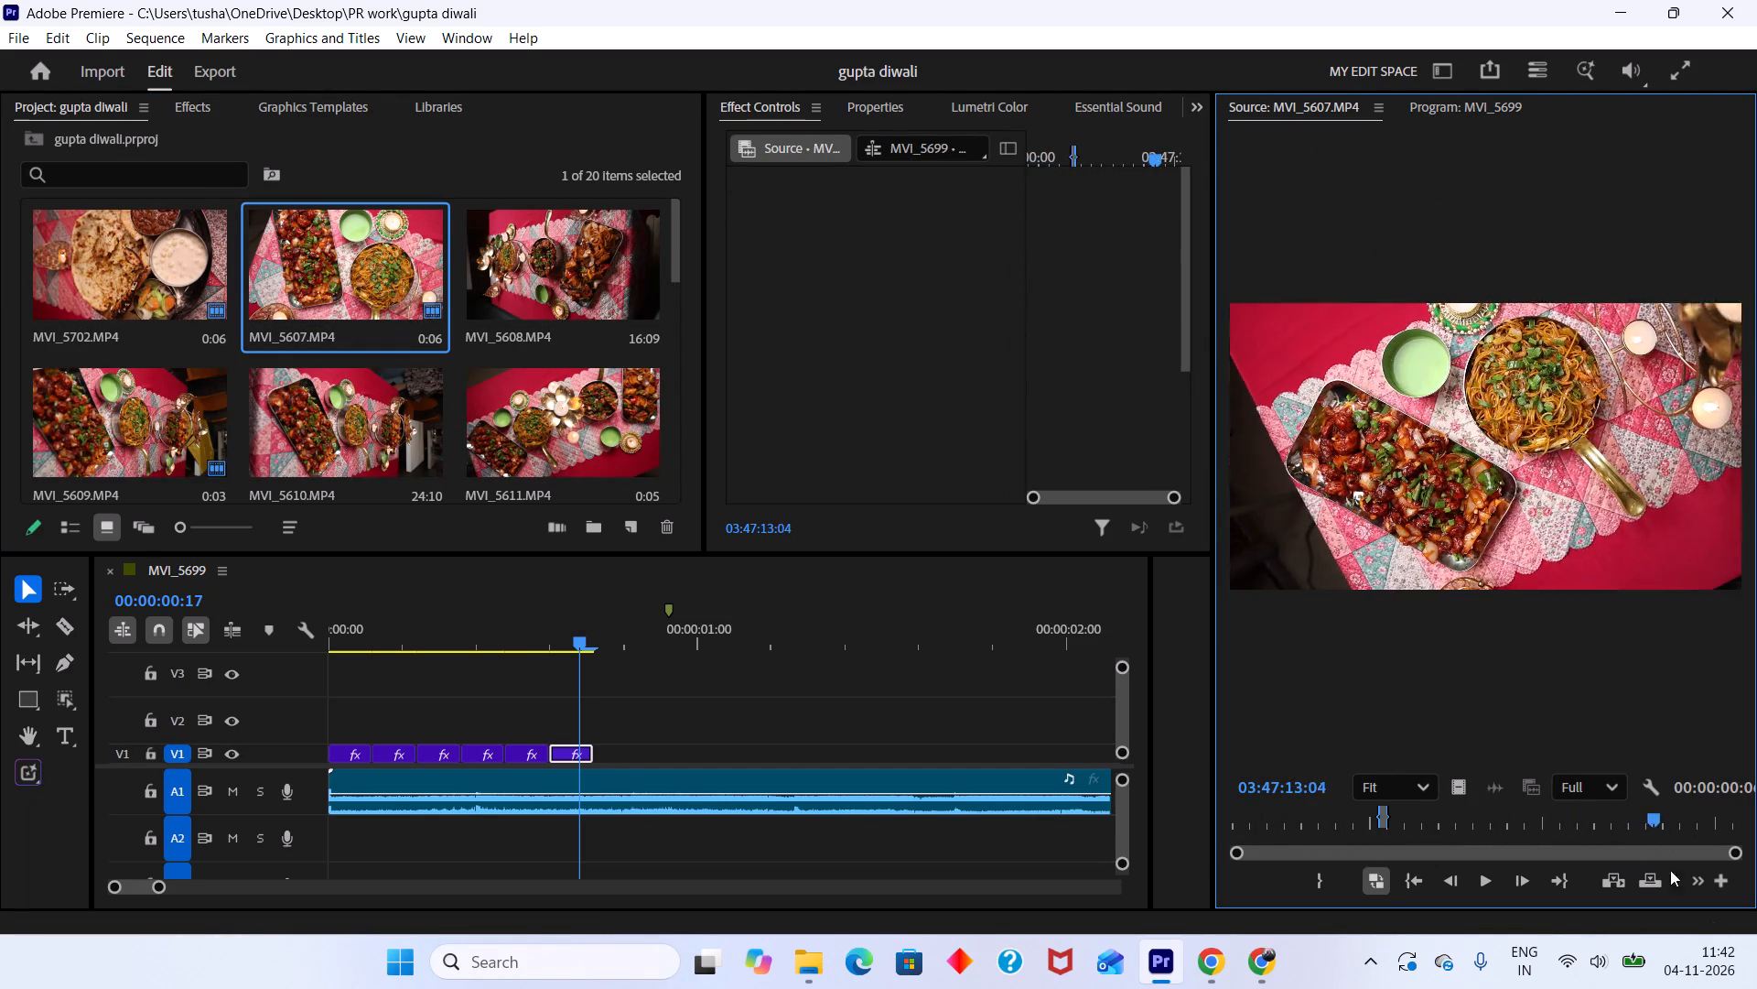
{"action": "left_click_drag", "start_coordinate": [1670, 870], "coordinate": [1719, 879]}
{"action": "left_click_drag", "start_coordinate": [1721, 879], "coordinate": [1668, 874]}
{"action": "left_click_drag", "start_coordinate": [1694, 821], "coordinate": [1576, 820]}
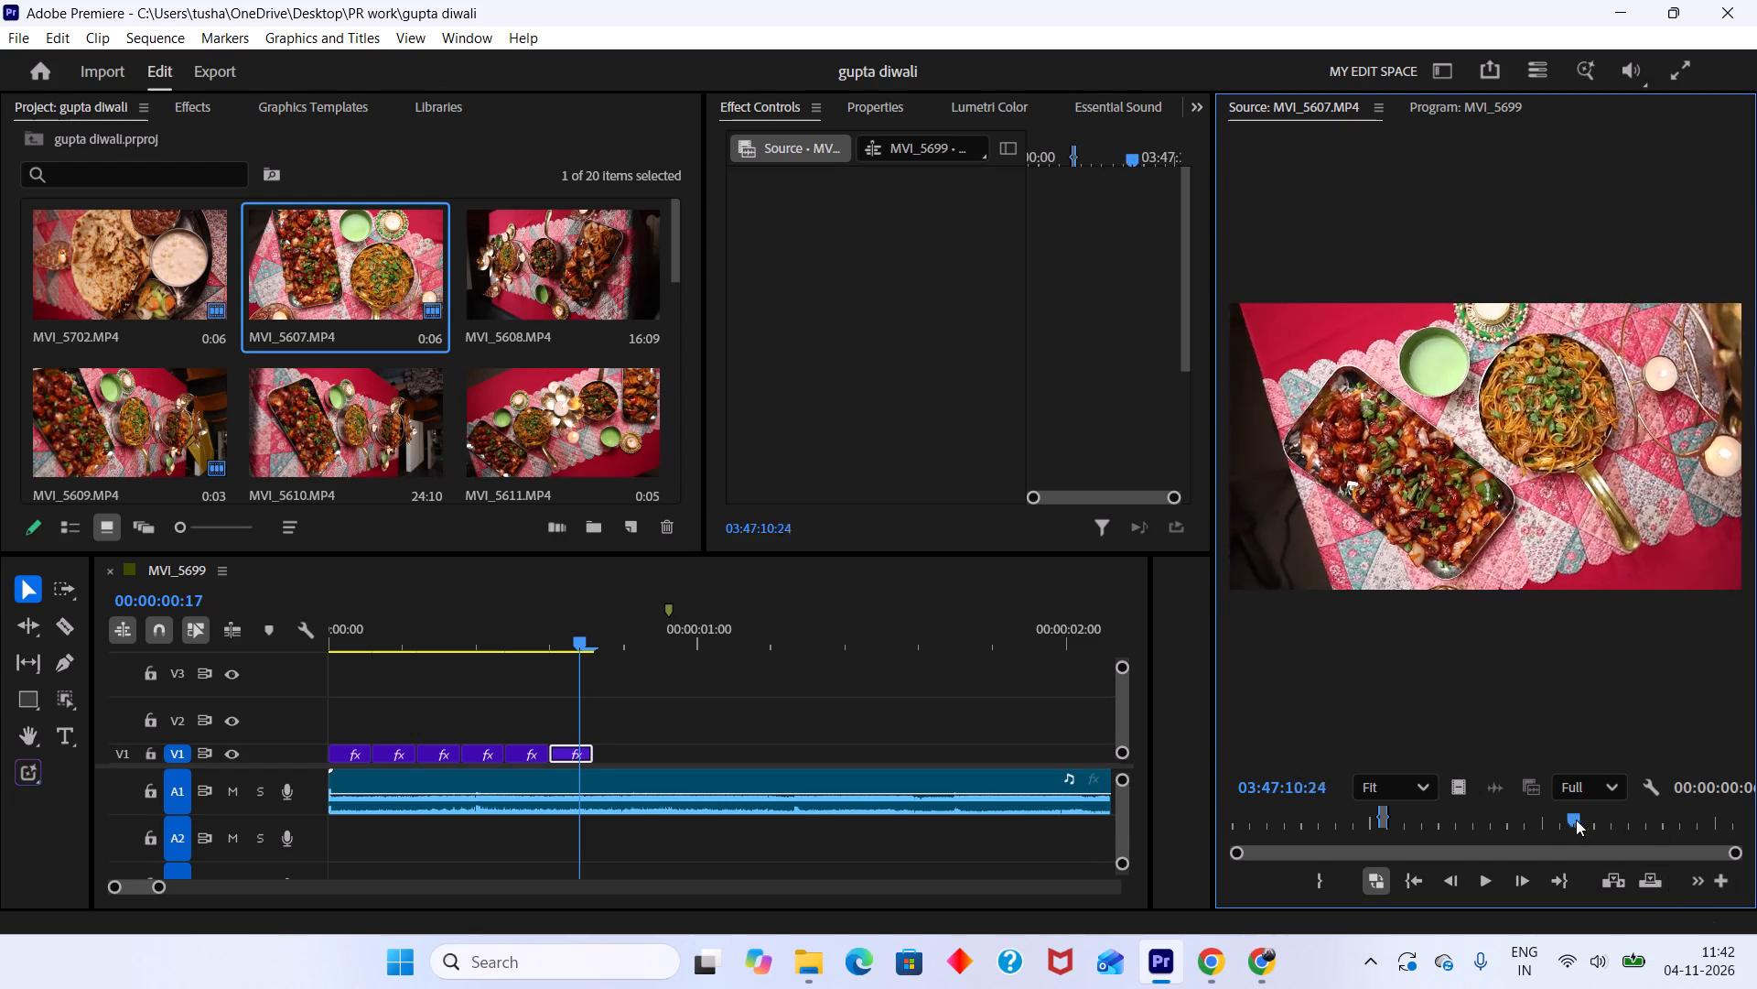
{"action": "left_click_drag", "start_coordinate": [1576, 820], "coordinate": [1412, 843]}
{"action": "key", "text": "i"}
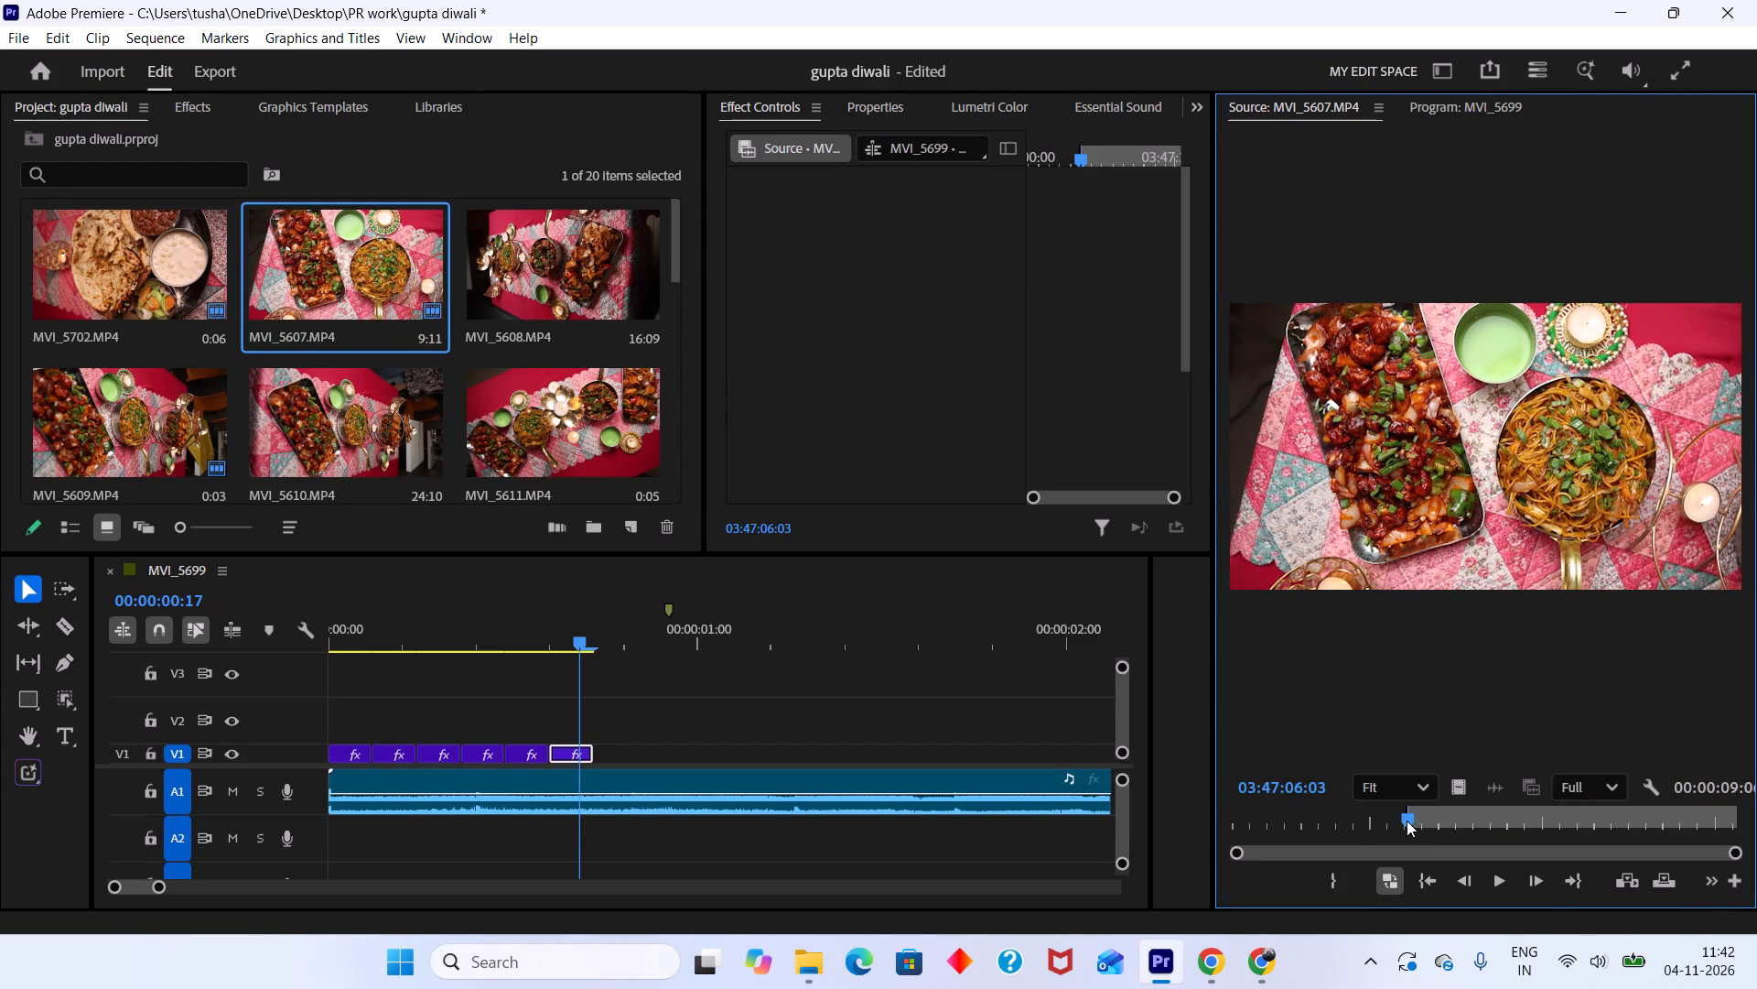
{"action": "left_click", "coordinate": [1407, 821]}
{"action": "key", "text": "o"}
{"action": "left_click_drag", "start_coordinate": [1358, 697], "coordinate": [596, 762]}
Trim the end of the MVI_5607.MP4 clip on V1 back to the sequence marker.
{"action": "left_click_drag", "start_coordinate": [681, 755], "coordinate": [663, 749]}
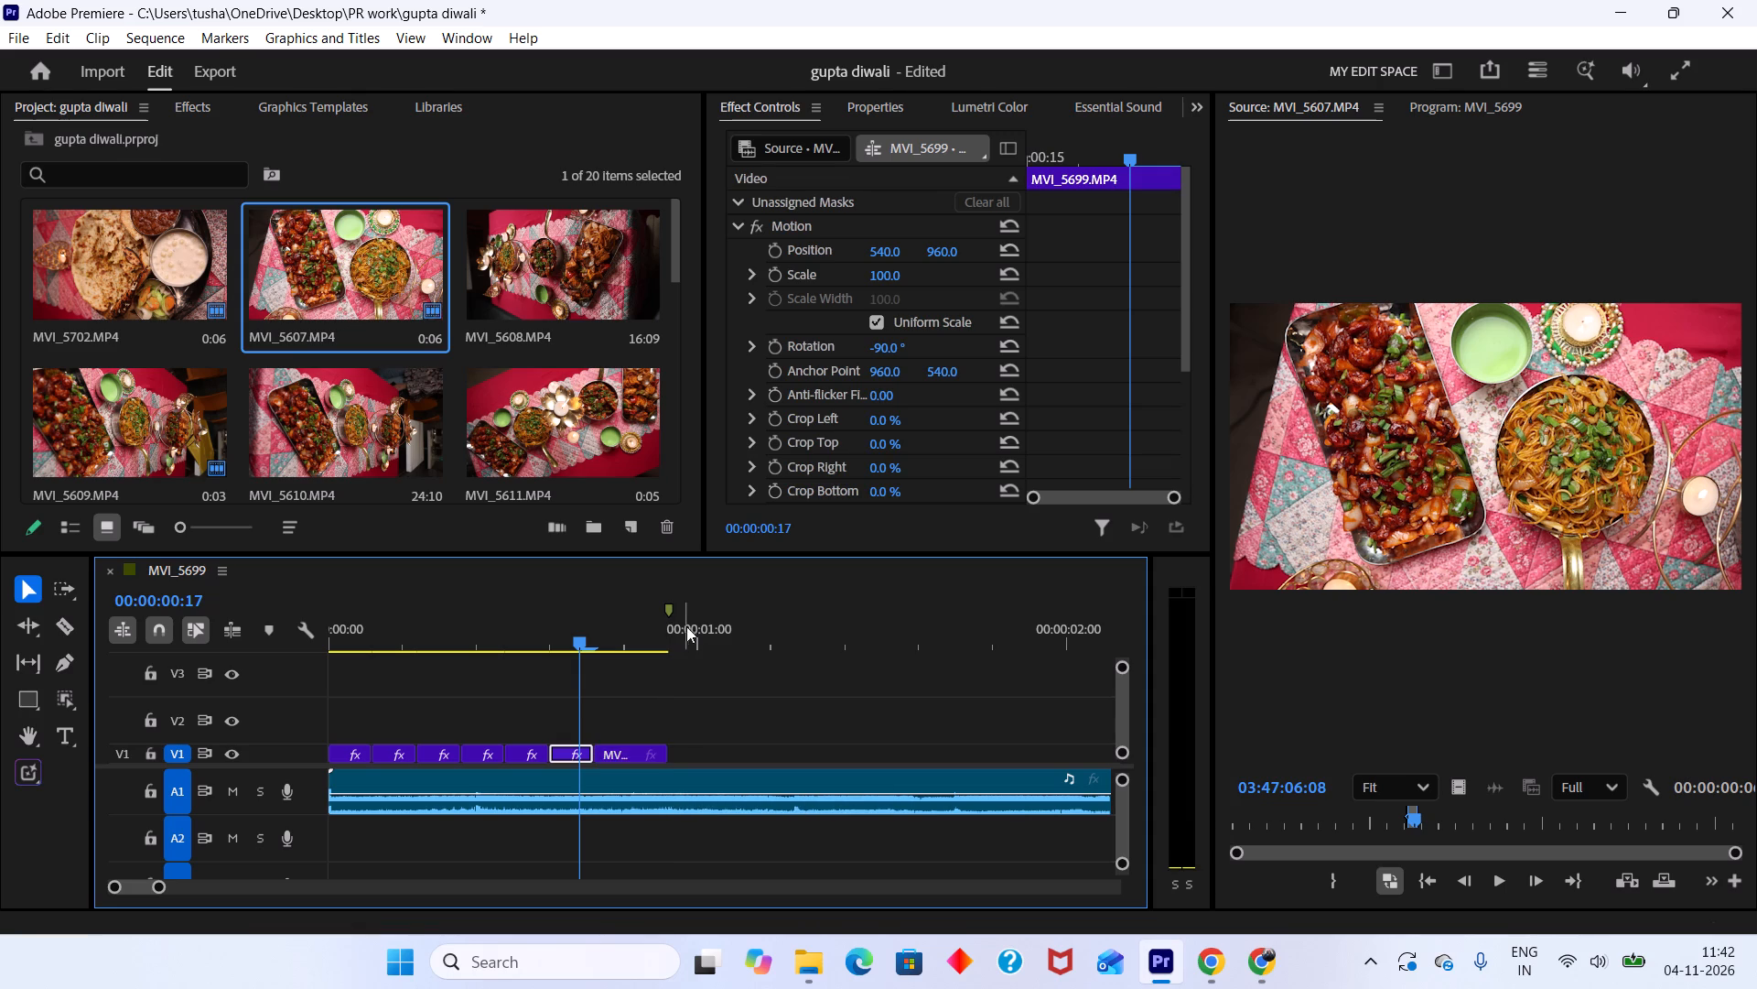
Set the rotation of the MVI_5607.MP4 clip on V1 to -90° and save the project.
{"action": "left_click_drag", "start_coordinate": [577, 635], "coordinate": [572, 633]}
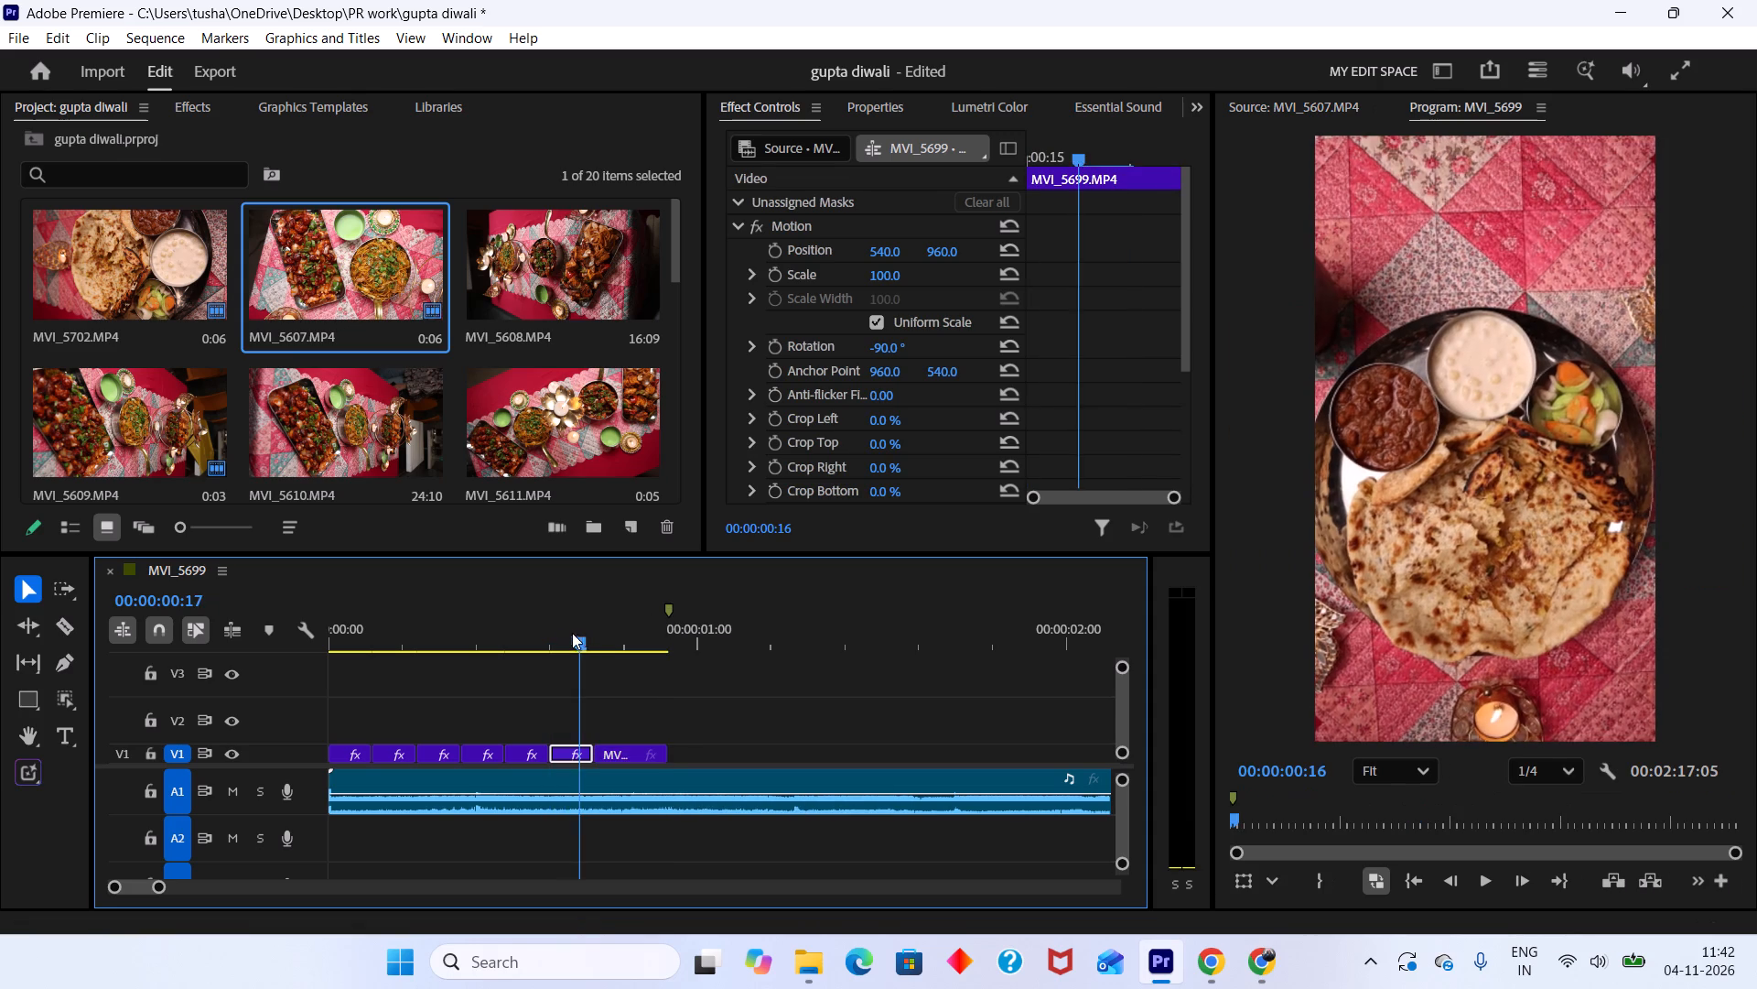
{"action": "left_click_drag", "start_coordinate": [572, 633], "coordinate": [613, 658]}
{"action": "left_click", "coordinate": [631, 755]}
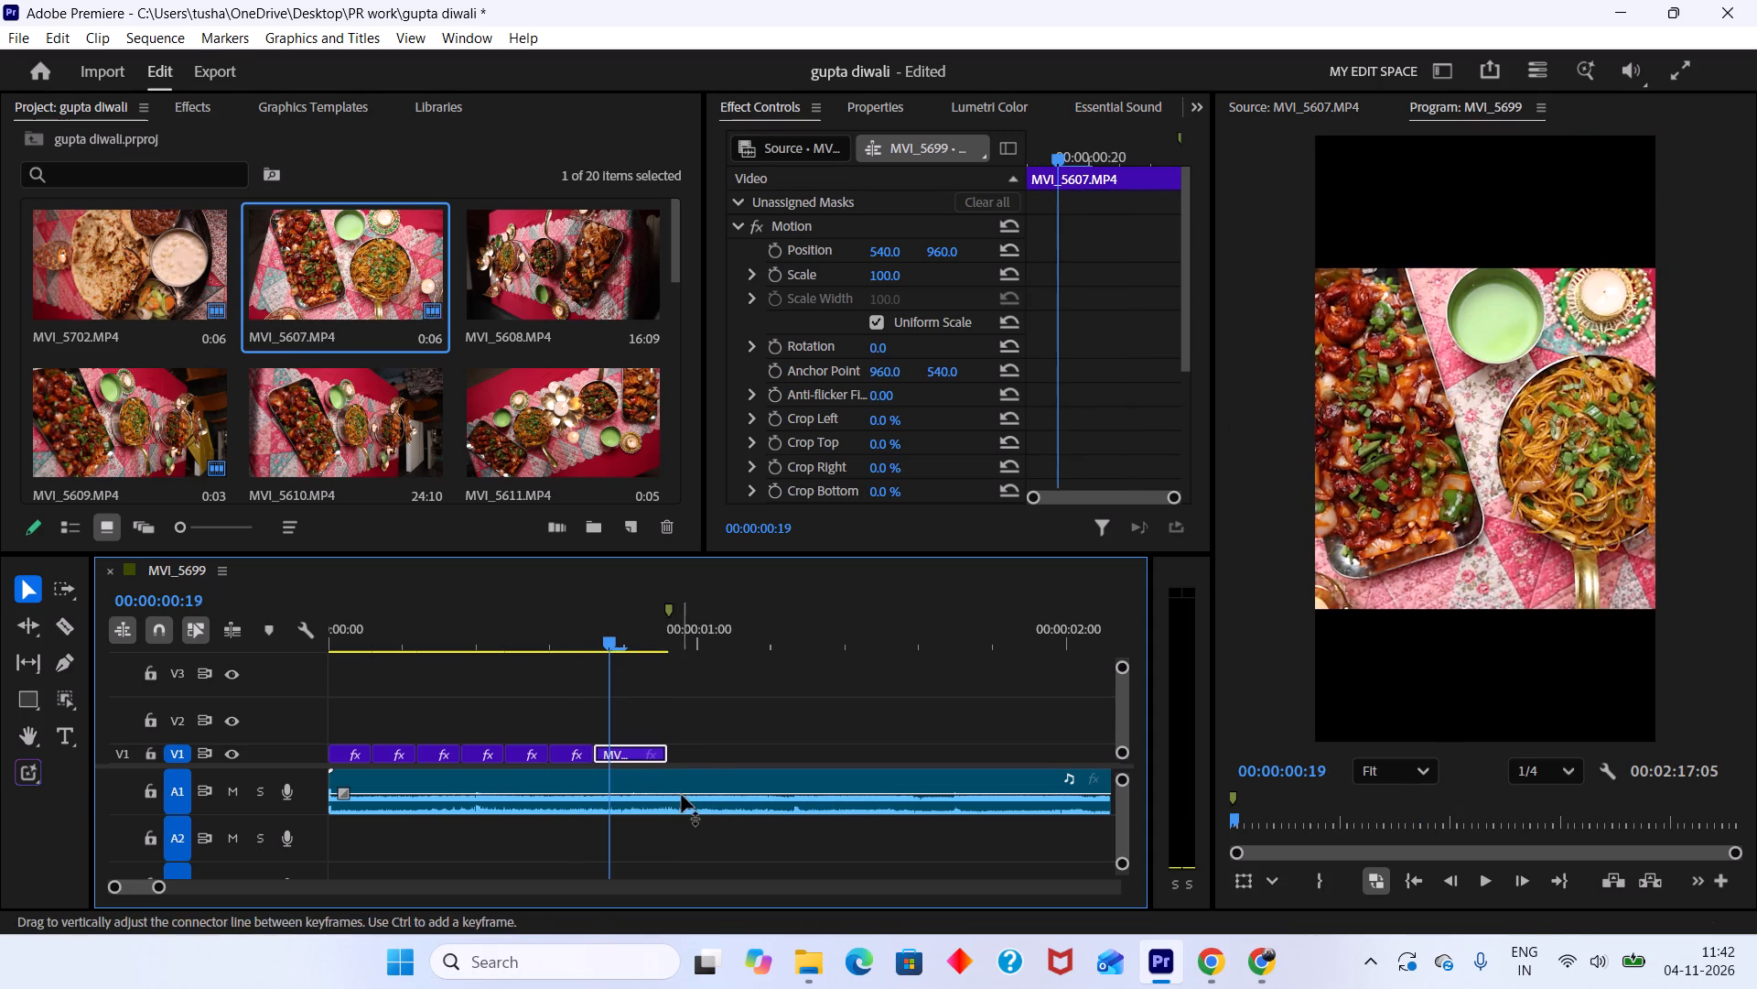
{"action": "left_click_drag", "start_coordinate": [880, 350], "coordinate": [798, 350]}
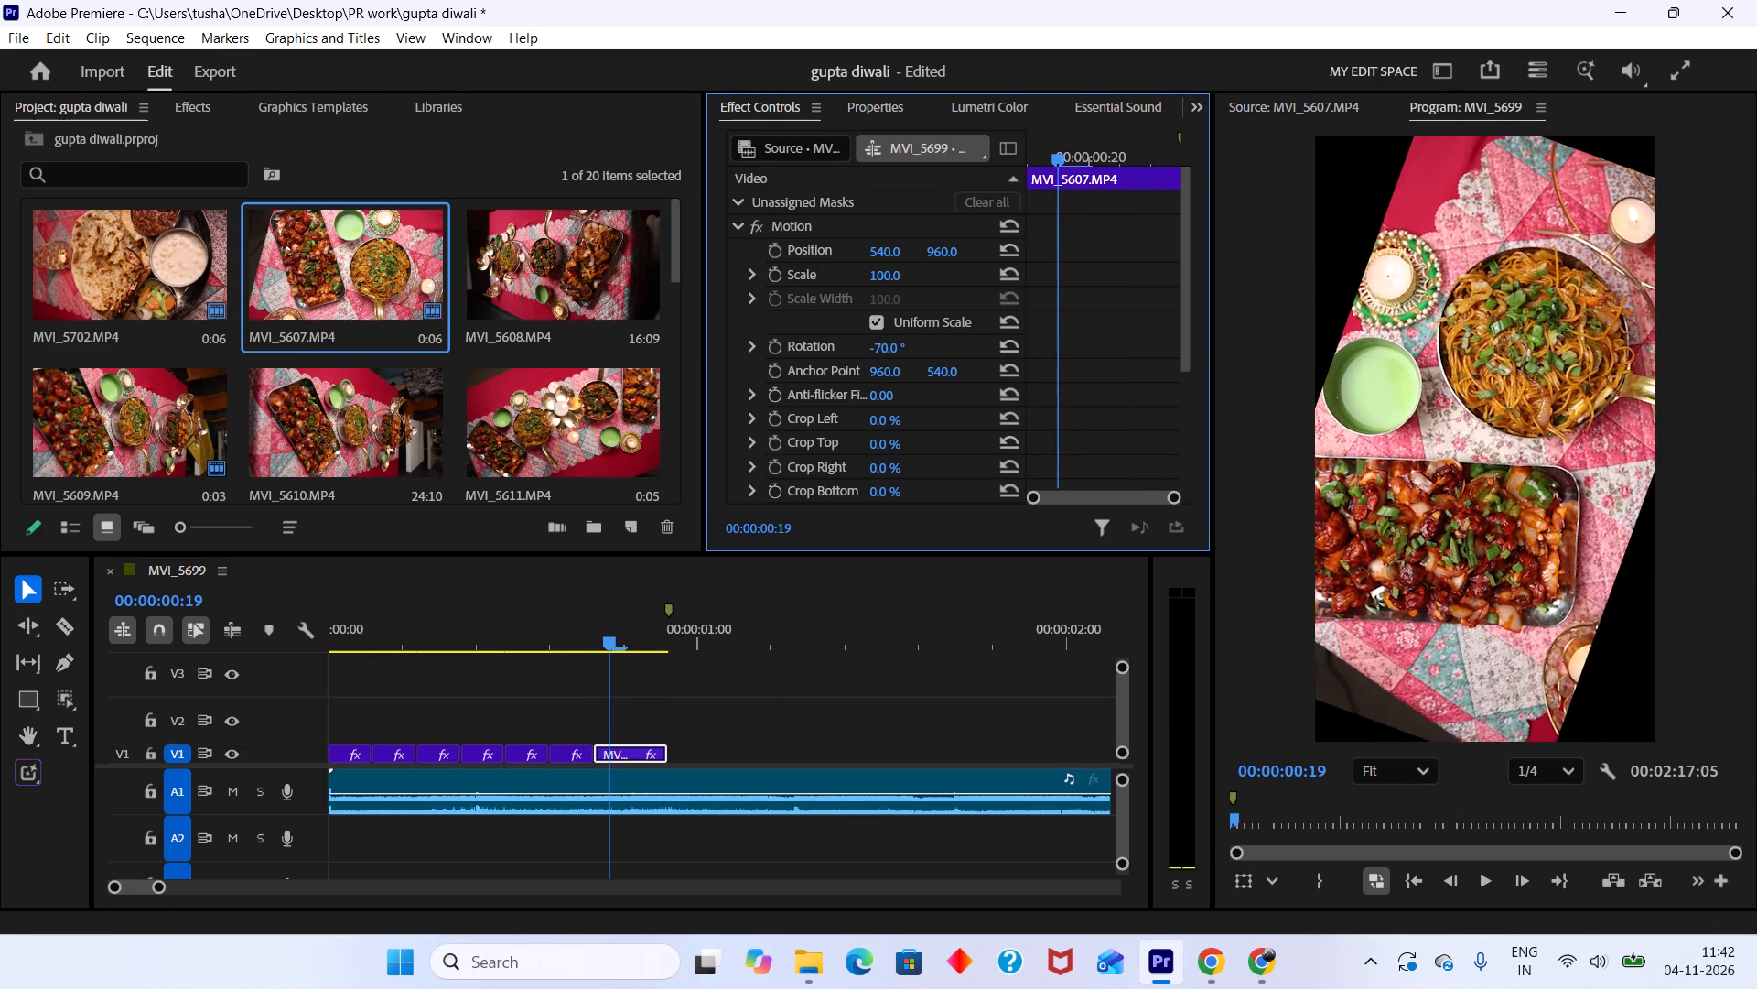
{"action": "left_click_drag", "start_coordinate": [798, 350], "coordinate": [794, 351]}
{"action": "left_click", "coordinate": [903, 352]}
{"action": "type", "text": "-90"}
{"action": "key", "text": "Return"}
{"action": "key", "text": "ctrl+s"}
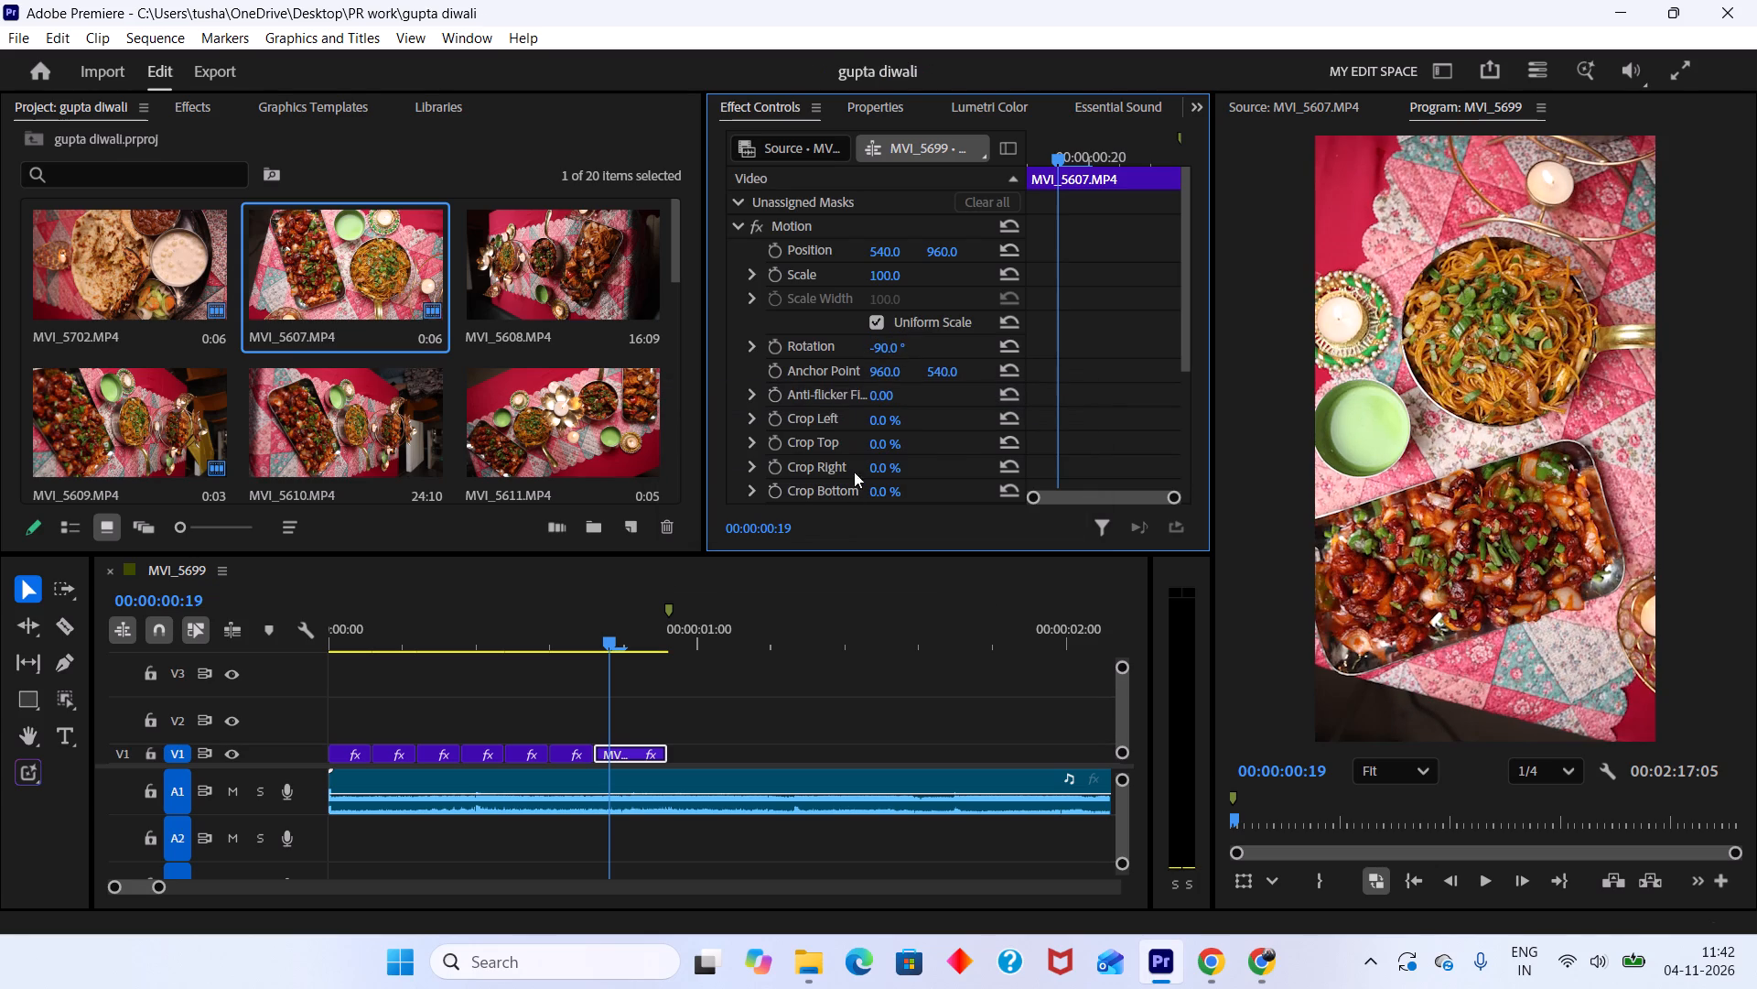
Play the opening montage with its audio from the sequence start, and save the project.
{"action": "left_click_drag", "start_coordinate": [655, 619], "coordinate": [227, 651]}
{"action": "key", "text": "space"}
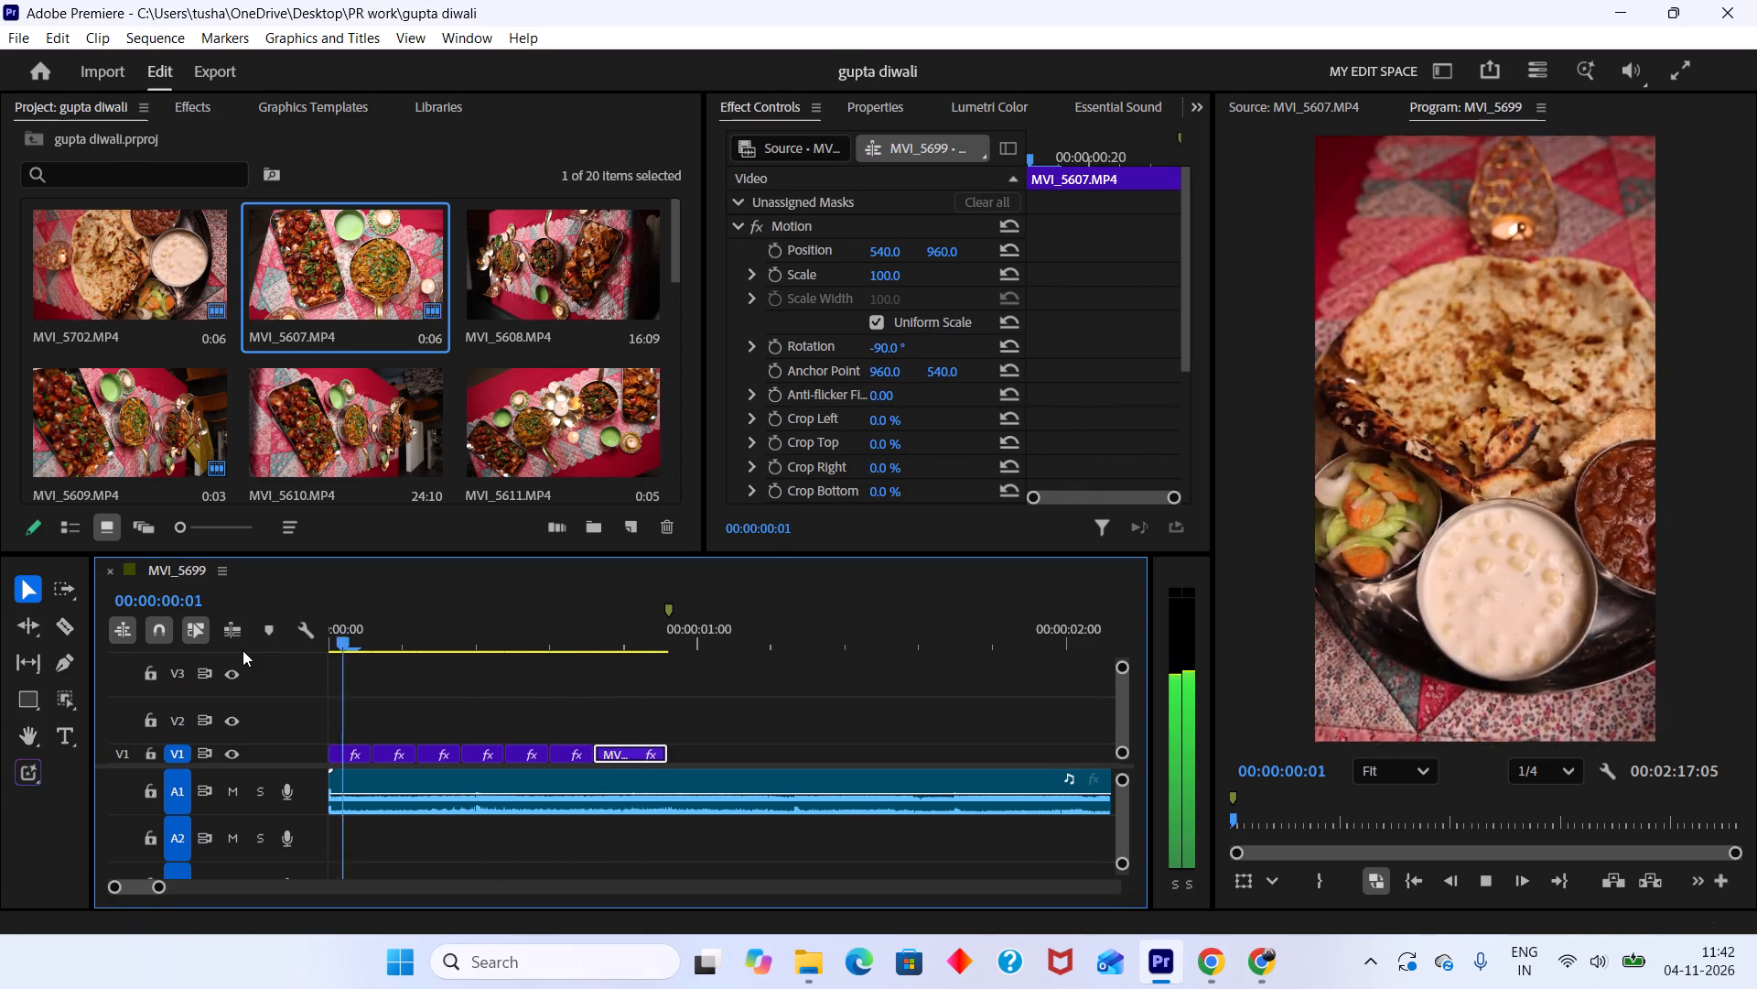
{"action": "key", "text": "space"}
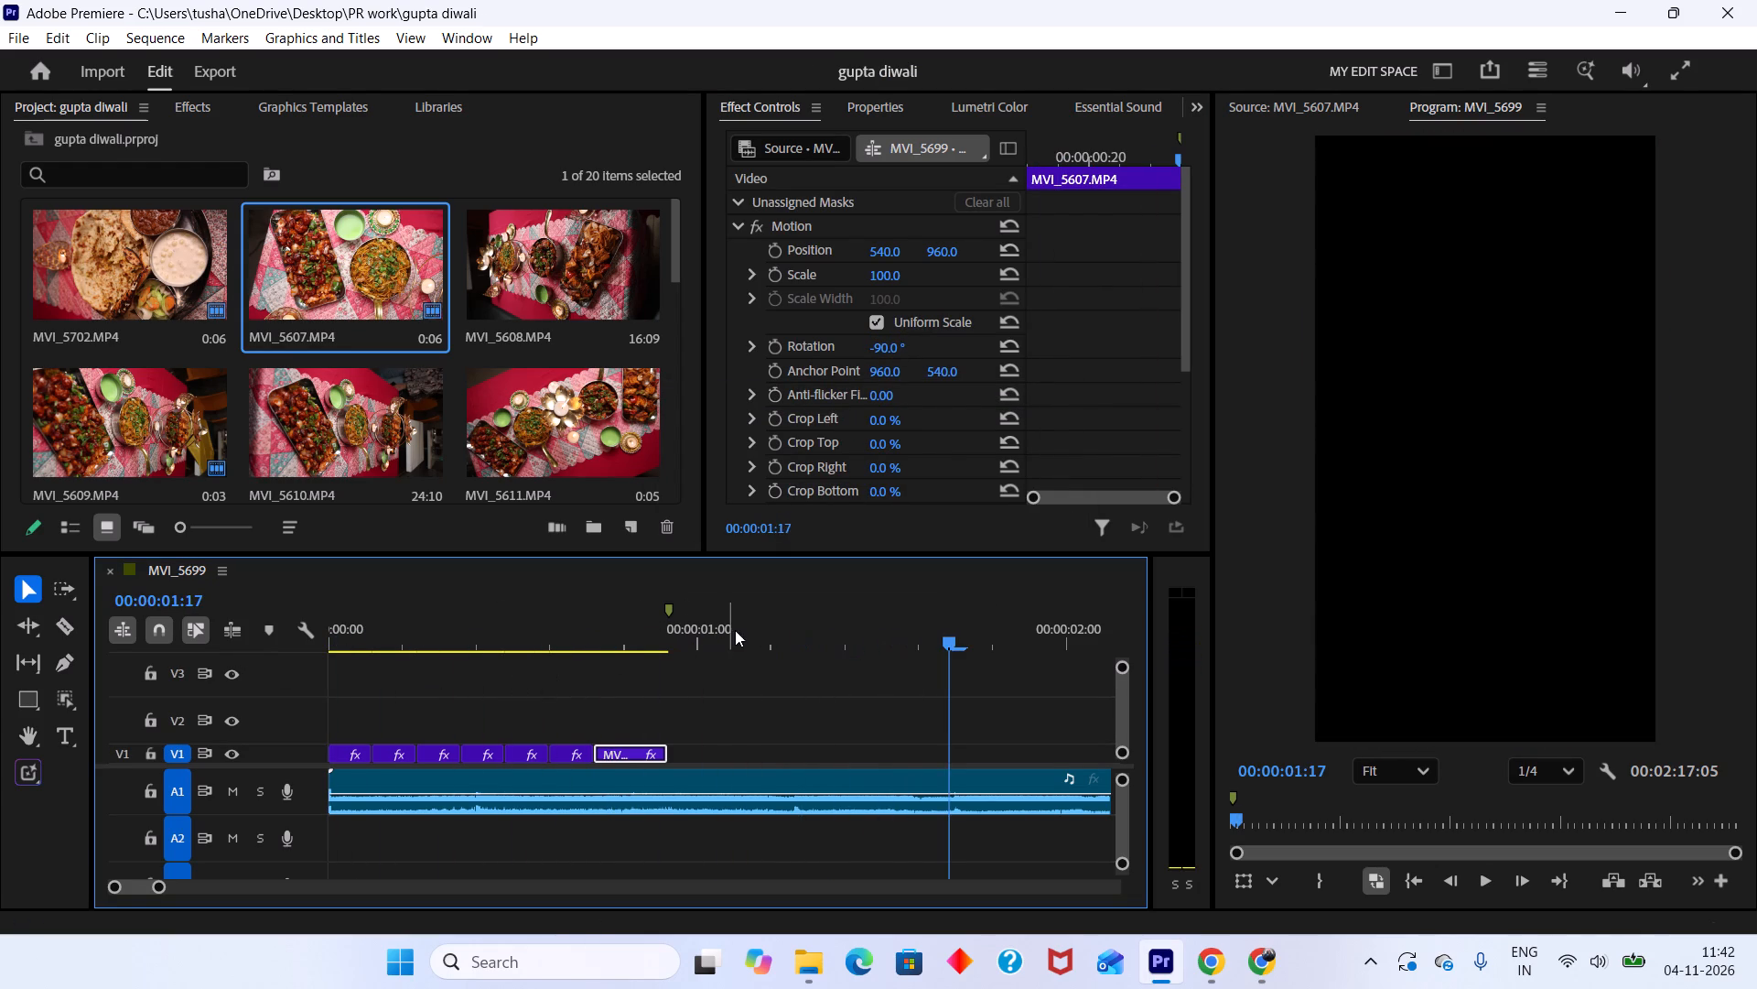
{"action": "left_click_drag", "start_coordinate": [715, 636], "coordinate": [490, 682]}
{"action": "key", "text": "space"}
{"action": "scroll", "coordinate": [698, 748], "scroll_direction": "down", "scroll_amount": 6, "text": "alt"}
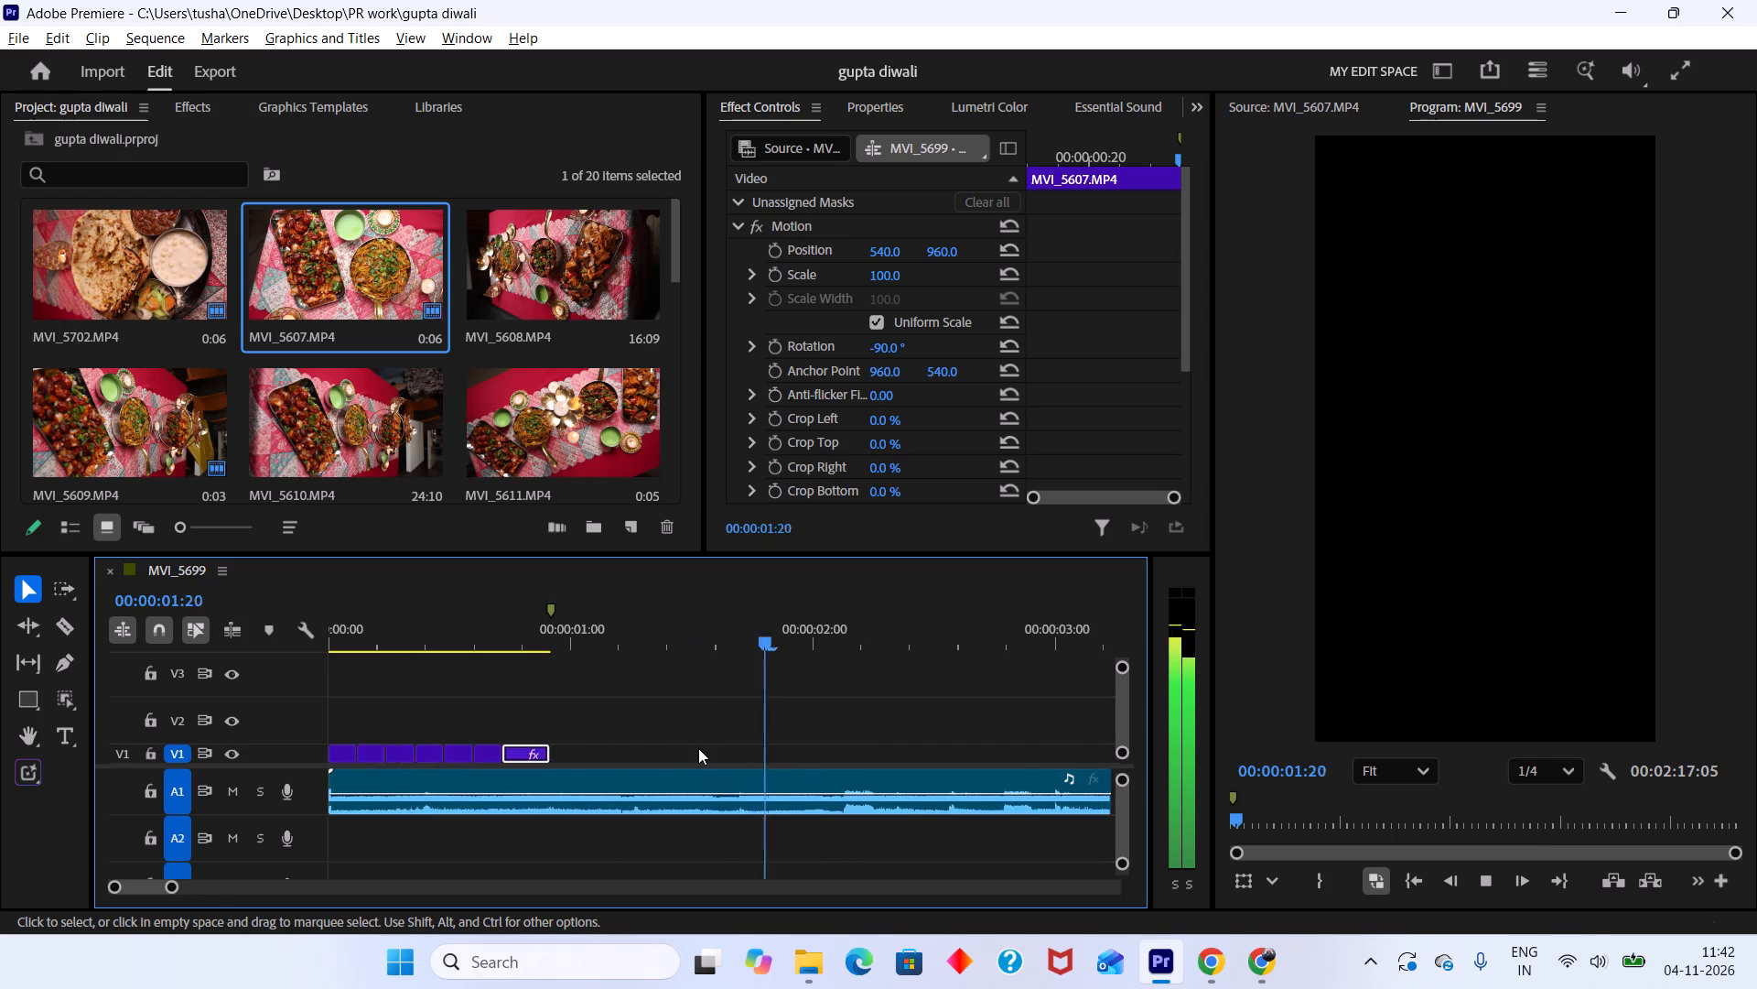
{"action": "scroll", "coordinate": [698, 748], "scroll_direction": "down", "scroll_amount": 16, "text": "alt"}
{"action": "scroll", "coordinate": [698, 748], "scroll_direction": "down", "scroll_amount": 5, "text": "alt"}
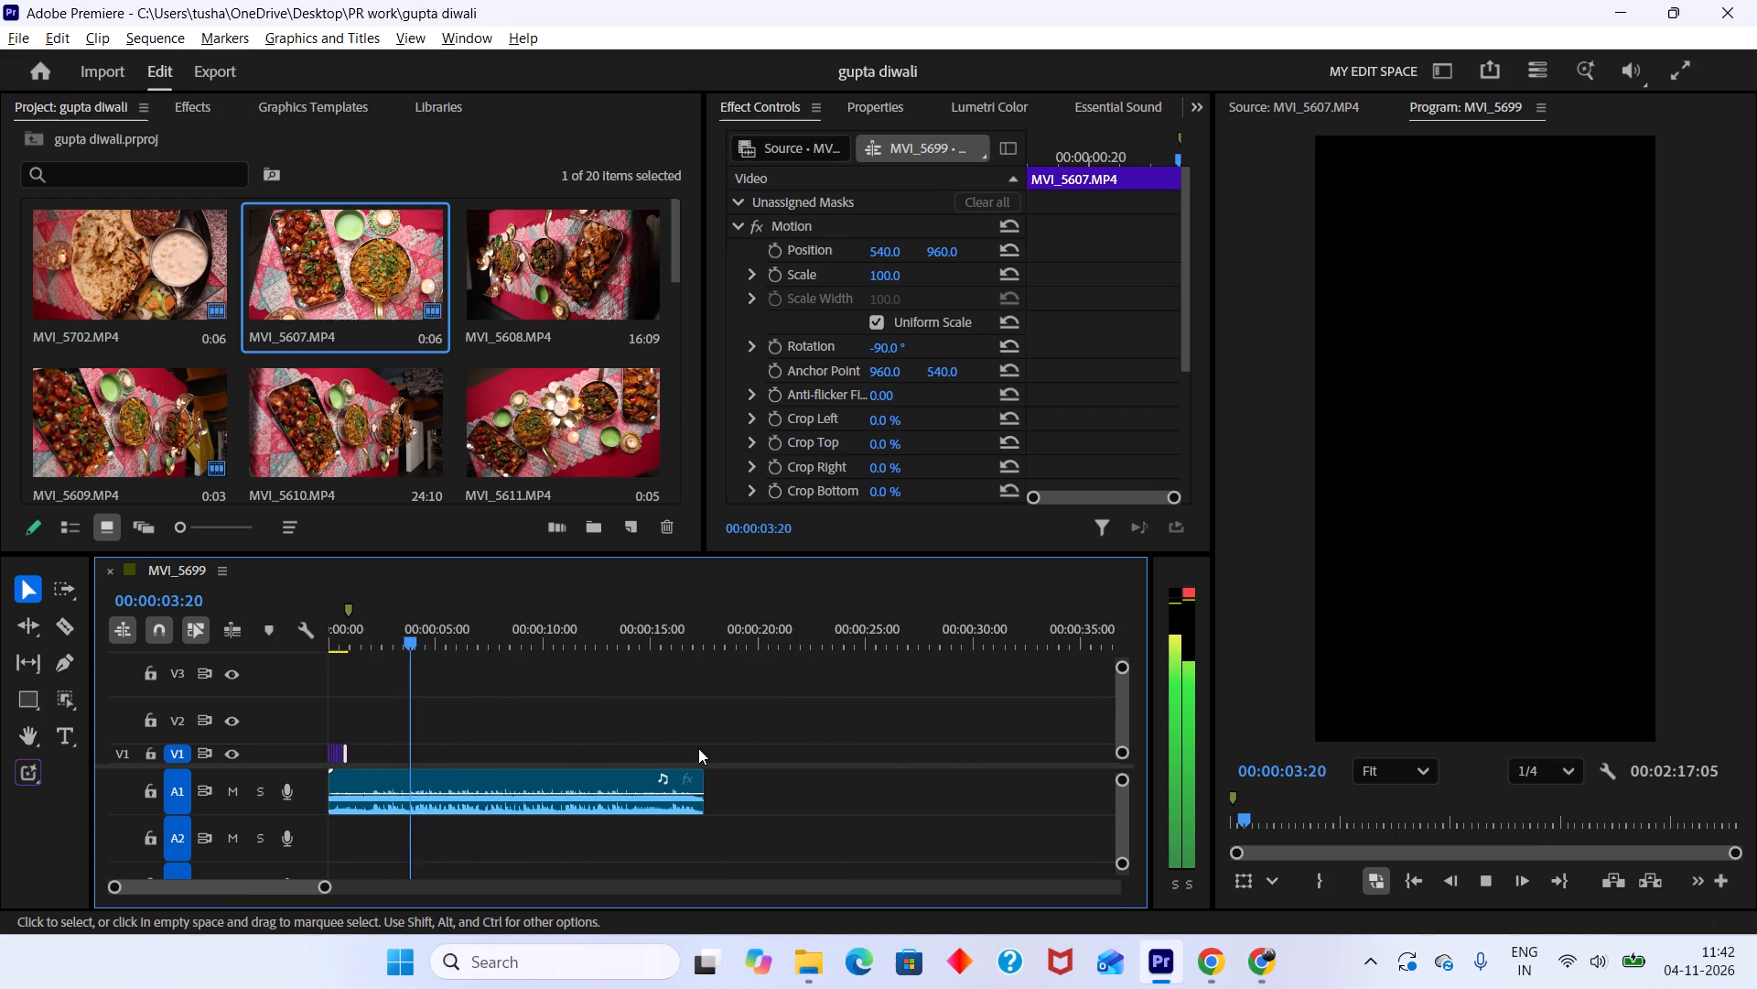
{"action": "scroll", "coordinate": [698, 748], "scroll_direction": "down", "scroll_amount": 4, "text": "alt"}
{"action": "key", "text": "ctrl+s"}
Play the Iktara reference video near the end of the sequence from about 00:02:00:00 through to its end.
{"action": "scroll", "coordinate": [728, 754], "scroll_direction": "down", "scroll_amount": 3, "text": "alt"}
{"action": "scroll", "coordinate": [728, 754], "scroll_direction": "up", "scroll_amount": 1, "text": "alt"}
{"action": "scroll", "coordinate": [728, 754], "scroll_direction": "down", "scroll_amount": 6, "text": "alt"}
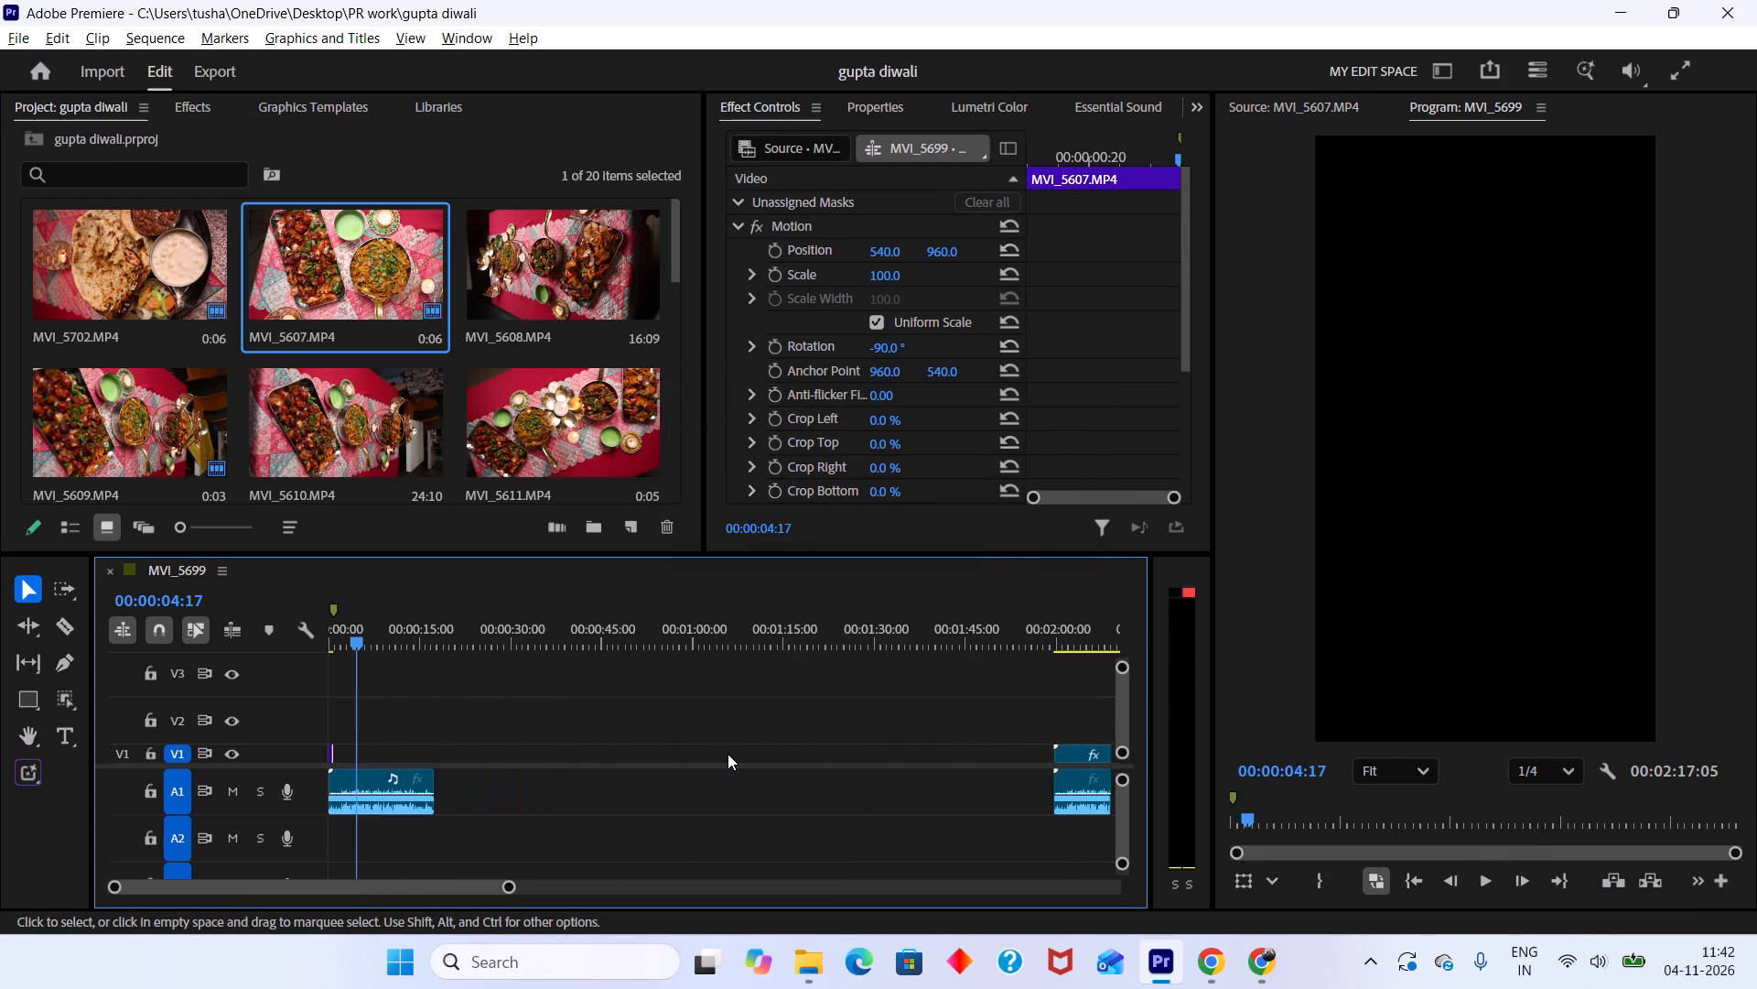
{"action": "scroll", "coordinate": [728, 754], "scroll_direction": "down", "scroll_amount": 5, "text": "alt"}
{"action": "left_click", "coordinate": [756, 636]}
{"action": "key", "text": "space"}
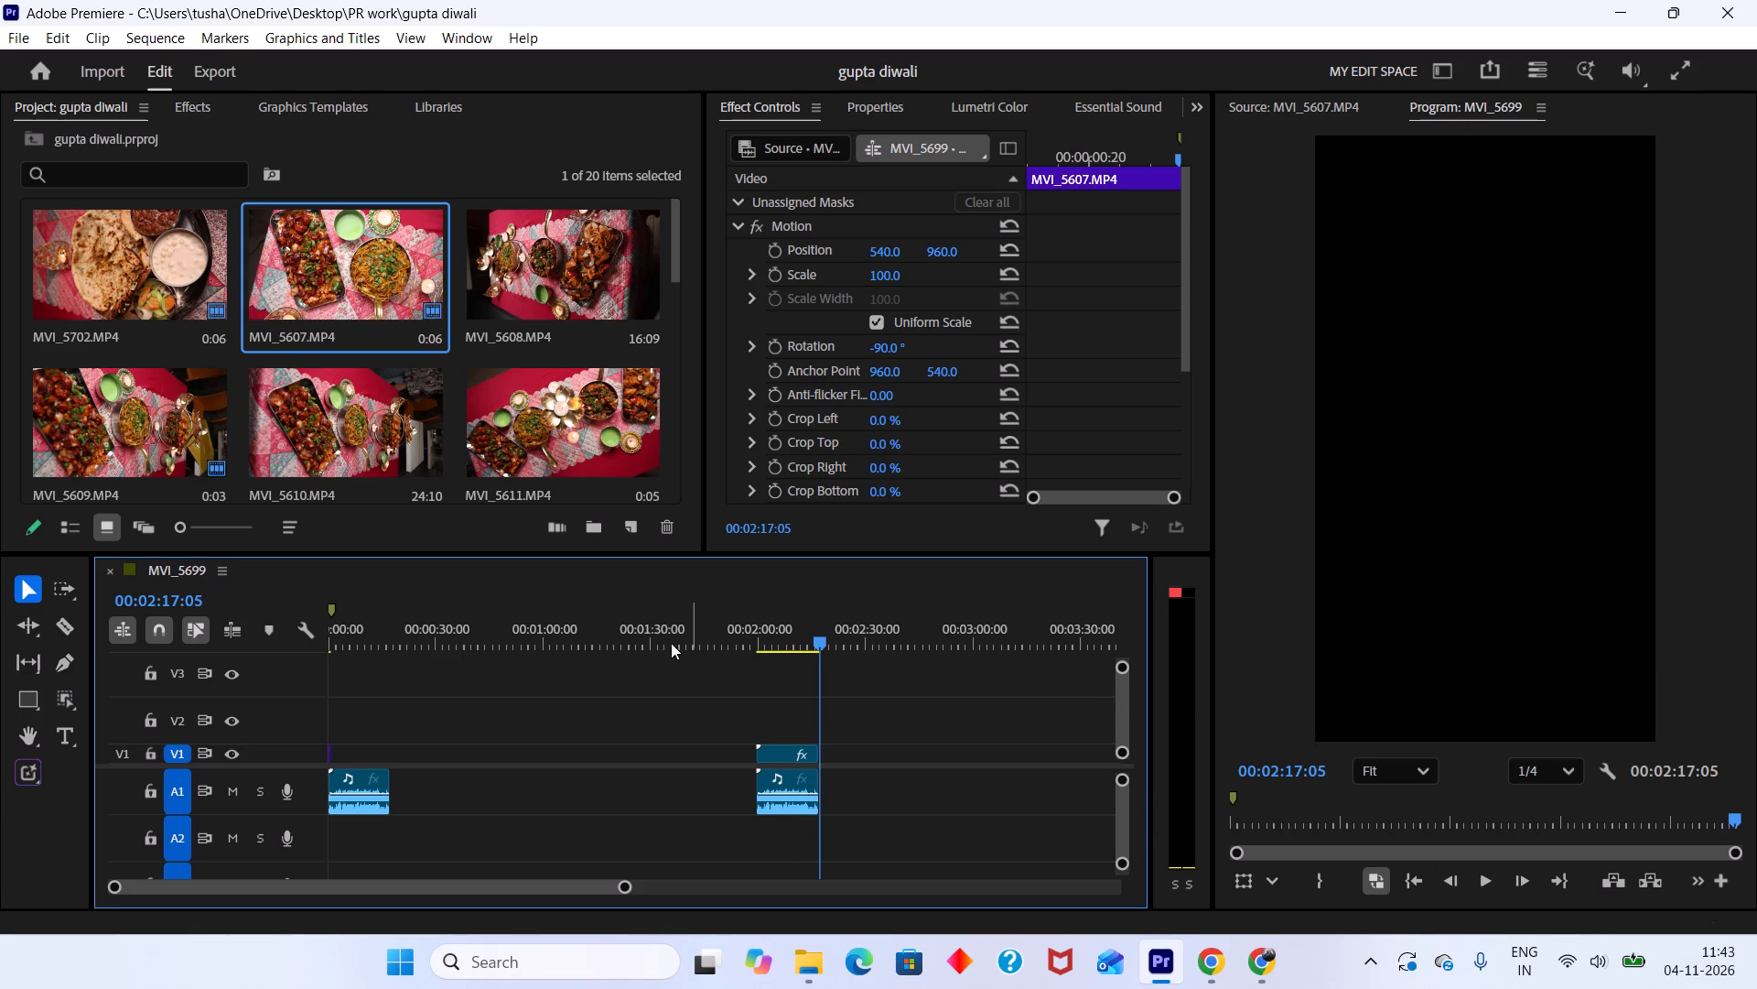
Duplicate the seven opening clips on V1 to a spot shortly after the originals, starting at about 00:00:01:06.
{"action": "left_click_drag", "start_coordinate": [475, 607], "coordinate": [217, 620]}
{"action": "scroll", "coordinate": [369, 723], "scroll_direction": "up", "scroll_amount": 6, "text": "alt"}
{"action": "scroll", "coordinate": [374, 726], "scroll_direction": "up", "scroll_amount": 2}
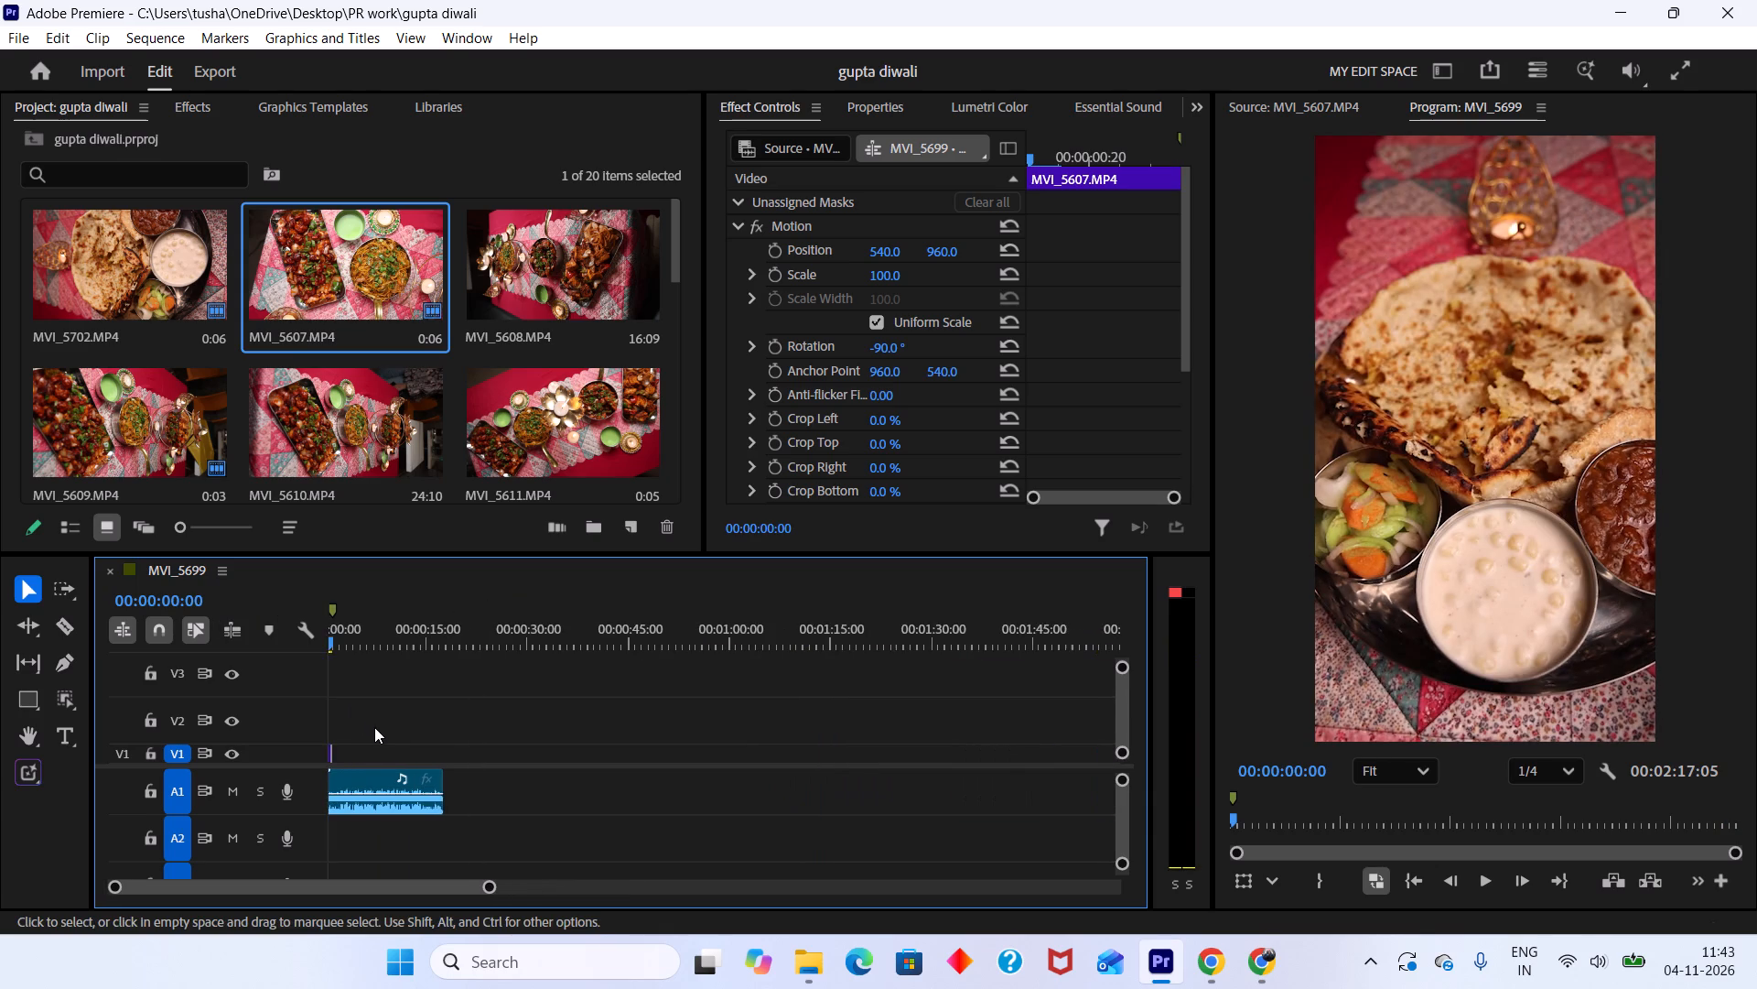
{"action": "scroll", "coordinate": [374, 727], "scroll_direction": "up", "scroll_amount": 10}
{"action": "scroll", "coordinate": [376, 737], "scroll_direction": "up", "scroll_amount": 12, "text": "alt"}
{"action": "scroll", "coordinate": [378, 747], "scroll_direction": "up", "scroll_amount": 6}
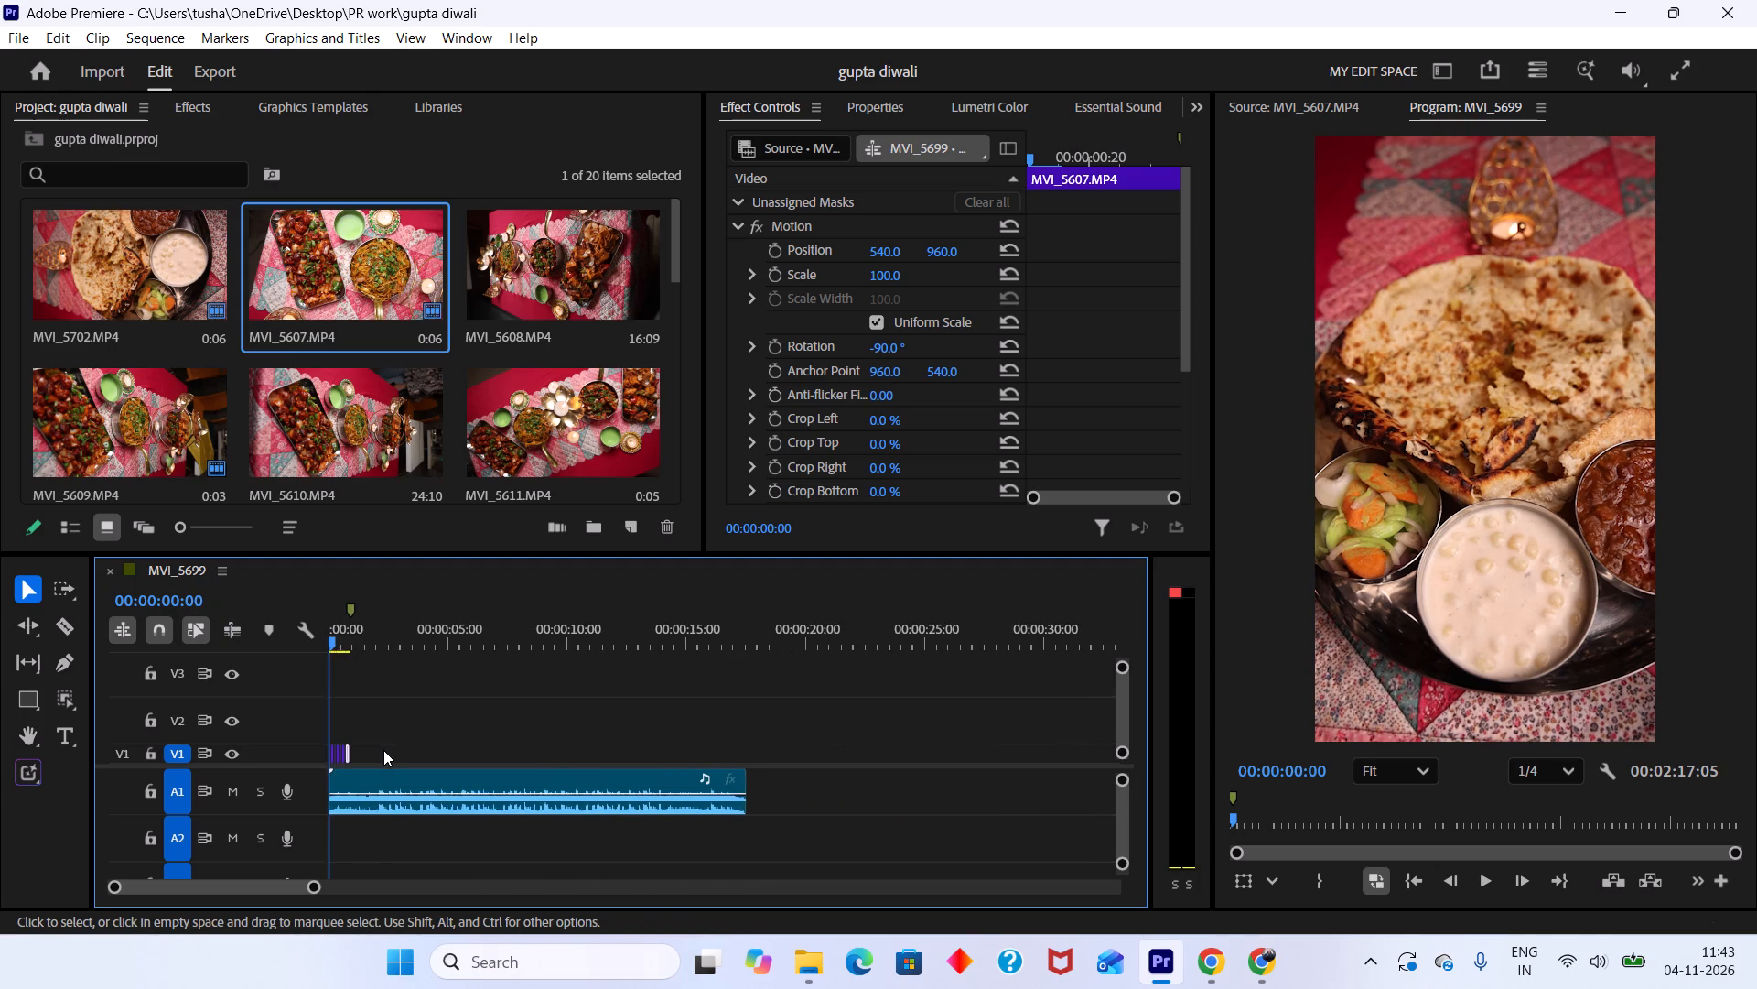
{"action": "scroll", "coordinate": [383, 750], "scroll_direction": "up", "scroll_amount": 6, "text": "alt"}
{"action": "scroll", "coordinate": [384, 748], "scroll_direction": "up", "scroll_amount": 12}
{"action": "scroll", "coordinate": [391, 747], "scroll_direction": "up", "scroll_amount": 10}
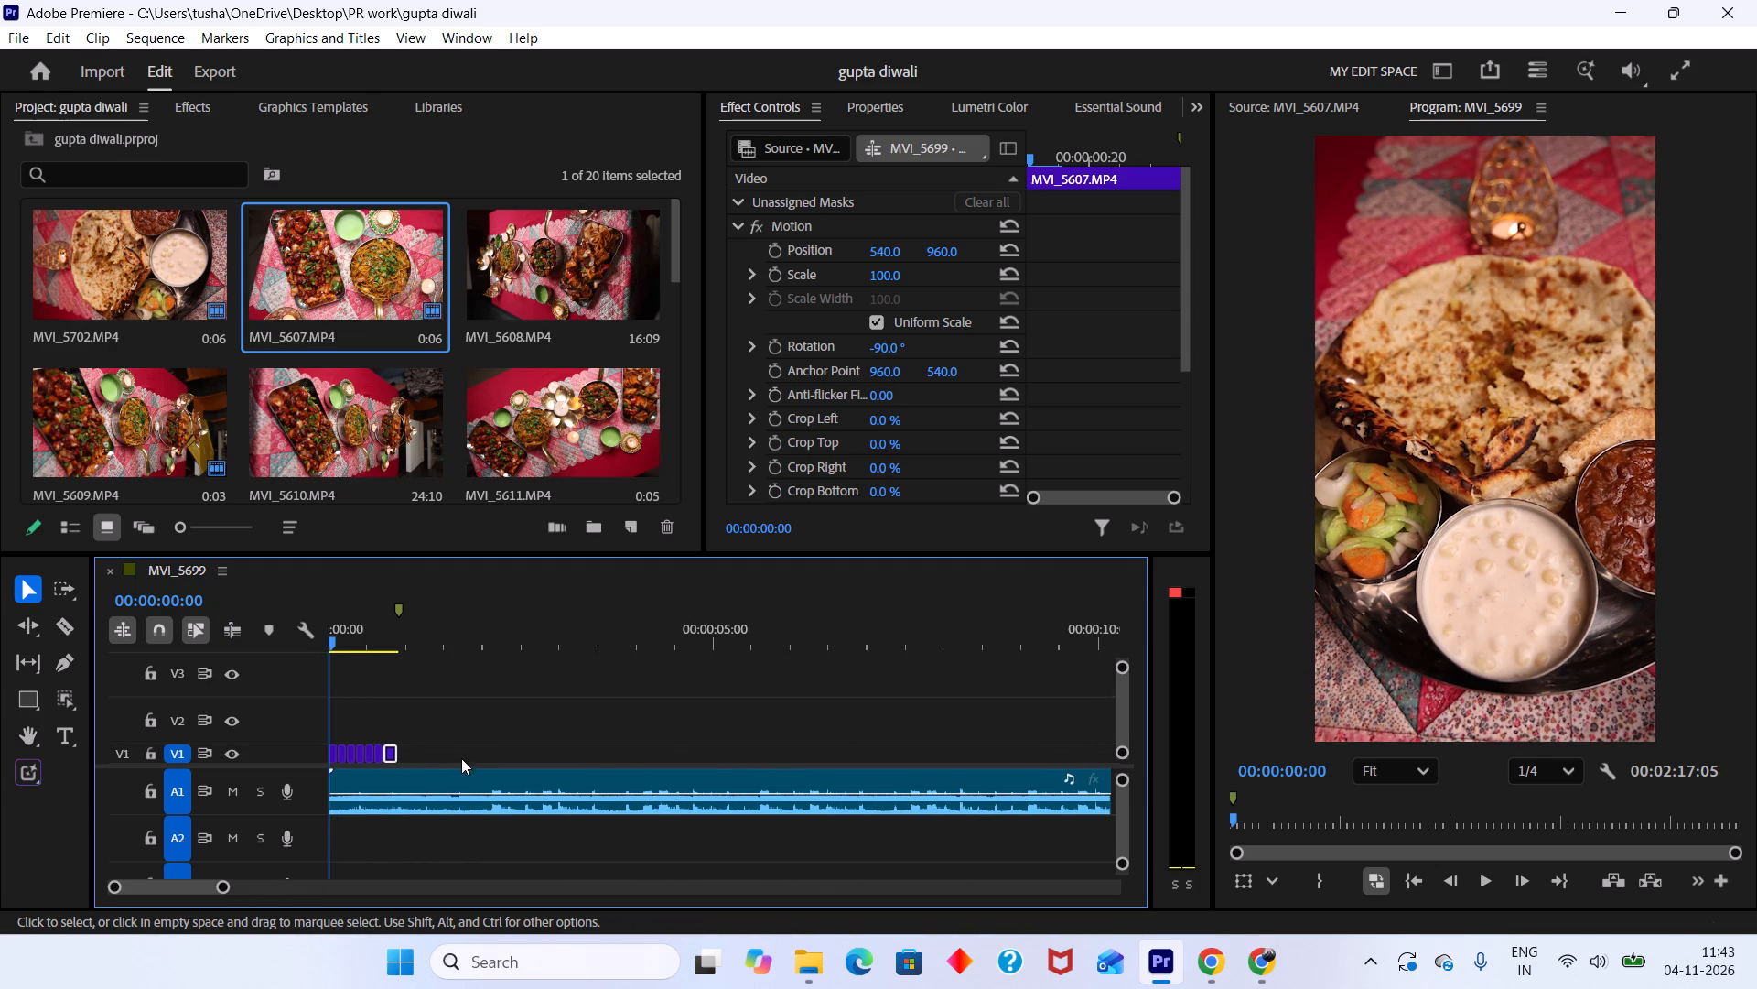
{"action": "left_click_drag", "start_coordinate": [466, 751], "coordinate": [299, 754]}
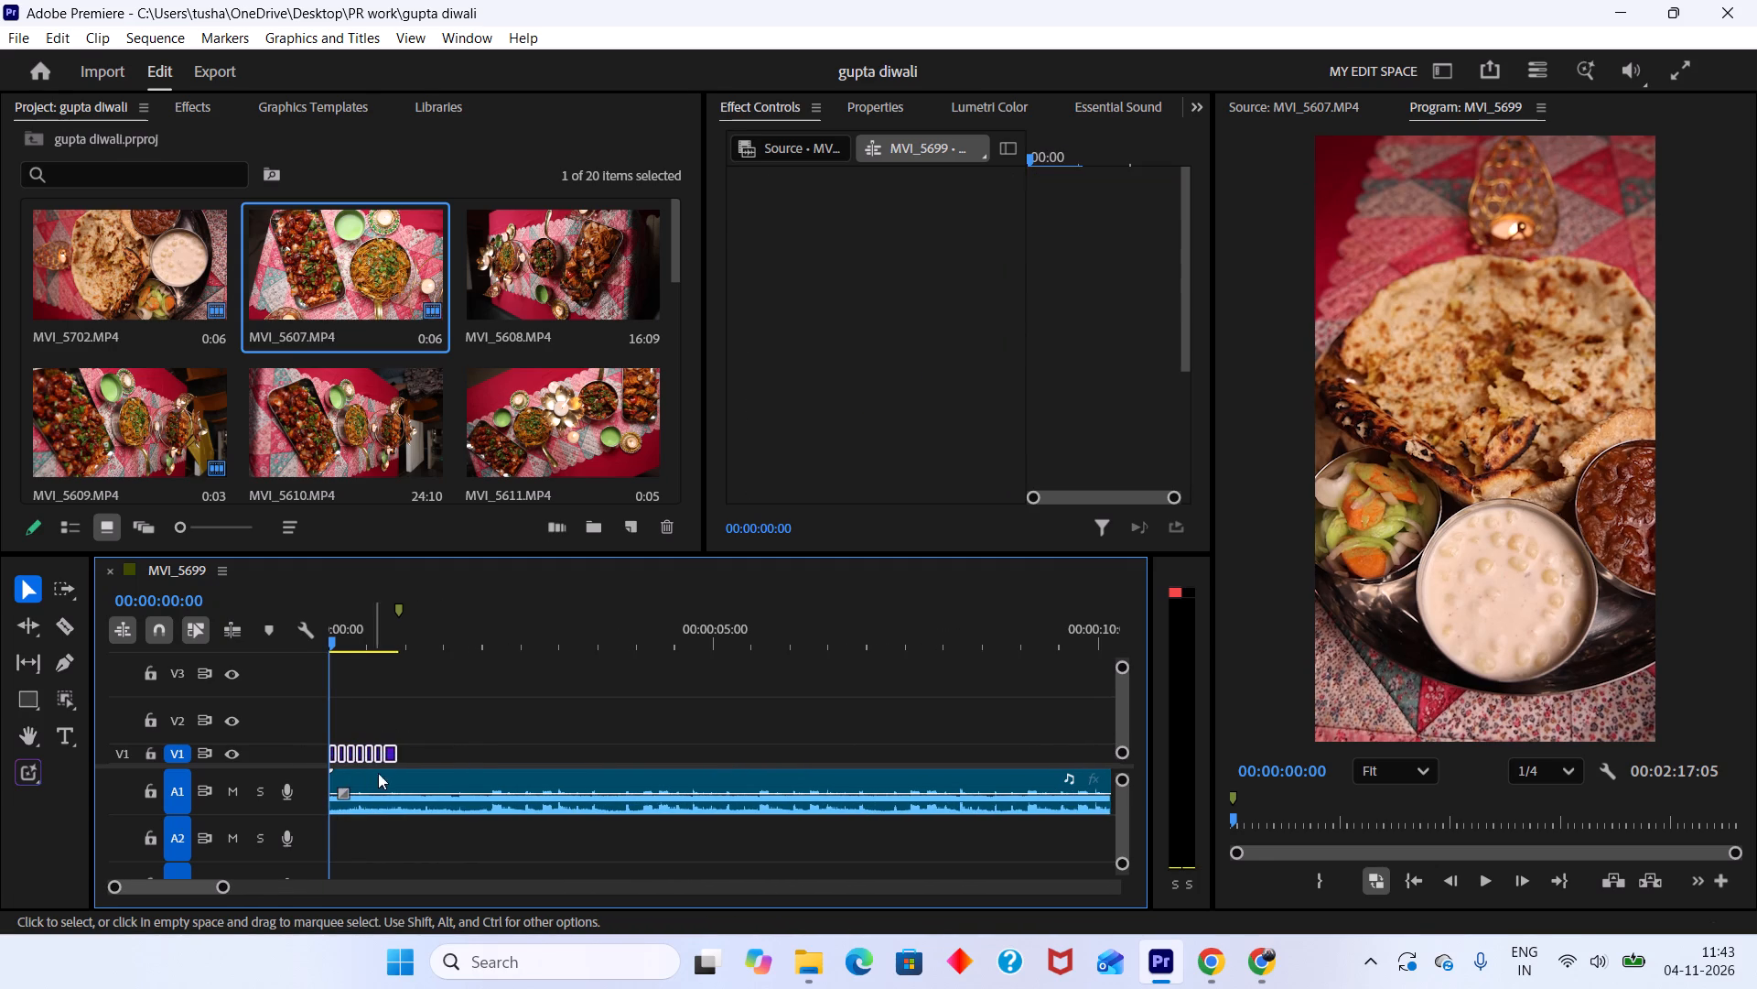
{"action": "left_click_drag", "start_coordinate": [391, 752], "coordinate": [486, 757], "text": "alt"}
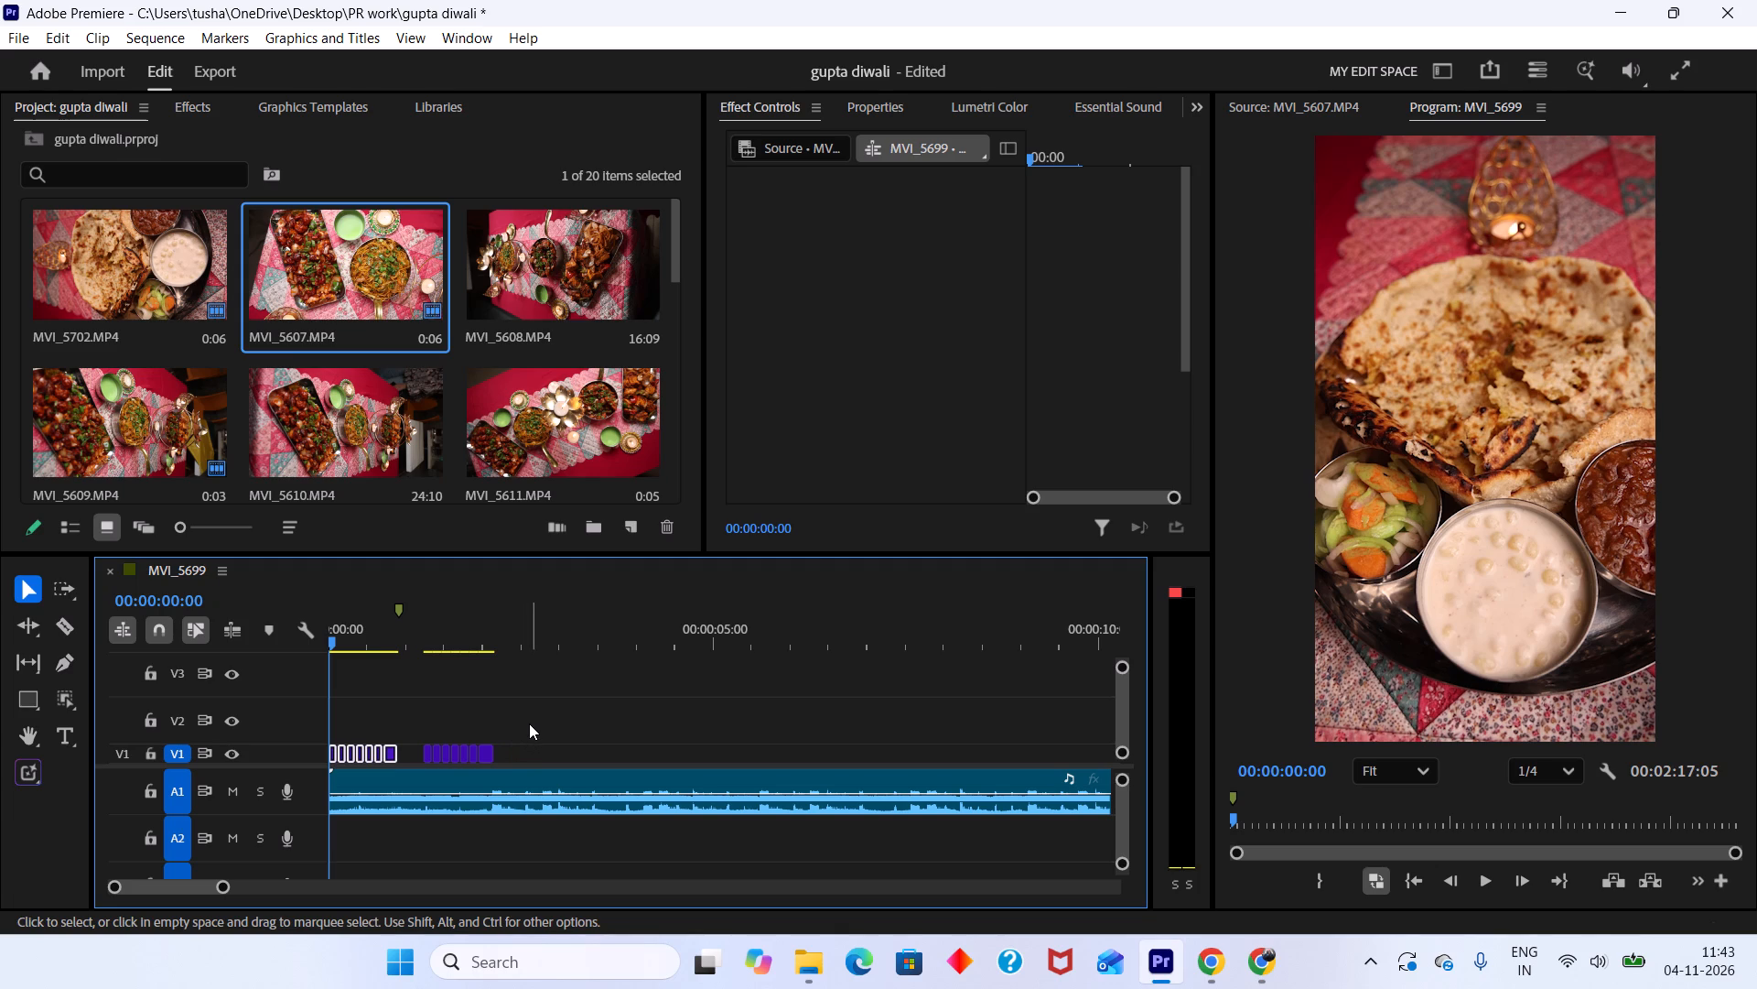
{"action": "left_click", "coordinate": [529, 723], "text": "alt"}
Move the duplicated group of clips along V1 so it starts at about 00:00:04:15.
{"action": "scroll", "coordinate": [530, 726], "scroll_direction": "up", "scroll_amount": 4, "text": "alt"}
{"action": "scroll", "coordinate": [537, 750], "scroll_direction": "up", "scroll_amount": 5}
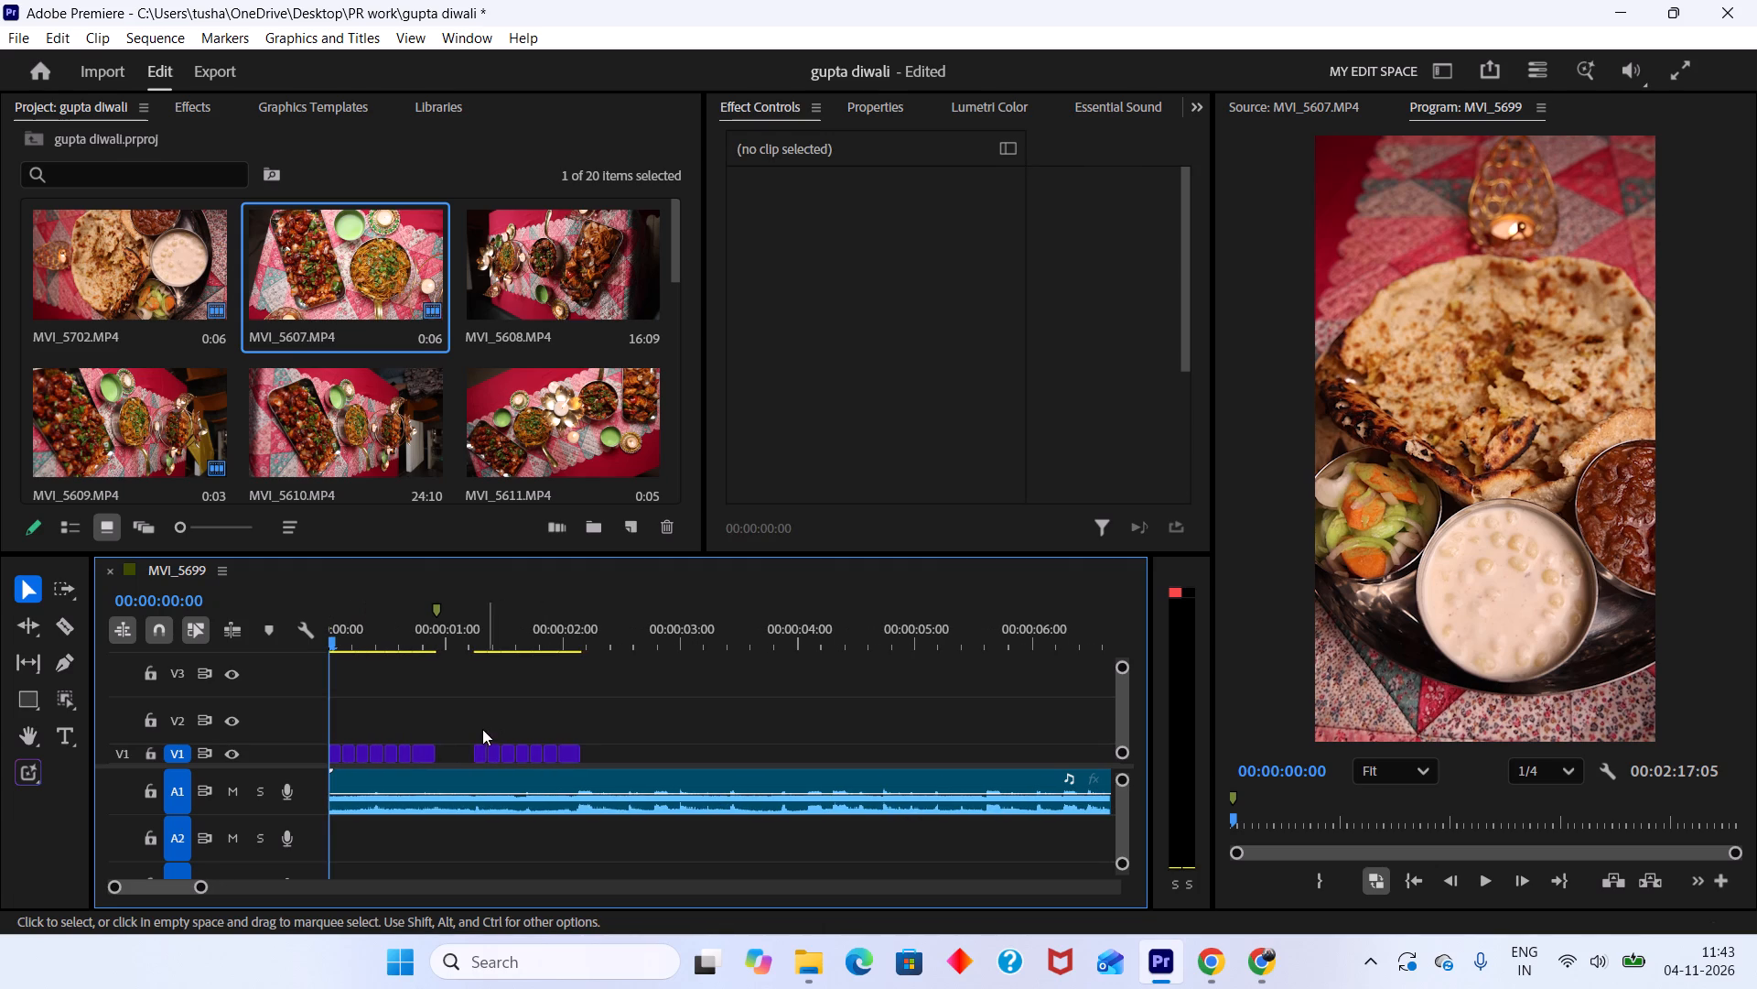
{"action": "left_click_drag", "start_coordinate": [475, 711], "coordinate": [577, 751]}
{"action": "left_click_drag", "start_coordinate": [572, 754], "coordinate": [965, 749]}
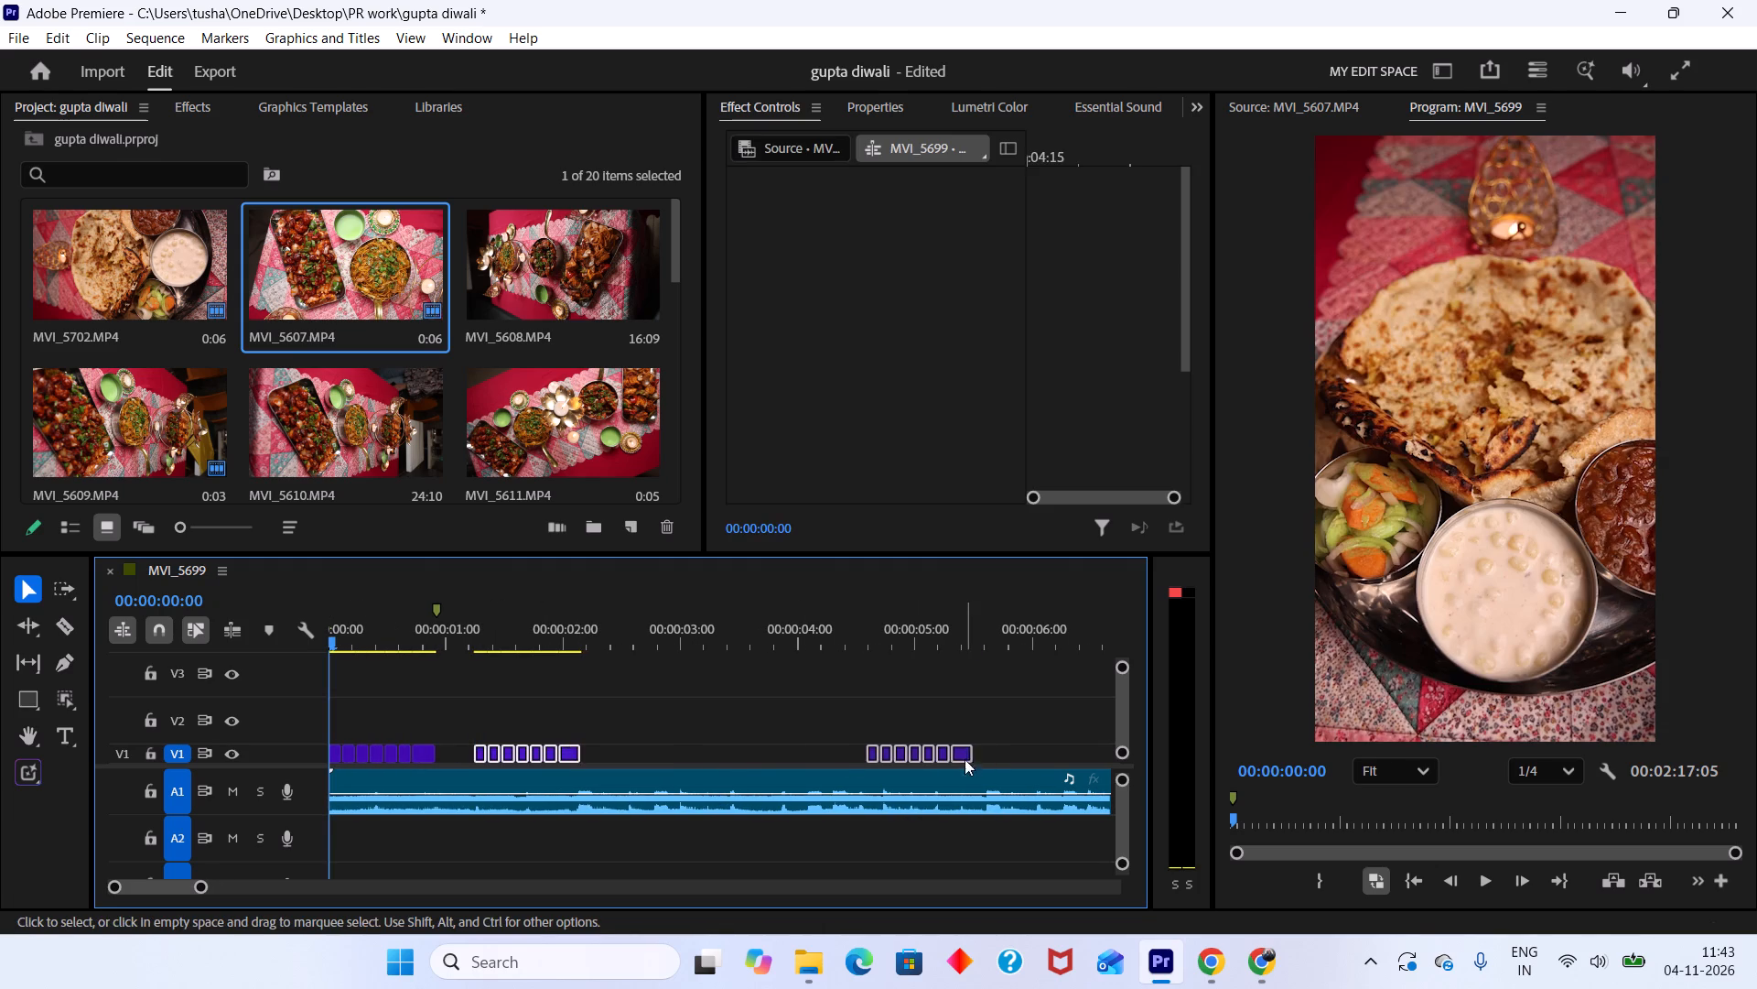
{"action": "left_click", "coordinate": [966, 693]}
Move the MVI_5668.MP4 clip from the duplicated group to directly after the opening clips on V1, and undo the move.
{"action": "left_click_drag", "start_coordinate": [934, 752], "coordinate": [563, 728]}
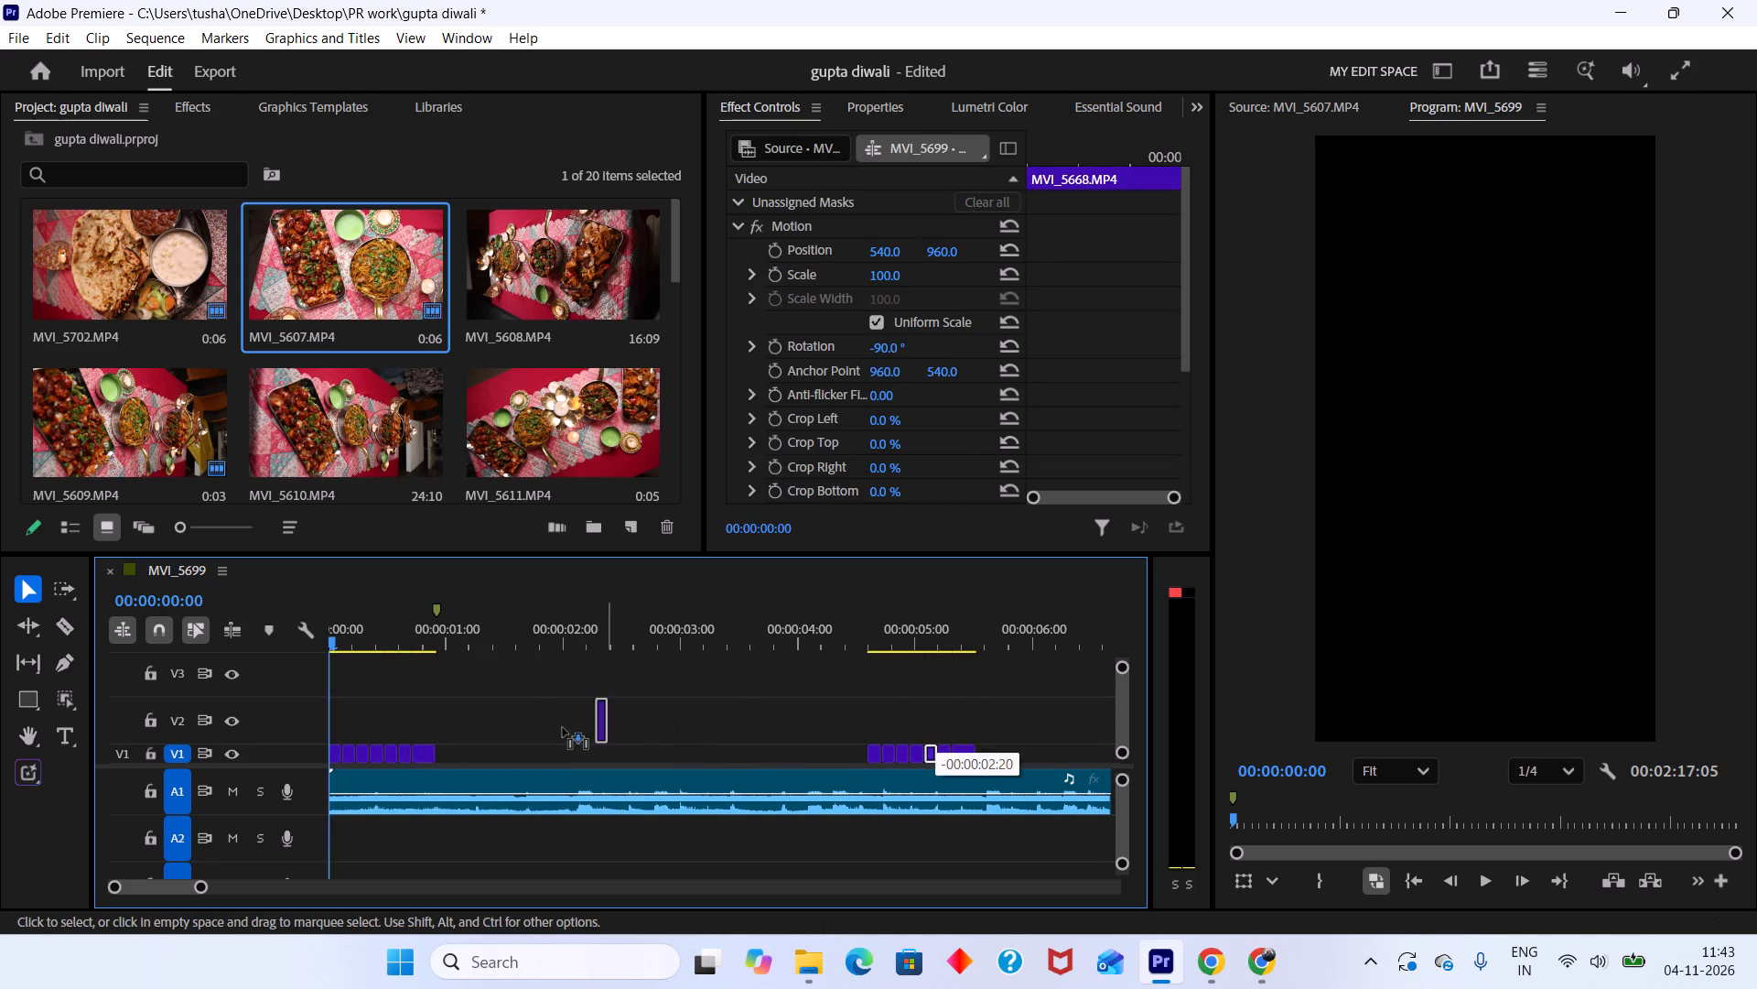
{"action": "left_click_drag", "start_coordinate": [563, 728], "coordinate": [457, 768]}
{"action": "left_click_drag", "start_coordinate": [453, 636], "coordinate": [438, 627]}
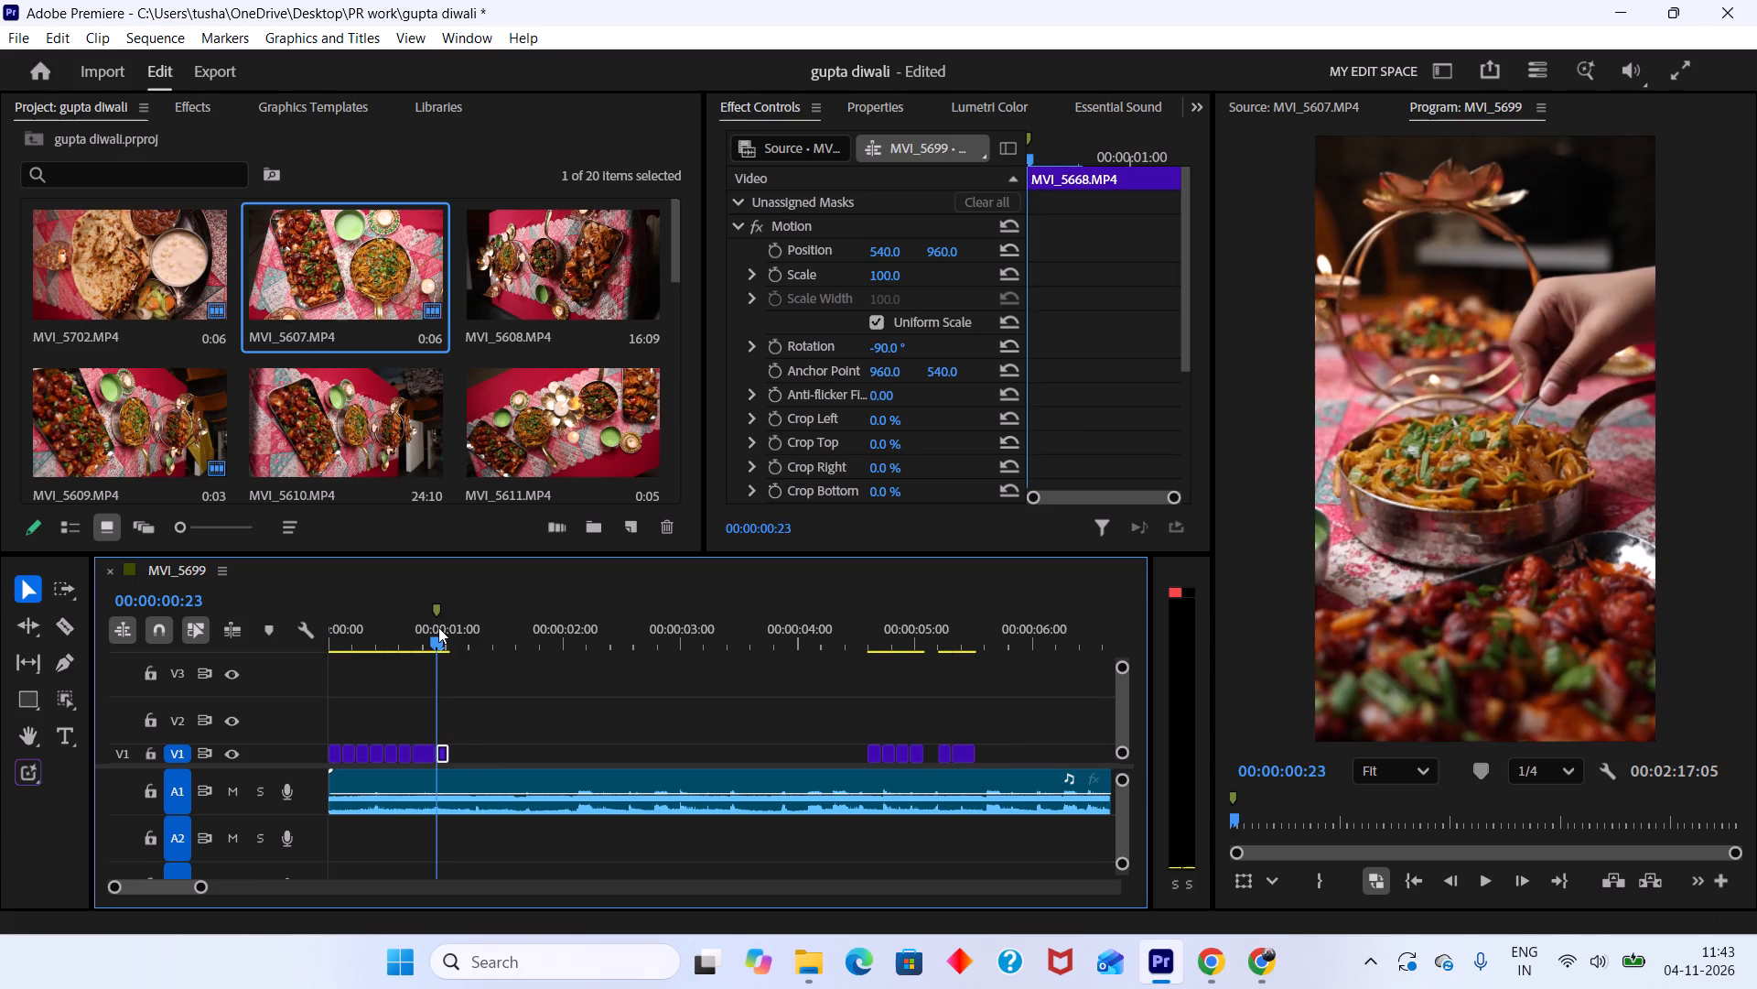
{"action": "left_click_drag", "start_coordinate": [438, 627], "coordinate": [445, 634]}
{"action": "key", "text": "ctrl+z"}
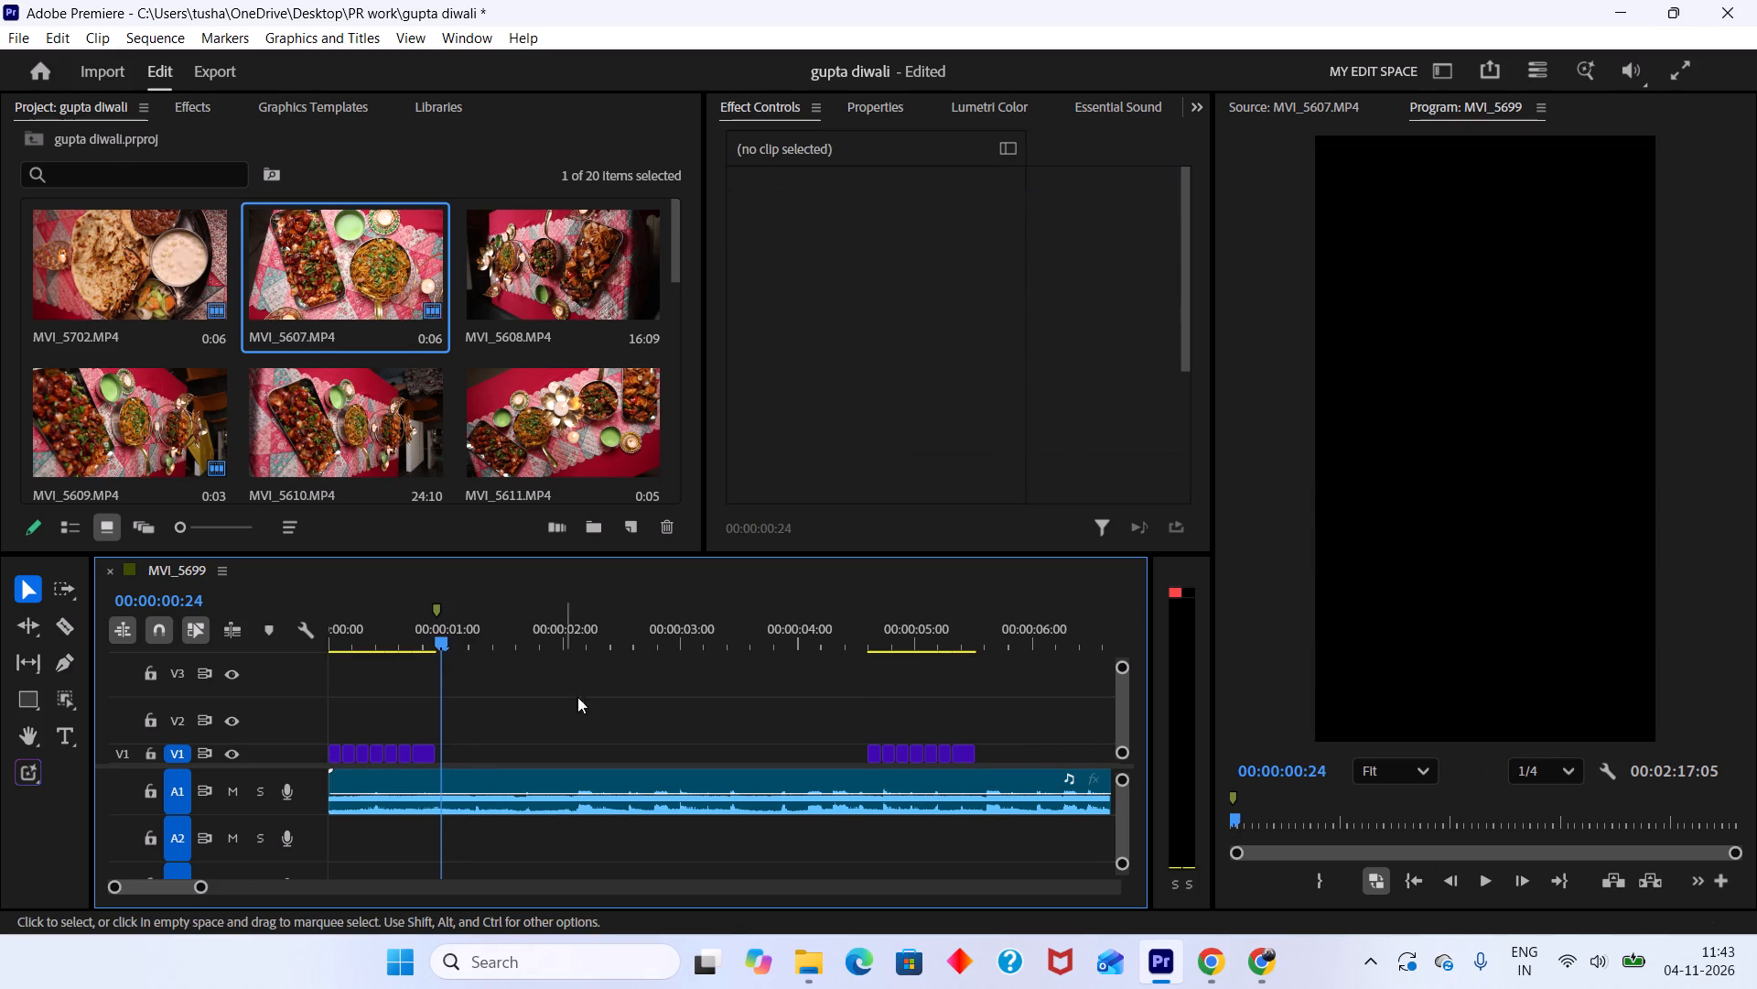
Scrub through the duplicated clips on V1 and look over the footage in the project bin.
{"action": "left_click_drag", "start_coordinate": [860, 636], "coordinate": [916, 664]}
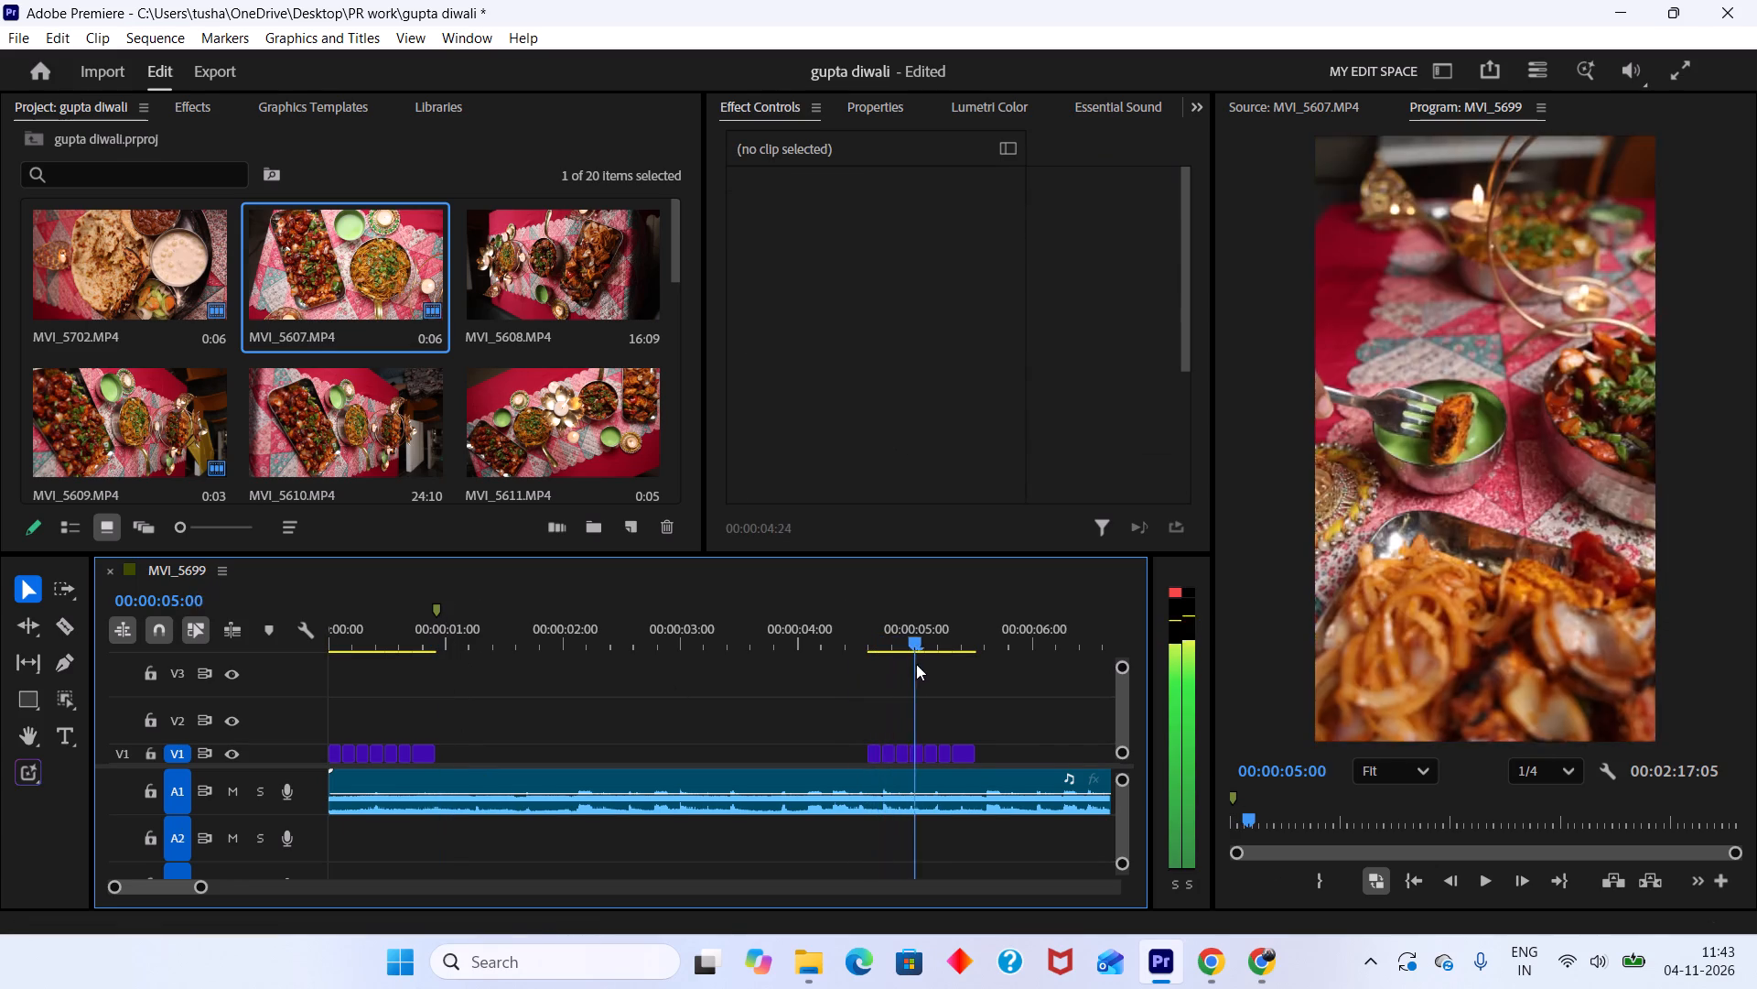
{"action": "left_click_drag", "start_coordinate": [916, 664], "coordinate": [978, 689]}
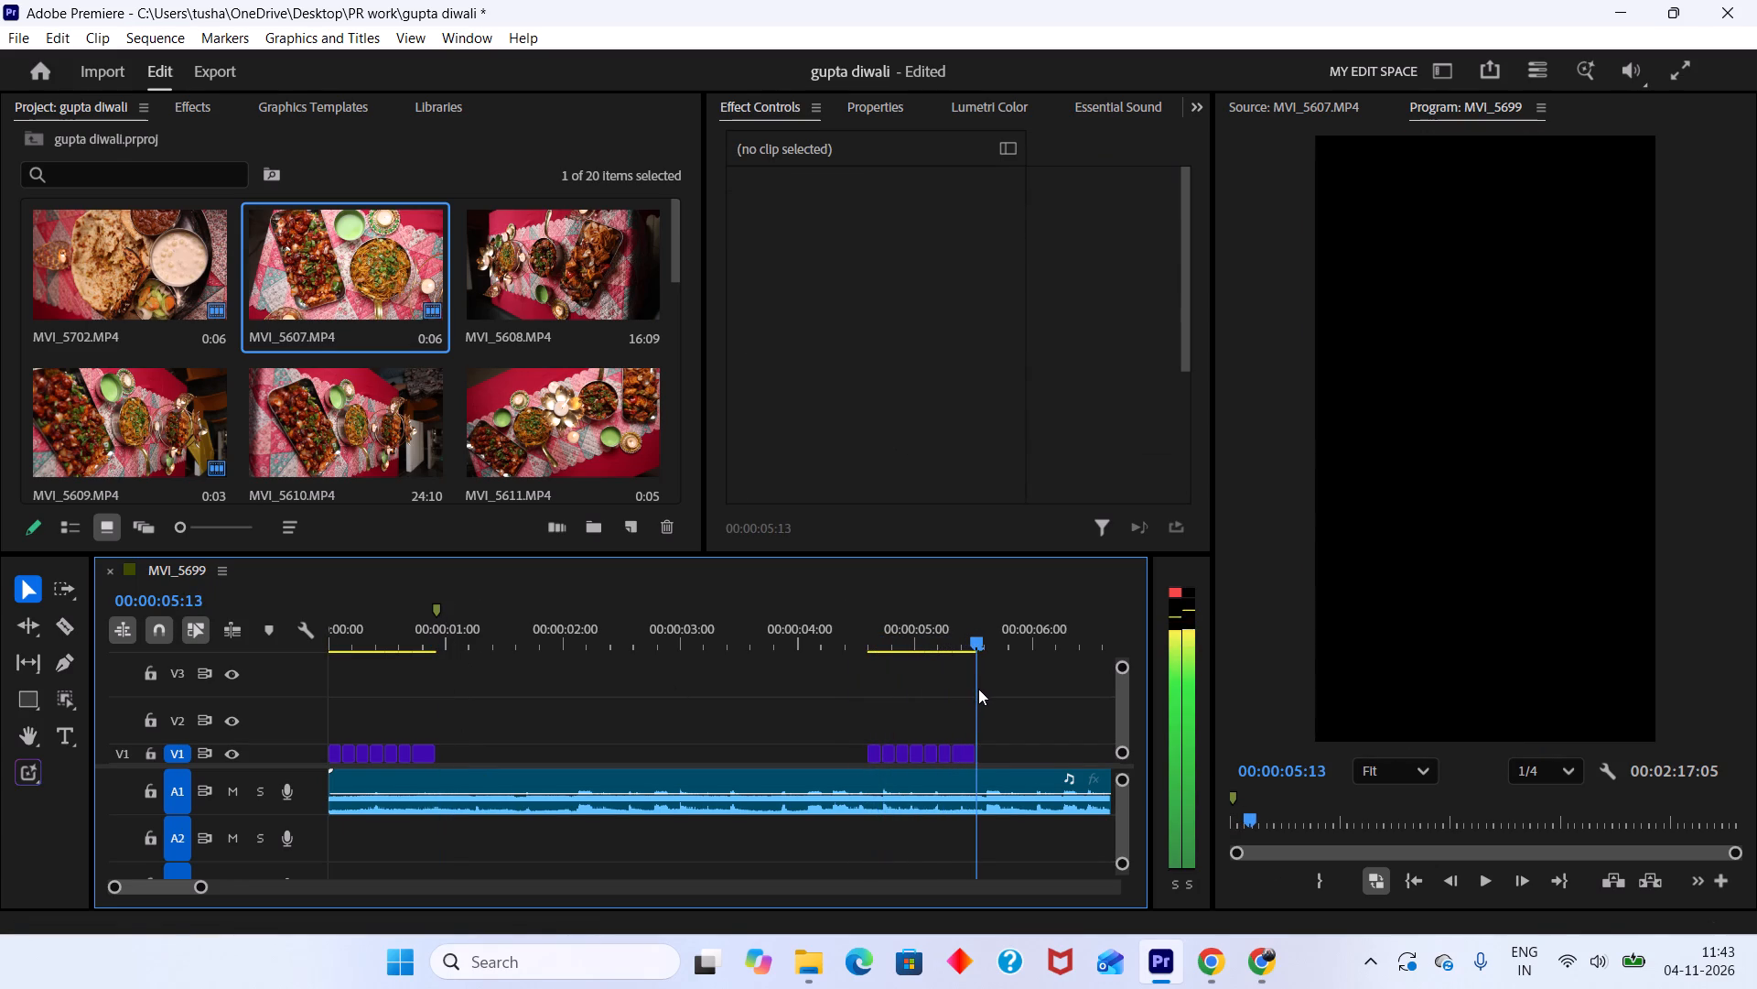
{"action": "left_click_drag", "start_coordinate": [978, 689], "coordinate": [976, 691]}
{"action": "scroll", "coordinate": [206, 334], "scroll_direction": "down", "scroll_amount": 3}
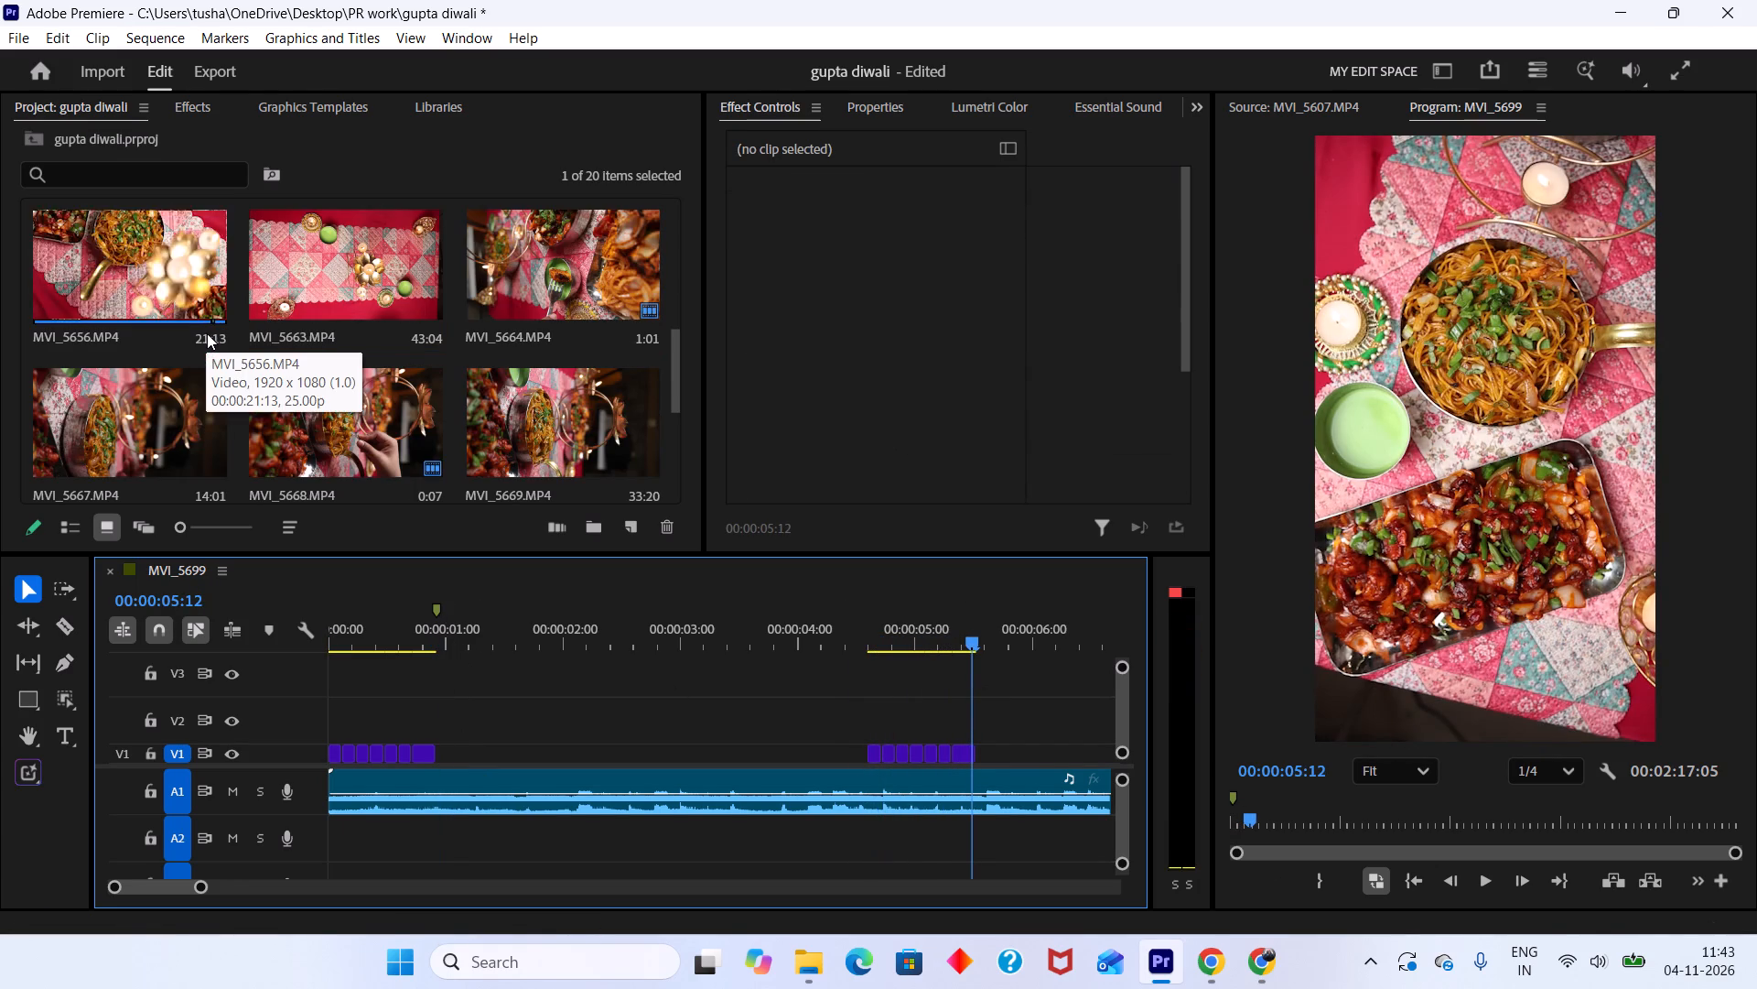
{"action": "scroll", "coordinate": [350, 367], "scroll_direction": "down", "scroll_amount": 2}
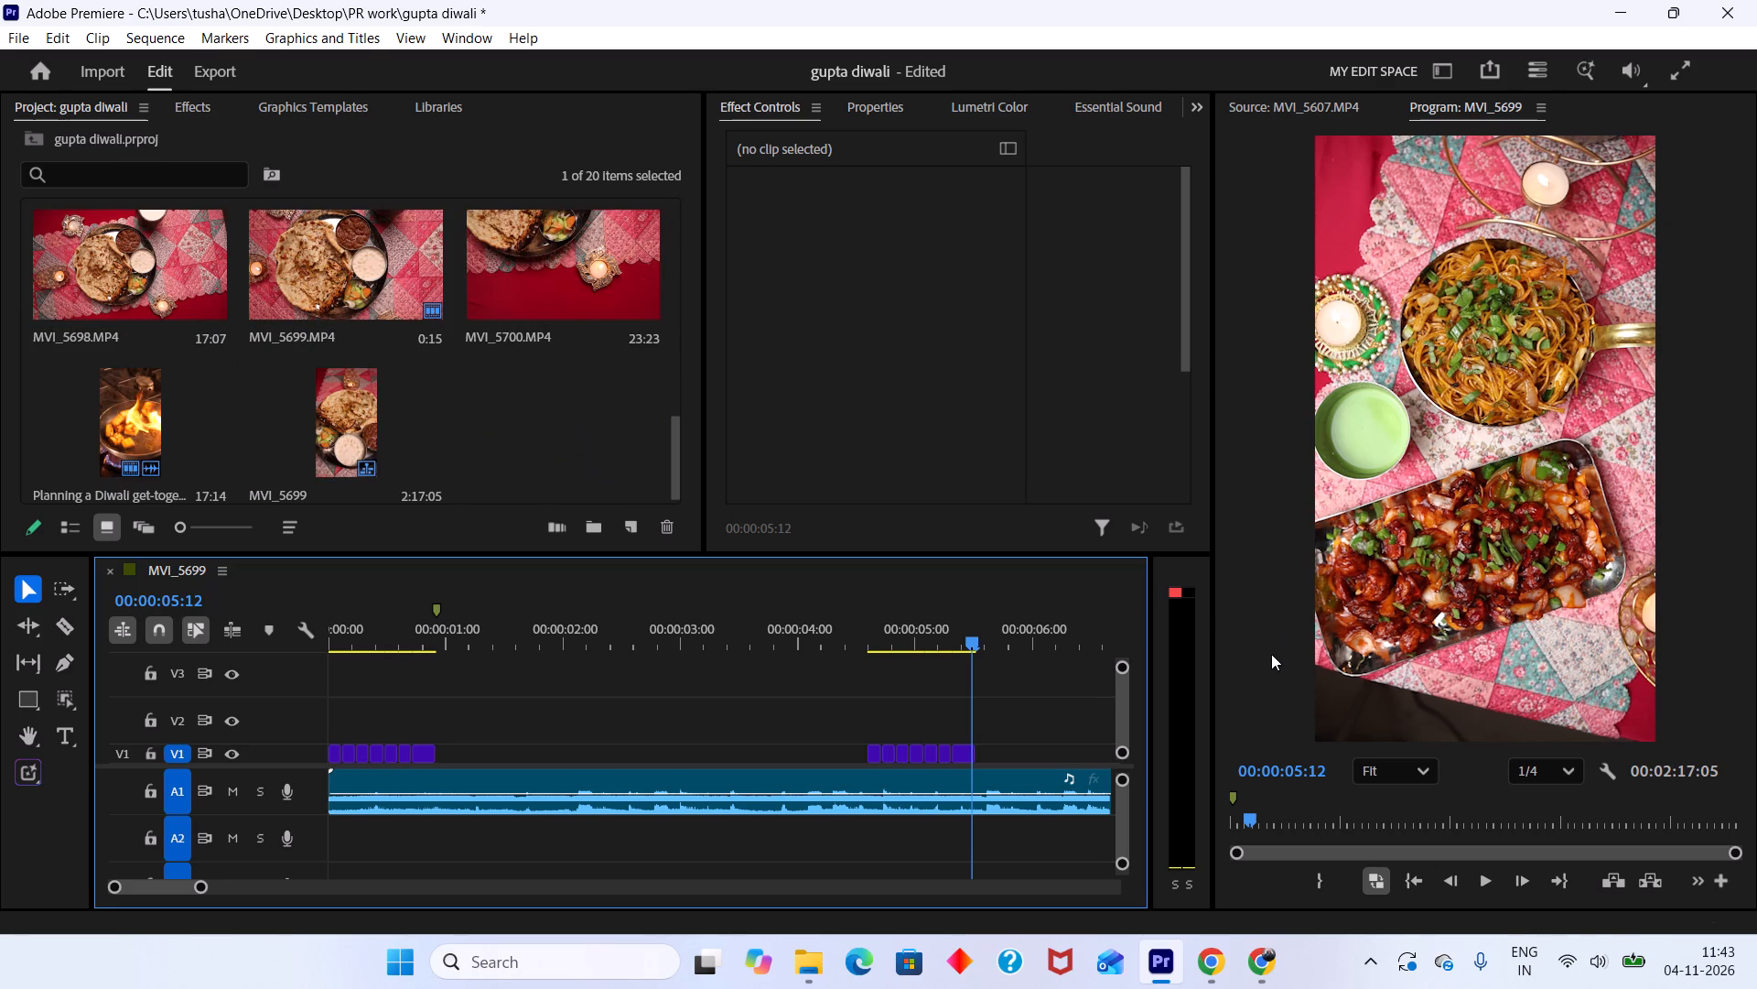
Save the gupta diwali project.
{"action": "key", "text": "ctrl+s"}
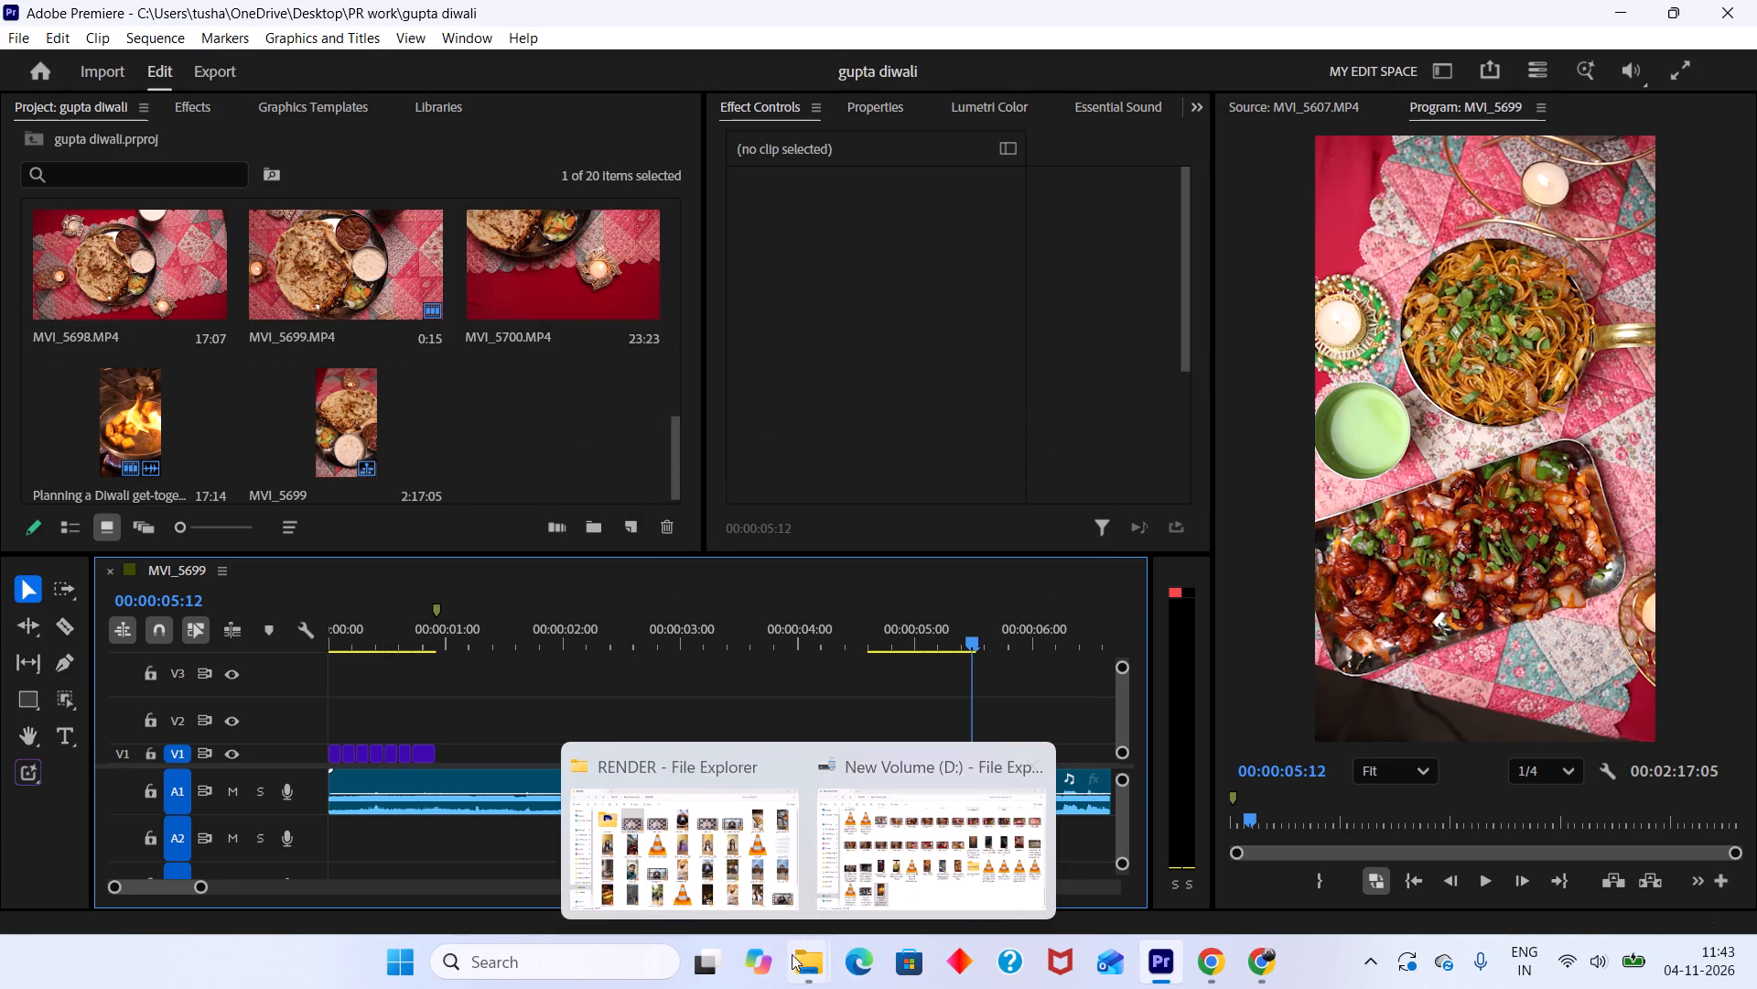
Check the already downloaded clips on New Volume (D:), locating MVI_5663.MP4 there from Chrome's recent download history.
{"action": "left_click", "coordinate": [890, 867]}
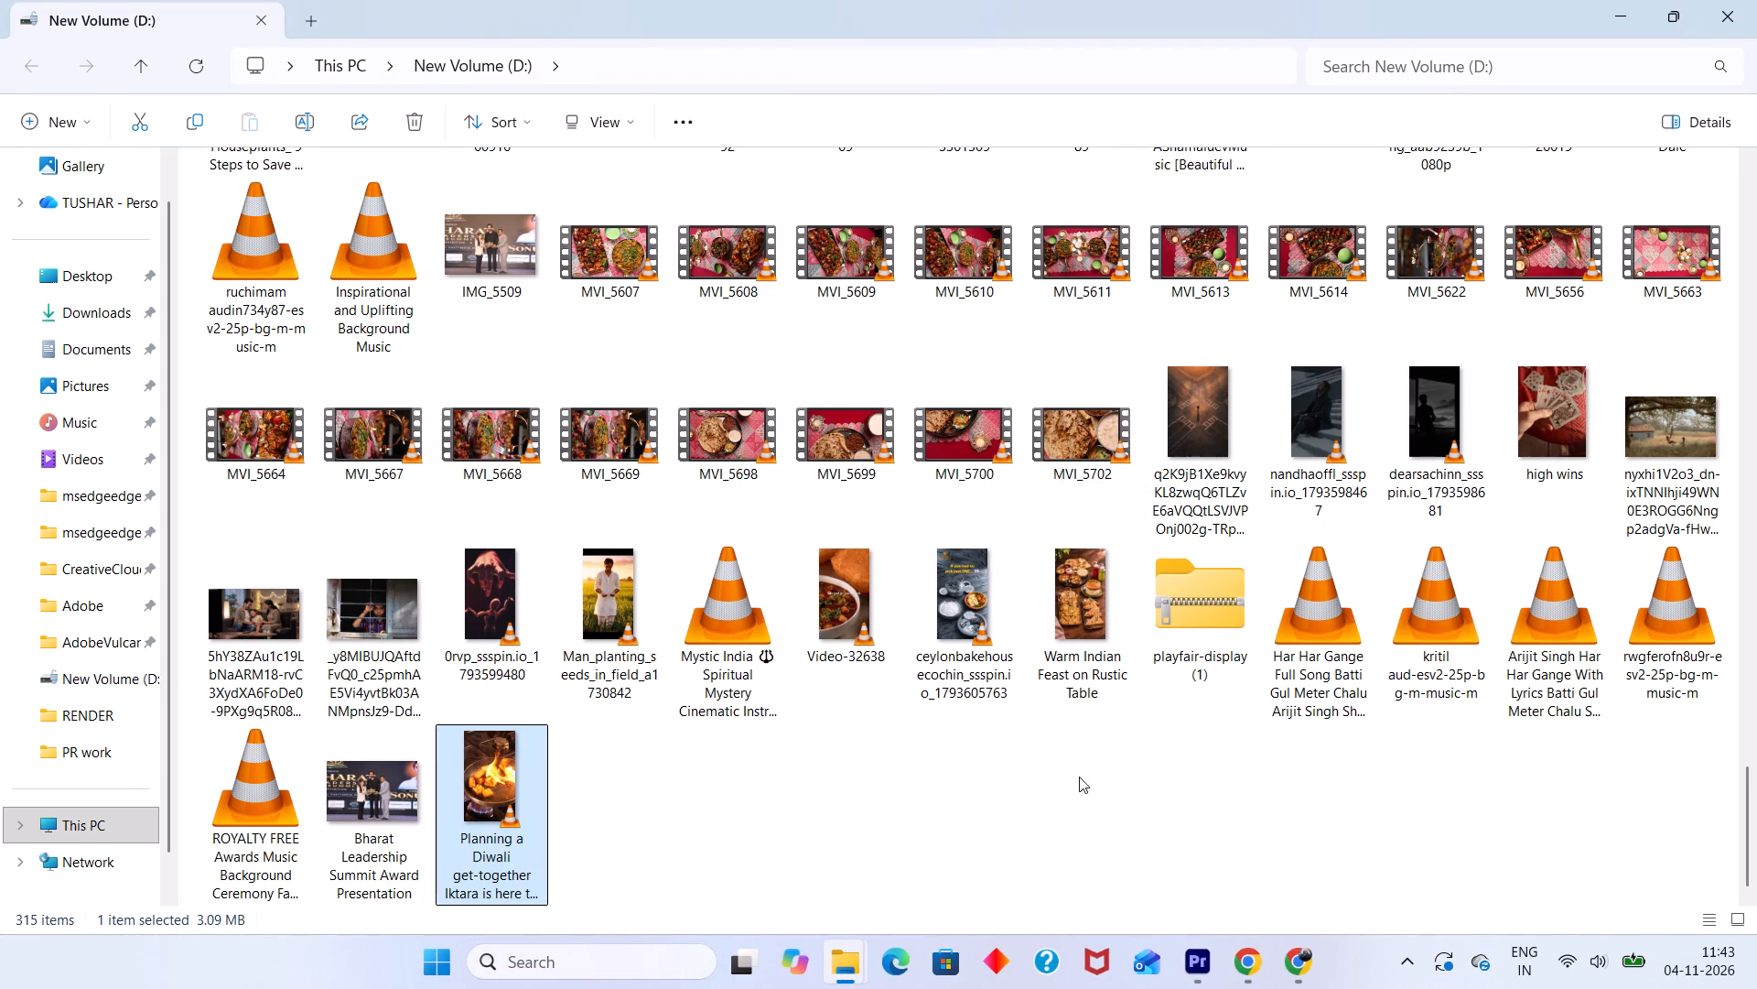
{"action": "left_click", "coordinate": [1234, 881]}
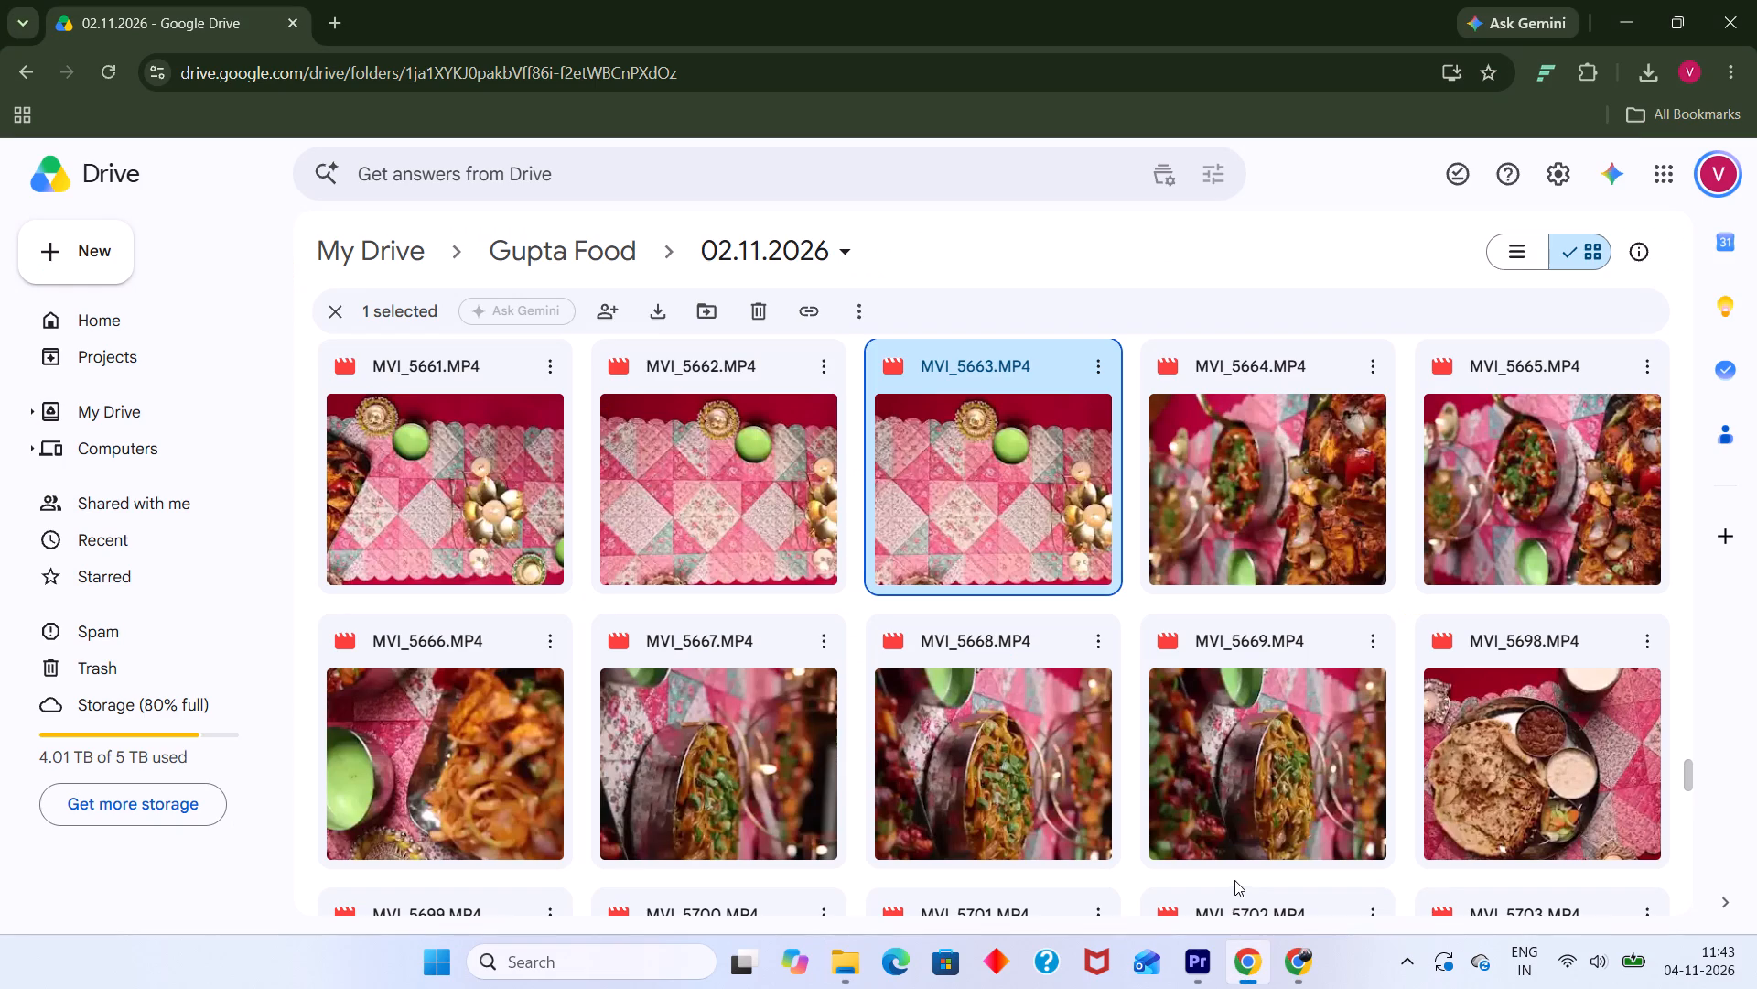
{"action": "left_click", "coordinate": [1655, 82]}
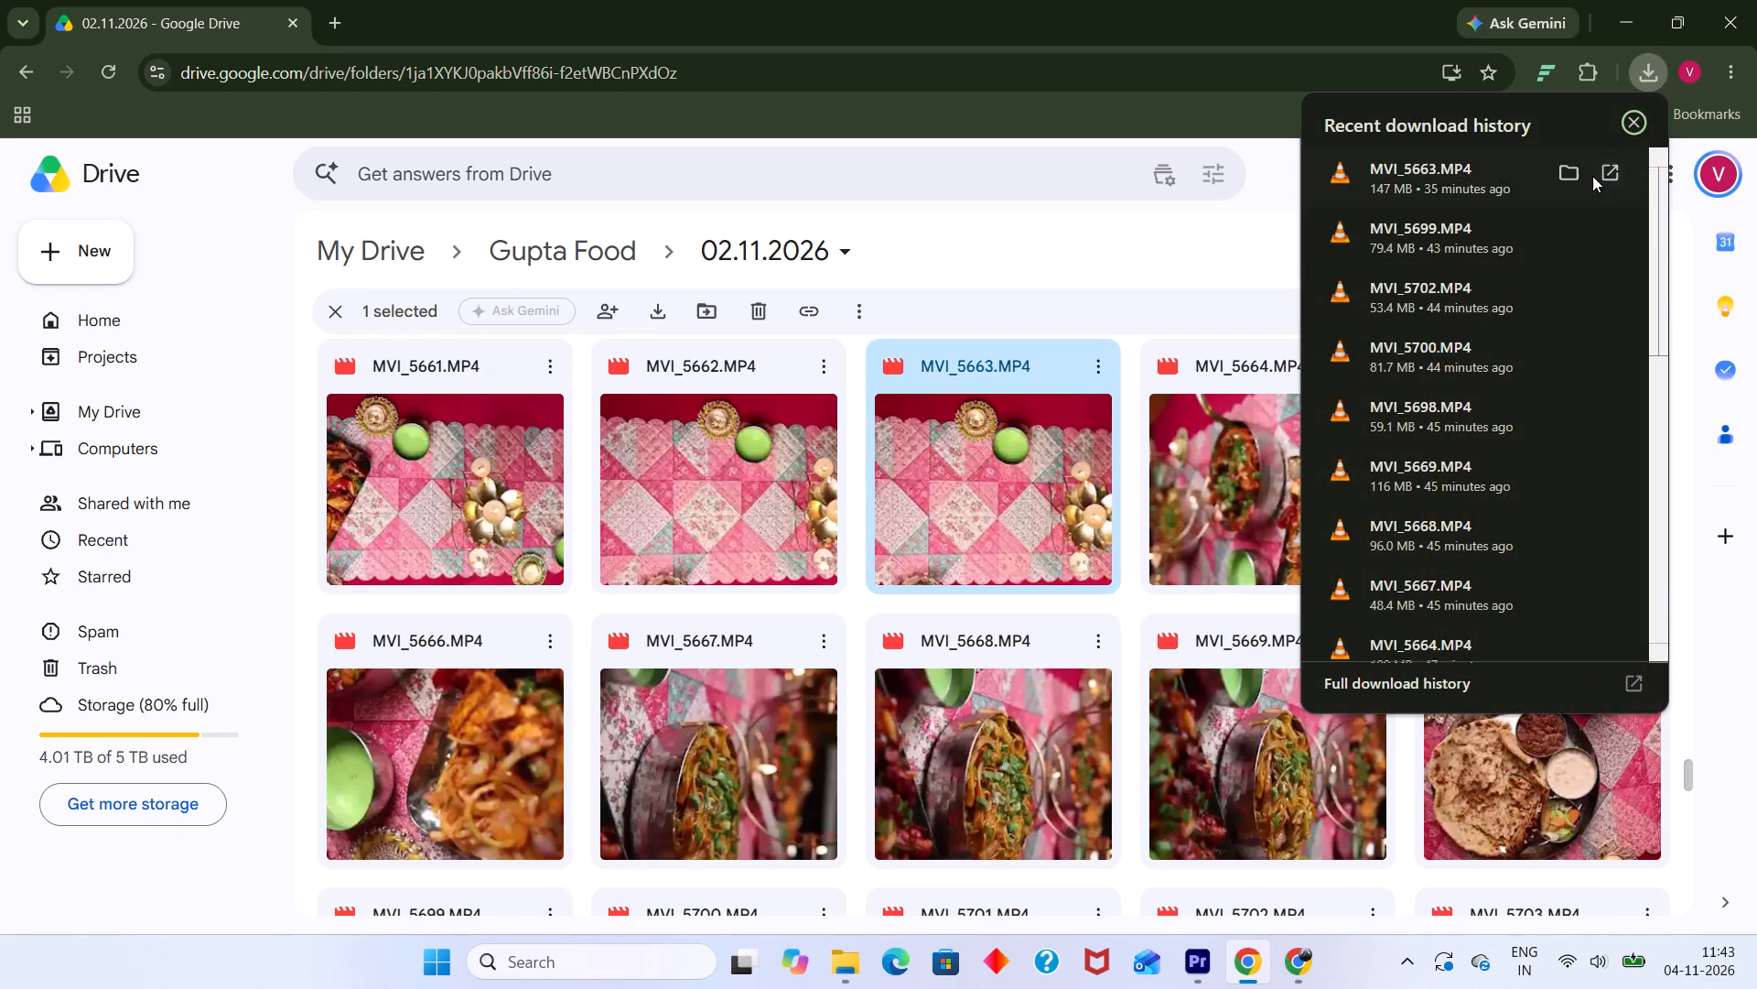
{"action": "left_click", "coordinate": [1564, 179]}
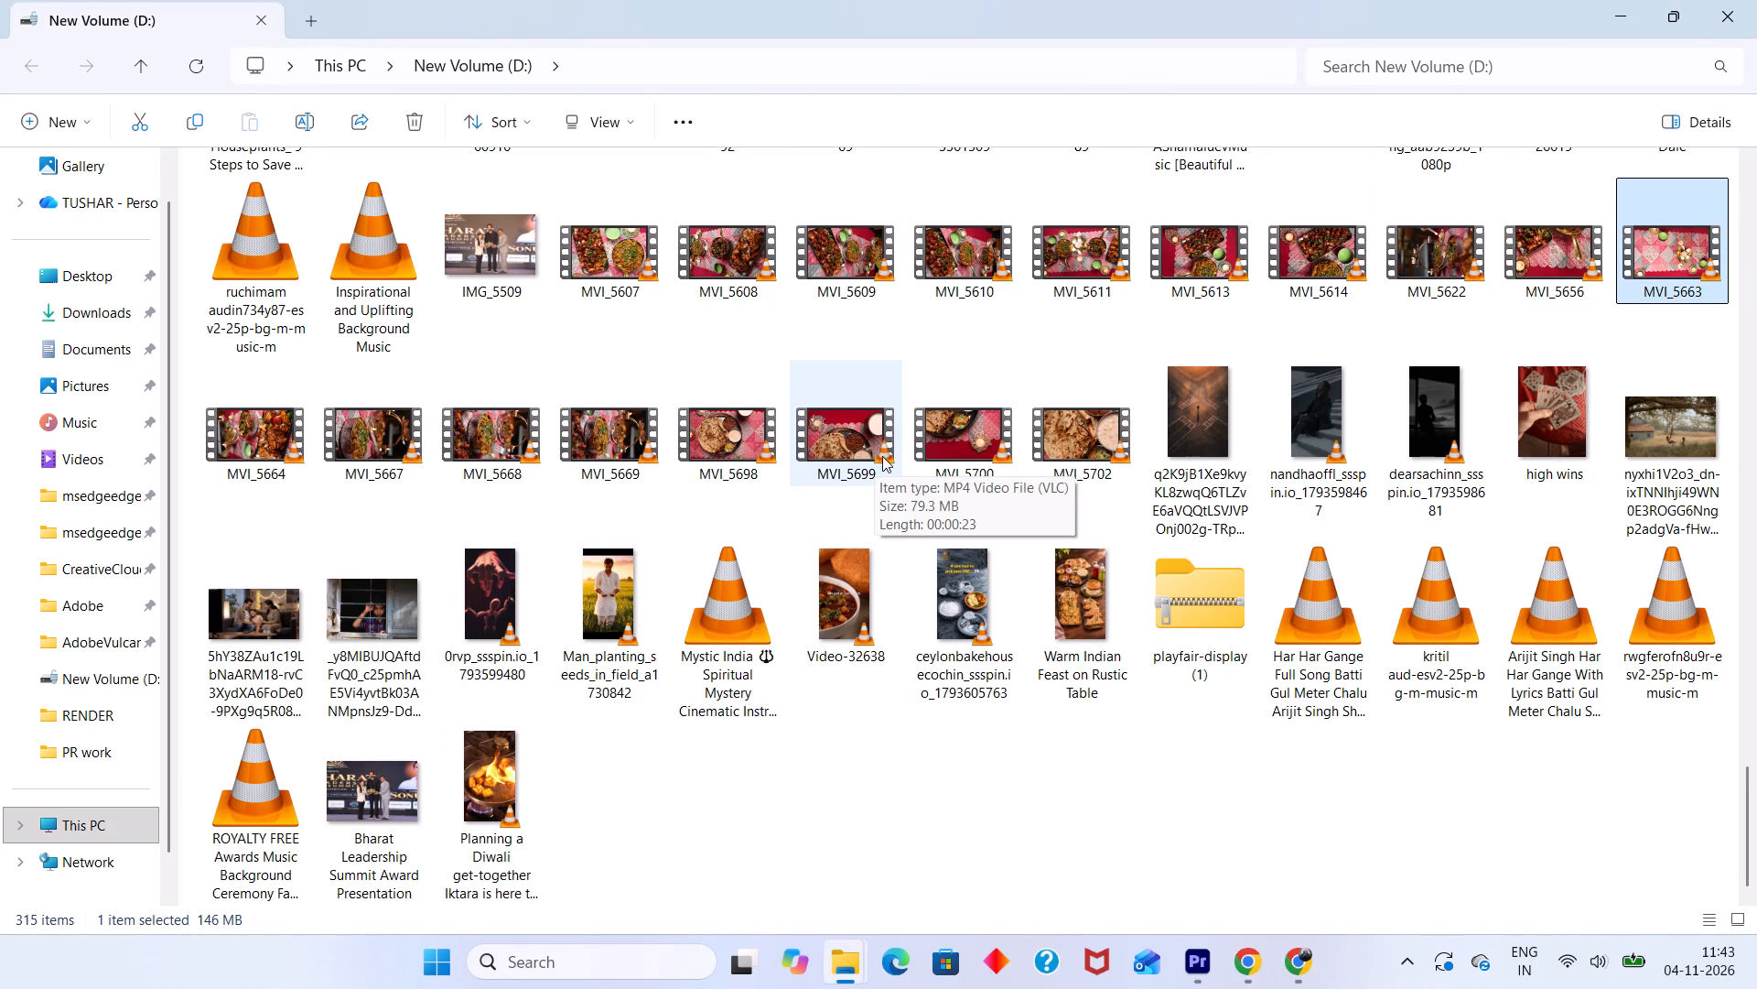
Return to the Gupta Food 02.11.2026 Drive folder in Chrome and look through its videos and photos for more footage.
{"action": "left_click", "coordinate": [1249, 954]}
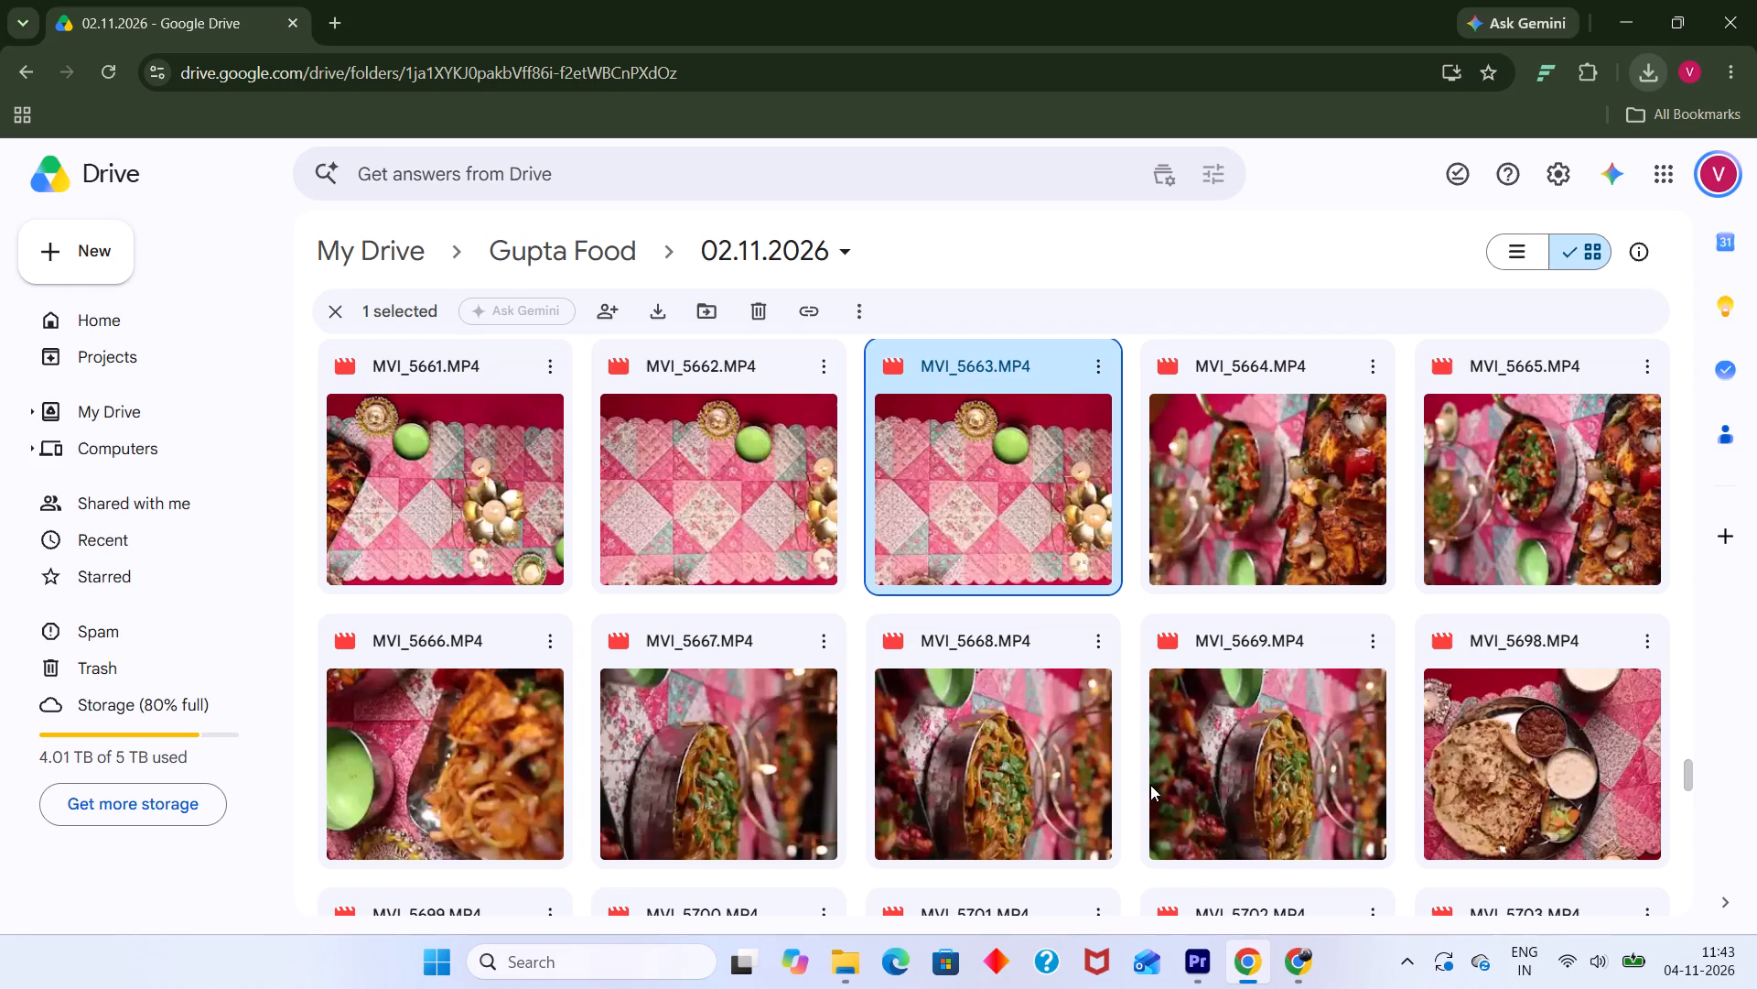
{"action": "scroll", "coordinate": [1136, 759], "scroll_direction": "up", "scroll_amount": 10}
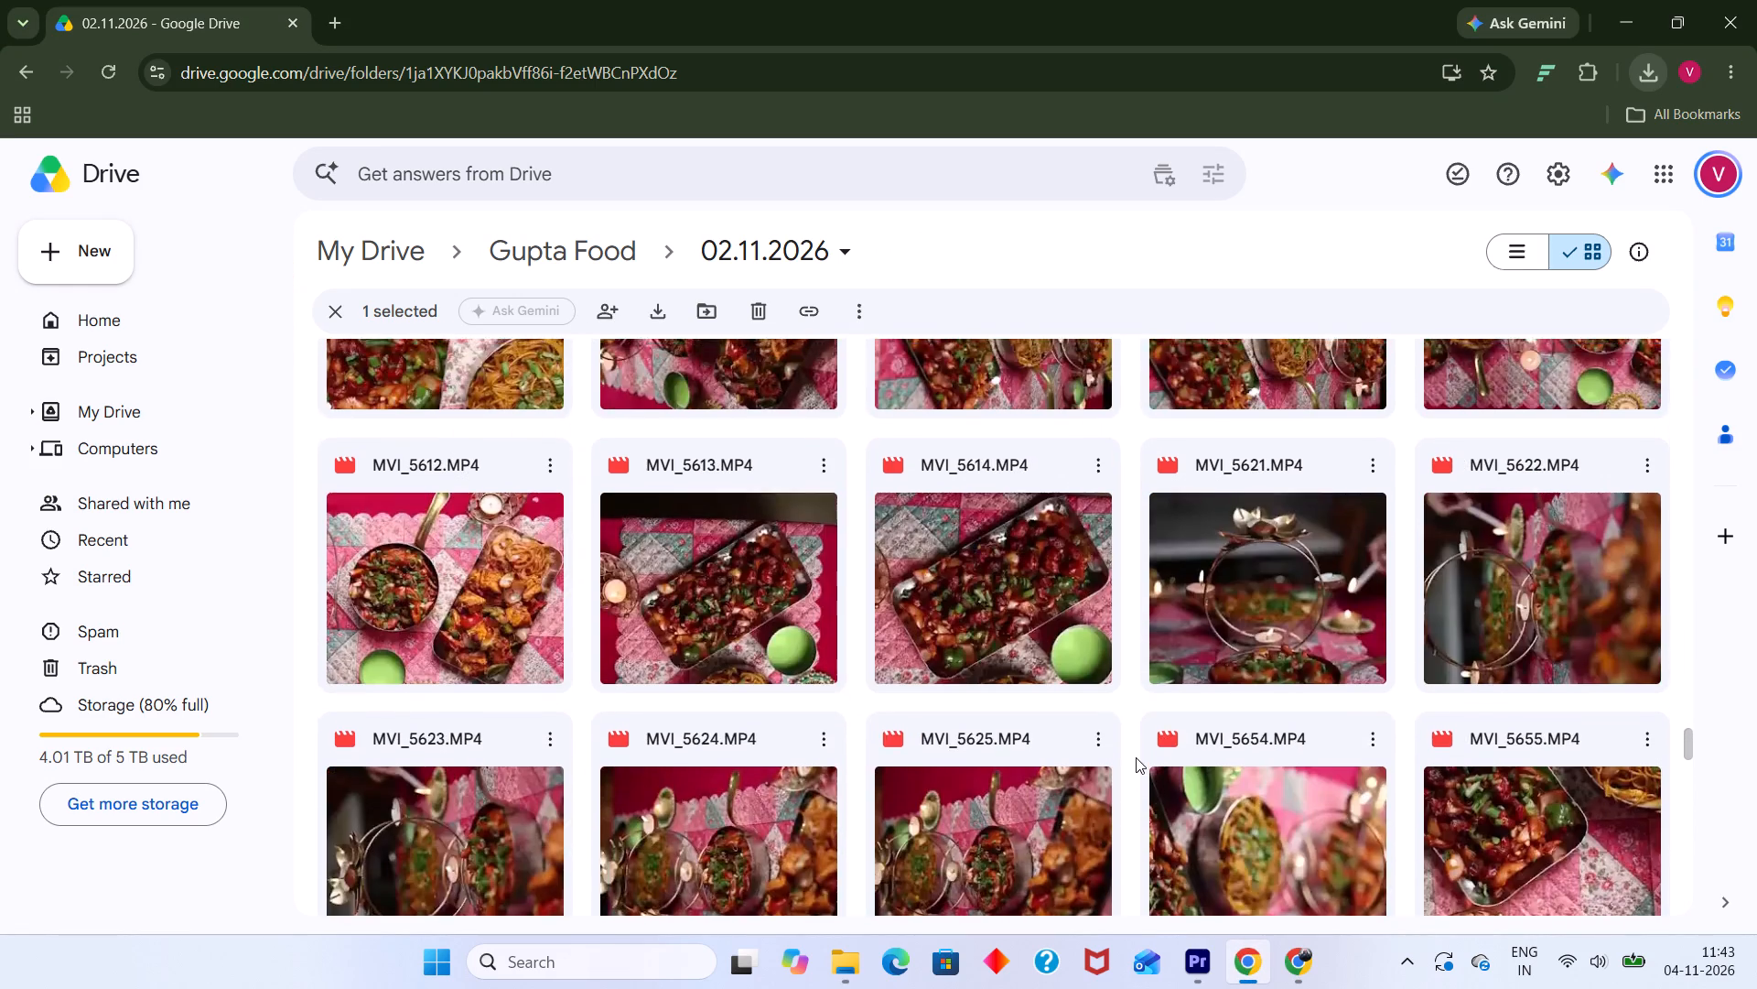
{"action": "scroll", "coordinate": [1136, 757], "scroll_direction": "up", "scroll_amount": 7}
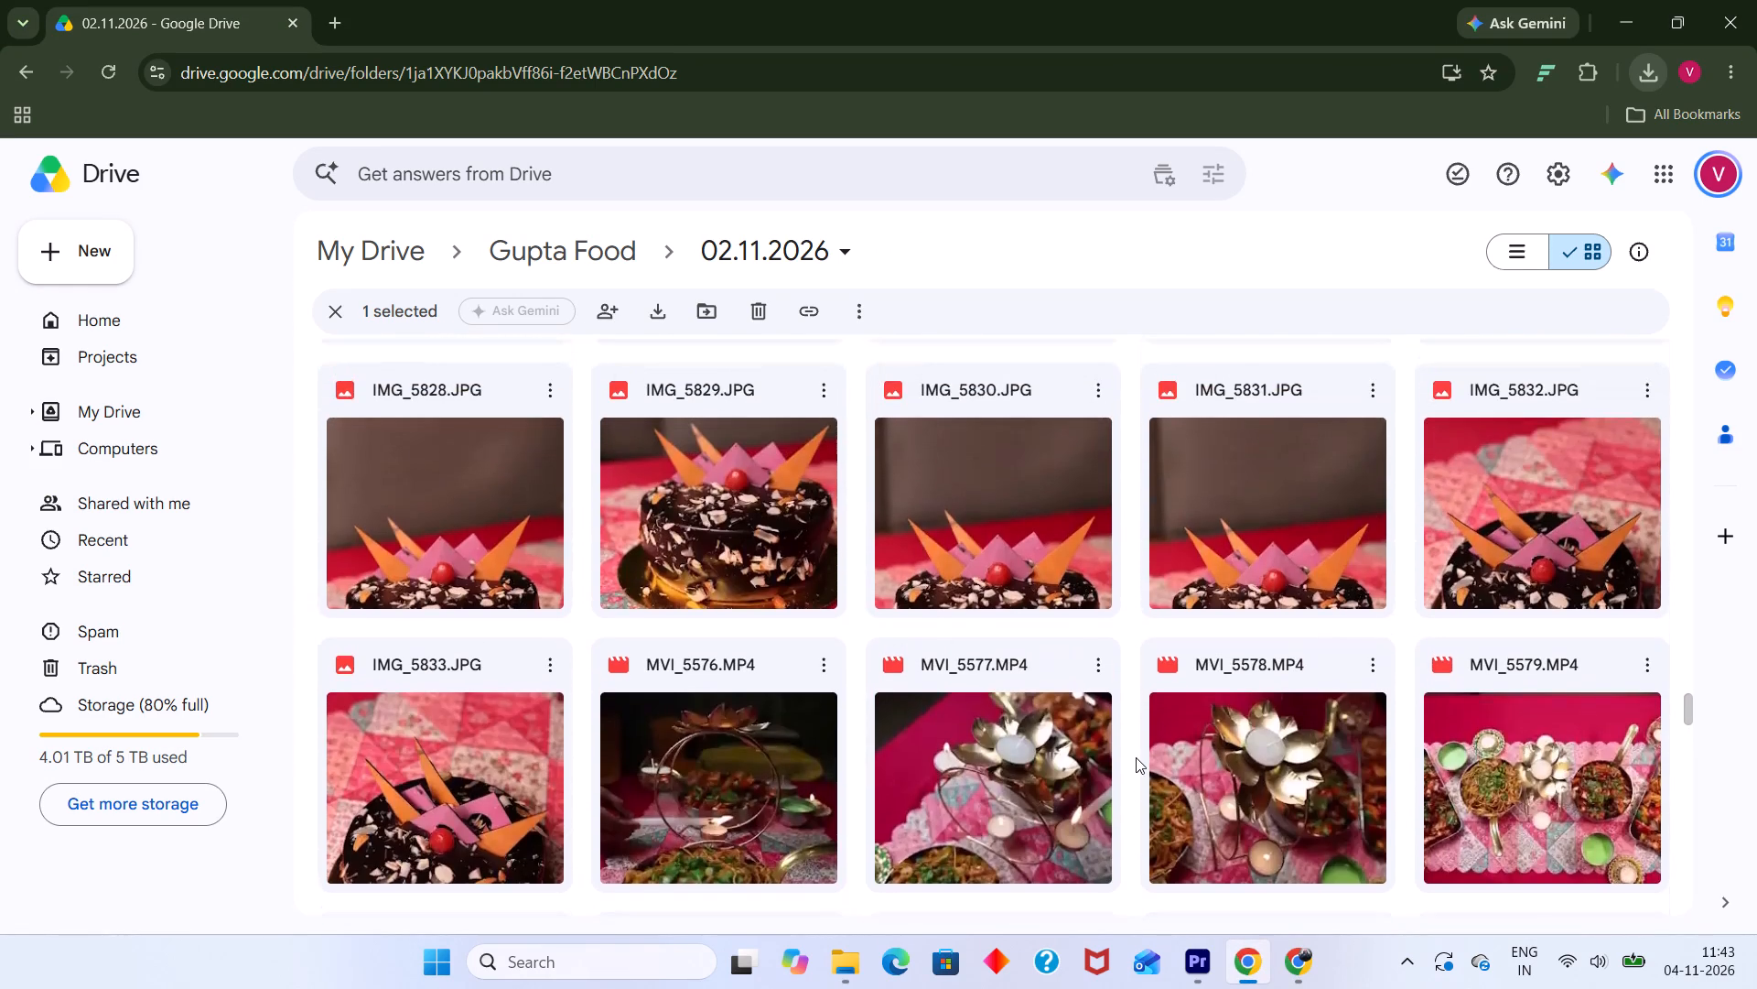
{"action": "scroll", "coordinate": [1136, 757], "scroll_direction": "up", "scroll_amount": 3}
{"action": "scroll", "coordinate": [1136, 757], "scroll_direction": "down", "scroll_amount": 5}
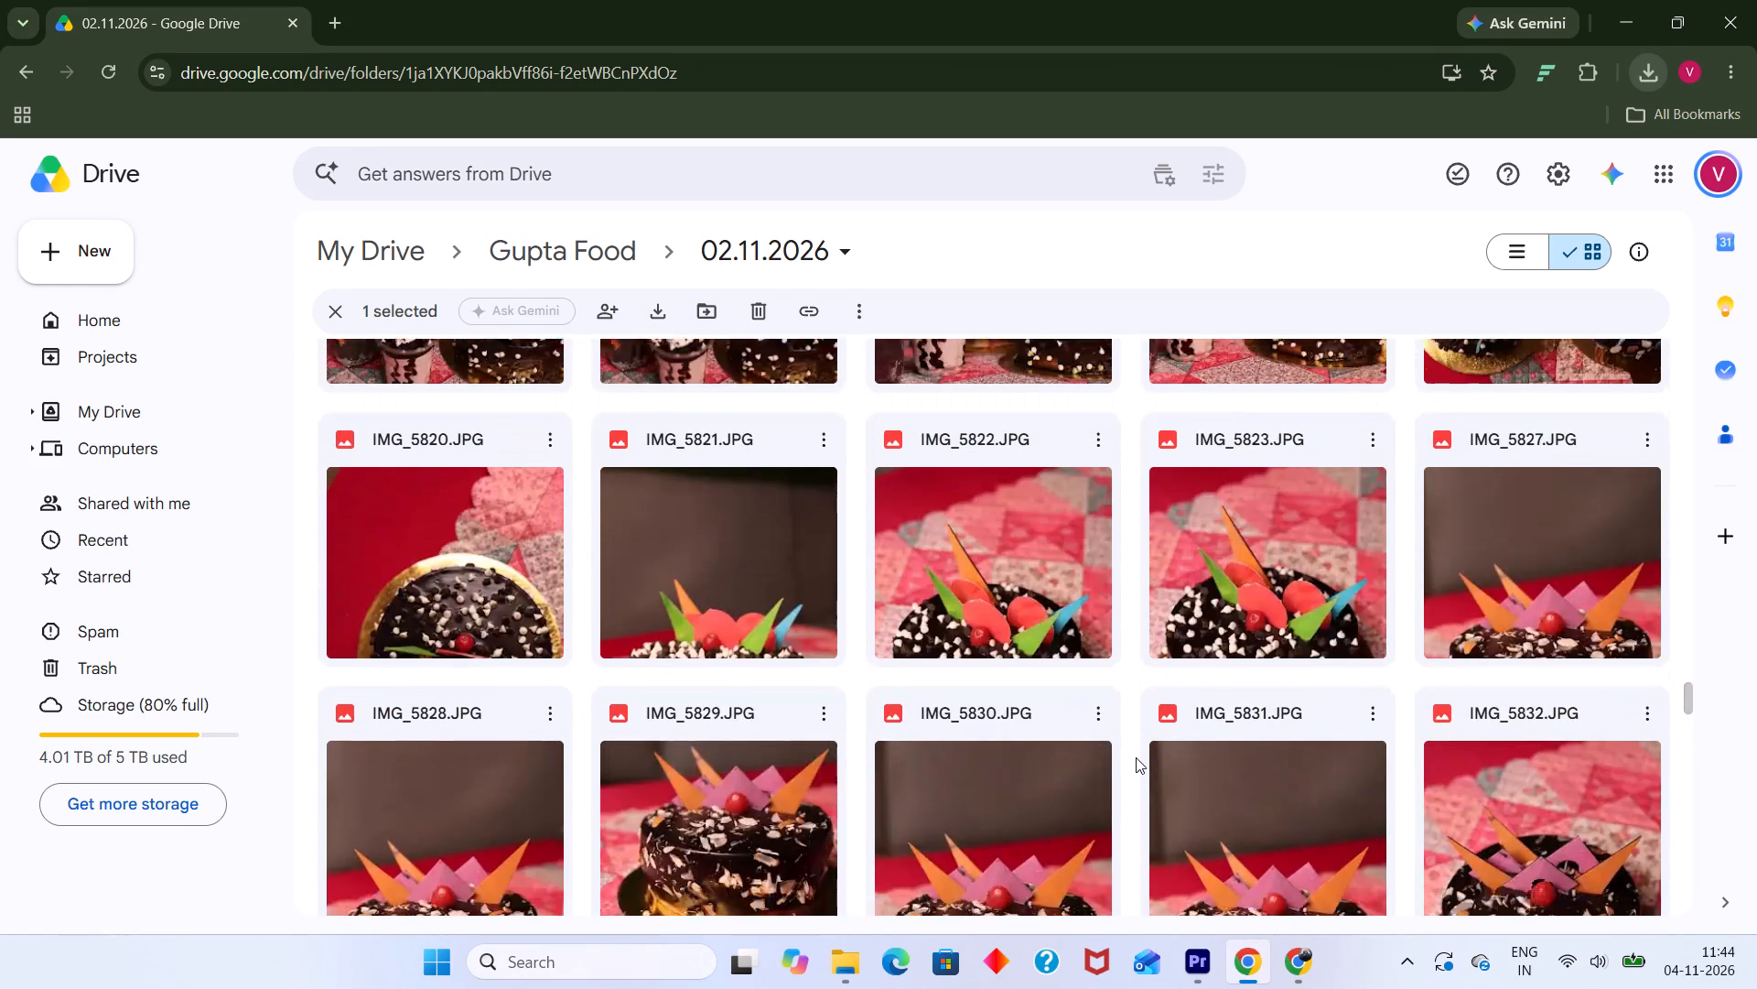
{"action": "scroll", "coordinate": [1136, 746], "scroll_direction": "down", "scroll_amount": 7}
{"action": "scroll", "coordinate": [1136, 741], "scroll_direction": "down", "scroll_amount": 20}
{"action": "scroll", "coordinate": [1132, 732], "scroll_direction": "down", "scroll_amount": 6}
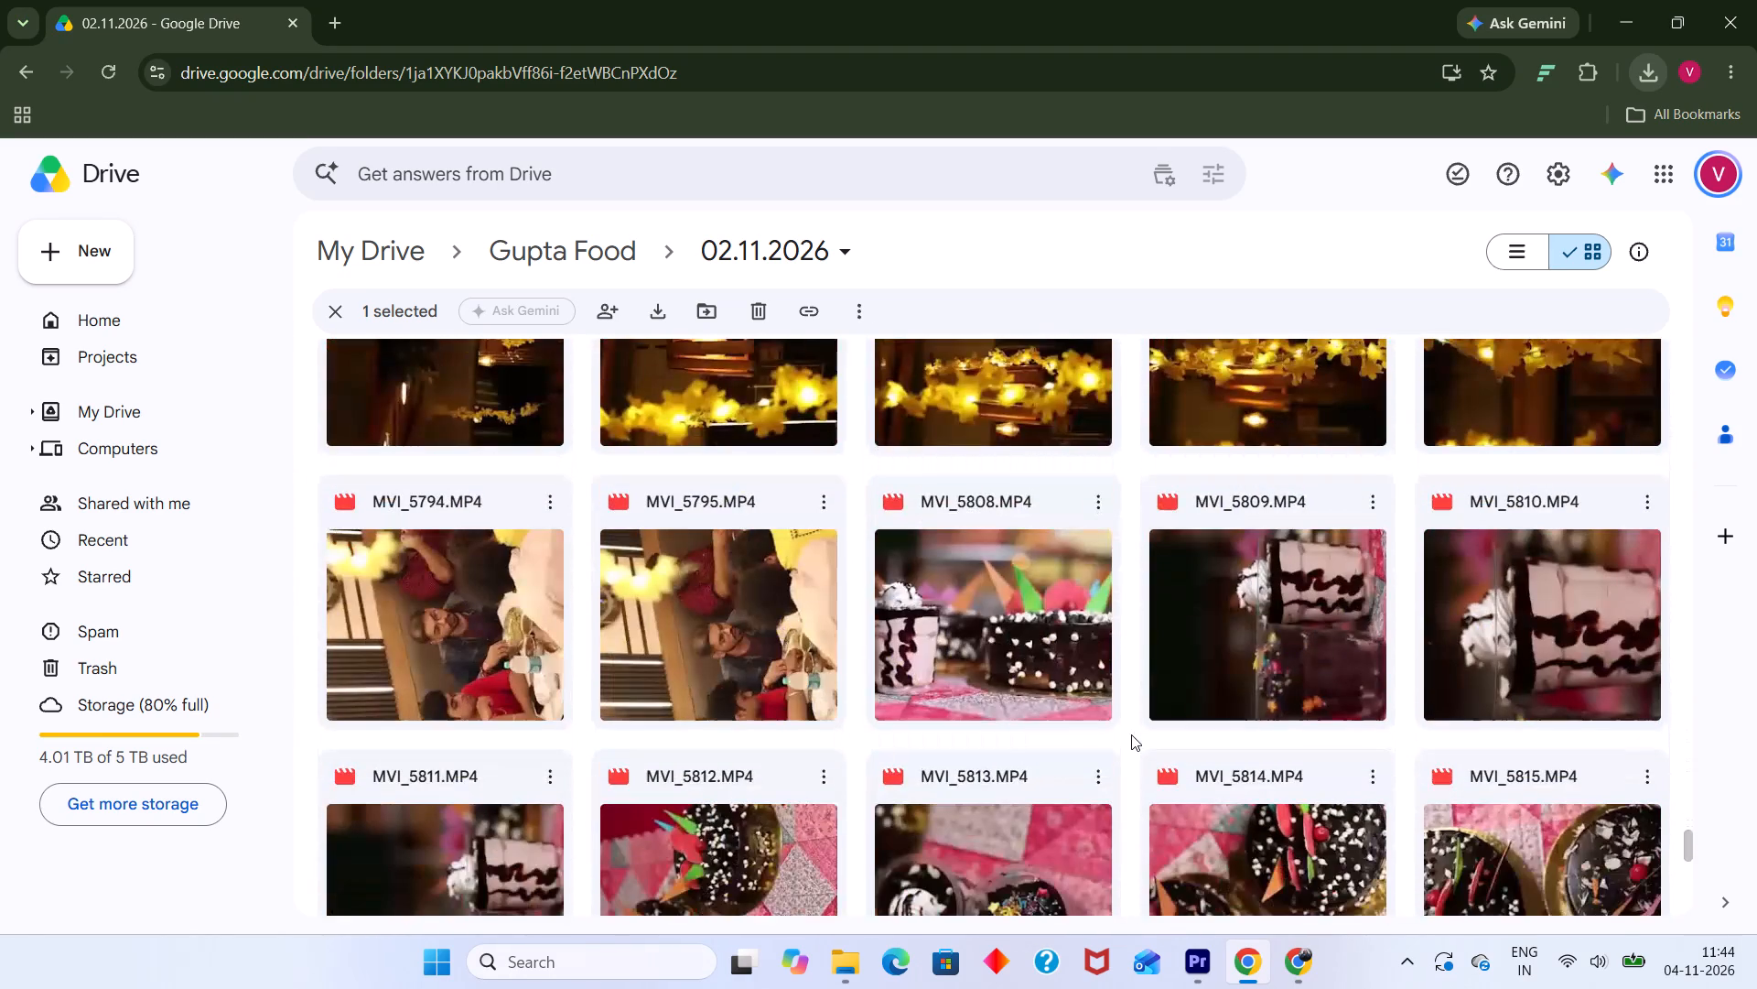
{"action": "scroll", "coordinate": [1131, 734], "scroll_direction": "down", "scroll_amount": 12}
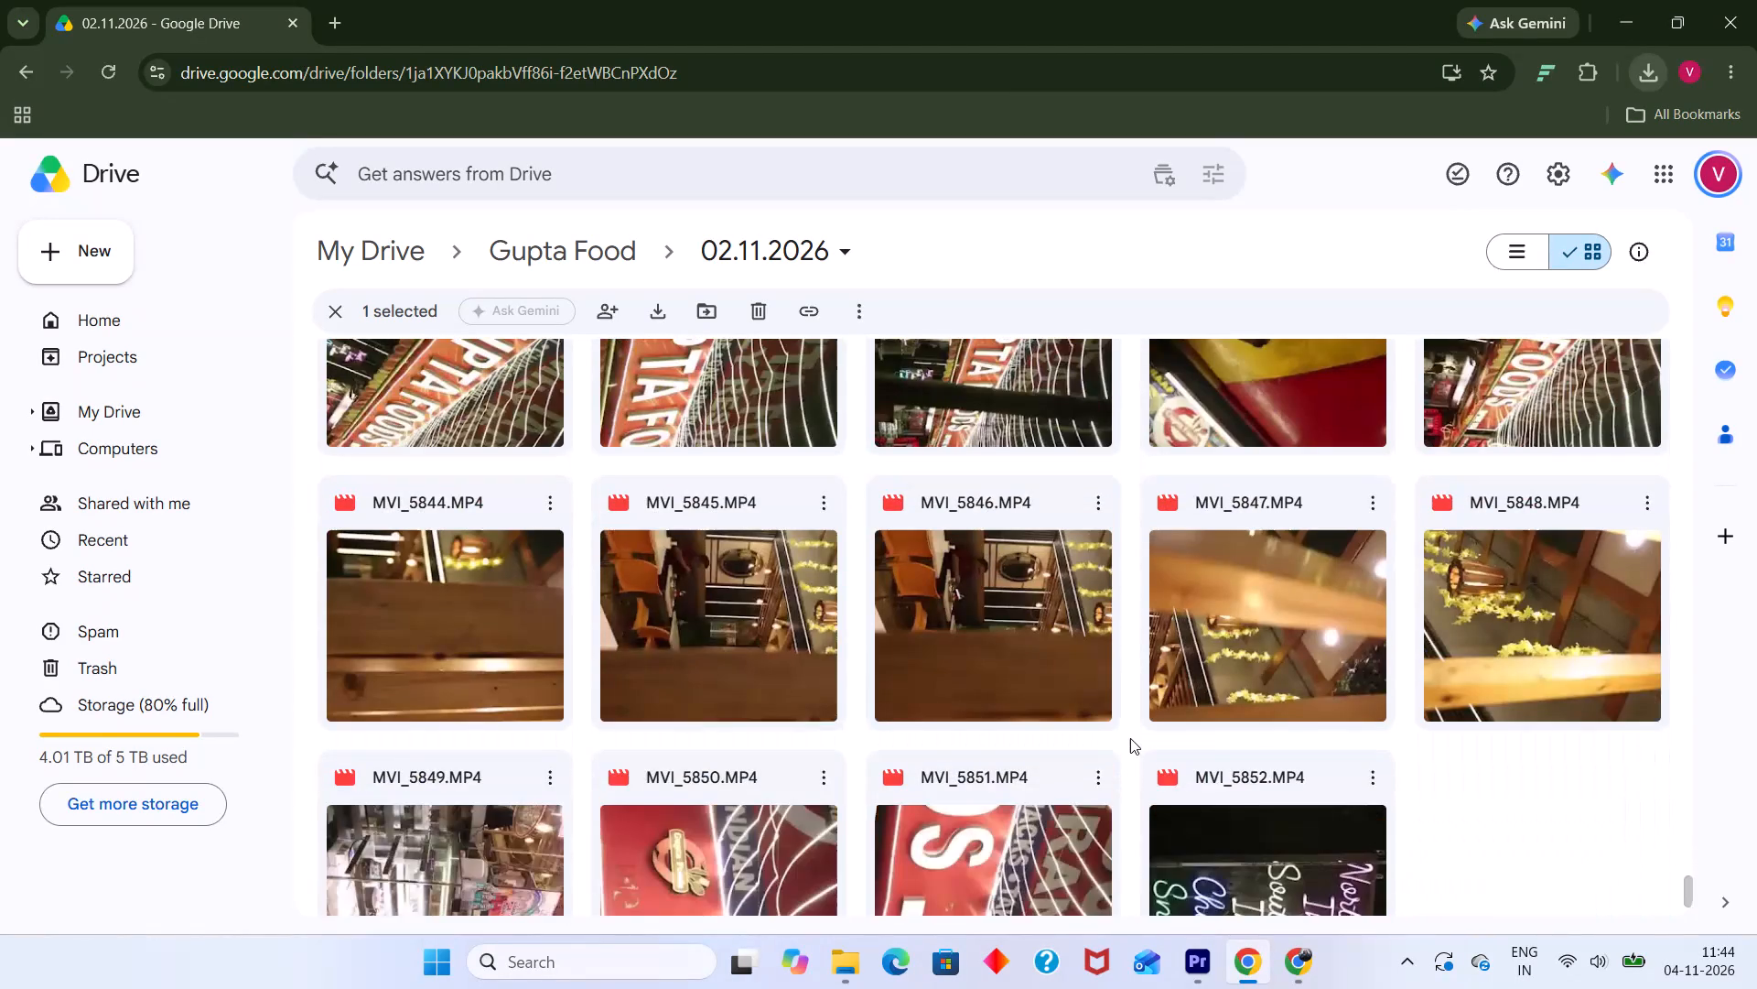
{"action": "scroll", "coordinate": [1130, 738], "scroll_direction": "down", "scroll_amount": 12}
{"action": "scroll", "coordinate": [1188, 743], "scroll_direction": "up", "scroll_amount": 18}
{"action": "scroll", "coordinate": [1192, 737], "scroll_direction": "up", "scroll_amount": 13}
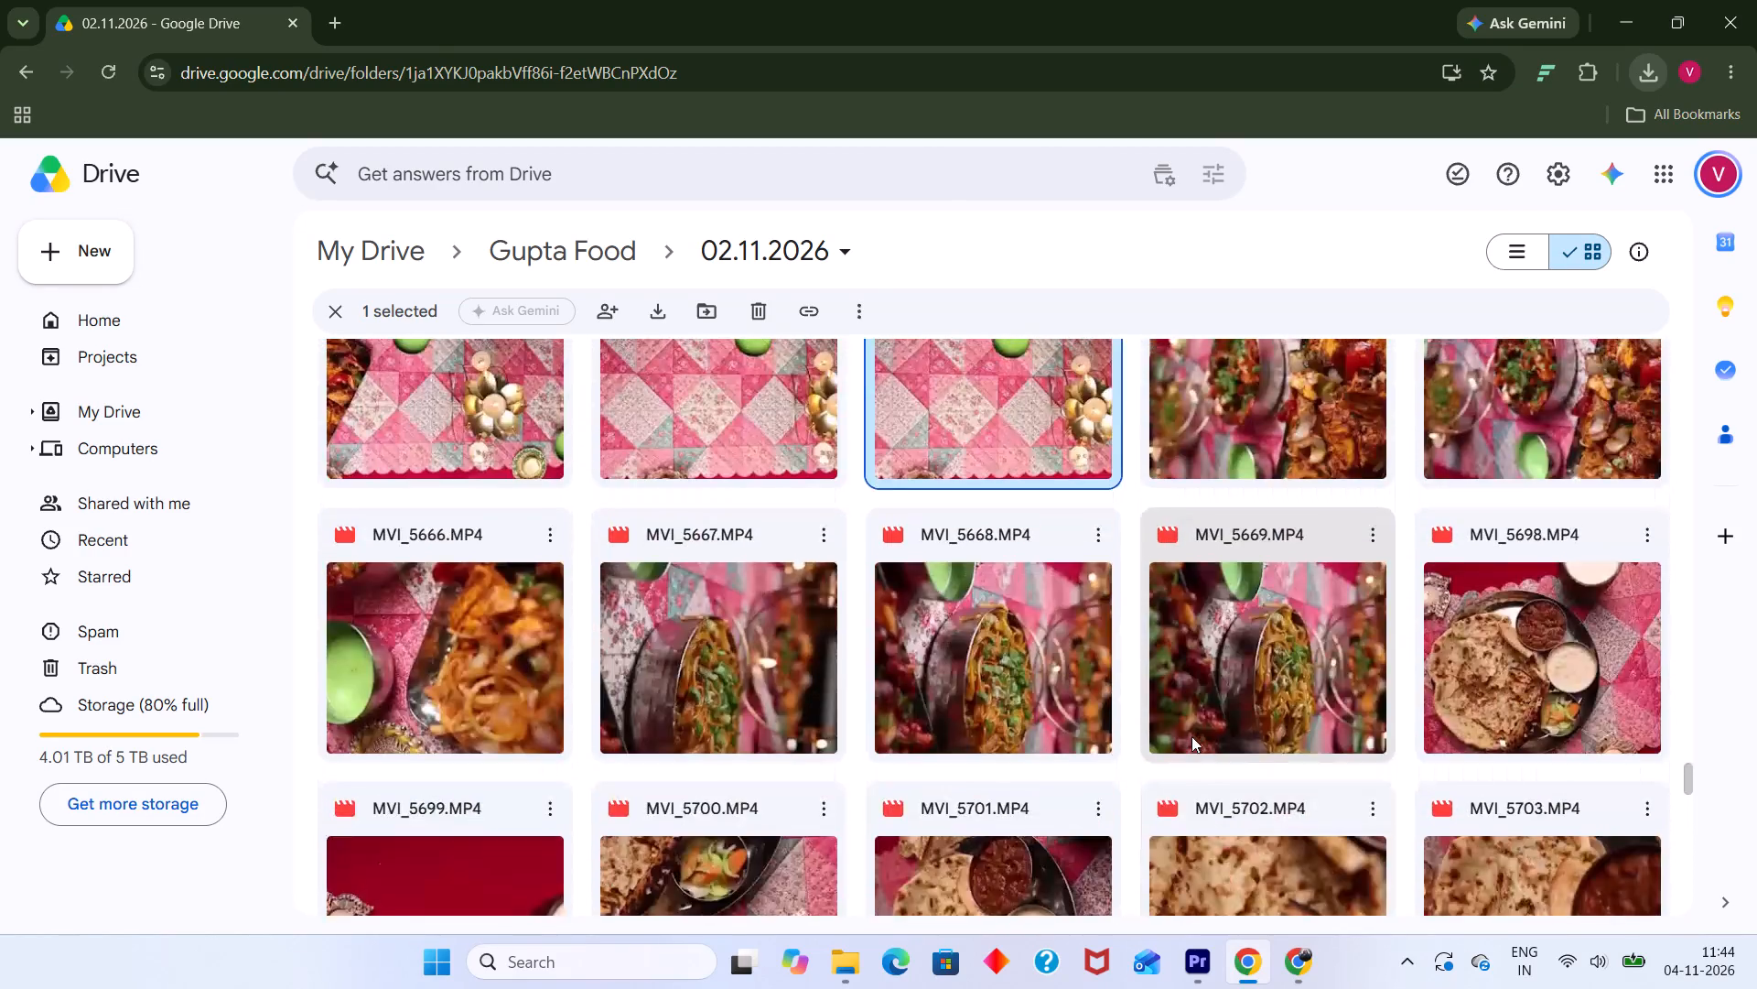
{"action": "scroll", "coordinate": [1191, 736], "scroll_direction": "up", "scroll_amount": 16}
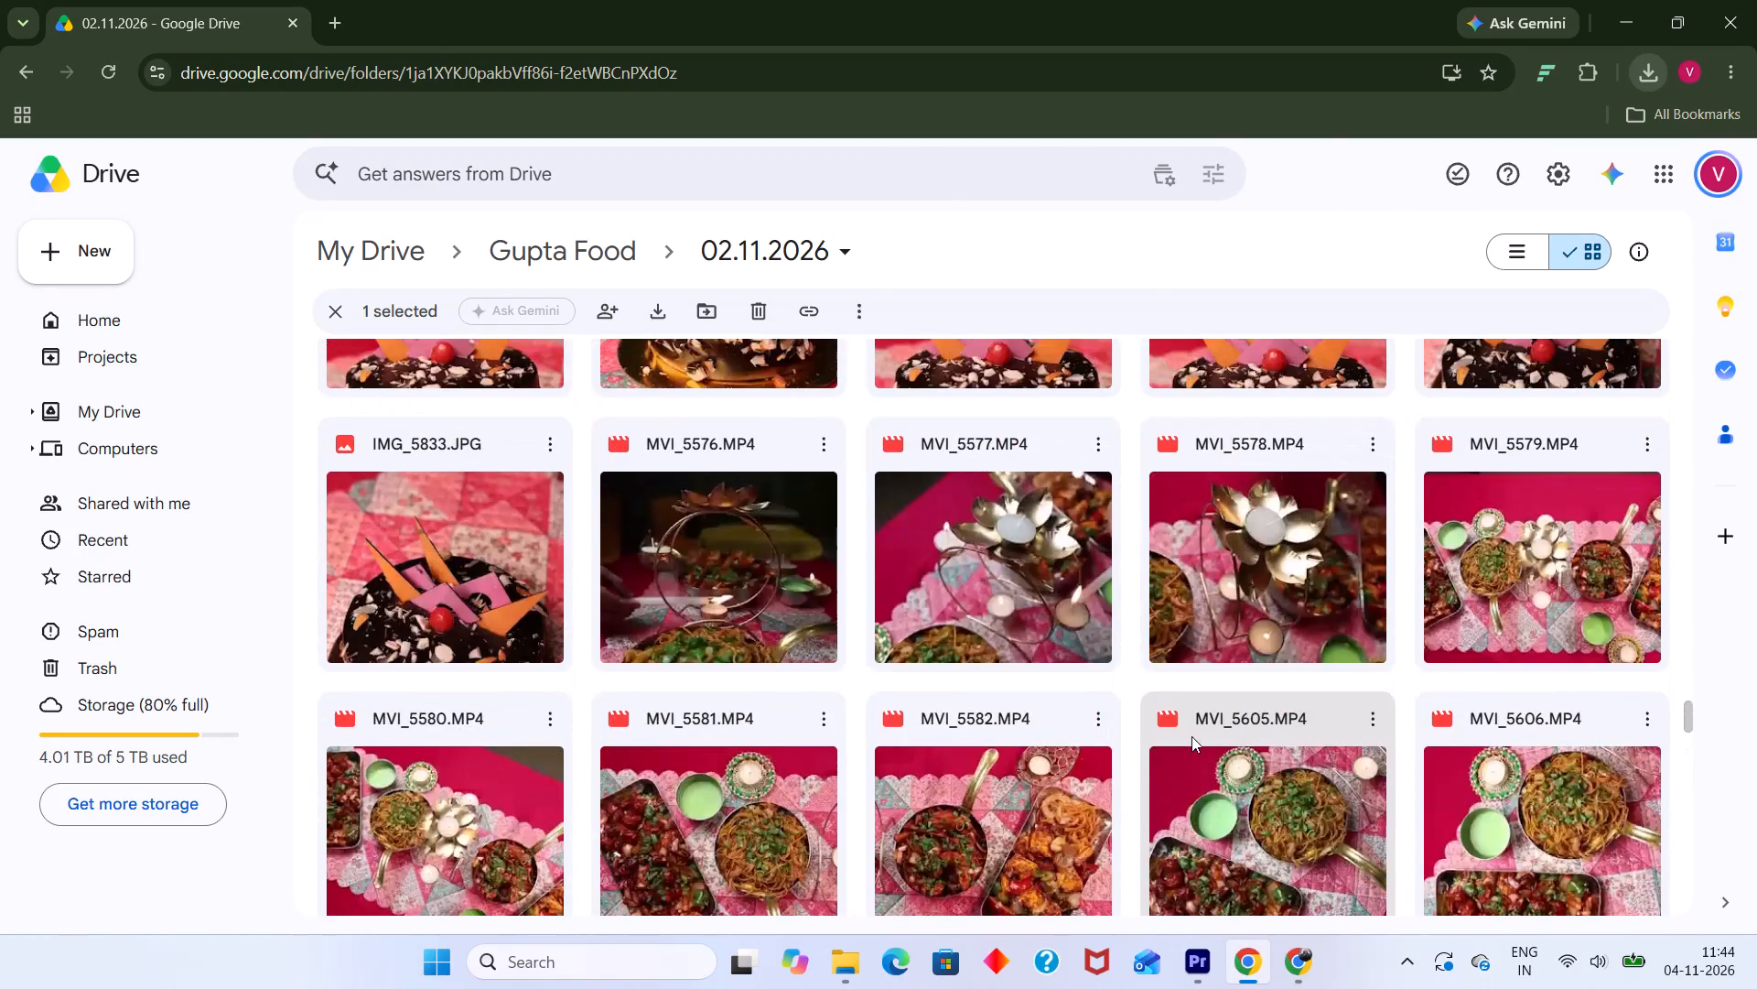
{"action": "scroll", "coordinate": [1191, 736], "scroll_direction": "up", "scroll_amount": 15}
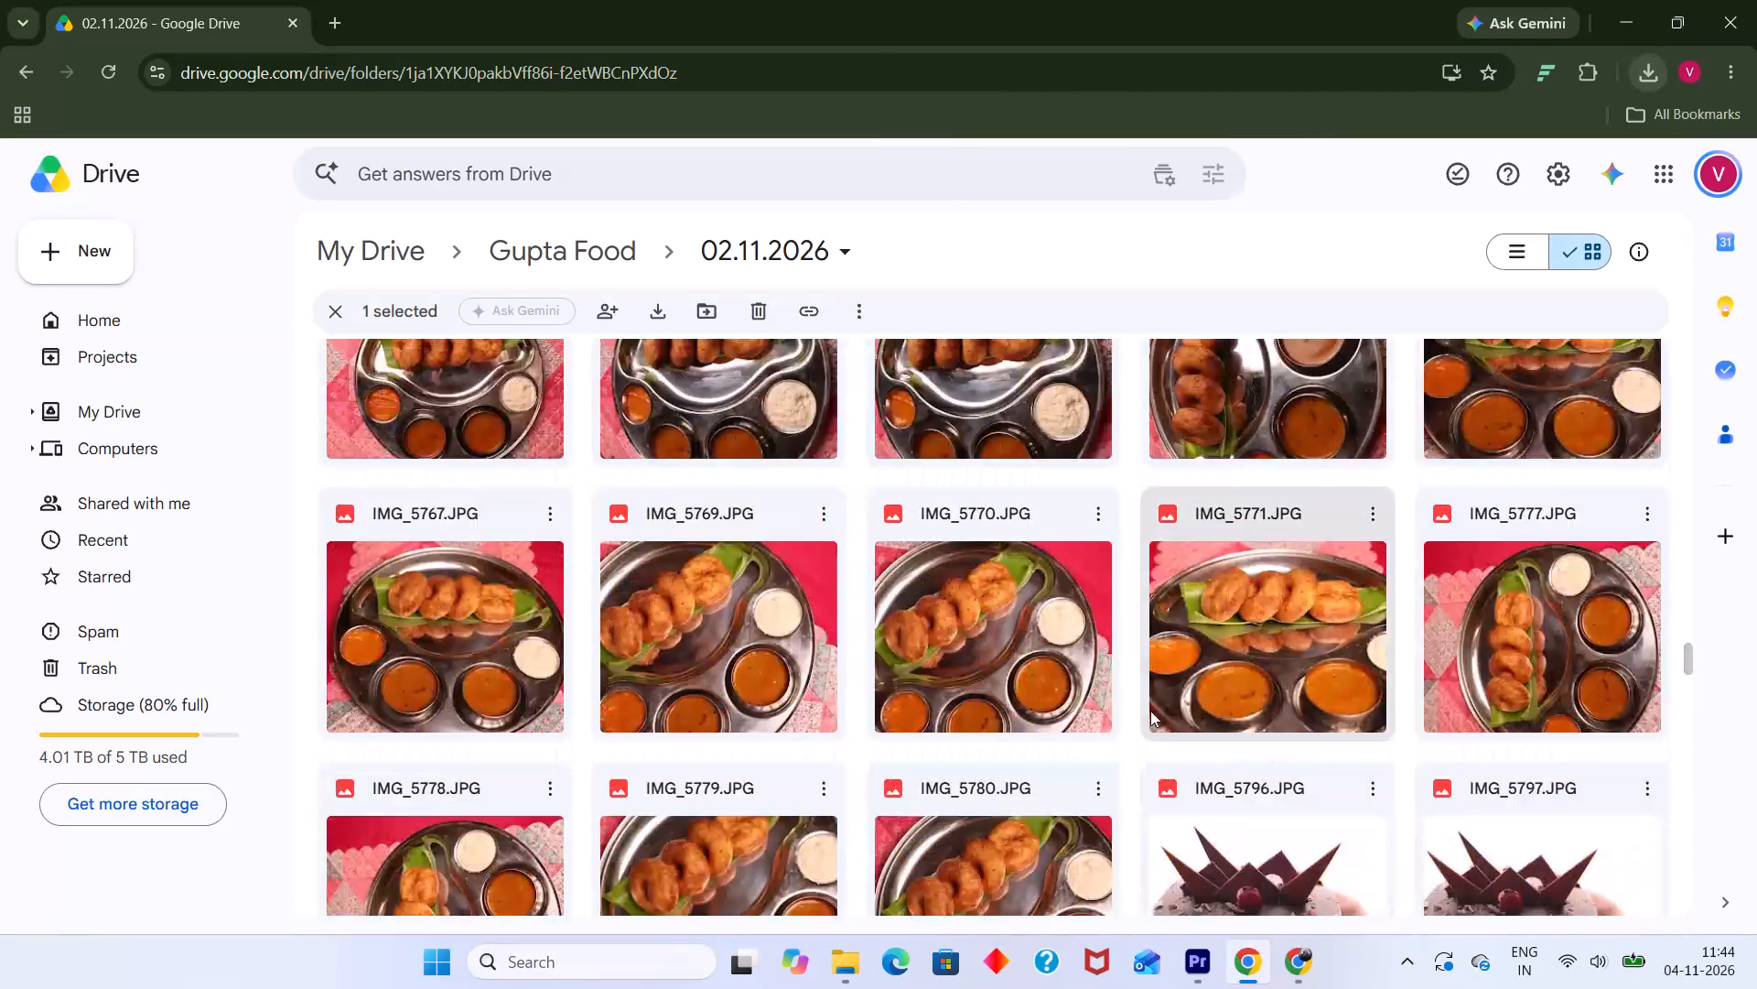
{"action": "scroll", "coordinate": [1135, 662], "scroll_direction": "up", "scroll_amount": 17}
{"action": "scroll", "coordinate": [1131, 647], "scroll_direction": "up", "scroll_amount": 6}
{"action": "scroll", "coordinate": [1130, 649], "scroll_direction": "up", "scroll_amount": 17}
Reload the 02.11.2026 folder and preview the candle-lit food photo IMG_5628.JPG.
{"action": "left_click", "coordinate": [102, 73]}
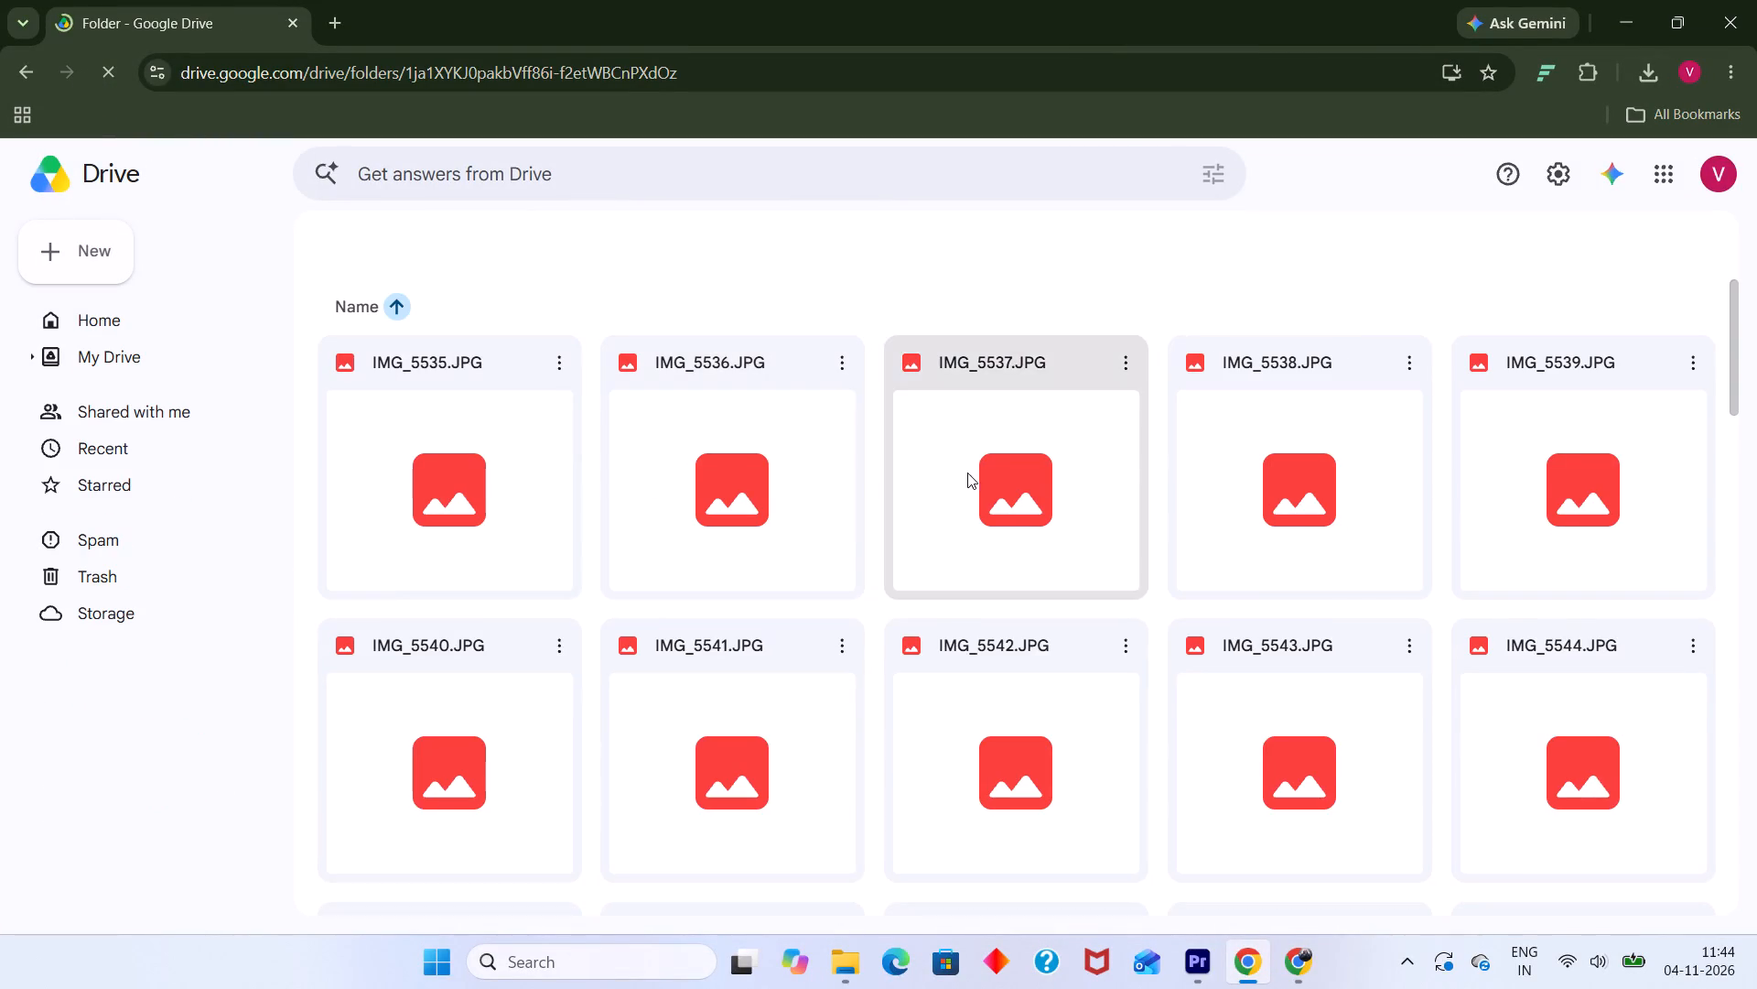
{"action": "scroll", "coordinate": [1568, 458], "scroll_direction": "down", "scroll_amount": 5}
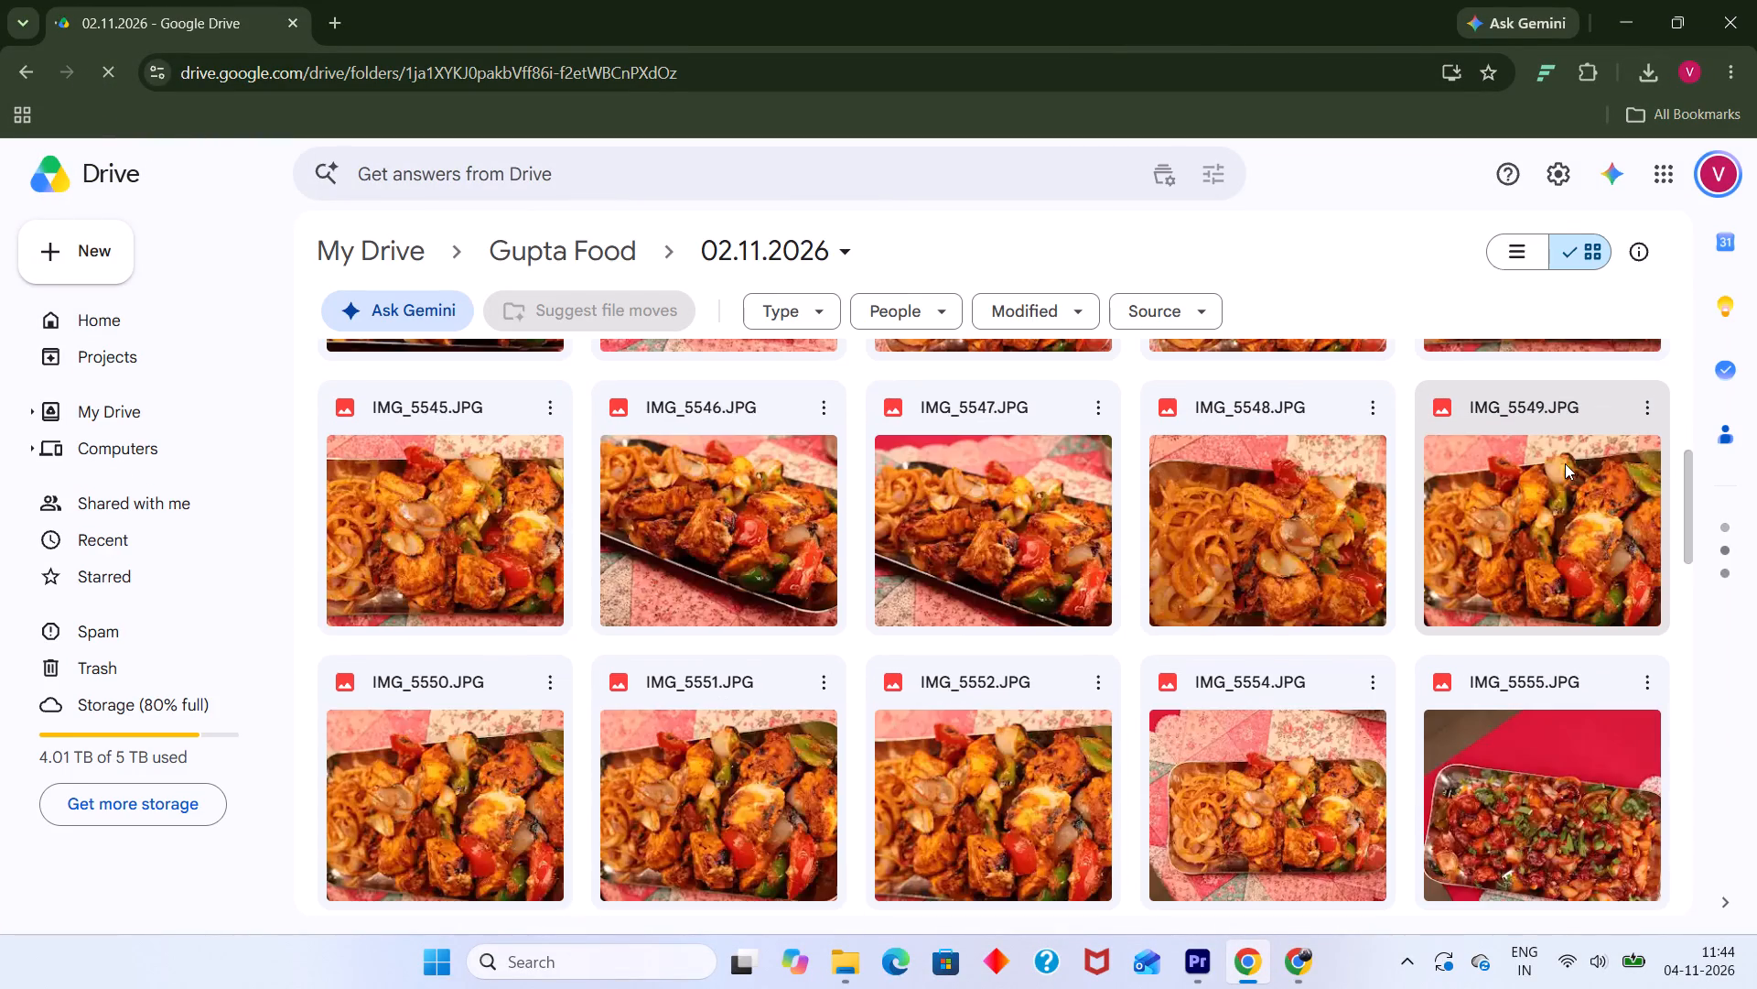
{"action": "scroll", "coordinate": [1564, 463], "scroll_direction": "down", "scroll_amount": 18}
{"action": "scroll", "coordinate": [1514, 514], "scroll_direction": "down", "scroll_amount": 6}
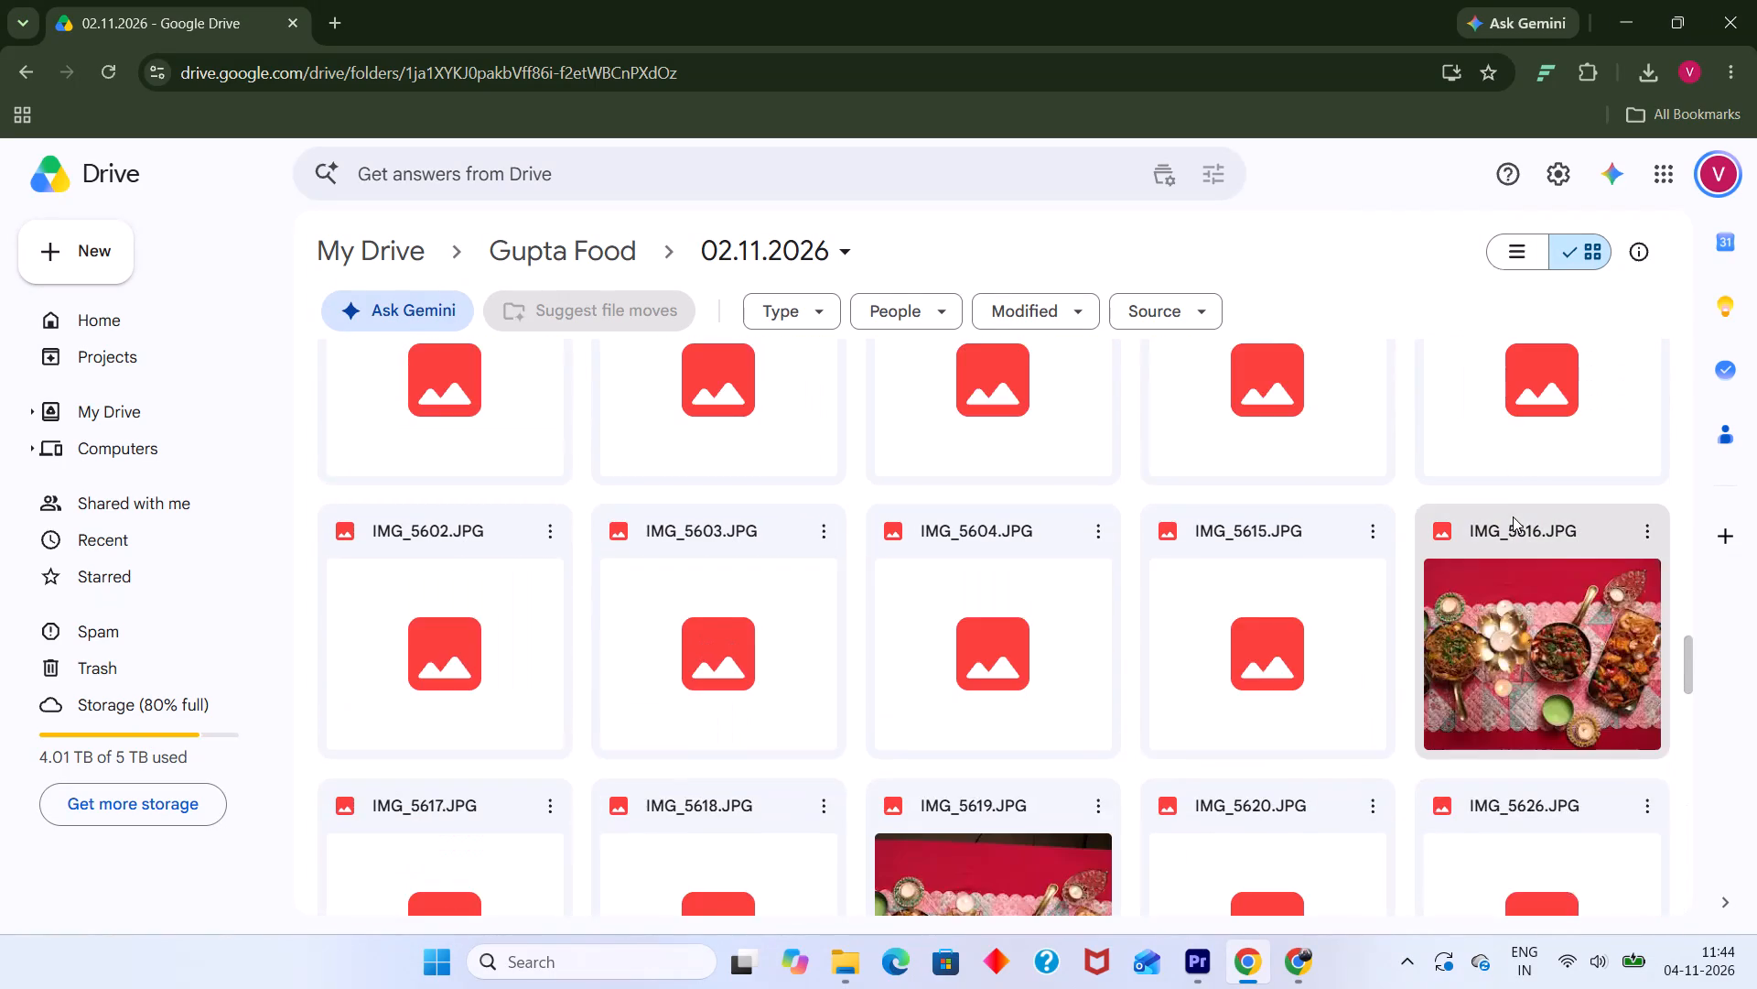
{"action": "scroll", "coordinate": [1502, 541], "scroll_direction": "down", "scroll_amount": 6}
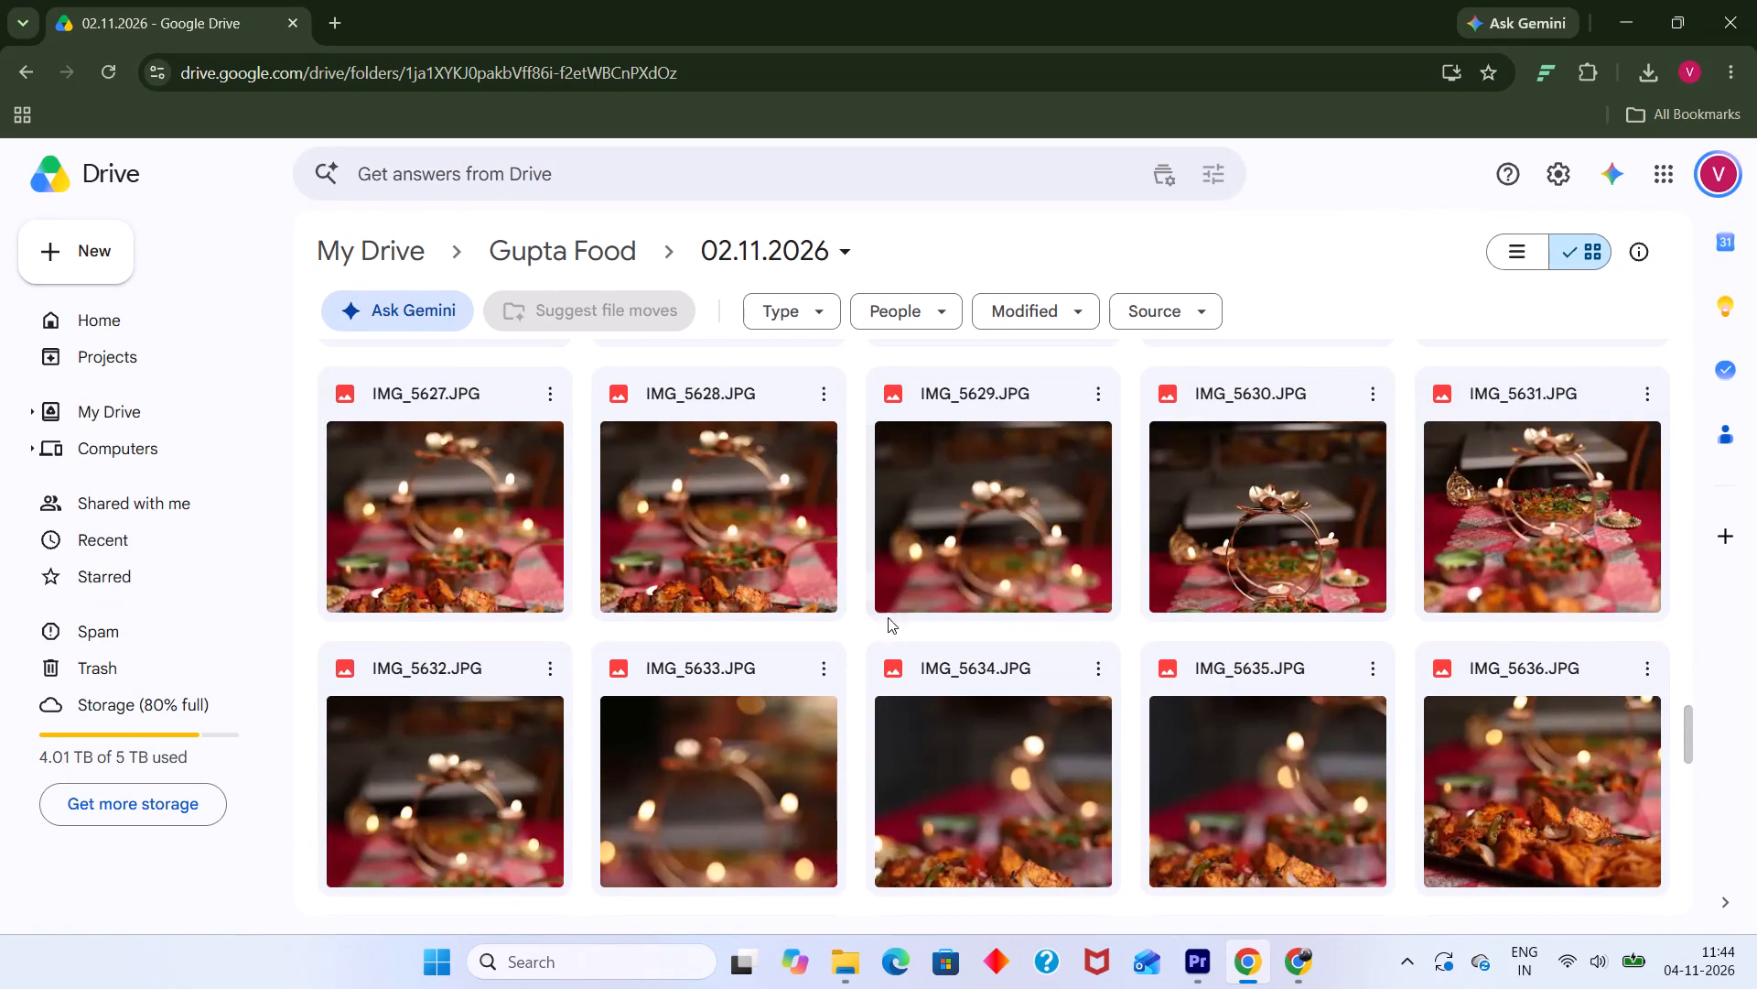
{"action": "double_click", "coordinate": [732, 536]}
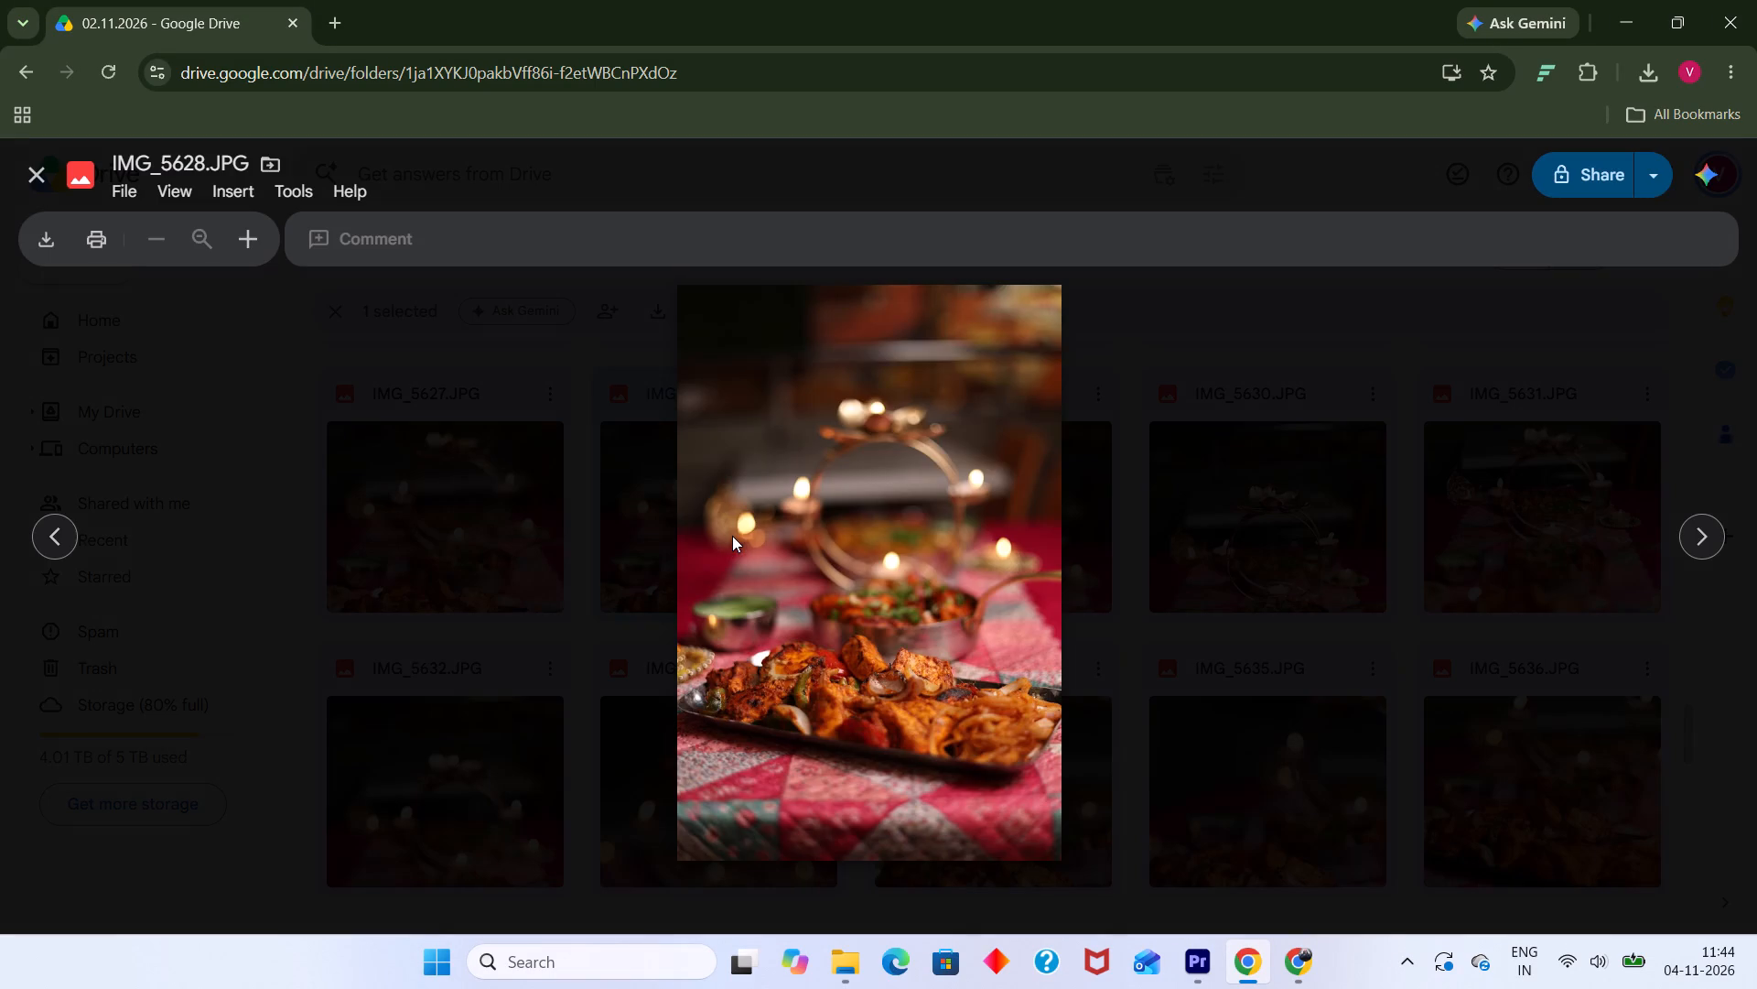
{"action": "left_click", "coordinate": [1361, 692]}
Look through the remaining food photos in the 02.11.2026 folder, down to the first MVI video clips.
{"action": "scroll", "coordinate": [1237, 698], "scroll_direction": "down", "scroll_amount": 10}
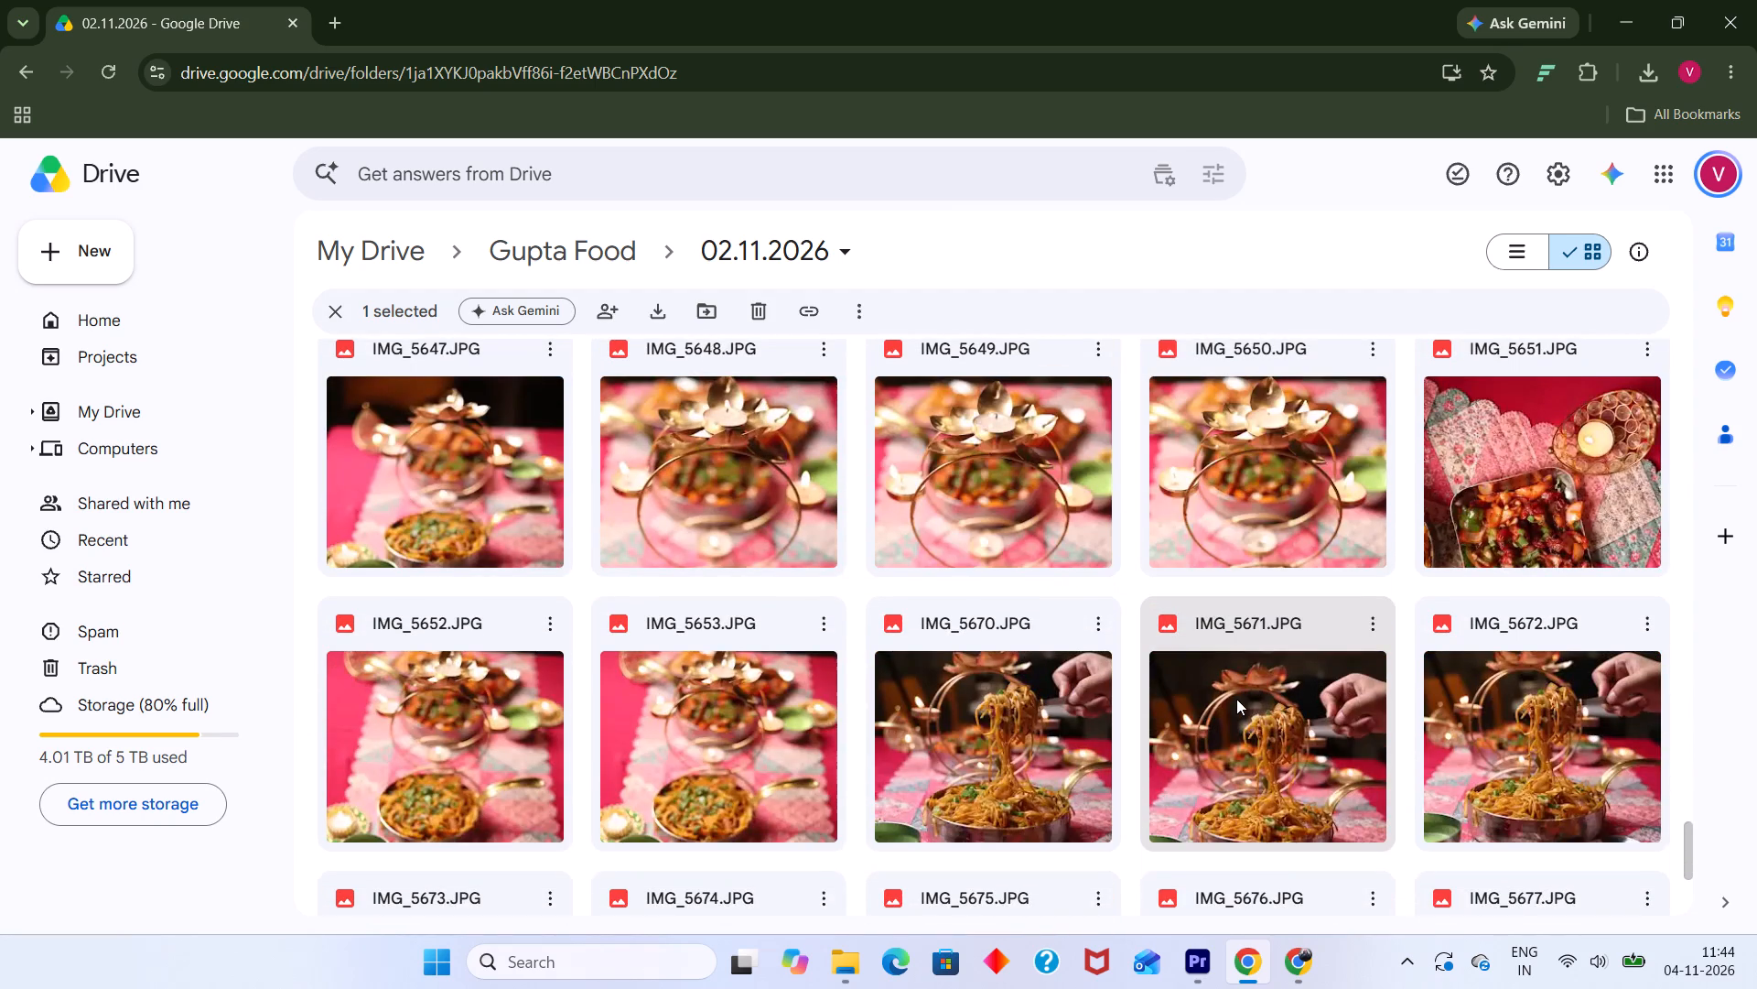
{"action": "scroll", "coordinate": [1252, 690], "scroll_direction": "down", "scroll_amount": 10}
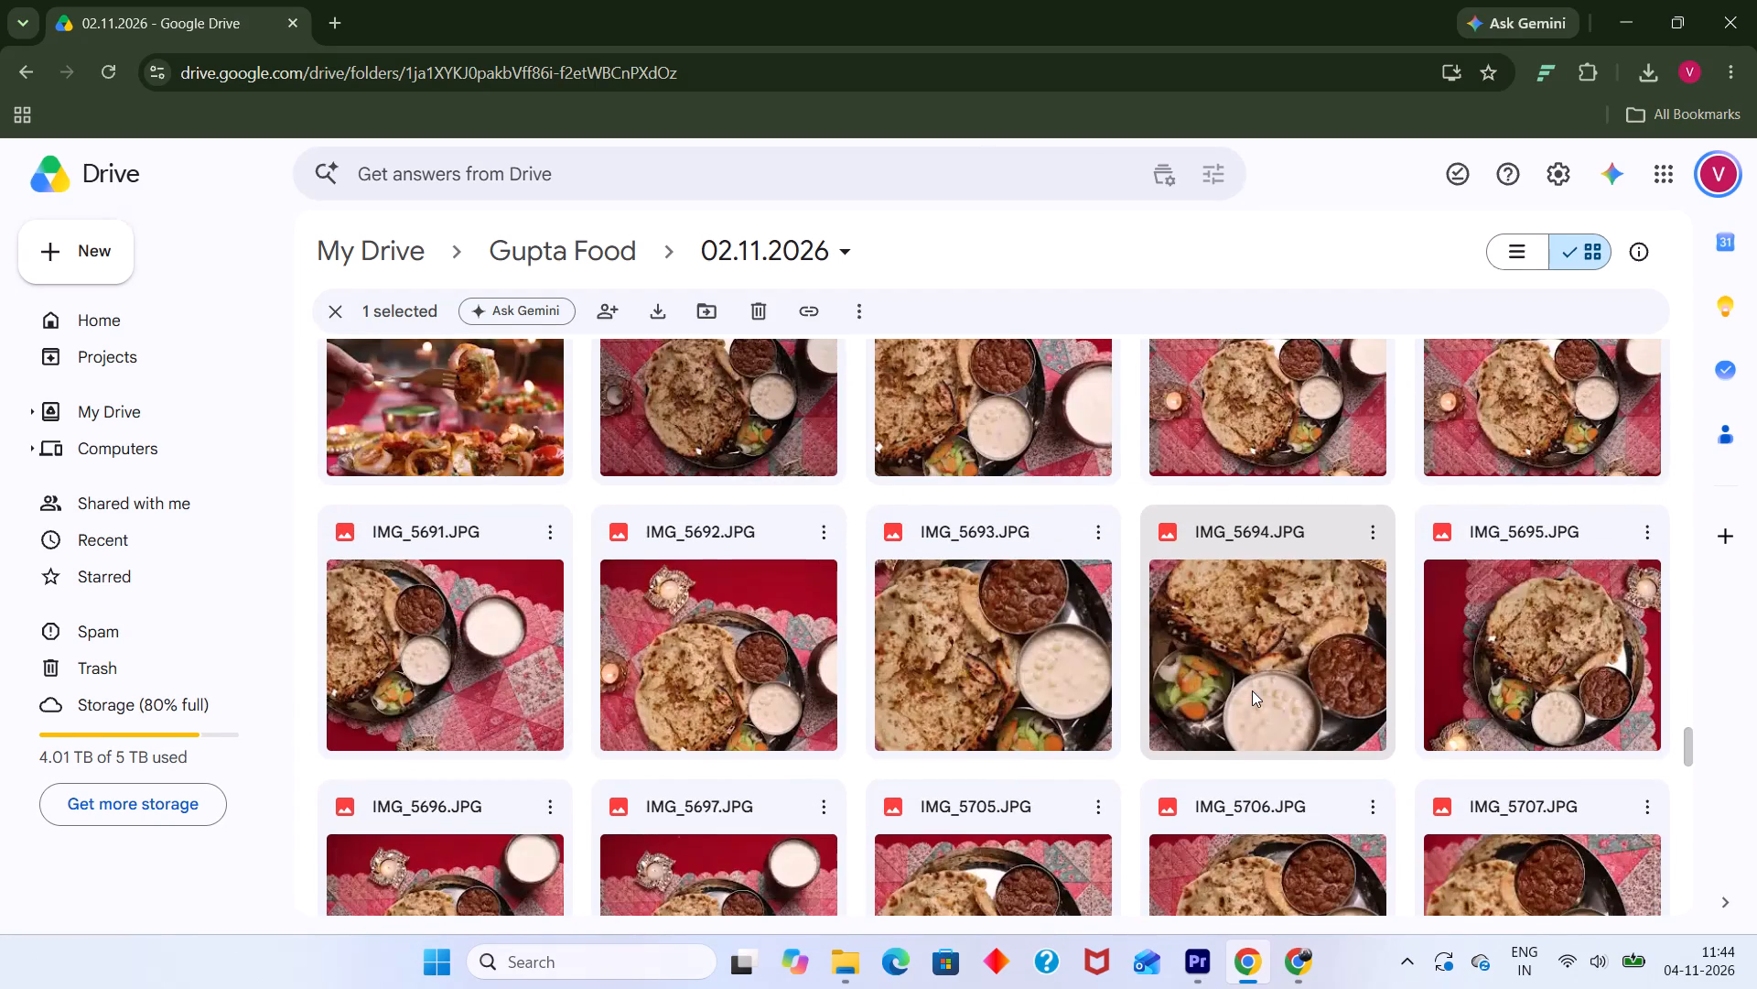
{"action": "scroll", "coordinate": [1252, 690], "scroll_direction": "down", "scroll_amount": 6}
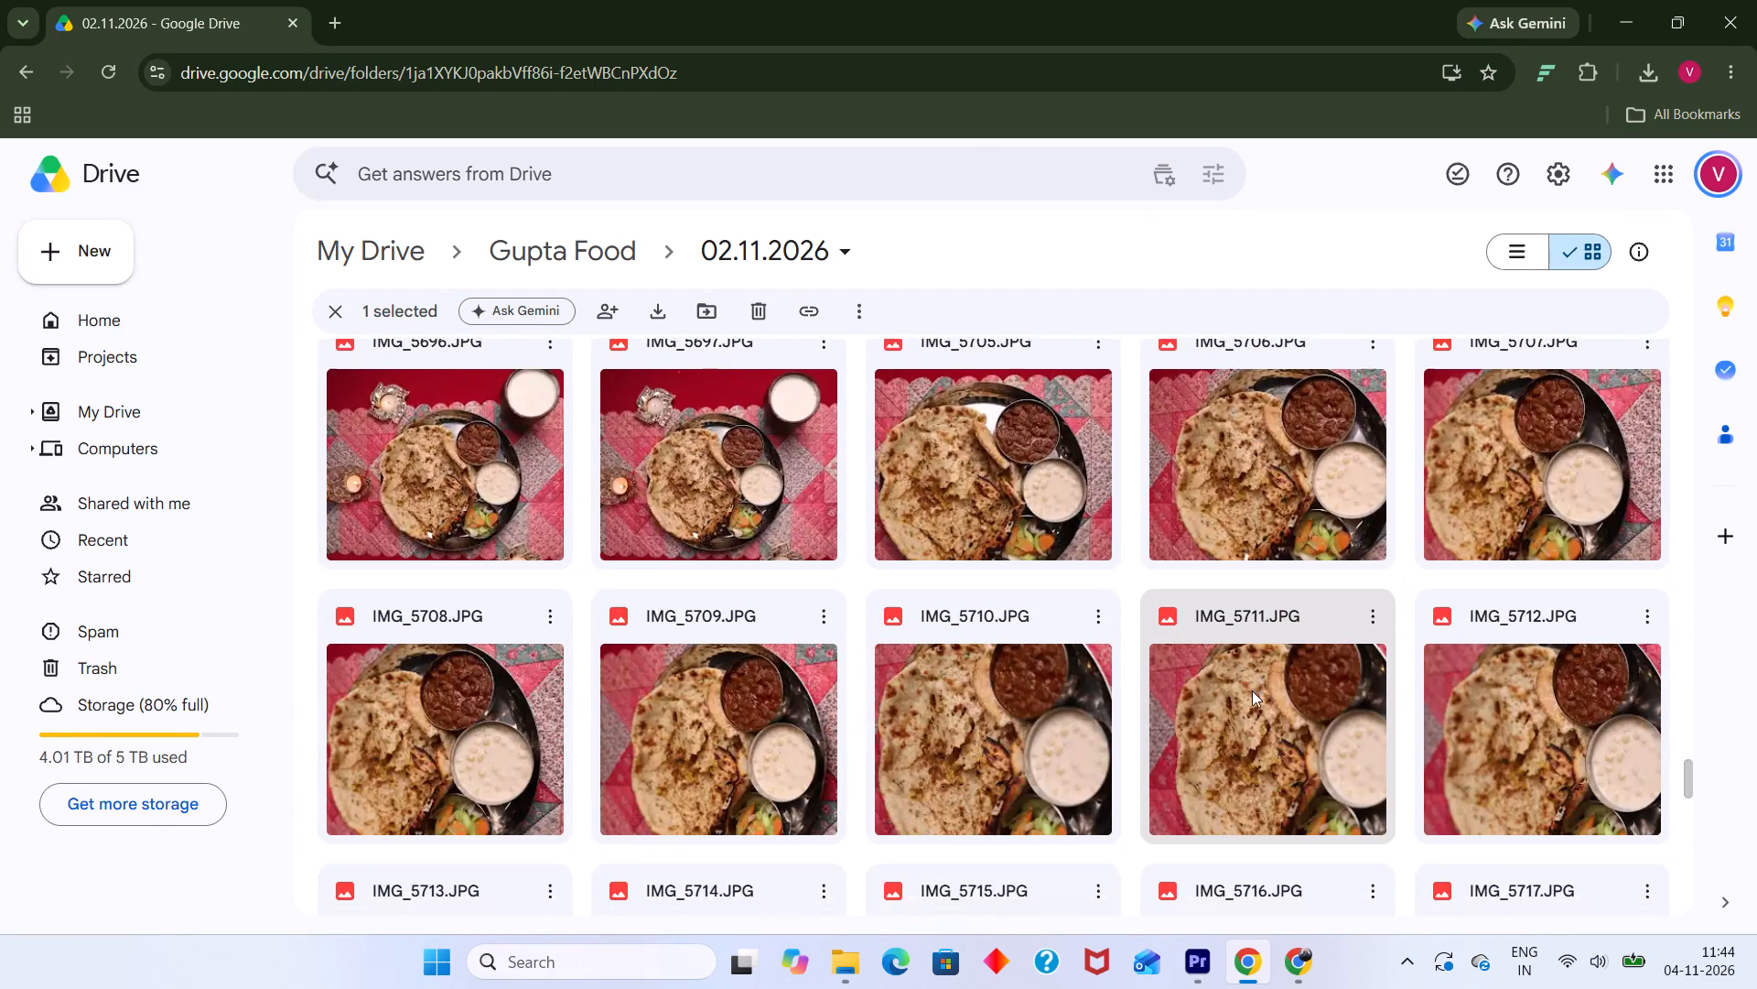
{"action": "scroll", "coordinate": [1252, 690], "scroll_direction": "down", "scroll_amount": 7}
{"action": "scroll", "coordinate": [1252, 690], "scroll_direction": "up", "scroll_amount": 1}
{"action": "scroll", "coordinate": [1252, 697], "scroll_direction": "down", "scroll_amount": 5}
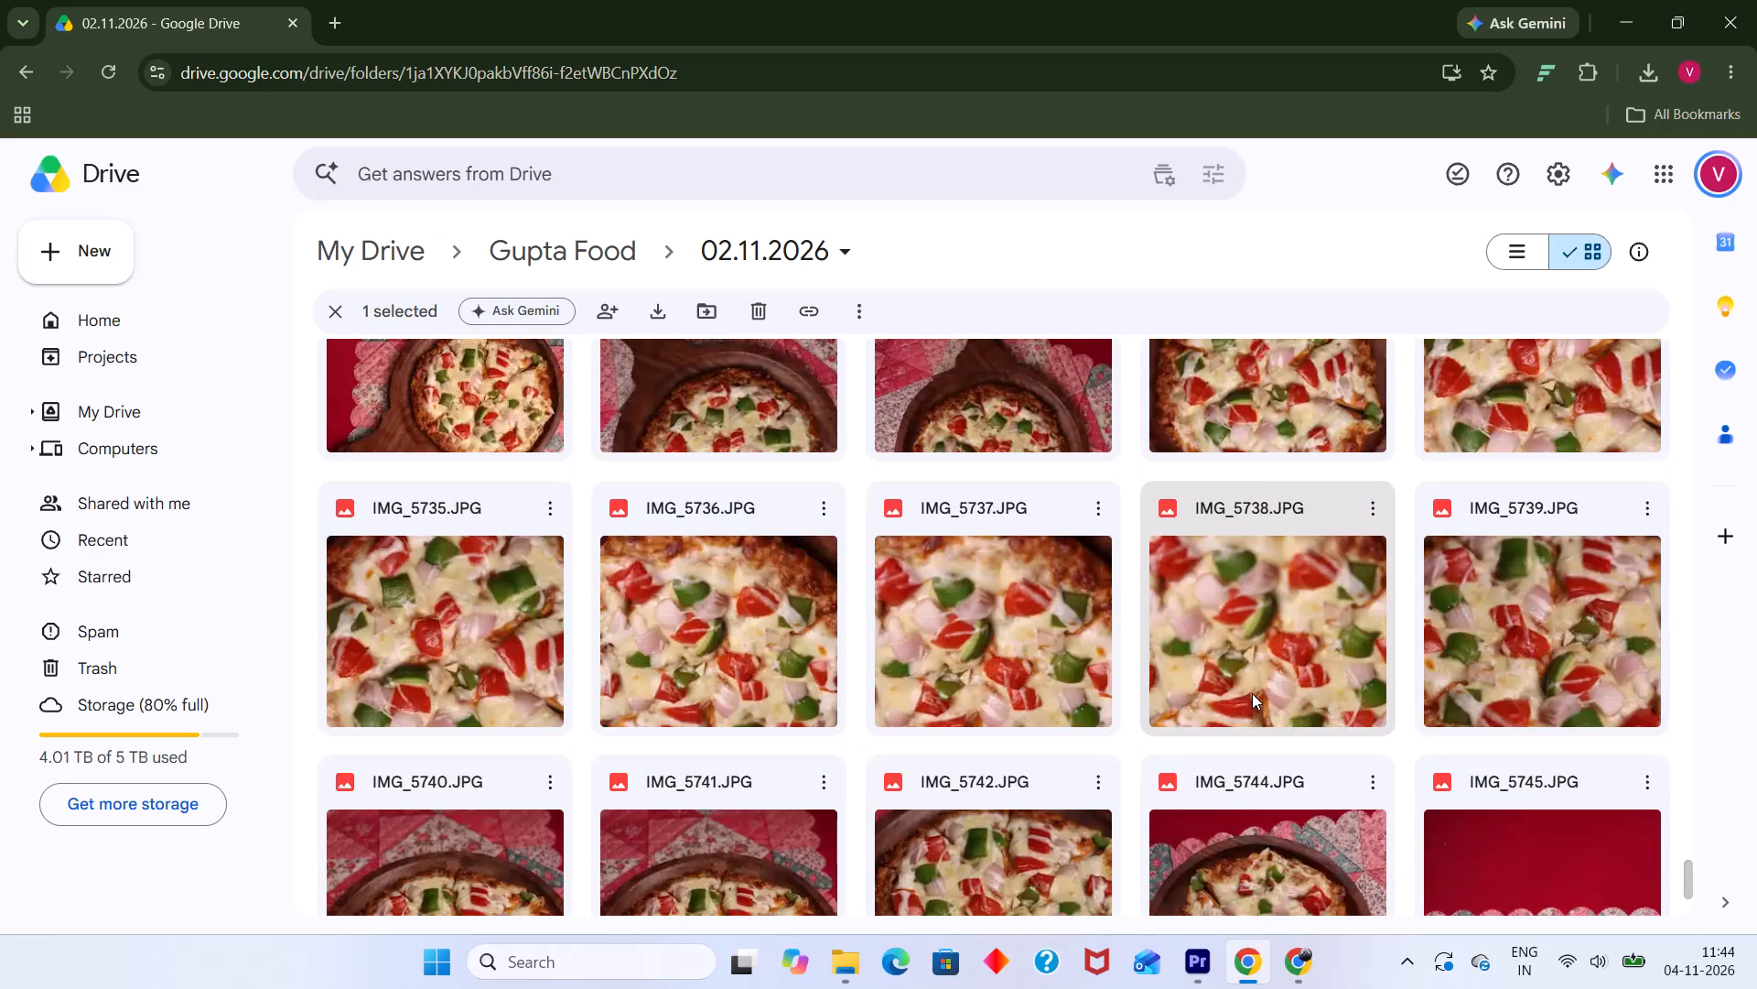
{"action": "scroll", "coordinate": [1252, 692], "scroll_direction": "down", "scroll_amount": 6}
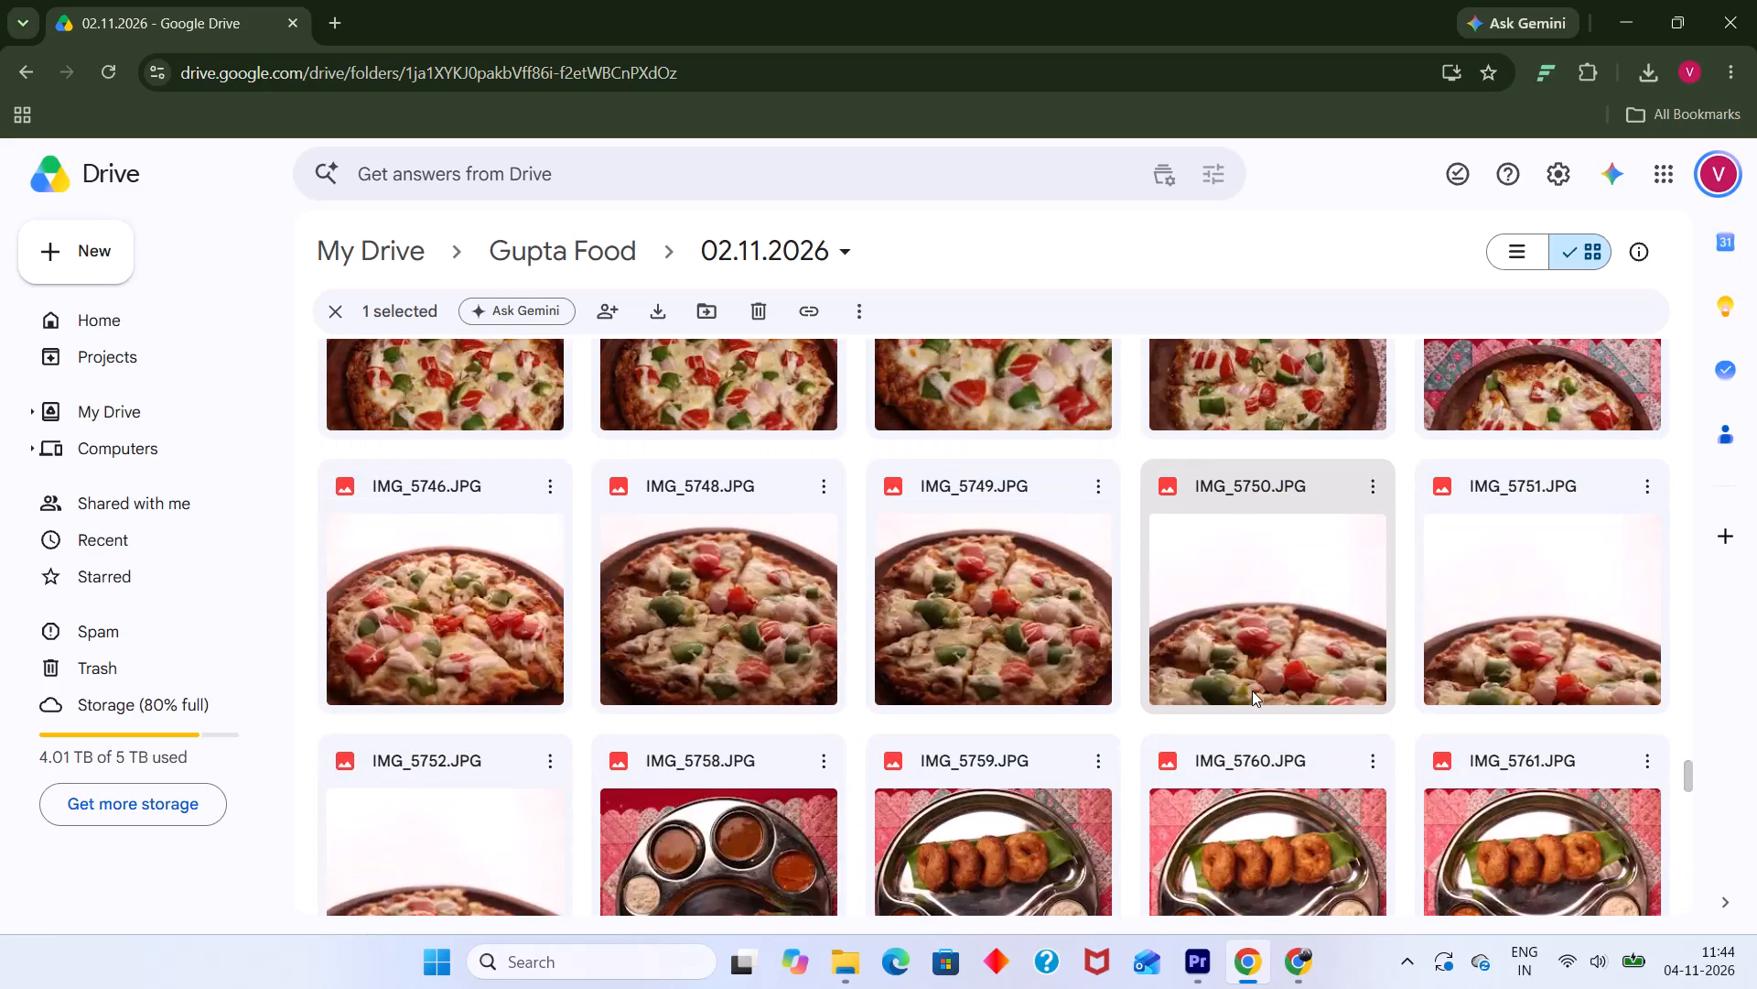
{"action": "scroll", "coordinate": [1040, 685], "scroll_direction": "down", "scroll_amount": 2}
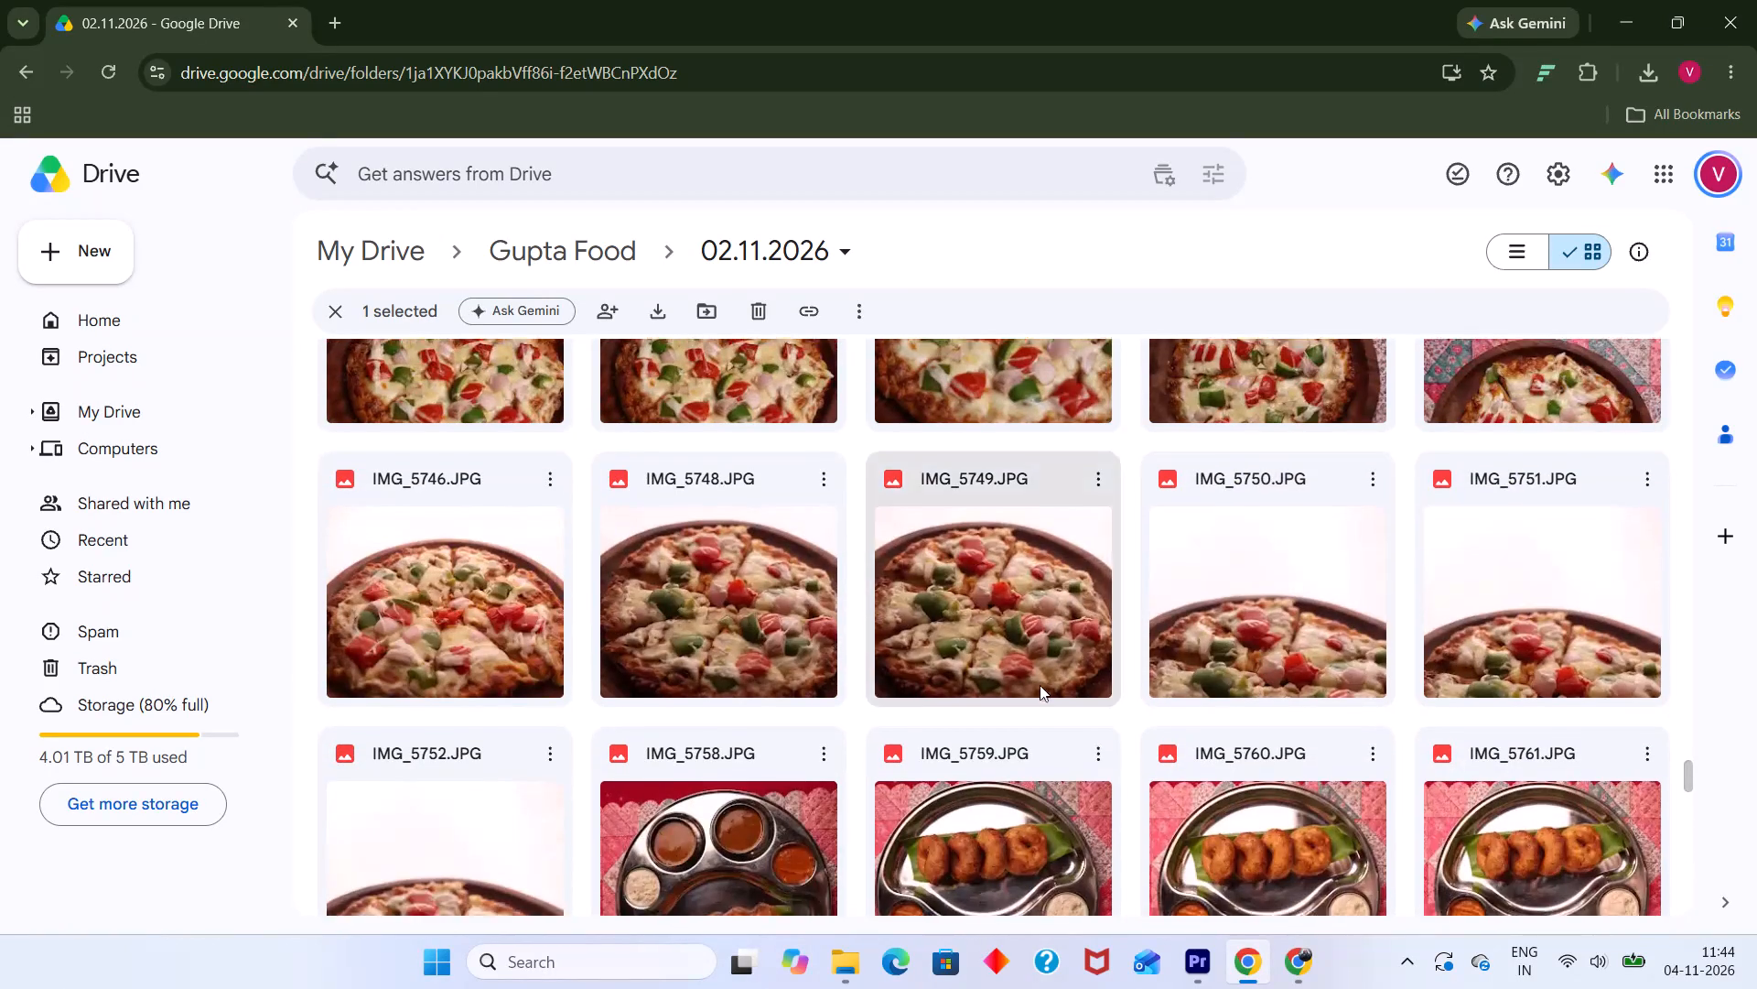
{"action": "scroll", "coordinate": [1040, 685], "scroll_direction": "down", "scroll_amount": 10}
{"action": "scroll", "coordinate": [1040, 685], "scroll_direction": "up", "scroll_amount": 1}
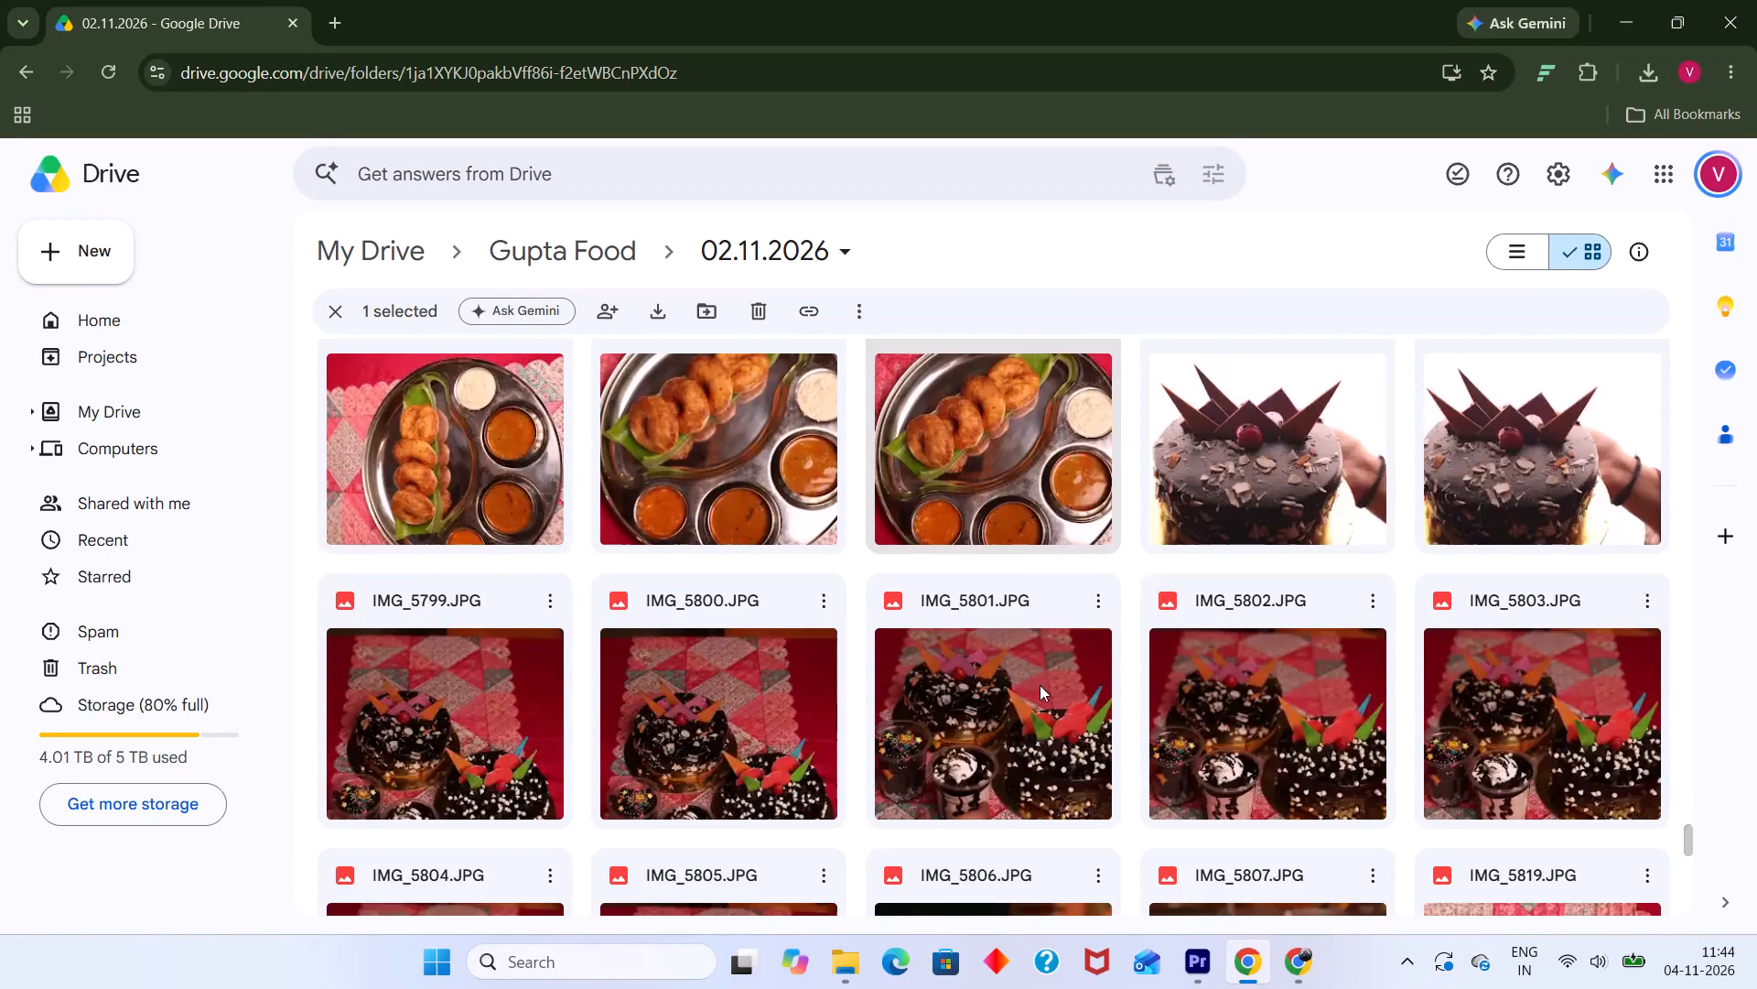
{"action": "scroll", "coordinate": [1040, 685], "scroll_direction": "down", "scroll_amount": 12}
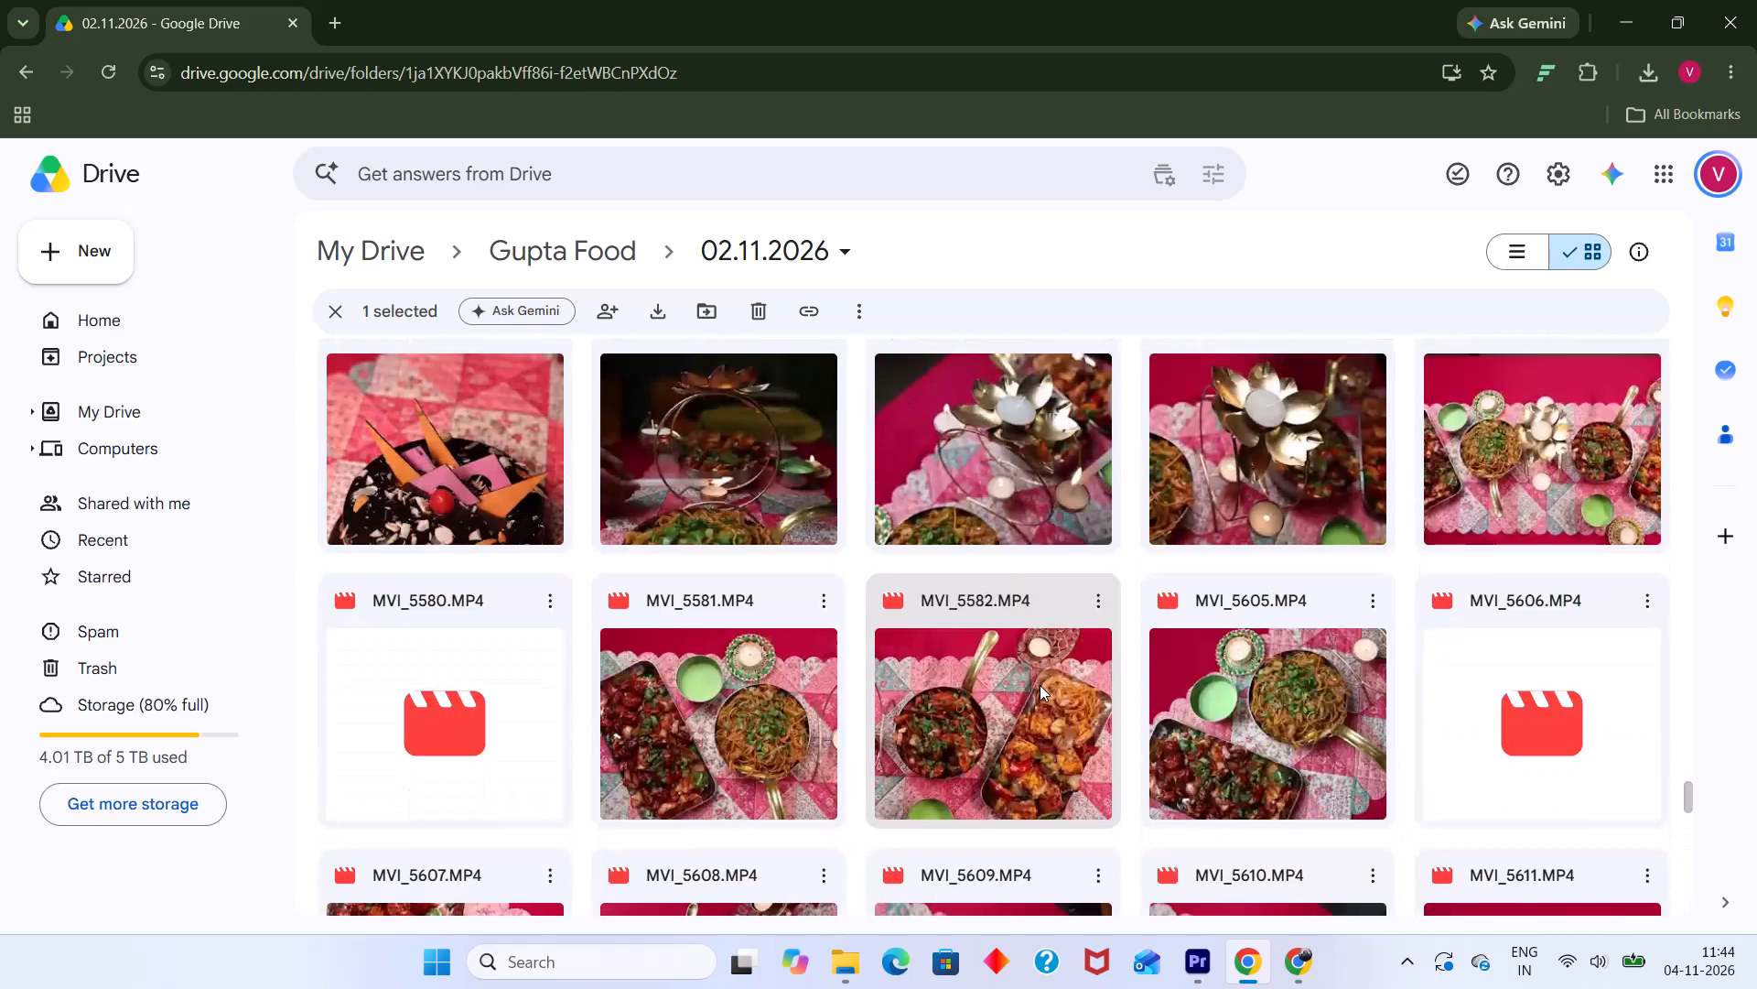
Preview the candle-lighting video clips MVI_5577.MP4 and MVI_5621.MP4.
{"action": "double_click", "coordinate": [1025, 462]}
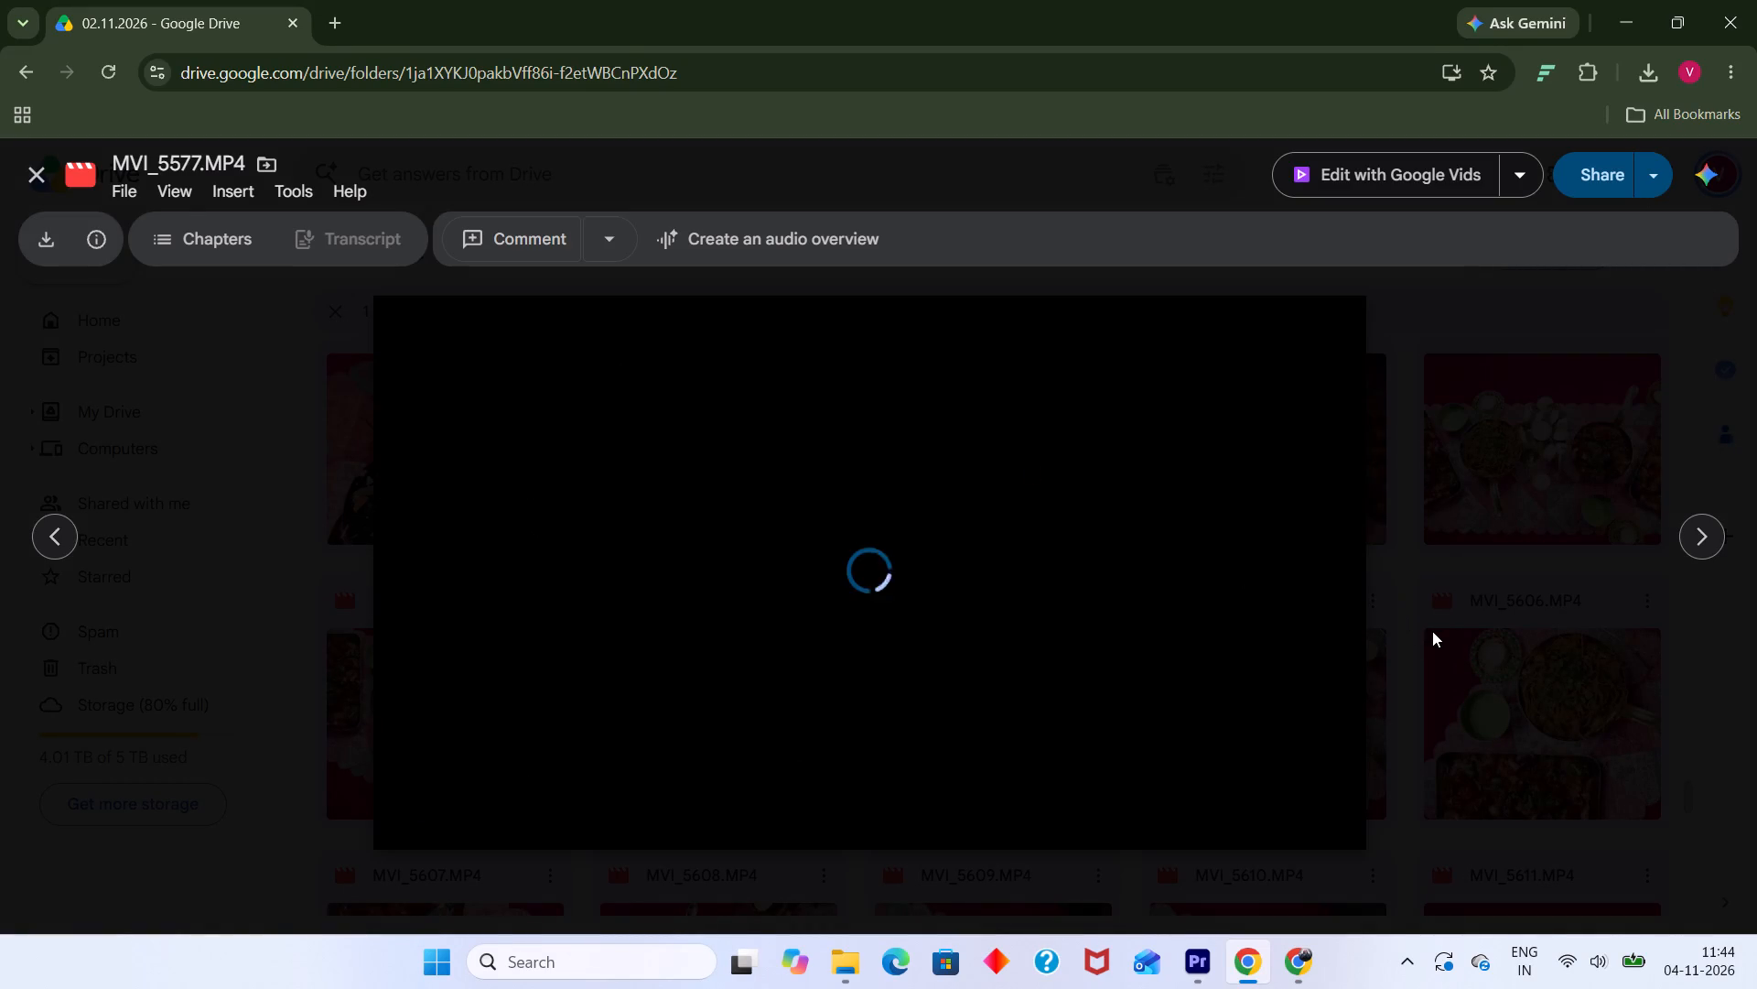
{"action": "left_click", "coordinate": [1432, 631]}
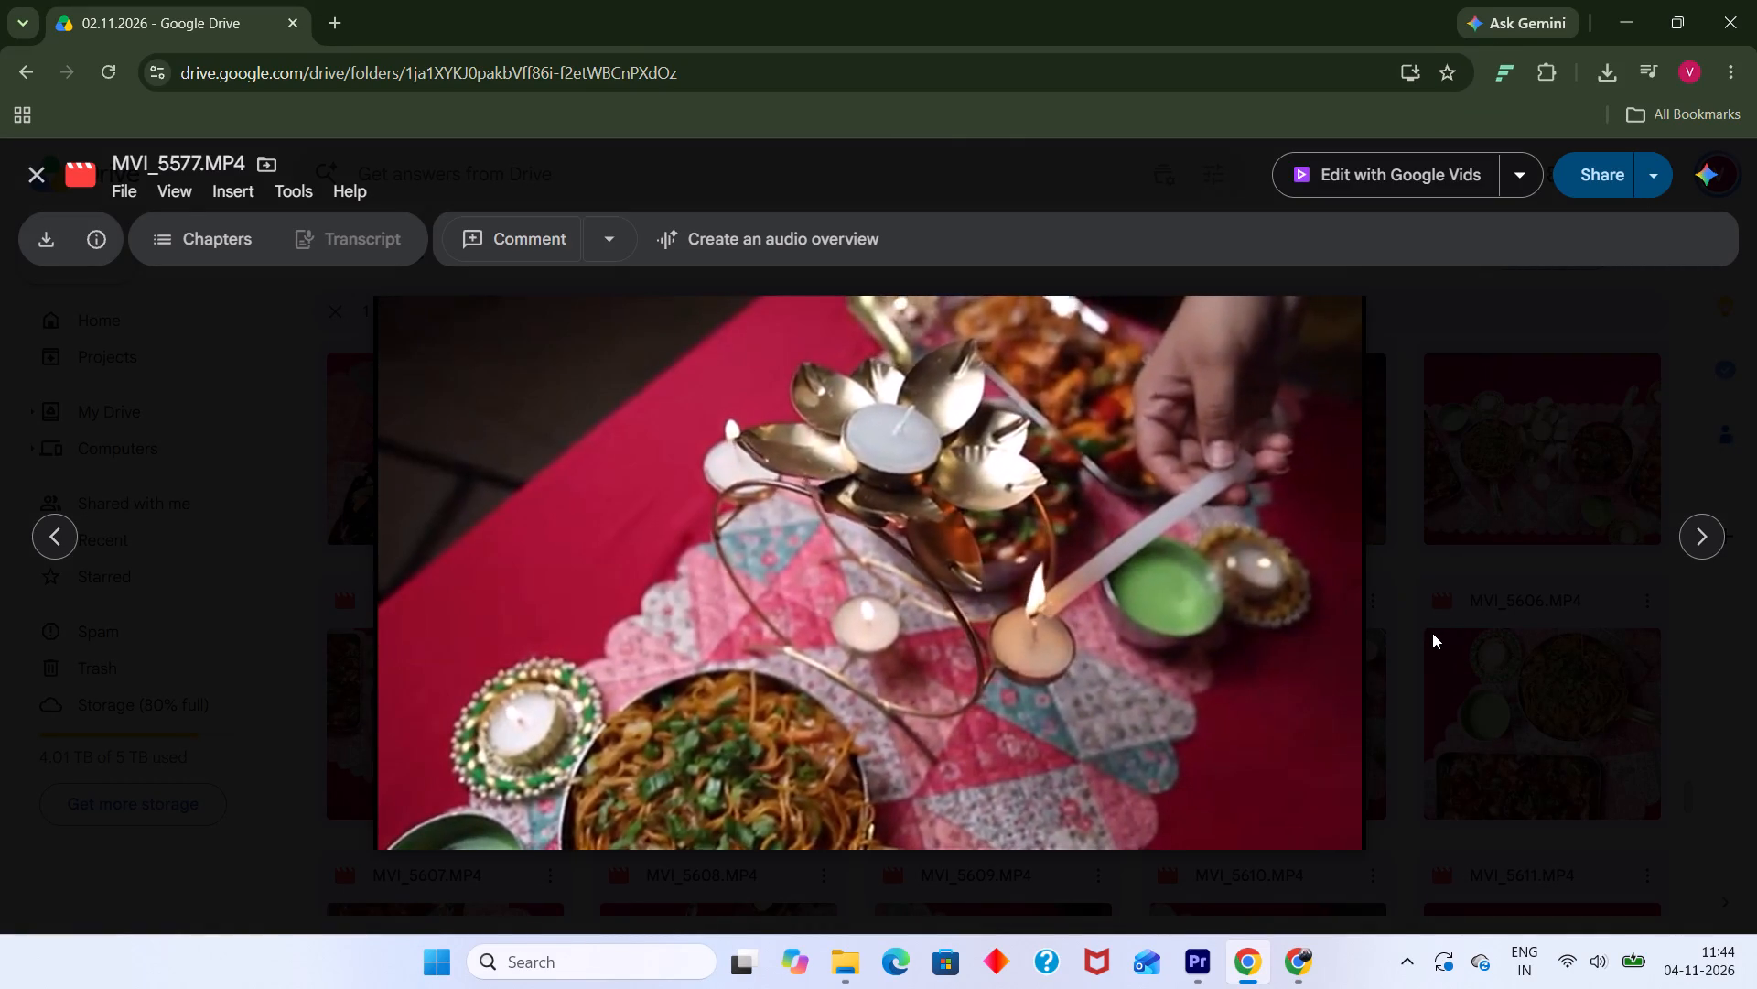
{"action": "scroll", "coordinate": [1395, 696], "scroll_direction": "down", "scroll_amount": 4}
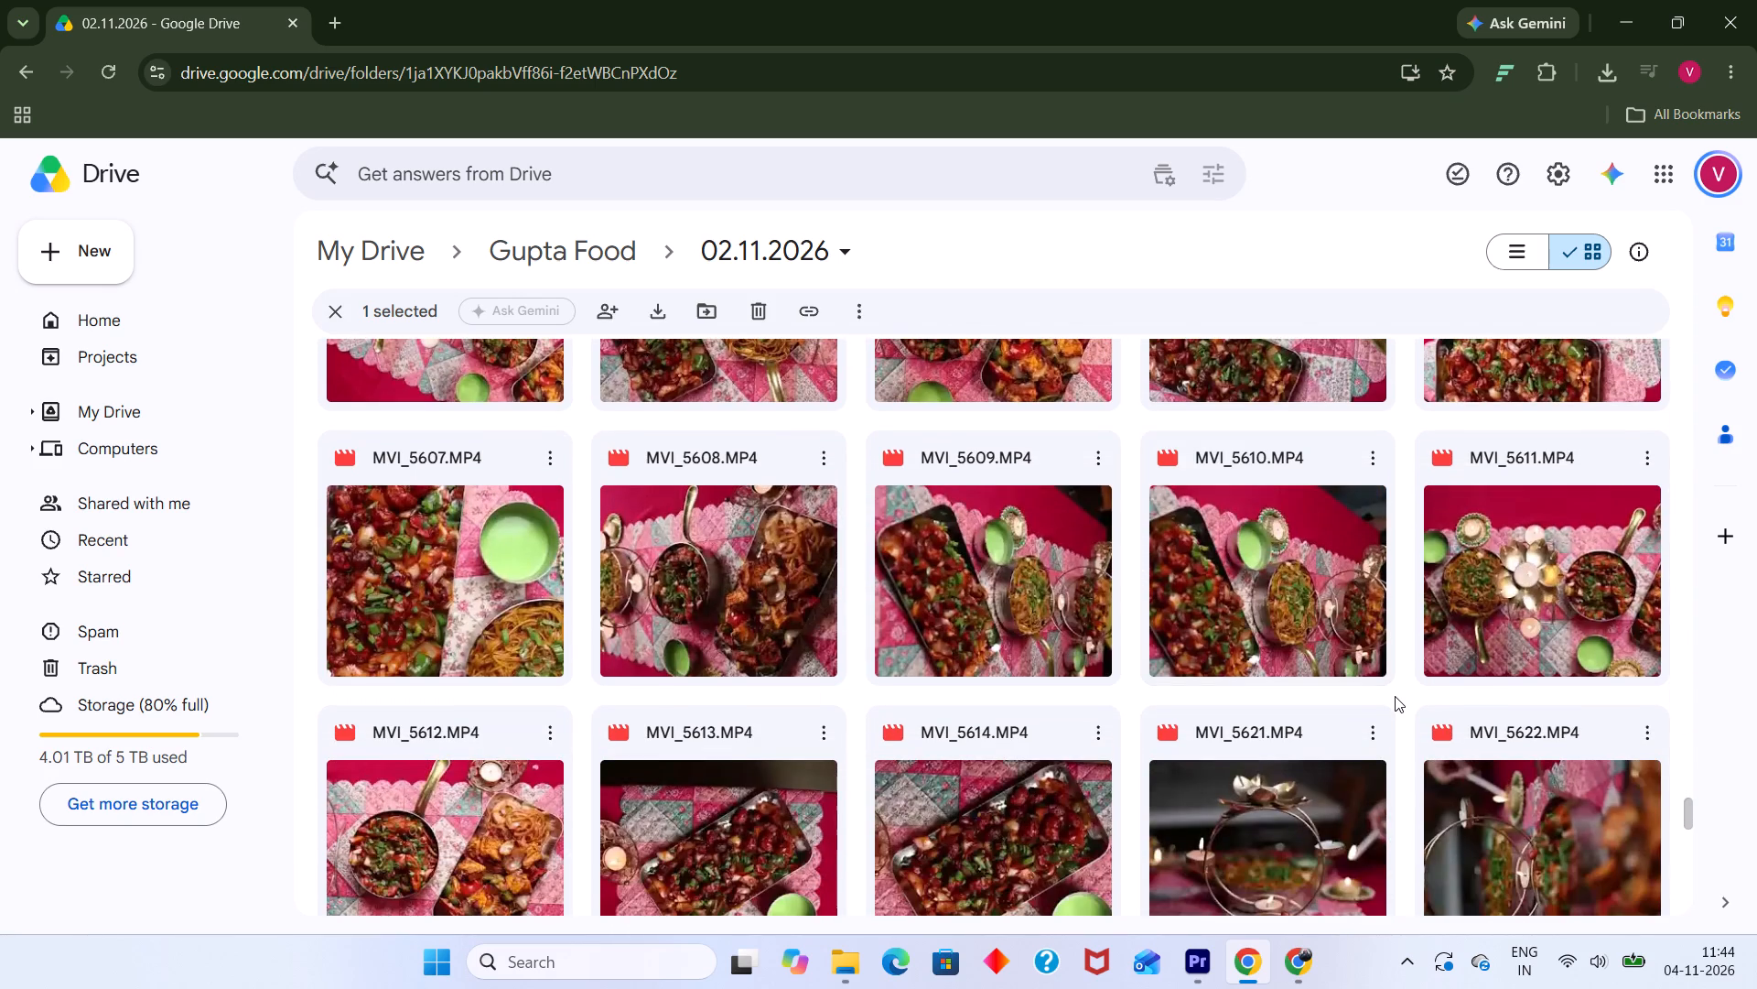
{"action": "scroll", "coordinate": [1395, 696], "scroll_direction": "down", "scroll_amount": 2}
{"action": "double_click", "coordinate": [1228, 628]}
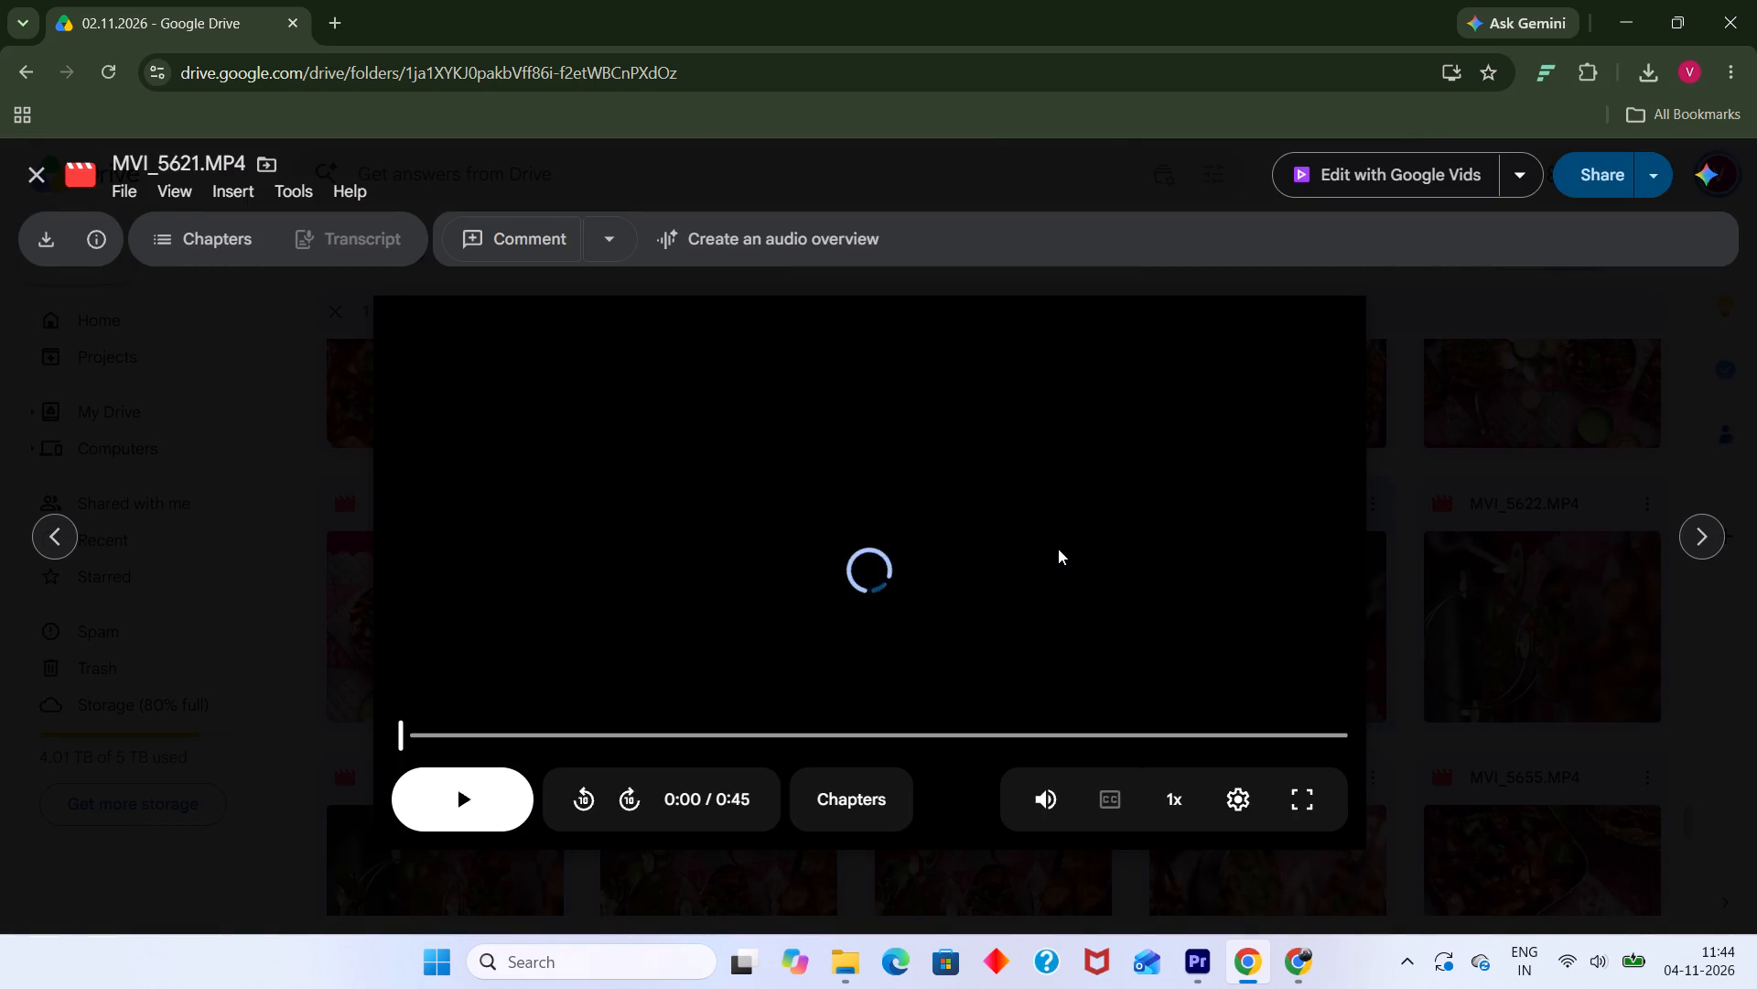
{"action": "left_click", "coordinate": [1440, 592]}
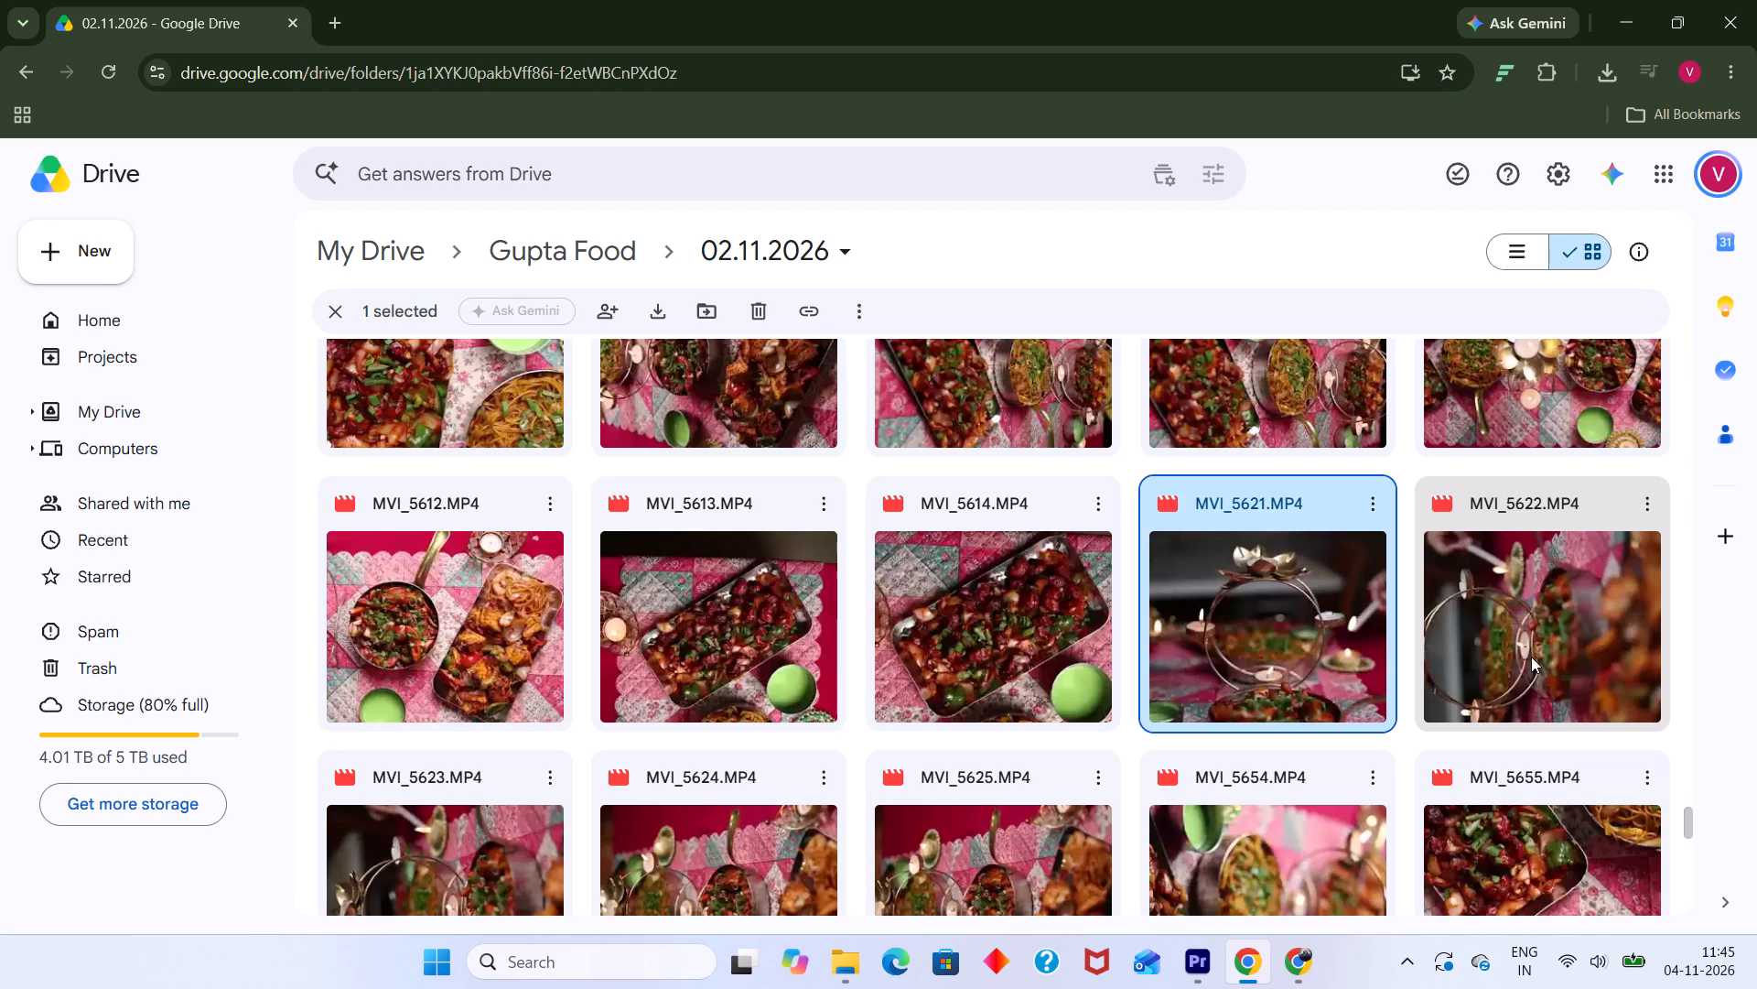
Preview the video MVI_5622.MP4 and download it despite the missing virus scan.
{"action": "double_click", "coordinate": [1531, 657]}
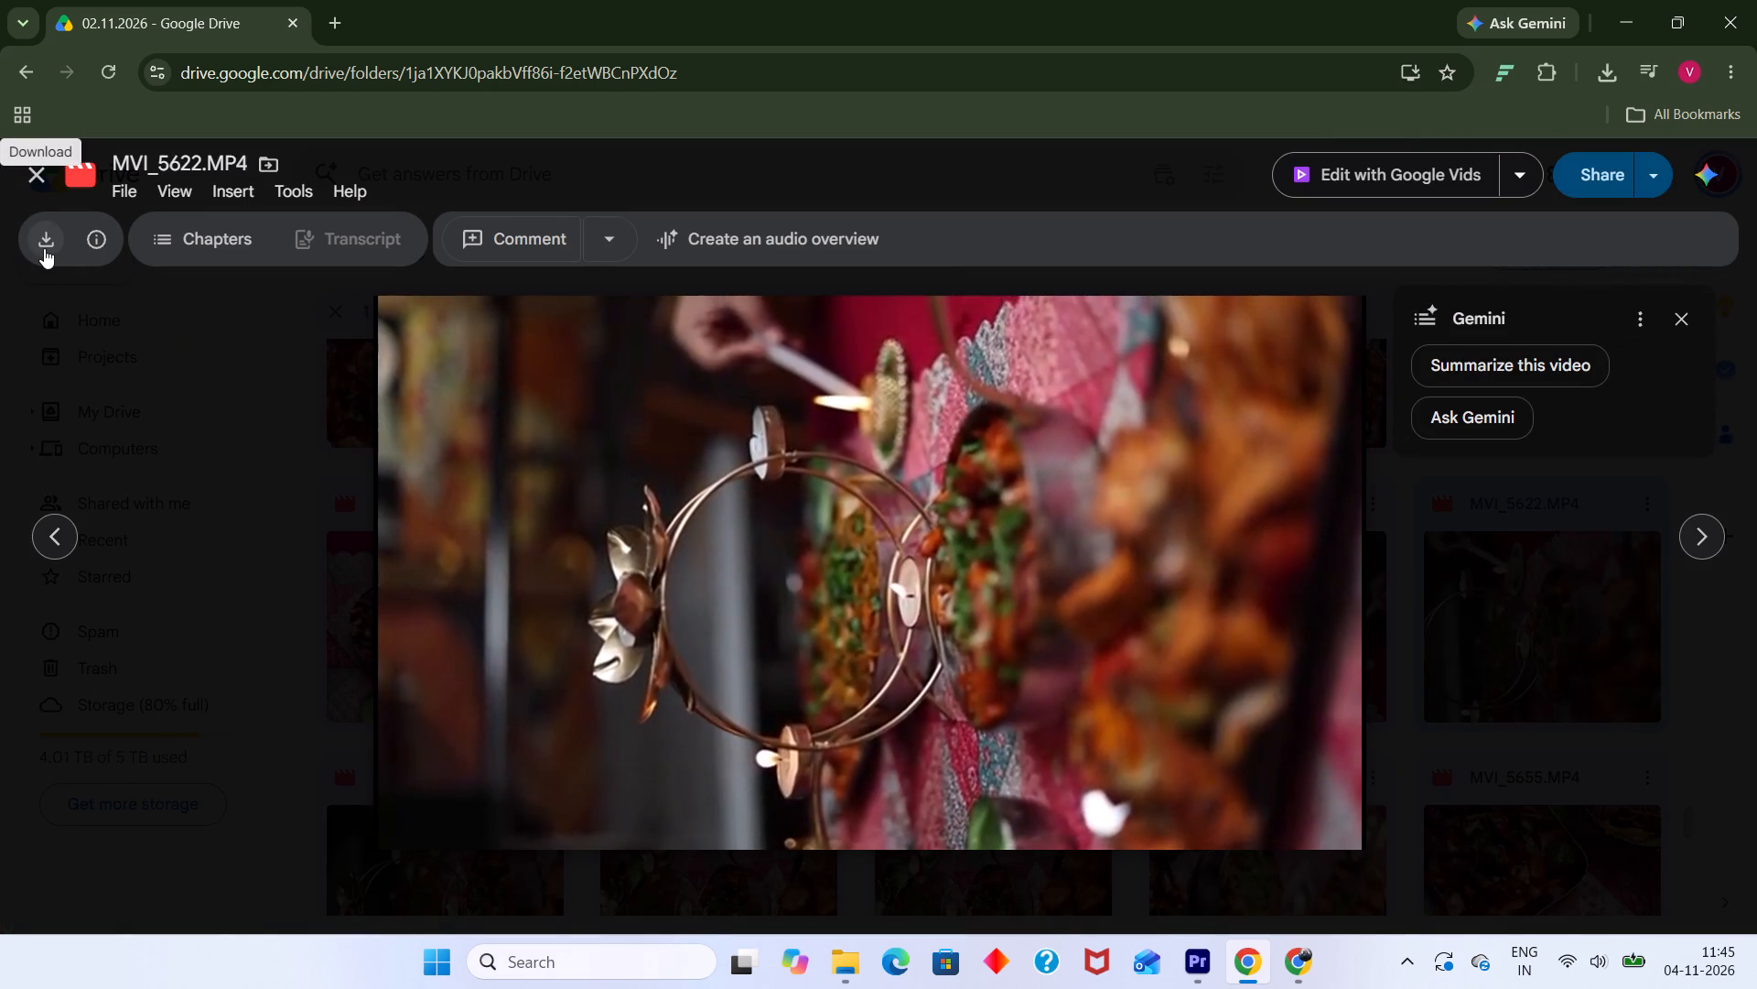
{"action": "left_click", "coordinate": [44, 248]}
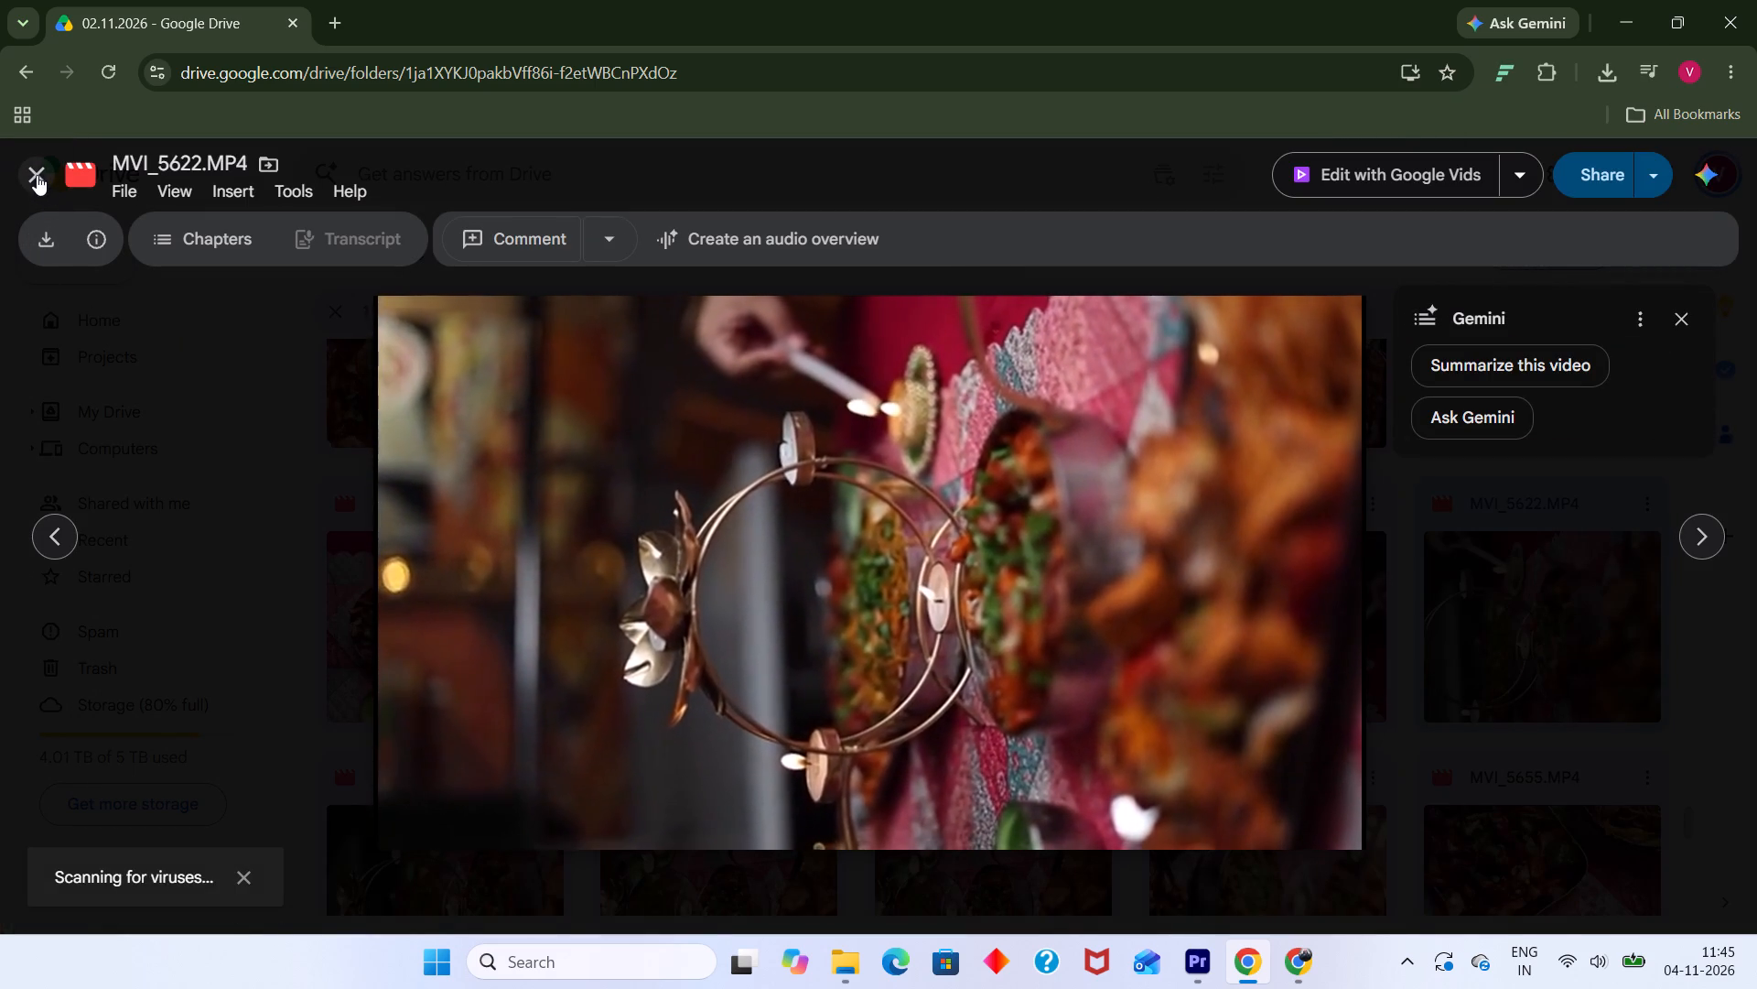
{"action": "left_click", "coordinate": [1084, 614]}
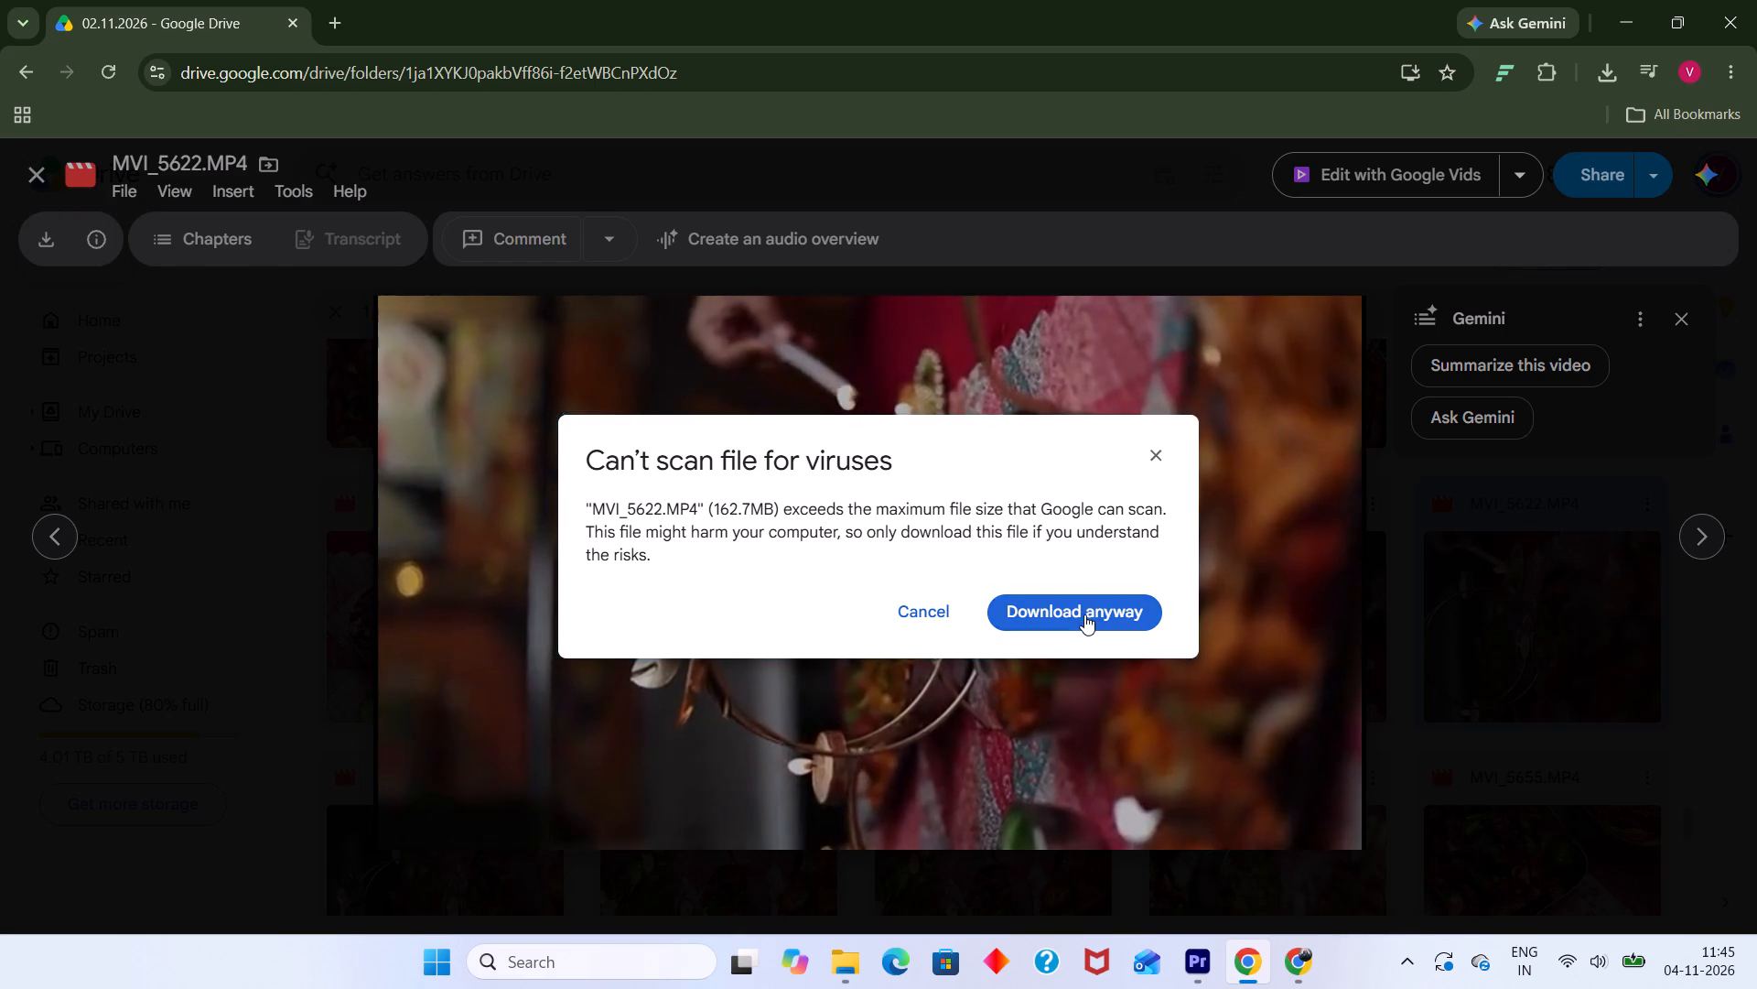
{"action": "left_click", "coordinate": [1566, 540]}
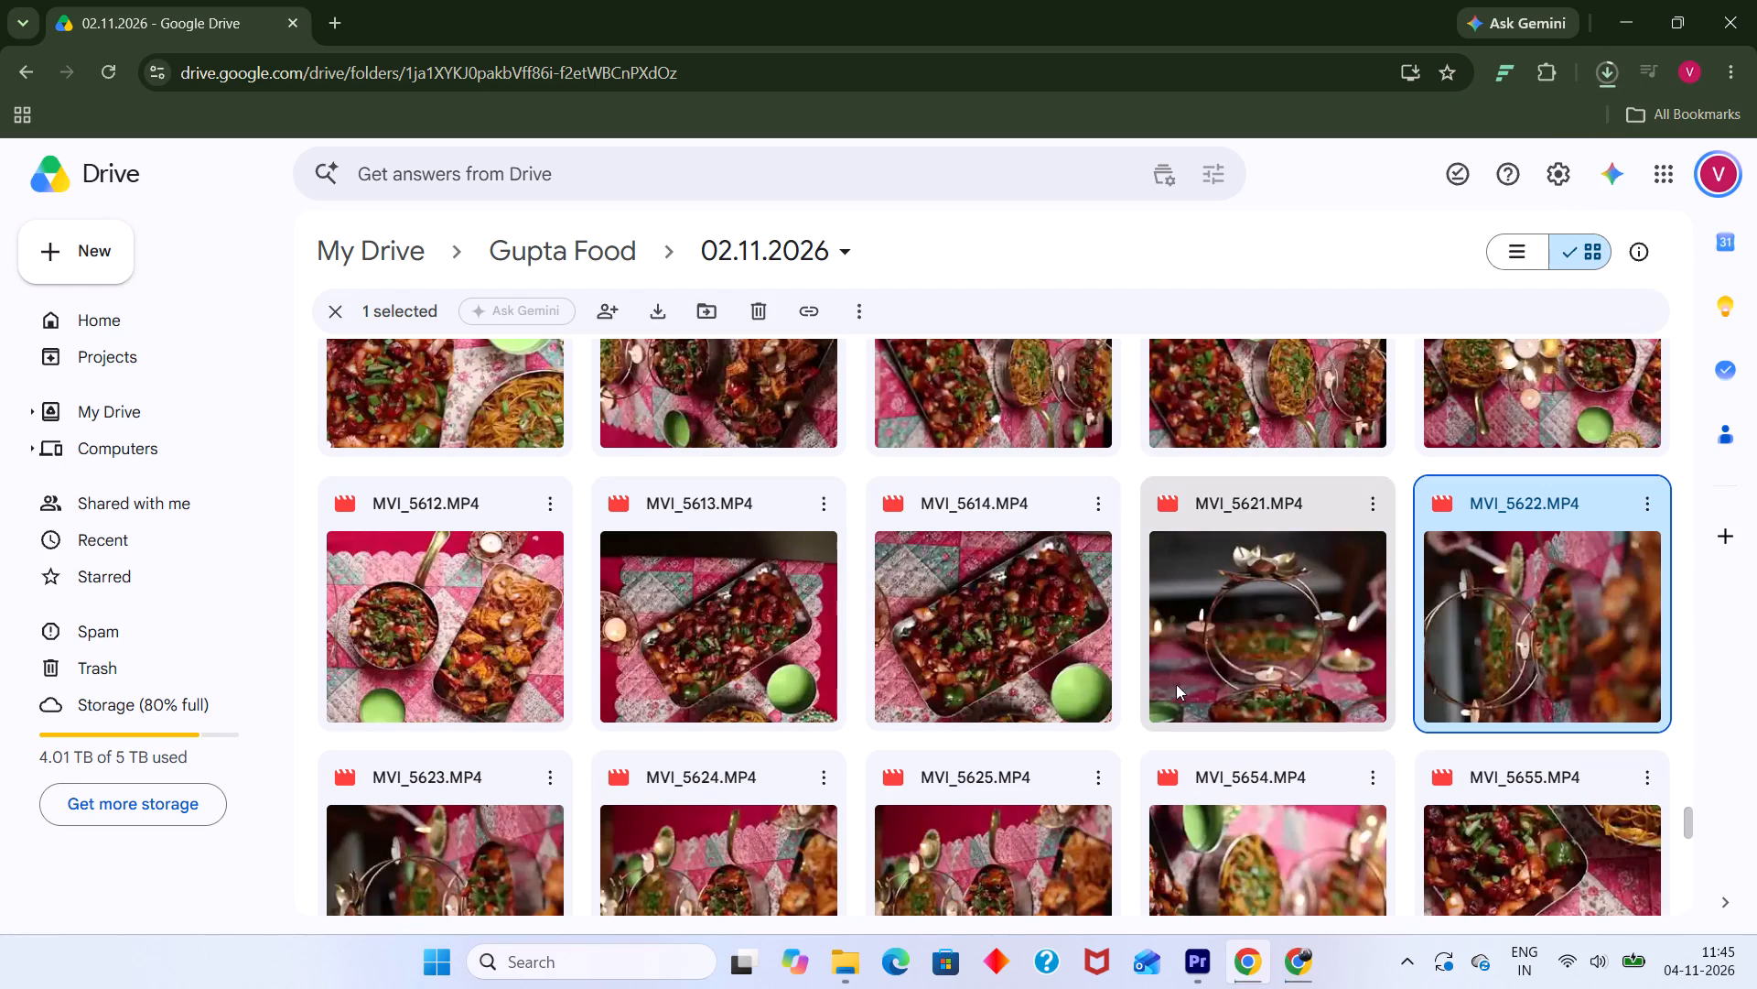
Look through the remaining MVI video clips in the 02.11.2026 folder for further usable footage.
{"action": "scroll", "coordinate": [1153, 690], "scroll_direction": "down", "scroll_amount": 2}
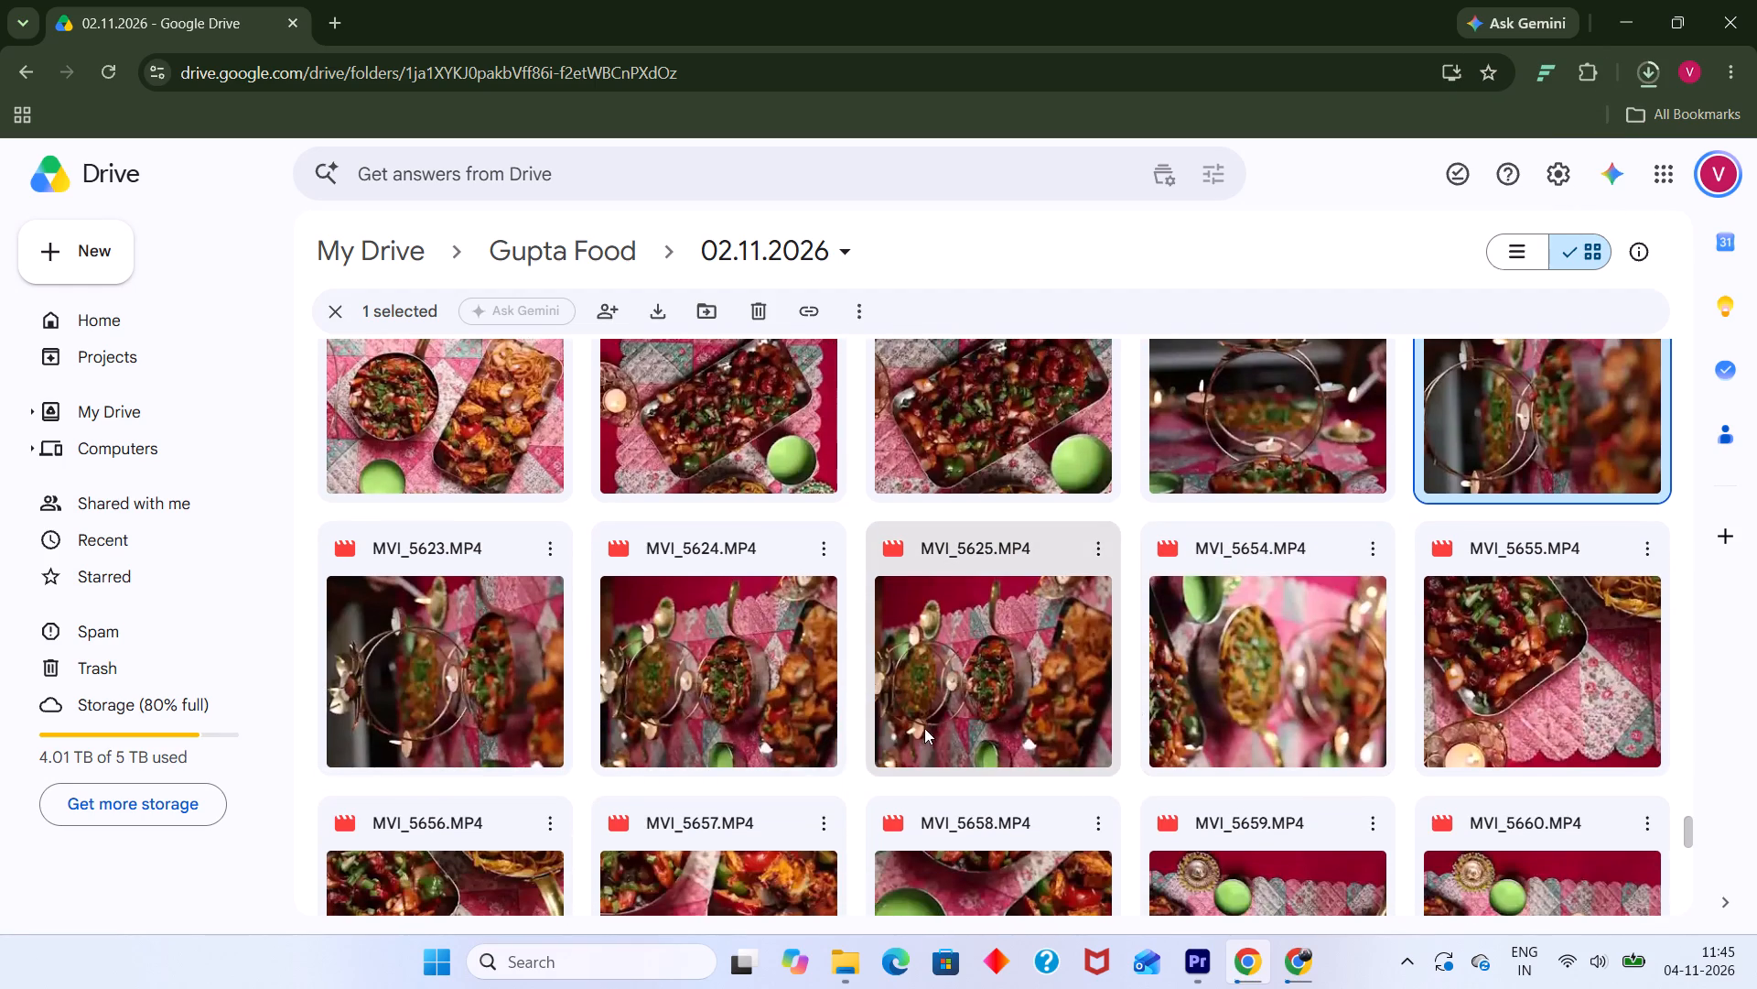
{"action": "scroll", "coordinate": [866, 720], "scroll_direction": "down", "scroll_amount": 1}
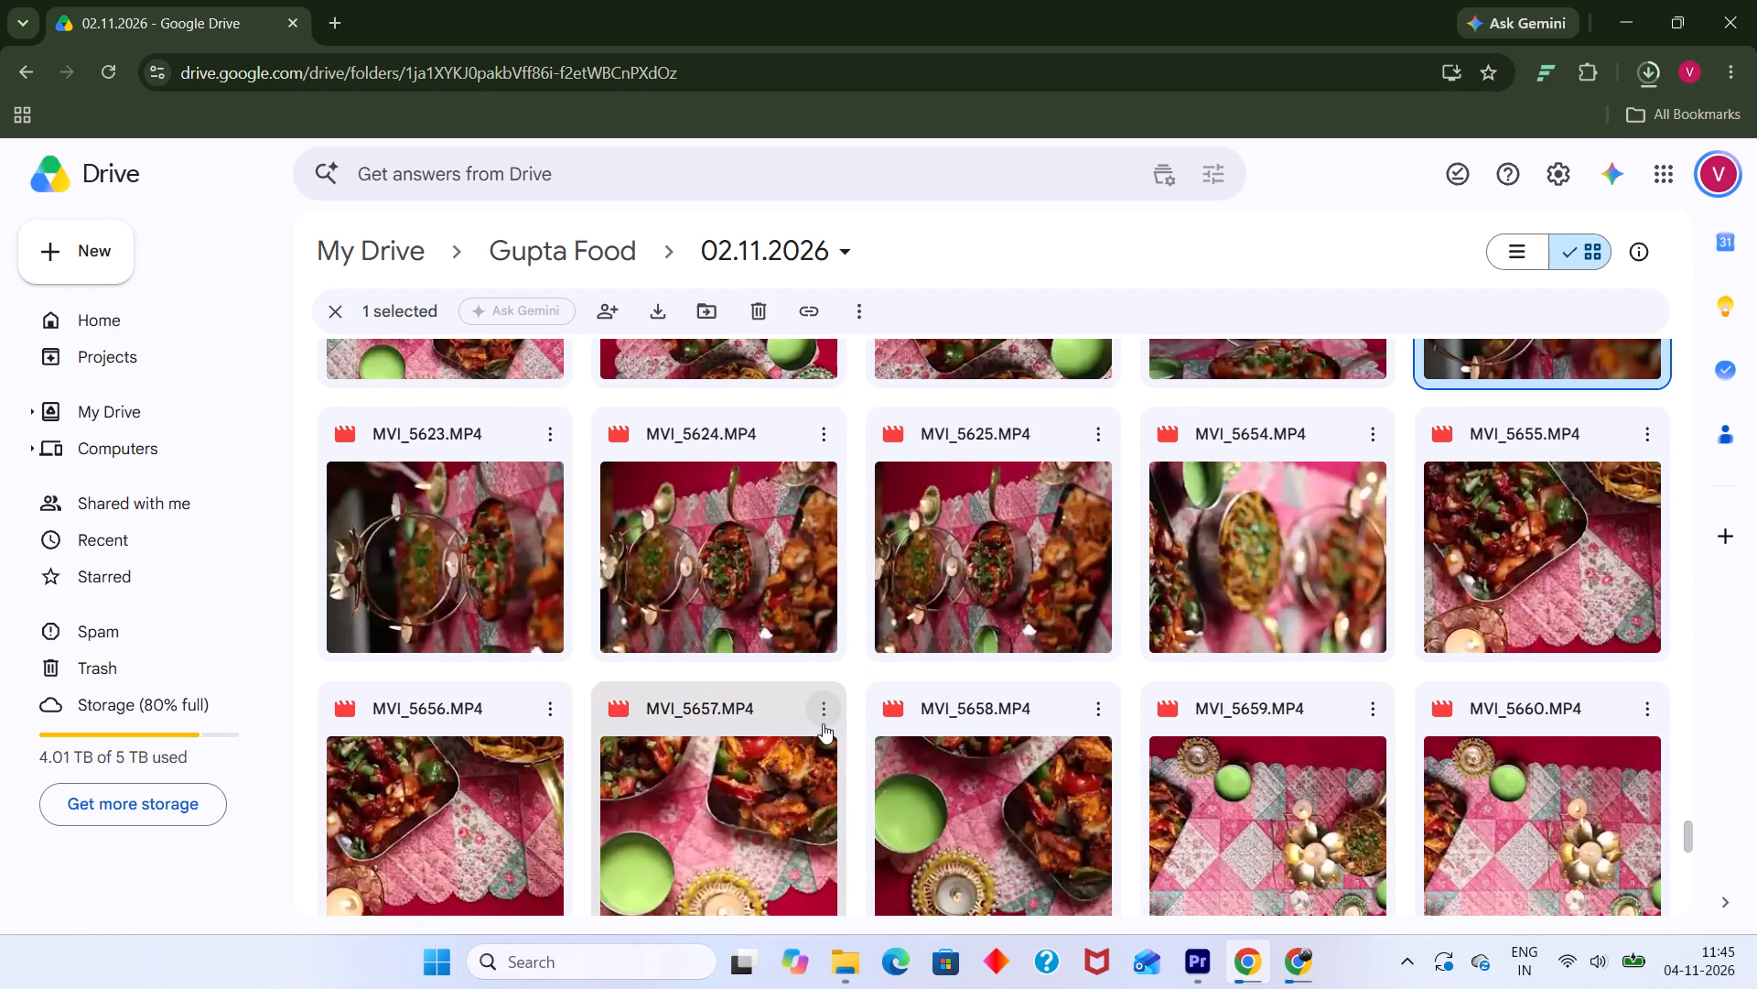
{"action": "scroll", "coordinate": [823, 723], "scroll_direction": "down", "scroll_amount": 2}
{"action": "scroll", "coordinate": [1274, 704], "scroll_direction": "down", "scroll_amount": 3}
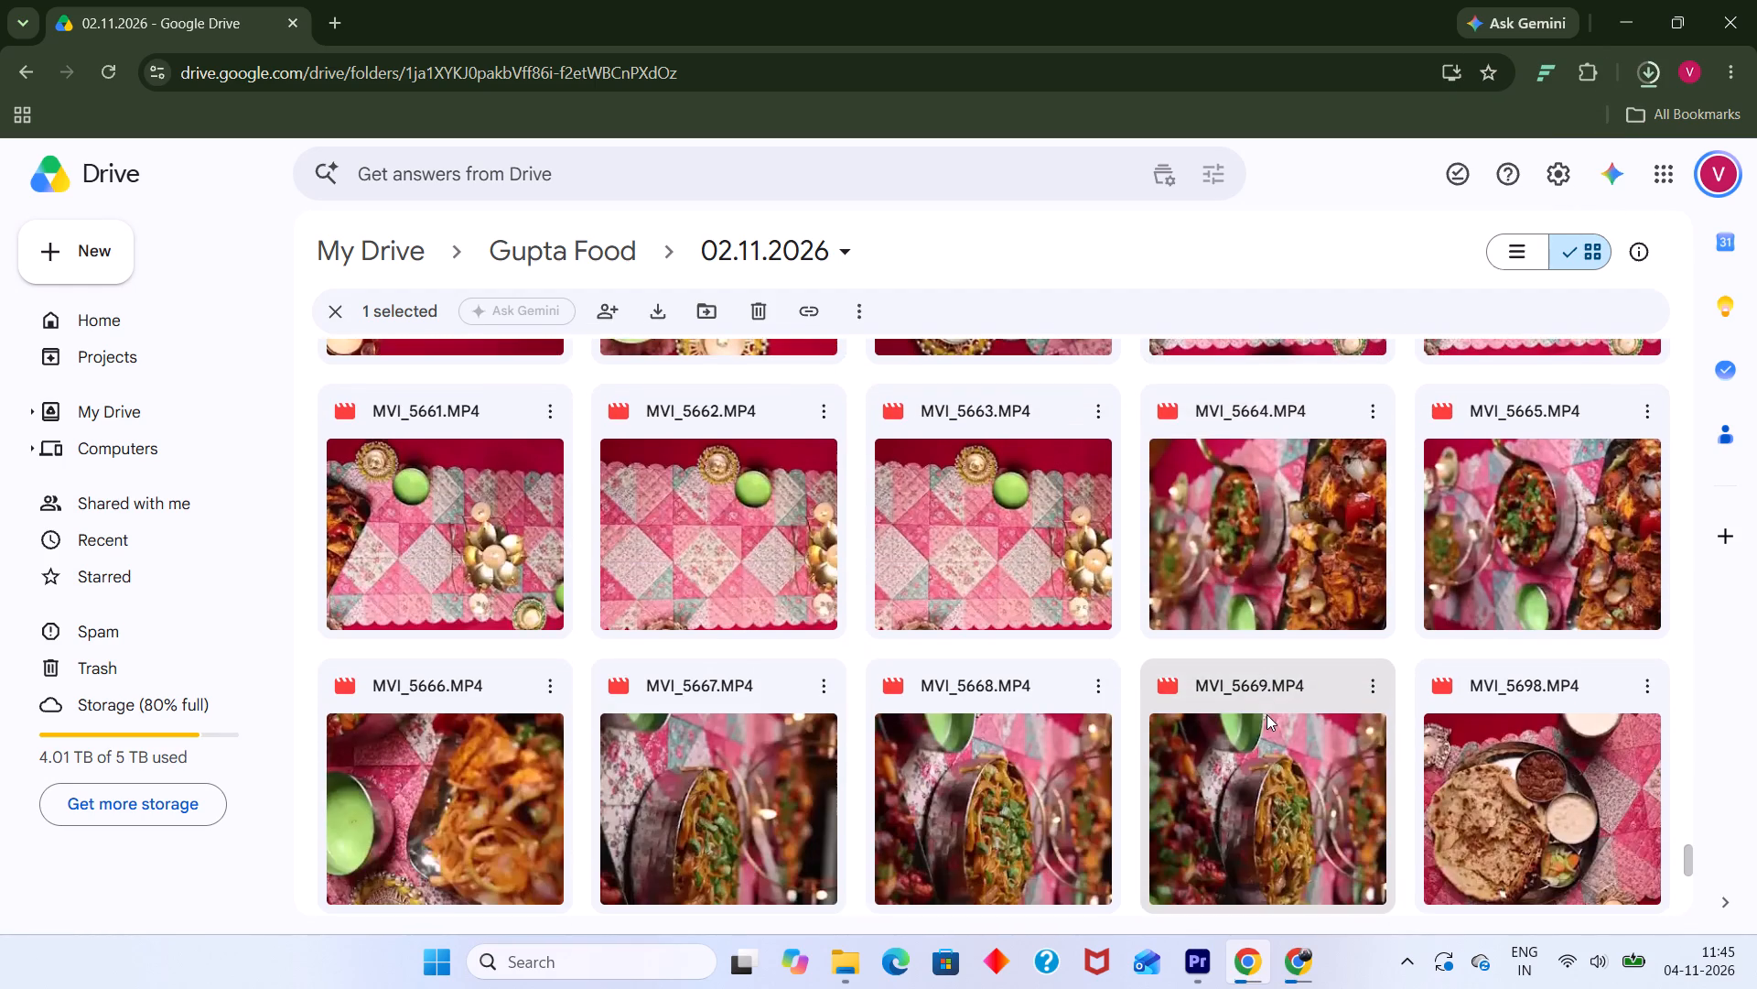
{"action": "scroll", "coordinate": [1250, 724], "scroll_direction": "down", "scroll_amount": 8}
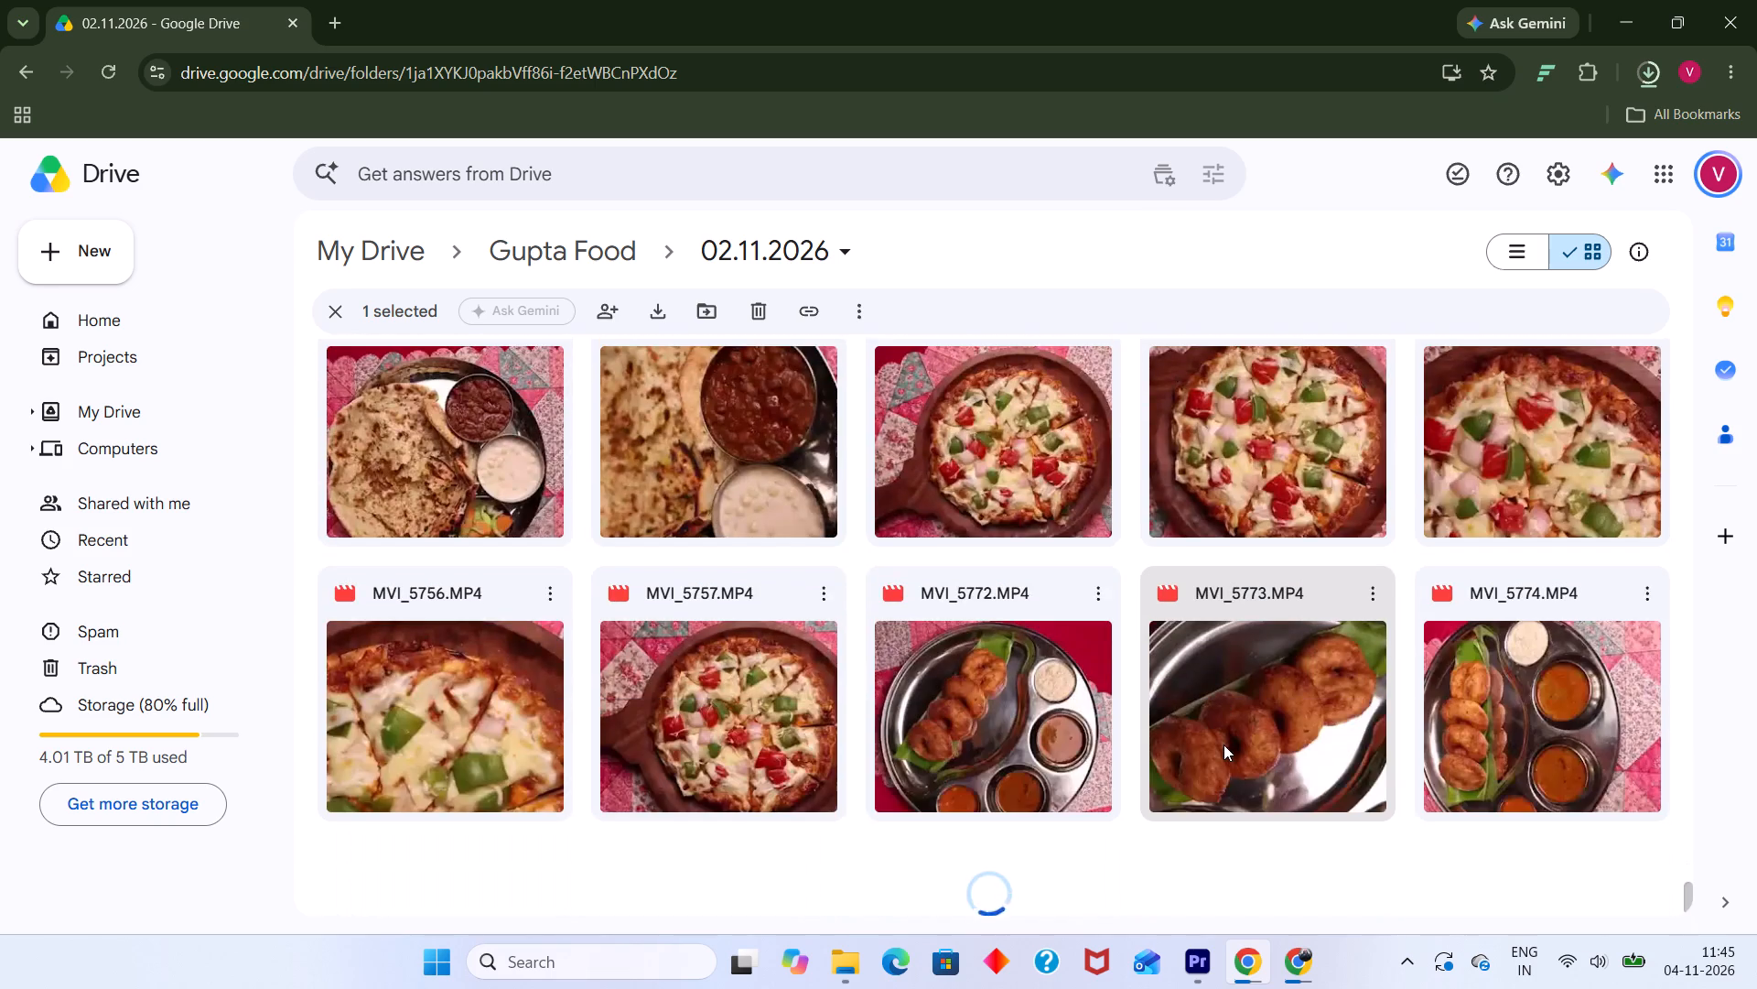
{"action": "scroll", "coordinate": [1223, 744], "scroll_direction": "up", "scroll_amount": 9}
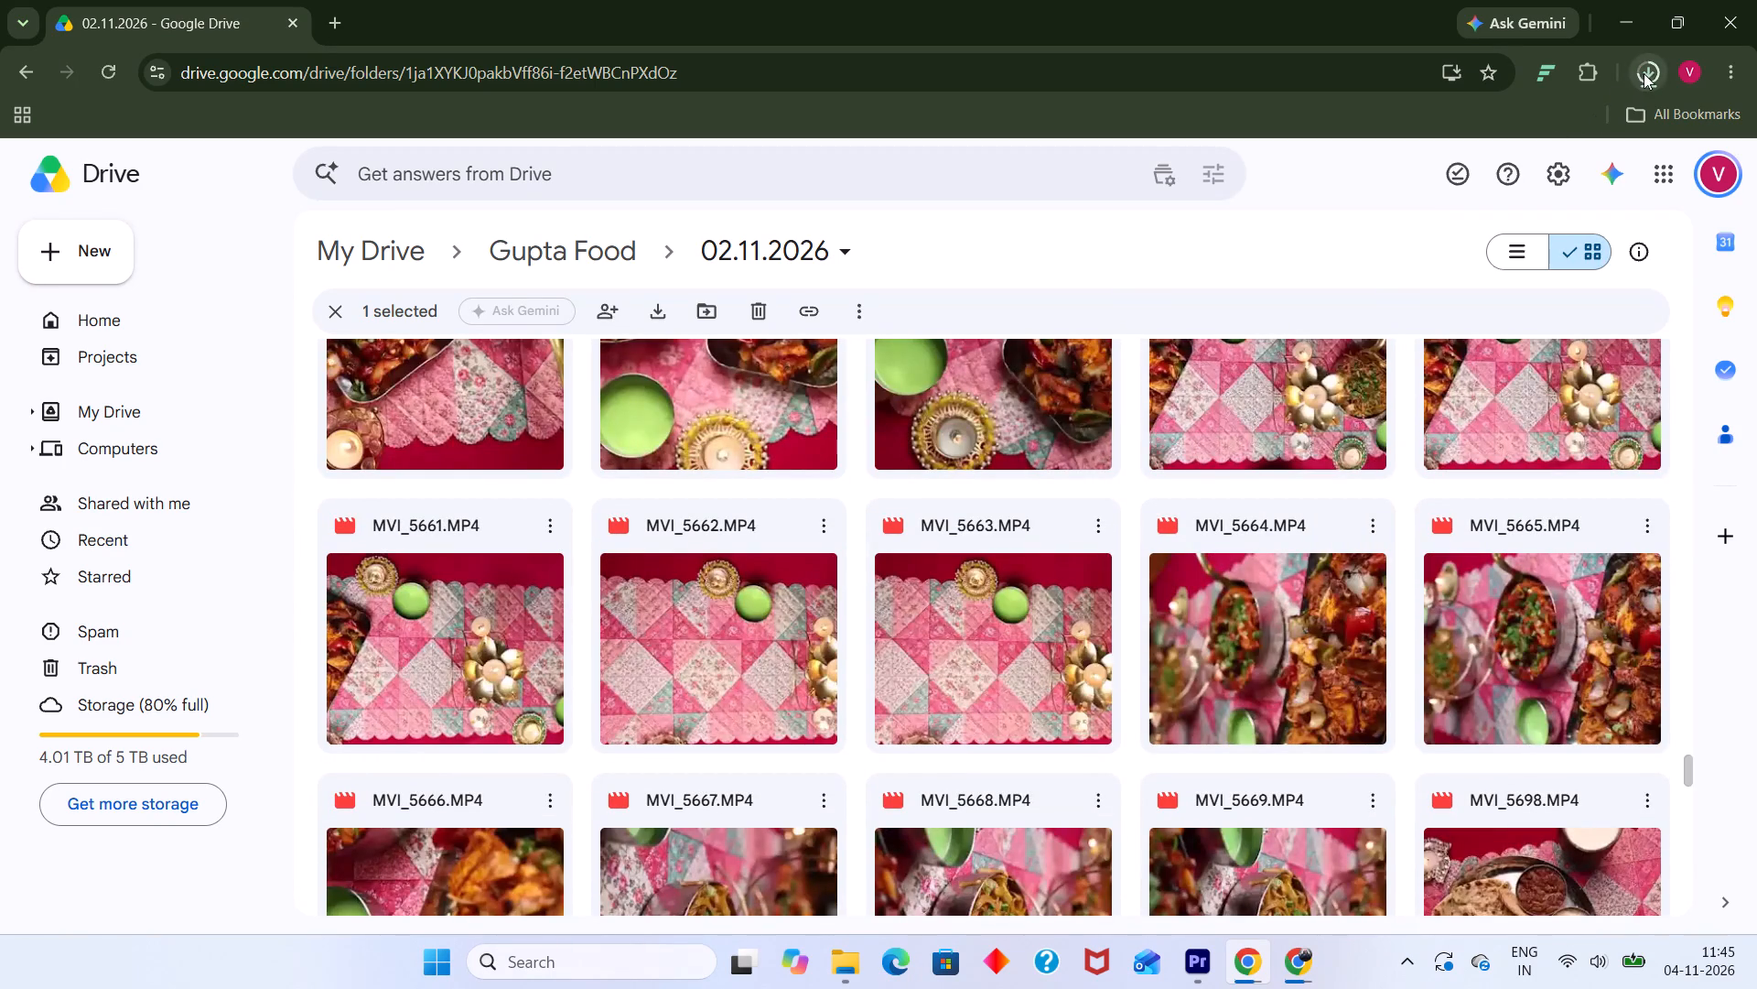
Show the downloaded MVI_5622 (1) video in its D: folder and import it into the gupta diwali project in Premiere.
{"action": "left_click", "coordinate": [1644, 73]}
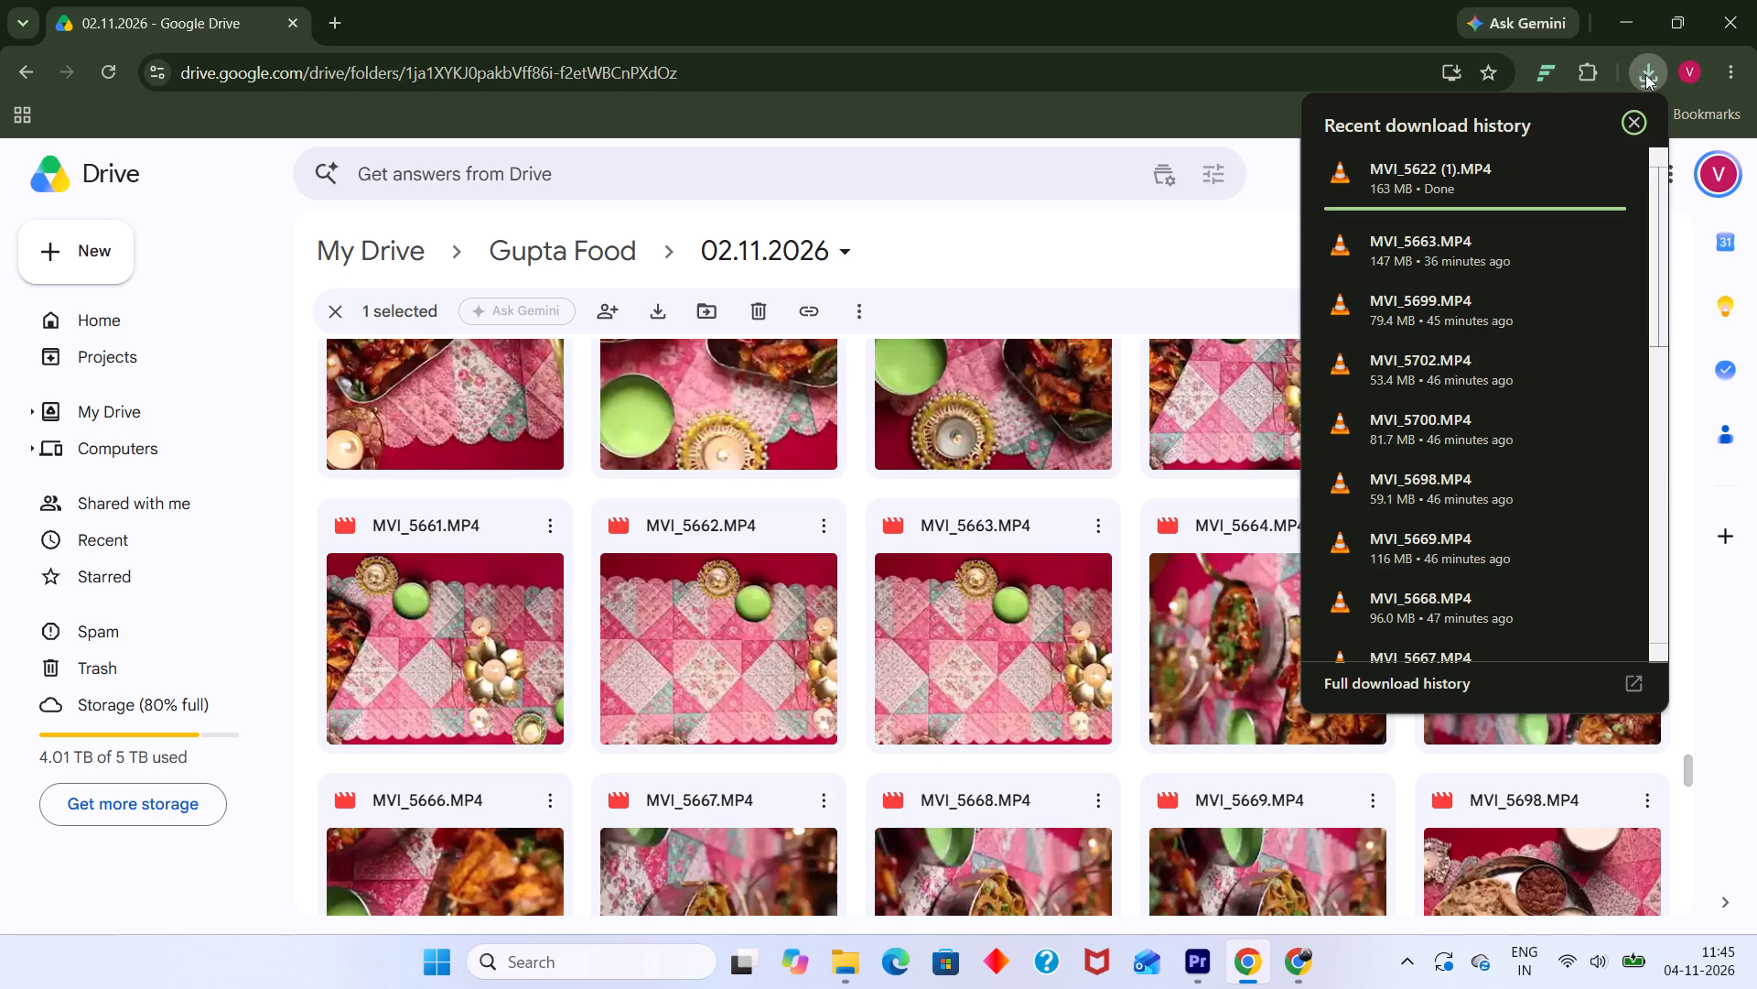
{"action": "left_click", "coordinate": [1572, 170]}
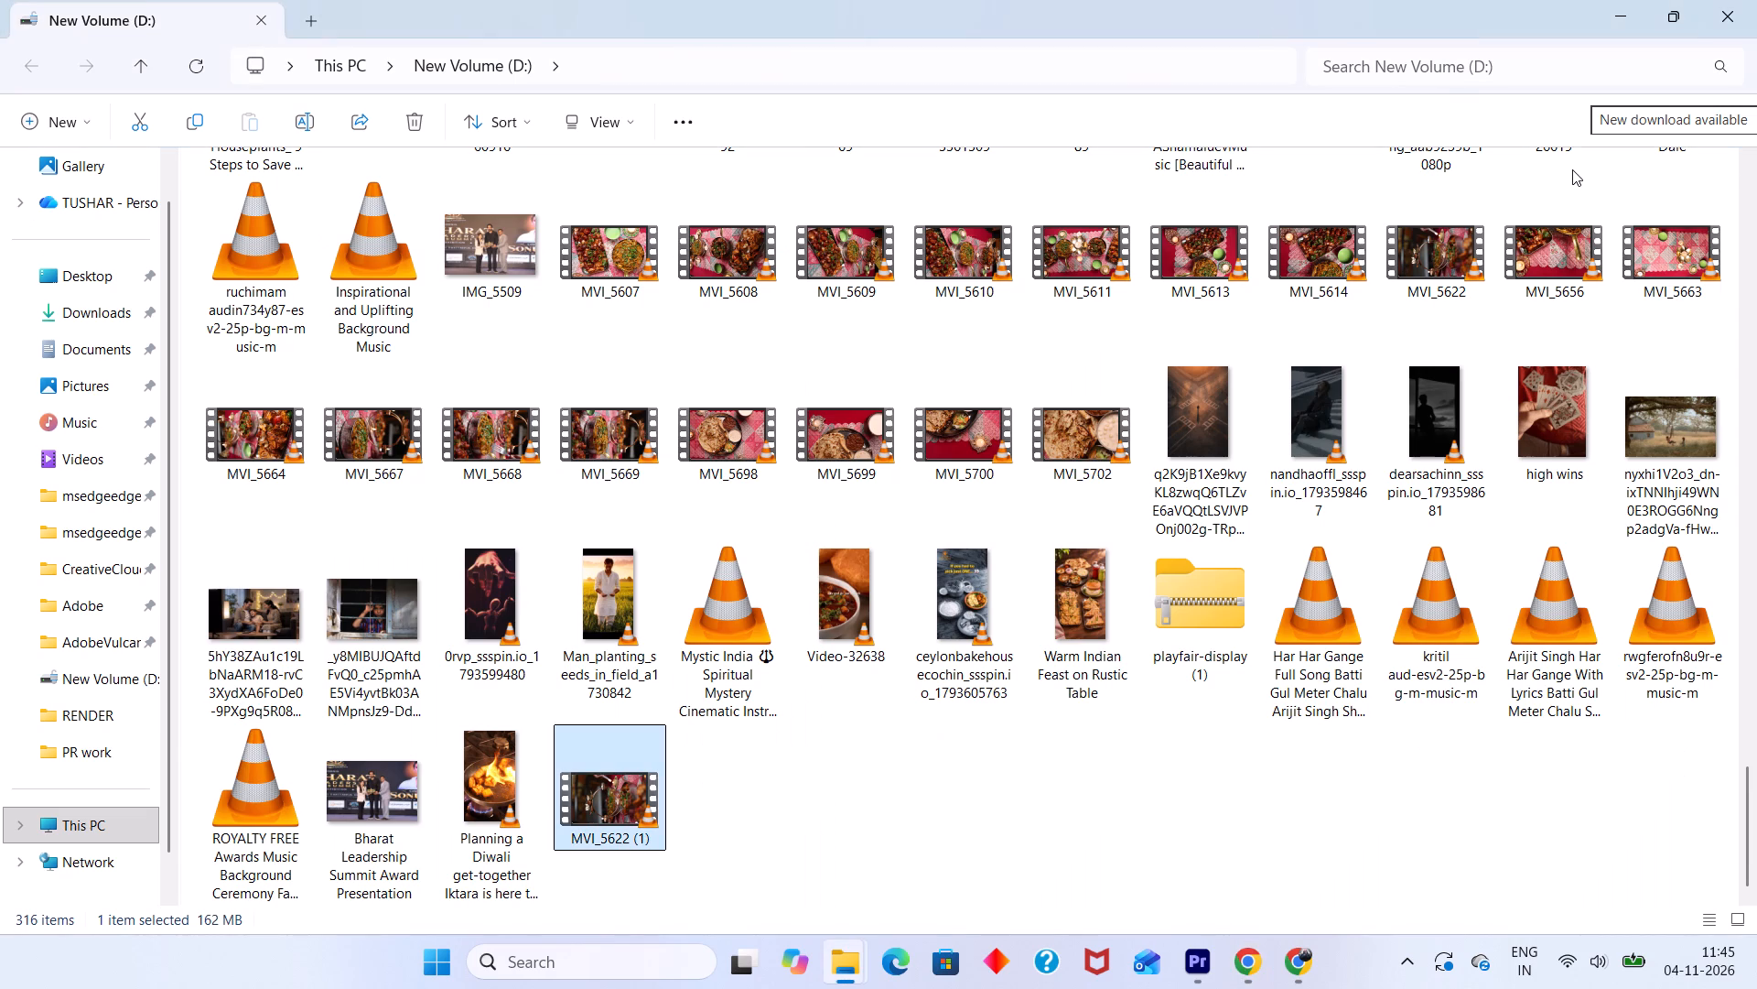
{"action": "left_click_drag", "start_coordinate": [626, 799], "coordinate": [1119, 793]}
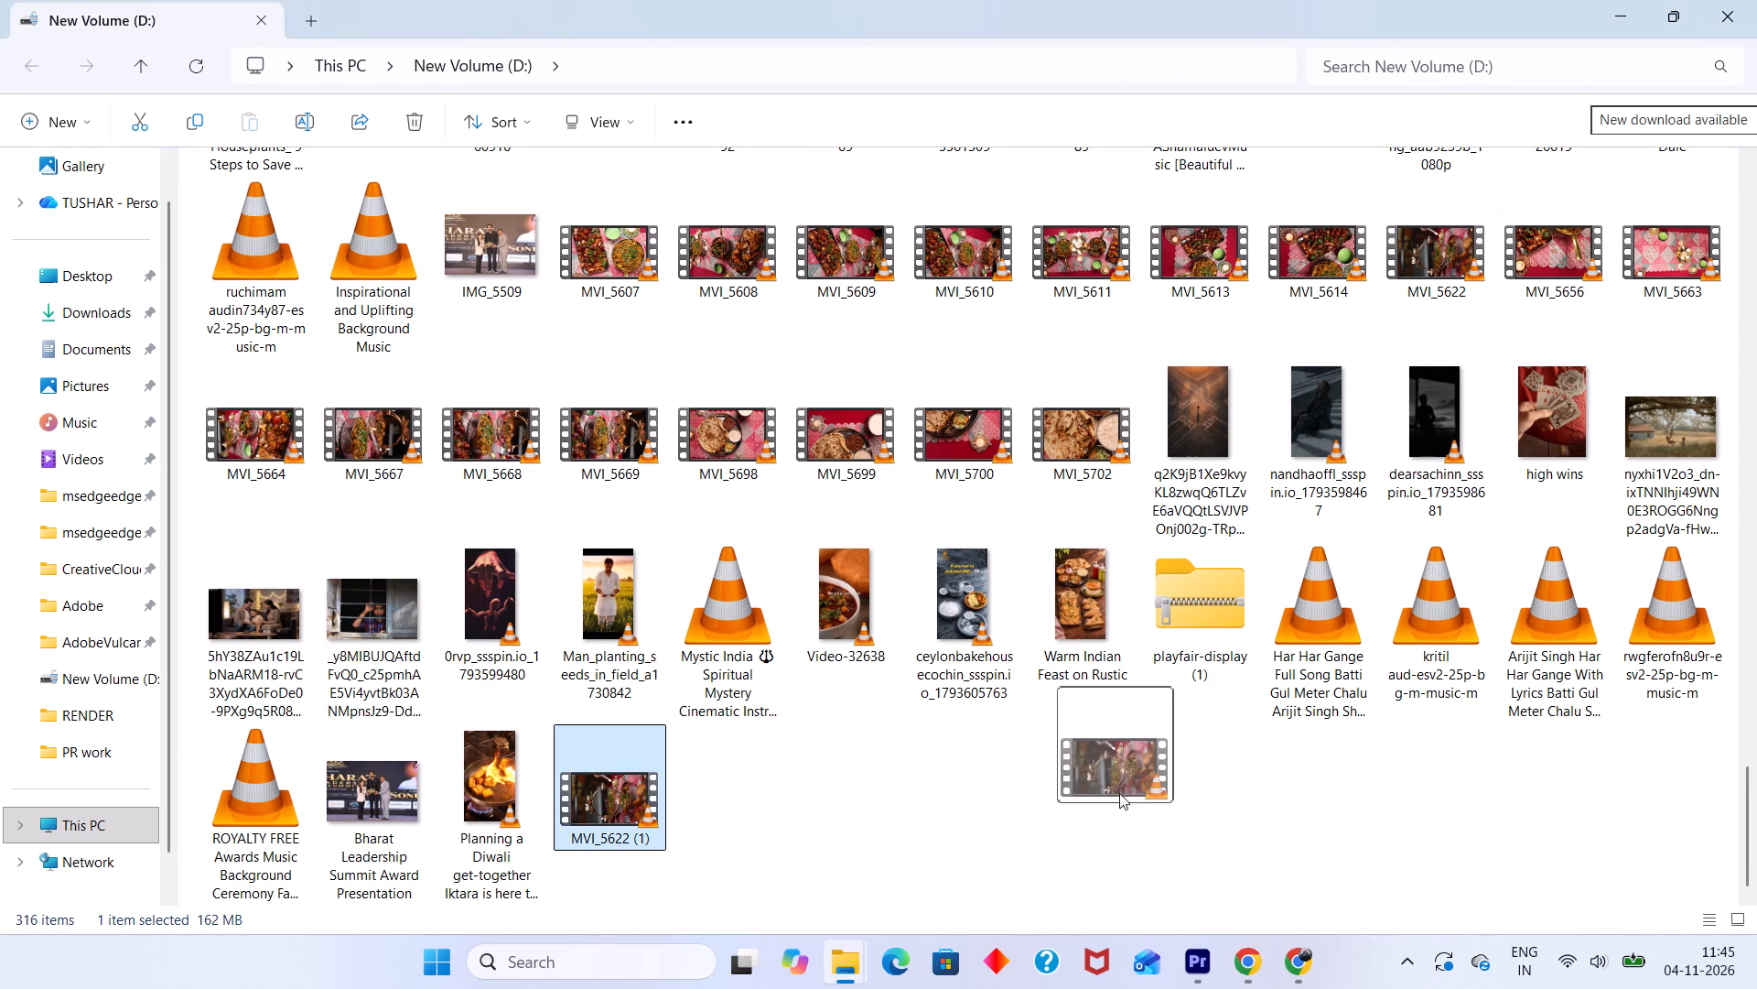
{"action": "left_click_drag", "start_coordinate": [1119, 793], "coordinate": [506, 446]}
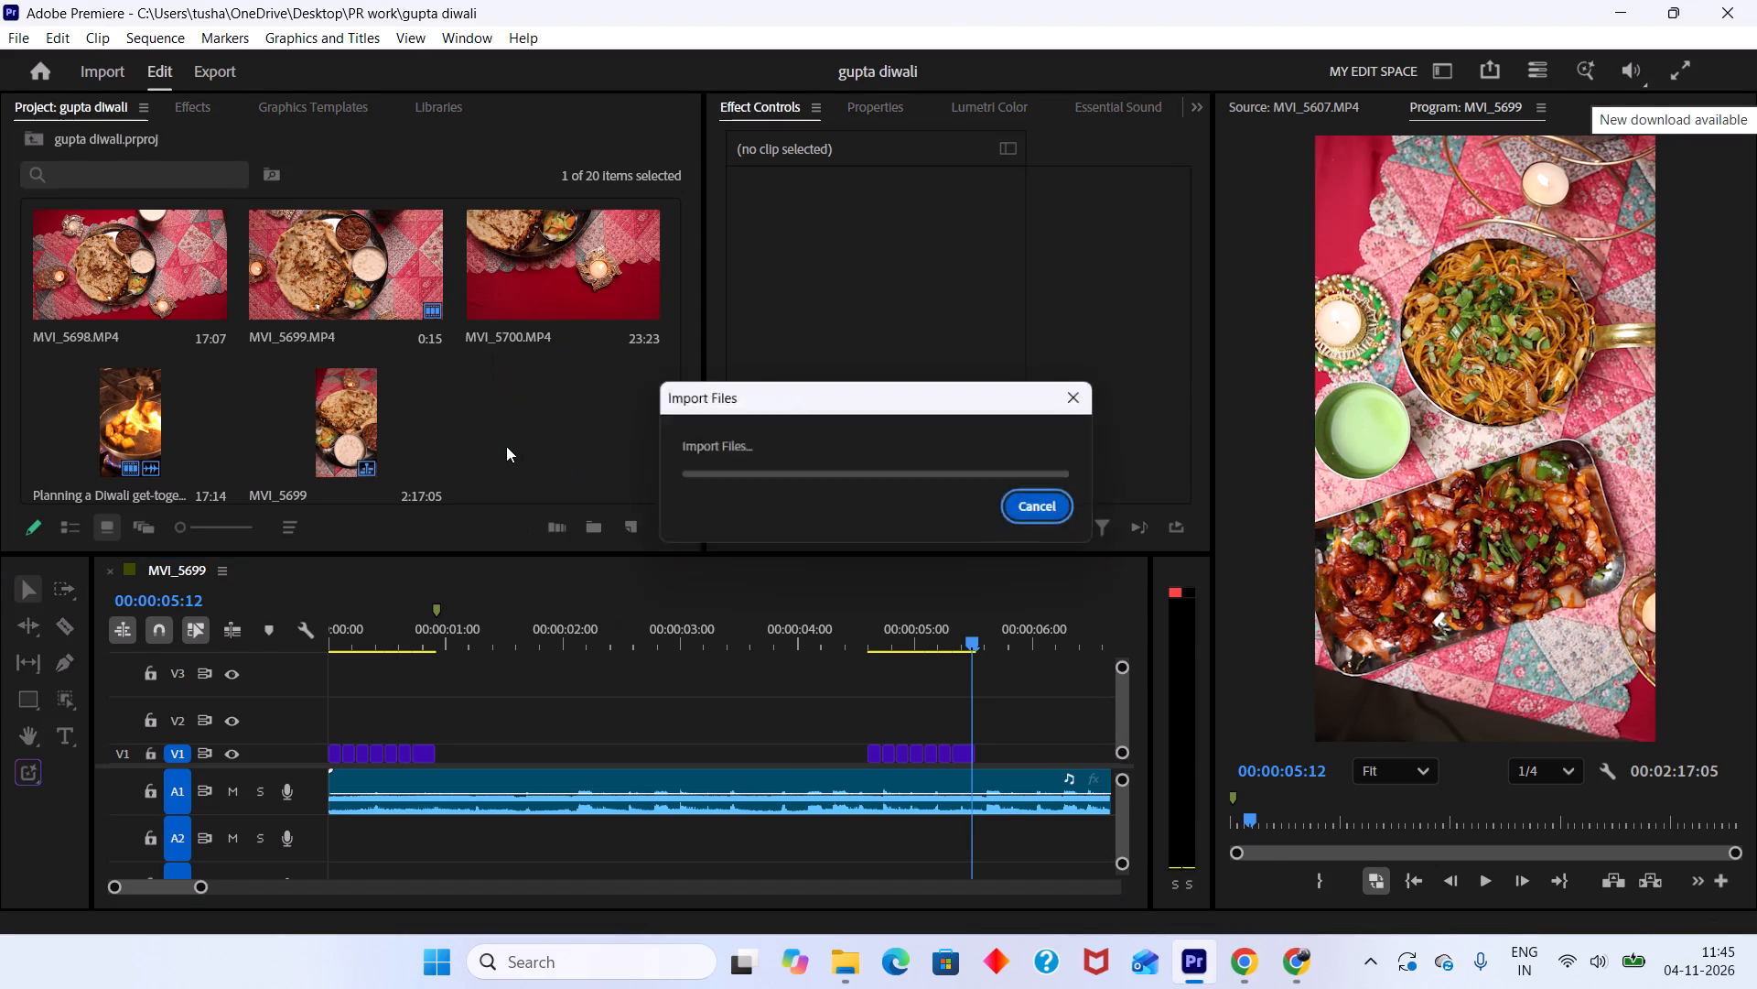
Open MVI_5622 (1).MP4 in the Source monitor and review where the candle is being lit.
{"action": "double_click", "coordinate": [563, 418]}
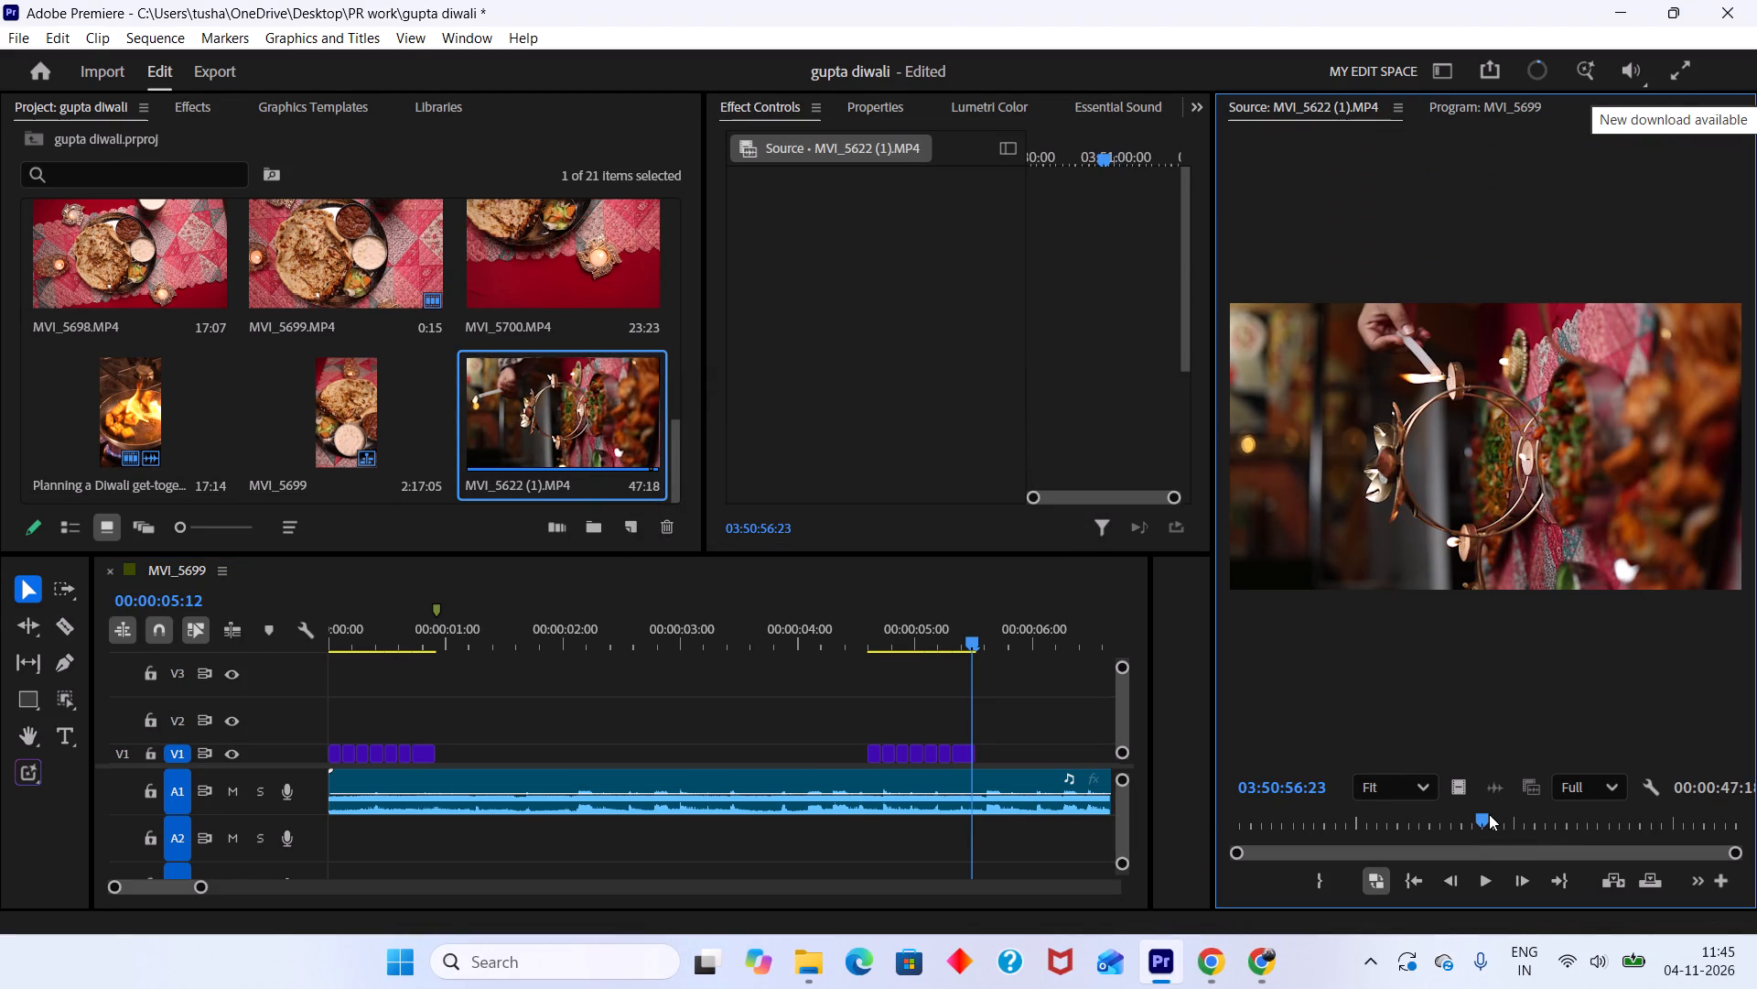
{"action": "key", "text": "space"}
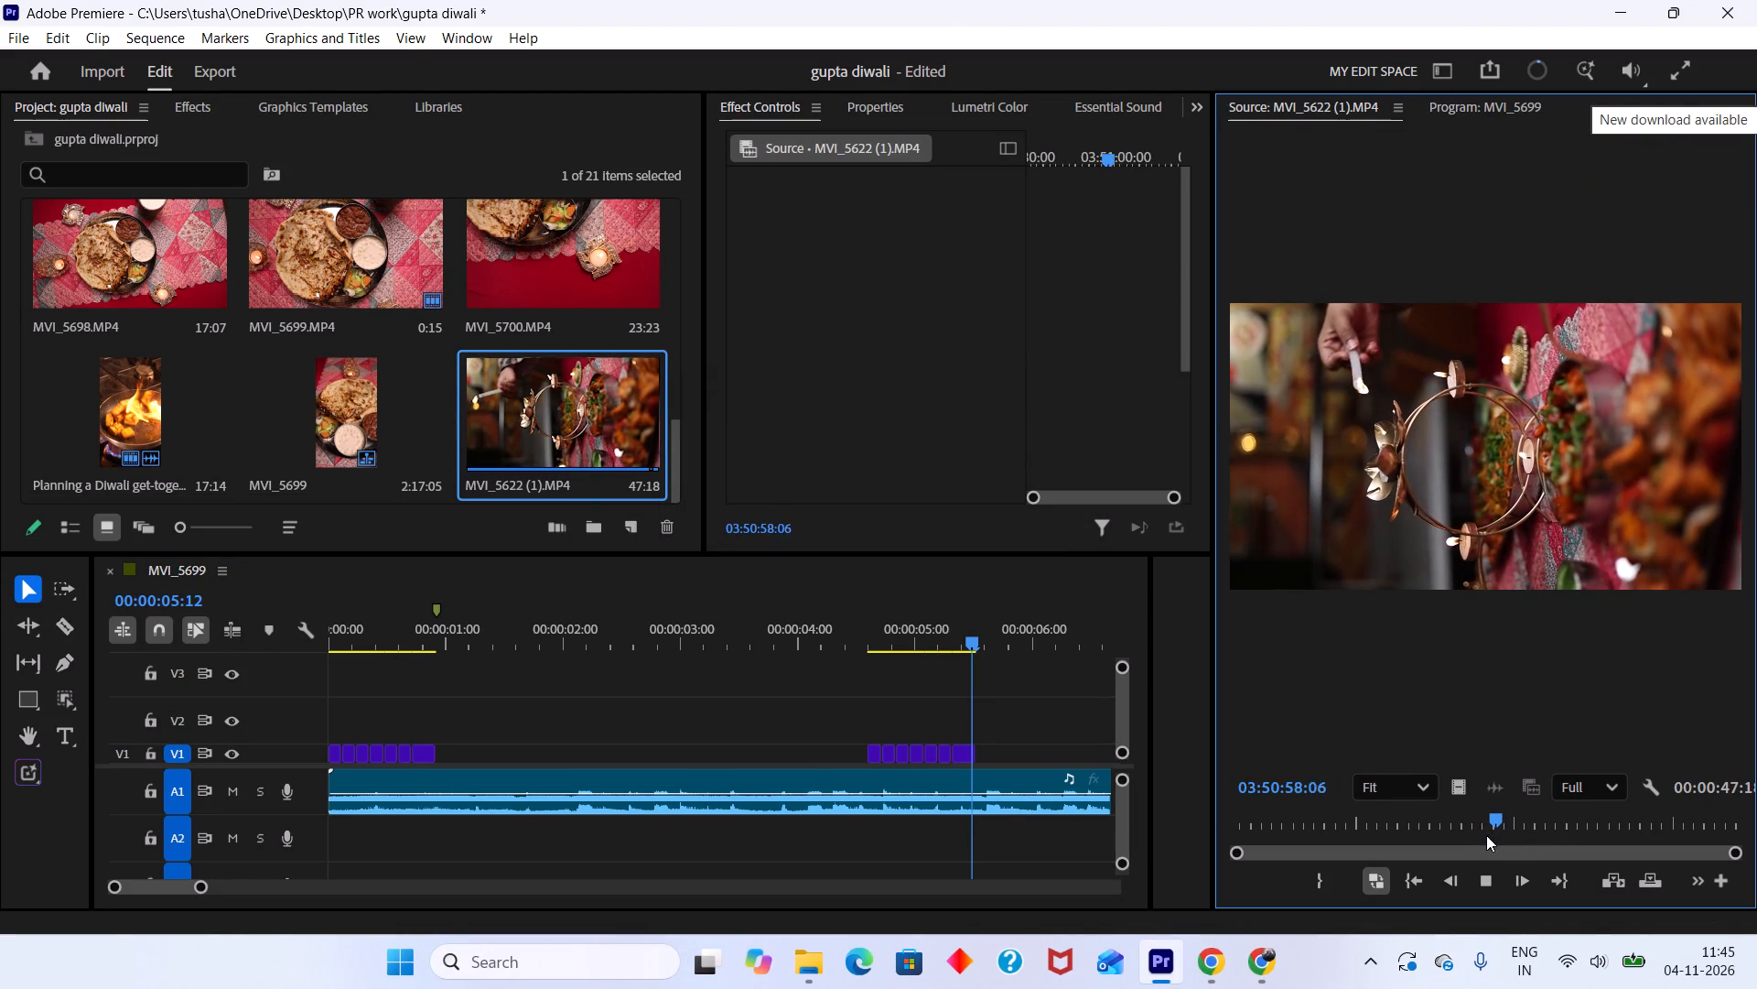
{"action": "left_click_drag", "start_coordinate": [1493, 820], "coordinate": [1400, 818]}
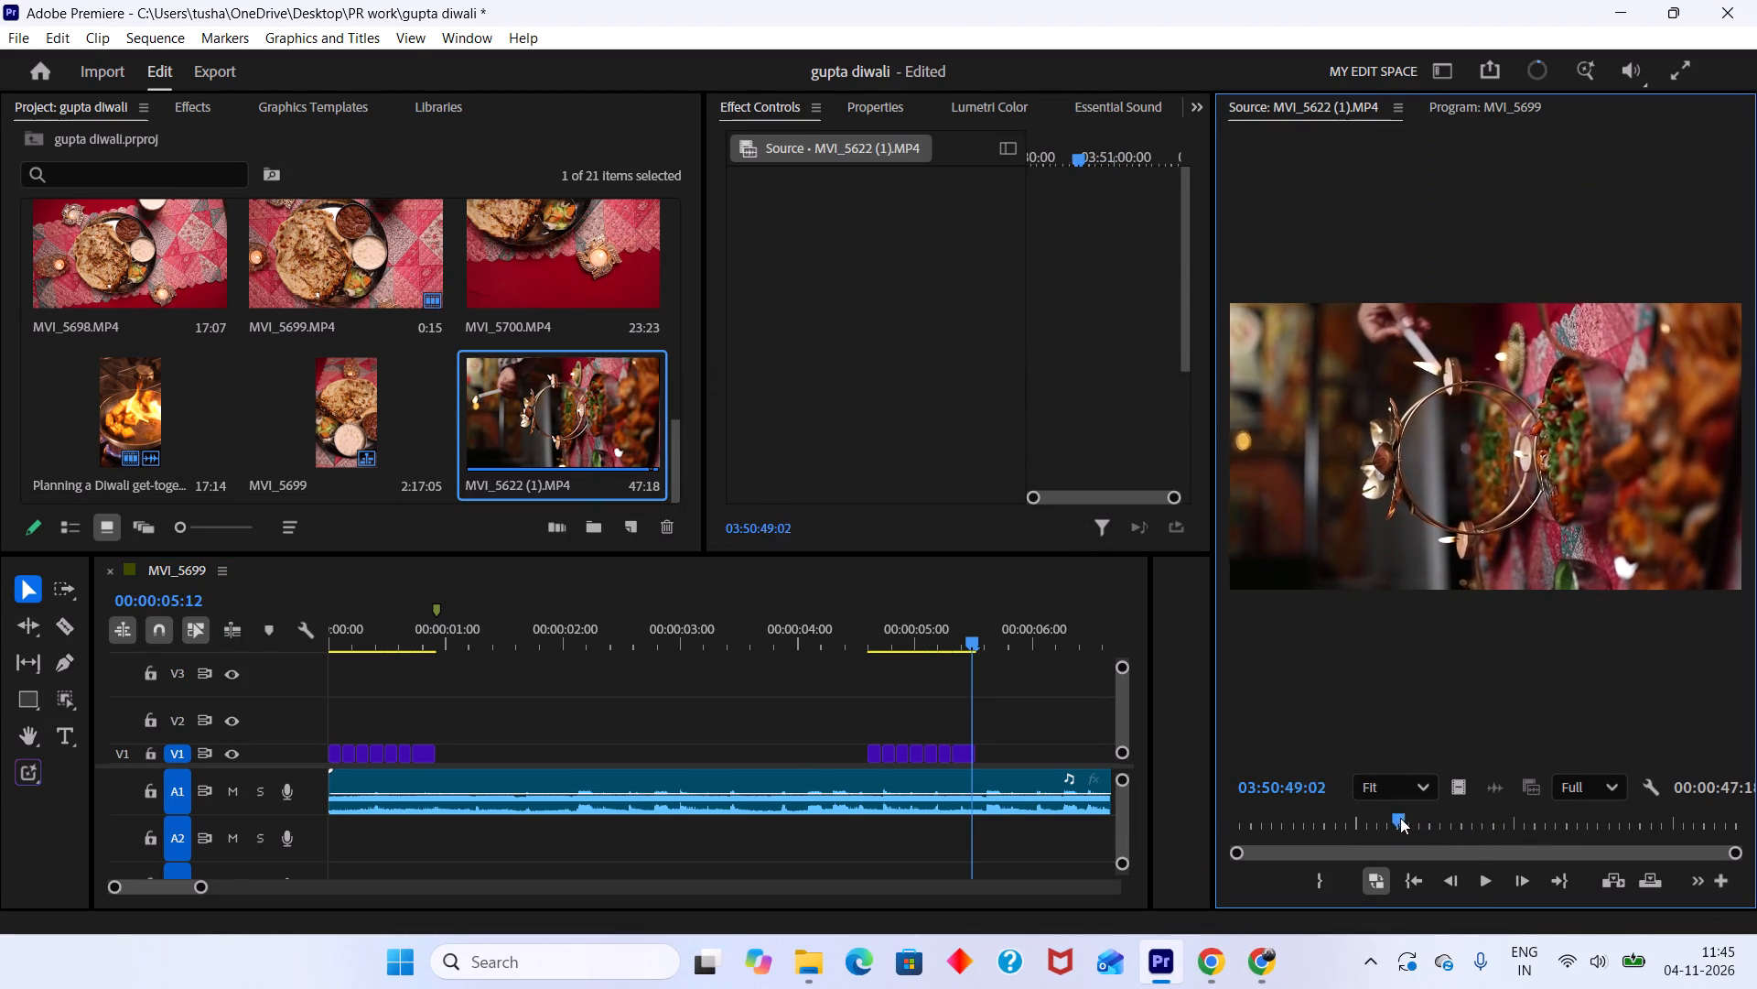
{"action": "left_click_drag", "start_coordinate": [1400, 818], "coordinate": [1181, 884]}
{"action": "key", "text": "space"}
{"action": "left_click_drag", "start_coordinate": [1343, 821], "coordinate": [1422, 831]}
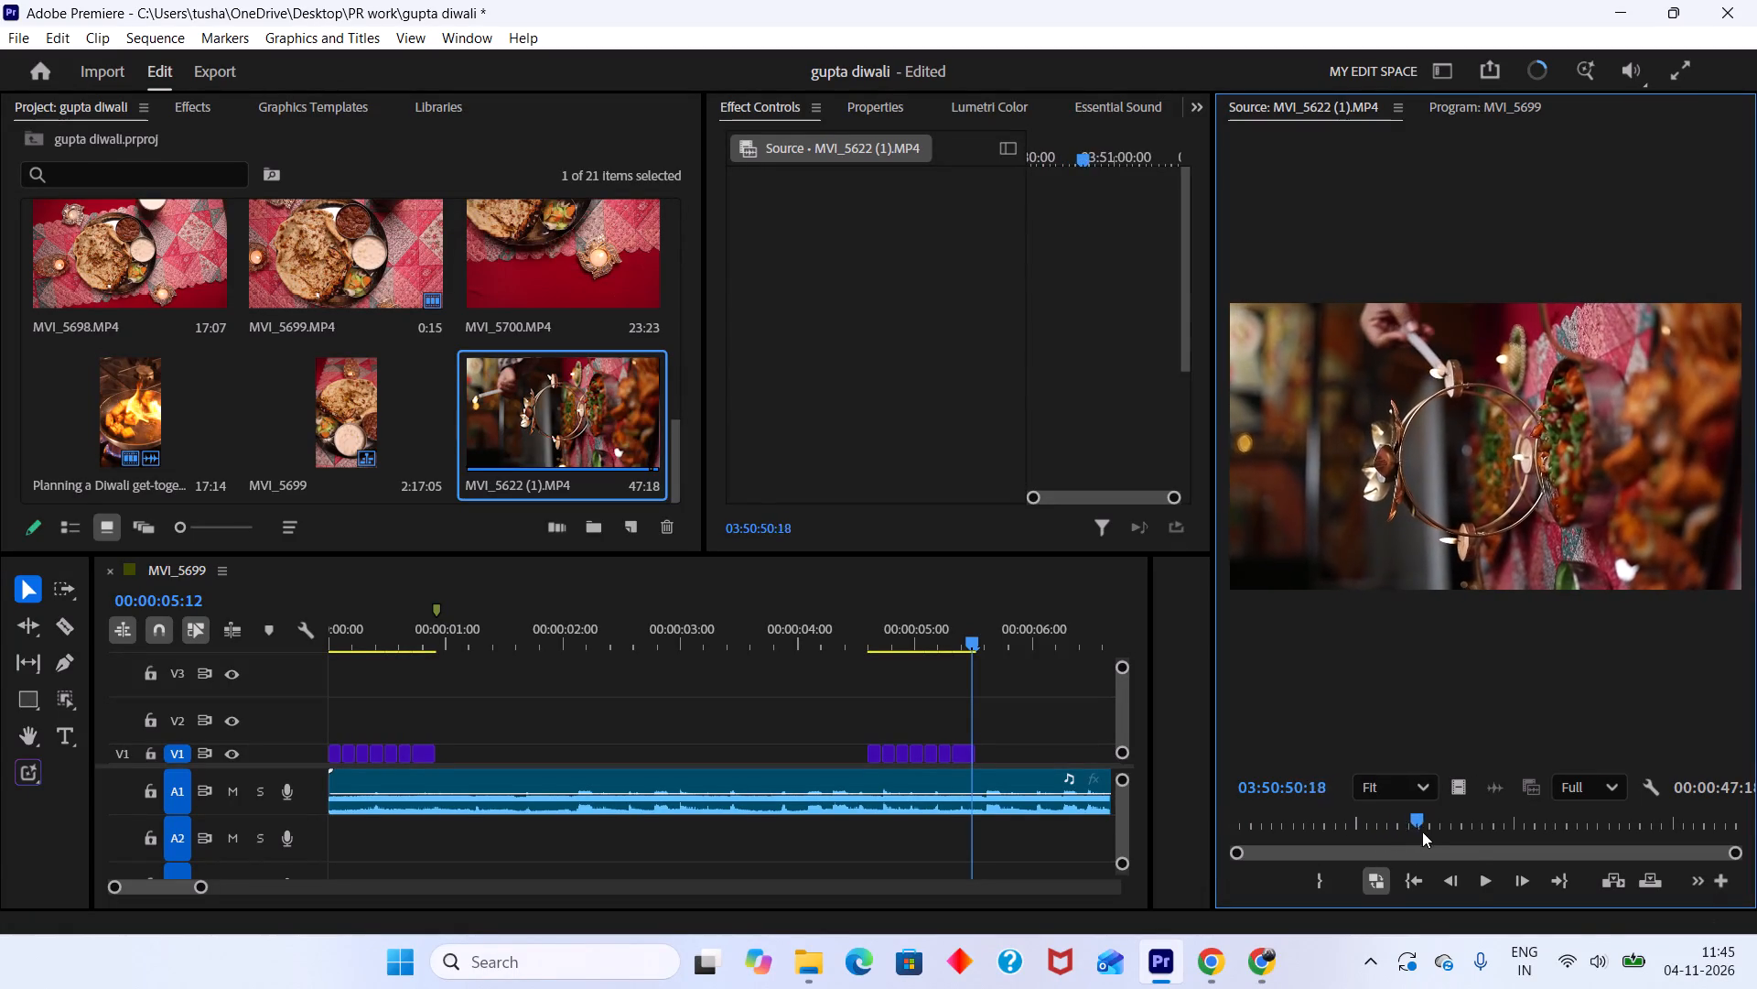
{"action": "left_click_drag", "start_coordinate": [1422, 831], "coordinate": [1388, 822]}
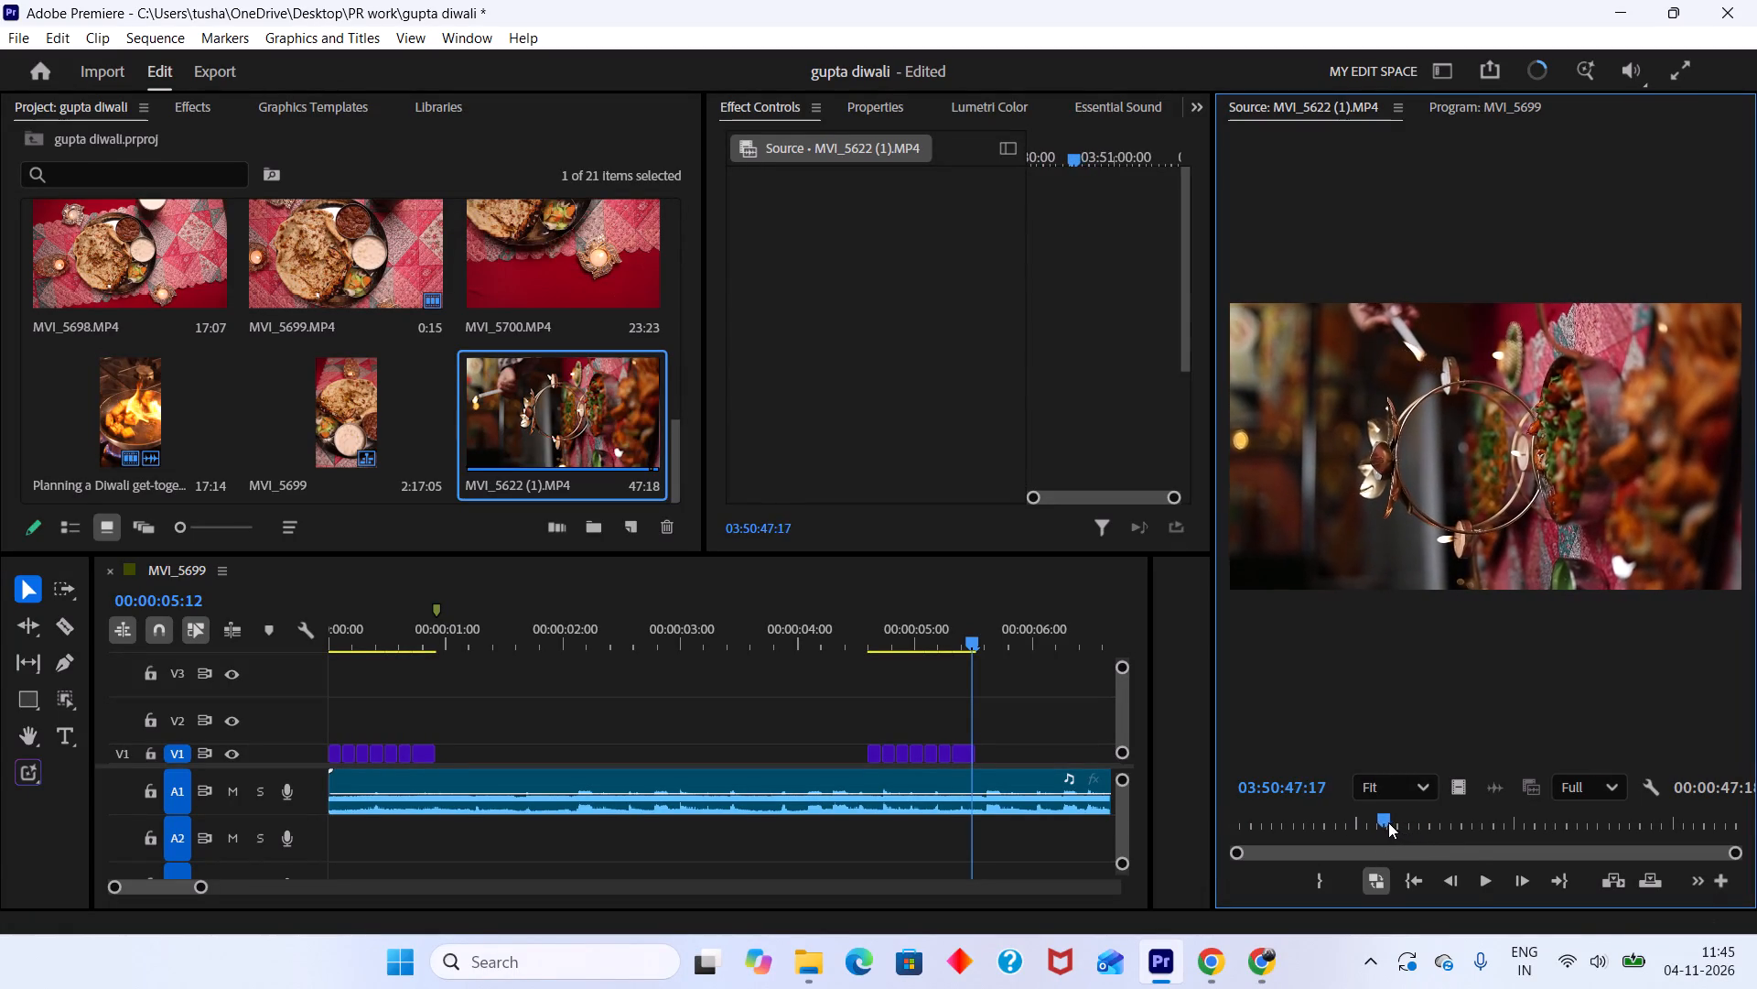
Mark in and out points around the candle lighting in MVI_5622 (1).MP4, a 2:19 range ending at 03:50:51:07.
{"action": "left_click_drag", "start_coordinate": [1388, 822], "coordinate": [1374, 818]}
{"action": "type", "text": "i"}
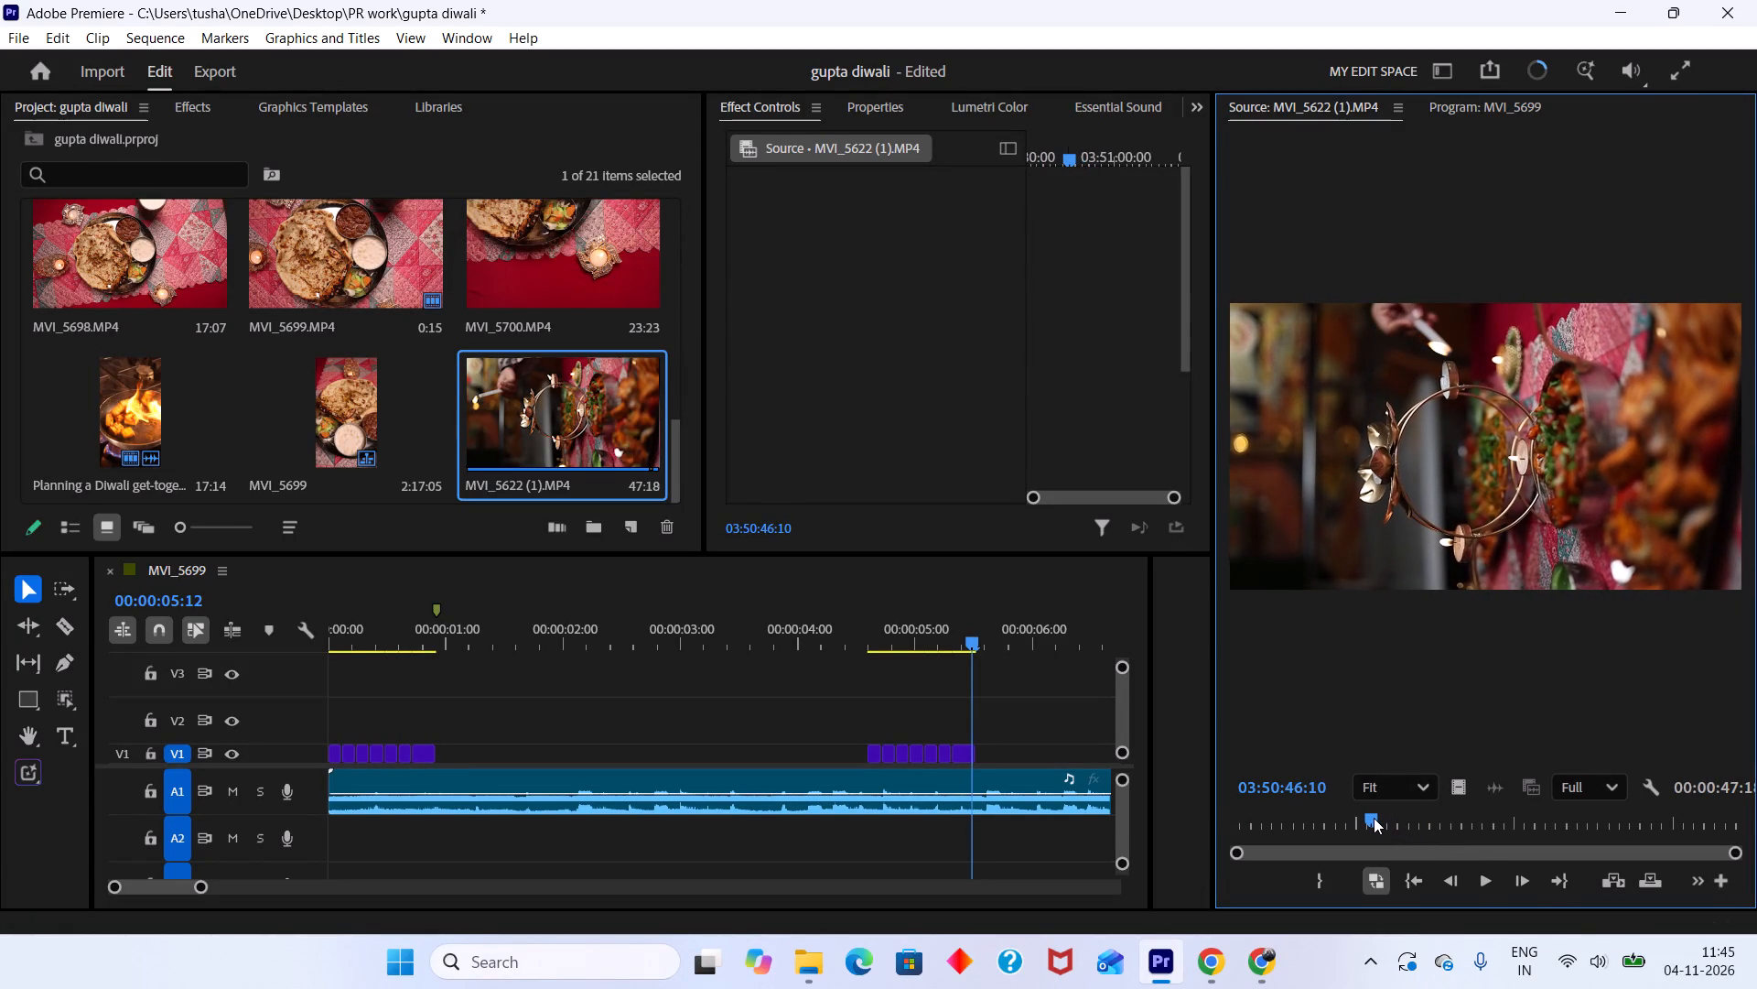
{"action": "key", "text": "space"}
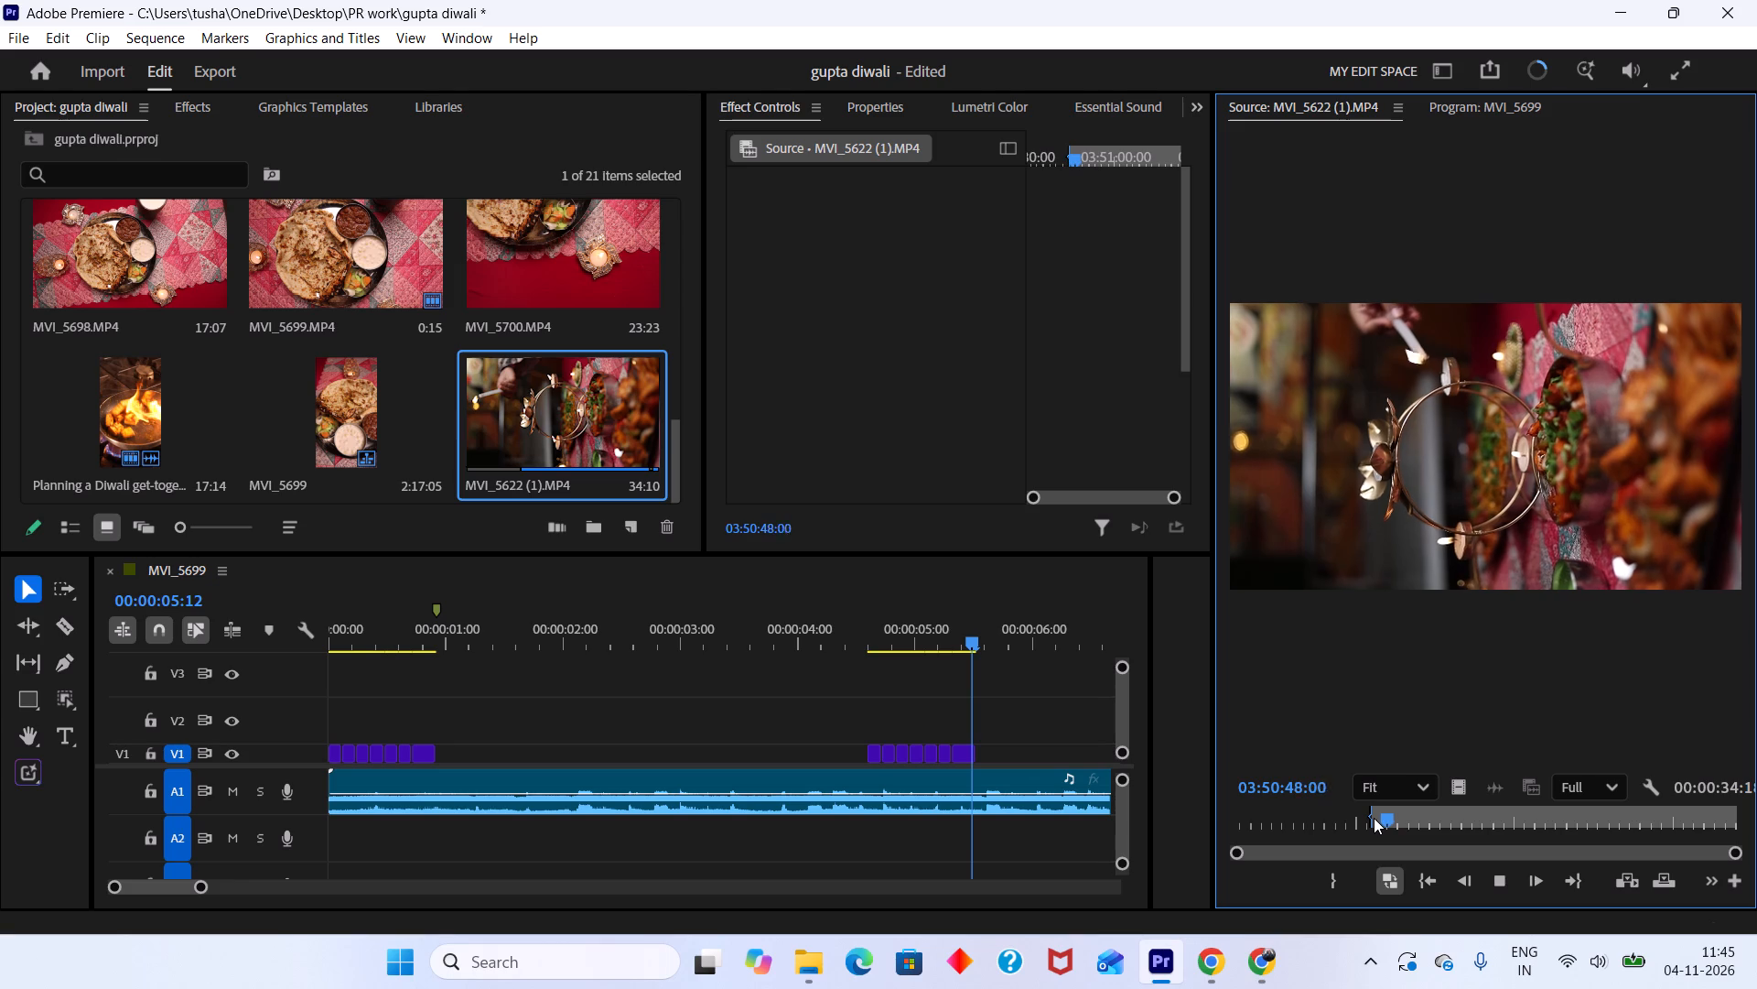
{"action": "key", "text": "space"}
{"action": "left_click_drag", "start_coordinate": [1406, 819], "coordinate": [1405, 818]}
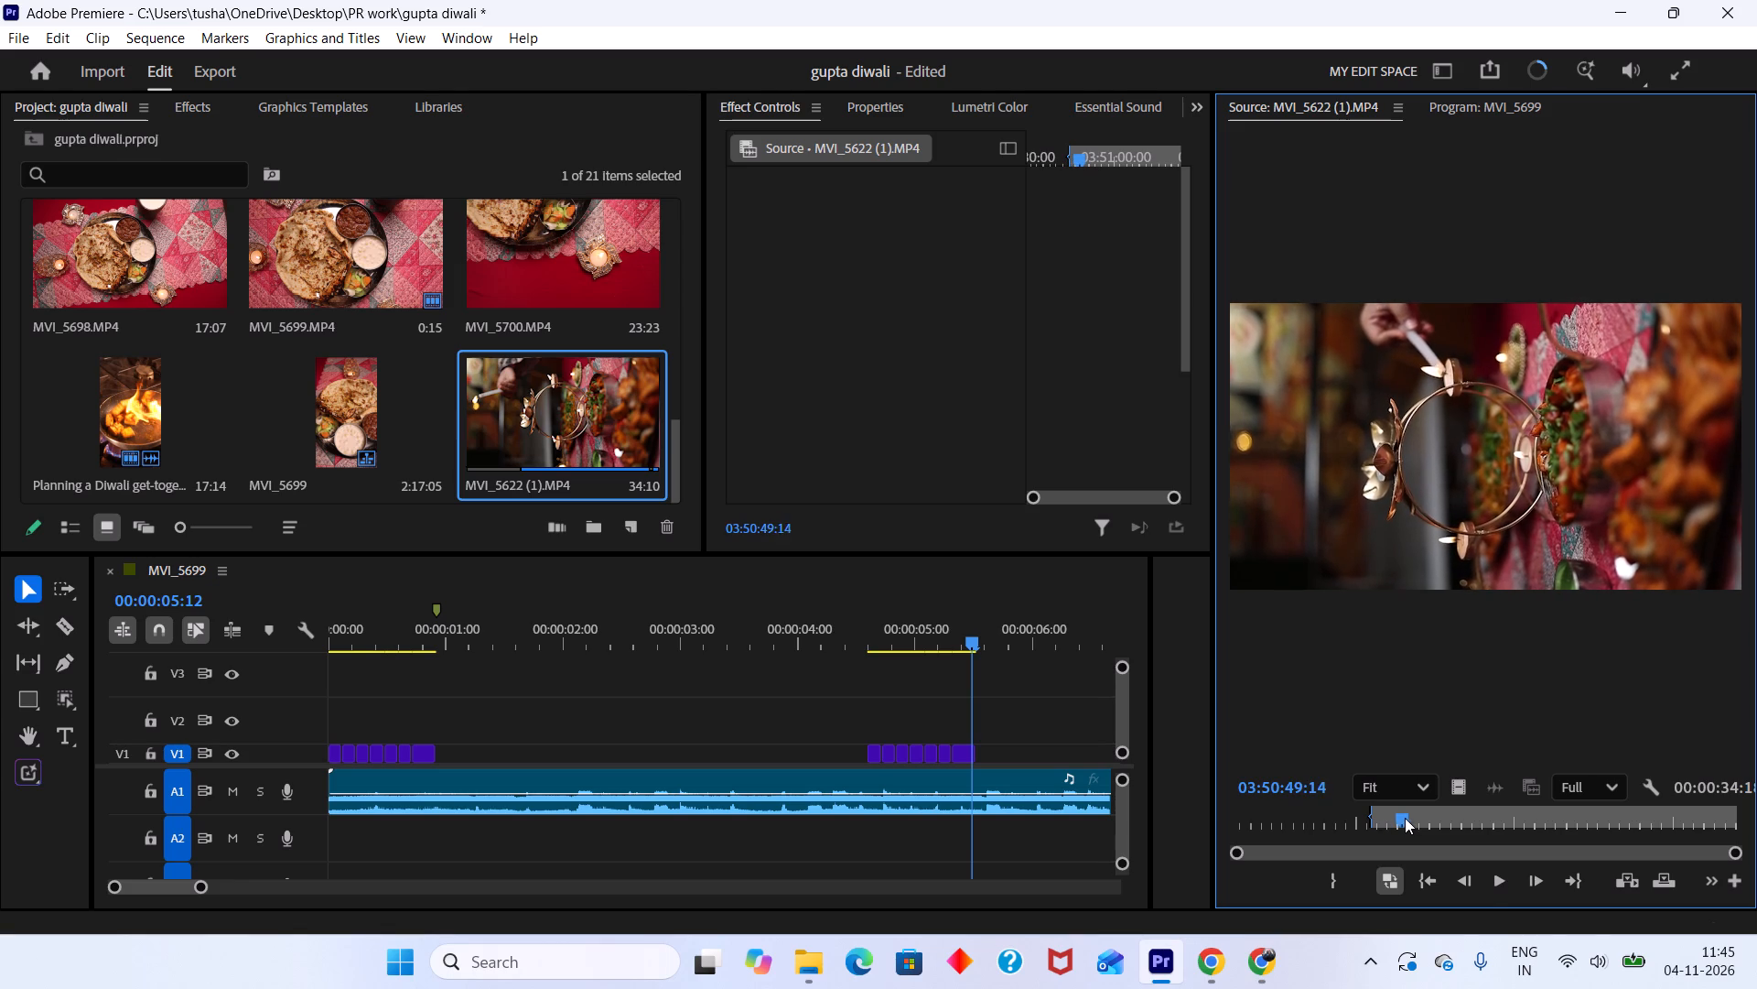
{"action": "left_click_drag", "start_coordinate": [1405, 818], "coordinate": [1379, 811]}
{"action": "key", "text": "i"}
{"action": "left_click_drag", "start_coordinate": [1378, 809], "coordinate": [1396, 812]}
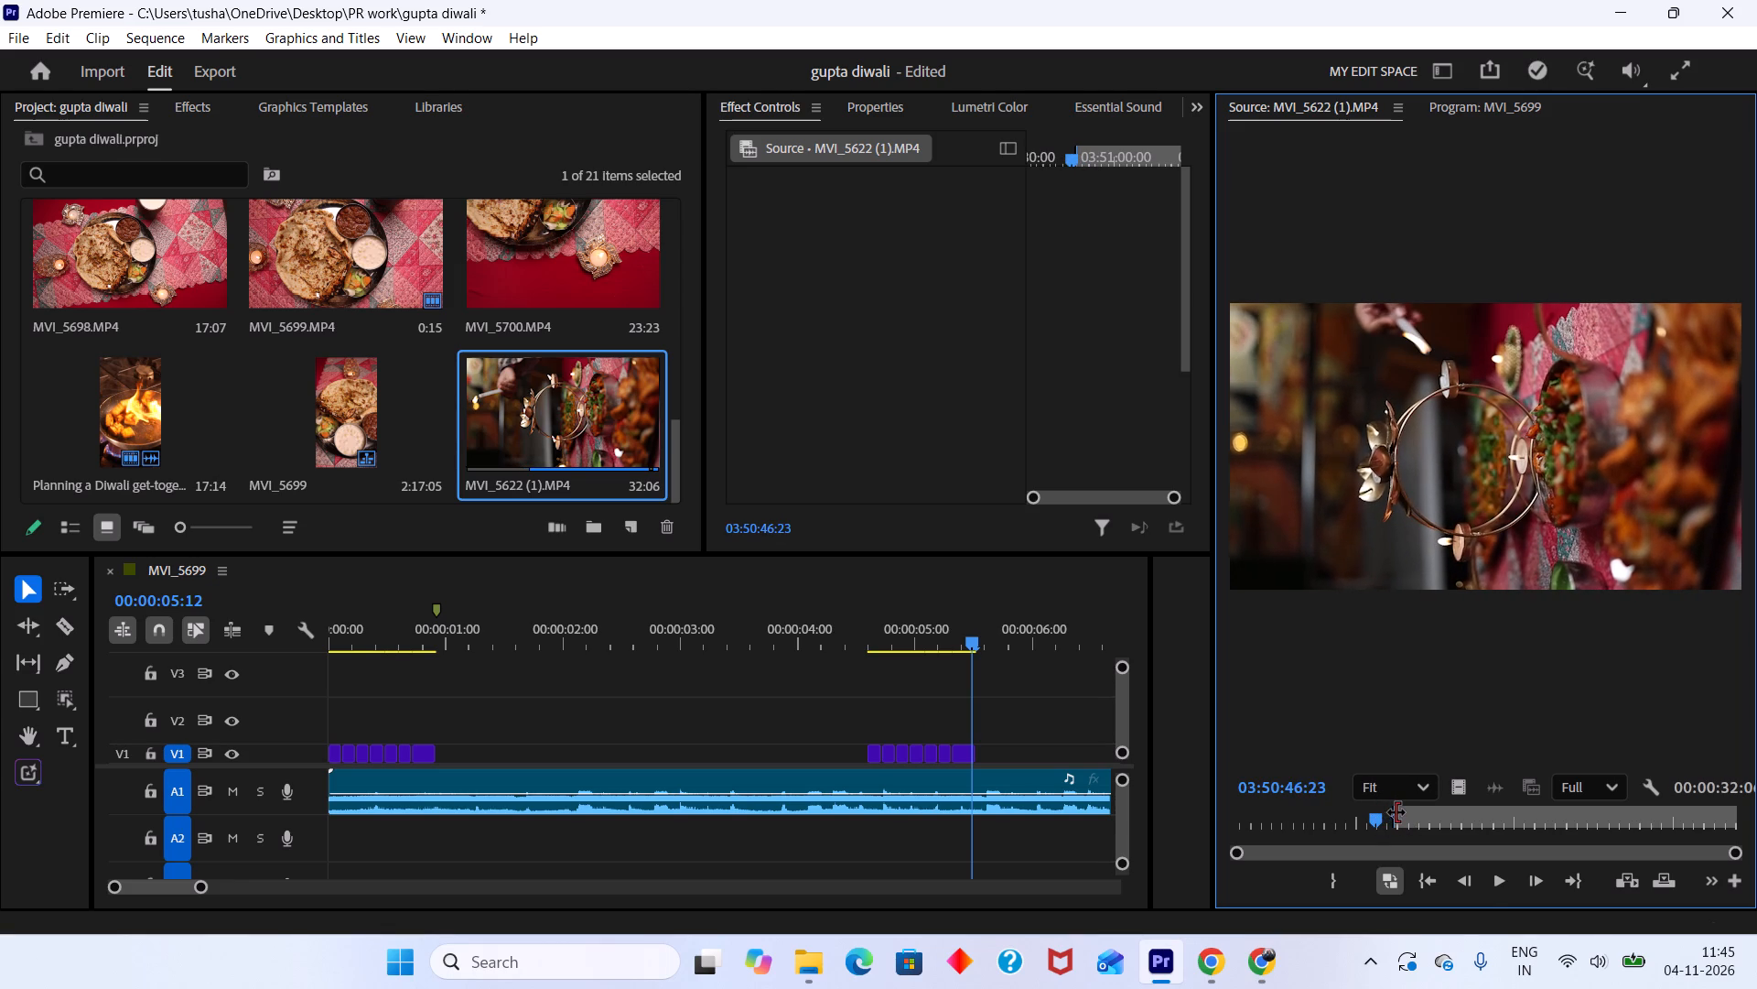
{"action": "key", "text": "space"}
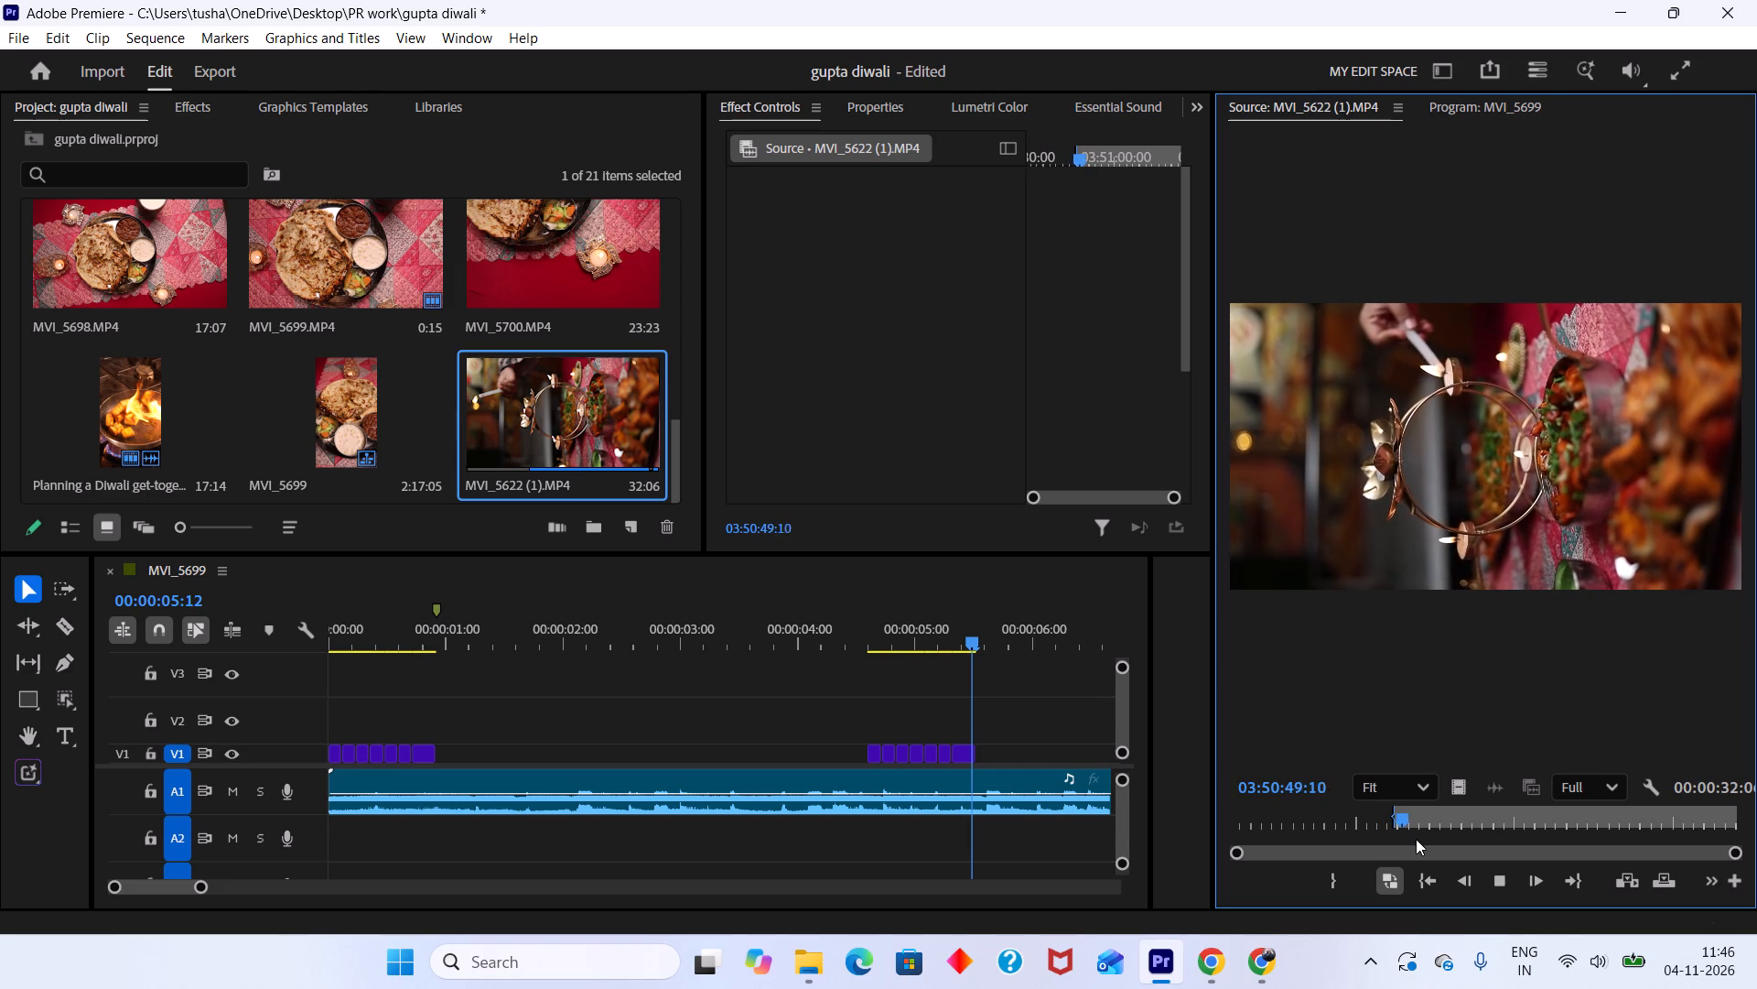
{"action": "key", "text": "space"}
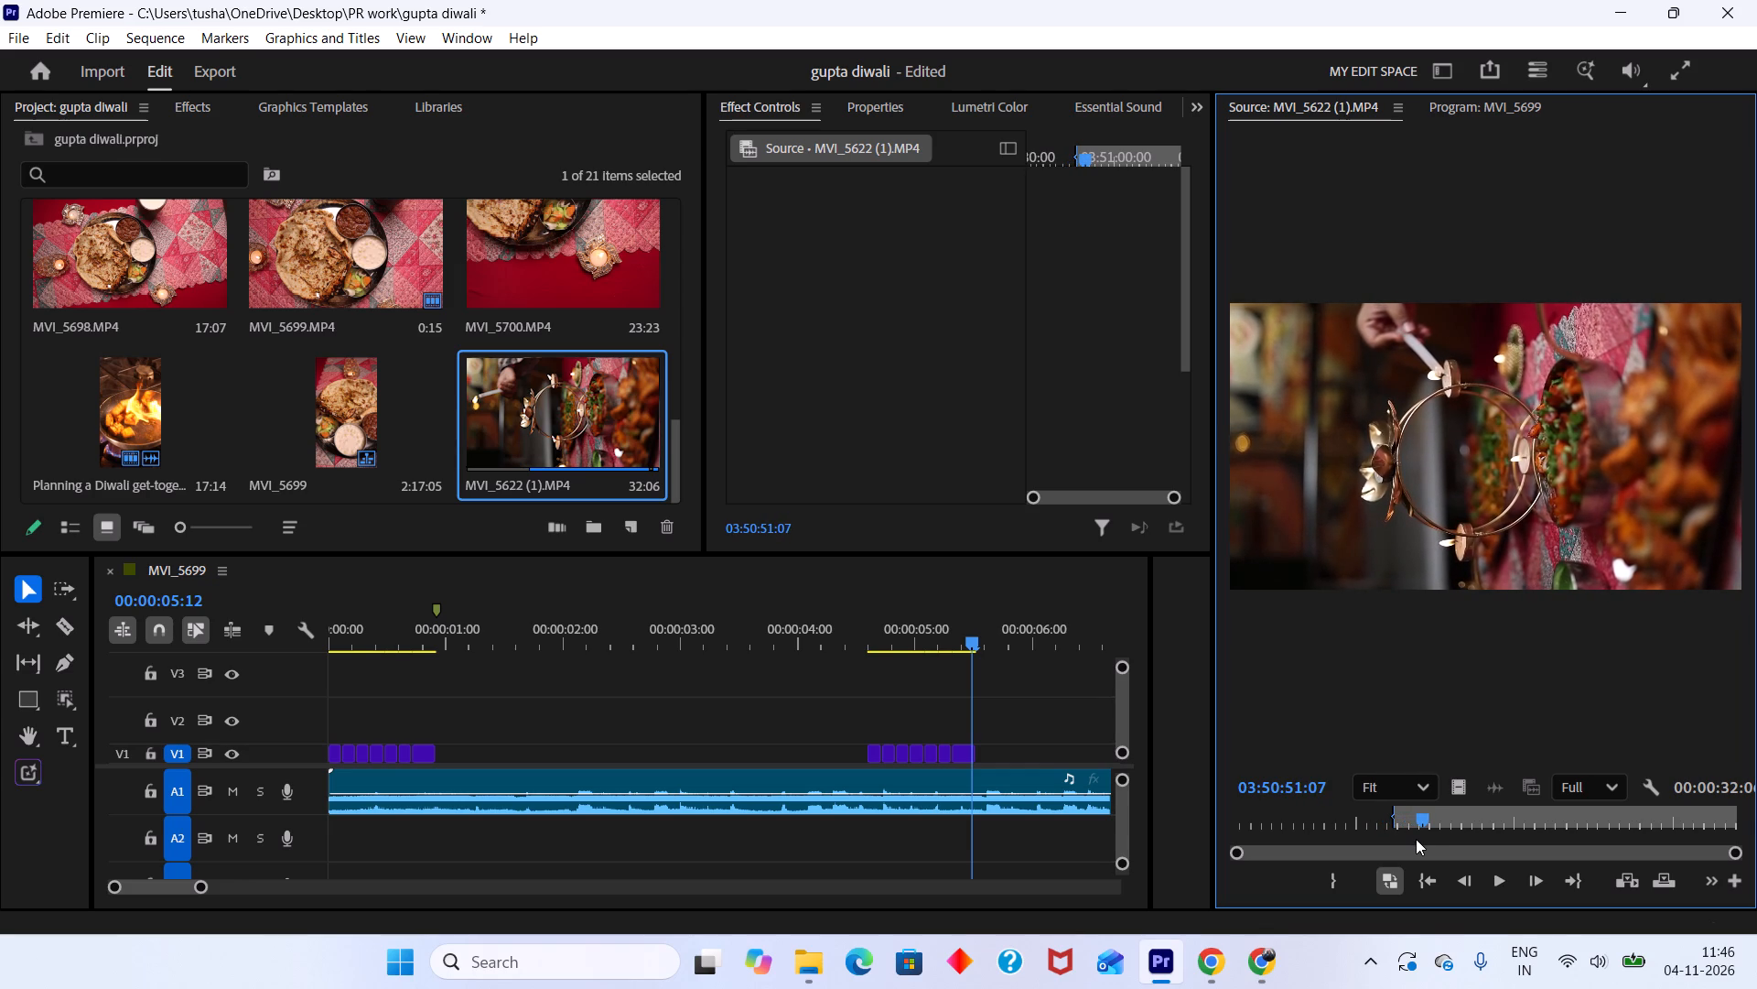
{"action": "key", "text": "o"}
Place the marked MVI_5622 (1).MP4 range on V1 directly after the opening run of short clips and play the join.
{"action": "left_click_drag", "start_coordinate": [1439, 624], "coordinate": [445, 744]}
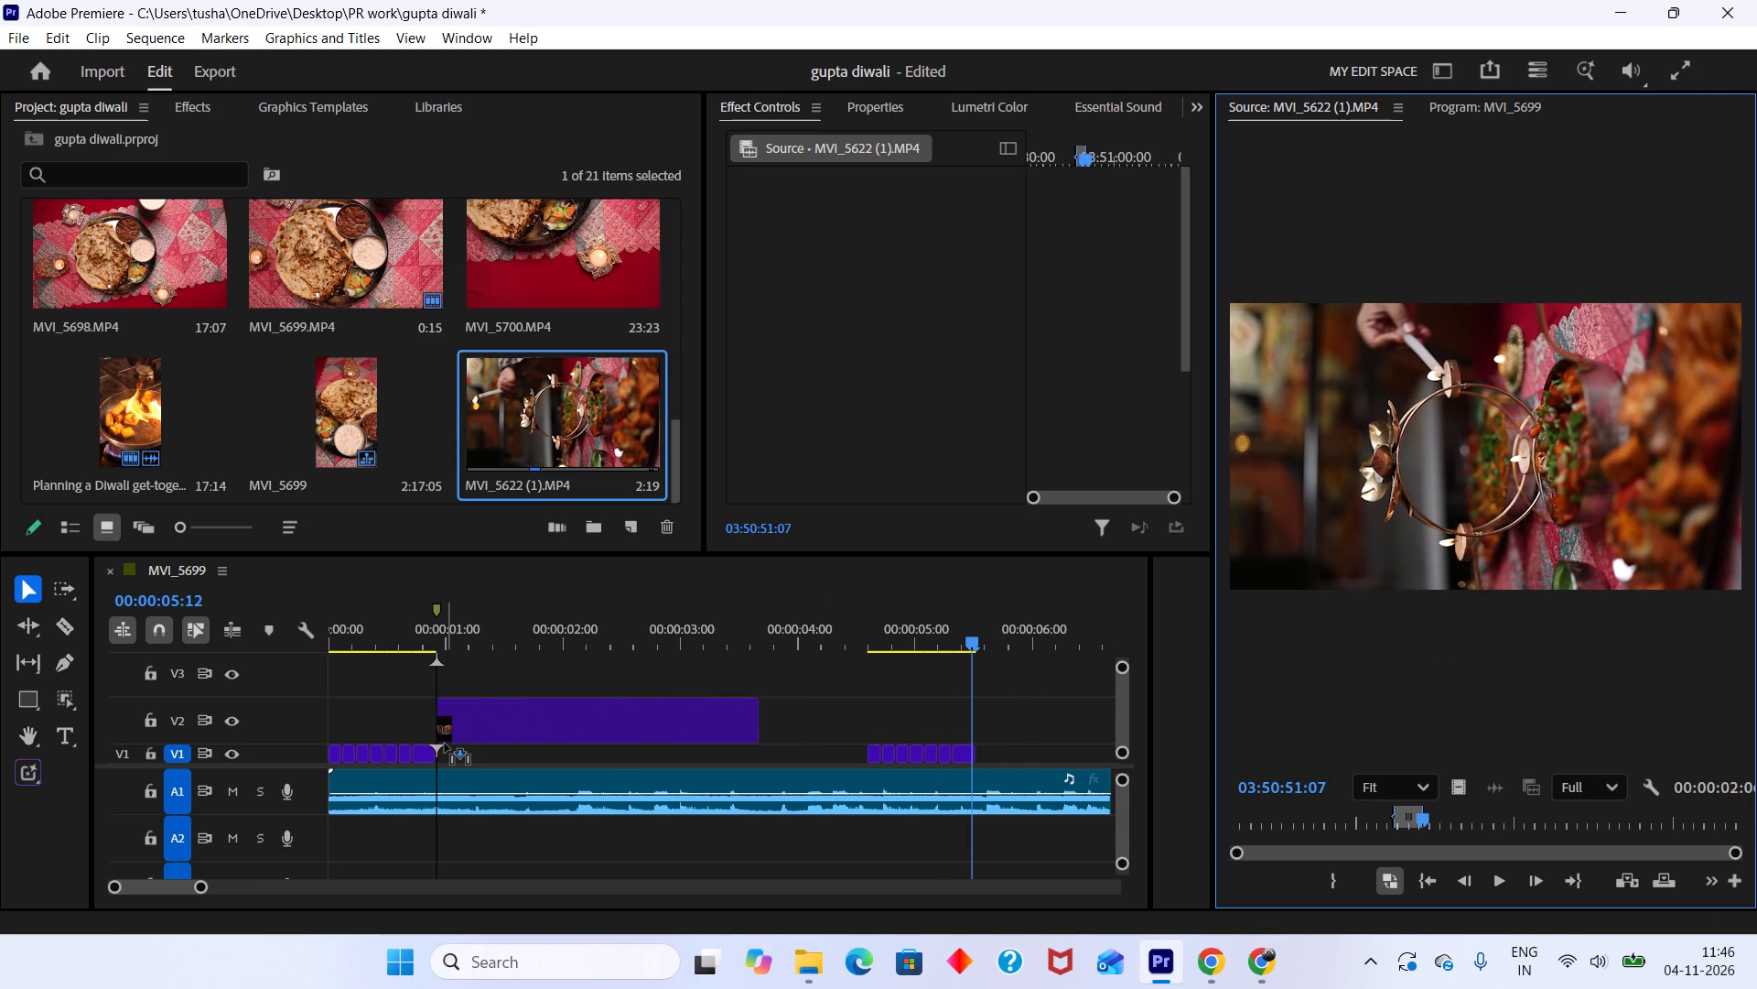
{"action": "left_click_drag", "start_coordinate": [445, 744], "coordinate": [445, 749]}
{"action": "scroll", "coordinate": [619, 766], "scroll_direction": "down", "scroll_amount": 9, "text": "alt"}
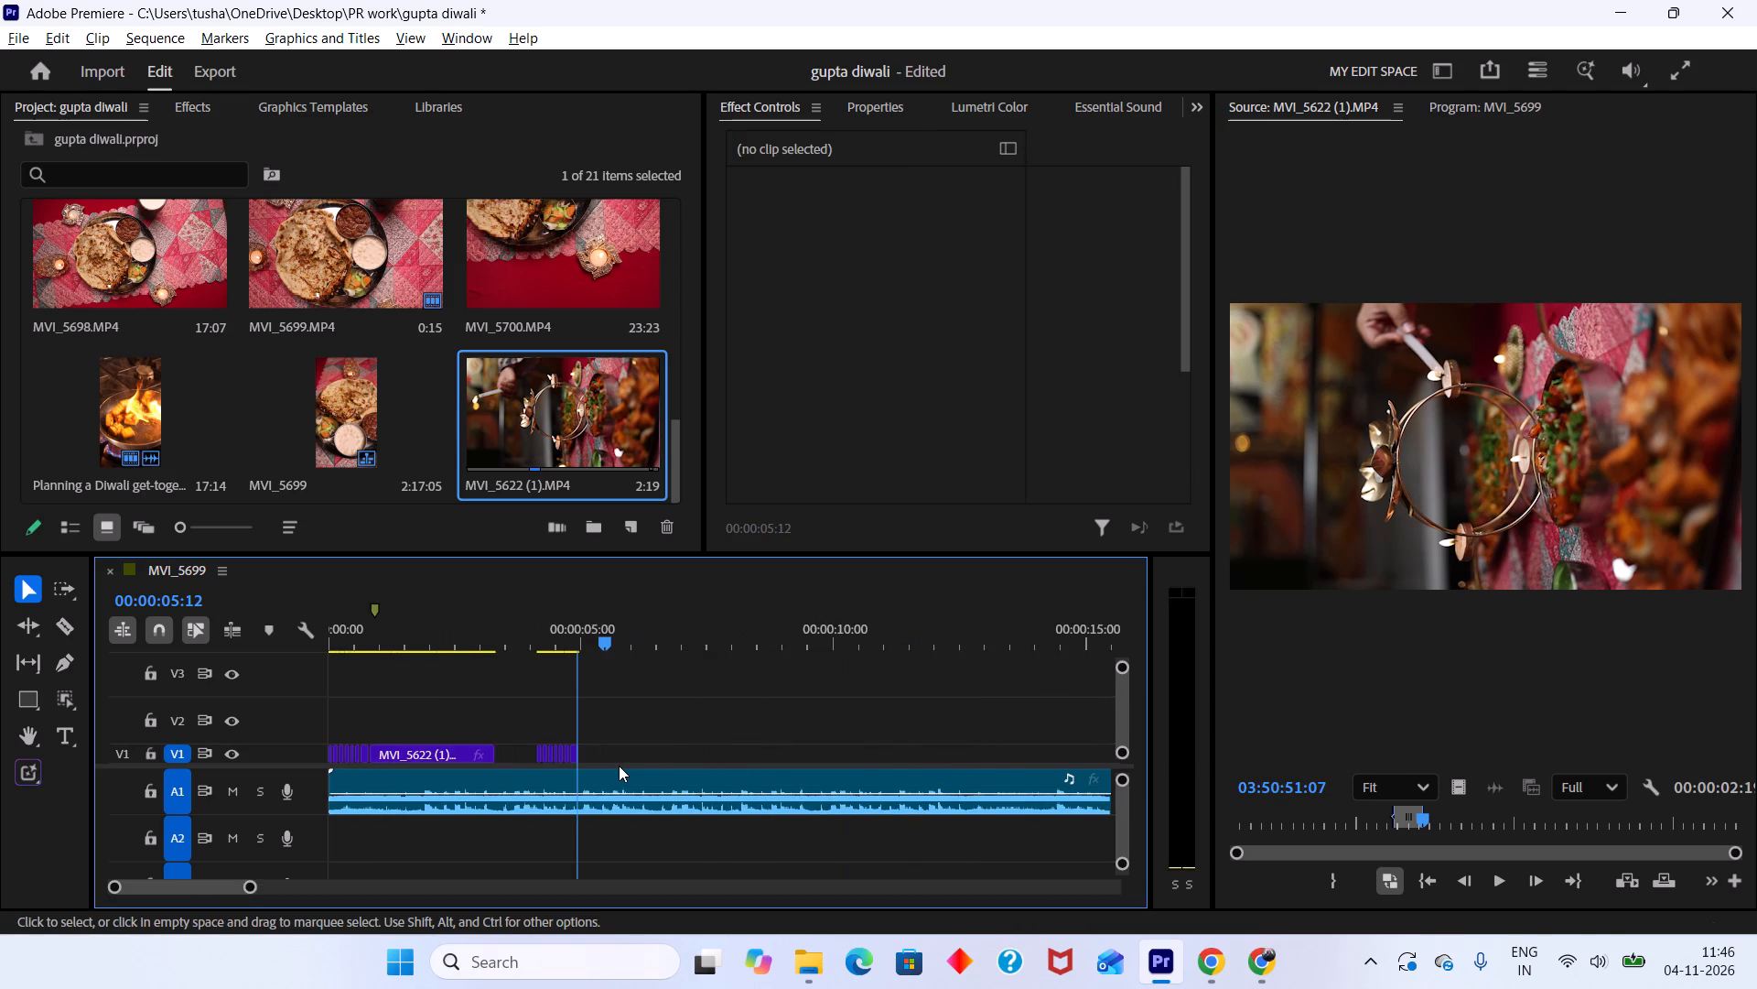
{"action": "scroll", "coordinate": [619, 766], "scroll_direction": "down", "scroll_amount": 7, "text": "alt"}
{"action": "left_click_drag", "start_coordinate": [396, 625], "coordinate": [350, 615]}
{"action": "key", "text": "space"}
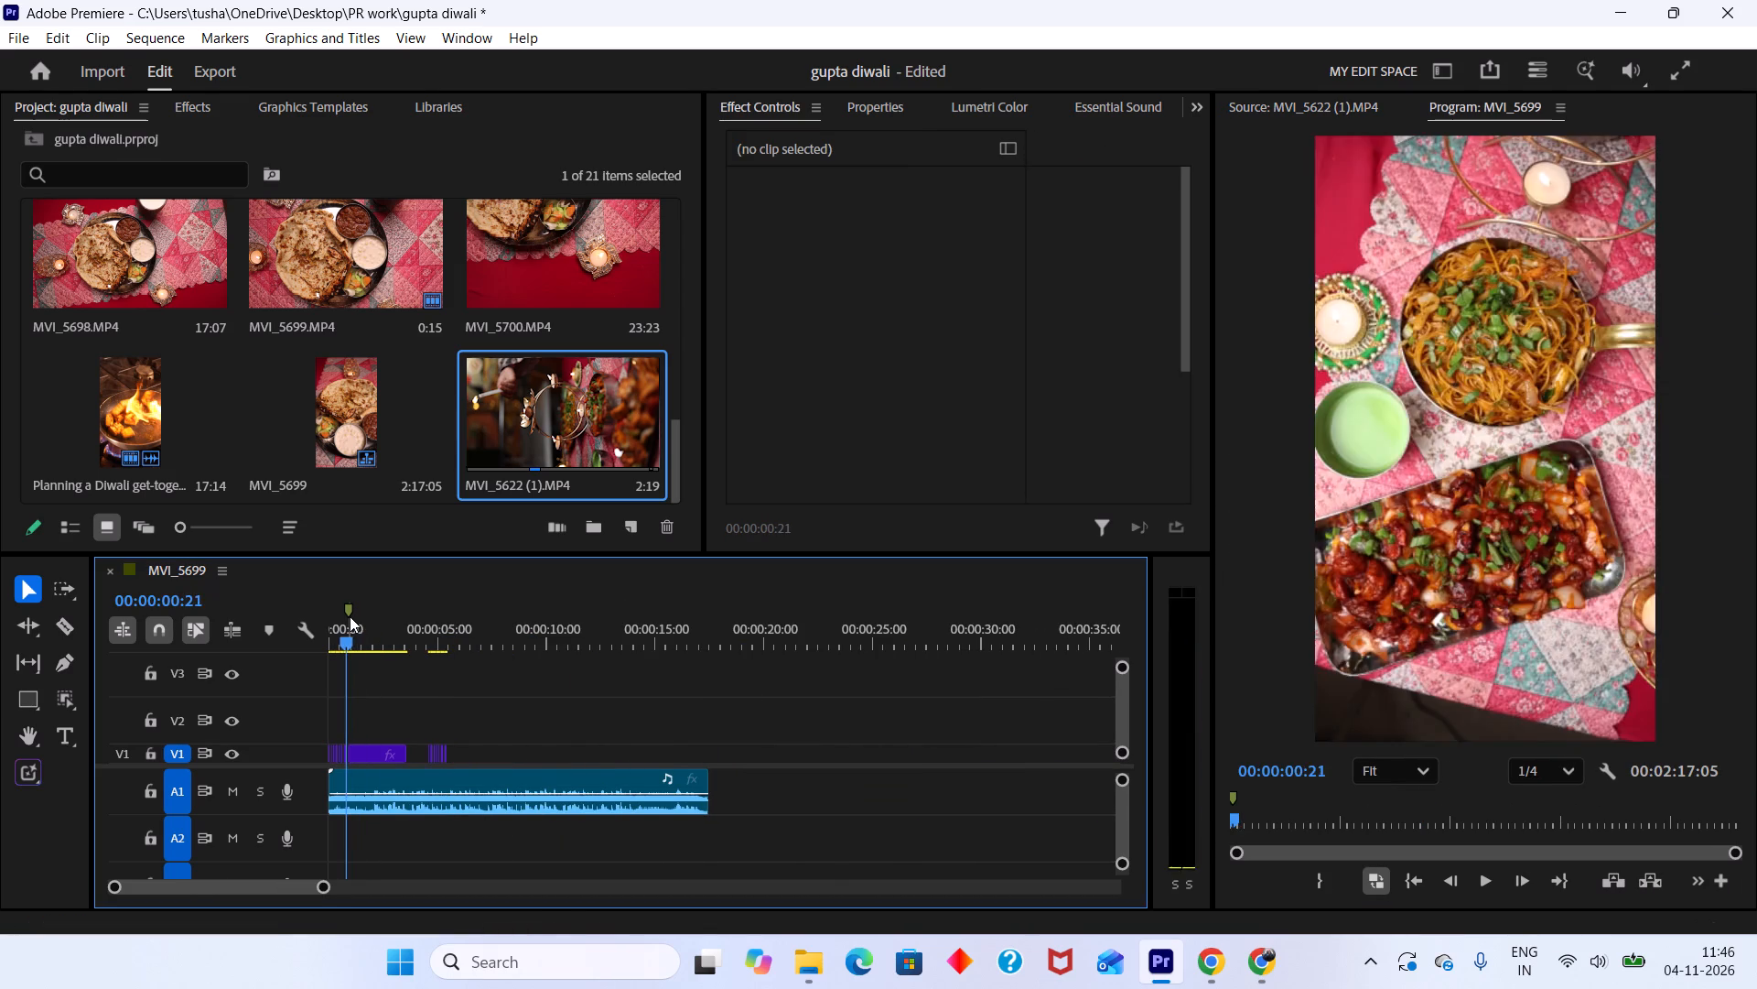
{"action": "key", "text": "space"}
Rotate the MVI_5622 (1).MP4 clip on V1, trying -90° first and settling on 90°.
{"action": "left_click", "coordinate": [383, 751]}
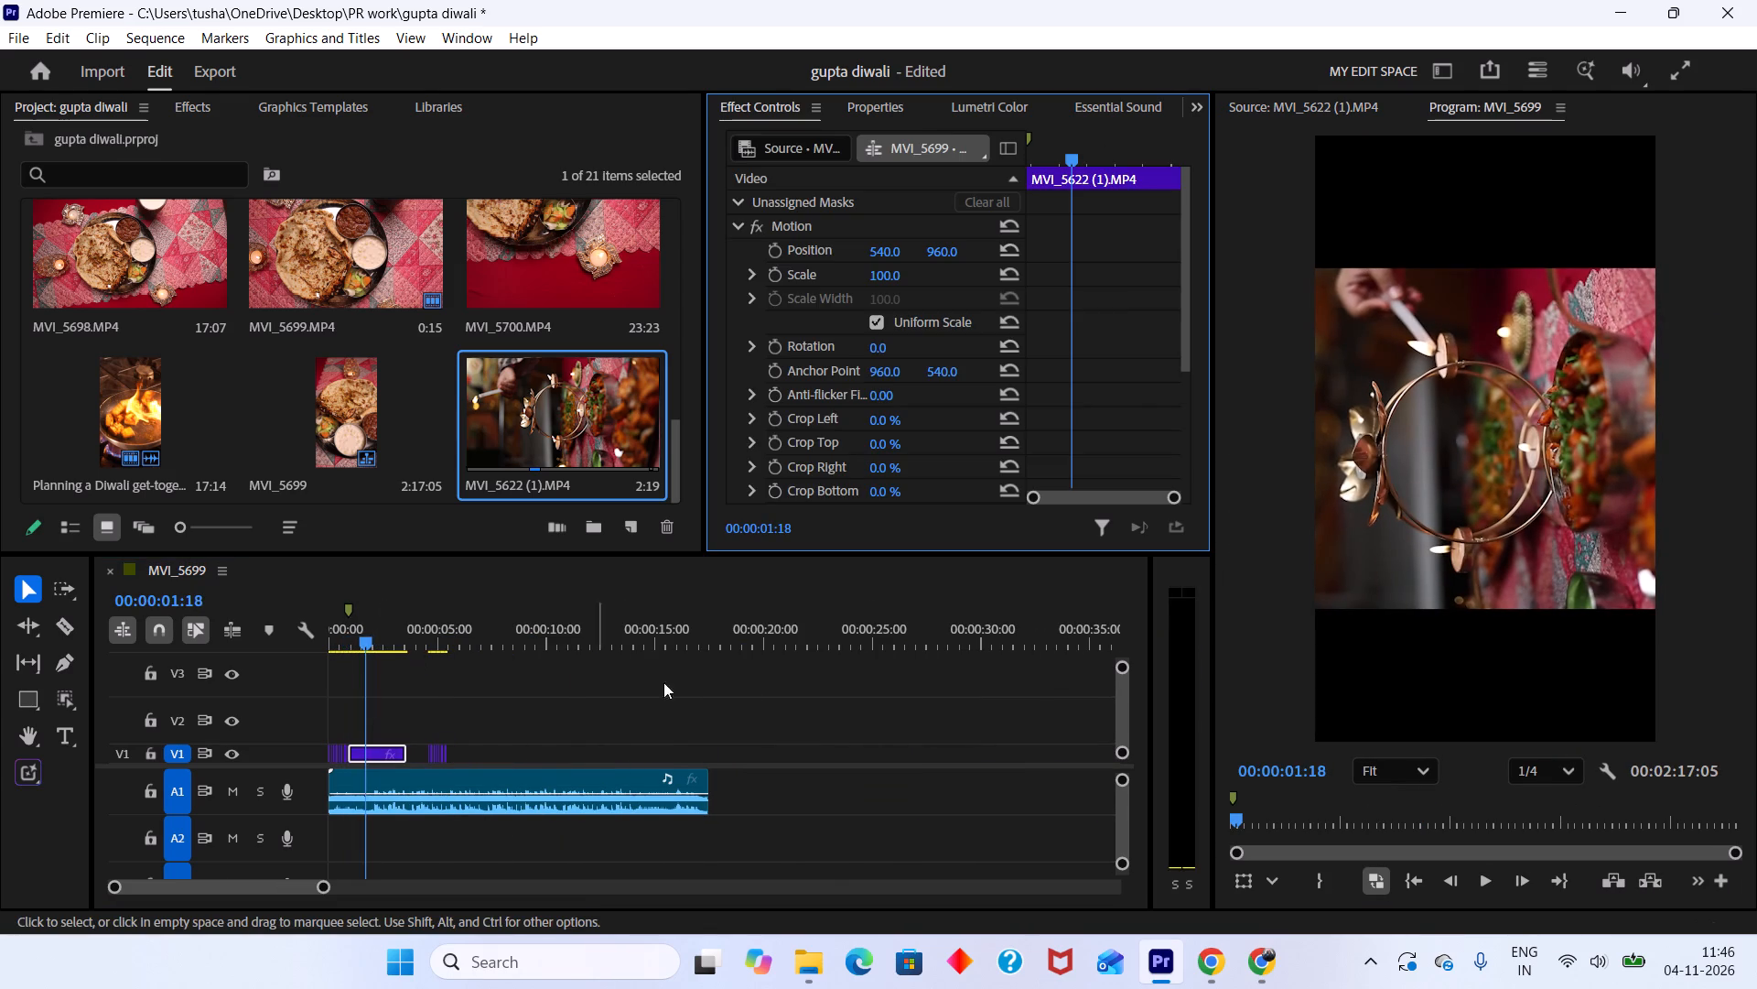
{"action": "left_click_drag", "start_coordinate": [884, 347], "coordinate": [905, 347]}
{"action": "left_click", "coordinate": [888, 342]}
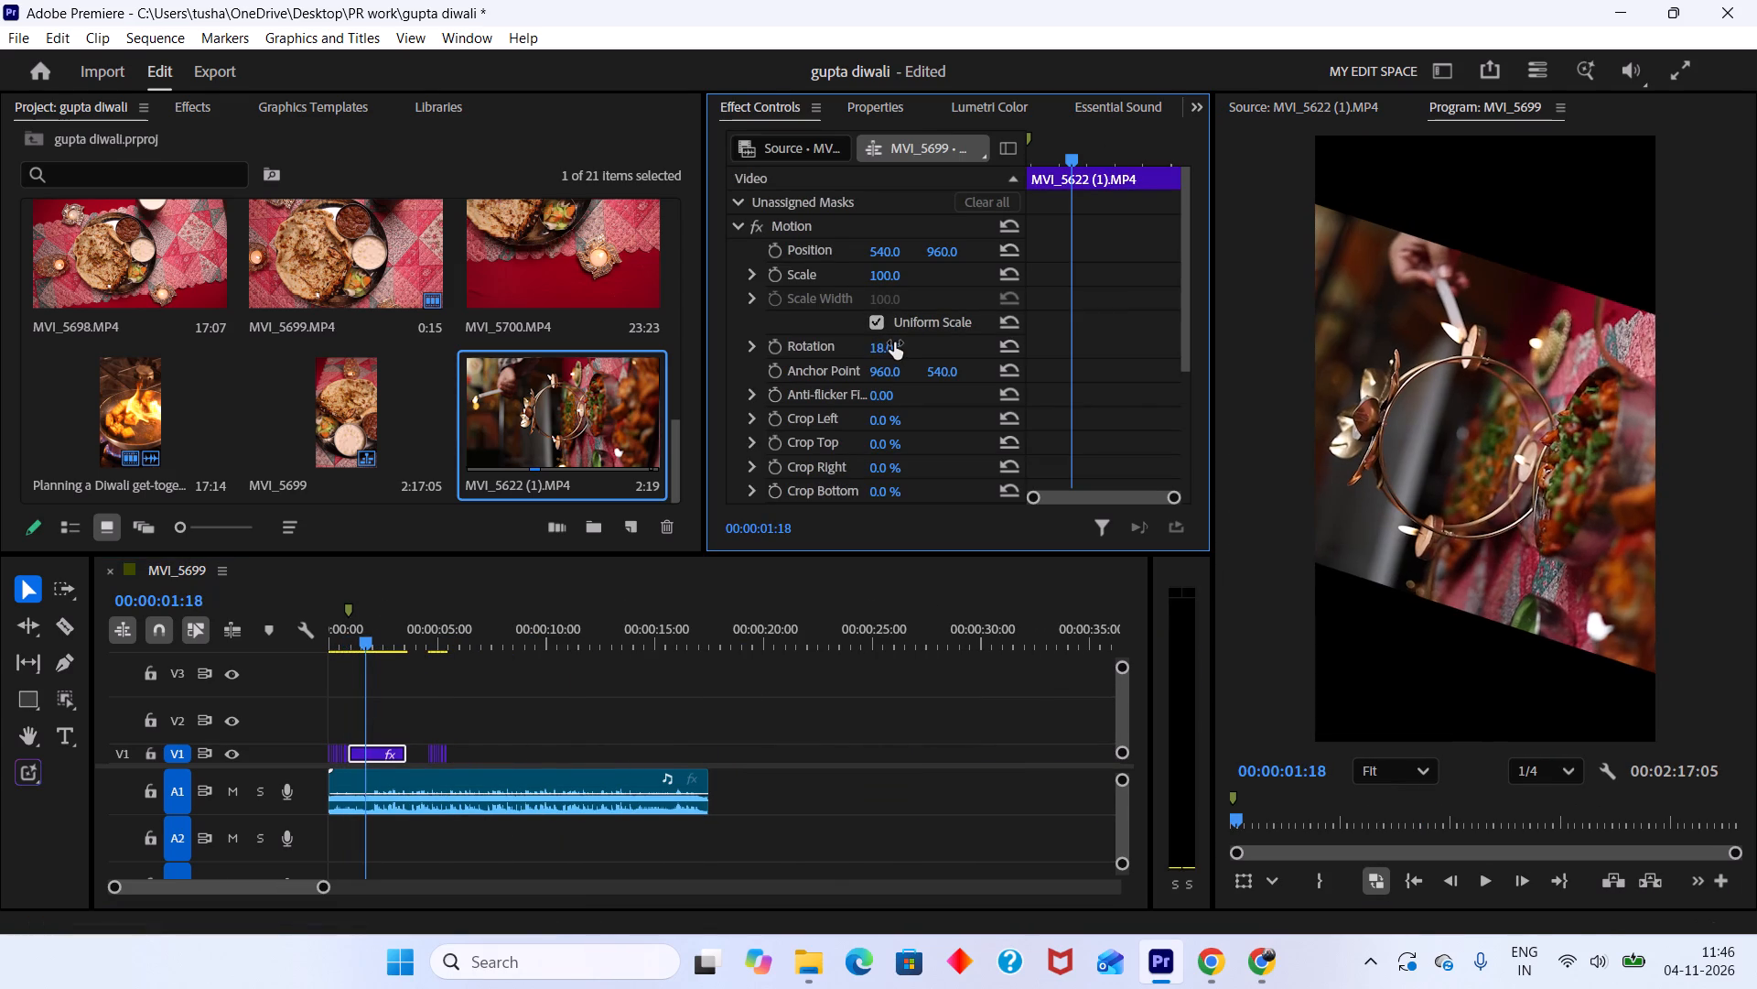
{"action": "left_click", "coordinate": [894, 342]}
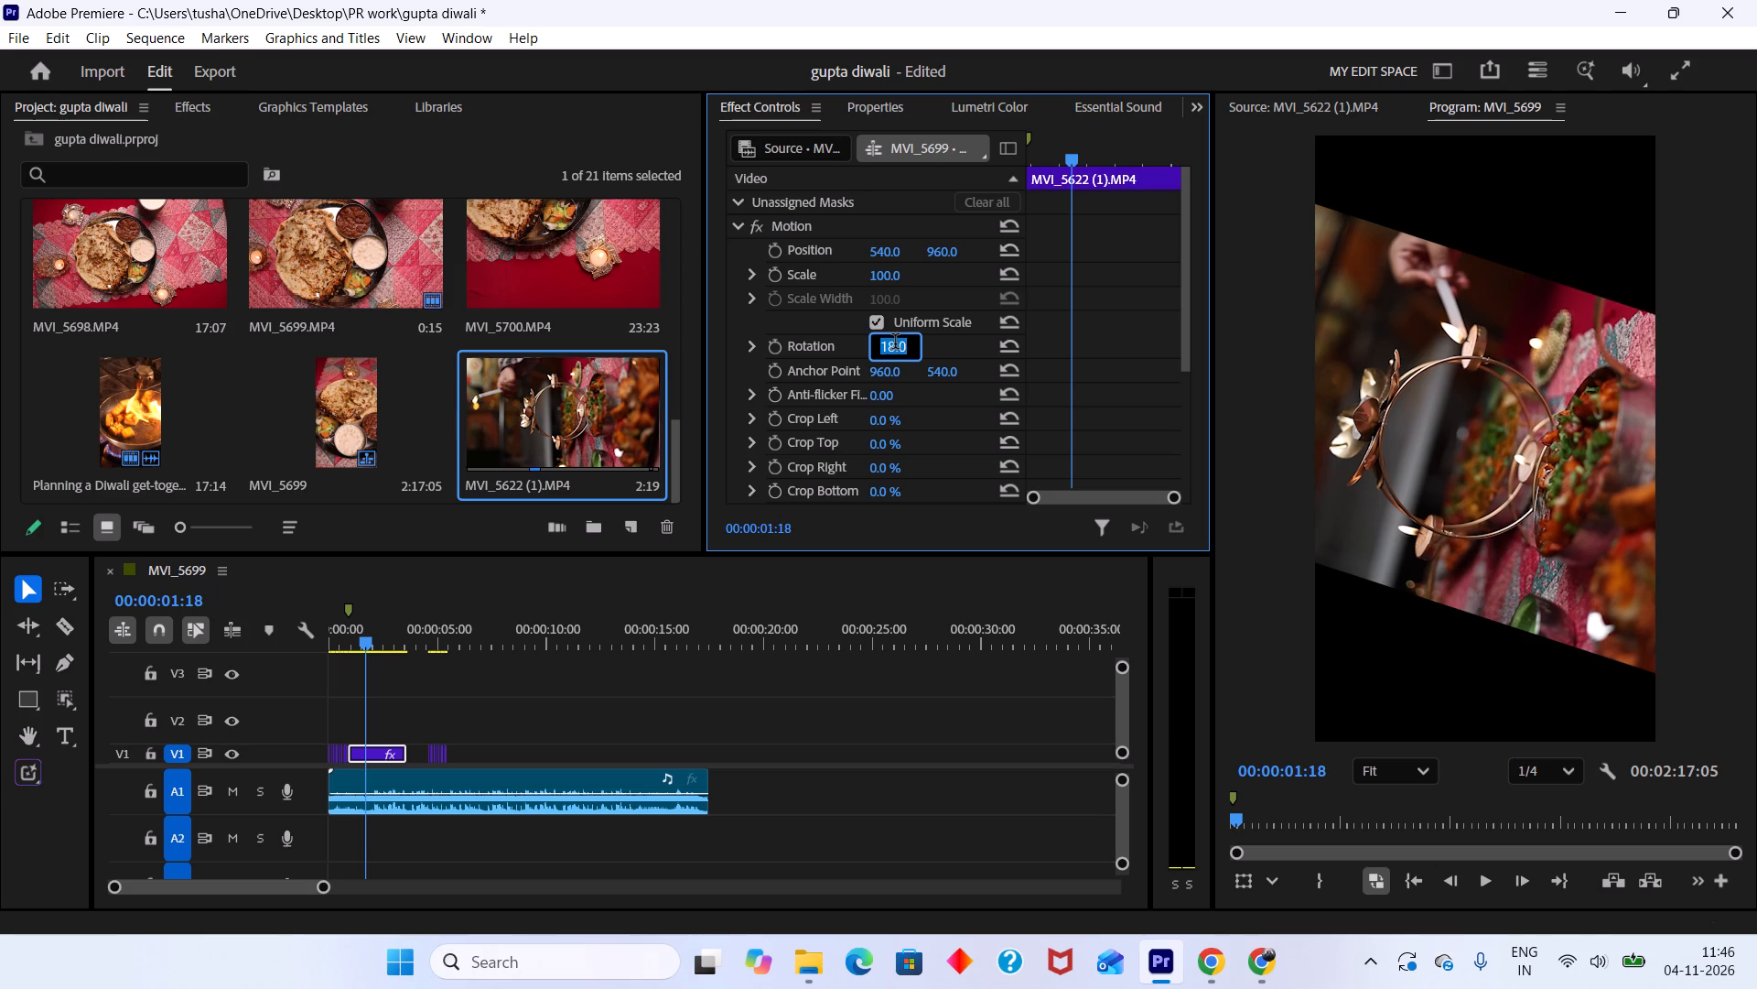
{"action": "type", "text": "-90"}
{"action": "key", "text": "Return"}
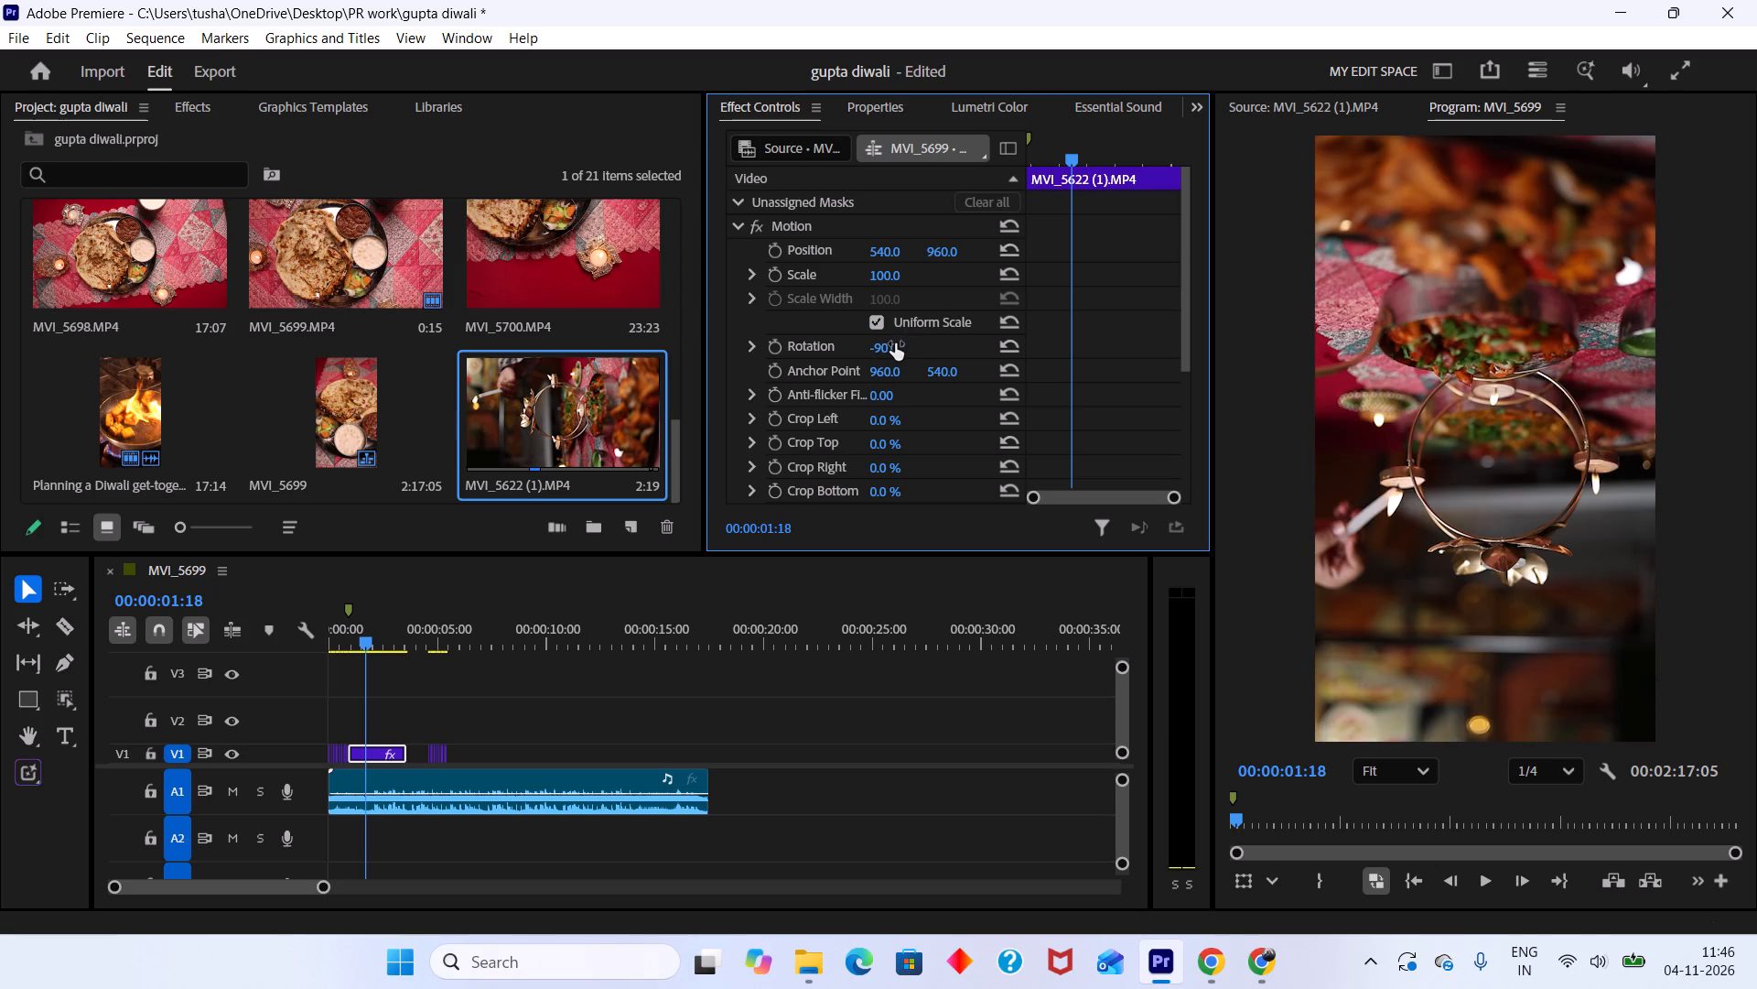
{"action": "left_click", "coordinate": [895, 343]}
{"action": "type", "text": "90"}
{"action": "key", "text": "Return"}
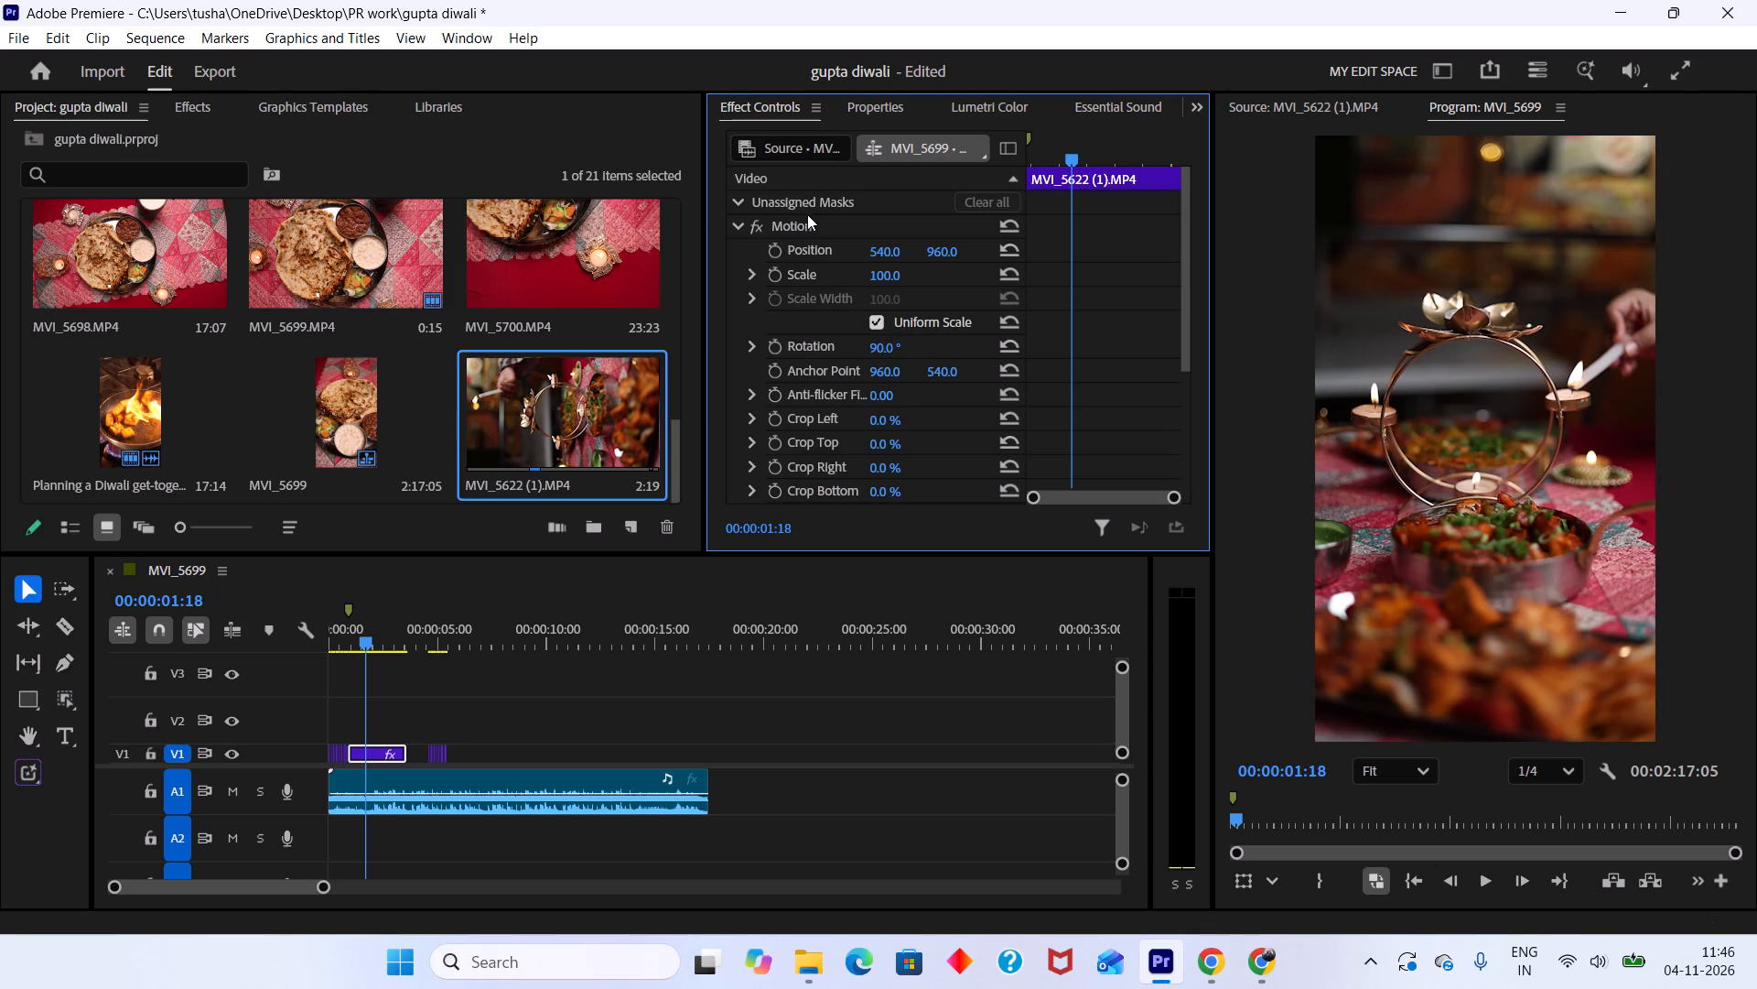
Copy the Motion settings of the MVI_5622 (1).MP4 clip and save the project.
{"action": "left_click", "coordinate": [812, 227]}
{"action": "key", "text": "ctrl+c"}
{"action": "key", "text": "ctrl+c"}
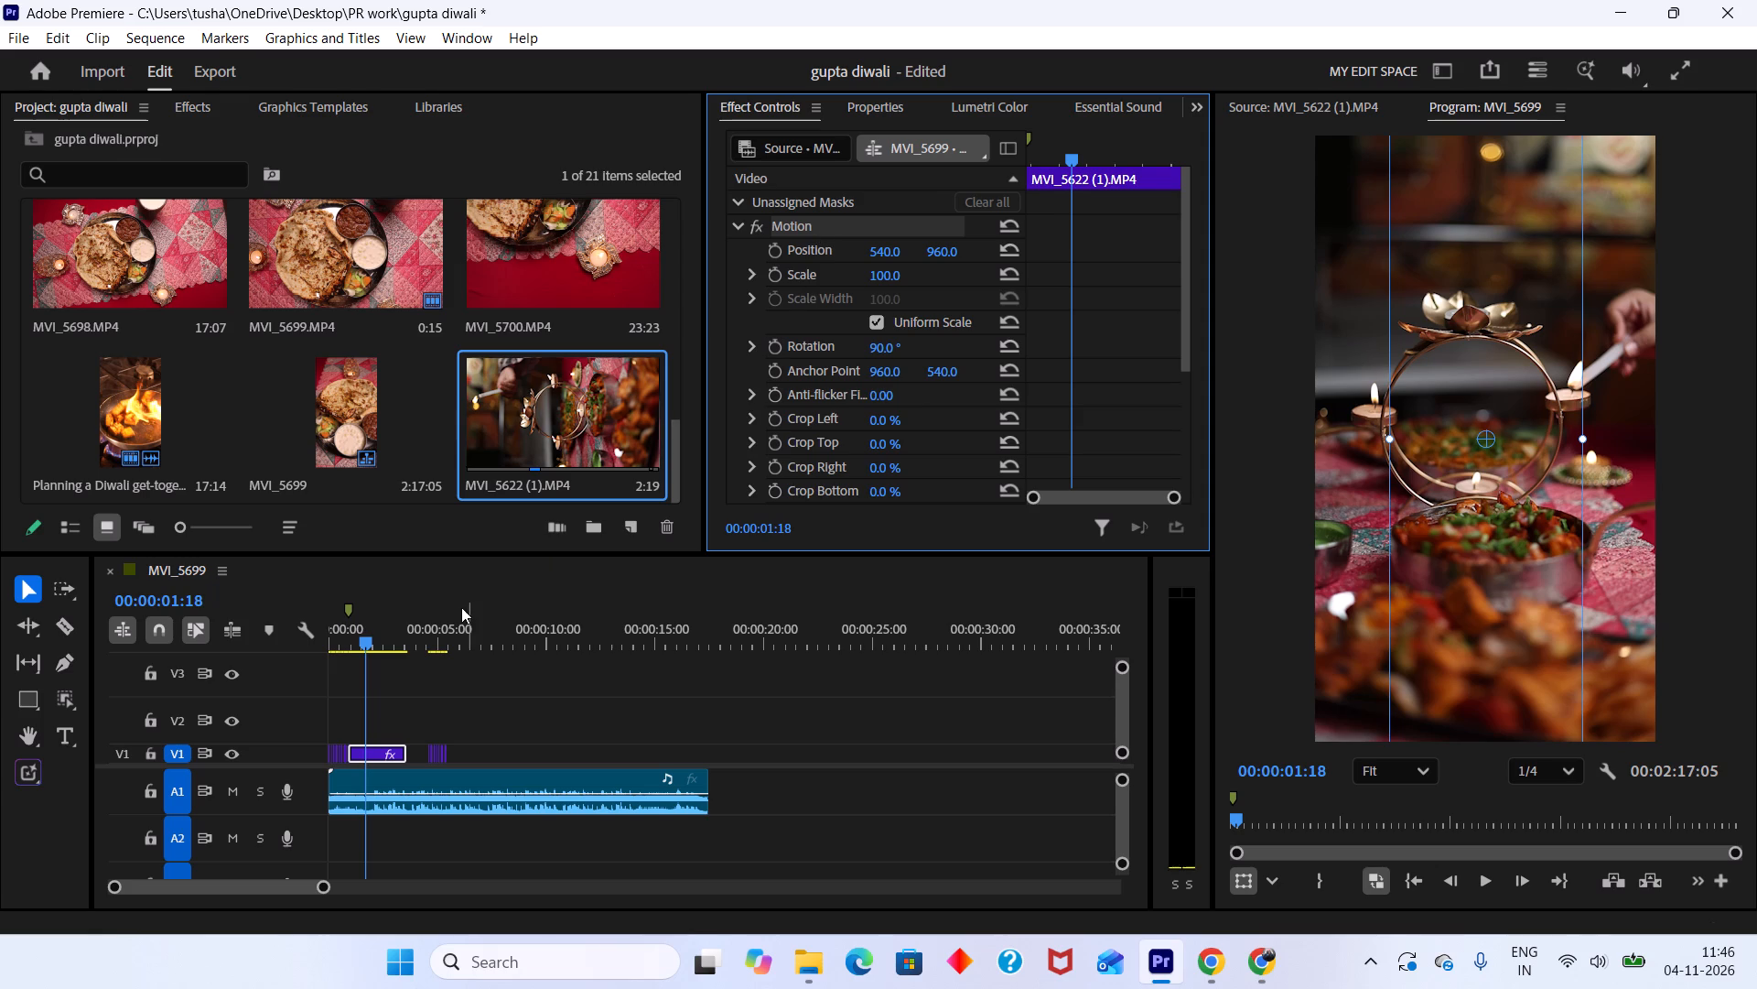
{"action": "key", "text": "ctrl+s"}
Play back the opening clips and the new diya-lighting clip repeatedly to check the cut against the music.
{"action": "left_click_drag", "start_coordinate": [368, 636], "coordinate": [354, 629]}
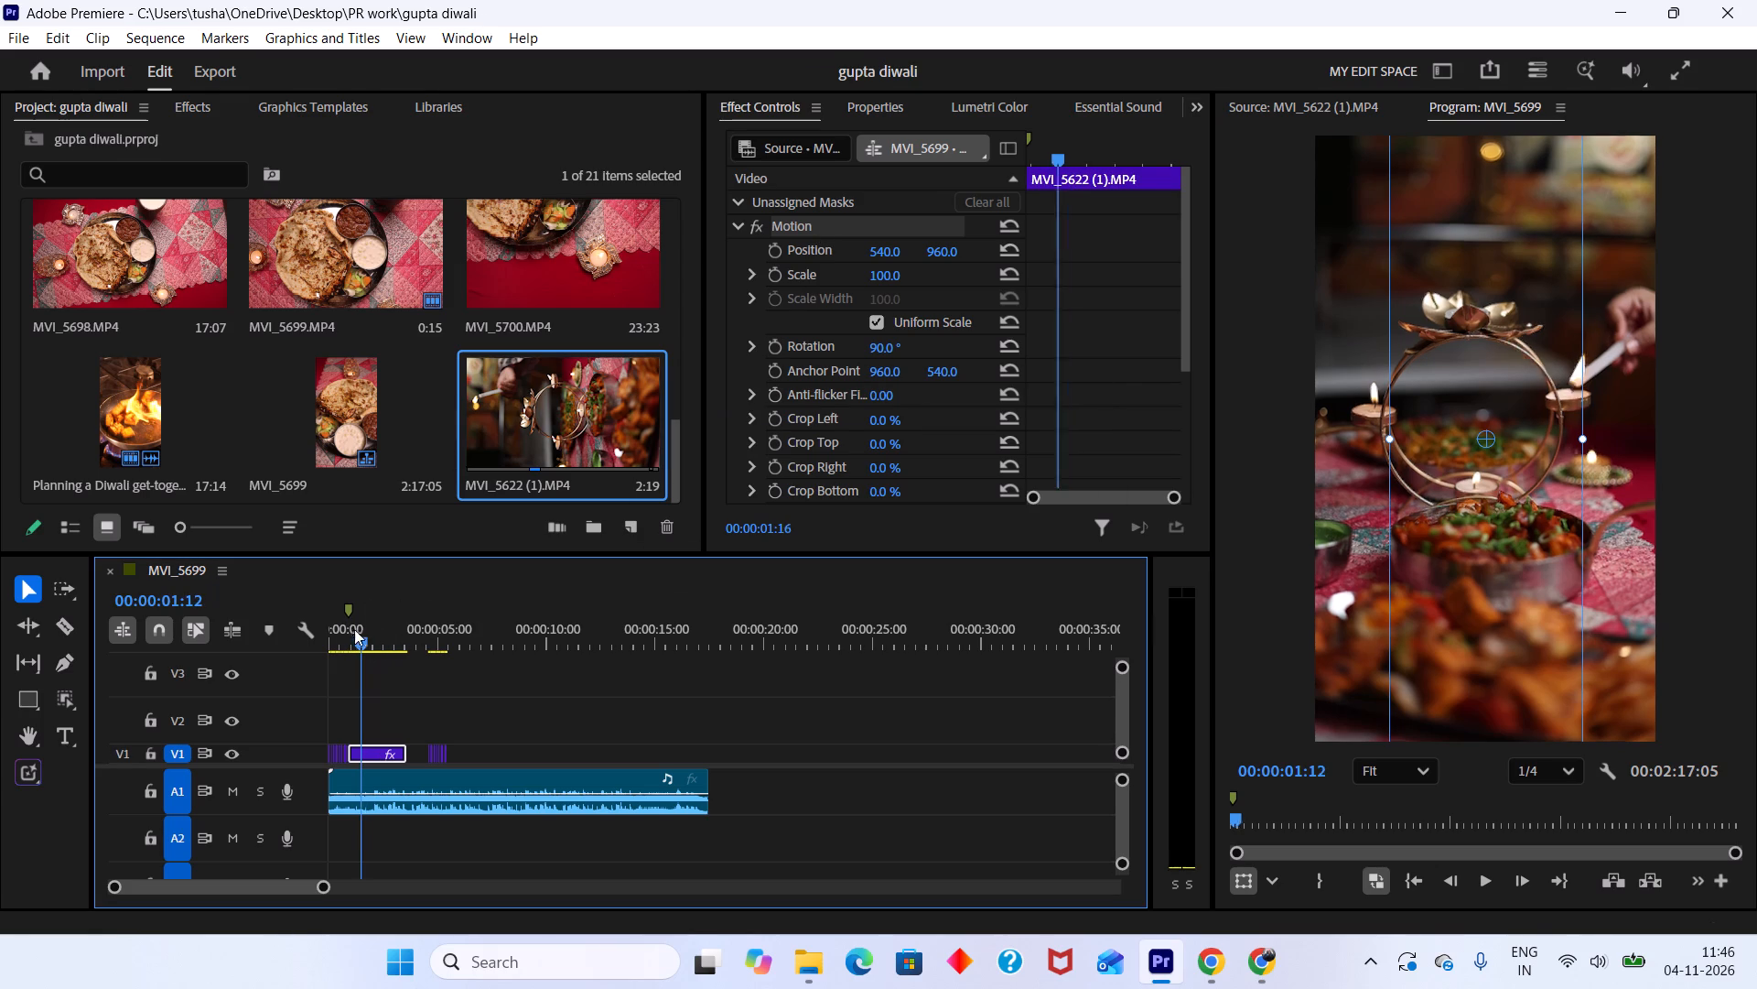
{"action": "left_click_drag", "start_coordinate": [354, 629], "coordinate": [348, 626]}
{"action": "key", "text": "space"}
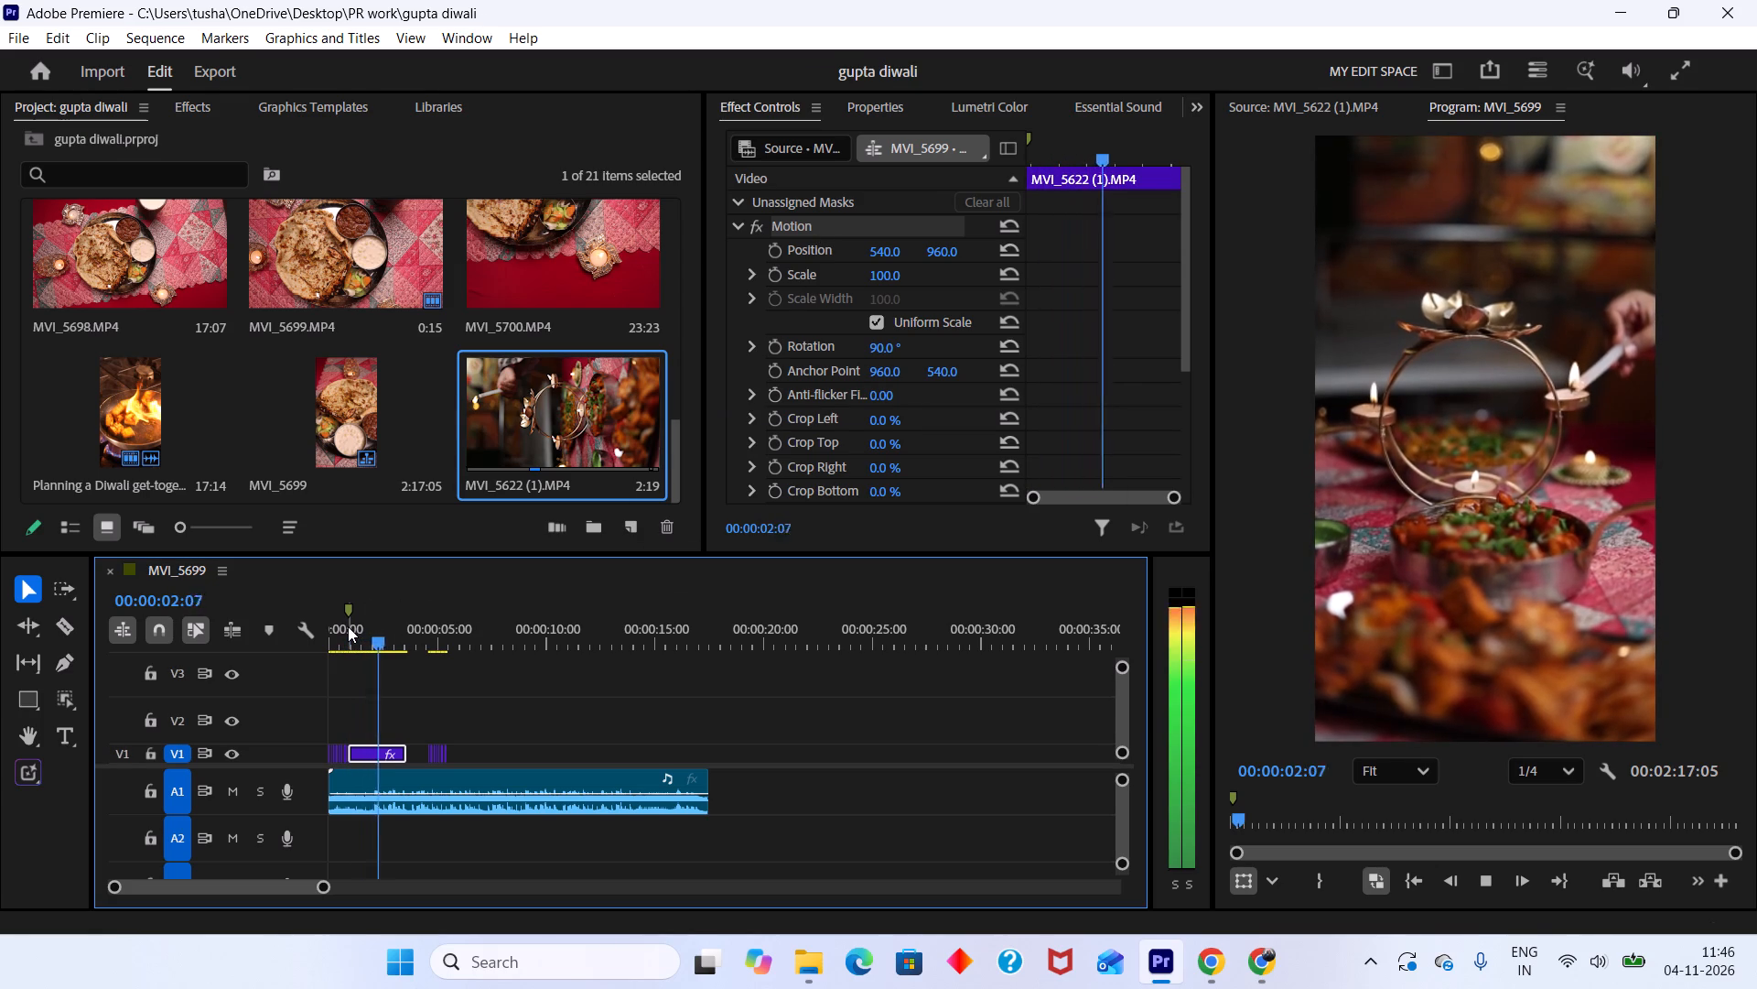
{"action": "key", "text": "space"}
{"action": "left_click_drag", "start_coordinate": [365, 633], "coordinate": [351, 625]}
{"action": "key", "text": "space"}
{"action": "scroll", "coordinate": [392, 701], "scroll_direction": "up", "scroll_amount": 6, "text": "alt"}
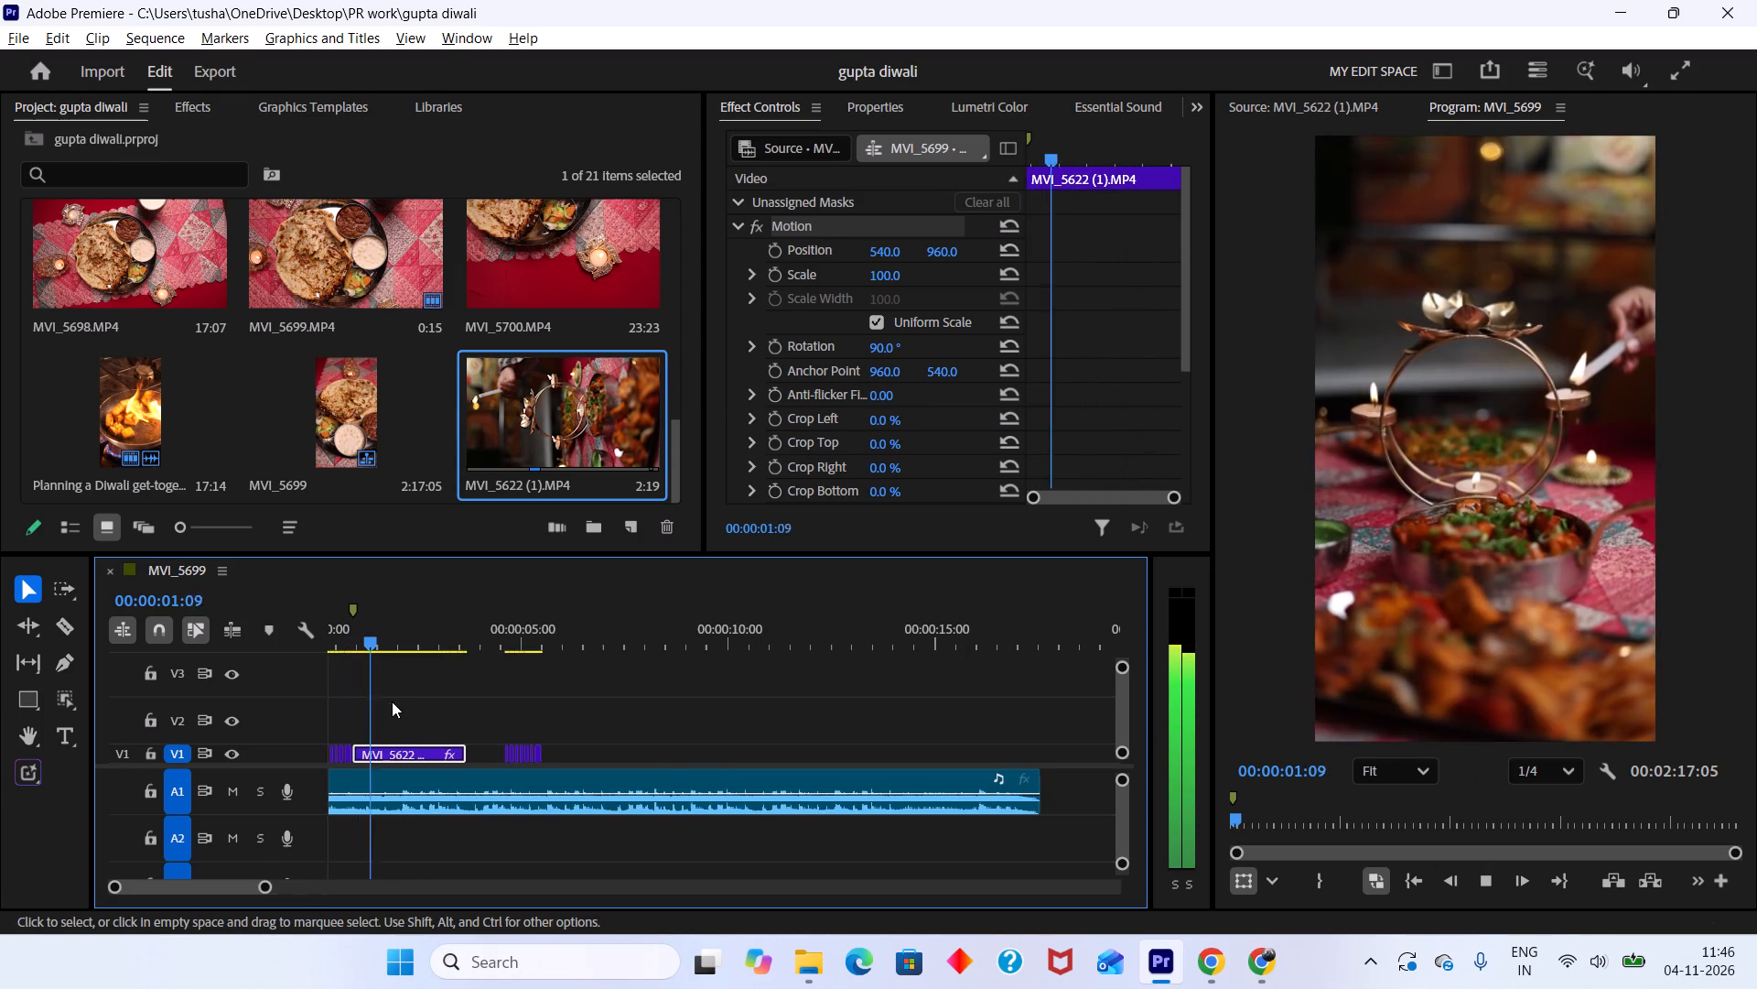
{"action": "scroll", "coordinate": [417, 735], "scroll_direction": "up", "scroll_amount": 6, "text": "alt"}
{"action": "key", "text": "space"}
{"action": "left_click_drag", "start_coordinate": [488, 642], "coordinate": [371, 625]}
{"action": "key", "text": "space"}
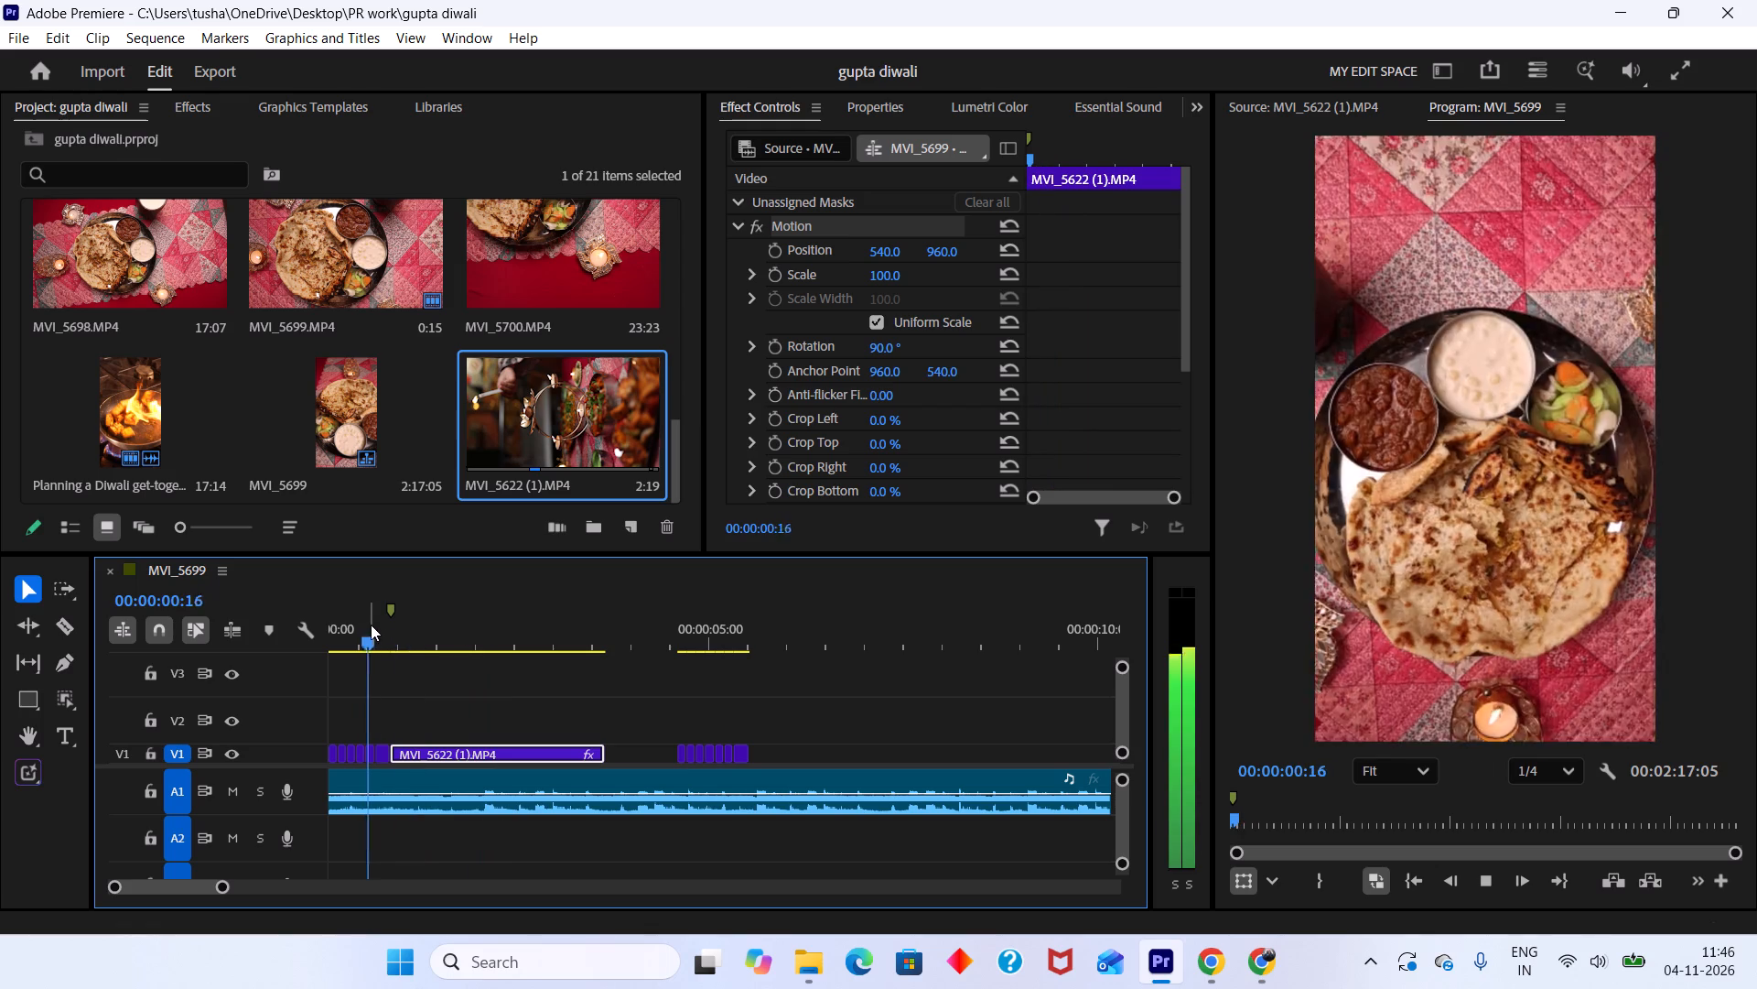
{"action": "key", "text": "space"}
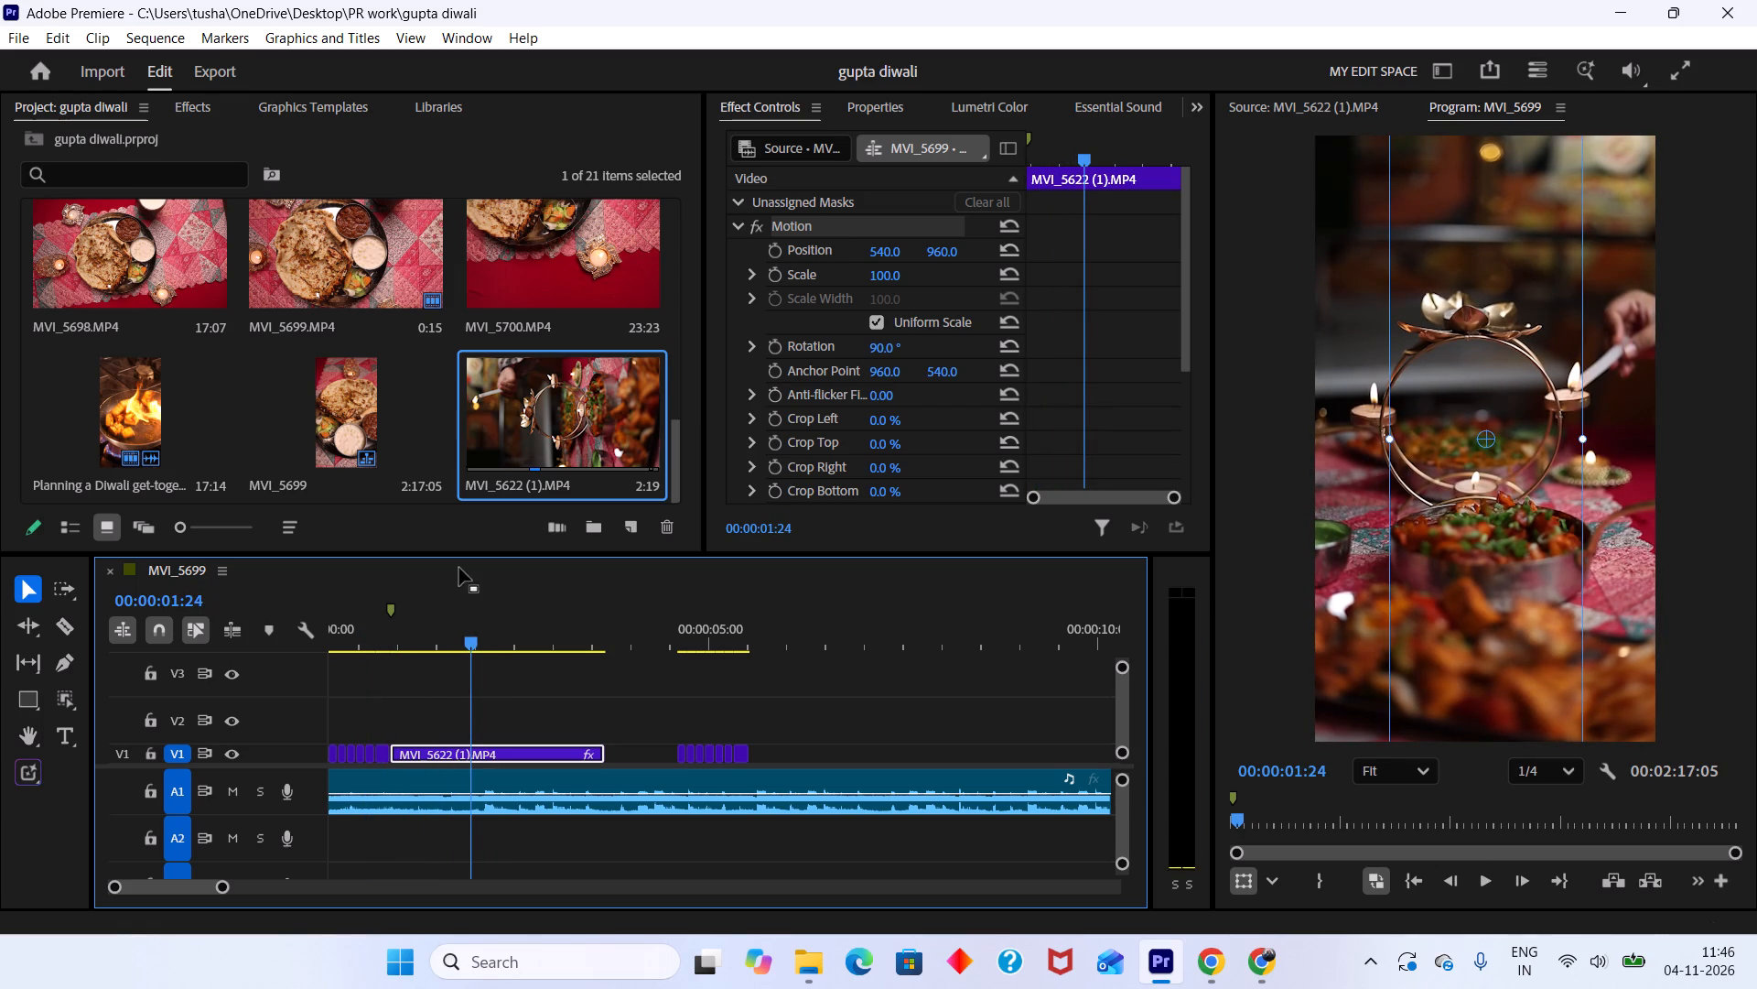
Open MVI_5663.MP4 from the project and mark a source range from about 03:56:08 to 03:56:14:02.
{"action": "scroll", "coordinate": [480, 435], "scroll_direction": "down", "scroll_amount": 7}
{"action": "scroll", "coordinate": [481, 441], "scroll_direction": "up", "scroll_amount": 3}
{"action": "double_click", "coordinate": [344, 408]}
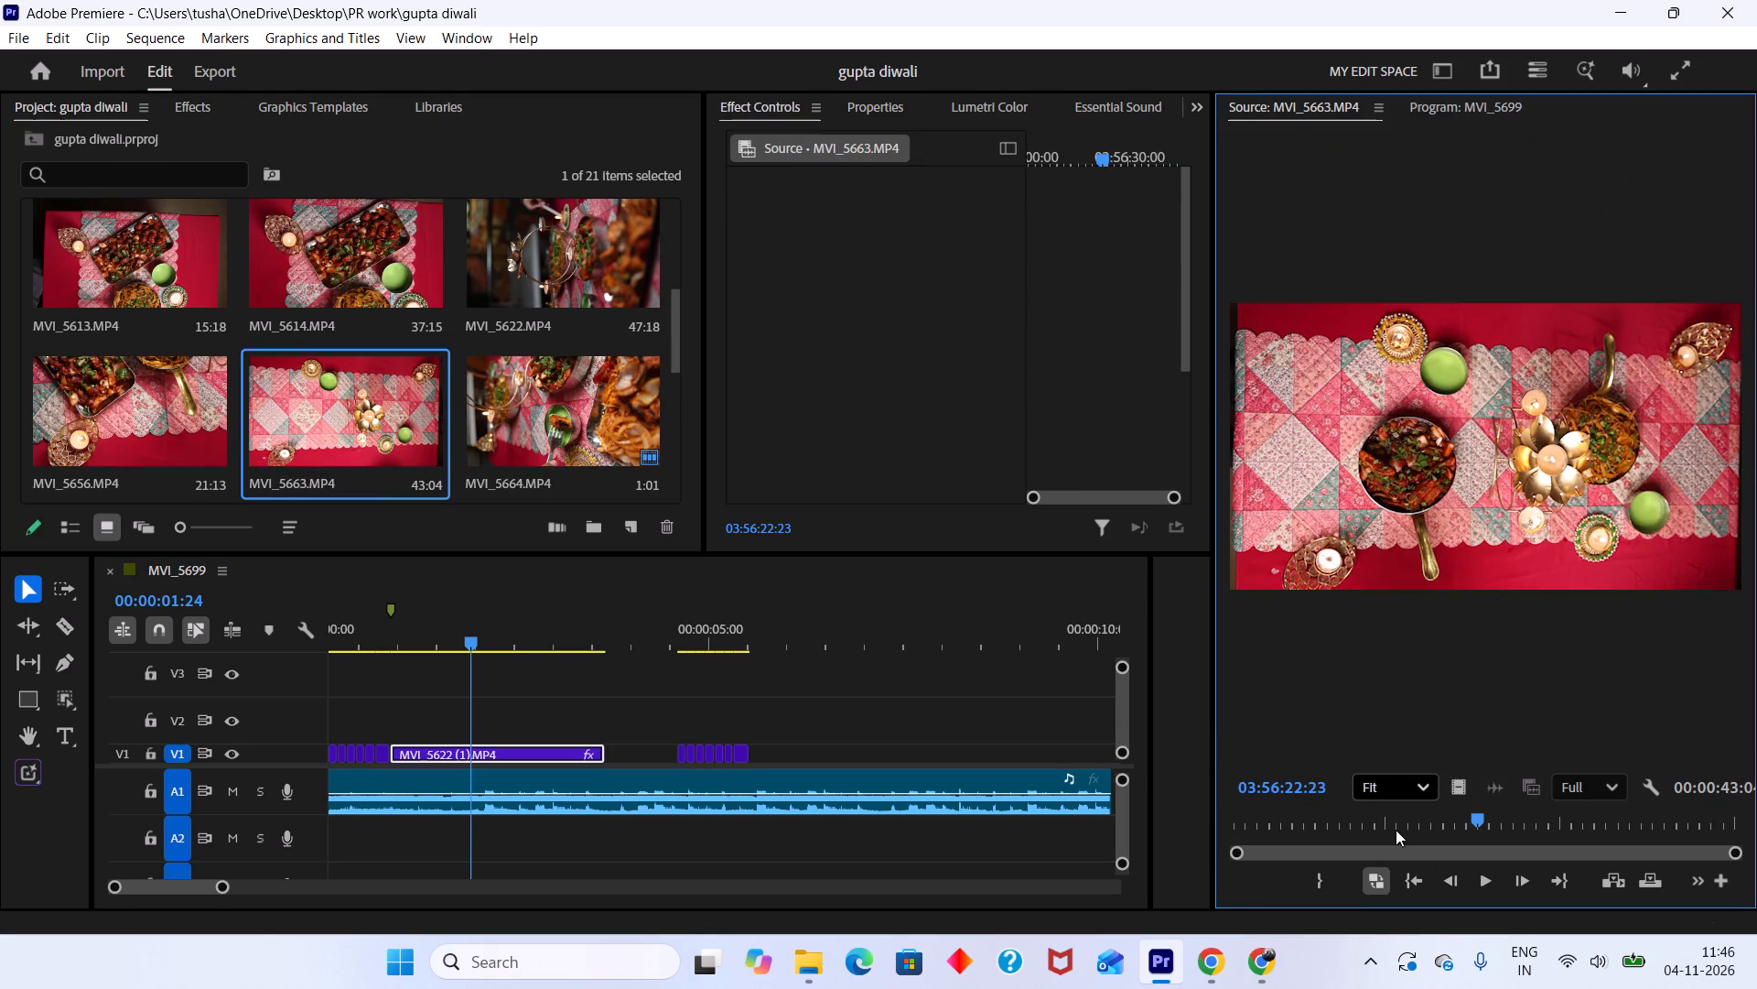
{"action": "left_click_drag", "start_coordinate": [1396, 825], "coordinate": [1347, 836]}
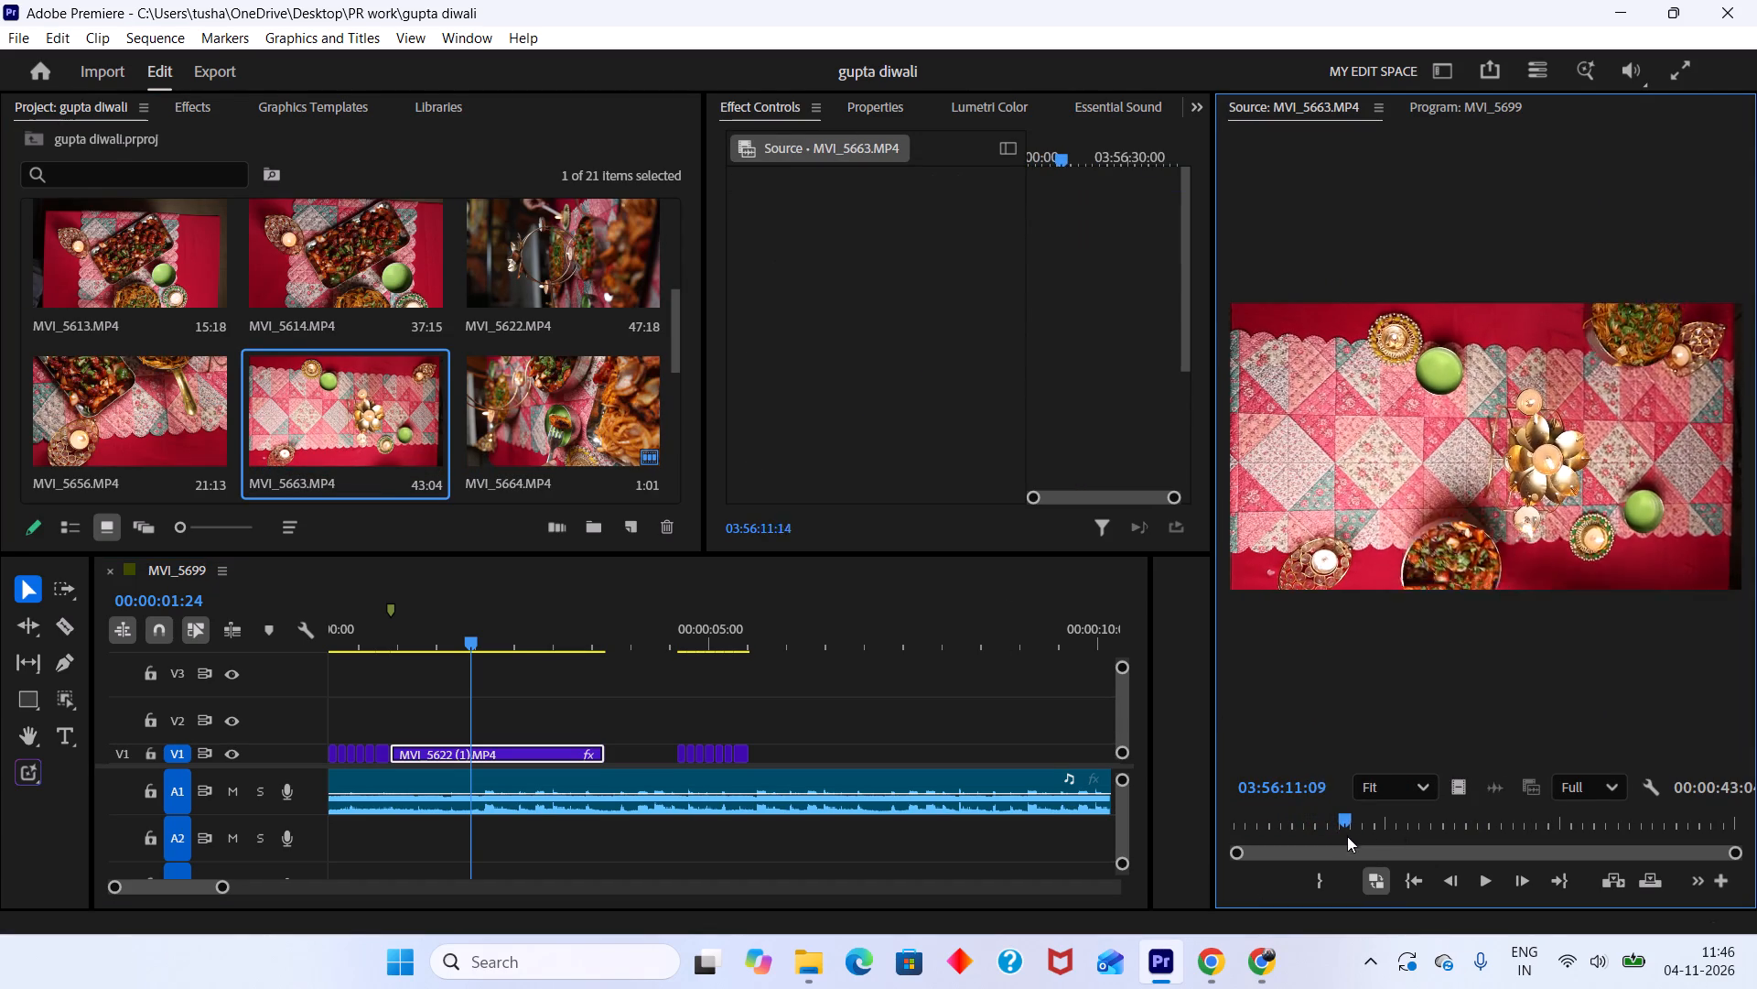
{"action": "left_click_drag", "start_coordinate": [1347, 836], "coordinate": [1528, 840]}
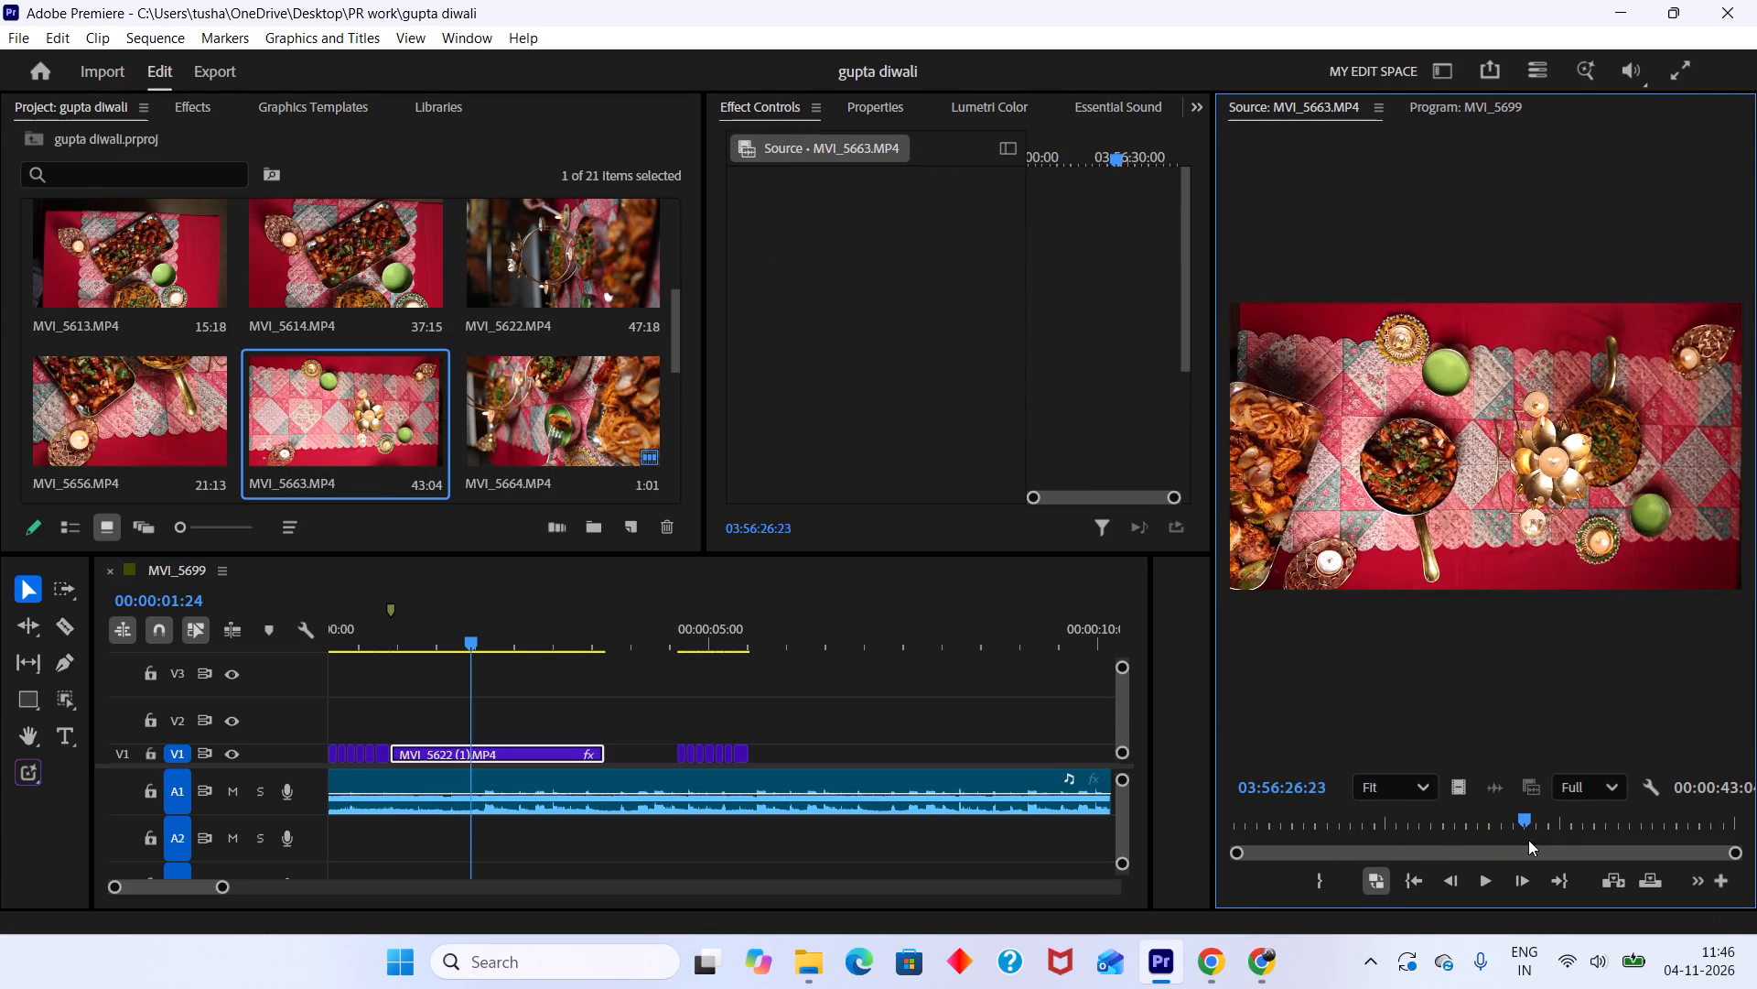
{"action": "left_click_drag", "start_coordinate": [1528, 840], "coordinate": [1325, 829]}
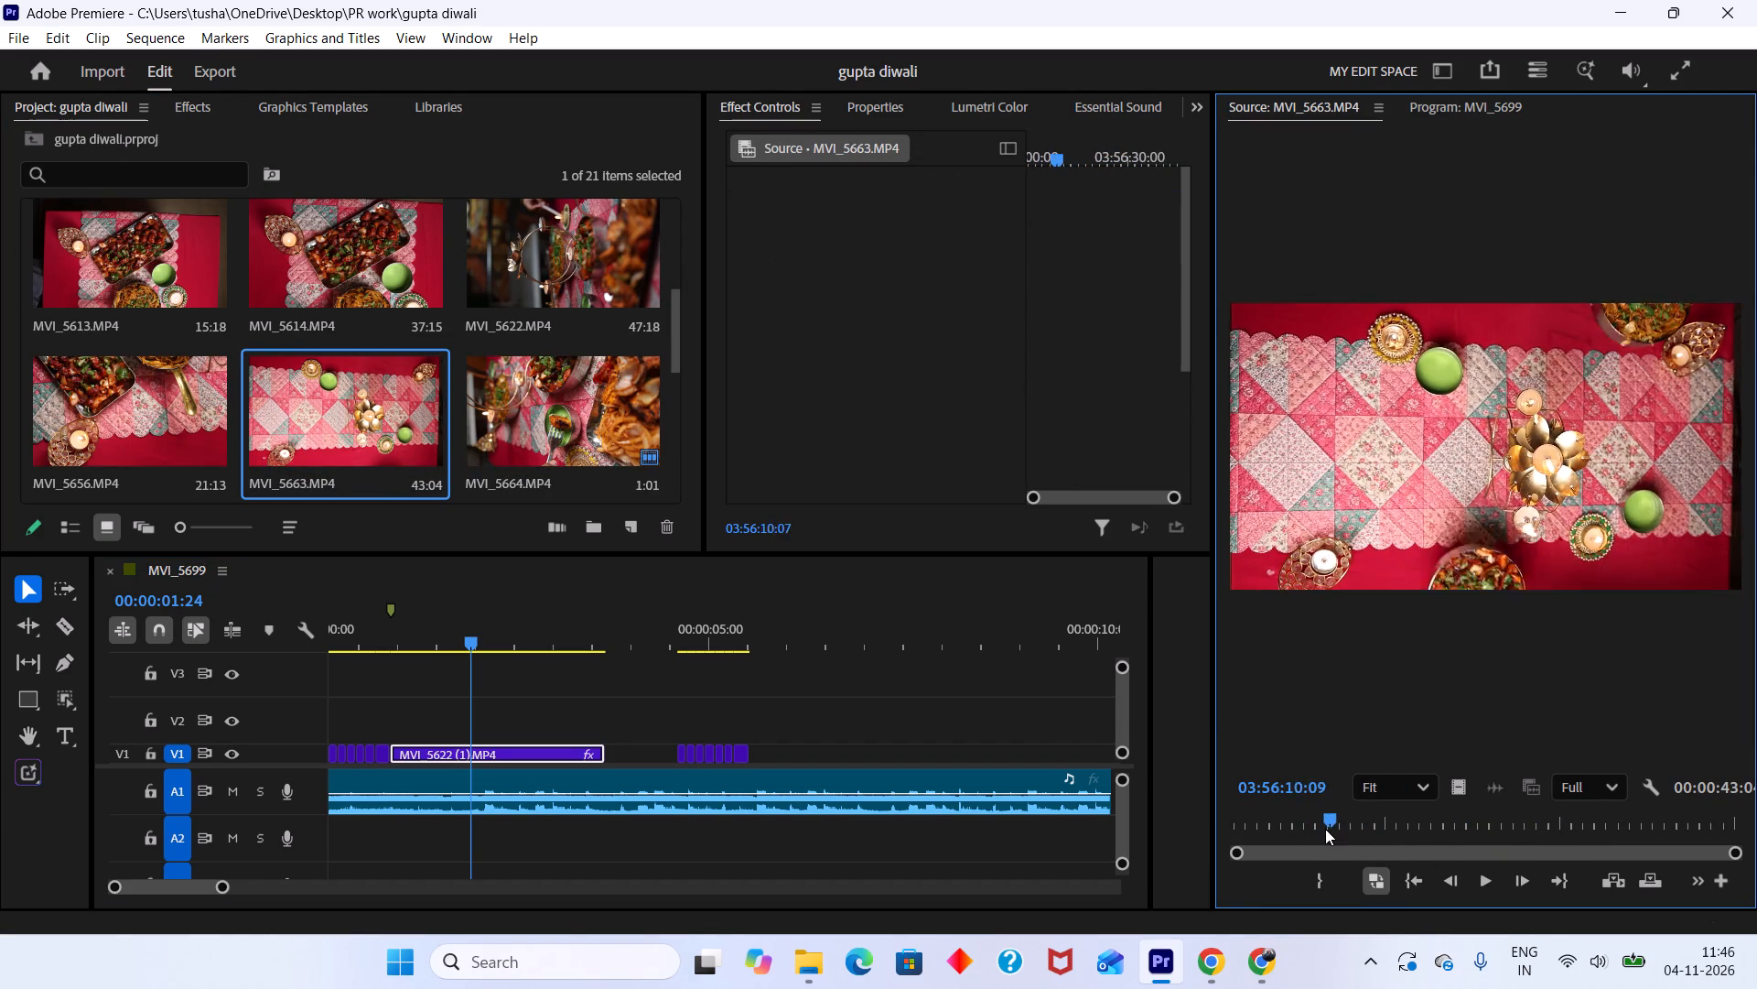
{"action": "left_click_drag", "start_coordinate": [1325, 829], "coordinate": [1314, 825]}
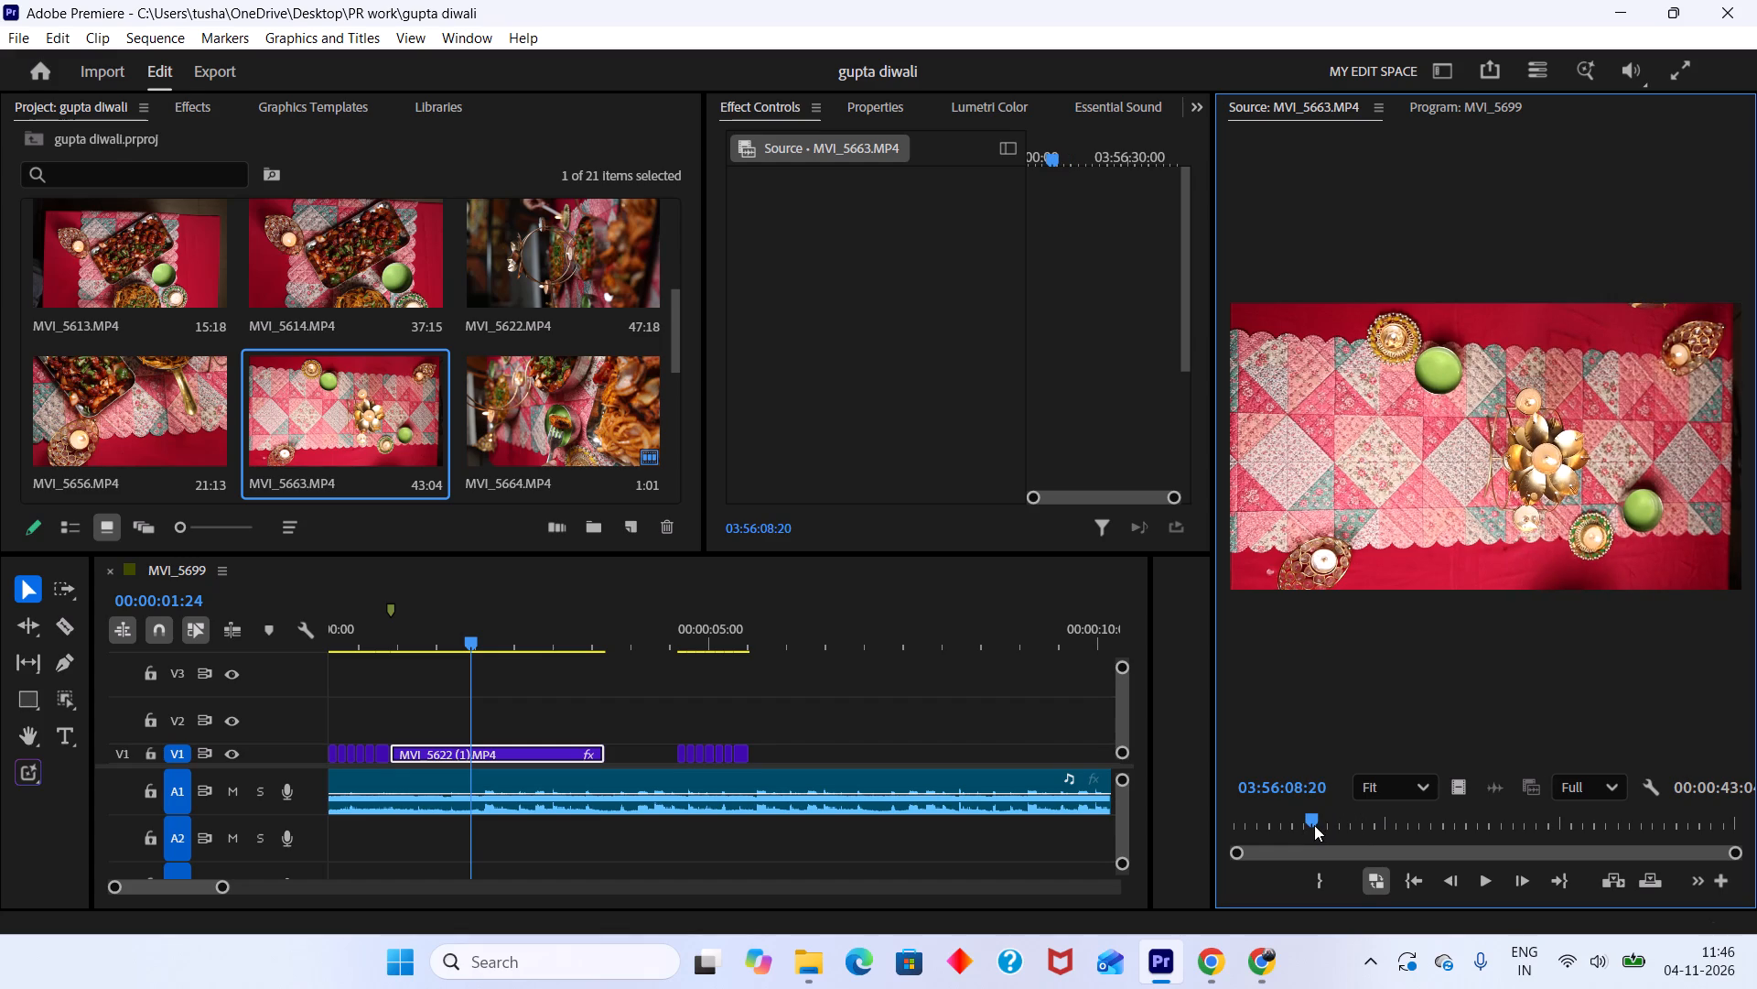
{"action": "left_click_drag", "start_coordinate": [1314, 825], "coordinate": [1310, 821]}
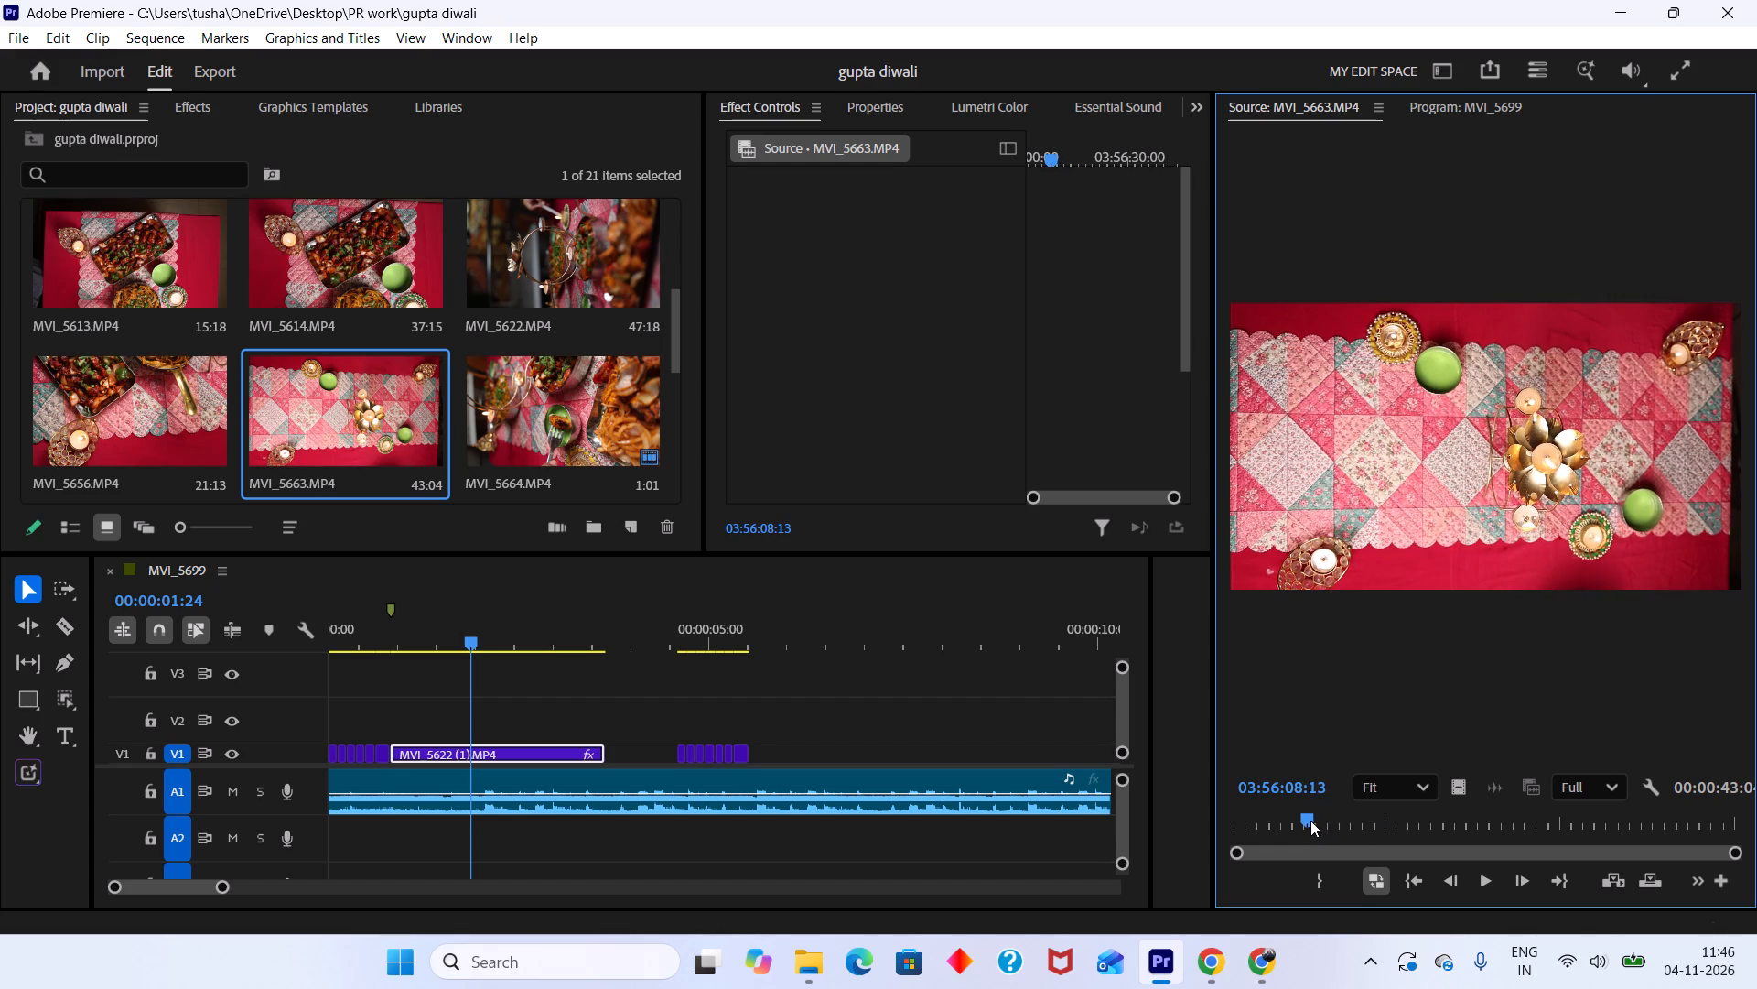
{"action": "left_click_drag", "start_coordinate": [1310, 821], "coordinate": [1310, 818]}
{"action": "key", "text": "i"}
{"action": "left_click", "coordinate": [1310, 818]}
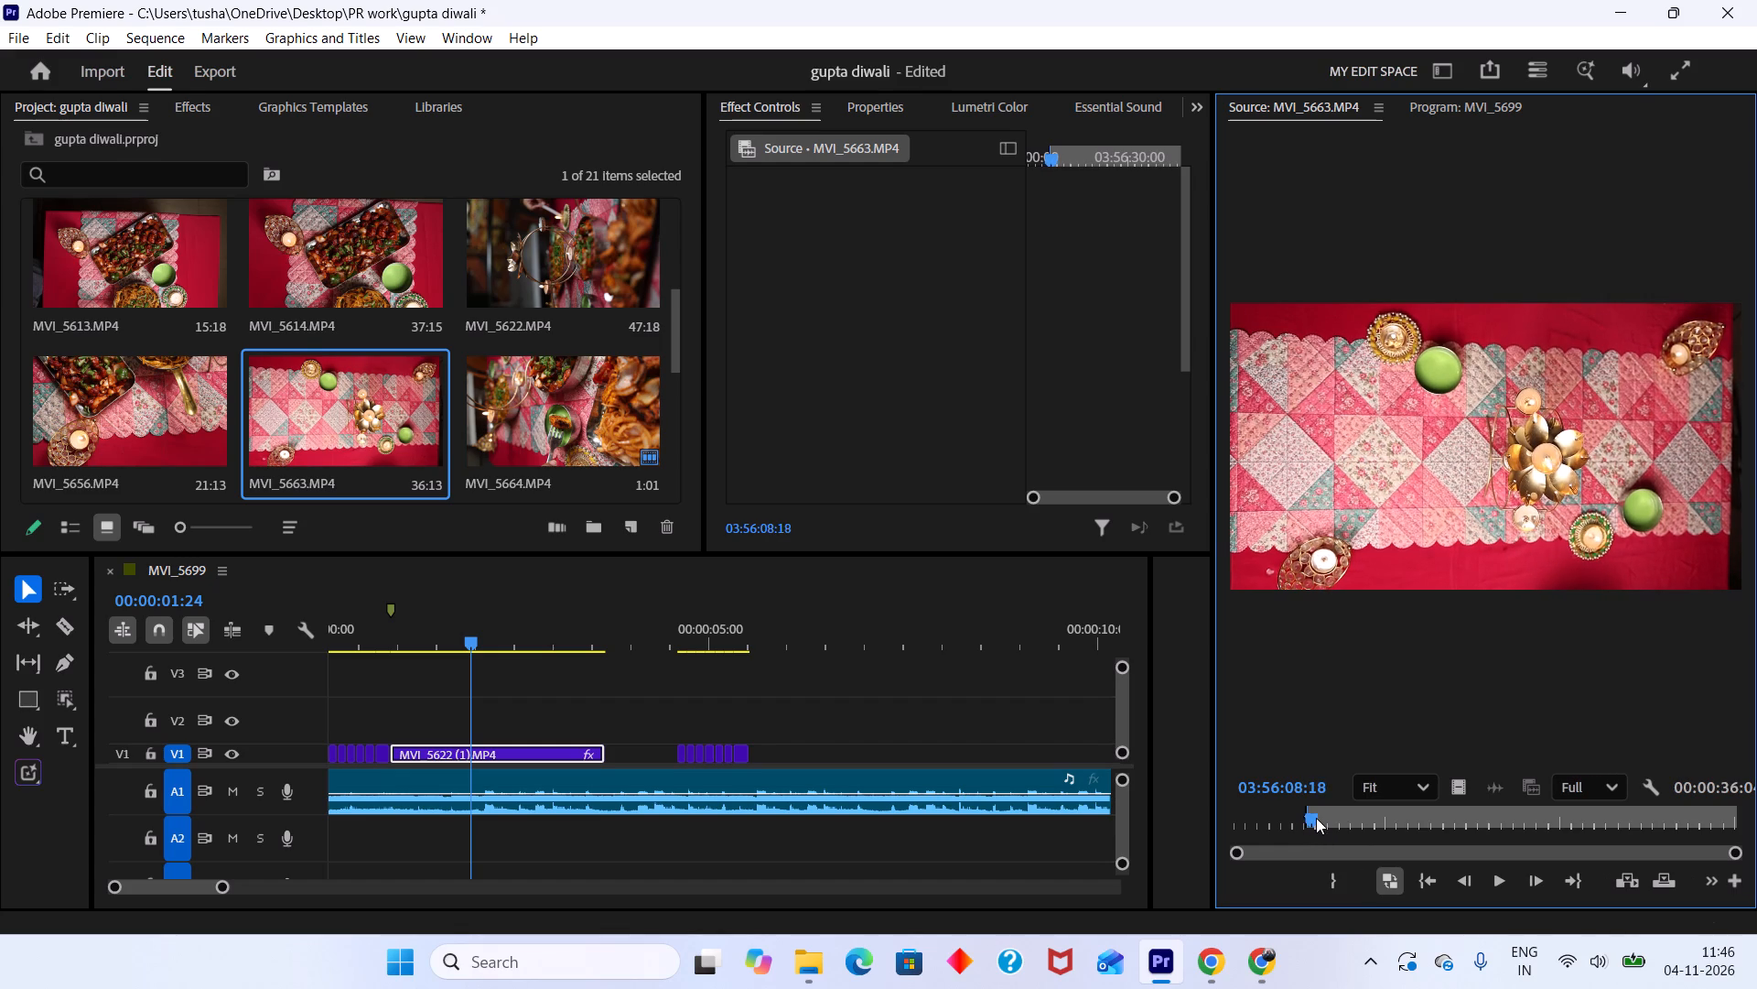
{"action": "left_click", "coordinate": [1377, 823]}
{"action": "key", "text": "o"}
Place the marked MVI_5663.MP4 range on V2, starting just after the last group of short V1 clips.
{"action": "left_click_drag", "start_coordinate": [1389, 661], "coordinate": [943, 672]}
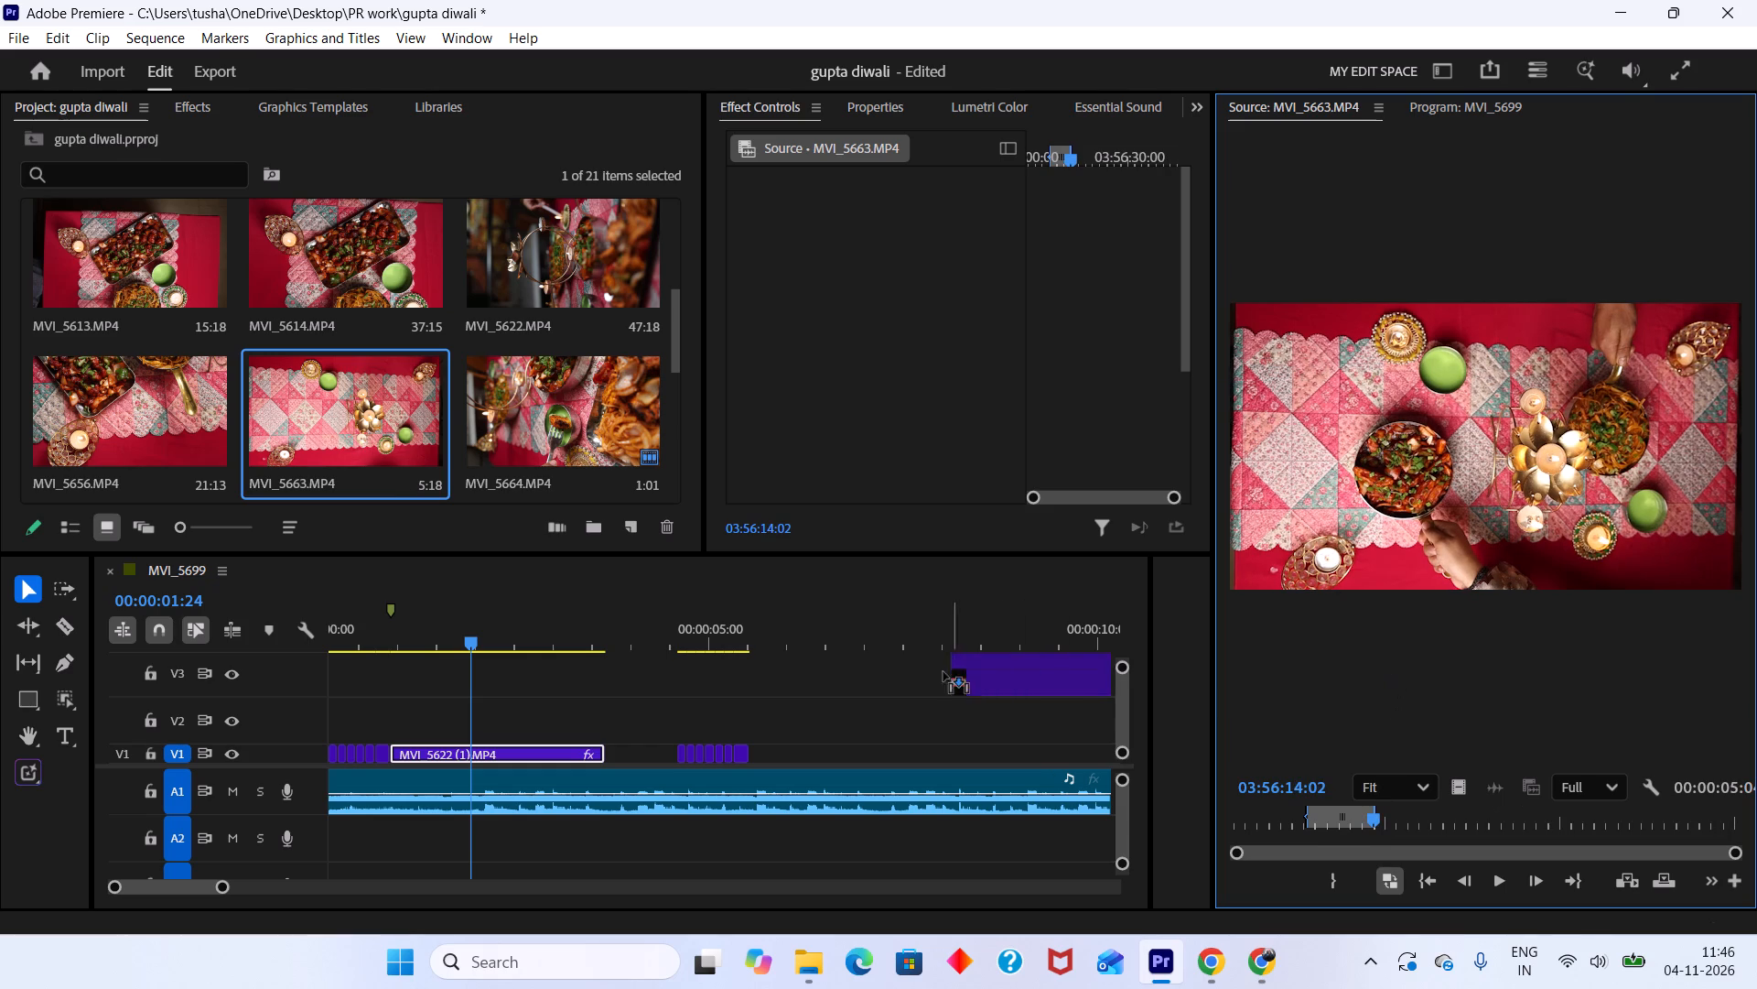
{"action": "left_click_drag", "start_coordinate": [943, 672], "coordinate": [776, 721]}
{"action": "scroll", "coordinate": [921, 723], "scroll_direction": "down", "scroll_amount": 5, "text": "alt"}
Rotate the MVI_5663.MP4 clip on V2, trying freehand angles both ways and settling on -90°.
{"action": "left_click", "coordinate": [717, 618]}
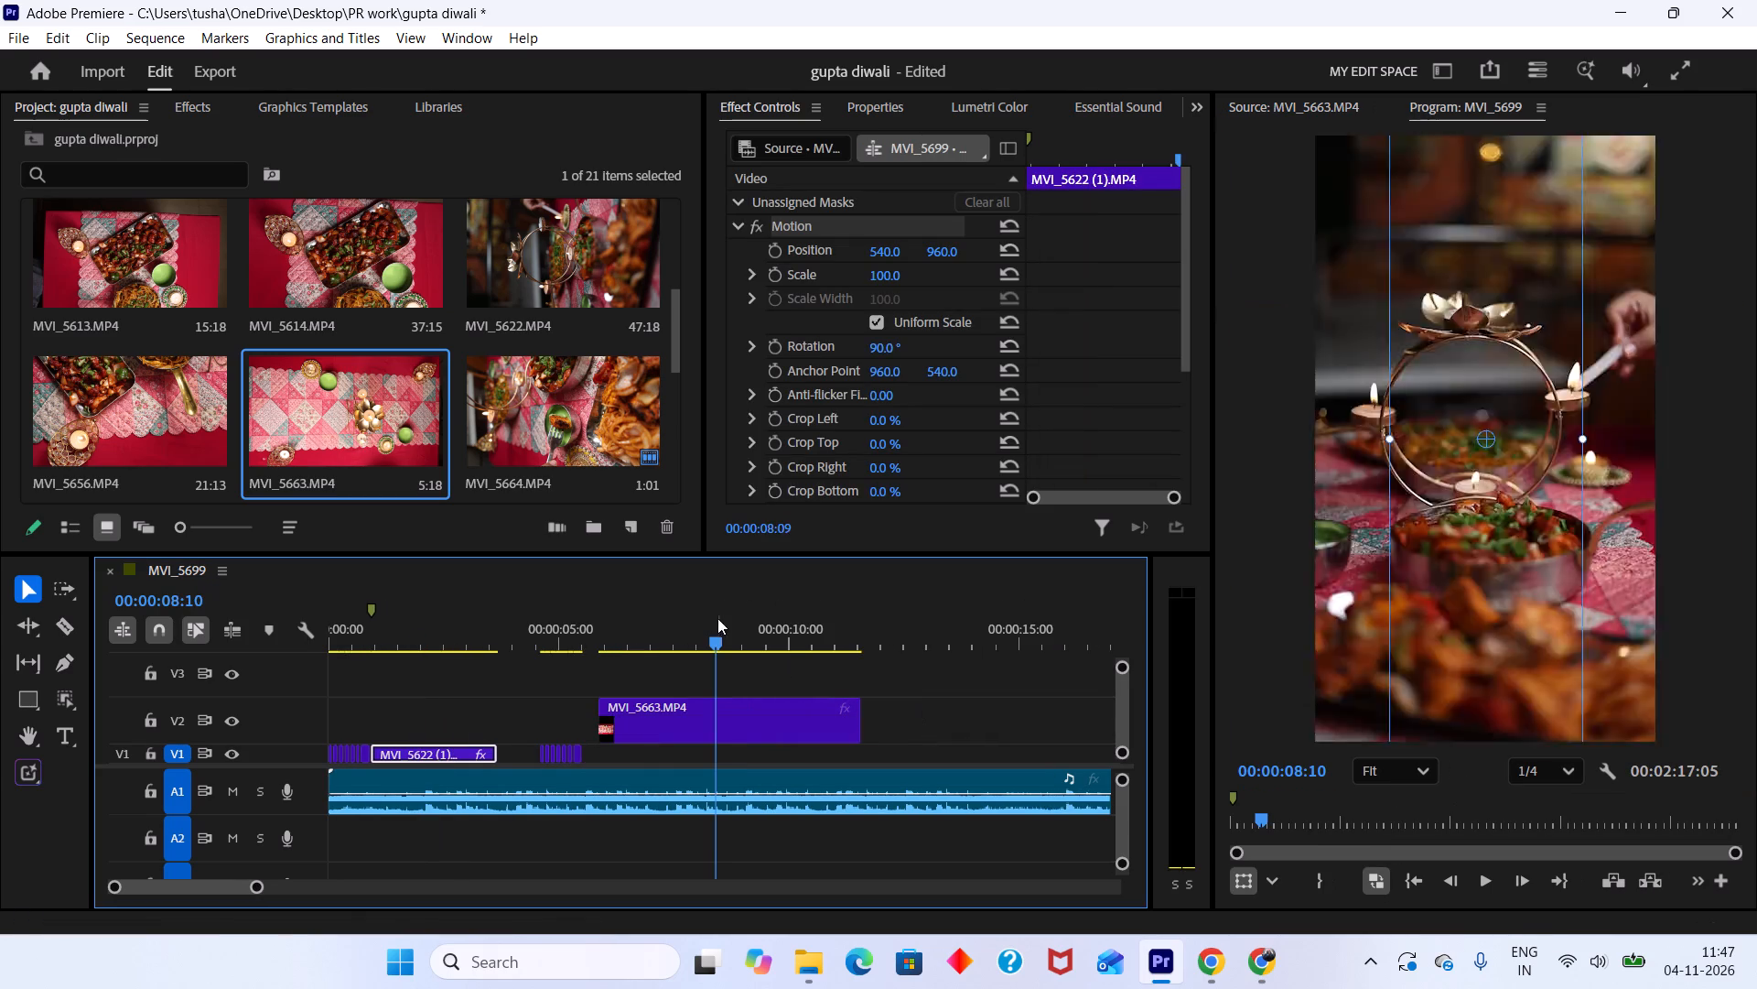
{"action": "left_click", "coordinate": [741, 703]}
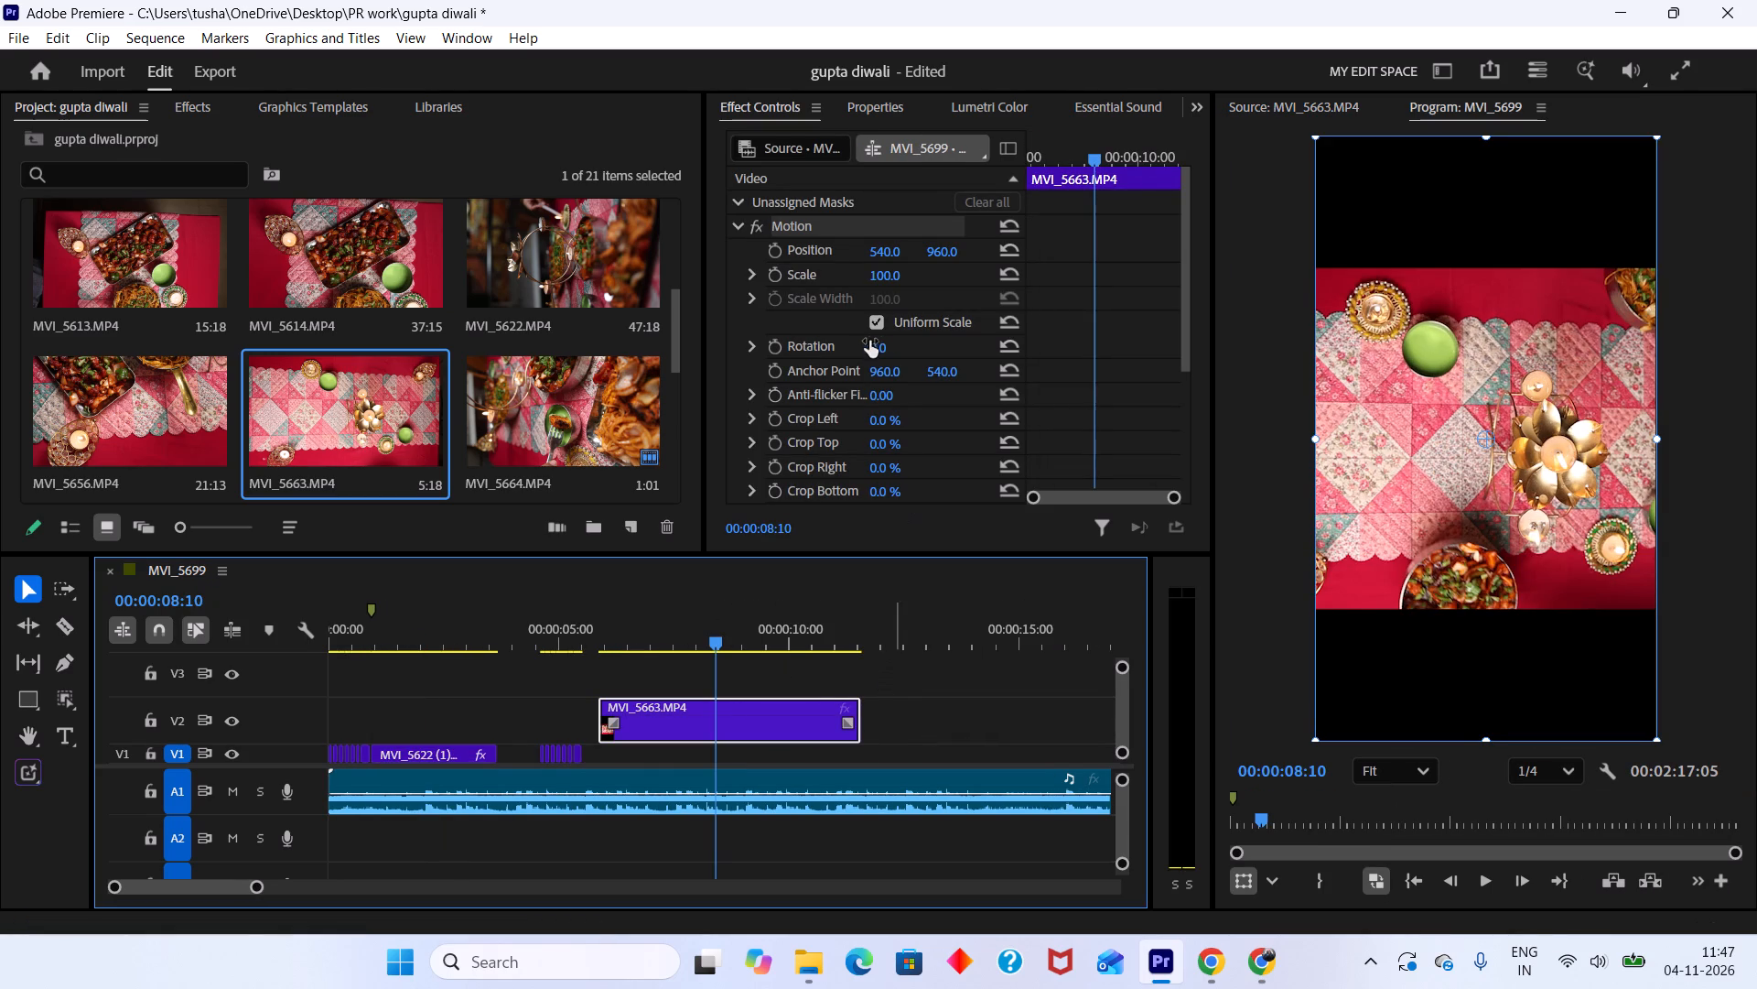
{"action": "left_click_drag", "start_coordinate": [880, 340], "coordinate": [968, 353]}
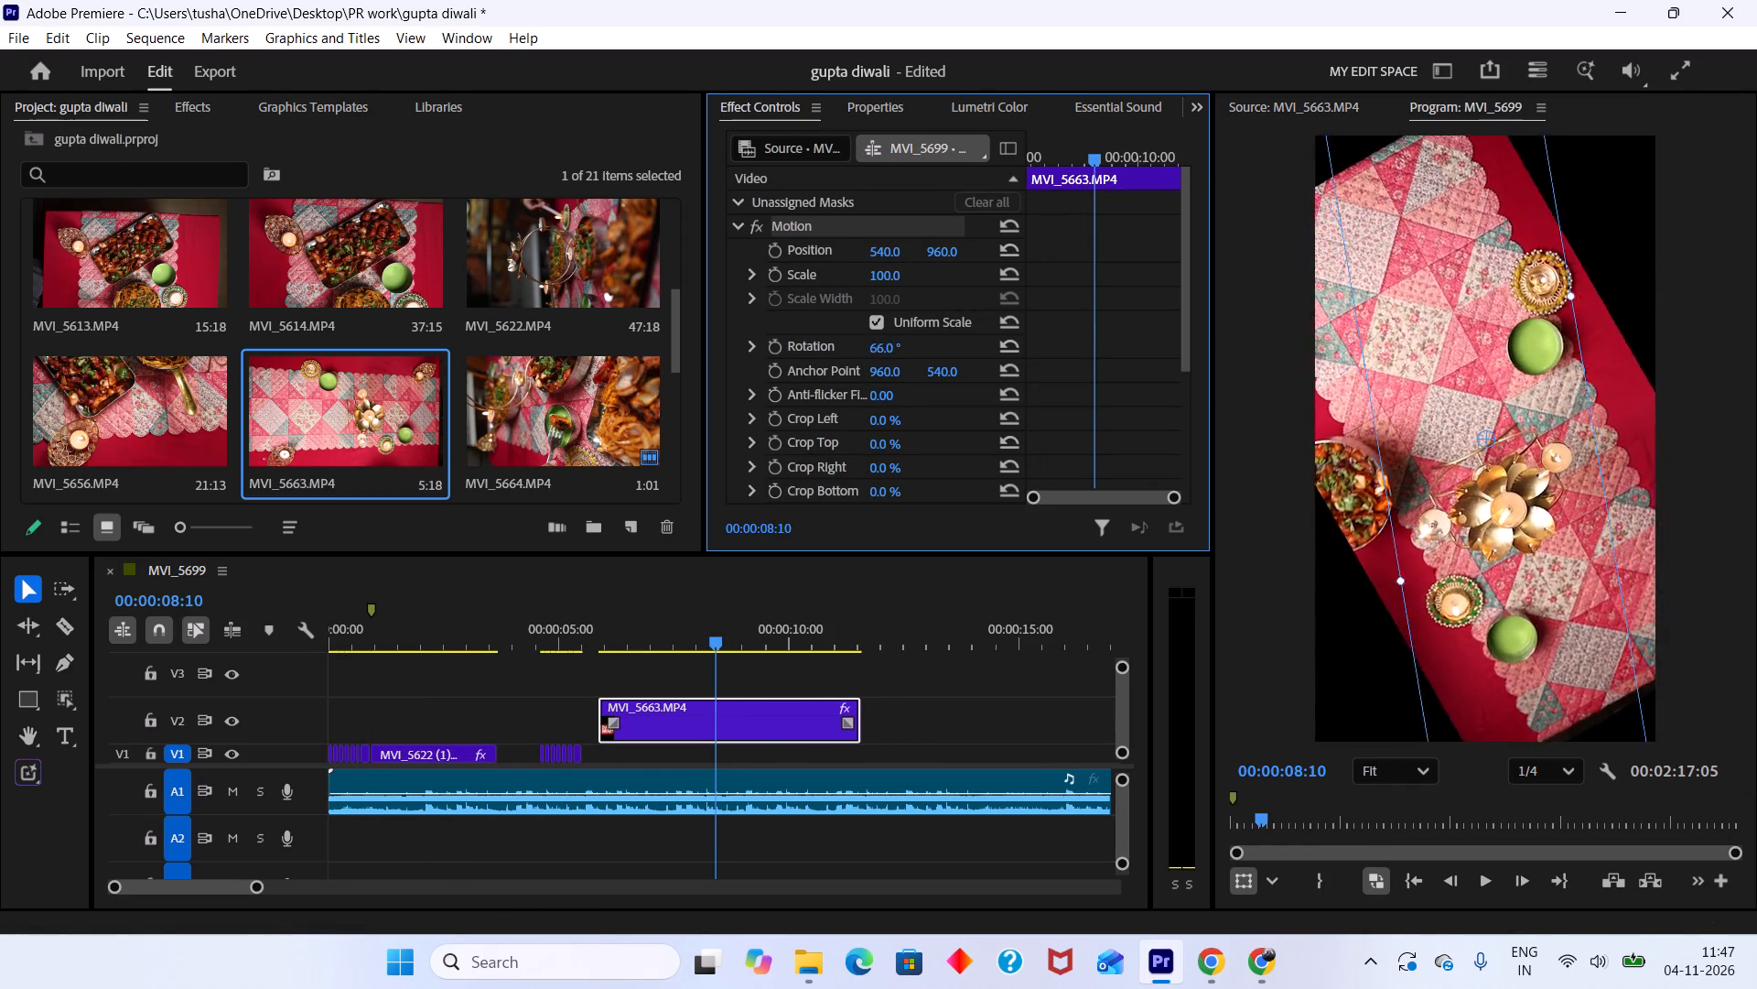
{"action": "left_click_drag", "start_coordinate": [968, 353], "coordinate": [1003, 362]}
{"action": "left_click_drag", "start_coordinate": [889, 349], "coordinate": [714, 346]}
{"action": "left_click", "coordinate": [912, 357]}
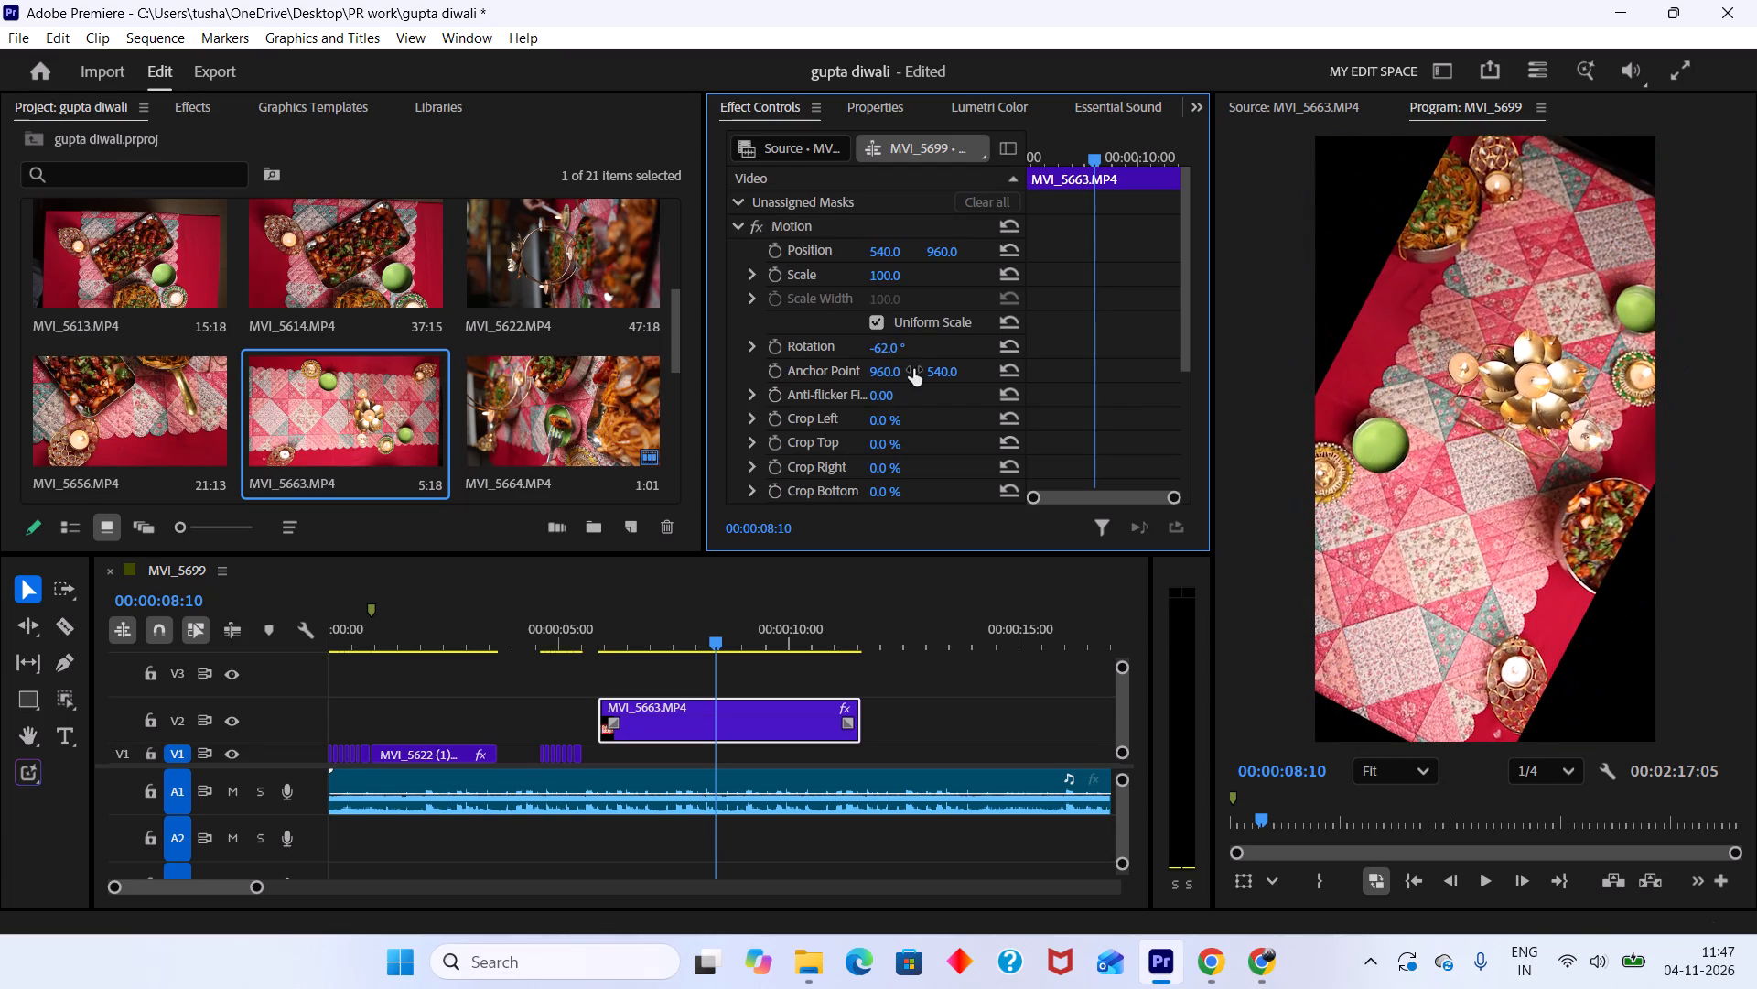
{"action": "left_click", "coordinate": [900, 343]}
{"action": "type", "text": "-90"}
{"action": "key", "text": "Return"}
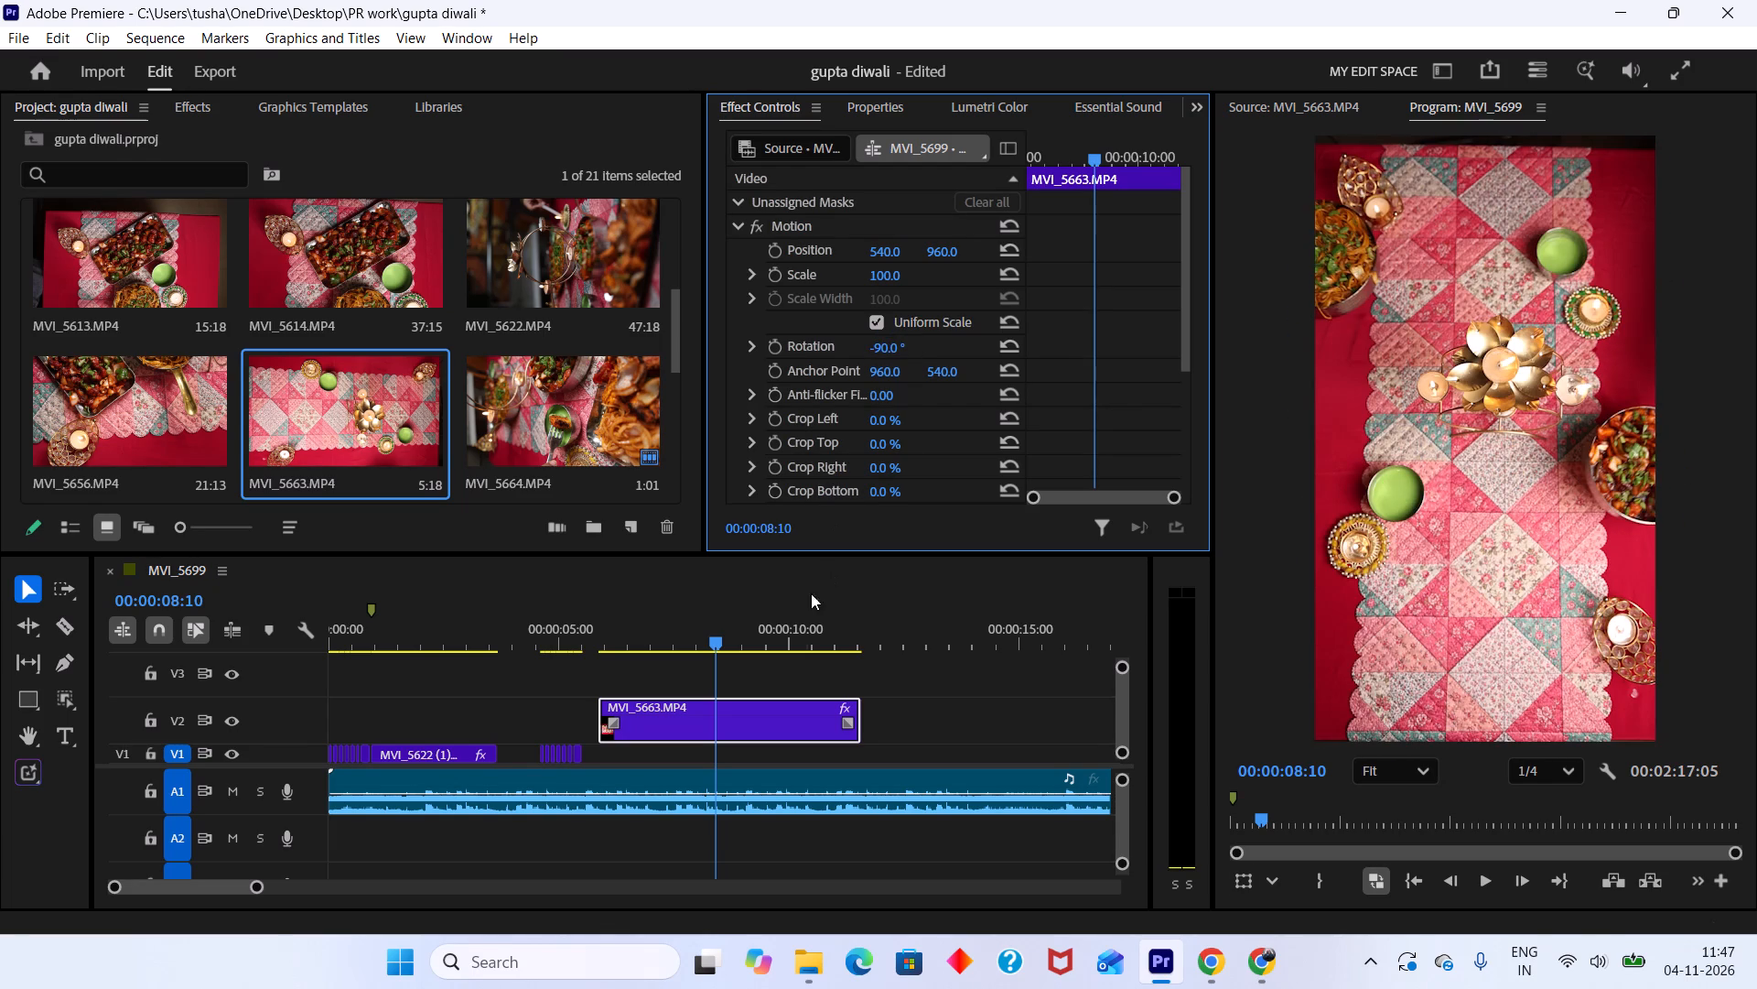
Move the MVI_5663.MP4 clip on V2 to start with the MVI_5622 (1).MP4 clip below and preview it.
{"action": "left_click_drag", "start_coordinate": [666, 728], "coordinate": [472, 693]}
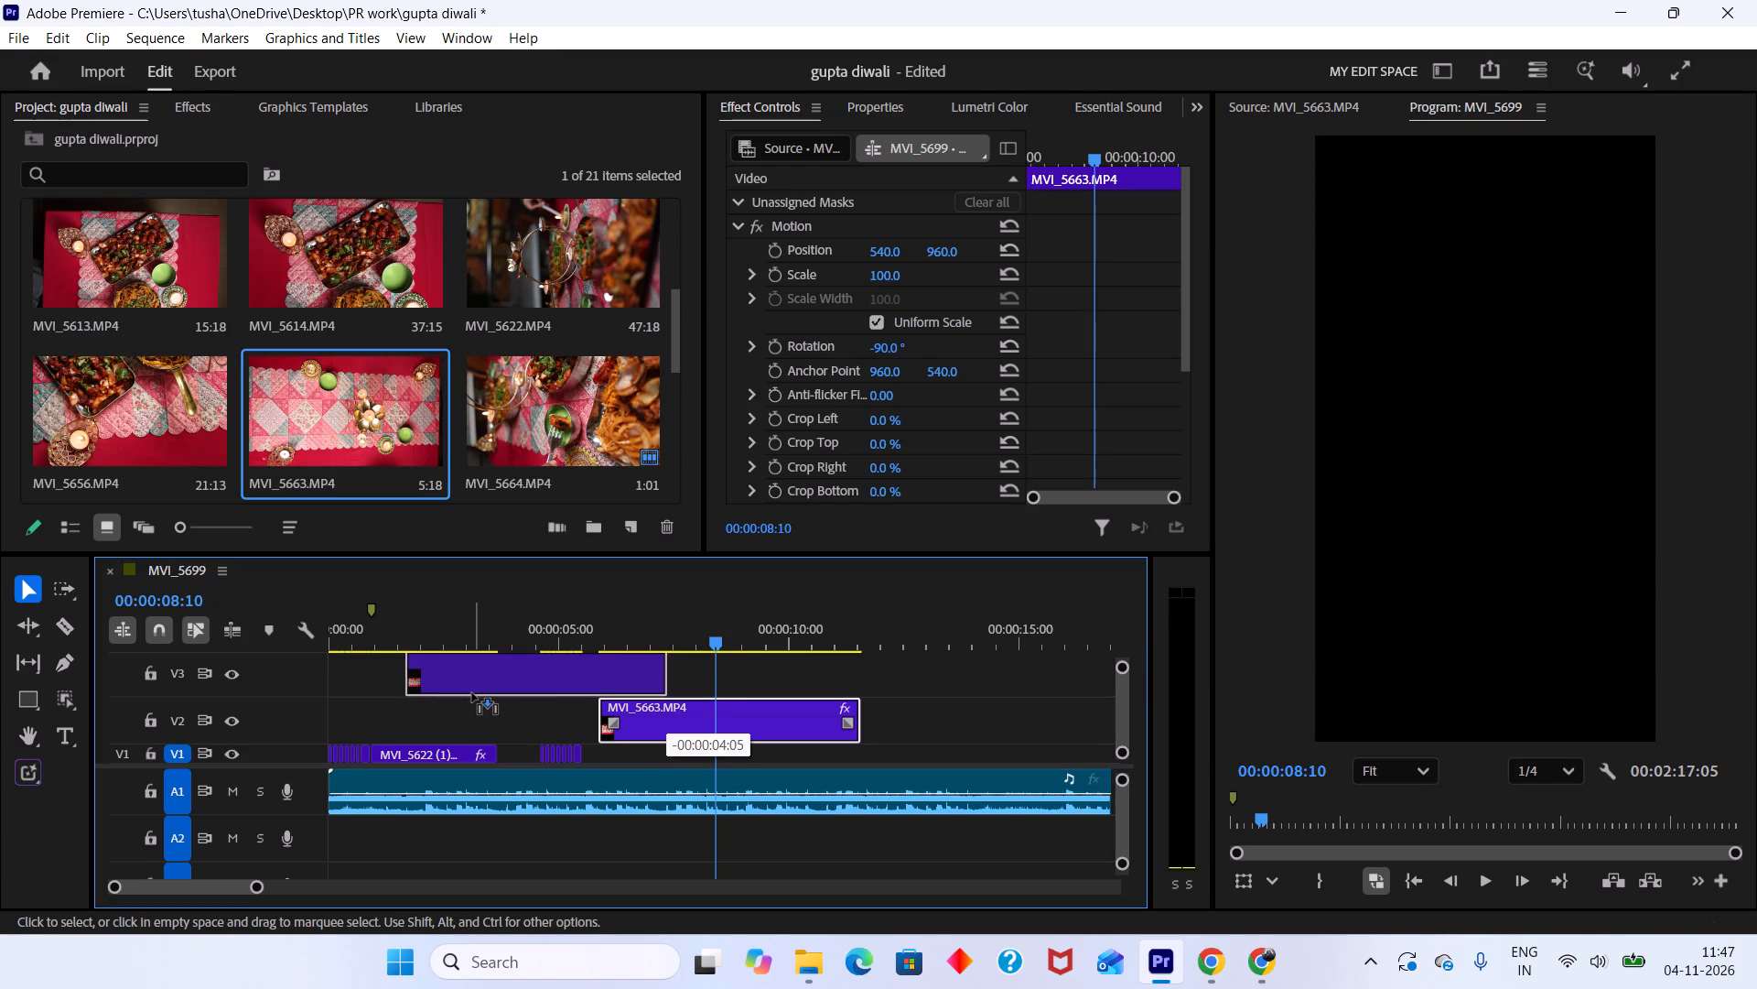
{"action": "left_click_drag", "start_coordinate": [472, 693], "coordinate": [442, 716]}
{"action": "left_click_drag", "start_coordinate": [437, 635], "coordinate": [367, 610]}
{"action": "key", "text": "space"}
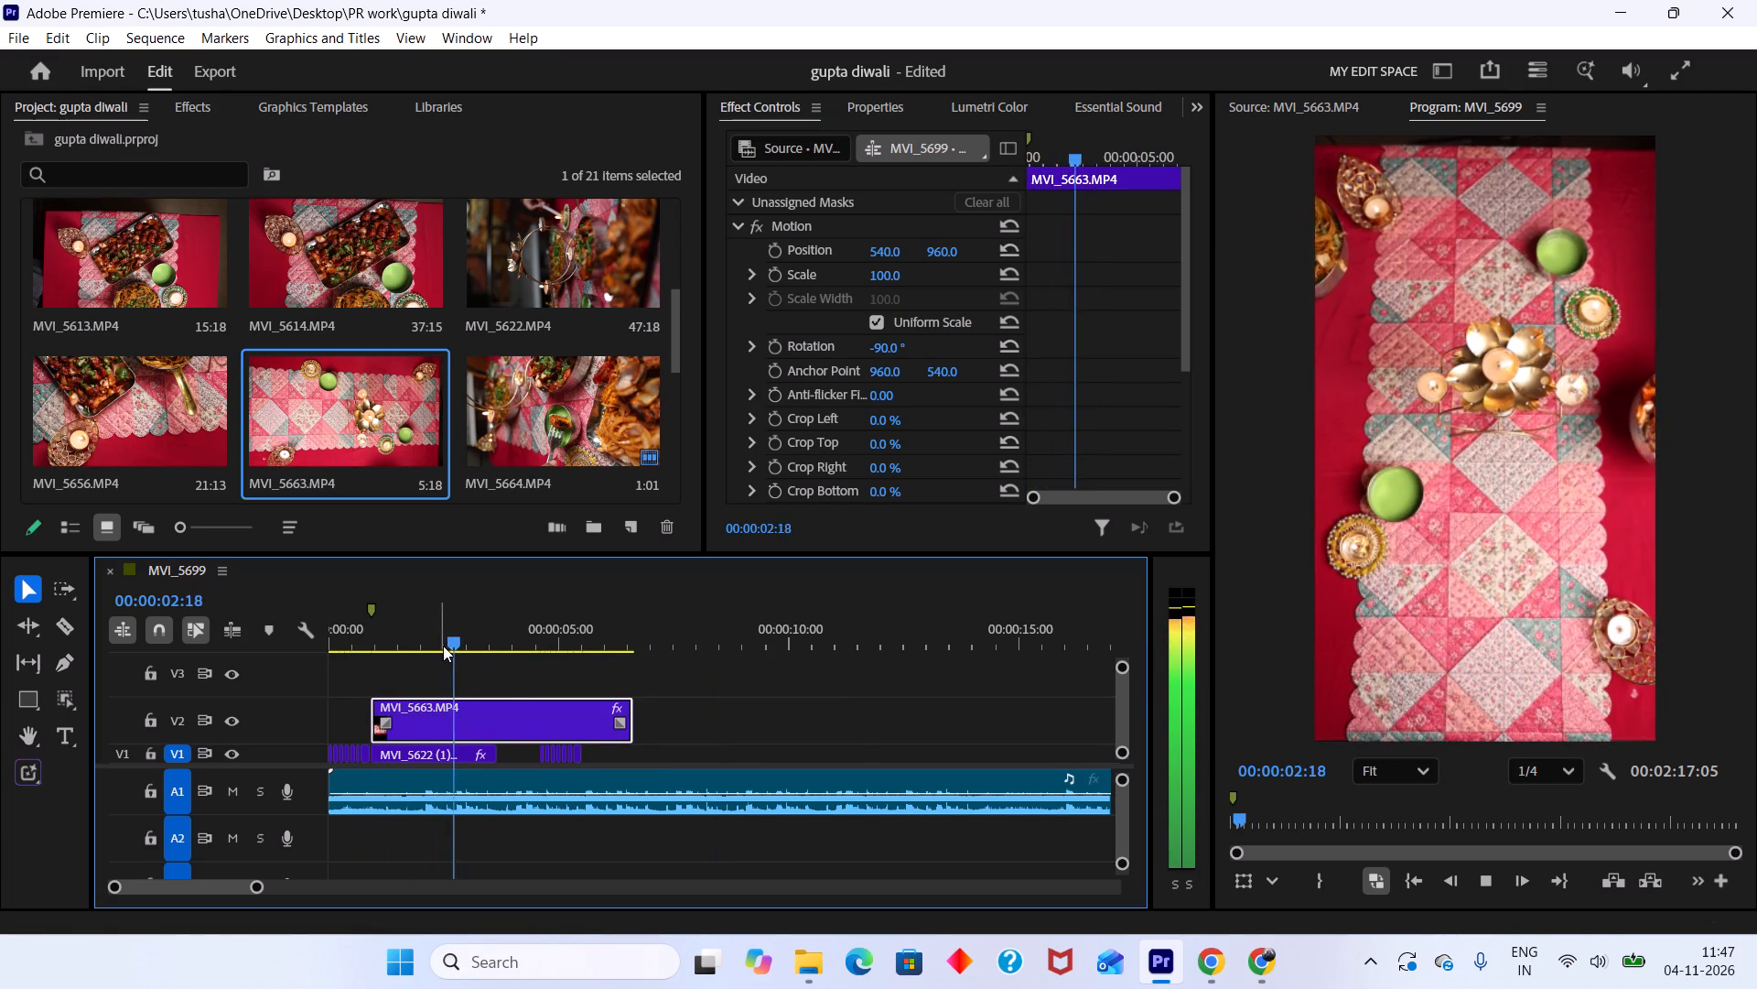
{"action": "left_click_drag", "start_coordinate": [451, 640], "coordinate": [577, 688]}
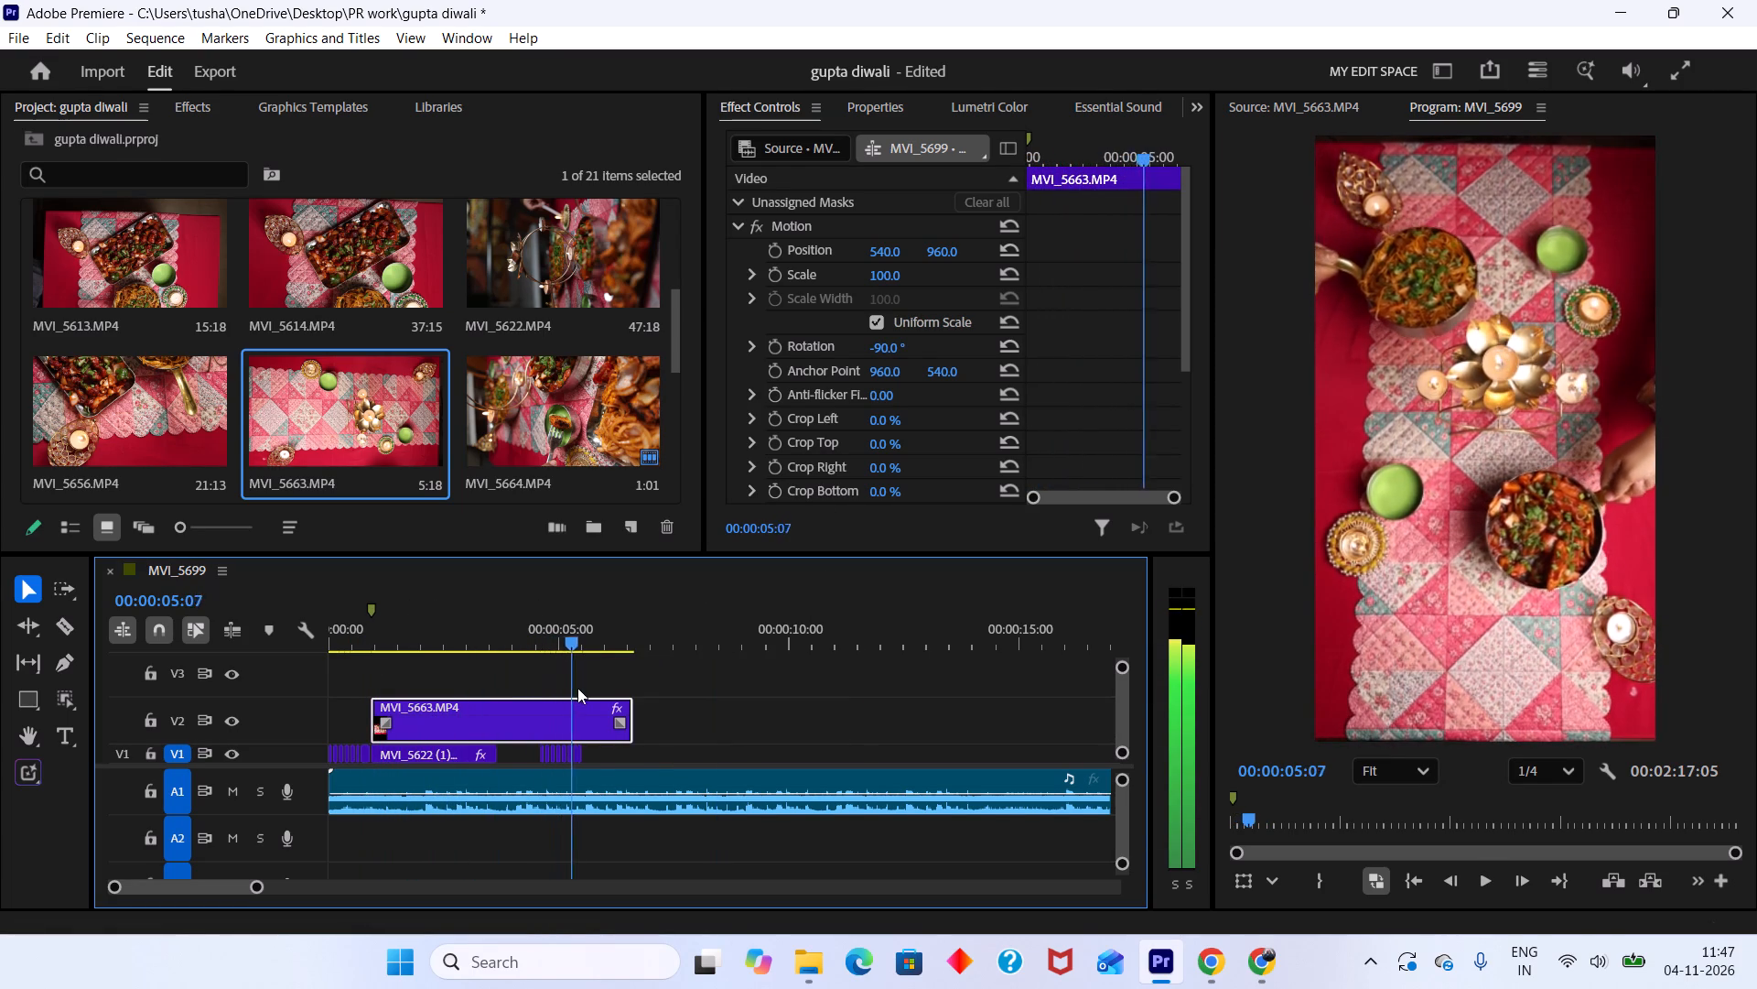
{"action": "left_click_drag", "start_coordinate": [577, 688], "coordinate": [567, 683]}
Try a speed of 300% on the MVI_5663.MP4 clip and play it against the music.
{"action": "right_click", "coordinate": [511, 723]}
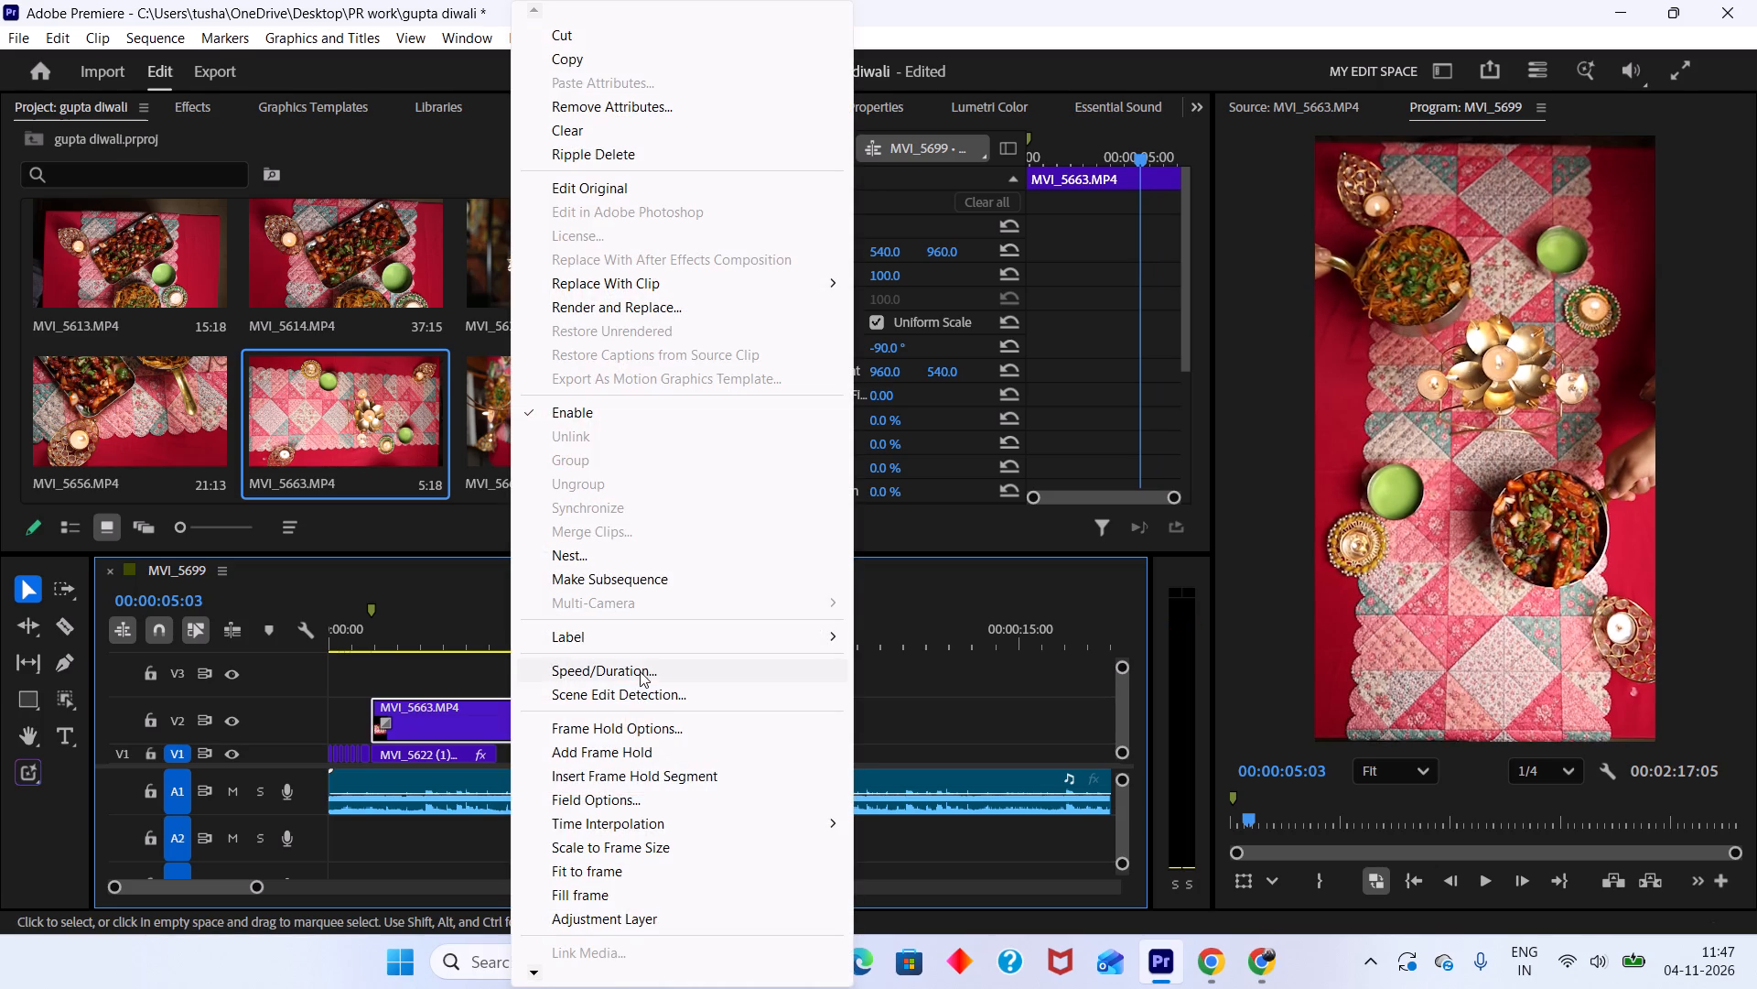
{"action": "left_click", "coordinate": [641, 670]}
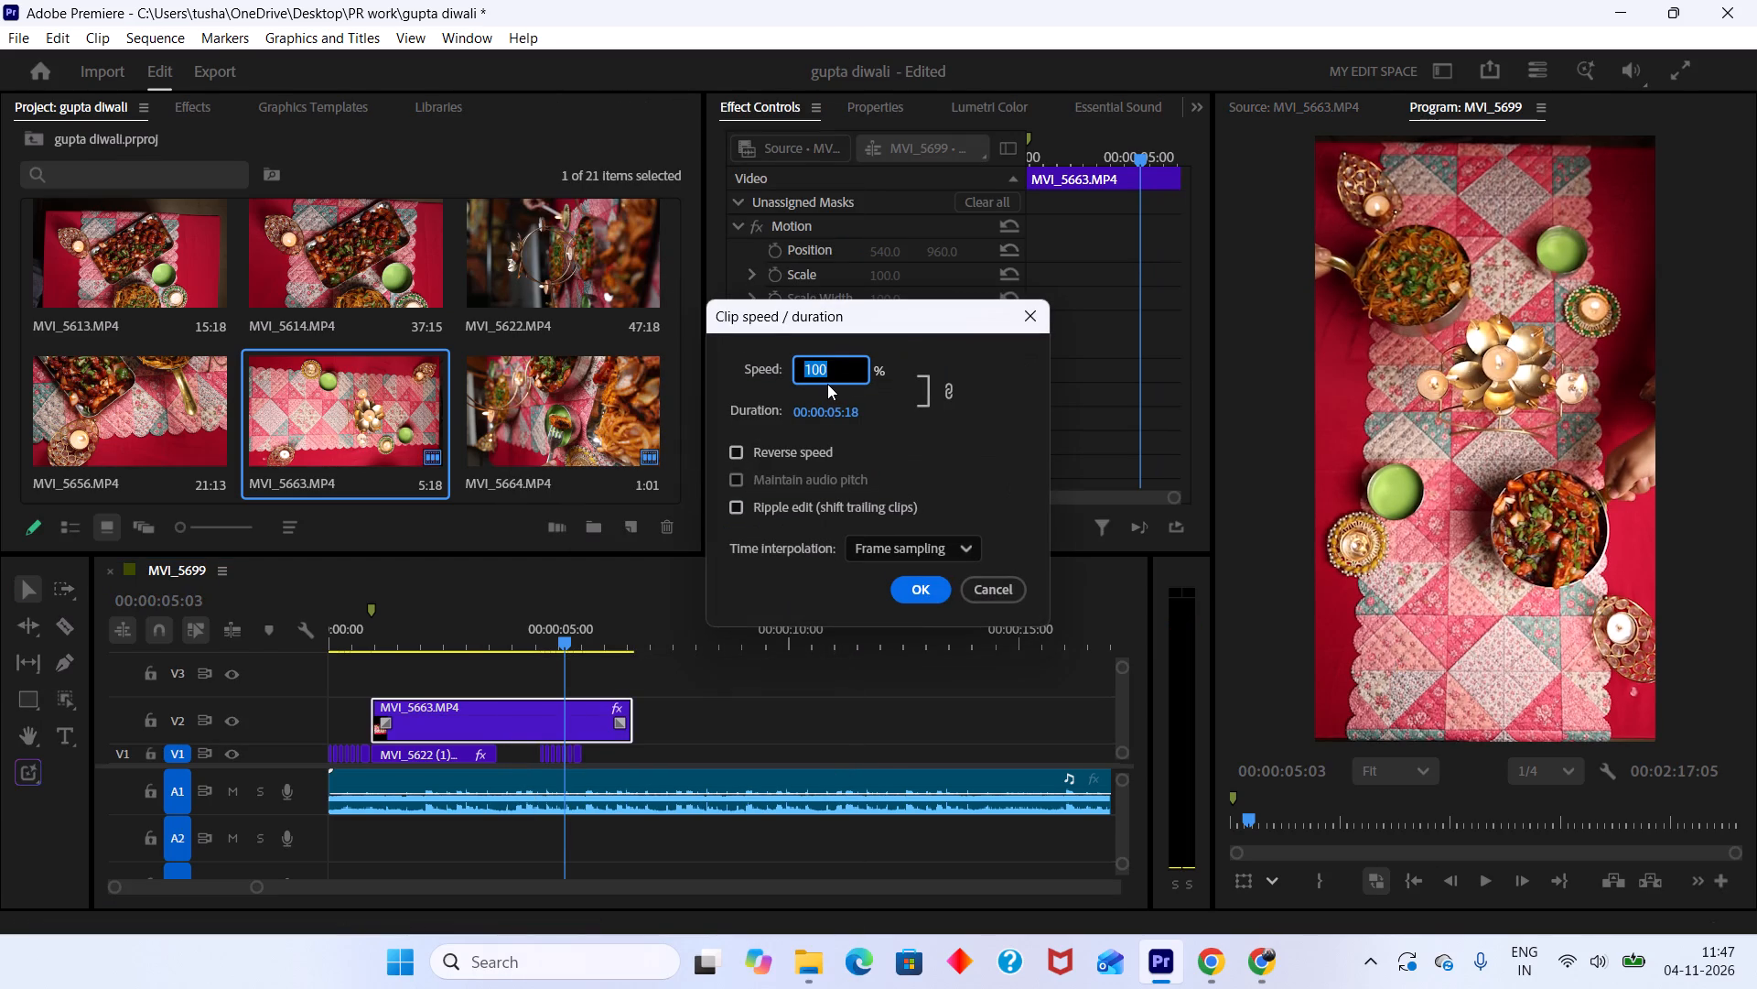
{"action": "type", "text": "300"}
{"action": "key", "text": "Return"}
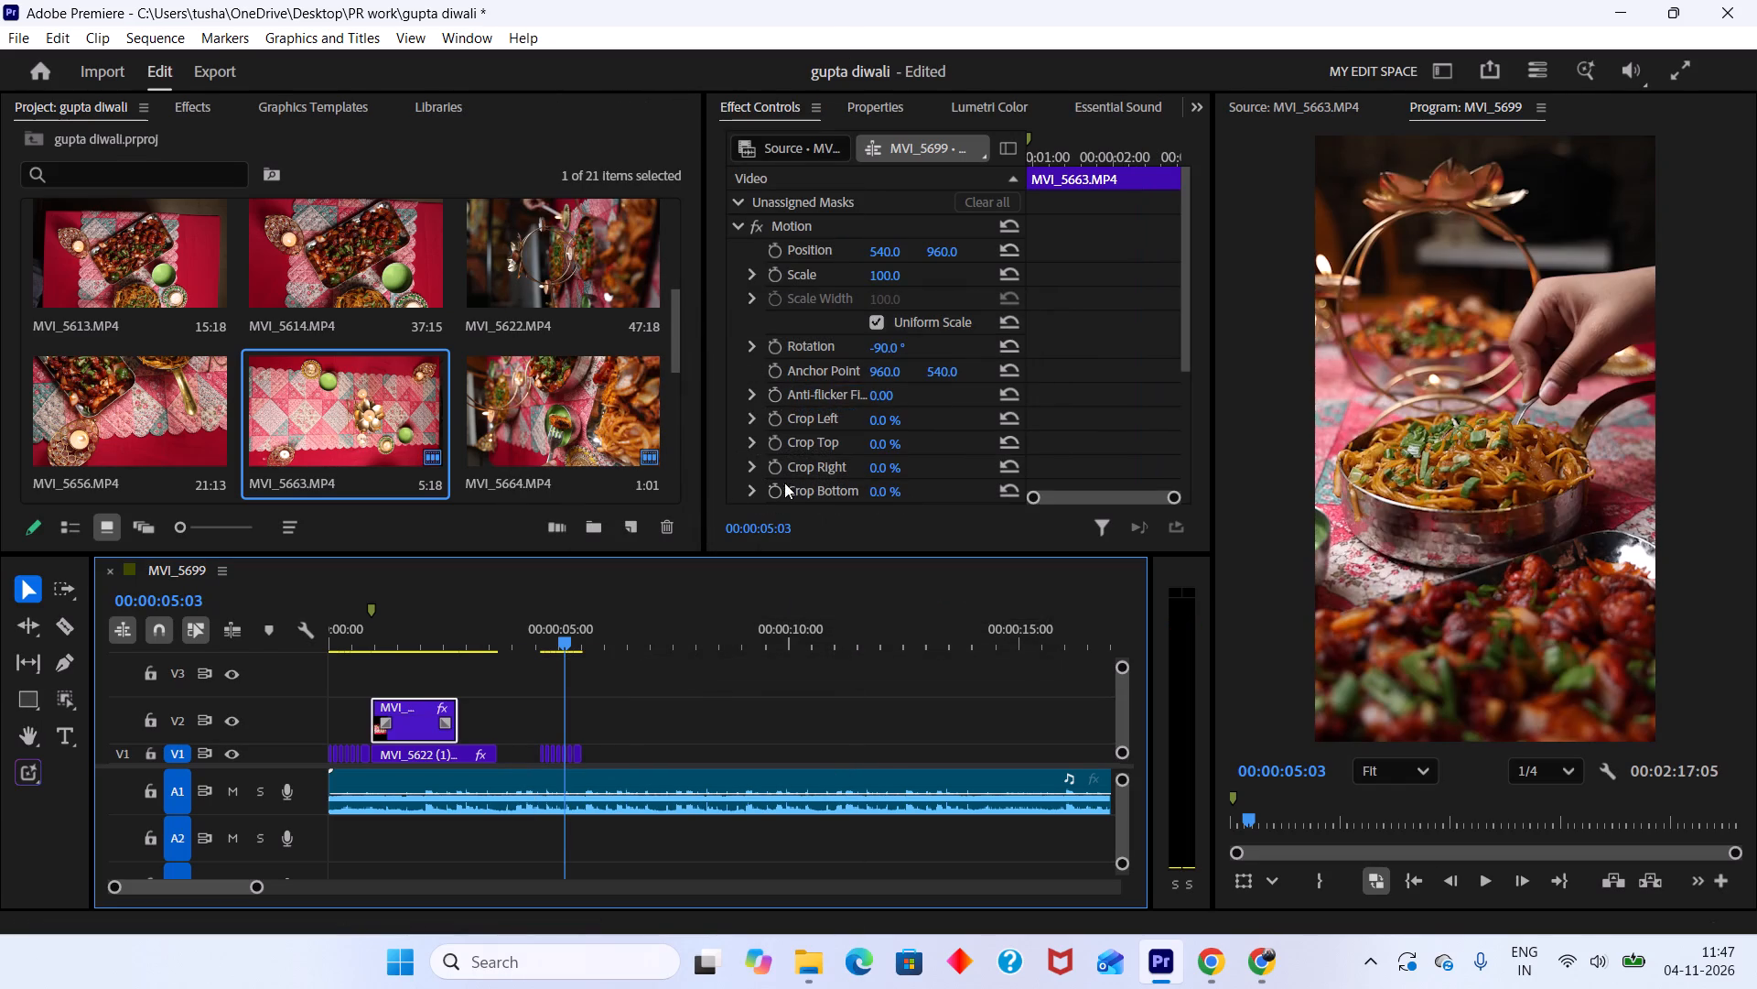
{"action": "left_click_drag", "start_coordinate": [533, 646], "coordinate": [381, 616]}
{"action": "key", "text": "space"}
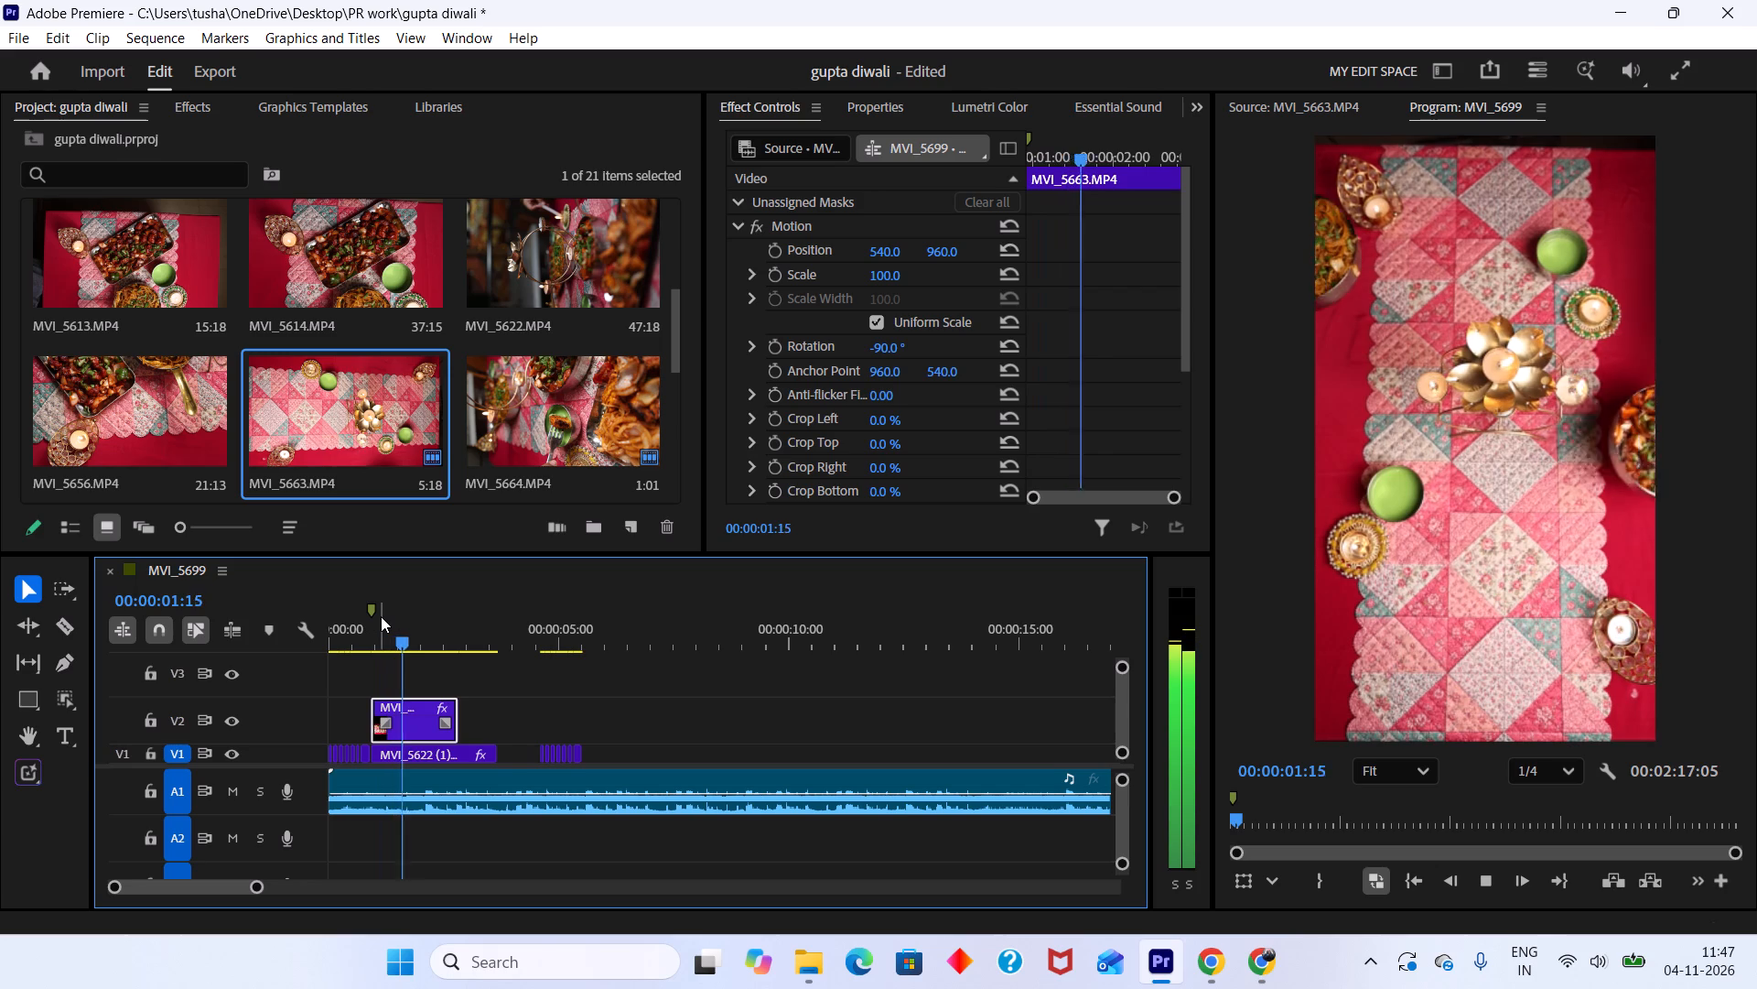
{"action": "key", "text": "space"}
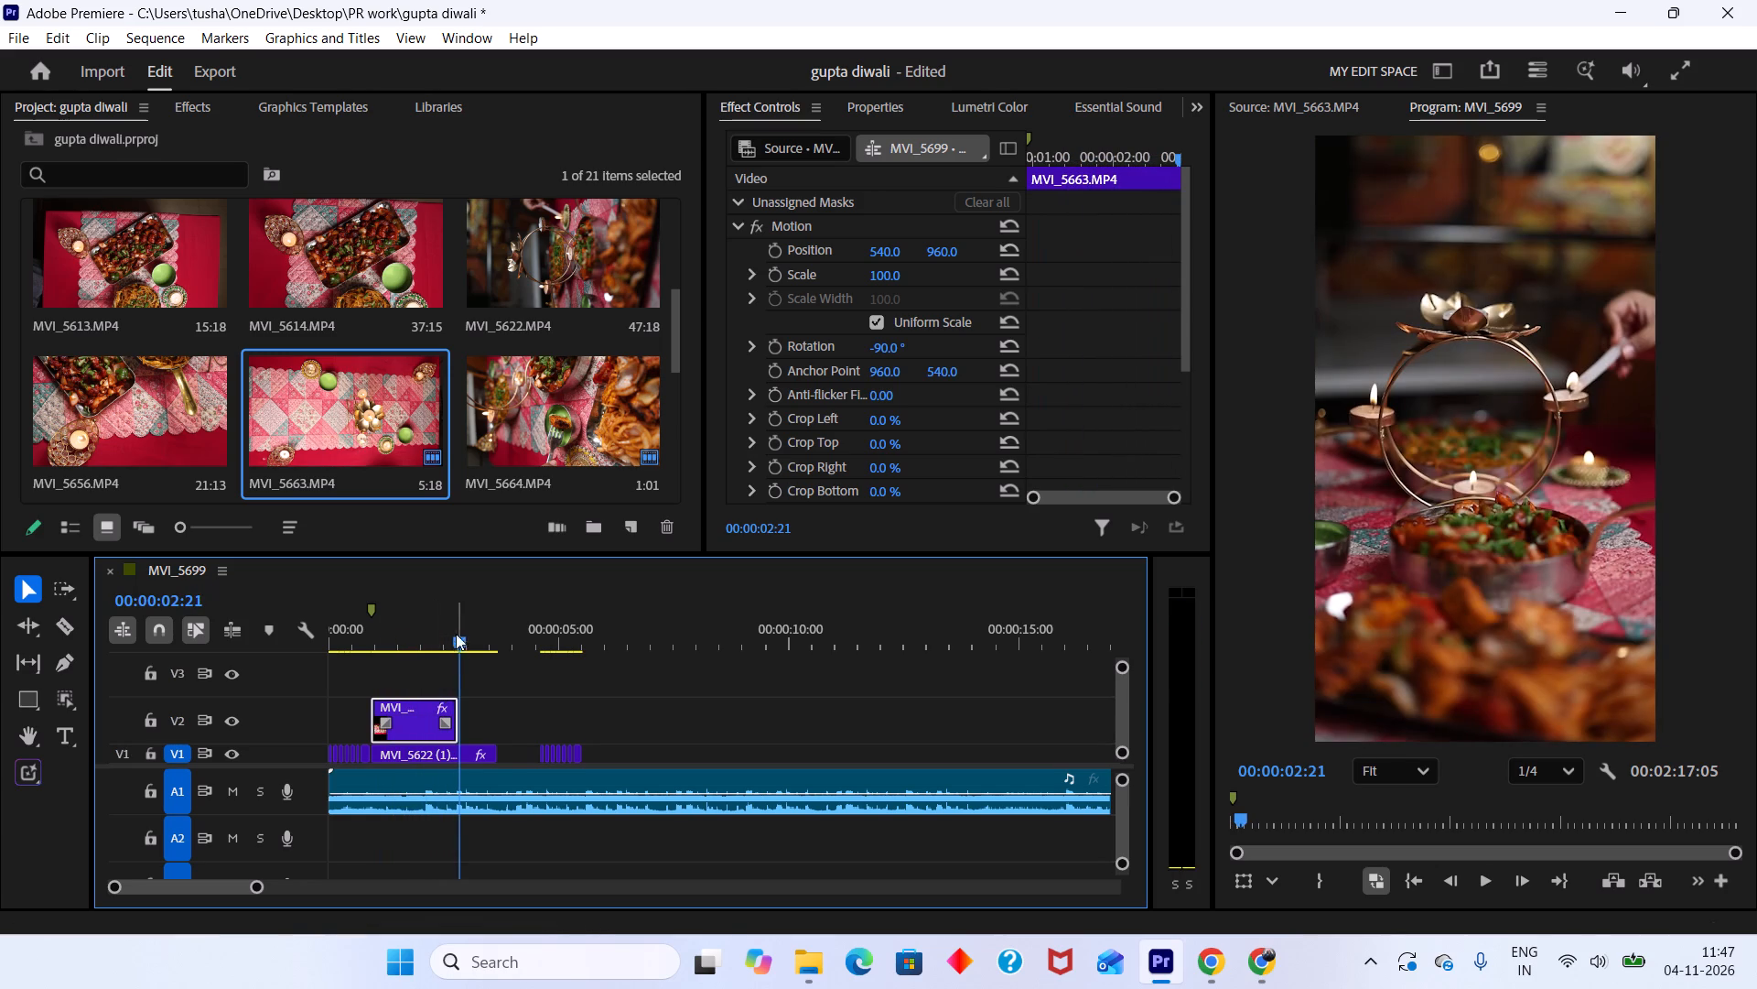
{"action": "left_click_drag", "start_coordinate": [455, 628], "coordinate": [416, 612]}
Set the speed of the MVI_5663.MP4 clip on V2 to 200%.
{"action": "right_click", "coordinate": [425, 705]}
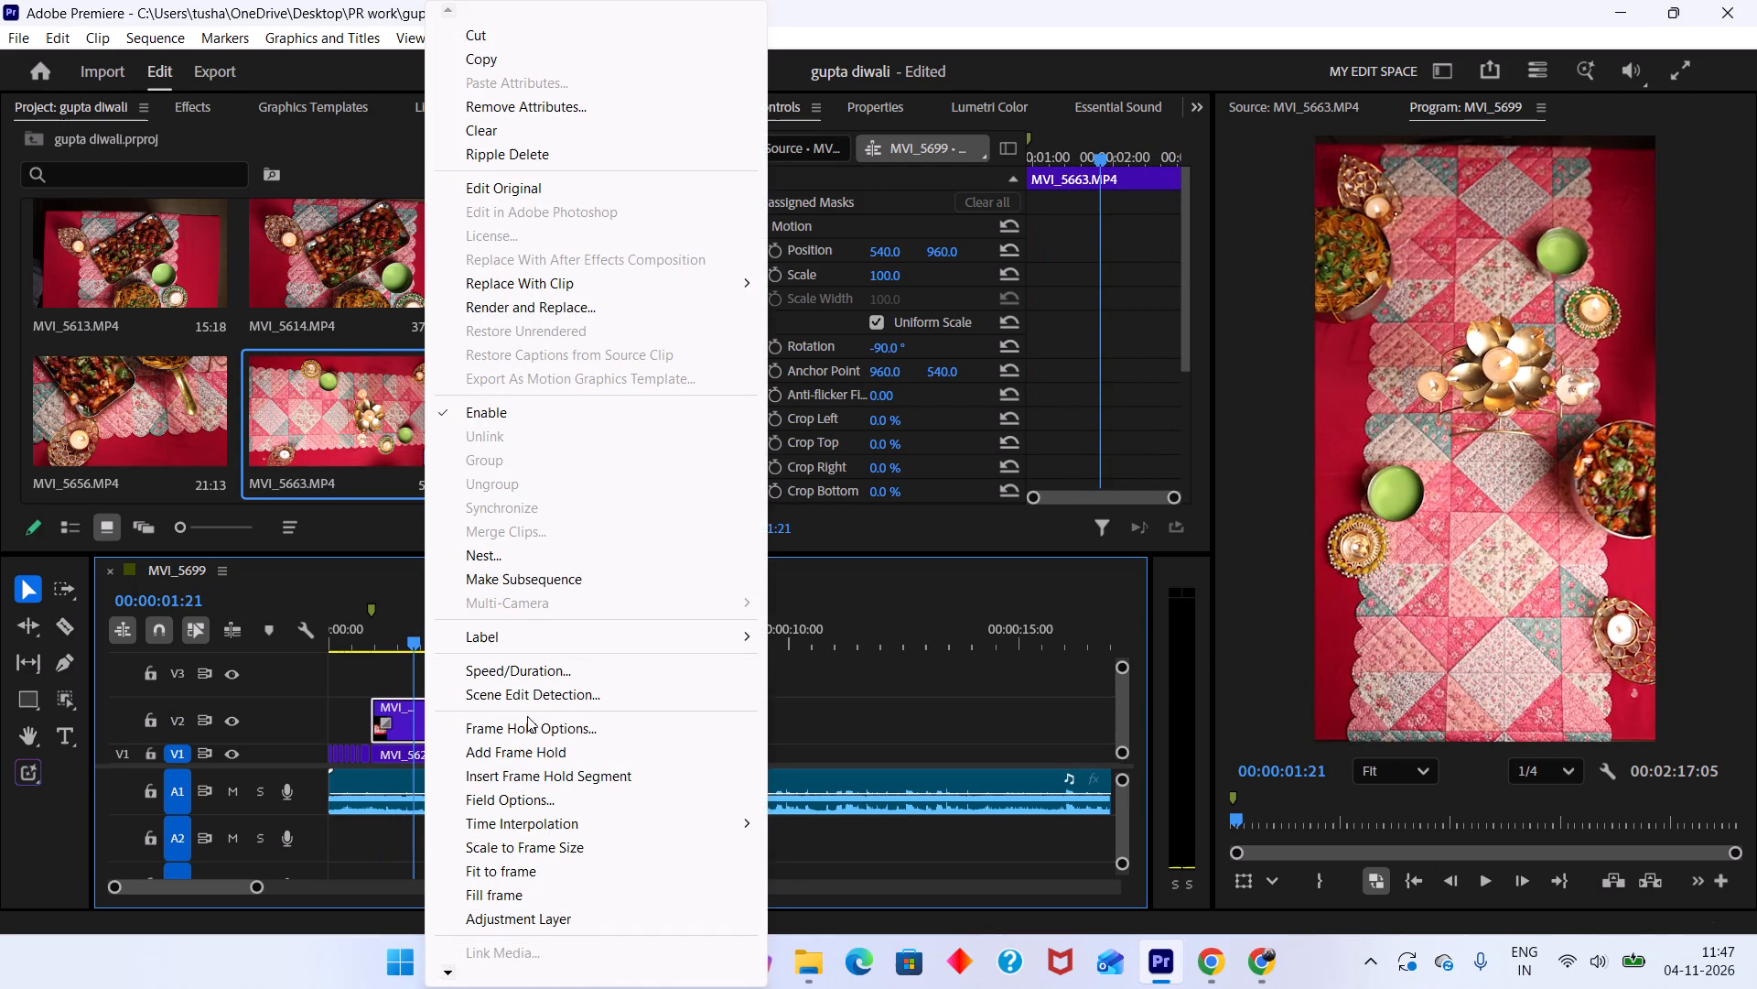
{"action": "left_click", "coordinate": [534, 675]}
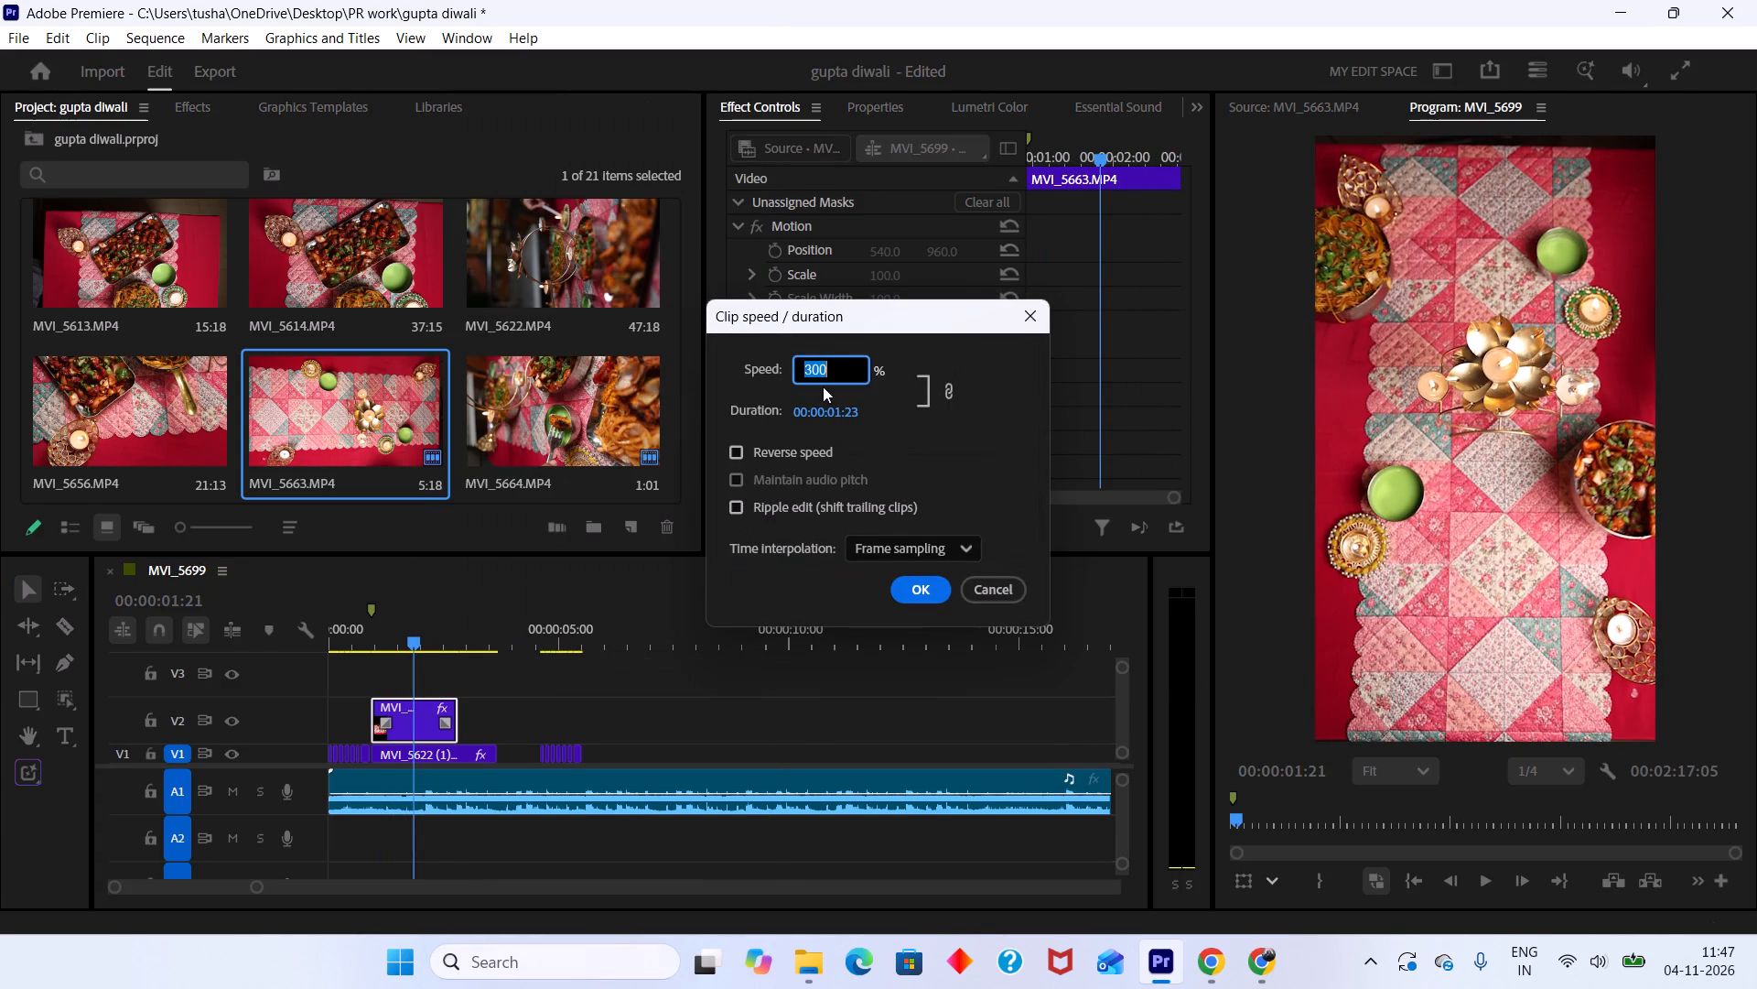
{"action": "key", "text": "2"}
{"action": "type", "text": "00"}
{"action": "key", "text": "Return"}
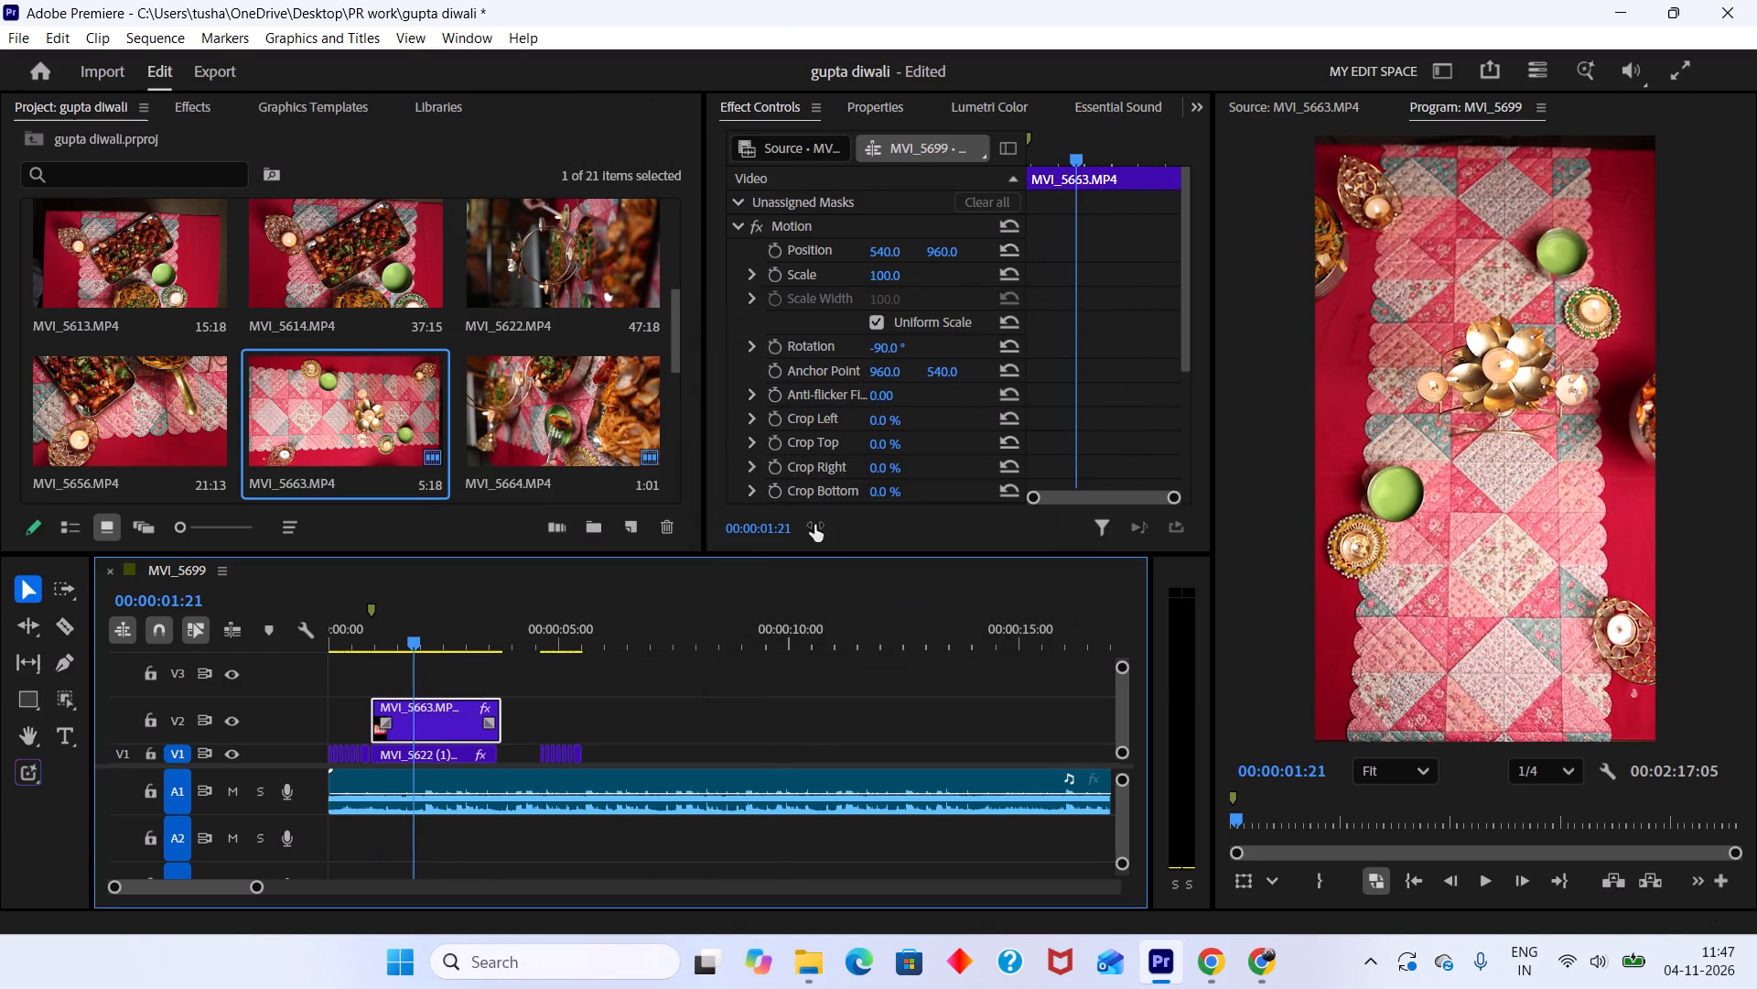
Play through the MVI_5663.MP4 clip and trim its start to 00:00:03:01, where the hands set down the dishes.
{"action": "key", "text": "space"}
{"action": "key", "text": "space"}
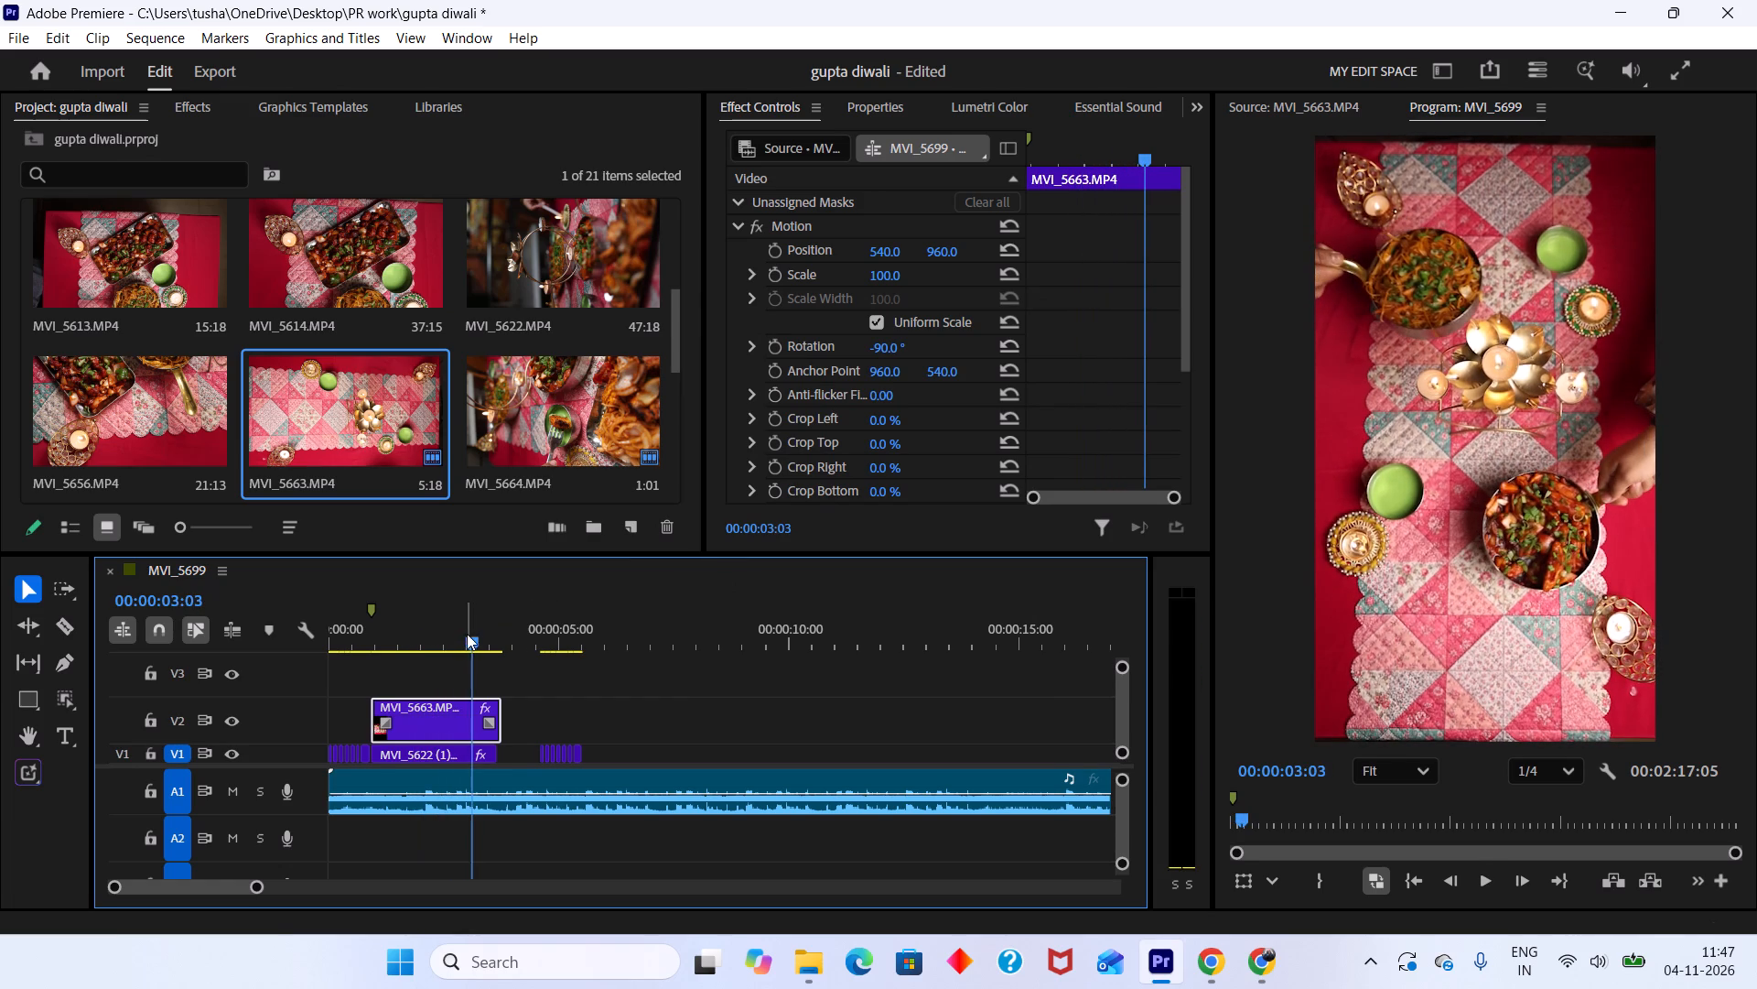
{"action": "left_click_drag", "start_coordinate": [468, 640], "coordinate": [467, 628]}
{"action": "key", "text": "space"}
{"action": "key", "text": "space"}
{"action": "left_click_drag", "start_coordinate": [484, 643], "coordinate": [474, 637]}
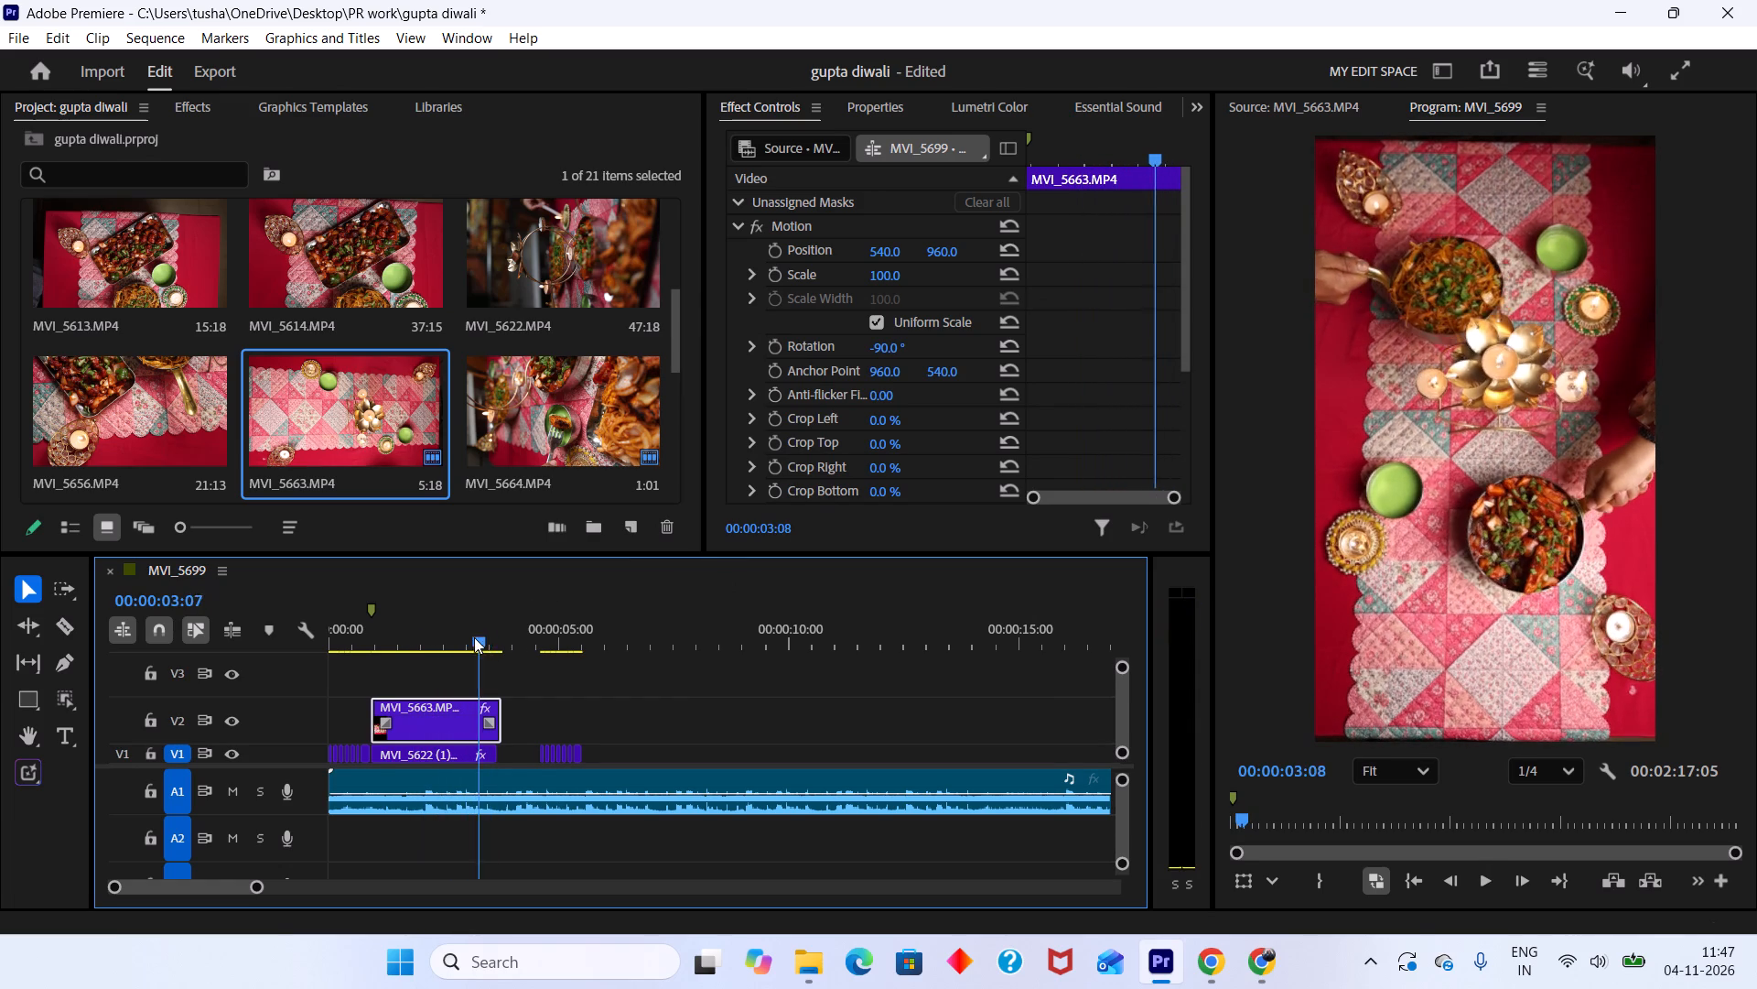
{"action": "left_click_drag", "start_coordinate": [474, 637], "coordinate": [462, 631]}
{"action": "left_click_drag", "start_coordinate": [377, 729], "coordinate": [481, 736]}
Move the trimmed MVI_5663.MP4 clip back to the start of the MVI_5622 (1).MP4 clip and play the cut.
{"action": "left_click_drag", "start_coordinate": [482, 727], "coordinate": [421, 722]}
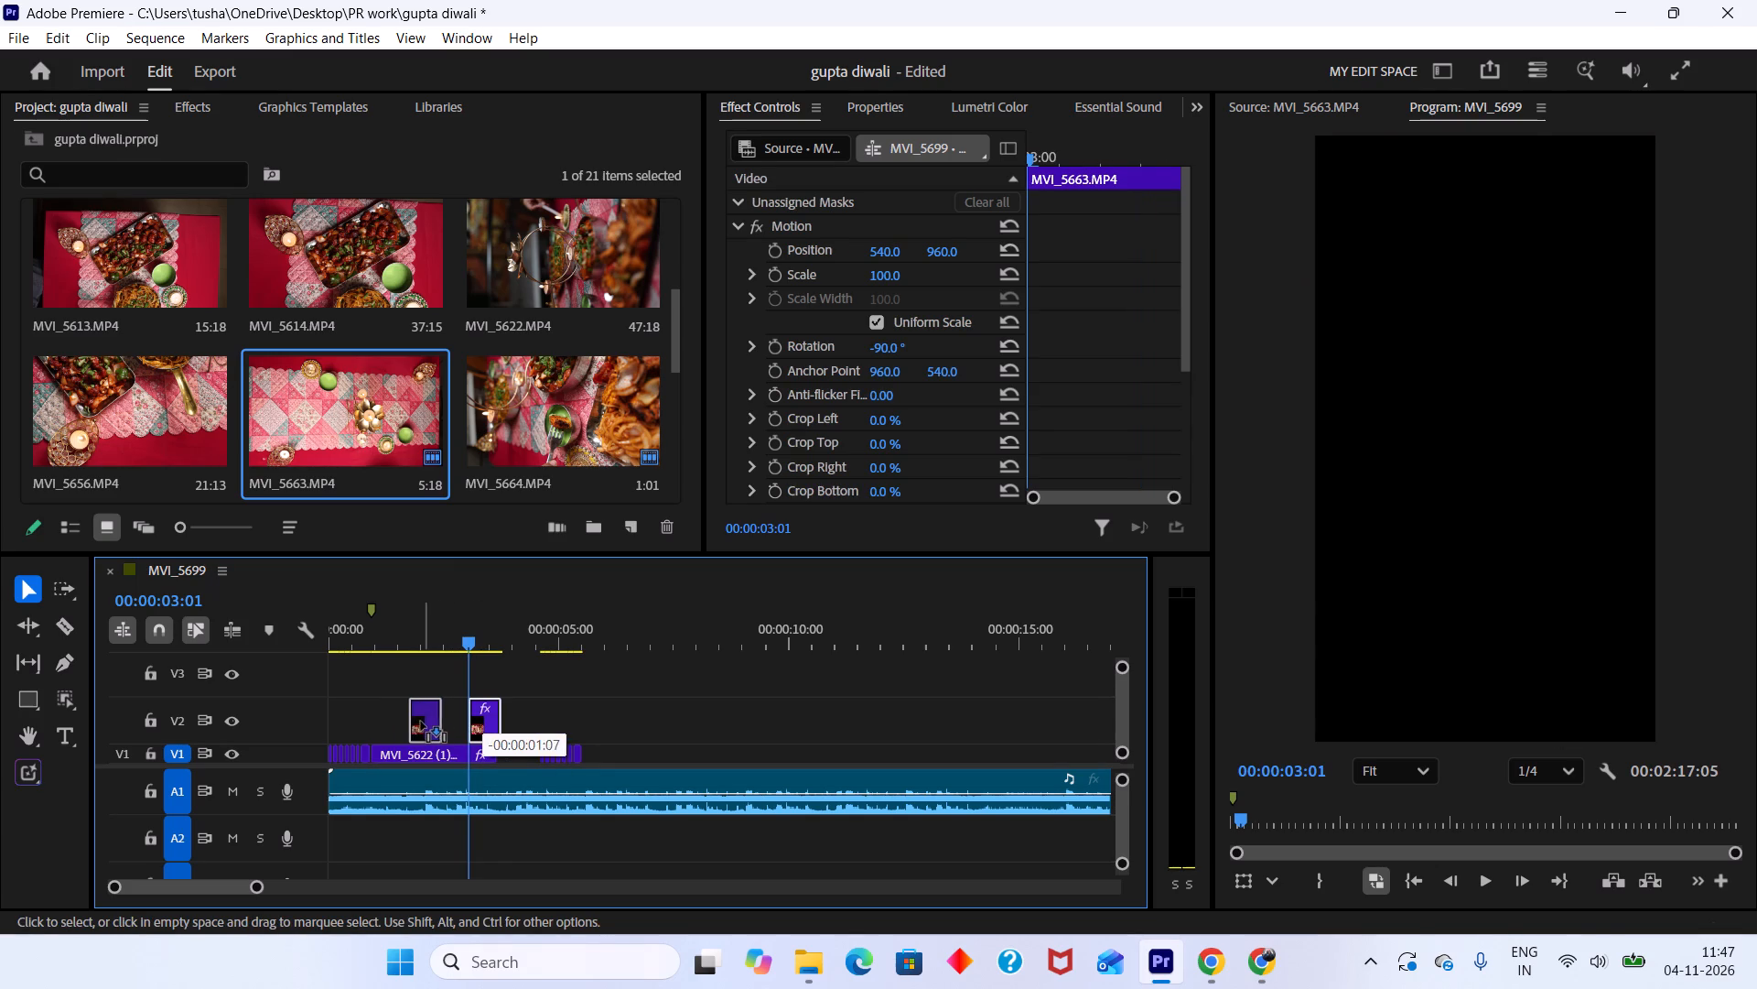
{"action": "left_click_drag", "start_coordinate": [421, 722], "coordinate": [393, 718]}
{"action": "left_click_drag", "start_coordinate": [415, 627], "coordinate": [361, 604]}
{"action": "key", "text": "space"}
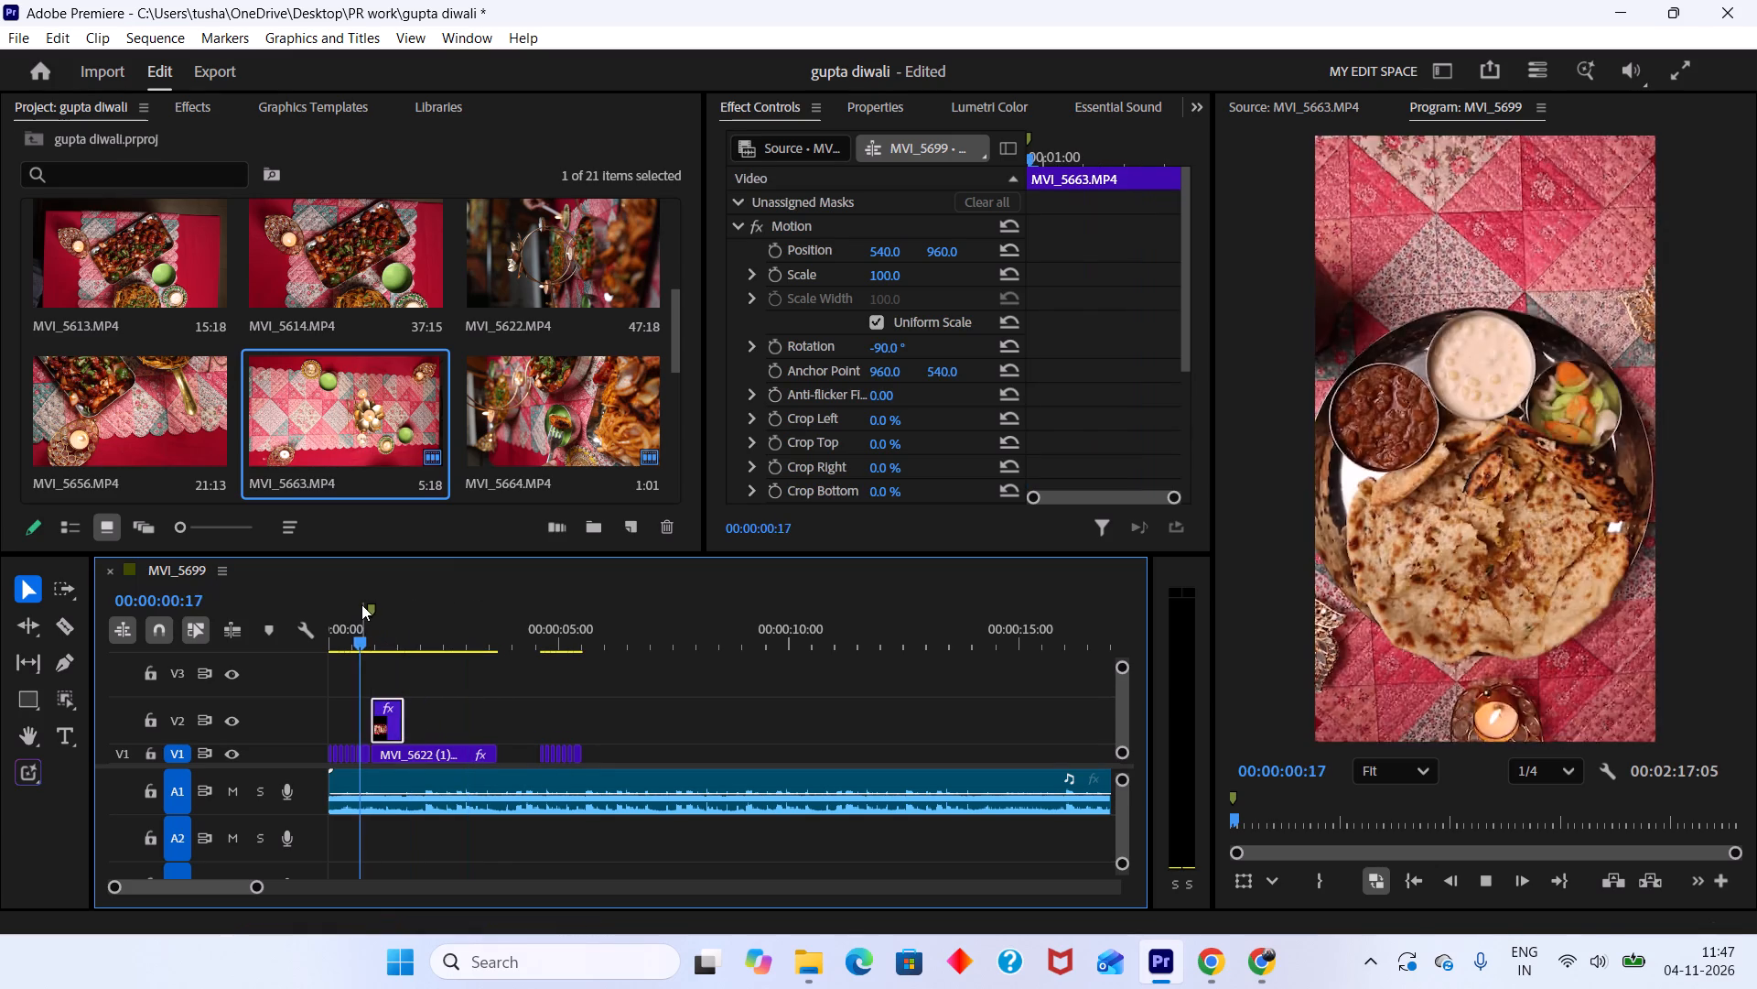
{"action": "key", "text": "space"}
Play the join repeatedly to find the beat and trim the end of the MVI_5663.MP4 clip to 00:00:01:07.
{"action": "scroll", "coordinate": [429, 684], "scroll_direction": "up", "scroll_amount": 6, "text": "alt"}
{"action": "scroll", "coordinate": [420, 699], "scroll_direction": "up", "scroll_amount": 7}
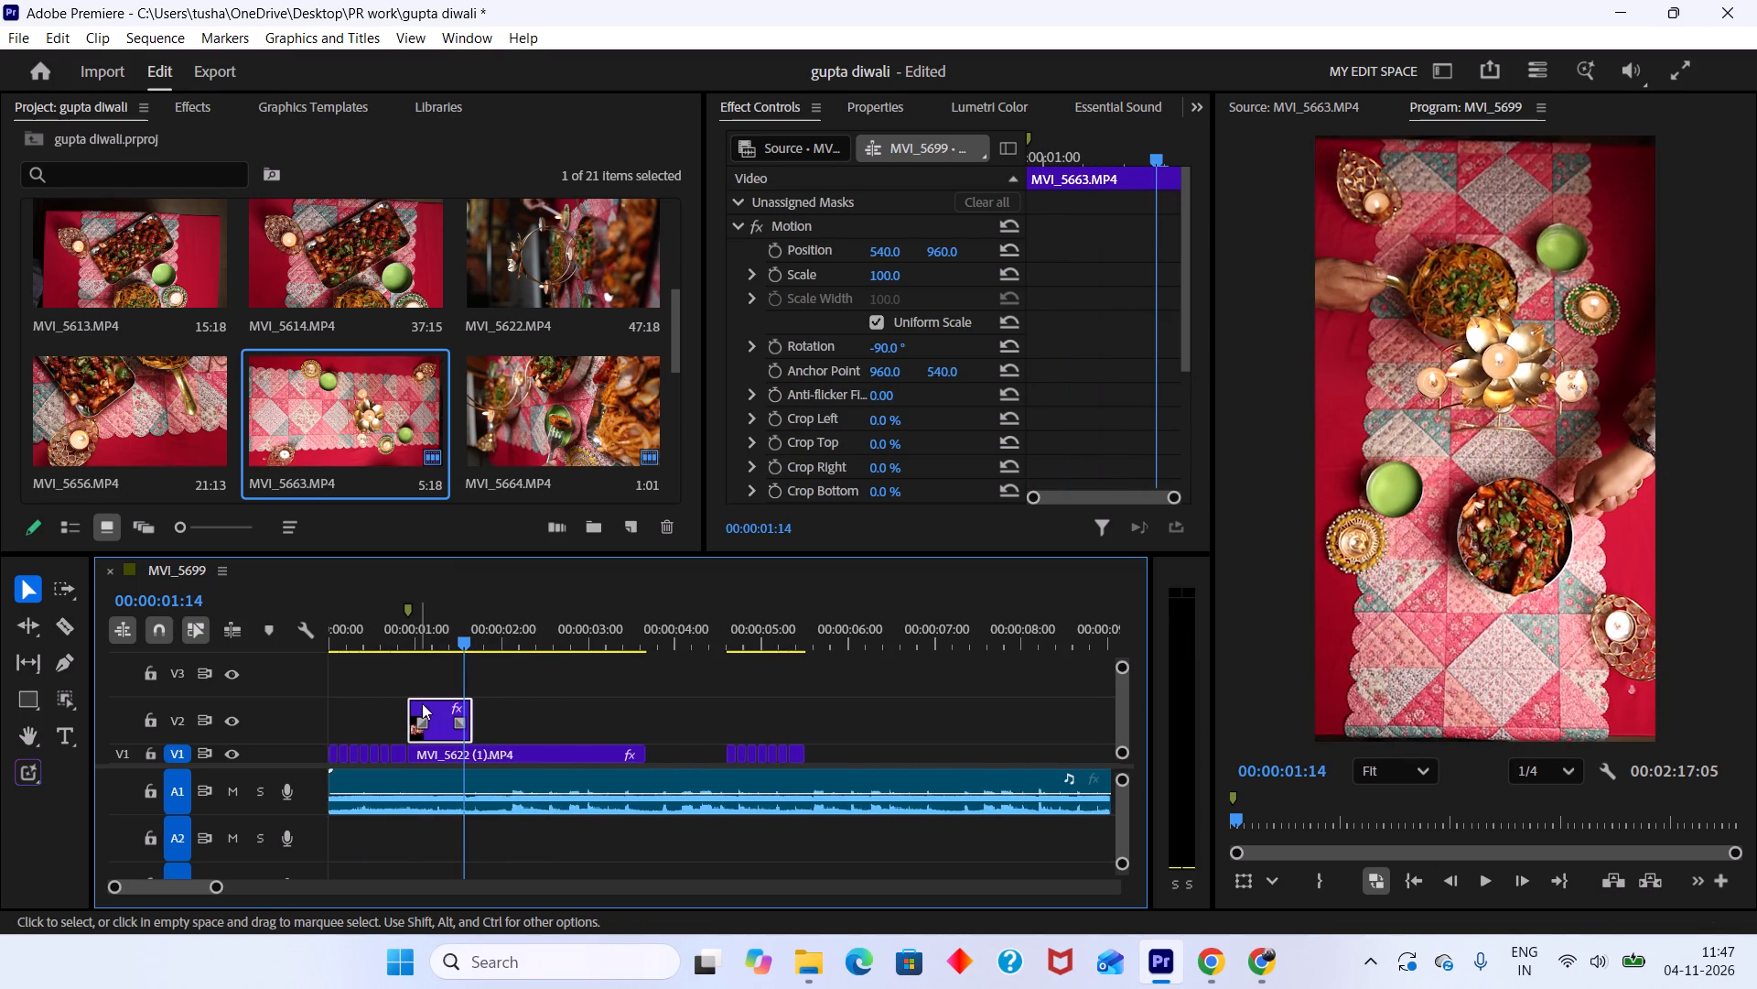
{"action": "scroll", "coordinate": [423, 709], "scroll_direction": "up", "scroll_amount": 13, "text": "alt"}
{"action": "scroll", "coordinate": [435, 724], "scroll_direction": "up", "scroll_amount": 6}
{"action": "left_click_drag", "start_coordinate": [569, 615], "coordinate": [495, 604]}
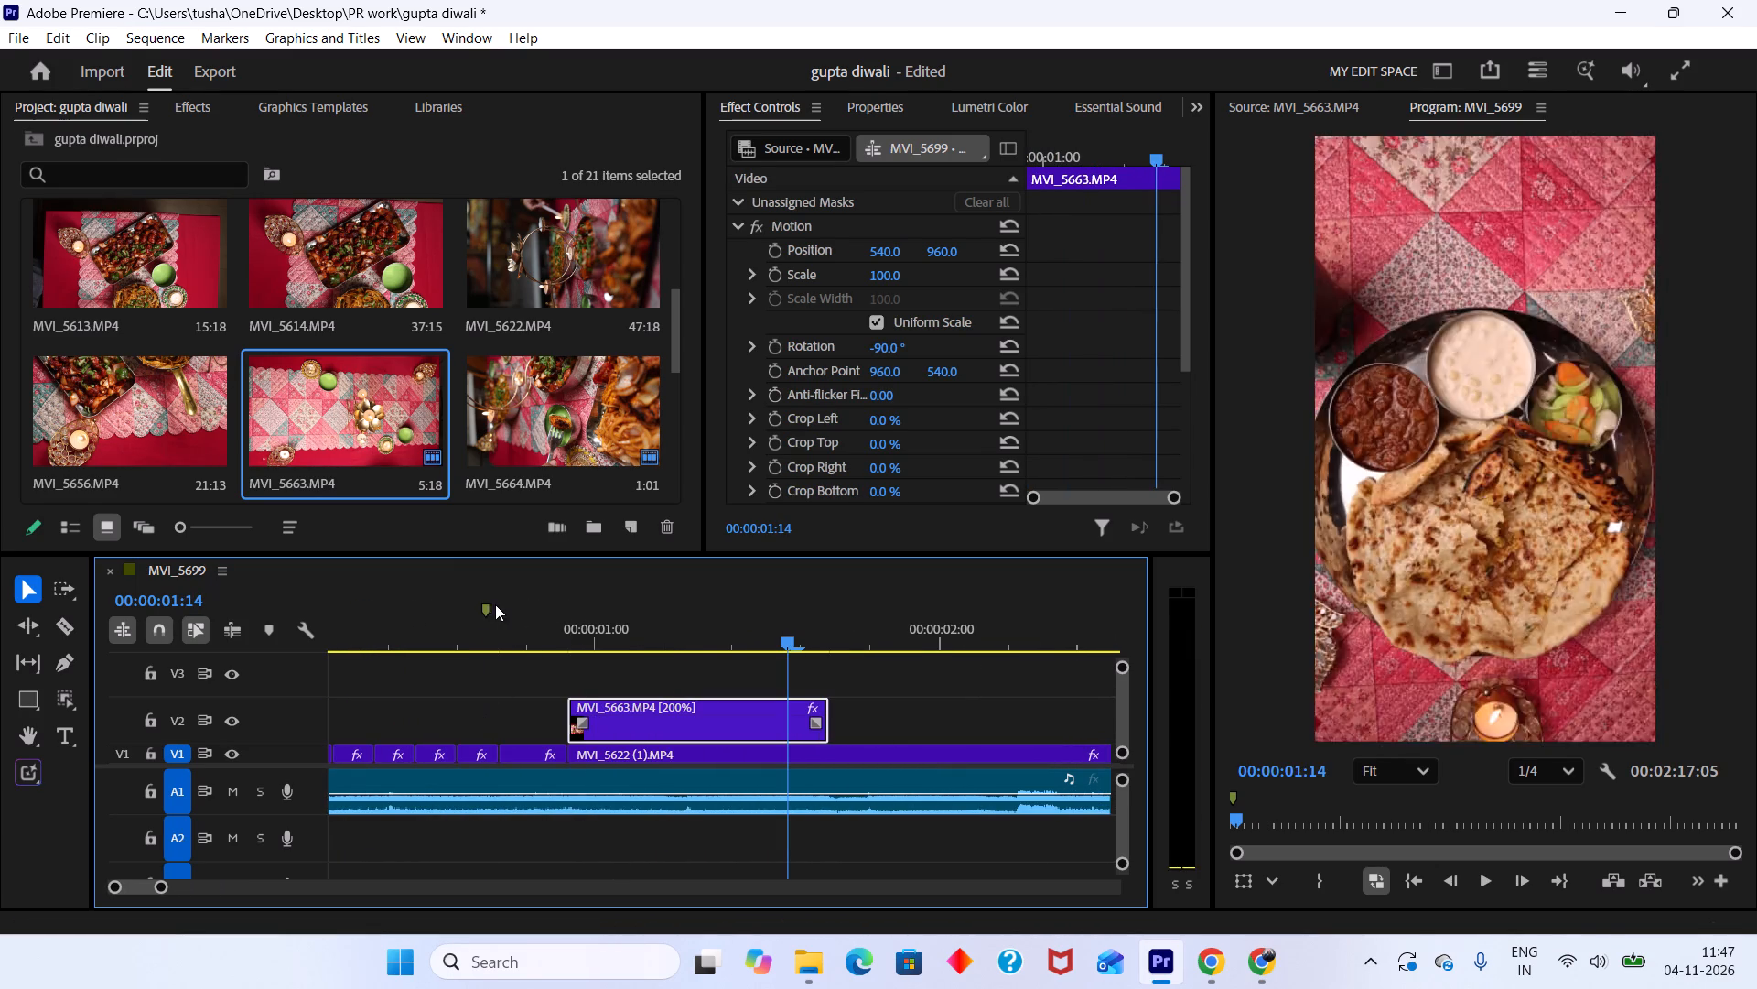
{"action": "key", "text": "space"}
{"action": "key", "text": "space"}
{"action": "left_click_drag", "start_coordinate": [732, 634], "coordinate": [536, 651]}
{"action": "key", "text": "space"}
{"action": "key", "text": "space"}
{"action": "left_click_drag", "start_coordinate": [728, 638], "coordinate": [688, 626]}
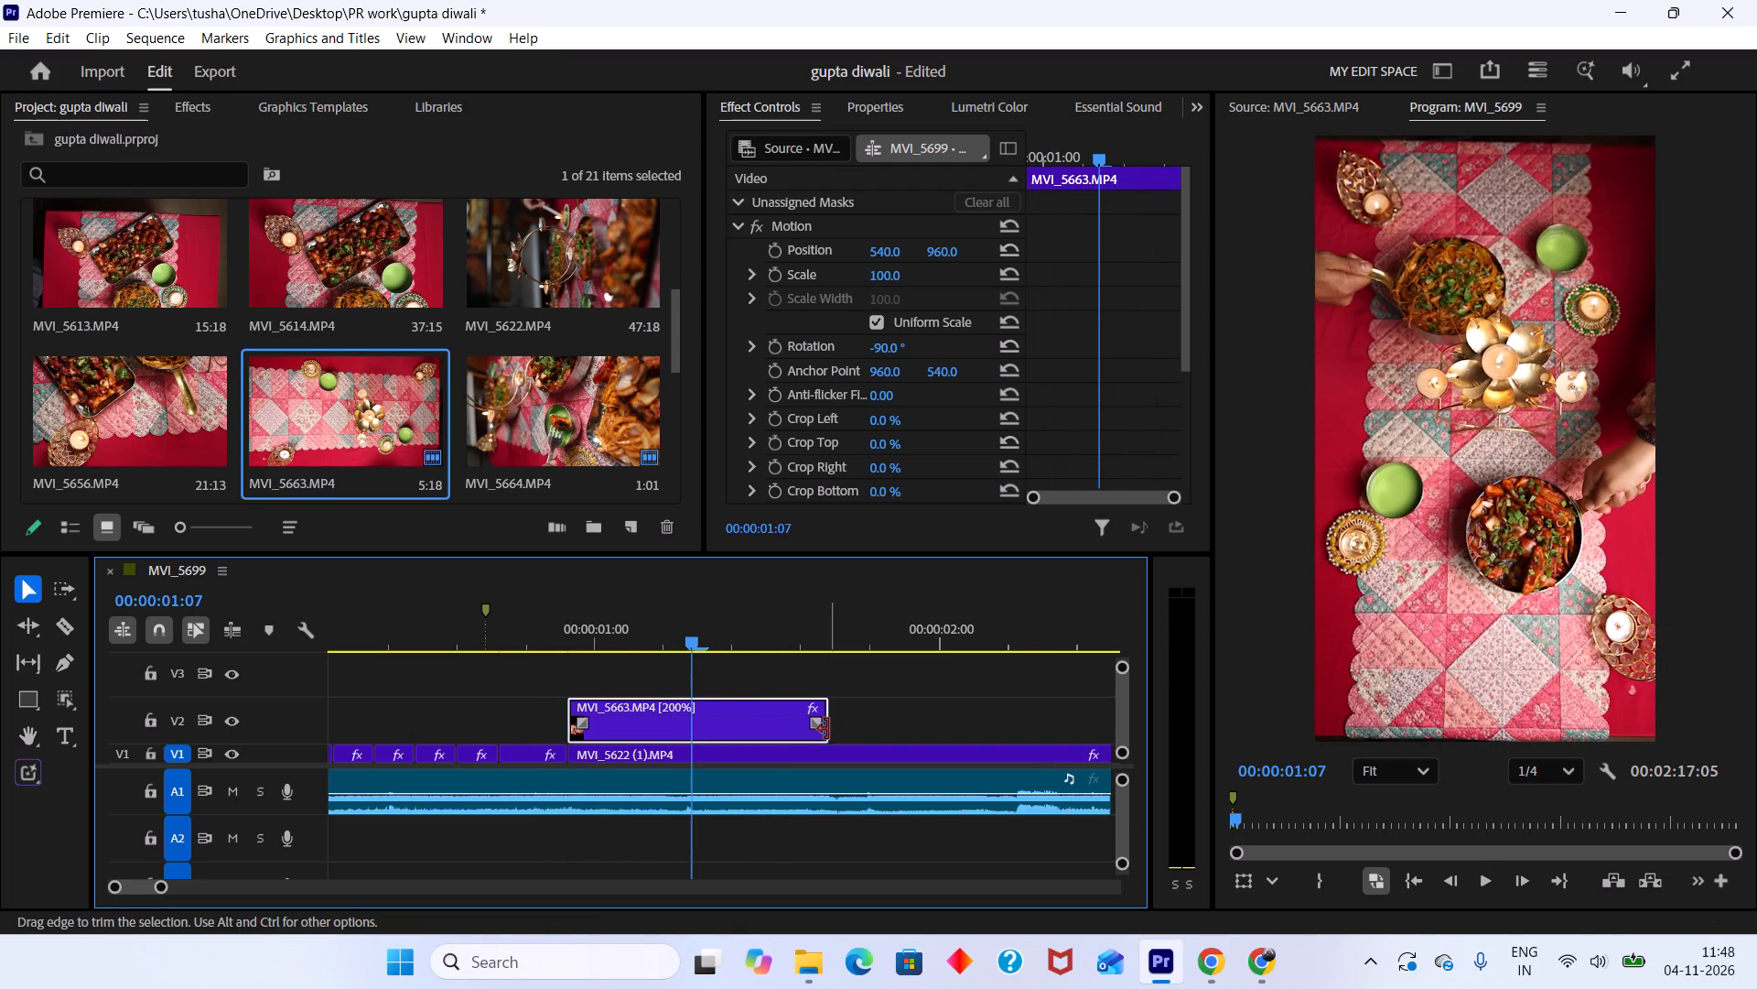
{"action": "left_click_drag", "start_coordinate": [825, 729], "coordinate": [675, 712]}
{"action": "left_click_drag", "start_coordinate": [678, 721], "coordinate": [691, 726]}
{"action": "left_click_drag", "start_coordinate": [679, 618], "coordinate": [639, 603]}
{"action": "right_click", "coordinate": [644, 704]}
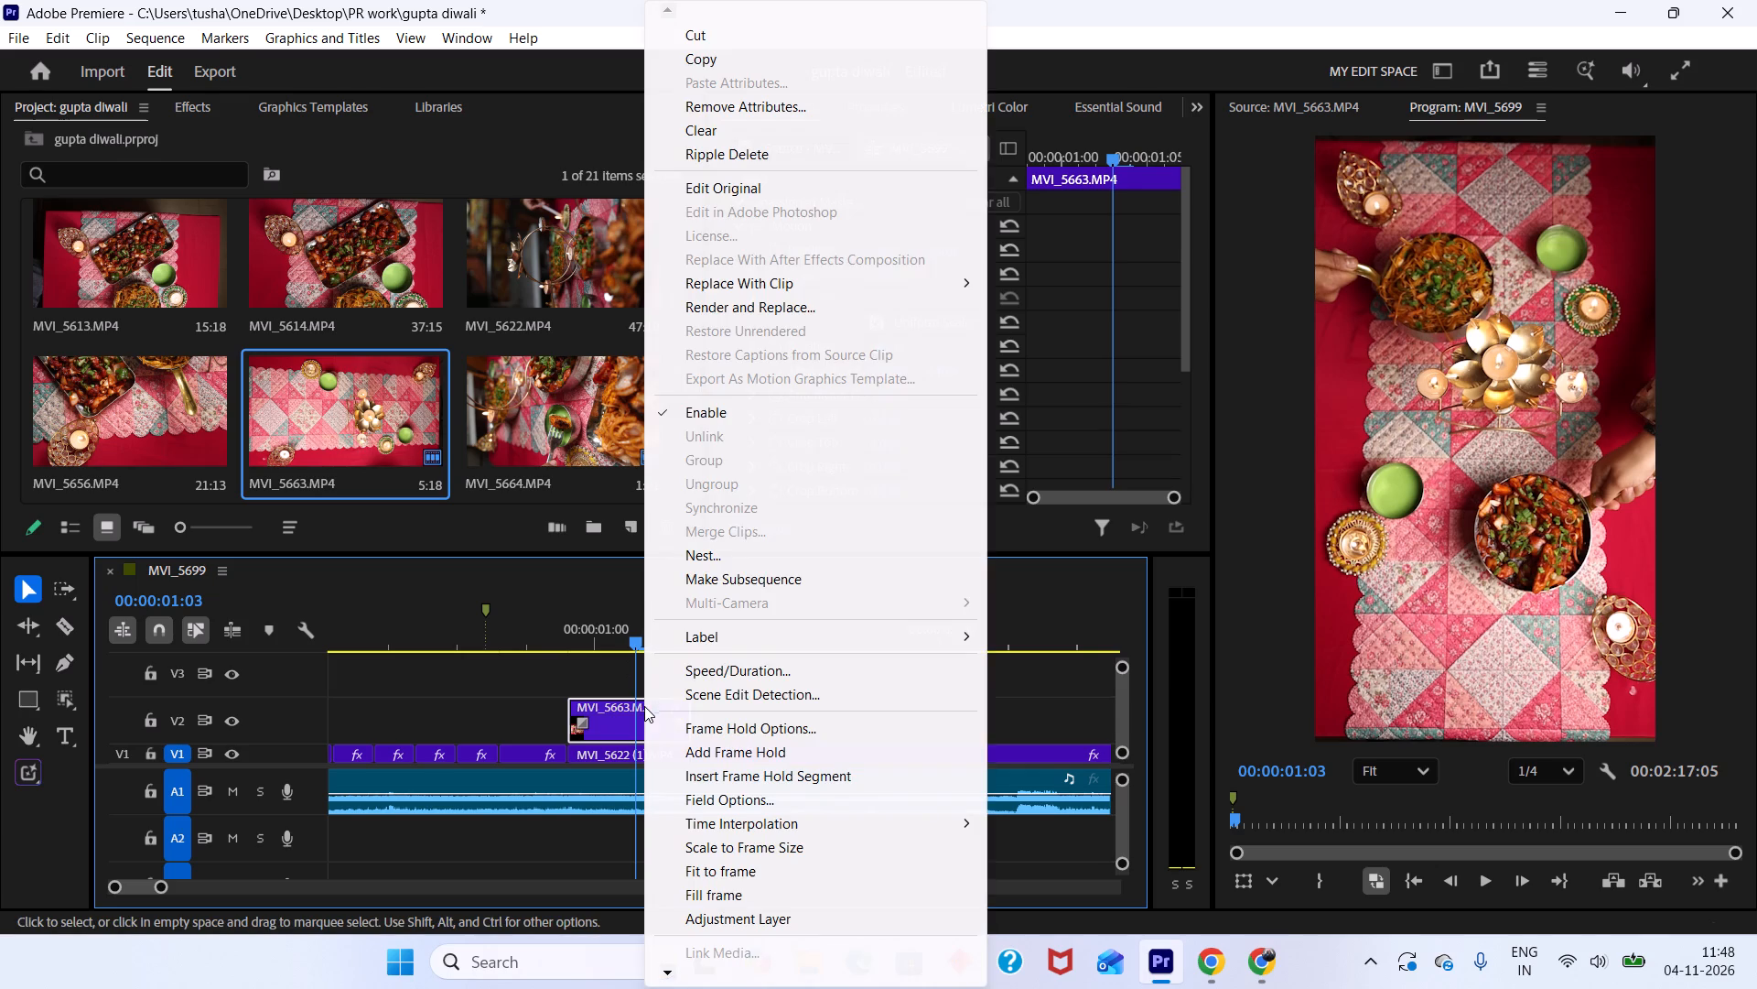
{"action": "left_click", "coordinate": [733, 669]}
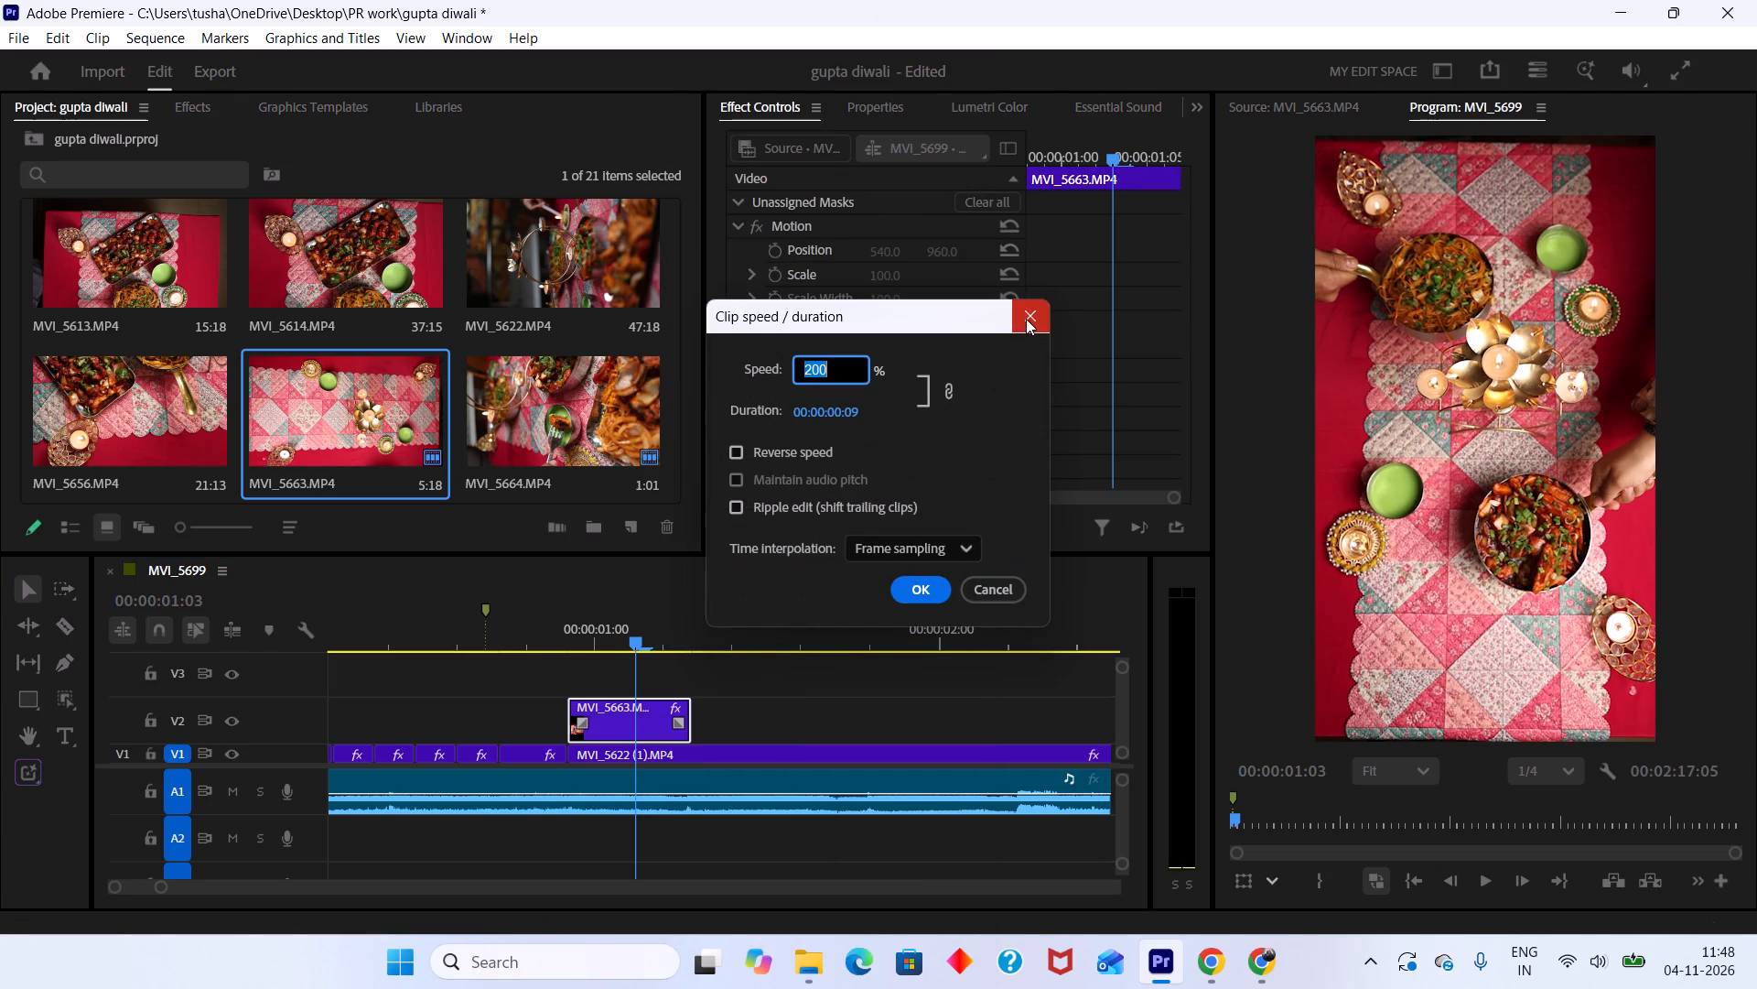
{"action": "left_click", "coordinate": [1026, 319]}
Mark the MVI_5663.MP4 source from 03:56:26:06 to 03:56:27:03 and place that range on V3 past the first overhead clip.
{"action": "double_click", "coordinate": [419, 442]}
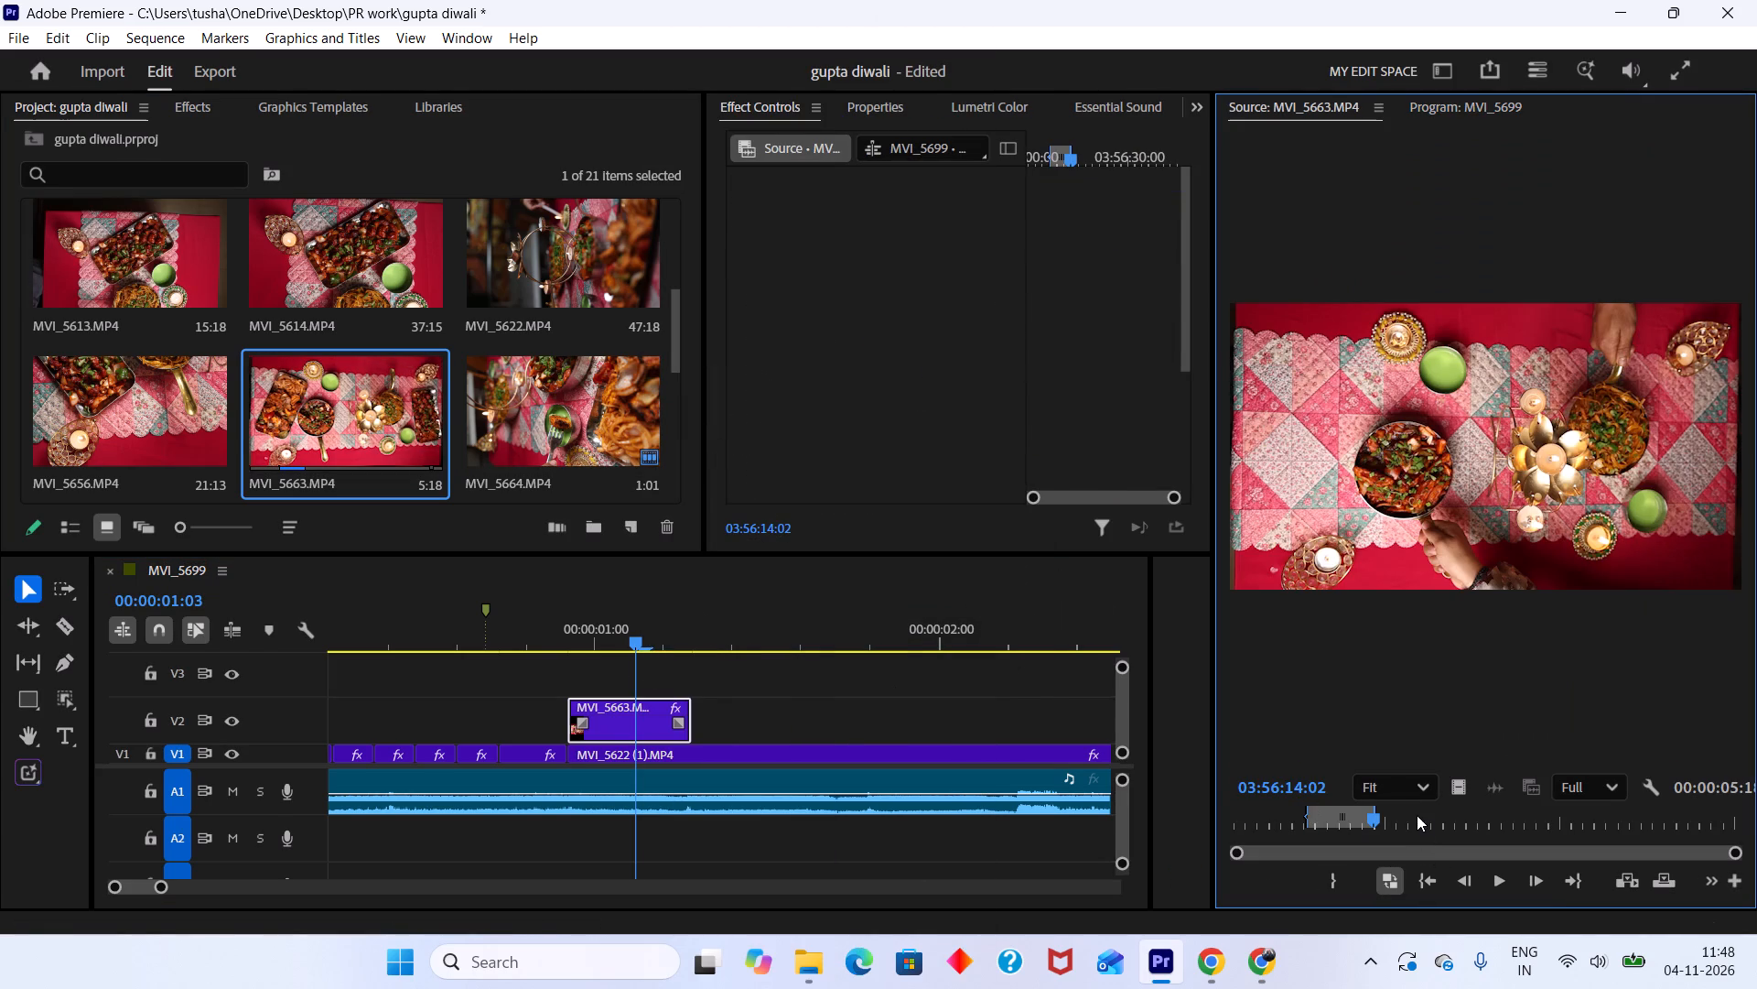
{"action": "left_click_drag", "start_coordinate": [1417, 818], "coordinate": [1546, 823]}
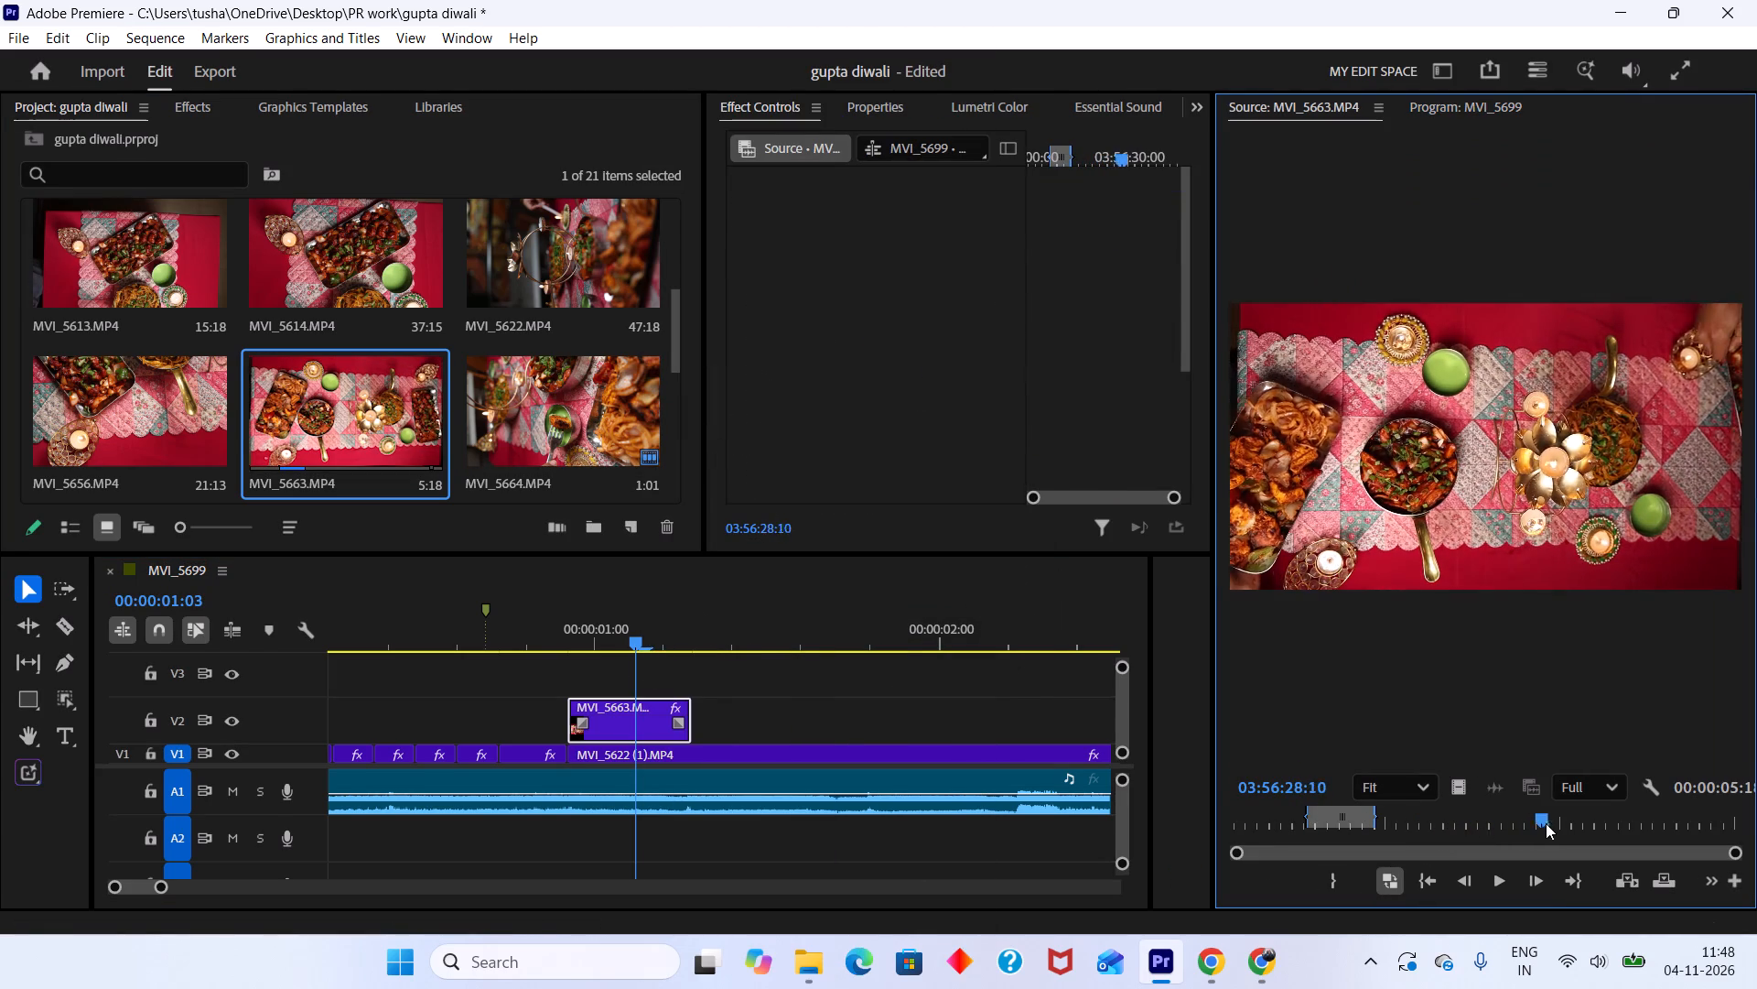
{"action": "left_click_drag", "start_coordinate": [1546, 823], "coordinate": [1527, 816]}
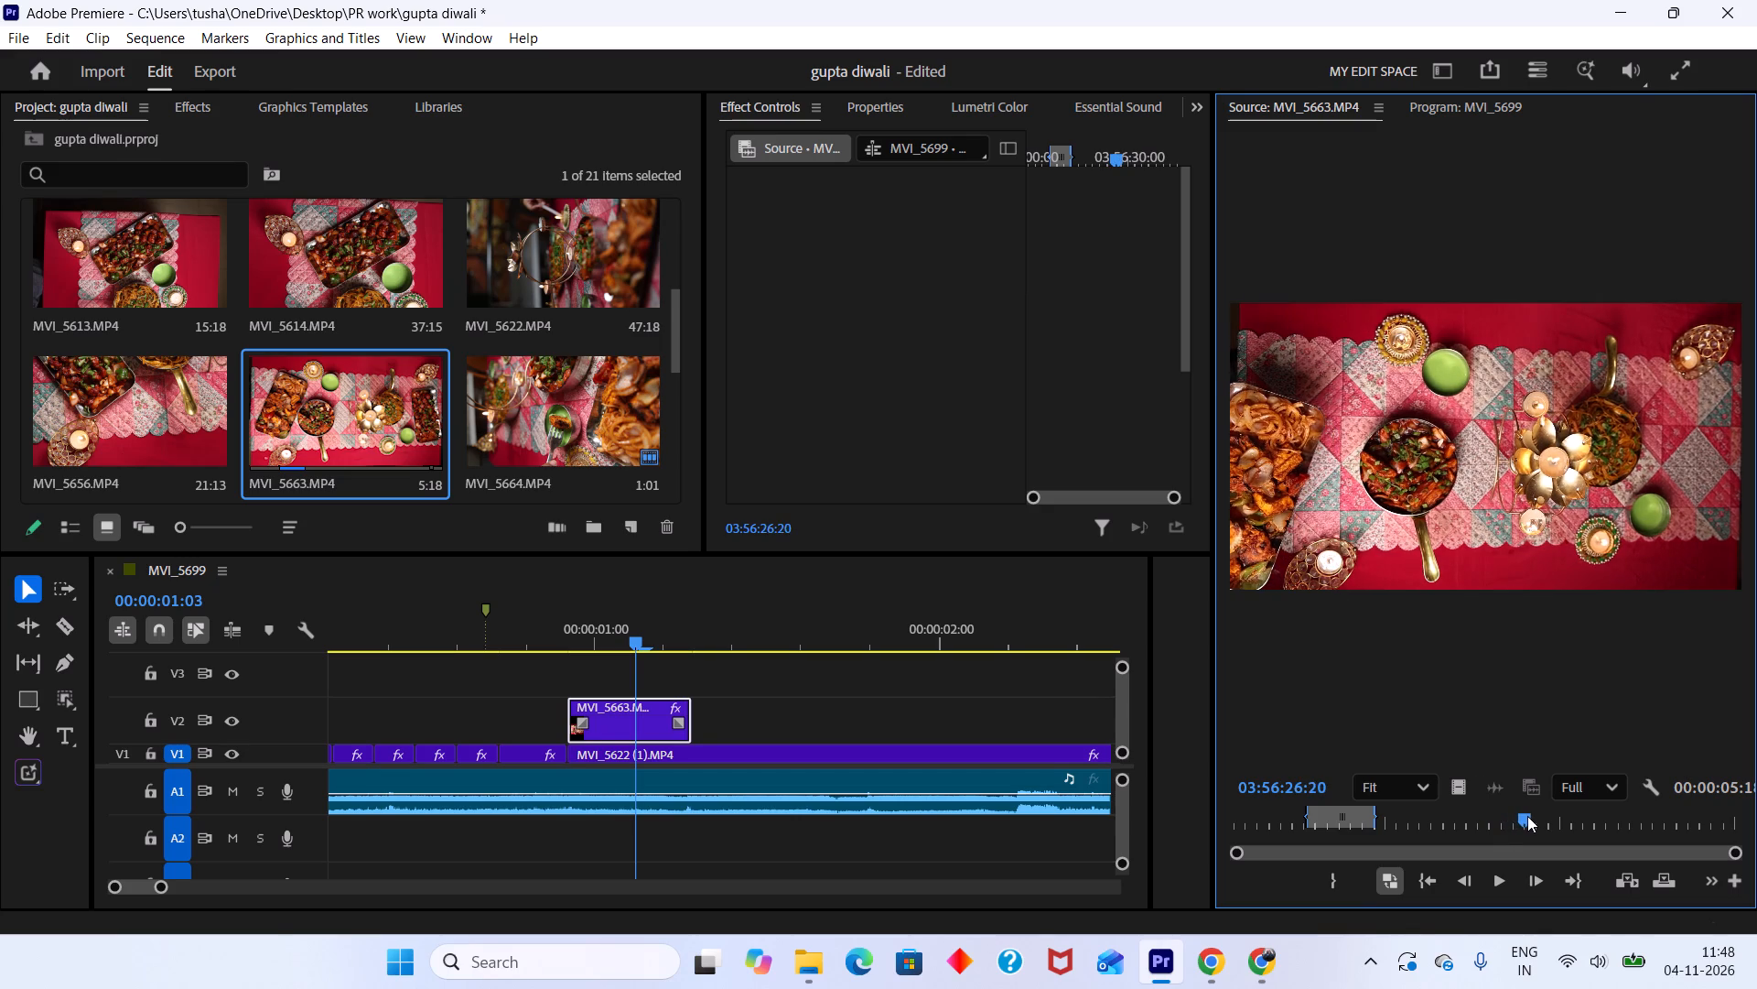
{"action": "left_click_drag", "start_coordinate": [1527, 816], "coordinate": [1518, 816]}
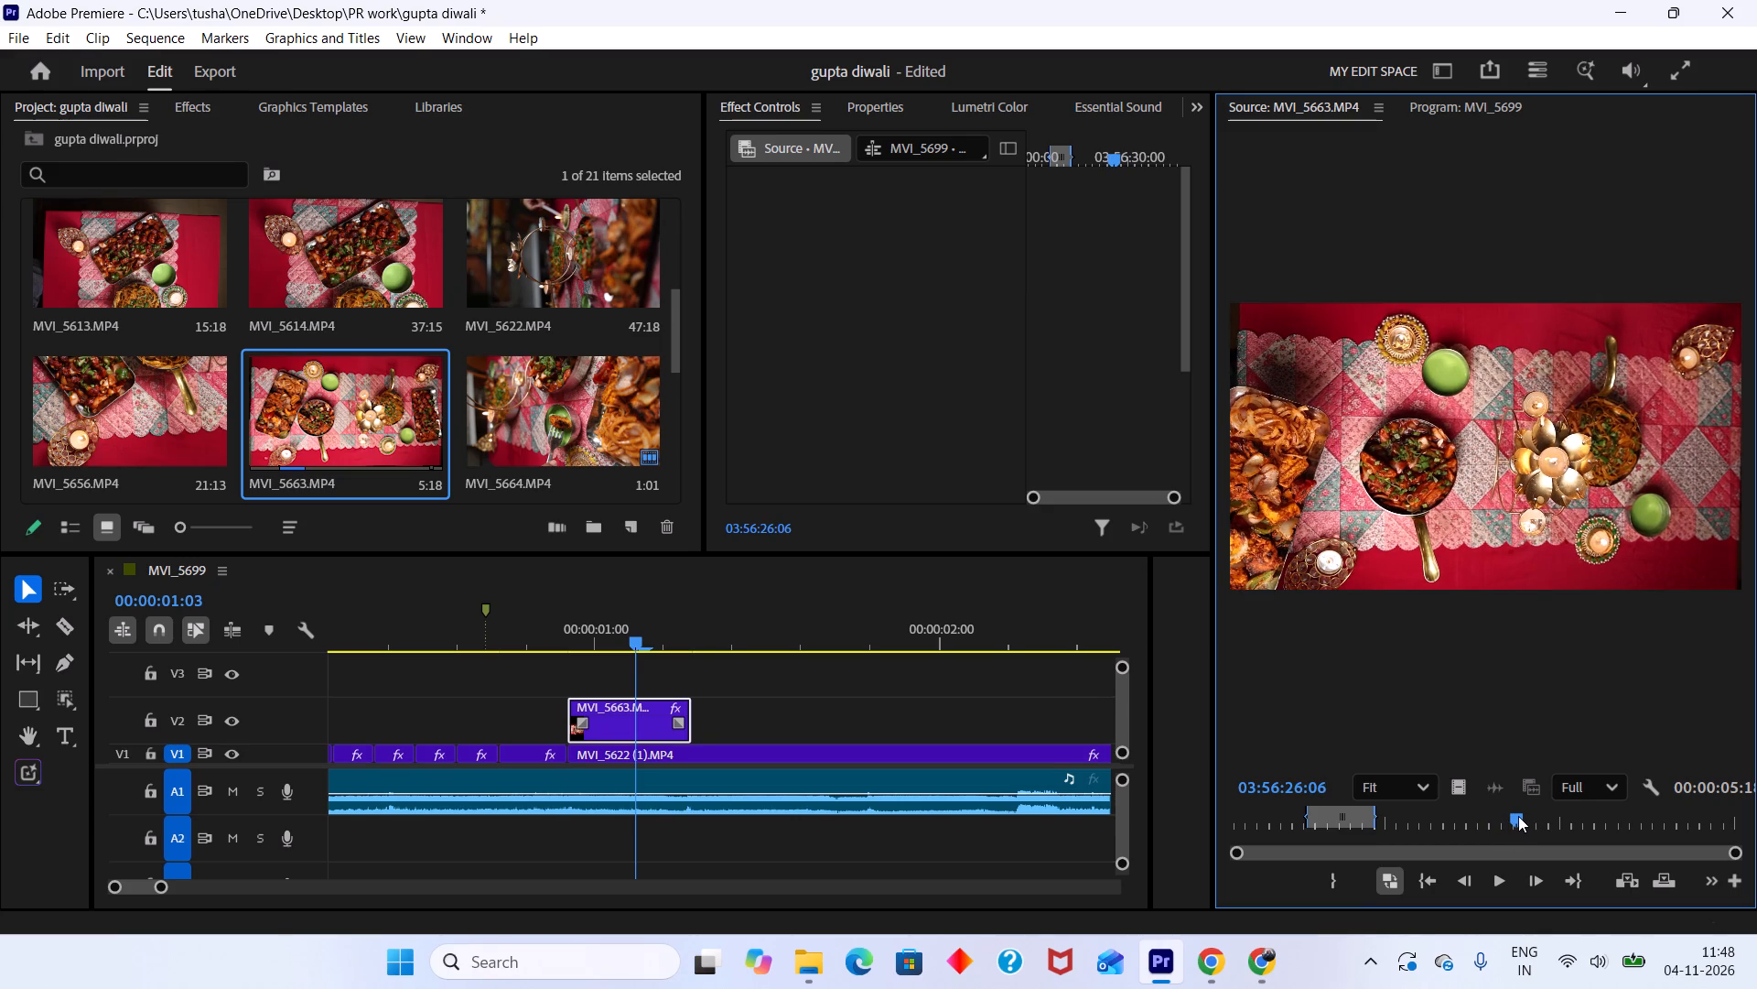
{"action": "key", "text": "i"}
{"action": "left_click_drag", "start_coordinate": [1518, 816], "coordinate": [1528, 816]}
{"action": "key", "text": "o"}
{"action": "left_click_drag", "start_coordinate": [1503, 706], "coordinate": [784, 672]}
{"action": "scroll", "coordinate": [878, 711], "scroll_direction": "down", "scroll_amount": 5, "text": "alt"}
Set the speed of the new MVI_5663.MP4 clip on V3 to 200%.
{"action": "left_click", "coordinate": [776, 687]}
{"action": "right_click", "coordinate": [765, 678]}
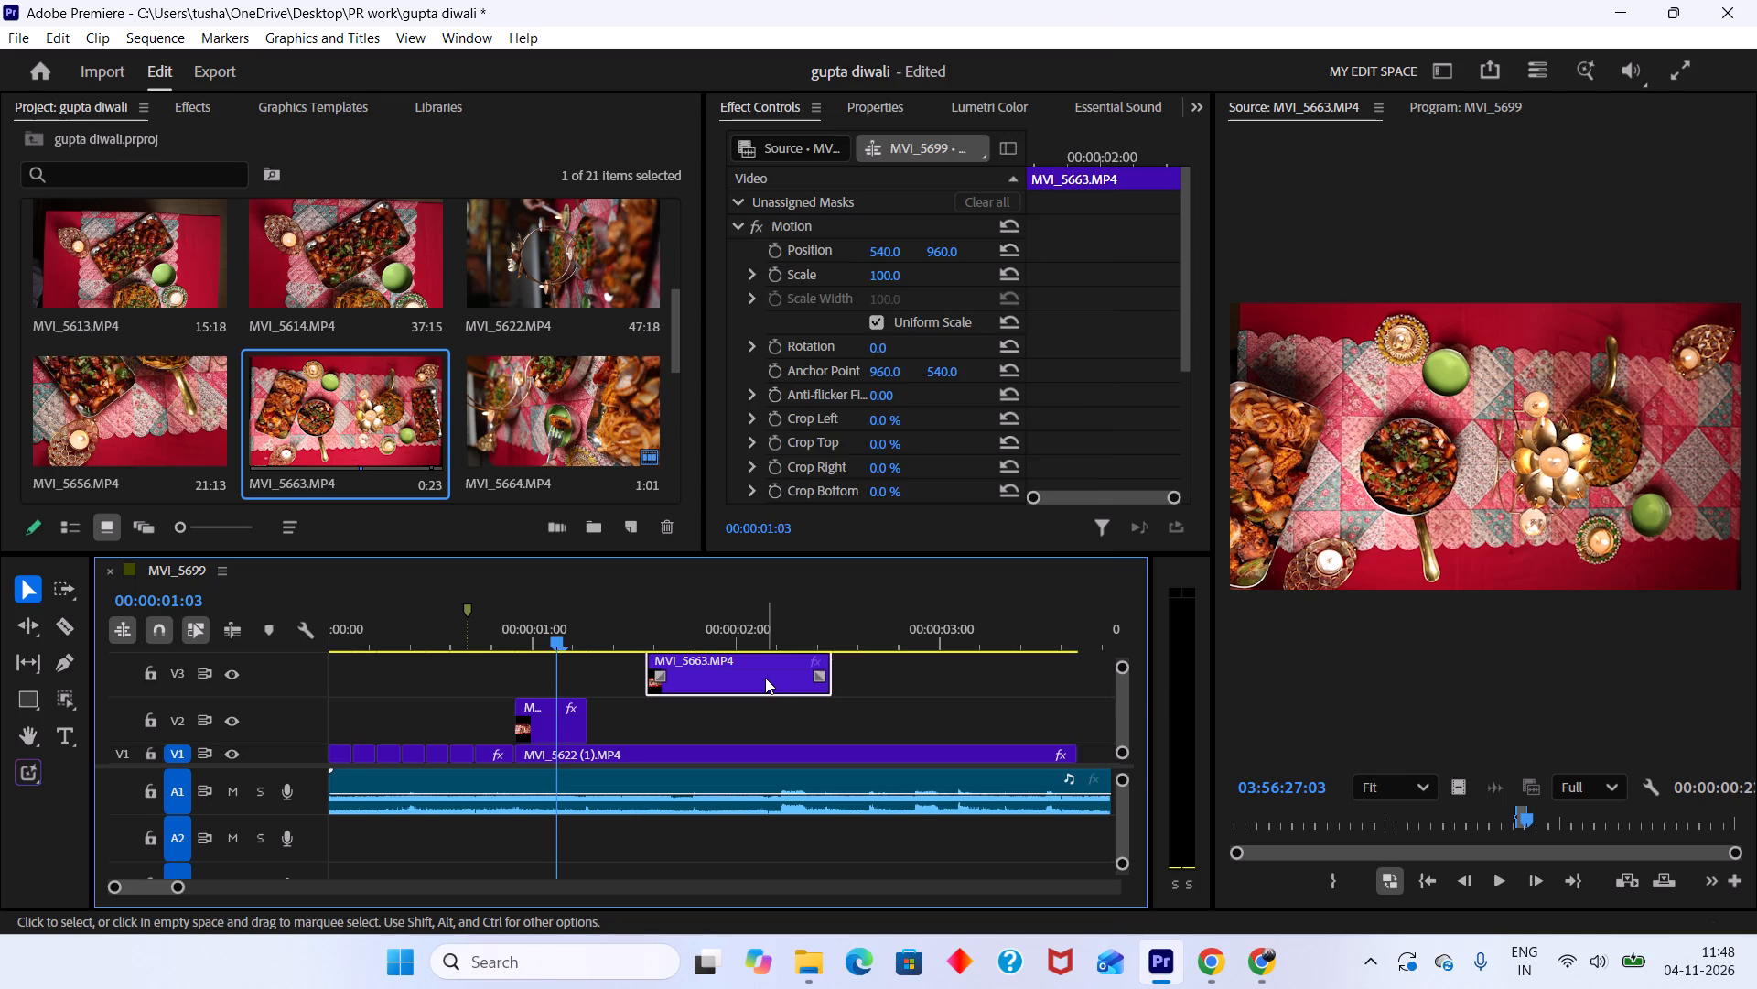
{"action": "left_click", "coordinate": [878, 672]}
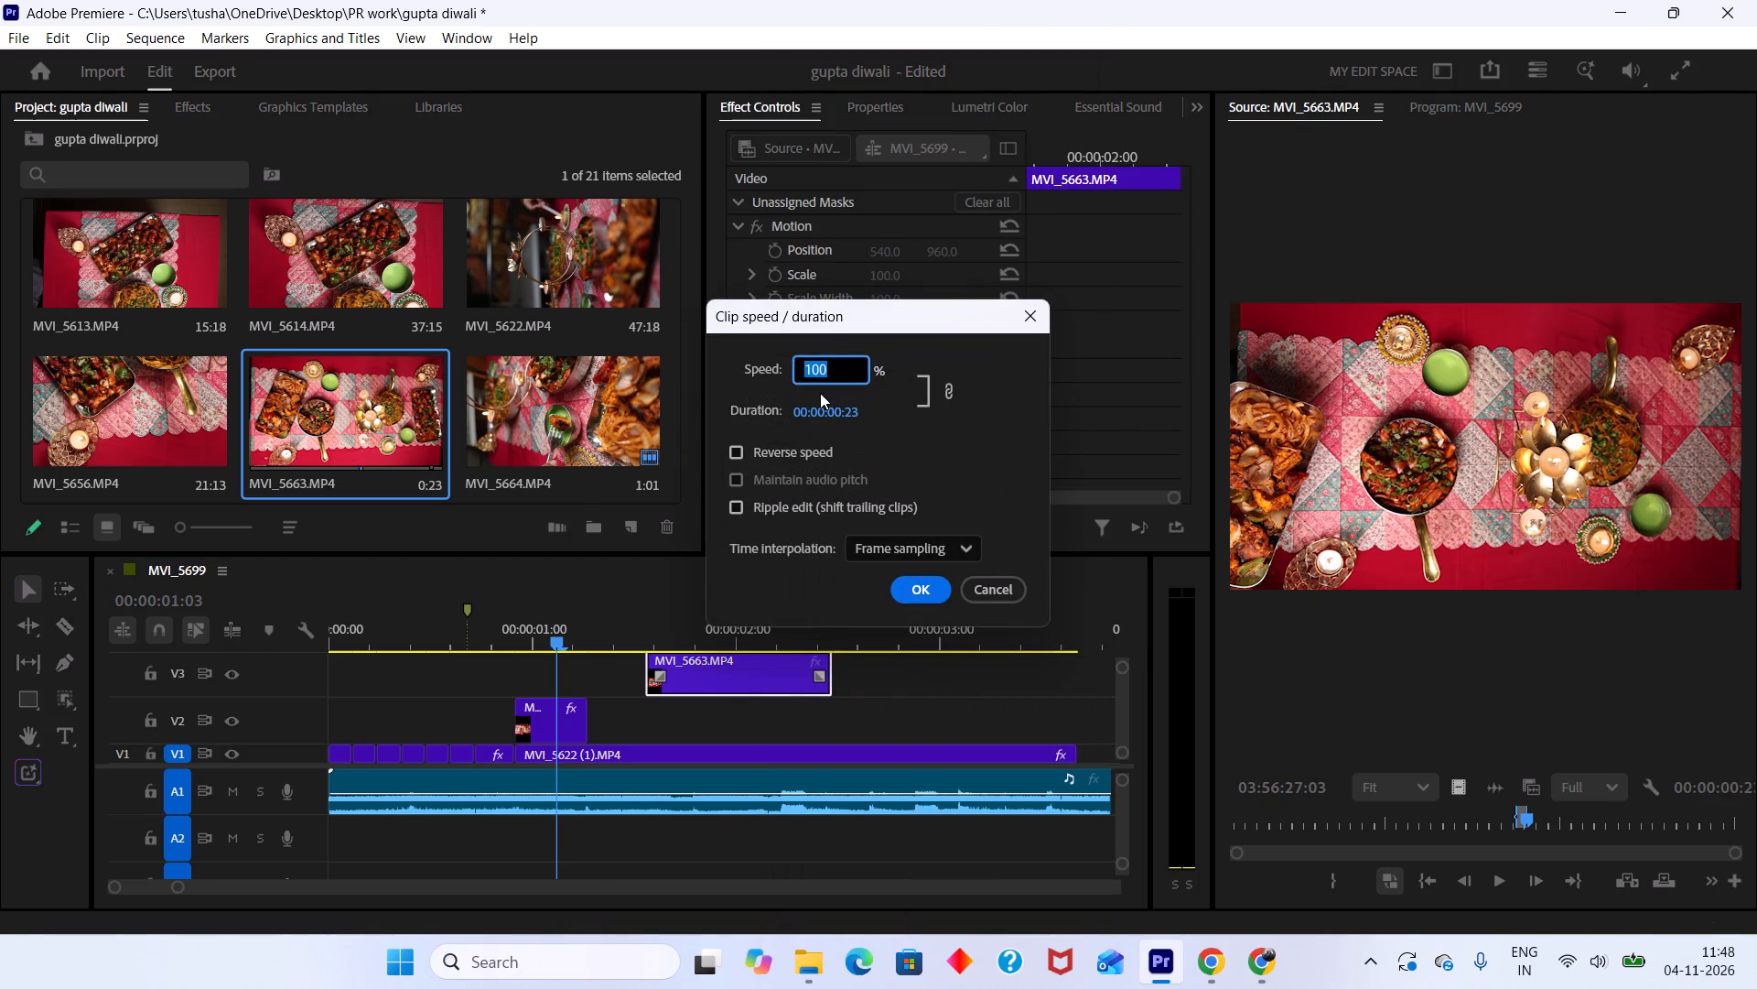
{"action": "key", "text": "2"}
{"action": "key", "text": "0"}
{"action": "key", "text": "0"}
{"action": "key", "text": "Return"}
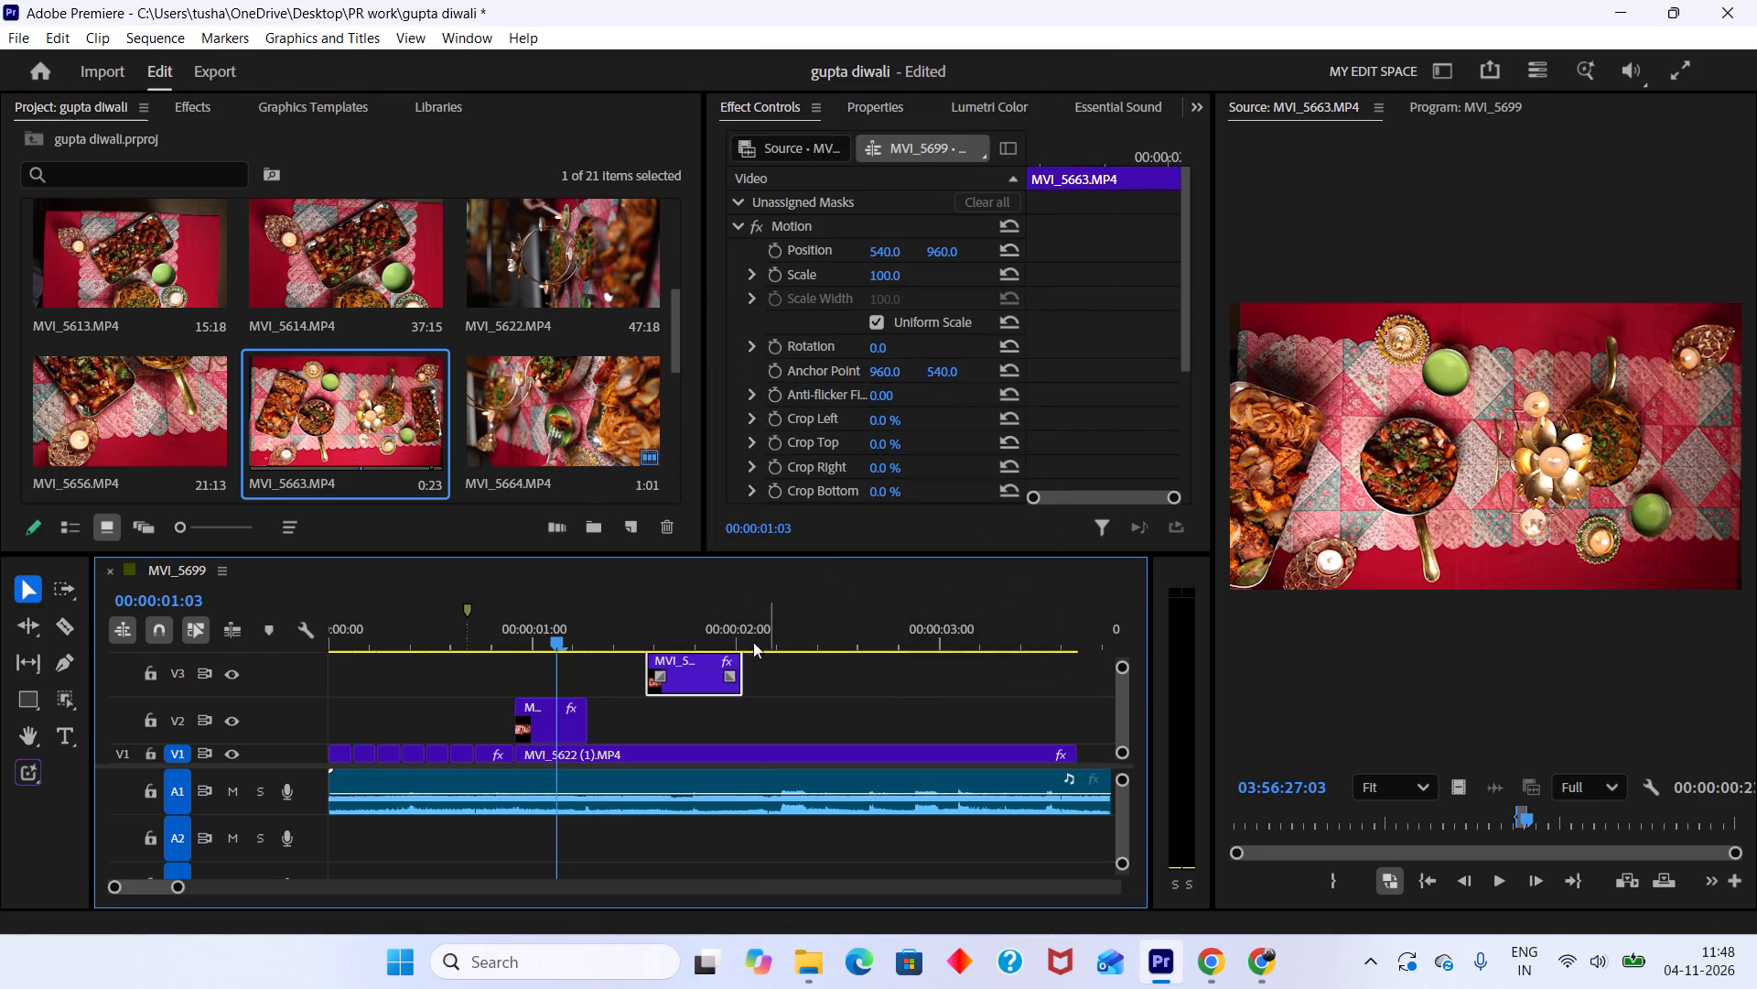
Check the first overhead clip's rotation and set the rotation of the V3 MVI_5663.MP4 clip to -90° to match.
{"action": "left_click_drag", "start_coordinate": [637, 640], "coordinate": [560, 618]}
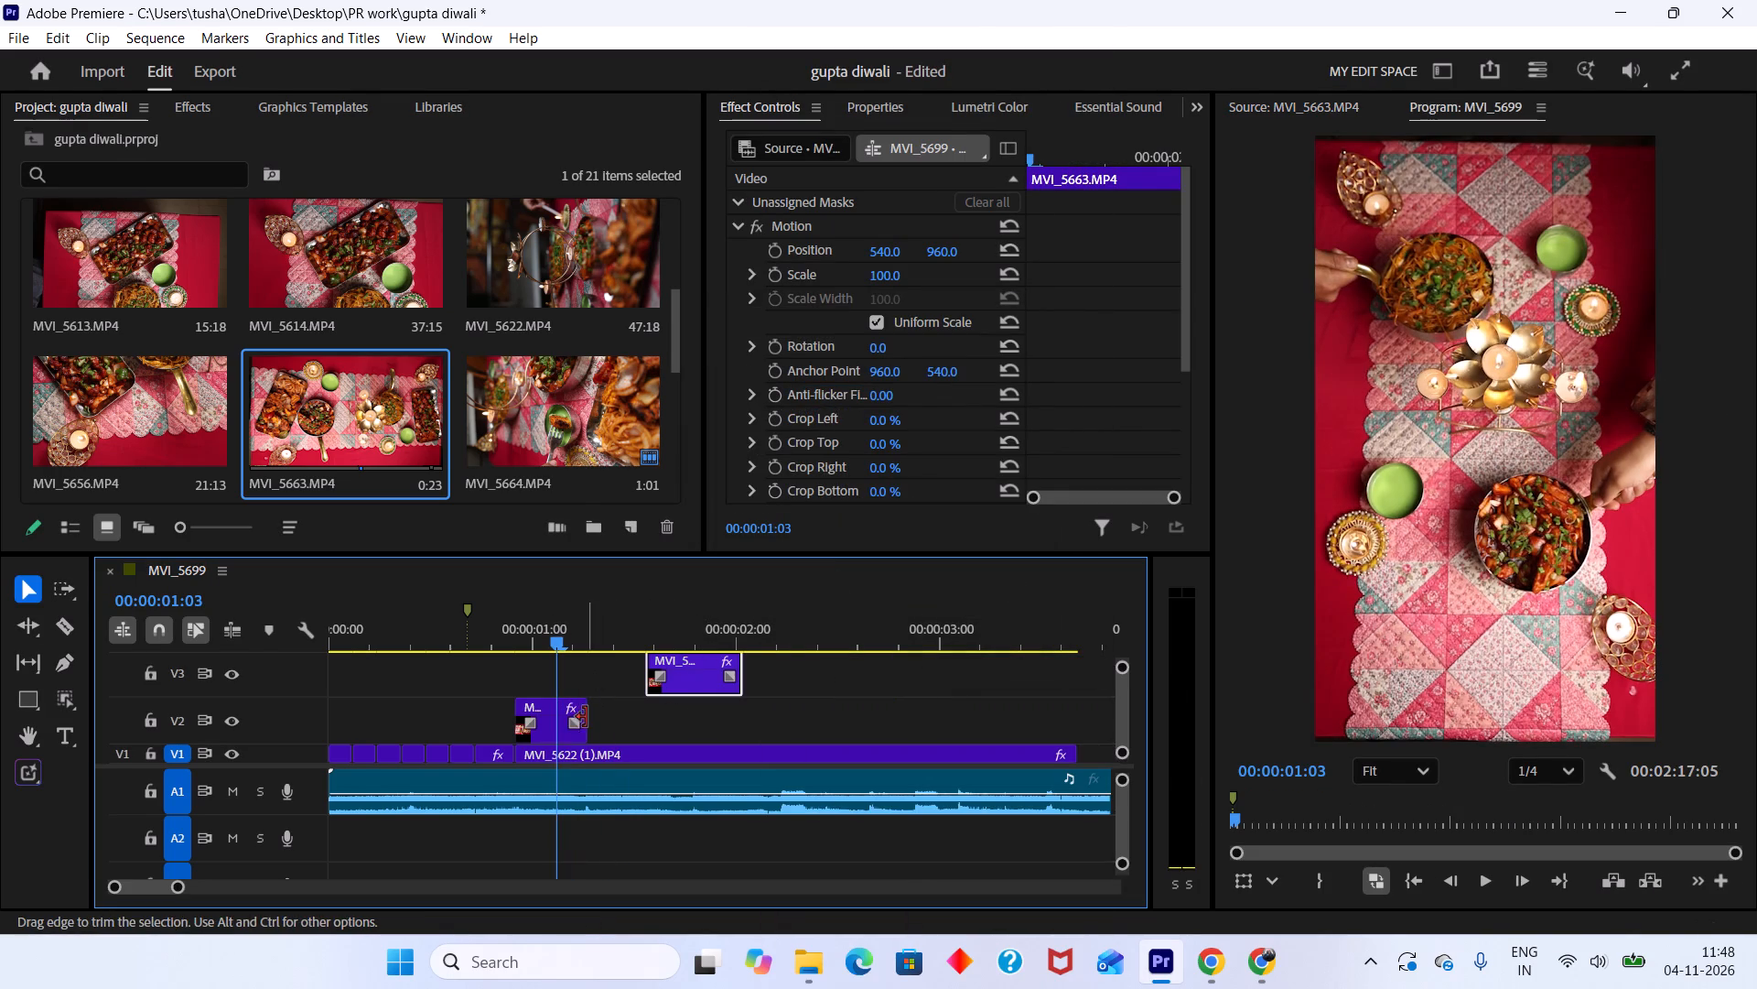
{"action": "left_click", "coordinate": [547, 722]}
{"action": "left_click", "coordinate": [888, 113]}
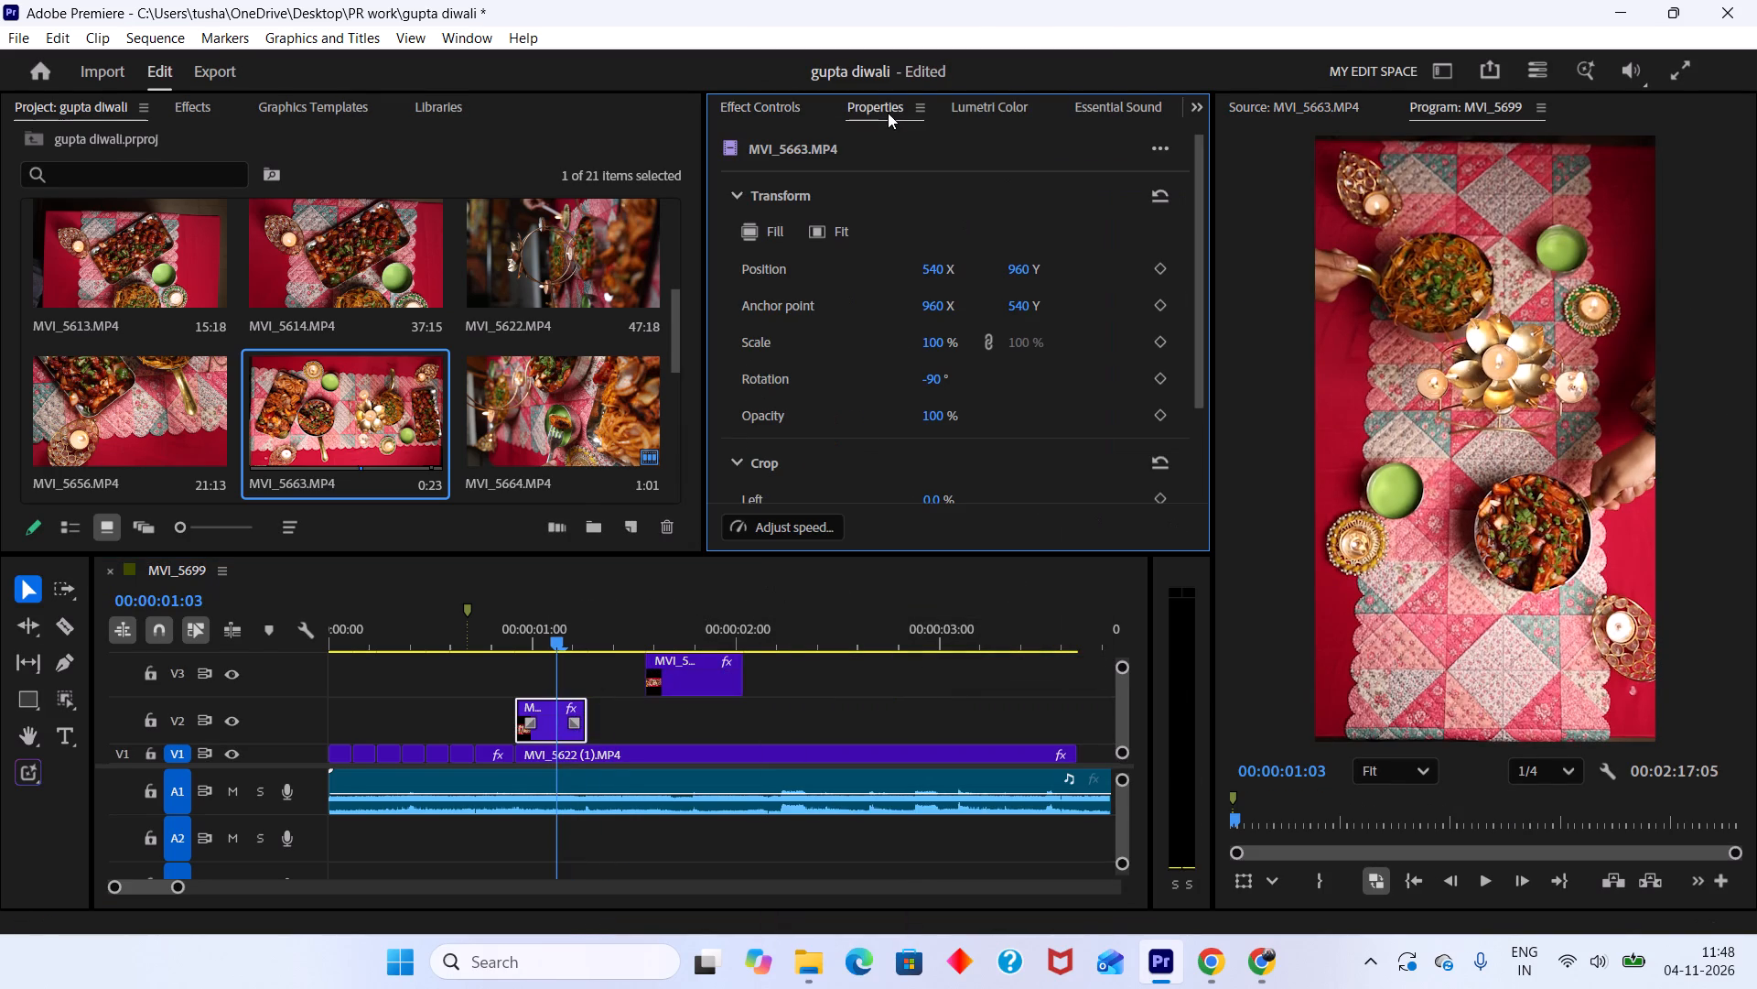
{"action": "left_click", "coordinate": [707, 616]}
{"action": "left_click", "coordinate": [673, 614]}
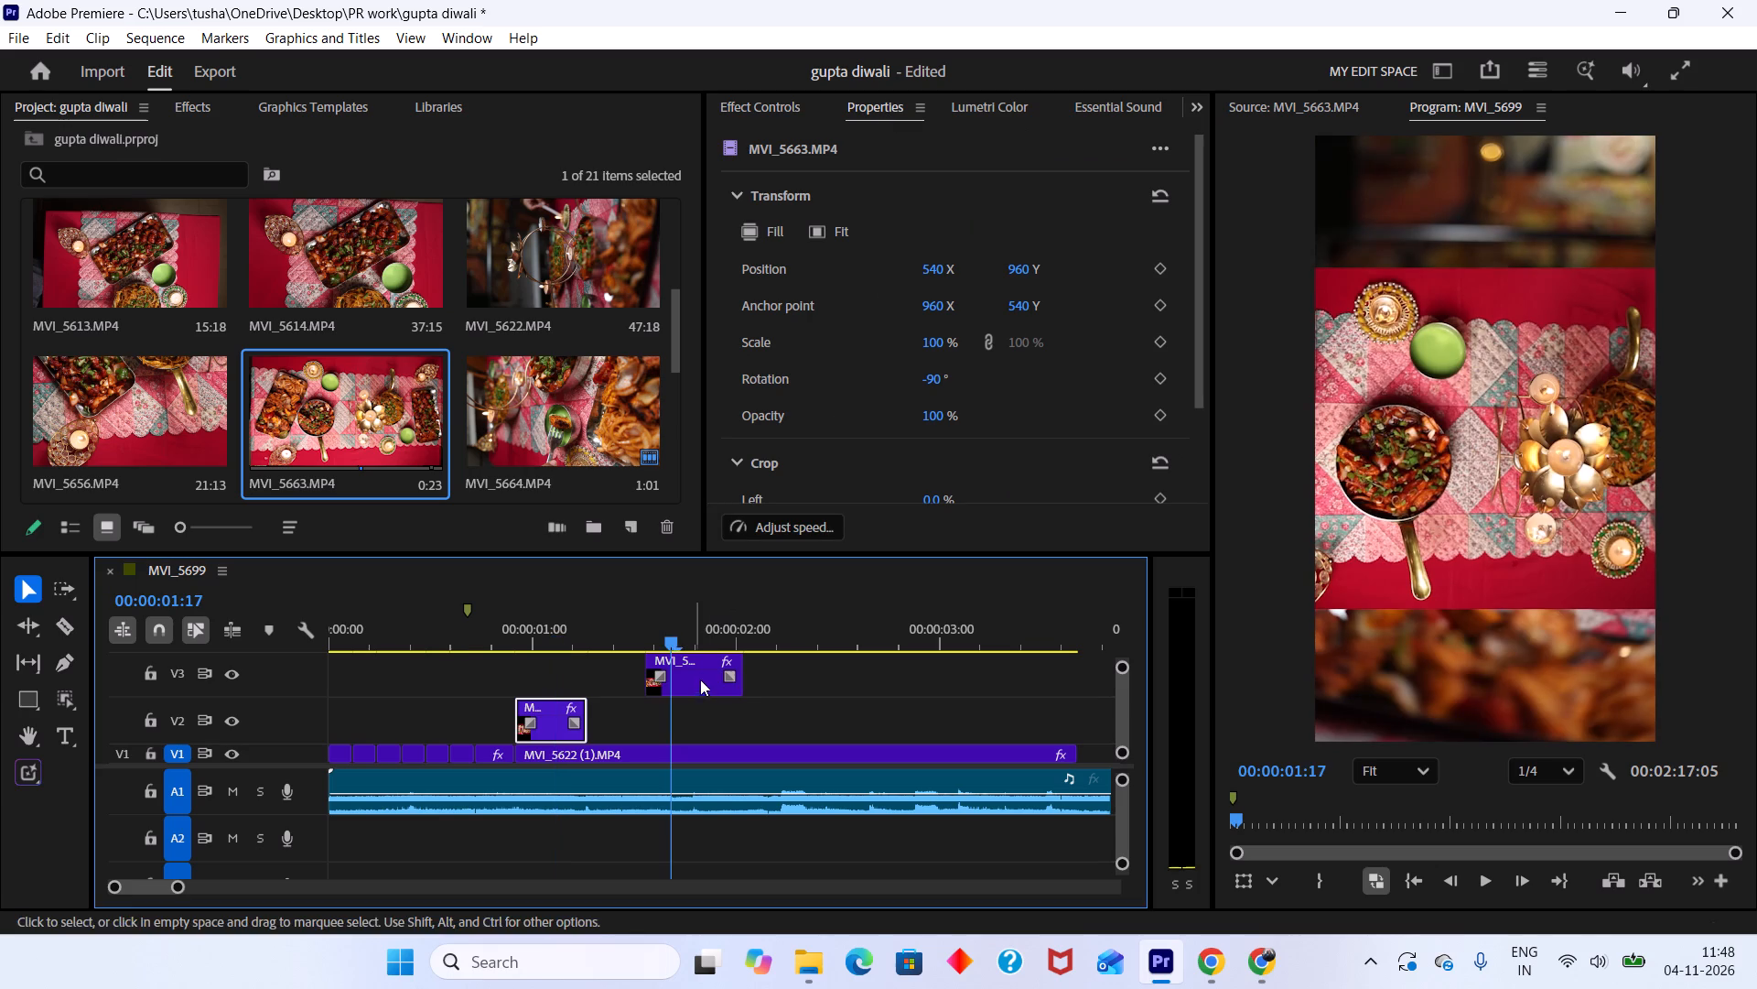
{"action": "left_click", "coordinate": [701, 683]}
{"action": "left_click", "coordinate": [934, 378]}
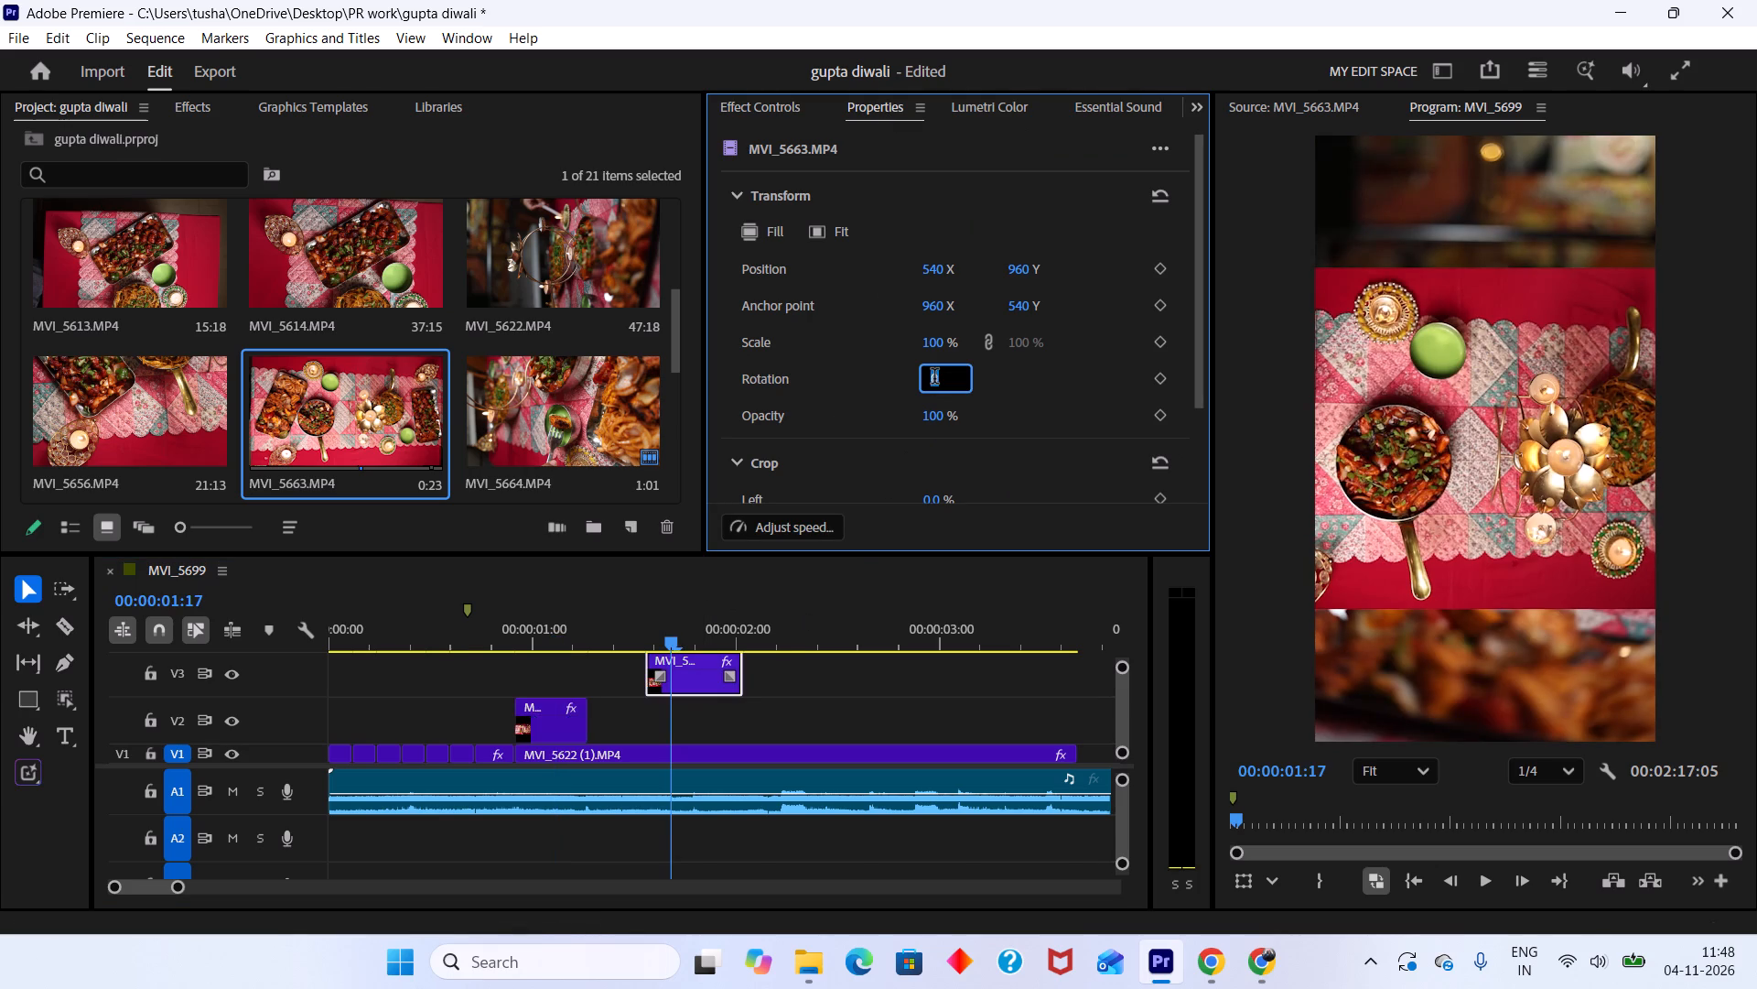
{"action": "type", "text": "-90"}
{"action": "key", "text": "Return"}
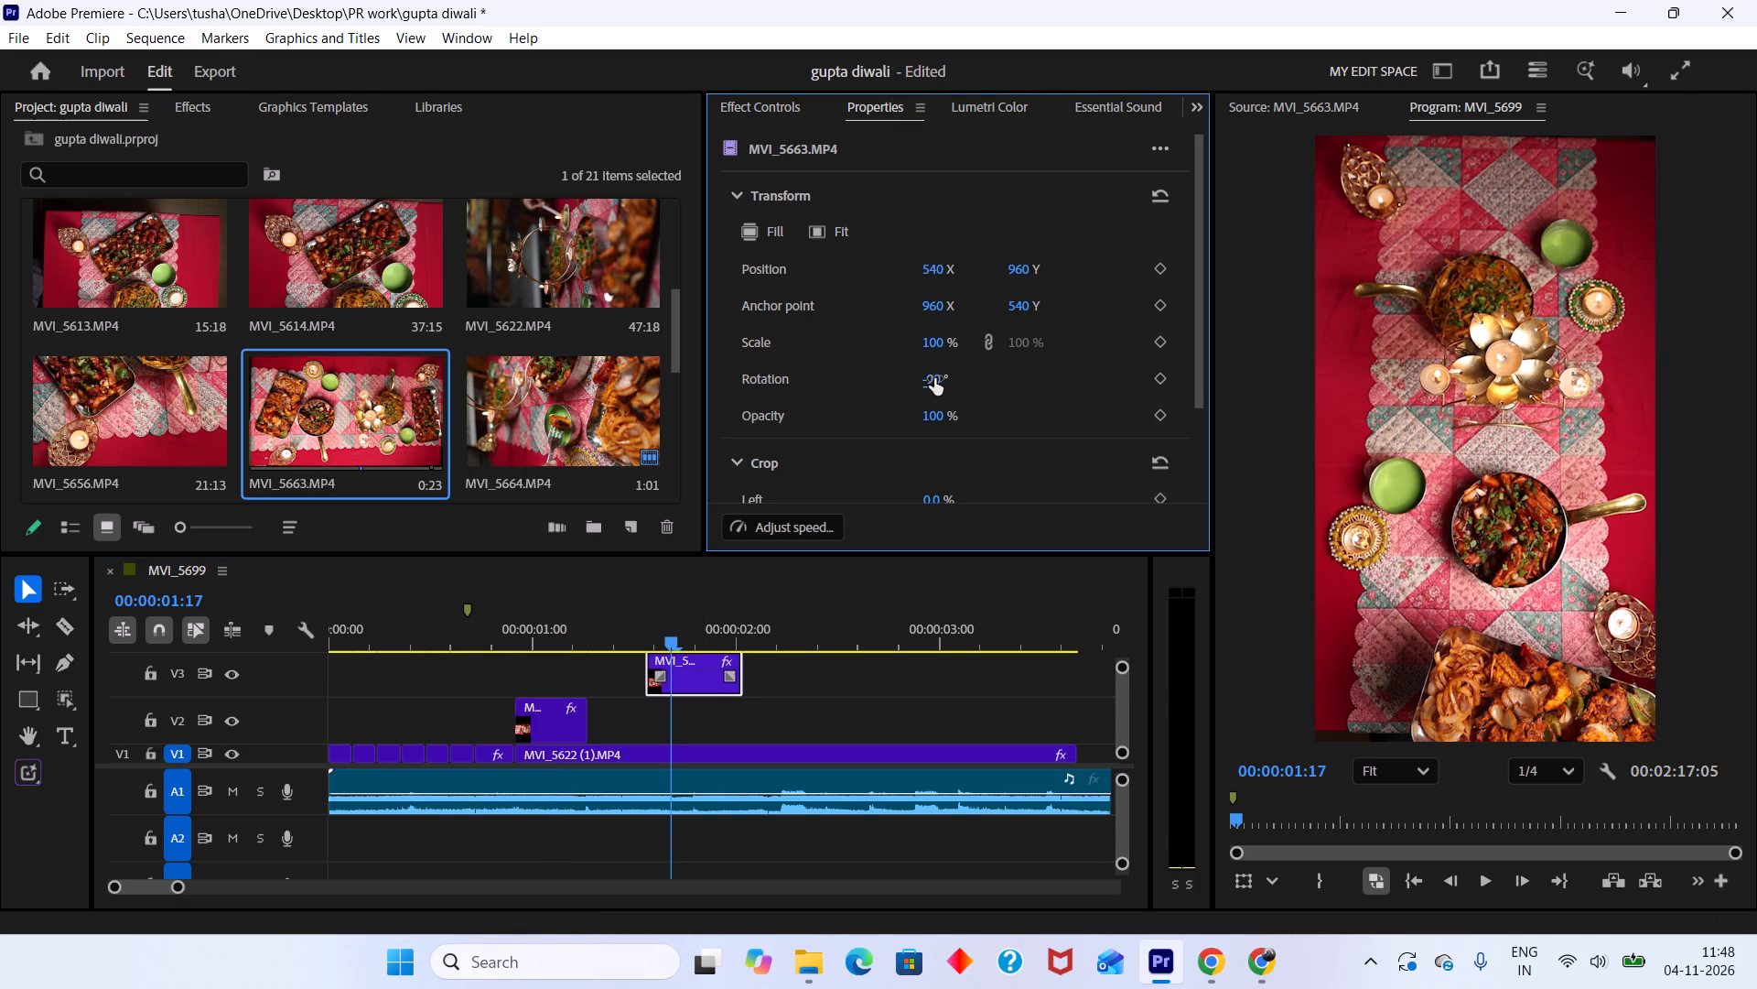
Move the rotated MVI_5663.MP4 clip down to V2 and butt it against the first overhead clip's end at 00:00:01:07.
{"action": "left_click_drag", "start_coordinate": [704, 681], "coordinate": [701, 712]}
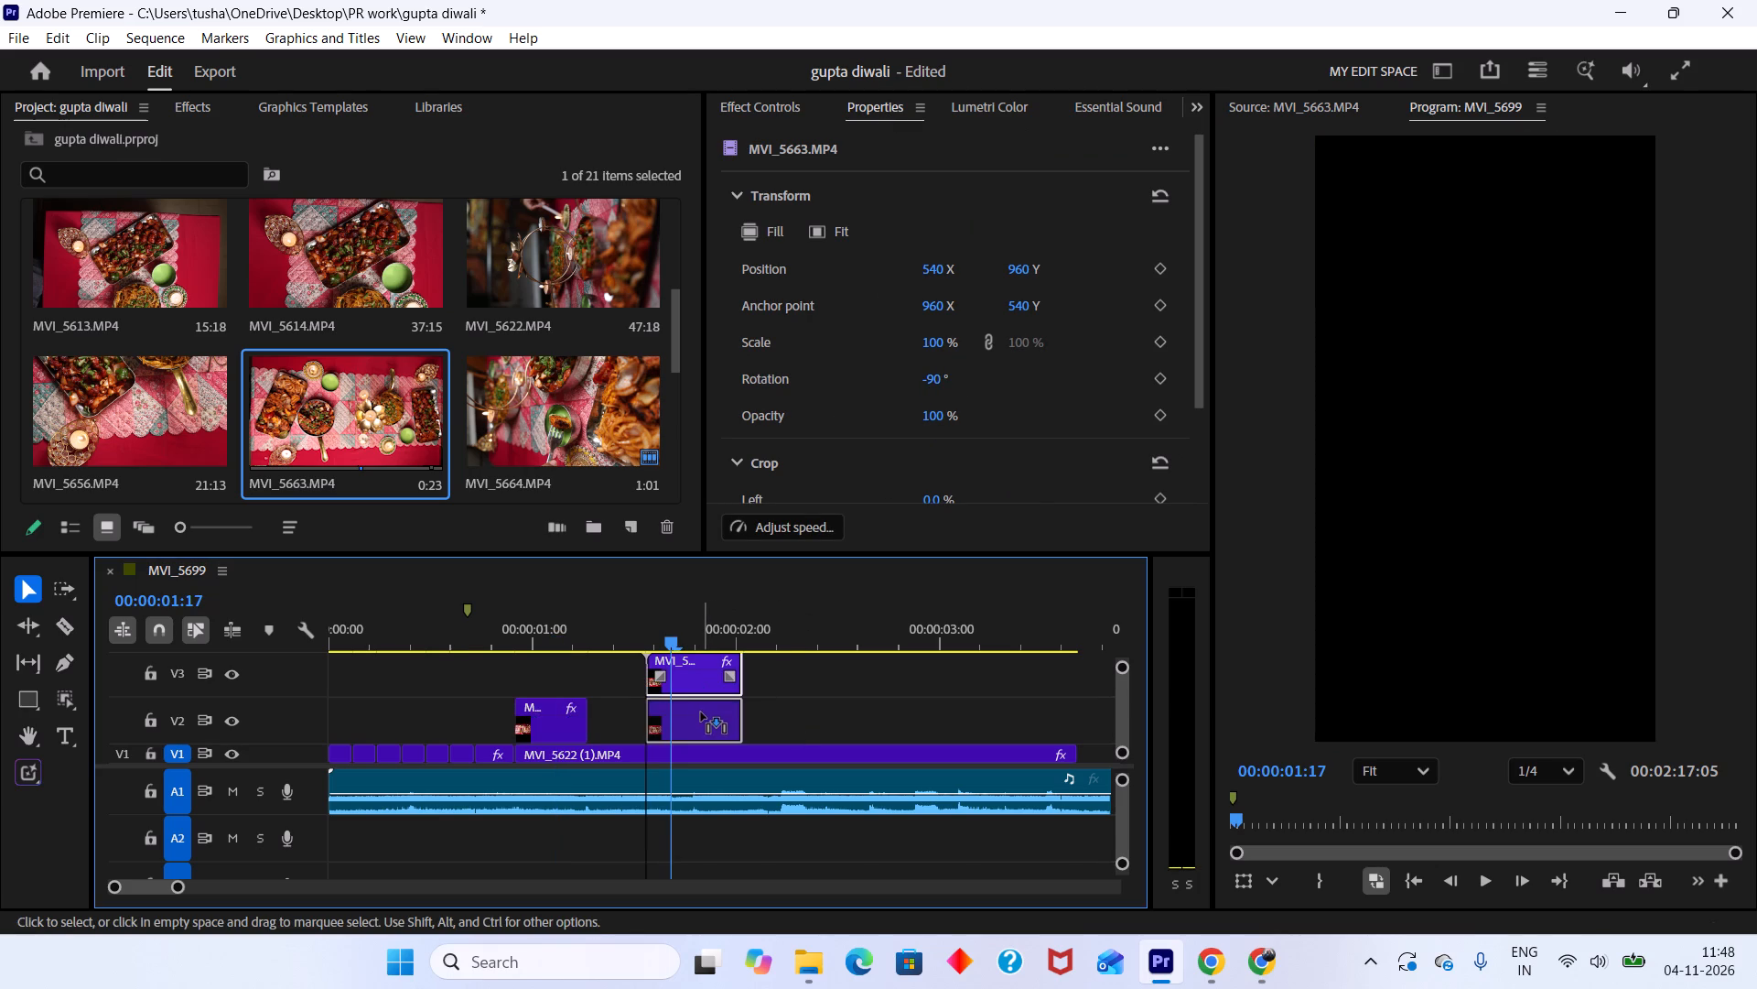
{"action": "left_click_drag", "start_coordinate": [701, 712], "coordinate": [684, 713]}
{"action": "left_click_drag", "start_coordinate": [648, 640], "coordinate": [631, 632]}
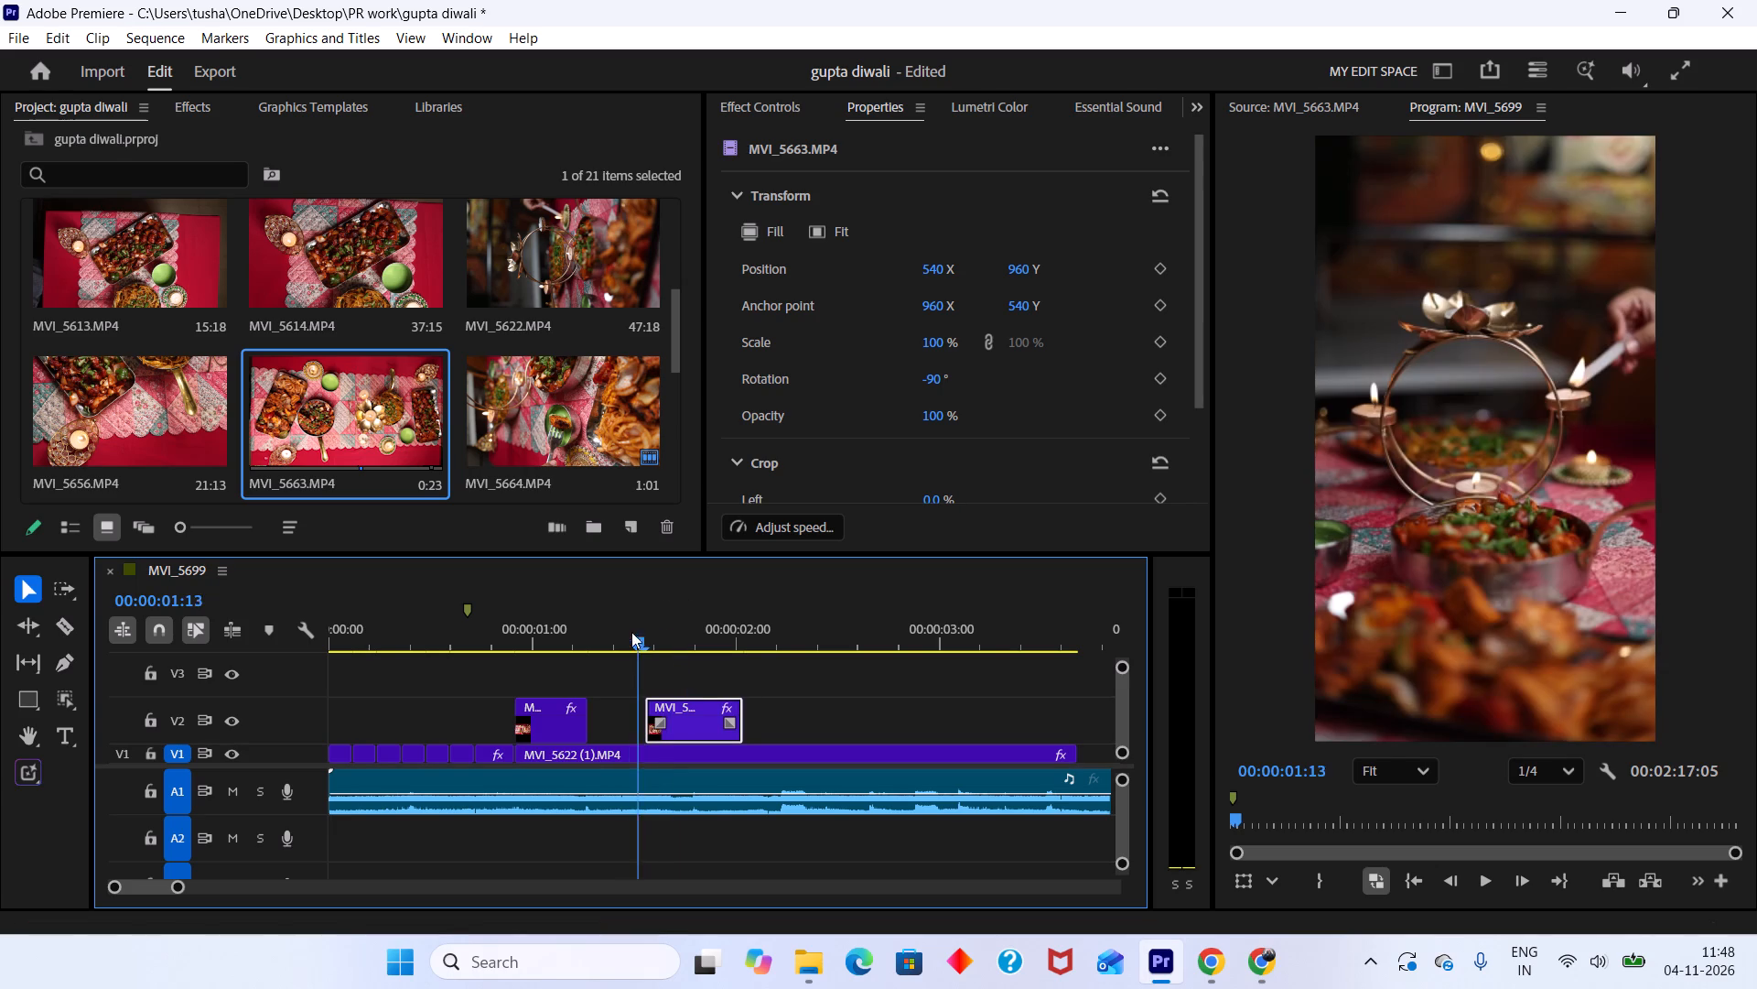
{"action": "left_click_drag", "start_coordinate": [631, 632], "coordinate": [592, 612]}
{"action": "left_click_drag", "start_coordinate": [685, 722], "coordinate": [684, 721]}
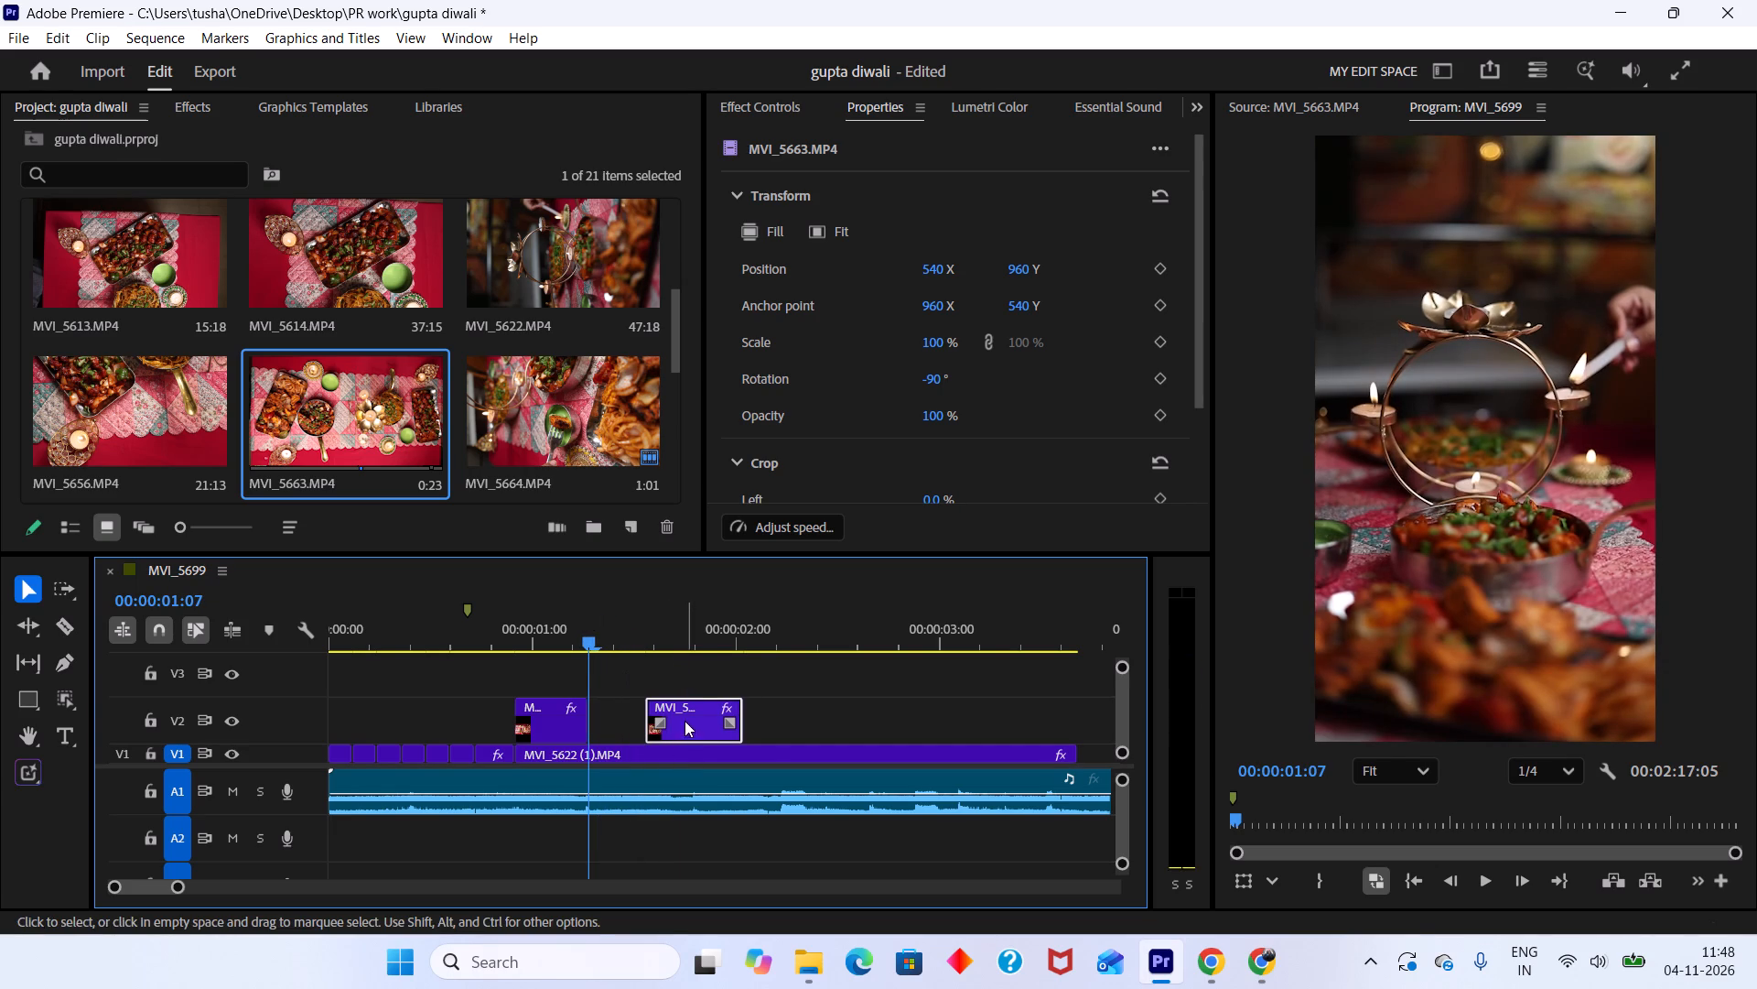
{"action": "left_click_drag", "start_coordinate": [684, 721], "coordinate": [640, 713]}
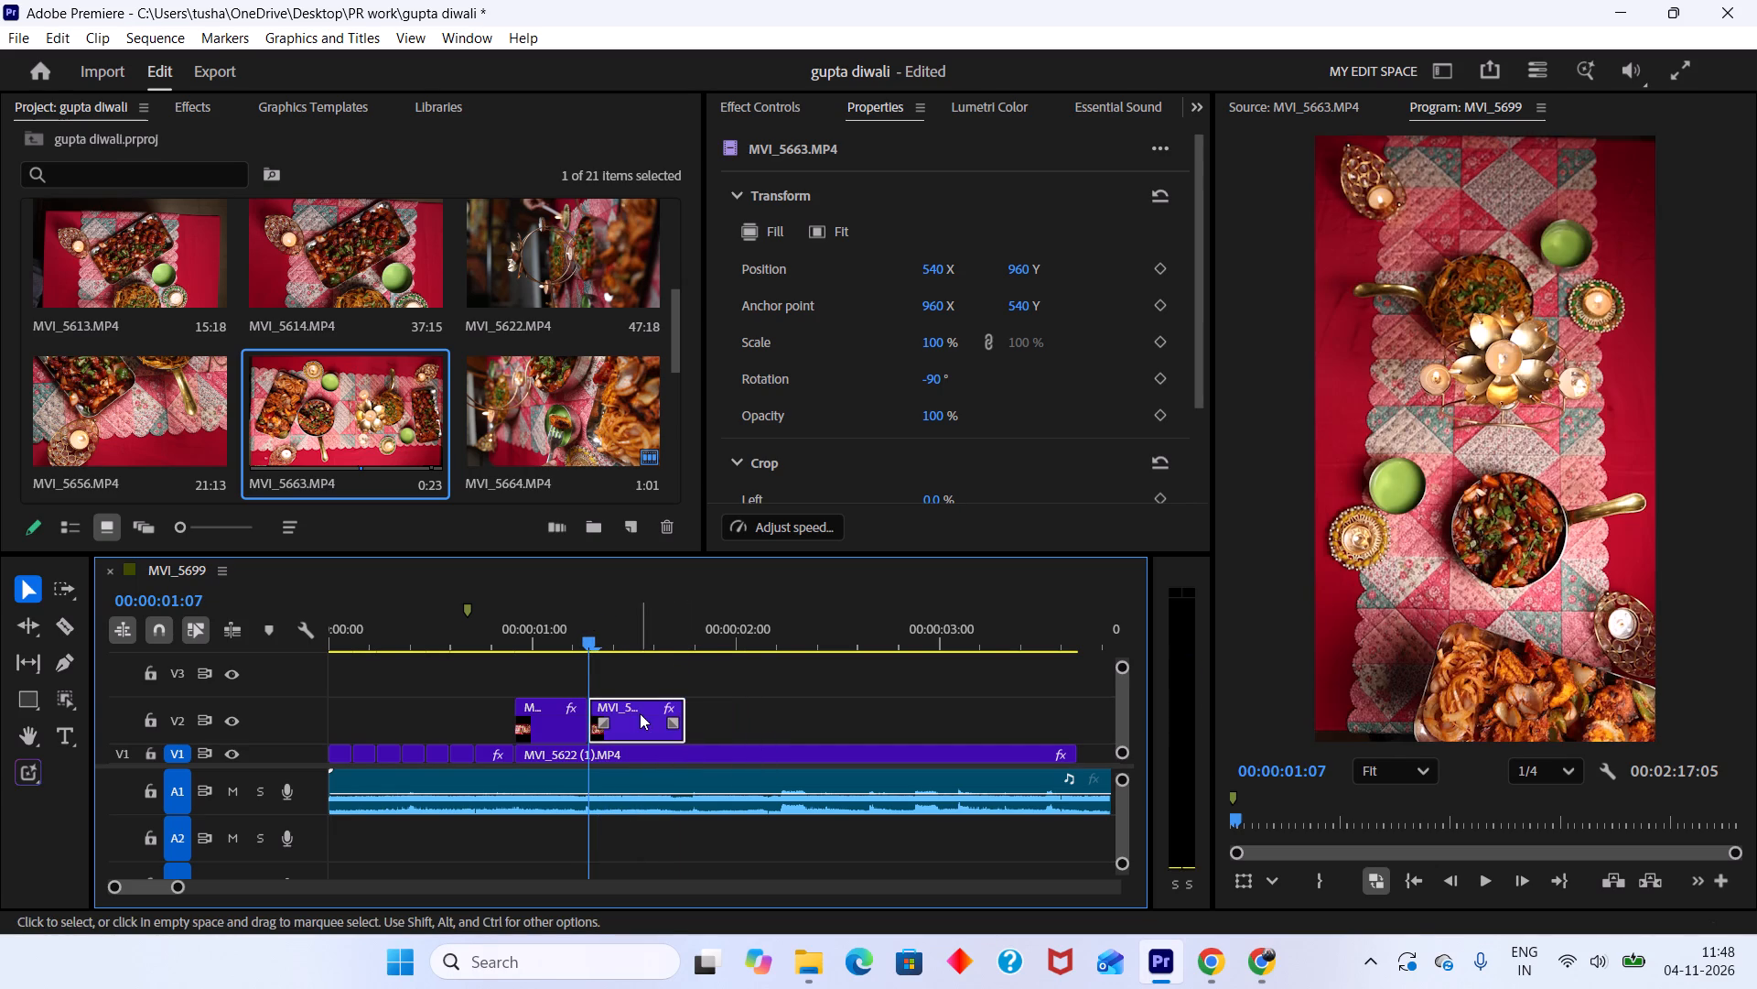
Play the join to find the beat and extend the end of the second MVI_5663.MP4 clip to 00:00:01:20.
{"action": "key", "text": "space"}
{"action": "key", "text": "space"}
{"action": "left_click_drag", "start_coordinate": [653, 618], "coordinate": [564, 640]}
{"action": "key", "text": "space"}
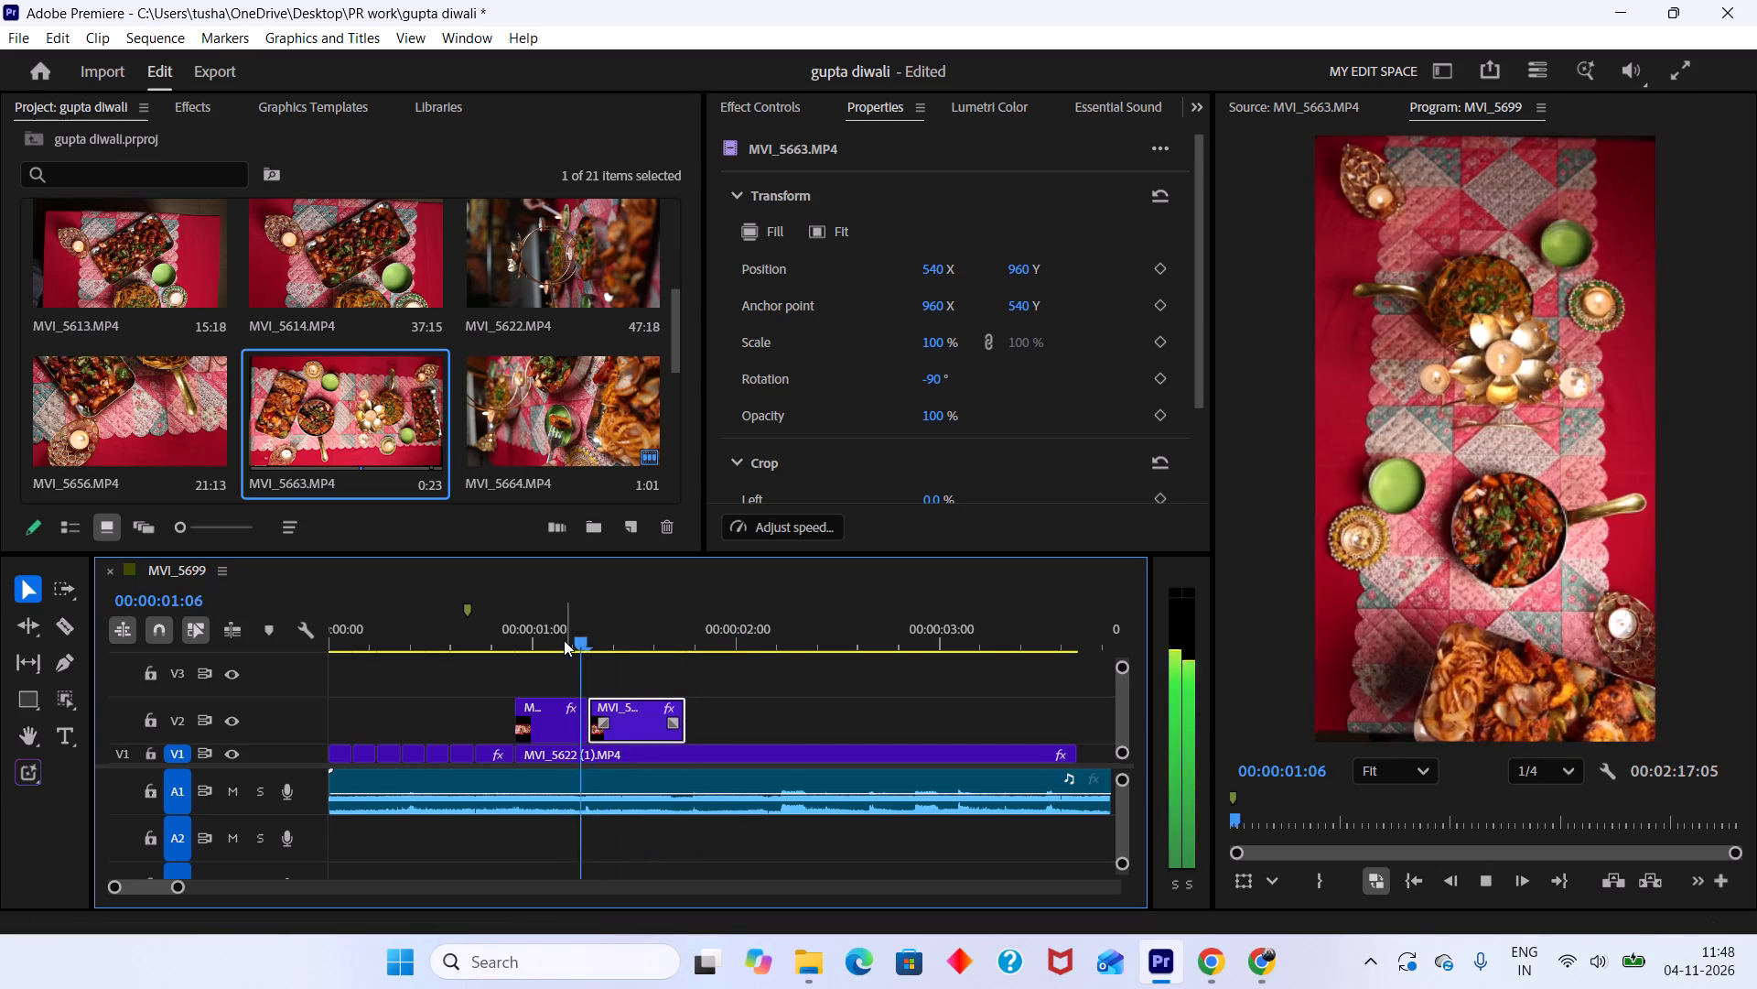
{"action": "key", "text": "space"}
{"action": "scroll", "coordinate": [639, 763], "scroll_direction": "up", "scroll_amount": 11, "text": "alt"}
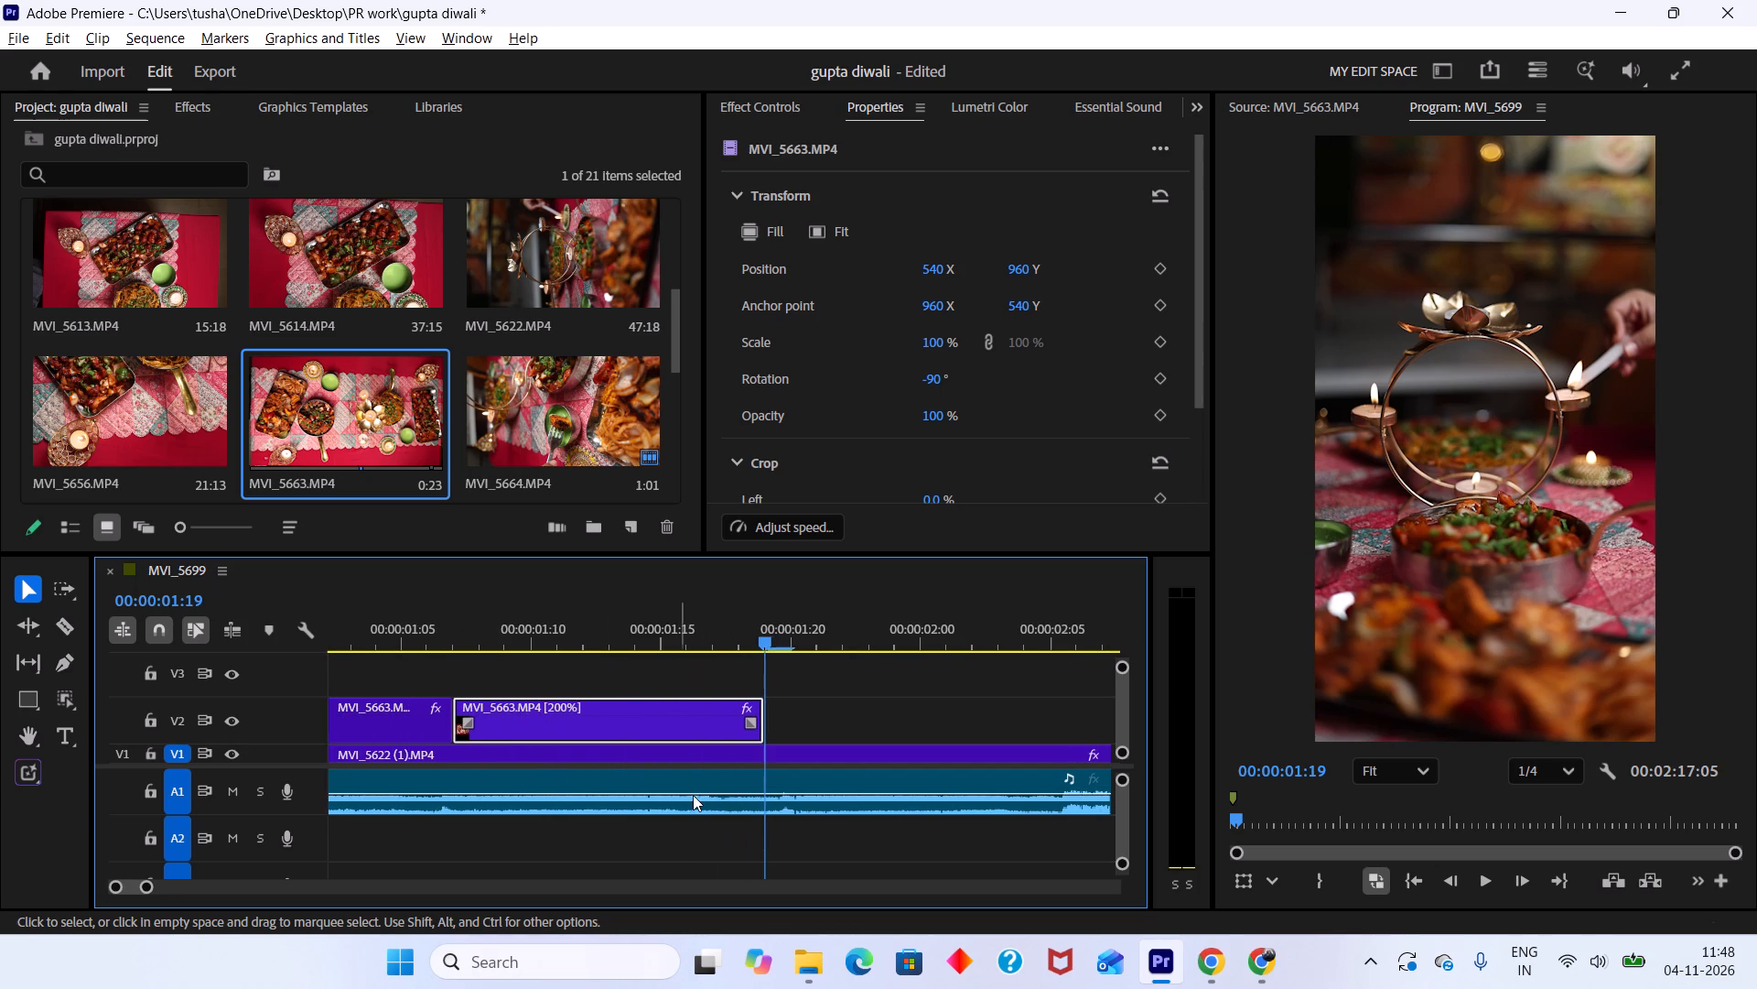
{"action": "left_click_drag", "start_coordinate": [757, 602], "coordinate": [620, 640]}
{"action": "key", "text": "space"}
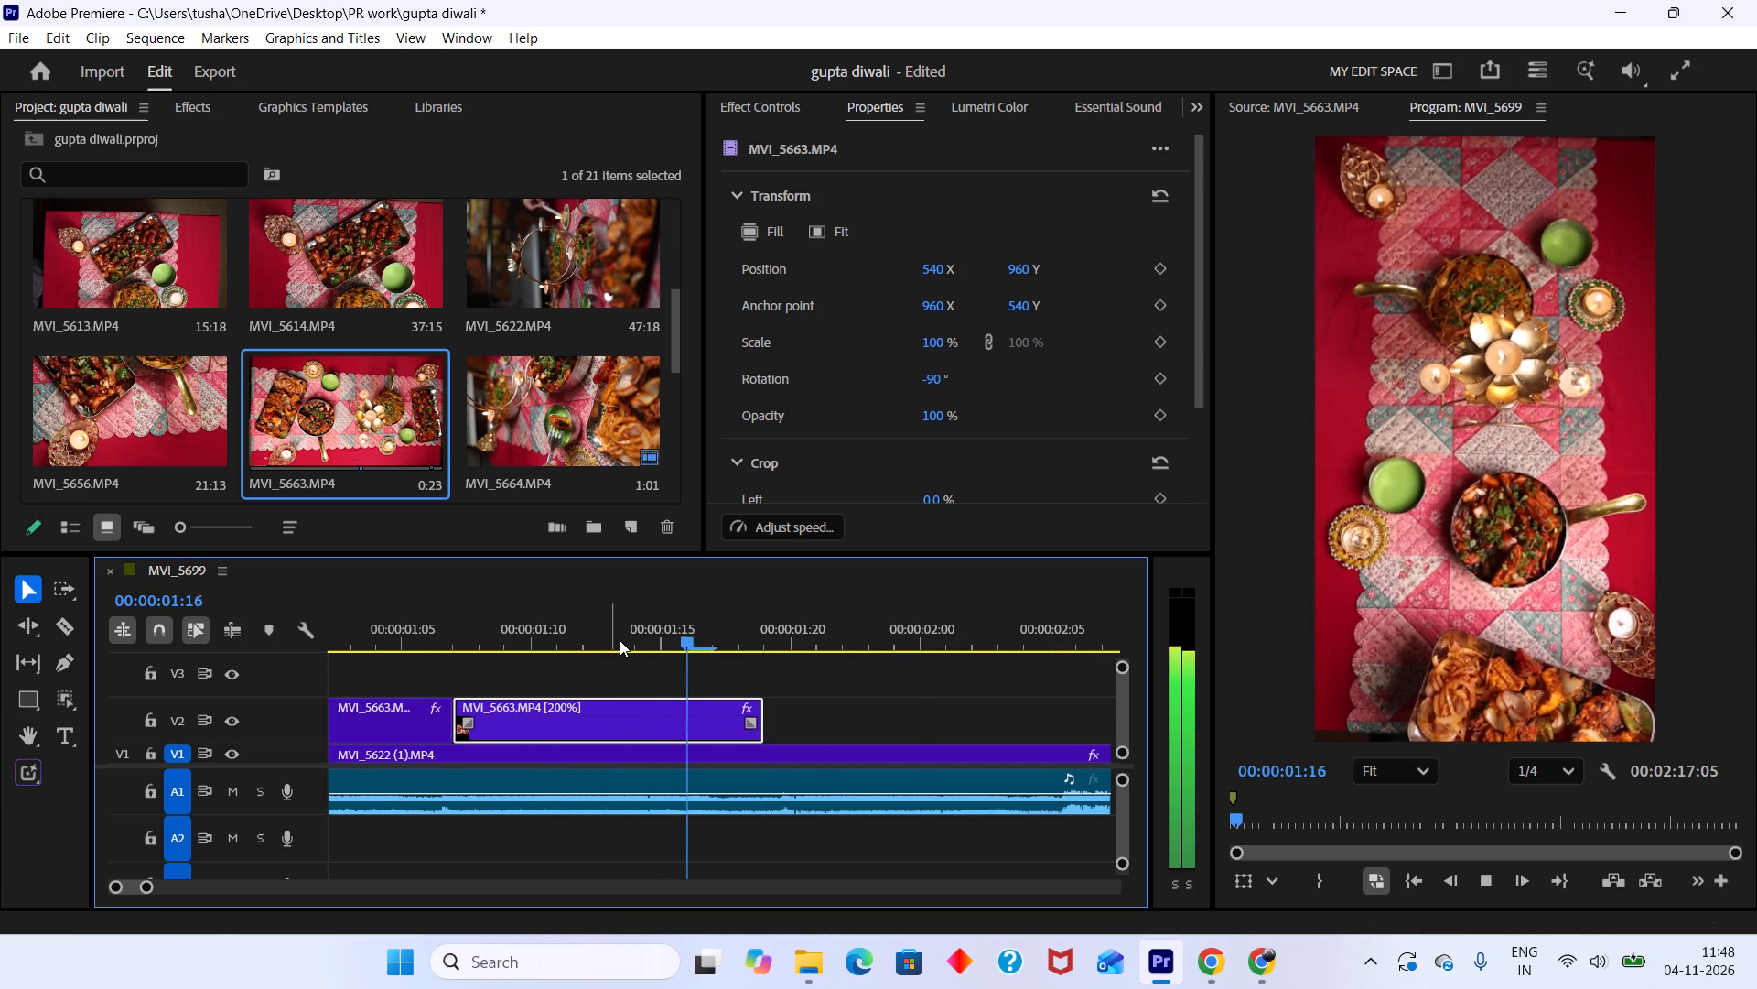
{"action": "key", "text": "space"}
{"action": "left_click_drag", "start_coordinate": [838, 615], "coordinate": [785, 605]}
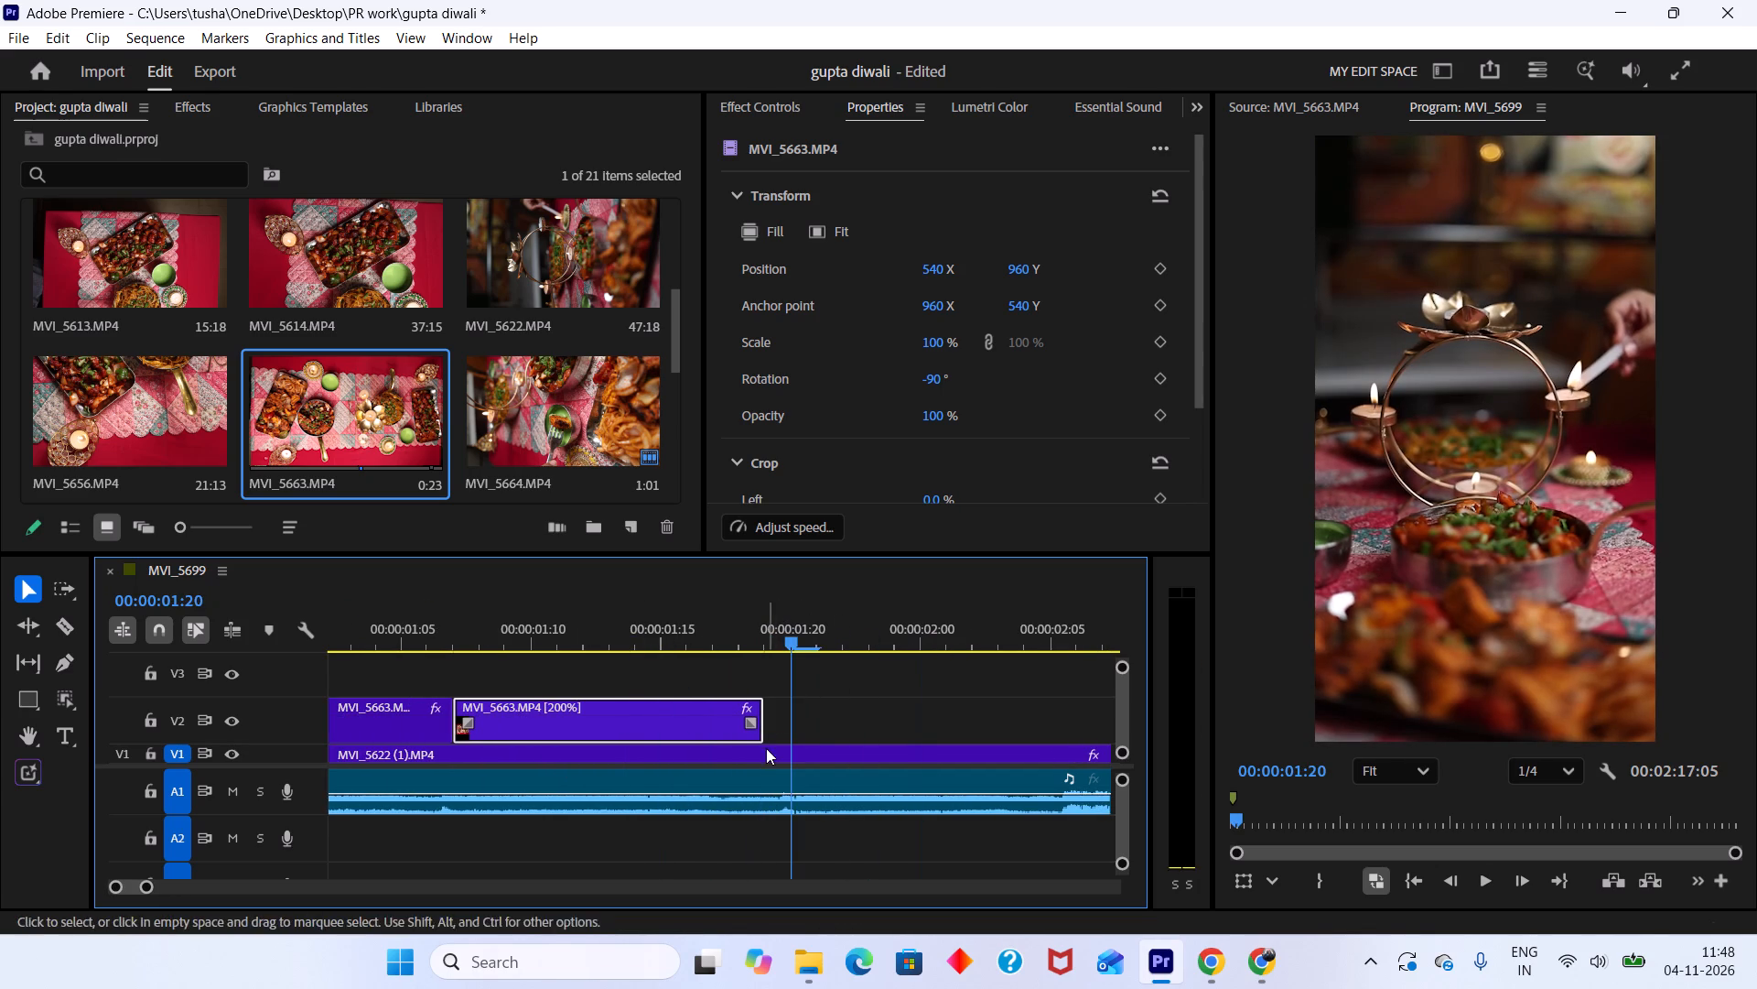
{"action": "left_click_drag", "start_coordinate": [762, 735], "coordinate": [778, 739]}
Play back the second overhead clip's new ending and save the project.
{"action": "scroll", "coordinate": [774, 738], "scroll_direction": "down", "scroll_amount": 5, "text": "alt"}
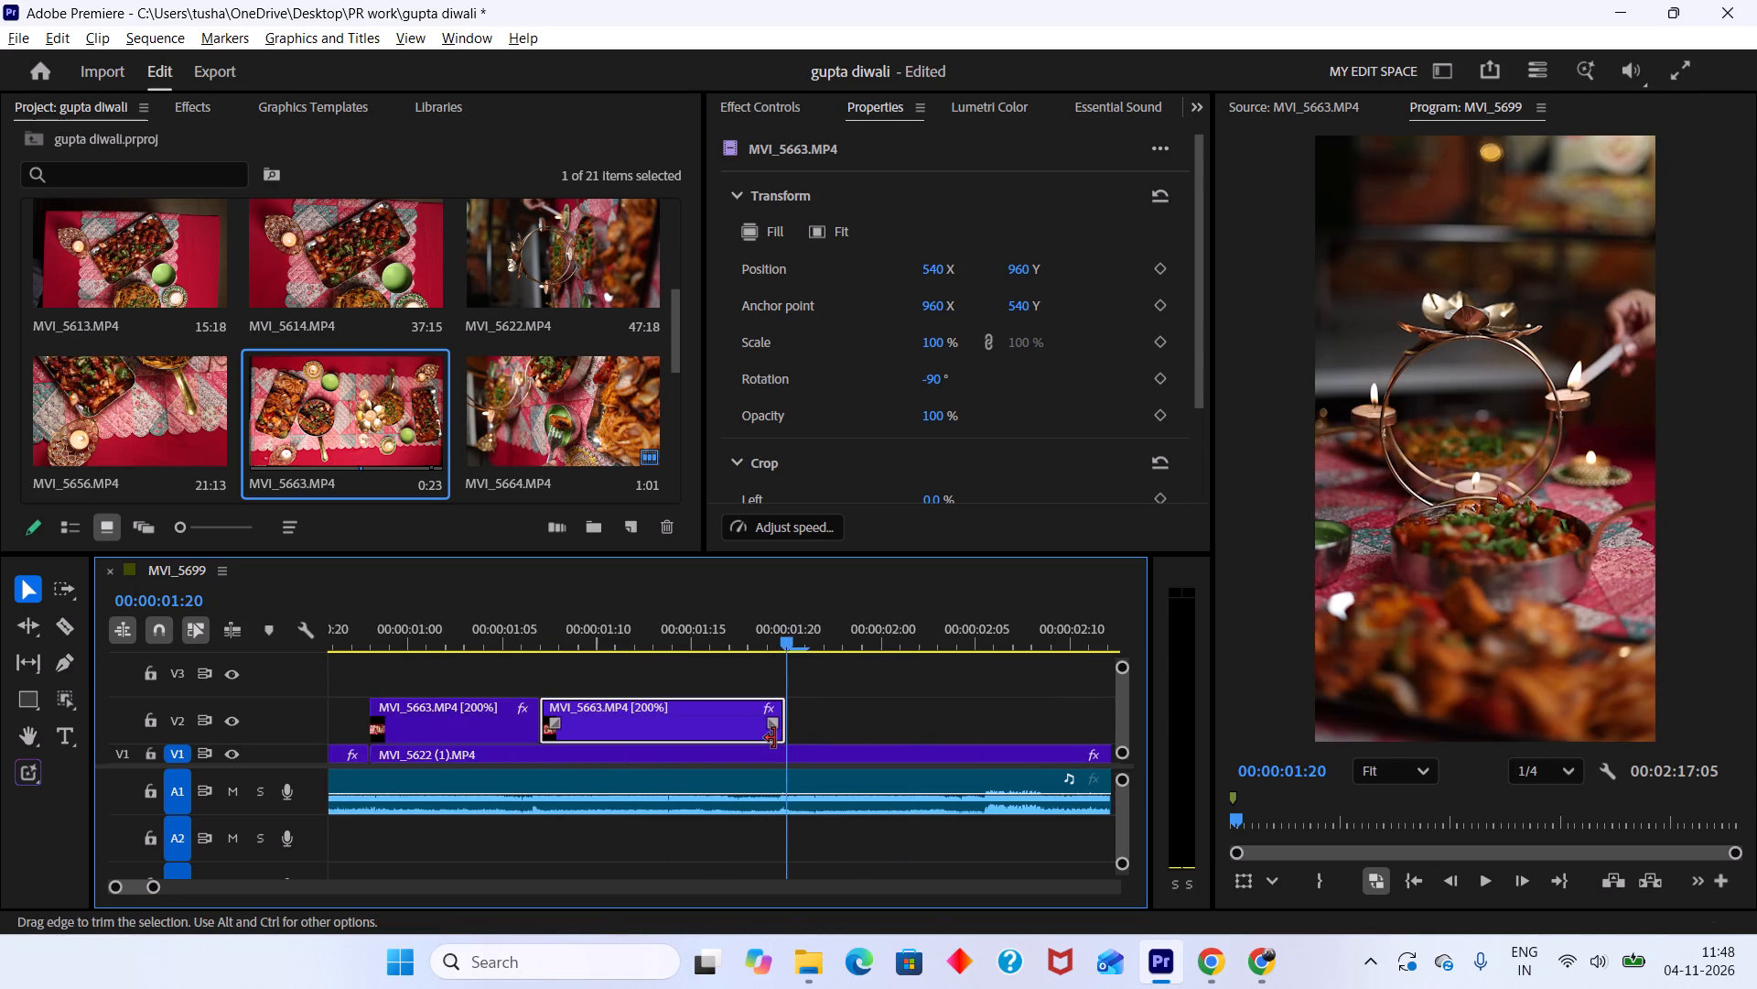
{"action": "scroll", "coordinate": [774, 738], "scroll_direction": "down", "scroll_amount": 4, "text": "alt"}
{"action": "left_click_drag", "start_coordinate": [779, 630], "coordinate": [688, 608]}
{"action": "key", "text": "space"}
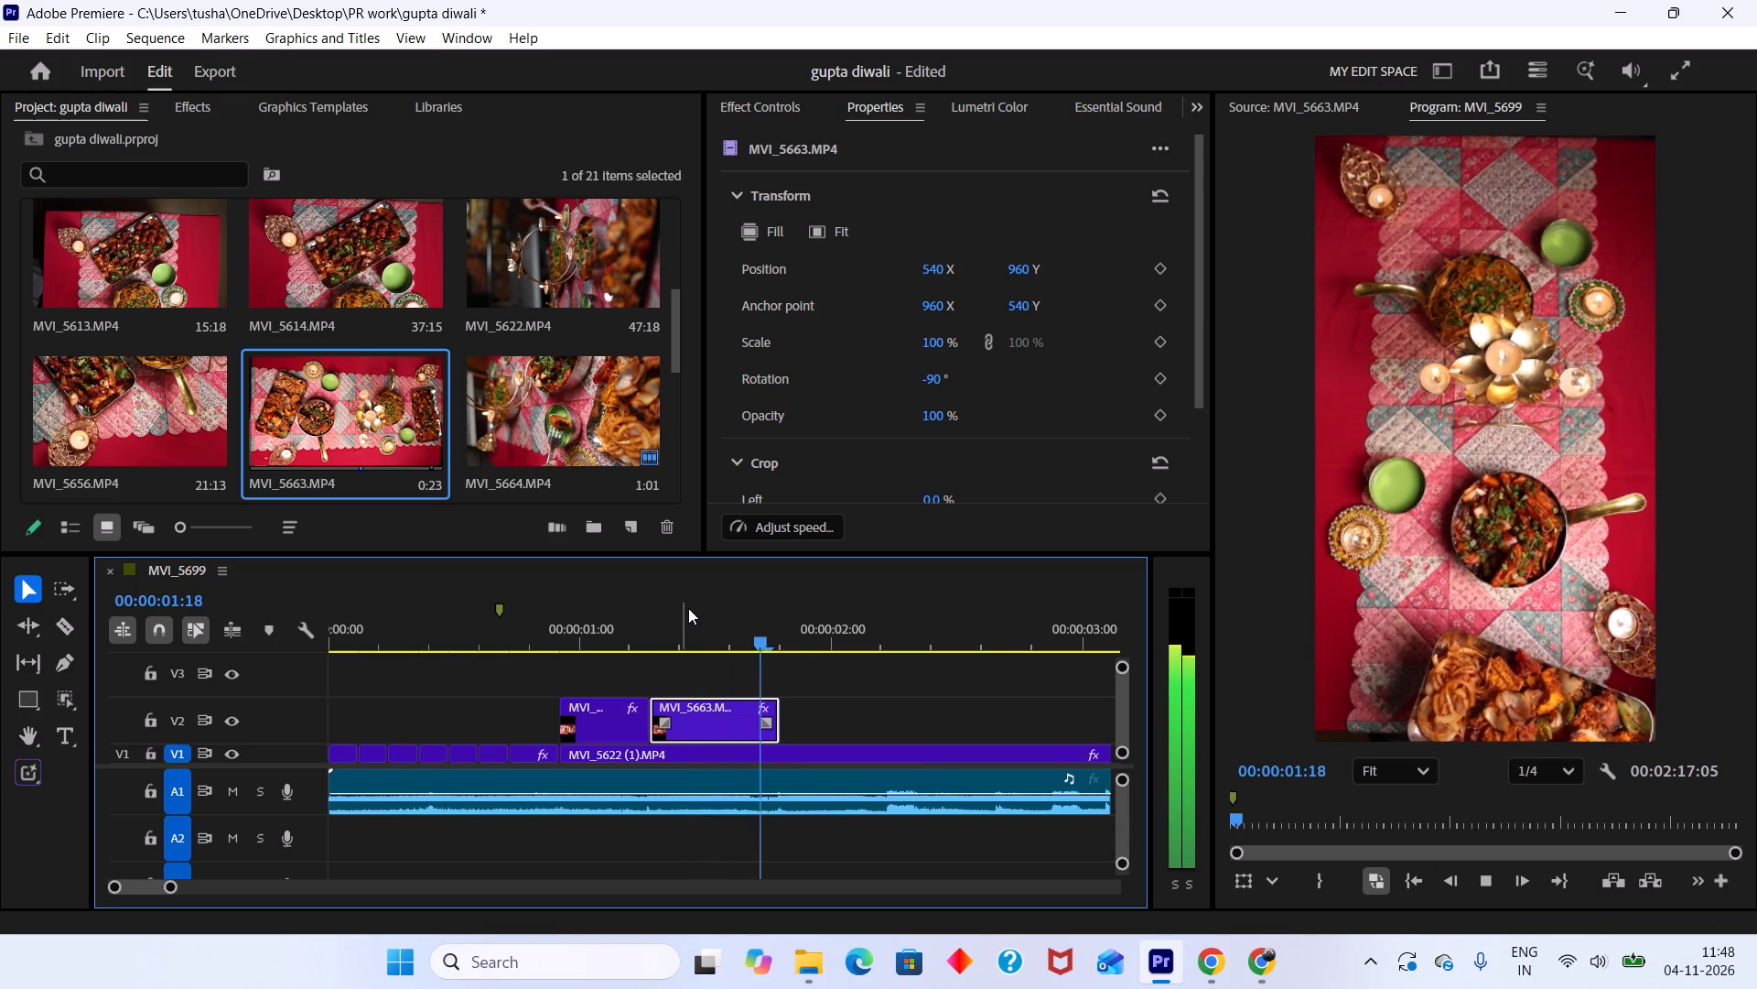
{"action": "key", "text": "space"}
{"action": "key", "text": "ctrl+s"}
Scrub the MVI_5663.MP4 source to the moment the last dish is set down and mark the range 03:56:38:21 to 03:56:39:23.
{"action": "scroll", "coordinate": [757, 676], "scroll_direction": "down", "scroll_amount": 5, "text": "alt"}
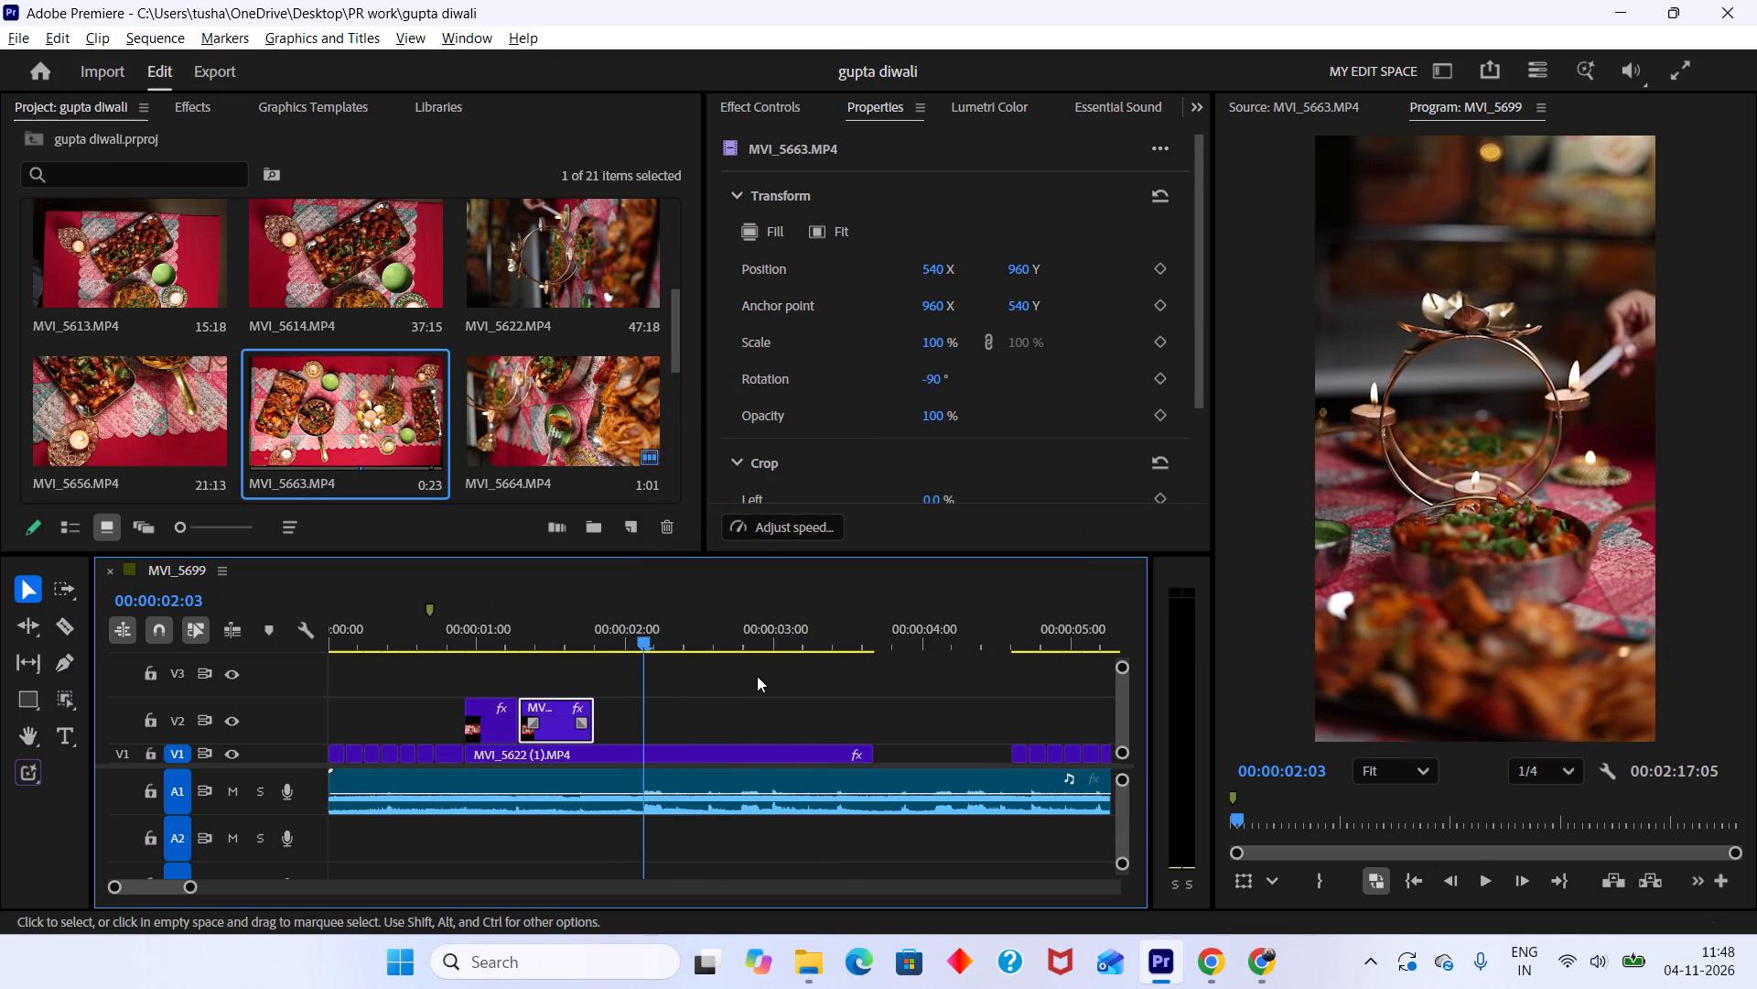
{"action": "double_click", "coordinate": [342, 428]}
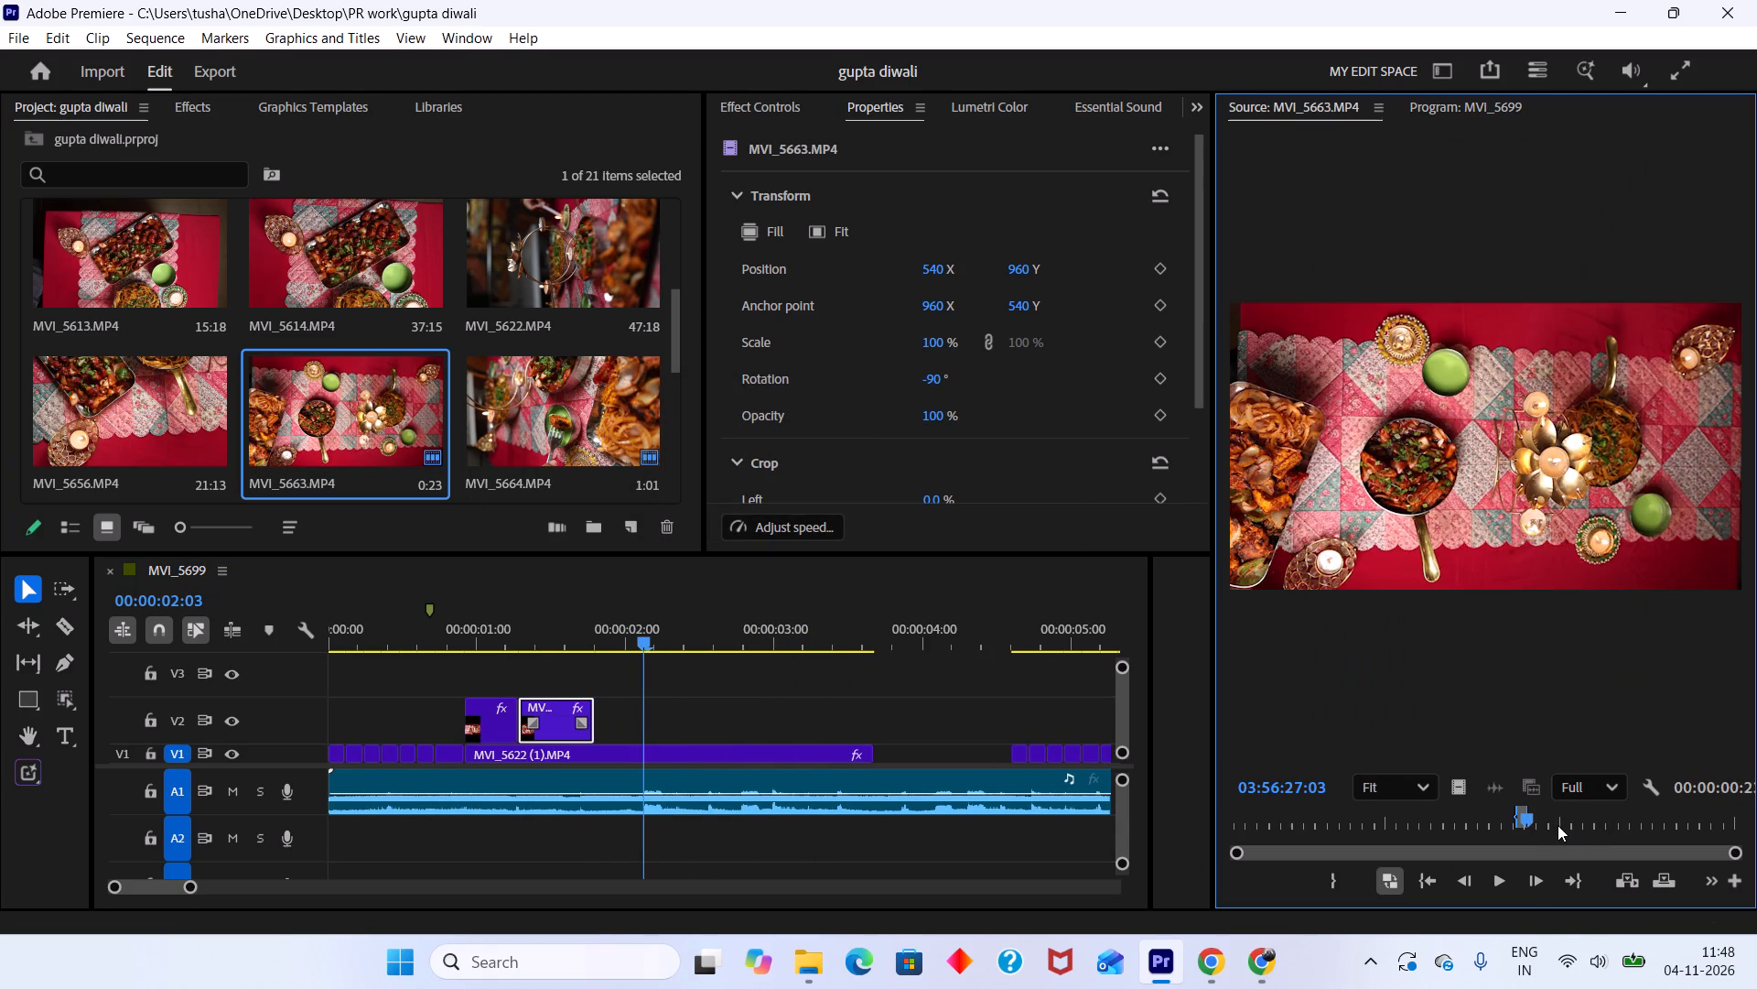
{"action": "left_click_drag", "start_coordinate": [1552, 823], "coordinate": [1585, 827]}
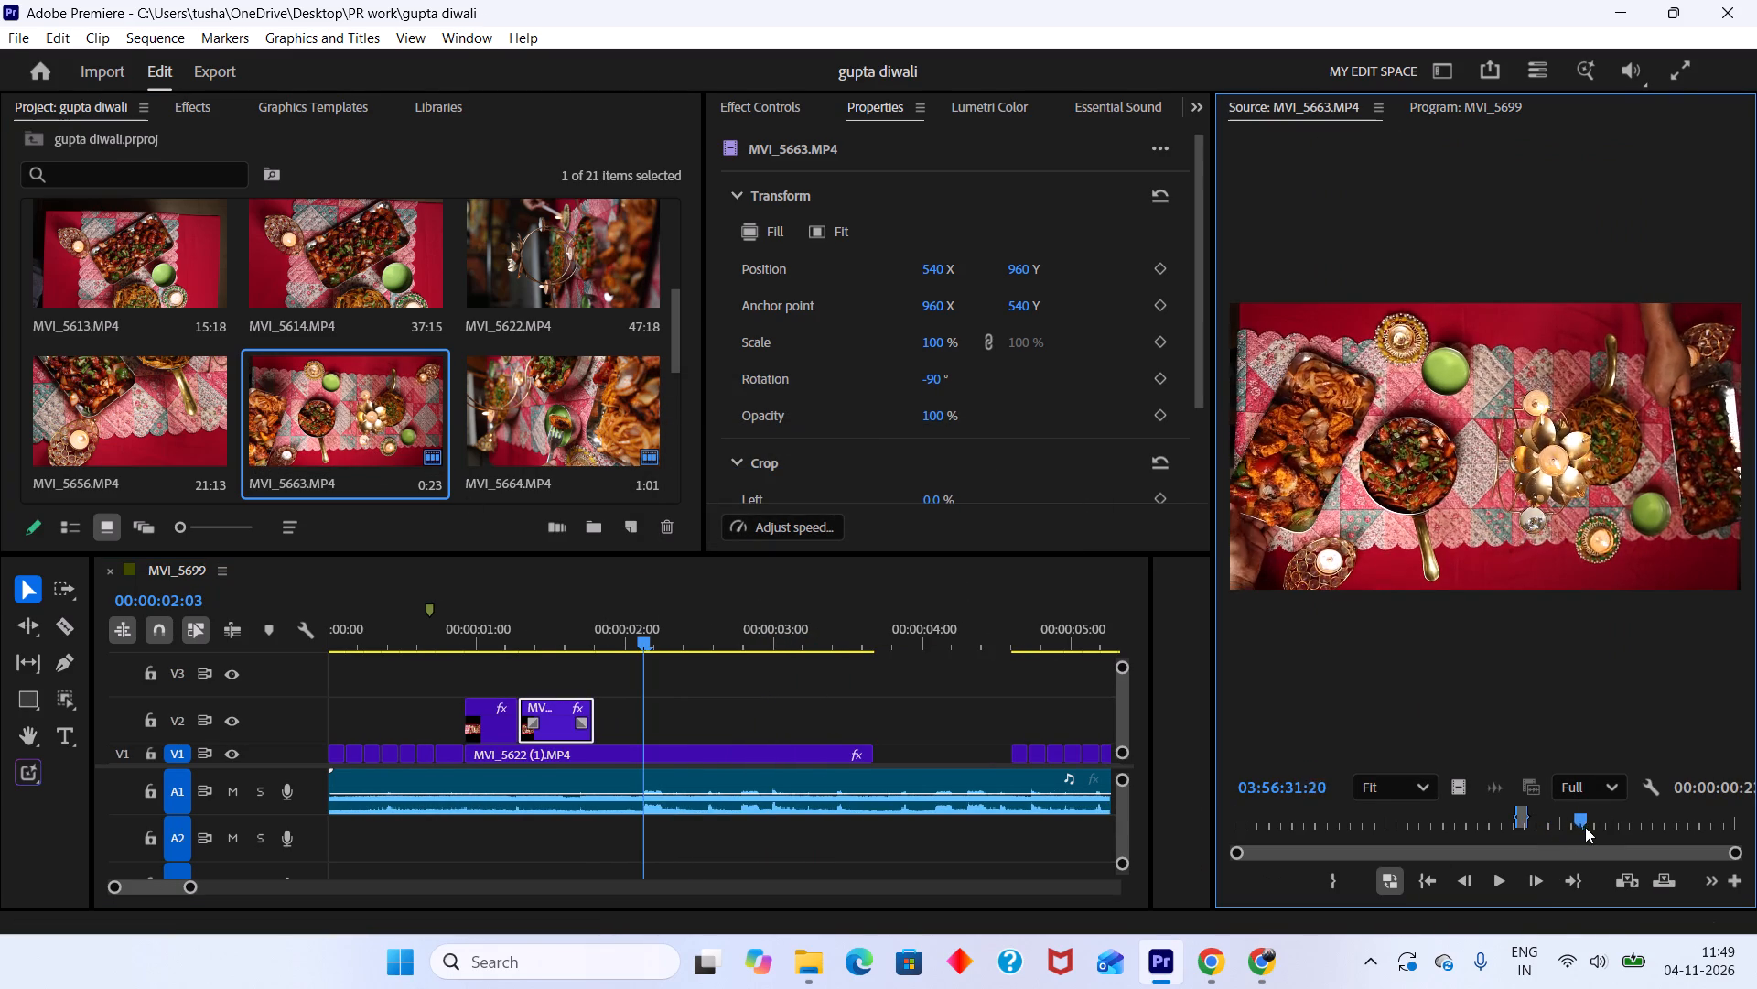
{"action": "left_click_drag", "start_coordinate": [1585, 827], "coordinate": [1688, 821]}
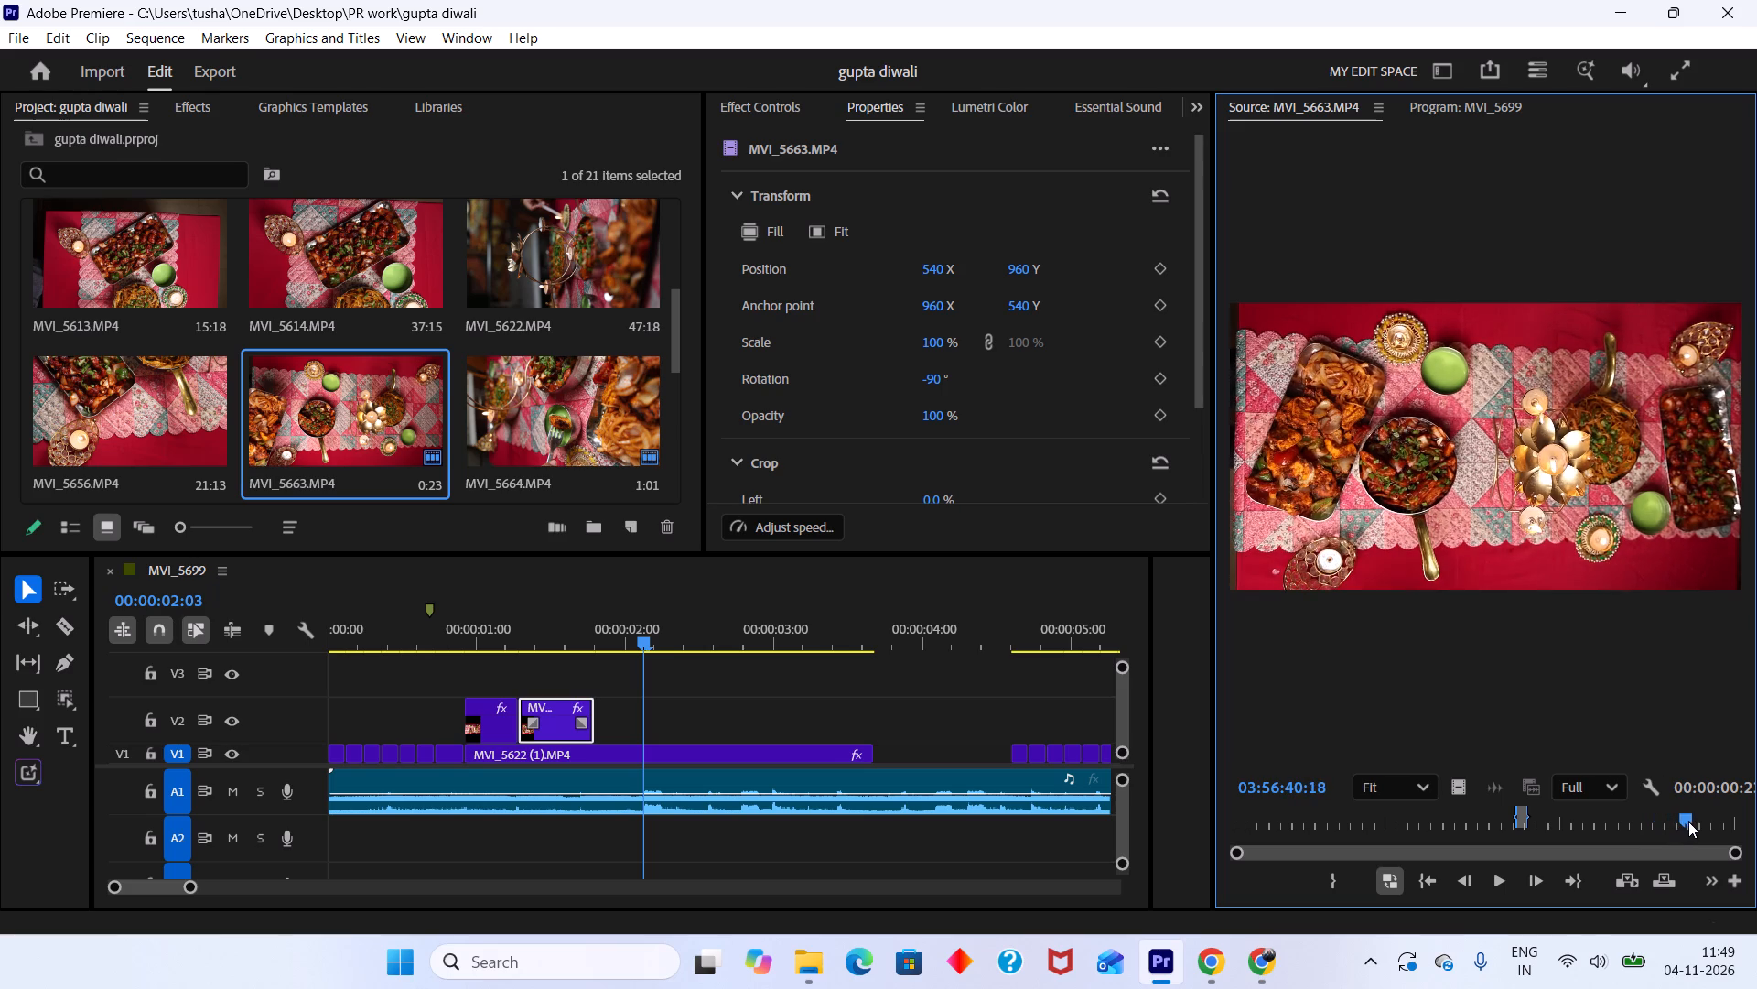
{"action": "left_click_drag", "start_coordinate": [1688, 821], "coordinate": [1627, 804]}
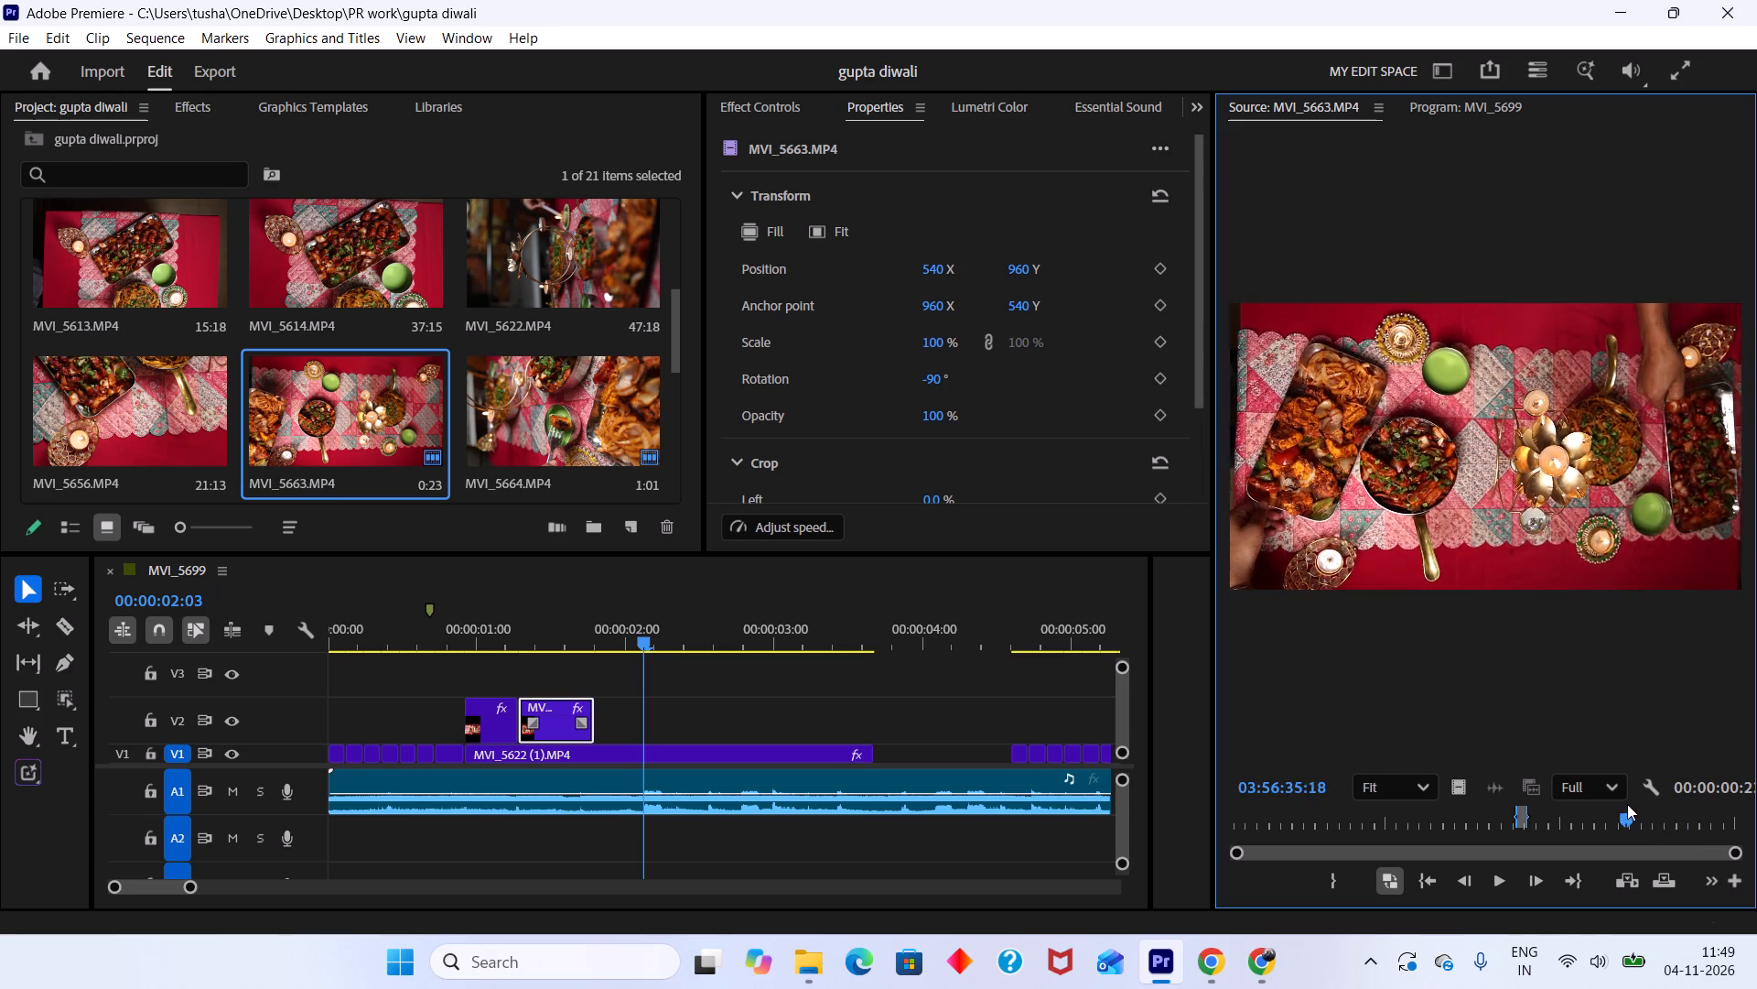
{"action": "left_click_drag", "start_coordinate": [1627, 804], "coordinate": [1608, 792]}
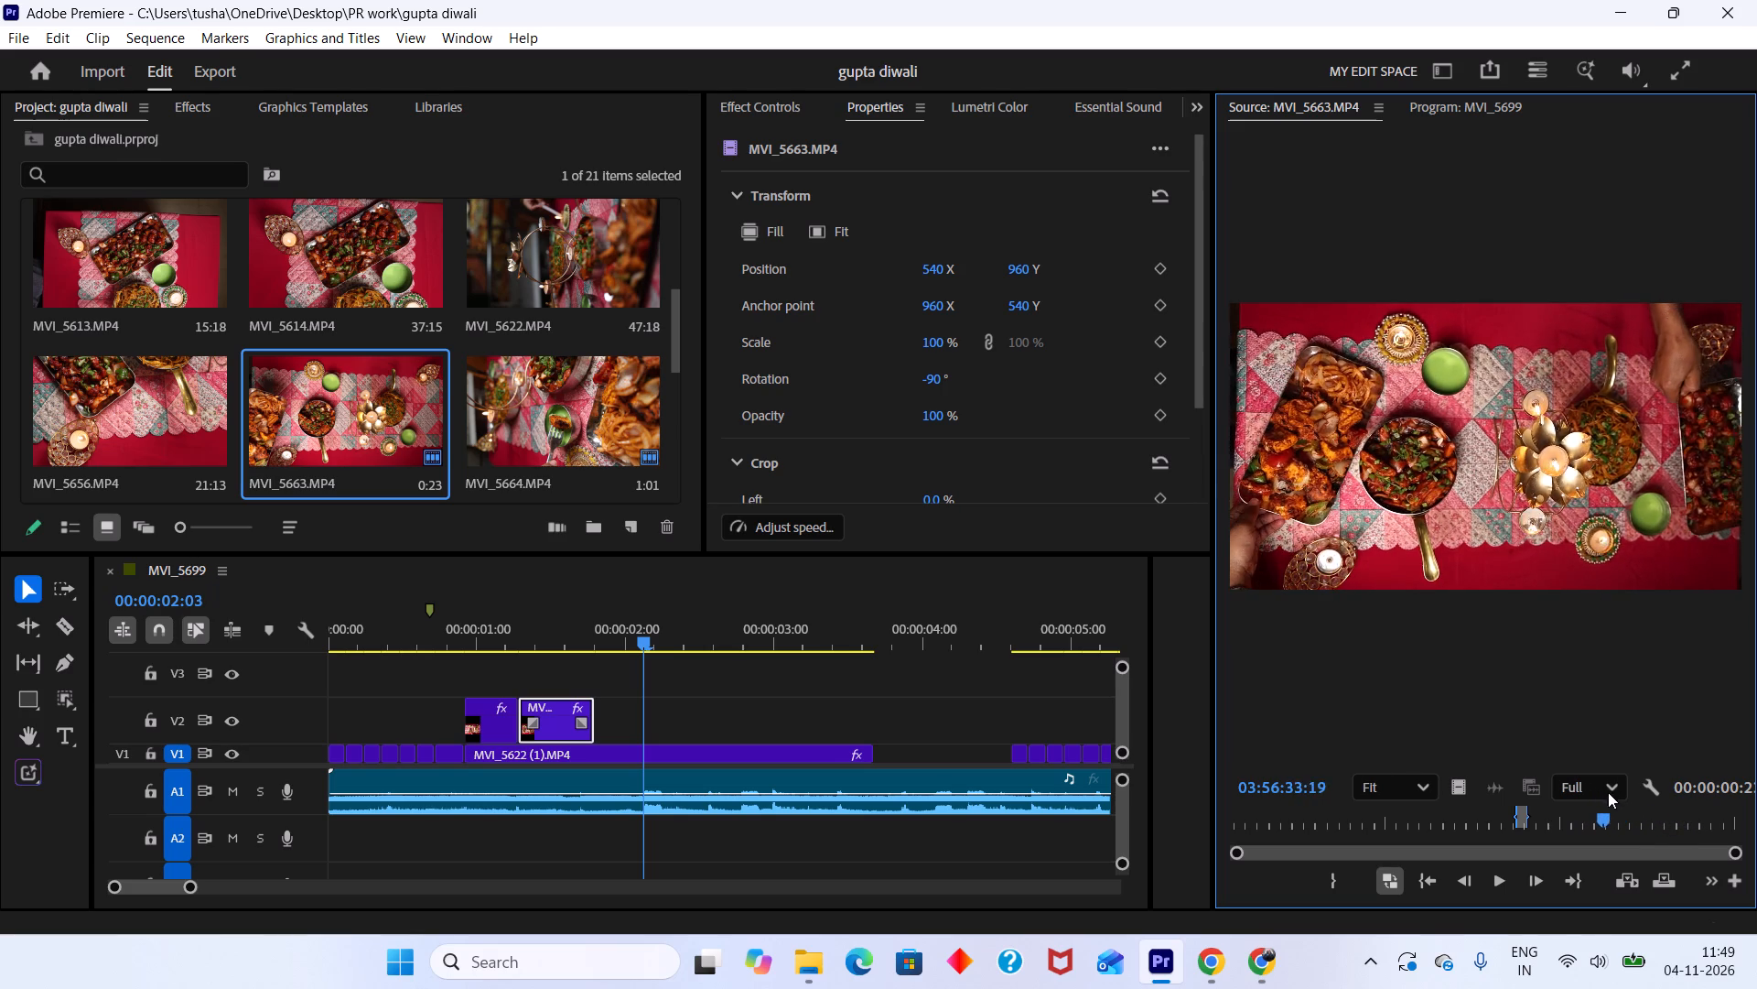
{"action": "left_click_drag", "start_coordinate": [1608, 792], "coordinate": [1629, 796]}
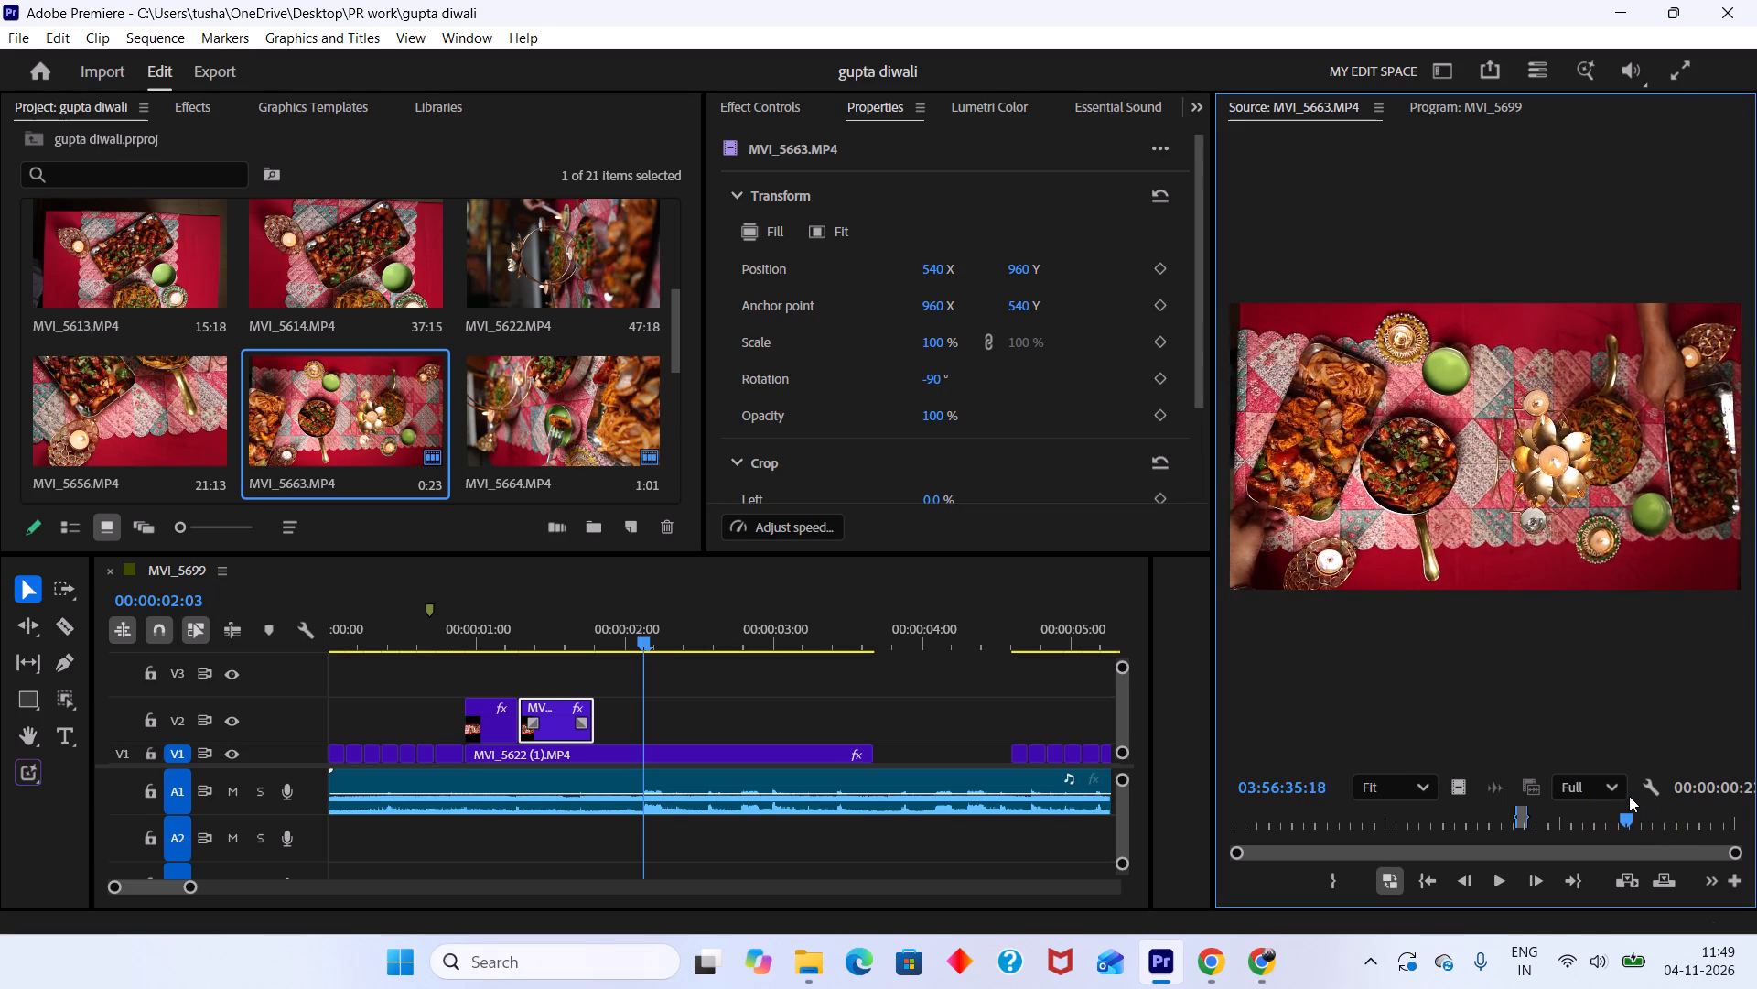
{"action": "left_click_drag", "start_coordinate": [1629, 796], "coordinate": [1589, 778]}
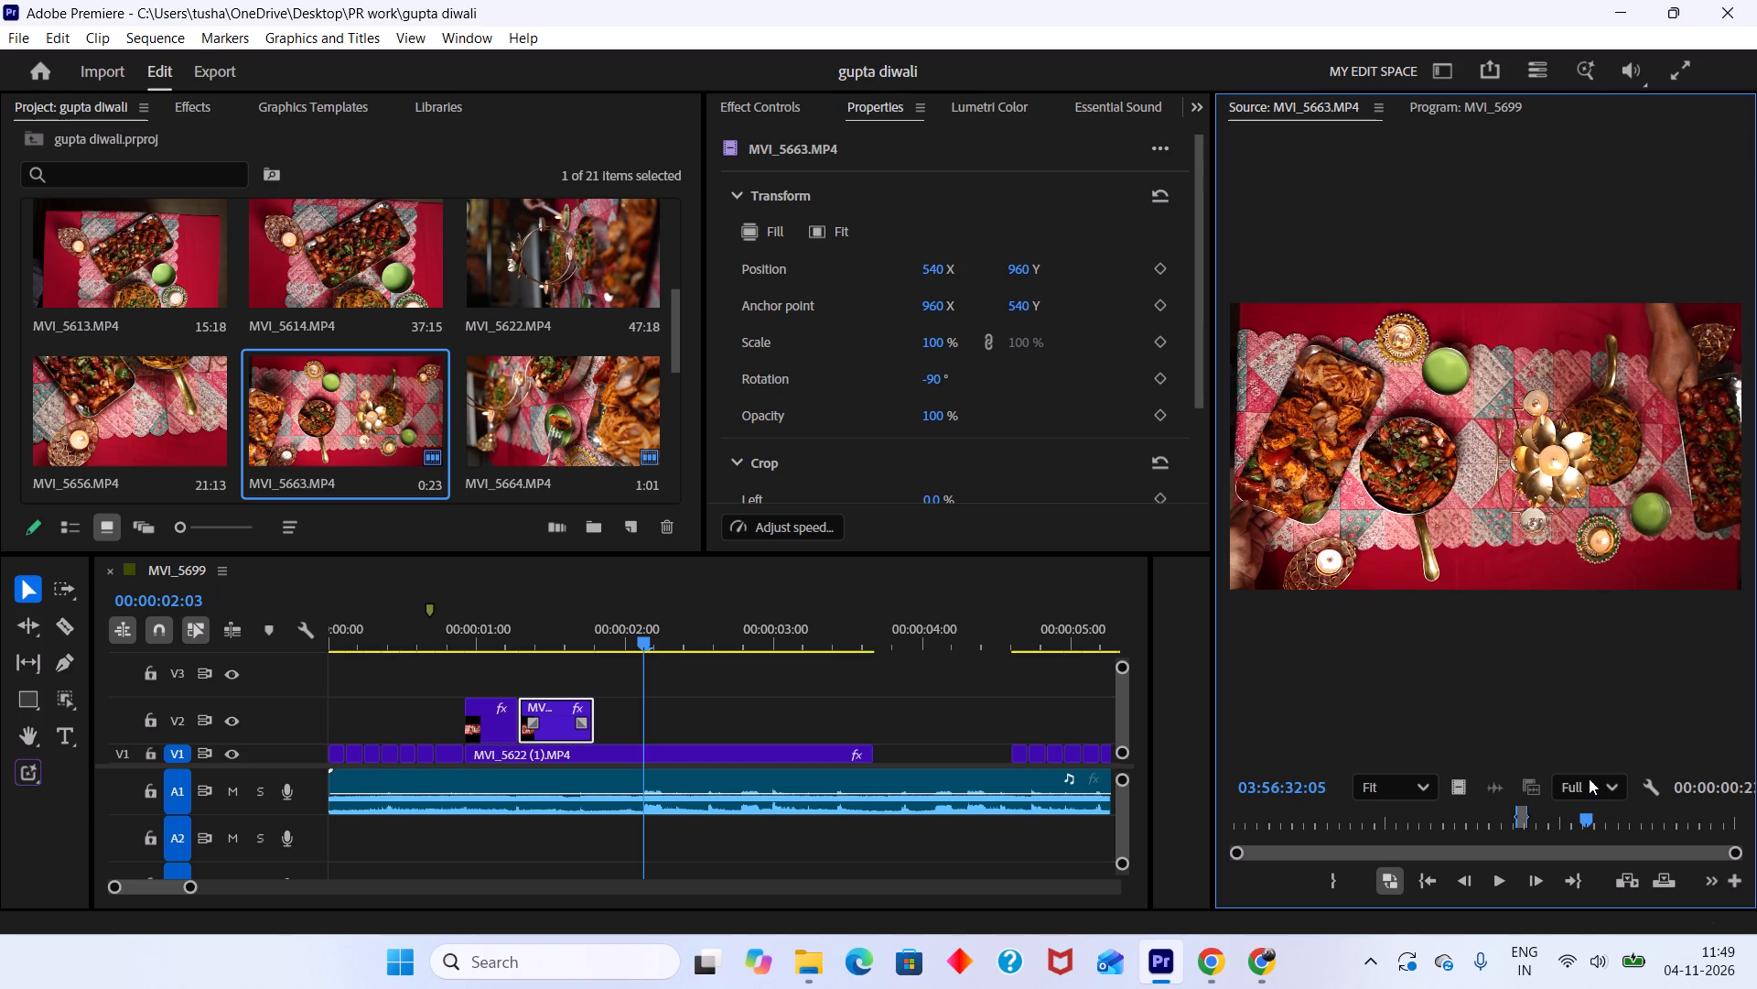
{"action": "left_click_drag", "start_coordinate": [1589, 778], "coordinate": [1679, 797]}
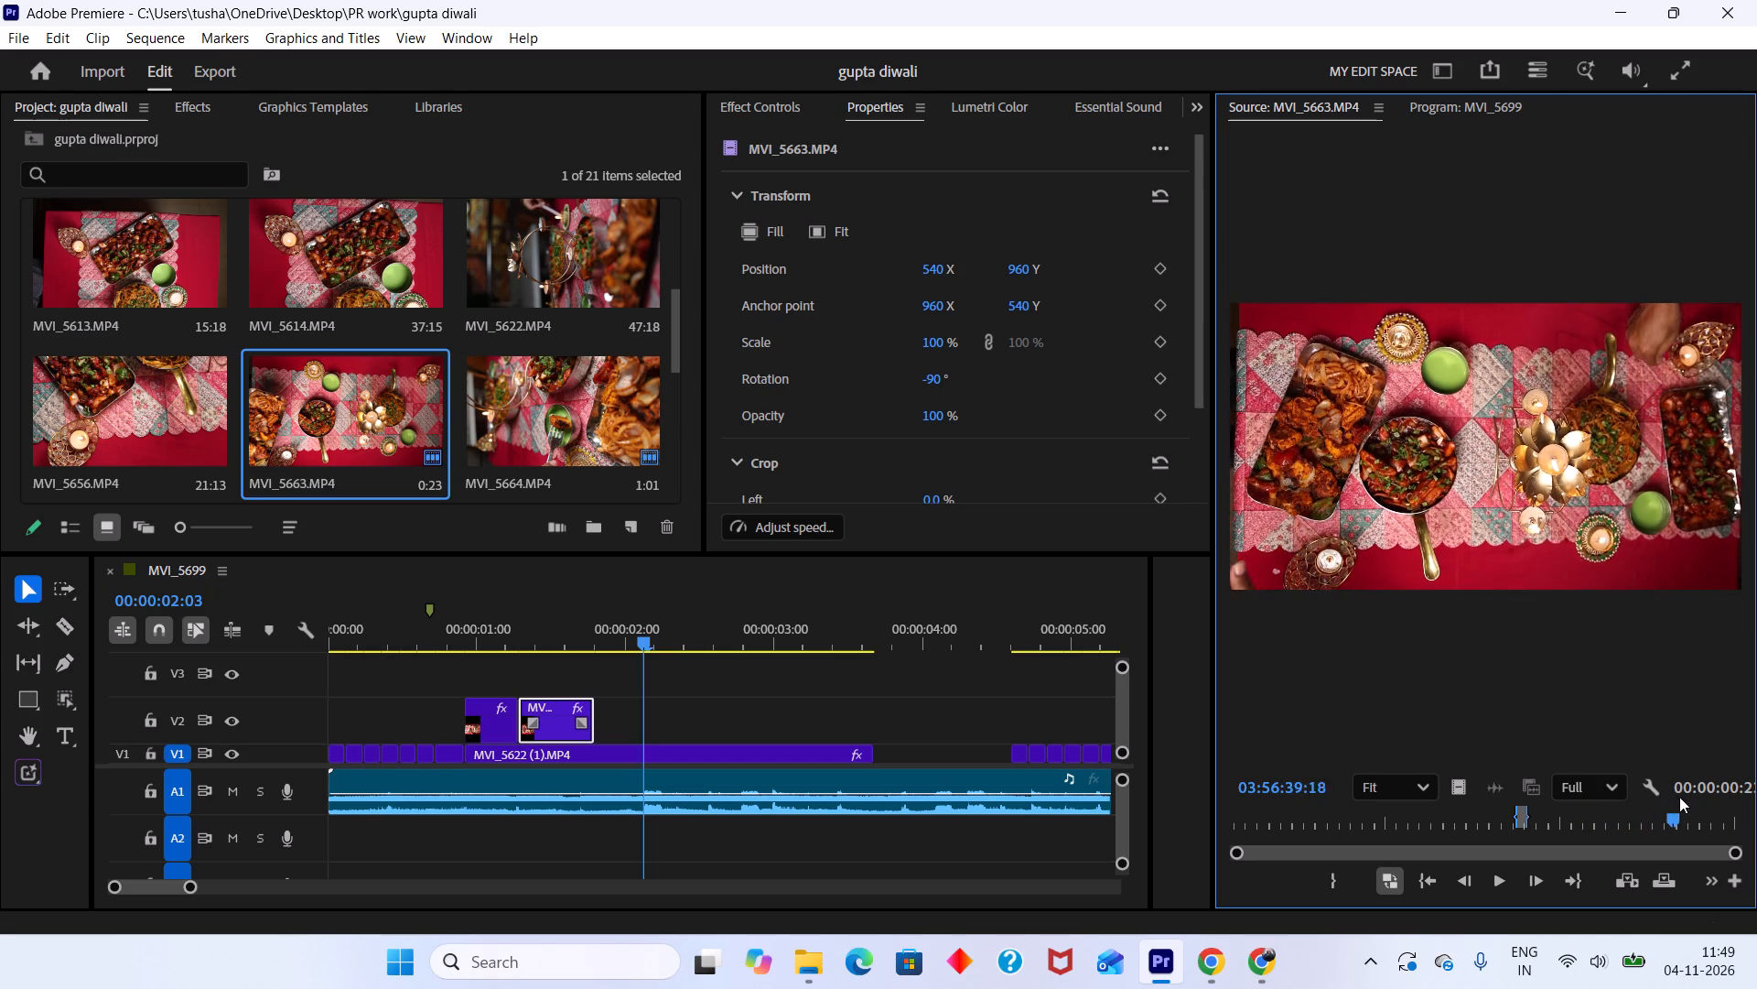
{"action": "left_click_drag", "start_coordinate": [1679, 797], "coordinate": [1679, 795]}
{"action": "left_click_drag", "start_coordinate": [1679, 795], "coordinate": [1668, 787]}
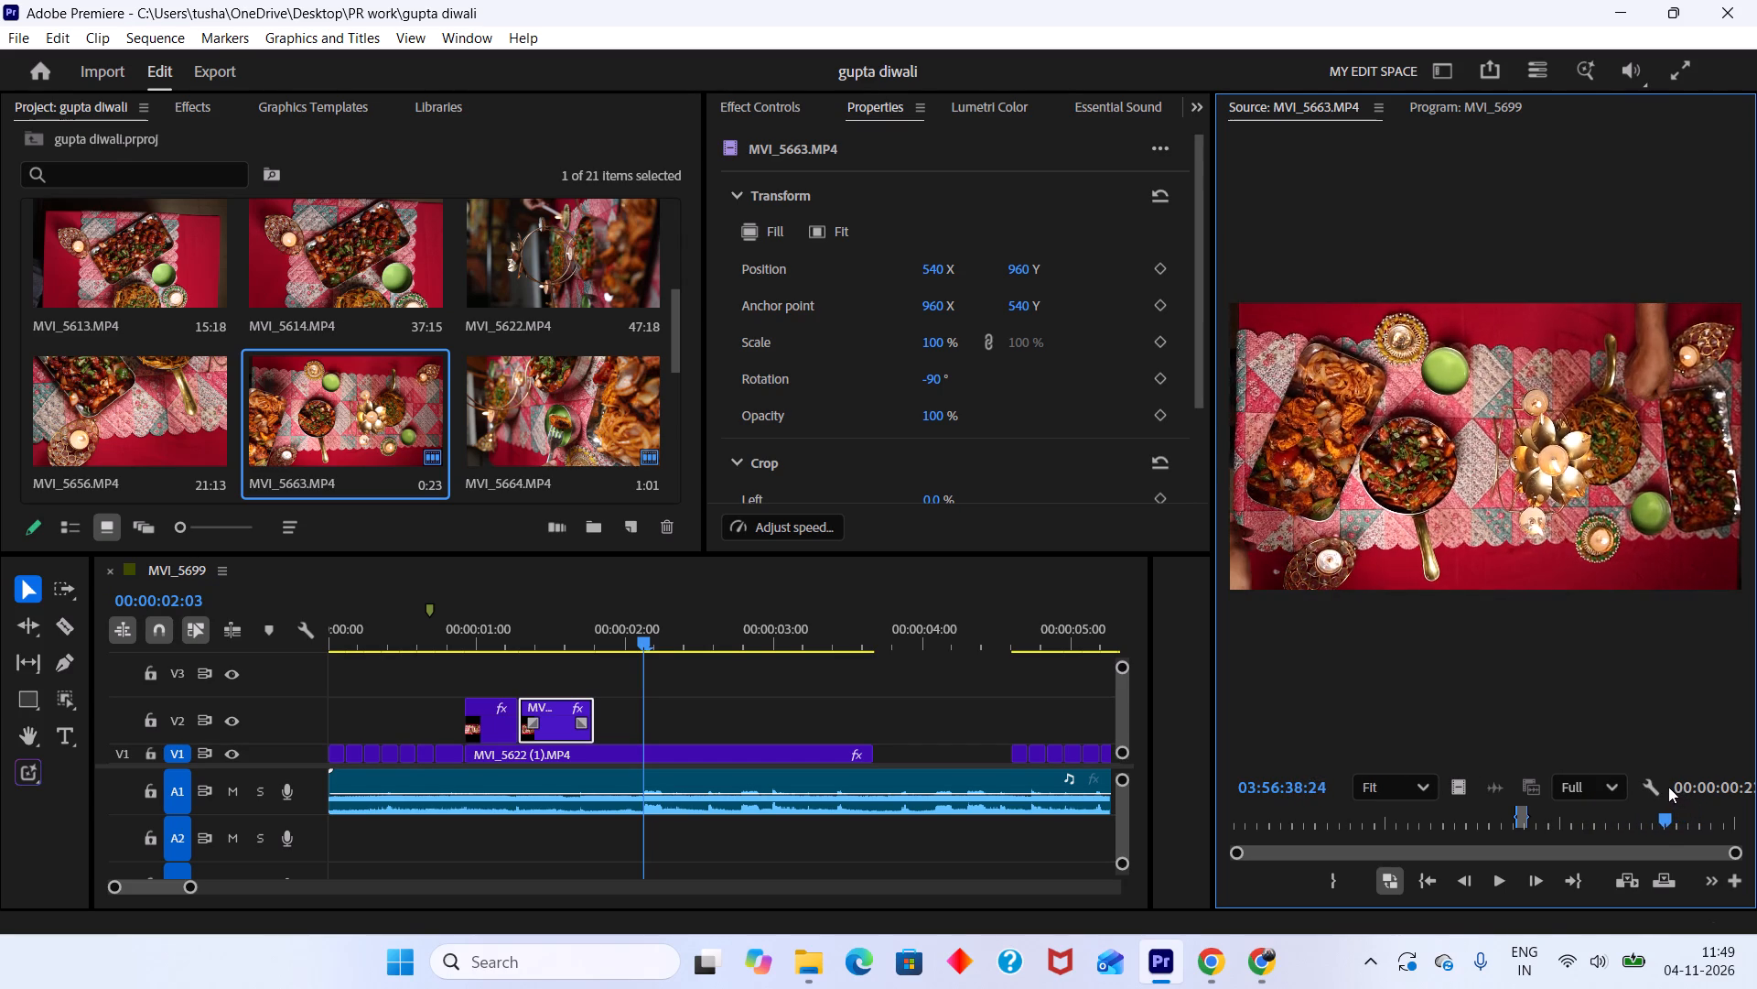
{"action": "left_click_drag", "start_coordinate": [1668, 787], "coordinate": [1667, 785]}
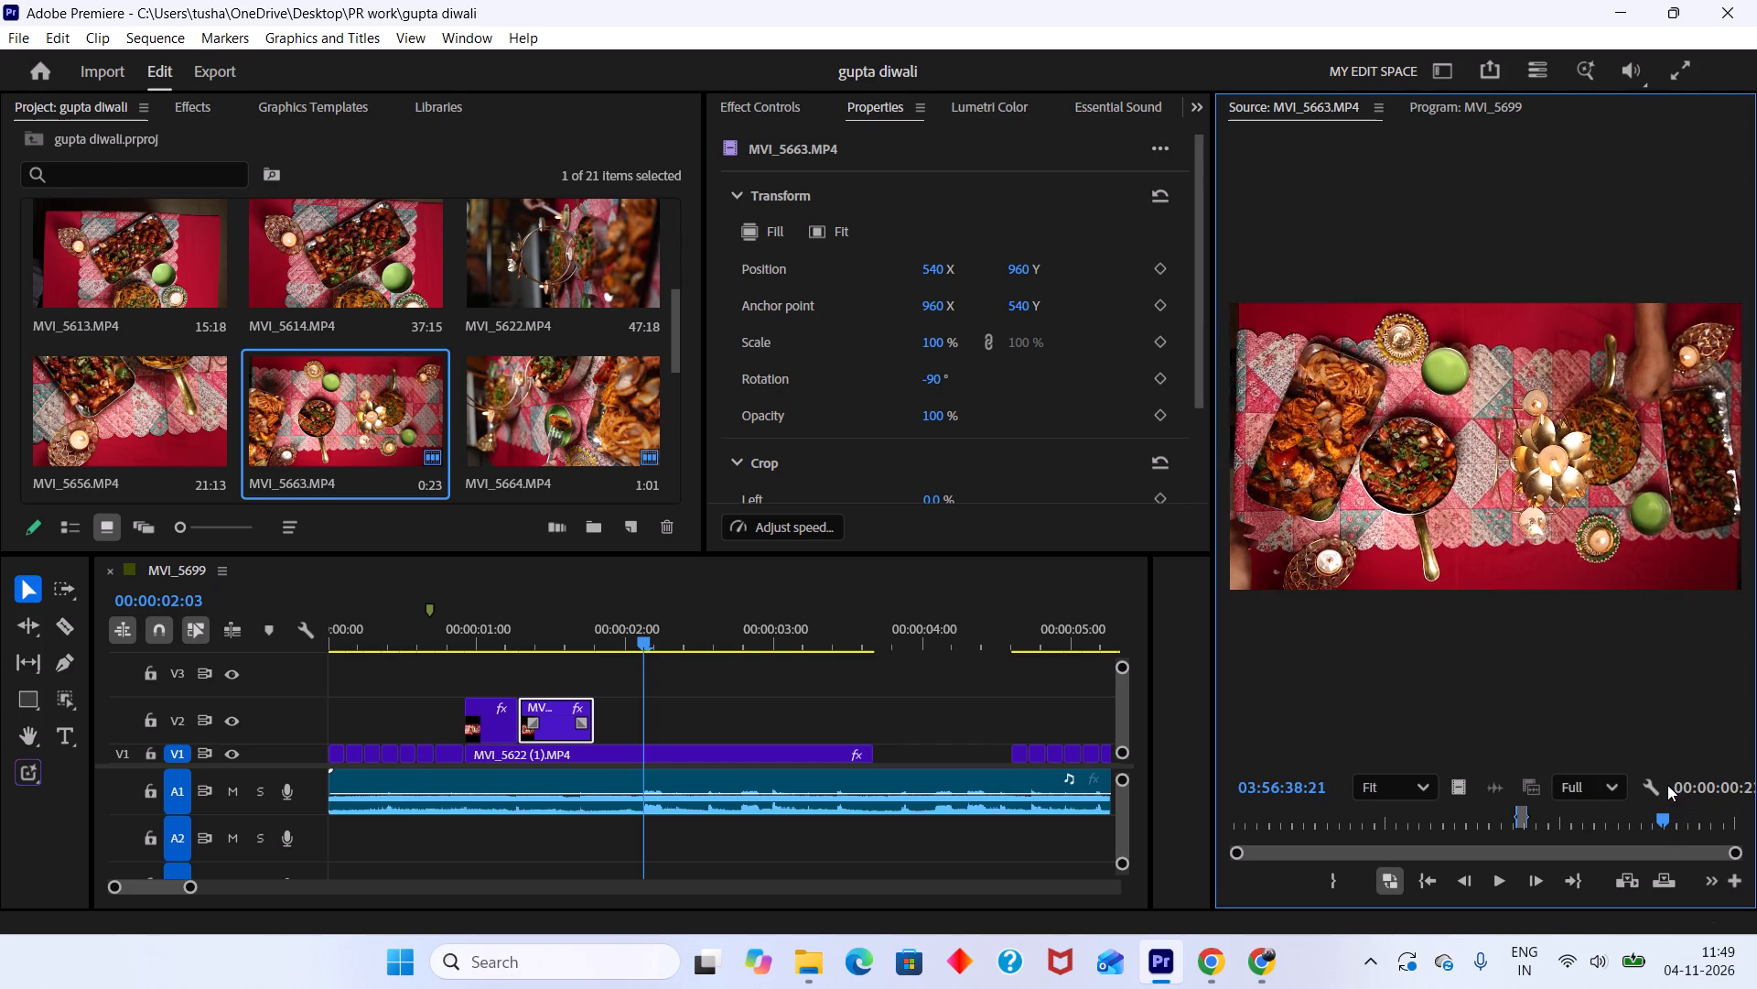
{"action": "left_click_drag", "start_coordinate": [1667, 785], "coordinate": [1666, 784]}
{"action": "key", "text": "i"}
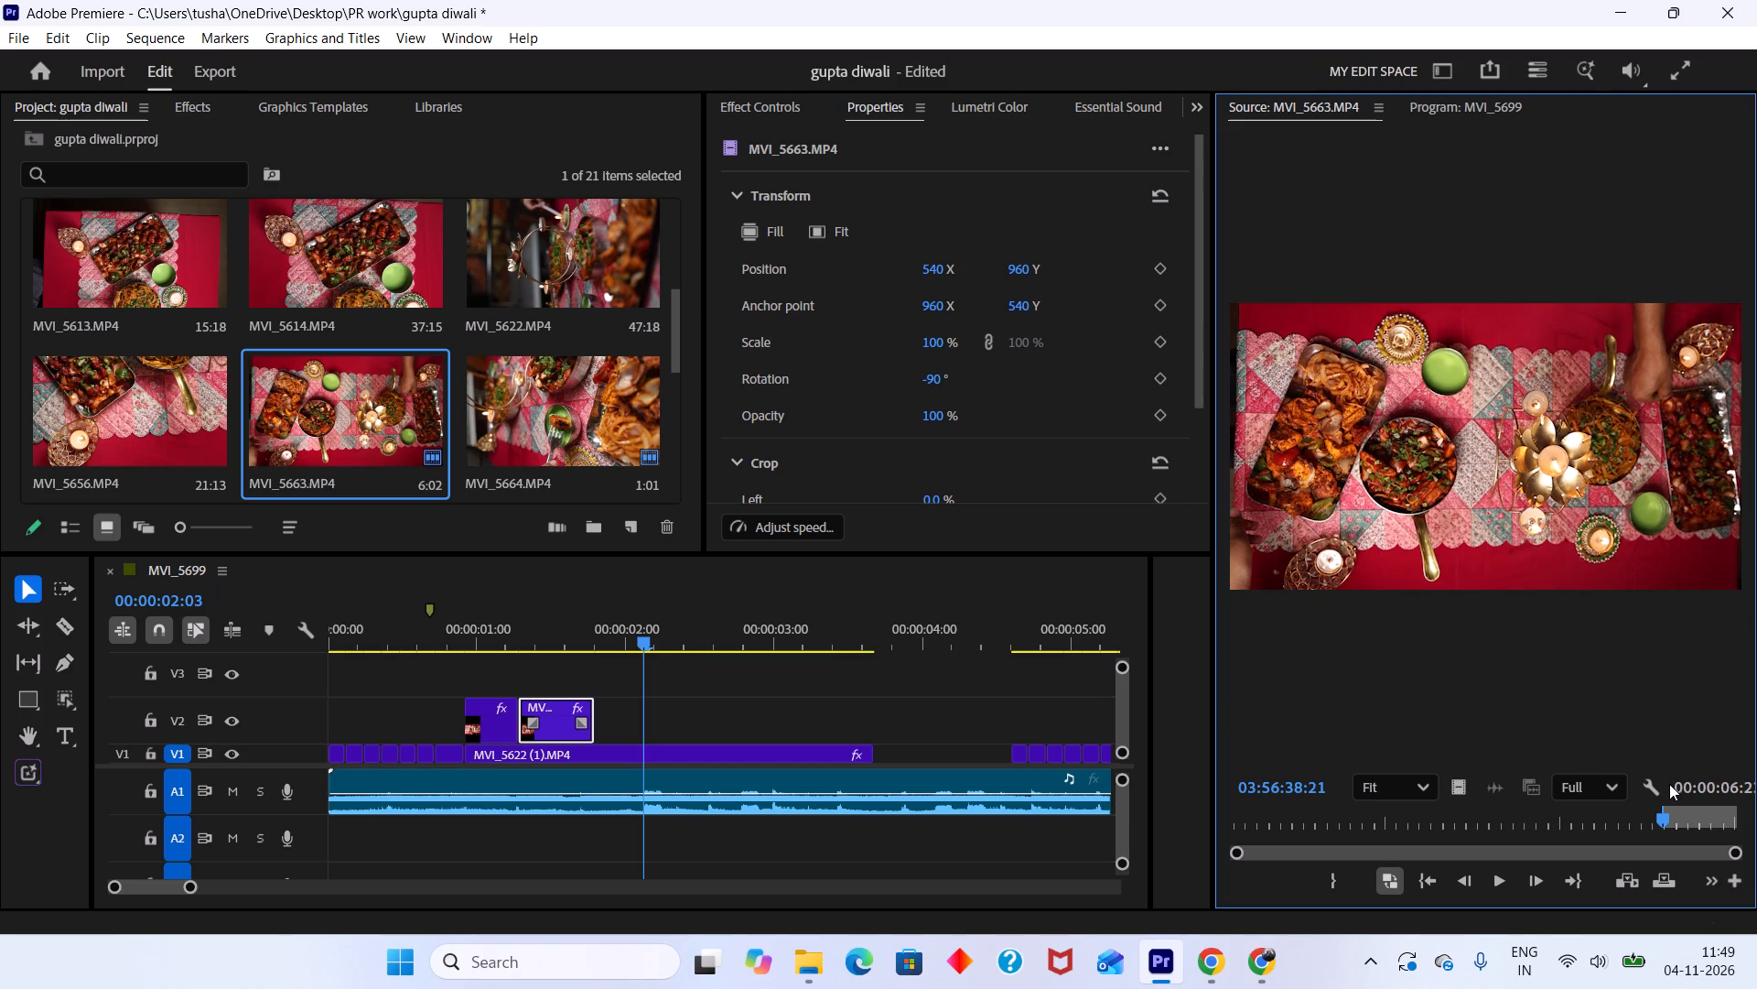
{"action": "left_click_drag", "start_coordinate": [1667, 814], "coordinate": [1681, 817]}
{"action": "key", "text": "o"}
Place the marked MVI_5663.MP4 range on V3 starting at 00:00:02:03.
{"action": "left_click_drag", "start_coordinate": [1652, 654], "coordinate": [1043, 654]}
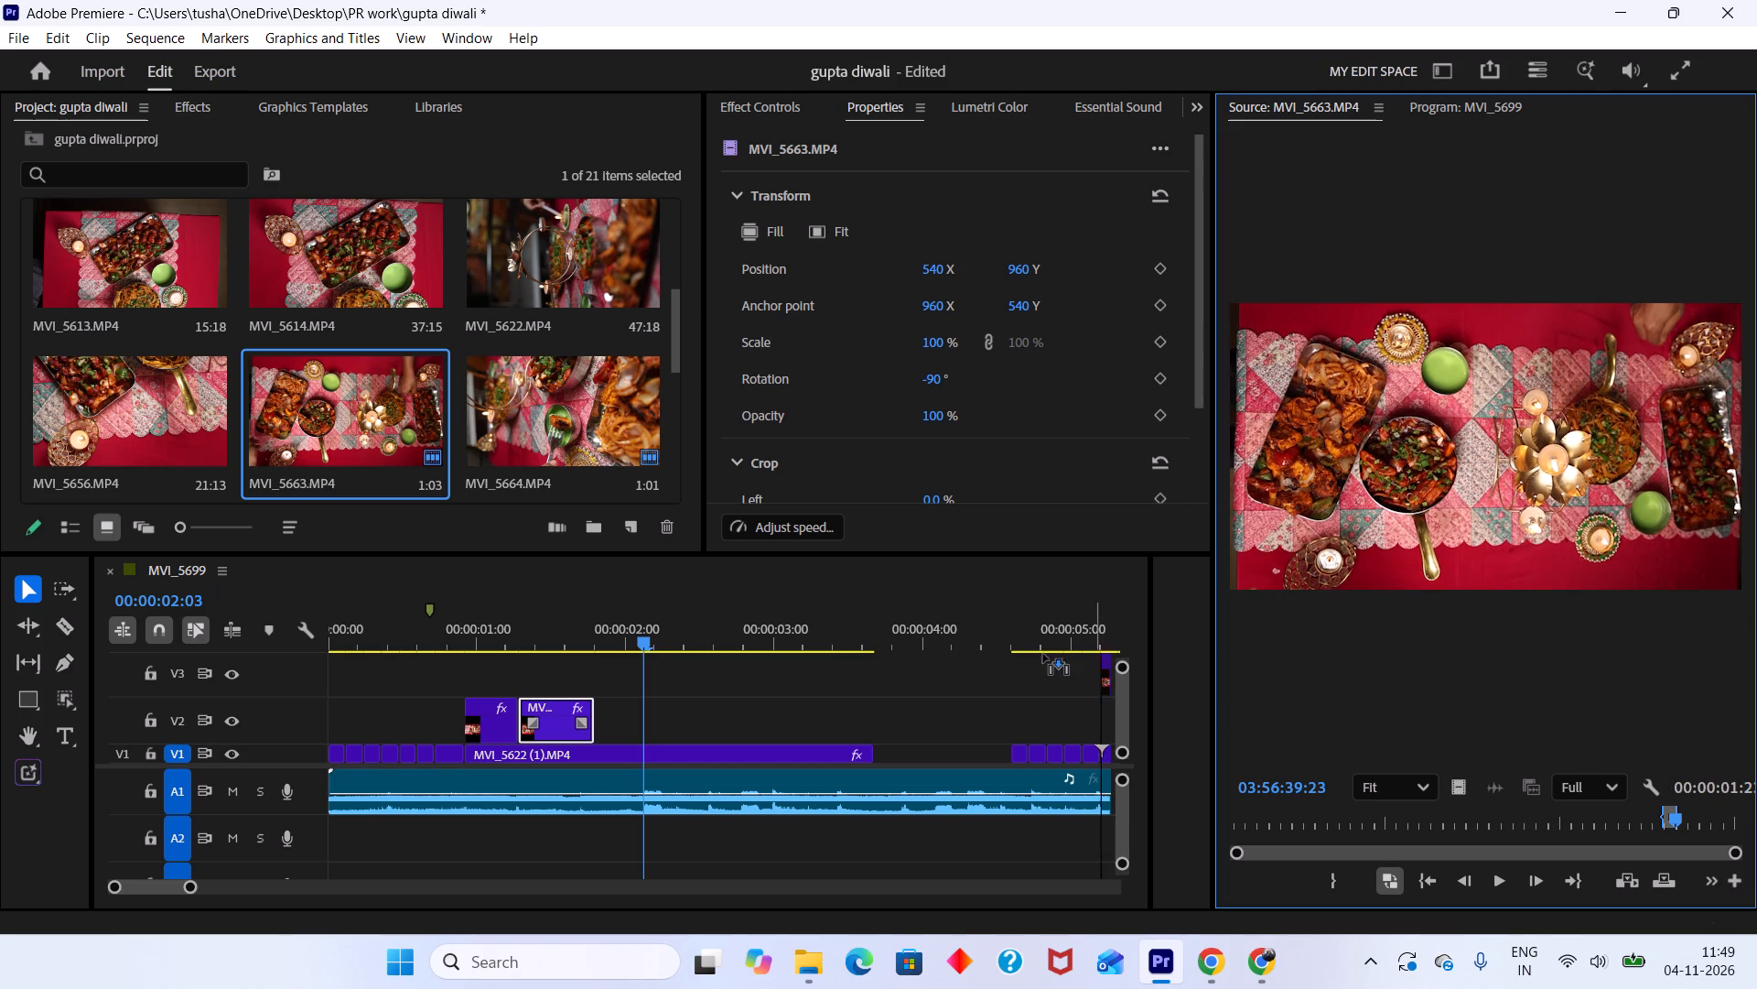
{"action": "left_click_drag", "start_coordinate": [1043, 654], "coordinate": [643, 689]}
Set the speed of the new MVI_5663.MP4 clip on V3 to 200%.
{"action": "left_click_drag", "start_coordinate": [667, 648], "coordinate": [683, 661]}
{"action": "left_click", "coordinate": [695, 690]}
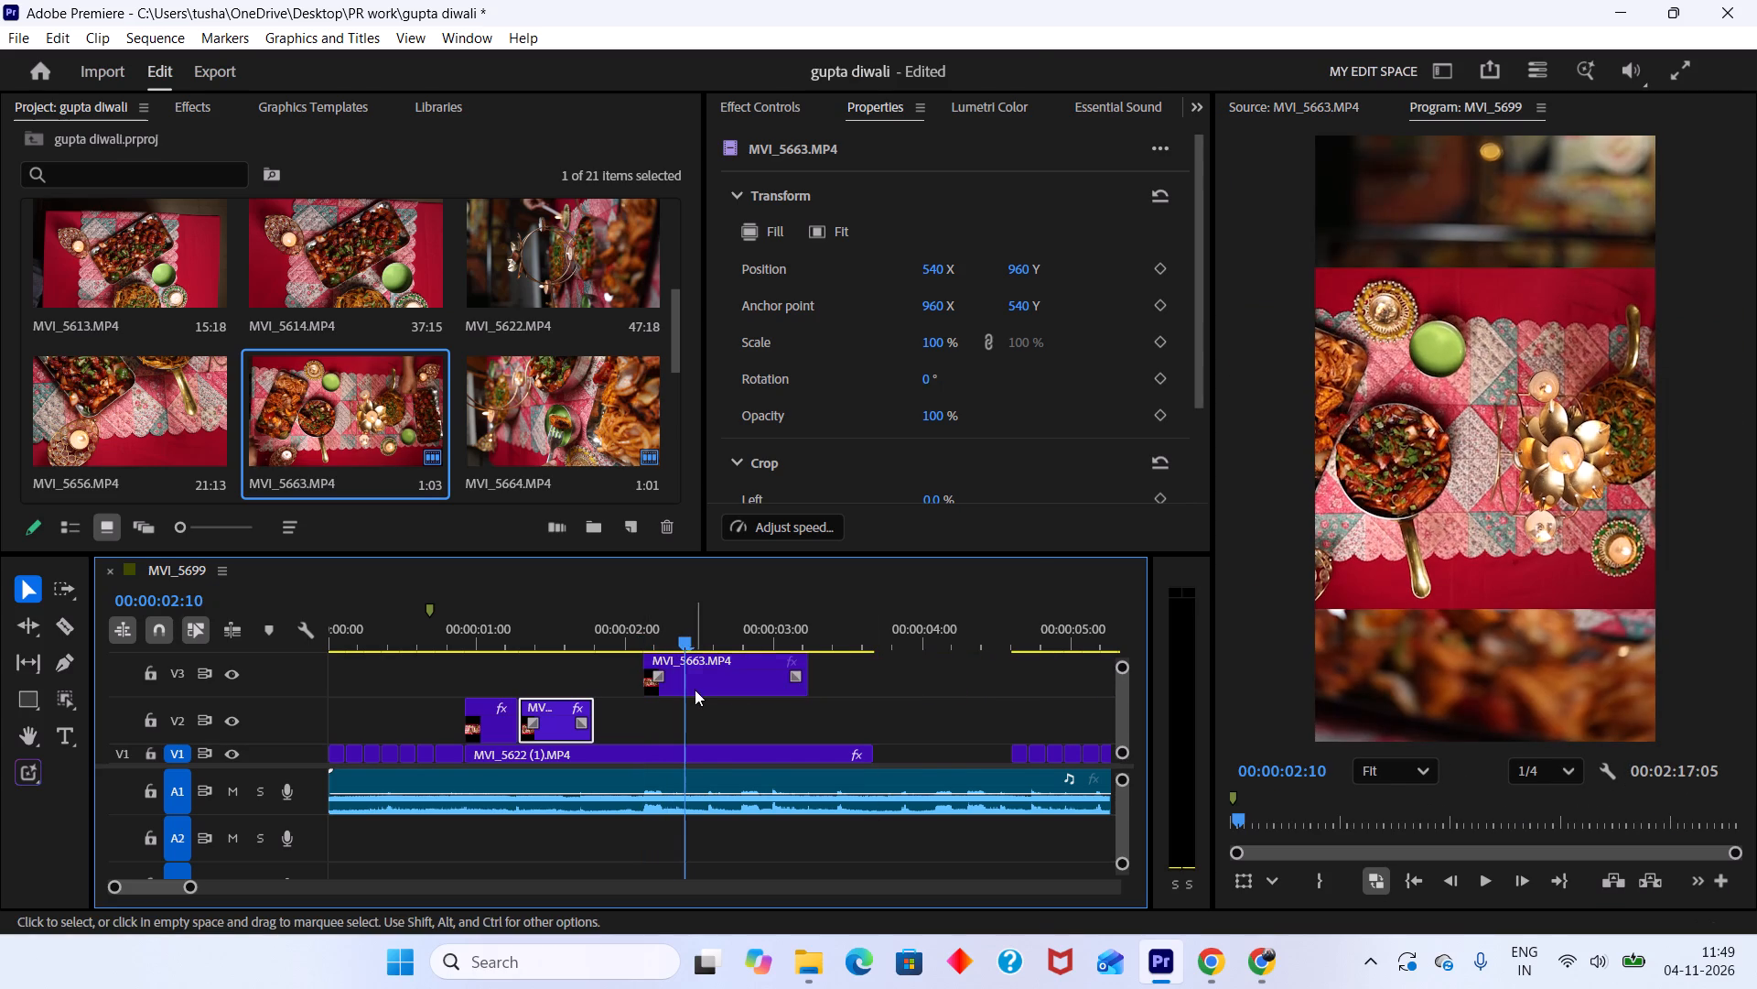
{"action": "right_click", "coordinate": [697, 680]}
{"action": "left_click", "coordinate": [797, 663]}
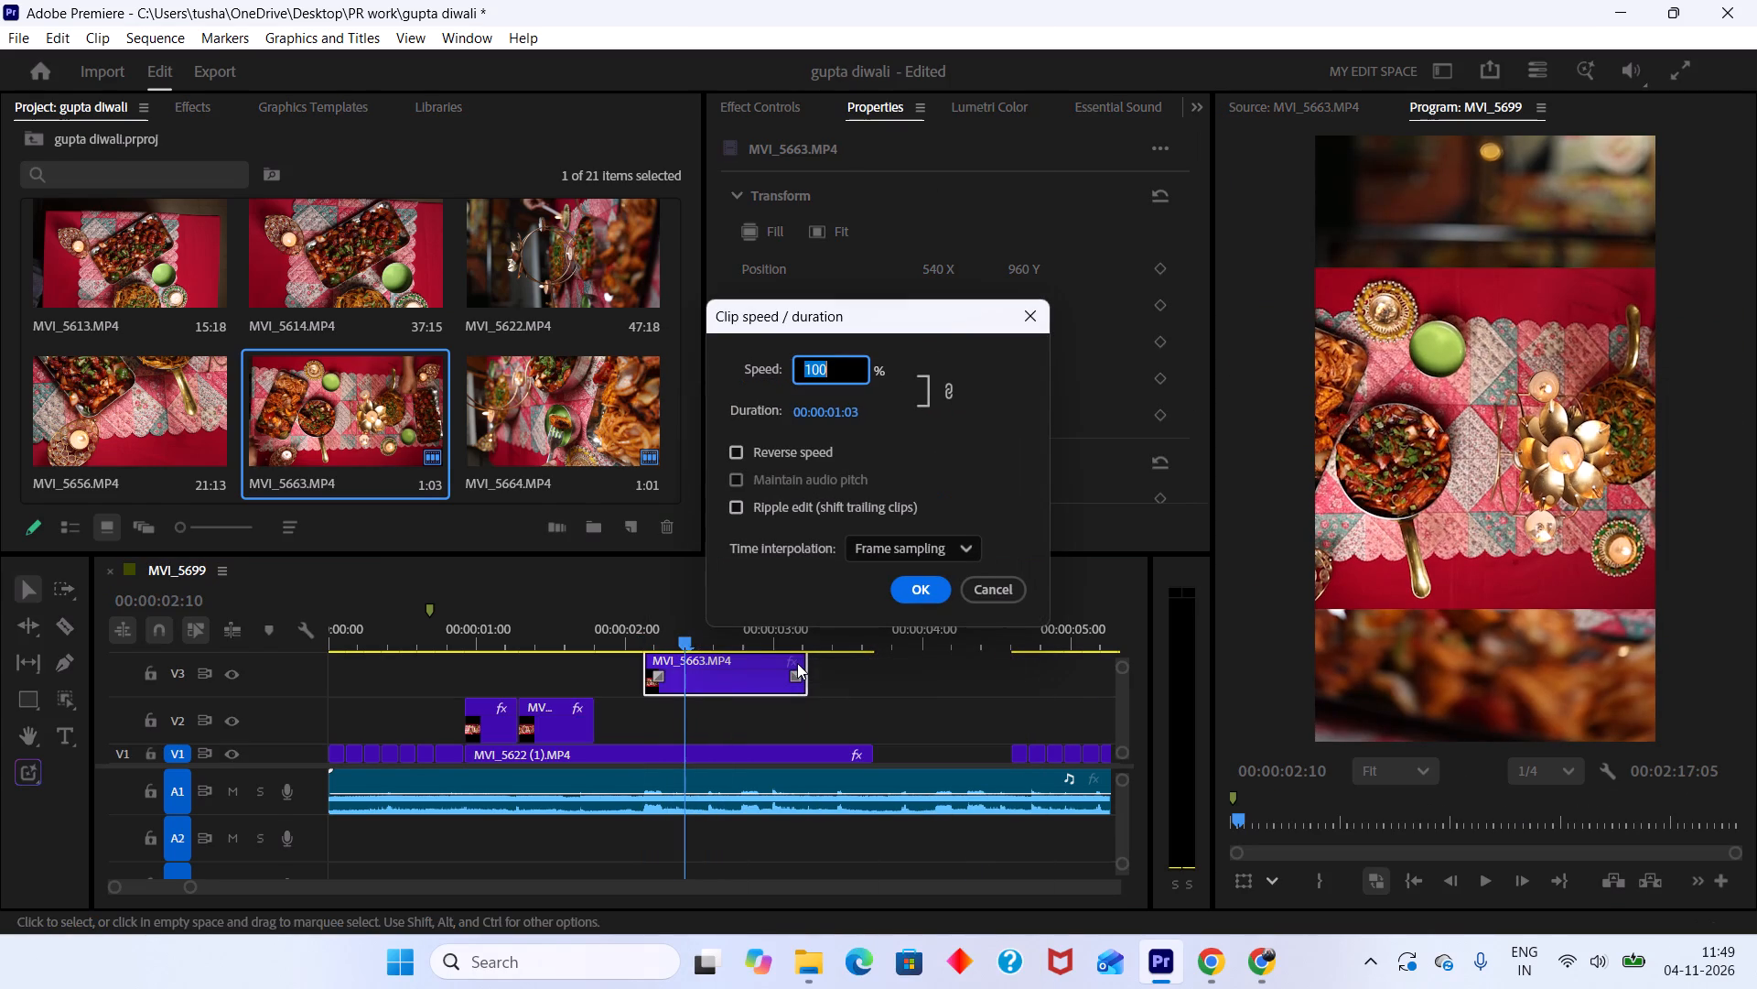
{"action": "key", "text": "2"}
{"action": "type", "text": "00"}
{"action": "key", "text": "Return"}
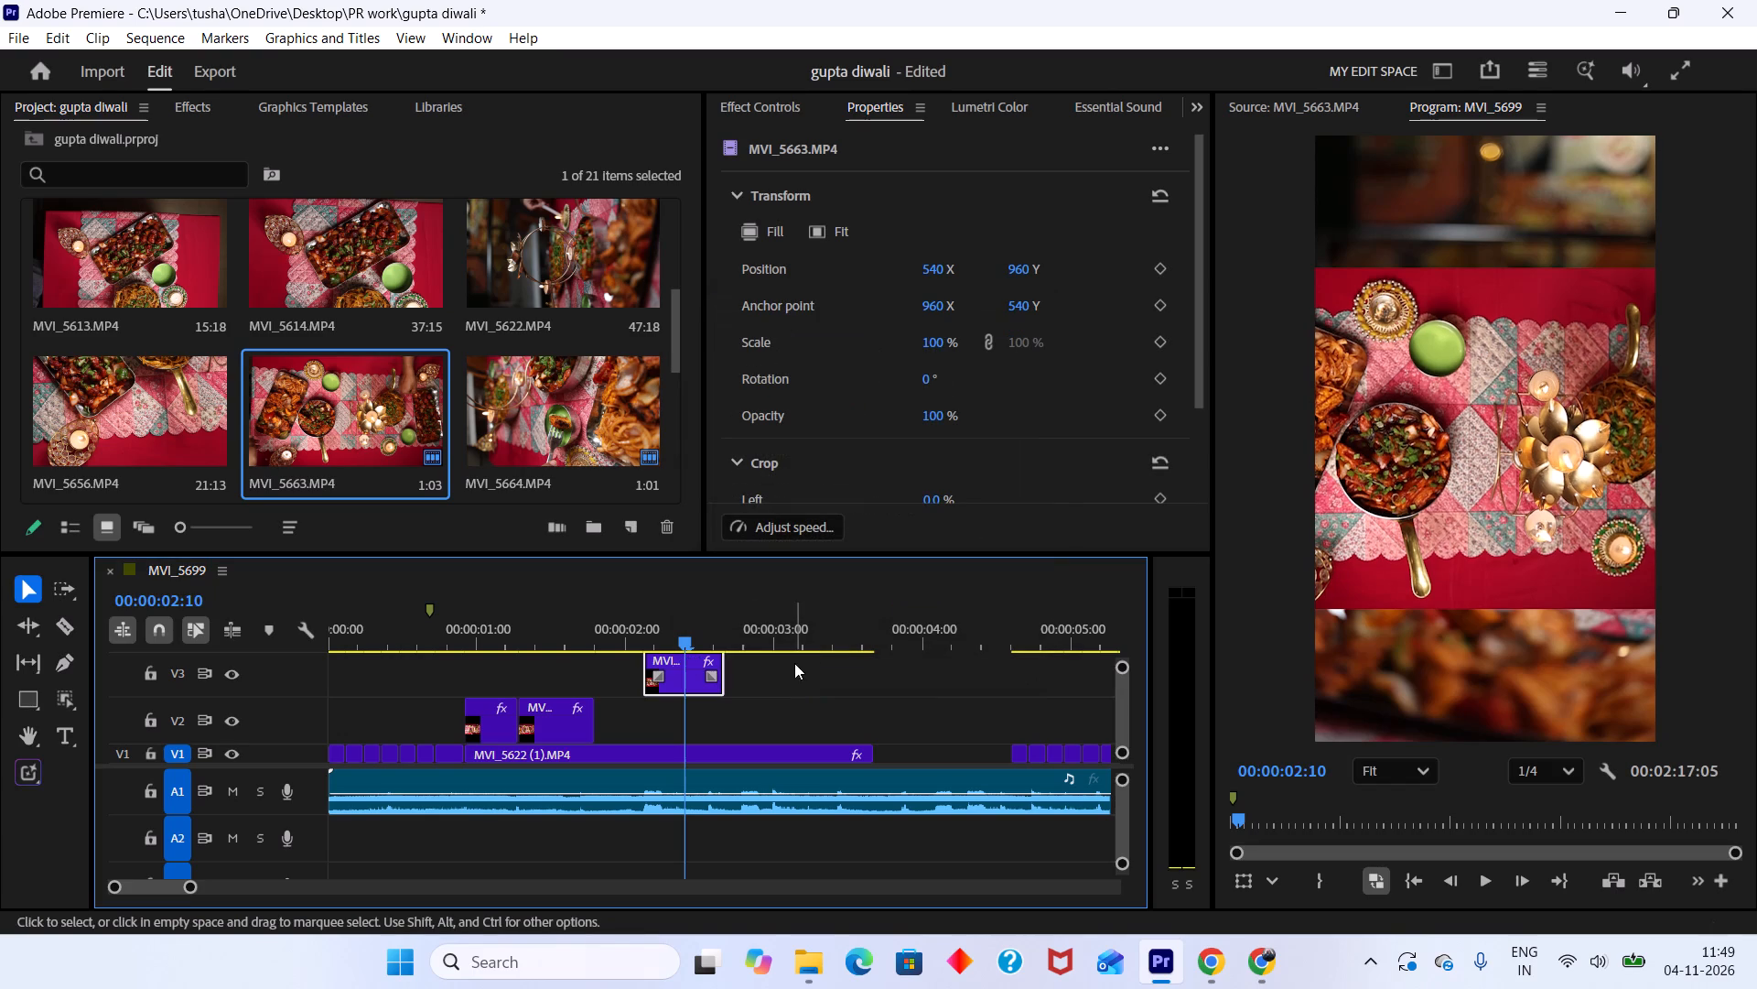
Check the second overhead clip's rotation and set the rotation of the V3 MVI_5663.MP4 clip to -90° to match.
{"action": "left_click_drag", "start_coordinate": [639, 639], "coordinate": [493, 589]}
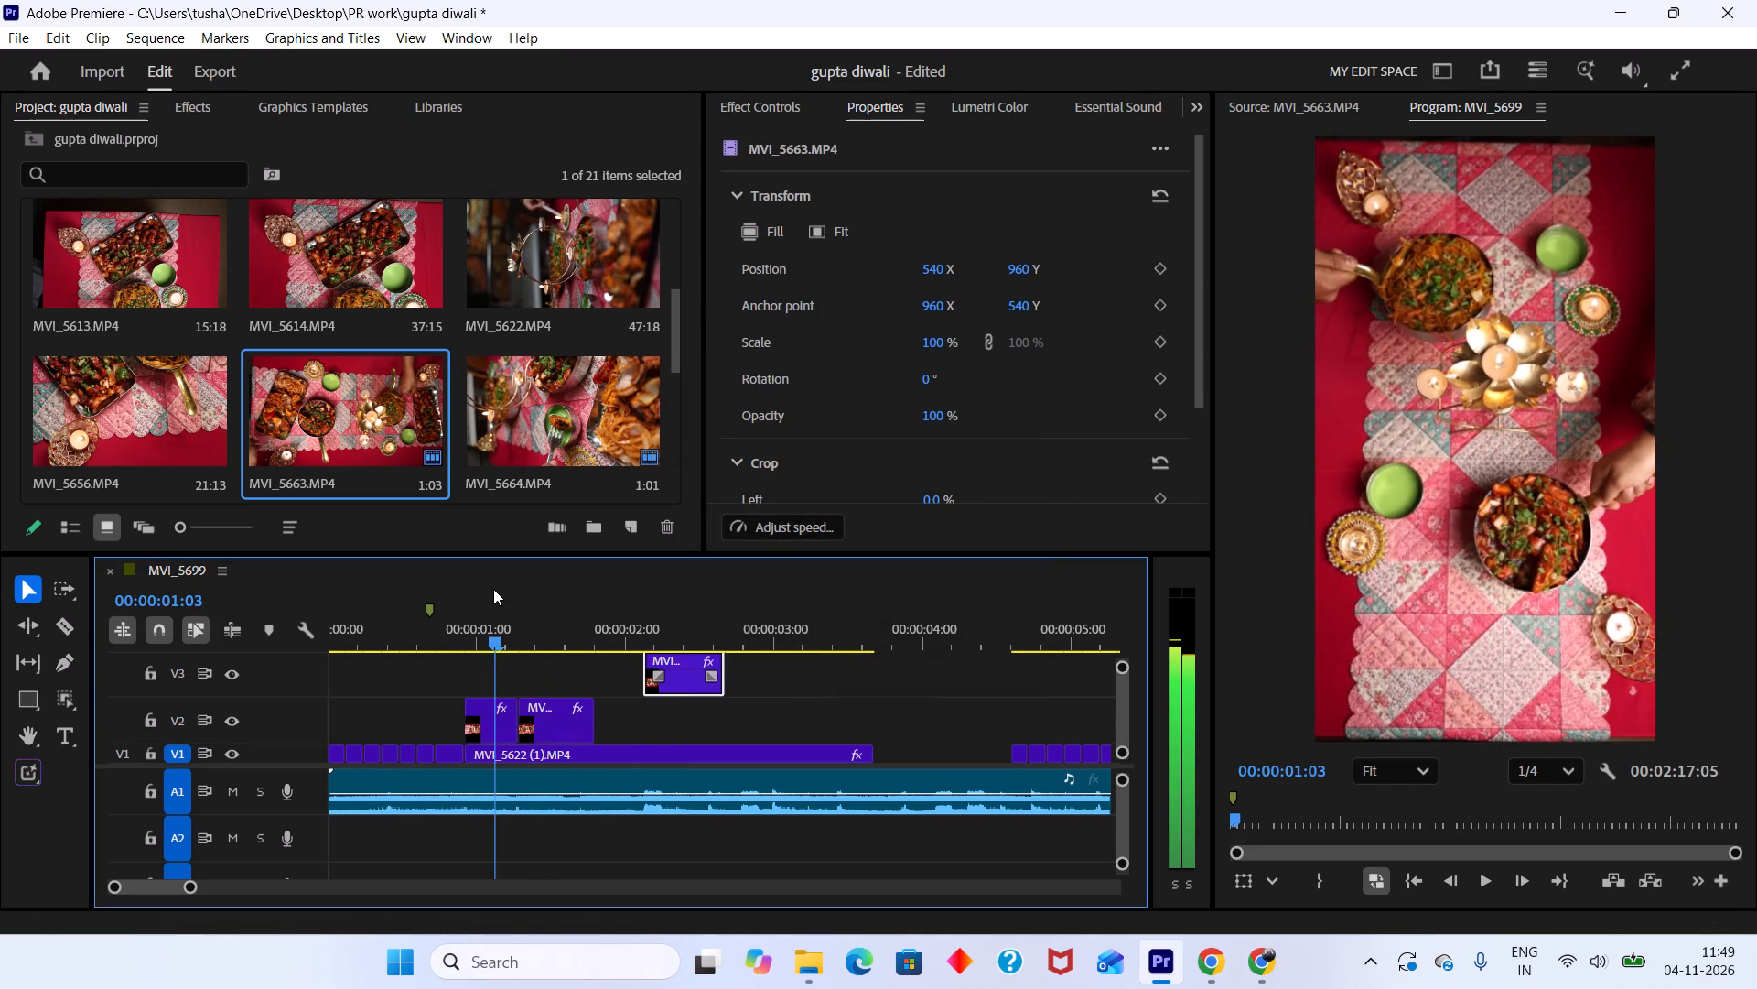
{"action": "left_click_drag", "start_coordinate": [493, 589], "coordinate": [523, 601]}
{"action": "left_click", "coordinate": [565, 714]}
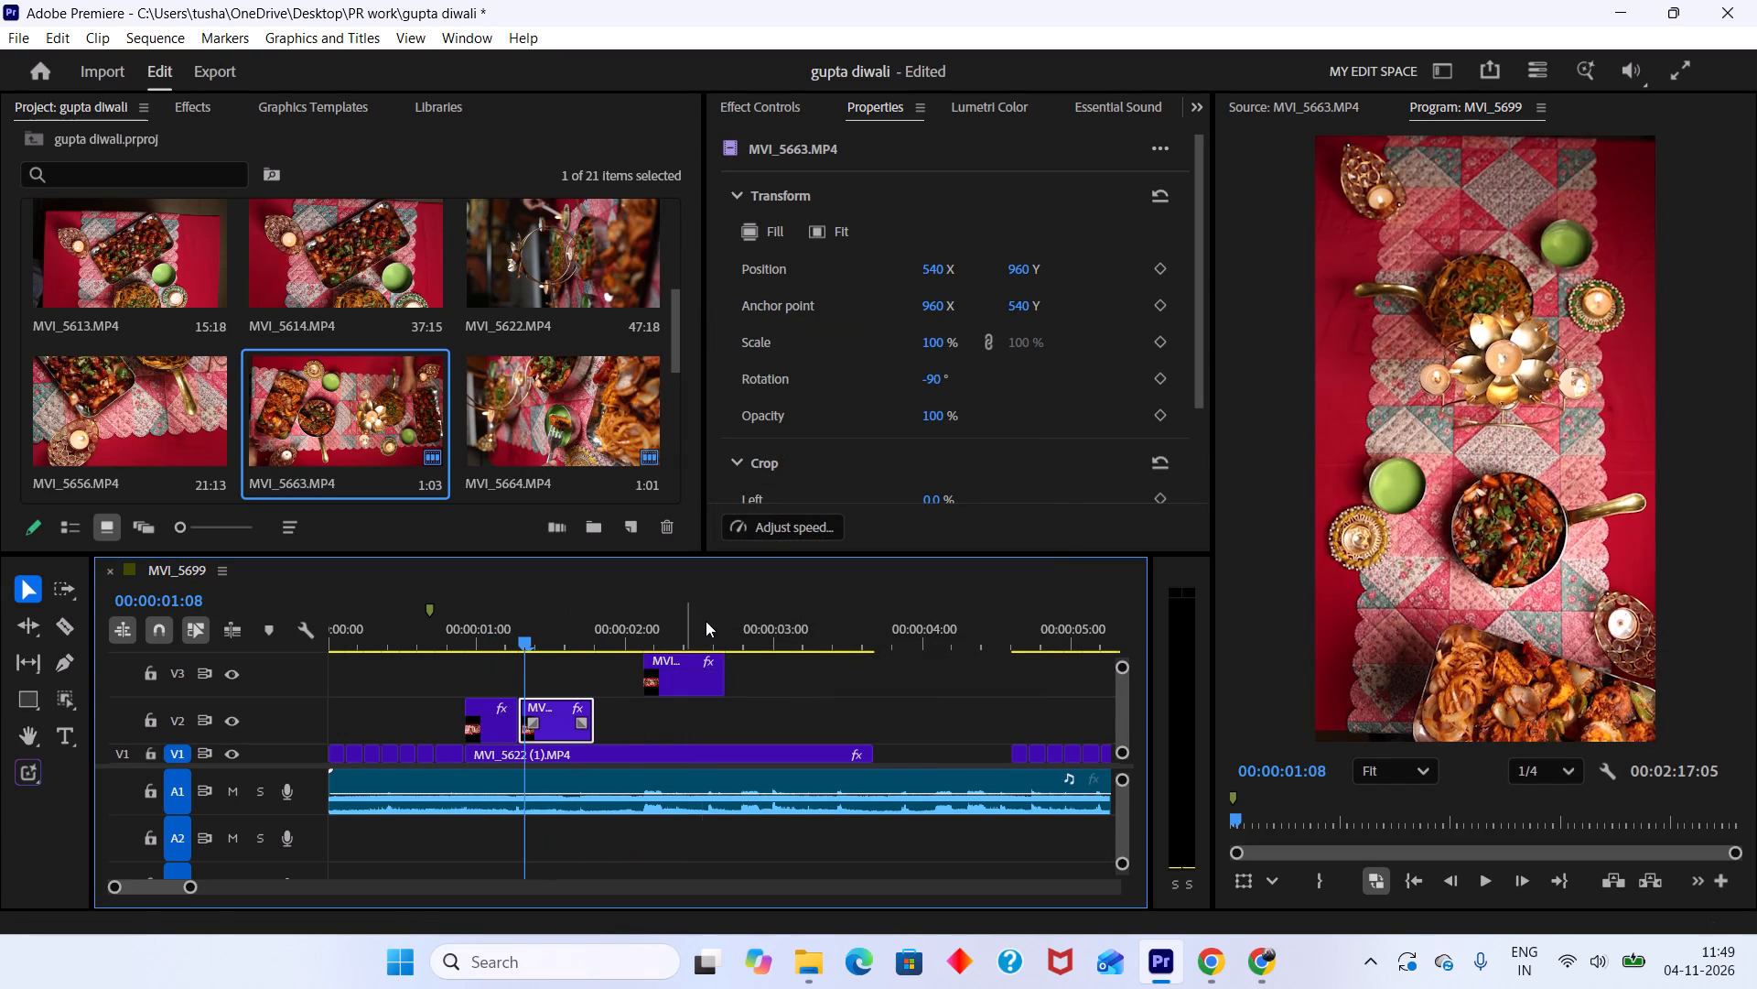
{"action": "left_click", "coordinate": [706, 621]}
{"action": "left_click", "coordinate": [691, 672]}
{"action": "left_click", "coordinate": [932, 379]}
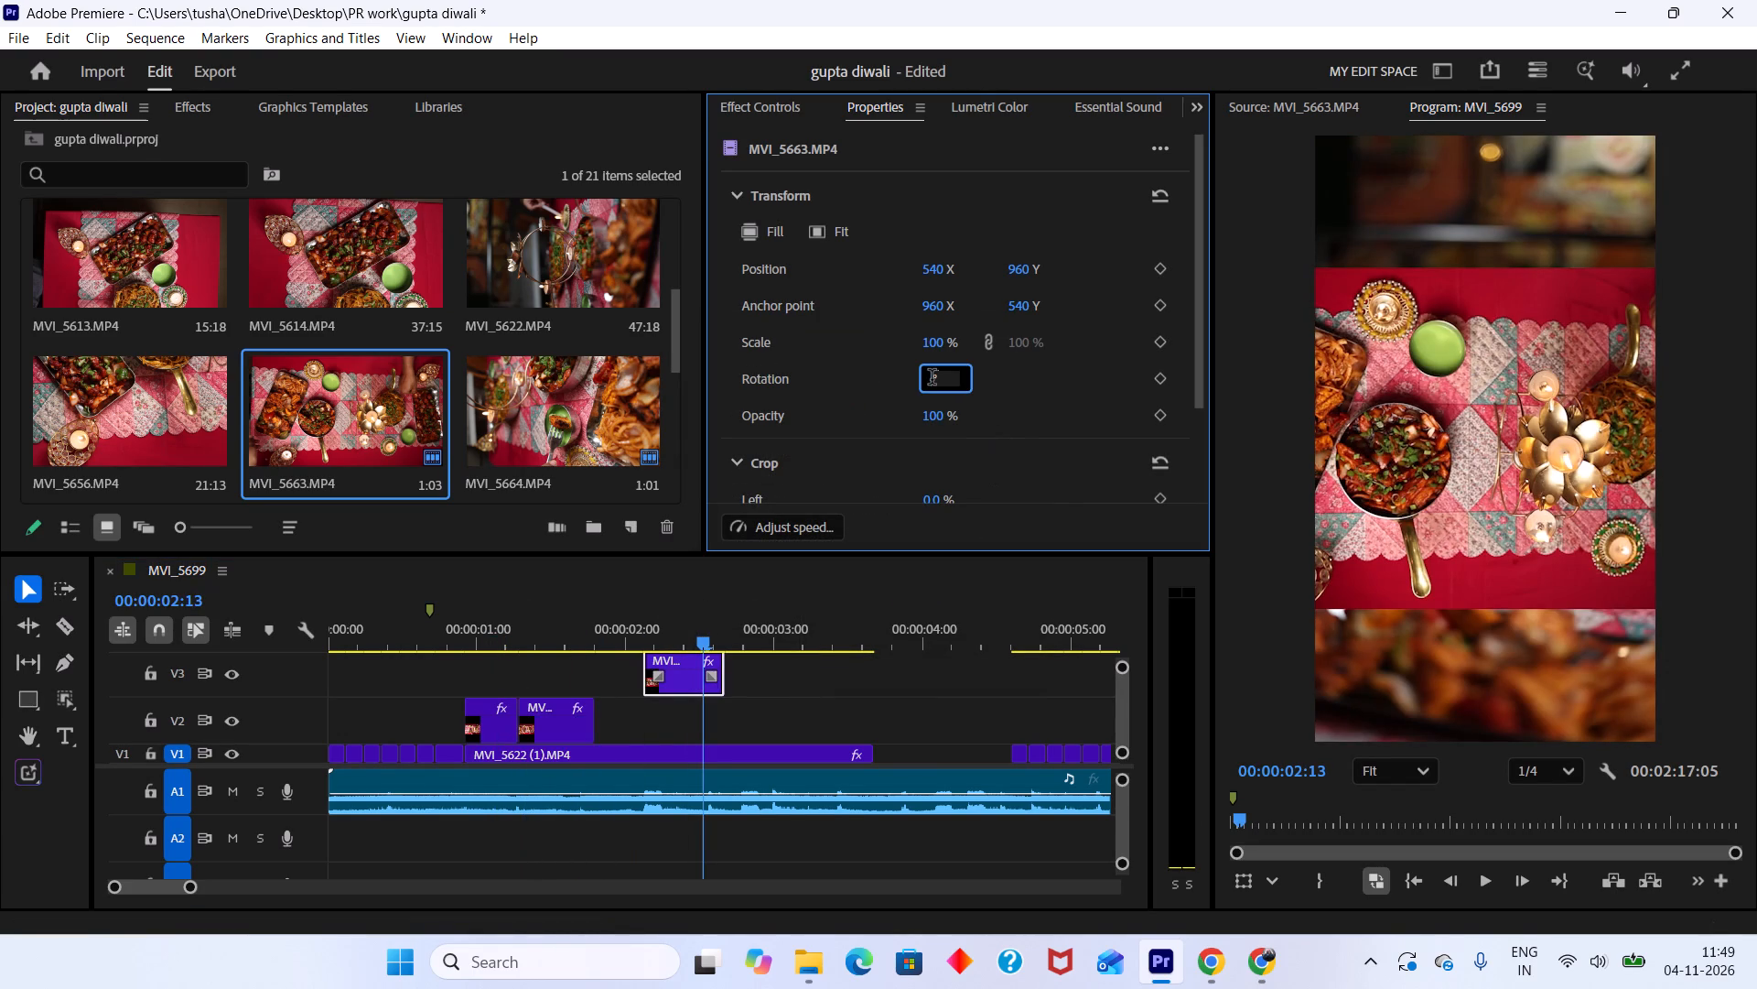
{"action": "type", "text": "=90"}
{"action": "key", "text": "Return"}
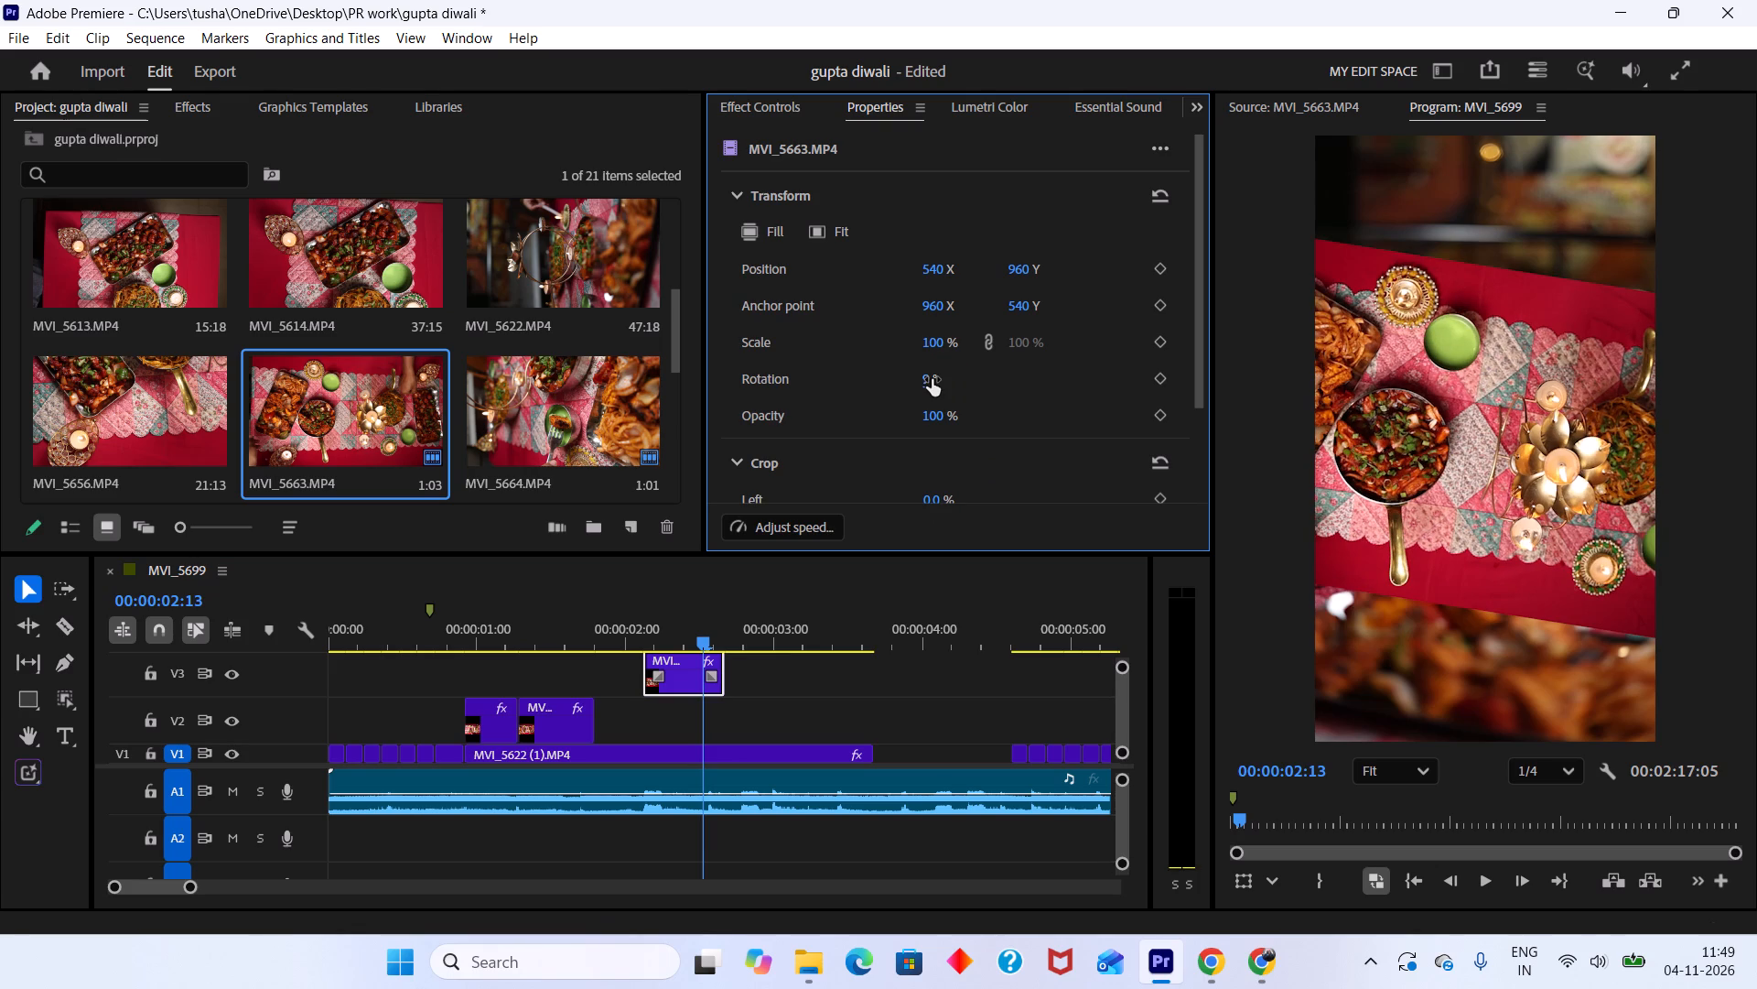
{"action": "left_click_drag", "start_coordinate": [720, 636], "coordinate": [629, 602]}
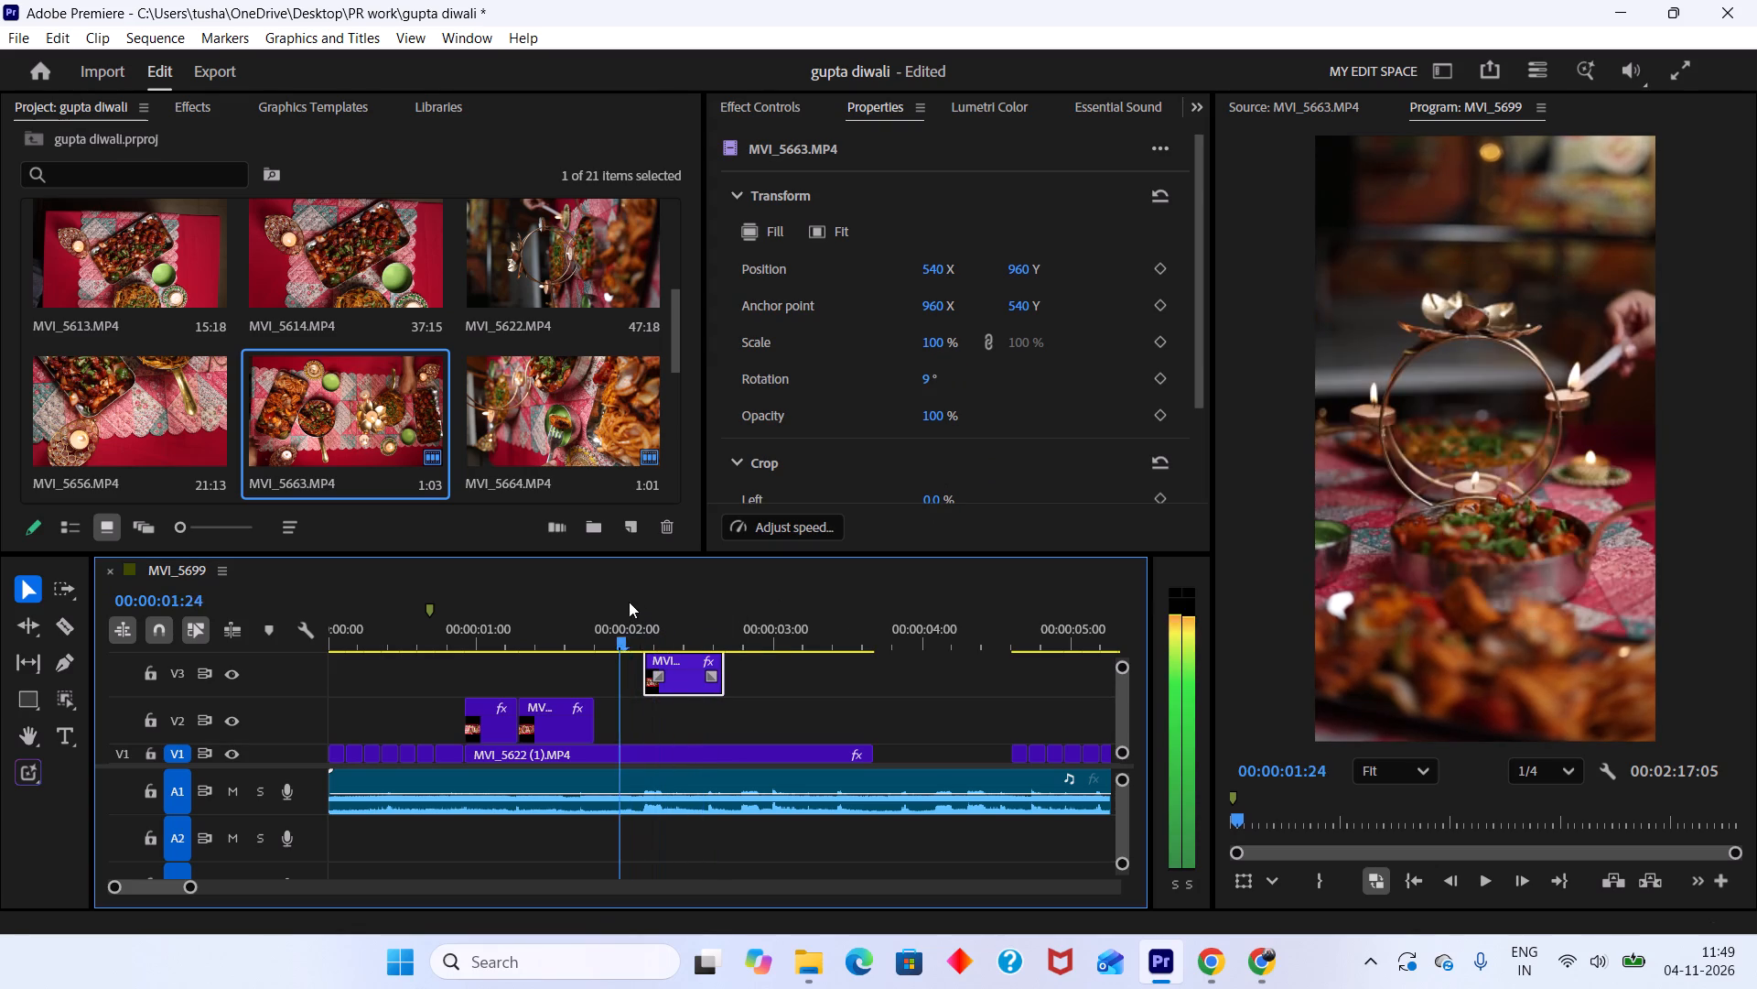
{"action": "left_click_drag", "start_coordinate": [629, 602], "coordinate": [704, 633]}
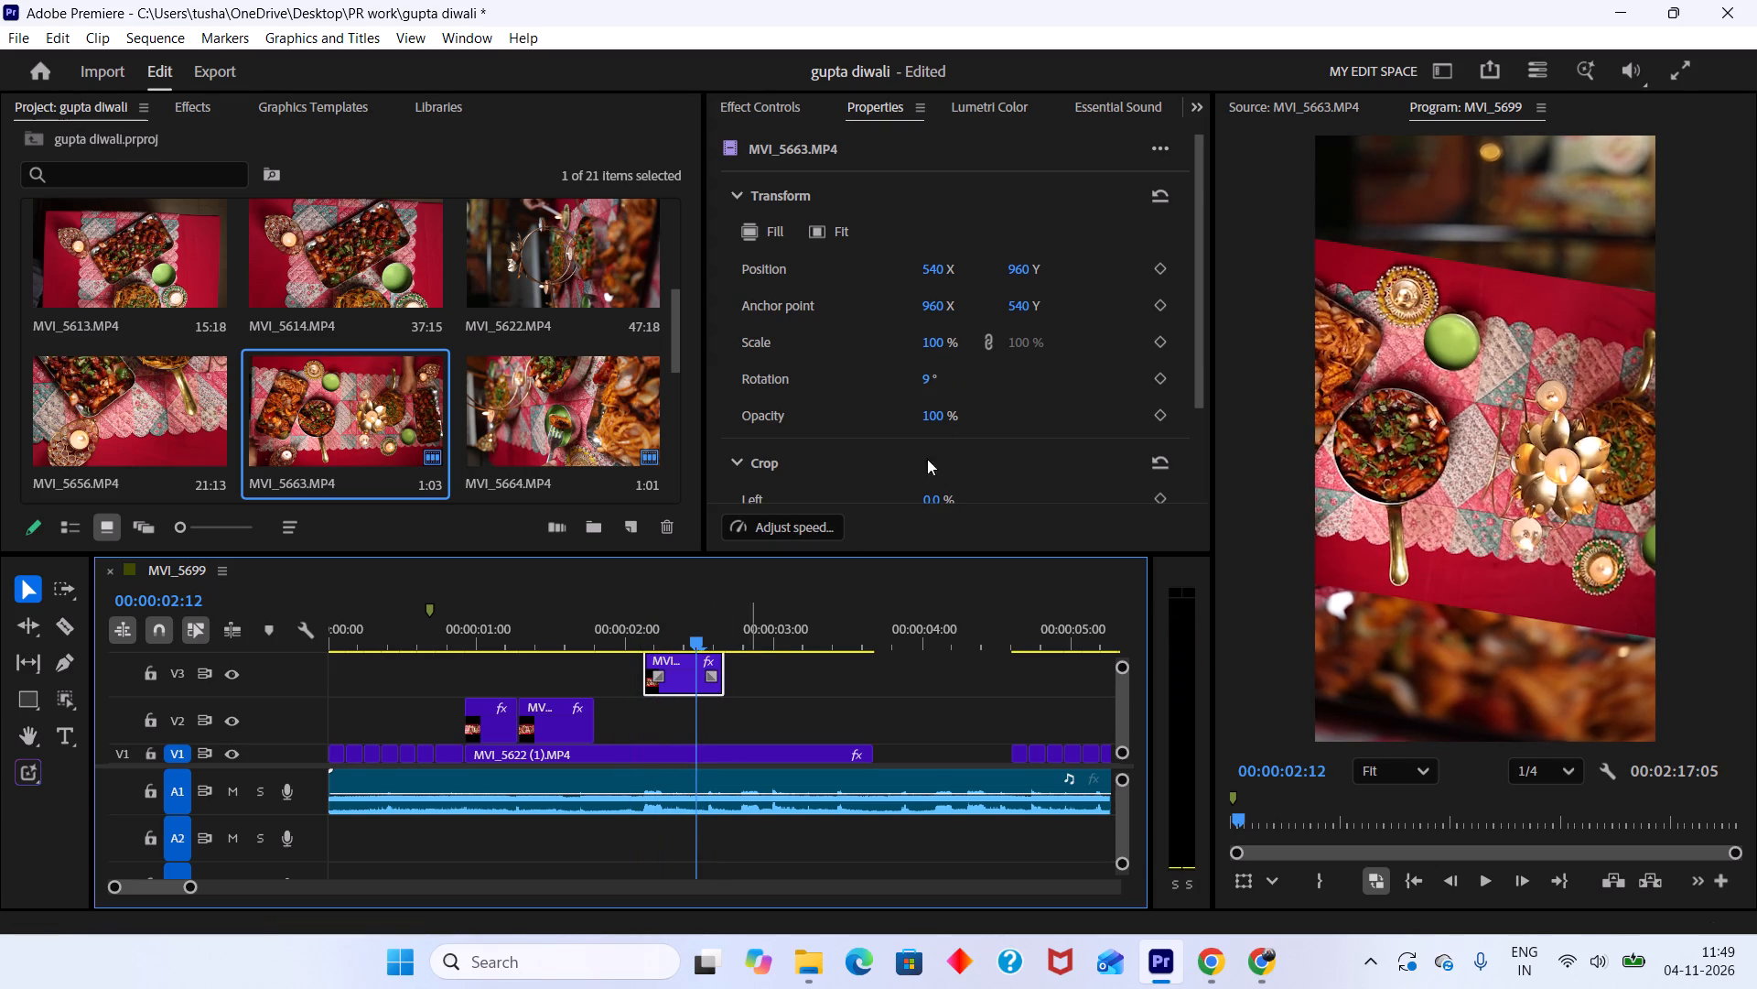
{"action": "left_click", "coordinate": [910, 371]}
{"action": "left_click", "coordinate": [923, 378]}
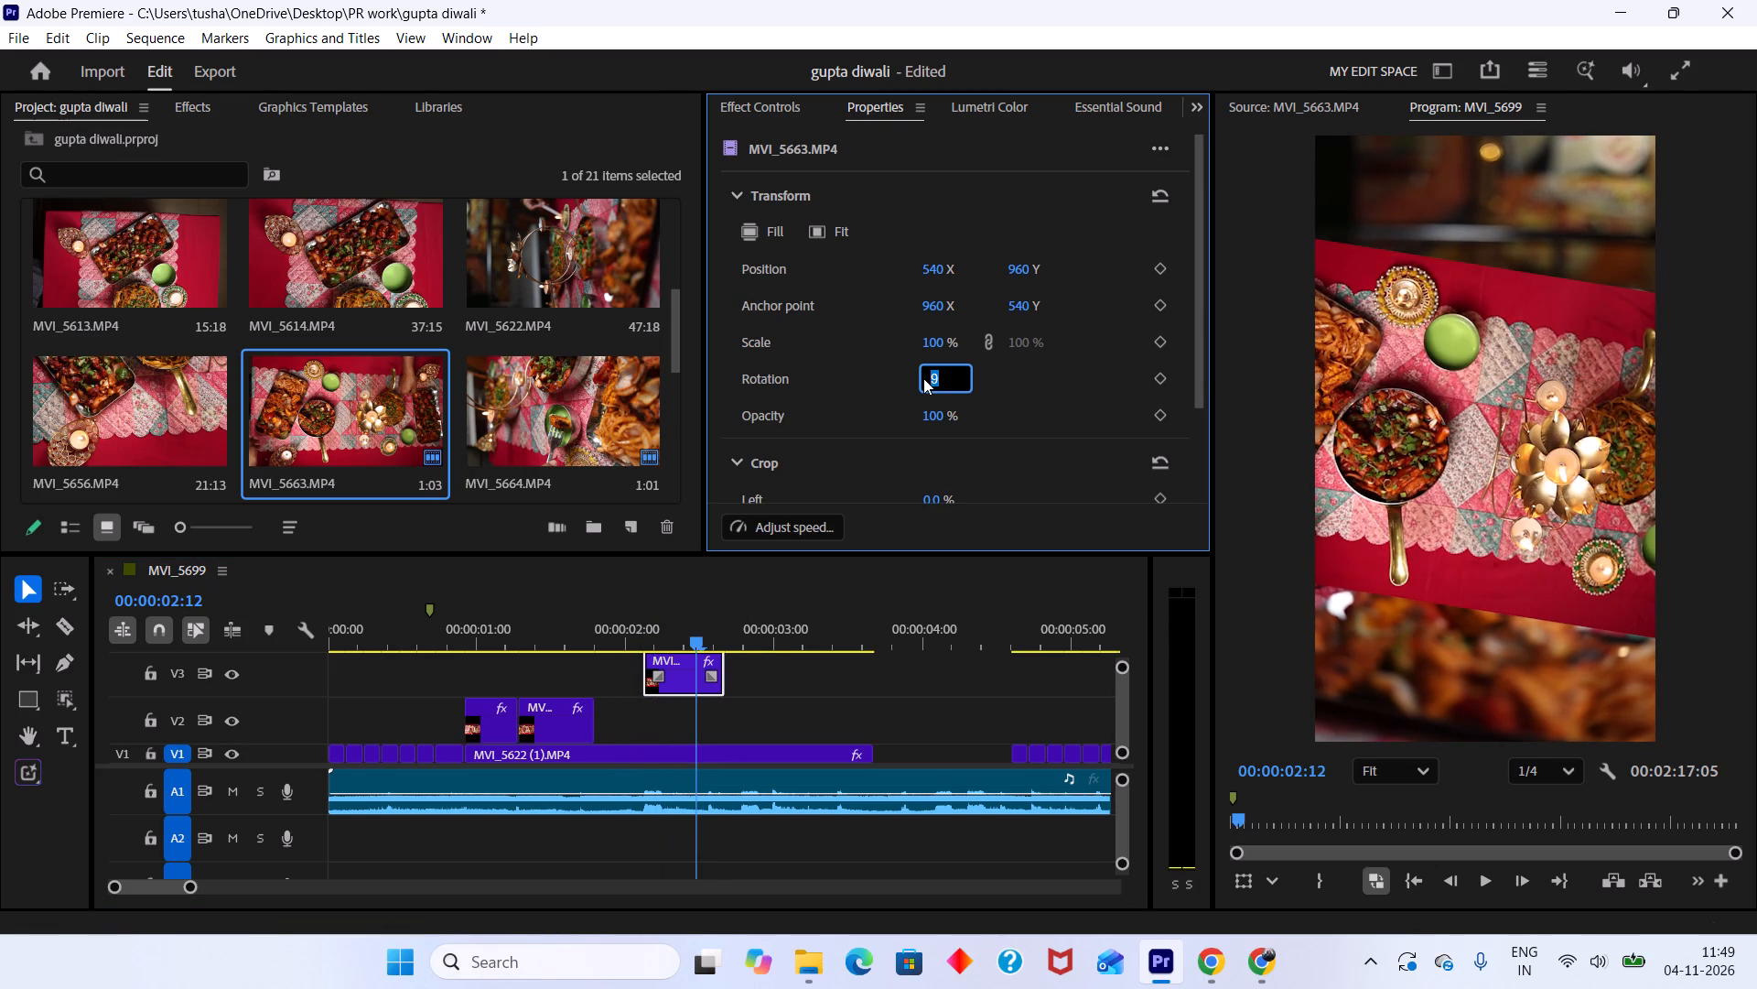
{"action": "type", "text": "-90"}
{"action": "key", "text": "Return"}
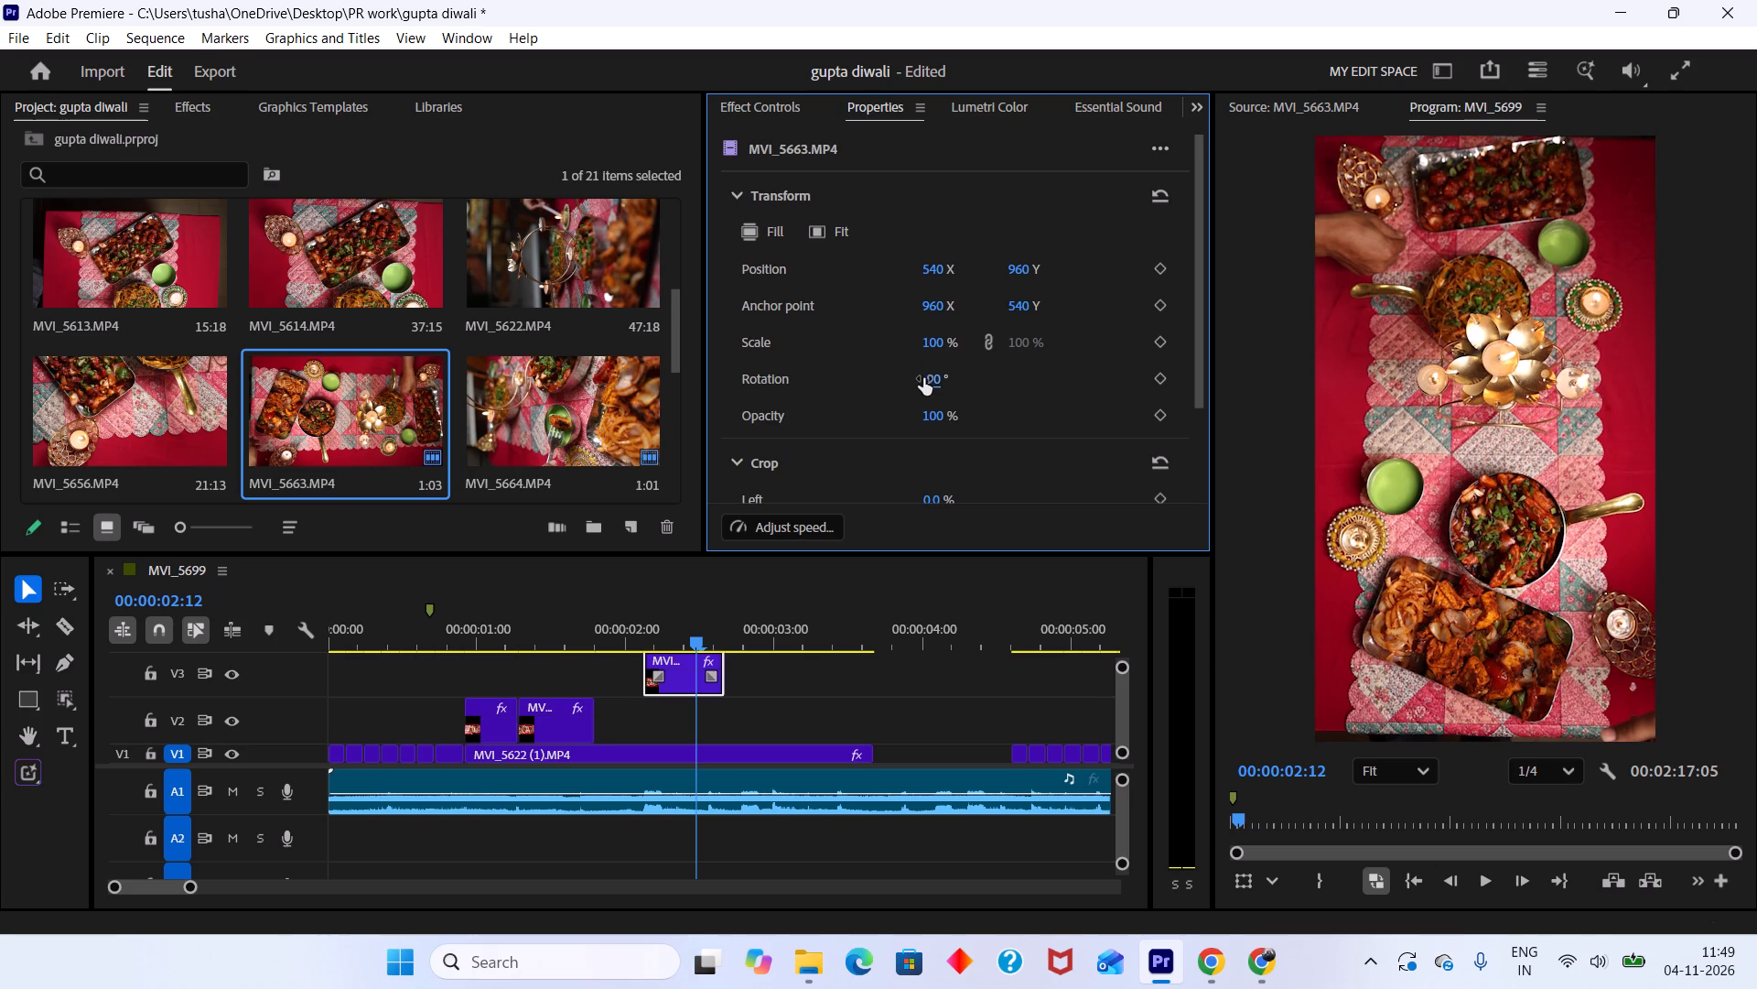
Move the rotated clip down to V2, butt it against the second overhead clip's end at 00:00:01:20, and save the project.
{"action": "scroll", "coordinate": [691, 704], "scroll_direction": "up", "scroll_amount": 6, "text": "alt"}
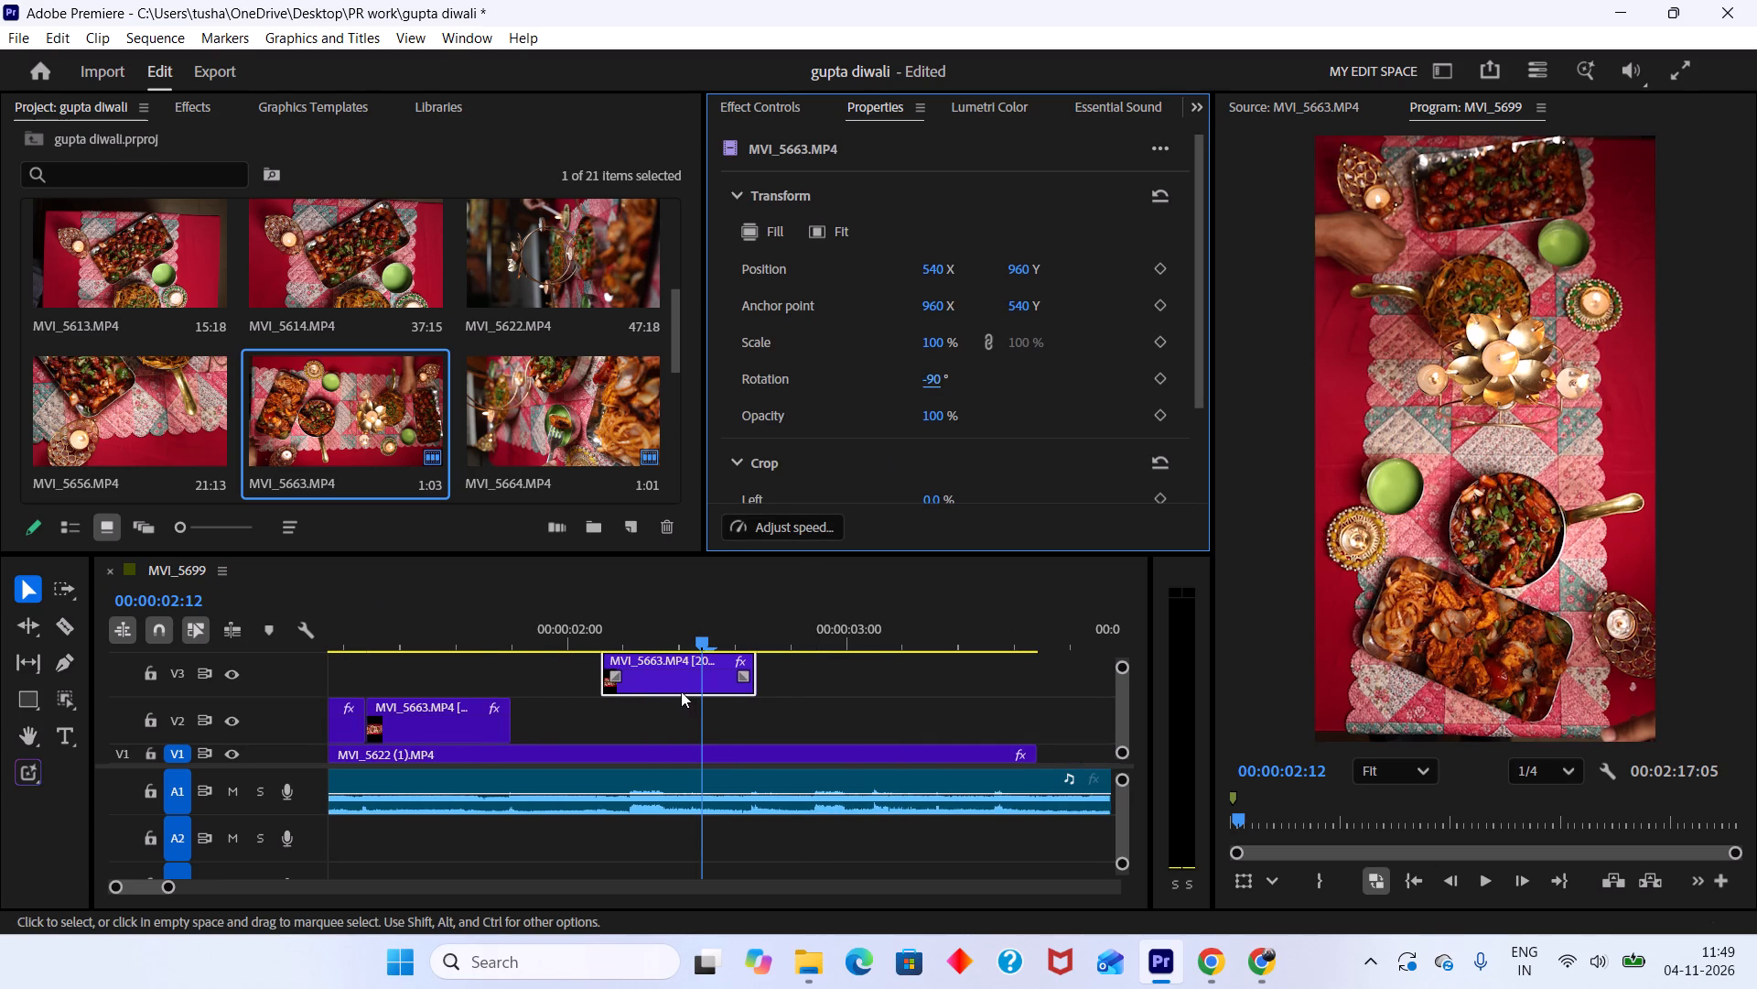
{"action": "left_click_drag", "start_coordinate": [667, 679], "coordinate": [609, 722]}
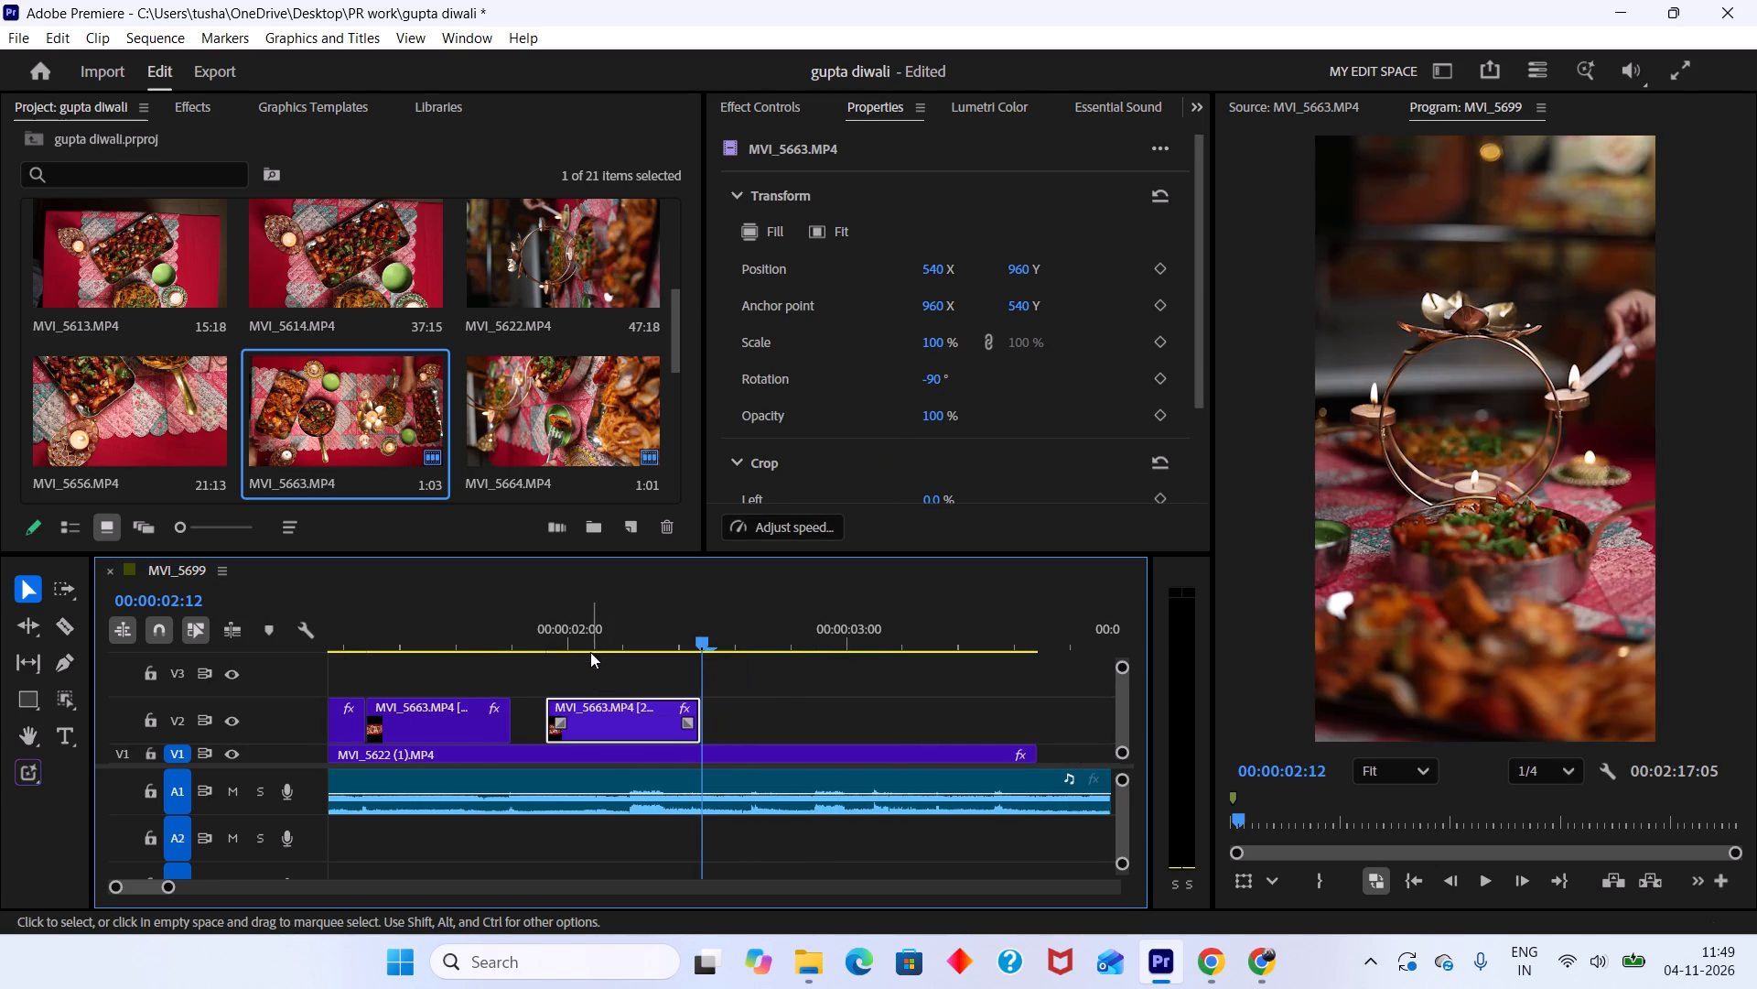
{"action": "left_click_drag", "start_coordinate": [575, 623], "coordinate": [521, 603]}
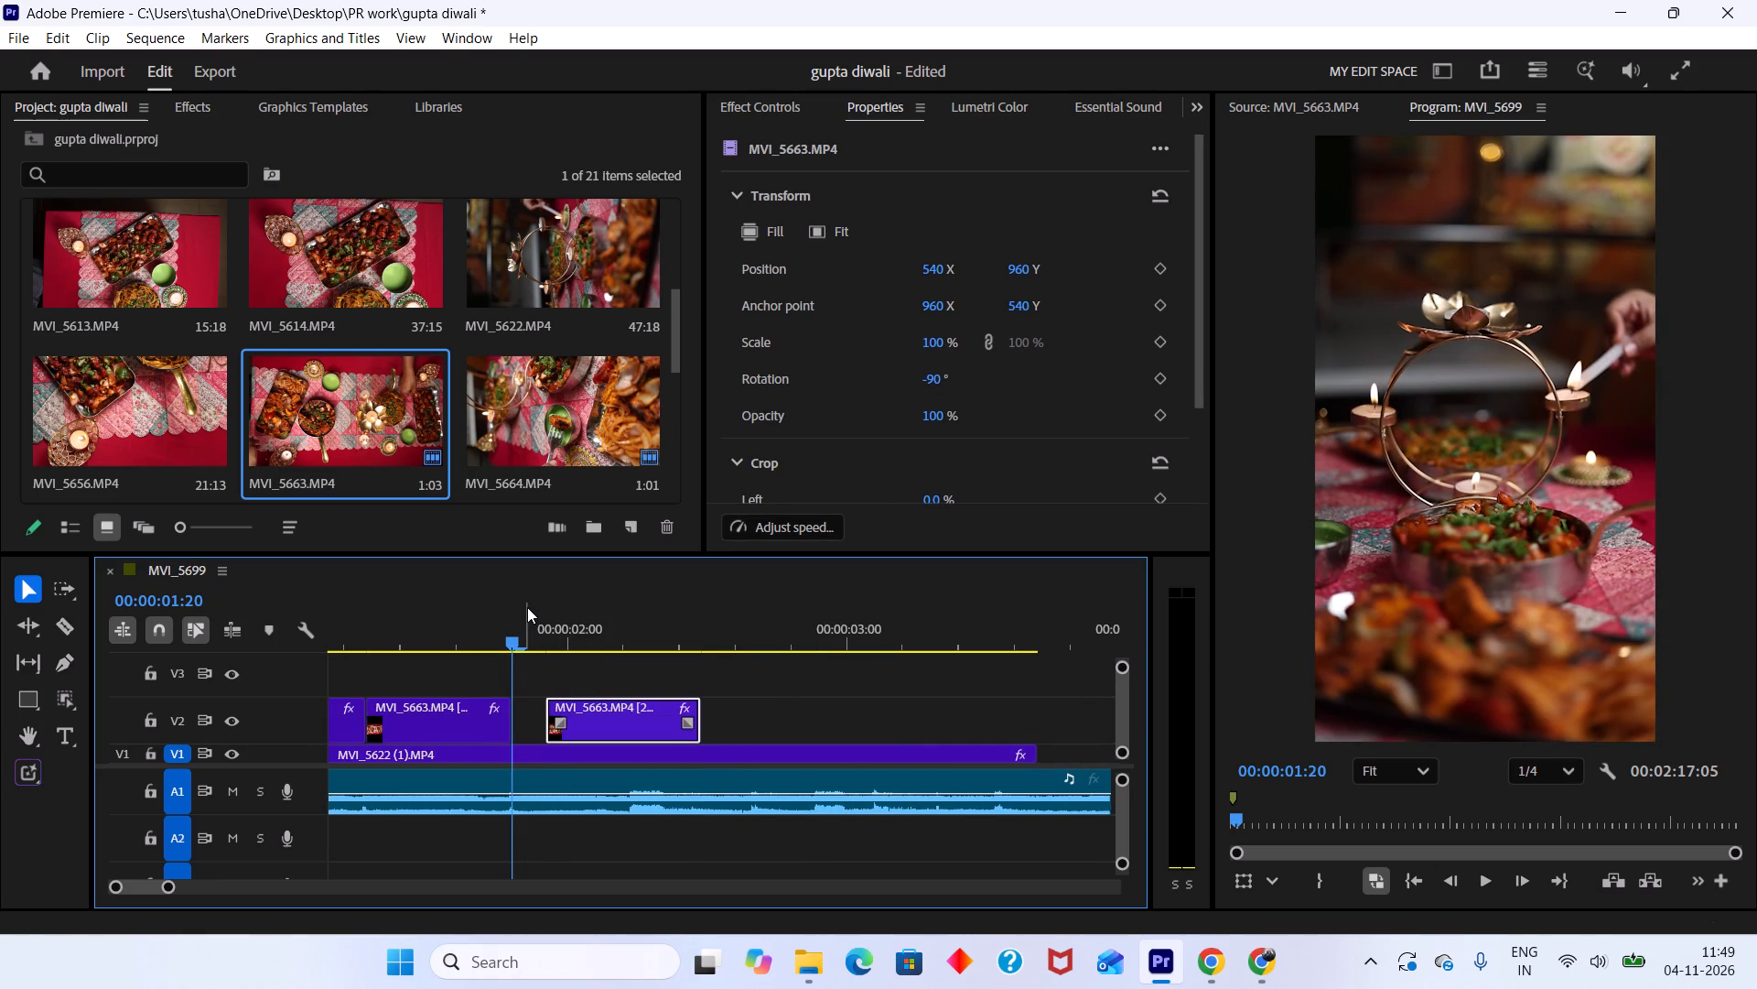
{"action": "left_click_drag", "start_coordinate": [592, 723], "coordinate": [589, 723]}
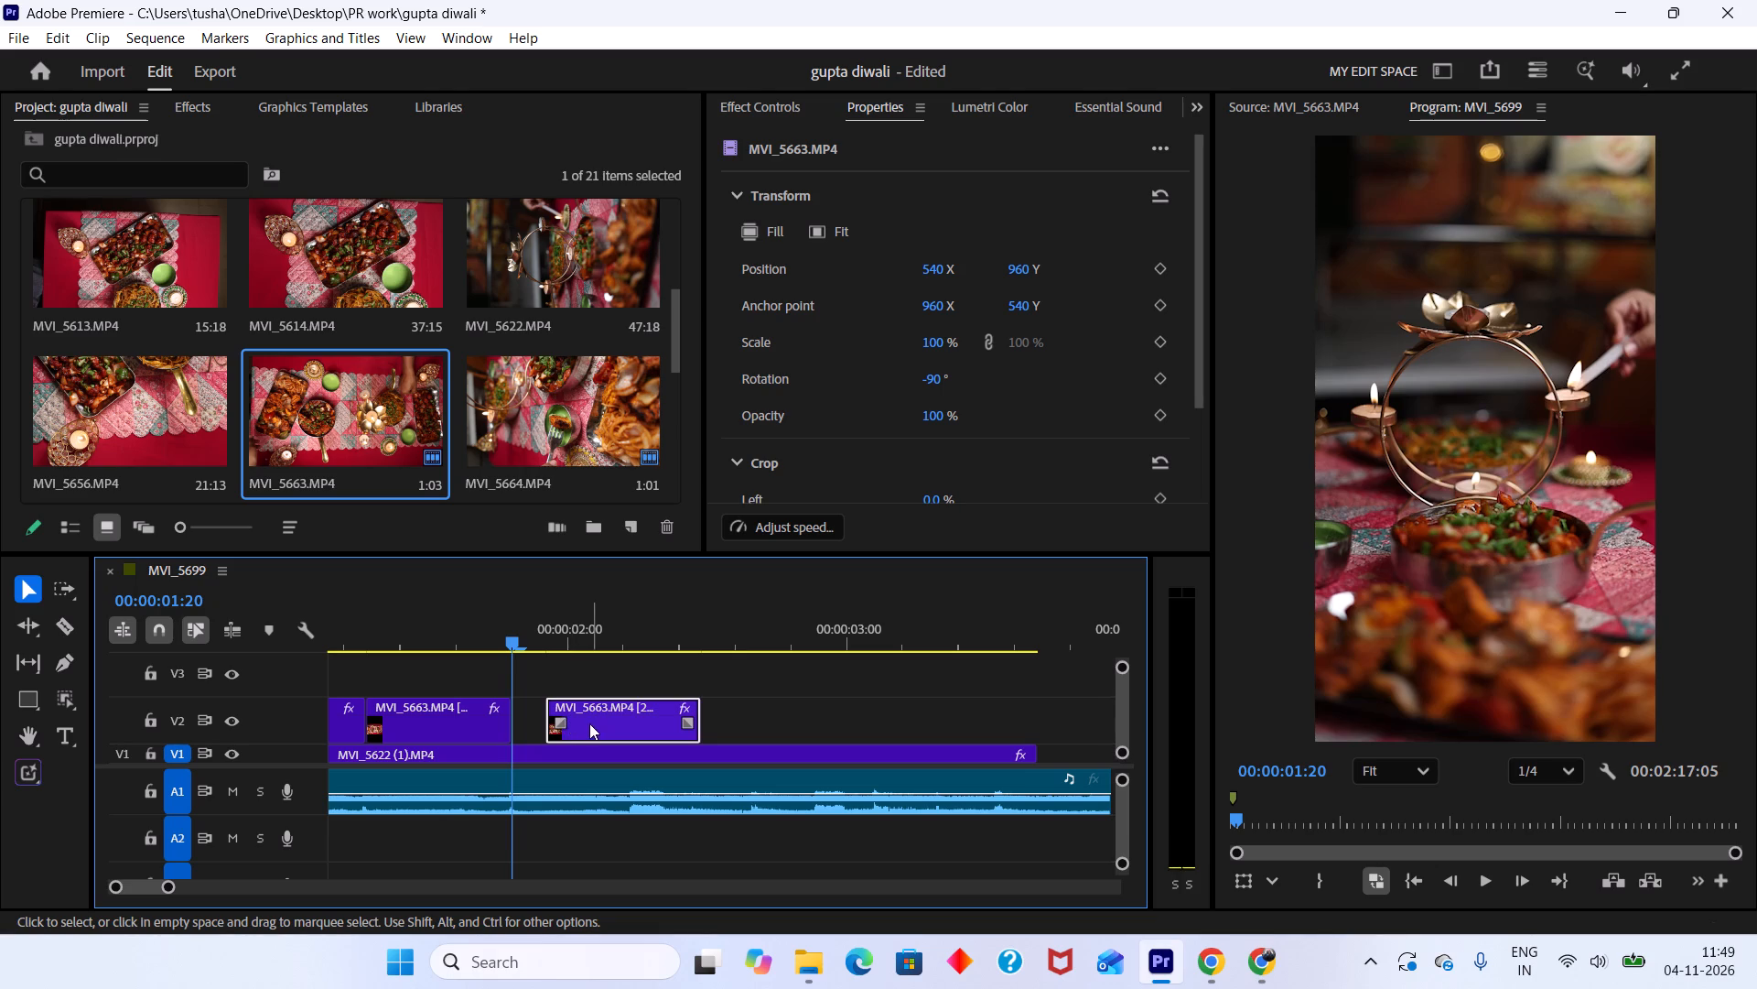
{"action": "left_click_drag", "start_coordinate": [589, 723], "coordinate": [569, 723]}
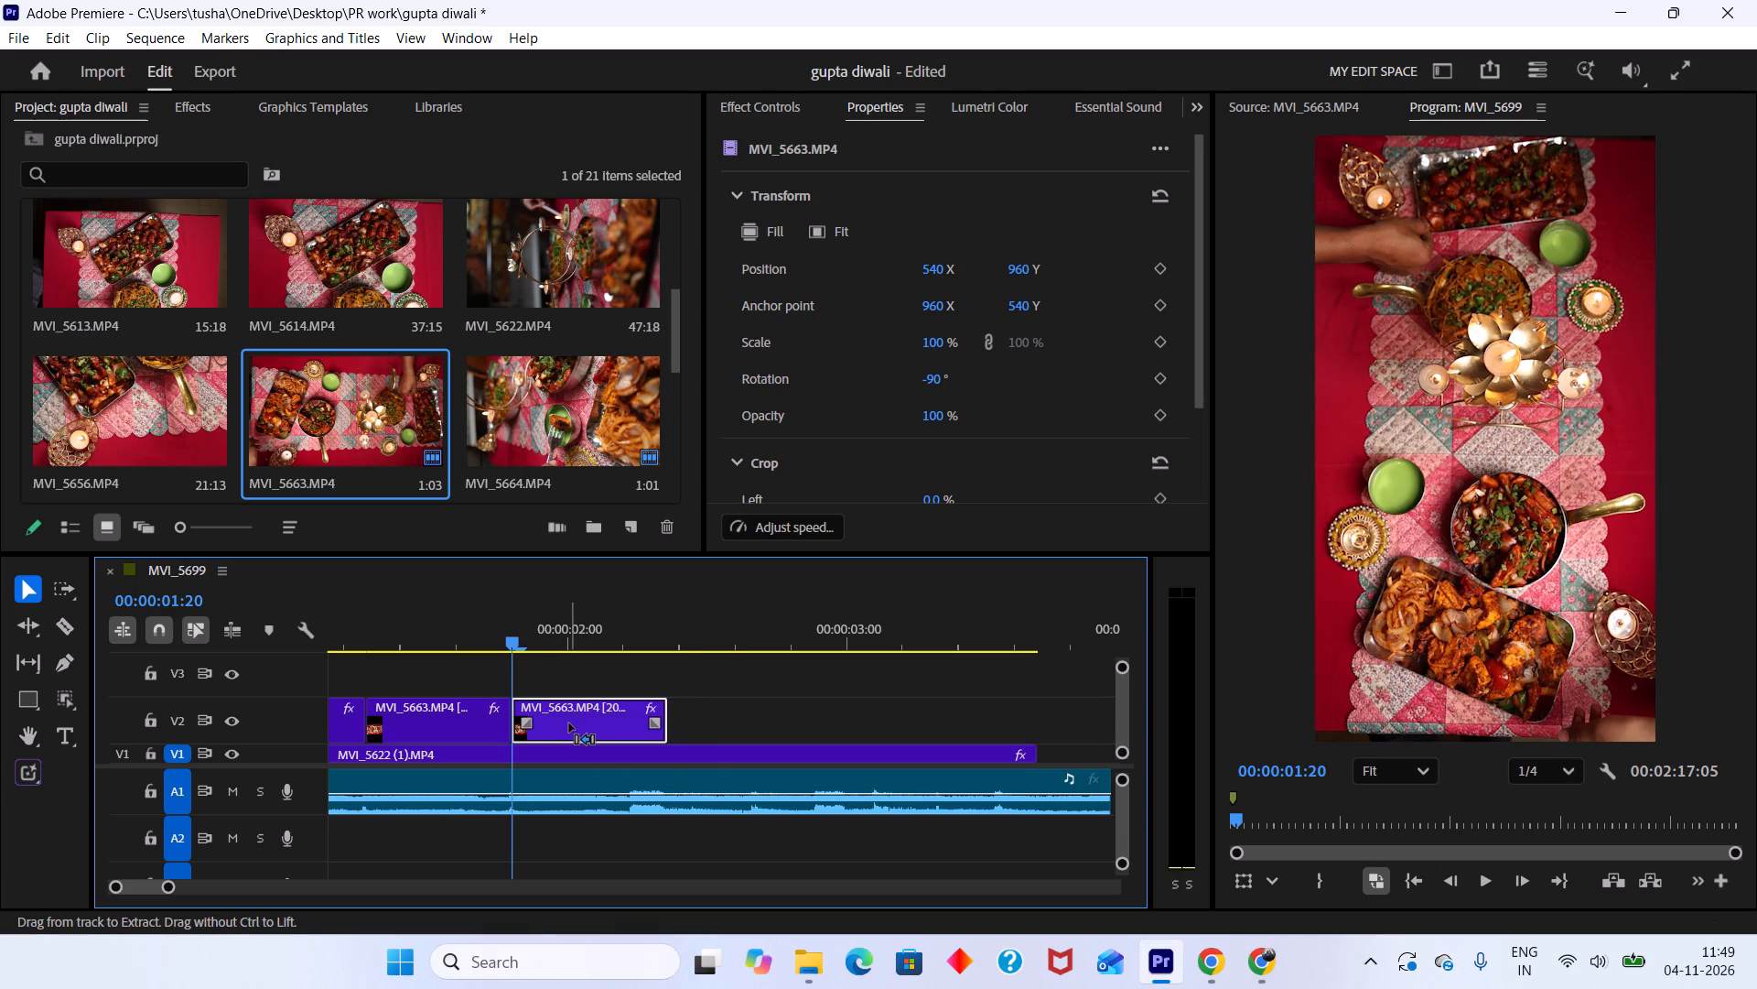
{"action": "key", "text": "ctrl+s"}
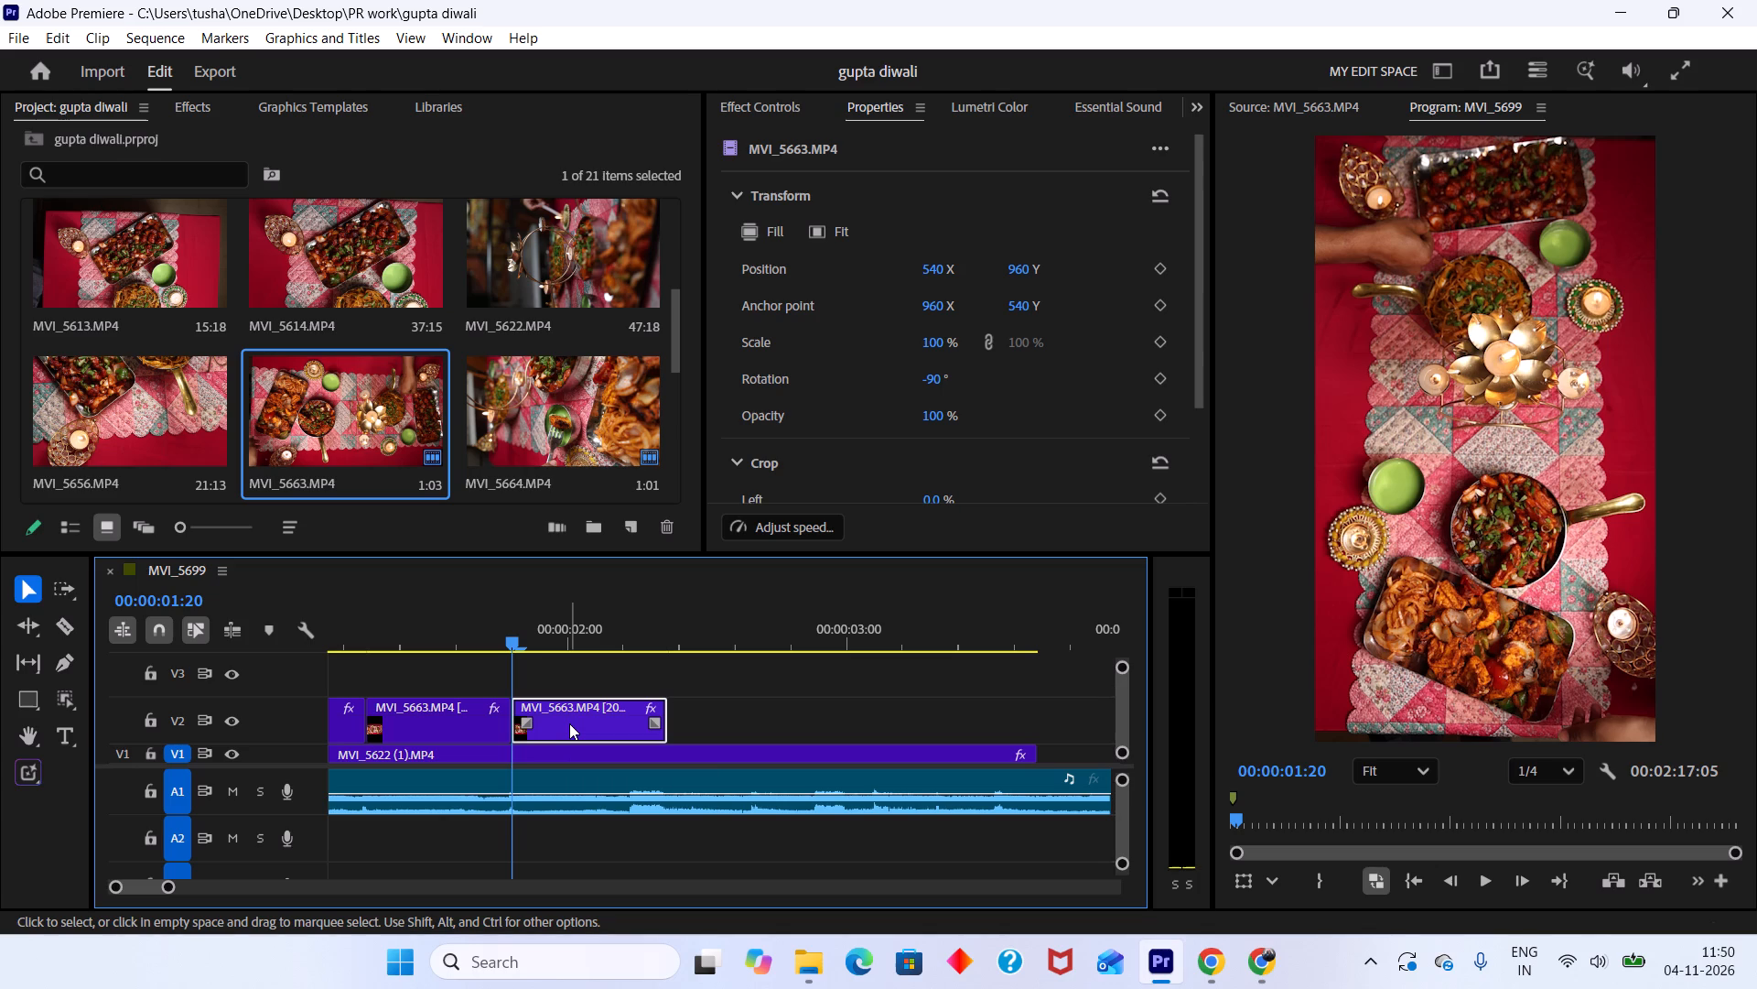
Play back the three overhead clips on V2 to check their joins against the music.
{"action": "left_click_drag", "start_coordinate": [584, 619], "coordinate": [474, 594]}
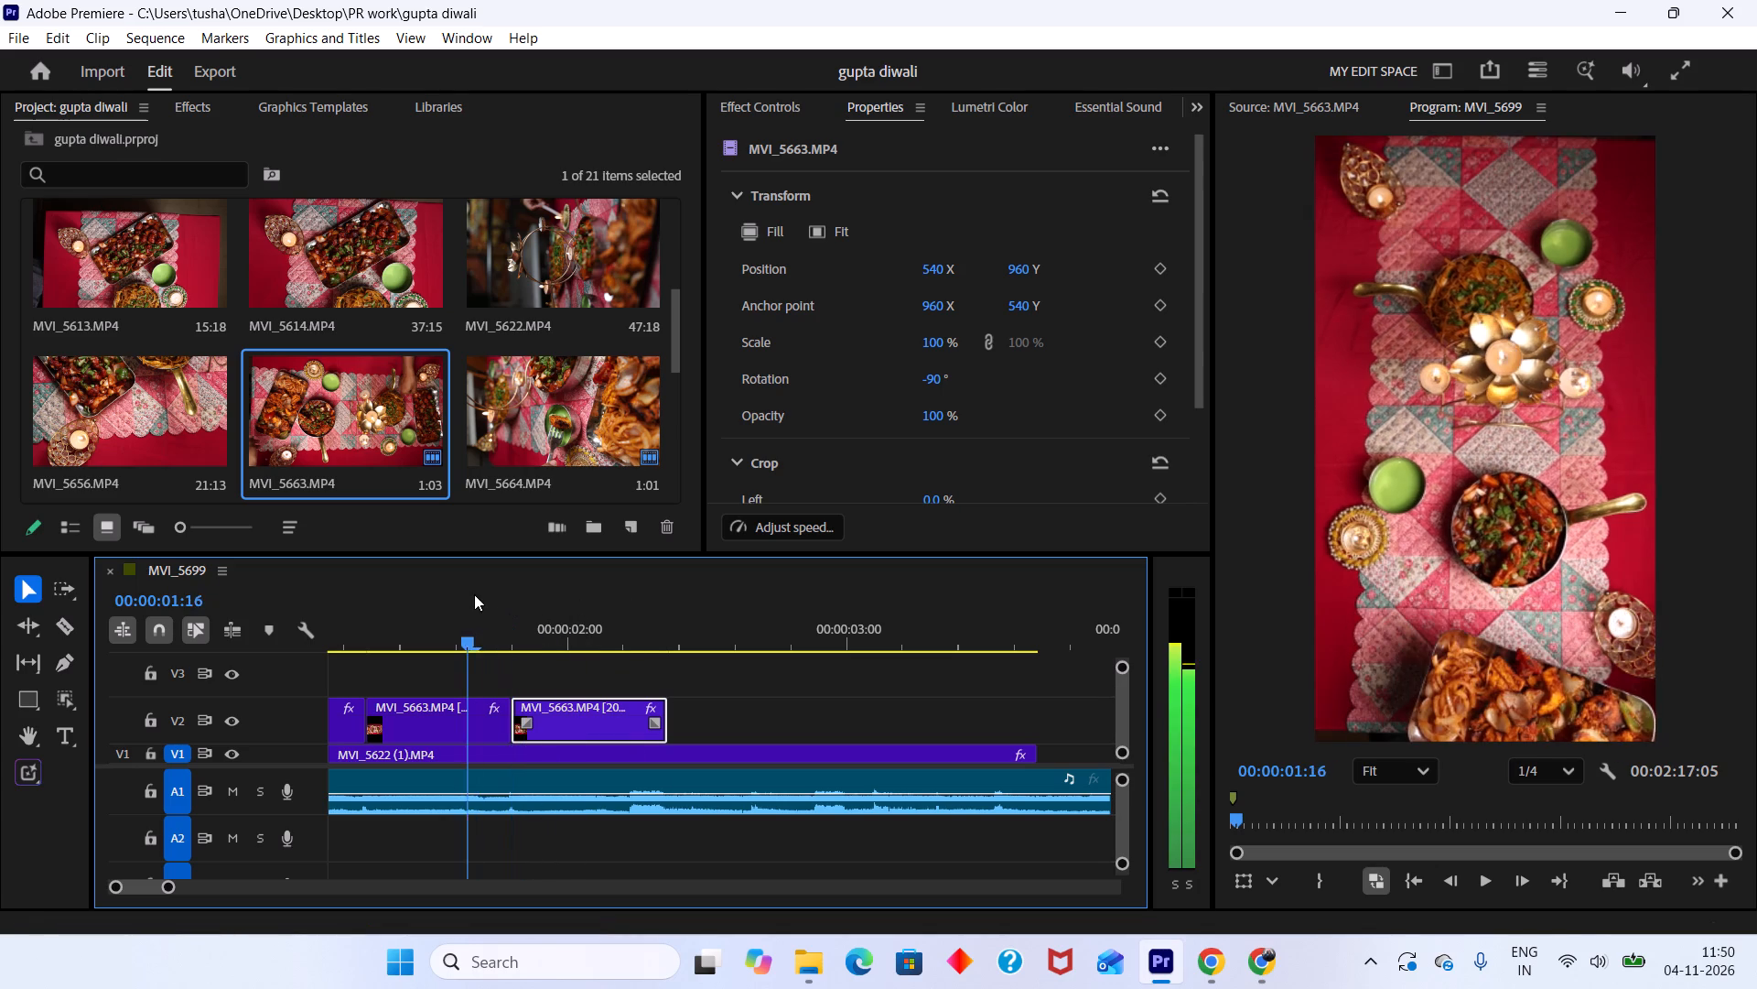
{"action": "left_click_drag", "start_coordinate": [474, 594], "coordinate": [402, 565]}
{"action": "scroll", "coordinate": [477, 688], "scroll_direction": "down", "scroll_amount": 9, "text": "alt"}
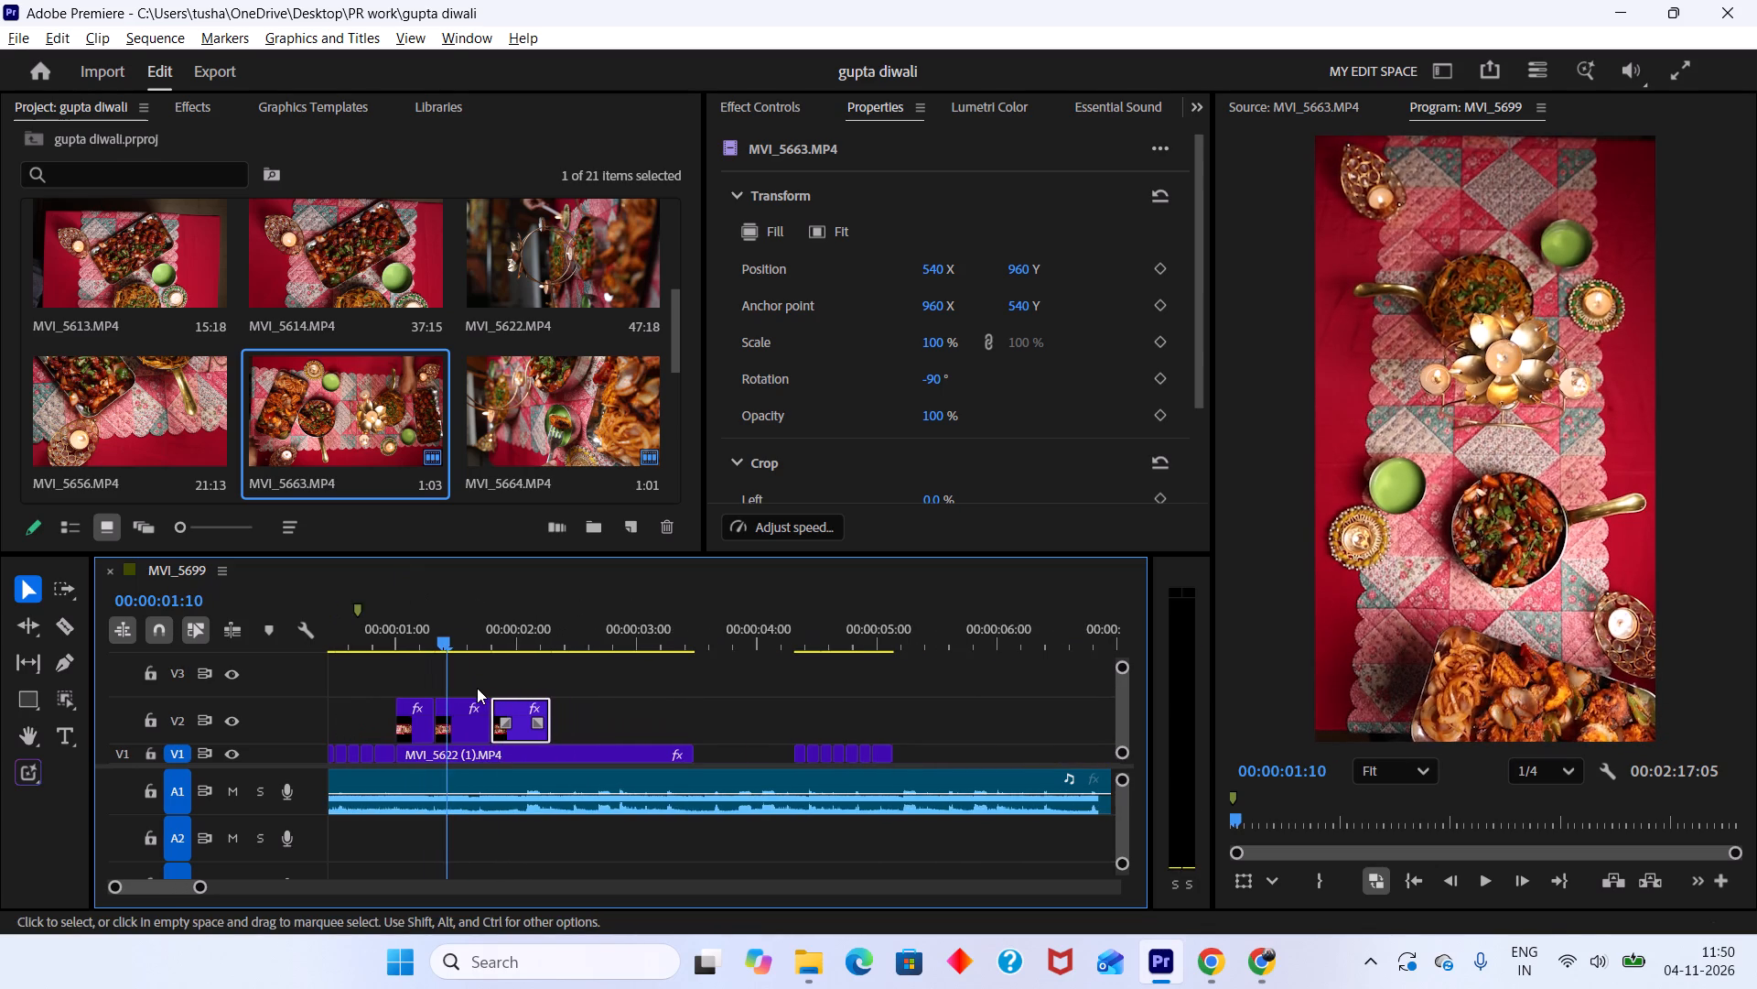
{"action": "left_click_drag", "start_coordinate": [438, 647], "coordinate": [385, 620]}
{"action": "key", "text": "space"}
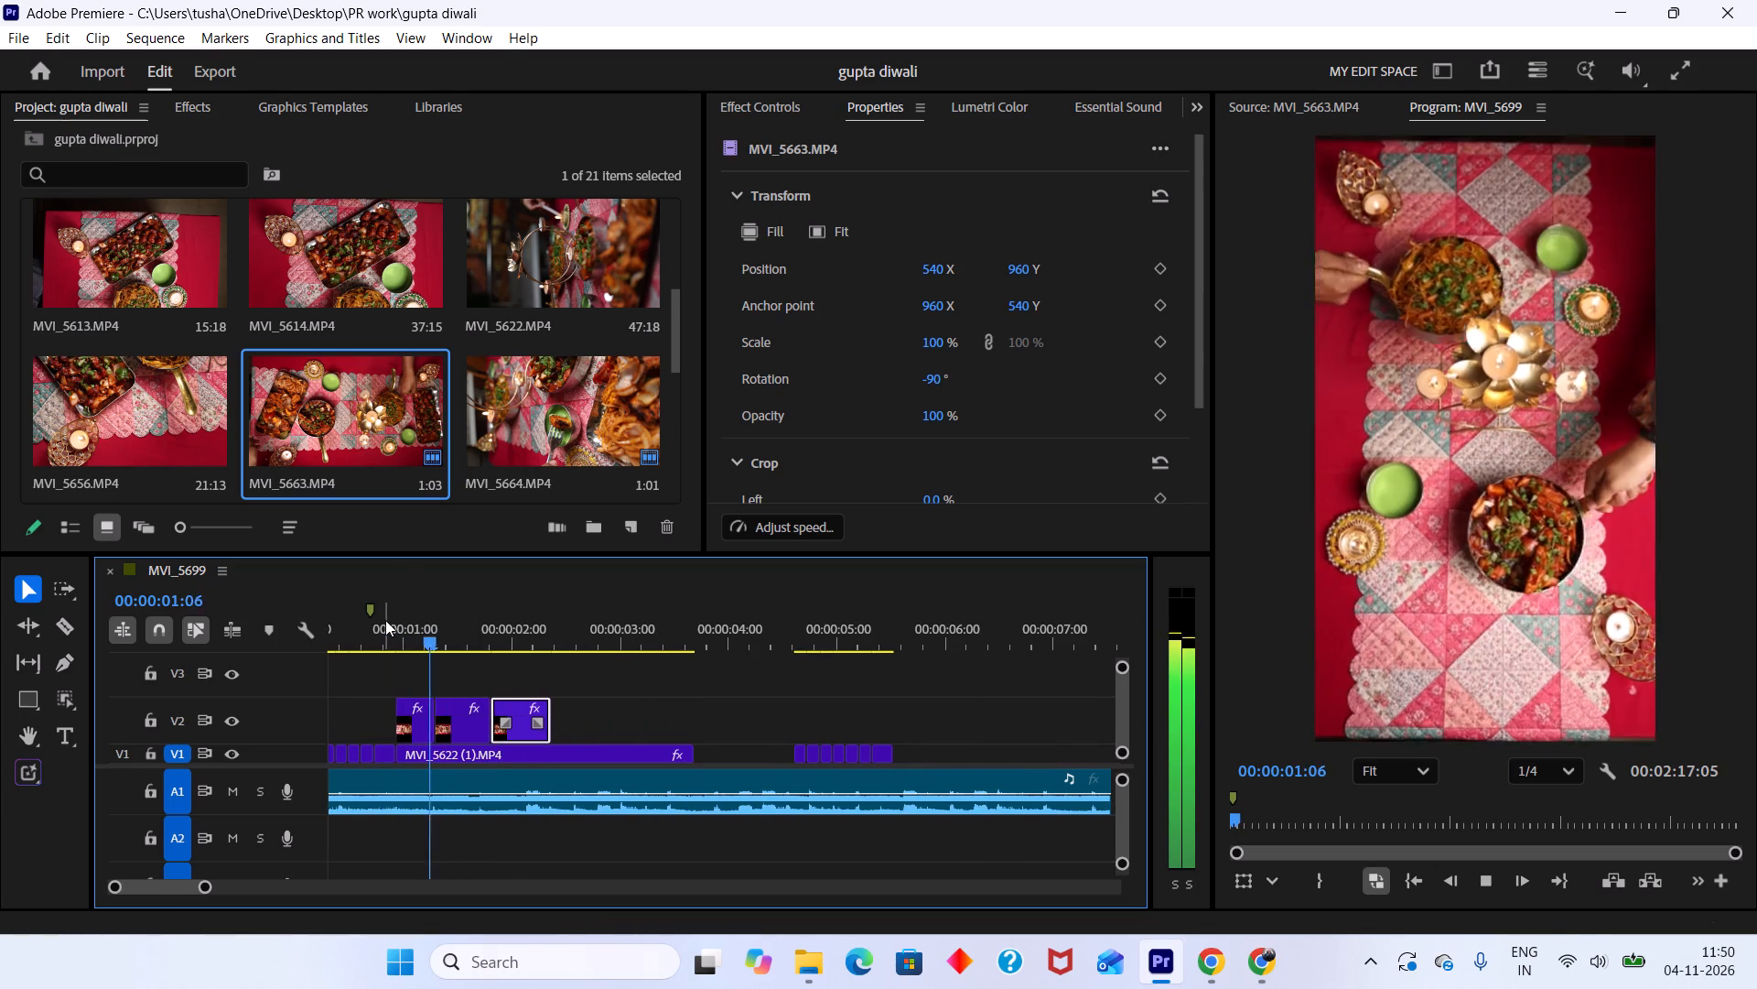
{"action": "key", "text": "space"}
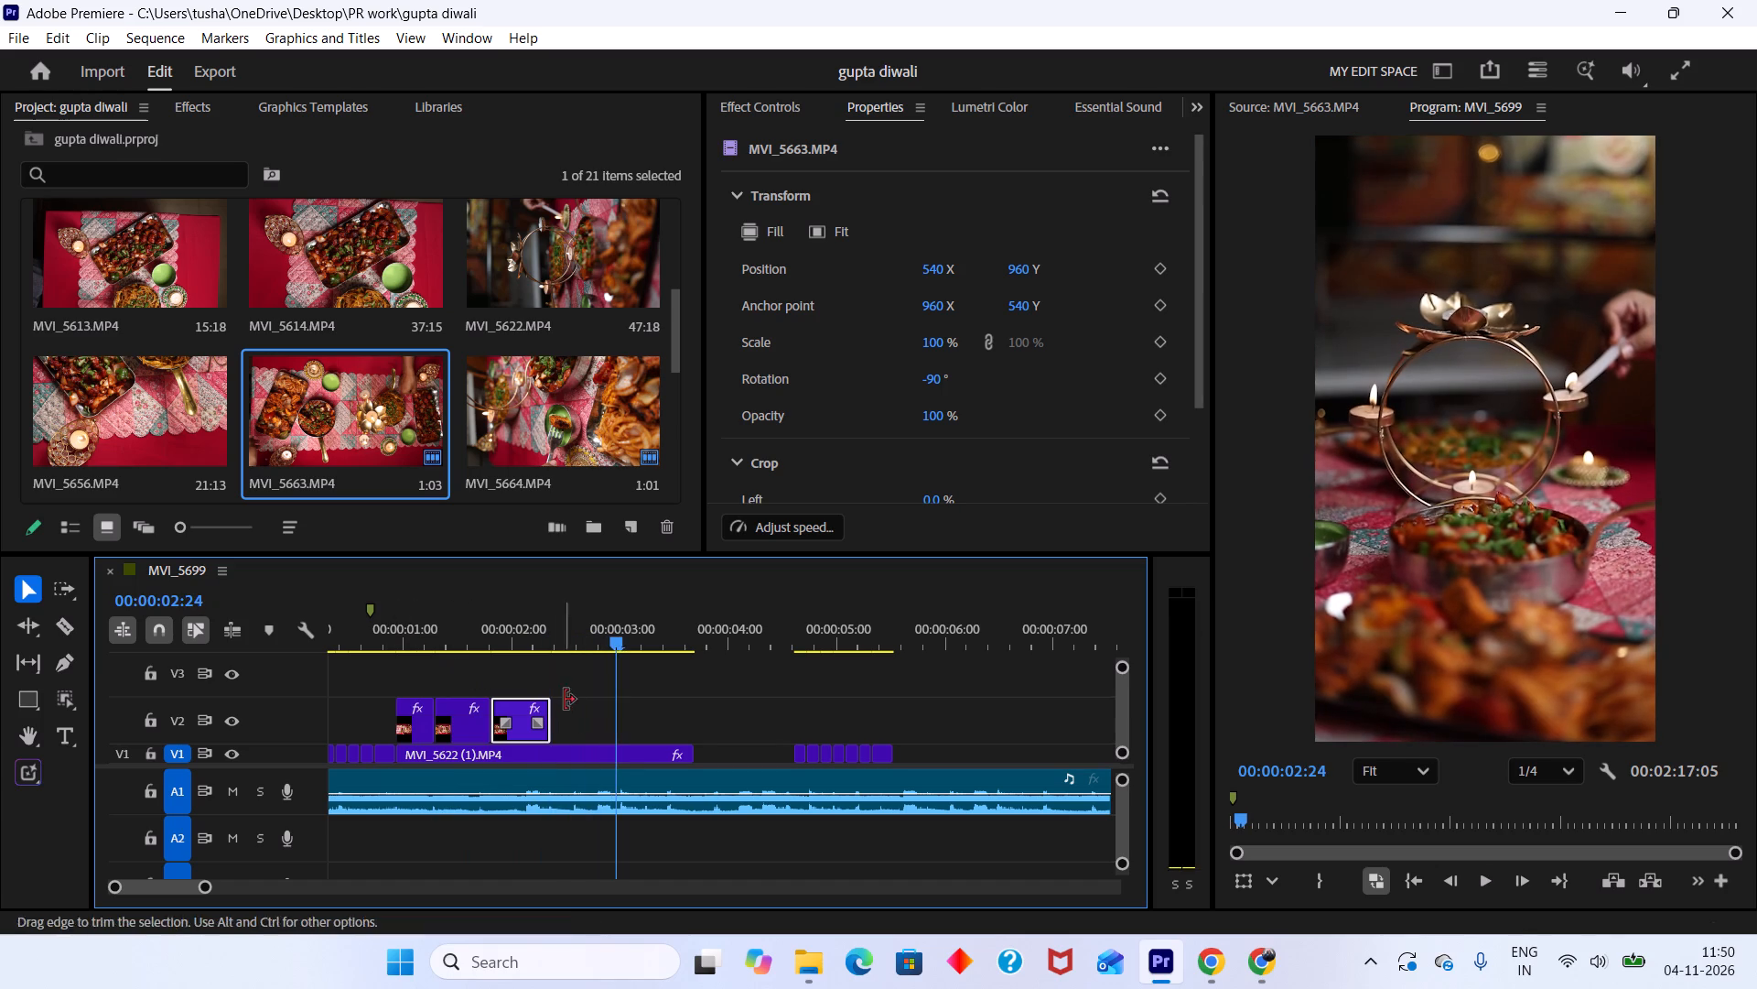
Replay the overhead clips, then move MVI_5622 (1).MP4 from V1 up to V2, butted against the third overhead clip's end.
{"action": "left_click_drag", "start_coordinate": [580, 633], "coordinate": [515, 630]}
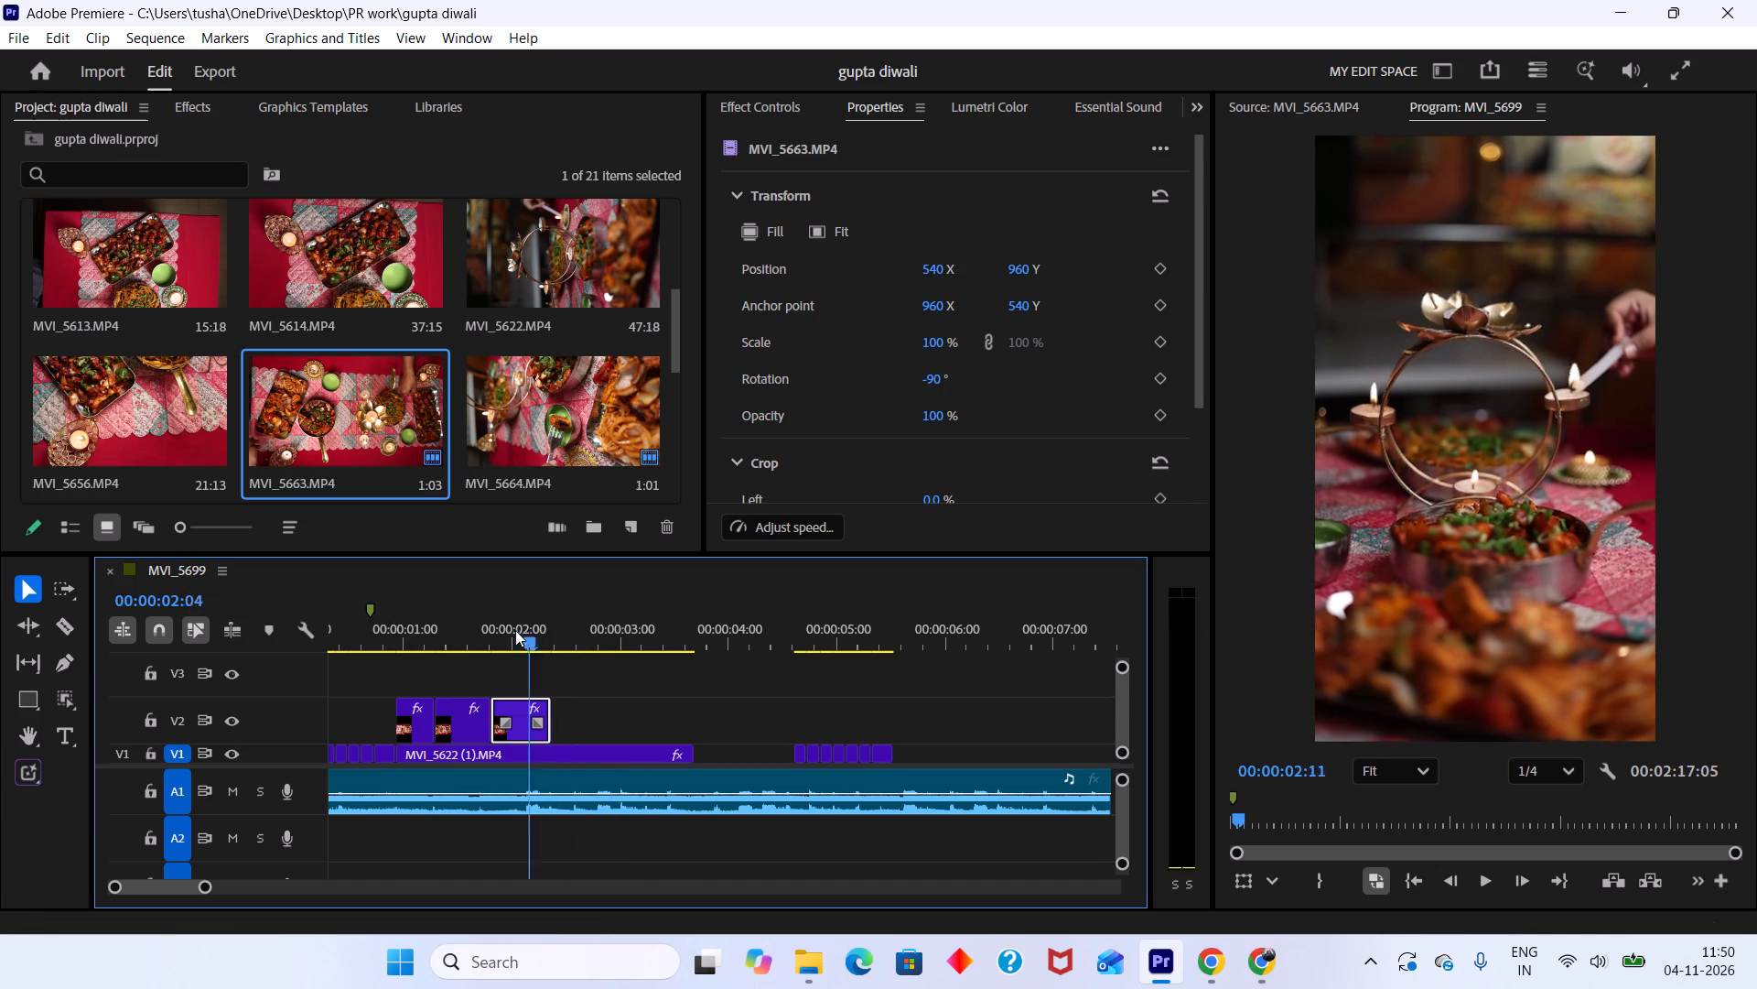
{"action": "left_click_drag", "start_coordinate": [515, 630], "coordinate": [437, 630]}
{"action": "key", "text": "space"}
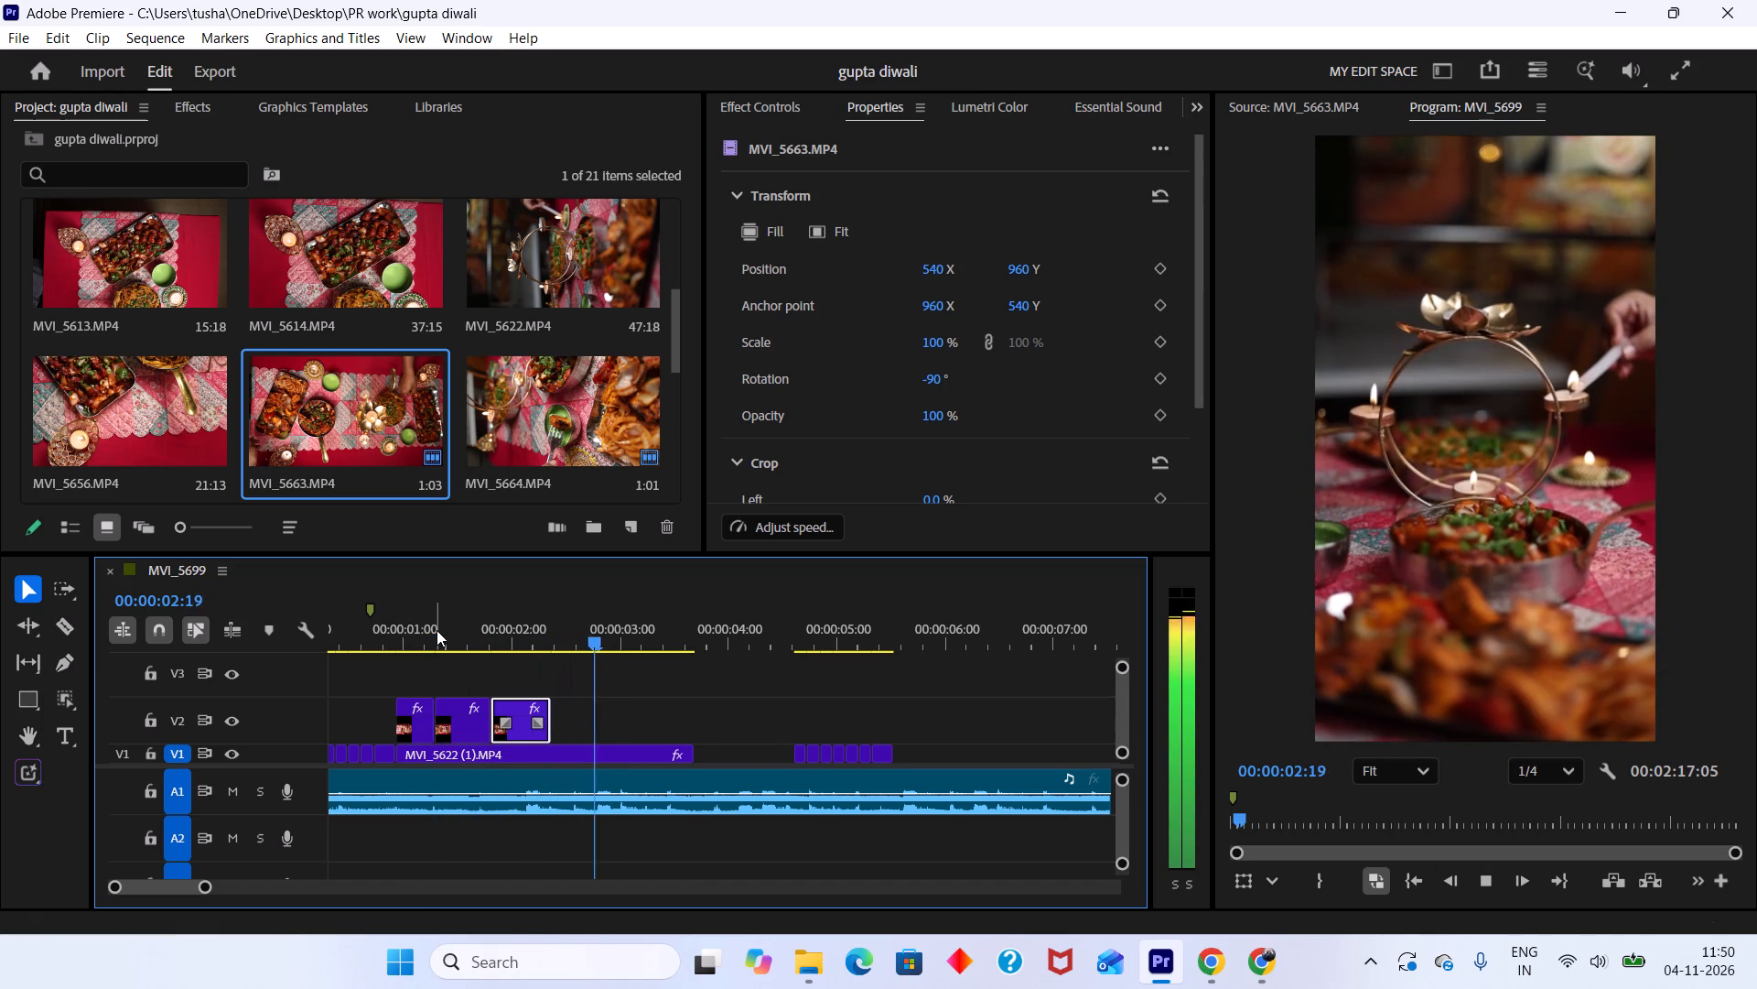
{"action": "key", "text": "space"}
{"action": "left_click_drag", "start_coordinate": [532, 749], "coordinate": [655, 712]}
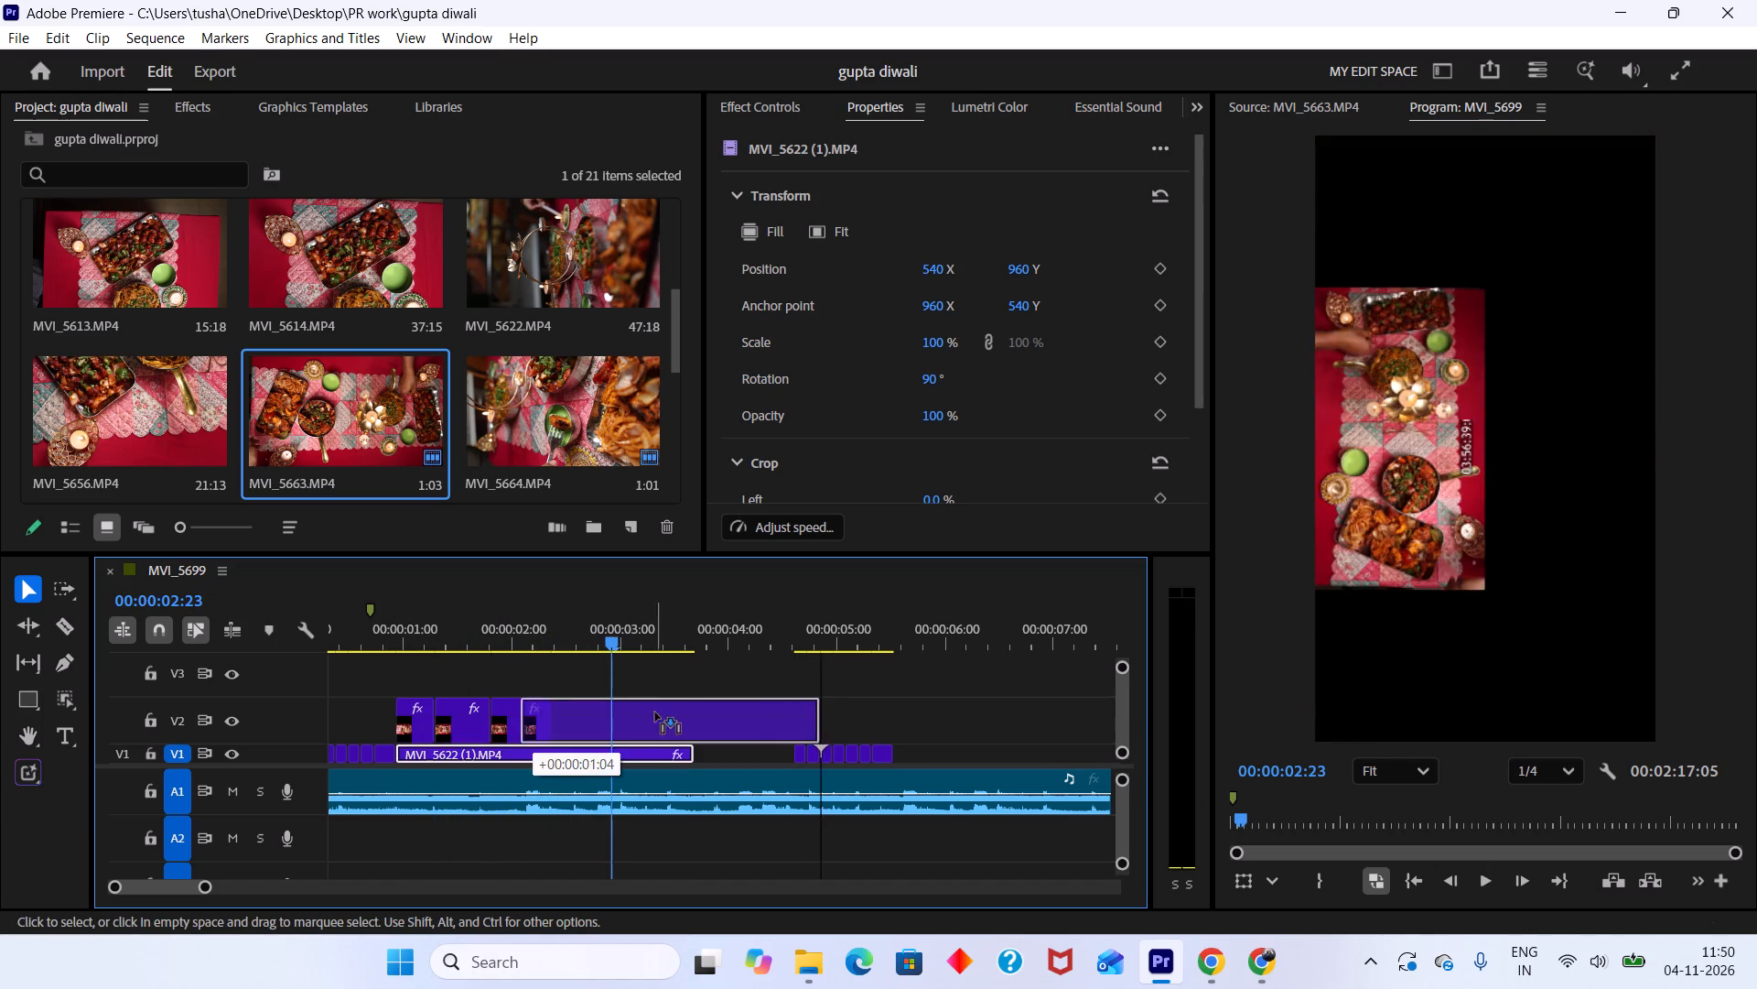
{"action": "left_click_drag", "start_coordinate": [655, 712], "coordinate": [687, 707]}
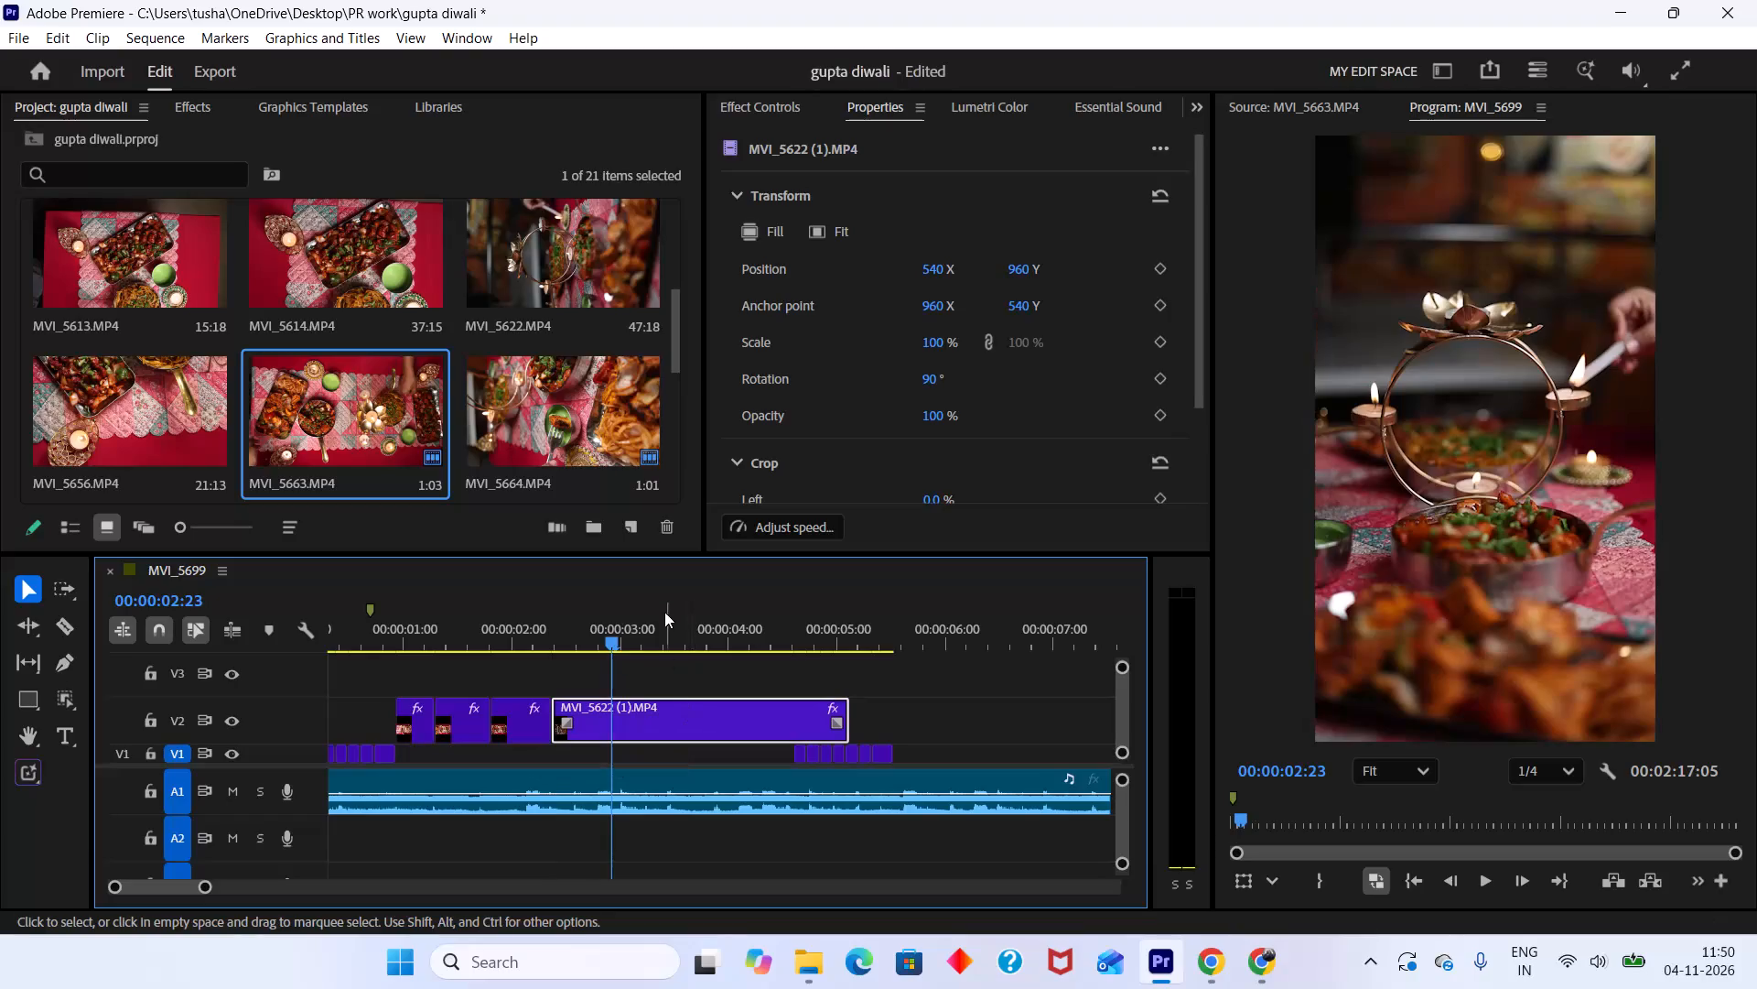
Play the MVI_5622 (1).MP4 clip against the music and trim its end back to 00:00:04:03.
{"action": "left_click_drag", "start_coordinate": [645, 618], "coordinate": [451, 578]}
{"action": "key", "text": "space"}
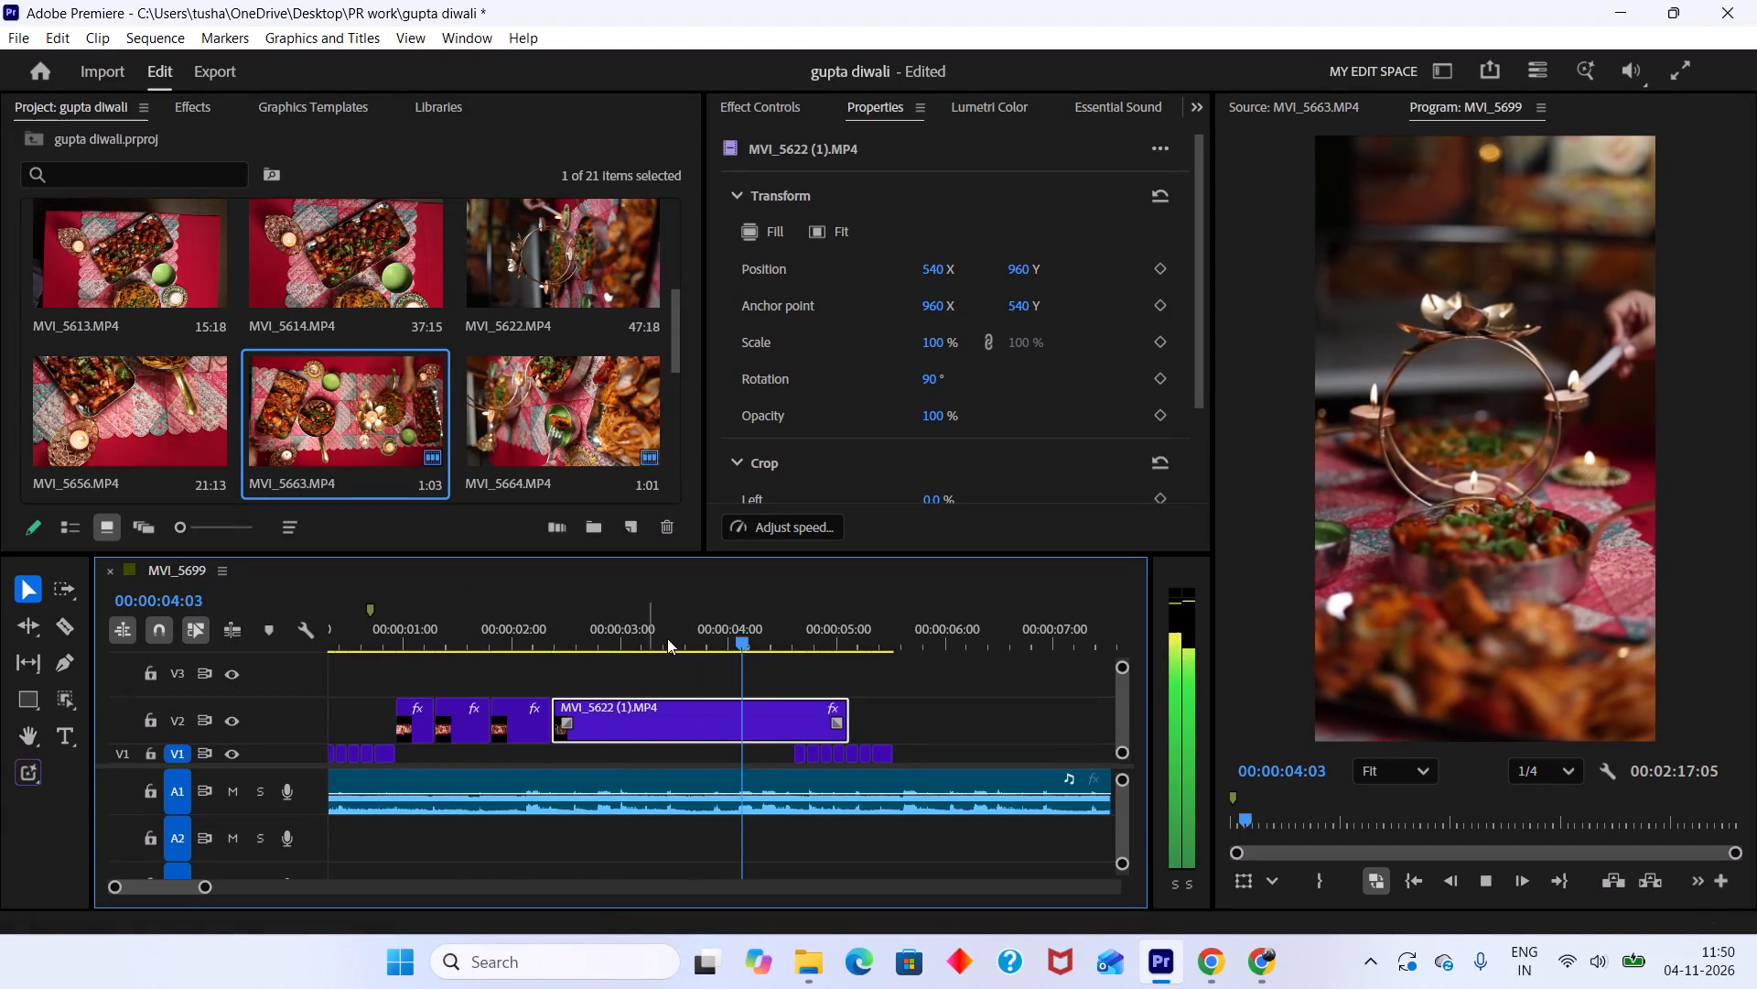
{"action": "left_click_drag", "start_coordinate": [835, 640], "coordinate": [663, 643]}
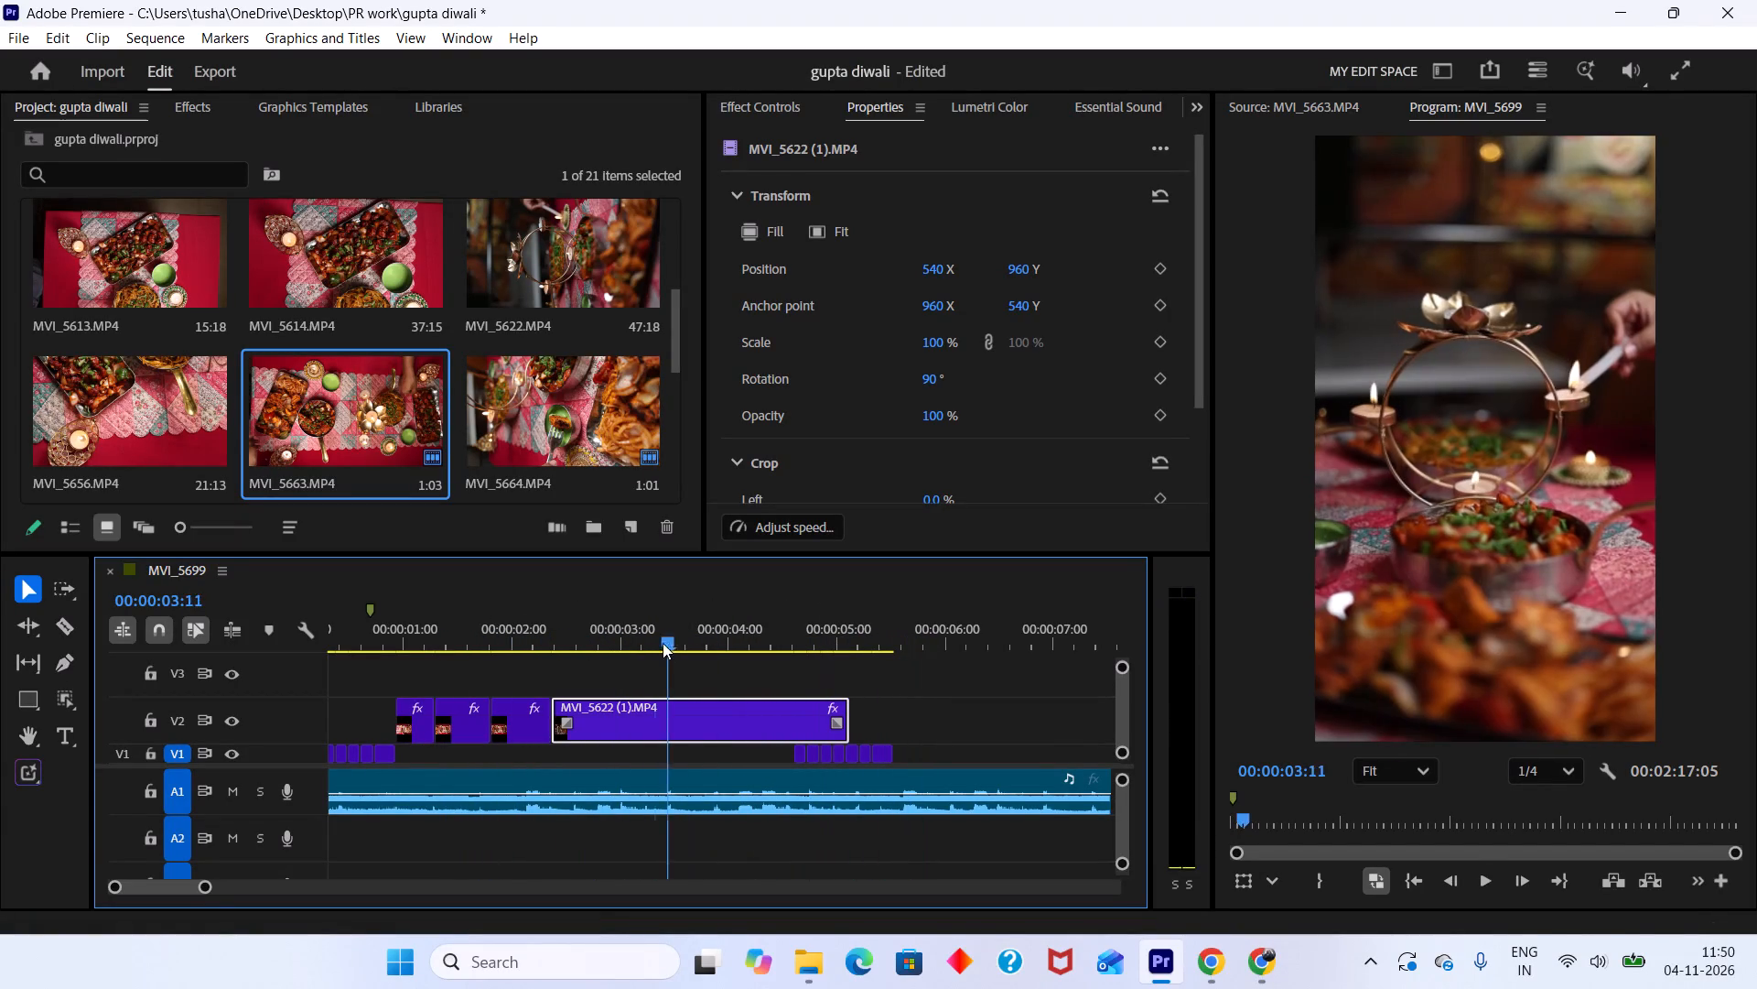
{"action": "left_click_drag", "start_coordinate": [663, 643], "coordinate": [636, 638]}
{"action": "key", "text": "space"}
{"action": "key", "text": "space"}
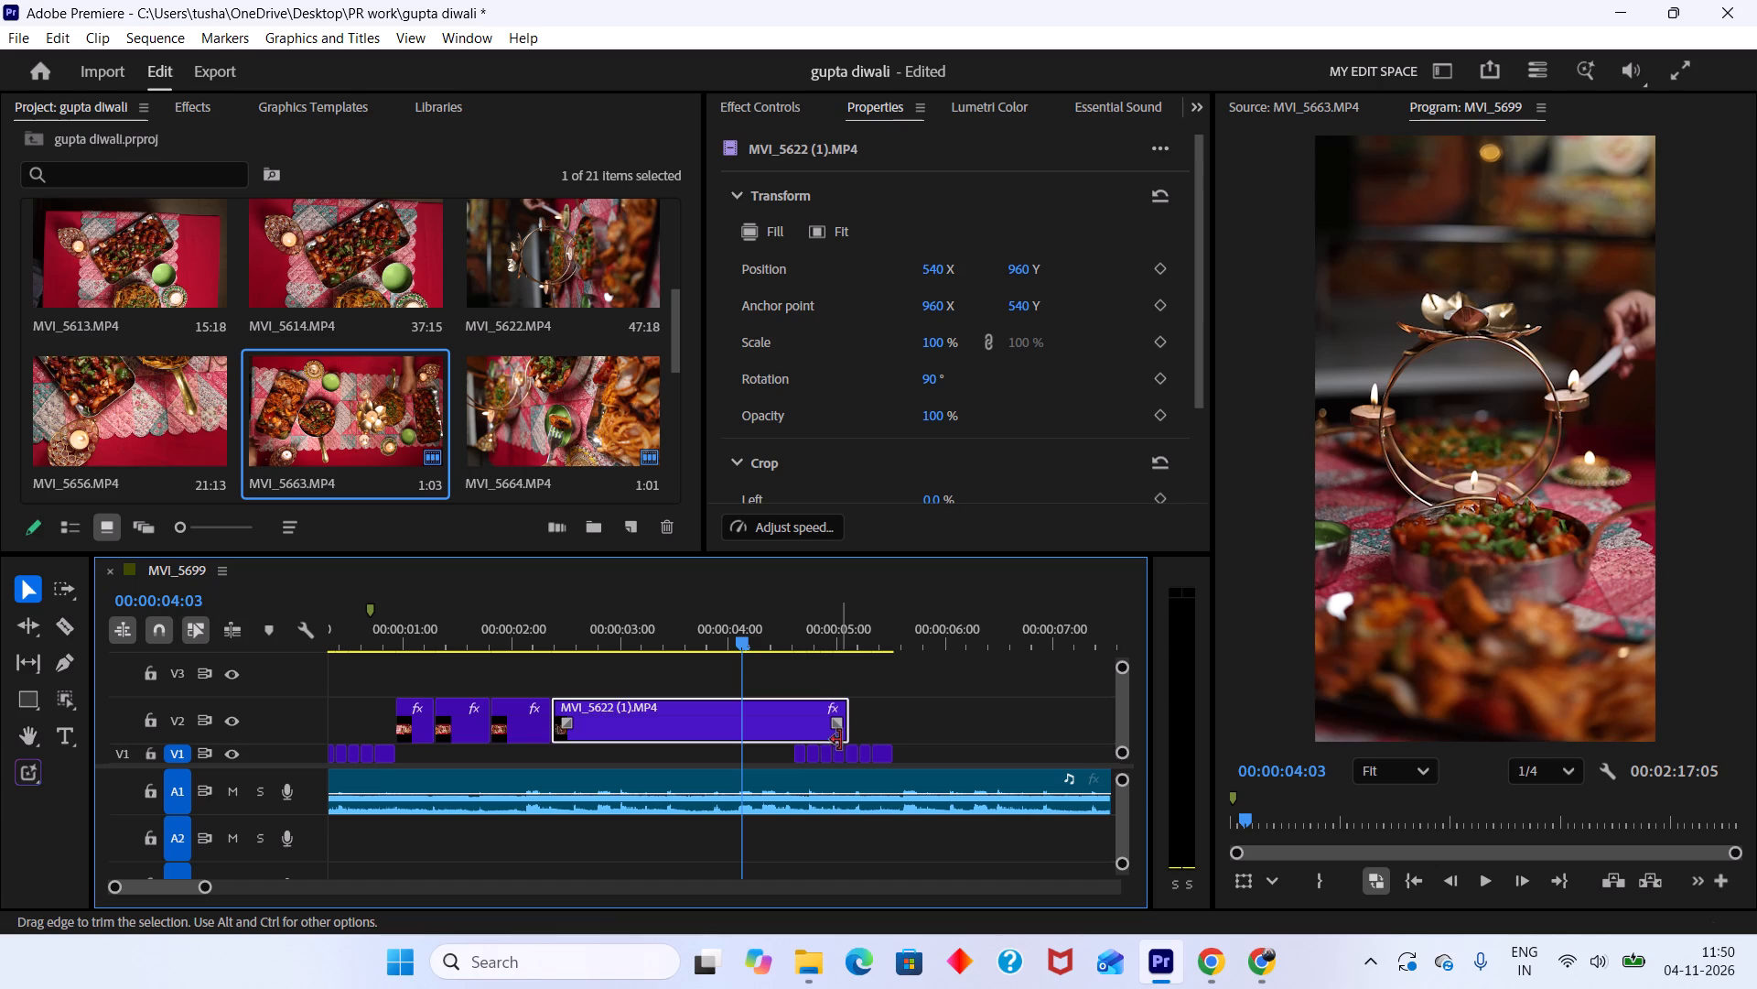
{"action": "left_click_drag", "start_coordinate": [842, 733], "coordinate": [734, 734]}
Move the group of short clips after it from V1 to V2, starting at about 00:00:09:10, and save the project.
{"action": "scroll", "coordinate": [754, 646], "scroll_direction": "down", "scroll_amount": 3, "text": "alt"}
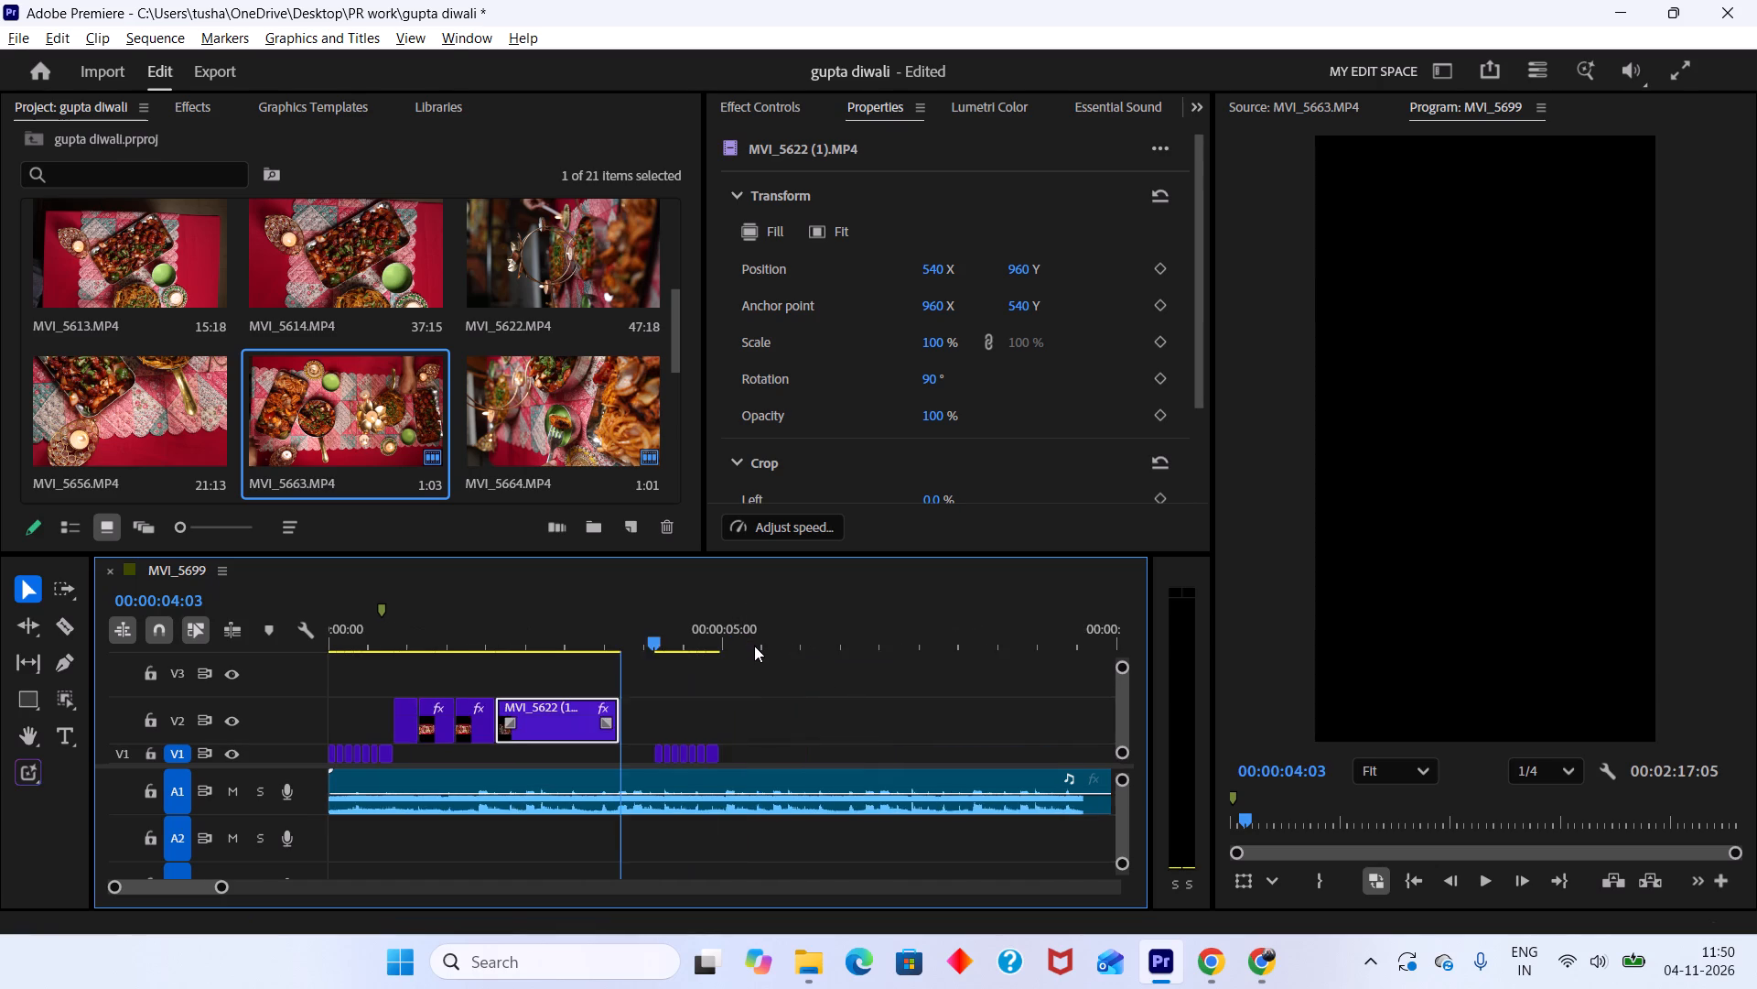
{"action": "scroll", "coordinate": [754, 646], "scroll_direction": "down", "scroll_amount": 5, "text": "alt"}
{"action": "scroll", "coordinate": [556, 769], "scroll_direction": "up", "scroll_amount": 4, "text": "alt"}
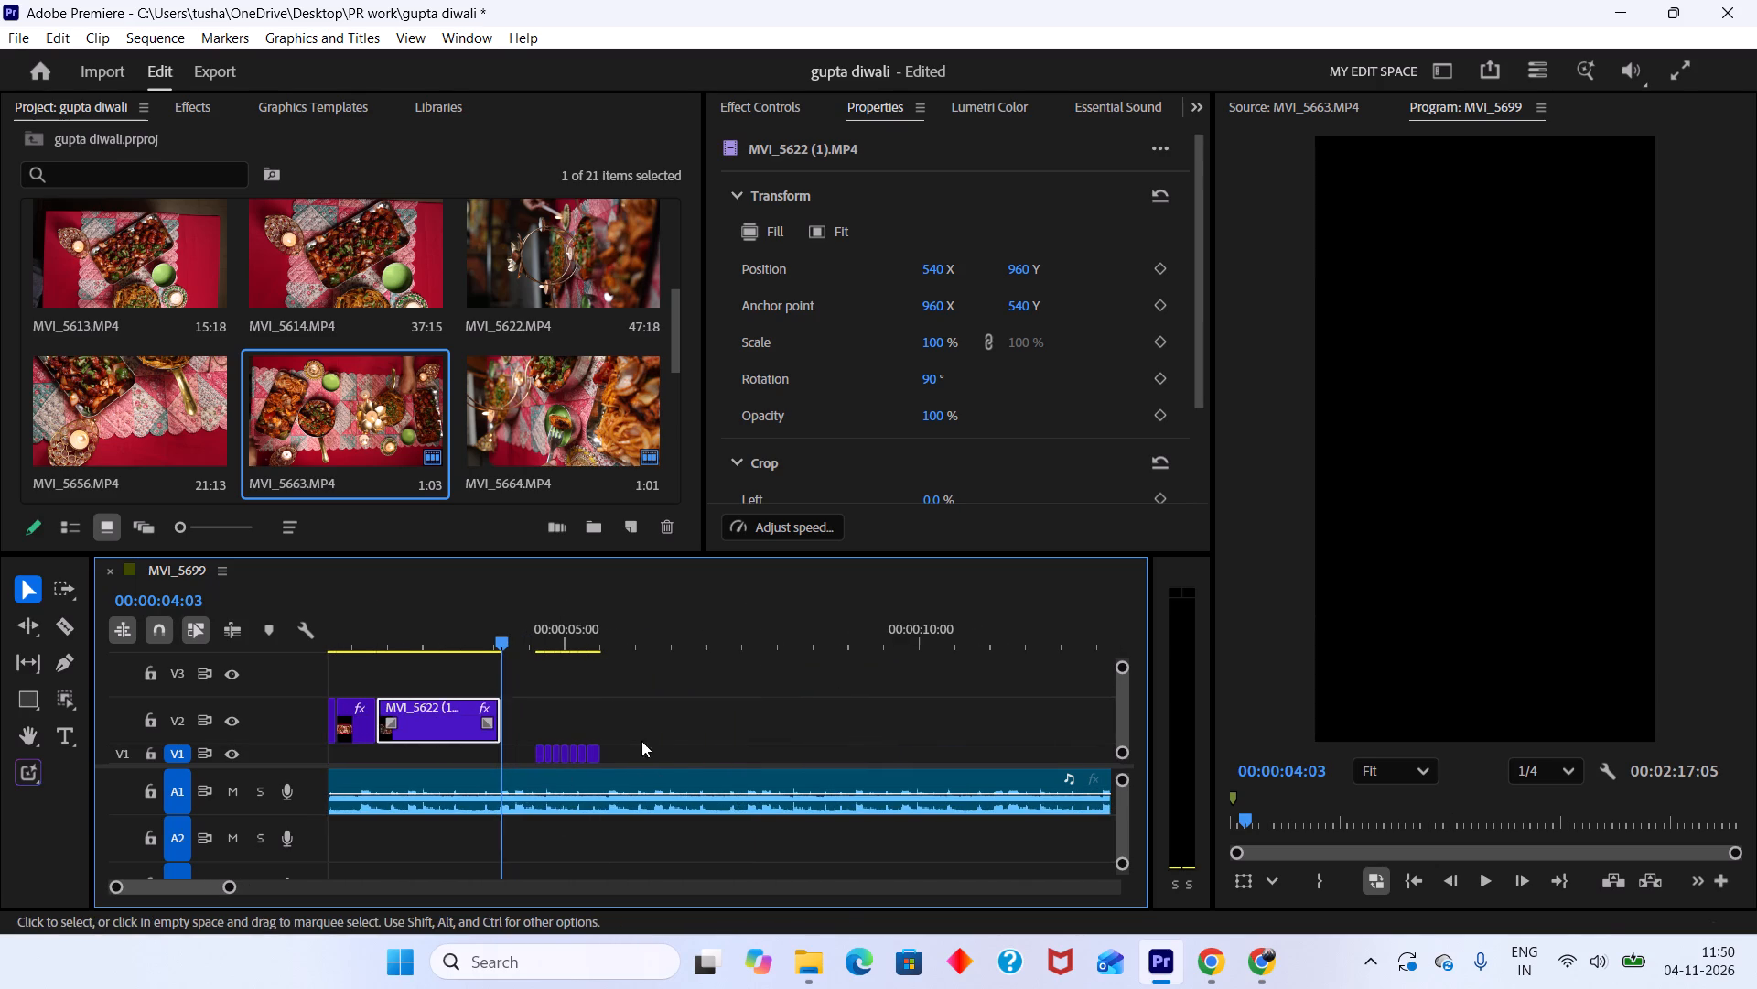
{"action": "left_click_drag", "start_coordinate": [658, 733], "coordinate": [544, 746]}
{"action": "left_click_drag", "start_coordinate": [629, 727], "coordinate": [546, 757]}
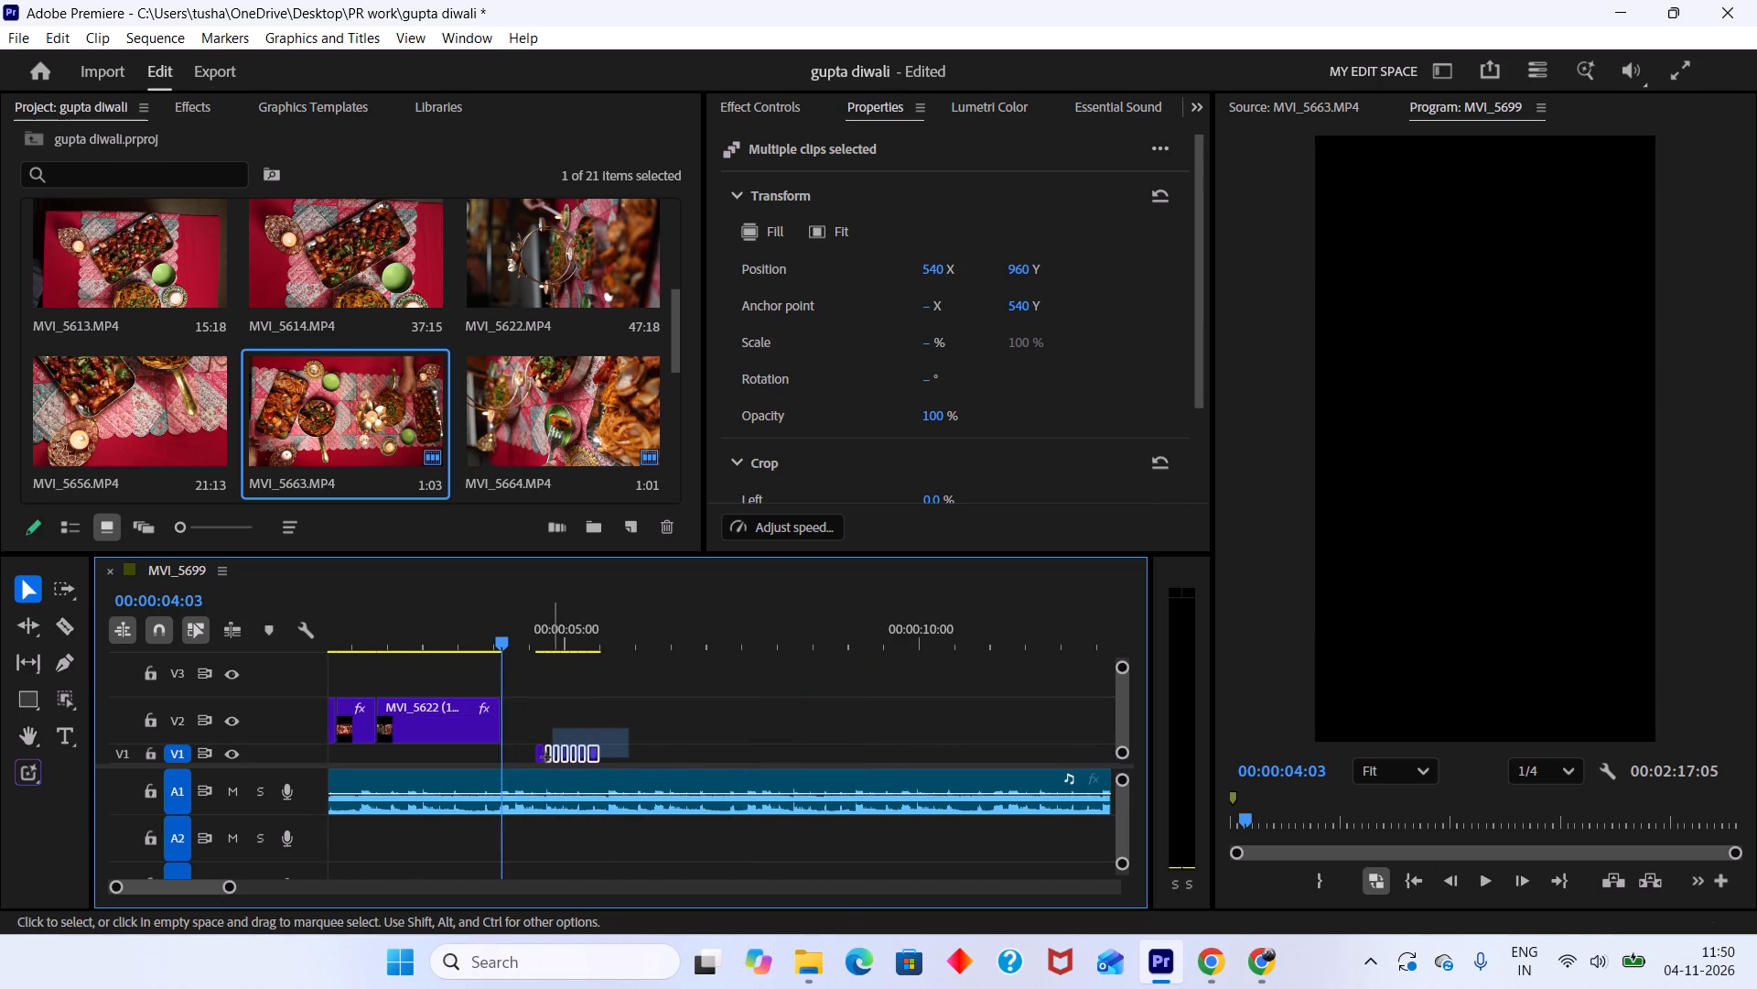
{"action": "left_click_drag", "start_coordinate": [546, 757], "coordinate": [537, 757]}
{"action": "left_click_drag", "start_coordinate": [596, 755], "coordinate": [928, 728]}
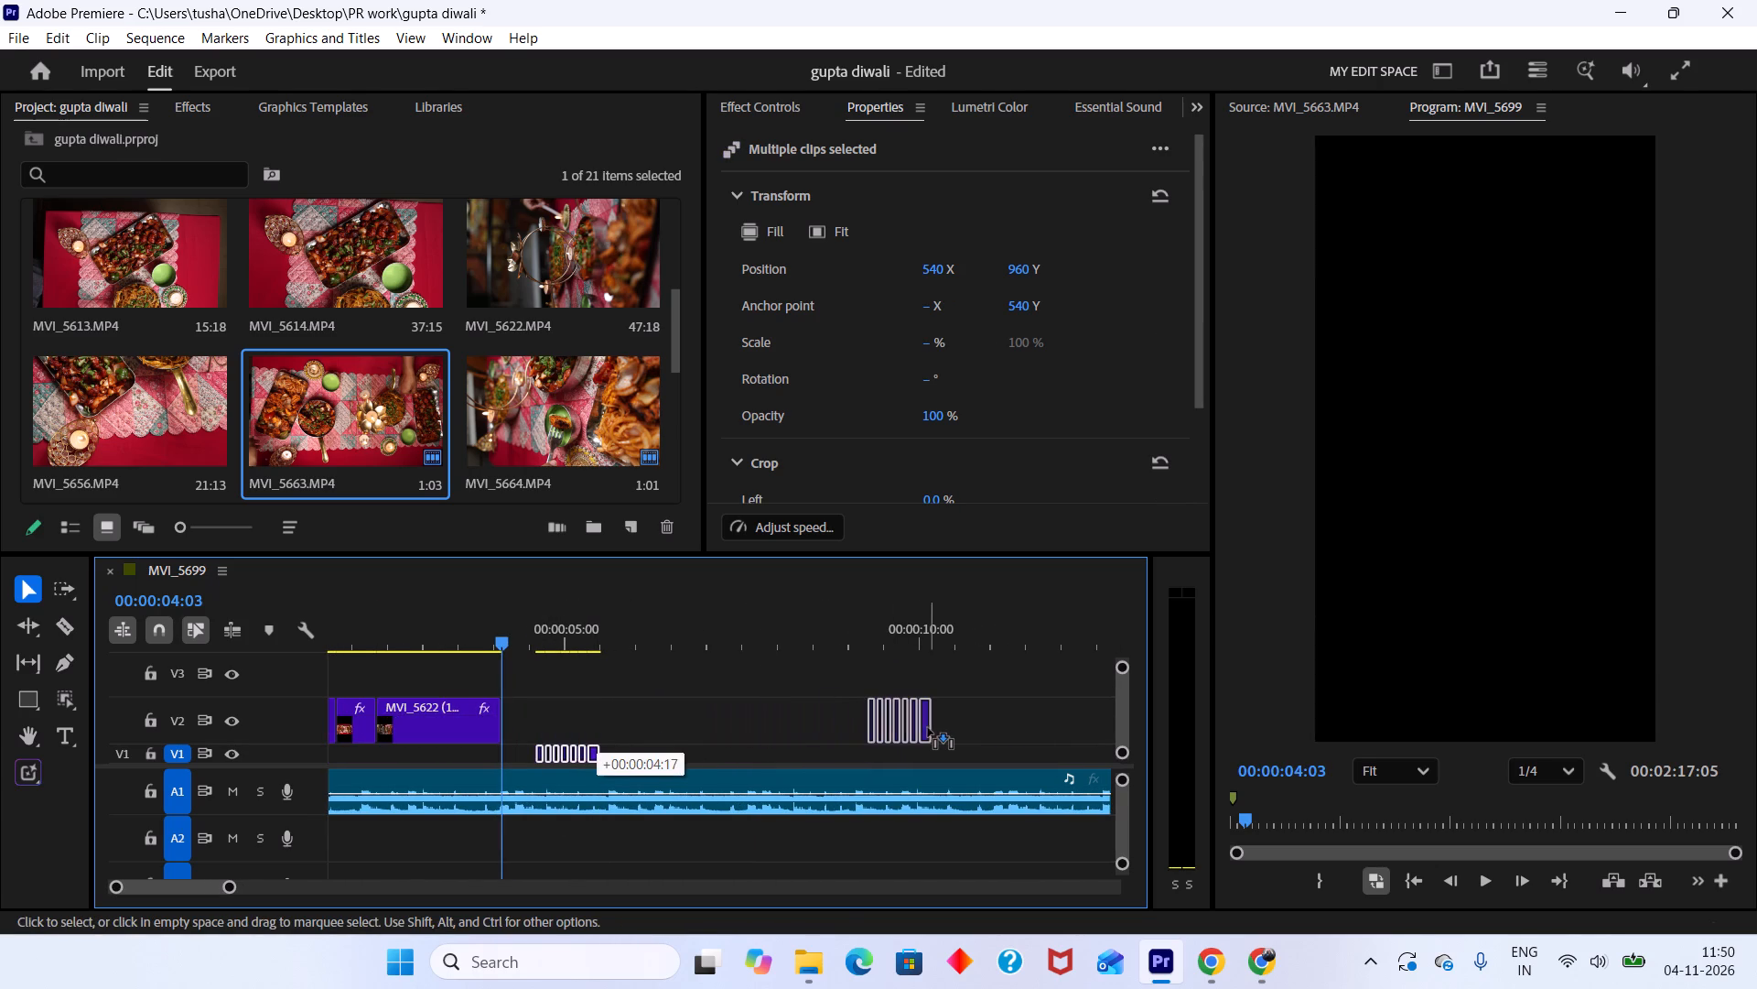
{"action": "left_click_drag", "start_coordinate": [928, 728], "coordinate": [938, 728]}
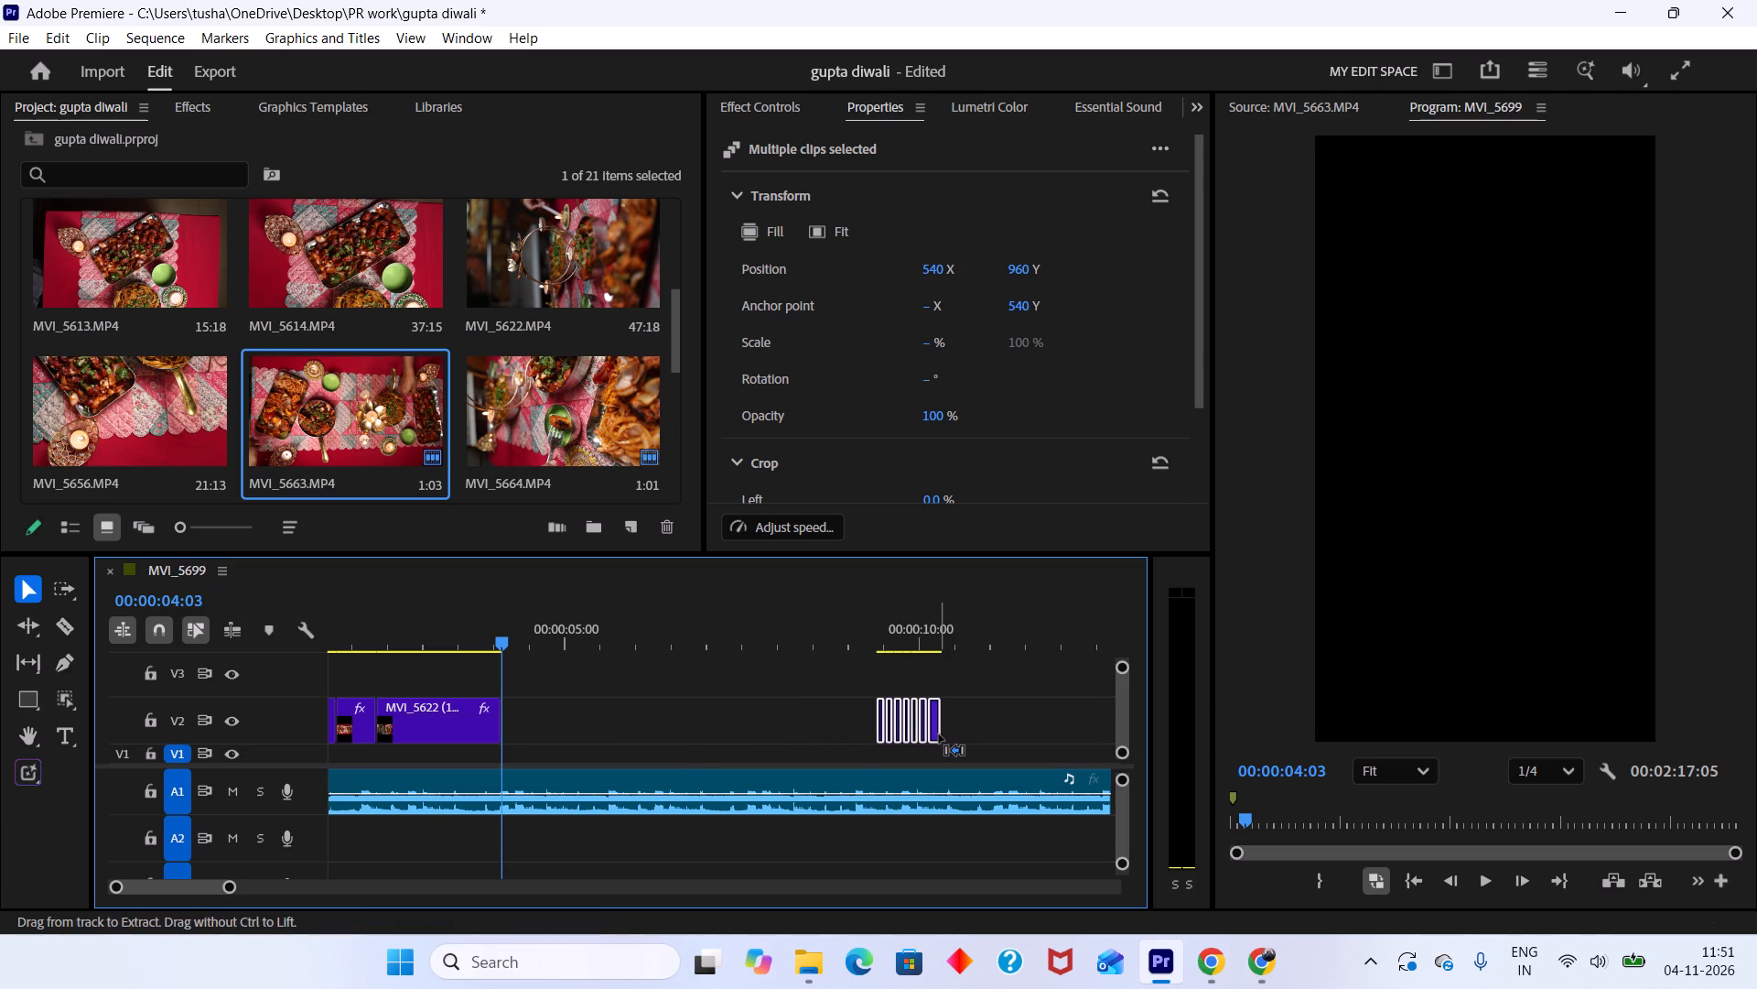
{"action": "key", "text": "ctrl+s"}
Pull the MVI_5609.MP4 clip out of the short-clip group and butt it against the end of MVI_5622 (1).MP4 on V2.
{"action": "scroll", "coordinate": [964, 730], "scroll_direction": "down", "scroll_amount": 4, "text": "alt"}
{"action": "left_click", "coordinate": [893, 717]}
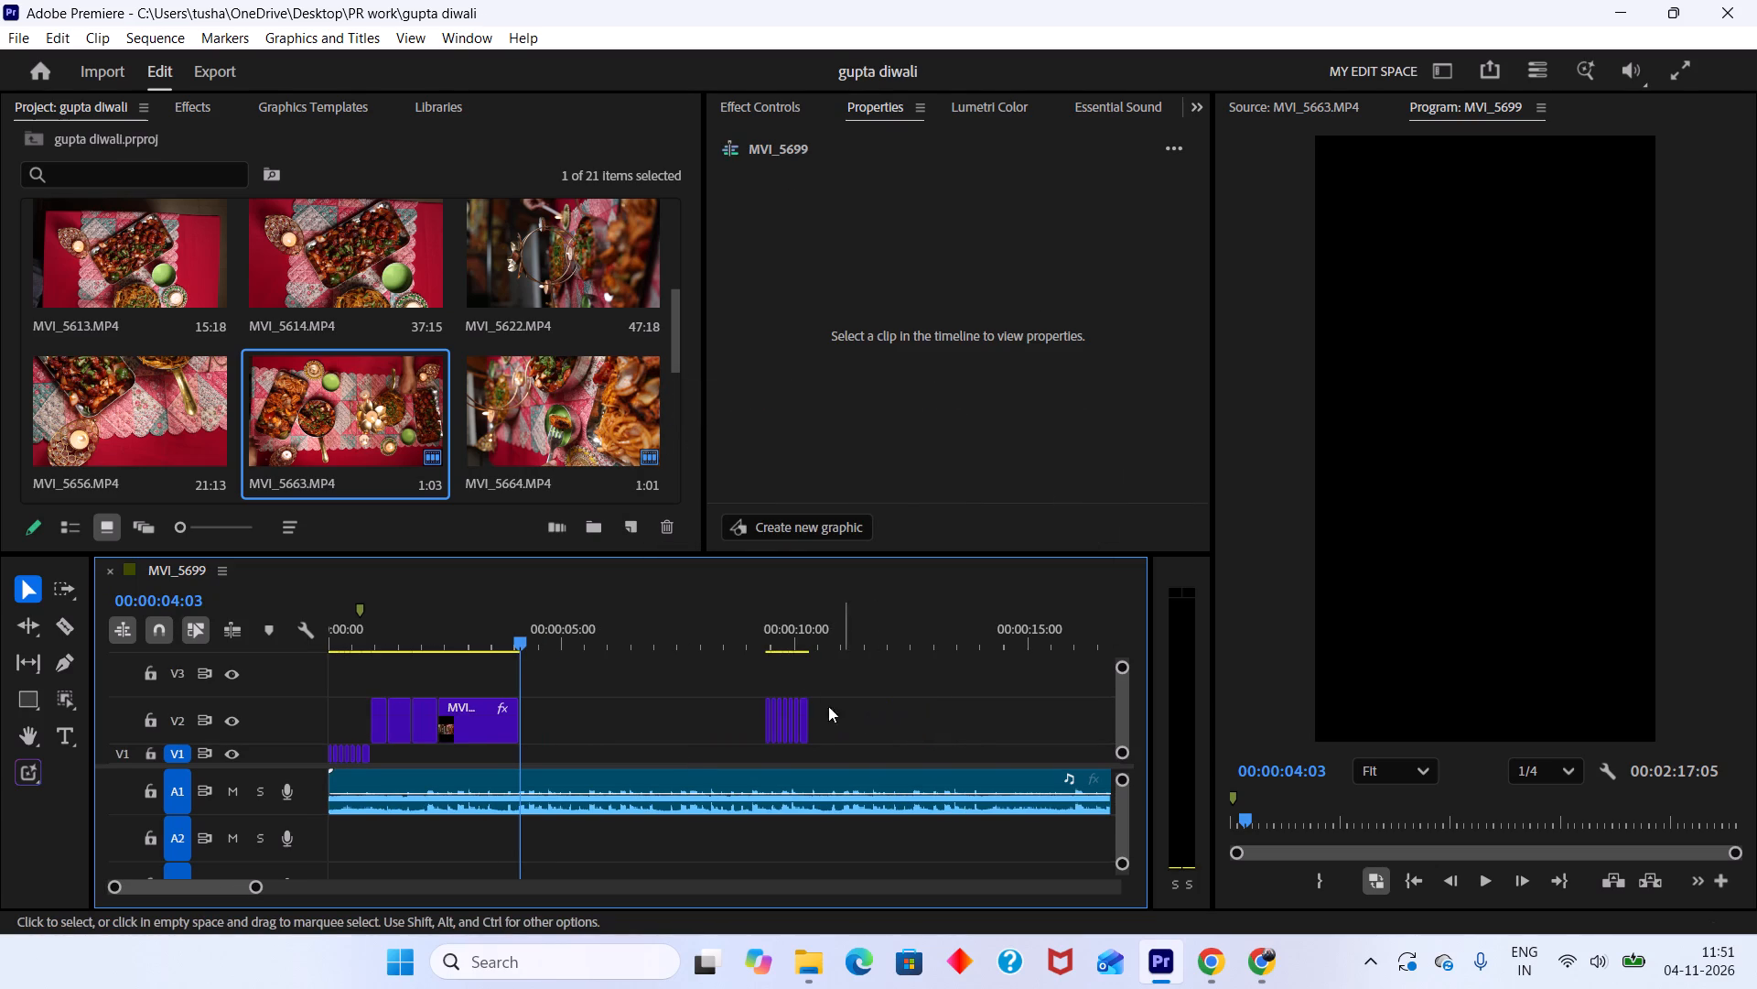
{"action": "left_click", "coordinate": [778, 644]}
{"action": "scroll", "coordinate": [781, 743], "scroll_direction": "up", "scroll_amount": 7, "text": "alt"}
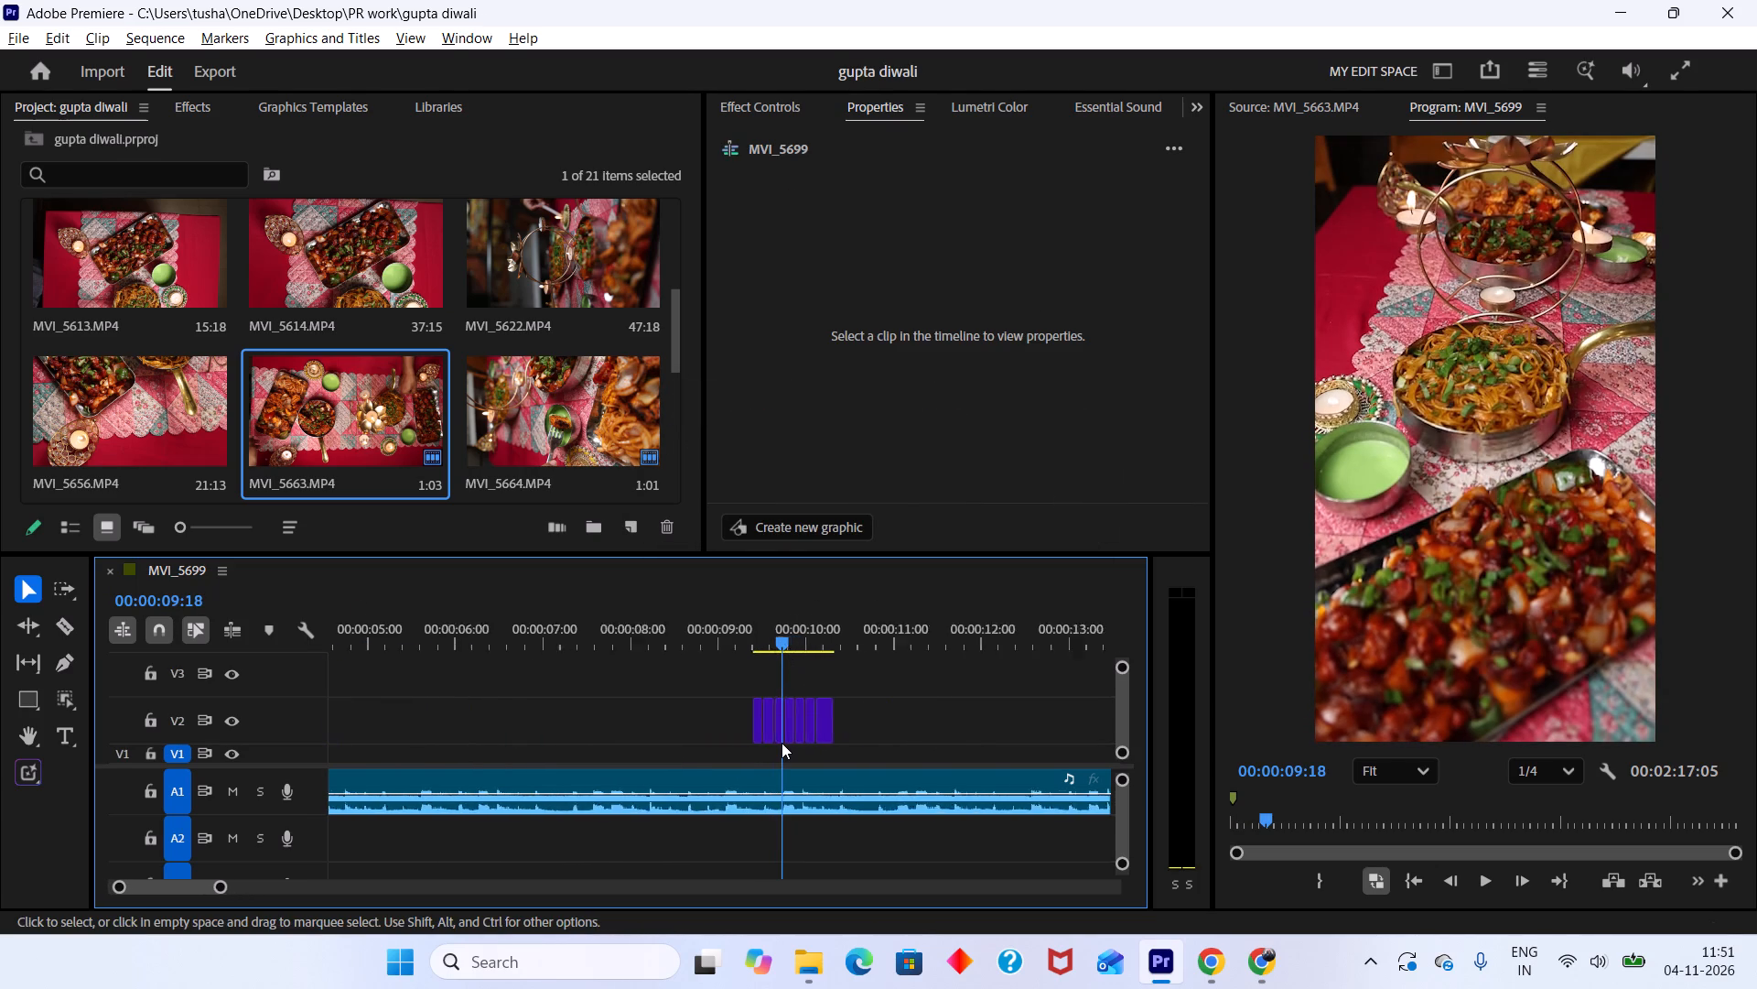
{"action": "scroll", "coordinate": [781, 743], "scroll_direction": "up", "scroll_amount": 3, "text": "alt"}
{"action": "left_click", "coordinate": [781, 735]}
{"action": "left_click_drag", "start_coordinate": [781, 732], "coordinate": [406, 730]}
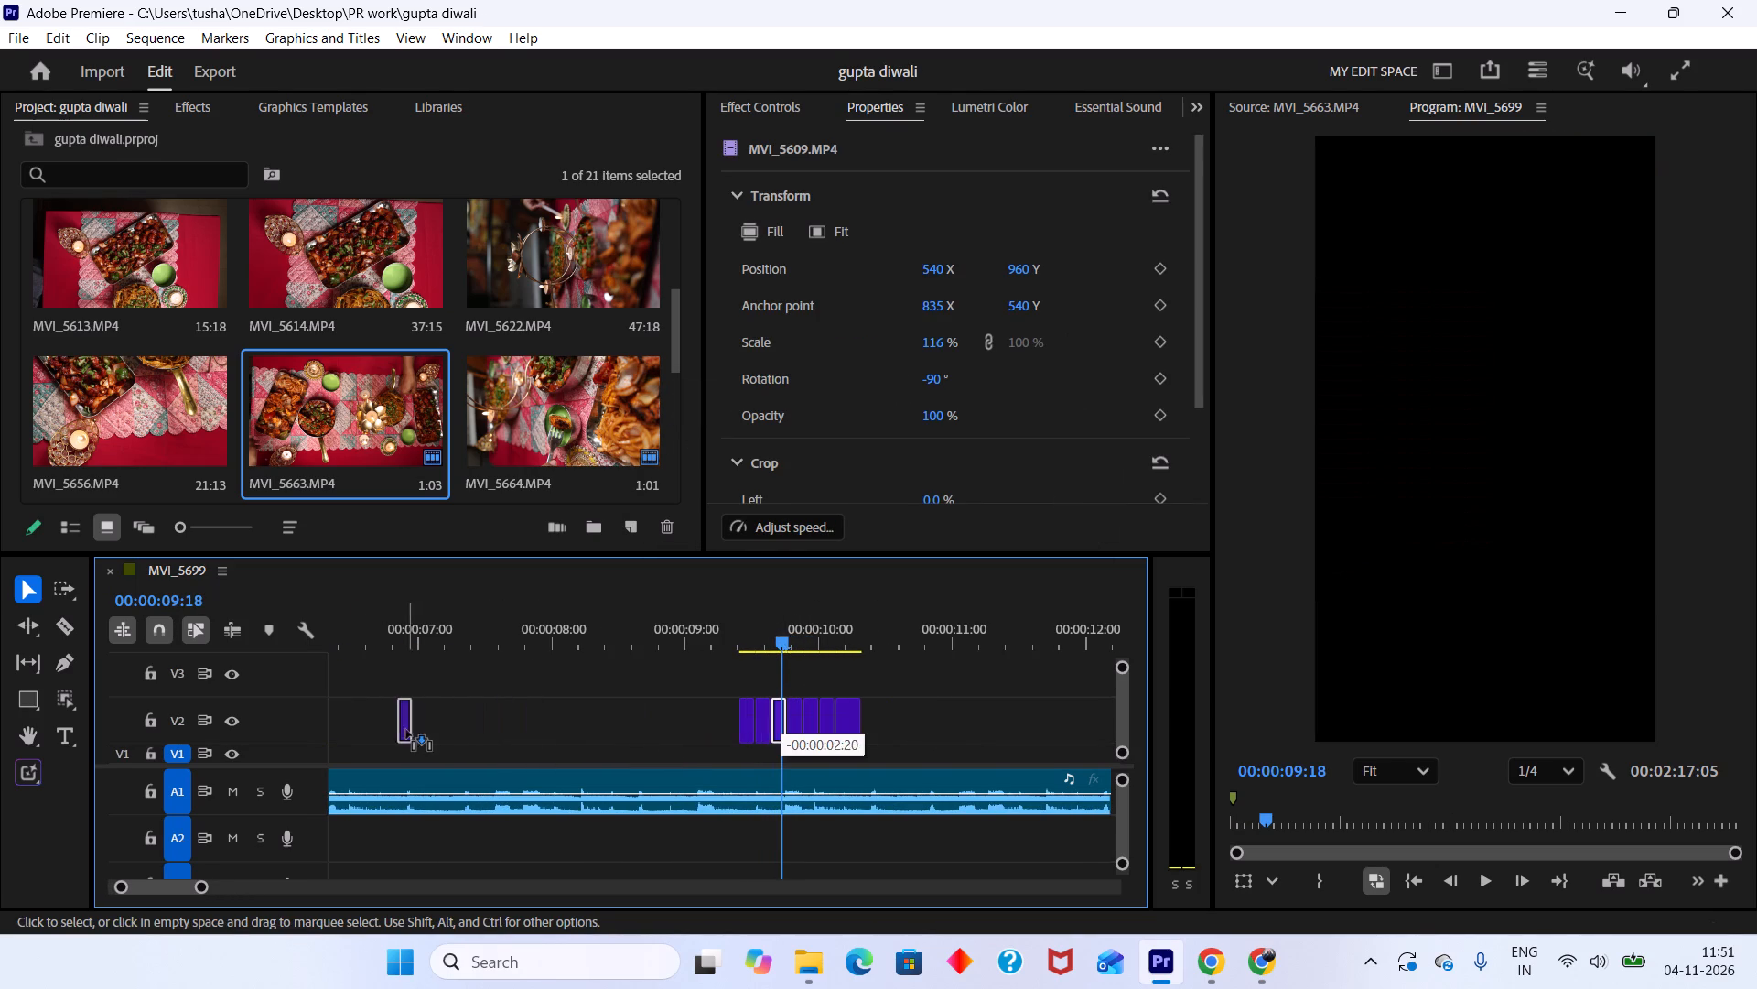
{"action": "left_click_drag", "start_coordinate": [406, 730], "coordinate": [800, 729]}
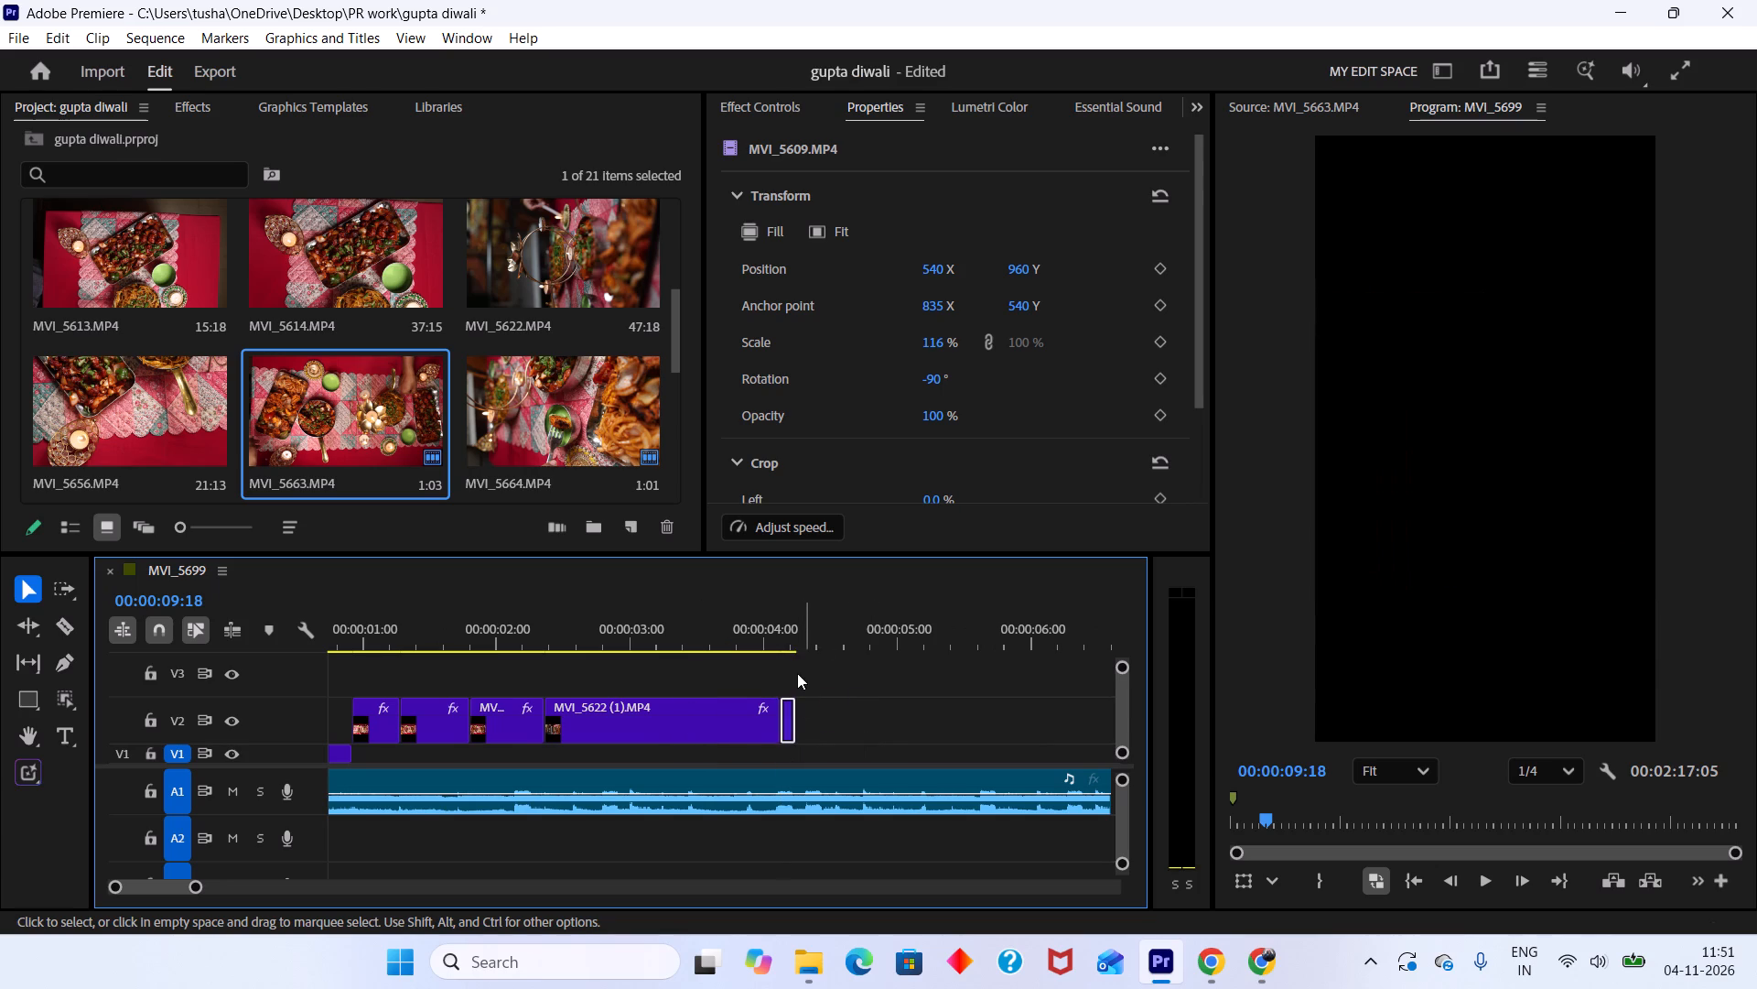
{"action": "left_click", "coordinate": [790, 646]}
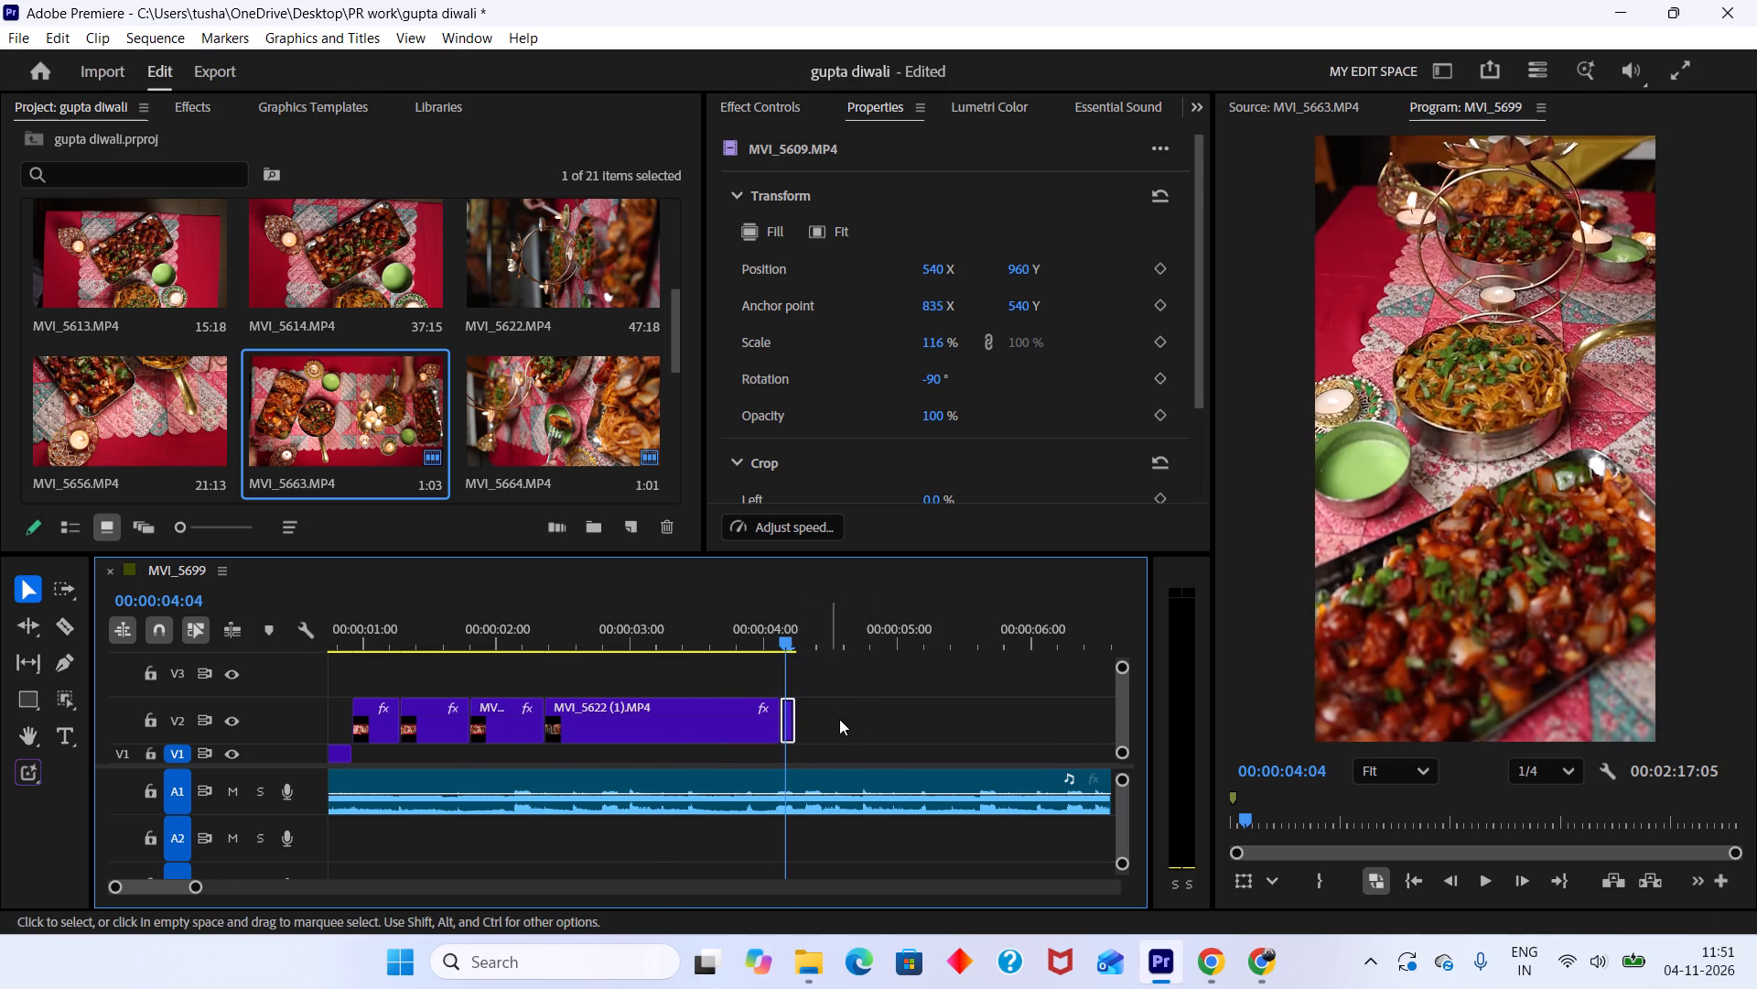
Extend the end of the MVI_5609.MP4 clip on V2 to about 00:00:06:02.
{"action": "scroll", "coordinate": [842, 723], "scroll_direction": "down", "scroll_amount": 5, "text": "alt"}
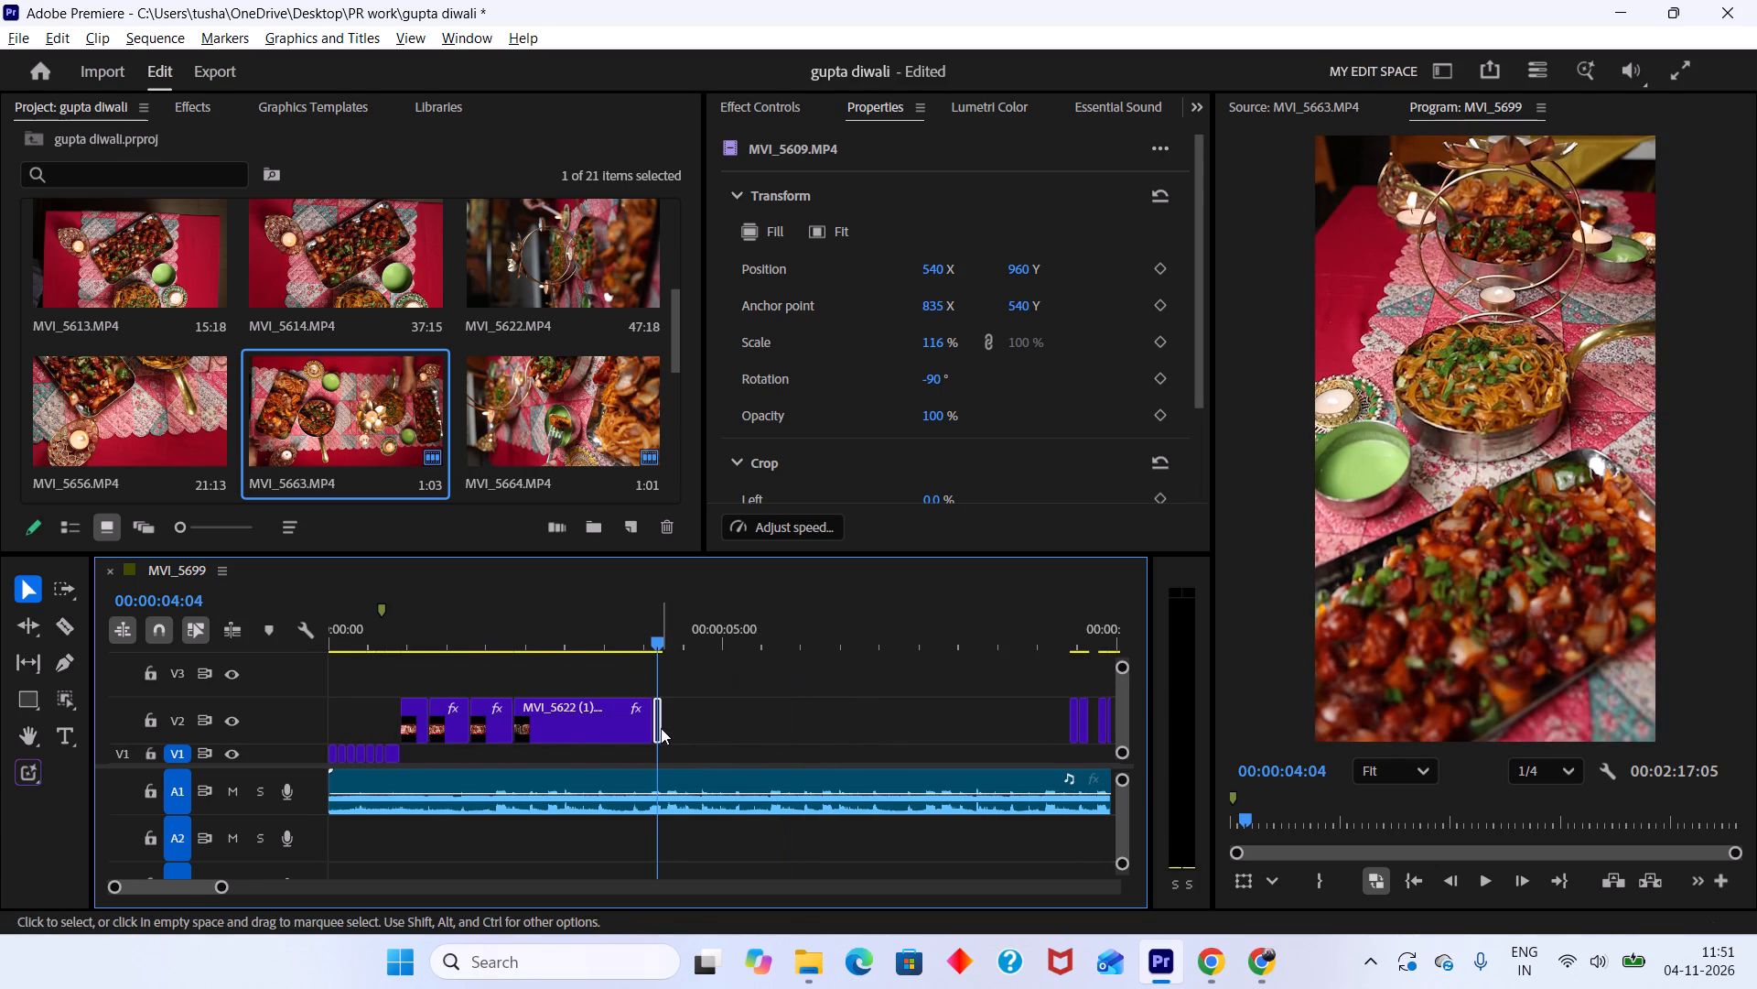
{"action": "scroll", "coordinate": [663, 728], "scroll_direction": "up", "scroll_amount": 5, "text": "alt"}
{"action": "left_click", "coordinate": [725, 735]}
{"action": "left_click", "coordinate": [714, 729]}
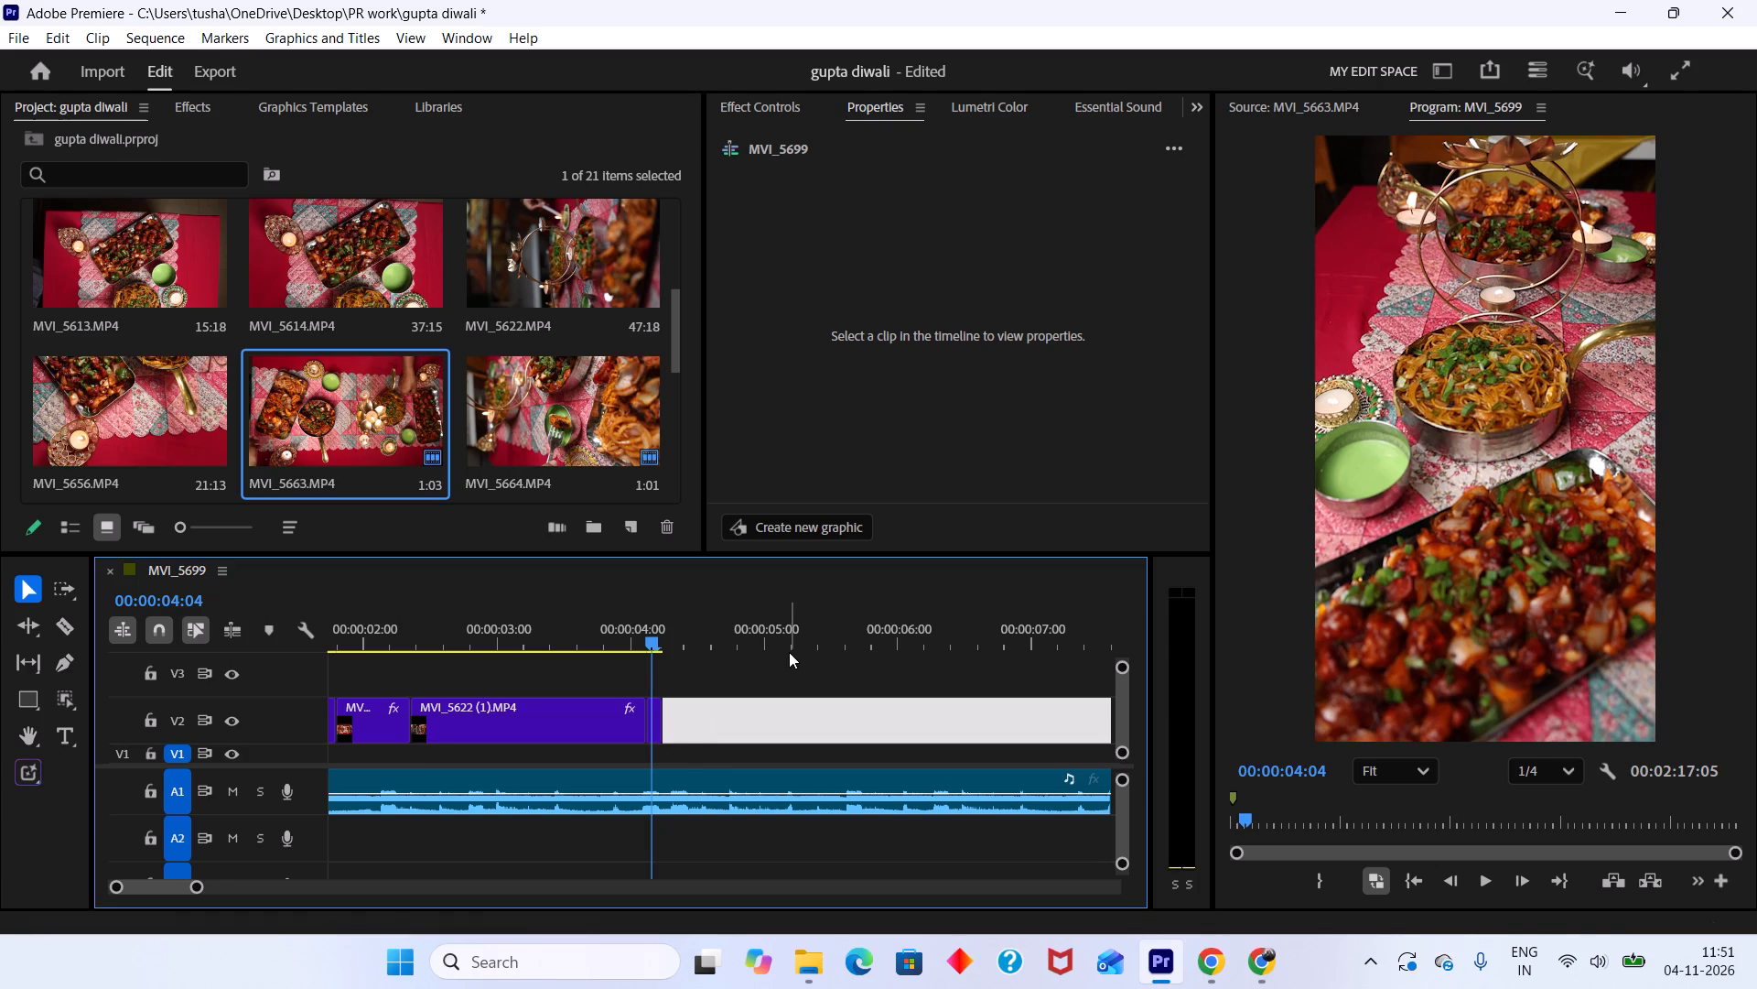
{"action": "left_click", "coordinate": [715, 655]}
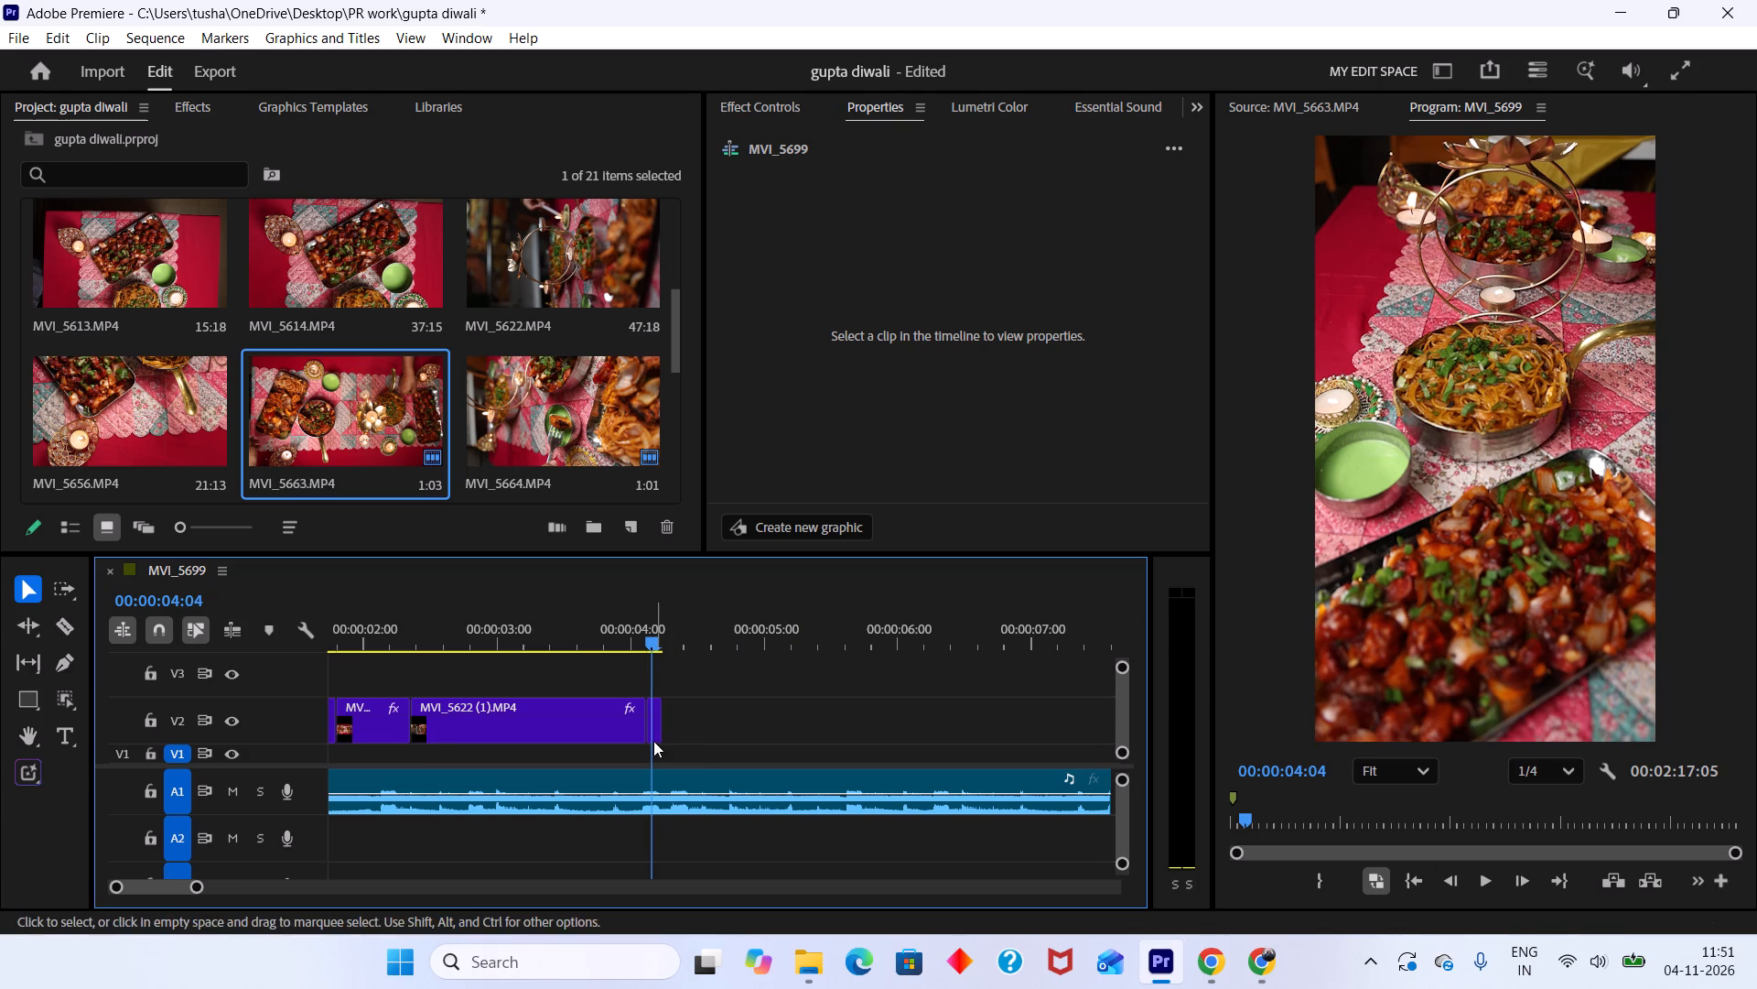
{"action": "left_click_drag", "start_coordinate": [662, 734], "coordinate": [907, 751]}
Play back the reel from its start and replay the overhead clips to check the cuts against the music.
{"action": "scroll", "coordinate": [911, 746], "scroll_direction": "down", "scroll_amount": 5, "text": "alt"}
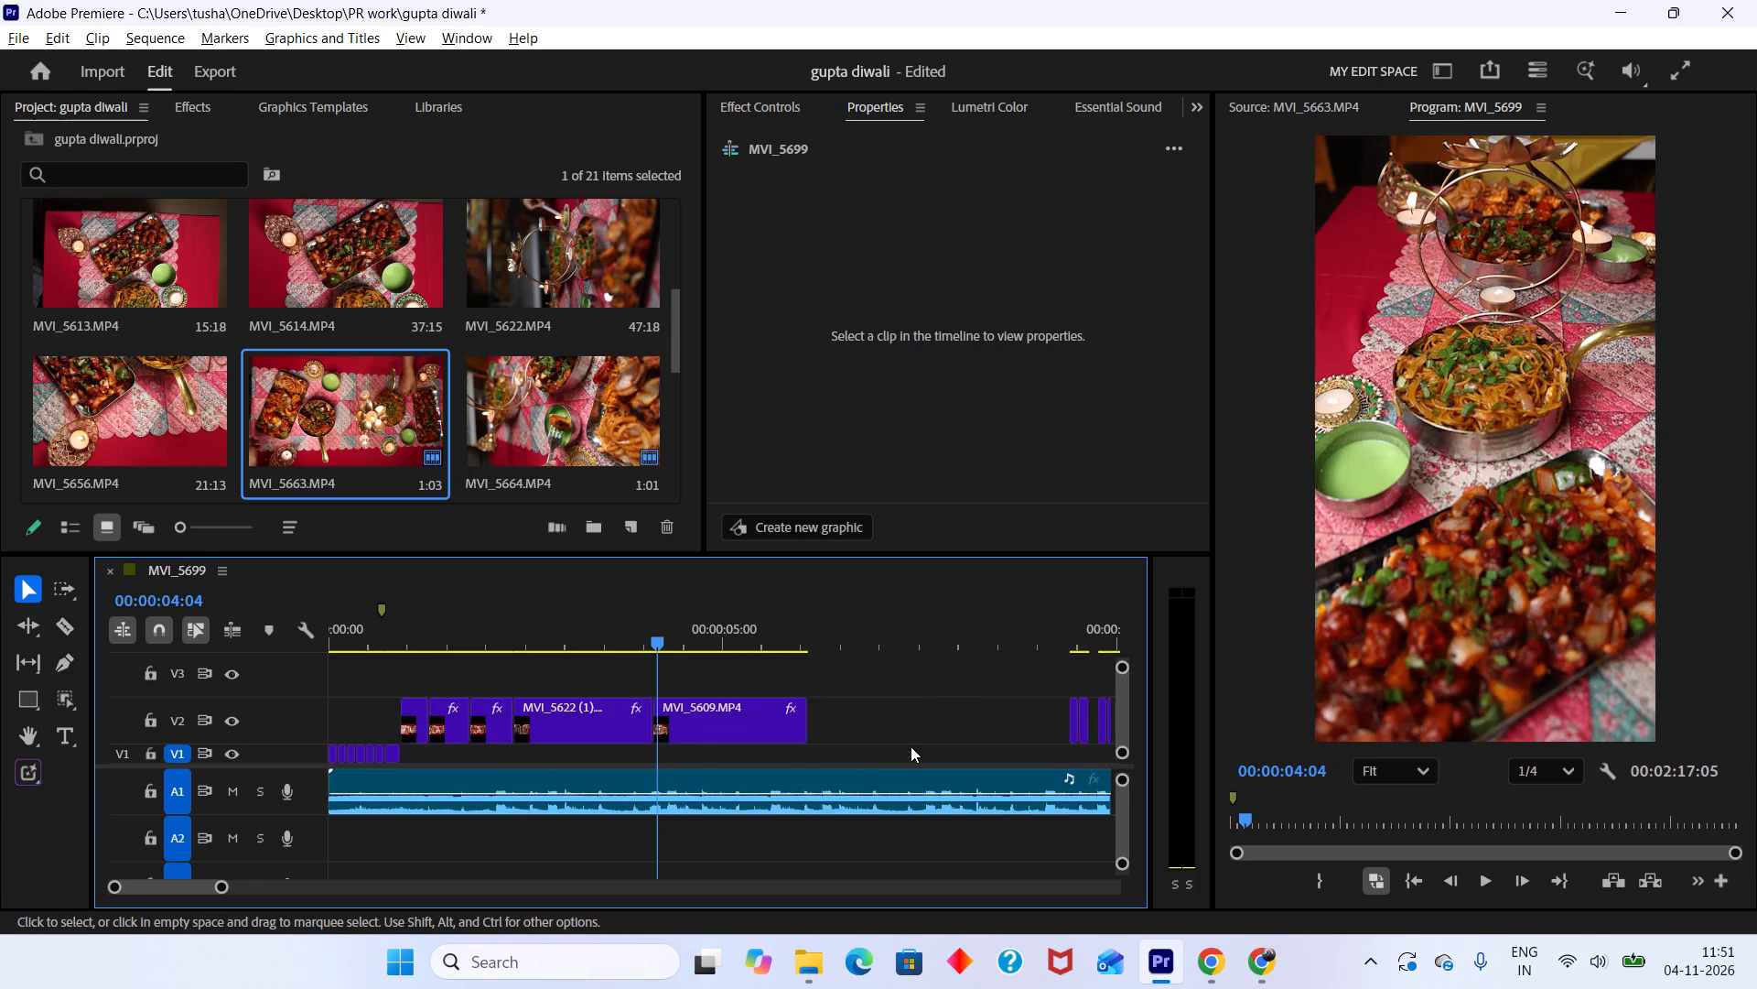
{"action": "scroll", "coordinate": [911, 746], "scroll_direction": "down", "scroll_amount": 3, "text": "alt"}
{"action": "left_click_drag", "start_coordinate": [546, 639], "coordinate": [238, 670]}
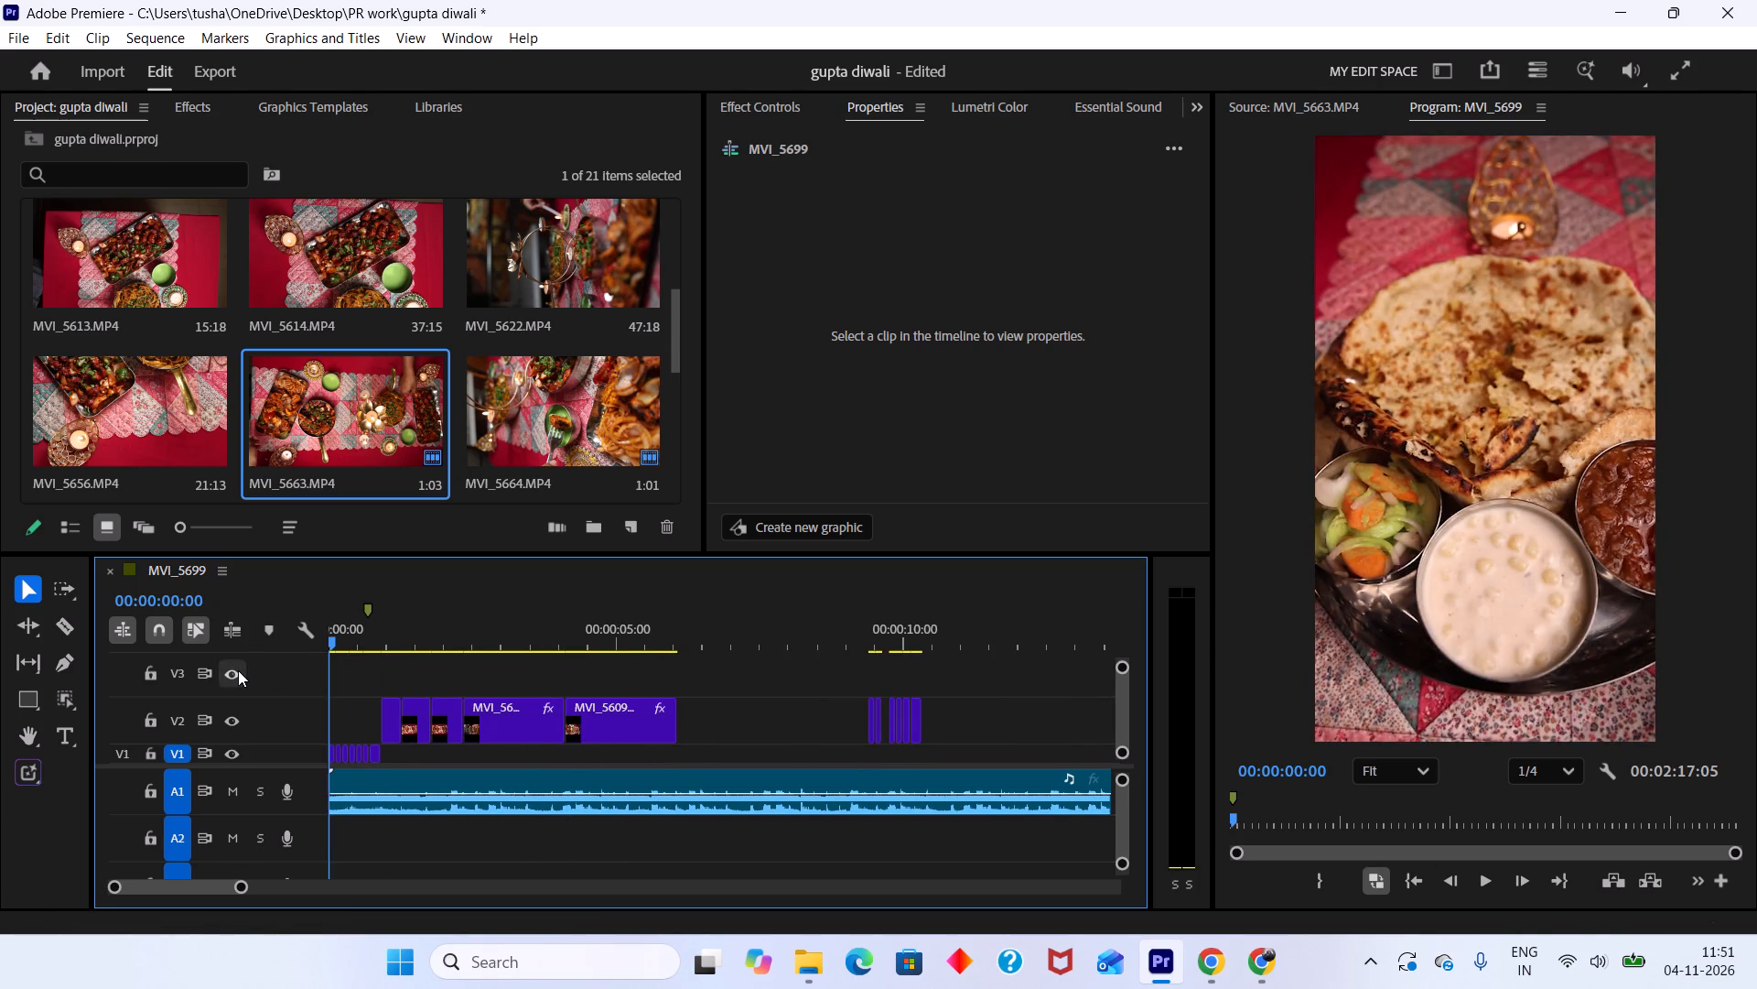
{"action": "key", "text": "space"}
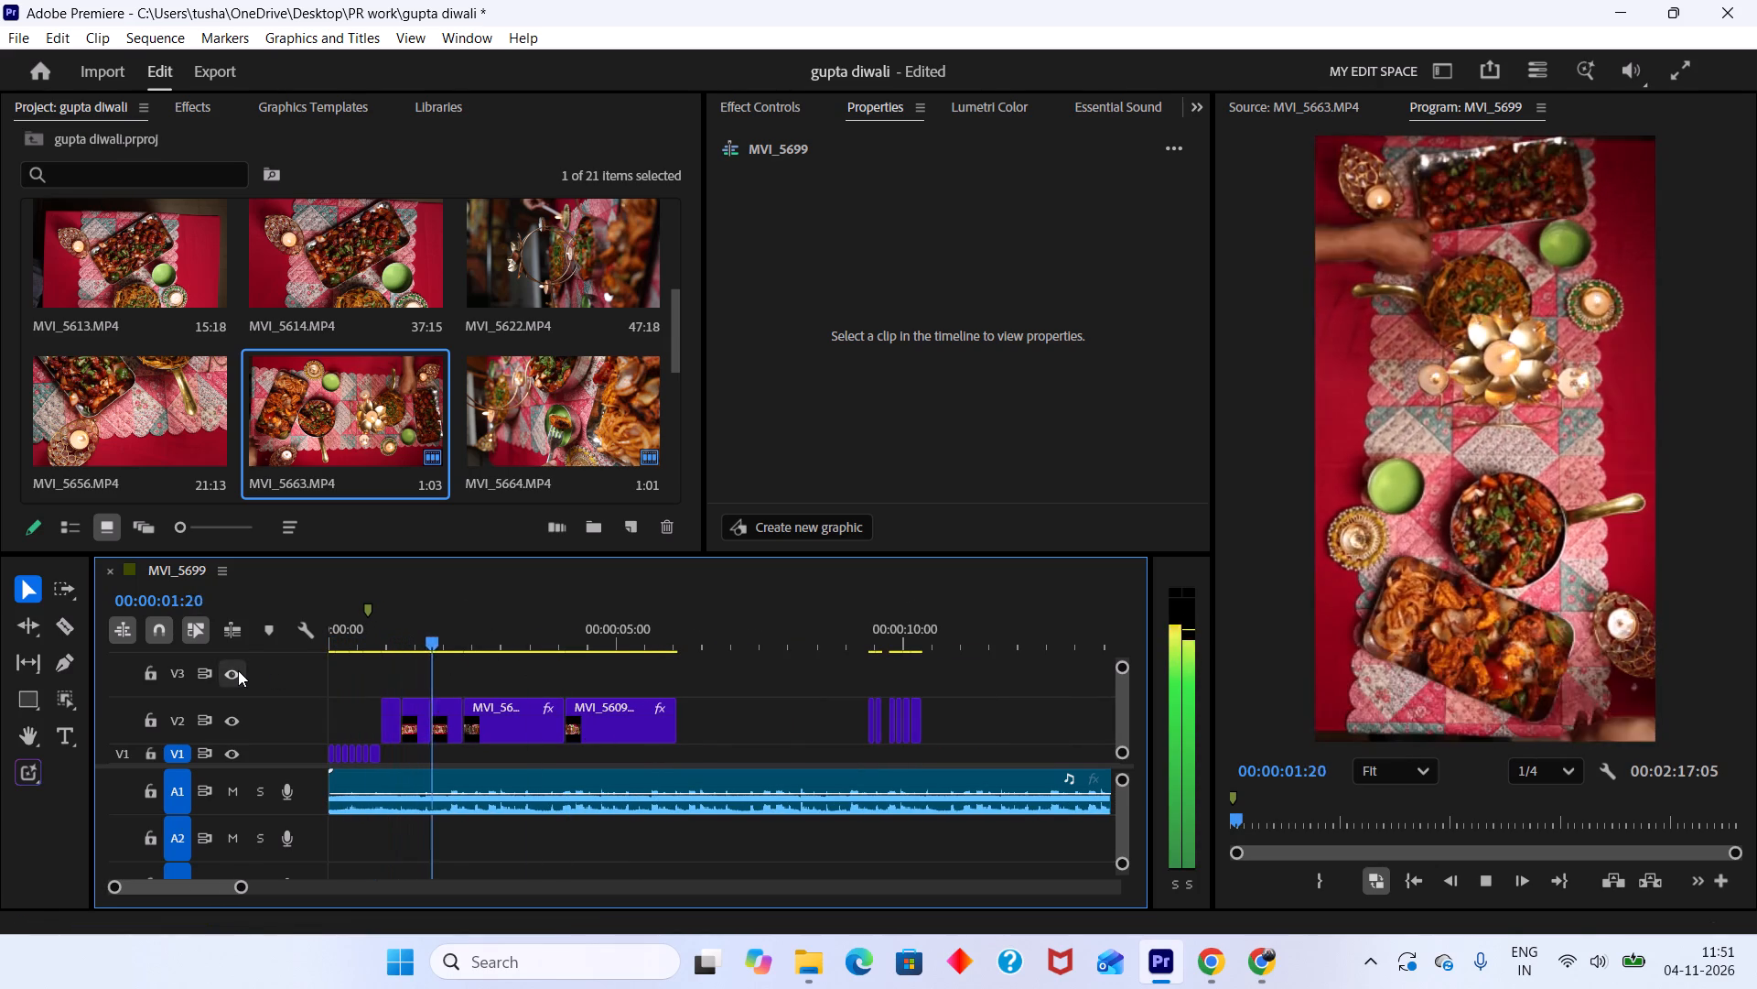
{"action": "key", "text": "space"}
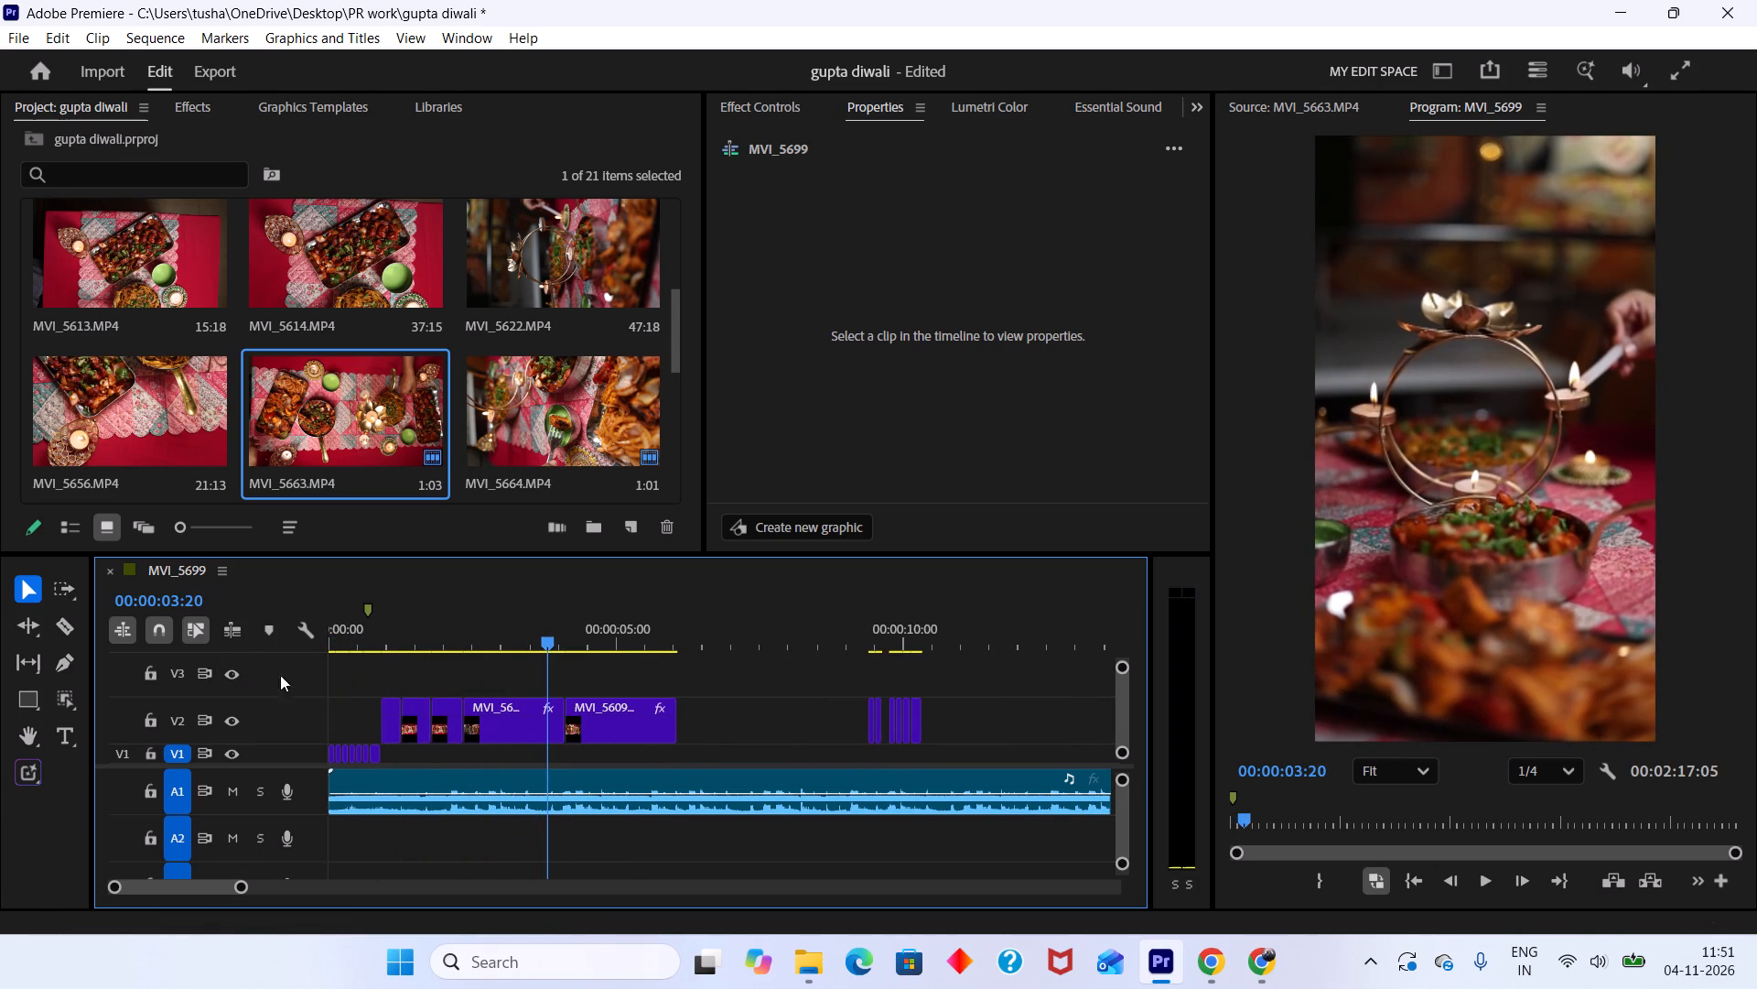
{"action": "left_click_drag", "start_coordinate": [544, 637], "coordinate": [501, 637]}
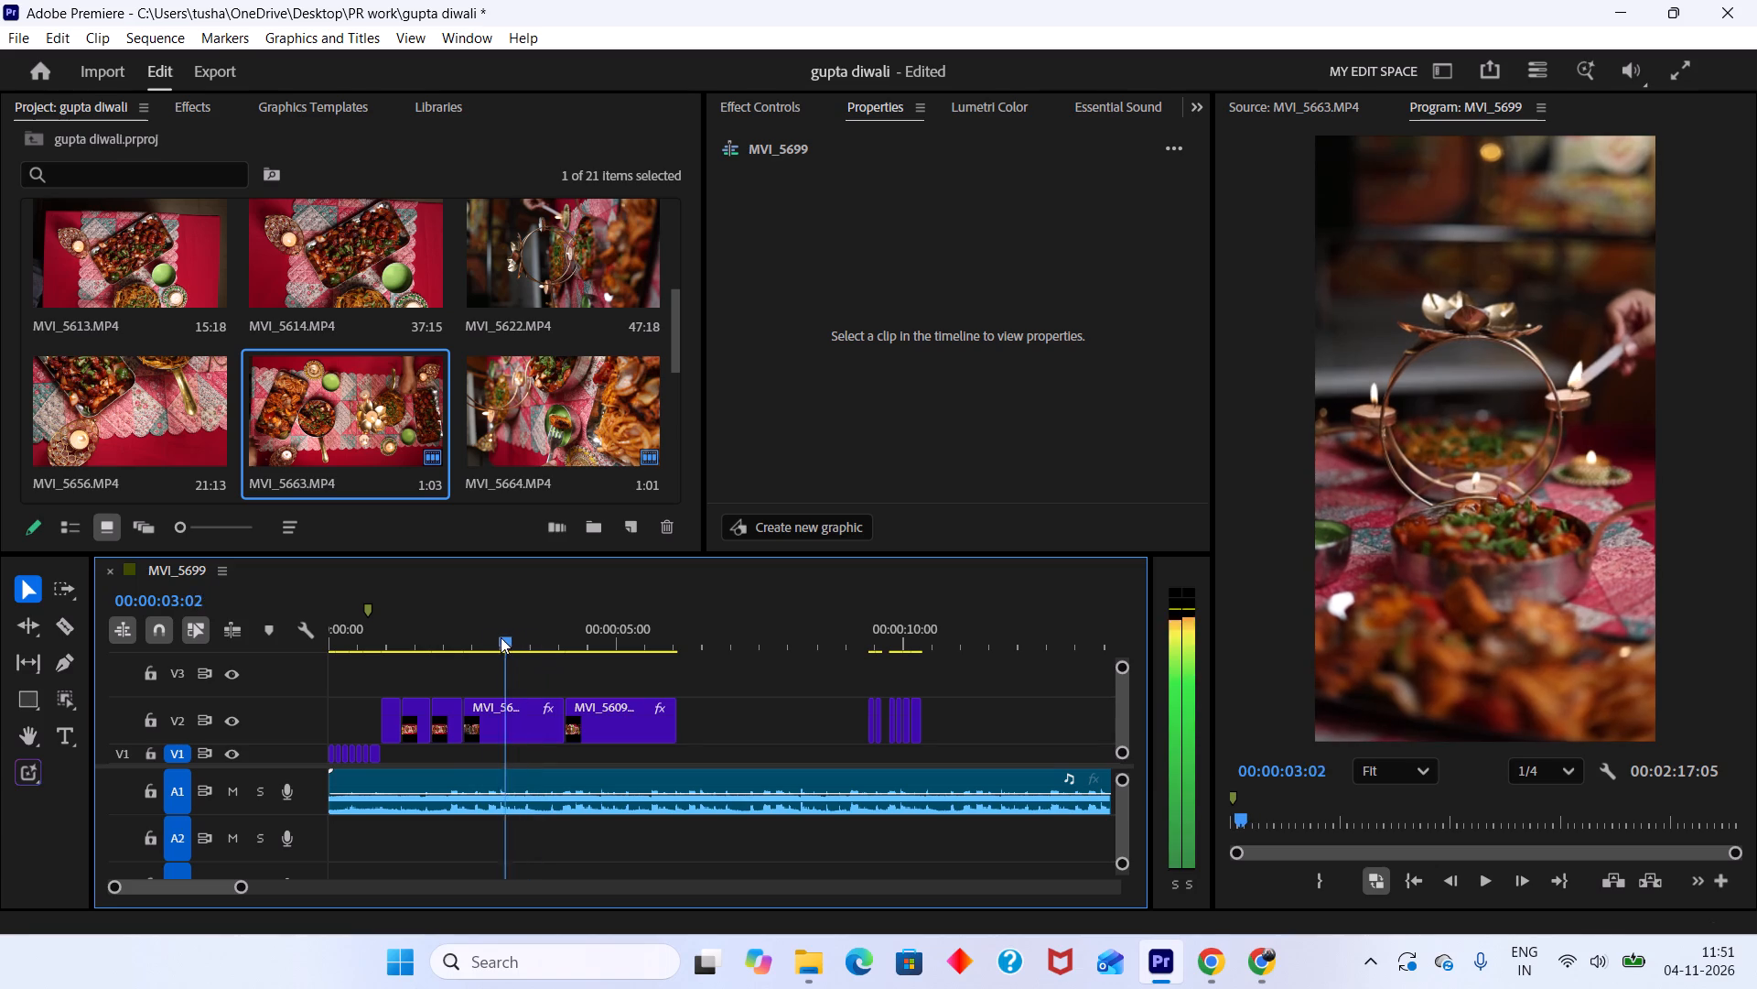
{"action": "left_click_drag", "start_coordinate": [501, 637], "coordinate": [401, 624]}
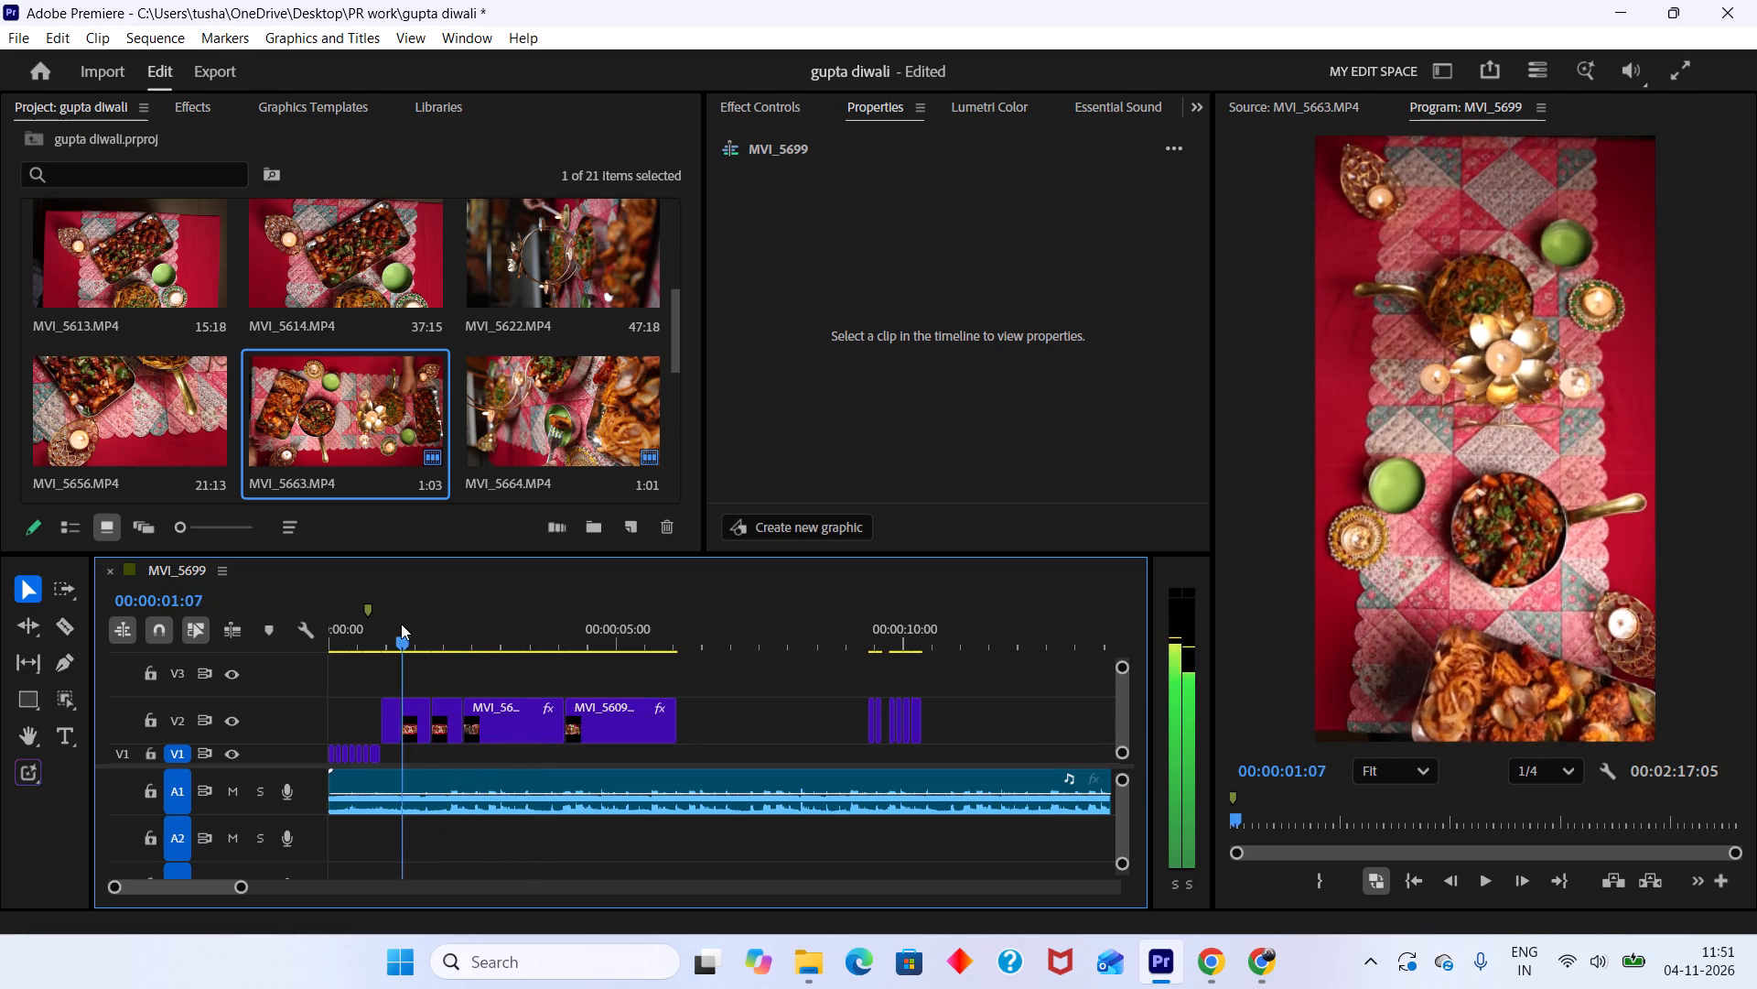
{"action": "left_click_drag", "start_coordinate": [401, 624], "coordinate": [386, 618]}
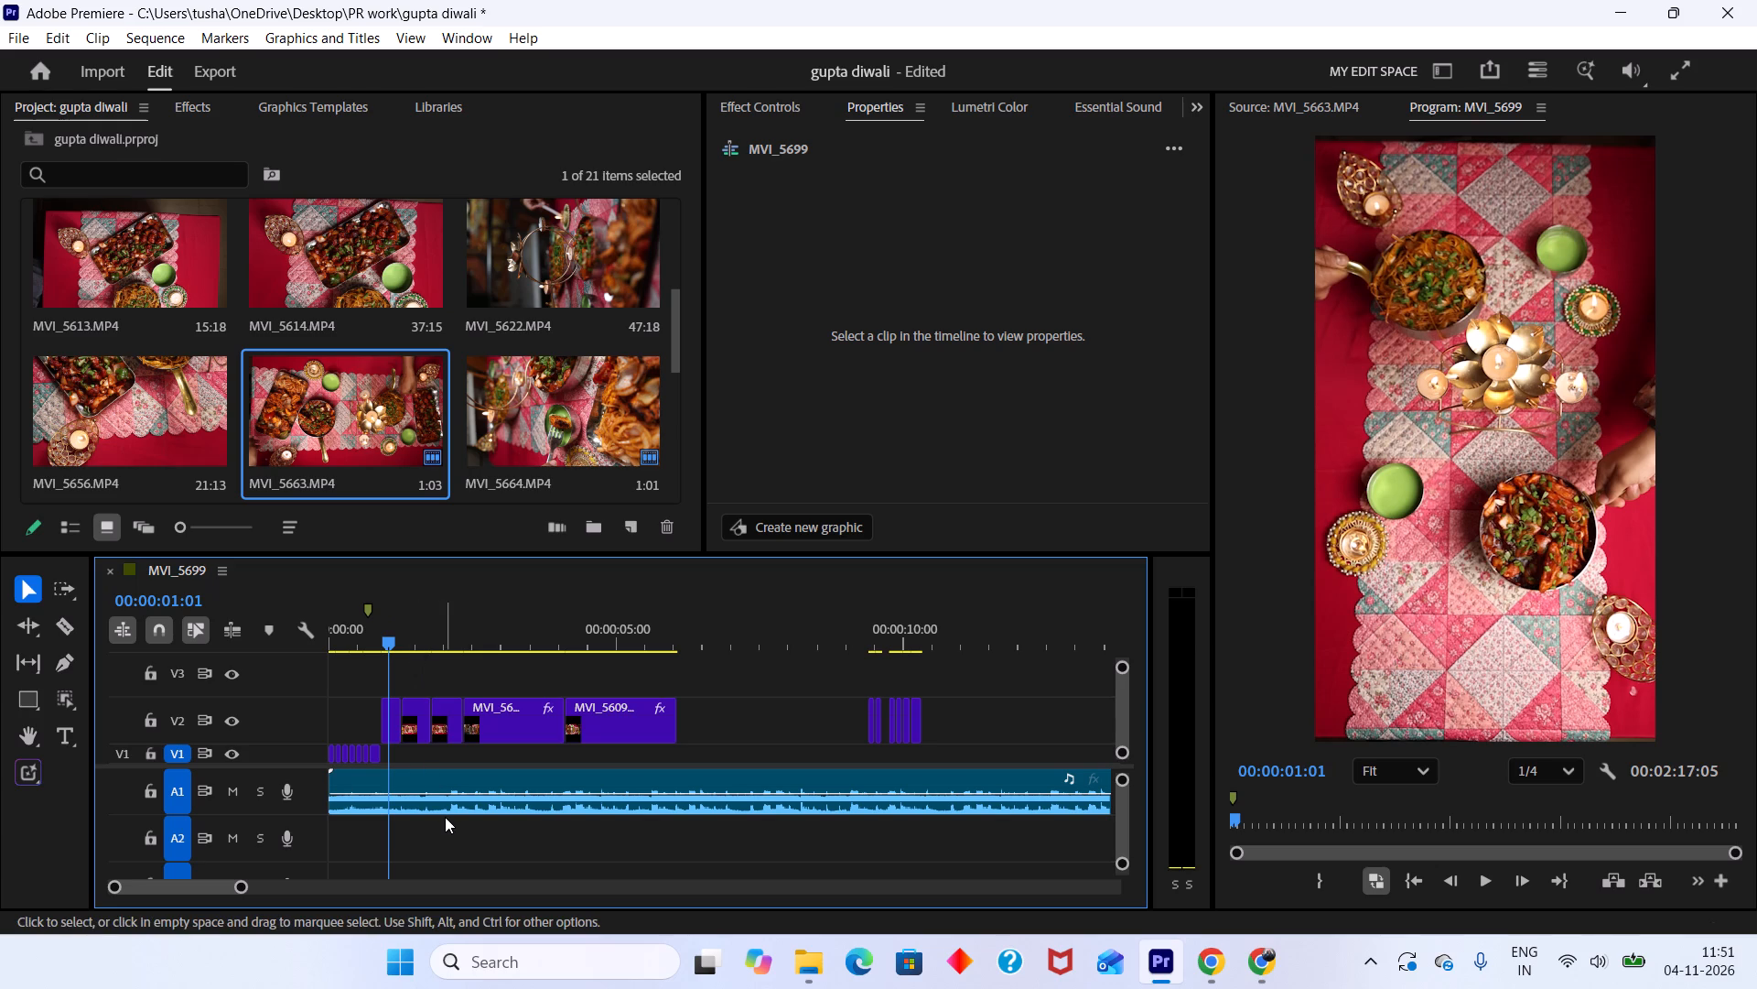
{"action": "left_click_drag", "start_coordinate": [393, 637], "coordinate": [384, 636]}
{"action": "key", "text": "space"}
{"action": "key", "text": "space"}
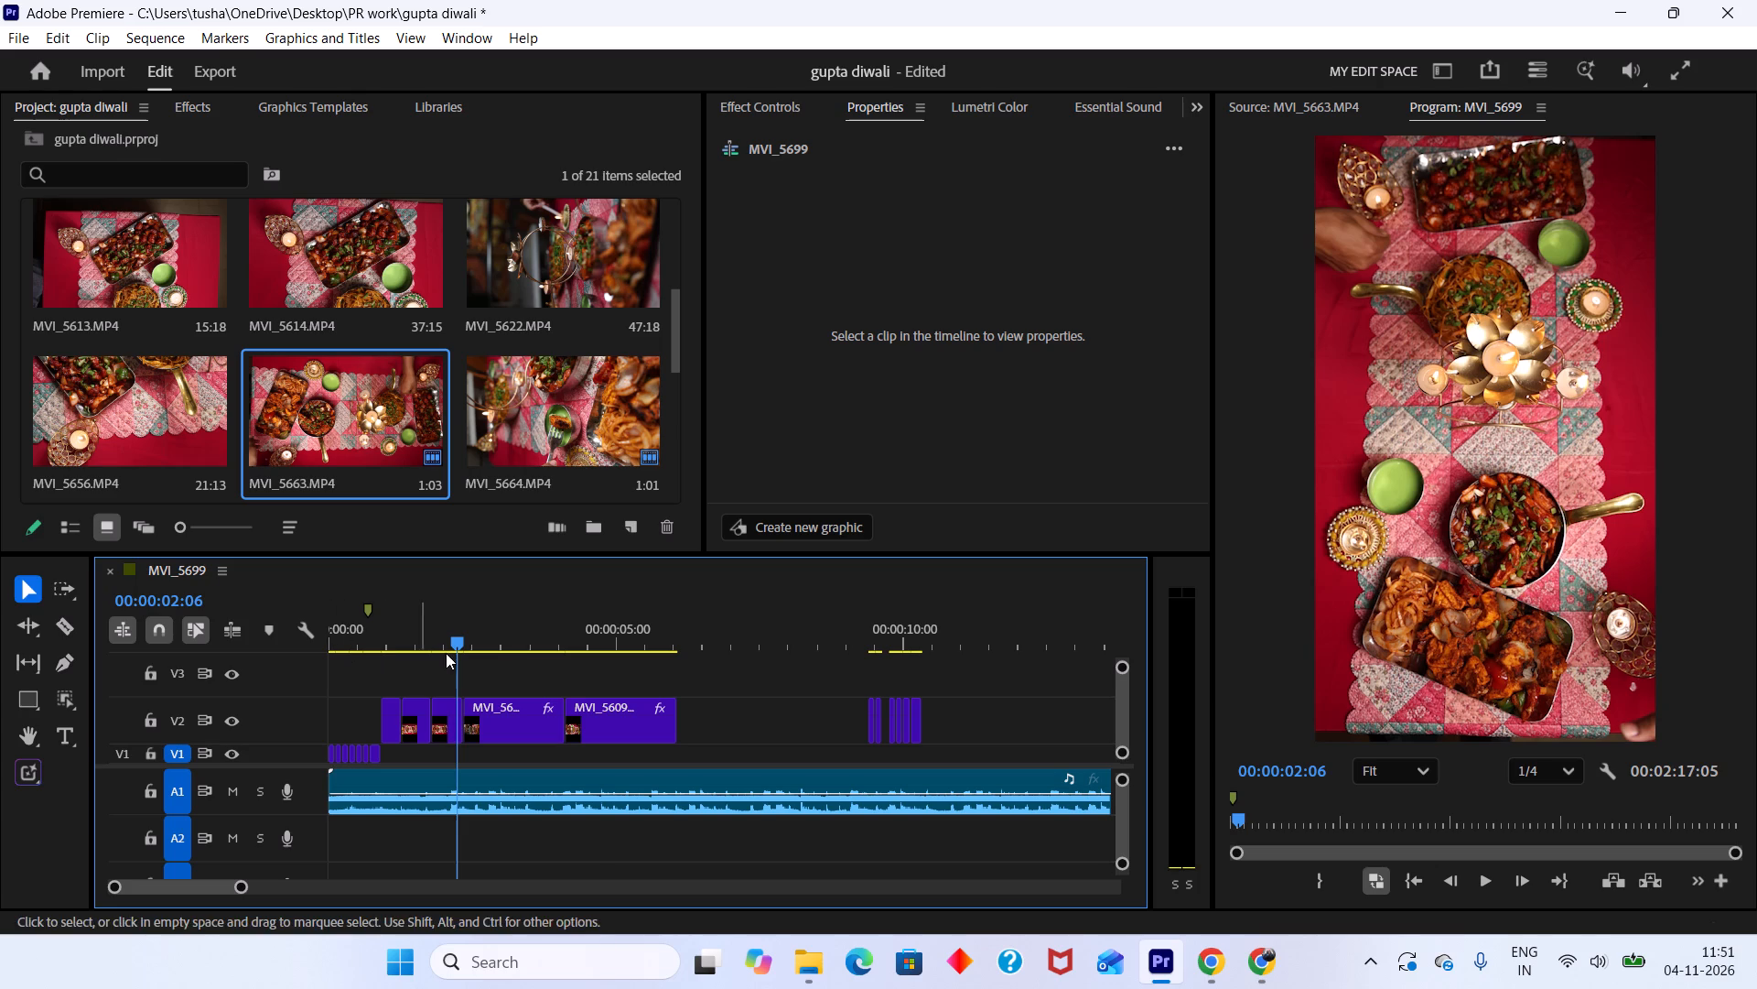
{"action": "left_click_drag", "start_coordinate": [439, 637], "coordinate": [364, 612]}
{"action": "key", "text": "space"}
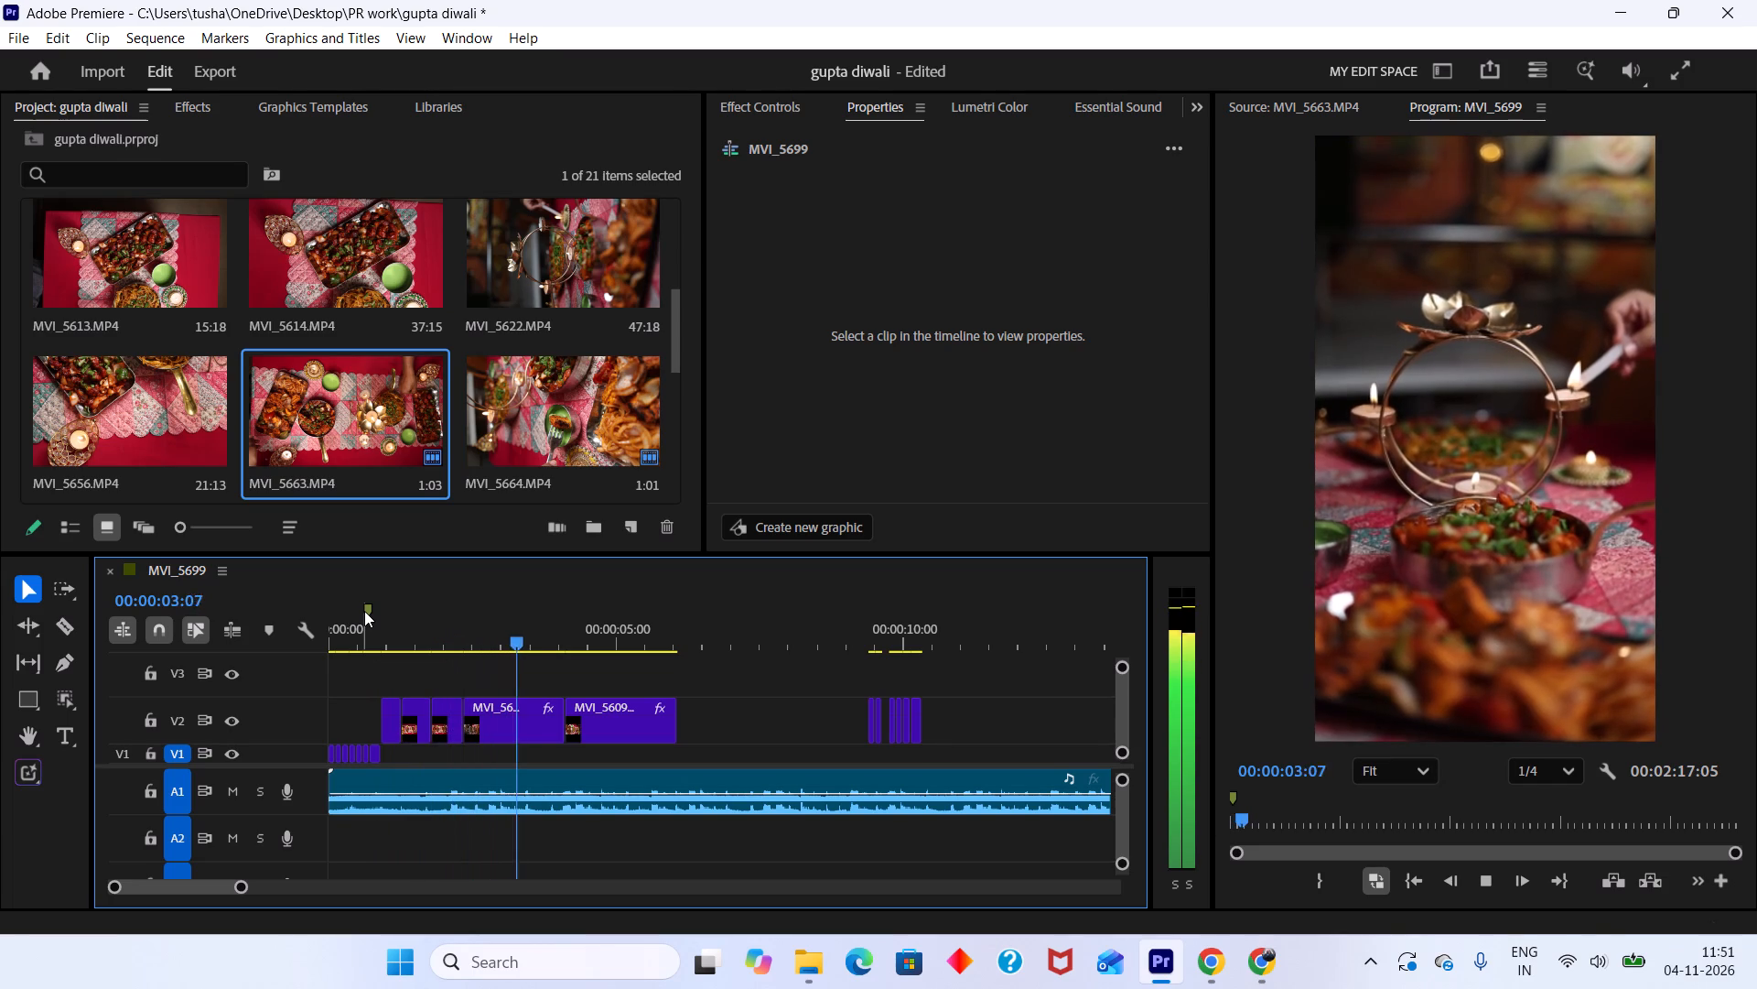
{"action": "key", "text": "space"}
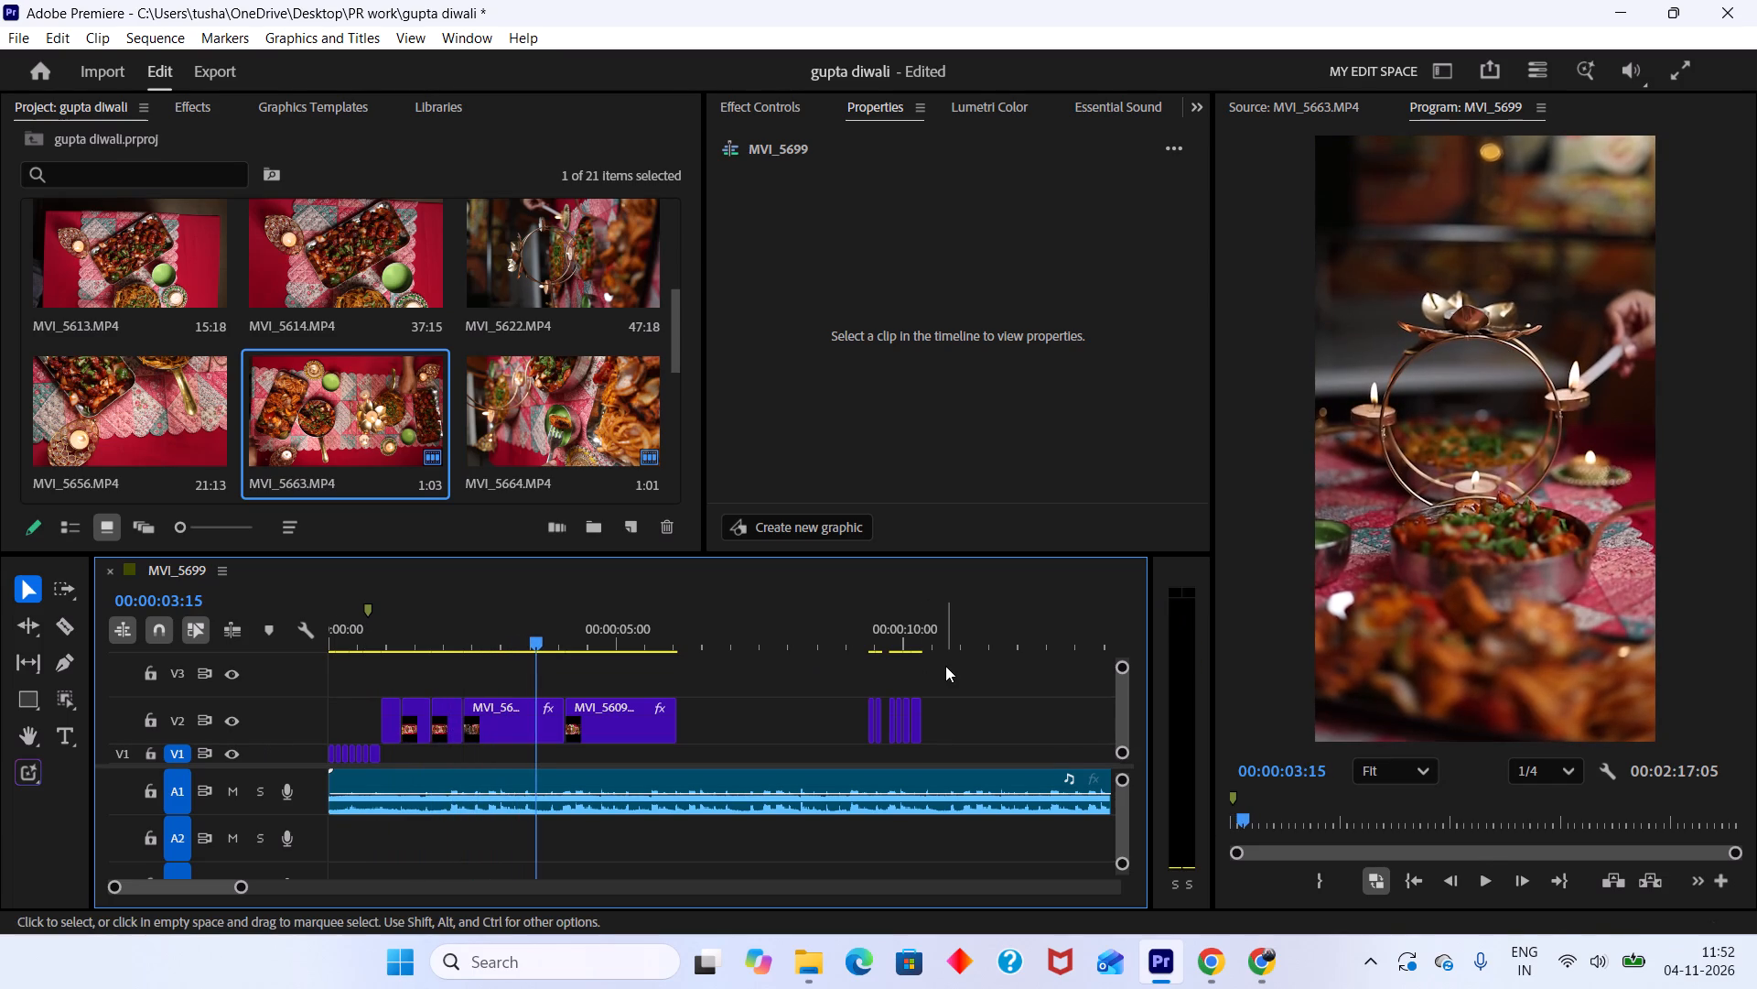
Save the project.
{"action": "key", "text": "ctrl+s"}
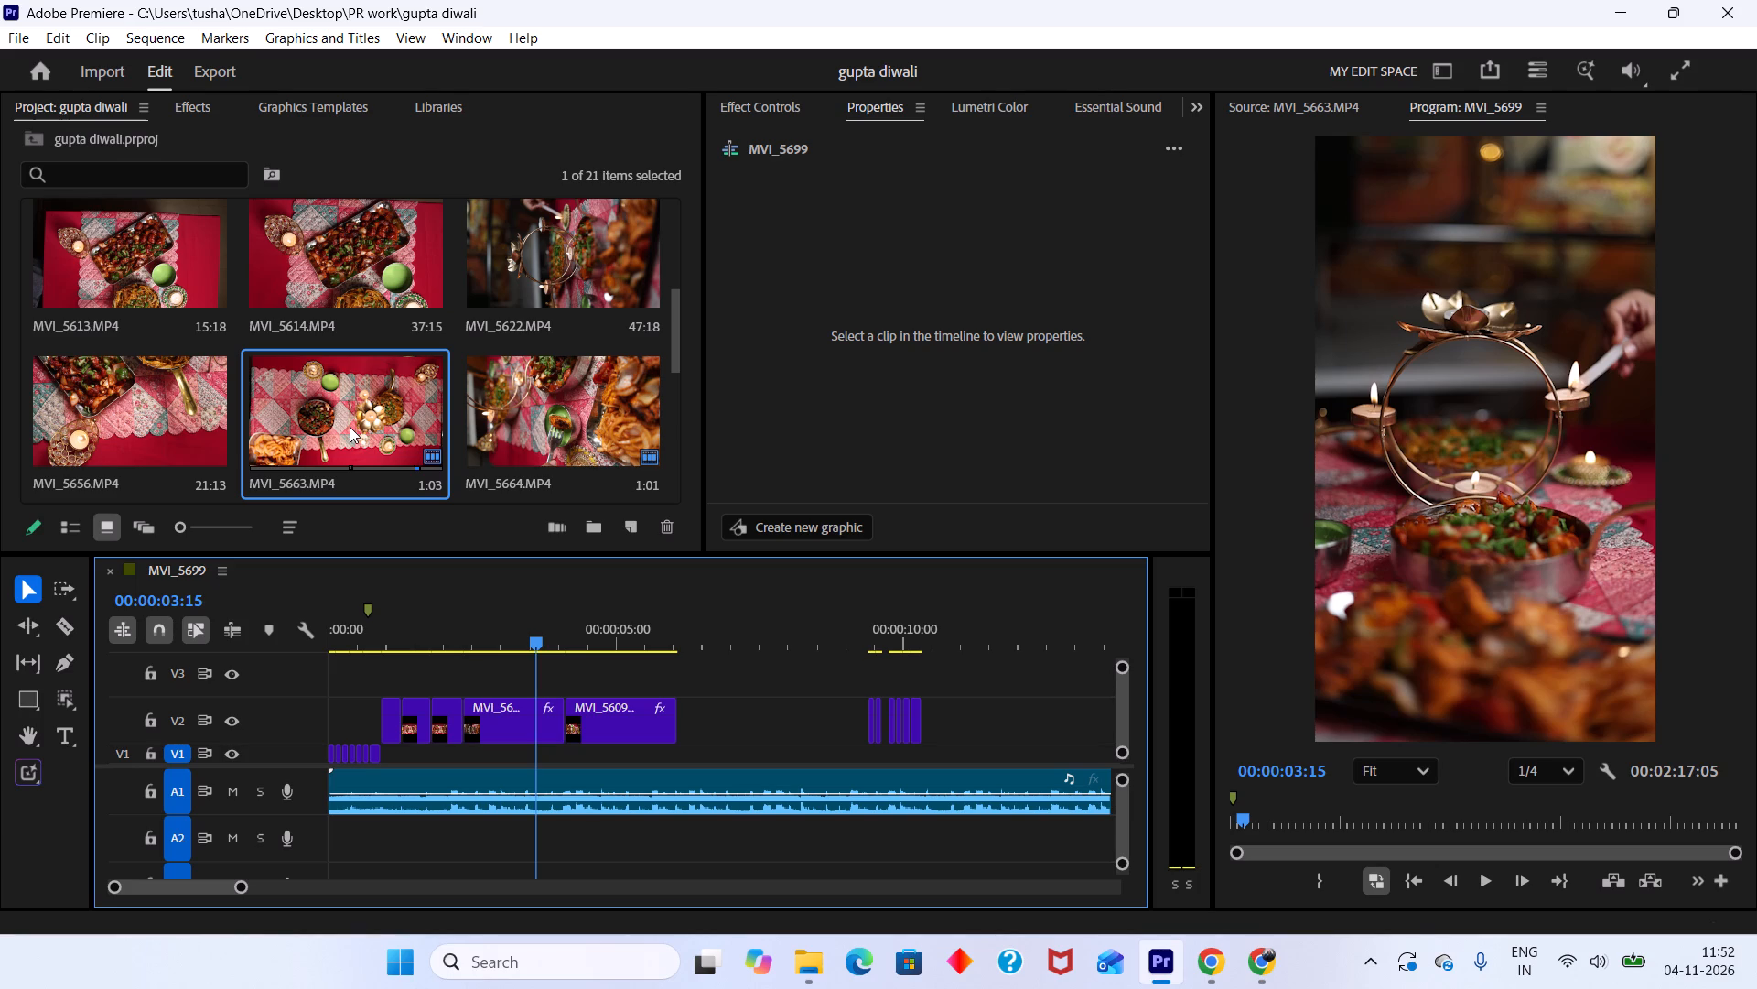
{"action": "key", "text": "ctrl+s"}
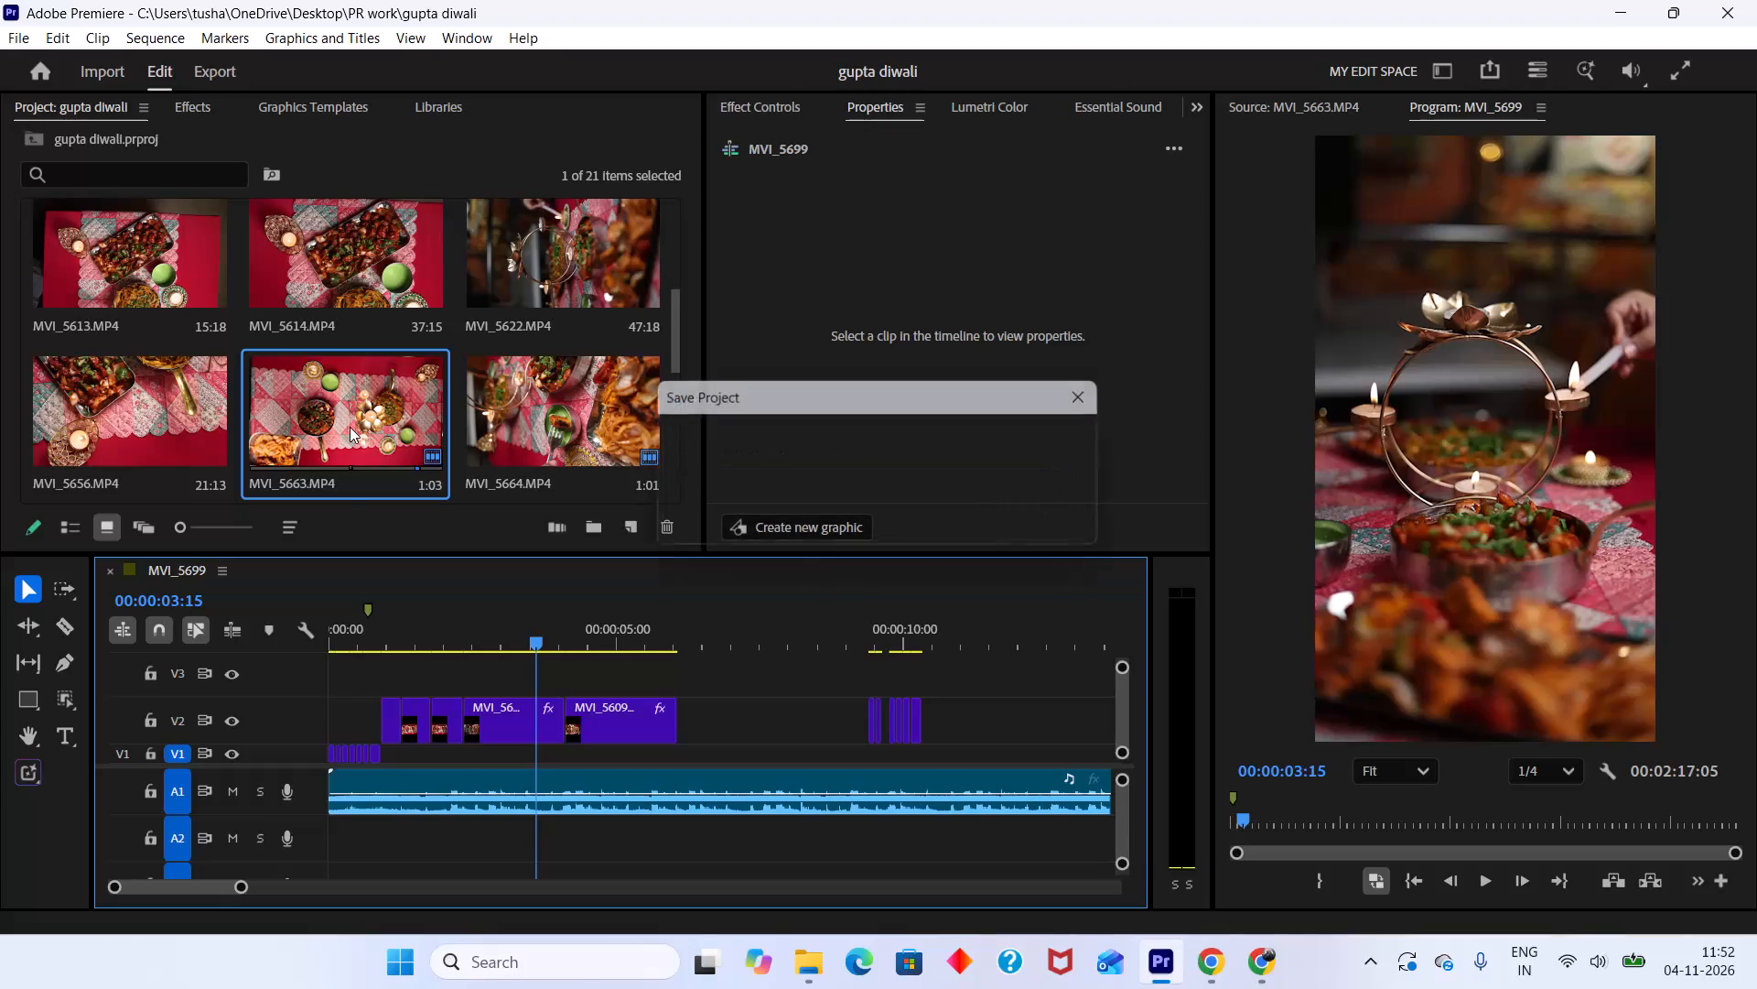
Play back the extended MVI_5609.MP4 clip on V2 to check its timing against the music.
{"action": "left_click_drag", "start_coordinate": [558, 624], "coordinate": [546, 626]}
{"action": "key", "text": "space"}
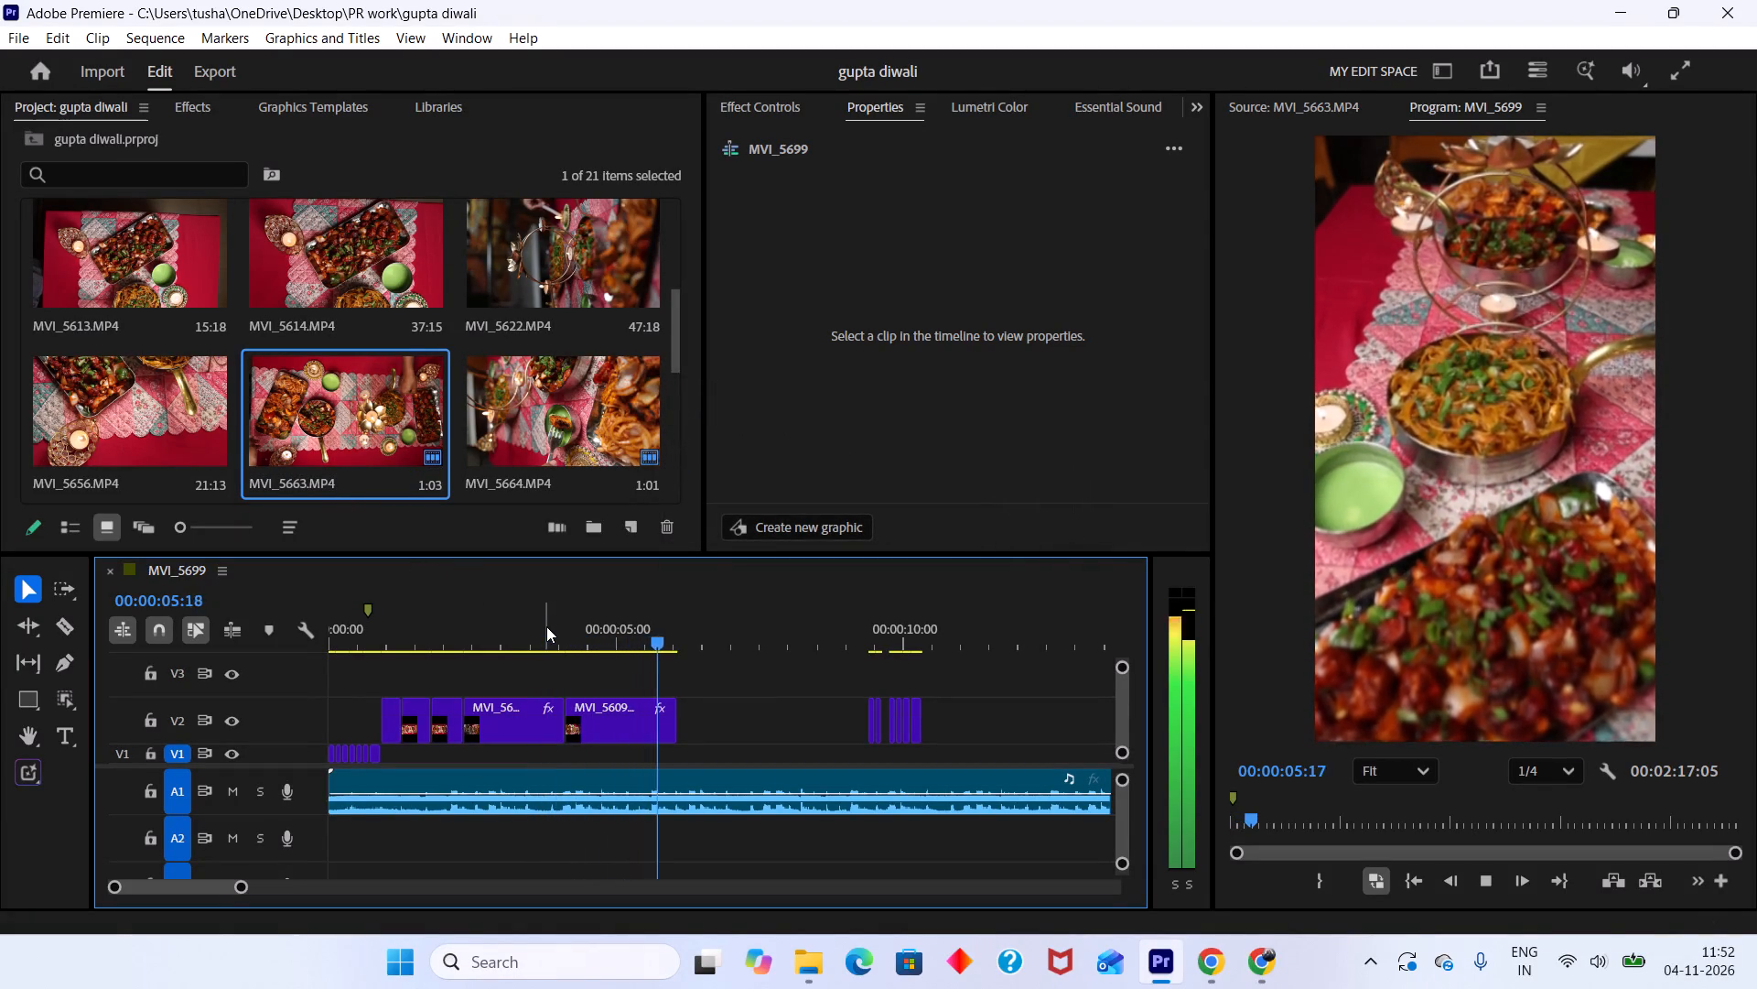
{"action": "key", "text": "space"}
{"action": "left_click_drag", "start_coordinate": [684, 620], "coordinate": [571, 641]}
{"action": "key", "text": "space"}
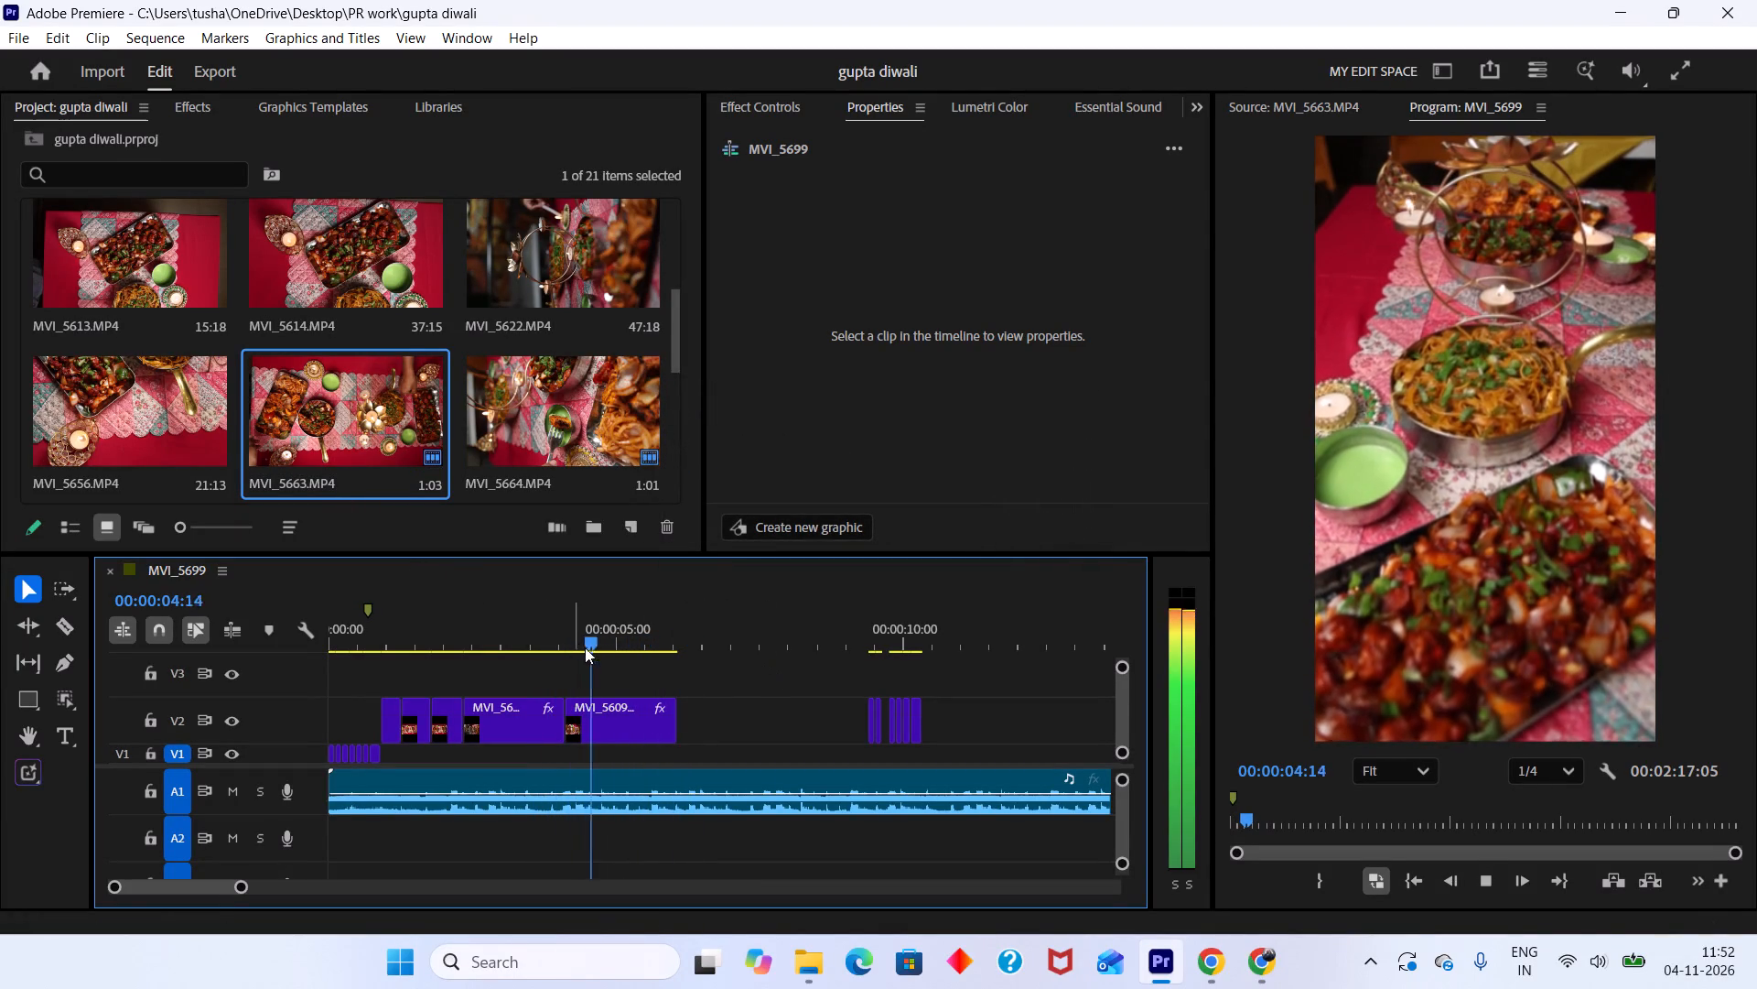
{"action": "key", "text": "space"}
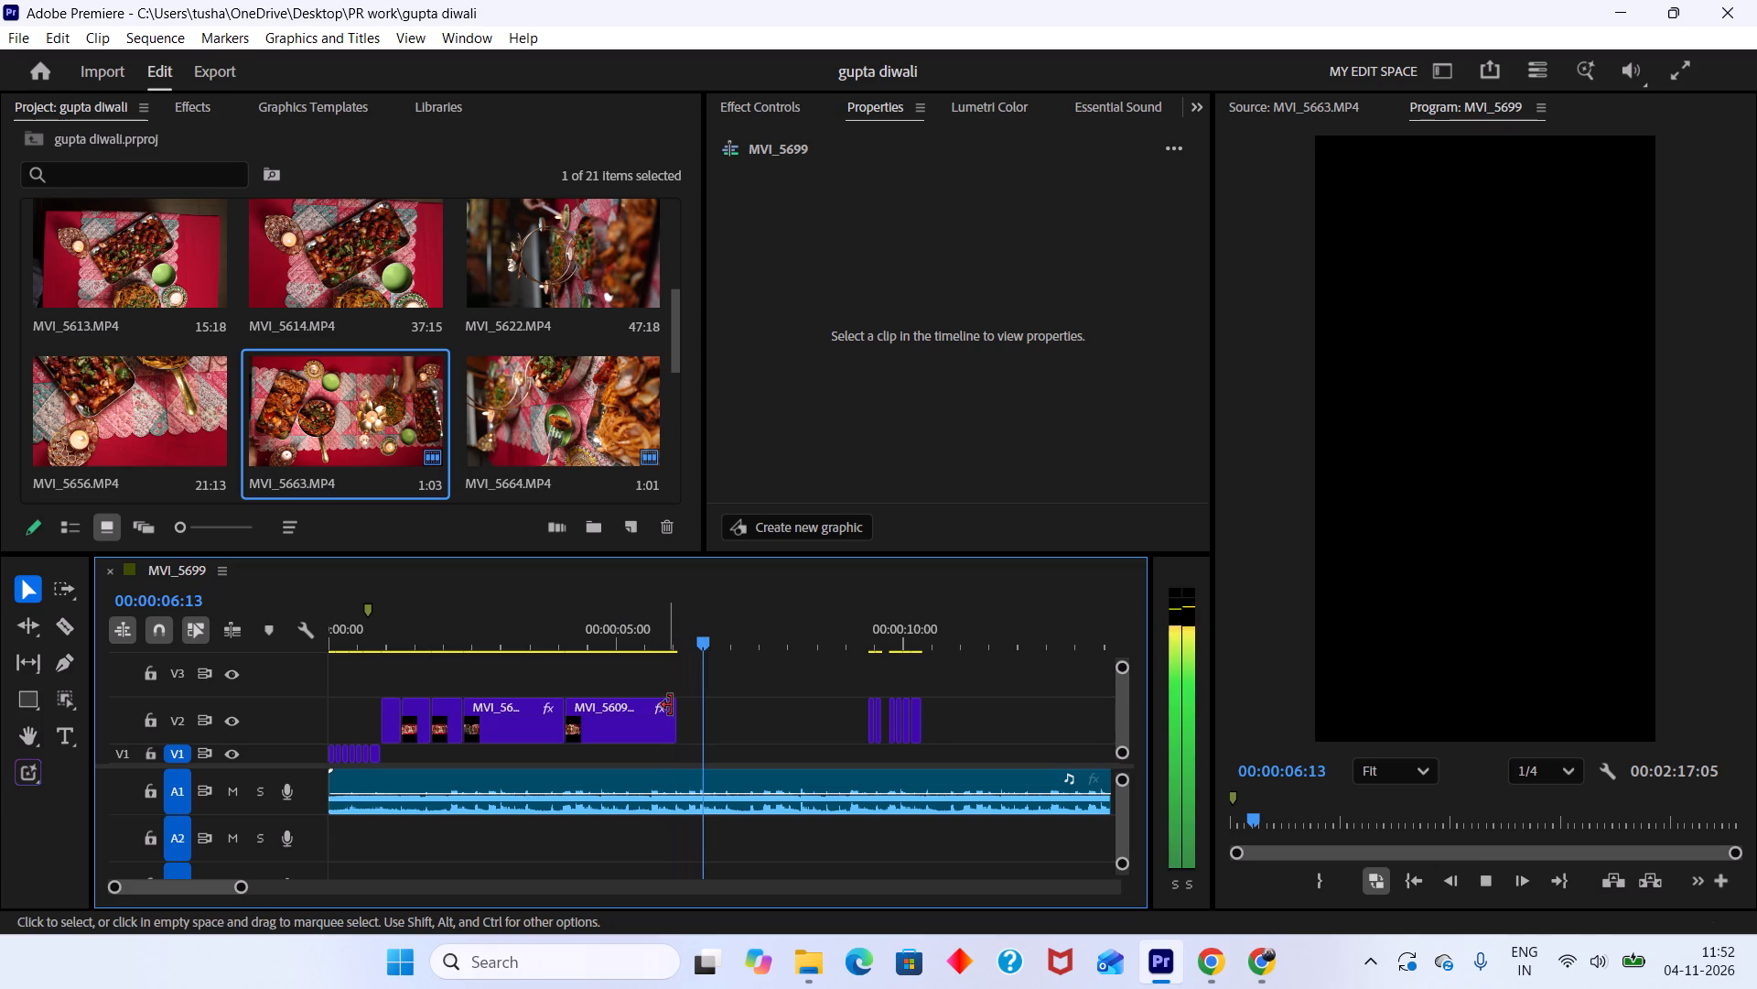
Replay the MVI_5609.MP4 clip on V2 against the music and trim its end back to about 00:00:05:17.
{"action": "left_click_drag", "start_coordinate": [700, 636], "coordinate": [548, 701]}
{"action": "key", "text": "space"}
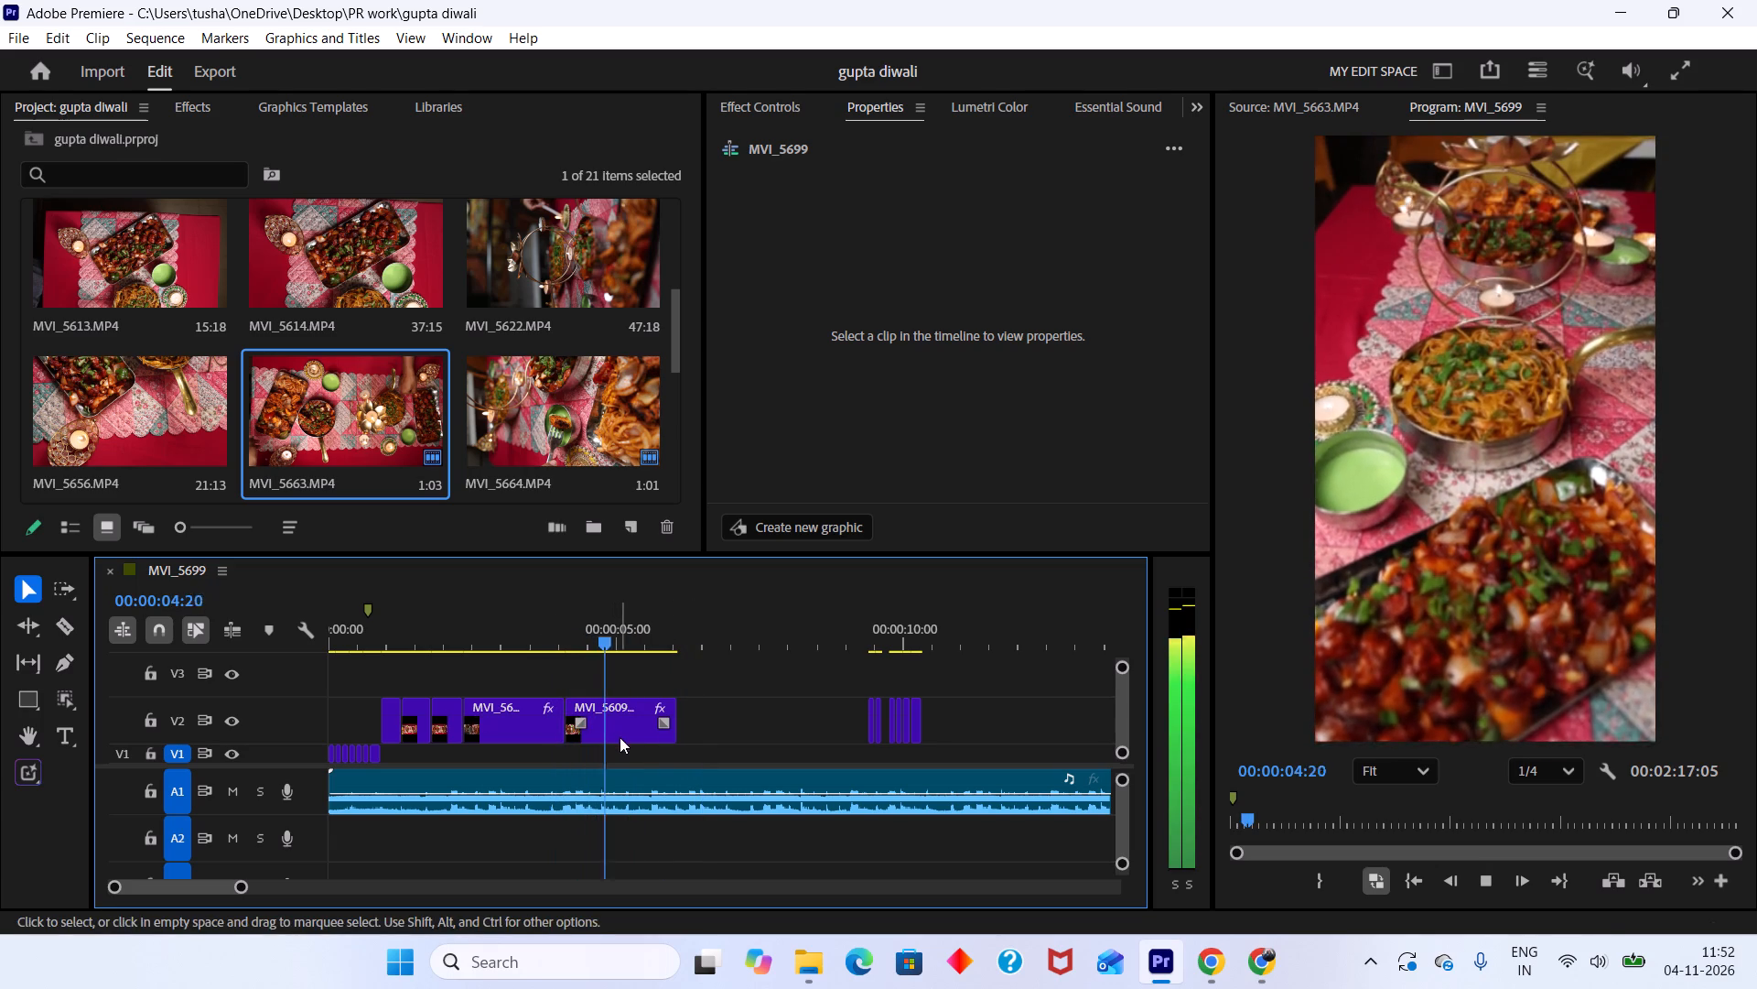
{"action": "key", "text": "space"}
{"action": "left_click_drag", "start_coordinate": [677, 734], "coordinate": [659, 726]}
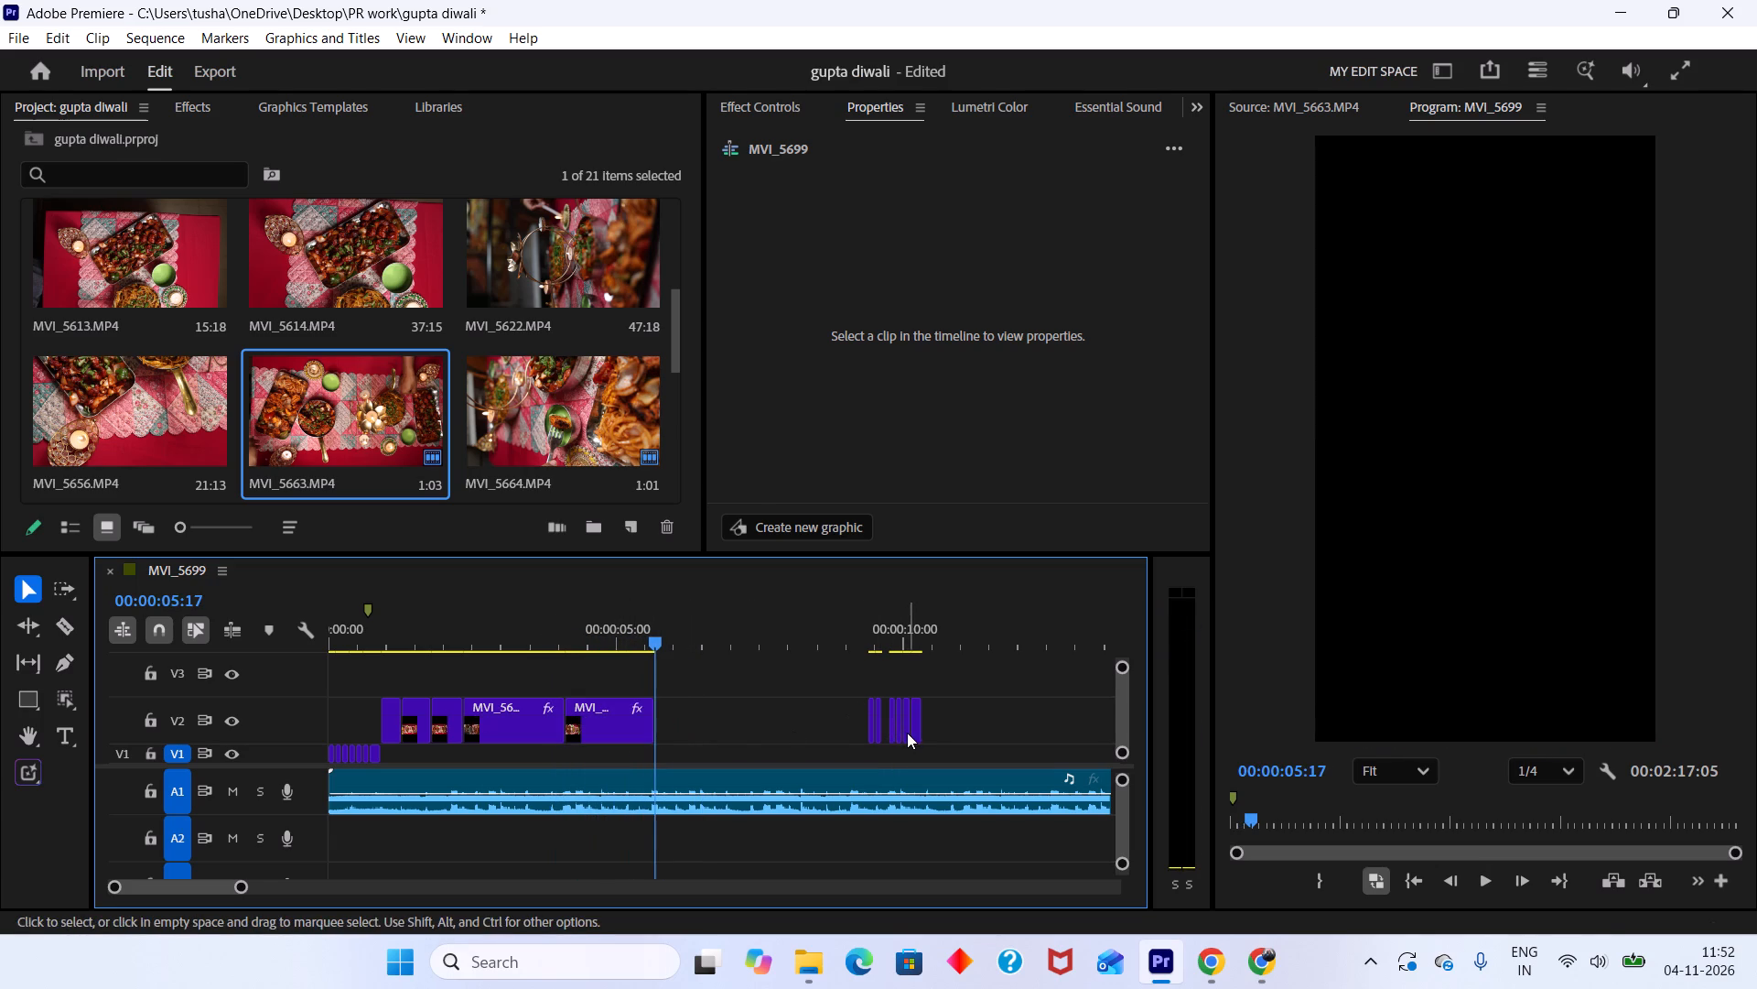
Place the MVI_5699.MP4 clip directly after MVI_5609.MP4 on V2, extend its end to about 00:00:07:06 and check its timing.
{"action": "left_click_drag", "start_coordinate": [907, 733], "coordinate": [666, 723]}
{"action": "key", "text": "space"}
{"action": "key", "text": "space"}
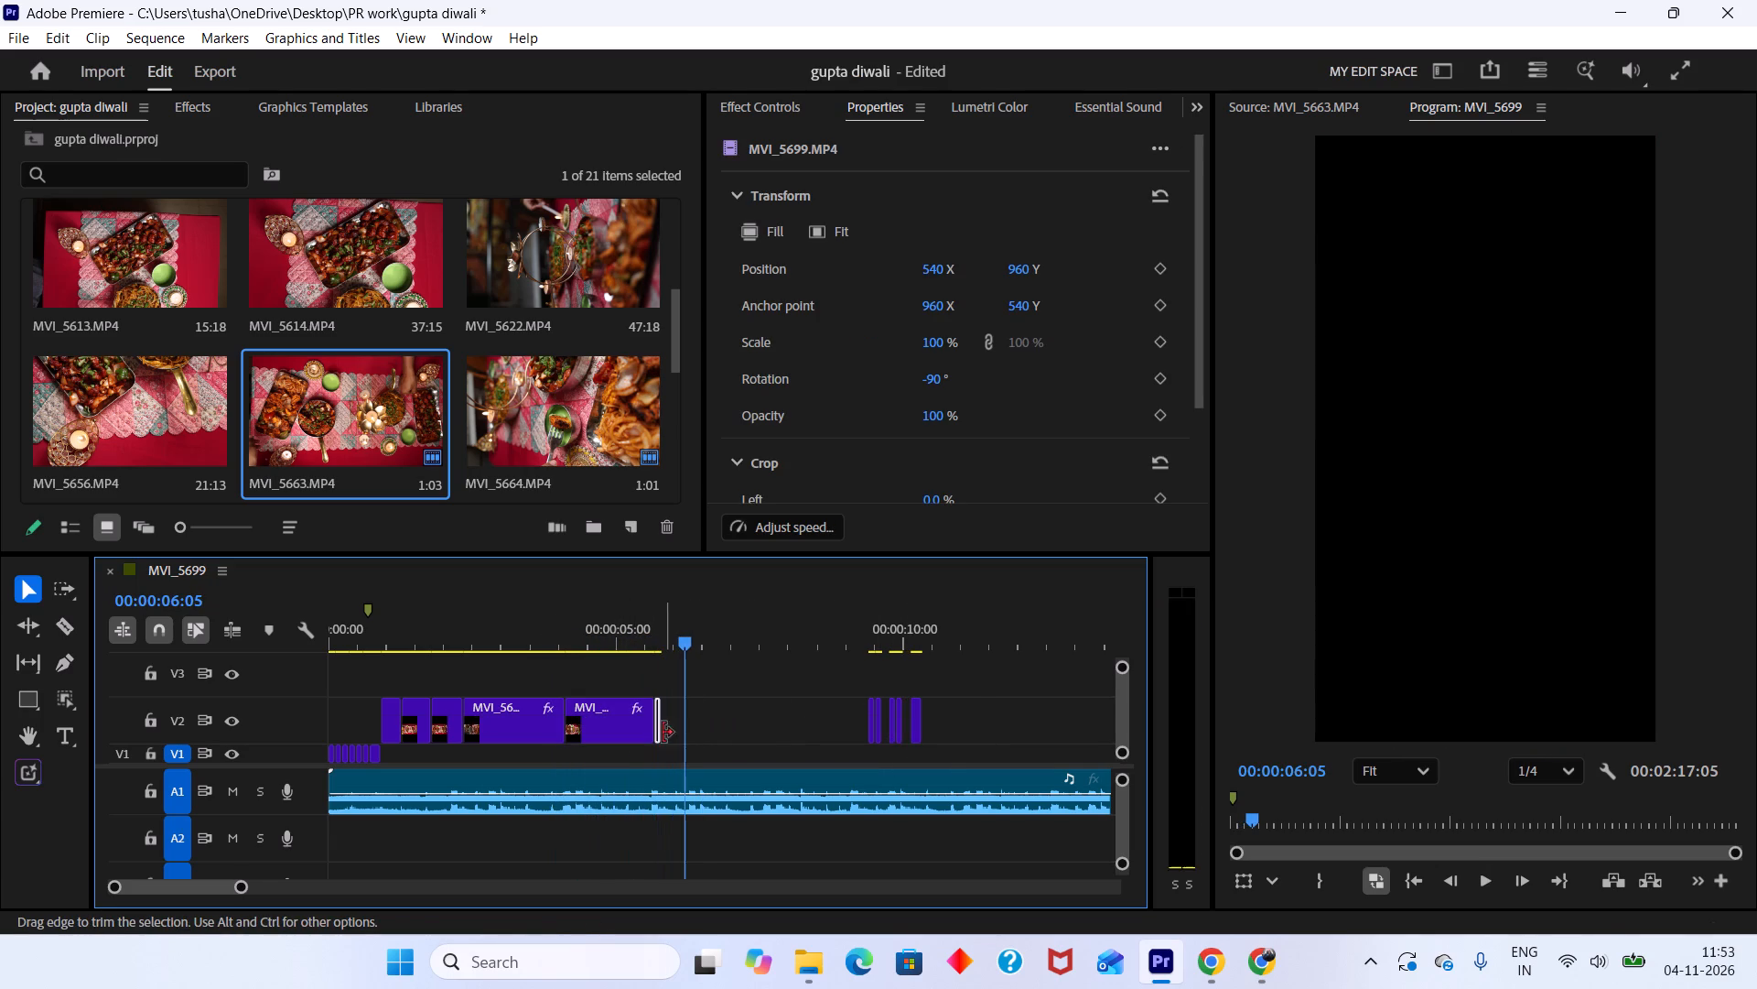
{"action": "left_click_drag", "start_coordinate": [663, 737], "coordinate": [741, 737]}
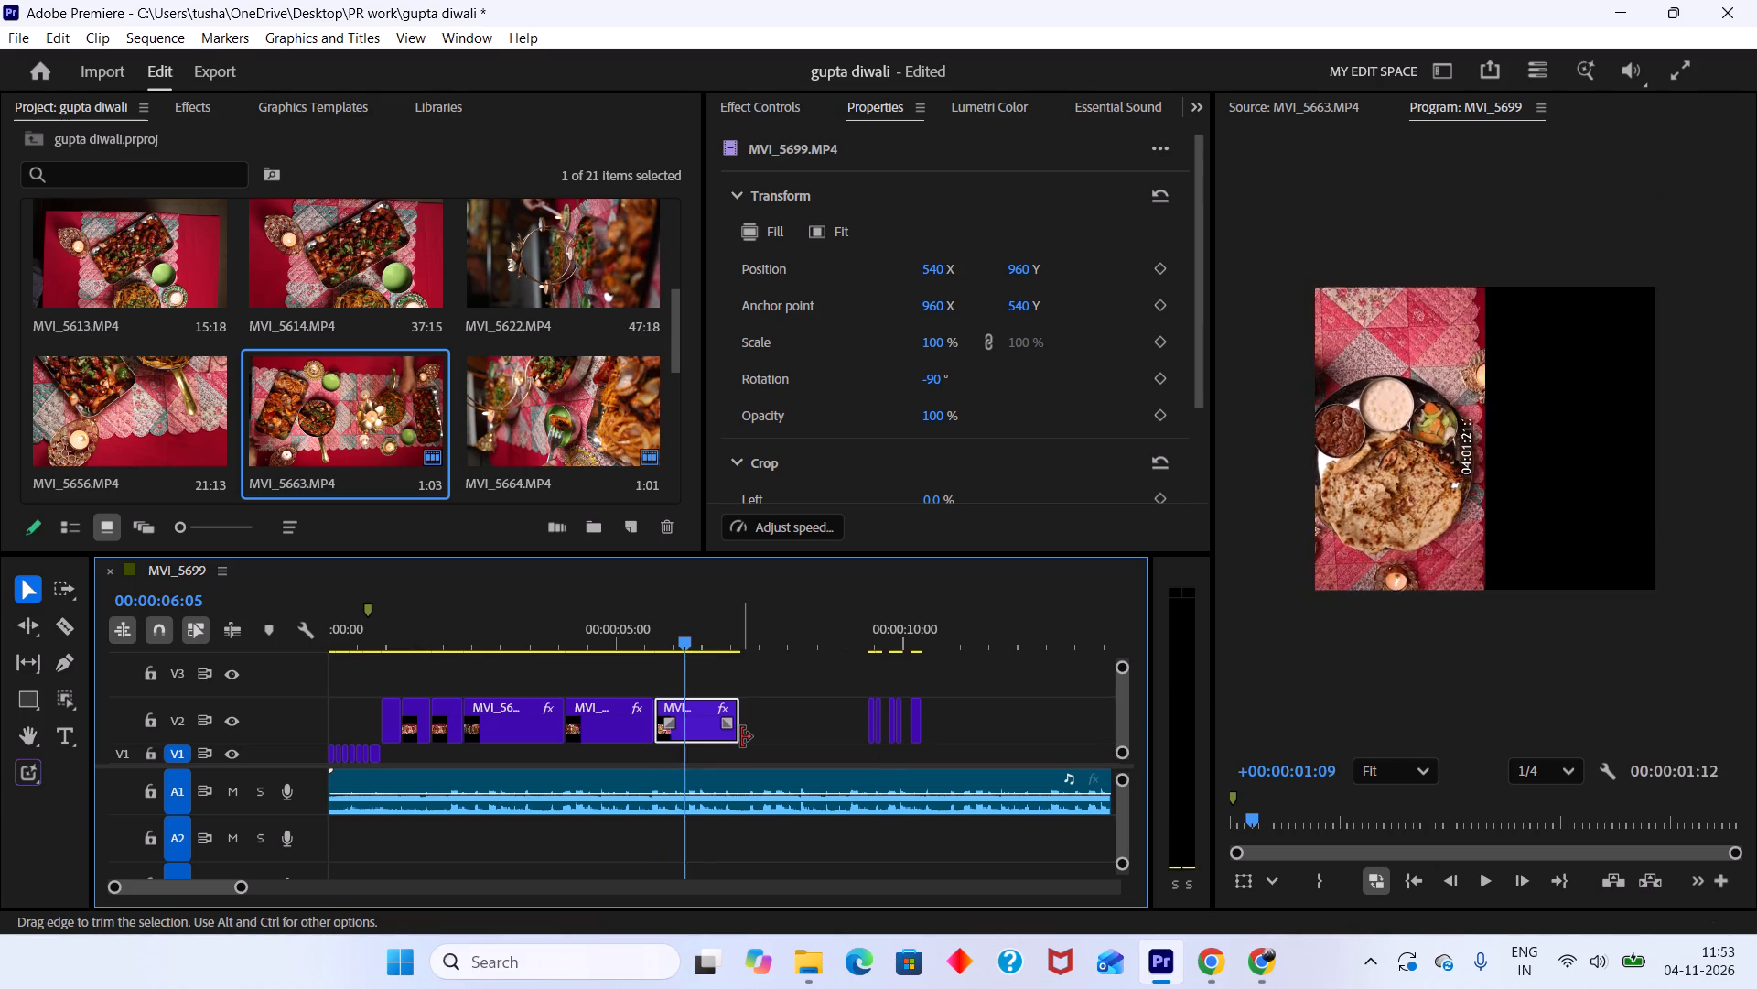
{"action": "key", "text": "space"}
{"action": "key", "text": "space"}
{"action": "left_click_drag", "start_coordinate": [728, 625], "coordinate": [646, 626]}
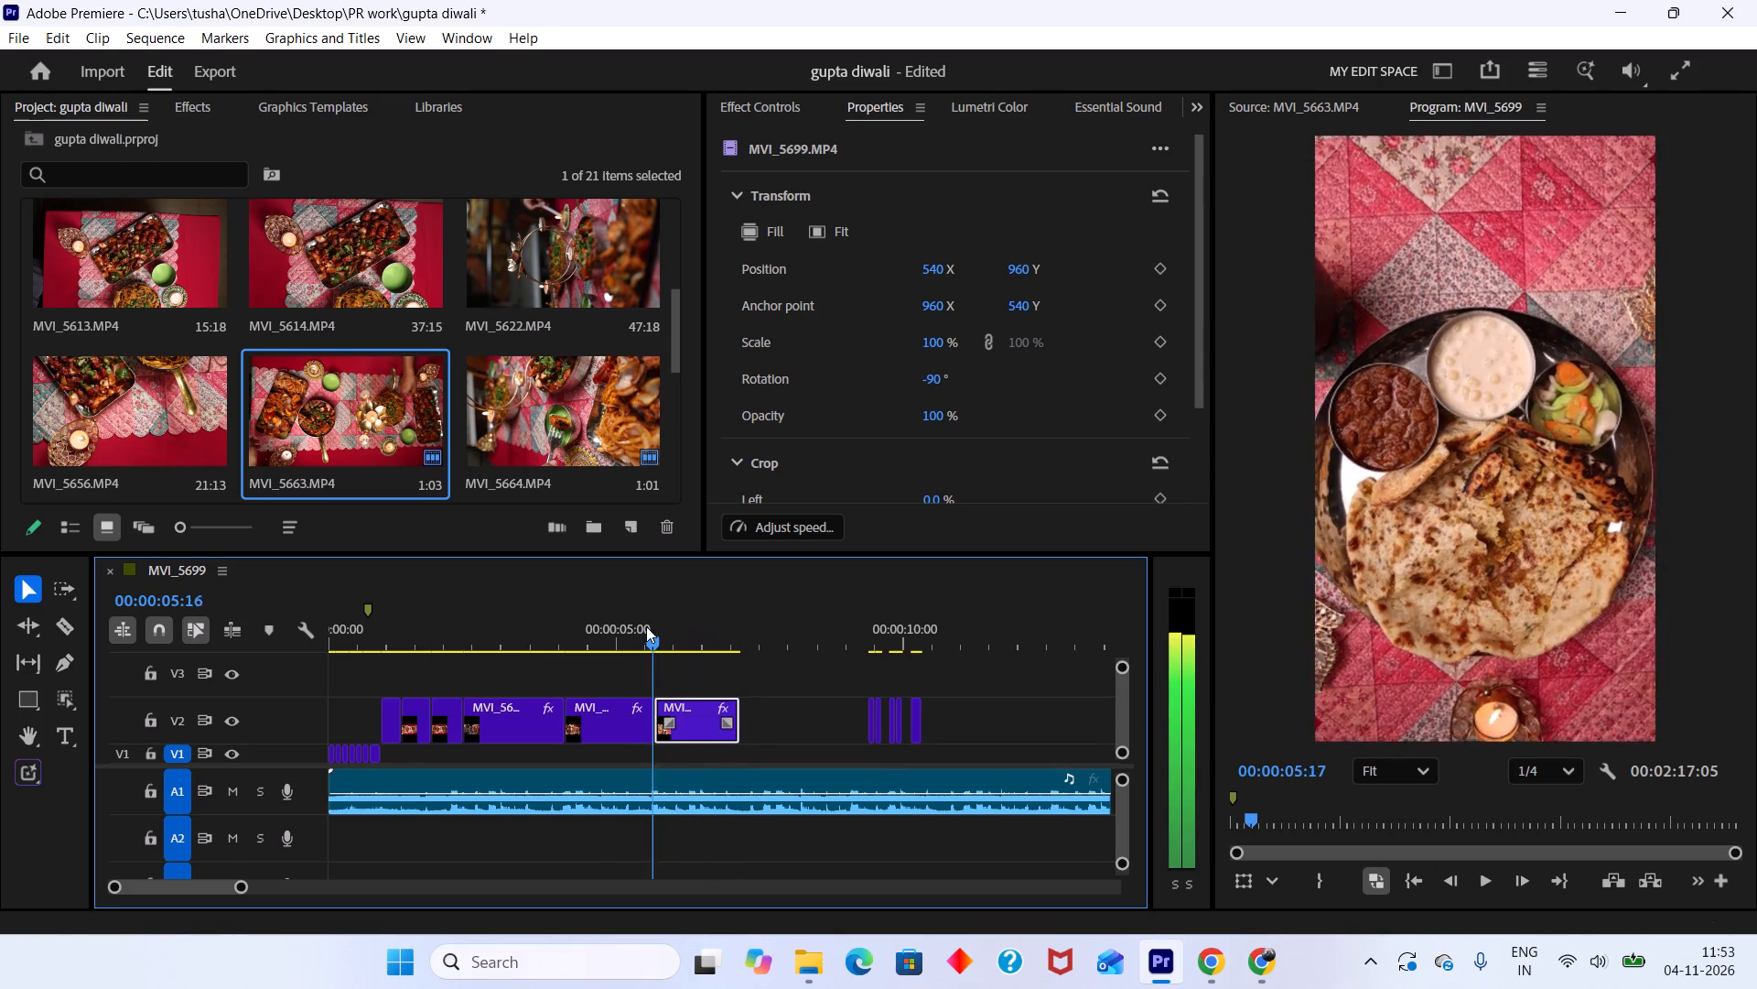
{"action": "left_click_drag", "start_coordinate": [646, 626], "coordinate": [623, 629]}
{"action": "key", "text": "space"}
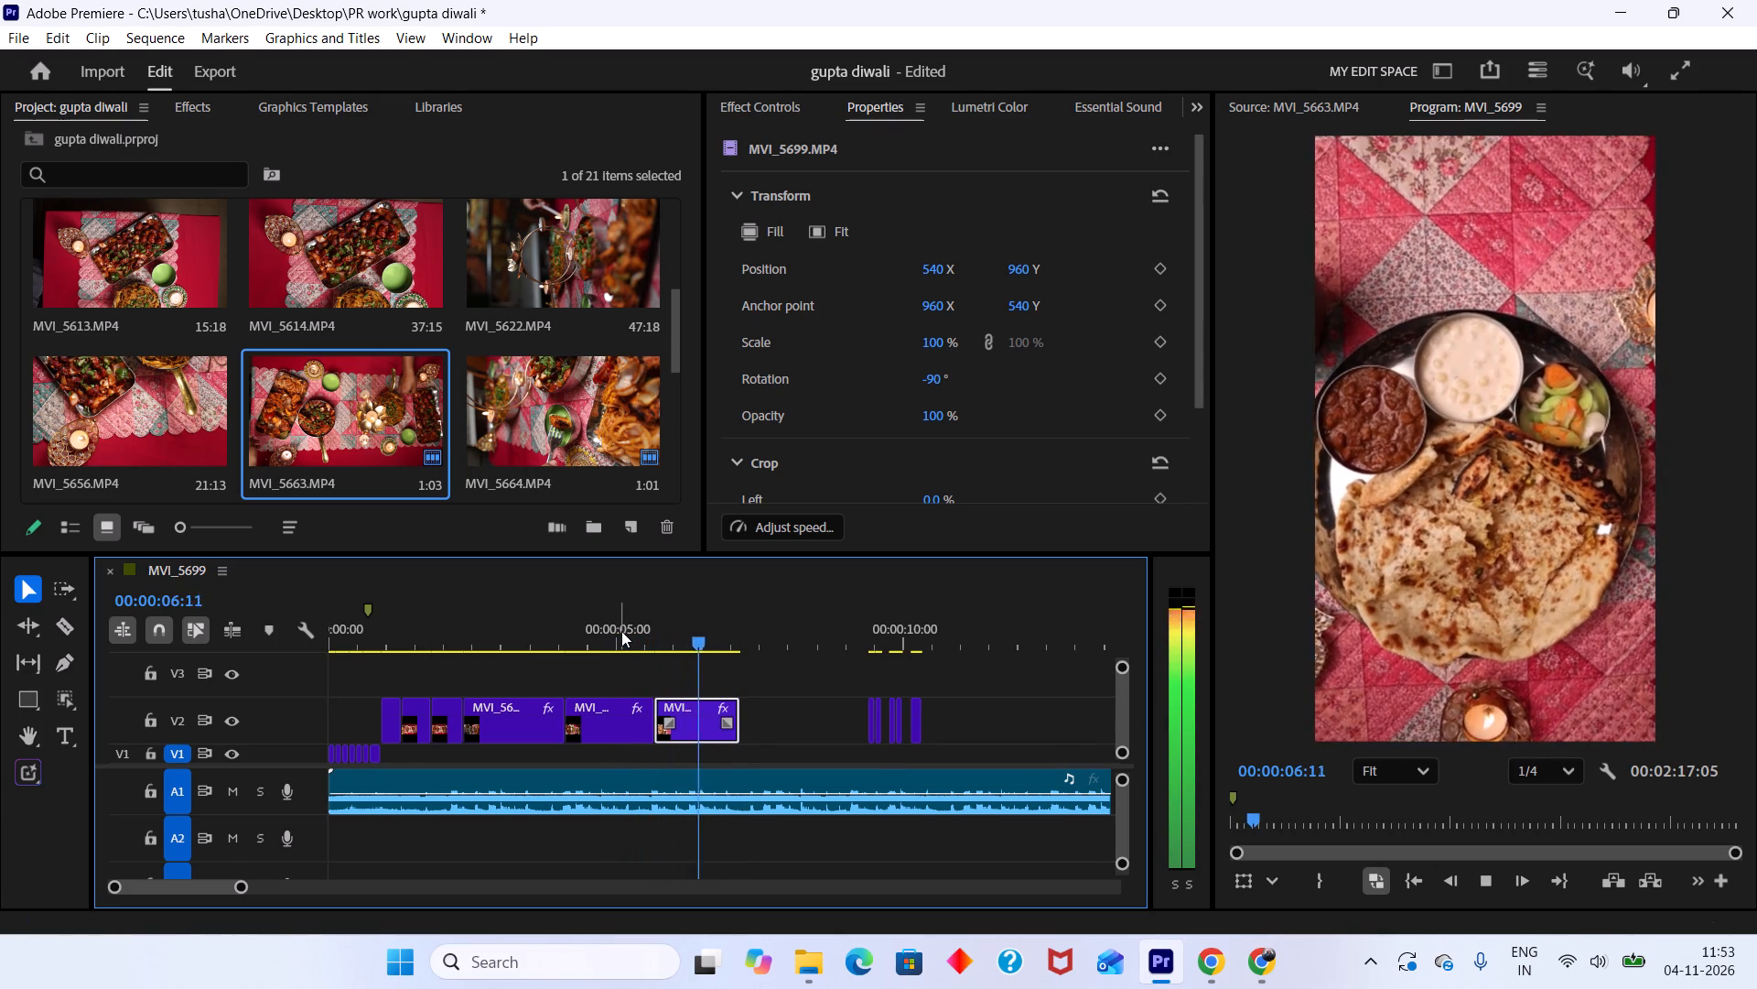
{"action": "key", "text": "space"}
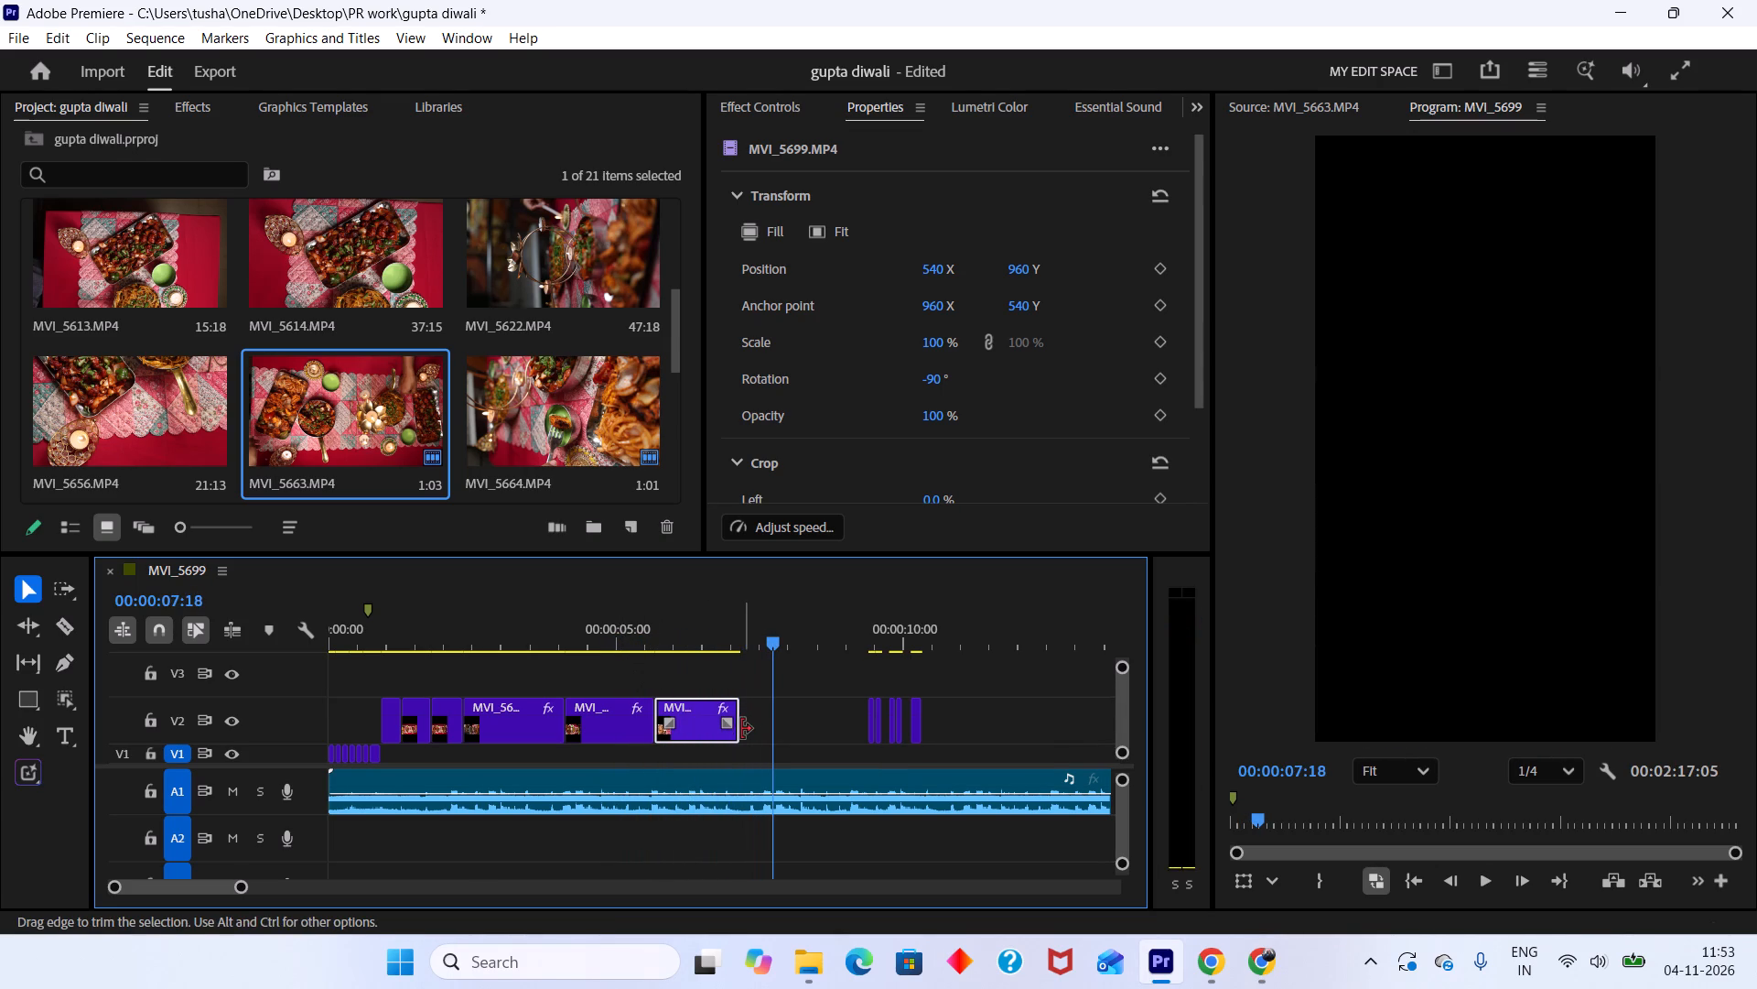
{"action": "left_click", "coordinate": [741, 729]}
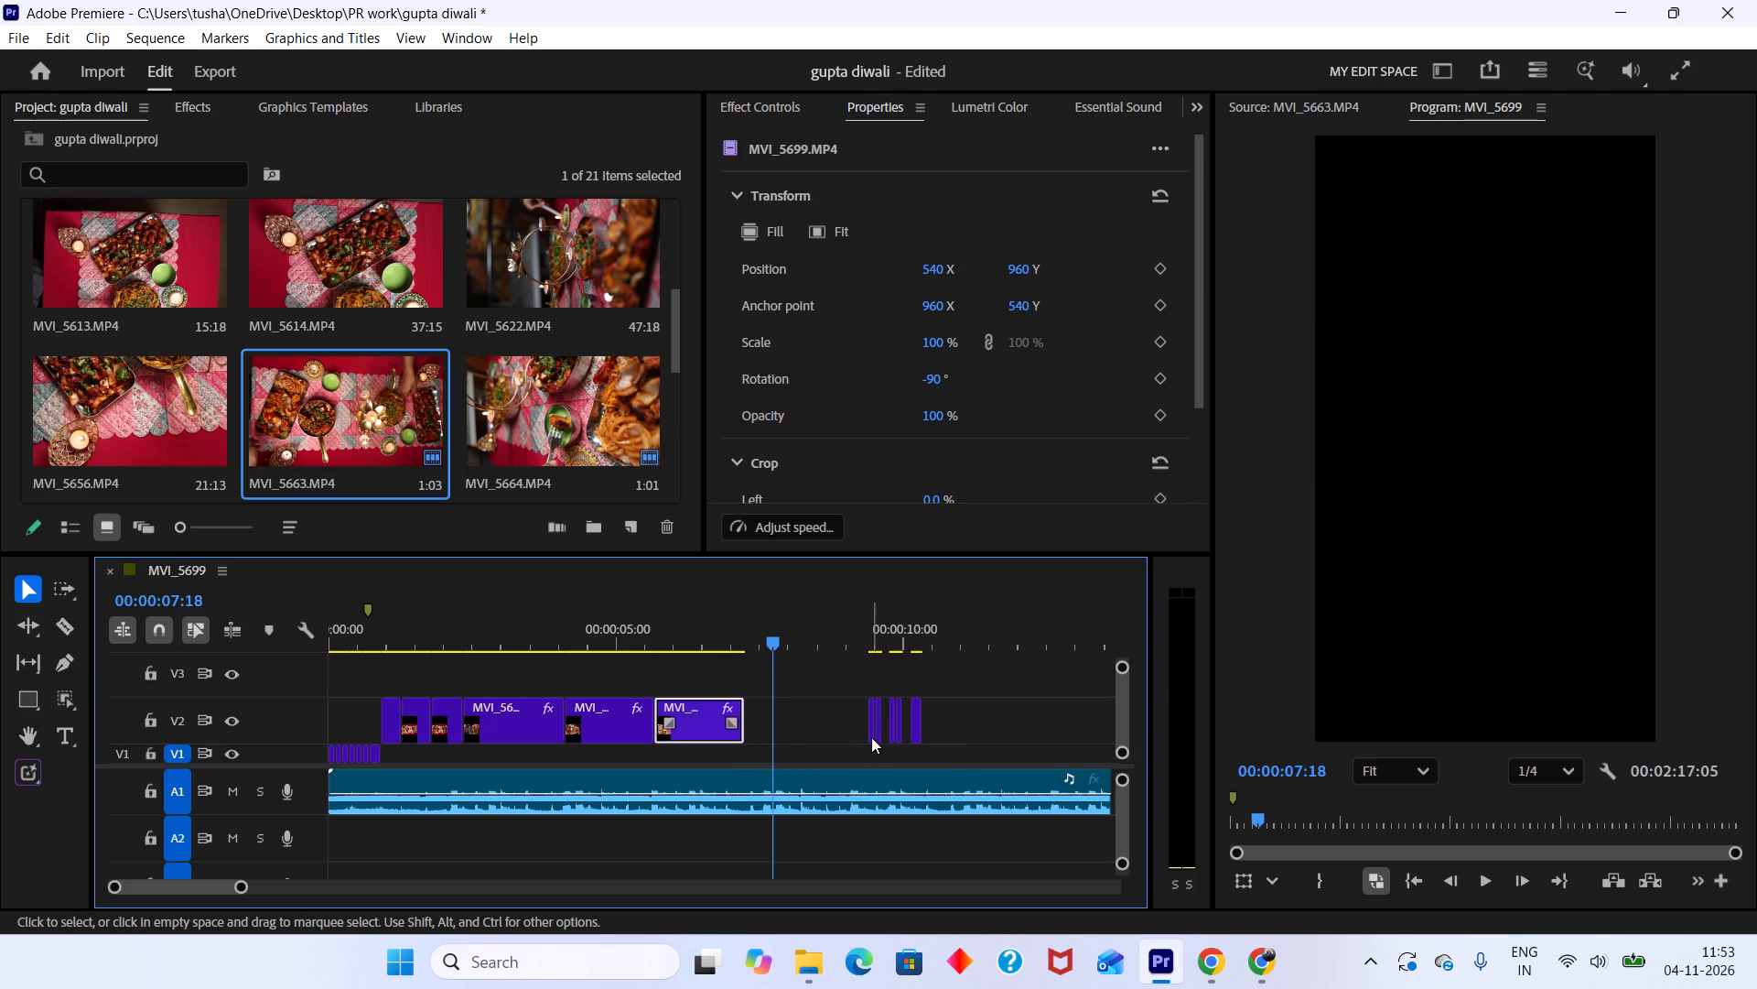
Place the short MVI_5702.MP4 clip directly after MVI_5699.MP4 on V2, extend its end to about 00:00:08:15 and play it back.
{"action": "left_click_drag", "start_coordinate": [871, 737], "coordinate": [742, 727]}
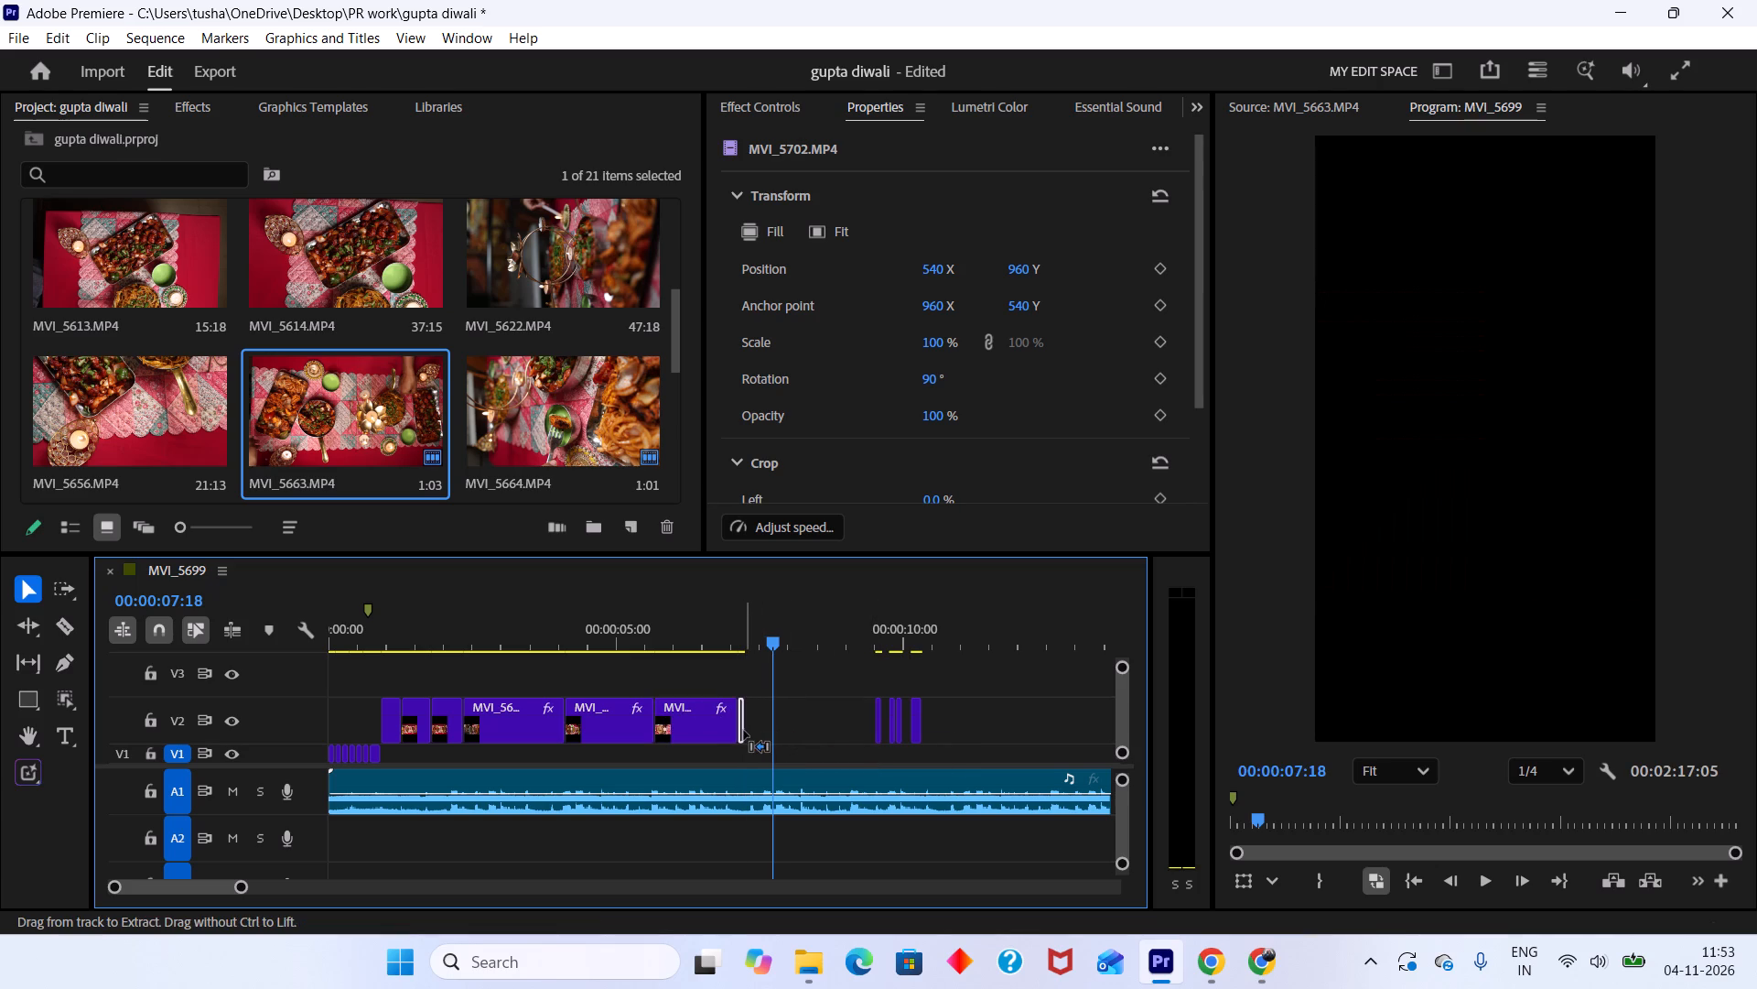
{"action": "key", "text": "ctrl+z"}
{"action": "left_click_drag", "start_coordinate": [872, 732], "coordinate": [801, 732]}
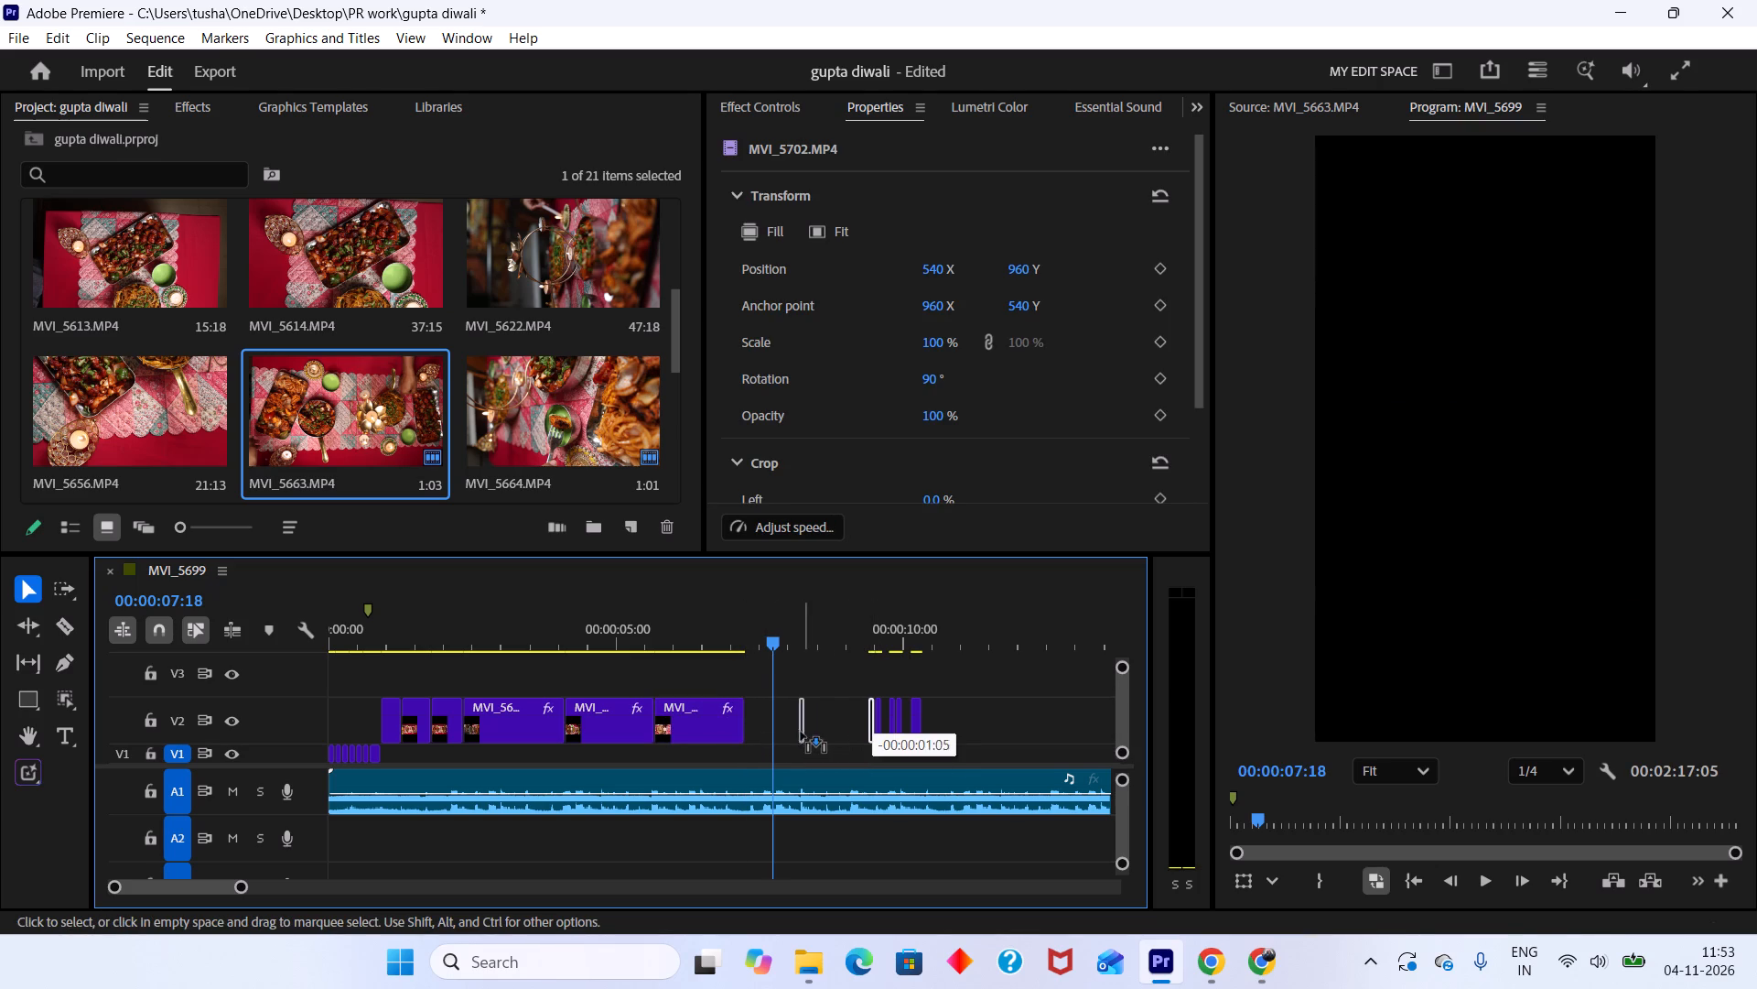
{"action": "left_click_drag", "start_coordinate": [801, 732], "coordinate": [753, 726]}
{"action": "left_click_drag", "start_coordinate": [753, 735], "coordinate": [760, 735]}
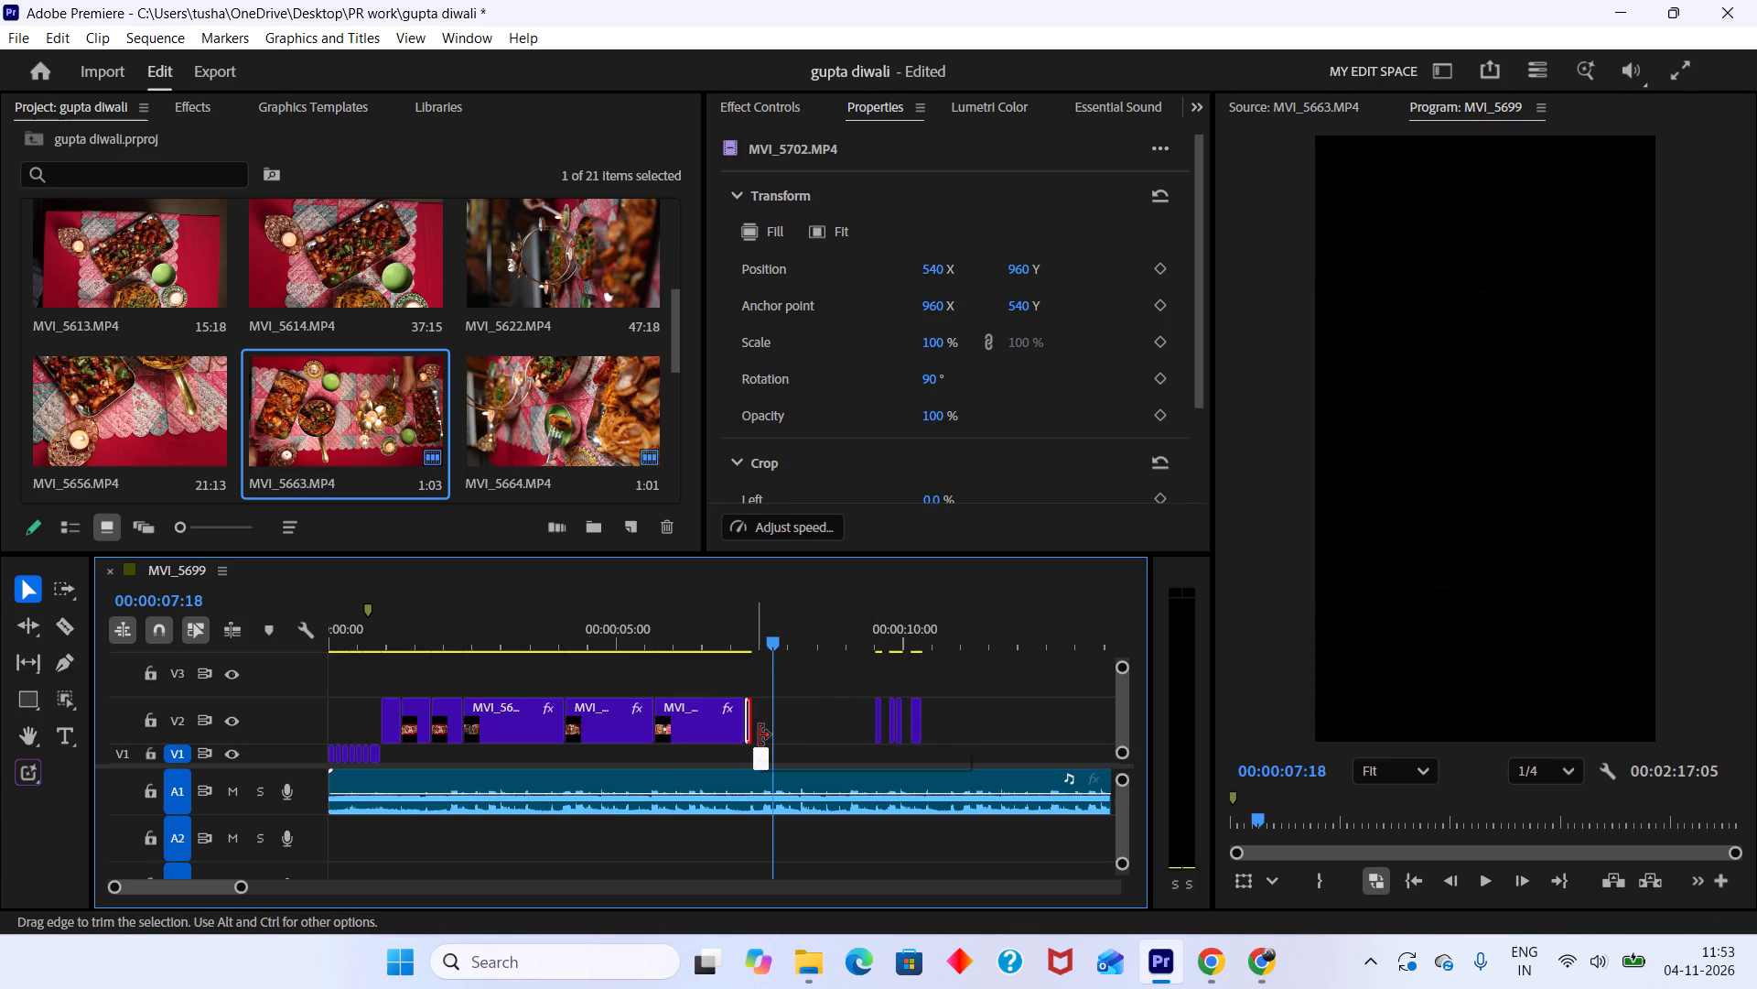
{"action": "left_click_drag", "start_coordinate": [760, 735], "coordinate": [828, 740]}
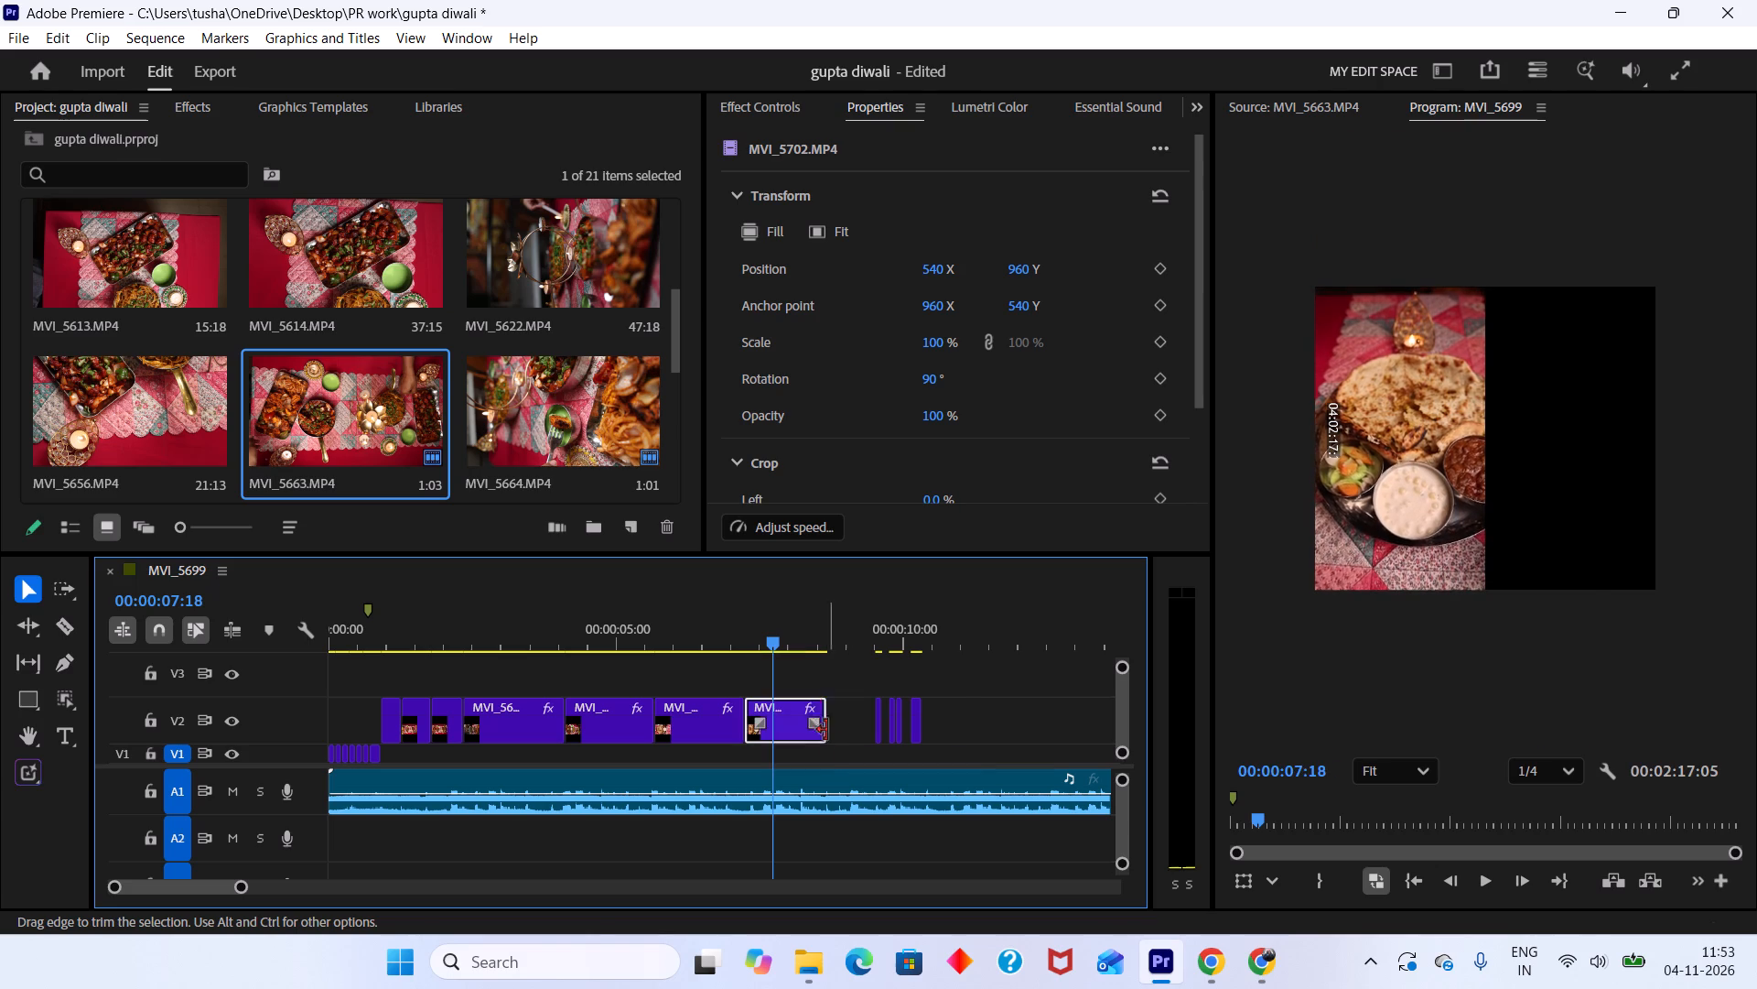
{"action": "left_click_drag", "start_coordinate": [767, 629], "coordinate": [703, 624]}
{"action": "key", "text": "space"}
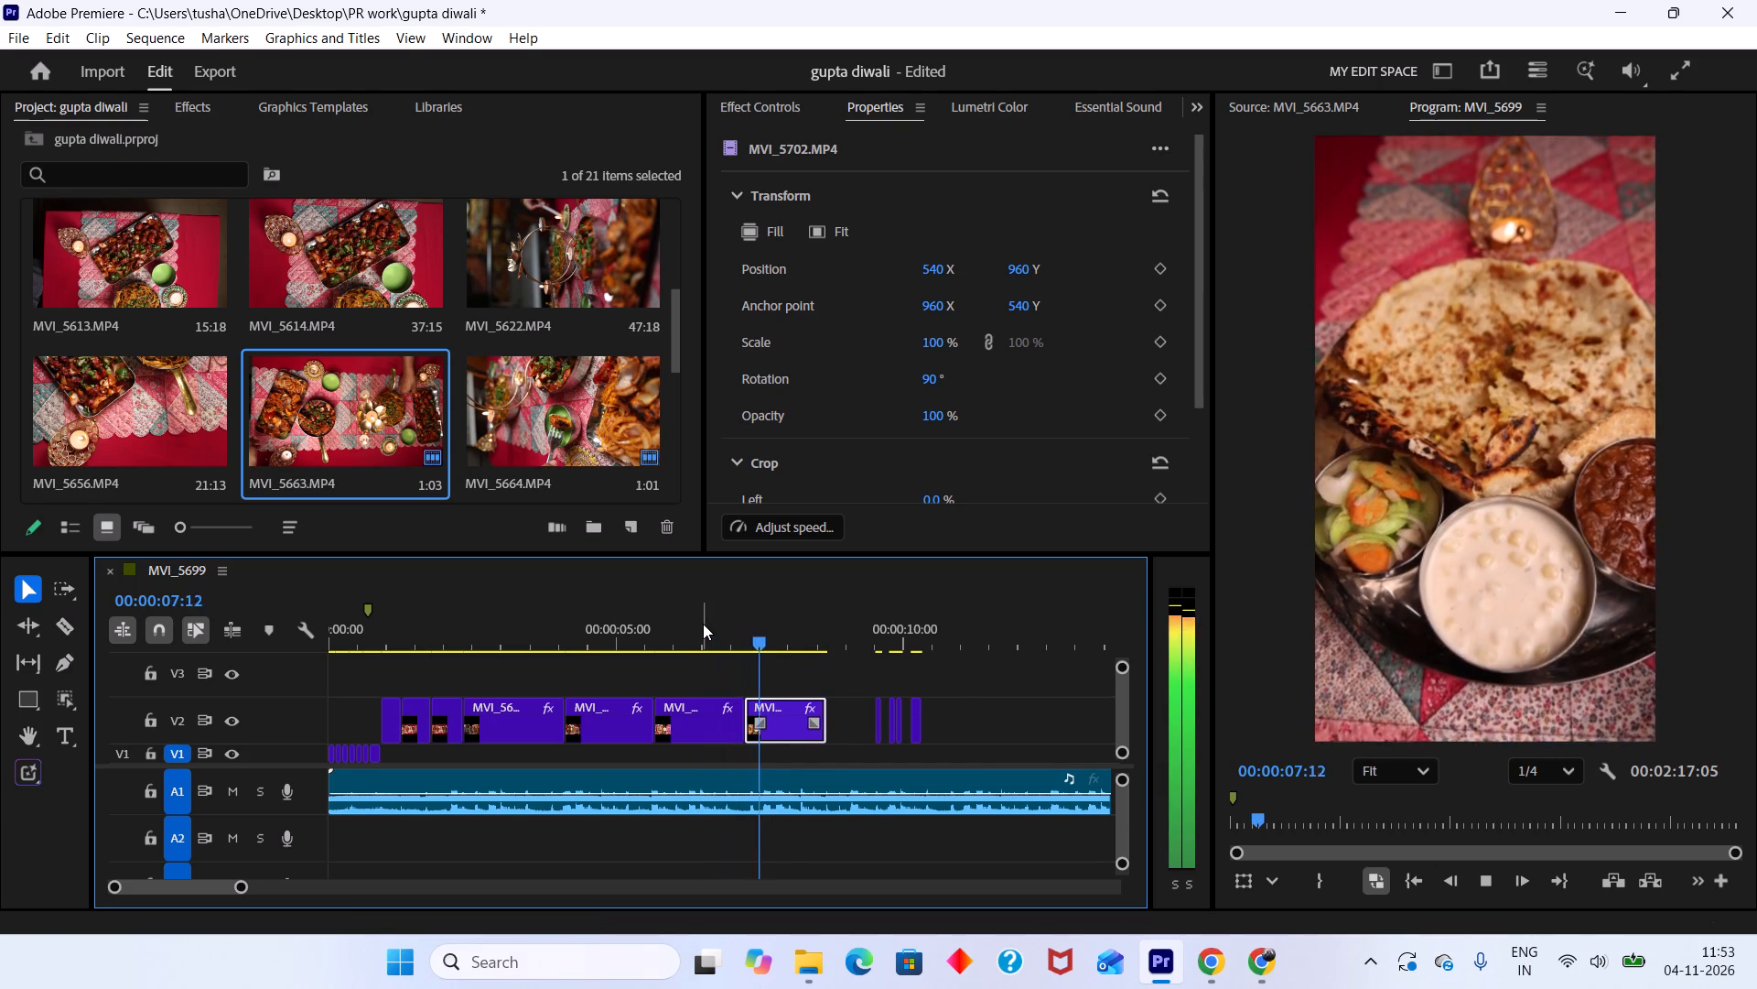
{"action": "key", "text": "space"}
Move the MVI_5702.MP4 clip on V2 away from the edited clips to about 00:00:11:20.
{"action": "left_click_drag", "start_coordinate": [780, 722], "coordinate": [1047, 704]}
Move the group of remaining short spare clips on V2 to about 00:00:16:20, near the end of the music.
{"action": "scroll", "coordinate": [931, 734], "scroll_direction": "down", "scroll_amount": 5, "text": "alt"}
{"action": "left_click_drag", "start_coordinate": [708, 724], "coordinate": [693, 729]}
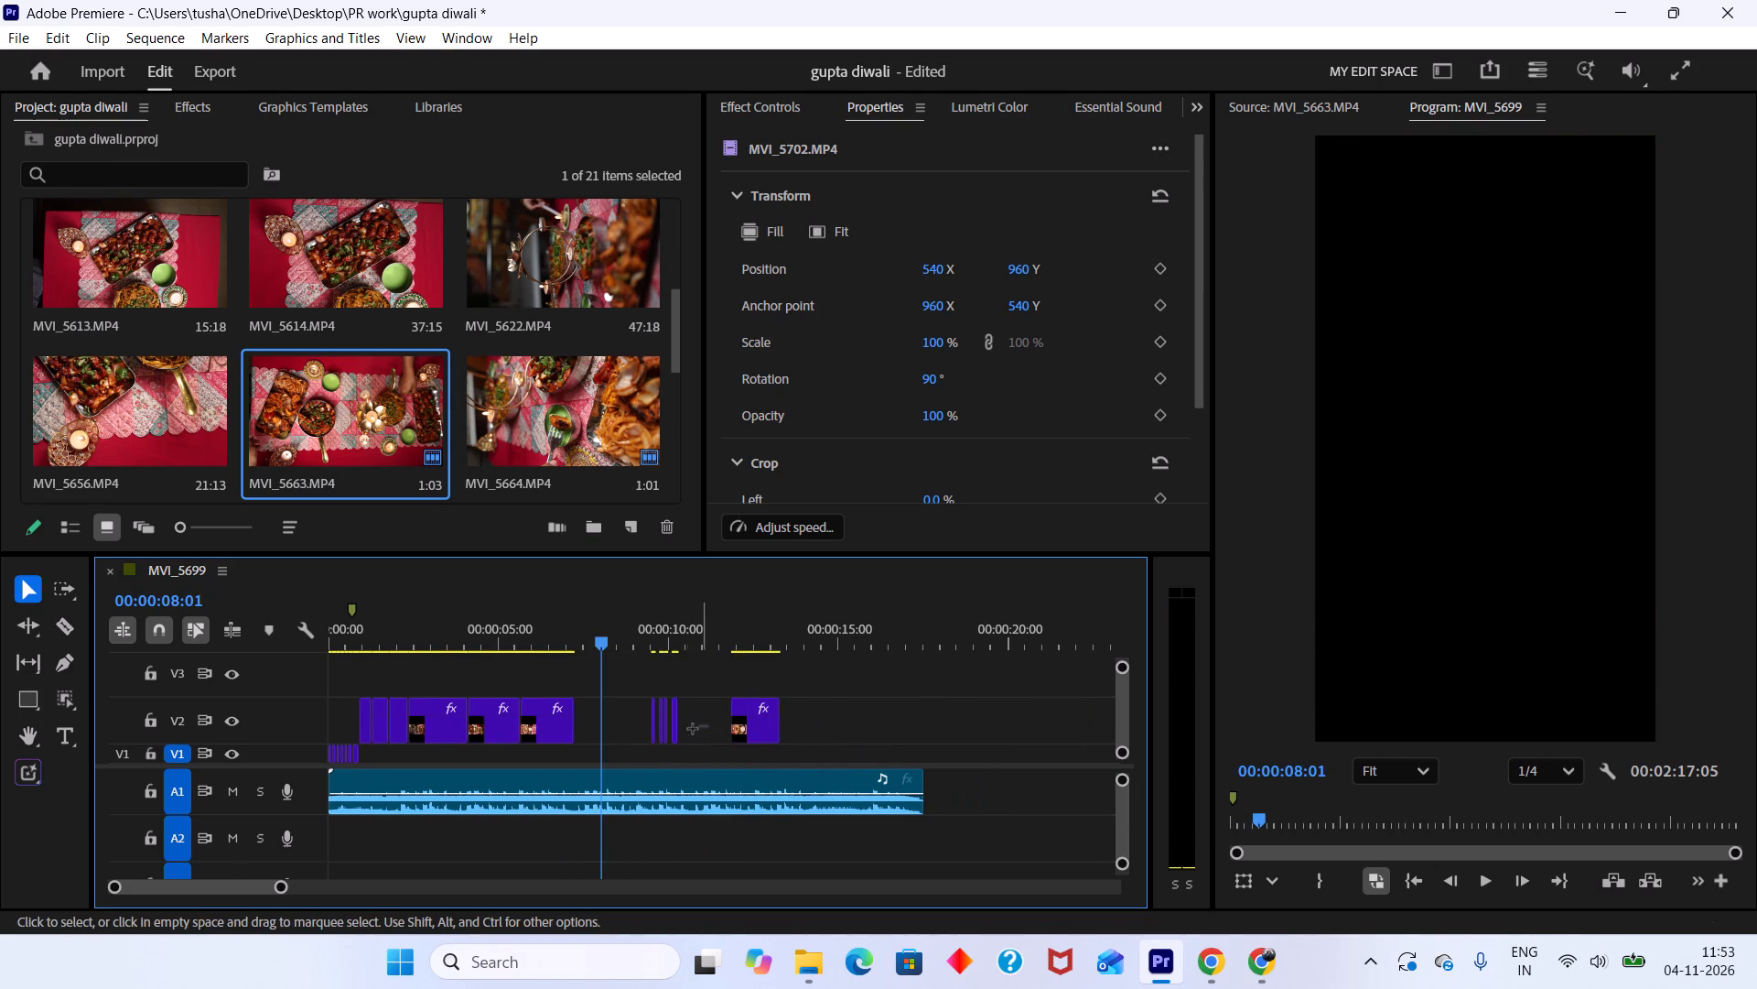
{"action": "left_click_drag", "start_coordinate": [693, 729], "coordinate": [638, 744]}
{"action": "left_click_drag", "start_coordinate": [674, 734], "coordinate": [922, 698]}
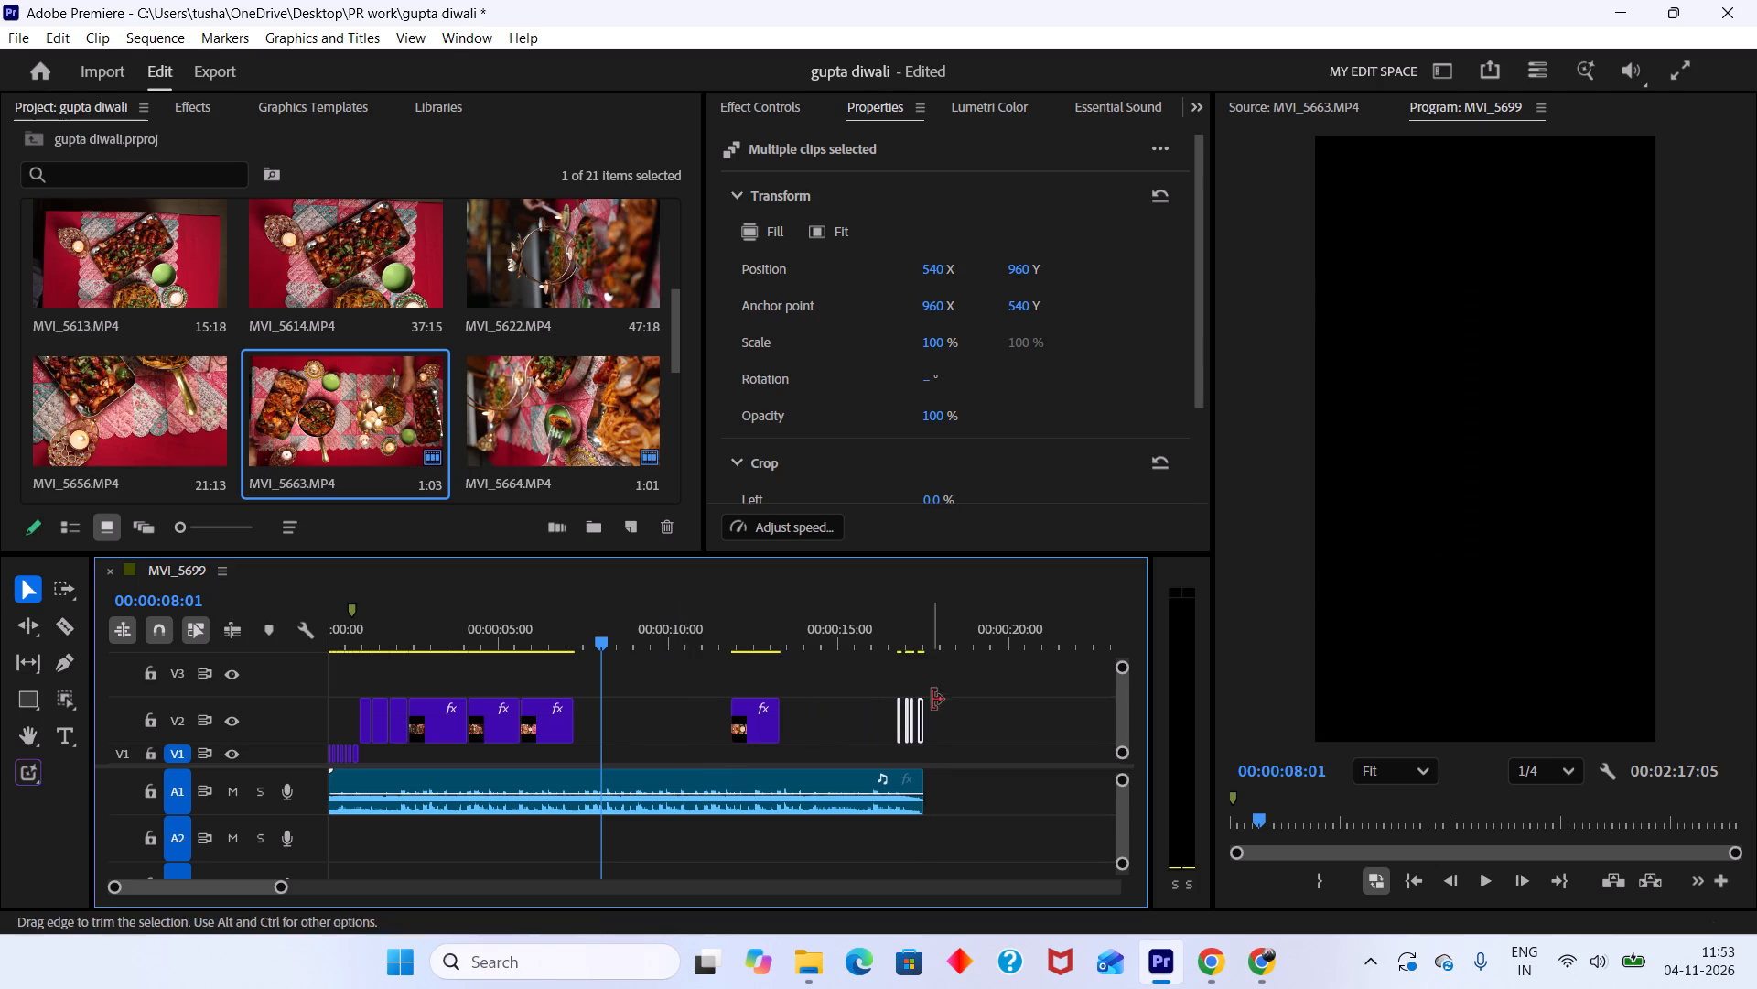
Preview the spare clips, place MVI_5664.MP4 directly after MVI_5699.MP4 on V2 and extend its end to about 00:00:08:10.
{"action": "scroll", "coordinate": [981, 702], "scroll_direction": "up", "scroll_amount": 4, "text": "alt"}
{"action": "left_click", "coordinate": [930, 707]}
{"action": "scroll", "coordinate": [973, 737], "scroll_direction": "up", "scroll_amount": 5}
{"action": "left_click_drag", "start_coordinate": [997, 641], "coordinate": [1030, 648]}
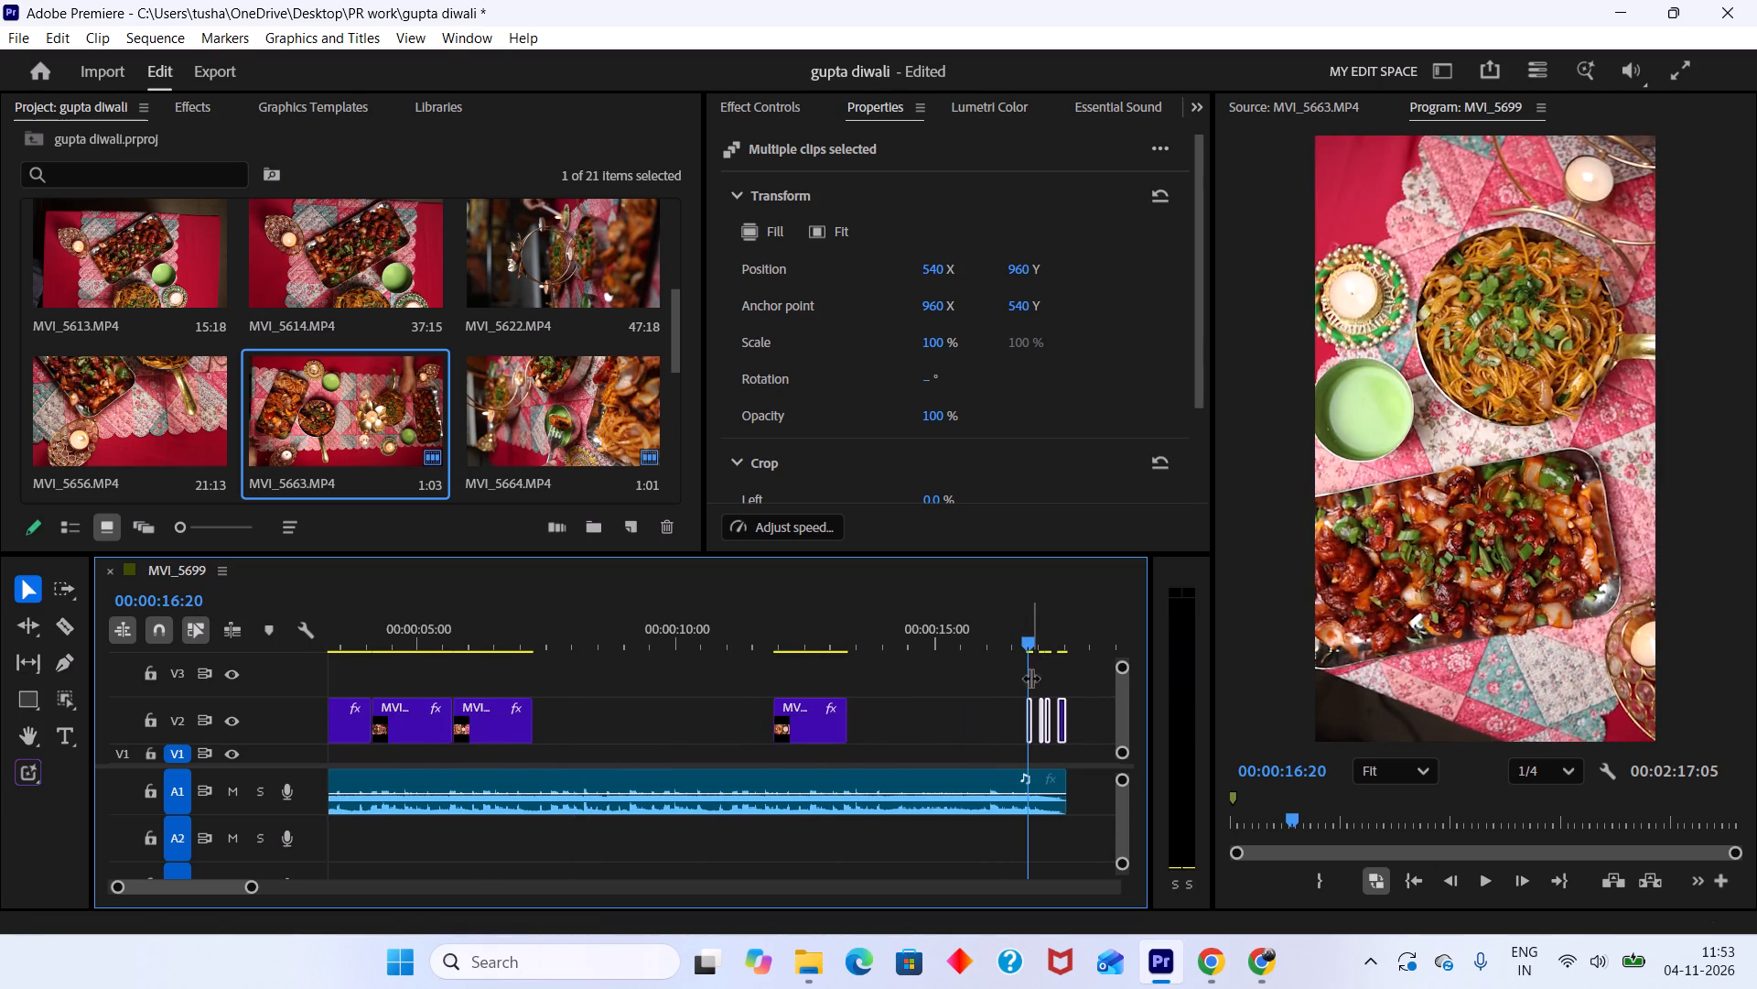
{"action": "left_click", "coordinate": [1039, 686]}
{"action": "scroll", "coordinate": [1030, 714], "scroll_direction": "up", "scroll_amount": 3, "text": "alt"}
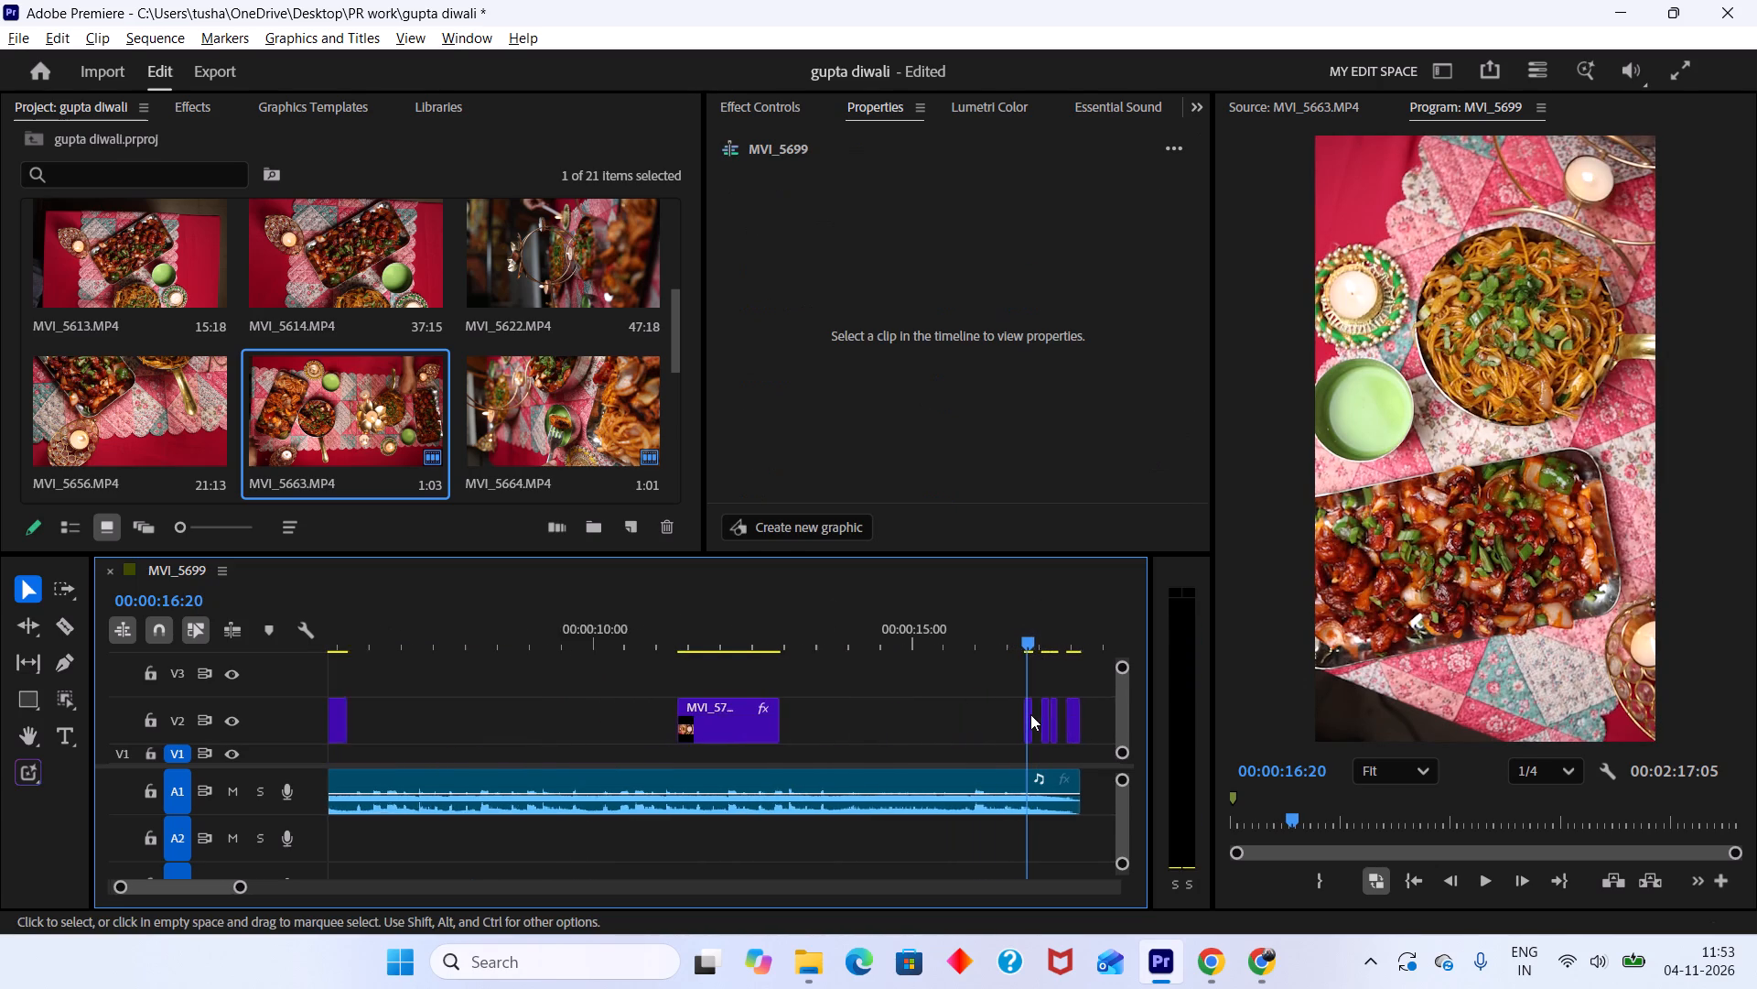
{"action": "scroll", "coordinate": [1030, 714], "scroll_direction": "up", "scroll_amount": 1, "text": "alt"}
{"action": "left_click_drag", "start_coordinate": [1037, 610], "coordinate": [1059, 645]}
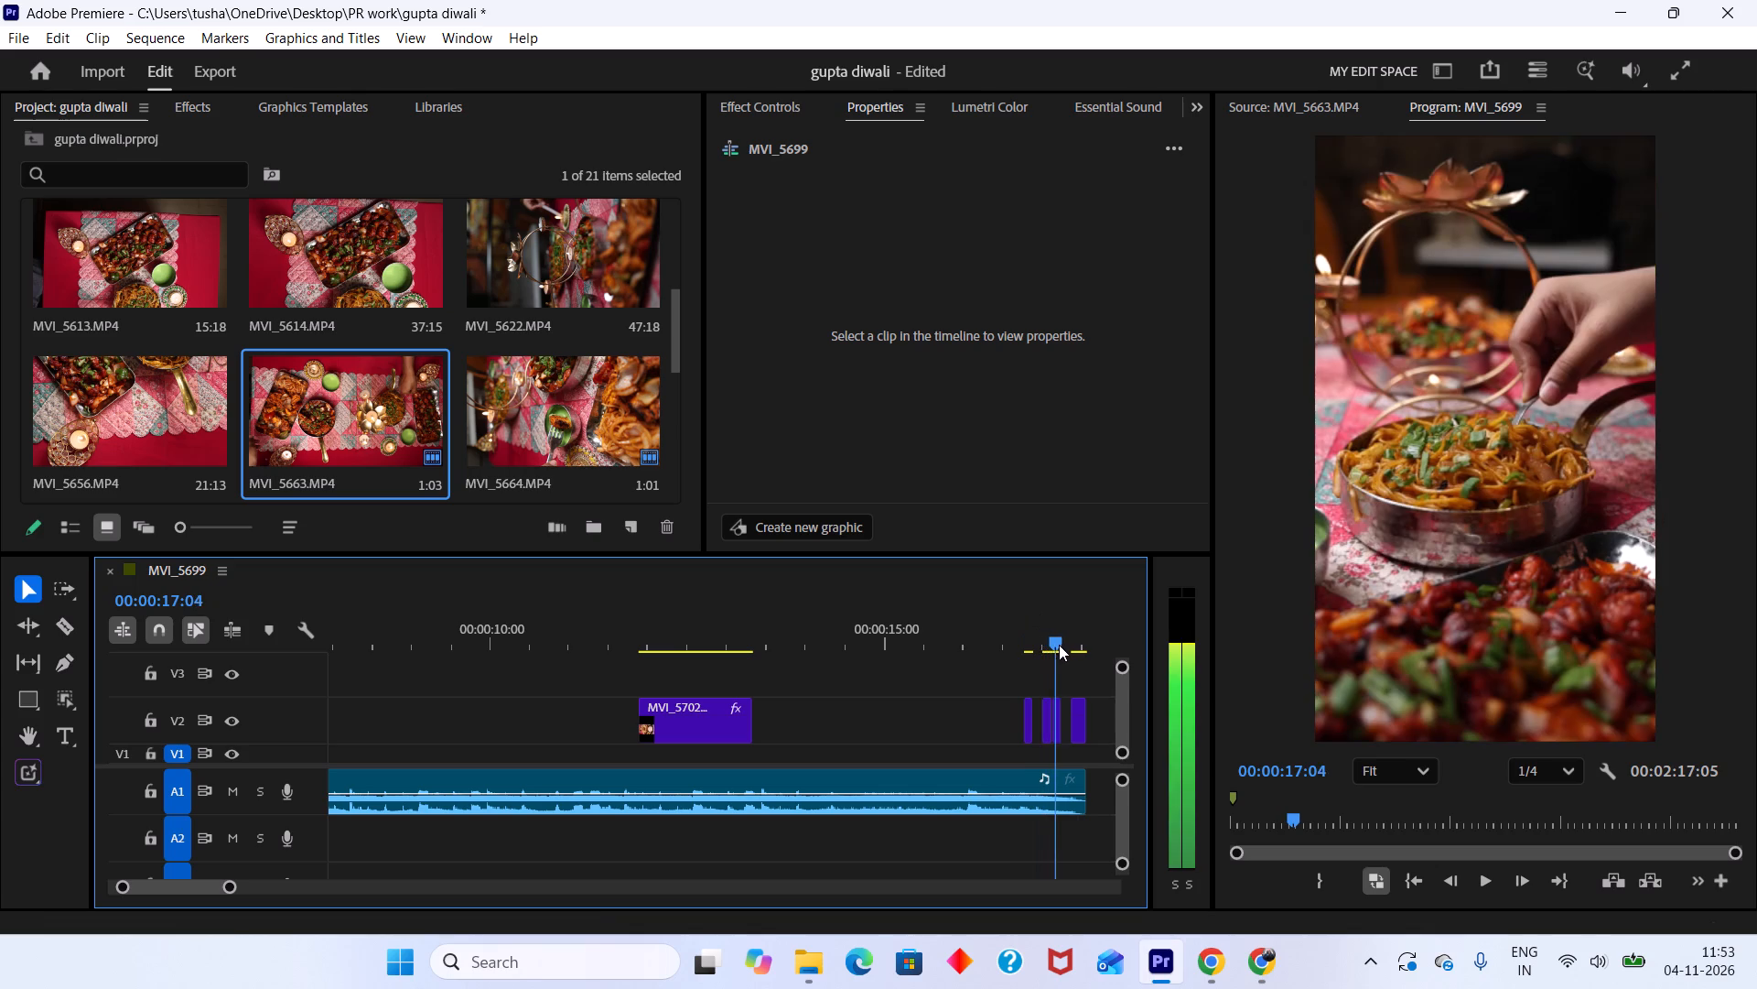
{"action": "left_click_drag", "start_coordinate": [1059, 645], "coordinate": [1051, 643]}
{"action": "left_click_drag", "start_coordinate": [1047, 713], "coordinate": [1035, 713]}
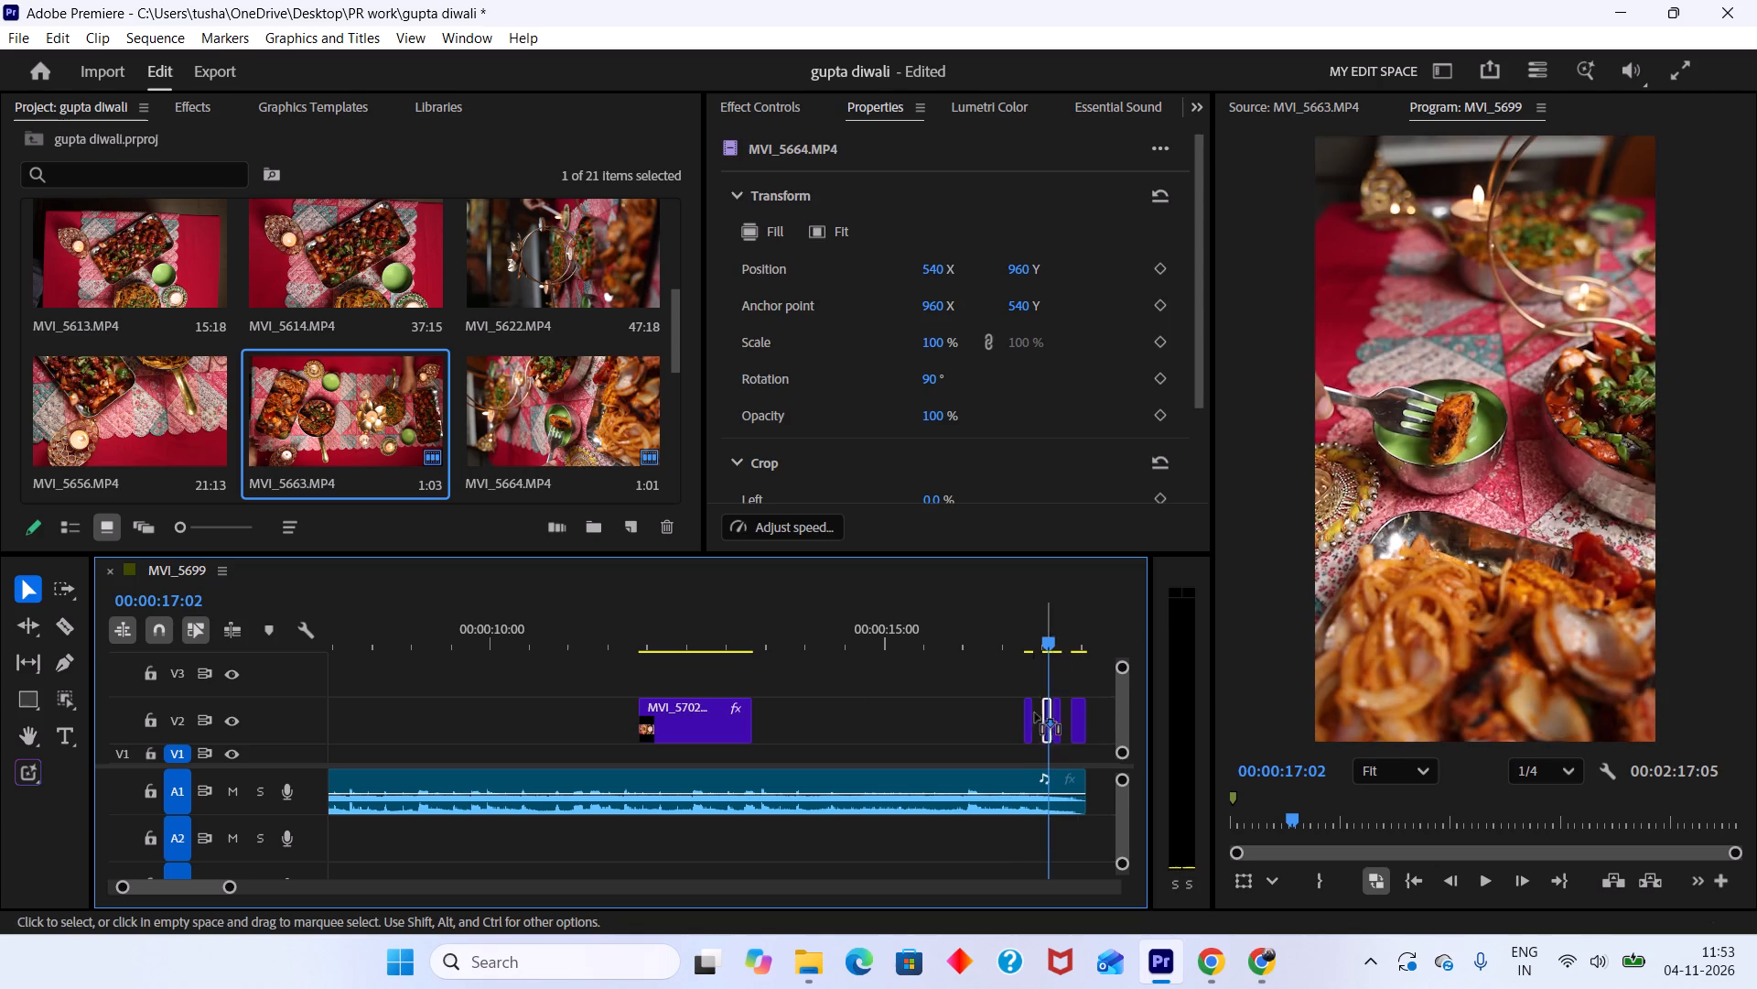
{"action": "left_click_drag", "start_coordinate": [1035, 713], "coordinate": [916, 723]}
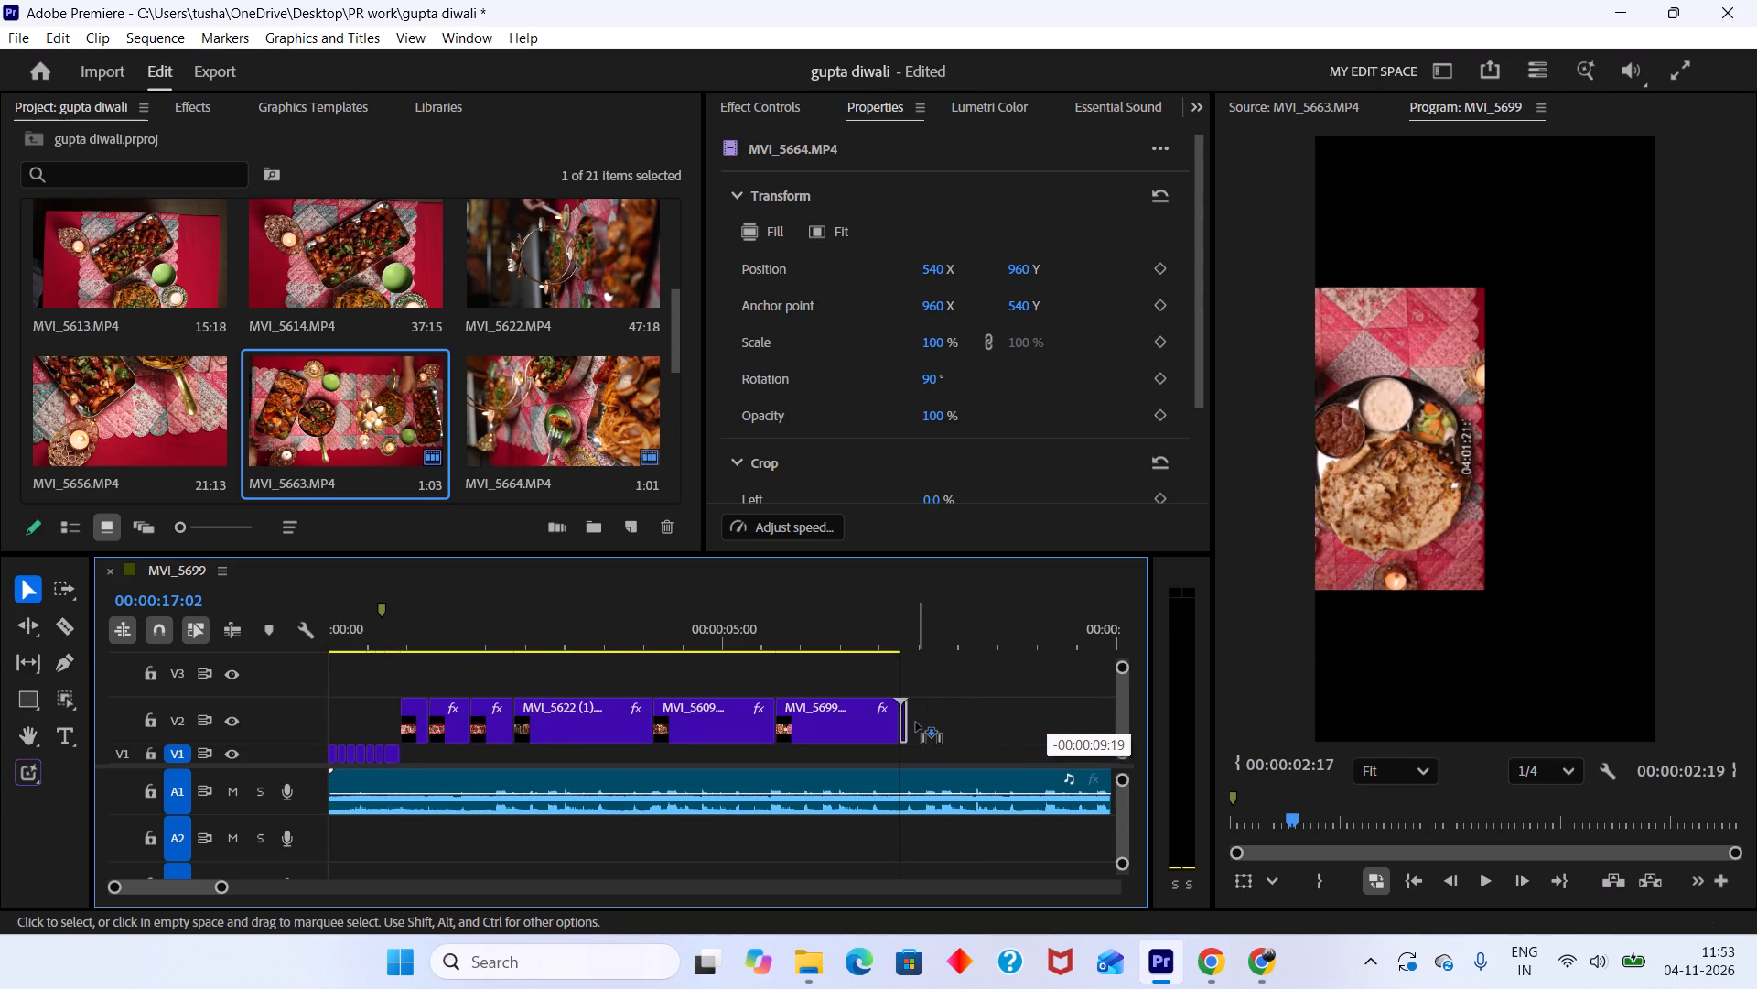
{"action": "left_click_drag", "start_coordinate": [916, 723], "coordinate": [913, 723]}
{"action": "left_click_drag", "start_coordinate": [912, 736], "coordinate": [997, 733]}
Play back and scrub the MVI_5664.MP4 clip after MVI_5699.MP4 to check it against the music.
{"action": "left_click_drag", "start_coordinate": [955, 633], "coordinate": [911, 623]}
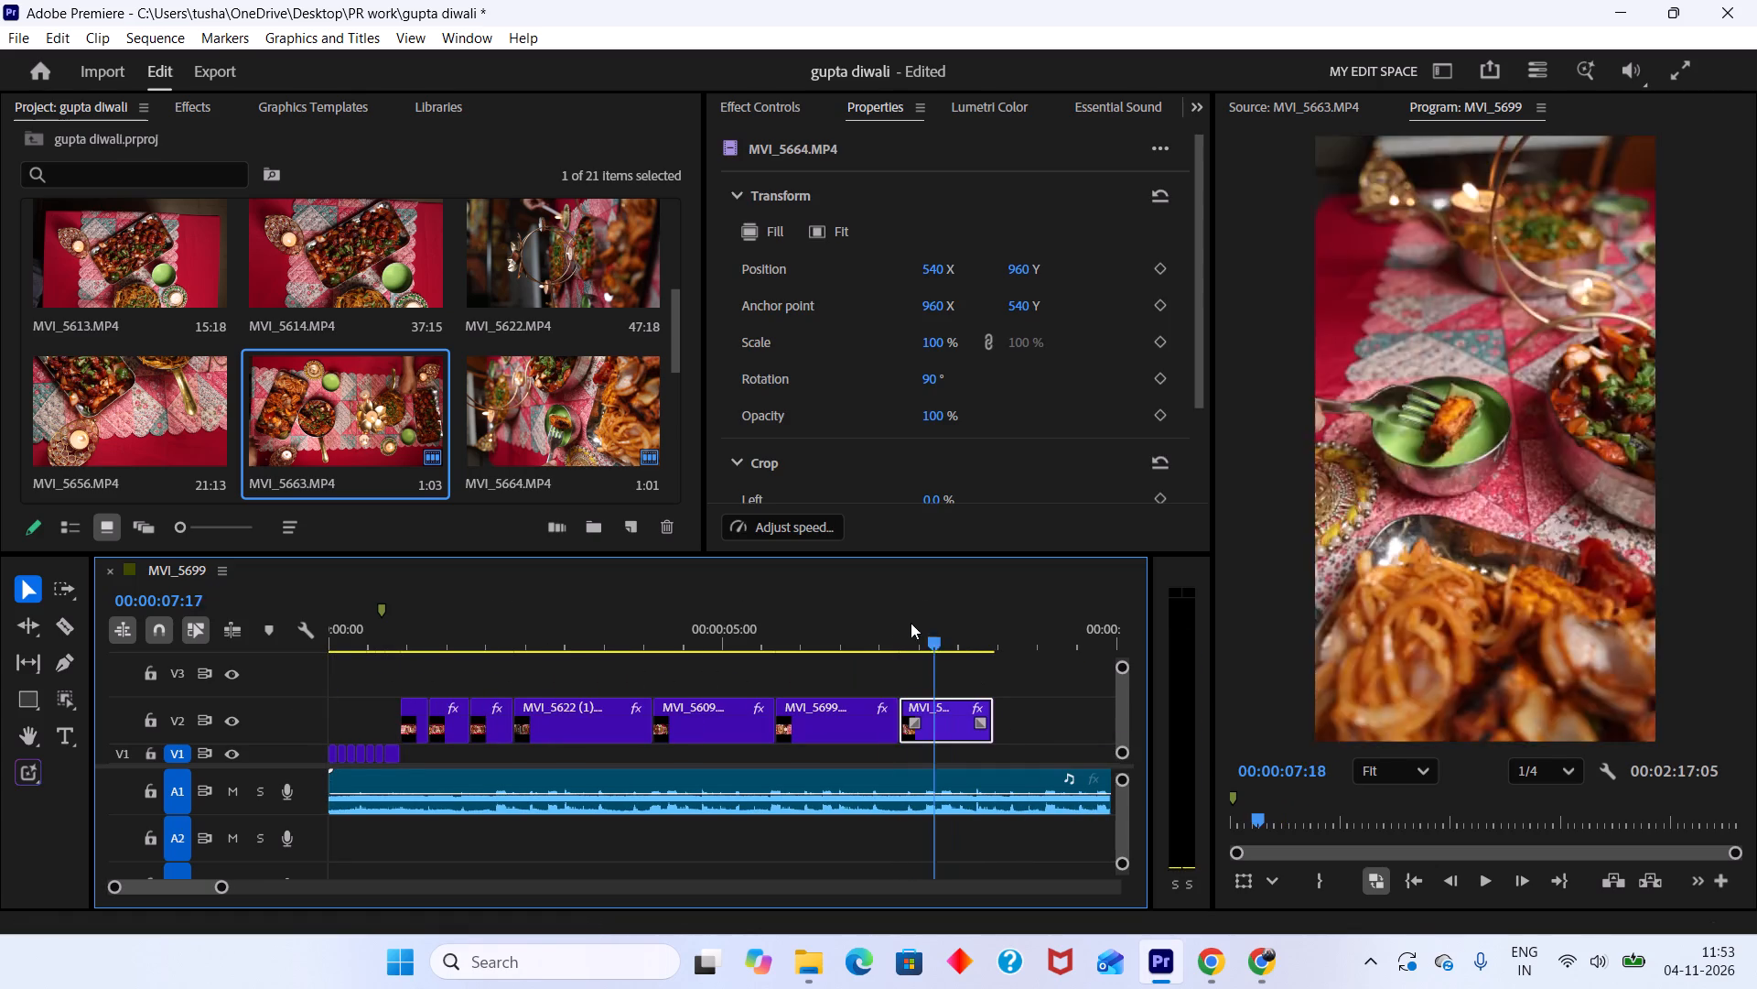
{"action": "left_click_drag", "start_coordinate": [911, 623], "coordinate": [887, 619]}
{"action": "key", "text": "space"}
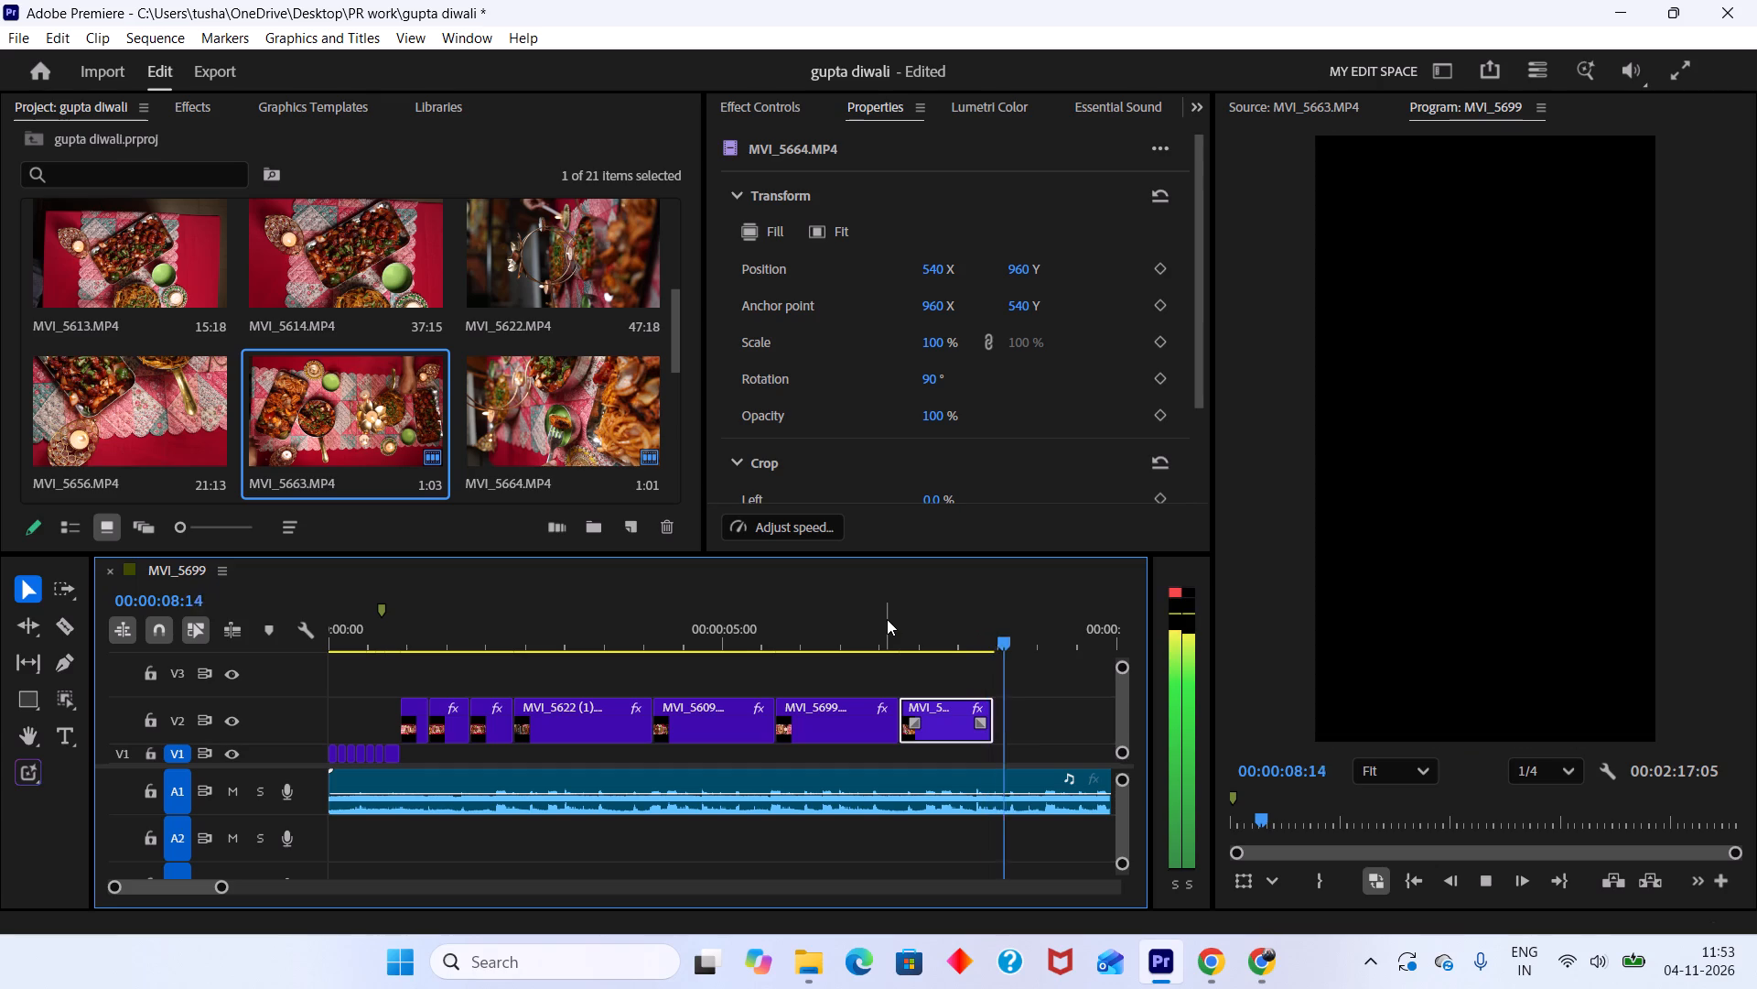
{"action": "key", "text": "space"}
{"action": "scroll", "coordinate": [982, 691], "scroll_direction": "down", "scroll_amount": 5, "text": "alt"}
{"action": "left_click_drag", "start_coordinate": [764, 626], "coordinate": [705, 626]}
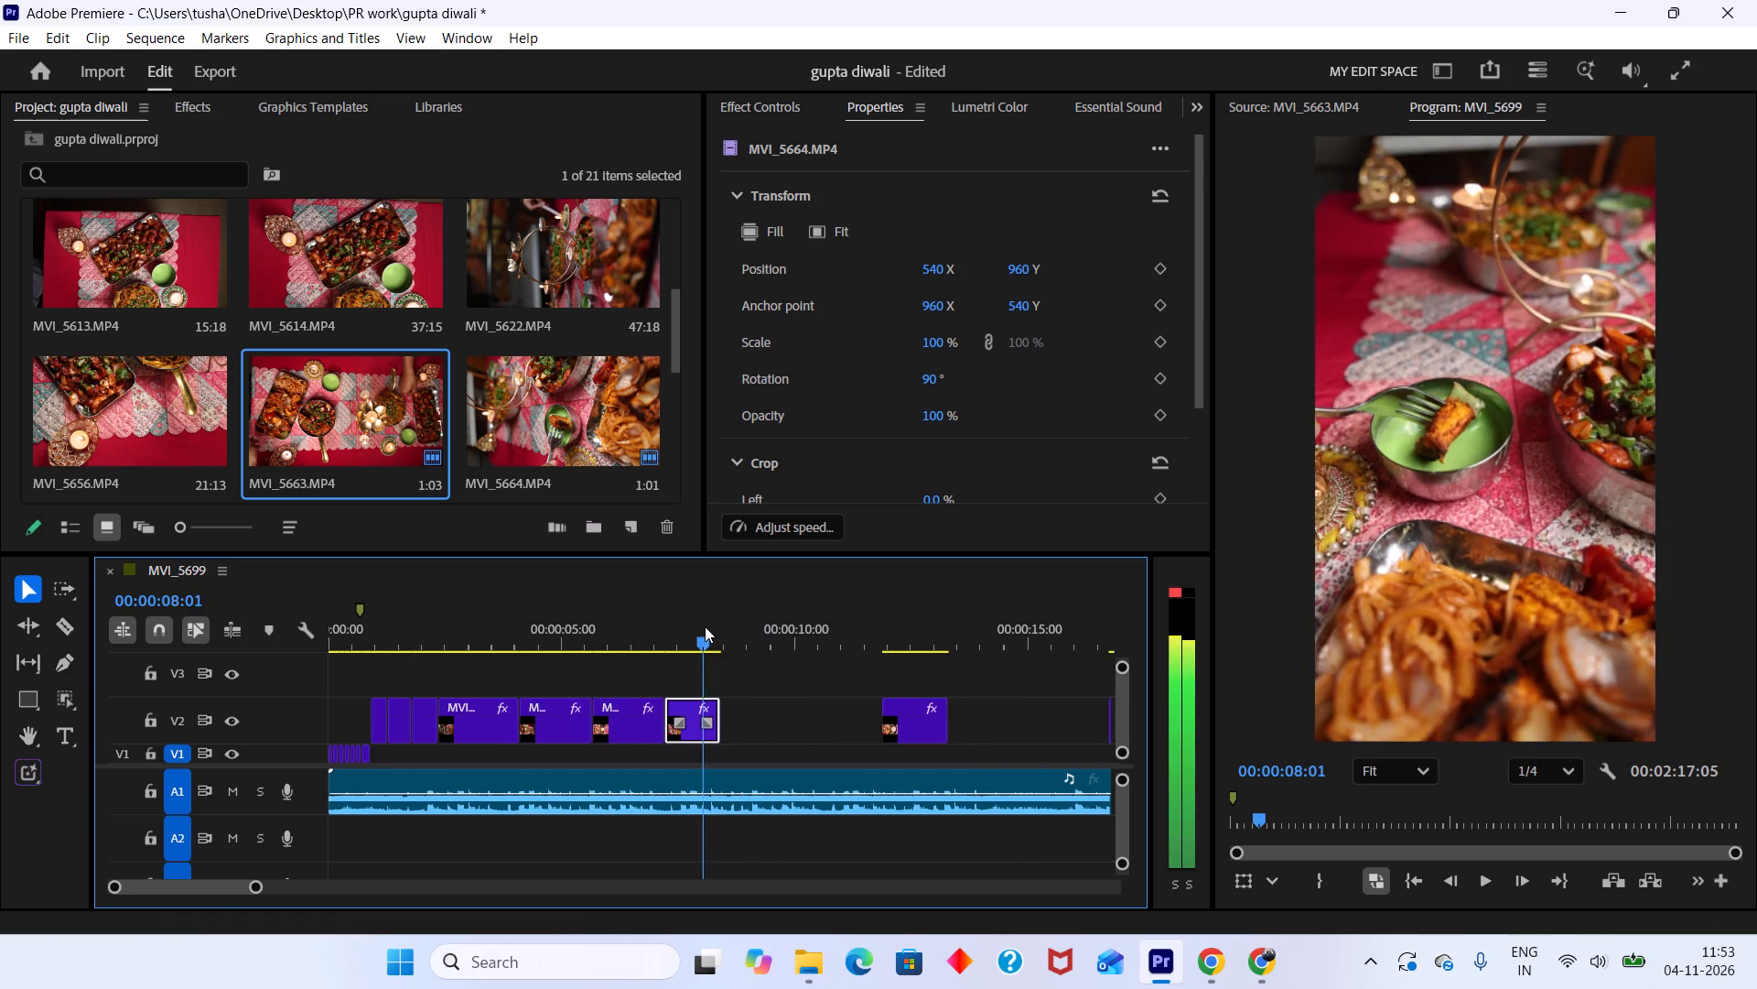
{"action": "left_click_drag", "start_coordinate": [705, 626], "coordinate": [698, 626]}
Move the MVI_5664.MP4 clip past the end of the music on V2 and extend both ends to span about 00:00:19:12 to 00:00:28:12.
{"action": "scroll", "coordinate": [697, 628], "scroll_direction": "down", "scroll_amount": 3, "text": "alt"}
{"action": "scroll", "coordinate": [697, 629], "scroll_direction": "up", "scroll_amount": 1, "text": "alt"}
{"action": "scroll", "coordinate": [697, 629], "scroll_direction": "down", "scroll_amount": 5, "text": "alt"}
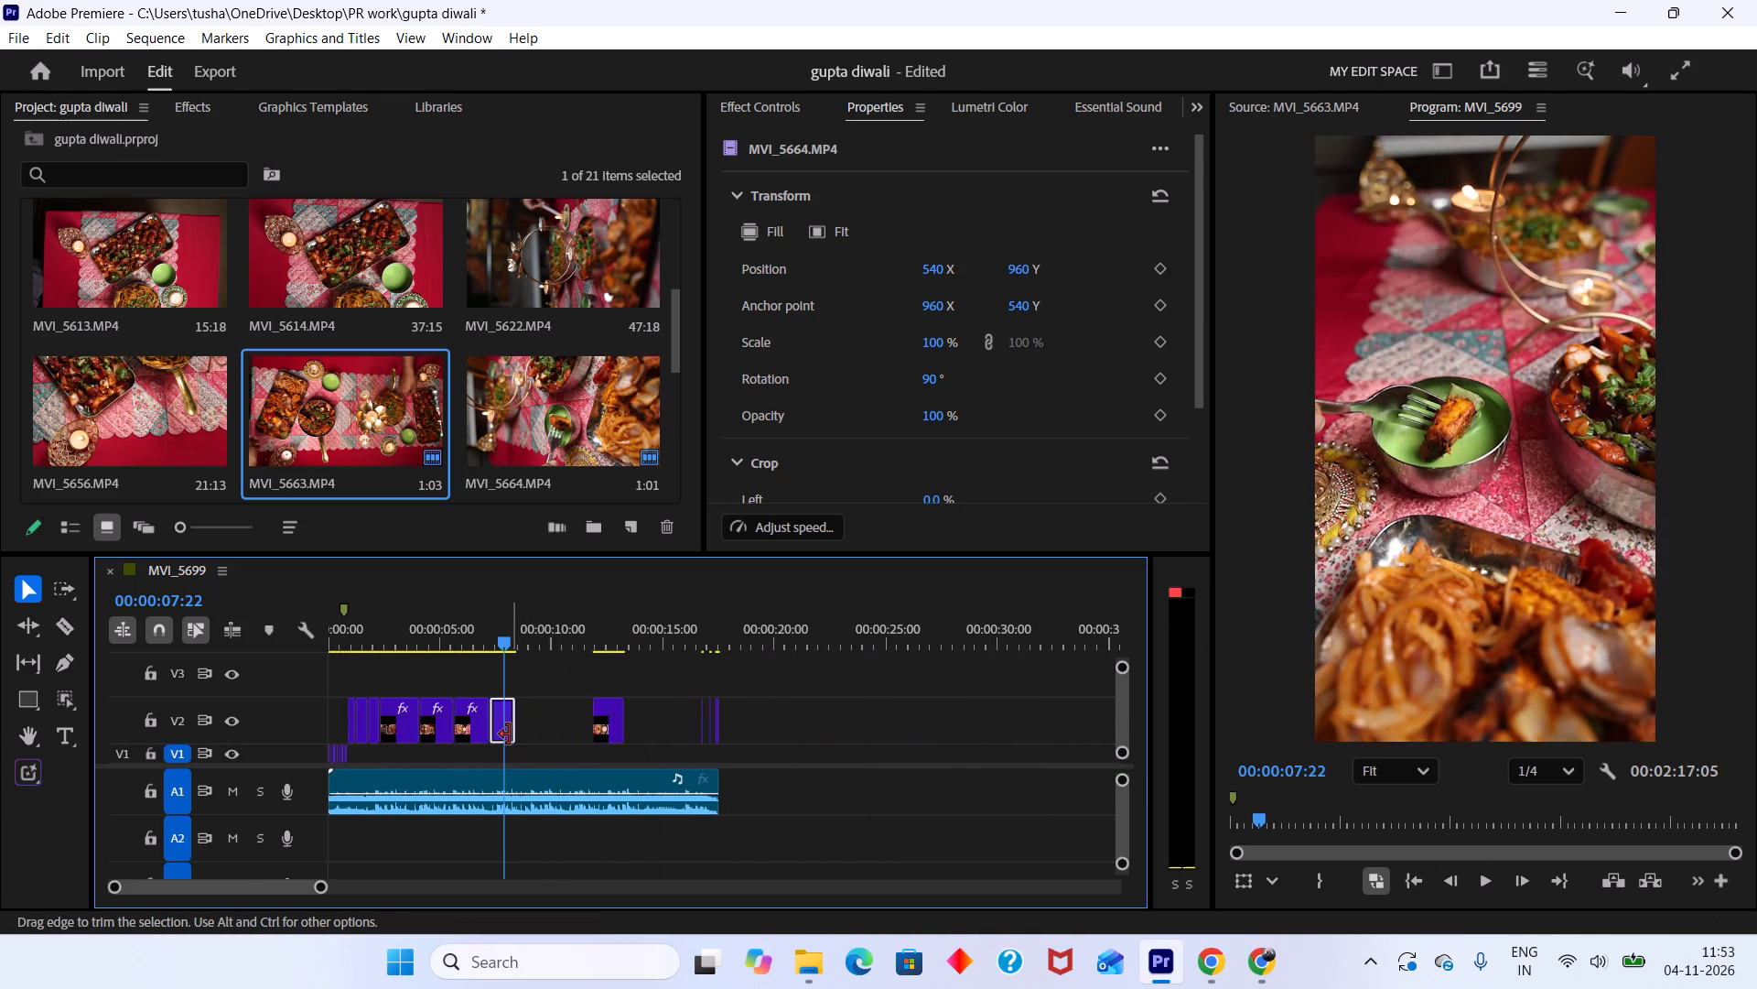
{"action": "left_click_drag", "start_coordinate": [507, 733], "coordinate": [817, 728]}
{"action": "left_click_drag", "start_coordinate": [824, 739], "coordinate": [825, 739]}
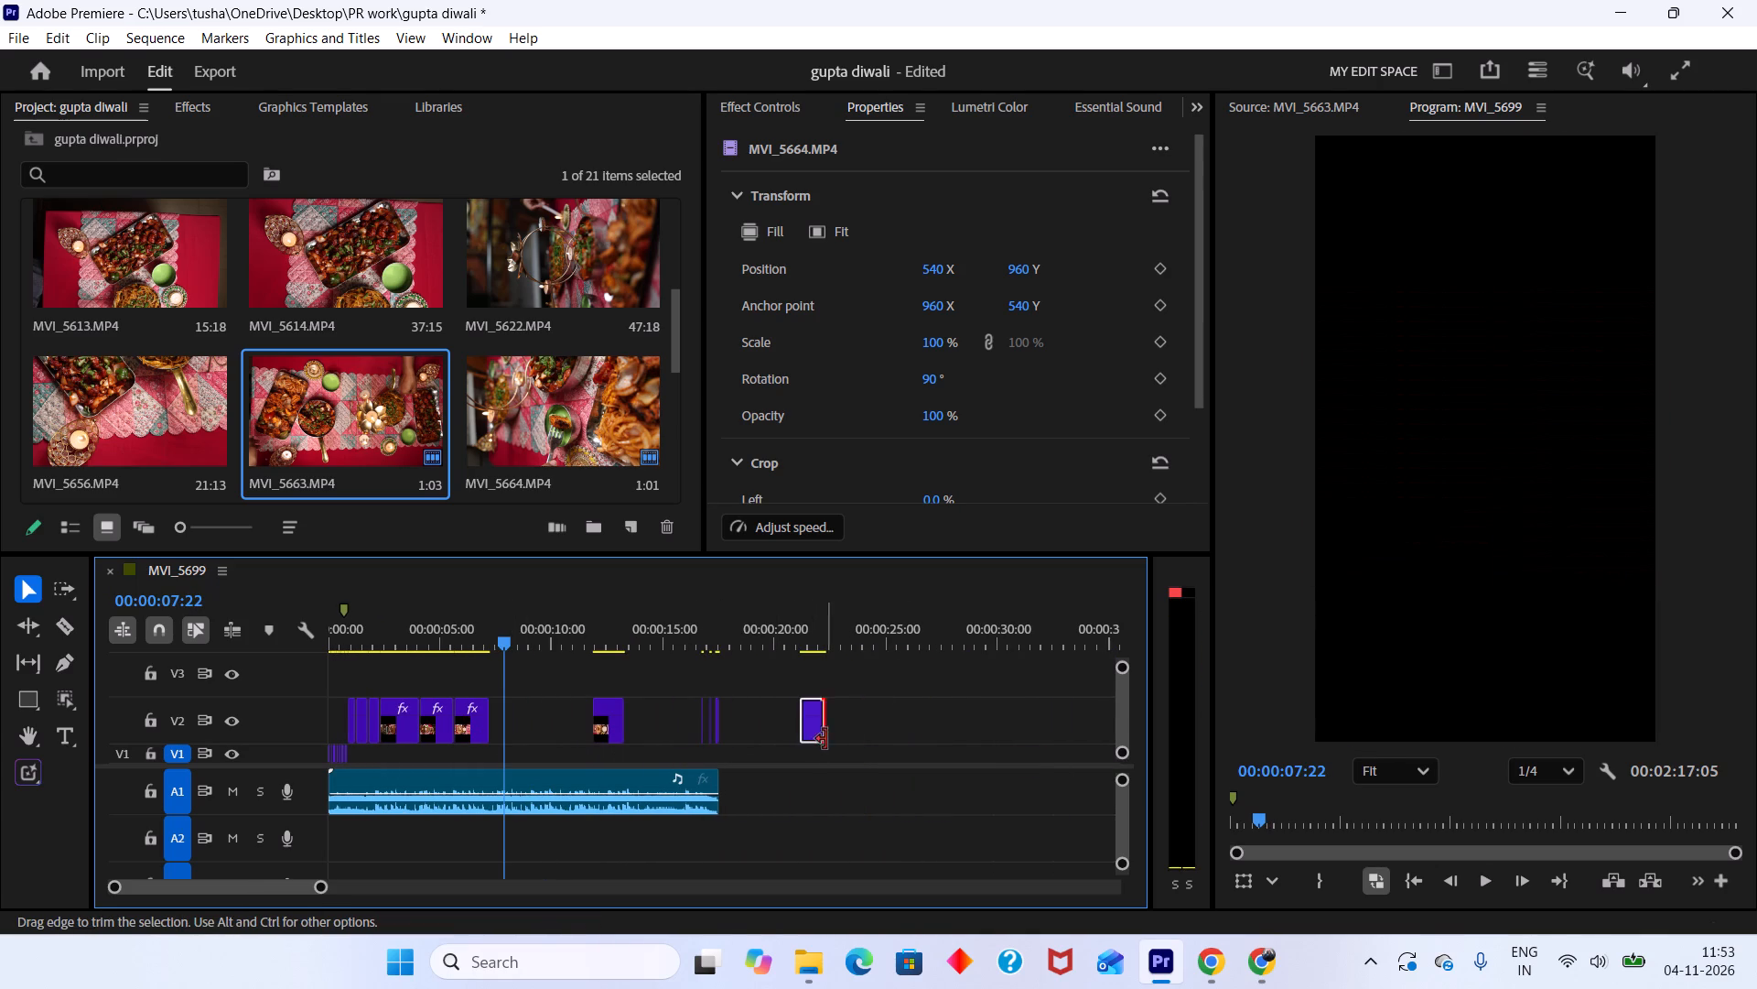
{"action": "left_click_drag", "start_coordinate": [825, 739], "coordinate": [965, 731]}
{"action": "left_click_drag", "start_coordinate": [771, 630], "coordinate": [889, 681]}
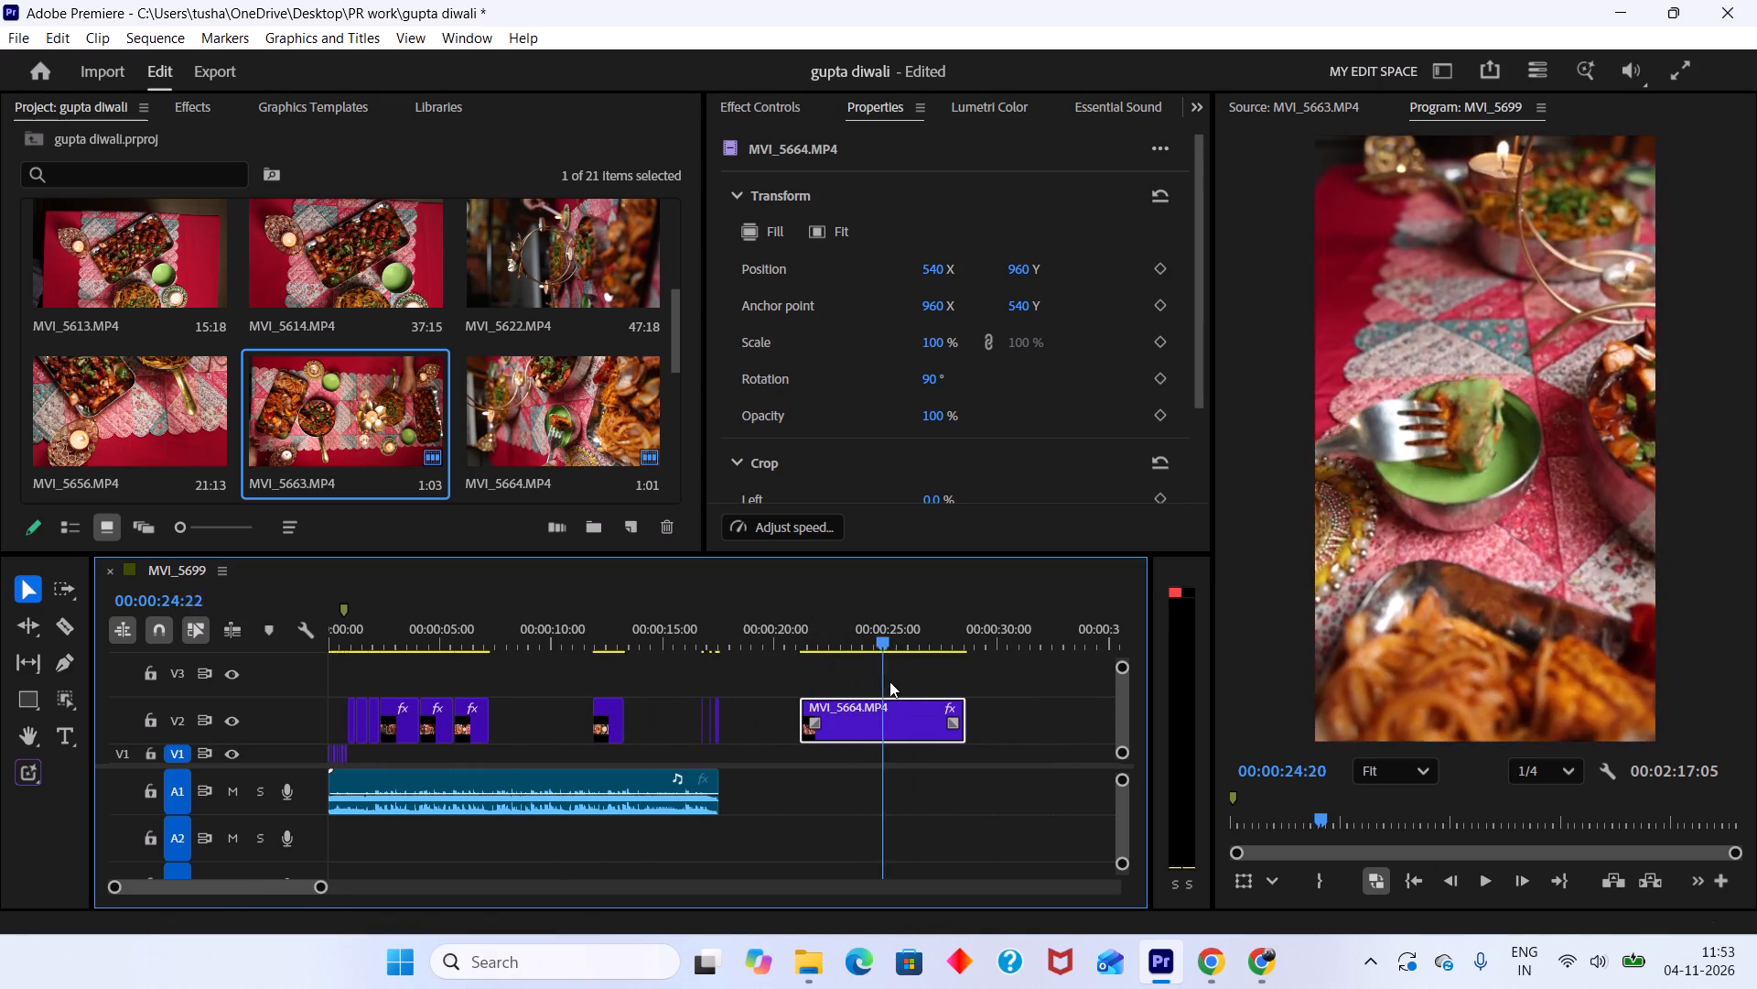
{"action": "left_click_drag", "start_coordinate": [889, 681], "coordinate": [815, 659]}
{"action": "left_click_drag", "start_coordinate": [802, 739], "coordinate": [766, 726]}
Play back the extended MVI_5664.MP4 clip to look for the section to use.
{"action": "left_click_drag", "start_coordinate": [809, 617], "coordinate": [804, 614]}
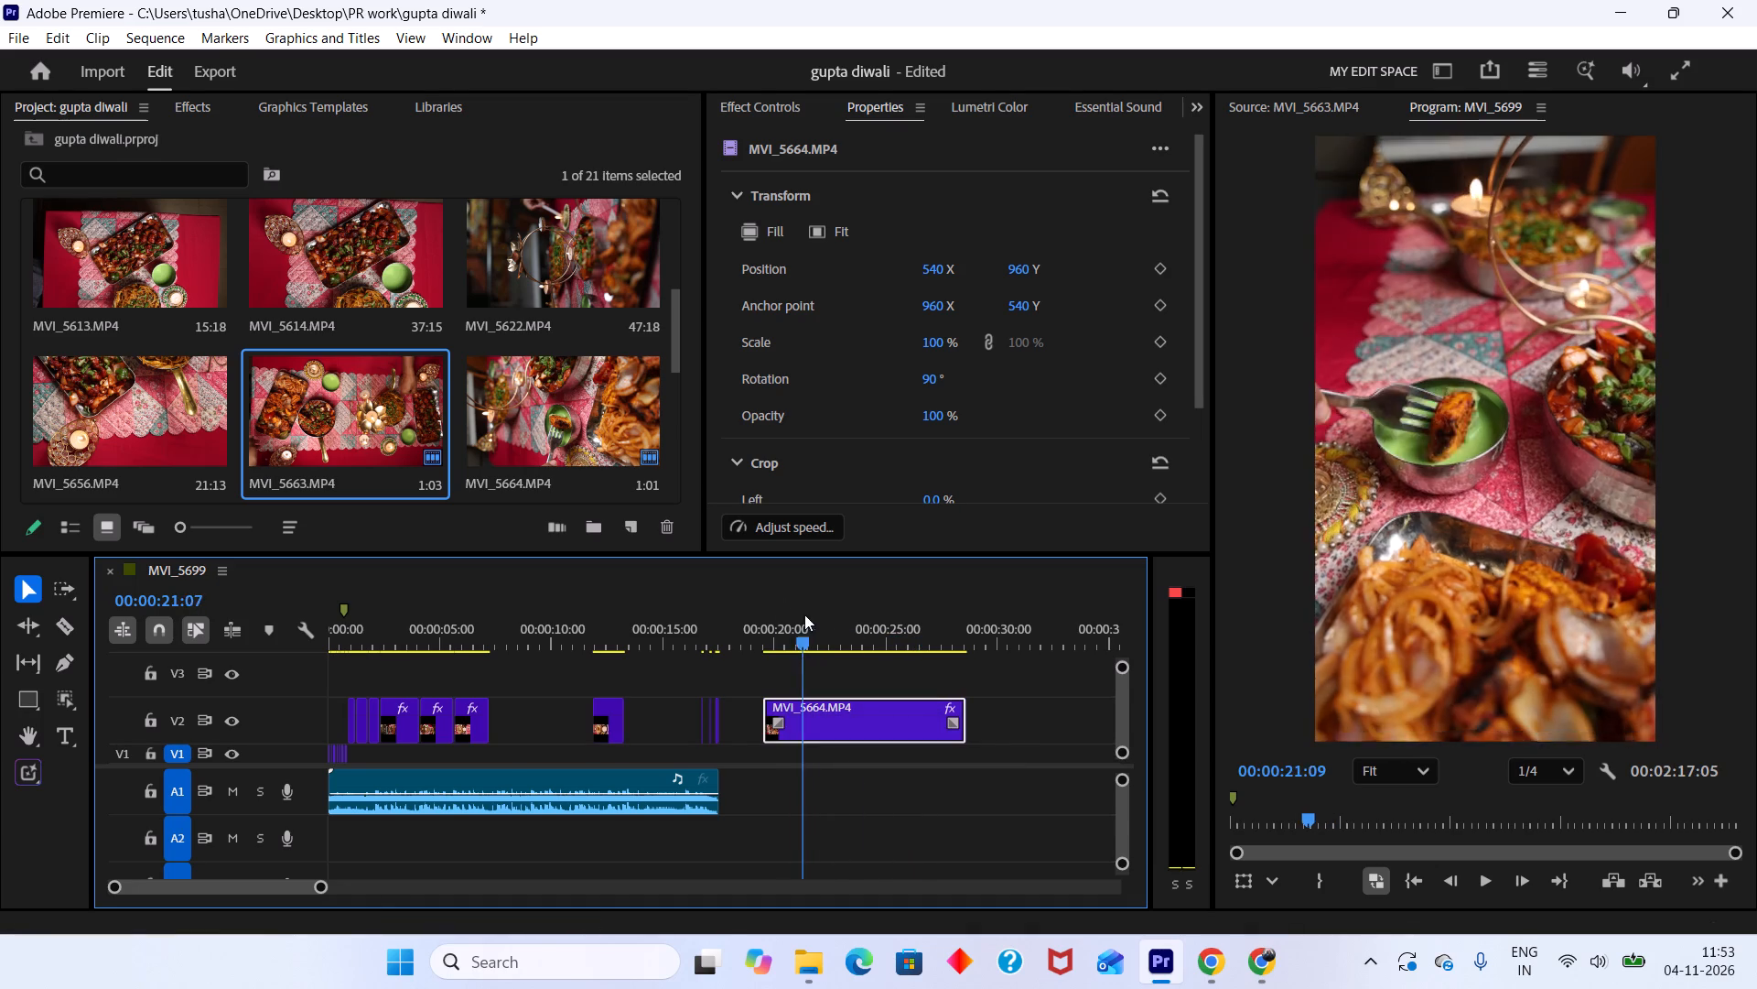
{"action": "left_click_drag", "start_coordinate": [804, 614], "coordinate": [747, 603]}
{"action": "key", "text": "space"}
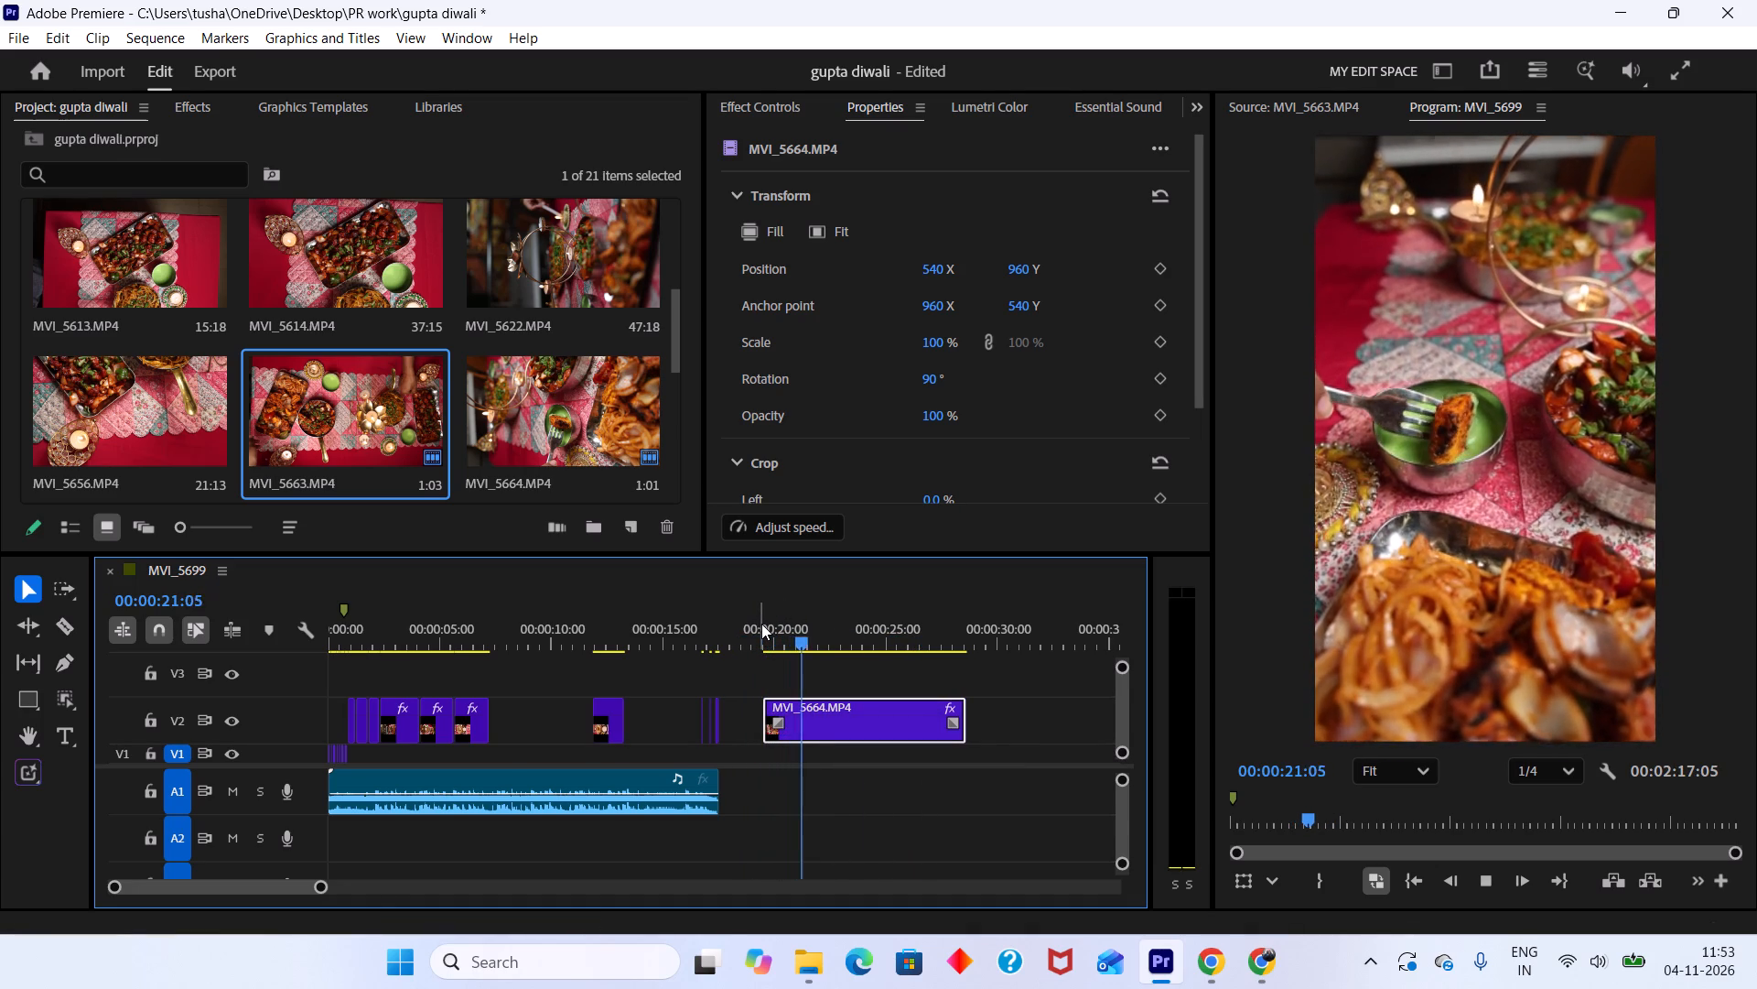
{"action": "key", "text": "space"}
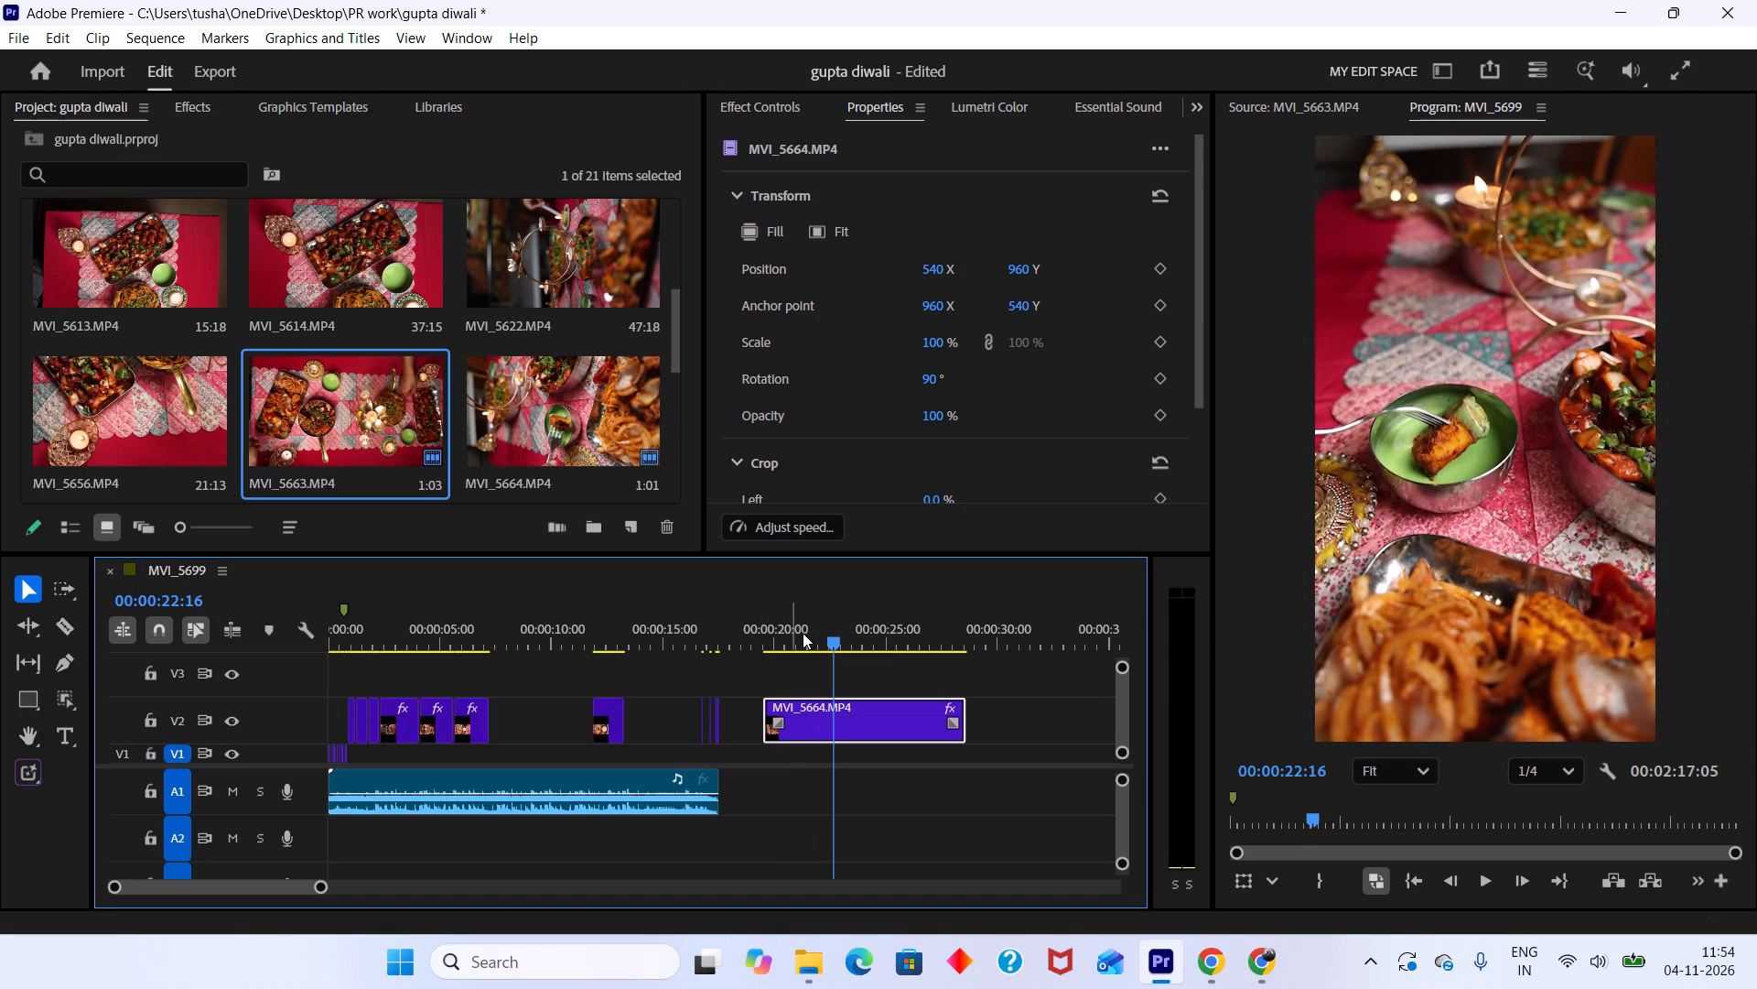
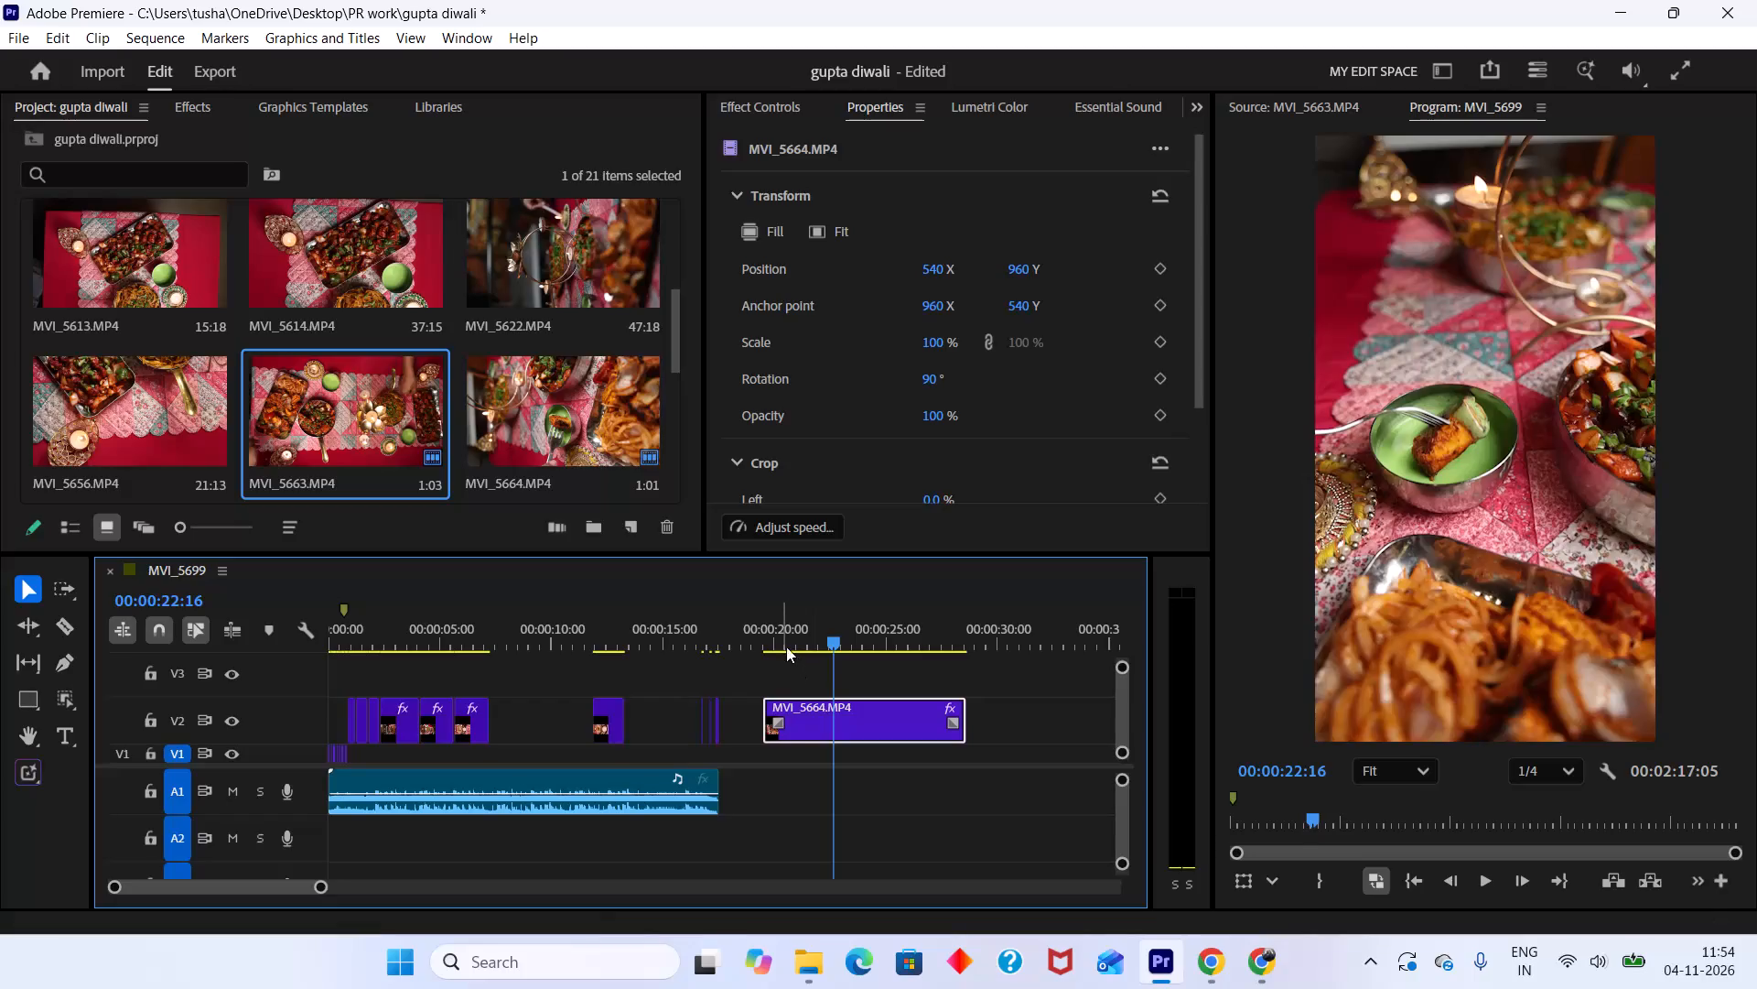
Shift MVI_5664.MP4 to end at 00:00:32:16 on V2, extend its start for playback, and trim the start to 00:00:23:04.
{"action": "left_click_drag", "start_coordinate": [786, 647], "coordinate": [776, 637]}
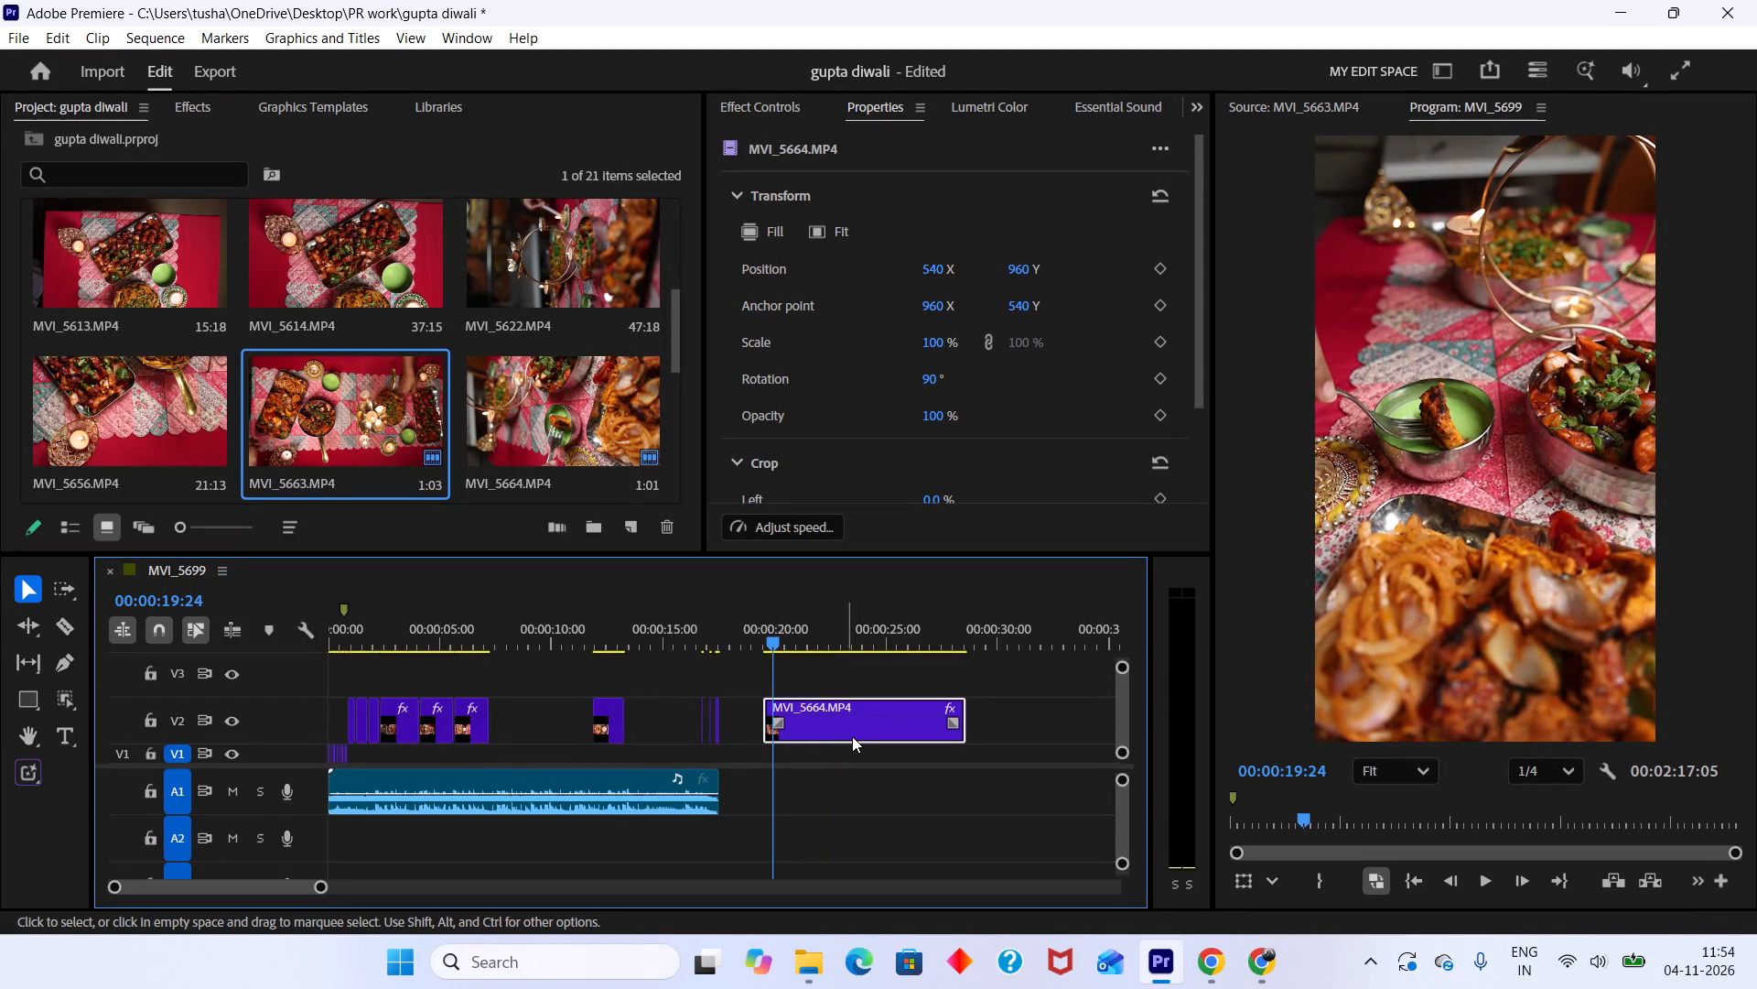
{"action": "left_click_drag", "start_coordinate": [857, 736], "coordinate": [946, 736]}
{"action": "left_click_drag", "start_coordinate": [857, 738], "coordinate": [797, 738]}
{"action": "key", "text": "space"}
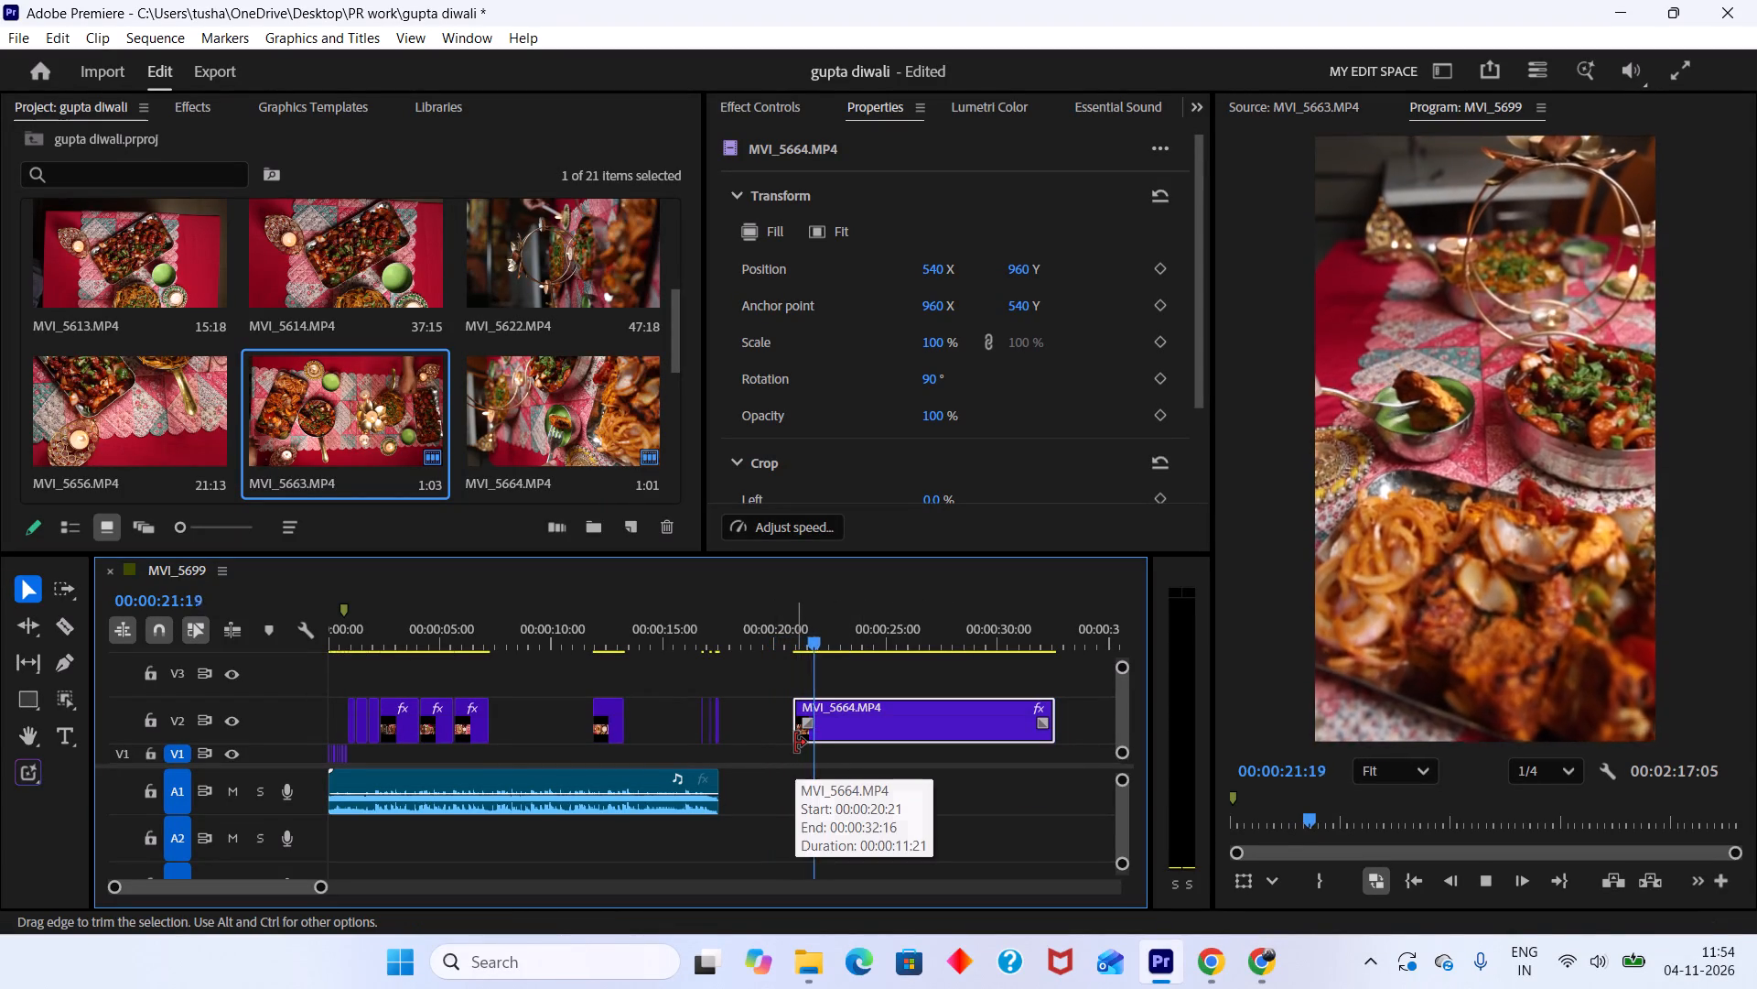
{"action": "key", "text": "space"}
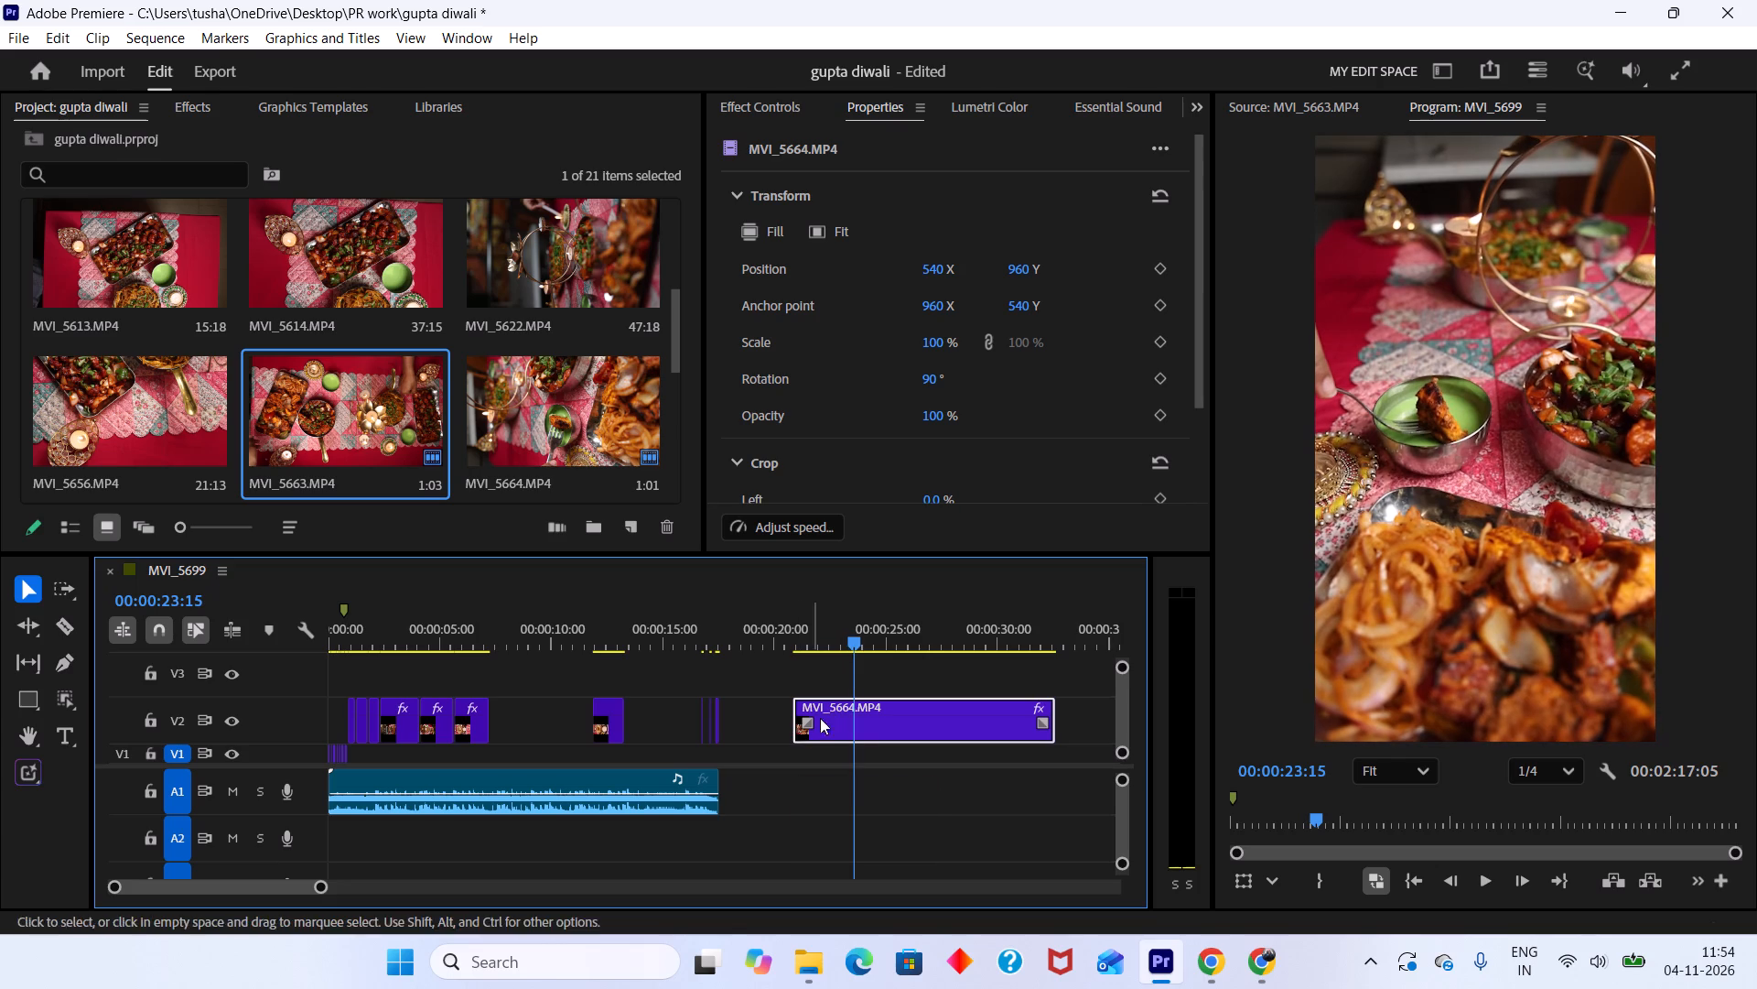
{"action": "left_click_drag", "start_coordinate": [857, 630], "coordinate": [848, 630]}
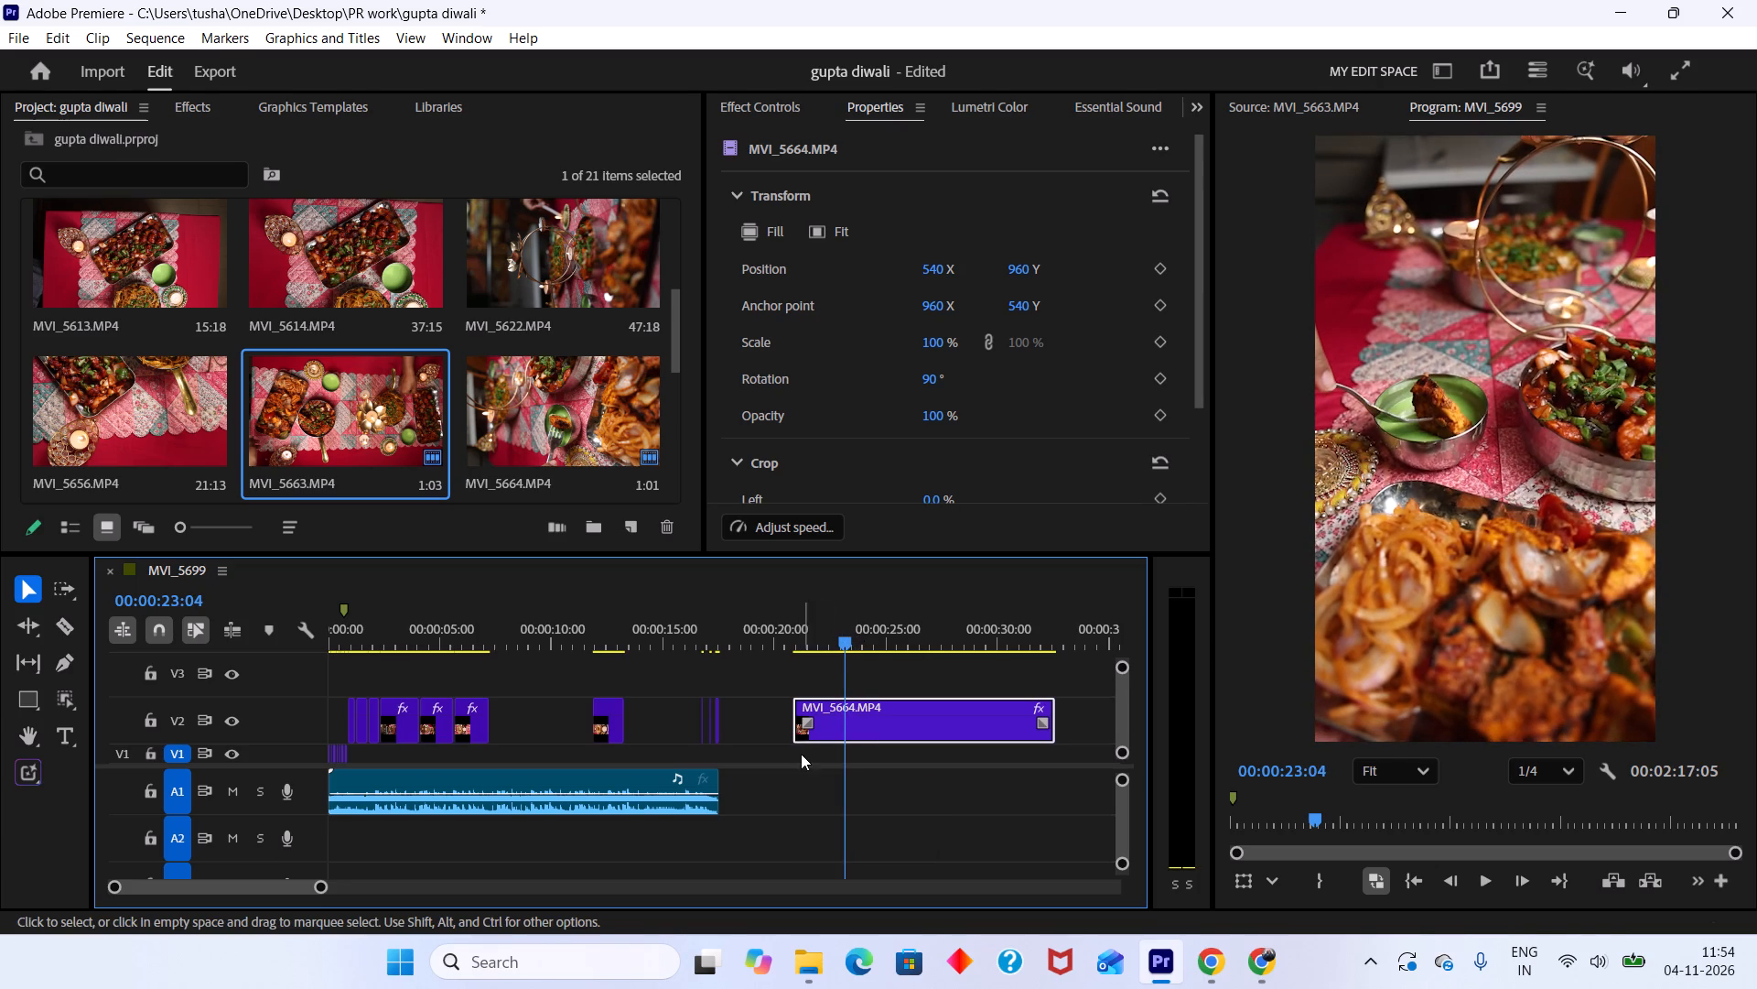
{"action": "left_click_drag", "start_coordinate": [798, 738], "coordinate": [847, 741]}
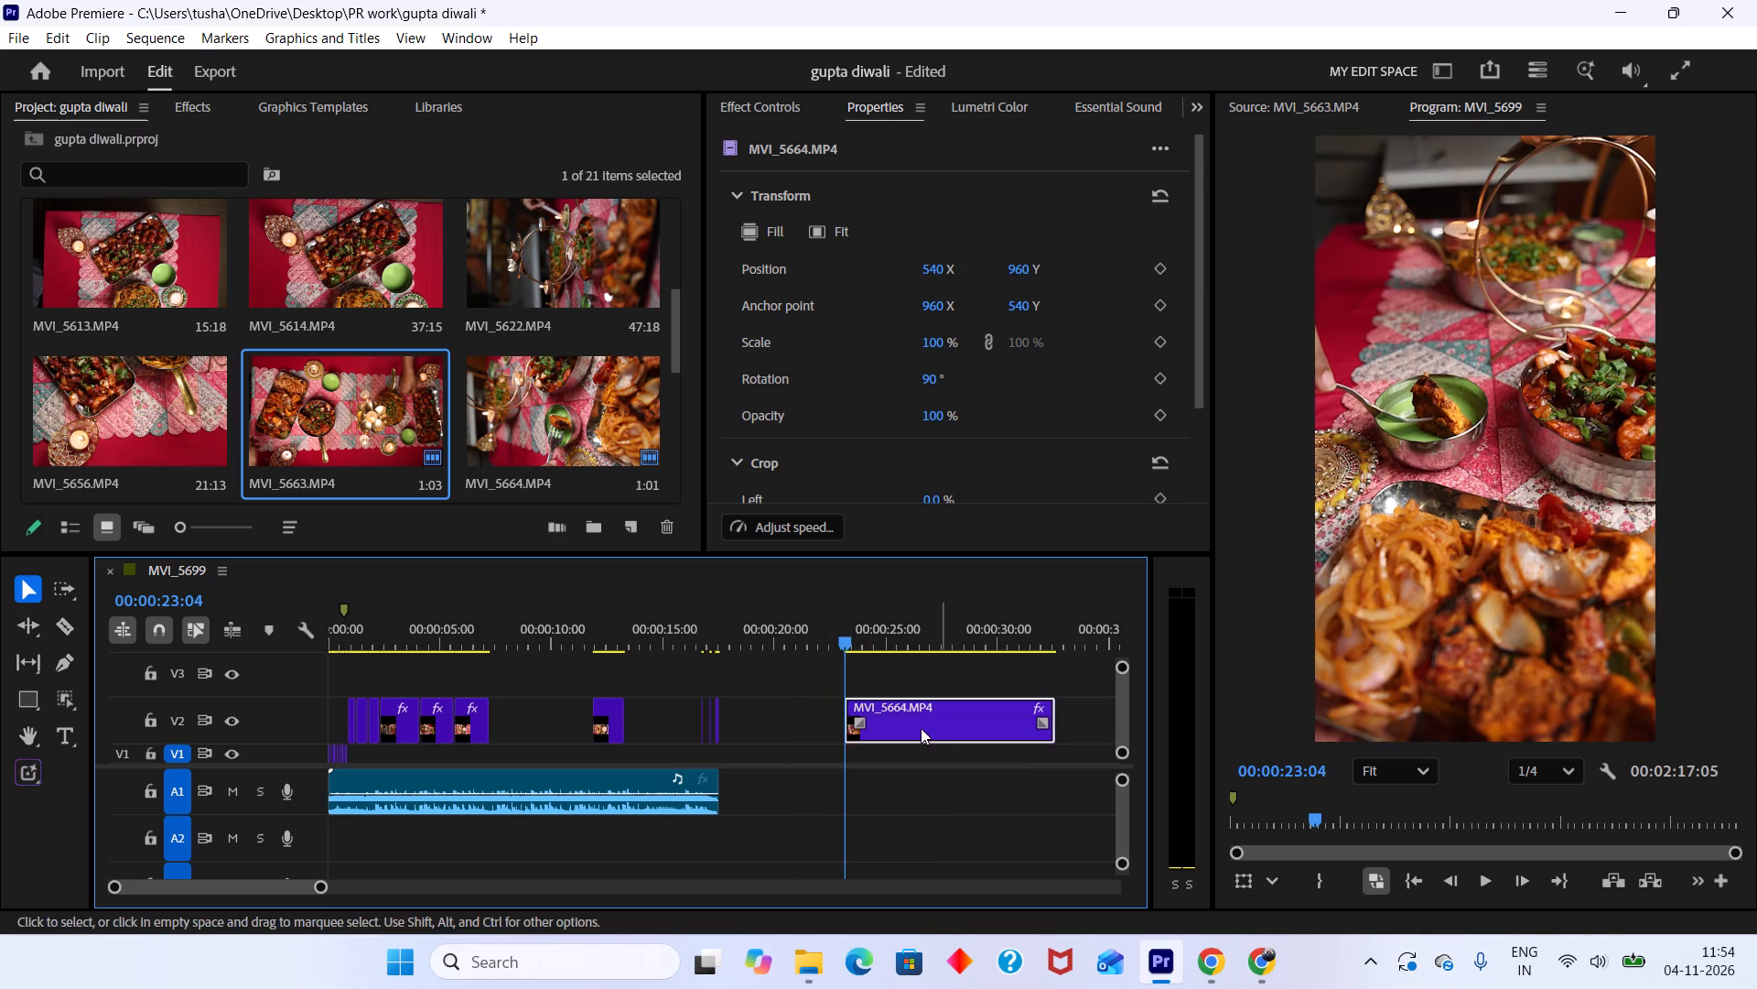
Cut MVI_5664.MP4 at 00:00:25:04 and delete the part after the cut.
{"action": "left_click_drag", "start_coordinate": [847, 634], "coordinate": [891, 658]}
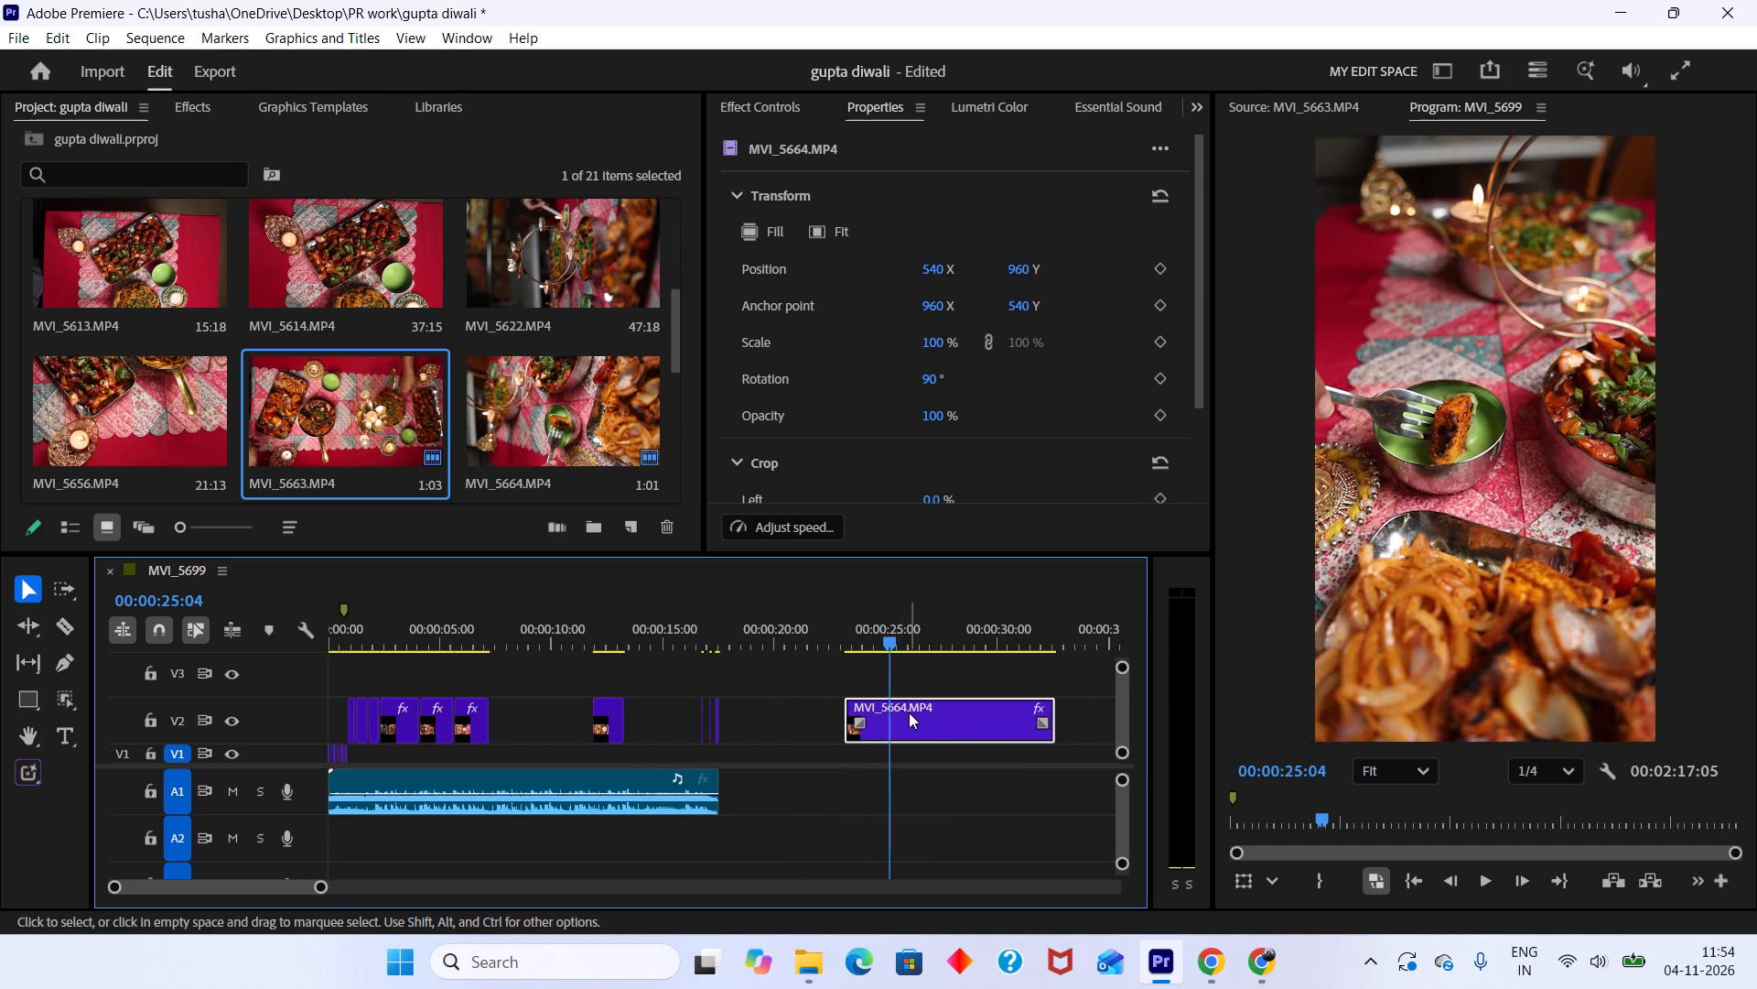
{"action": "key", "text": "ctrl+k"}
{"action": "left_click", "coordinate": [910, 712]}
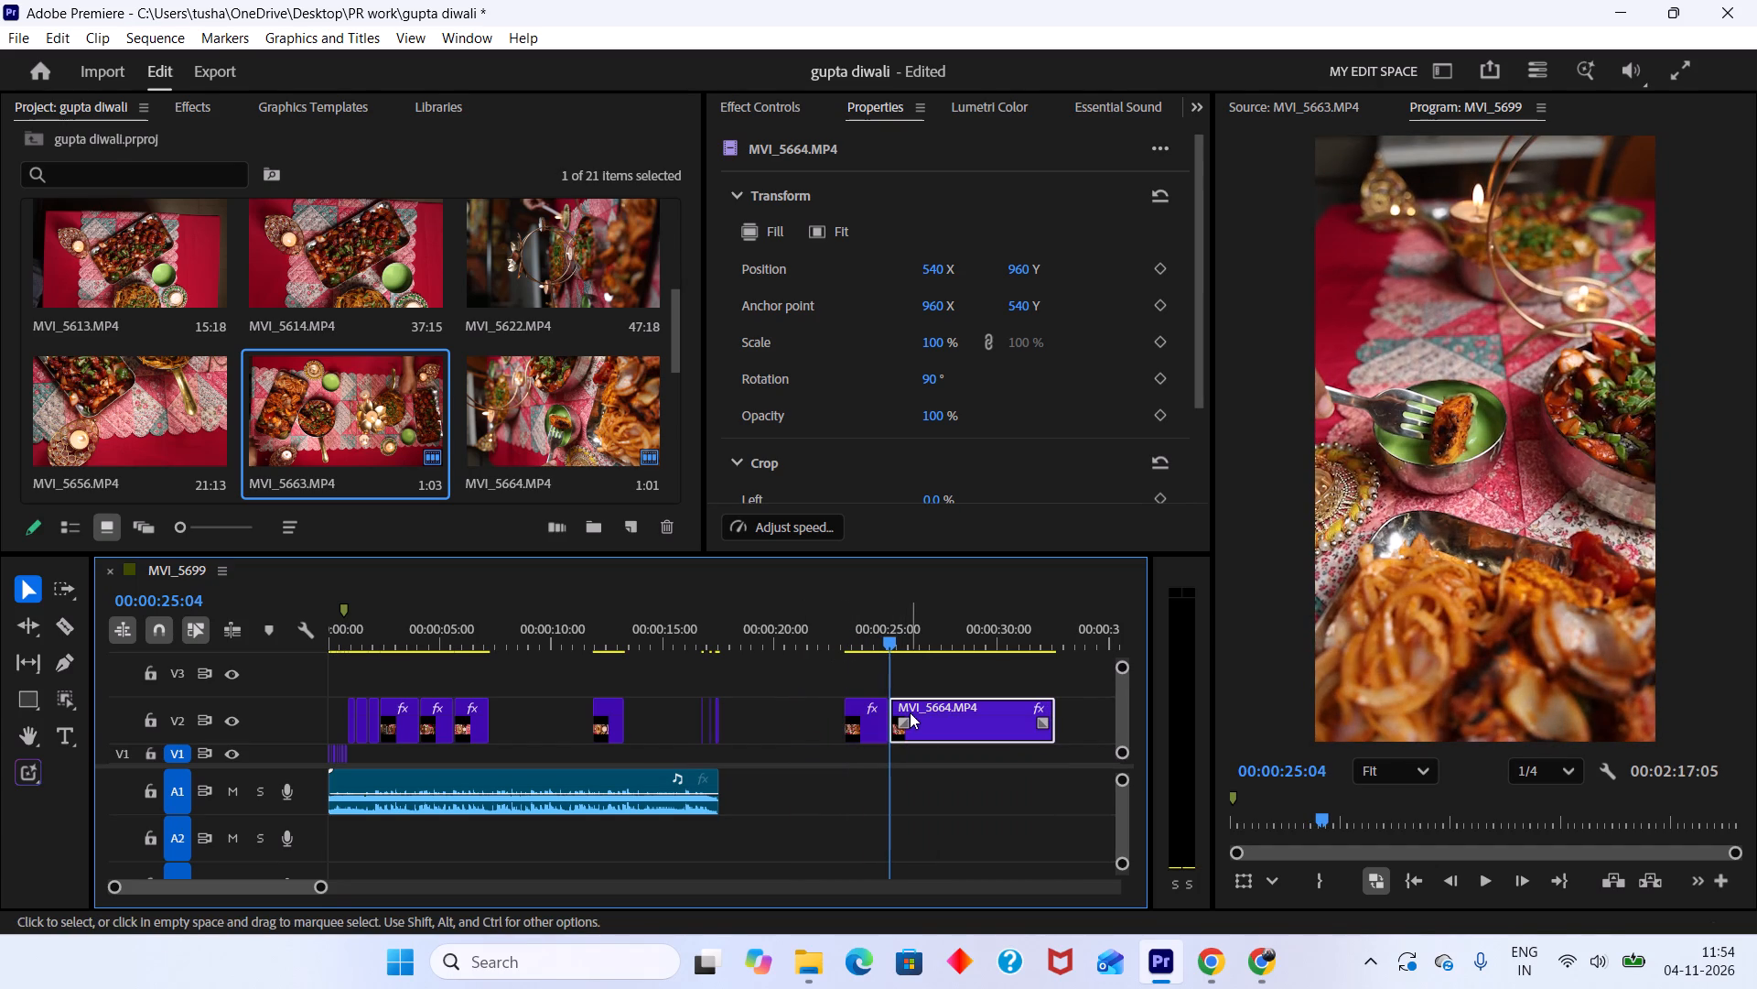
{"action": "key", "text": "Delete"}
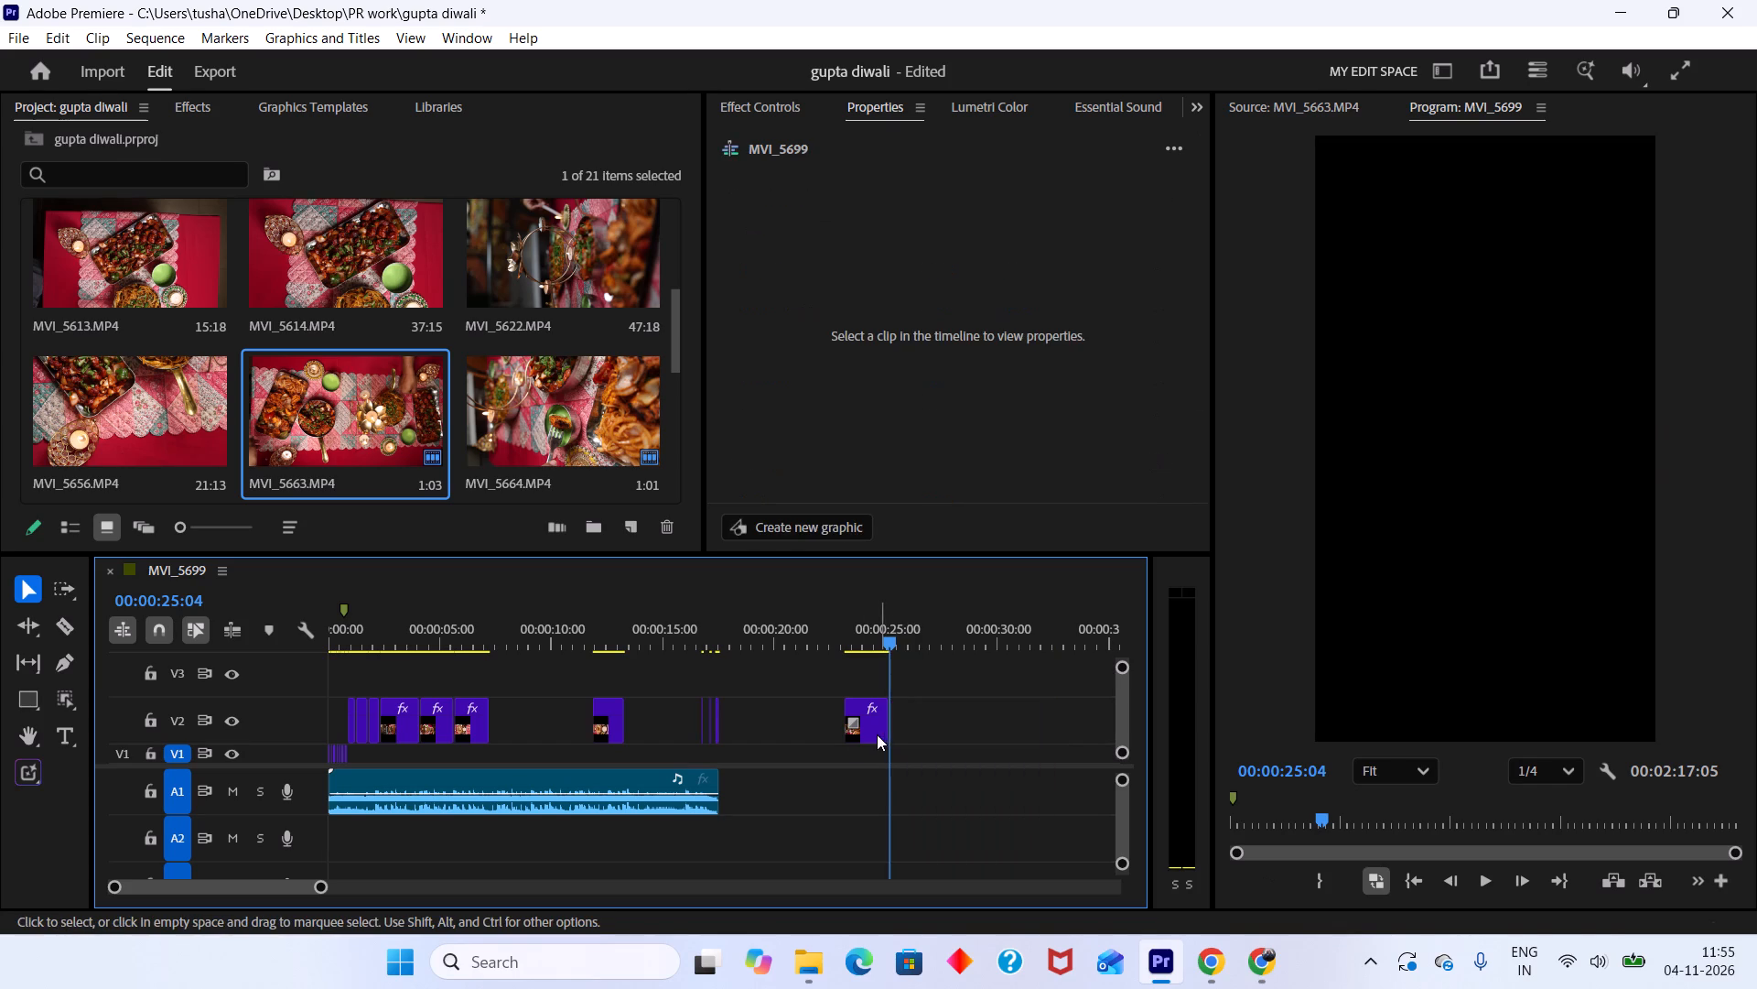
Move the trimmed MVI_5664.MP4 clip directly after MVI_5699.MP4 on V2, save the project and play back the join.
{"action": "left_click", "coordinate": [870, 729]}
{"action": "left_click_drag", "start_coordinate": [871, 731], "coordinate": [532, 716]}
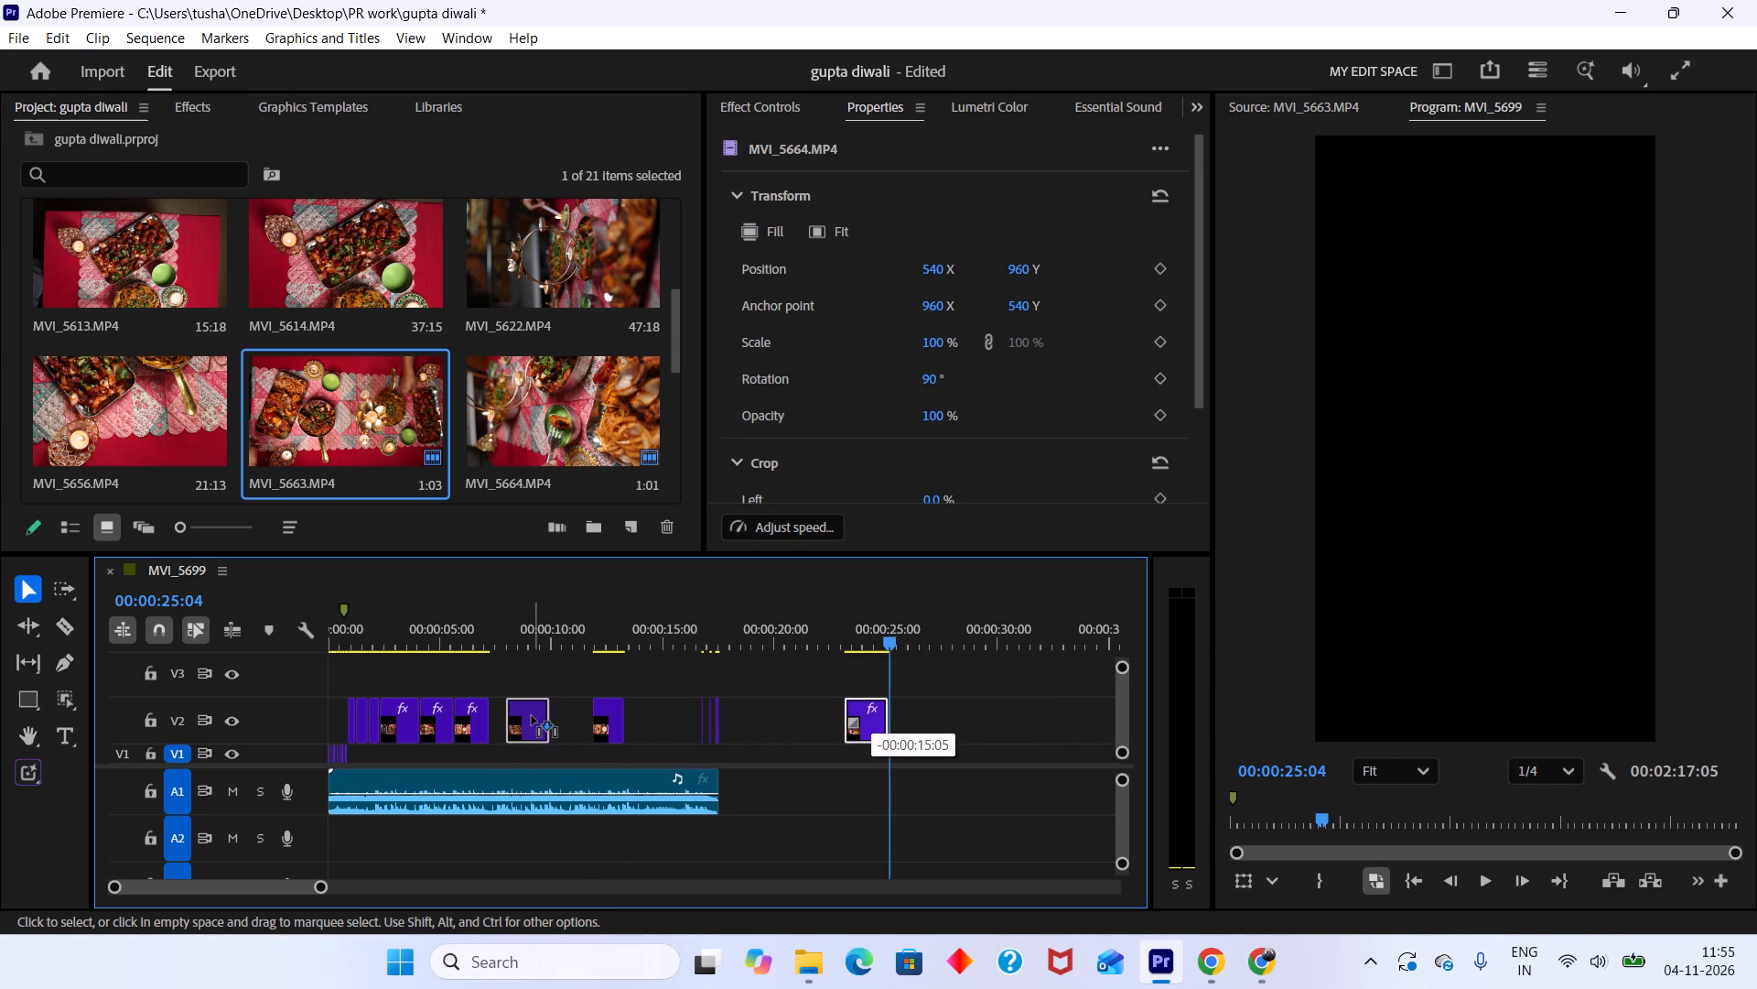
{"action": "left_click_drag", "start_coordinate": [532, 716], "coordinate": [521, 727]}
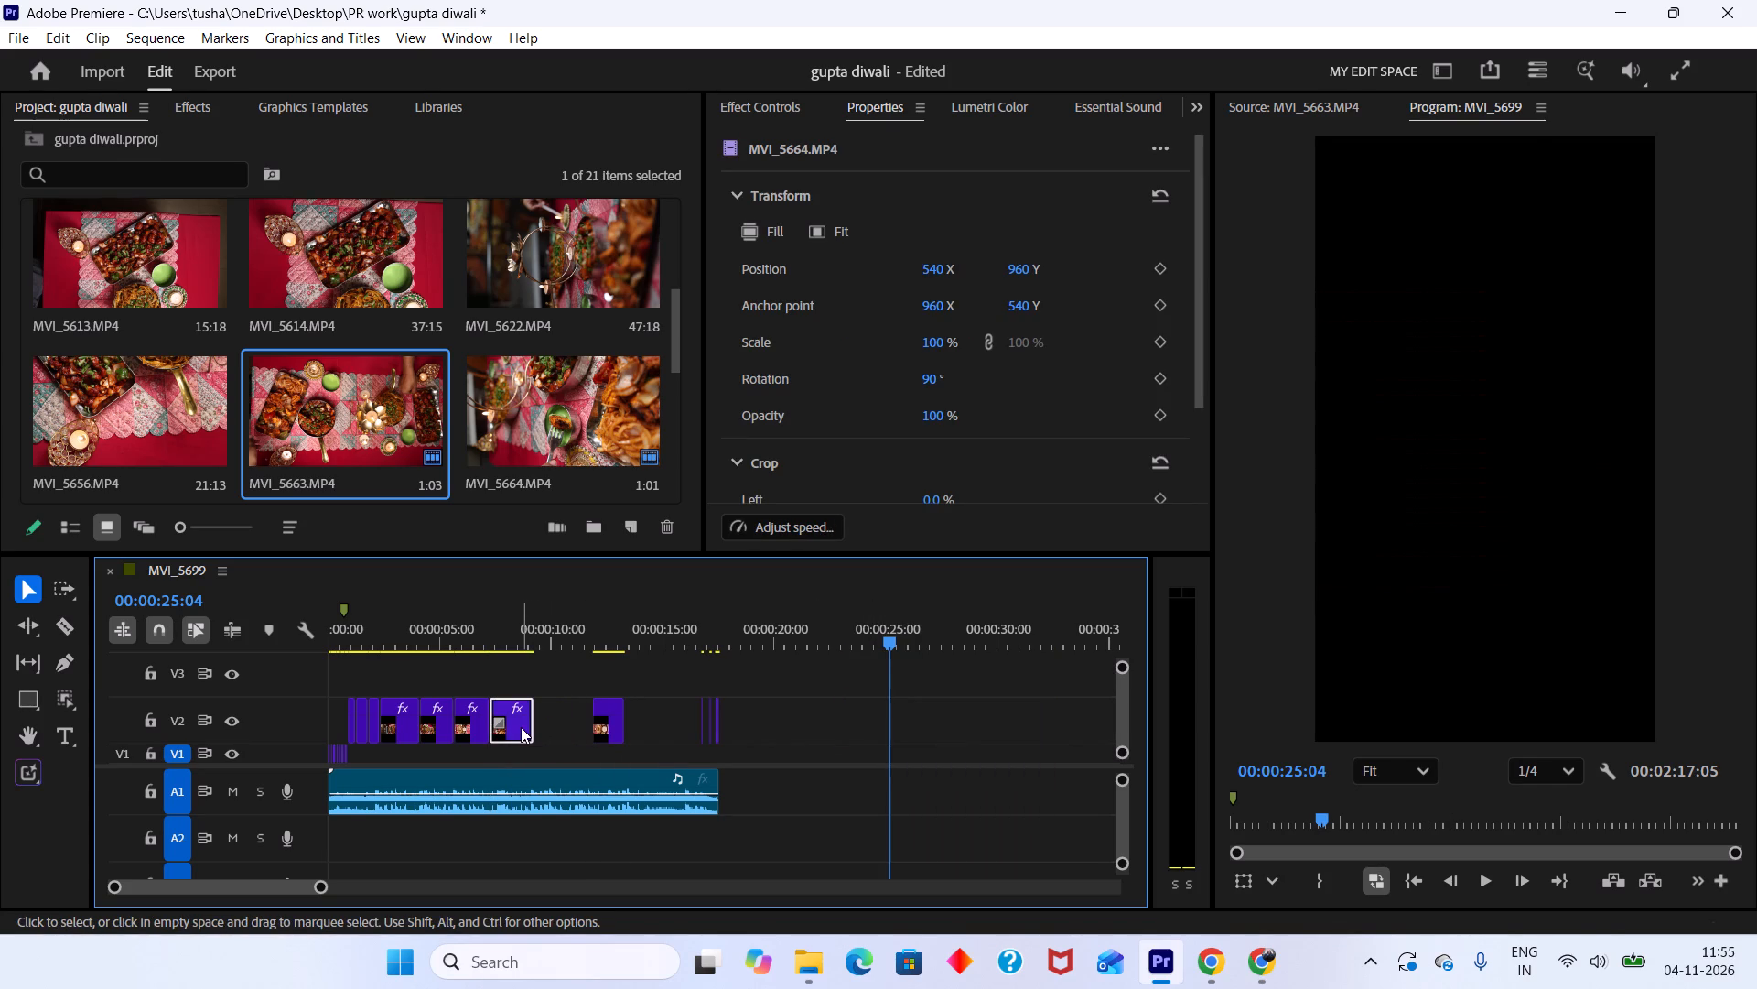
{"action": "key", "text": "ctrl+s"}
{"action": "left_click_drag", "start_coordinate": [530, 626], "coordinate": [479, 604]}
{"action": "key", "text": "space"}
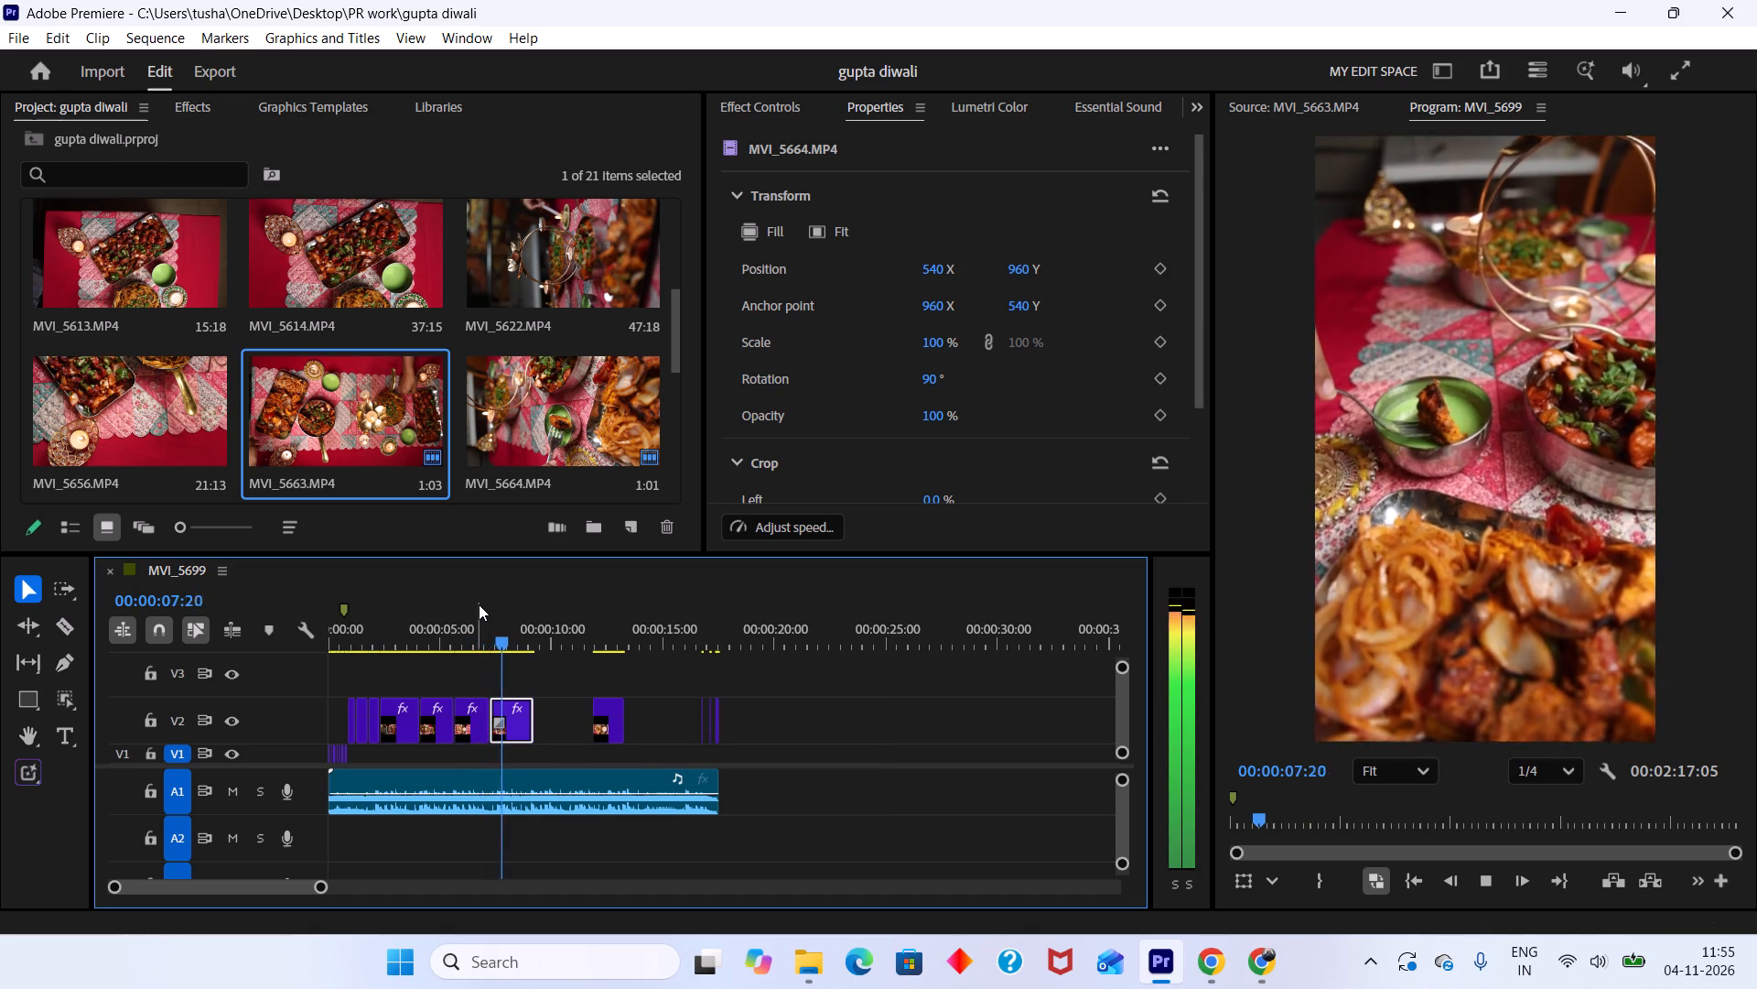
{"action": "key", "text": "space"}
Reframe the MVI_5699.MP4 thali clip at 00:00:06:10 to 116% scale and Y position 808, and play it back.
{"action": "left_click", "coordinate": [481, 610]}
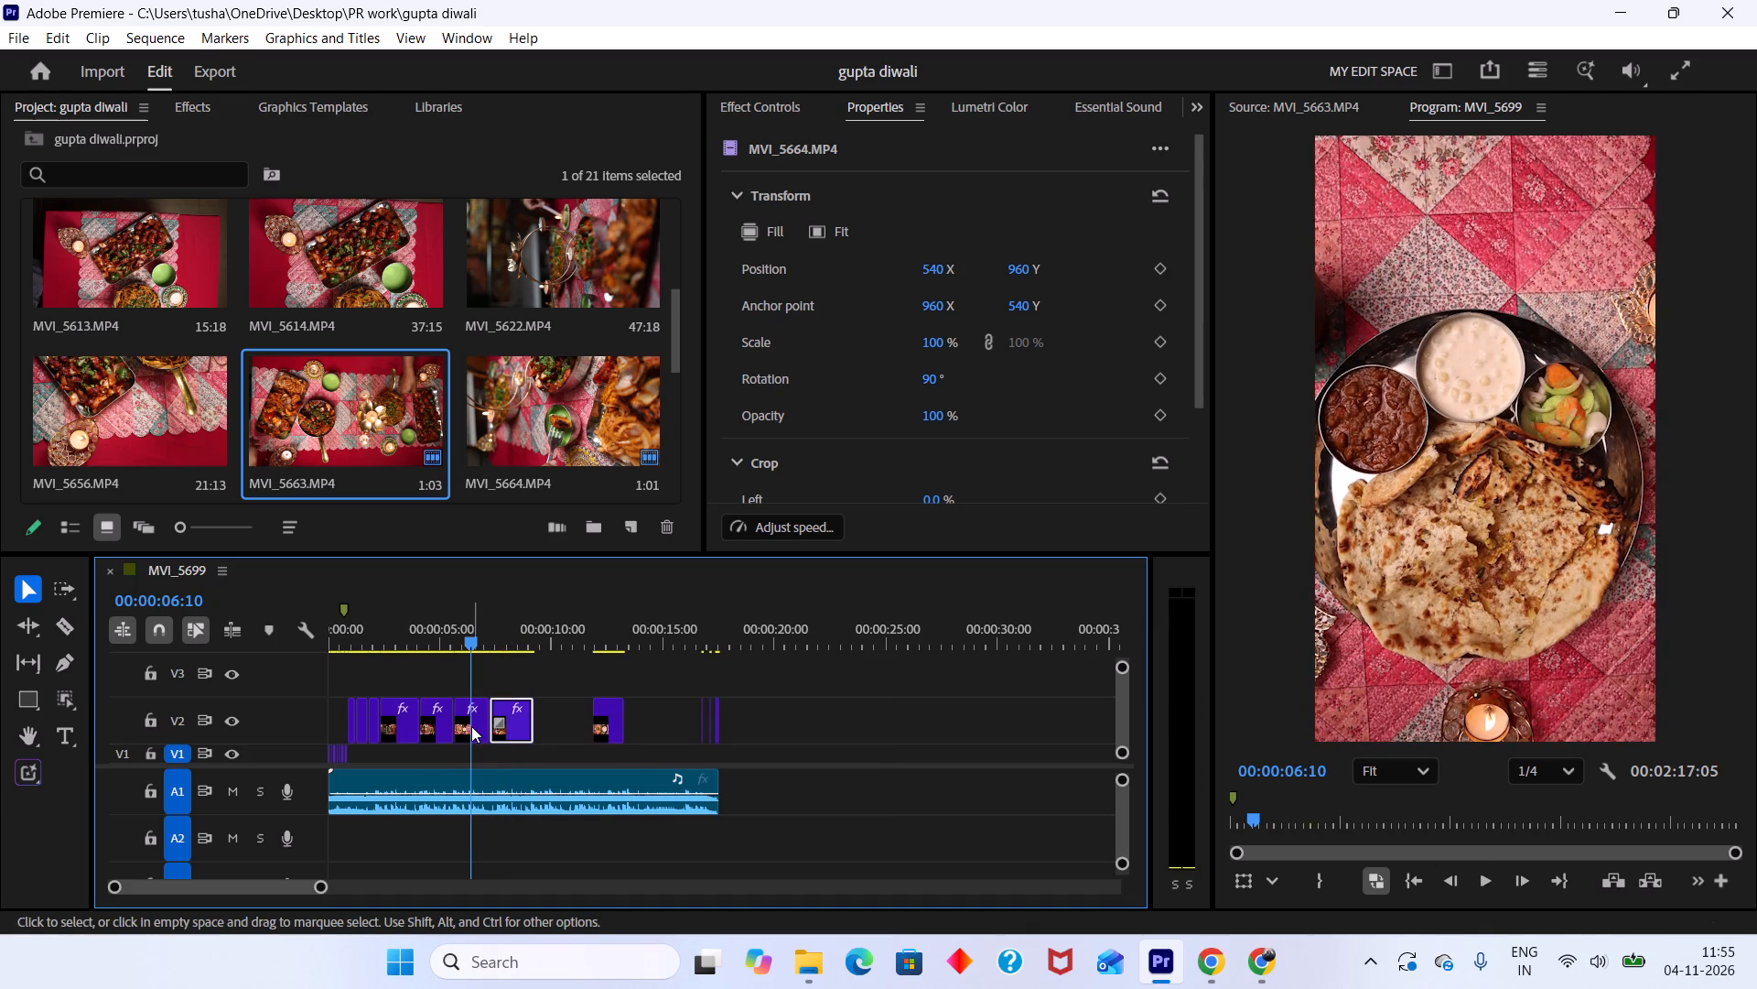
{"action": "left_click", "coordinate": [471, 726]}
{"action": "left_click_drag", "start_coordinate": [928, 342], "coordinate": [931, 342]}
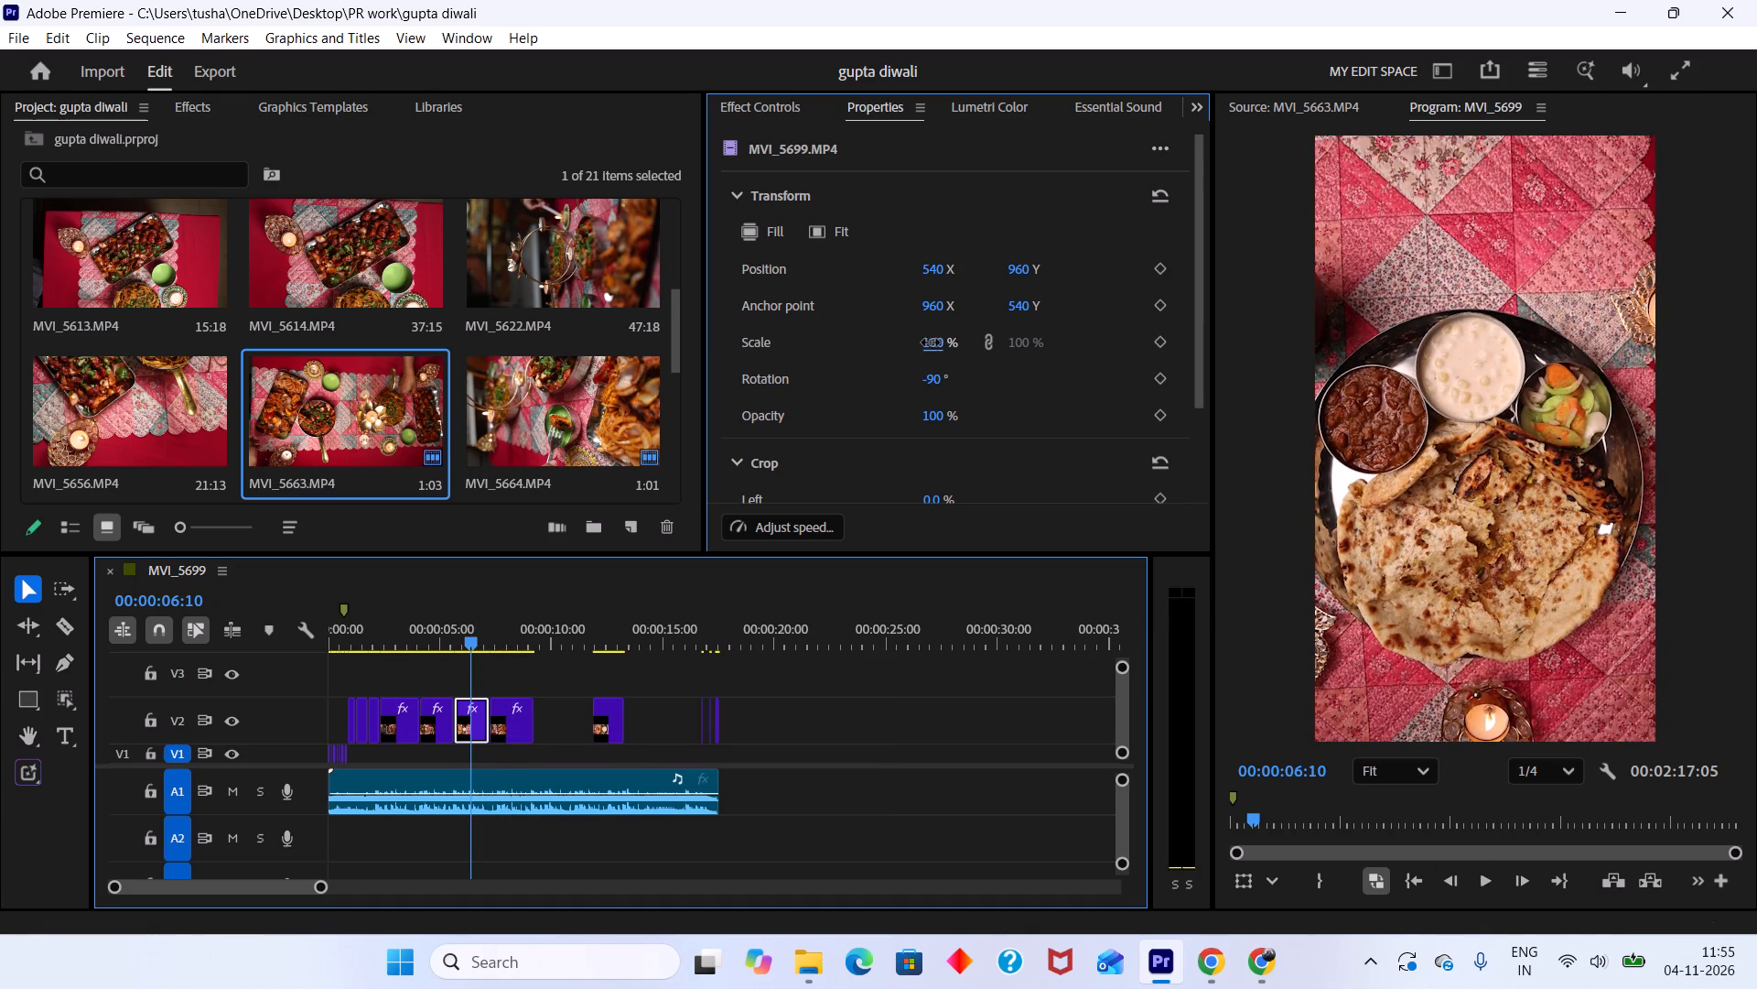
{"action": "left_click_drag", "start_coordinate": [931, 342], "coordinate": [952, 342]}
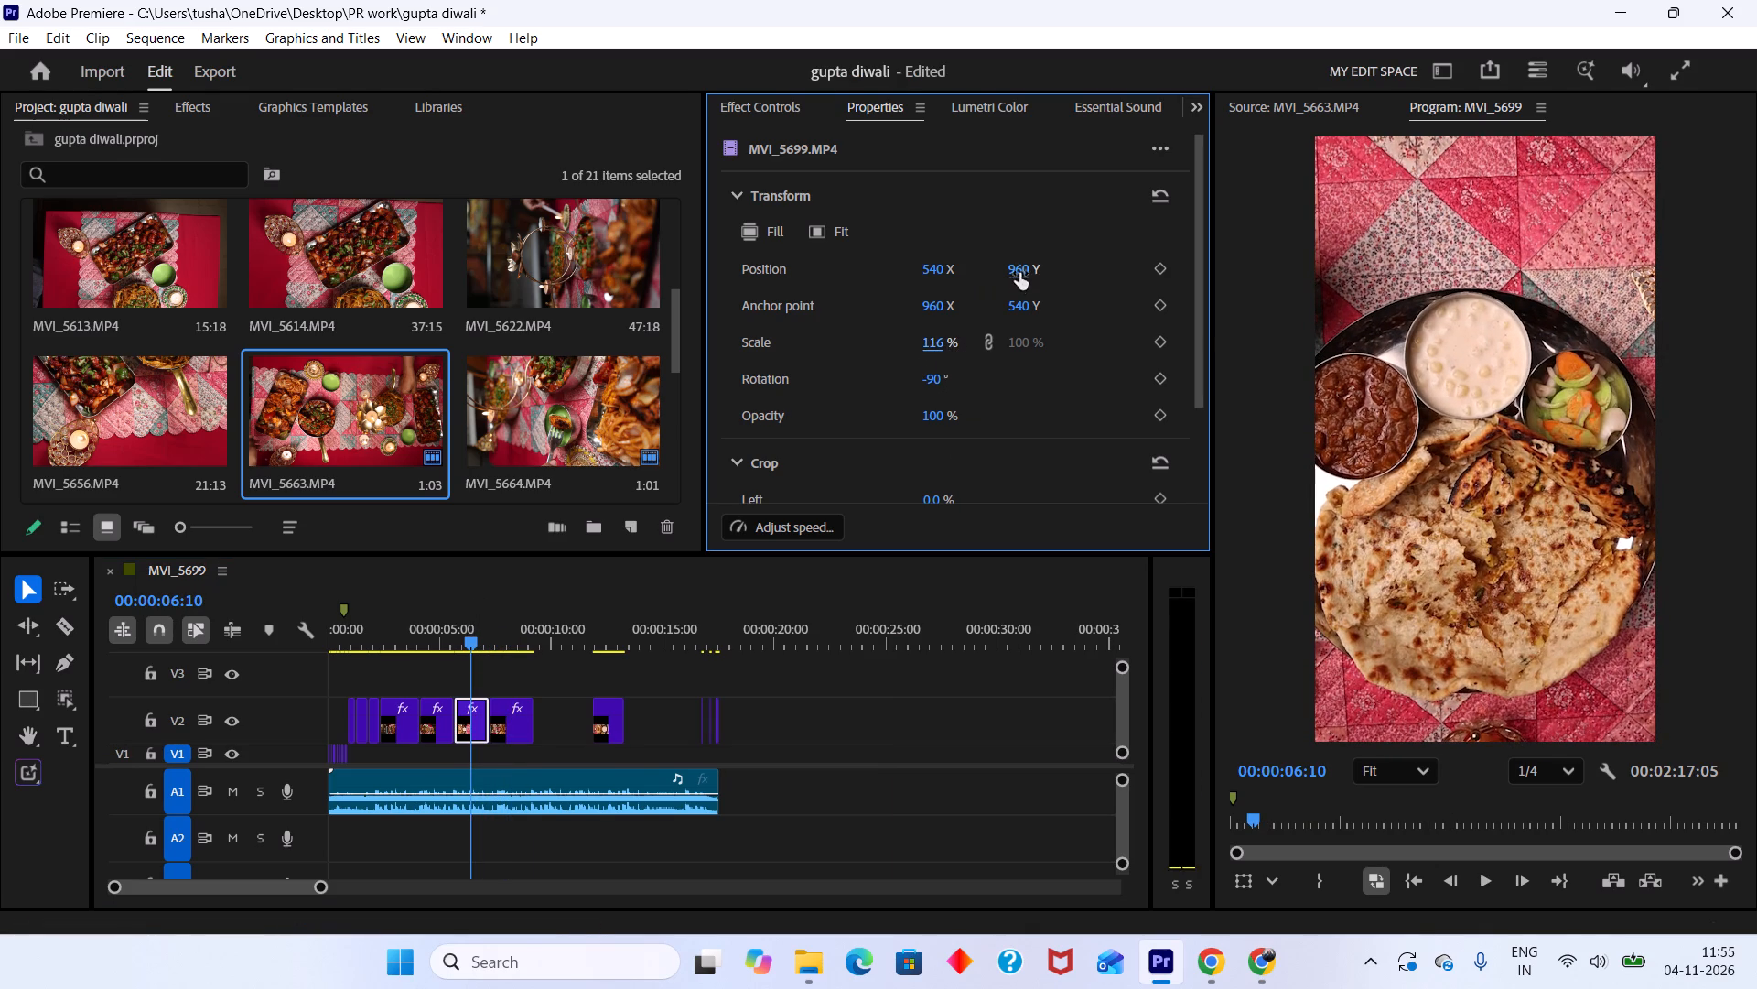
{"action": "left_click_drag", "start_coordinate": [1021, 271], "coordinate": [1097, 523]}
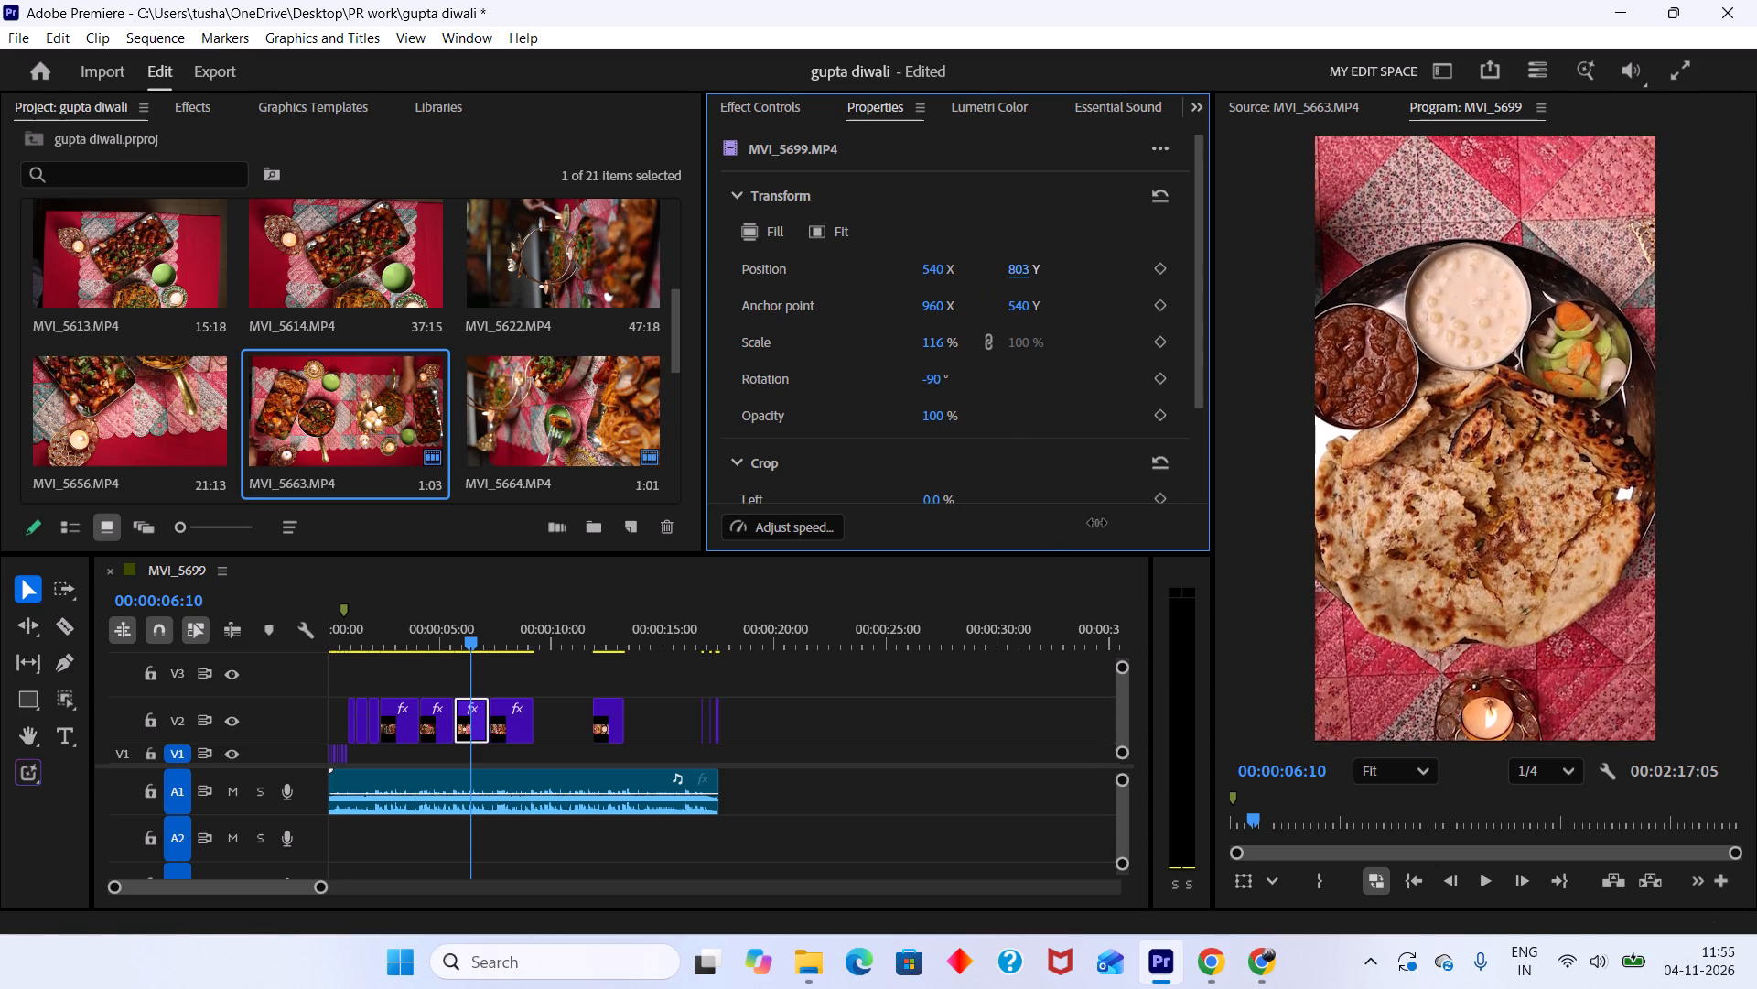
{"action": "left_click_drag", "start_coordinate": [1097, 523], "coordinate": [1103, 522]}
{"action": "key", "text": "space"}
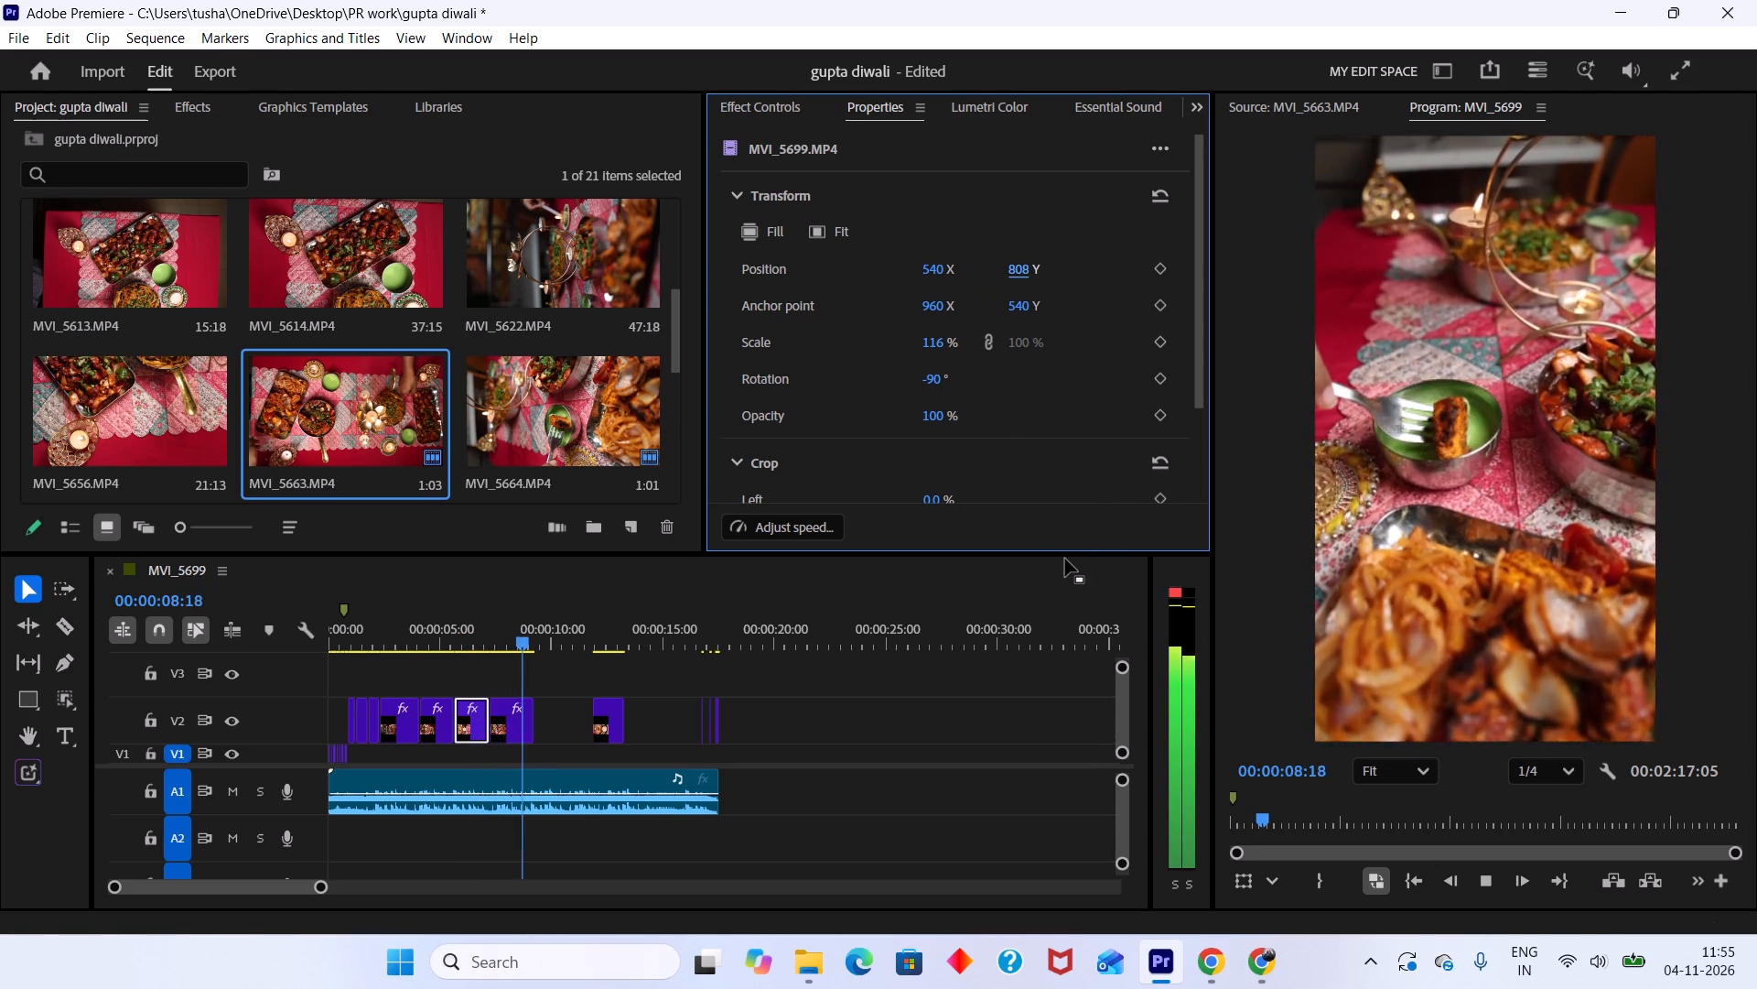
{"action": "key", "text": "space"}
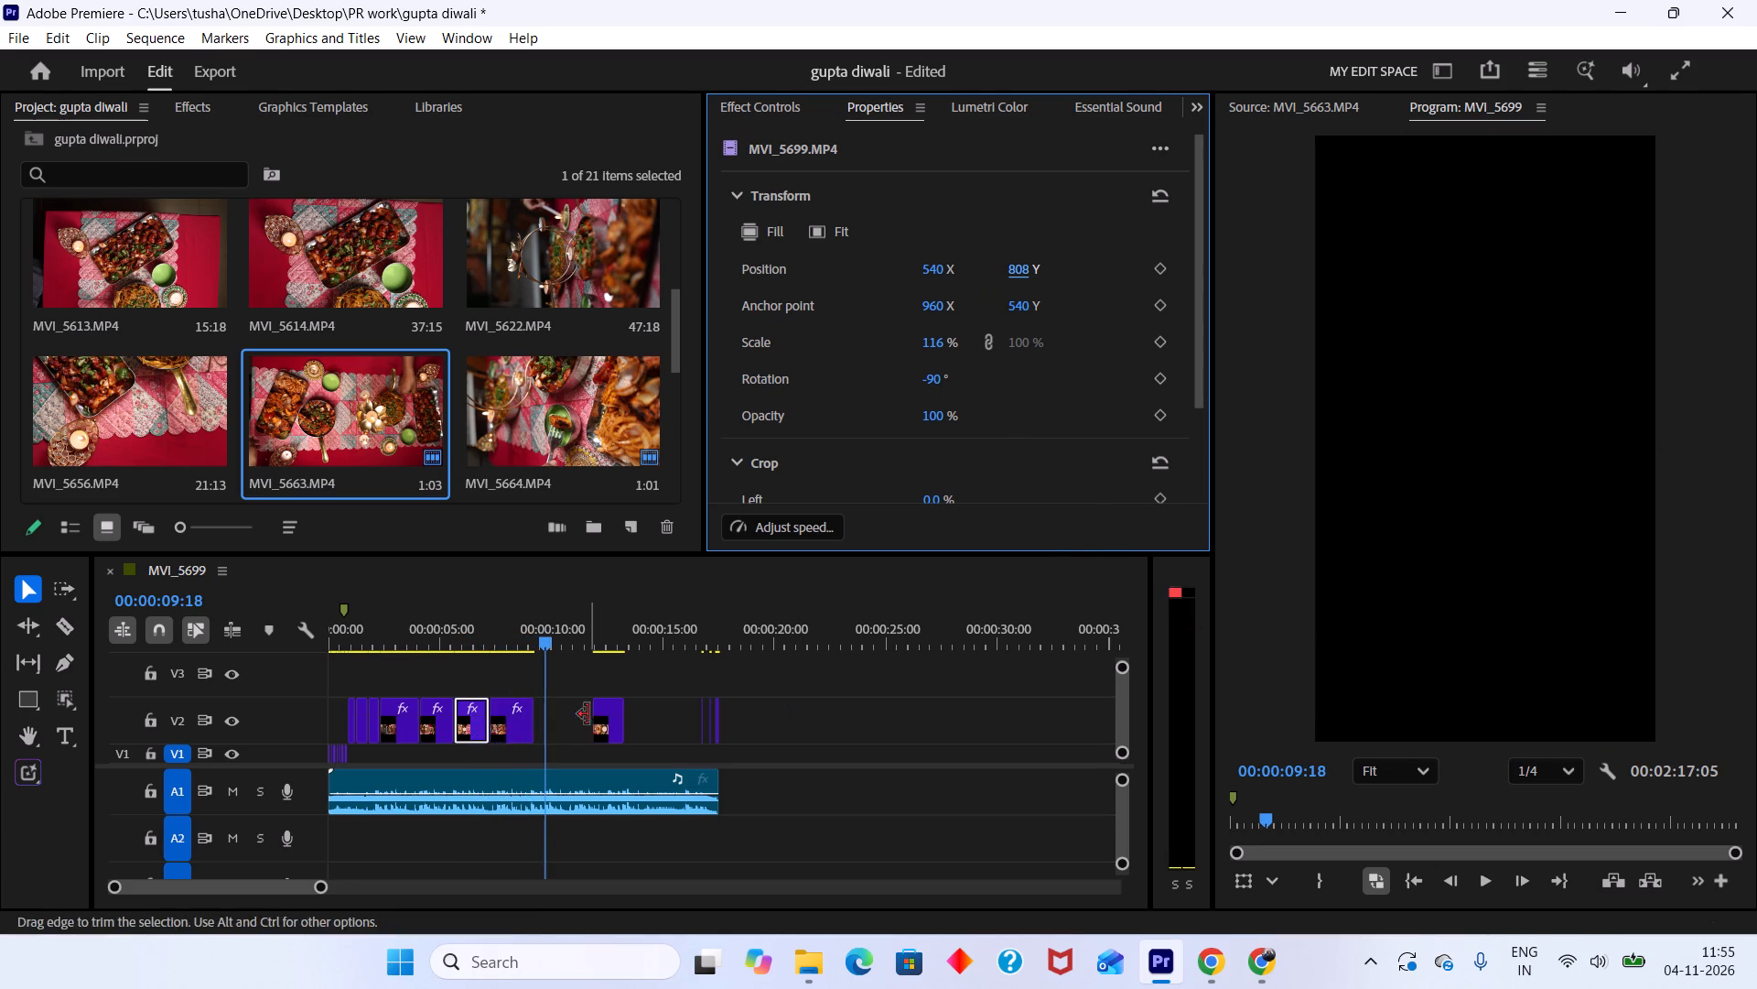
Move the MVI_5668.MP4 noodles clip from 00:00:17:04 to directly after MVI_5664.MP4 on V2 and extend its end to about 00:00:10:17.
{"action": "left_click_drag", "start_coordinate": [587, 631], "coordinate": [628, 650]}
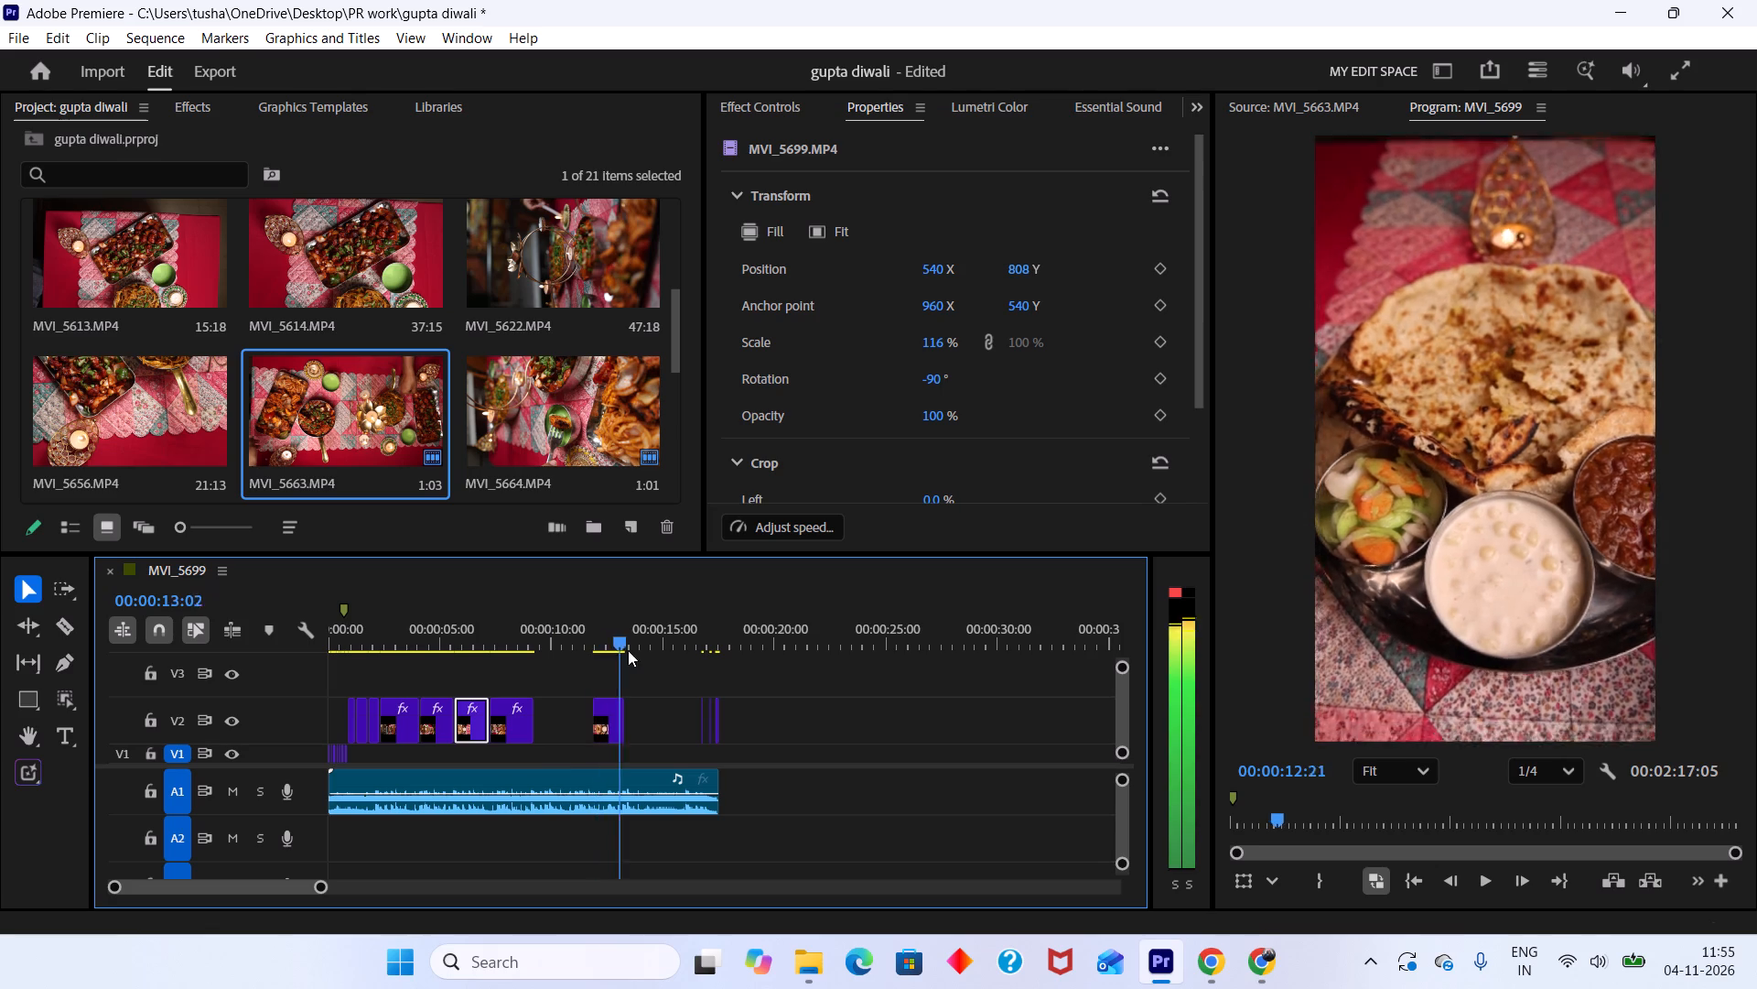
{"action": "left_click_drag", "start_coordinate": [628, 650], "coordinate": [706, 701]}
{"action": "scroll", "coordinate": [705, 734], "scroll_direction": "up", "scroll_amount": 5, "text": "alt"}
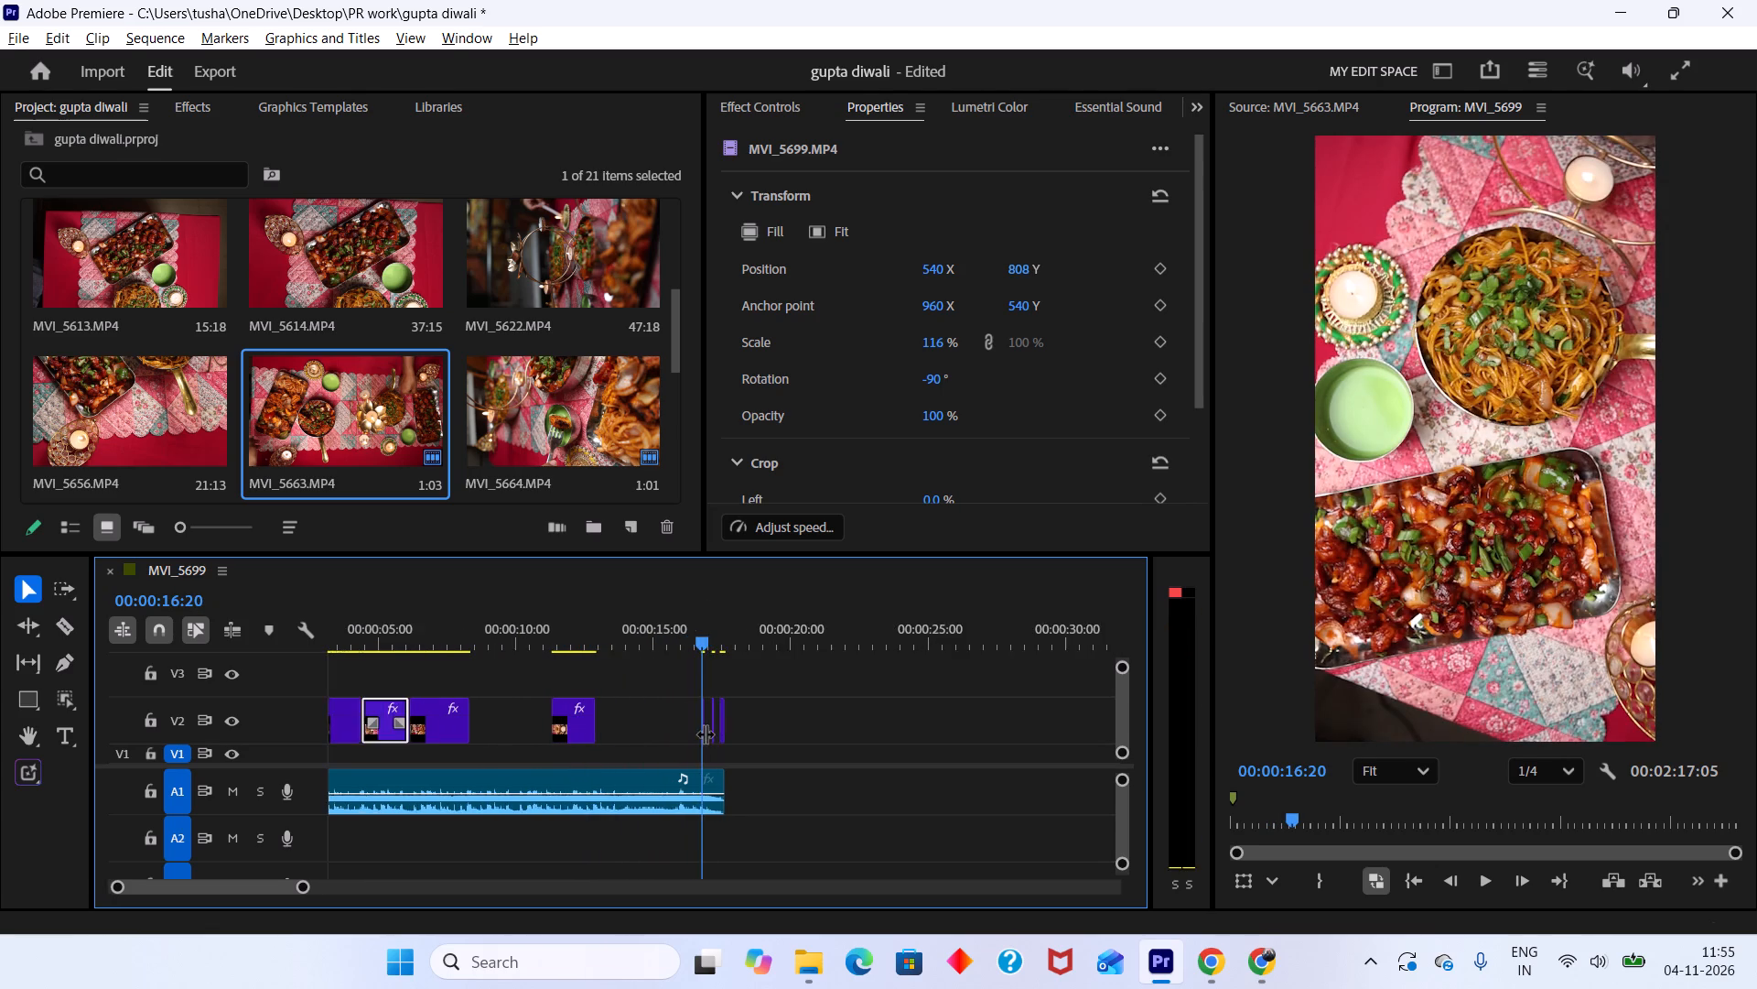
{"action": "scroll", "coordinate": [717, 738], "scroll_direction": "up", "scroll_amount": 4, "text": "alt"}
{"action": "left_click", "coordinate": [715, 633]}
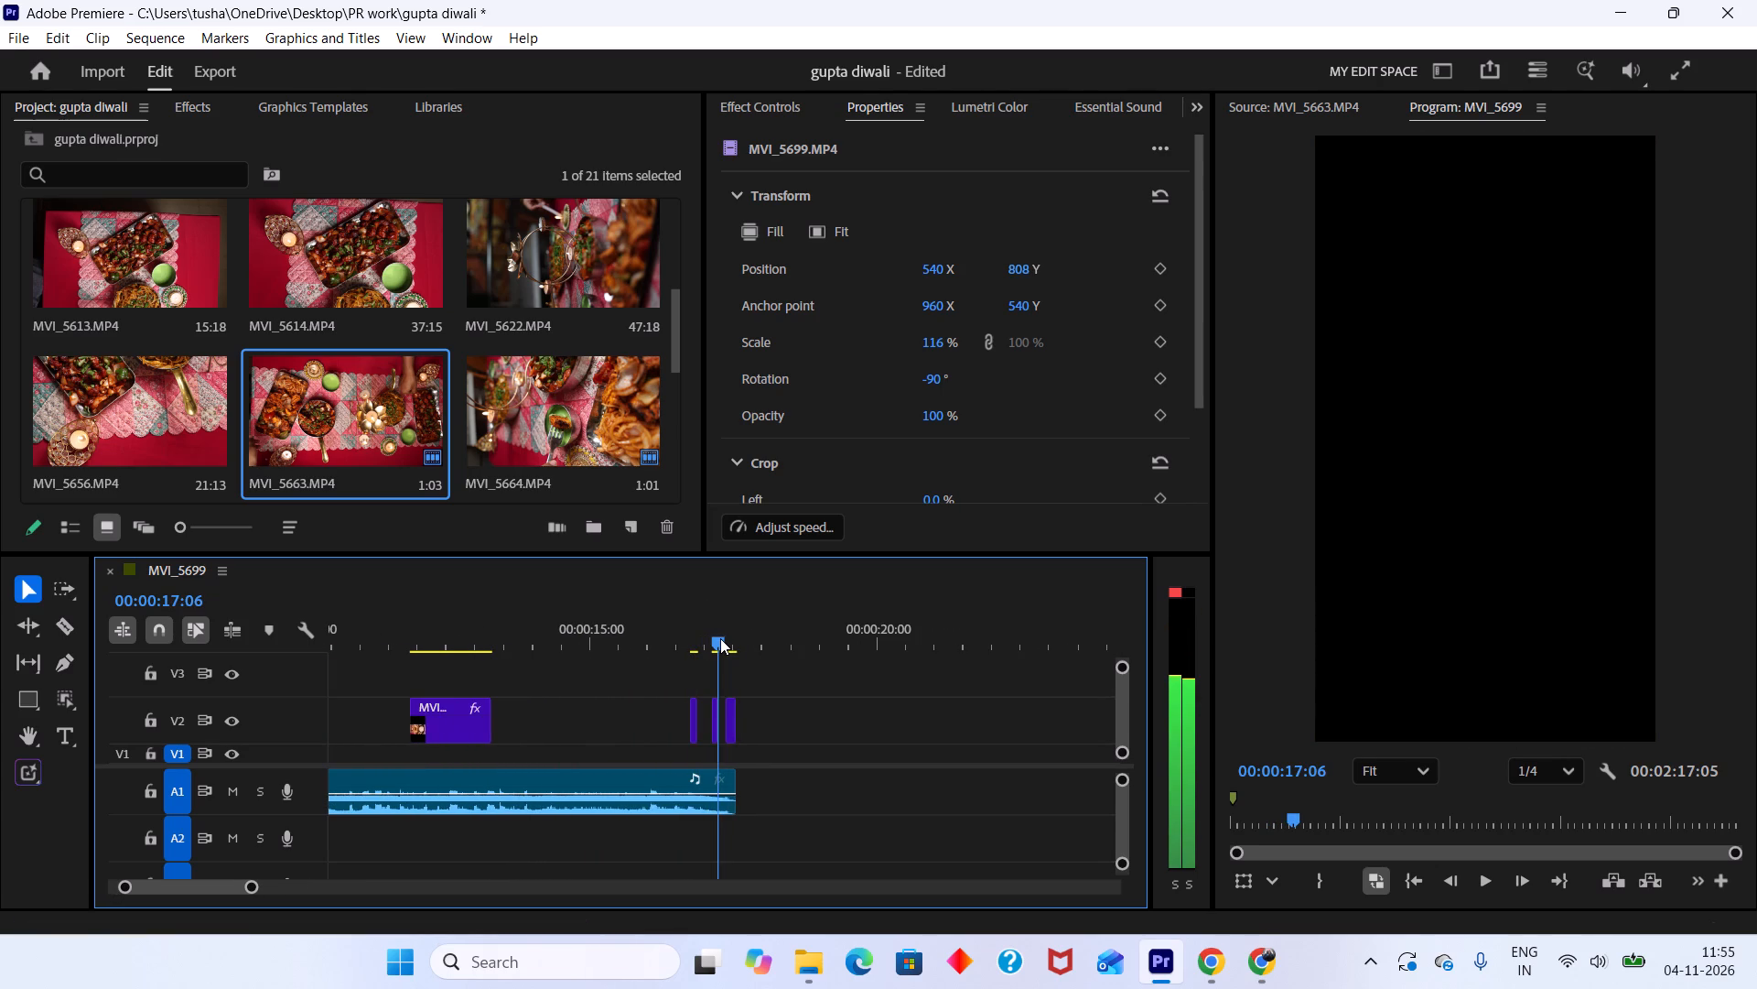
{"action": "scroll", "coordinate": [727, 708], "scroll_direction": "up", "scroll_amount": 5}
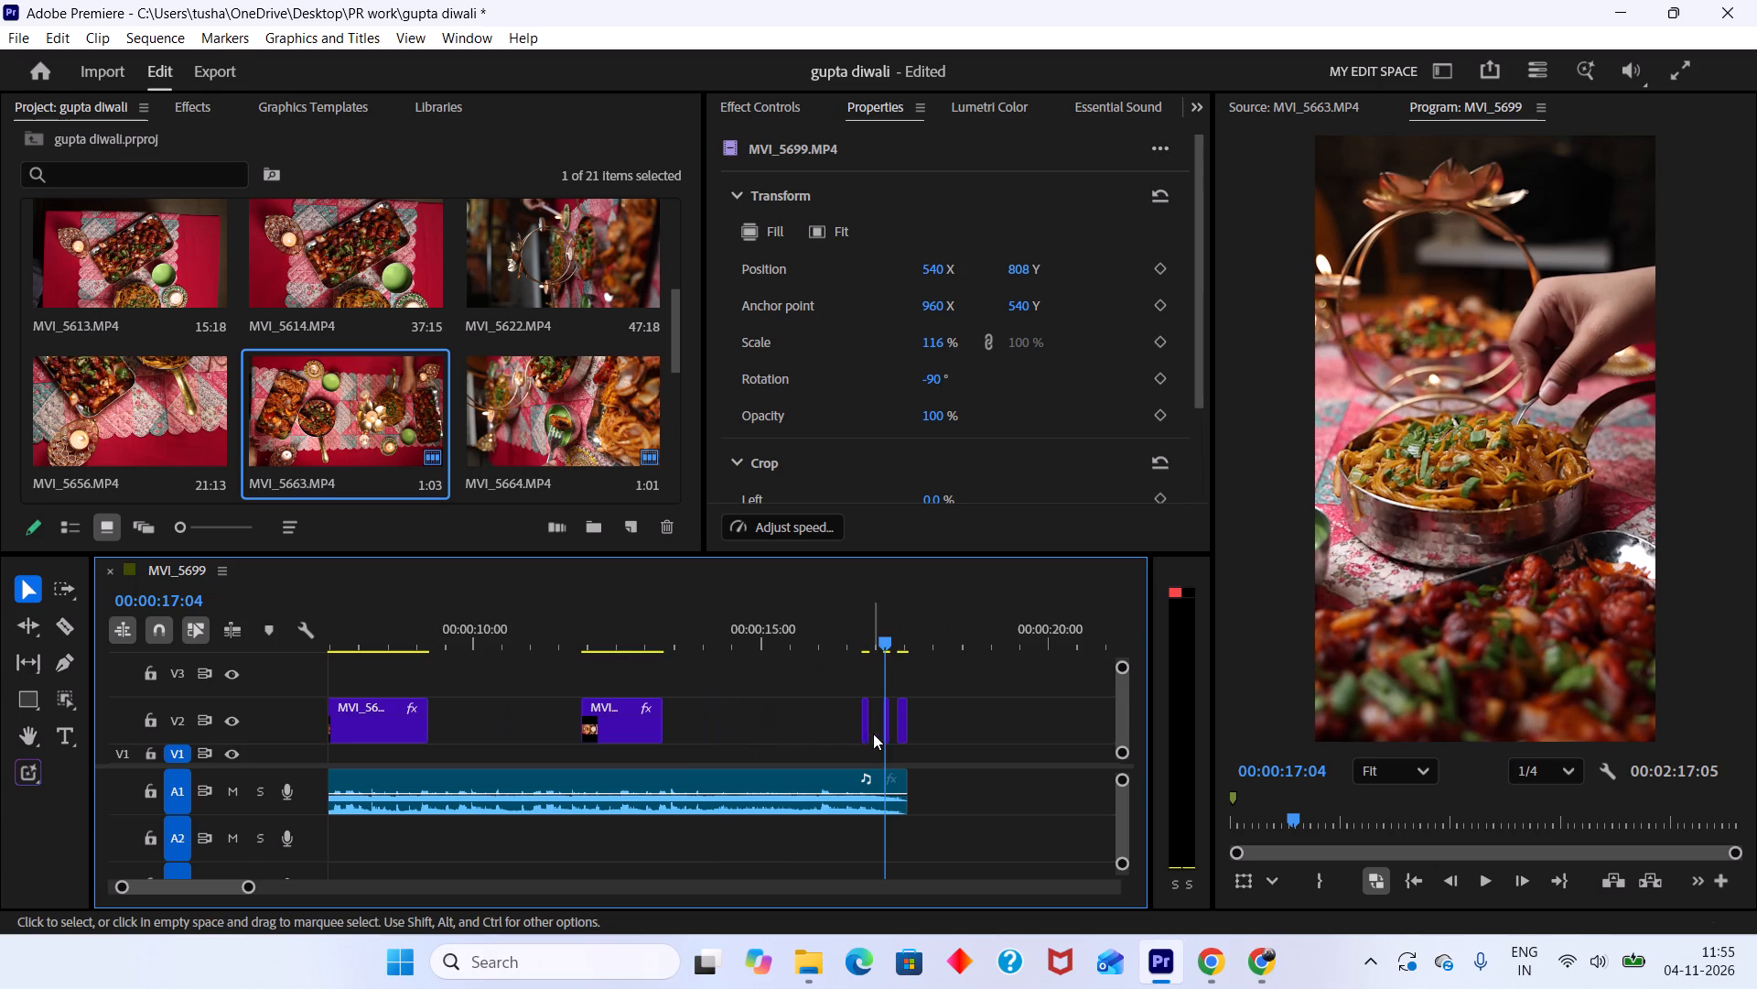
{"action": "left_click_drag", "start_coordinate": [886, 726], "coordinate": [487, 724]}
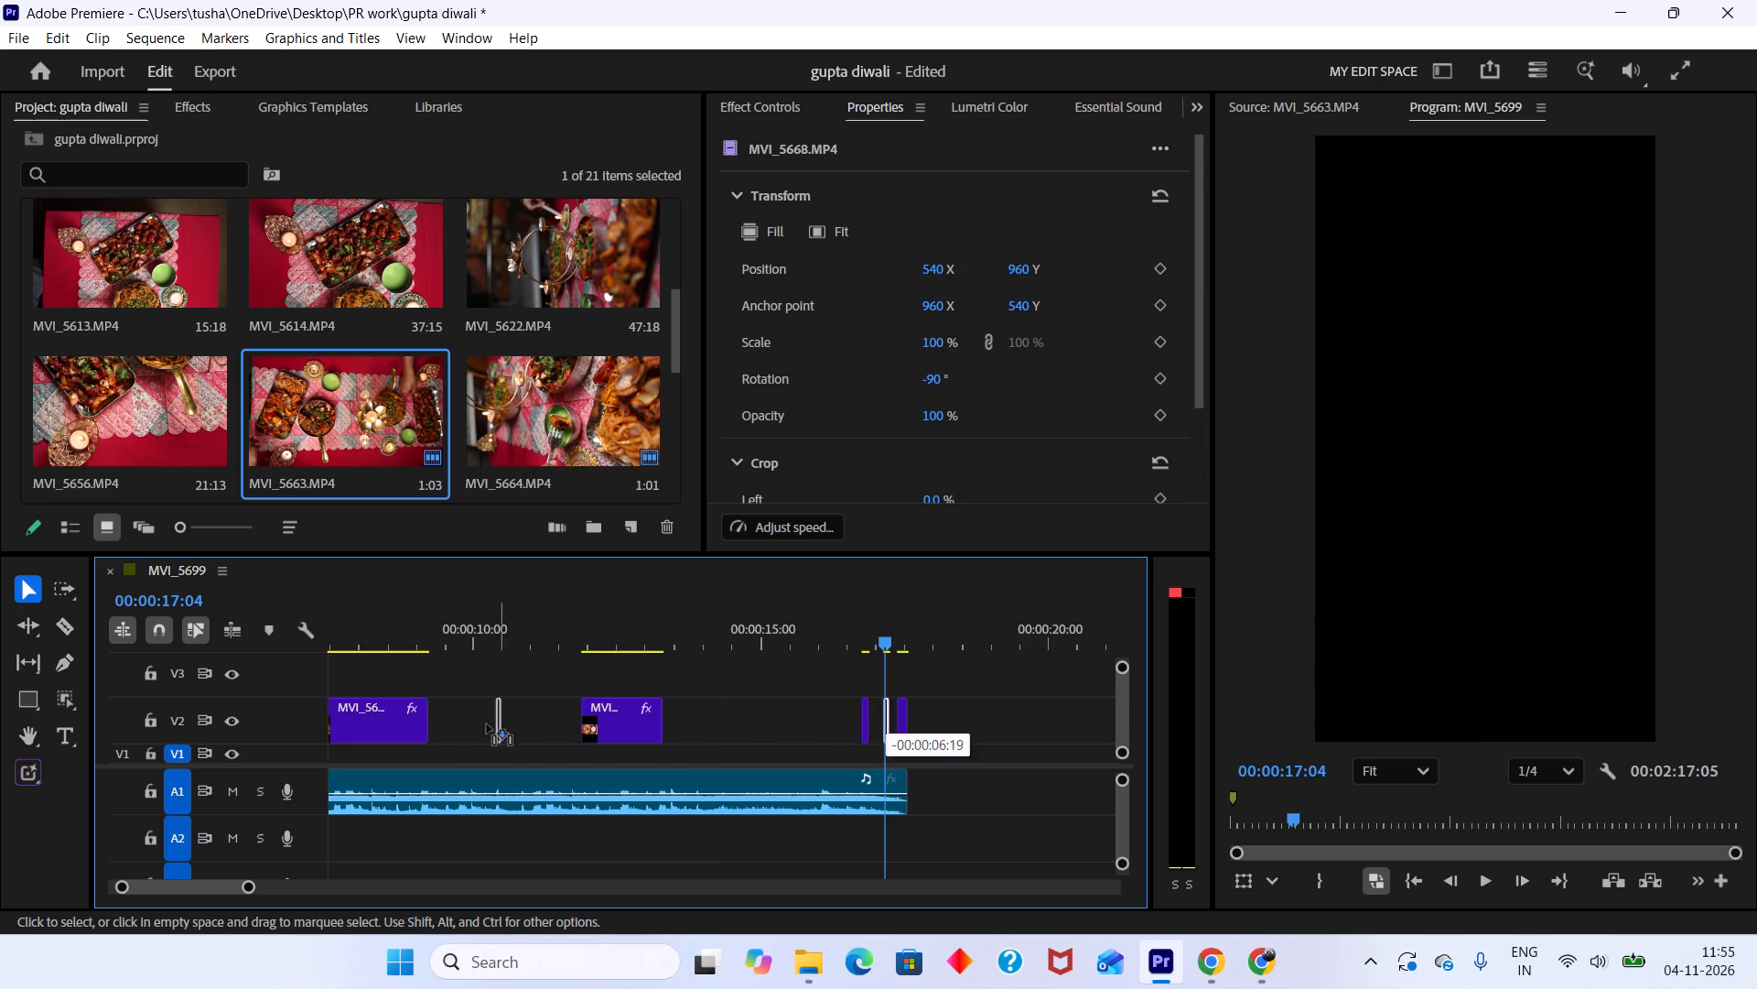
{"action": "left_click_drag", "start_coordinate": [487, 724], "coordinate": [443, 724]}
{"action": "left_click_drag", "start_coordinate": [439, 735], "coordinate": [519, 749]}
{"action": "scroll", "coordinate": [535, 760], "scroll_direction": "up", "scroll_amount": 5}
{"action": "left_click_drag", "start_coordinate": [625, 630], "coordinate": [565, 615]}
{"action": "key", "text": "space"}
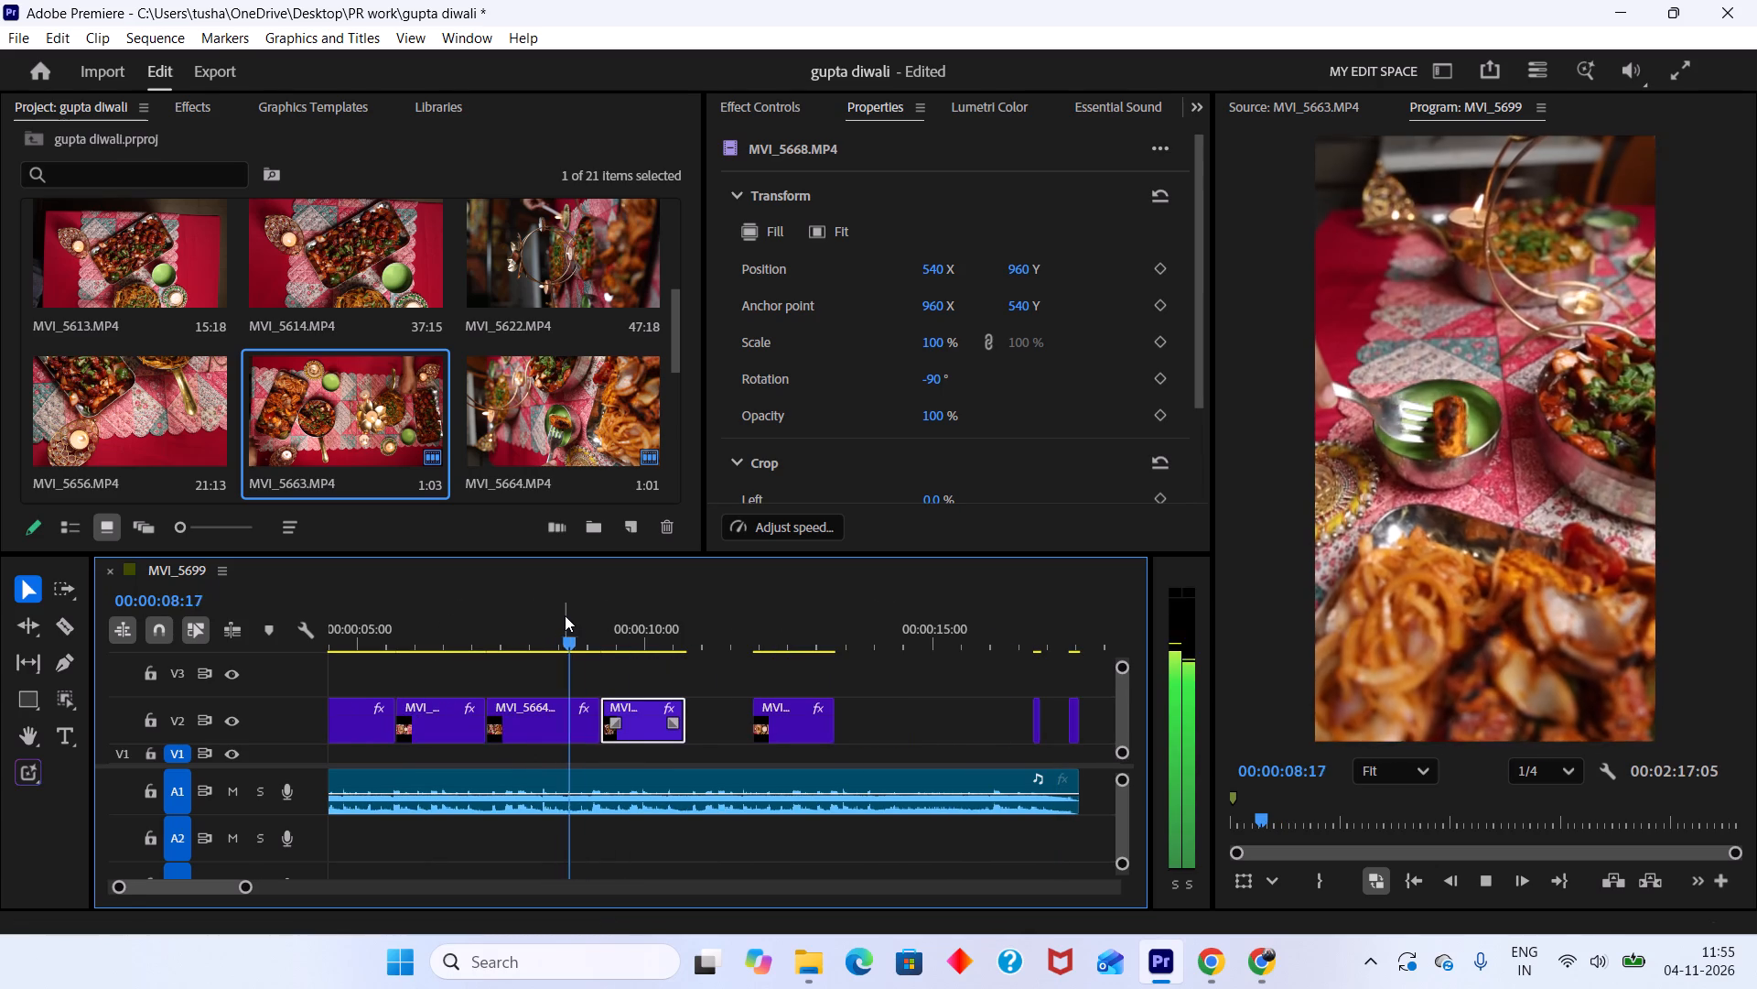
{"action": "key", "text": "space"}
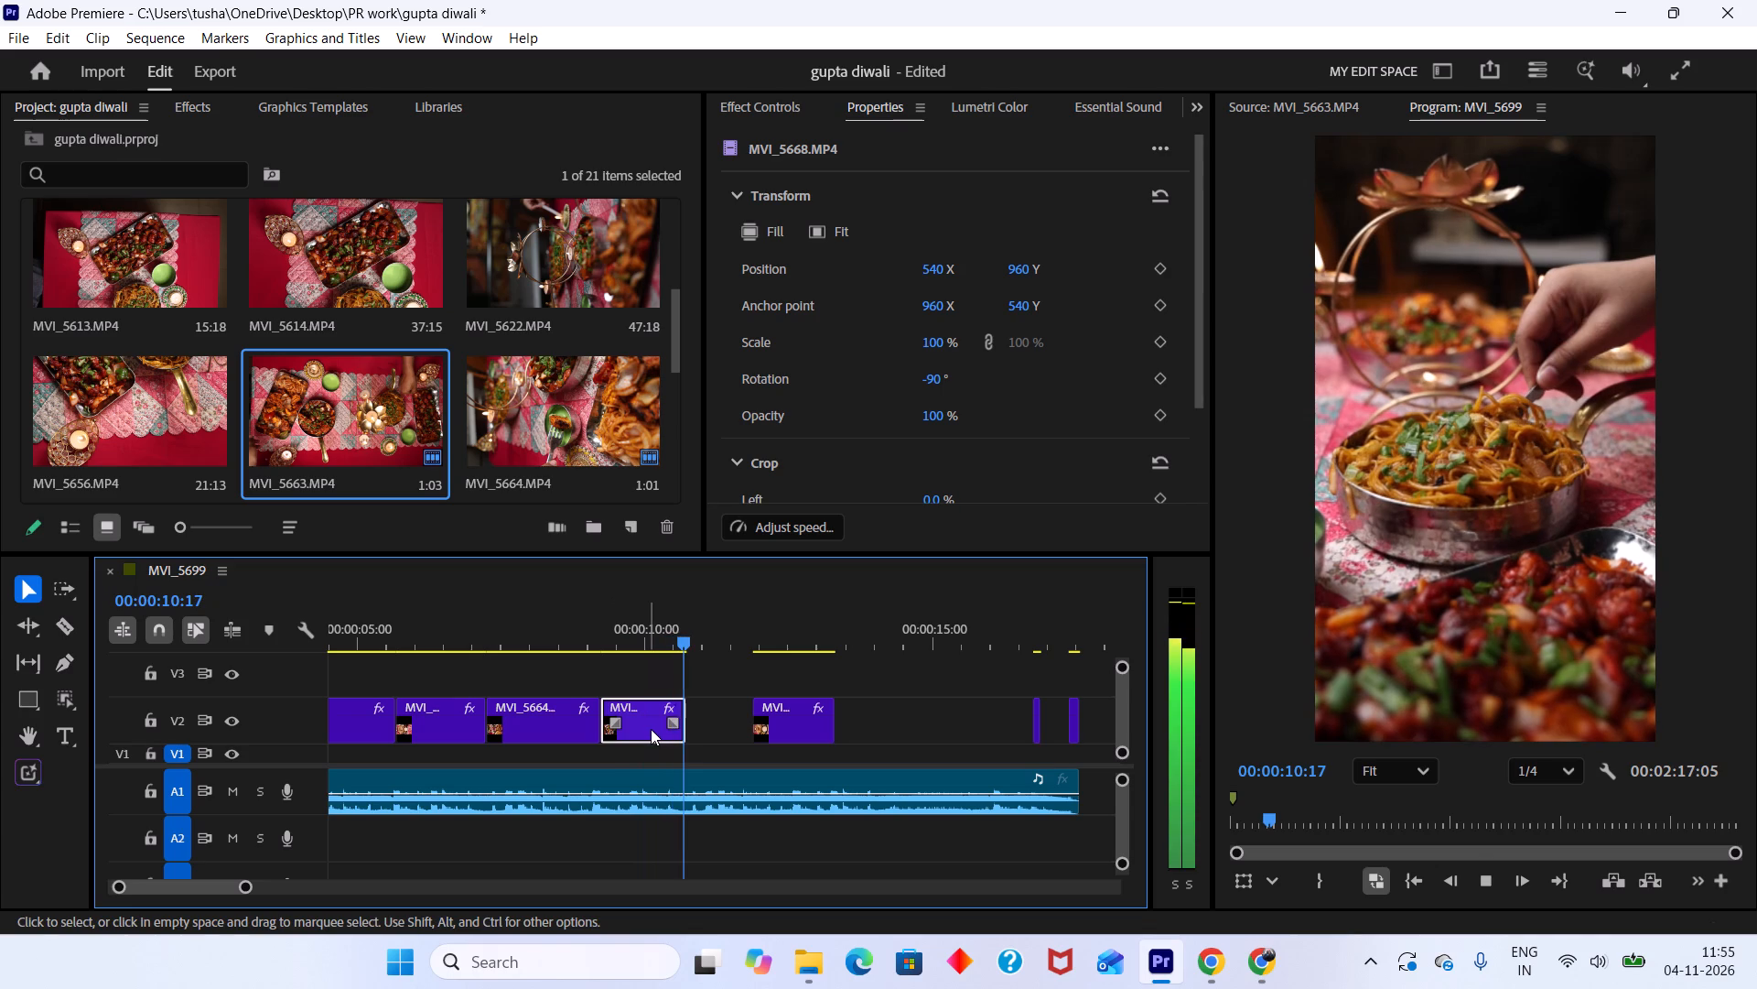
Move all remaining V2 clips after MVI_5668.MP4 past the end of the music, with the first starting at about 00:00:20:17.
{"action": "scroll", "coordinate": [686, 734], "scroll_direction": "down", "scroll_amount": 9, "text": "alt"}
{"action": "left_click_drag", "start_coordinate": [835, 699], "coordinate": [613, 742]}
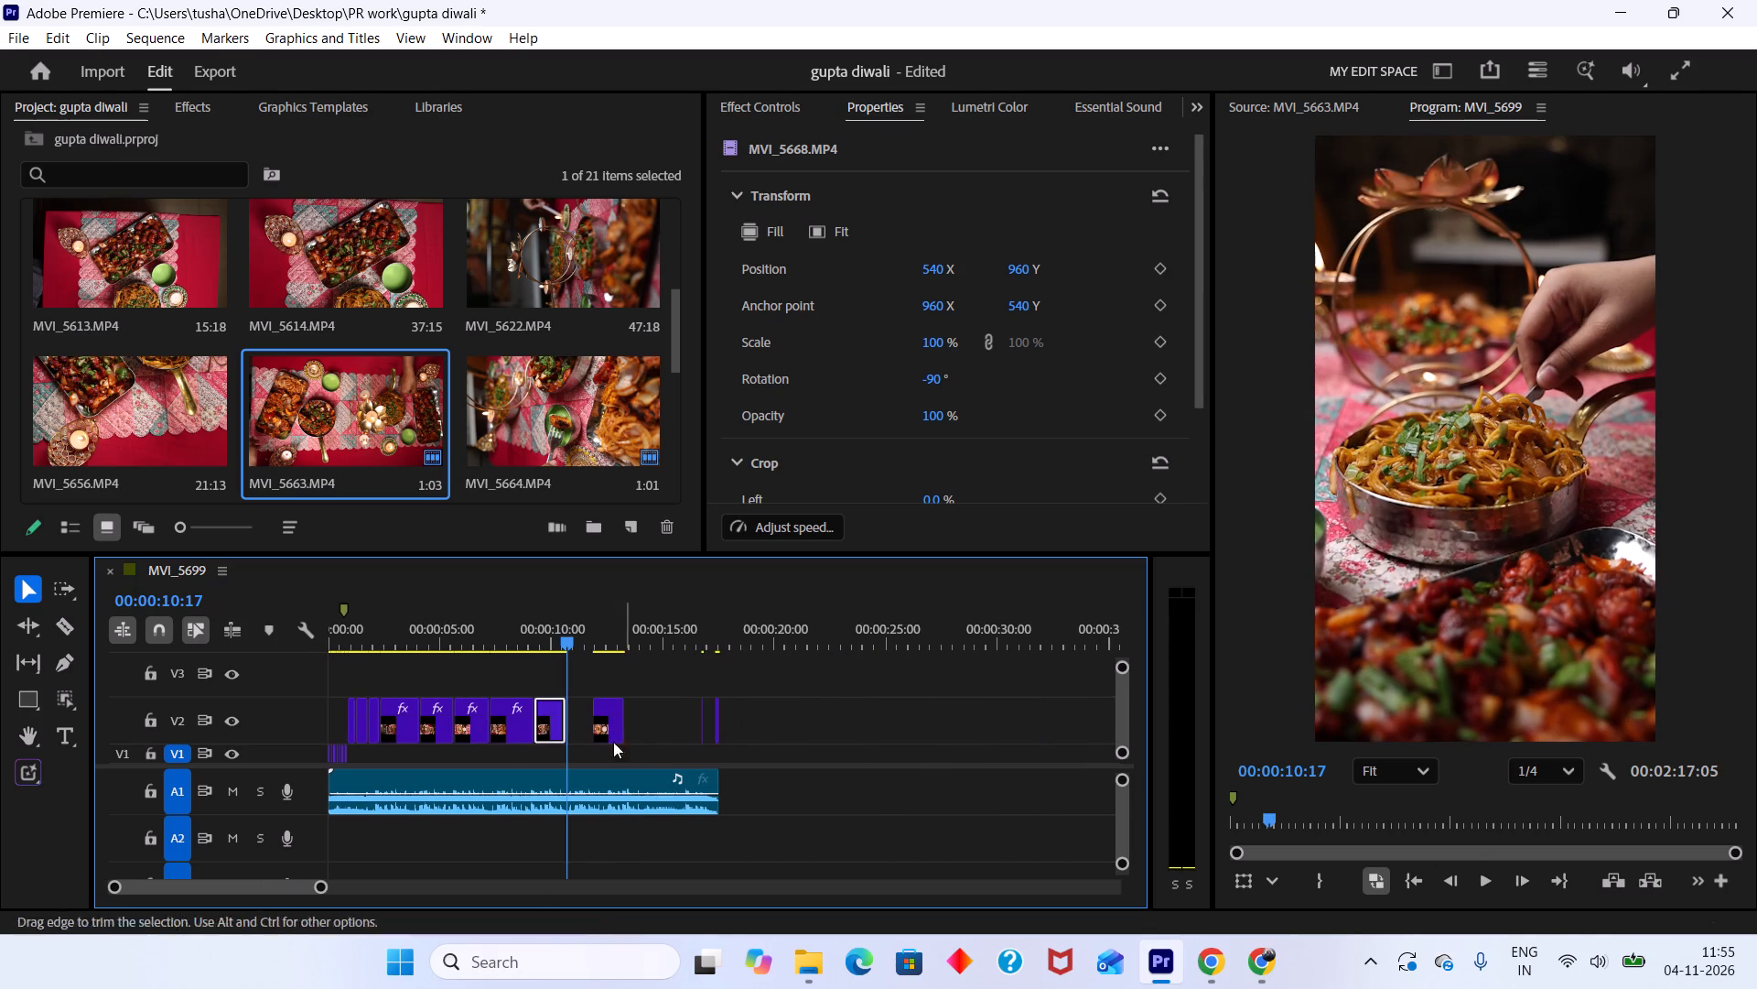
{"action": "left_click_drag", "start_coordinate": [613, 742], "coordinate": [589, 731]}
{"action": "left_click_drag", "start_coordinate": [811, 712], "coordinate": [591, 728]}
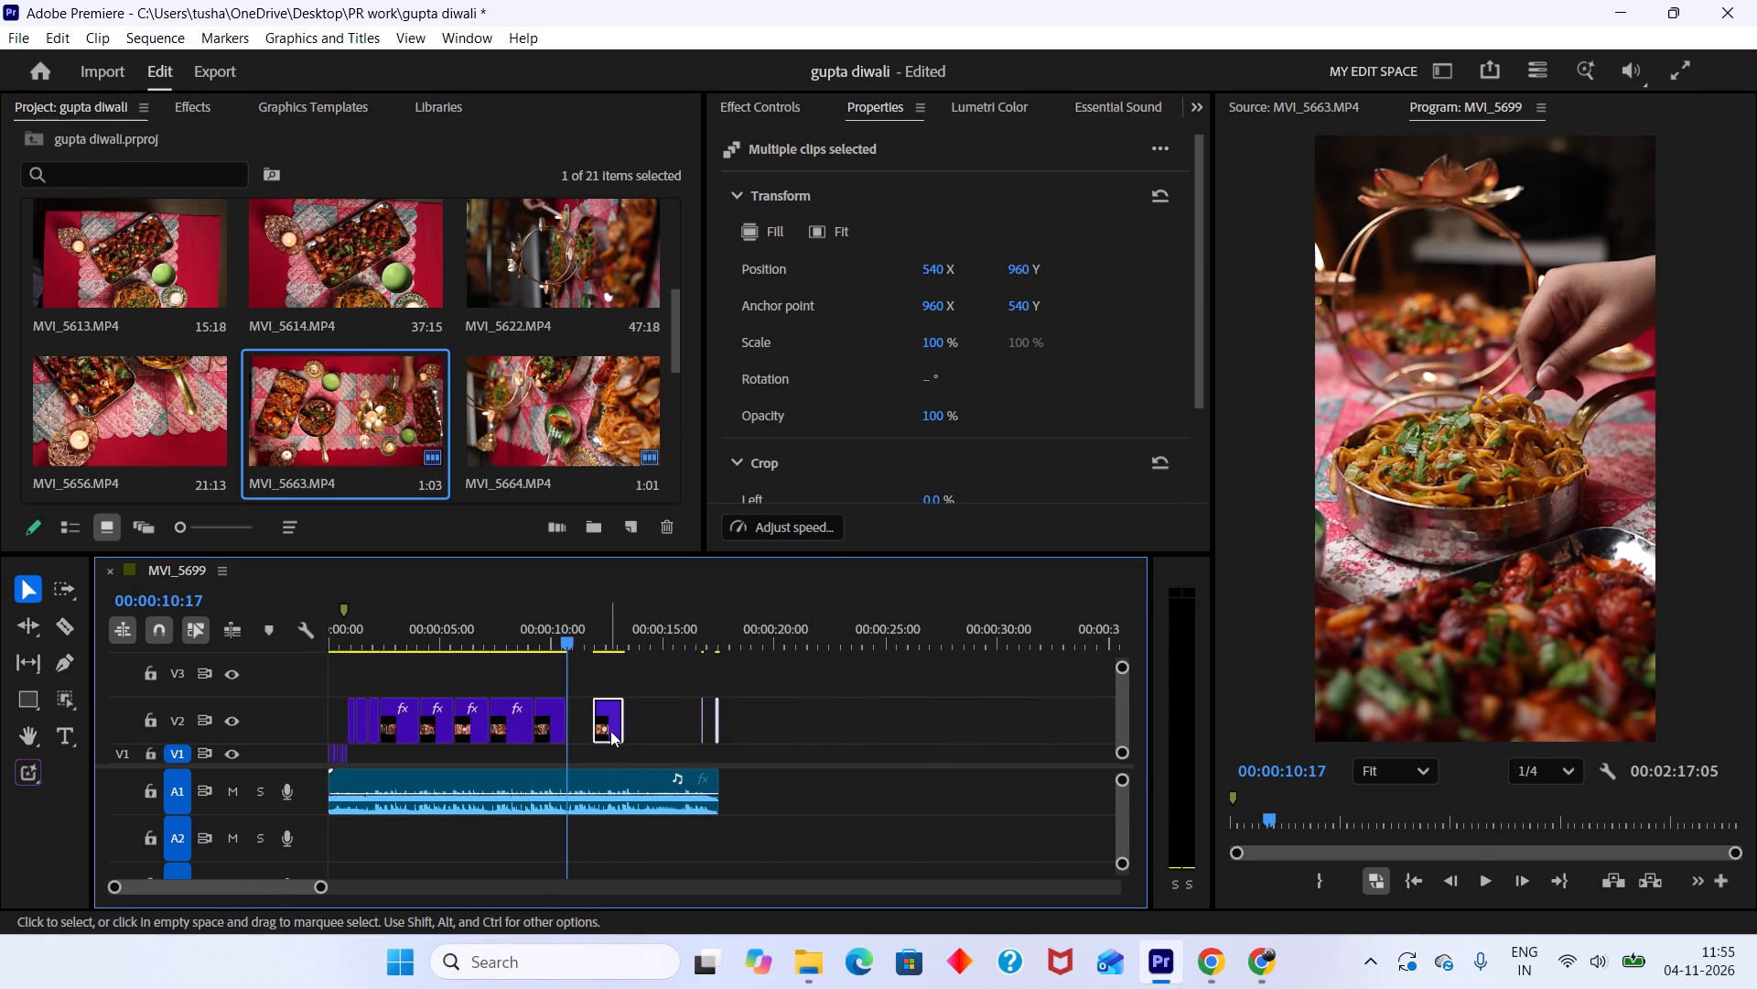
{"action": "left_click_drag", "start_coordinate": [610, 730], "coordinate": [807, 727]}
{"action": "left_click", "coordinate": [604, 739]}
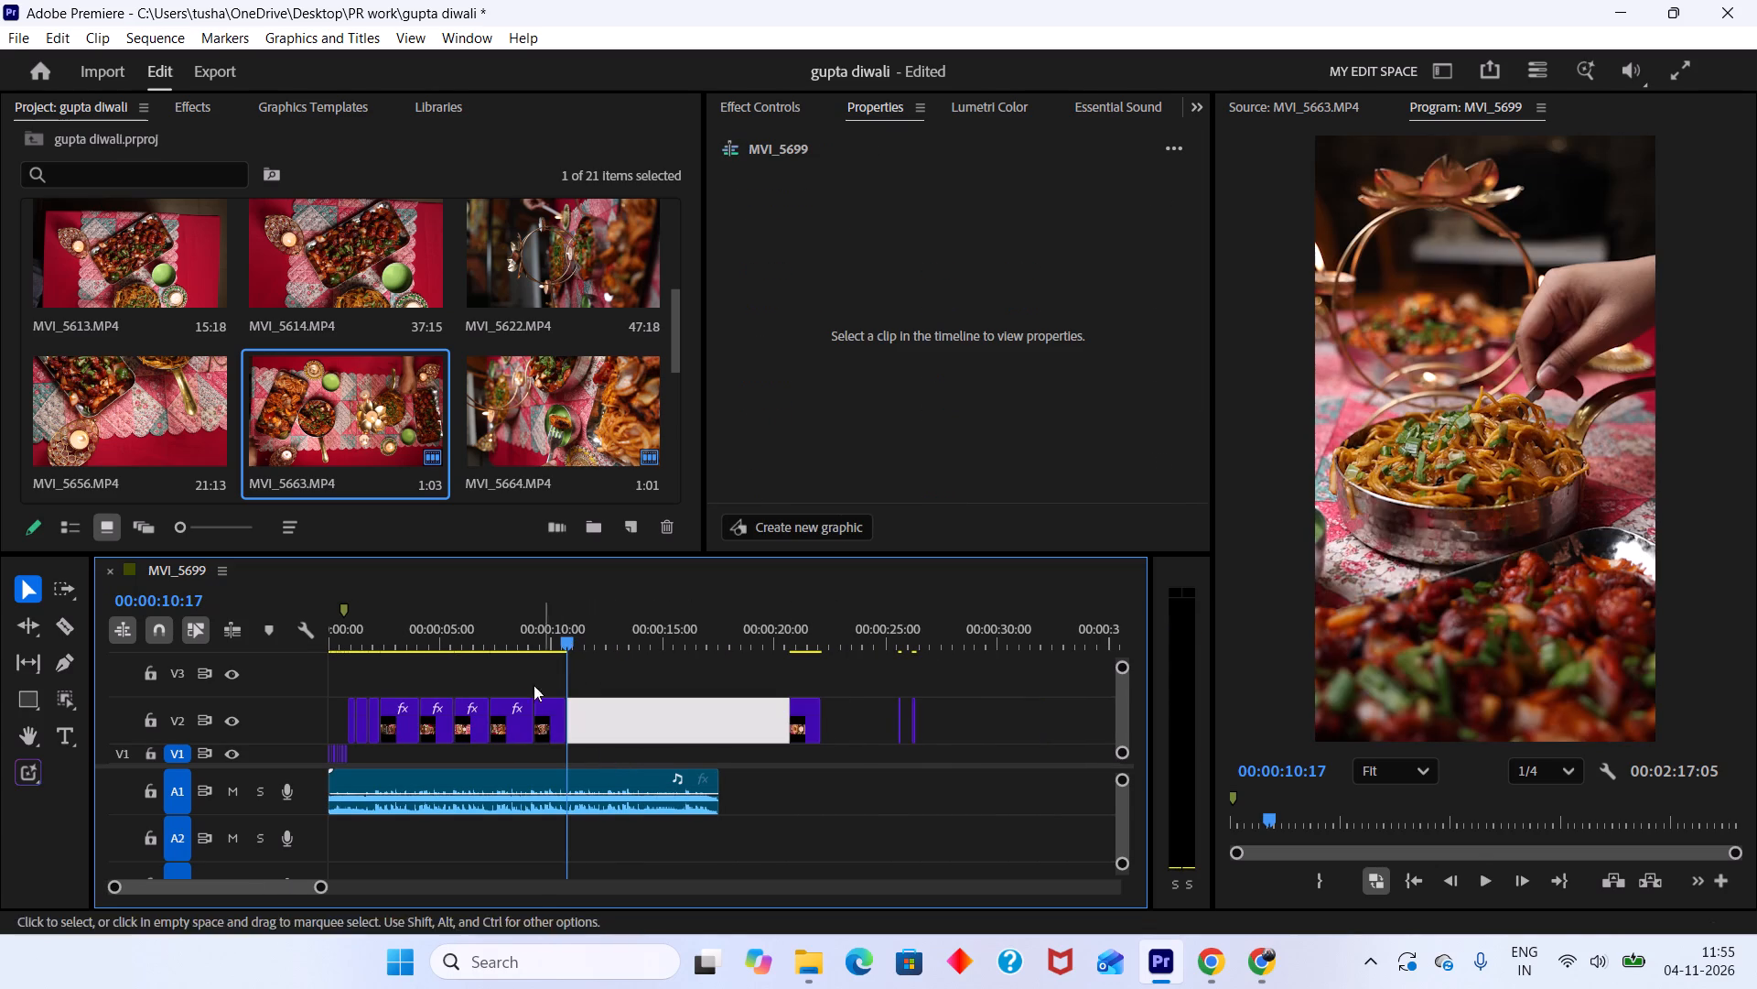
Scrub and play back the MVI_5668.MP4 clip to check its noodle-lifting action against the music.
{"action": "left_click", "coordinate": [553, 731]}
{"action": "left_click_drag", "start_coordinate": [557, 634], "coordinate": [546, 625]}
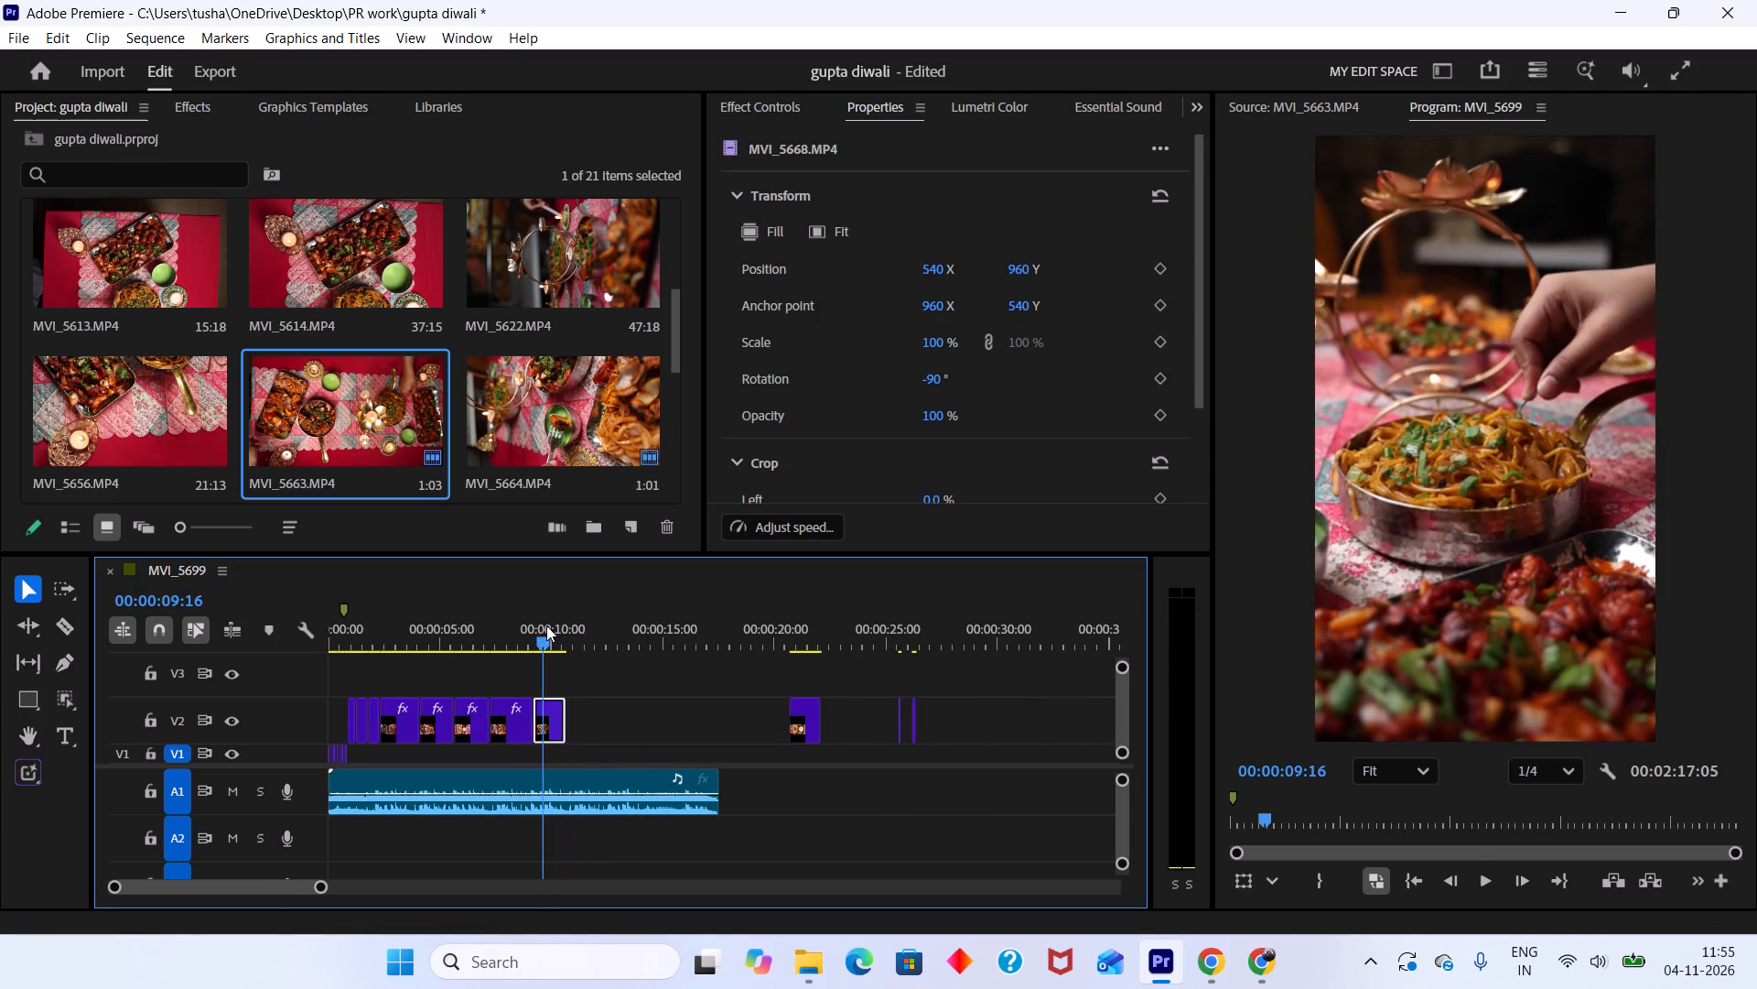
{"action": "left_click_drag", "start_coordinate": [546, 625], "coordinate": [544, 625]}
{"action": "key", "text": "ctrl+z"}
{"action": "left_click_drag", "start_coordinate": [552, 646], "coordinate": [536, 636]}
{"action": "key", "text": "space"}
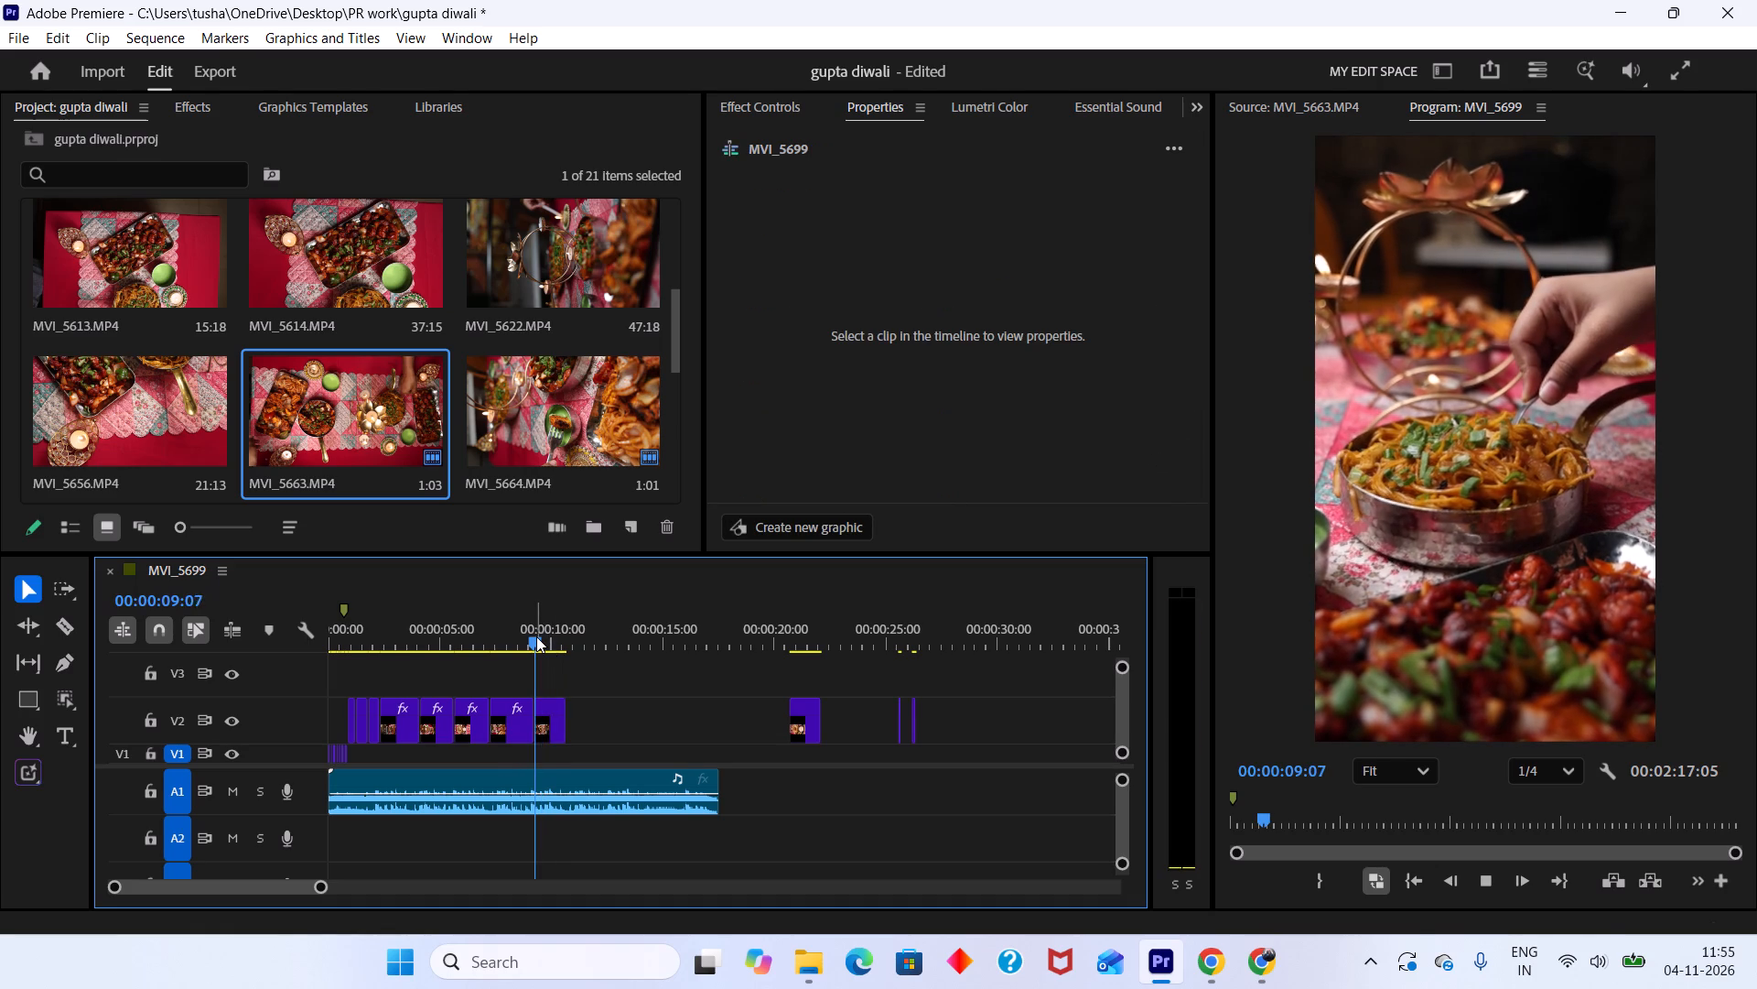
{"action": "key", "text": "space"}
{"action": "scroll", "coordinate": [556, 749], "scroll_direction": "up", "scroll_amount": 4, "text": "alt"}
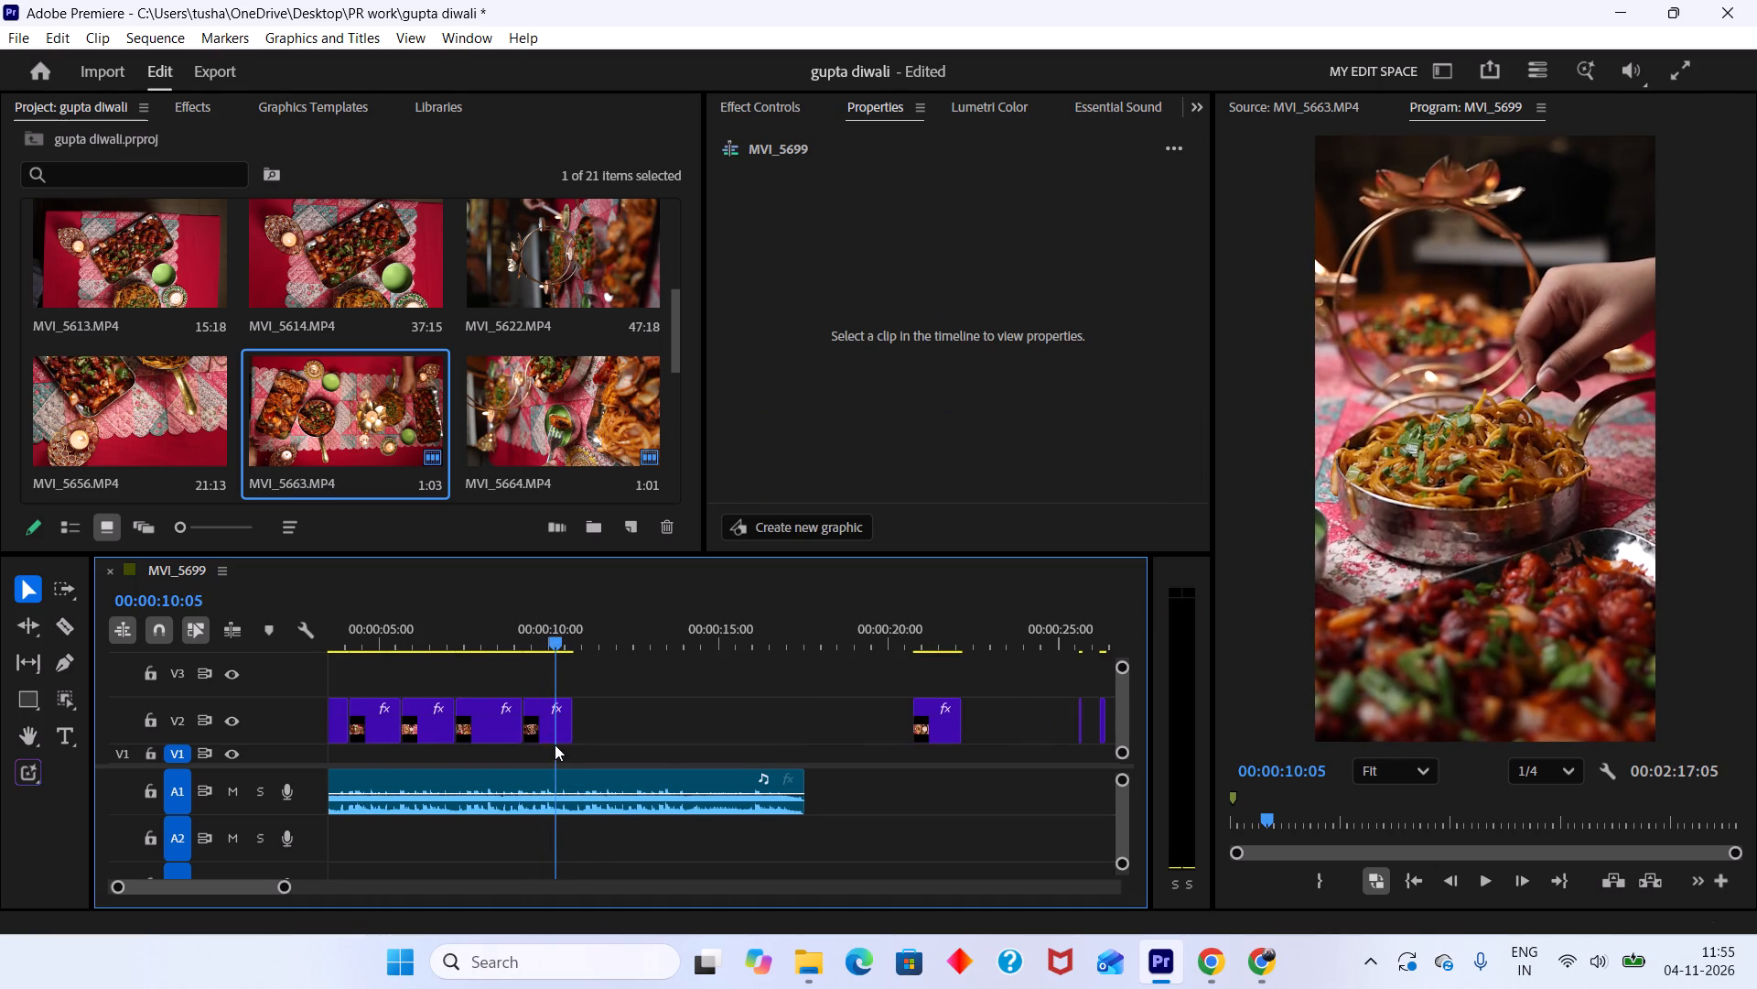
{"action": "key", "text": "space"}
{"action": "key", "text": "space"}
Extend the end of MVI_5668.MP4 to about 00:00:19:00 and play it back to find where the noodle action starts.
{"action": "left_click_drag", "start_coordinate": [566, 738], "coordinate": [739, 743]}
{"action": "key", "text": "space"}
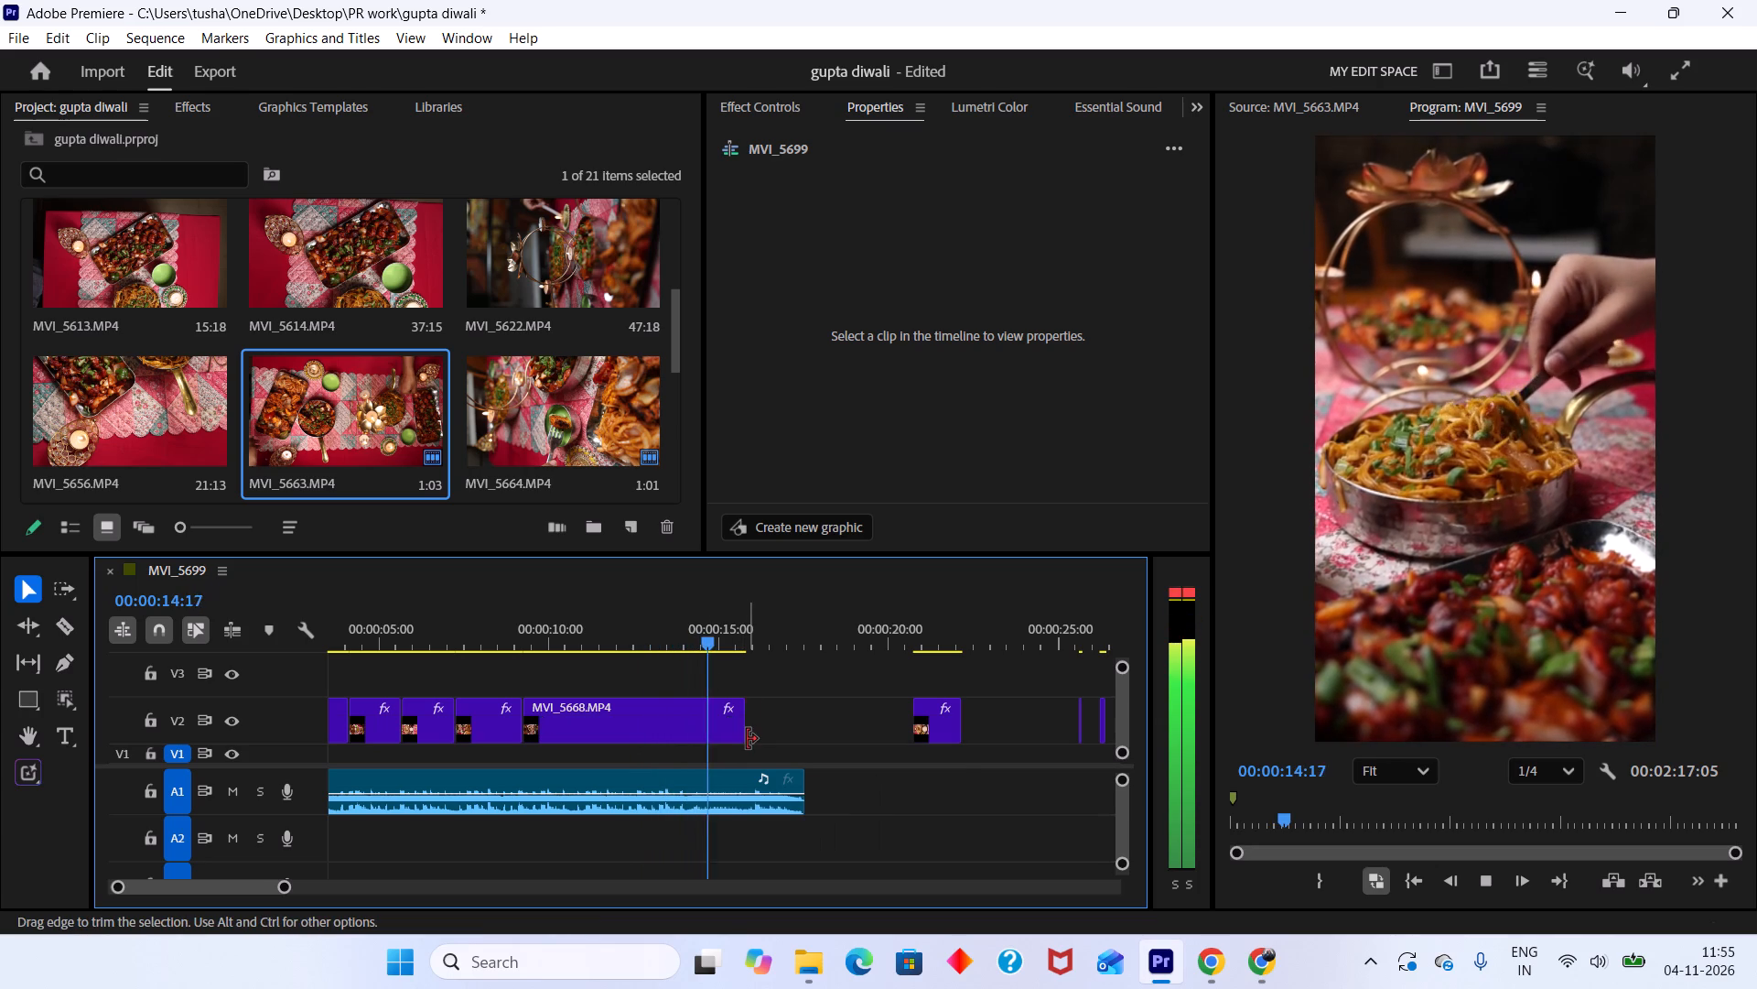
{"action": "left_click_drag", "start_coordinate": [747, 739], "coordinate": [860, 734]}
{"action": "key", "text": "space"}
{"action": "left_click_drag", "start_coordinate": [742, 631], "coordinate": [535, 699]}
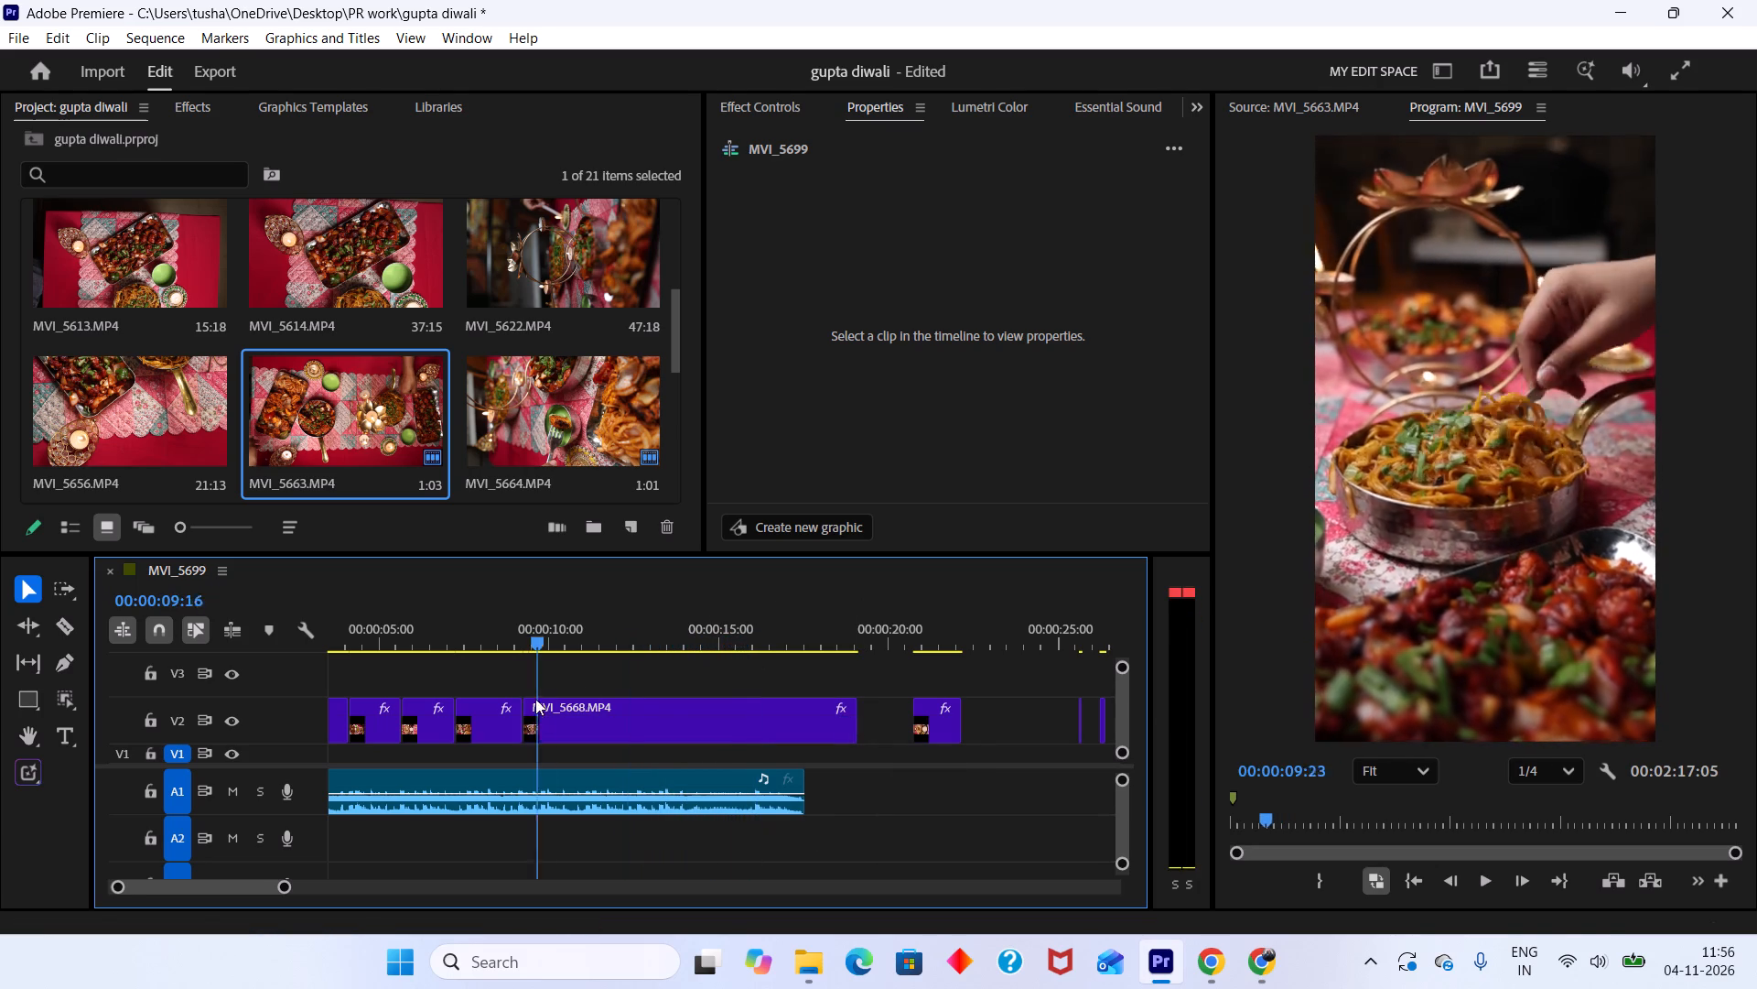
{"action": "left_click_drag", "start_coordinate": [535, 699], "coordinate": [527, 703]}
{"action": "key", "text": "space"}
{"action": "key", "text": "space"}
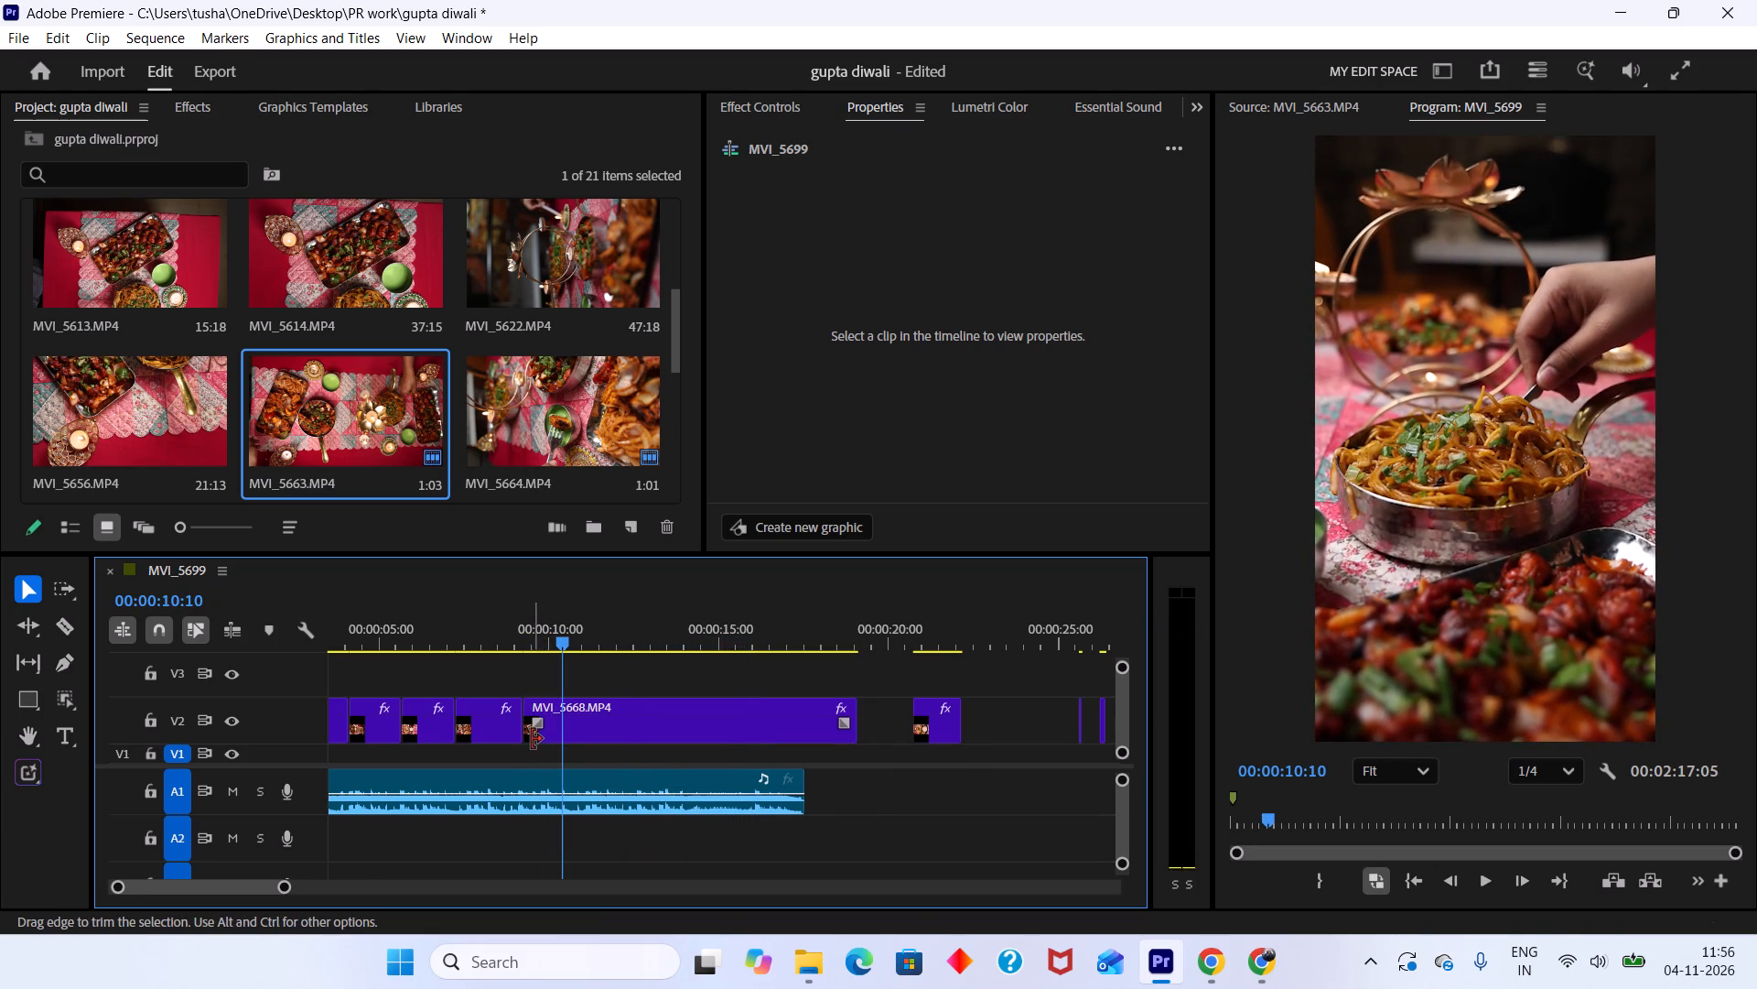
Trim the start of MVI_5668.MP4 to 00:00:10:10, move it back against MVI_5664.MP4, play back the join and save the project.
{"action": "left_click_drag", "start_coordinate": [532, 739], "coordinate": [564, 739]}
{"action": "left_click_drag", "start_coordinate": [618, 729], "coordinate": [582, 729]}
{"action": "key", "text": "ctrl+s"}
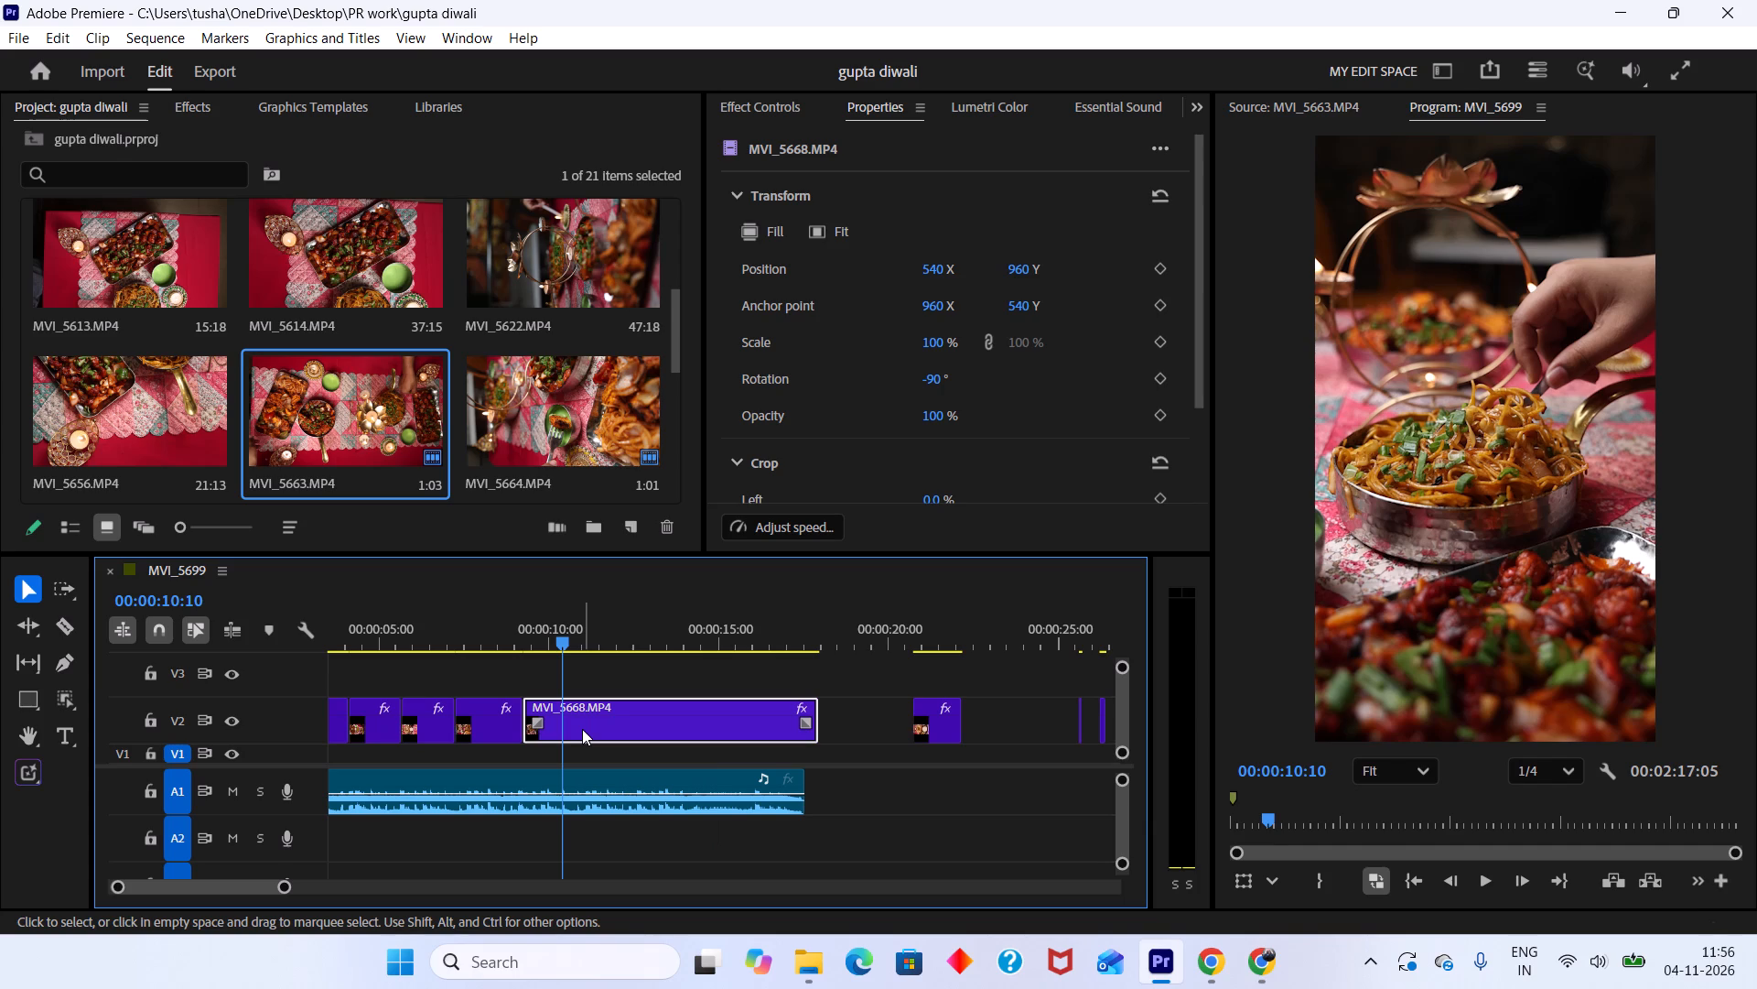
{"action": "left_click_drag", "start_coordinate": [568, 625], "coordinate": [494, 594]}
{"action": "key", "text": "space"}
{"action": "key", "text": "space"}
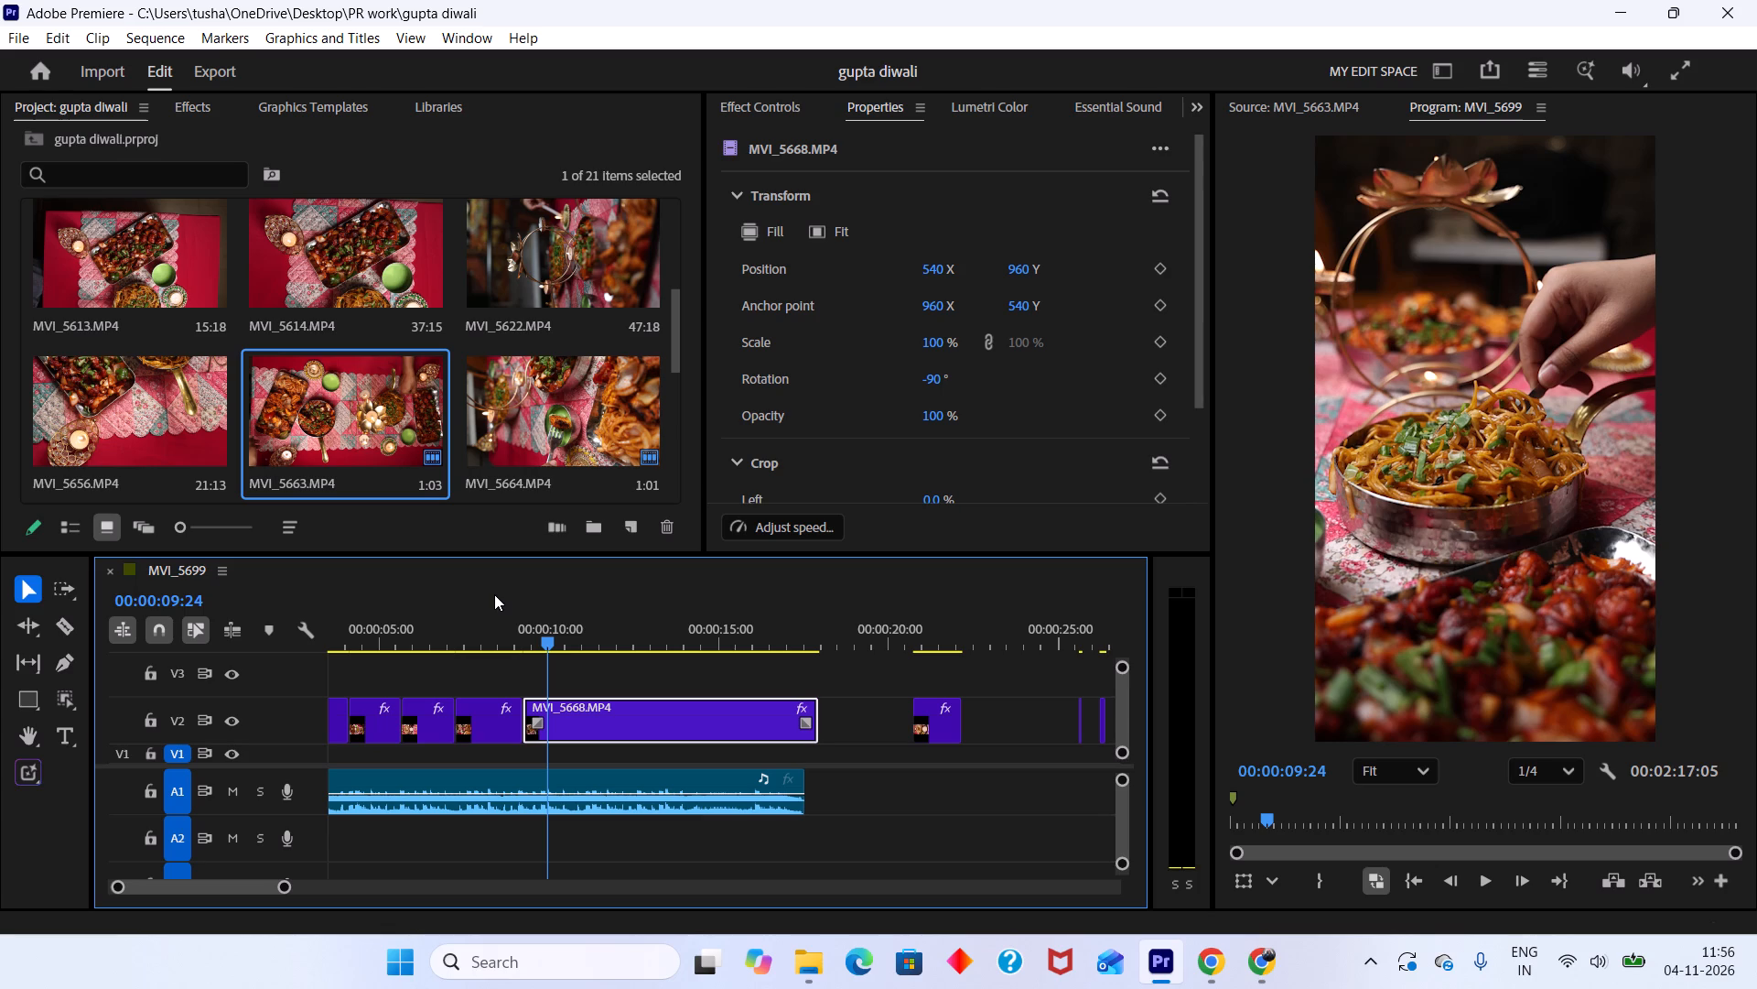
{"action": "key", "text": "ctrl+s"}
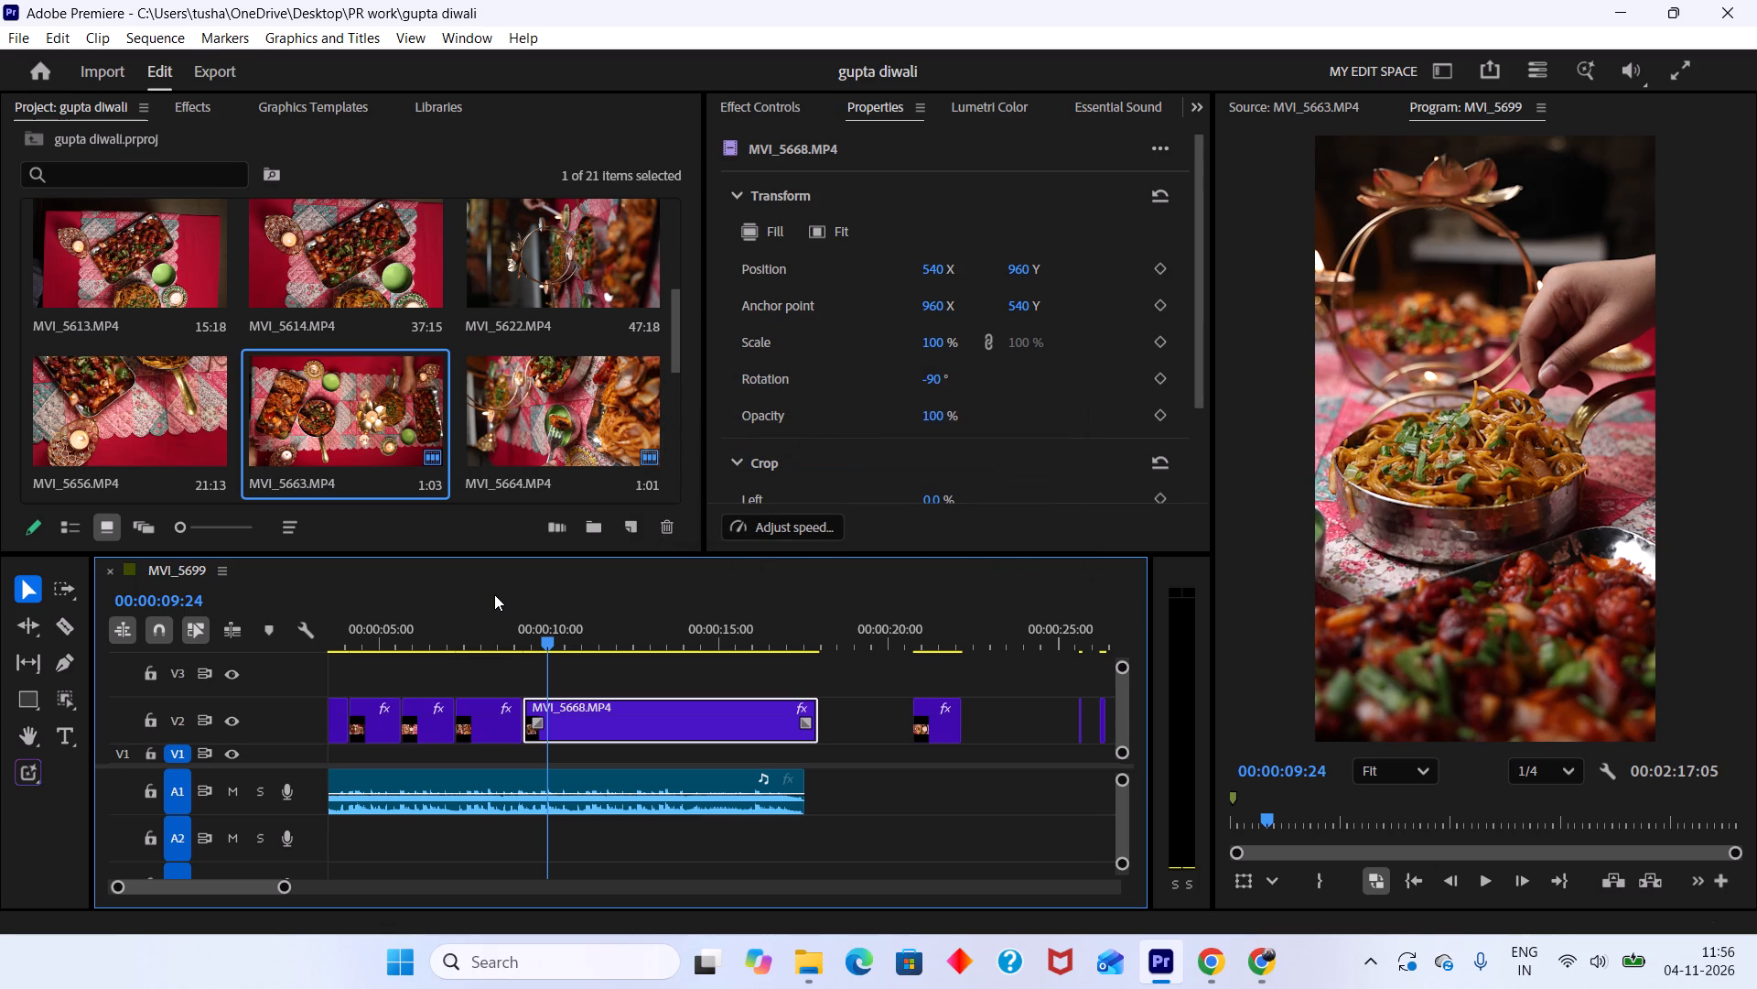
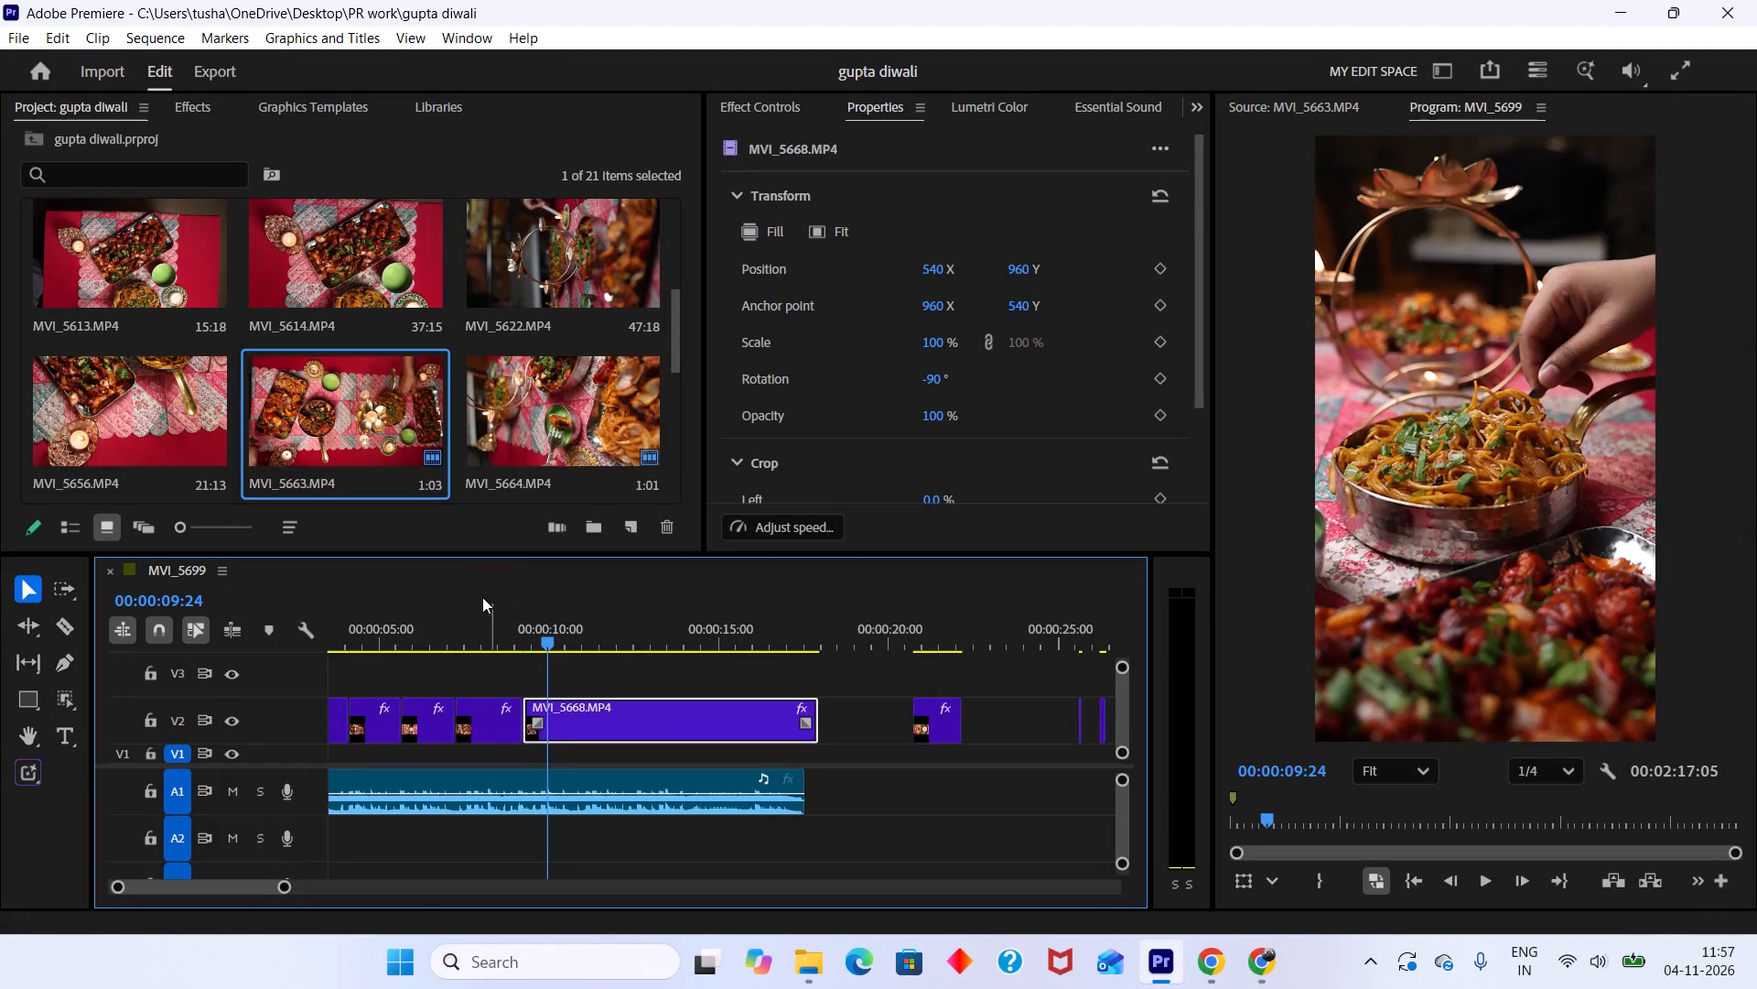
Play the join into MVI_5668.MP4 on V2 and trim the clip's end back to about 00:00:11:10.
{"action": "key", "text": "ctrl+s"}
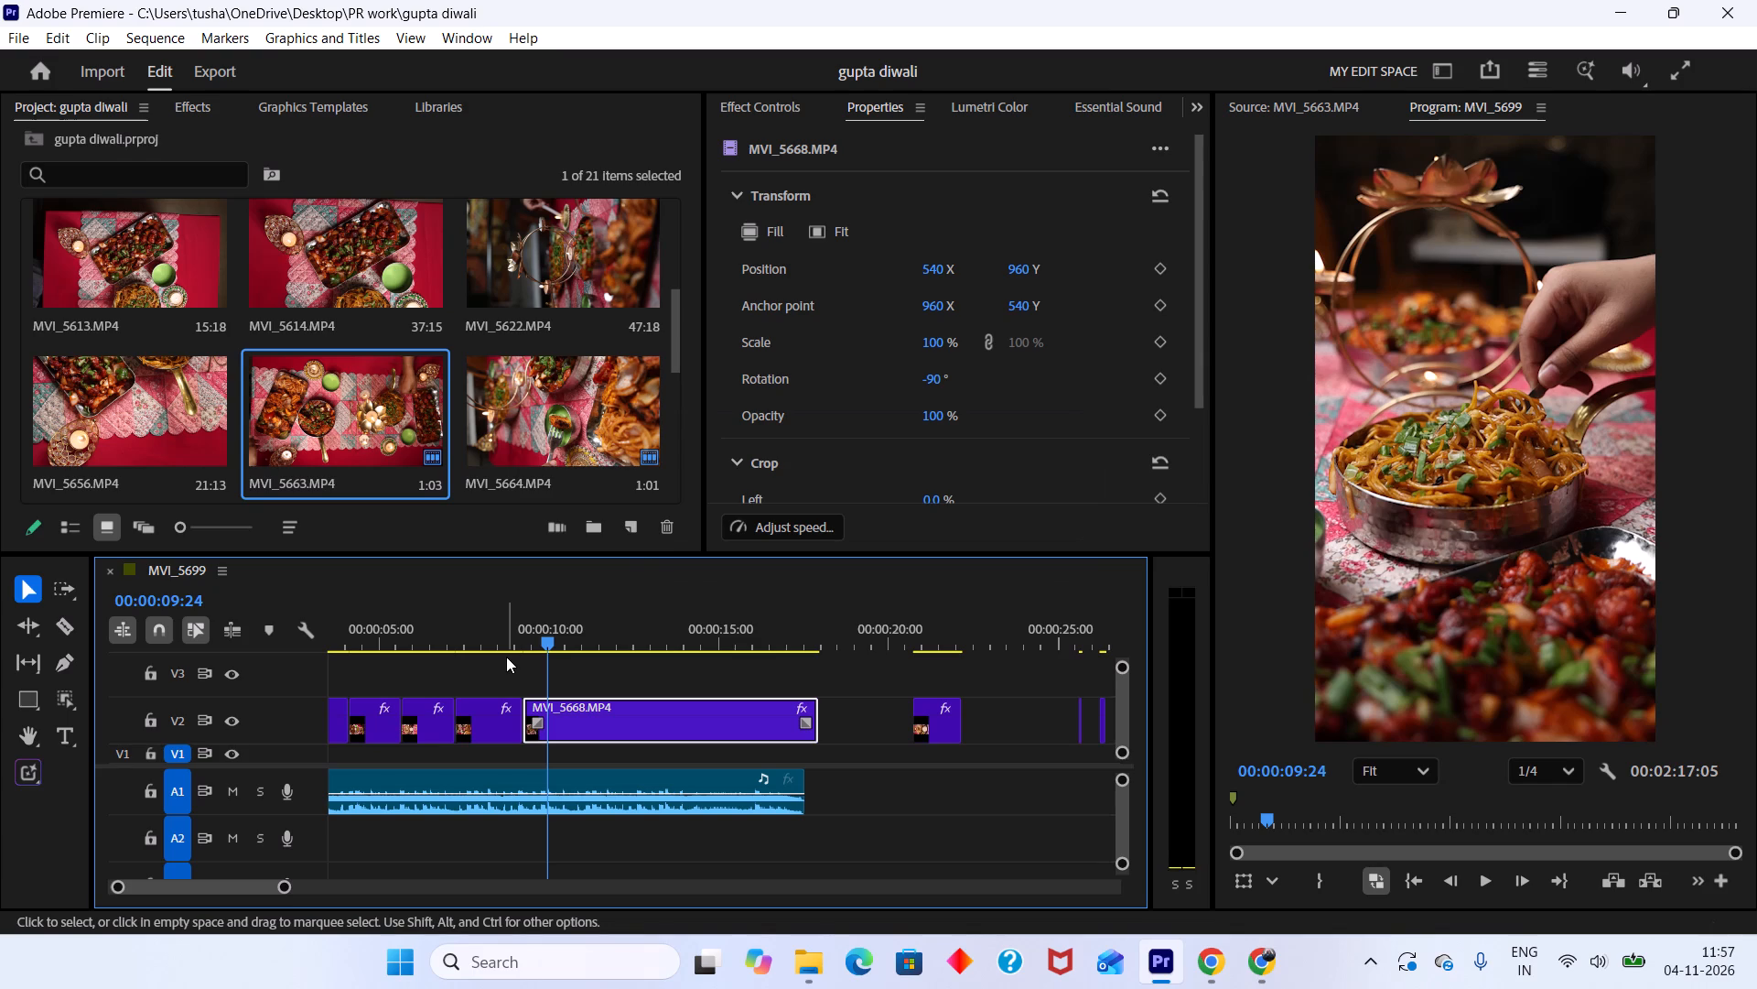
{"action": "left_click_drag", "start_coordinate": [548, 632], "coordinate": [518, 621]}
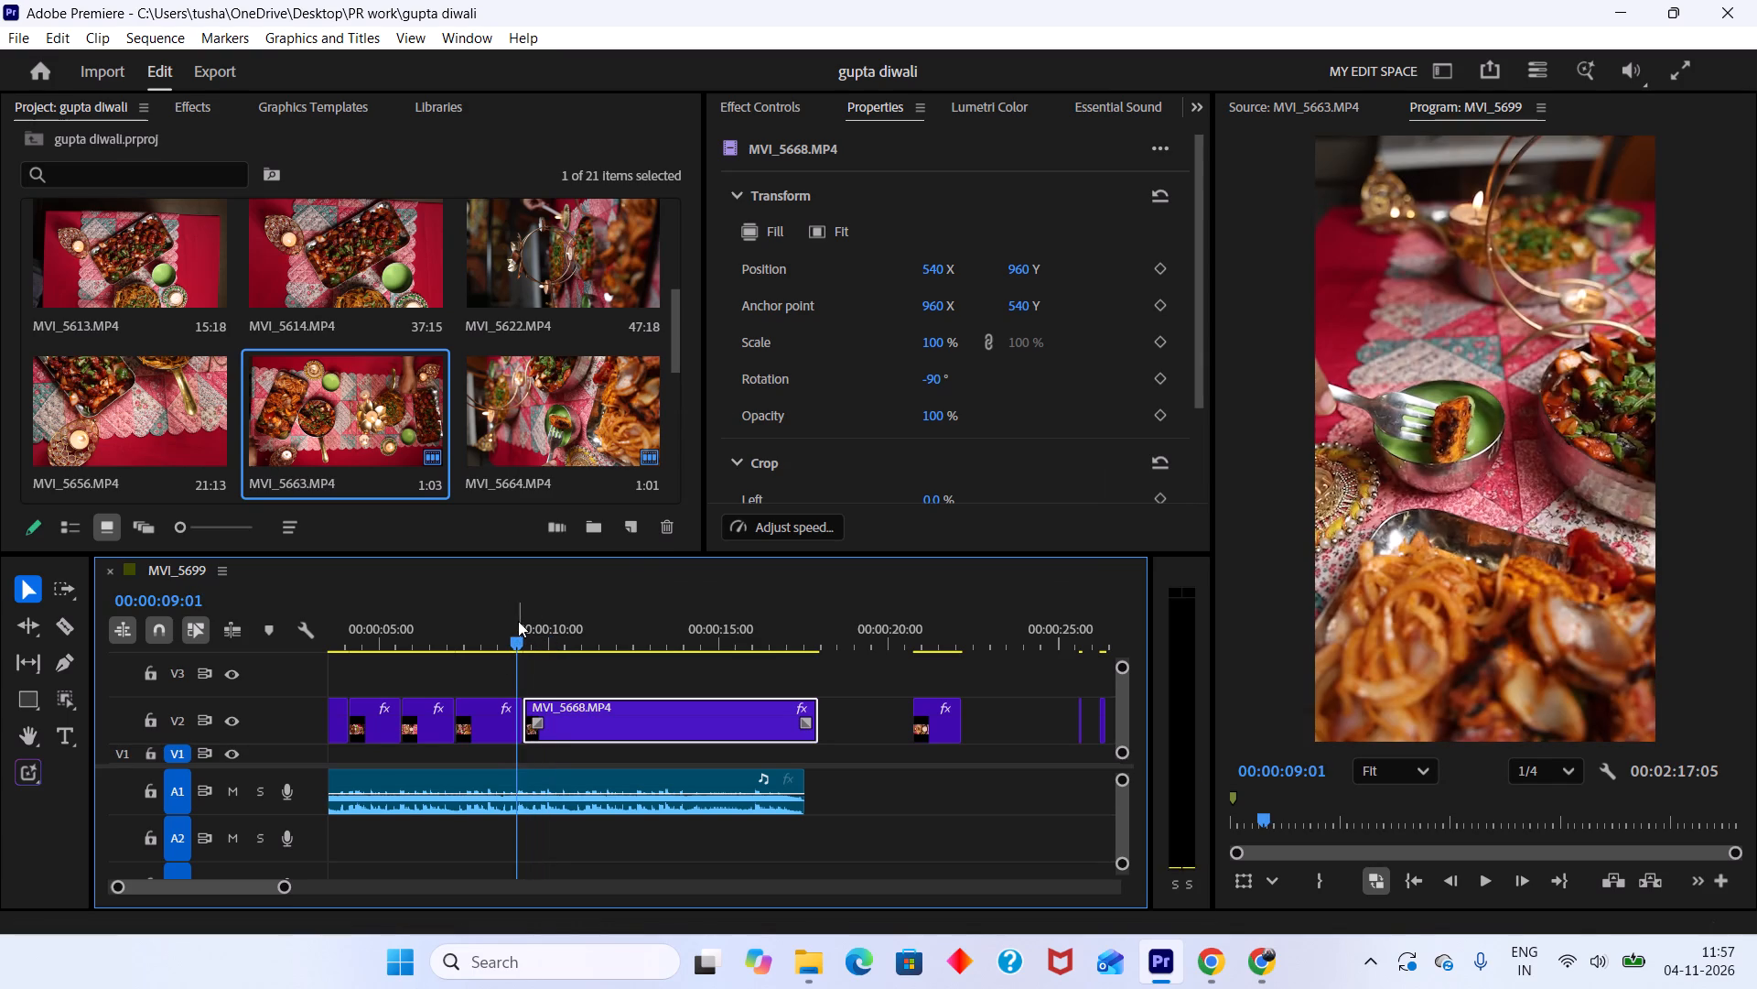
{"action": "key", "text": "space"}
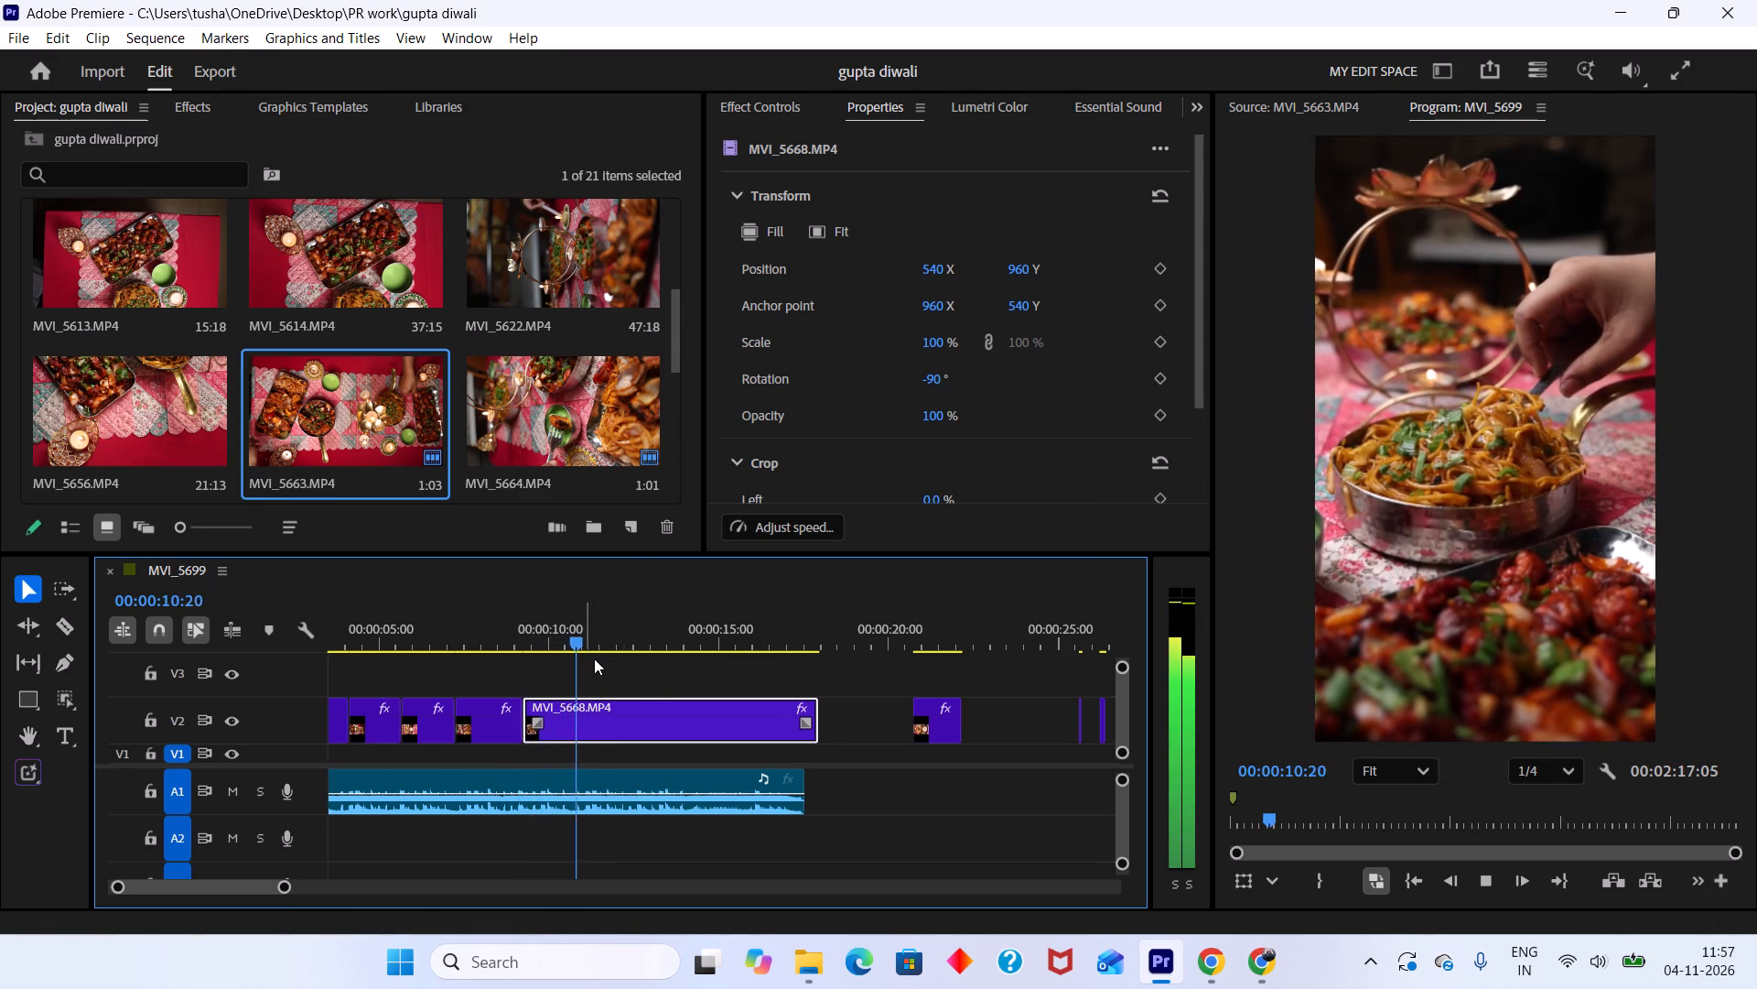
{"action": "key", "text": "space"}
{"action": "left_click_drag", "start_coordinate": [809, 734], "coordinate": [675, 731]}
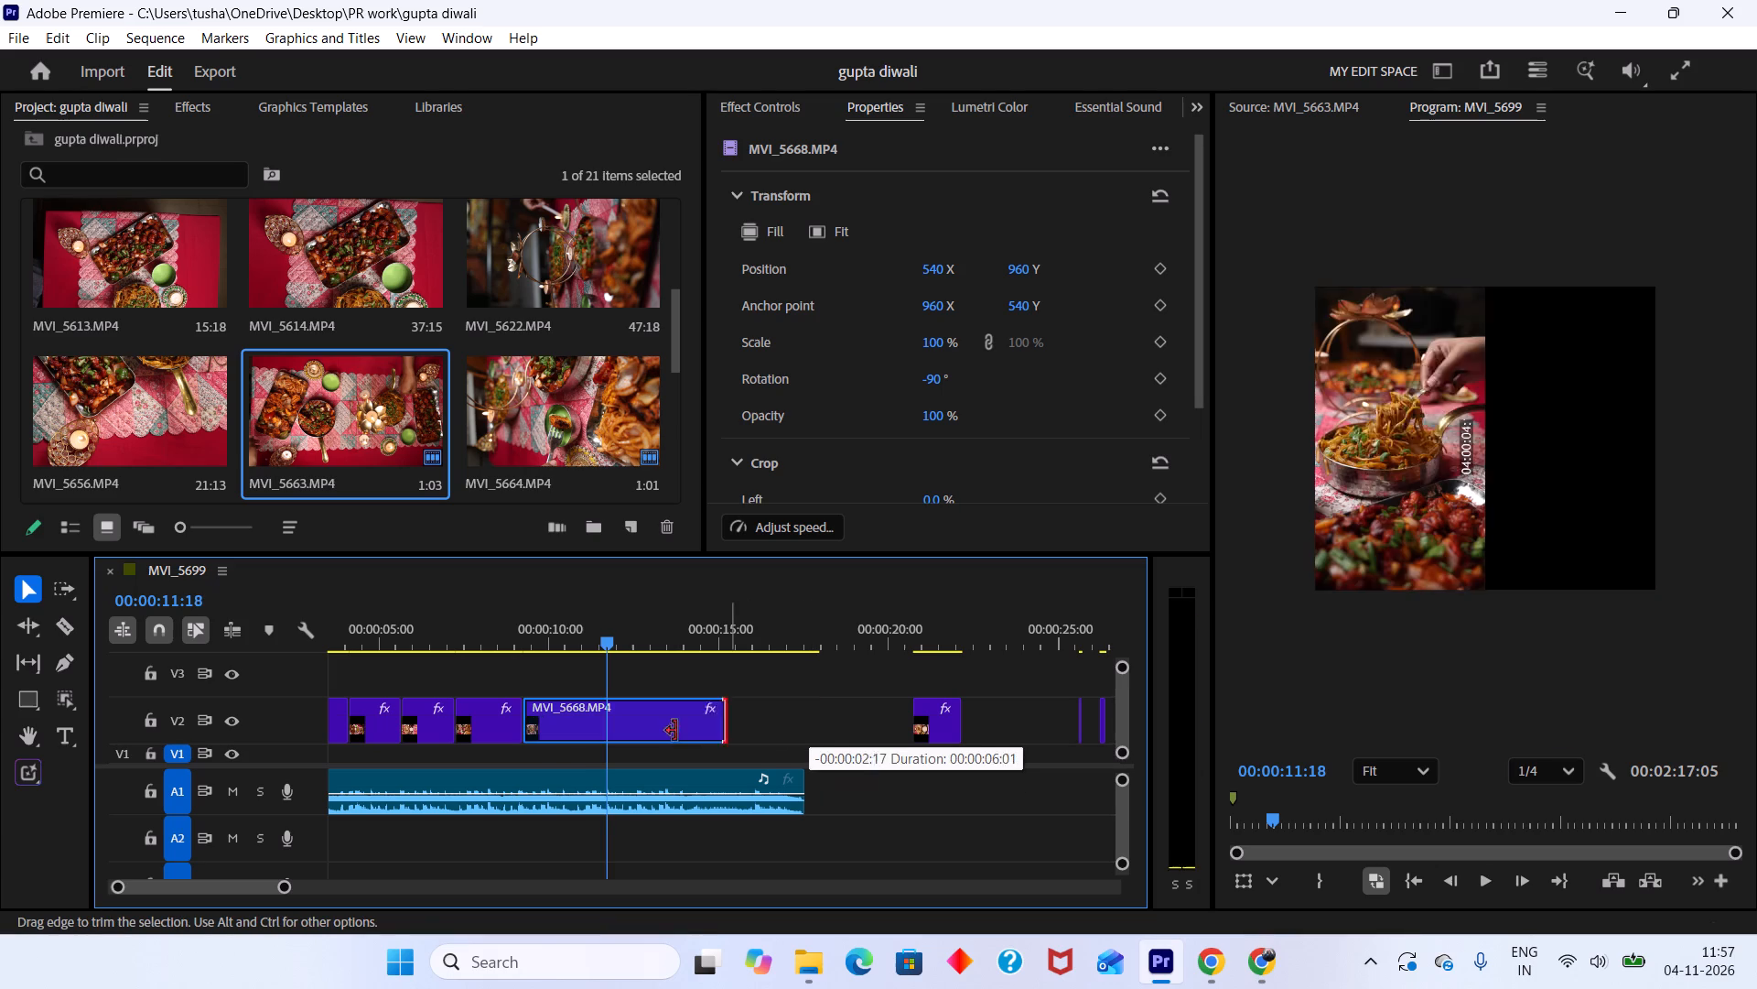
{"action": "left_click_drag", "start_coordinate": [675, 731], "coordinate": [591, 744]}
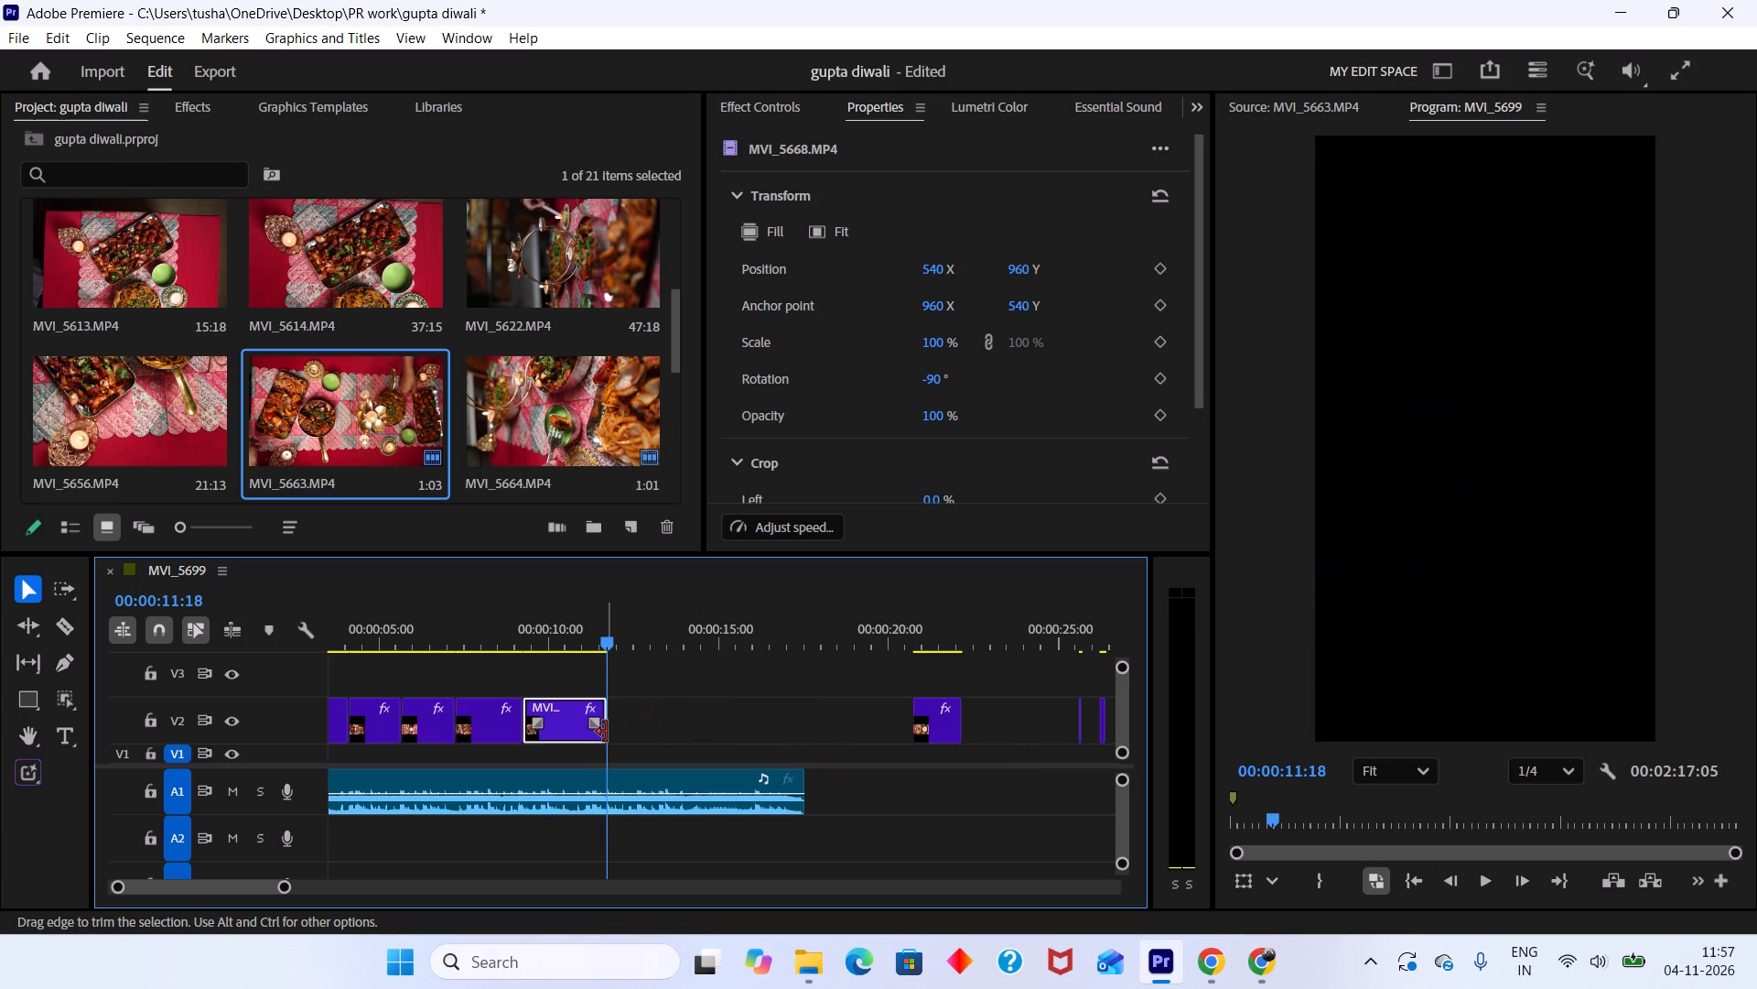
{"action": "left_click_drag", "start_coordinate": [606, 732], "coordinate": [595, 727]}
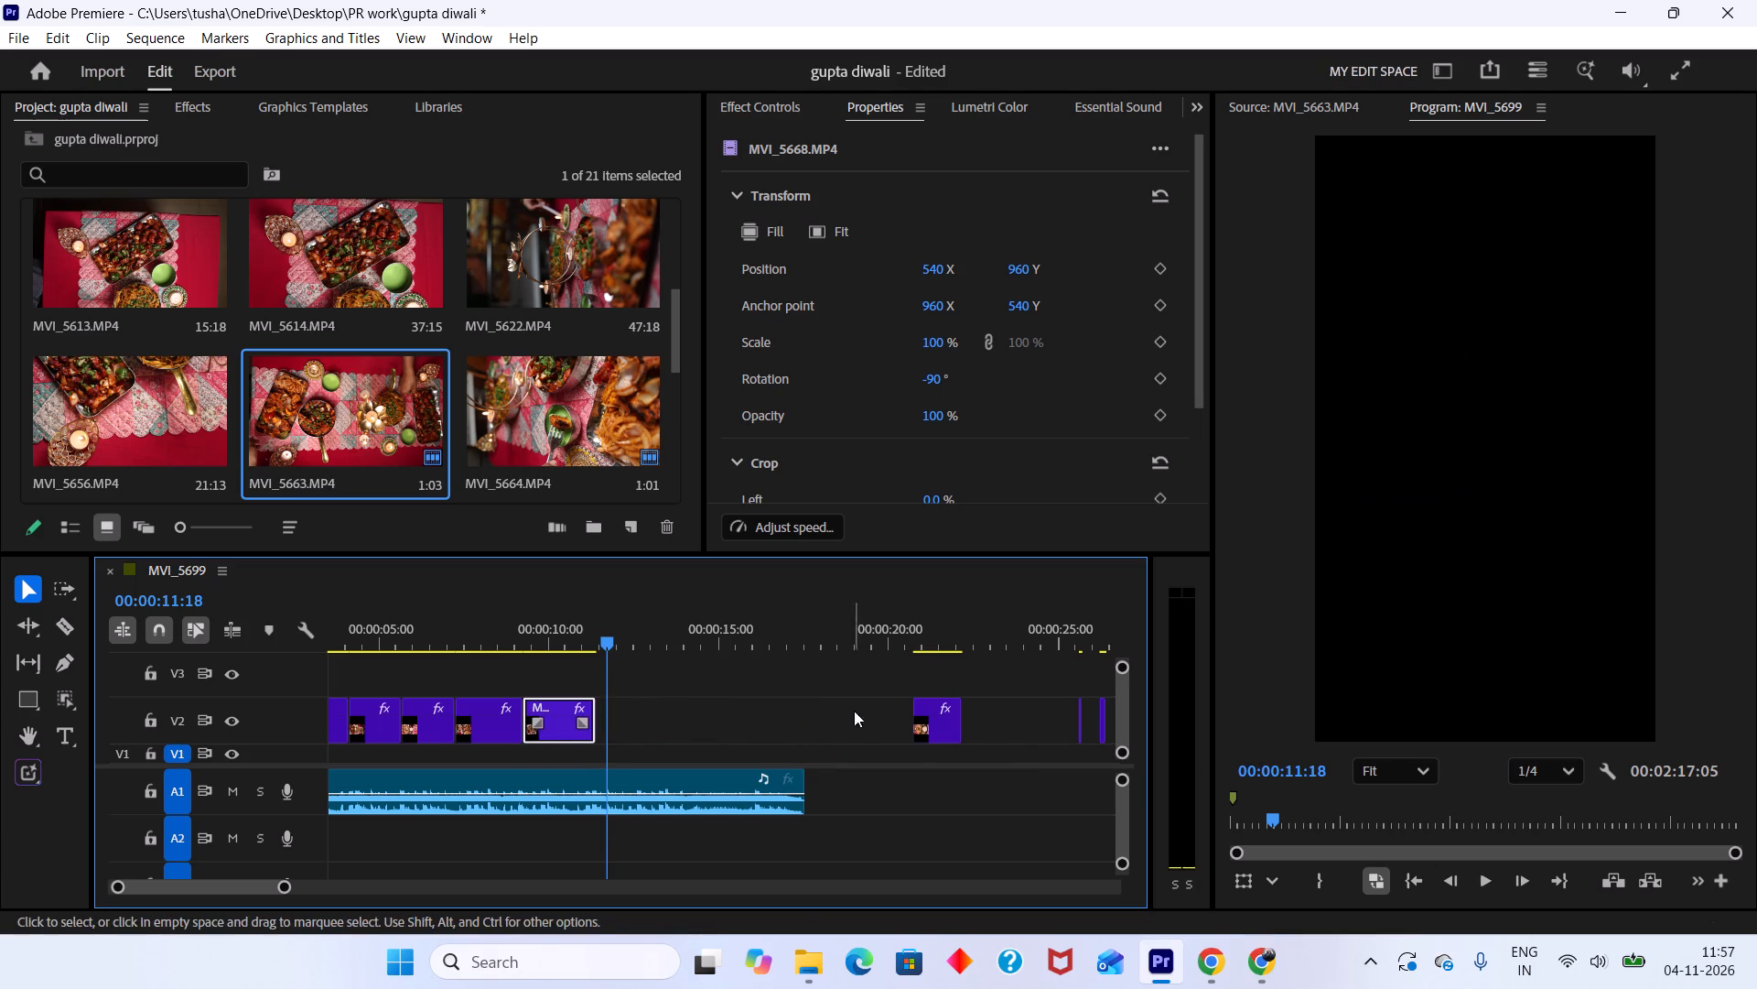
Move MVI_5702.MP4 against the end of MVI_5668.MP4, play back the join and extend its end to about 00:00:13:05.
{"action": "key", "text": "space"}
{"action": "left_click_drag", "start_coordinate": [904, 629], "coordinate": [915, 645]}
{"action": "left_click_drag", "start_coordinate": [939, 726], "coordinate": [636, 728]}
{"action": "left_click_drag", "start_coordinate": [666, 623], "coordinate": [581, 630]}
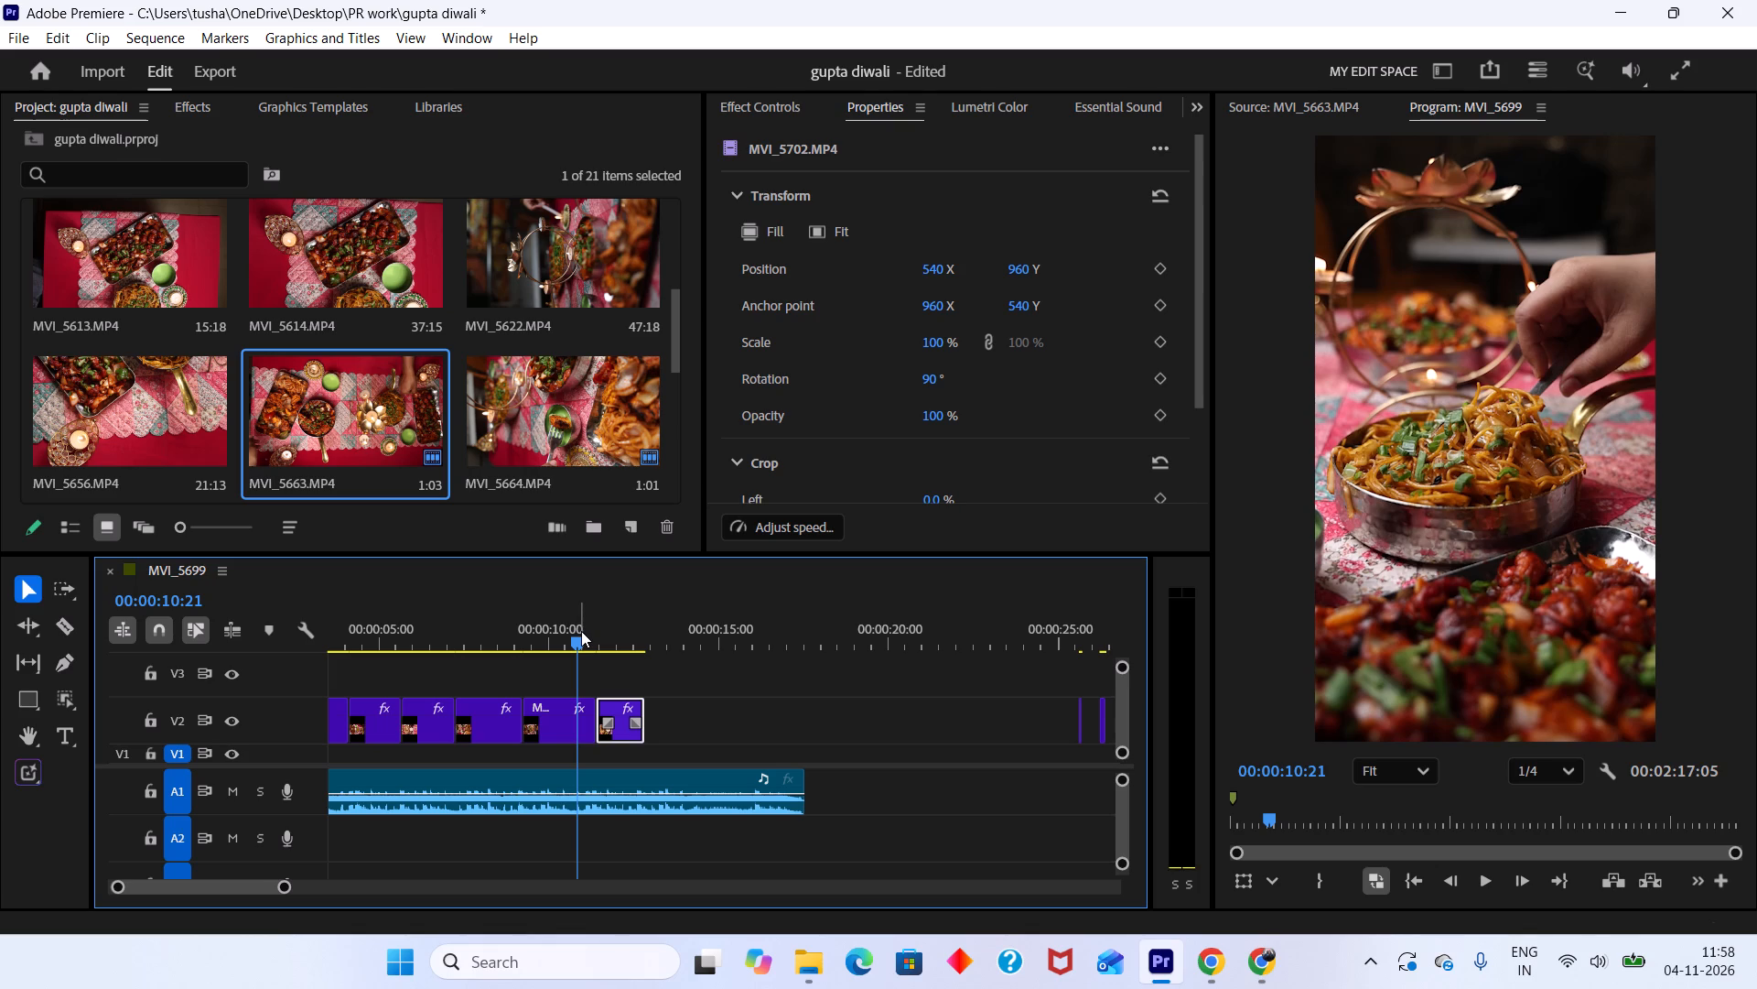
{"action": "key", "text": "space"}
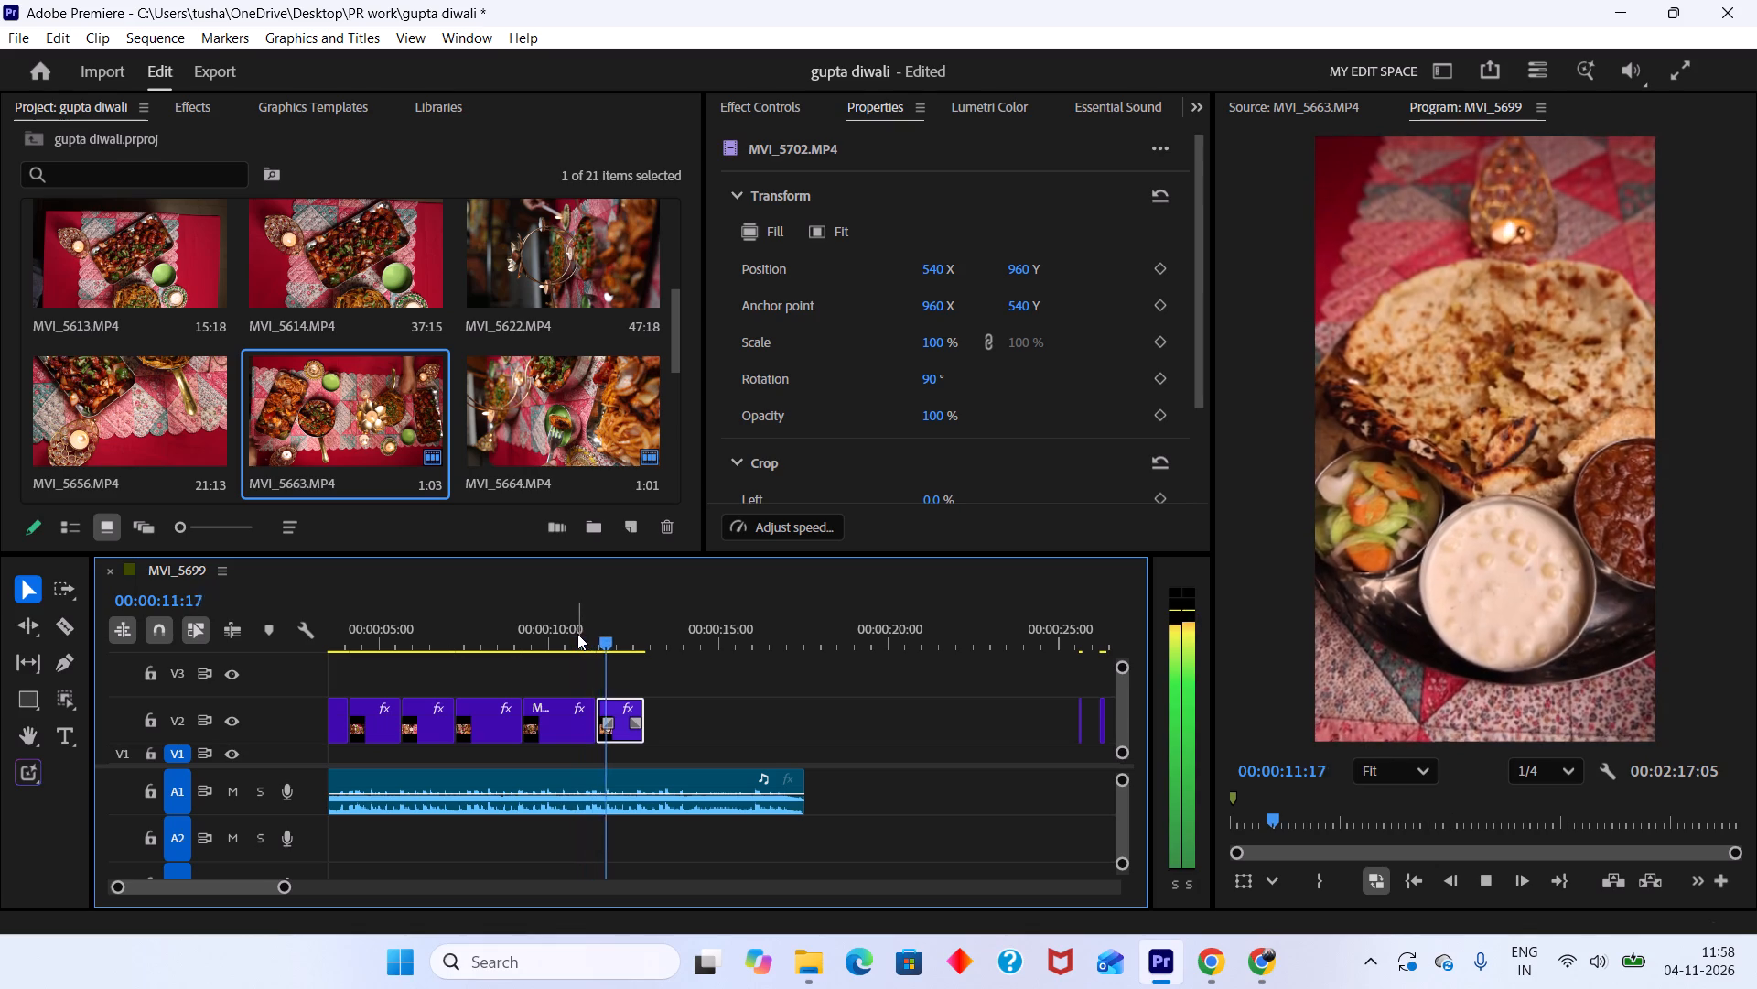
{"action": "key", "text": "space"}
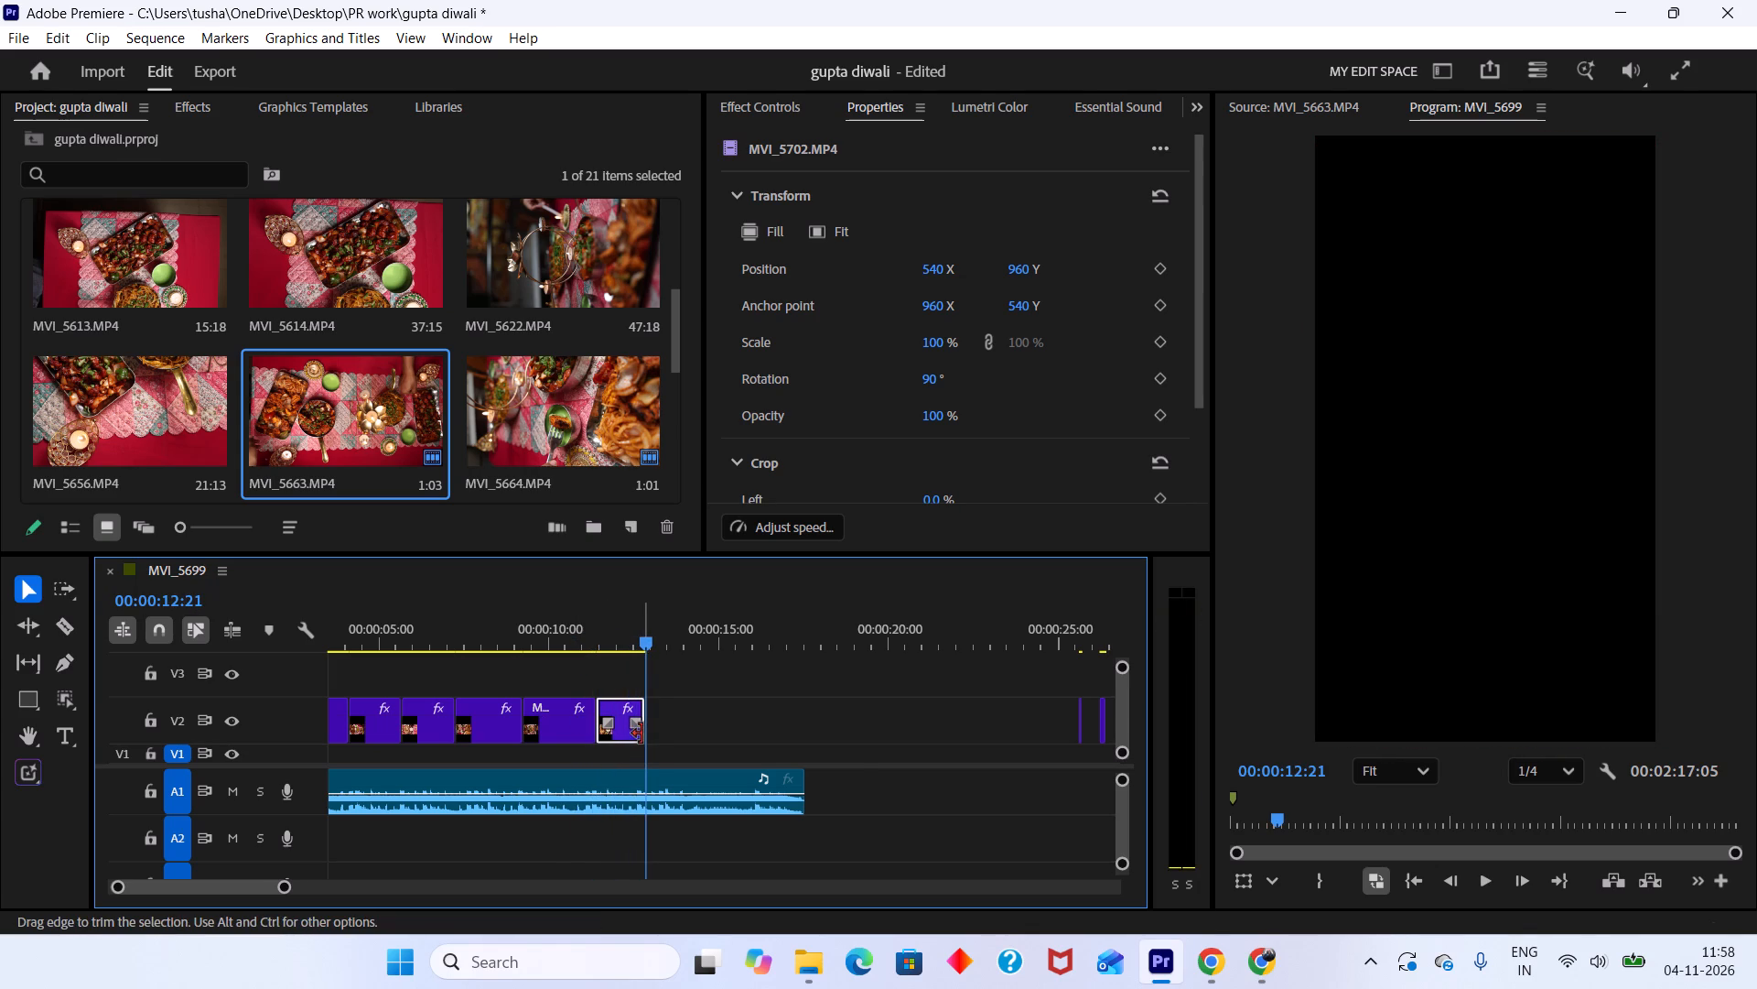
{"action": "left_click_drag", "start_coordinate": [641, 734], "coordinate": [654, 727]}
{"action": "key", "text": "space"}
{"action": "key", "text": "space"}
Compare the two short leftover V2 clips, delete the one at about 00:00:25:15 and save the project.
{"action": "scroll", "coordinate": [800, 731], "scroll_direction": "down", "scroll_amount": 6, "text": "alt"}
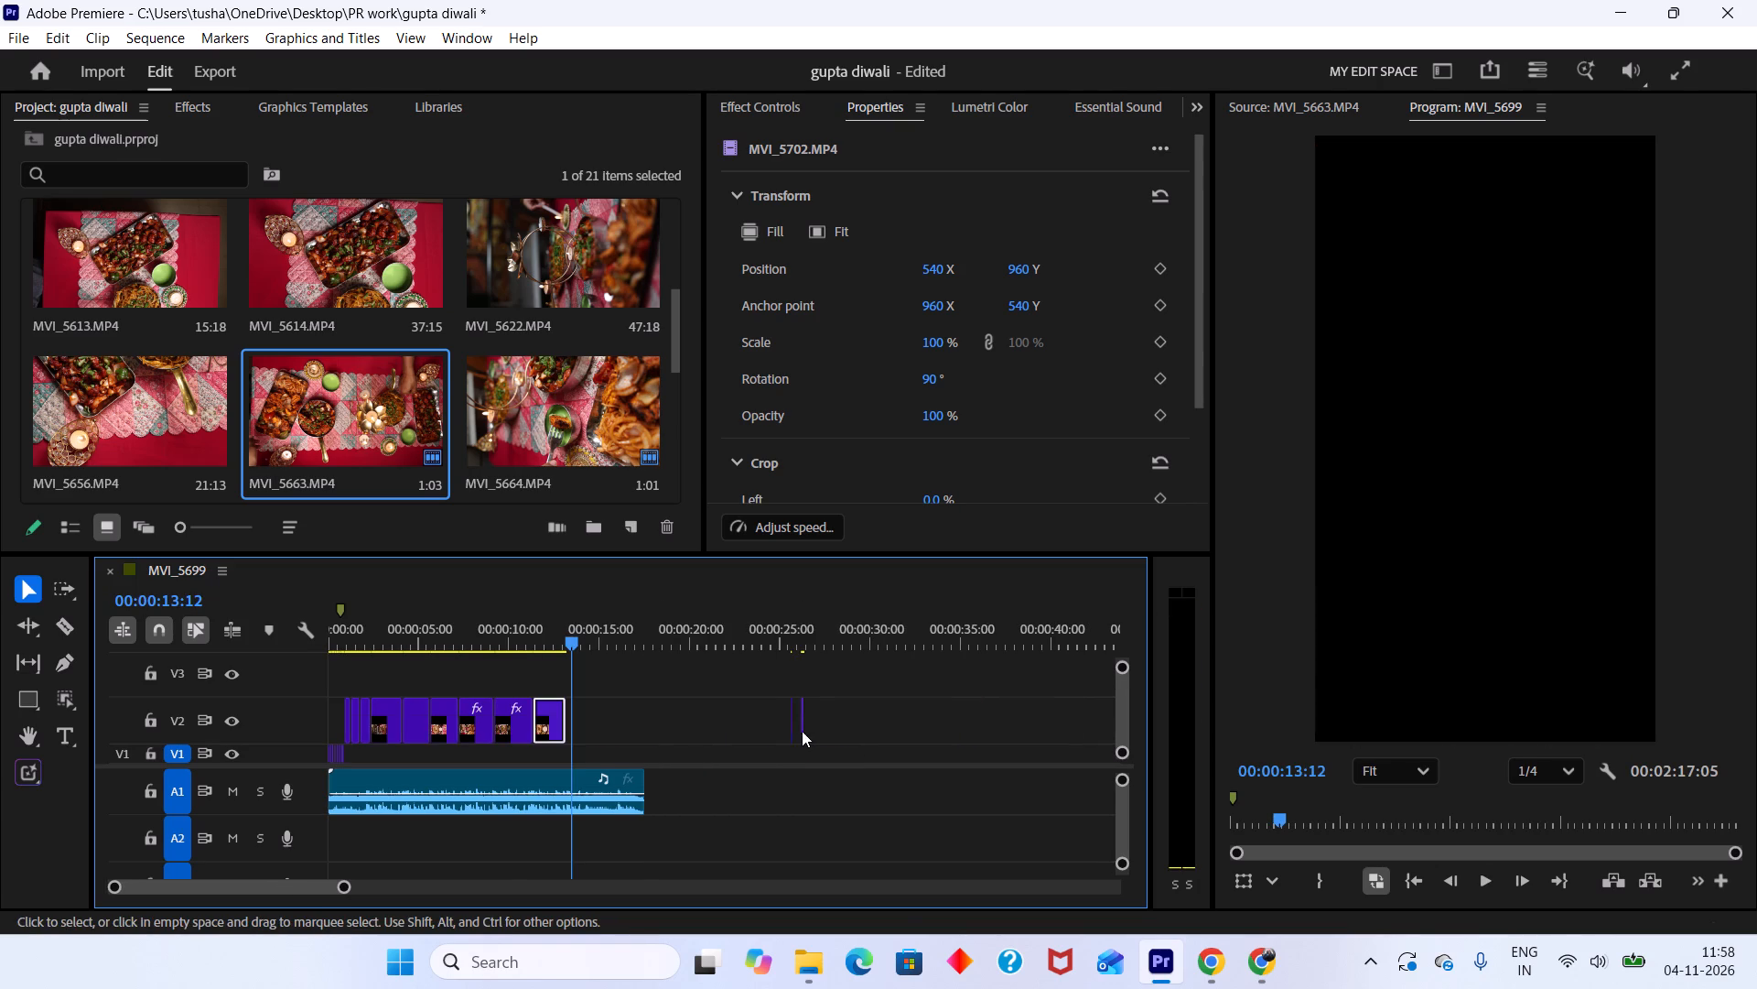
{"action": "left_click_drag", "start_coordinate": [777, 625], "coordinate": [794, 646]}
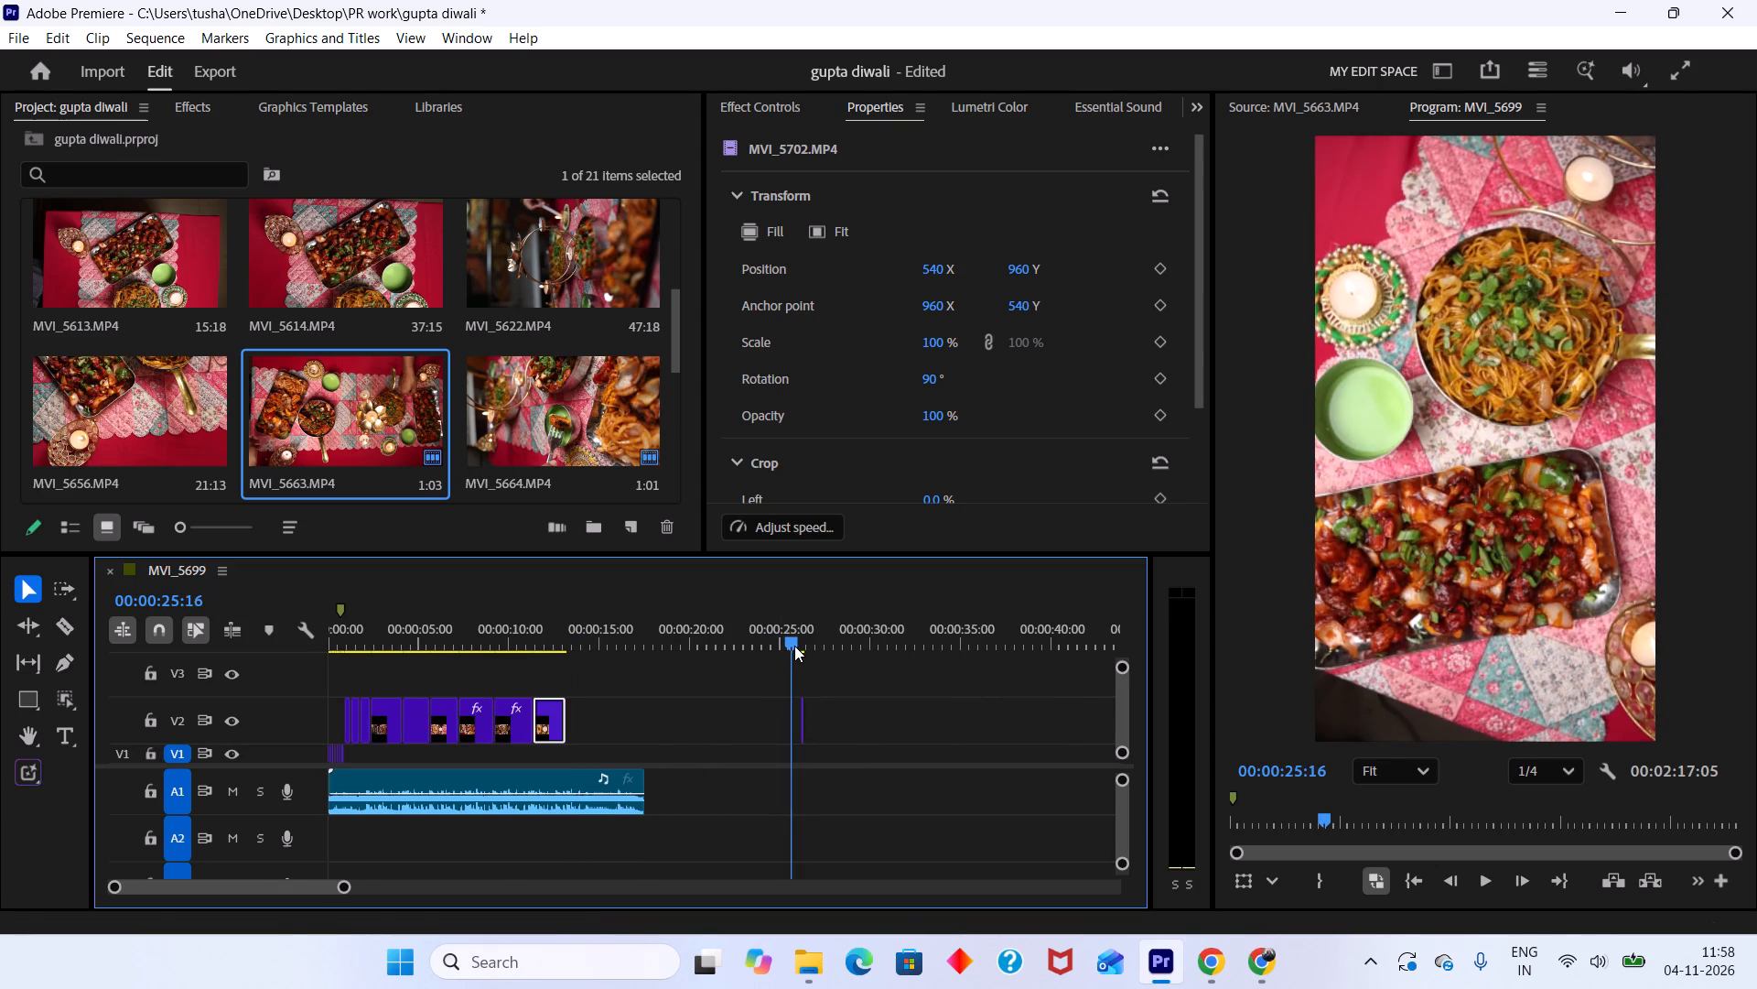
{"action": "left_click_drag", "start_coordinate": [794, 646], "coordinate": [807, 647]}
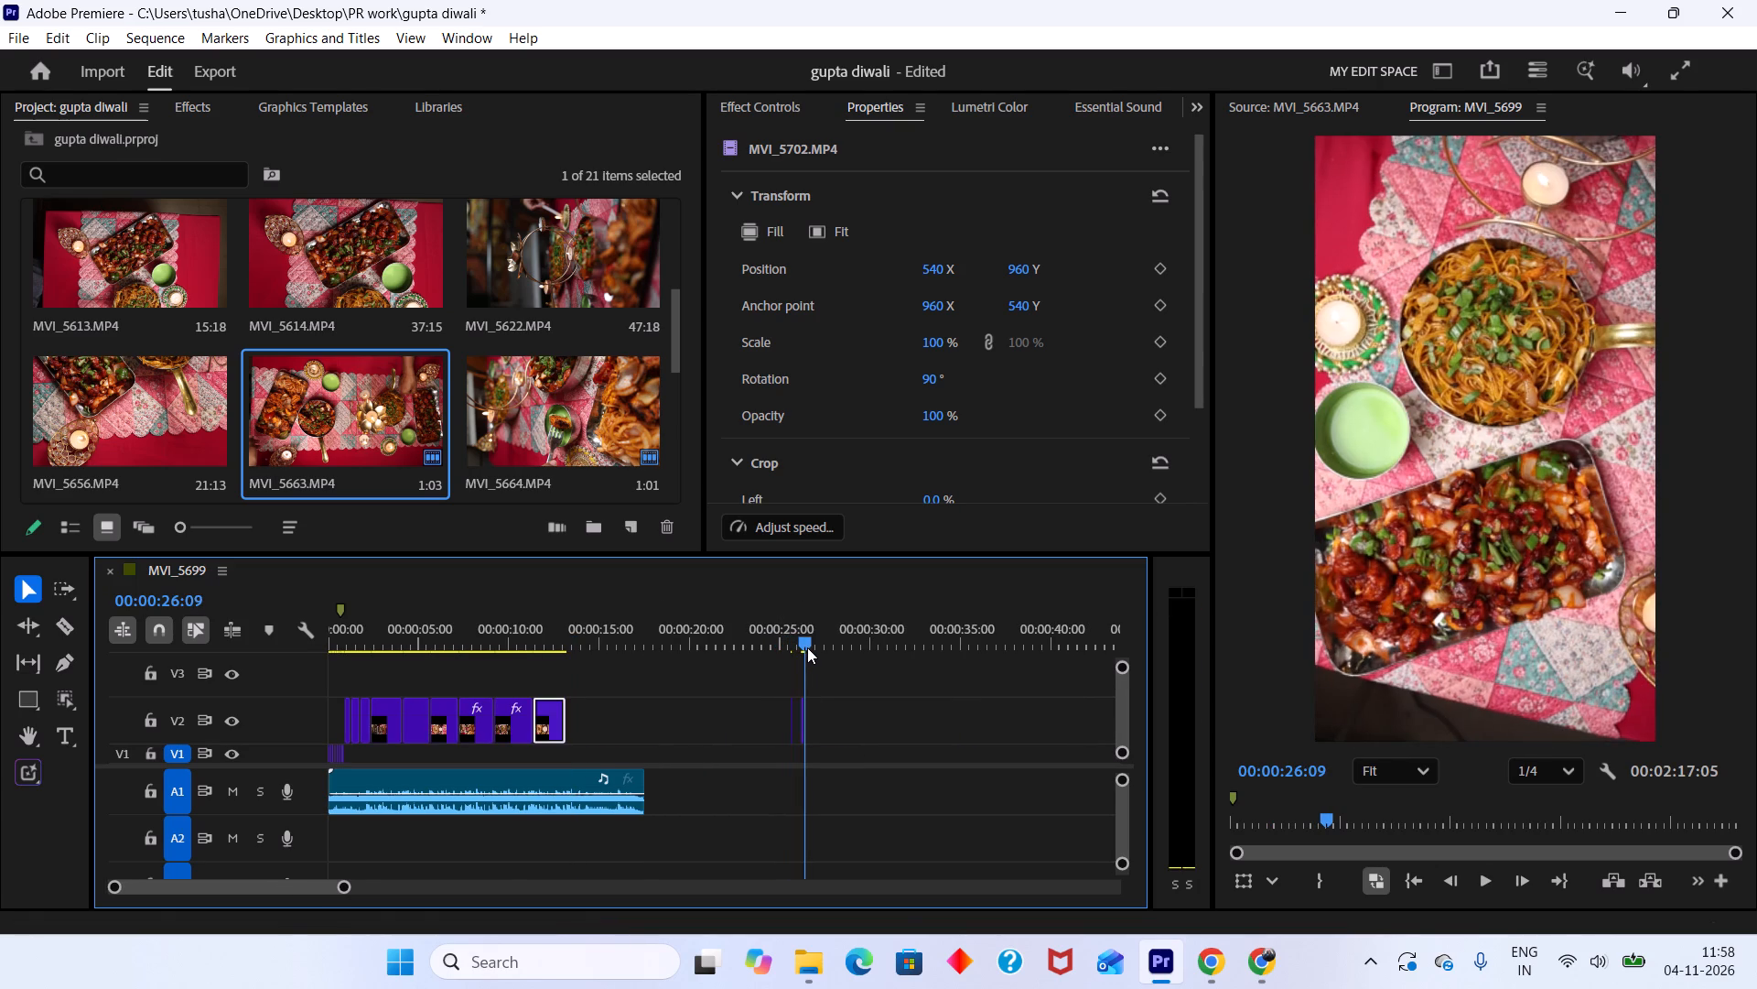
{"action": "left_click_drag", "start_coordinate": [807, 647], "coordinate": [792, 641]}
{"action": "scroll", "coordinate": [808, 714], "scroll_direction": "up", "scroll_amount": 12, "text": "alt"}
{"action": "scroll", "coordinate": [637, 711], "scroll_direction": "up", "scroll_amount": 6, "text": "alt"}
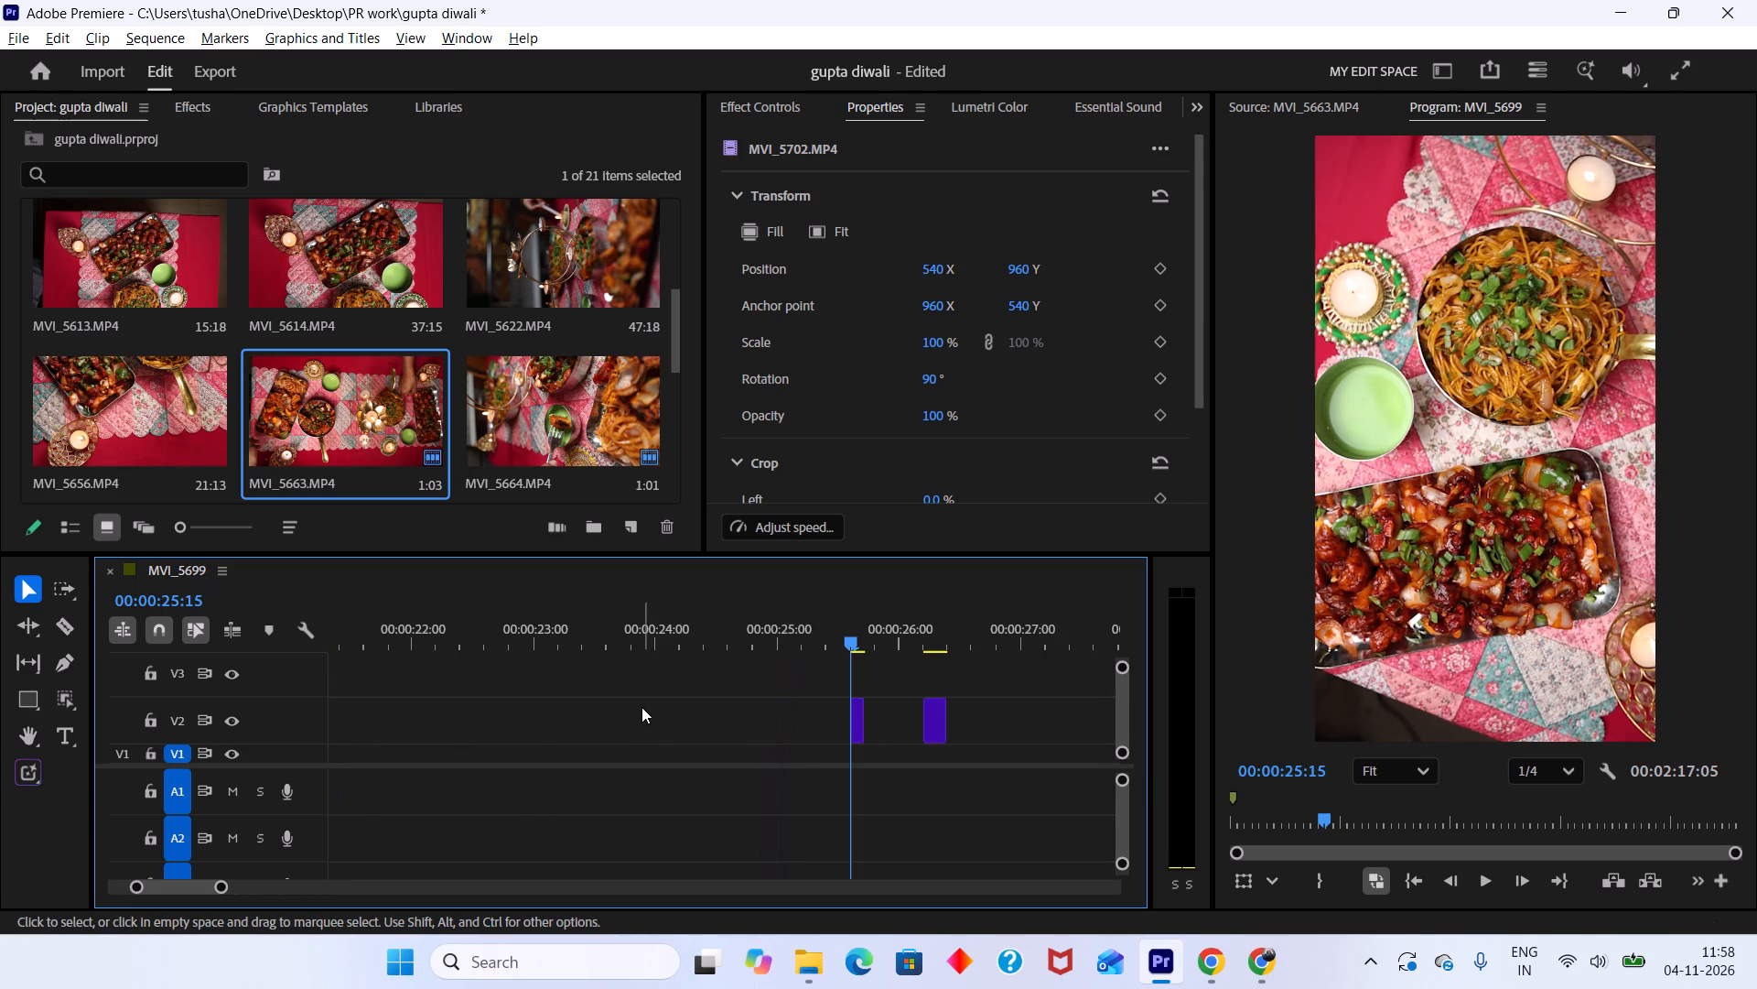
{"action": "left_click_drag", "start_coordinate": [856, 640], "coordinate": [875, 647]}
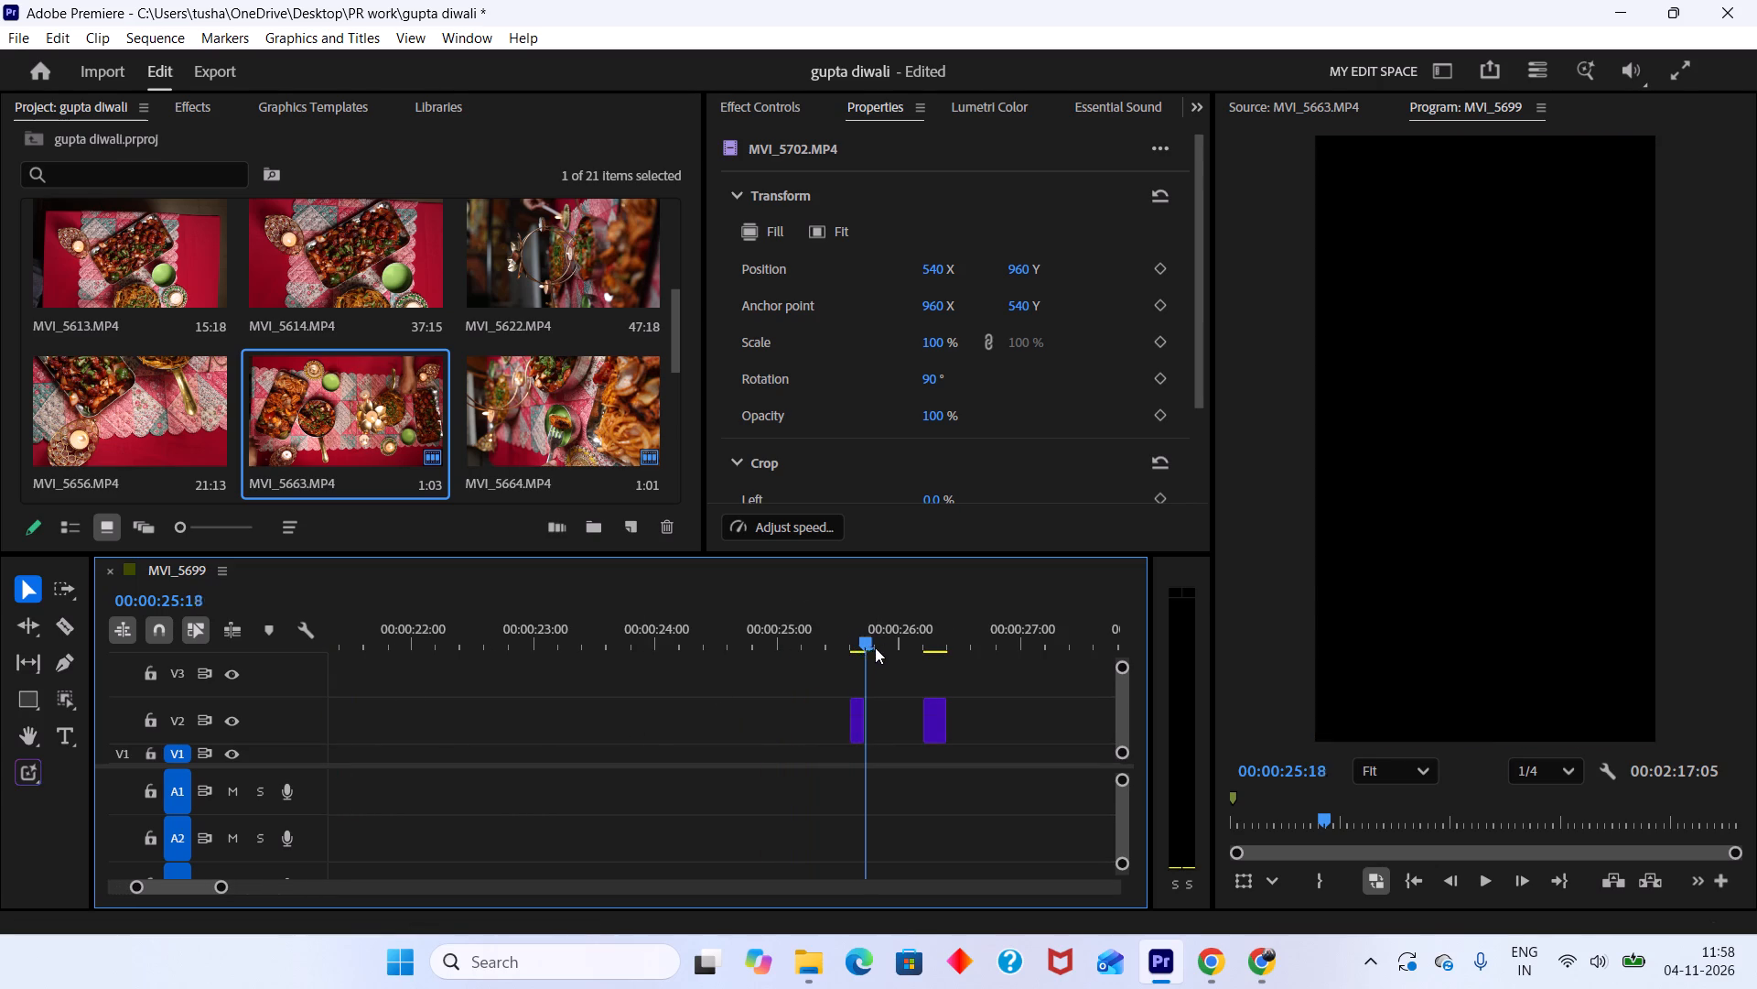
{"action": "left_click_drag", "start_coordinate": [875, 647], "coordinate": [949, 668]}
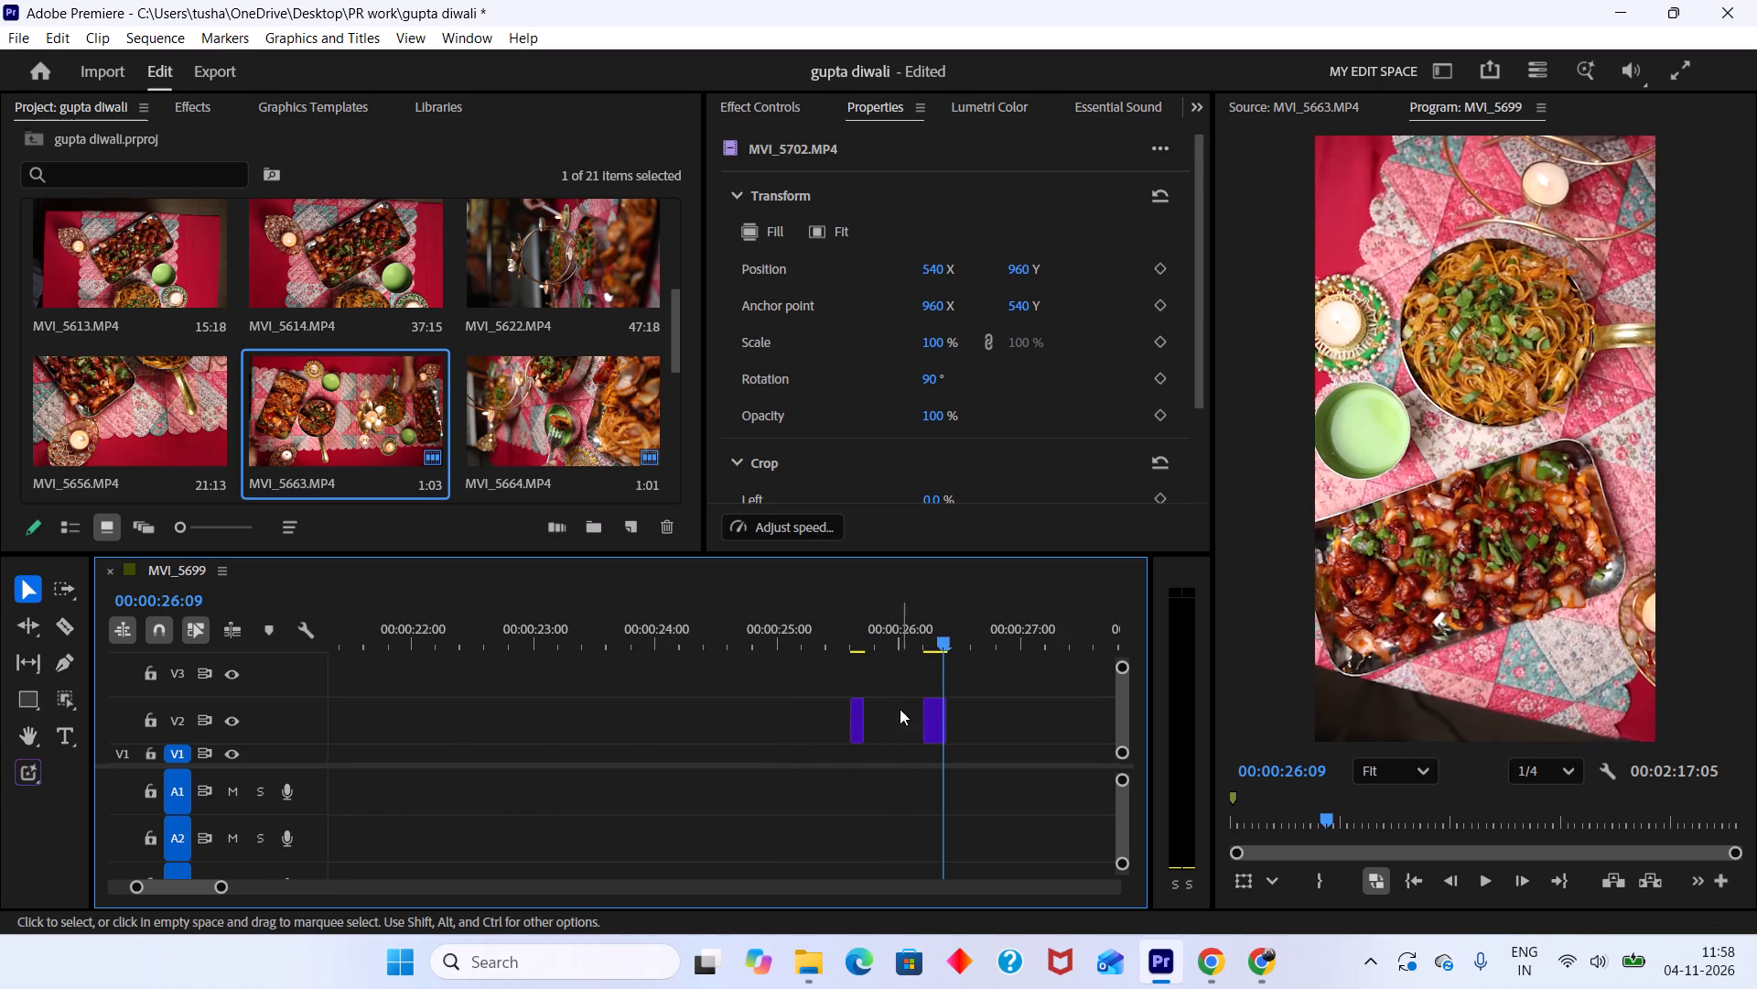
{"action": "left_click_drag", "start_coordinate": [885, 669], "coordinate": [828, 769]}
{"action": "key", "text": "Delete"}
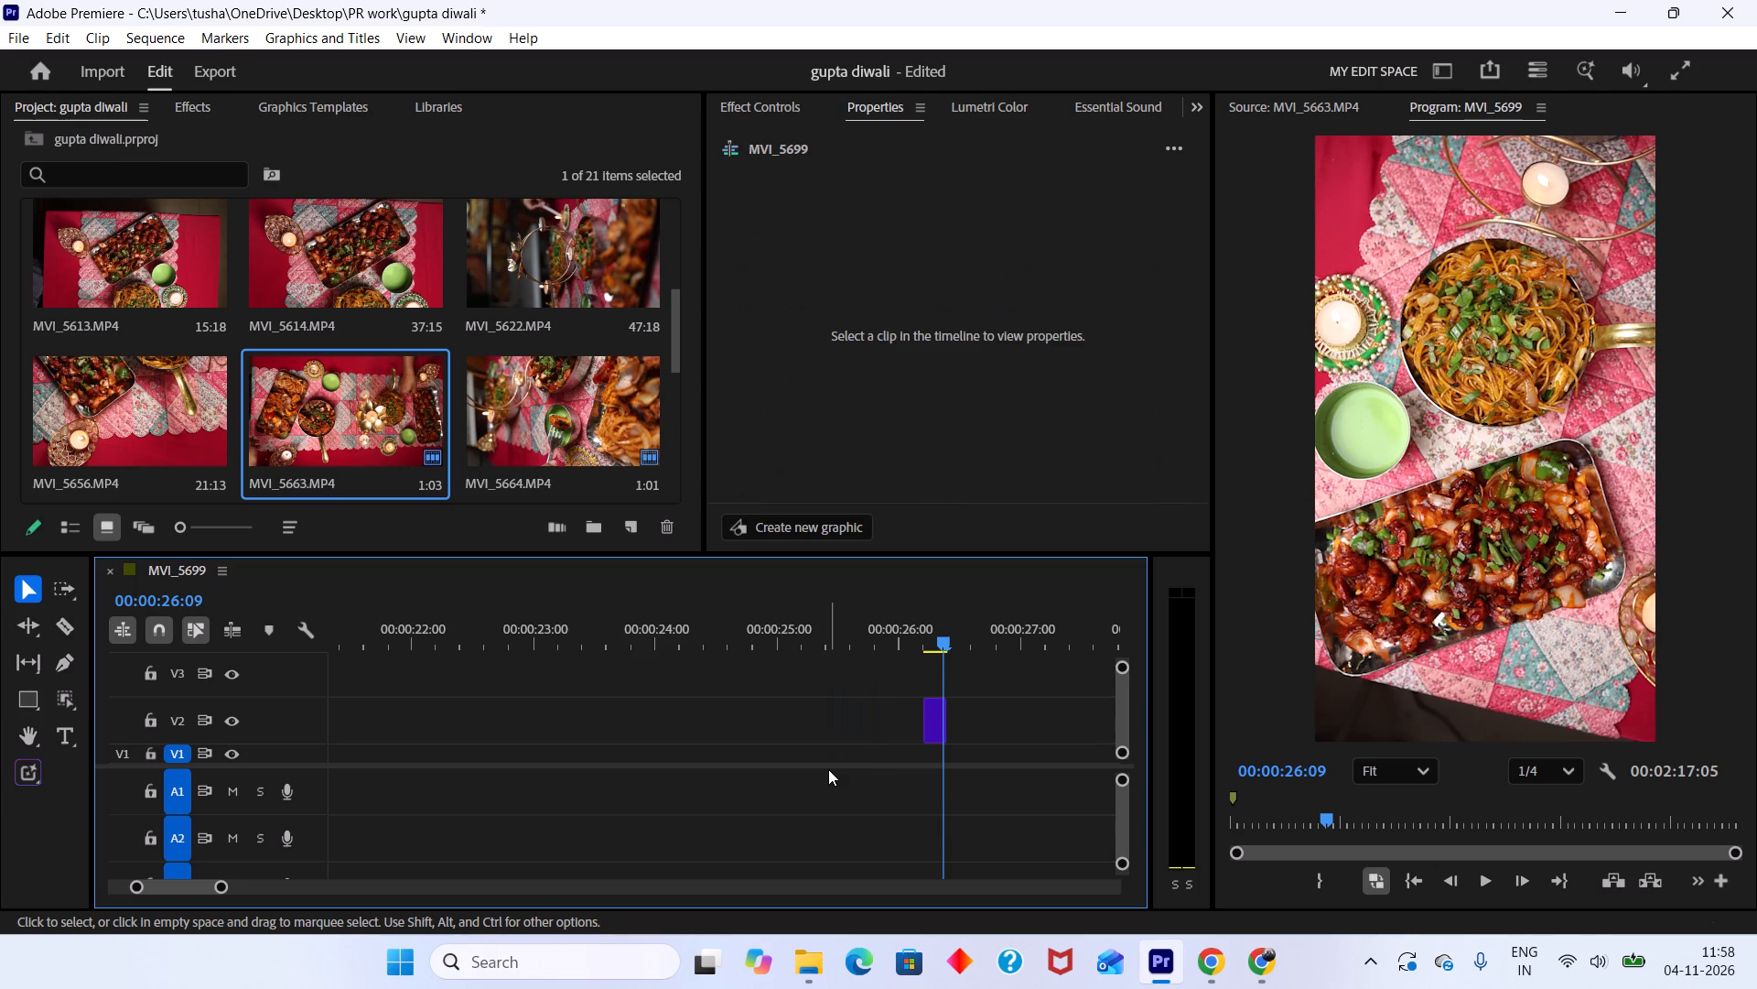
{"action": "key", "text": "ctrl+s"}
Move MVI_5607.MP4 against the end of MVI_5702.MP4, extend its end to about 00:00:15:03, play it back and save.
{"action": "scroll", "coordinate": [830, 770], "scroll_direction": "down", "scroll_amount": 10, "text": "alt"}
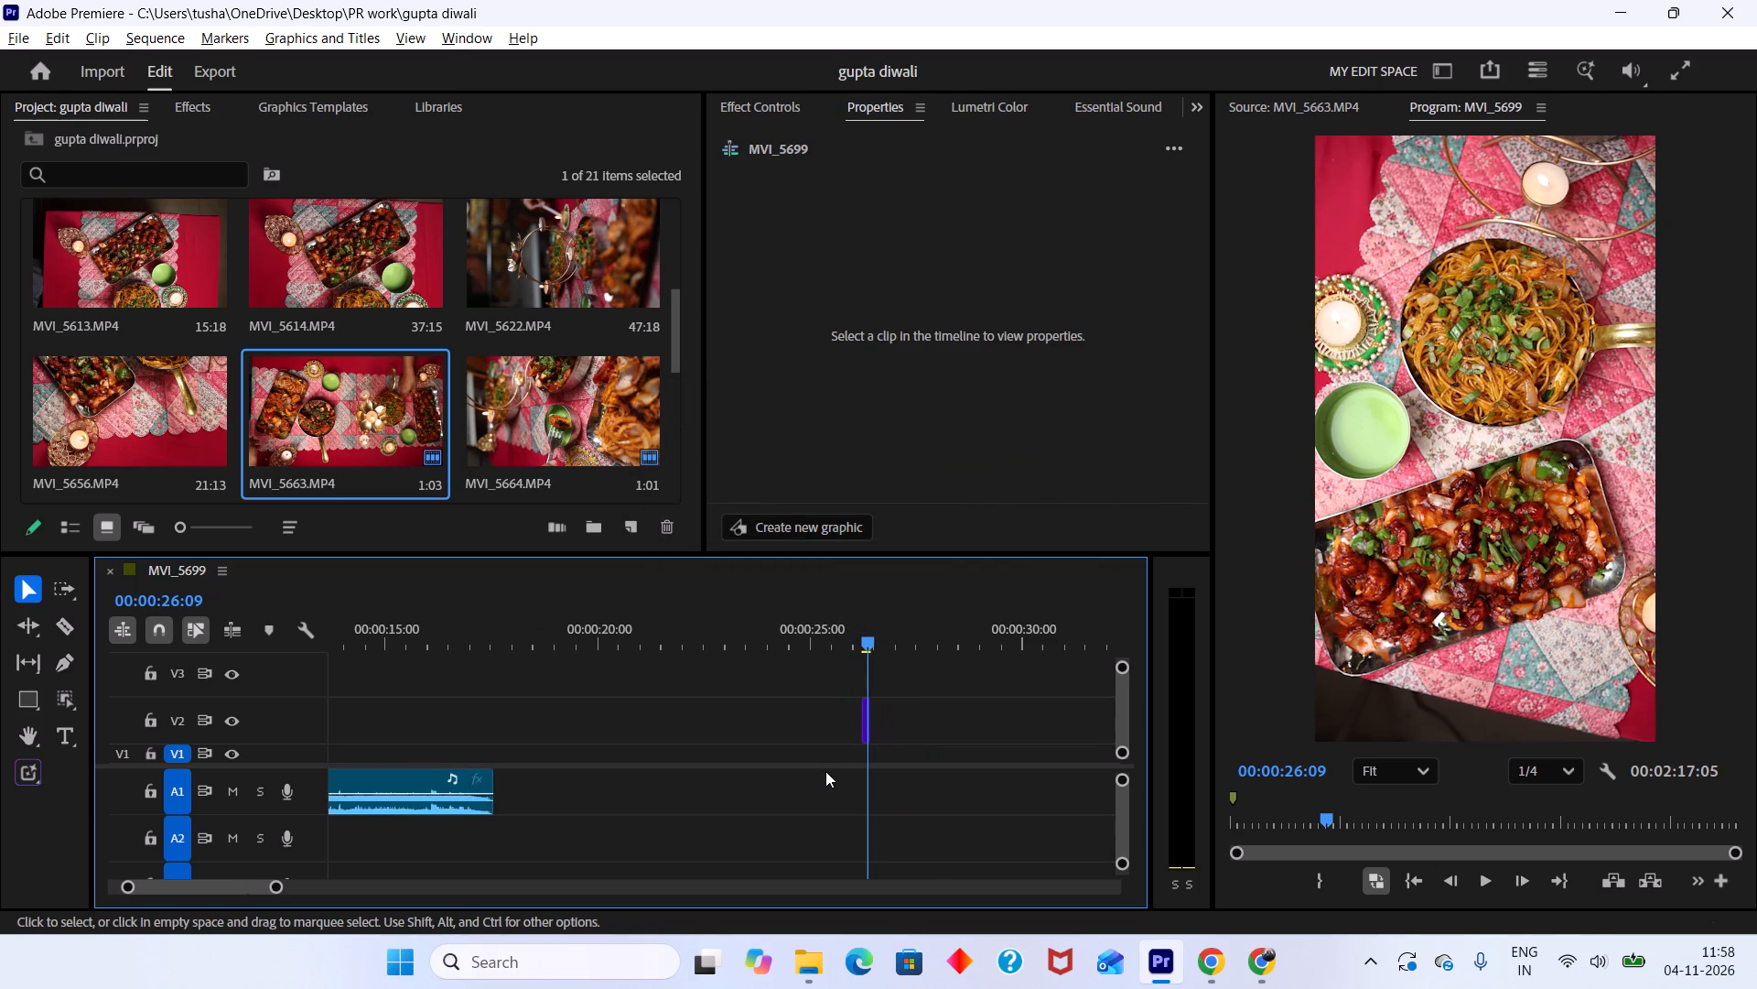
{"action": "left_click_drag", "start_coordinate": [864, 728], "coordinate": [321, 709]}
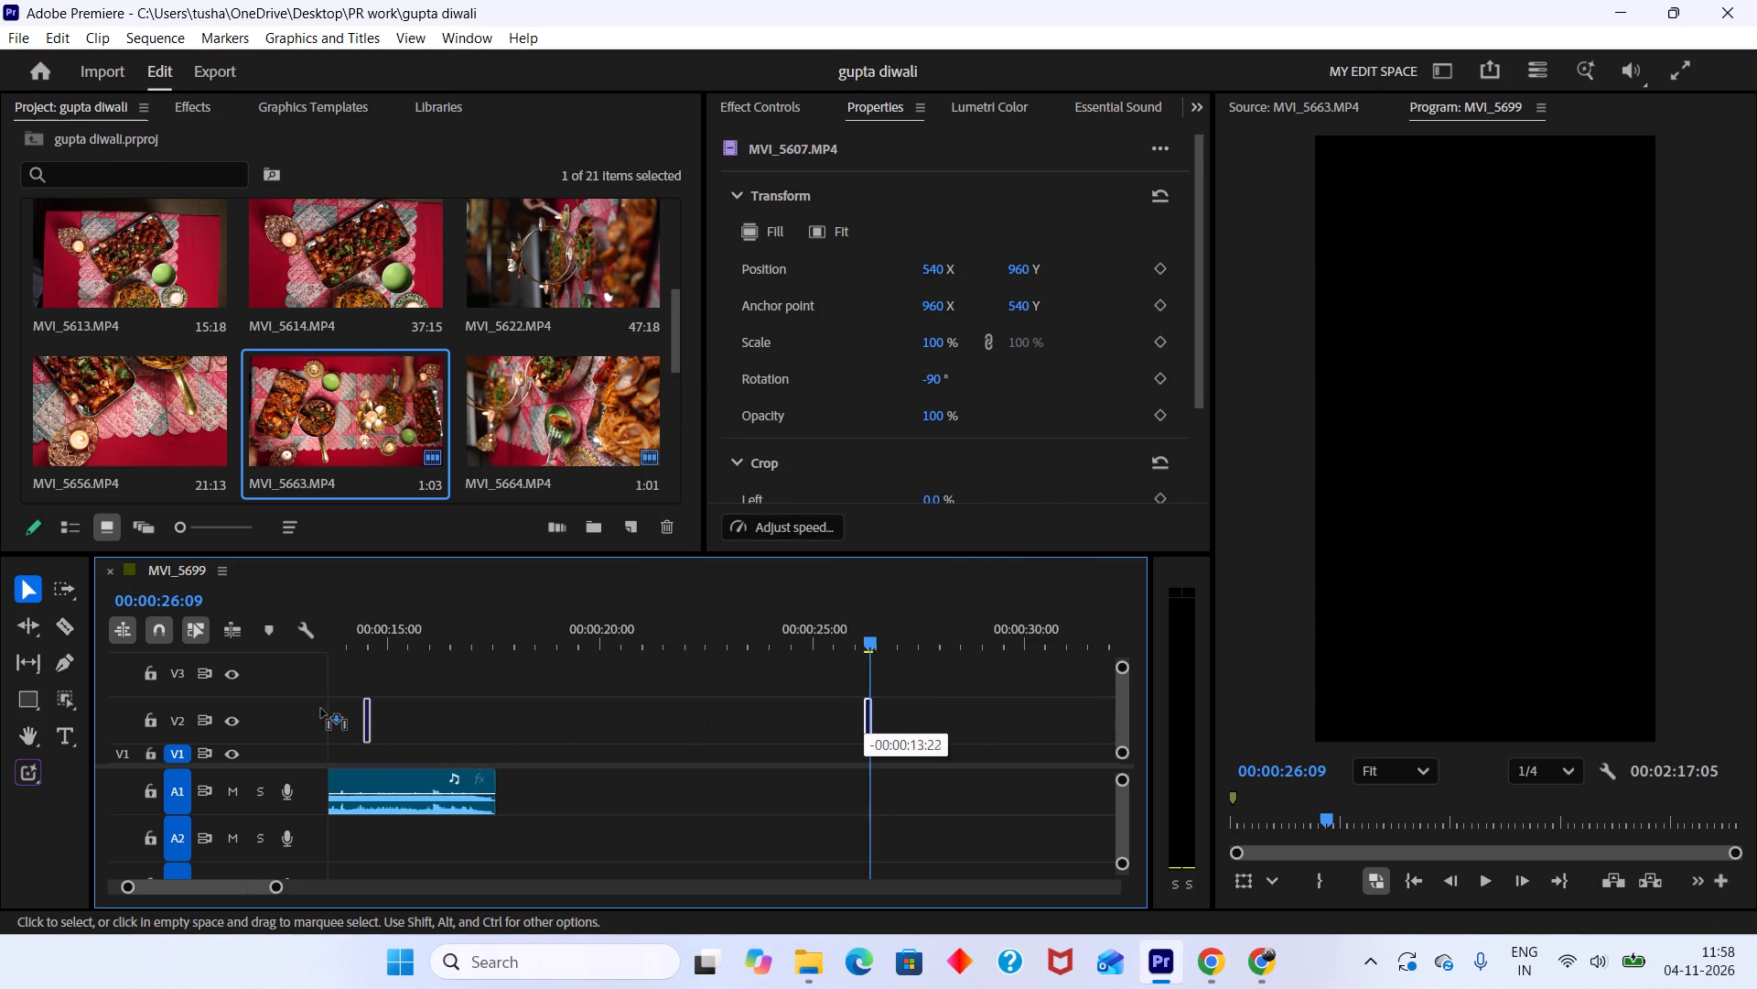
{"action": "left_click_drag", "start_coordinate": [321, 709], "coordinate": [898, 723]}
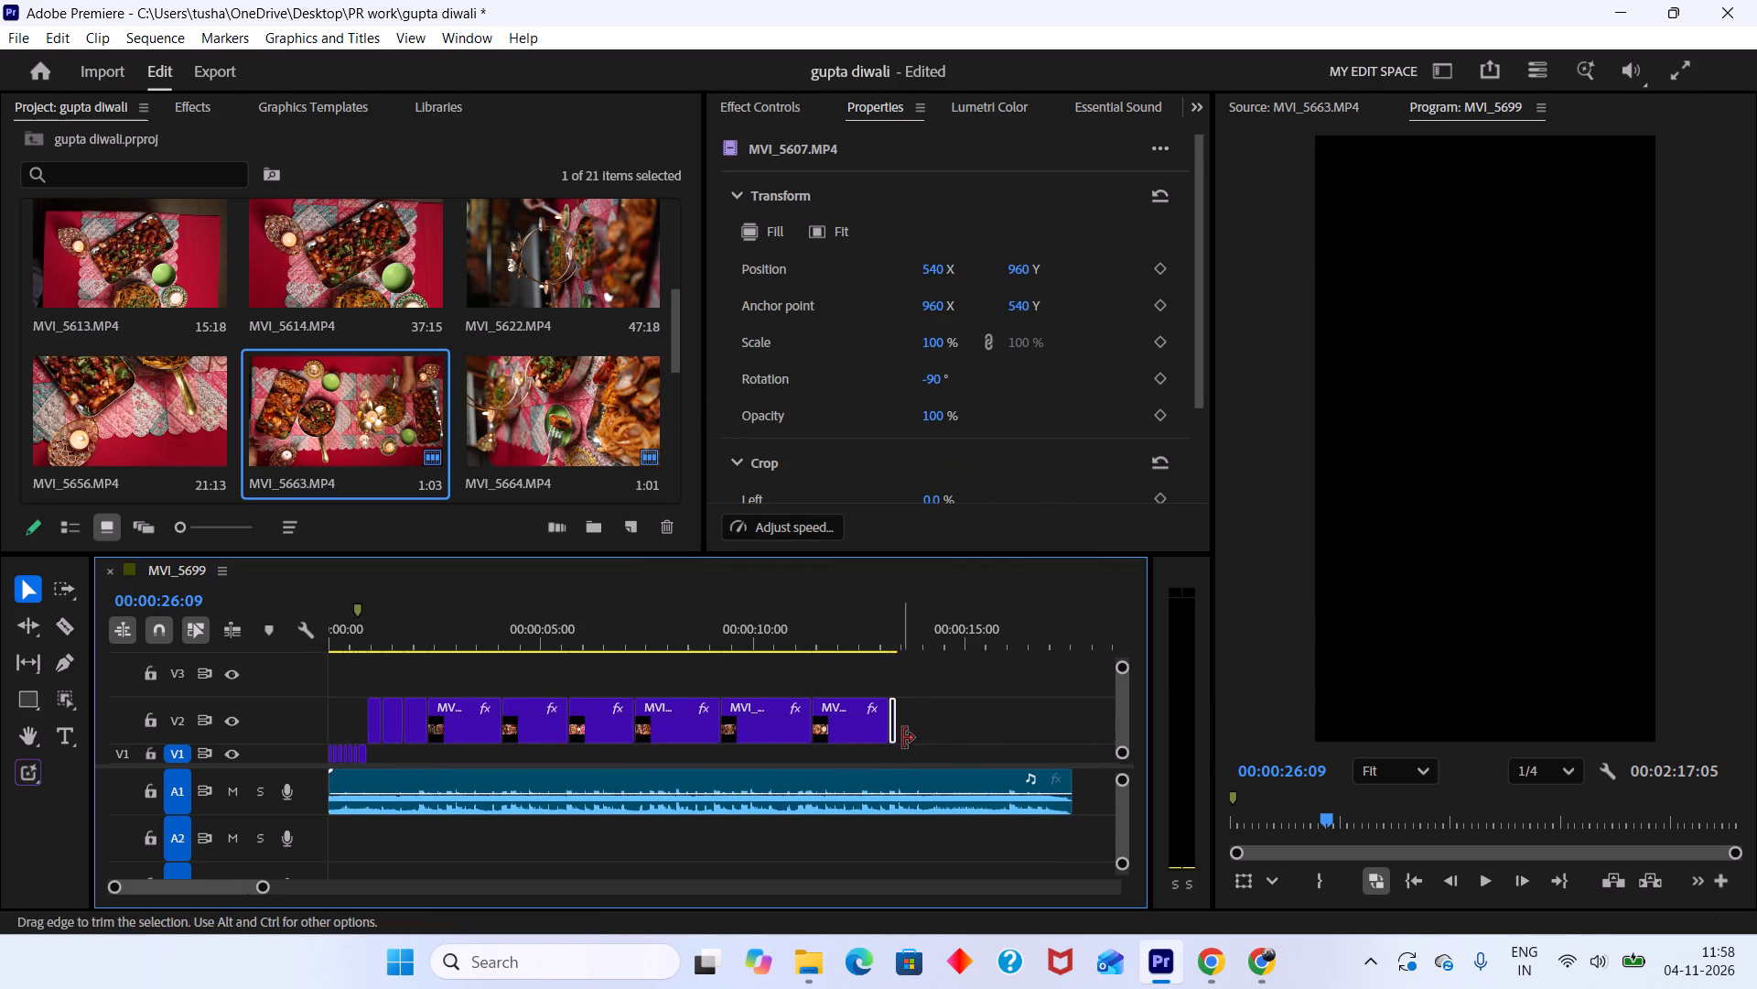
{"action": "left_click_drag", "start_coordinate": [900, 737], "coordinate": [946, 737]}
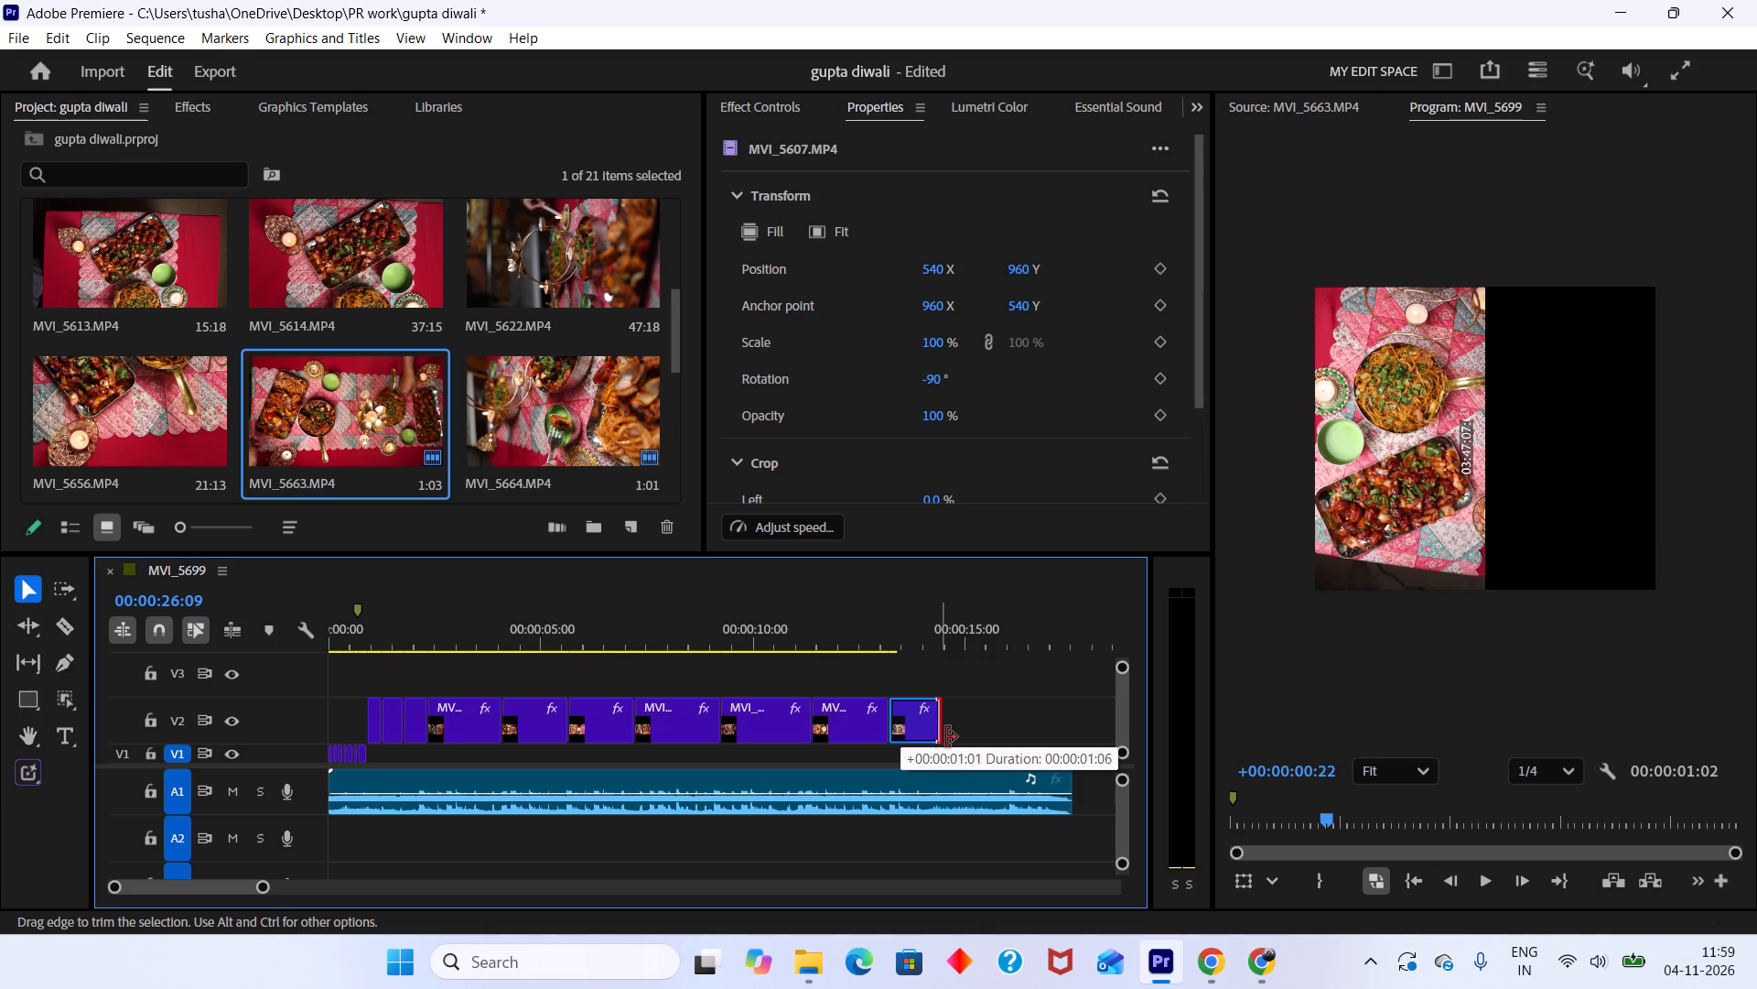
{"action": "left_click_drag", "start_coordinate": [946, 737], "coordinate": [975, 736]}
{"action": "left_click_drag", "start_coordinate": [900, 630], "coordinate": [862, 623]}
{"action": "key", "text": "space"}
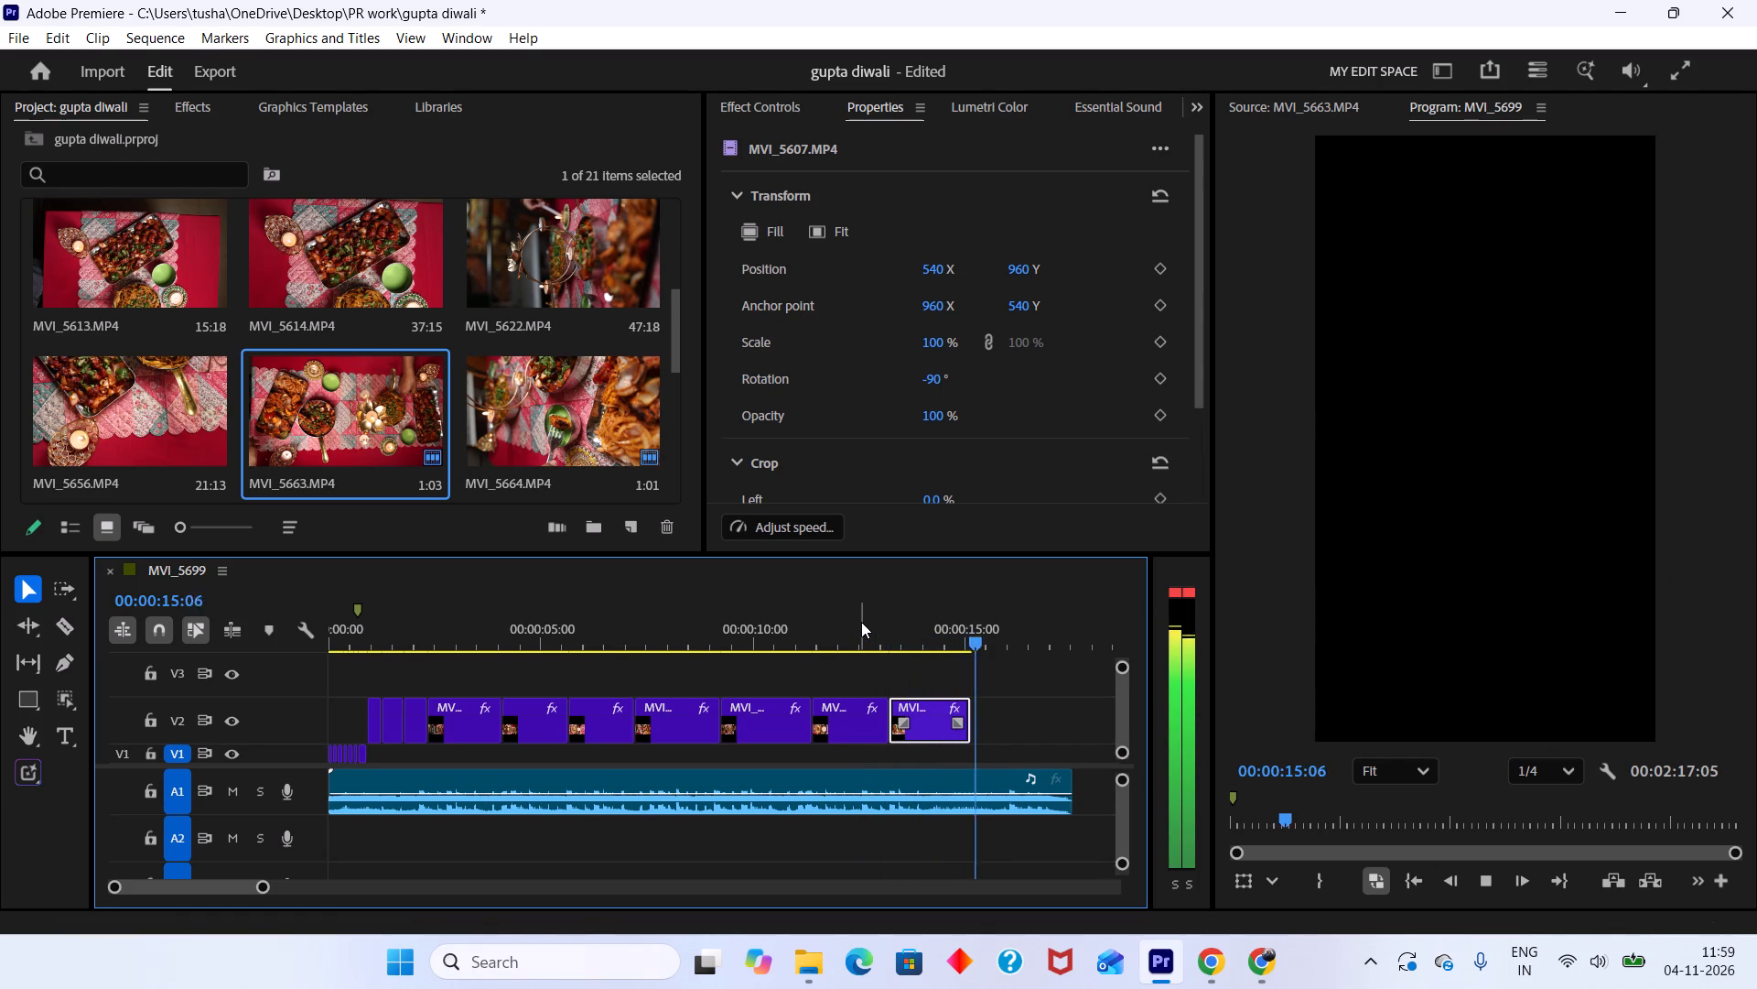
{"action": "key", "text": "space"}
{"action": "left_click_drag", "start_coordinate": [997, 641], "coordinate": [925, 650]}
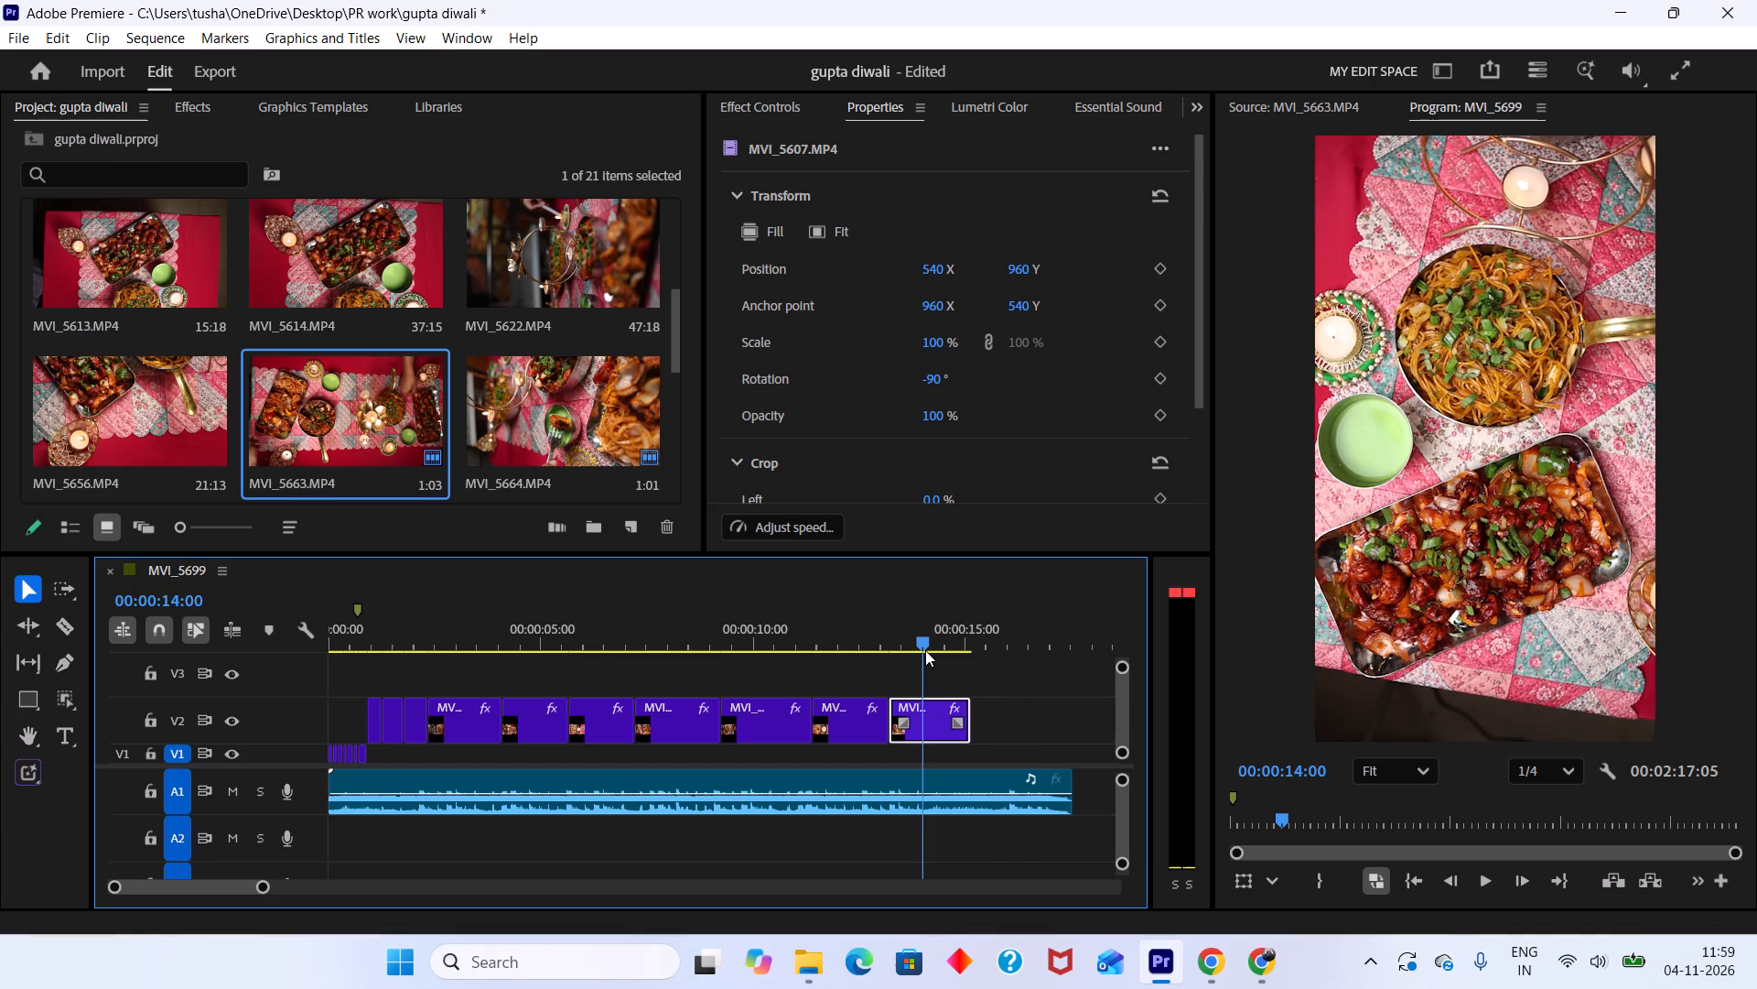
{"action": "key", "text": "ctrl+s"}
Play back the opening of the reel from the start of the sequence and save the project.
{"action": "scroll", "coordinate": [925, 650], "scroll_direction": "down", "scroll_amount": 4, "text": "alt"}
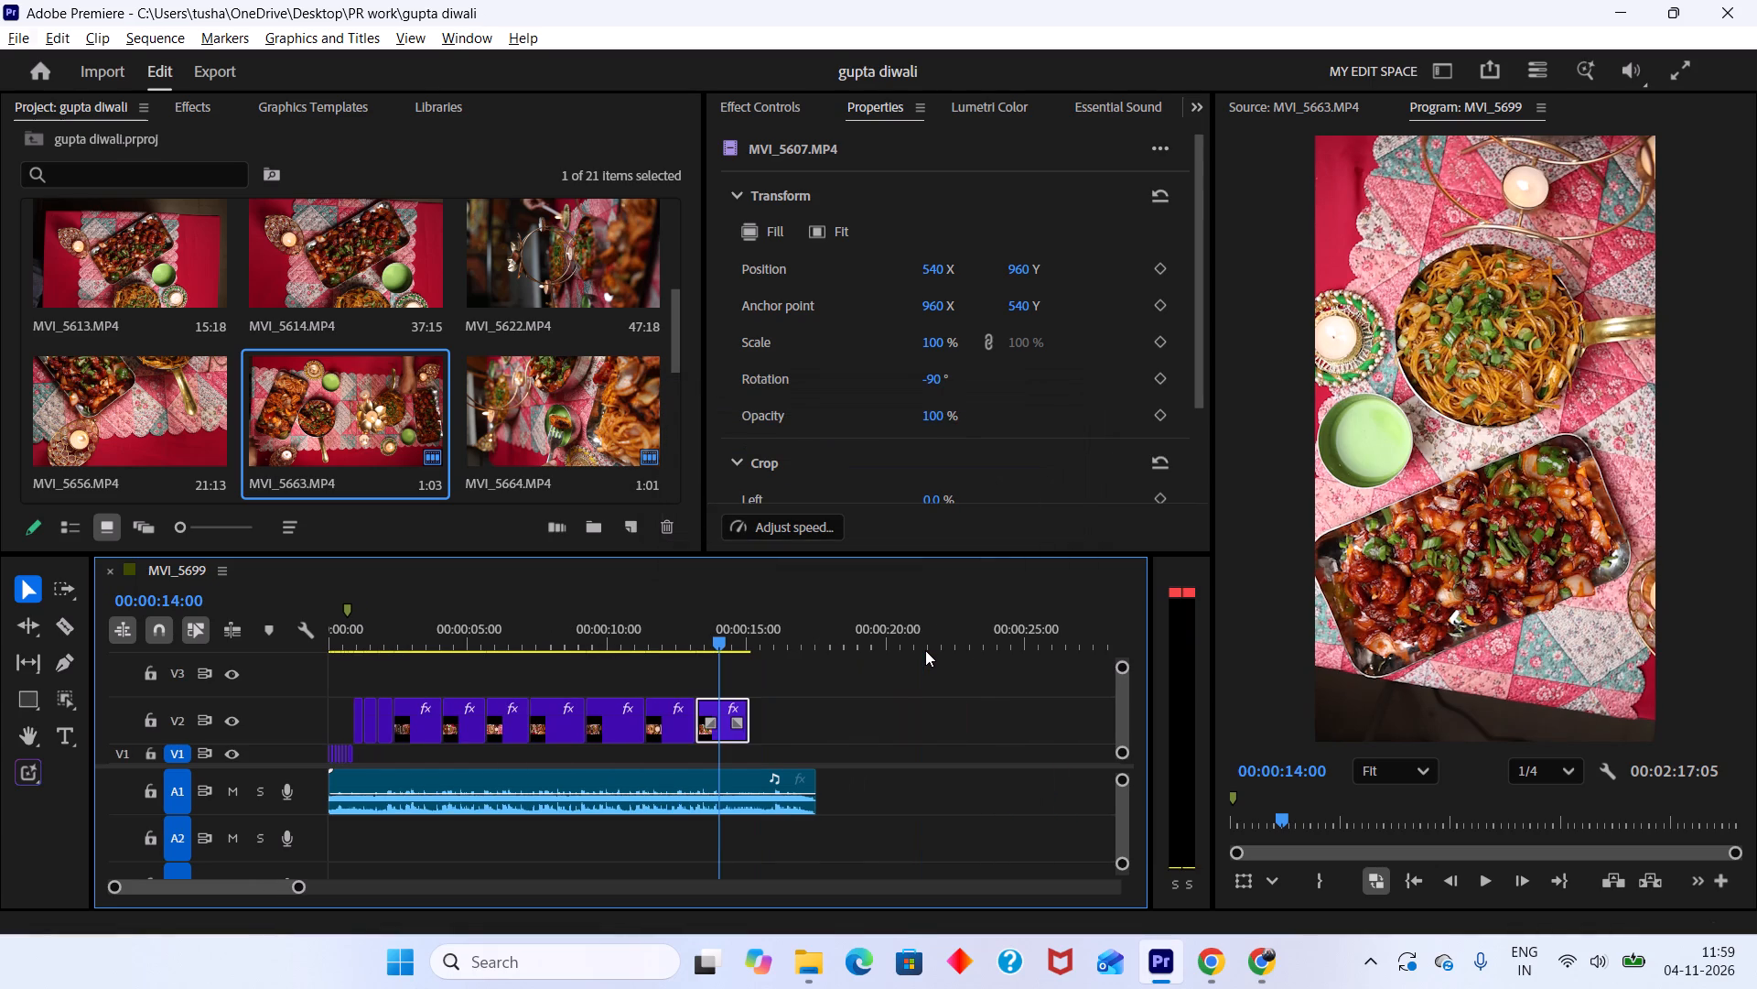
{"action": "key", "text": "ctrl+s"}
{"action": "key", "text": "ctrl+s"}
{"action": "left_click_drag", "start_coordinate": [743, 627], "coordinate": [83, 620]}
{"action": "key", "text": "space"}
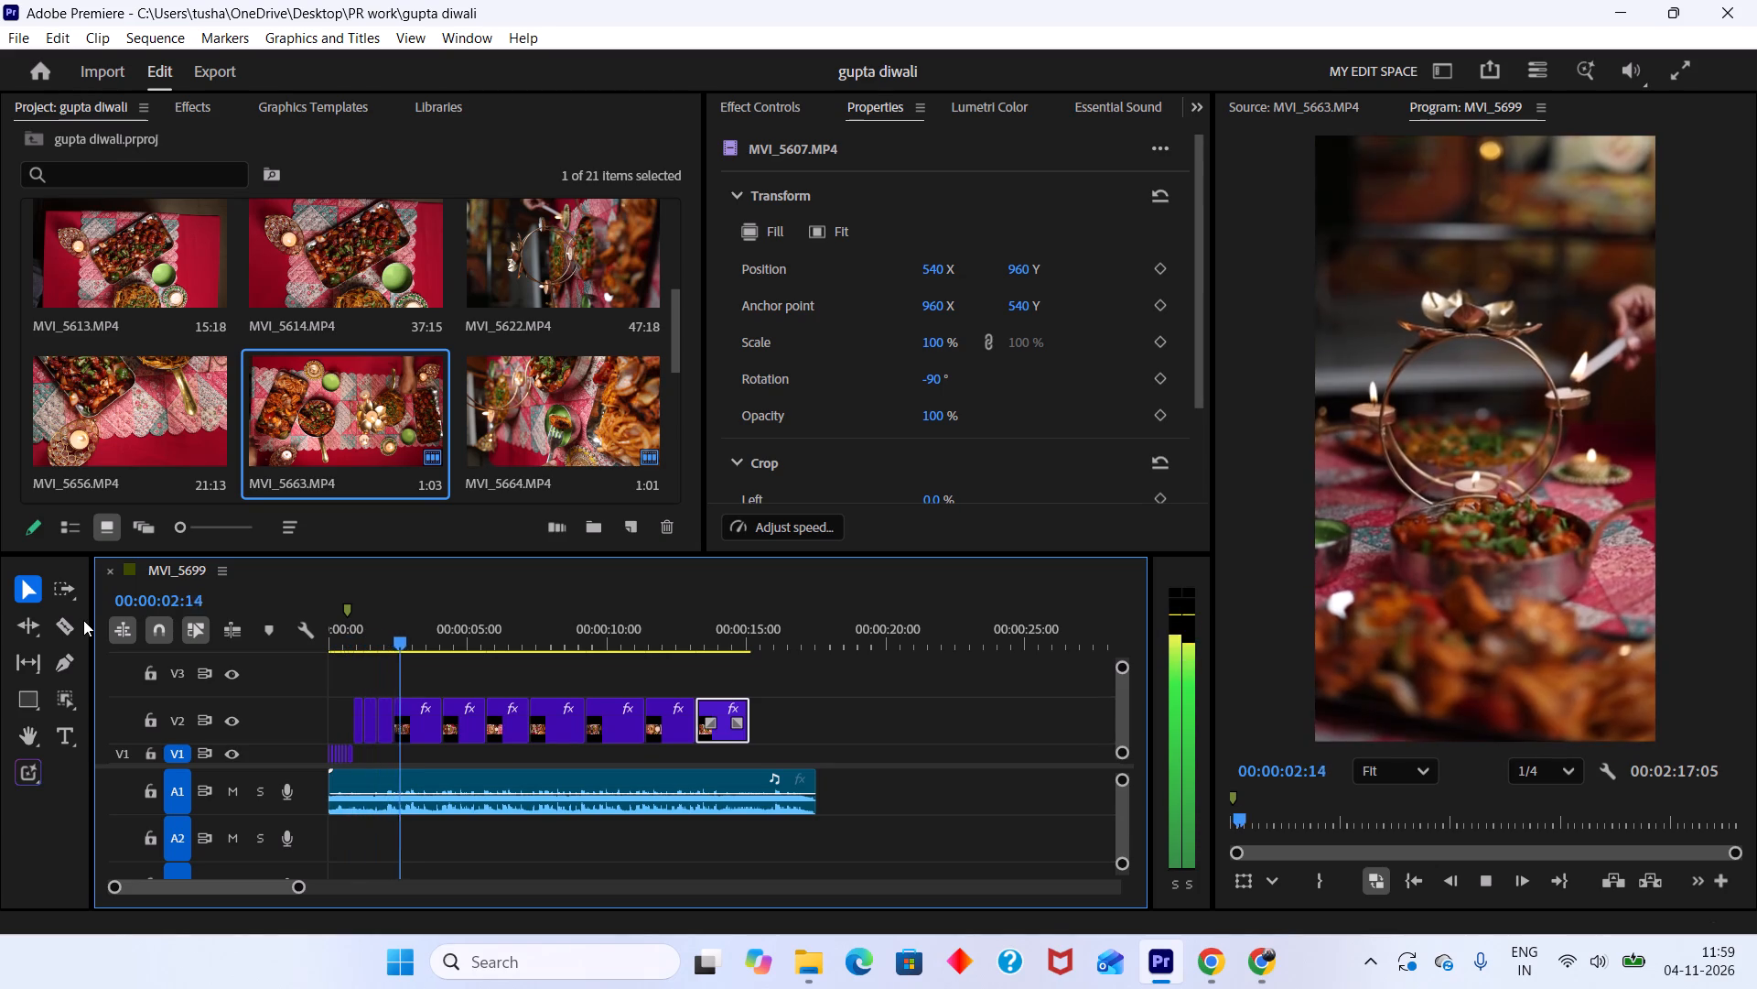
{"action": "key", "text": "space"}
{"action": "key", "text": "ctrl+s"}
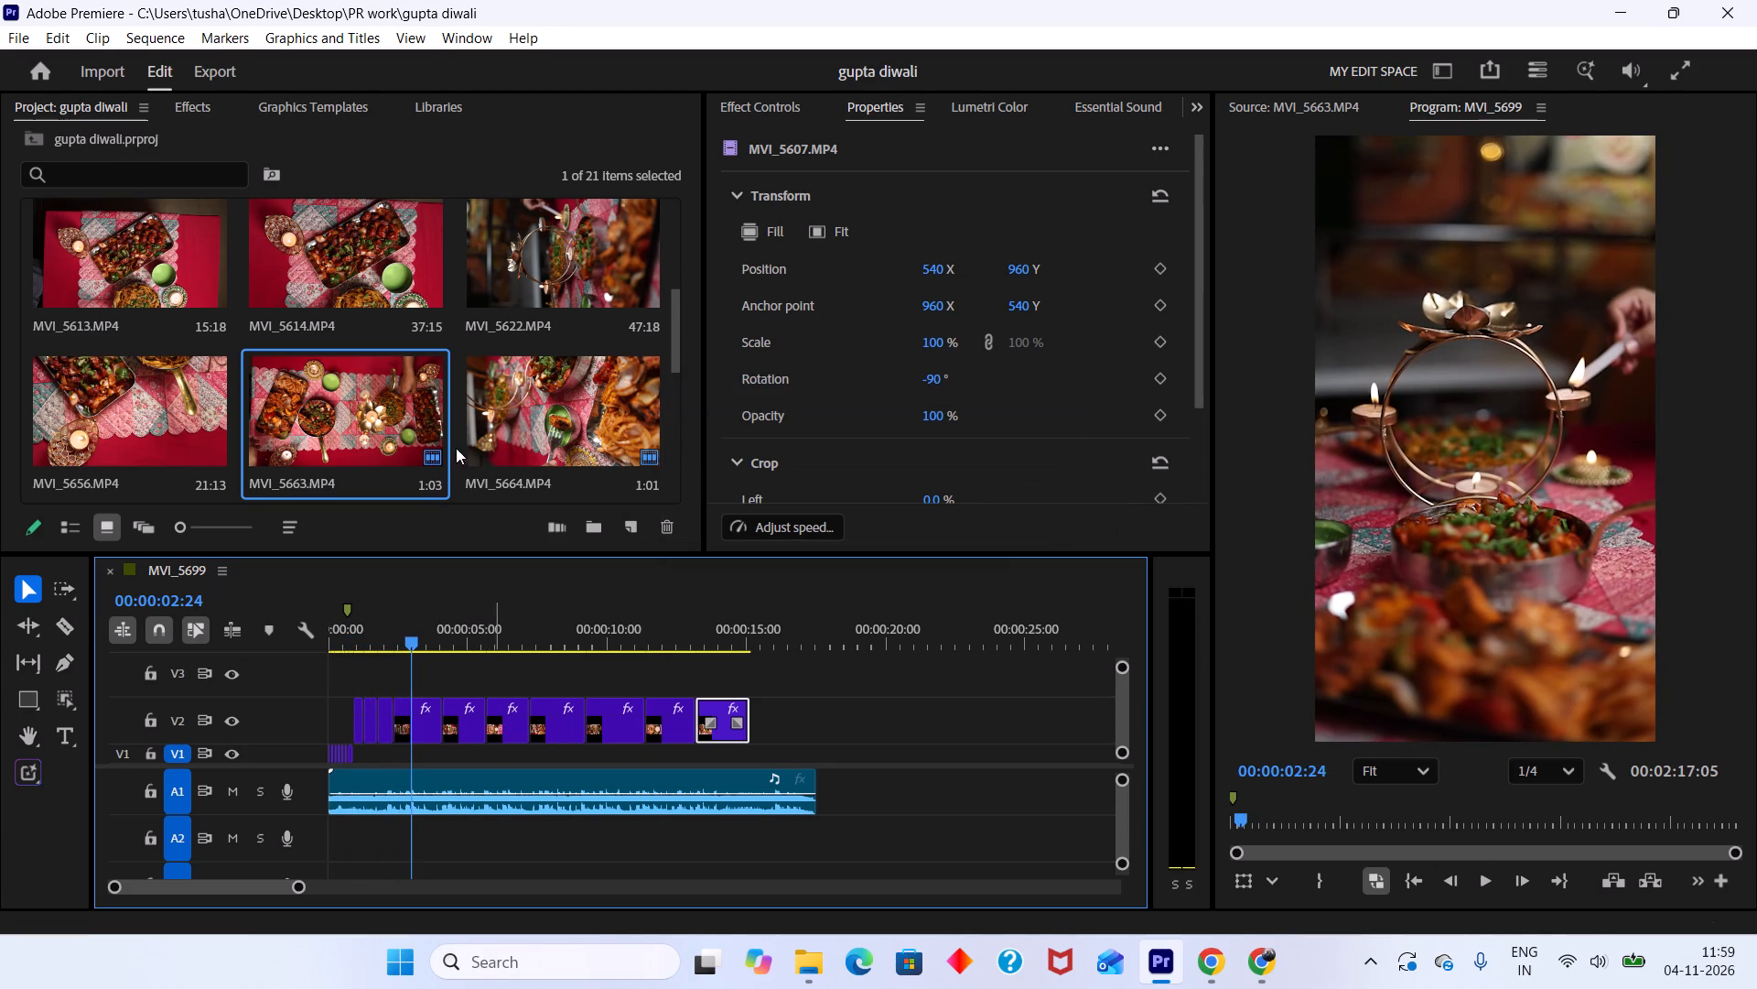
Open the Animation Composer extension and browse its Cinematic Titles, Camera, Glitch, Light Leaks, Shapes and 2D Special Effects presets.
{"action": "left_click", "coordinate": [337, 46]}
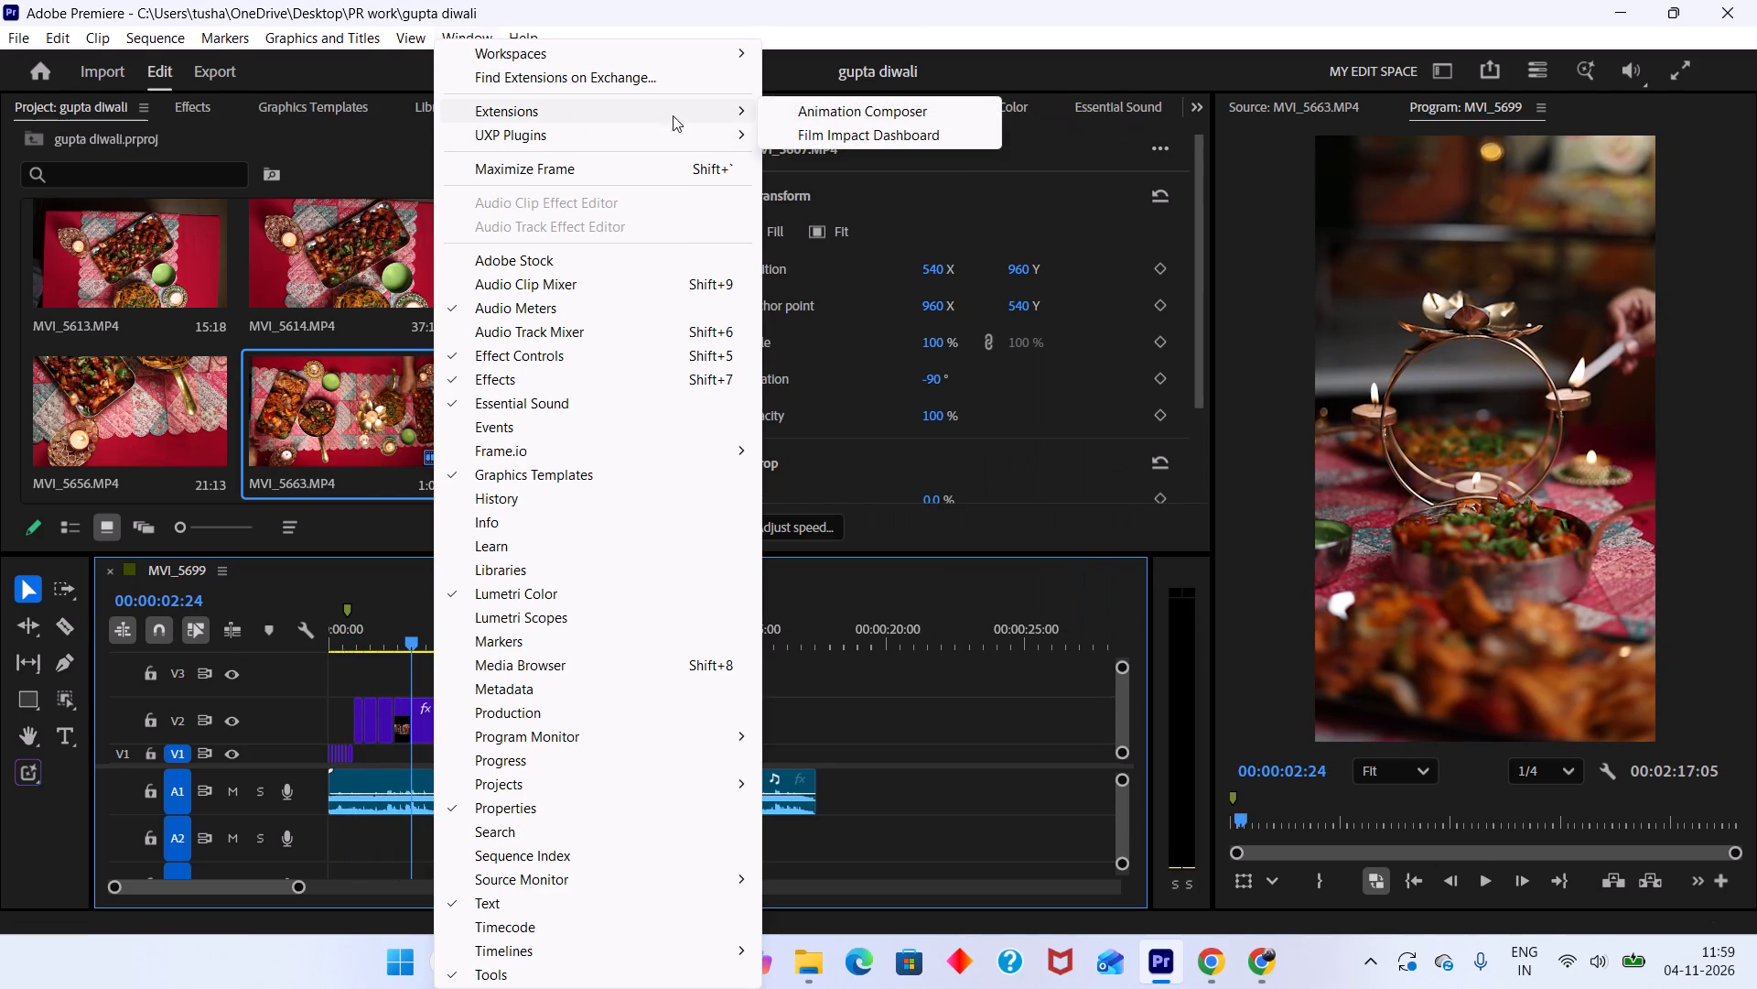
{"action": "left_click", "coordinate": [843, 117]}
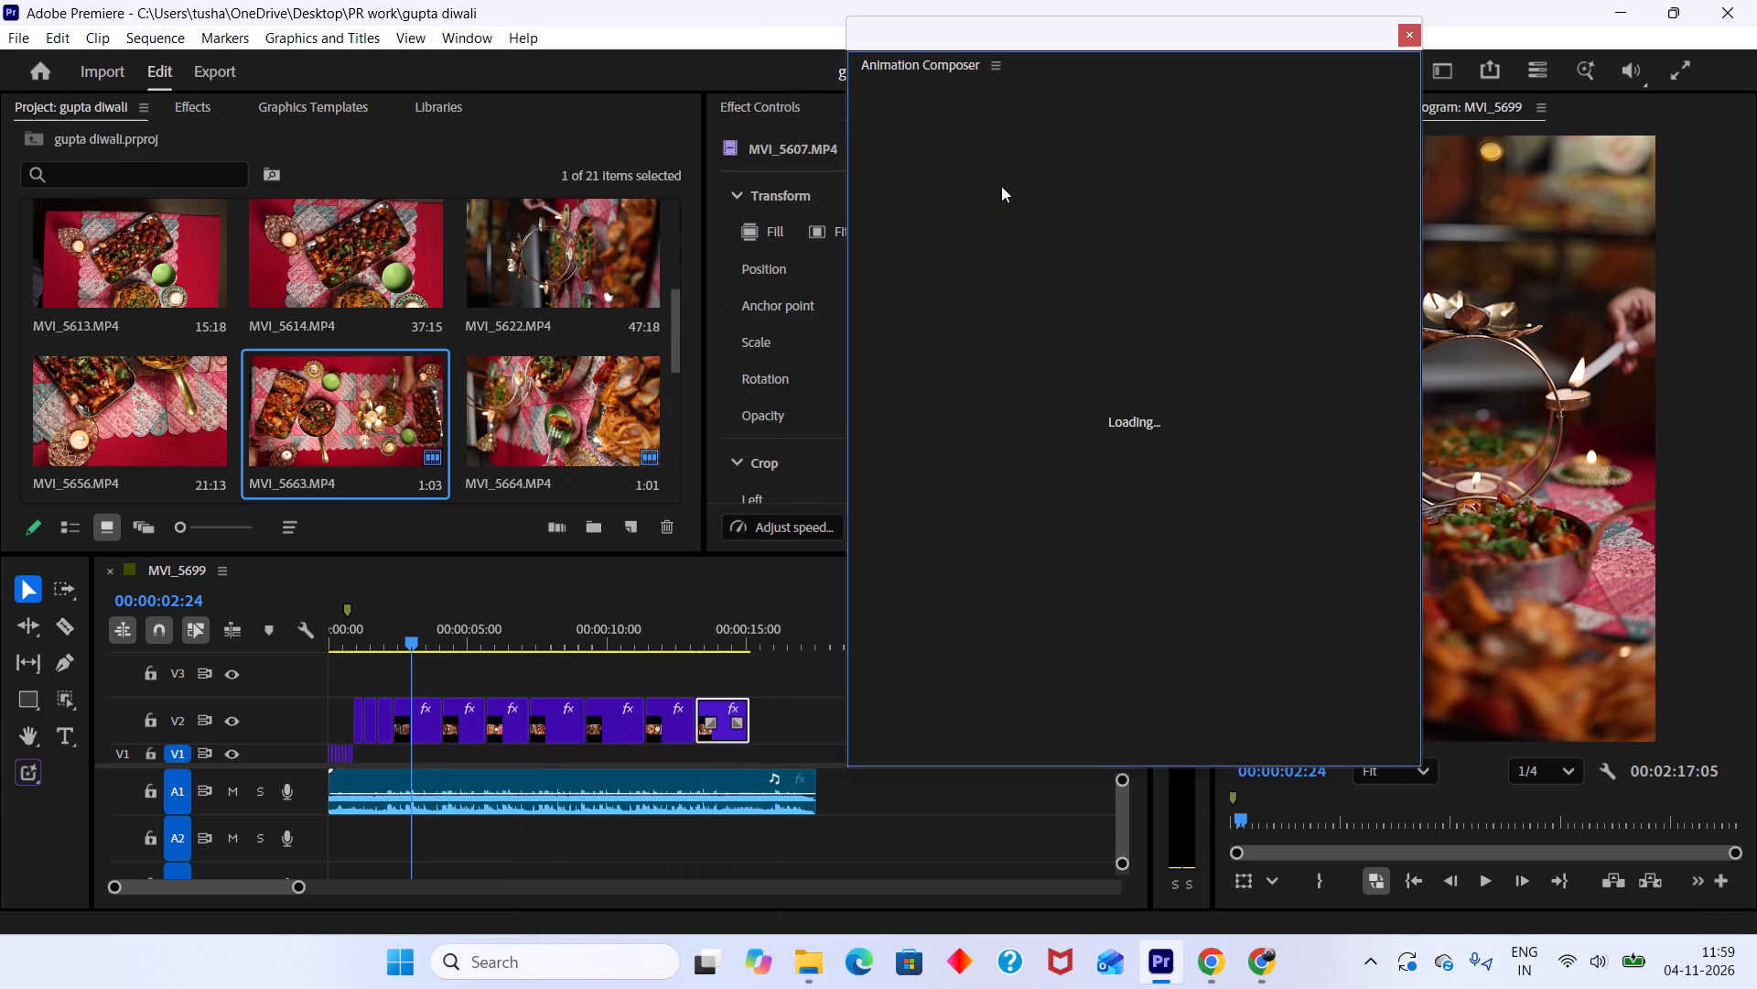
{"action": "left_click", "coordinate": [954, 266]}
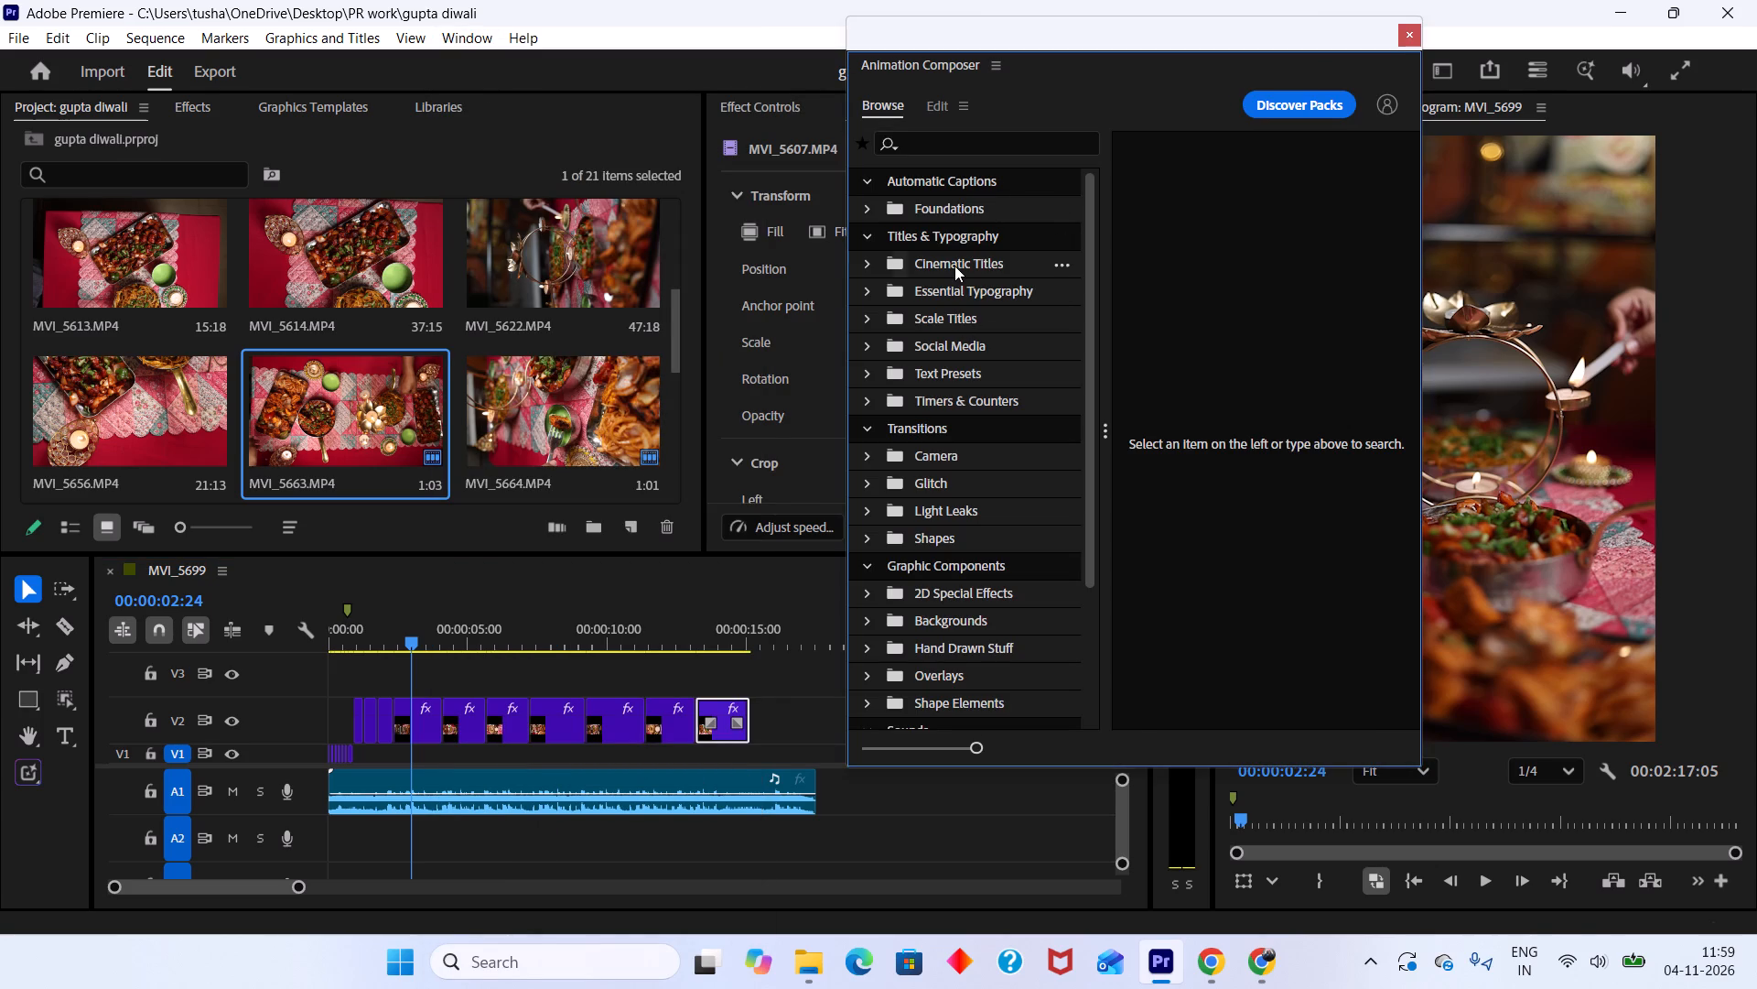
{"action": "left_click", "coordinate": [977, 486]}
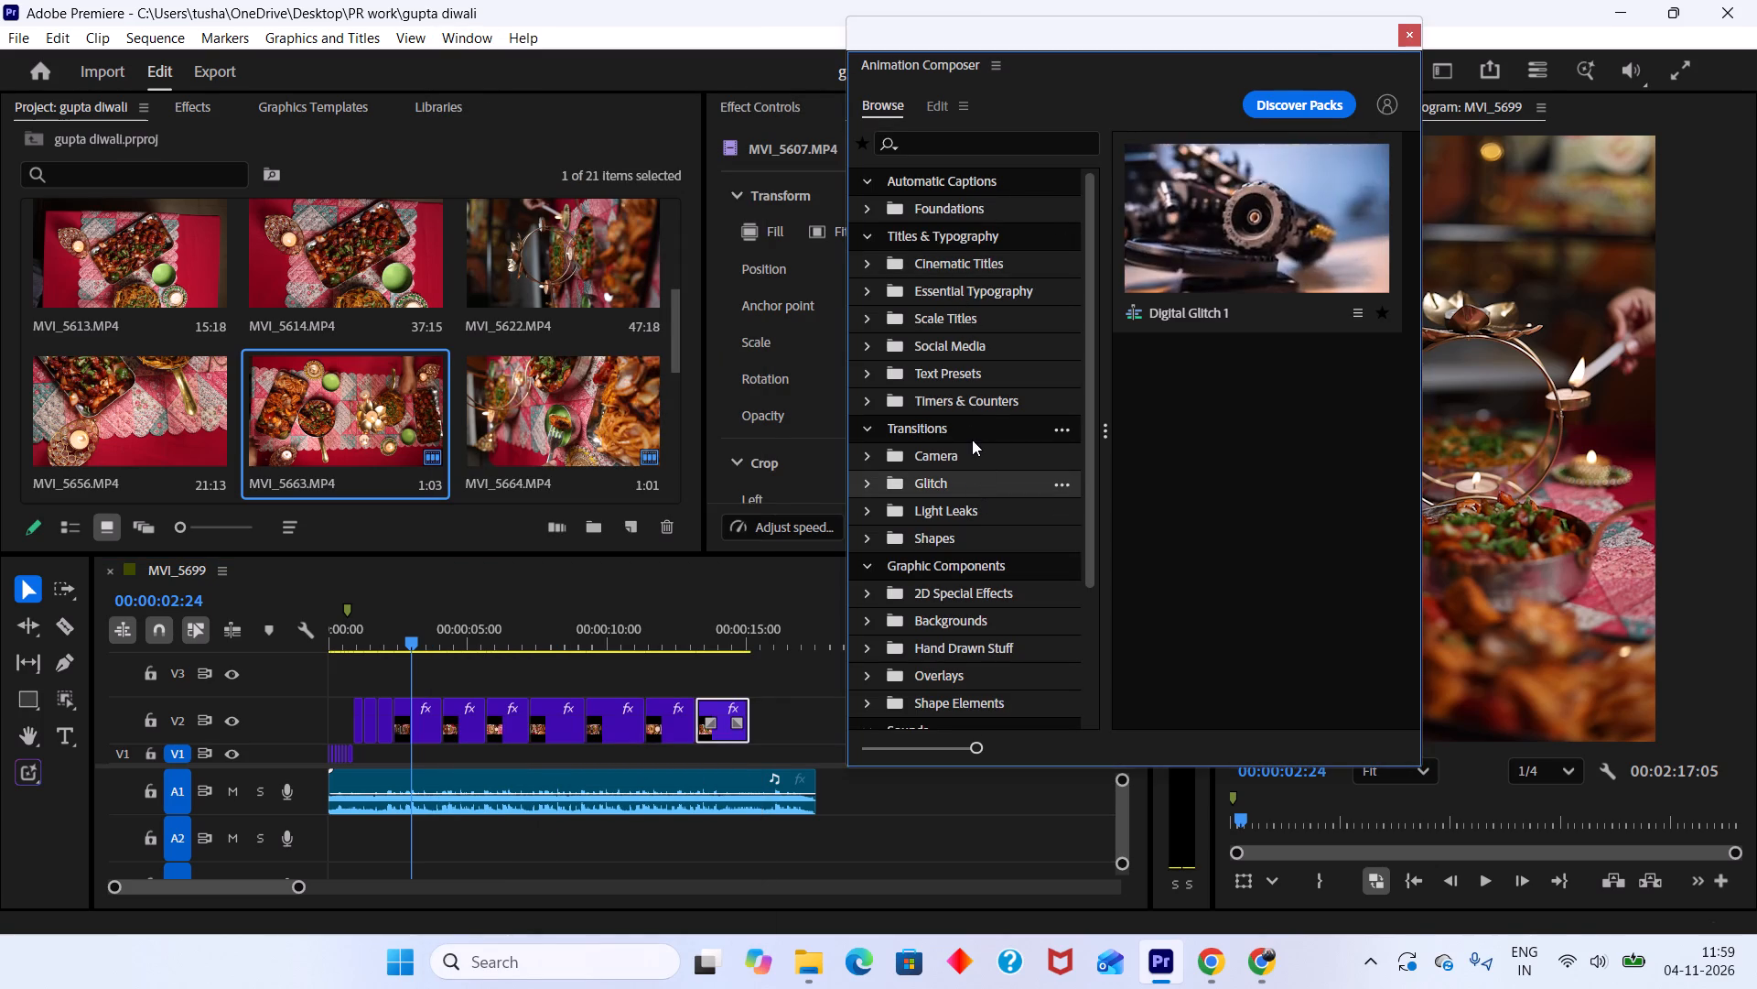
{"action": "left_click", "coordinate": [971, 440]}
{"action": "left_click", "coordinate": [973, 452]}
{"action": "left_click", "coordinate": [977, 495]}
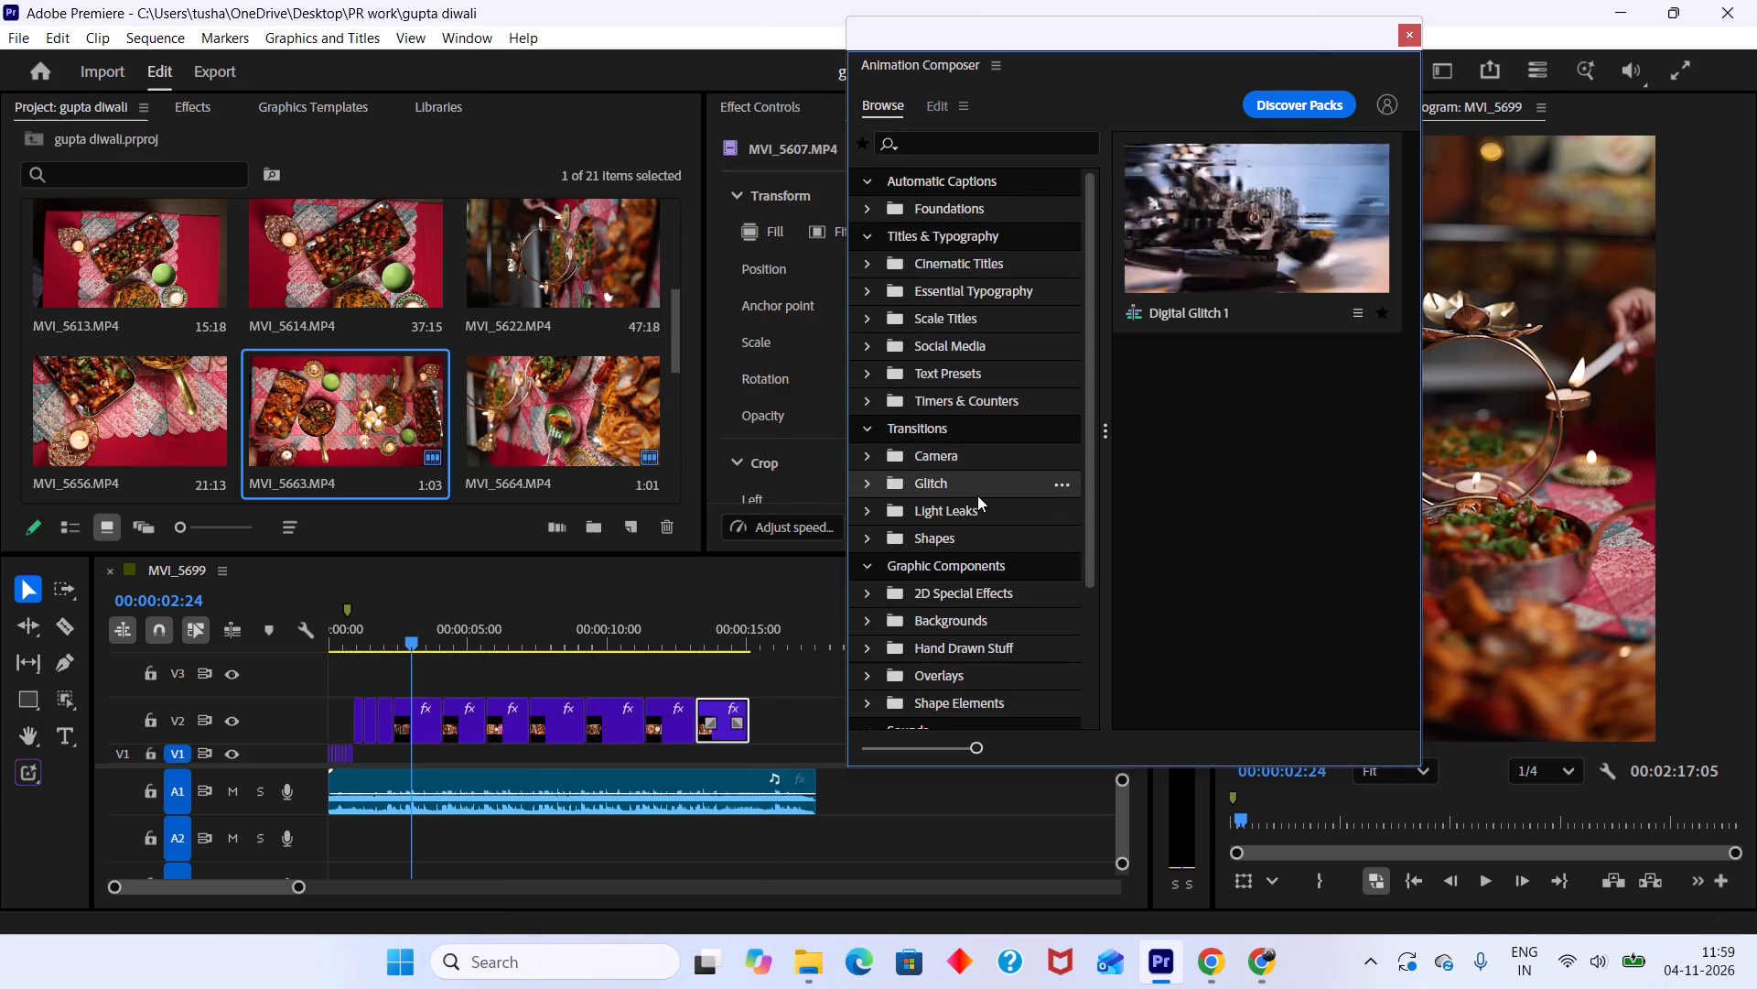
{"action": "left_click", "coordinate": [977, 512]}
{"action": "left_click", "coordinate": [976, 543]}
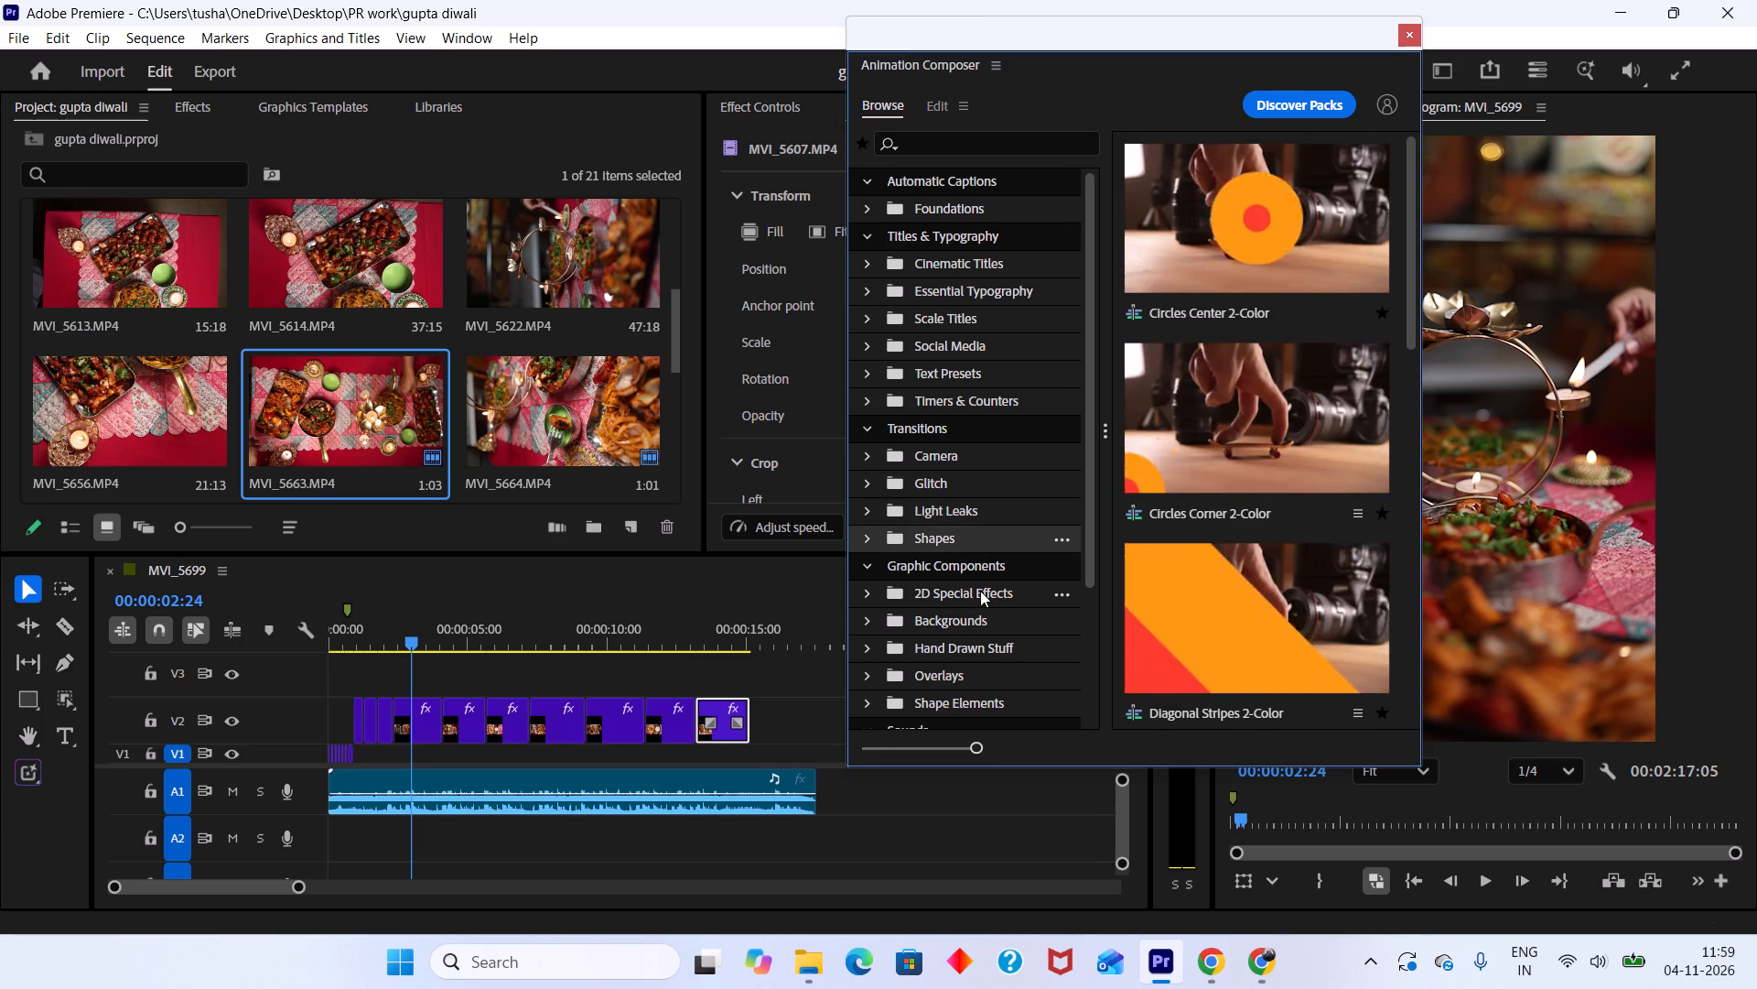
{"action": "left_click", "coordinate": [980, 591]}
Preview the Swooshy Approach 01 sound effect and browse the Hand Drawn Stuff, Backgrounds and 2D Special Effects presets.
{"action": "scroll", "coordinate": [981, 675], "scroll_direction": "down", "scroll_amount": 4}
{"action": "left_click", "coordinate": [969, 584]}
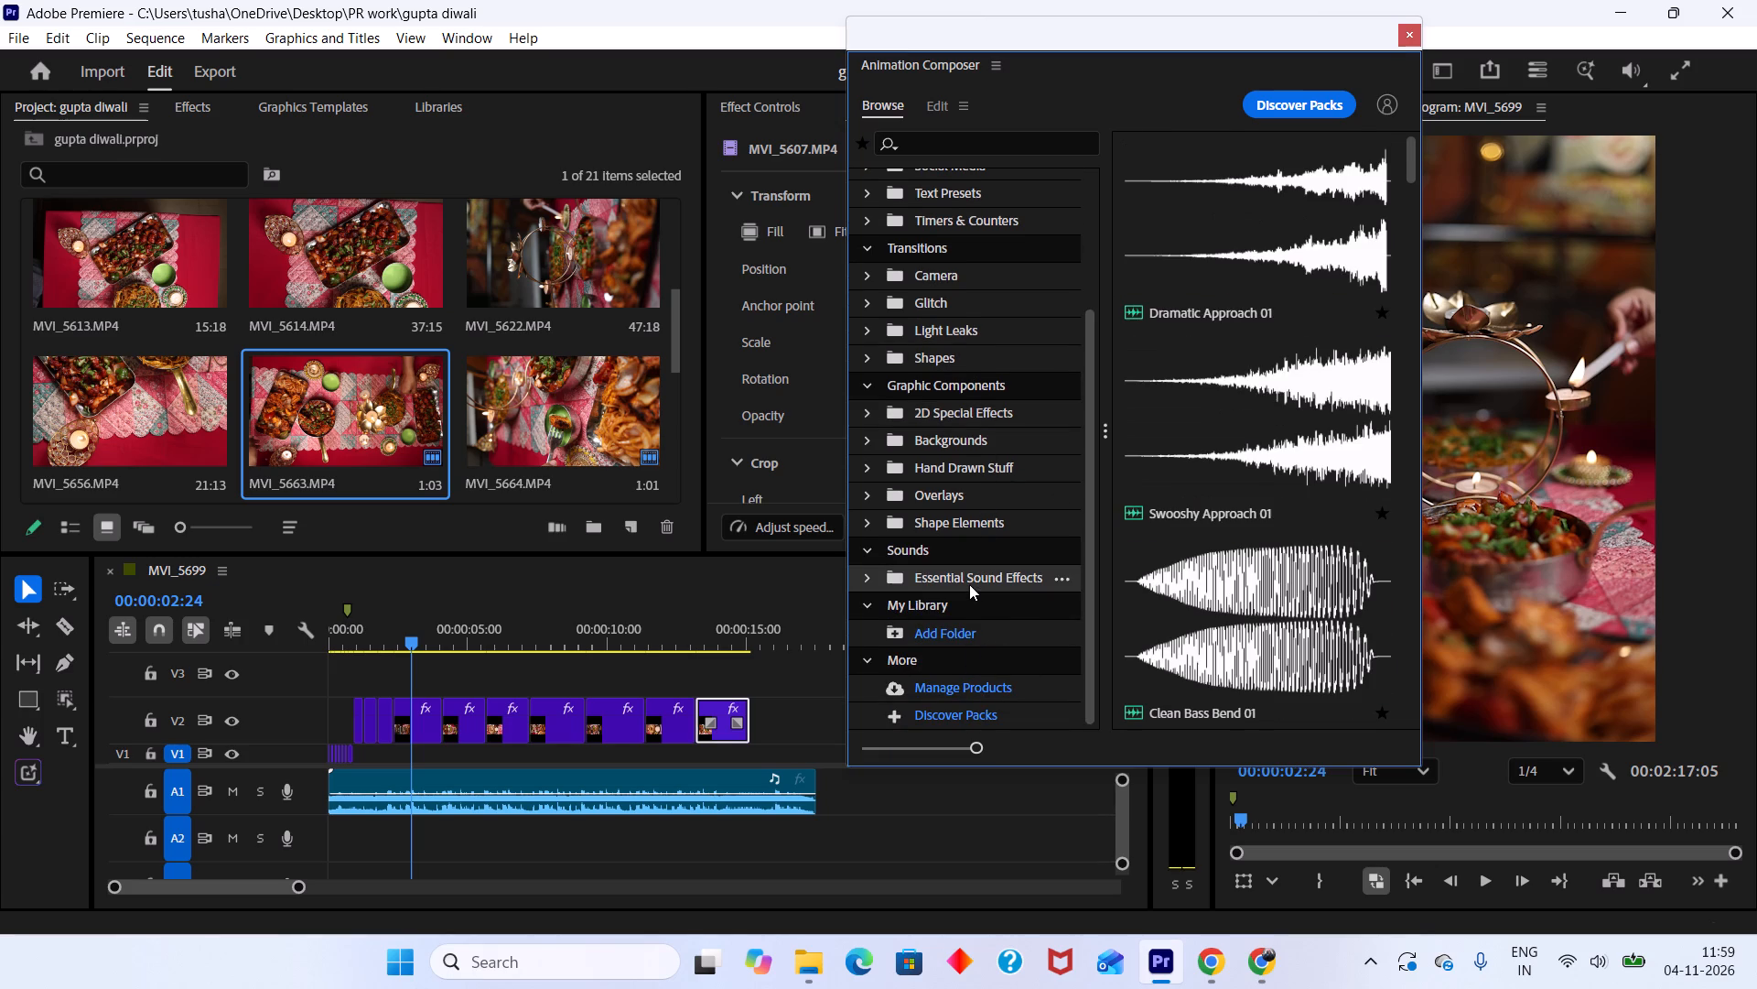
{"action": "left_click", "coordinate": [1260, 429]}
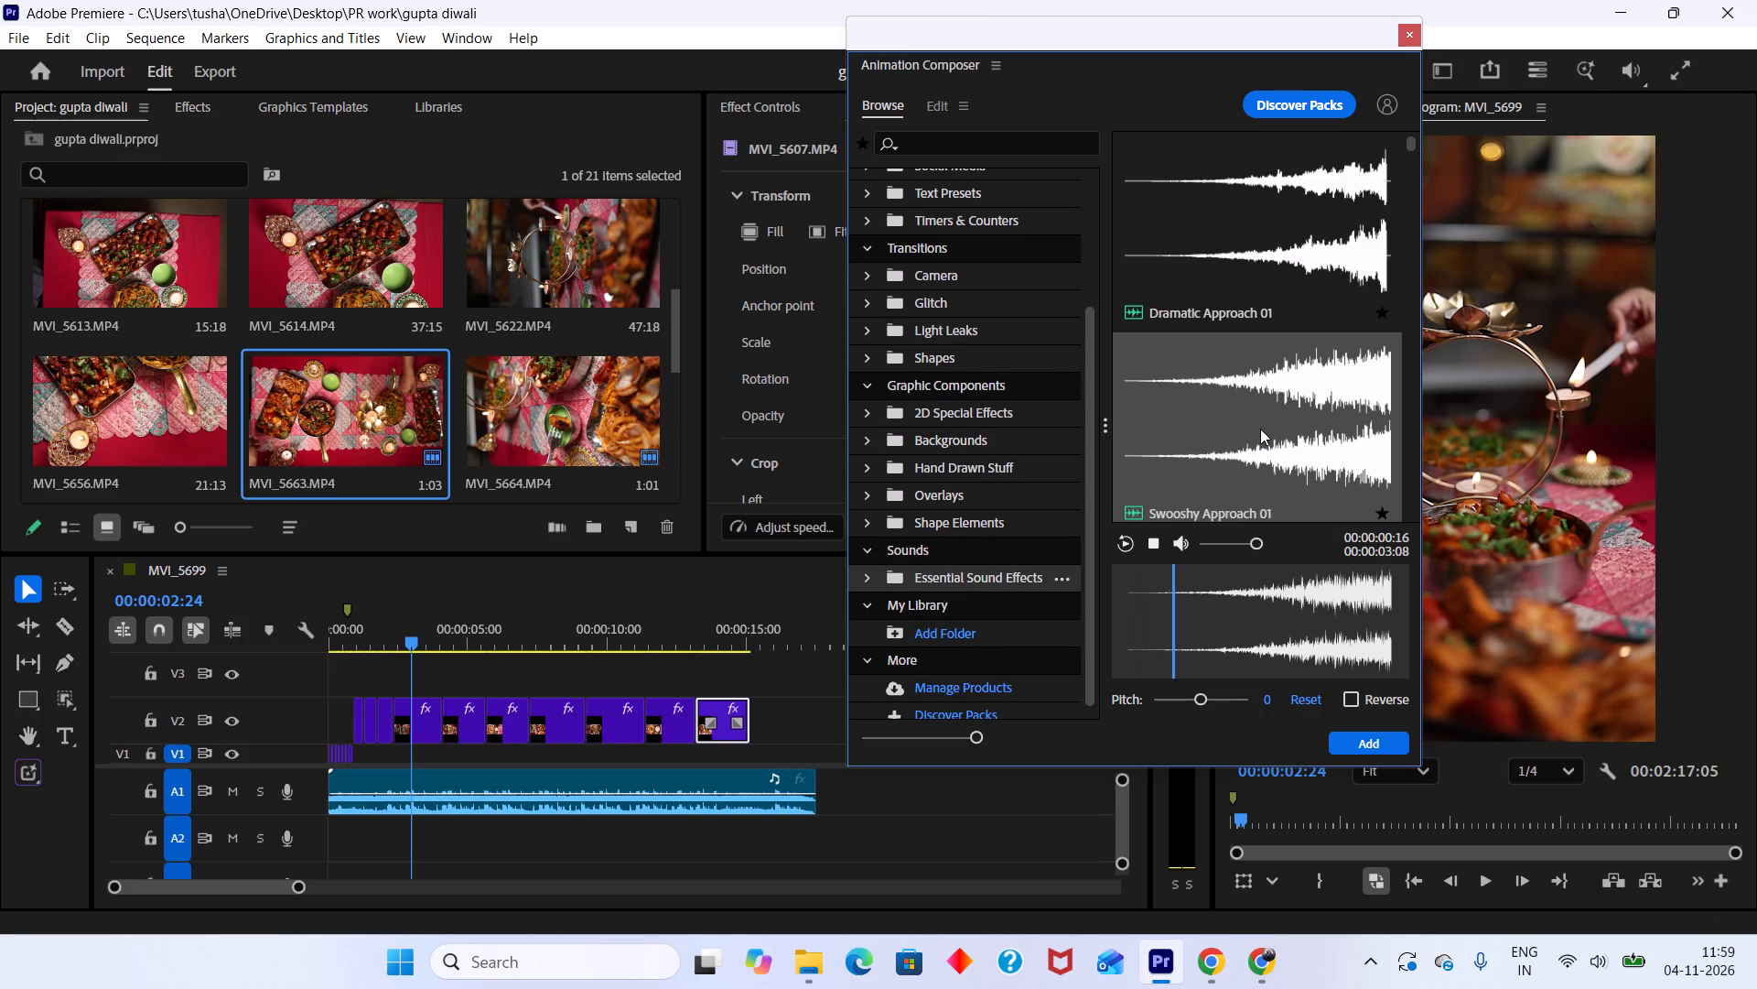
{"action": "left_click", "coordinate": [965, 474]}
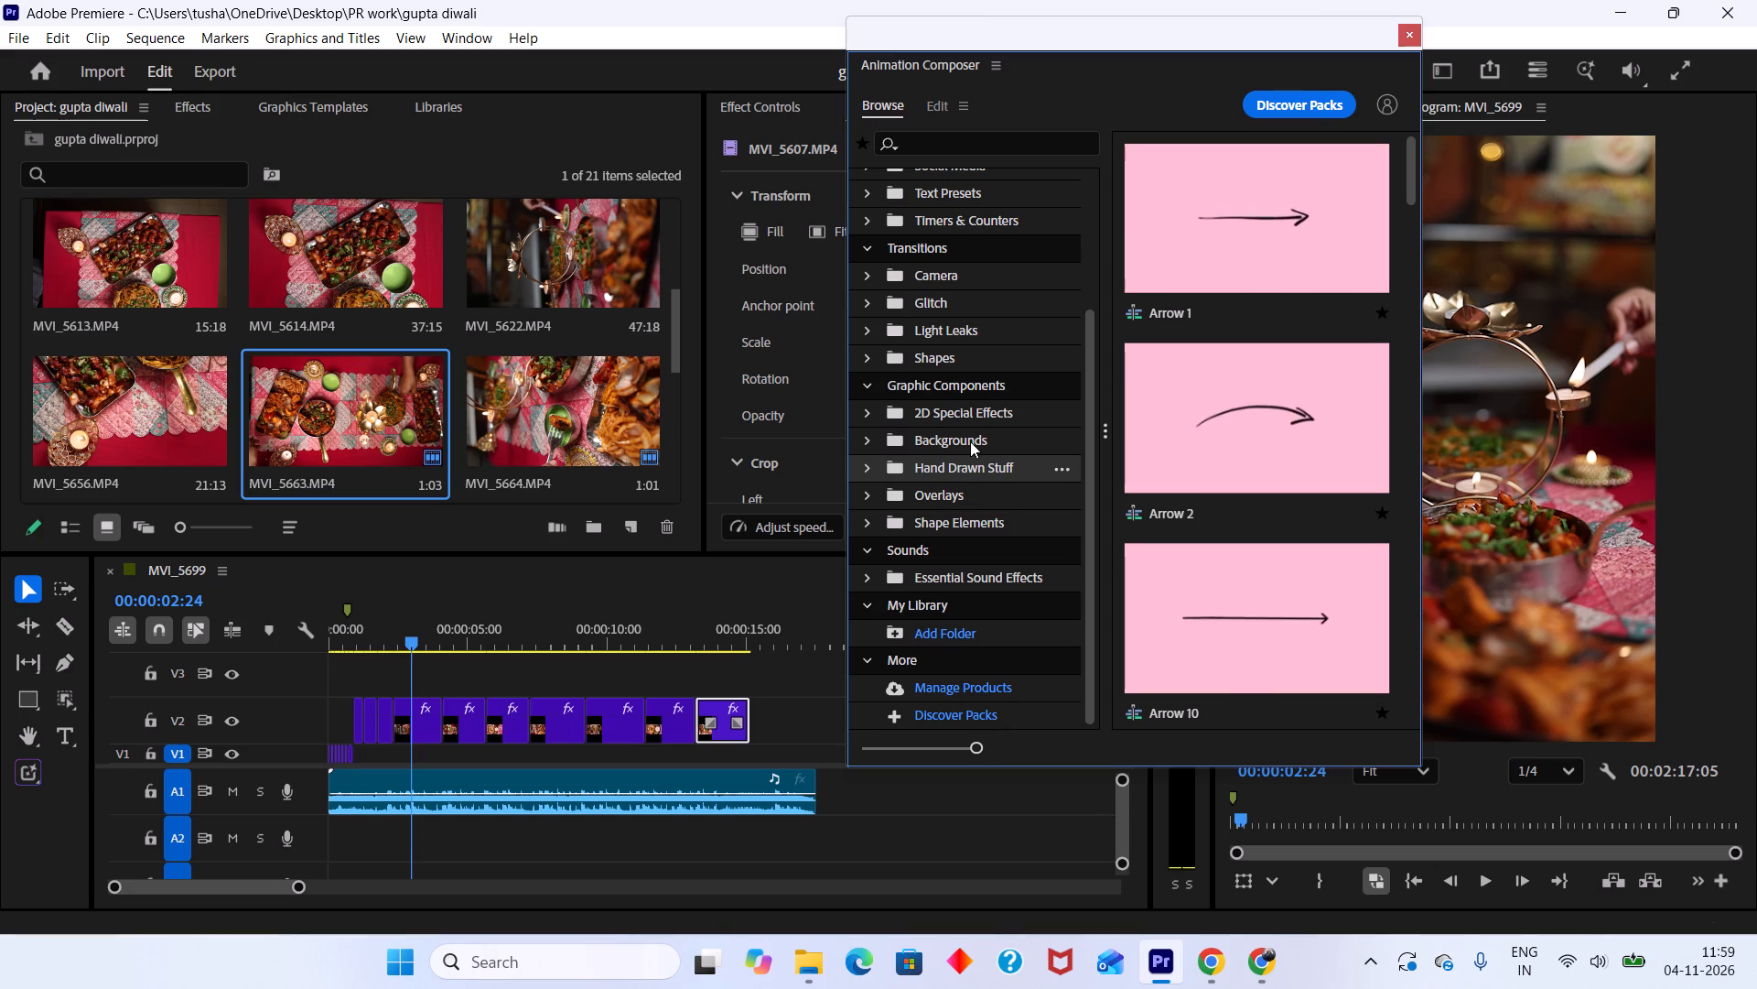
{"action": "left_click", "coordinate": [969, 434]}
{"action": "left_click", "coordinate": [966, 418]}
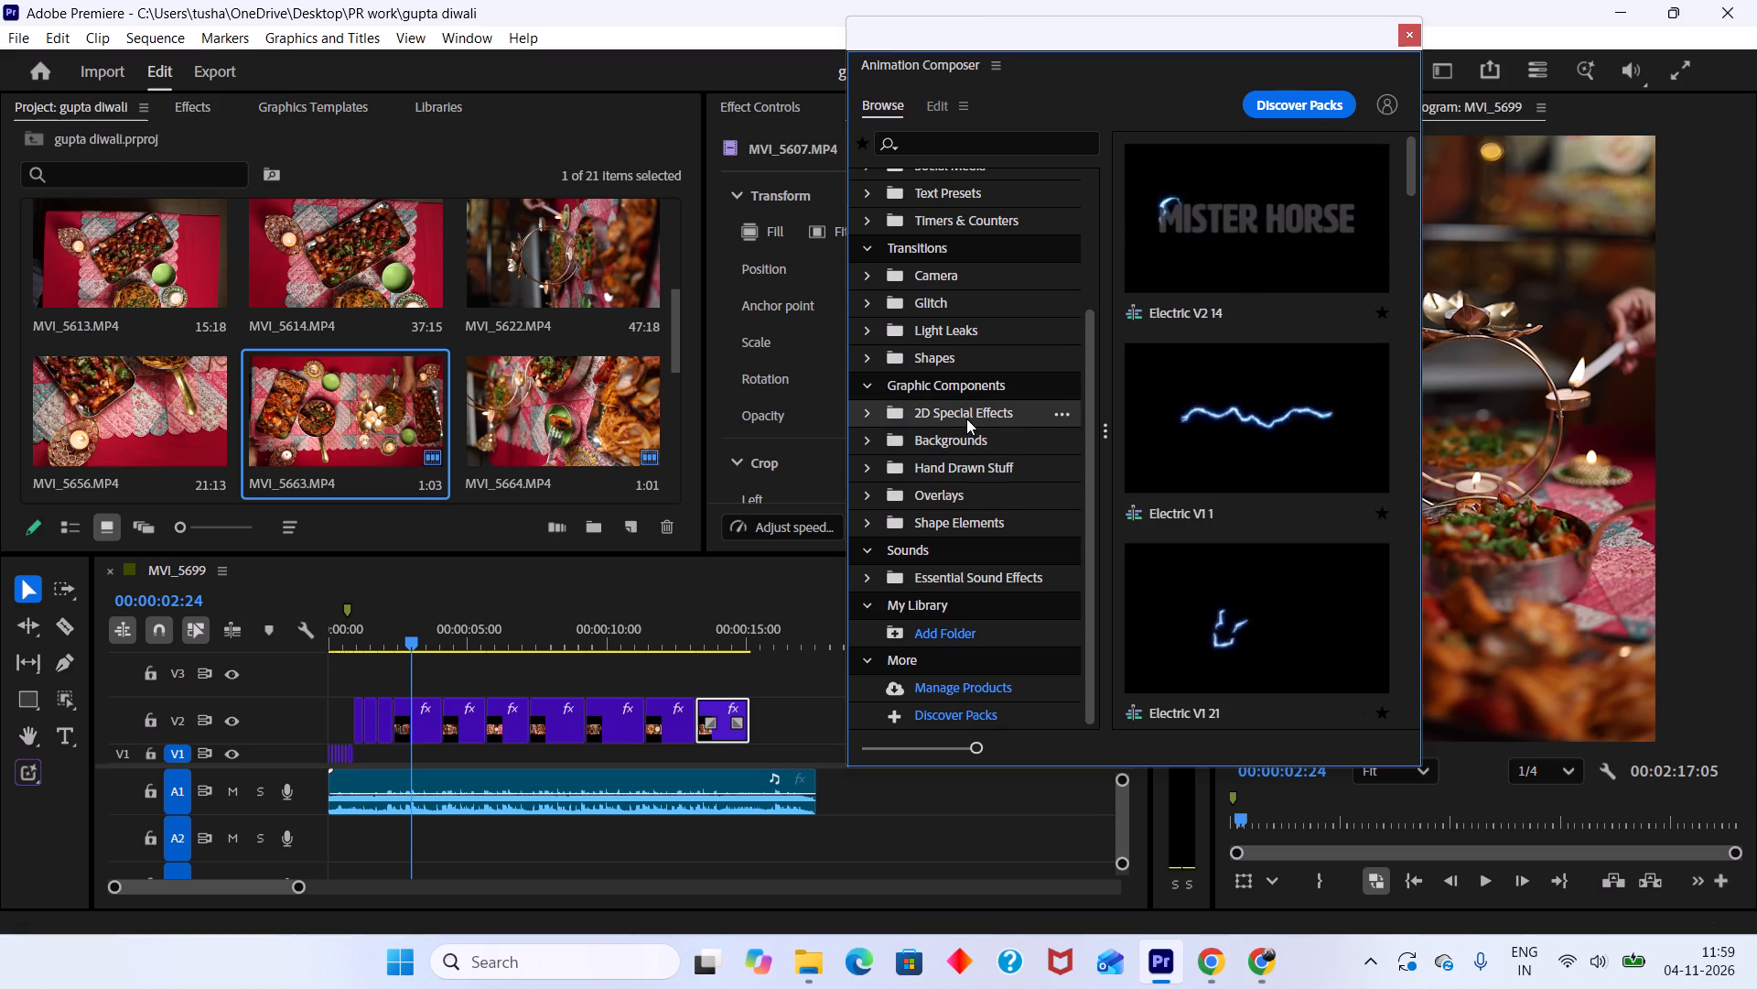
Audition the Essential Sound Effects from Clean Bass Bend 01 and Dramatic Approach 01 through the UI beeps and sci-fi blasts.
{"action": "scroll", "coordinate": [984, 555], "scroll_direction": "down", "scroll_amount": 3}
{"action": "left_click", "coordinate": [978, 583]}
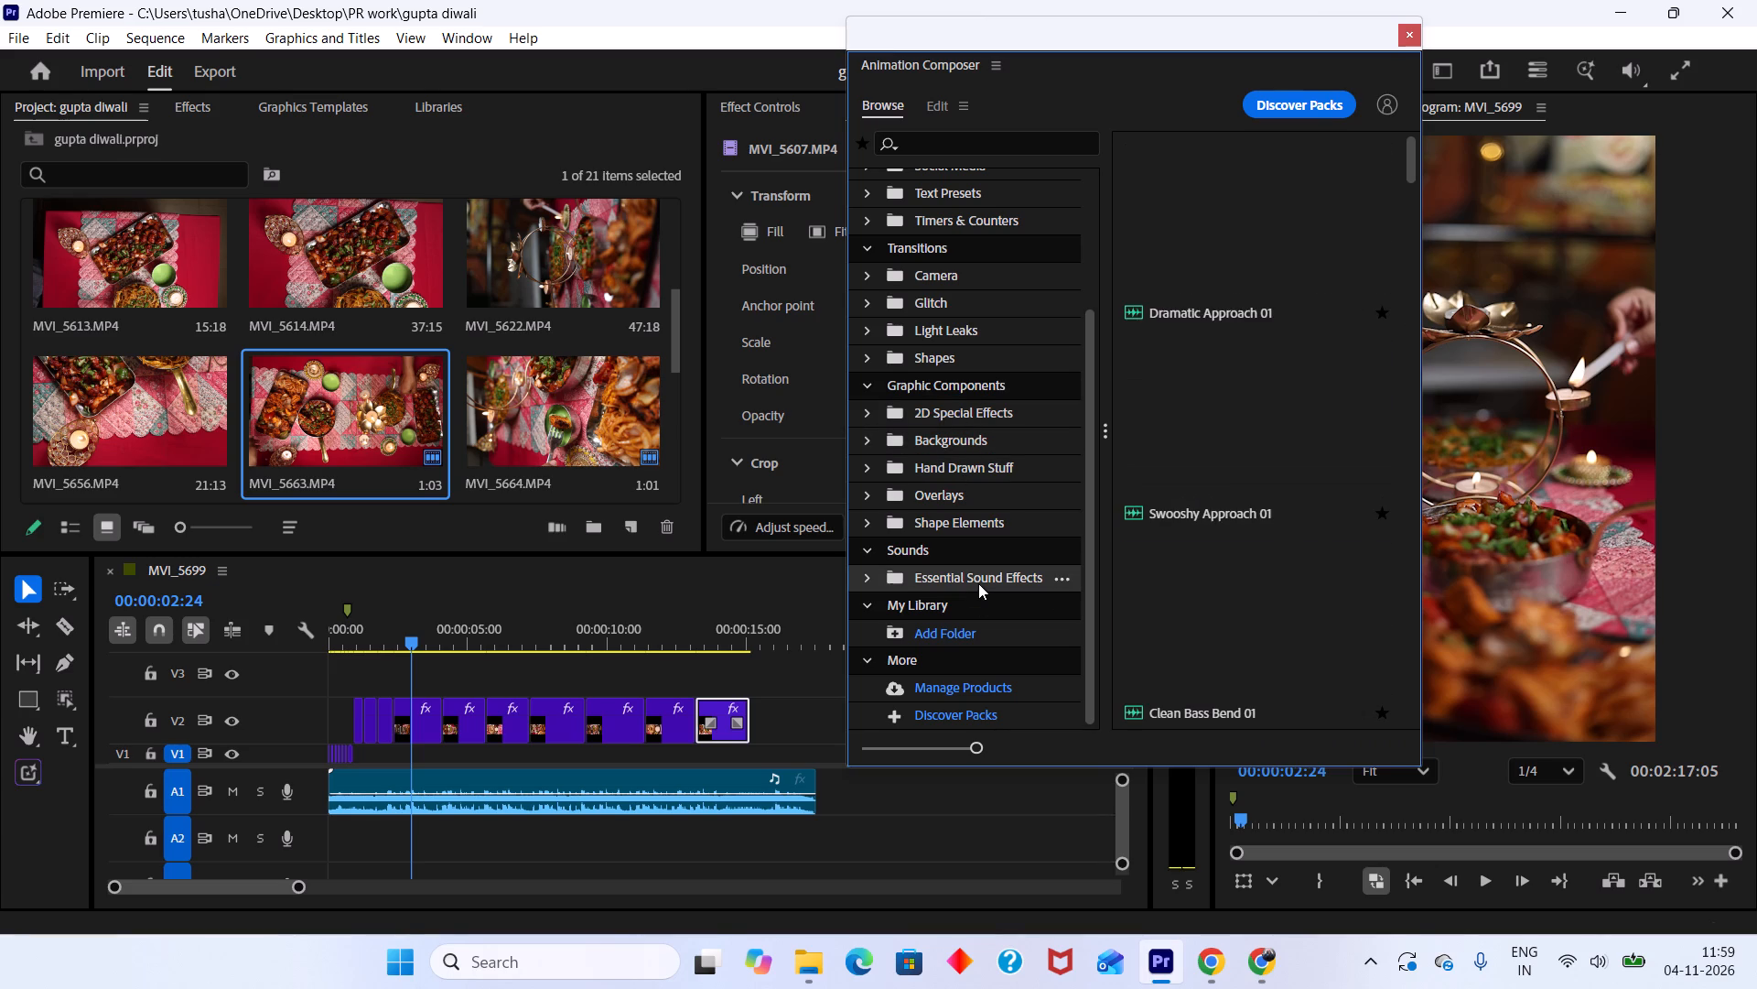
{"action": "left_click", "coordinate": [1307, 636]}
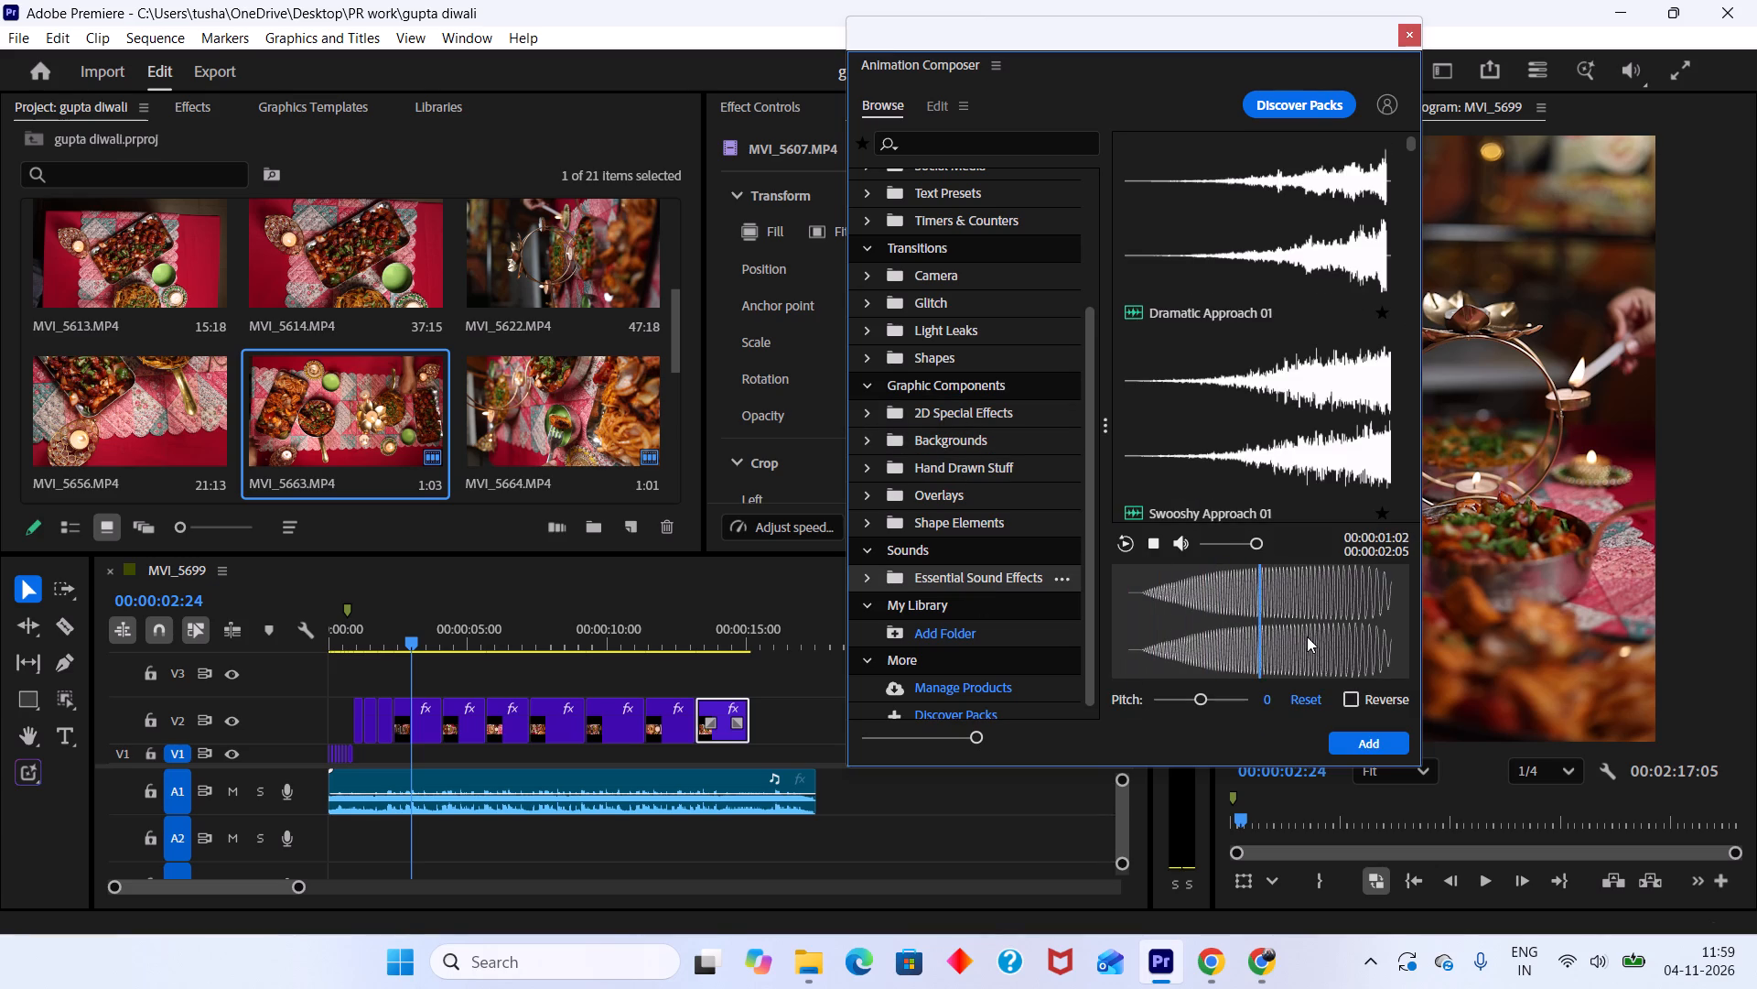
{"action": "left_click", "coordinate": [1271, 274]}
{"action": "scroll", "coordinate": [1261, 506], "scroll_direction": "down", "scroll_amount": 2}
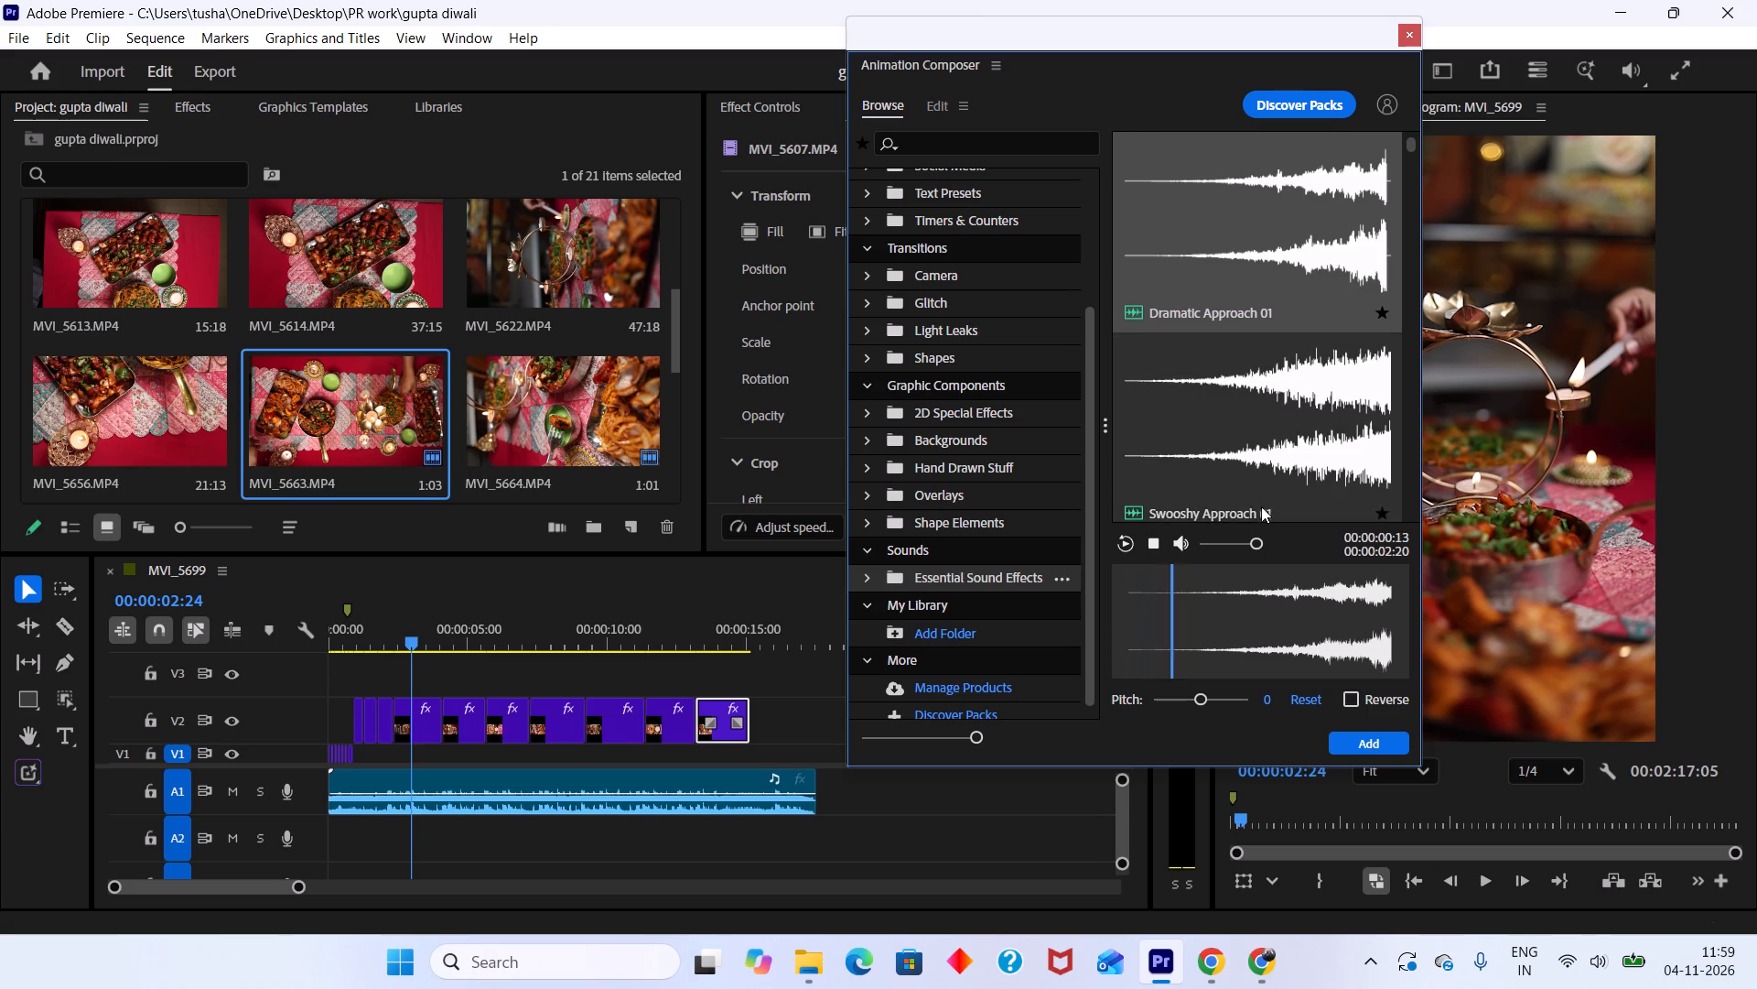
{"action": "scroll", "coordinate": [1261, 506], "scroll_direction": "down", "scroll_amount": 5}
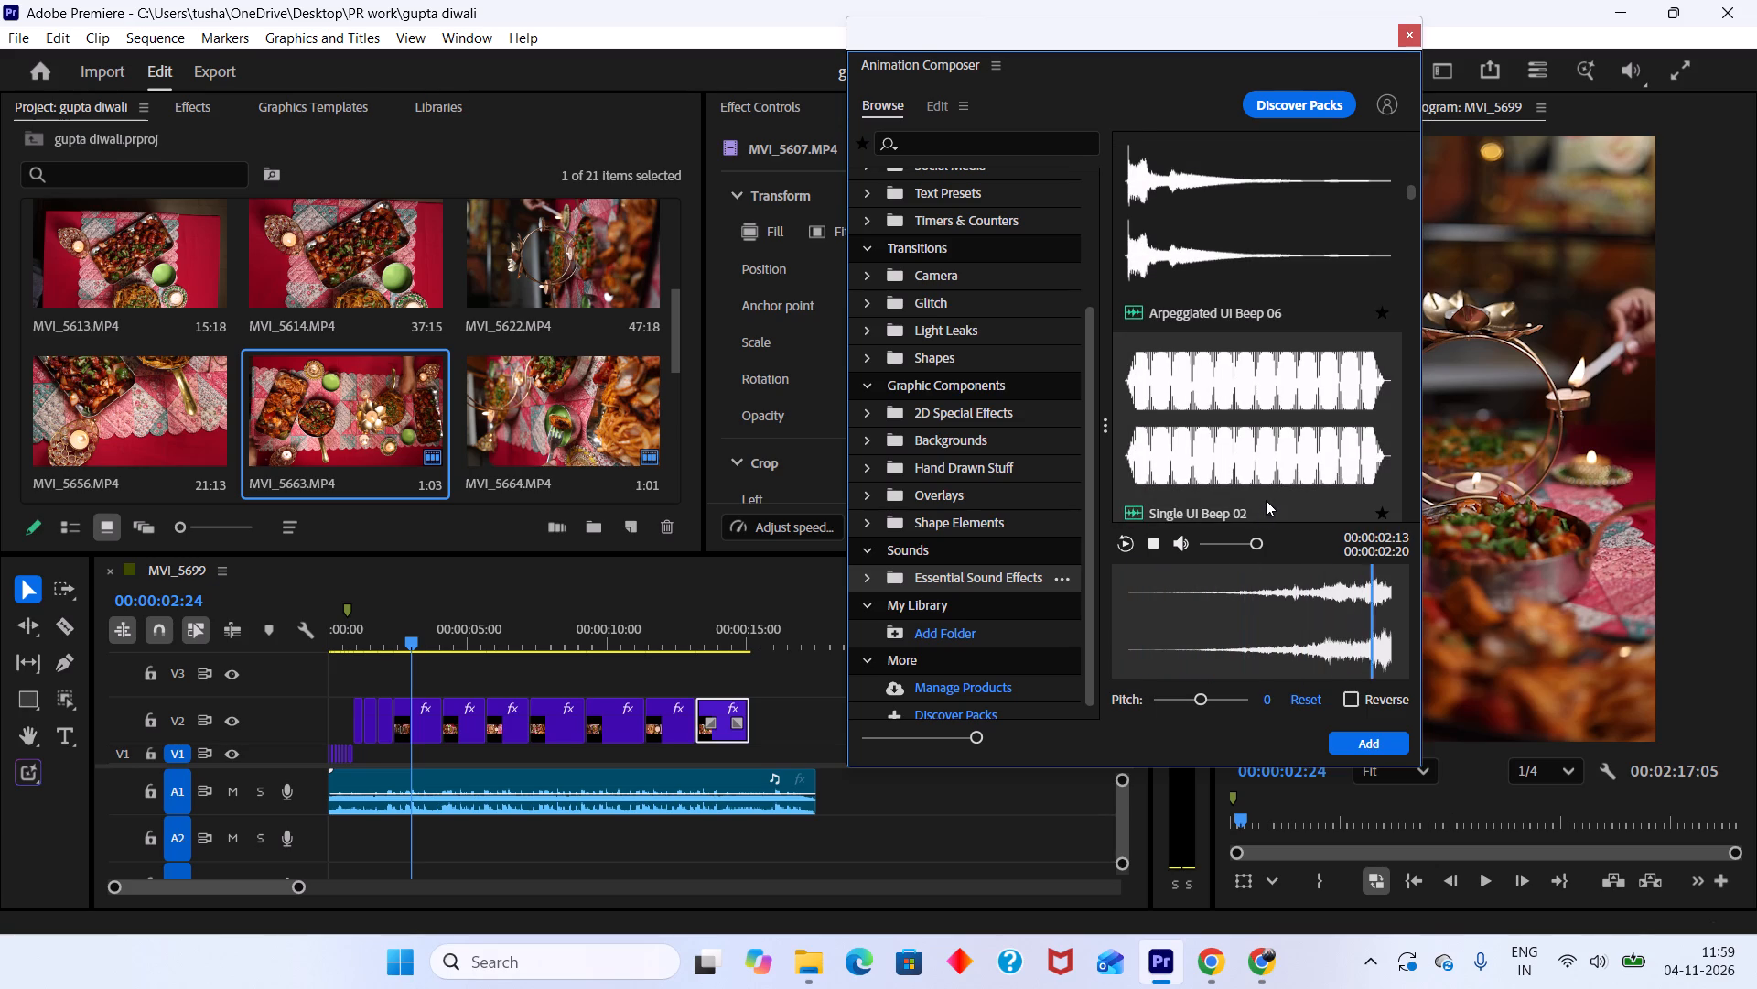
{"action": "scroll", "coordinate": [1275, 416], "scroll_direction": "down", "scroll_amount": 3}
{"action": "left_click", "coordinate": [1256, 346]}
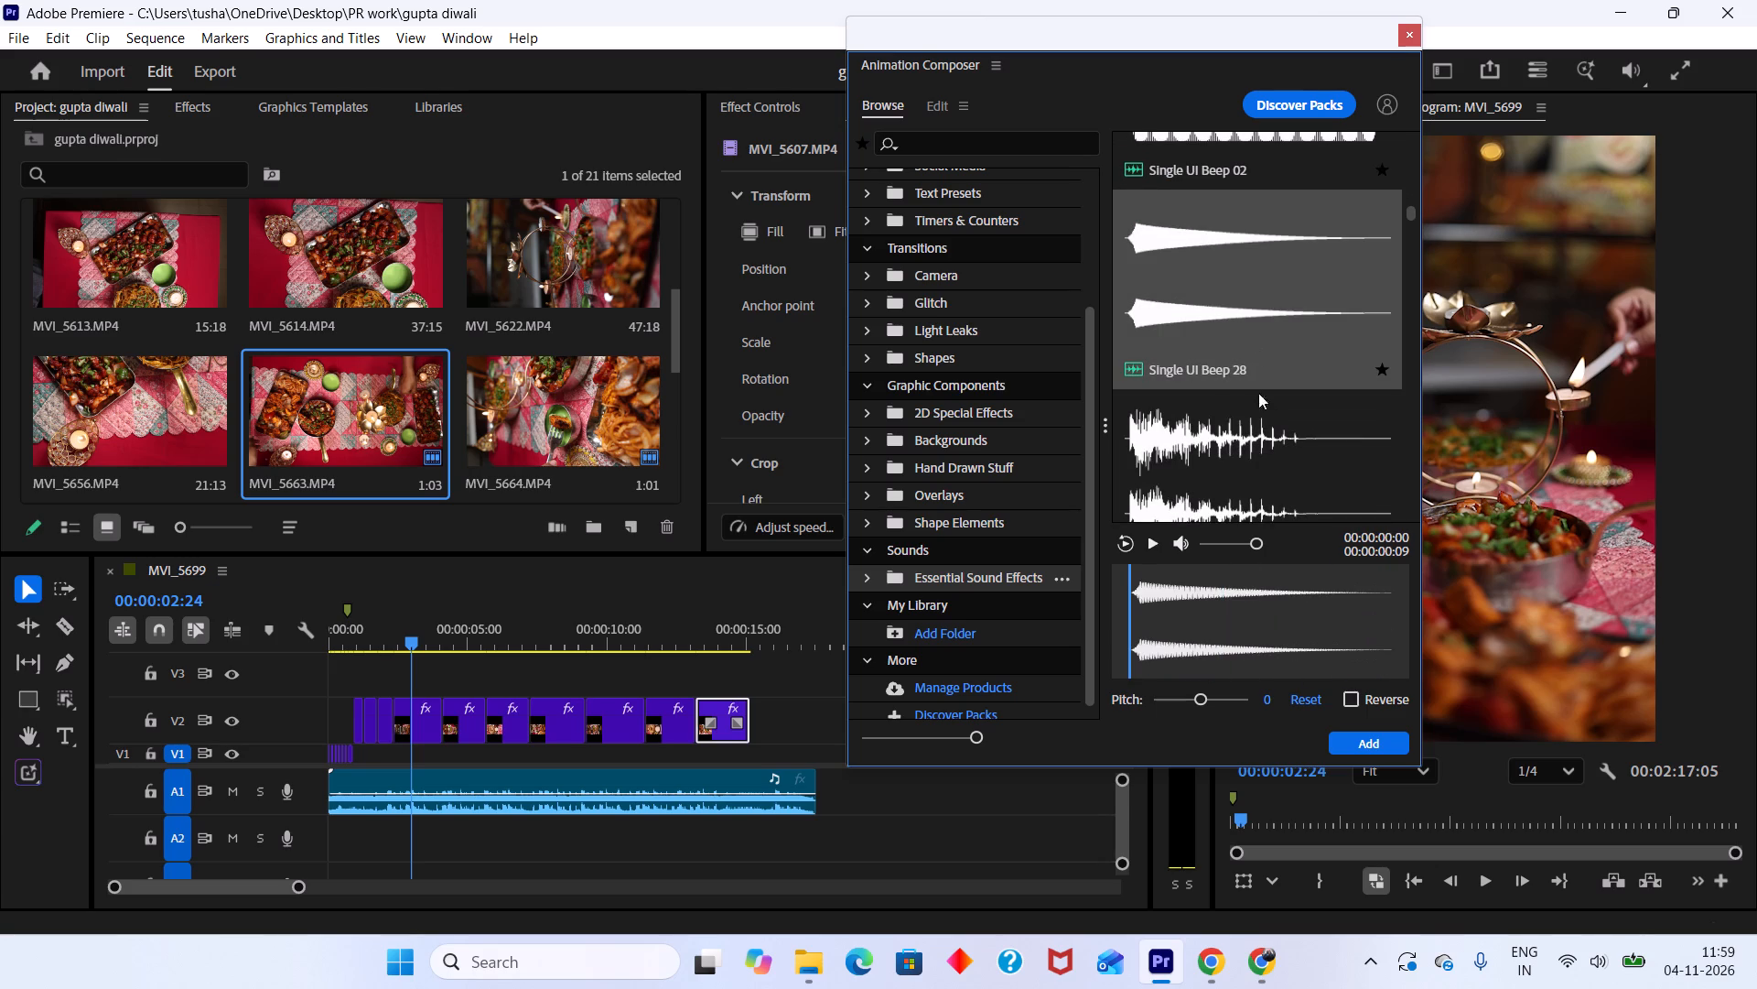
{"action": "left_click", "coordinate": [1267, 427]}
{"action": "scroll", "coordinate": [1267, 427], "scroll_direction": "down", "scroll_amount": 2}
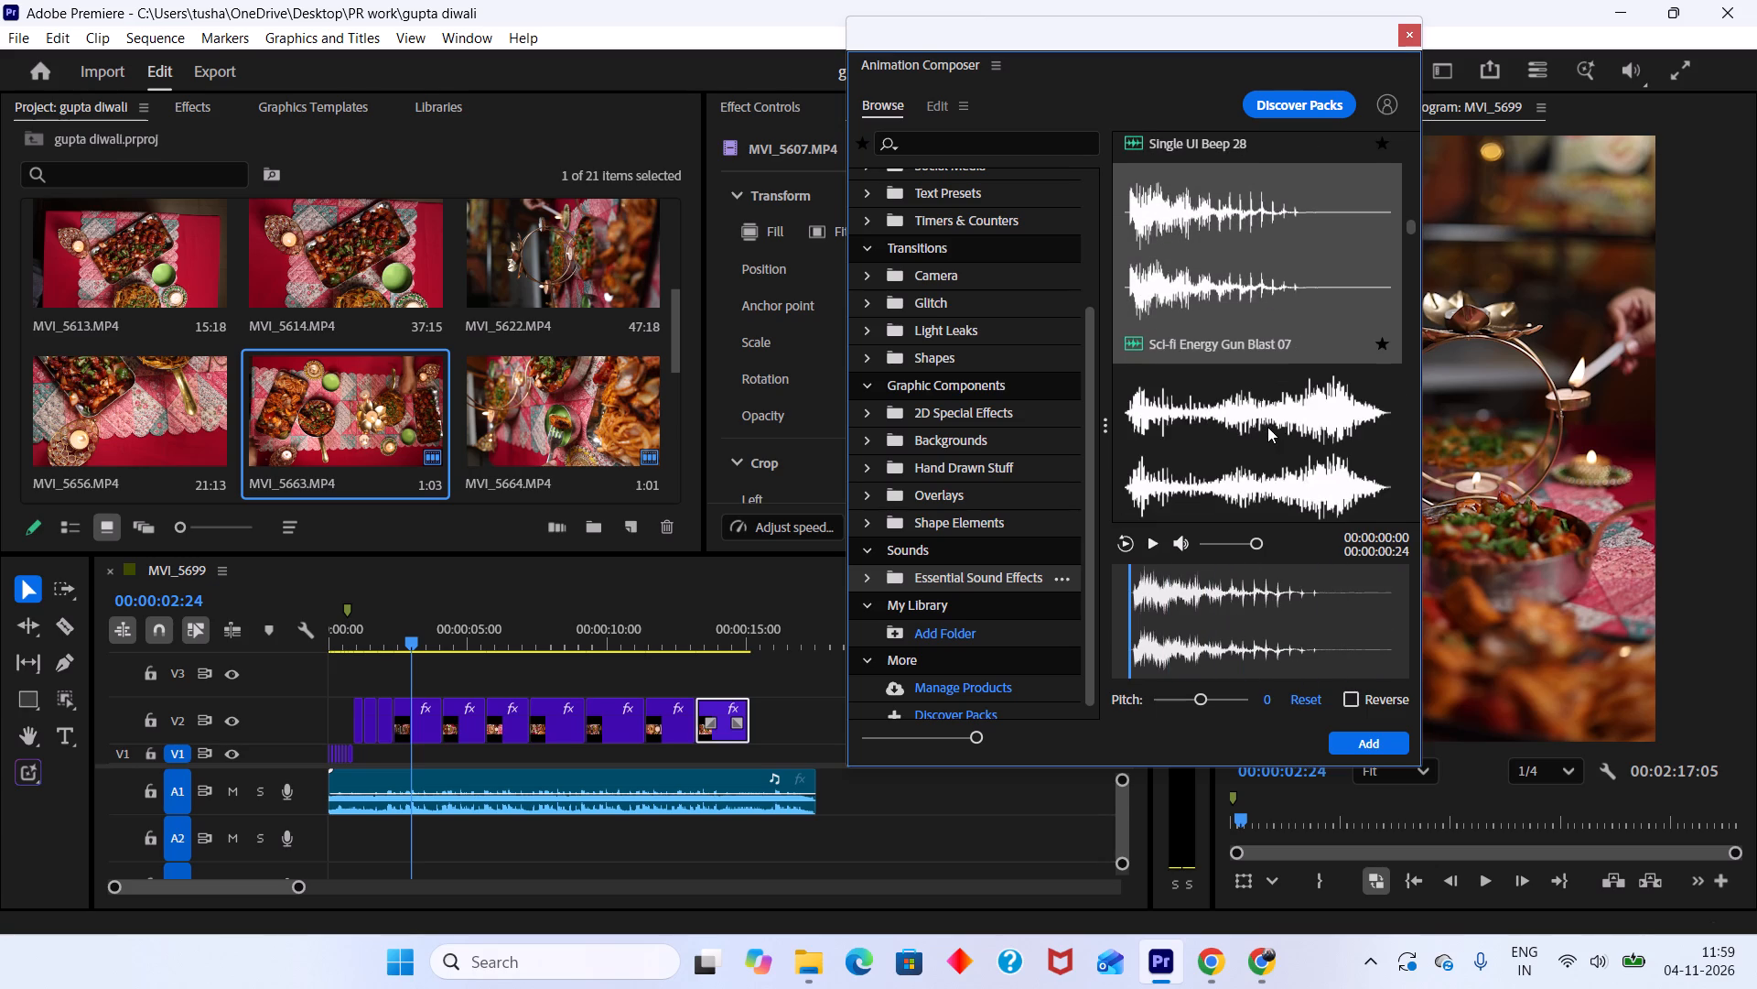
{"action": "left_click", "coordinate": [1267, 427]}
{"action": "scroll", "coordinate": [1267, 427], "scroll_direction": "down", "scroll_amount": 2}
{"action": "left_click", "coordinate": [1267, 427]}
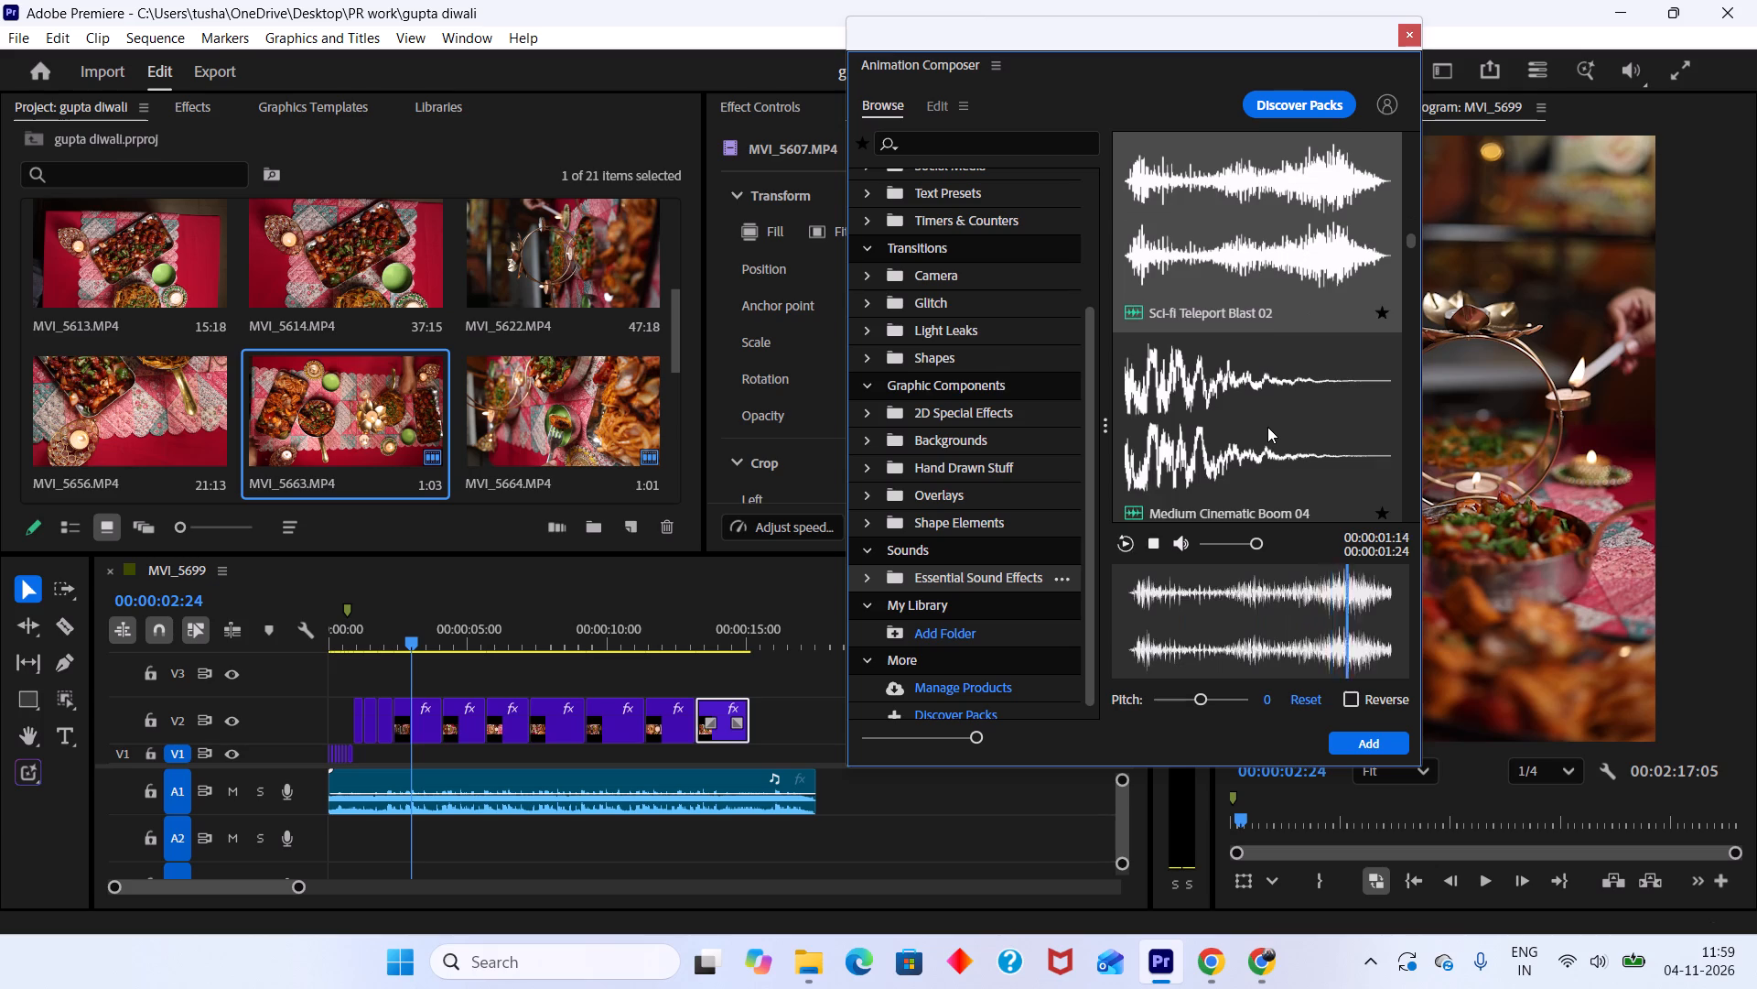
Audition the cinematic booms and hits, Wineglass Clang 02, Mechanical Keyboard Click 03, Mouse Click 01 and Glittering Clink 02 sounds.
{"action": "scroll", "coordinate": [1267, 427], "scroll_direction": "down", "scroll_amount": 3}
{"action": "left_click", "coordinate": [1234, 315]}
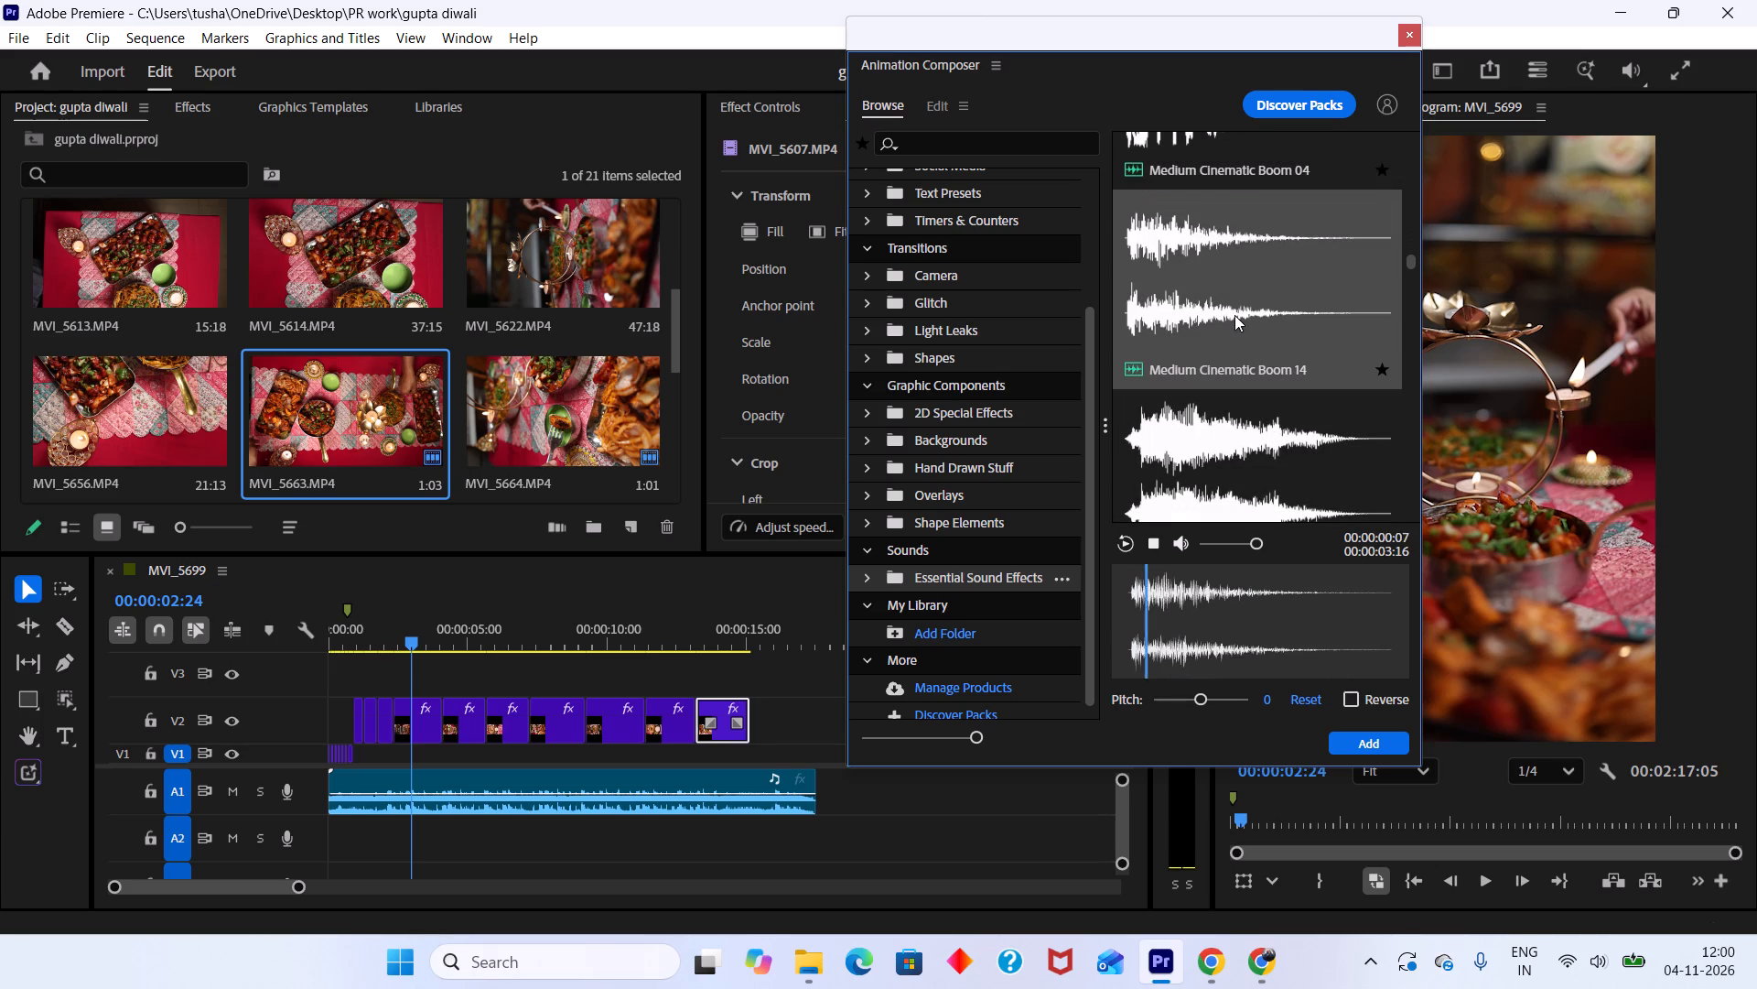
{"action": "left_click", "coordinate": [1283, 439]}
{"action": "scroll", "coordinate": [1283, 439], "scroll_direction": "down", "scroll_amount": 3}
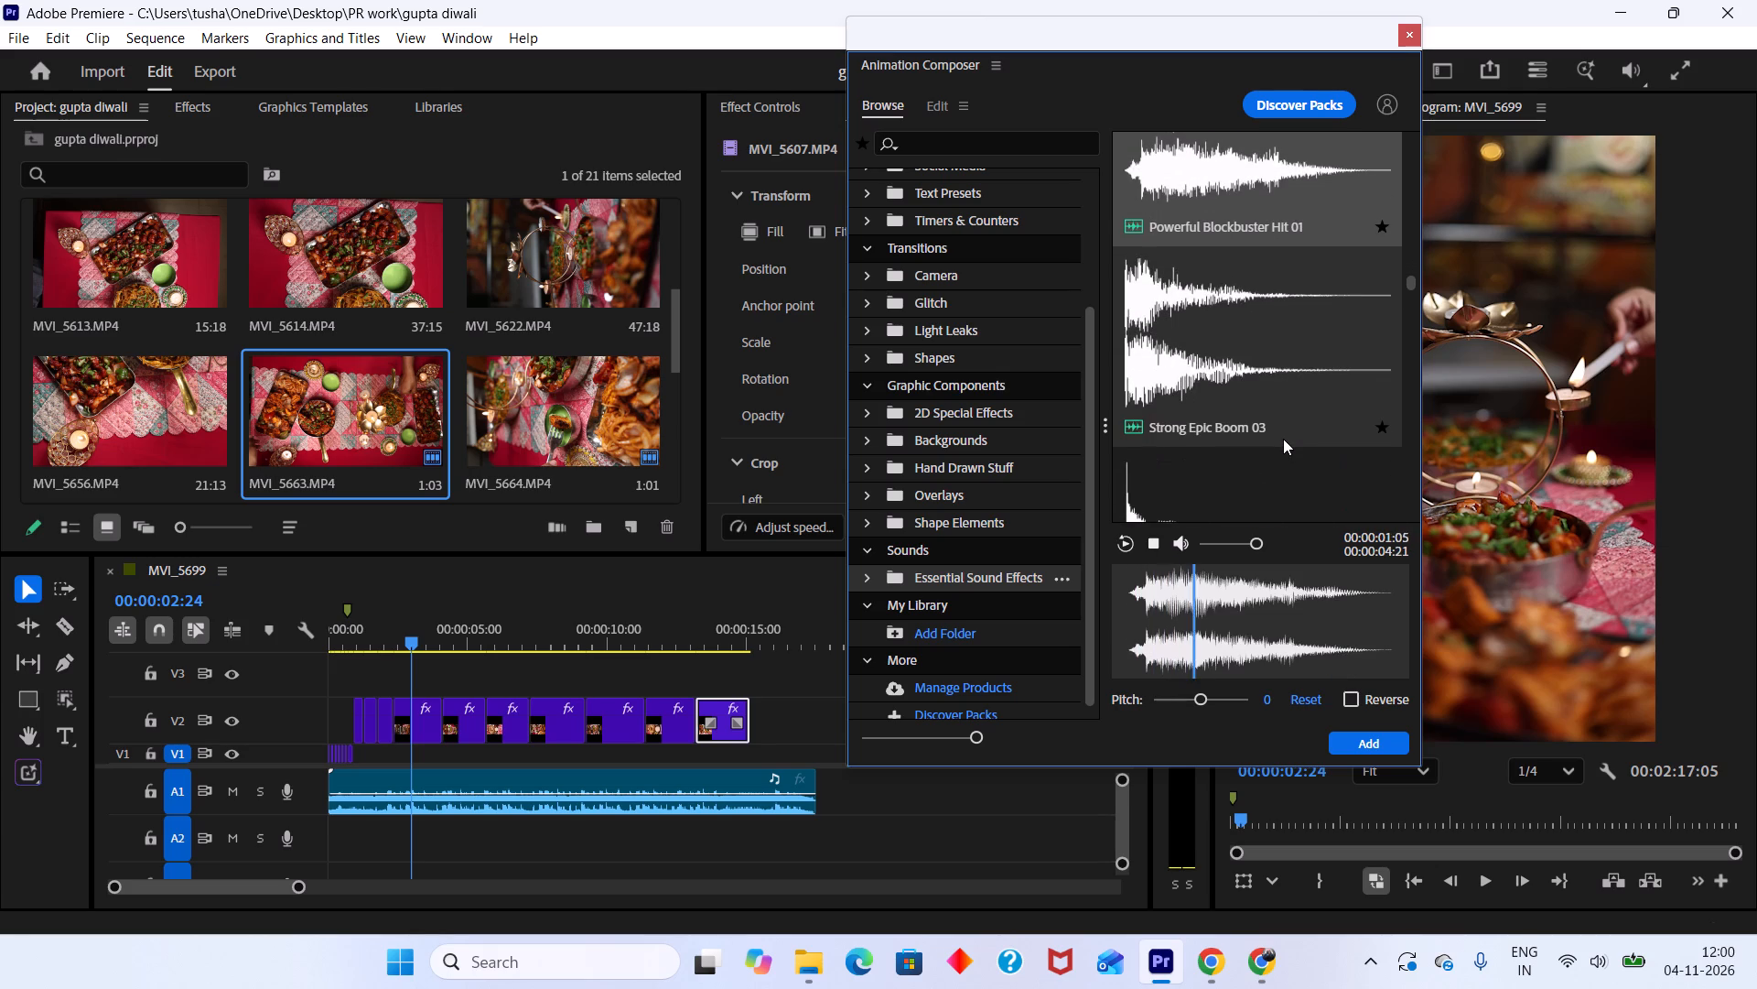
{"action": "left_click", "coordinate": [1241, 349]}
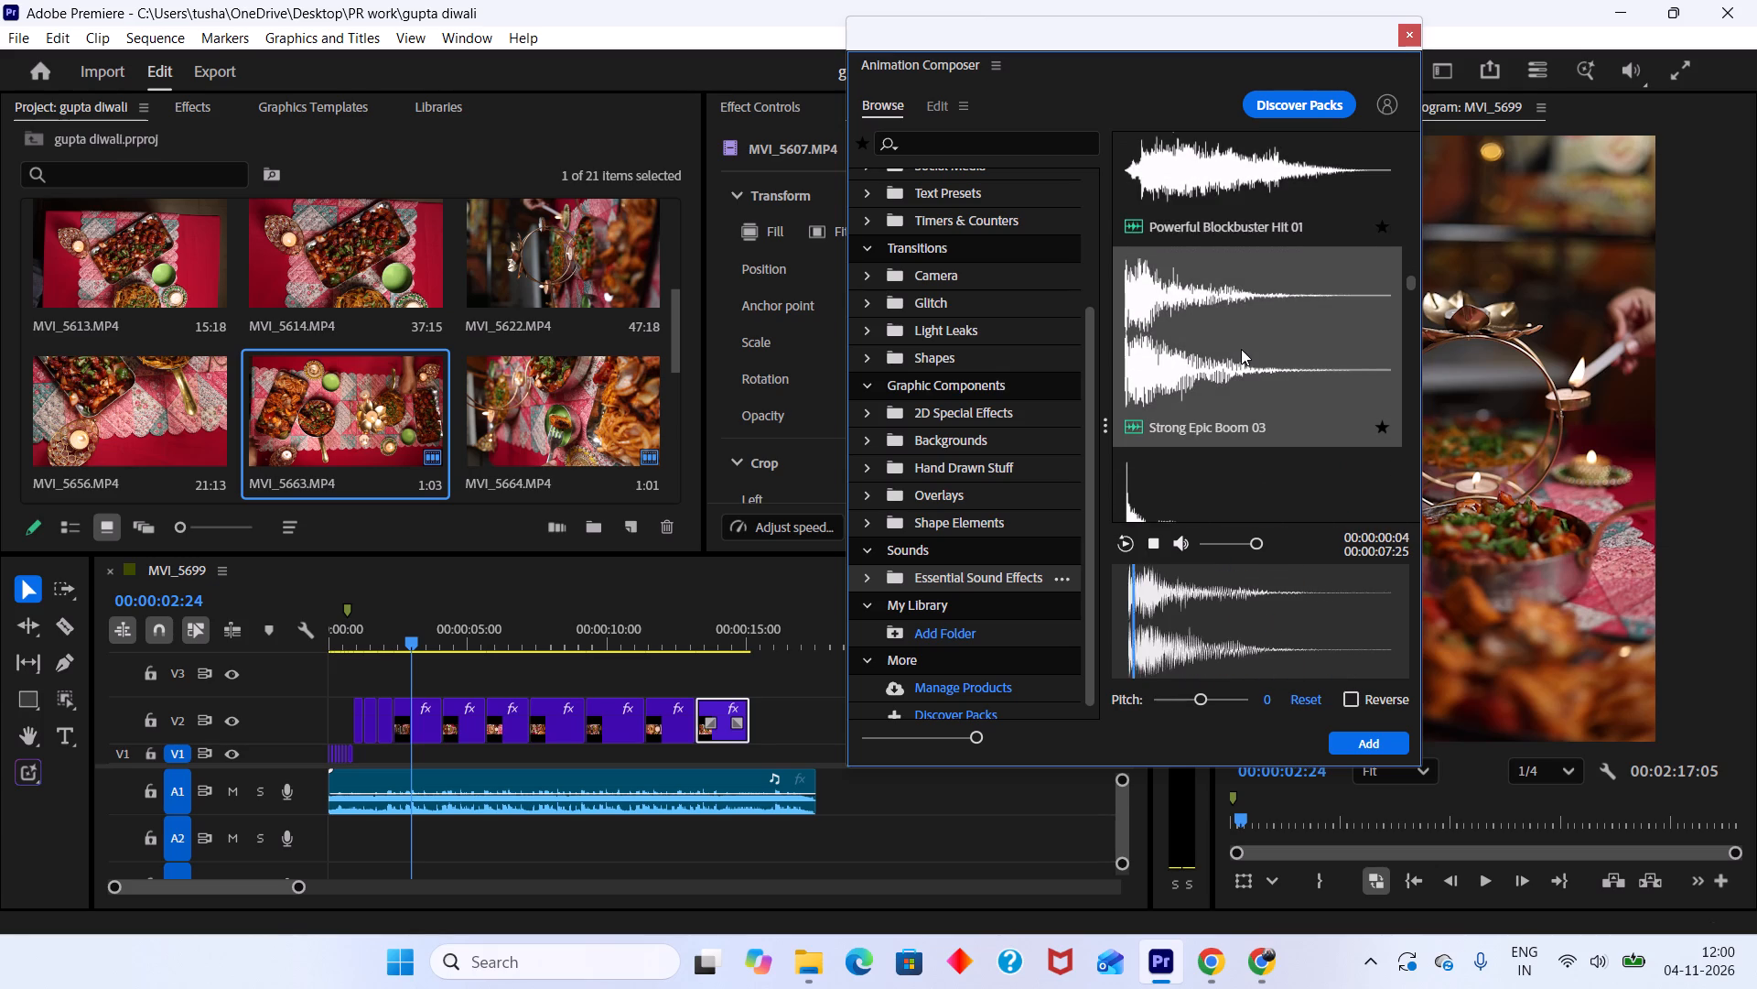
{"action": "scroll", "coordinate": [1241, 349], "scroll_direction": "down", "scroll_amount": 2}
{"action": "left_click", "coordinate": [1237, 327]}
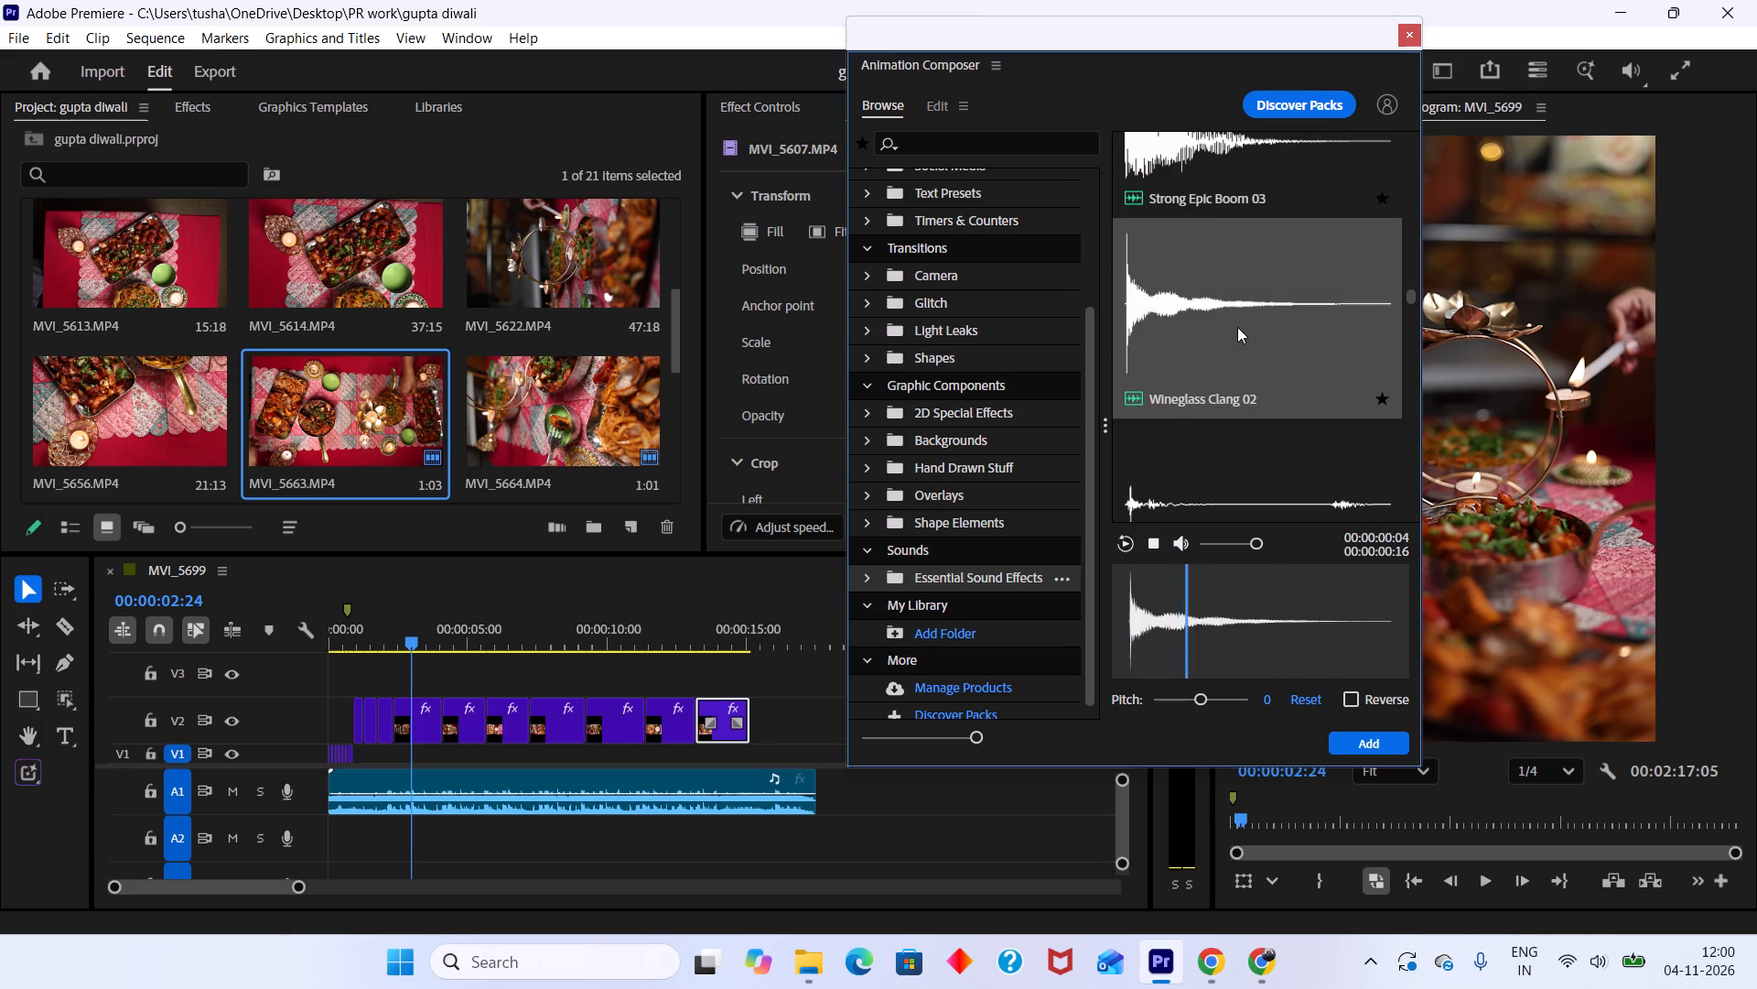
{"action": "scroll", "coordinate": [1237, 327], "scroll_direction": "down", "scroll_amount": 2}
{"action": "left_click", "coordinate": [1237, 327]}
{"action": "left_click", "coordinate": [1237, 327]}
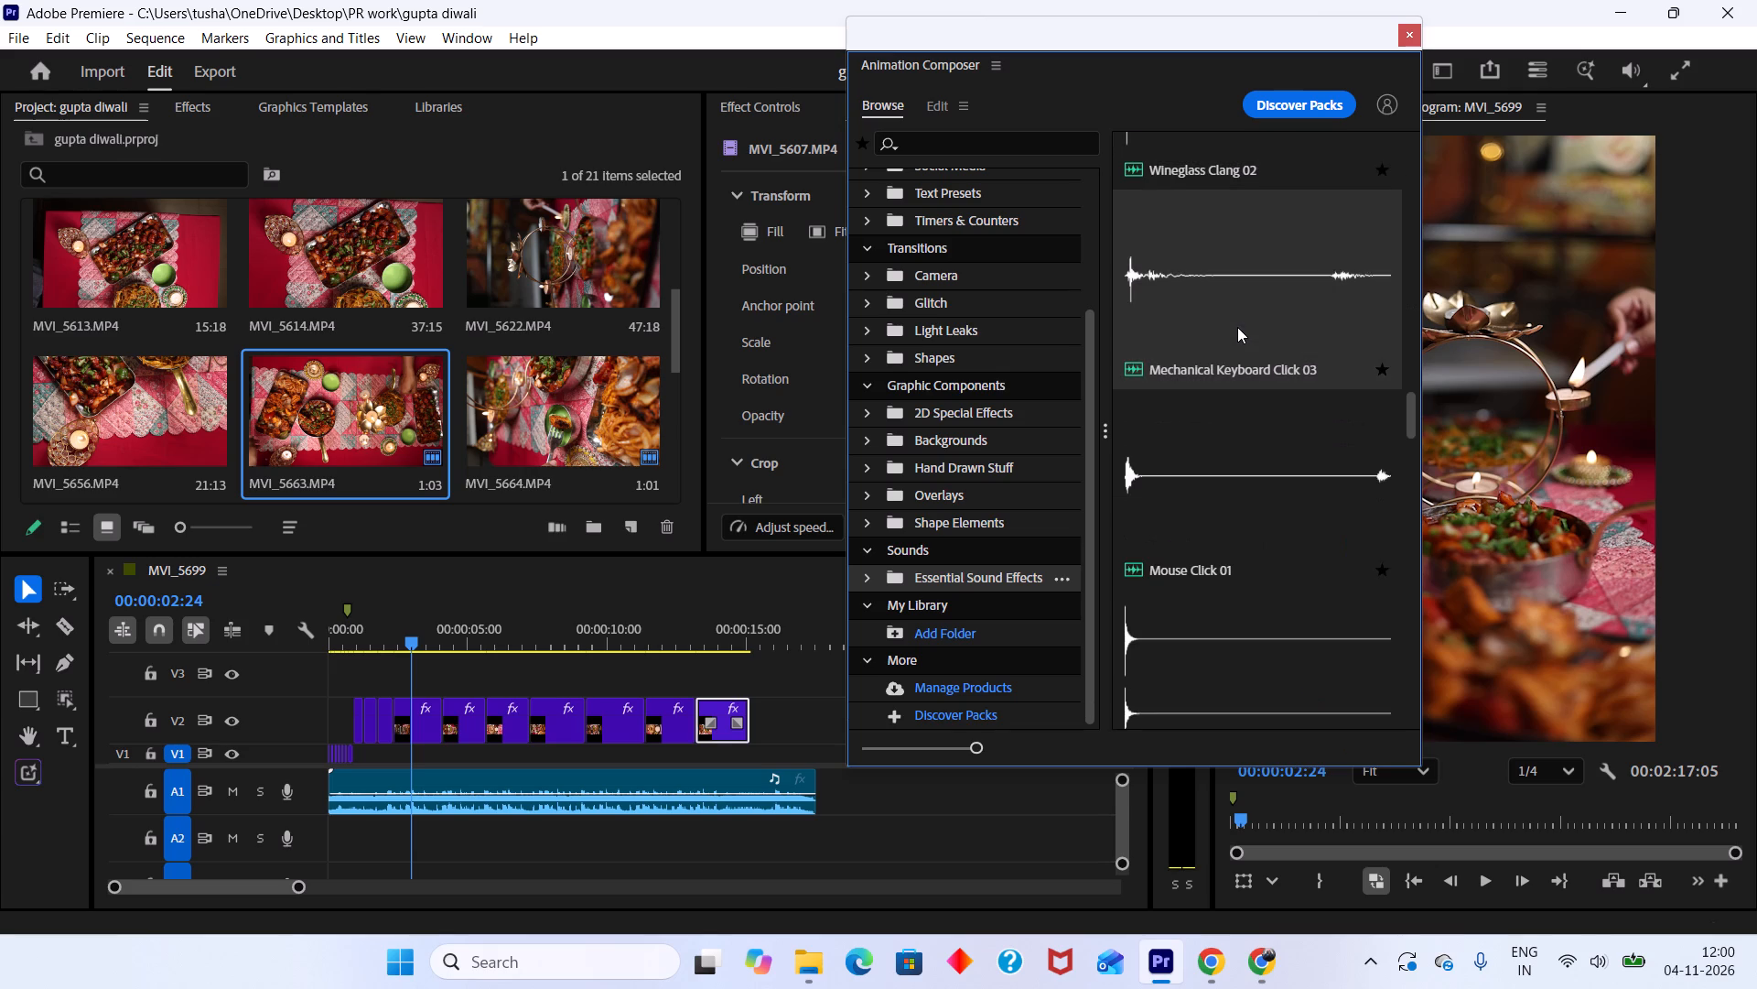
{"action": "left_click", "coordinate": [1245, 447]}
{"action": "scroll", "coordinate": [1245, 447], "scroll_direction": "down", "scroll_amount": 2}
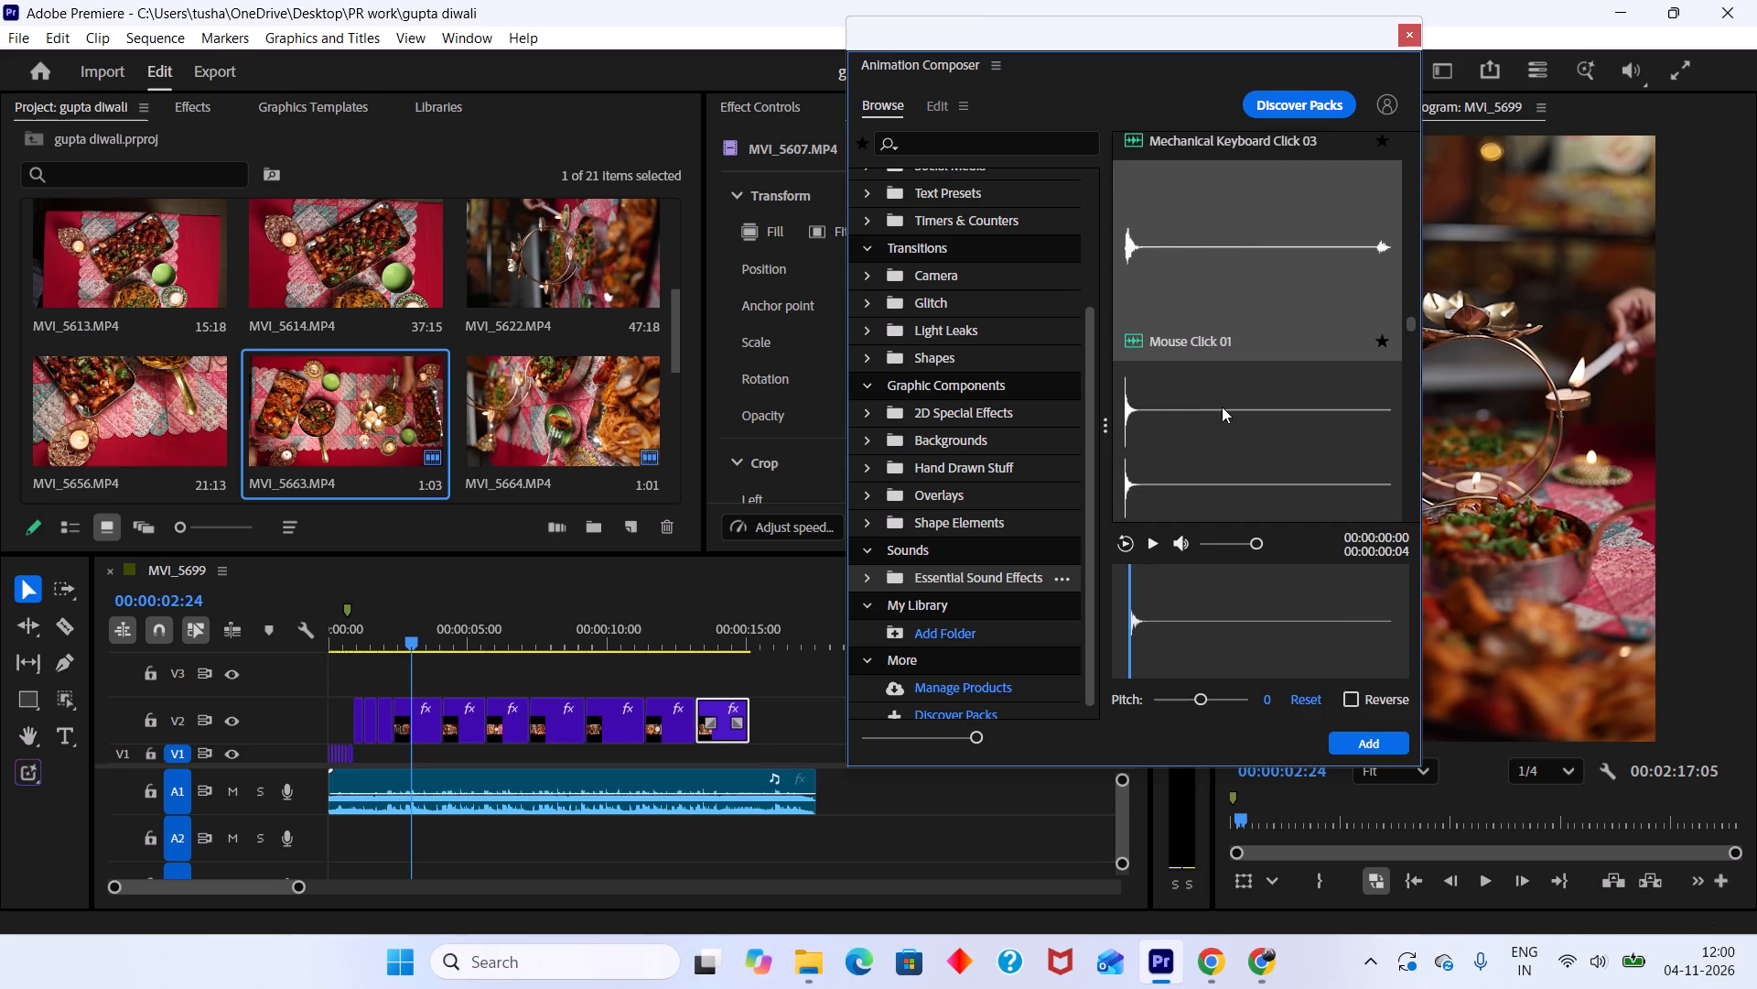
{"action": "left_click", "coordinate": [1222, 407]}
{"action": "scroll", "coordinate": [1222, 407], "scroll_direction": "down", "scroll_amount": 2}
Audition the creak, sci-fi drone and pop sounds, from Clean Decelerating Creak 01 to Small Pop 01.
{"action": "left_click", "coordinate": [1222, 407]}
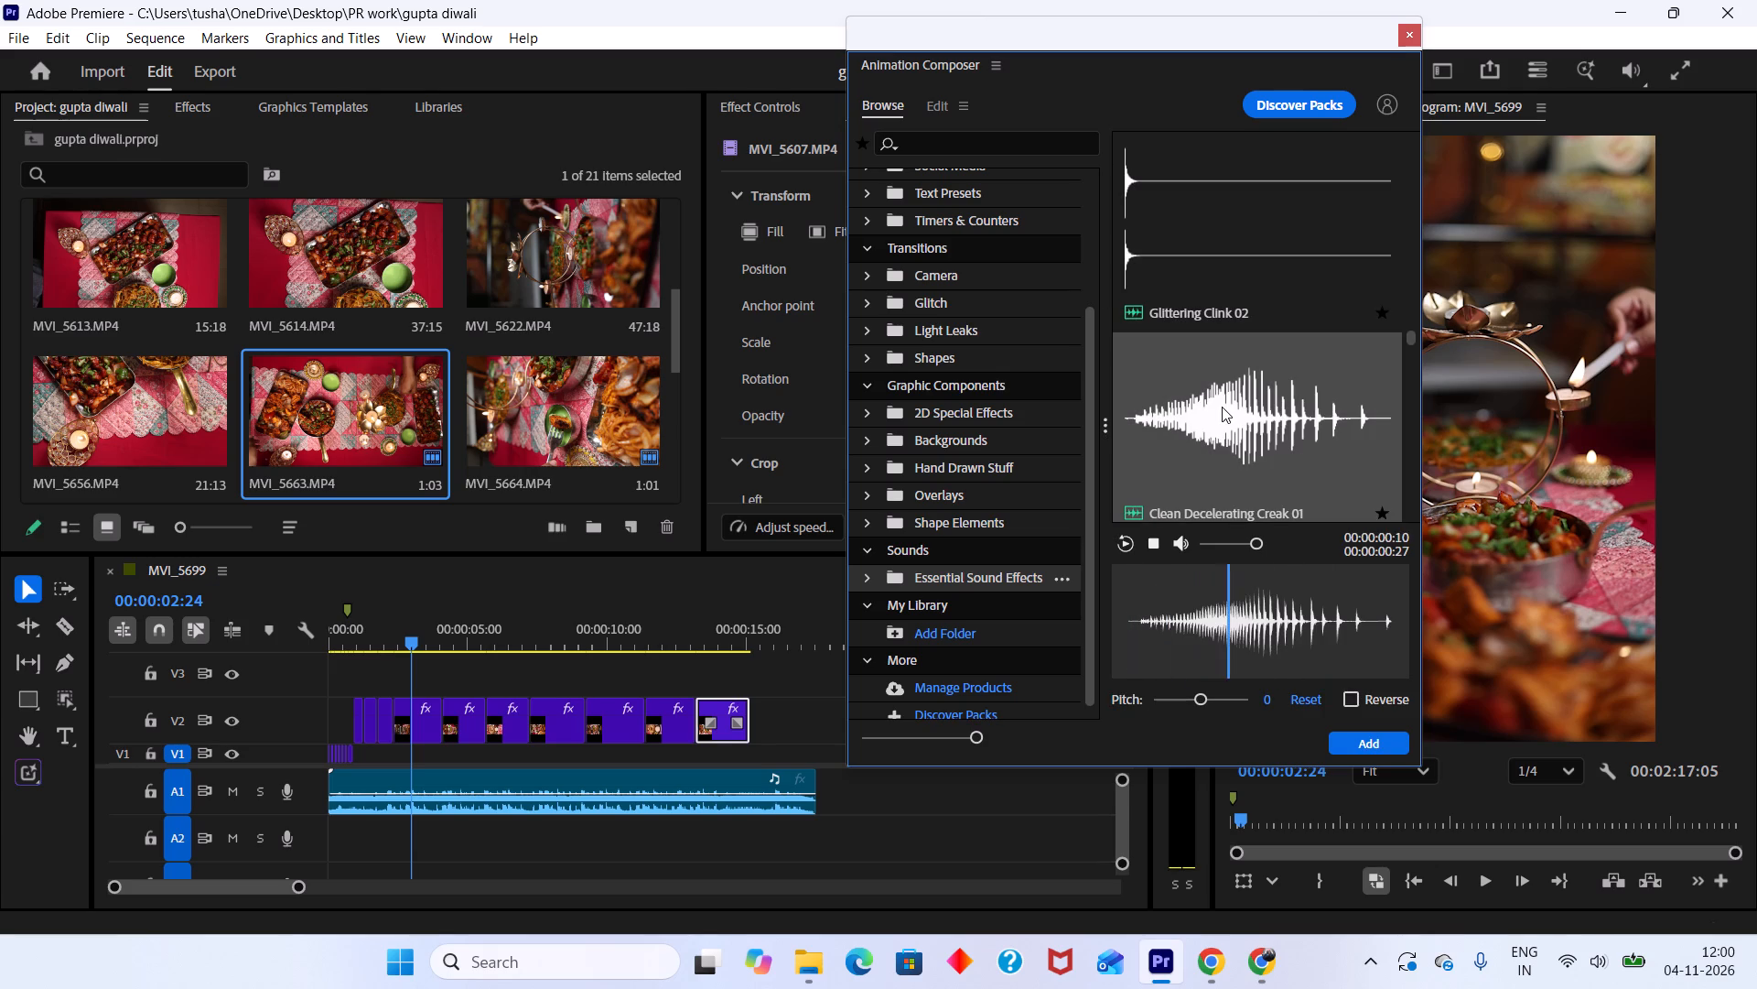
{"action": "scroll", "coordinate": [1222, 407], "scroll_direction": "down", "scroll_amount": 2}
{"action": "left_click", "coordinate": [1222, 407]}
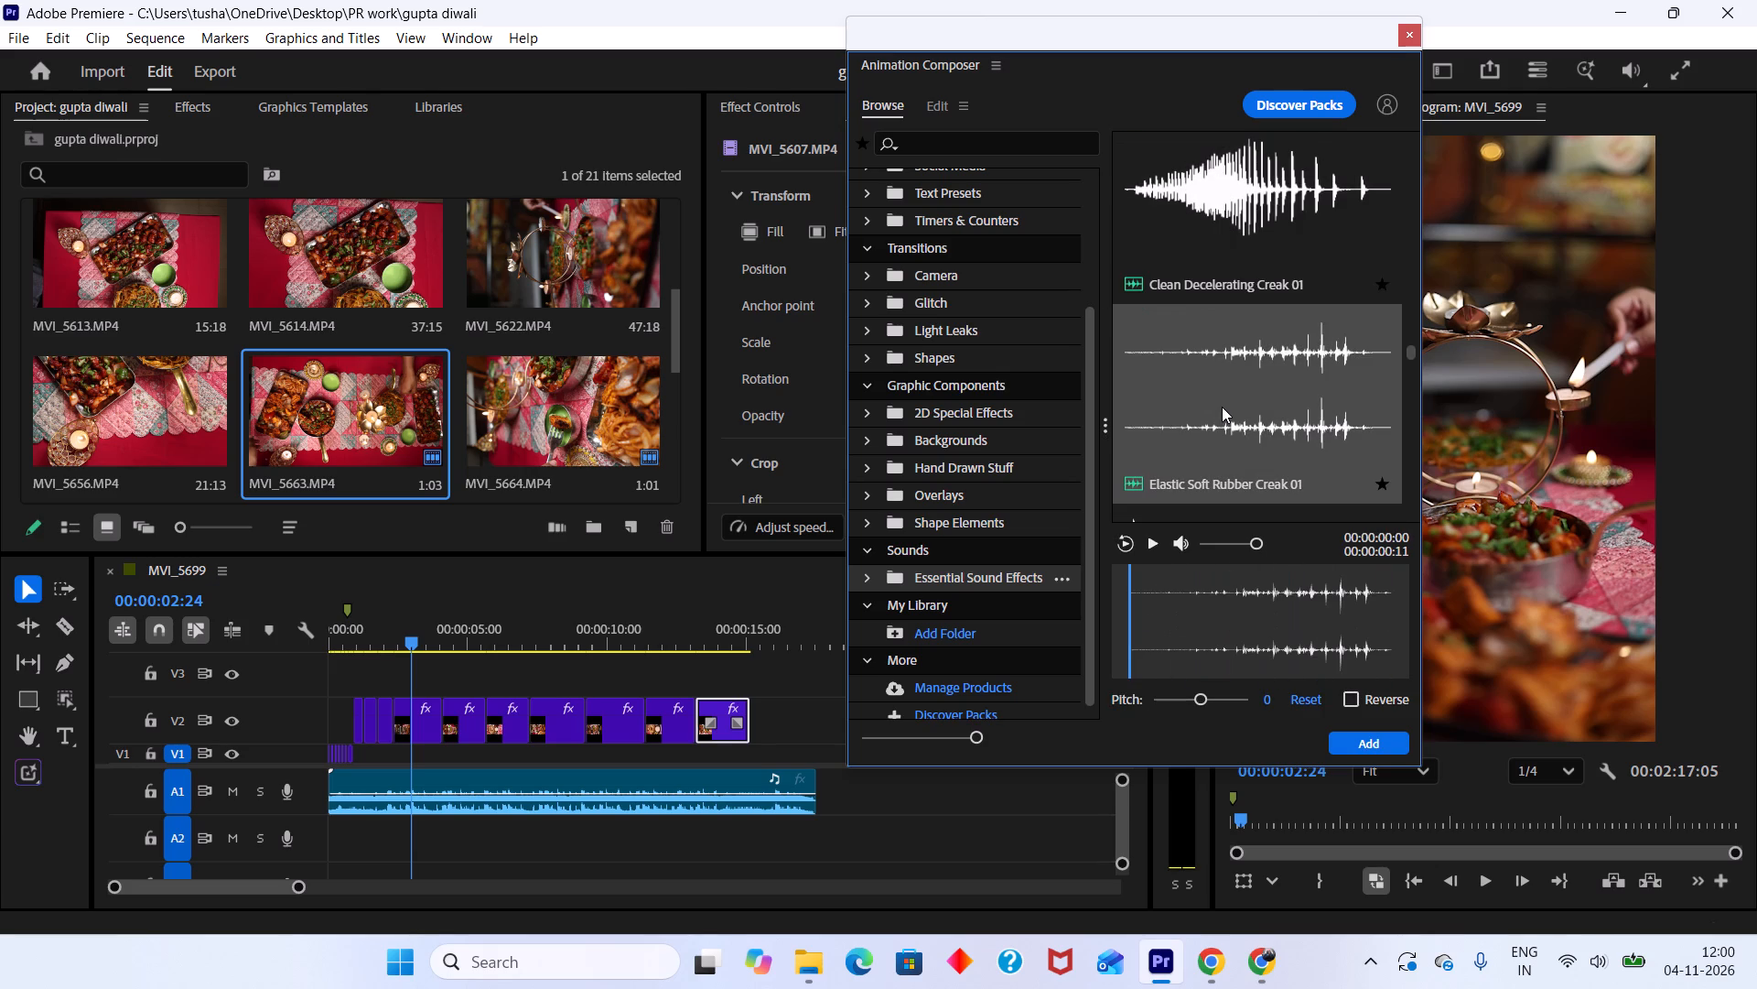
{"action": "scroll", "coordinate": [1222, 407], "scroll_direction": "down", "scroll_amount": 2}
{"action": "left_click", "coordinate": [1222, 407]}
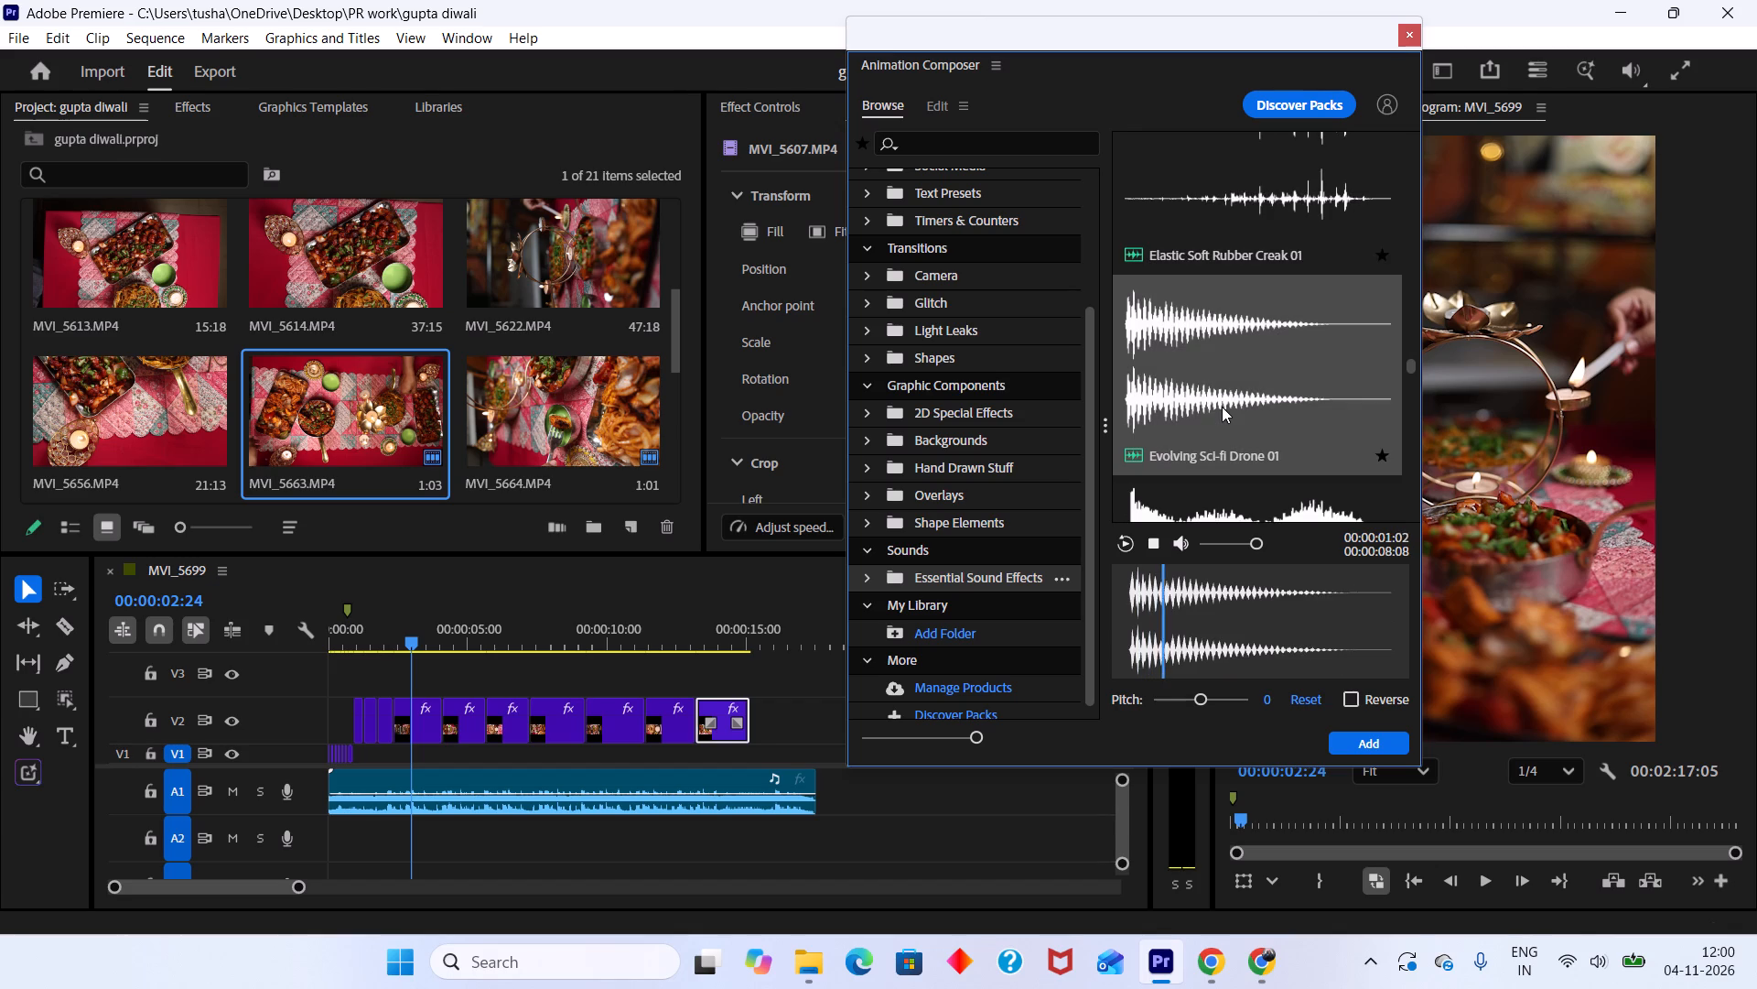
{"action": "left_click", "coordinate": [1243, 488]}
{"action": "scroll", "coordinate": [1242, 447], "scroll_direction": "down", "scroll_amount": 3}
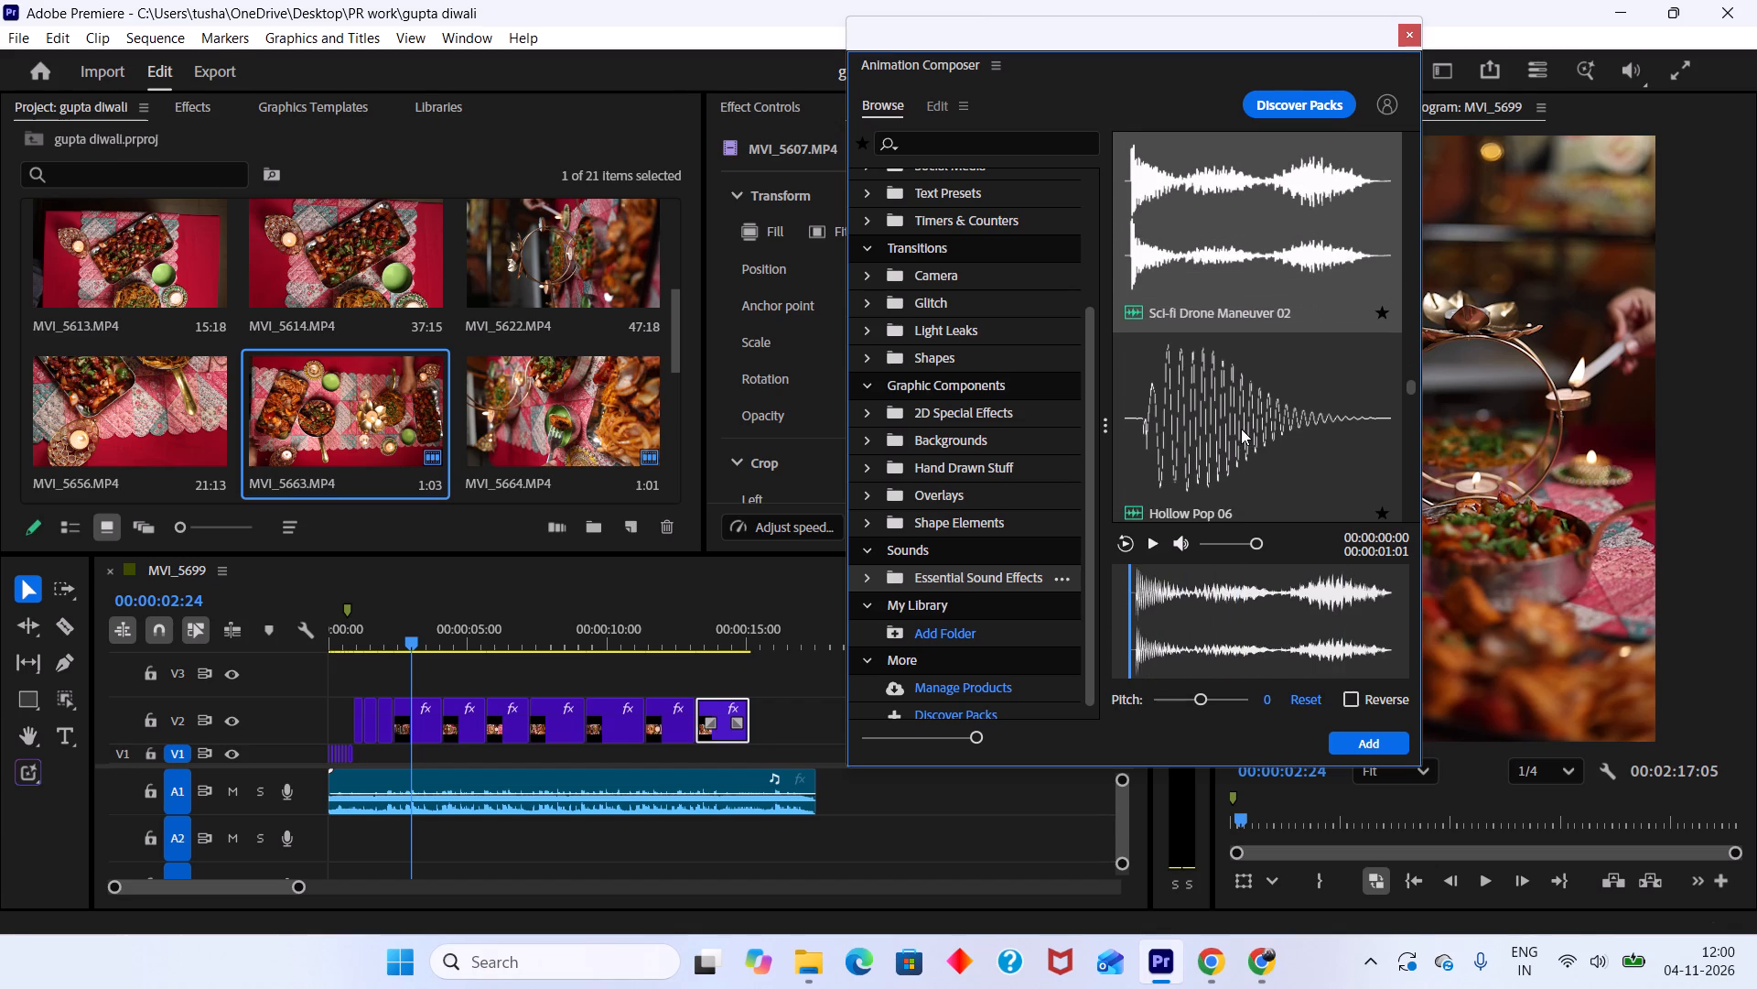
{"action": "left_click", "coordinate": [1241, 429]}
{"action": "scroll", "coordinate": [1241, 429], "scroll_direction": "down", "scroll_amount": 3}
{"action": "left_click", "coordinate": [1231, 389]}
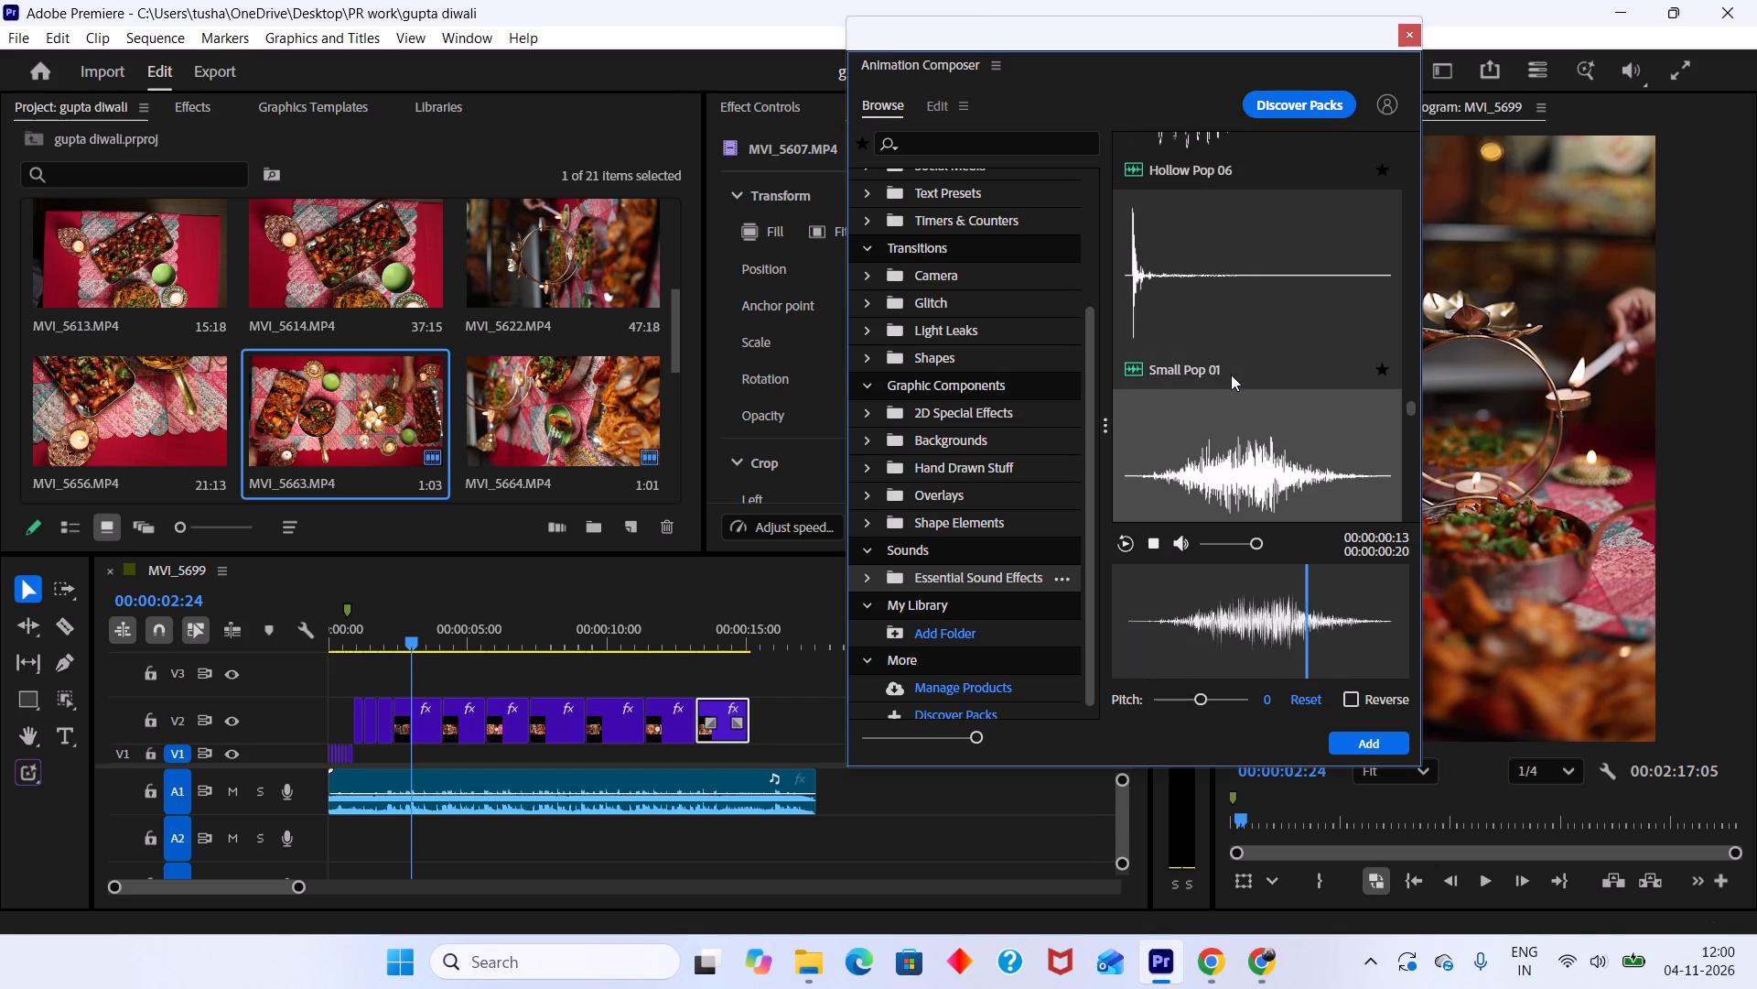
{"action": "left_click", "coordinate": [1232, 312]}
{"action": "scroll", "coordinate": [1234, 353], "scroll_direction": "down", "scroll_amount": 2}
Audition the slide, swoosh, tap and transition sounds, from Hard Slide 01 - Short 04 to Swoosh Transition 23.
{"action": "left_click", "coordinate": [1234, 355]}
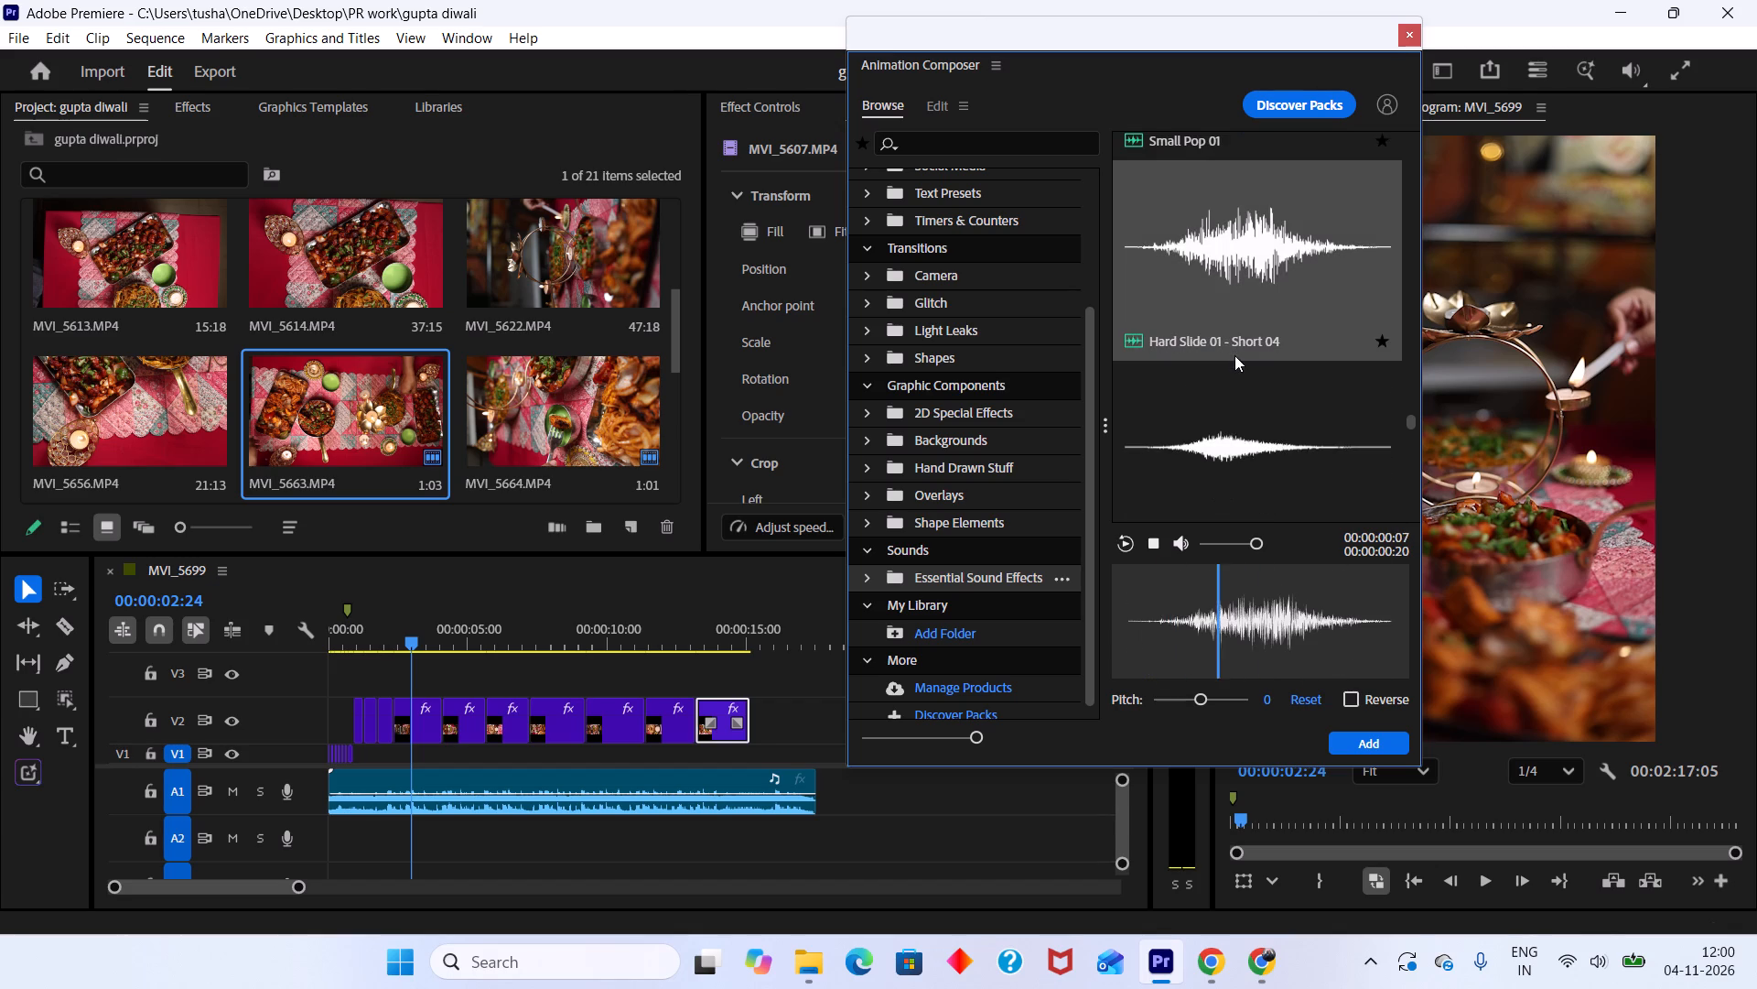
{"action": "left_click", "coordinate": [1241, 412]}
{"action": "scroll", "coordinate": [1241, 412], "scroll_direction": "down", "scroll_amount": 3}
{"action": "left_click", "coordinate": [1244, 366]}
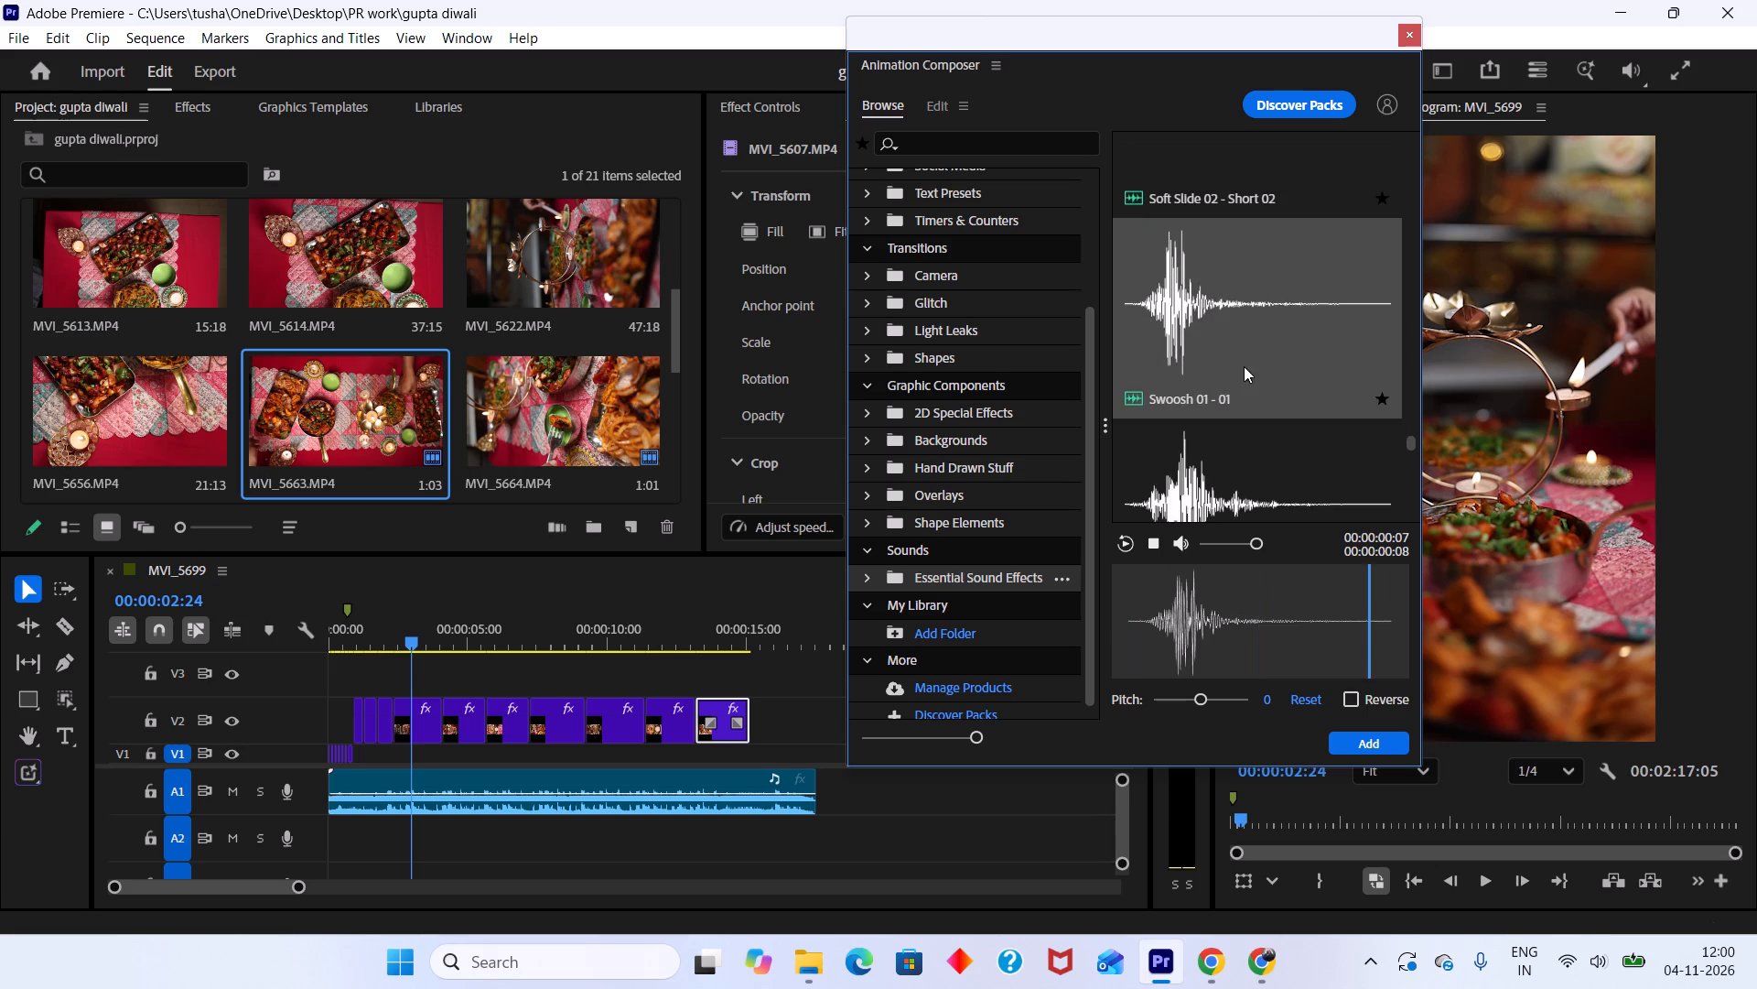
{"action": "left_click", "coordinate": [1242, 449]}
{"action": "scroll", "coordinate": [1242, 449], "scroll_direction": "down", "scroll_amount": 5}
{"action": "left_click", "coordinate": [1228, 353]}
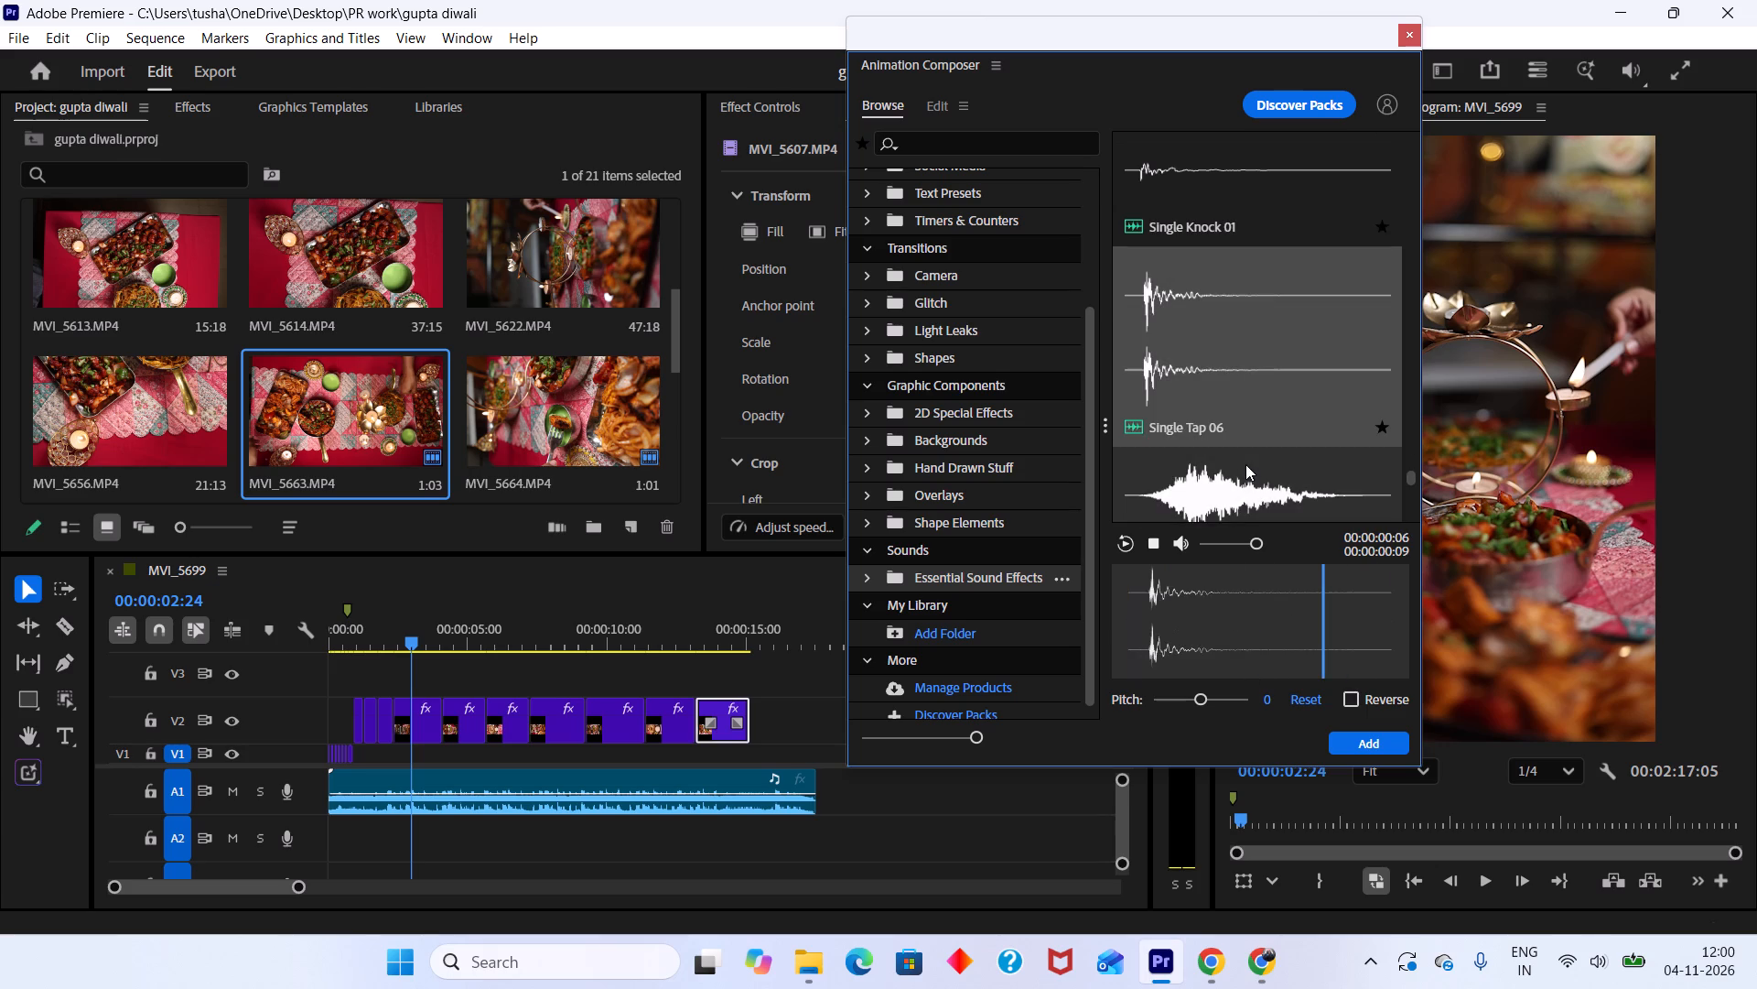
{"action": "left_click", "coordinate": [1245, 464]}
{"action": "scroll", "coordinate": [1245, 464], "scroll_direction": "down", "scroll_amount": 3}
{"action": "left_click", "coordinate": [1248, 393]}
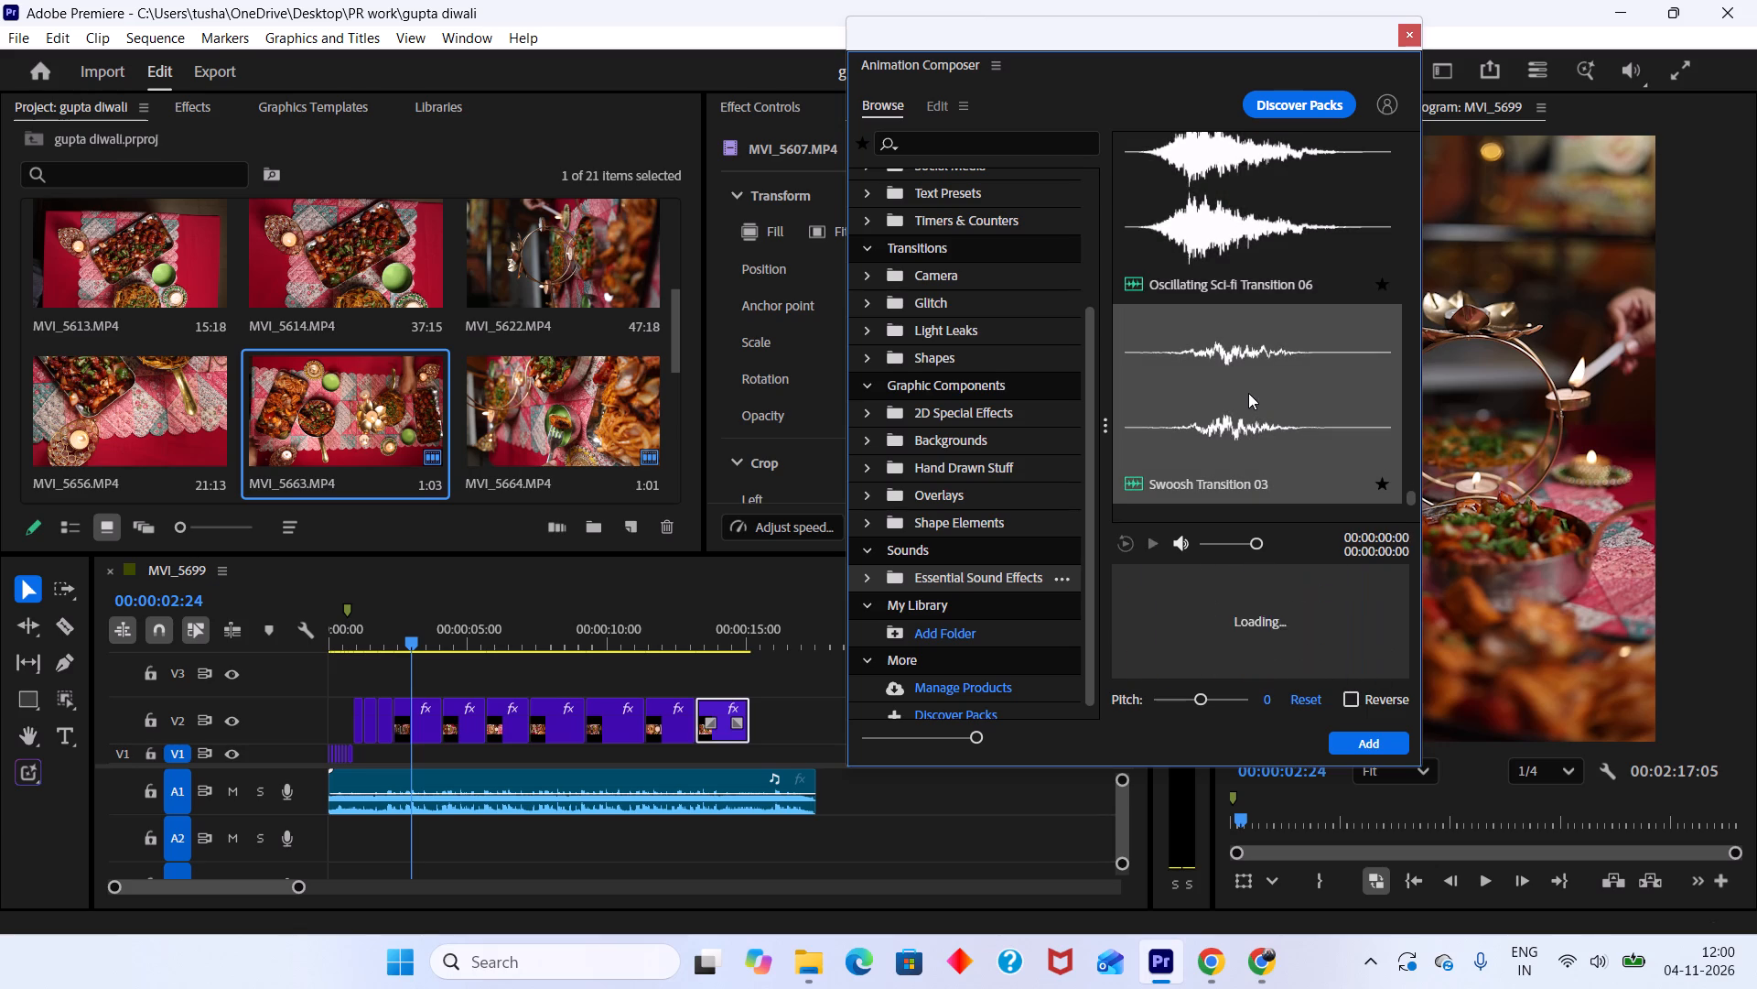
{"action": "scroll", "coordinate": [1248, 393], "scroll_direction": "down", "scroll_amount": 3}
{"action": "left_click", "coordinate": [1237, 367]}
{"action": "scroll", "coordinate": [1237, 369], "scroll_direction": "down", "scroll_amount": 2}
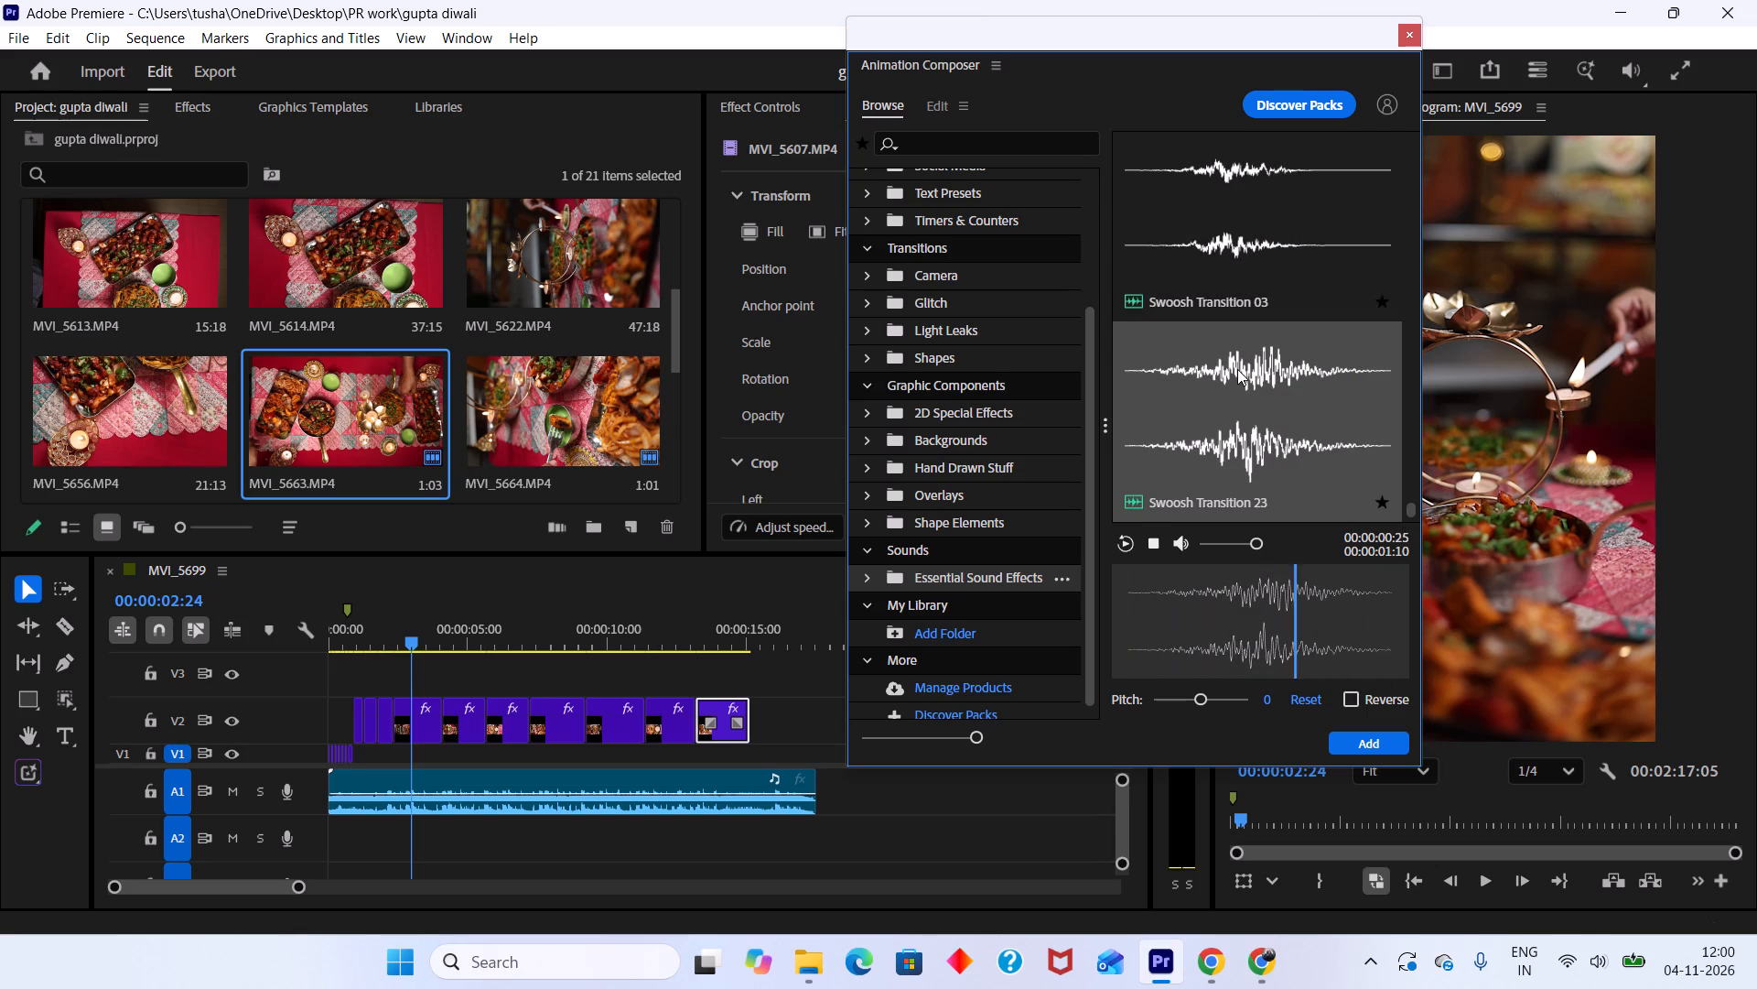
{"action": "scroll", "coordinate": [1237, 370], "scroll_direction": "down", "scroll_amount": 3}
Find the Light Leaks transitions in Animation Composer and add Generated Light Leak 1 at 00:00:02:24.
{"action": "left_click", "coordinate": [994, 470]}
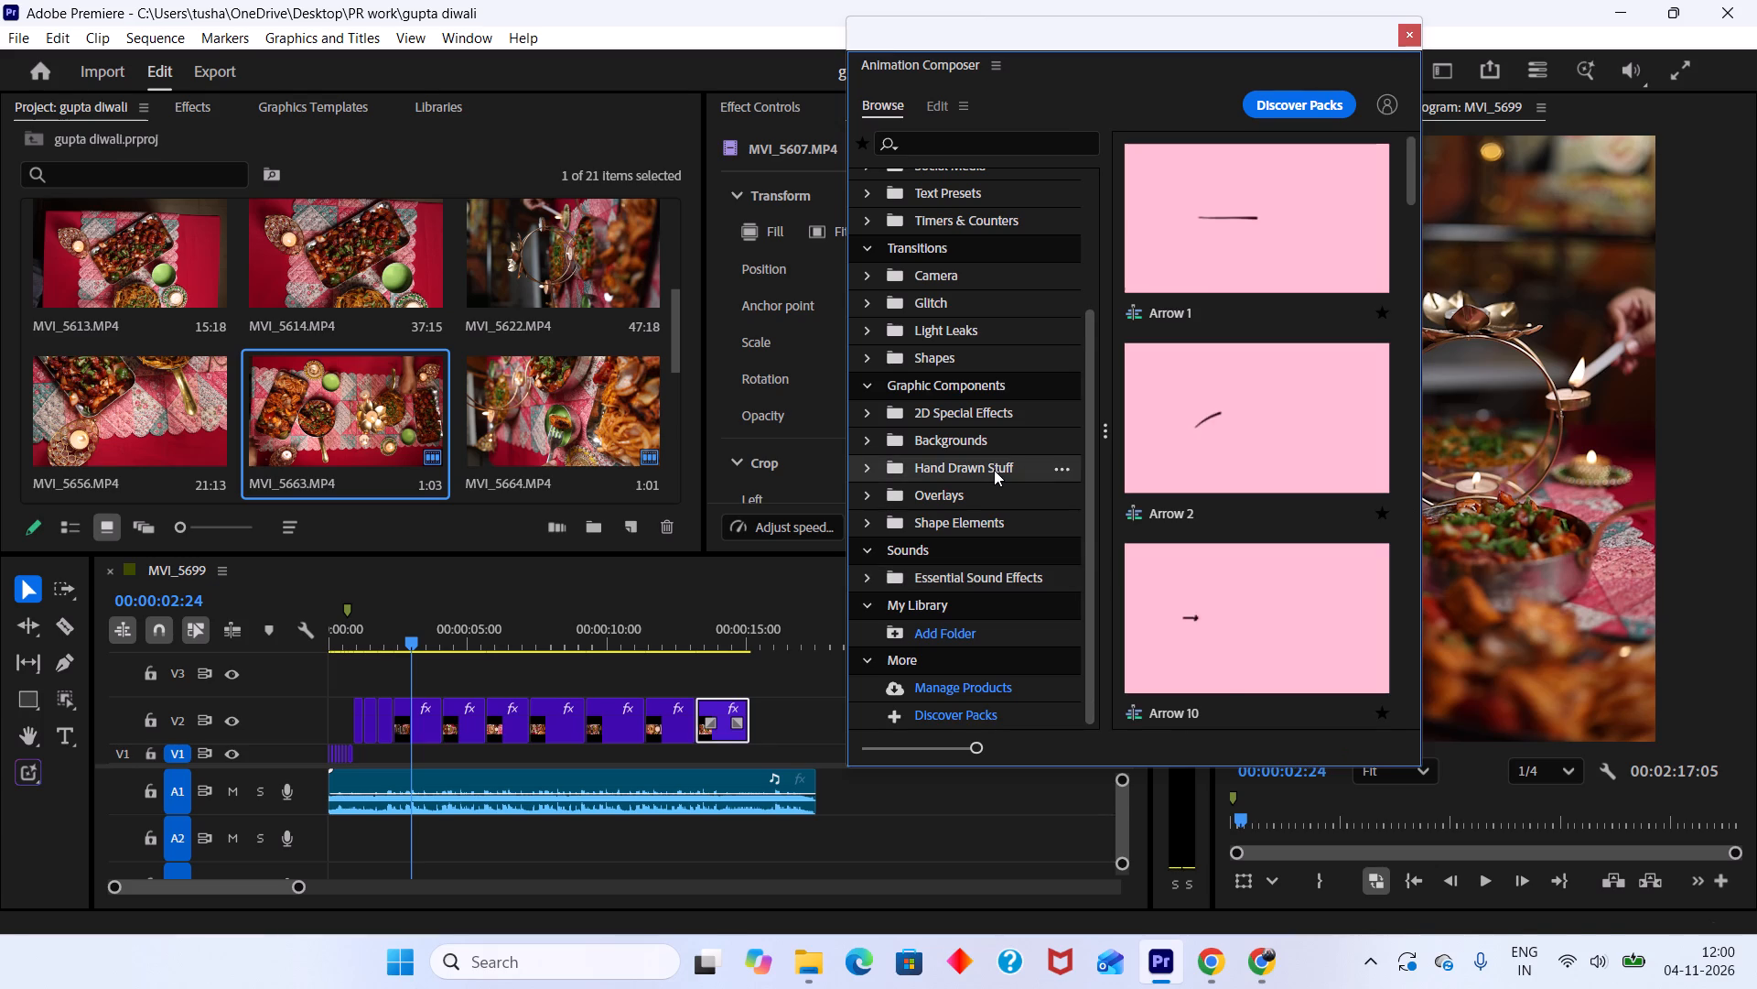
{"action": "left_click", "coordinate": [977, 431]}
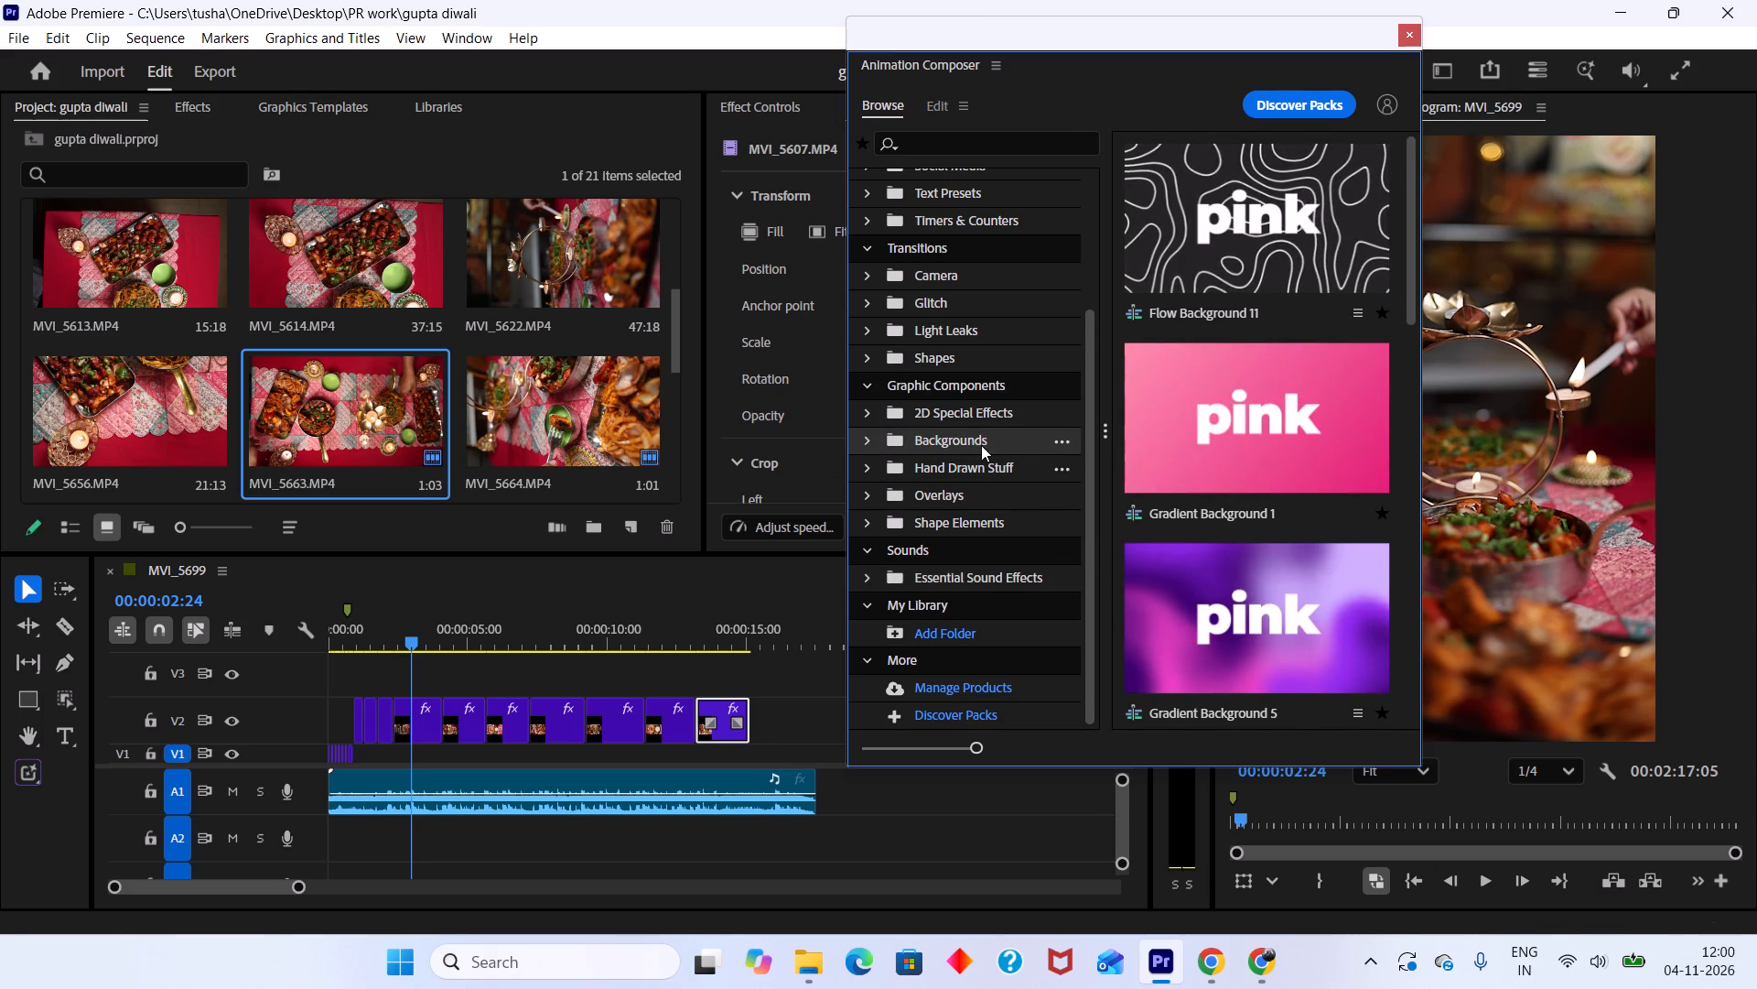
{"action": "left_click", "coordinate": [957, 332]}
{"action": "left_click", "coordinate": [1287, 252]}
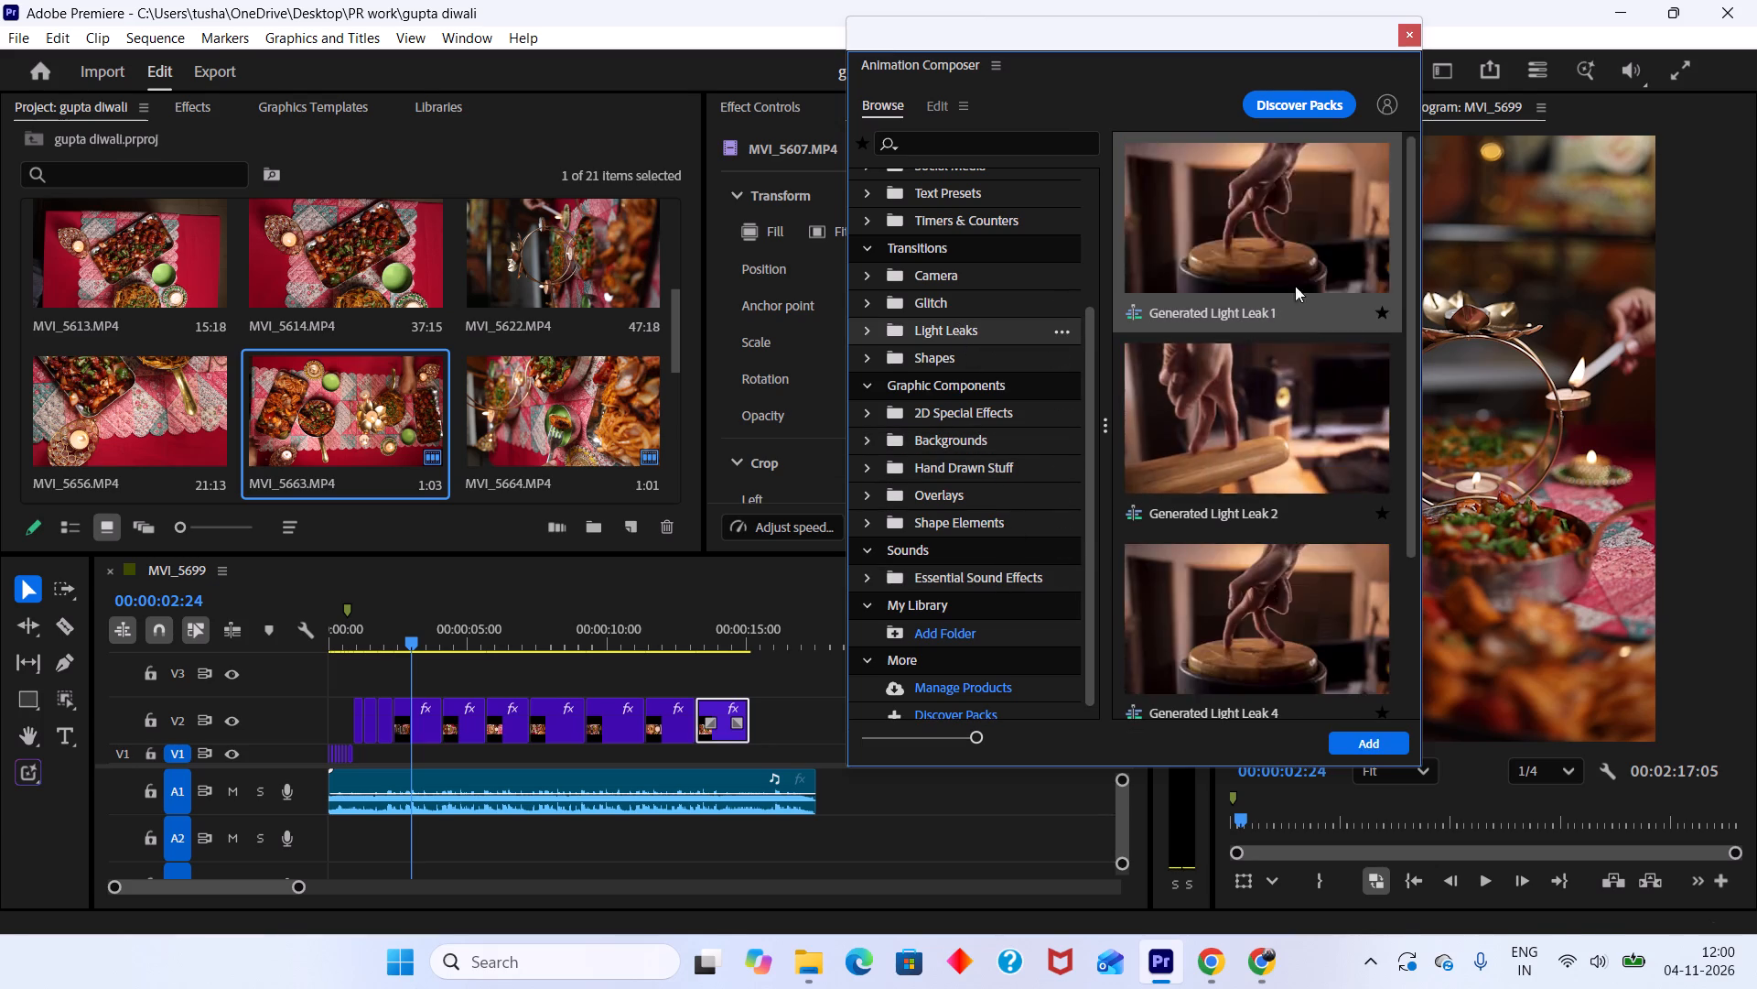
{"action": "left_click", "coordinate": [1382, 744]}
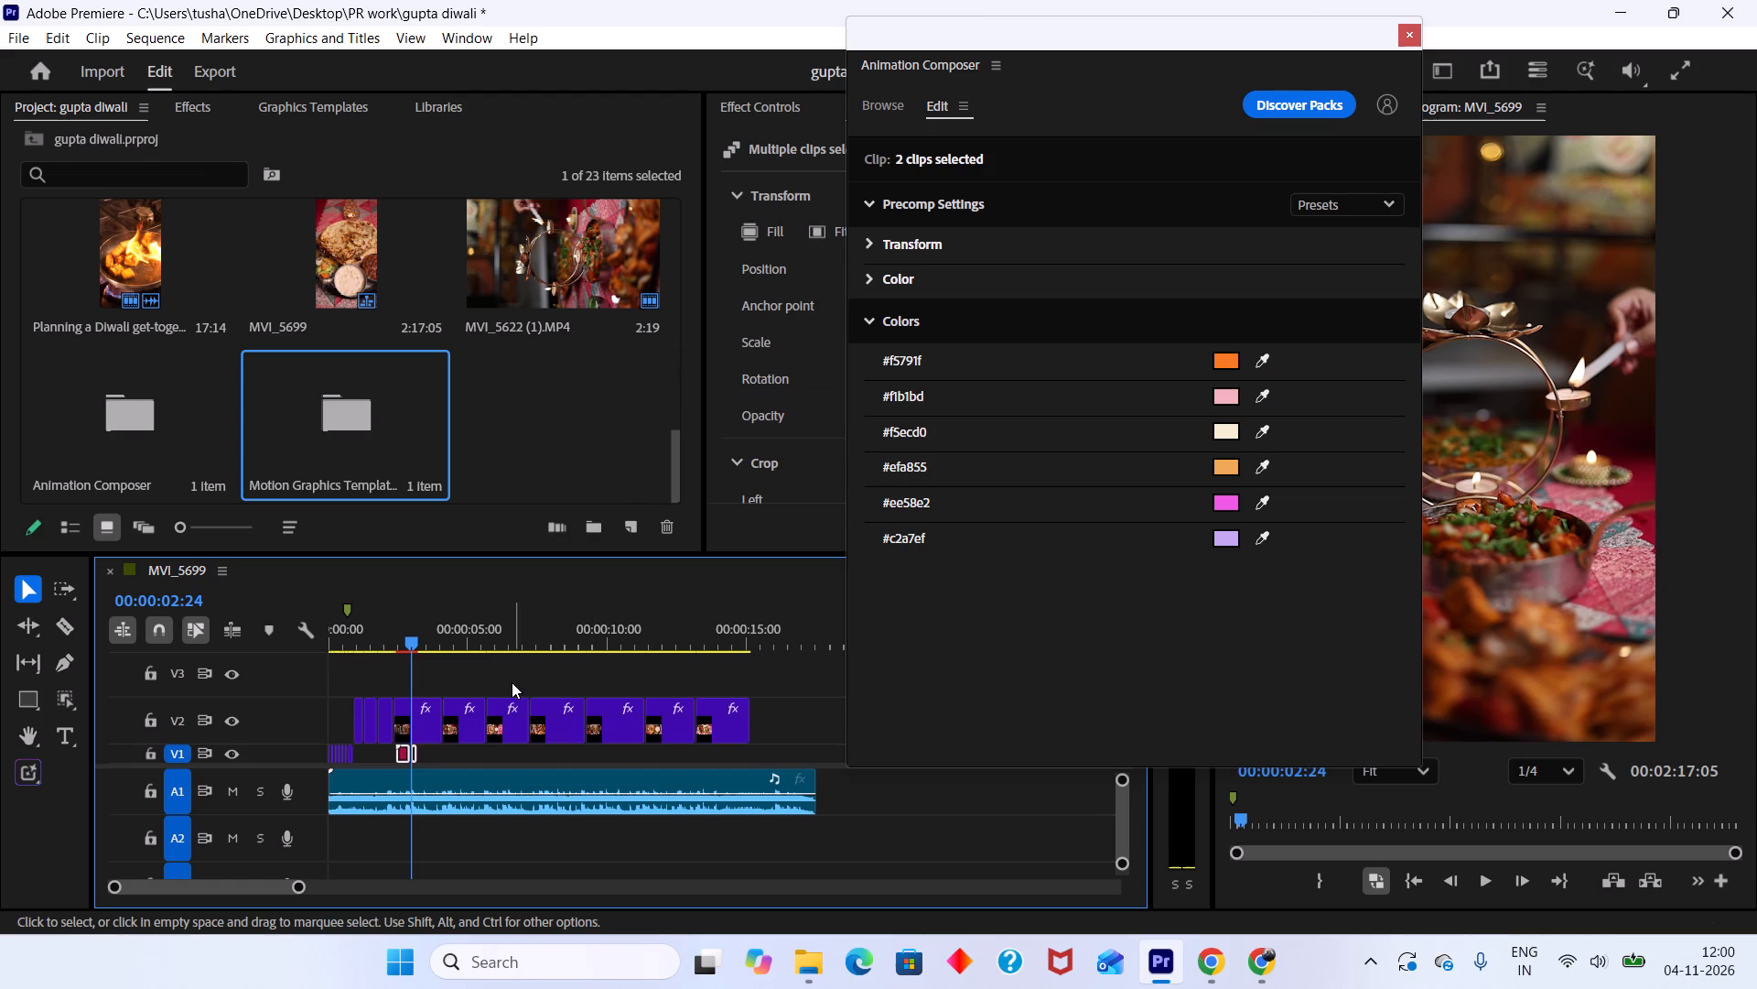
Trim the start of the light leak clips on V1 slightly, save the project and close Animation Composer.
{"action": "scroll", "coordinate": [426, 694], "scroll_direction": "up", "scroll_amount": 4, "text": "alt"}
{"action": "scroll", "coordinate": [426, 696], "scroll_direction": "up", "scroll_amount": 5}
{"action": "scroll", "coordinate": [449, 673], "scroll_direction": "up", "scroll_amount": 6, "text": "alt"}
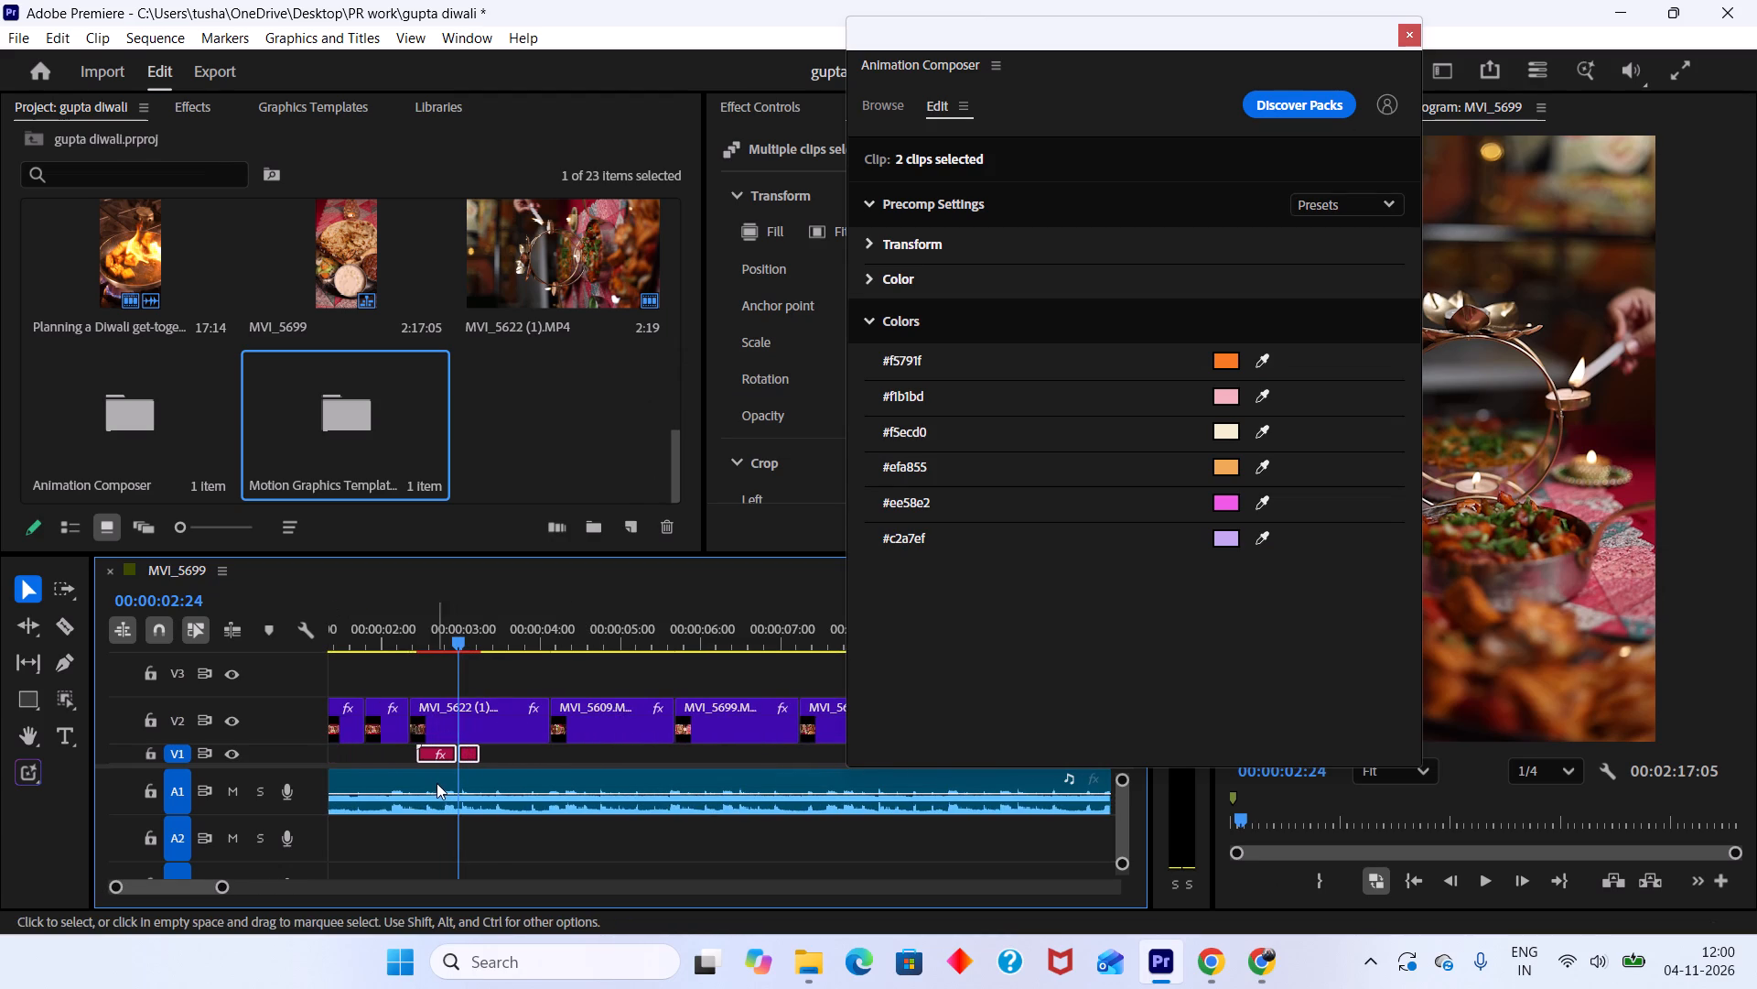
{"action": "left_click", "coordinate": [492, 655]}
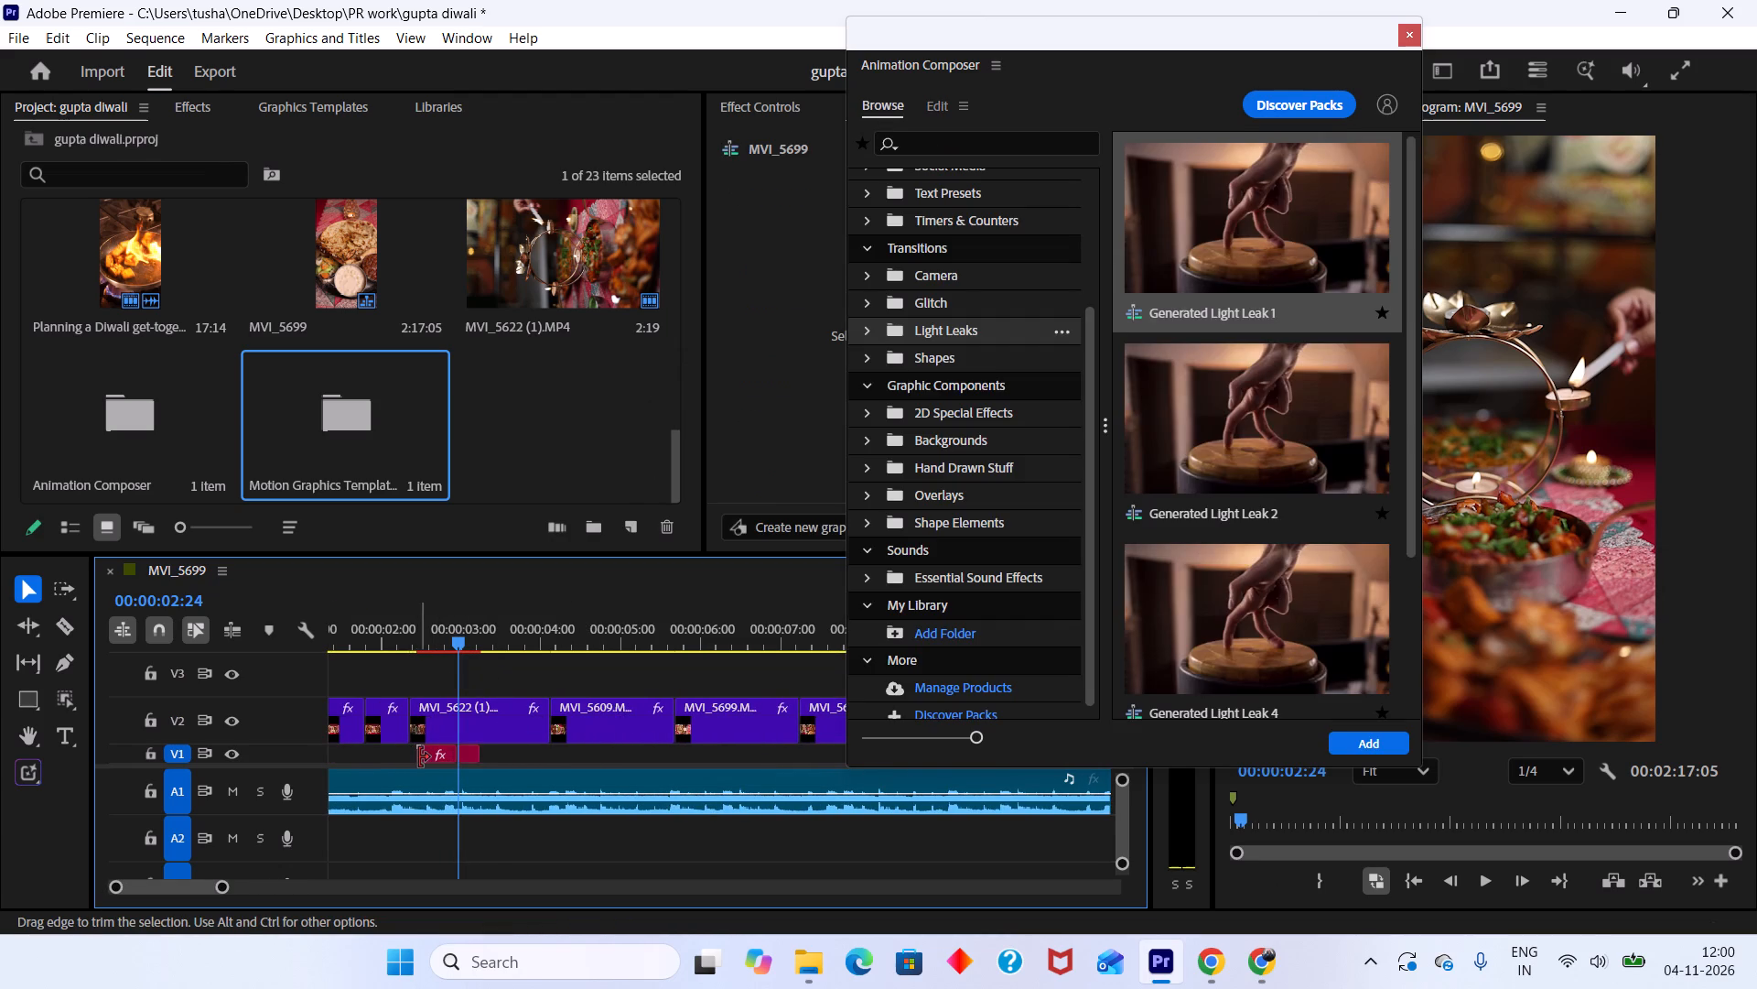
{"action": "left_click_drag", "start_coordinate": [419, 757], "coordinate": [431, 766]}
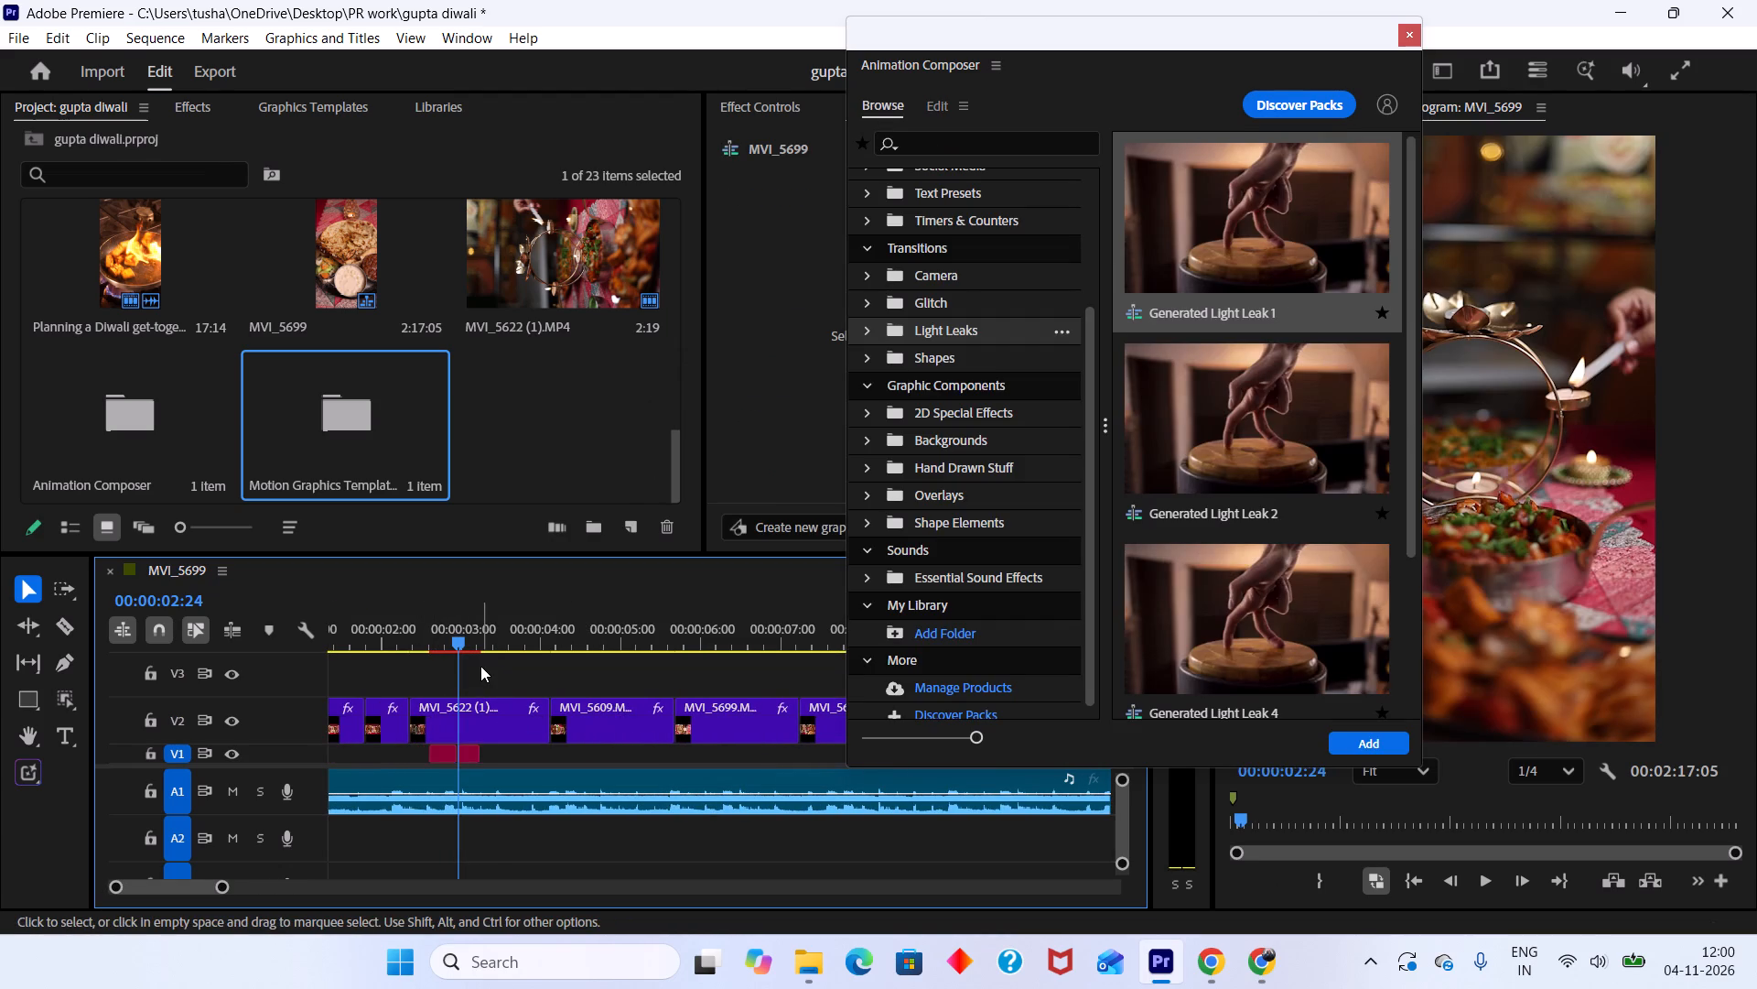
{"action": "key", "text": "ctrl+s"}
{"action": "left_click", "coordinate": [1414, 38]}
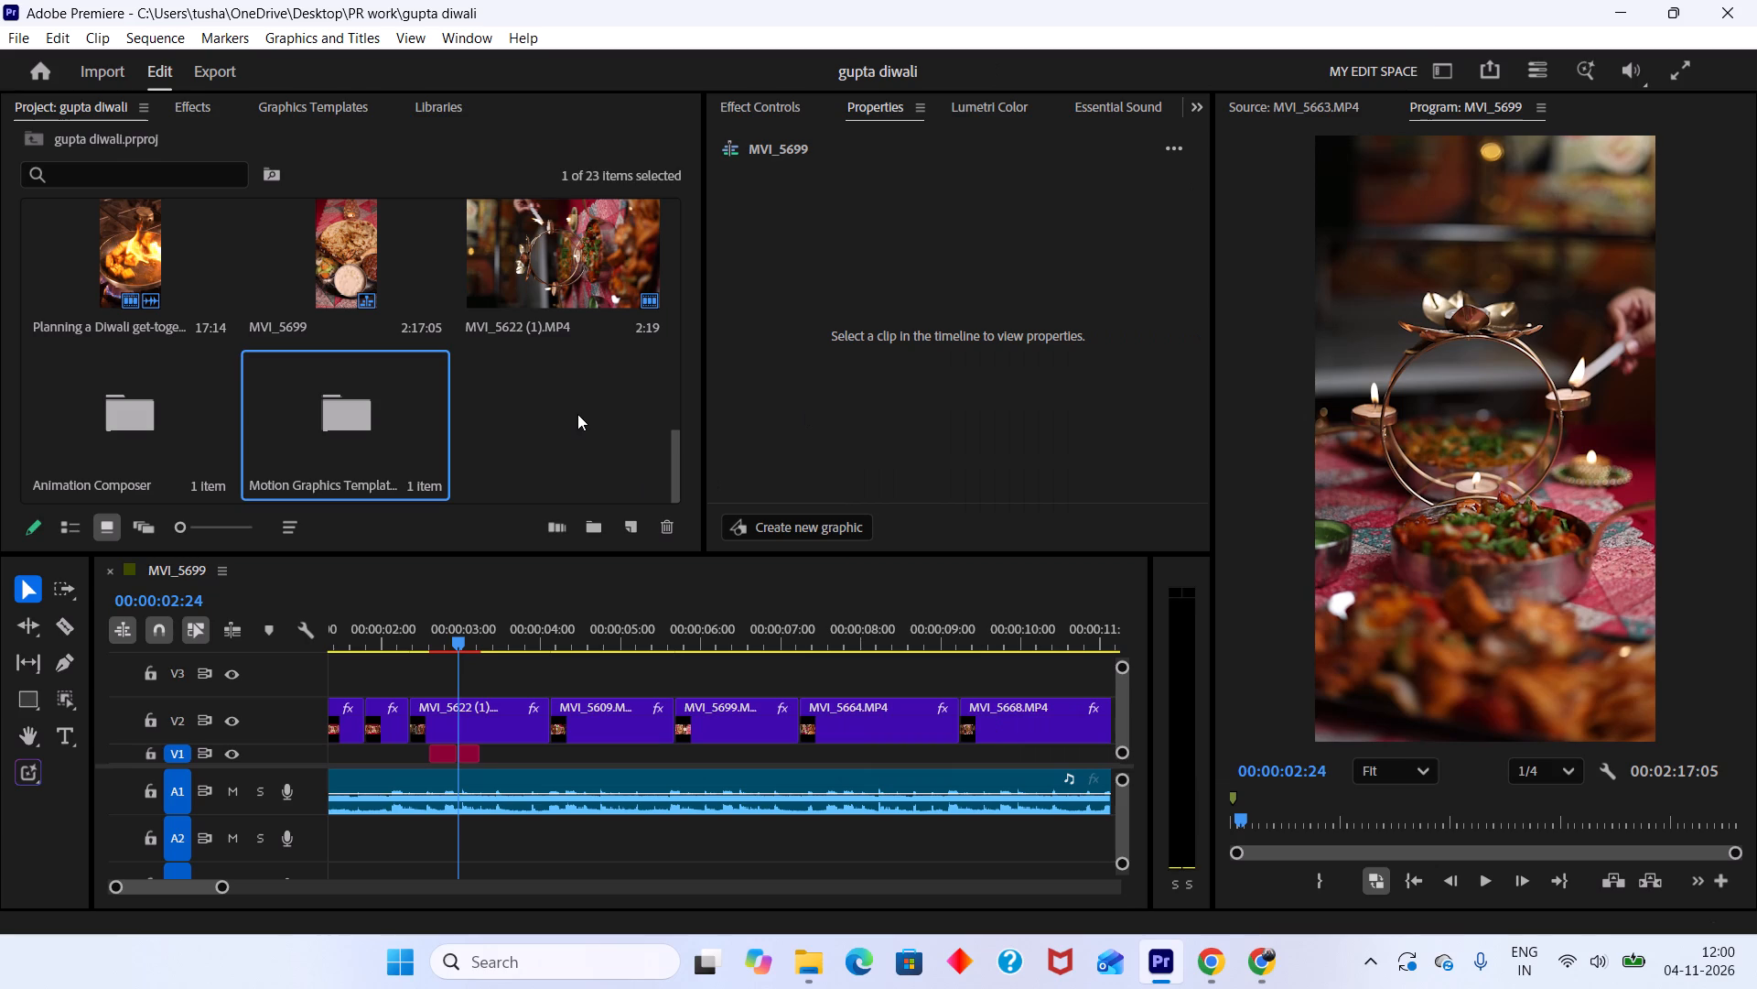
Import the audio file "Light Leaks Transition with Sound Effect" from New Volume (D:).
{"action": "double_click", "coordinate": [577, 414]}
{"action": "scroll", "coordinate": [48, 414], "scroll_direction": "down", "scroll_amount": 4}
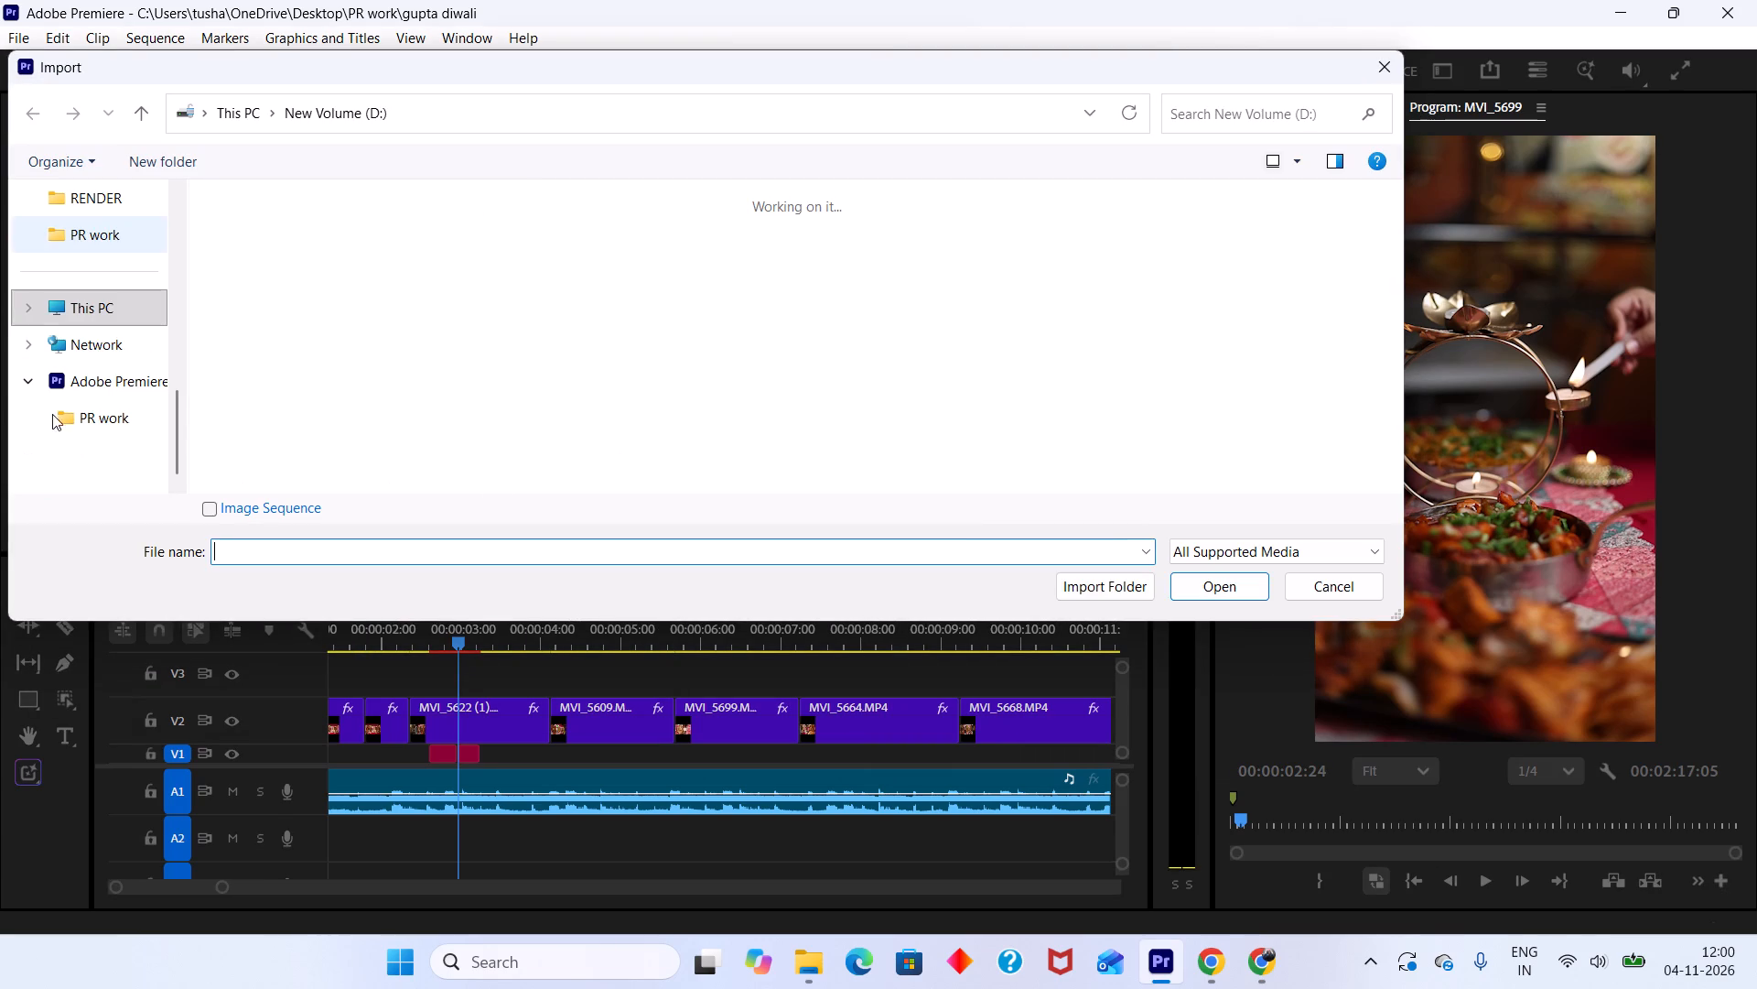
{"action": "left_click", "coordinate": [99, 312]}
{"action": "double_click", "coordinate": [618, 234]}
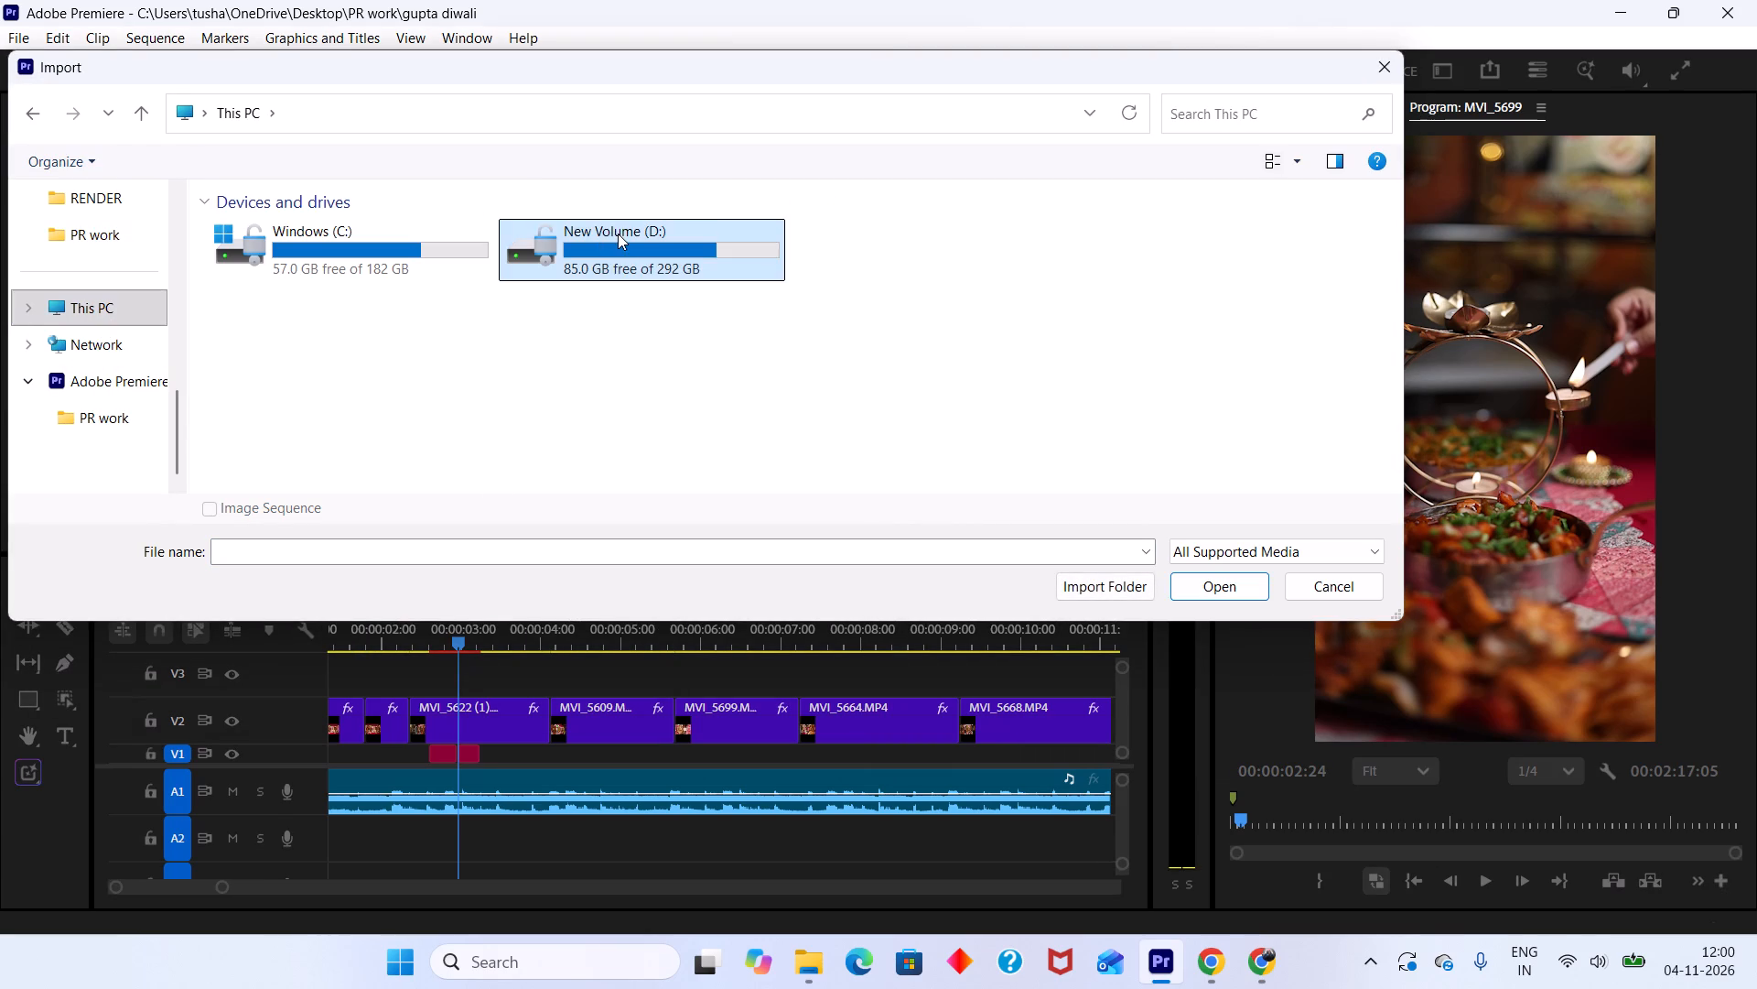
{"action": "left_click", "coordinate": [696, 392]}
{"action": "type", "text": "ll"}
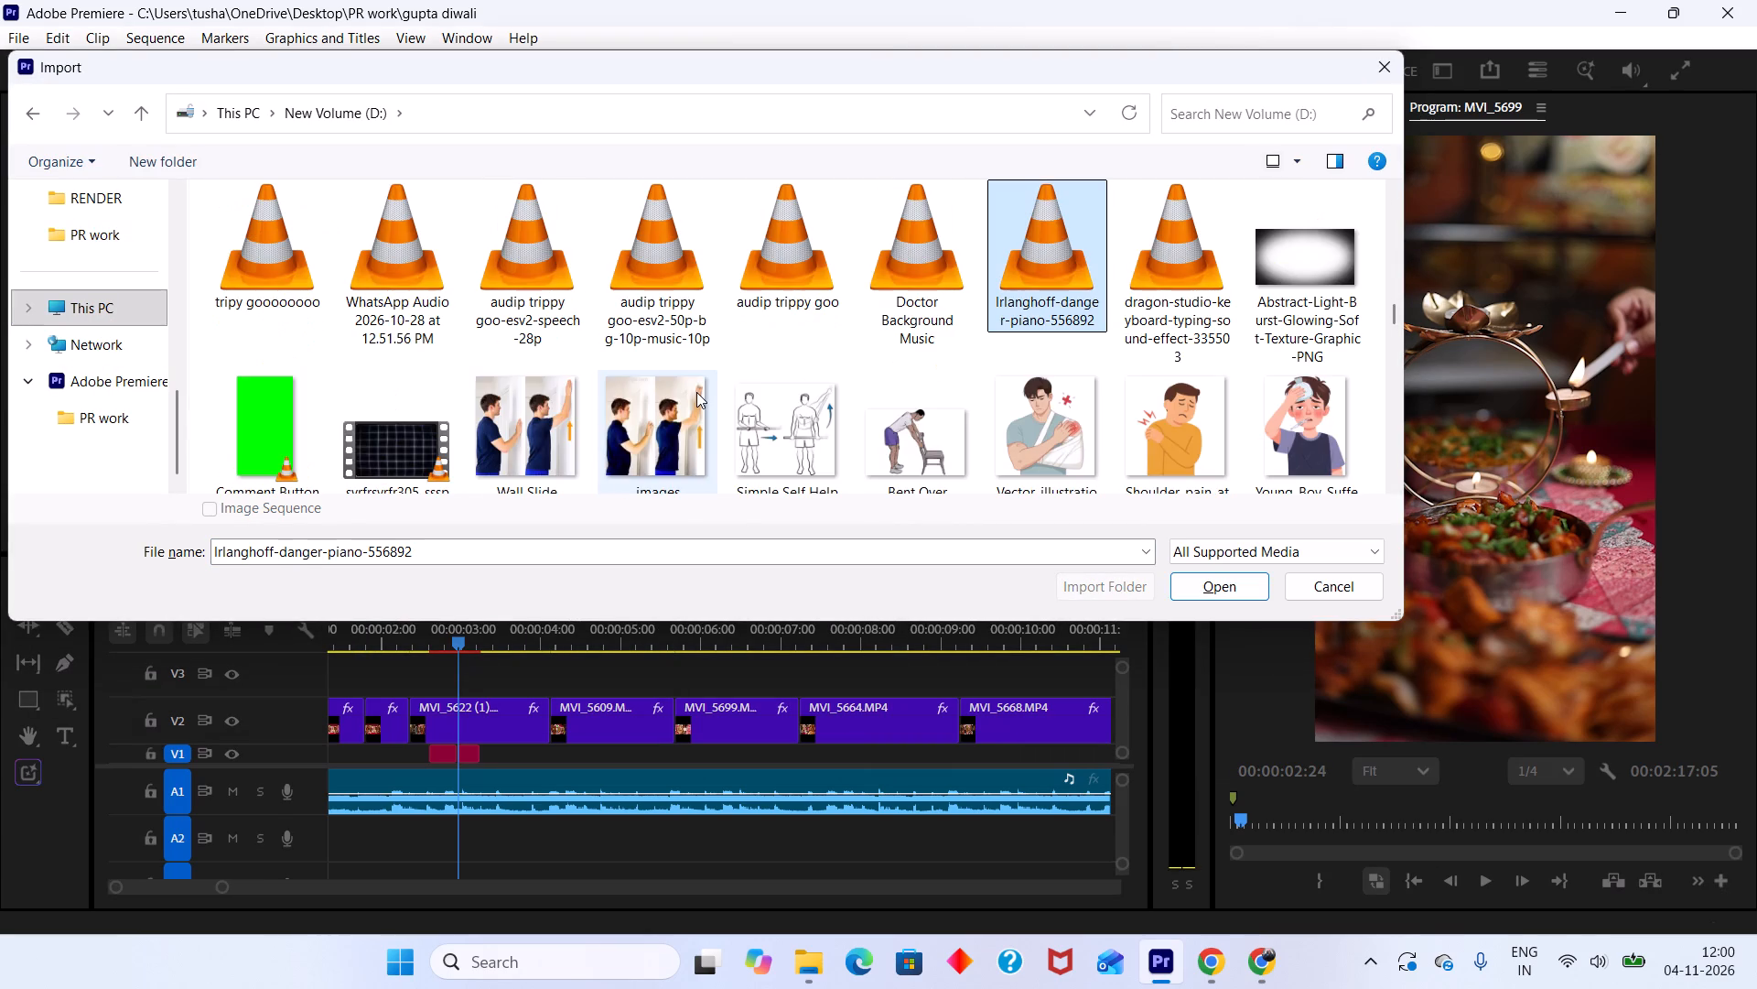
{"action": "key", "text": "l"}
{"action": "key", "text": "l"}
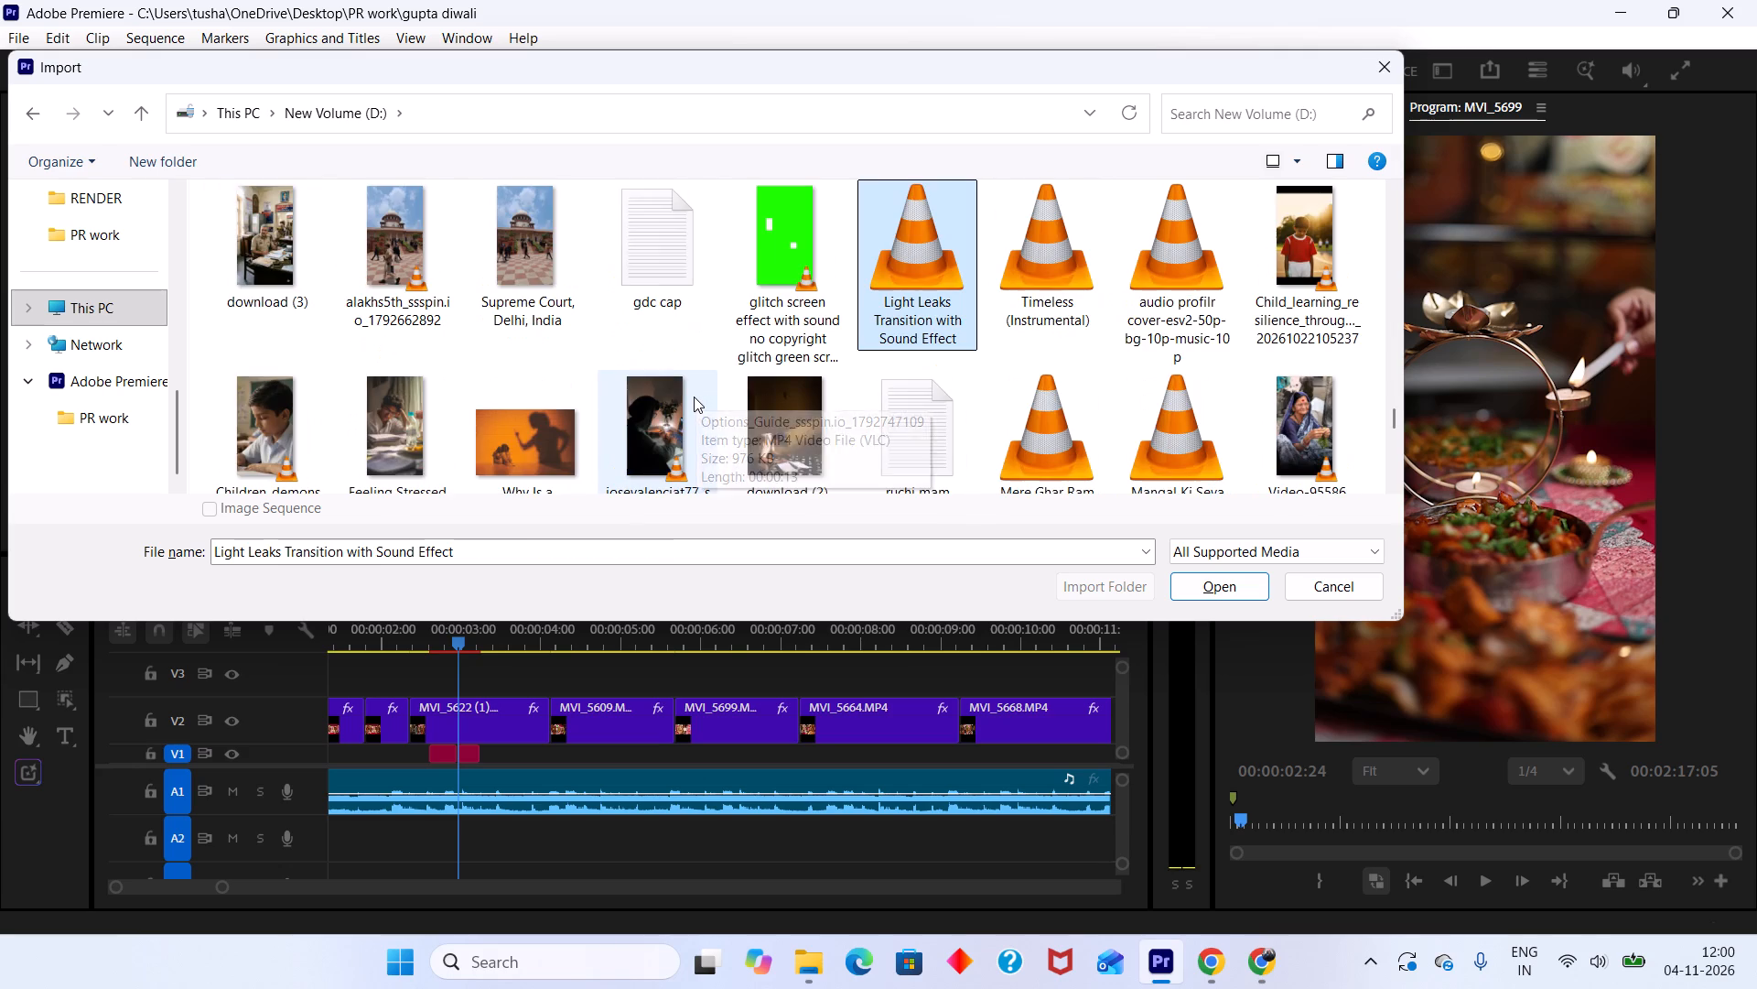
{"action": "left_click", "coordinate": [1206, 589]}
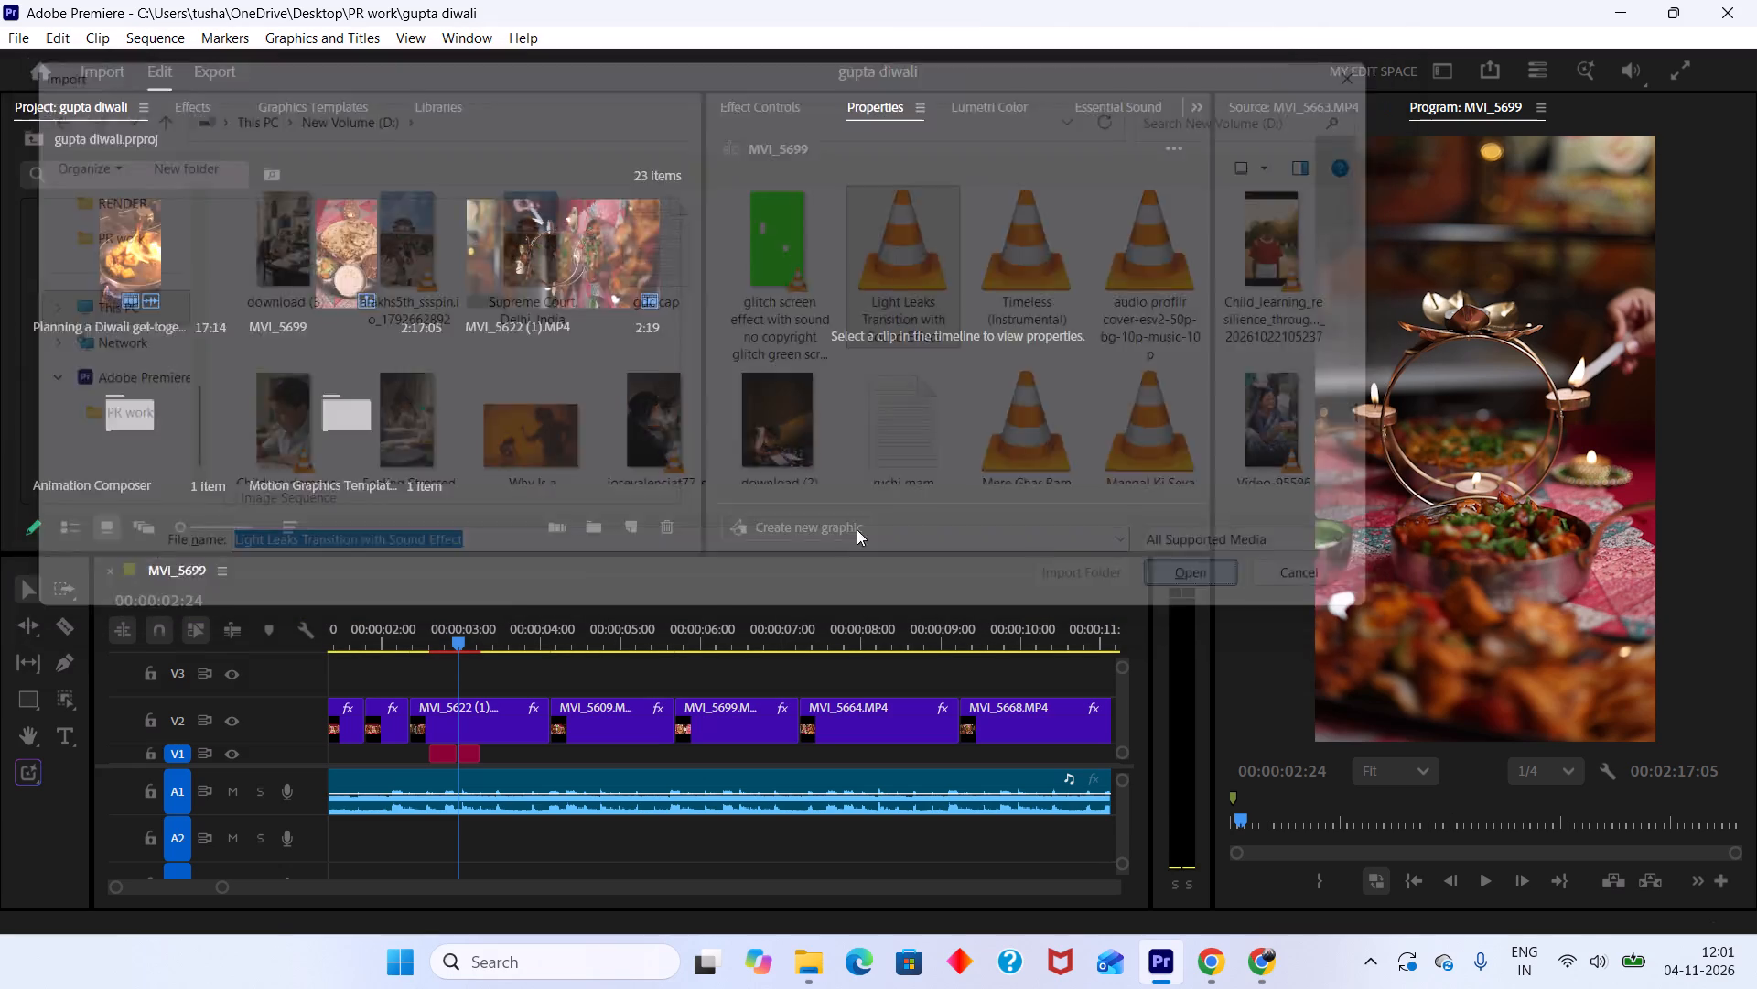
Mark the first burst of the light leaks sound from 00;00;00;05 to 00;00;00;23 and place it on A2 beneath the light leak.
{"action": "double_click", "coordinate": [627, 430]}
{"action": "left_click_drag", "start_coordinate": [1265, 597], "coordinate": [1263, 634]}
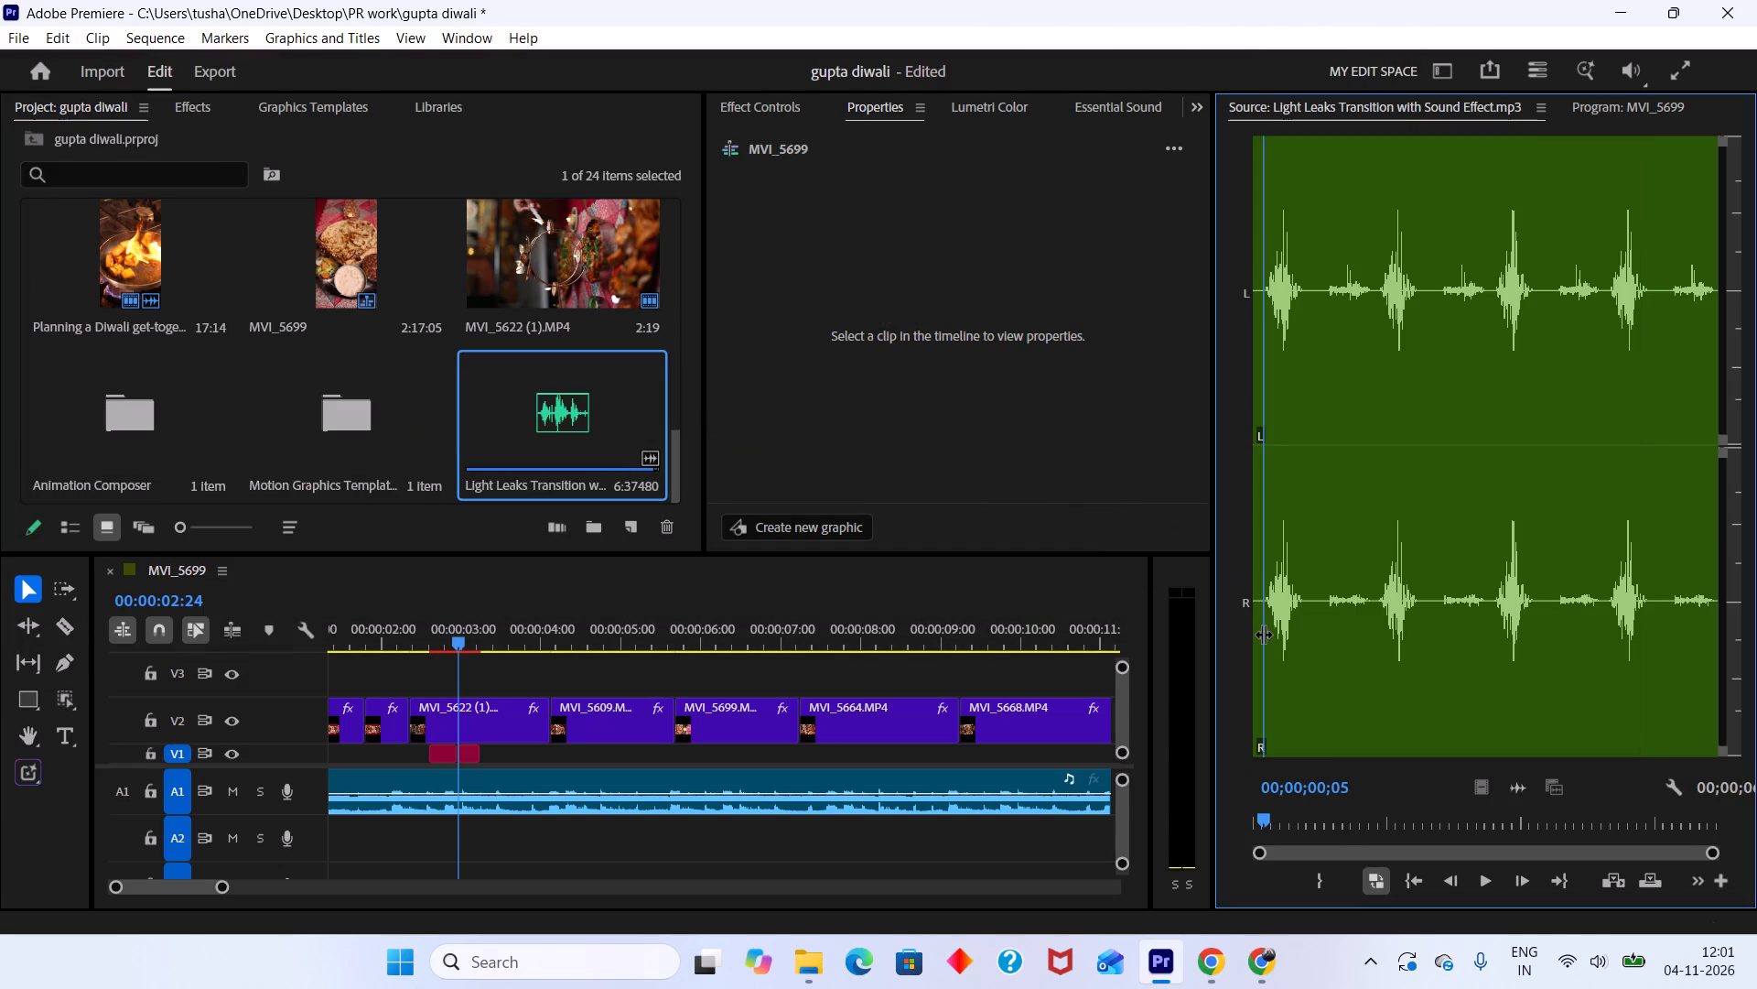
{"action": "left_click_drag", "start_coordinate": [1263, 634], "coordinate": [1292, 649]}
{"action": "key", "text": "i"}
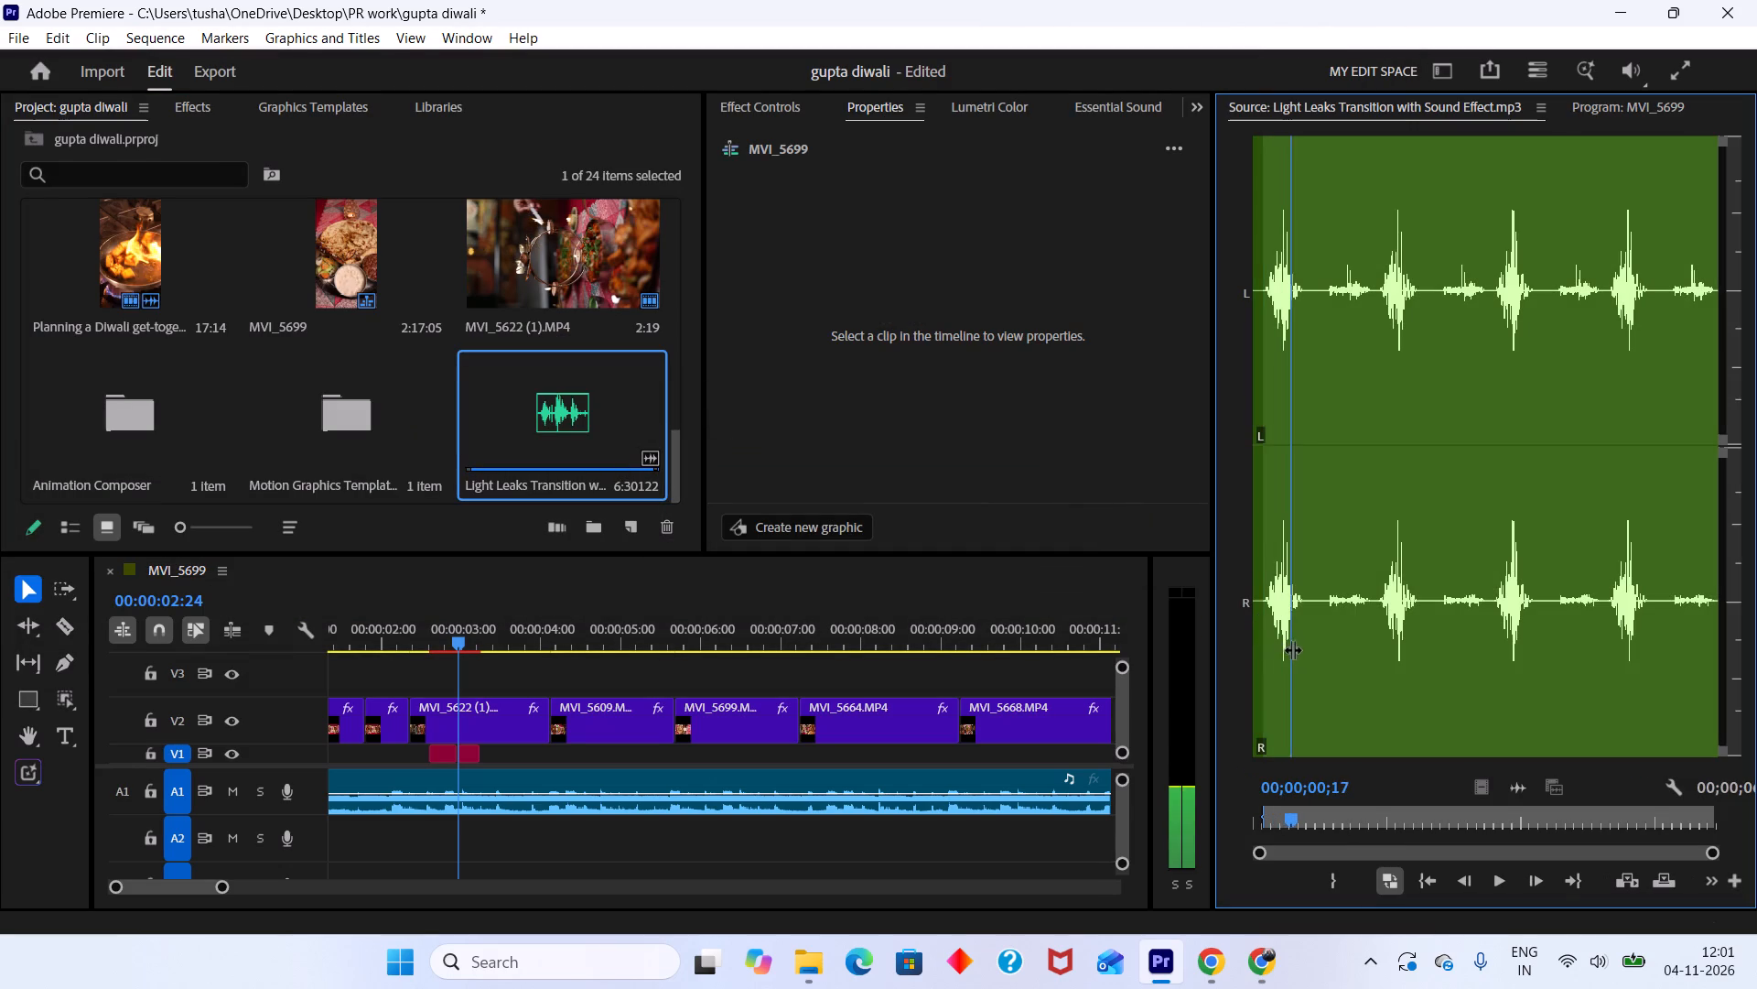
{"action": "left_click_drag", "start_coordinate": [1292, 649], "coordinate": [1305, 655]}
{"action": "key", "text": "o"}
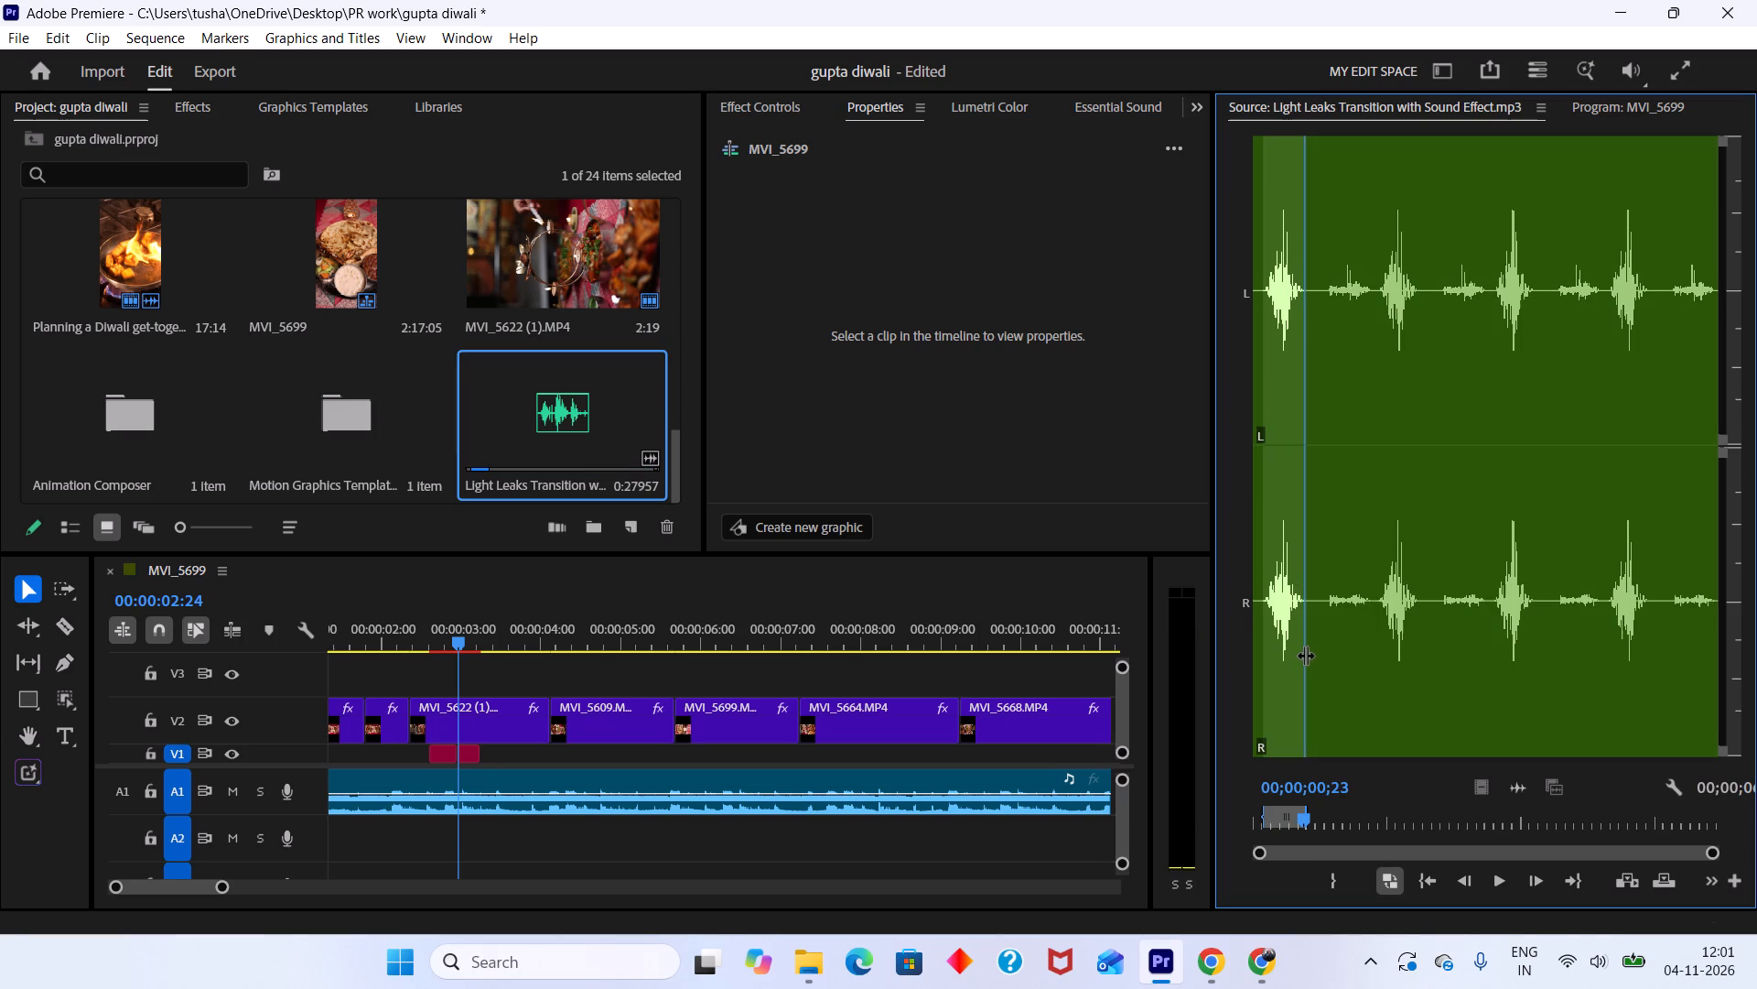
{"action": "left_click_drag", "start_coordinate": [1524, 789], "coordinate": [527, 777]}
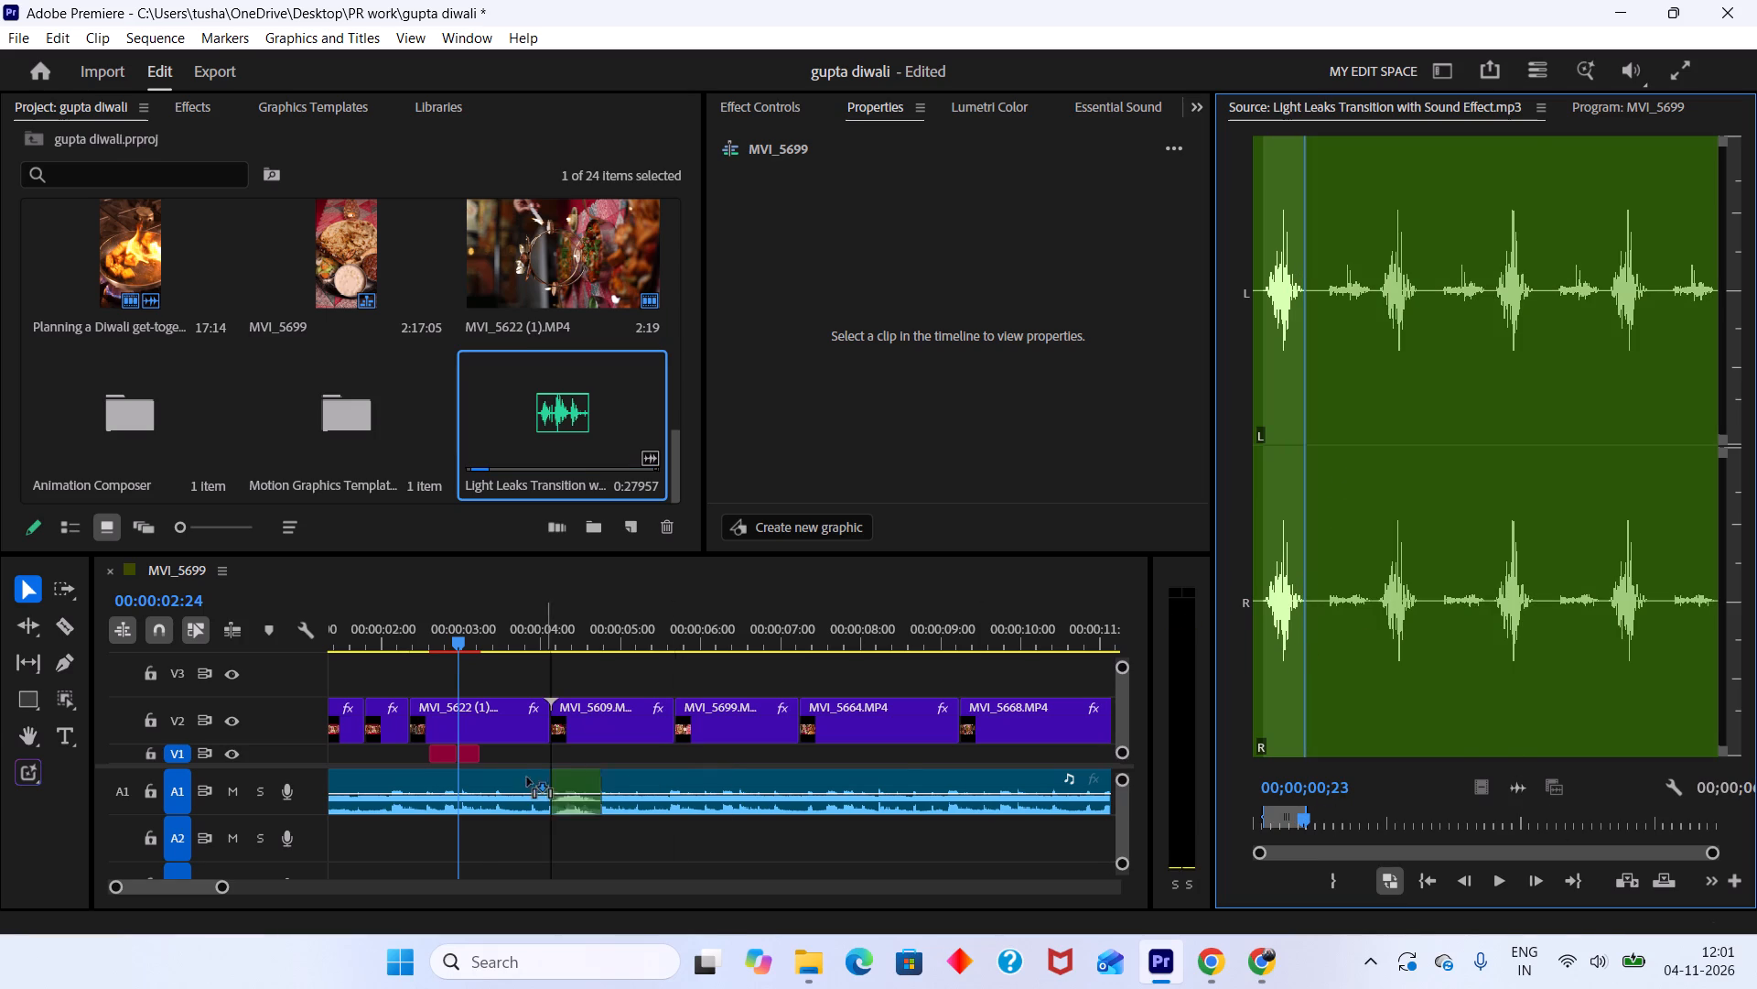
{"action": "left_click_drag", "start_coordinate": [527, 777], "coordinate": [435, 837]}
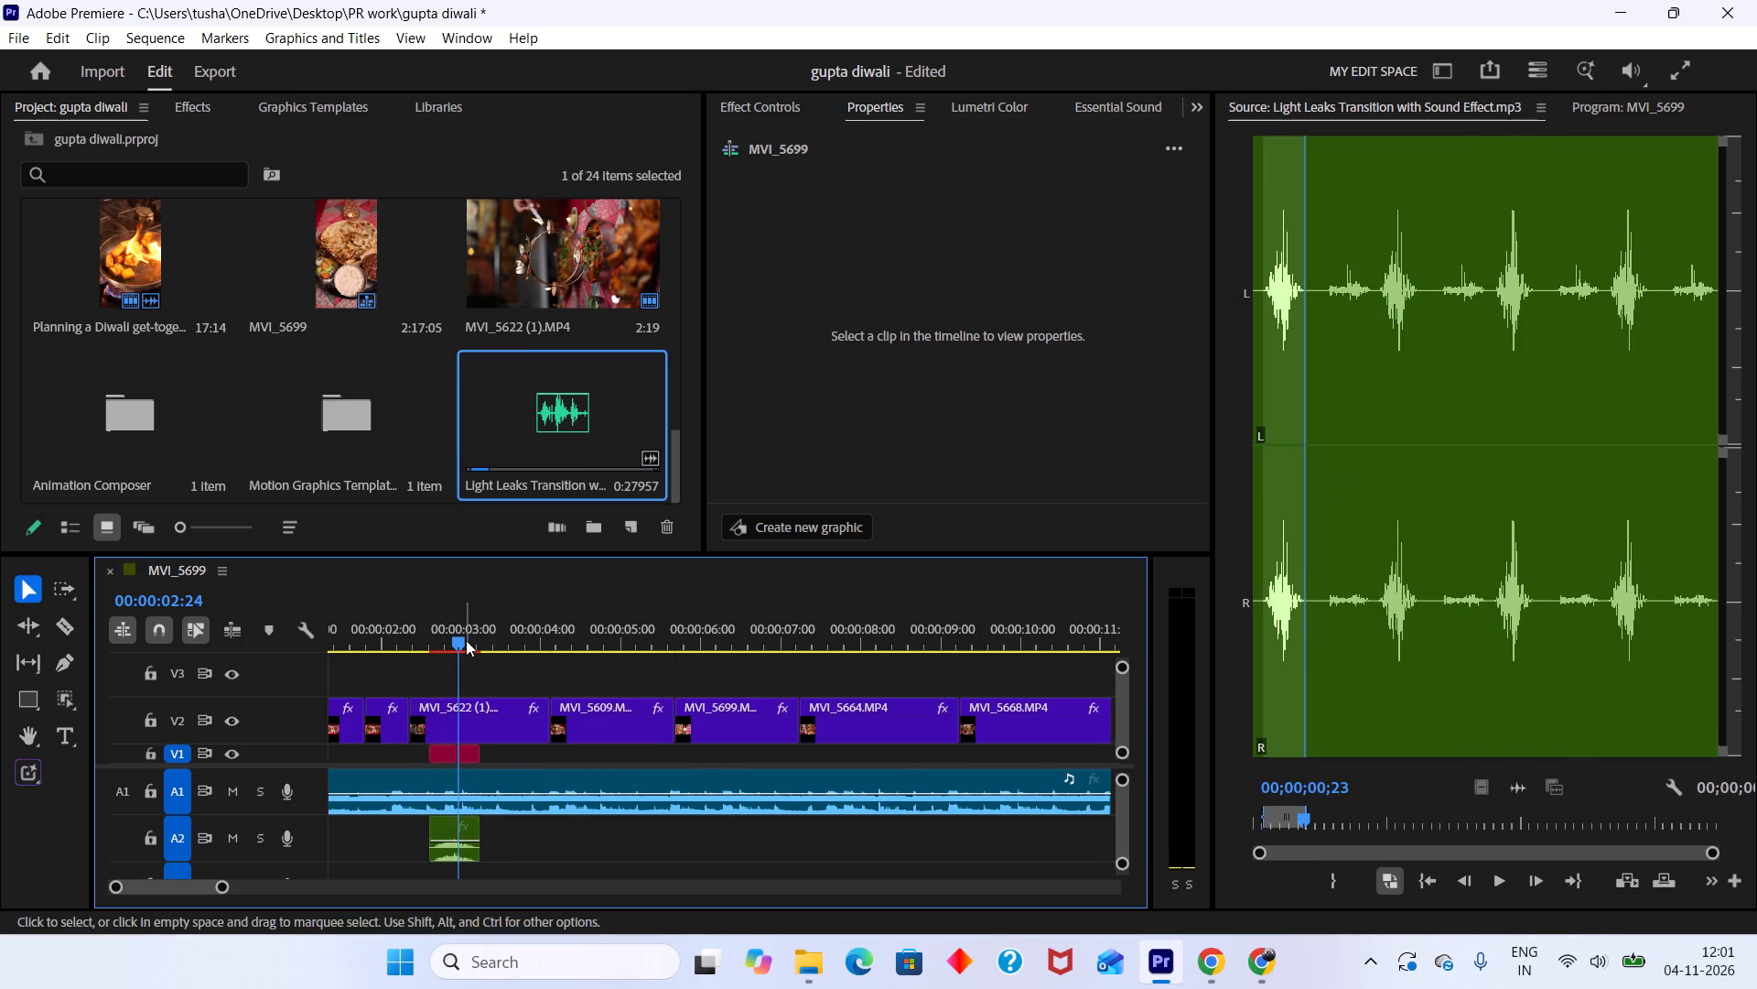
Preview the light leak, and move its clips from V1 up to V3 above MVI_5622 (1).MP4.
{"action": "left_click_drag", "start_coordinate": [466, 639], "coordinate": [491, 659]}
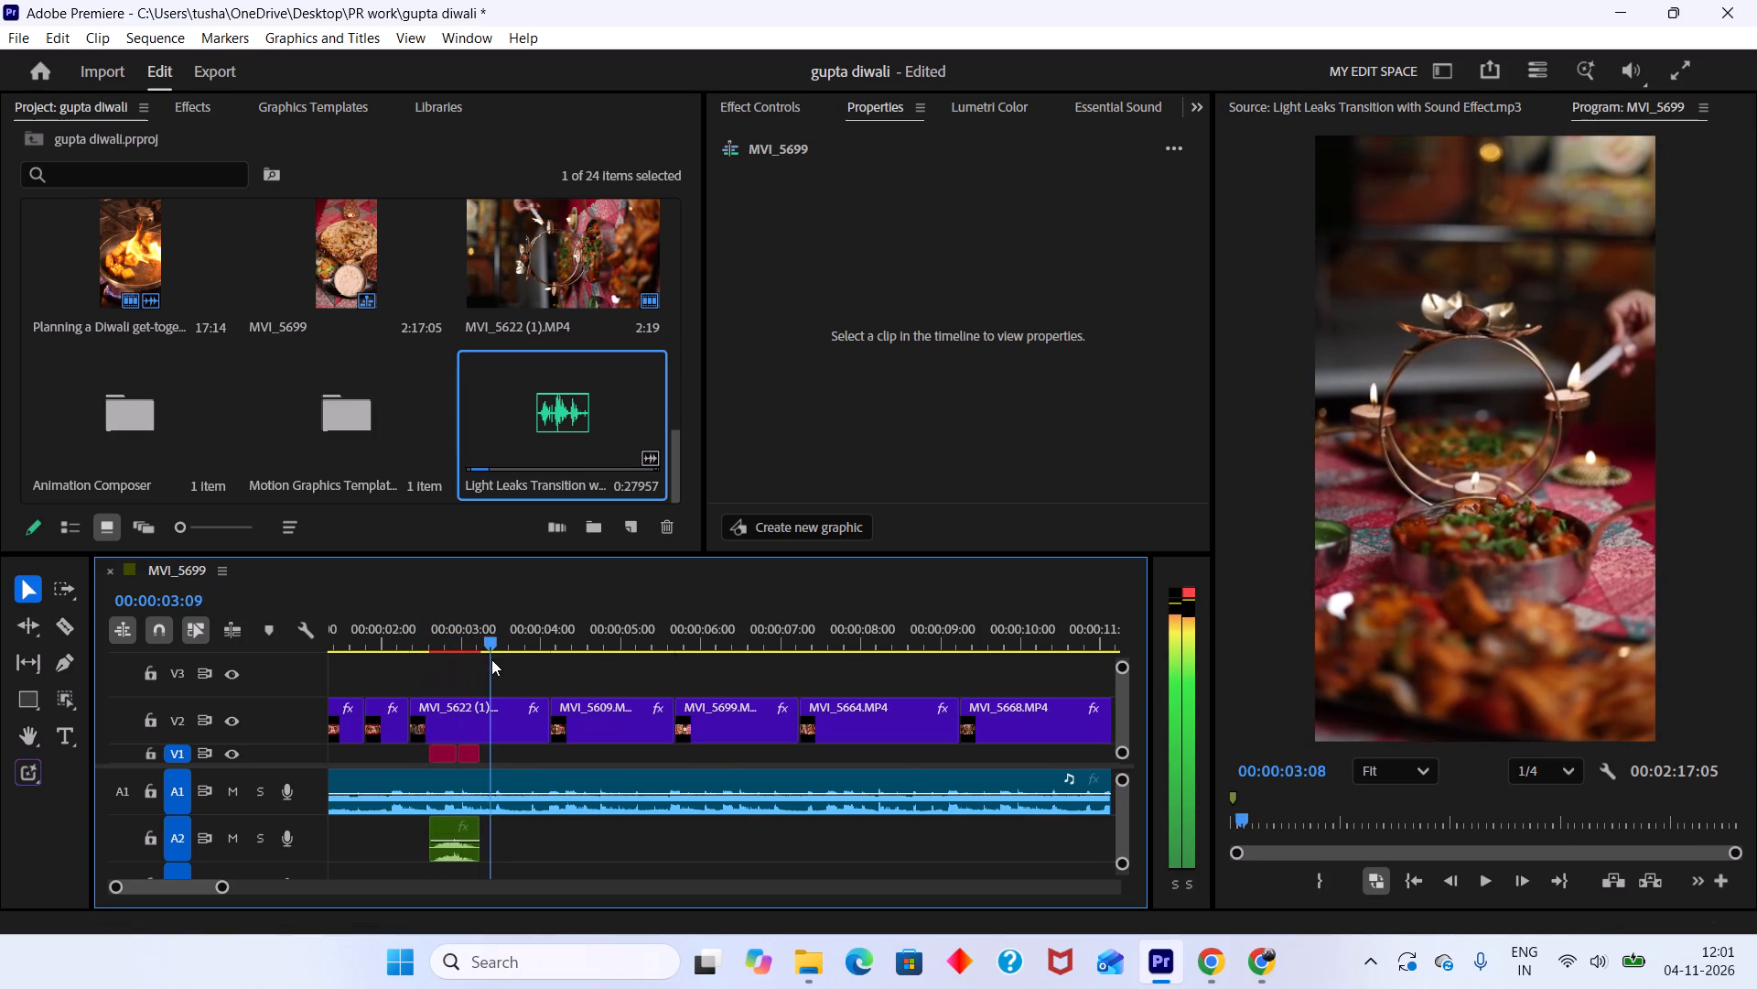
{"action": "left_click_drag", "start_coordinate": [491, 659], "coordinate": [445, 635]}
{"action": "left_click_drag", "start_coordinate": [468, 755], "coordinate": [465, 704]}
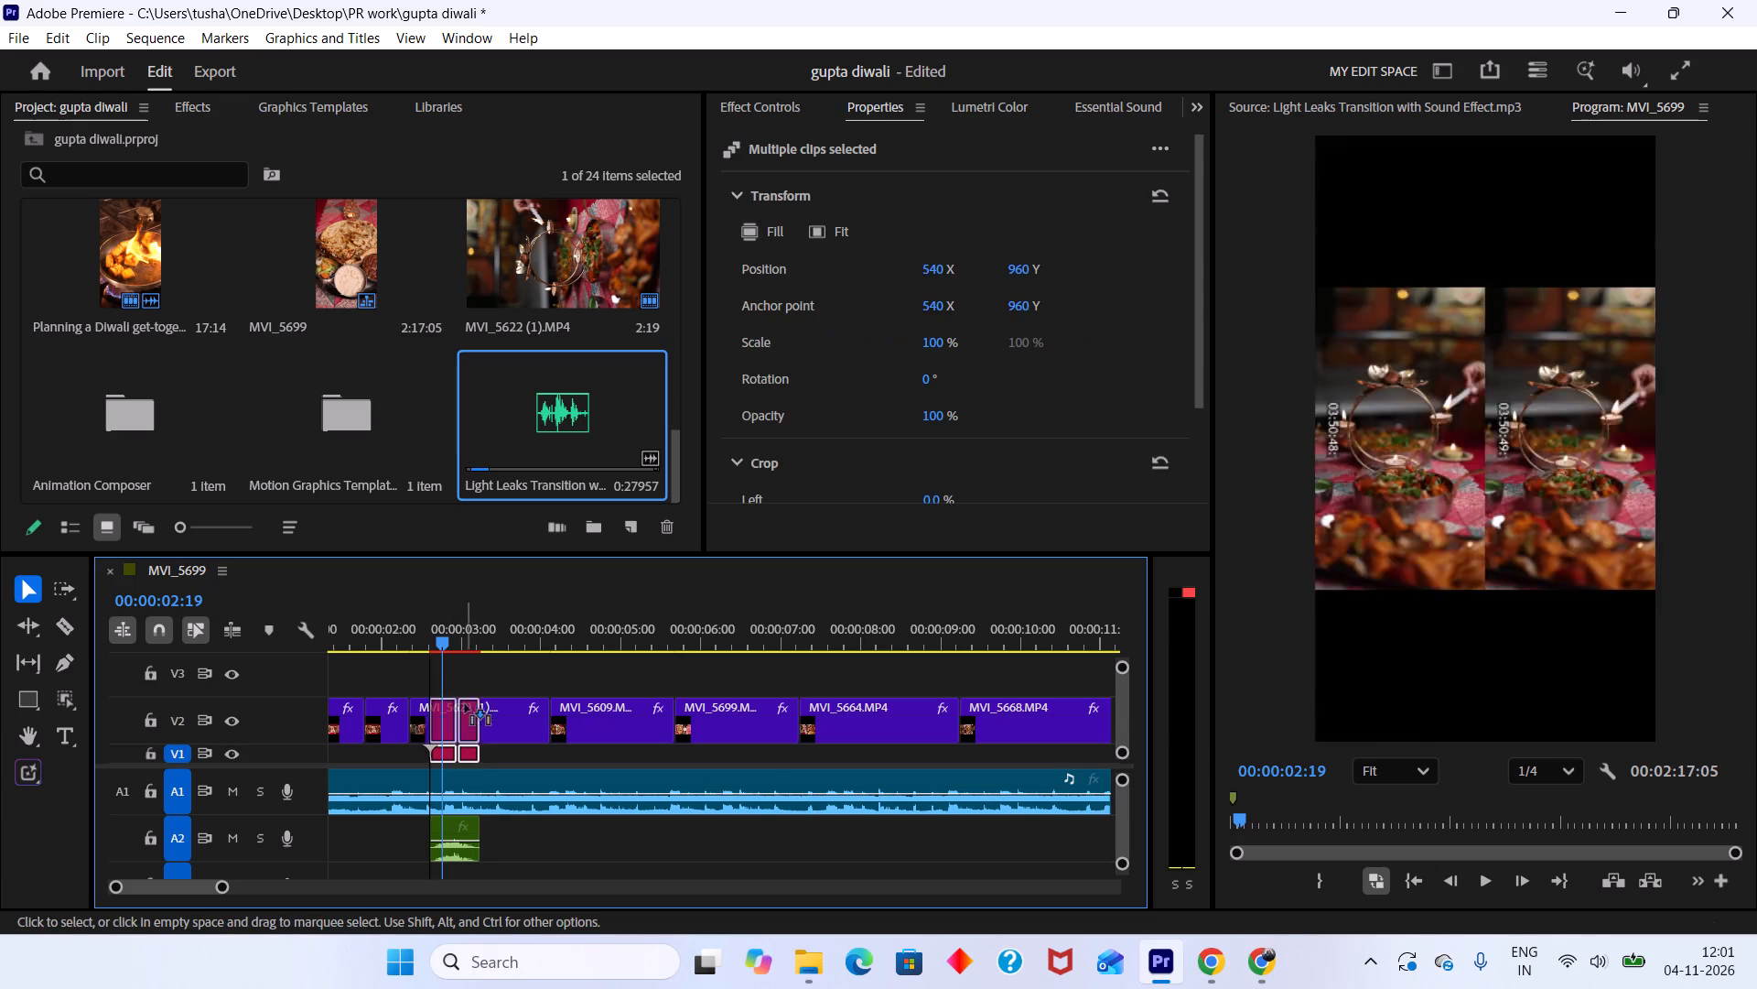
{"action": "left_click_drag", "start_coordinate": [465, 704], "coordinate": [465, 683]}
{"action": "scroll", "coordinate": [455, 652], "scroll_direction": "up", "scroll_amount": 5, "text": "alt"}
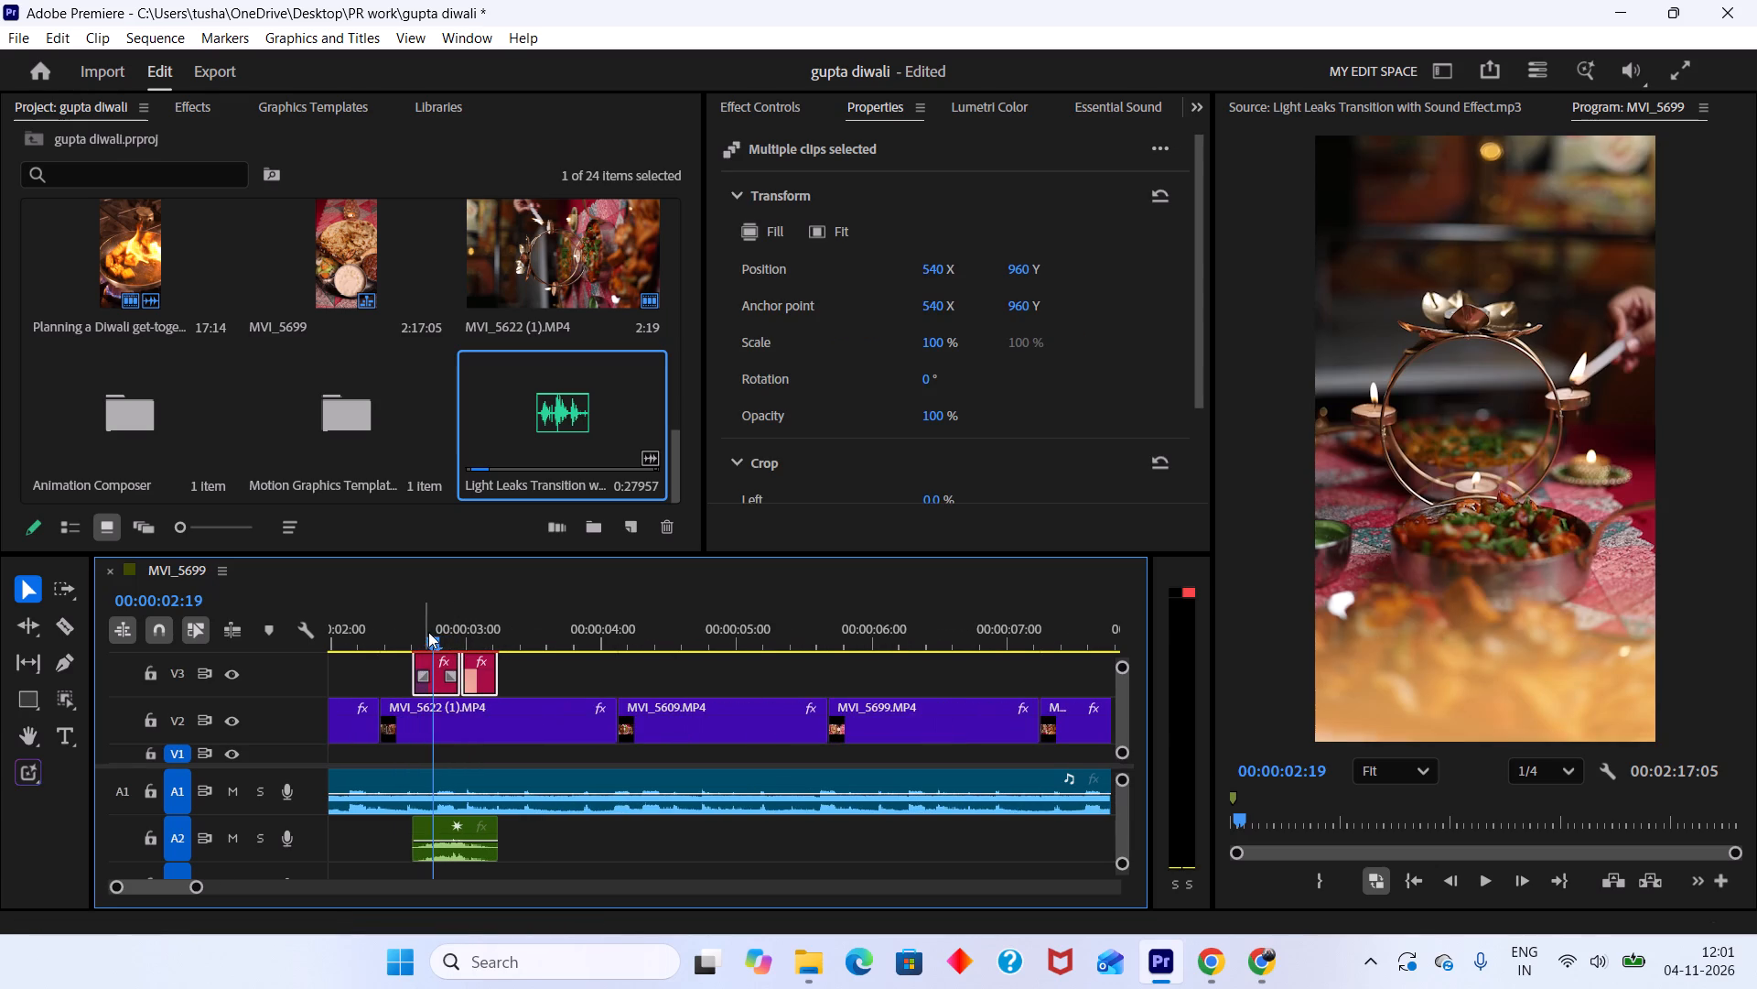
{"action": "left_click_drag", "start_coordinate": [428, 632], "coordinate": [499, 642]}
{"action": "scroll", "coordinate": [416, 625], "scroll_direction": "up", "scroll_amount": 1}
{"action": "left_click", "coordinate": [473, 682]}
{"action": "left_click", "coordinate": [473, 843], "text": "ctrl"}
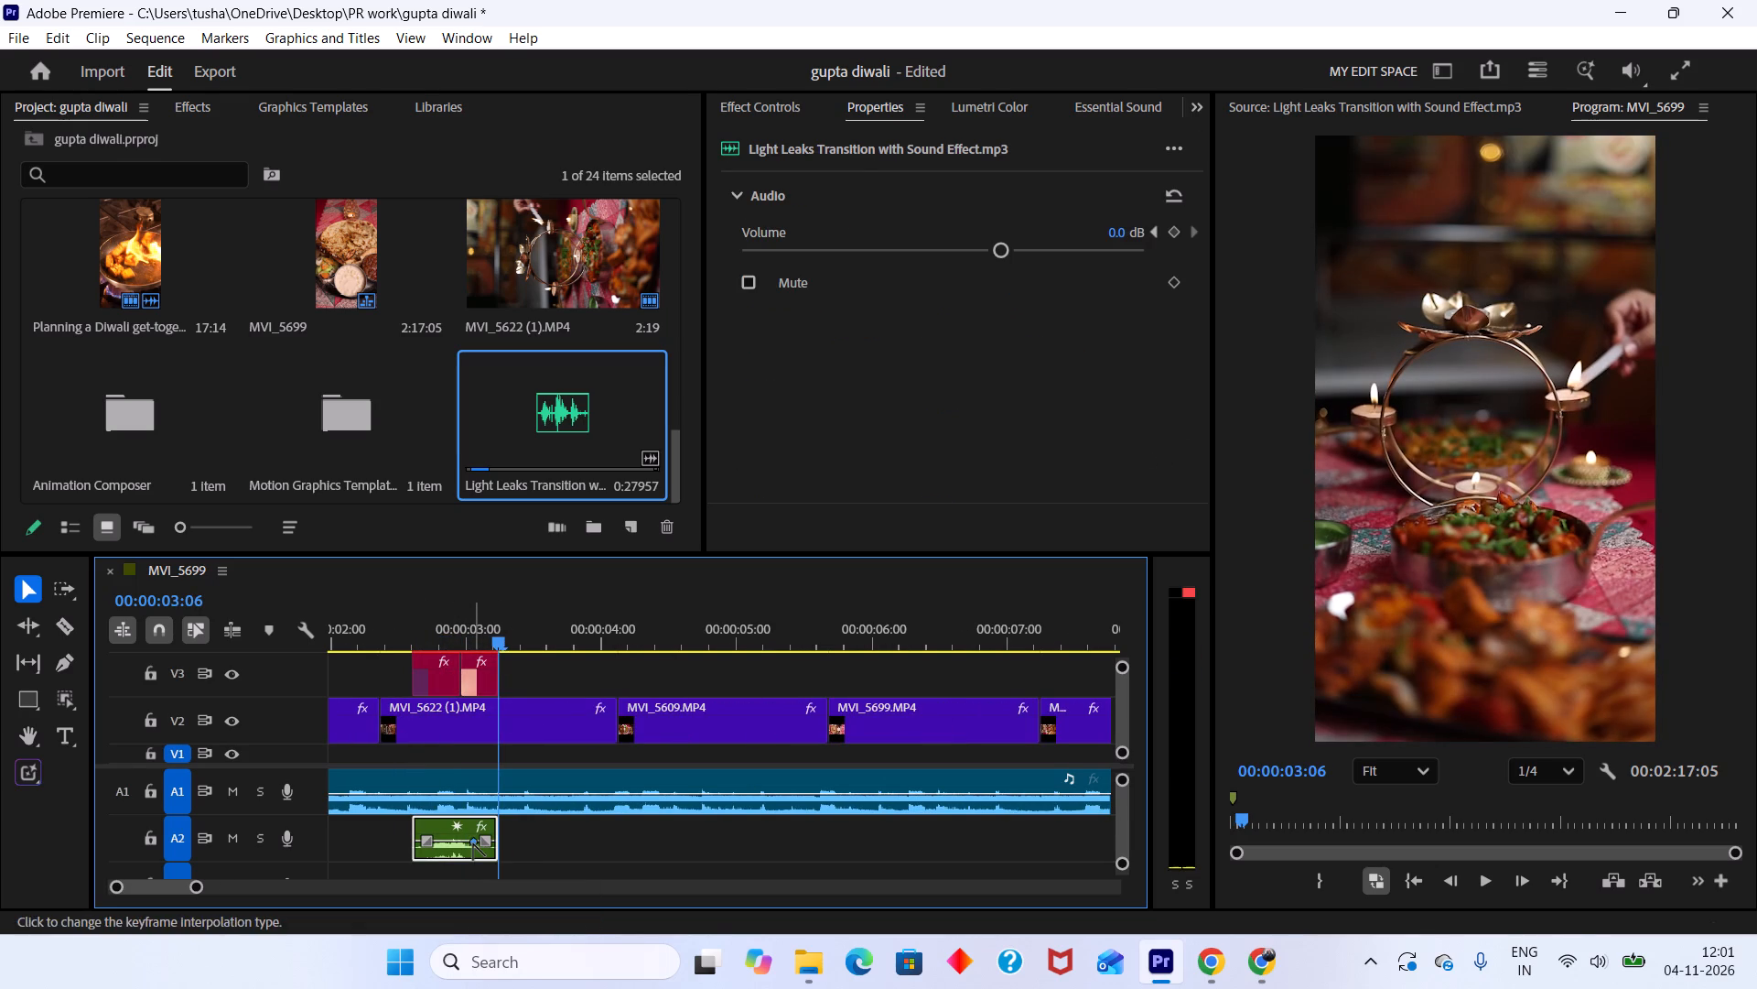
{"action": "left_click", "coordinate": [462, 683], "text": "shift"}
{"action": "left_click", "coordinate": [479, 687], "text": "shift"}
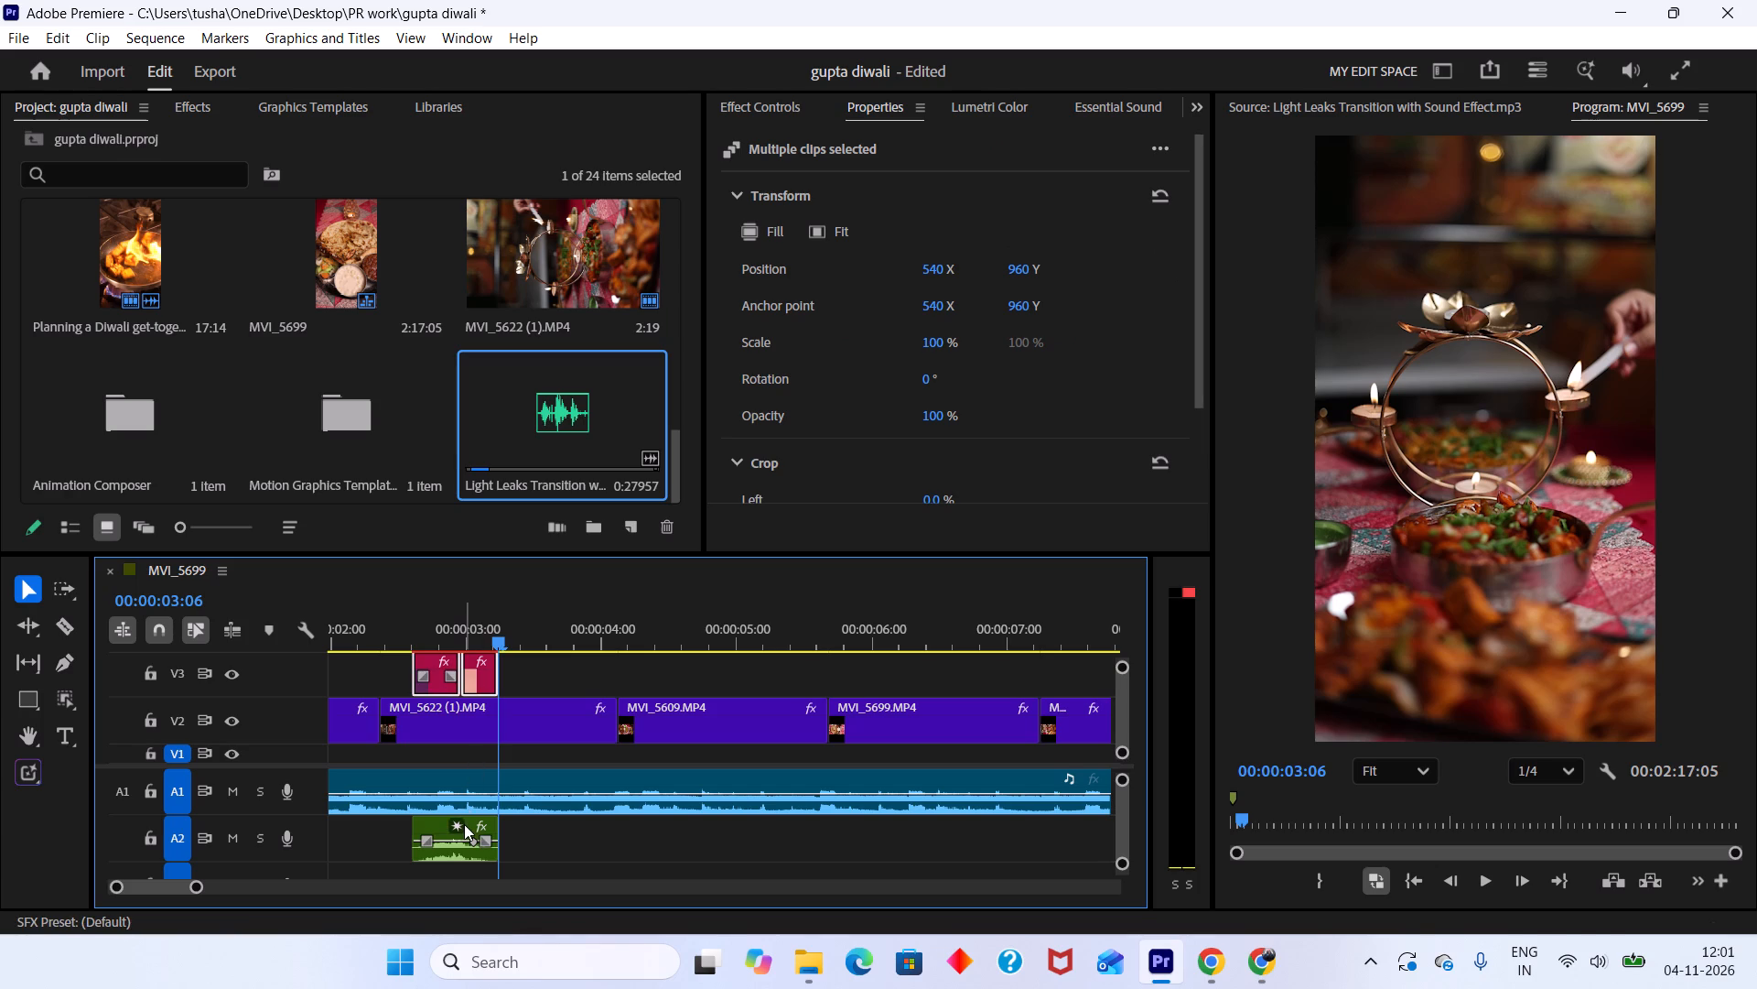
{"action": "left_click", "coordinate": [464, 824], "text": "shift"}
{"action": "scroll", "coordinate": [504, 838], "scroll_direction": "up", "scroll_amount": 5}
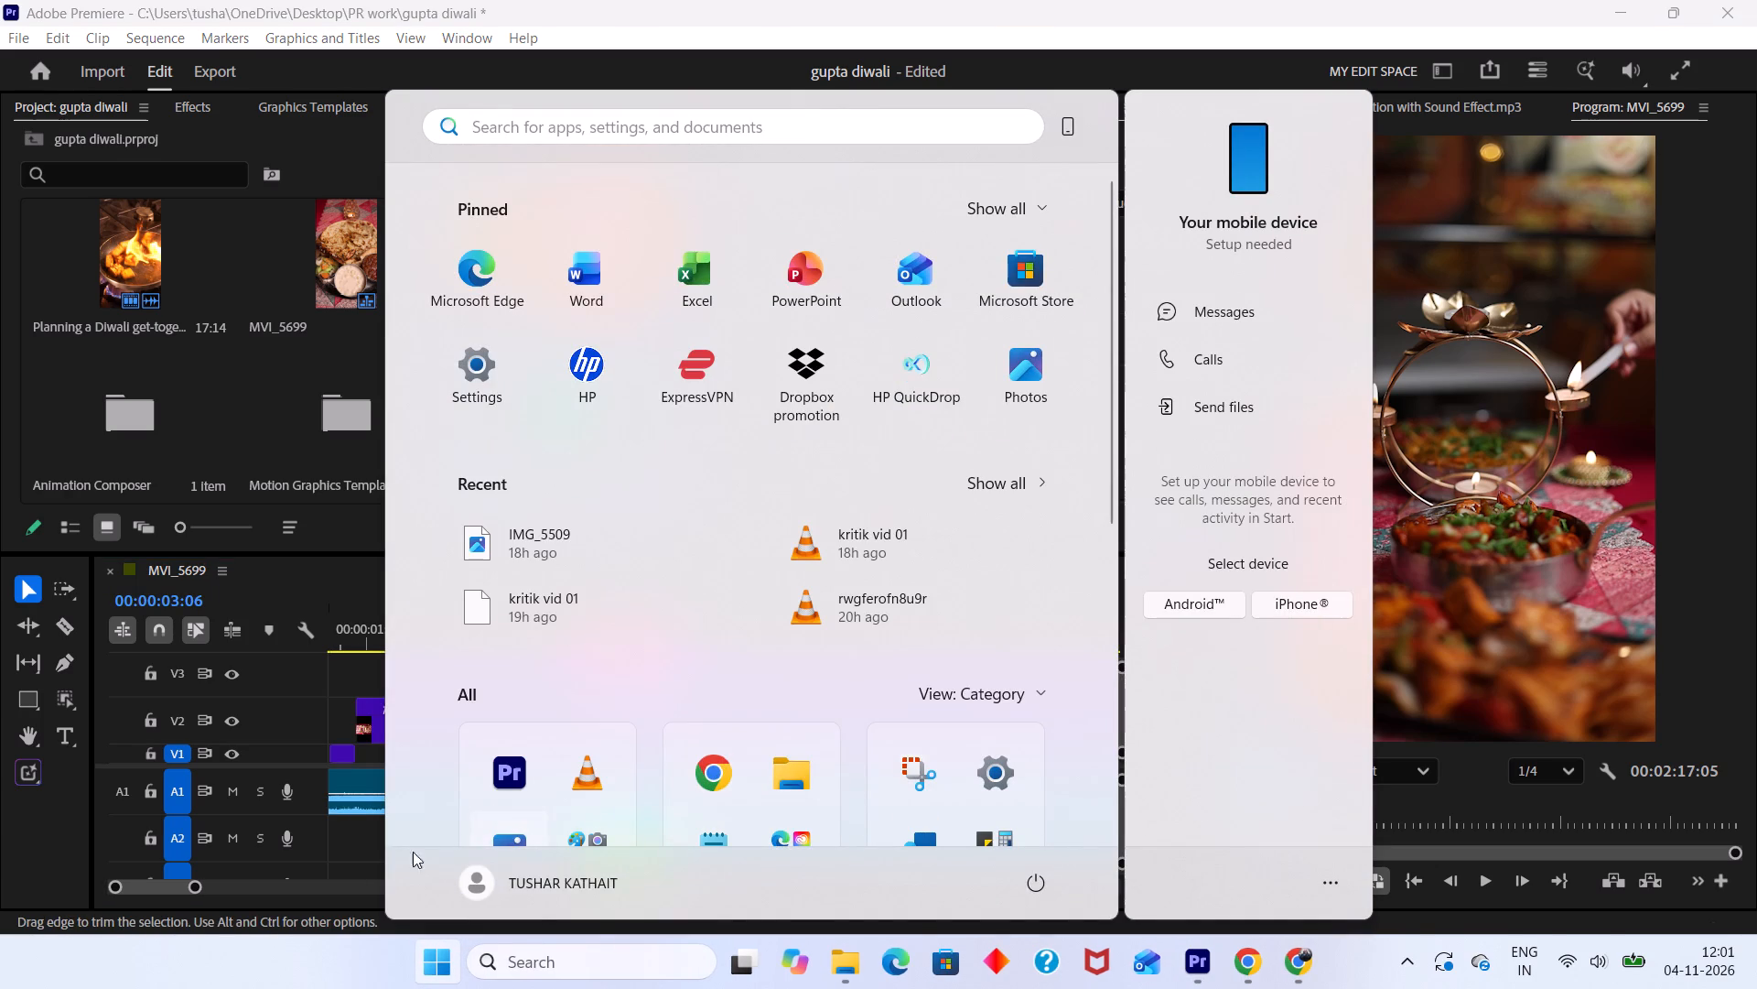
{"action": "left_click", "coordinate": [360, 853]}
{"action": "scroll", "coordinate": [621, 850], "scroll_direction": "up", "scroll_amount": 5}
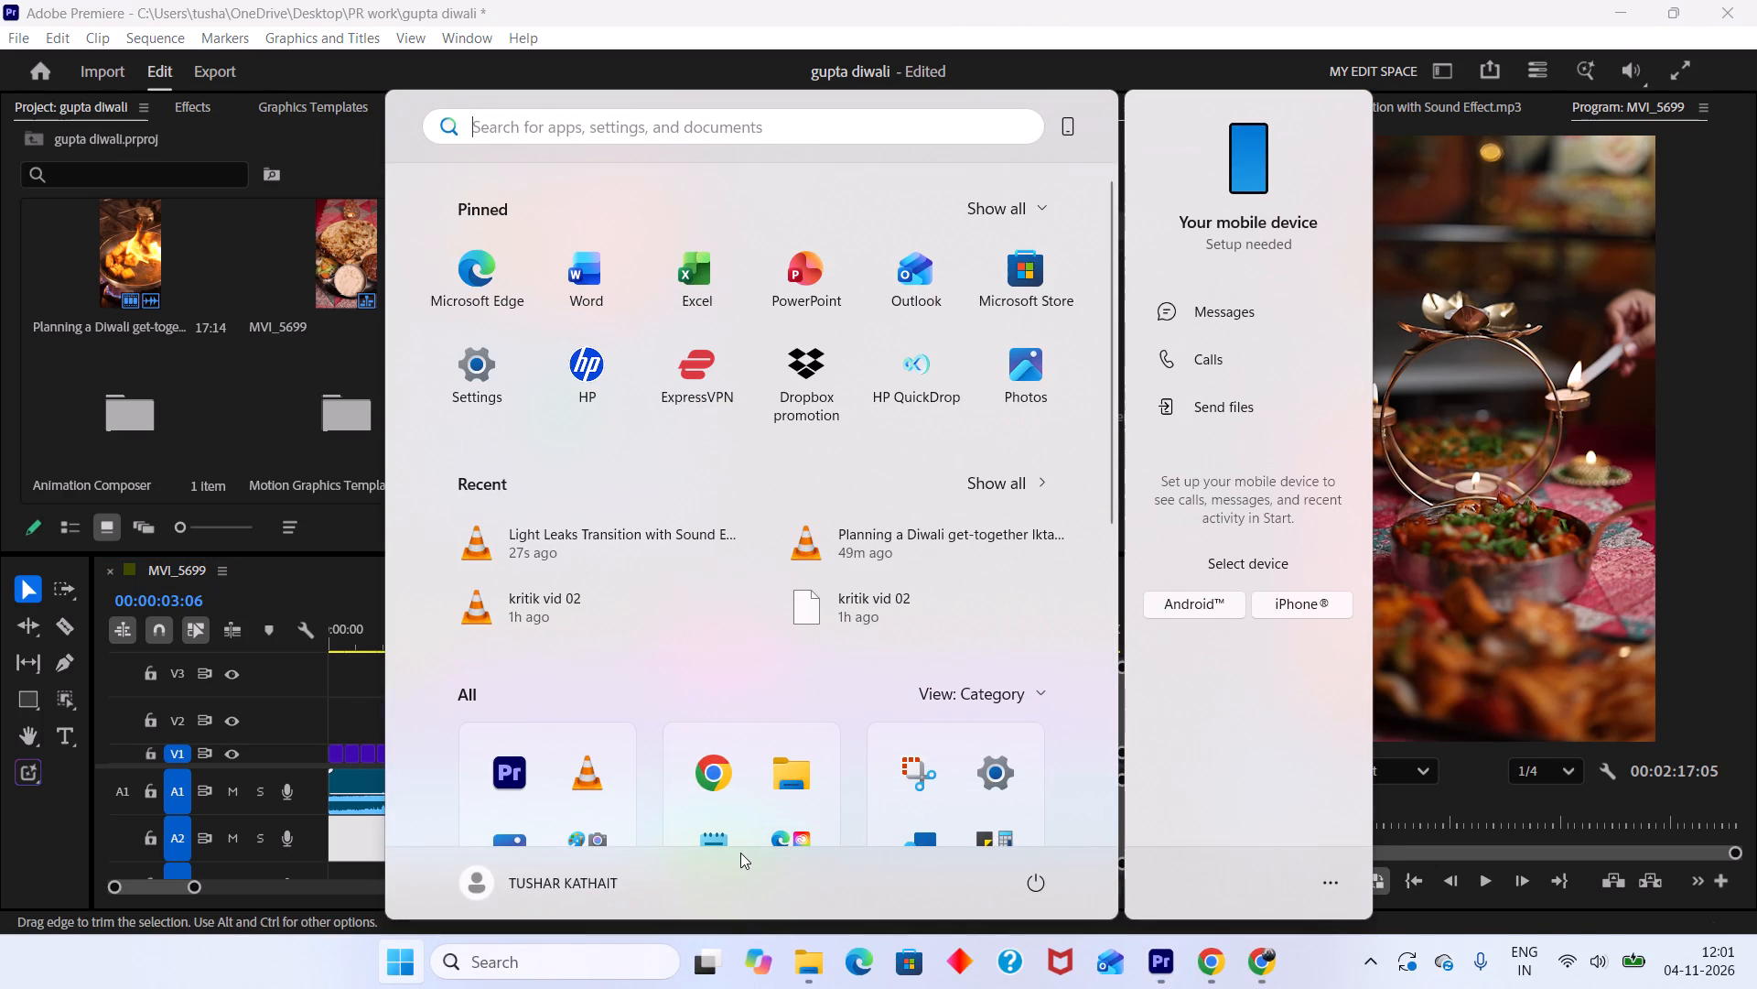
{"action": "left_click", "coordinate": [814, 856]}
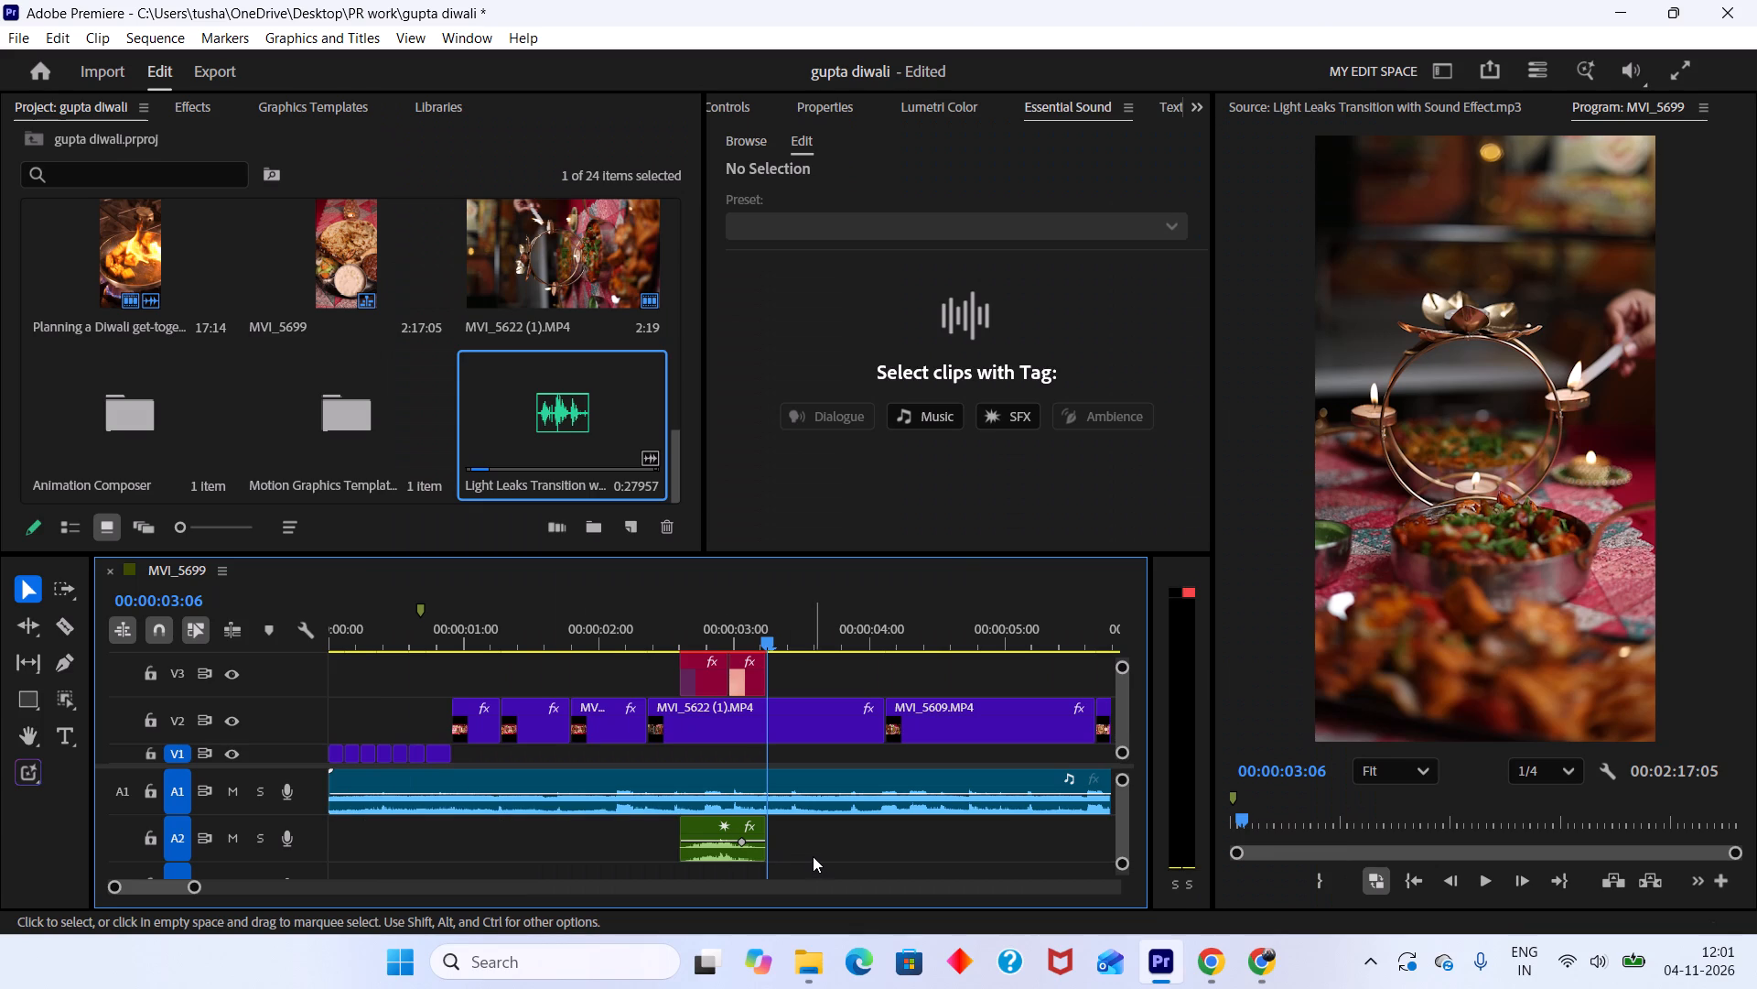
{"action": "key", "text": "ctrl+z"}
Group the light leak clips on V3 with the sound effect on A2.
{"action": "left_click", "coordinate": [738, 668], "text": "shift"}
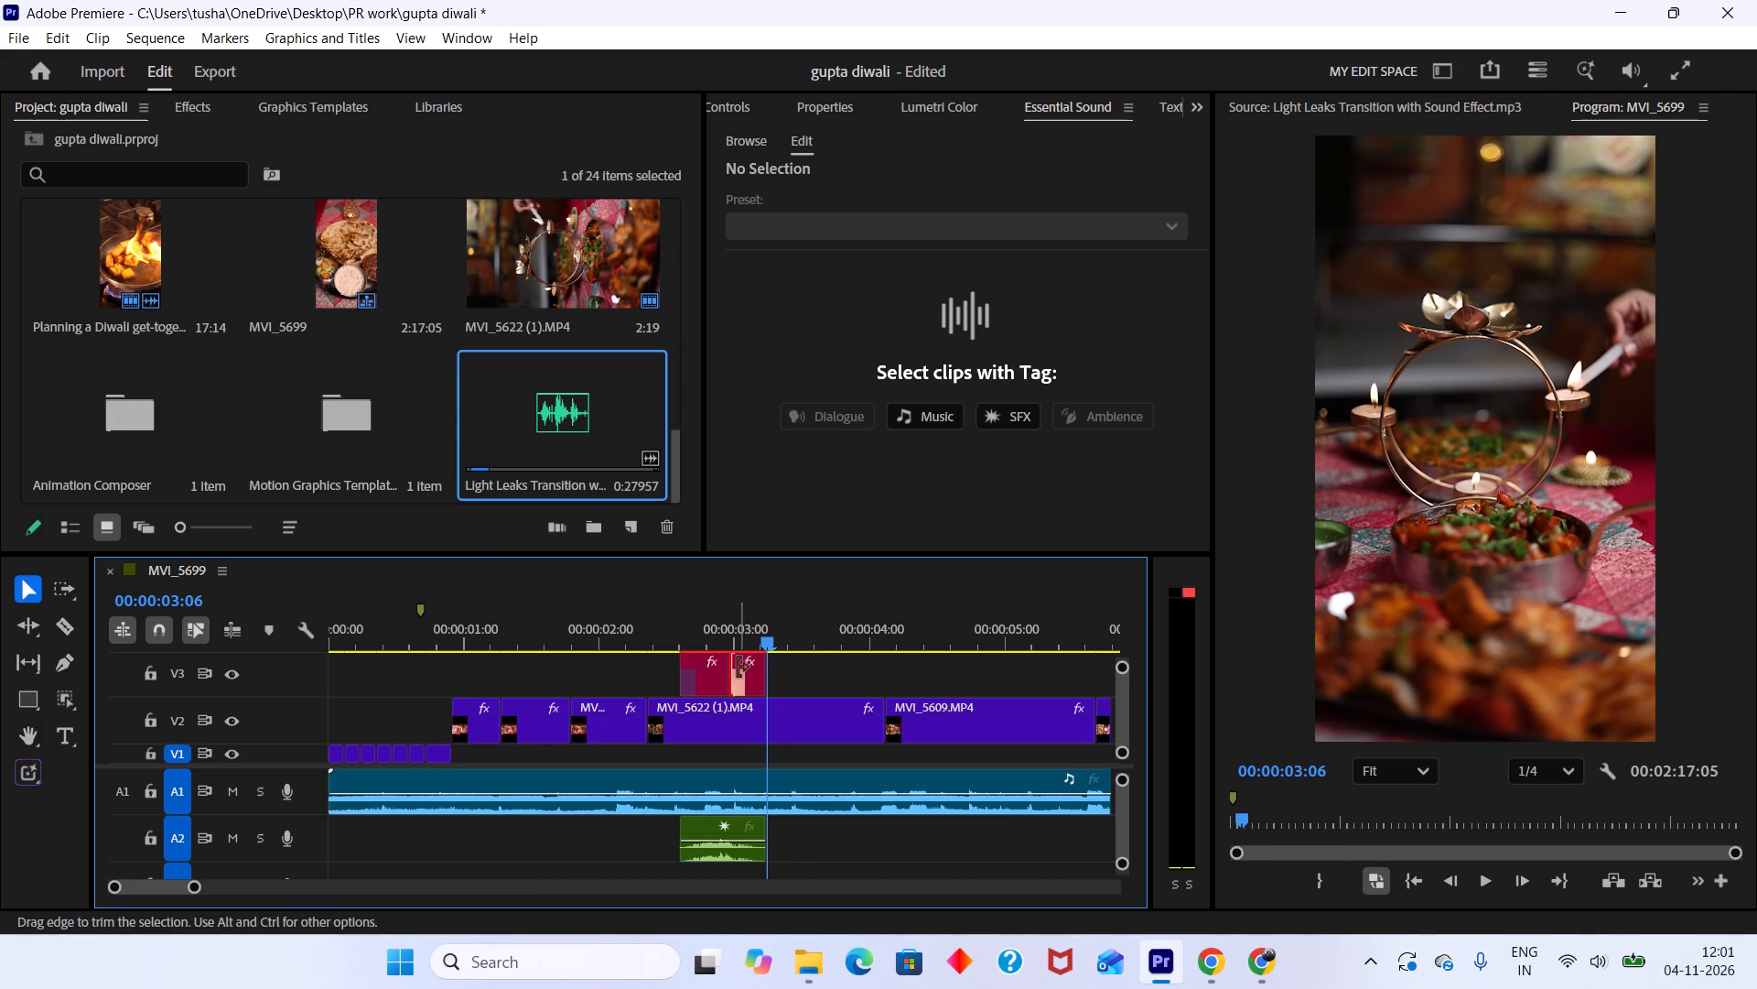
{"action": "left_click", "coordinate": [750, 679], "text": "shift"}
{"action": "left_click", "coordinate": [737, 827], "text": "shift"}
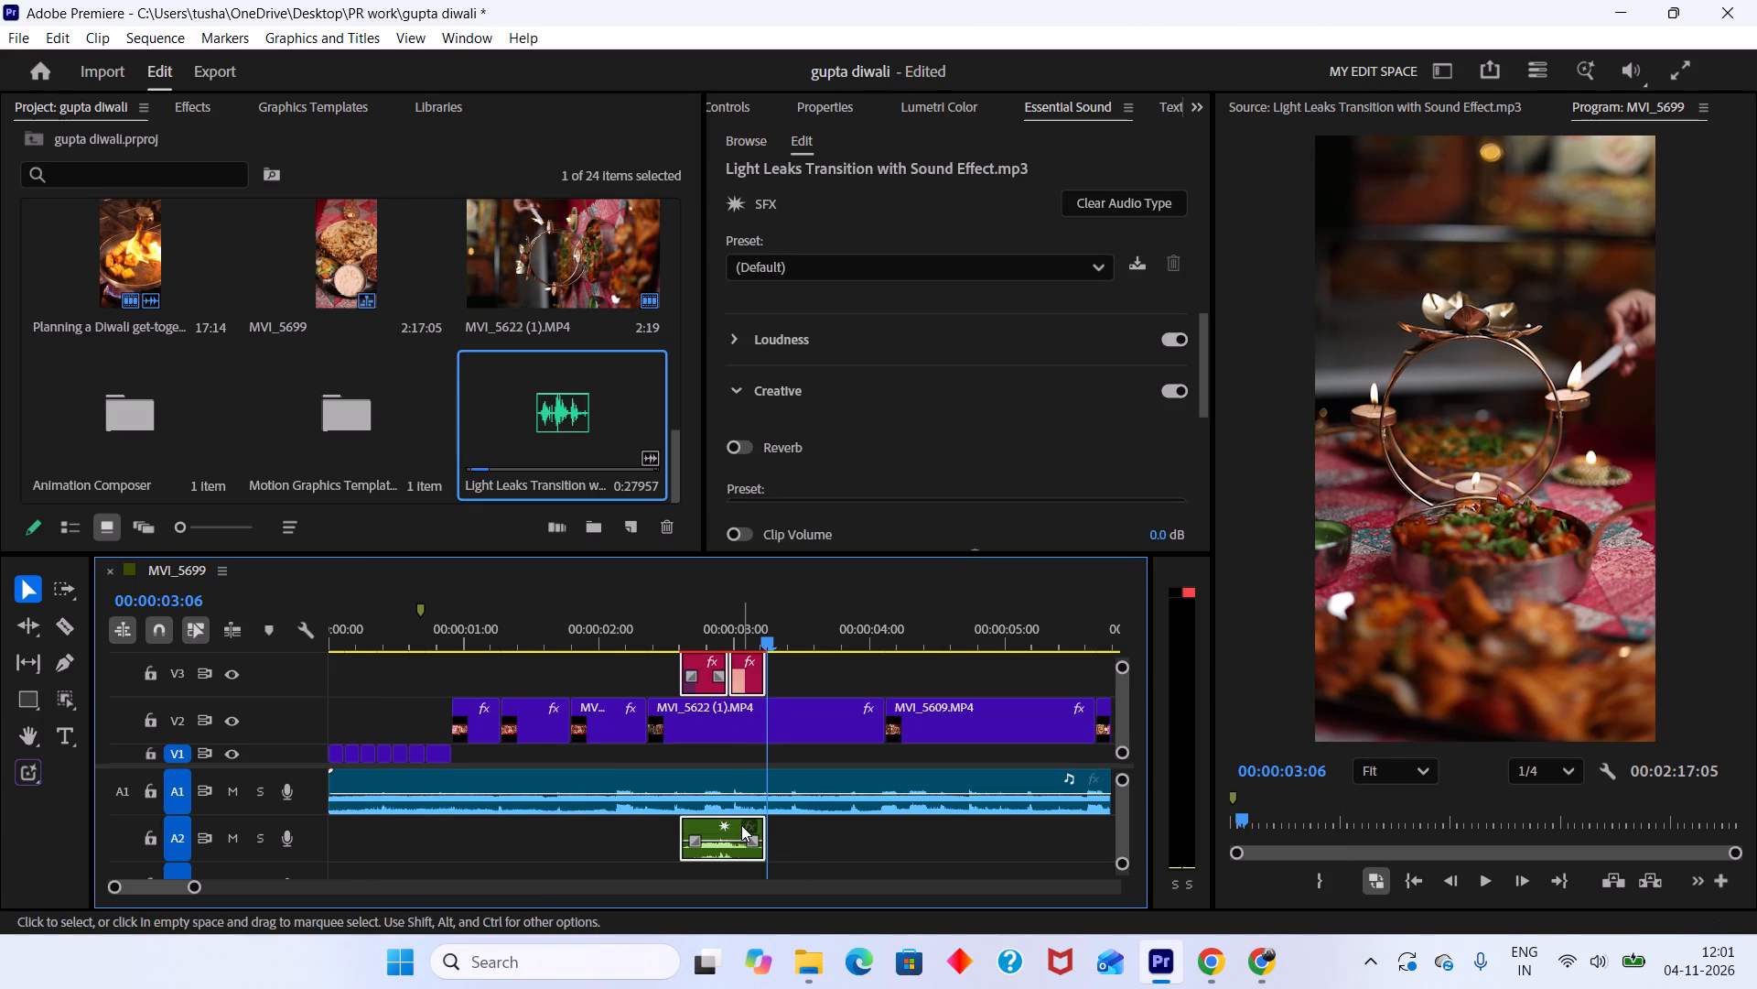
{"action": "key", "text": "ctrl+g"}
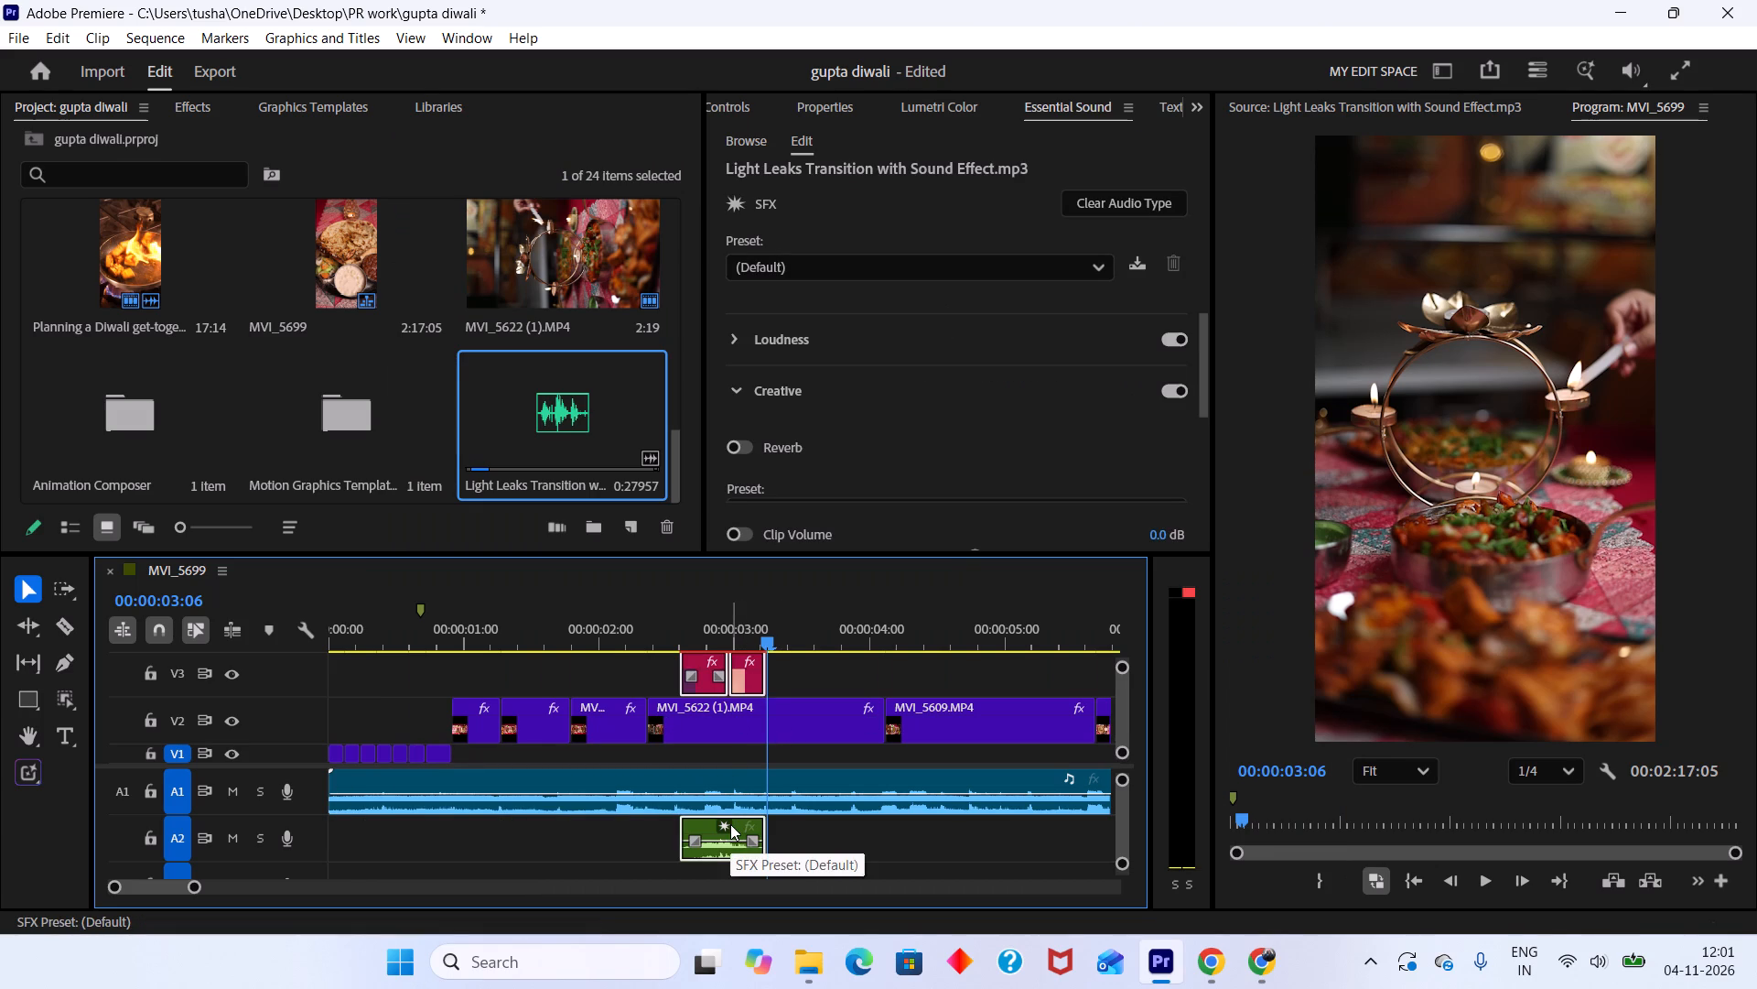
{"action": "left_click", "coordinate": [837, 669]}
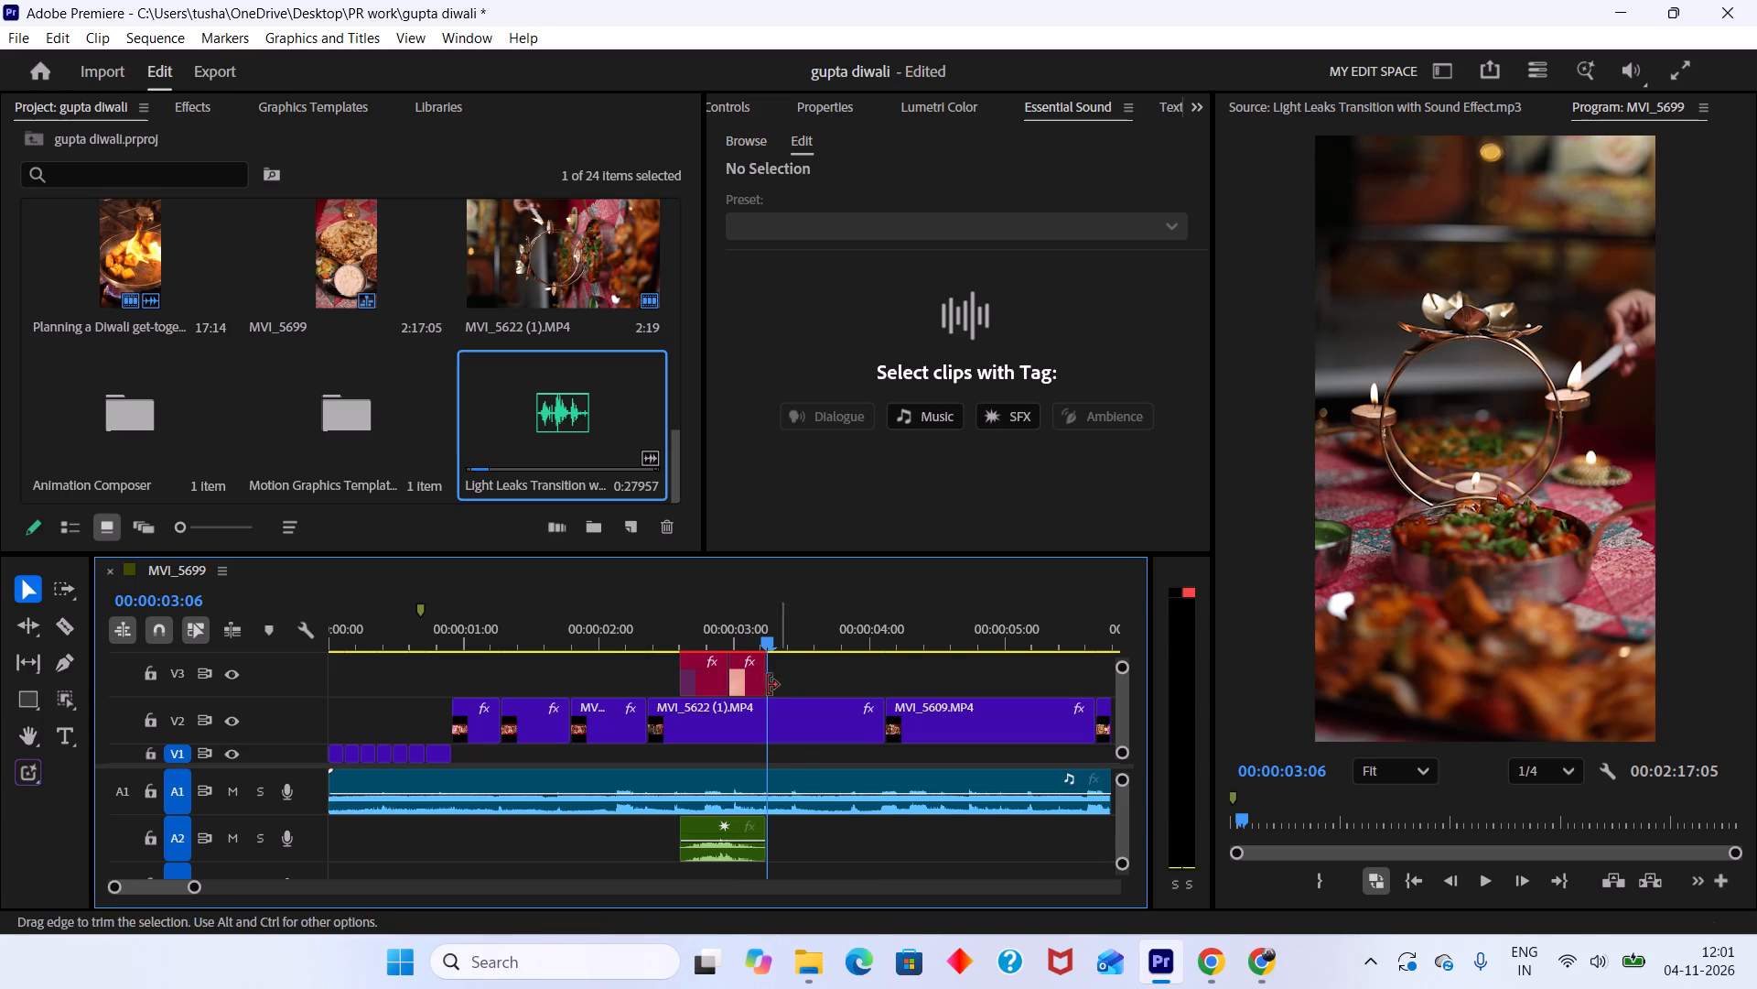
{"action": "left_click", "coordinate": [745, 679]}
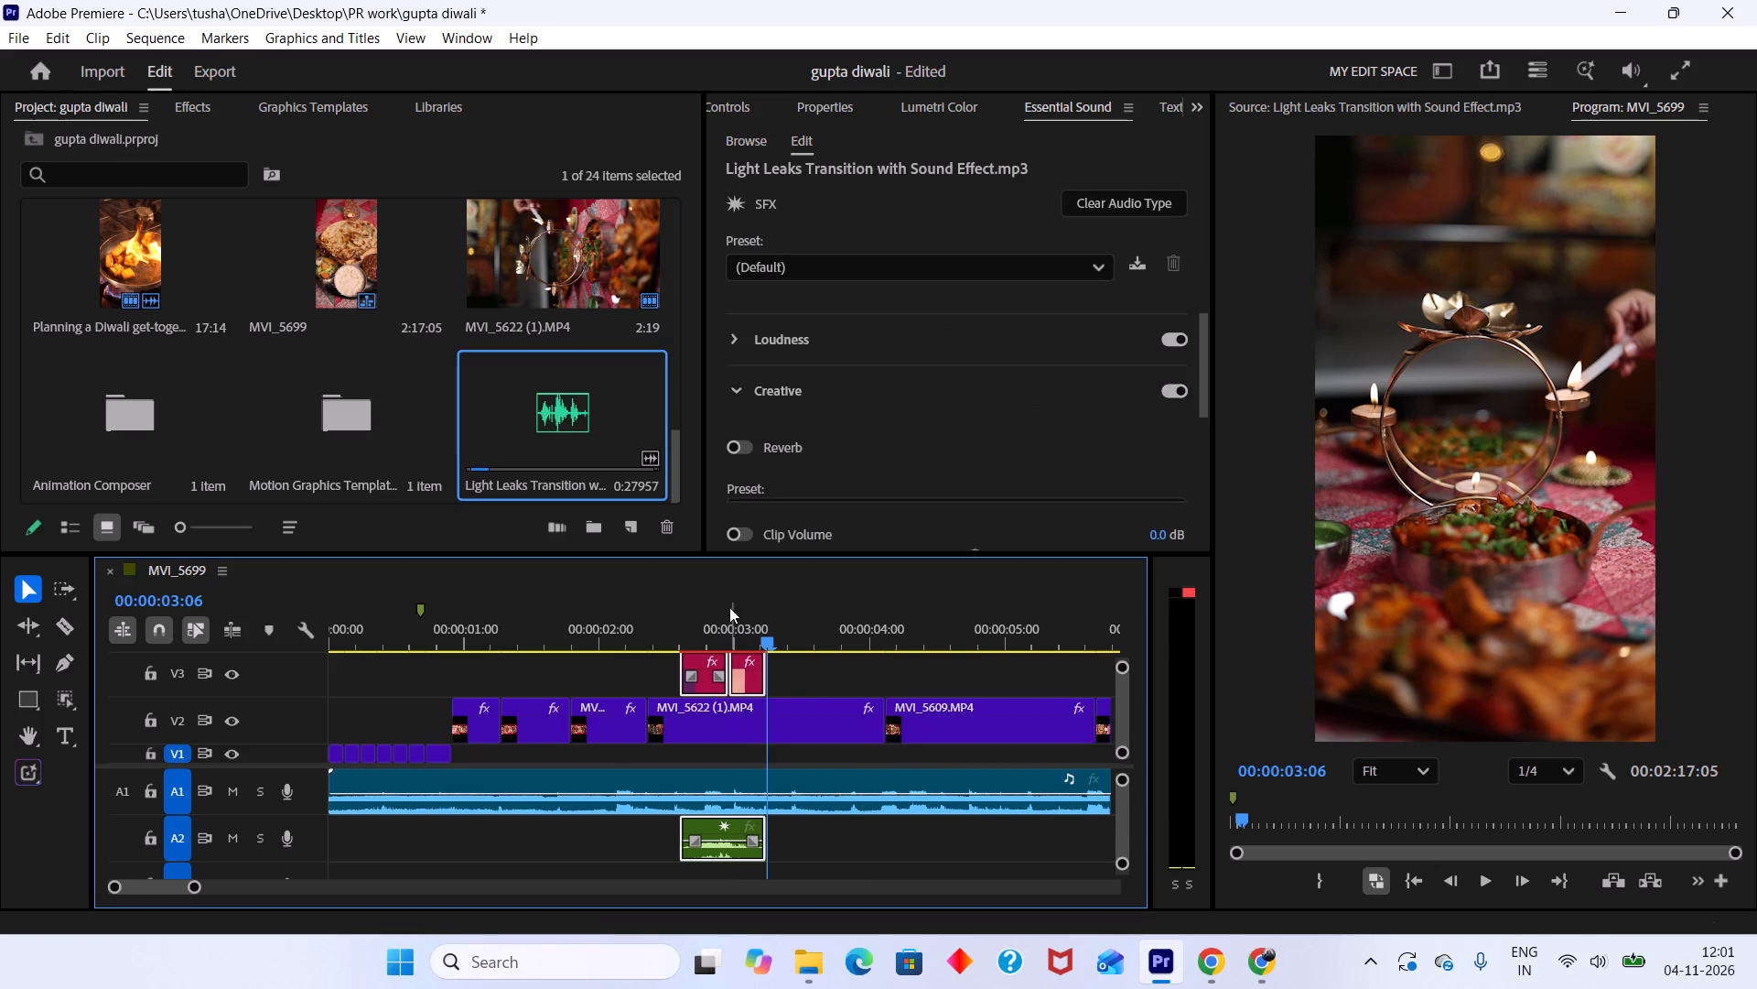
Move the light leak group earlier so it straddles the cut into MVI_5622 (1).MP4, and play back the transition.
{"action": "left_click_drag", "start_coordinate": [729, 607], "coordinate": [532, 638]}
{"action": "key", "text": "space"}
{"action": "key", "text": "space"}
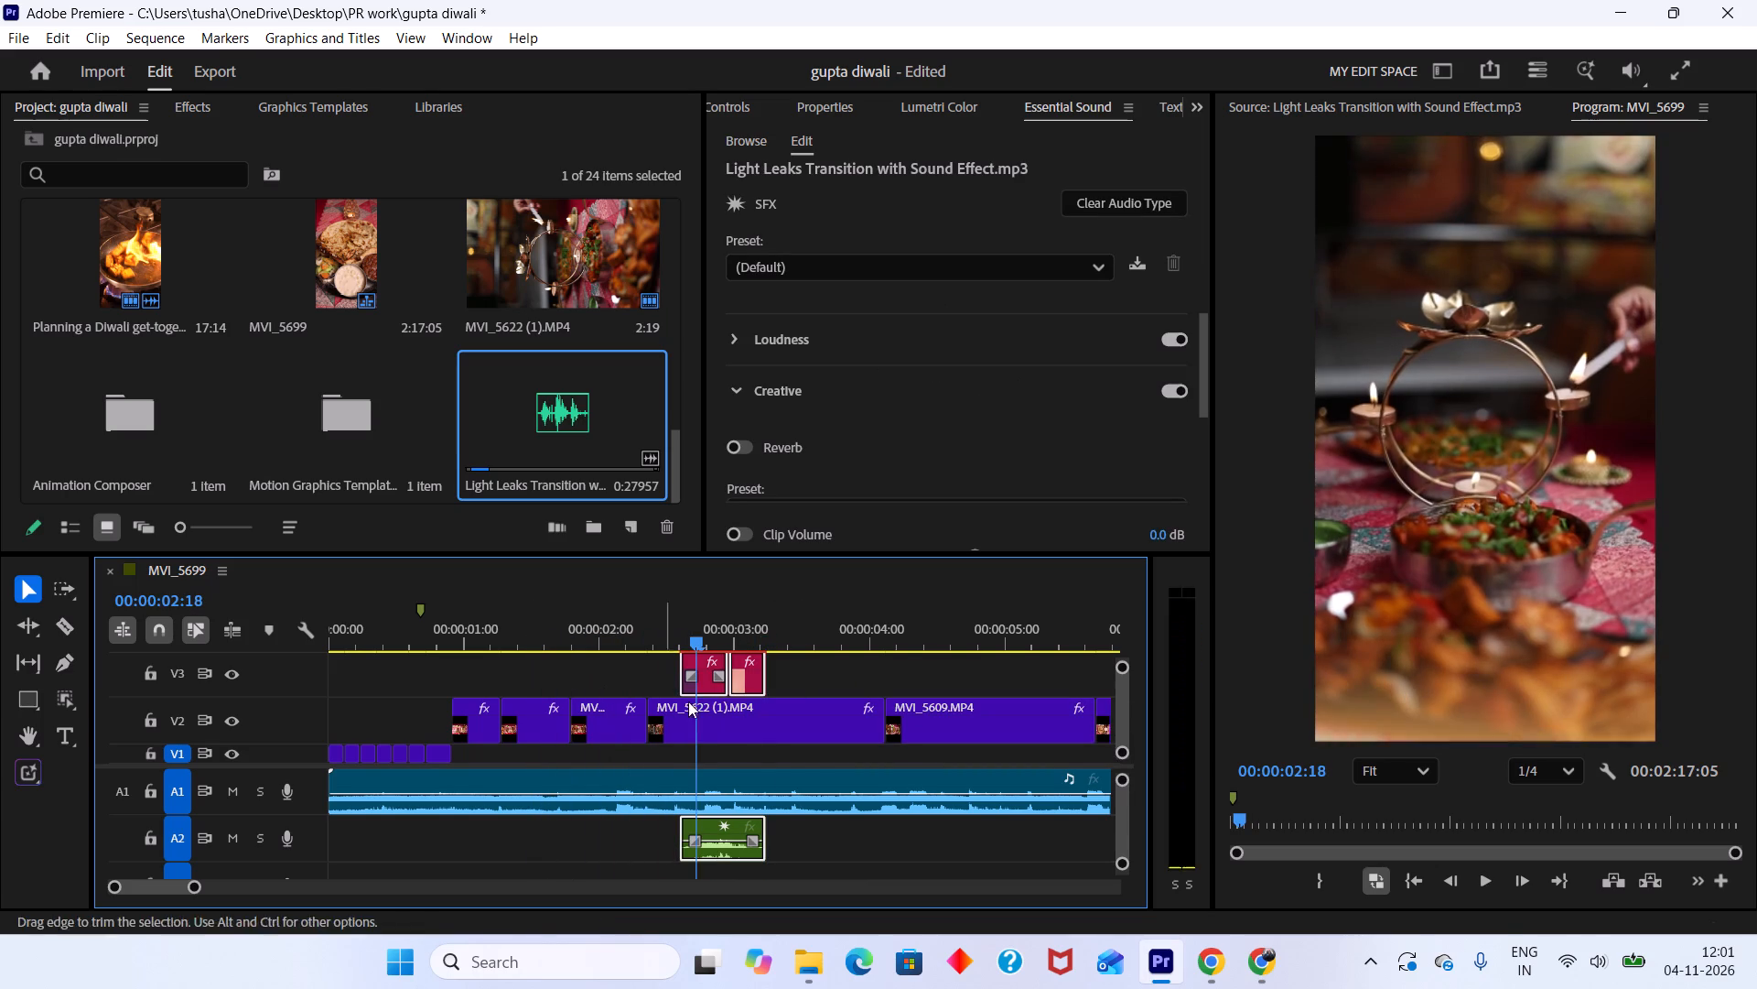
{"action": "left_click_drag", "start_coordinate": [717, 685], "coordinate": [669, 685]}
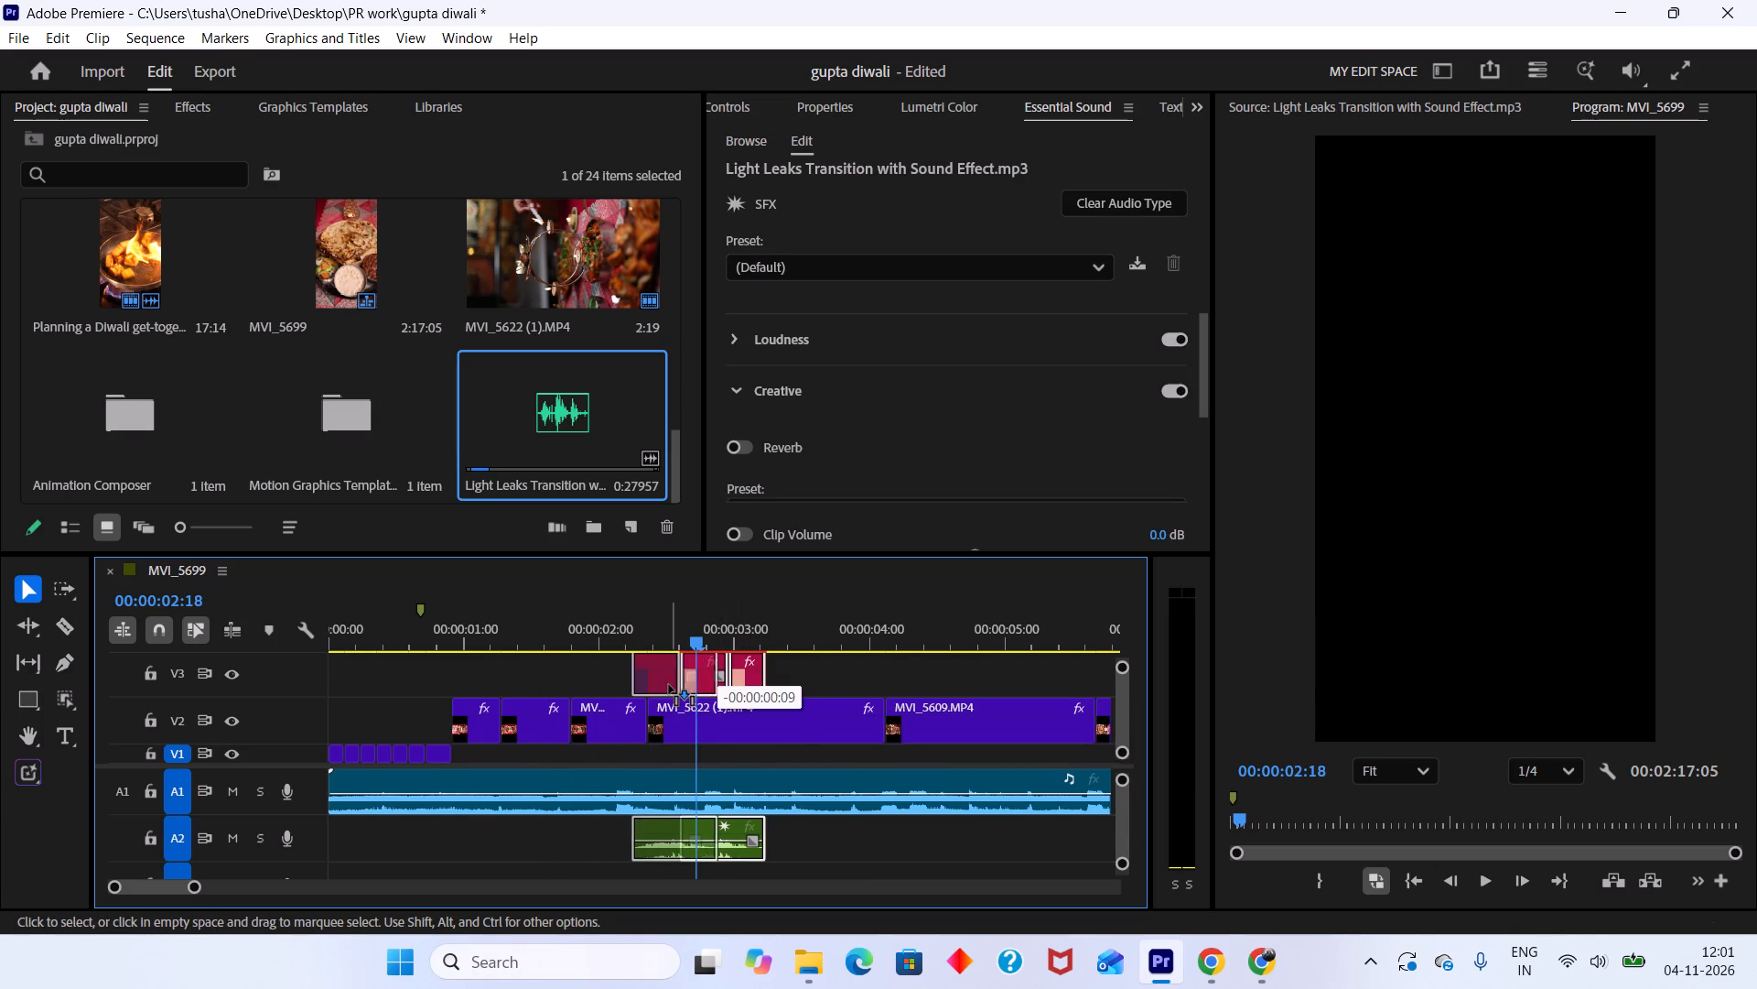
{"action": "left_click_drag", "start_coordinate": [669, 685], "coordinate": [653, 687]}
{"action": "left_click_drag", "start_coordinate": [666, 634], "coordinate": [577, 614]}
{"action": "key", "text": "space"}
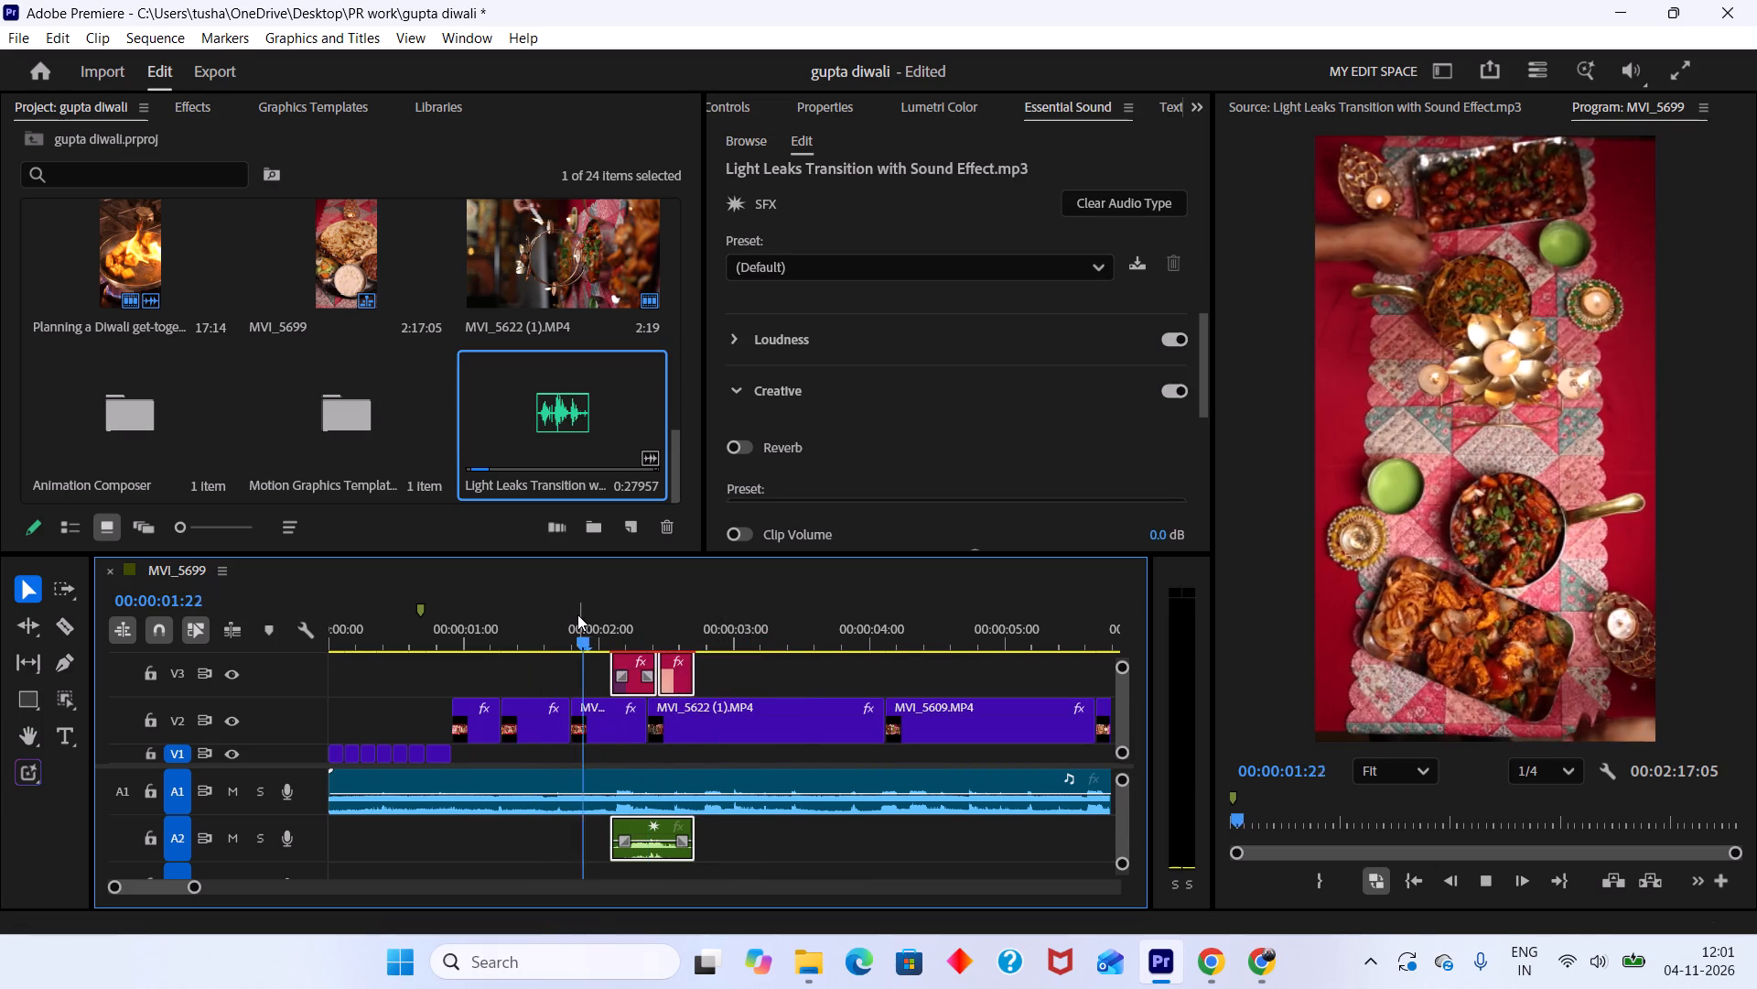
{"action": "key", "text": "space"}
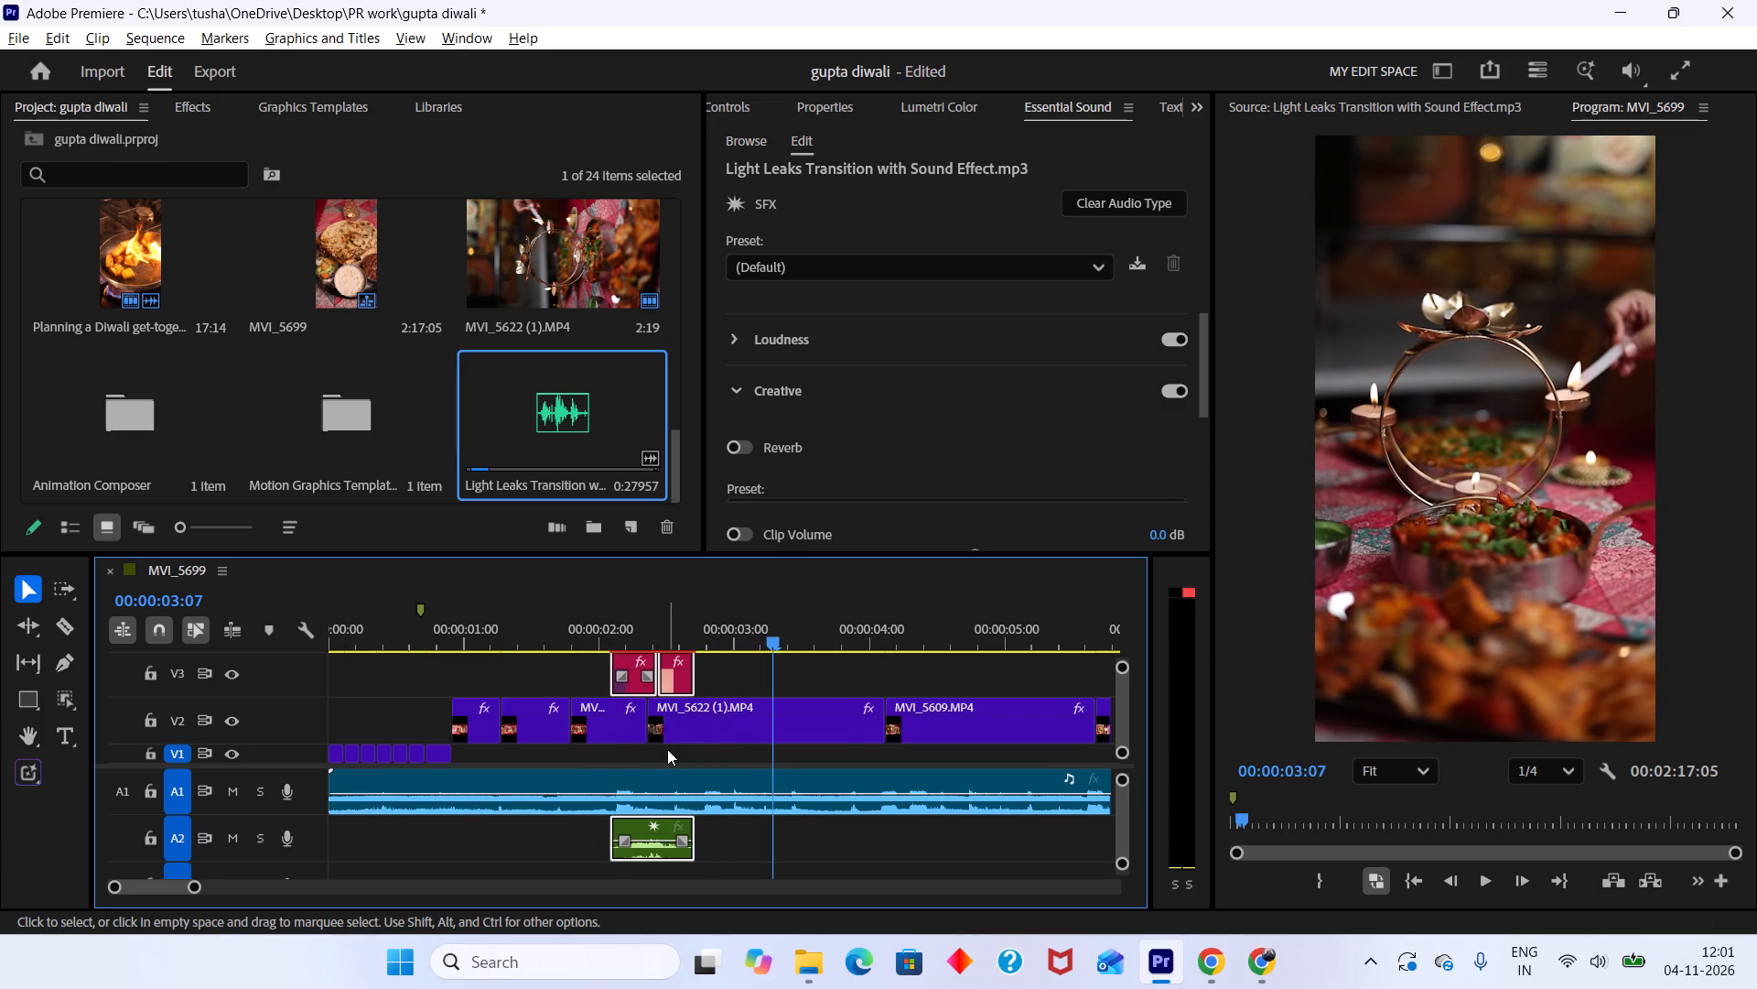
Duplicate the light leak group with its sound effect to about 7 seconds, and play back the first transition.
{"action": "scroll", "coordinate": [667, 749], "scroll_direction": "down", "scroll_amount": 7, "text": "alt"}
{"action": "left_click_drag", "start_coordinate": [495, 686], "coordinate": [736, 686], "text": "alt"}
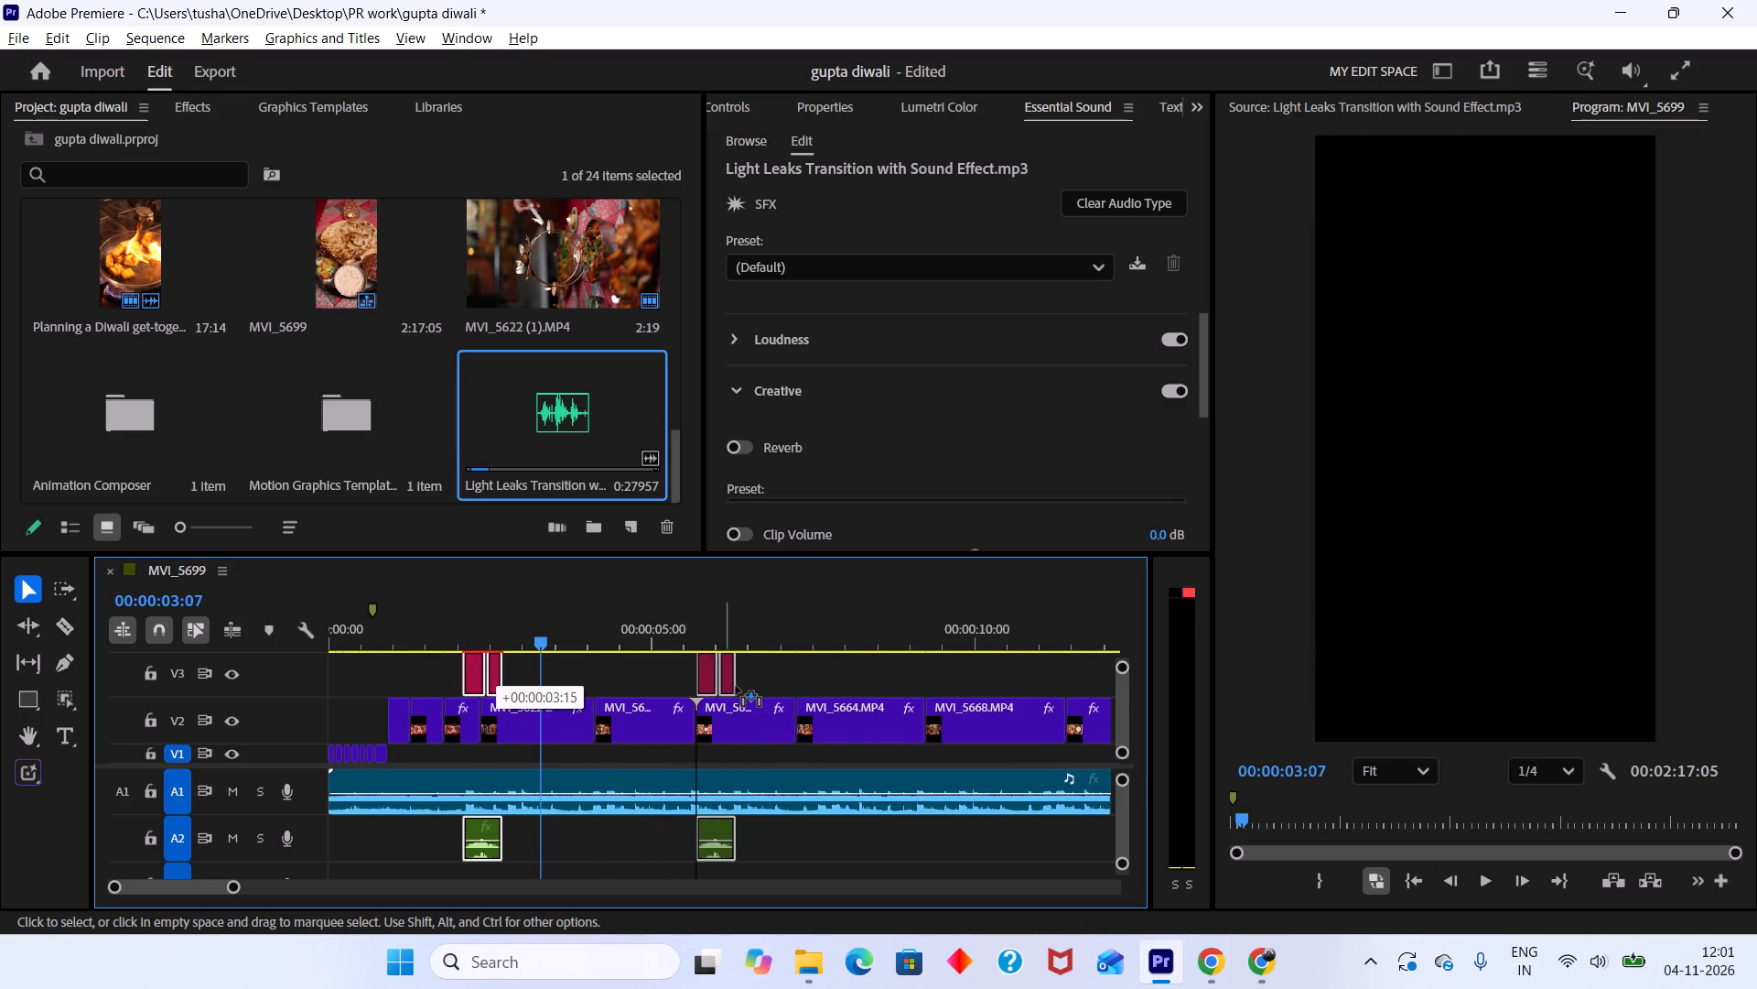
{"action": "left_click_drag", "start_coordinate": [736, 686], "coordinate": [802, 689], "text": "alt"}
{"action": "left_click_drag", "start_coordinate": [576, 626], "coordinate": [469, 625]}
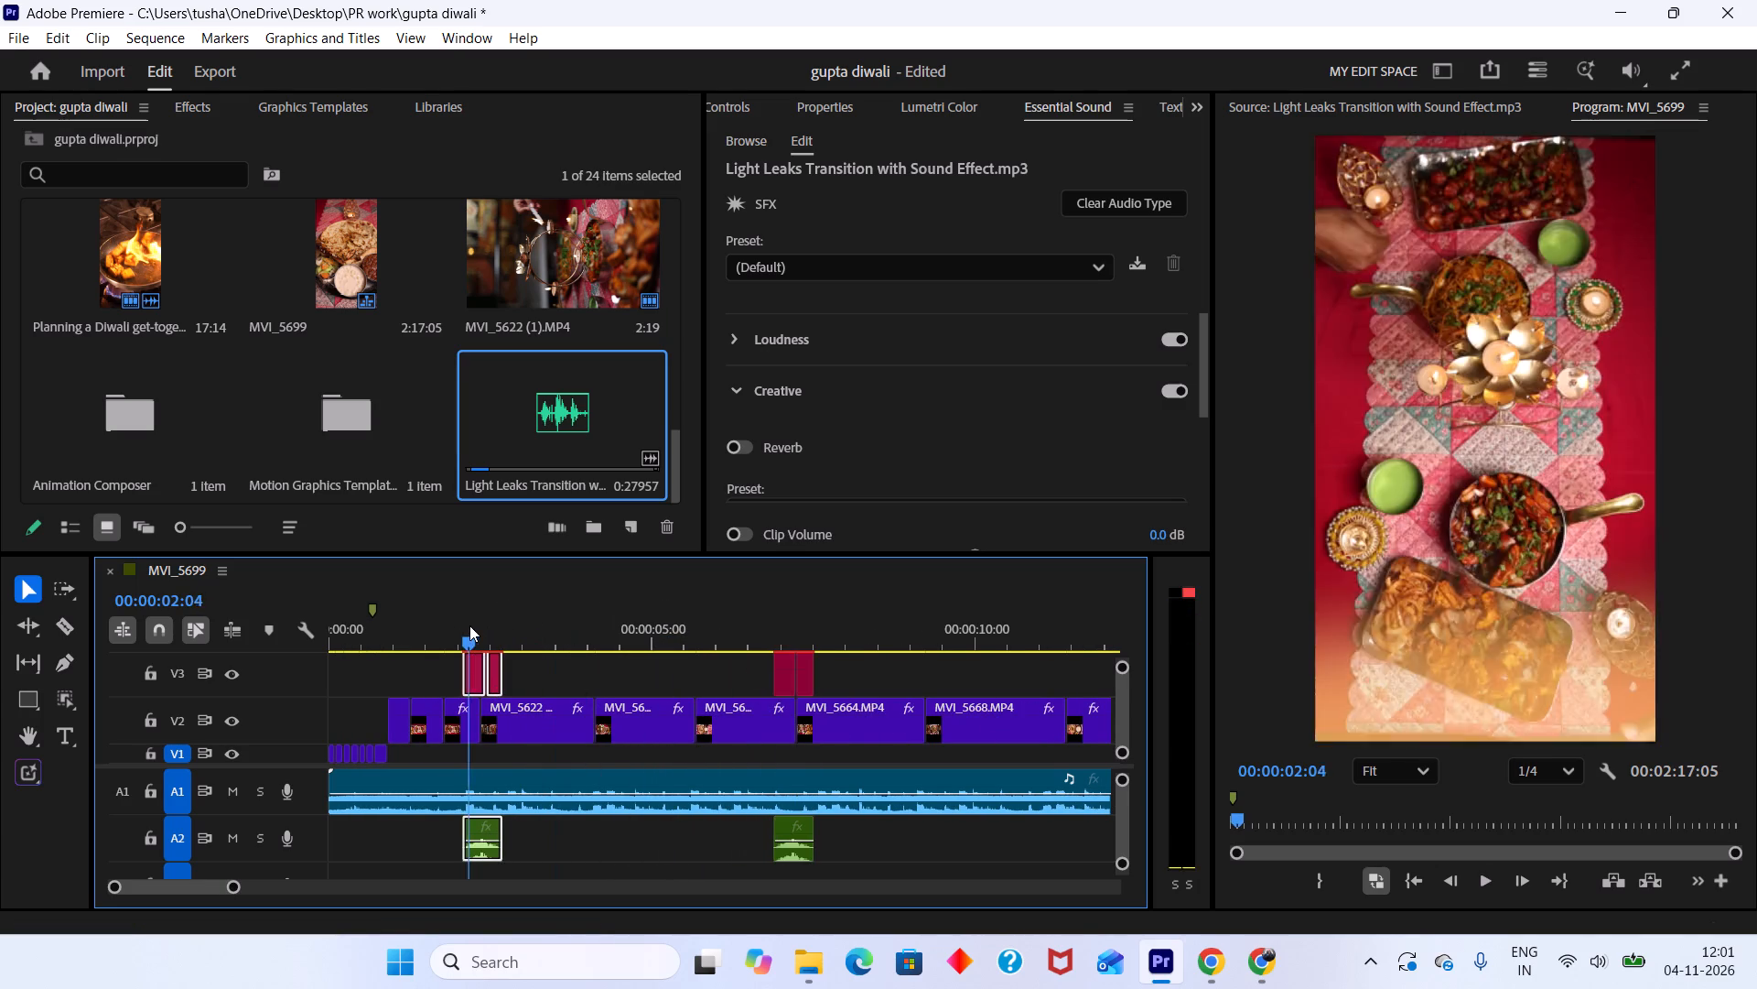
{"action": "left_click_drag", "start_coordinate": [469, 625], "coordinate": [479, 623]}
{"action": "key", "text": "space"}
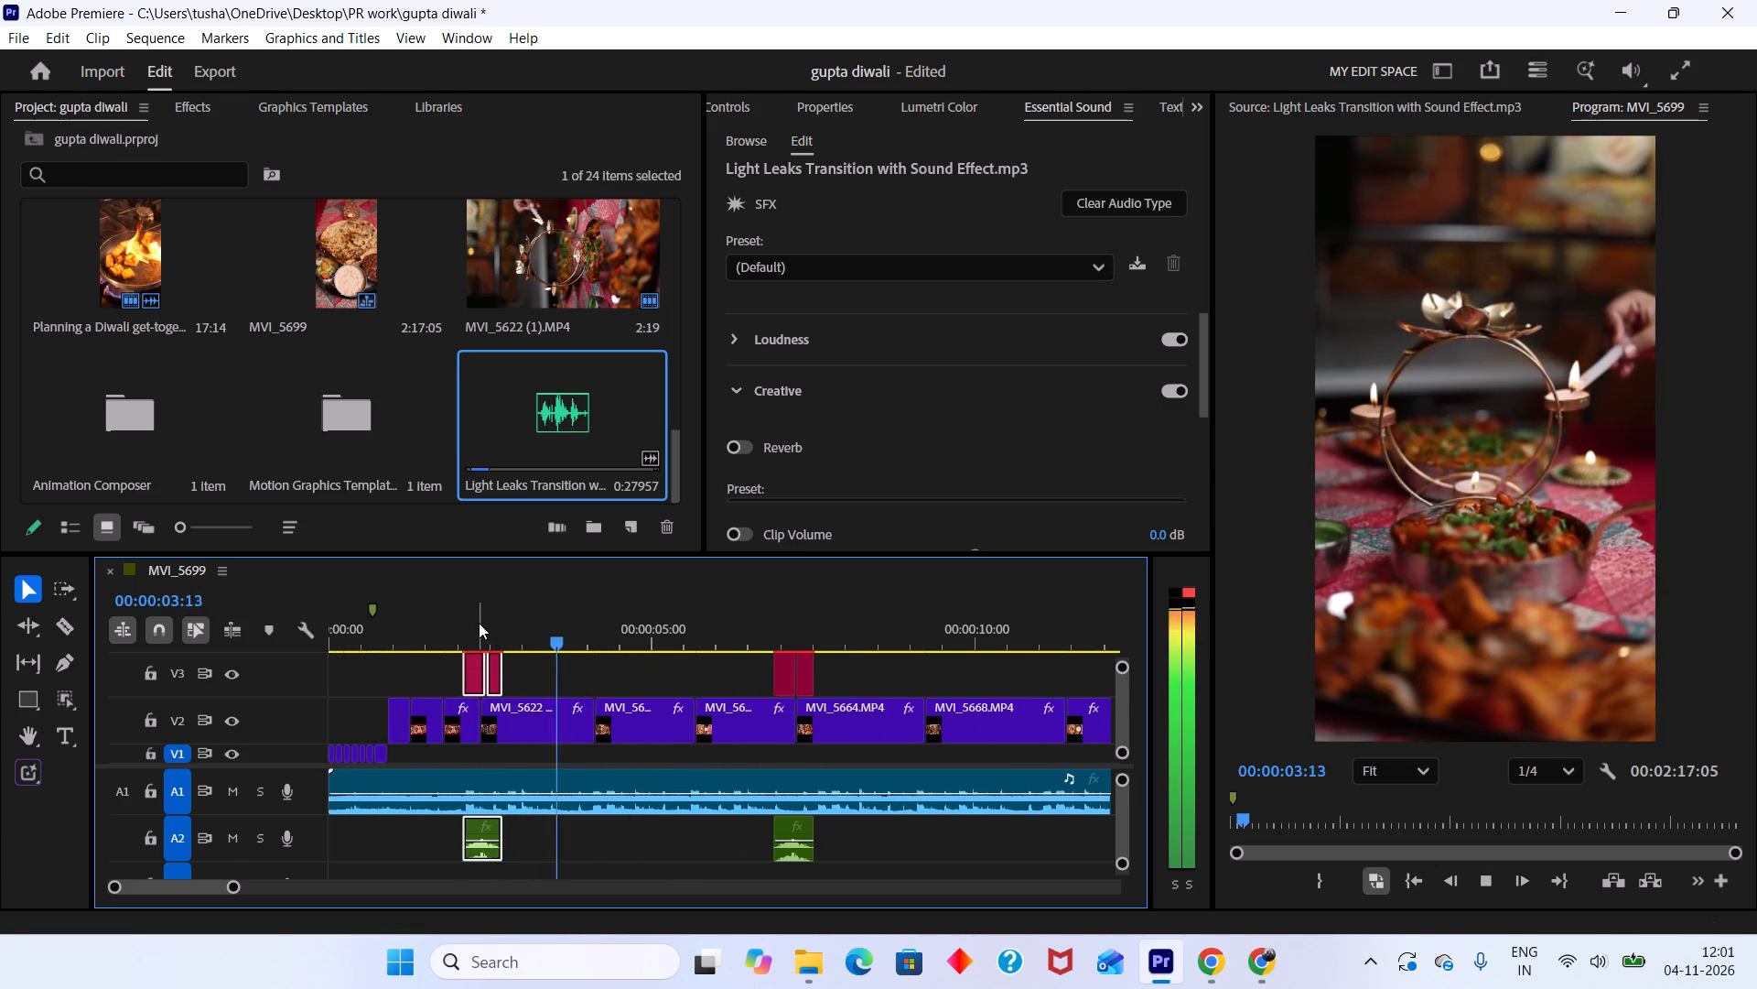
{"action": "key", "text": "space"}
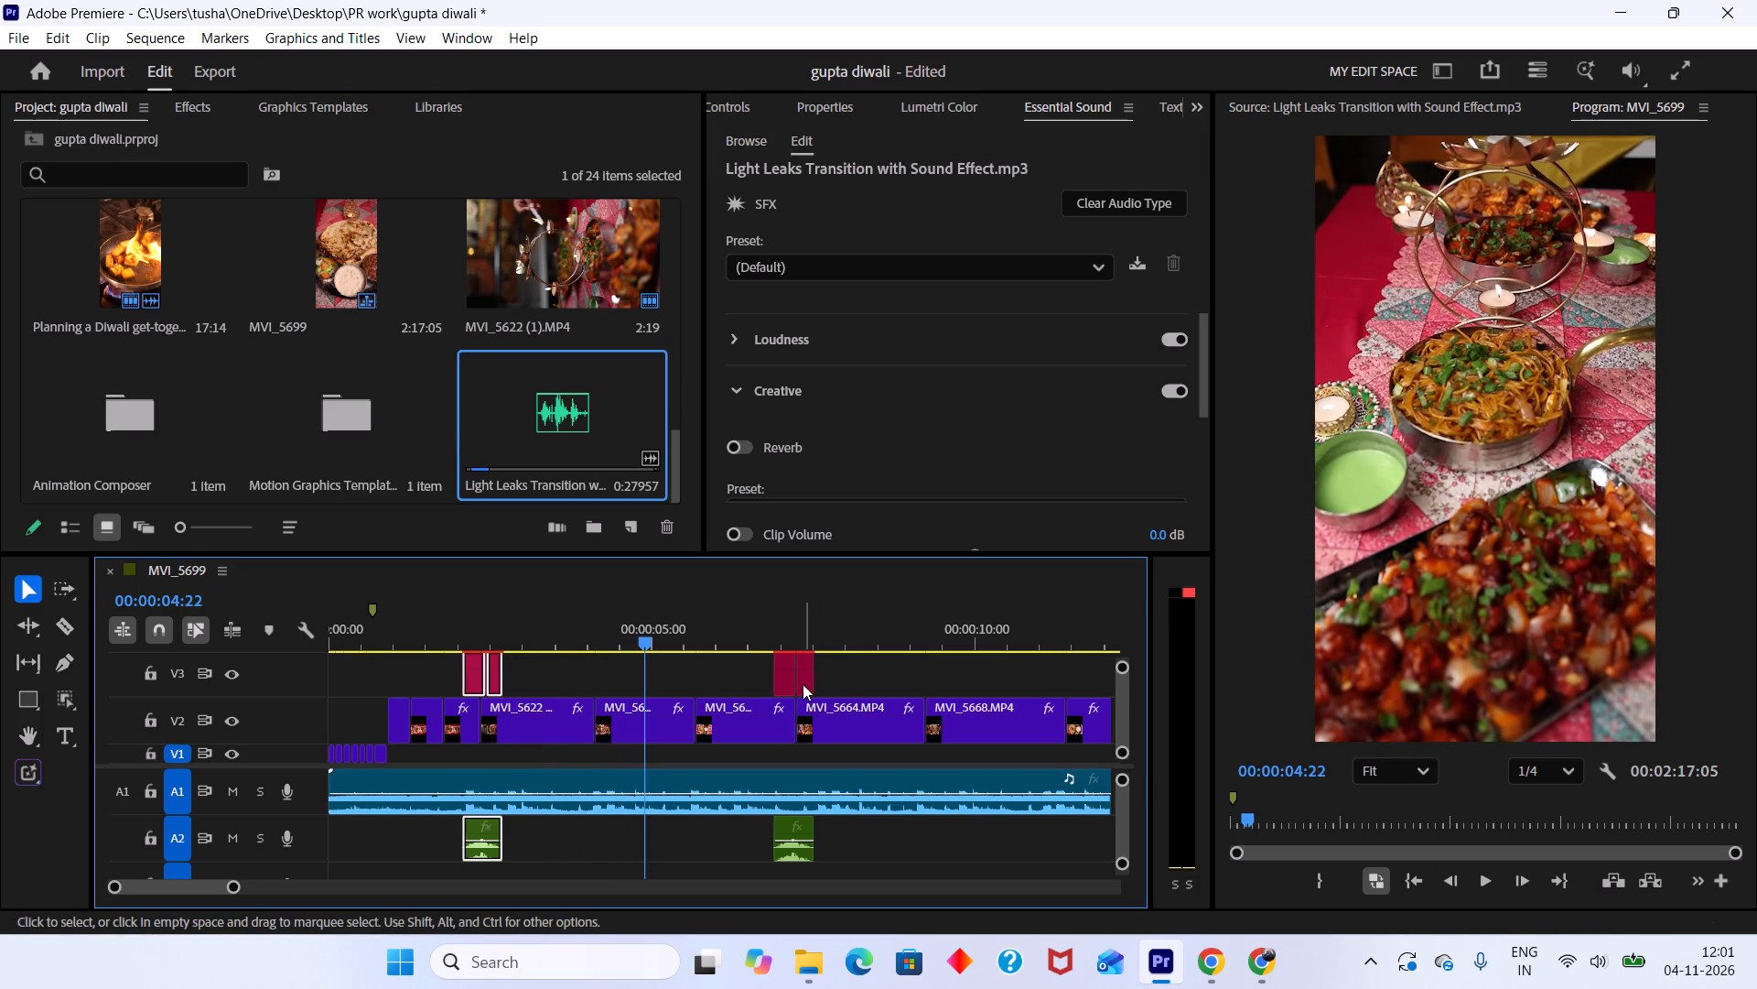
Move the duplicated light leak group earlier so it straddles the cut into MVI_5609.MP4, and play back the transition.
{"action": "left_click", "coordinate": [803, 683]}
{"action": "left_click_drag", "start_coordinate": [803, 679], "coordinate": [627, 678]}
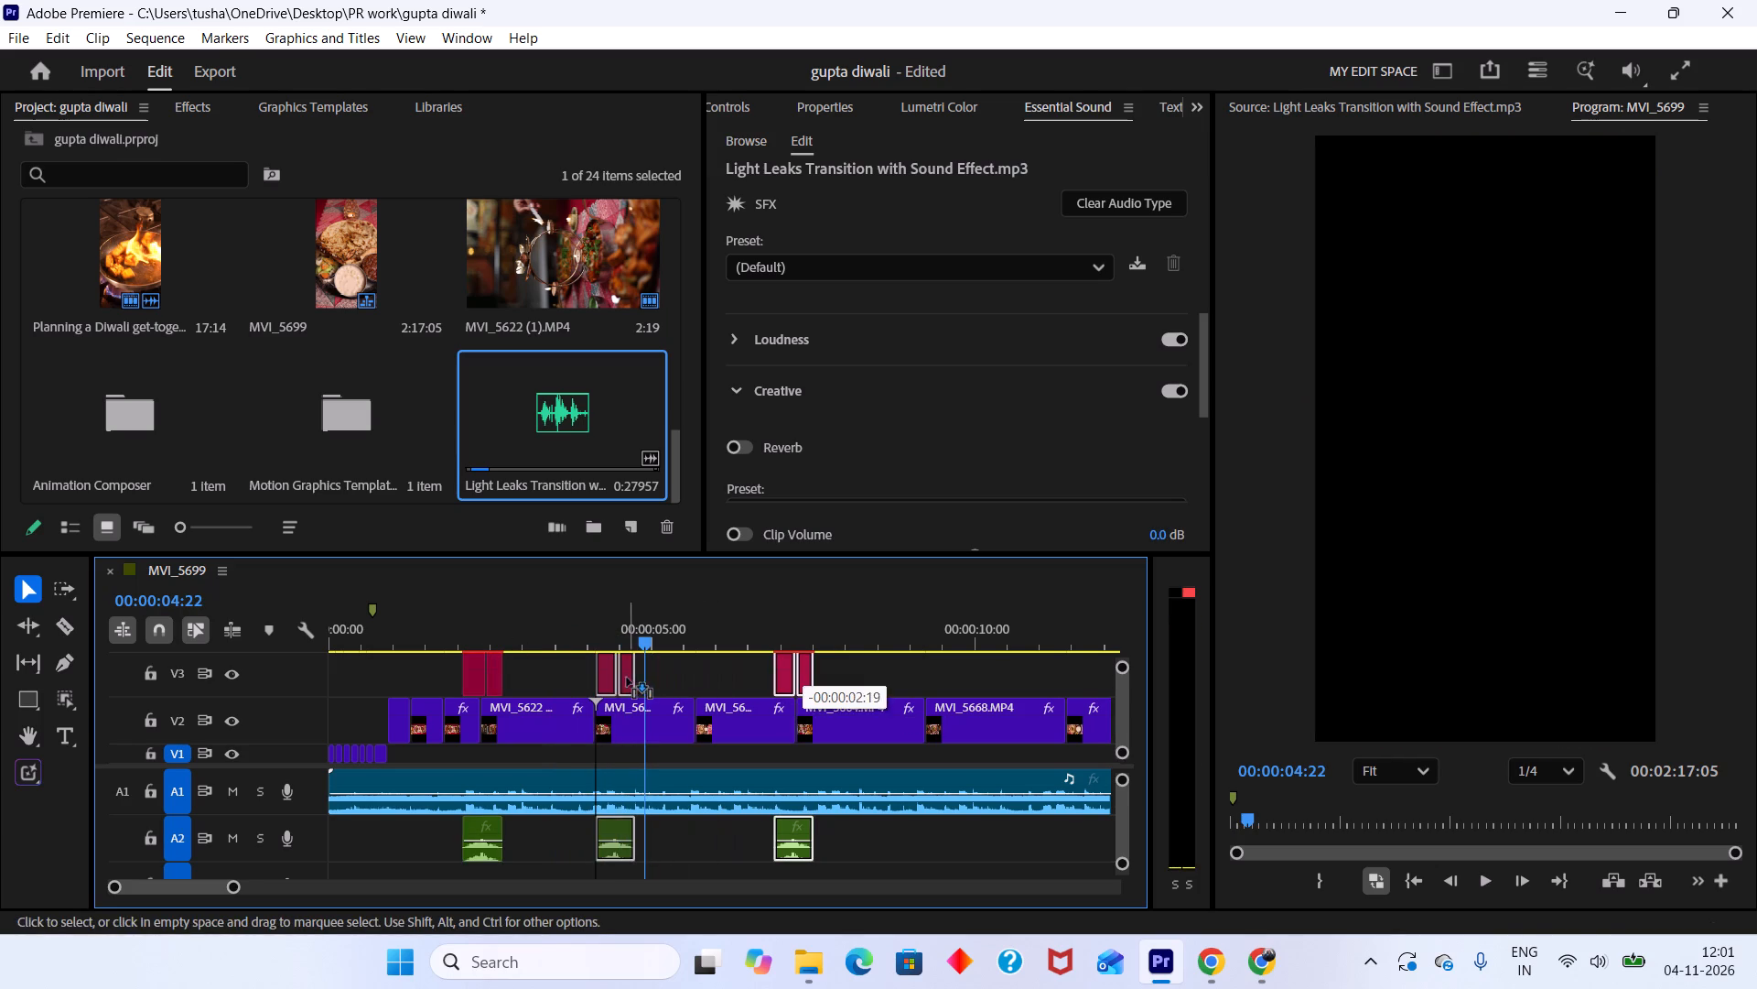
{"action": "left_click_drag", "start_coordinate": [627, 678], "coordinate": [605, 678]}
{"action": "left_click_drag", "start_coordinate": [613, 616], "coordinate": [537, 599]}
{"action": "key", "text": "space"}
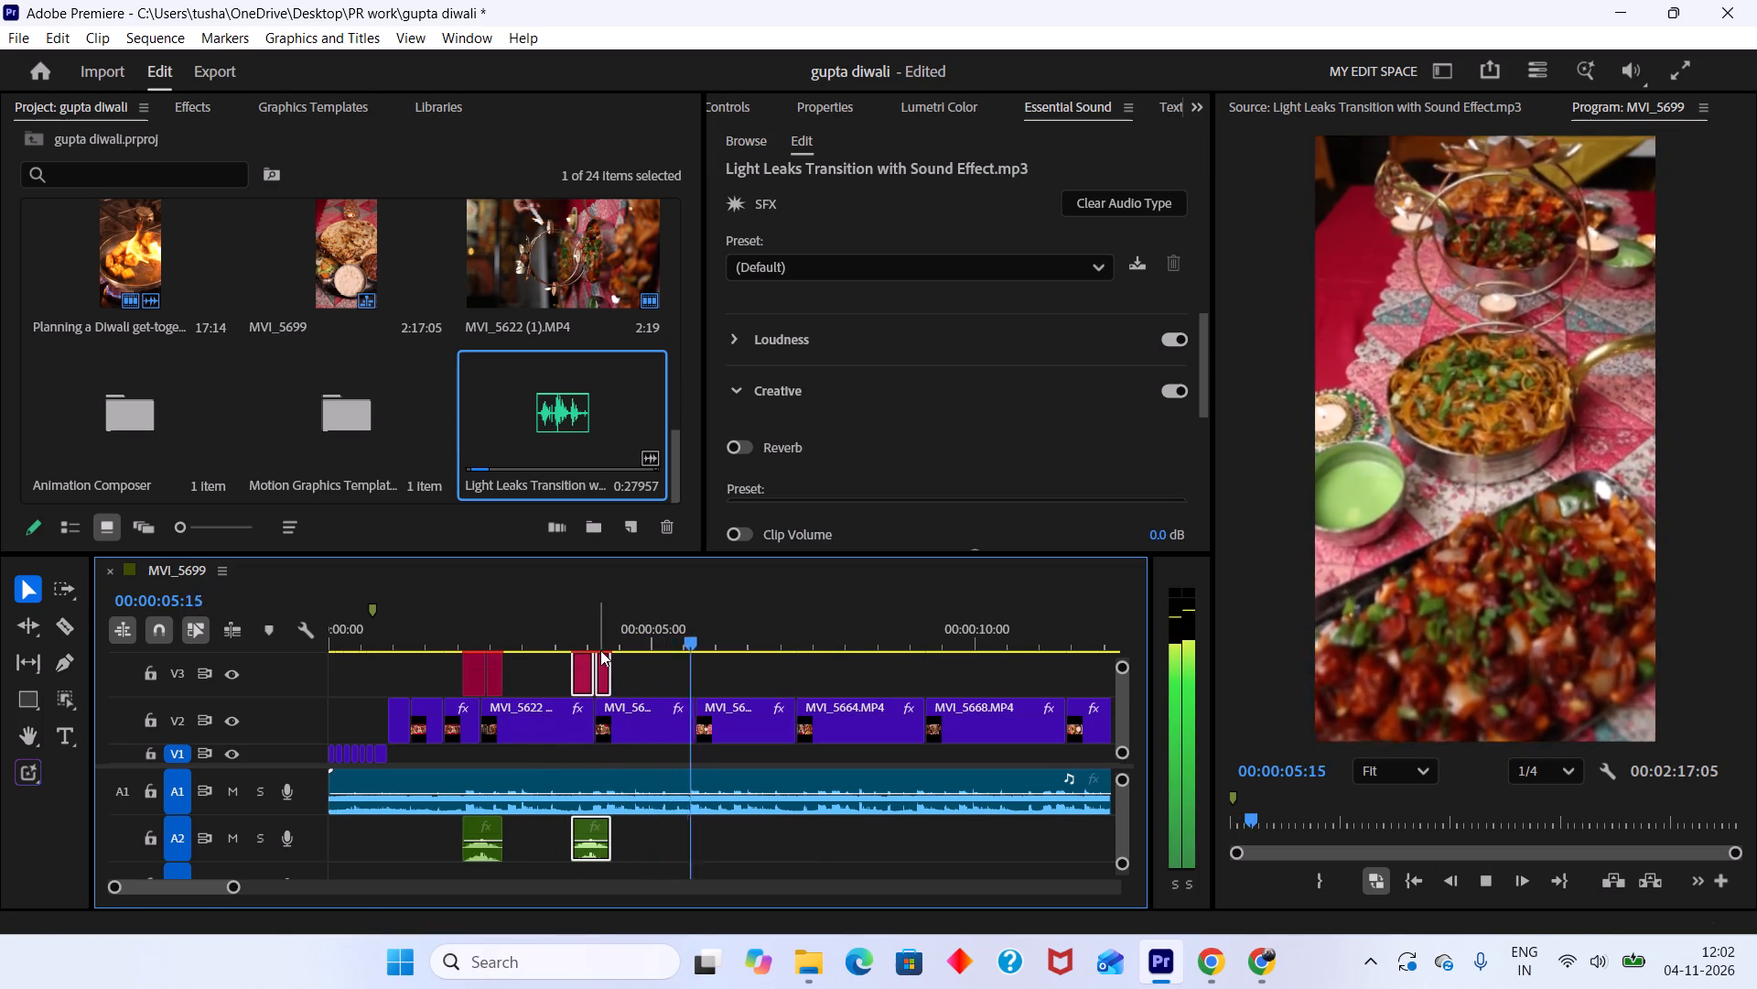
{"action": "scroll", "coordinate": [614, 684], "scroll_direction": "down", "scroll_amount": 3, "text": "alt"}
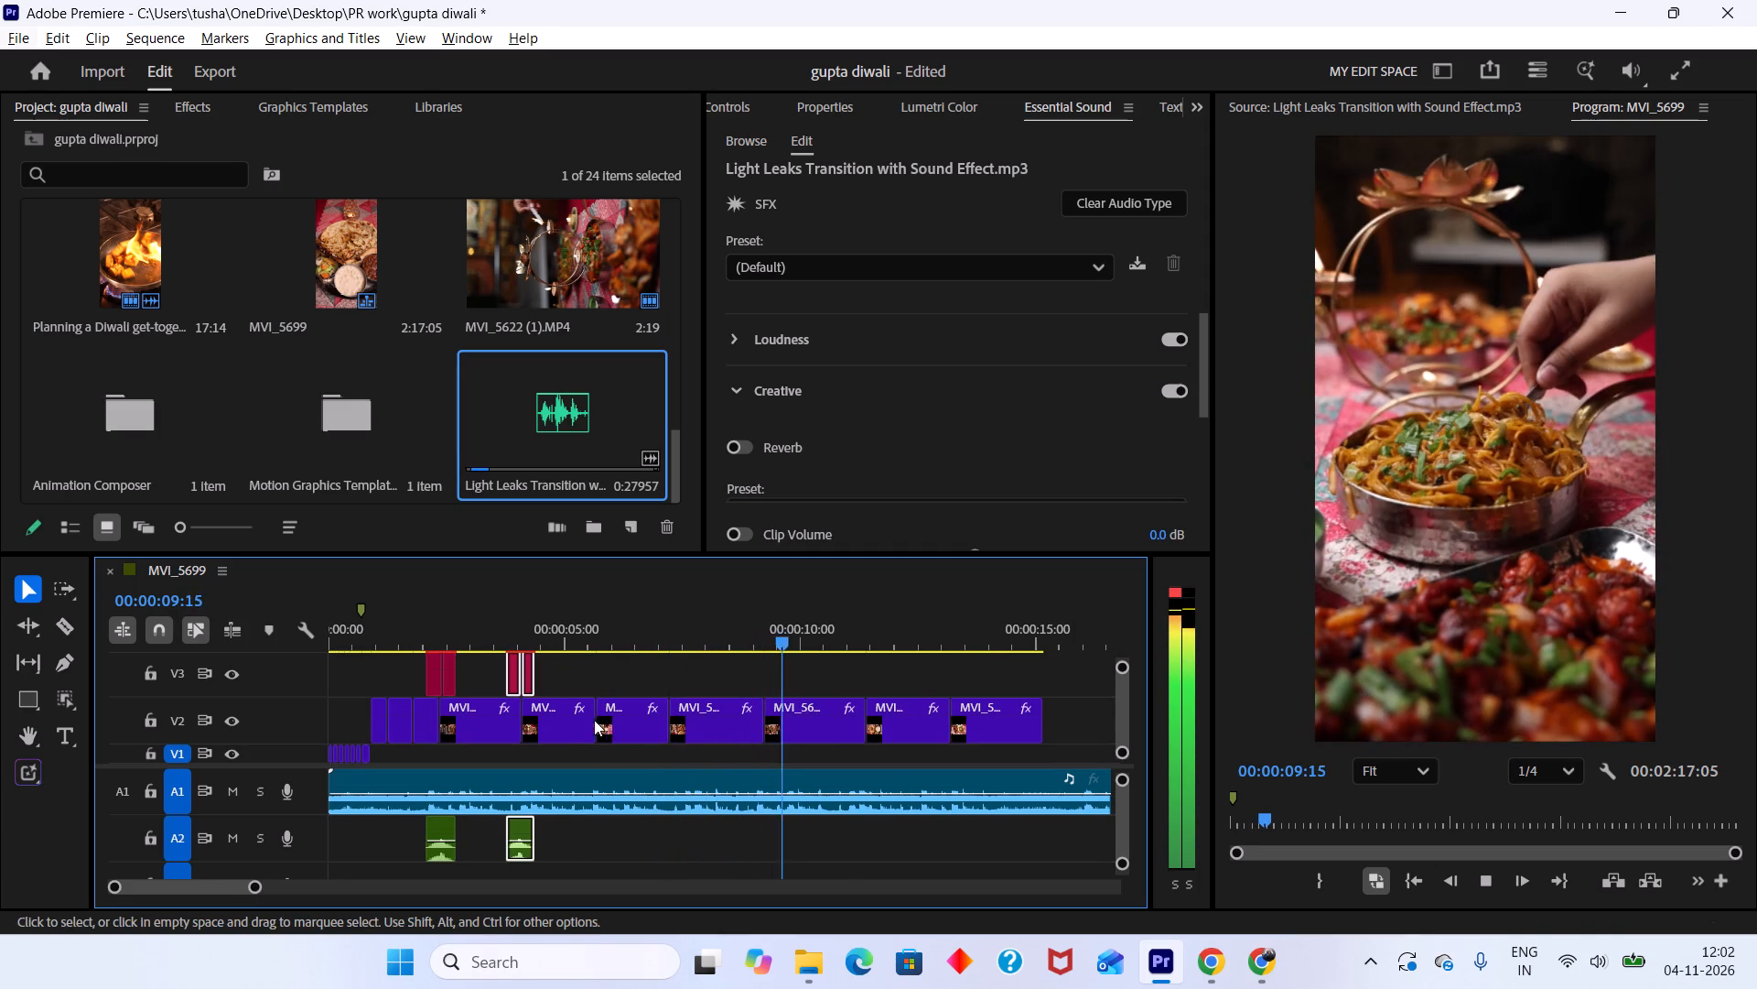
{"action": "key", "text": "space"}
{"action": "key", "text": "space"}
Place another copy of the light leak group across the cut into MVI_5668.MP4, and play back through the end of the sequence.
{"action": "left_click_drag", "start_coordinate": [802, 617], "coordinate": [848, 644]}
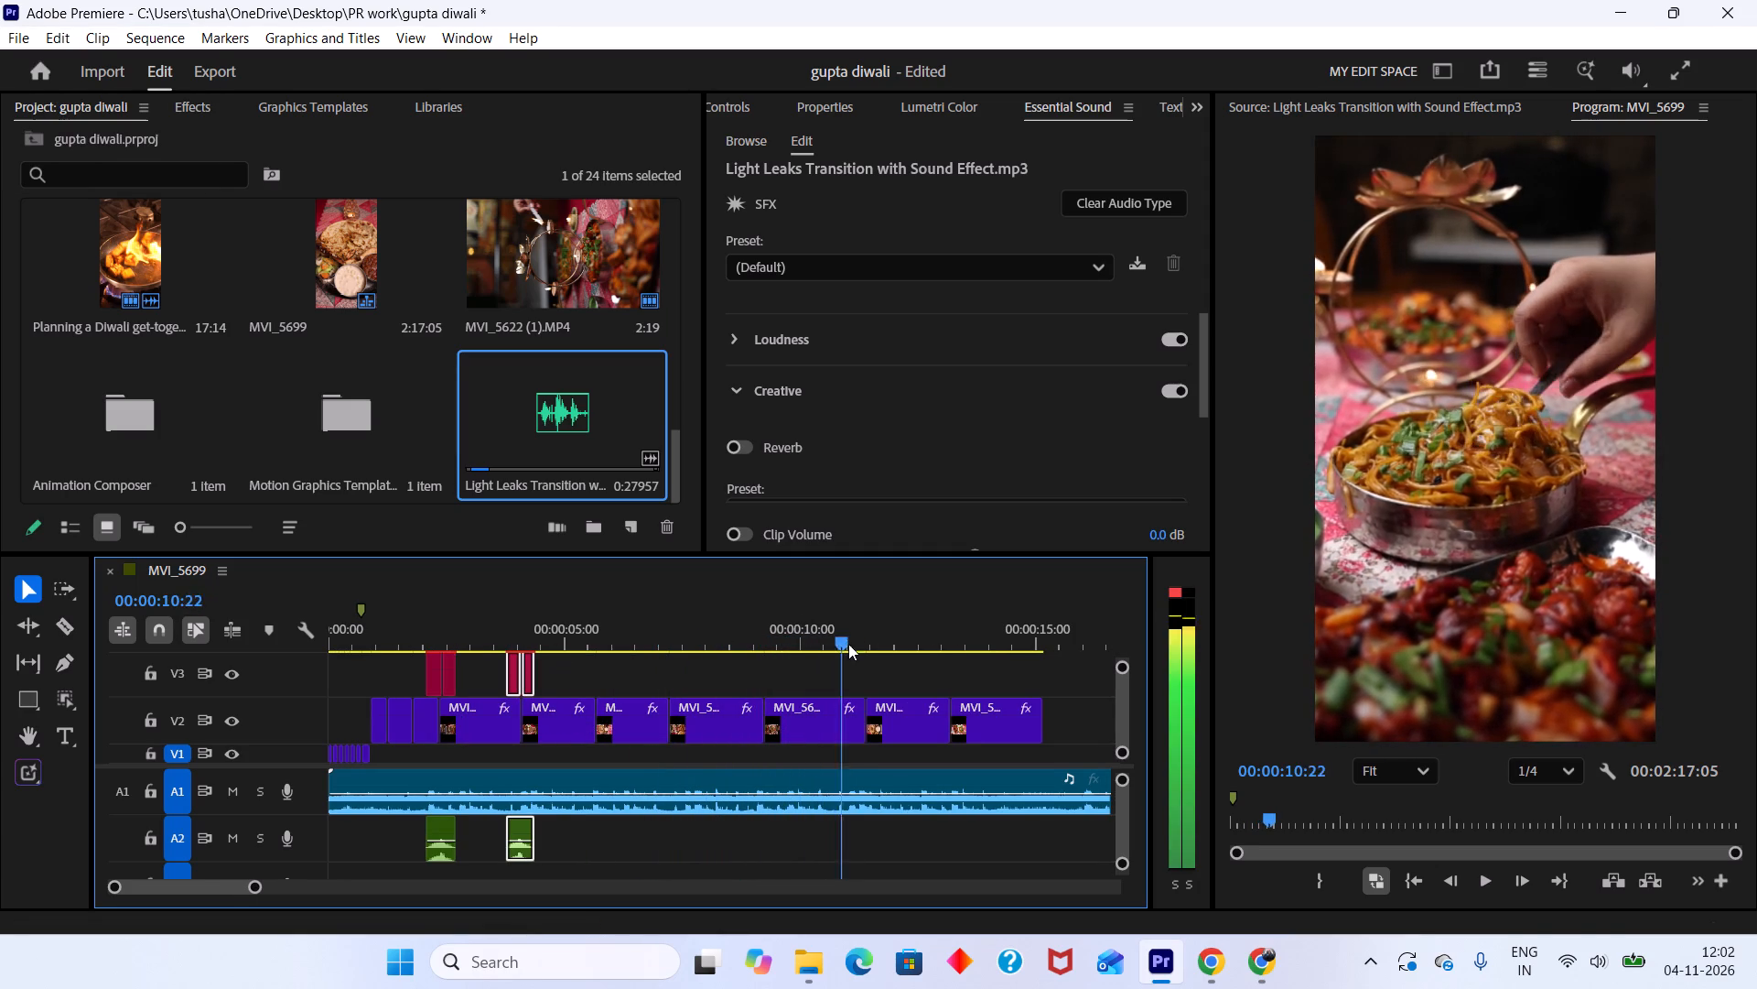
{"action": "left_click_drag", "start_coordinate": [848, 644], "coordinate": [860, 655]}
{"action": "left_click_drag", "start_coordinate": [523, 680], "coordinate": [538, 680], "text": "alt"}
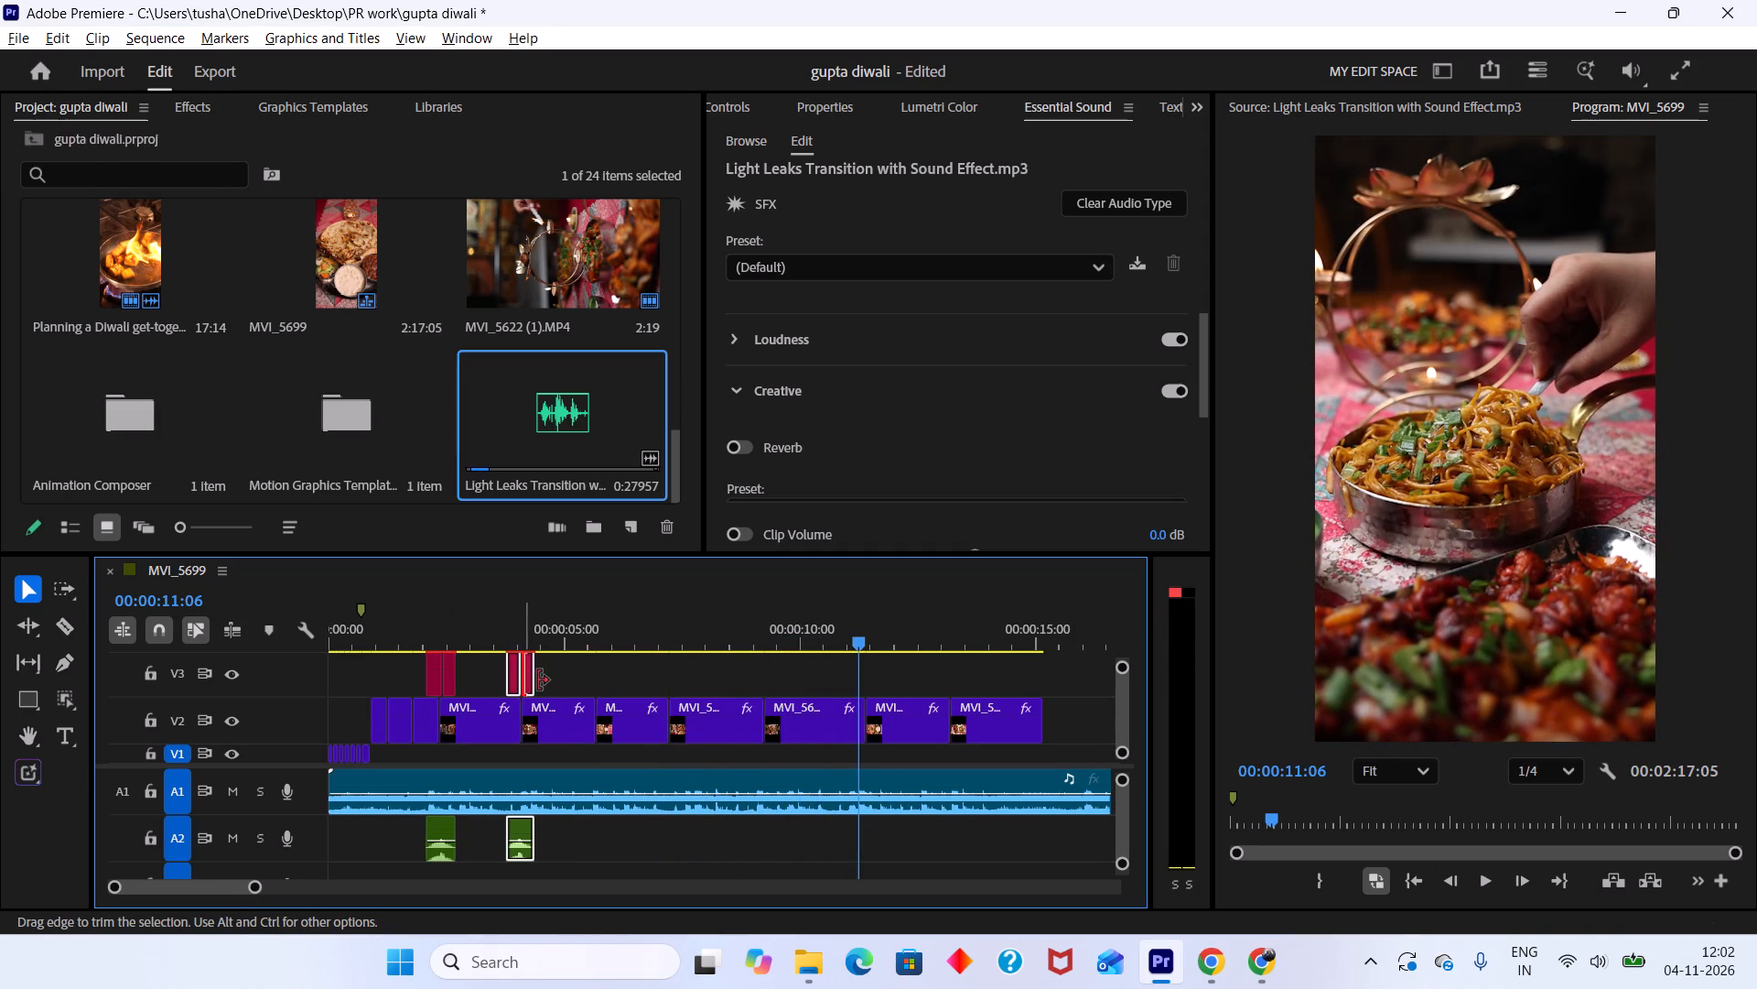
{"action": "left_click_drag", "start_coordinate": [538, 680], "coordinate": [468, 728], "text": "alt"}
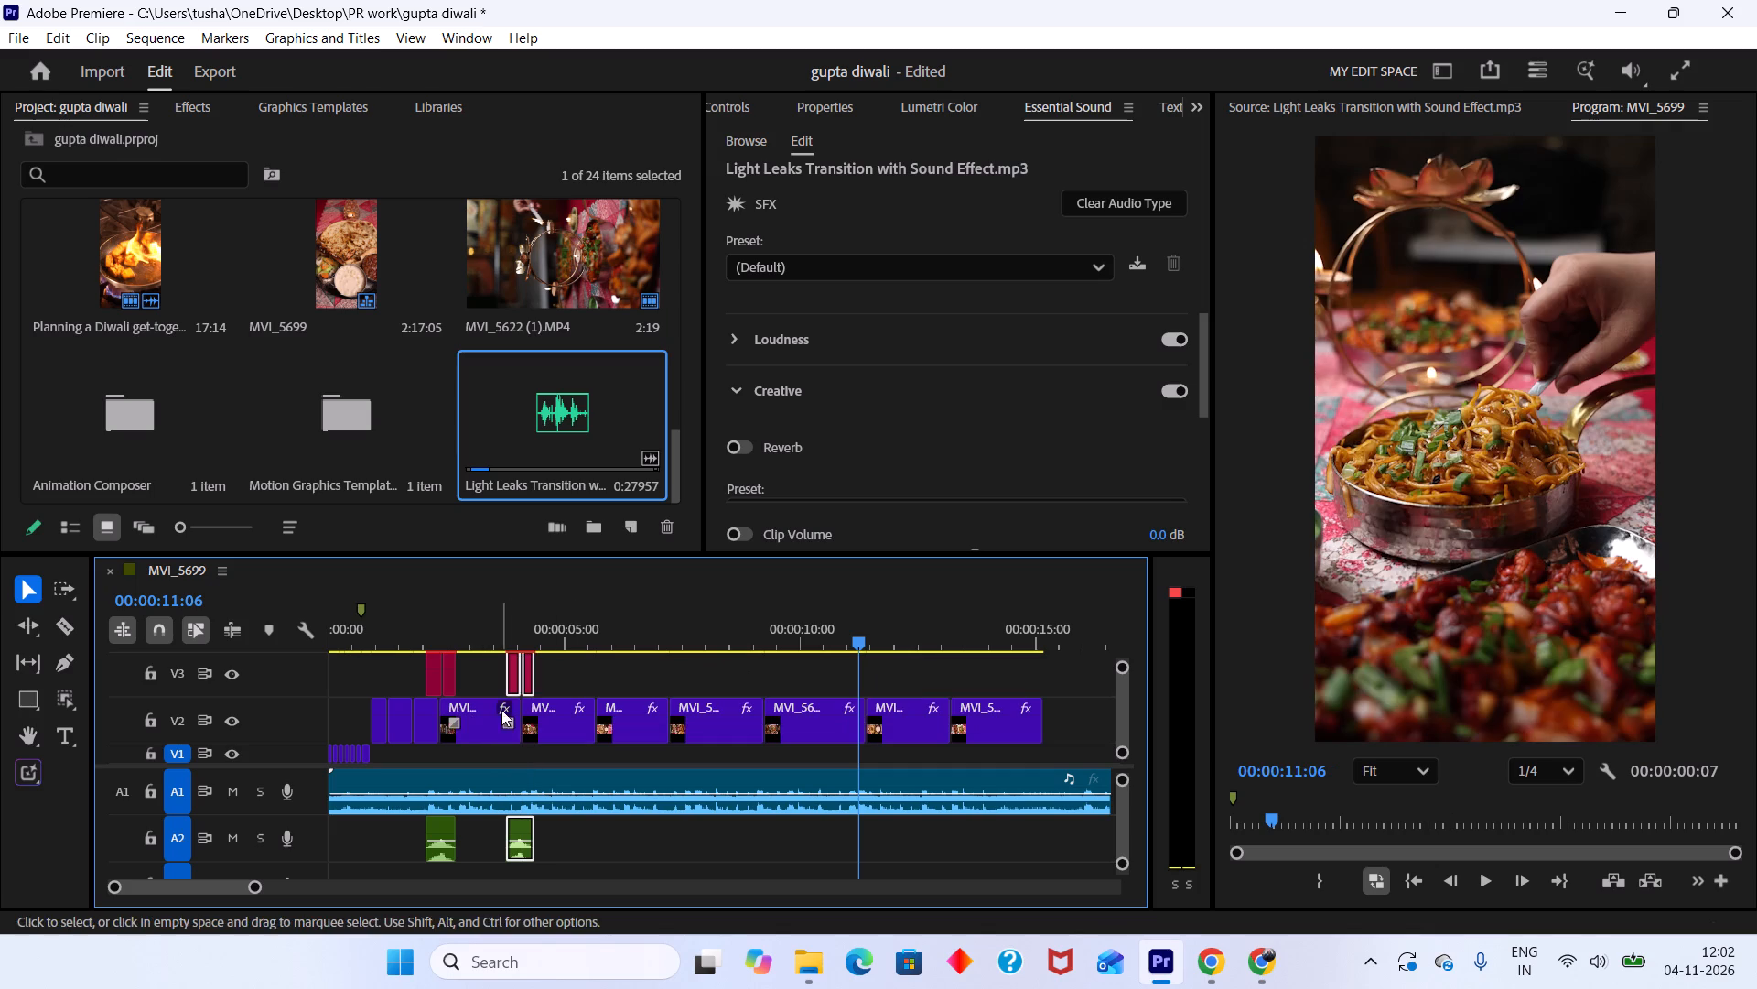
{"action": "left_click_drag", "start_coordinate": [529, 683], "coordinate": [771, 677], "text": "alt"}
{"action": "left_click_drag", "start_coordinate": [774, 628], "coordinate": [741, 611]}
{"action": "key", "text": "space"}
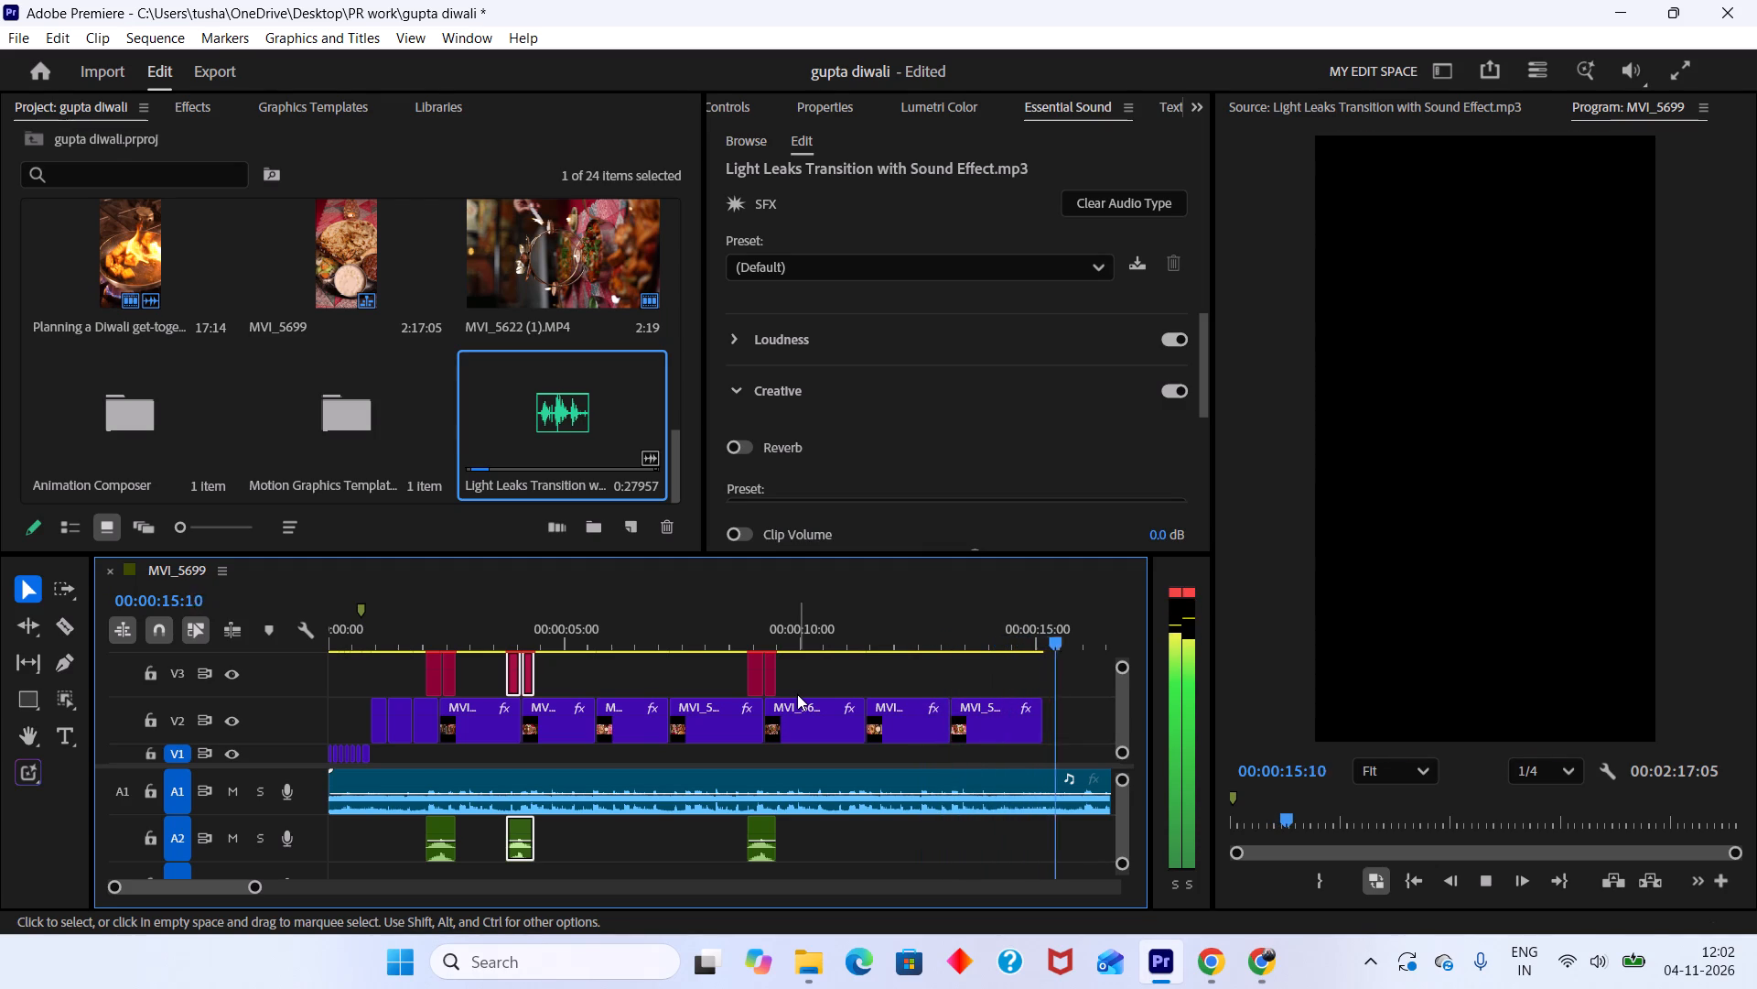
{"action": "scroll", "coordinate": [893, 735], "scroll_direction": "down", "scroll_amount": 4}
{"action": "key", "text": "space"}
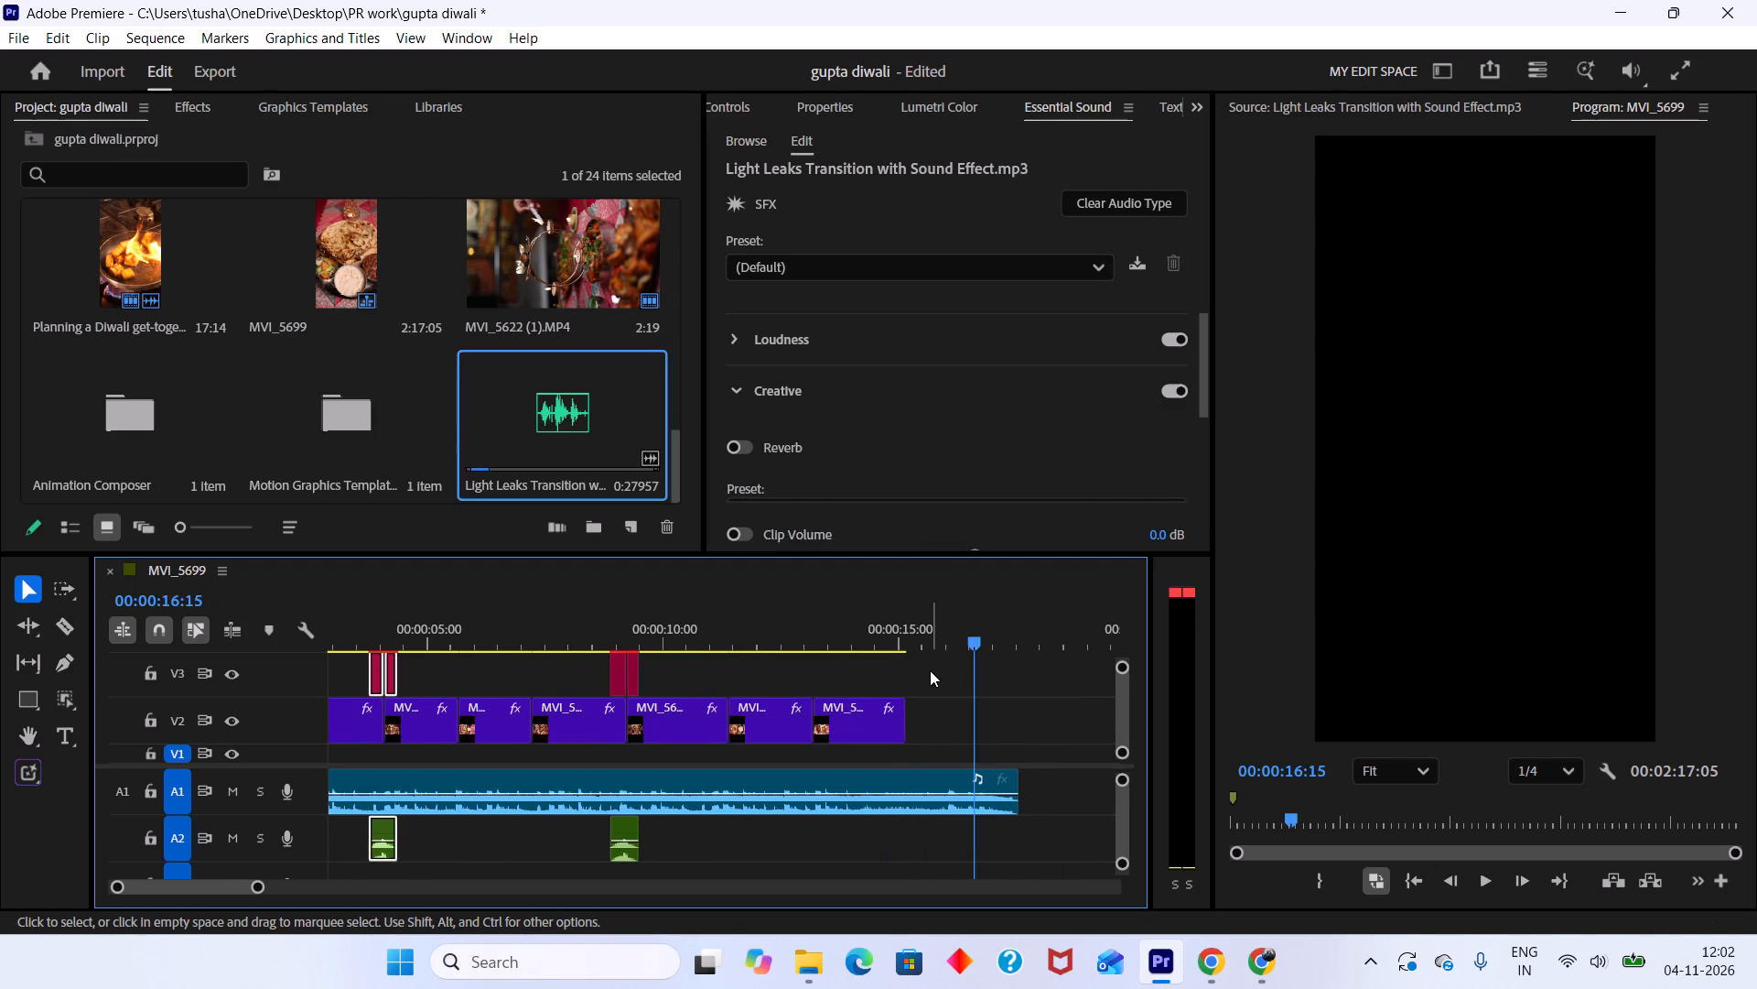
Save the project.
{"action": "key", "text": "ctrl+s"}
Import gupta foods _01.mp4 from the RENDER folder on drive D.
{"action": "scroll", "coordinate": [566, 410], "scroll_direction": "down", "scroll_amount": 3}
{"action": "double_click", "coordinate": [446, 493]}
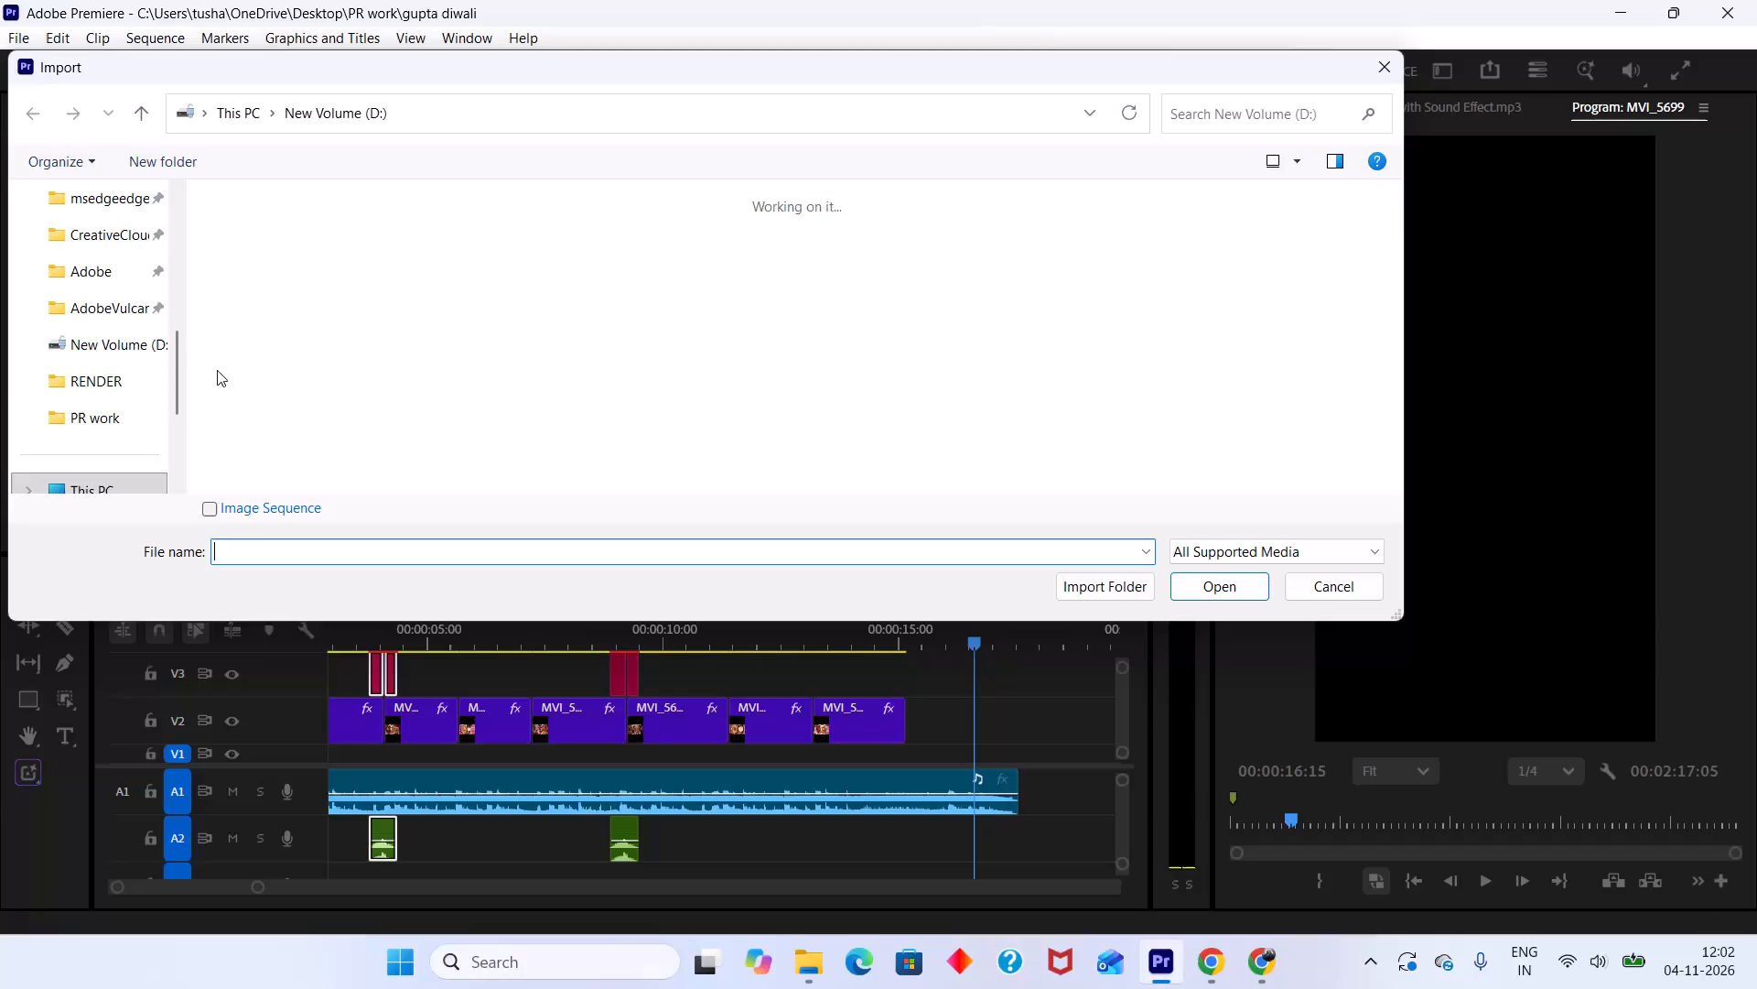
{"action": "scroll", "coordinate": [125, 396], "scroll_direction": "up", "scroll_amount": 2}
{"action": "scroll", "coordinate": [125, 396], "scroll_direction": "down", "scroll_amount": 4}
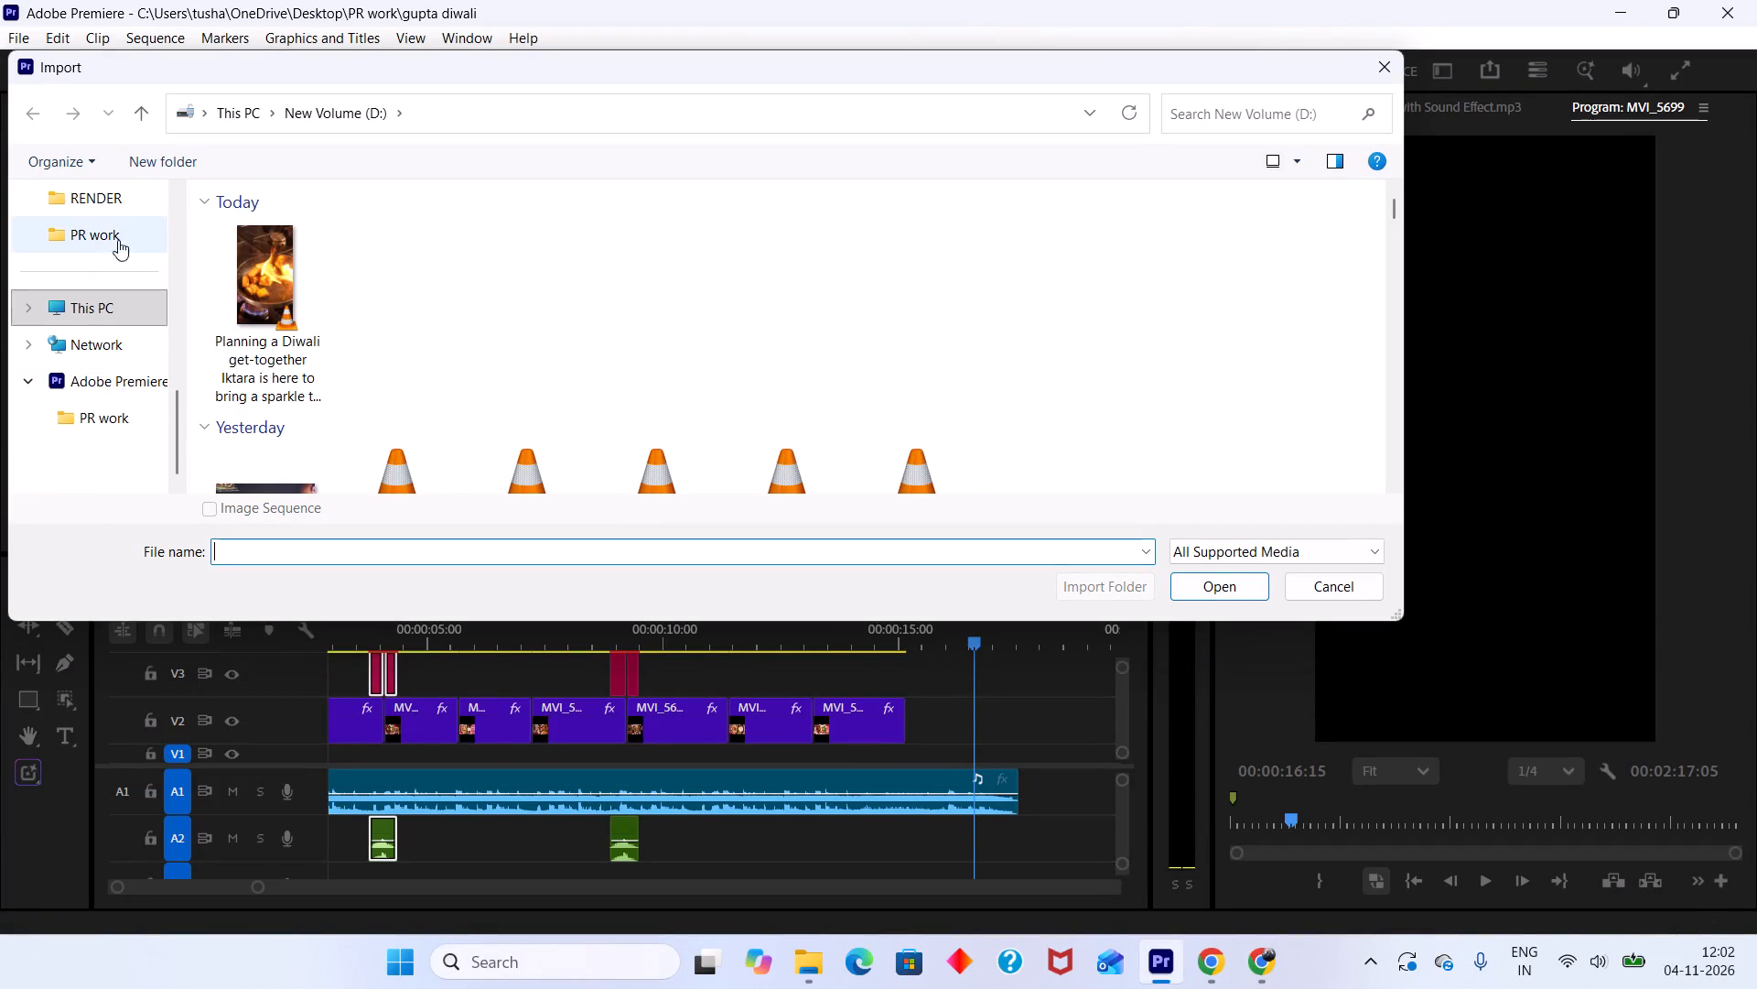
{"action": "left_click", "coordinate": [118, 212]}
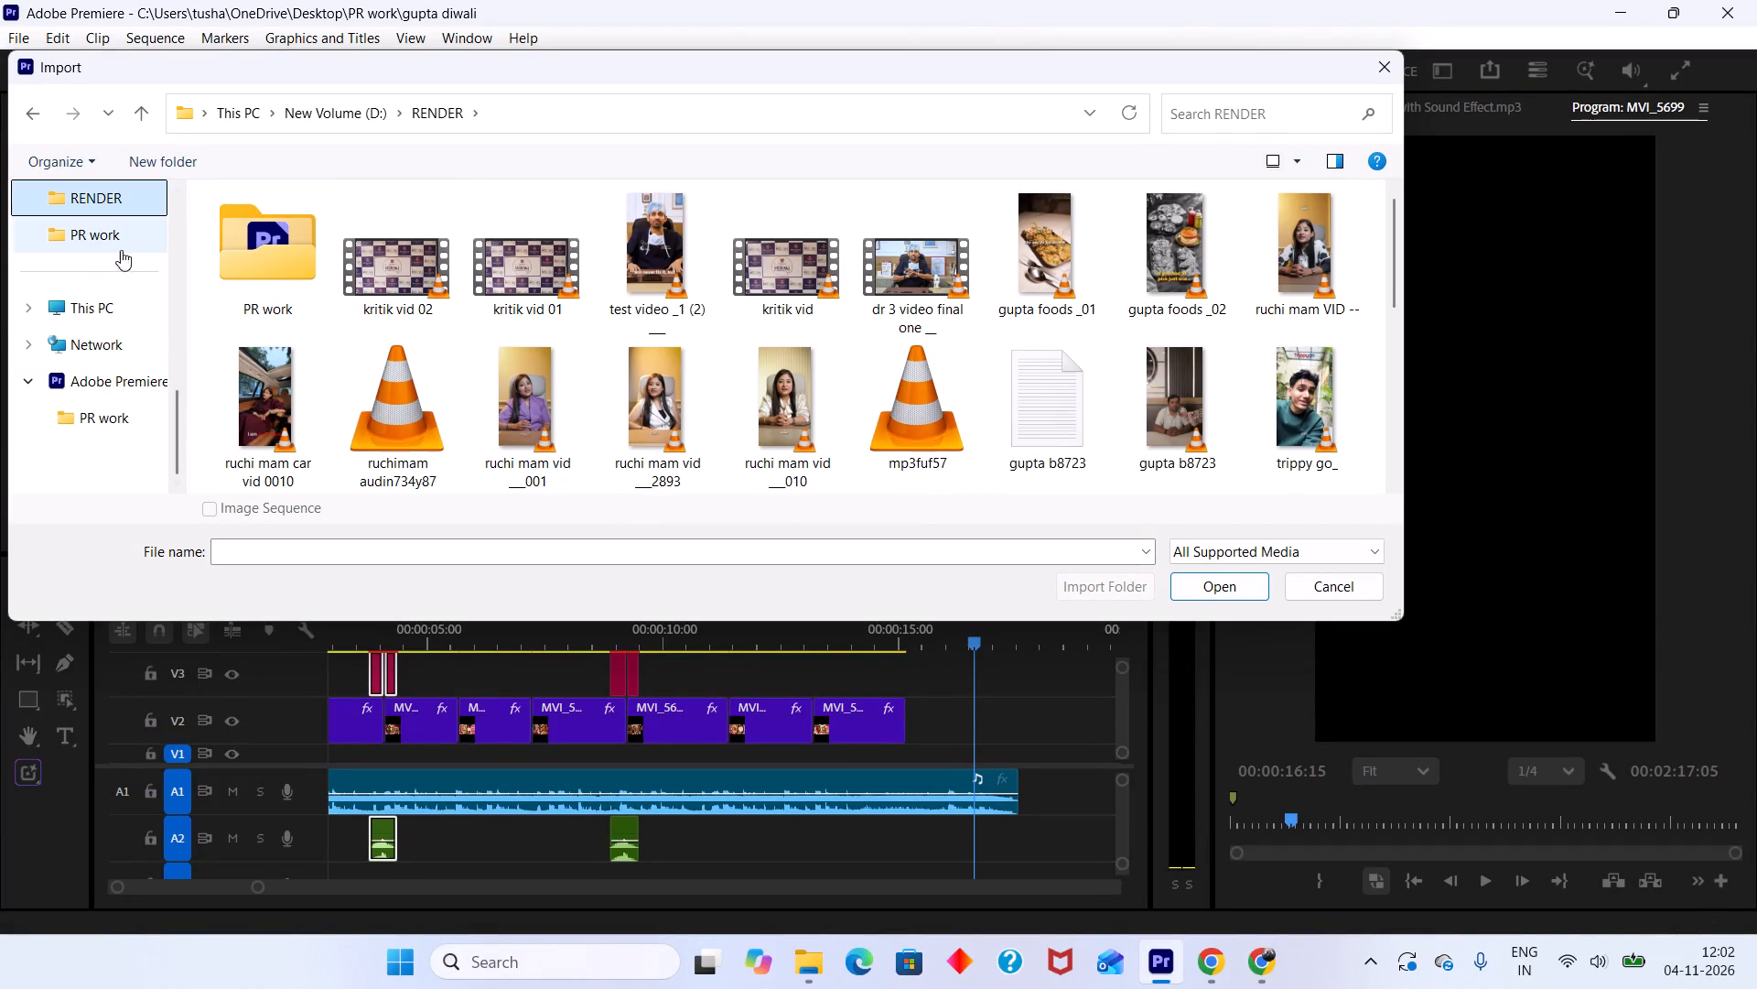
{"action": "scroll", "coordinate": [115, 274], "scroll_direction": "up", "scroll_amount": 2}
{"action": "scroll", "coordinate": [128, 377], "scroll_direction": "up", "scroll_amount": 4}
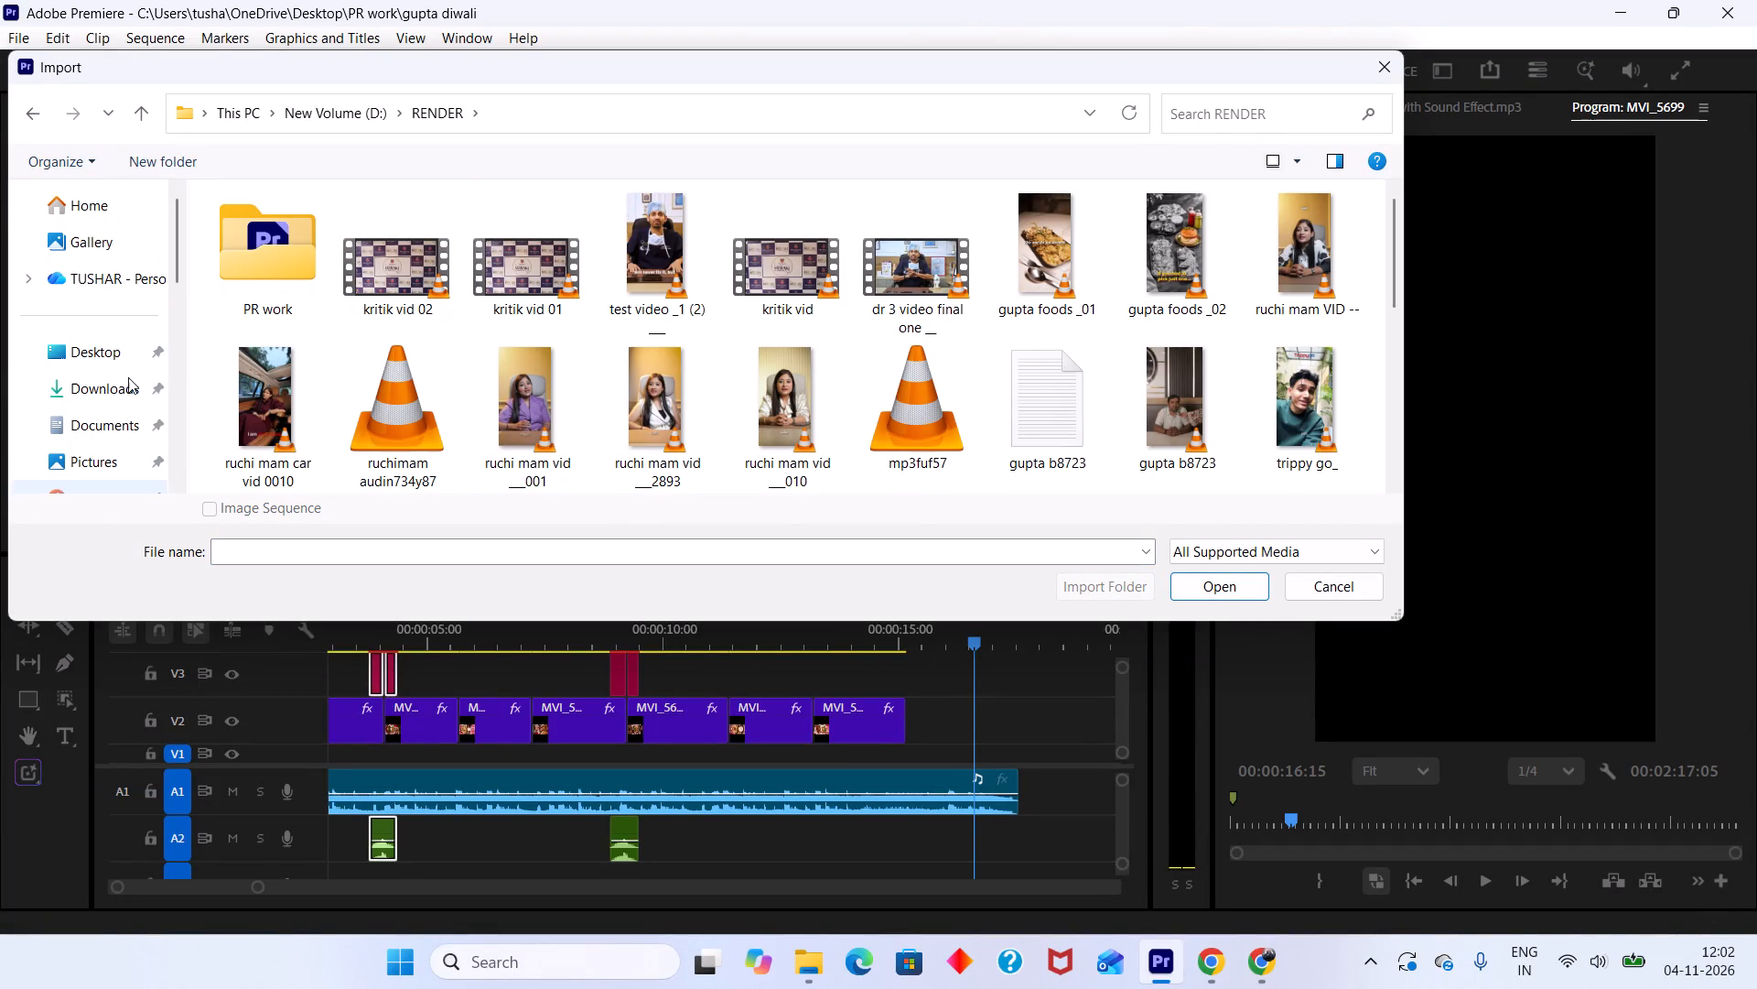
{"action": "scroll", "coordinate": [119, 362], "scroll_direction": "down", "scroll_amount": 4}
{"action": "left_click", "coordinate": [95, 442]}
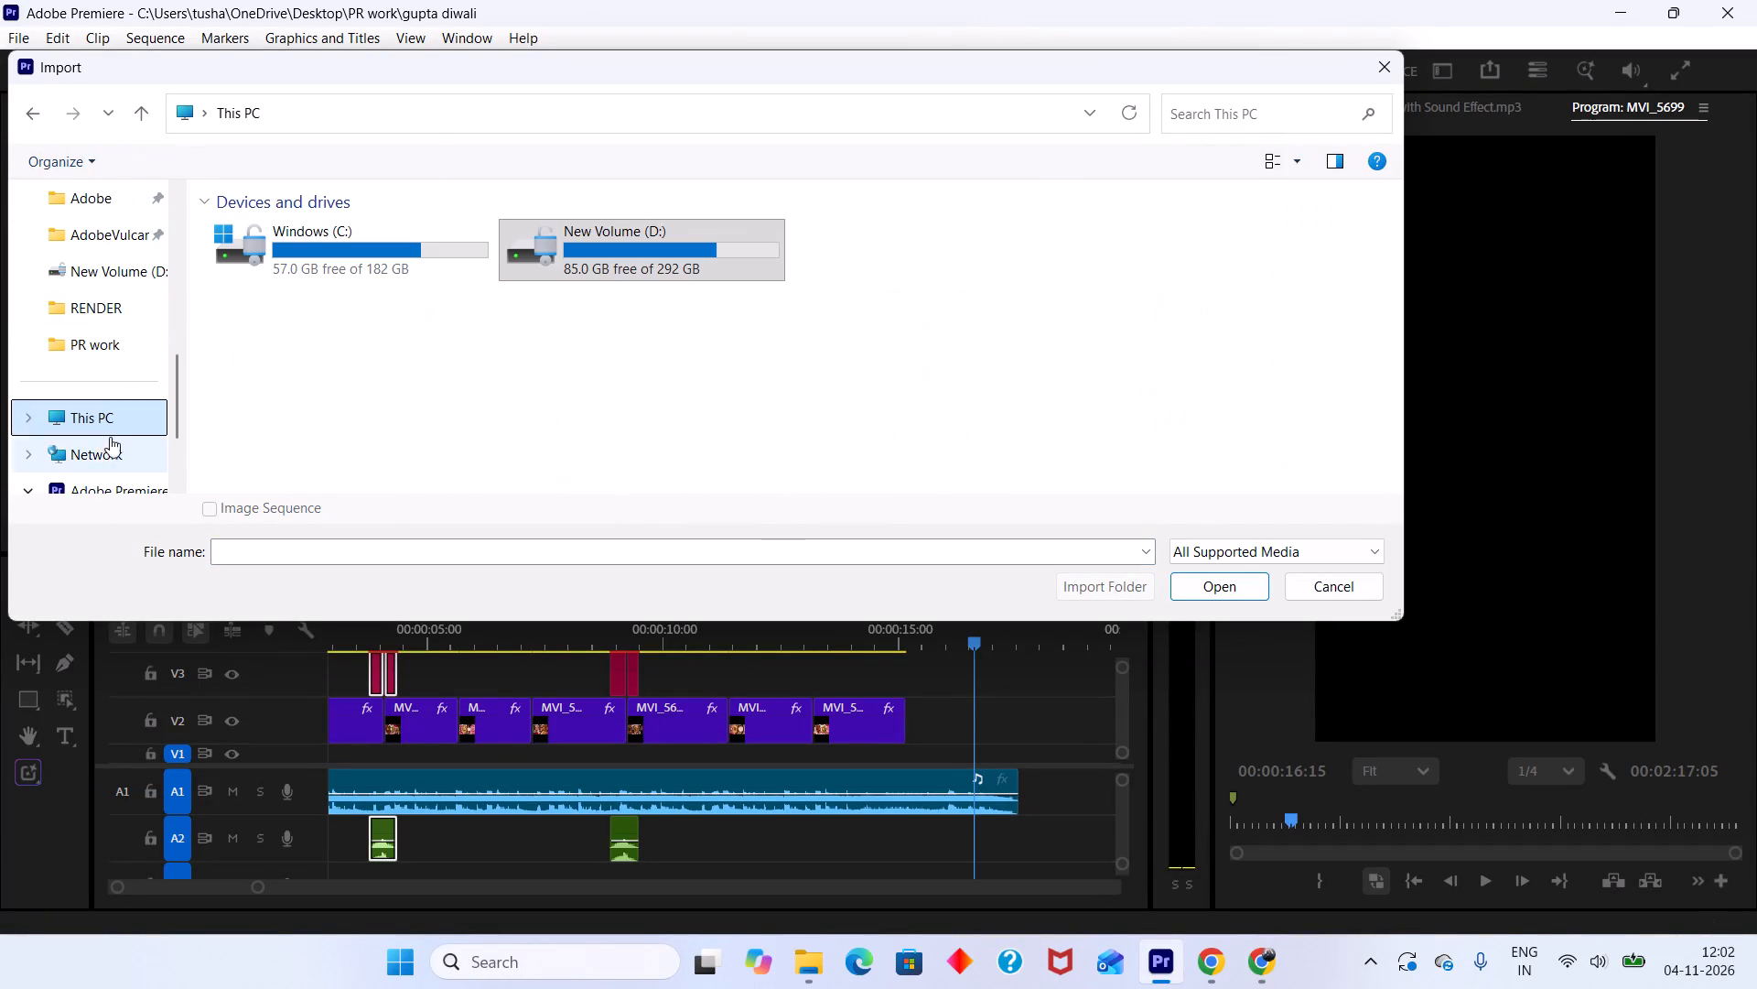
{"action": "left_click", "coordinate": [124, 311]}
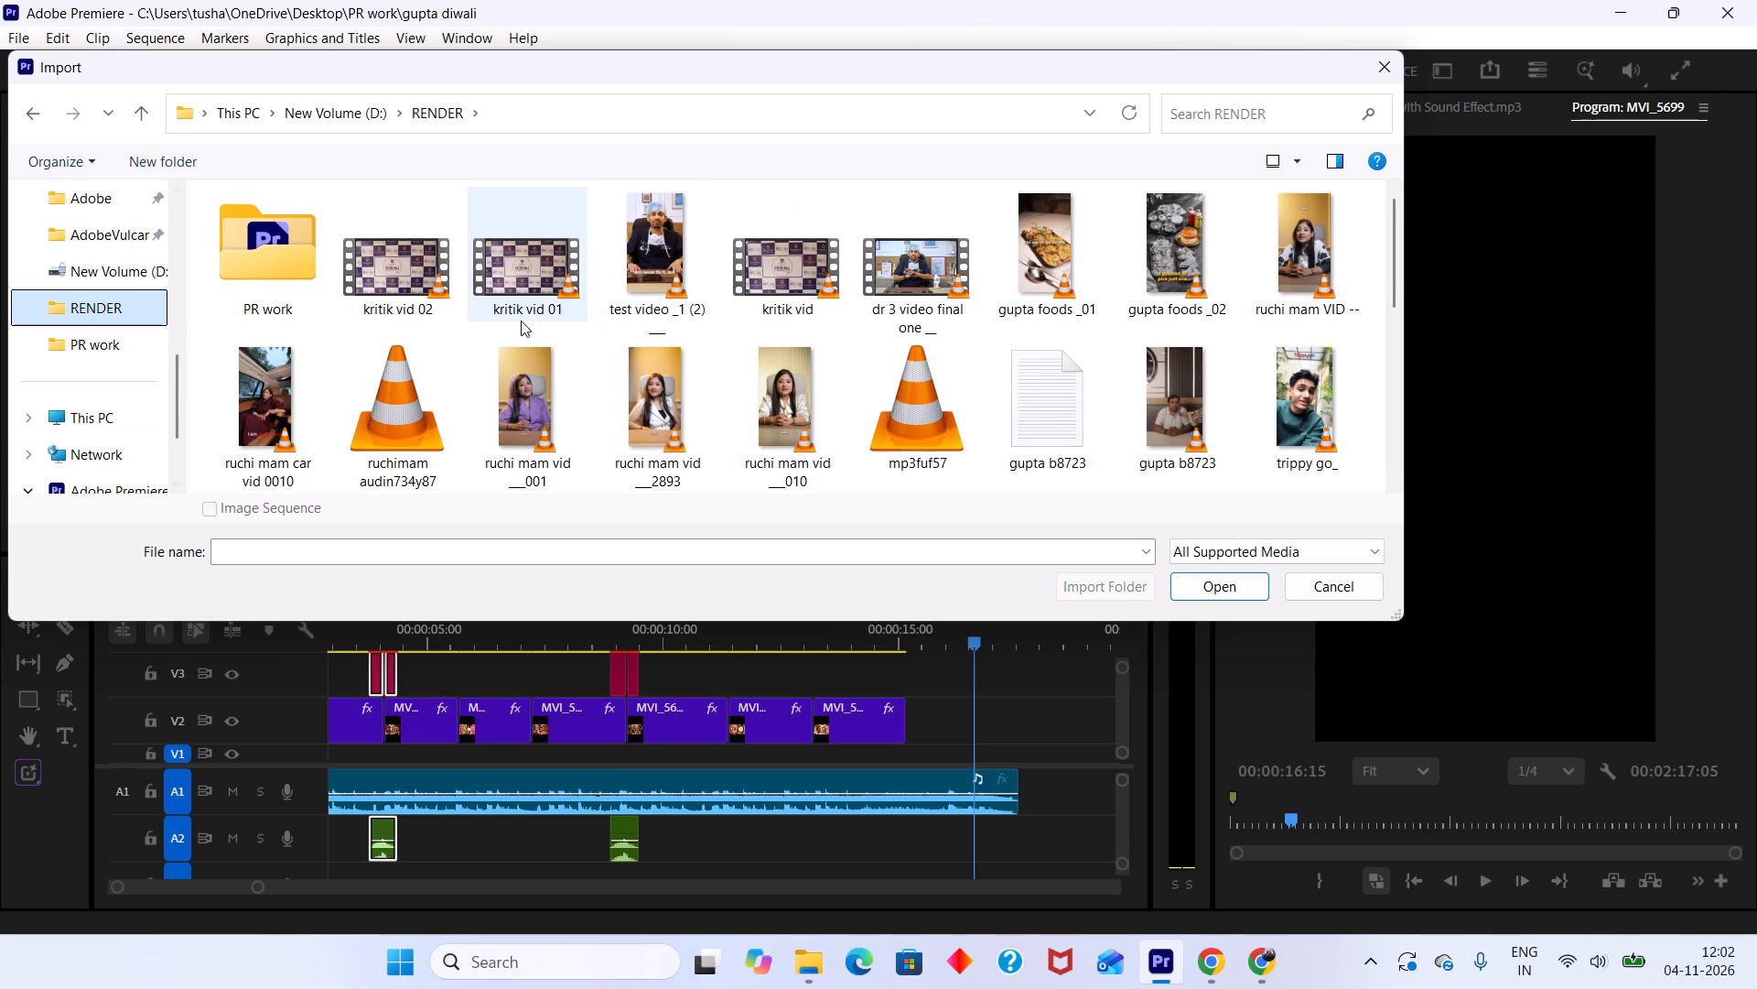
{"action": "left_click", "coordinate": [1034, 286]}
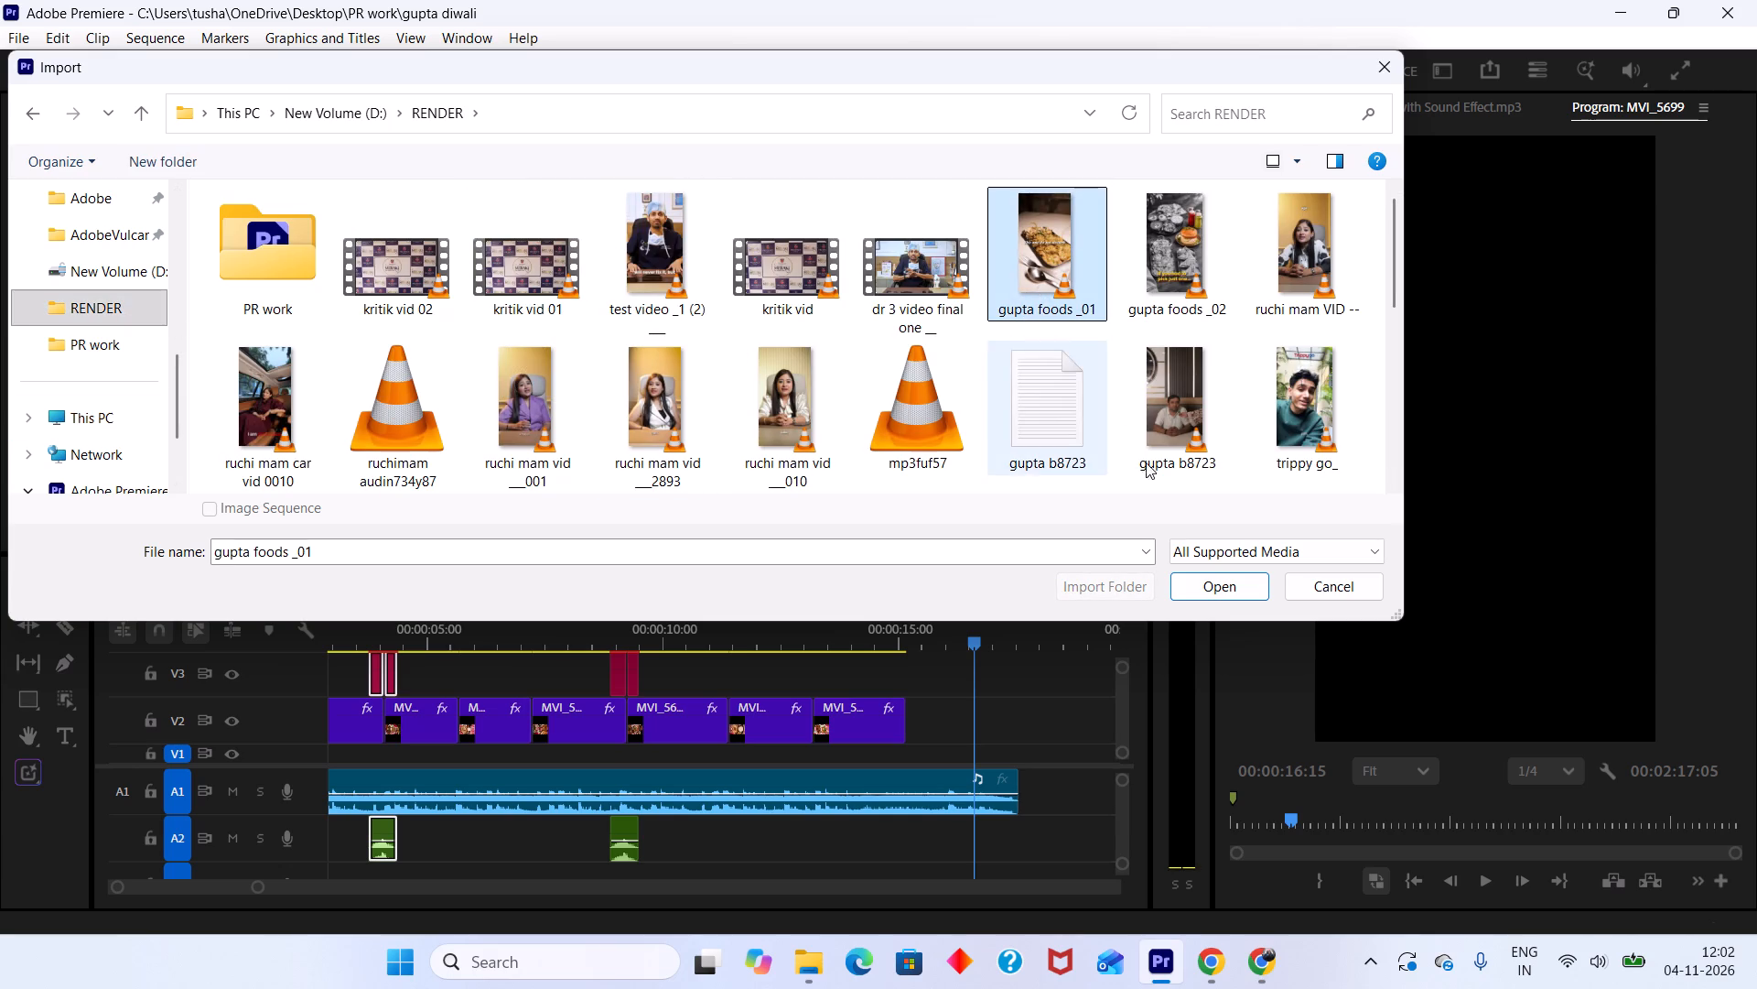
{"action": "left_click", "coordinate": [1210, 589]}
{"action": "double_click", "coordinate": [193, 421]}
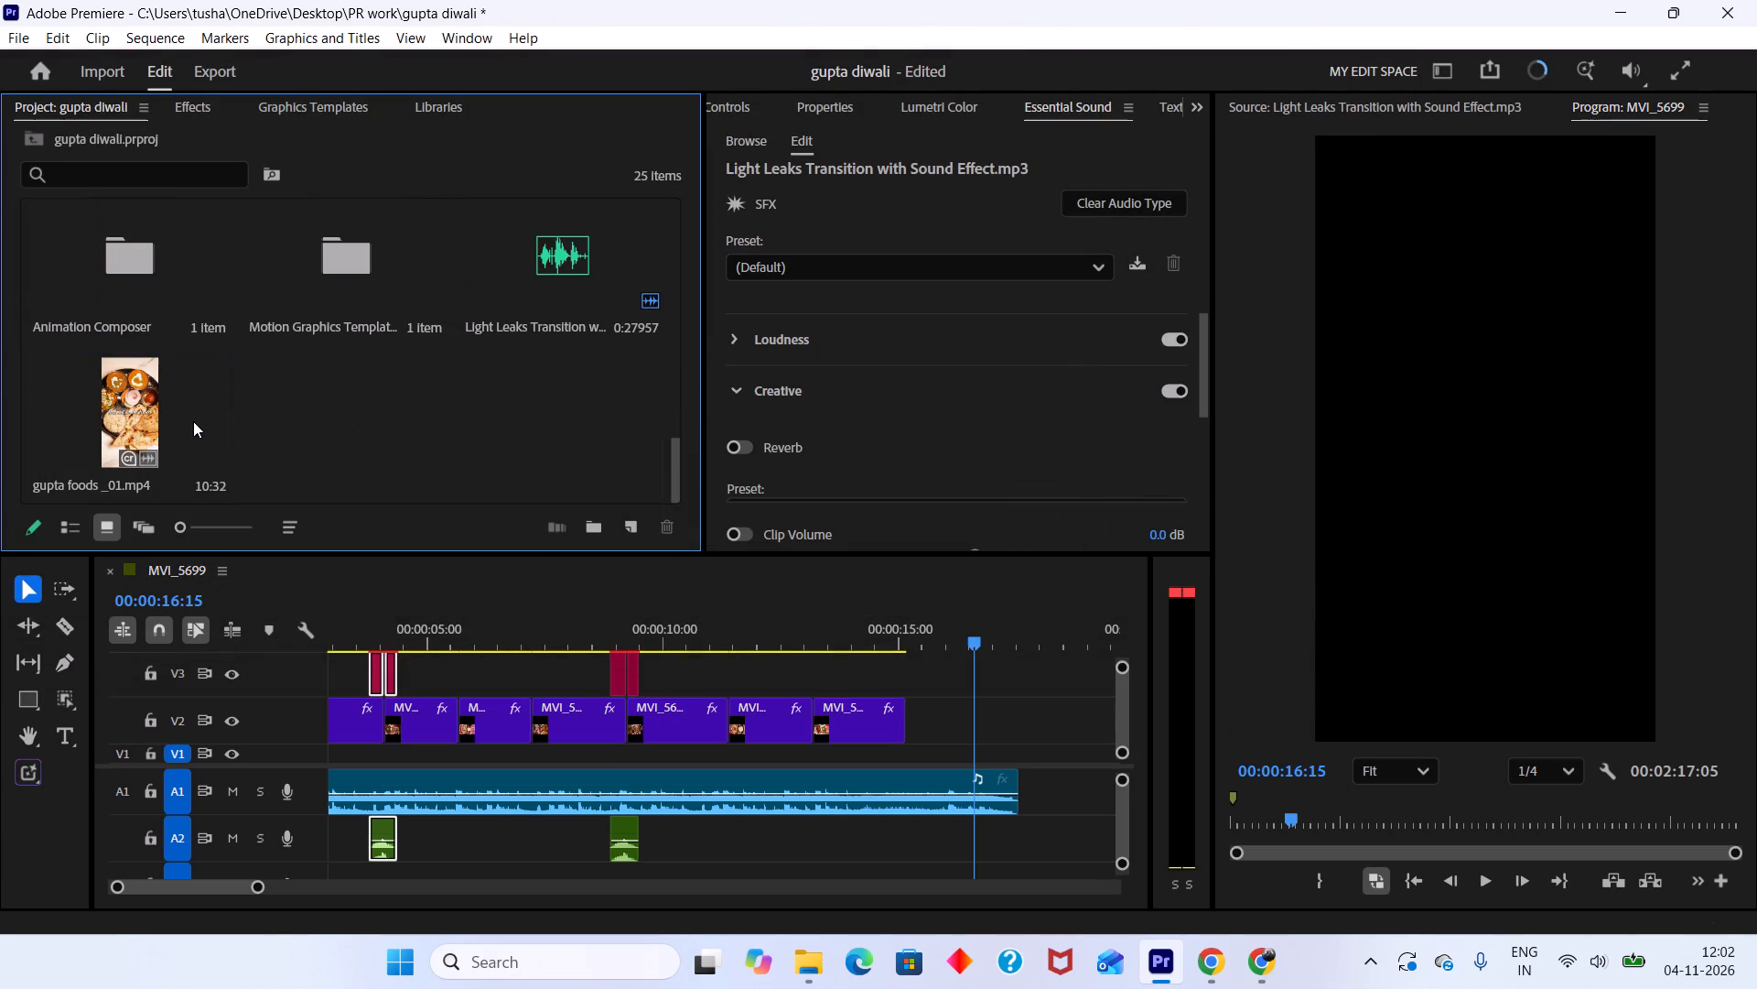
{"action": "left_click", "coordinate": [1386, 68]}
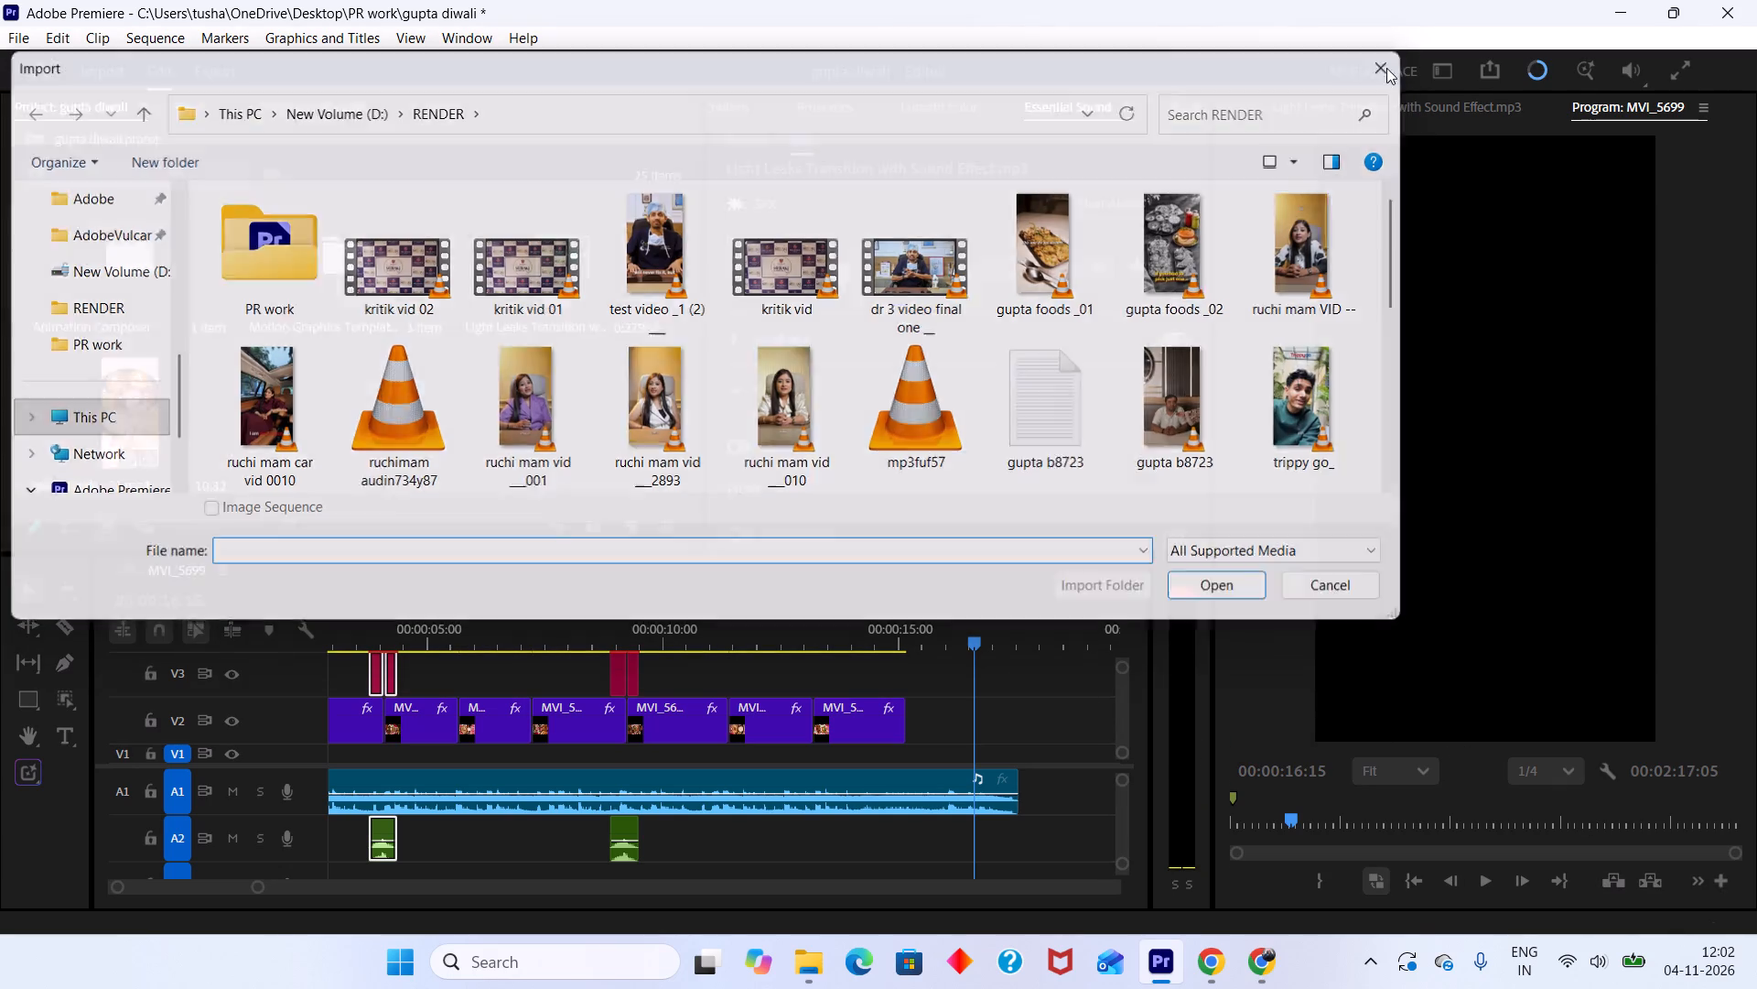
Mark gupta foods _01.mp4 in at 00;00;08;28, where the logo card starts, and place it on V2 directly after the last clip.
{"action": "double_click", "coordinate": [178, 427]}
{"action": "left_click_drag", "start_coordinate": [1633, 819], "coordinate": [1635, 819]}
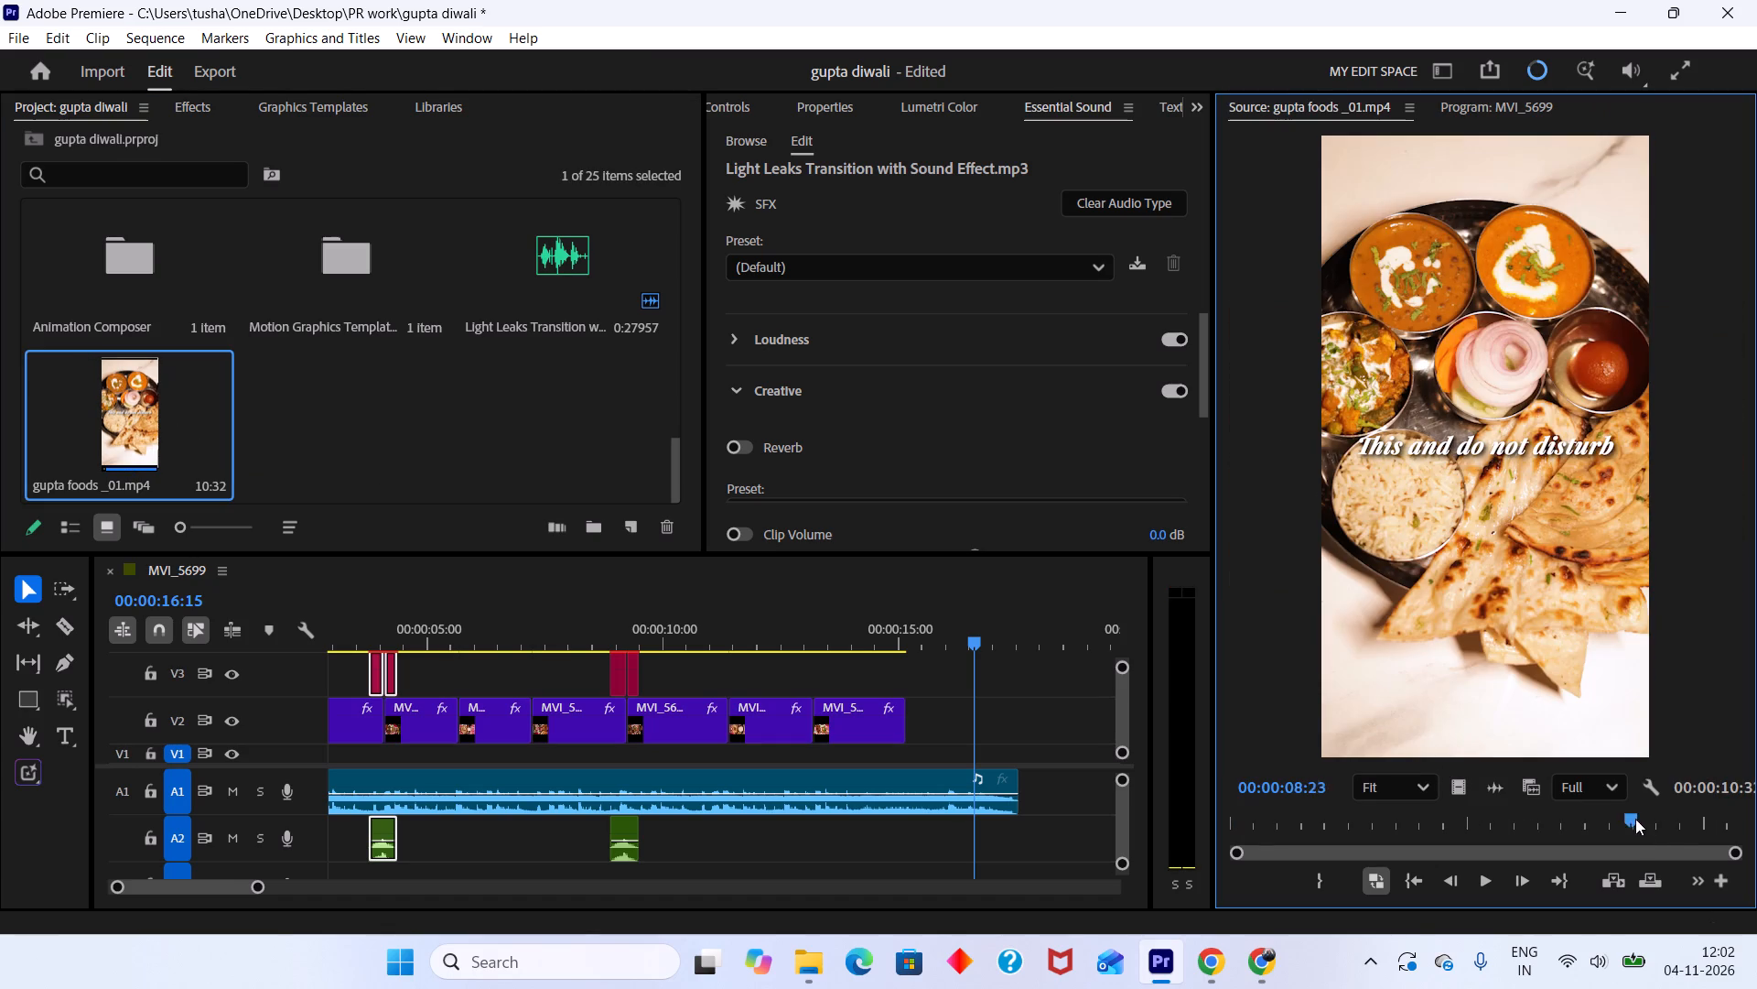
{"action": "left_click_drag", "start_coordinate": [1635, 819], "coordinate": [1641, 835]}
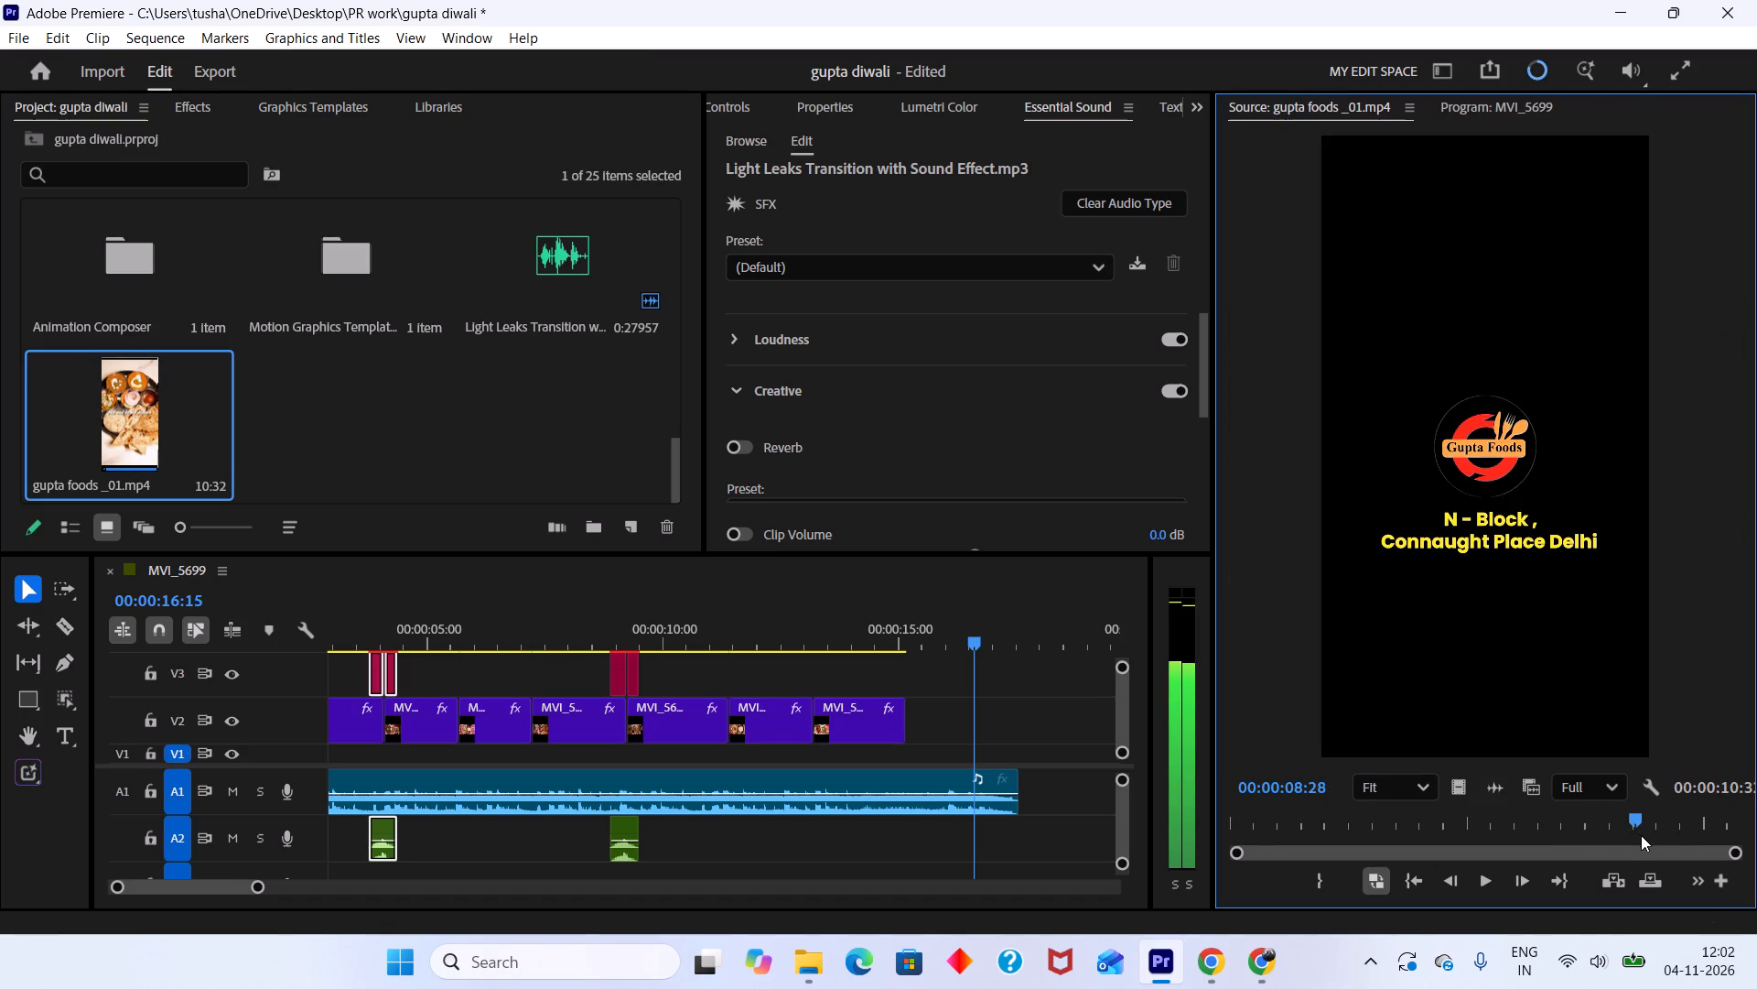
{"action": "left_click_drag", "start_coordinate": [1641, 835], "coordinate": [1635, 833]}
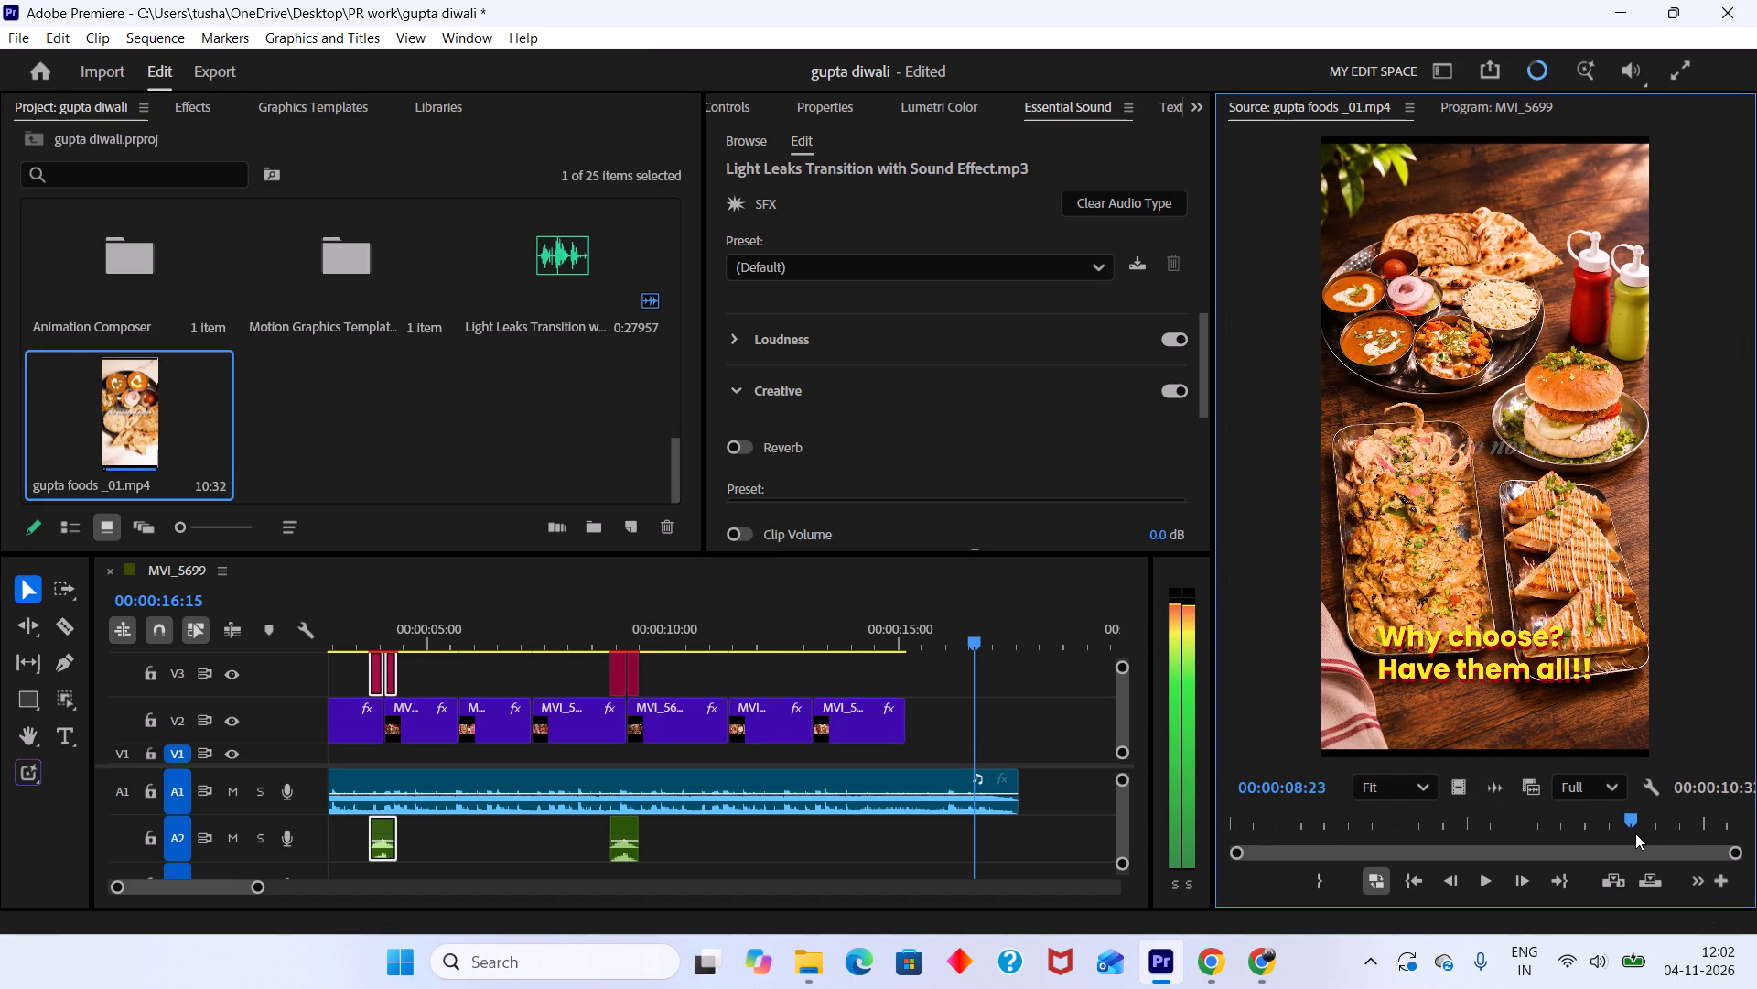
{"action": "left_click_drag", "start_coordinate": [1635, 833], "coordinate": [1640, 836]}
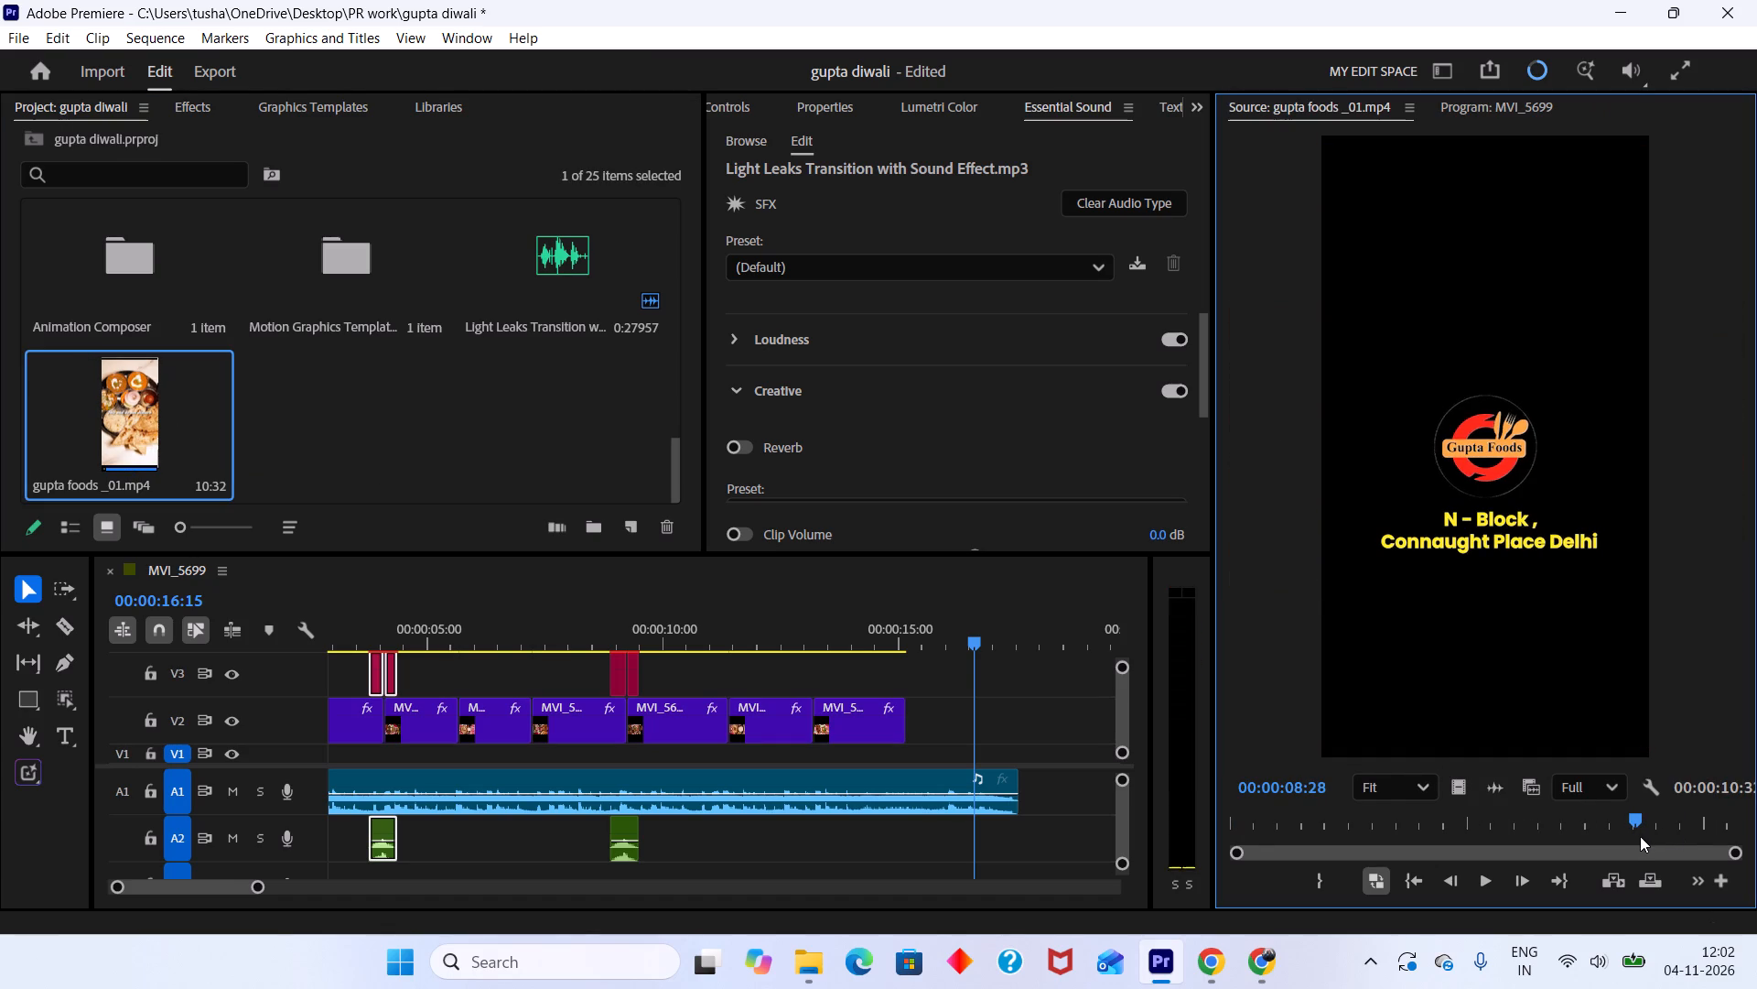
{"action": "key", "text": "i"}
{"action": "left_click", "coordinate": [1597, 667]}
{"action": "left_click_drag", "start_coordinate": [964, 694], "coordinate": [922, 726]}
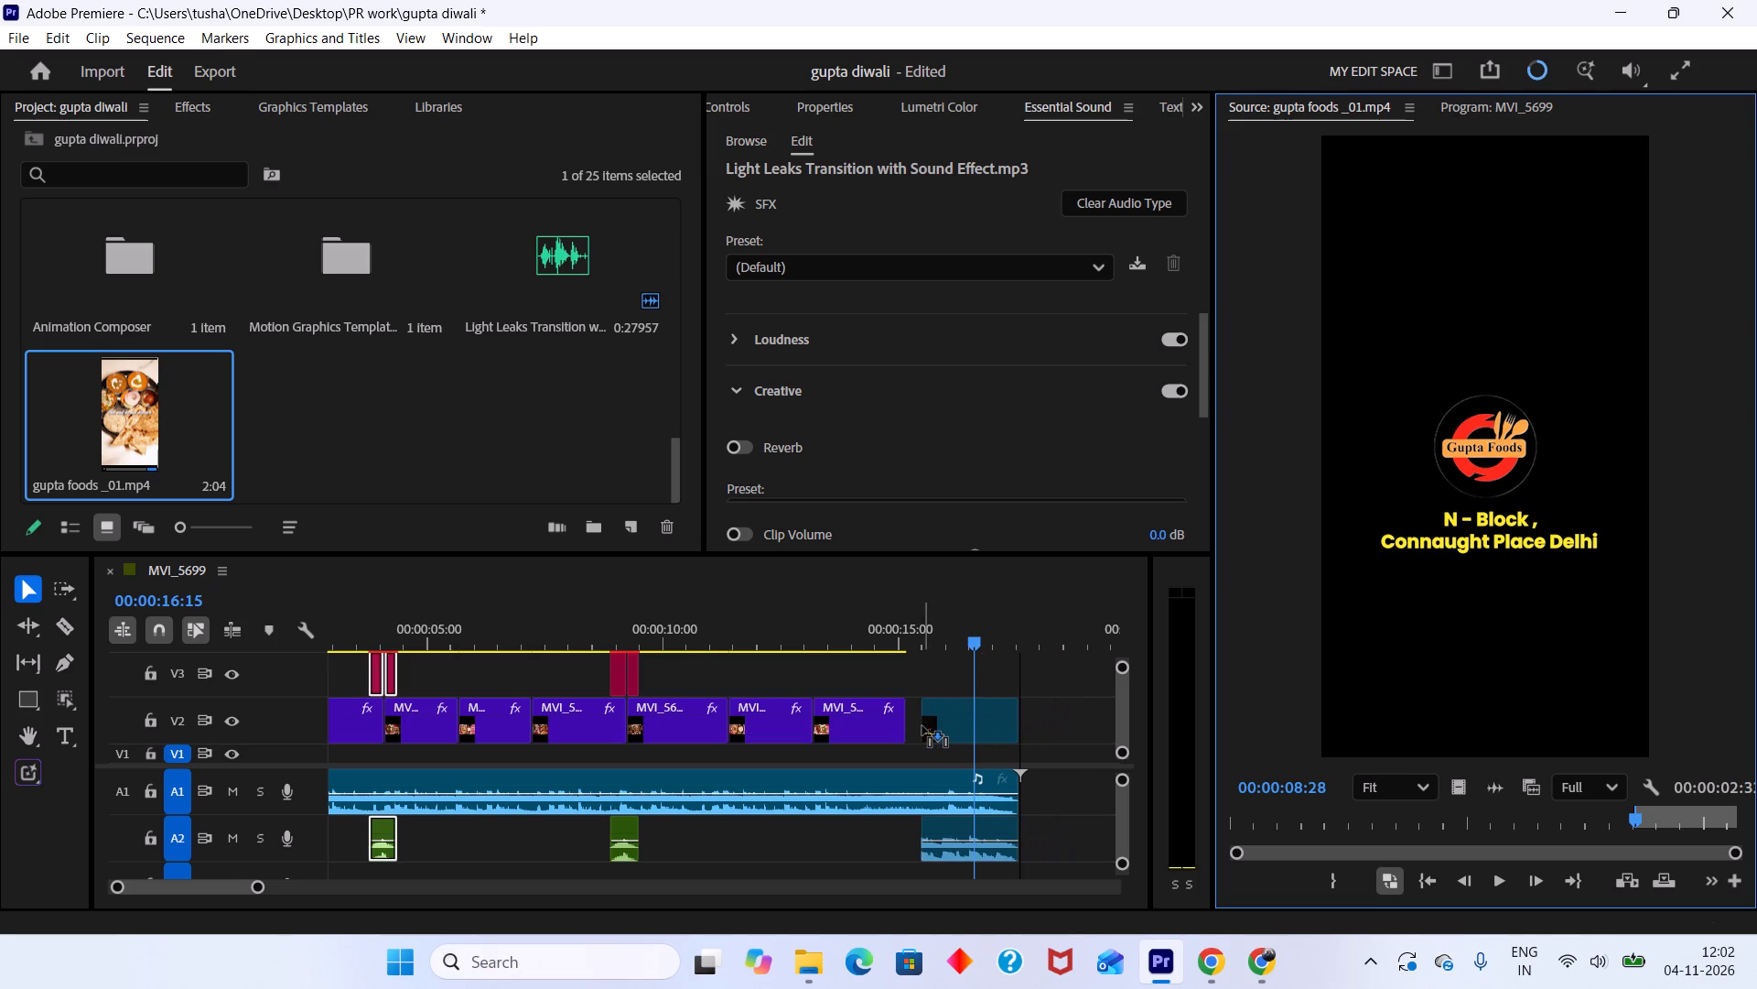
{"action": "left_click_drag", "start_coordinate": [922, 726], "coordinate": [914, 726]}
{"action": "left_click_drag", "start_coordinate": [961, 732], "coordinate": [947, 732]}
Unlink the gupta foods _01.mp4 end card and delete its audio from A2.
{"action": "key", "text": "ctrl+l"}
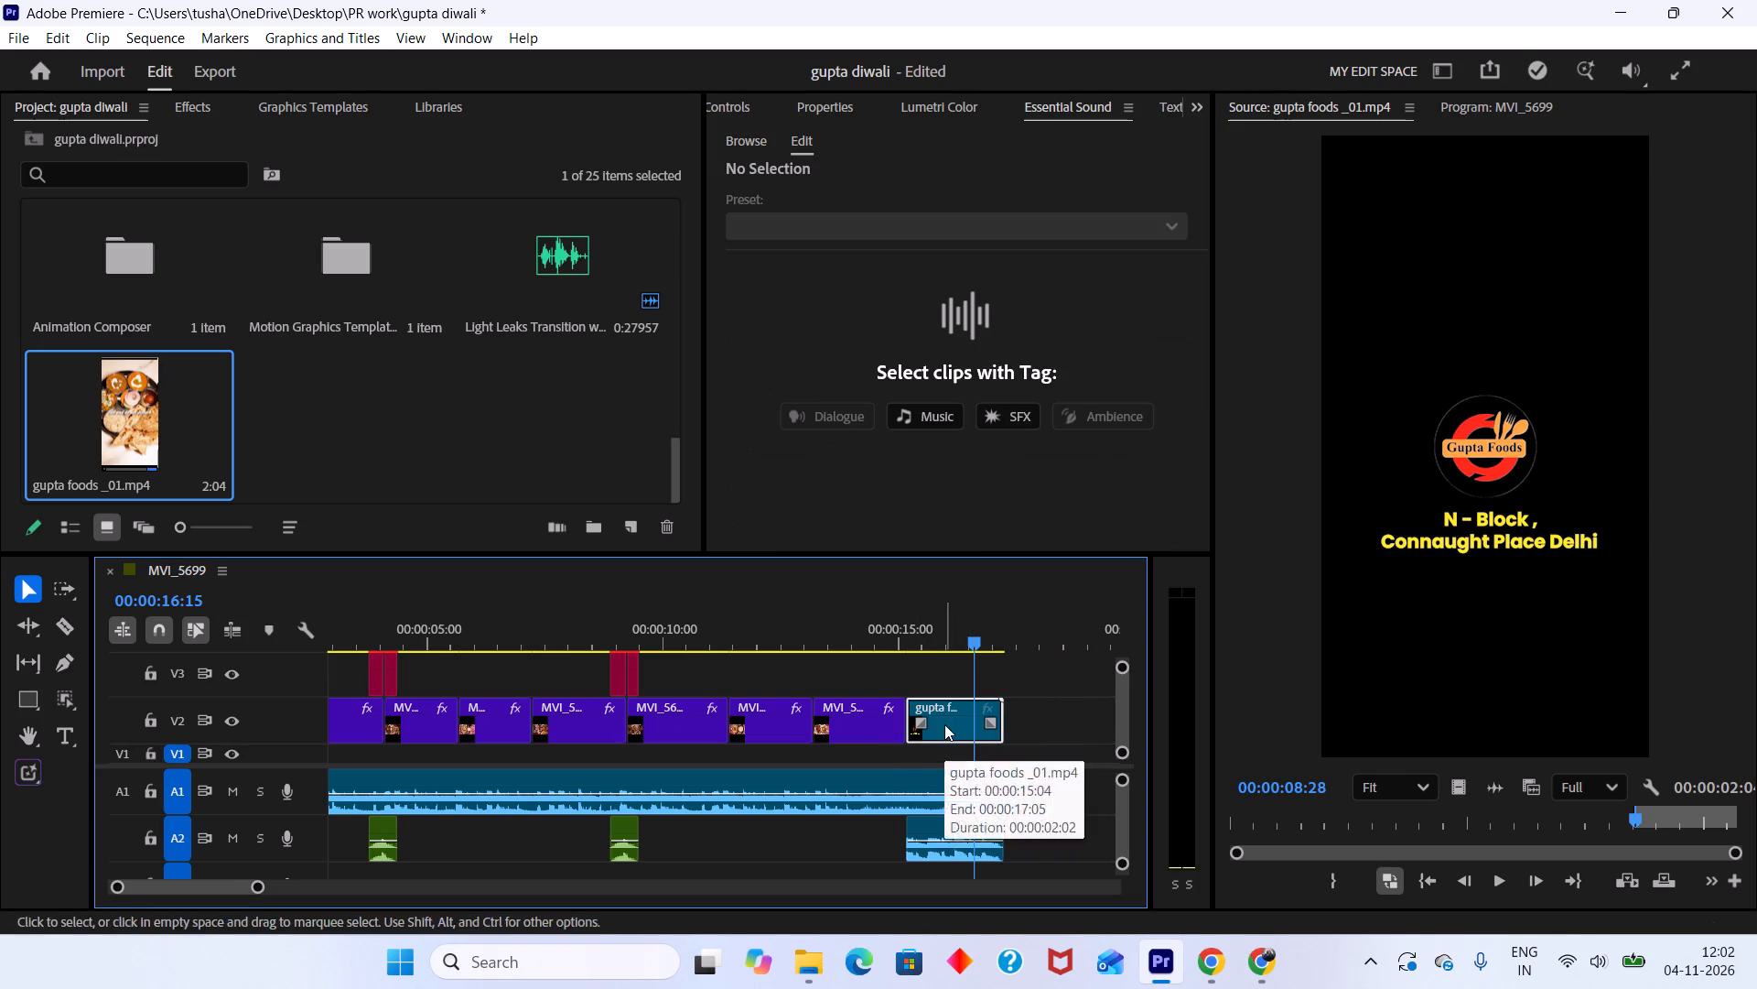
{"action": "left_click", "coordinate": [973, 841]}
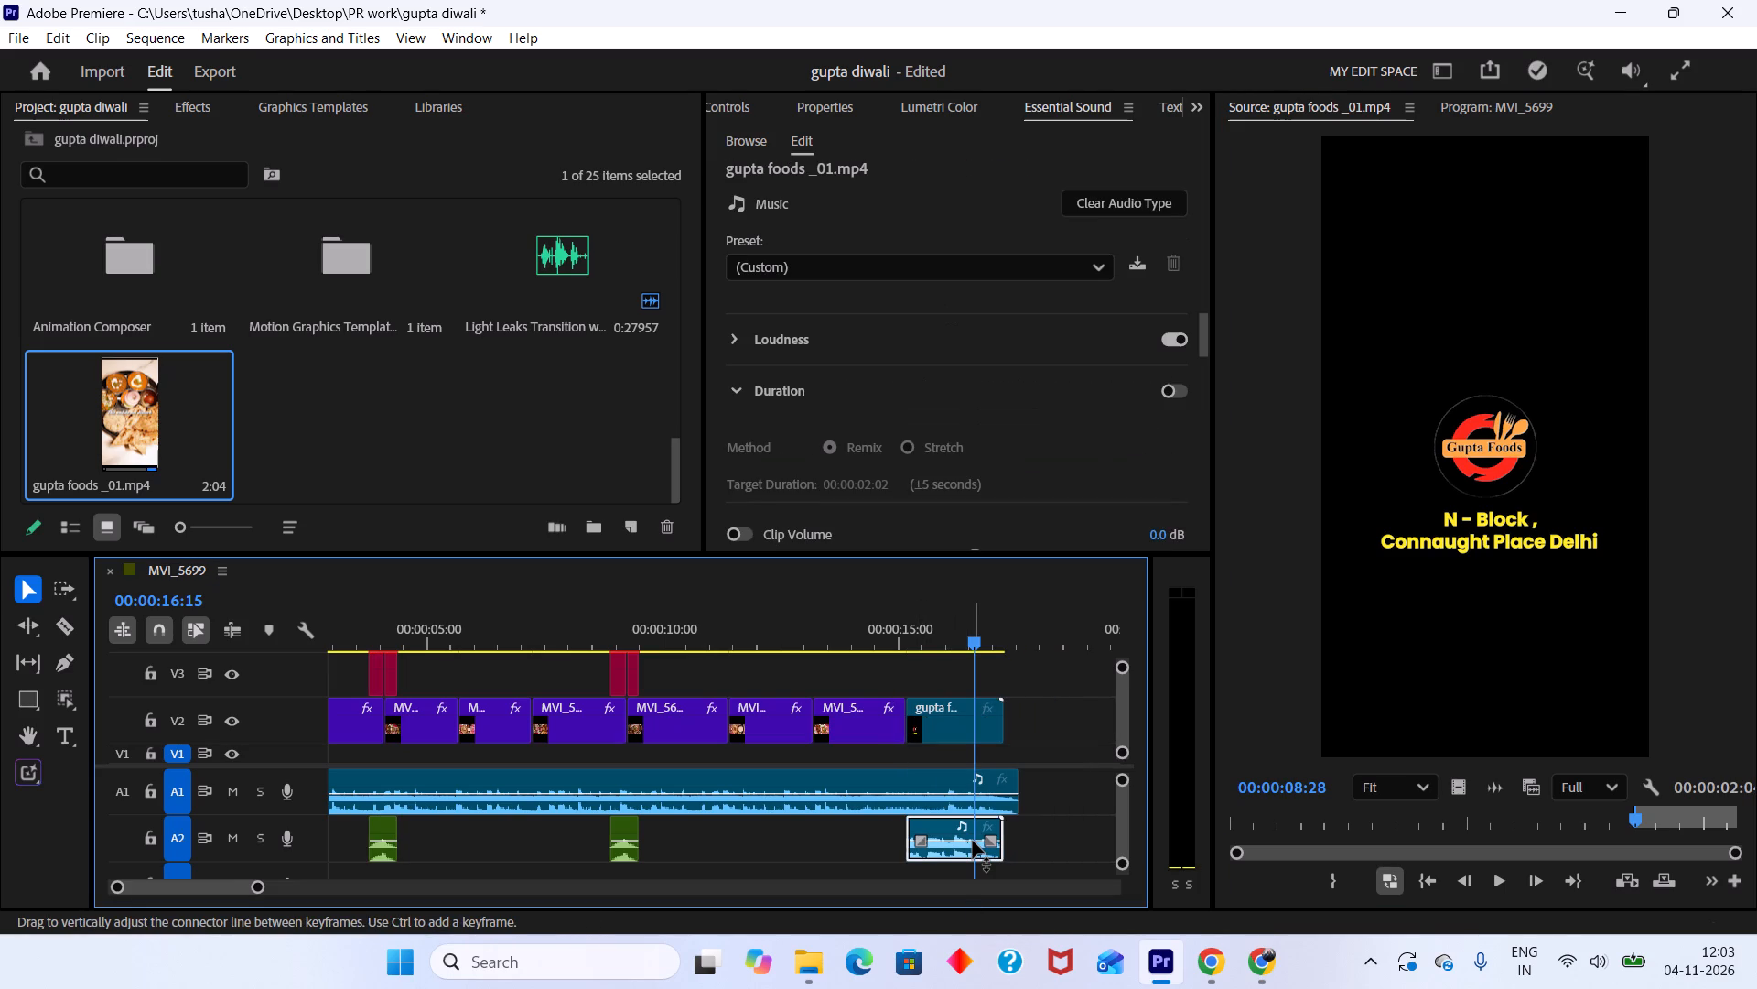
{"action": "key", "text": "Delete"}
Trim the A1 music to the end card's end at 00;00;17;05, add a fade-out of about one second, and play back the ending.
{"action": "left_click_drag", "start_coordinate": [1012, 810], "coordinate": [1002, 805]}
{"action": "left_click_drag", "start_coordinate": [990, 791], "coordinate": [869, 864]}
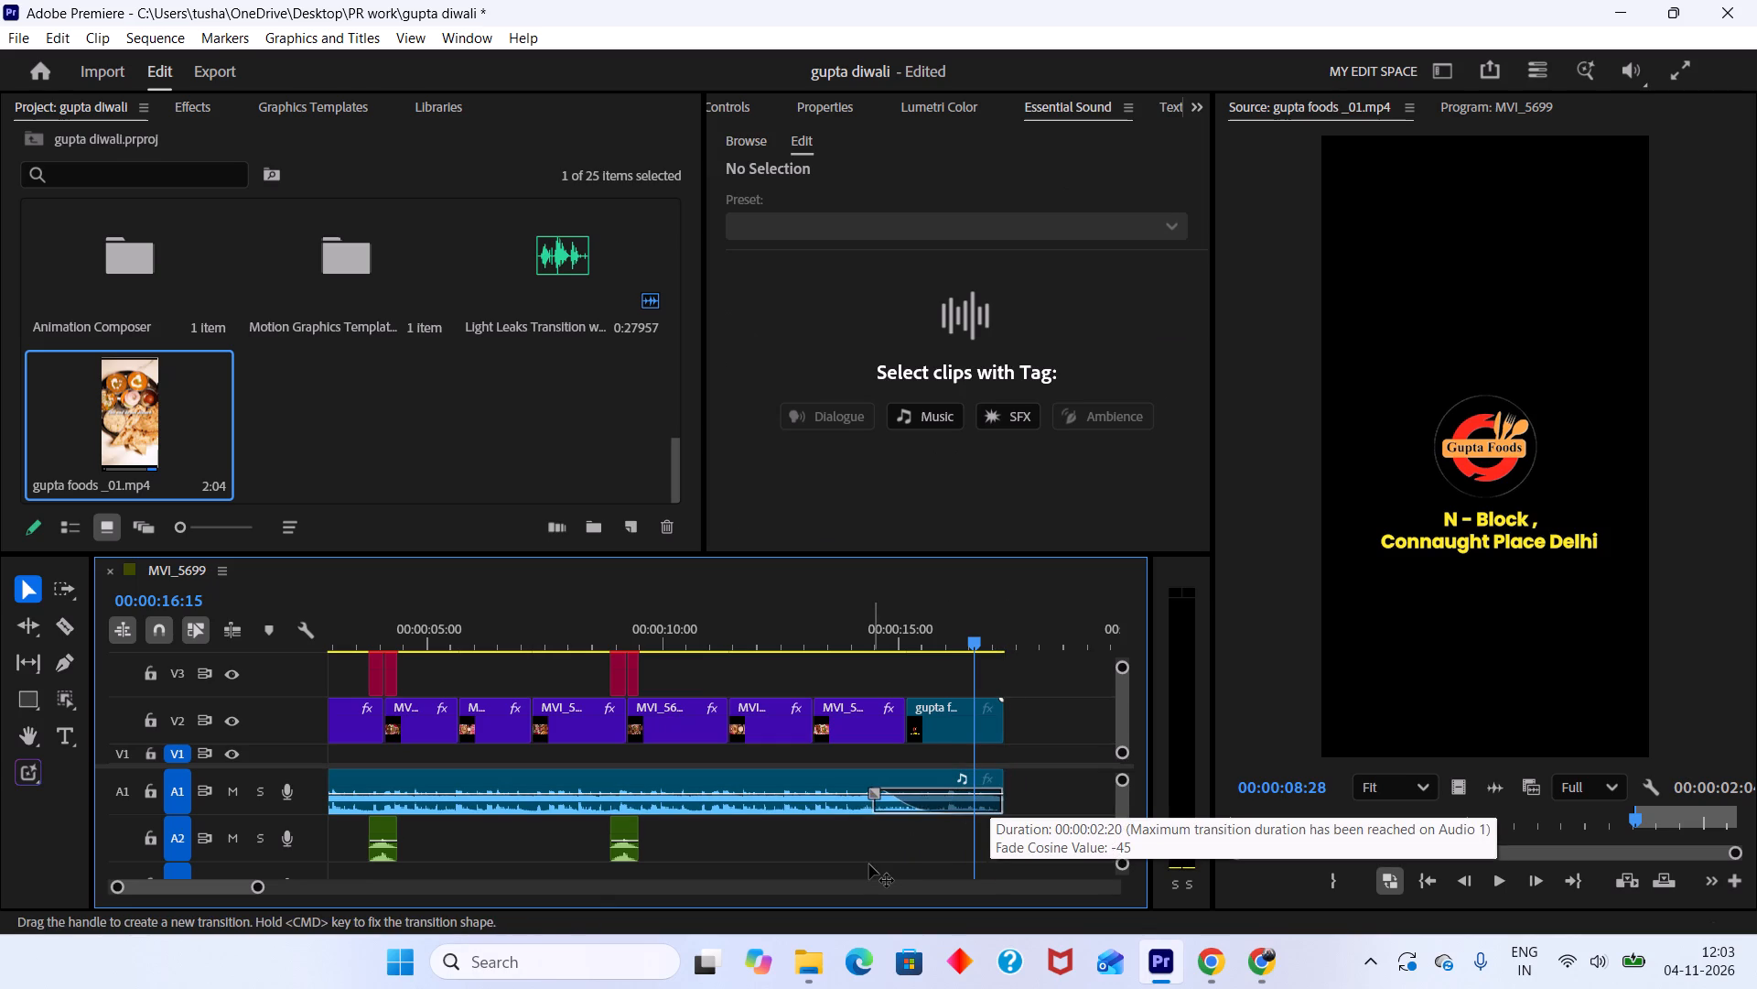
{"action": "left_click_drag", "start_coordinate": [869, 864], "coordinate": [952, 847]}
{"action": "left_click_drag", "start_coordinate": [960, 633], "coordinate": [935, 628]}
{"action": "key", "text": "space"}
{"action": "key", "text": "space"}
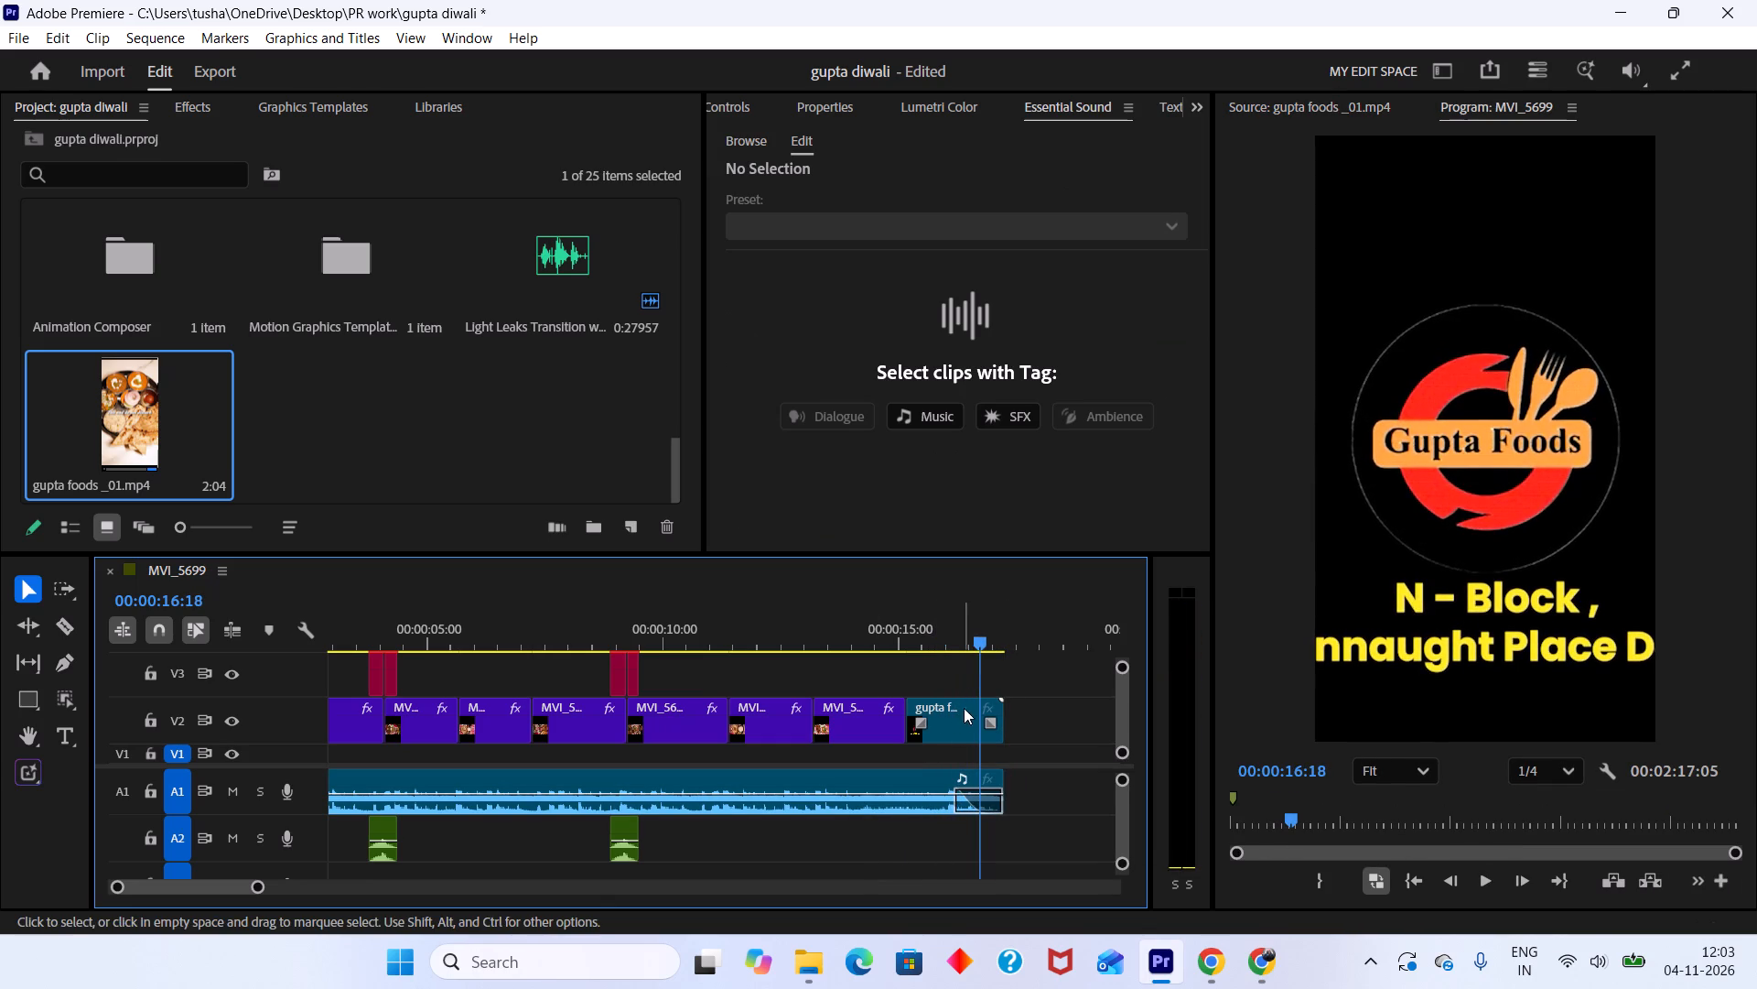
{"action": "left_click_drag", "start_coordinate": [952, 639], "coordinate": [880, 683]}
{"action": "key", "text": "space"}
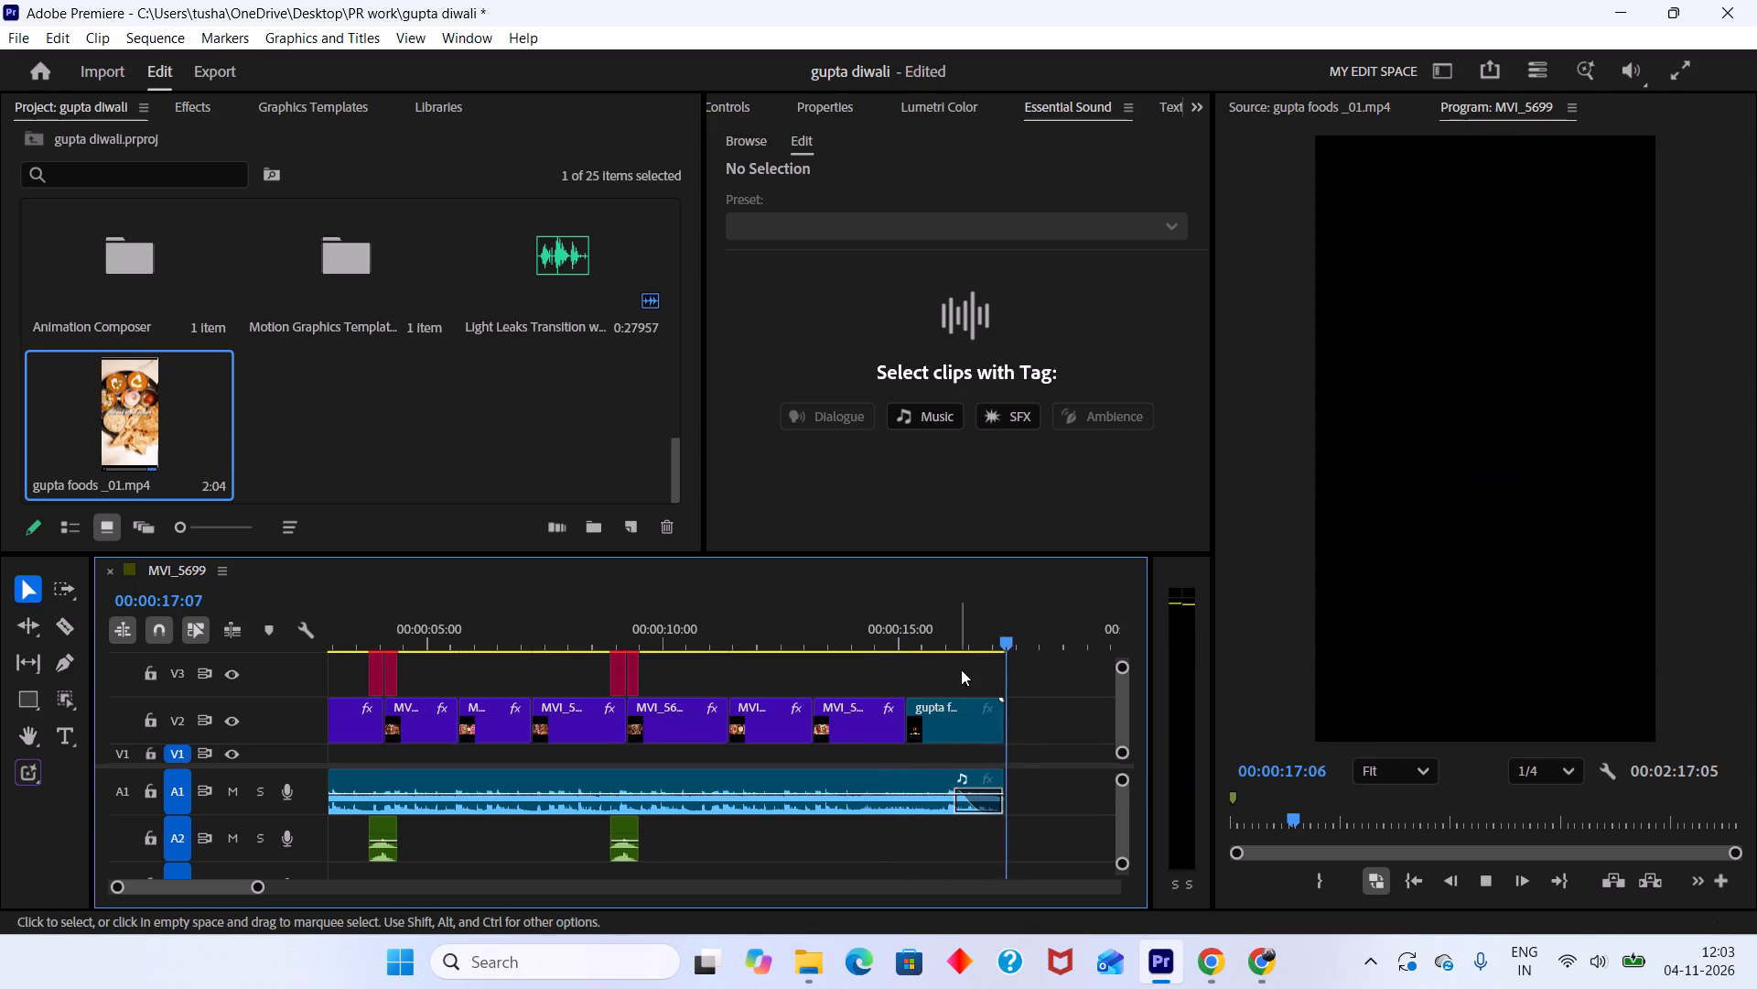
{"action": "key", "text": "space"}
Set the end card clip's Scale to 45 so the logo and address text fit the vertical frame.
{"action": "left_click_drag", "start_coordinate": [991, 630], "coordinate": [956, 619]}
{"action": "left_click", "coordinate": [959, 714]}
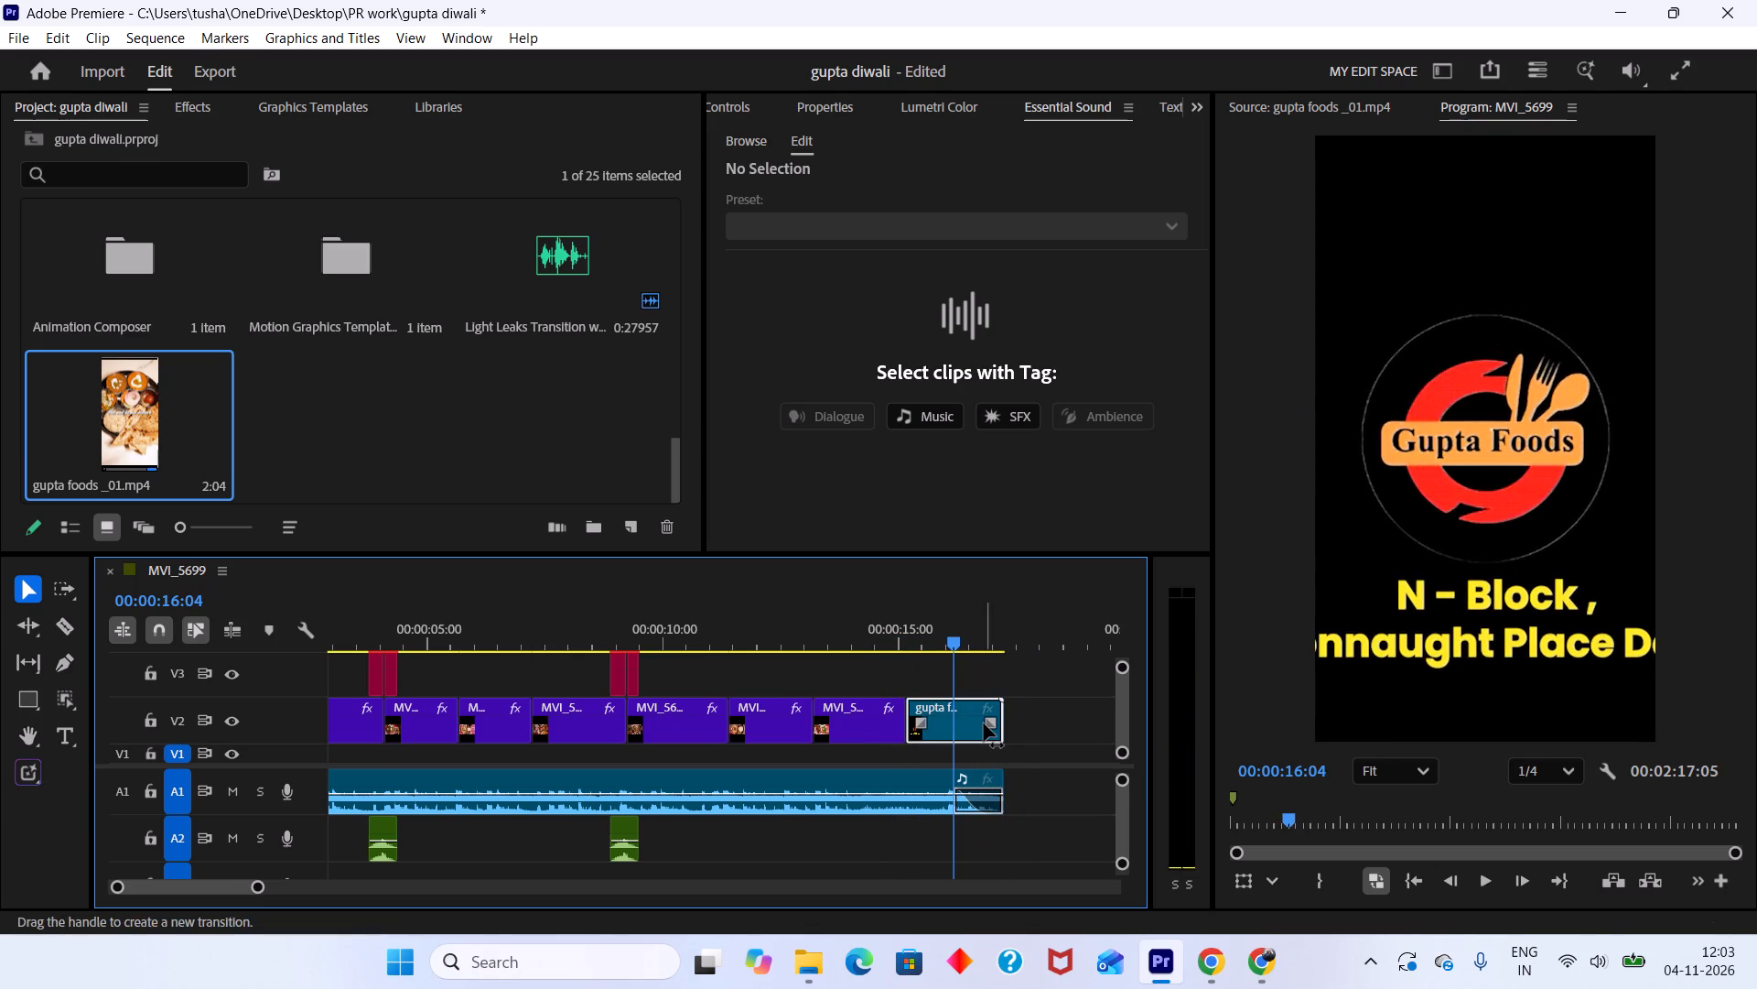
{"action": "left_click", "coordinate": [756, 105]}
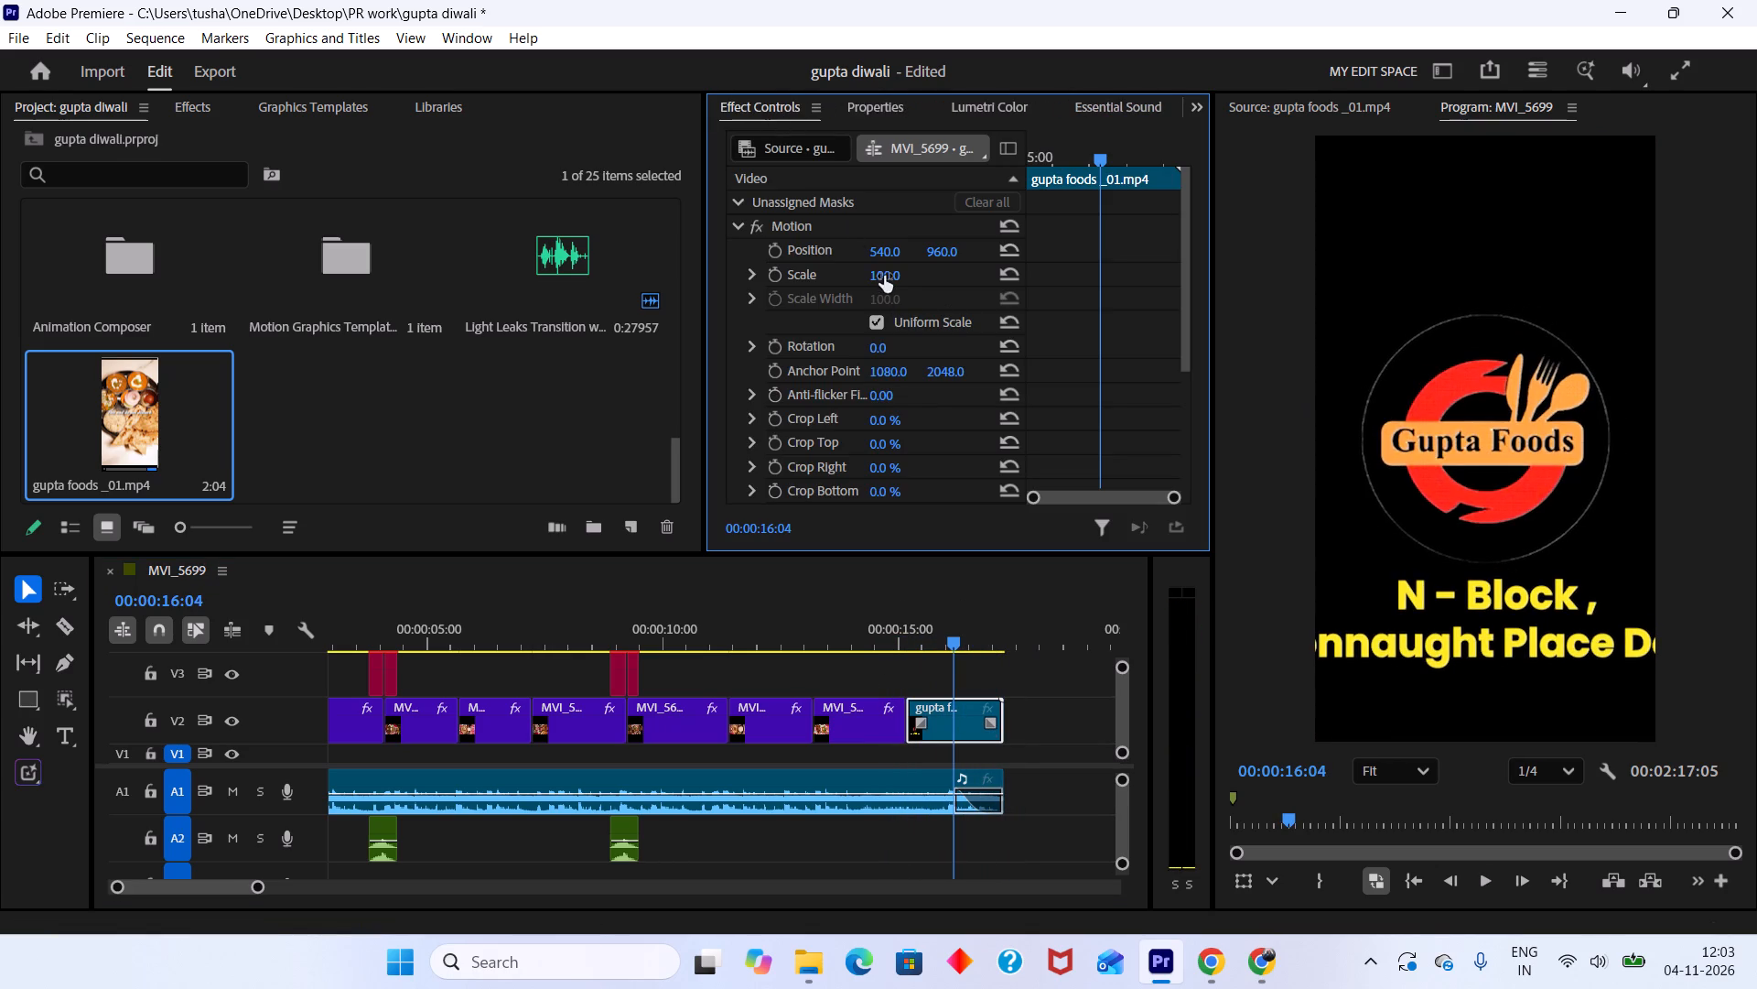
{"action": "left_click_drag", "start_coordinate": [884, 276], "coordinate": [849, 316]}
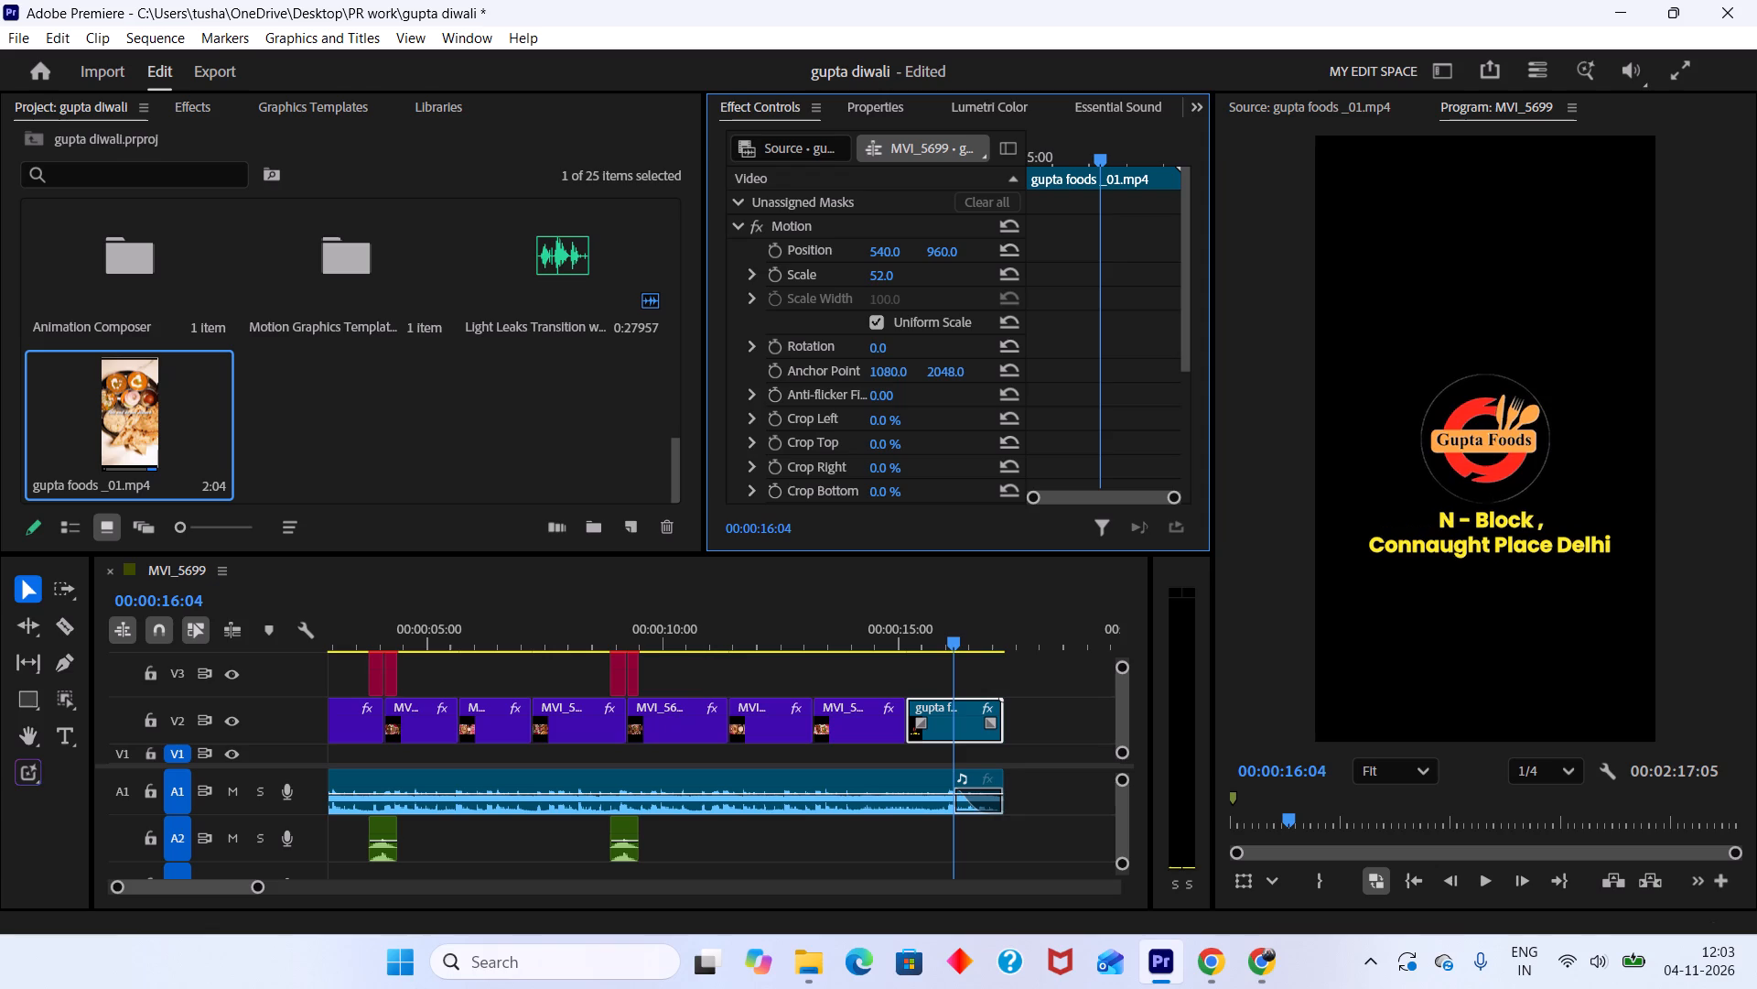
{"action": "left_click_drag", "start_coordinate": [849, 316], "coordinate": [841, 314]}
{"action": "left_click_drag", "start_coordinate": [961, 624], "coordinate": [939, 625]}
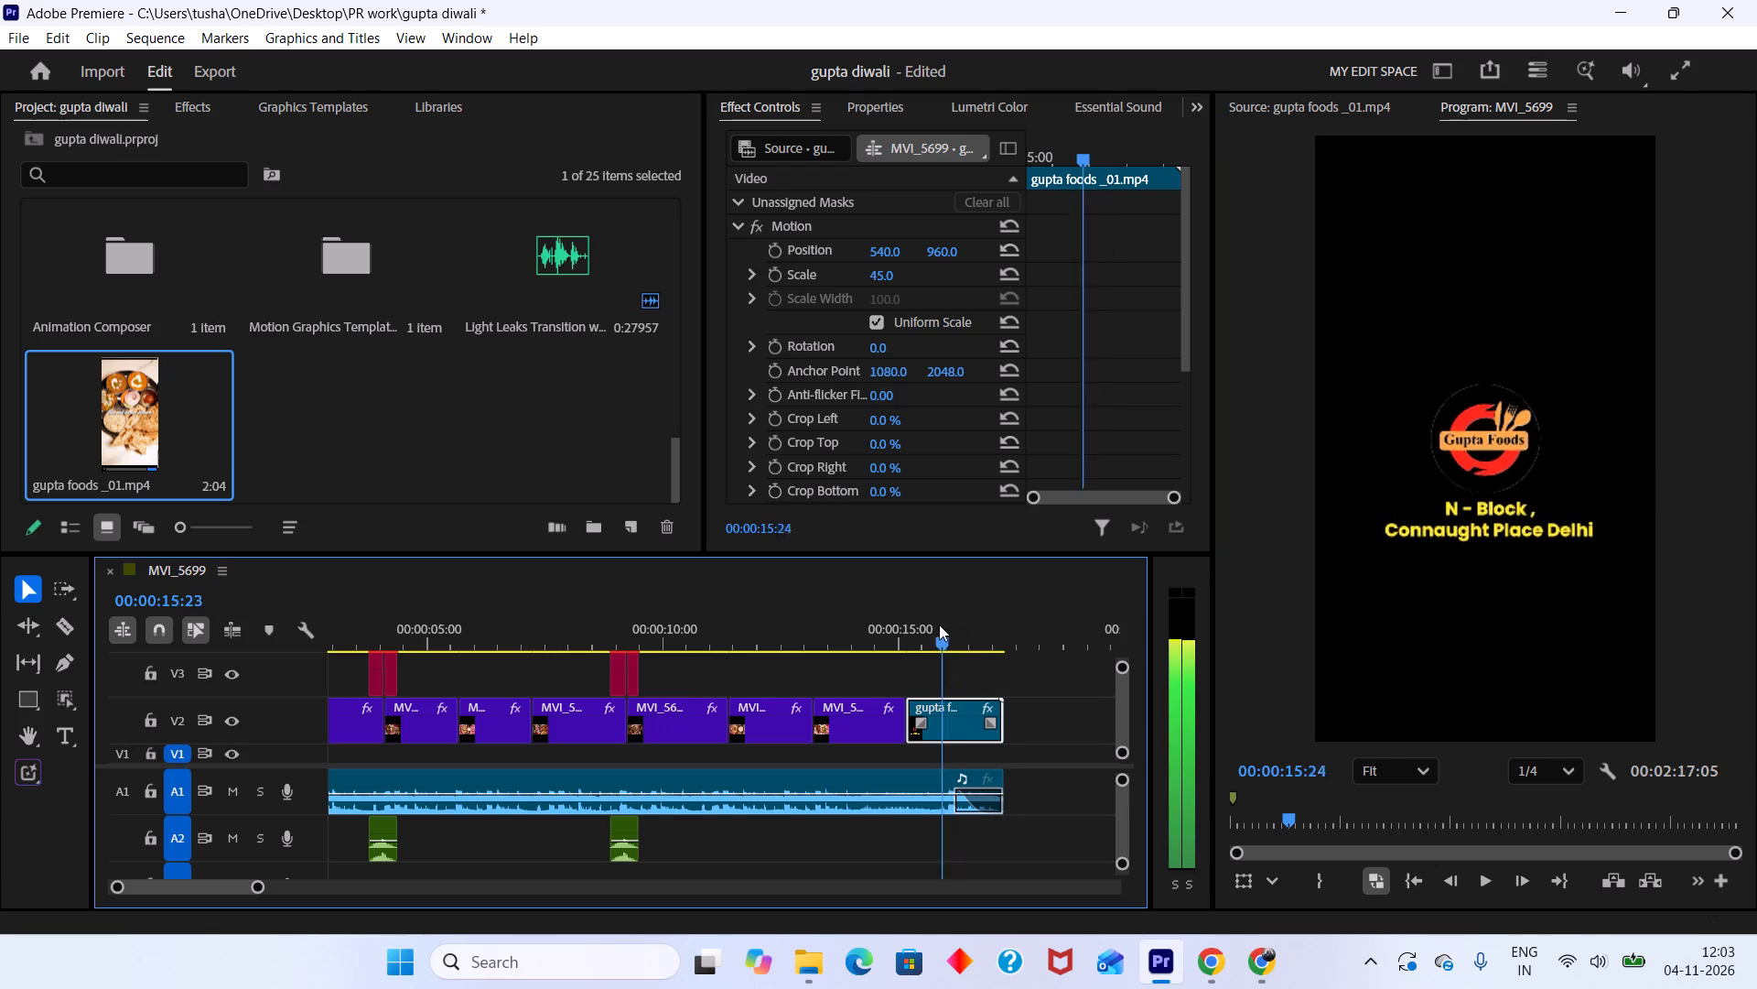
Lengthen the A1 music fade-out to about two seconds so it starts with the end card, play back the ending and save.
{"action": "left_click_drag", "start_coordinate": [939, 625], "coordinate": [890, 614]}
{"action": "key", "text": "space"}
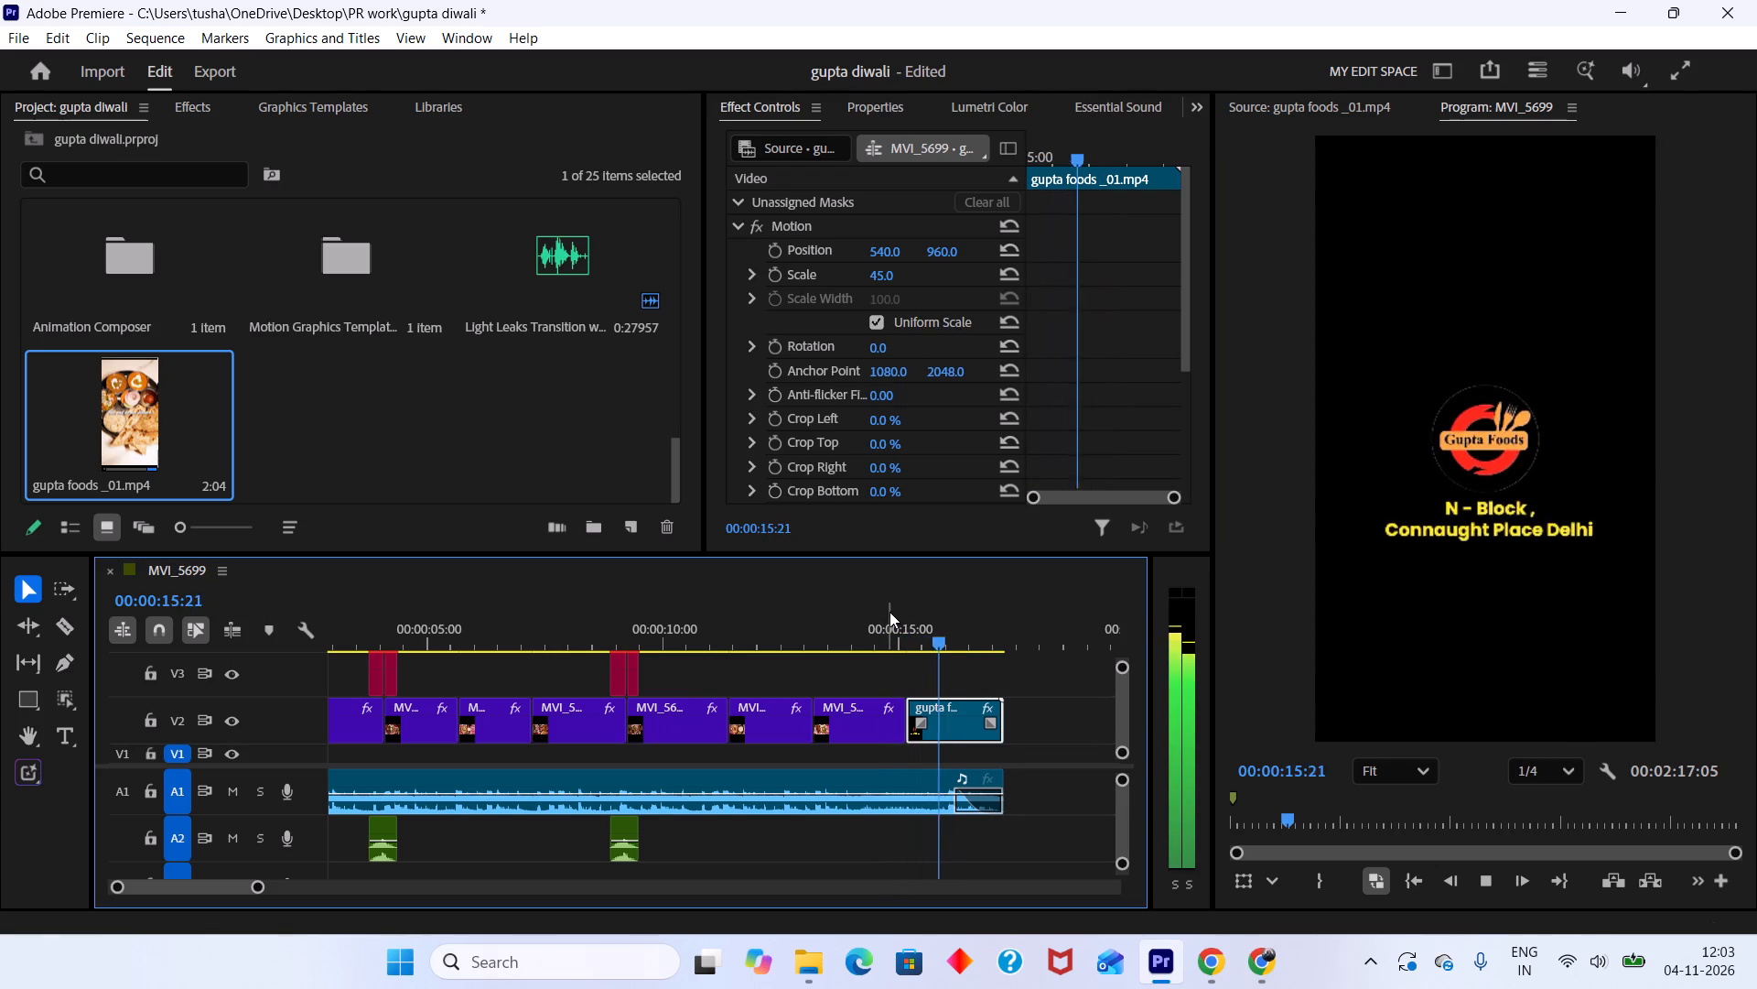
{"action": "left_click_drag", "start_coordinate": [1034, 626], "coordinate": [1011, 628]}
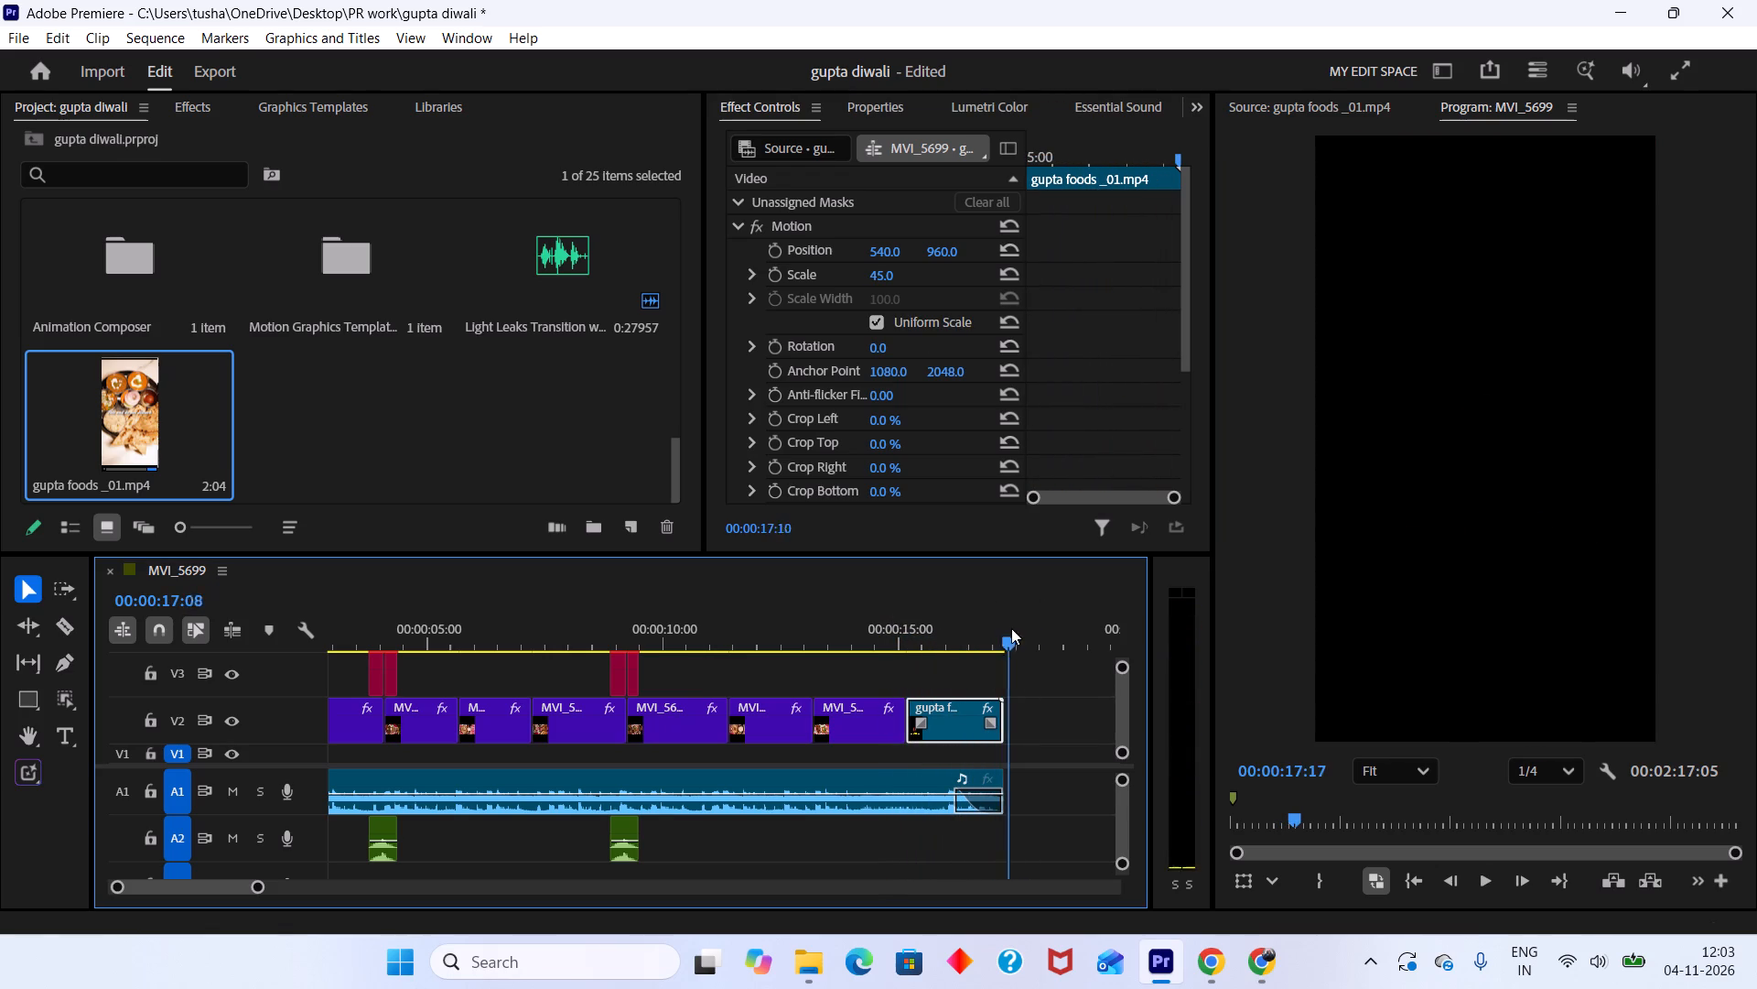
{"action": "left_click_drag", "start_coordinate": [1011, 628], "coordinate": [970, 630]}
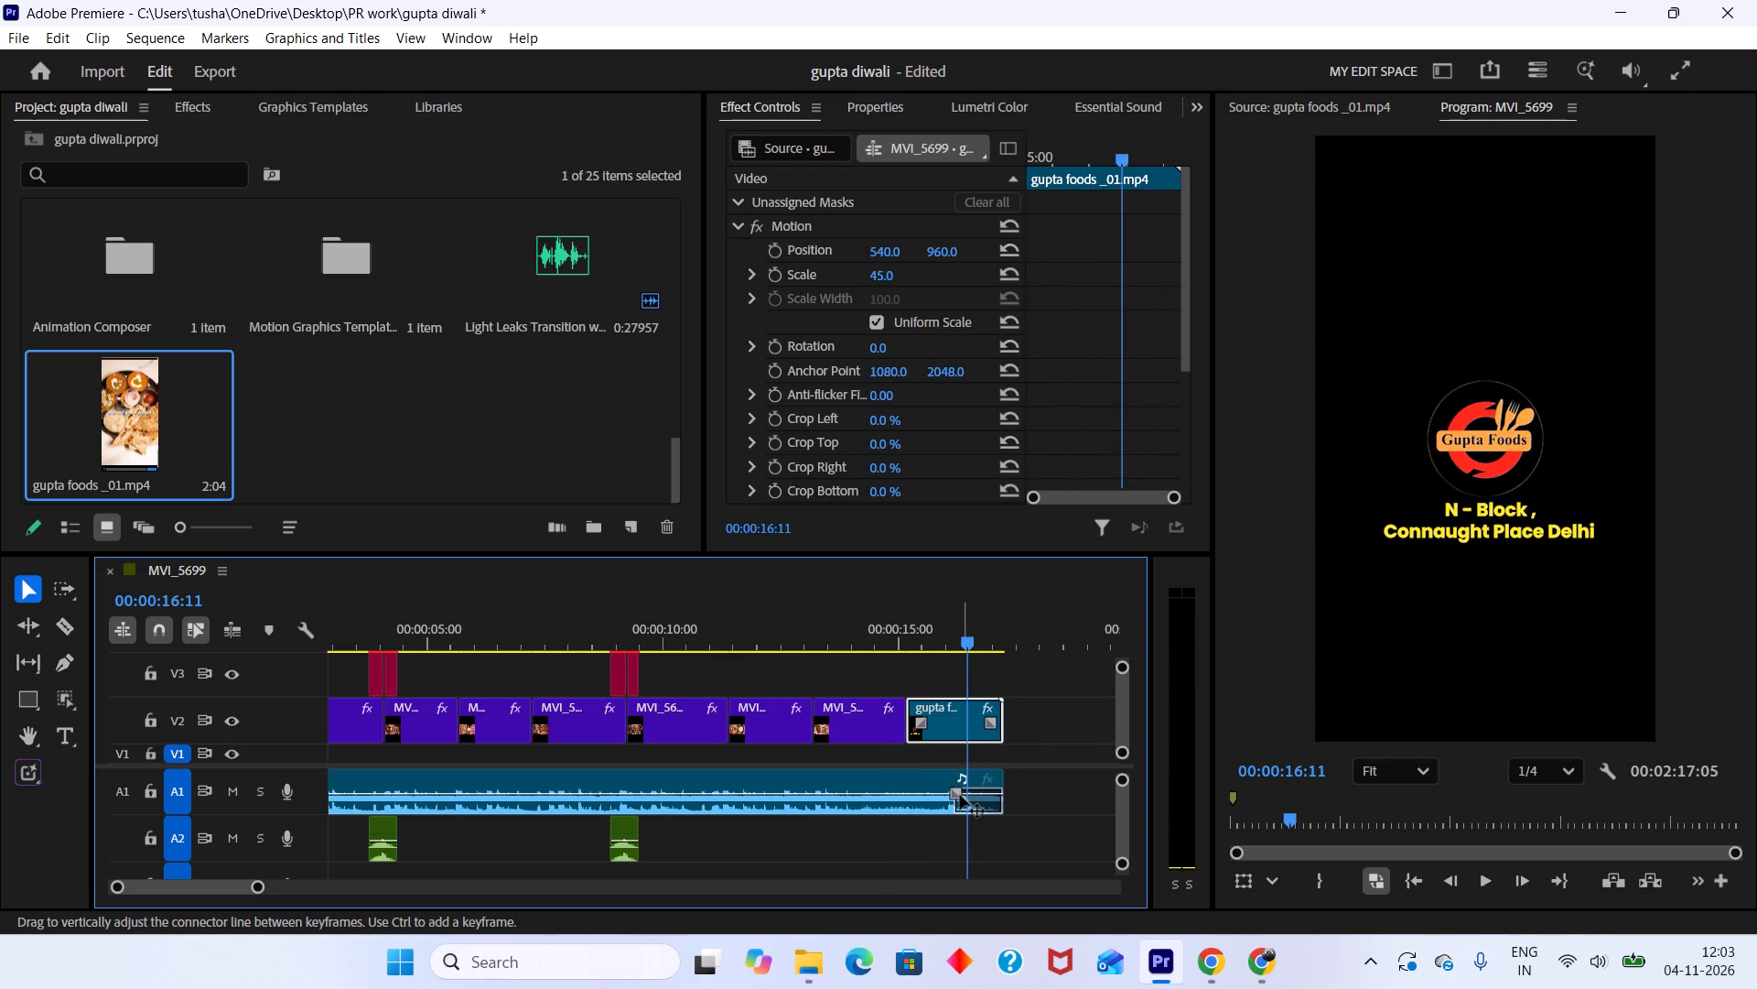
{"action": "left_click_drag", "start_coordinate": [960, 795], "coordinate": [1038, 802]}
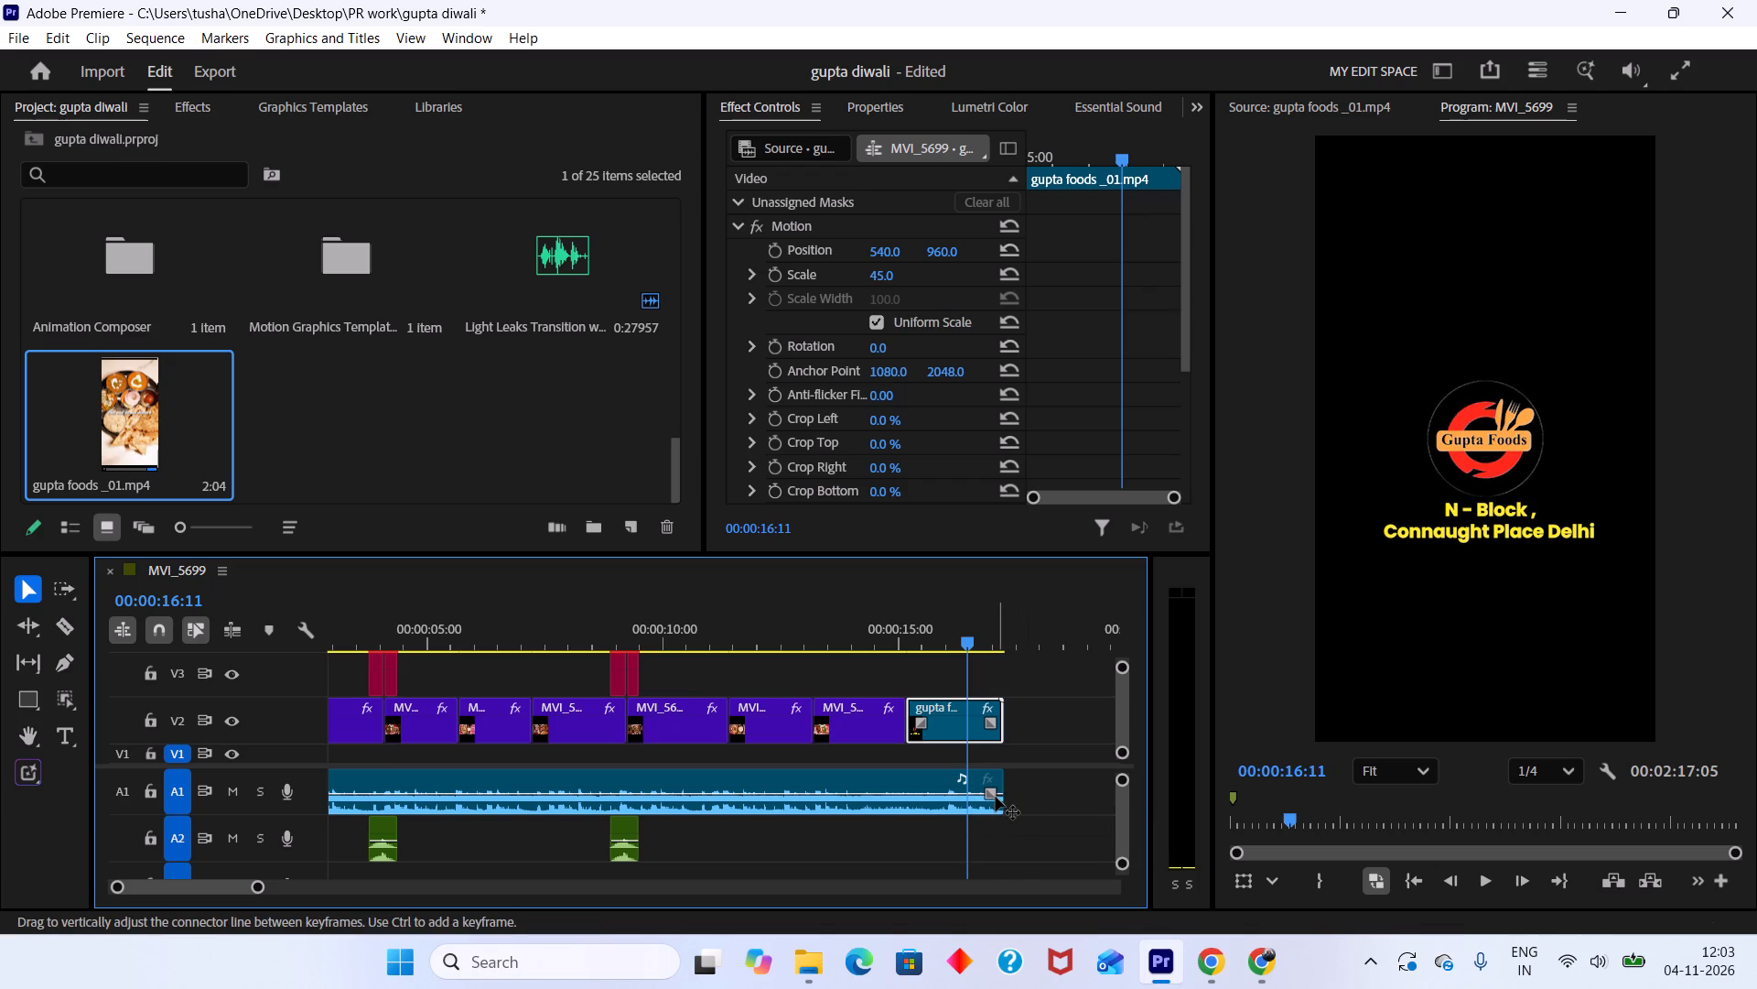
{"action": "left_click_drag", "start_coordinate": [995, 797], "coordinate": [951, 806]}
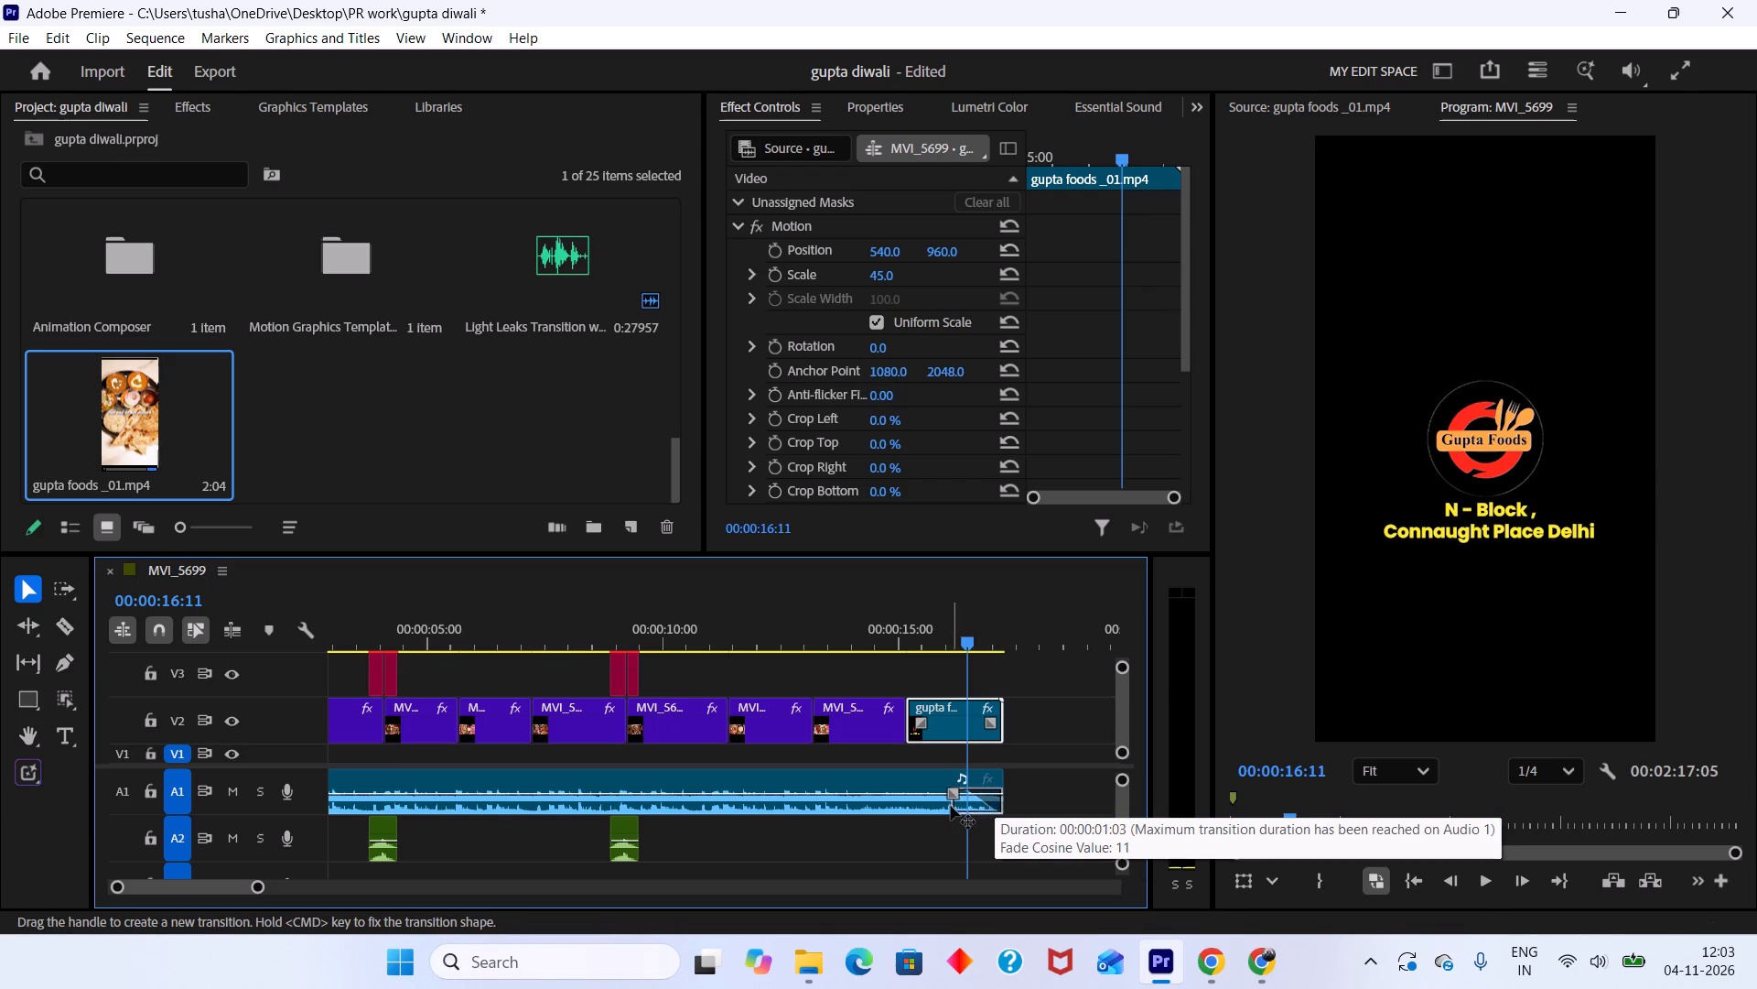
{"action": "left_click_drag", "start_coordinate": [951, 806], "coordinate": [949, 806]}
{"action": "left_click_drag", "start_coordinate": [957, 620], "coordinate": [893, 635]}
{"action": "key", "text": "space"}
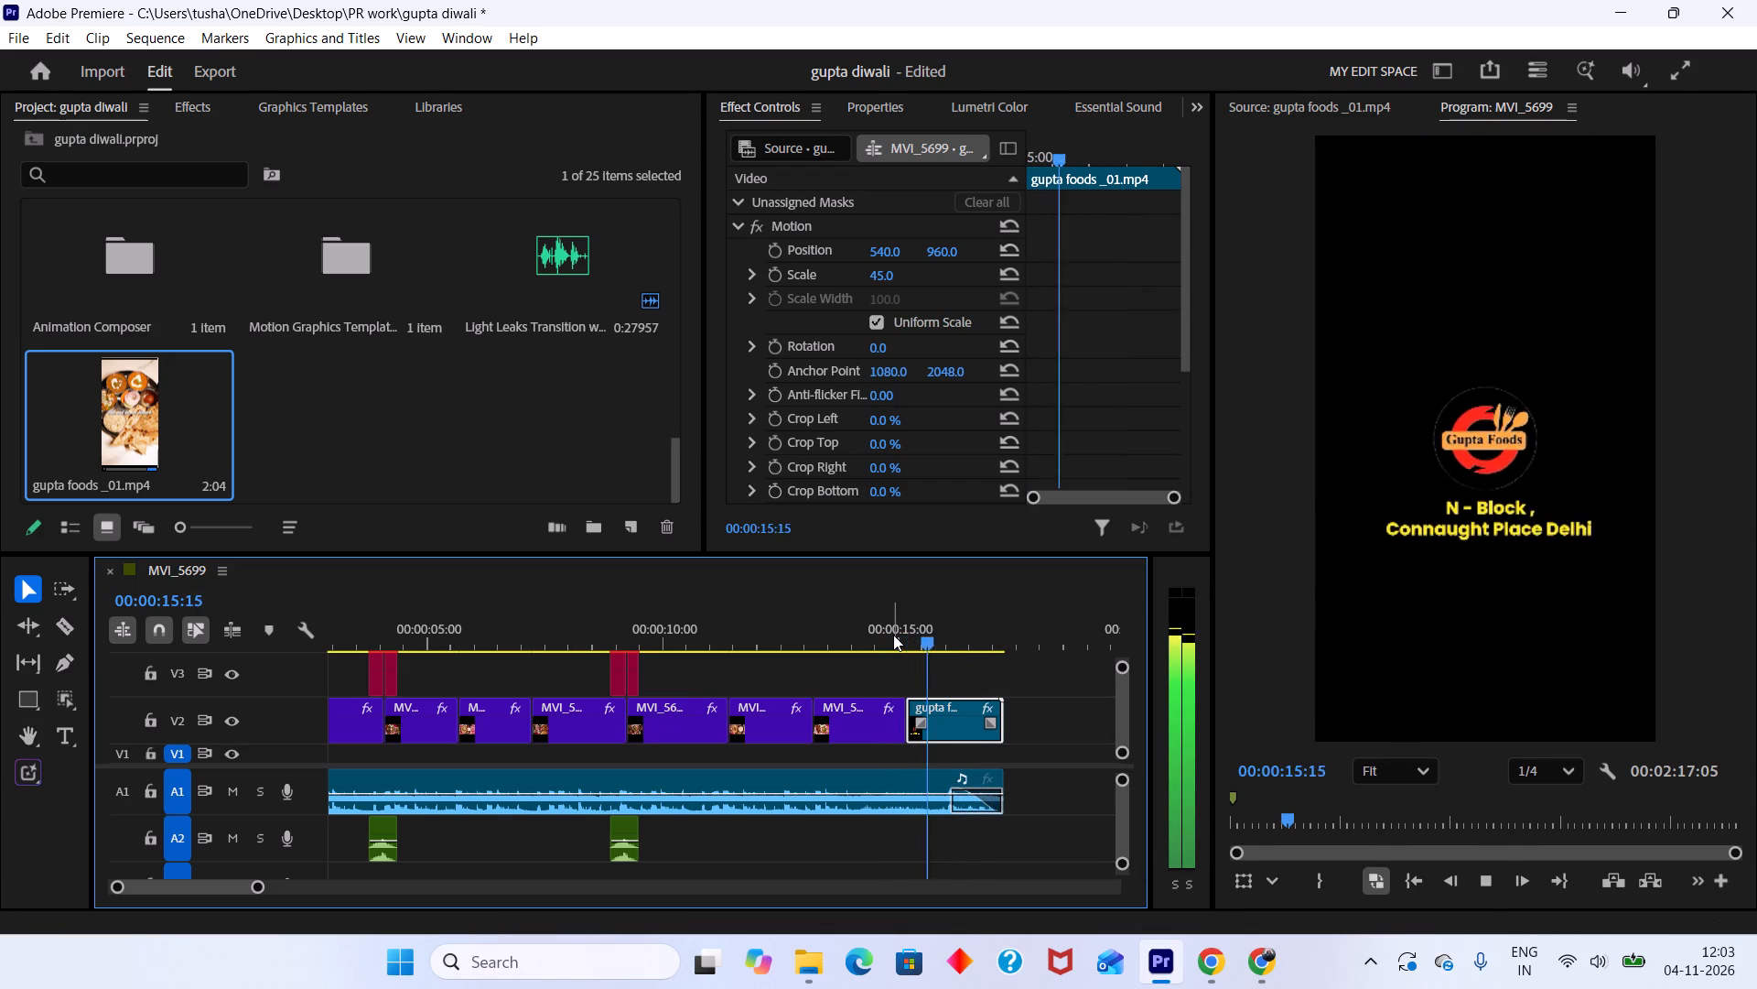
{"action": "left_click_drag", "start_coordinate": [1001, 635], "coordinate": [804, 674]}
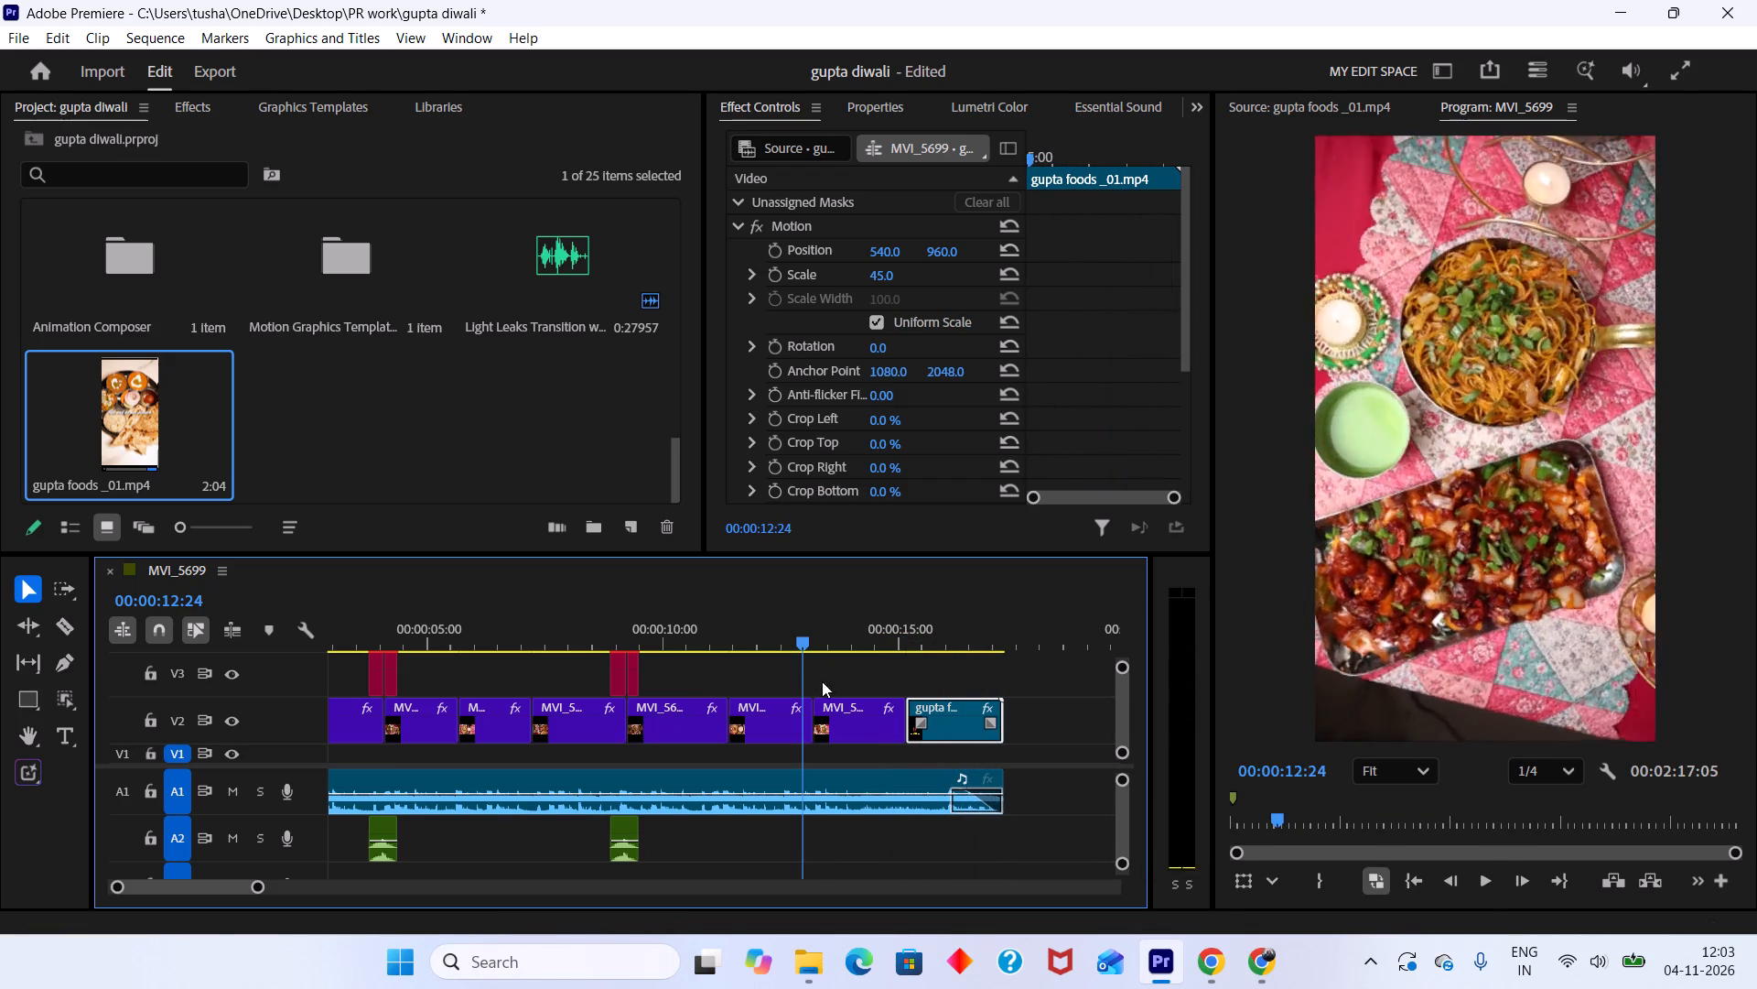
{"action": "left_click_drag", "start_coordinate": [954, 795], "coordinate": [908, 795]}
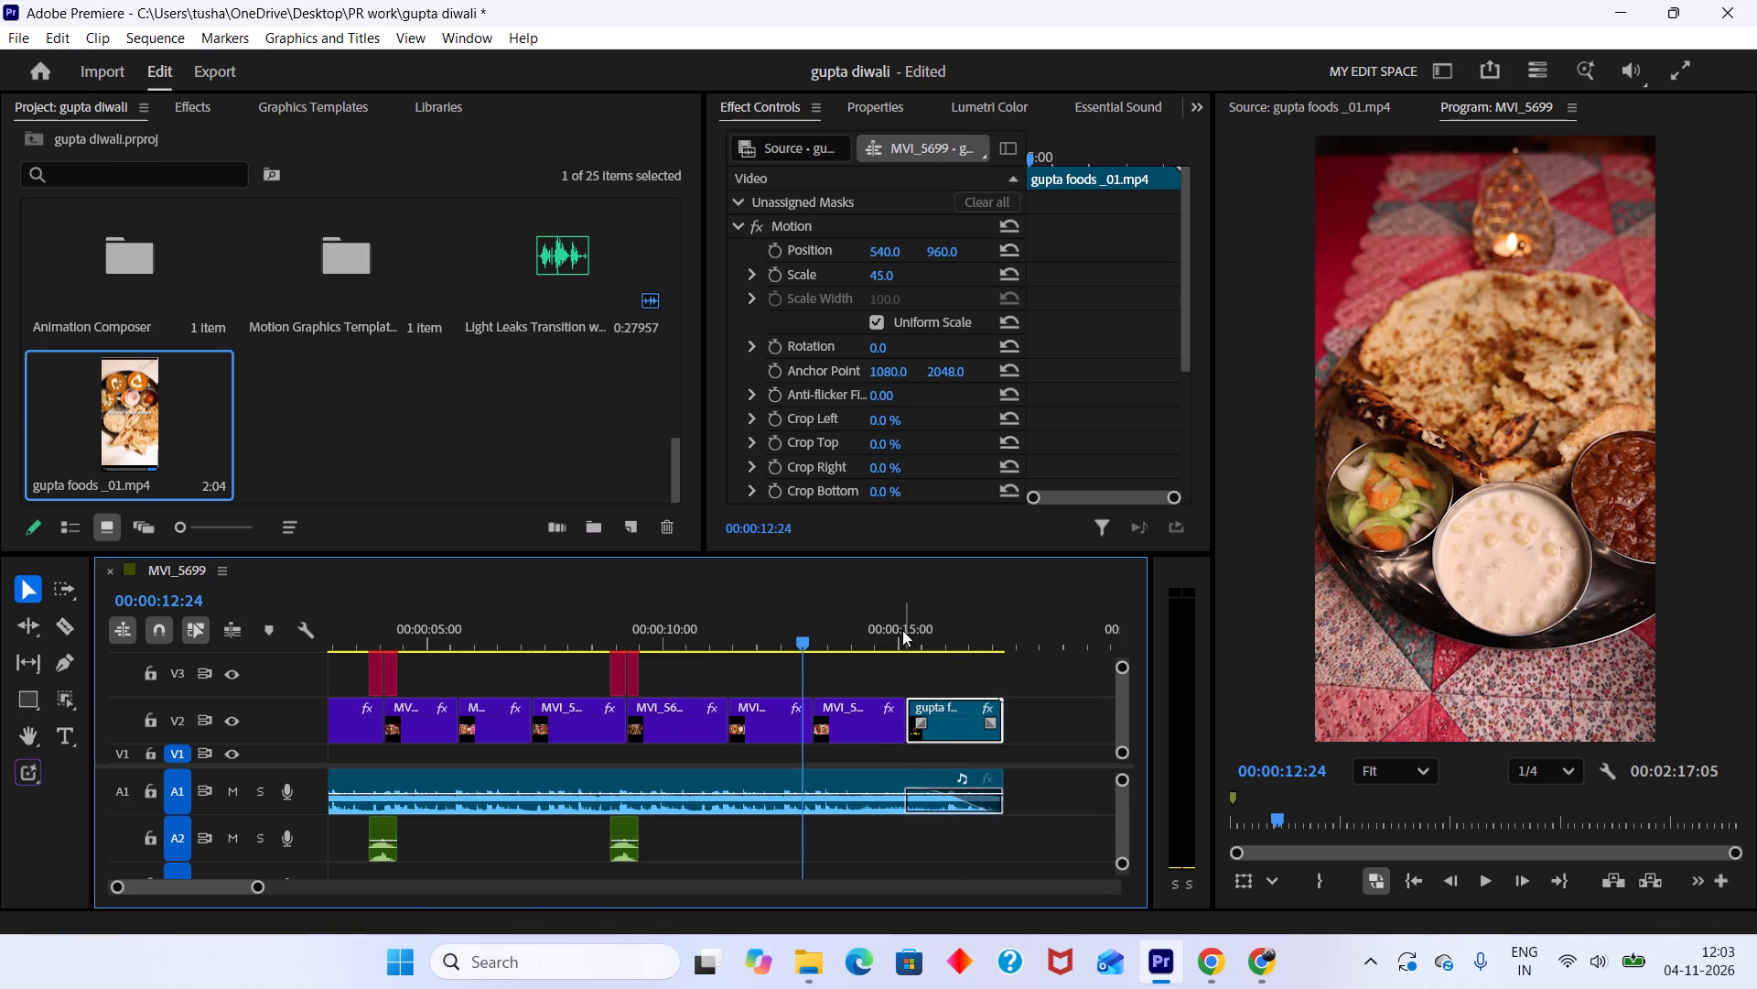
{"action": "left_click_drag", "start_coordinate": [893, 630], "coordinate": [742, 647]}
{"action": "key", "text": "space"}
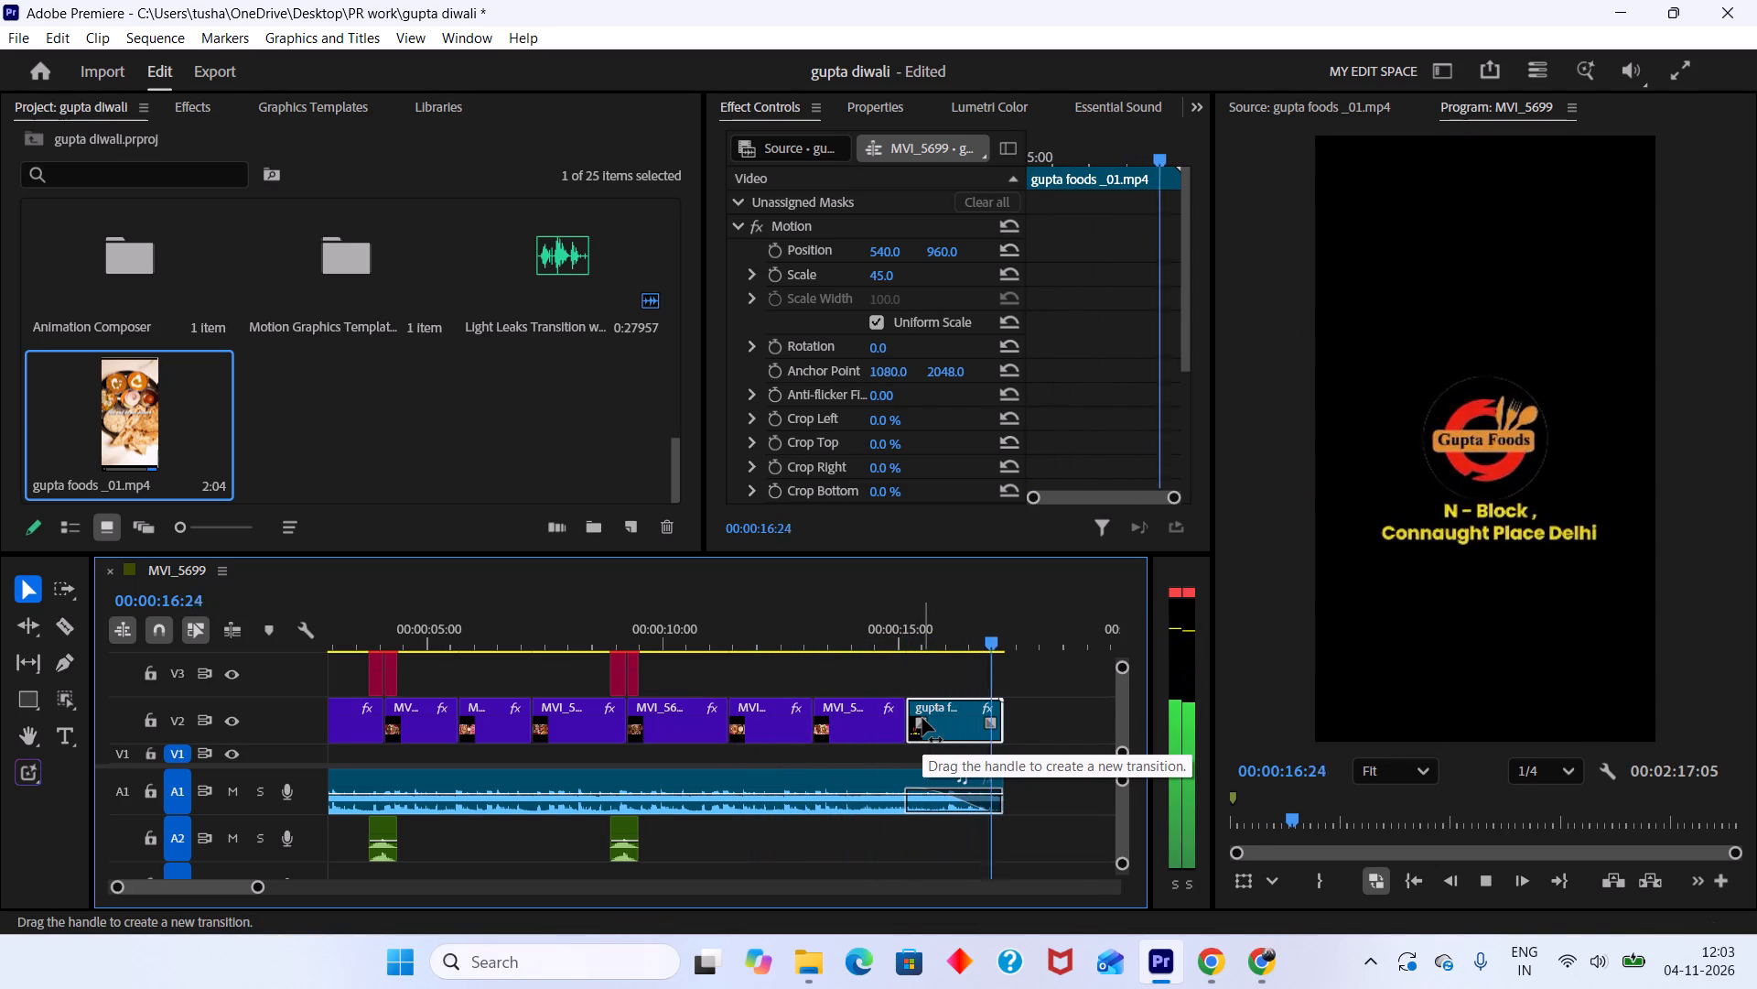
{"action": "left_click_drag", "start_coordinate": [999, 636], "coordinate": [978, 639]}
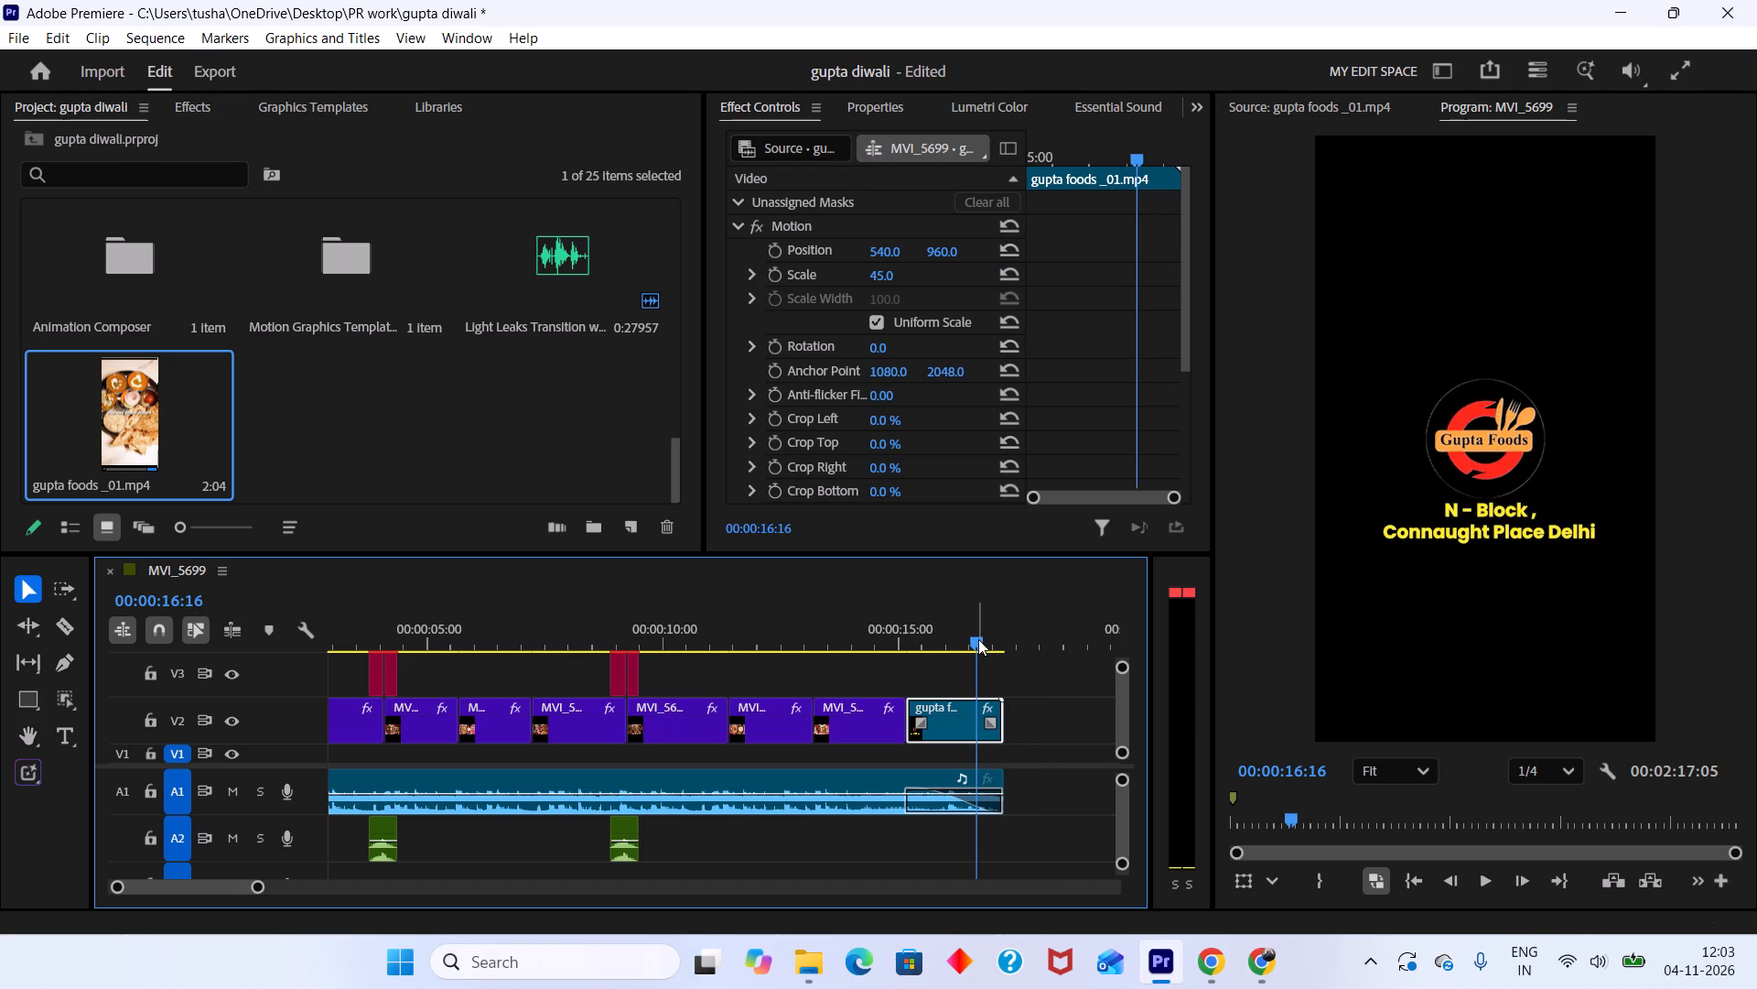
{"action": "key", "text": "ctrl+s"}
Reduce the heights of tracks V3, V2, A1 and A2 to a compact timeline and save the project.
{"action": "scroll", "coordinate": [978, 639], "scroll_direction": "down", "scroll_amount": 6, "text": "alt"}
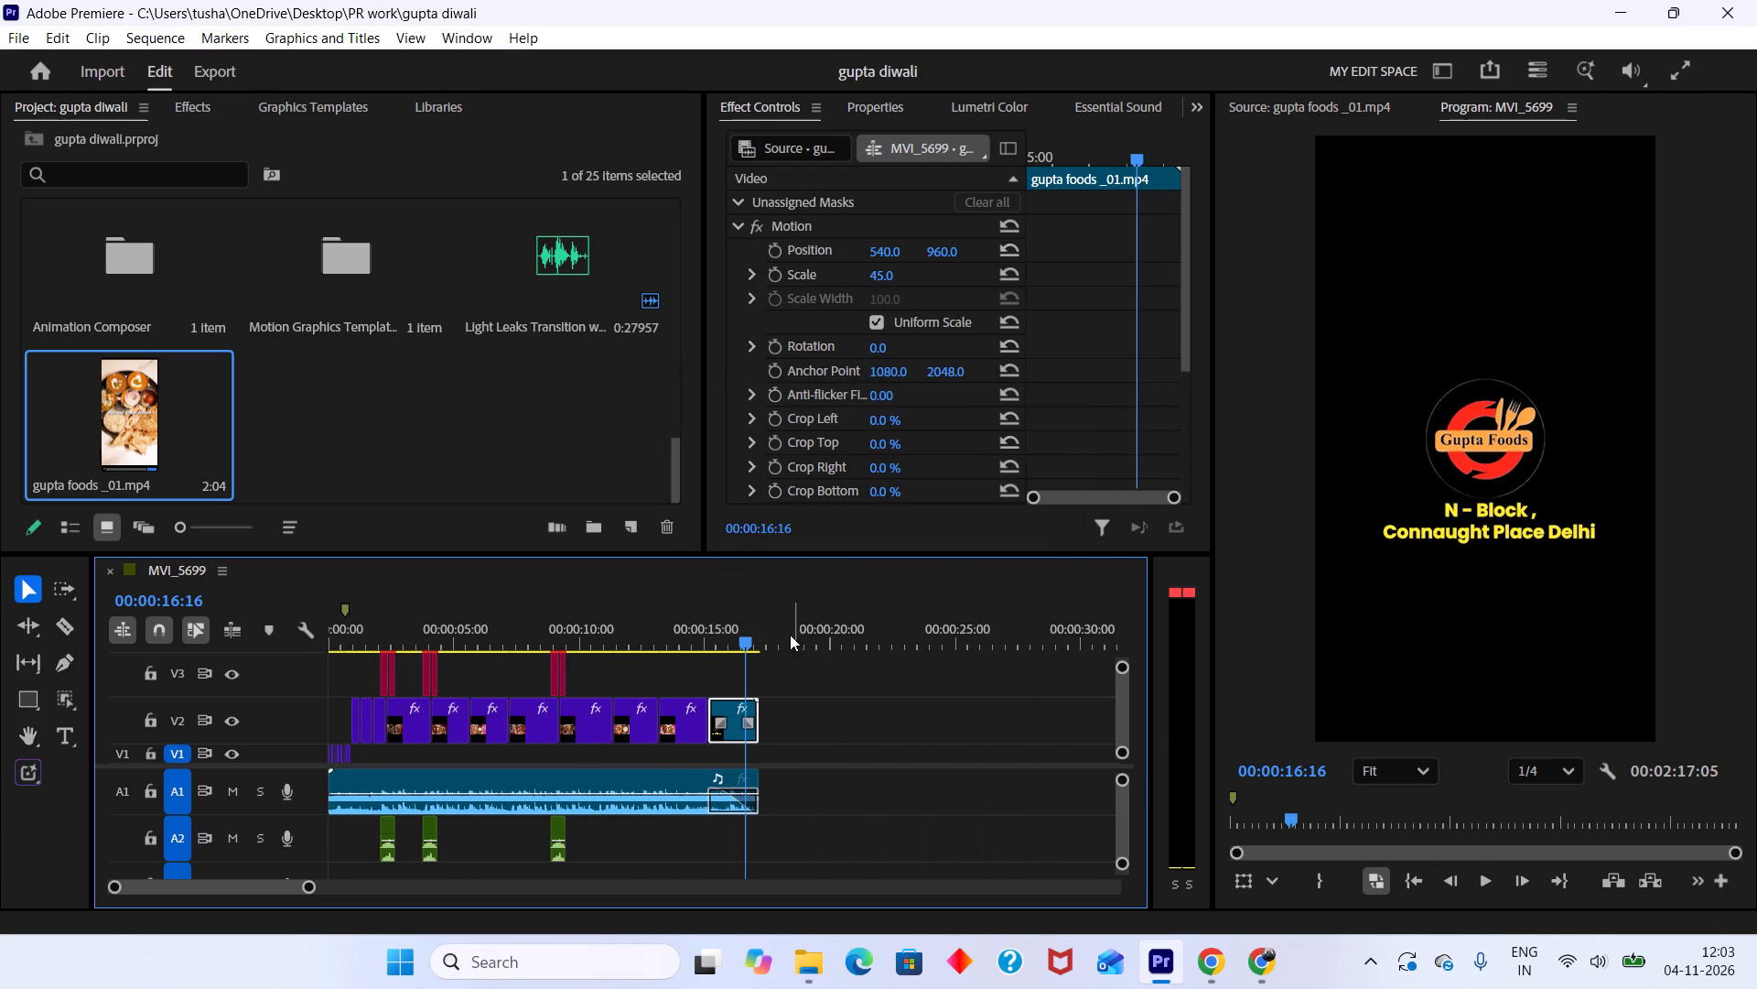
{"action": "left_click", "coordinate": [295, 673]}
{"action": "scroll", "coordinate": [295, 673], "scroll_direction": "down", "scroll_amount": 8, "text": "alt"}
{"action": "left_click", "coordinate": [307, 722]}
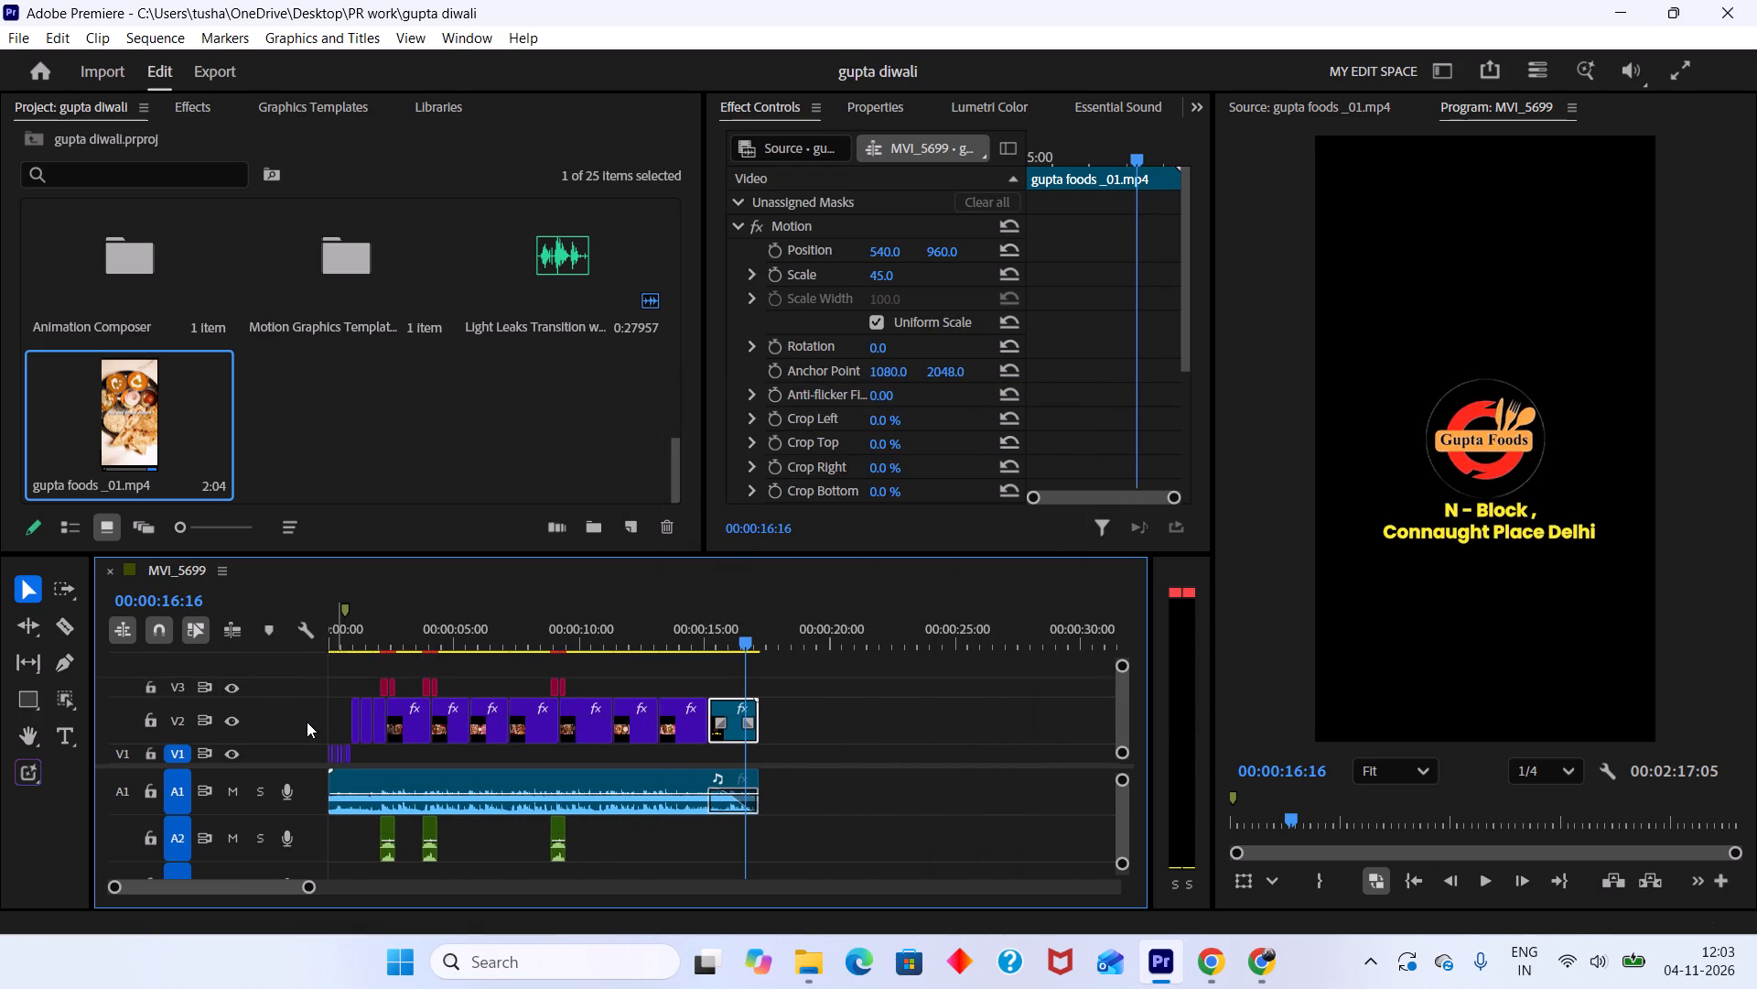
{"action": "scroll", "coordinate": [307, 722], "scroll_direction": "down", "scroll_amount": 9, "text": "alt"}
{"action": "left_click", "coordinate": [310, 781]}
{"action": "scroll", "coordinate": [310, 781], "scroll_direction": "down", "scroll_amount": 7, "text": "alt"}
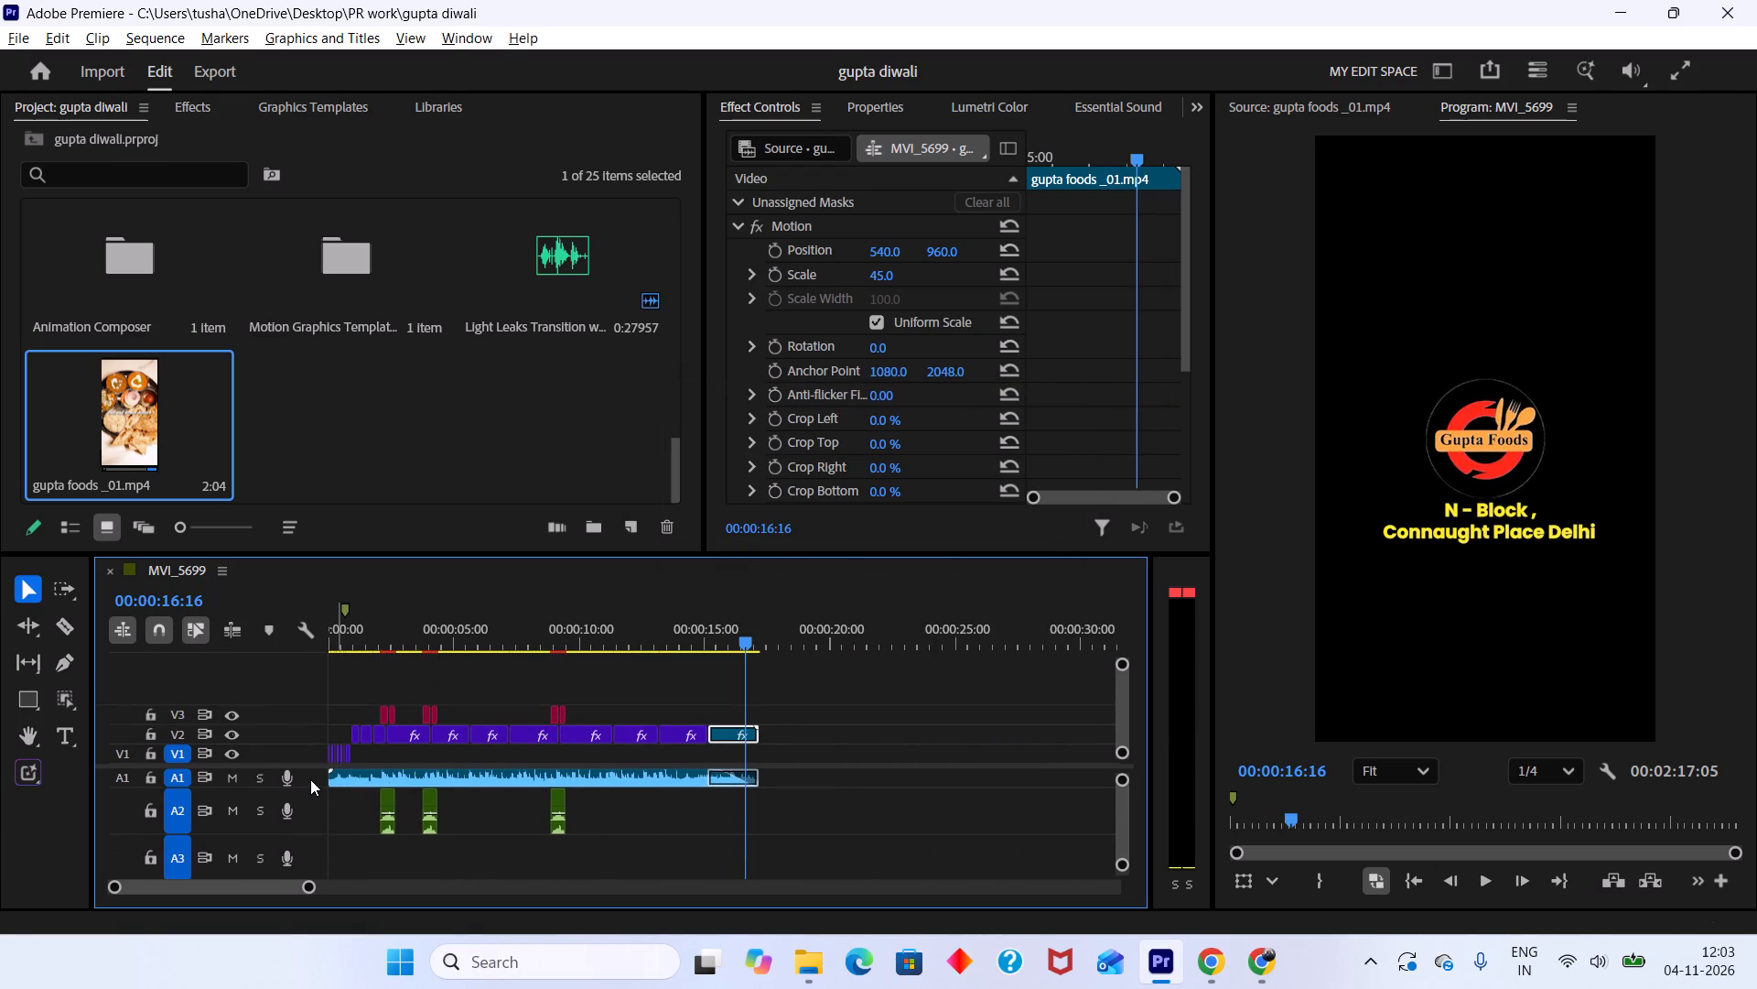
{"action": "scroll", "coordinate": [310, 779], "scroll_direction": "down", "scroll_amount": 3, "text": "alt"}
{"action": "left_click", "coordinate": [307, 823]}
{"action": "scroll", "coordinate": [307, 820], "scroll_direction": "down", "scroll_amount": 10, "text": "alt"}
{"action": "key", "text": "ctrl+s"}
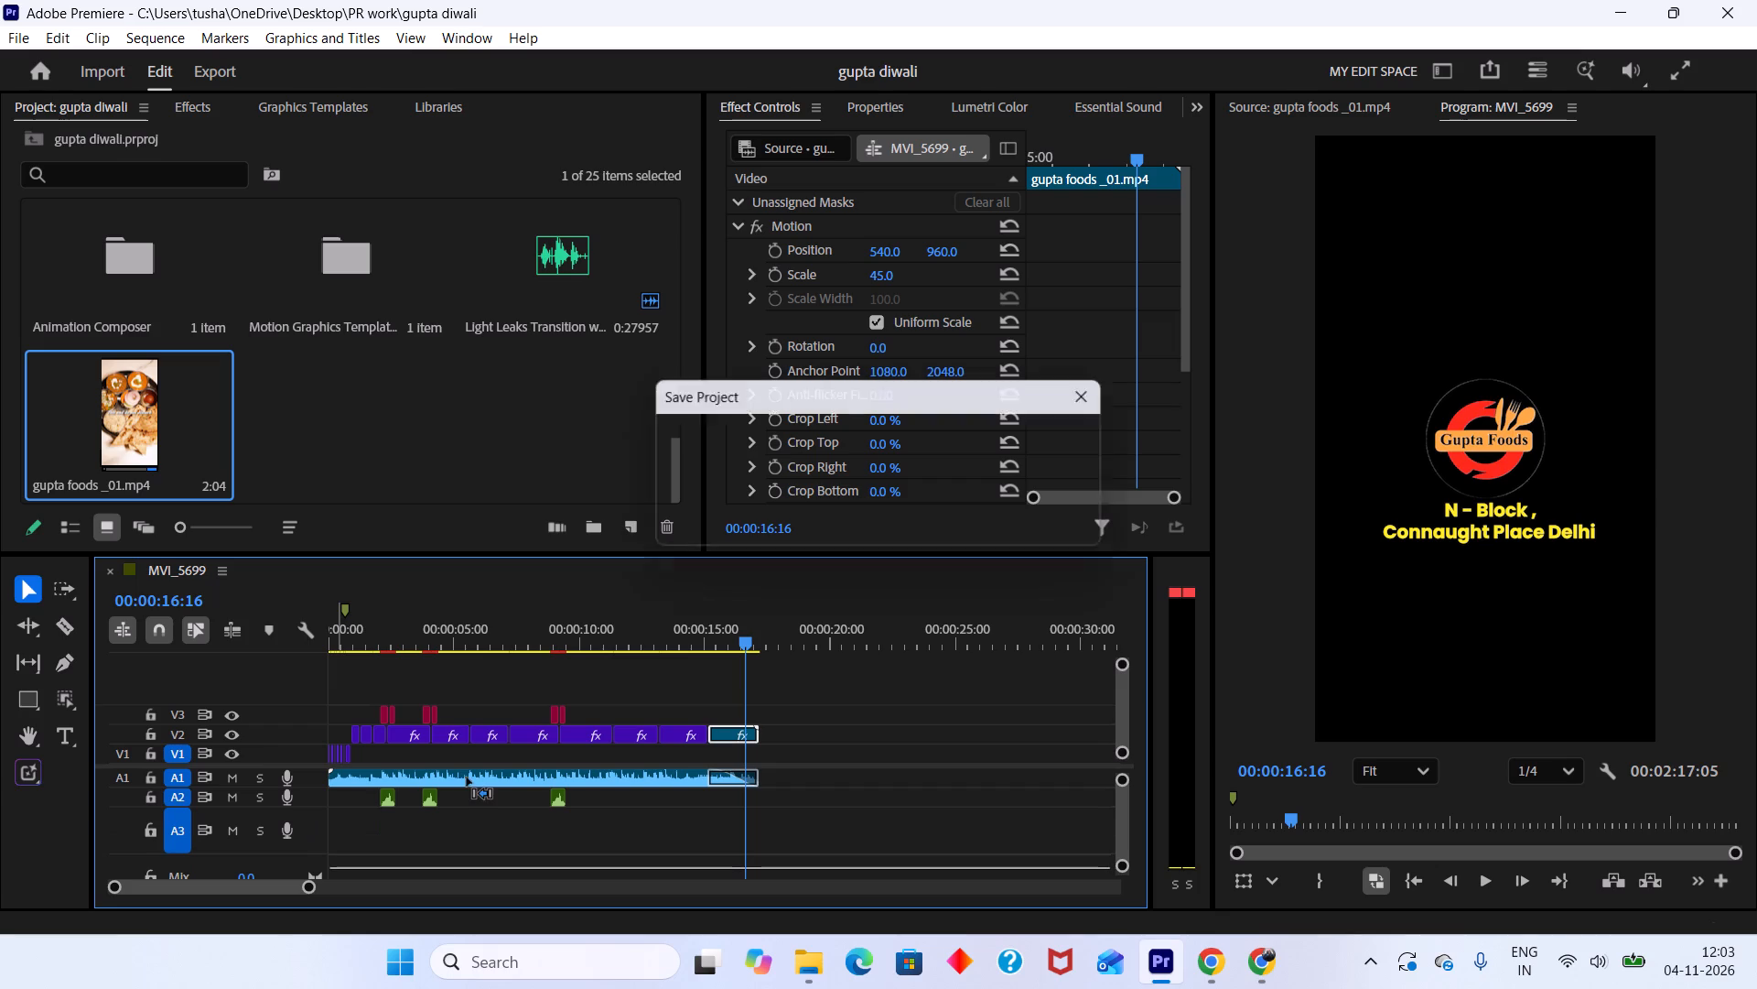
Add a text layer reading THIS DIWALI at 00:02:04:06, above the Planning reference clip's caption.
{"action": "scroll", "coordinate": [934, 753], "scroll_direction": "down", "scroll_amount": 5, "text": "alt"}
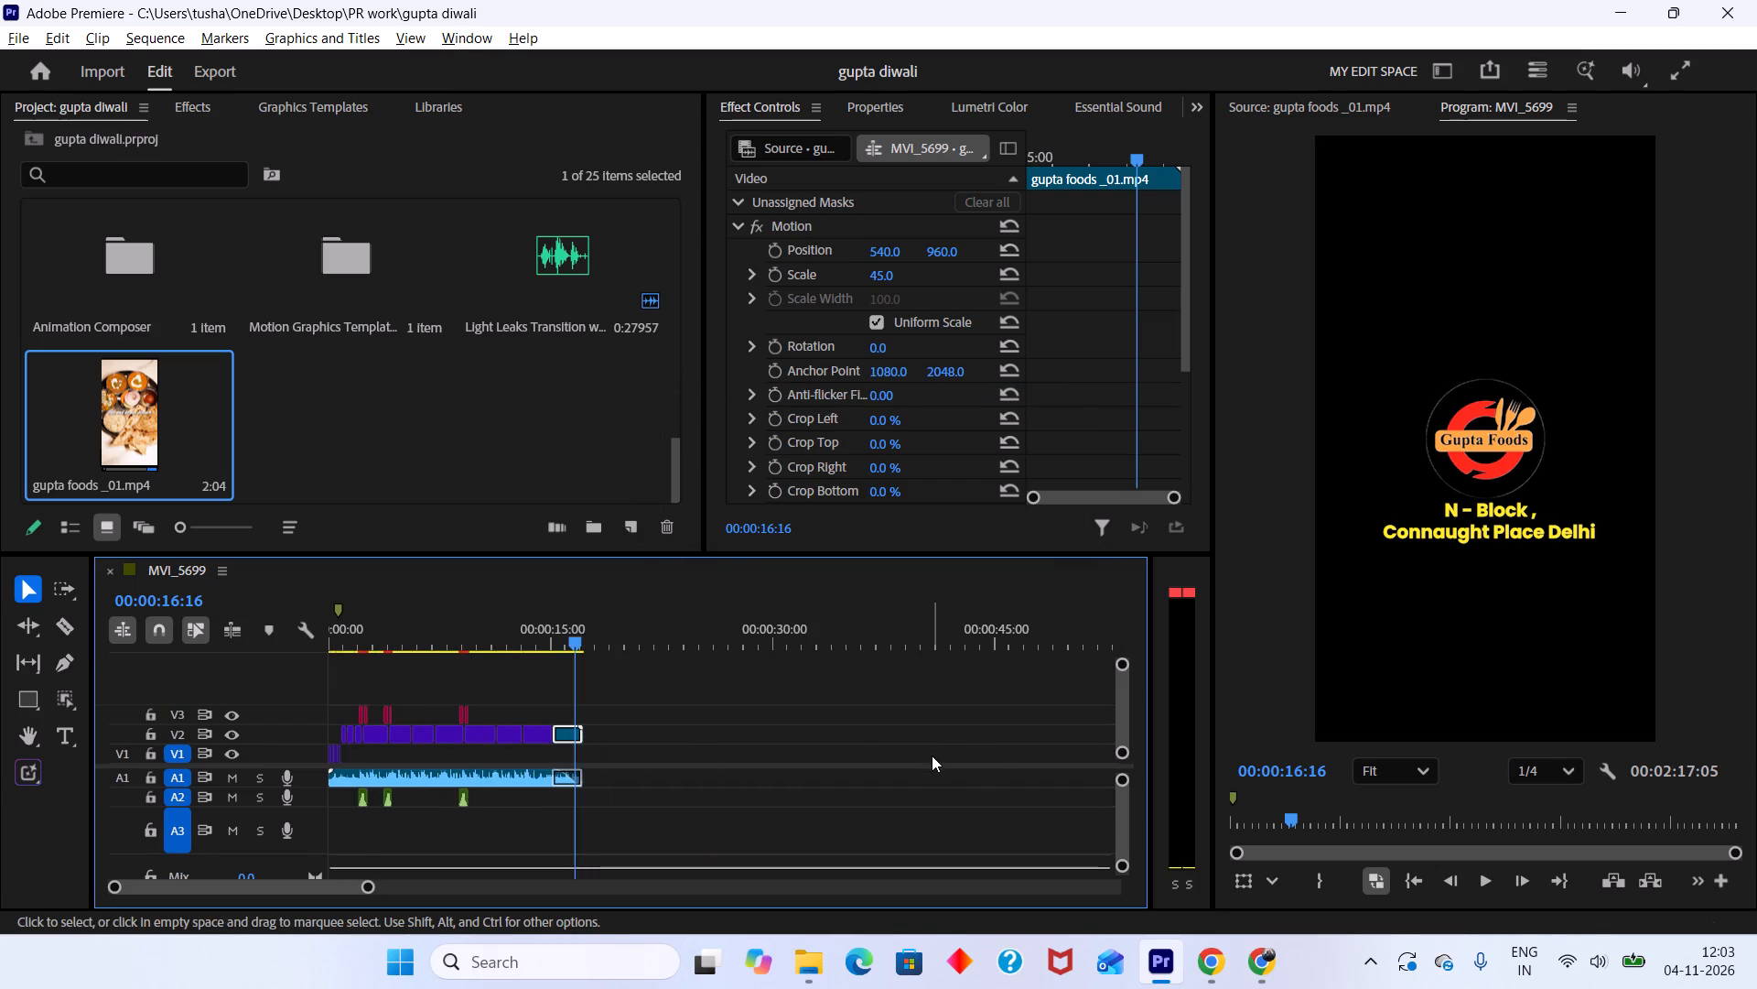
{"action": "scroll", "coordinate": [928, 758], "scroll_direction": "down", "scroll_amount": 9, "text": "alt"}
{"action": "left_click", "coordinate": [1021, 636]}
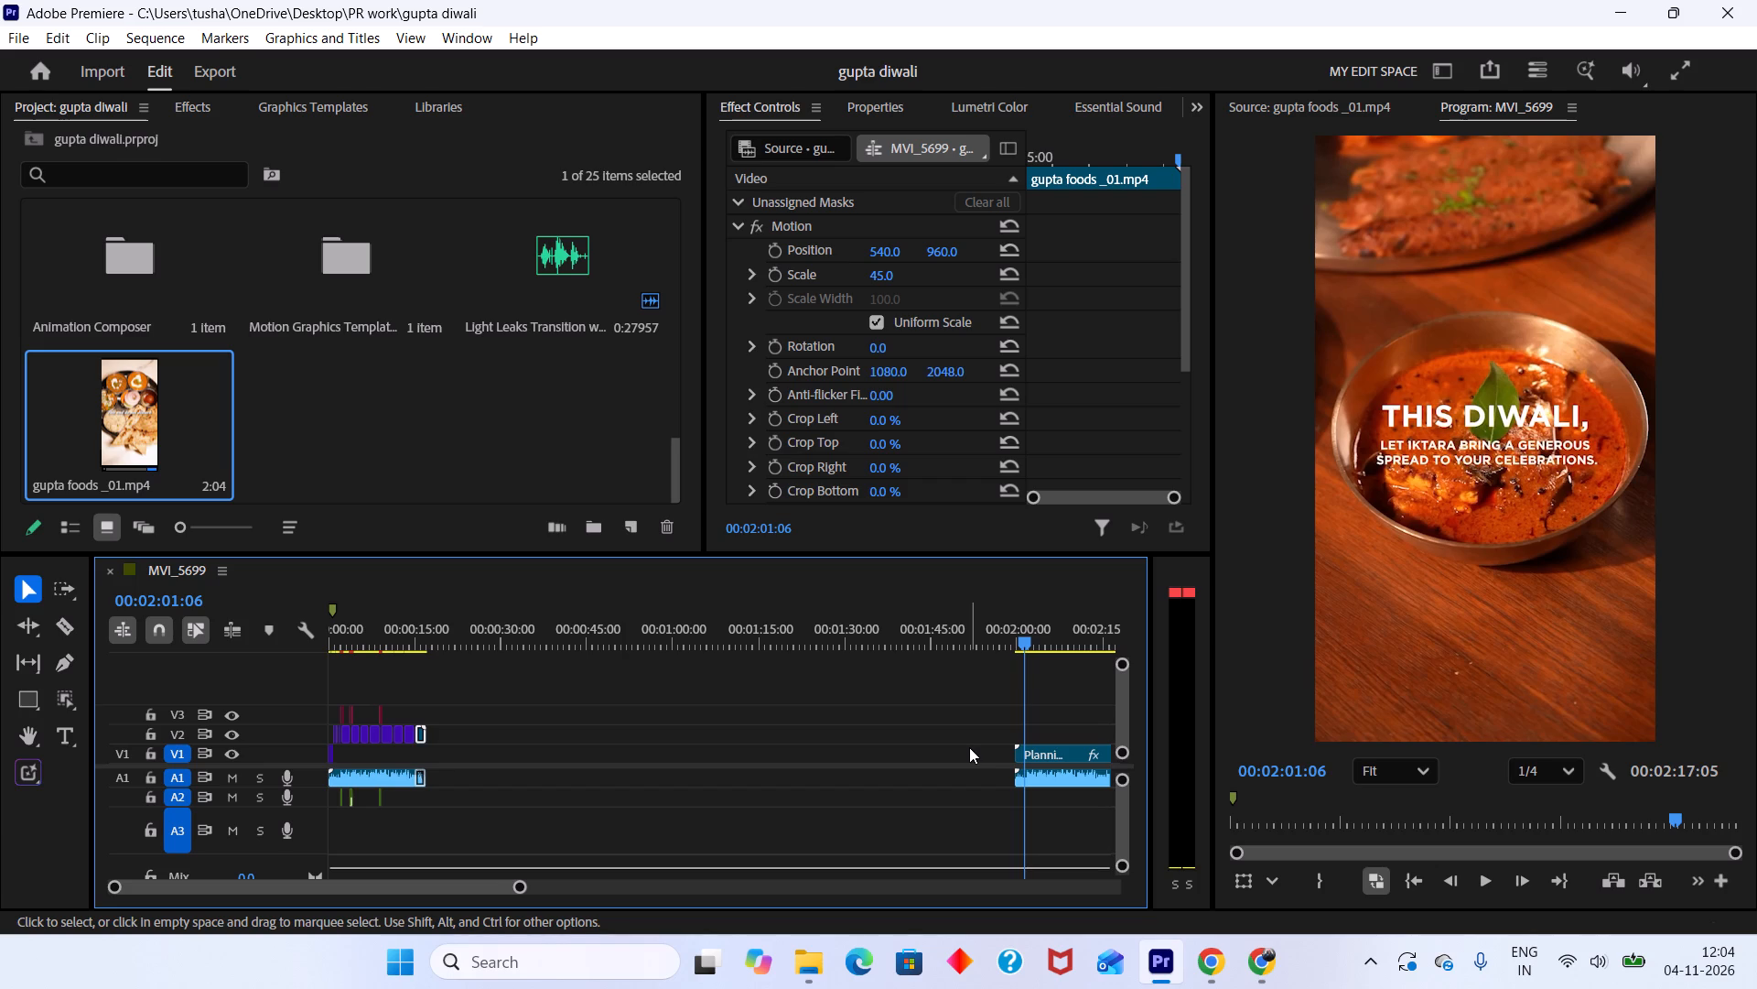
{"action": "scroll", "coordinate": [969, 747], "scroll_direction": "down", "scroll_amount": 3}
{"action": "left_click_drag", "start_coordinate": [921, 643], "coordinate": [950, 646]}
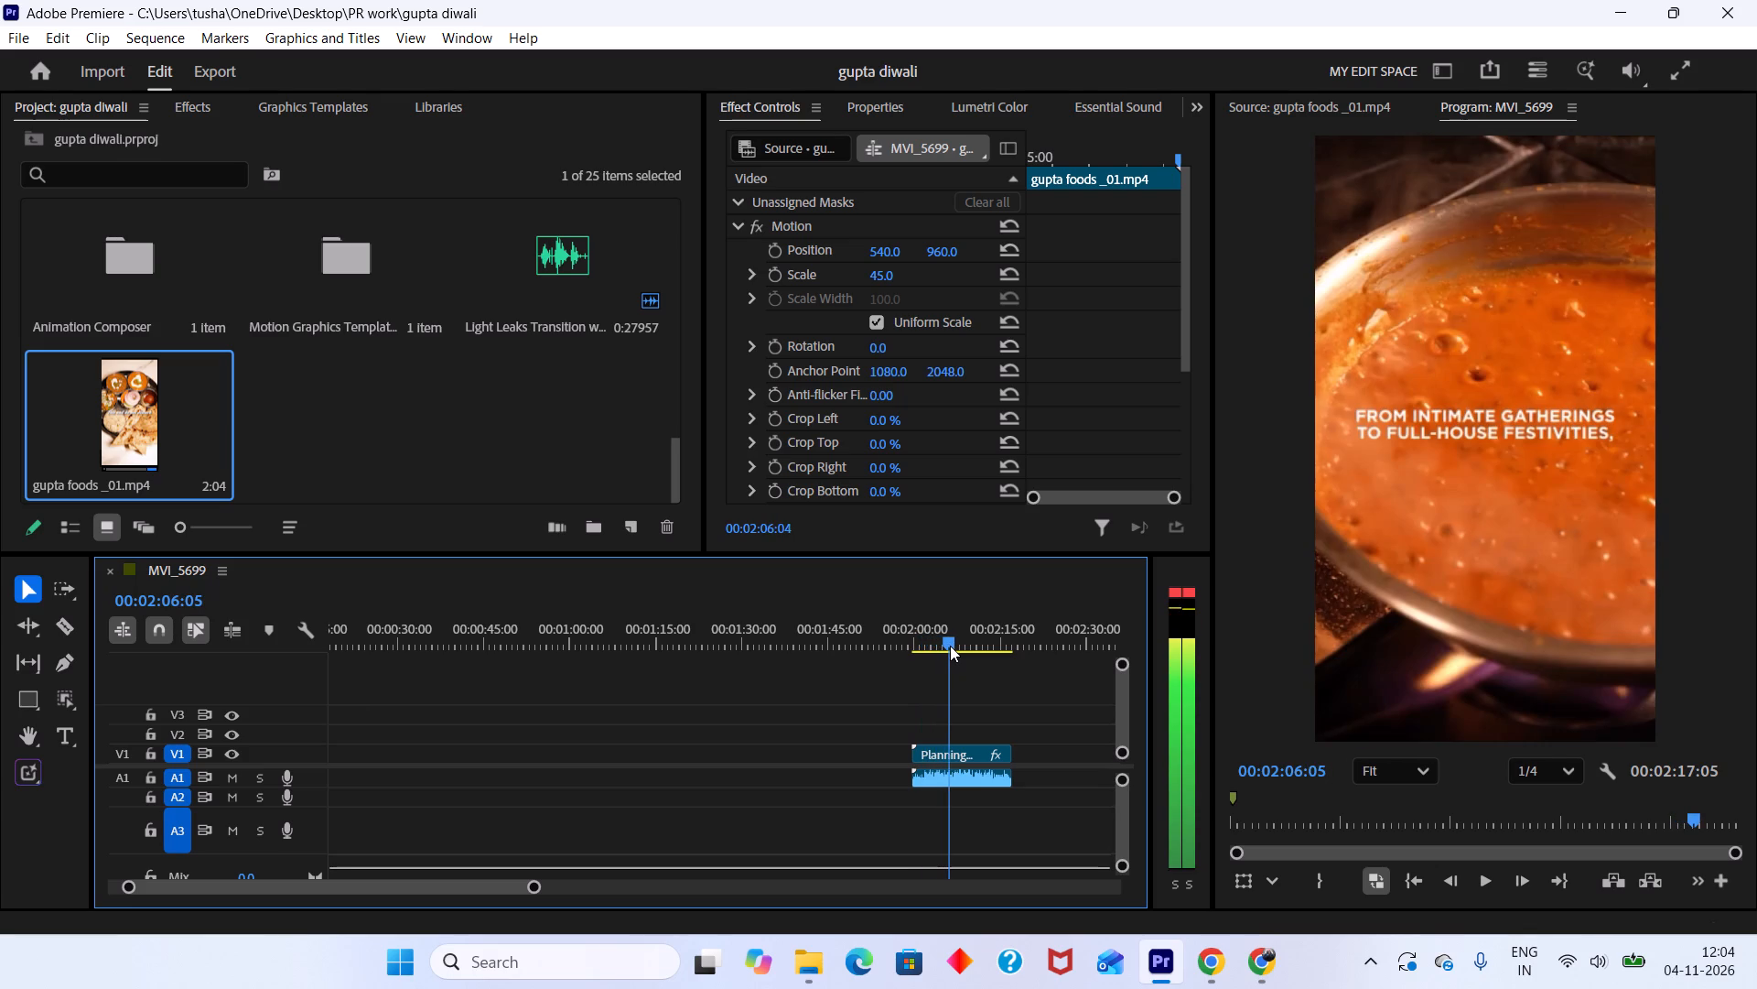
{"action": "left_click_drag", "start_coordinate": [950, 646], "coordinate": [938, 640]}
{"action": "key", "text": "t"}
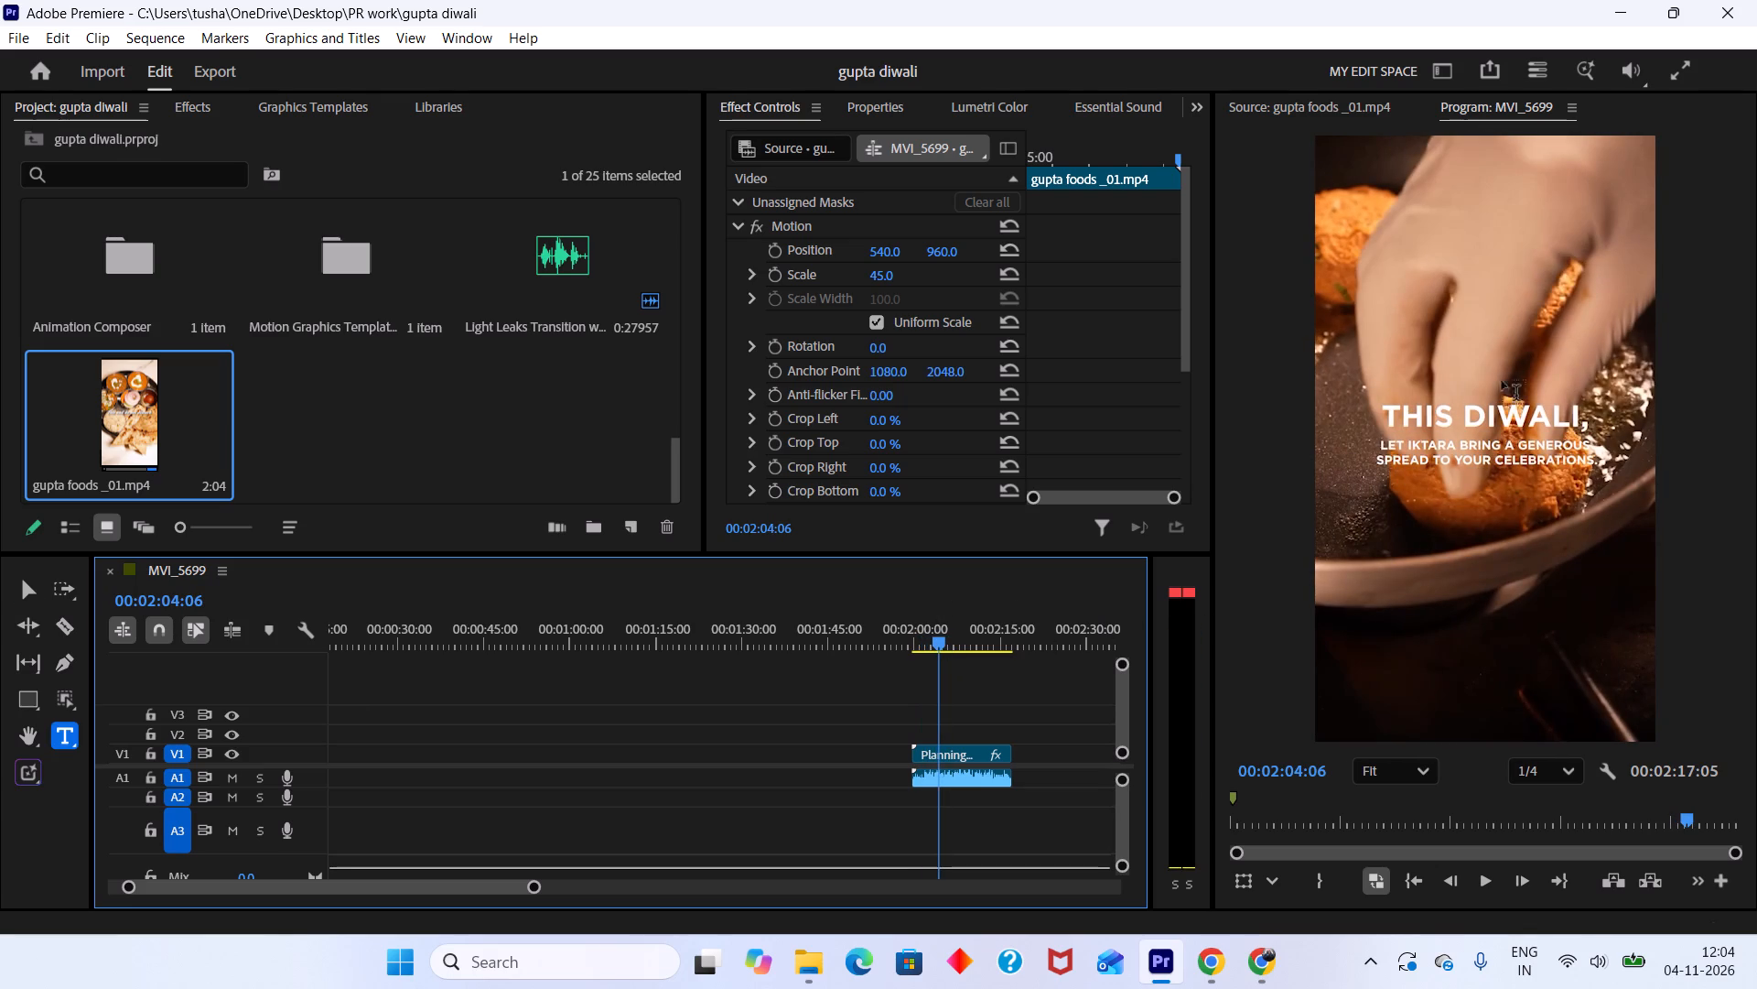
{"action": "left_click", "coordinate": [1403, 404]}
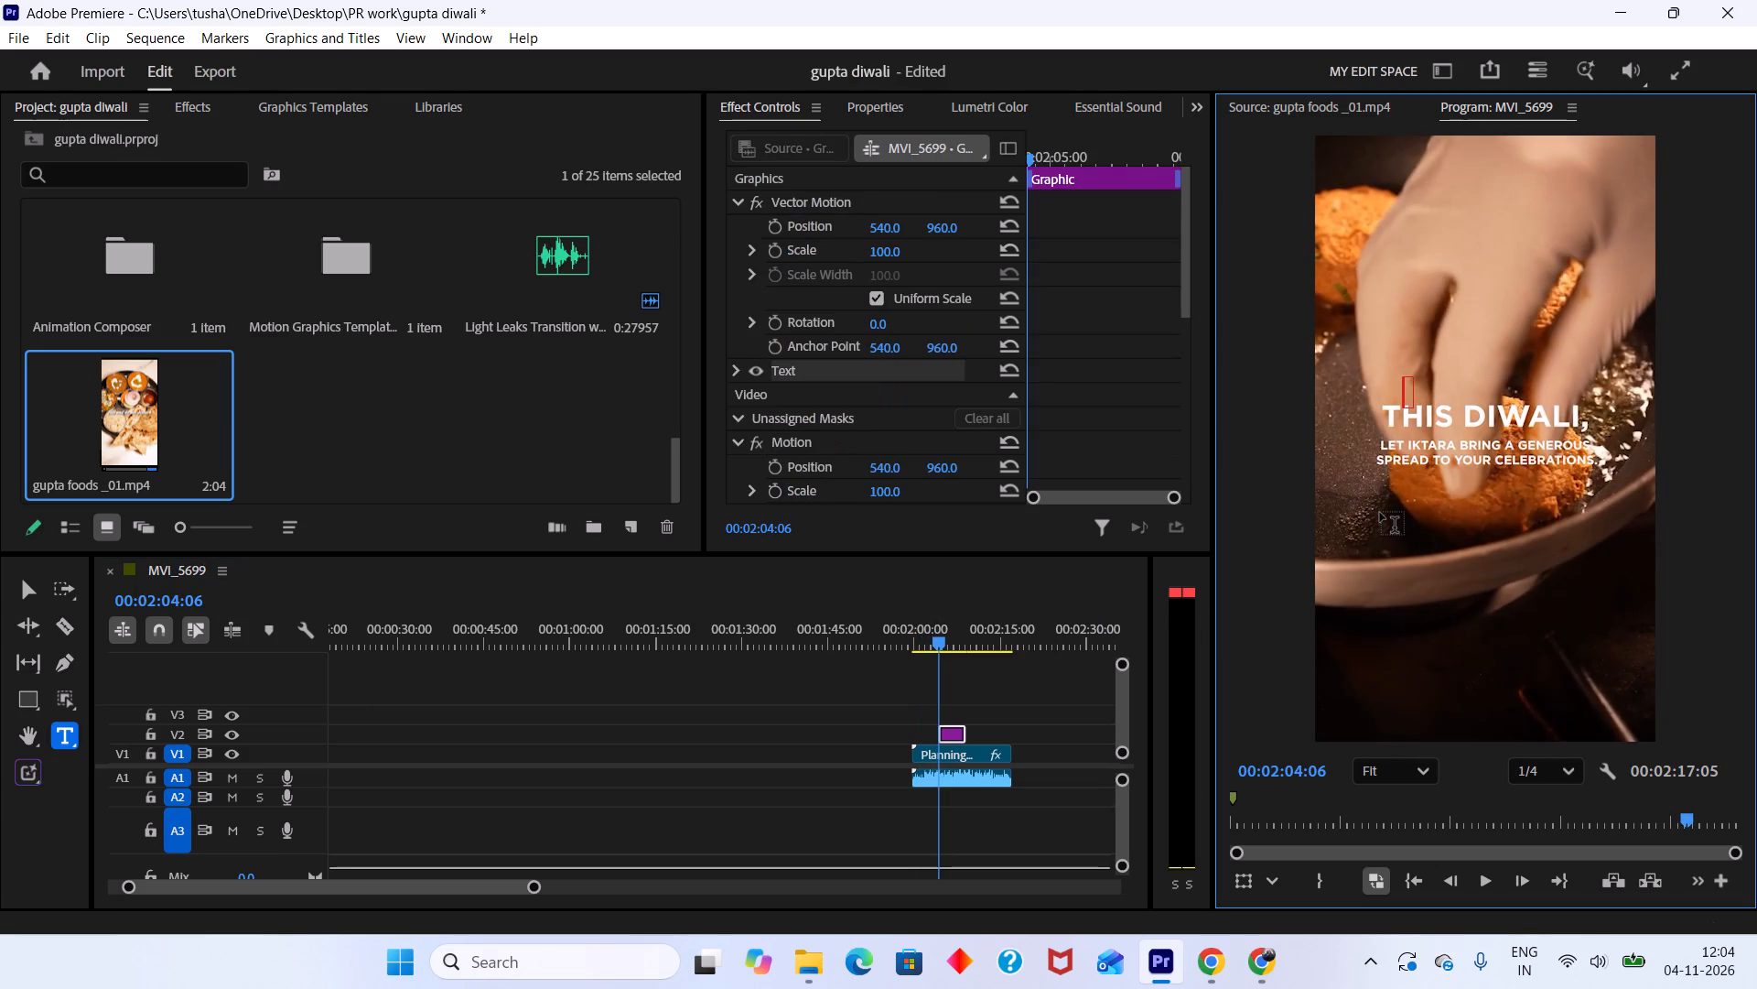
{"action": "type", "text": "THIS"}
{"action": "key", "text": "space"}
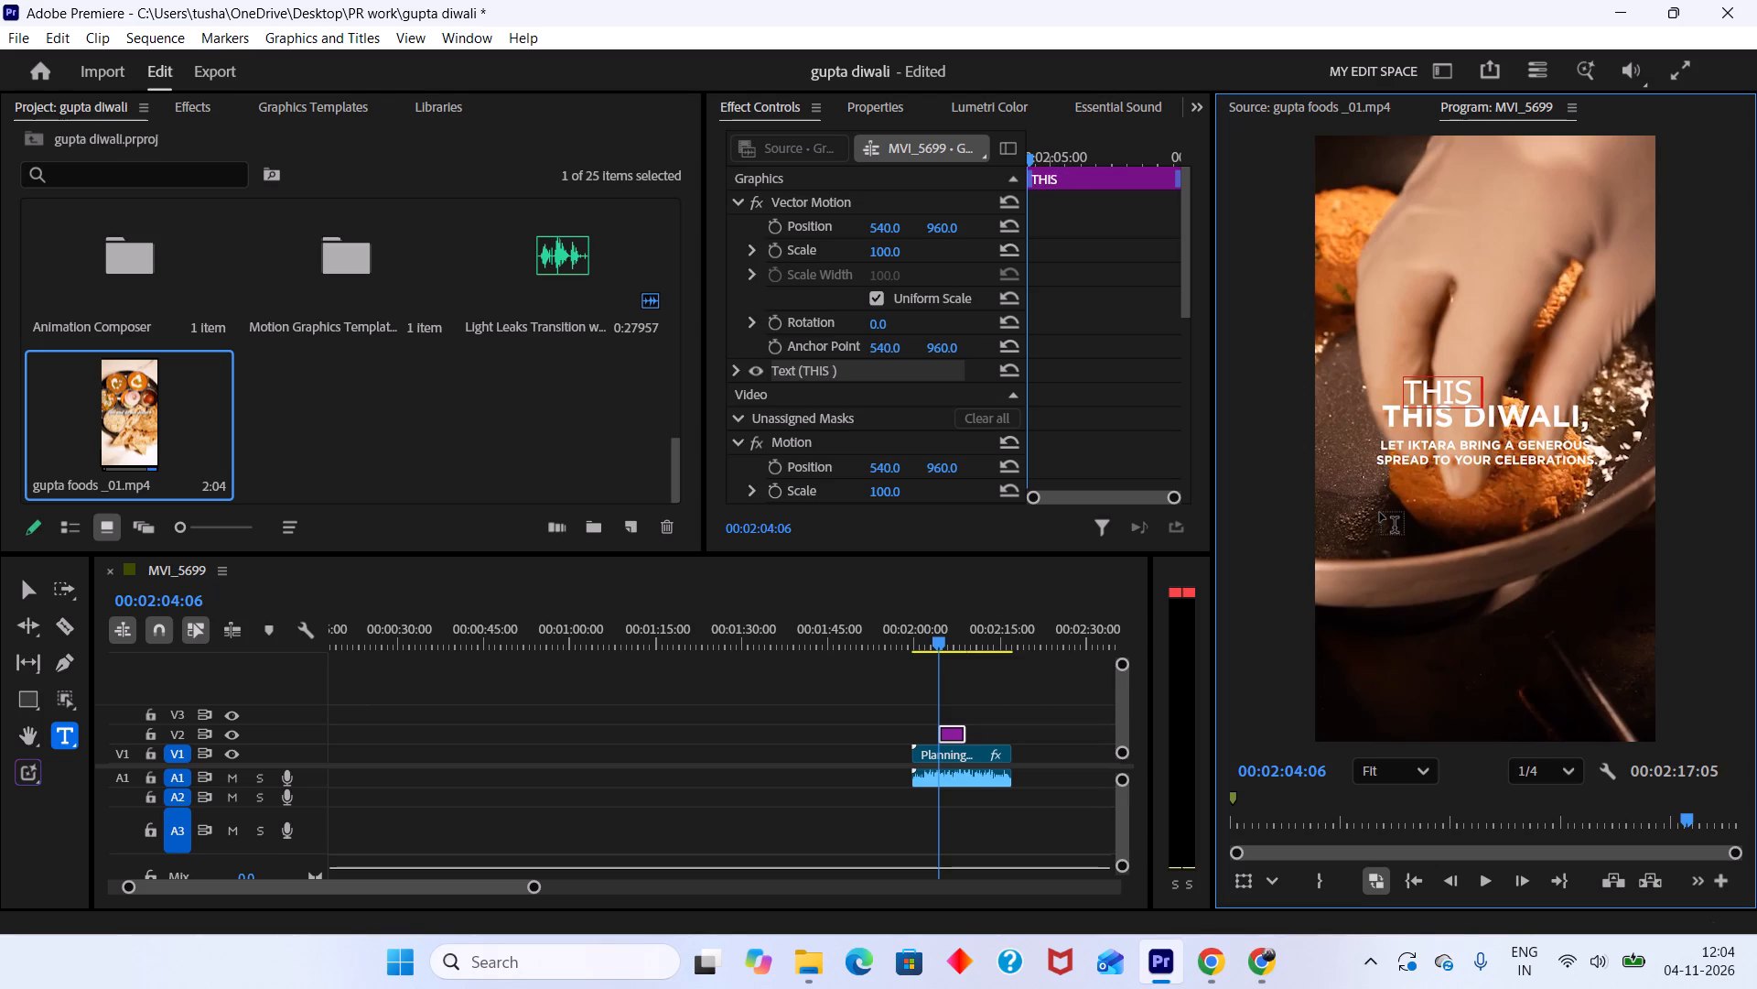
{"action": "type", "text": "DIWALI"}
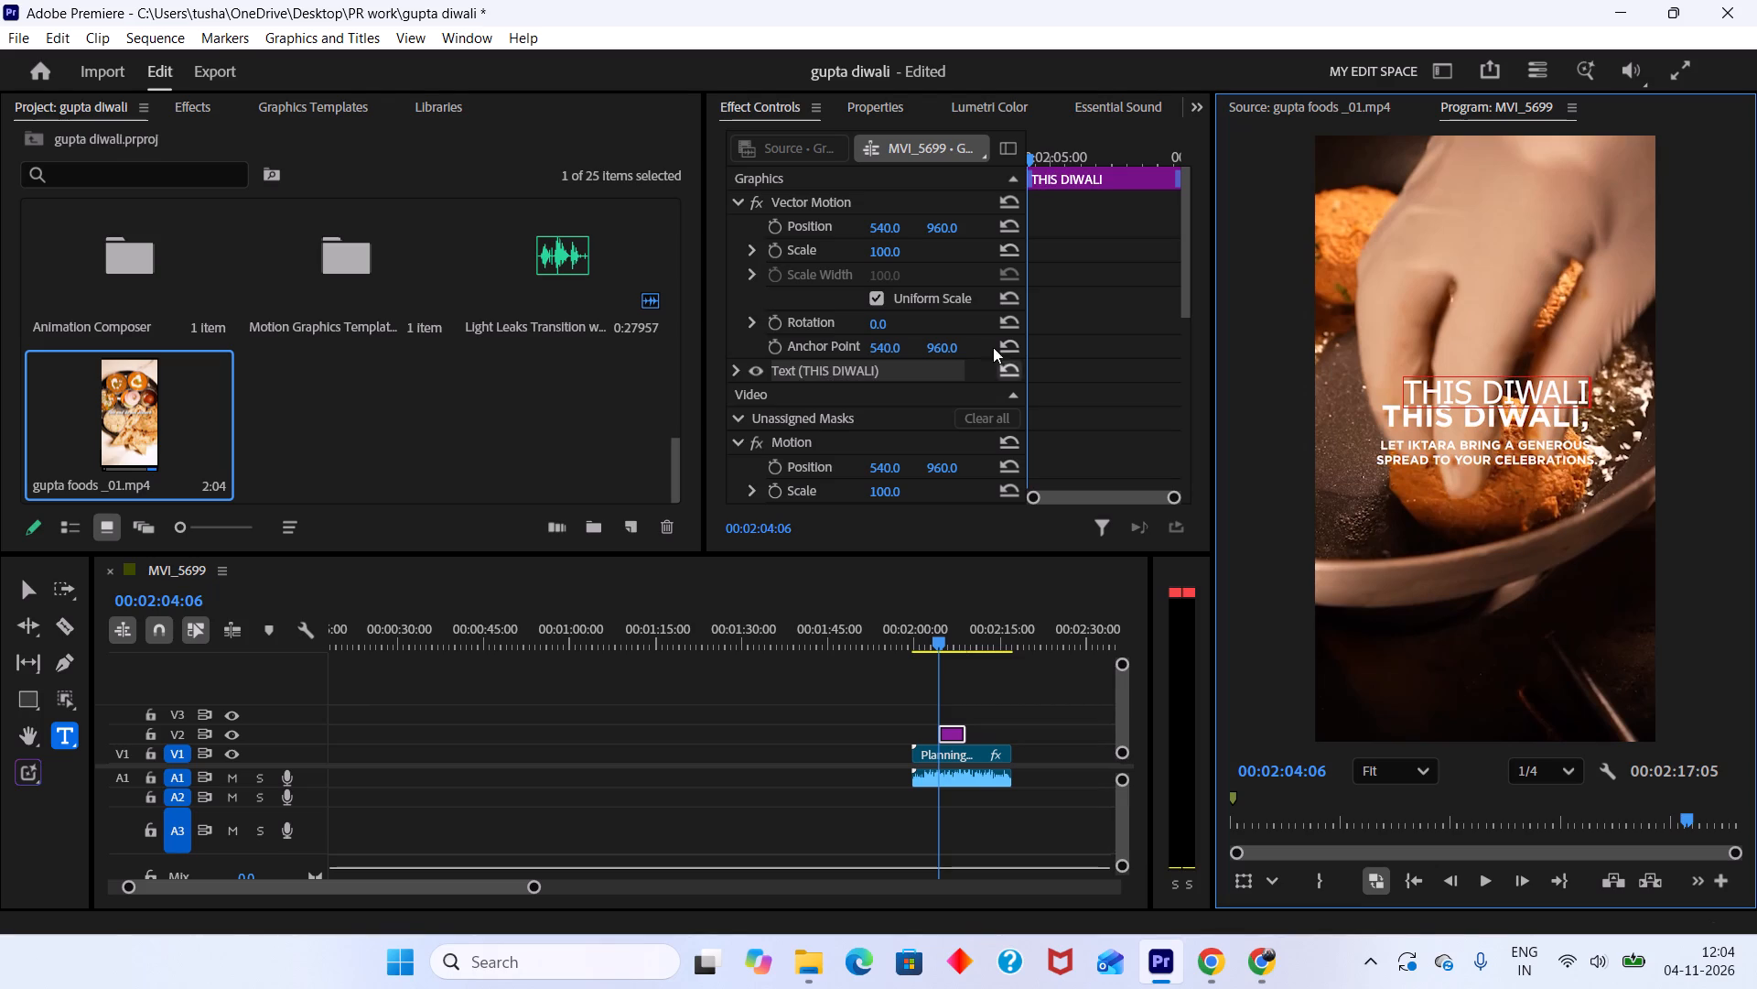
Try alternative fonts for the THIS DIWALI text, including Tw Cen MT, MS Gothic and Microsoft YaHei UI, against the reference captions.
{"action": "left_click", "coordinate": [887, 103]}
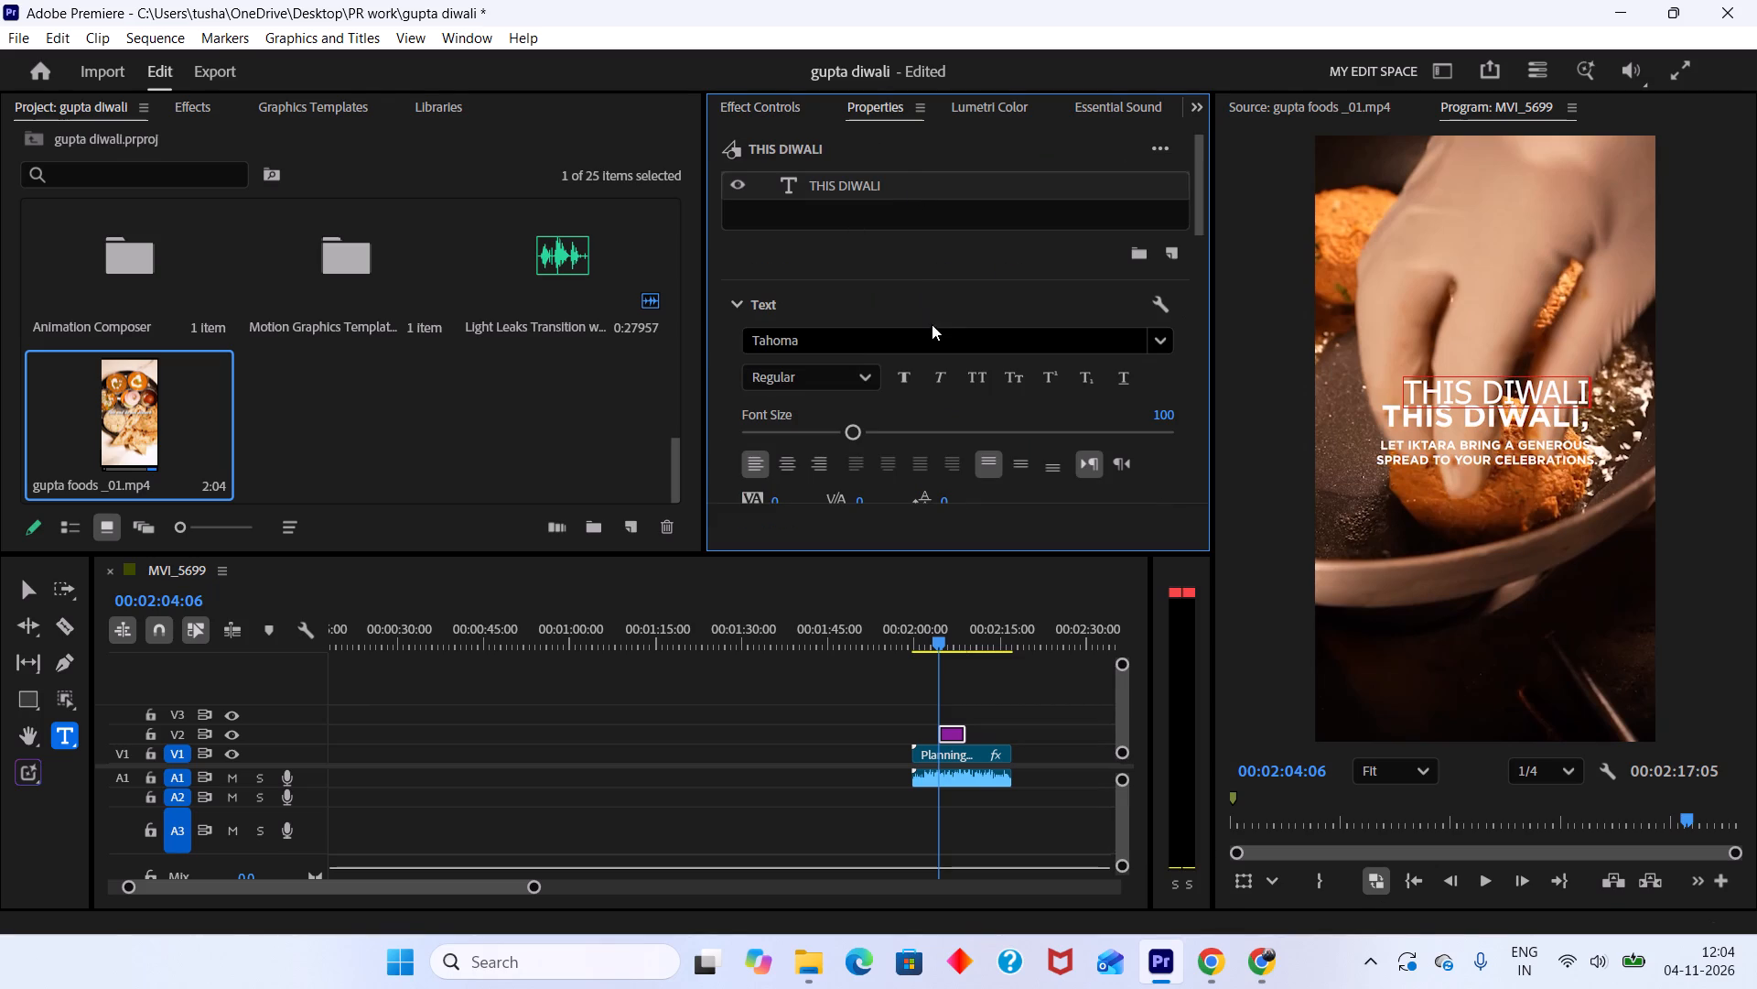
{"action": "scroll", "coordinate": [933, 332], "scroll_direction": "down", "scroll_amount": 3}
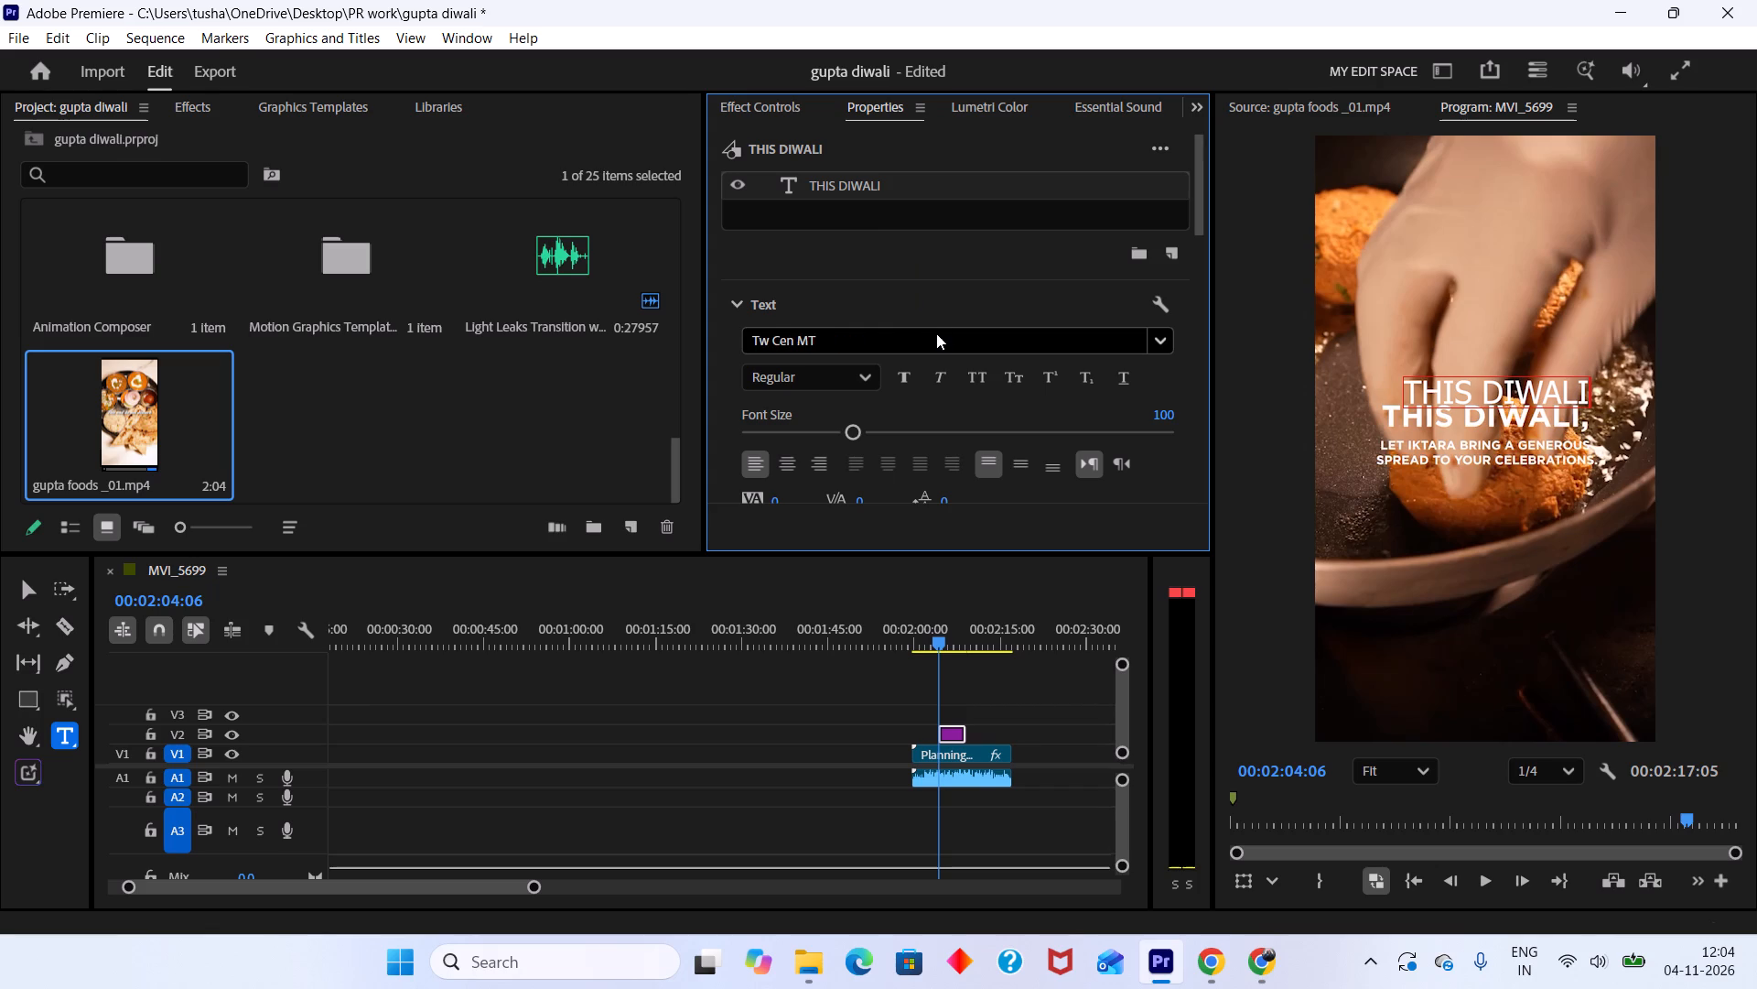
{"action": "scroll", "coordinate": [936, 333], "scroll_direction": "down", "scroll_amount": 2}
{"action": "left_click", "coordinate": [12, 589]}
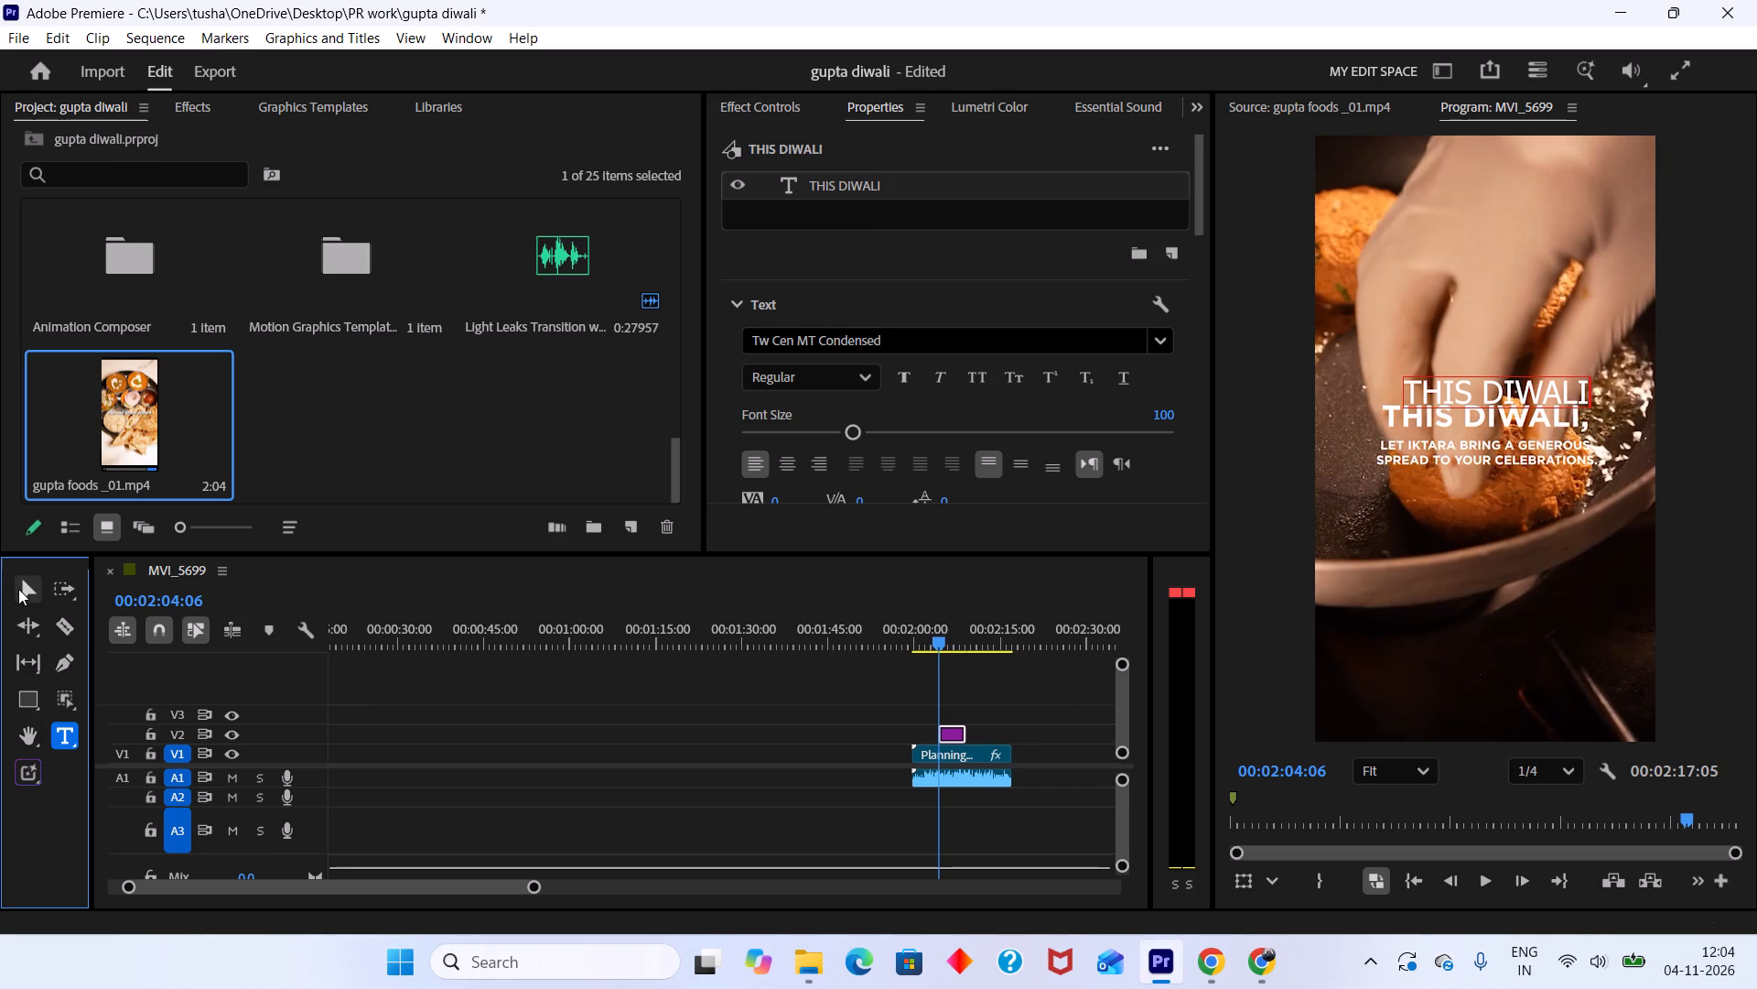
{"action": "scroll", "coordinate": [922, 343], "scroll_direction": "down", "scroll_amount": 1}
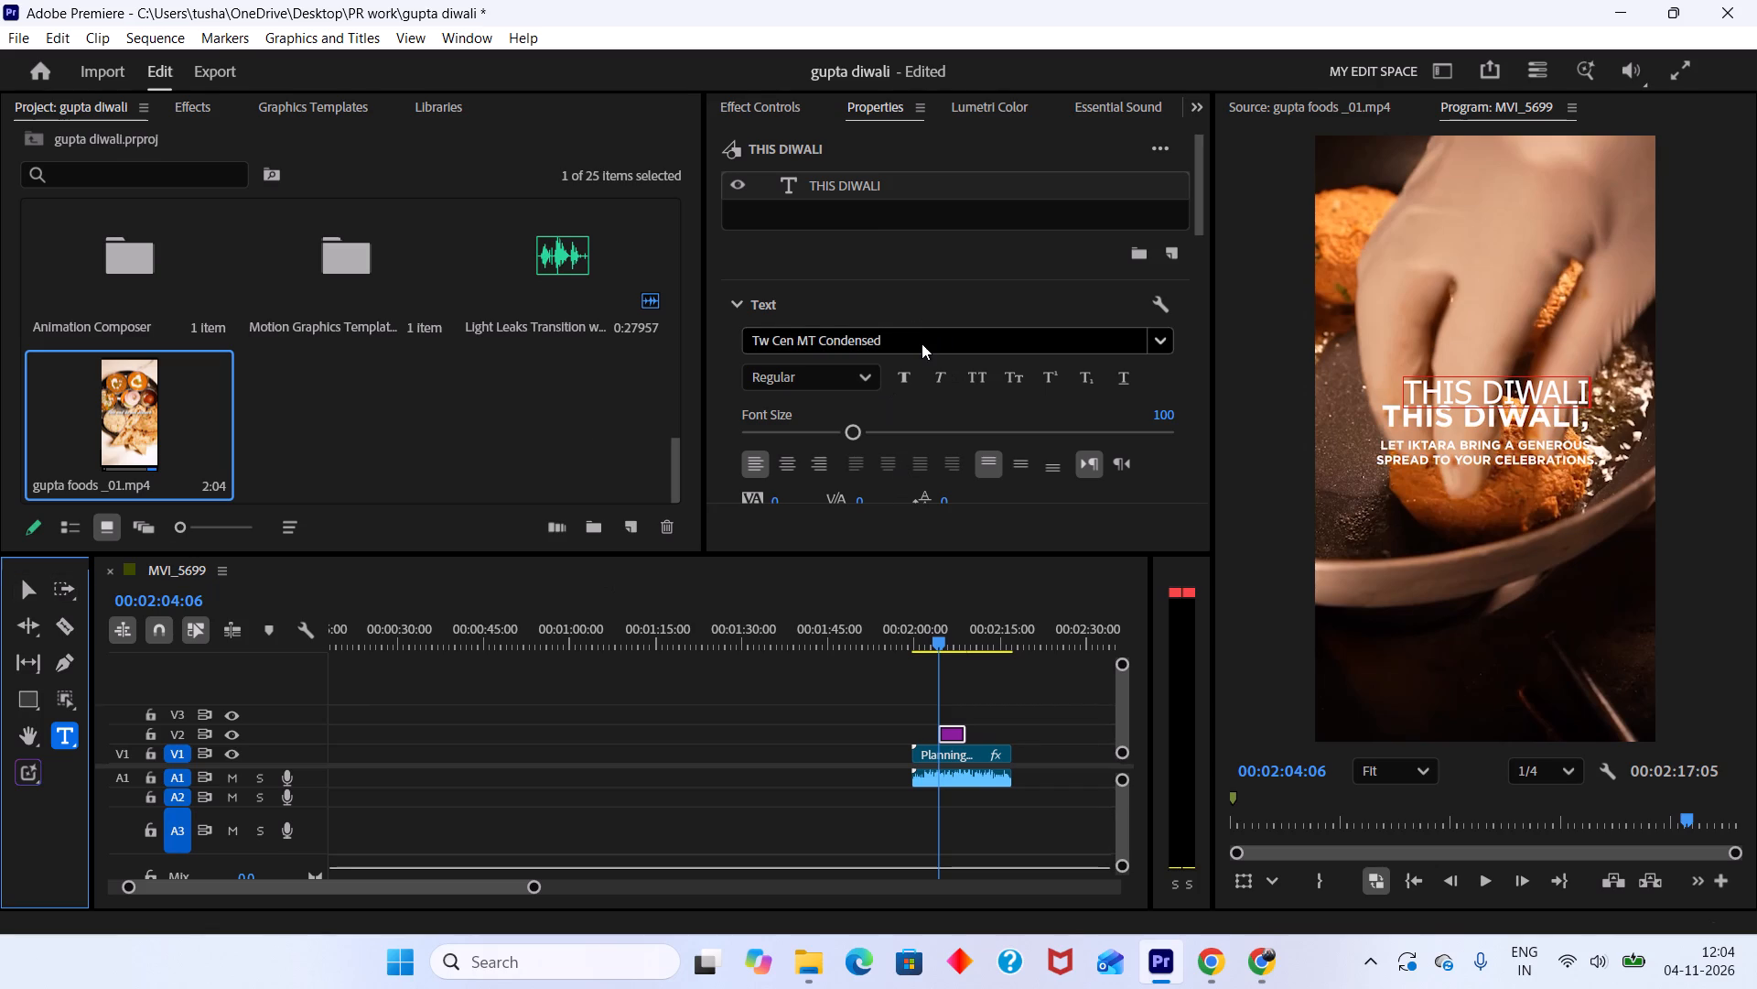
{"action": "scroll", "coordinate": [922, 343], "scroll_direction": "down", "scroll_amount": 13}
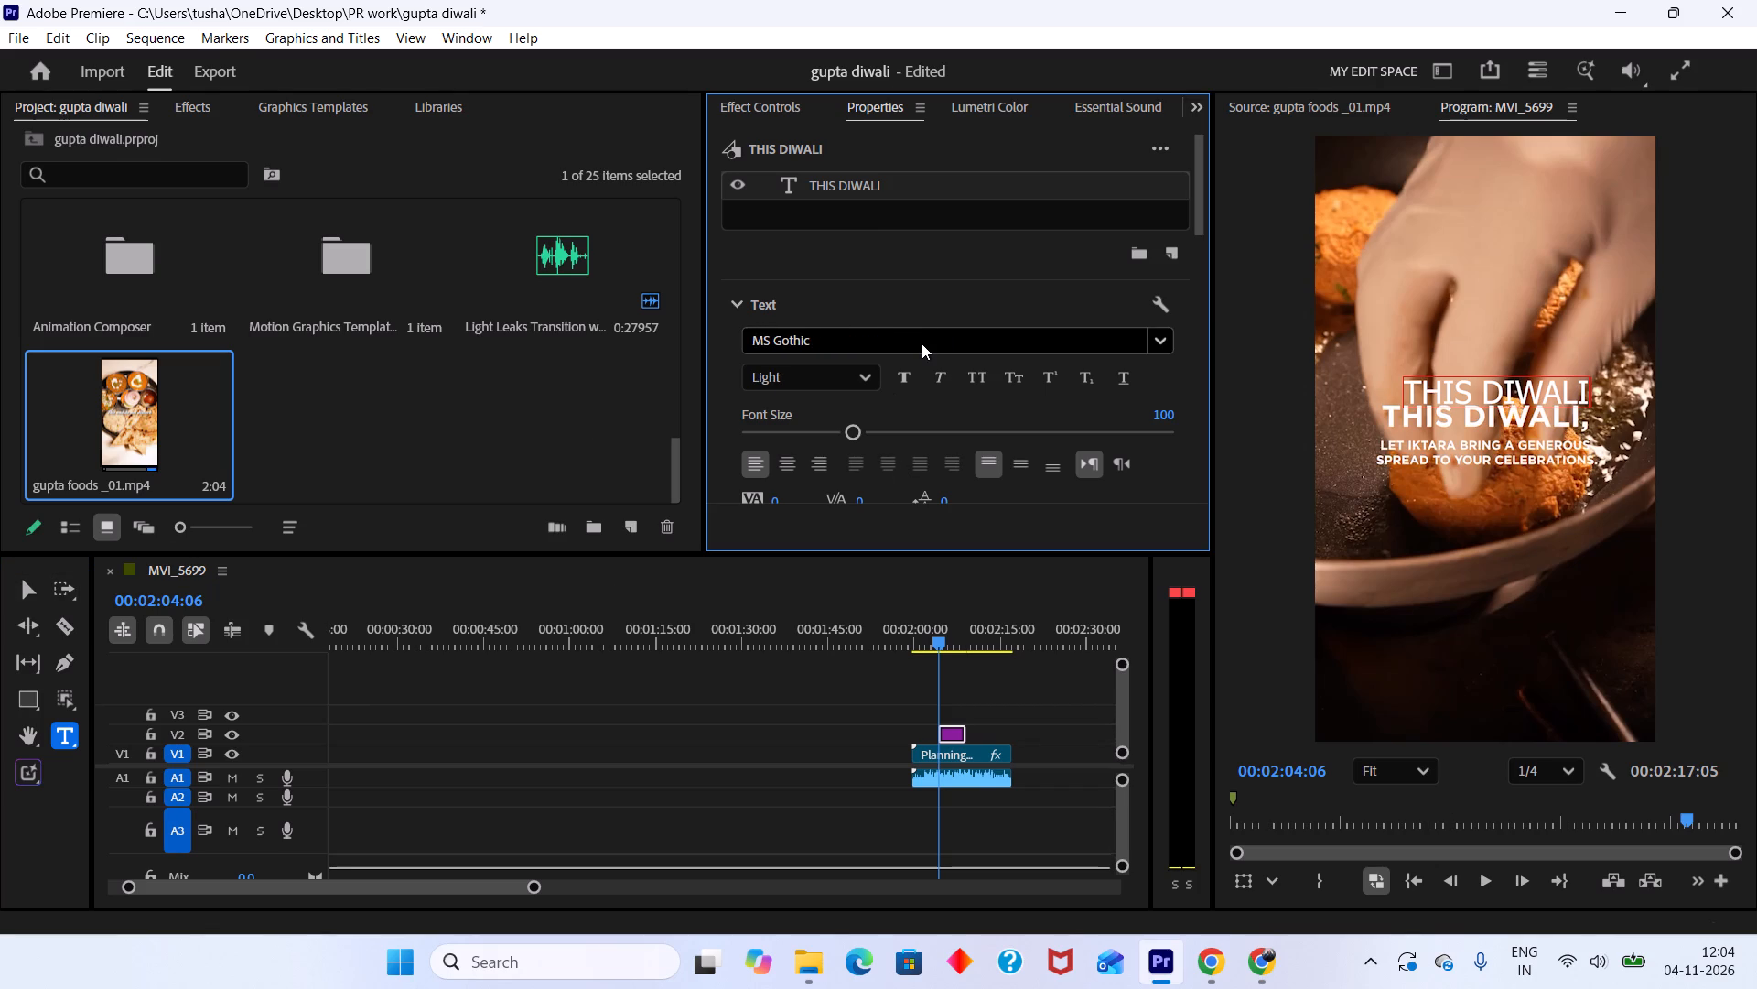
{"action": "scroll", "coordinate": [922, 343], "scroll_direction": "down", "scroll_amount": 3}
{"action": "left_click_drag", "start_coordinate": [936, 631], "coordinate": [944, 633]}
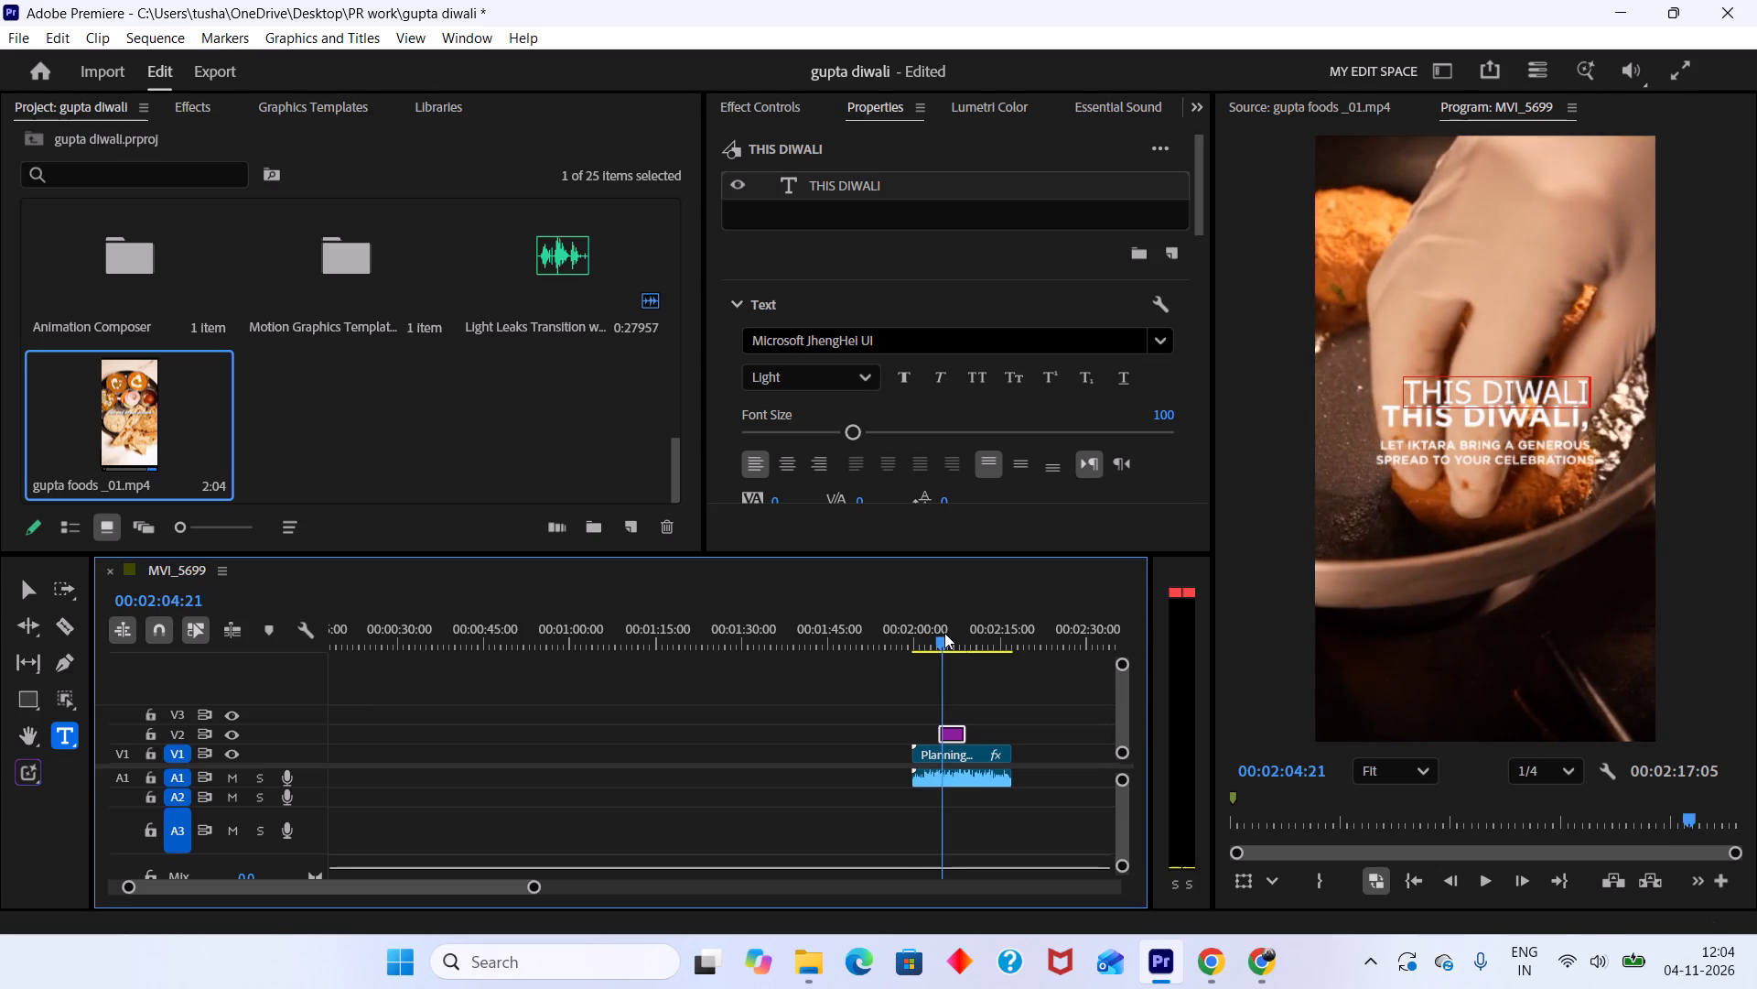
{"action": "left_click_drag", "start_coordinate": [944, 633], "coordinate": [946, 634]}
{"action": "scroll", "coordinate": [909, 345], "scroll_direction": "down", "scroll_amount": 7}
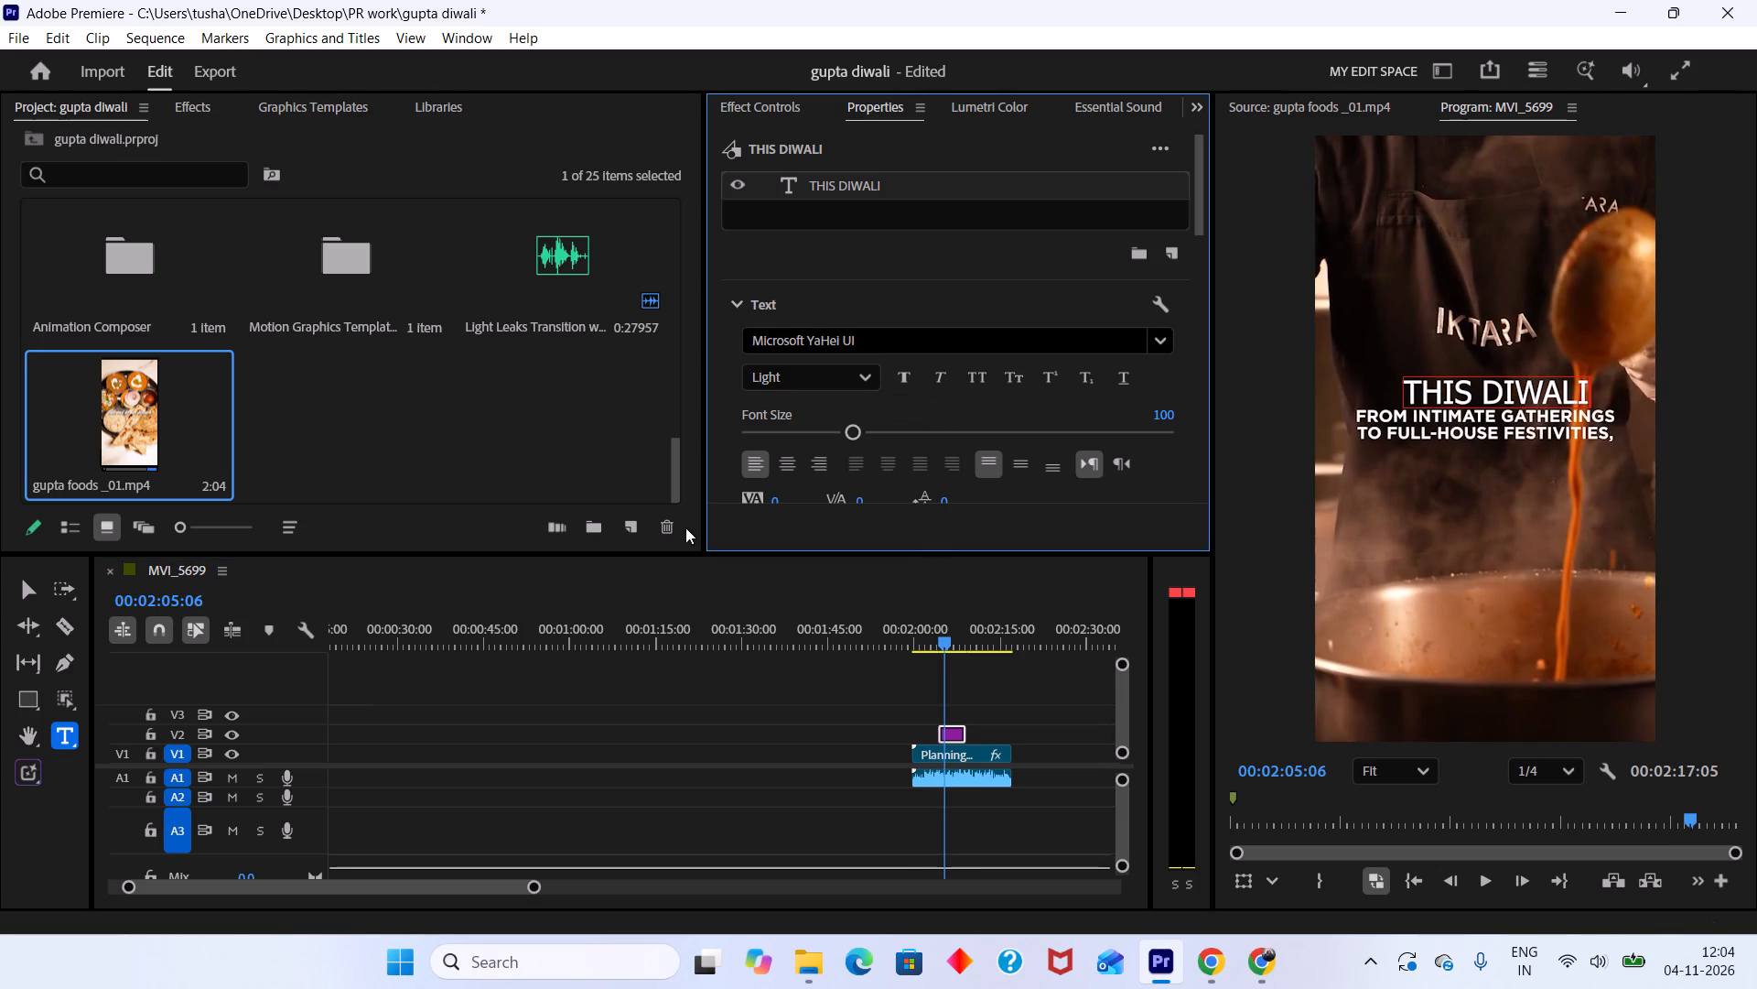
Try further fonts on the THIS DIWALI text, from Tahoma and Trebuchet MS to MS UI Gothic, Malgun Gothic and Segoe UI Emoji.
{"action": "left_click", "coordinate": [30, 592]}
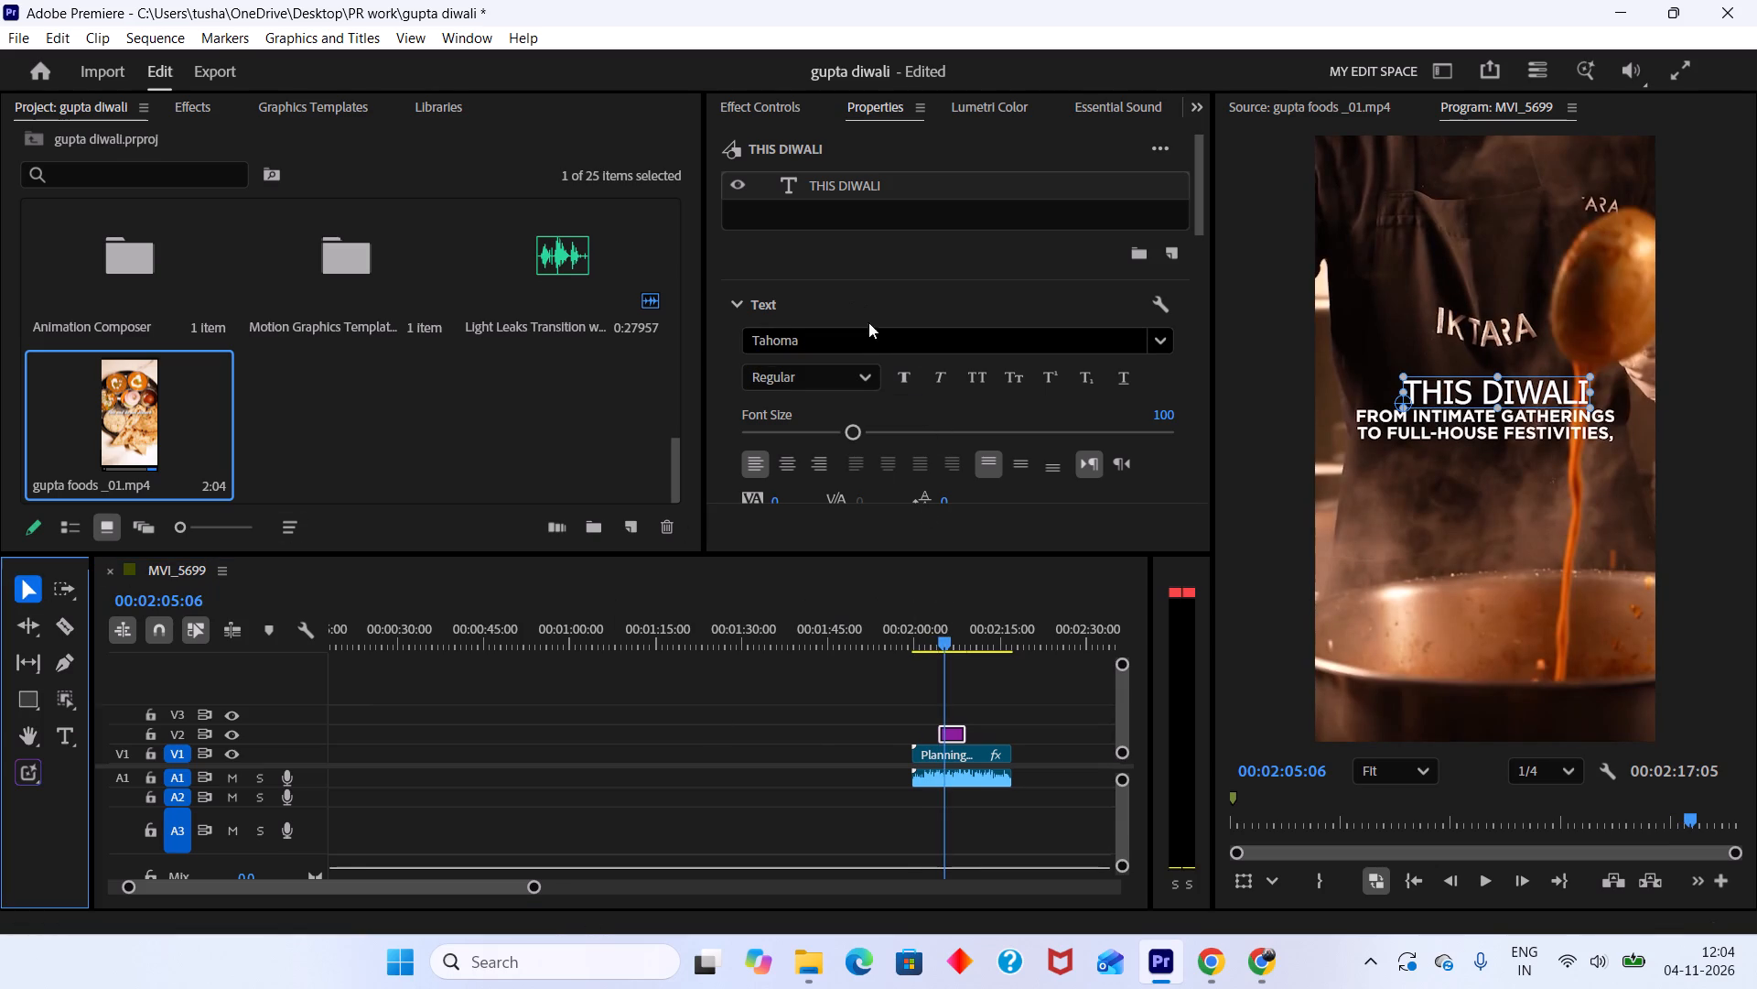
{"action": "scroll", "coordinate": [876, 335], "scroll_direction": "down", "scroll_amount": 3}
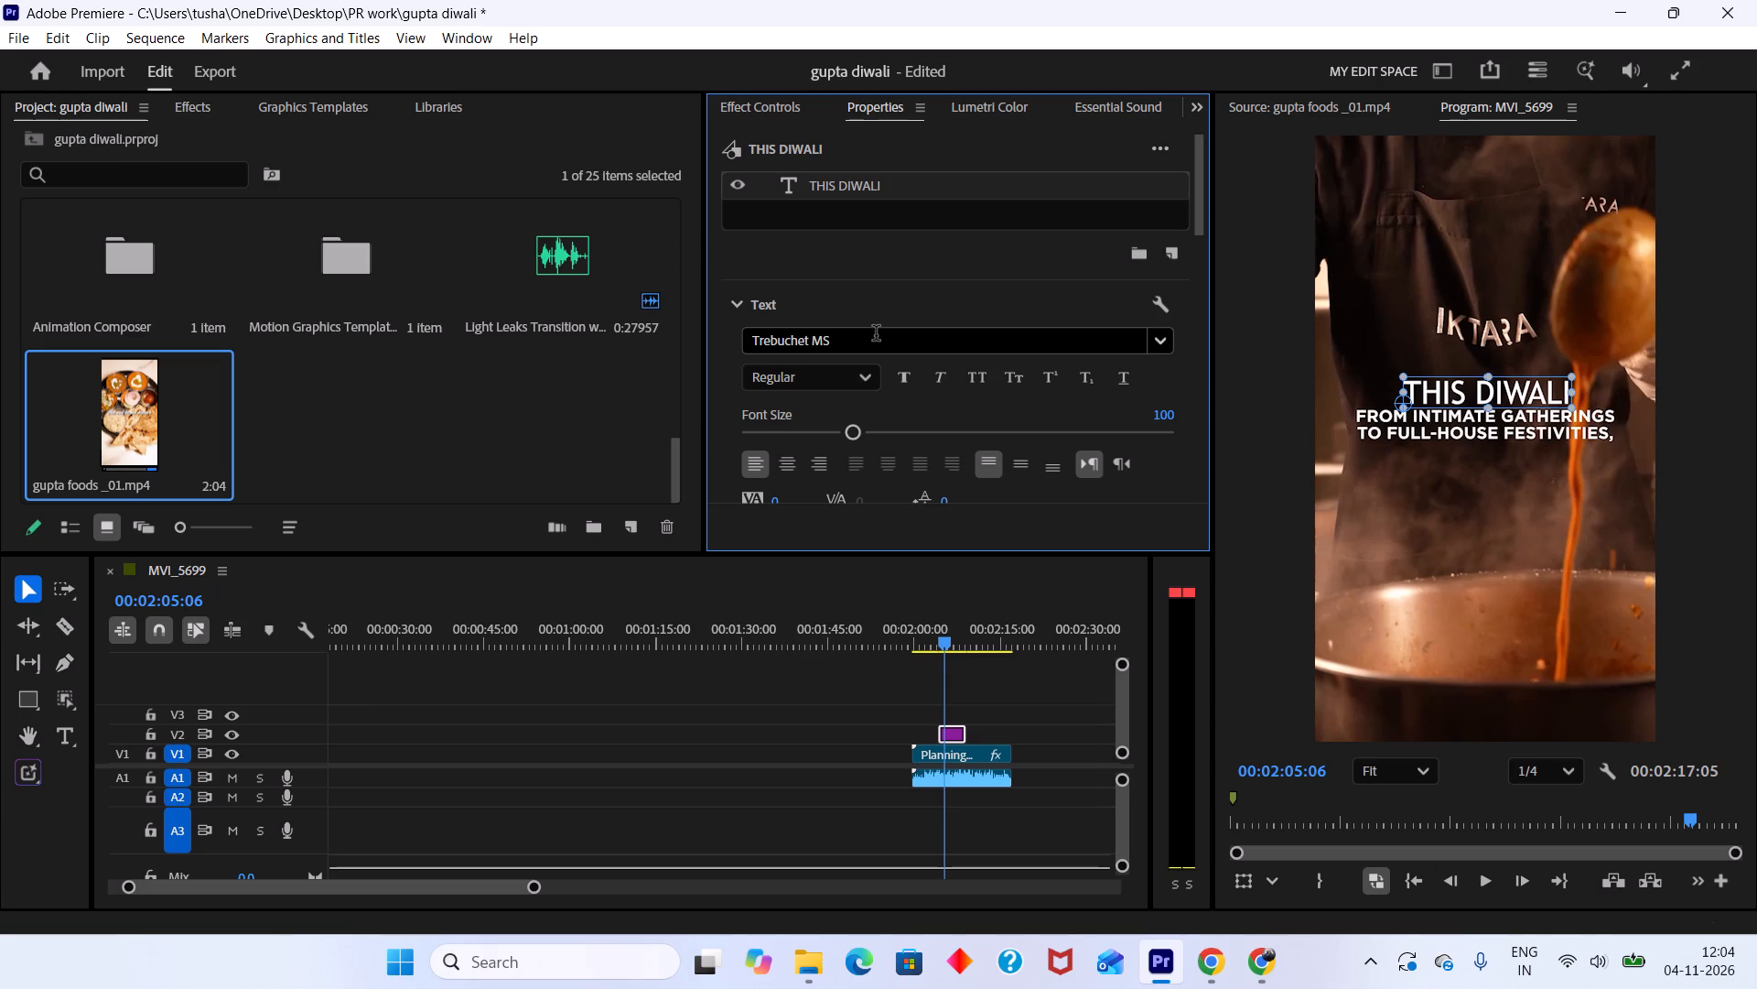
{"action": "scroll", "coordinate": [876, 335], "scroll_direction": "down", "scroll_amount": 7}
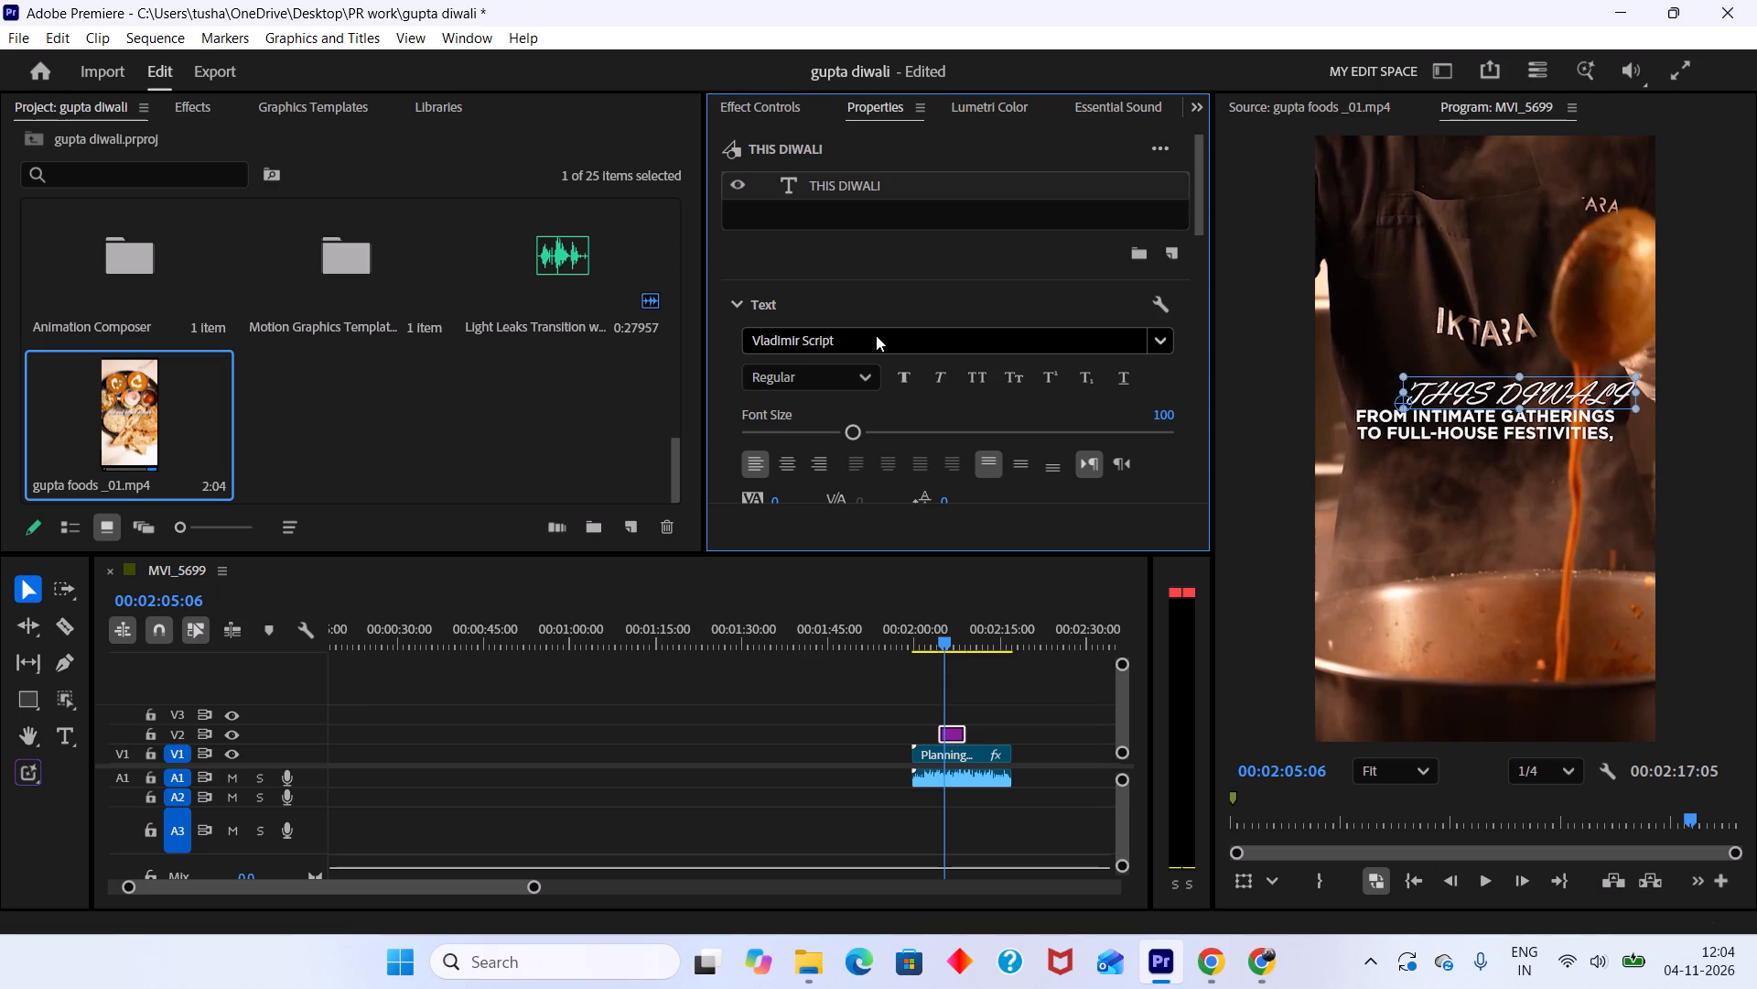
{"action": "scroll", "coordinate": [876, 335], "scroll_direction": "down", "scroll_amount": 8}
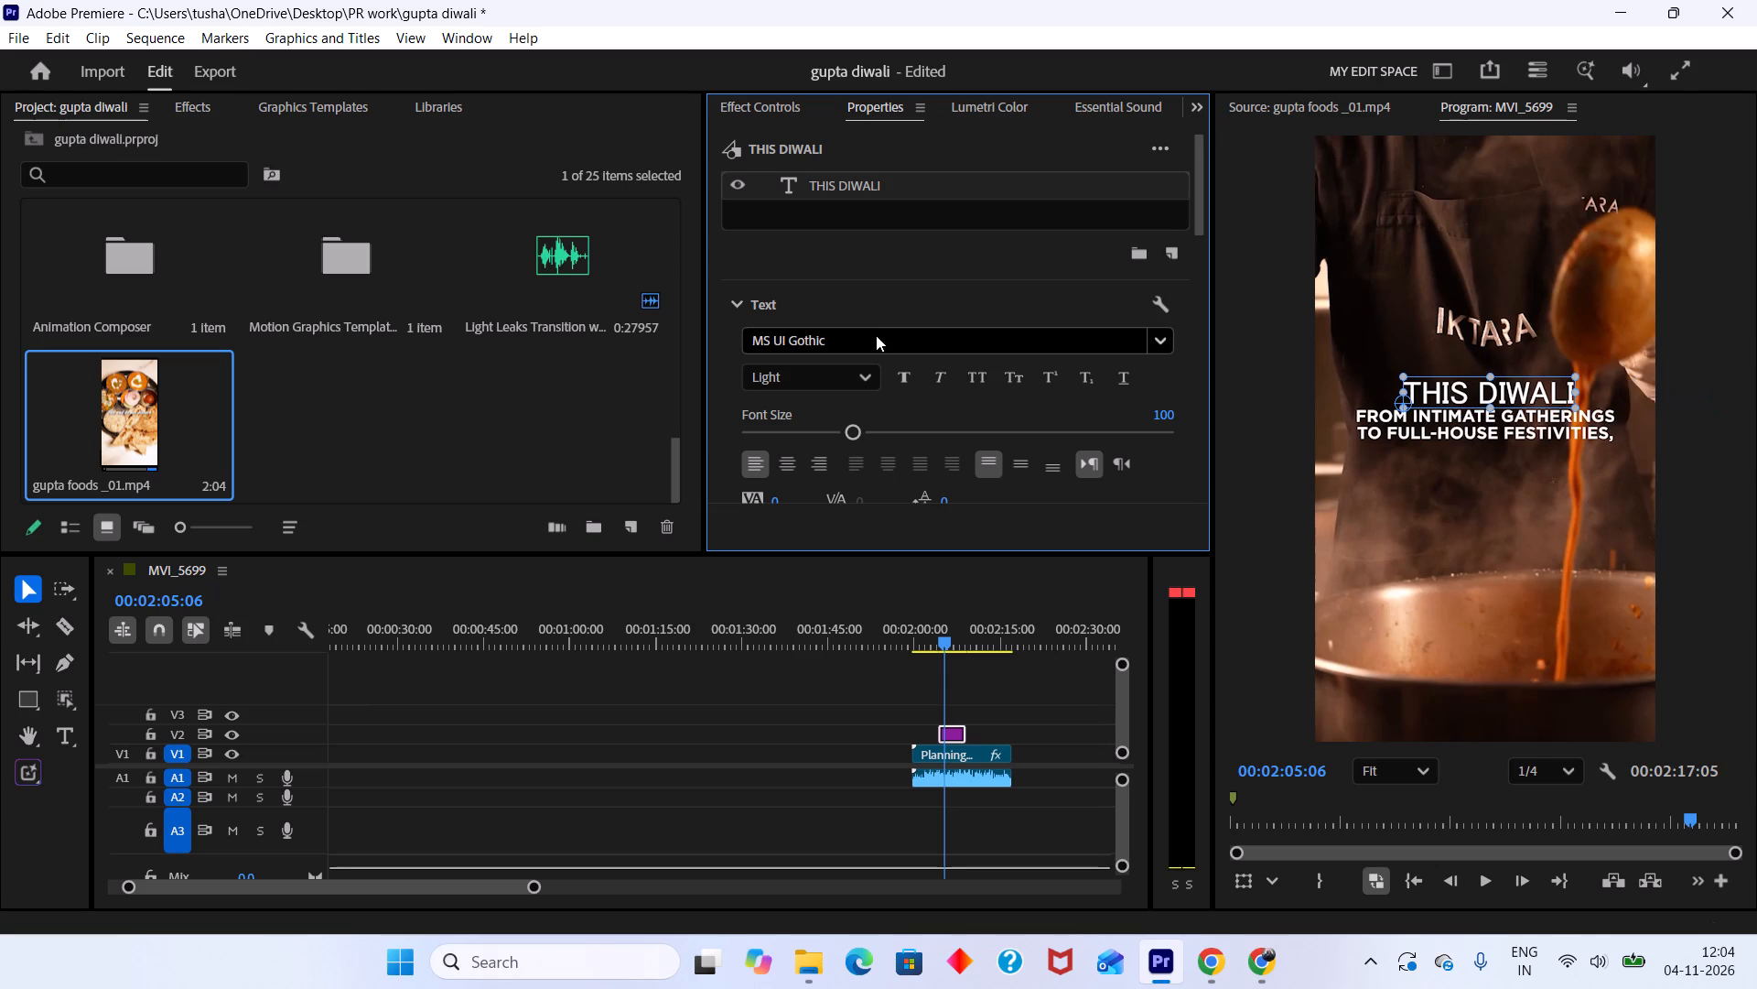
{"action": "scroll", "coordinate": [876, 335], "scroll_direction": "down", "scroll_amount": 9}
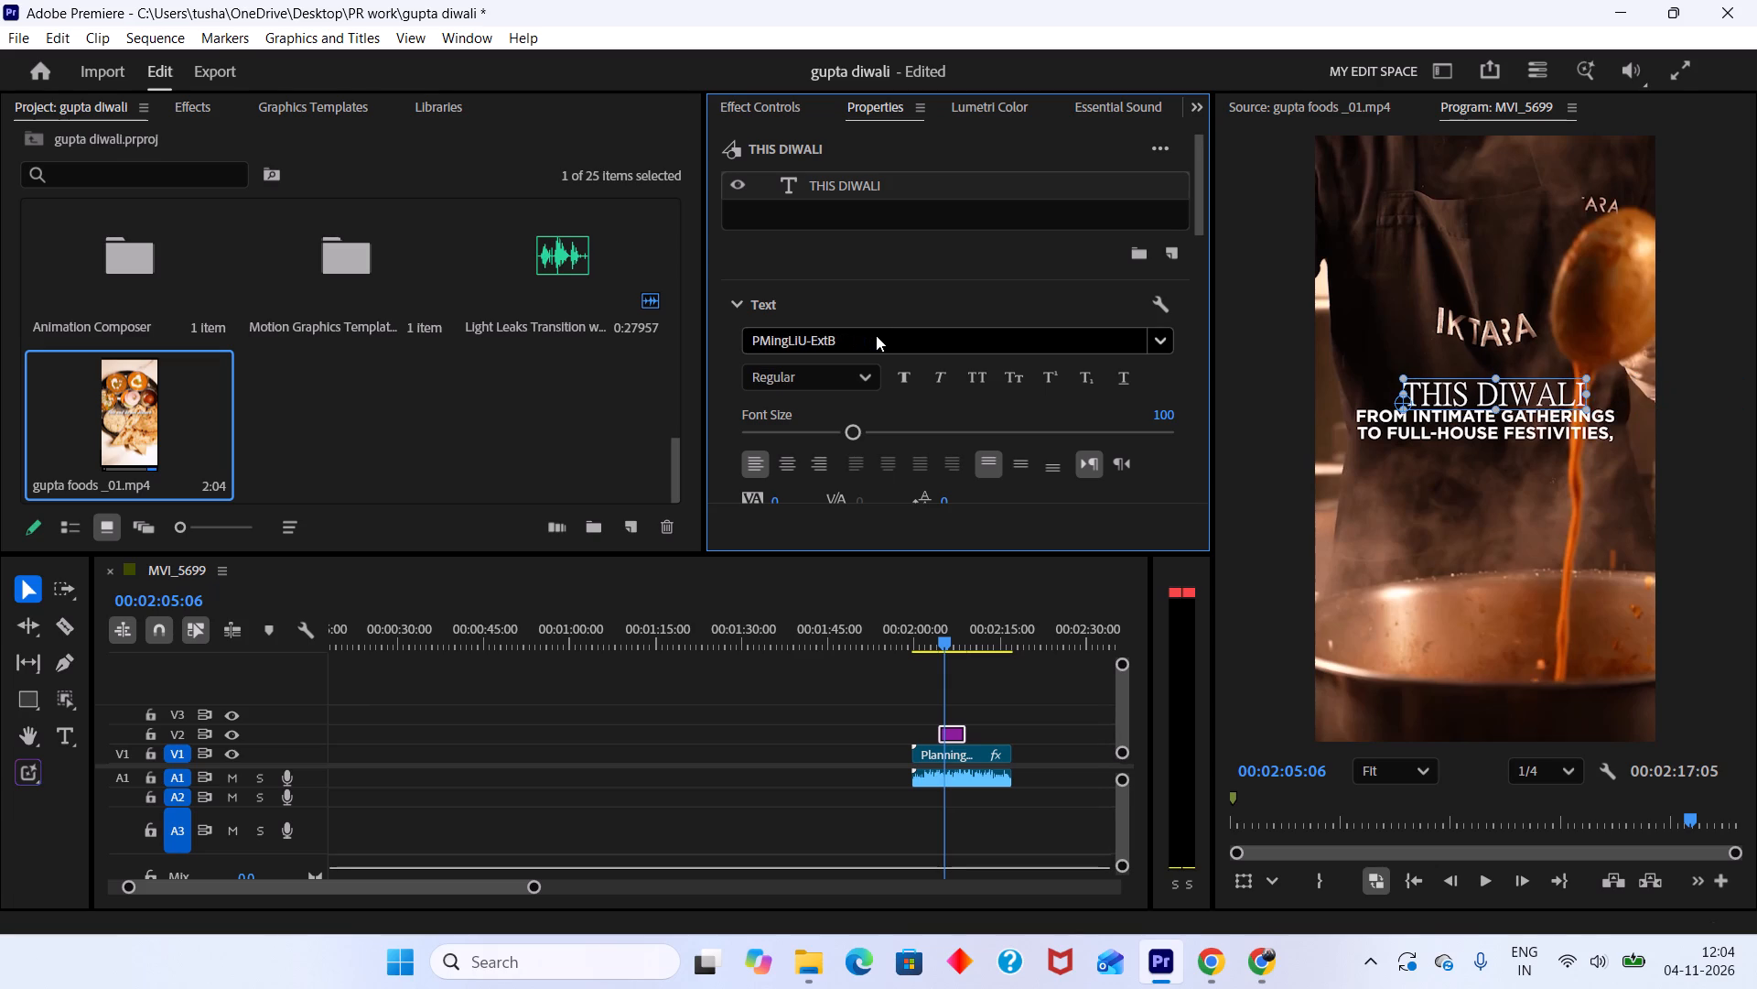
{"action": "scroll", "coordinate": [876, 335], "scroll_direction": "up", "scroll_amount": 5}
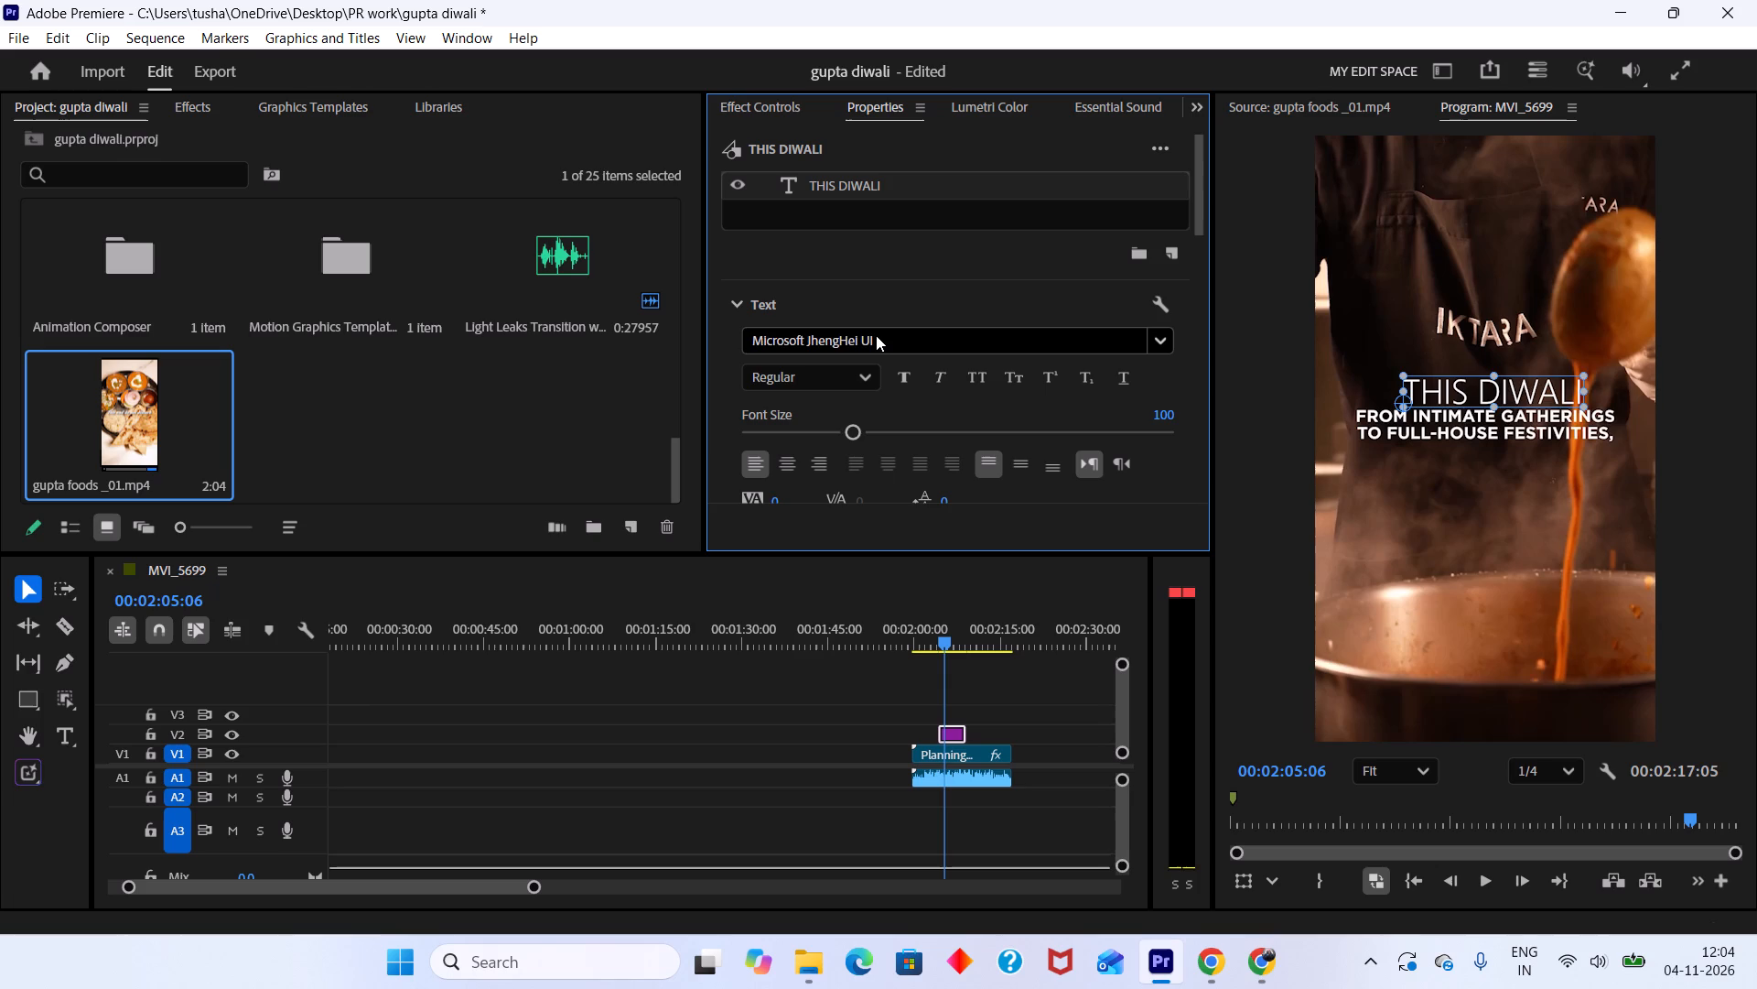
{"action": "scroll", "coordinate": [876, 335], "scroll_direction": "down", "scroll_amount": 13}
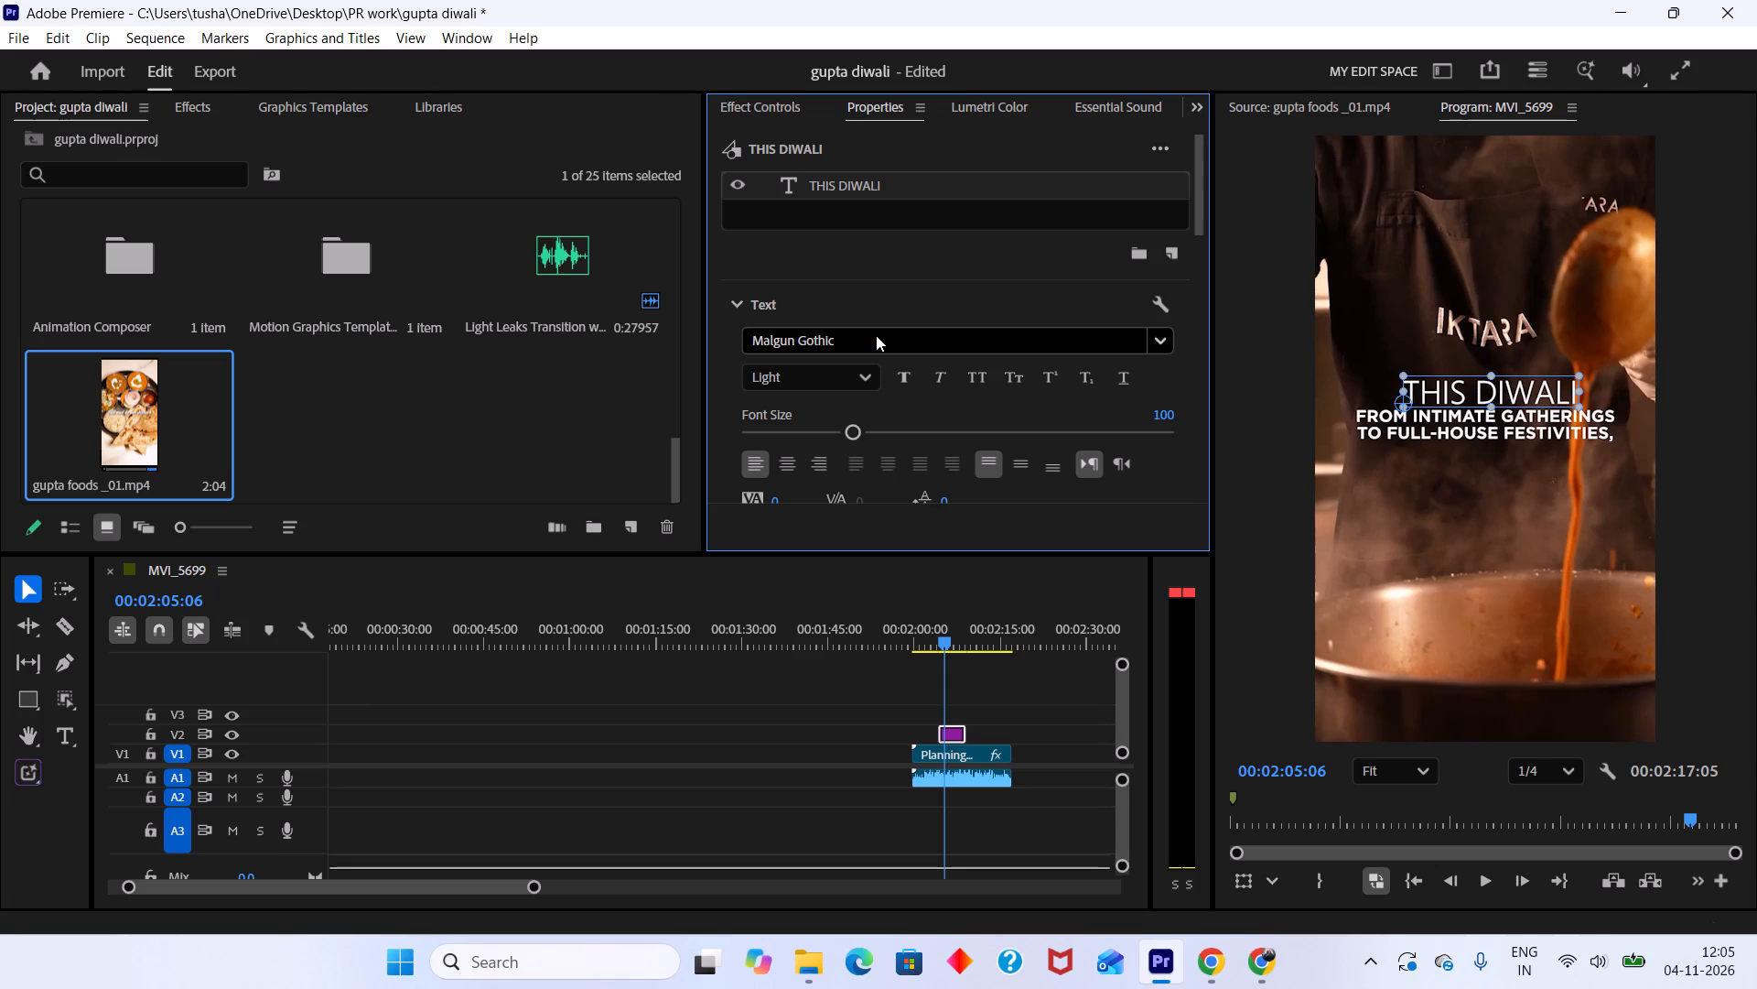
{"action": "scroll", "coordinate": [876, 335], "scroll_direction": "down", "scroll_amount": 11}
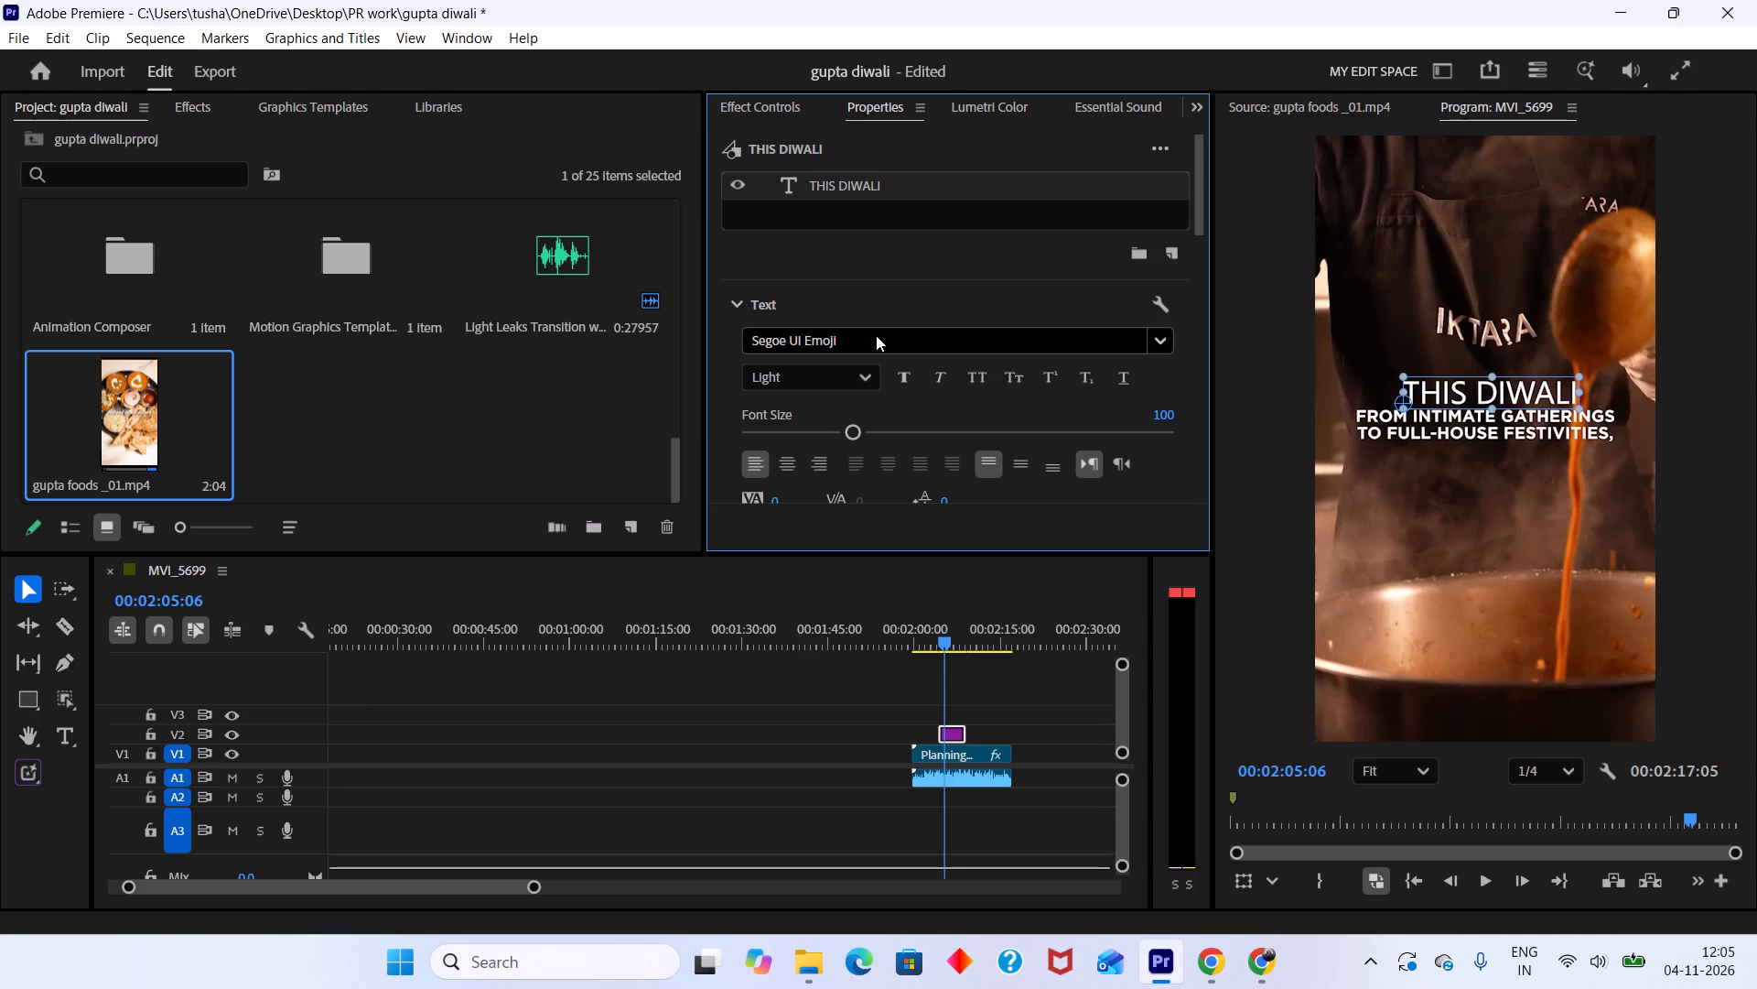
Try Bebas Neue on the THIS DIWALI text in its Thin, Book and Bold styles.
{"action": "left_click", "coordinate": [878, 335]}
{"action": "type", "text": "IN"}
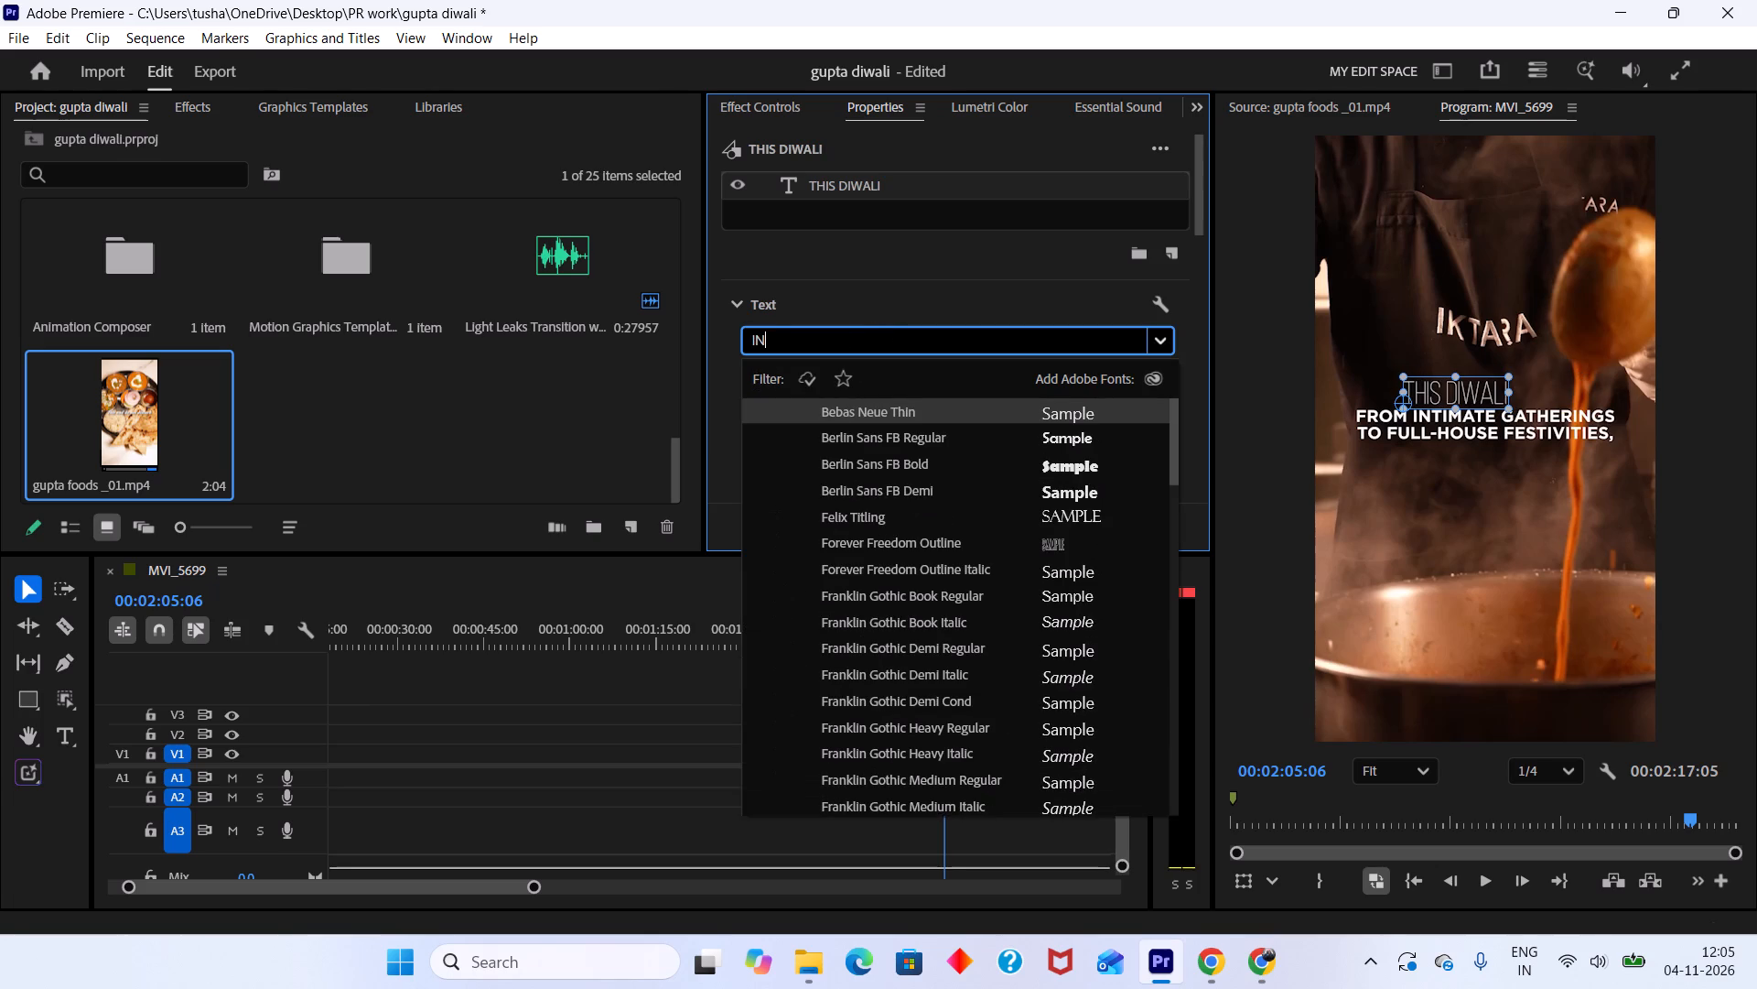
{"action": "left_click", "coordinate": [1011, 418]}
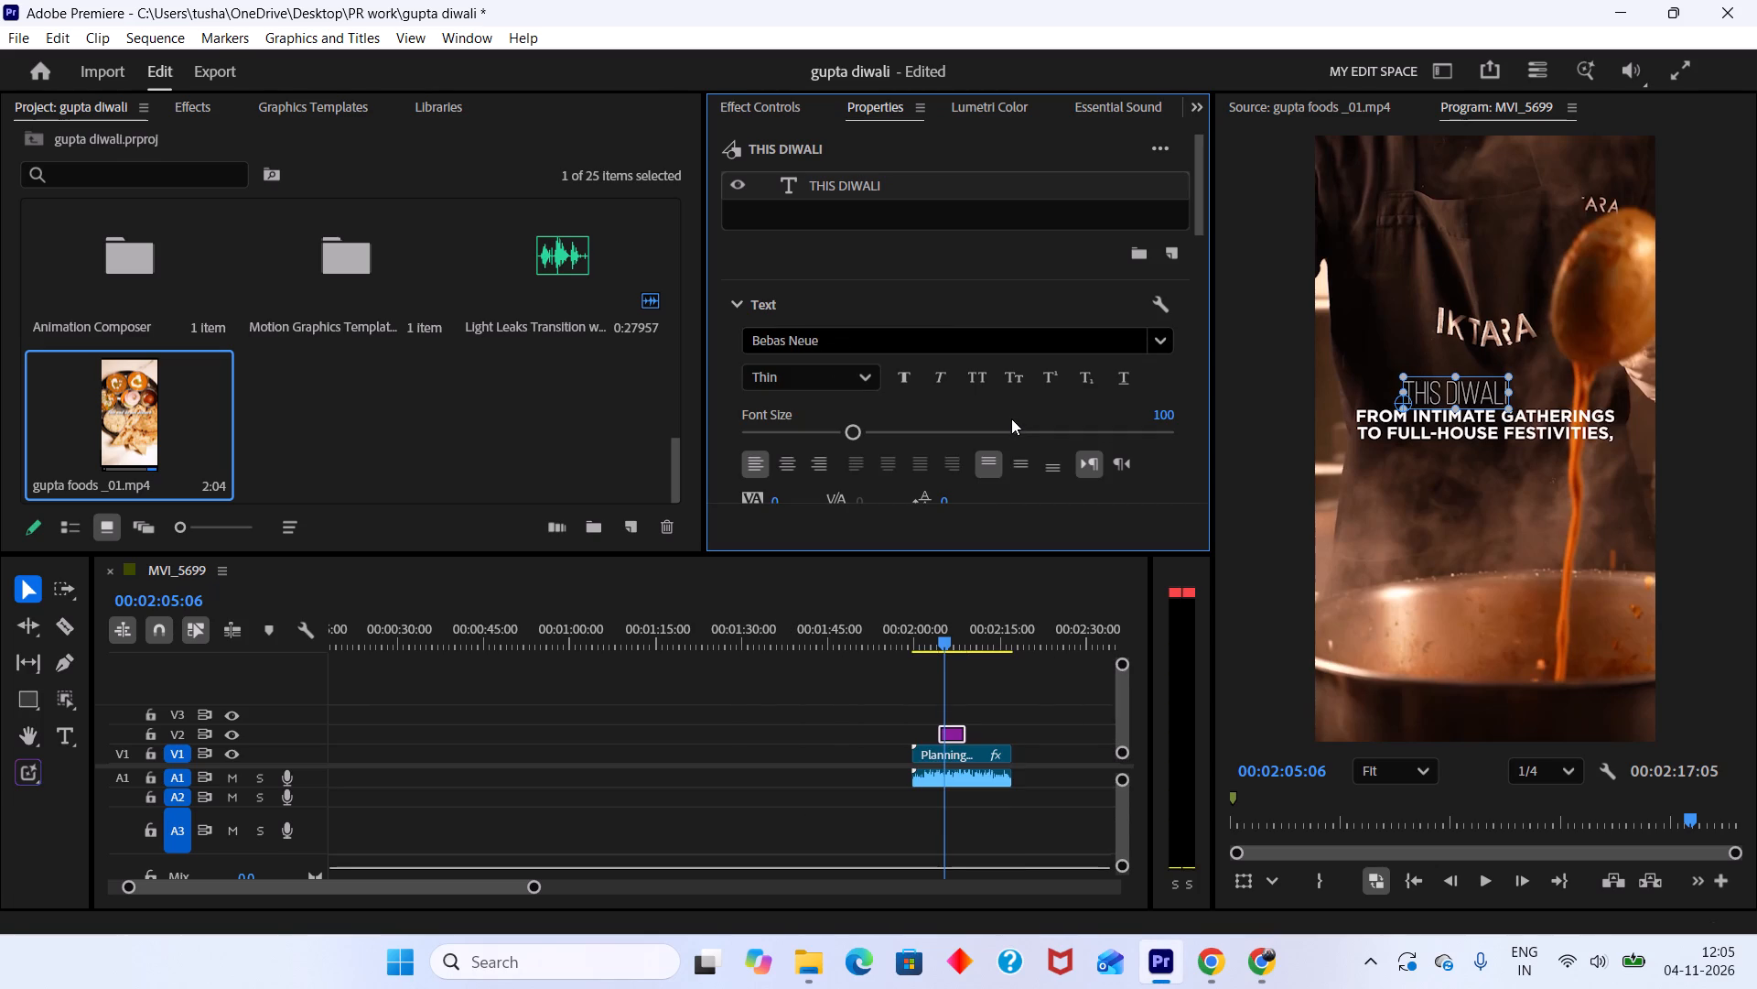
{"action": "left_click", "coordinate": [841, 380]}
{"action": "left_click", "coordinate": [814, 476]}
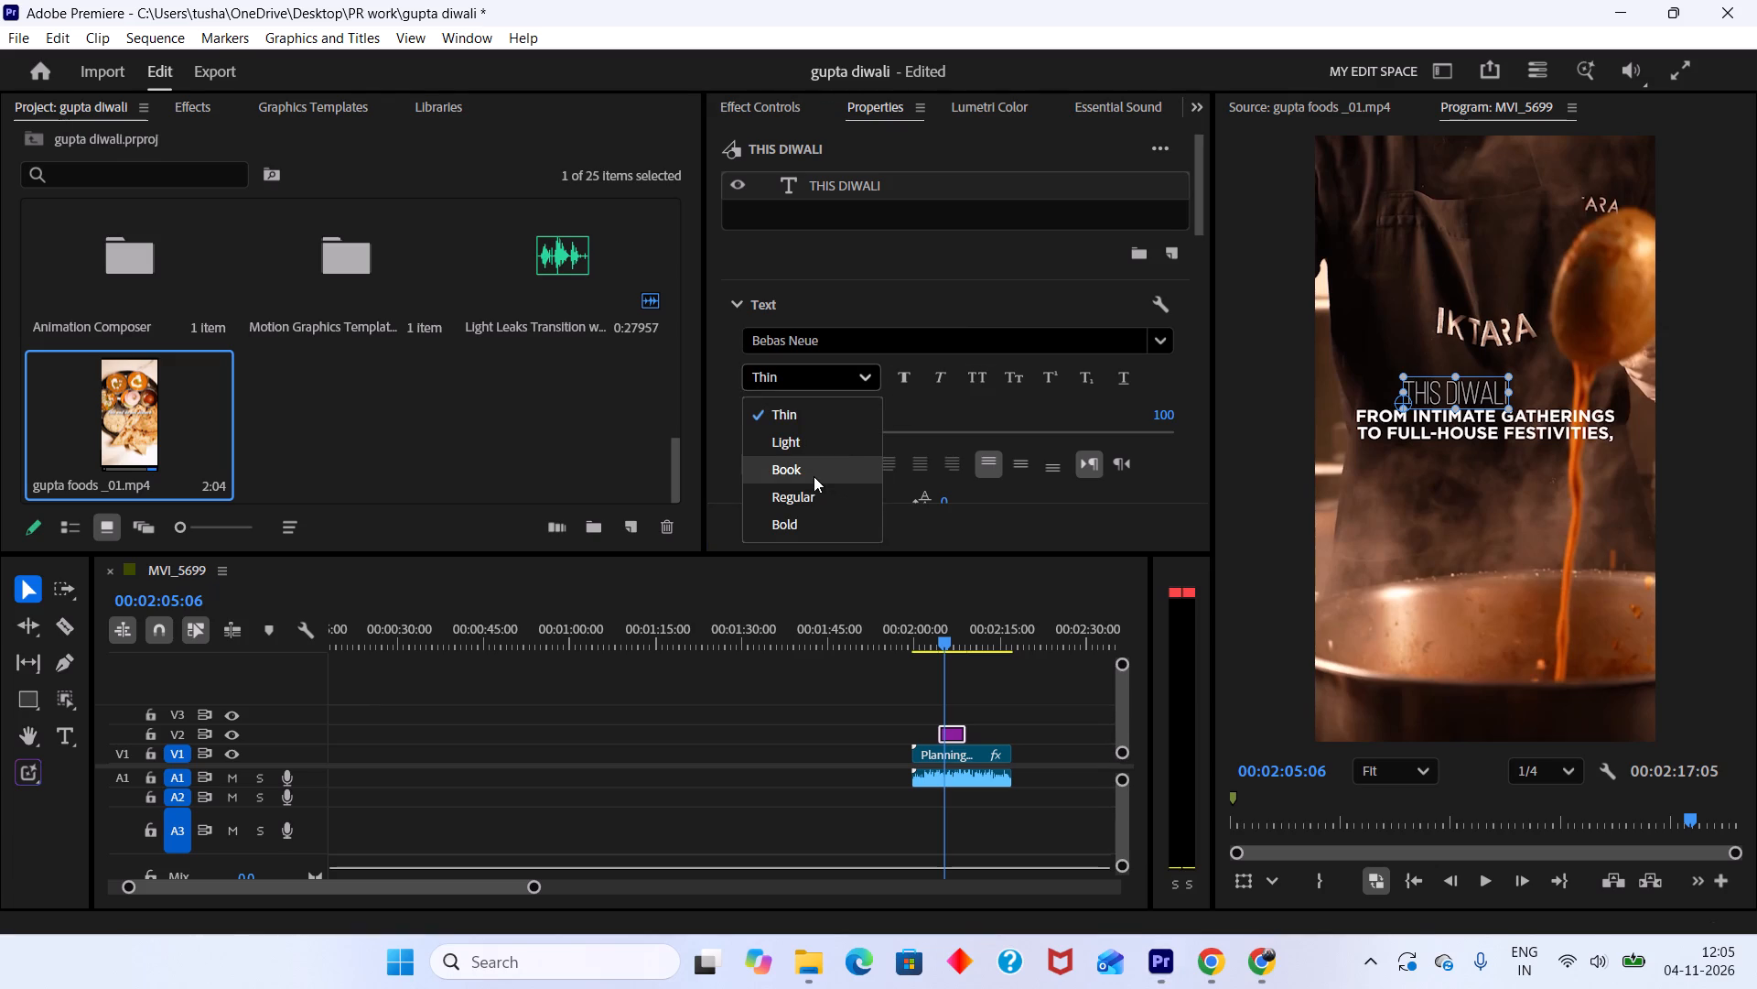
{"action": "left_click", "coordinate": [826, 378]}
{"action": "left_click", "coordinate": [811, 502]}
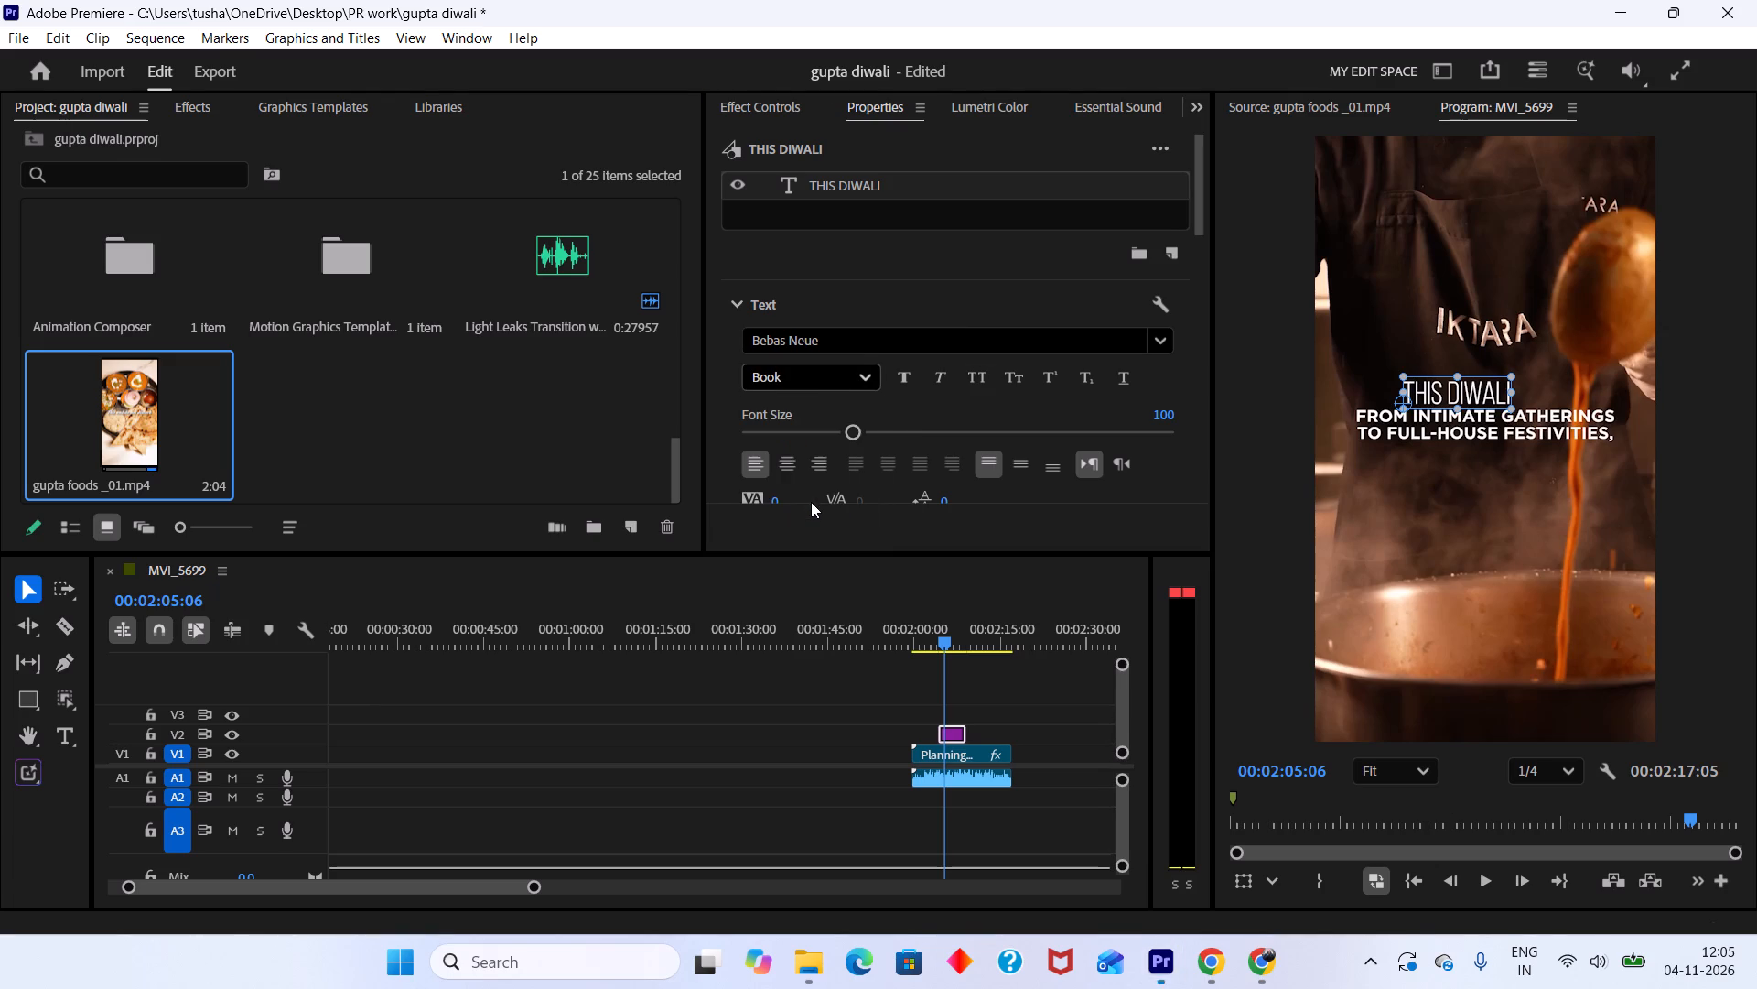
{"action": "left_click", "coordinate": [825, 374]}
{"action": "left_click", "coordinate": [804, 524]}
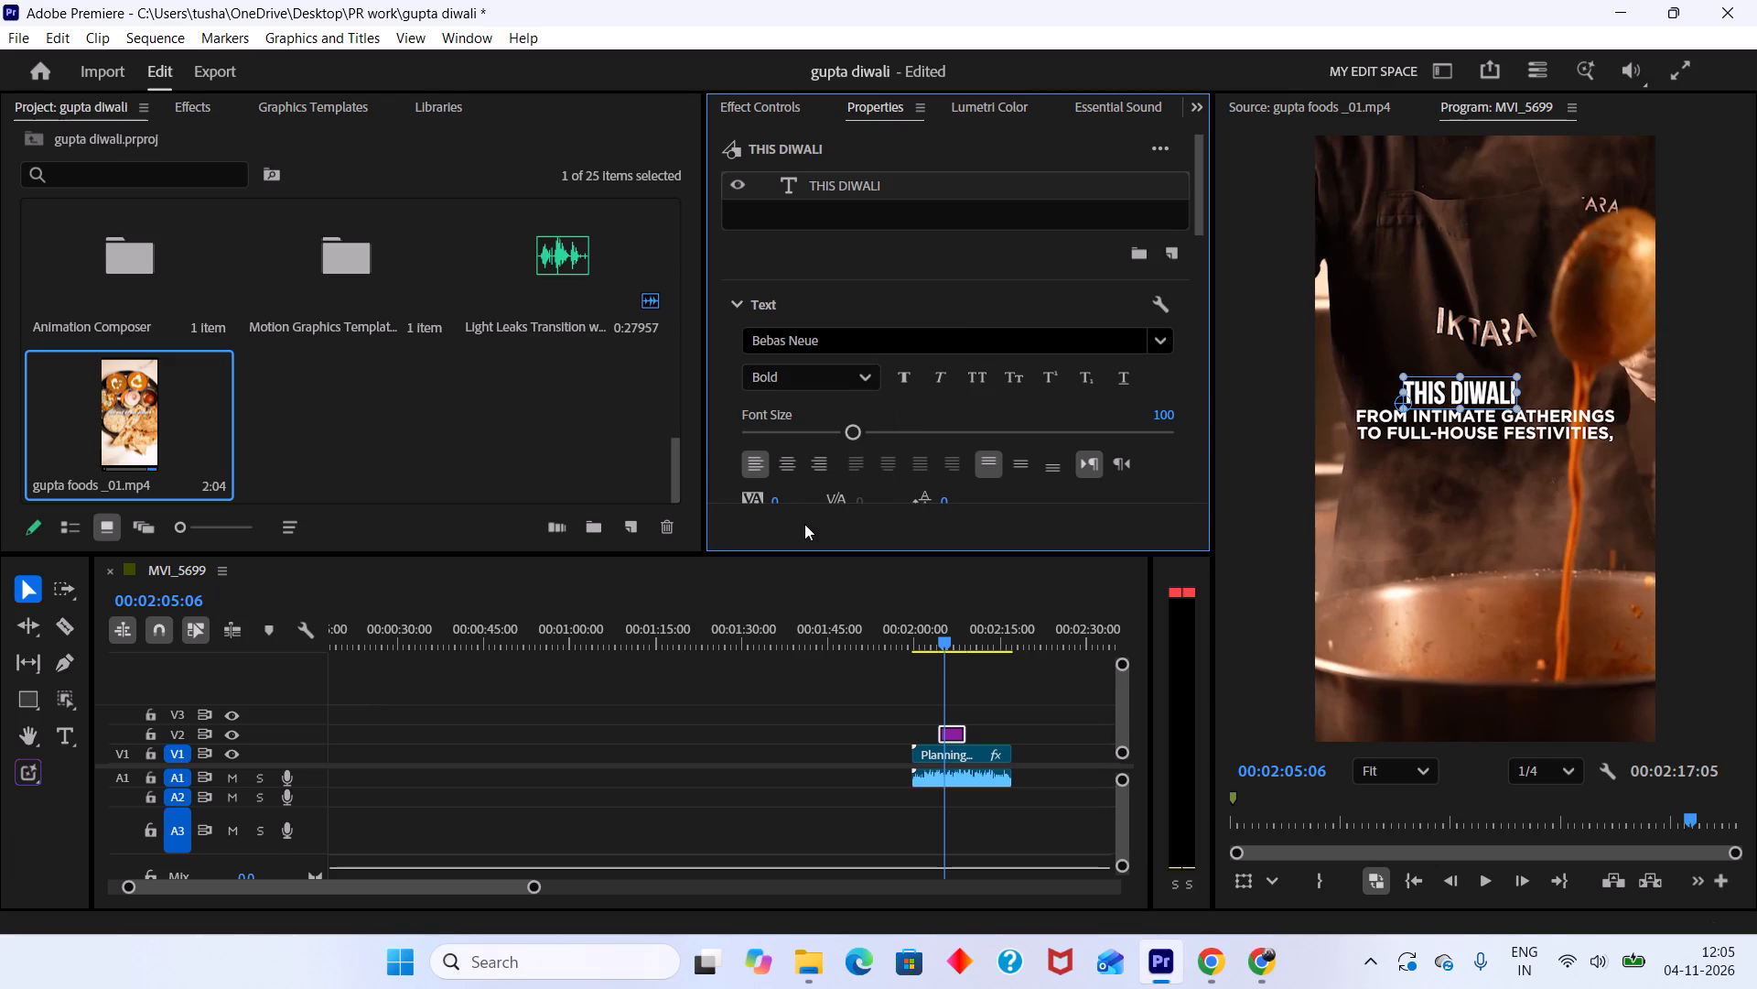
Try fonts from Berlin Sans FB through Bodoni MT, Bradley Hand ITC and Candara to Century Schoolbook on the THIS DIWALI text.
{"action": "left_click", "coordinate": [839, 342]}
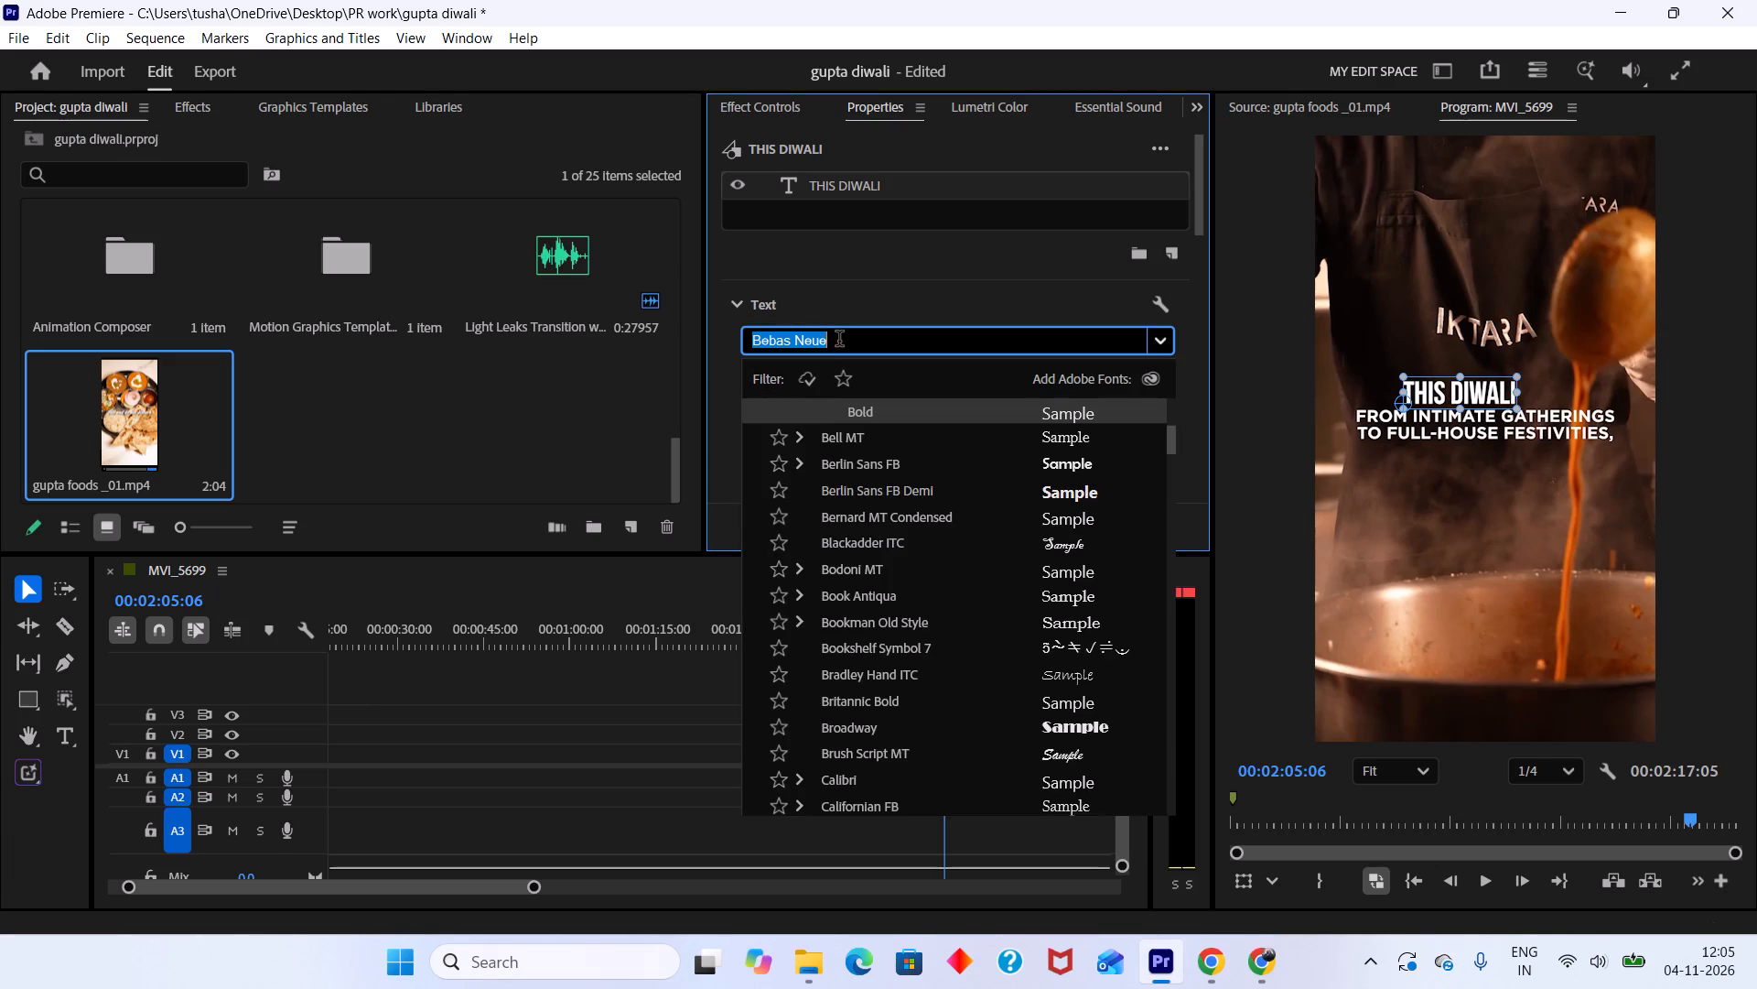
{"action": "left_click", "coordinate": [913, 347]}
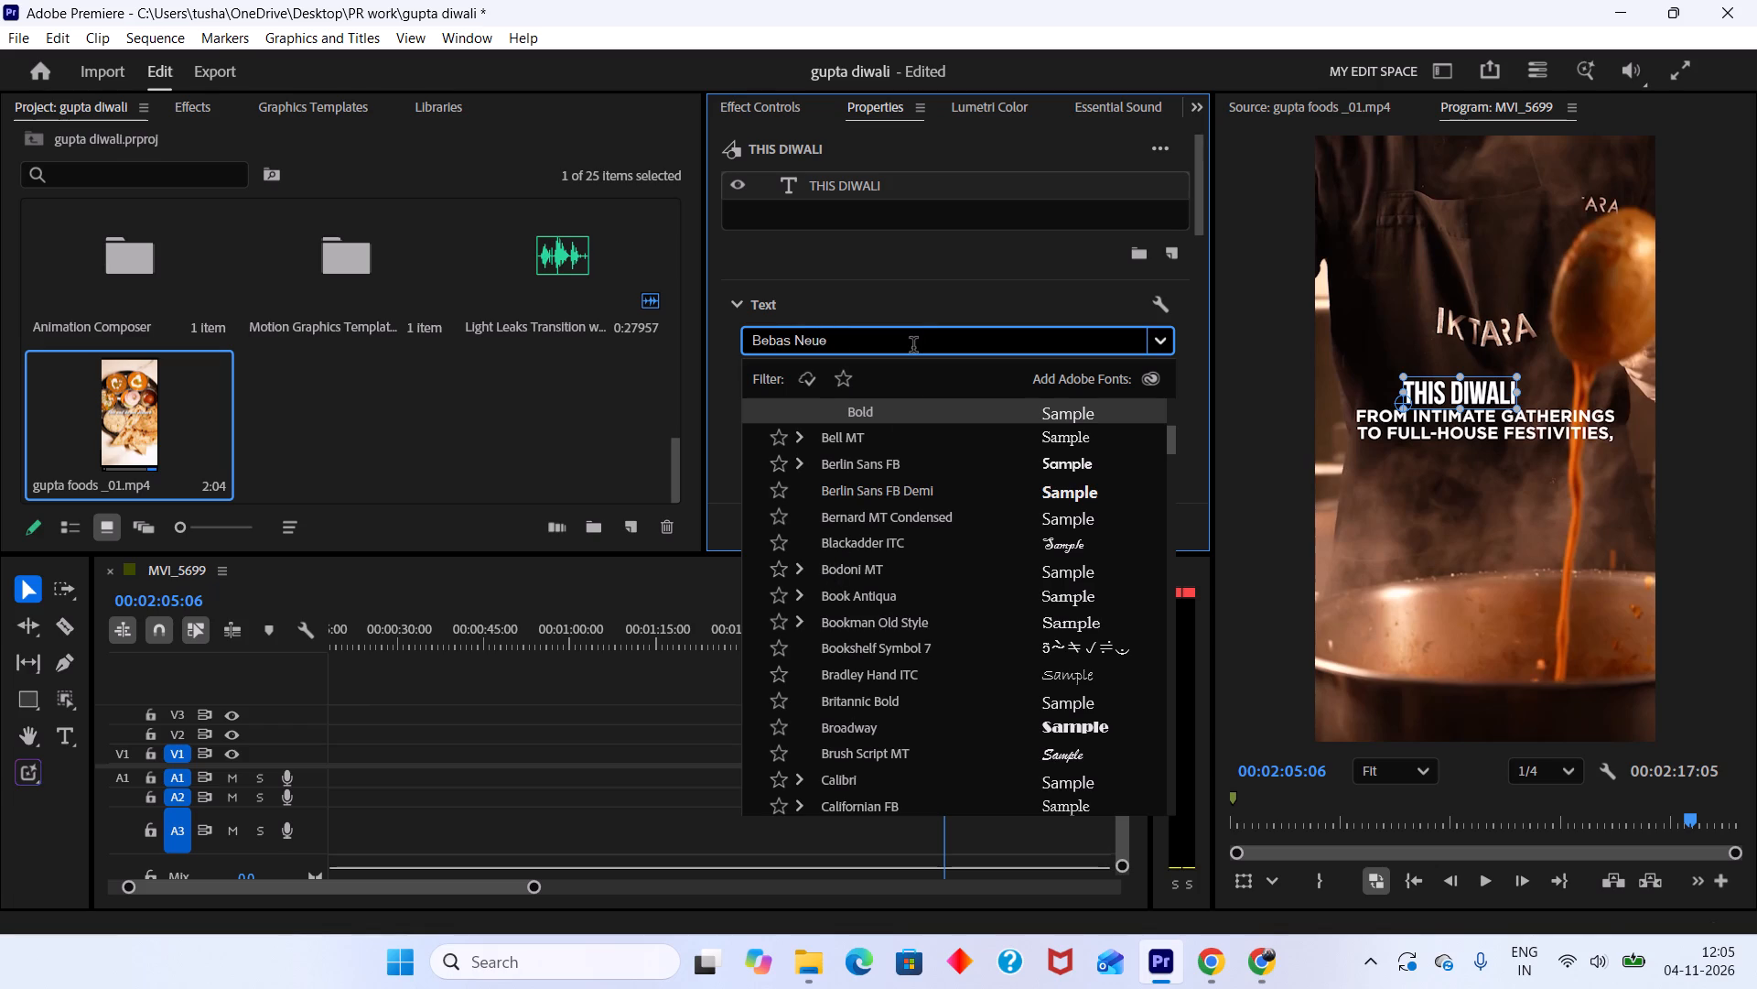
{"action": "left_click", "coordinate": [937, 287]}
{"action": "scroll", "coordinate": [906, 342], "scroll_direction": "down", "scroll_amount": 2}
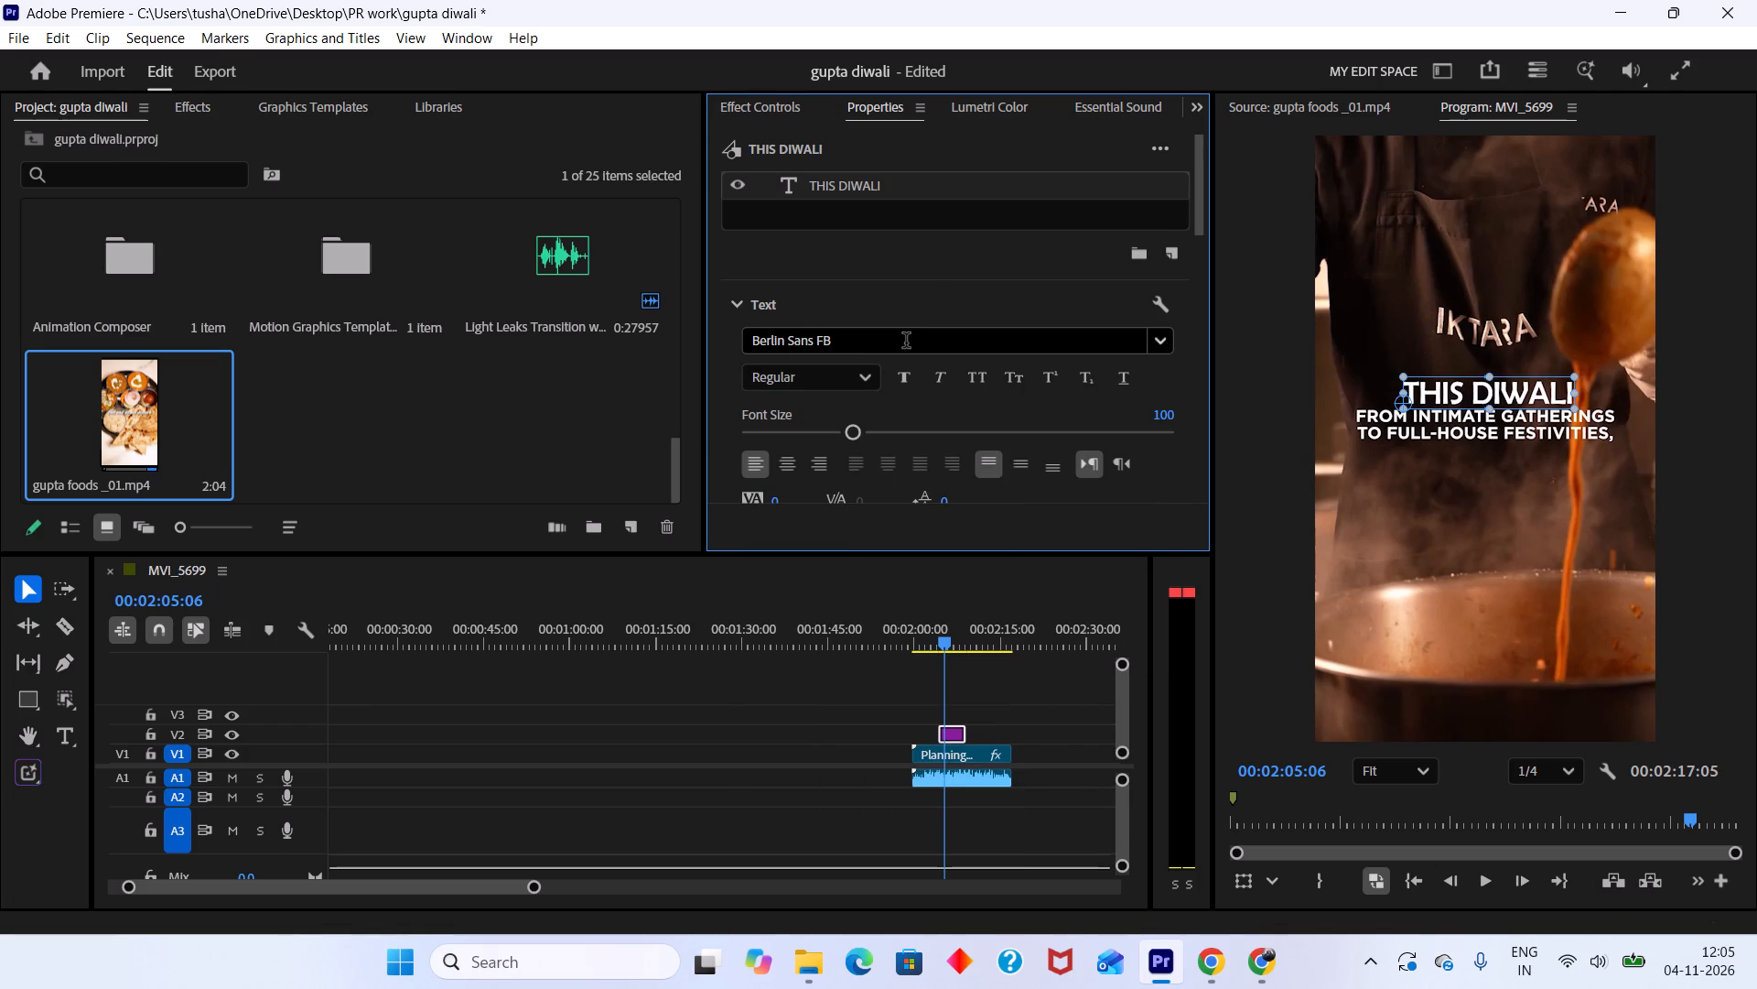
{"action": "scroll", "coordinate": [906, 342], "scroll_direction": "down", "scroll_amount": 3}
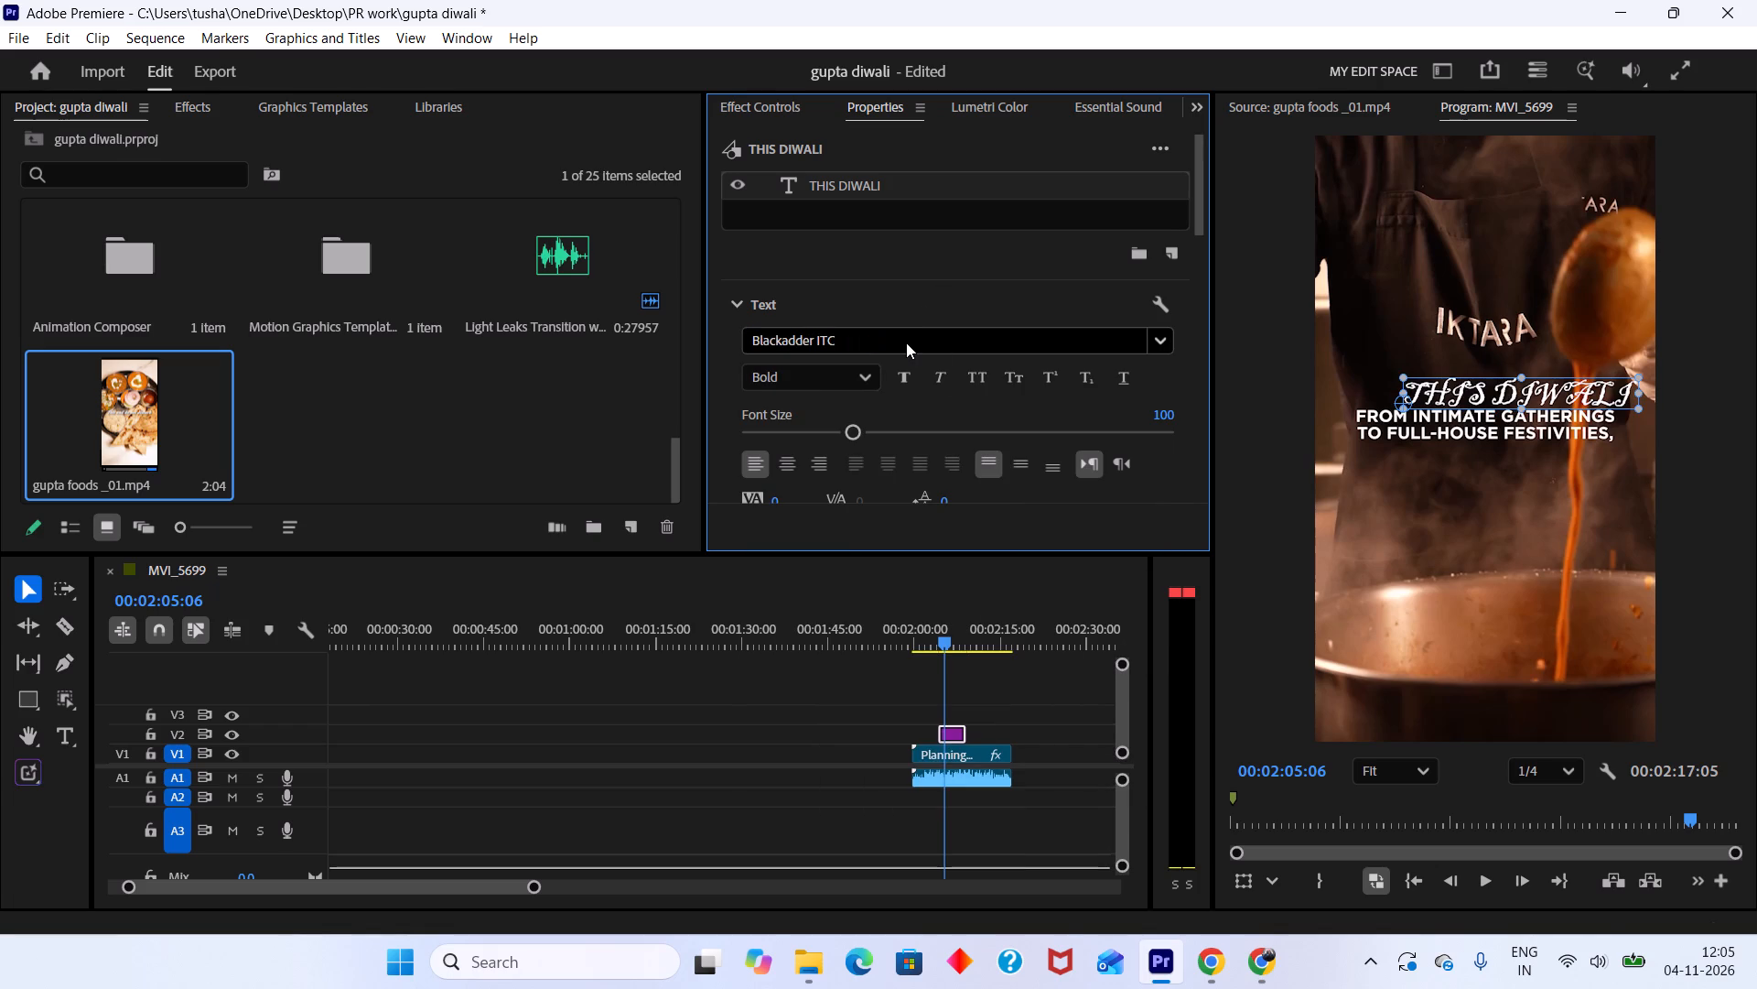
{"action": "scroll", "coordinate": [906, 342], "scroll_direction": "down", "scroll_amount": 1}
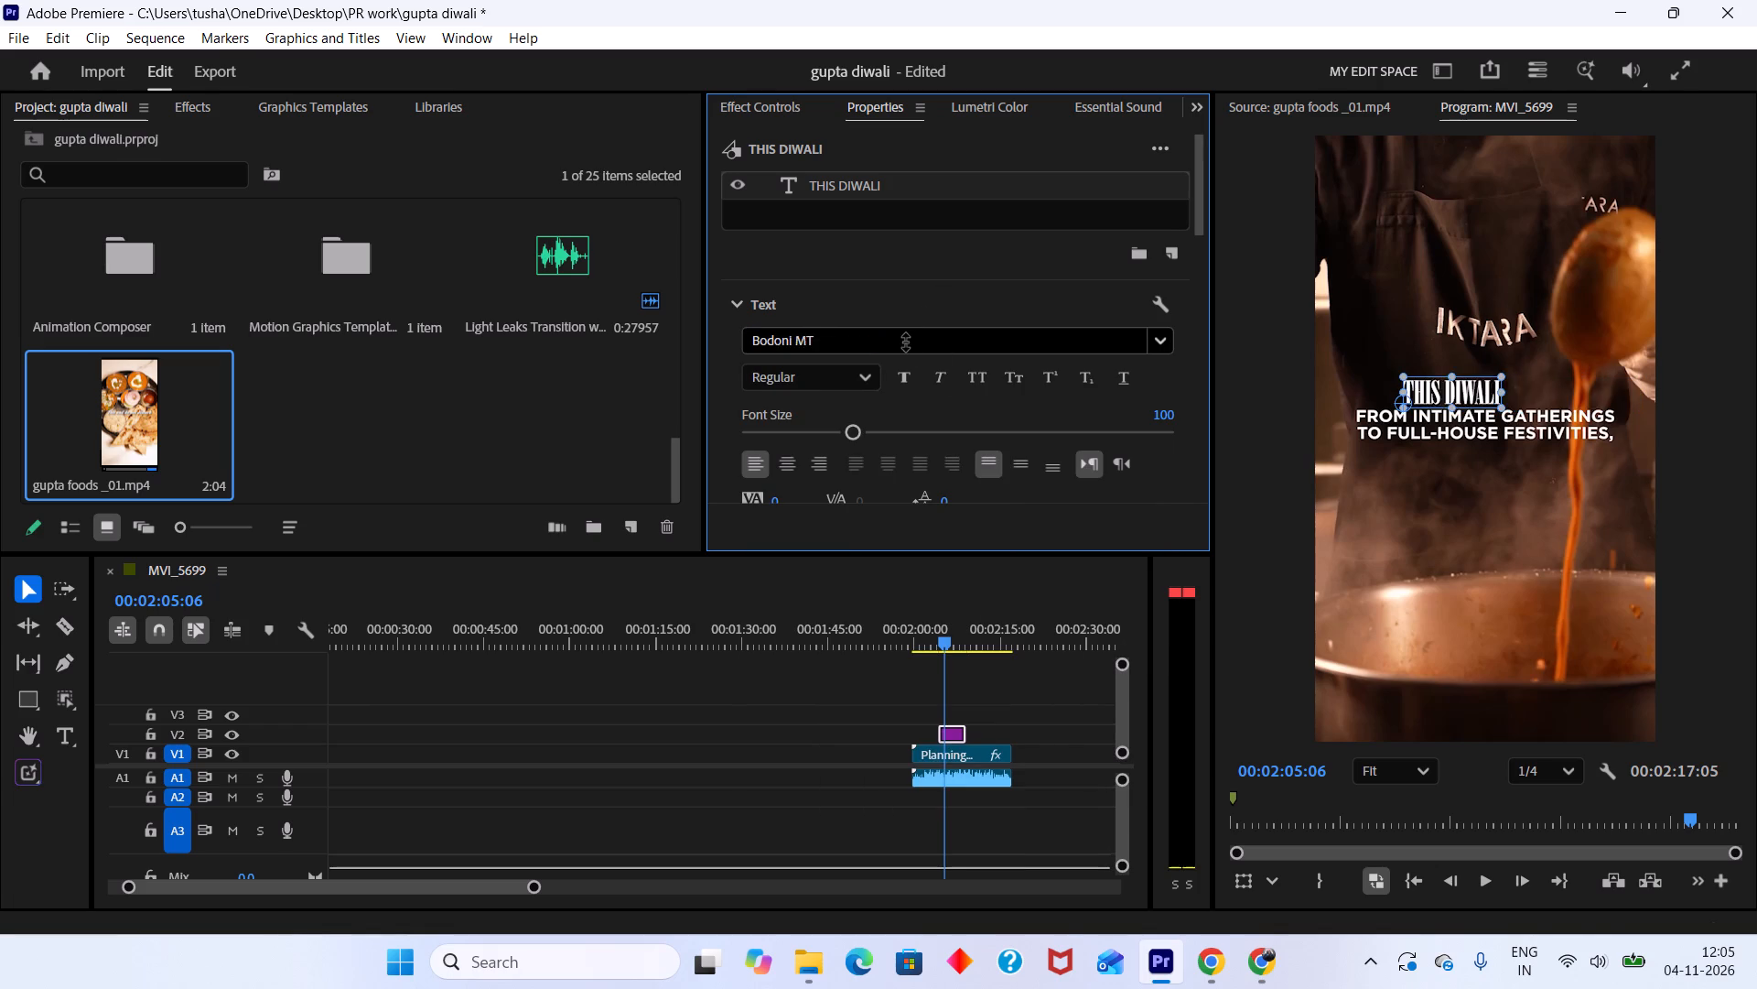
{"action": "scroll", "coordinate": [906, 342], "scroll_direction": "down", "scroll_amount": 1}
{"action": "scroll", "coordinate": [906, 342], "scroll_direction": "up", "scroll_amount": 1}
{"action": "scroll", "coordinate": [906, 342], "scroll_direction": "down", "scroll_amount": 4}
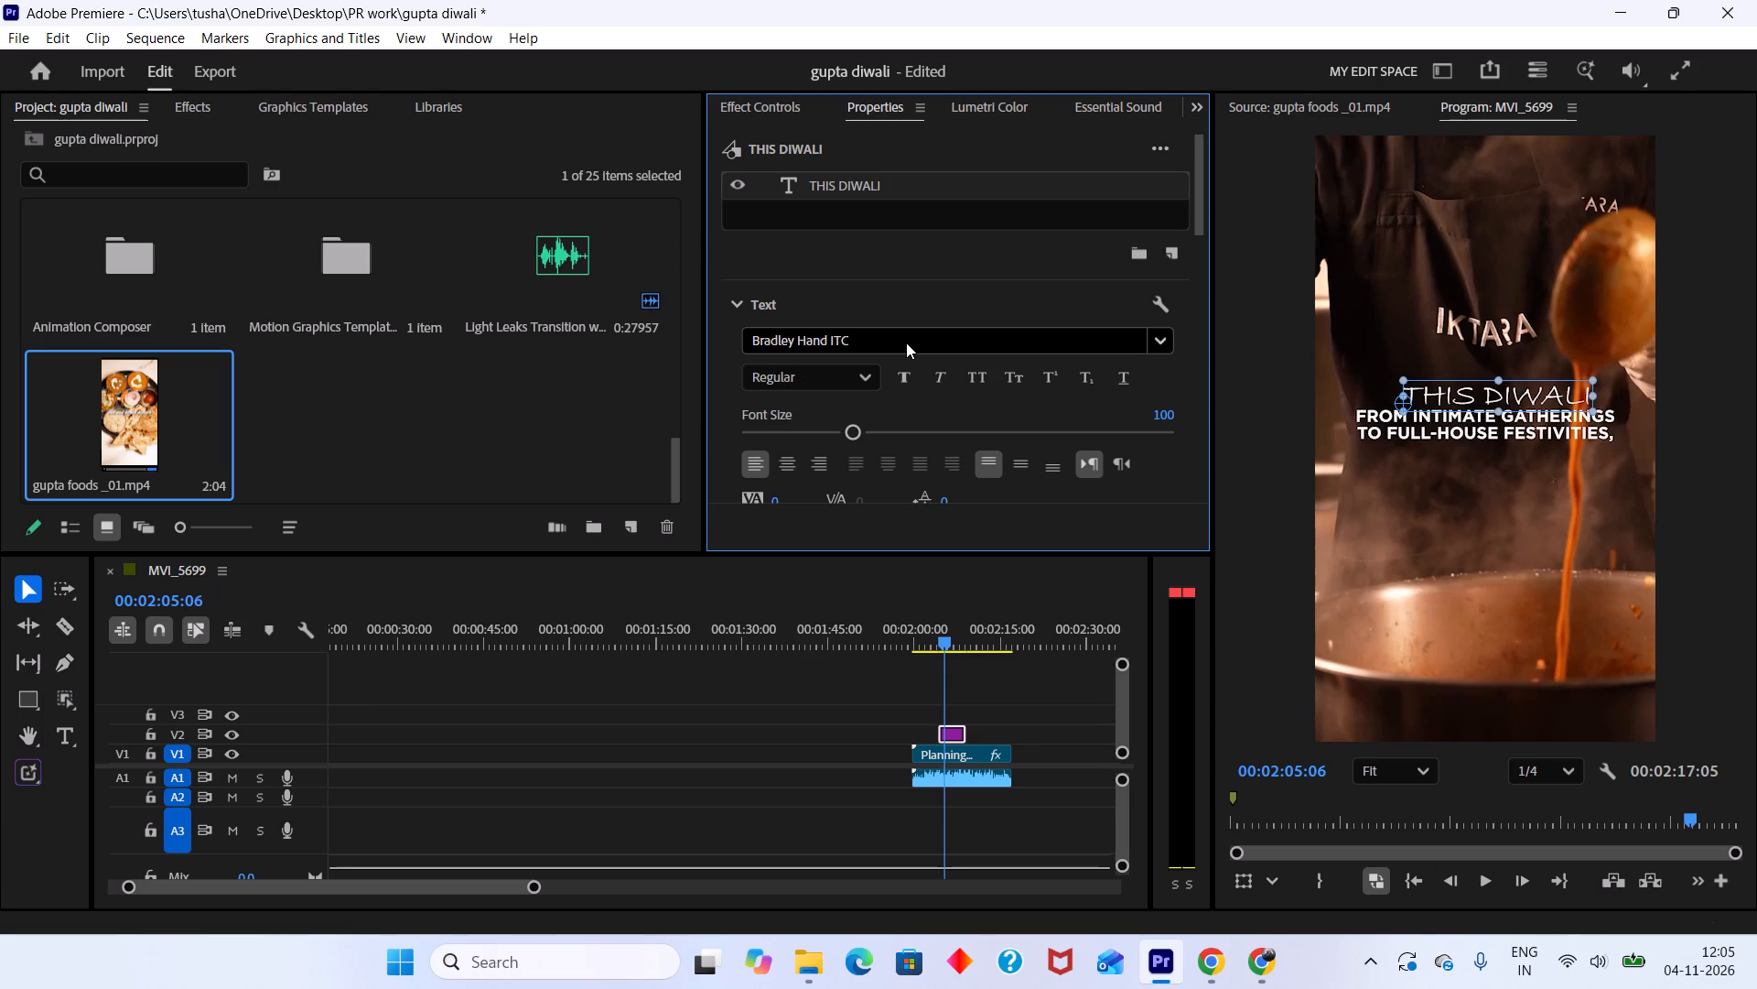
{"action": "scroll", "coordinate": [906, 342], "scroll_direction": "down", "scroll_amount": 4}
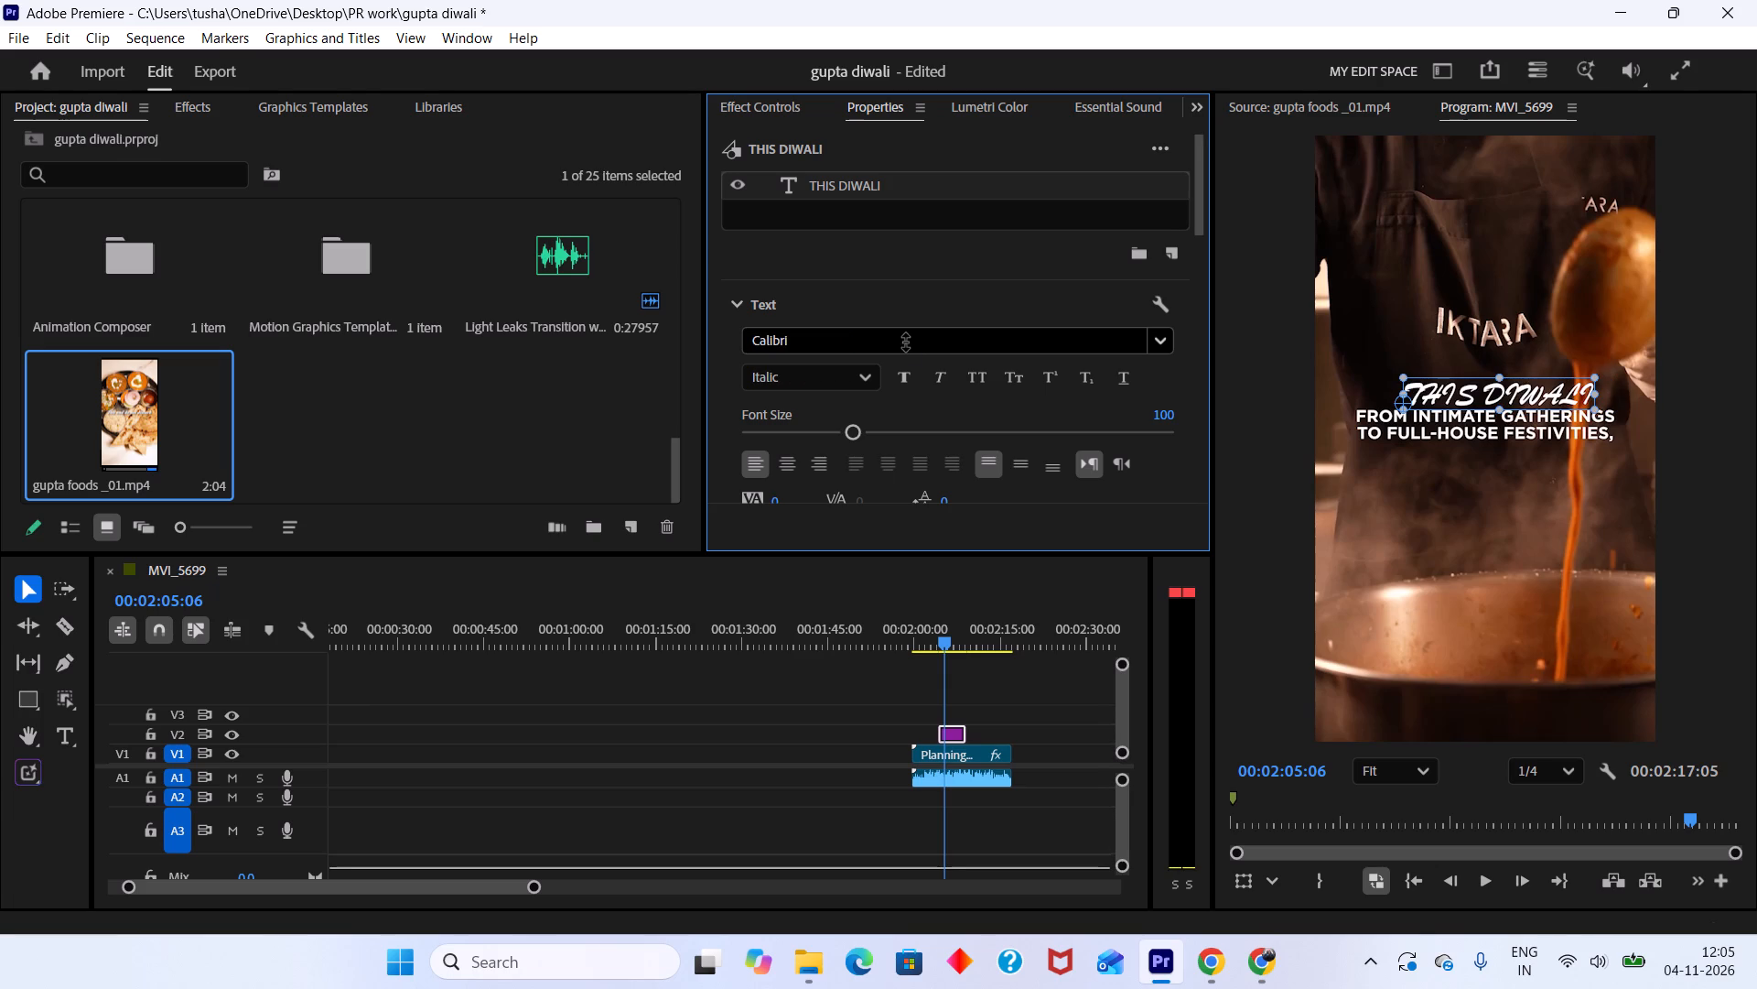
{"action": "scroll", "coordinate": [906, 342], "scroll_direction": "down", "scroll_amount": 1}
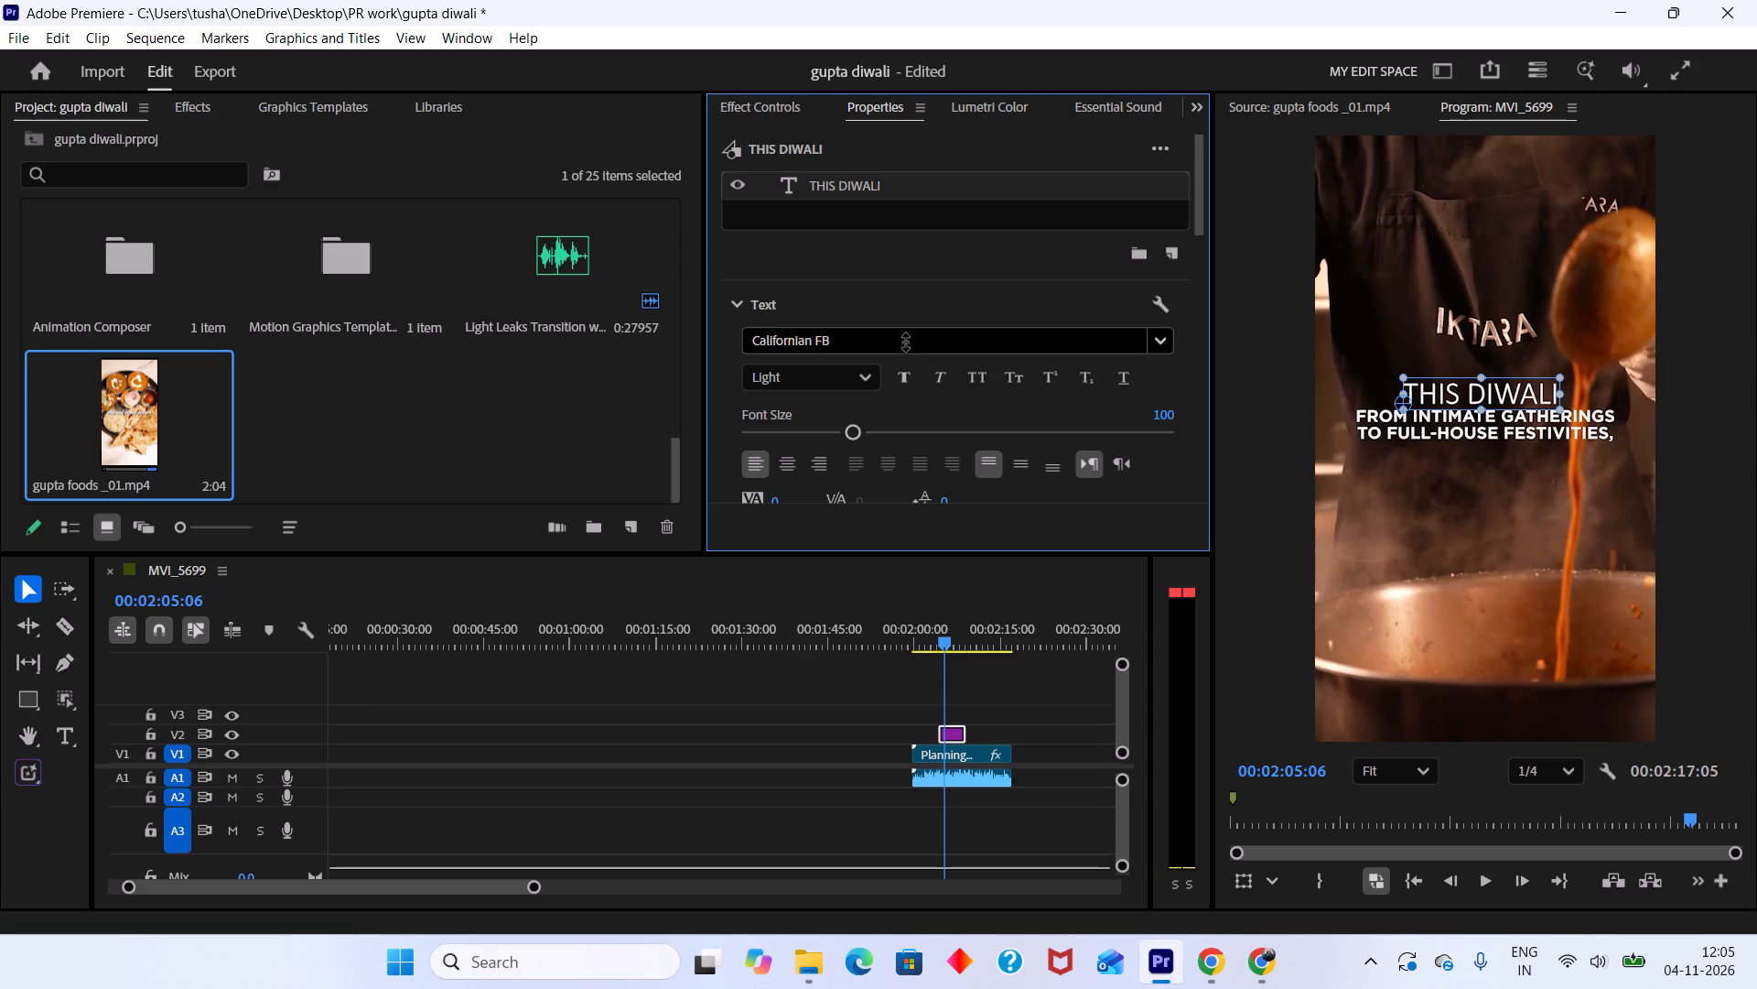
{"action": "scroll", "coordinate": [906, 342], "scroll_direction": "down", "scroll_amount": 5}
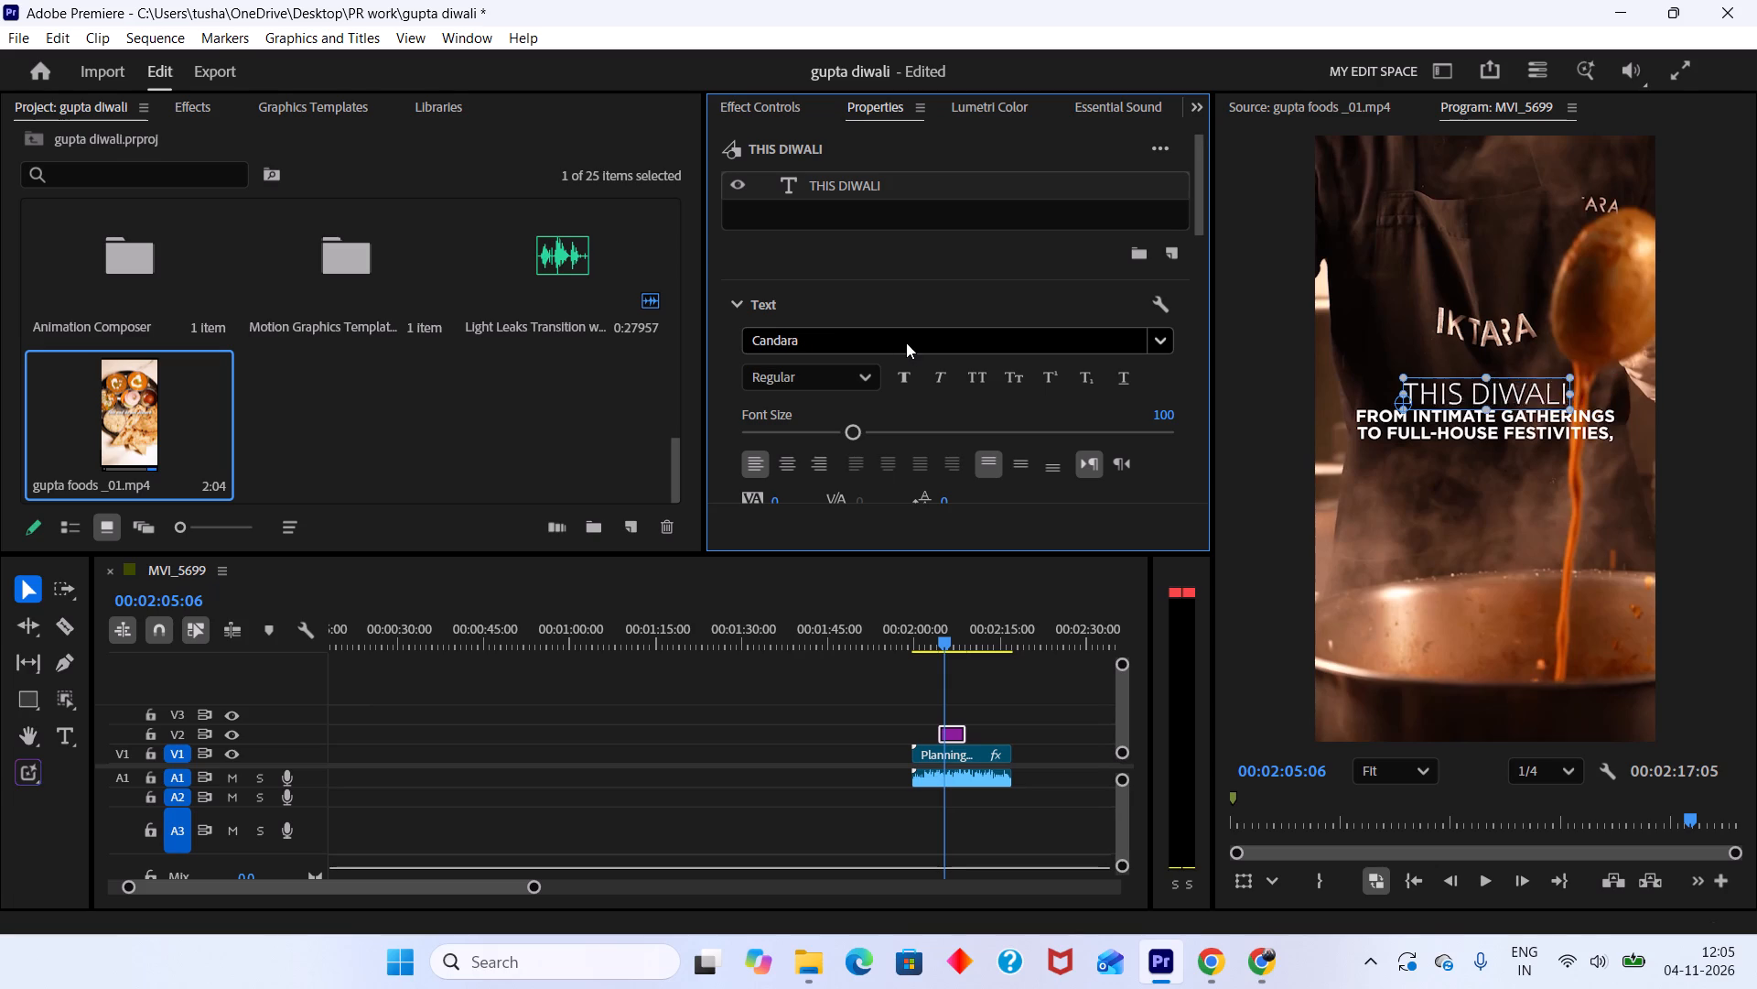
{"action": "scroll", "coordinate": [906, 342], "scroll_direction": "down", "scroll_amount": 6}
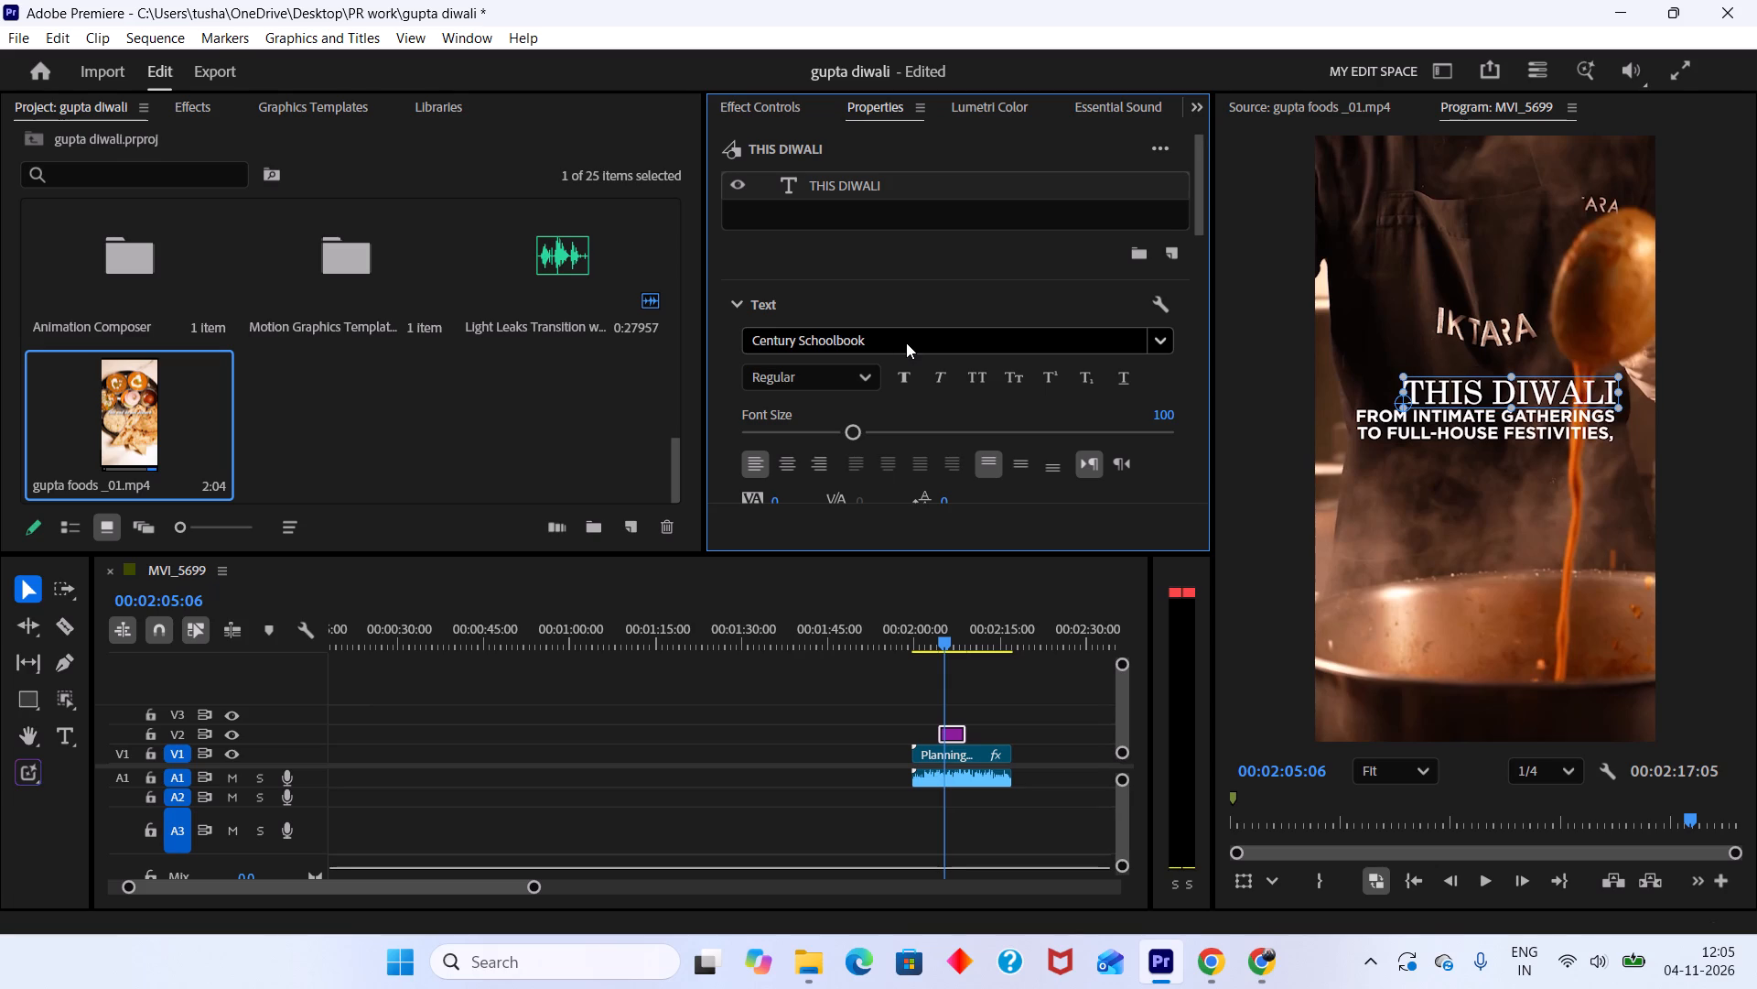
Set the THIS DIWALI text's font to SF Pro Display Regular.
{"action": "left_click", "coordinate": [906, 342]}
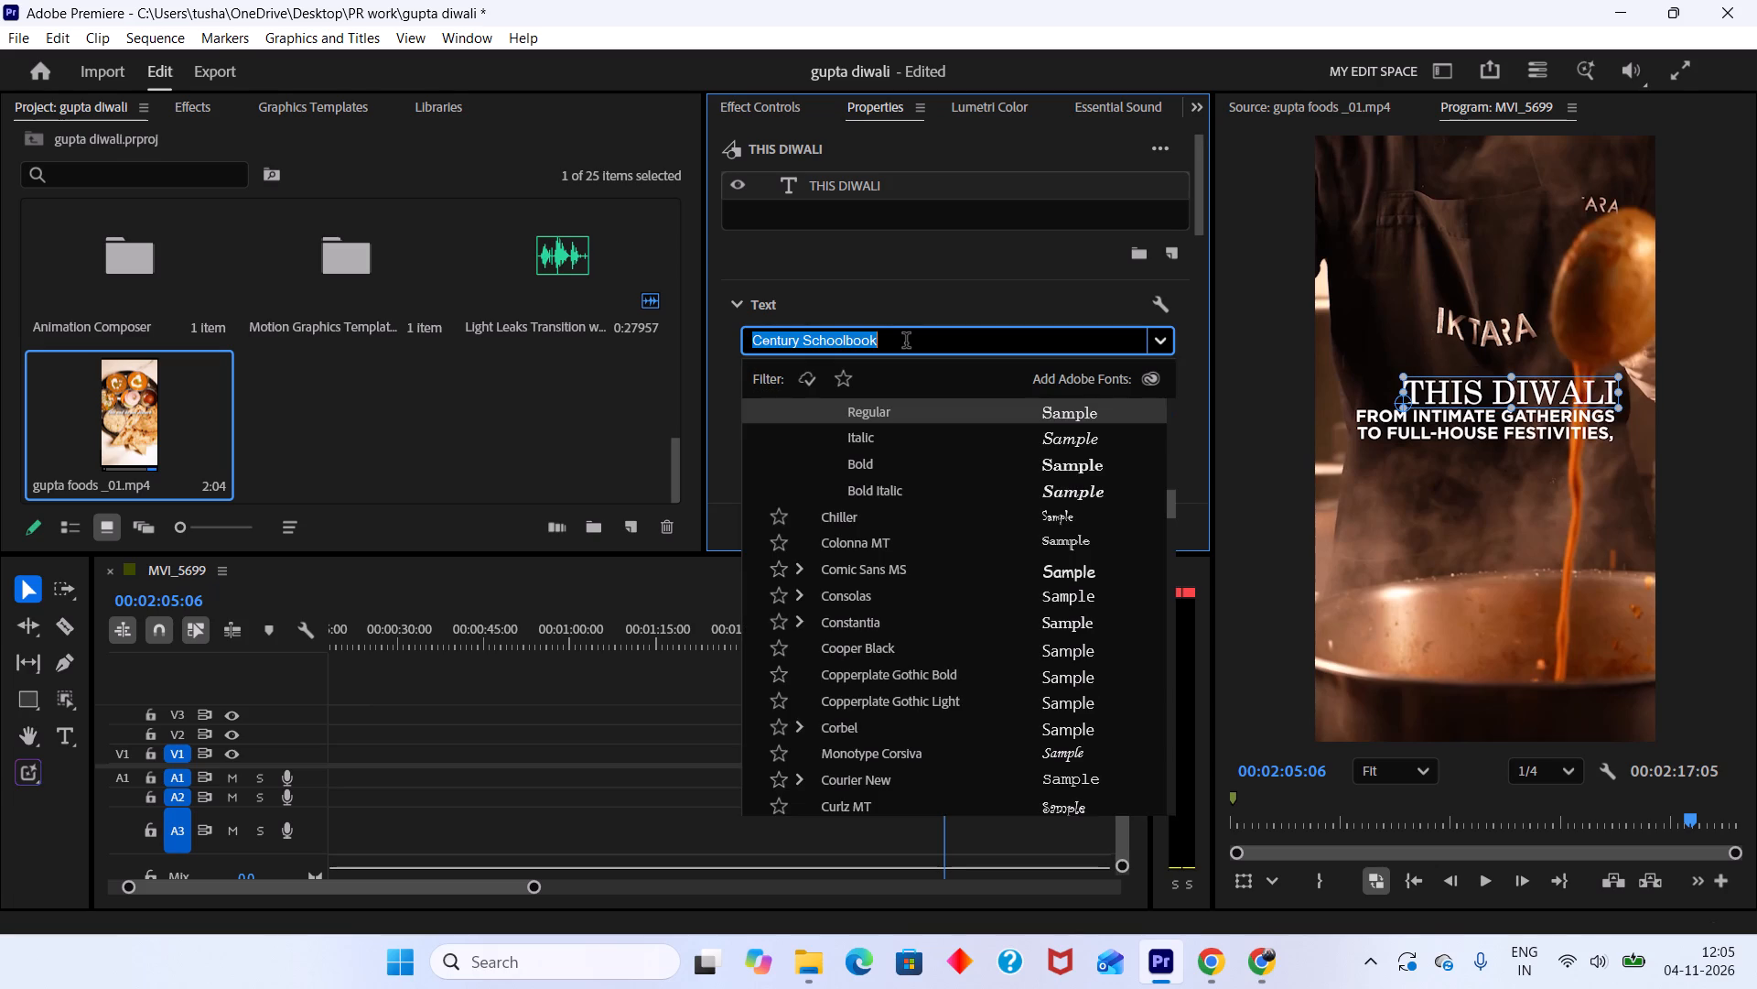
{"action": "type", "text": "SF"}
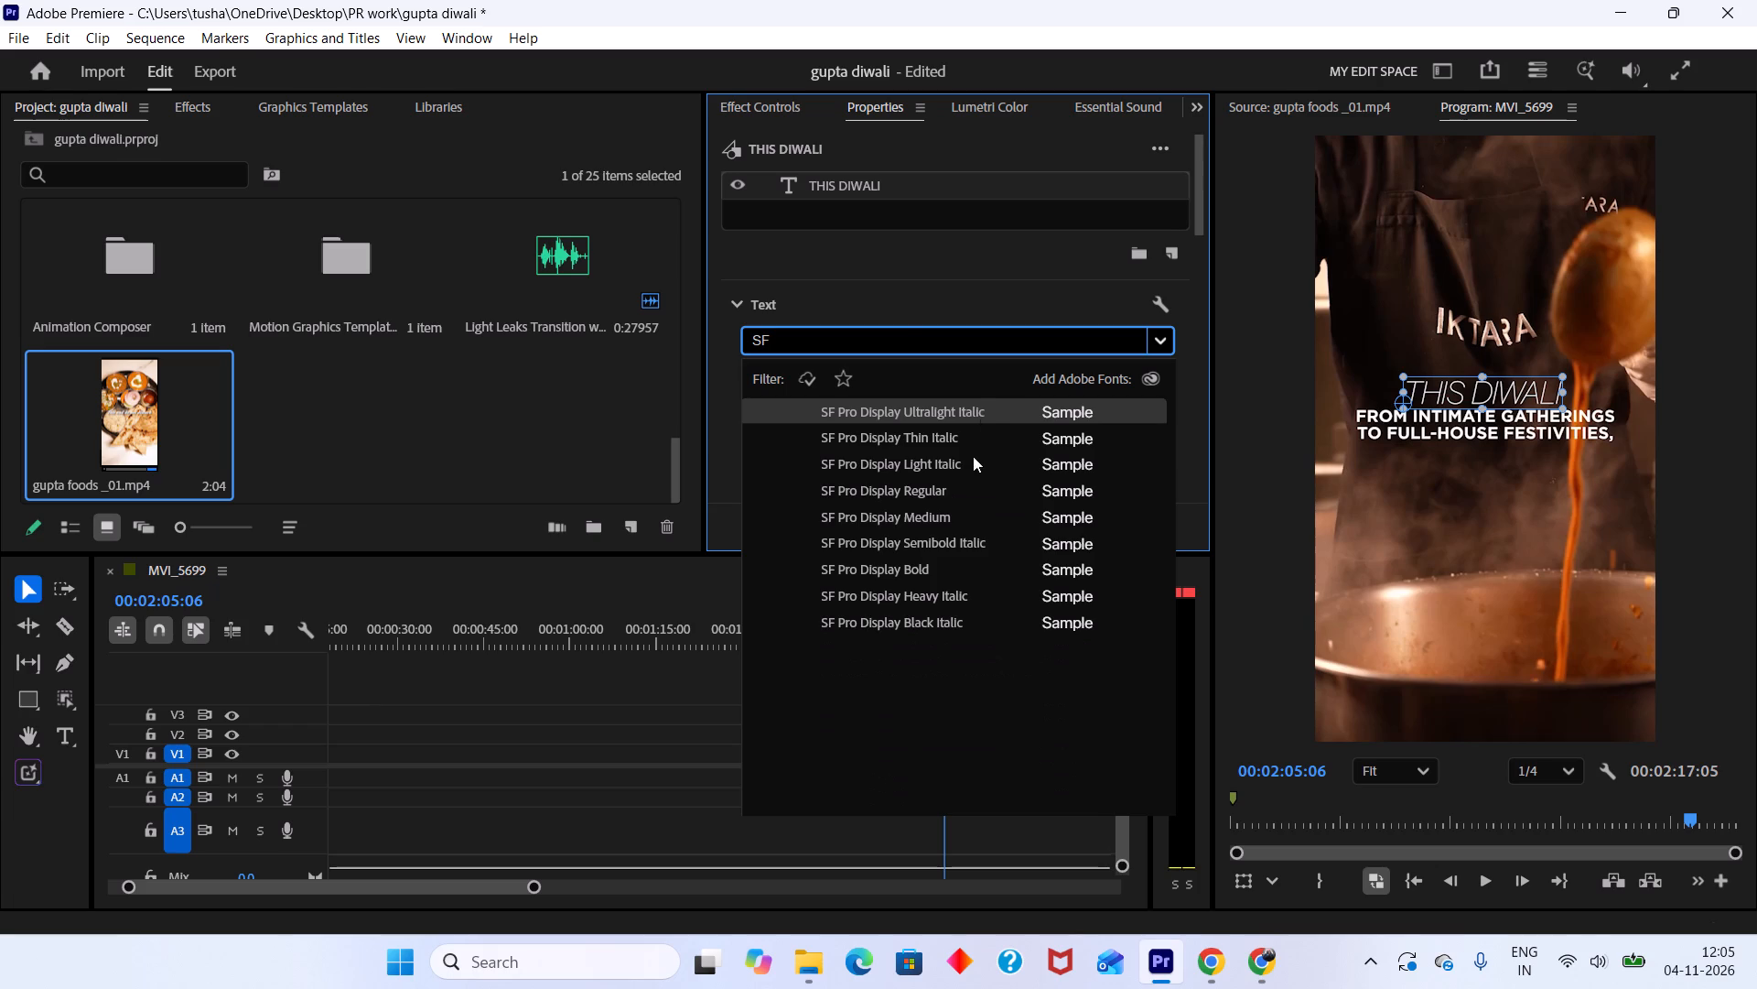
{"action": "left_click", "coordinate": [893, 488]}
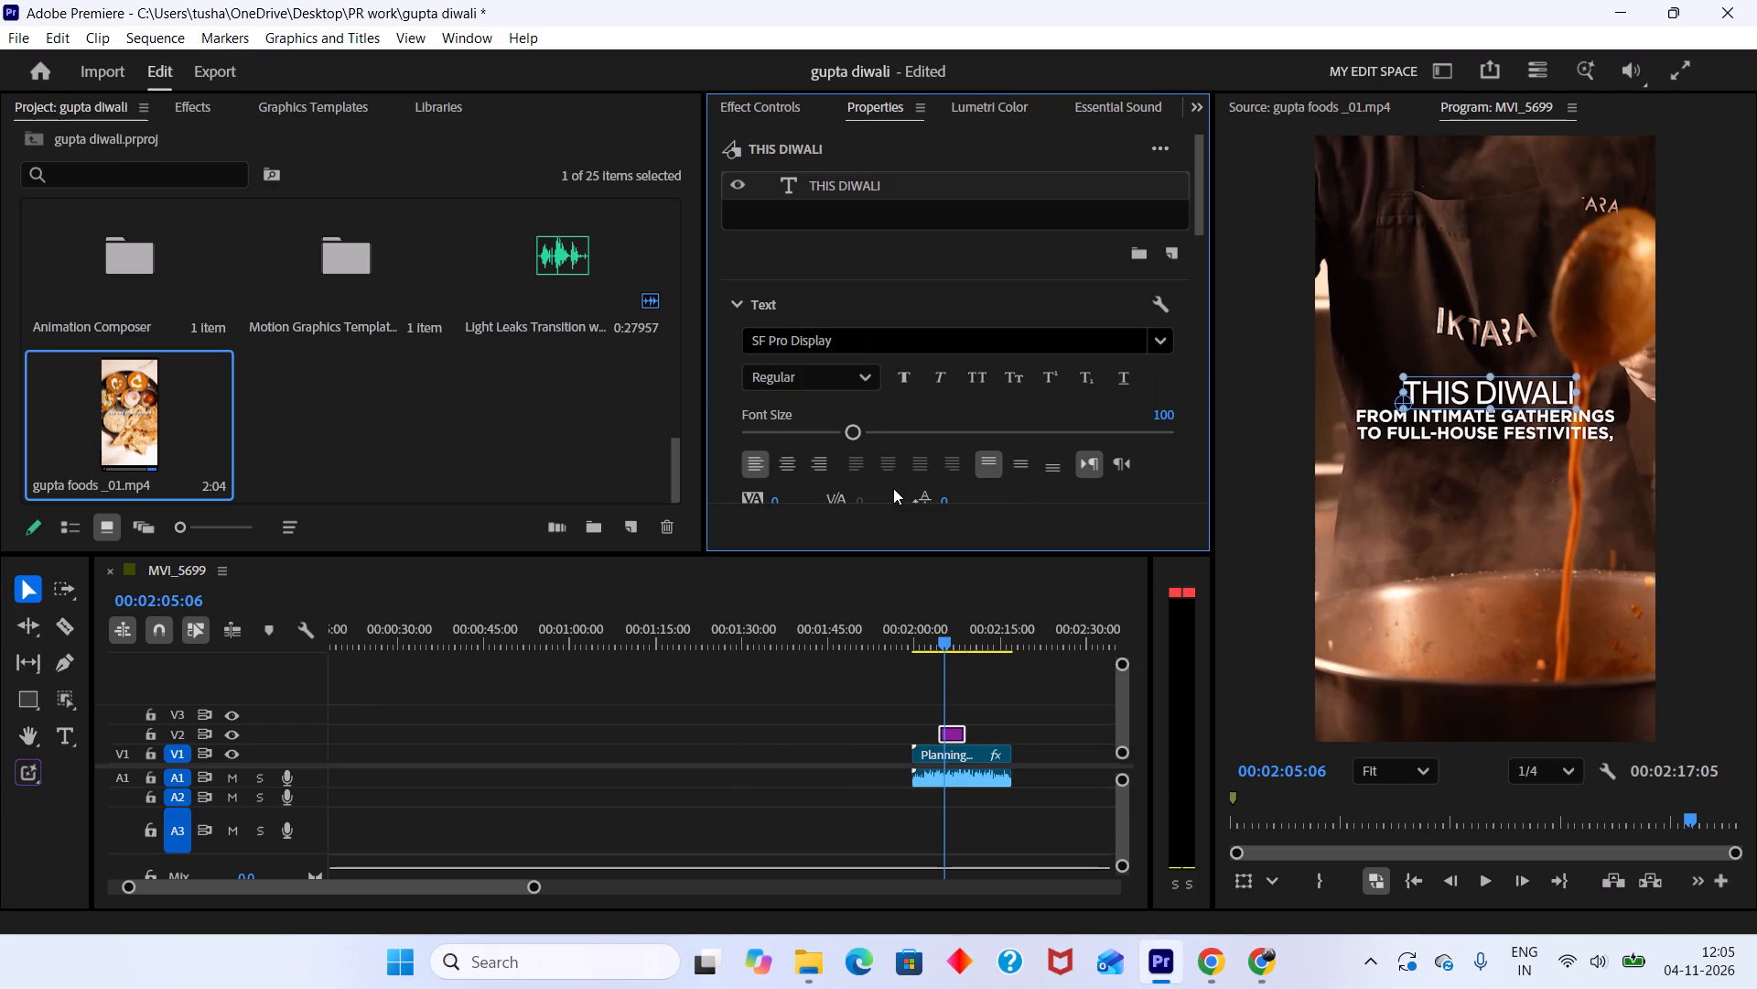
Extend the start of the THIS DIWALI text clip on V2 back to the start of the Planning clip.
{"action": "left_click_drag", "start_coordinate": [947, 734], "coordinate": [939, 734]}
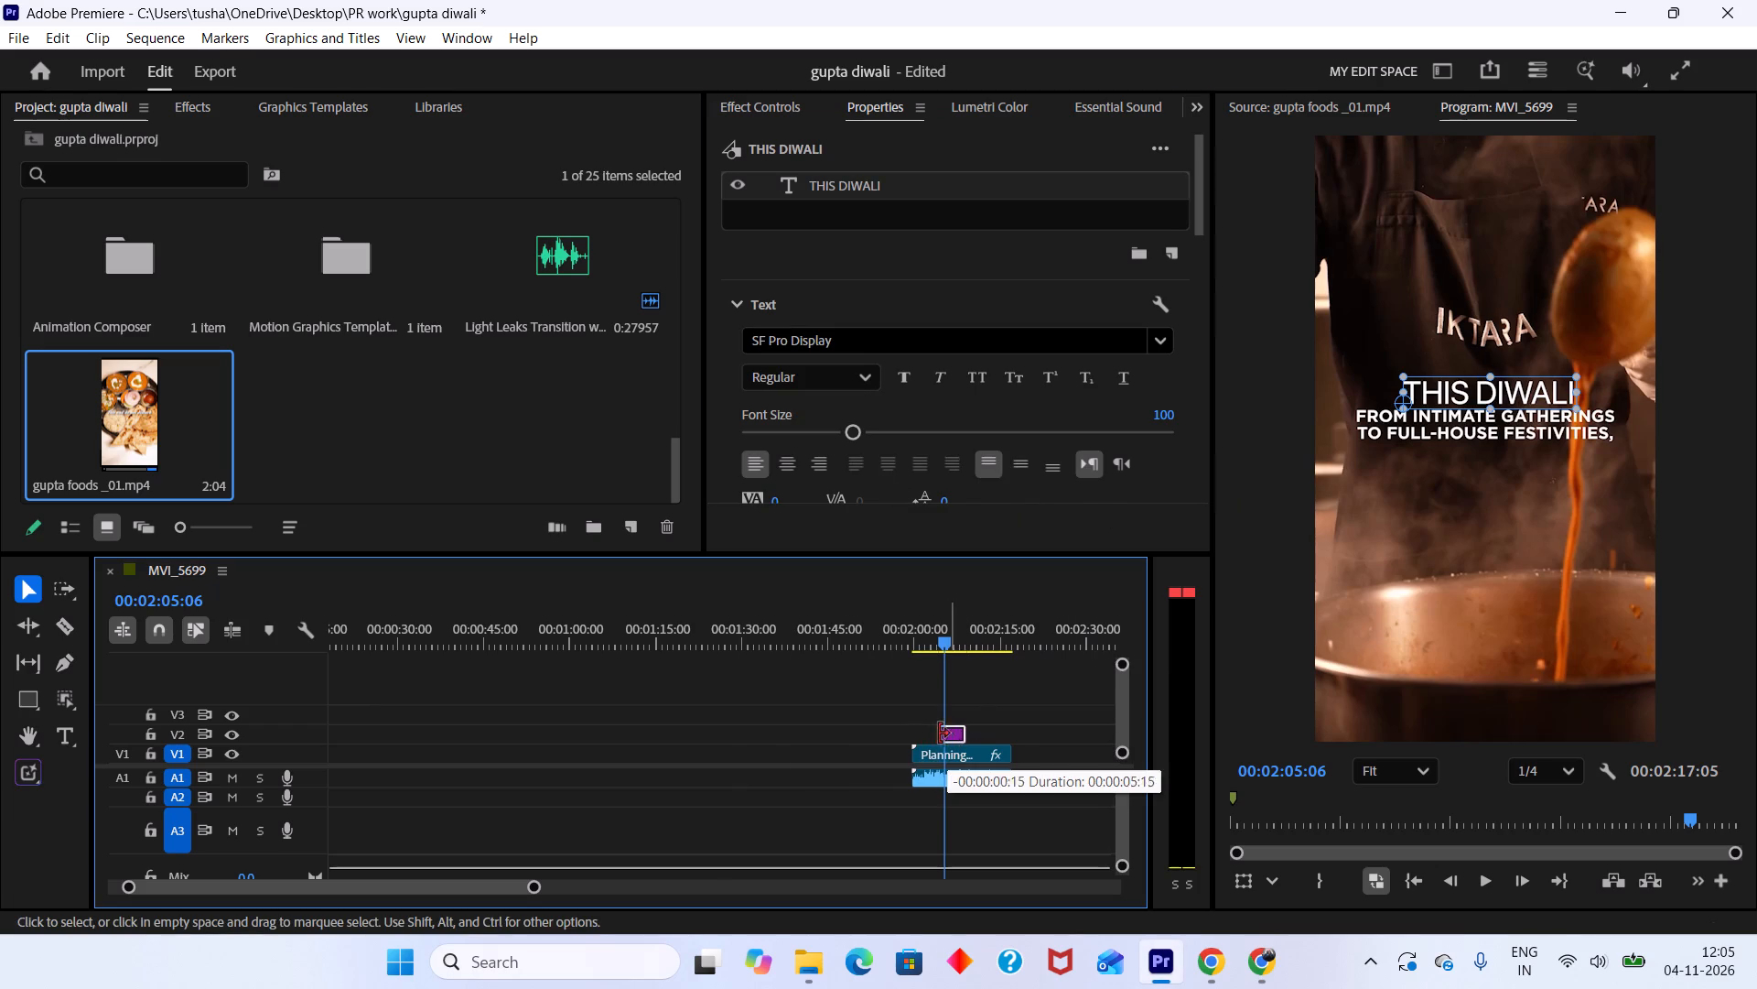
{"action": "left_click_drag", "start_coordinate": [939, 734], "coordinate": [917, 734]}
At 00:02:03:16, apply faux bold to the THIS DIWALI text and place it over the reference clip's matching caption.
{"action": "left_click_drag", "start_coordinate": [939, 646], "coordinate": [932, 637]}
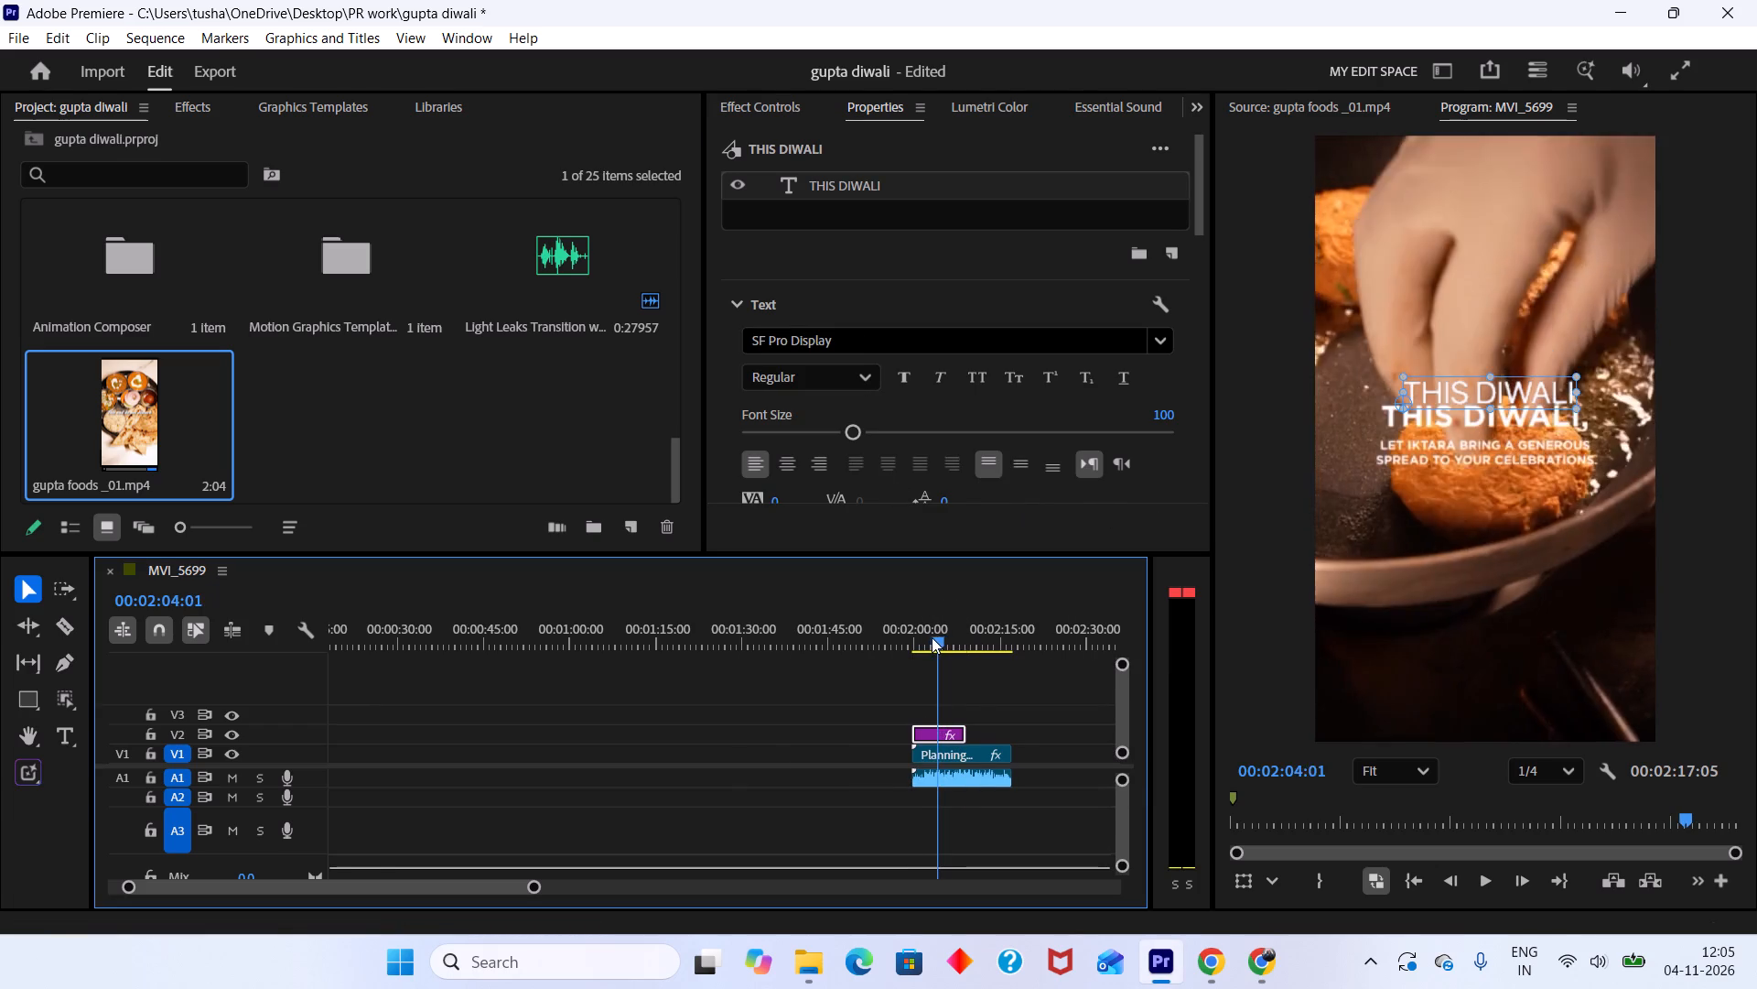
{"action": "left_click_drag", "start_coordinate": [932, 637], "coordinate": [931, 637]}
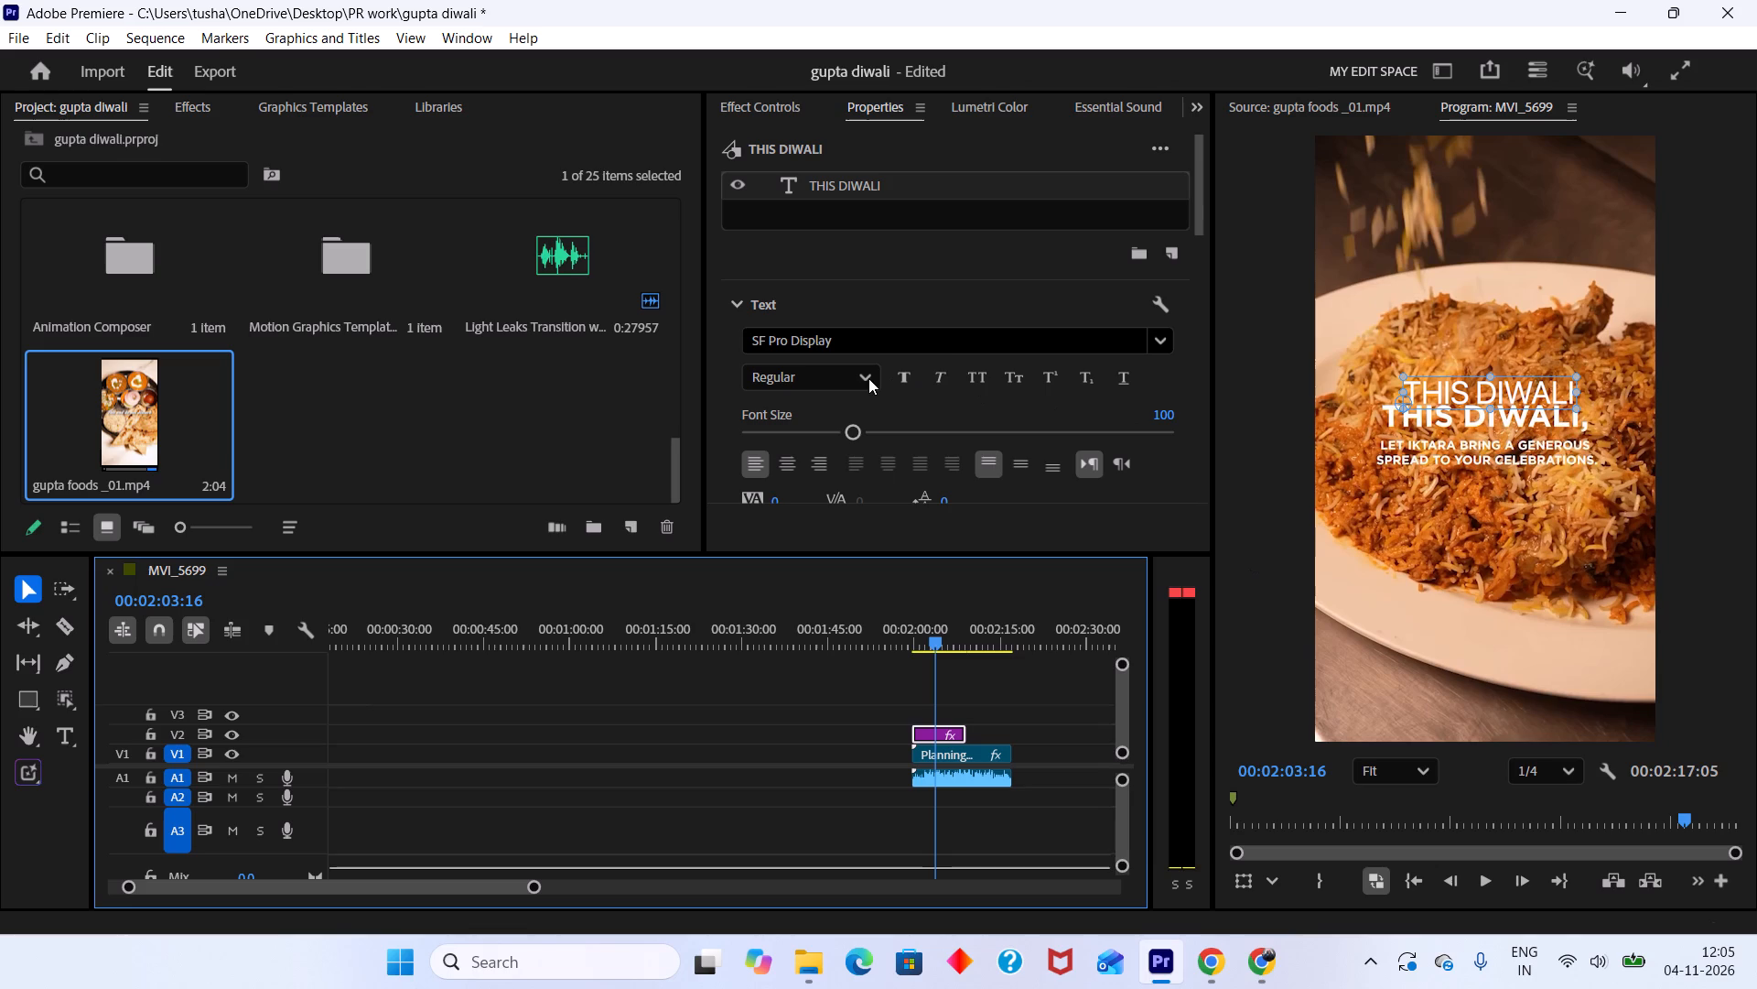
{"action": "left_click", "coordinate": [905, 384]}
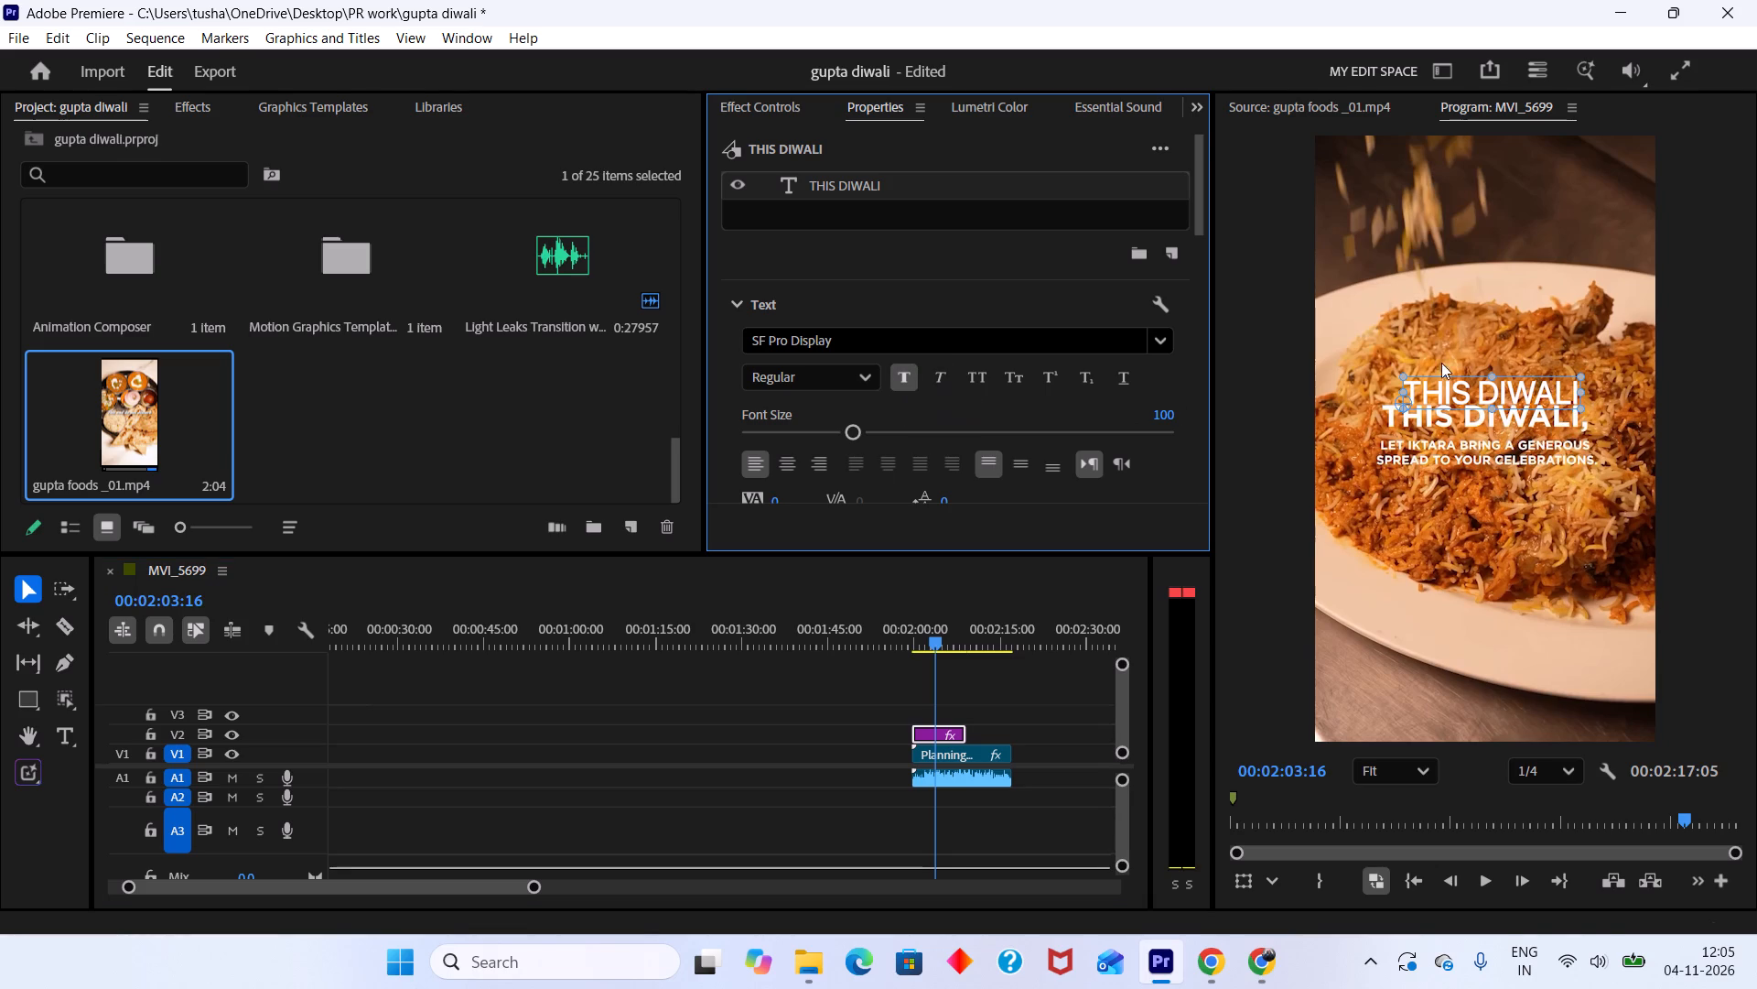
{"action": "left_click_drag", "start_coordinate": [1468, 392], "coordinate": [1446, 416]}
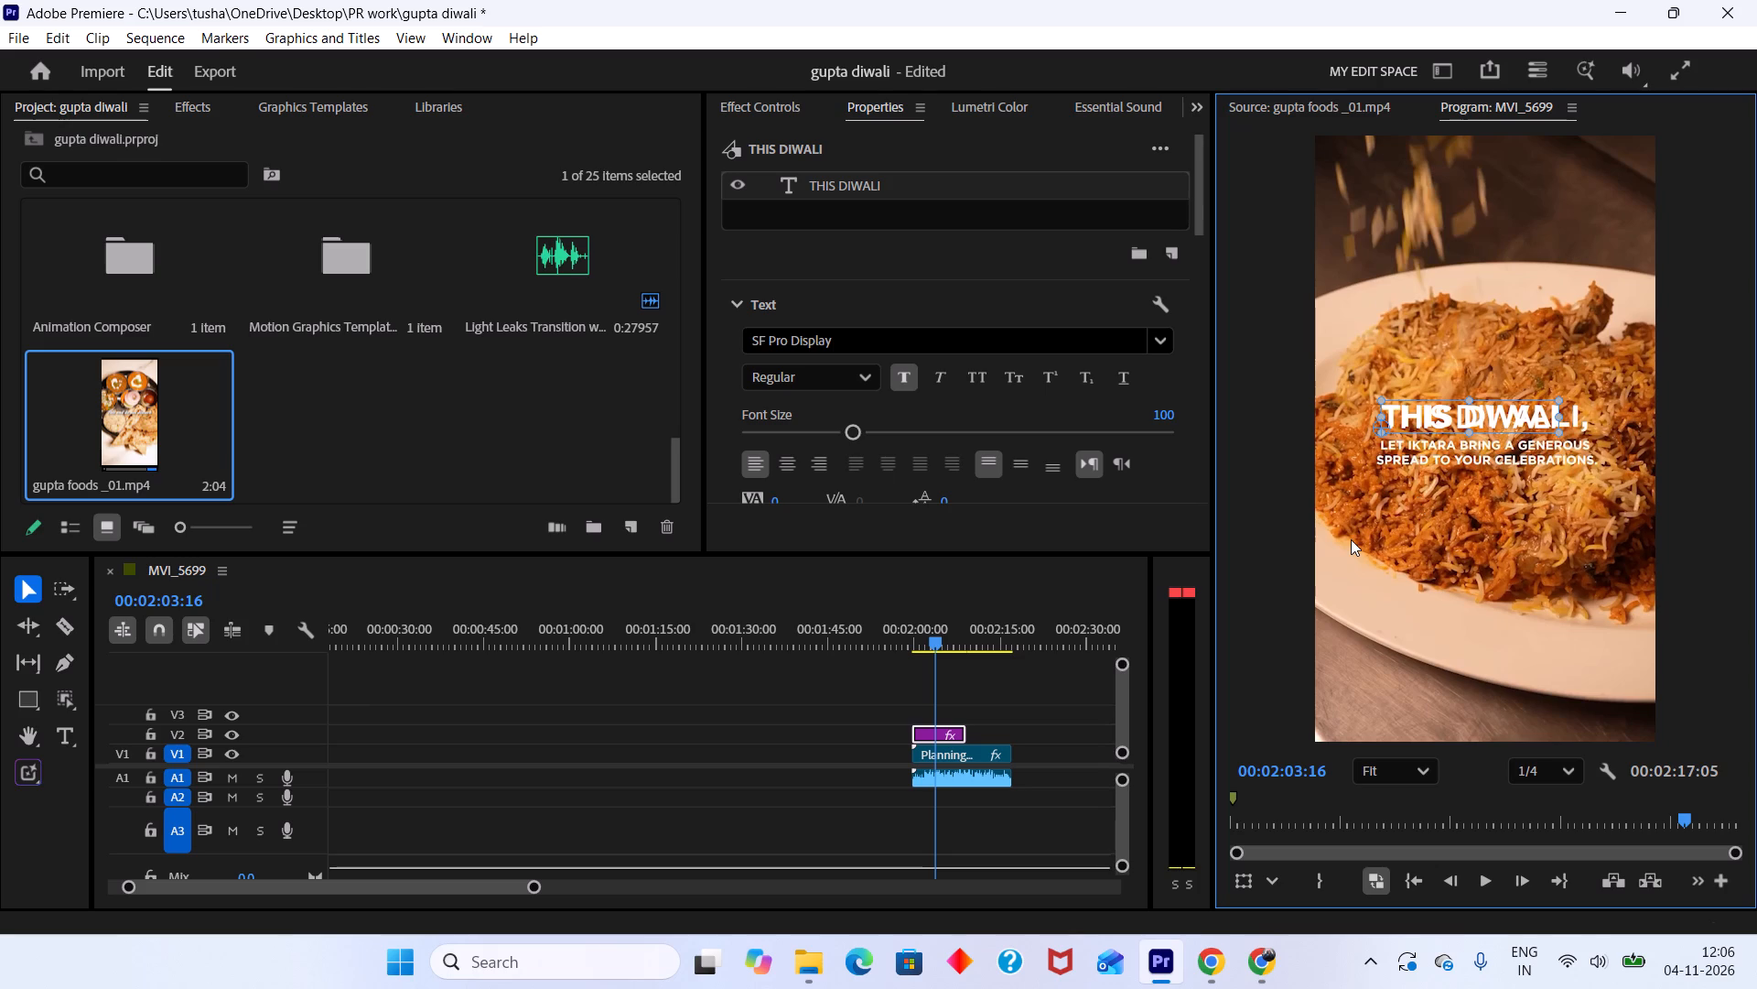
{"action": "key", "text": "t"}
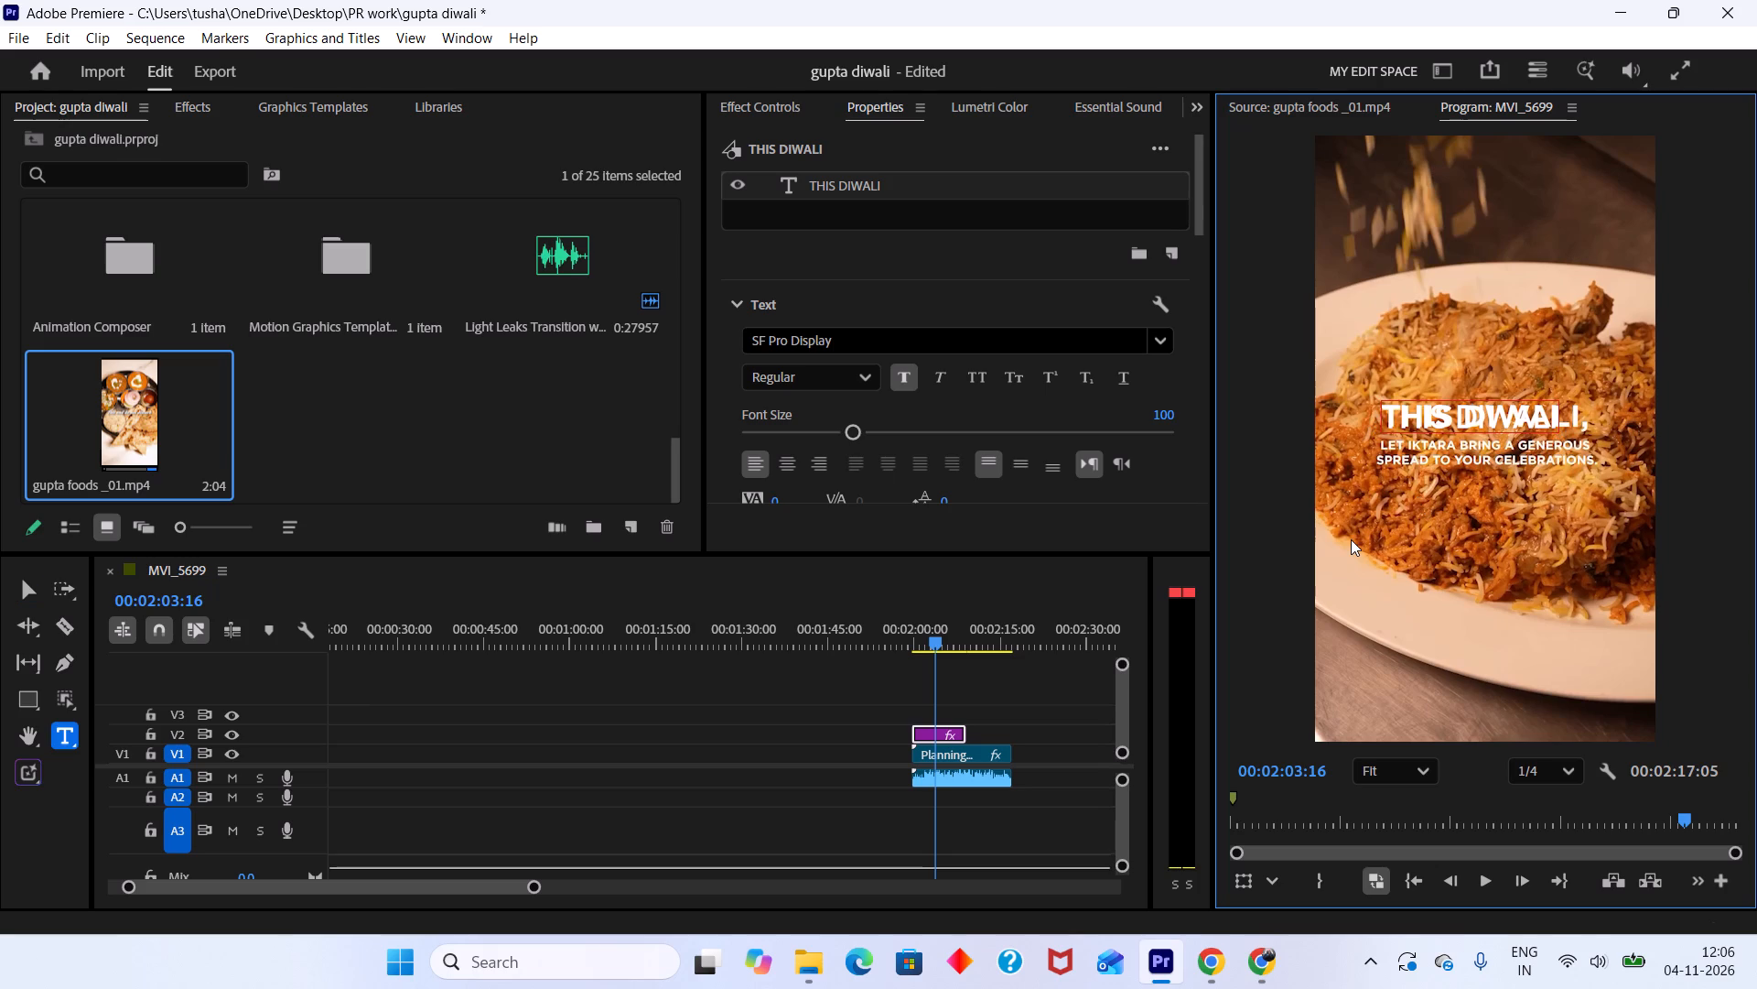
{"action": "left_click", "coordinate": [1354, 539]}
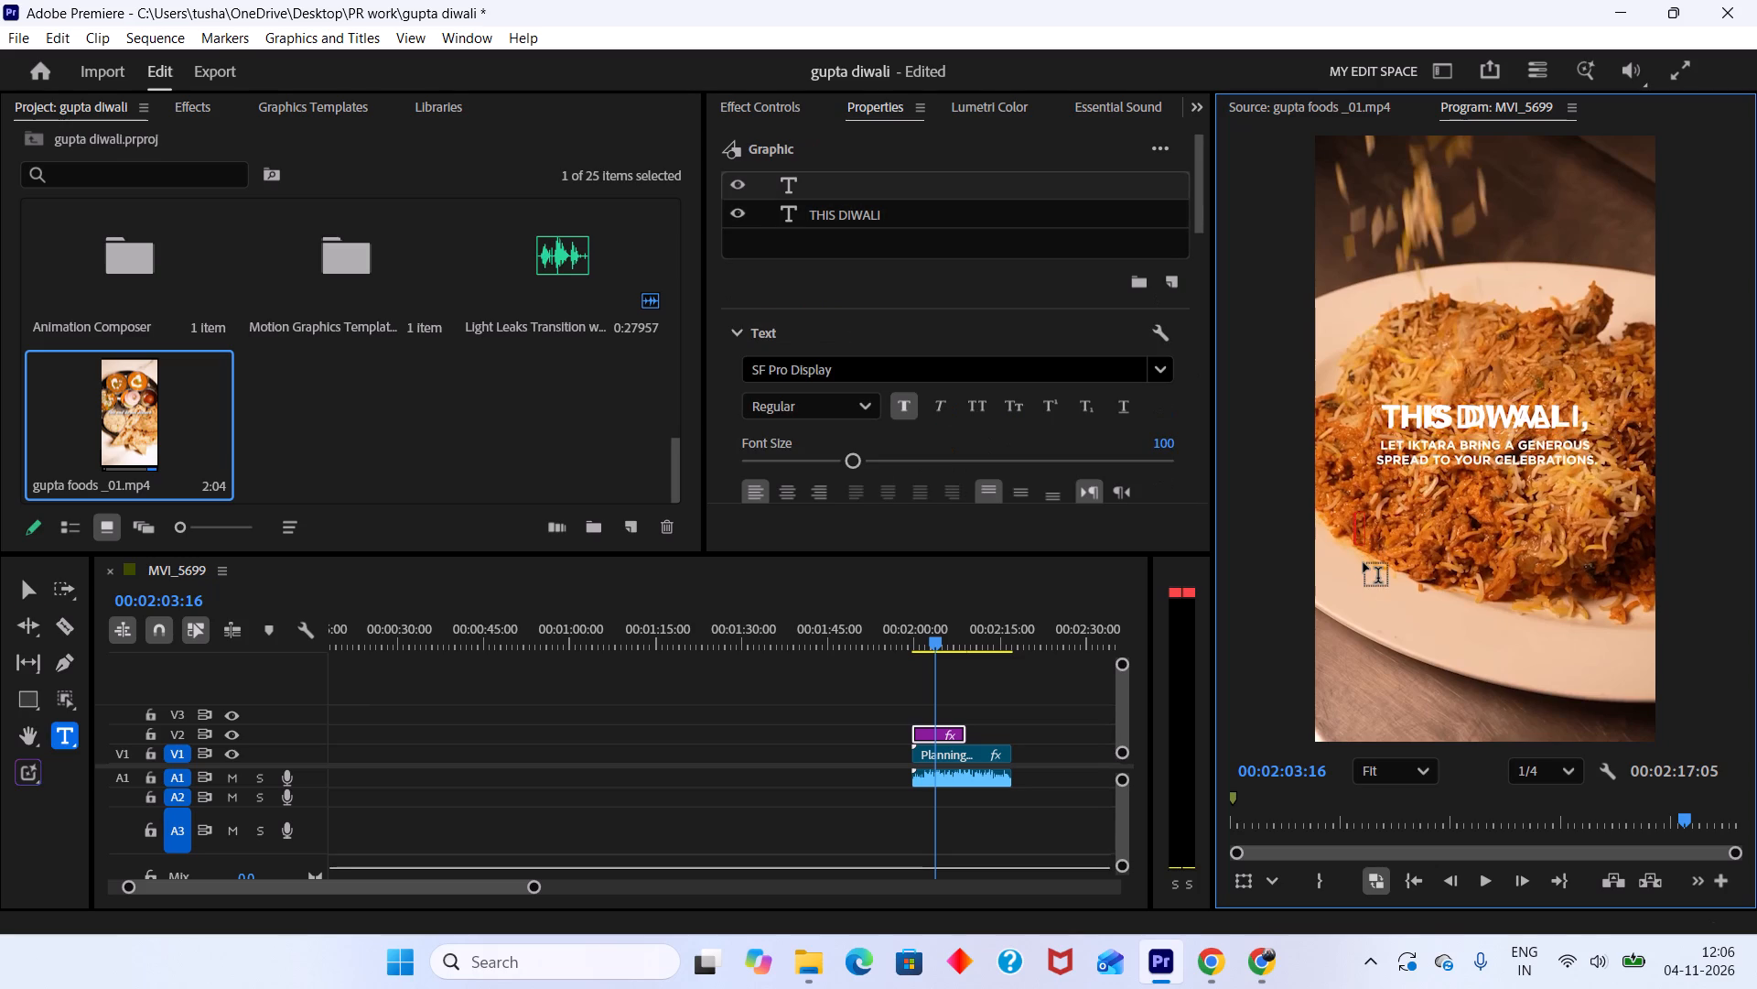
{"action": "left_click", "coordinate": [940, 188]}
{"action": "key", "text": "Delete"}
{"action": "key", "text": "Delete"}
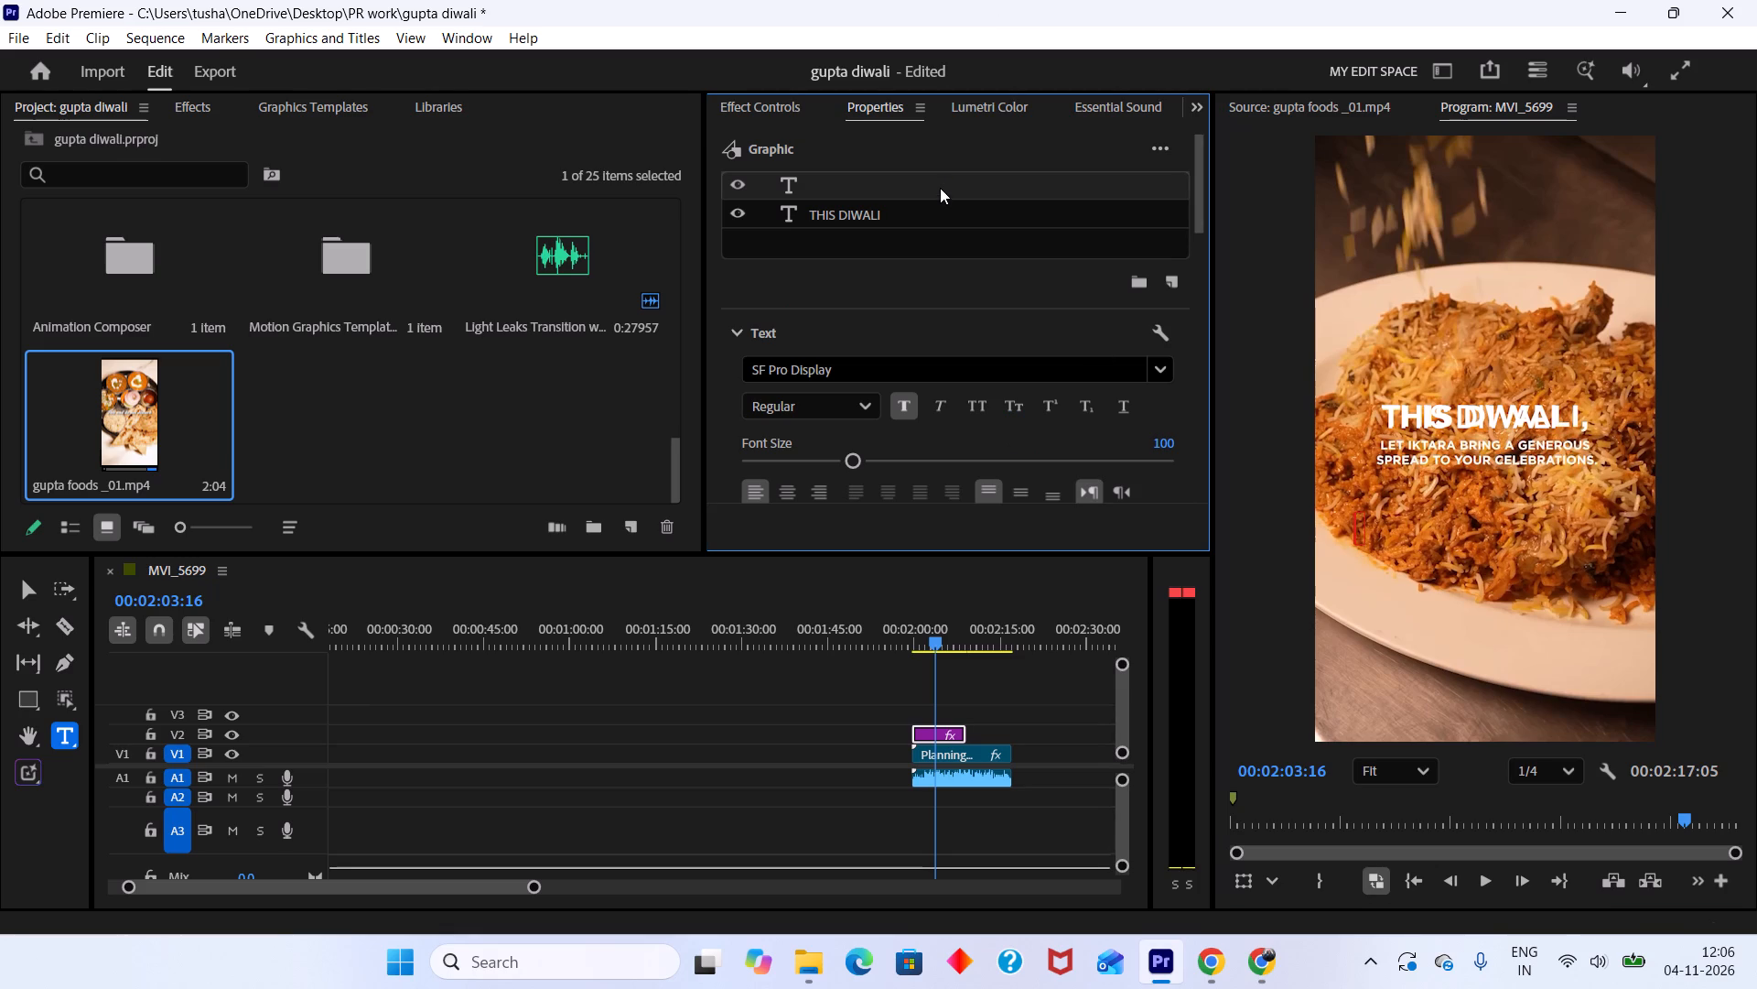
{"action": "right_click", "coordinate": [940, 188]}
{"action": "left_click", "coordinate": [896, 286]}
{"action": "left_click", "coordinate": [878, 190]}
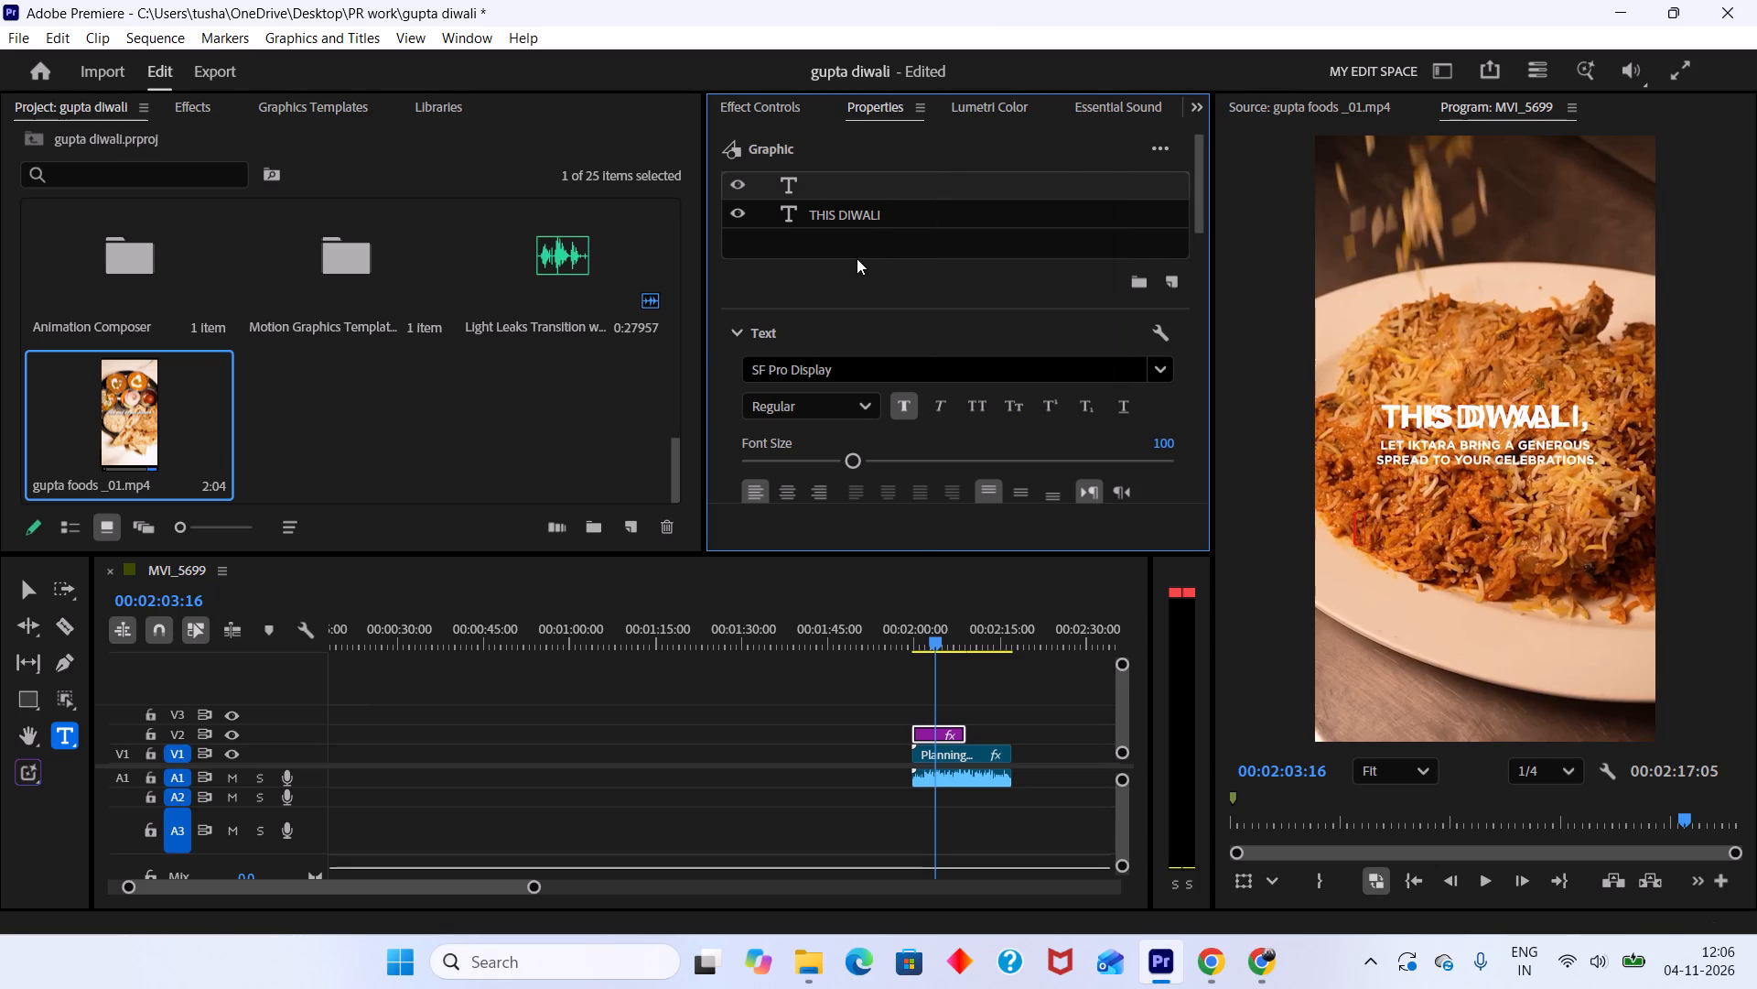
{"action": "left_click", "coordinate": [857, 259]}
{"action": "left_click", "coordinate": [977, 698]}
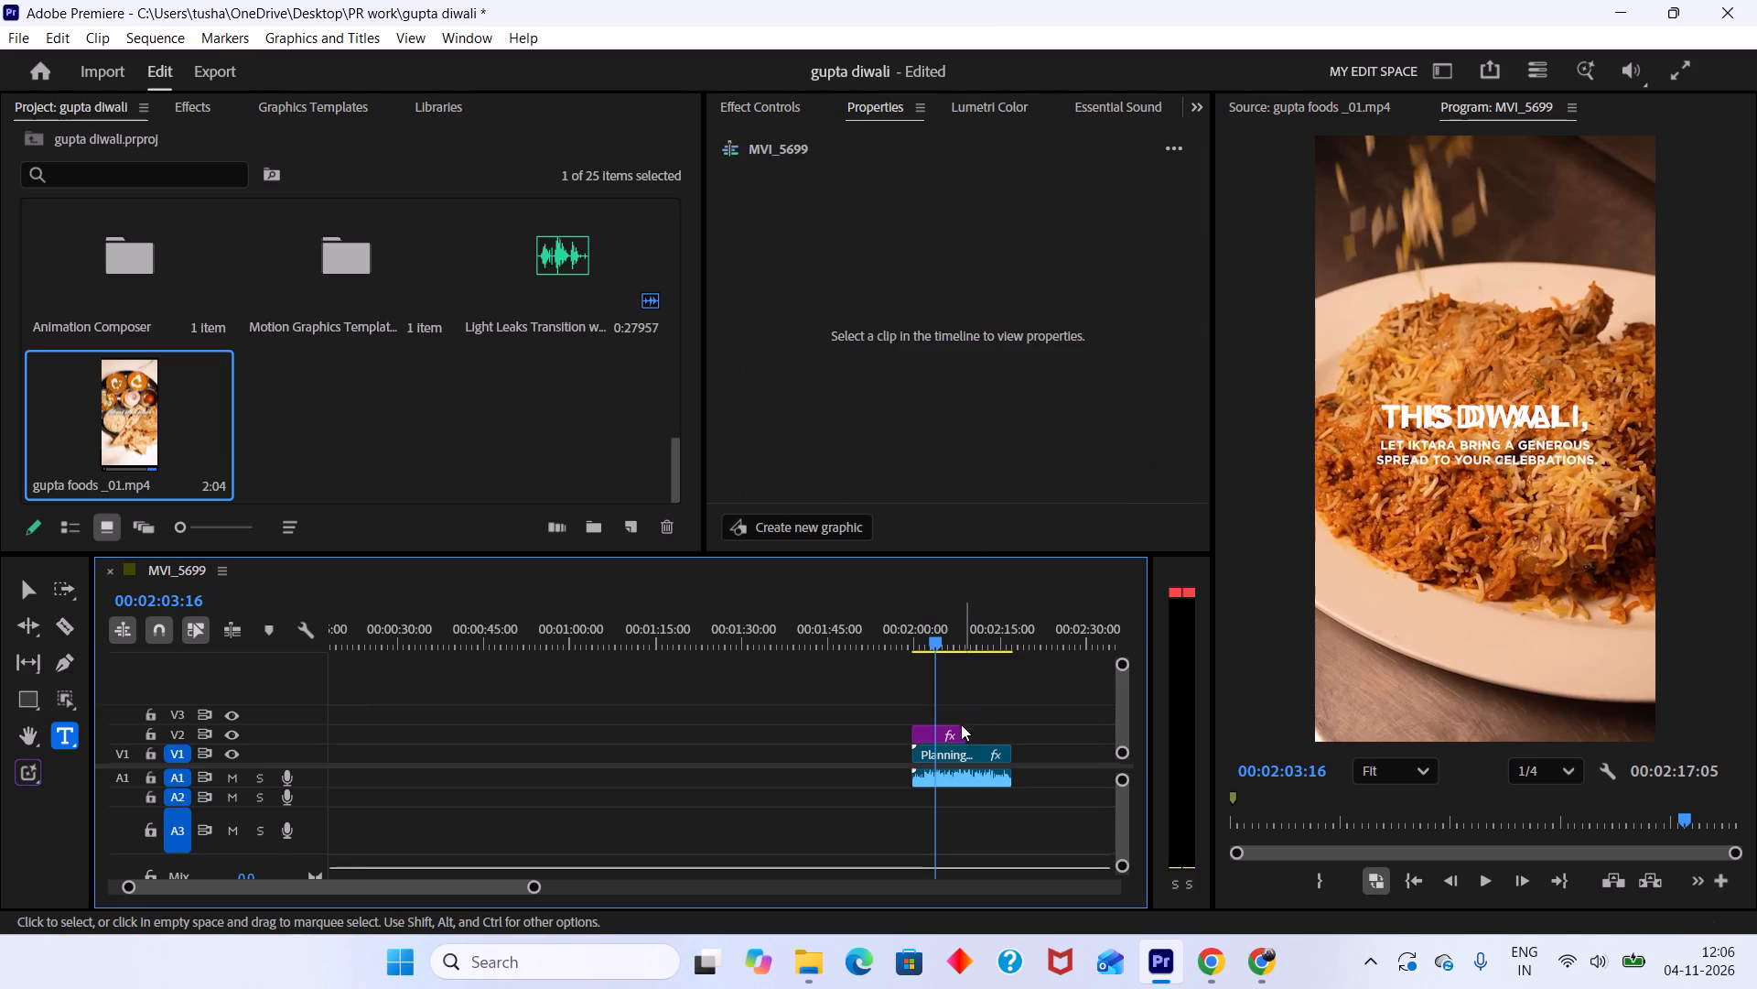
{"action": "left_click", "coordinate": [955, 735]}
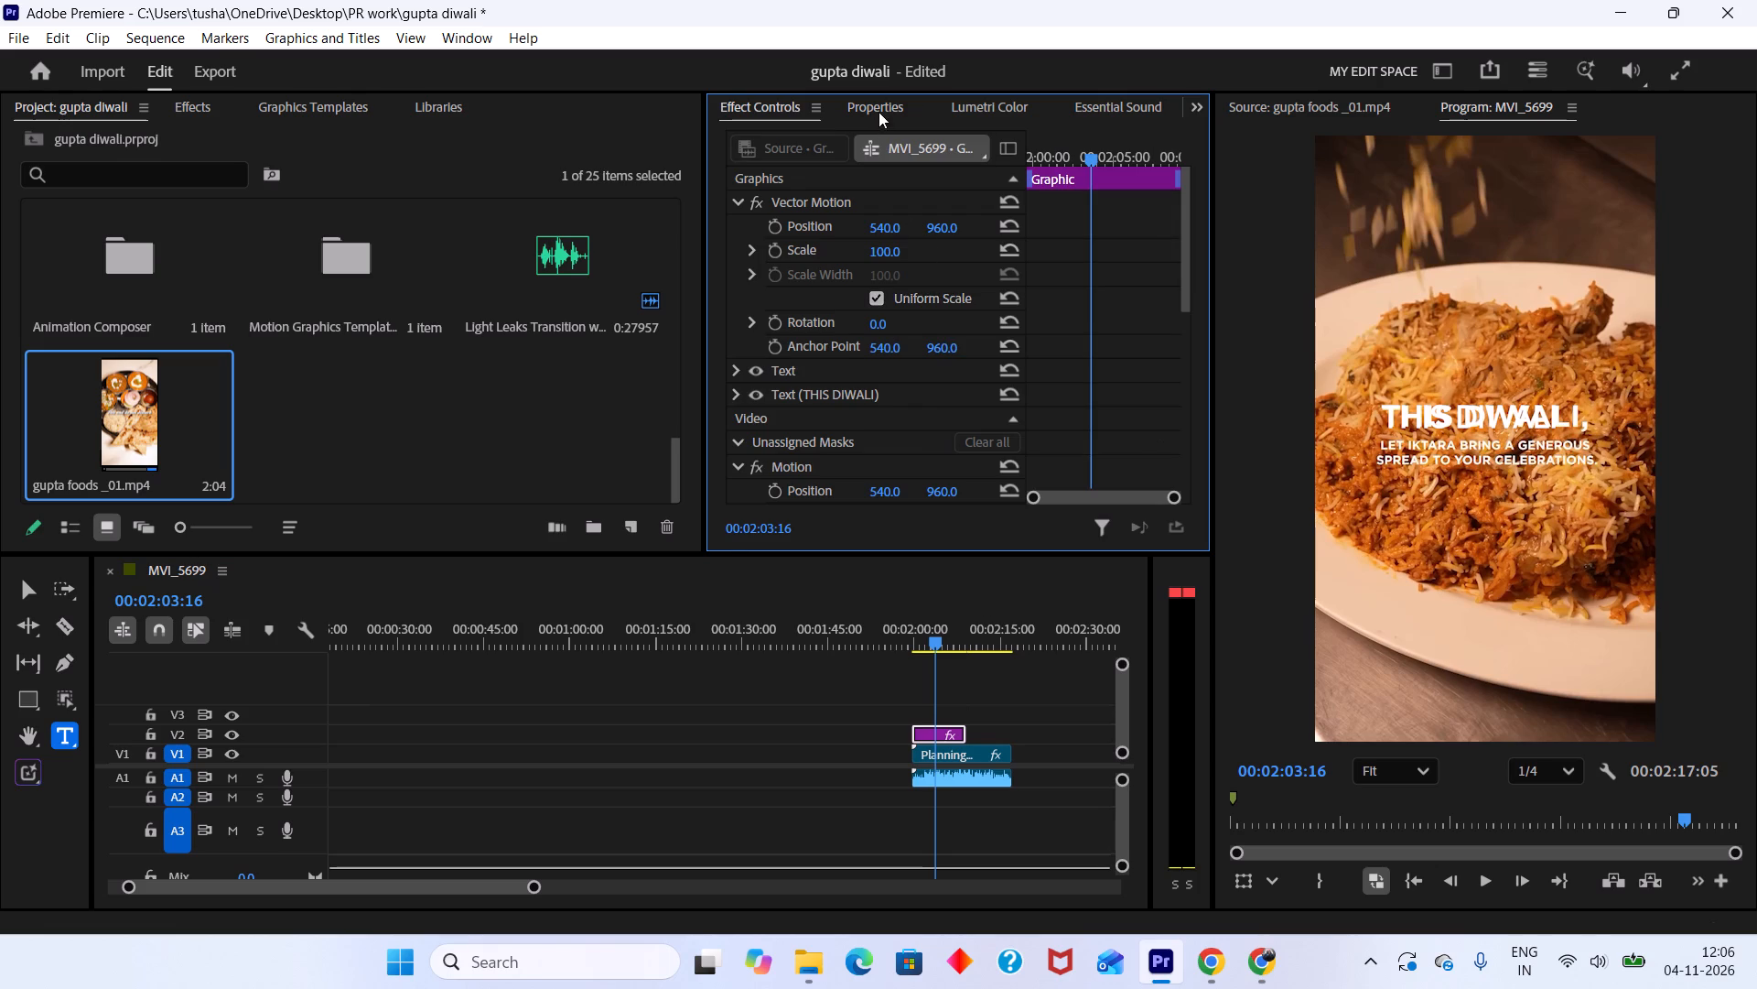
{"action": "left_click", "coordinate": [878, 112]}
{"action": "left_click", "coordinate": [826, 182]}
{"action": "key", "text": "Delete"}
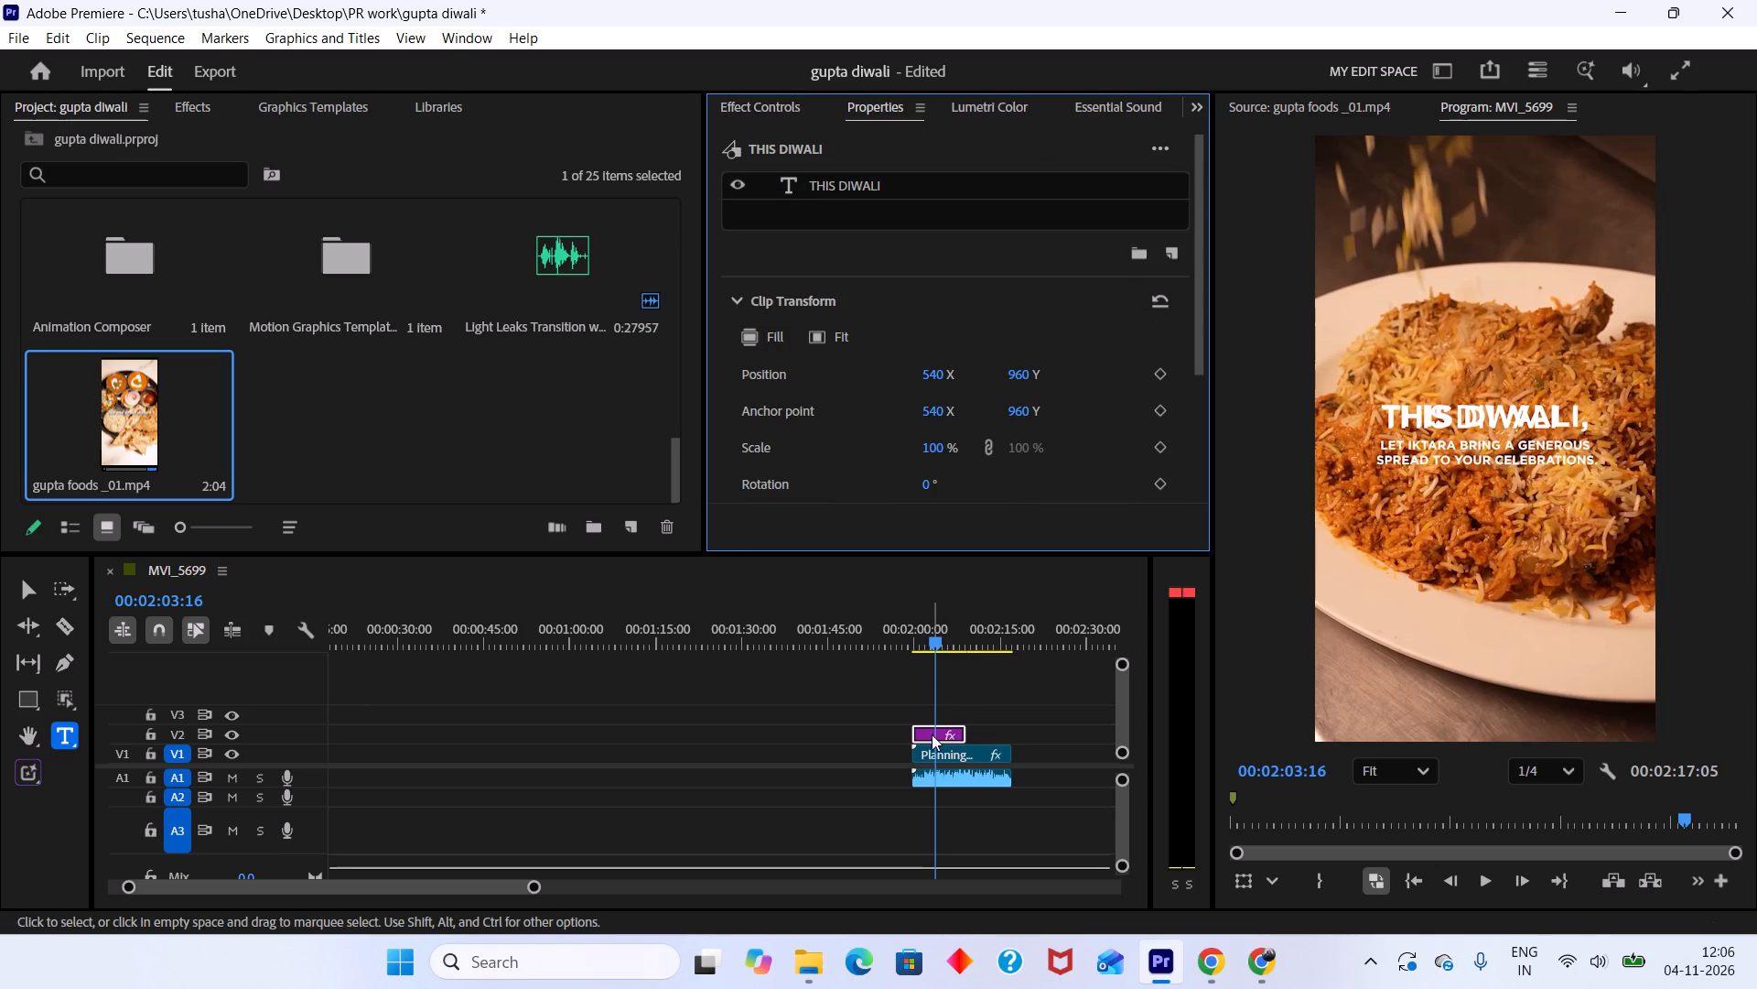
Duplicate the THIS DIWALI text clip from V2 onto V3, directly above the original.
{"action": "left_click_drag", "start_coordinate": [937, 729], "coordinate": [934, 715], "text": "alt"}
Remove faux bold from the THIS DIWALI text on V3 and set its font style to Light Italic.
{"action": "left_click", "coordinate": [948, 709]}
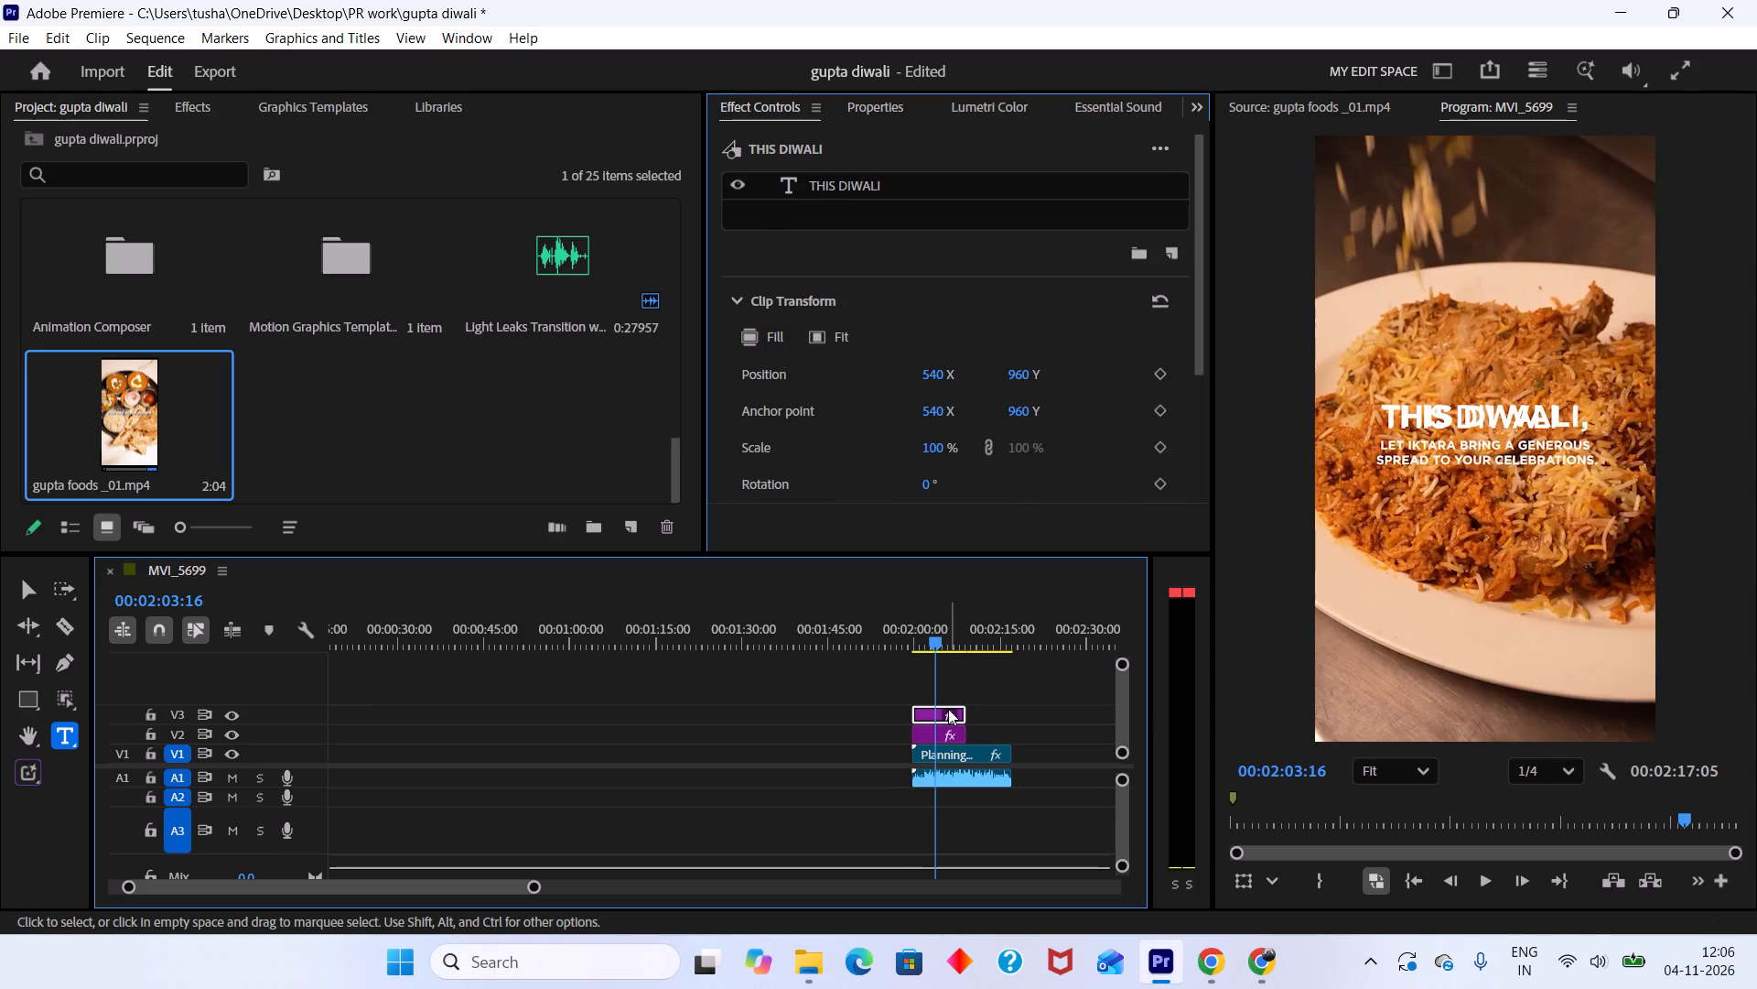
{"action": "left_click", "coordinate": [873, 100]}
{"action": "left_click", "coordinate": [853, 186]}
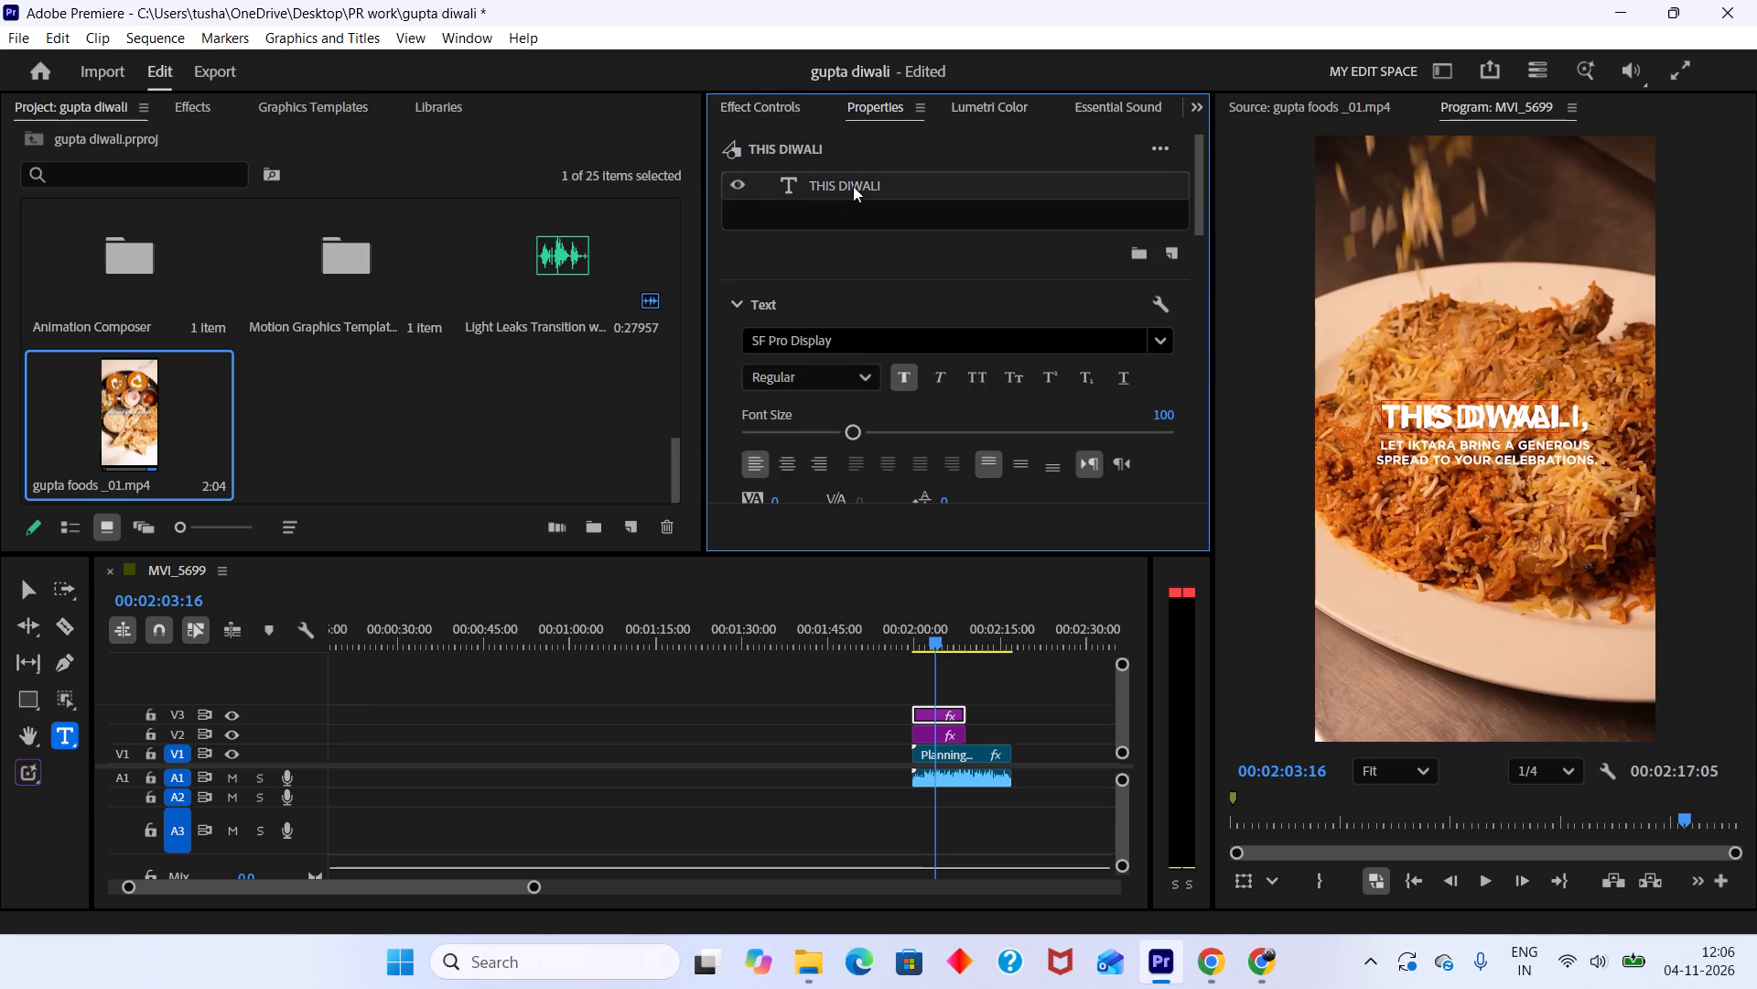
{"action": "left_click", "coordinate": [844, 381]}
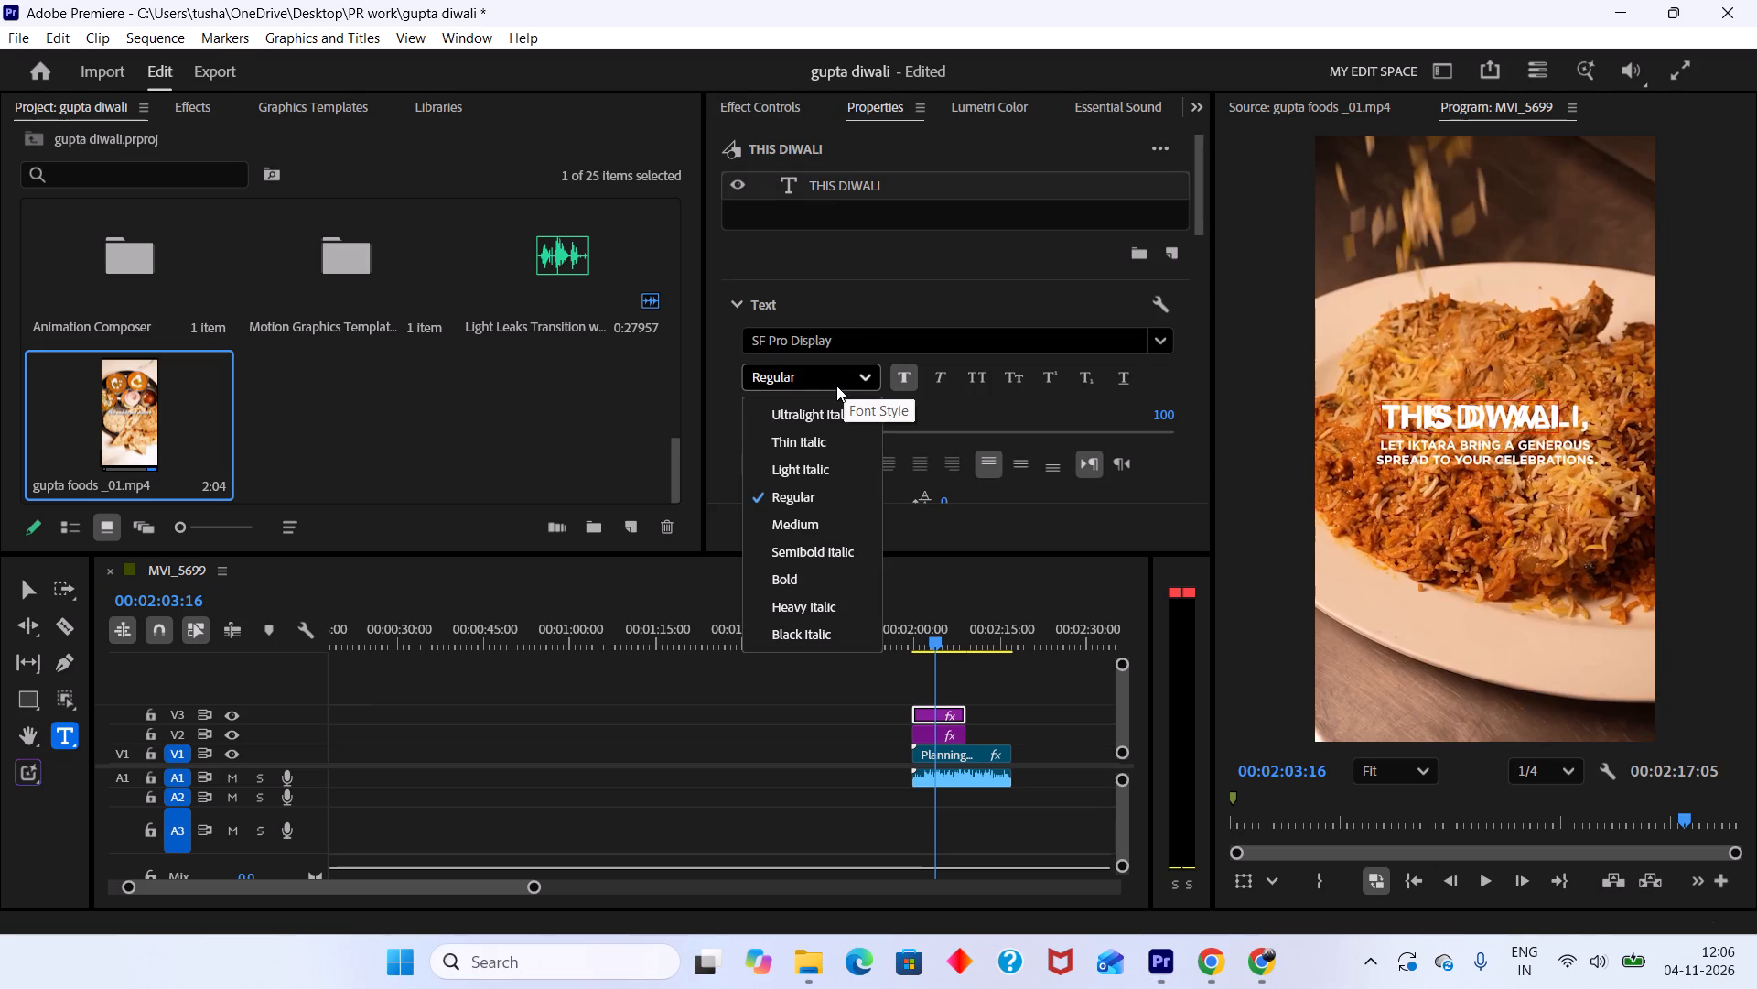
{"action": "left_click", "coordinate": [907, 380]}
{"action": "left_click", "coordinate": [828, 380]}
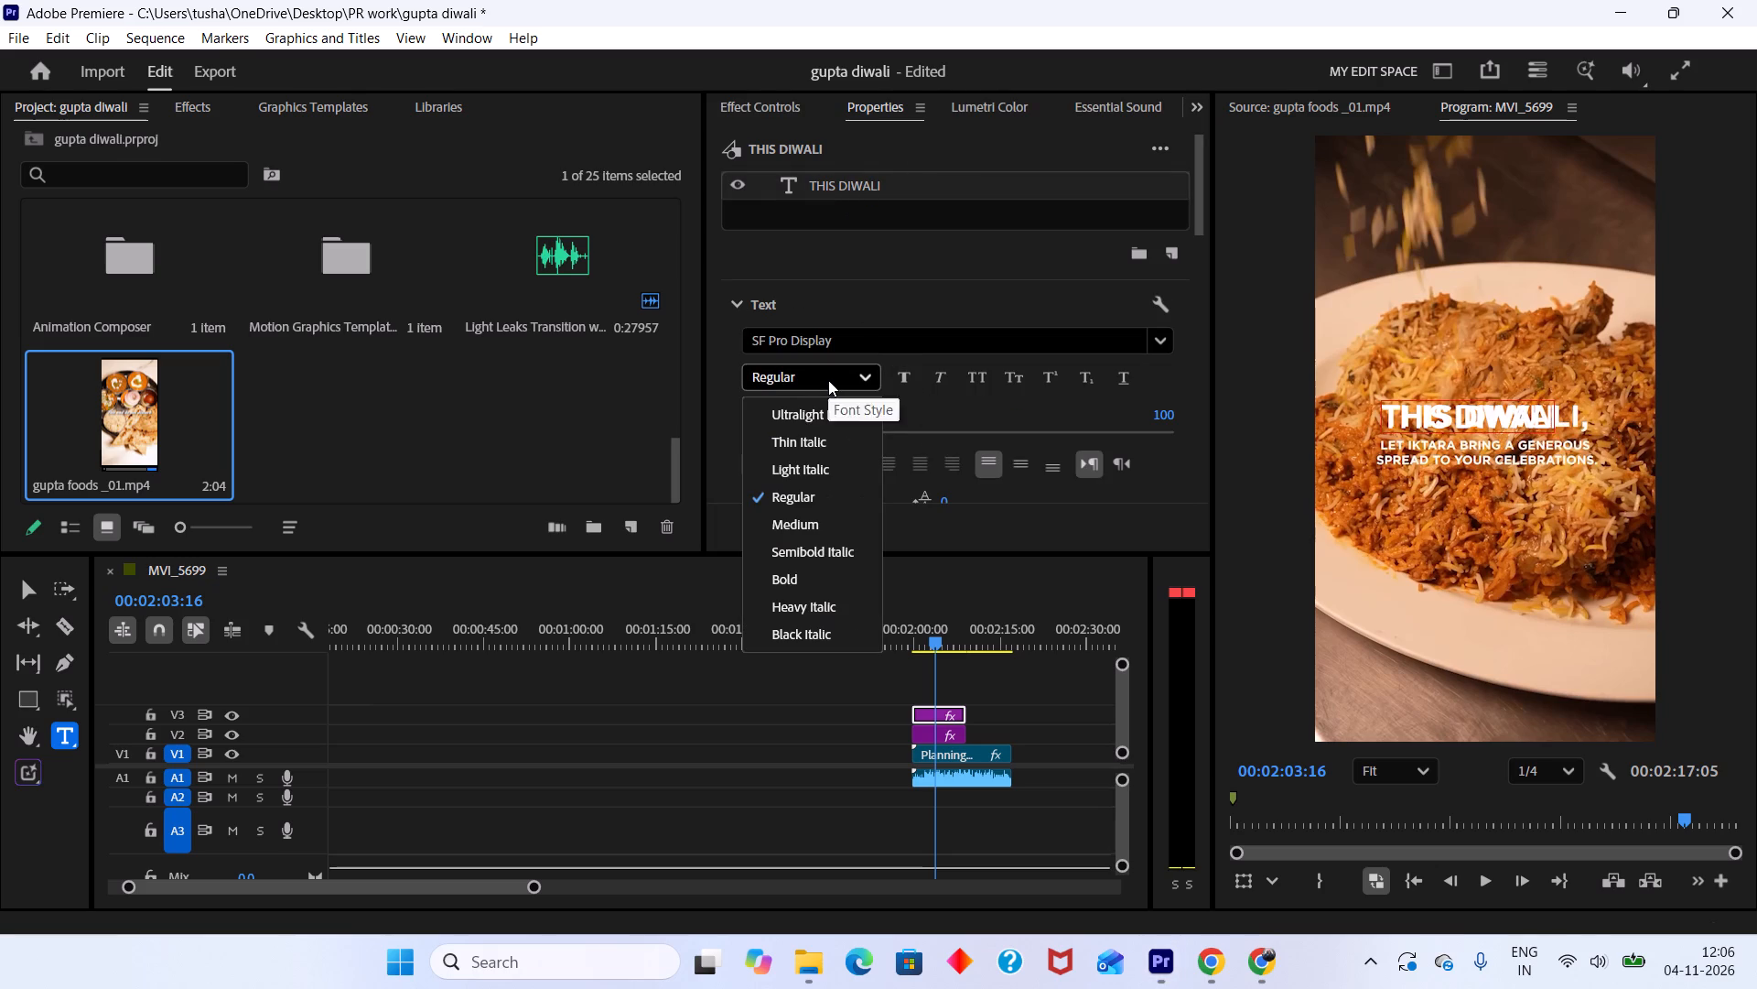
{"action": "left_click", "coordinate": [809, 468]}
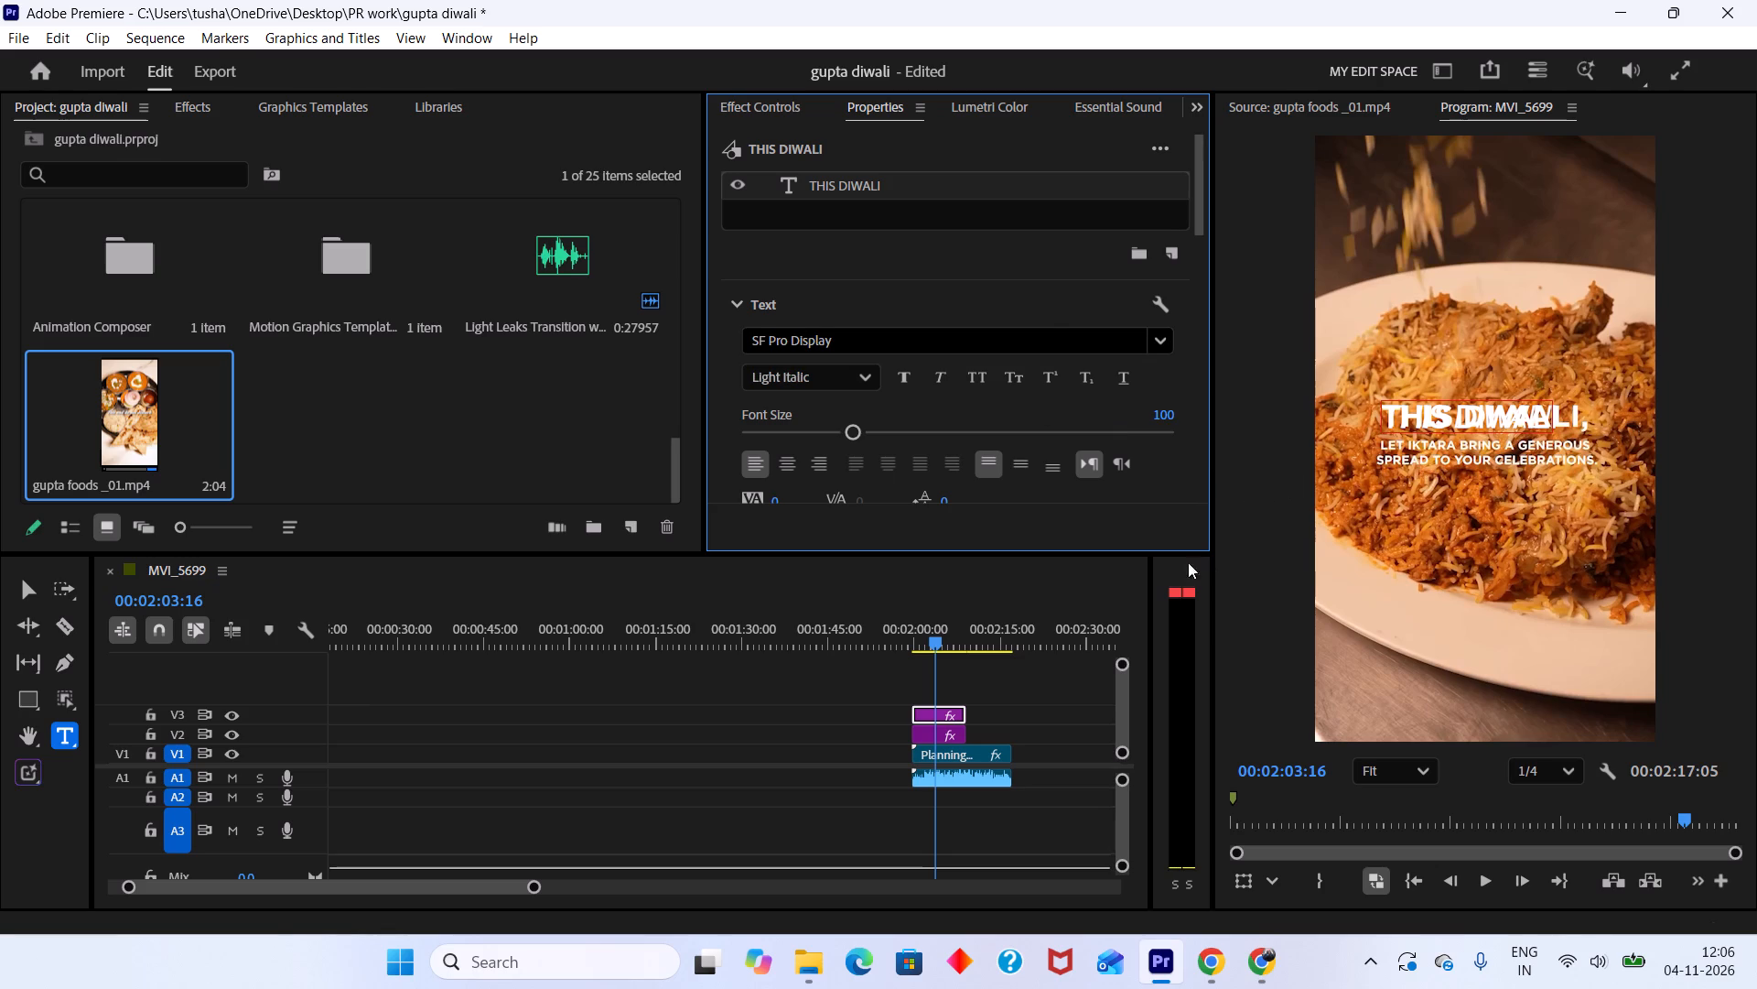
Move the V3 text below the reference caption by setting its Vector Motion vertical position to 1241.
{"action": "left_click", "coordinate": [783, 101]}
{"action": "left_click_drag", "start_coordinate": [945, 228], "coordinate": [947, 229]}
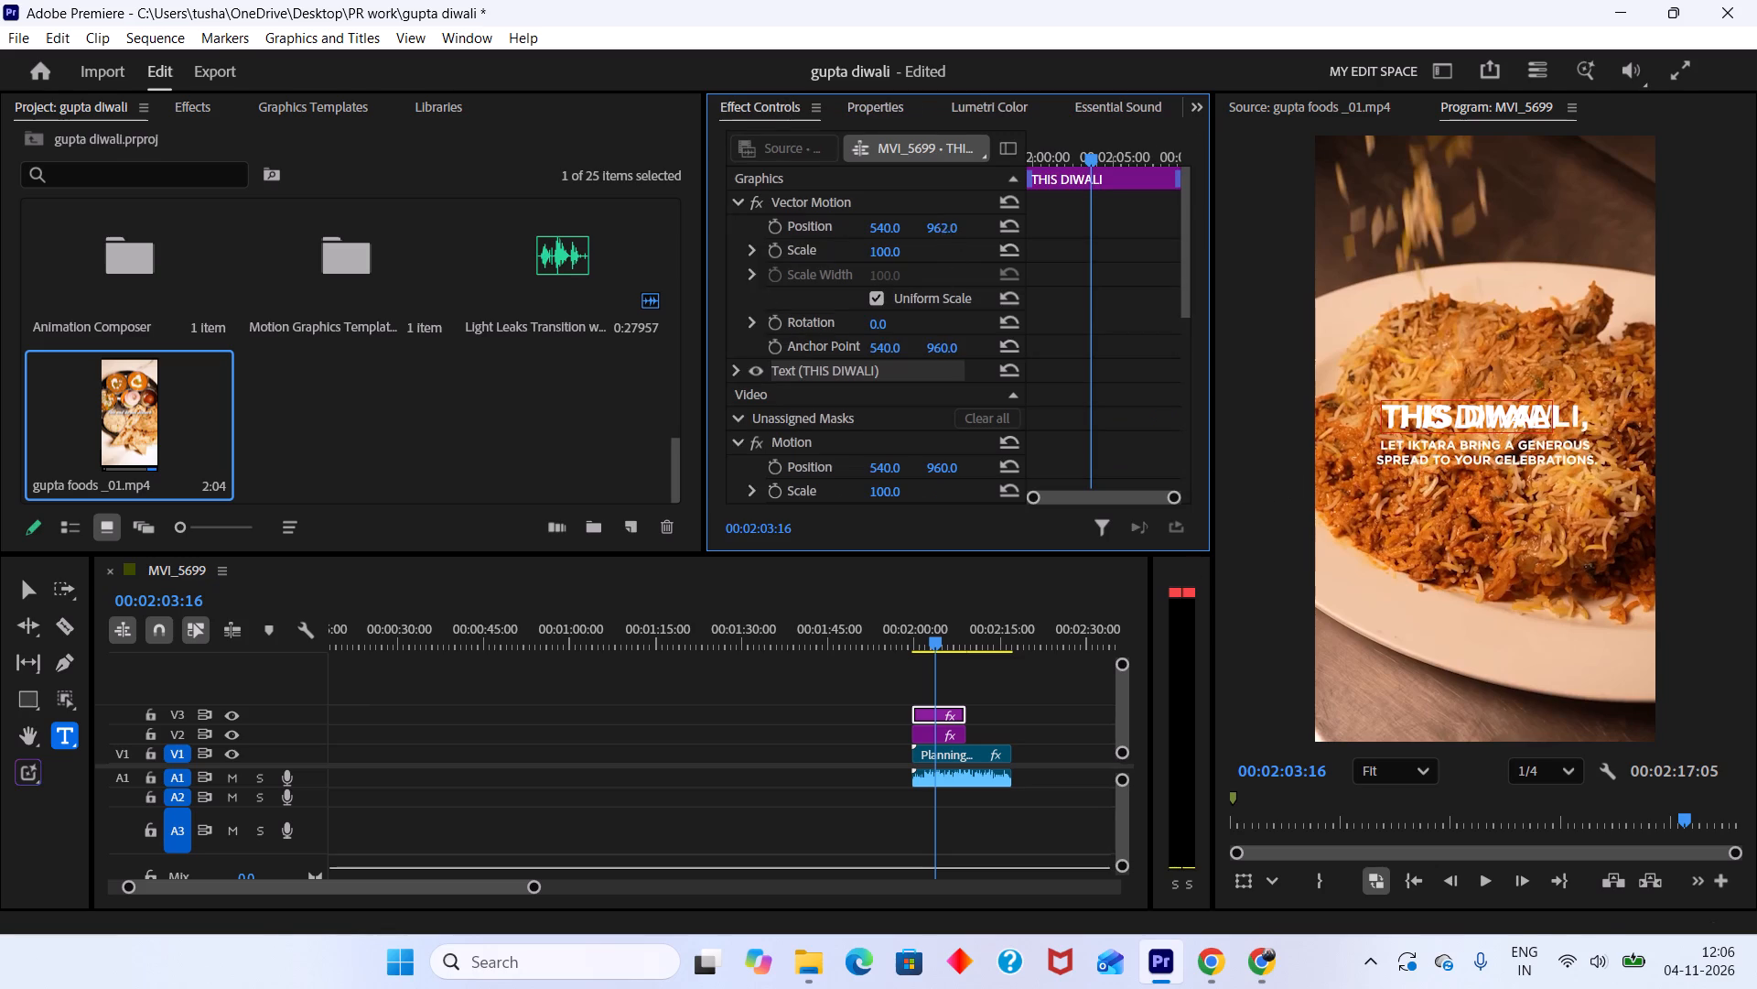
{"action": "left_click_drag", "start_coordinate": [947, 229], "coordinate": [1284, 314]}
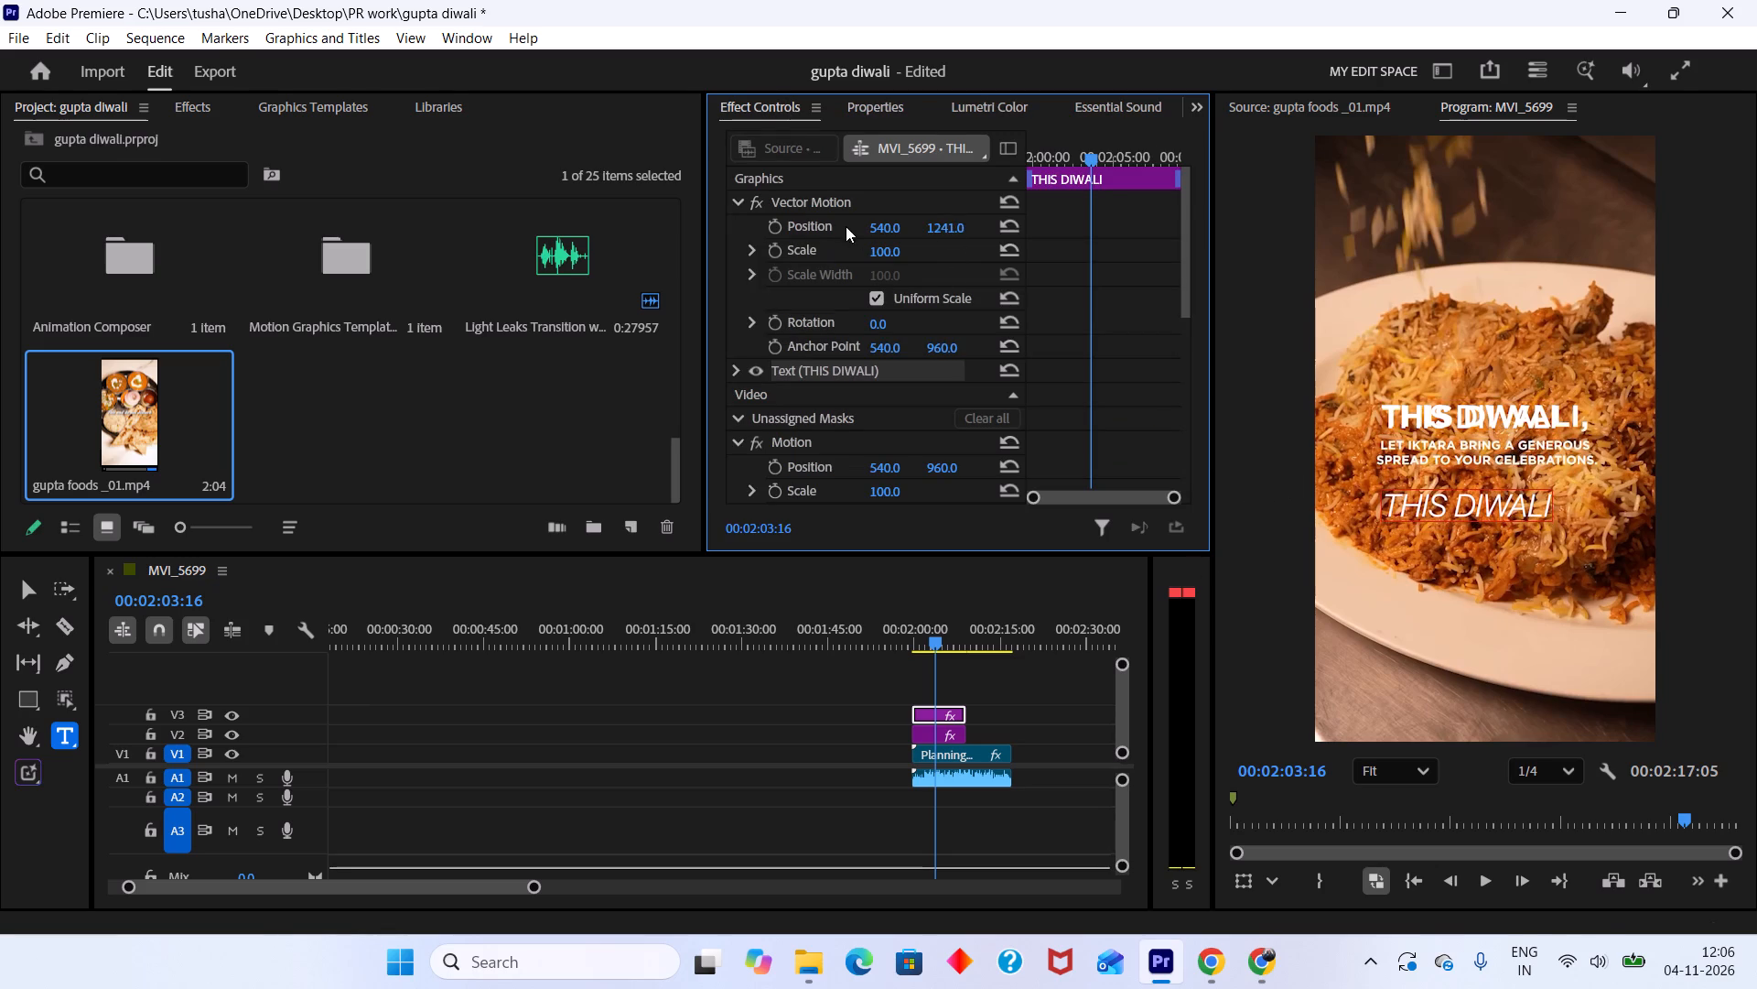
Replace the wording of the V3 text with LET.
{"action": "left_click", "coordinate": [876, 103]}
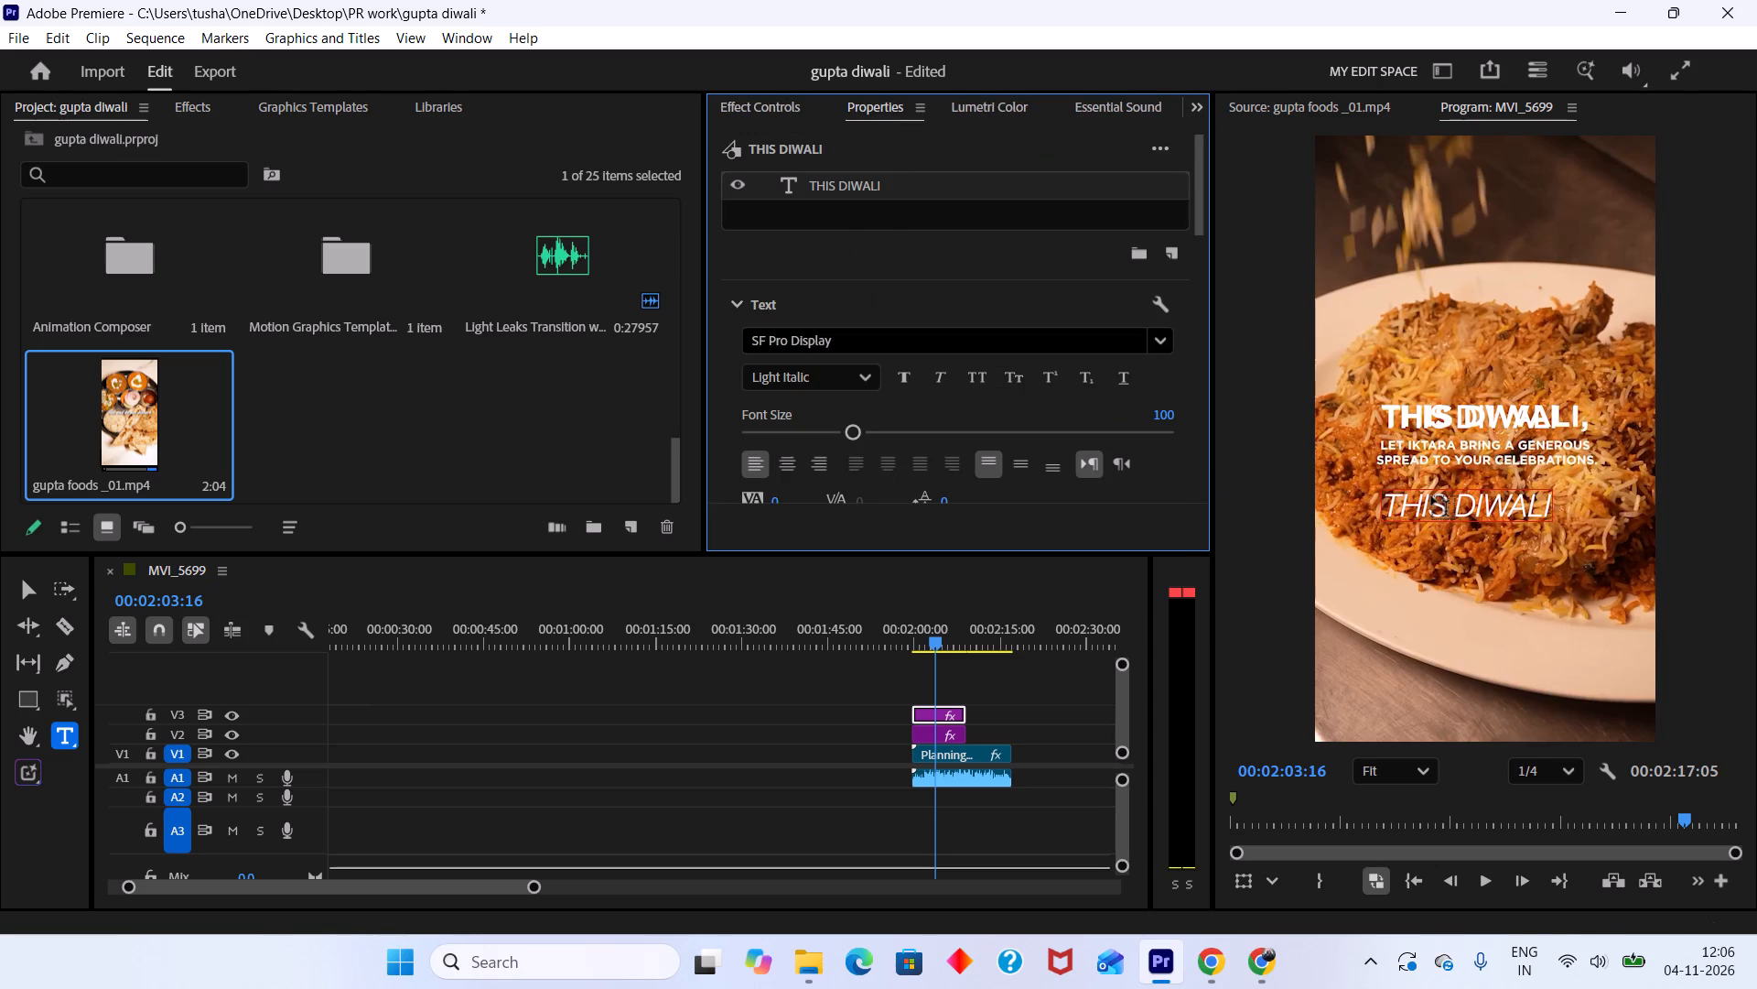
{"action": "double_click", "coordinate": [1439, 499]}
{"action": "double_click", "coordinate": [1439, 499]}
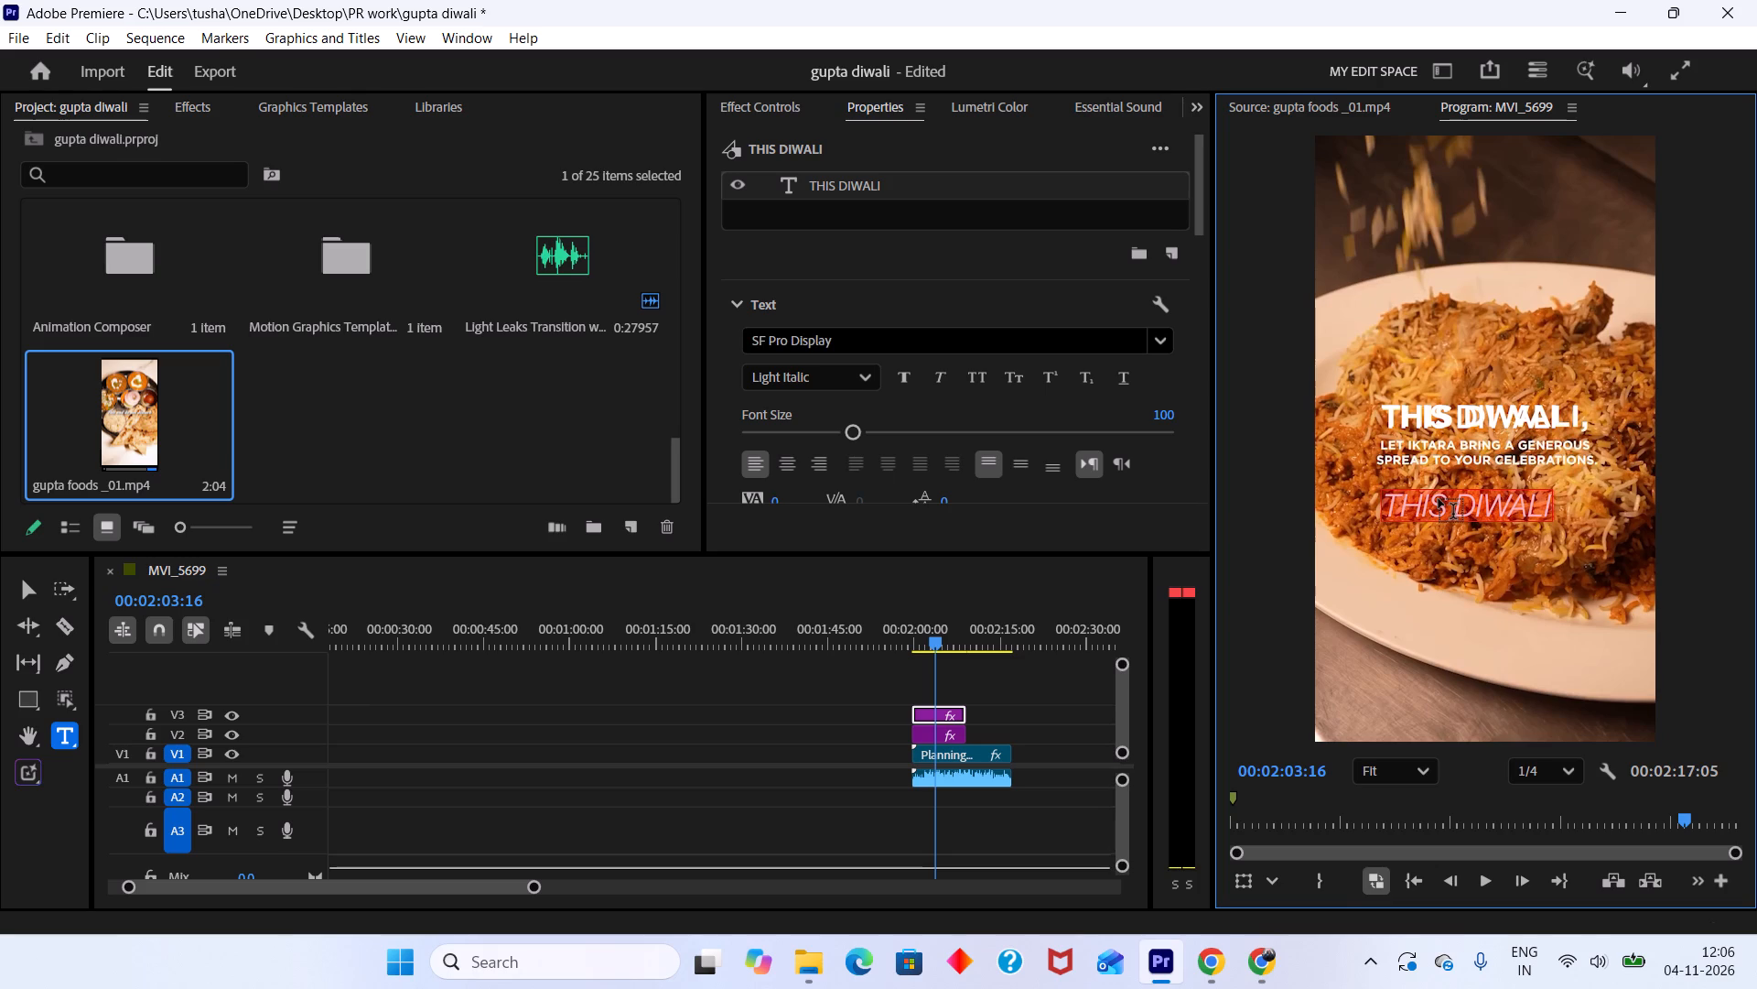
{"action": "type", "text": "LET"}
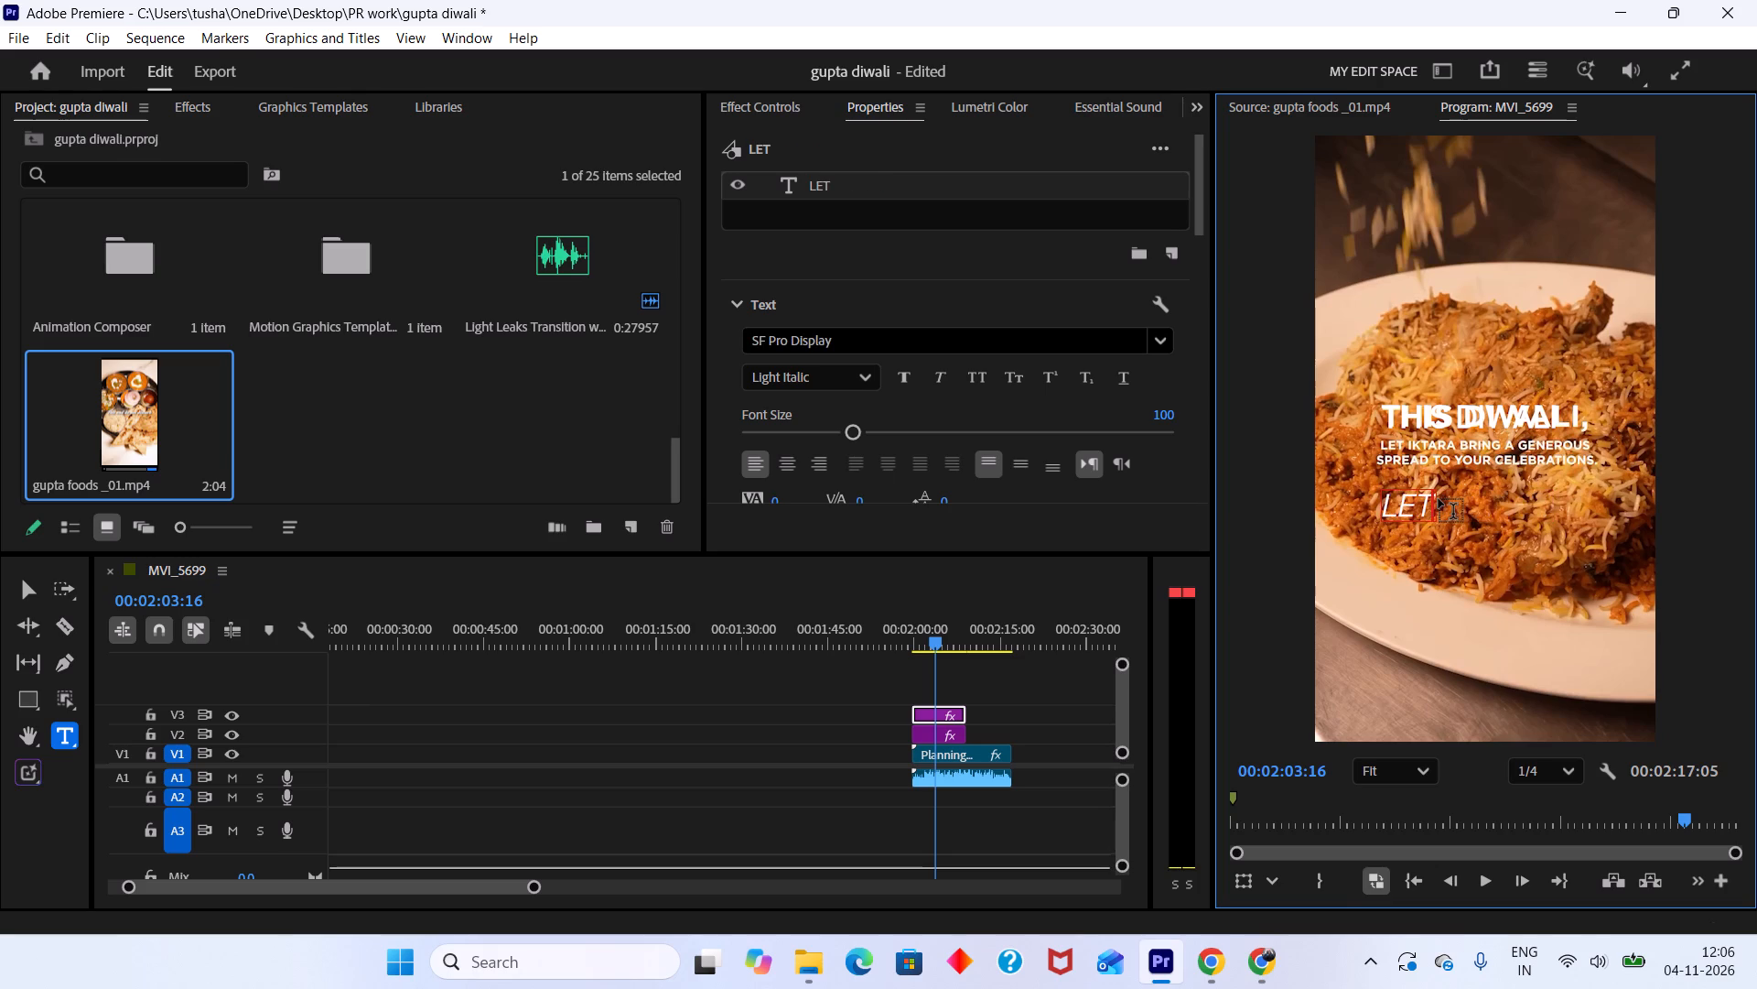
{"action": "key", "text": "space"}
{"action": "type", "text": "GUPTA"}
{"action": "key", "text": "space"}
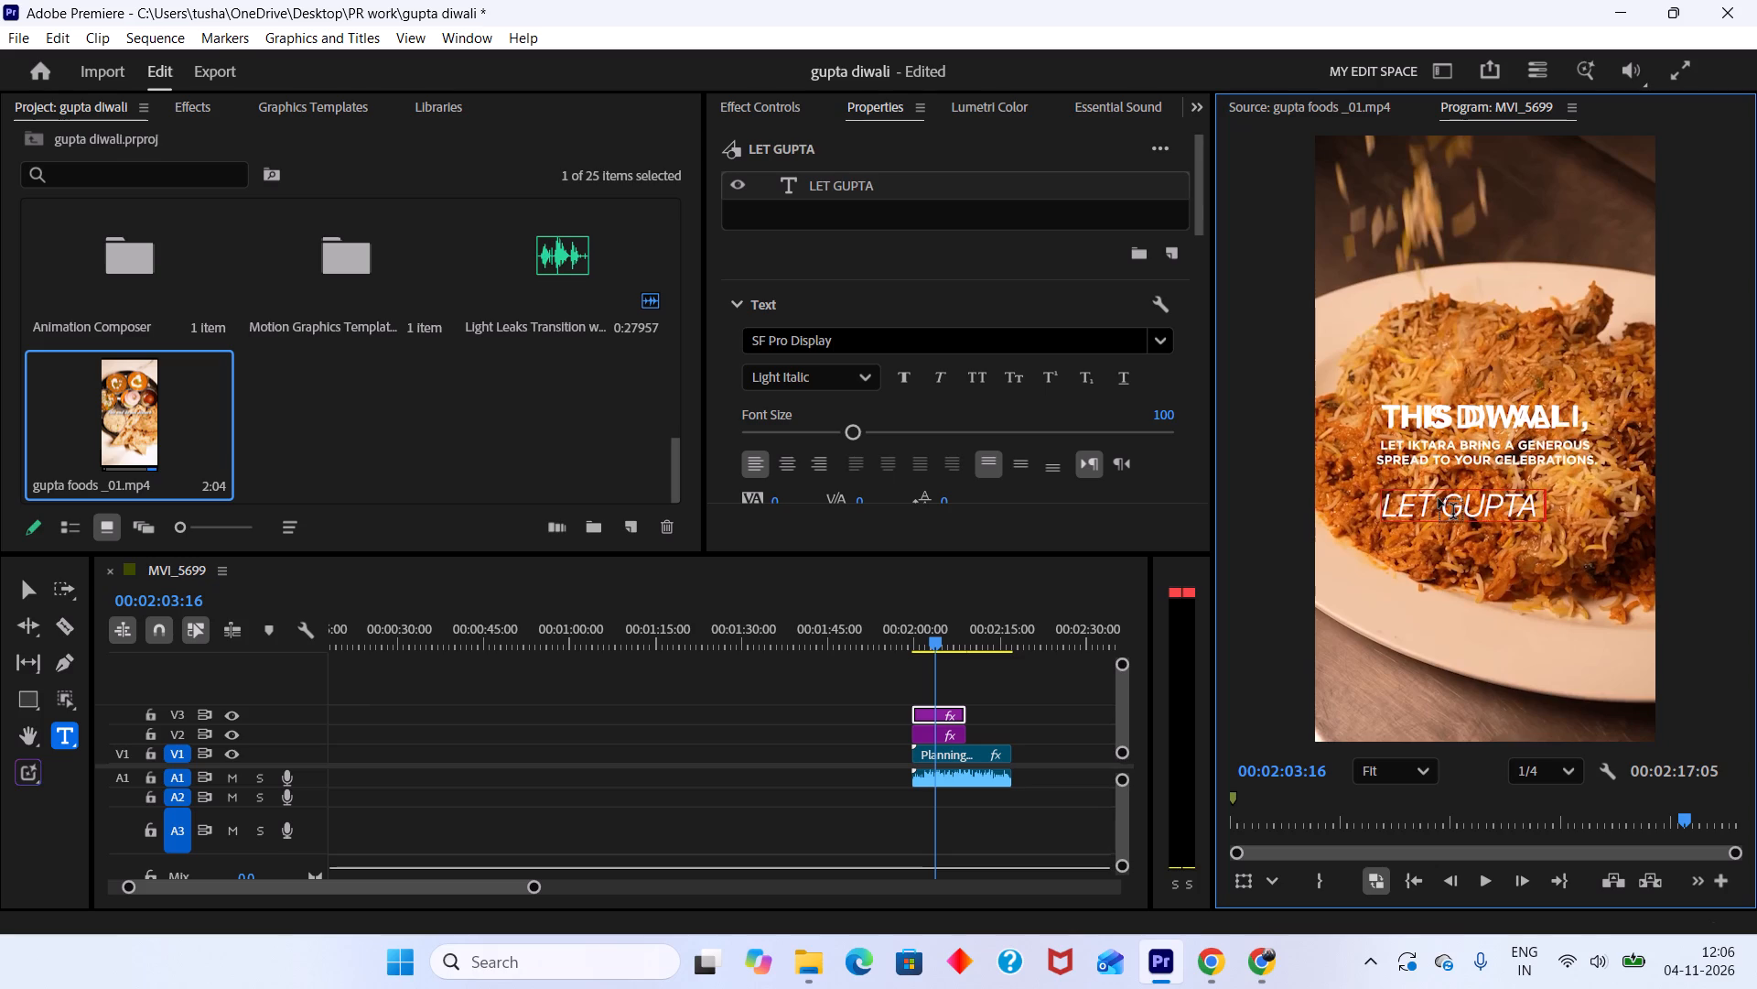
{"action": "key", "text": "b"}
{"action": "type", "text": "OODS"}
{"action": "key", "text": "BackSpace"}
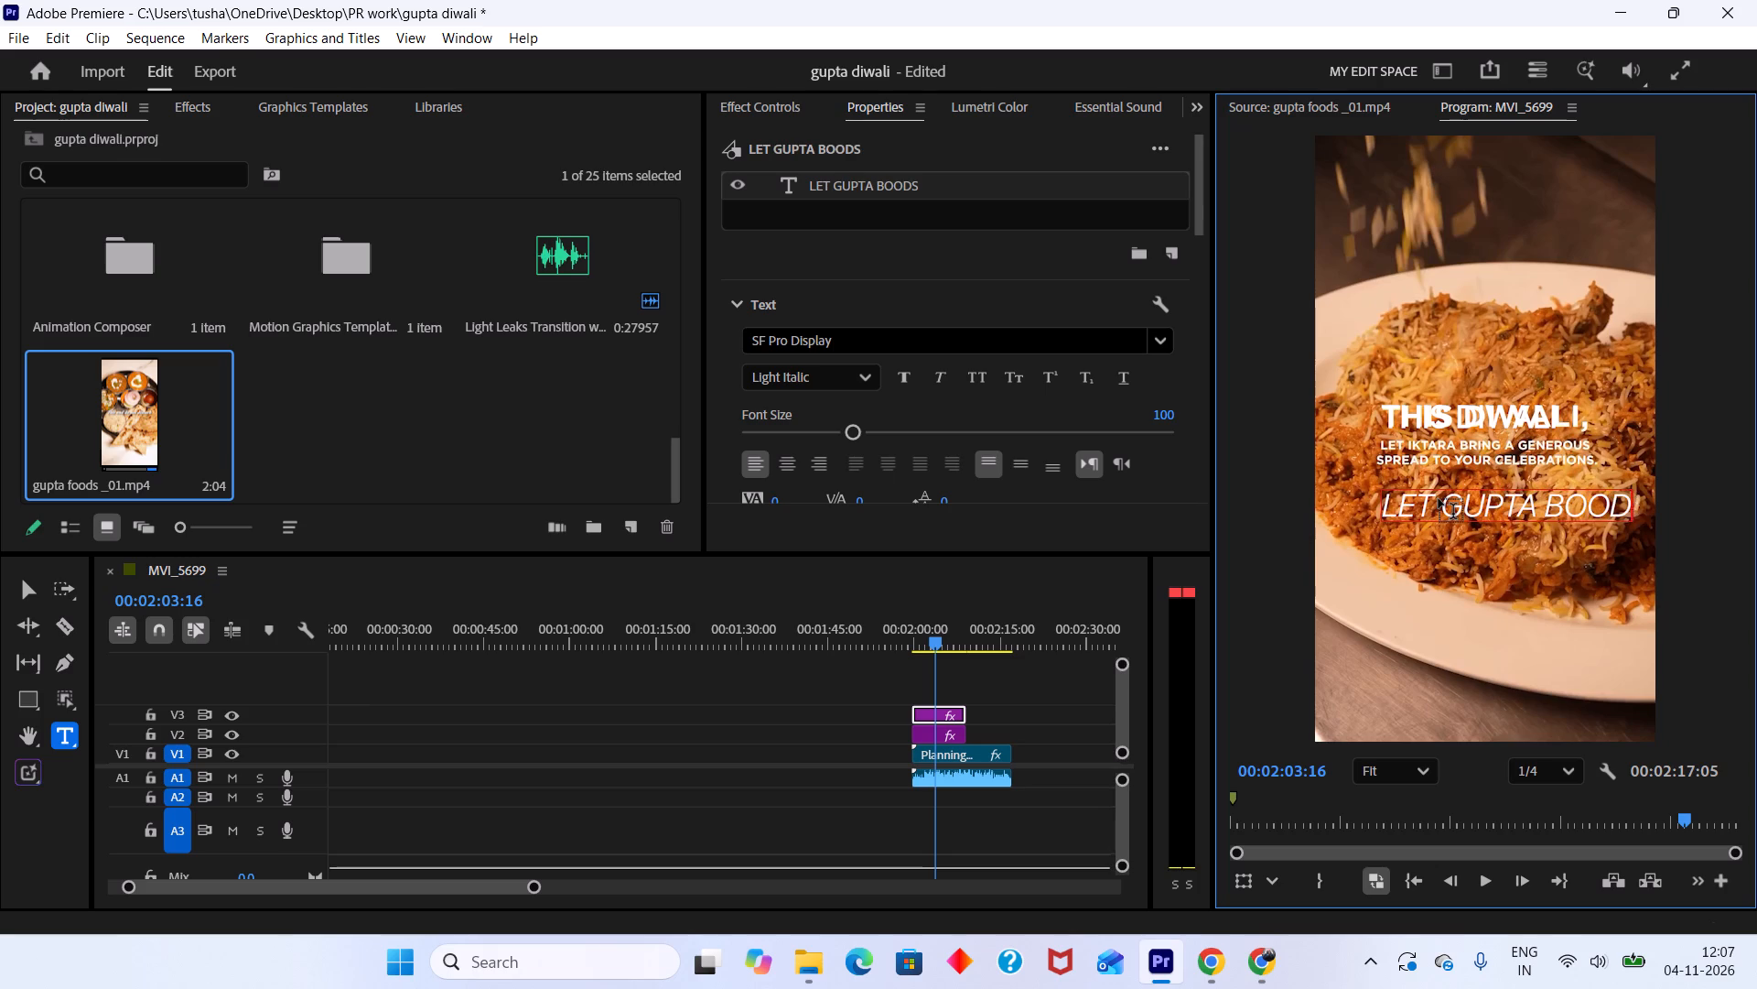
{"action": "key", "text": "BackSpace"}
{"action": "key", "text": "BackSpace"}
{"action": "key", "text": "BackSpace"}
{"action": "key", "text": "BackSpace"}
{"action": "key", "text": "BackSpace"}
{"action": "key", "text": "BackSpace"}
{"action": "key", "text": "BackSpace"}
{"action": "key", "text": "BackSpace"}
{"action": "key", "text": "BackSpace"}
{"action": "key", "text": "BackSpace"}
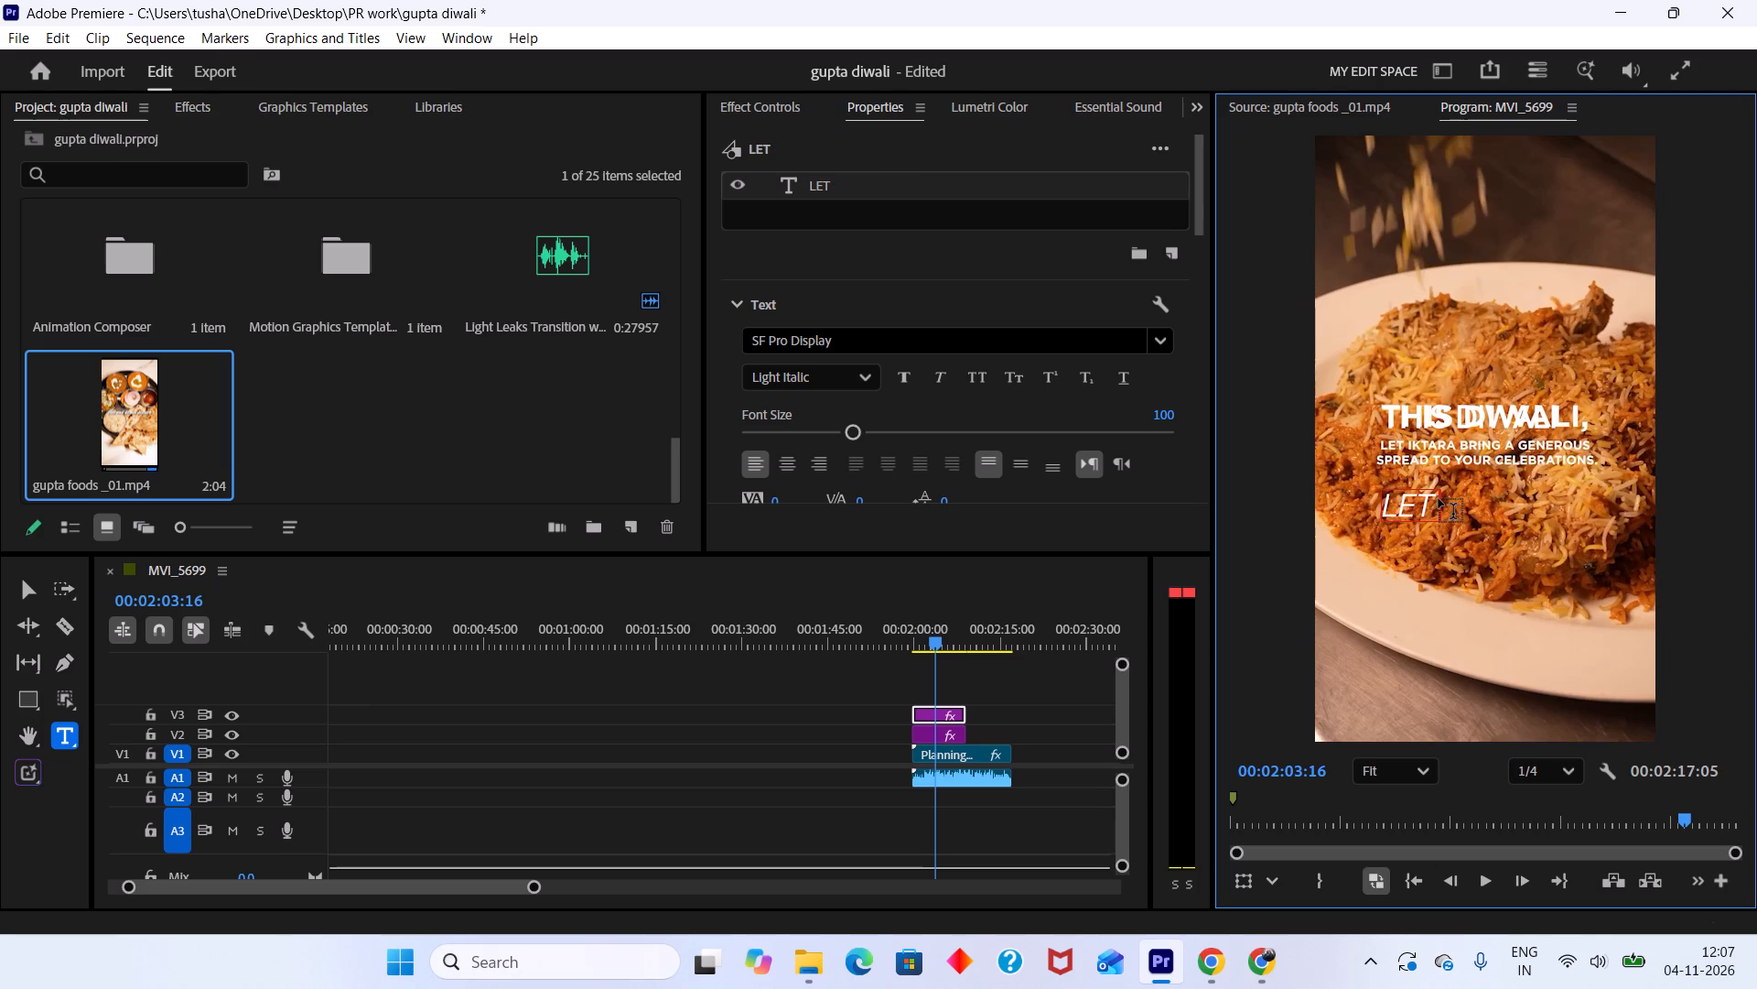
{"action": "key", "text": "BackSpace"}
Set the font size of the word LET in the V3 text to 47.
{"action": "left_click_drag", "start_coordinate": [854, 431], "coordinate": [832, 431]}
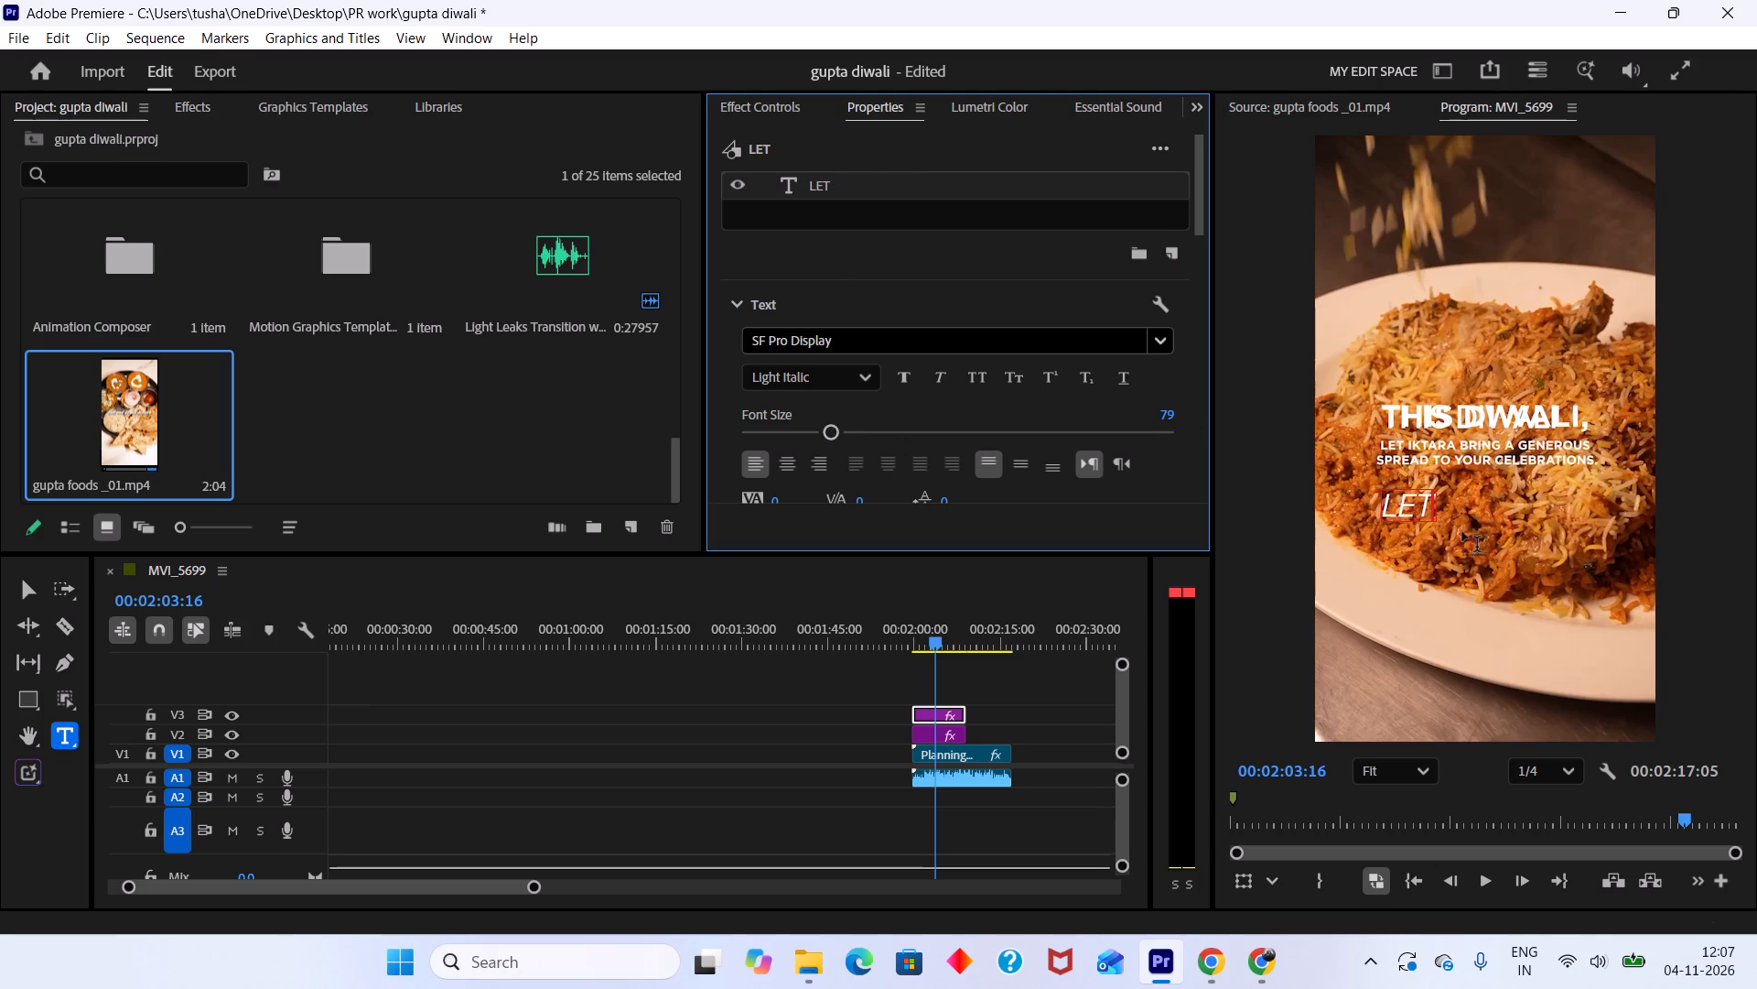
{"action": "left_click_drag", "start_coordinate": [1431, 508], "coordinate": [1315, 514]}
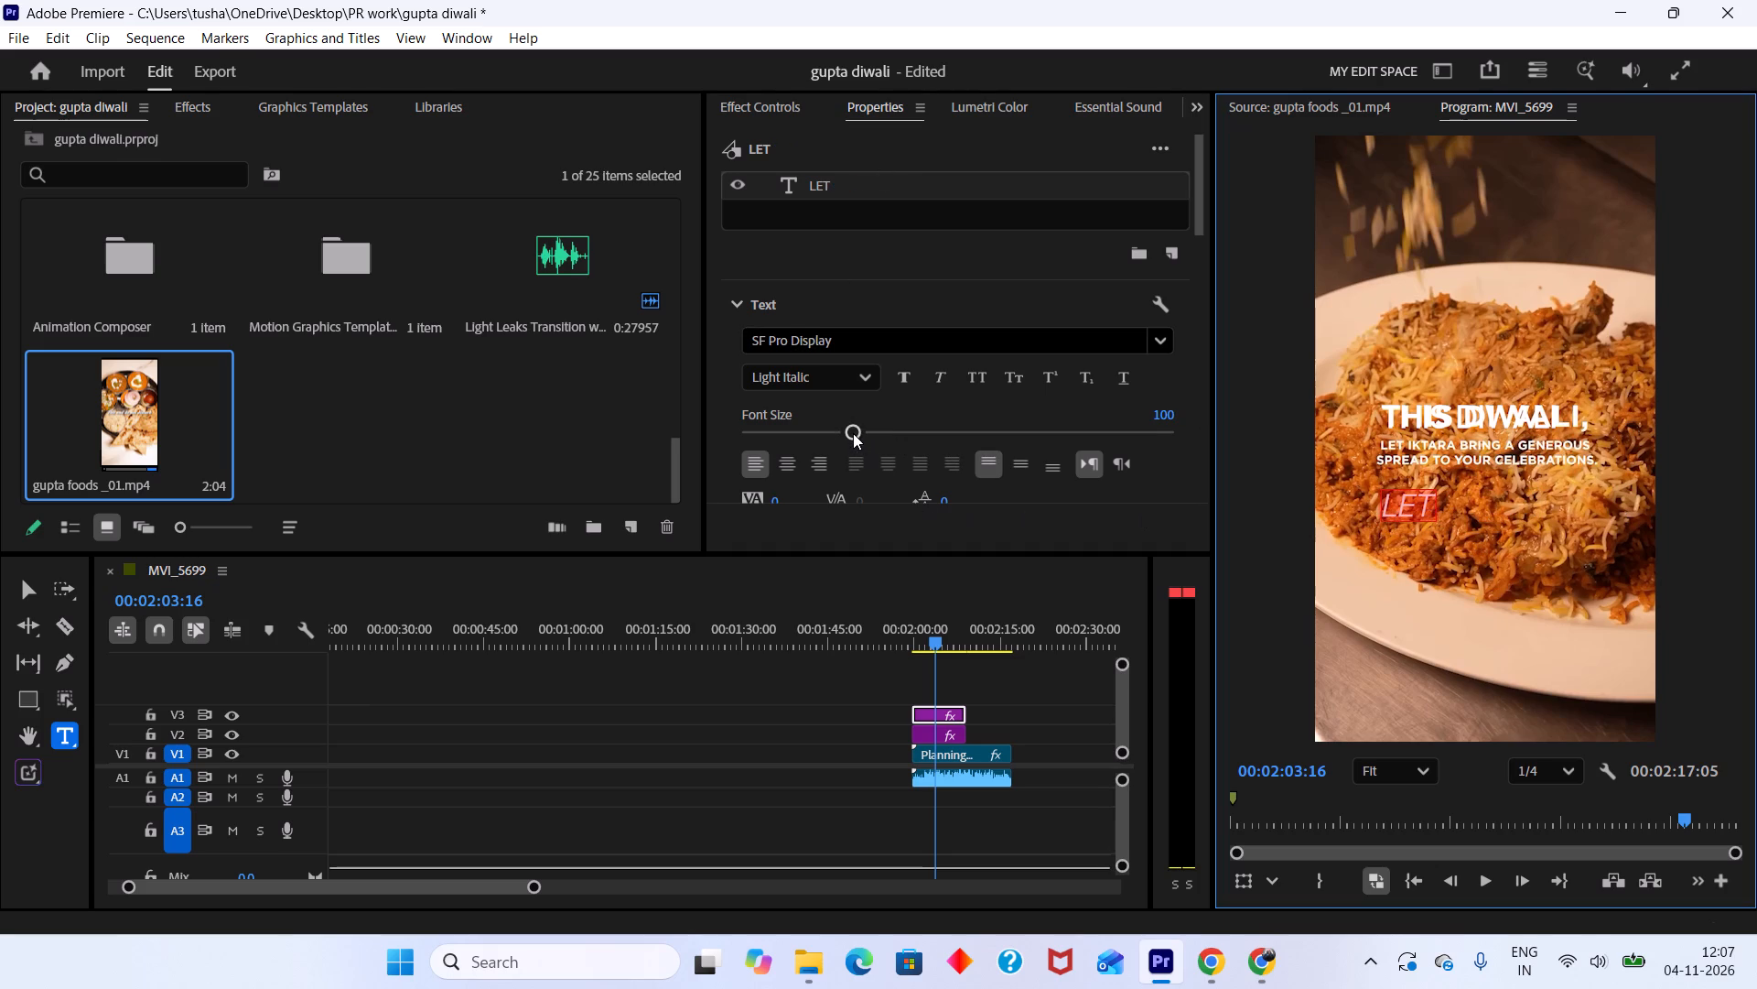
{"action": "left_click_drag", "start_coordinate": [853, 433], "coordinate": [804, 441]}
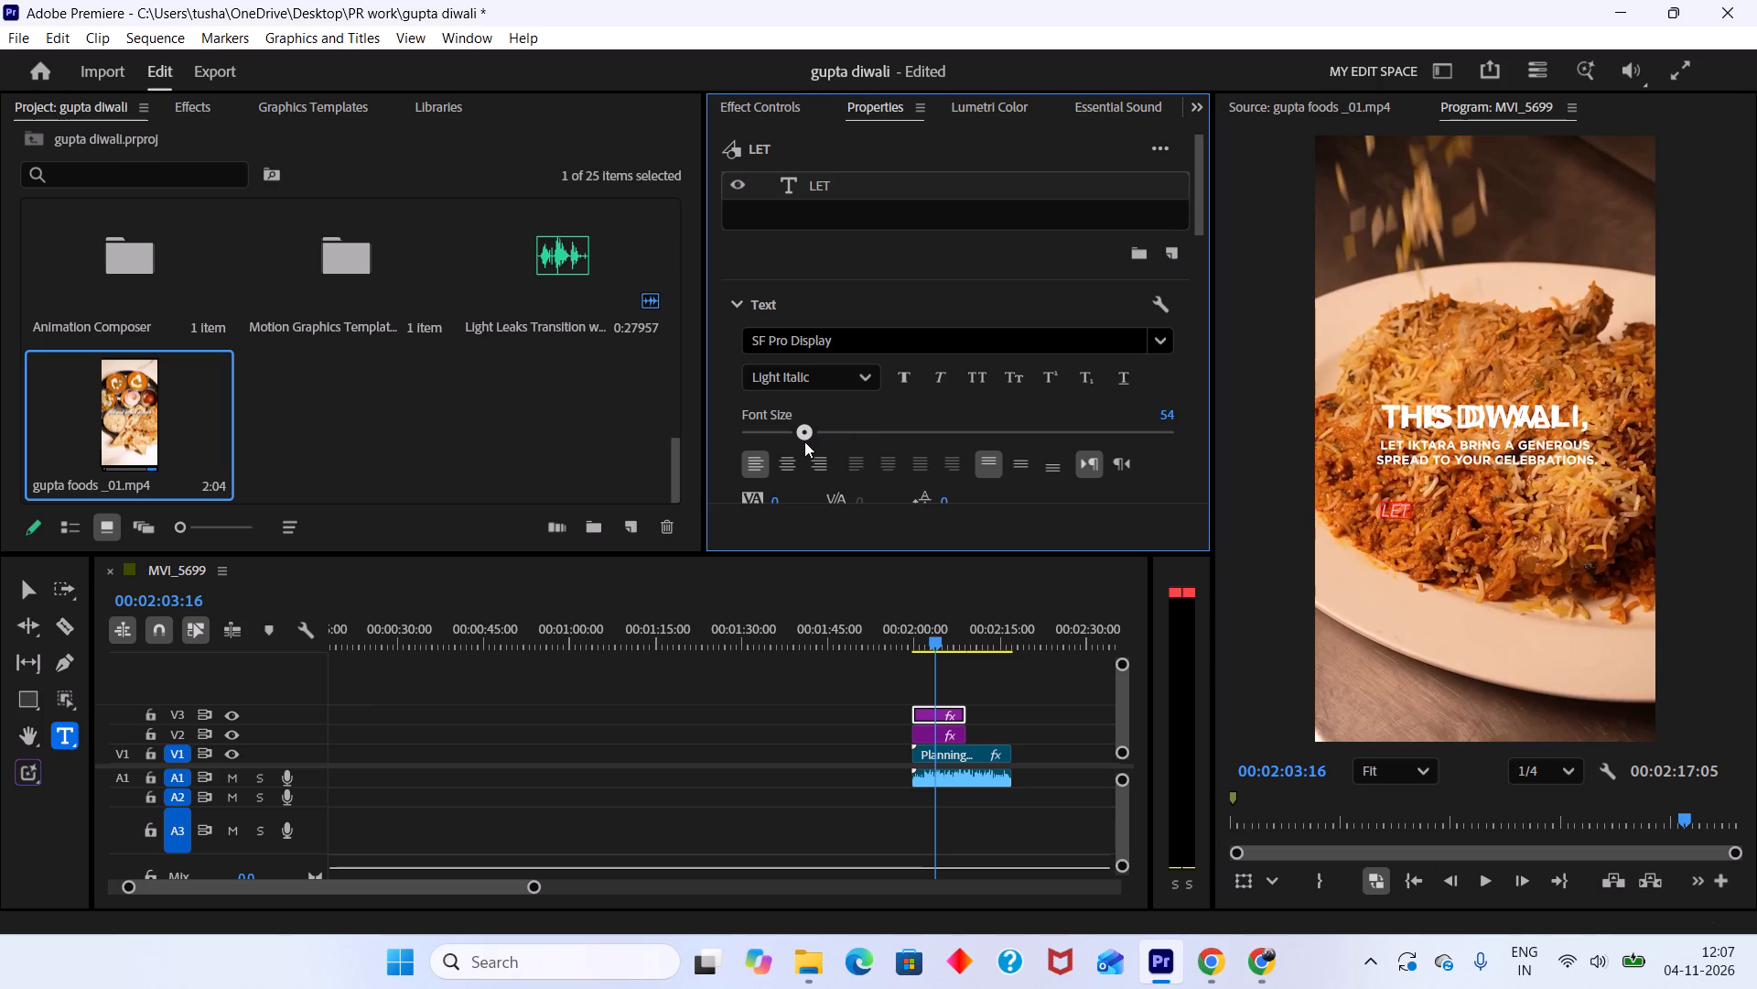
{"action": "left_click_drag", "start_coordinate": [804, 441], "coordinate": [798, 443]}
Continue the V3 text after LET with the words GUPTA FOODS.
{"action": "left_click", "coordinate": [1403, 514]}
{"action": "key", "text": "space"}
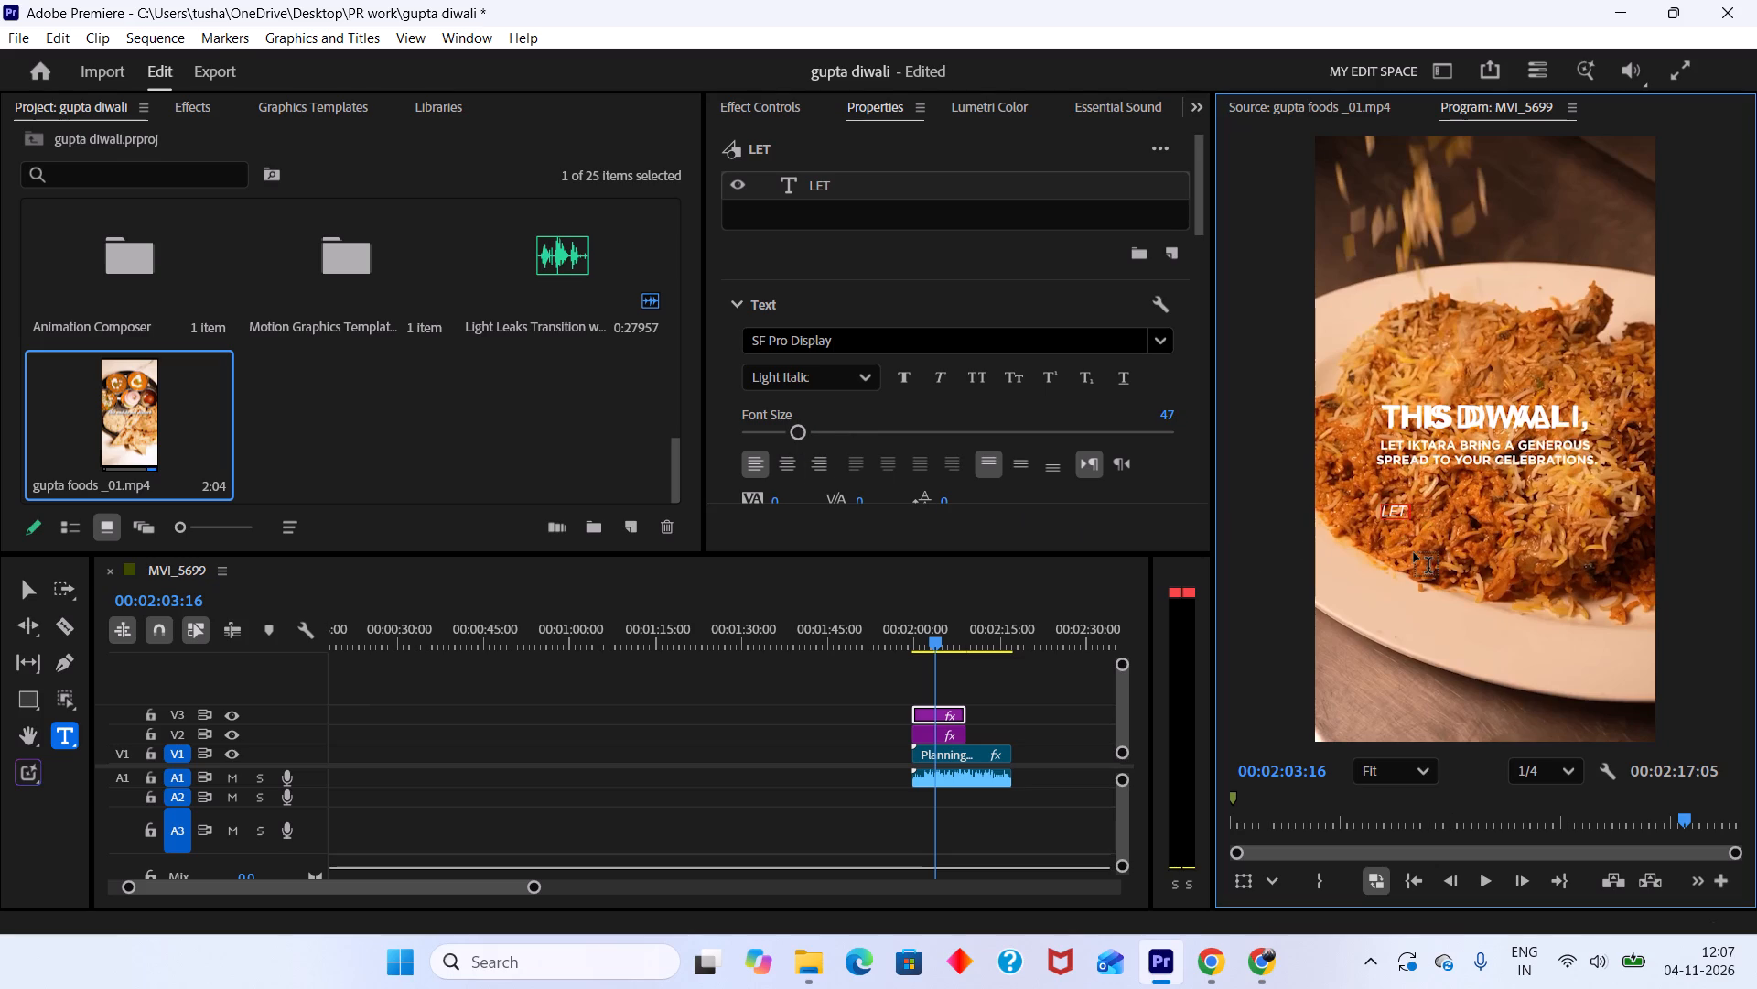
{"action": "type", "text": "GUPTA"}
{"action": "key", "text": "space"}
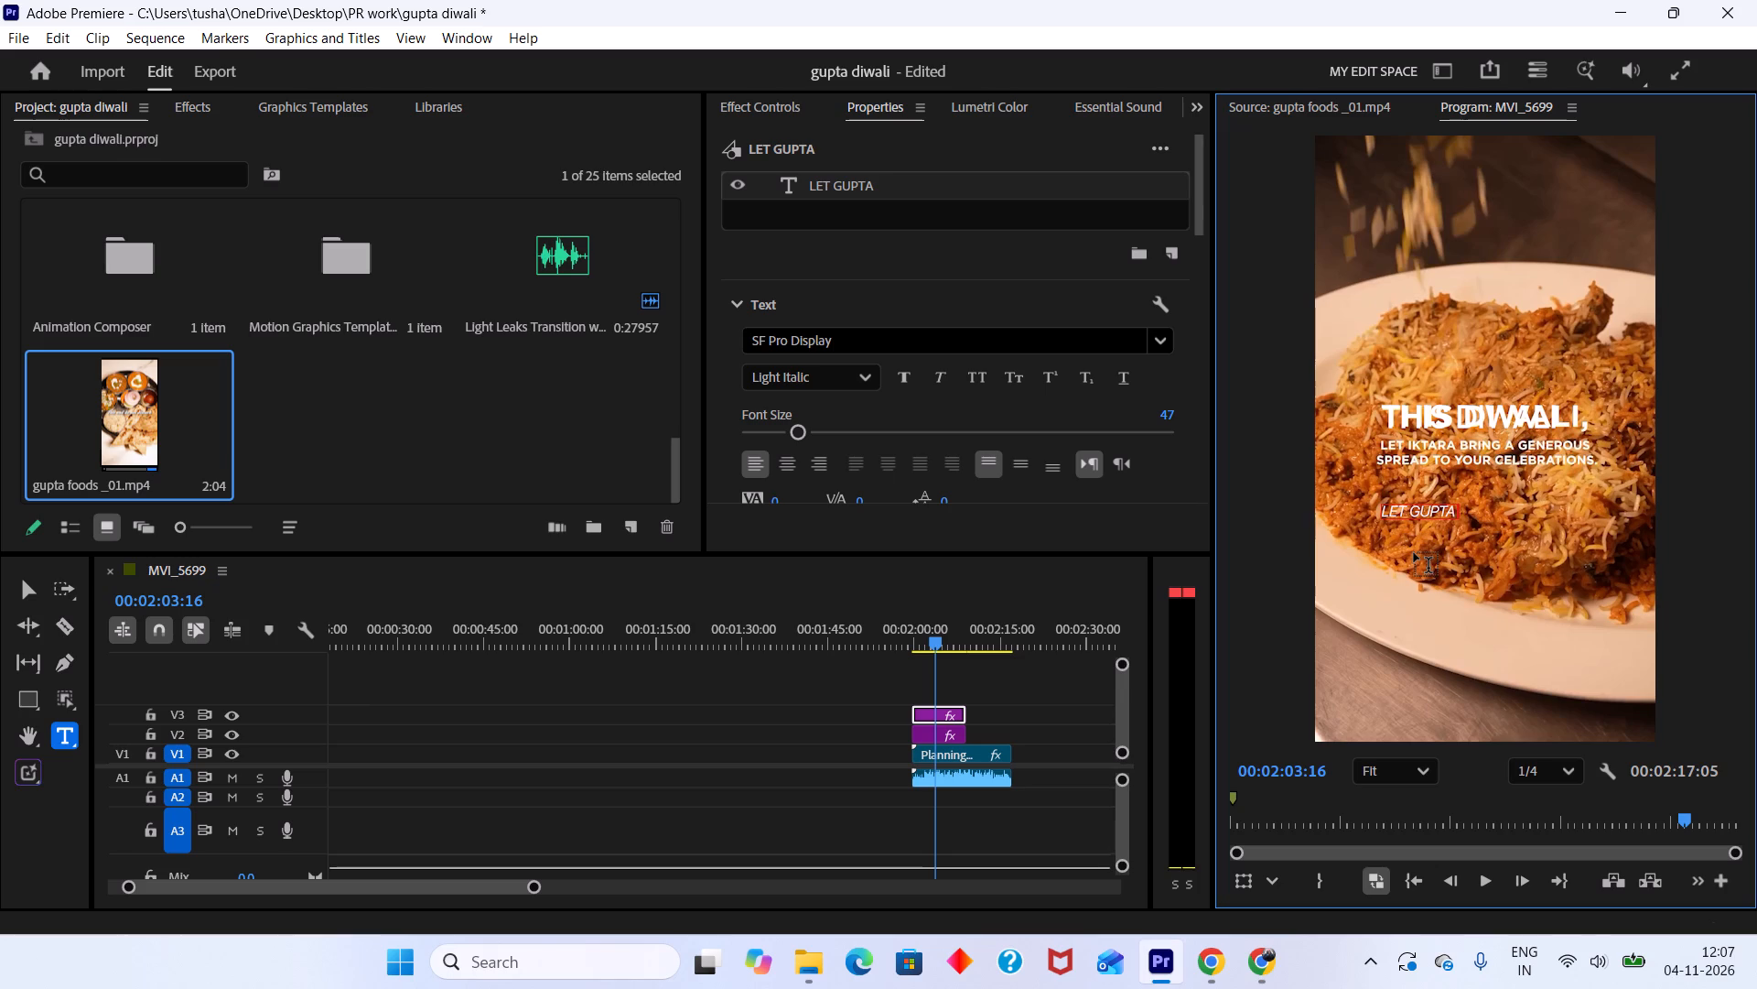
{"action": "type", "text": "FOOD"}
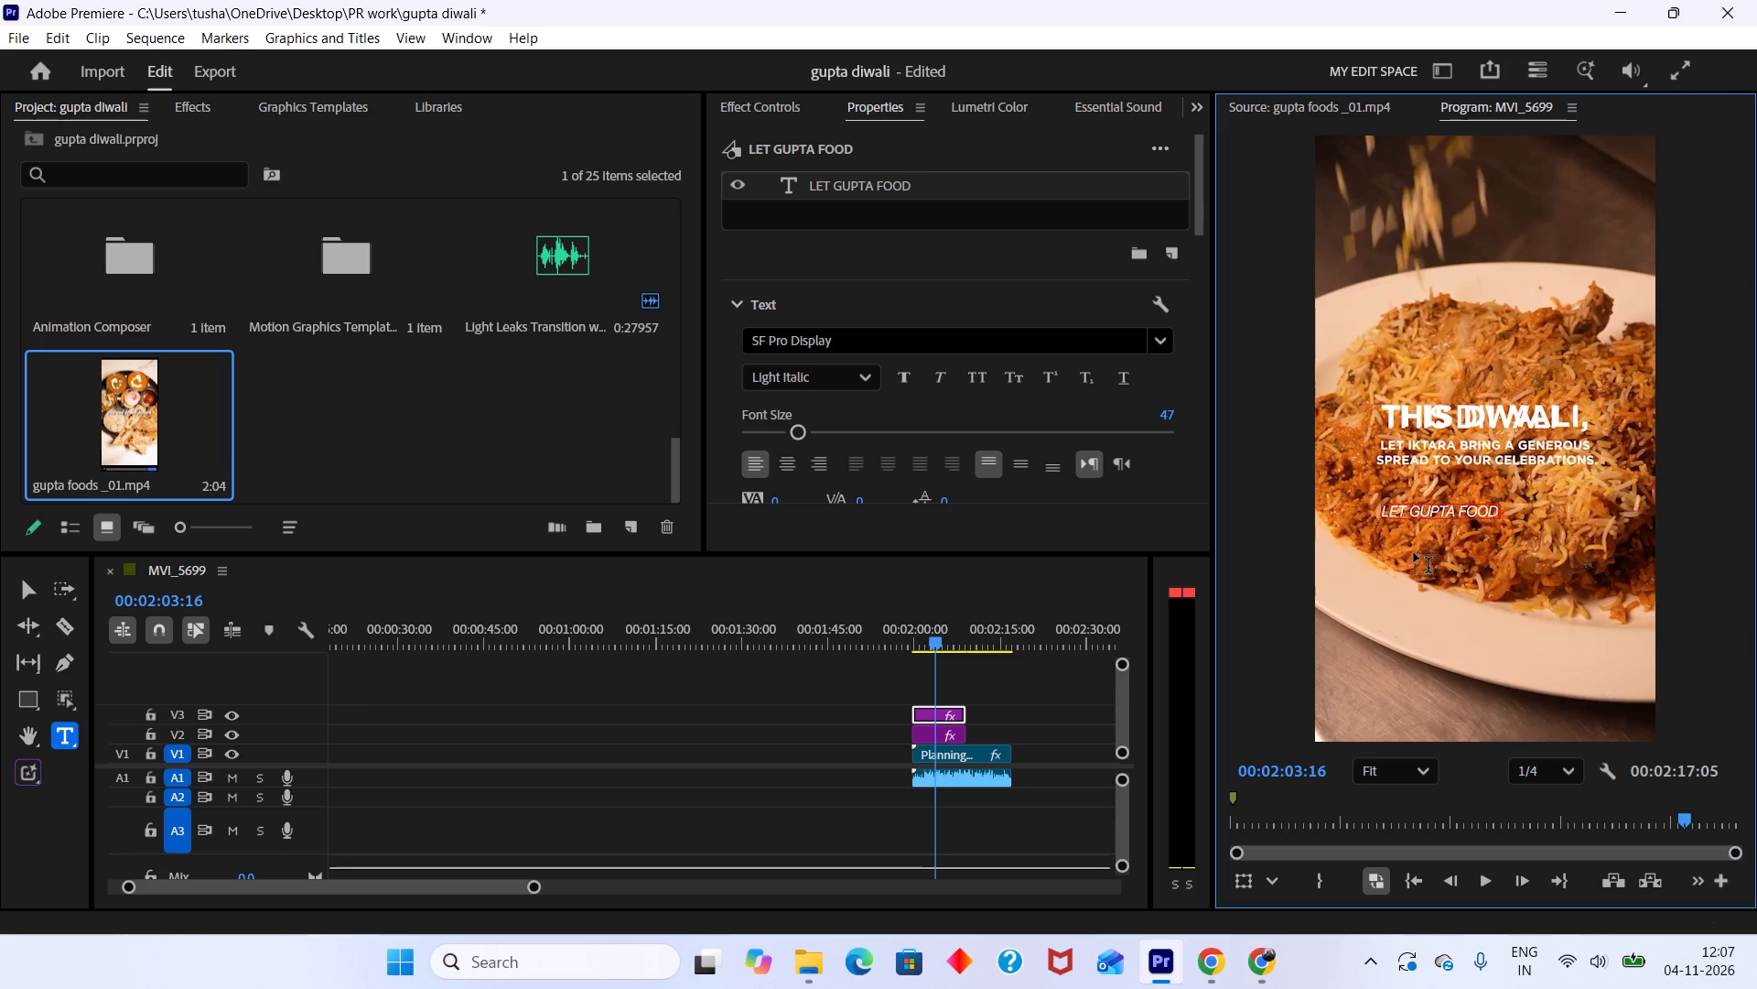
{"action": "type", "text": "S"}
{"action": "key", "text": "space"}
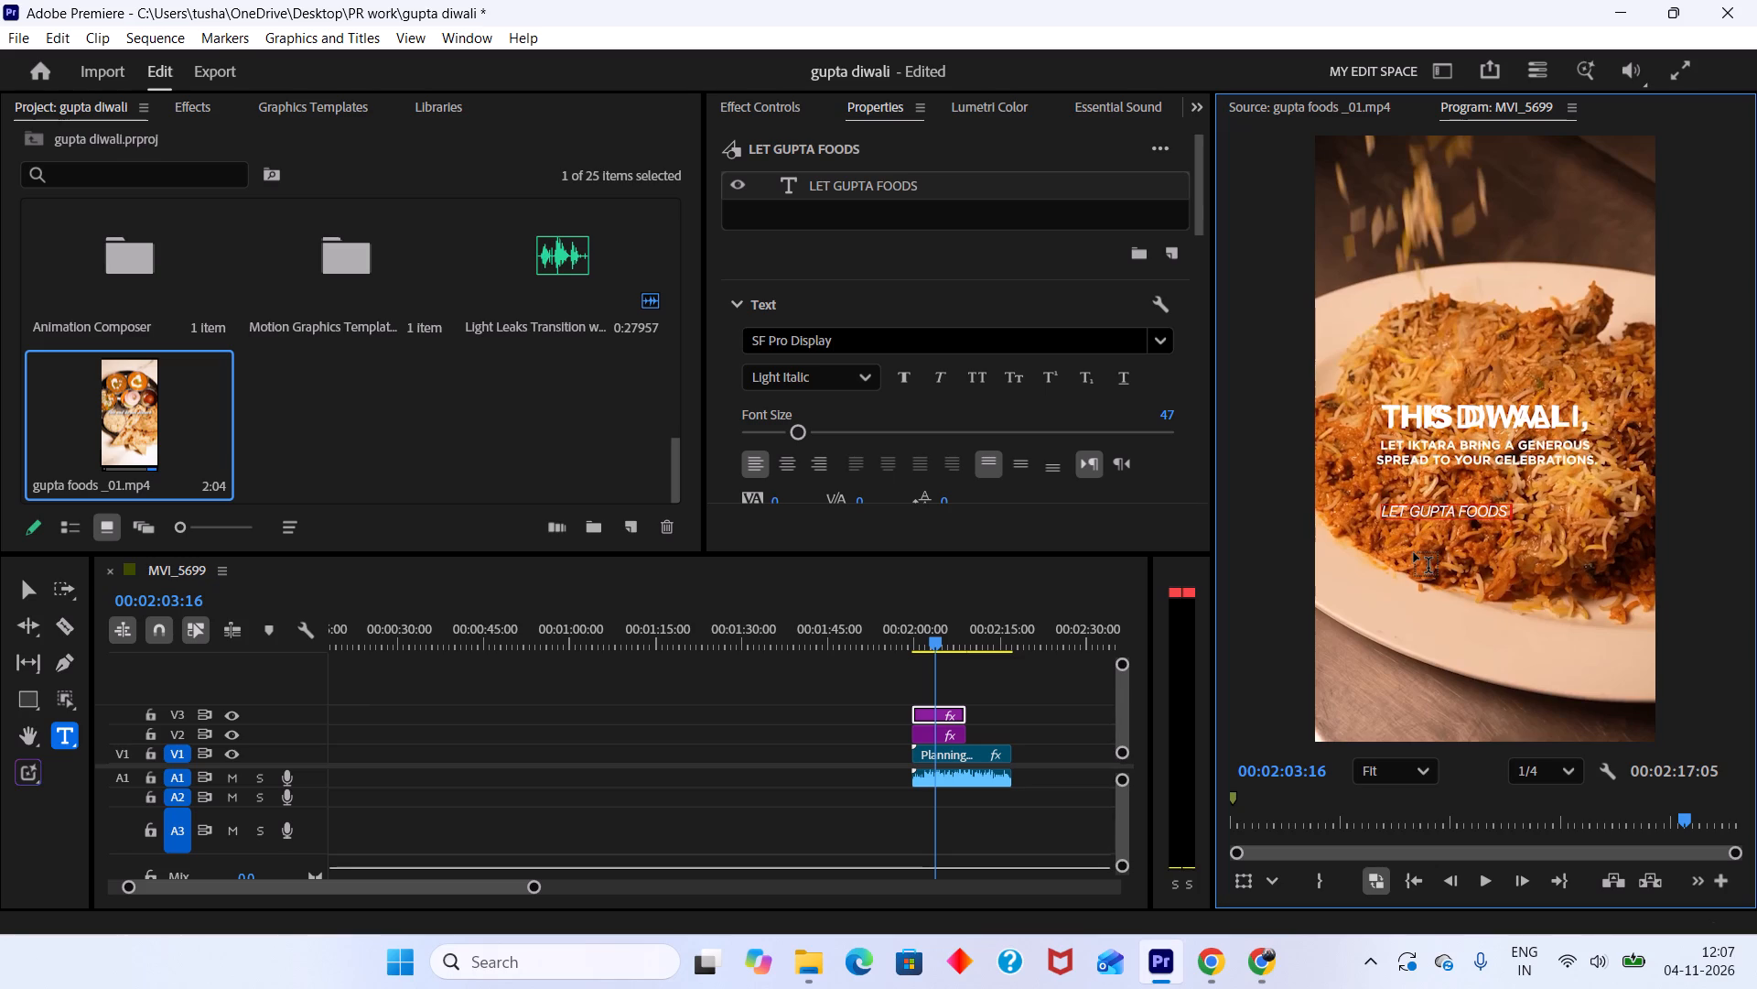
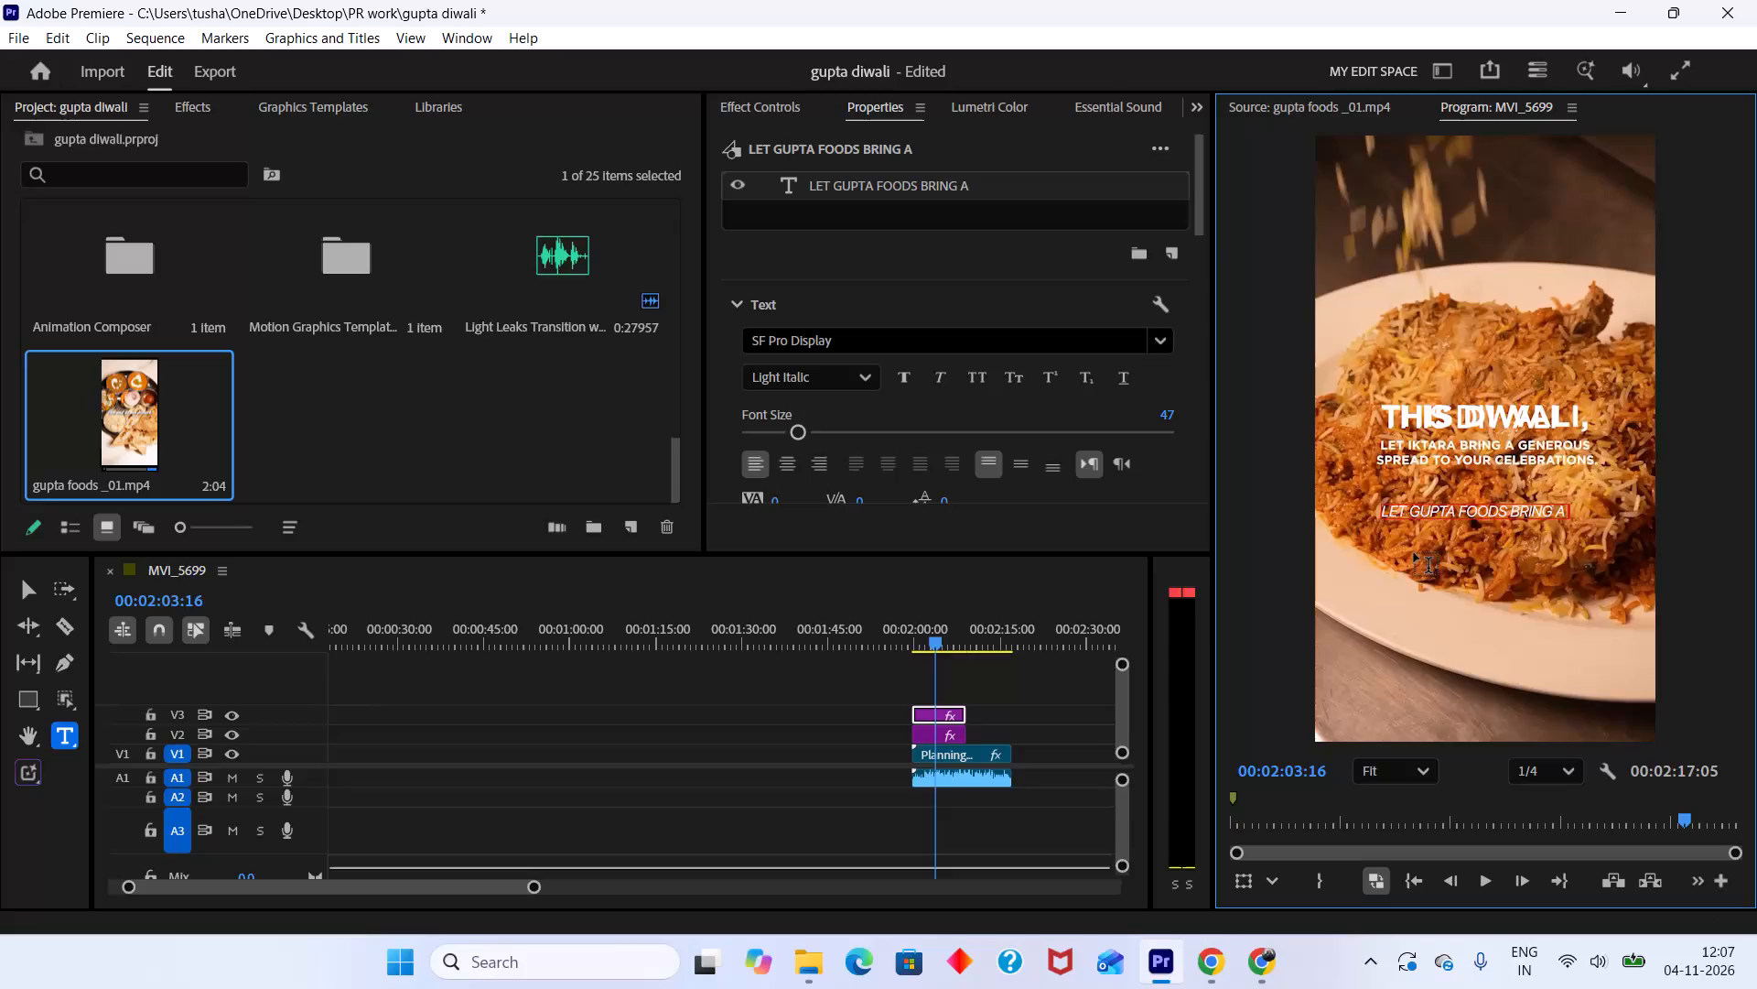
Complete the V3 text with GENEROUS and a second line reading SPREAD TO YOUR CELEBRATIONS, ending in a comma.
{"action": "type", "text": "GENEROUS"}
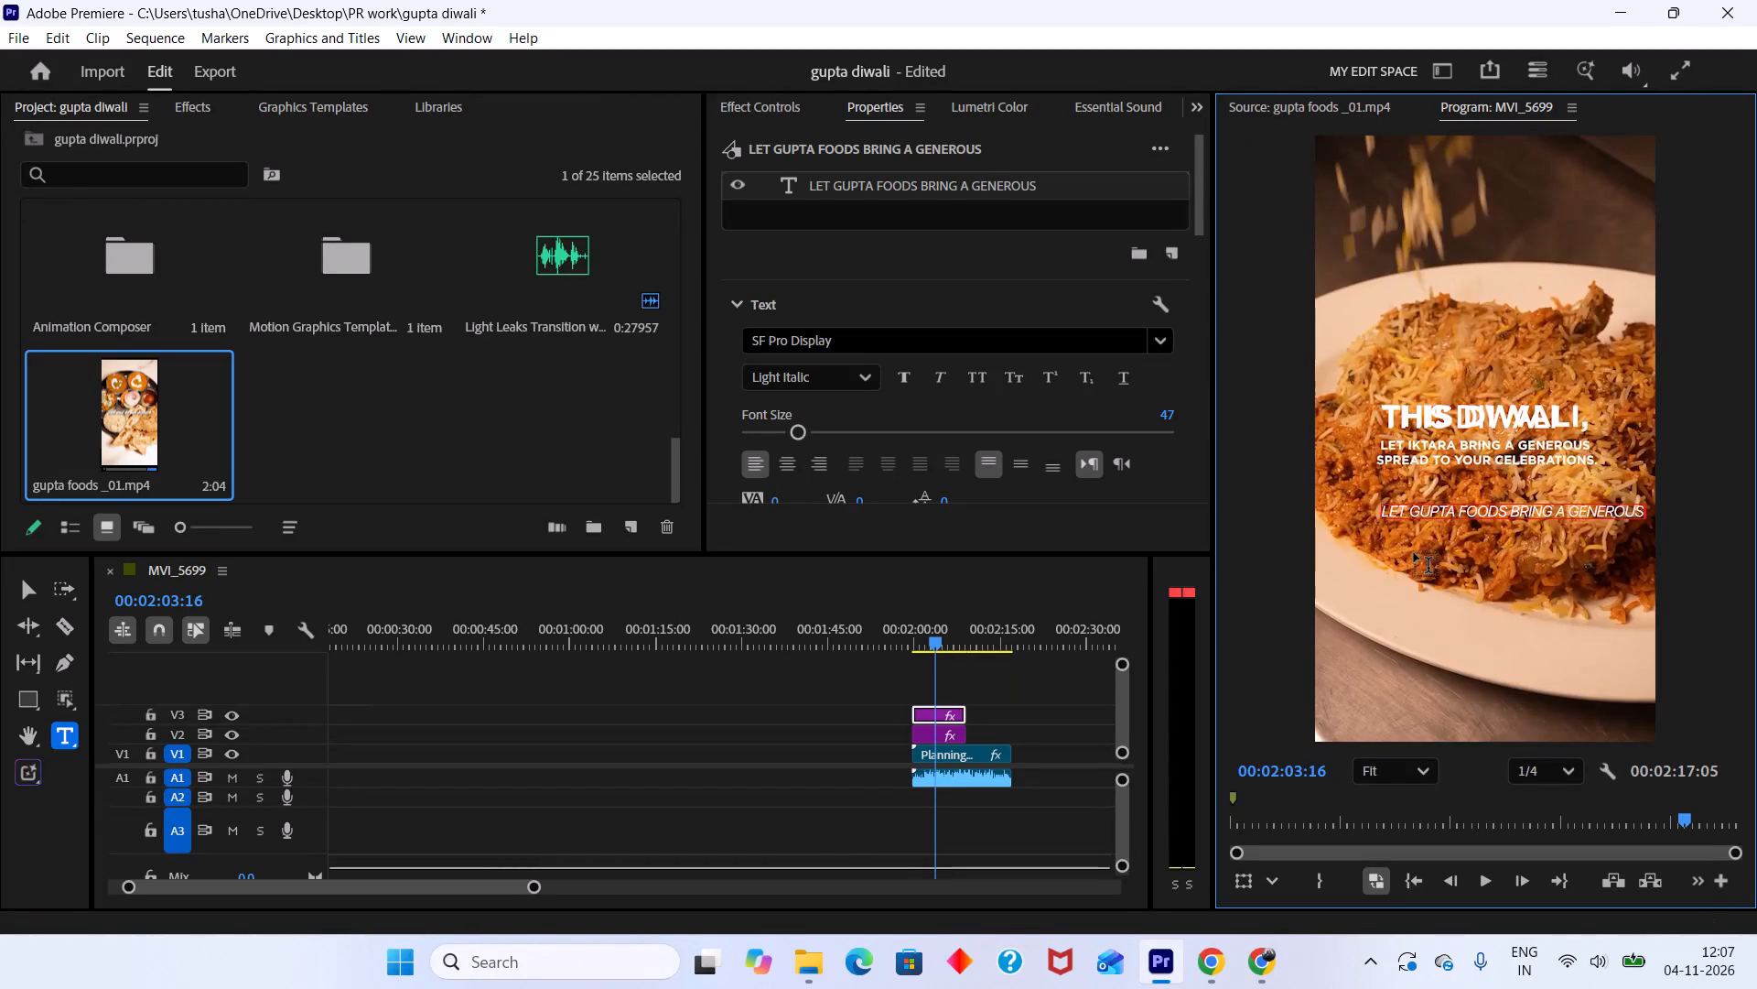
{"action": "key", "text": "Return"}
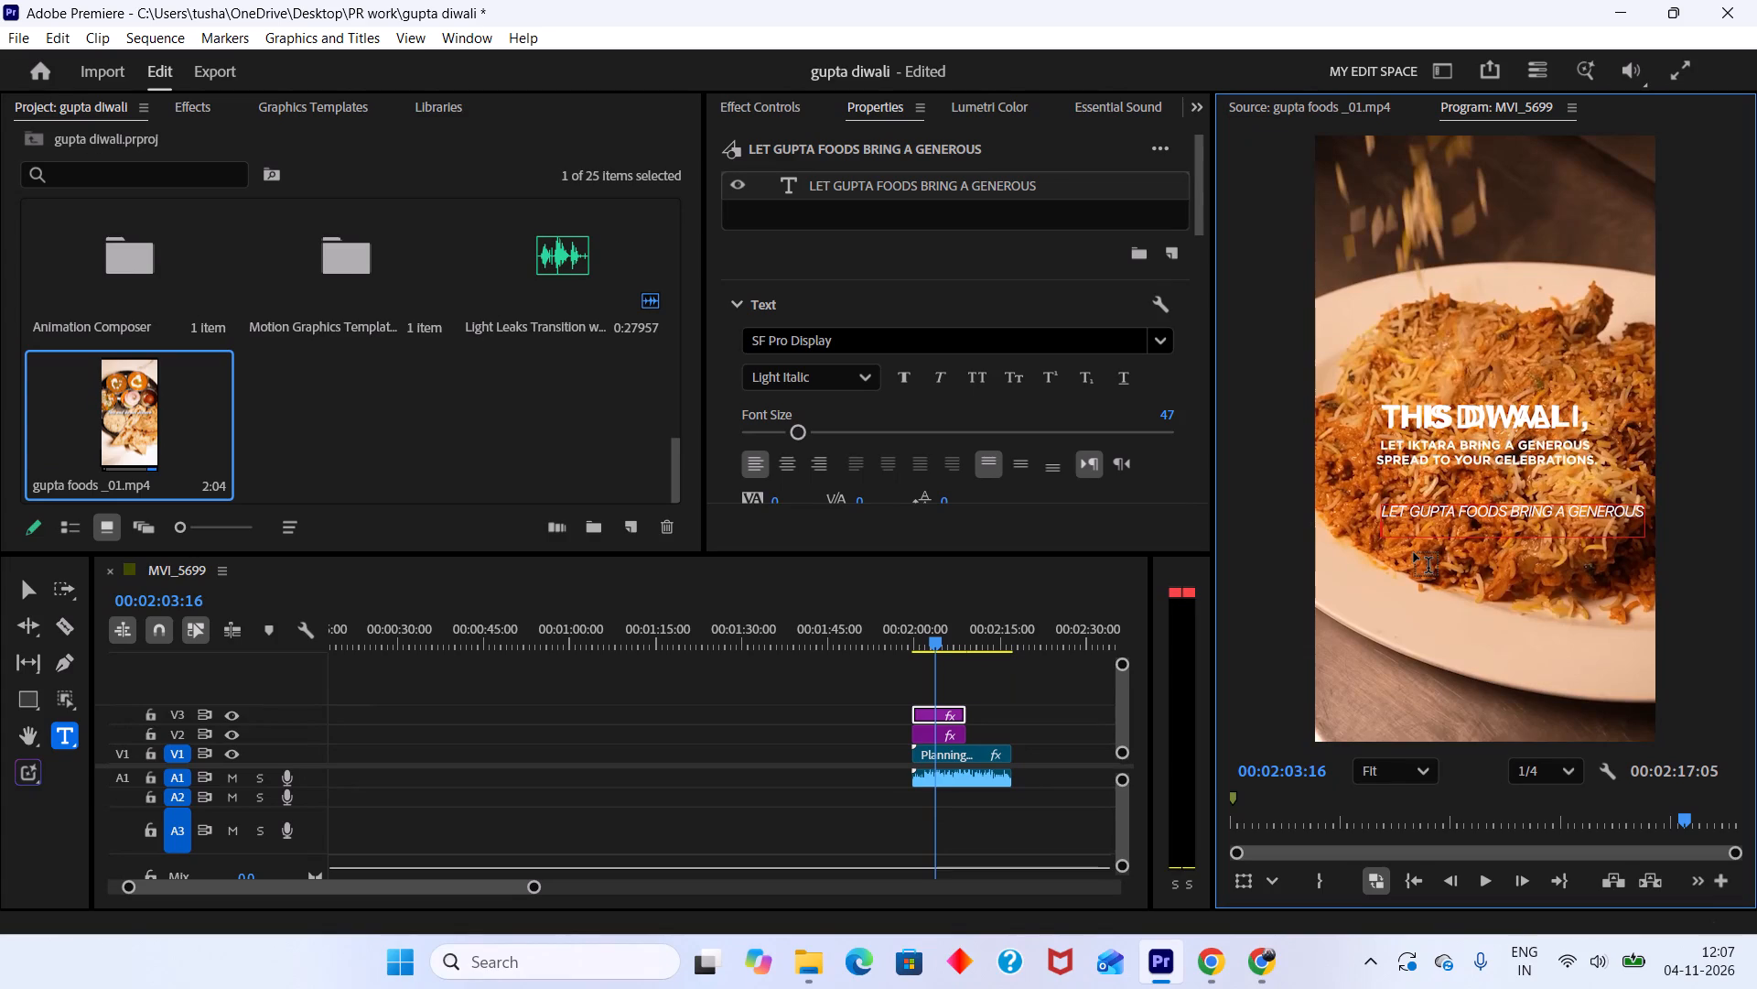
{"action": "type", "text": "SPREAD TO YP"}
{"action": "key", "text": "BackSpace"}
{"action": "type", "text": "OUR"}
{"action": "key", "text": "space"}
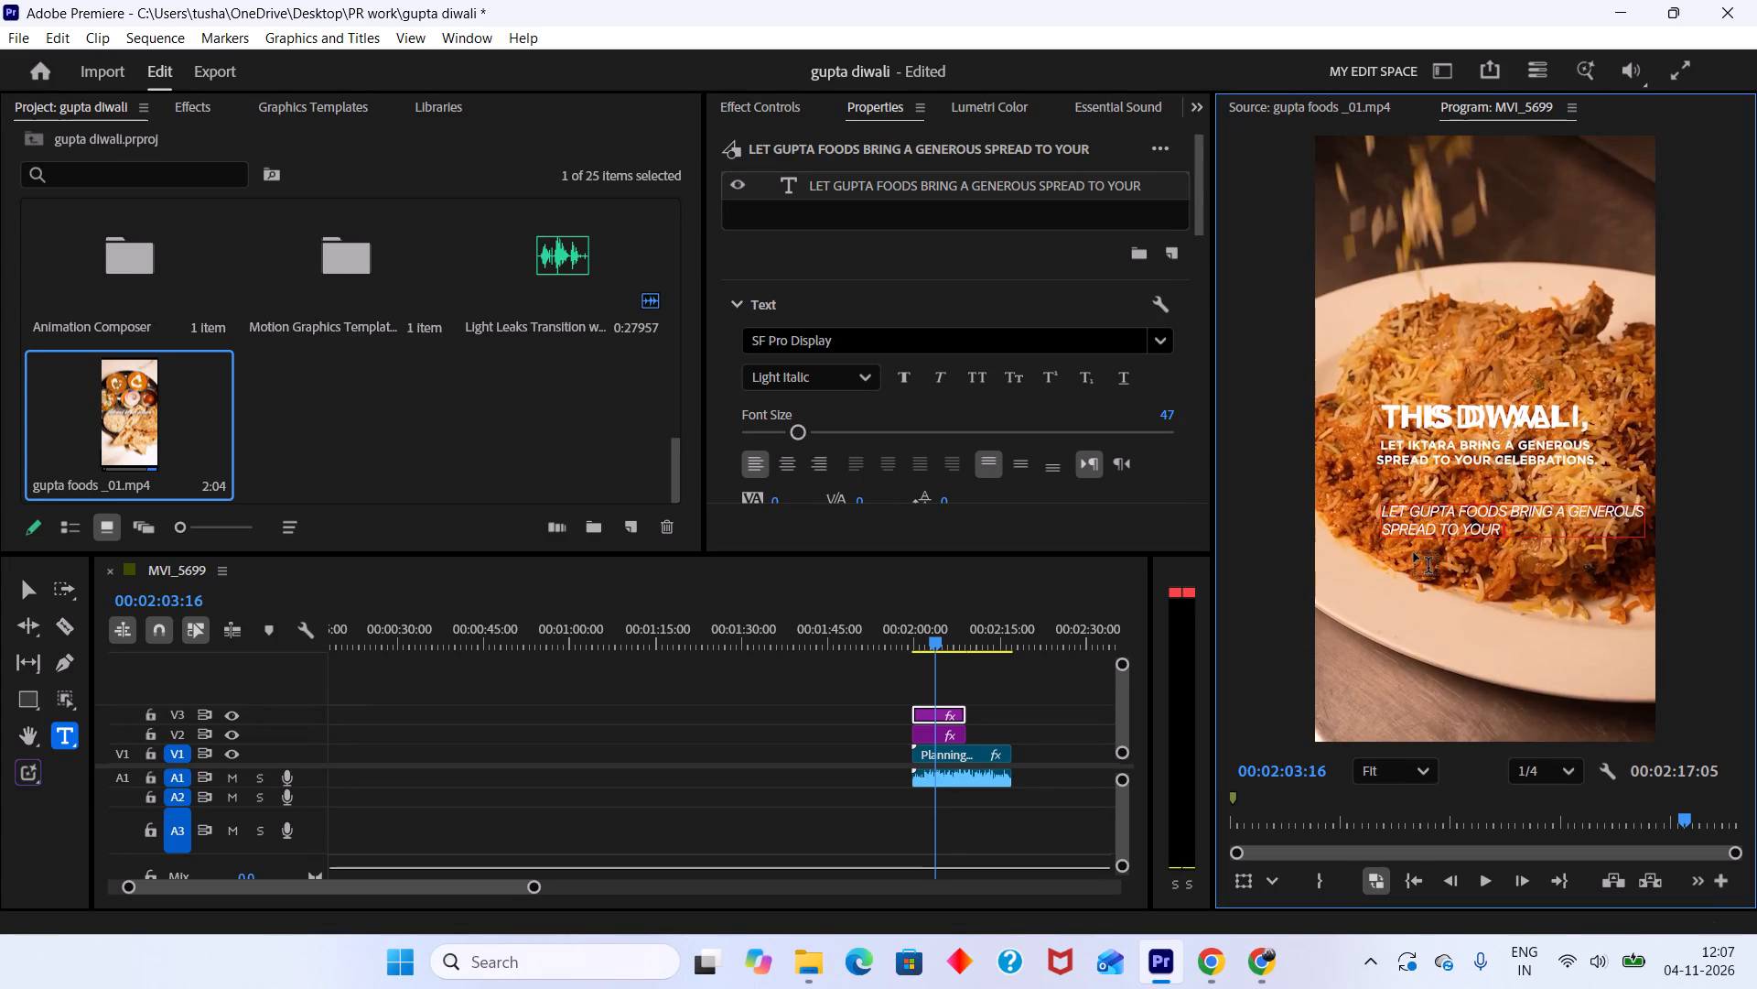
{"action": "type", "text": "CELEBRATIONS"}
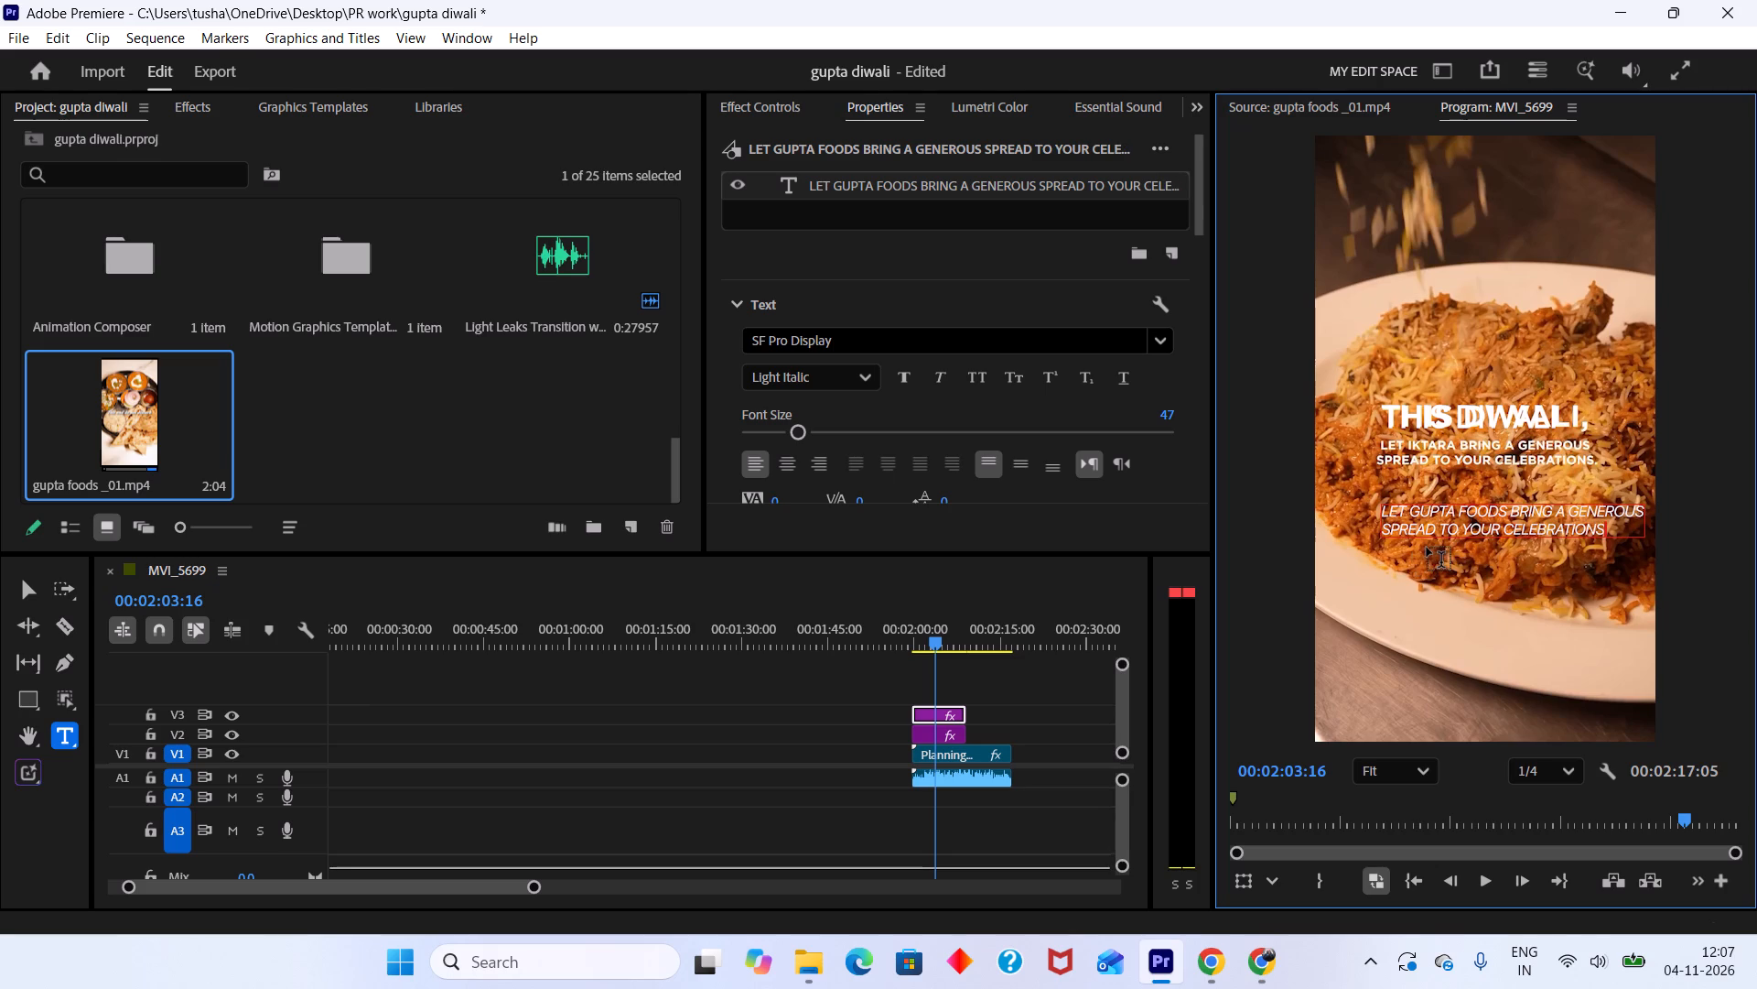
{"action": "key", "text": "comma"}
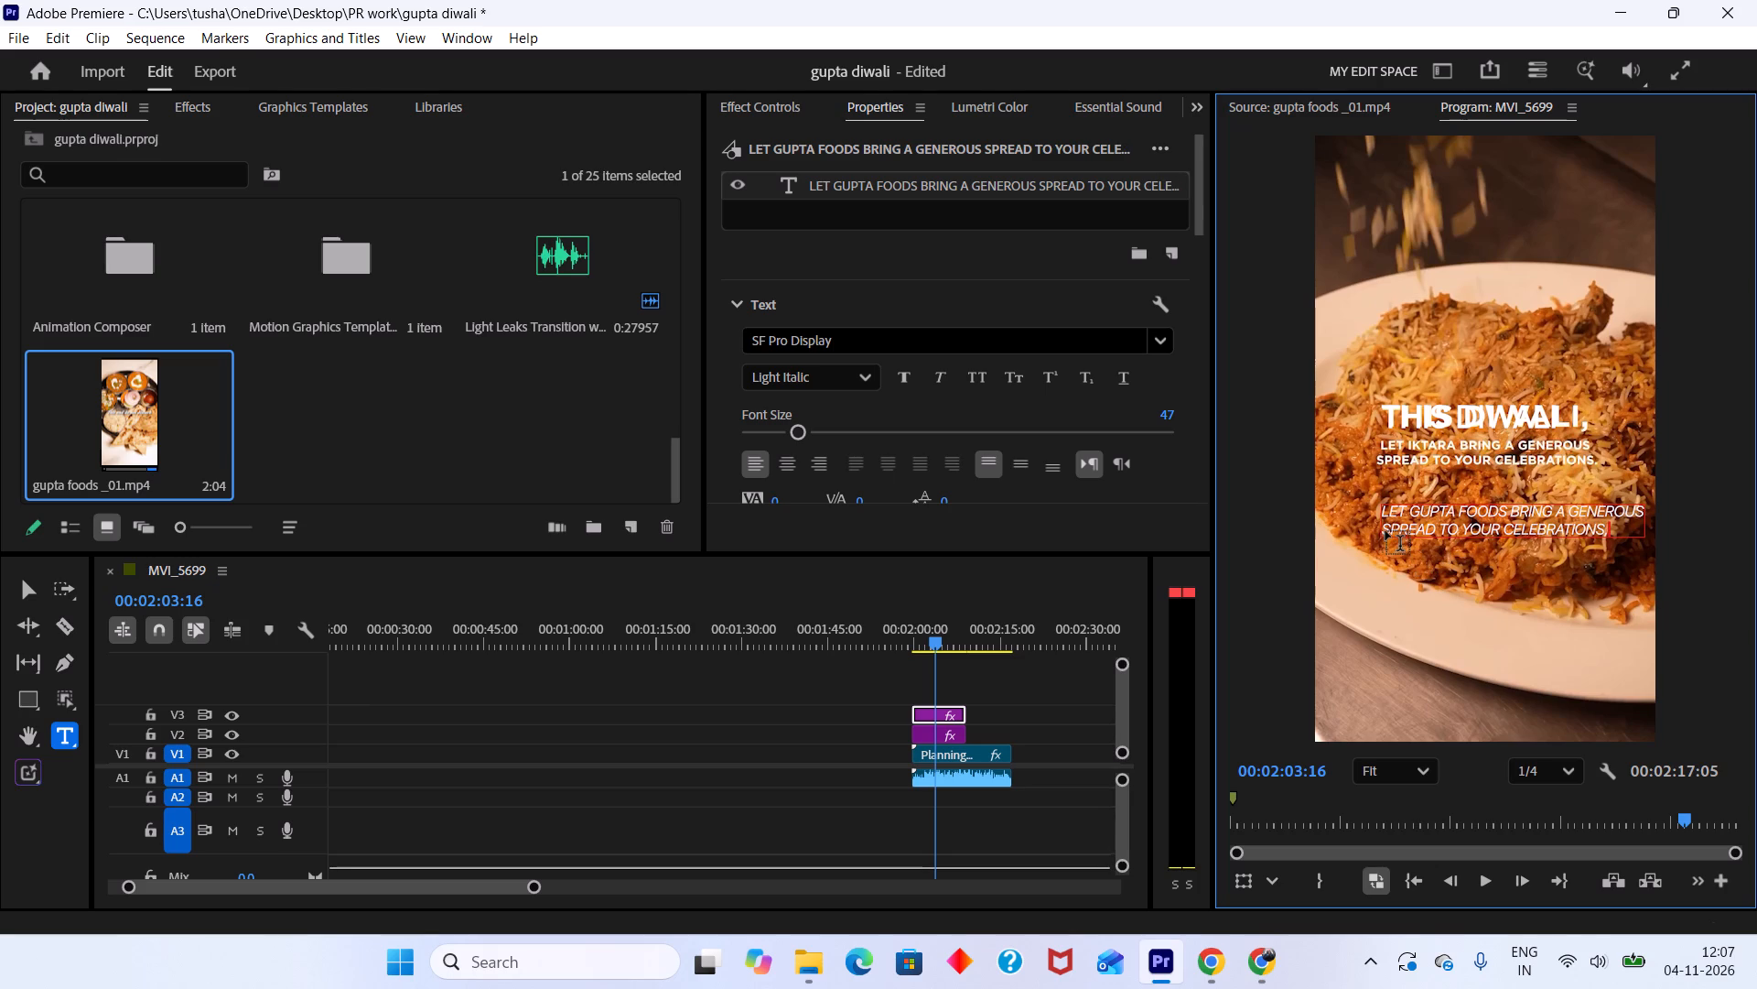
Indent the second line of the V3 text by inserting three spaces before SPREAD.
{"action": "left_click", "coordinate": [1385, 530]}
{"action": "key", "text": "space"}
{"action": "key", "text": "space"}
{"action": "key", "text": "space"}
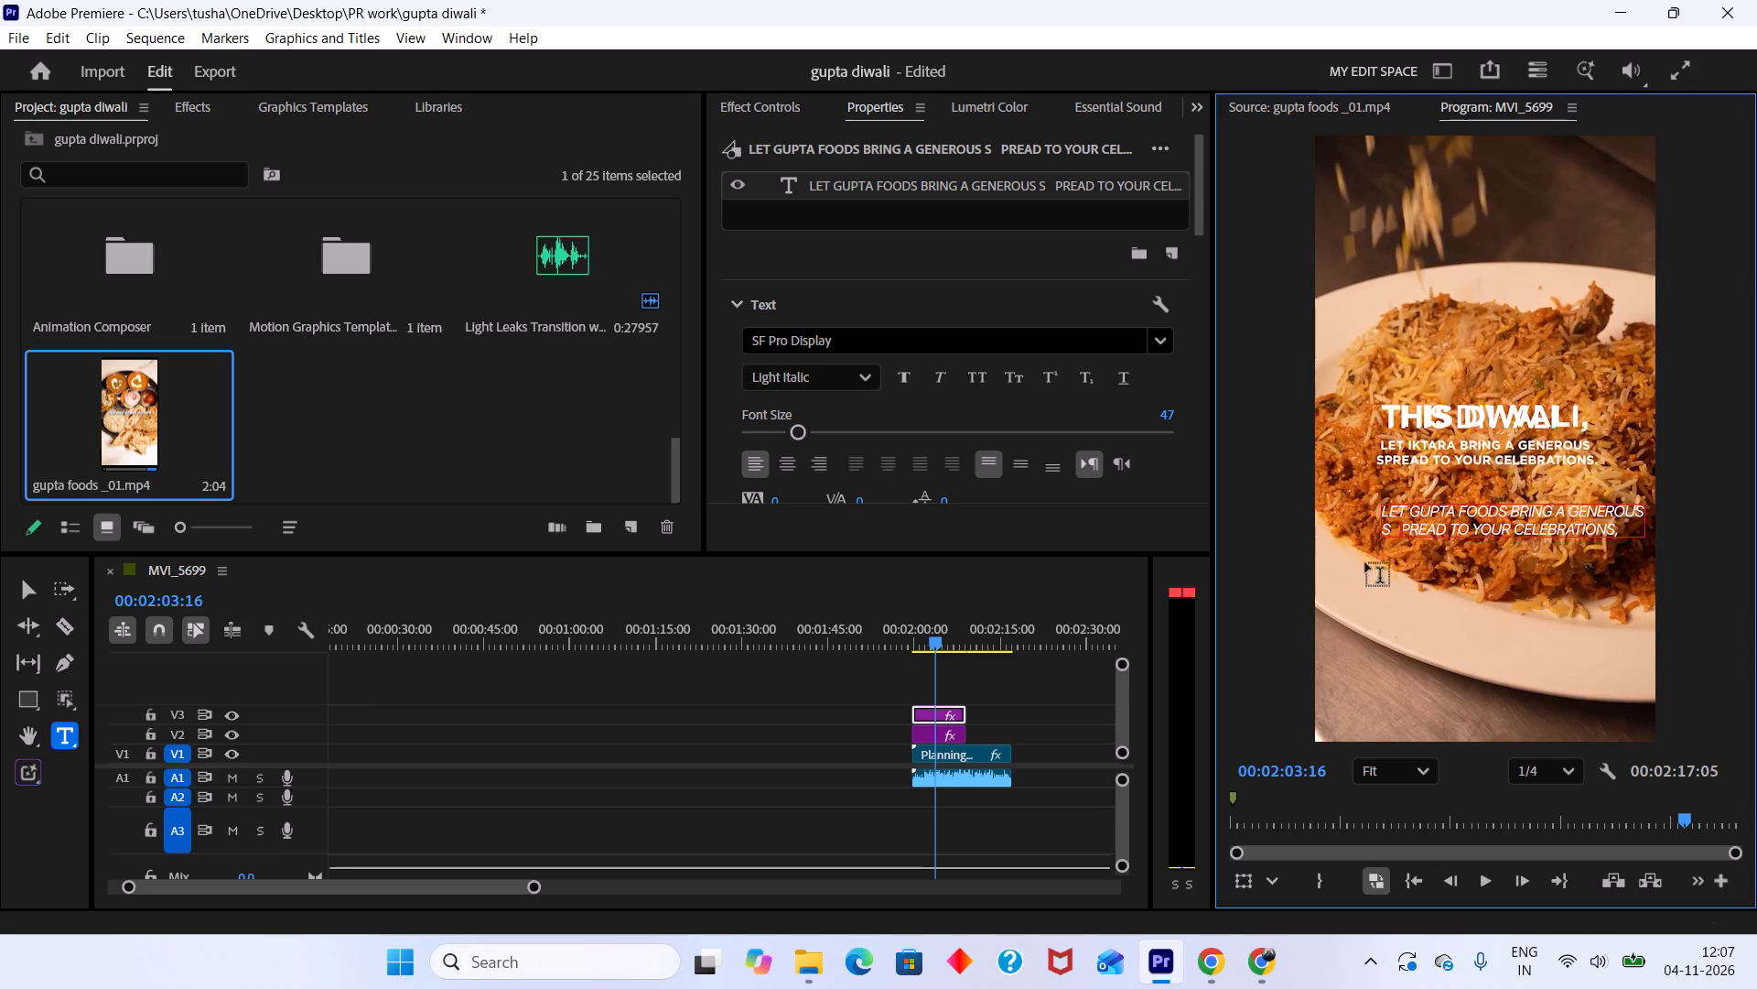
{"action": "key", "text": "BackSpace"}
{"action": "key", "text": "BackSpace"}
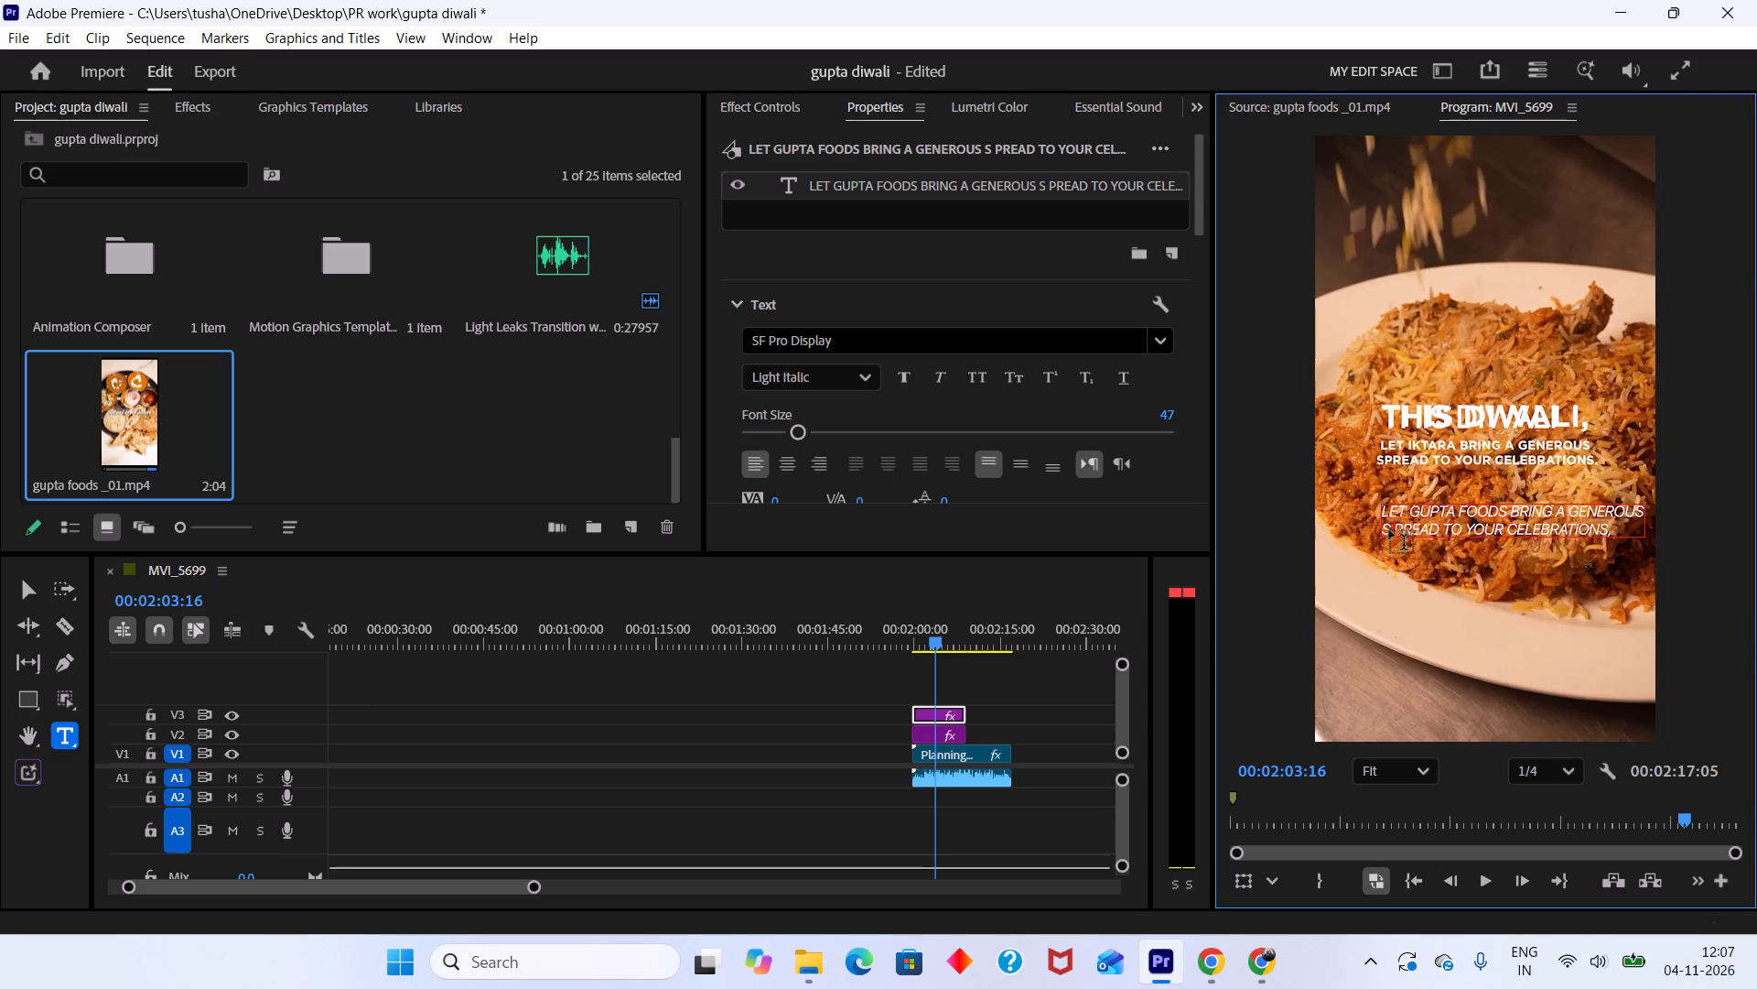
{"action": "key", "text": "BackSpace"}
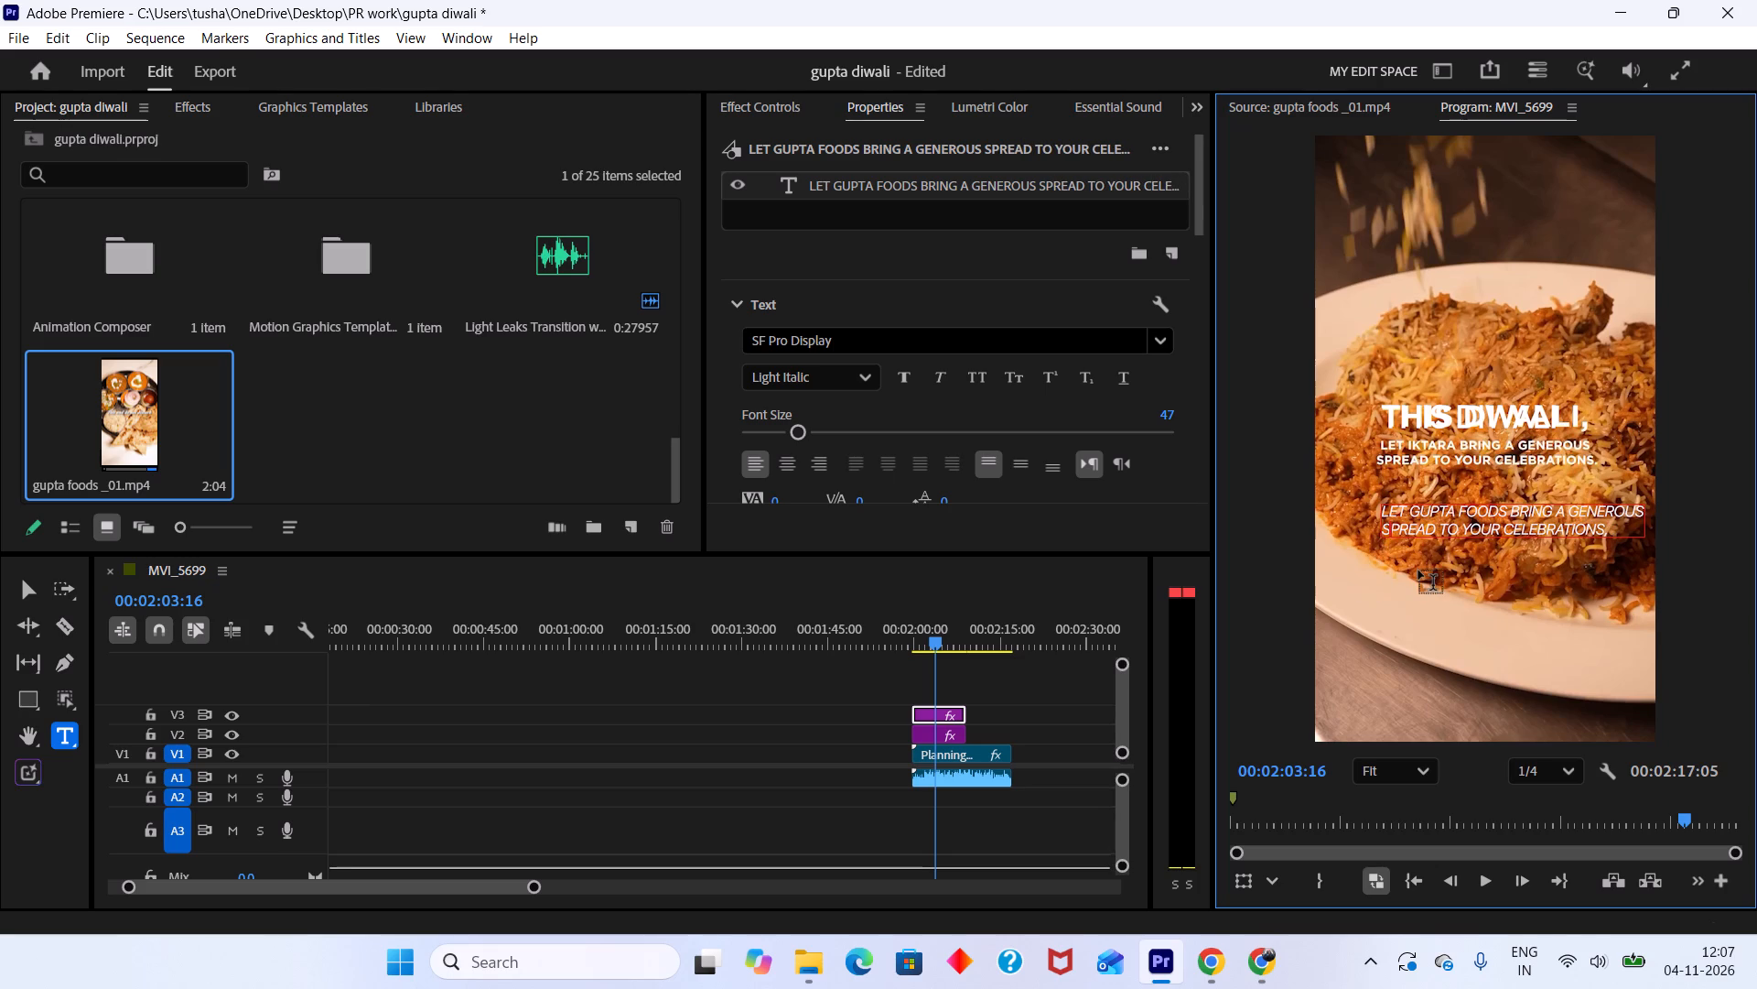
{"action": "left_click", "coordinate": [1384, 531]}
{"action": "key", "text": "space"}
{"action": "key", "text": "space"}
{"action": "key", "text": "space"}
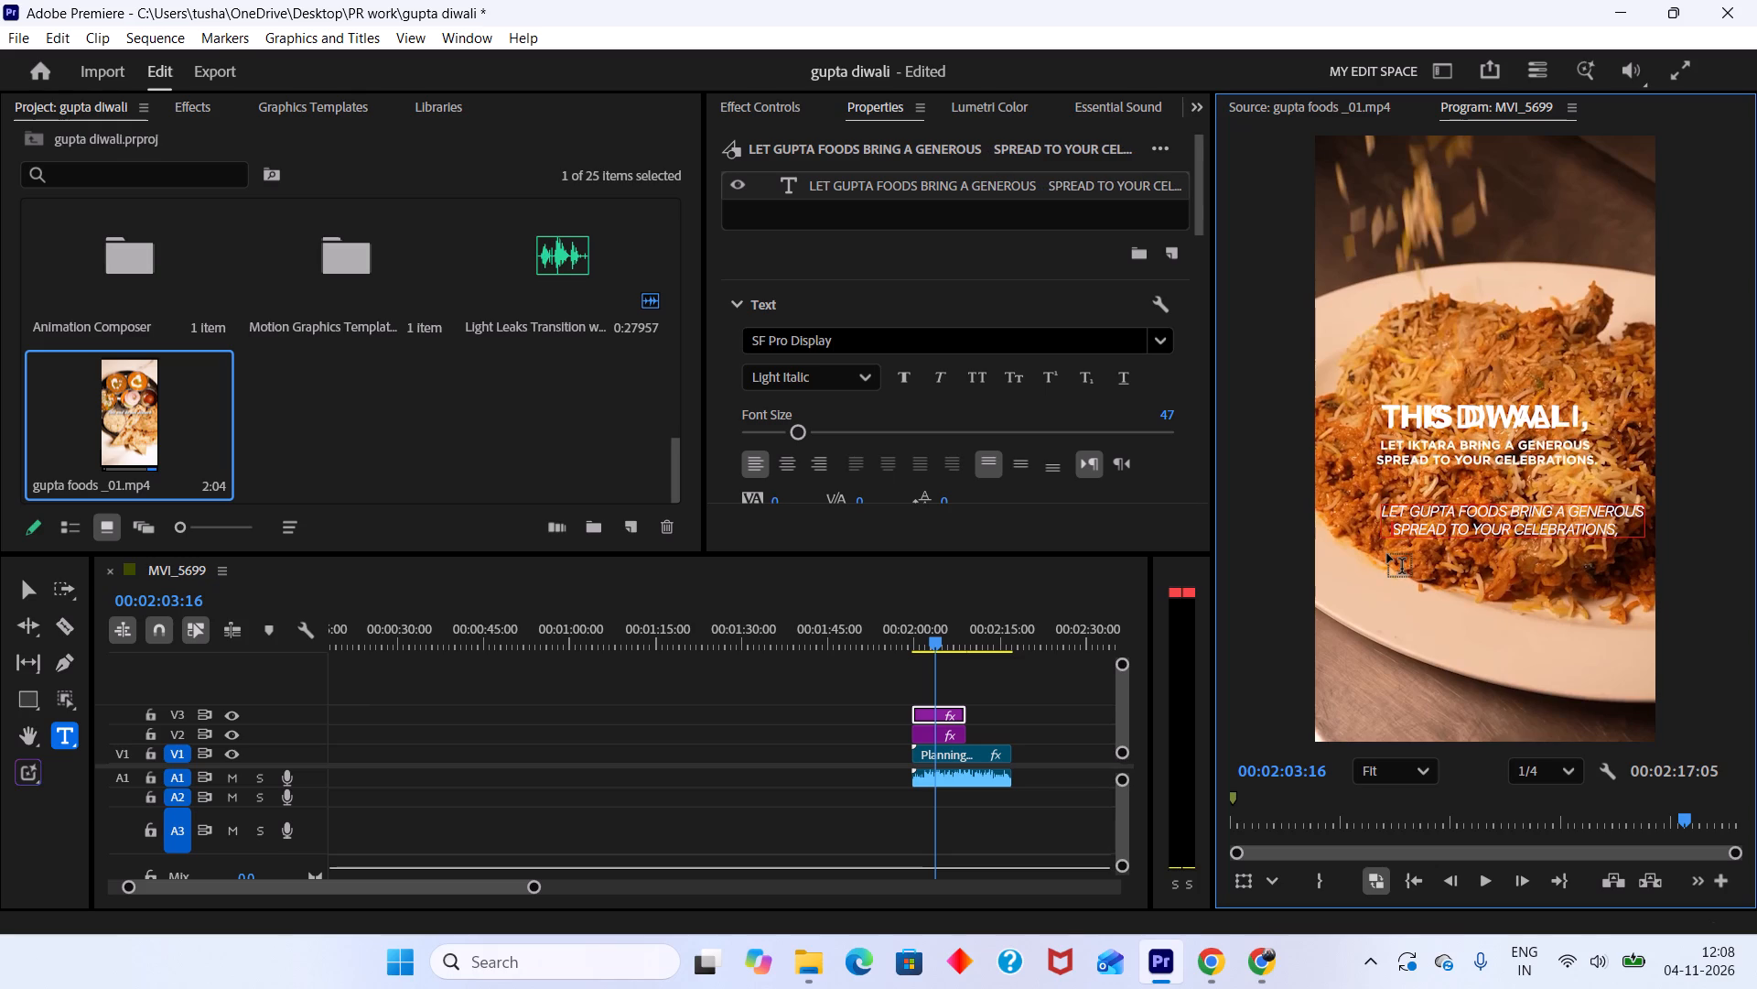
Replace the comma after CELEBRATIONS in the V3 text with a period.
{"action": "left_click", "coordinate": [1628, 529]}
{"action": "key", "text": "BackSpace"}
{"action": "key", "text": "period"}
Move the two-line V3 text up in the frame so it overlays the reference caption beneath THIS DIWALI.
{"action": "left_click", "coordinate": [24, 593]}
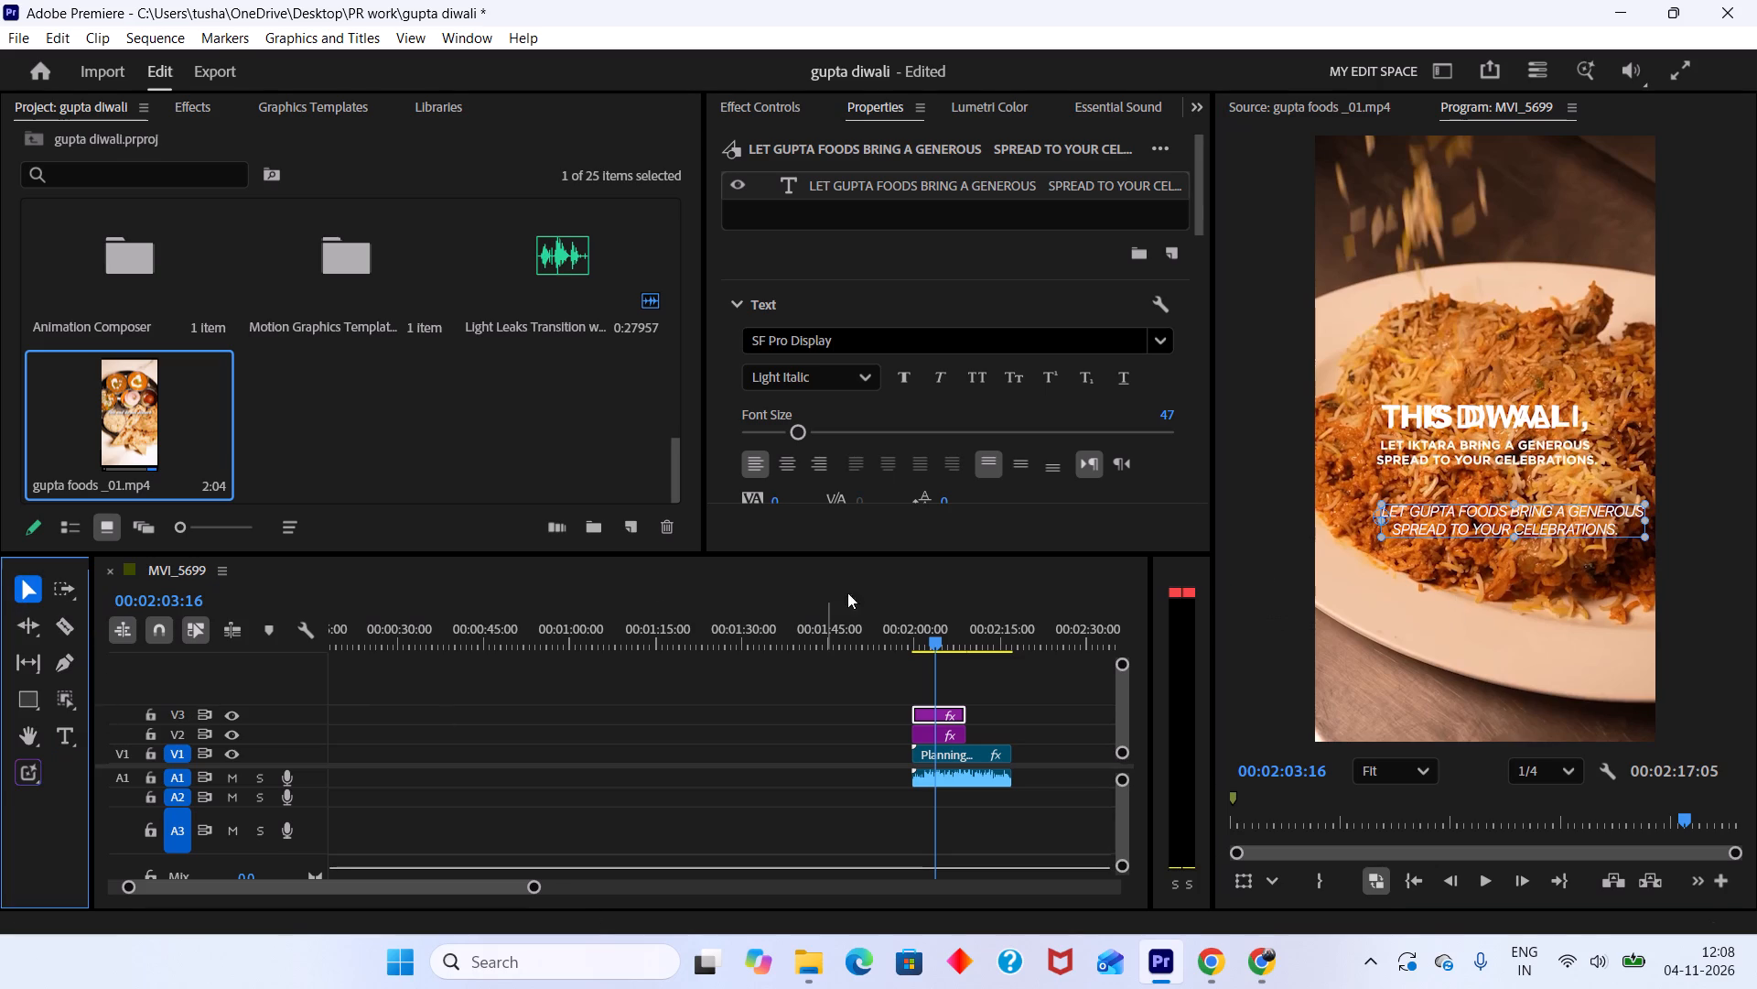
{"action": "left_click_drag", "start_coordinate": [1469, 525], "coordinate": [1449, 481]}
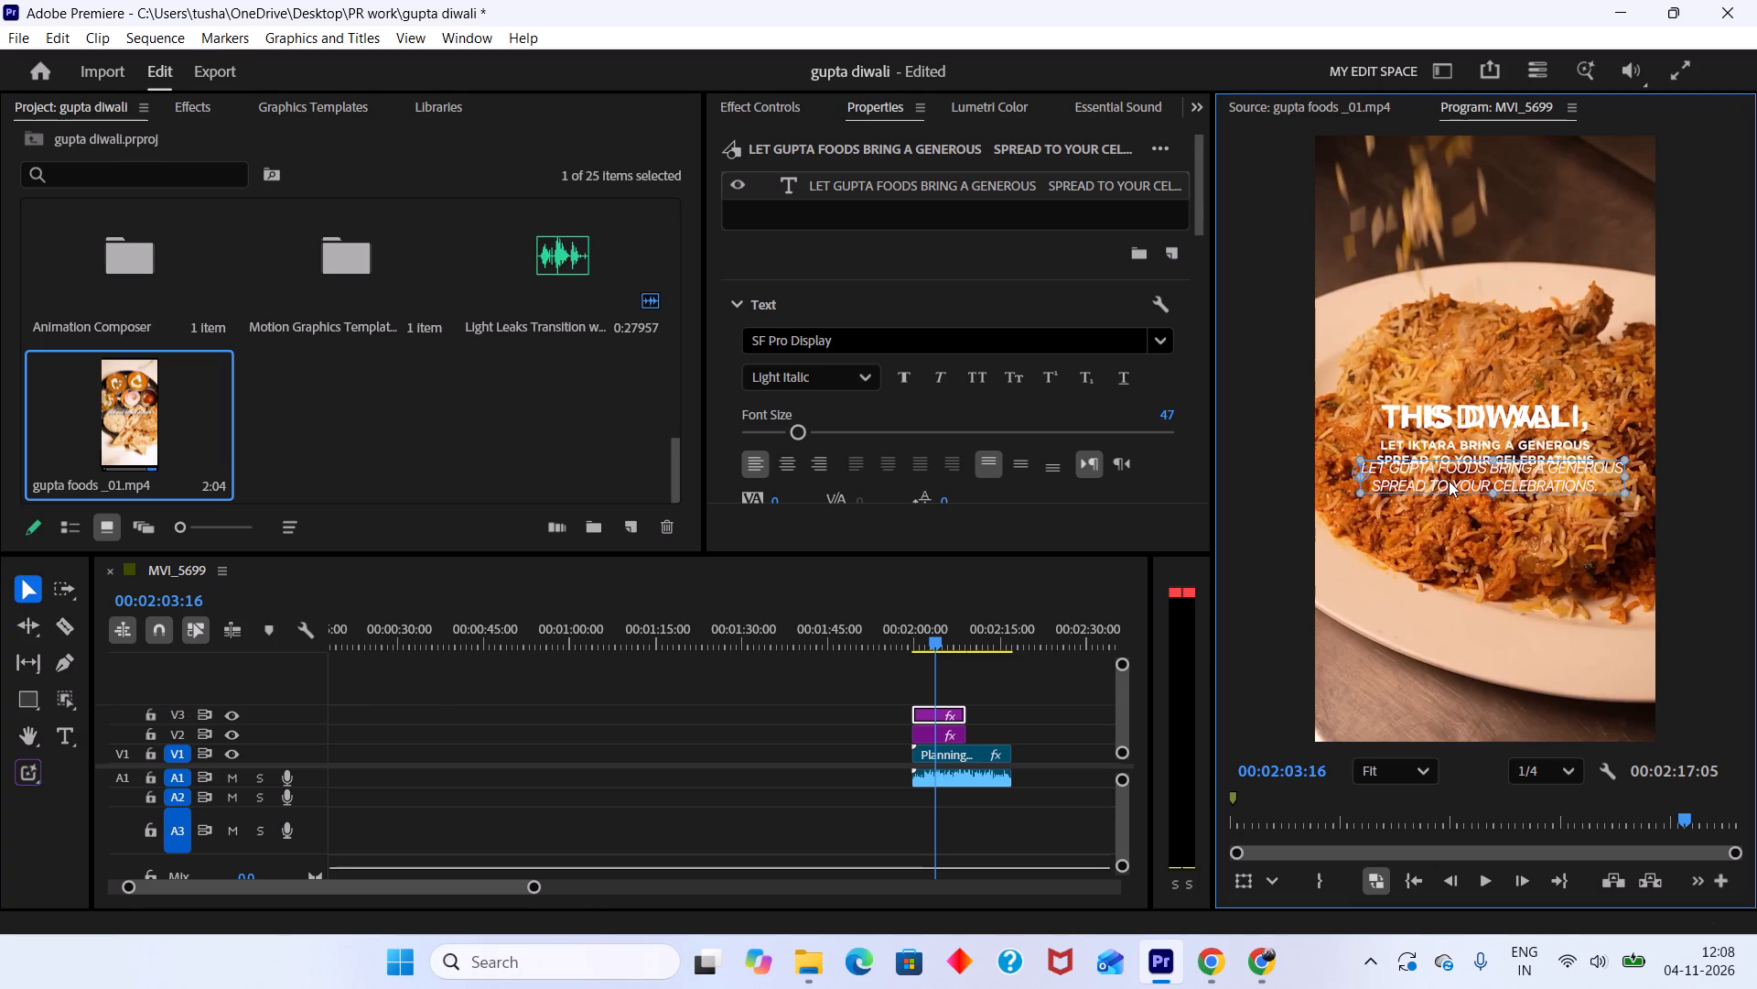
{"action": "left_click_drag", "start_coordinate": [1449, 481], "coordinate": [1441, 460]}
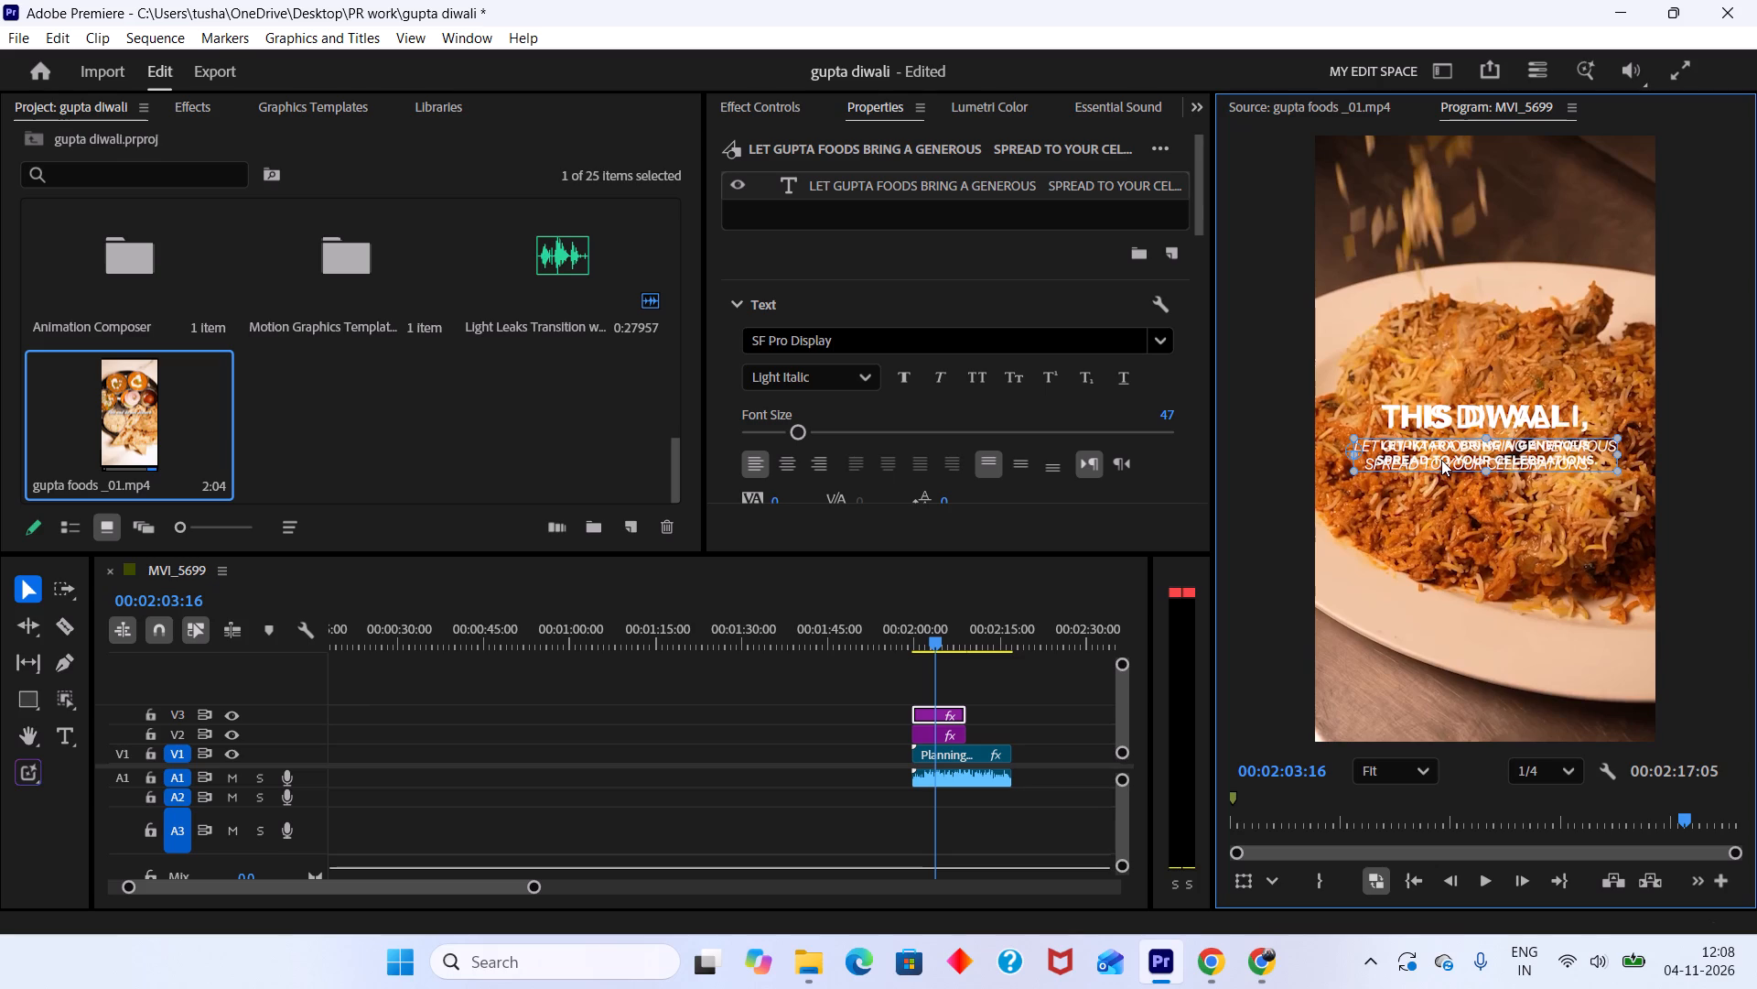
{"action": "left_click_drag", "start_coordinate": [1441, 460], "coordinate": [1442, 459]}
Move both title clips from above the reference video to V4 and V5 over the main edit, starting at about 2 seconds.
{"action": "left_click_drag", "start_coordinate": [1016, 679], "coordinate": [999, 698]}
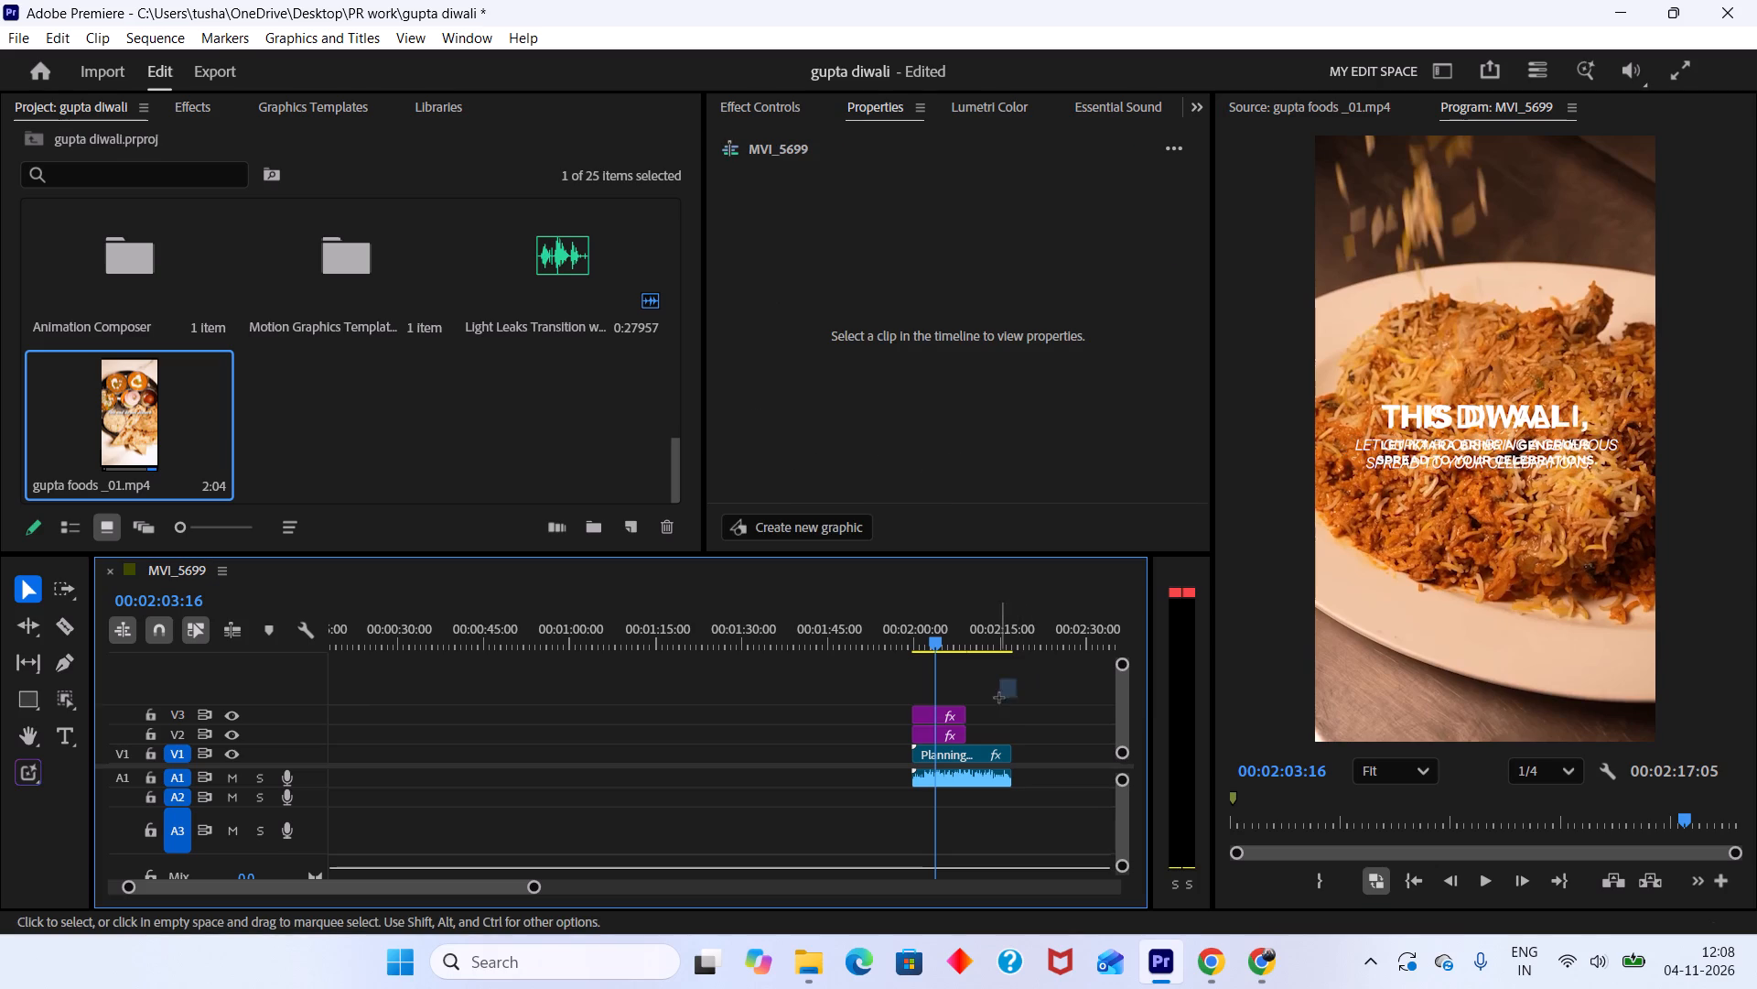
{"action": "left_click_drag", "start_coordinate": [999, 698], "coordinate": [943, 736]}
{"action": "scroll", "coordinate": [929, 716], "scroll_direction": "up", "scroll_amount": 4, "text": "alt"}
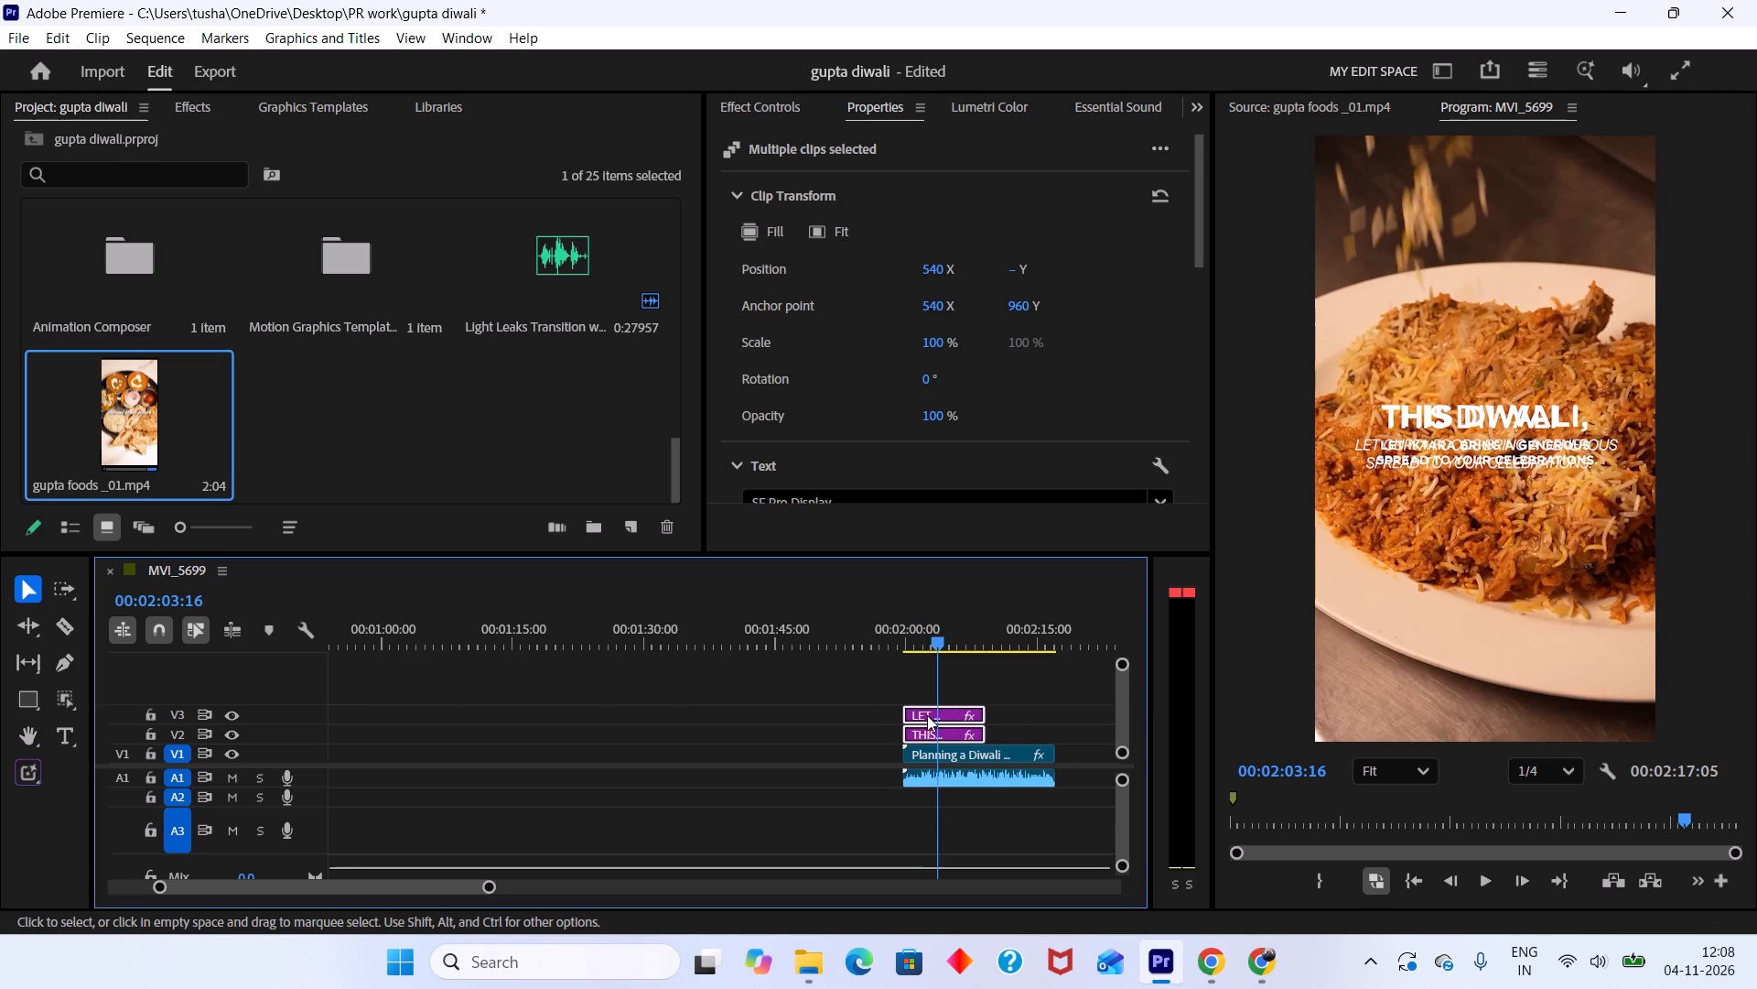
{"action": "left_click_drag", "start_coordinate": [925, 712], "coordinate": [368, 708]}
{"action": "scroll", "coordinate": [391, 715], "scroll_direction": "down", "scroll_amount": 11, "text": "alt"}
{"action": "scroll", "coordinate": [409, 723], "scroll_direction": "up", "scroll_amount": 5}
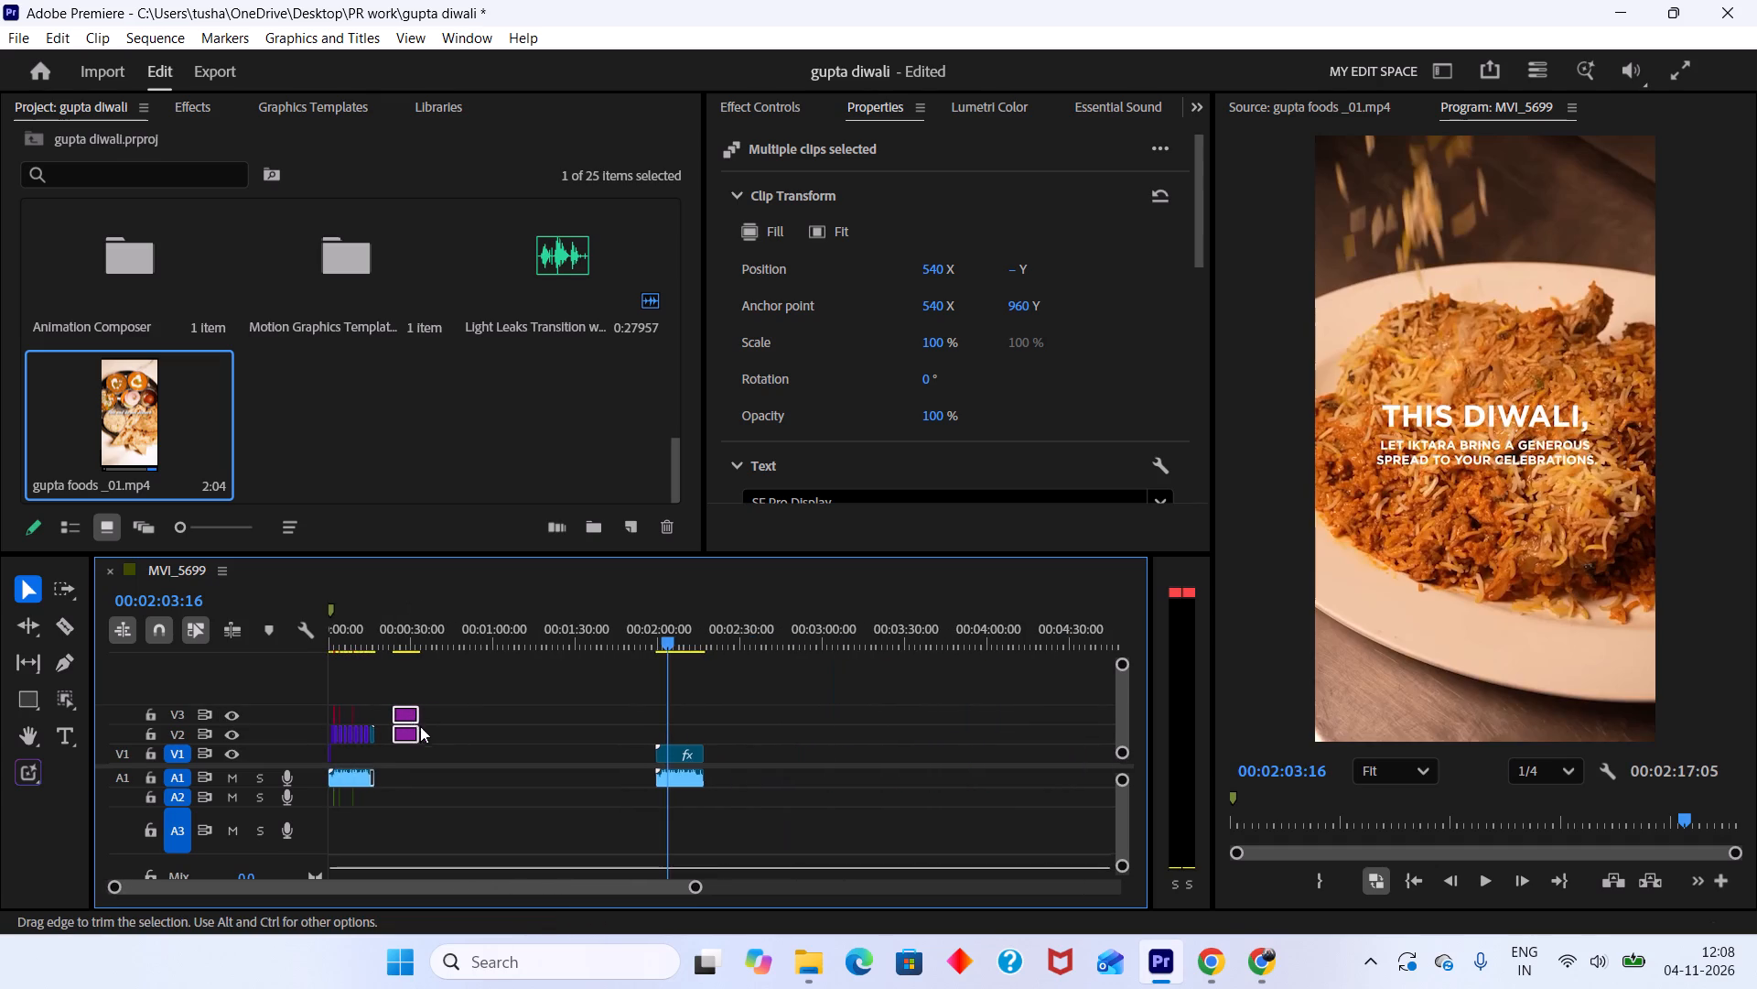
{"action": "scroll", "coordinate": [420, 726], "scroll_direction": "up", "scroll_amount": 12, "text": "alt"}
{"action": "scroll", "coordinate": [427, 732], "scroll_direction": "up", "scroll_amount": 5}
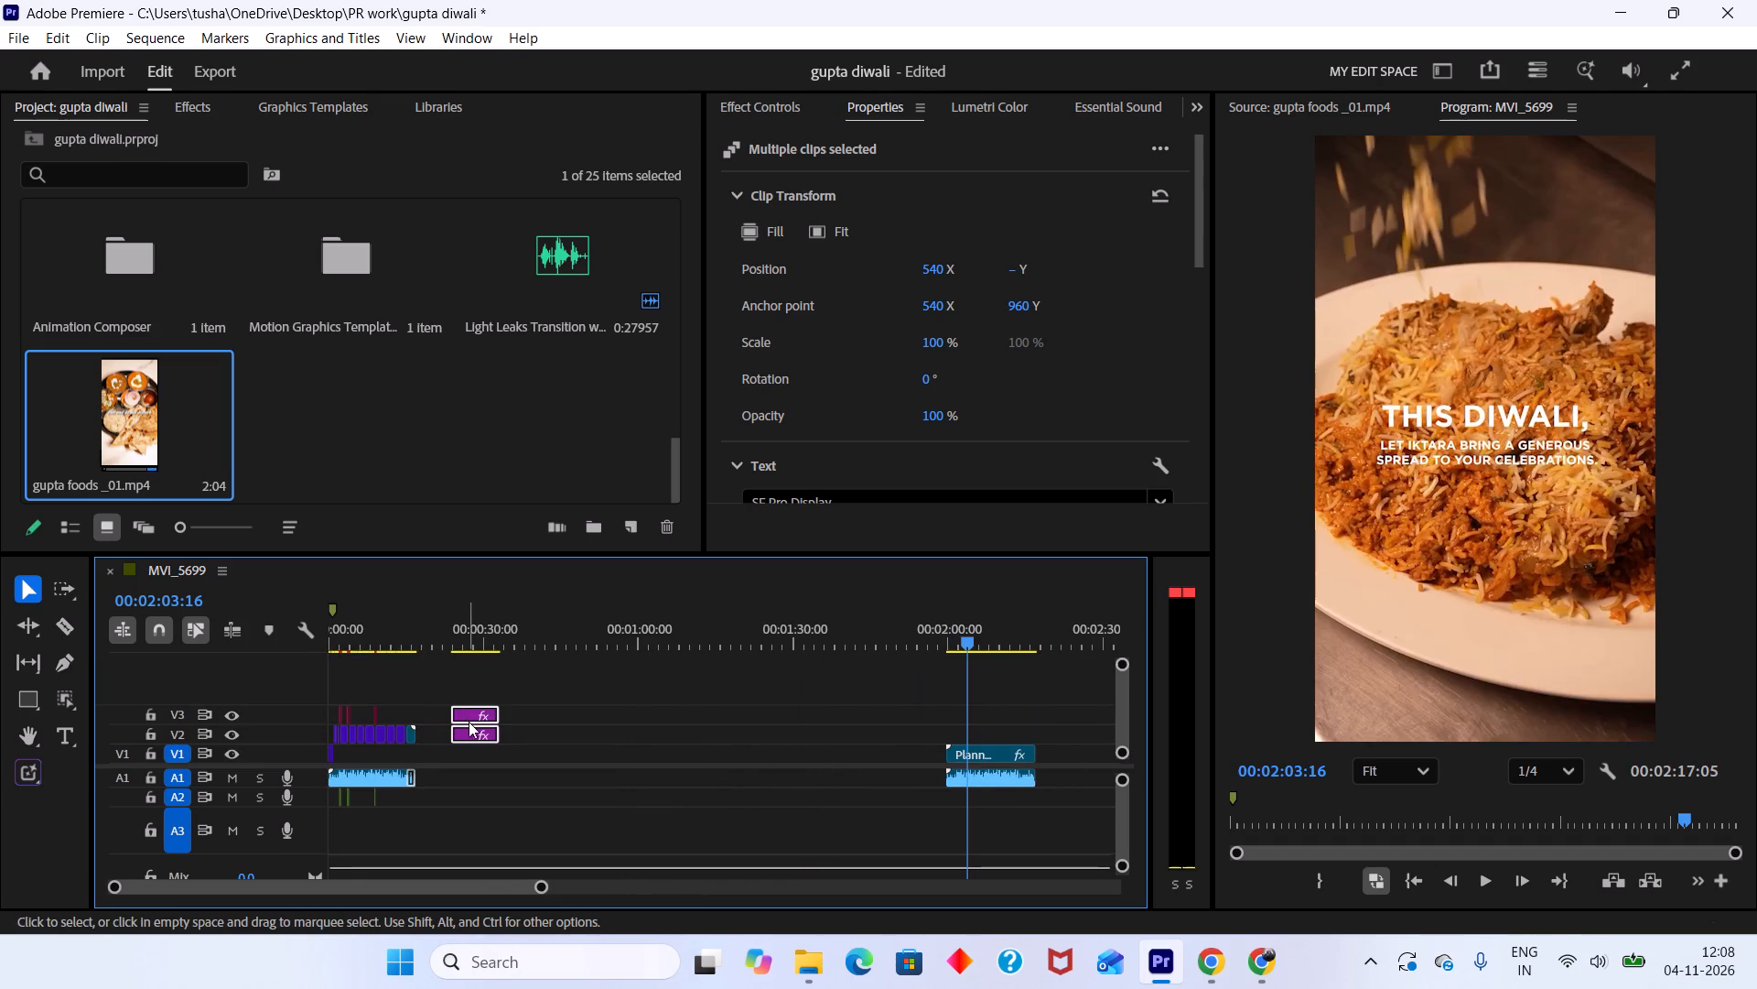
{"action": "scroll", "coordinate": [466, 717], "scroll_direction": "up", "scroll_amount": 5, "text": "alt"}
{"action": "scroll", "coordinate": [469, 723], "scroll_direction": "up", "scroll_amount": 3}
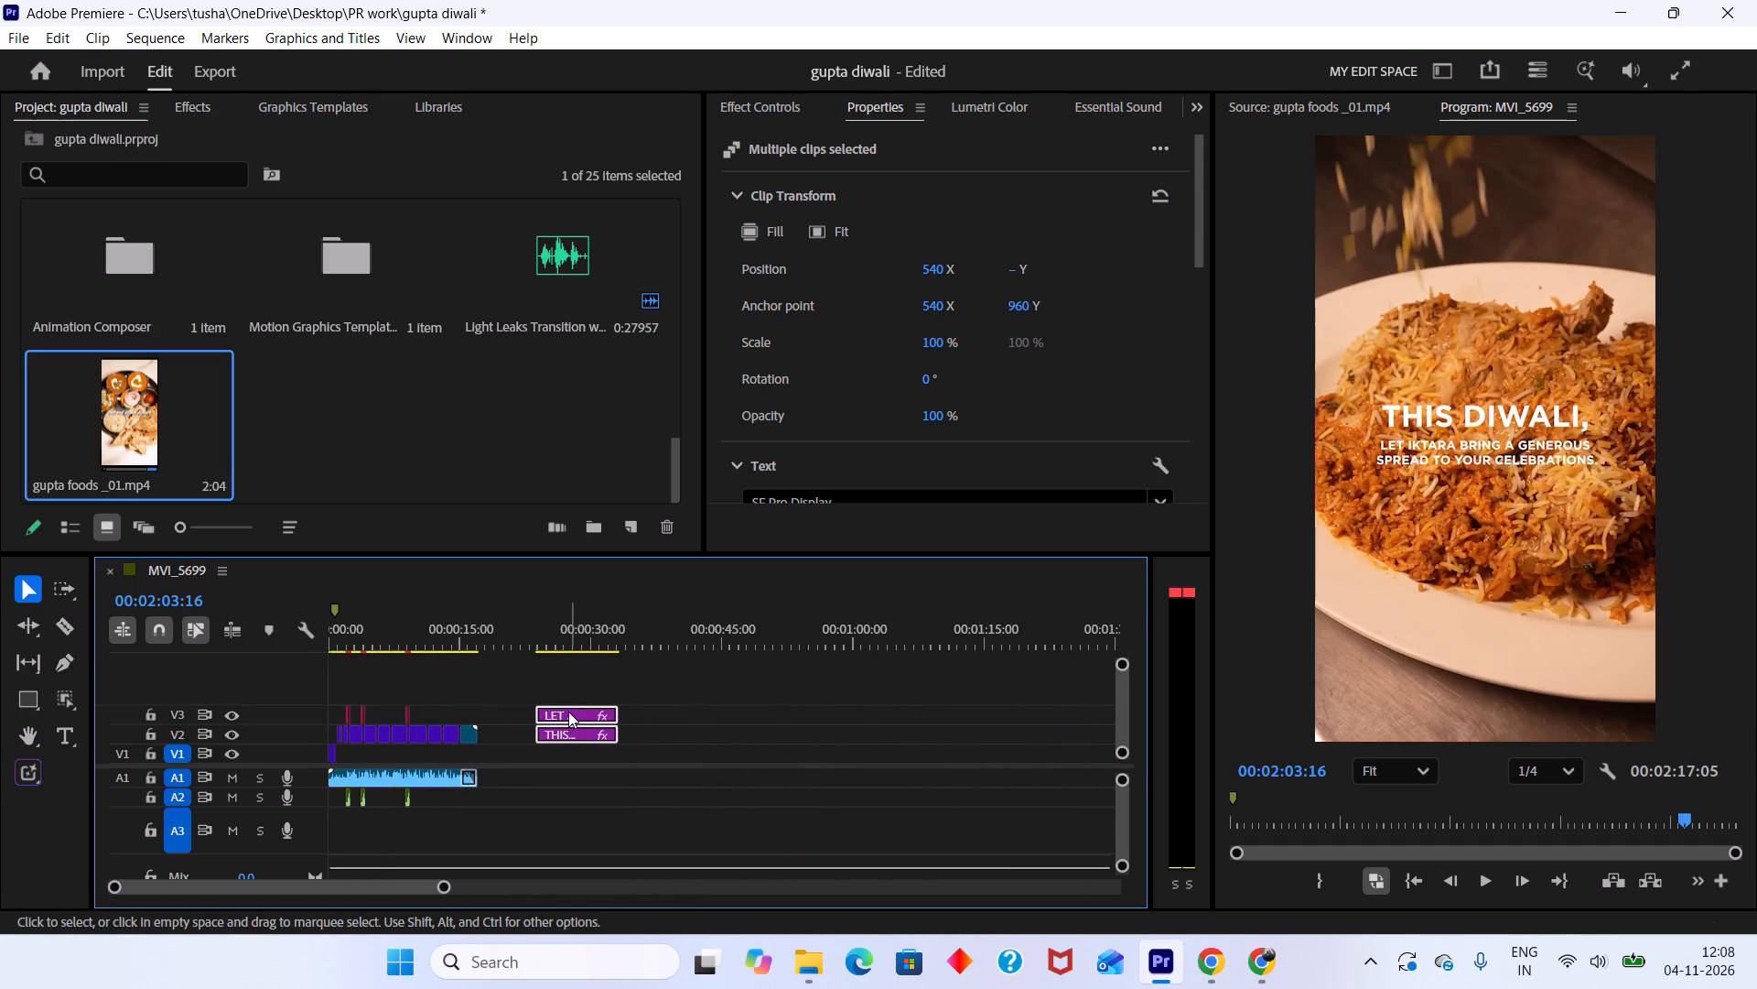
{"action": "left_click_drag", "start_coordinate": [568, 712], "coordinate": [465, 656]}
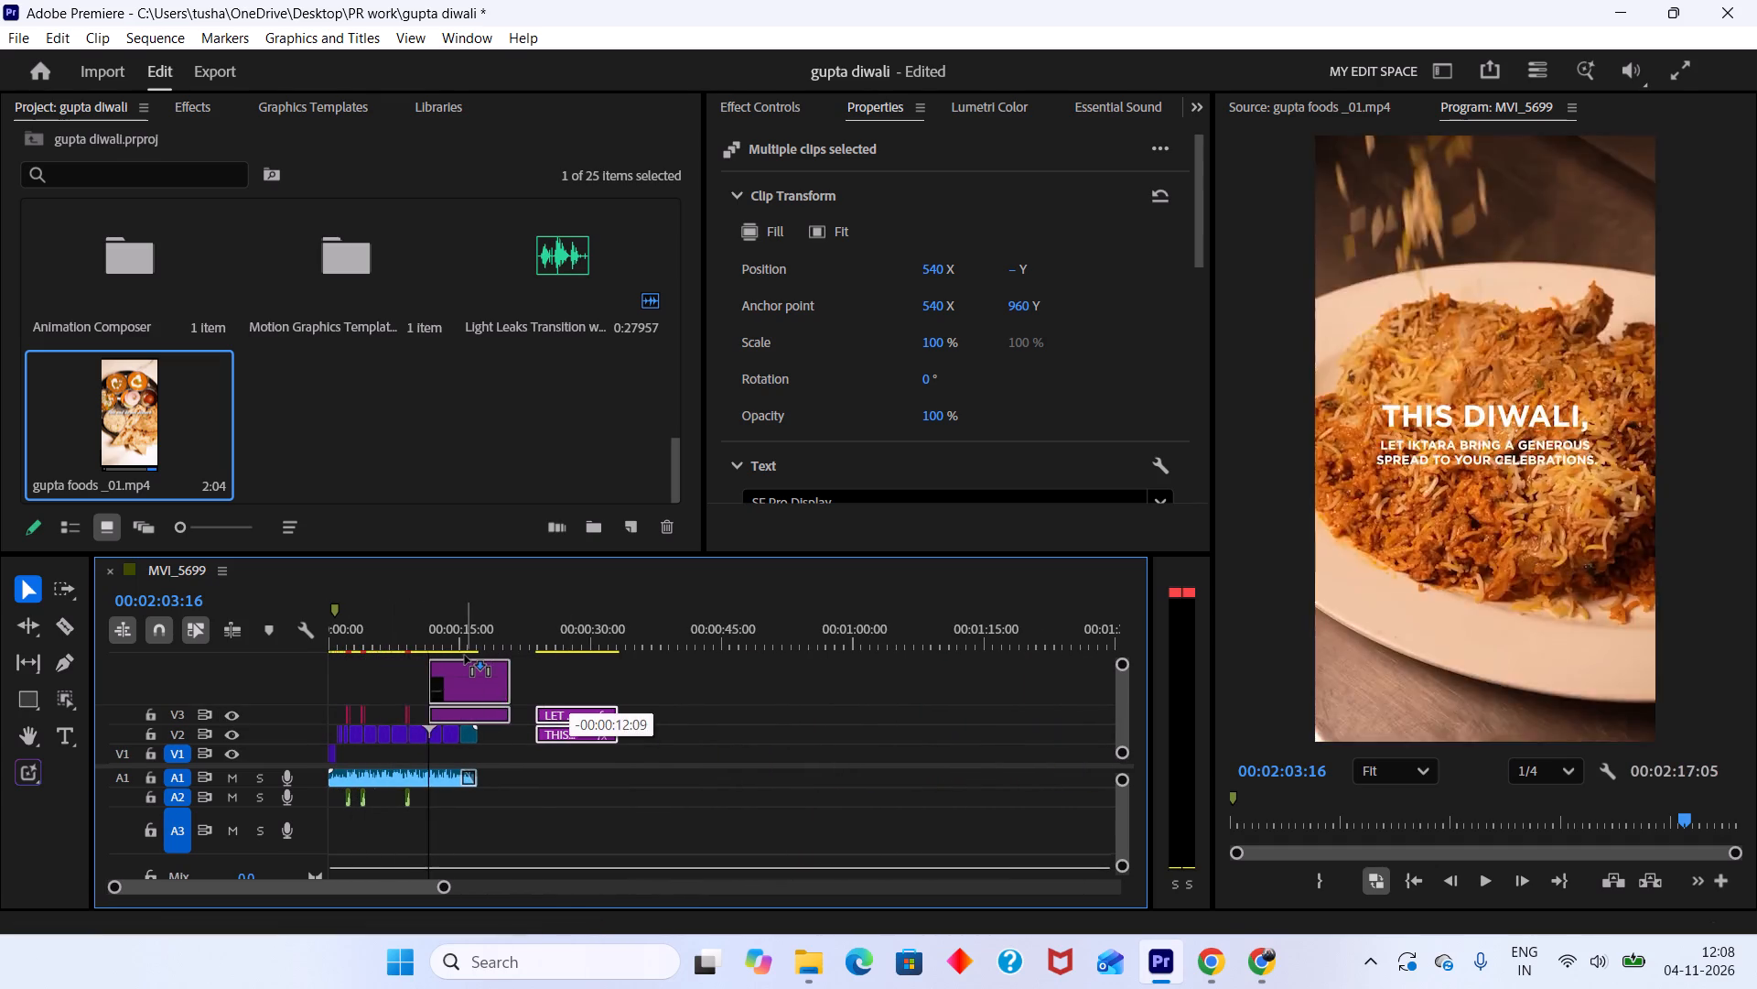
{"action": "left_click_drag", "start_coordinate": [465, 656], "coordinate": [472, 657]}
{"action": "left_click", "coordinate": [307, 688]}
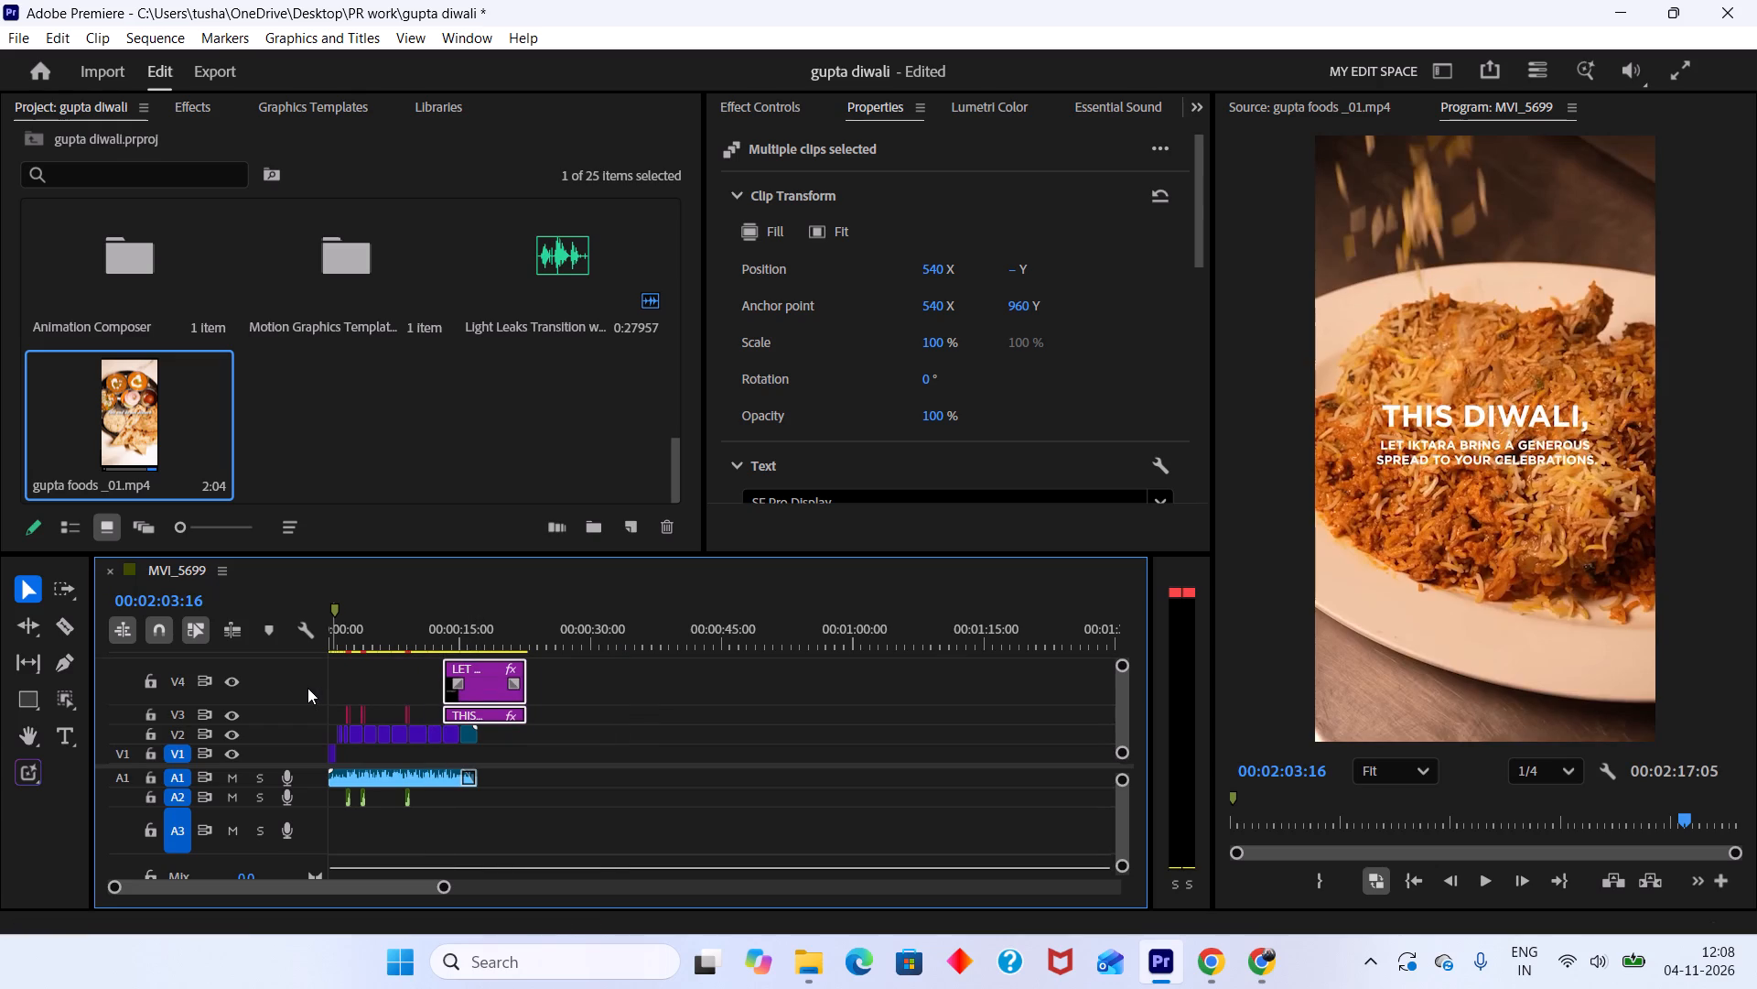
{"action": "scroll", "coordinate": [307, 688], "scroll_direction": "down", "scroll_amount": 5, "text": "alt"}
{"action": "left_click_drag", "start_coordinate": [486, 693], "coordinate": [472, 677]}
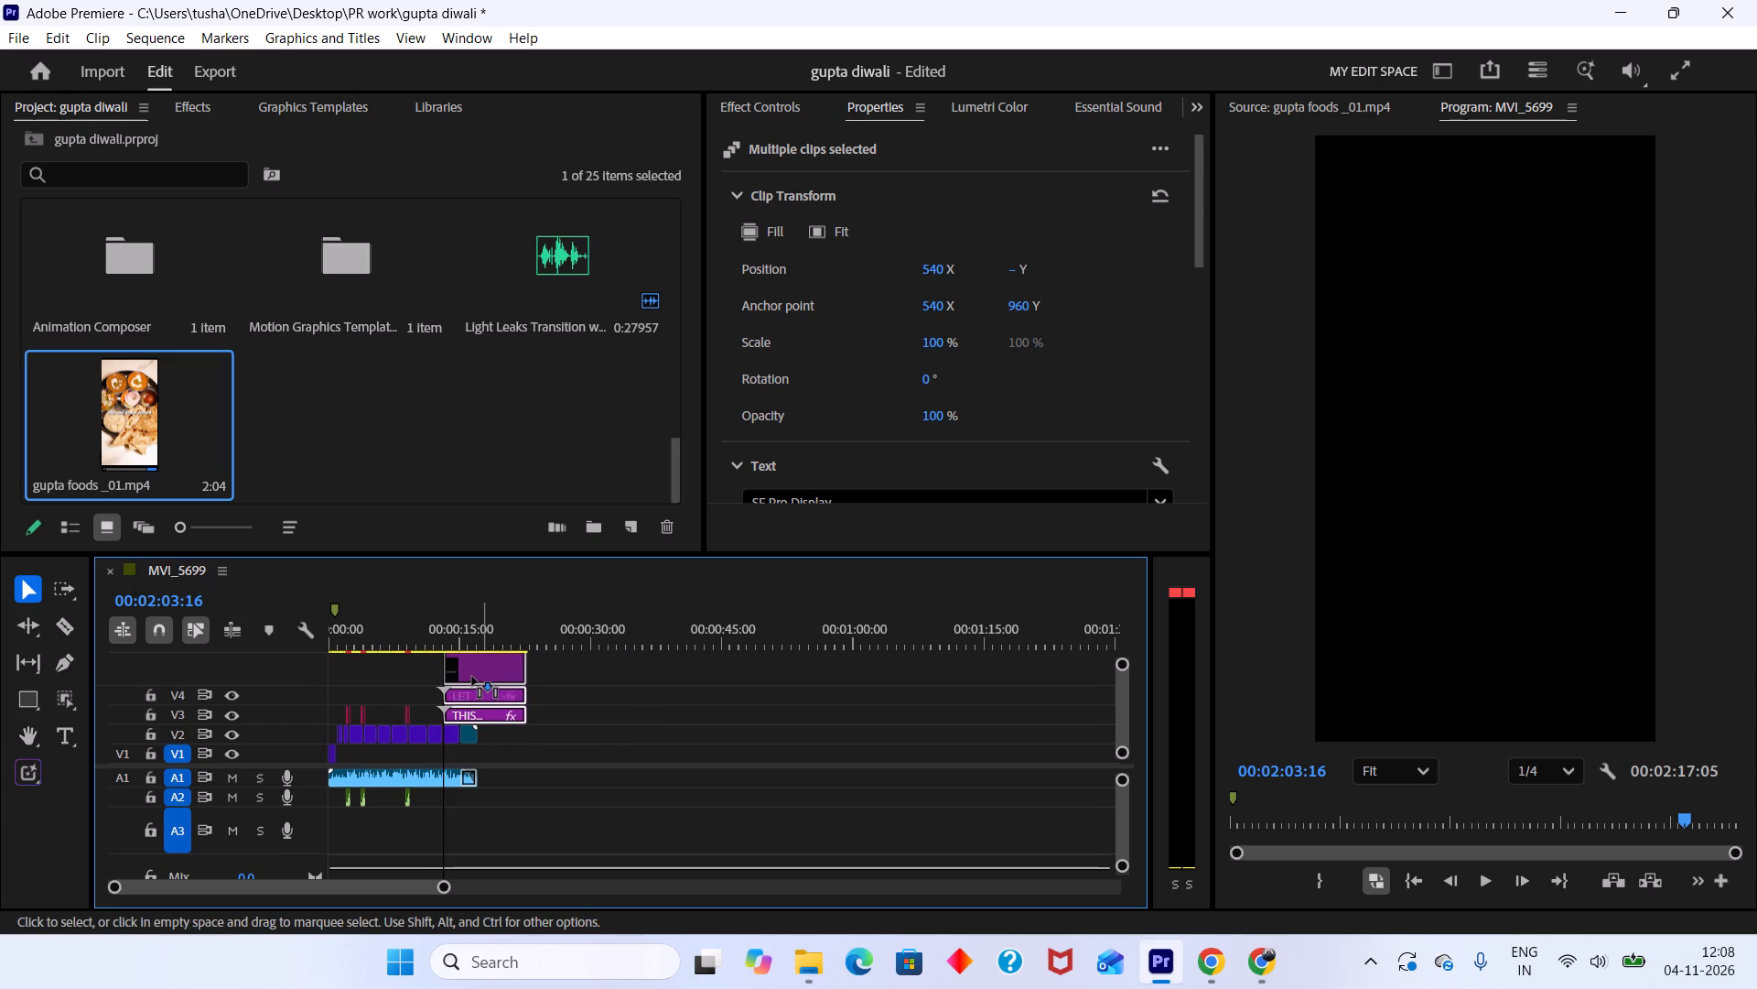
{"action": "left_click_drag", "start_coordinate": [472, 677], "coordinate": [389, 679]}
Play the edit from its beginning to check the timing and look of the two titles over the food shots.
{"action": "scroll", "coordinate": [389, 683], "scroll_direction": "up", "scroll_amount": 6, "text": "alt"}
{"action": "scroll", "coordinate": [449, 755], "scroll_direction": "up", "scroll_amount": 10}
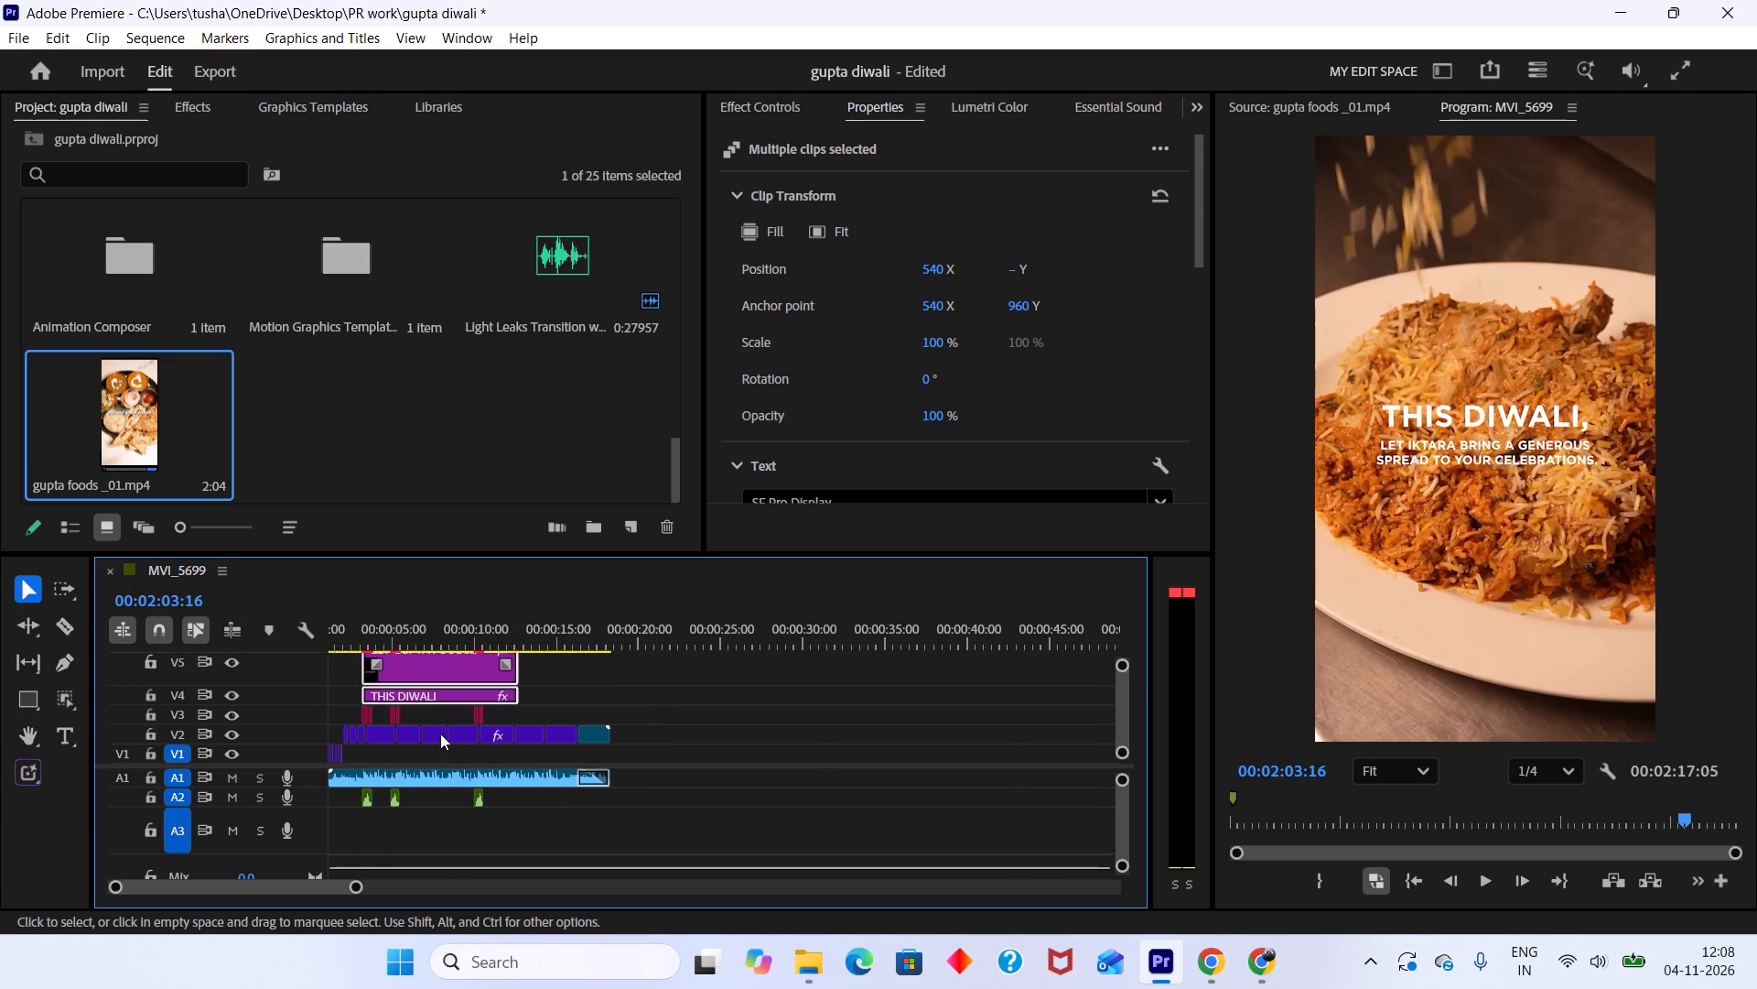
{"action": "scroll", "coordinate": [440, 734], "scroll_direction": "up", "scroll_amount": 2}
{"action": "left_click_drag", "start_coordinate": [375, 622], "coordinate": [345, 610]}
{"action": "key", "text": "space"}
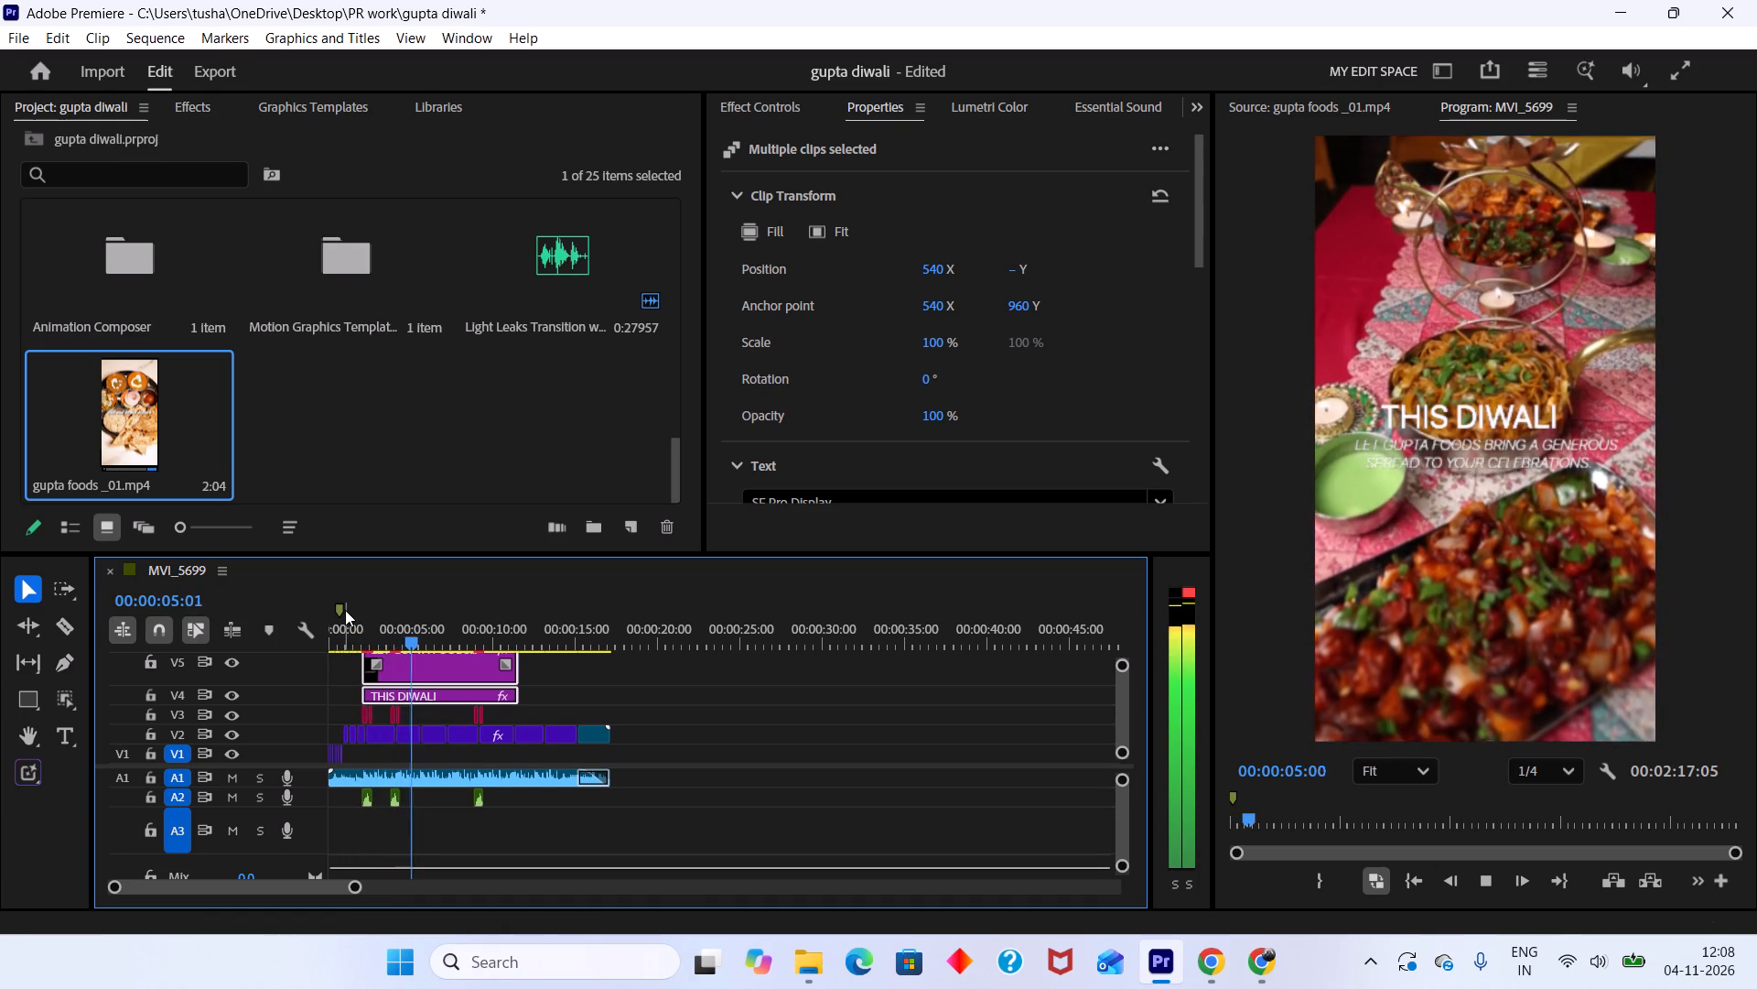
{"action": "key", "text": "space"}
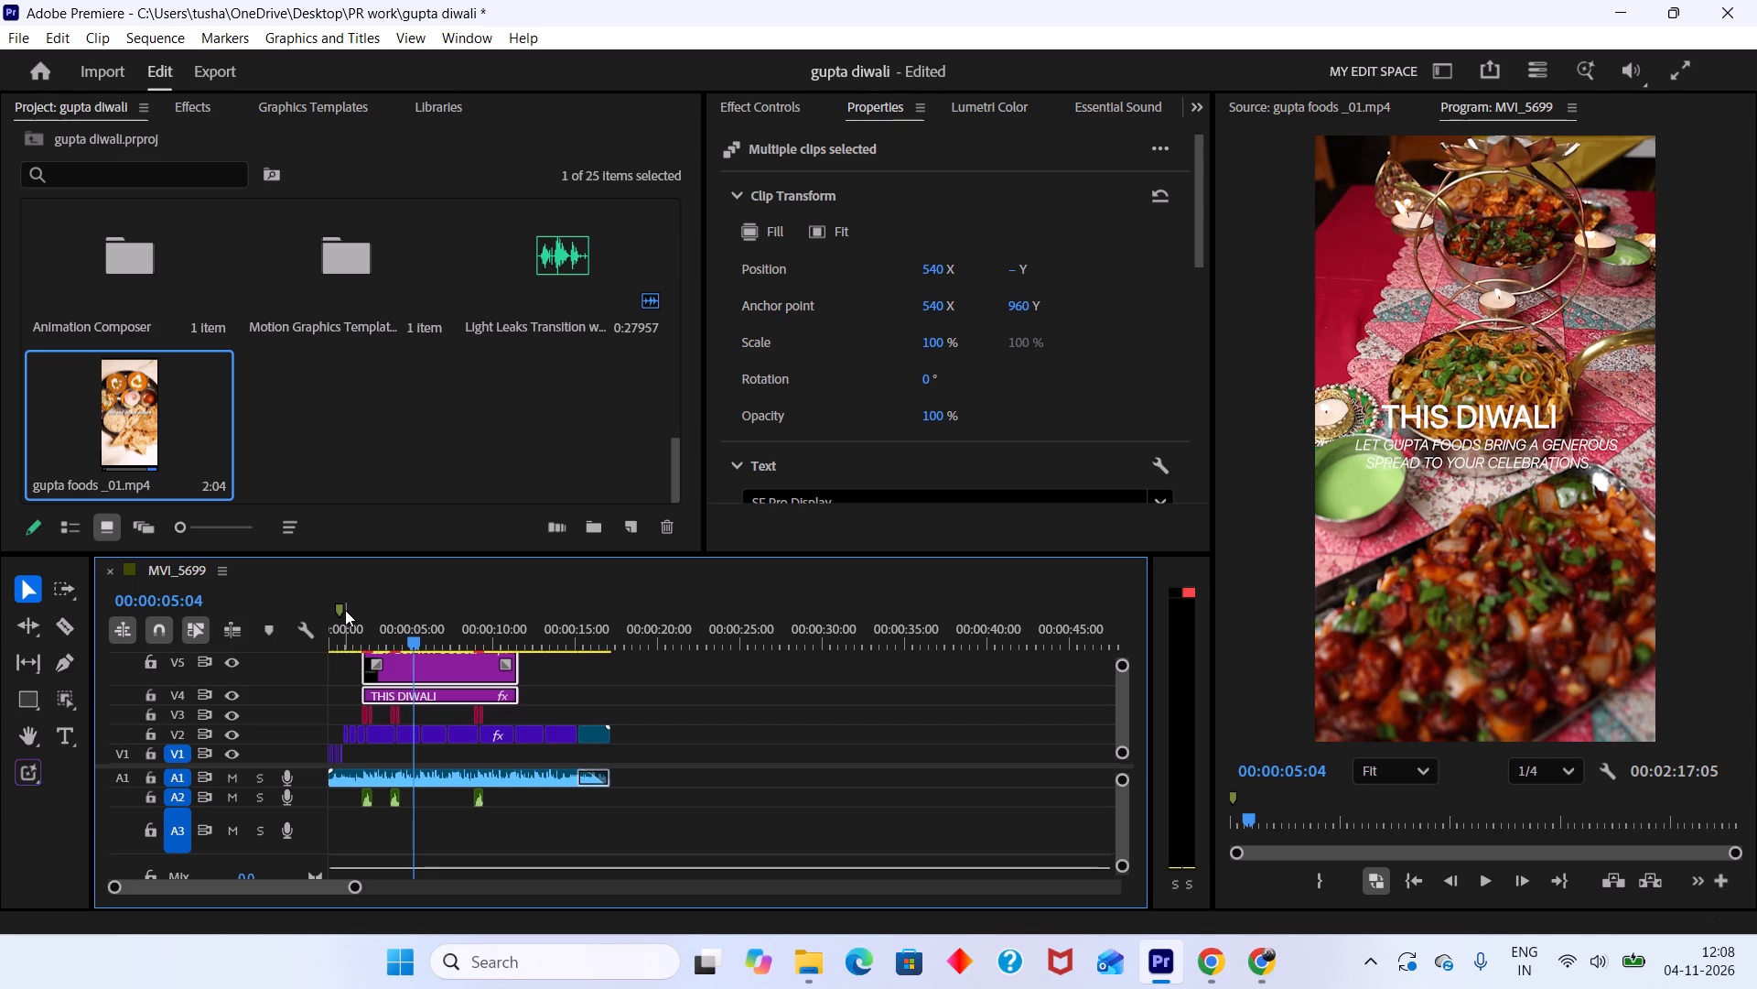
{"action": "key", "text": "space"}
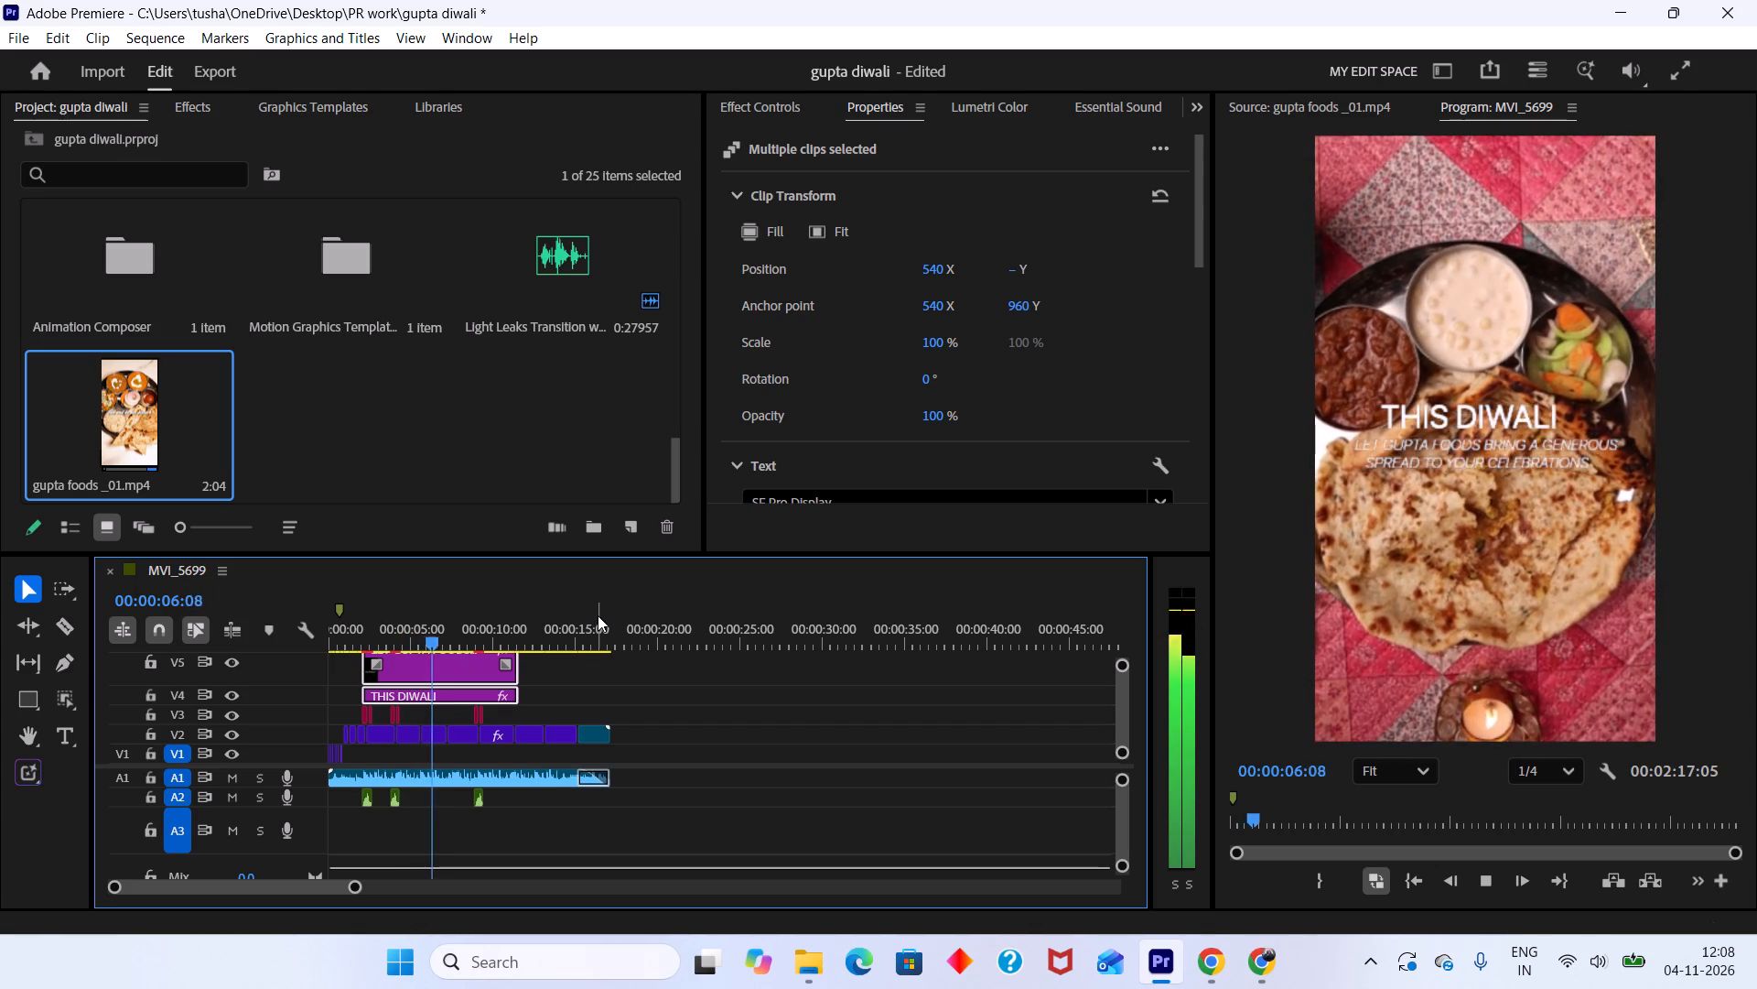
{"action": "key", "text": "space"}
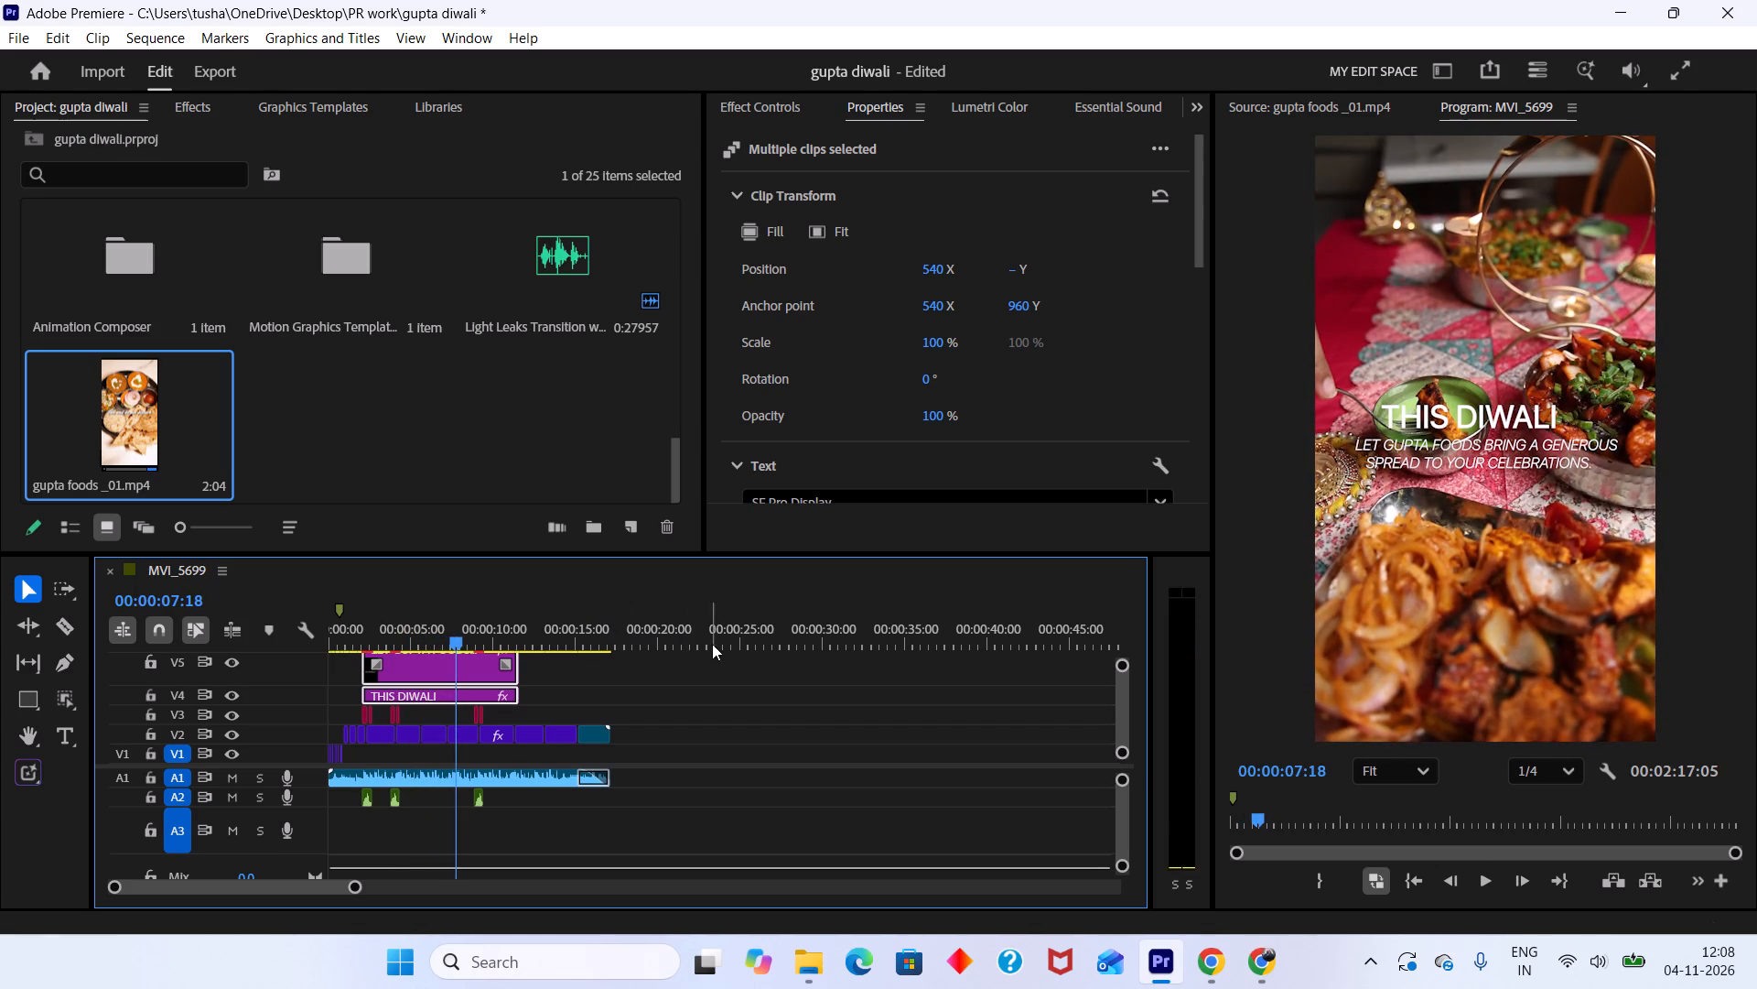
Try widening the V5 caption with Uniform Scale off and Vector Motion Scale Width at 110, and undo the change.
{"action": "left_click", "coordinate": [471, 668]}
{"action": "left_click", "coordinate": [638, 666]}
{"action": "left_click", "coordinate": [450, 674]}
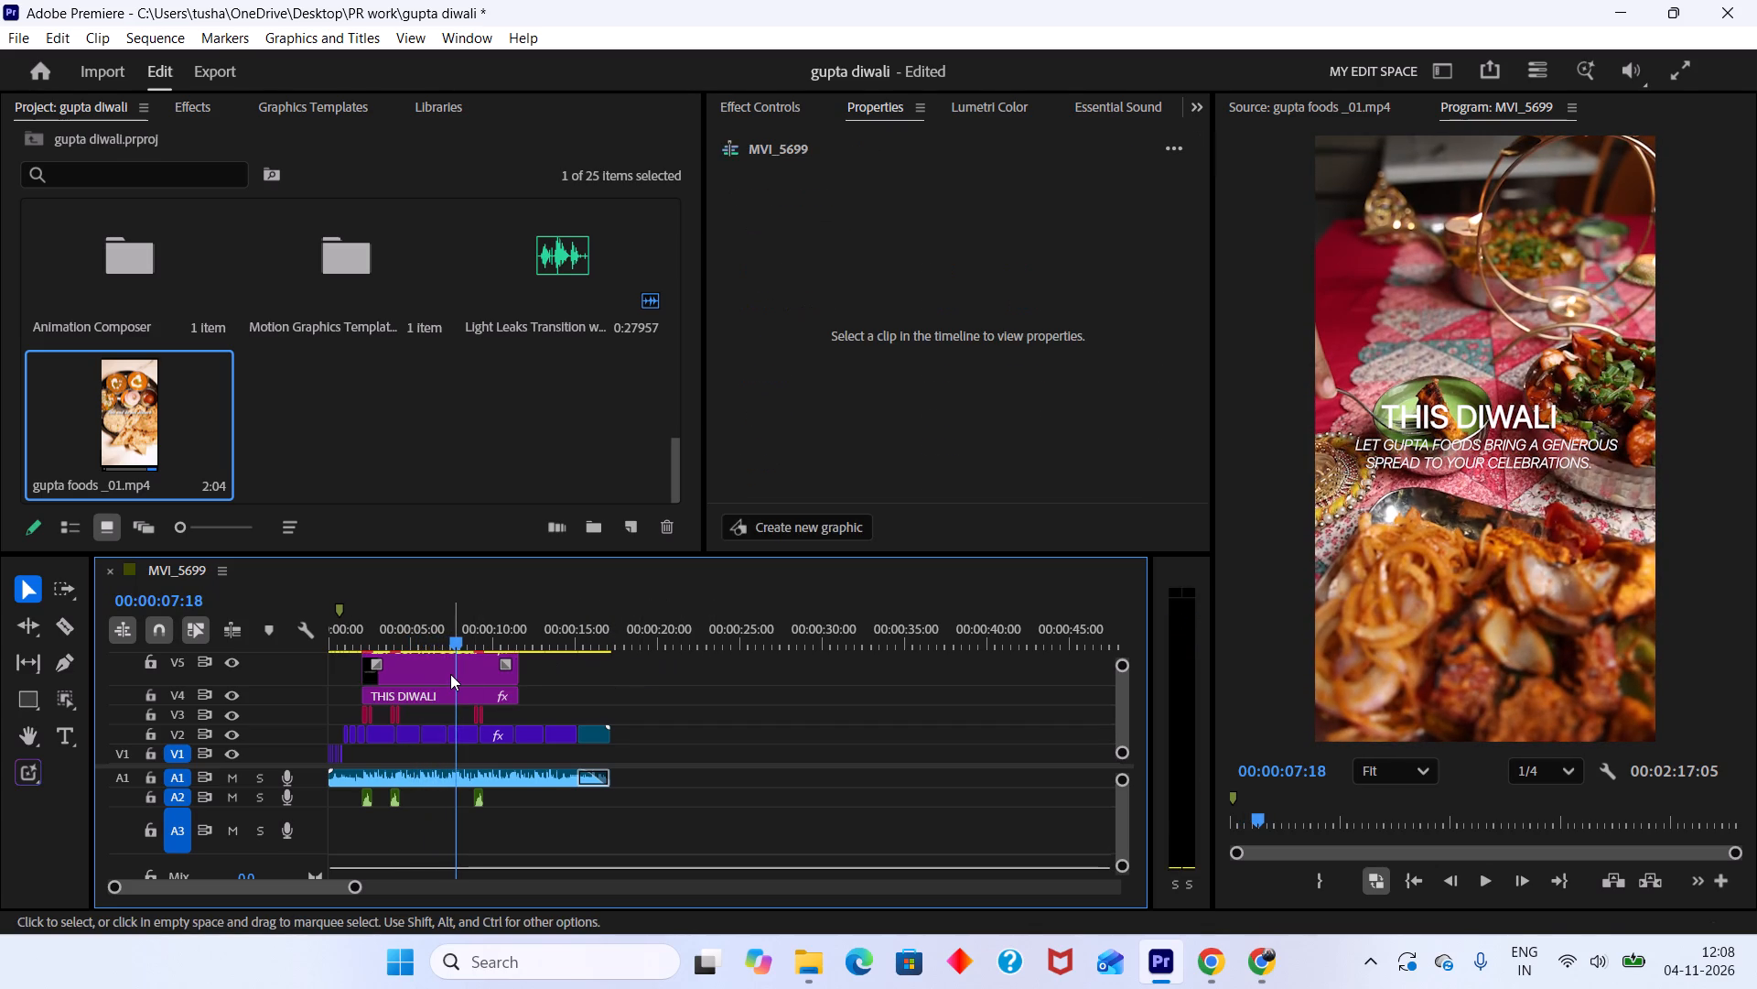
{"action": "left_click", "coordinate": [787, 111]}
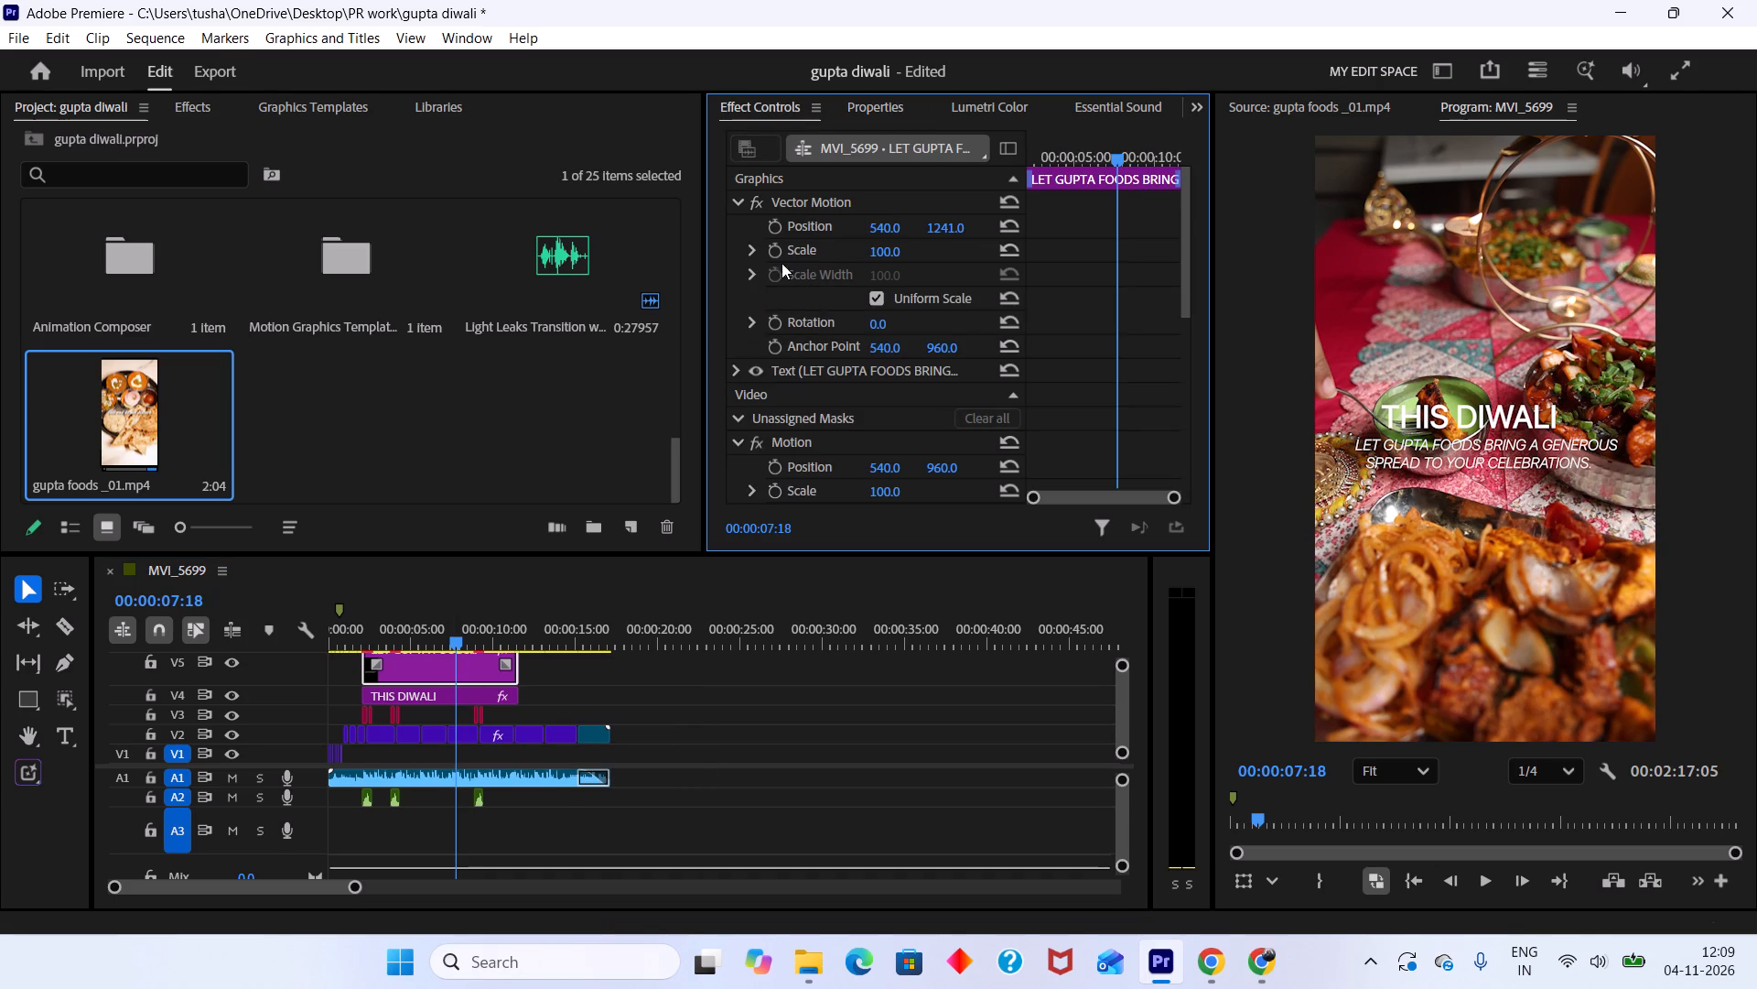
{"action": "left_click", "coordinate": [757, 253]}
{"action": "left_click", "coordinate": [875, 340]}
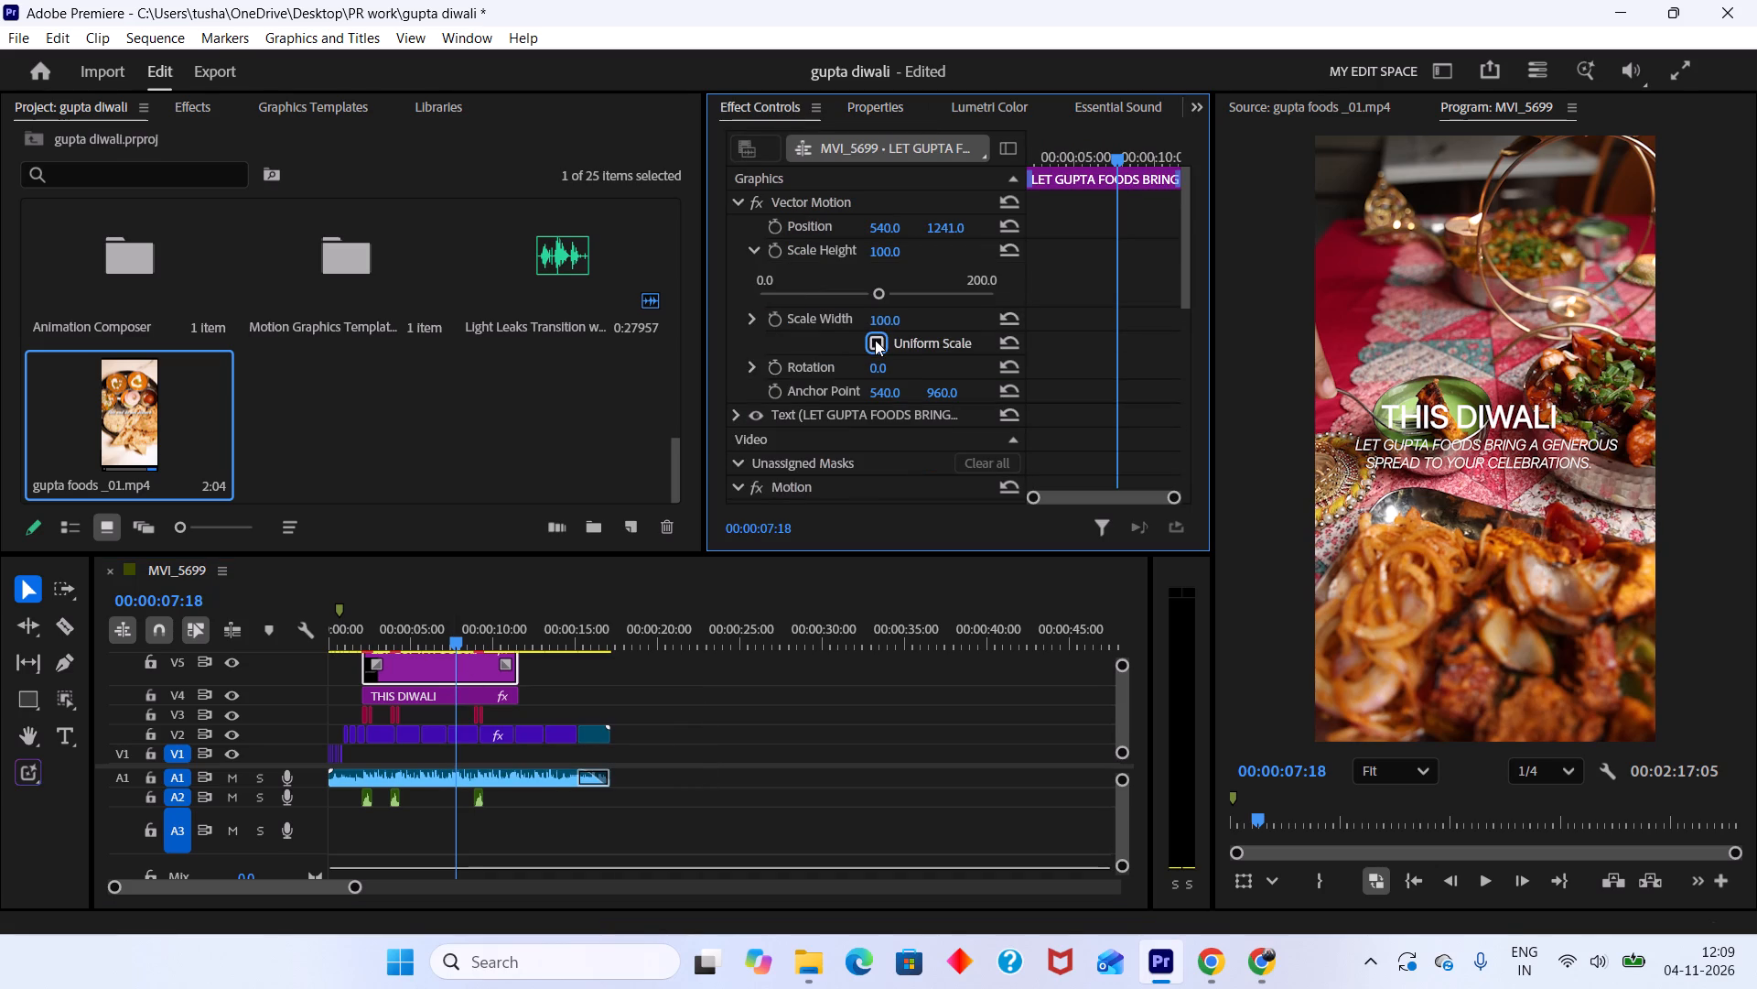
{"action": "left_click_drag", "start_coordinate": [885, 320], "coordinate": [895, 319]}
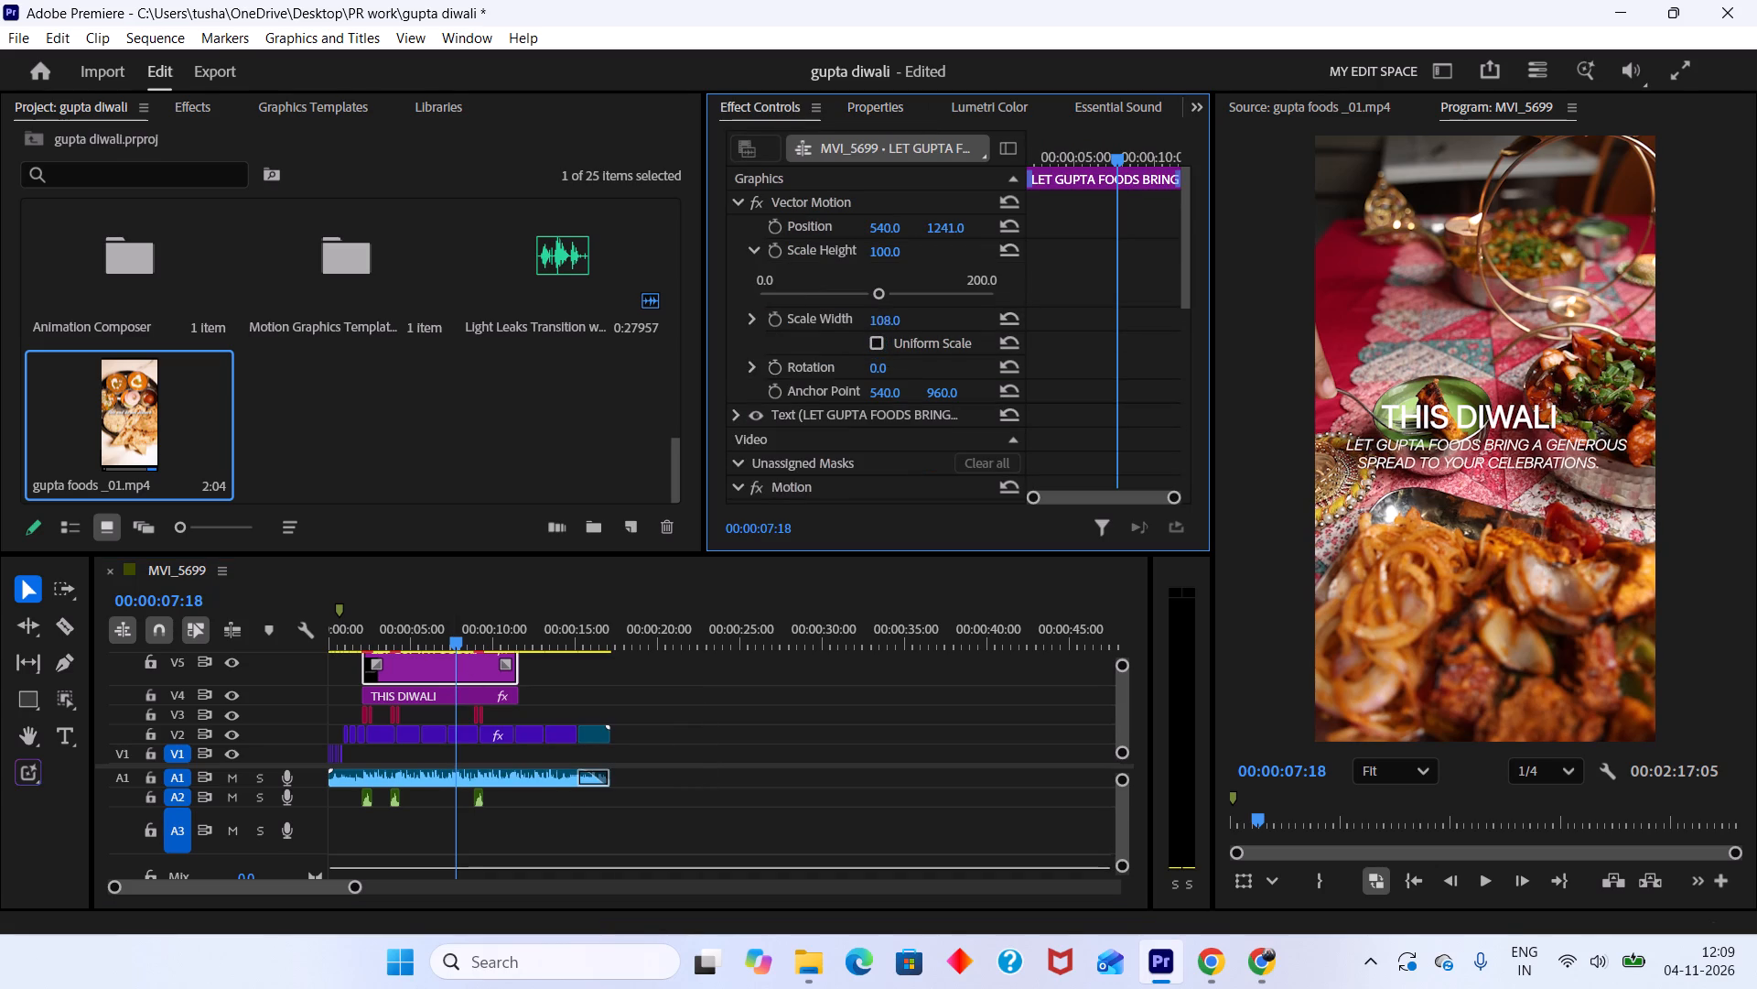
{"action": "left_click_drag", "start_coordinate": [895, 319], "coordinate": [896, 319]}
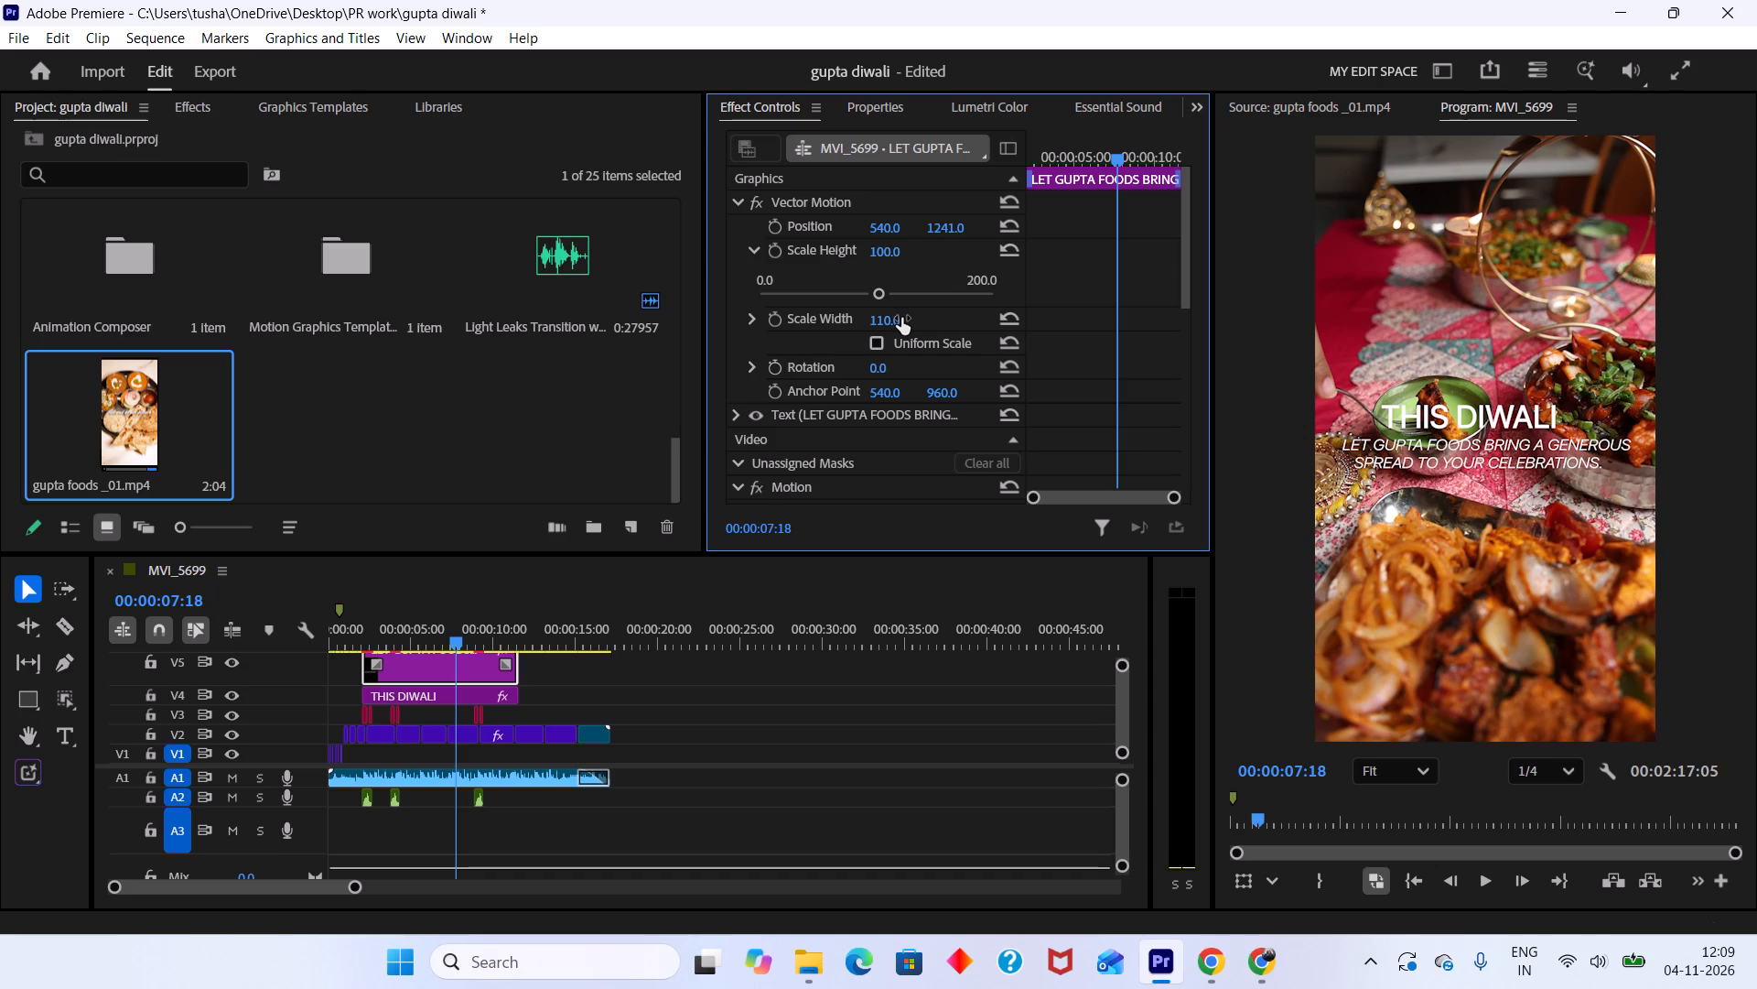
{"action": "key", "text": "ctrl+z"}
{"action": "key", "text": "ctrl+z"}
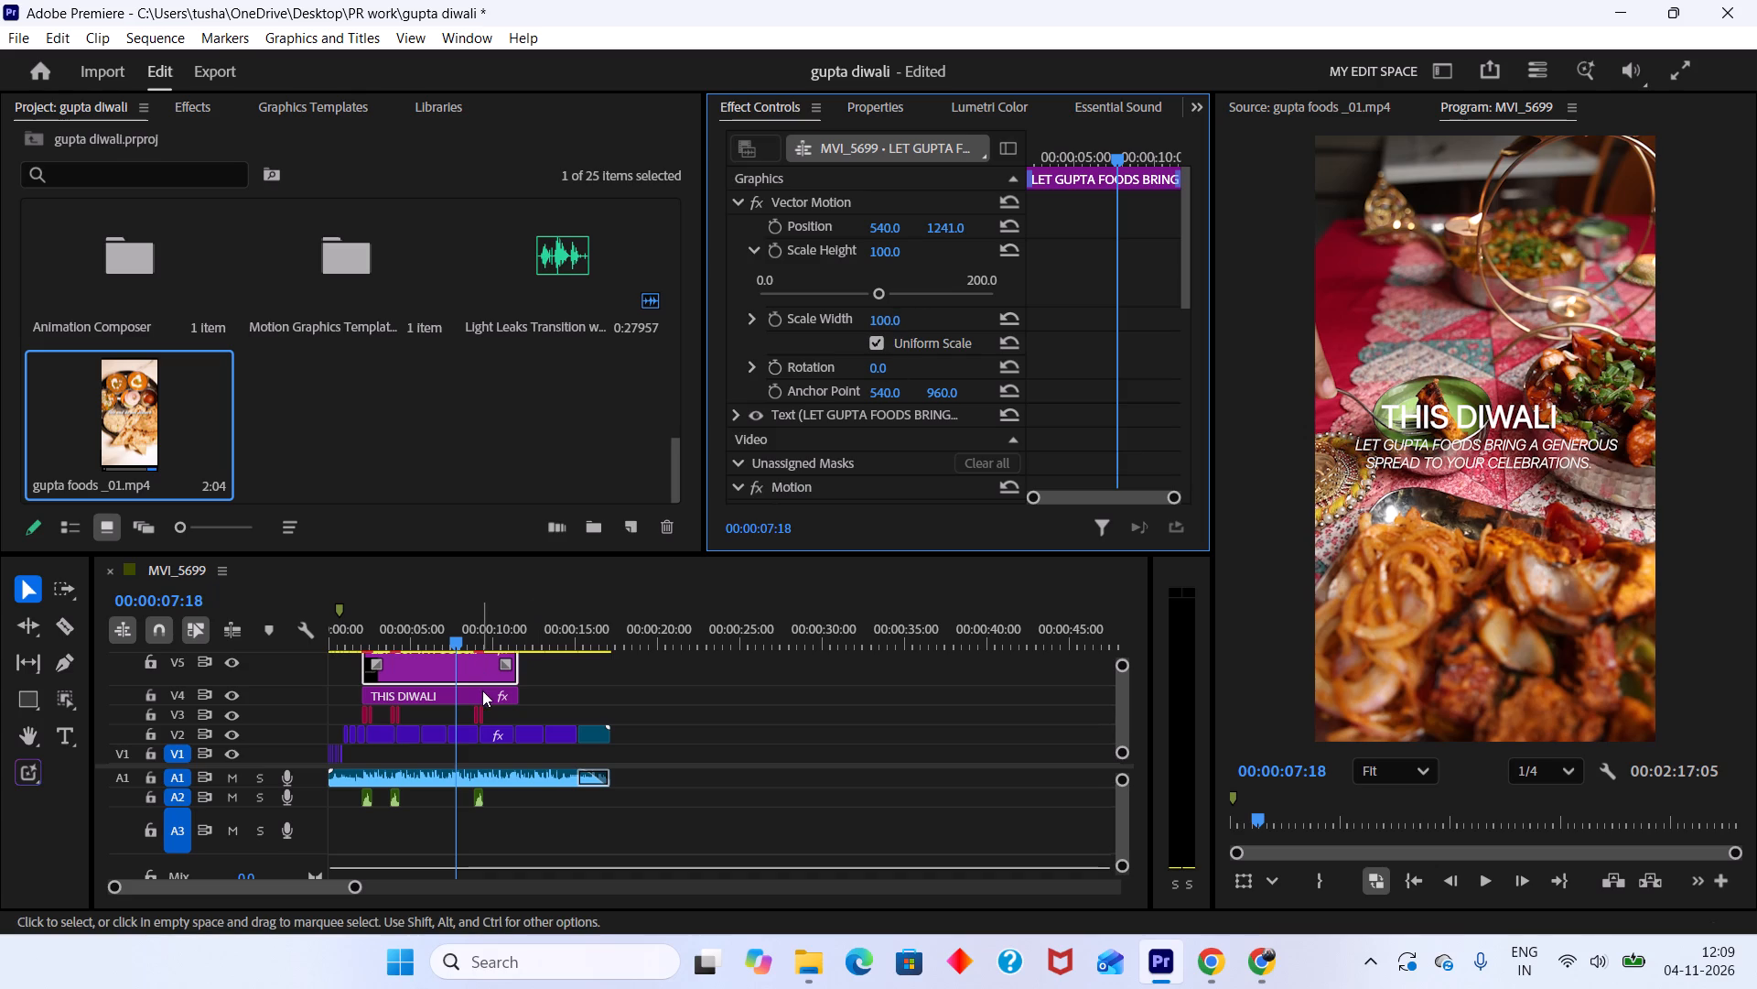
Turn off Uniform Scale in the THIS DIWALI title's Vector Motion and set Scale Width and Scale Height to 85.
{"action": "left_click", "coordinate": [482, 691]}
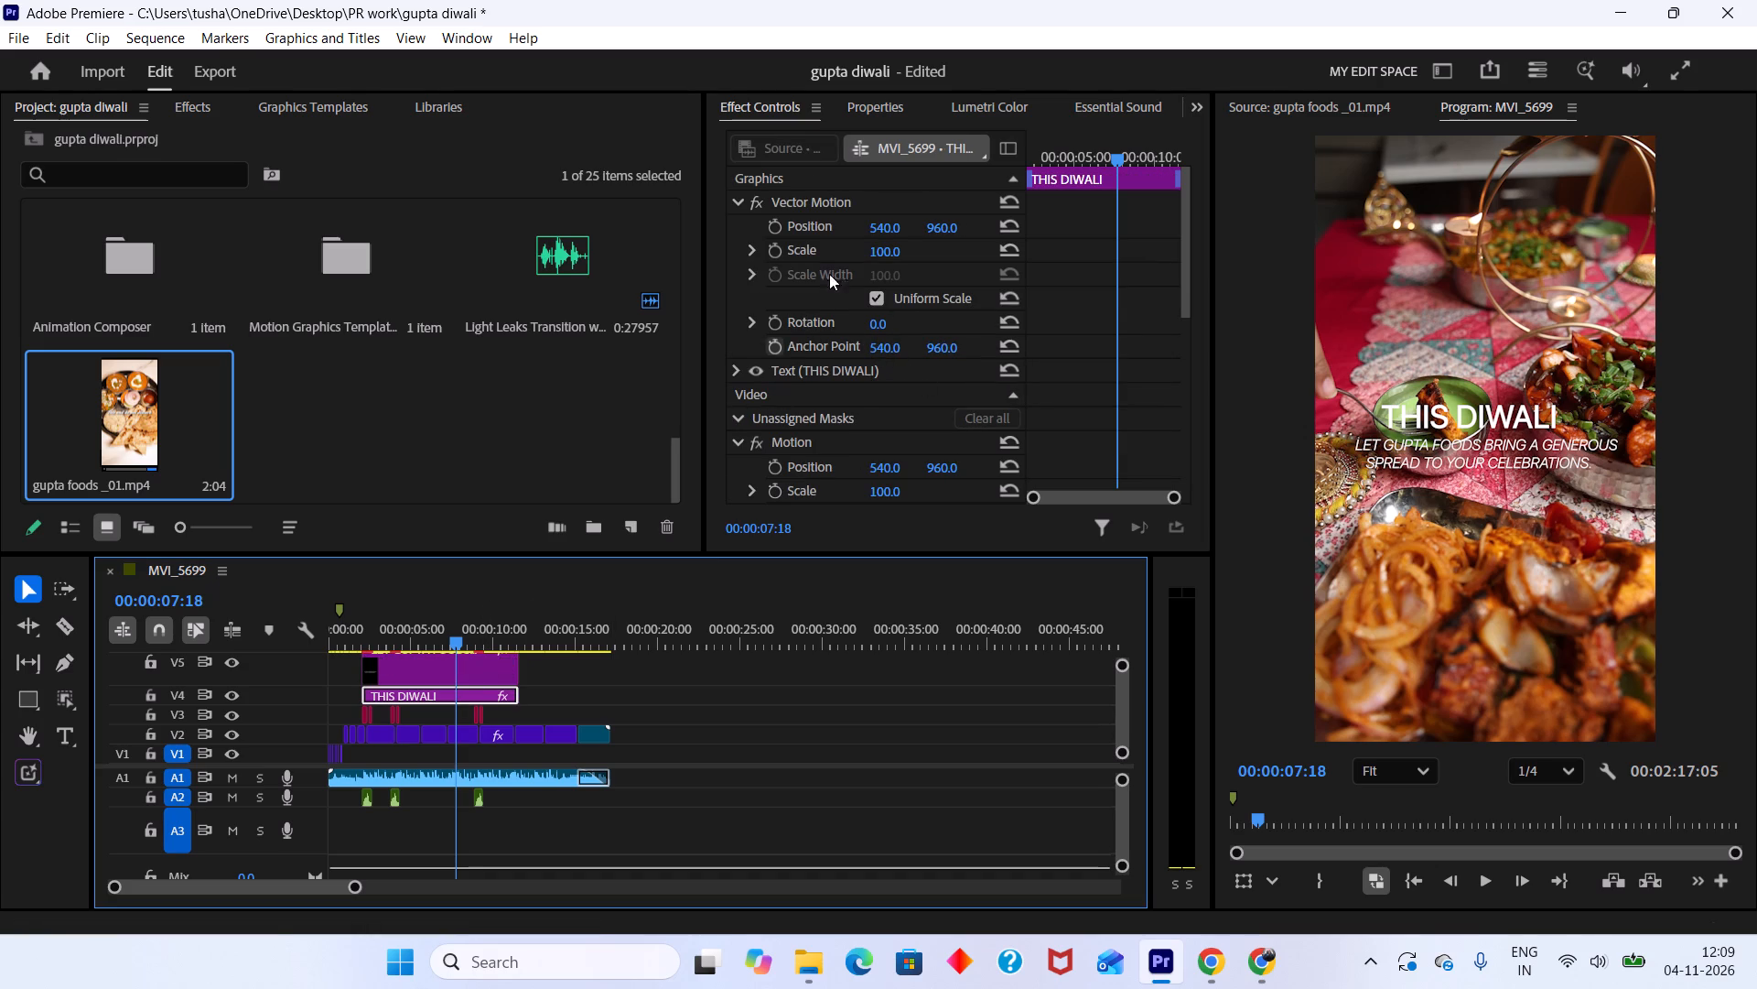
{"action": "left_click", "coordinate": [873, 99]}
{"action": "left_click", "coordinate": [773, 114]}
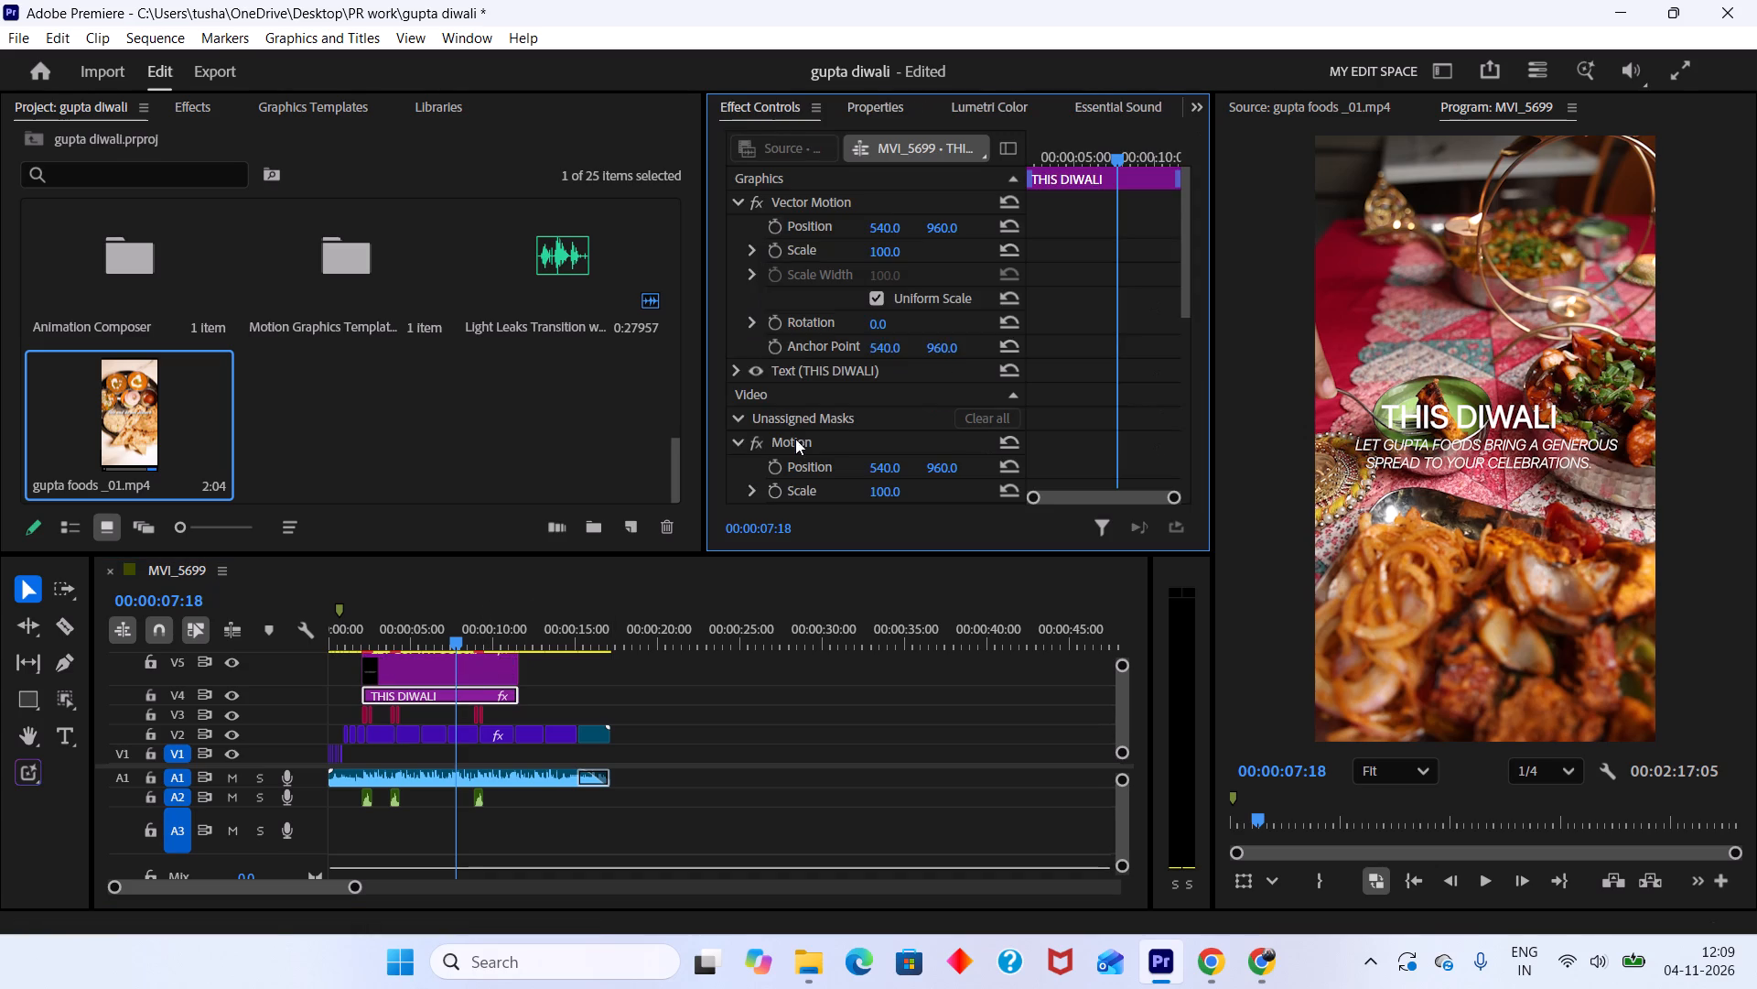
{"action": "left_click", "coordinate": [759, 250]}
{"action": "left_click", "coordinate": [876, 335]}
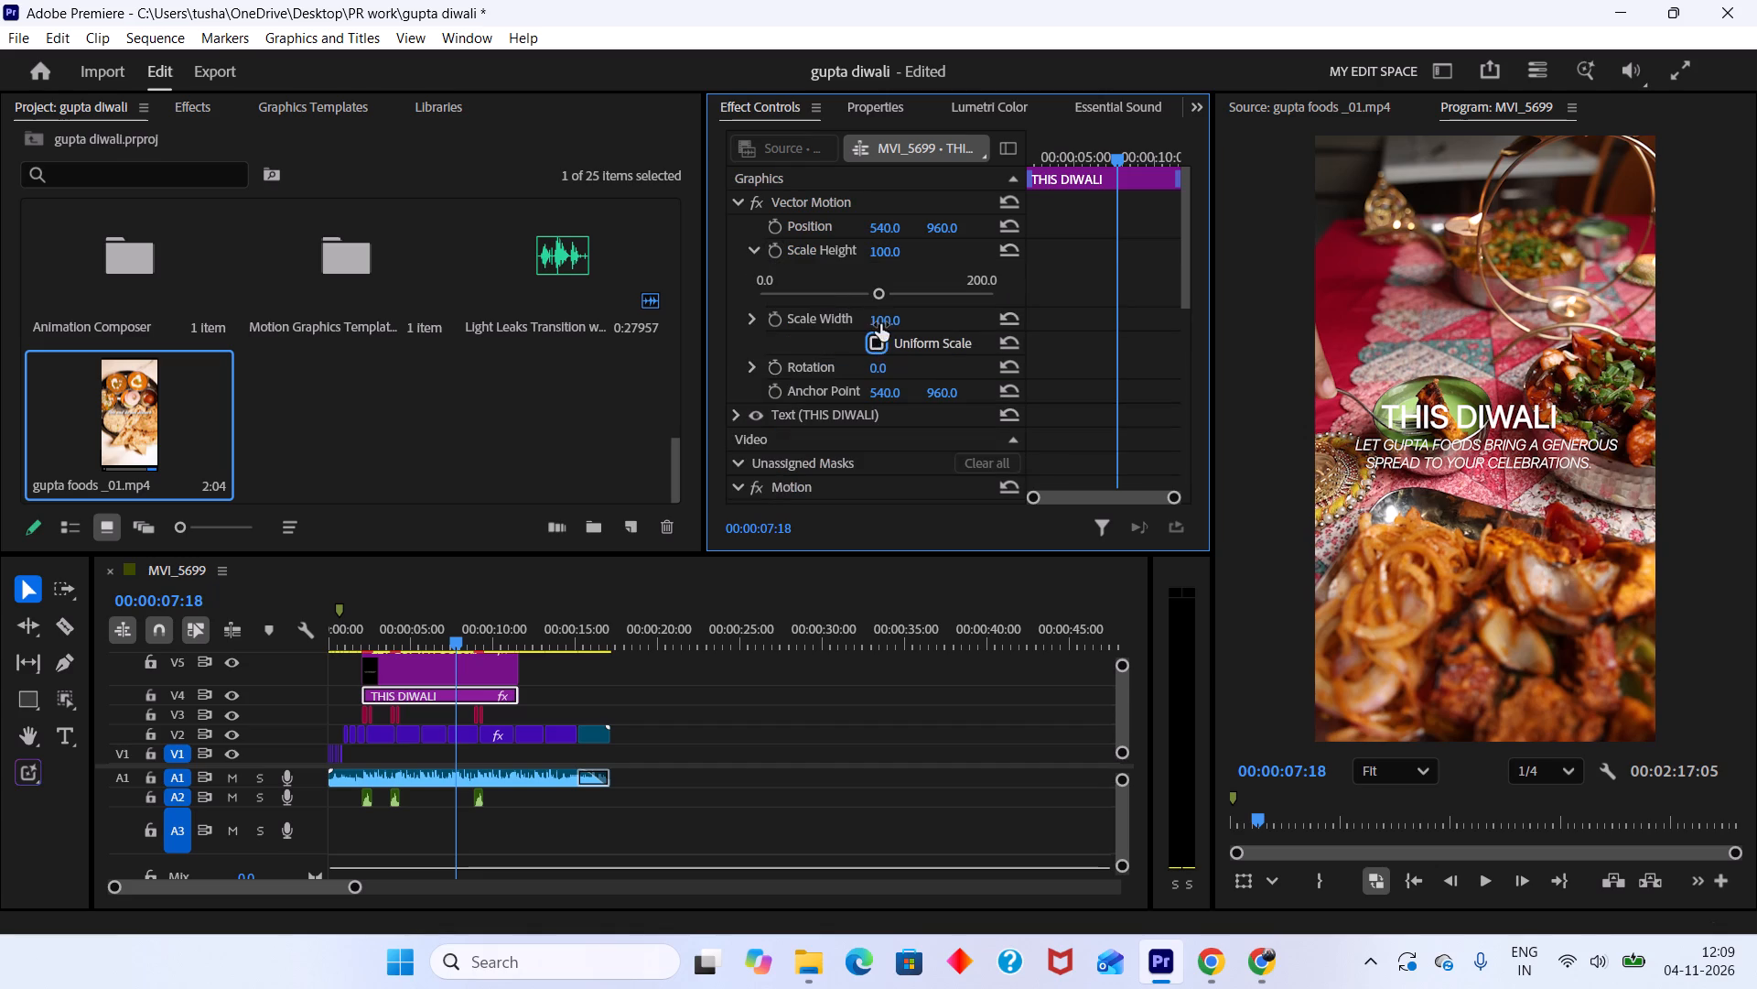
{"action": "left_click_drag", "start_coordinate": [881, 321], "coordinate": [868, 321]}
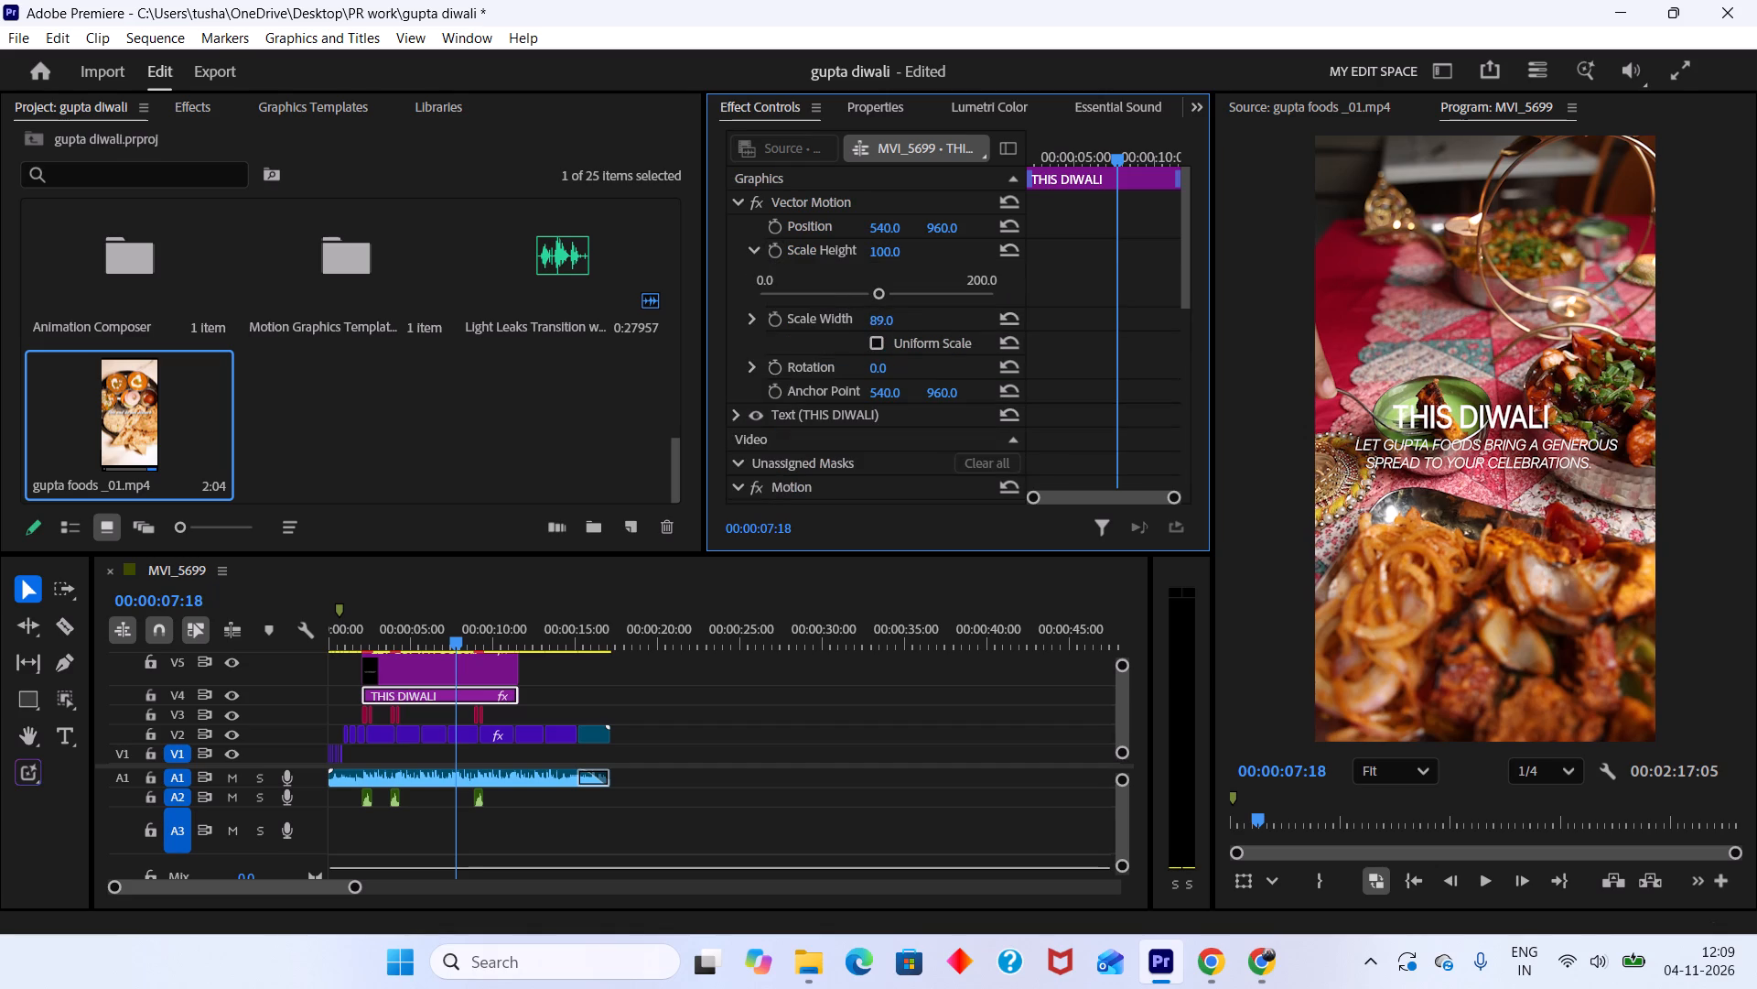
{"action": "left_click_drag", "start_coordinate": [868, 321], "coordinate": [864, 320]}
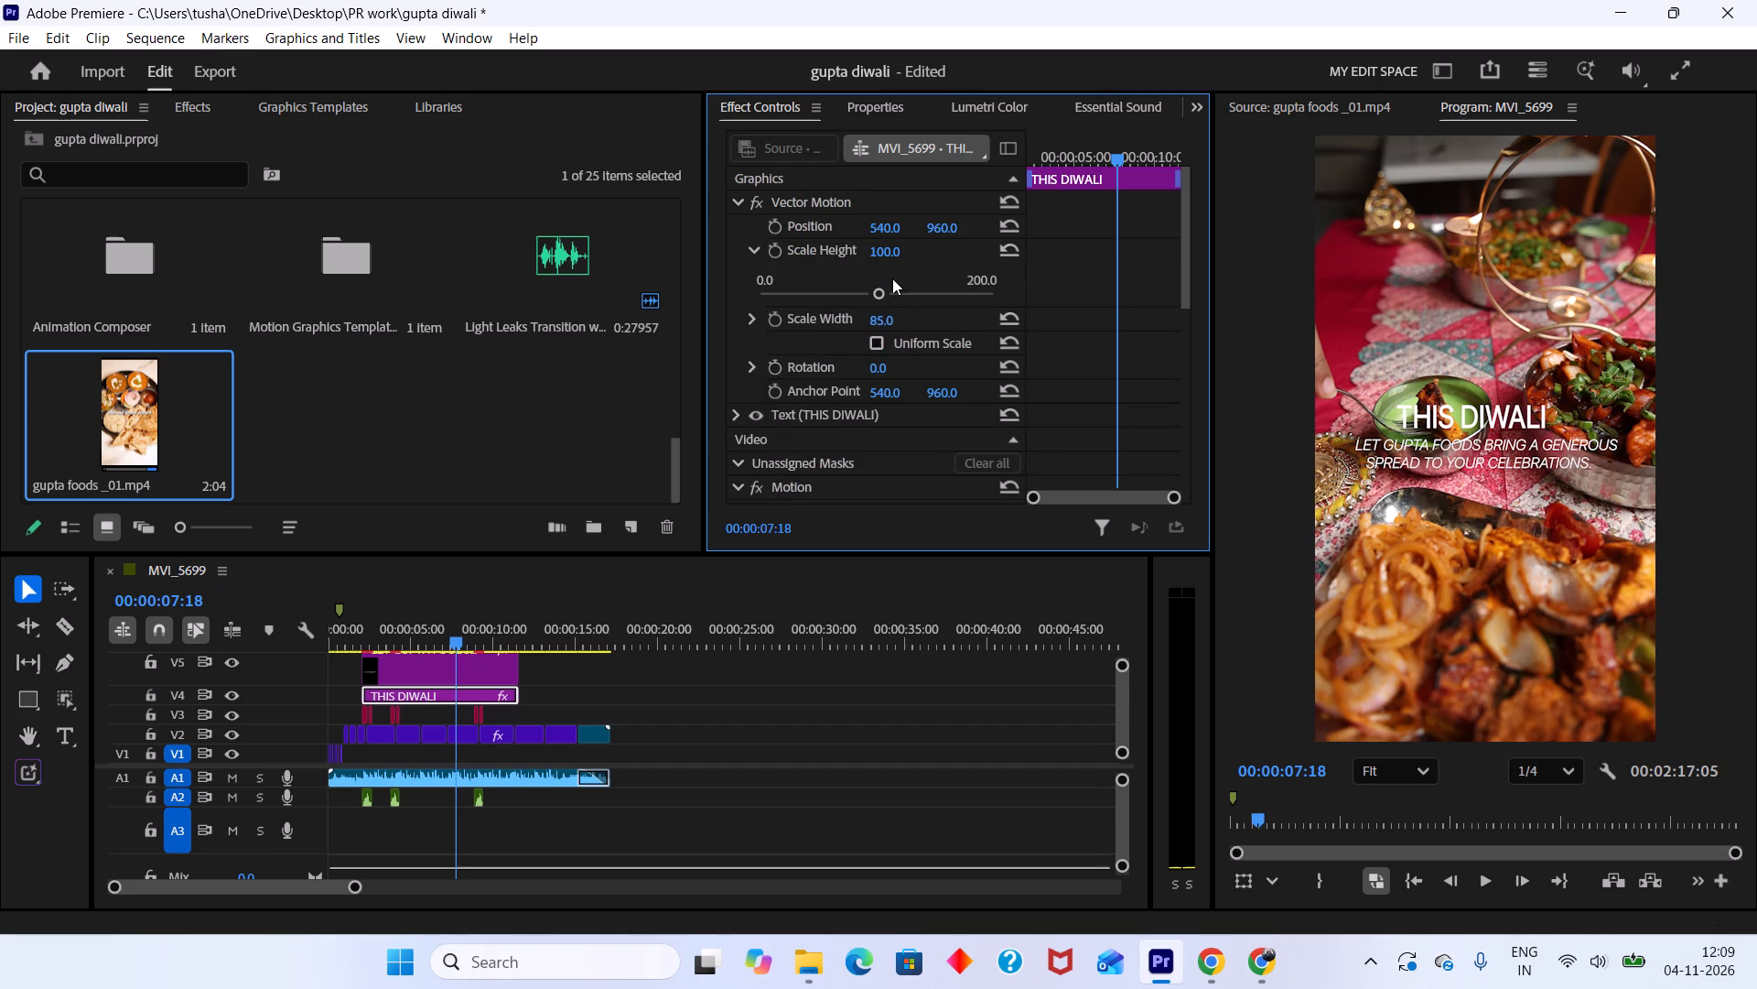
{"action": "left_click_drag", "start_coordinate": [888, 251], "coordinate": [874, 289]}
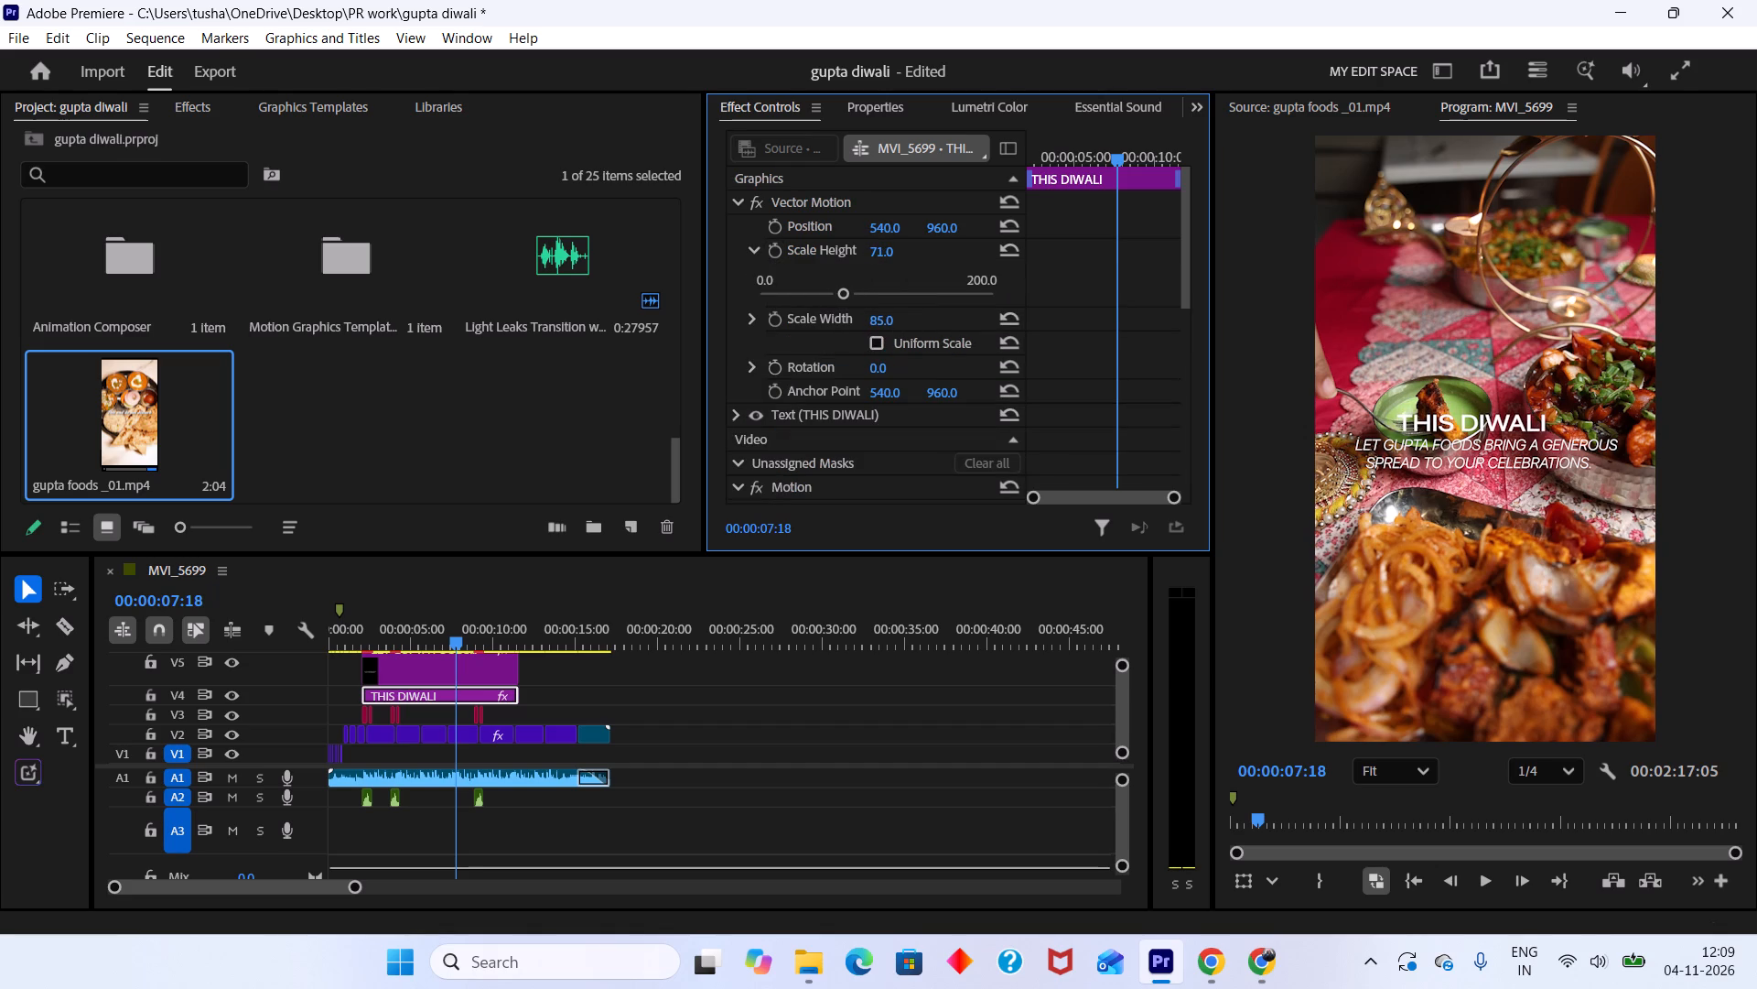
{"action": "left_click_drag", "start_coordinate": [874, 289], "coordinate": [891, 290]}
Play the edit from its beginning to check the resized THIS DIWALI title against the caption.
{"action": "left_click_drag", "start_coordinate": [478, 627], "coordinate": [366, 675]}
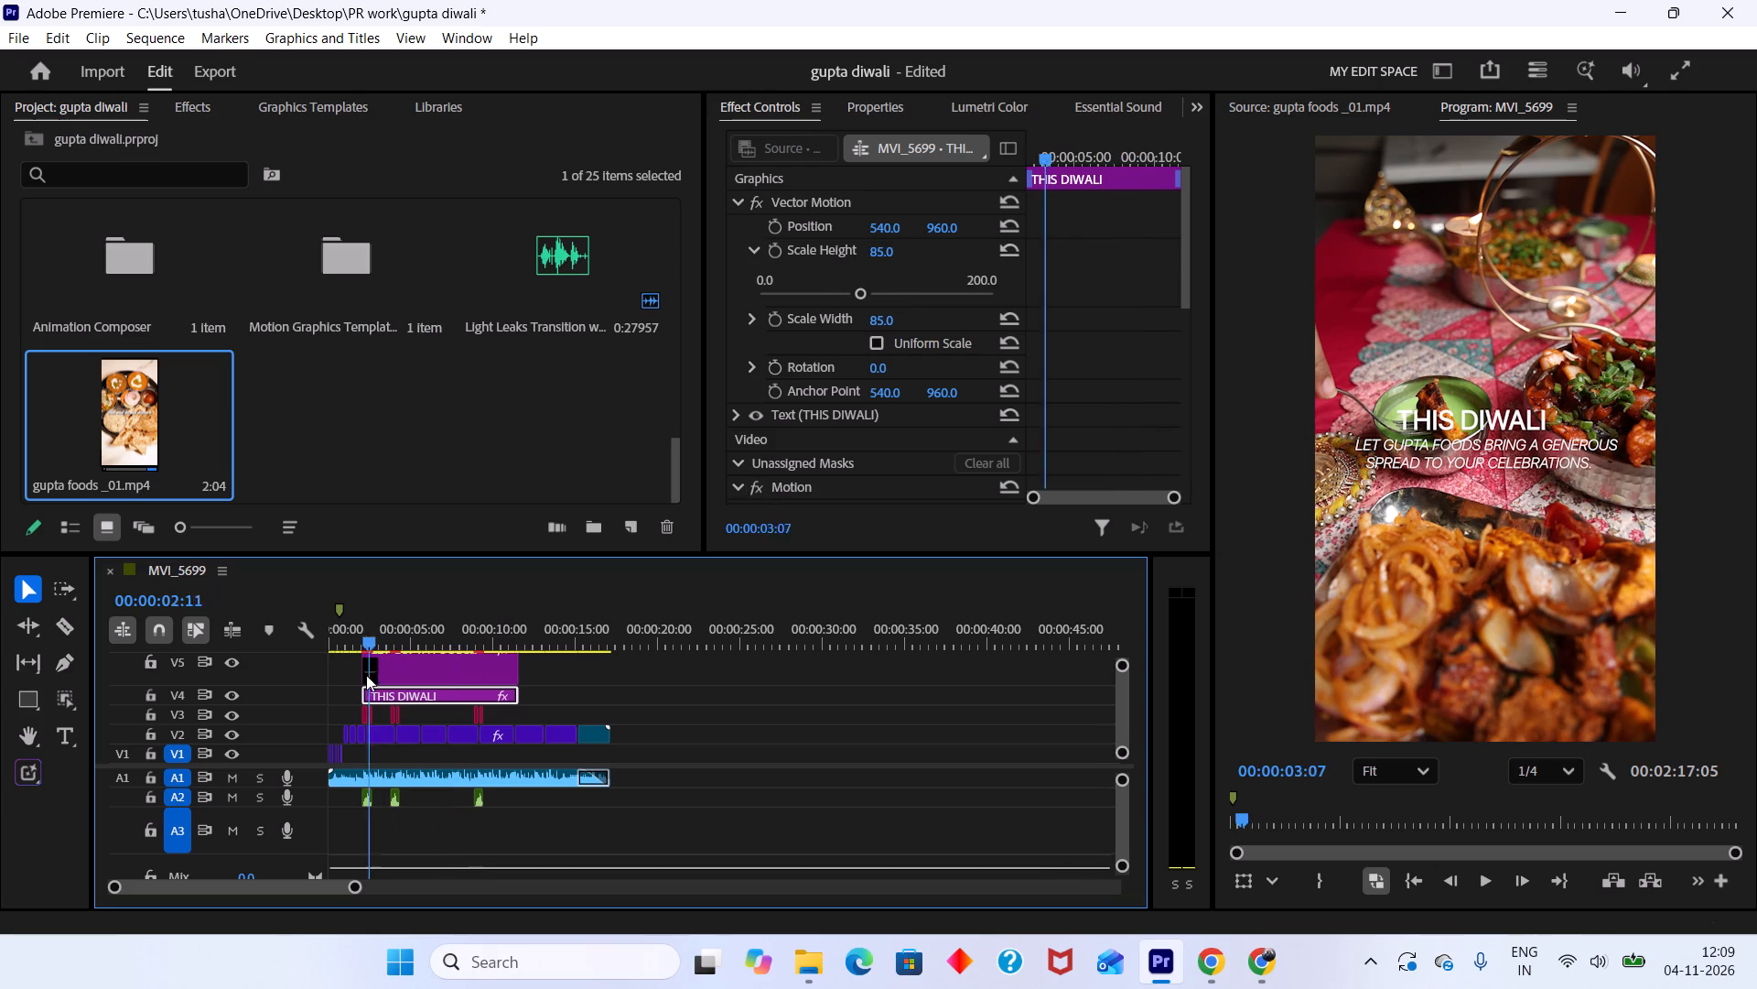
{"action": "left_click_drag", "start_coordinate": [366, 675], "coordinate": [331, 660]}
{"action": "key", "text": "space"}
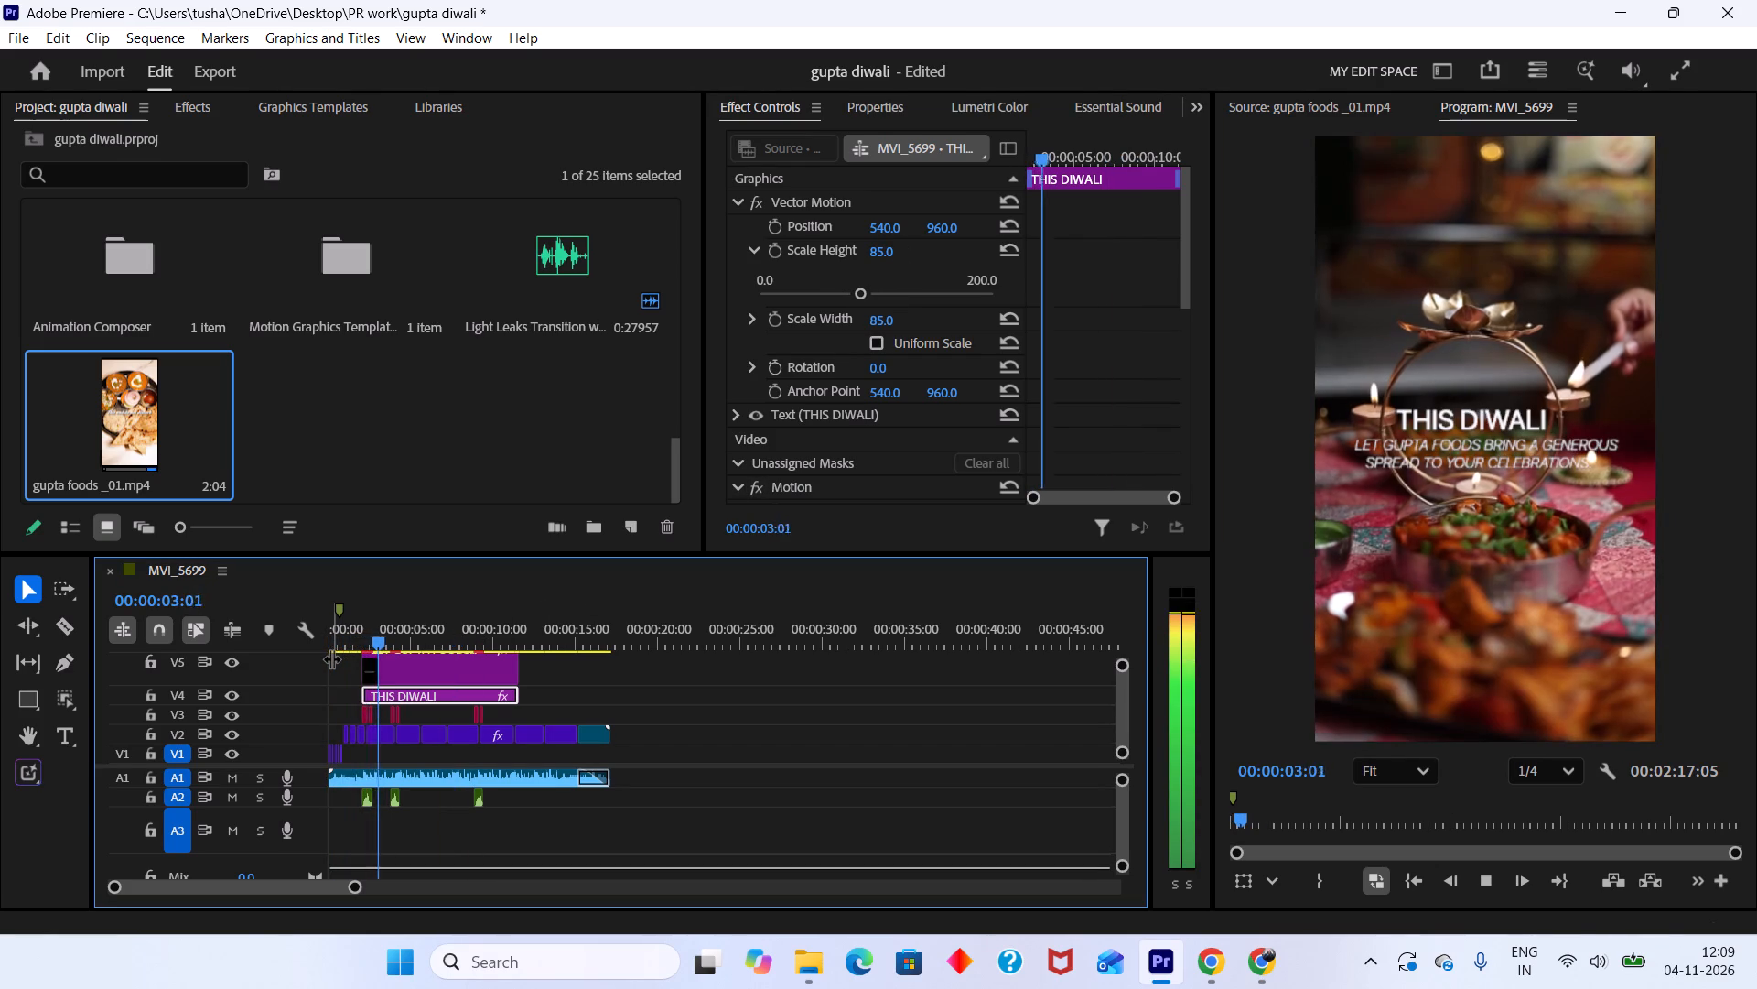
{"action": "key", "text": "space"}
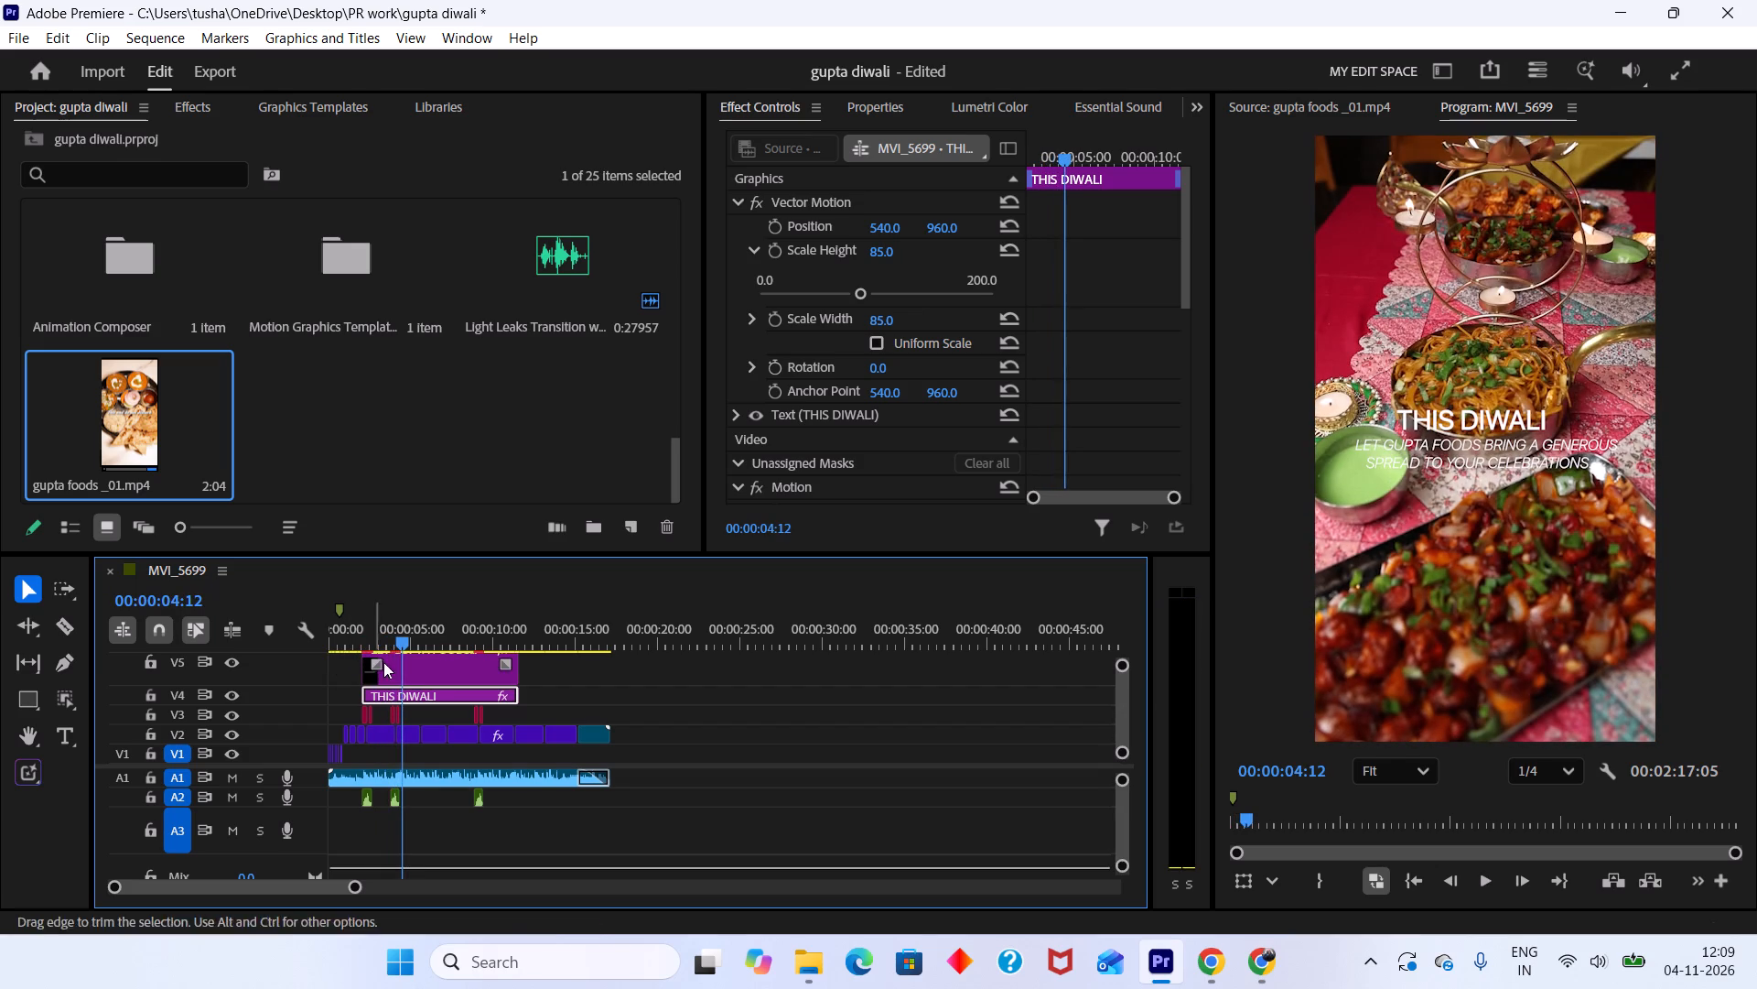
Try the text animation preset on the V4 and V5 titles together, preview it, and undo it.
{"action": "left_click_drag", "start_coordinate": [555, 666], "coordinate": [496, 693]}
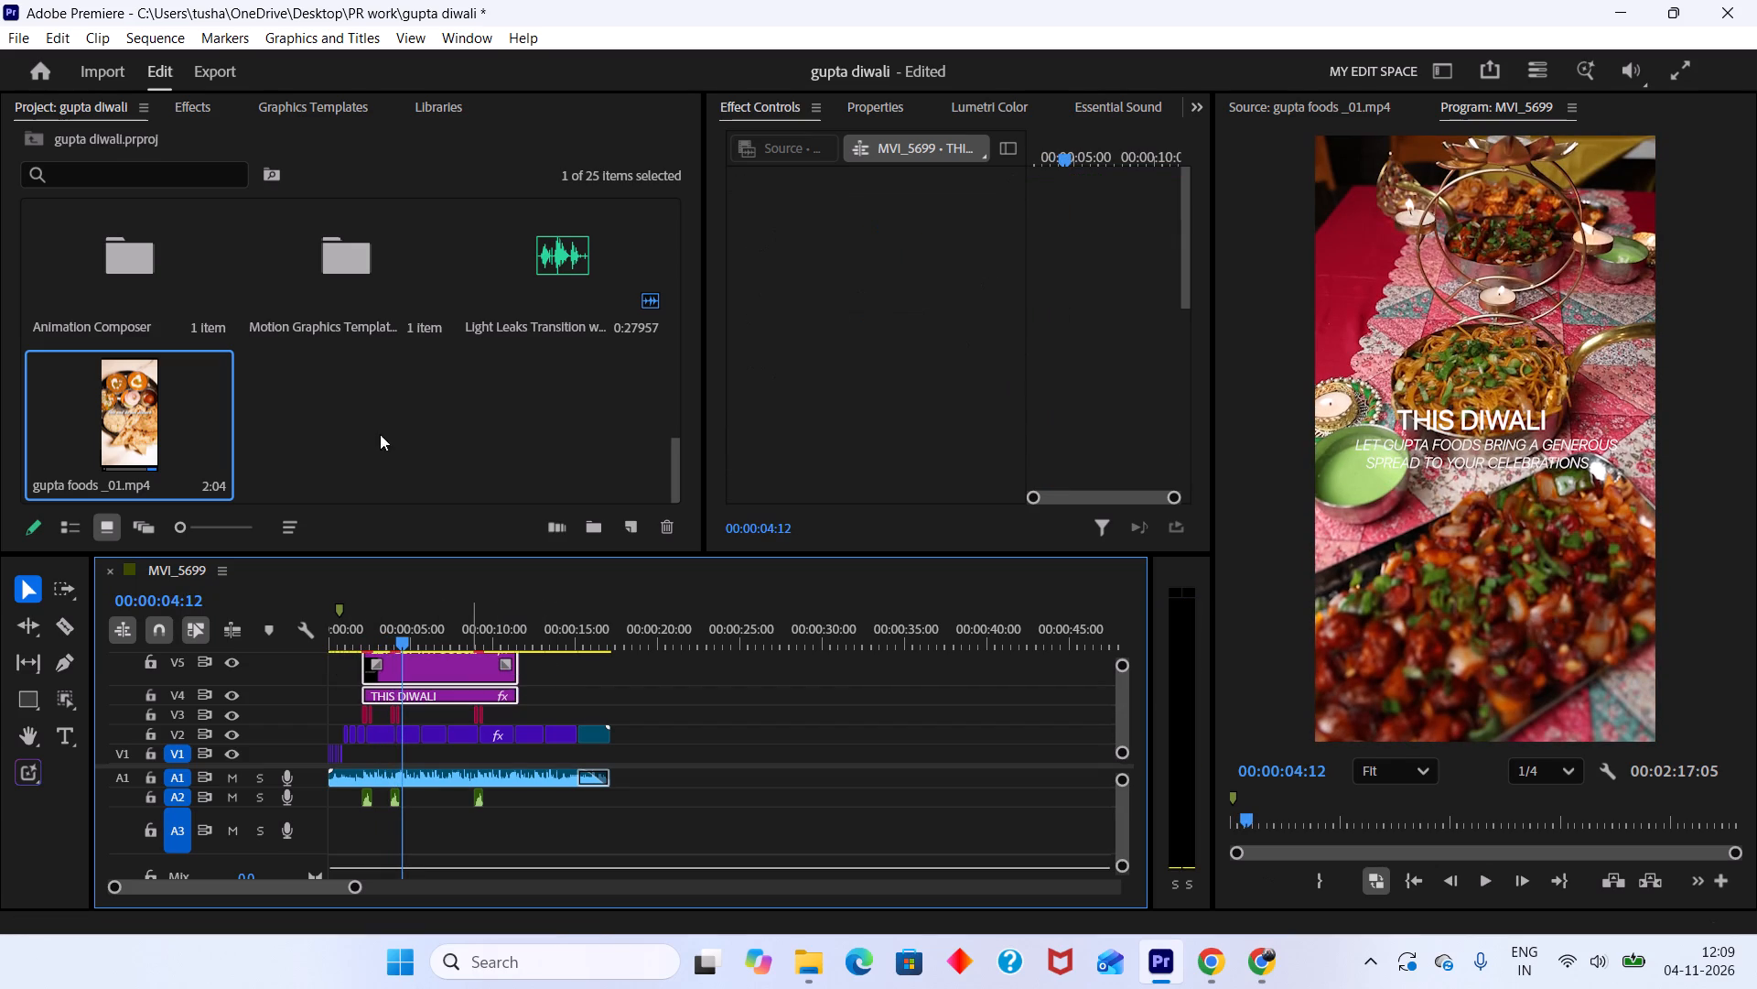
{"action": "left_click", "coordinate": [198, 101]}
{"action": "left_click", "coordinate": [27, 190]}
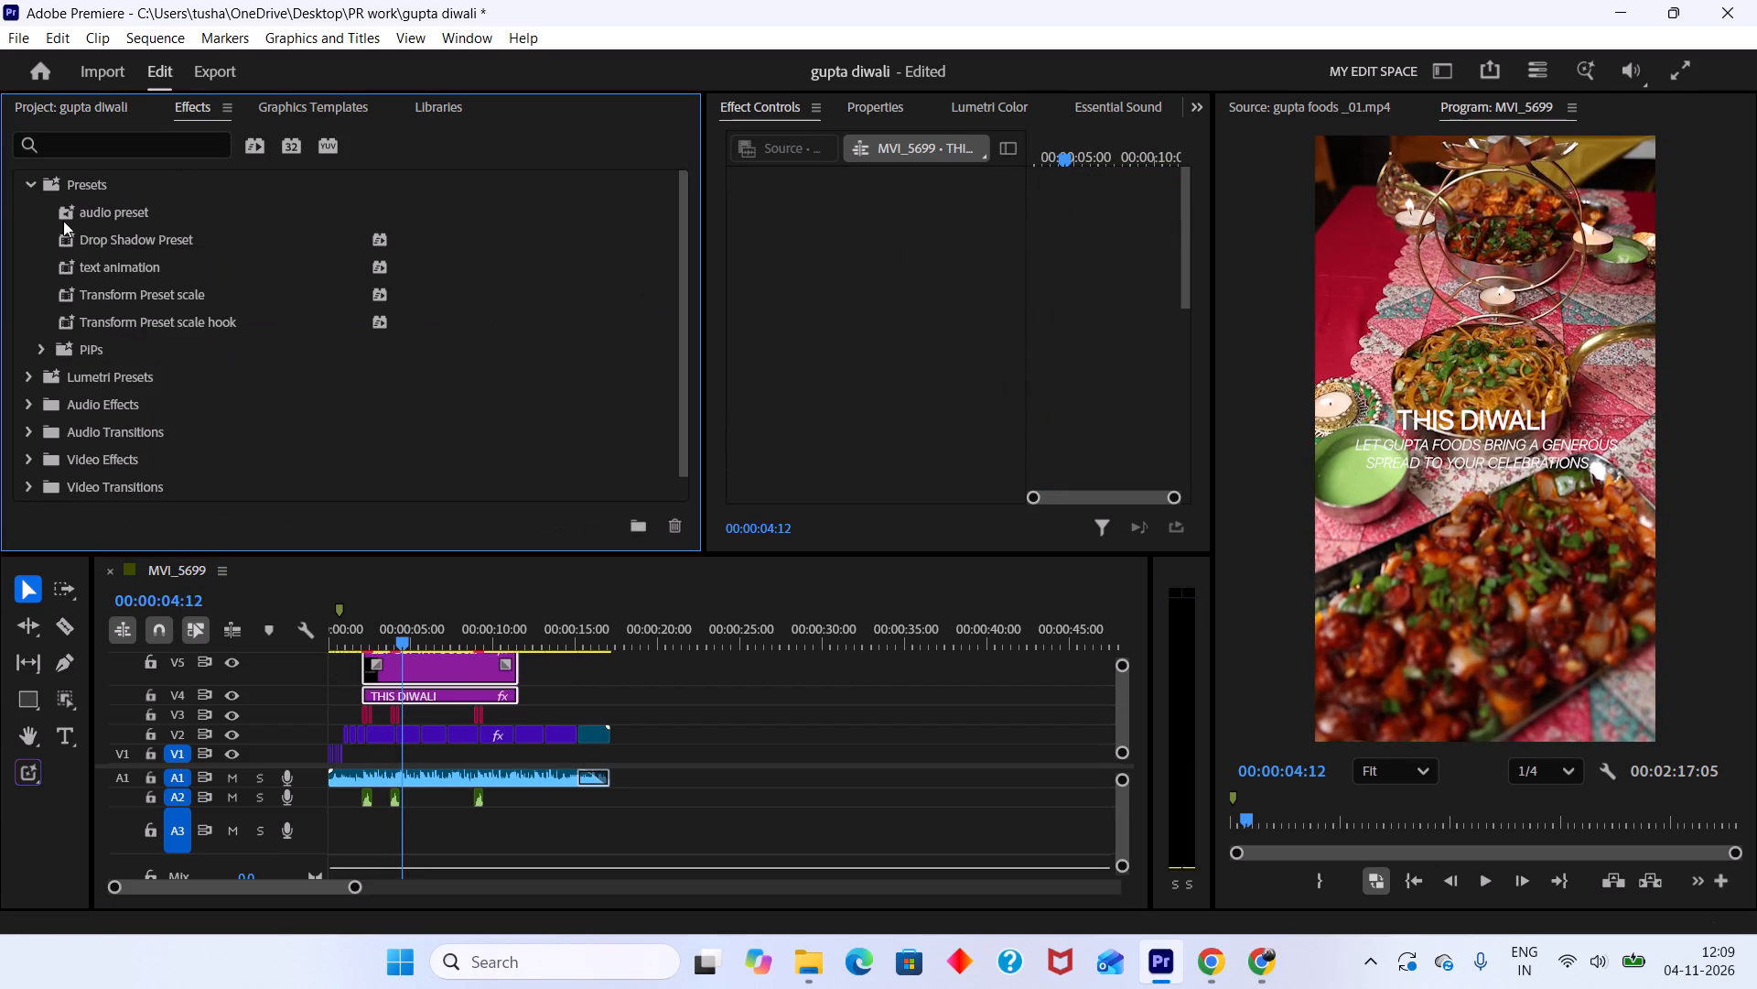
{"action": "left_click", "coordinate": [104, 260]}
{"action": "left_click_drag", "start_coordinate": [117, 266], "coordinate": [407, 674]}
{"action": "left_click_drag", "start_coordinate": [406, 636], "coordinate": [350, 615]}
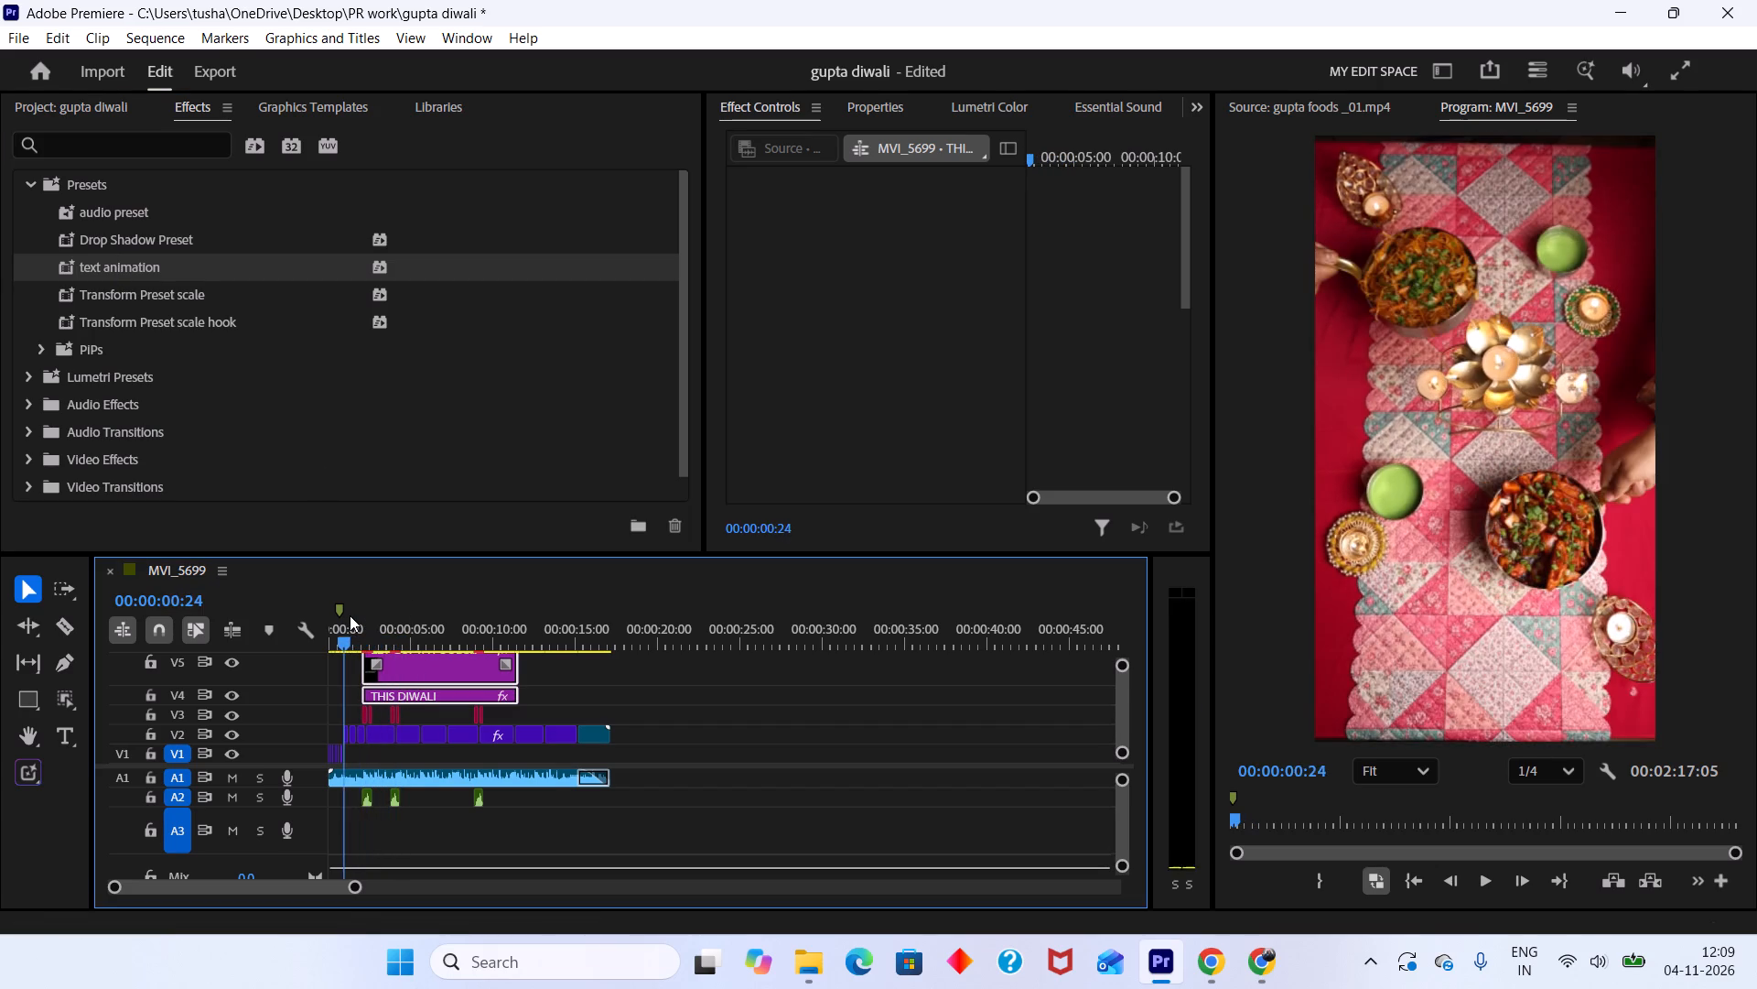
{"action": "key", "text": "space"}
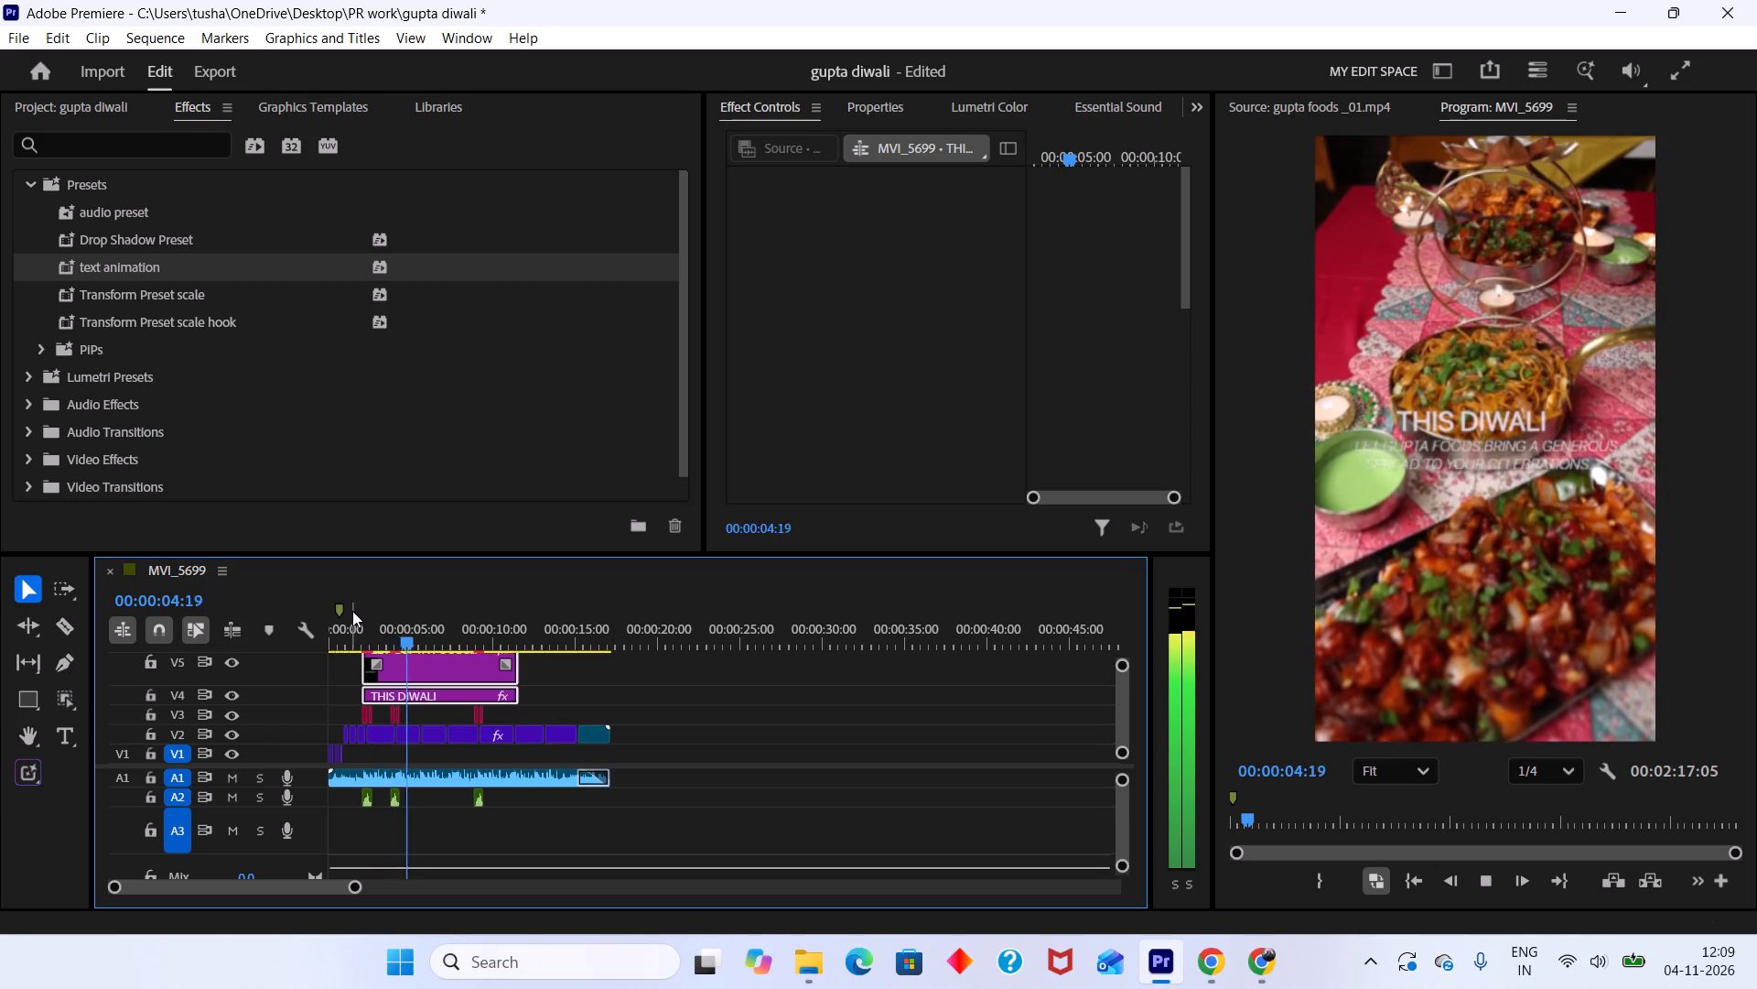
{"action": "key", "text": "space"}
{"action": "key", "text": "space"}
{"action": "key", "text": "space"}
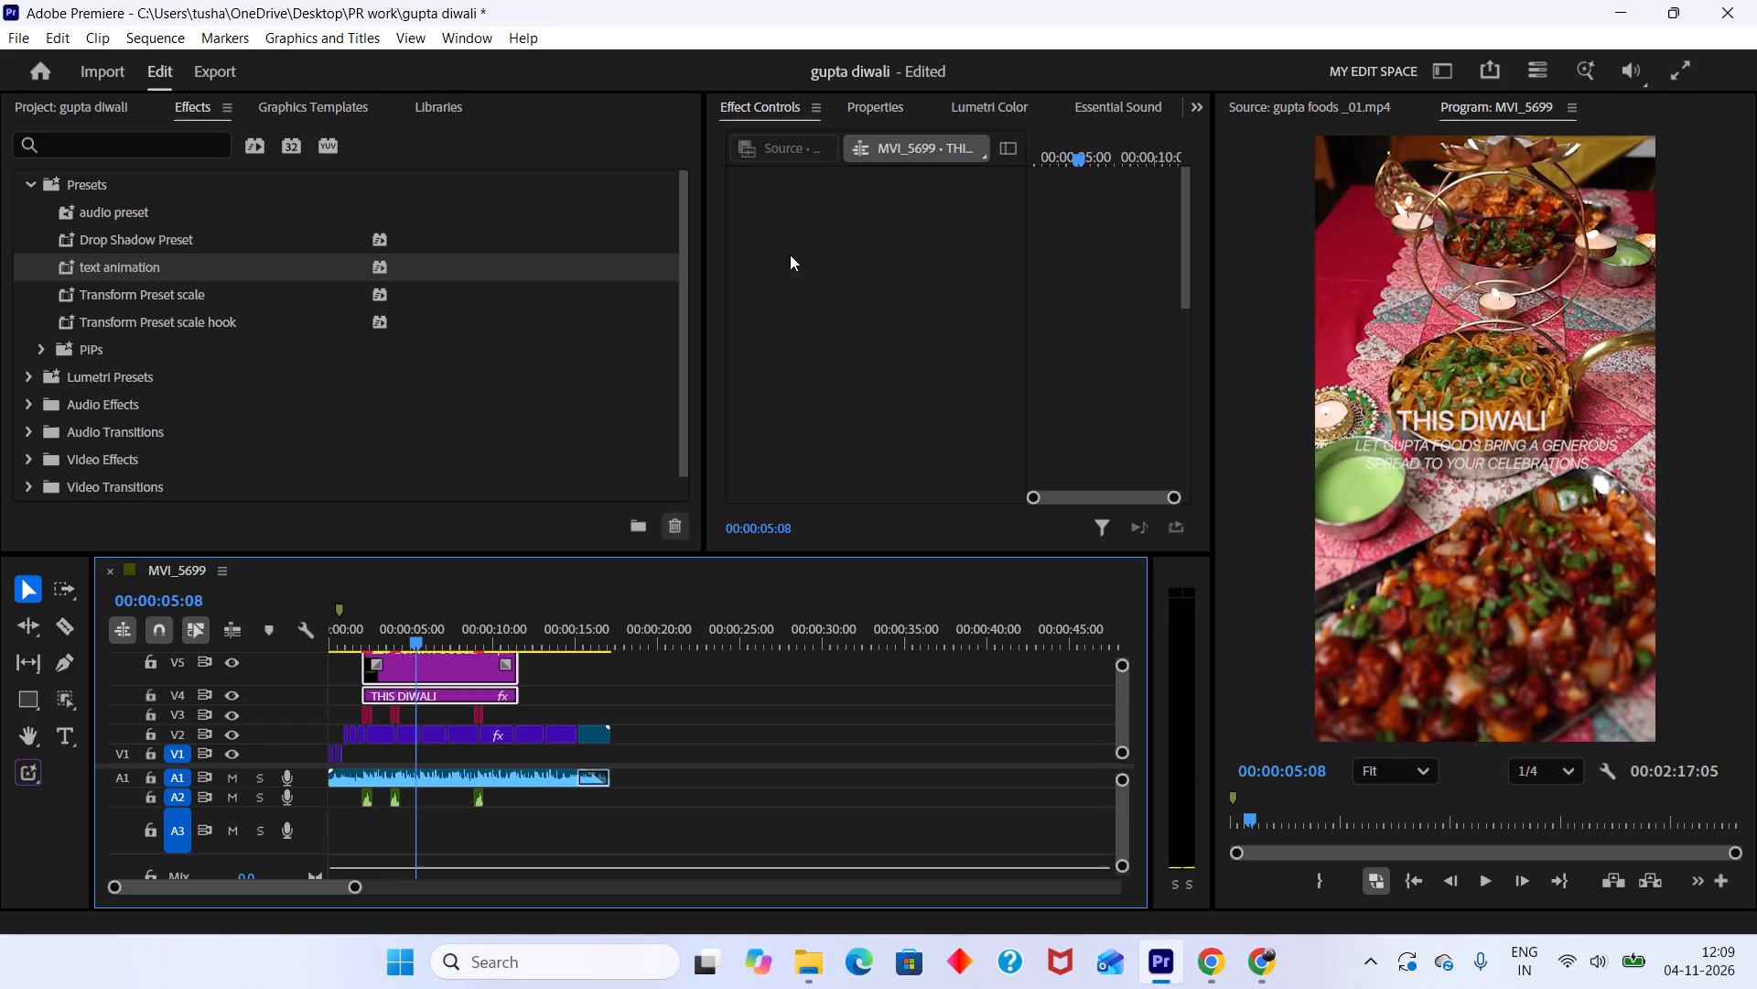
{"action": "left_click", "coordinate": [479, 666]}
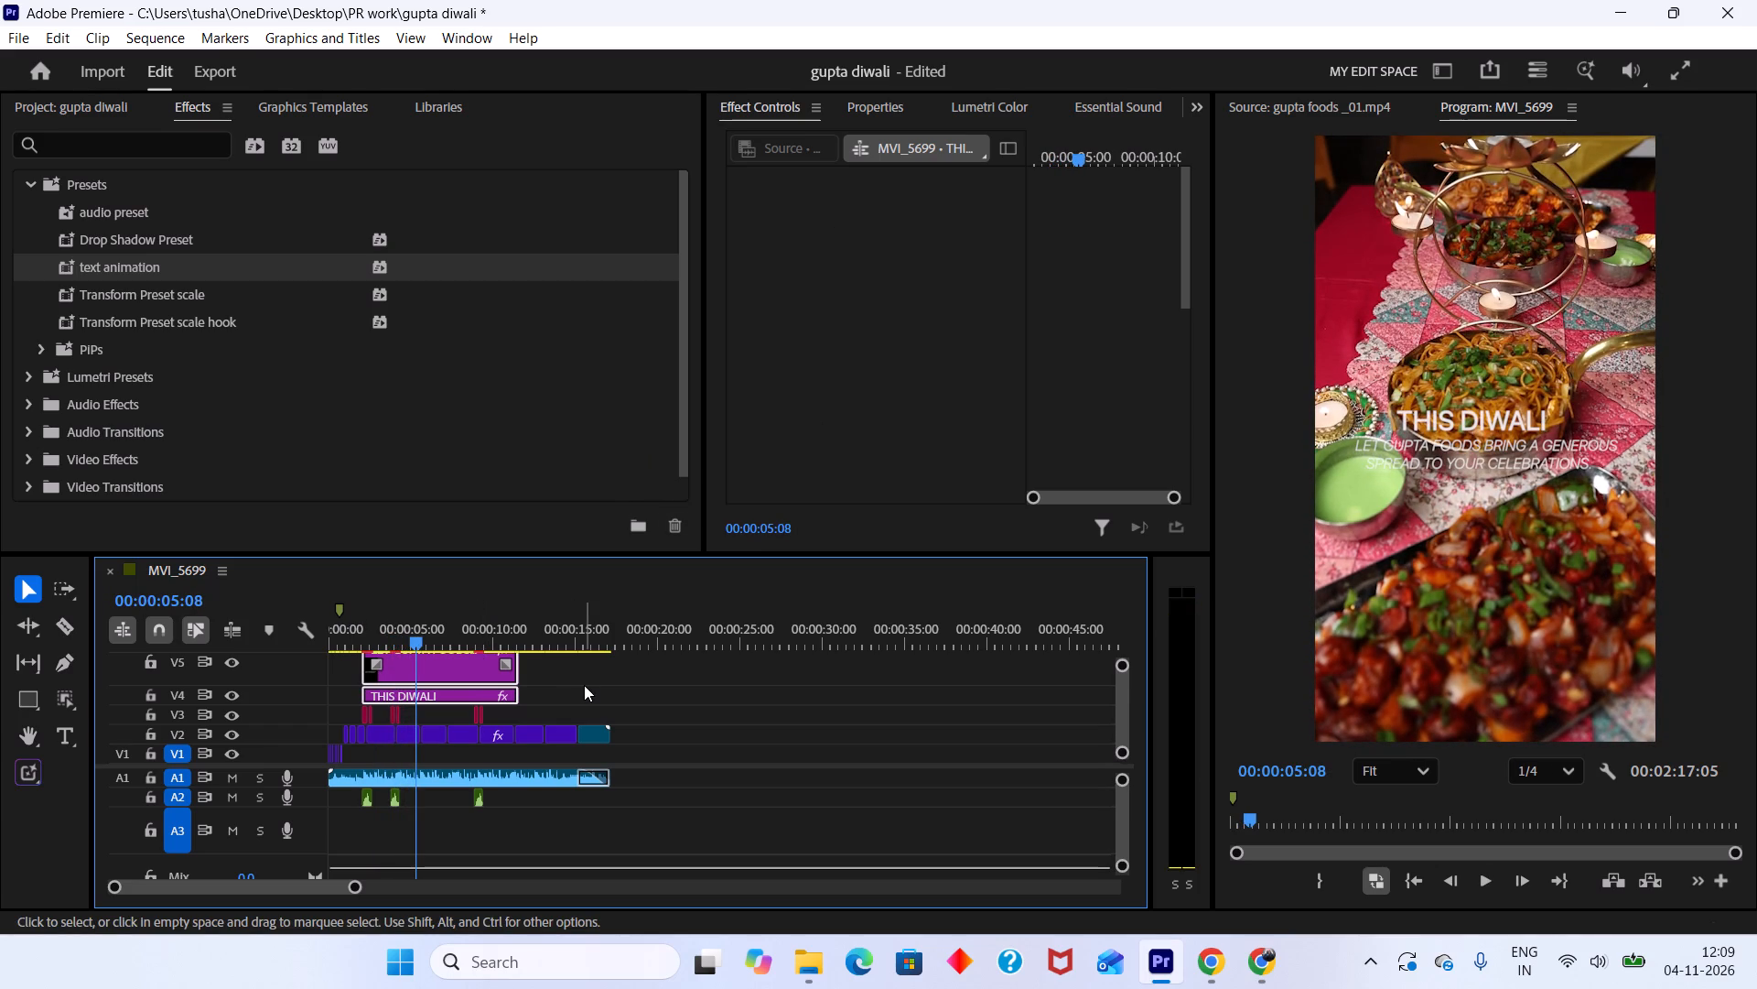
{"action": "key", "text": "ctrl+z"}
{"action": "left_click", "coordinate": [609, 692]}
Apply the text animation preset to the V5 LET GUPTA FOODS caption only.
{"action": "left_click_drag", "start_coordinate": [420, 642], "coordinate": [382, 631]}
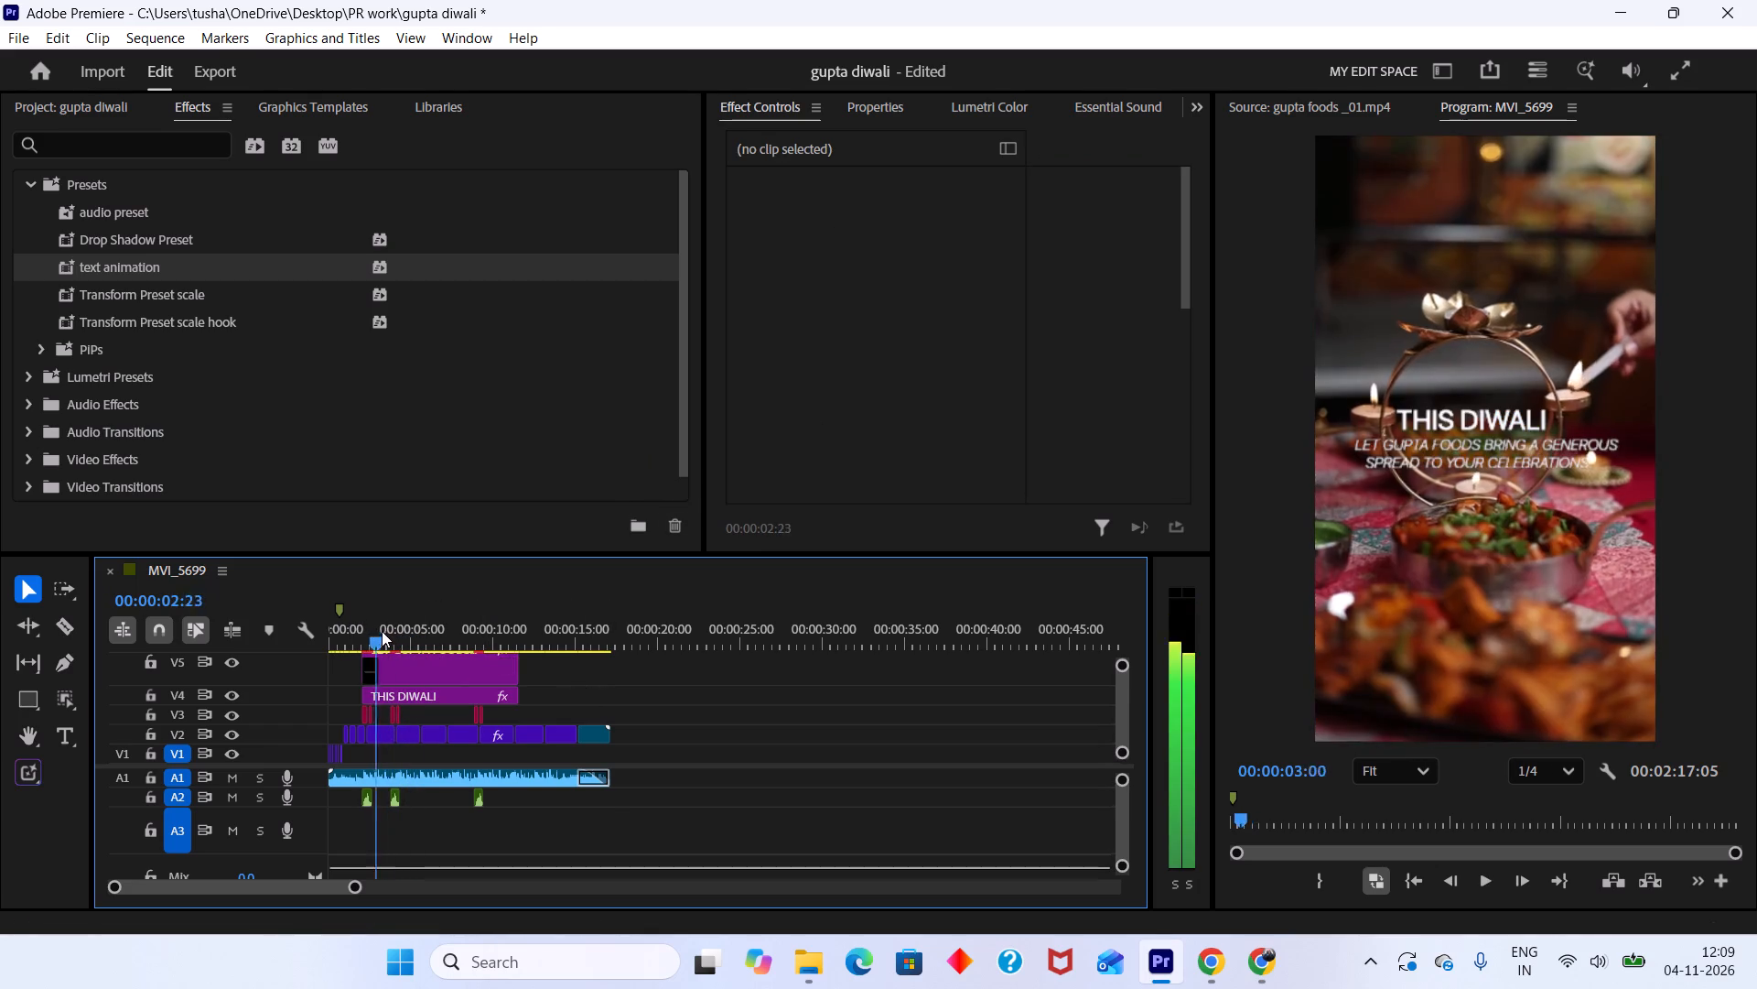
{"action": "left_click_drag", "start_coordinate": [382, 631], "coordinate": [385, 638]}
{"action": "left_click", "coordinate": [417, 678]}
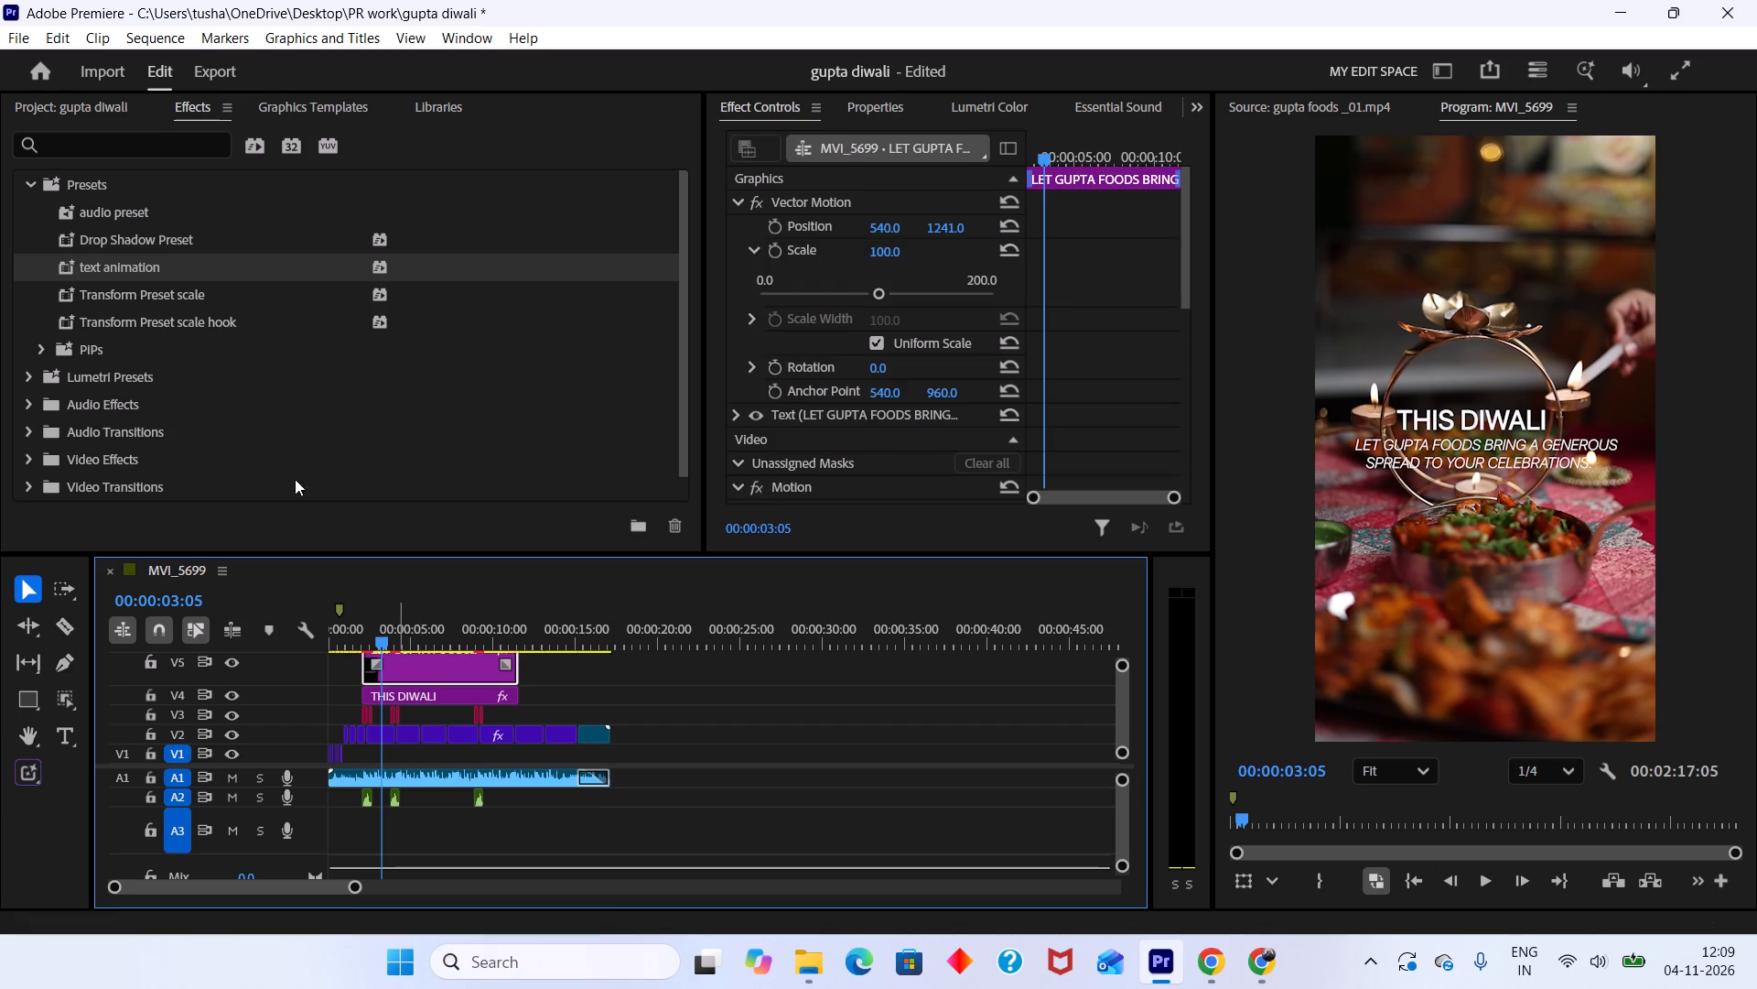
{"action": "left_click_drag", "start_coordinate": [177, 256], "coordinate": [437, 662]}
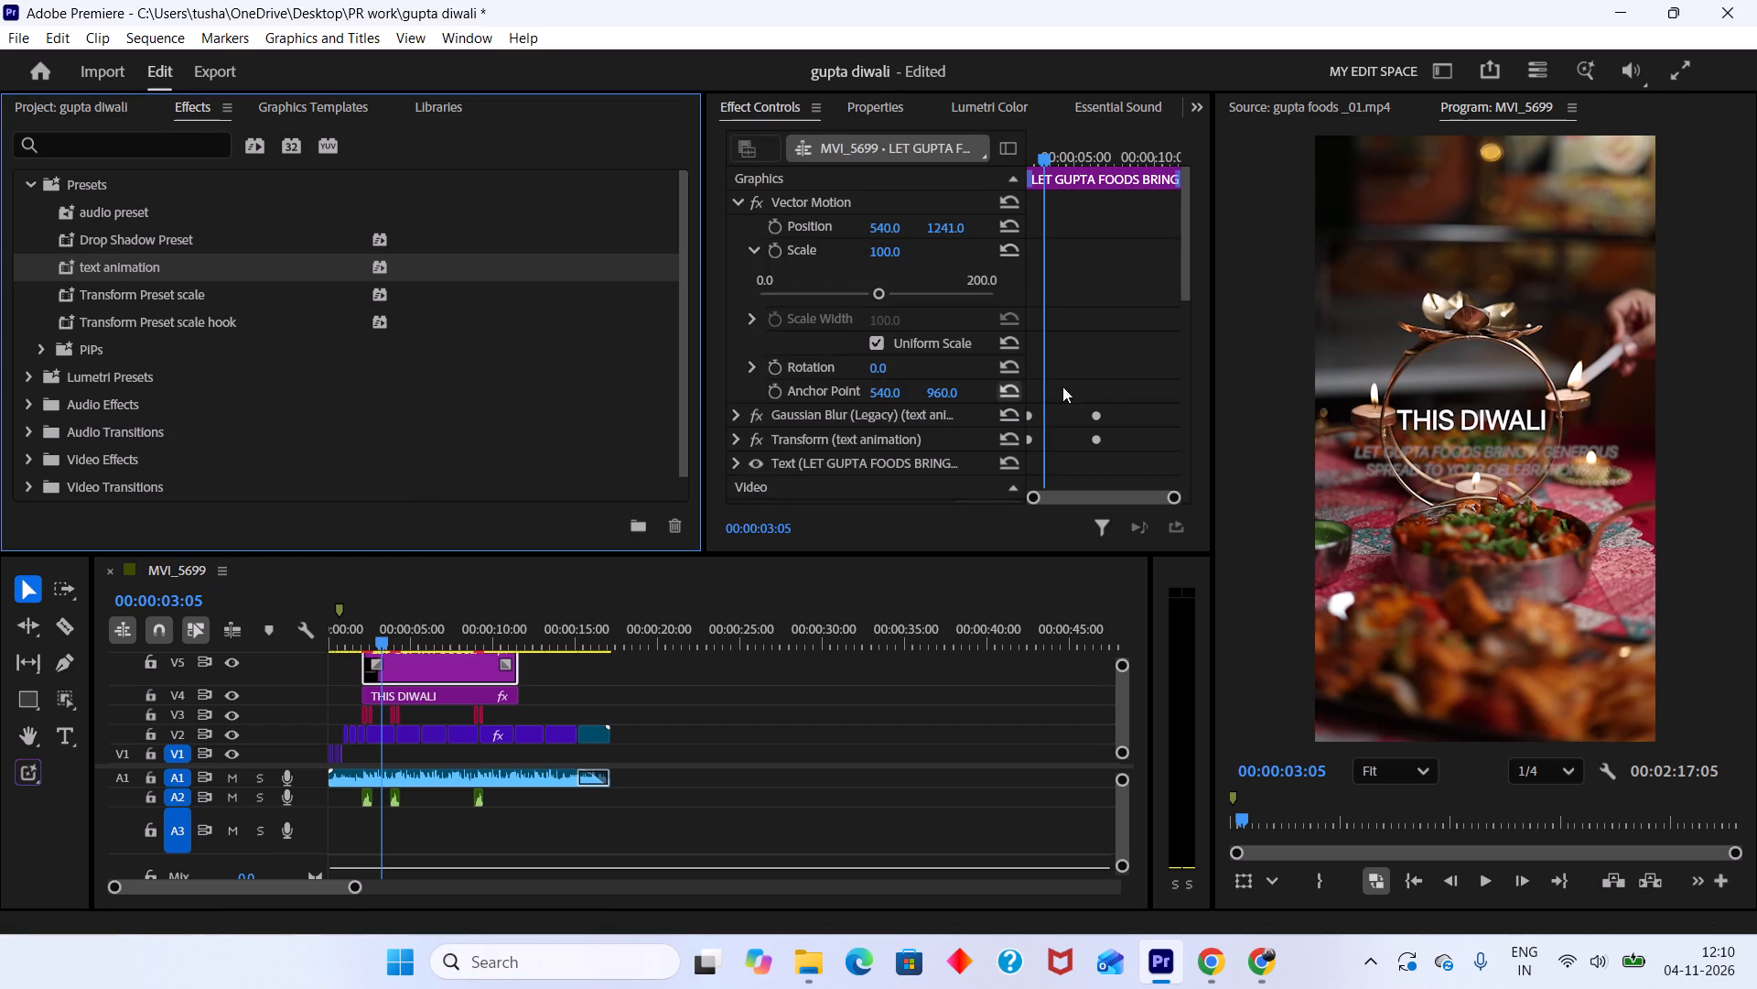
Move the V5 caption's ending Gaussian Blur Blurriness and Transform Position keyframes earlier, to about 4 seconds.
{"action": "left_click", "coordinate": [738, 419]}
{"action": "scroll", "coordinate": [772, 429], "scroll_direction": "down", "scroll_amount": 4}
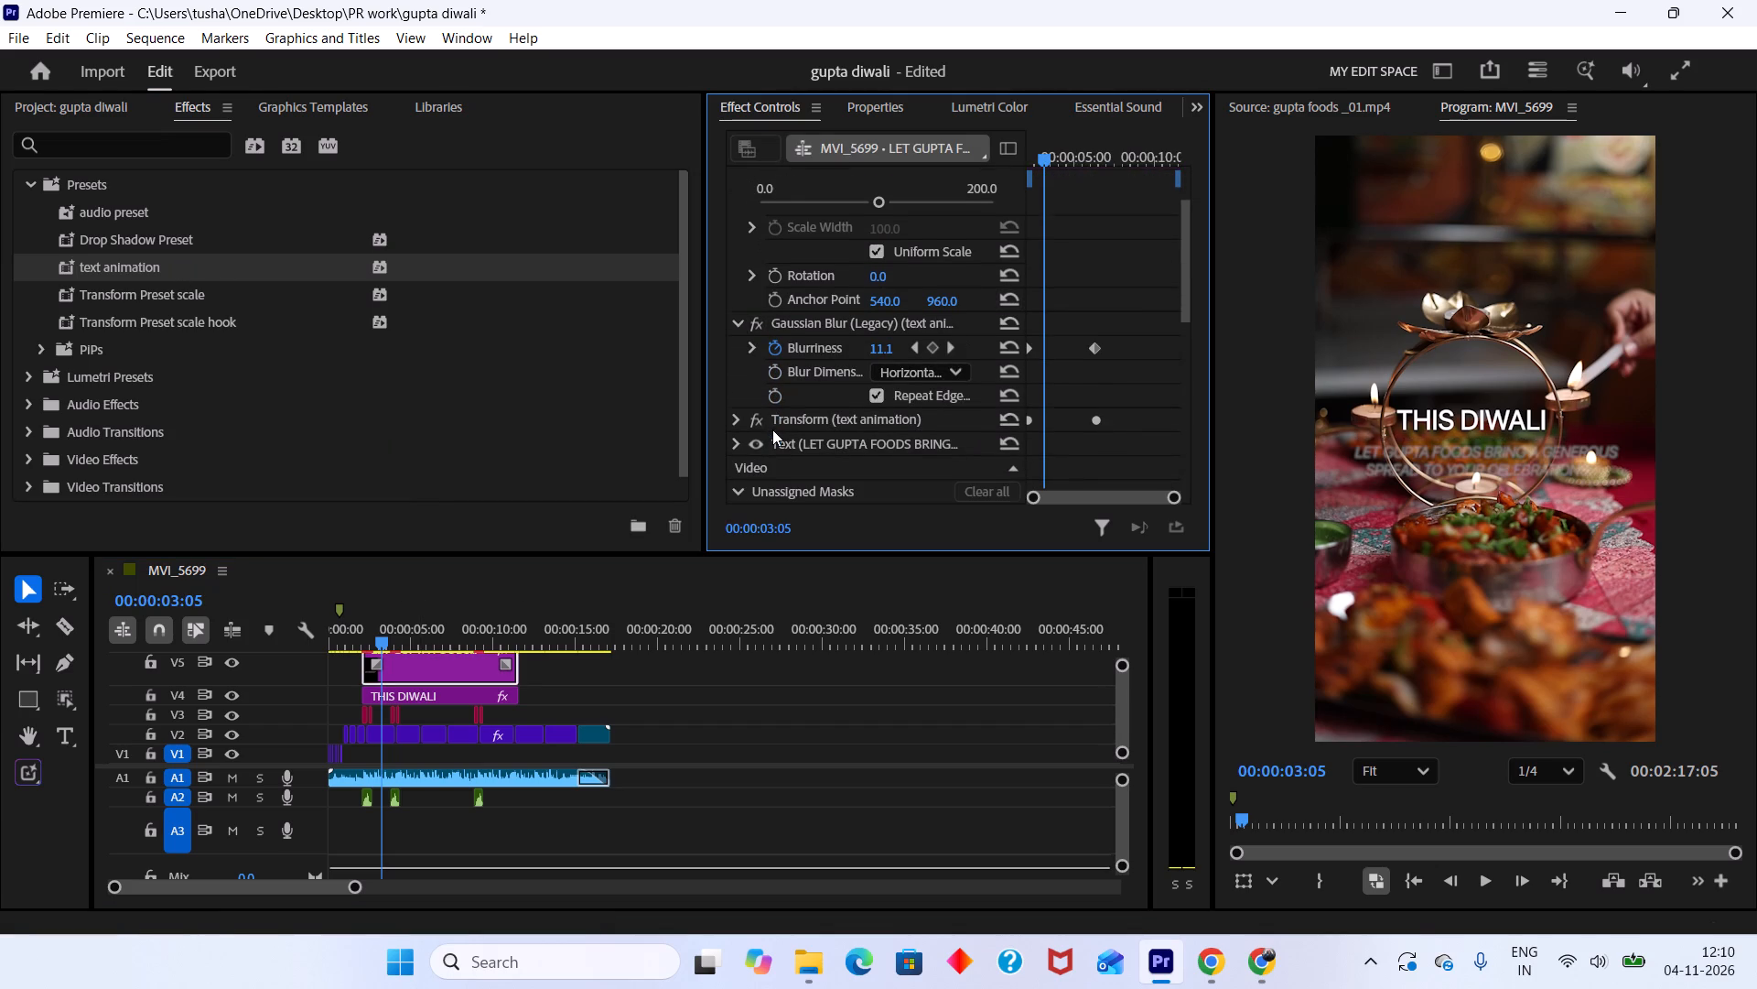
{"action": "left_click_drag", "start_coordinate": [1128, 305], "coordinate": [1079, 472]}
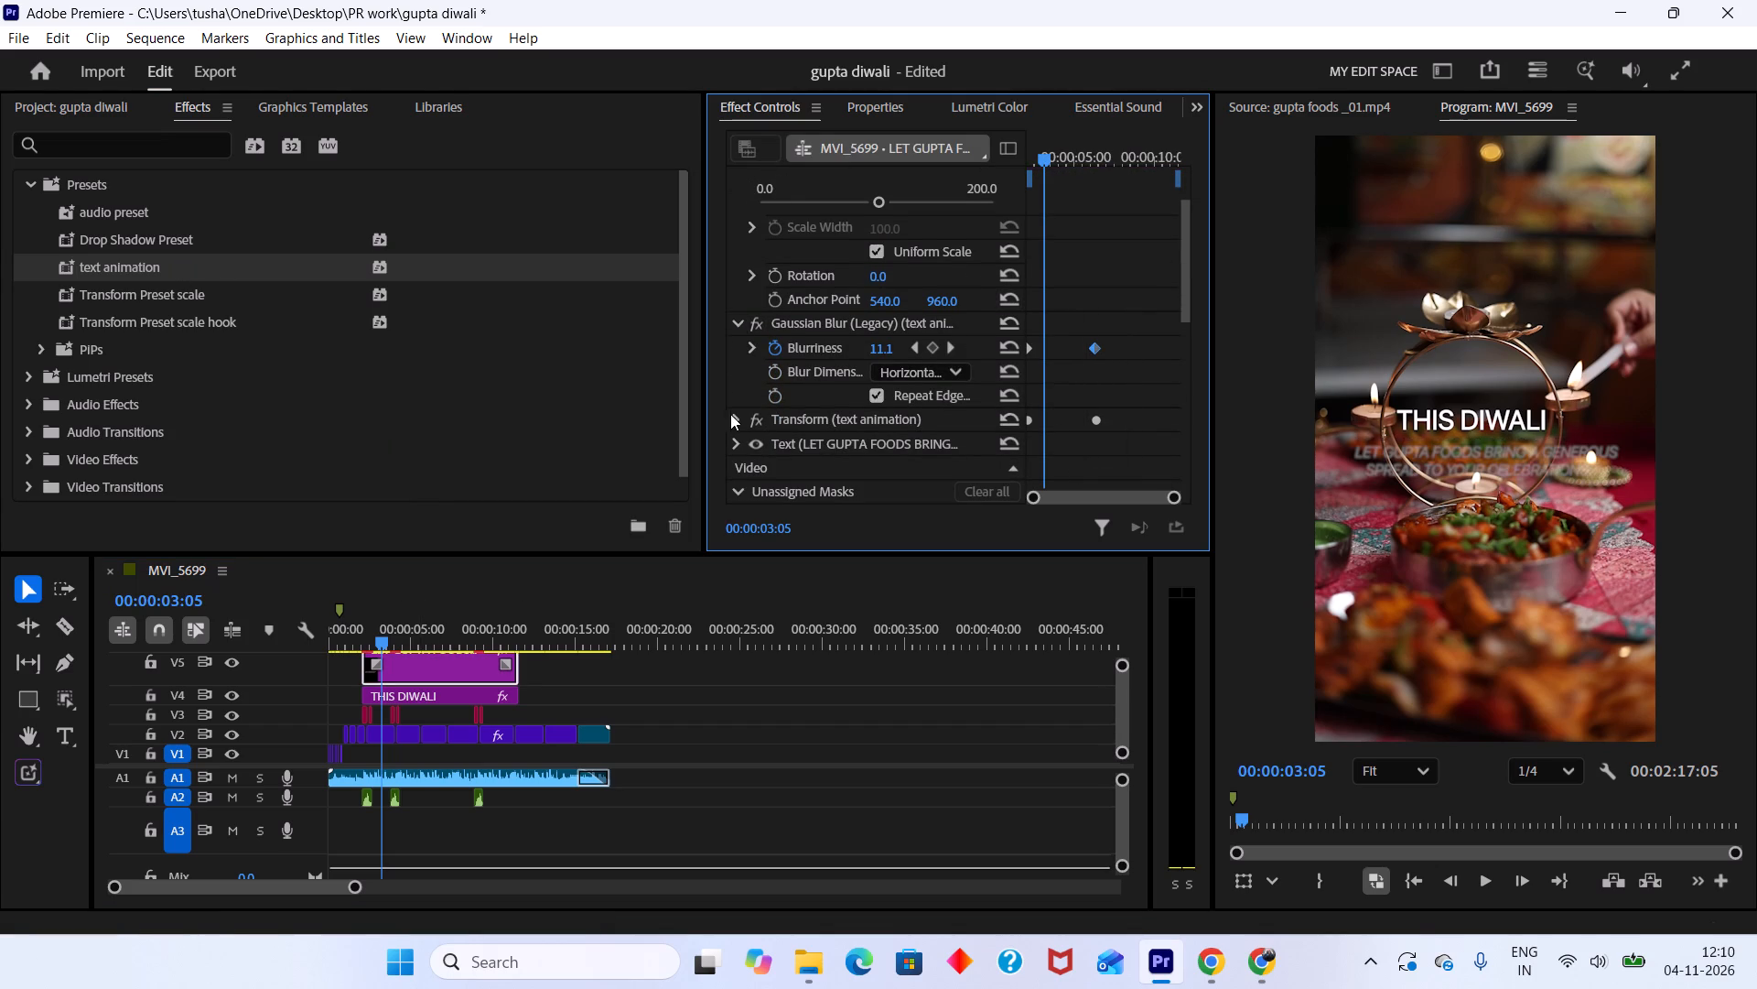
{"action": "left_click", "coordinate": [736, 418]}
{"action": "scroll", "coordinate": [1128, 373], "scroll_direction": "down", "scroll_amount": 2}
{"action": "left_click_drag", "start_coordinate": [1126, 266], "coordinate": [1100, 457]}
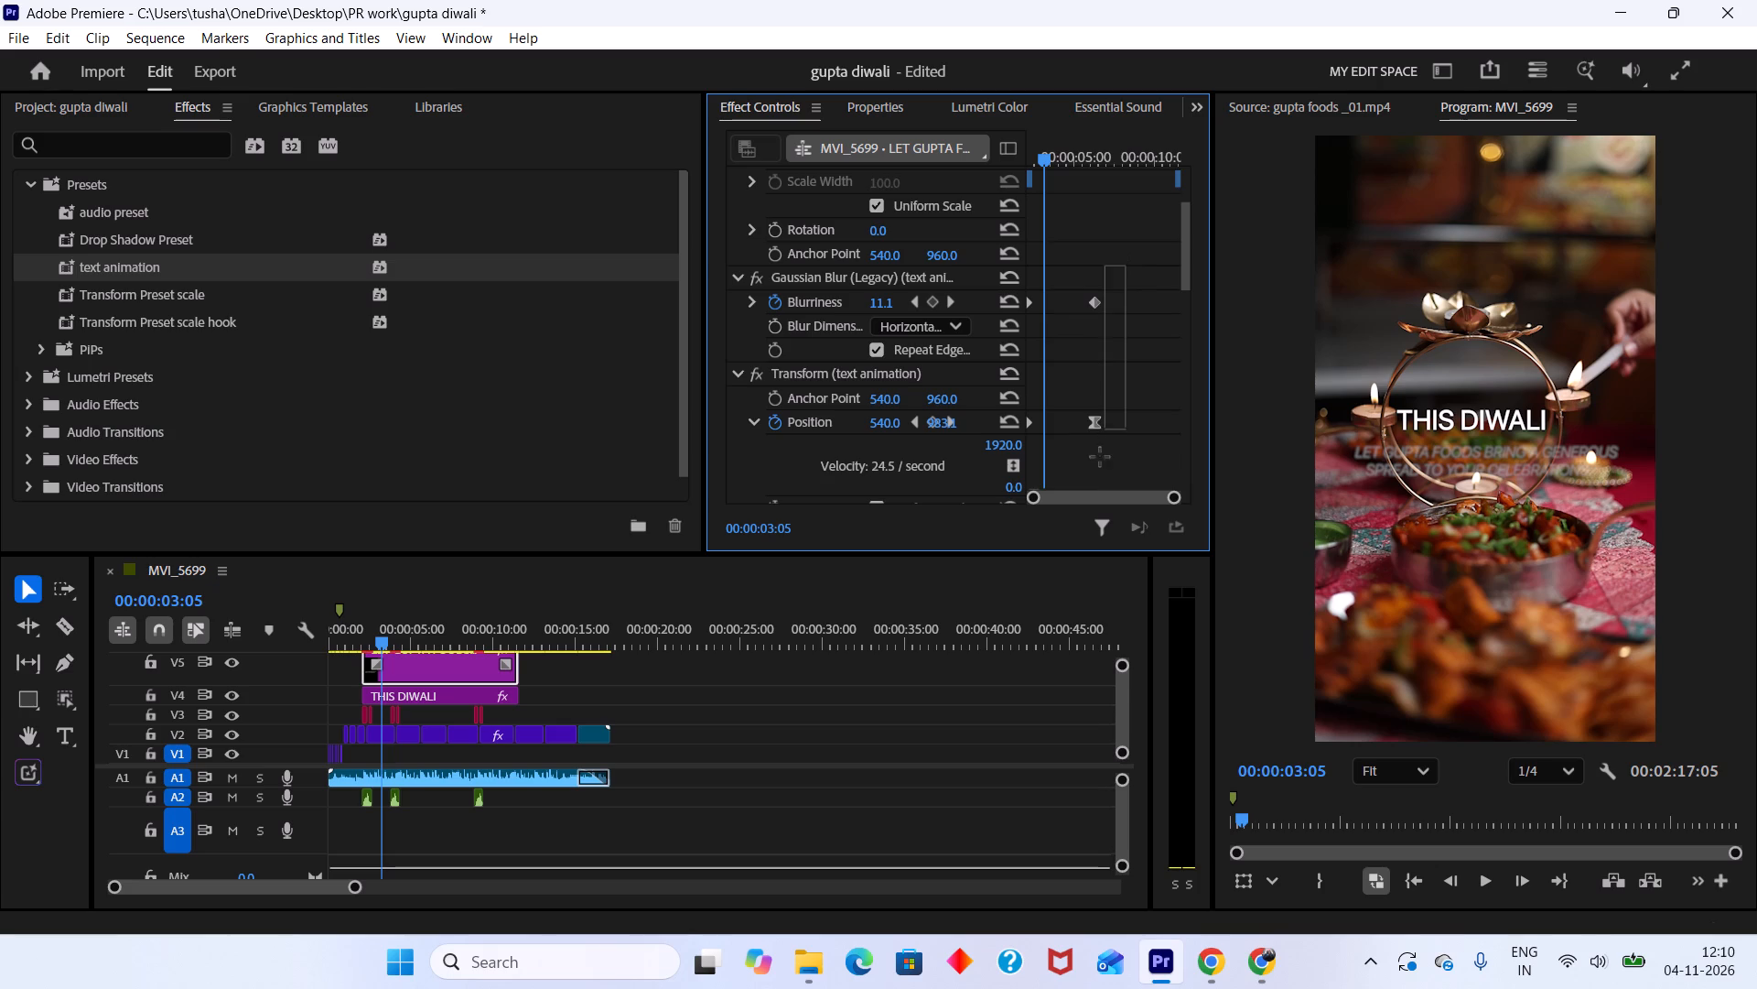
{"action": "left_click_drag", "start_coordinate": [1100, 457], "coordinate": [1083, 480]}
{"action": "left_click_drag", "start_coordinate": [1095, 416], "coordinate": [1079, 412]}
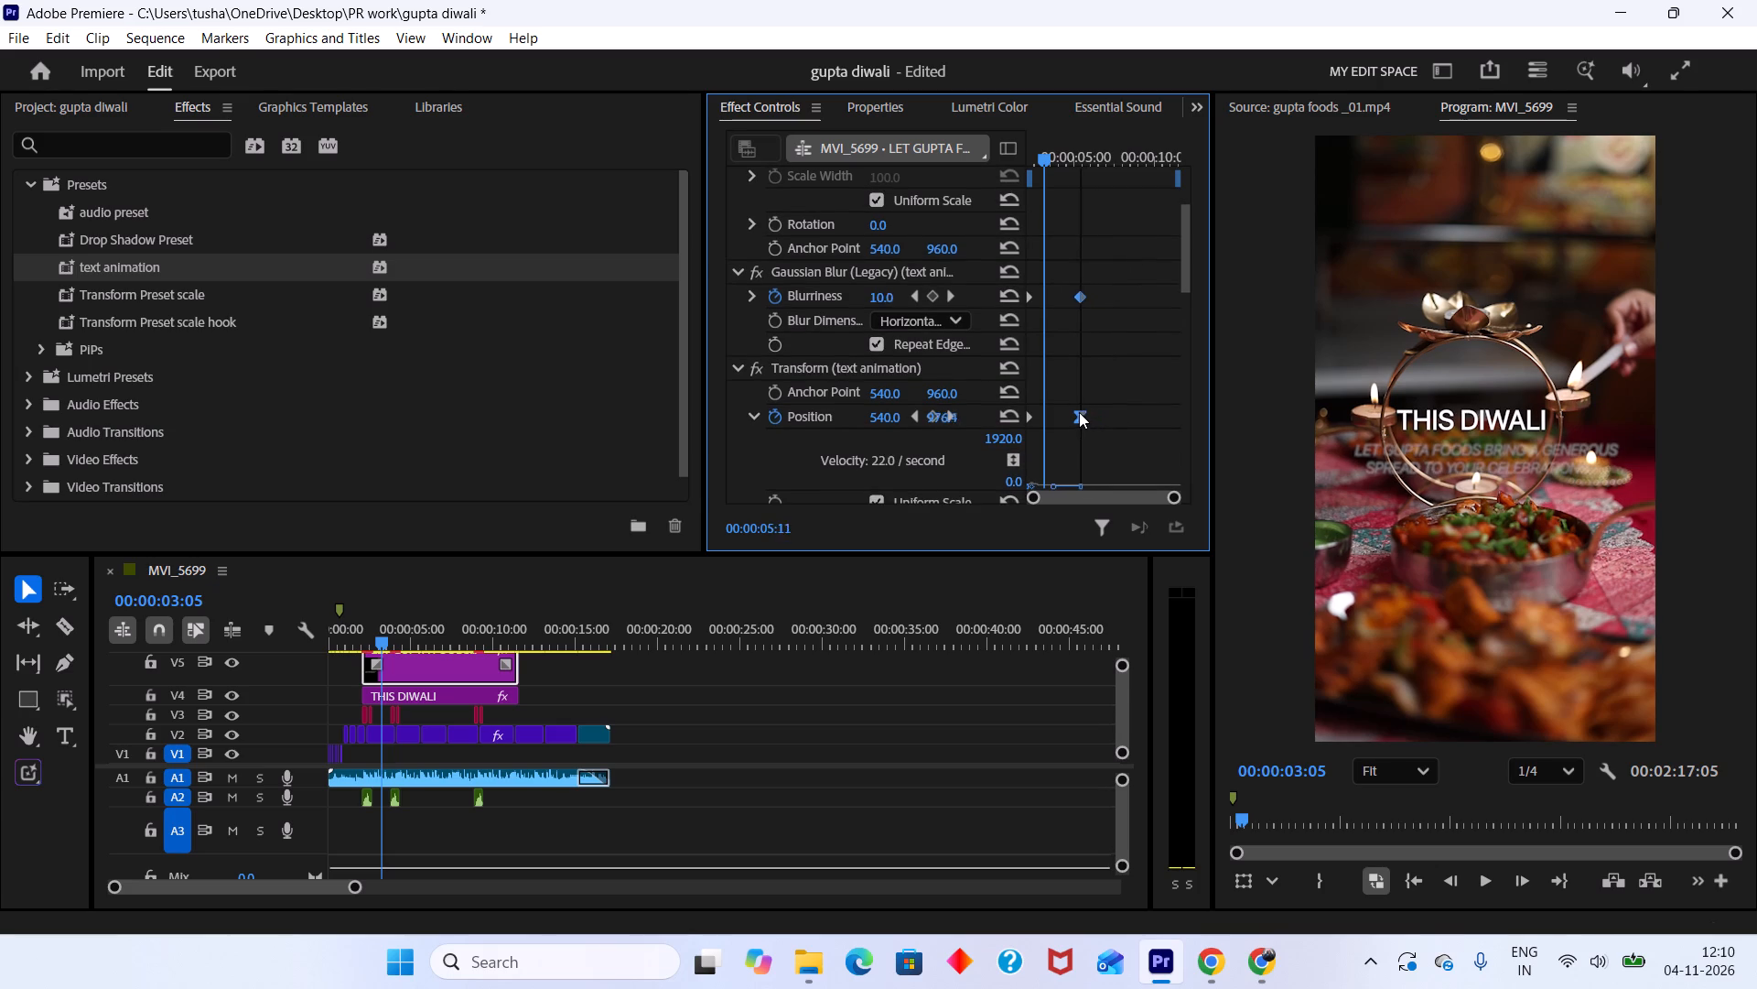
{"action": "left_click_drag", "start_coordinate": [1079, 412], "coordinate": [1058, 410]}
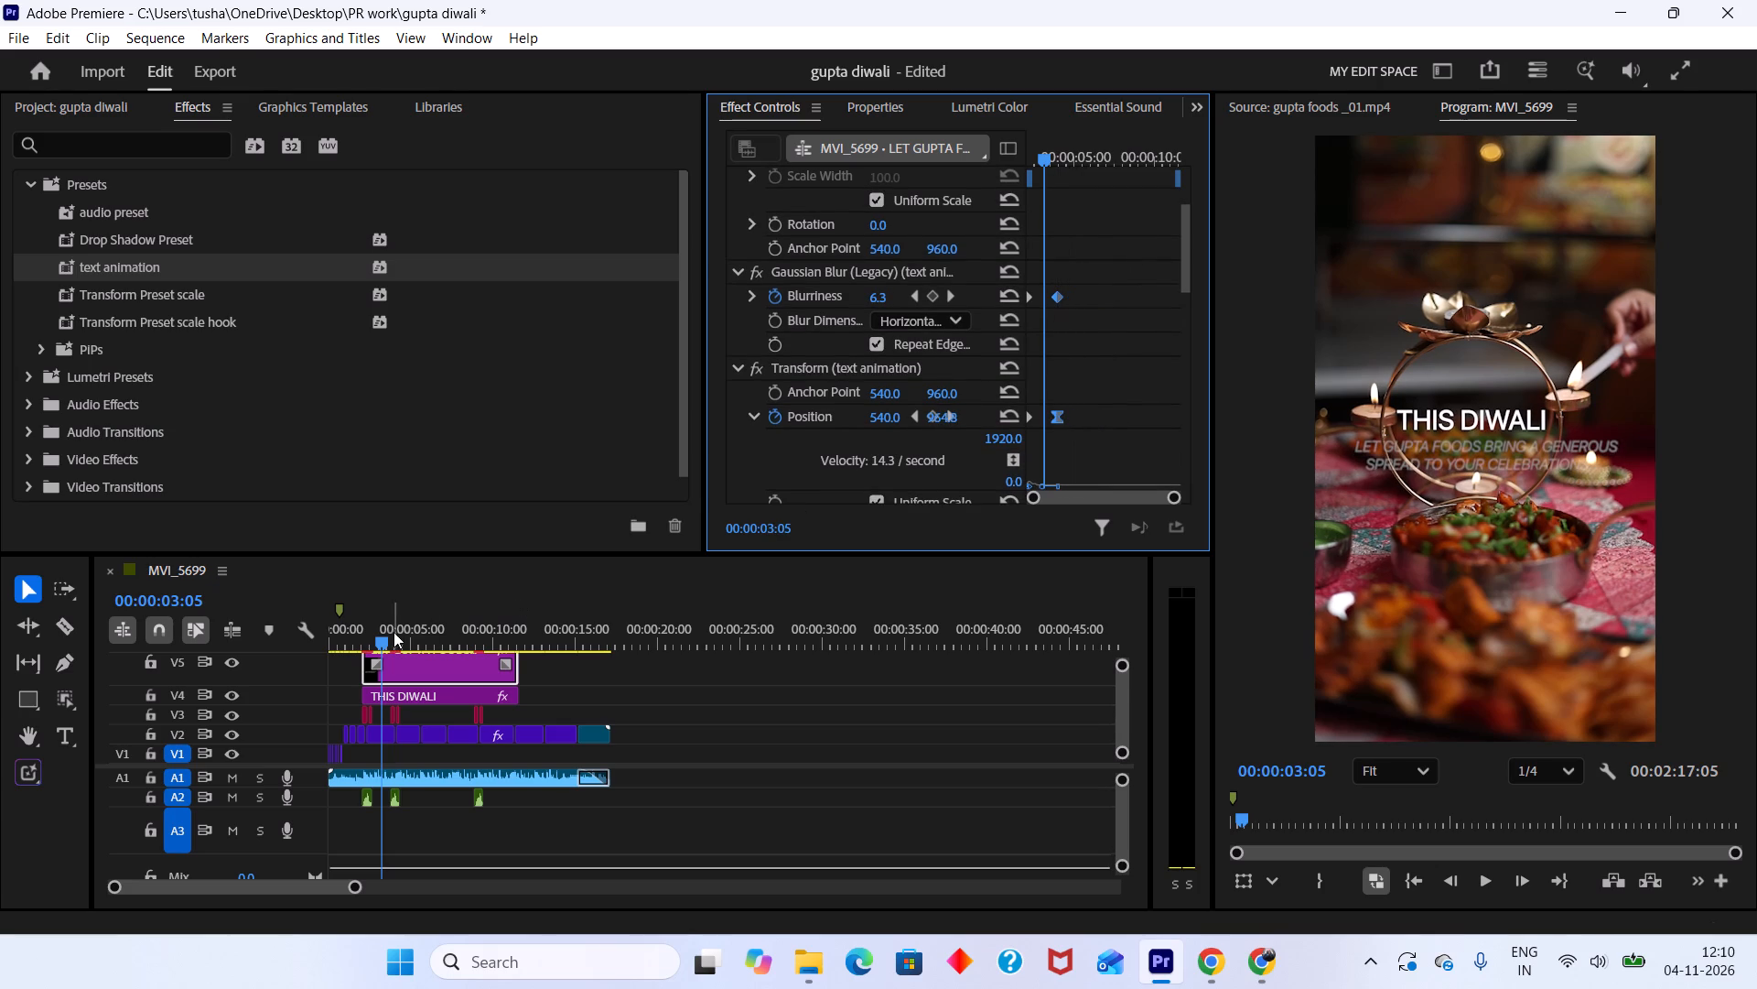
Play the V5 caption's entrance from about 2 seconds to check its animation speed.
{"action": "left_click_drag", "start_coordinate": [393, 632], "coordinate": [359, 623]}
{"action": "key", "text": "space"}
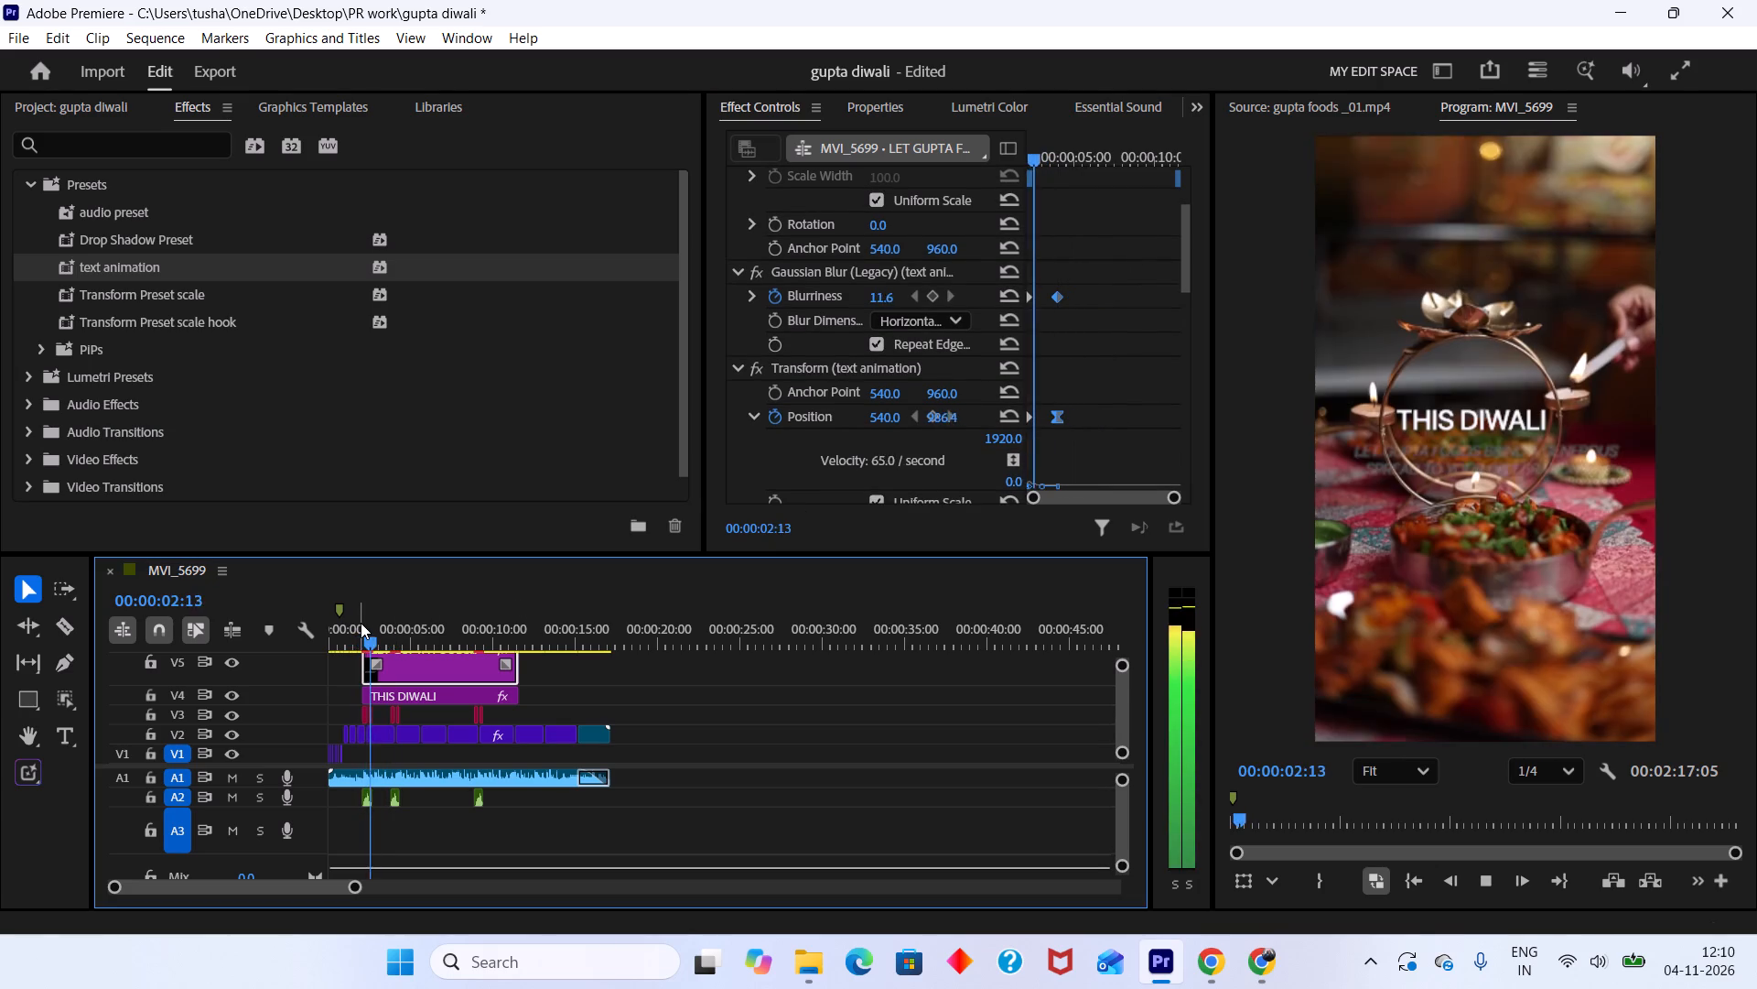
{"action": "key", "text": "space"}
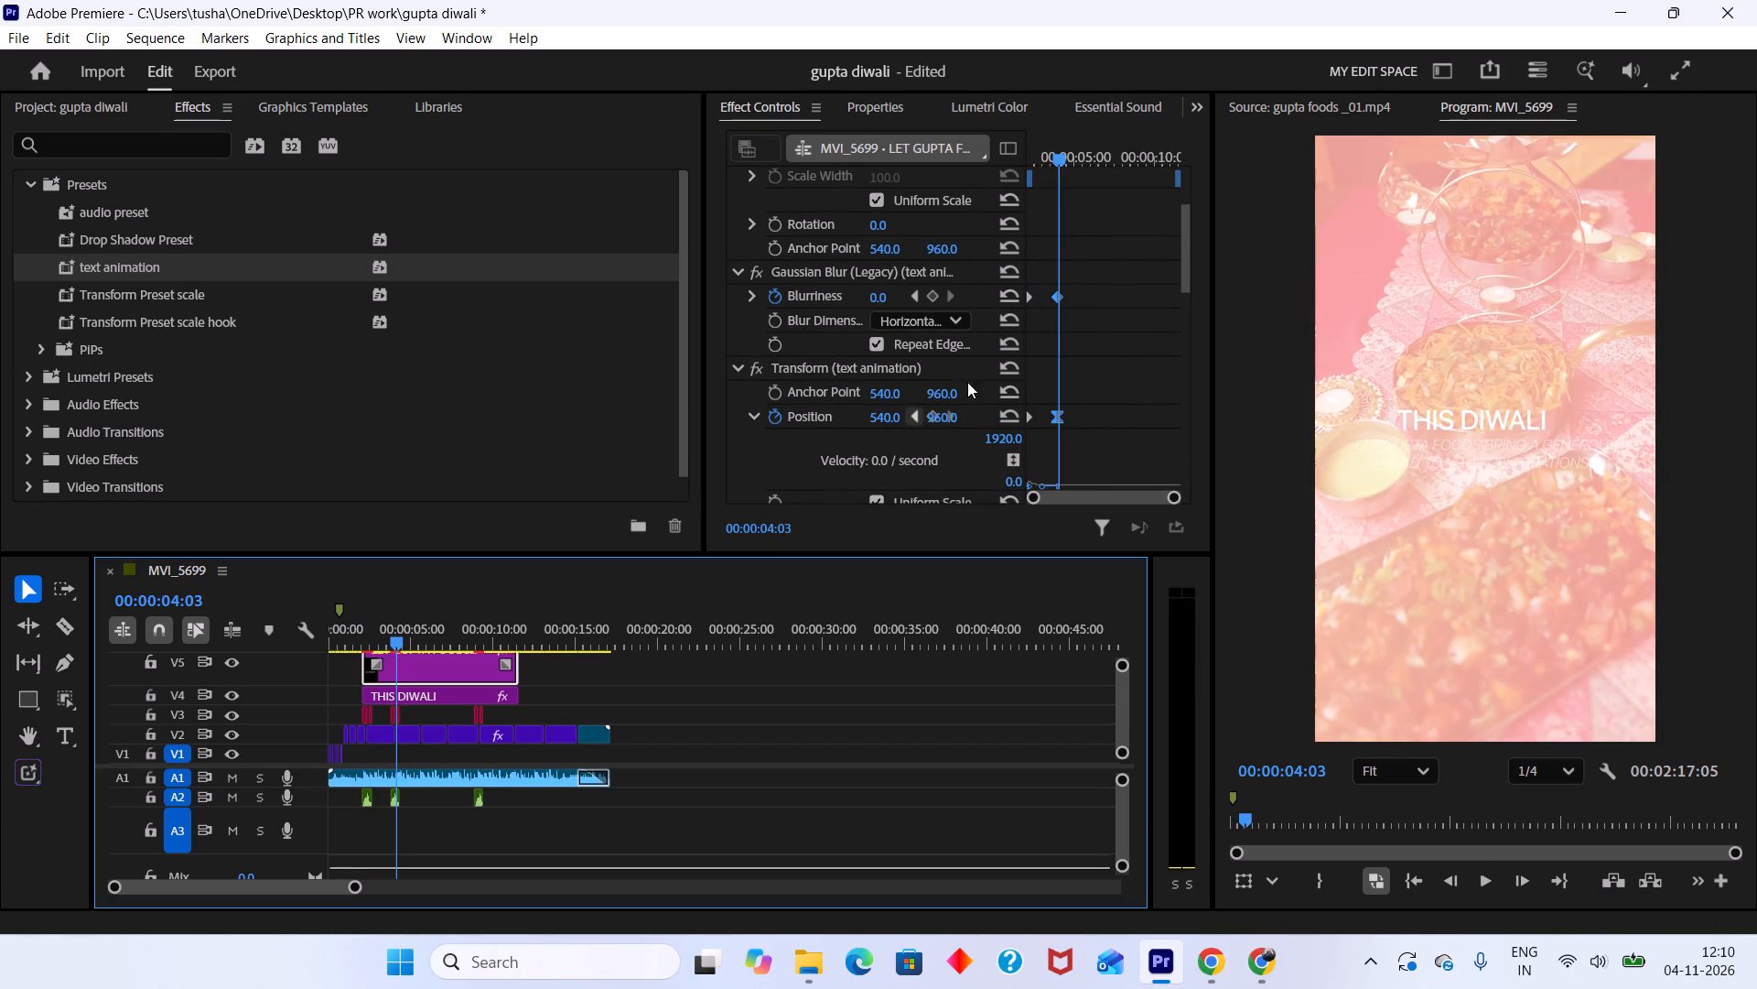
Move the caption's ending Blurriness and Position keyframes together earlier, to about 3.5 seconds.
{"action": "left_click", "coordinate": [1105, 337]}
{"action": "left_click_drag", "start_coordinate": [1106, 262], "coordinate": [1051, 428]}
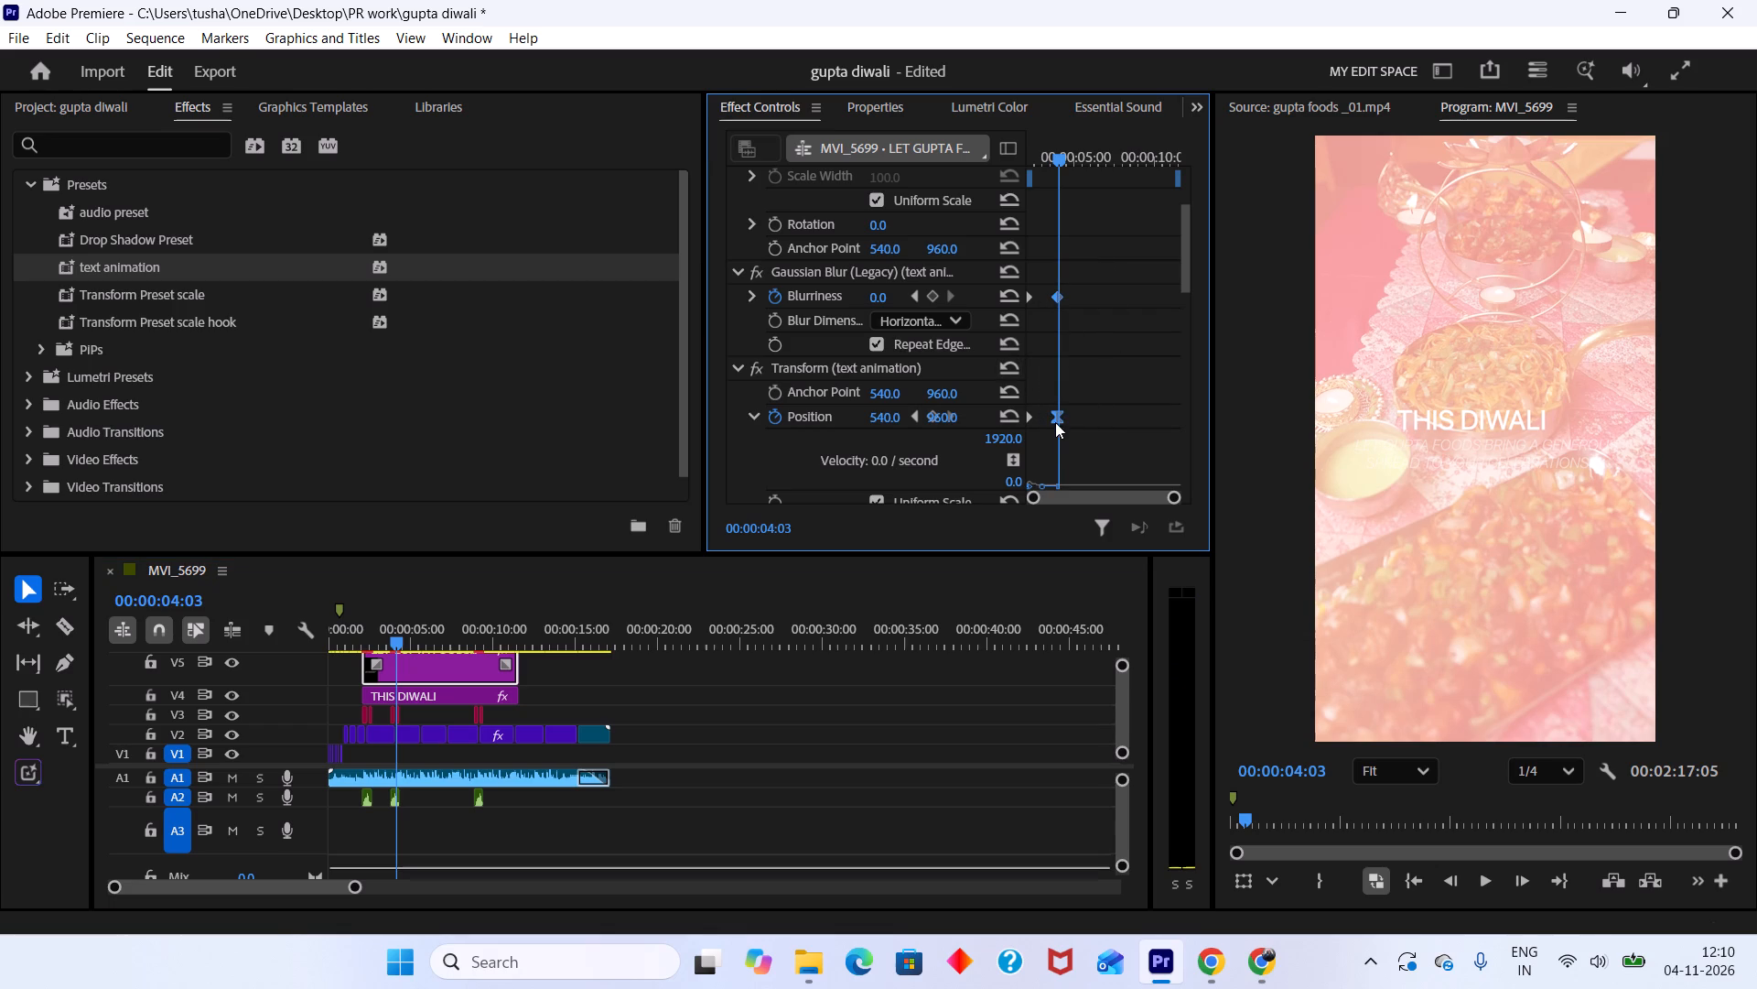
{"action": "left_click", "coordinate": [1055, 418]}
Apply Ease In and Ease Out temporal interpolation to all the caption's Blurriness and Position keyframes.
{"action": "left_click_drag", "start_coordinate": [1104, 262], "coordinate": [1026, 447]}
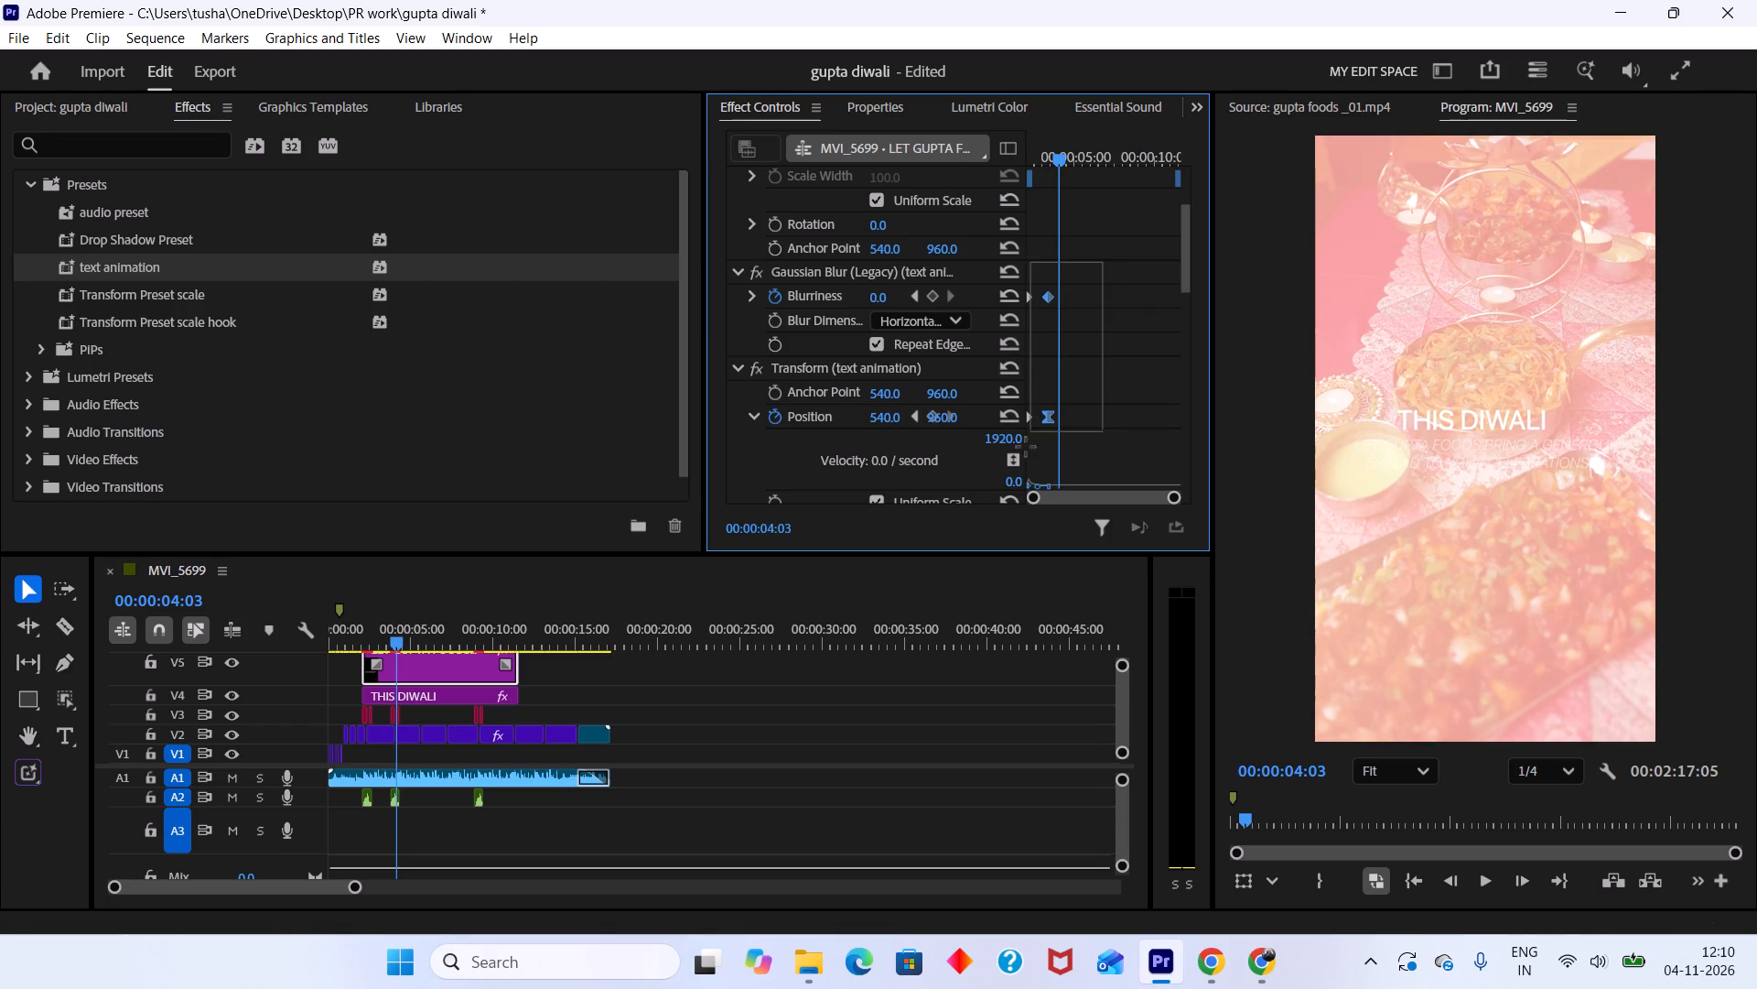
{"action": "left_click_drag", "start_coordinate": [1026, 447], "coordinate": [1013, 464]}
{"action": "right_click", "coordinate": [1044, 418]}
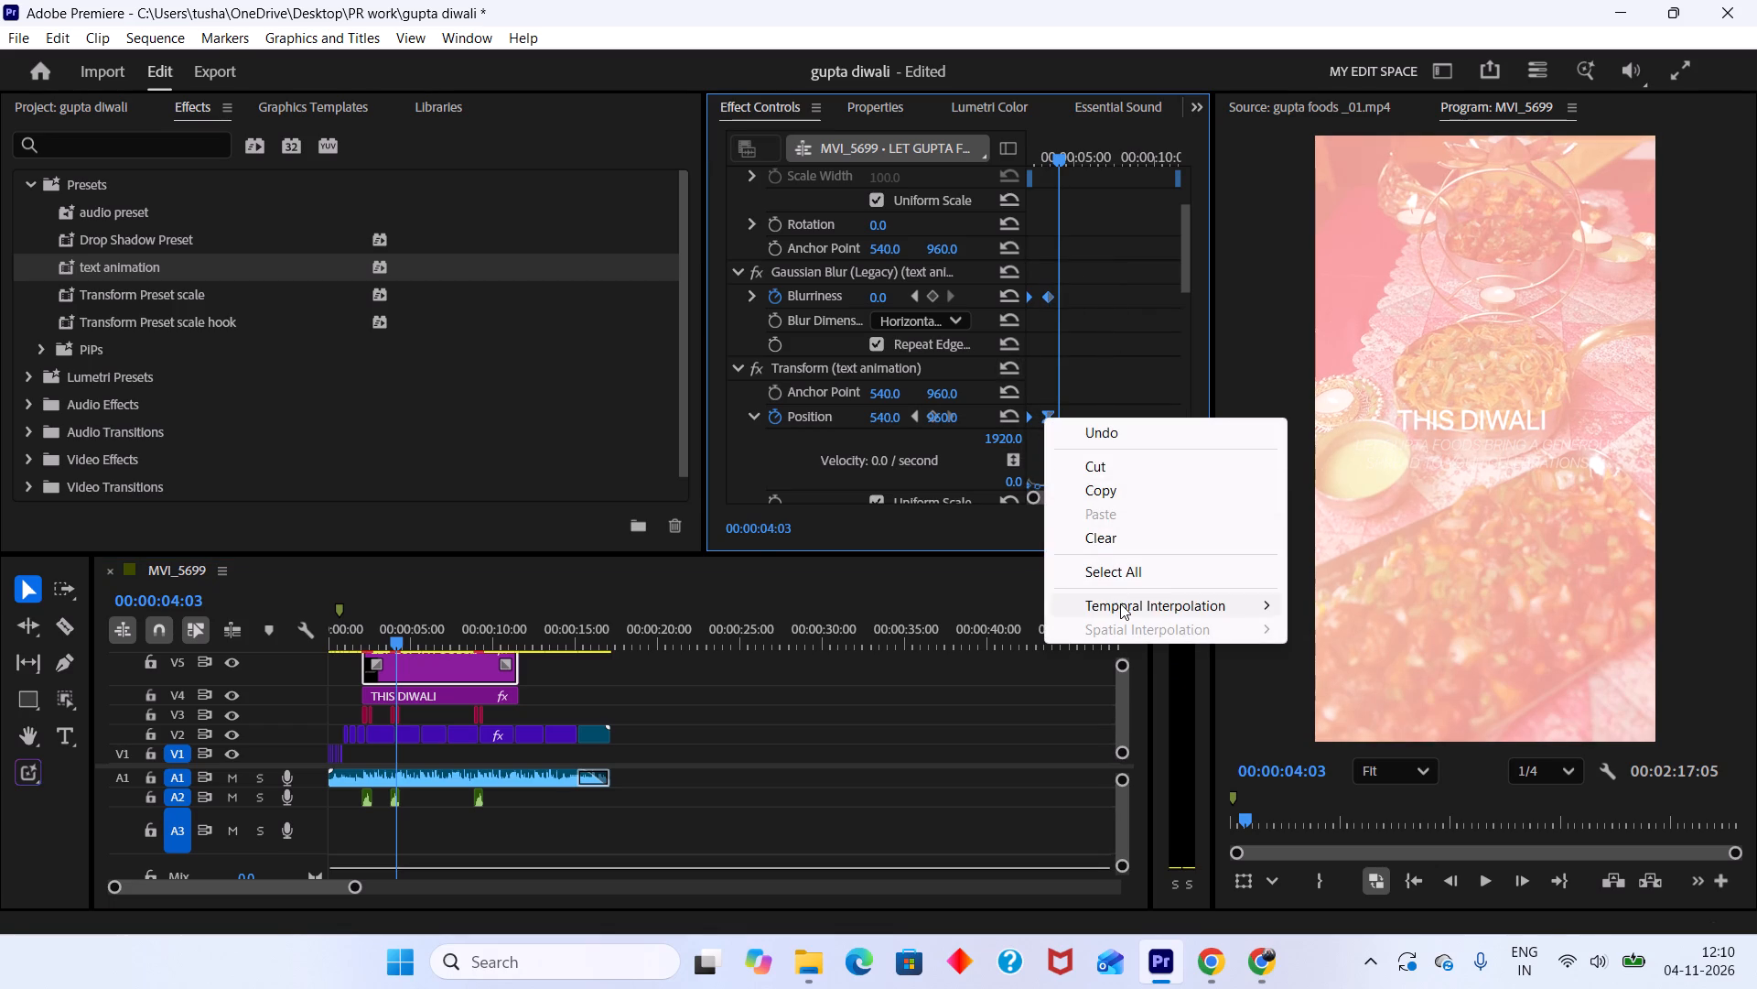
{"action": "left_click_drag", "start_coordinate": [1377, 728], "coordinate": [1369, 718]}
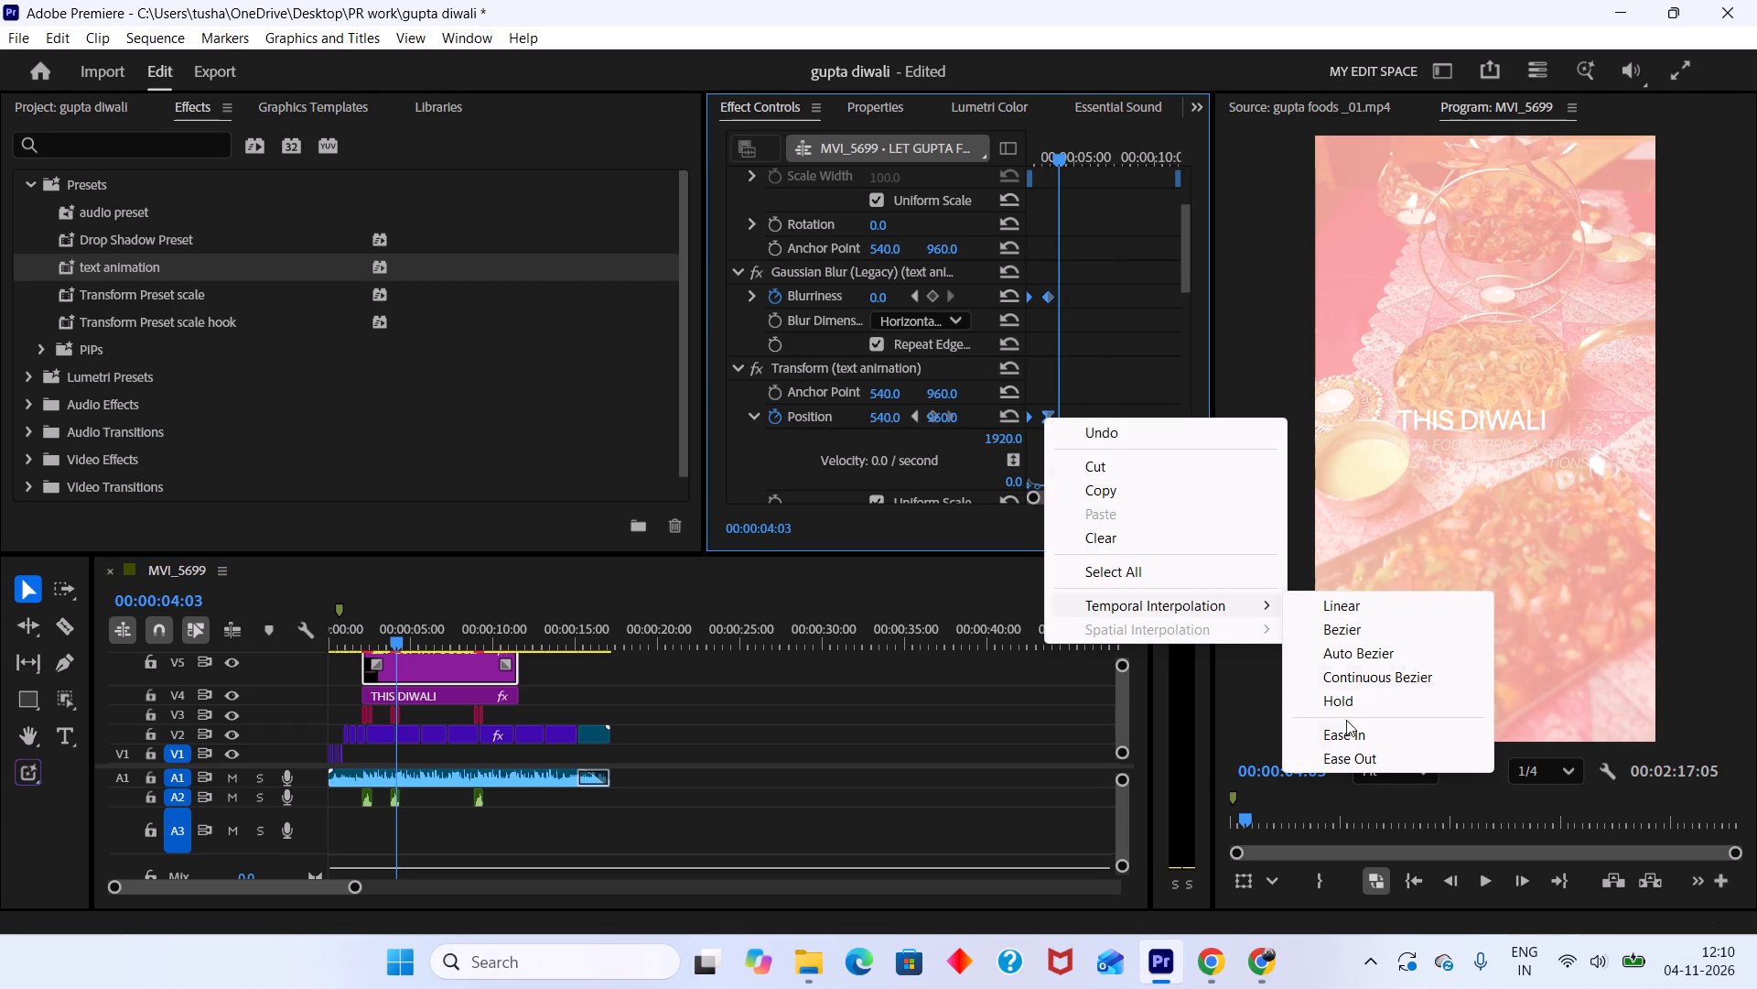
{"action": "left_click", "coordinate": [1345, 726]}
{"action": "left_click_drag", "start_coordinate": [1137, 259], "coordinate": [1008, 455]}
{"action": "right_click", "coordinate": [1050, 417]}
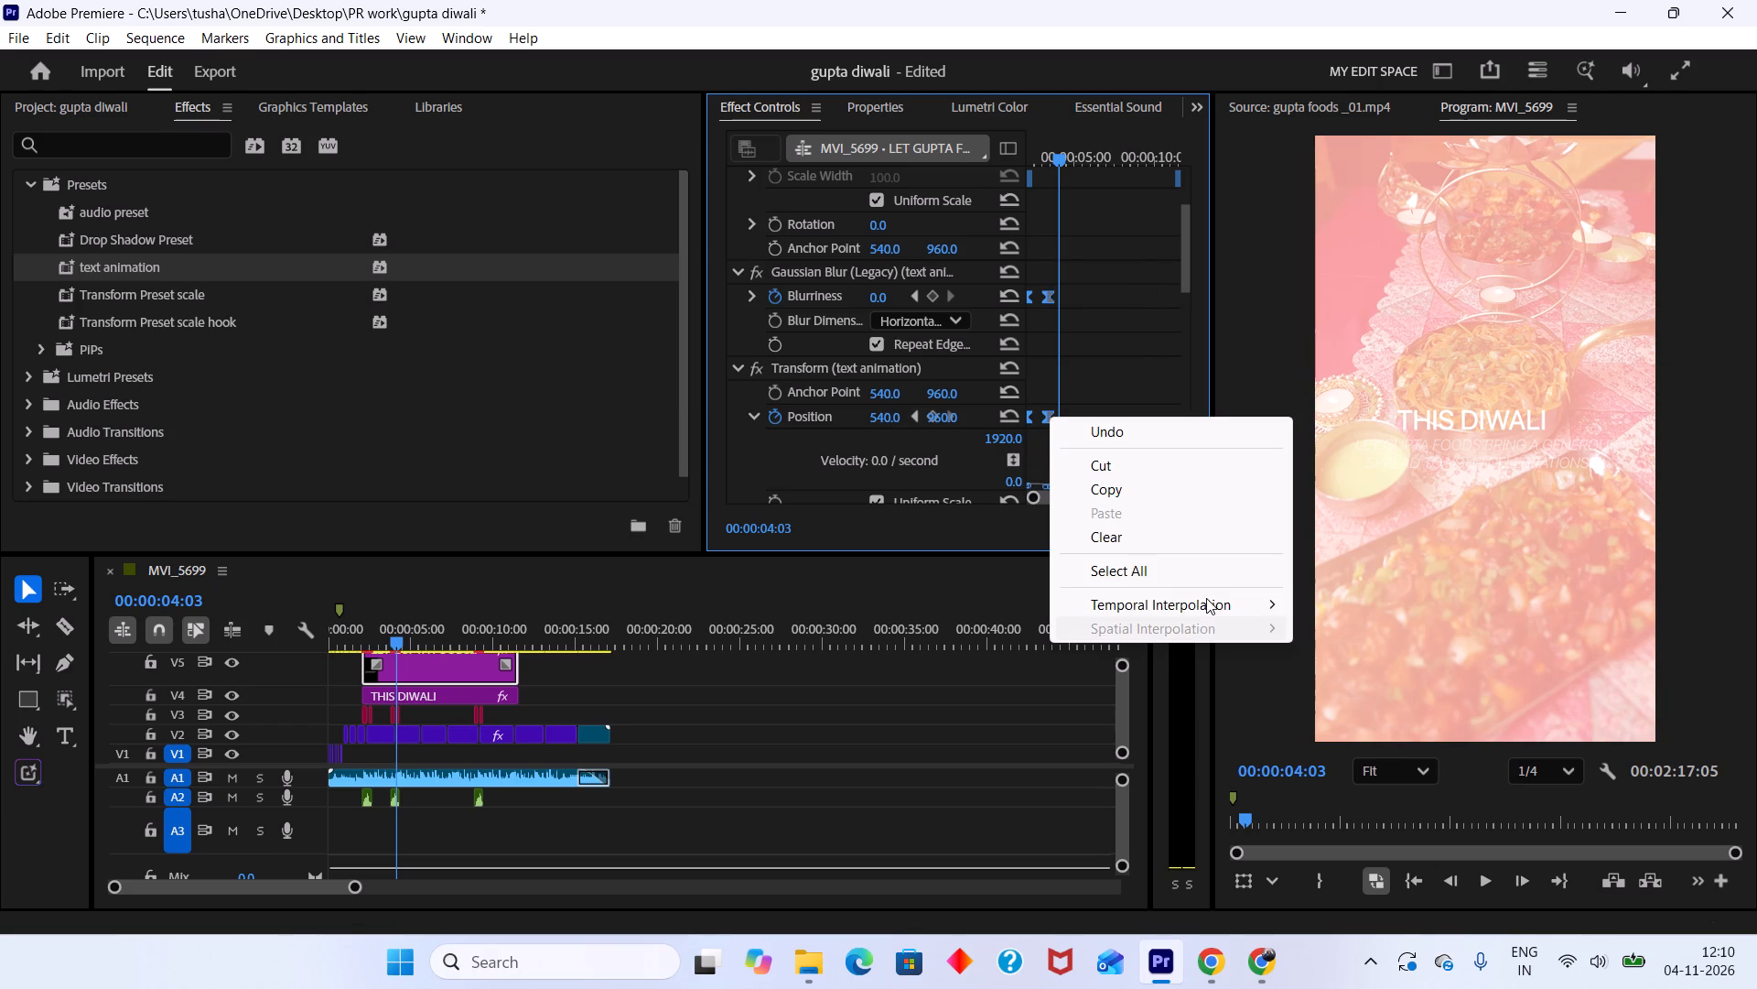
{"action": "left_click", "coordinate": [1383, 748]}
Move the caption's ending Transform Opacity keyframe earlier, to about 00:00:04:03.
{"action": "scroll", "coordinate": [1136, 408], "scroll_direction": "down", "scroll_amount": 7}
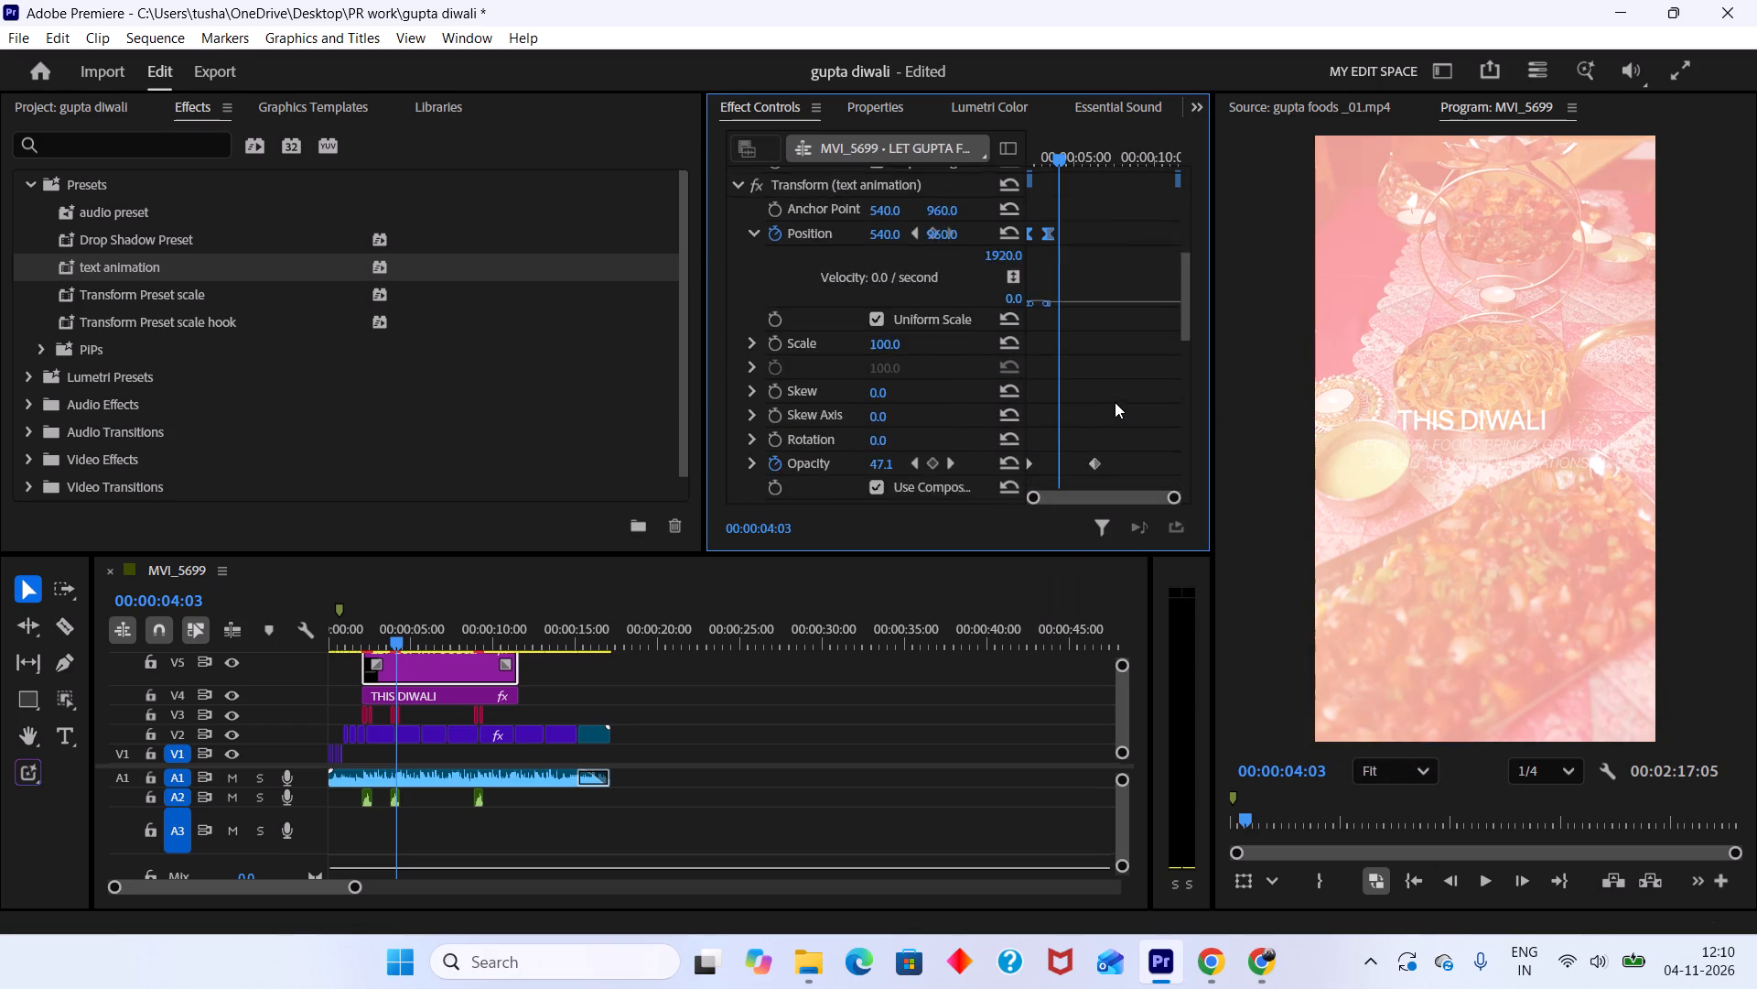
{"action": "scroll", "coordinate": [1115, 402], "scroll_direction": "down", "scroll_amount": 6}
{"action": "left_click", "coordinate": [750, 353]}
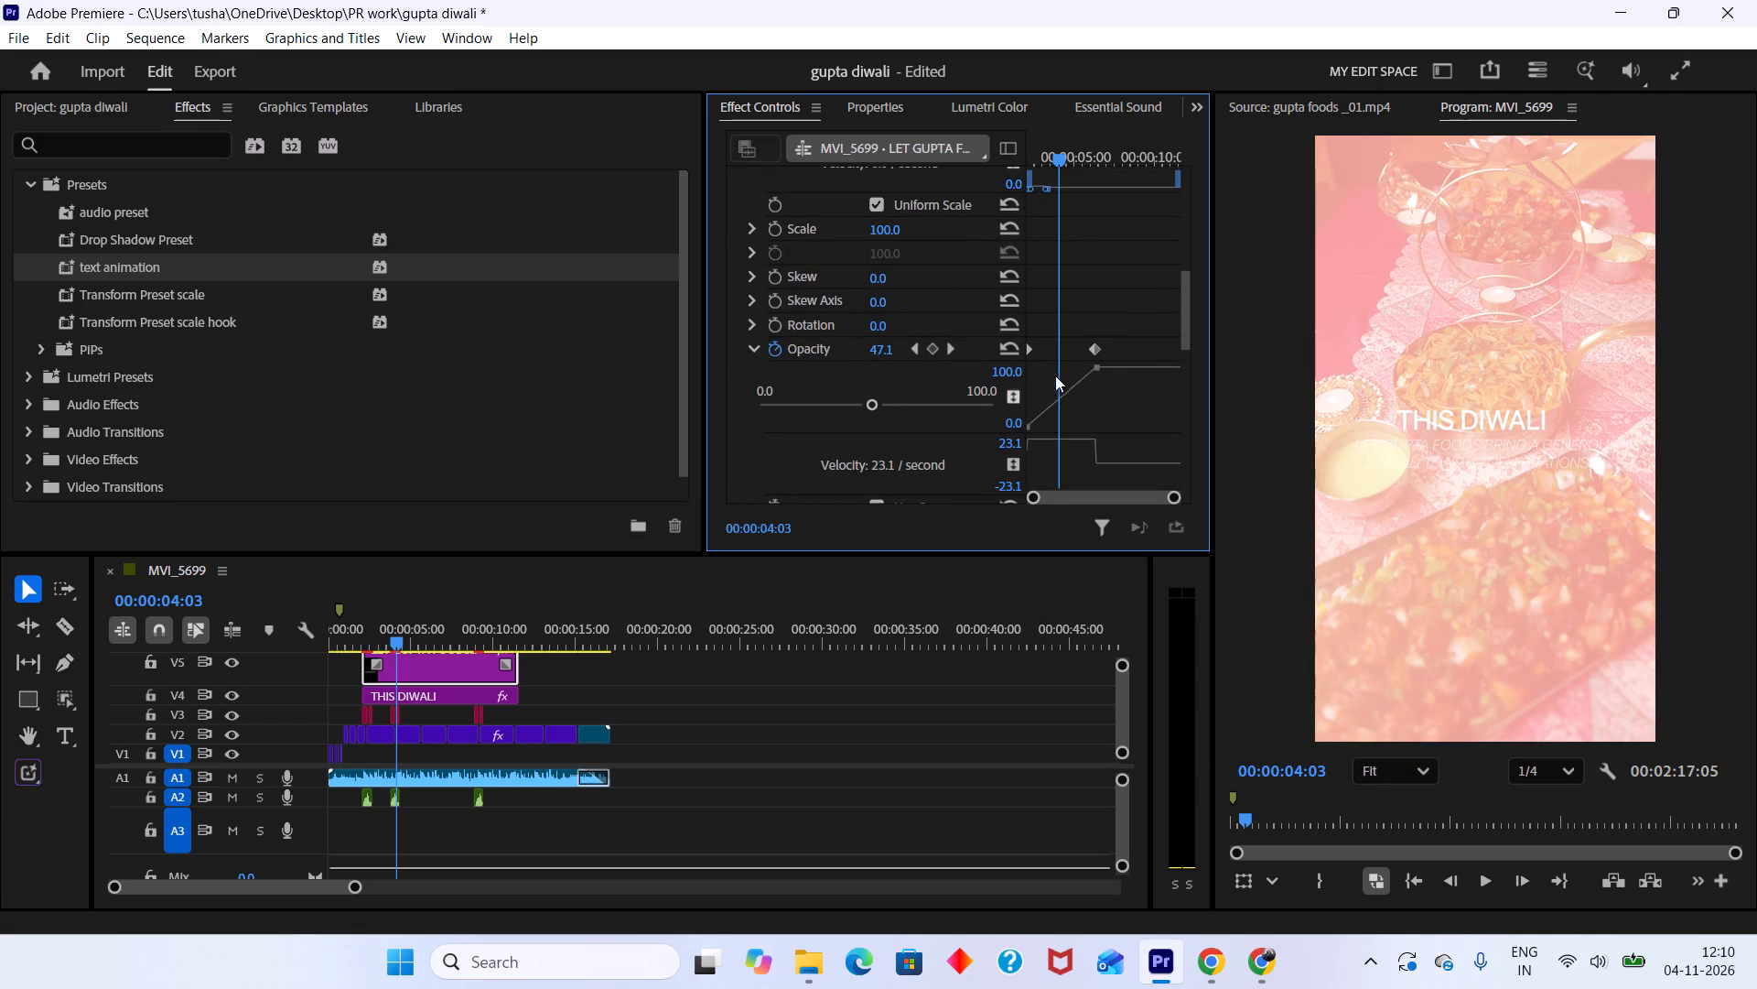
{"action": "left_click", "coordinate": [1102, 343]}
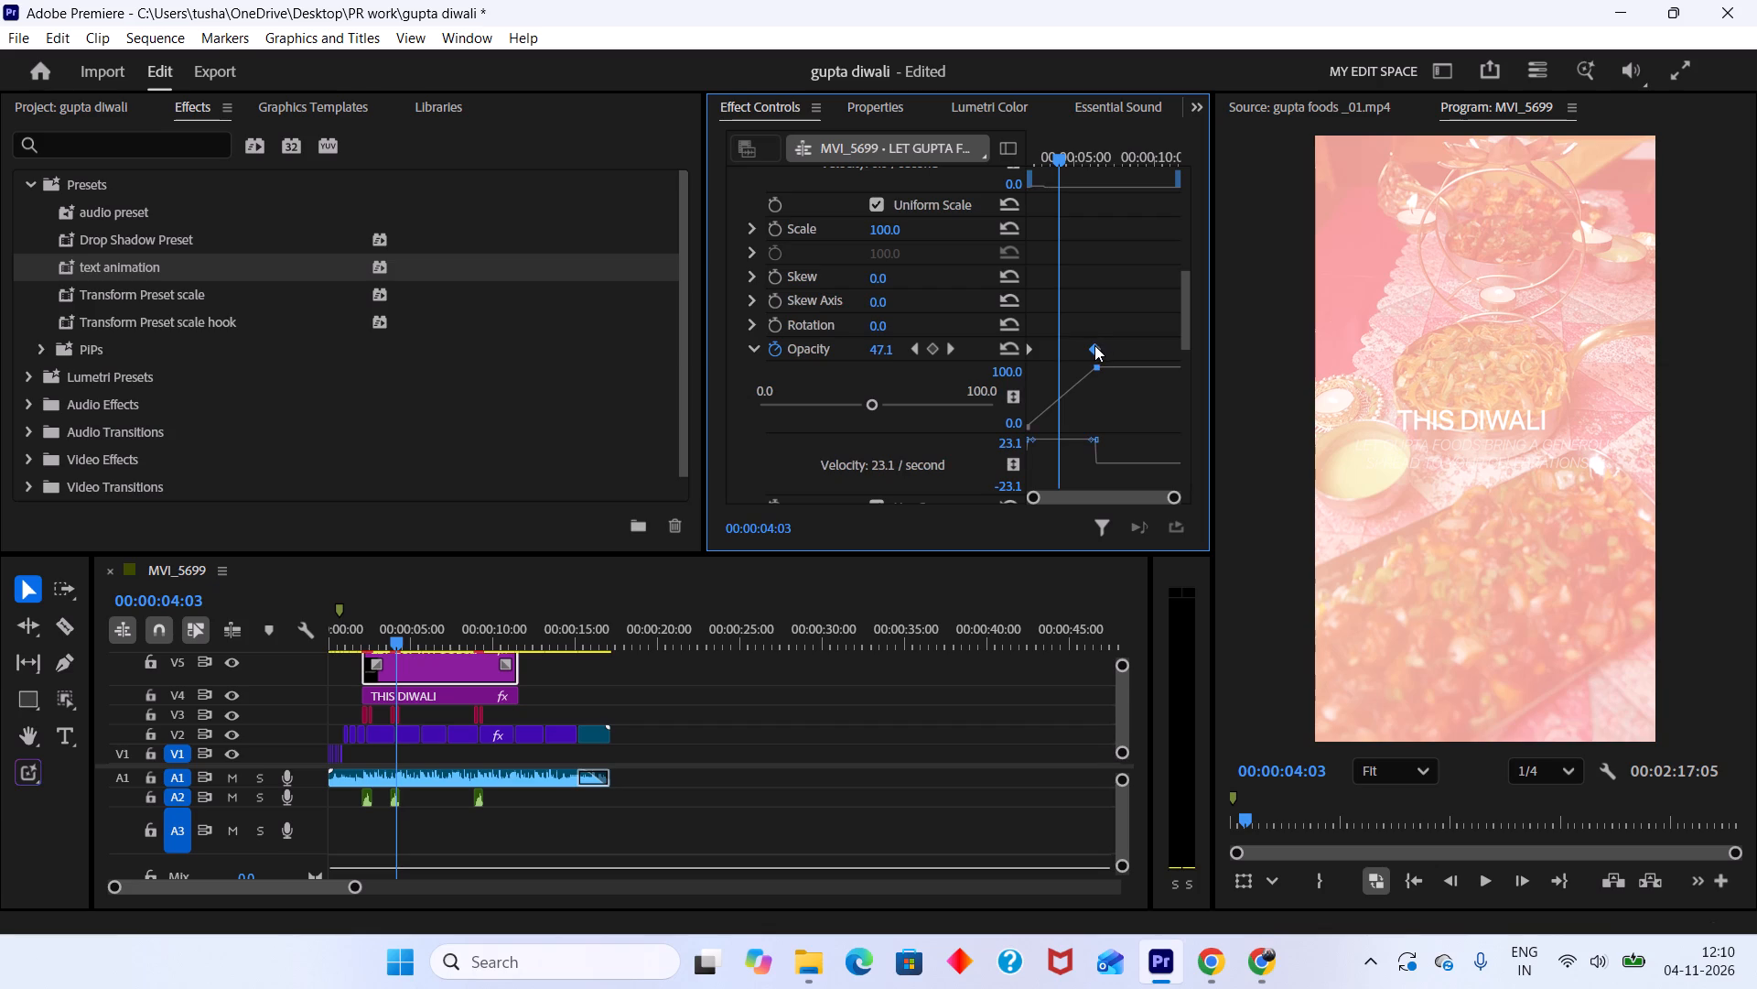
{"action": "left_click_drag", "start_coordinate": [1094, 345], "coordinate": [1056, 351]}
{"action": "left_click_drag", "start_coordinate": [1061, 153], "coordinate": [1055, 153]}
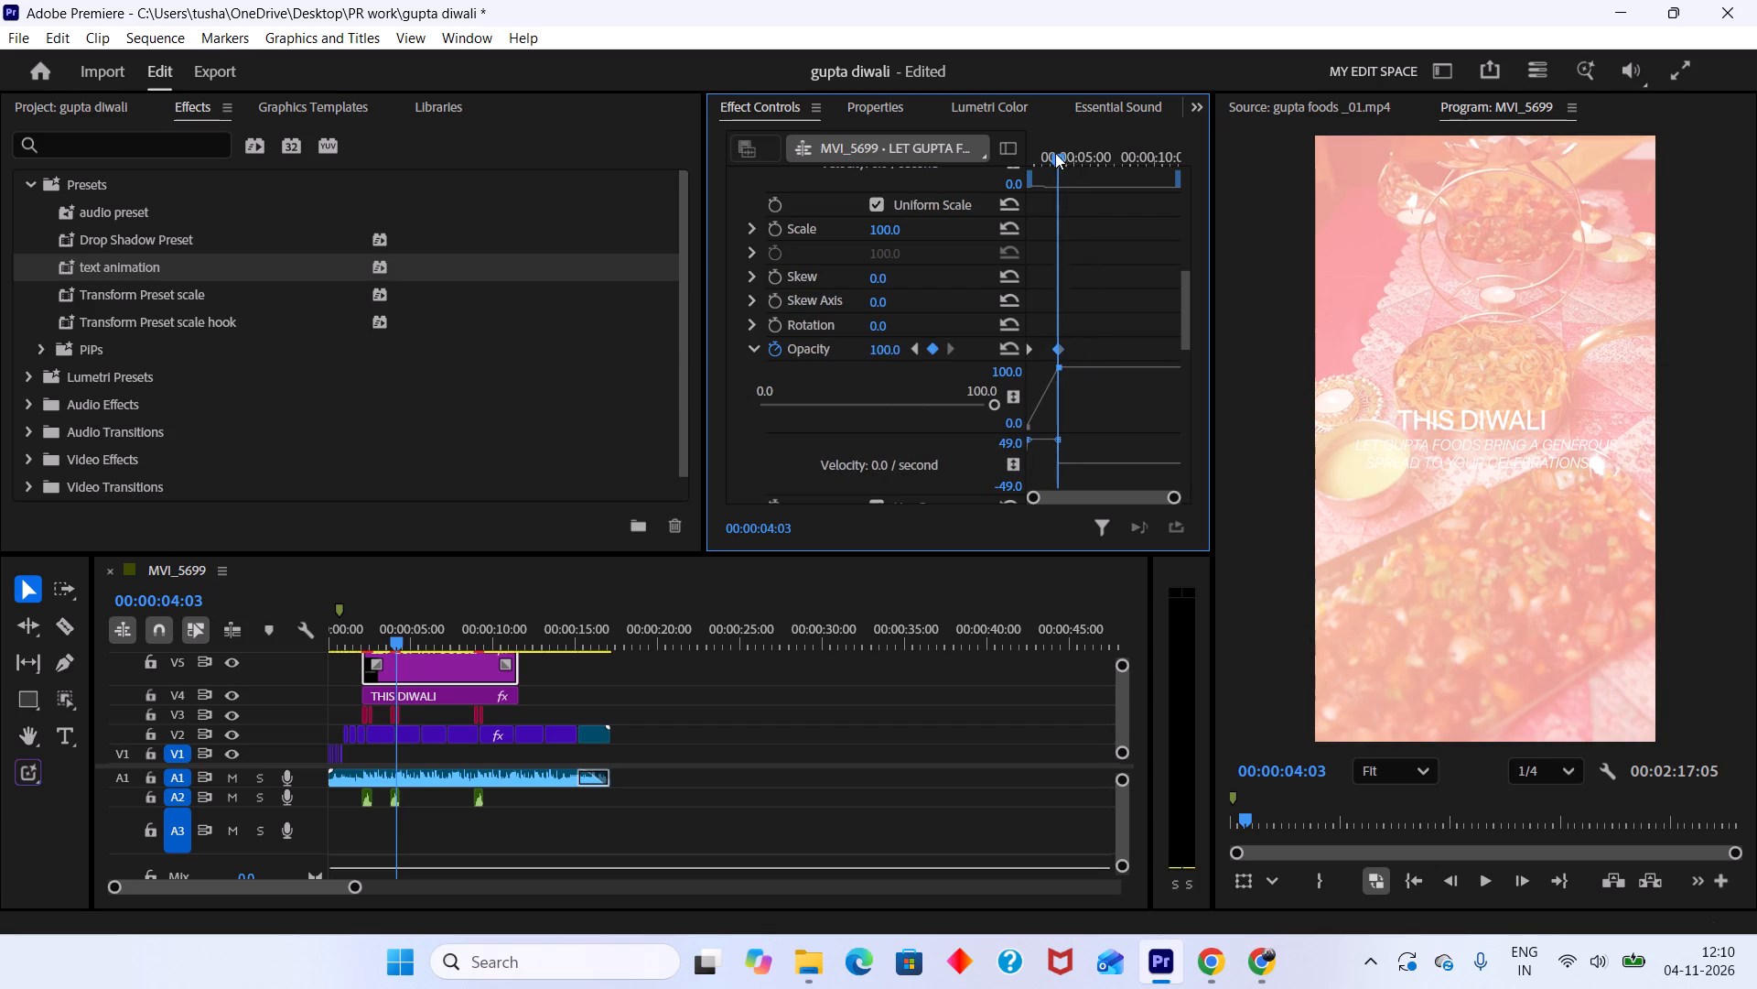
Play the V5 caption's entrance from about 2 seconds to check the shortened opacity fade.
{"action": "left_click_drag", "start_coordinate": [1055, 153], "coordinate": [1019, 158]}
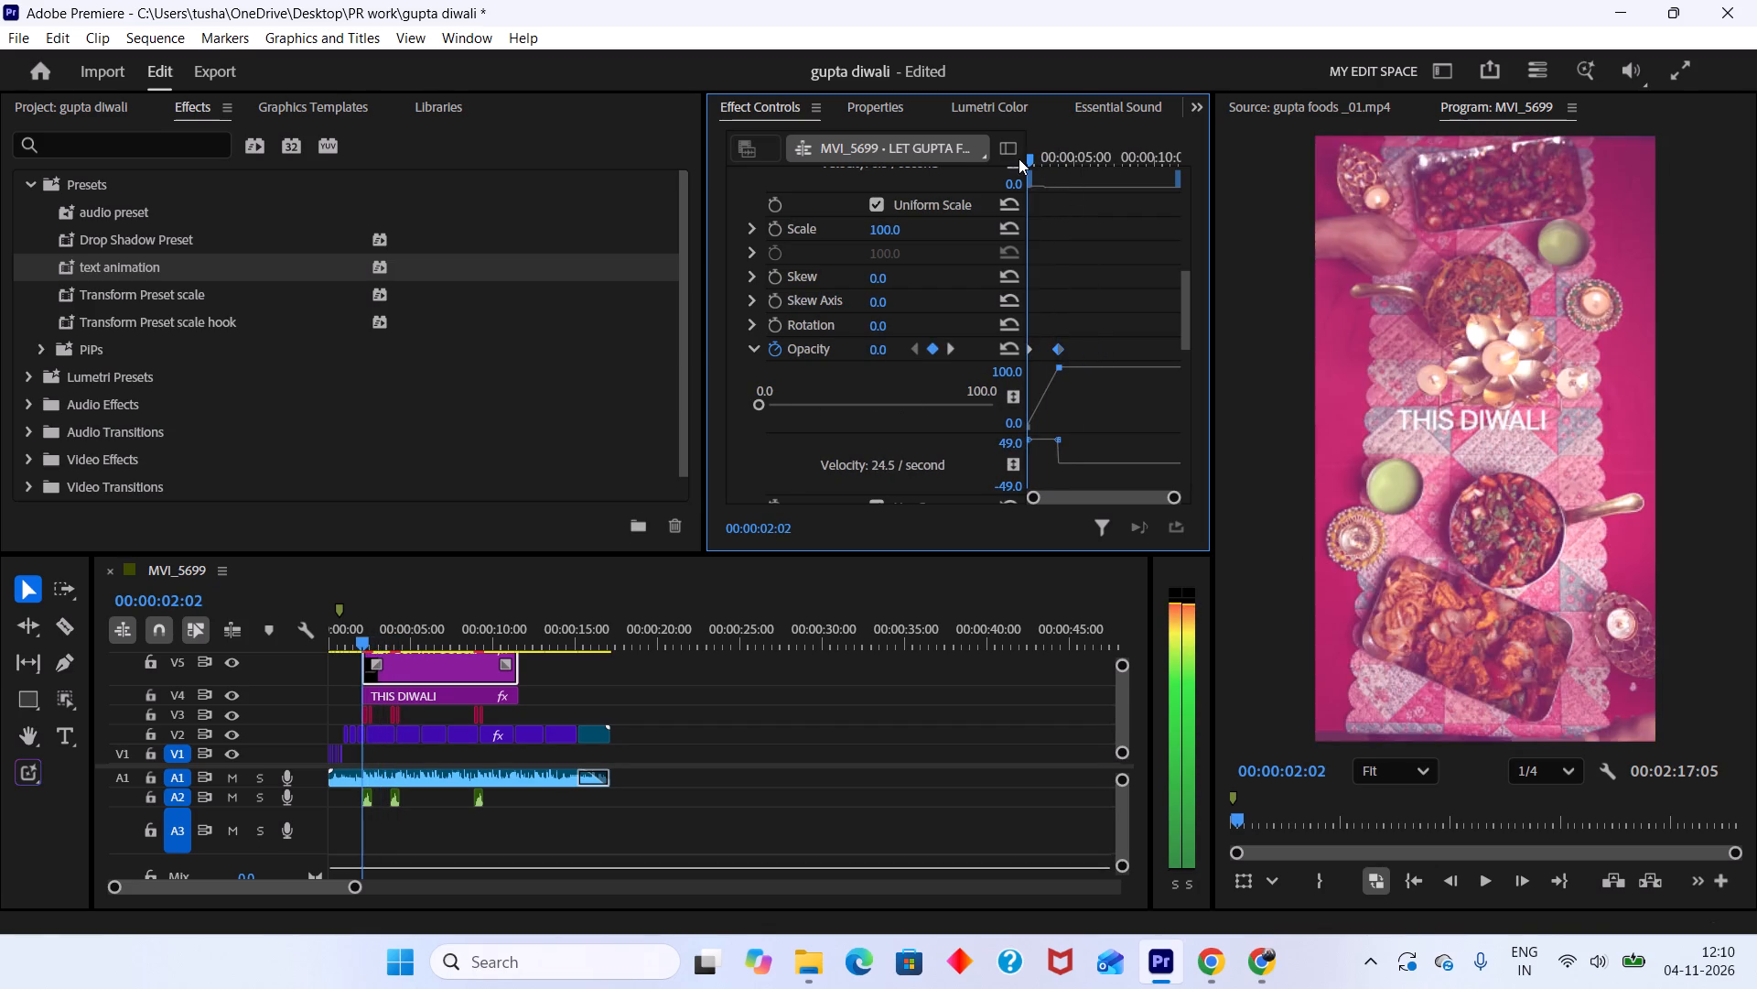
{"action": "left_click_drag", "start_coordinate": [1019, 158], "coordinate": [1018, 158]}
{"action": "key", "text": "space"}
{"action": "key", "text": "space"}
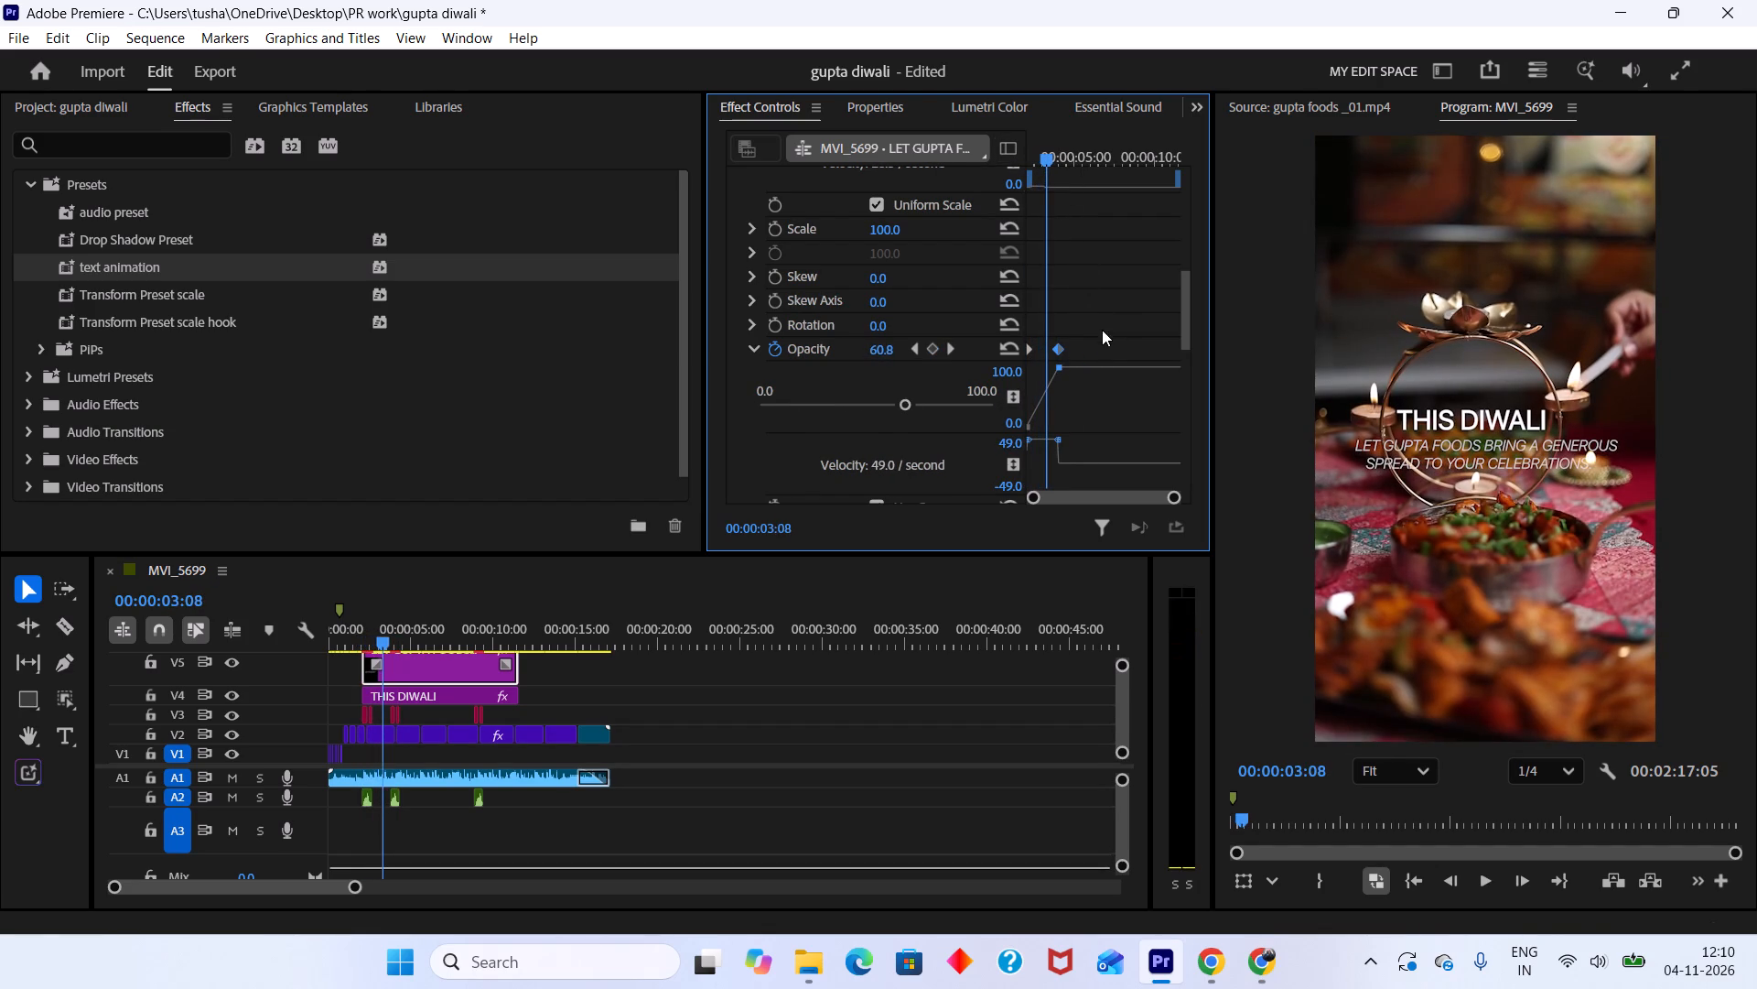
Apply Ease In and Ease Out interpolation to both of the caption's Transform Opacity keyframes.
{"action": "left_click_drag", "start_coordinate": [1105, 313], "coordinate": [1005, 408]}
{"action": "right_click", "coordinate": [1057, 351]}
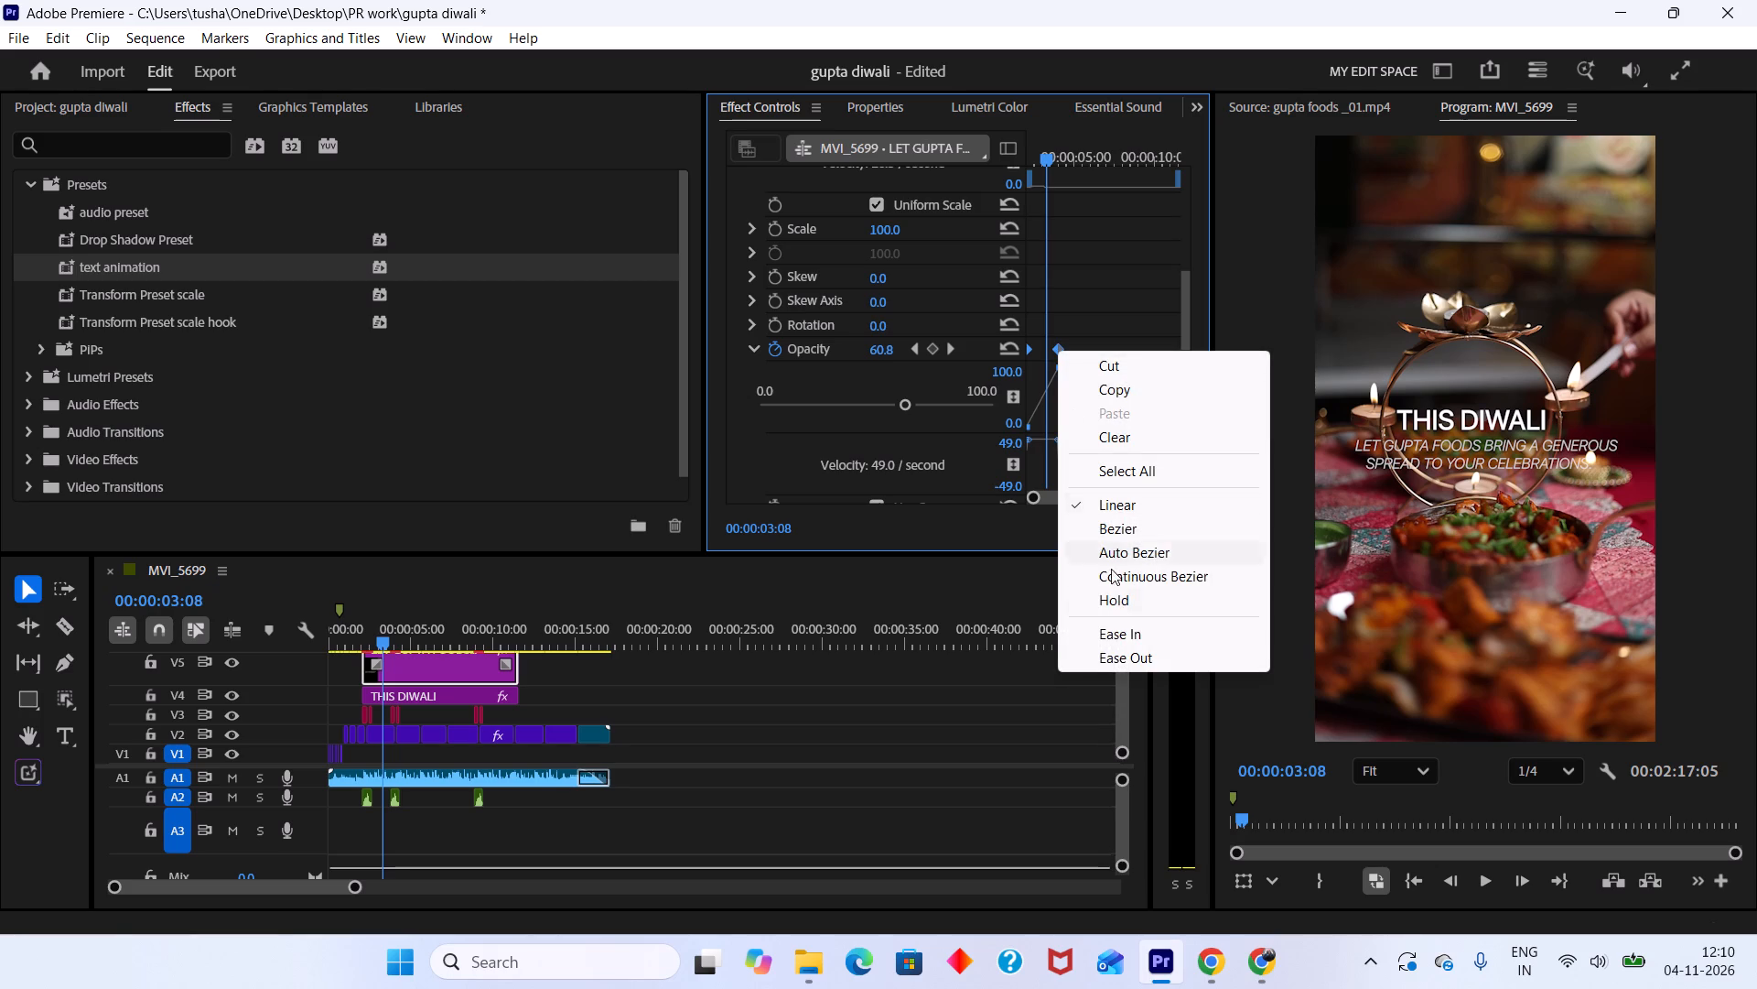
{"action": "left_click", "coordinate": [1118, 625]}
{"action": "left_click_drag", "start_coordinate": [1081, 304], "coordinate": [1024, 408]}
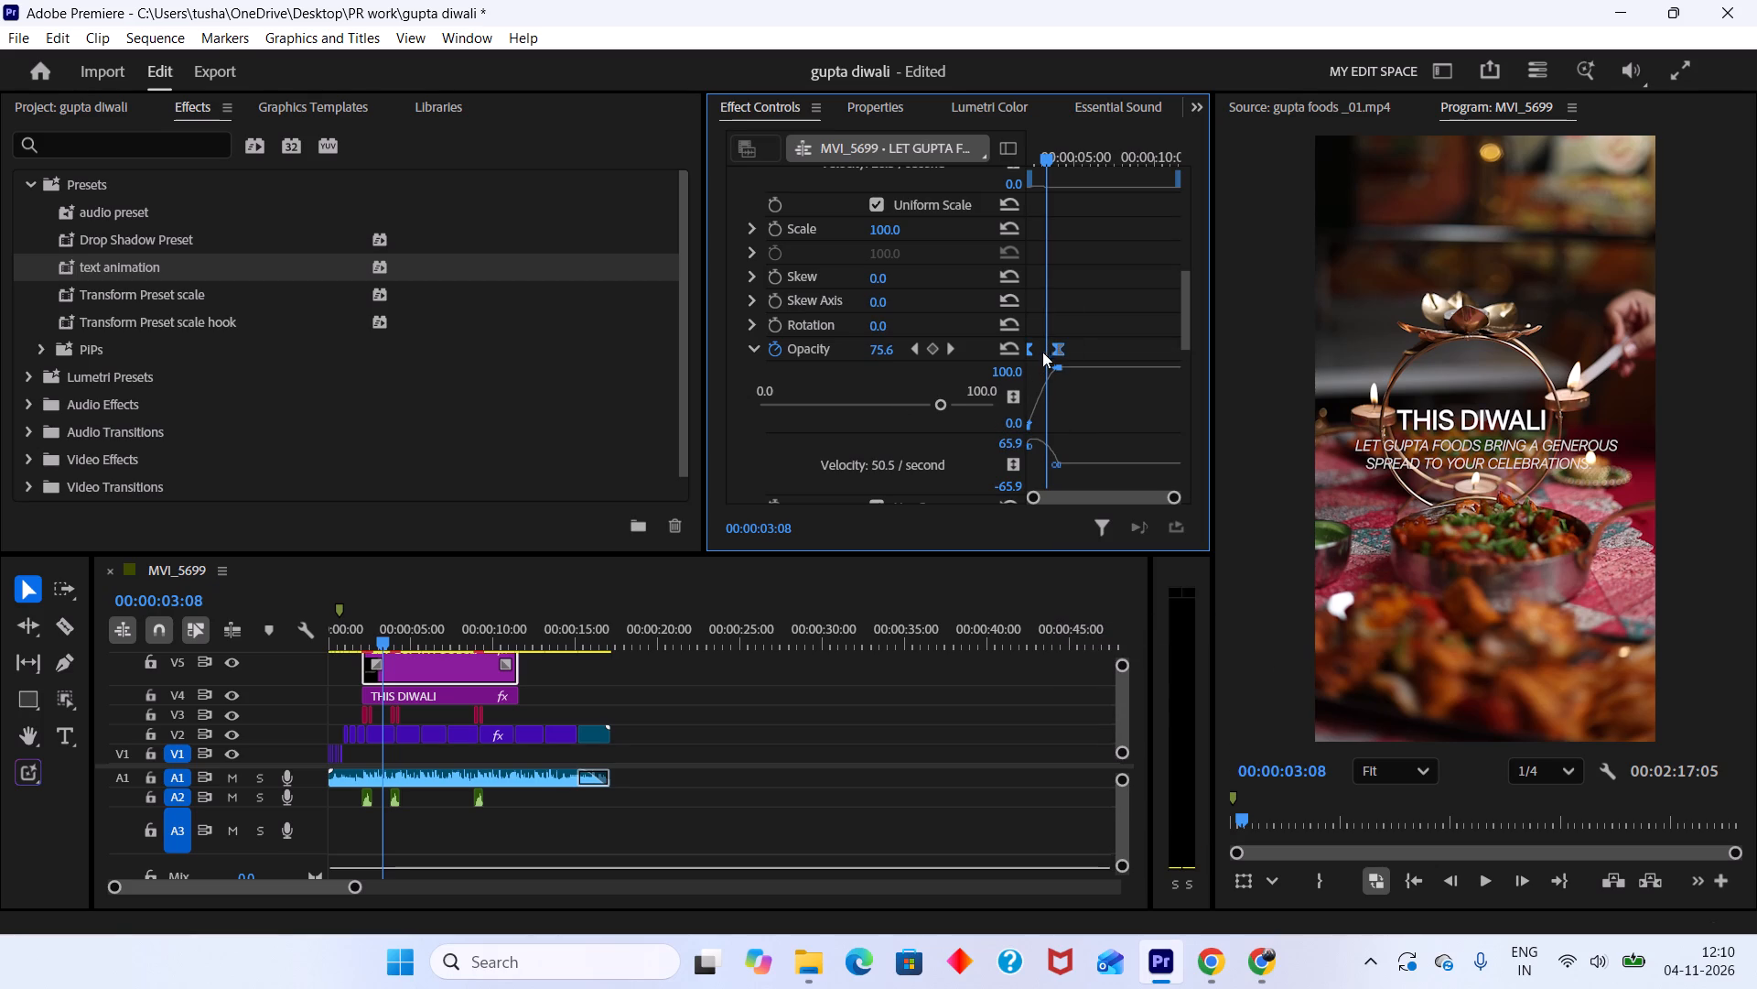
{"action": "right_click", "coordinate": [1056, 344]}
{"action": "left_click", "coordinate": [1121, 642]}
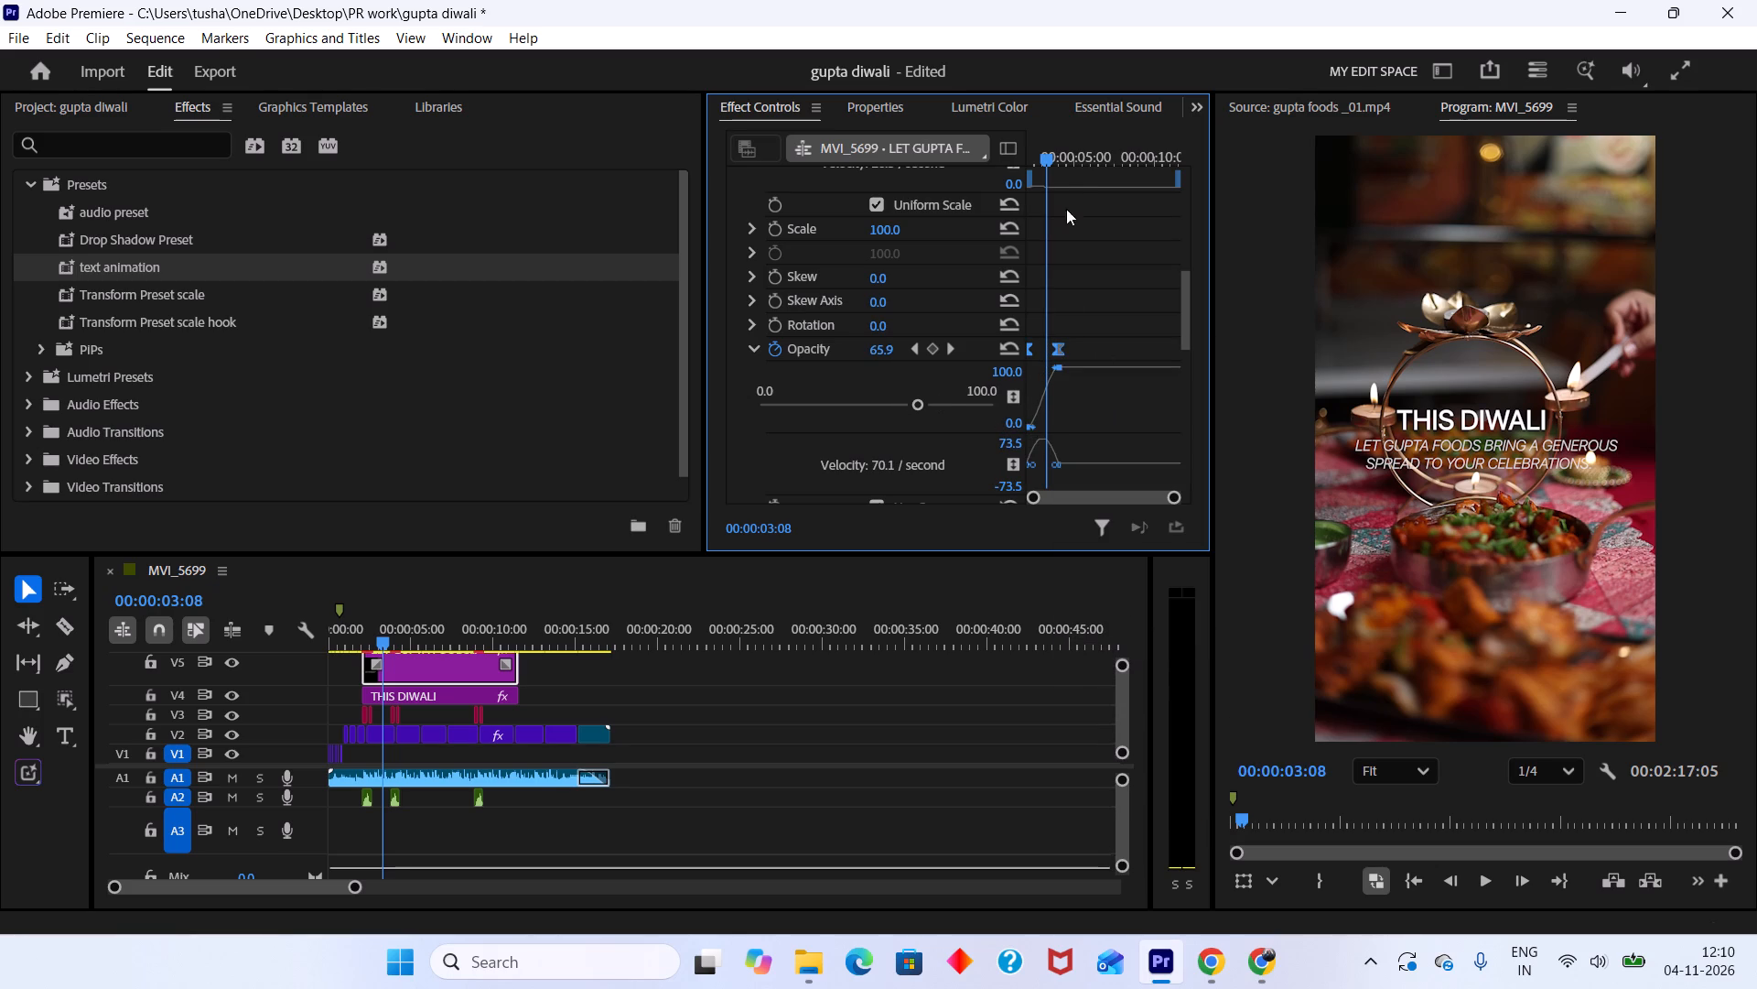
Replay the caption's entrance from its start to check the eased opacity fade.
{"action": "left_click_drag", "start_coordinate": [1049, 148], "coordinate": [958, 171]}
{"action": "key", "text": "space"}
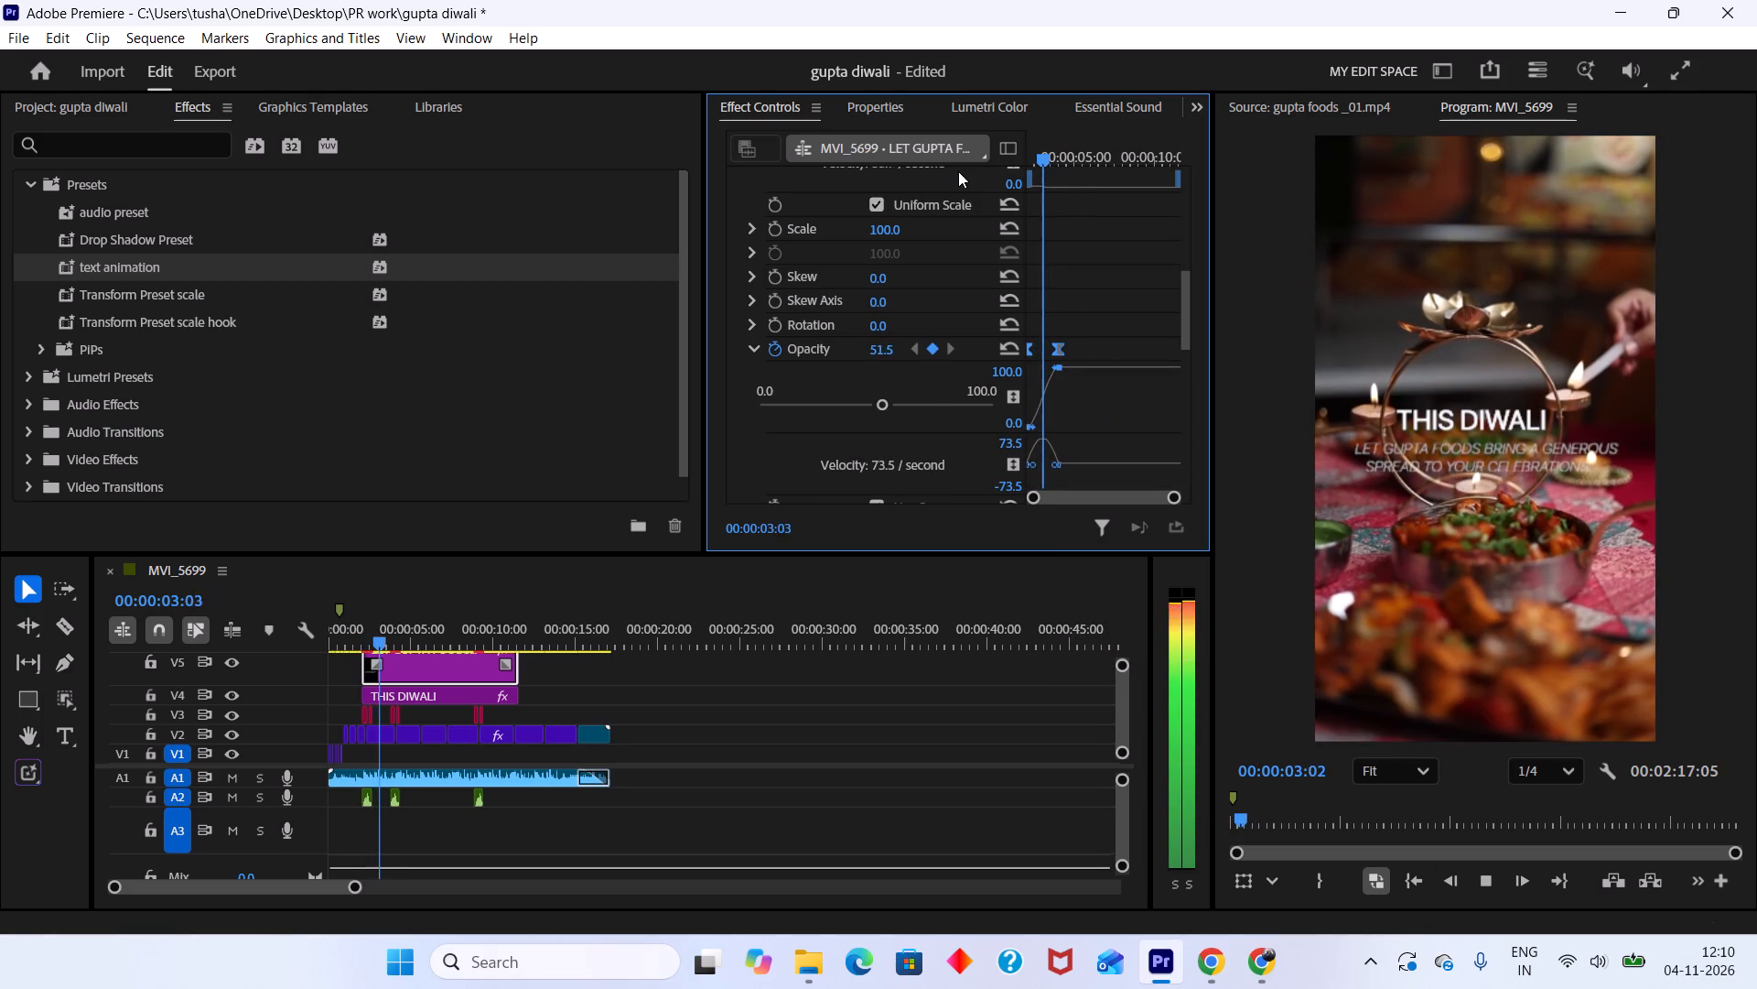
{"action": "key", "text": "space"}
{"action": "left_click", "coordinate": [1102, 310]}
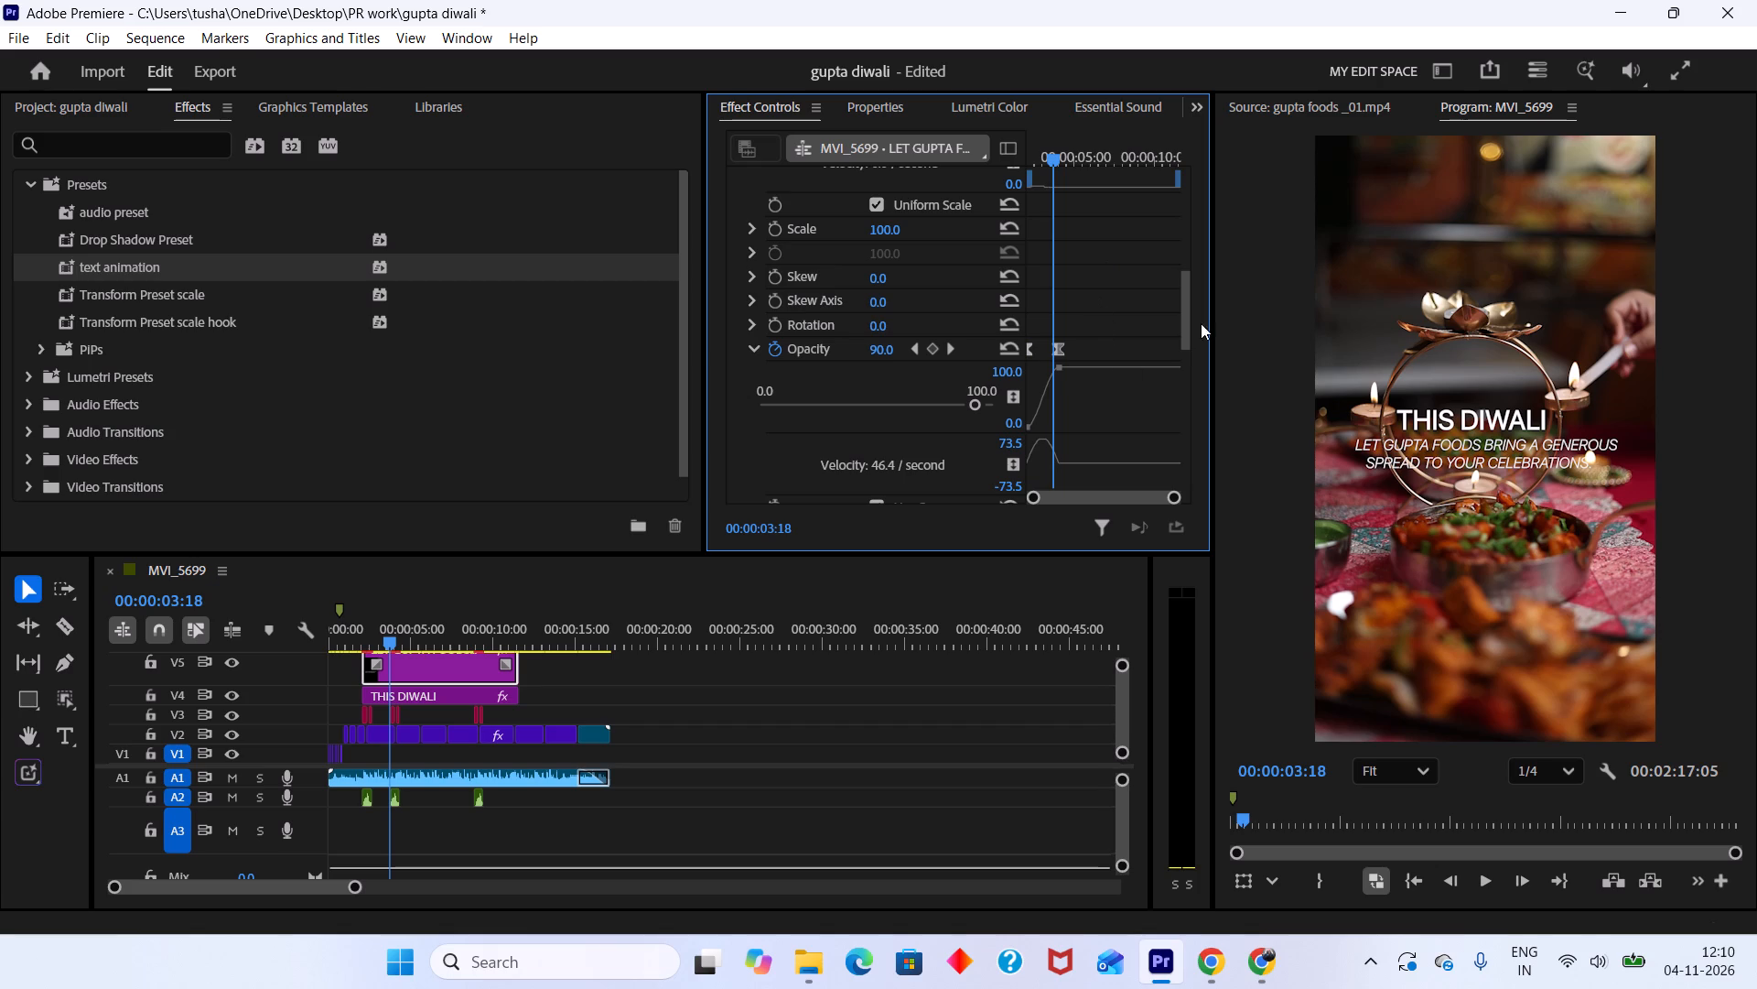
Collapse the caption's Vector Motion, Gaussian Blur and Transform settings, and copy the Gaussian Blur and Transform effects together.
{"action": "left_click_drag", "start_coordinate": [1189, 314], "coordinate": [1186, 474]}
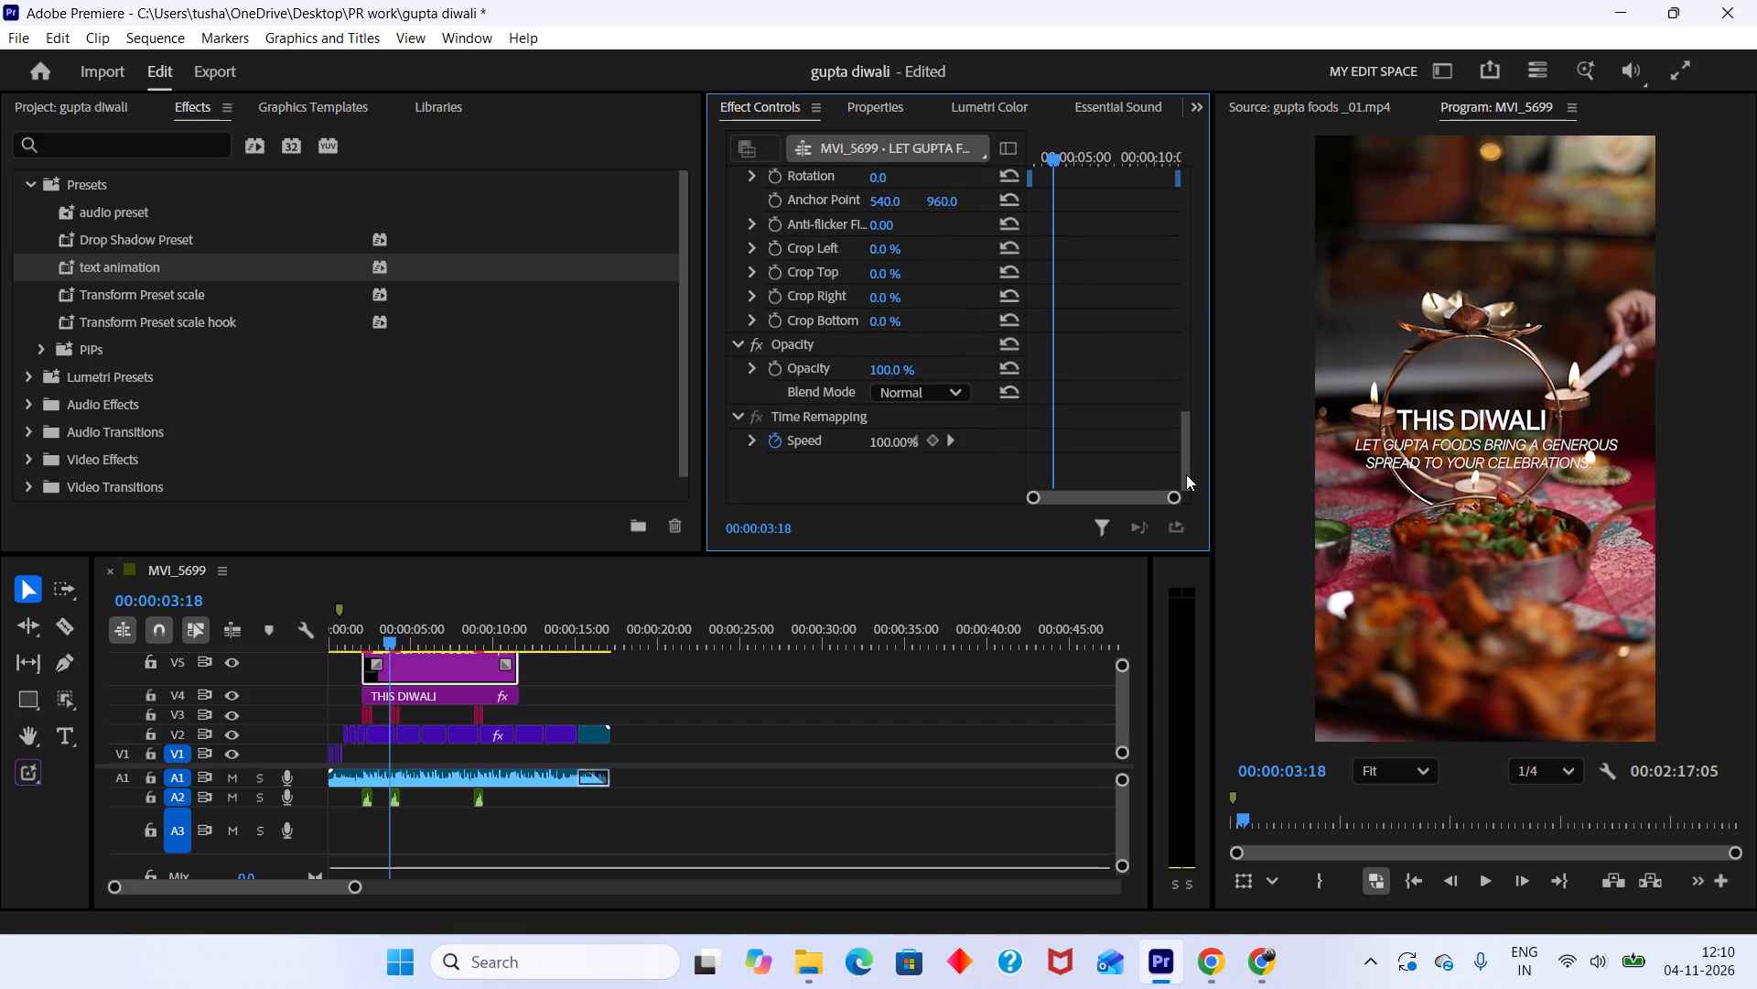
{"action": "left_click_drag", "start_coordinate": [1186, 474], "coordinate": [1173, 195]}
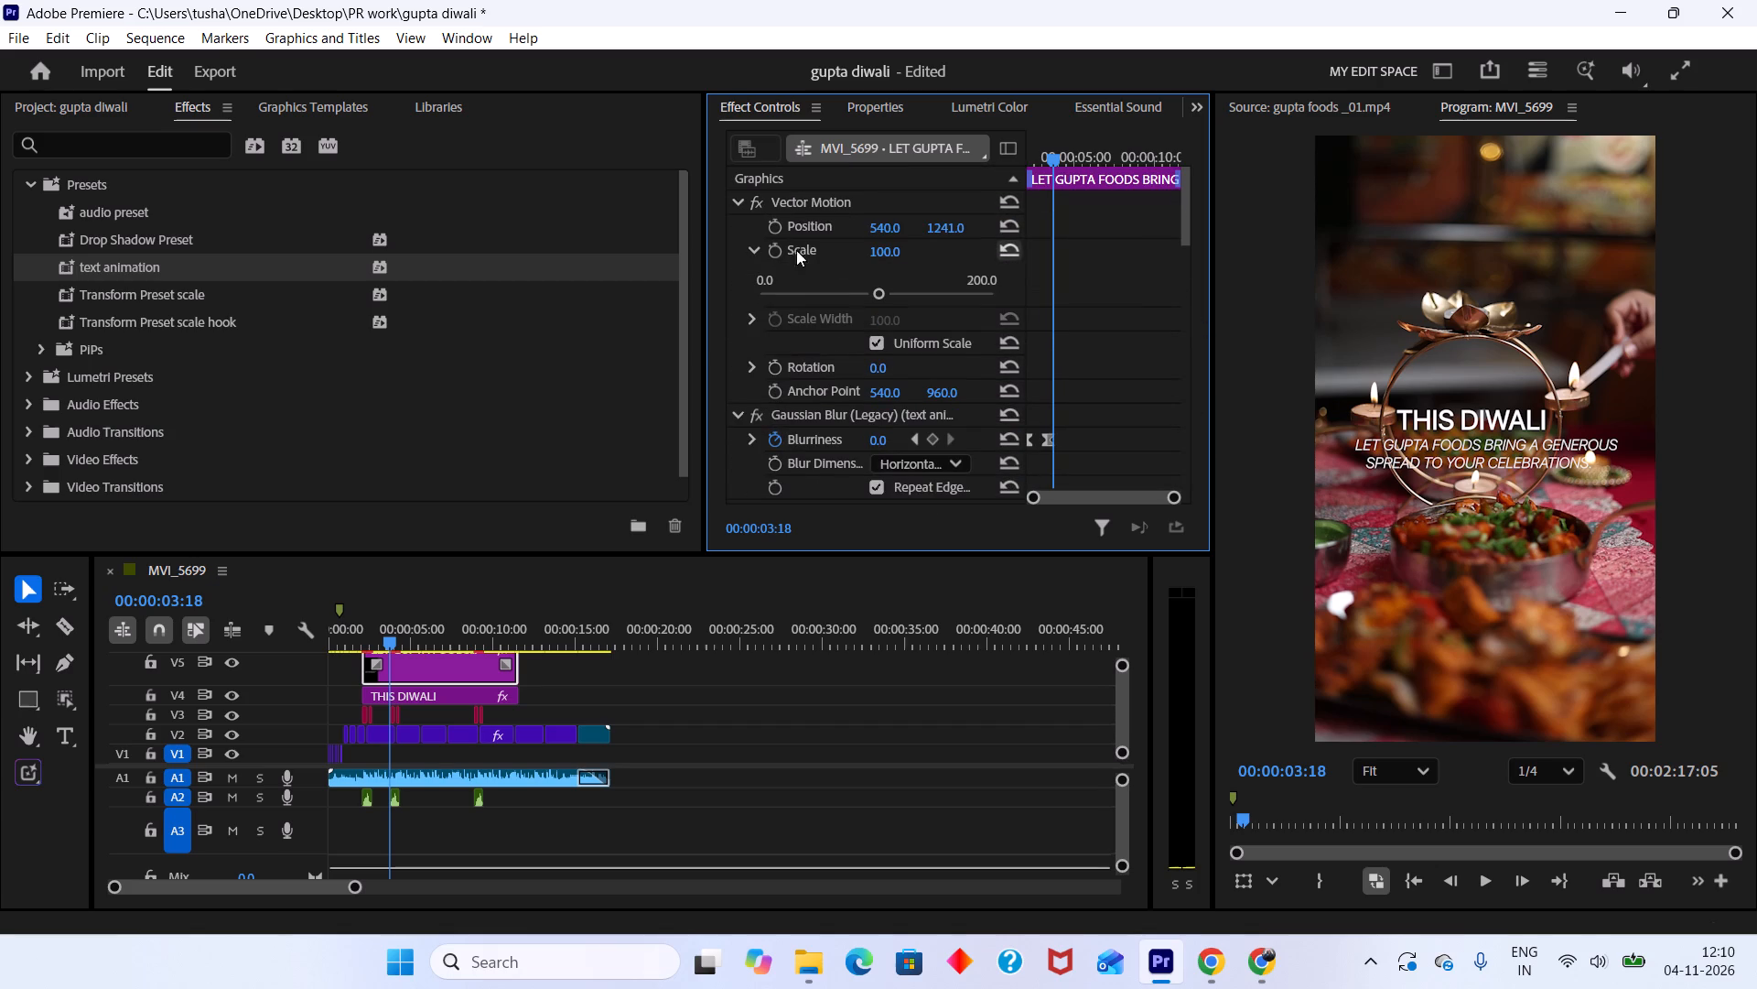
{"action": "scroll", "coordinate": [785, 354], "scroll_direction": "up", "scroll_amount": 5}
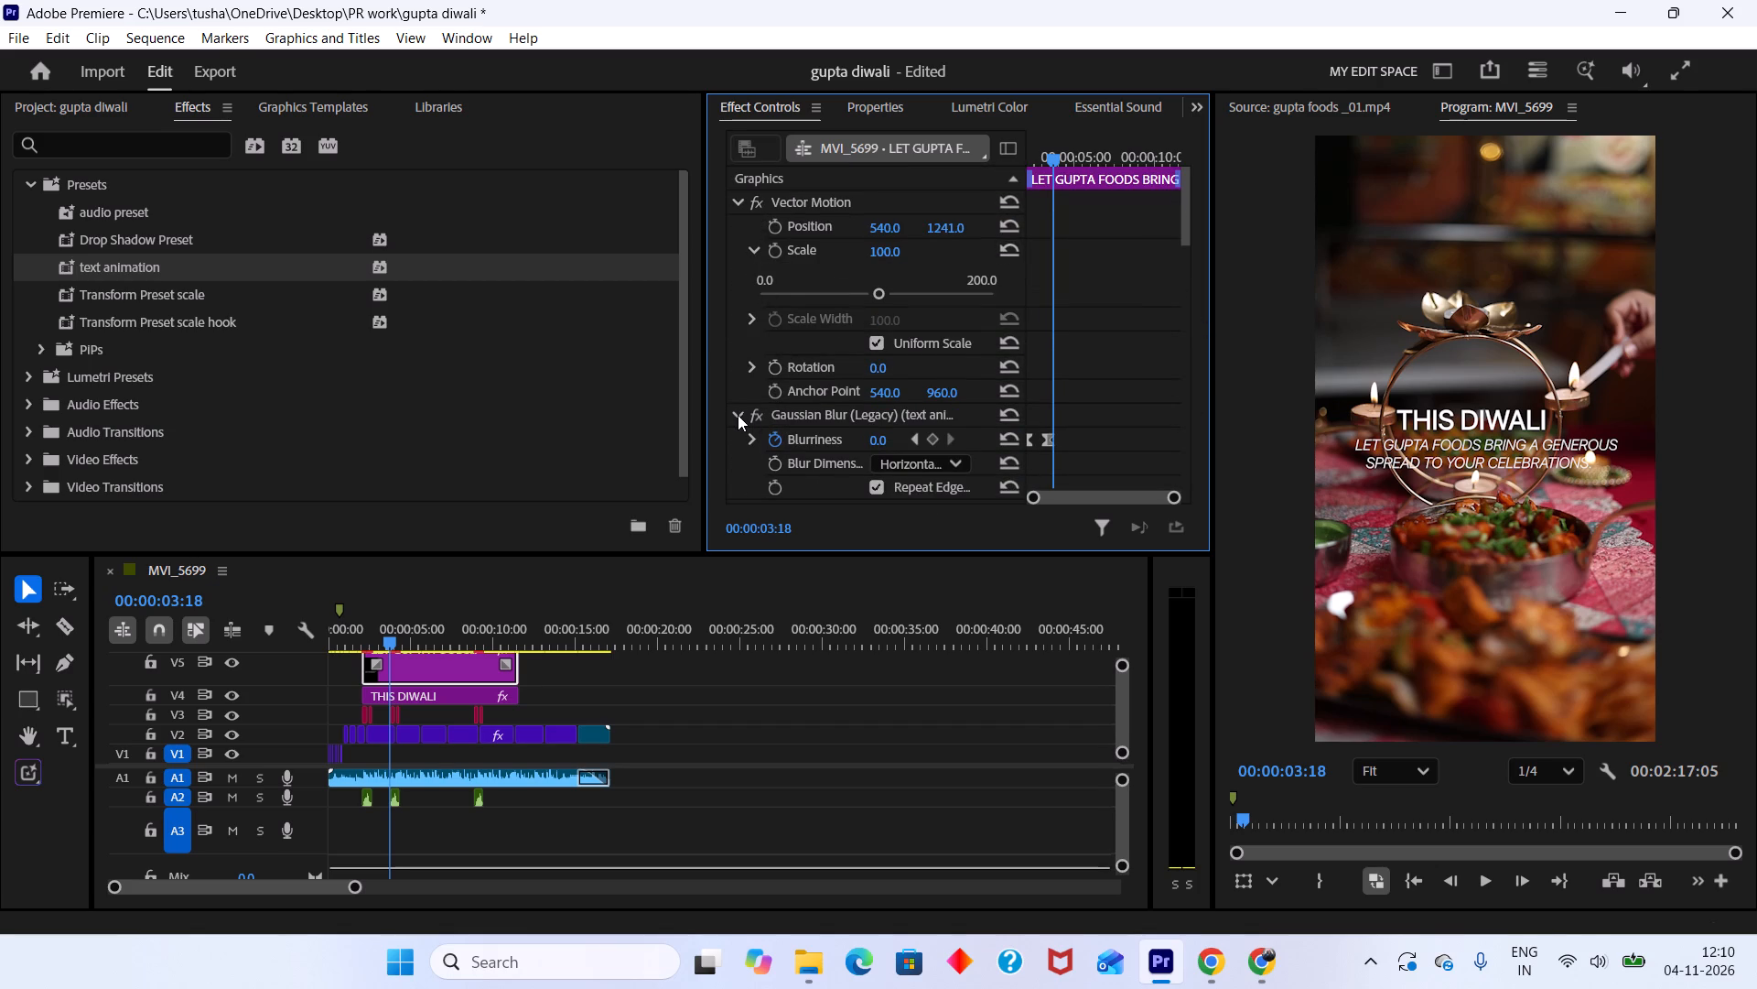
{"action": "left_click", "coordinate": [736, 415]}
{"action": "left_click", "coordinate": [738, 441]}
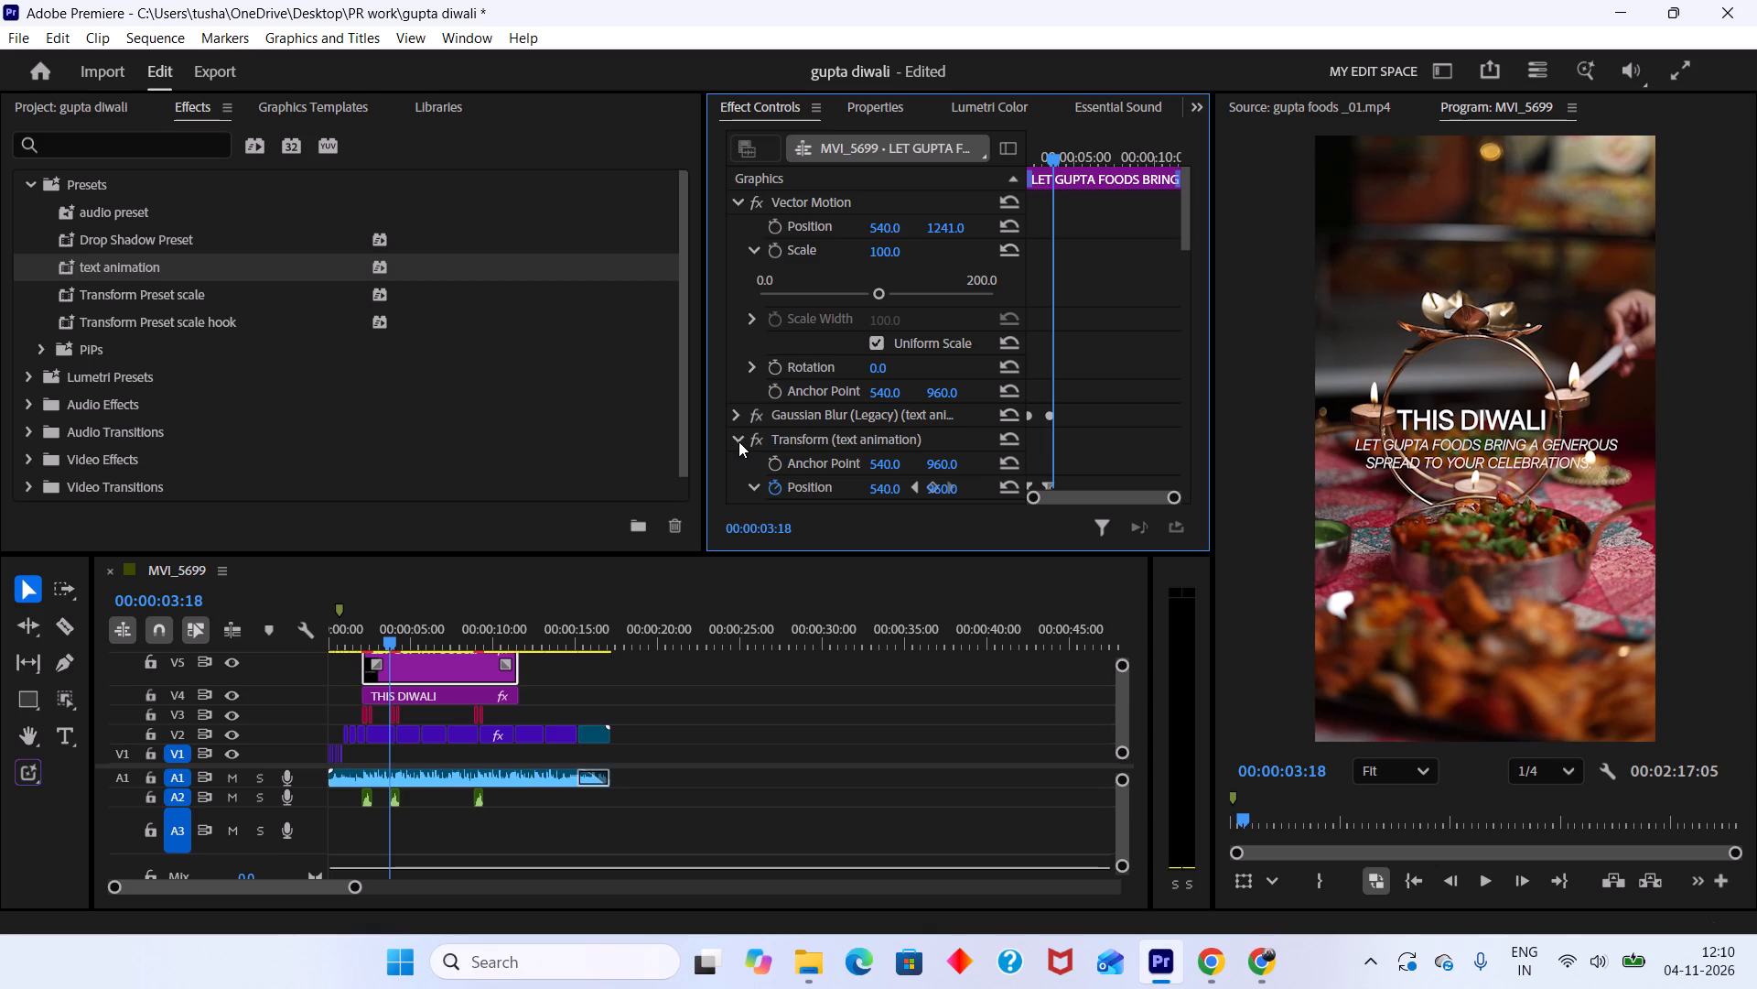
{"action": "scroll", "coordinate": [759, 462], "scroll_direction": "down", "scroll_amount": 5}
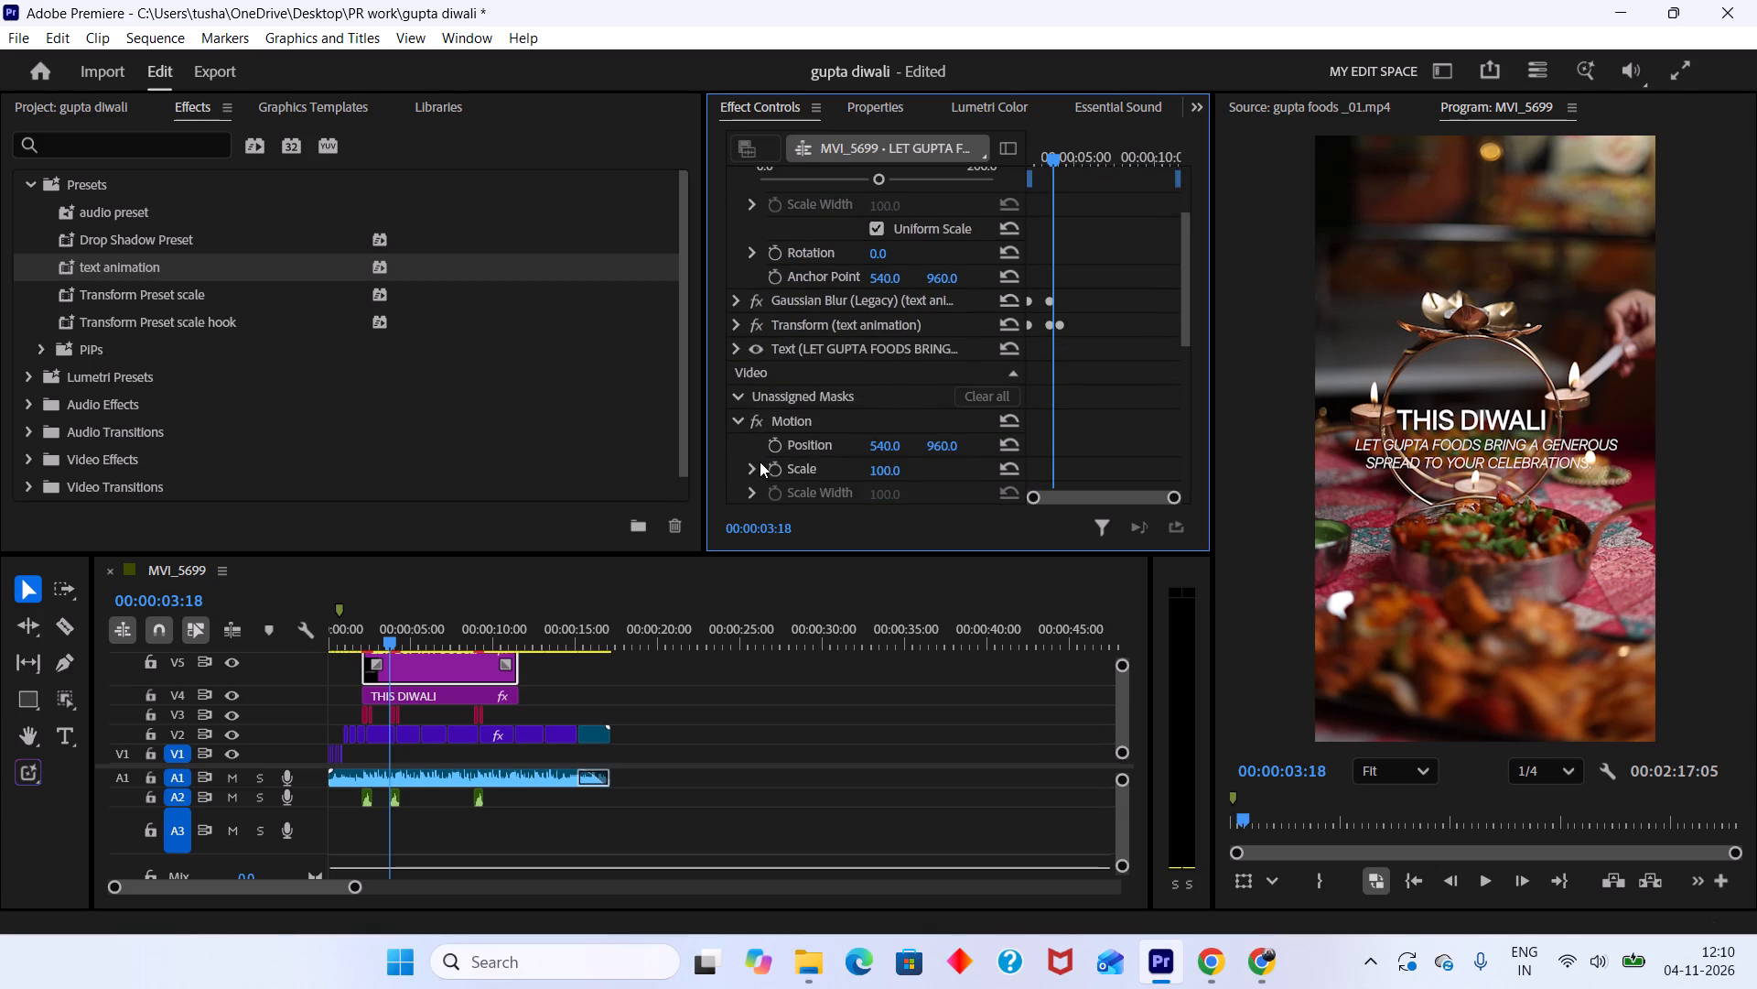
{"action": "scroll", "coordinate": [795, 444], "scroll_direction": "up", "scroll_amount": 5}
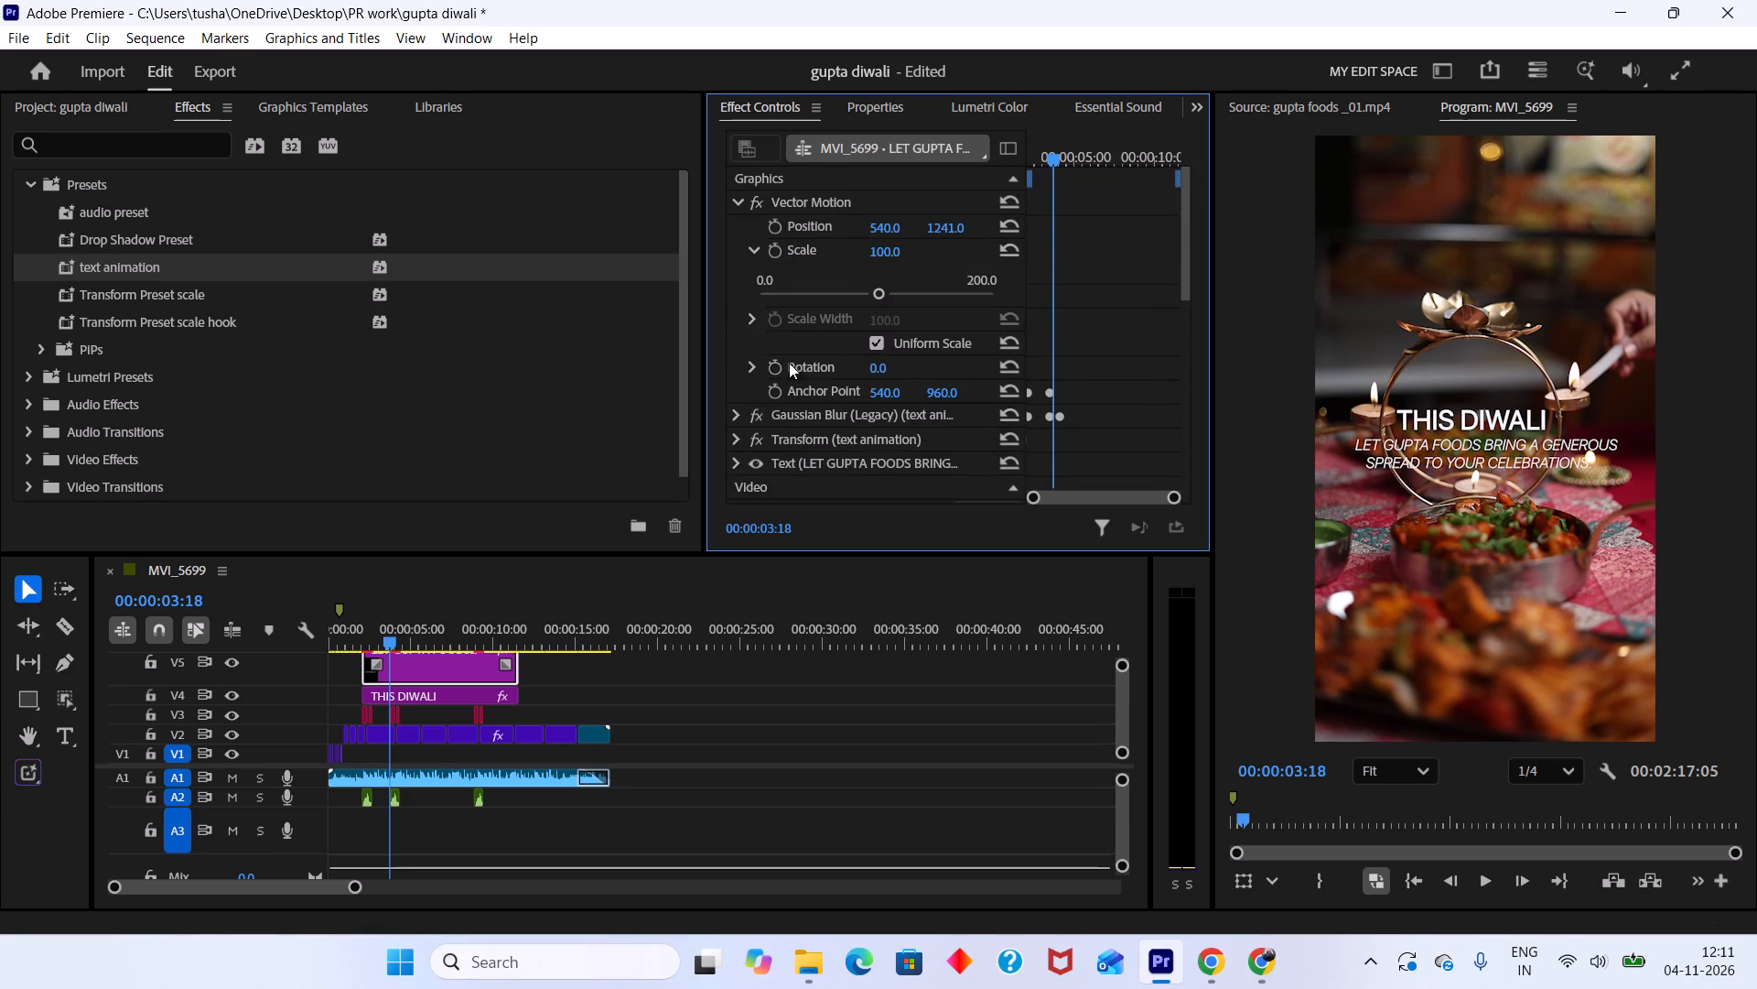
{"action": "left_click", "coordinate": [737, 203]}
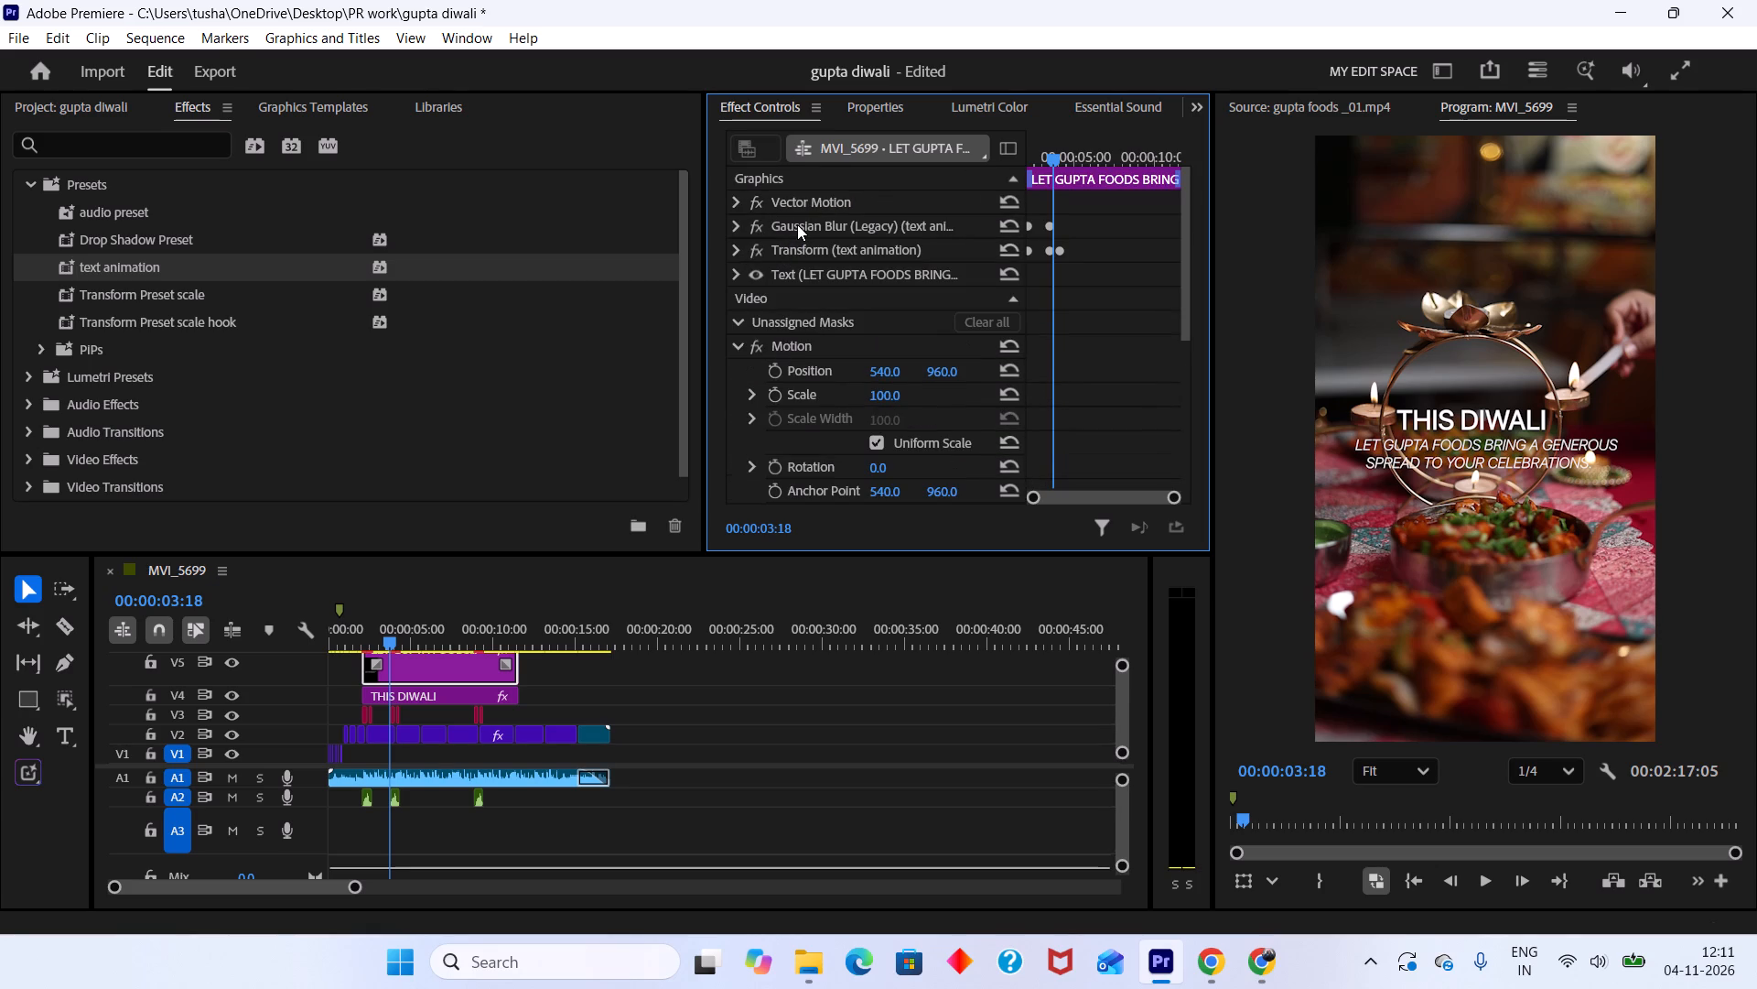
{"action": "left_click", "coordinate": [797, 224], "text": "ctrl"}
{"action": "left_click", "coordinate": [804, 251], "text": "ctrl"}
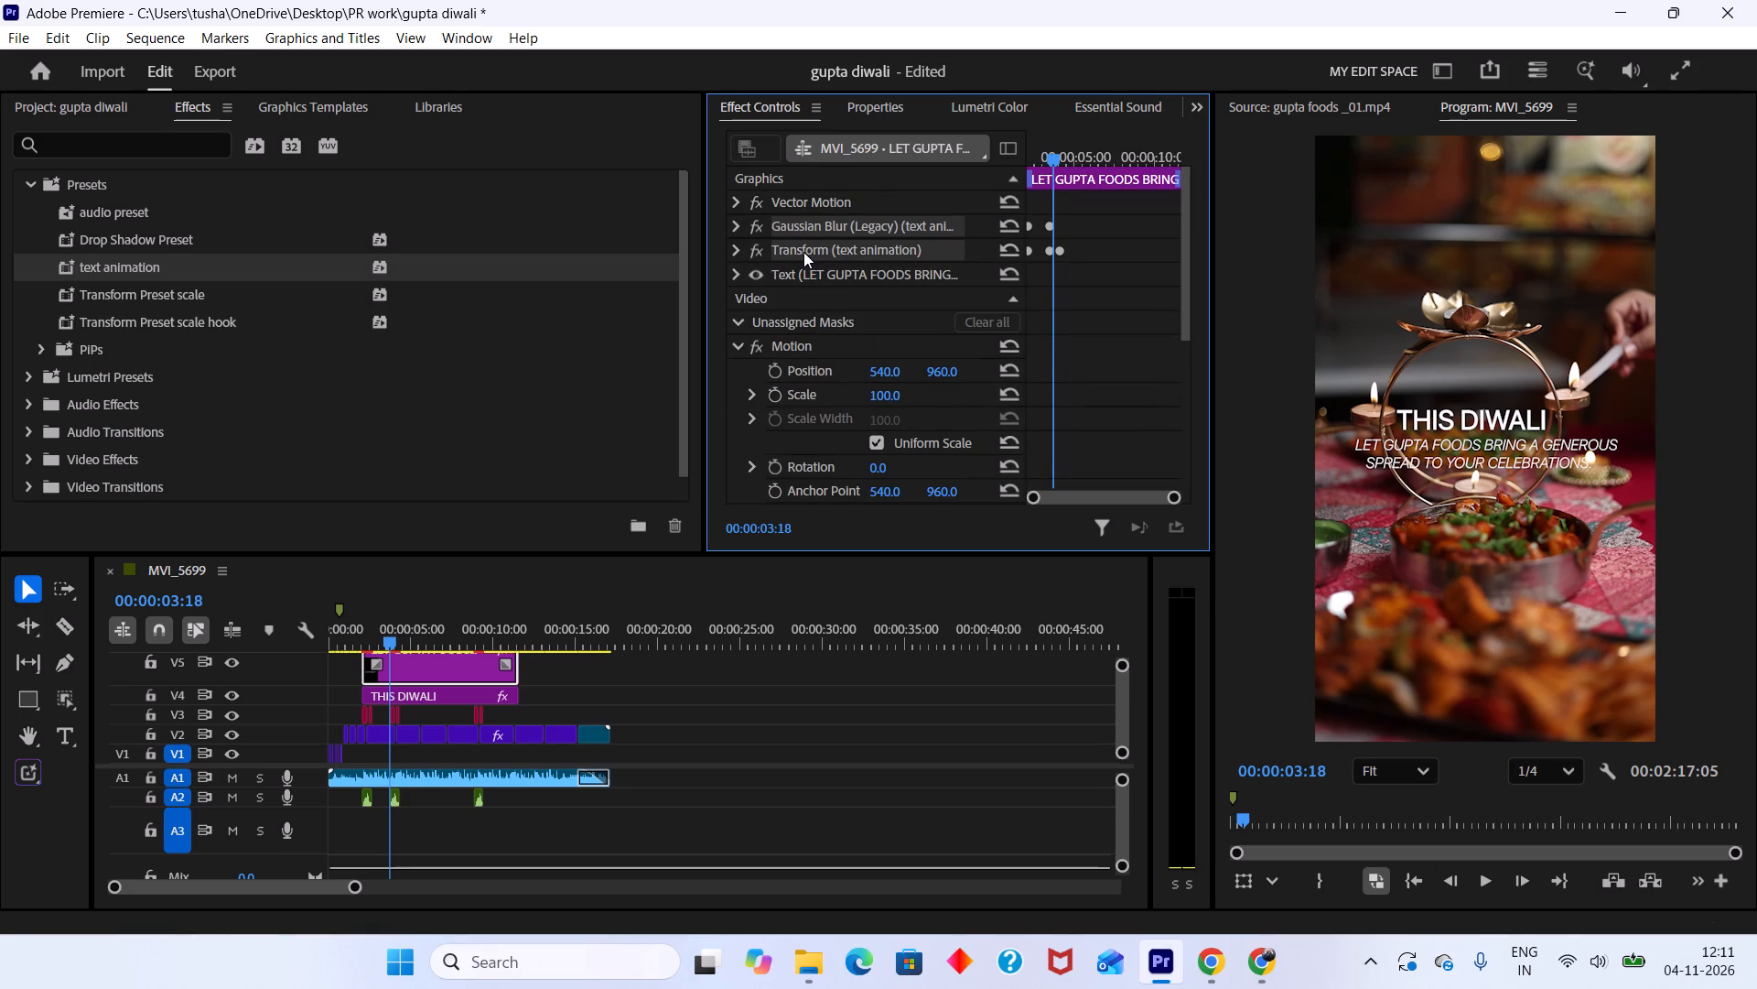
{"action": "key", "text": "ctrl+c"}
Align the caption's ending Transform Opacity and Position keyframes at 00:00:03:18.
{"action": "left_click", "coordinate": [737, 251]}
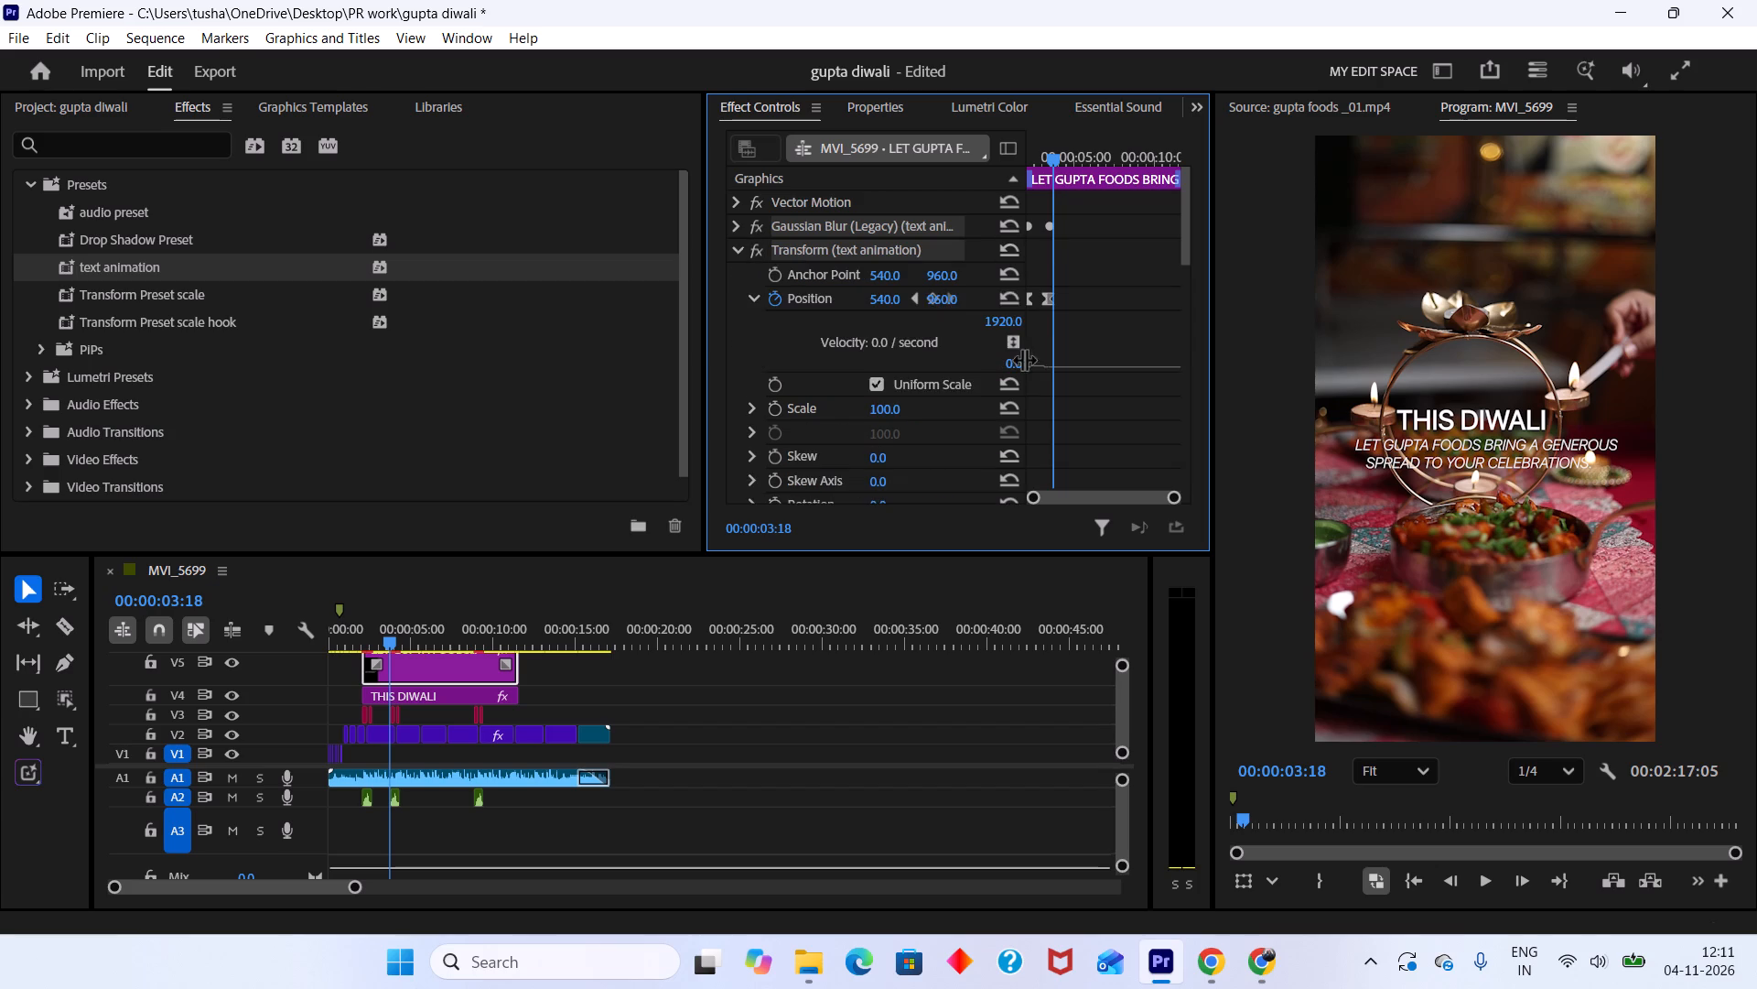
{"action": "scroll", "coordinate": [1060, 394], "scroll_direction": "down", "scroll_amount": 18}
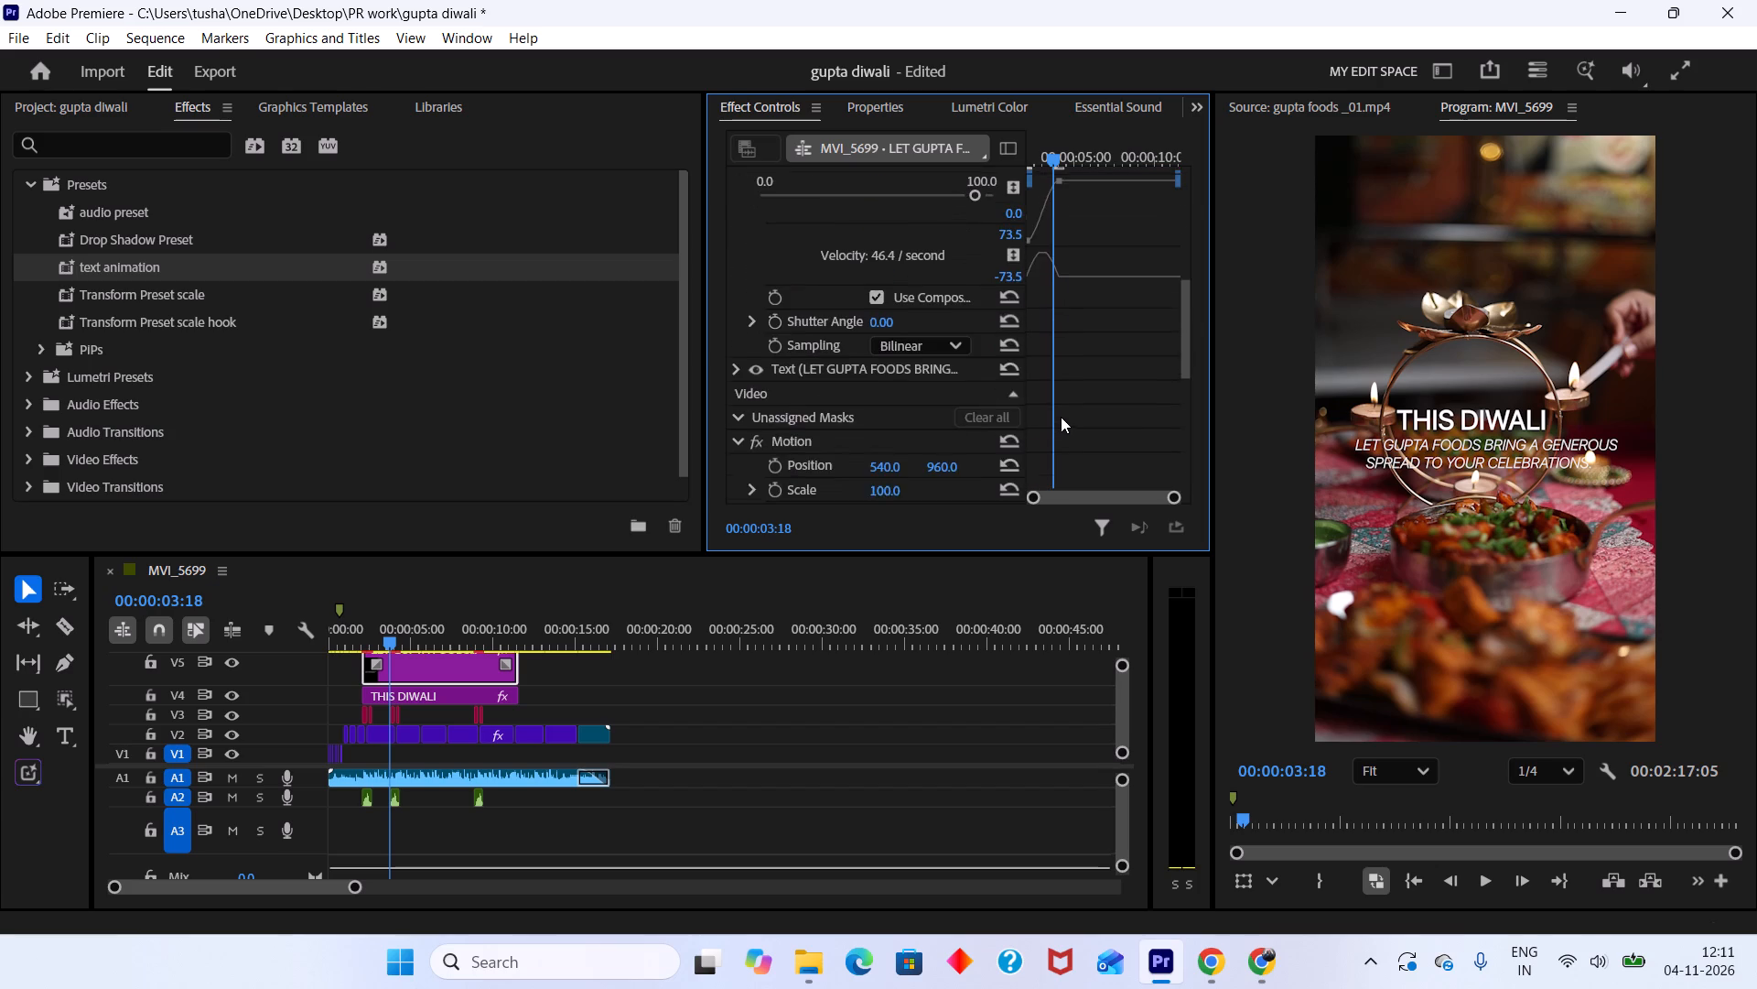
{"action": "scroll", "coordinate": [1061, 415], "scroll_direction": "down", "scroll_amount": 5}
{"action": "scroll", "coordinate": [1061, 414], "scroll_direction": "up", "scroll_amount": 10}
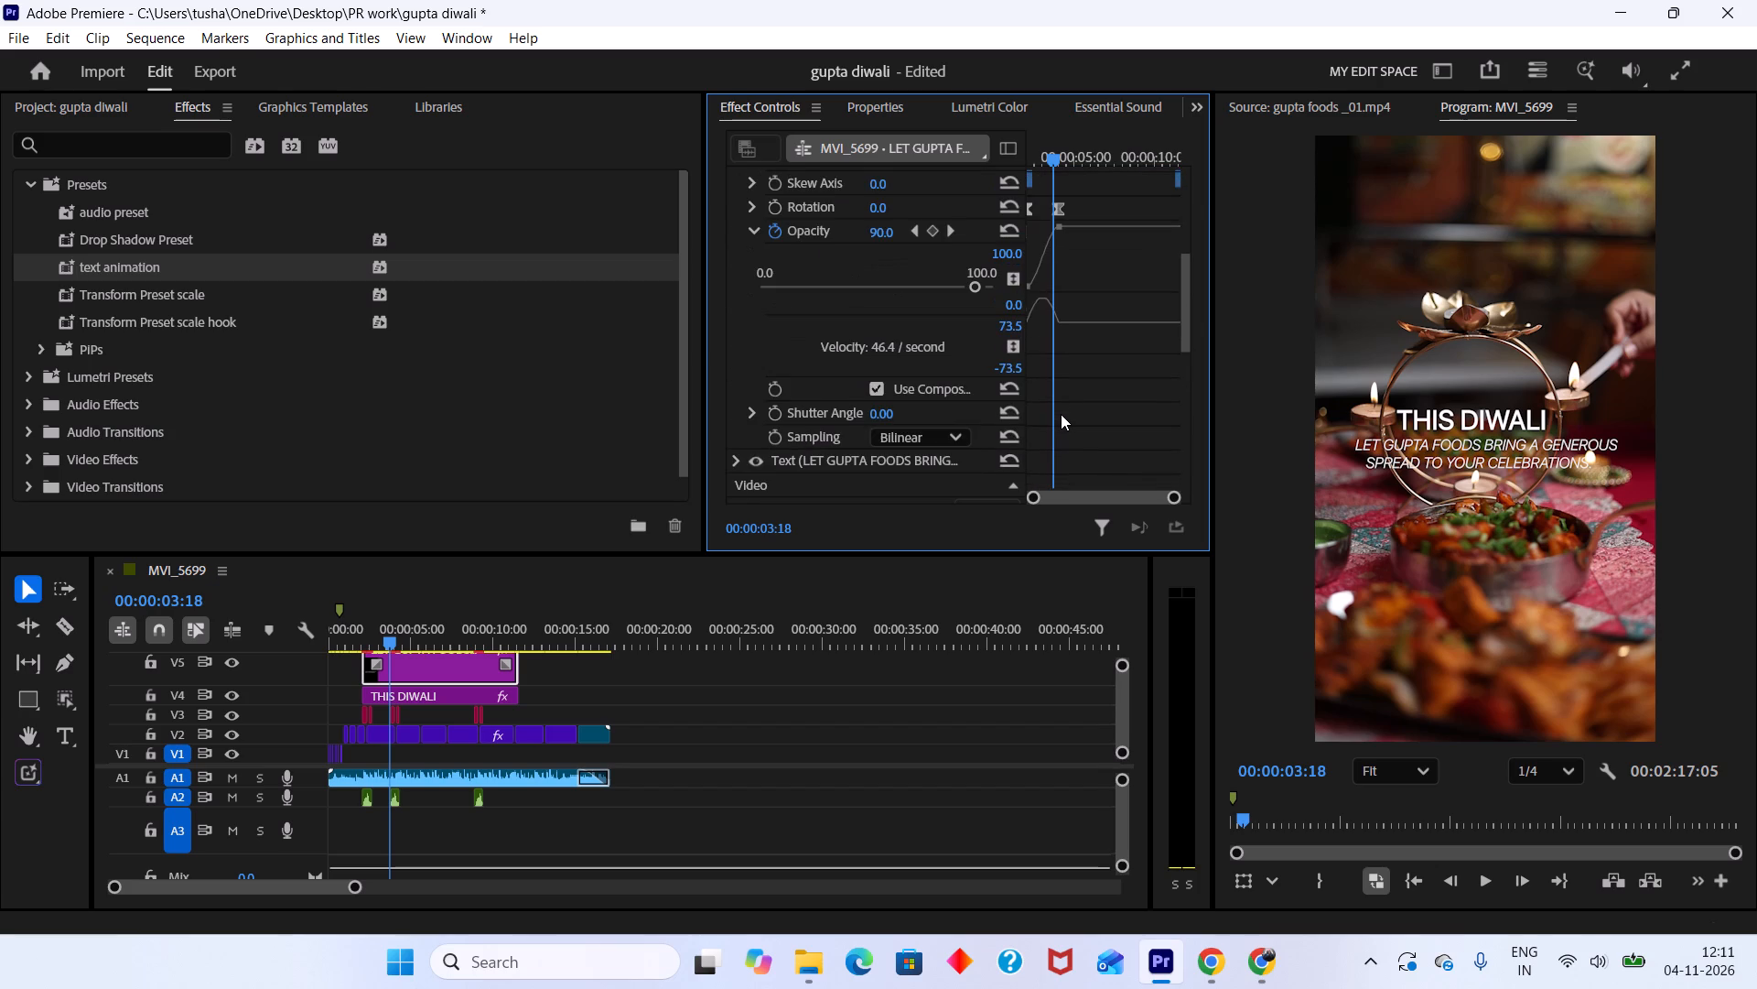
{"action": "scroll", "coordinate": [1061, 414], "scroll_direction": "up", "scroll_amount": 8}
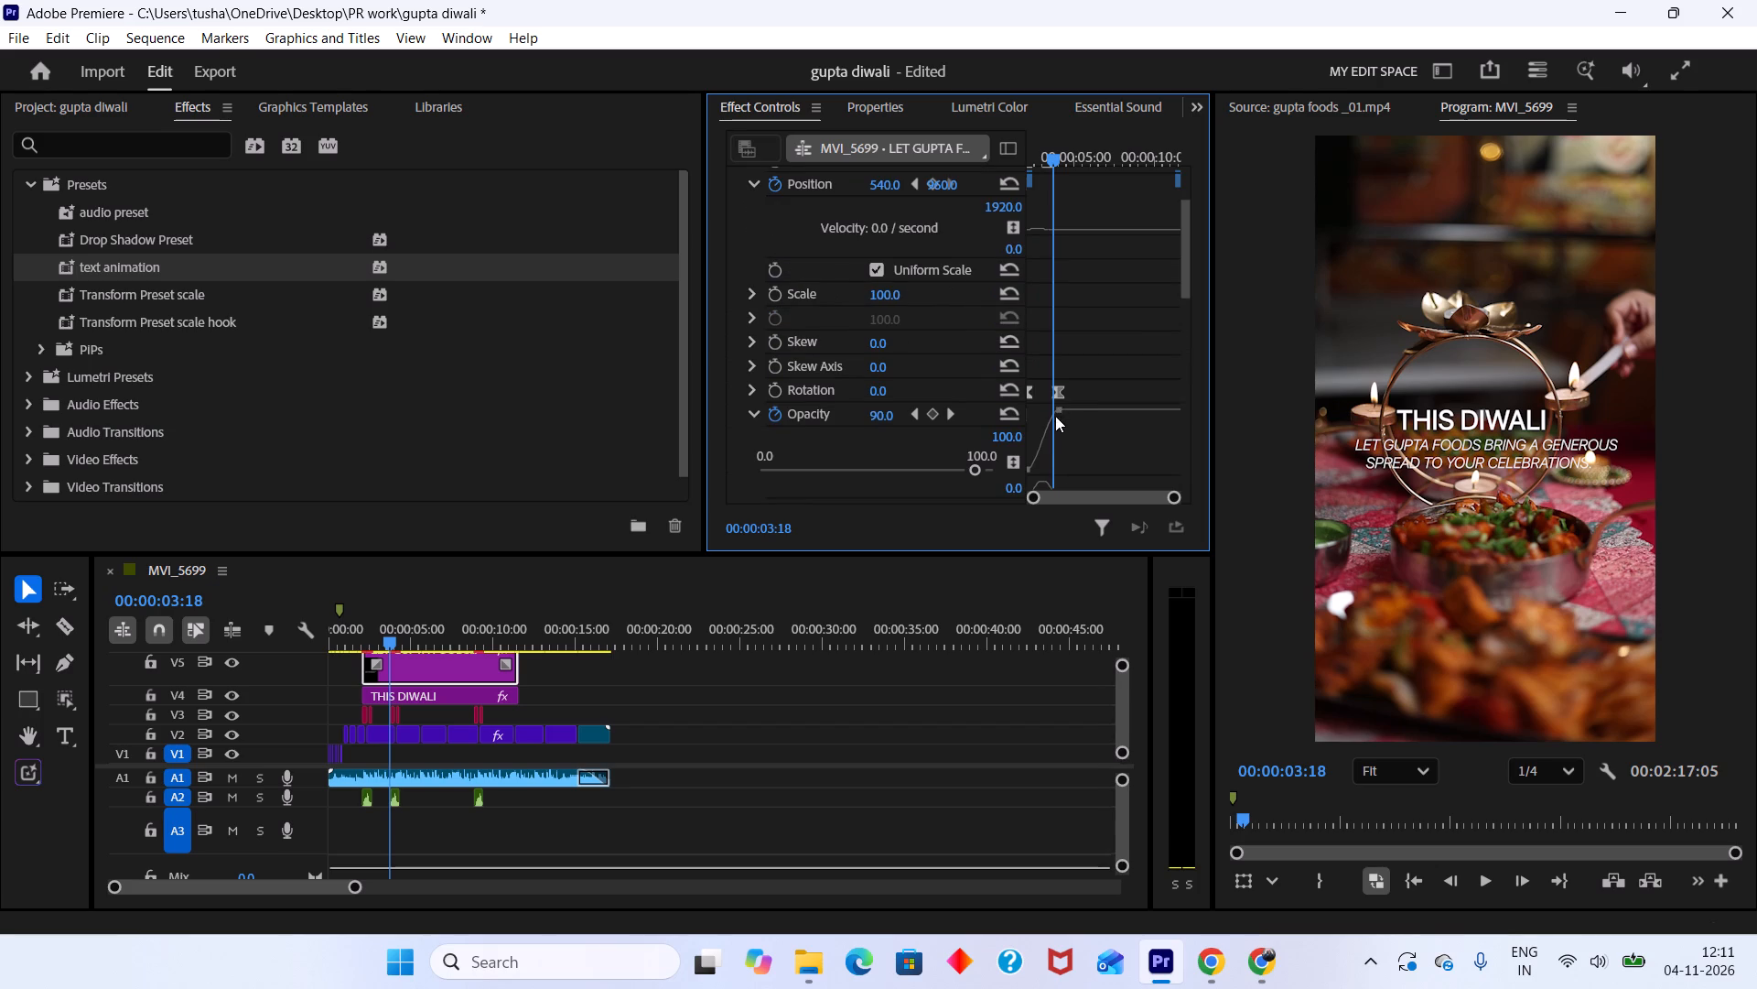
{"action": "left_click", "coordinate": [1055, 416]}
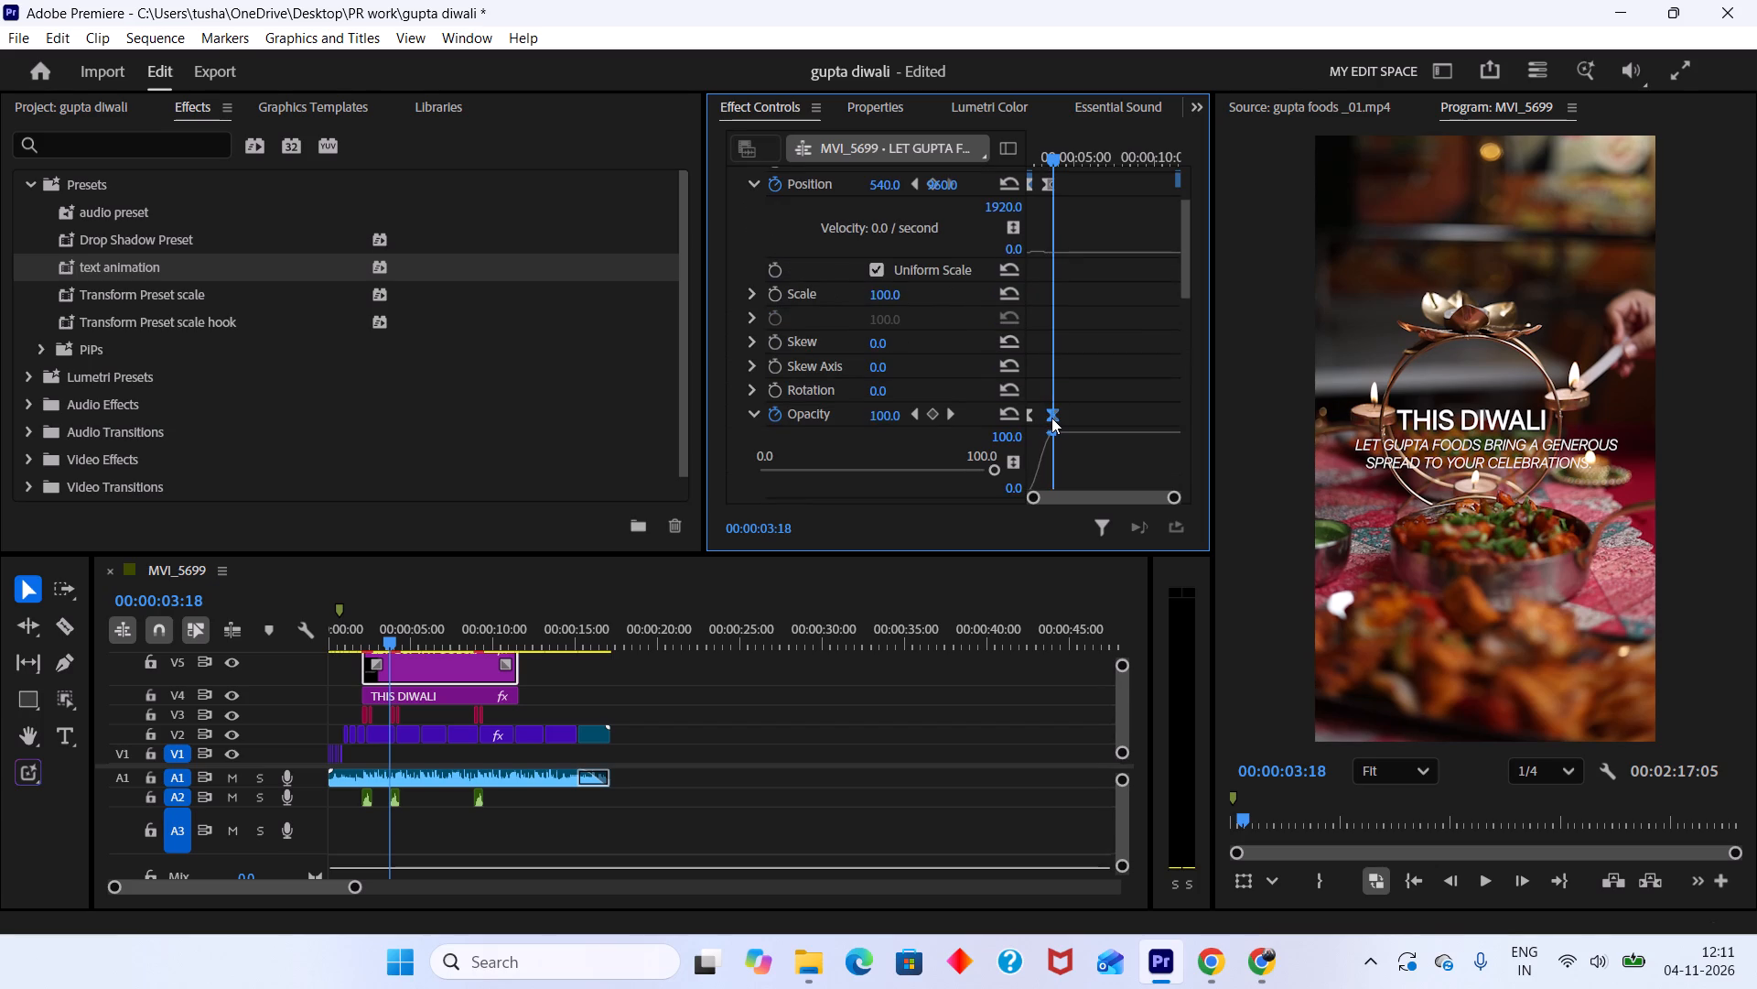
{"action": "left_click", "coordinate": [1048, 186]}
{"action": "scroll", "coordinate": [1086, 342], "scroll_direction": "down", "scroll_amount": 9}
{"action": "scroll", "coordinate": [1086, 343], "scroll_direction": "up", "scroll_amount": 10}
{"action": "scroll", "coordinate": [1086, 343], "scroll_direction": "up", "scroll_amount": 11}
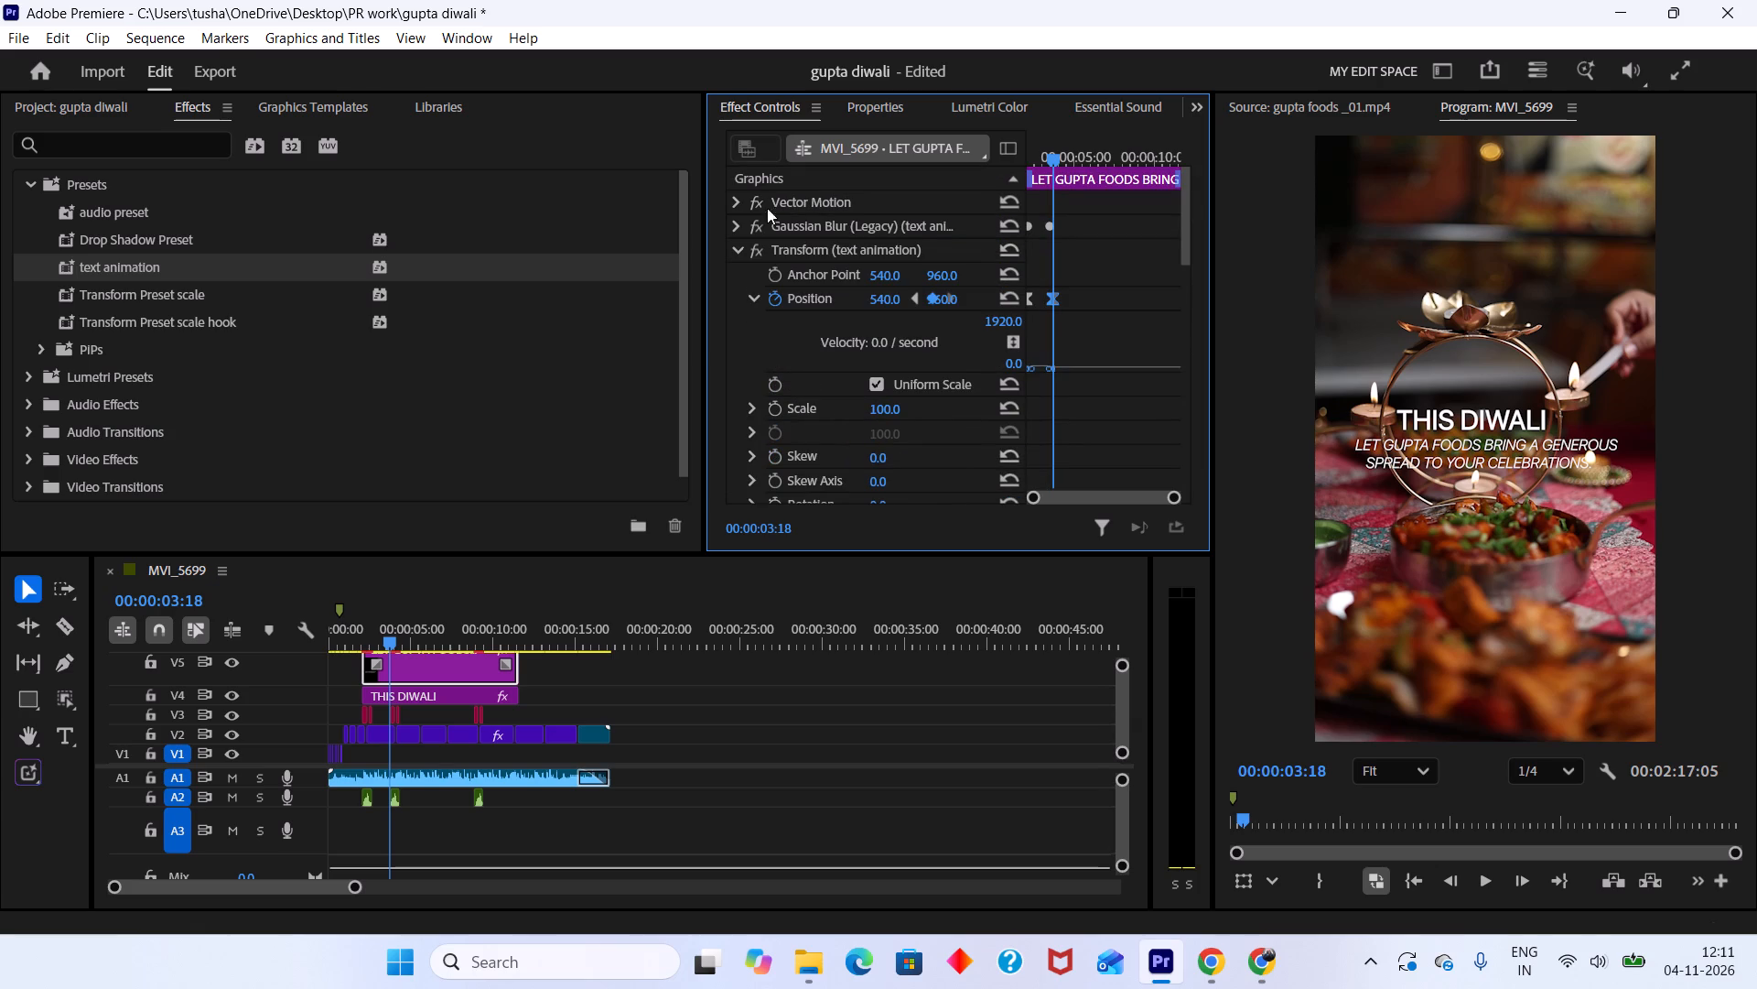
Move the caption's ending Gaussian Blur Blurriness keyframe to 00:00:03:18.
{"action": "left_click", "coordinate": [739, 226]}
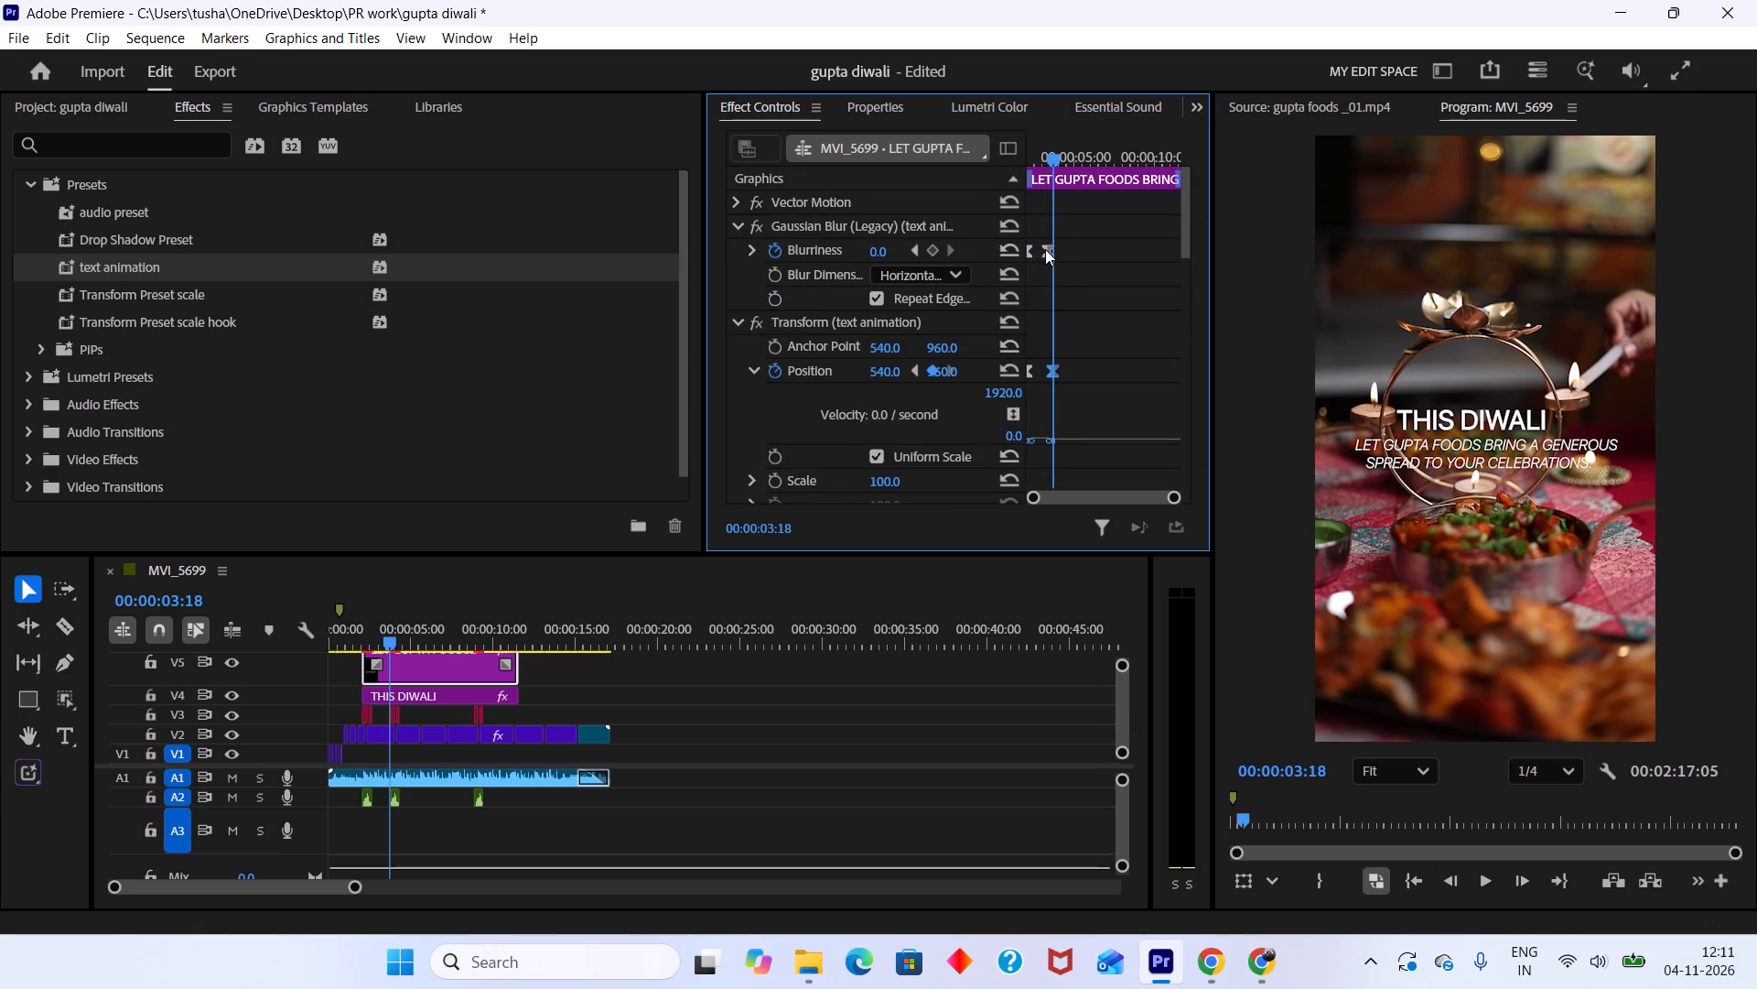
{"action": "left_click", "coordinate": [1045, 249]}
Play the caption's entrance from about 2 seconds to check the aligned keyframe timing.
{"action": "left_click_drag", "start_coordinate": [392, 635], "coordinate": [367, 622]}
{"action": "key", "text": "space"}
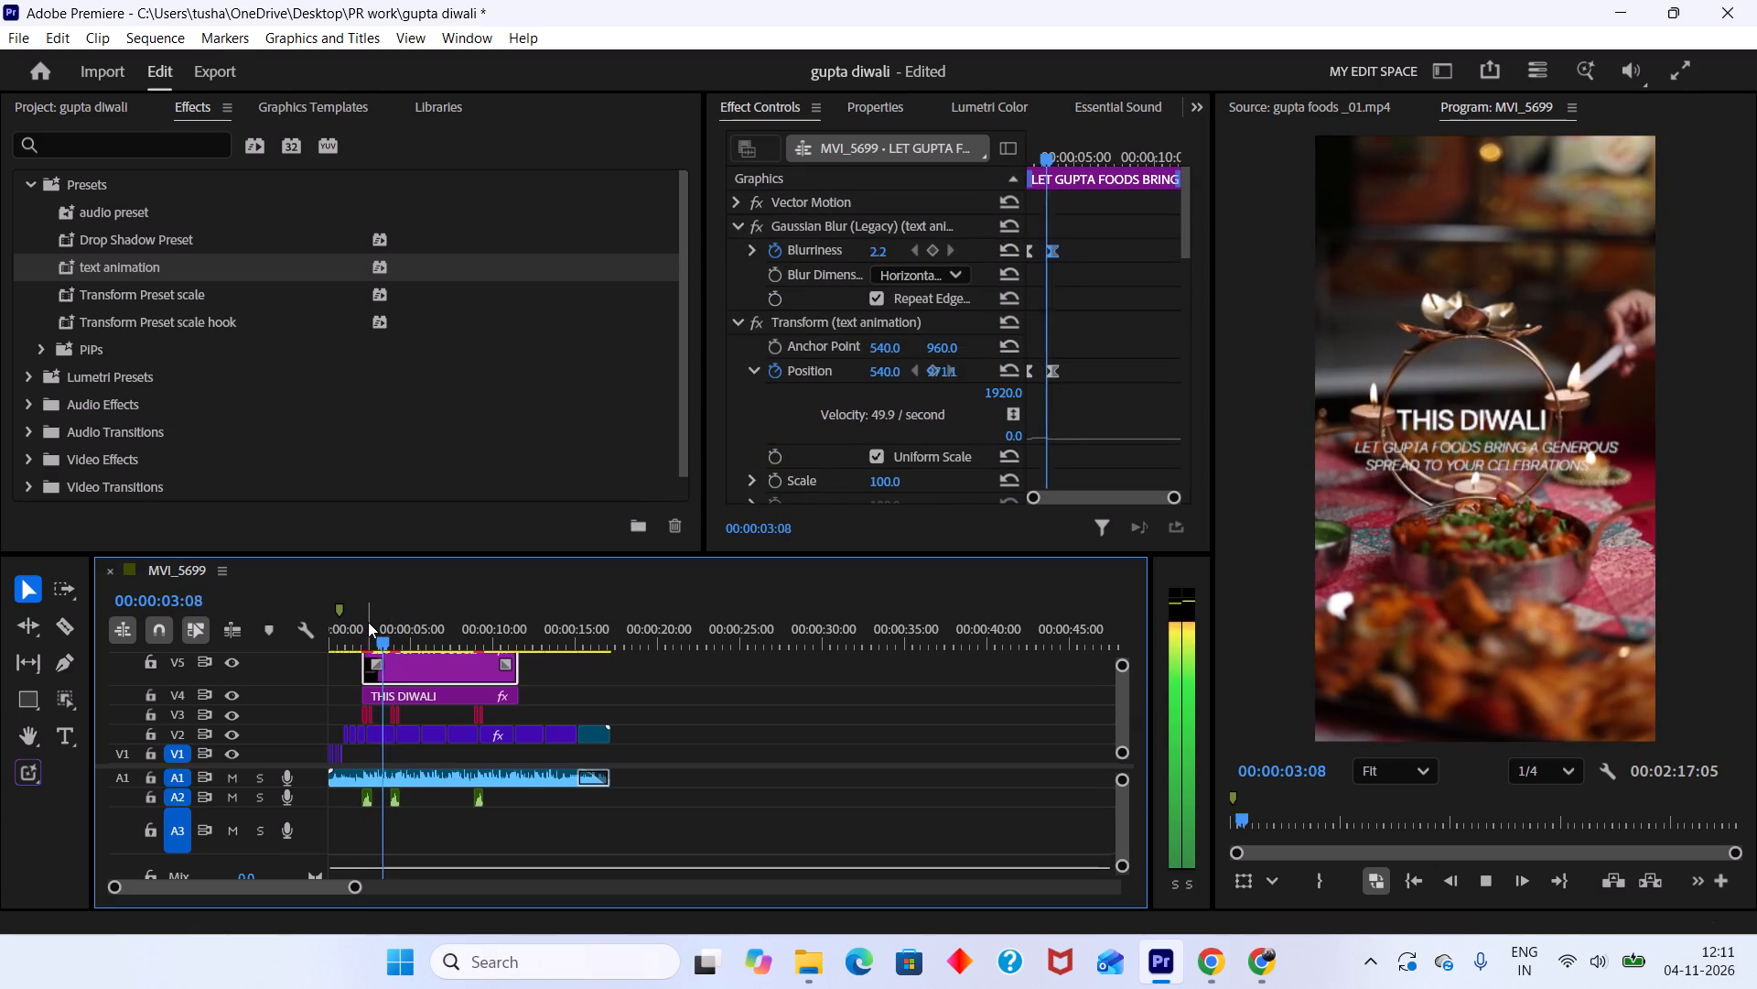
{"action": "key", "text": "space"}
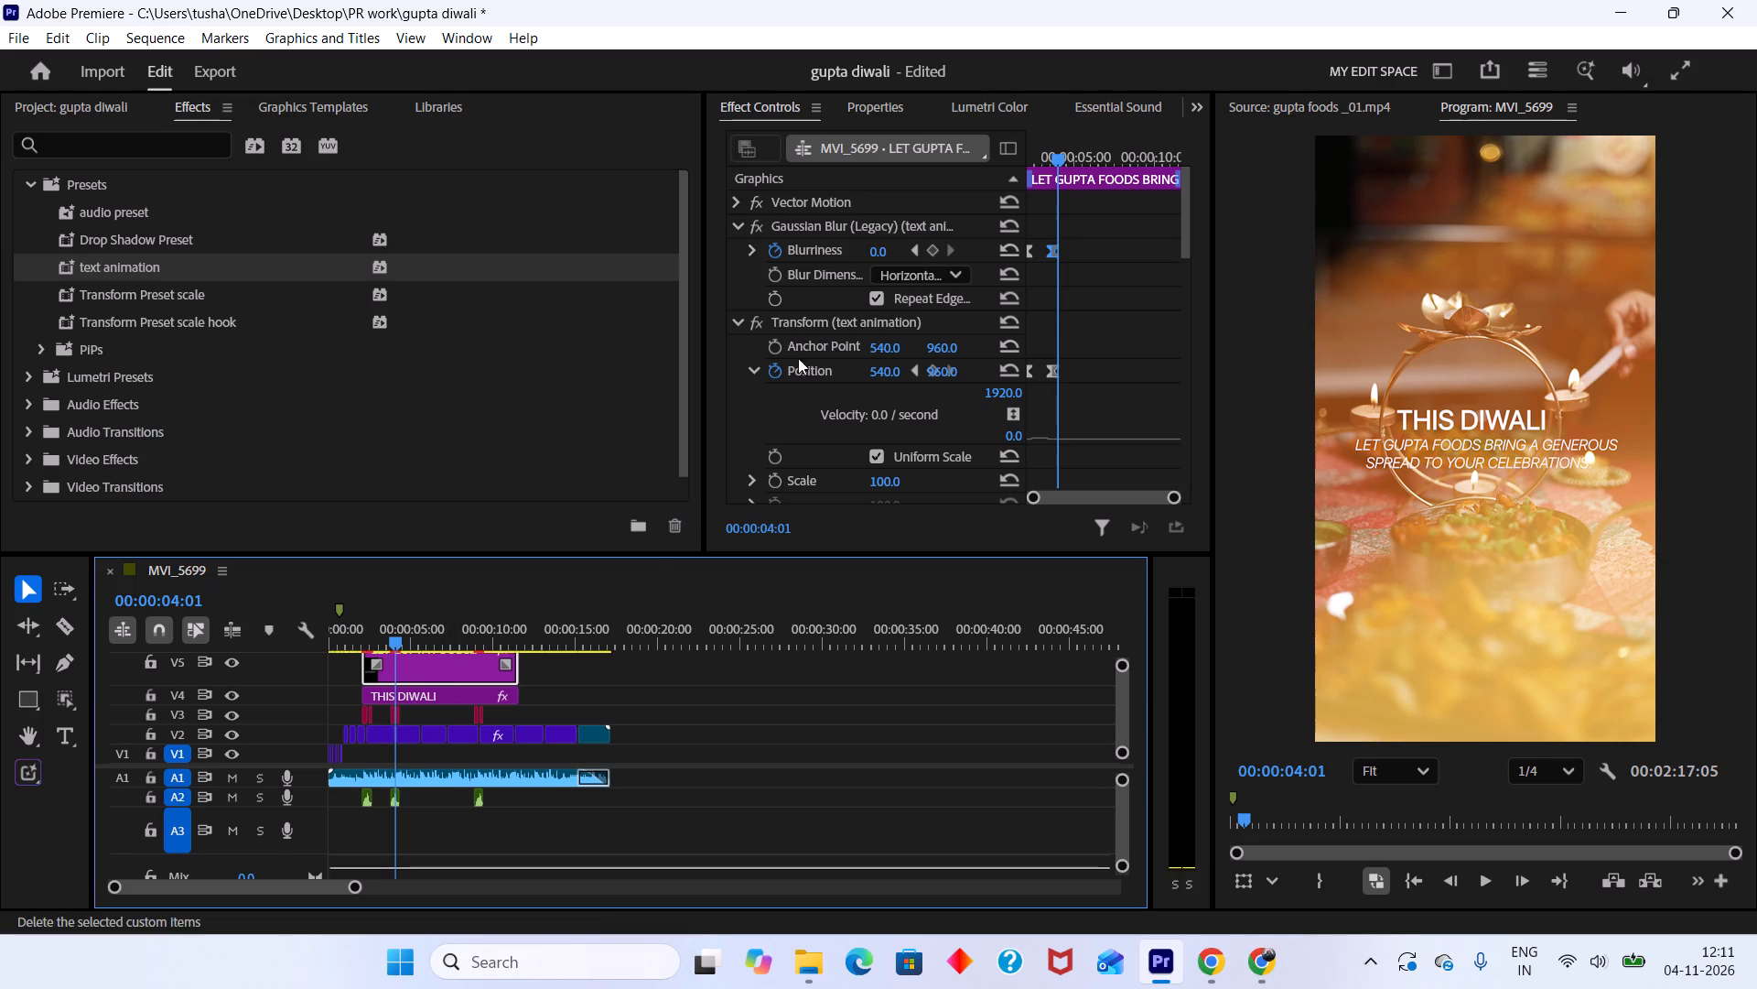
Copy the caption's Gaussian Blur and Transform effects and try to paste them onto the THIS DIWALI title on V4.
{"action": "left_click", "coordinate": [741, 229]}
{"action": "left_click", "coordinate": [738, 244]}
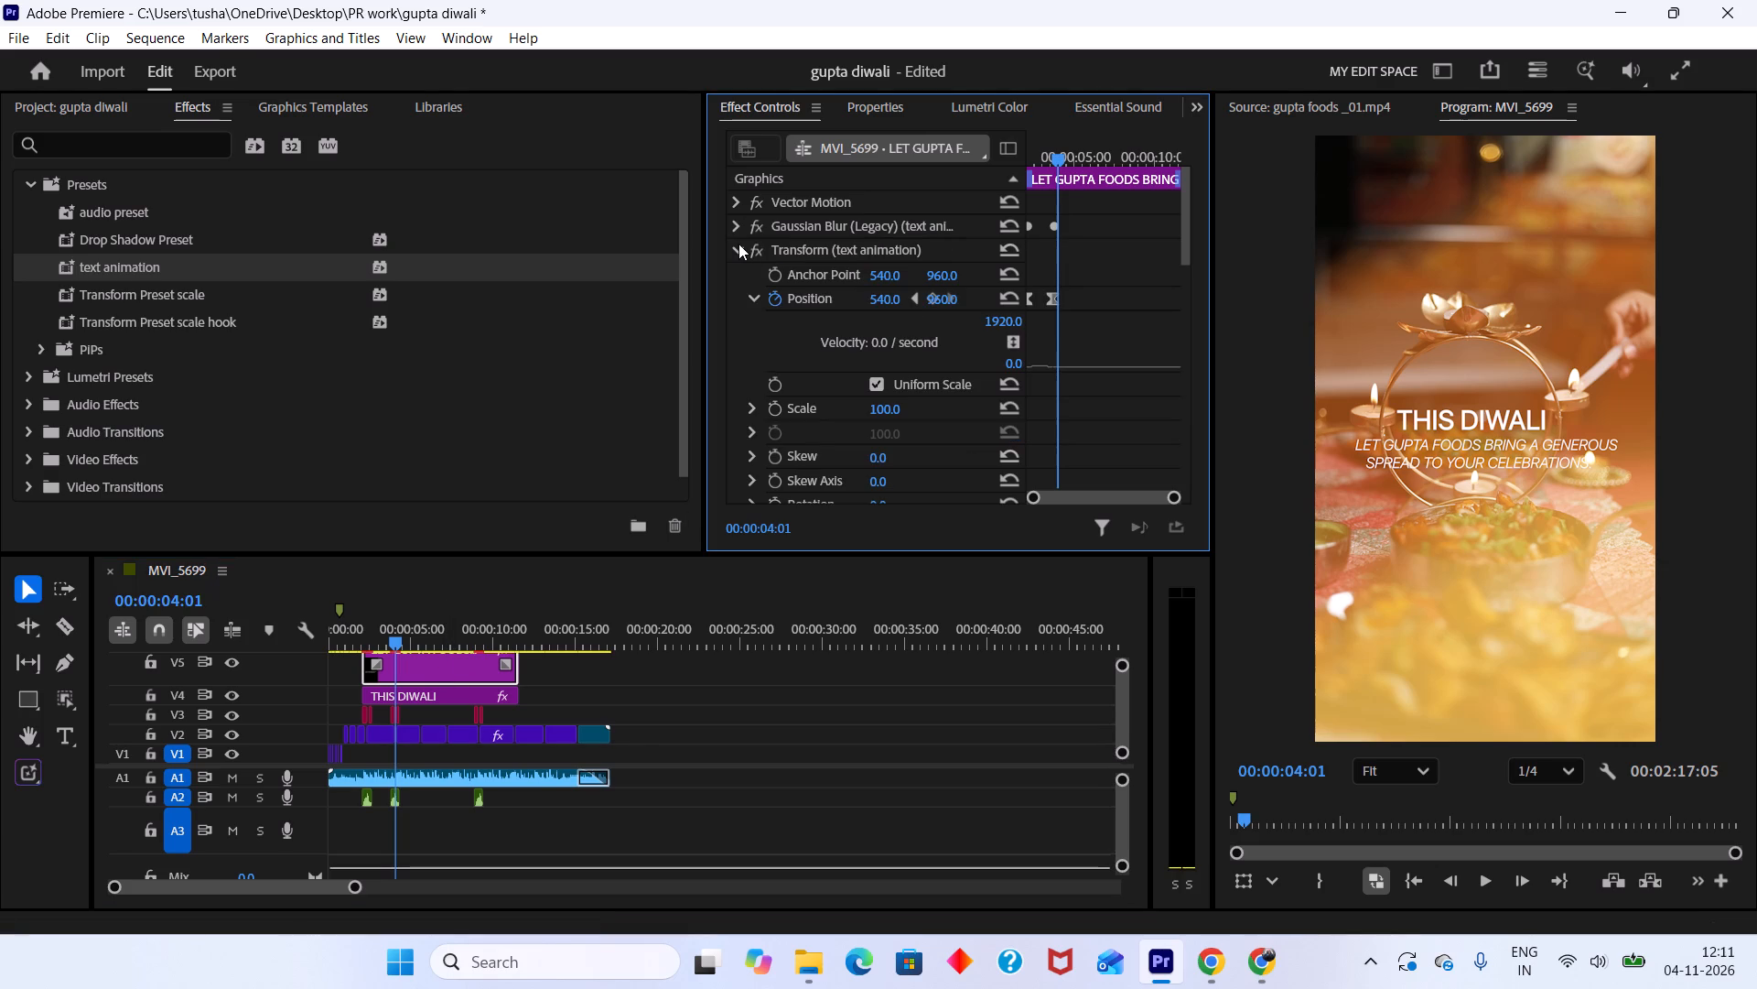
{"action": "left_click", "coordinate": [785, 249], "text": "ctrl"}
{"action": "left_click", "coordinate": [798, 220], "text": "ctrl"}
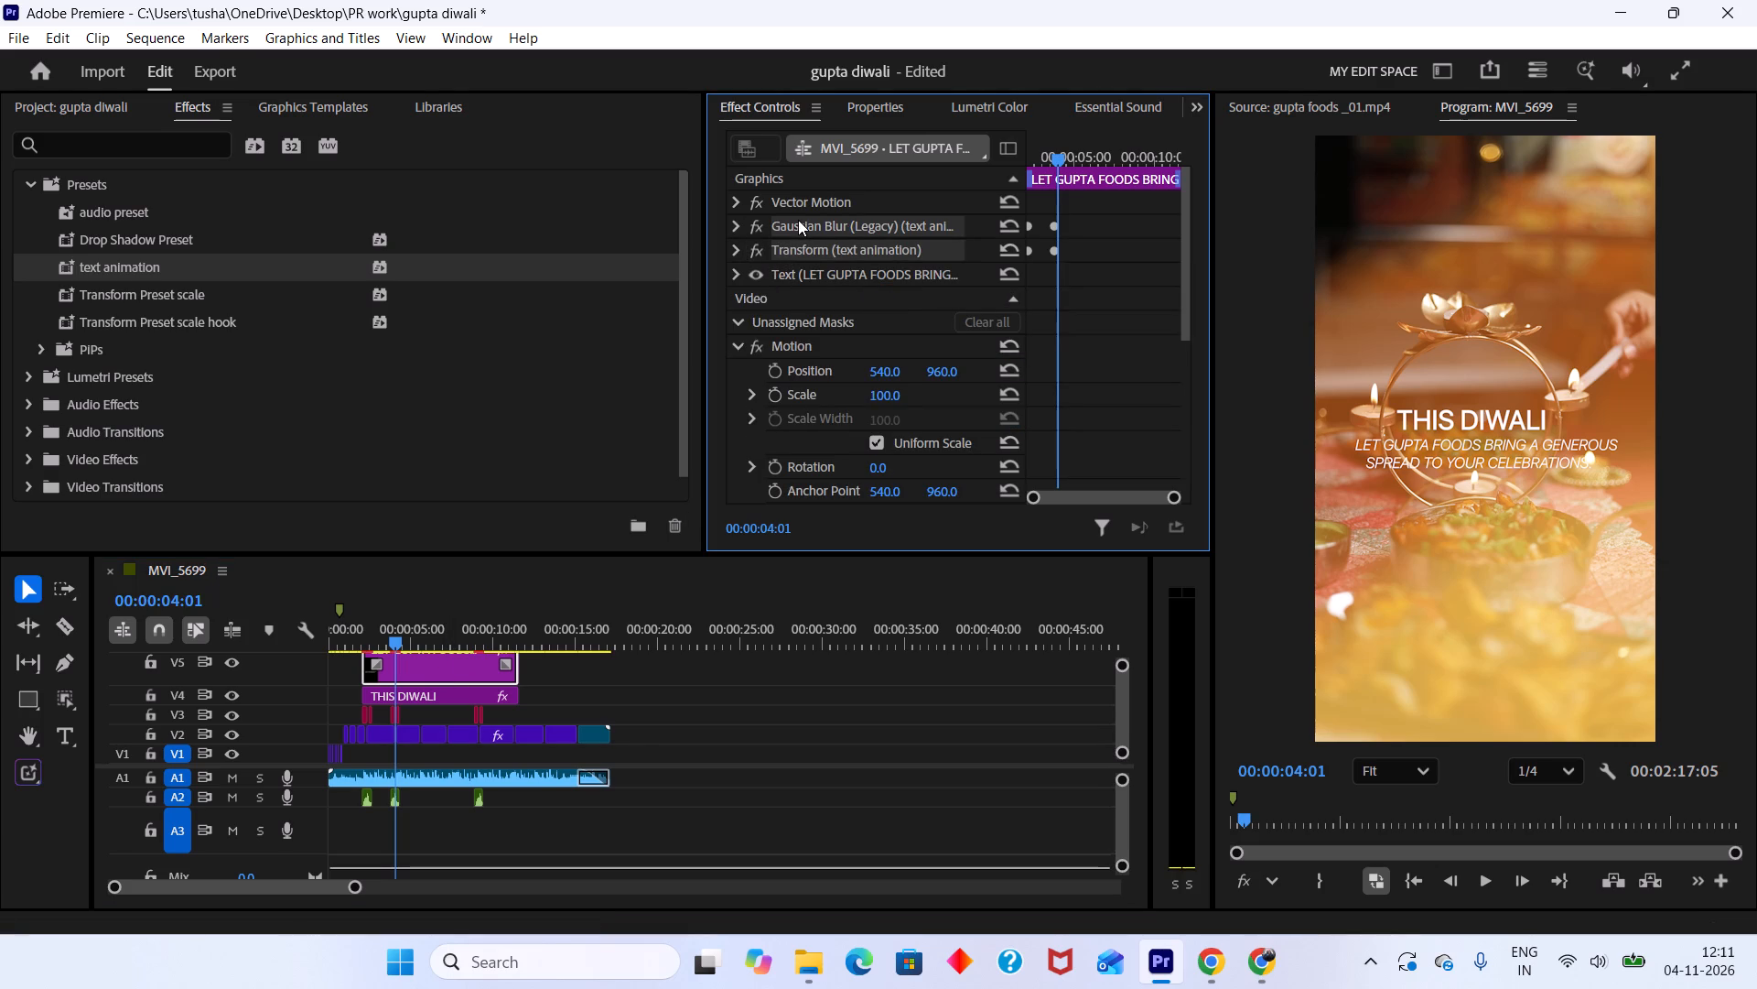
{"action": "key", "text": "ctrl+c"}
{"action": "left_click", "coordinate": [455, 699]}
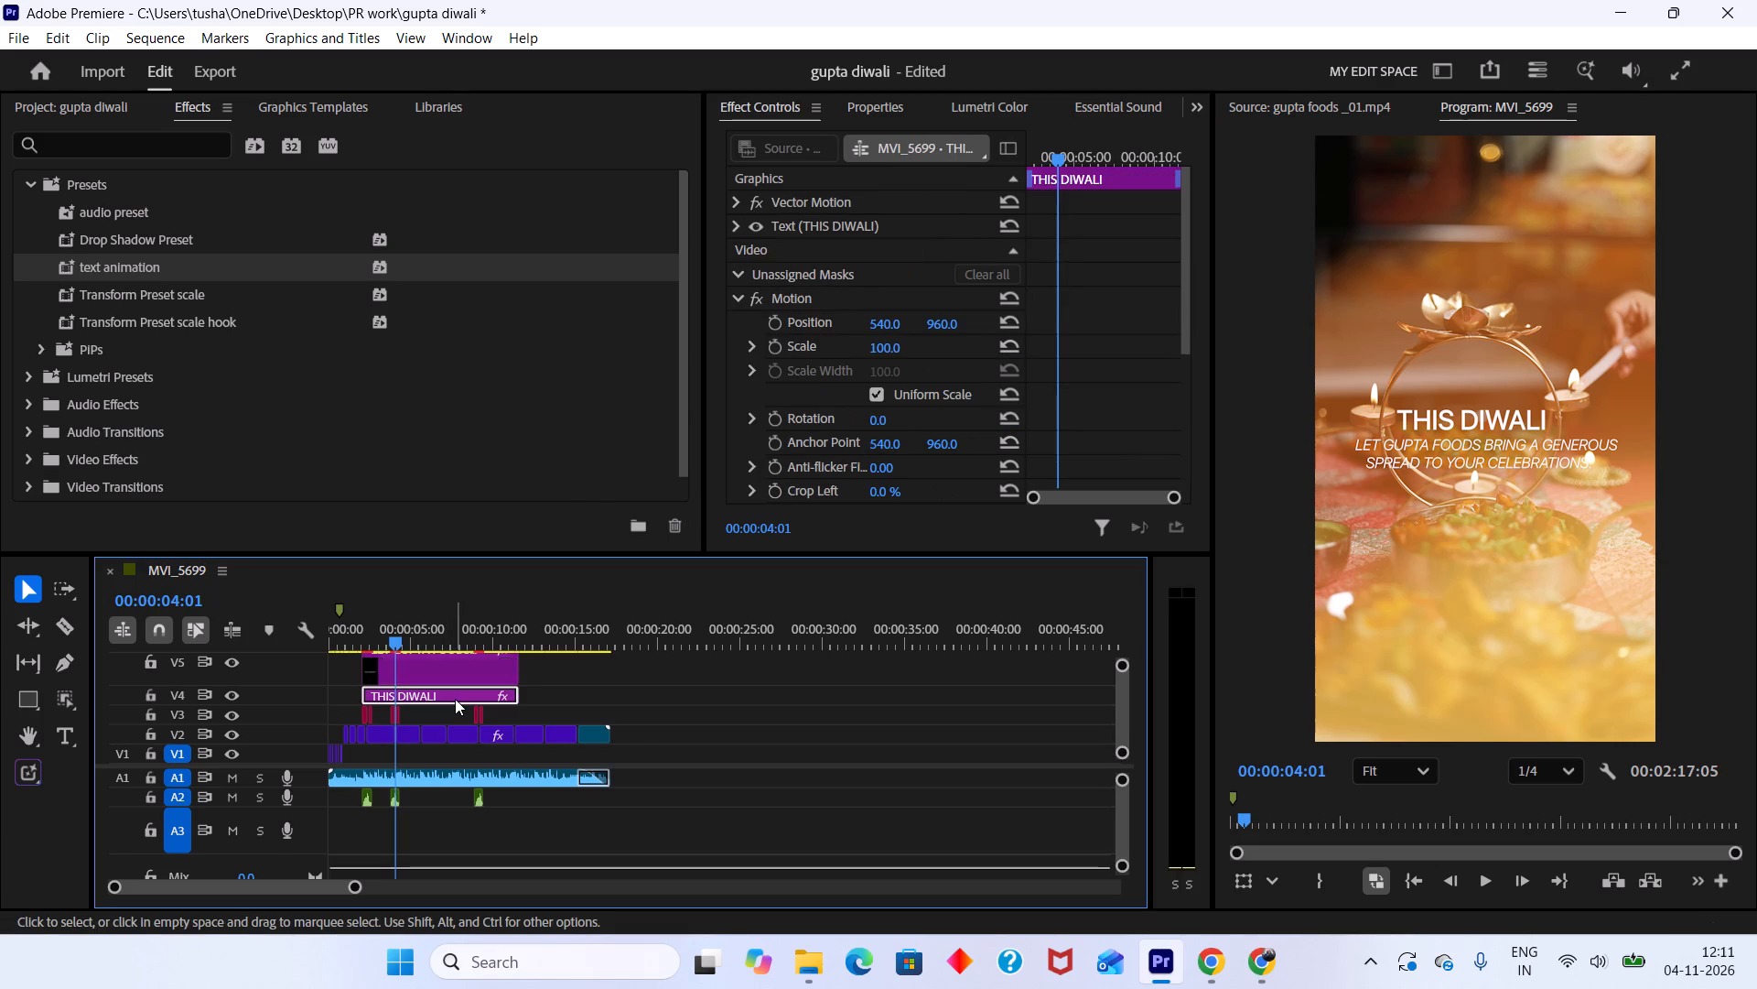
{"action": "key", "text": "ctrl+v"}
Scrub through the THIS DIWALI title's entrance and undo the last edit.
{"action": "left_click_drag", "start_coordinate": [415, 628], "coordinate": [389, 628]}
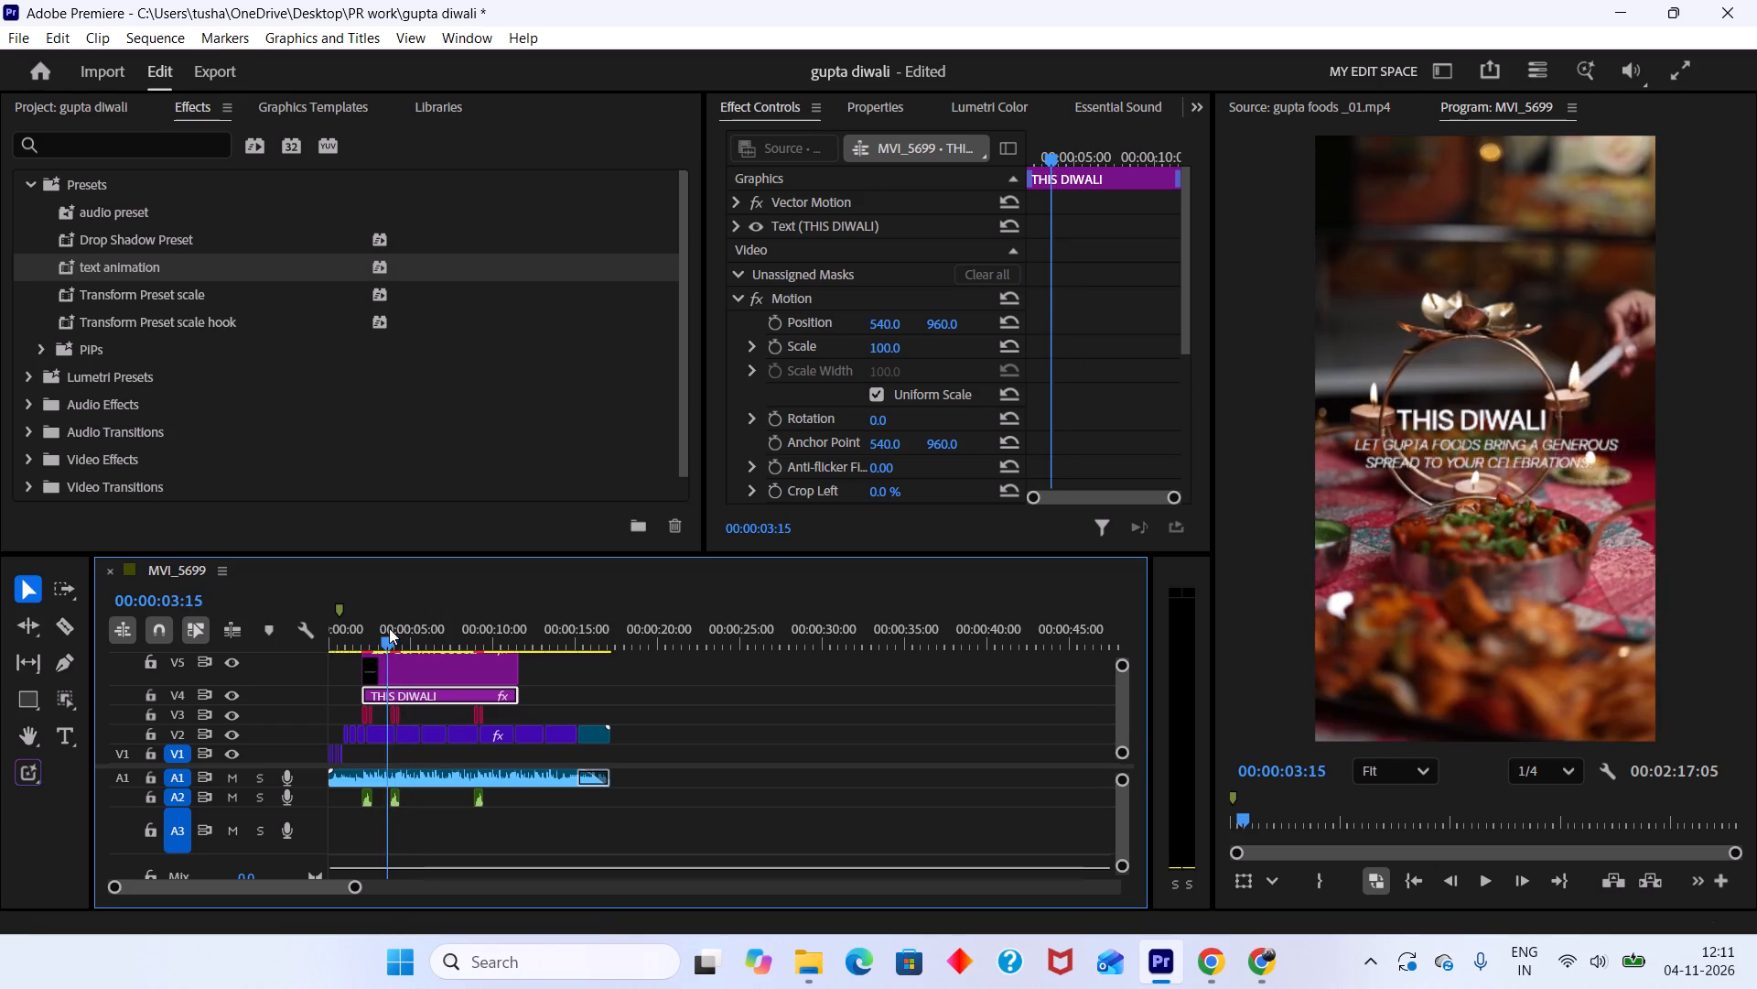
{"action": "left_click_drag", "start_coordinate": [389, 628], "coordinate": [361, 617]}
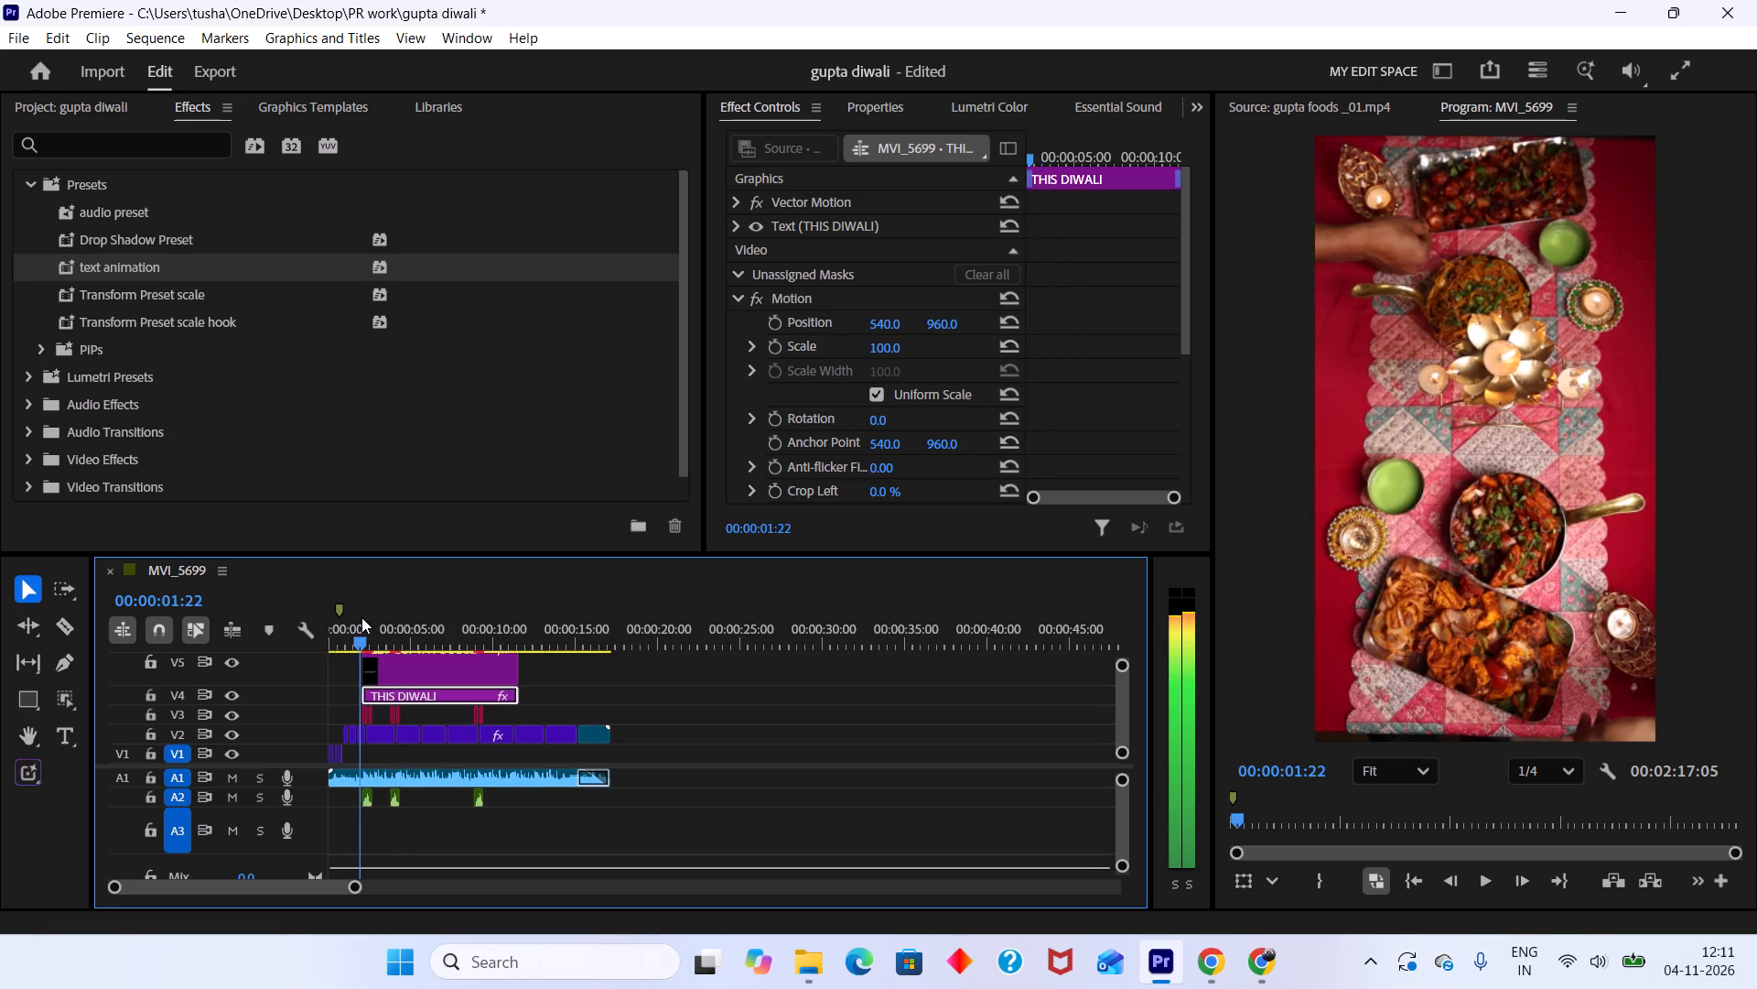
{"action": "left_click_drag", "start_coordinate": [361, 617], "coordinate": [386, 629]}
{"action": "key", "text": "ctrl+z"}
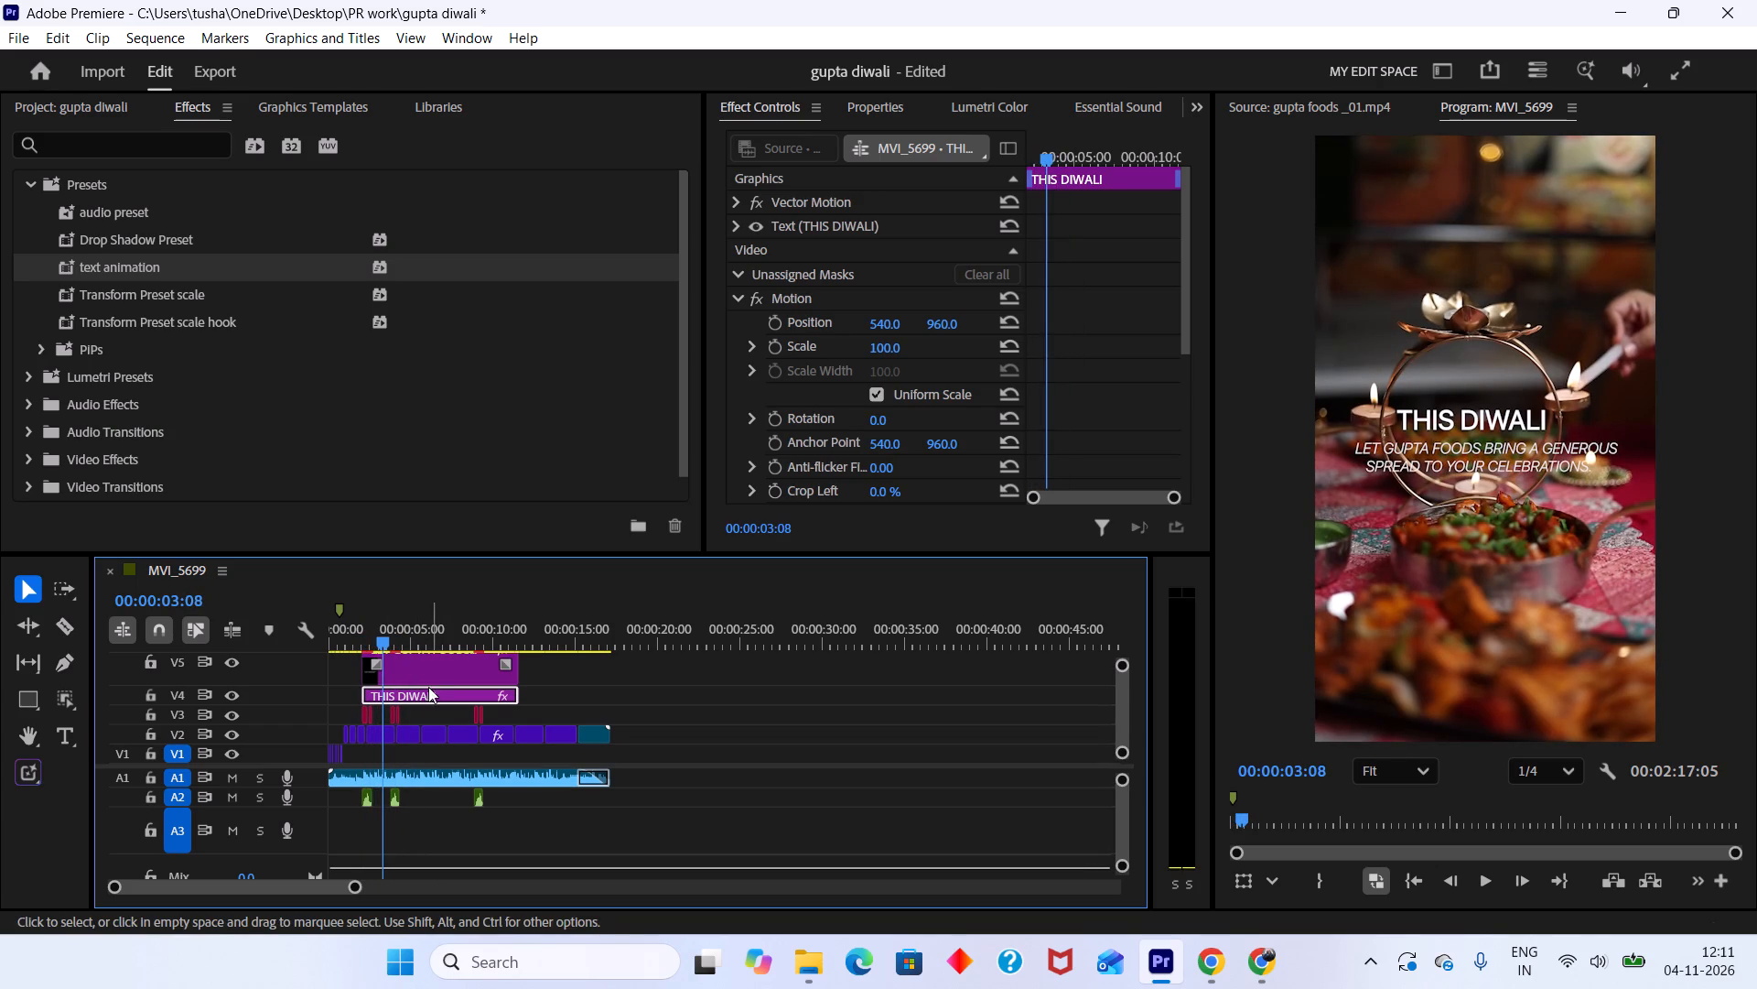
Copy the caption's Gaussian Blur and Transform effects onto the THIS DIWALI title on V4 and play back its entrance.
{"action": "left_click", "coordinate": [426, 668]}
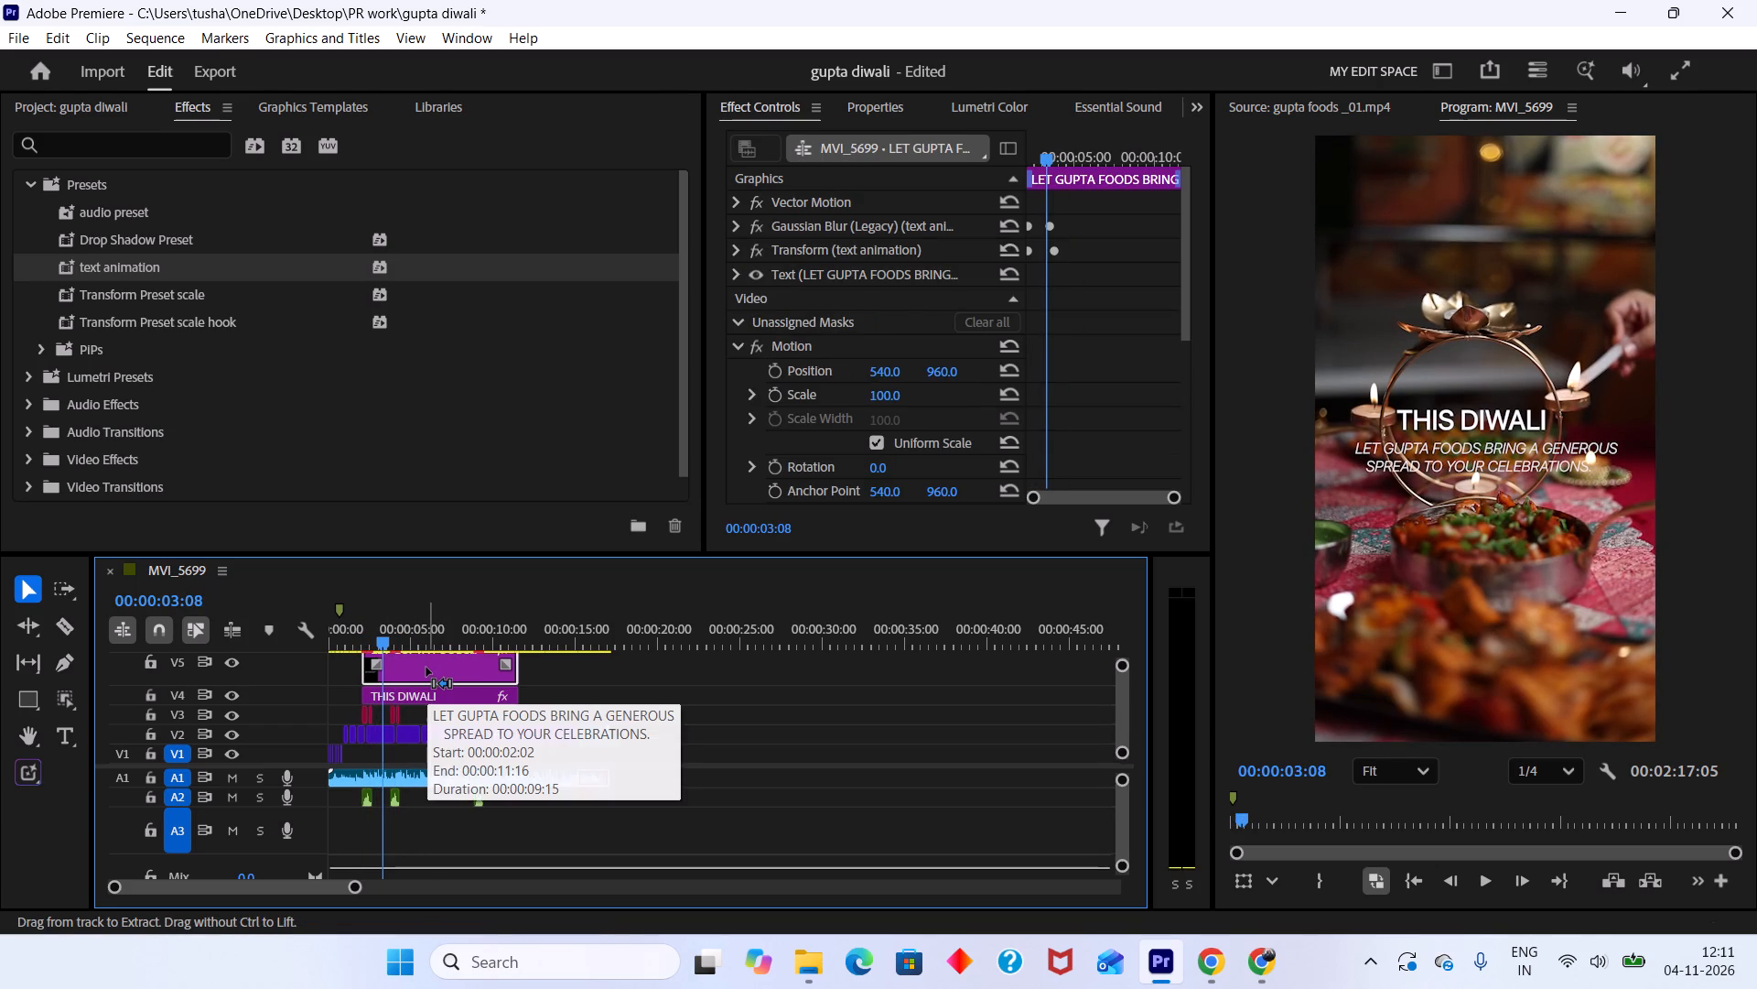
{"action": "left_click", "coordinate": [822, 228]}
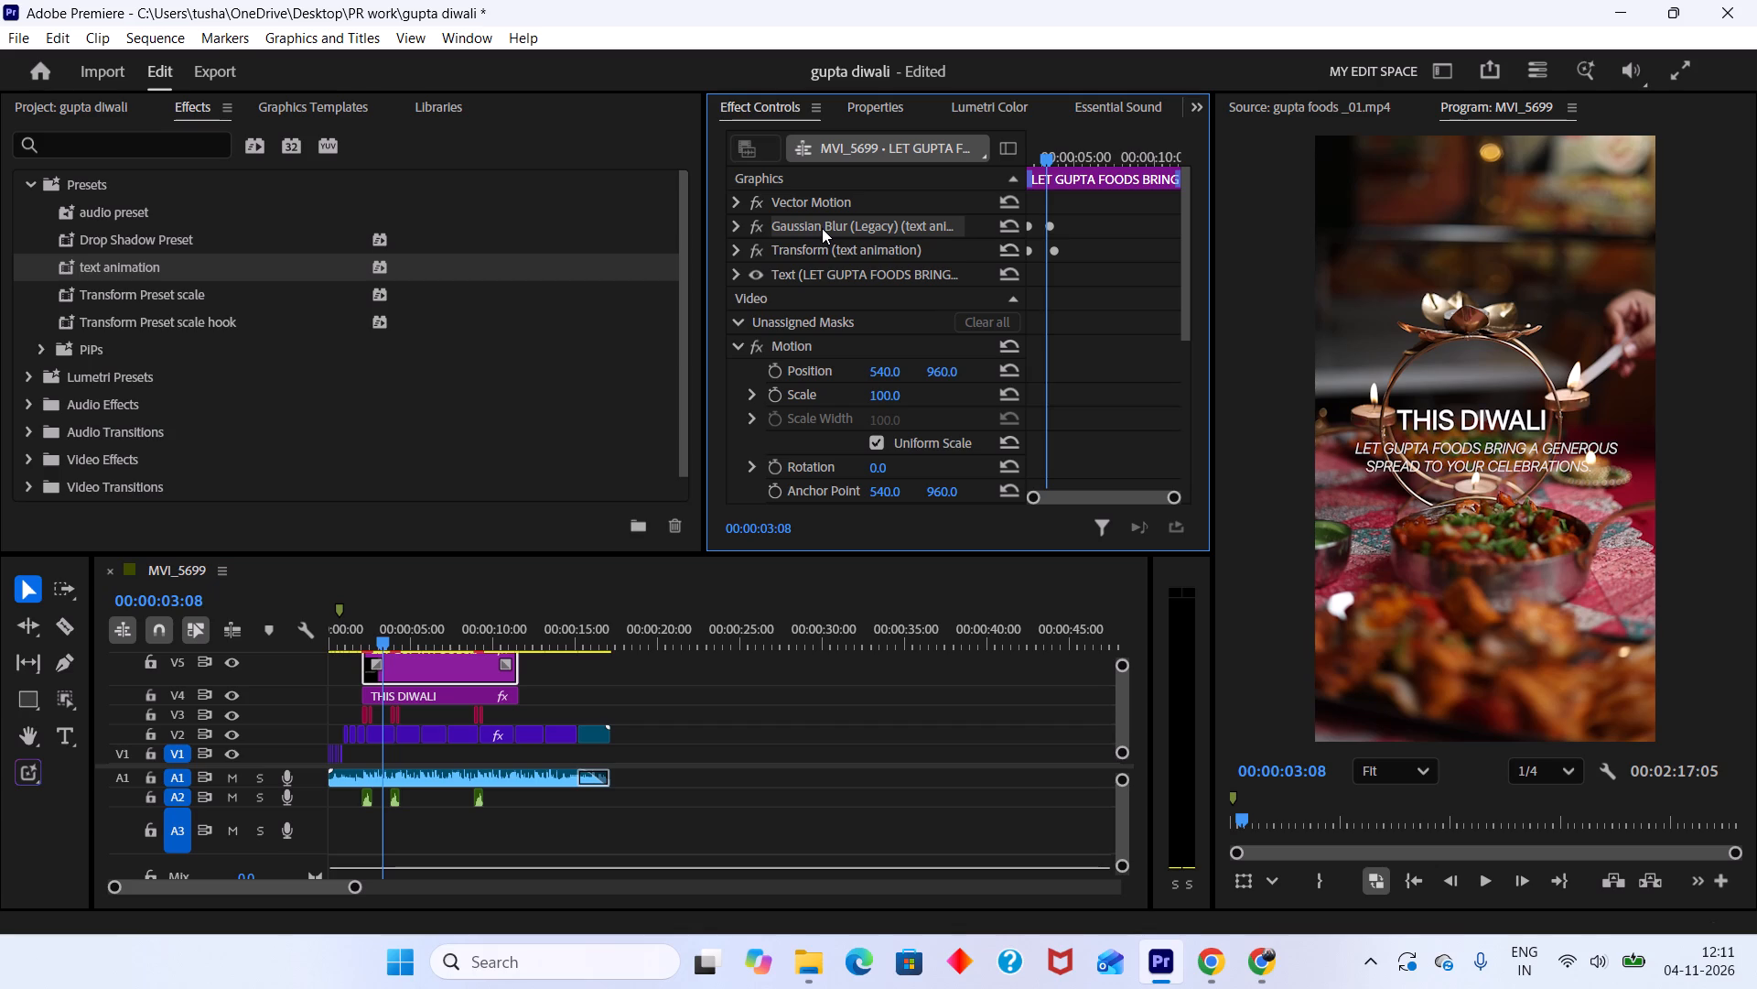
{"action": "left_click", "coordinate": [830, 251], "text": "ctrl"}
{"action": "right_click", "coordinate": [830, 251]}
{"action": "left_click", "coordinate": [878, 349]}
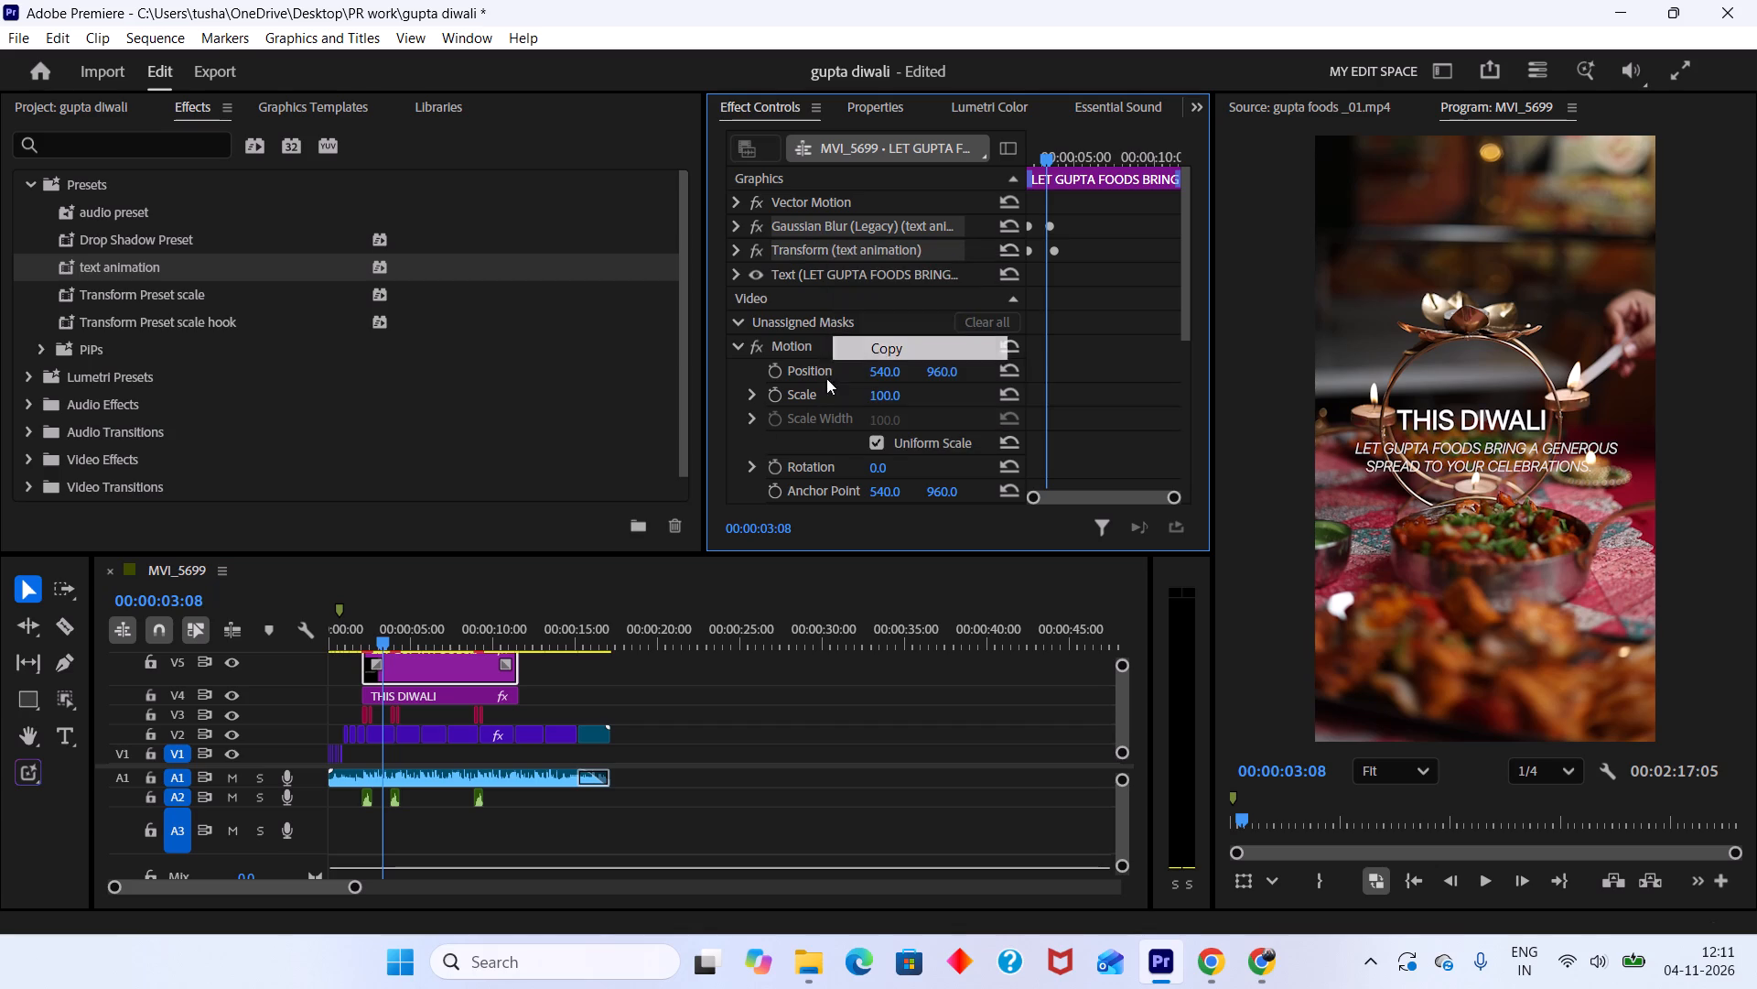
{"action": "left_click", "coordinate": [469, 690]}
{"action": "right_click", "coordinate": [469, 690]}
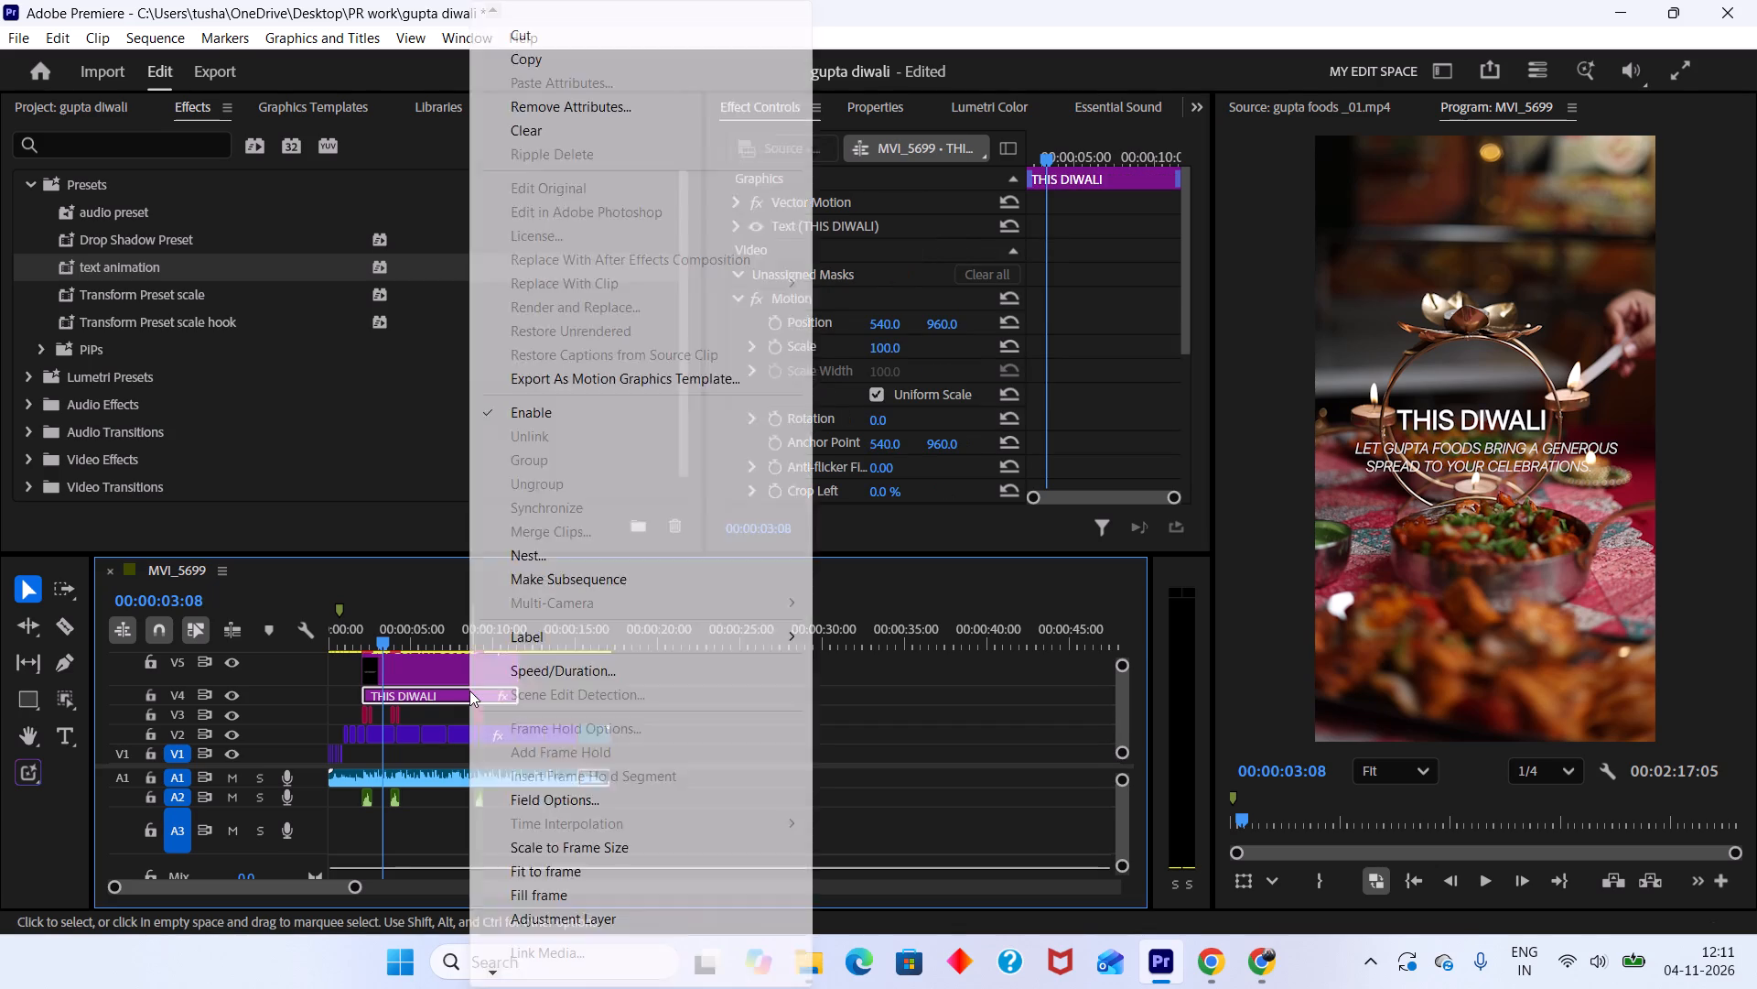
{"action": "left_click", "coordinate": [431, 695]}
{"action": "key", "text": "ctrl+v"}
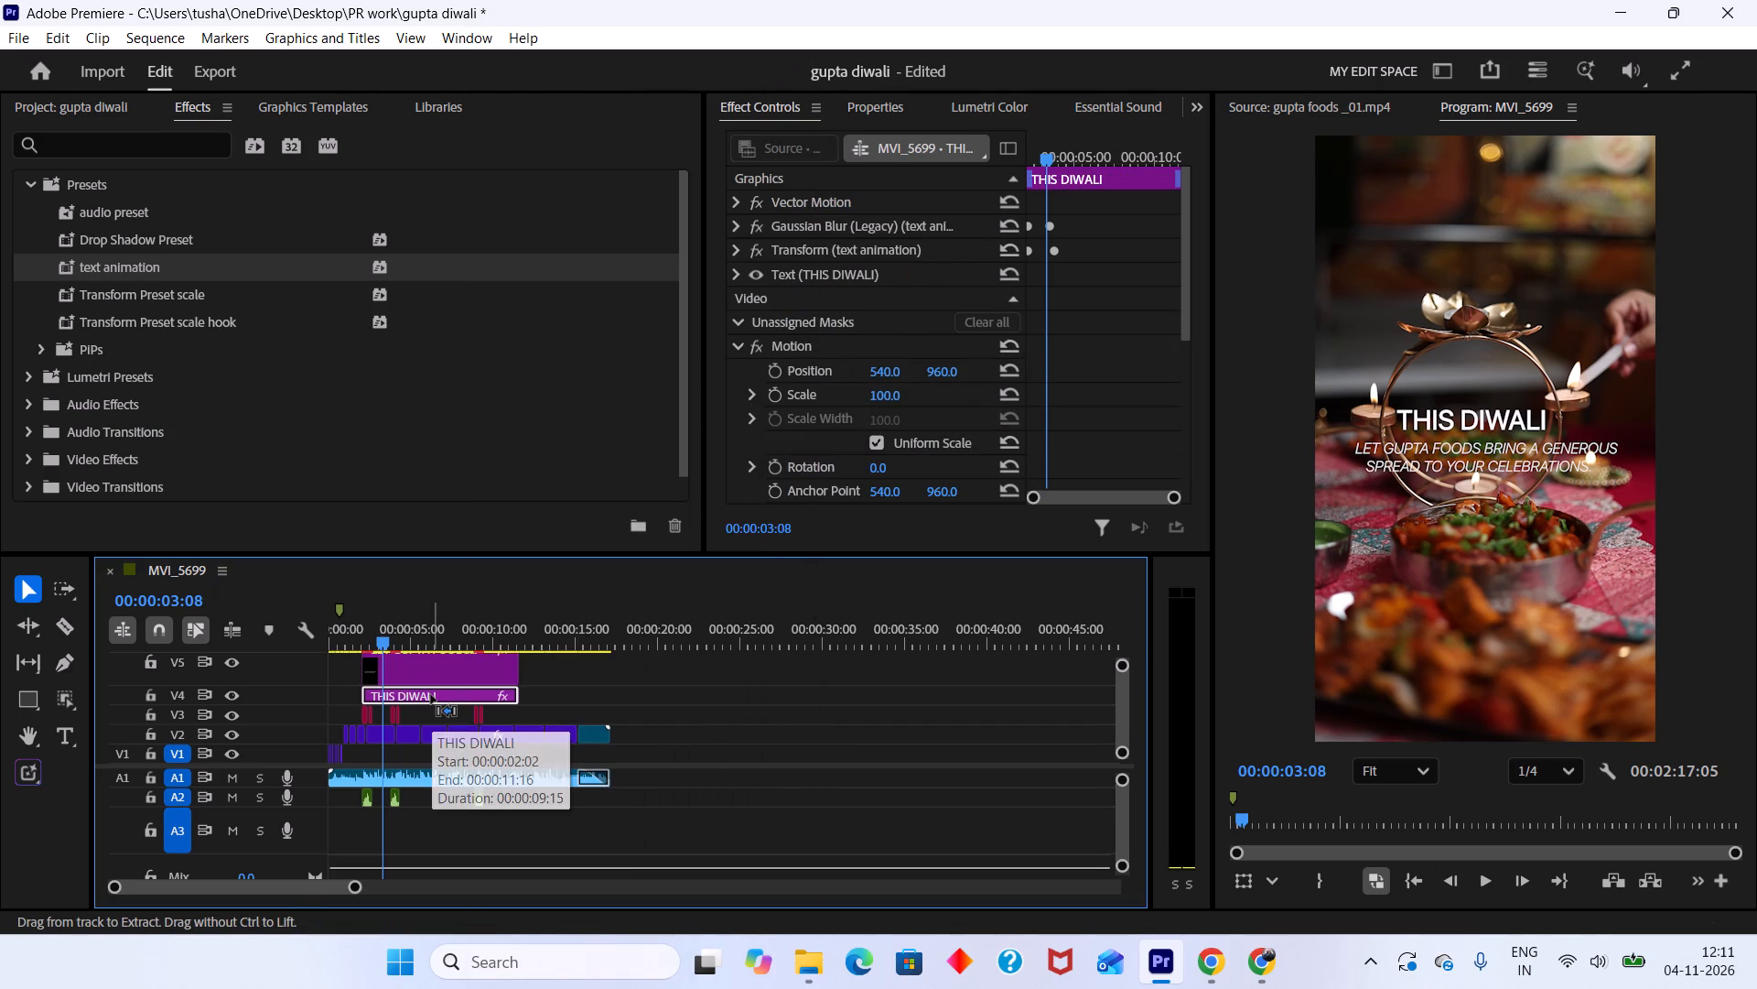
{"action": "left_click_drag", "start_coordinate": [385, 634], "coordinate": [362, 627]}
{"action": "key", "text": "space"}
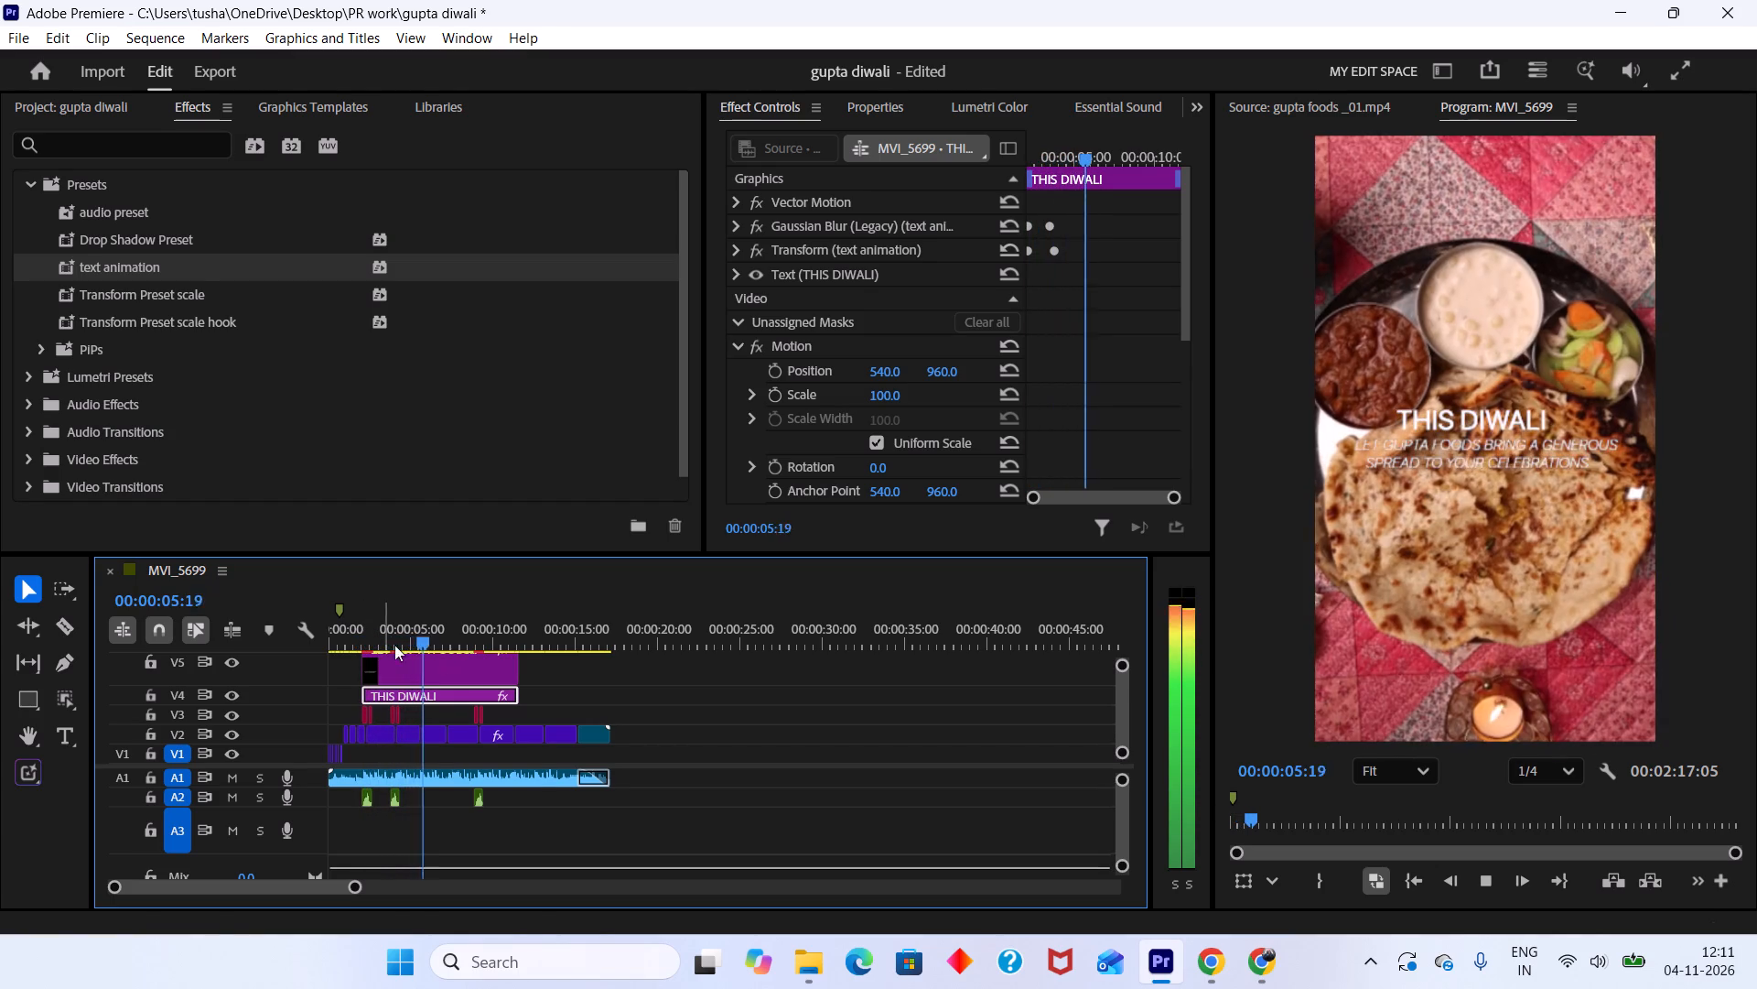
{"action": "key", "text": "space"}
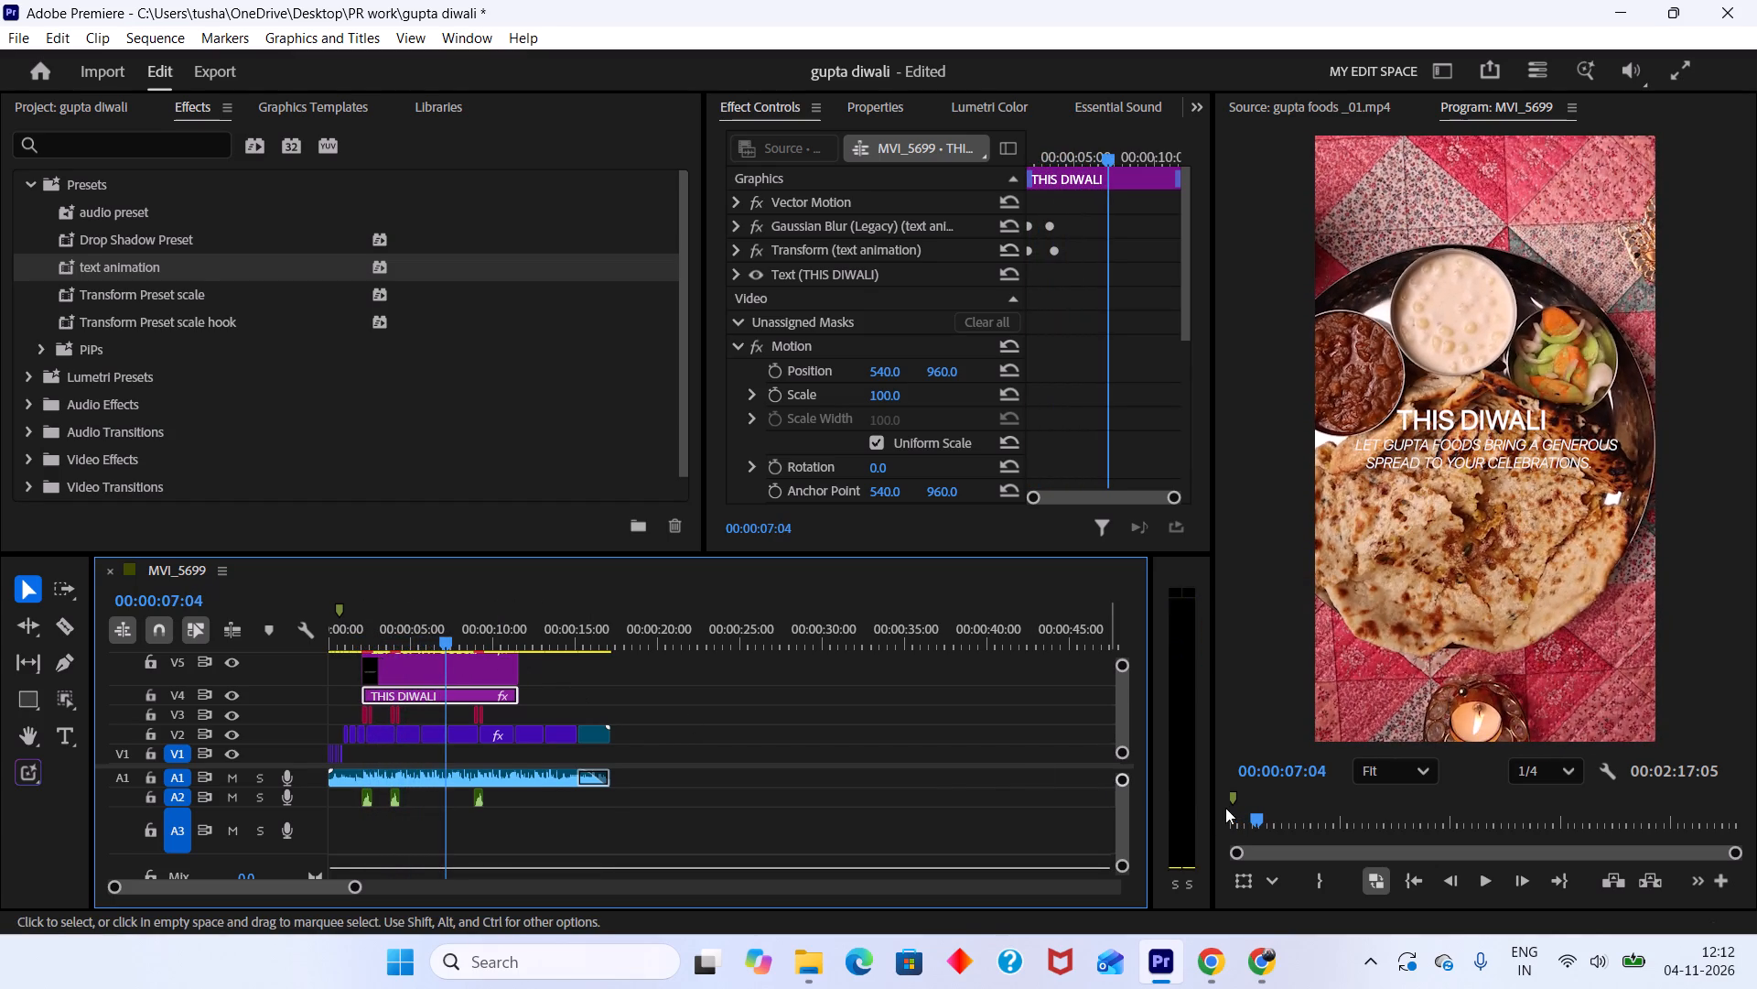
Save the project.
{"action": "key", "text": "ctrl+s"}
Adjust the system volume and briefly play the sequence from about 7 seconds to check the sound.
{"action": "left_click", "coordinate": [1601, 955]}
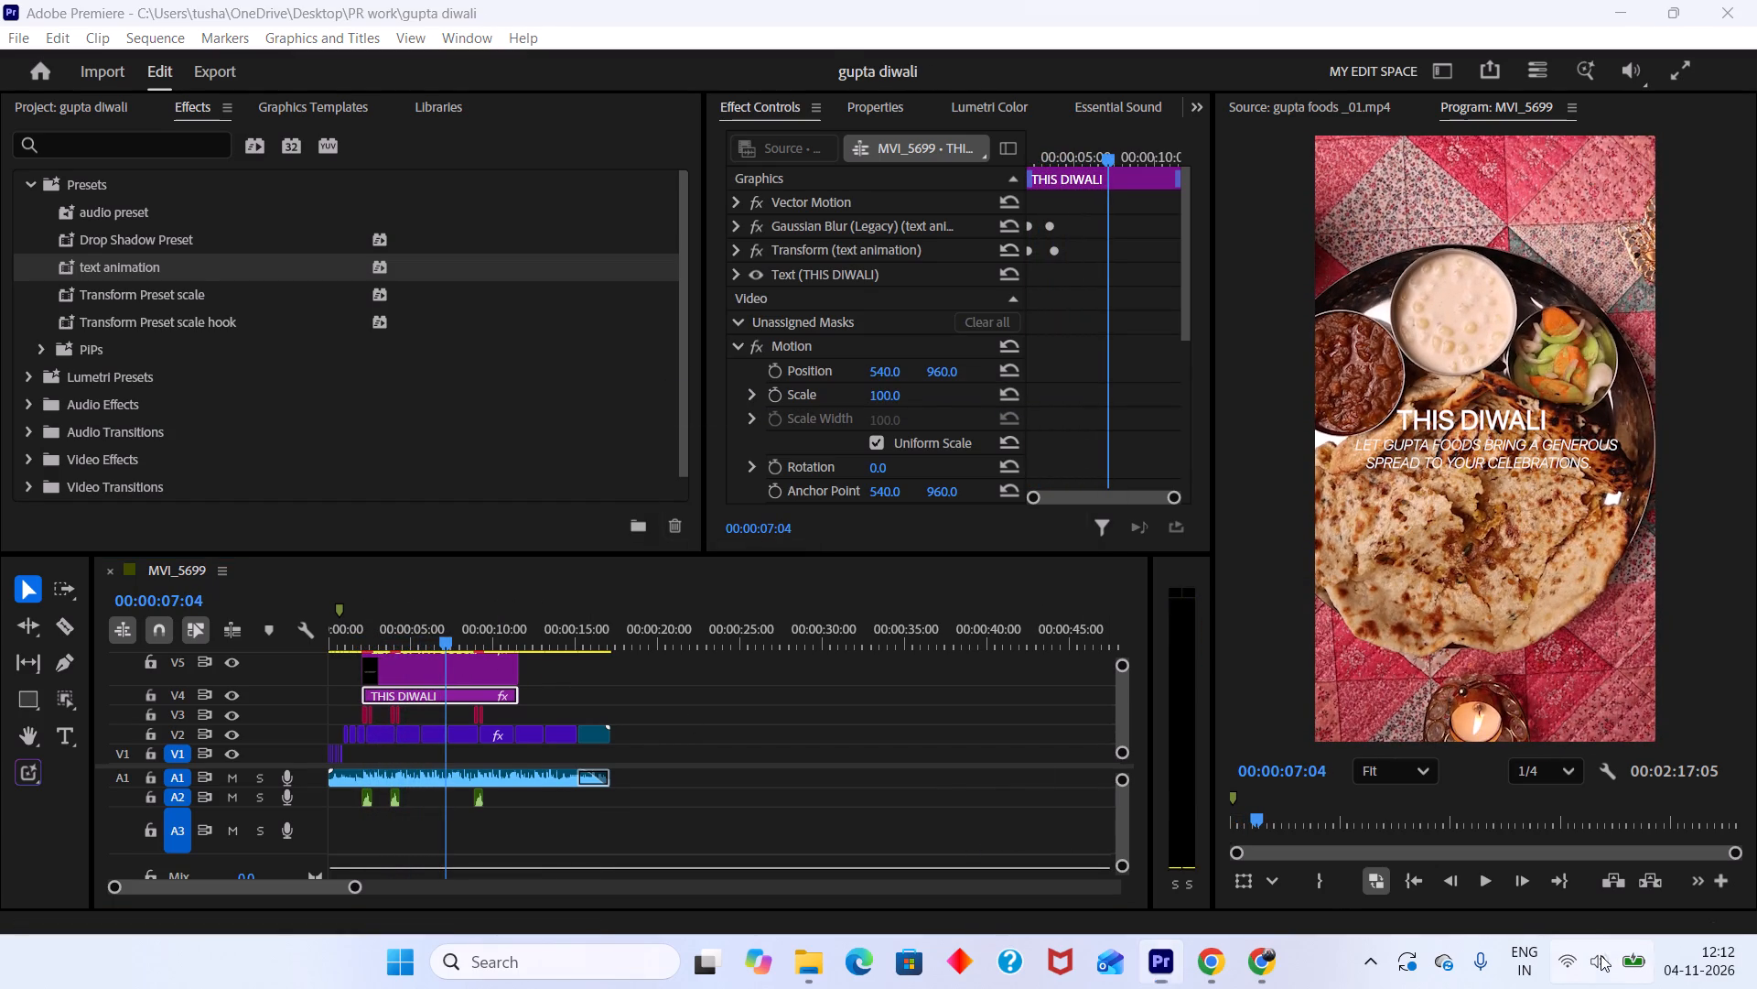
{"action": "left_click", "coordinate": [1486, 826]}
{"action": "left_click", "coordinate": [819, 696]}
{"action": "key", "text": "space"}
{"action": "key", "text": "space"}
{"action": "key", "text": "space"}
{"action": "key", "text": "space"}
{"action": "key", "text": "space"}
{"action": "key", "text": "space"}
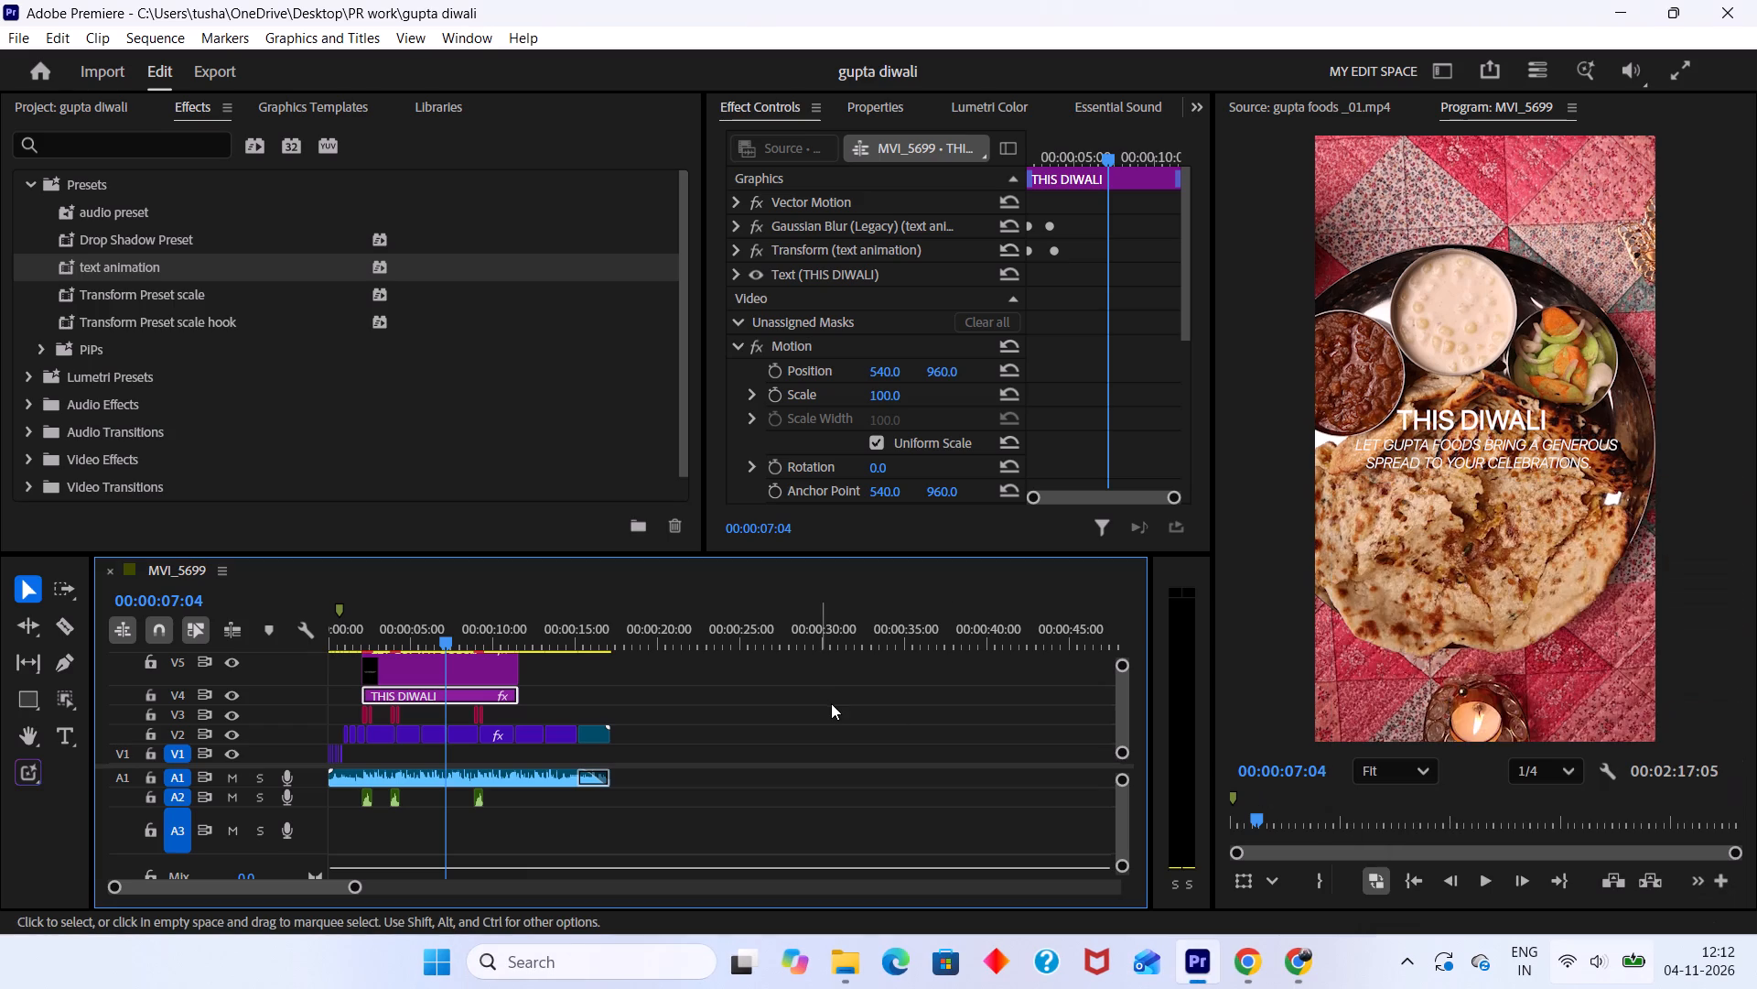
{"action": "scroll", "coordinate": [831, 703], "scroll_direction": "down", "scroll_amount": 4}
{"action": "key", "text": "space"}
Apply the Drop Shadow Preset to both the THIS DIWALI title and the LET GUPTA FOODS caption.
{"action": "scroll", "coordinate": [832, 712], "scroll_direction": "down", "scroll_amount": 4, "text": "alt"}
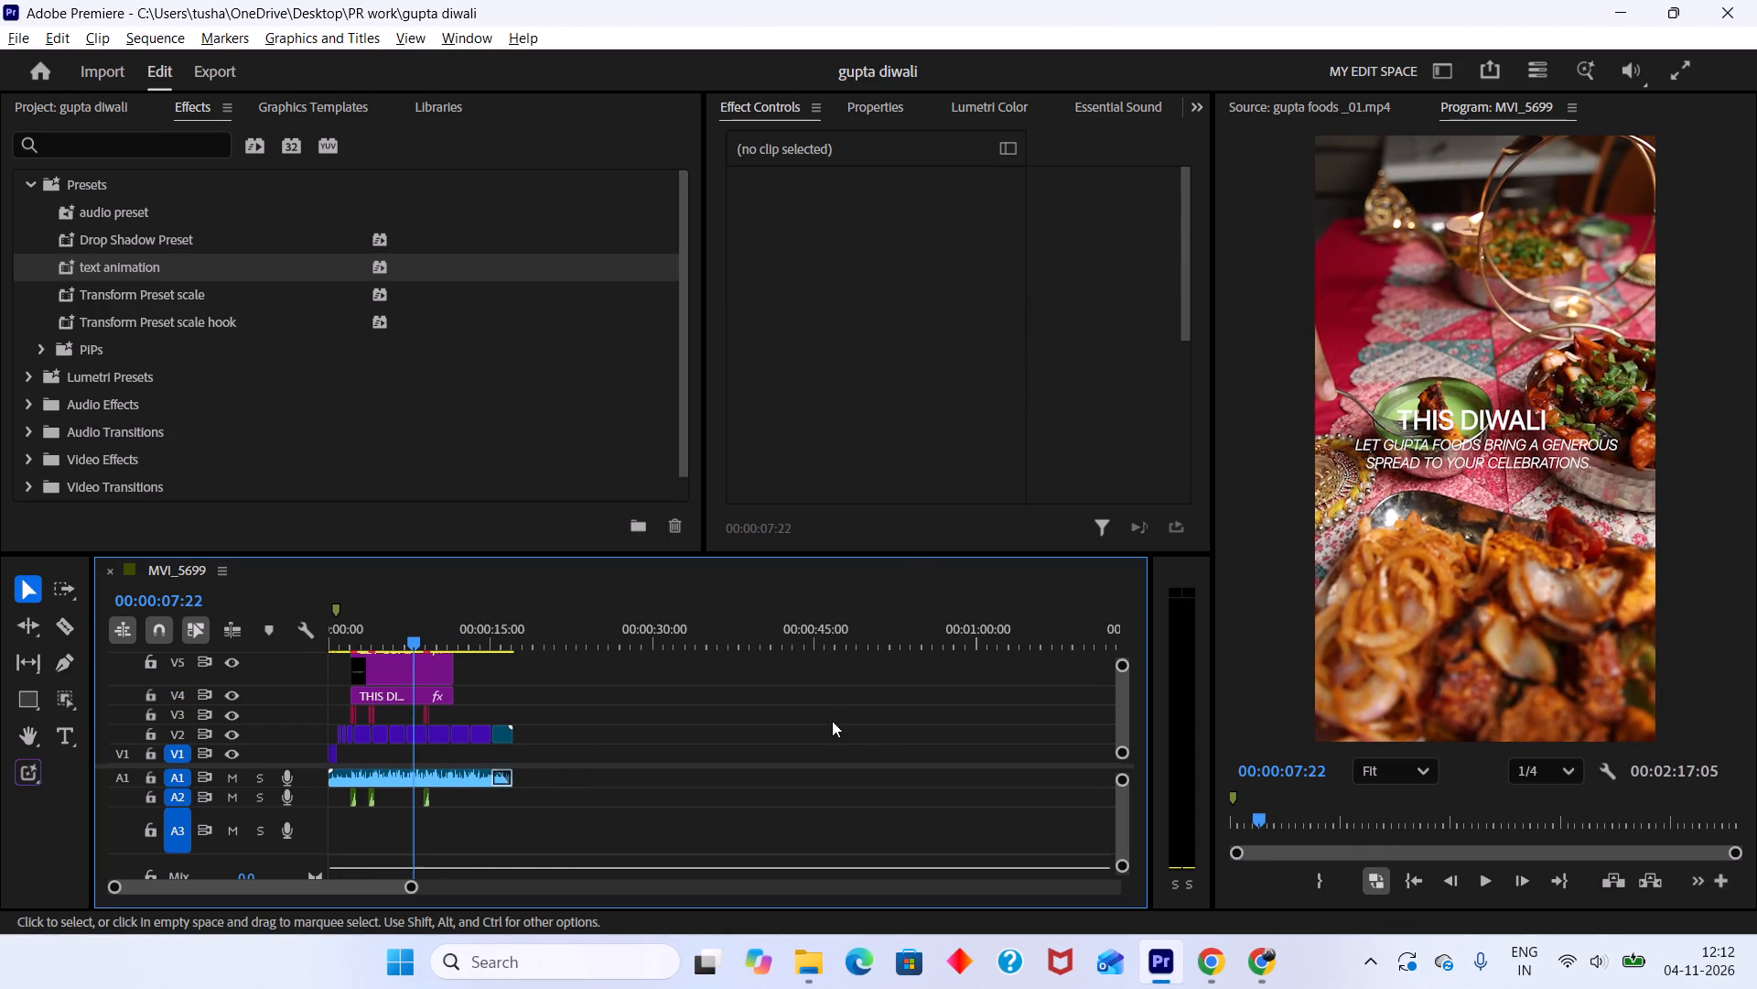
{"action": "left_click_drag", "start_coordinate": [519, 669], "coordinate": [439, 692]}
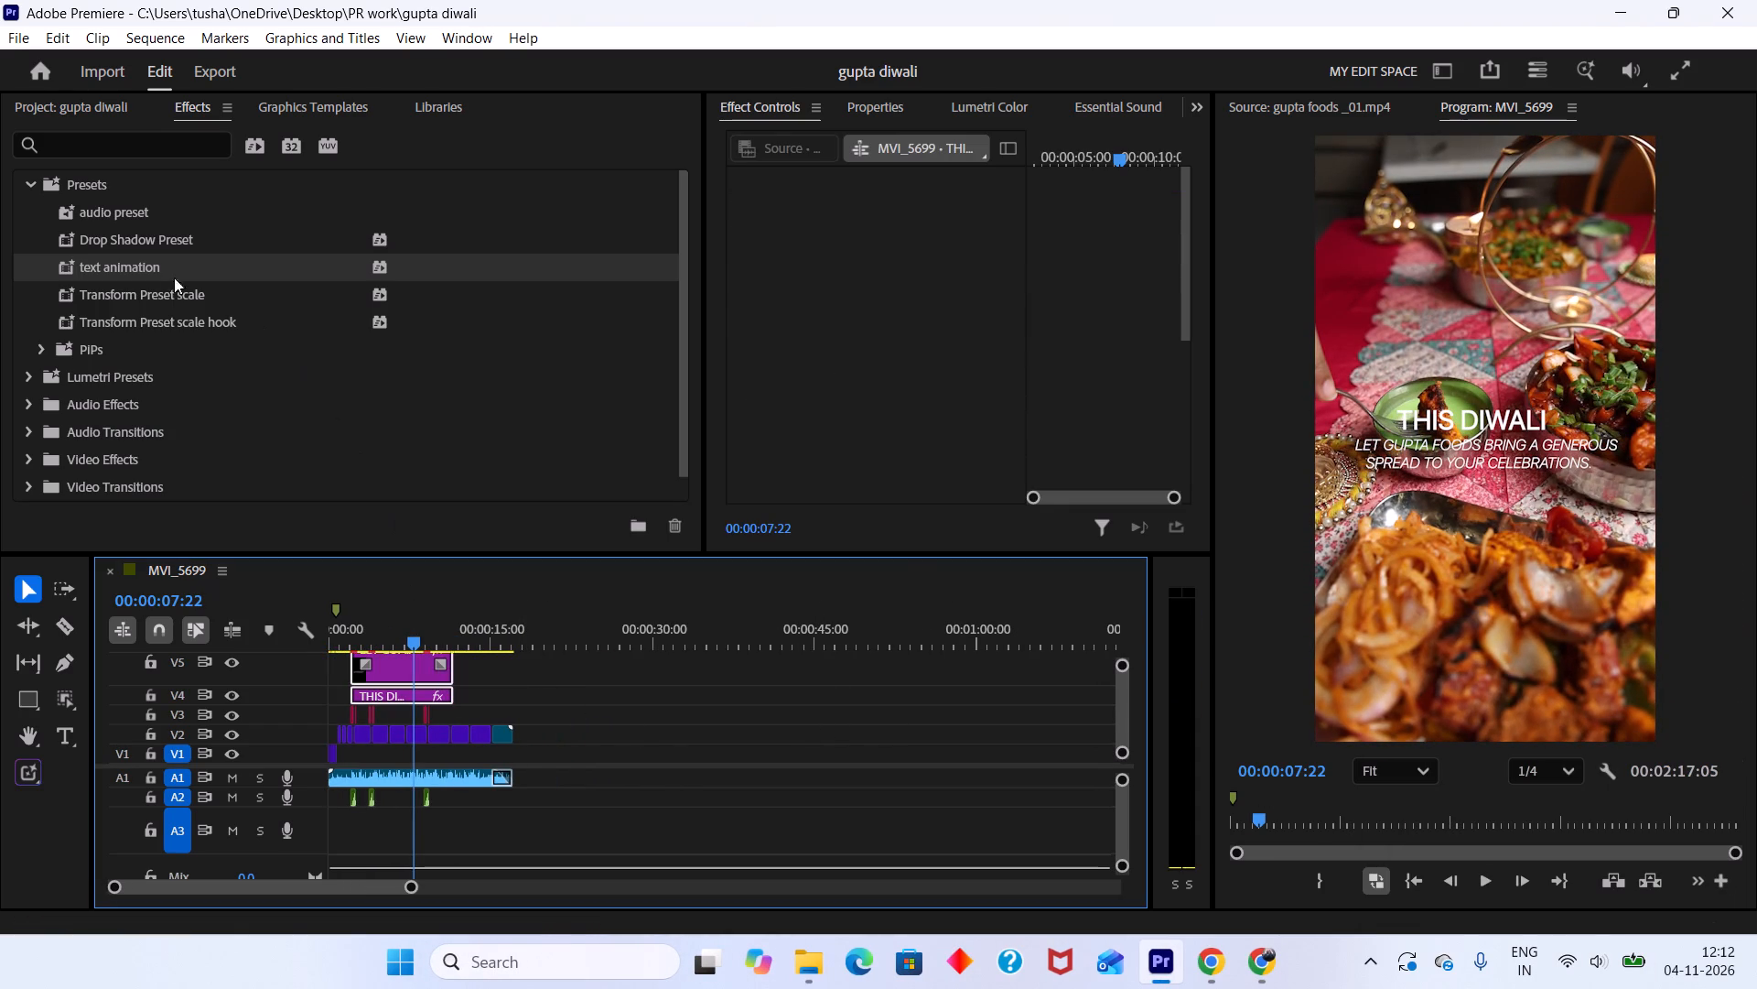
{"action": "left_click", "coordinate": [124, 234]}
{"action": "left_click_drag", "start_coordinate": [136, 239], "coordinate": [433, 665]}
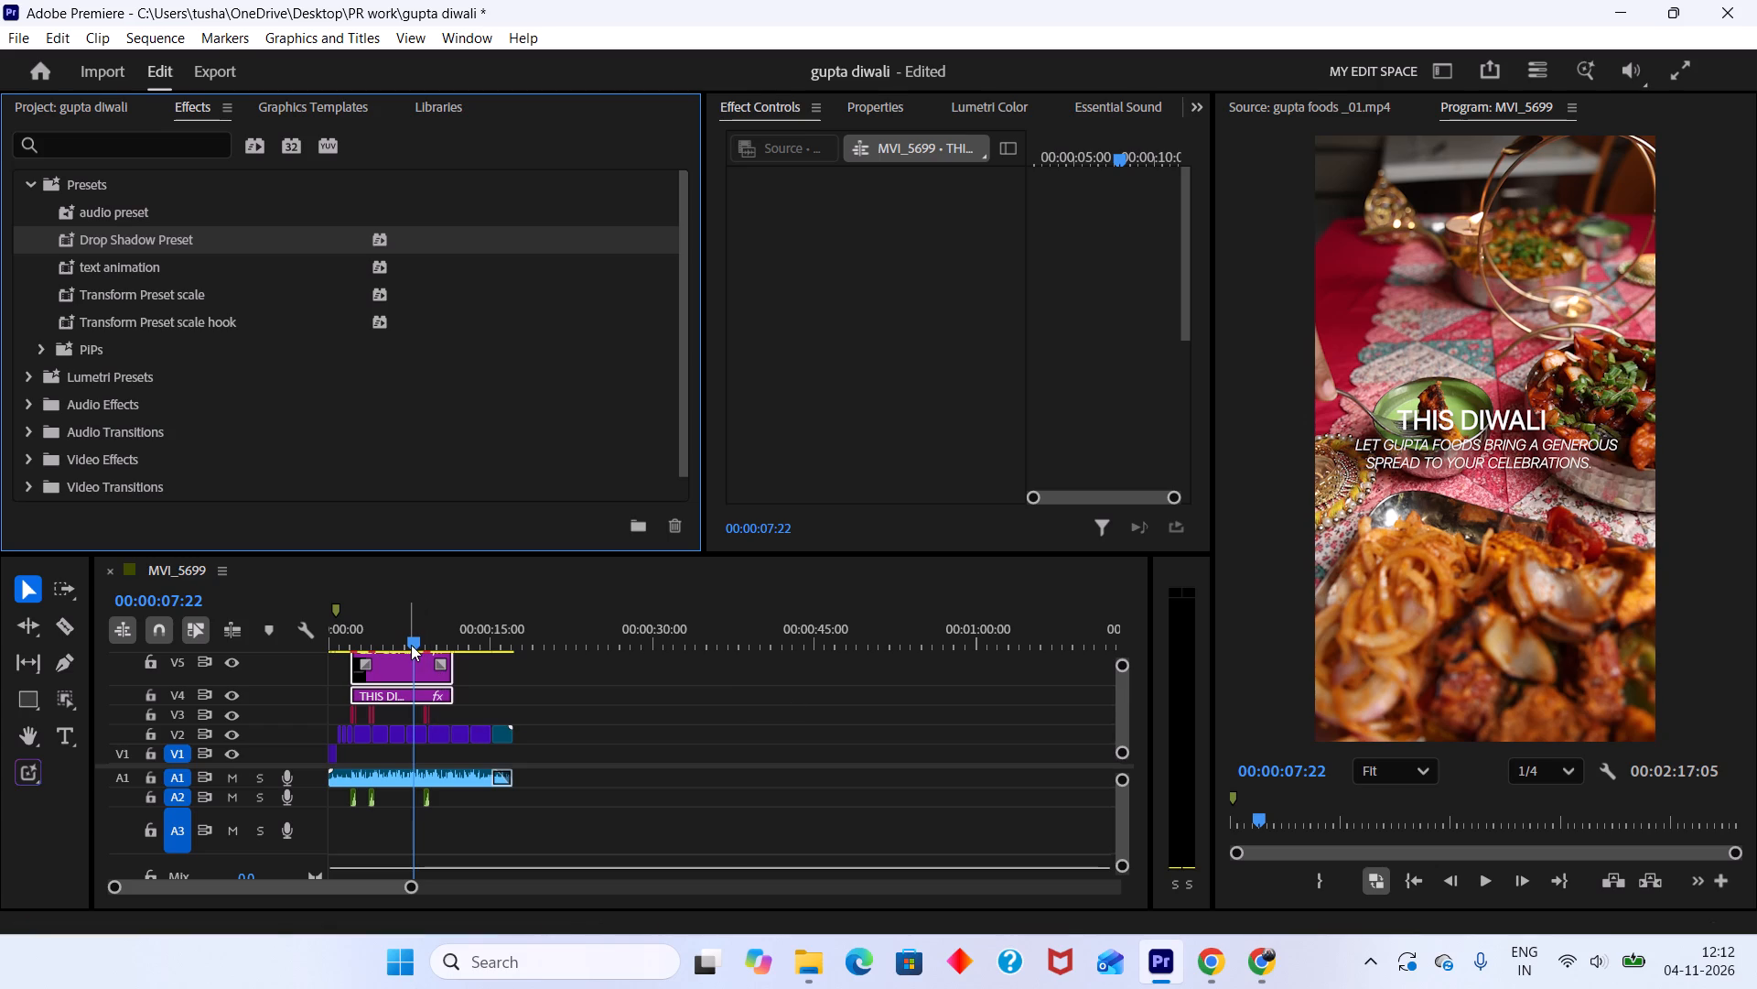
{"action": "left_click", "coordinate": [878, 107]}
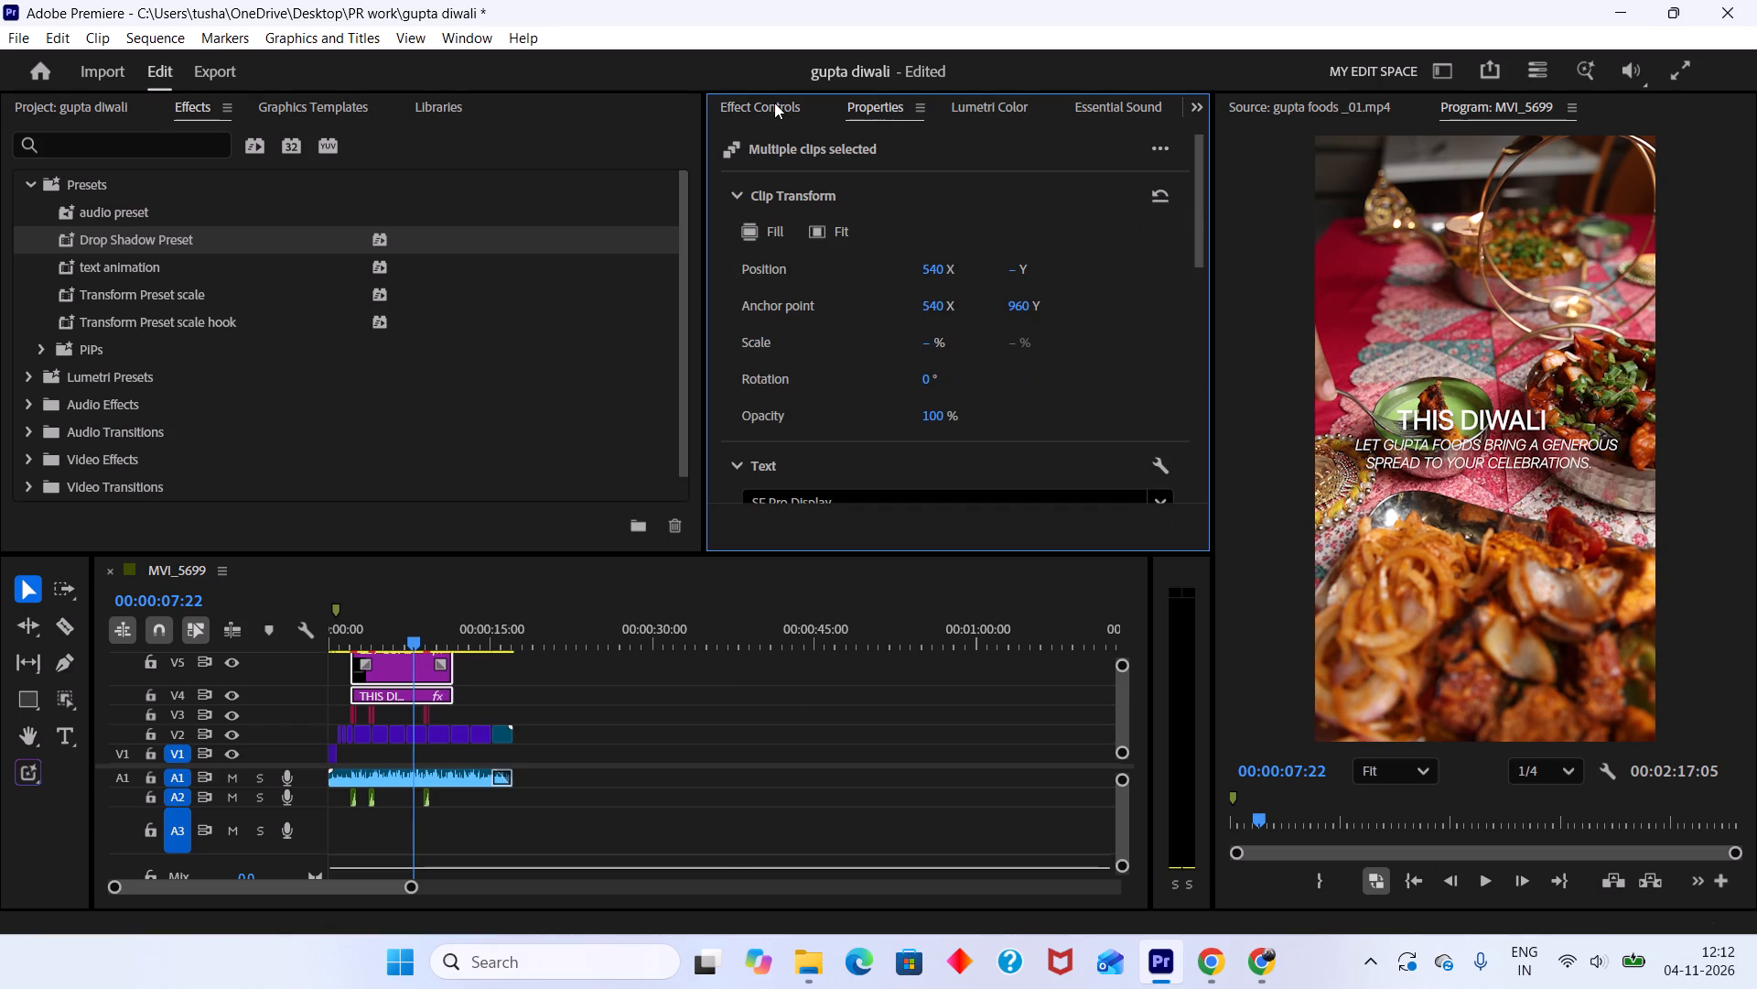
{"action": "left_click", "coordinate": [774, 103]}
Switch the caption's two Drop Shadow effects off and on again to compare how the text looks.
{"action": "left_click", "coordinate": [499, 683]}
{"action": "left_click", "coordinate": [403, 677]}
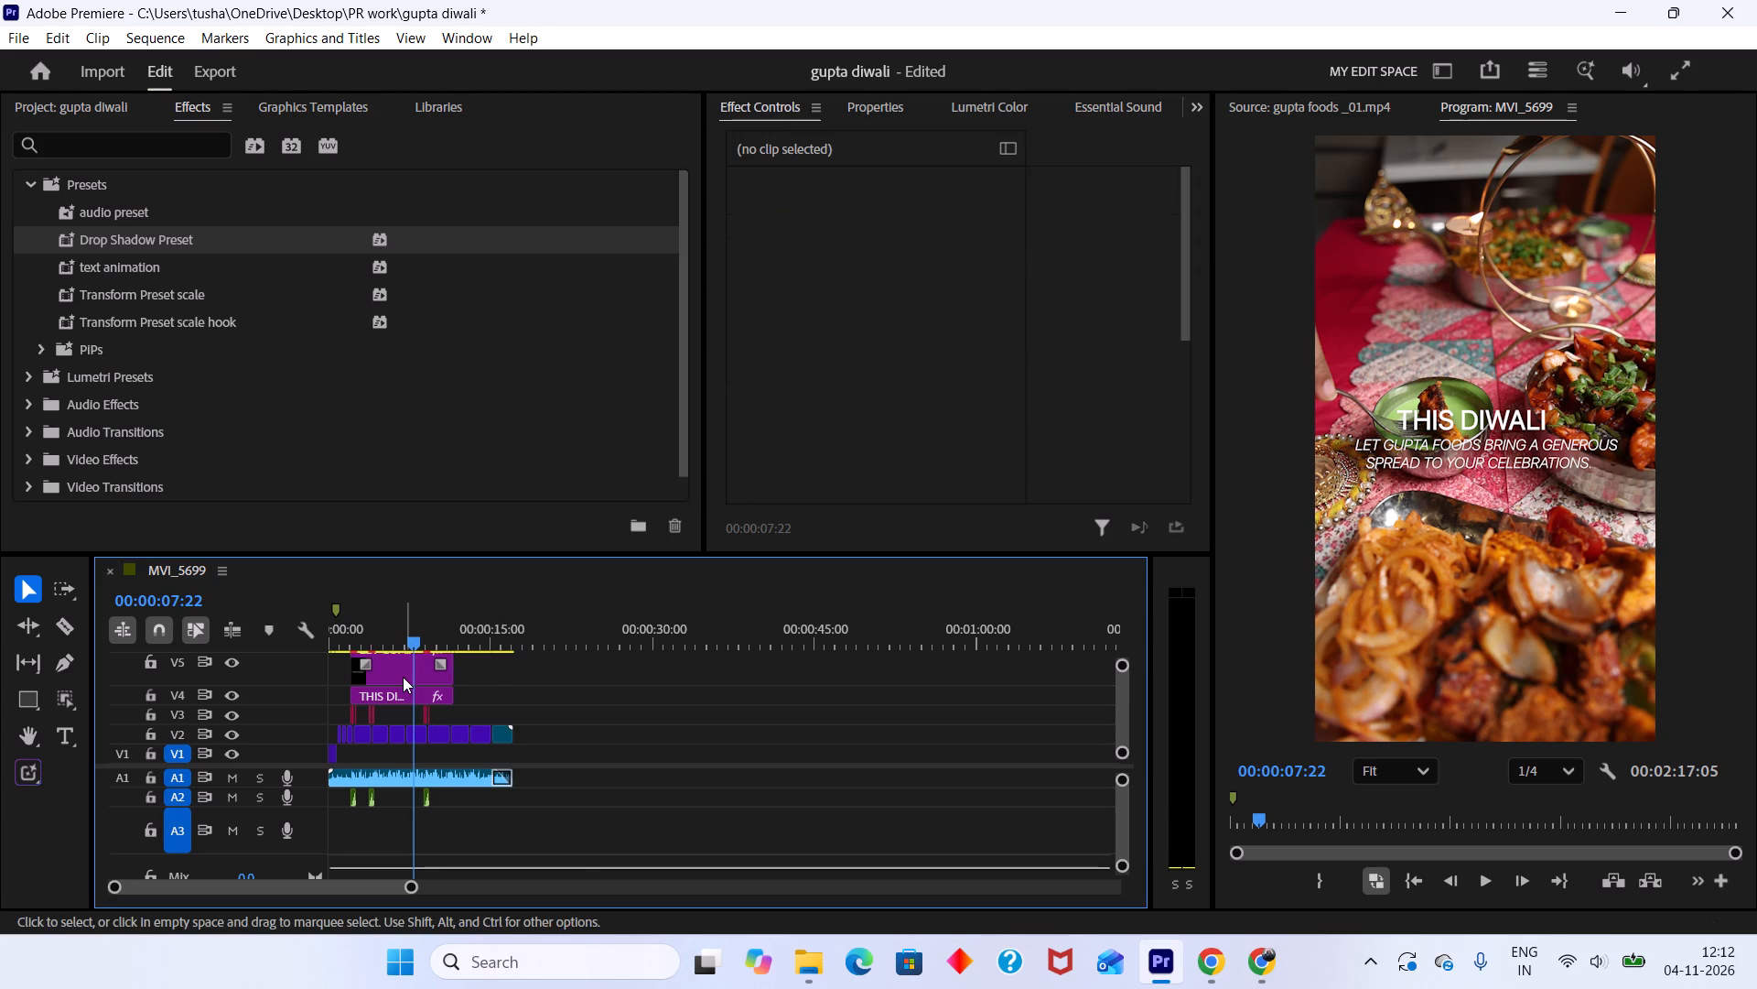
{"action": "left_click", "coordinate": [740, 225]}
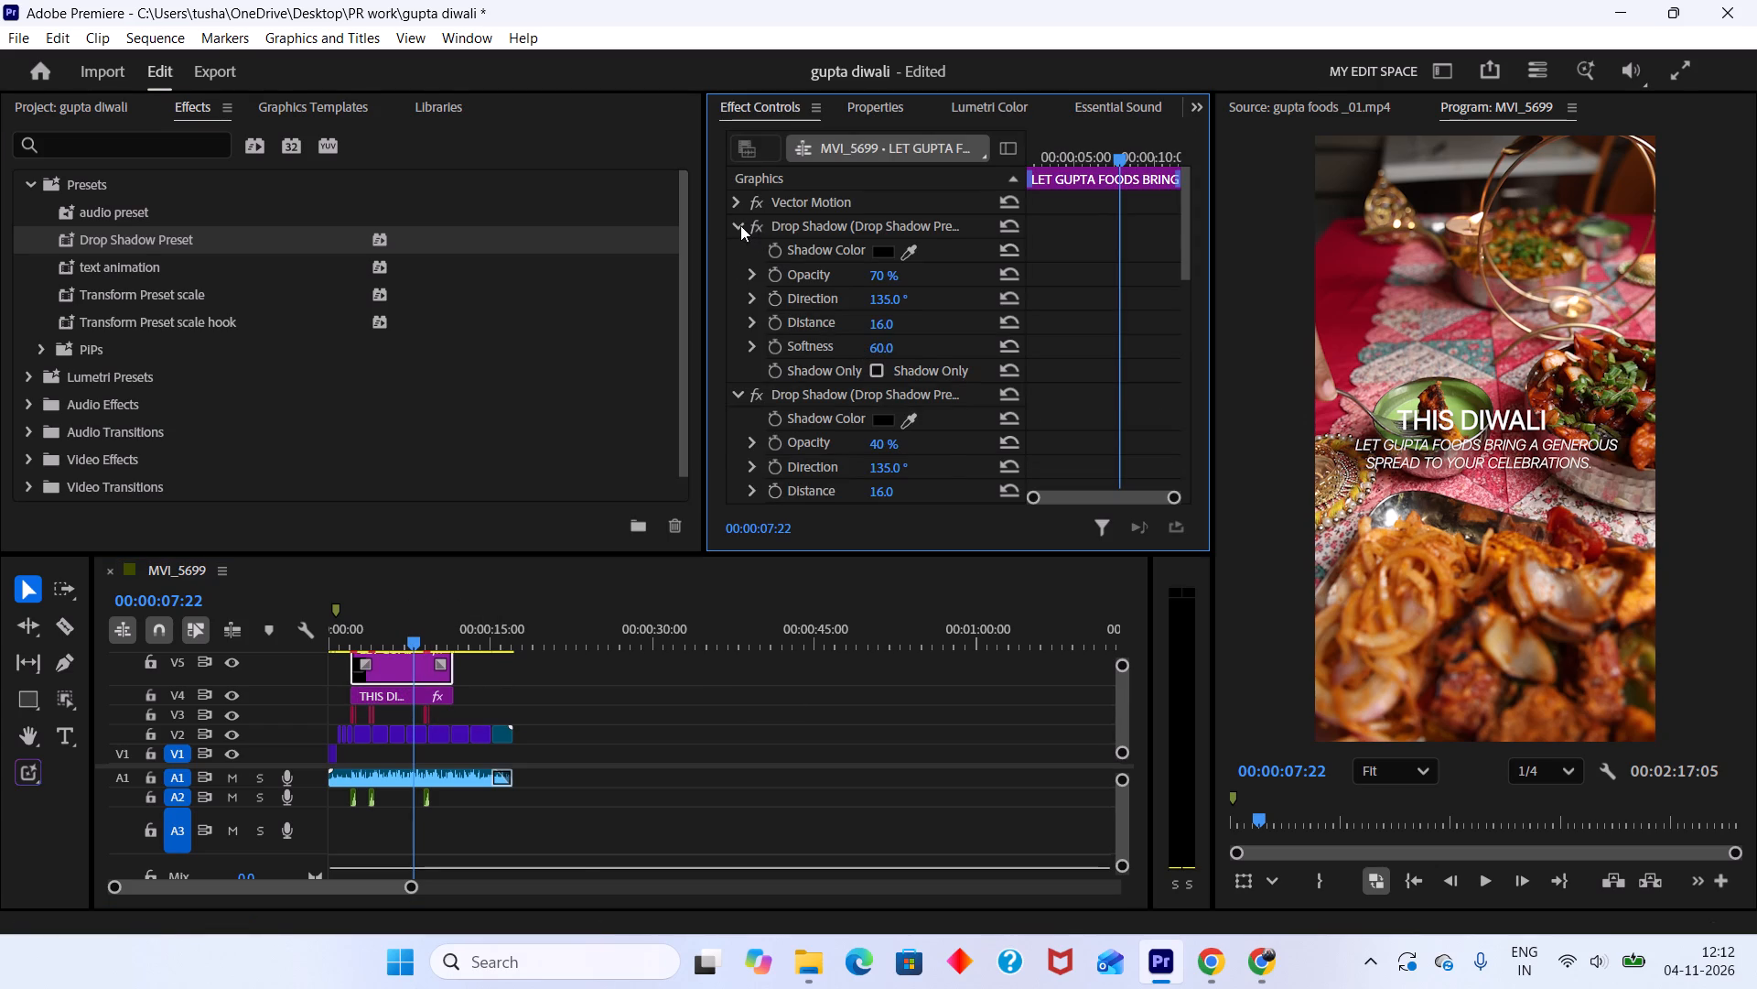
{"action": "left_click", "coordinate": [737, 255]}
{"action": "left_click", "coordinate": [749, 252]}
{"action": "left_click", "coordinate": [751, 227]}
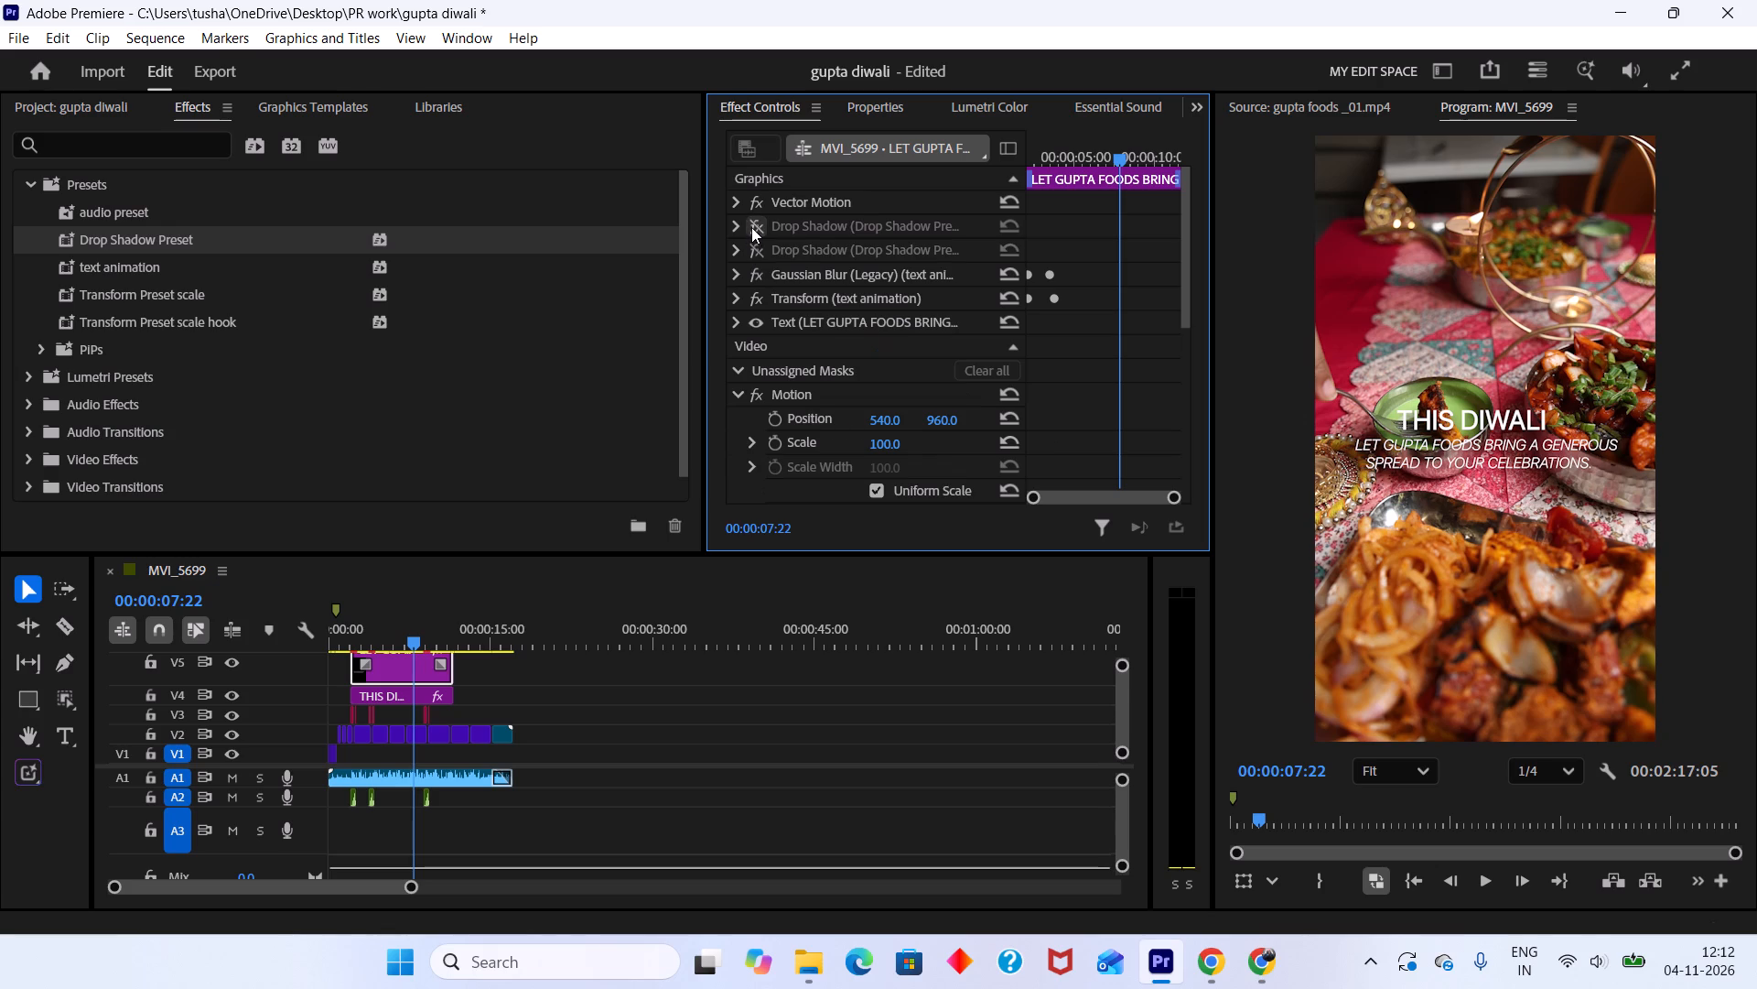
{"action": "left_click", "coordinate": [757, 225]}
{"action": "left_click", "coordinate": [758, 251]}
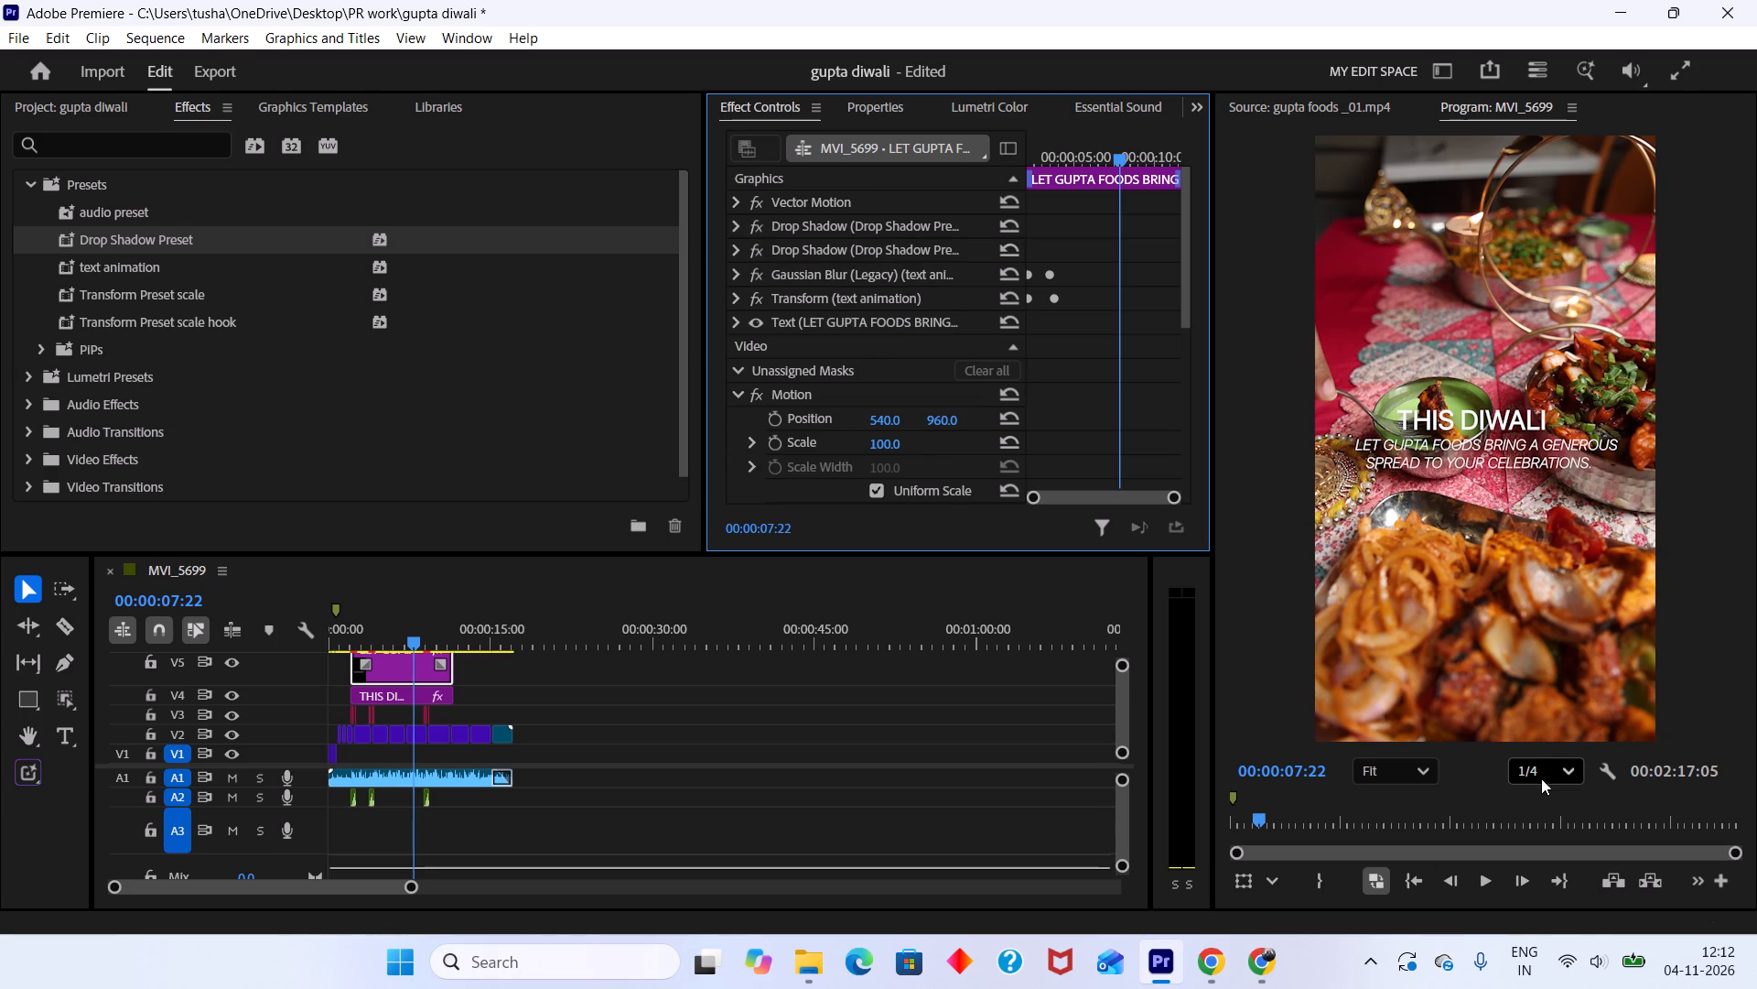
Set the program playback resolution to Full and play the shadowed titles from about 2 seconds.
{"action": "left_click", "coordinate": [1541, 778]}
{"action": "left_click", "coordinate": [1552, 617]}
{"action": "left_click_drag", "start_coordinate": [447, 648], "coordinate": [442, 647]}
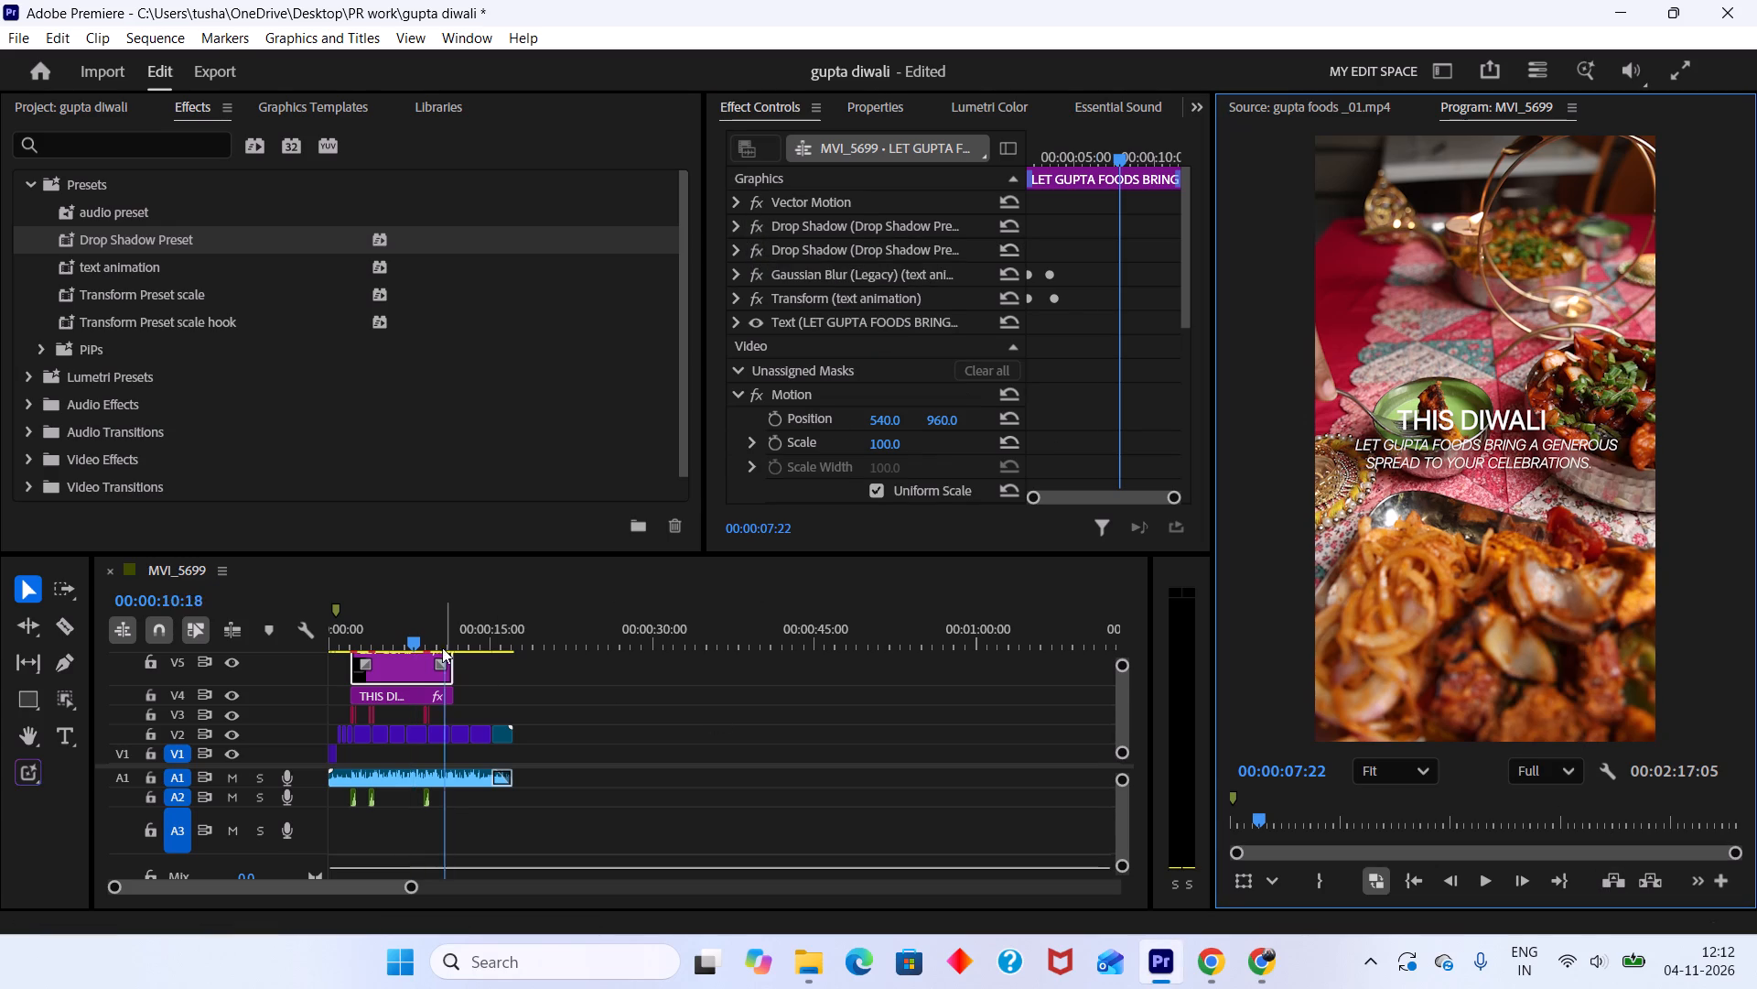
{"action": "left_click_drag", "start_coordinate": [442, 647], "coordinate": [353, 637]}
{"action": "key", "text": "space"}
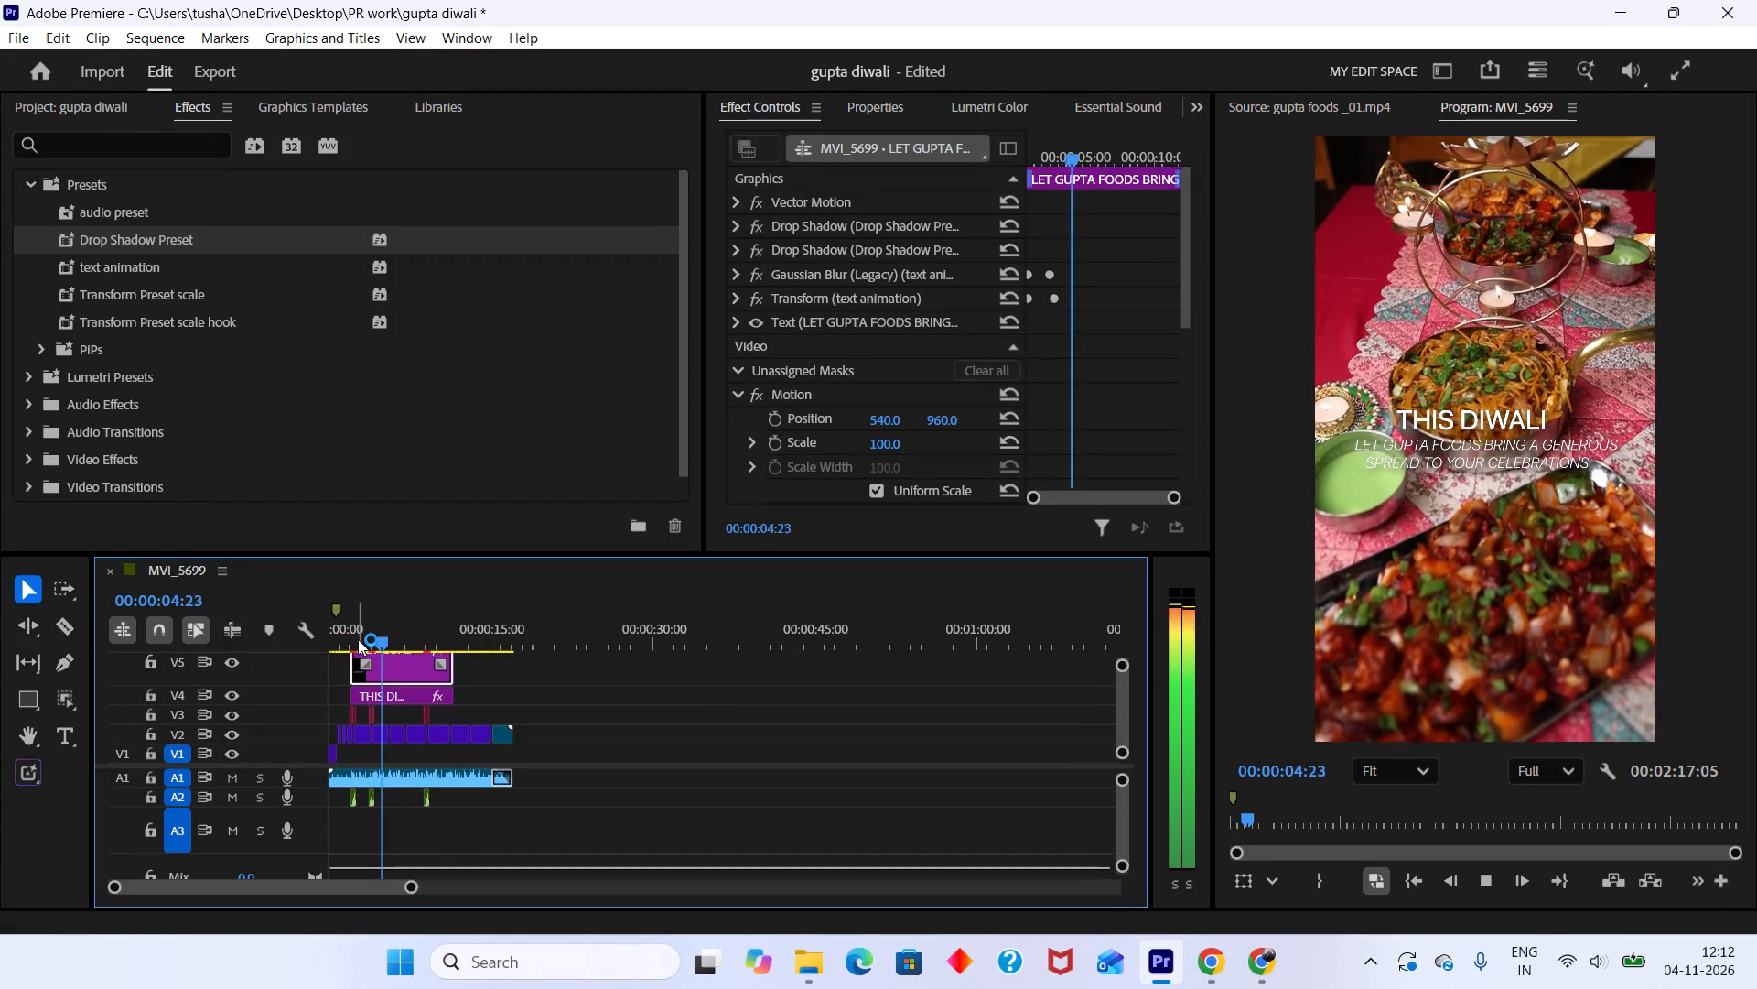
{"action": "key", "text": "space"}
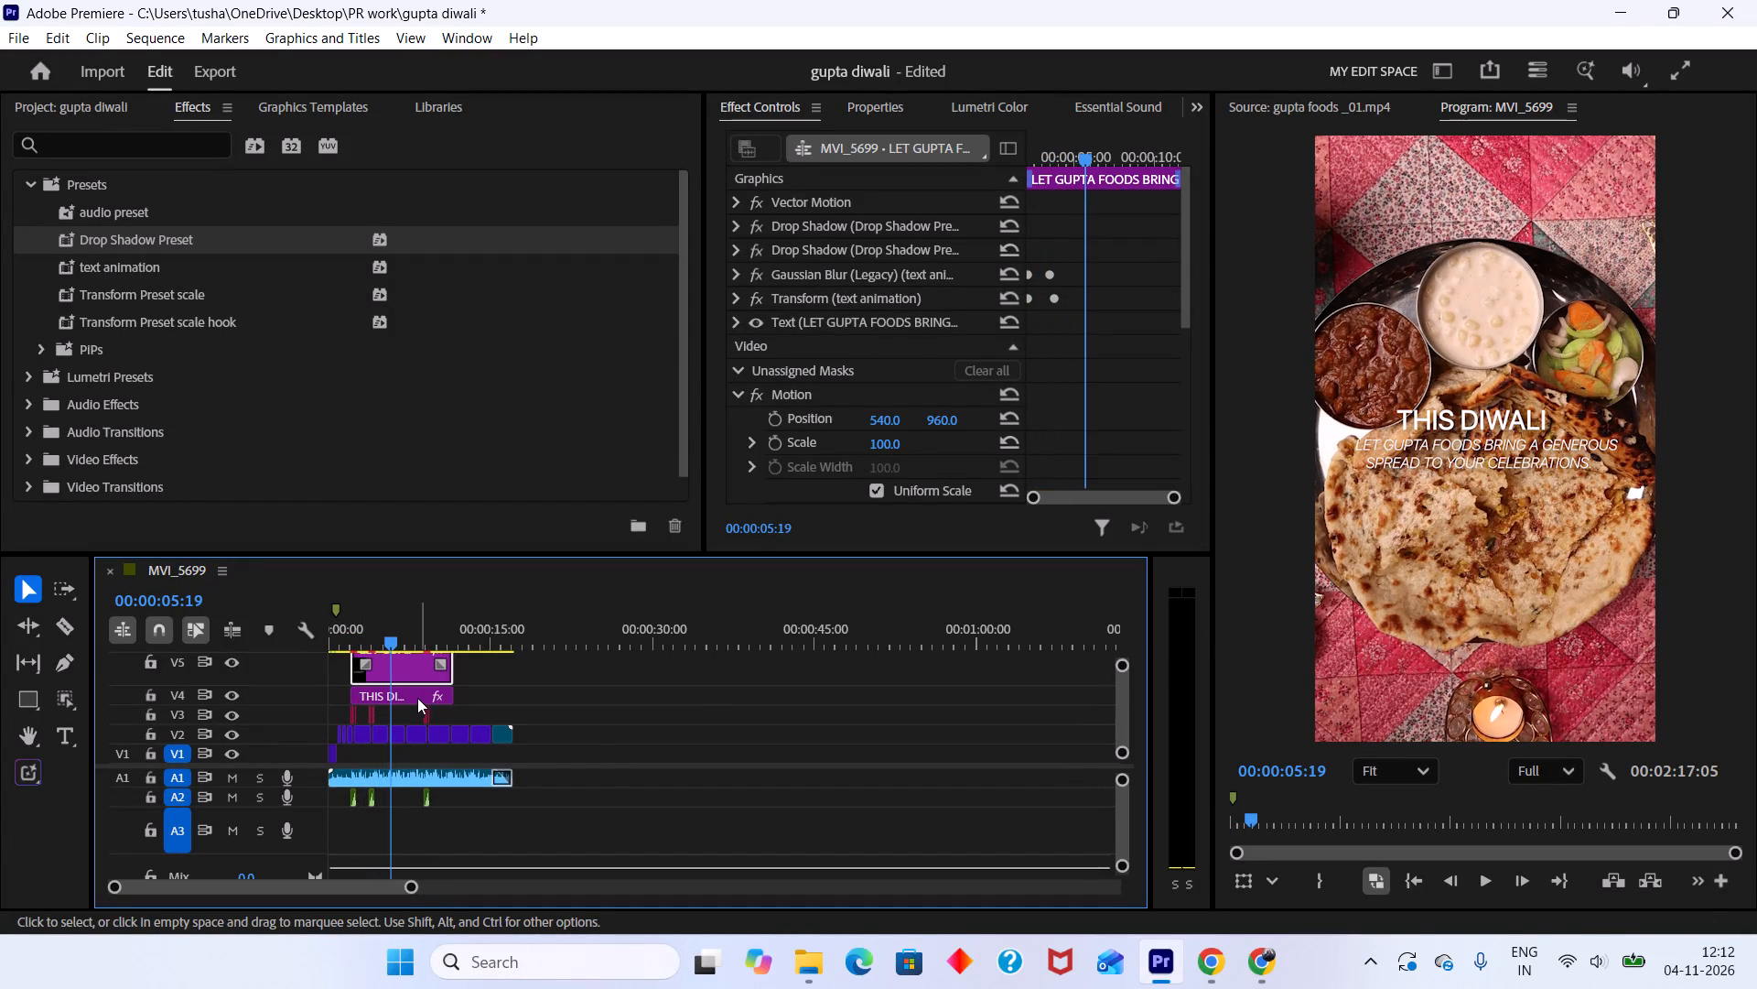
Set the caption's SF Pro Display style to Regular with faux italic and play it from about 2 seconds.
{"action": "left_click", "coordinate": [415, 697]}
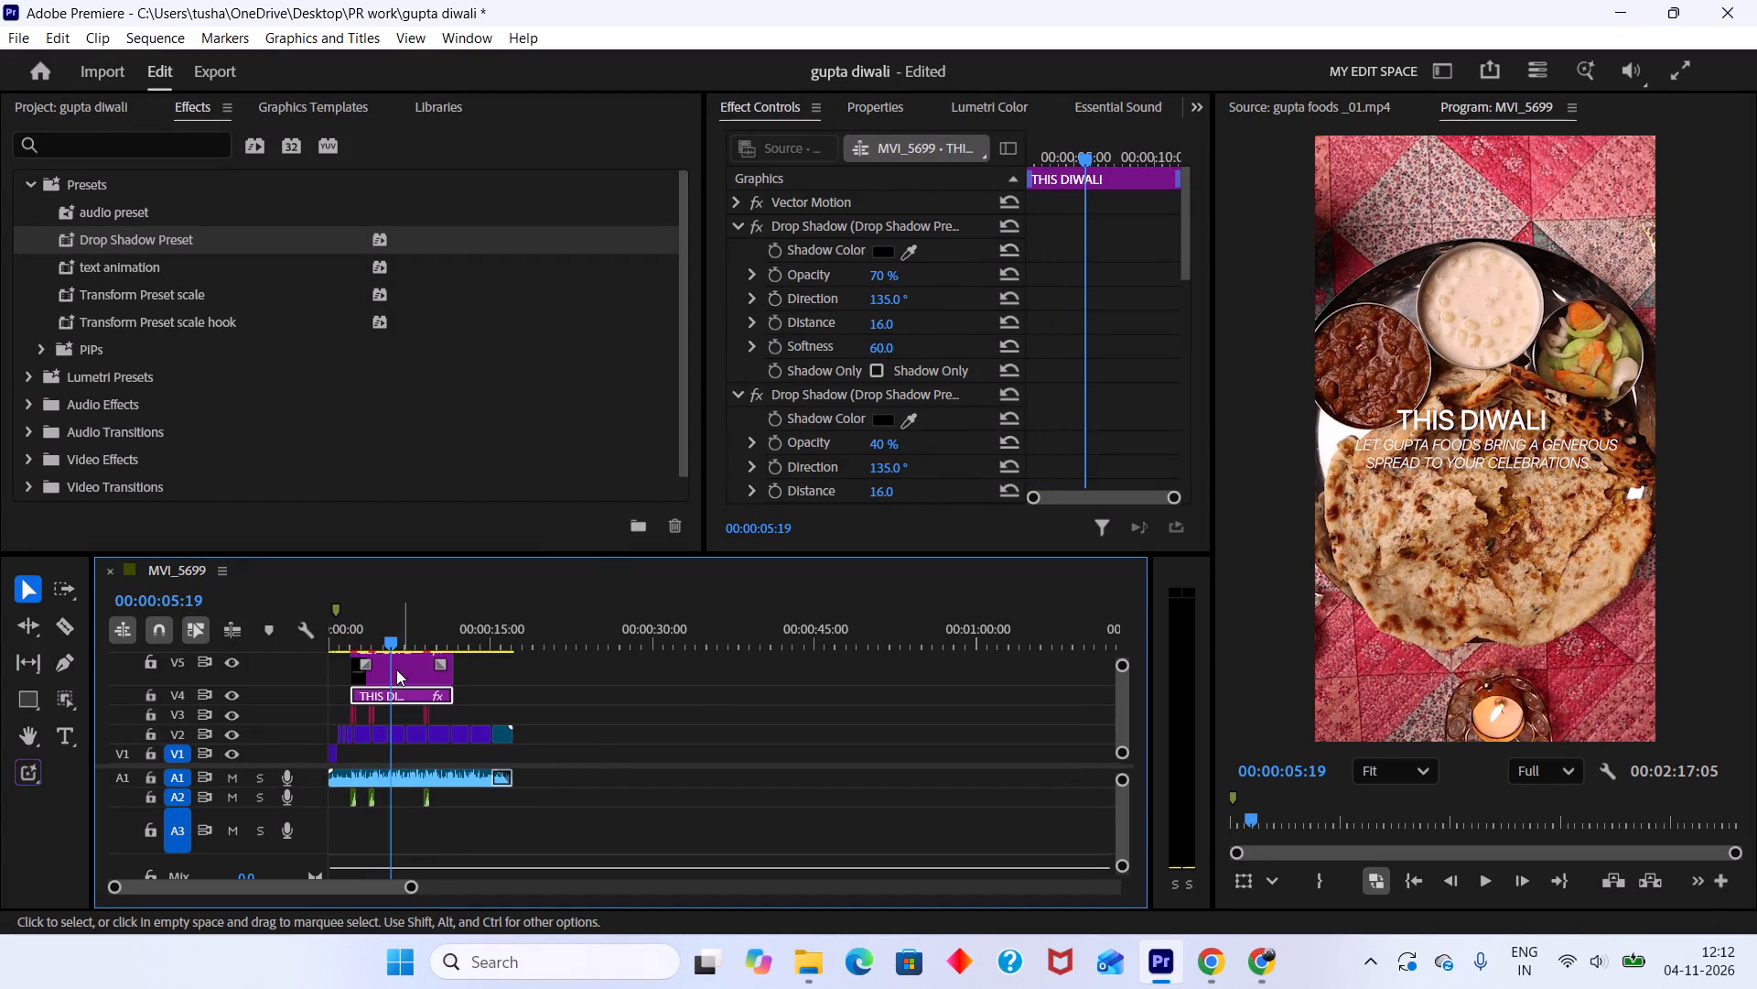
{"action": "left_click", "coordinate": [408, 669]}
{"action": "left_click", "coordinate": [301, 669]}
{"action": "scroll", "coordinate": [301, 669], "scroll_direction": "down", "scroll_amount": 4, "text": "alt"}
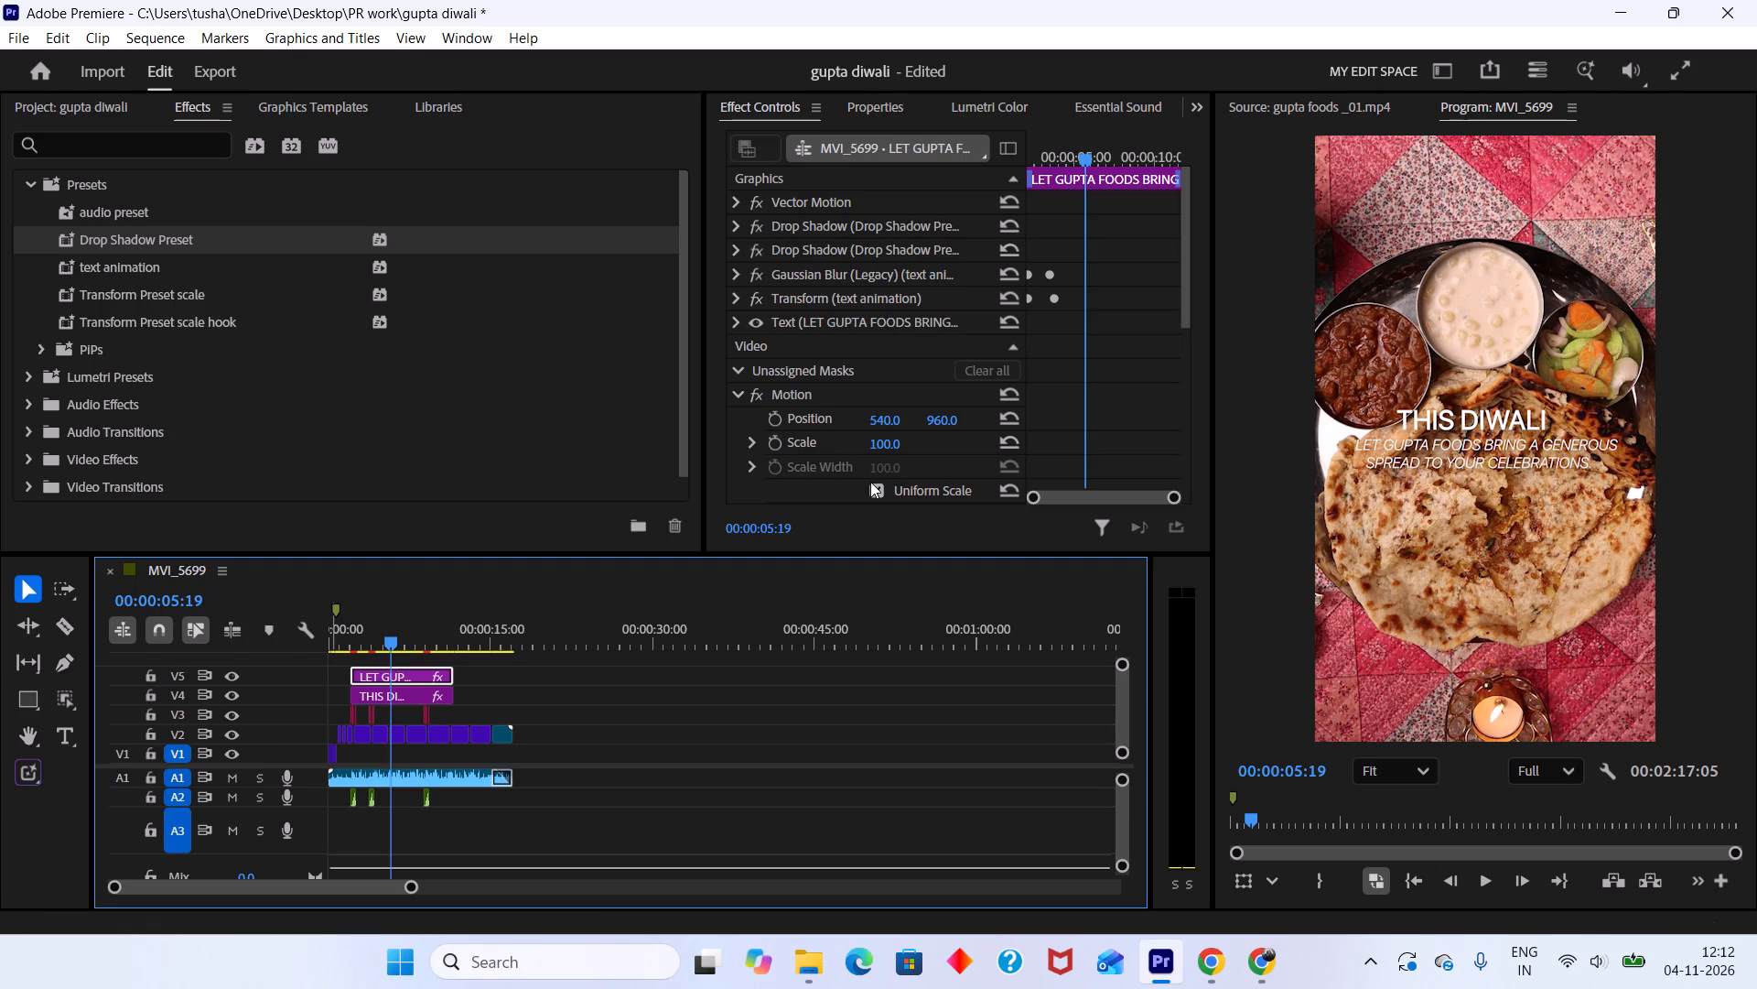
{"action": "left_click", "coordinate": [863, 116]}
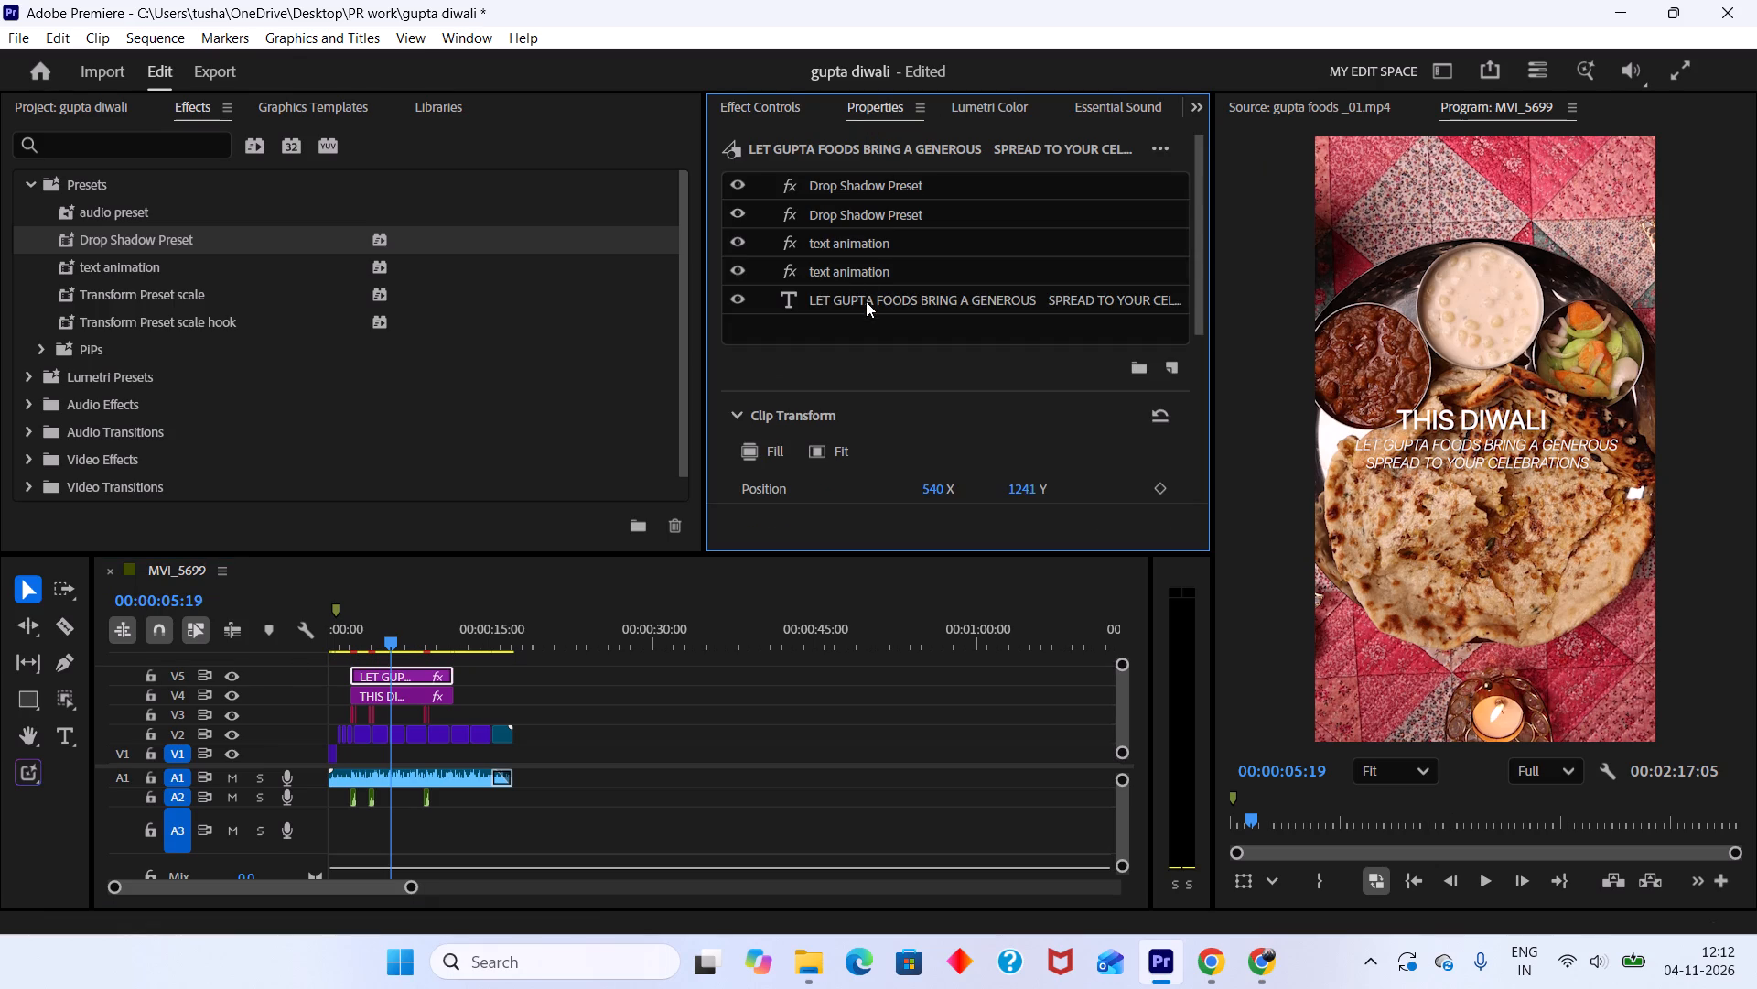
{"action": "left_click", "coordinate": [866, 301]}
{"action": "left_click", "coordinate": [862, 492]}
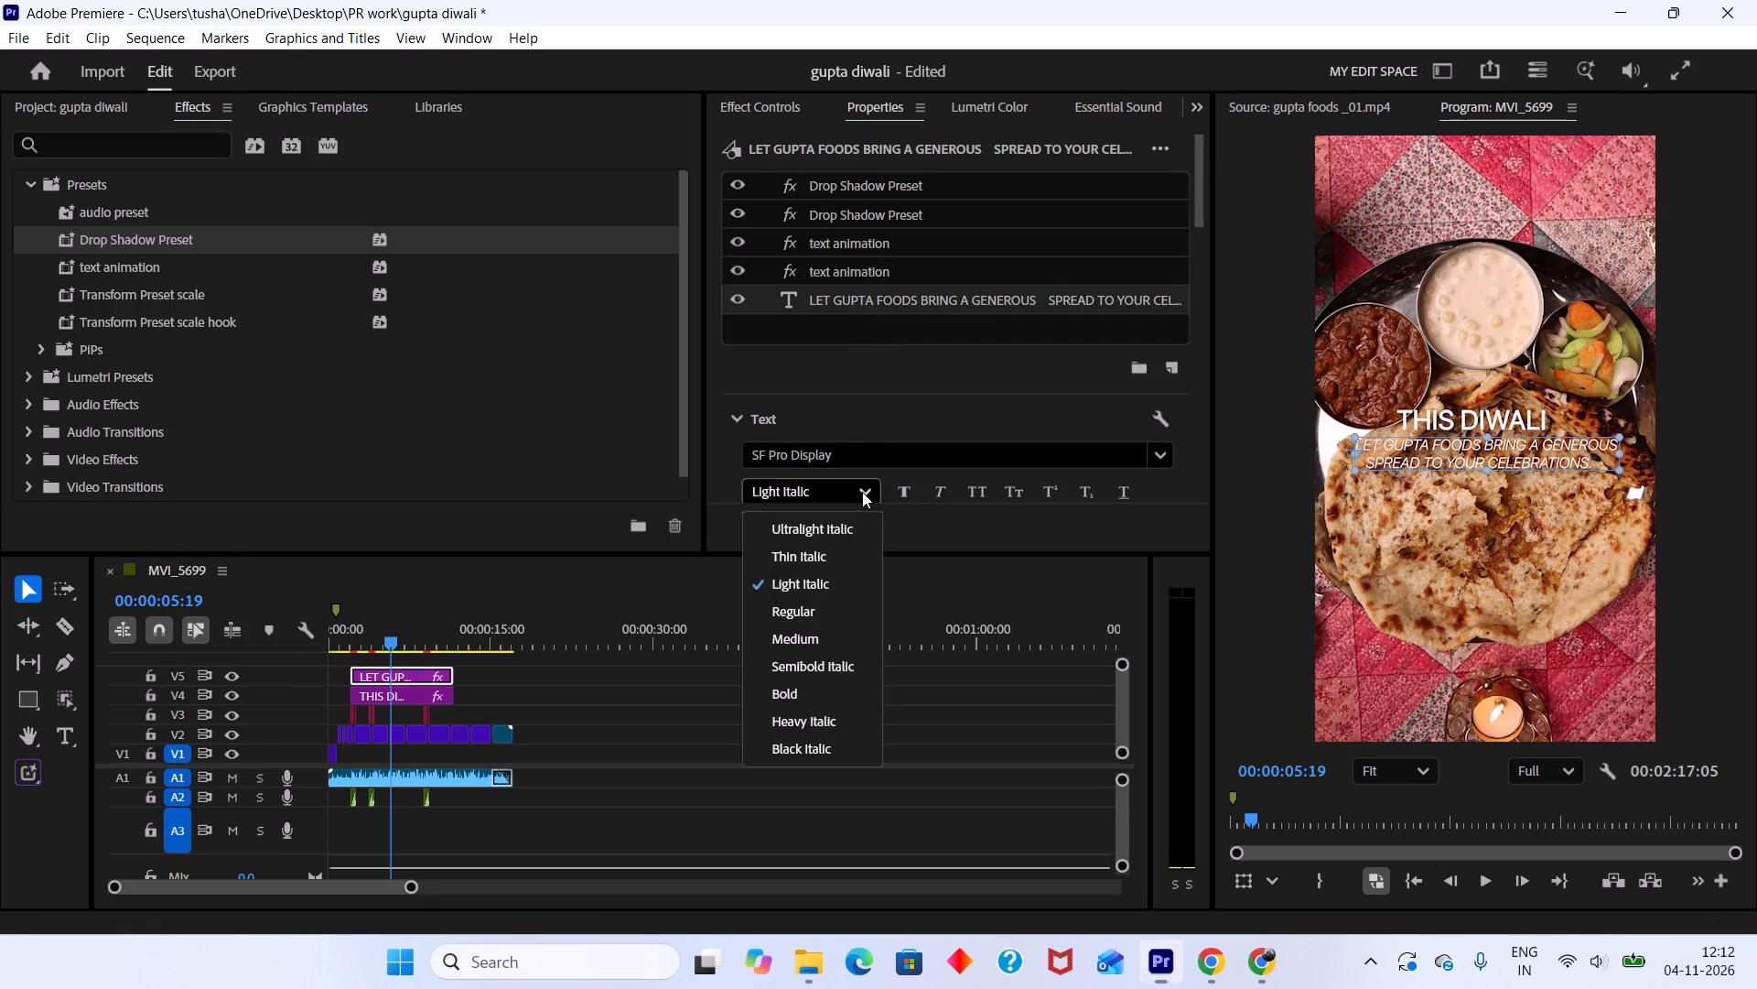
{"action": "left_click", "coordinate": [824, 609]}
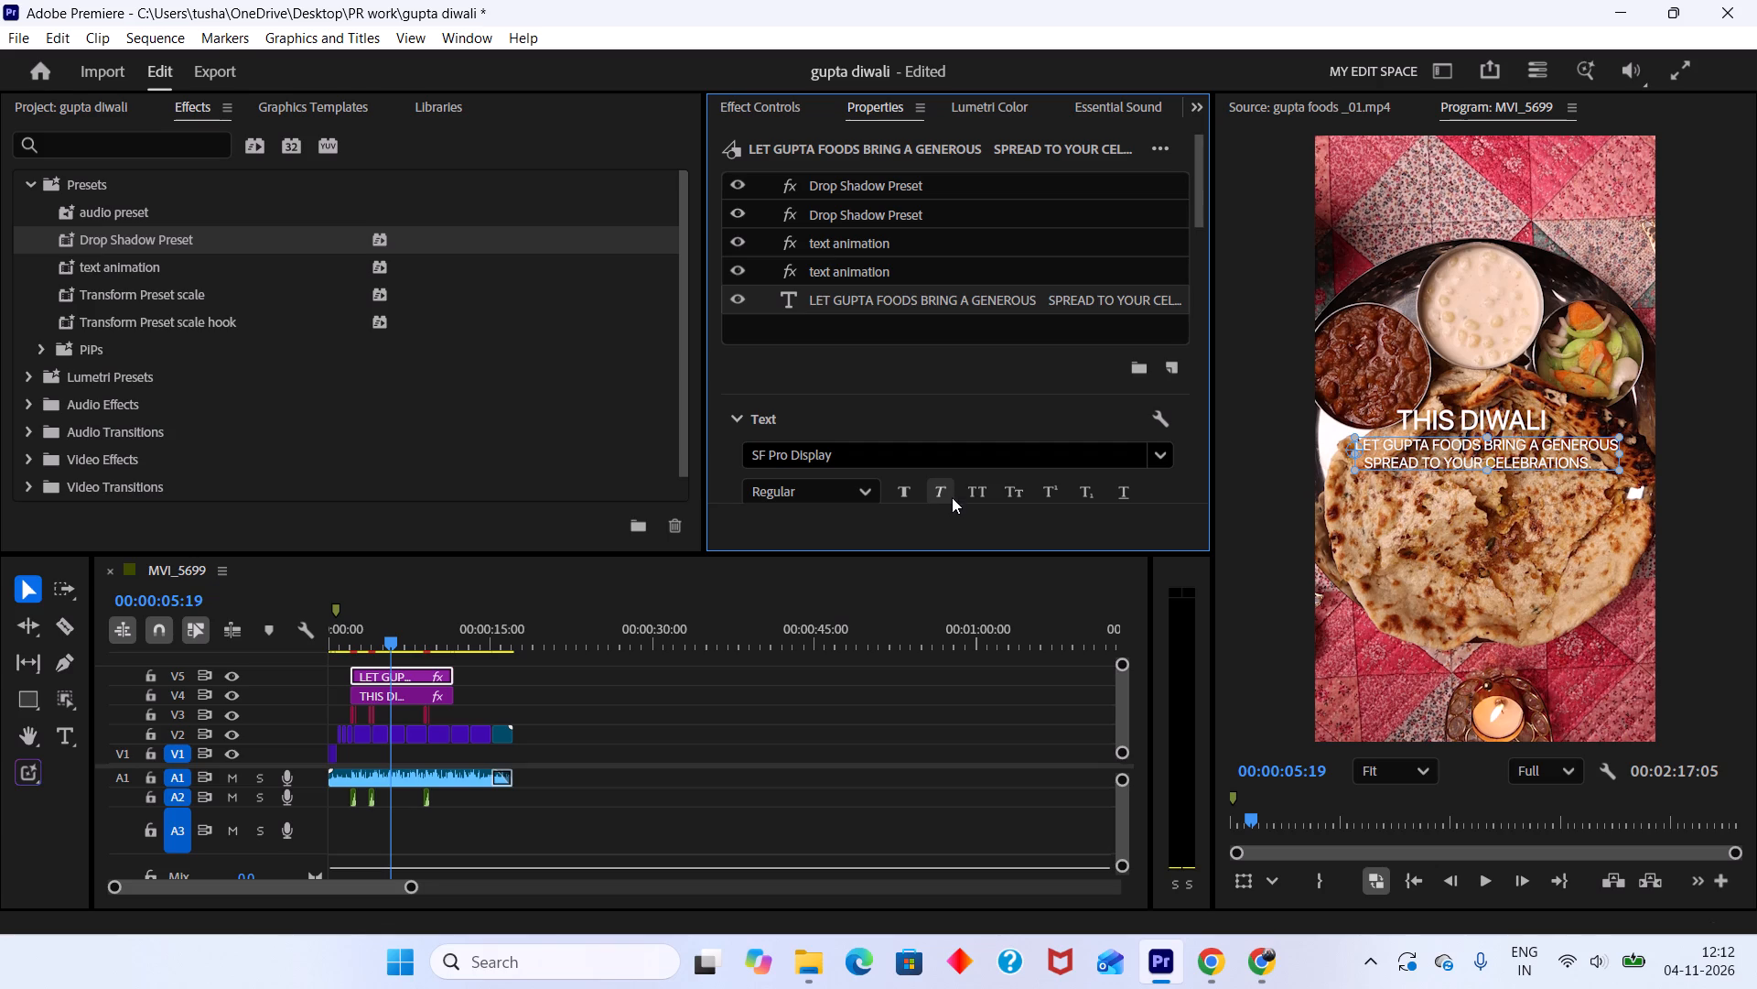
{"action": "left_click", "coordinate": [946, 495]}
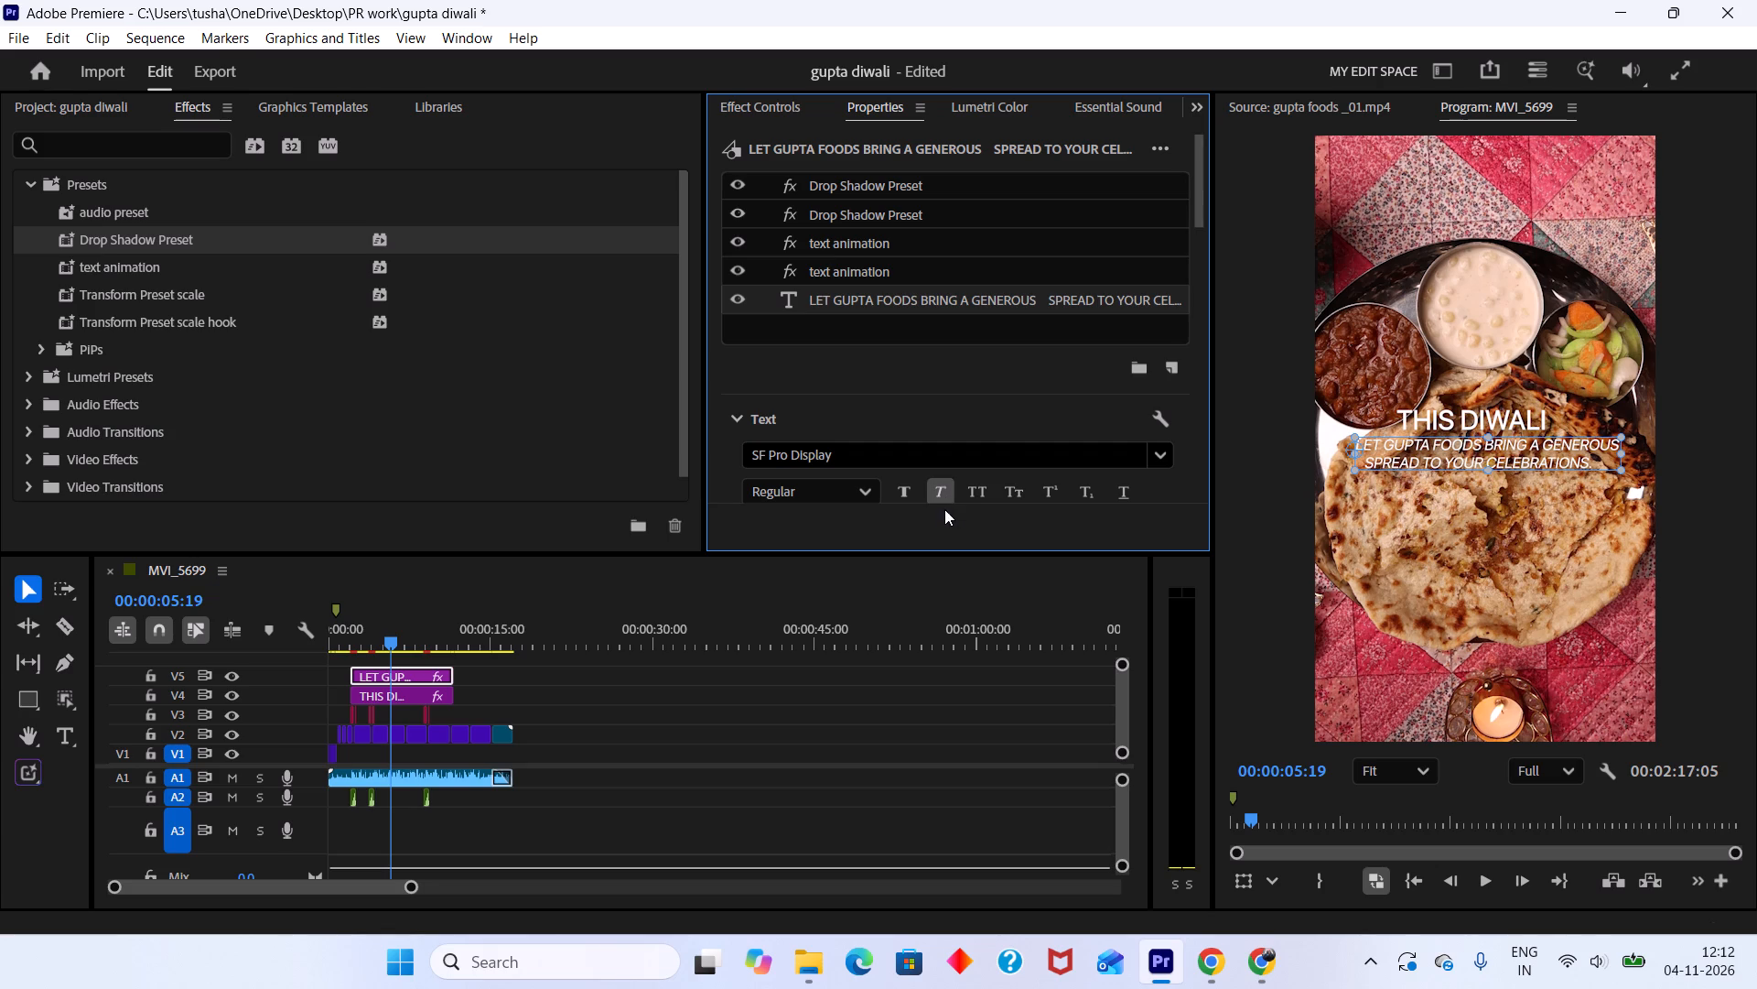
{"action": "left_click_drag", "start_coordinate": [423, 639], "coordinate": [351, 617]}
{"action": "key", "text": "space"}
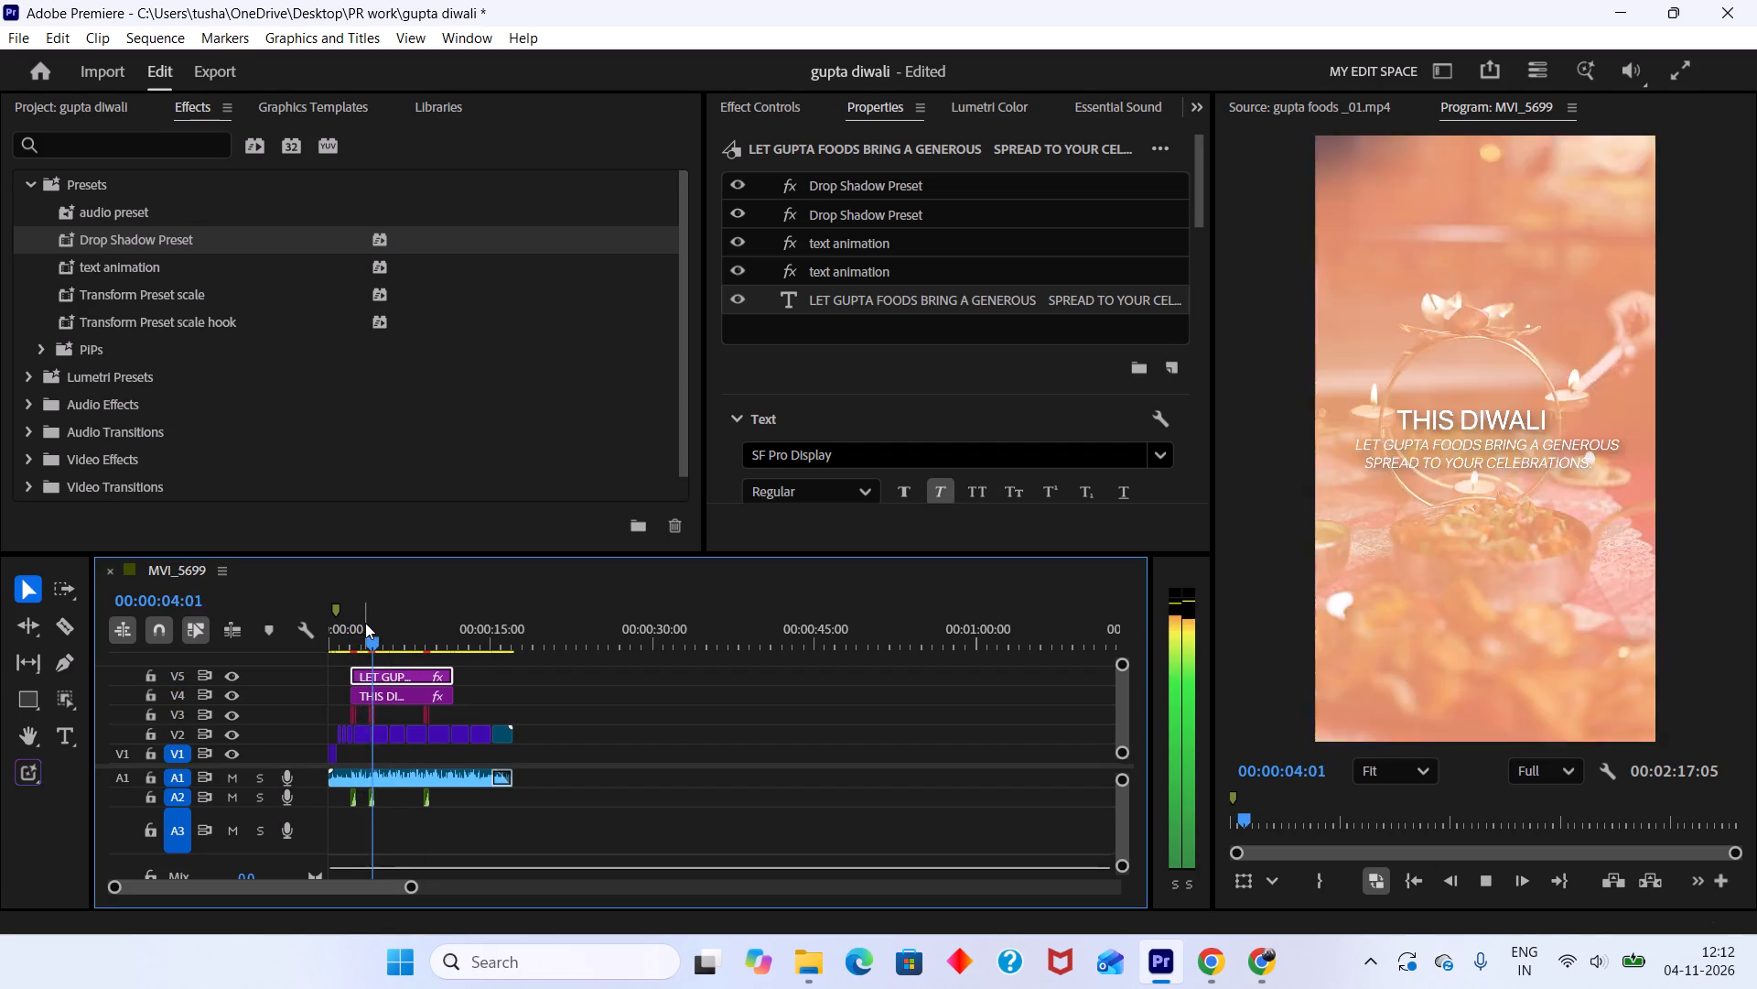
{"action": "key", "text": "space"}
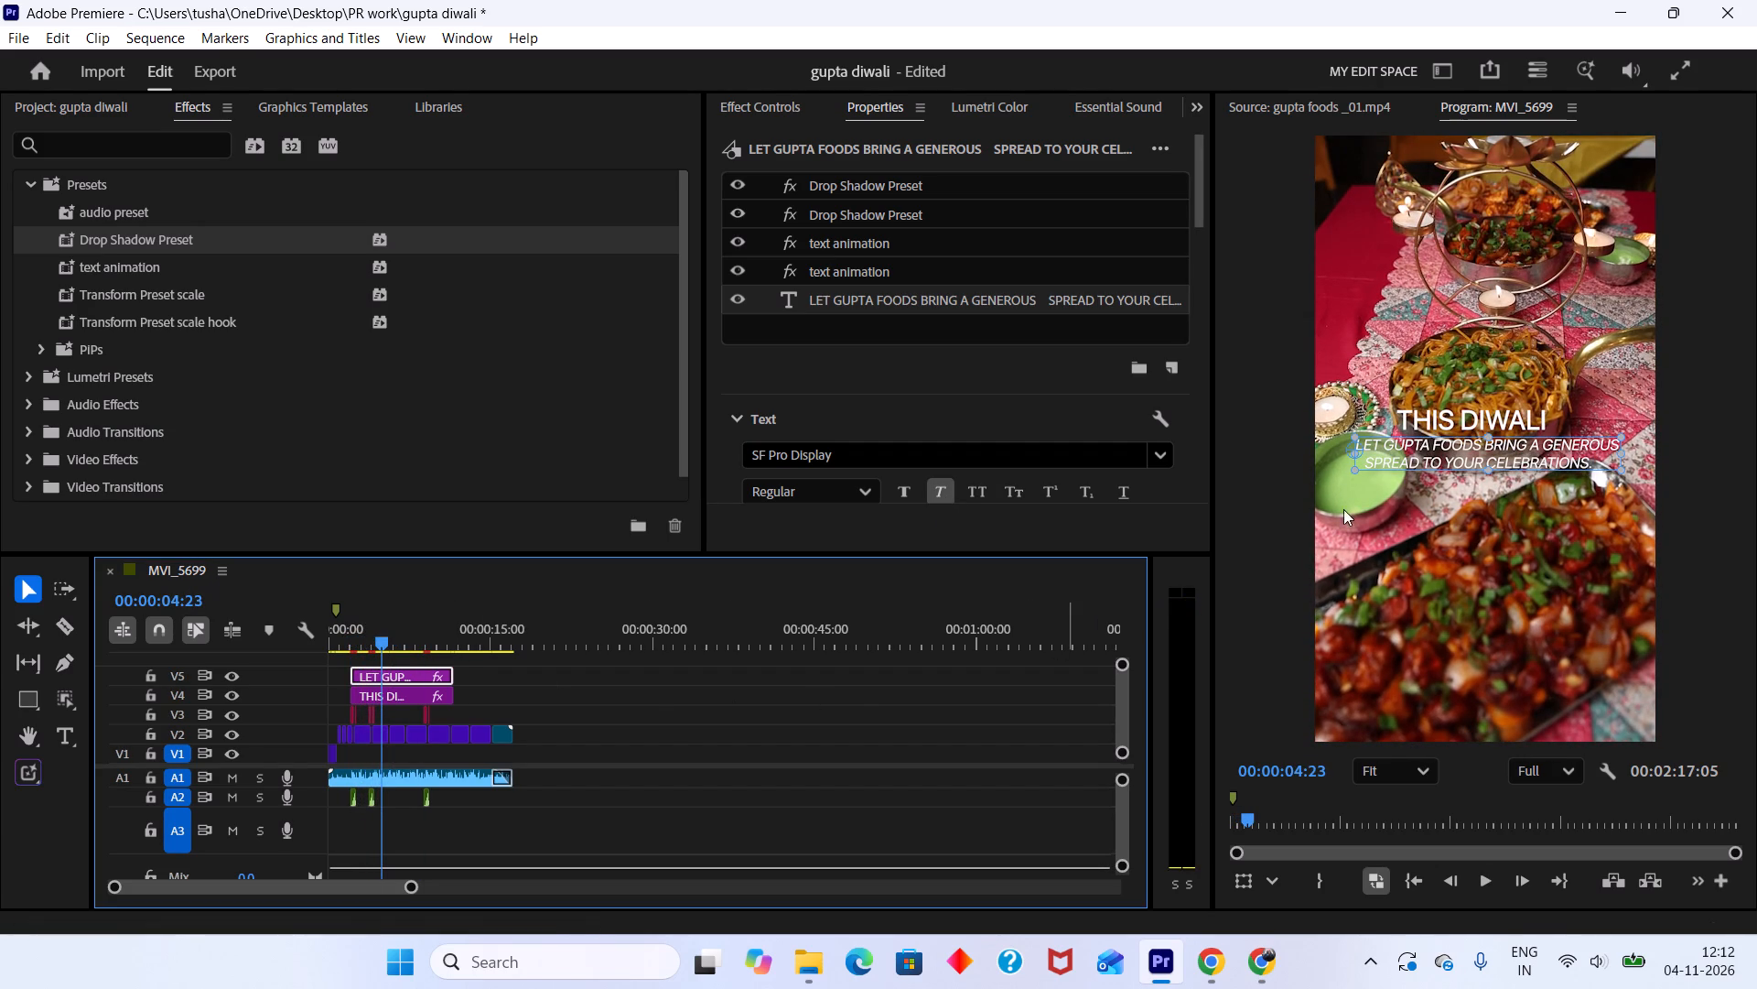
Recolour the words GUPTA FOODS in the caption orange, about FFA300, and play the titles from 00:00:04:23.
{"action": "left_click", "coordinate": [1385, 443]}
{"action": "left_click", "coordinate": [1385, 446]}
{"action": "left_click", "coordinate": [1385, 446]}
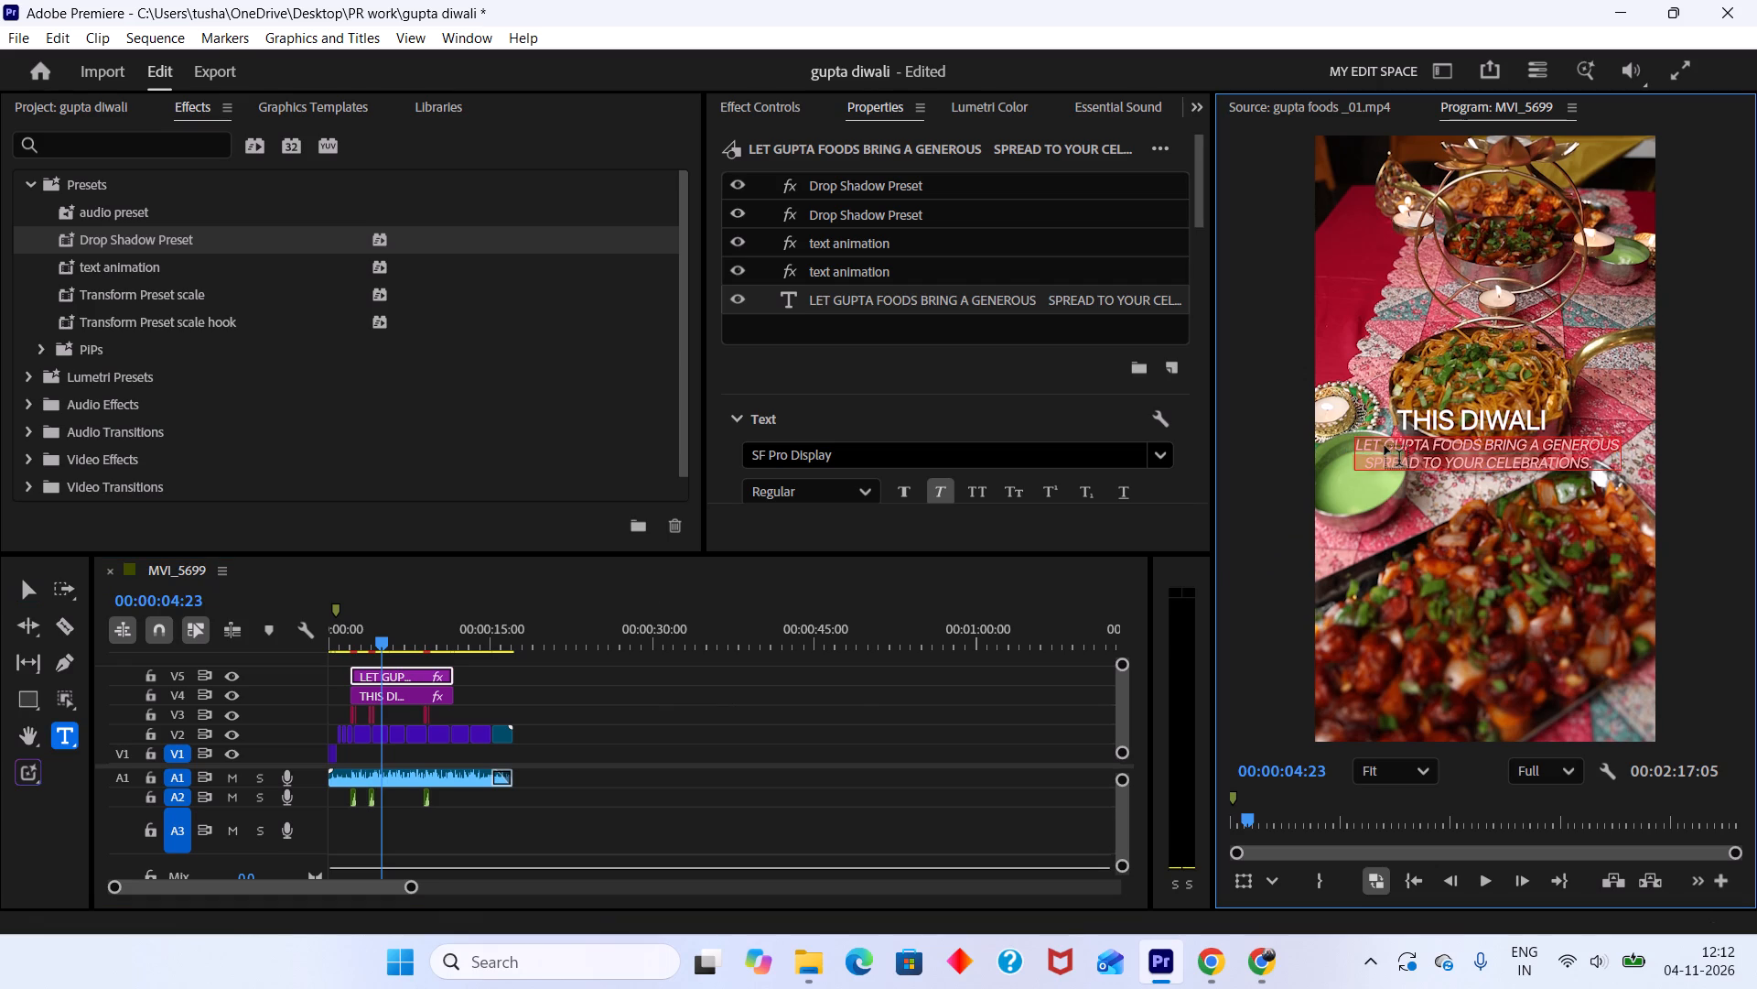
{"action": "left_click_drag", "start_coordinate": [1385, 442], "coordinate": [1476, 449]}
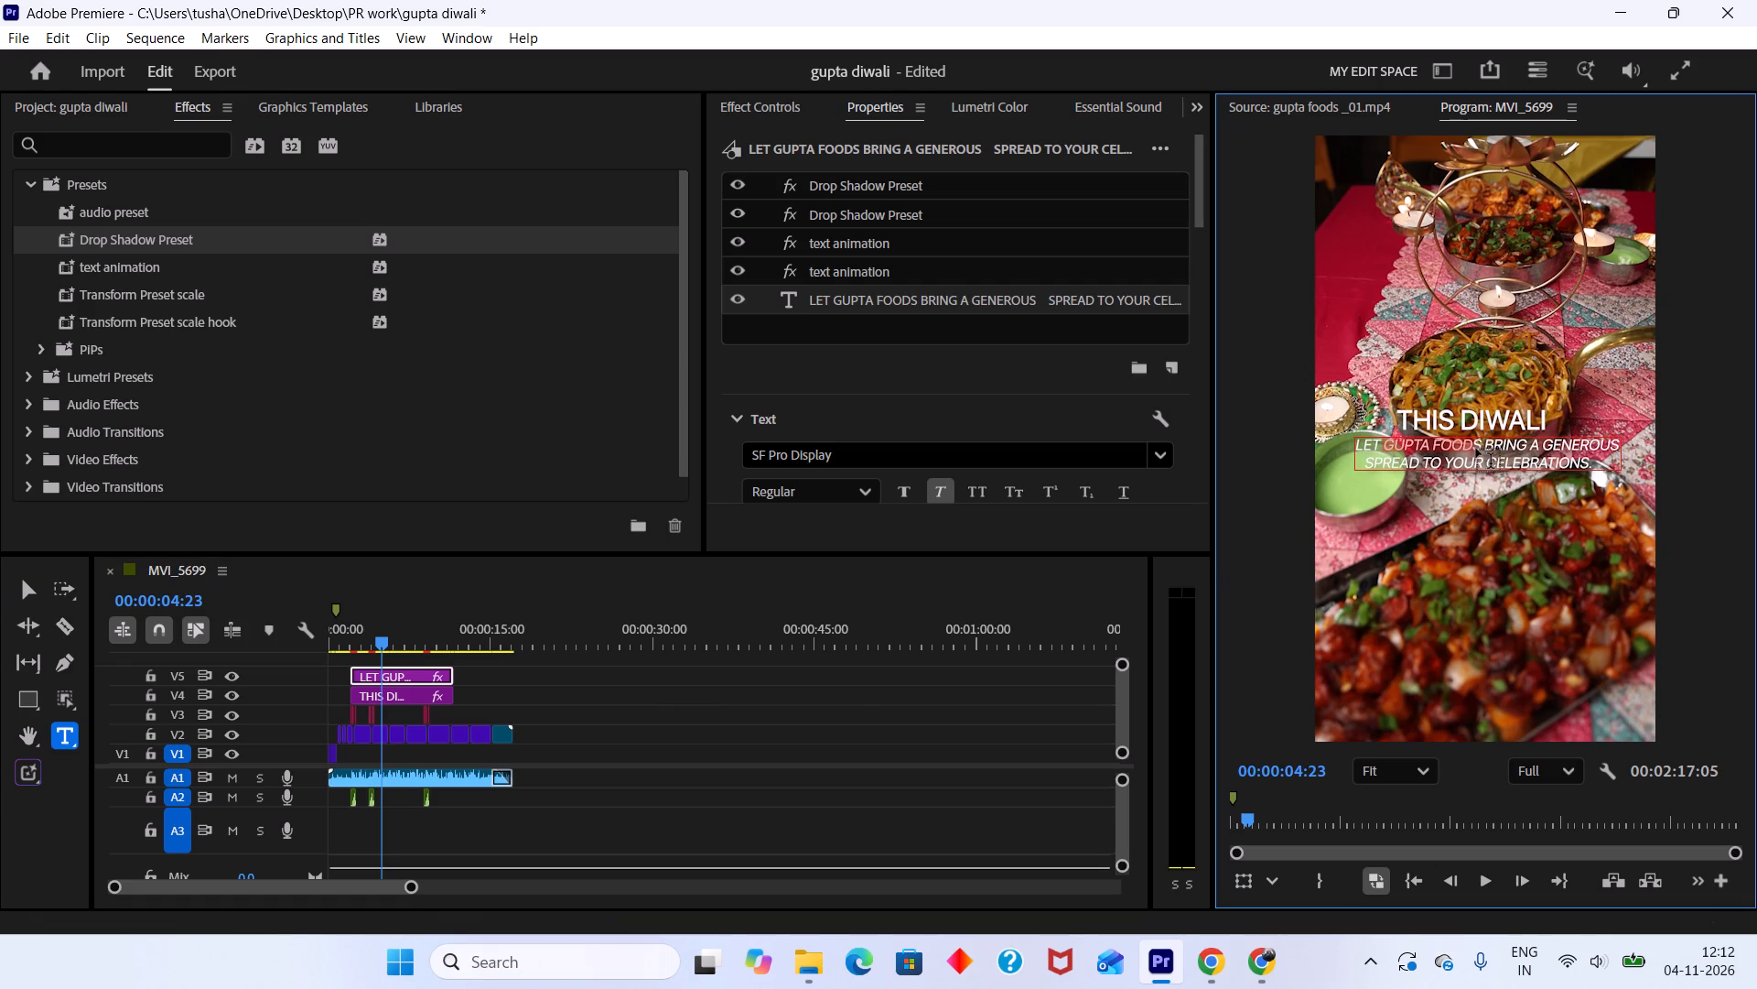
{"action": "left_click_drag", "start_coordinate": [1476, 449], "coordinate": [1478, 449]}
{"action": "scroll", "coordinate": [926, 390], "scroll_direction": "down", "scroll_amount": 11}
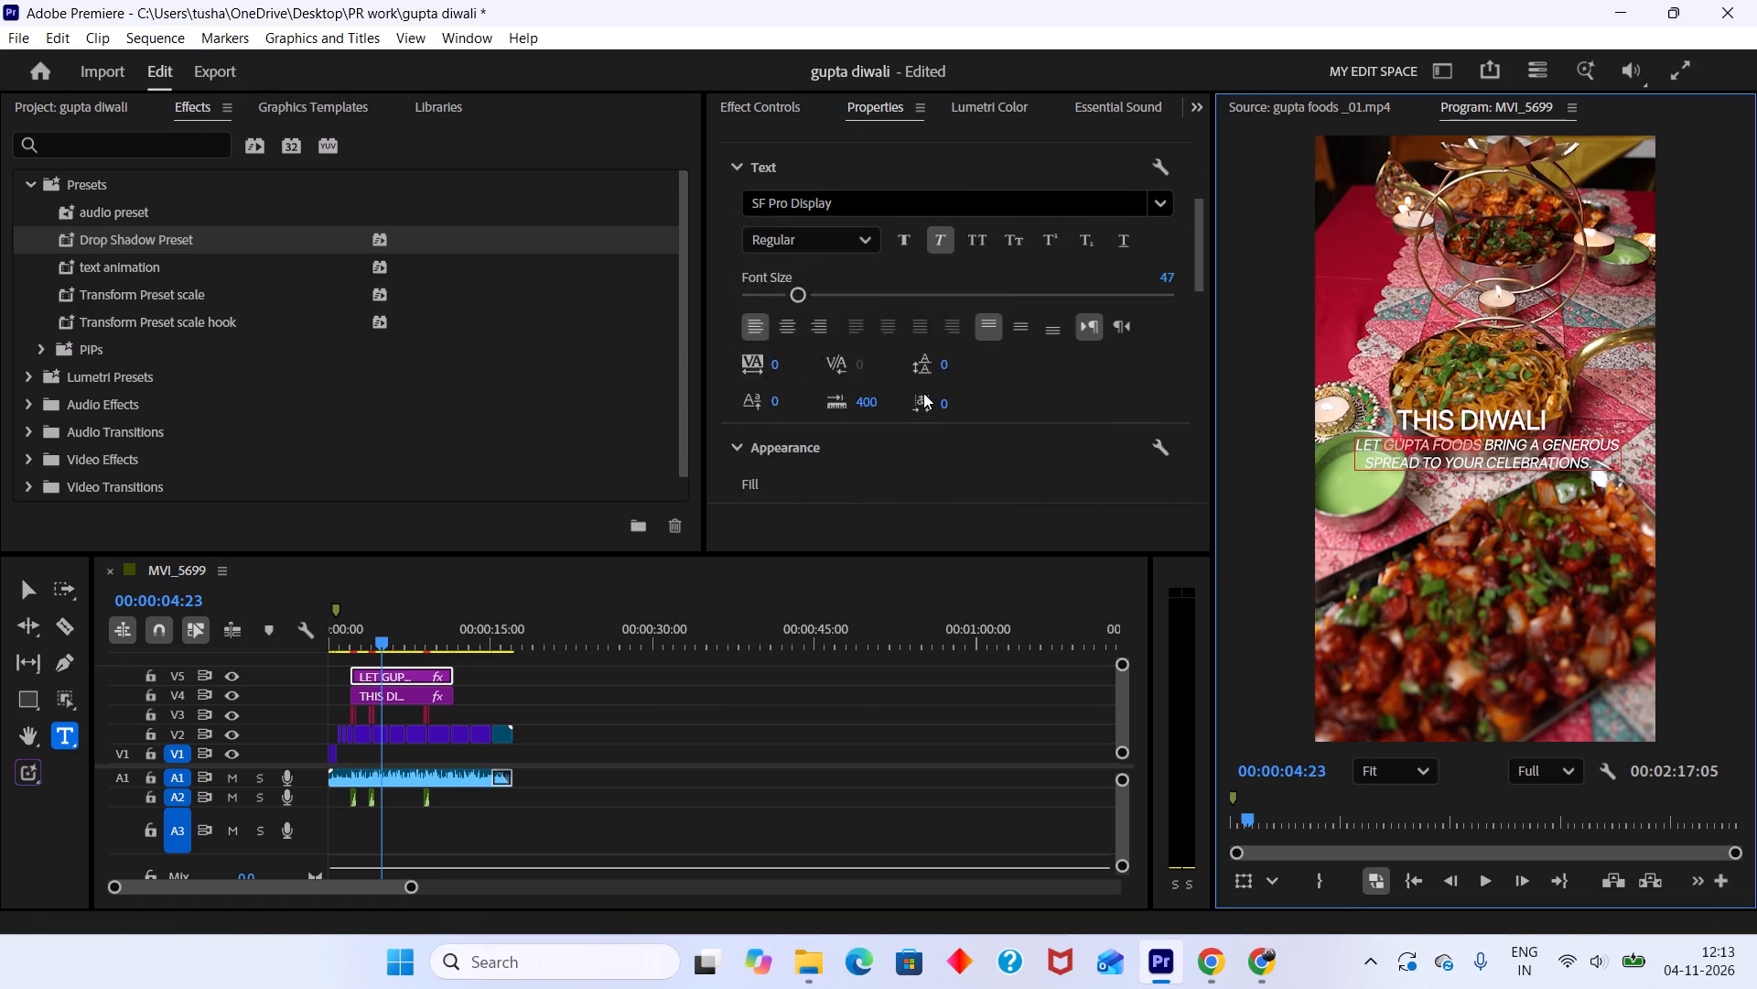
{"action": "scroll", "coordinate": [923, 393], "scroll_direction": "down", "scroll_amount": 5}
{"action": "left_click", "coordinate": [795, 406]}
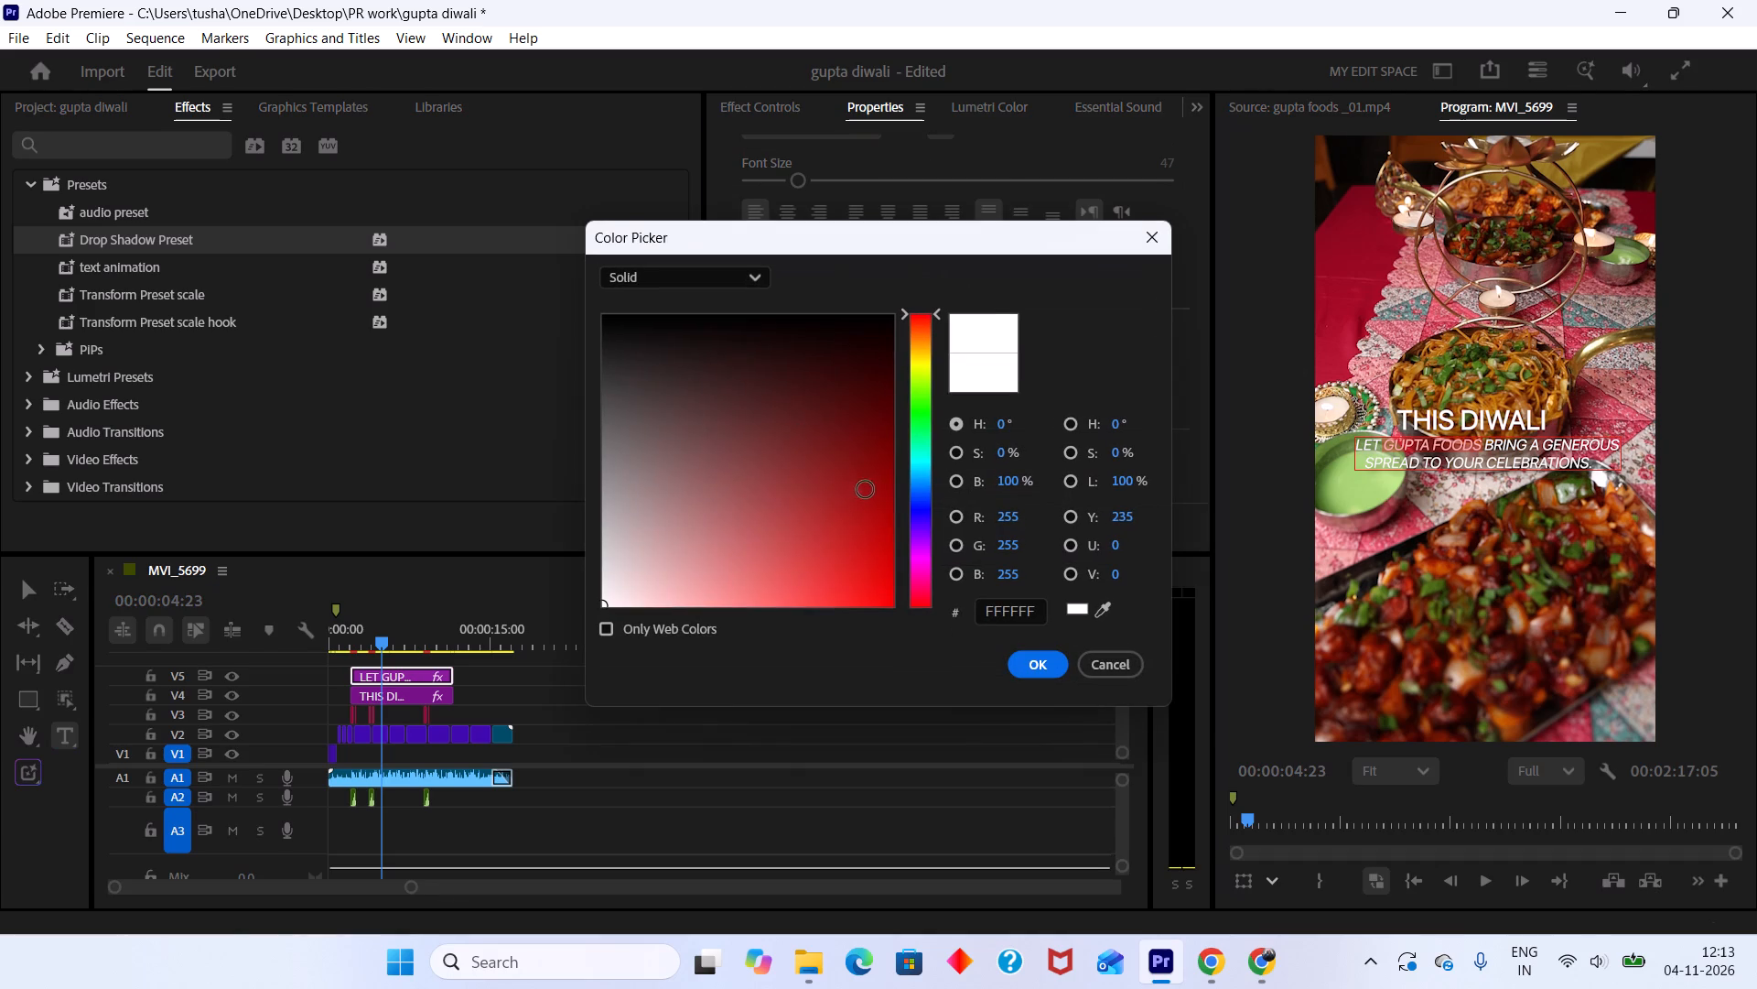
{"action": "left_click_drag", "start_coordinate": [924, 427], "coordinate": [937, 341]}
{"action": "left_click_drag", "start_coordinate": [835, 475], "coordinate": [965, 777]}
{"action": "left_click_drag", "start_coordinate": [931, 349], "coordinate": [933, 343]}
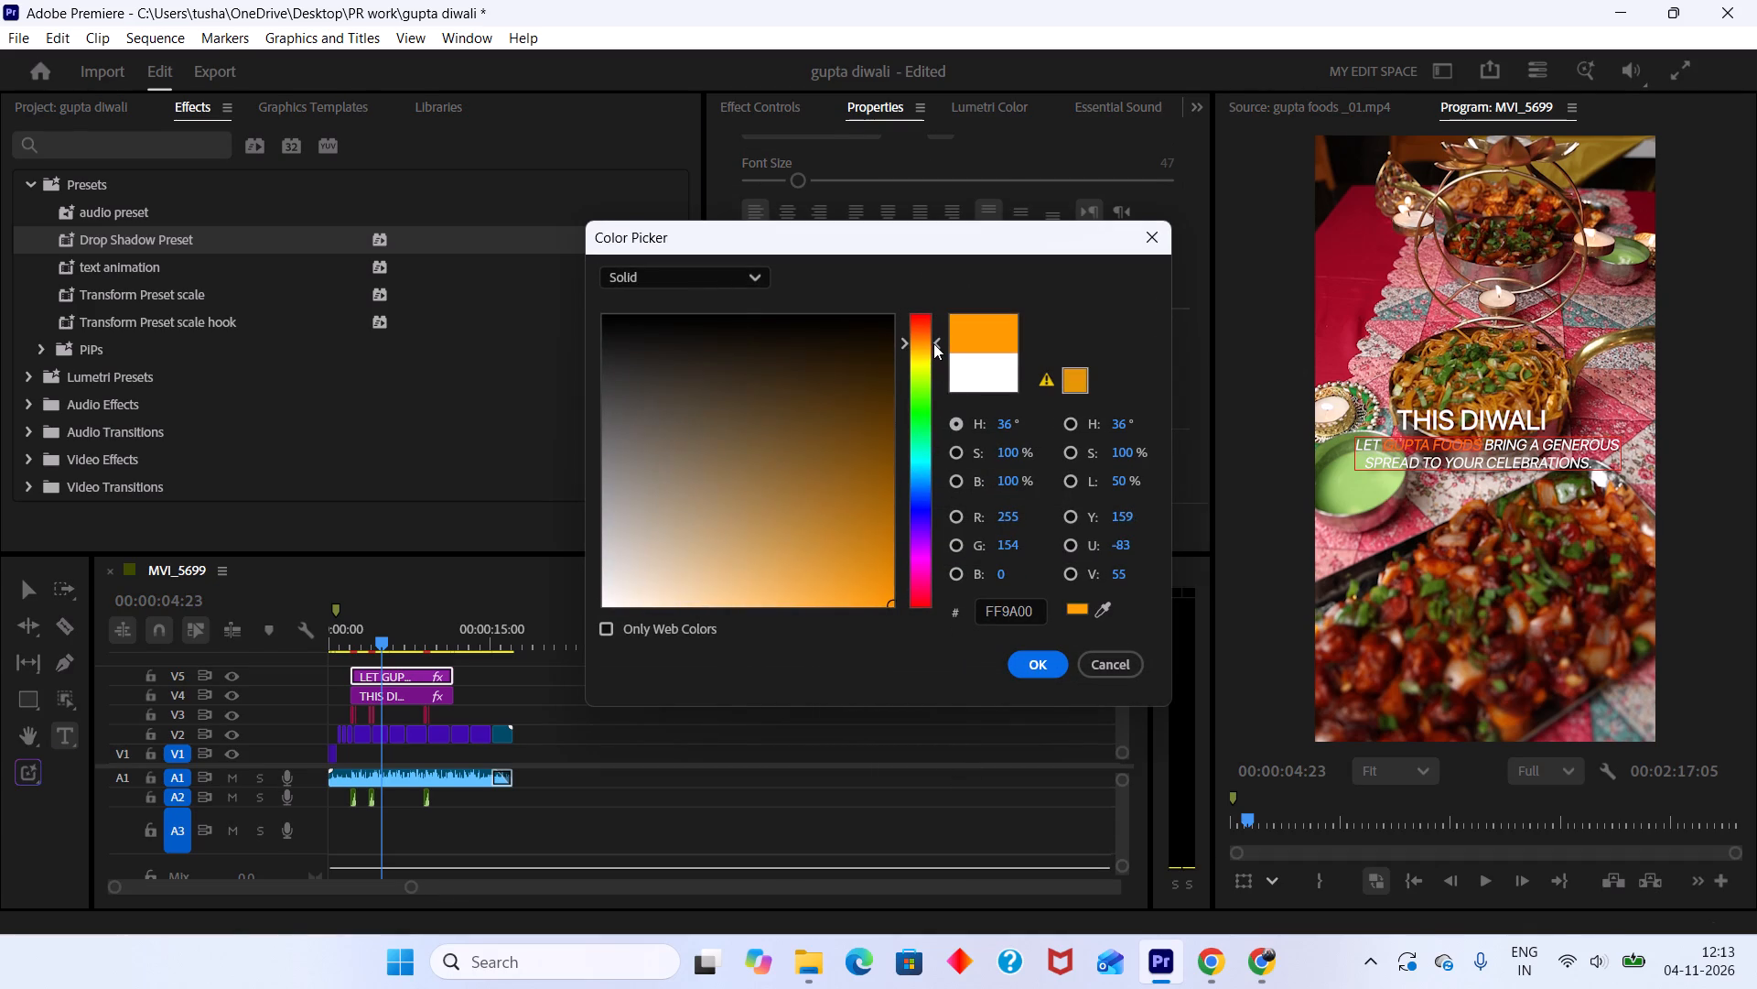
{"action": "left_click_drag", "start_coordinate": [933, 343], "coordinate": [940, 345]}
{"action": "left_click_drag", "start_coordinate": [940, 345], "coordinate": [942, 345]}
{"action": "left_click", "coordinate": [1053, 662]}
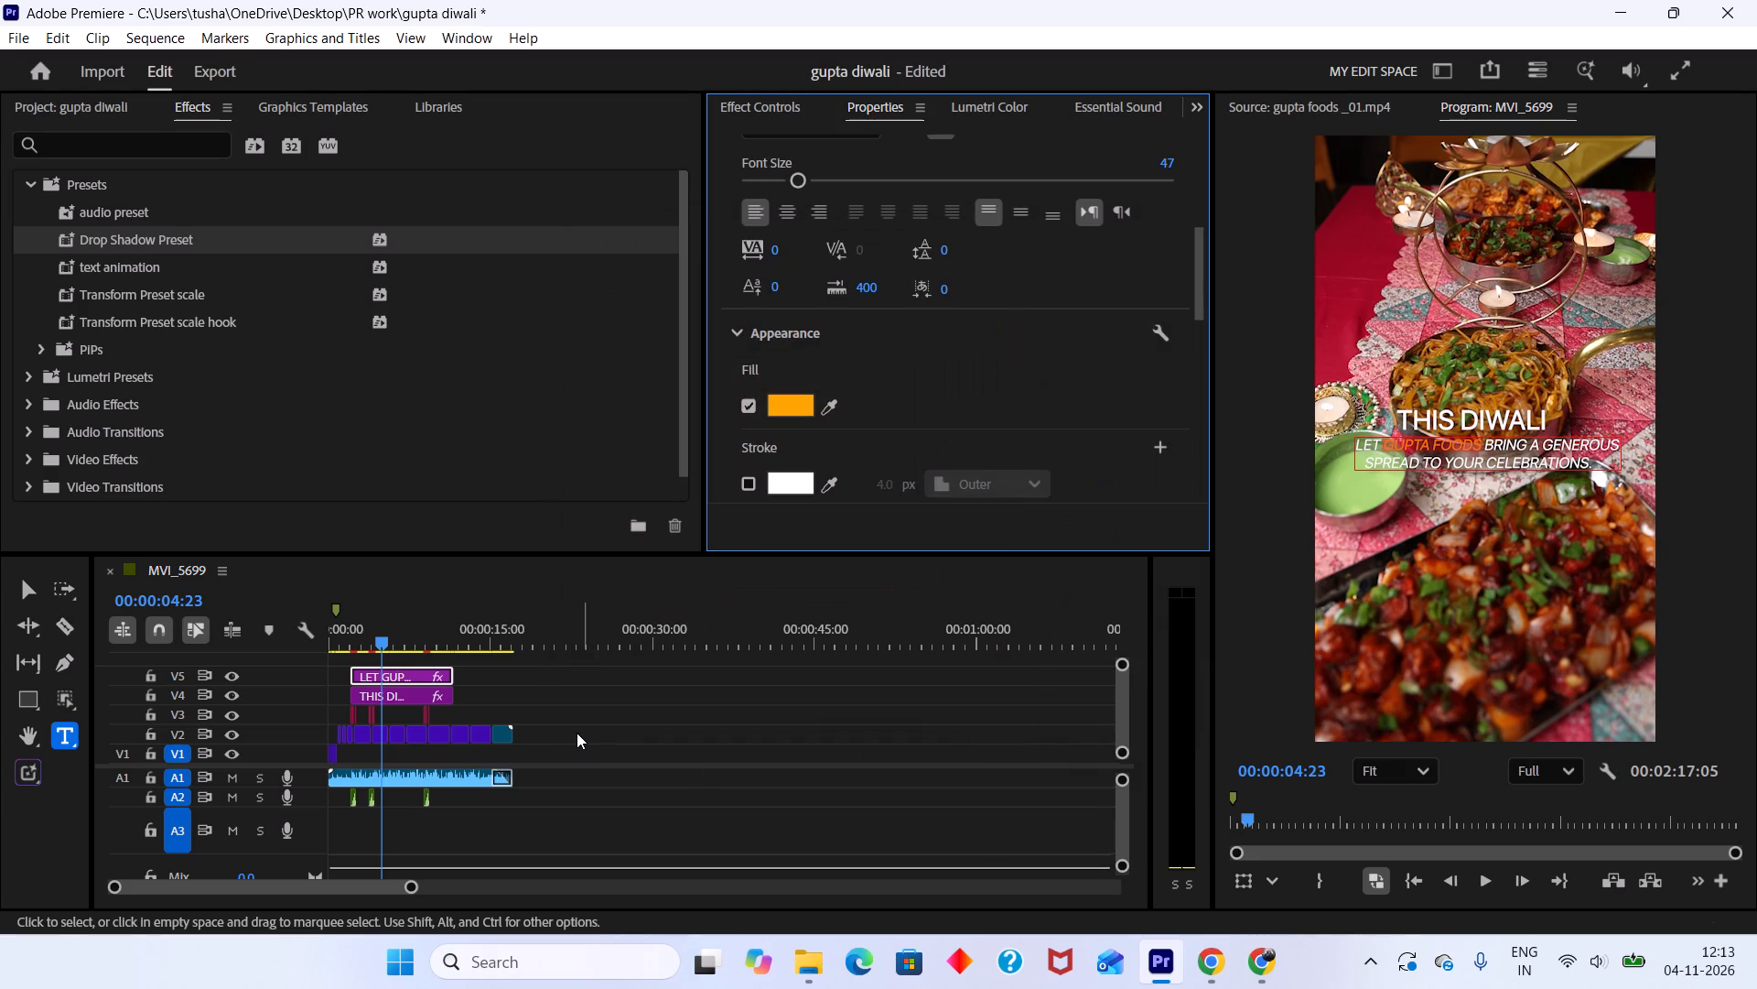
{"action": "left_click", "coordinate": [577, 733]}
{"action": "key", "text": "space"}
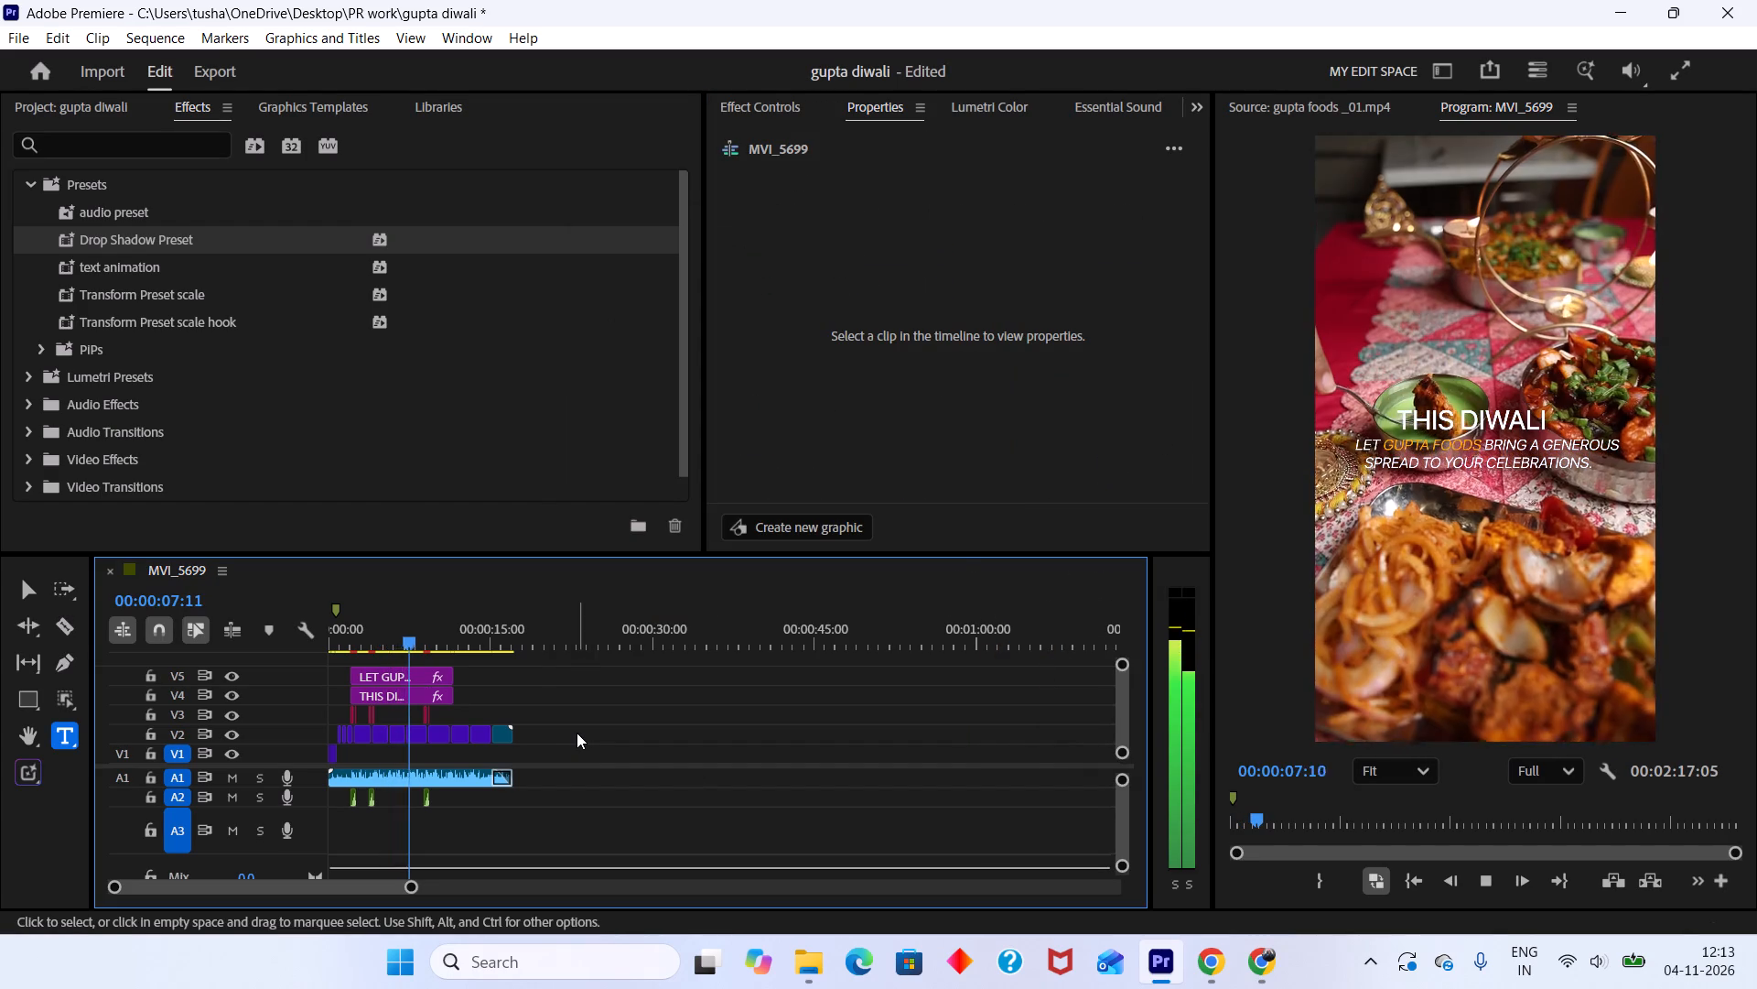
{"action": "key", "text": "space"}
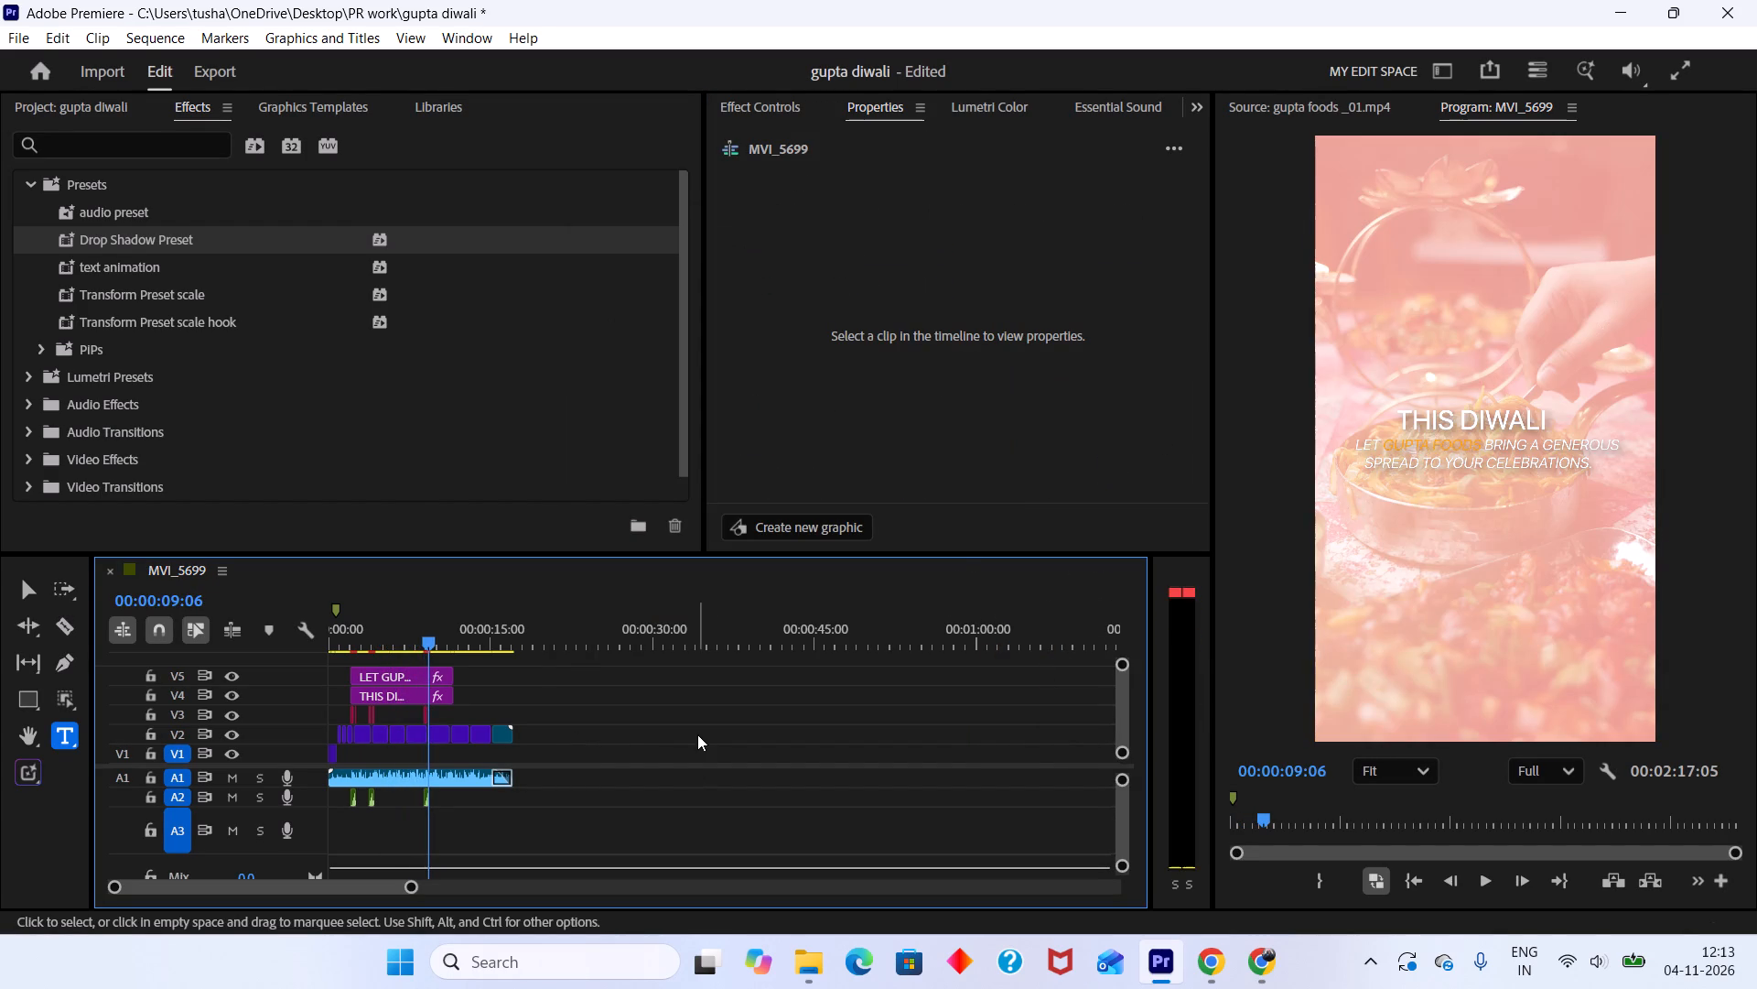
Set the words GUPTA FOODS in the caption to SF Pro Display Bold with faux bold added, keeping the rest Regular.
{"action": "left_click_drag", "start_coordinate": [420, 627], "coordinate": [403, 620]}
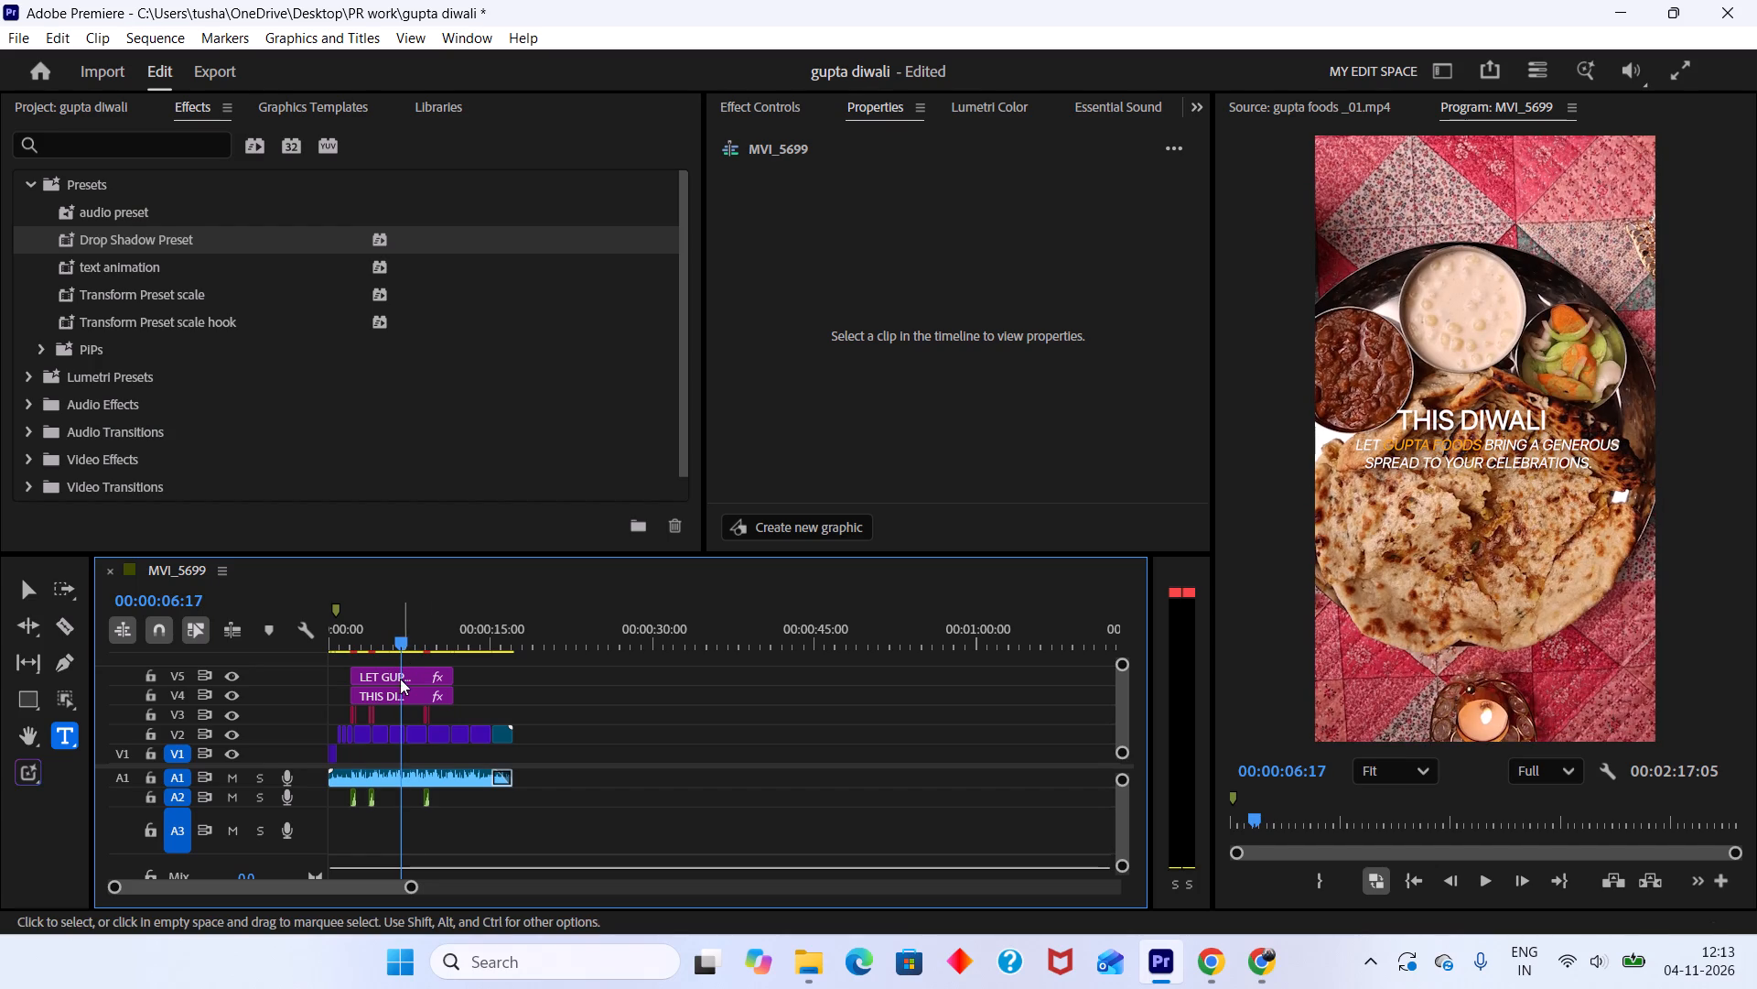
{"action": "left_click", "coordinate": [406, 678]}
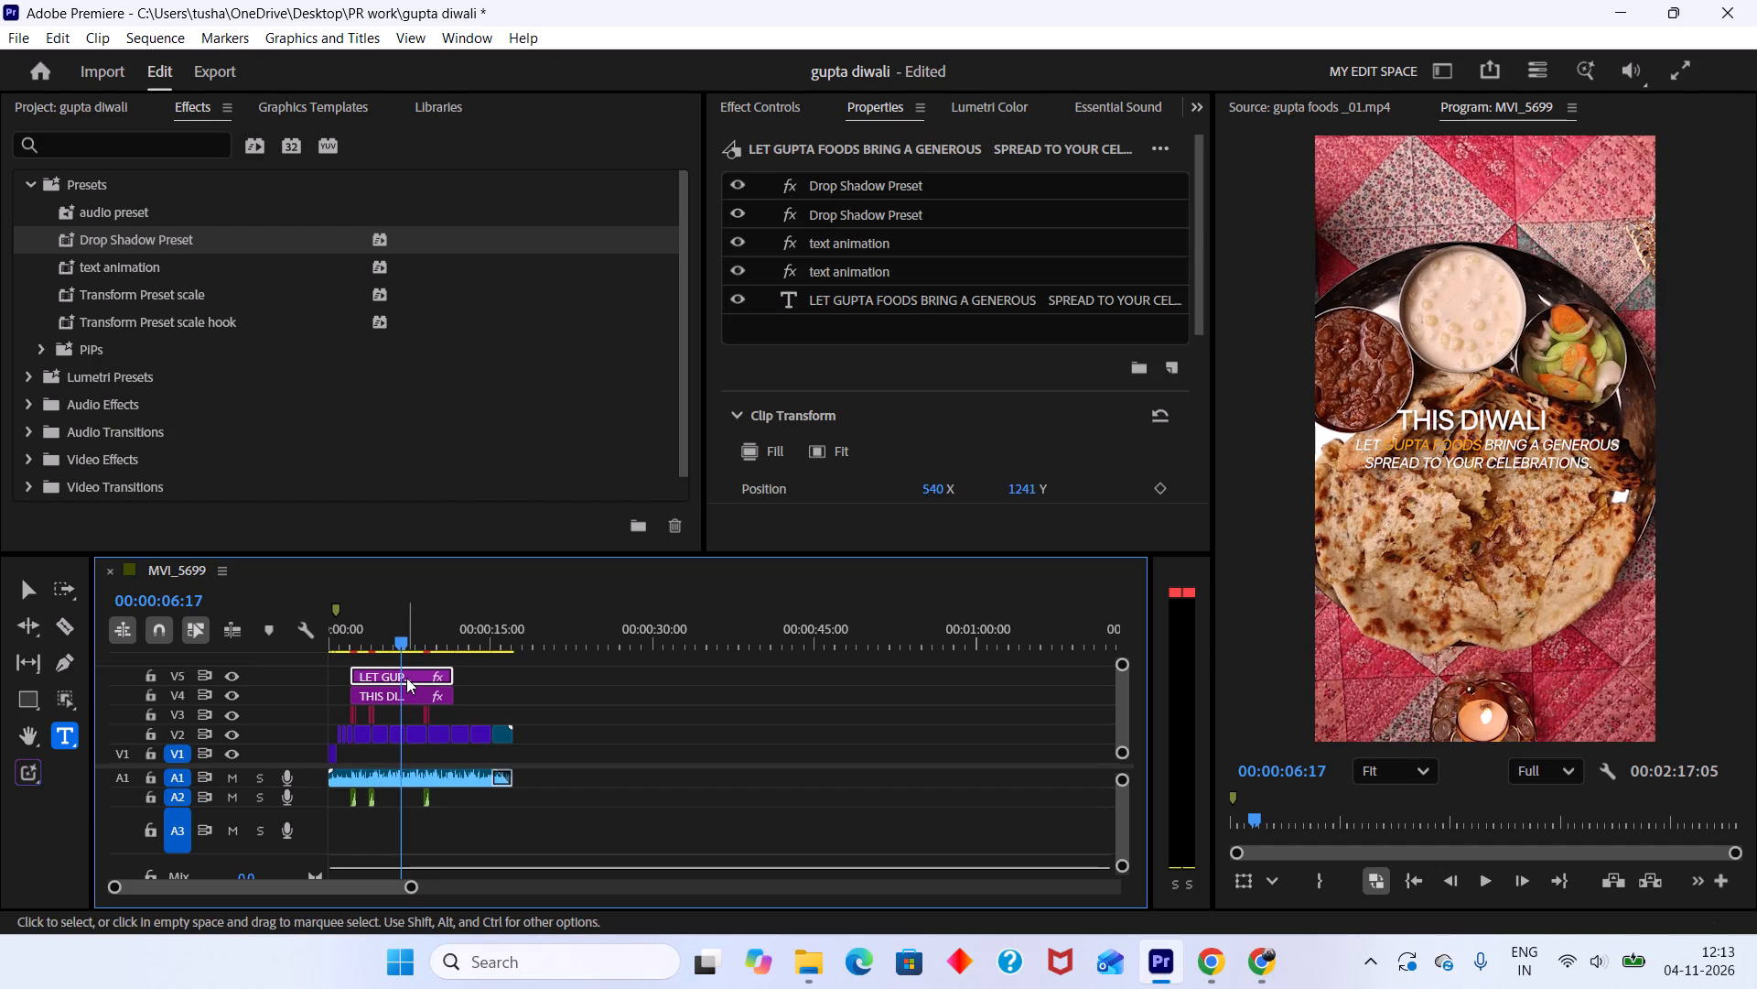
{"action": "left_click_drag", "start_coordinate": [1385, 443], "coordinate": [1454, 451]}
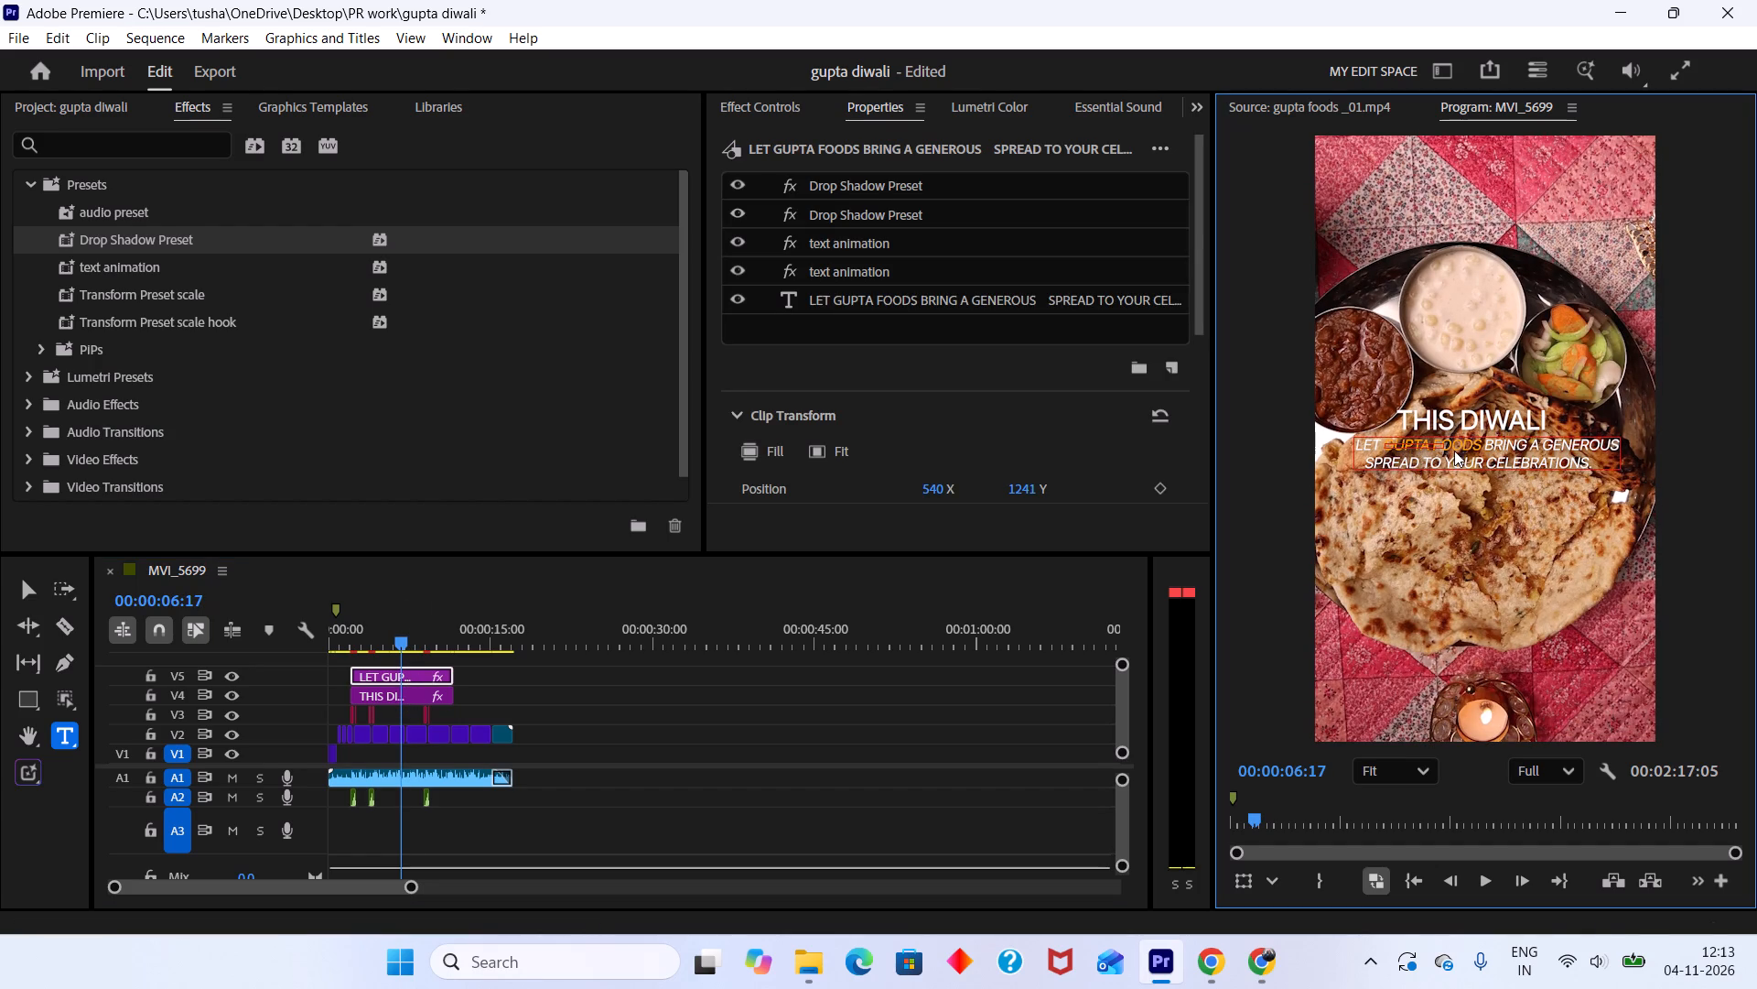
{"action": "left_click_drag", "start_coordinate": [1454, 451], "coordinate": [1459, 451]}
{"action": "left_click_drag", "start_coordinate": [1481, 446], "coordinate": [1439, 445]}
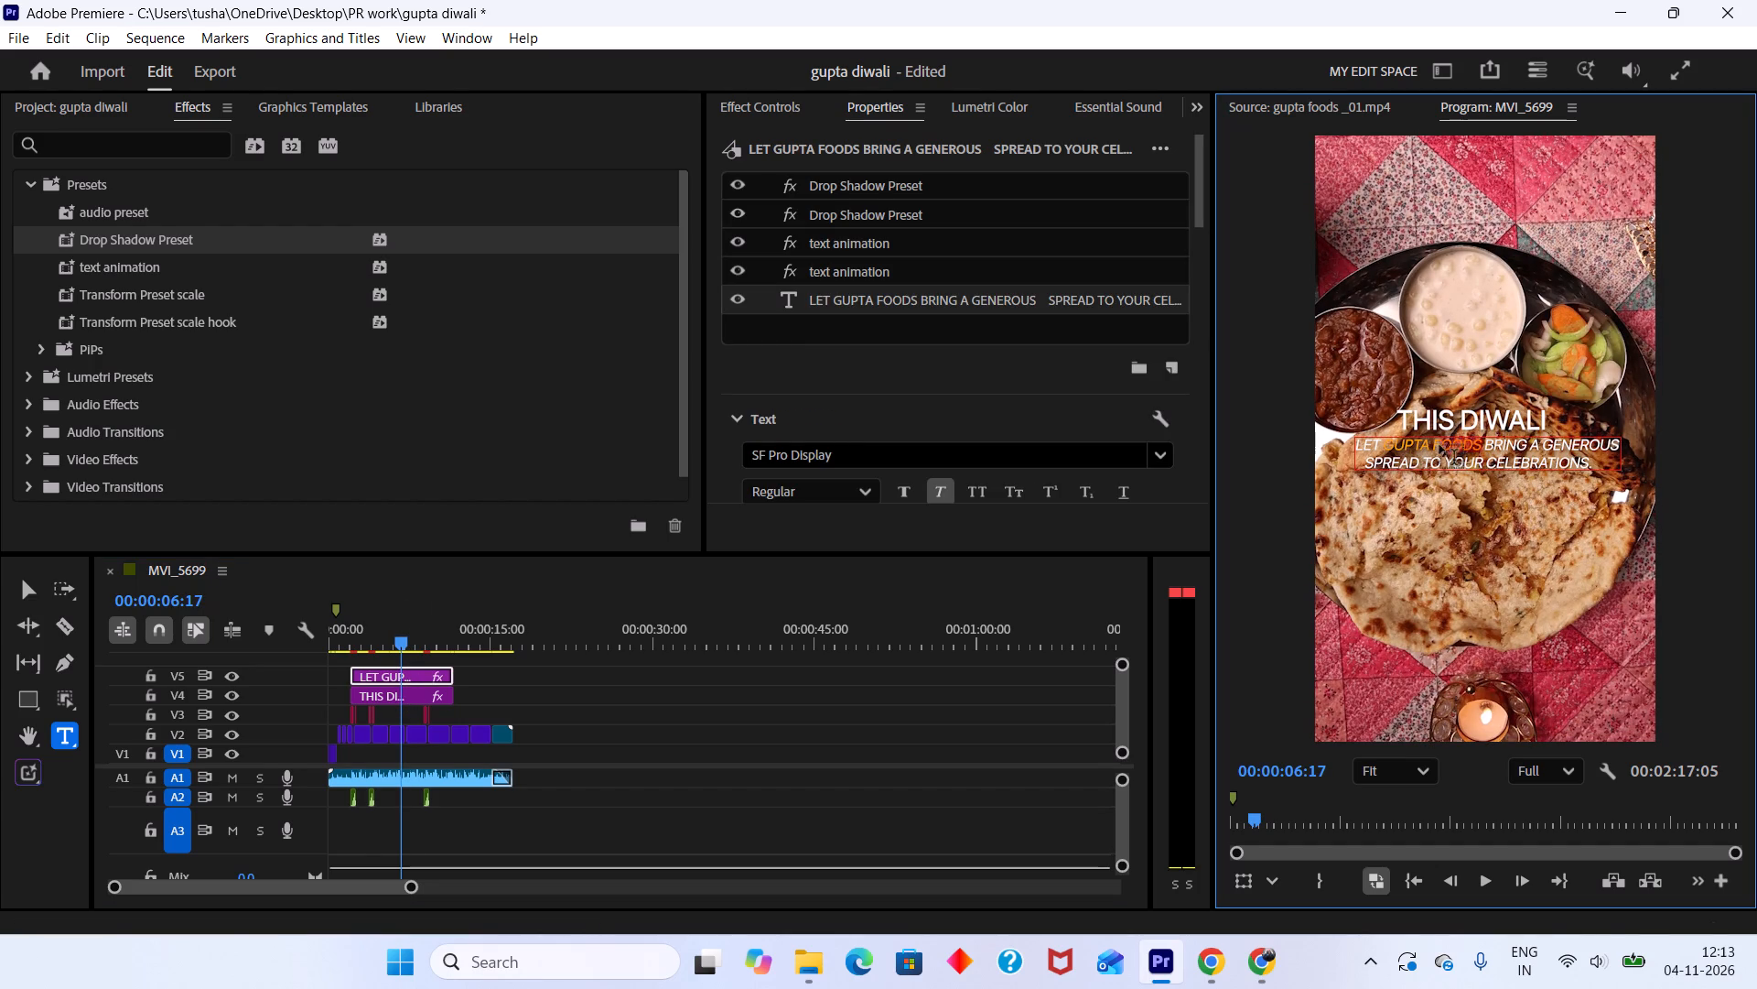
{"action": "left_click_drag", "start_coordinate": [1439, 445], "coordinate": [1386, 439]}
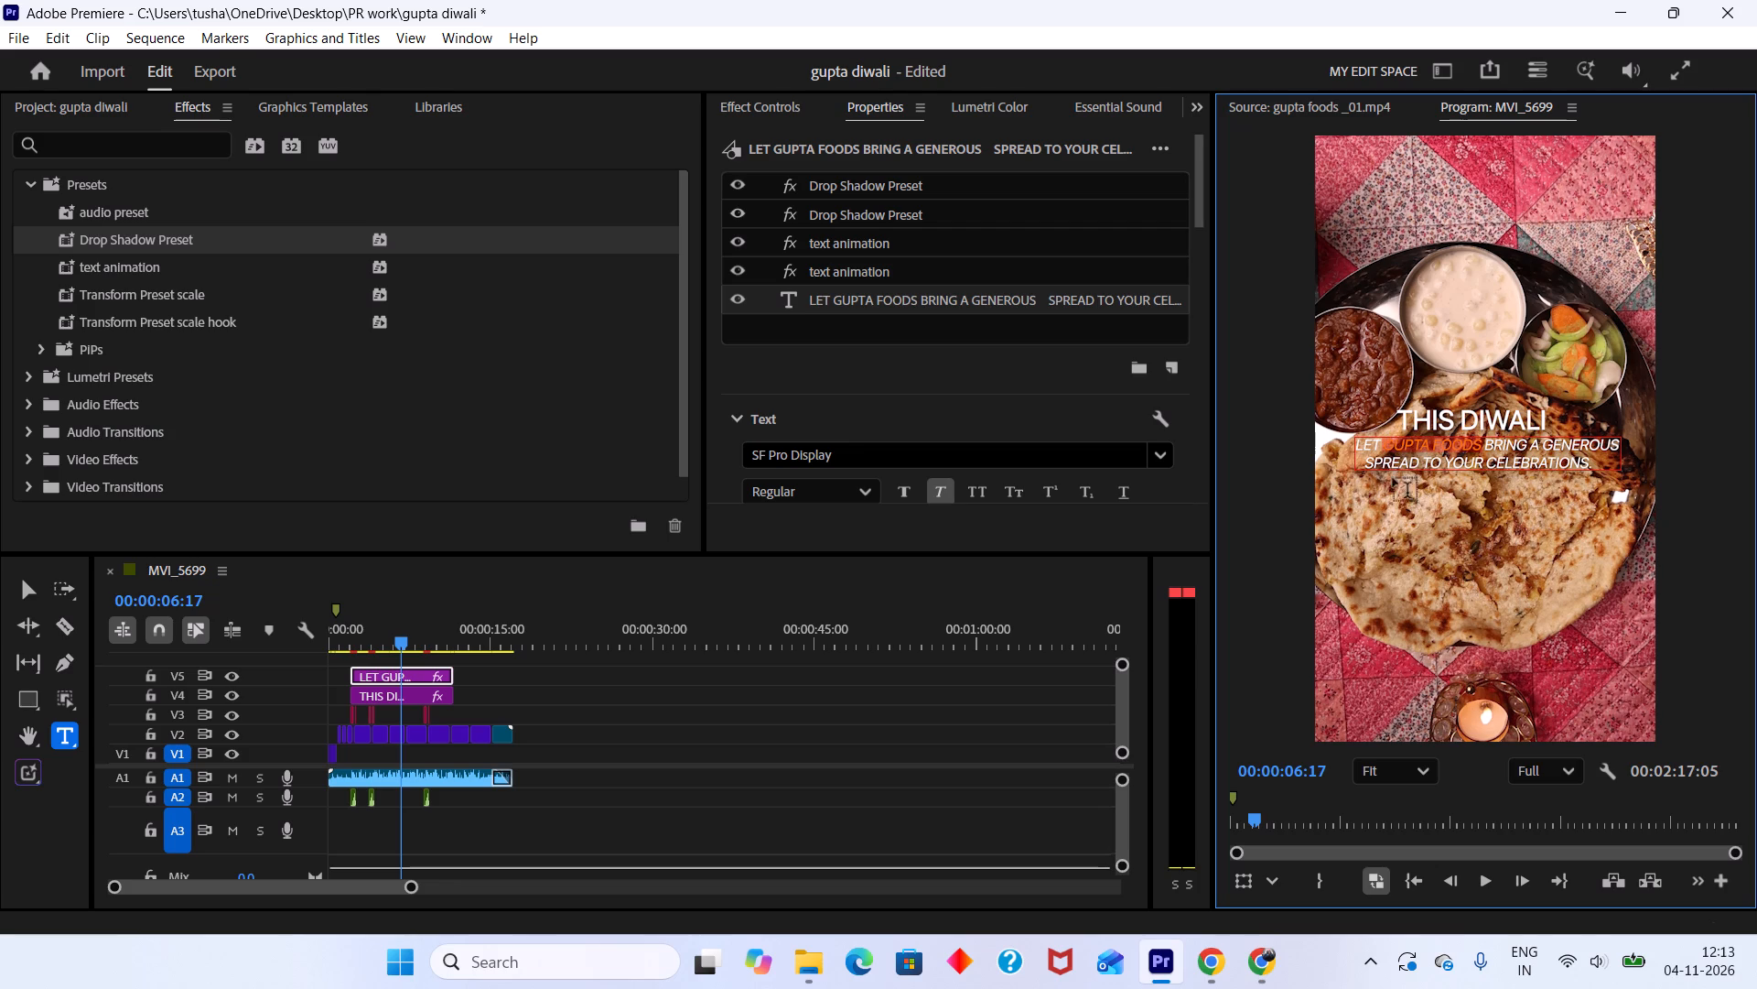
{"action": "scroll", "coordinate": [874, 397], "scroll_direction": "down", "scroll_amount": 4}
{"action": "left_click", "coordinate": [839, 397]}
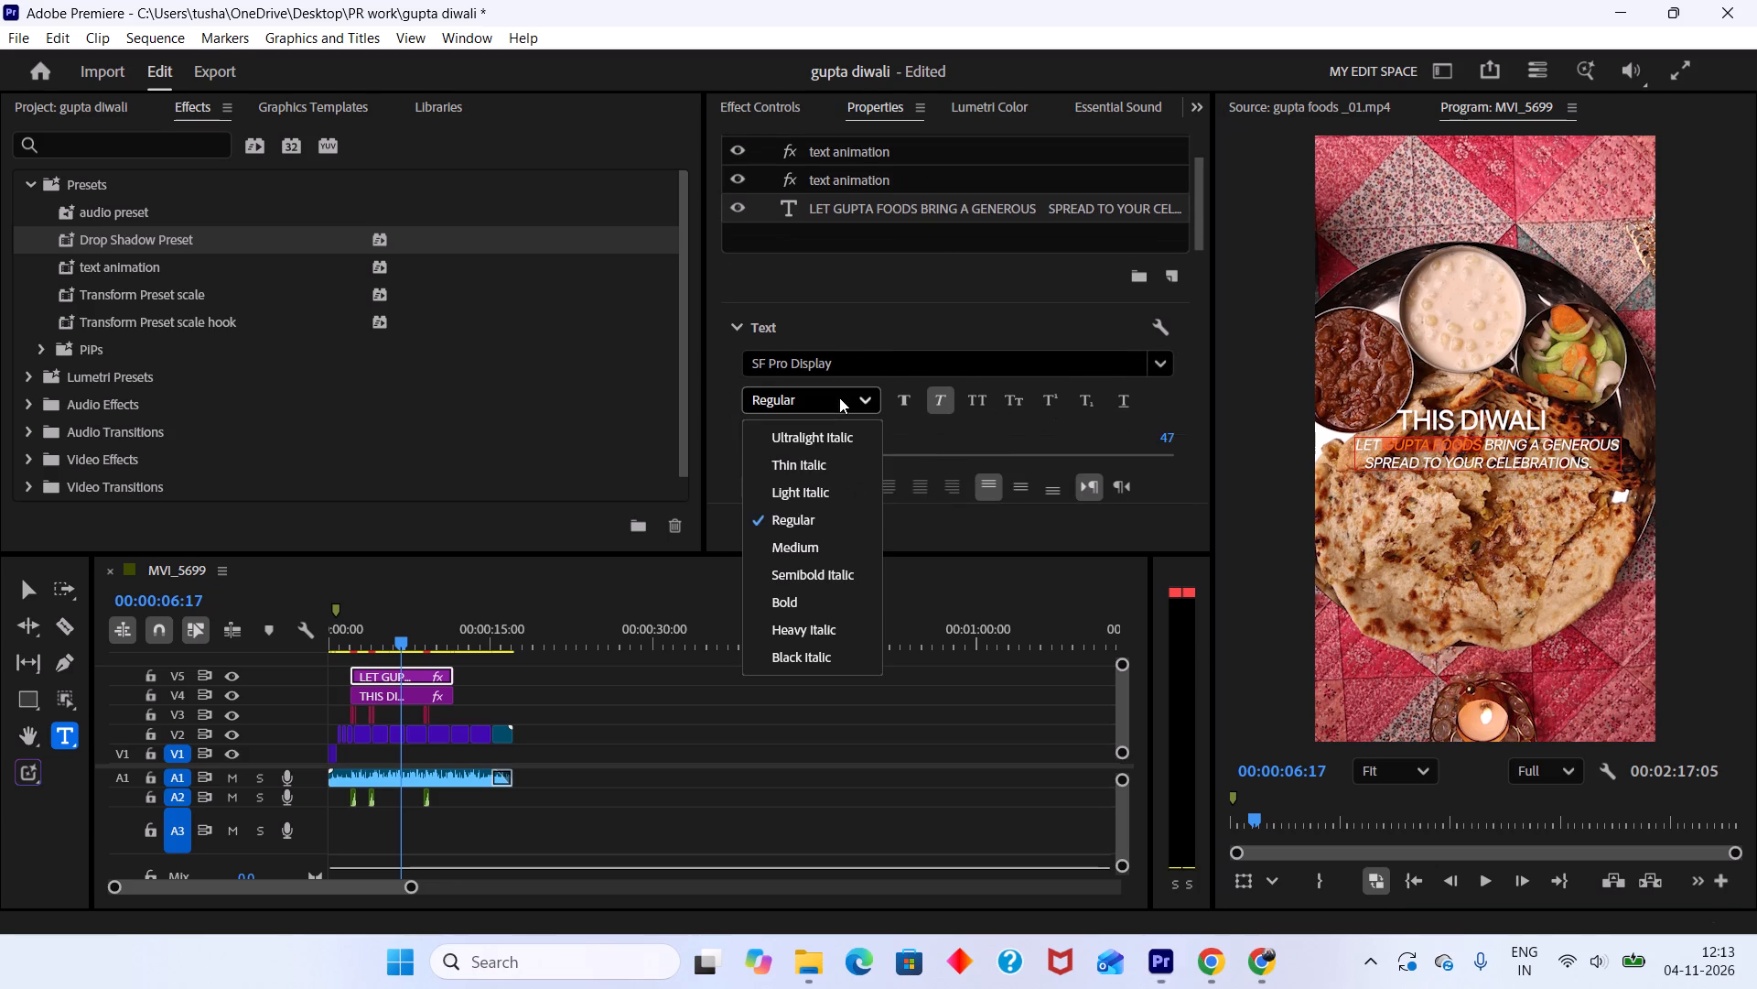
{"action": "left_click", "coordinate": [811, 601]}
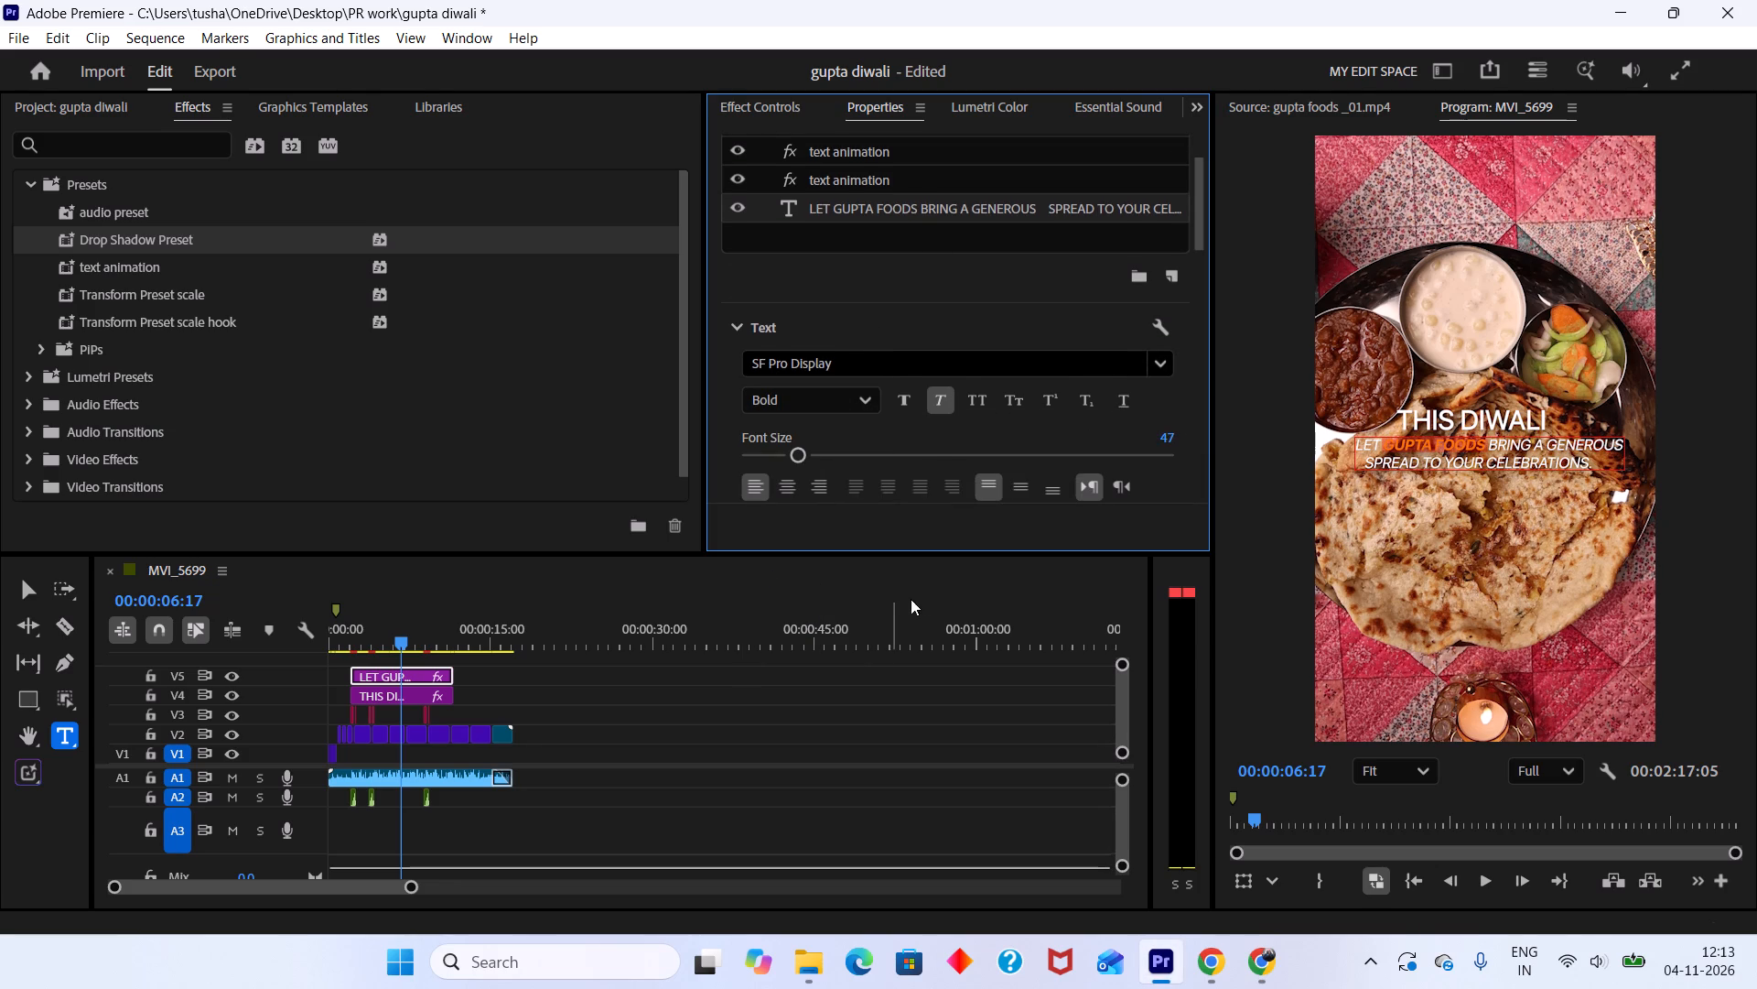
{"action": "left_click", "coordinate": [906, 403]}
Insert two spaces before SPREAD to recentre the caption's second line under the first.
{"action": "left_click", "coordinate": [1366, 462]}
{"action": "key", "text": "space"}
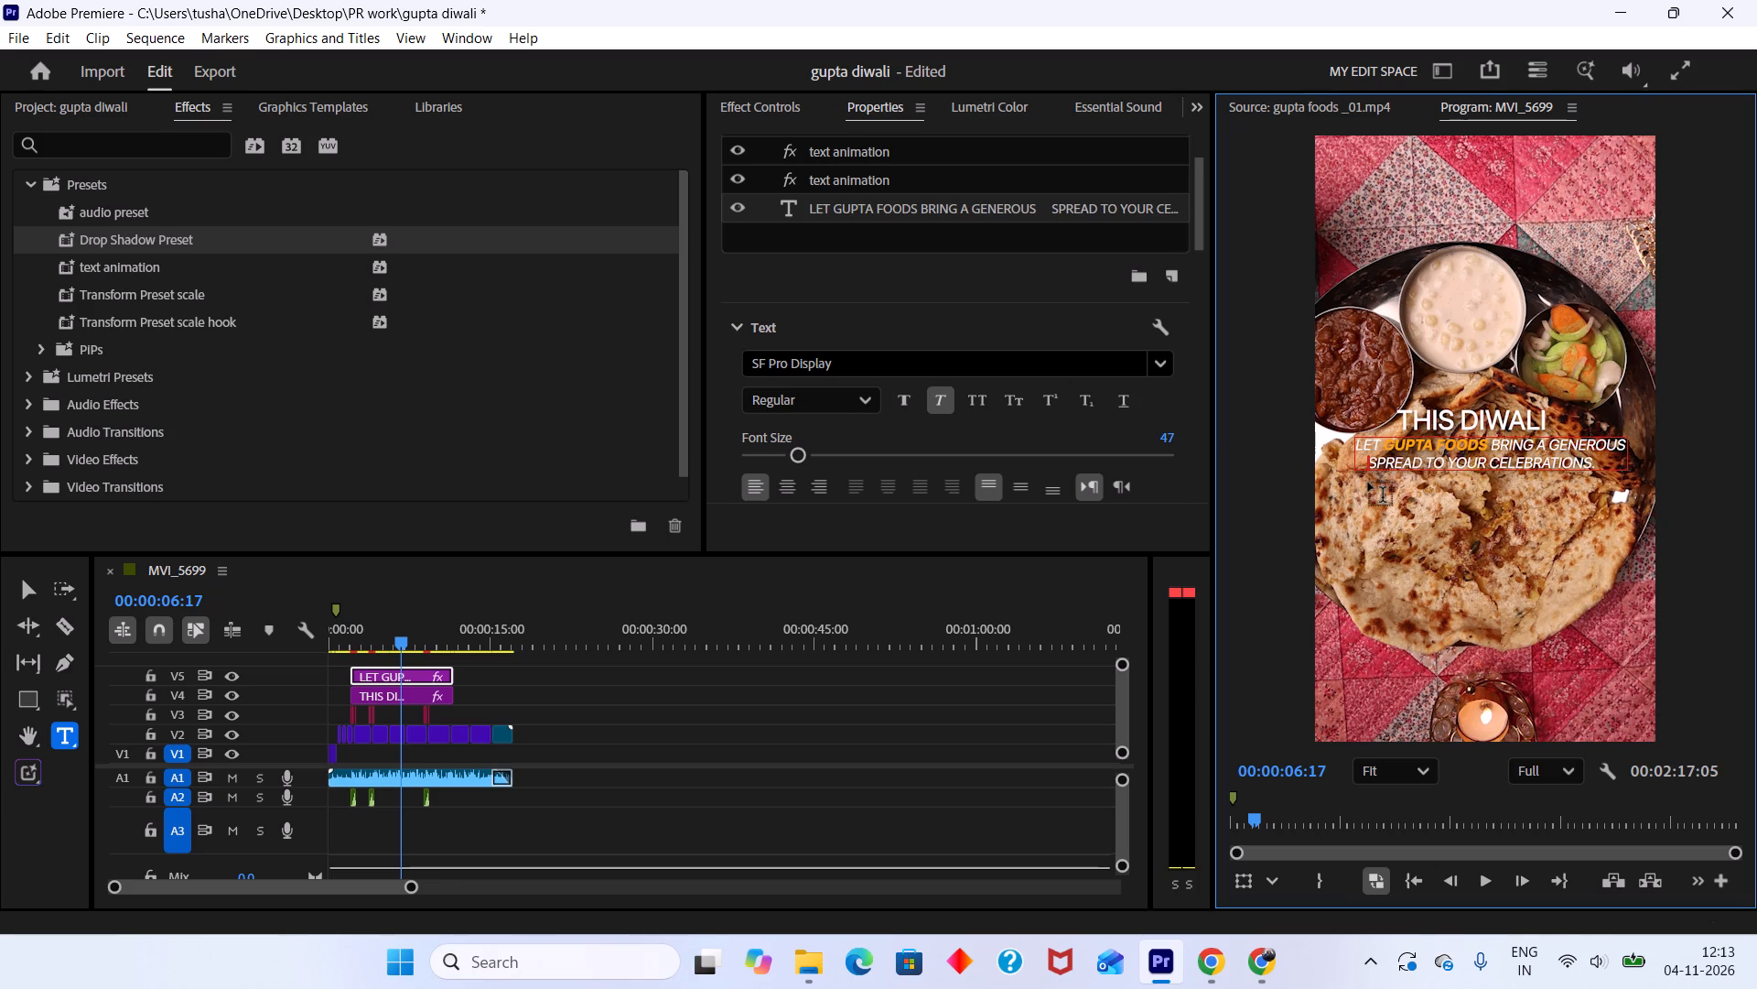
{"action": "key", "text": "space"}
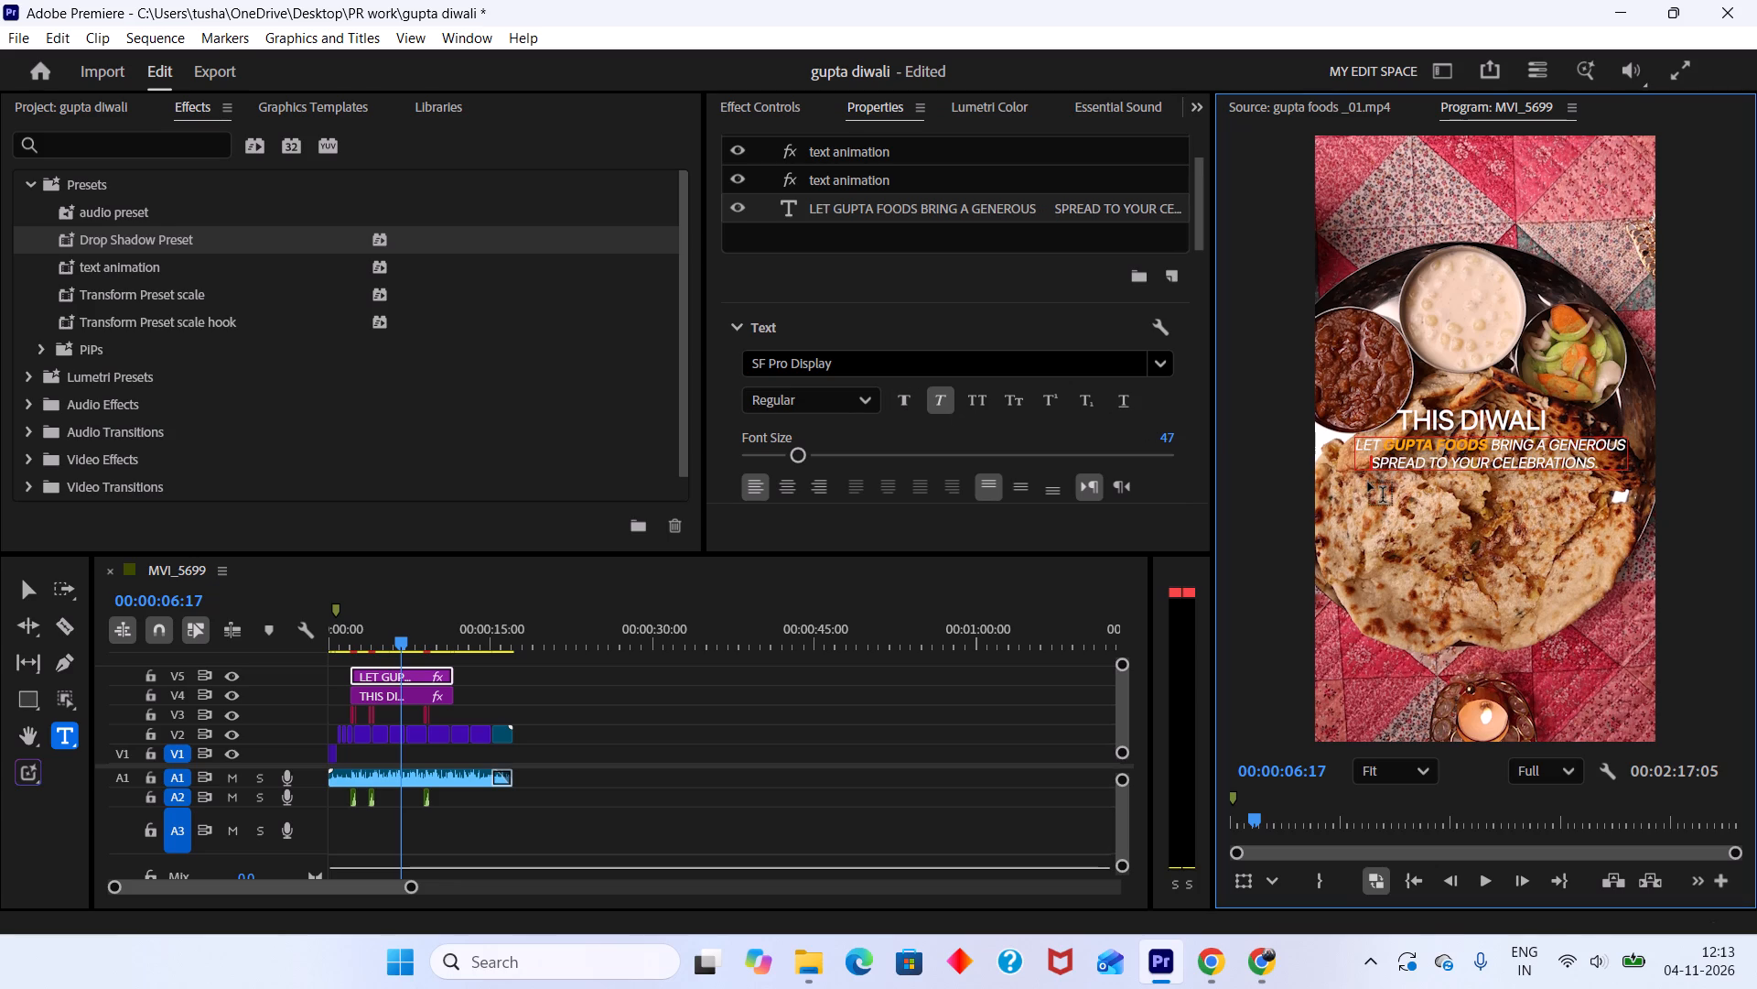
Nudge the caption slightly left and down beneath THIS DIWALI, and play the titles from 00:00:02:00.
{"action": "left_click", "coordinate": [24, 585]}
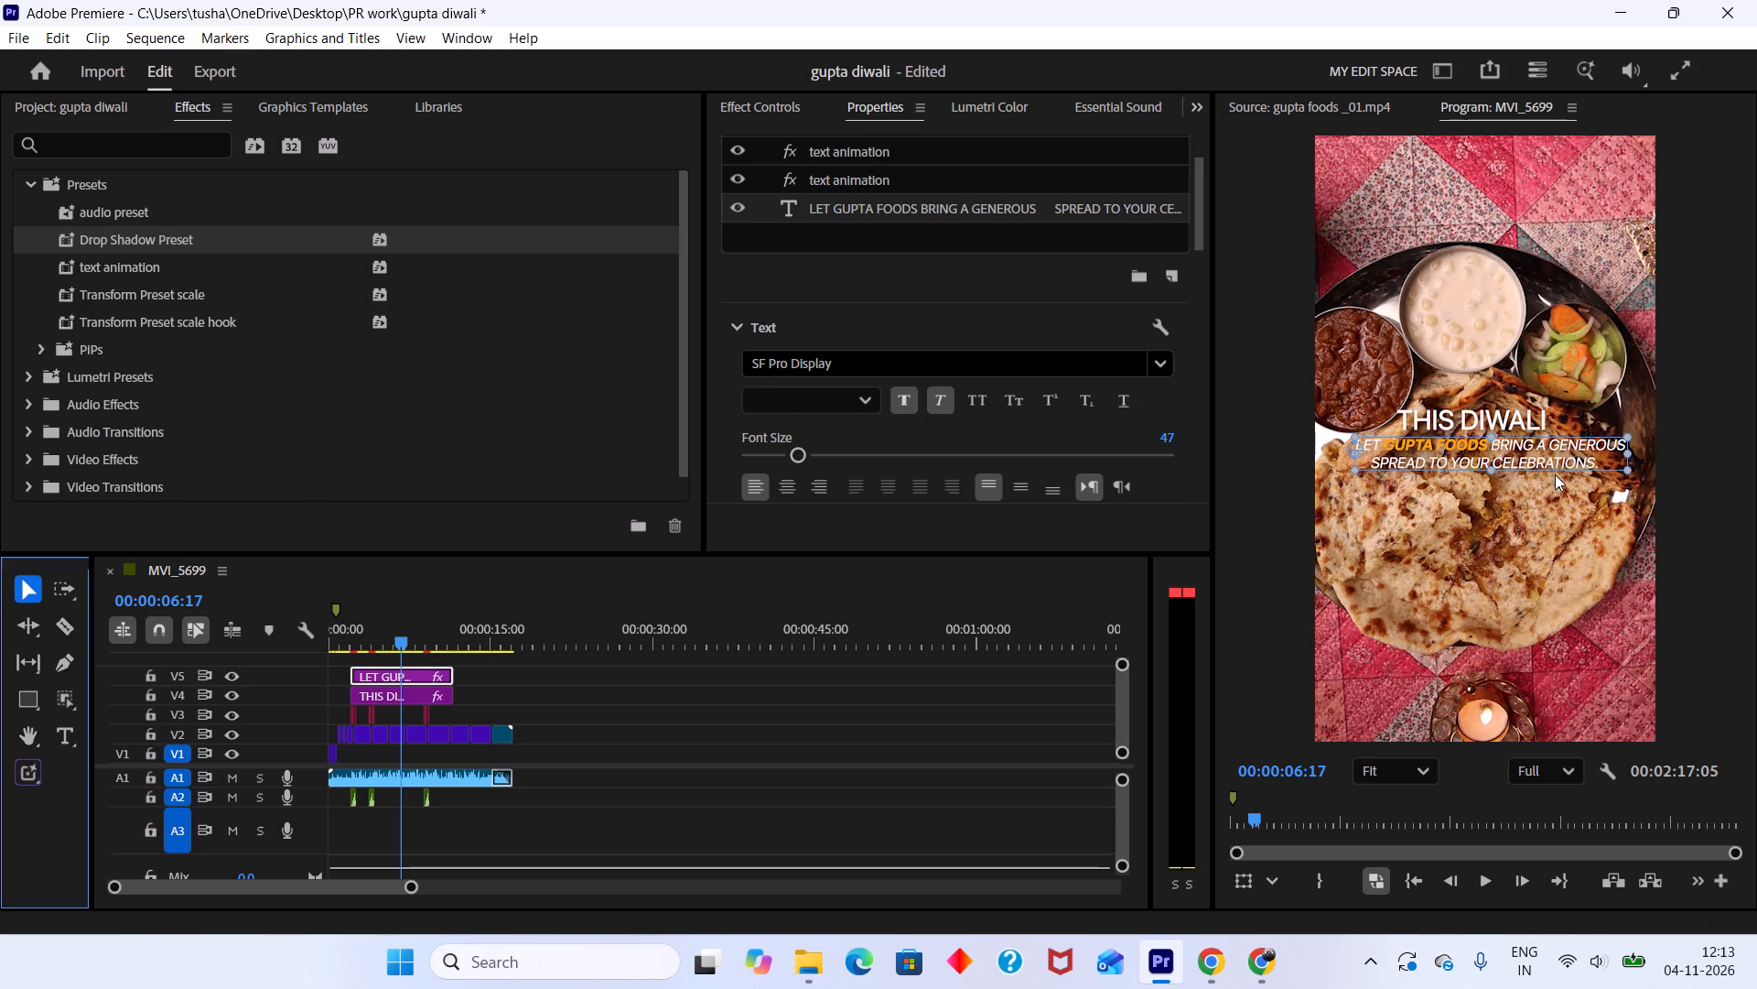
{"action": "left_click", "coordinate": [1551, 462]}
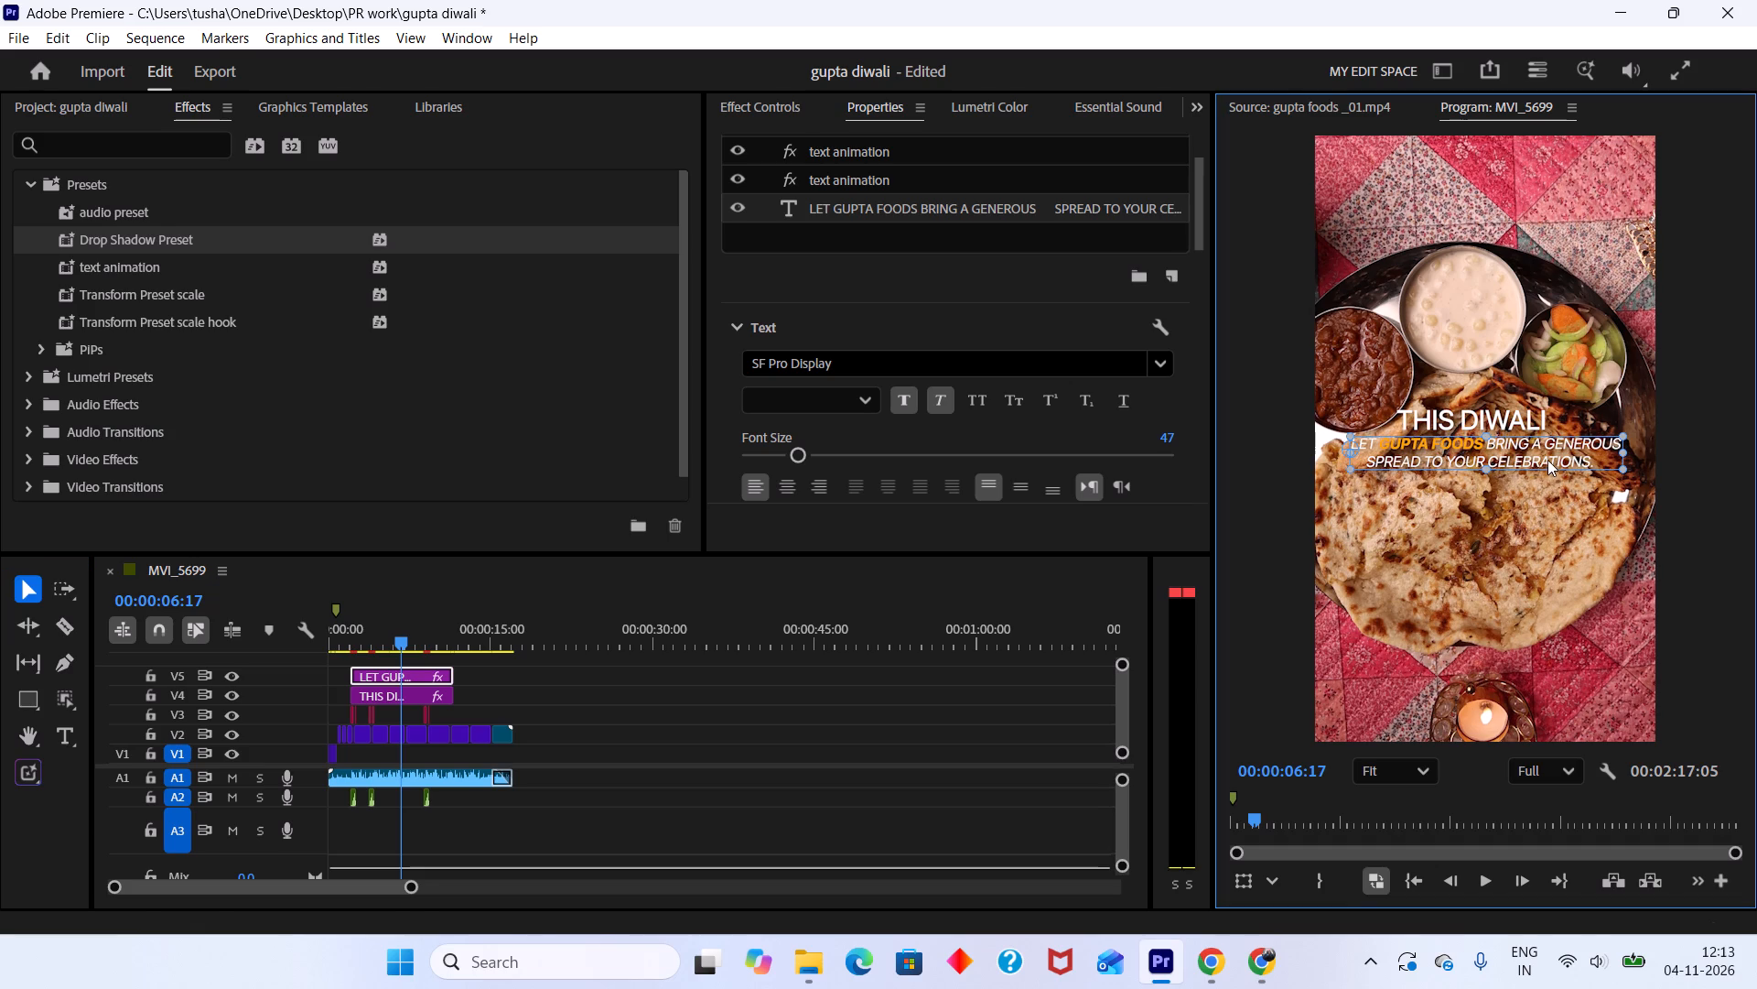
{"action": "left_click", "coordinate": [888, 747]}
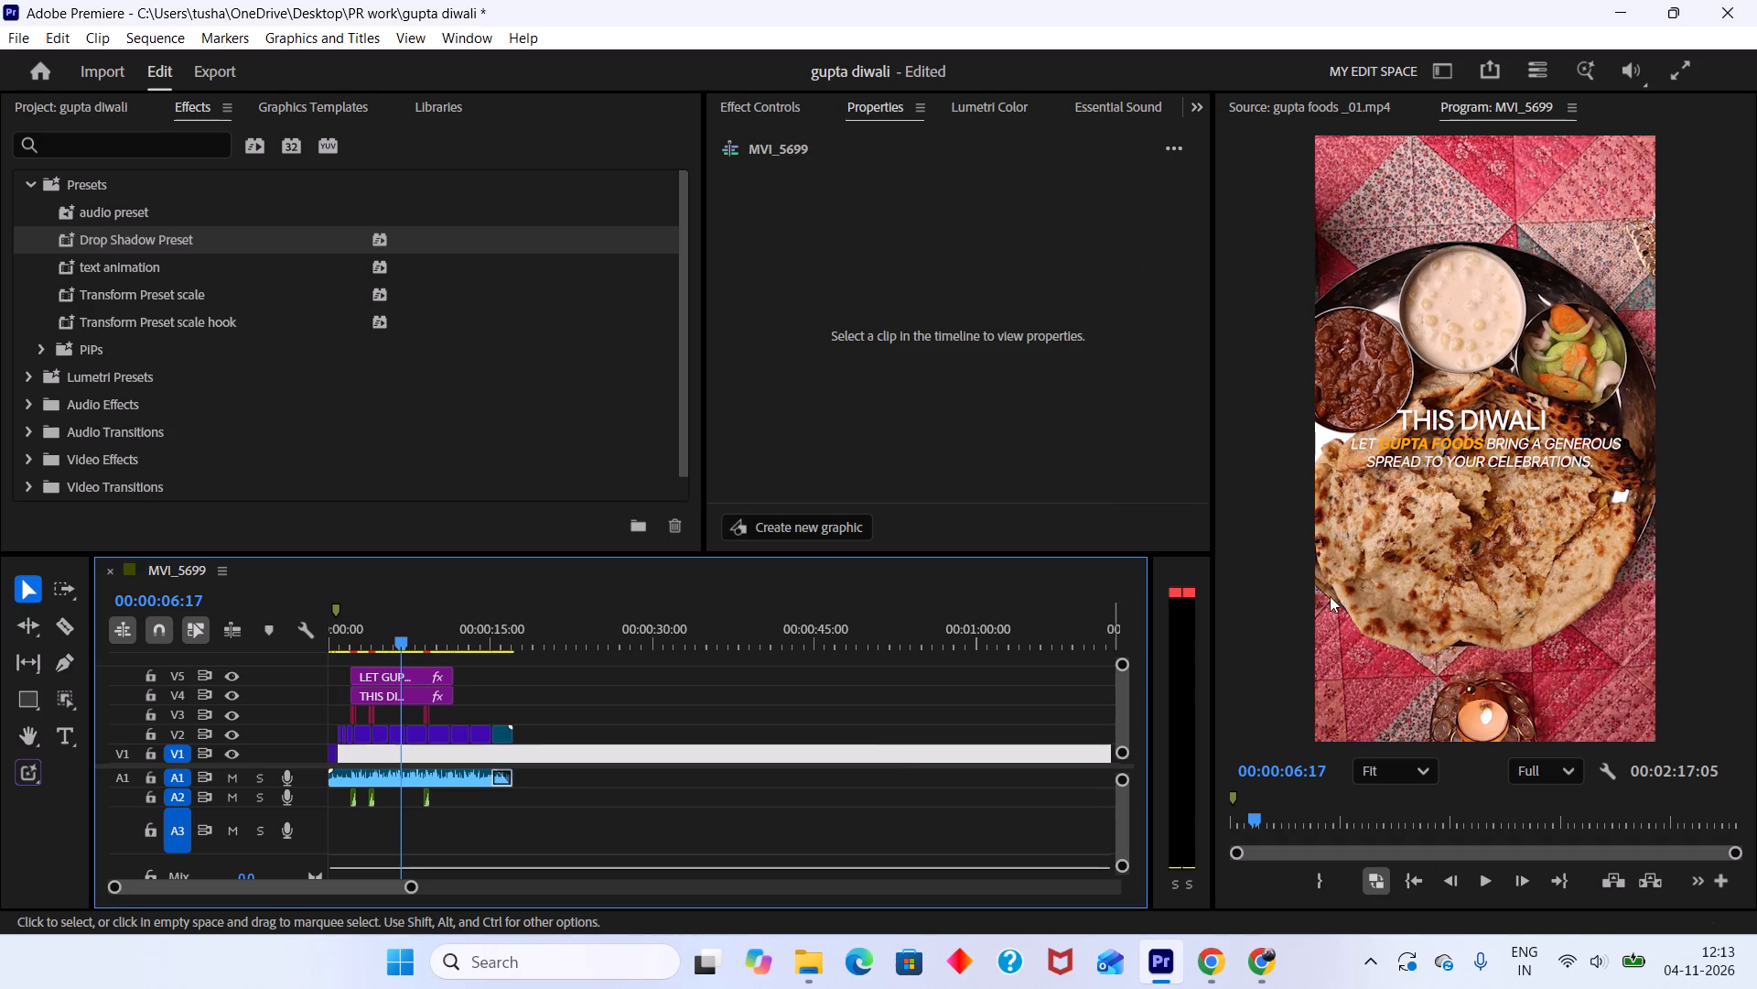
{"action": "left_click", "coordinate": [1435, 445]}
{"action": "left_click", "coordinate": [1446, 454]}
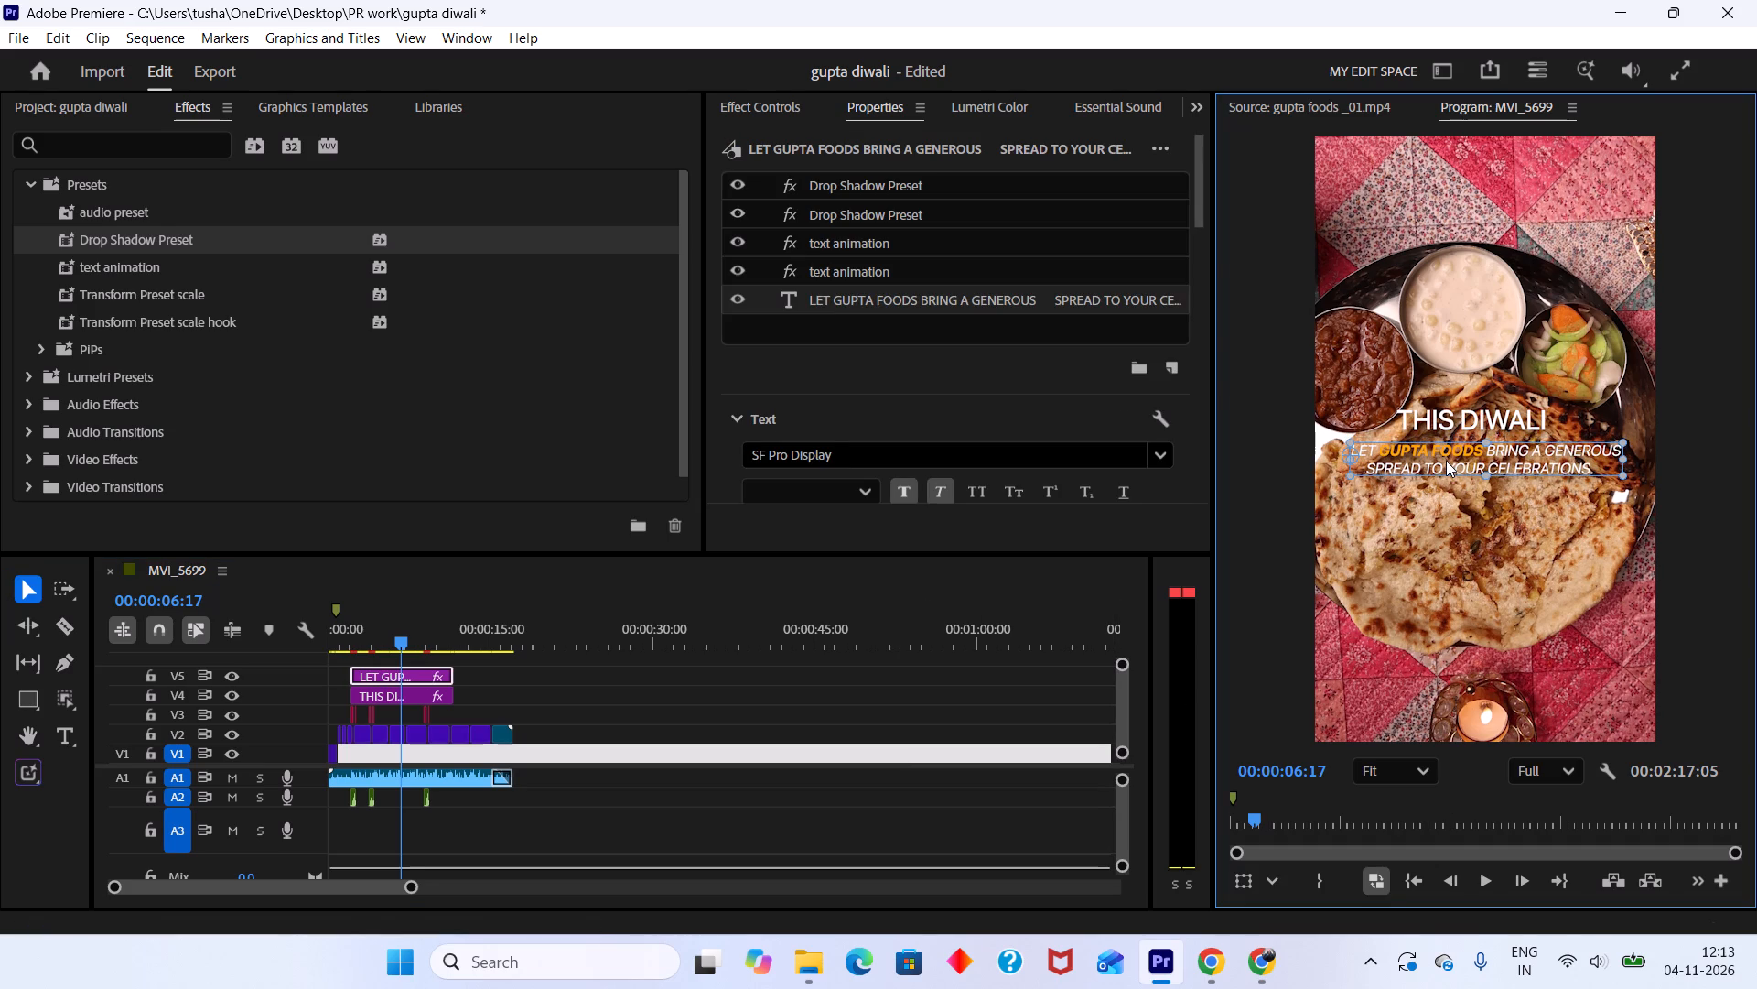
{"action": "left_click_drag", "start_coordinate": [415, 631], "coordinate": [354, 614]}
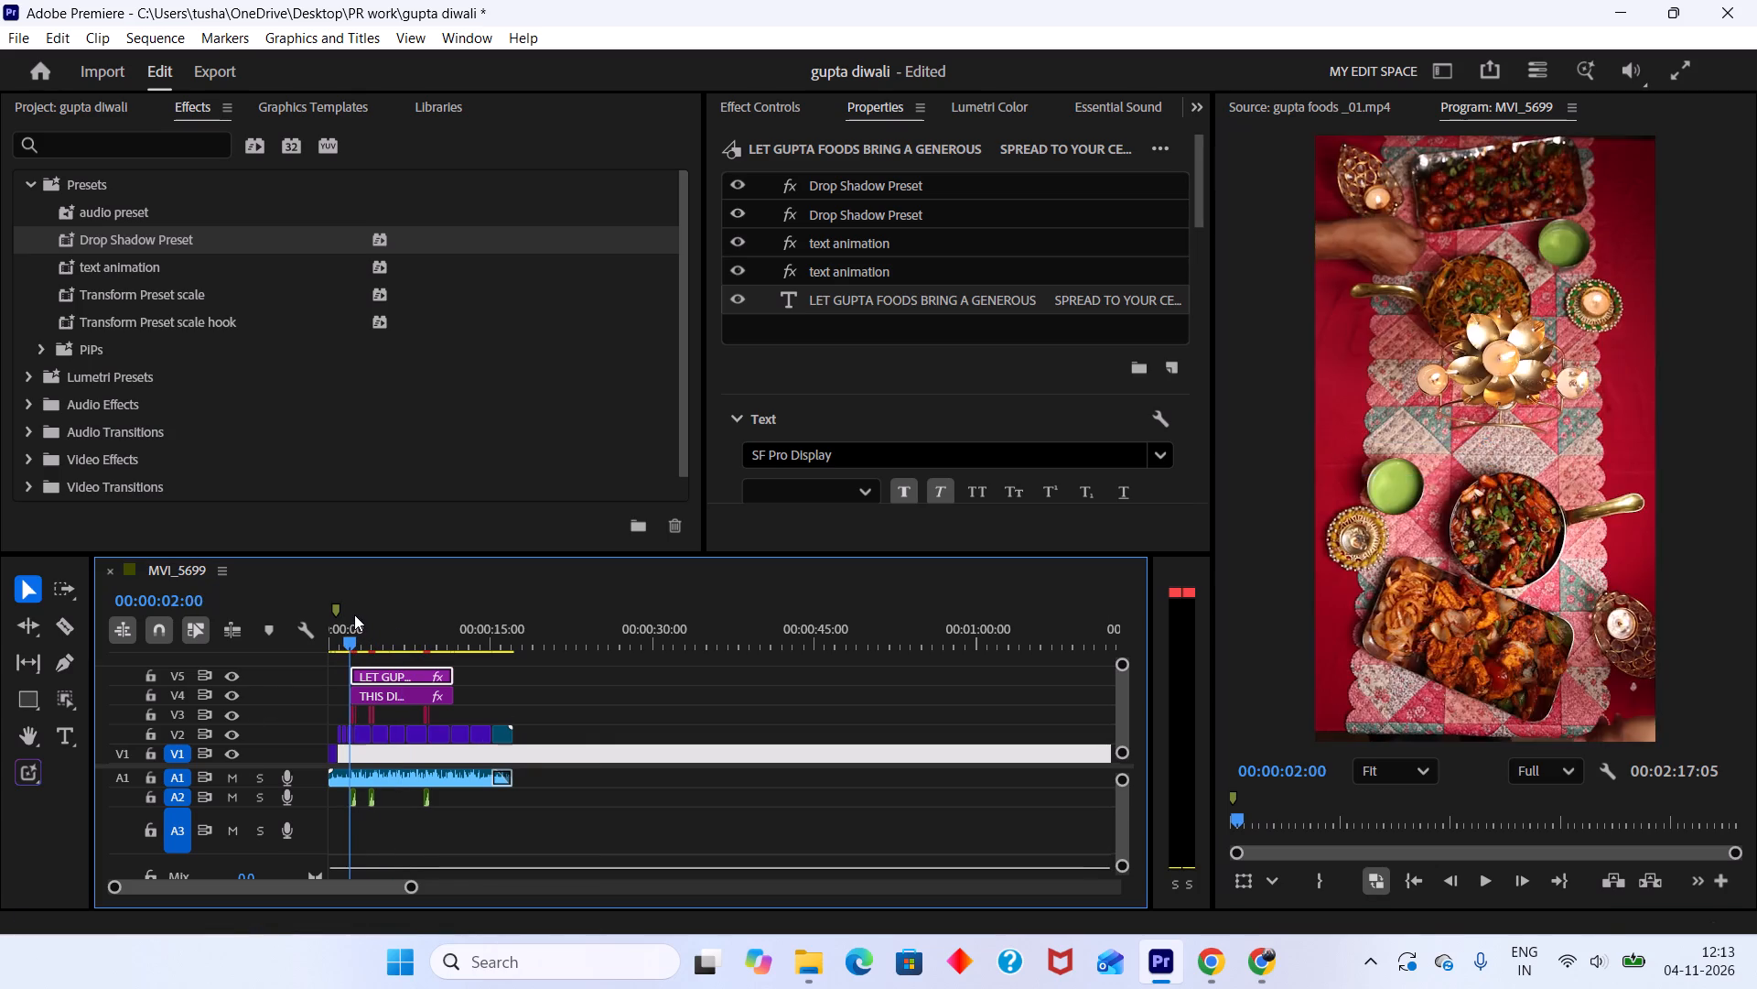
{"action": "key", "text": "space"}
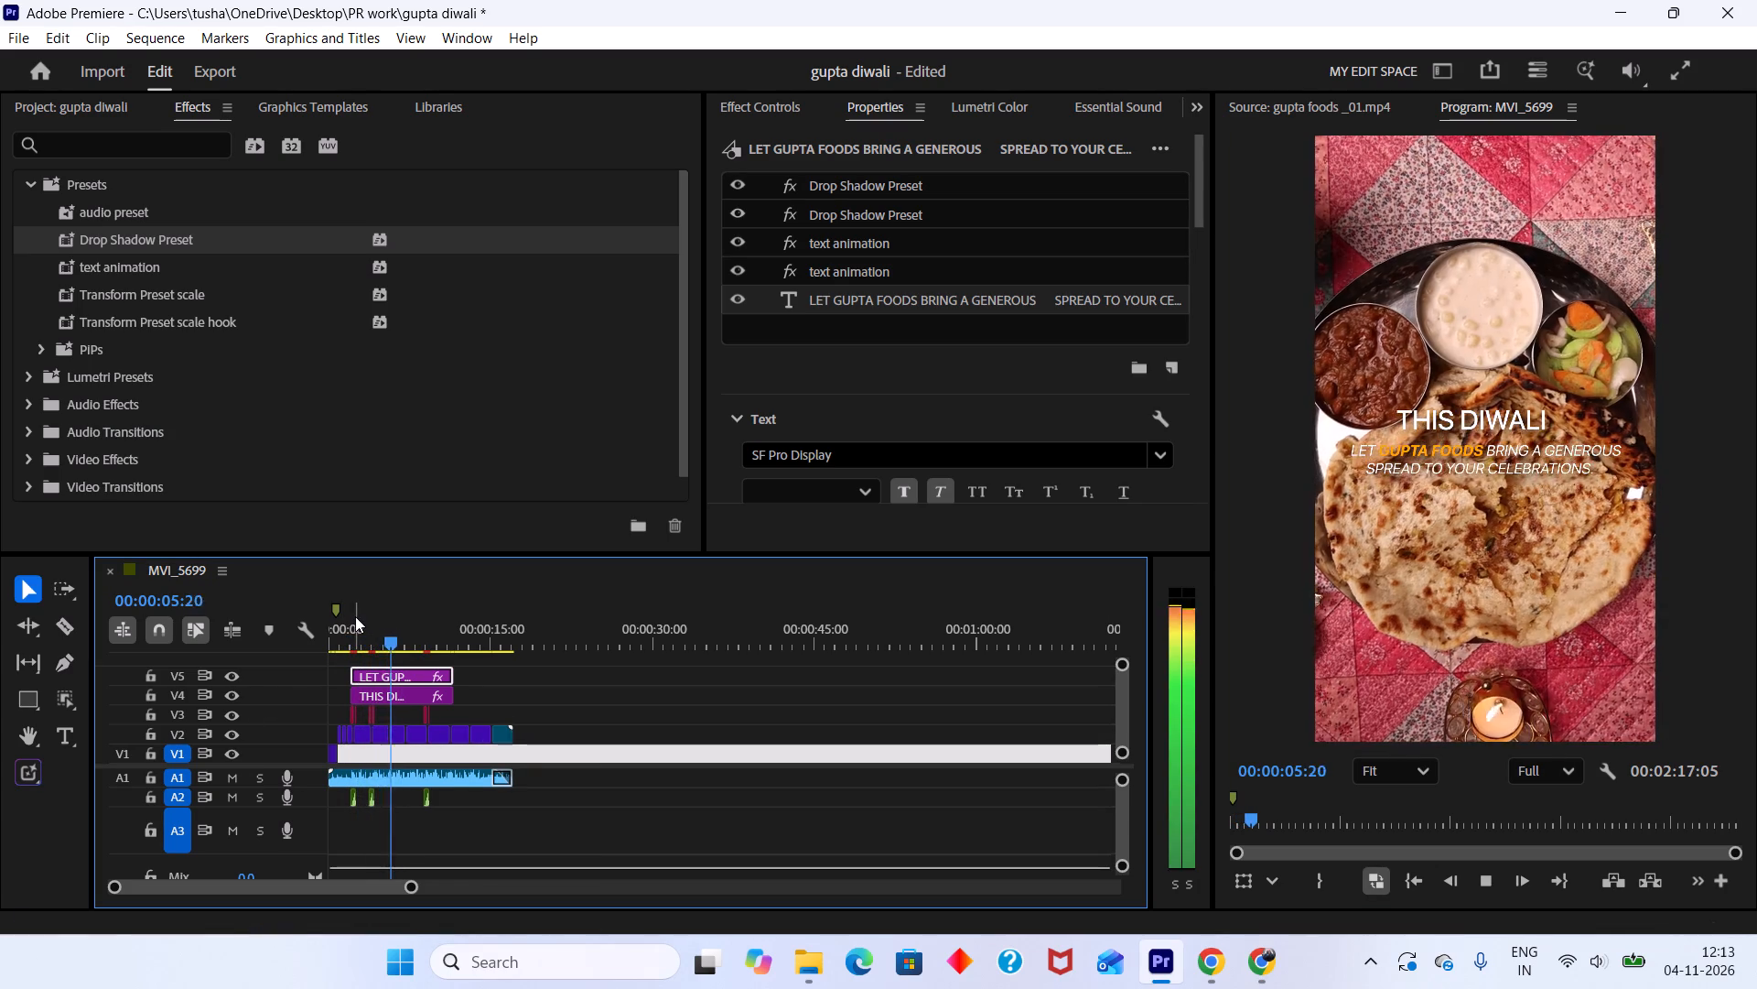
{"action": "key", "text": "space"}
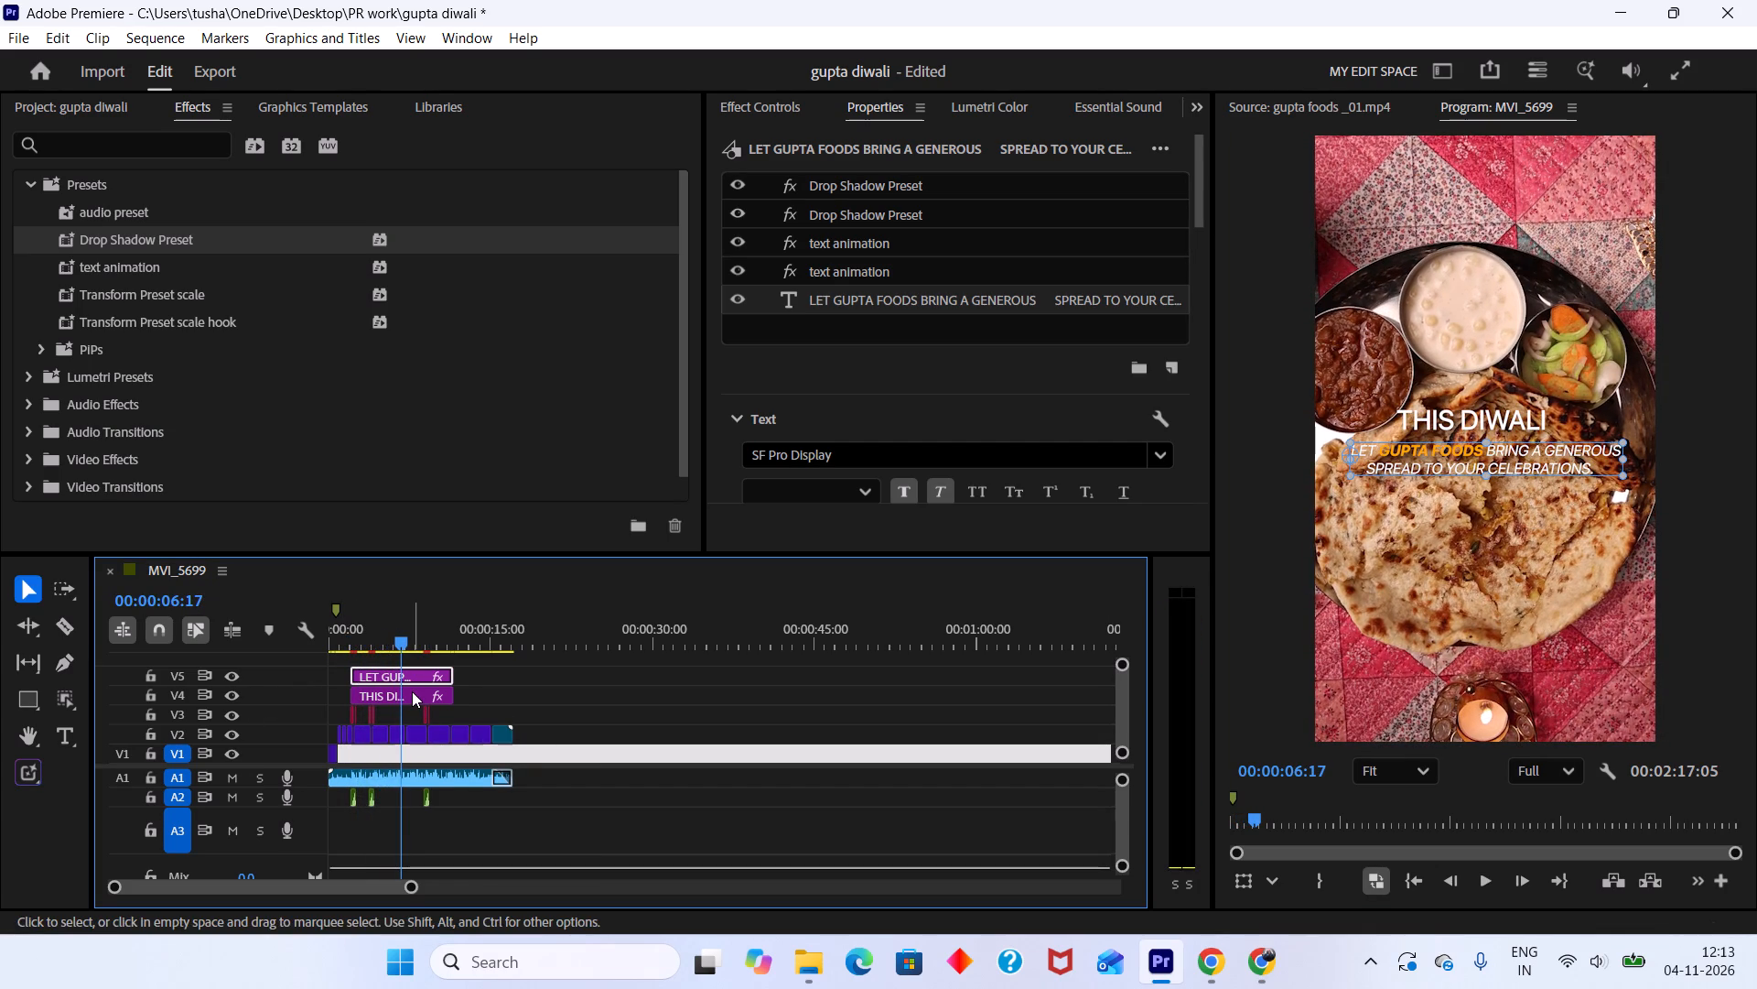
Lower the THIS DIWALI title closer to the caption by setting its Motion vertical position to 981.
{"action": "left_click", "coordinate": [412, 691]}
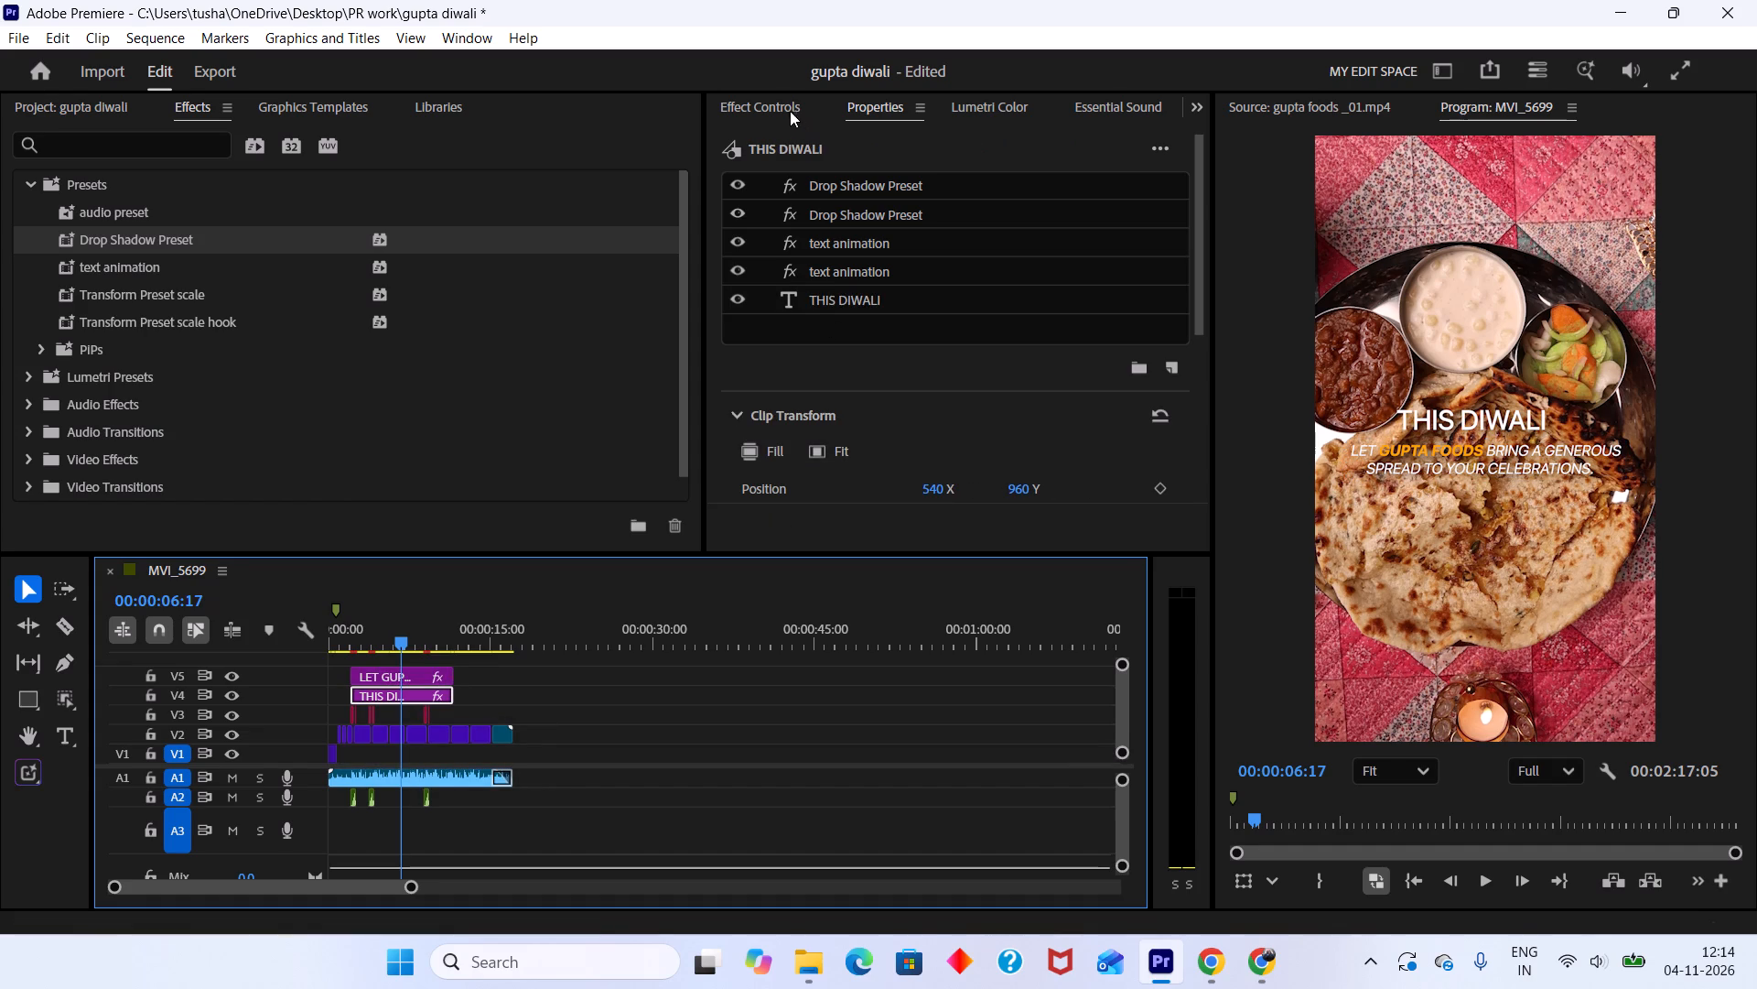
{"action": "left_click", "coordinate": [787, 100]}
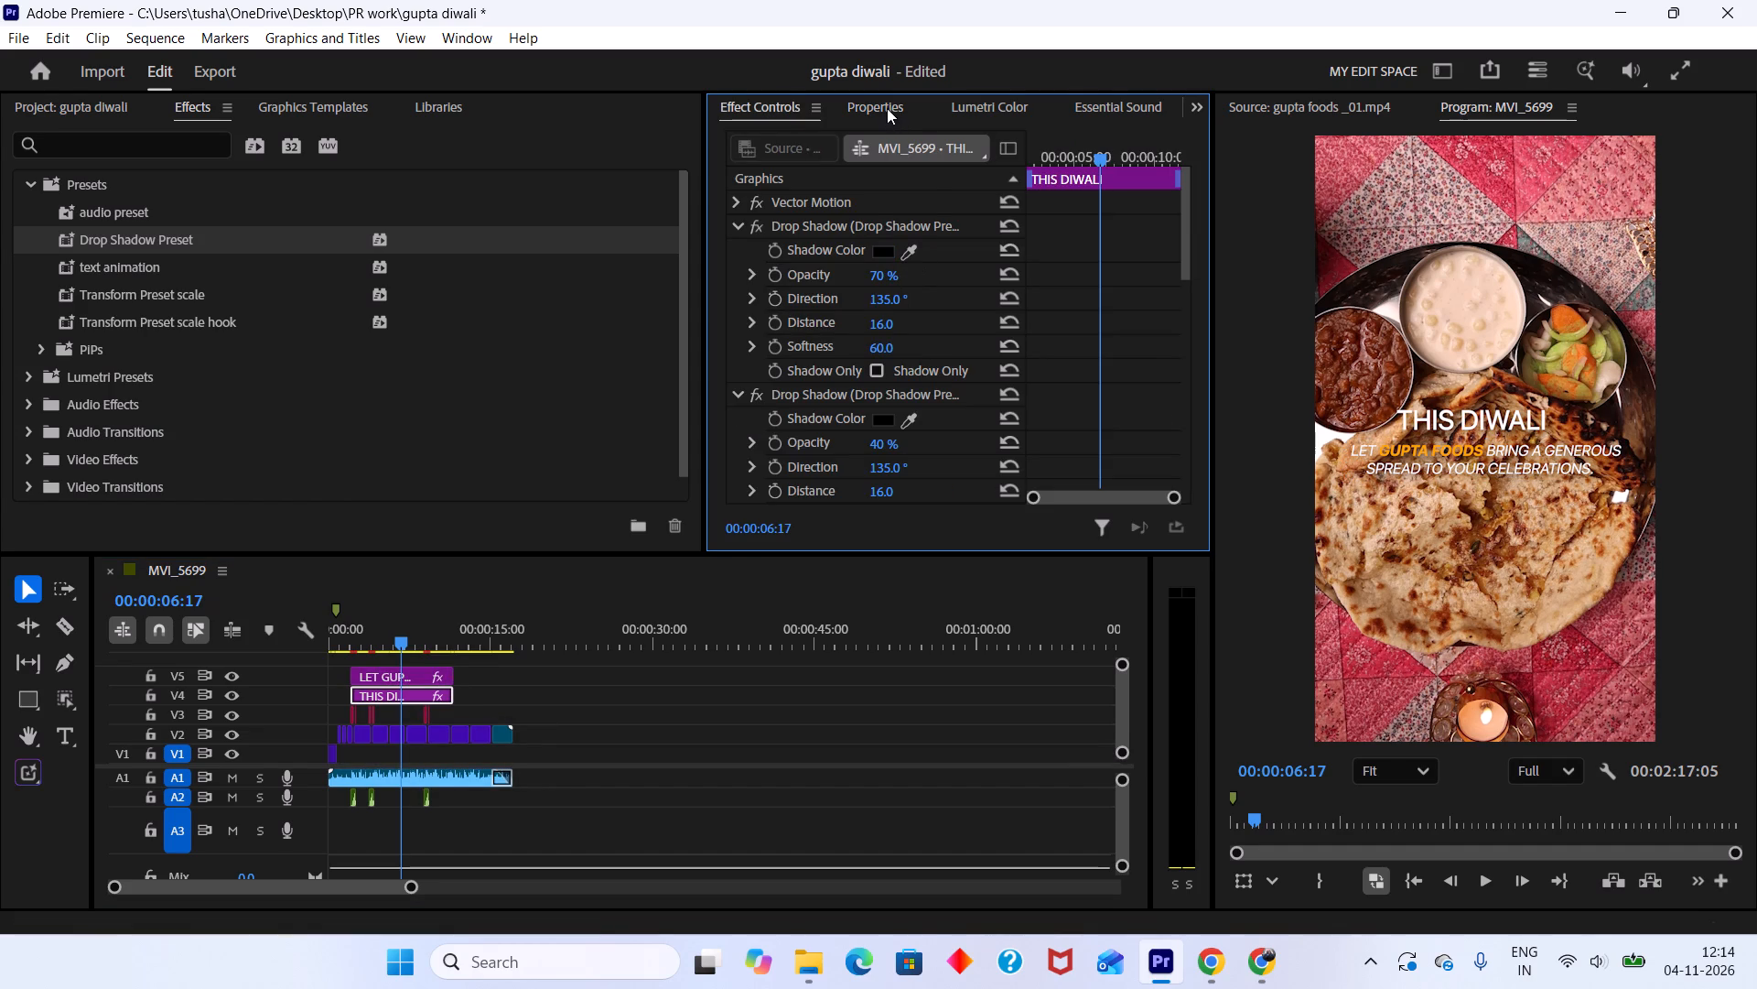
{"action": "scroll", "coordinate": [919, 341], "scroll_direction": "down", "scroll_amount": 13}
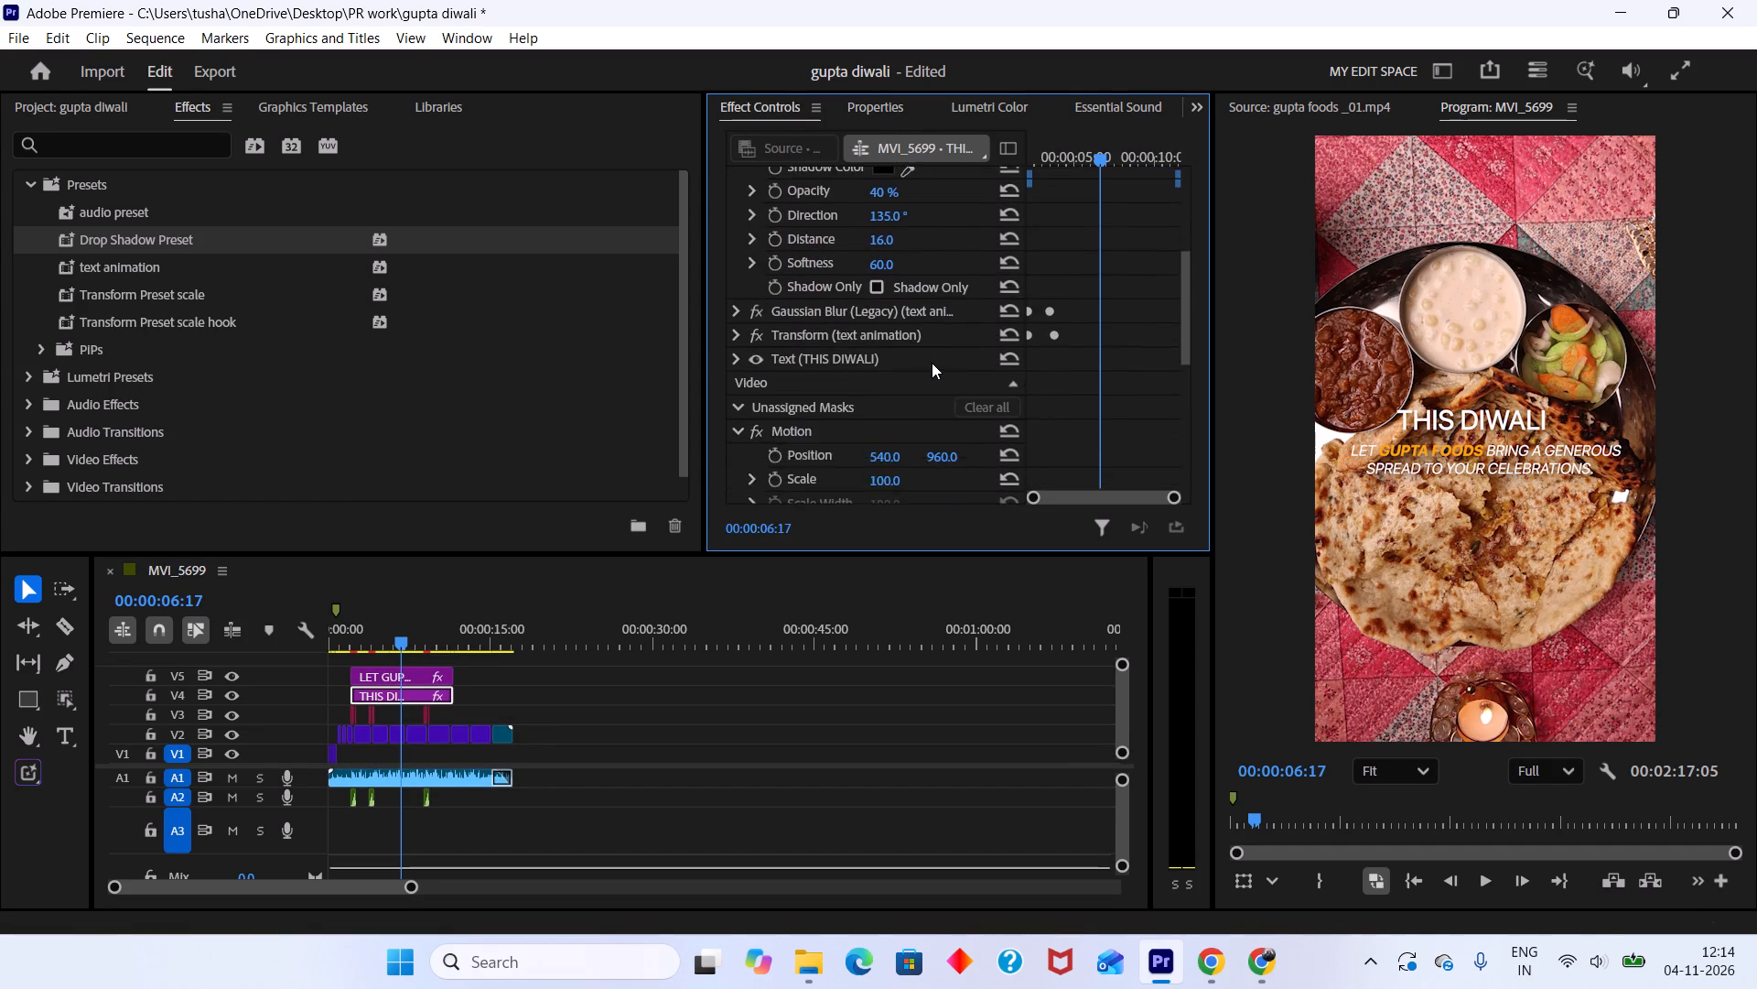
{"action": "scroll", "coordinate": [932, 363], "scroll_direction": "down", "scroll_amount": 3}
{"action": "left_click_drag", "start_coordinate": [933, 335], "coordinate": [951, 335]}
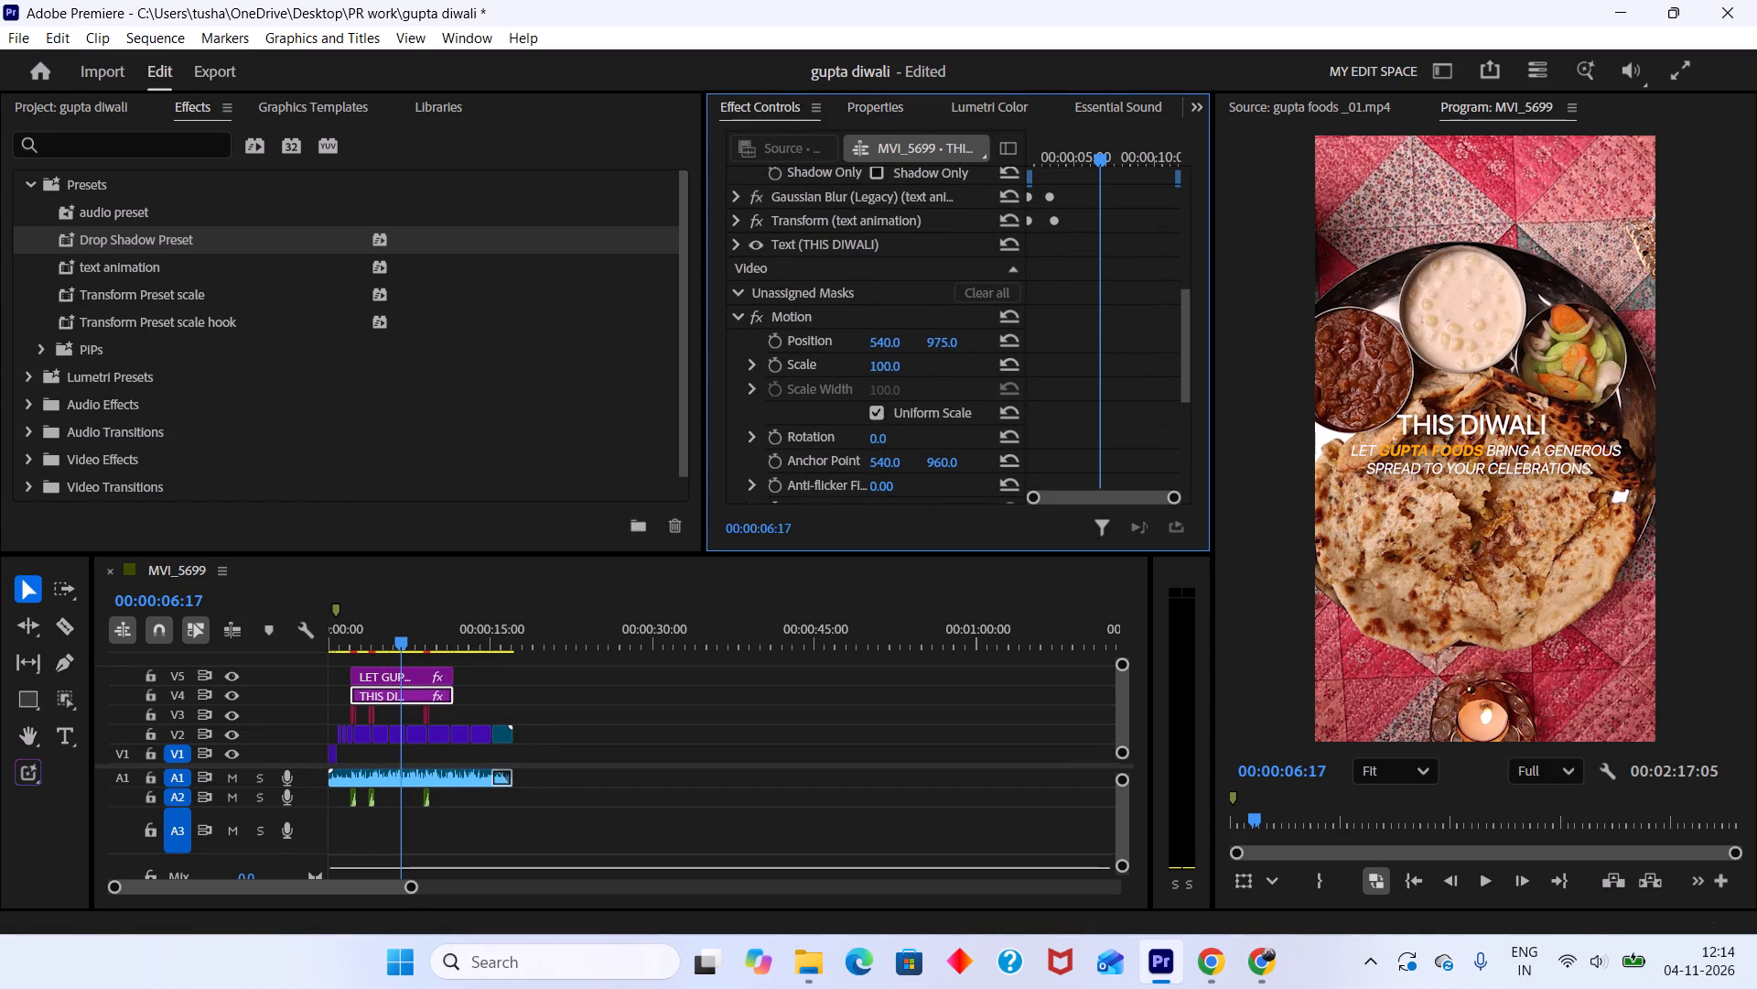
{"action": "left_click_drag", "start_coordinate": [951, 335], "coordinate": [958, 335]}
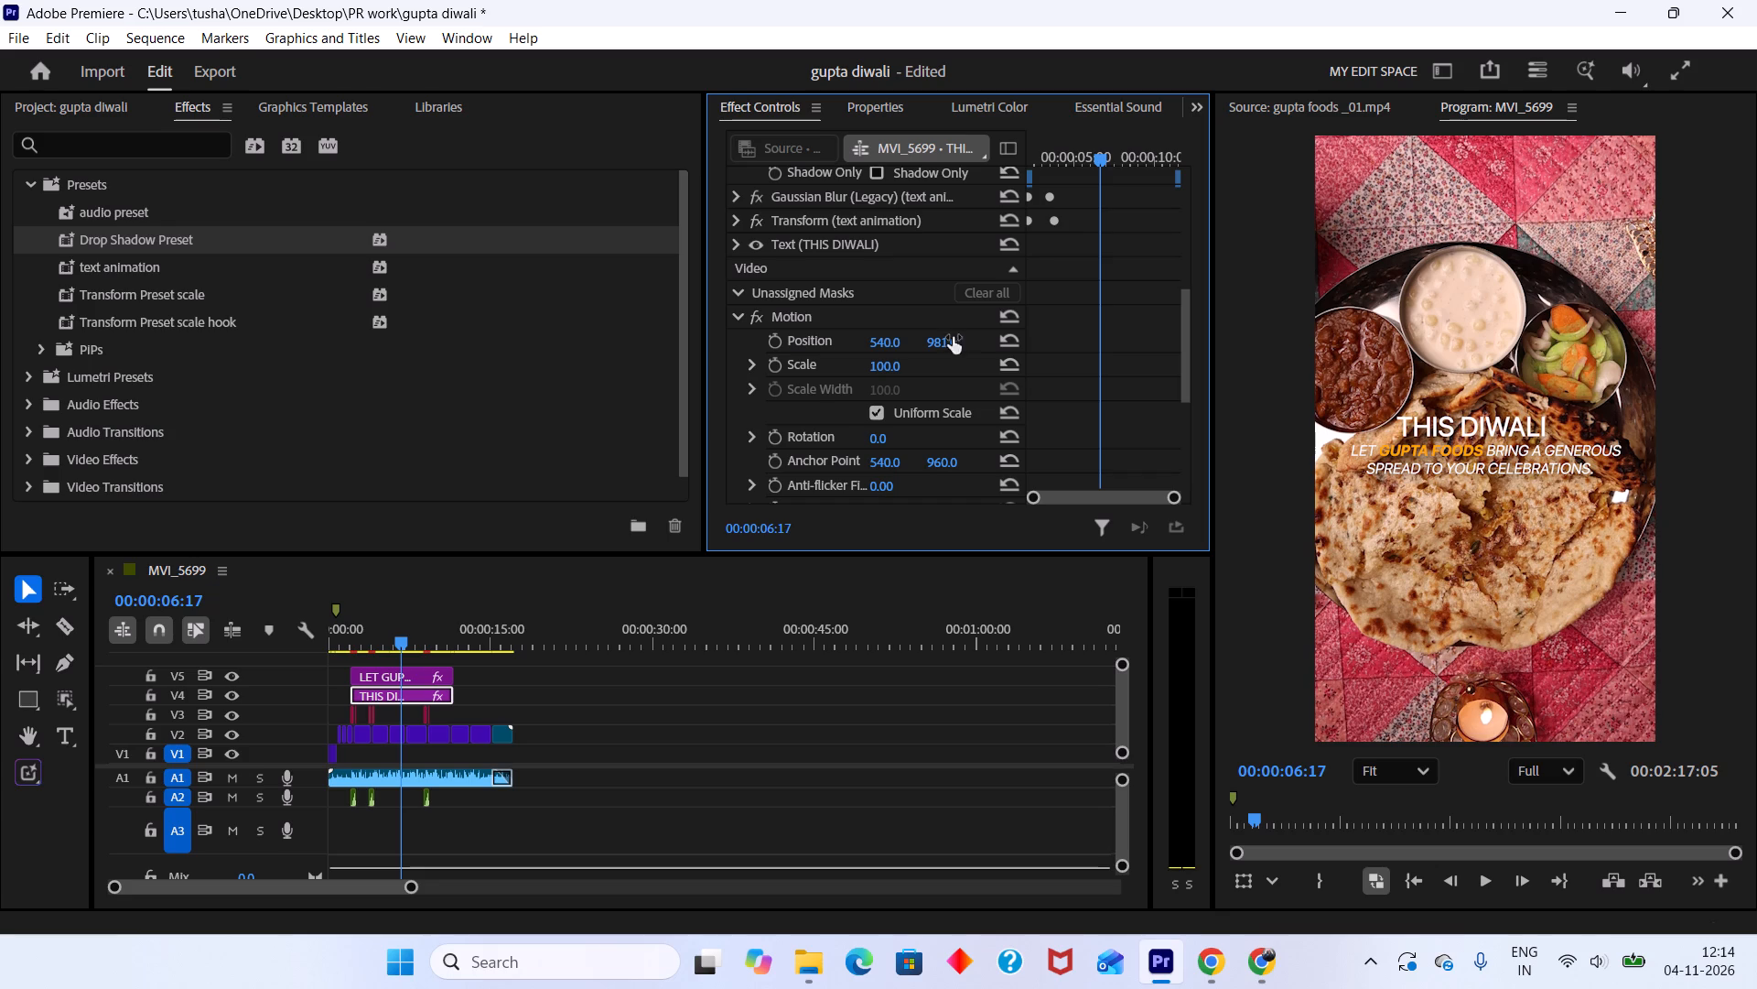
Save the gupta diwali project.
{"action": "key", "text": "ctrl+s"}
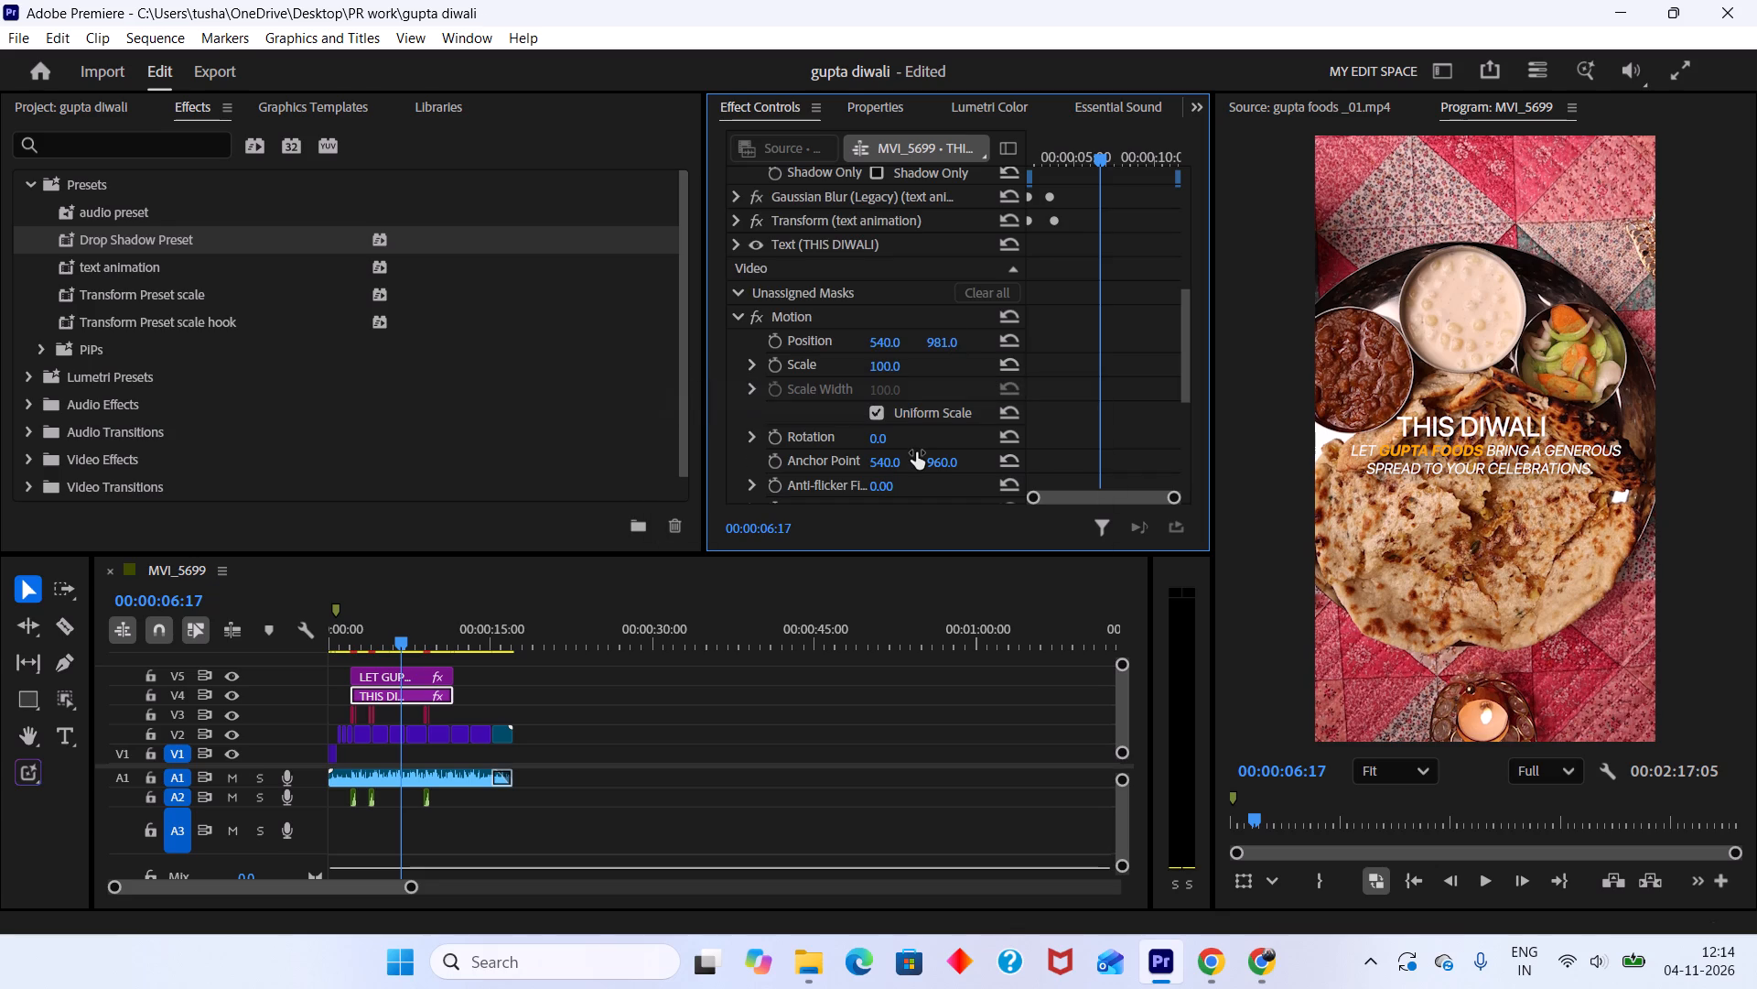
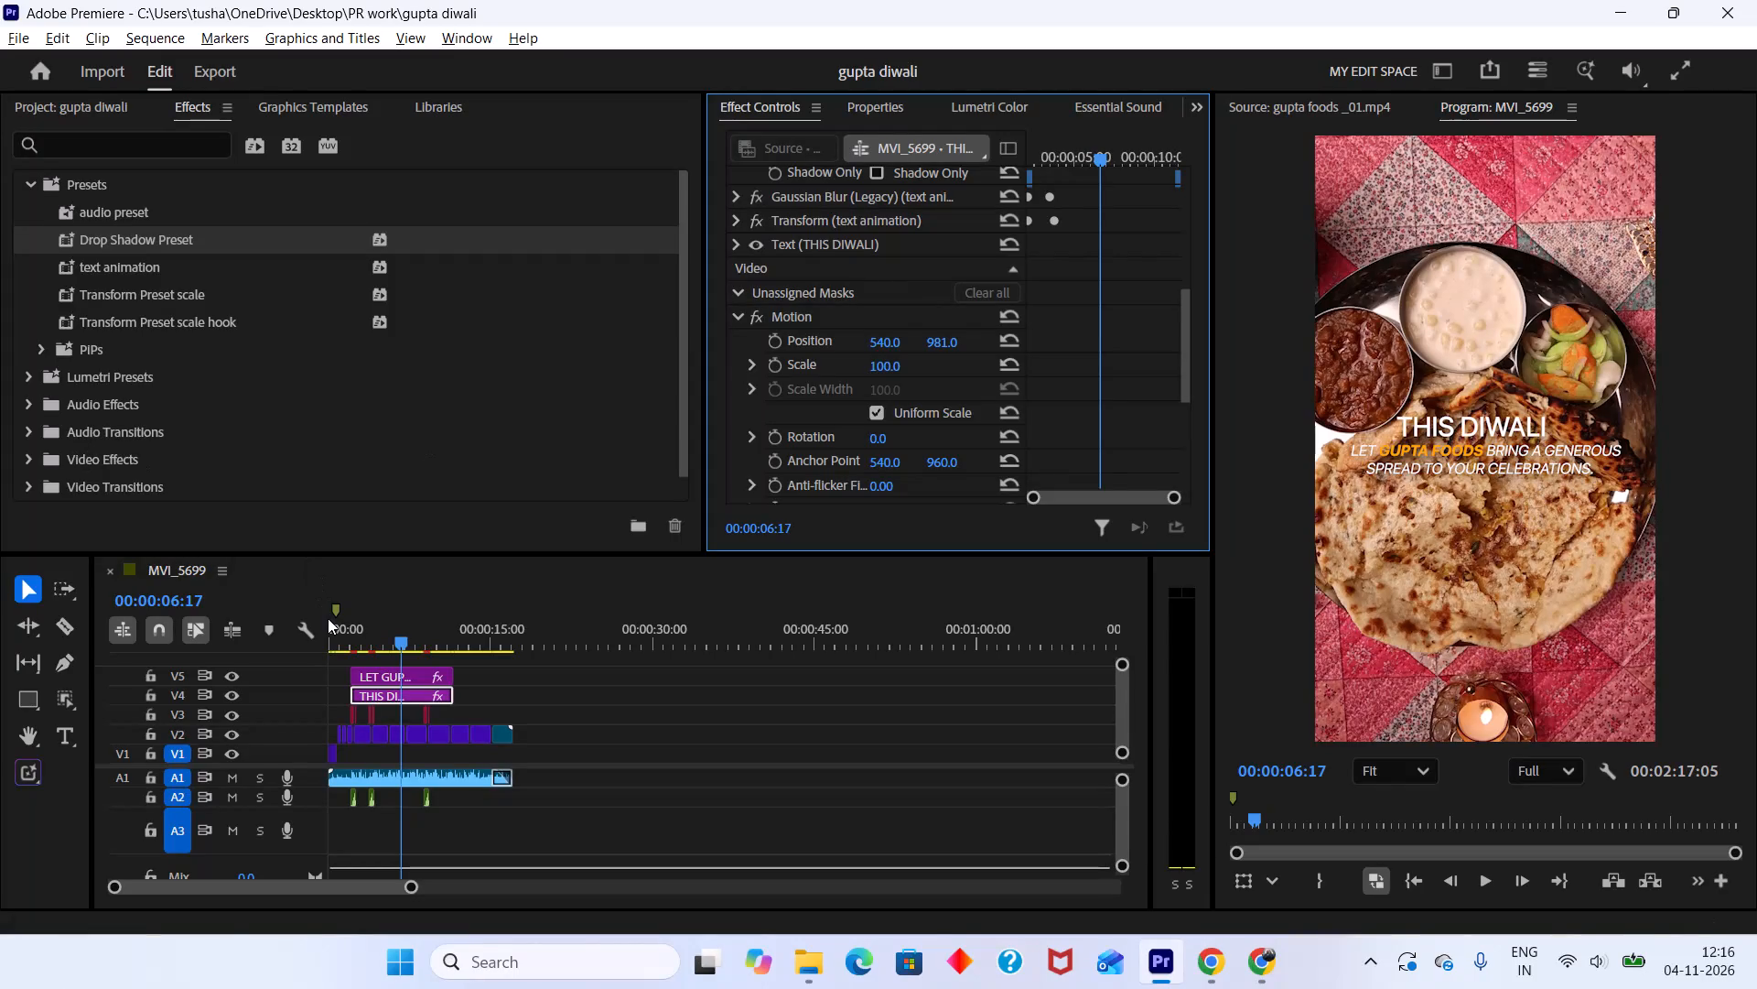
Examine the reference clip on V1 at about 2:00, scrubbing through it to read its on-screen captions.
{"action": "scroll", "coordinate": [747, 694], "scroll_direction": "down", "scroll_amount": 10, "text": "alt"}
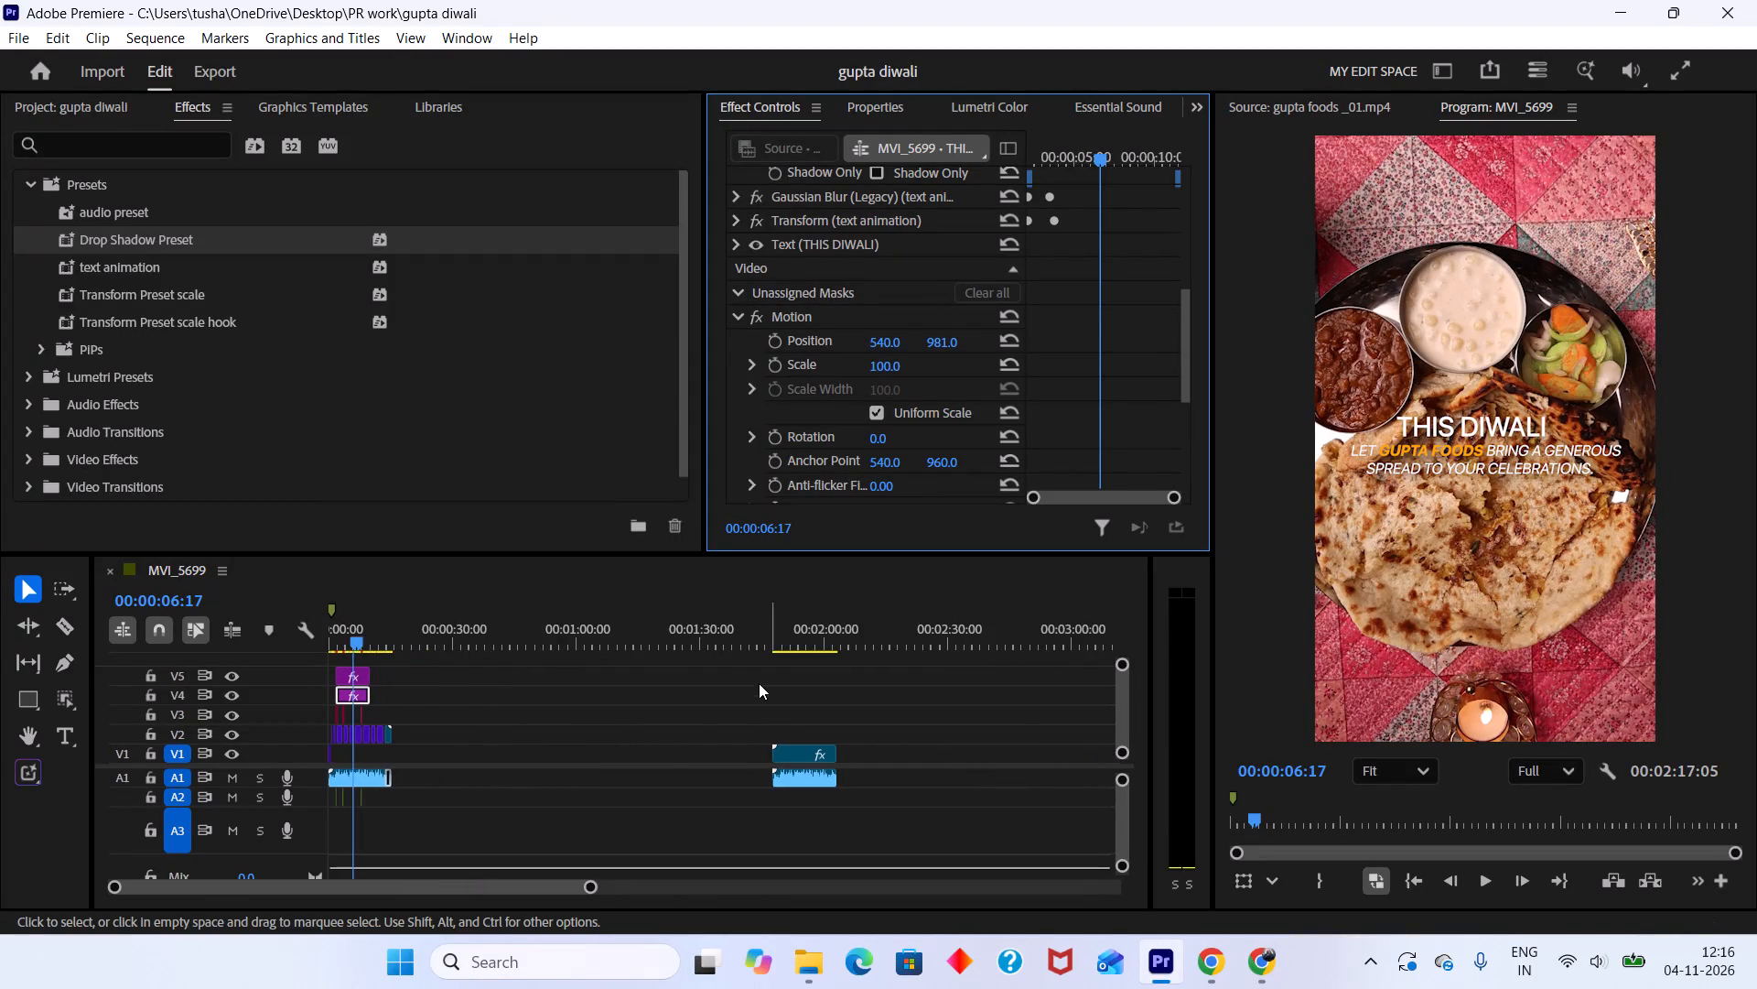
{"action": "left_click_drag", "start_coordinate": [769, 631], "coordinate": [791, 632]}
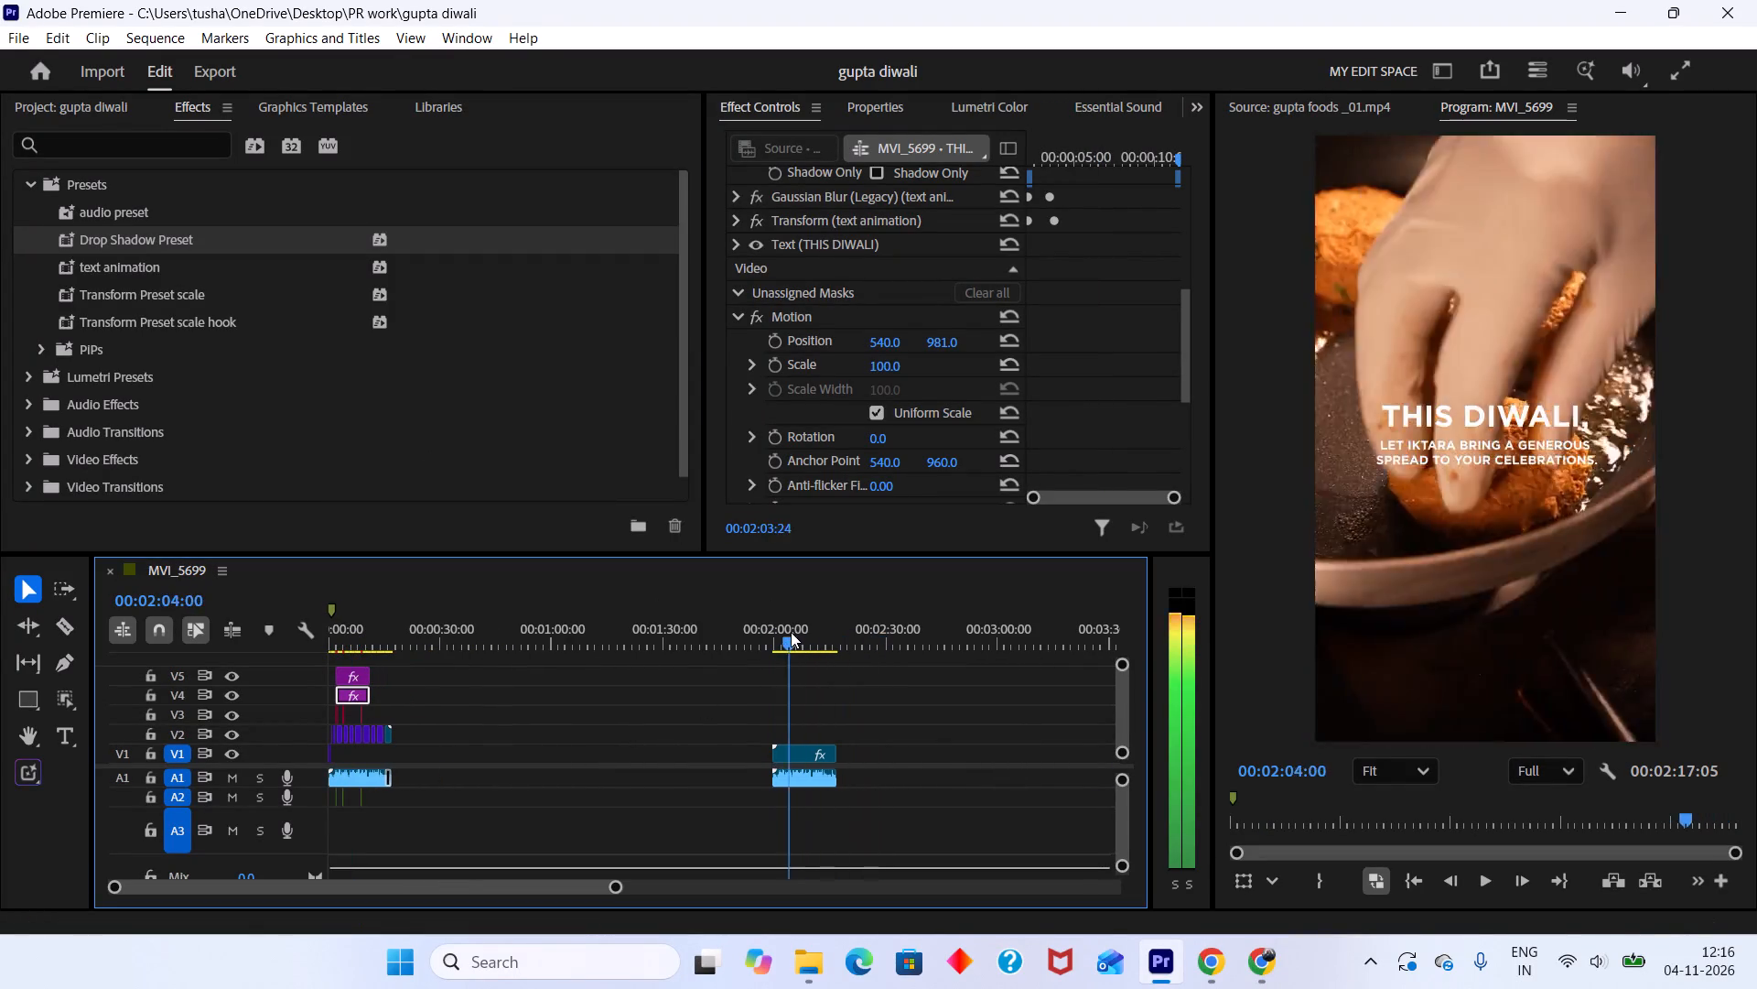
{"action": "left_click_drag", "start_coordinate": [791, 632], "coordinate": [769, 622]}
{"action": "key", "text": "space"}
{"action": "left_click", "coordinate": [771, 625]}
{"action": "key", "text": "space"}
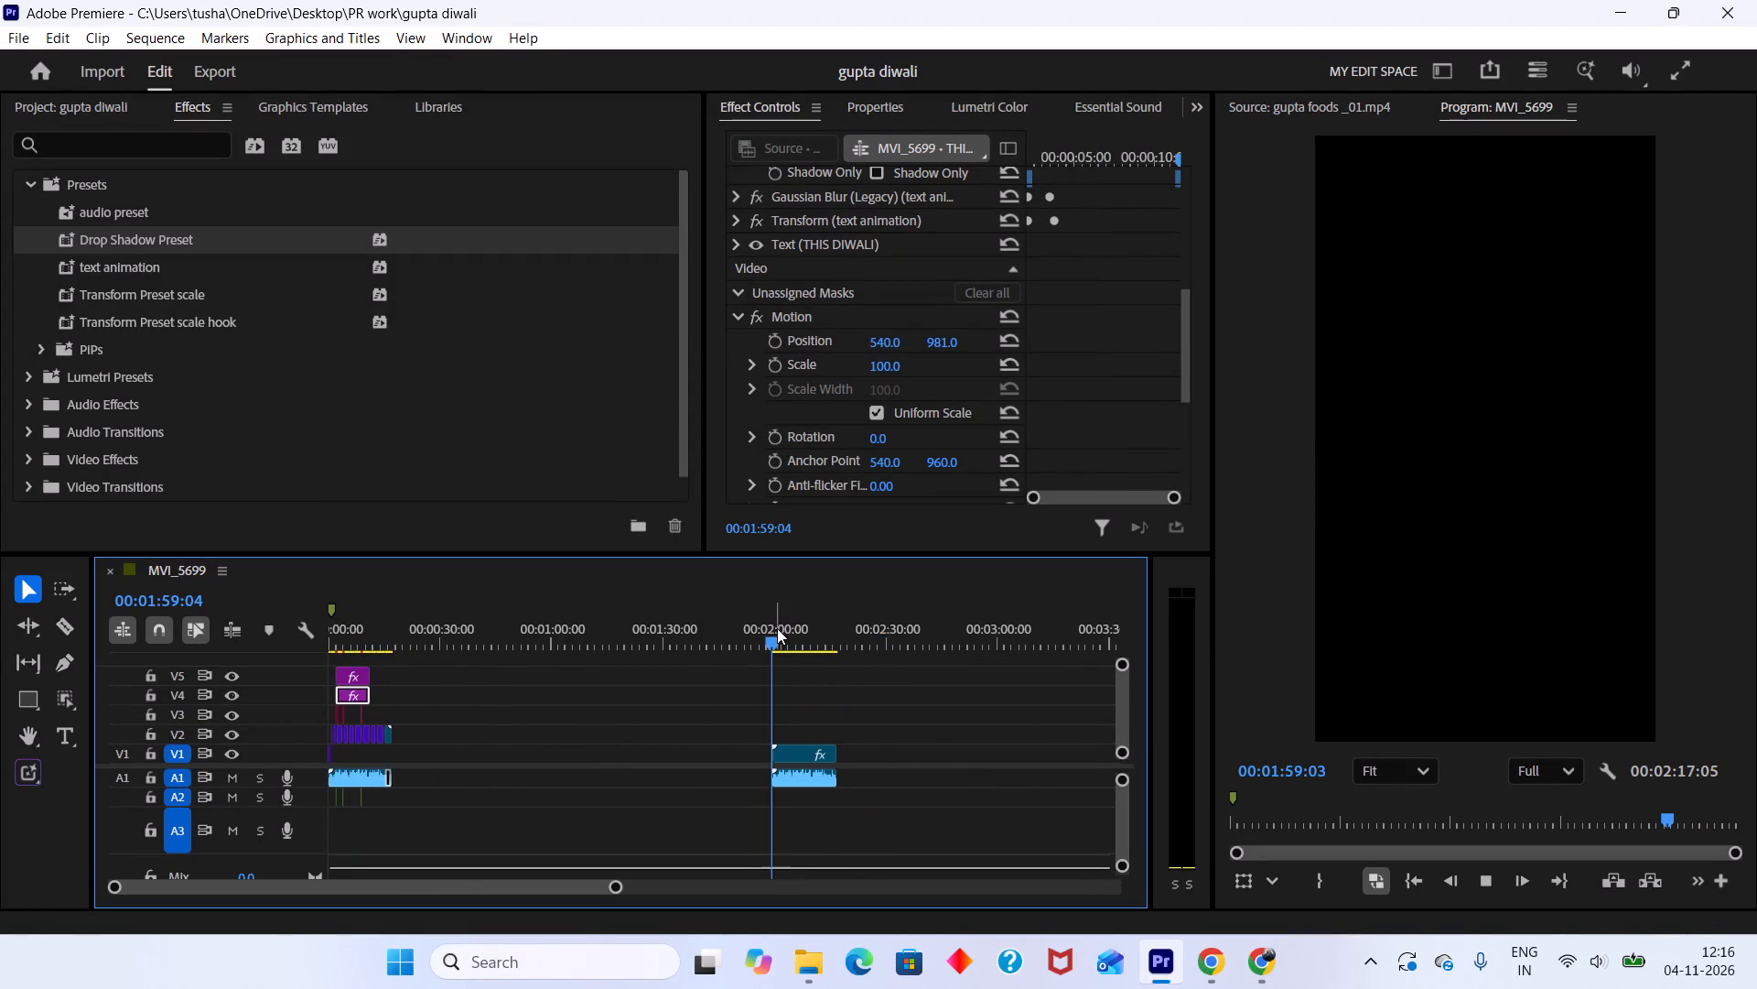
{"action": "left_click_drag", "start_coordinate": [780, 629], "coordinate": [811, 639]}
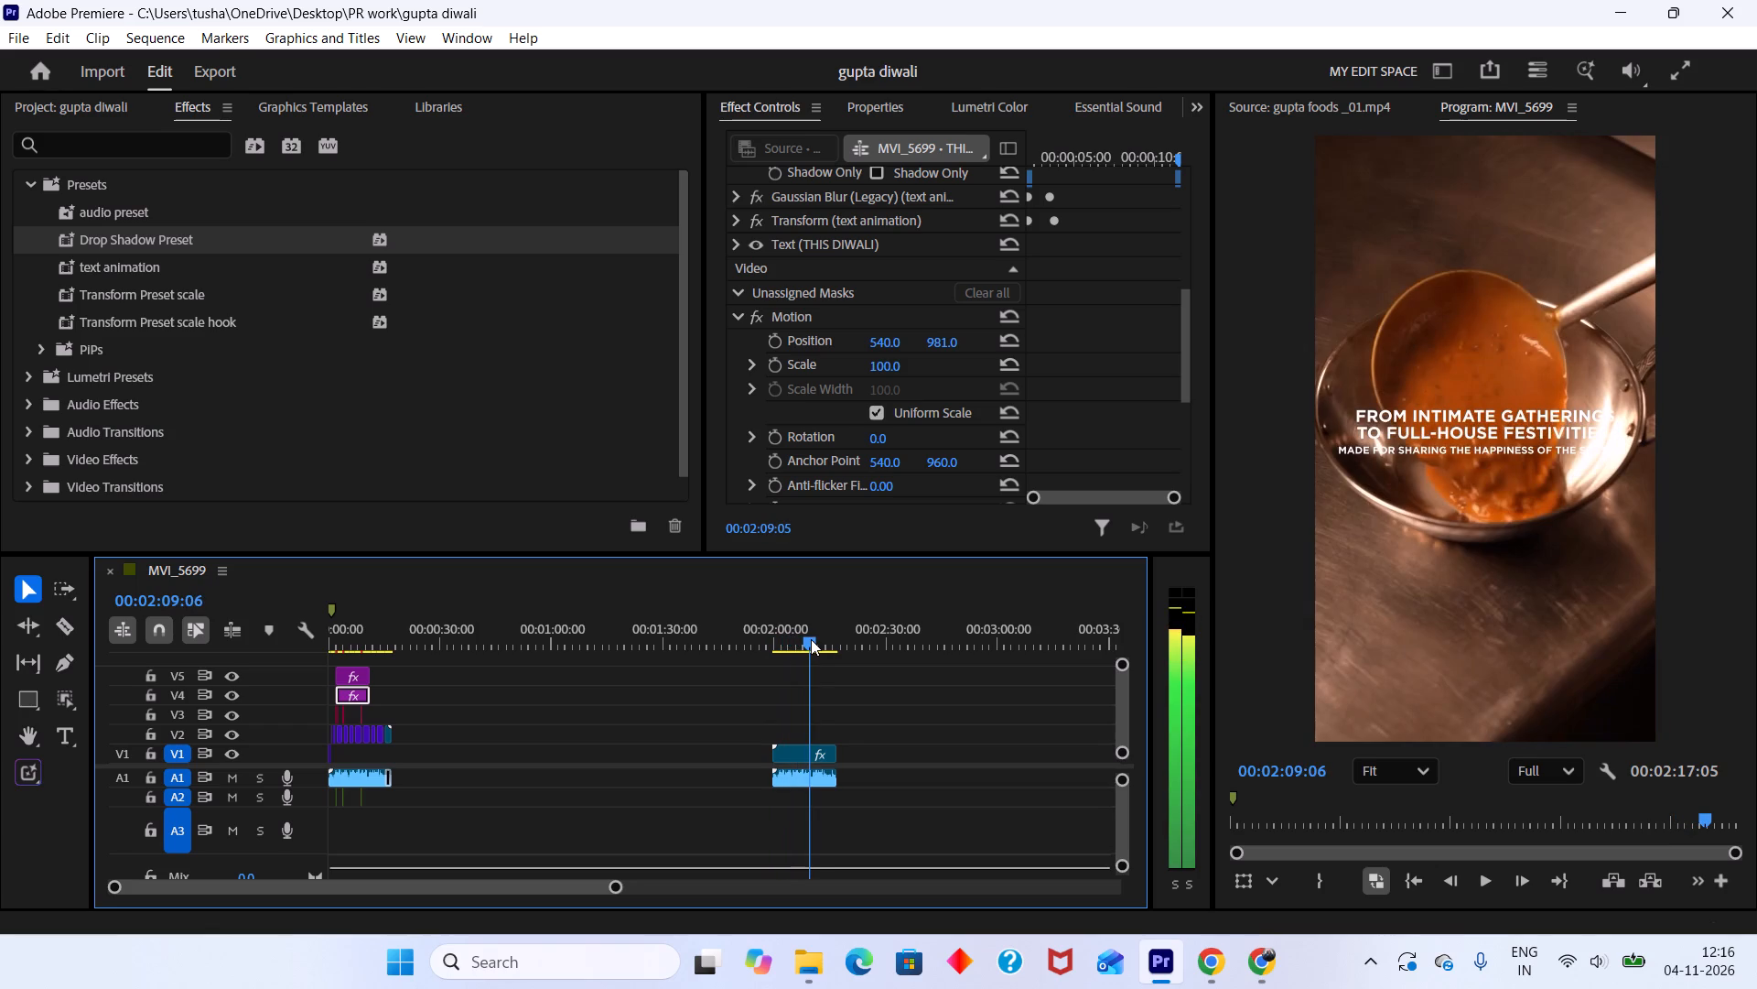
{"action": "left_click_drag", "start_coordinate": [811, 639], "coordinate": [818, 648]}
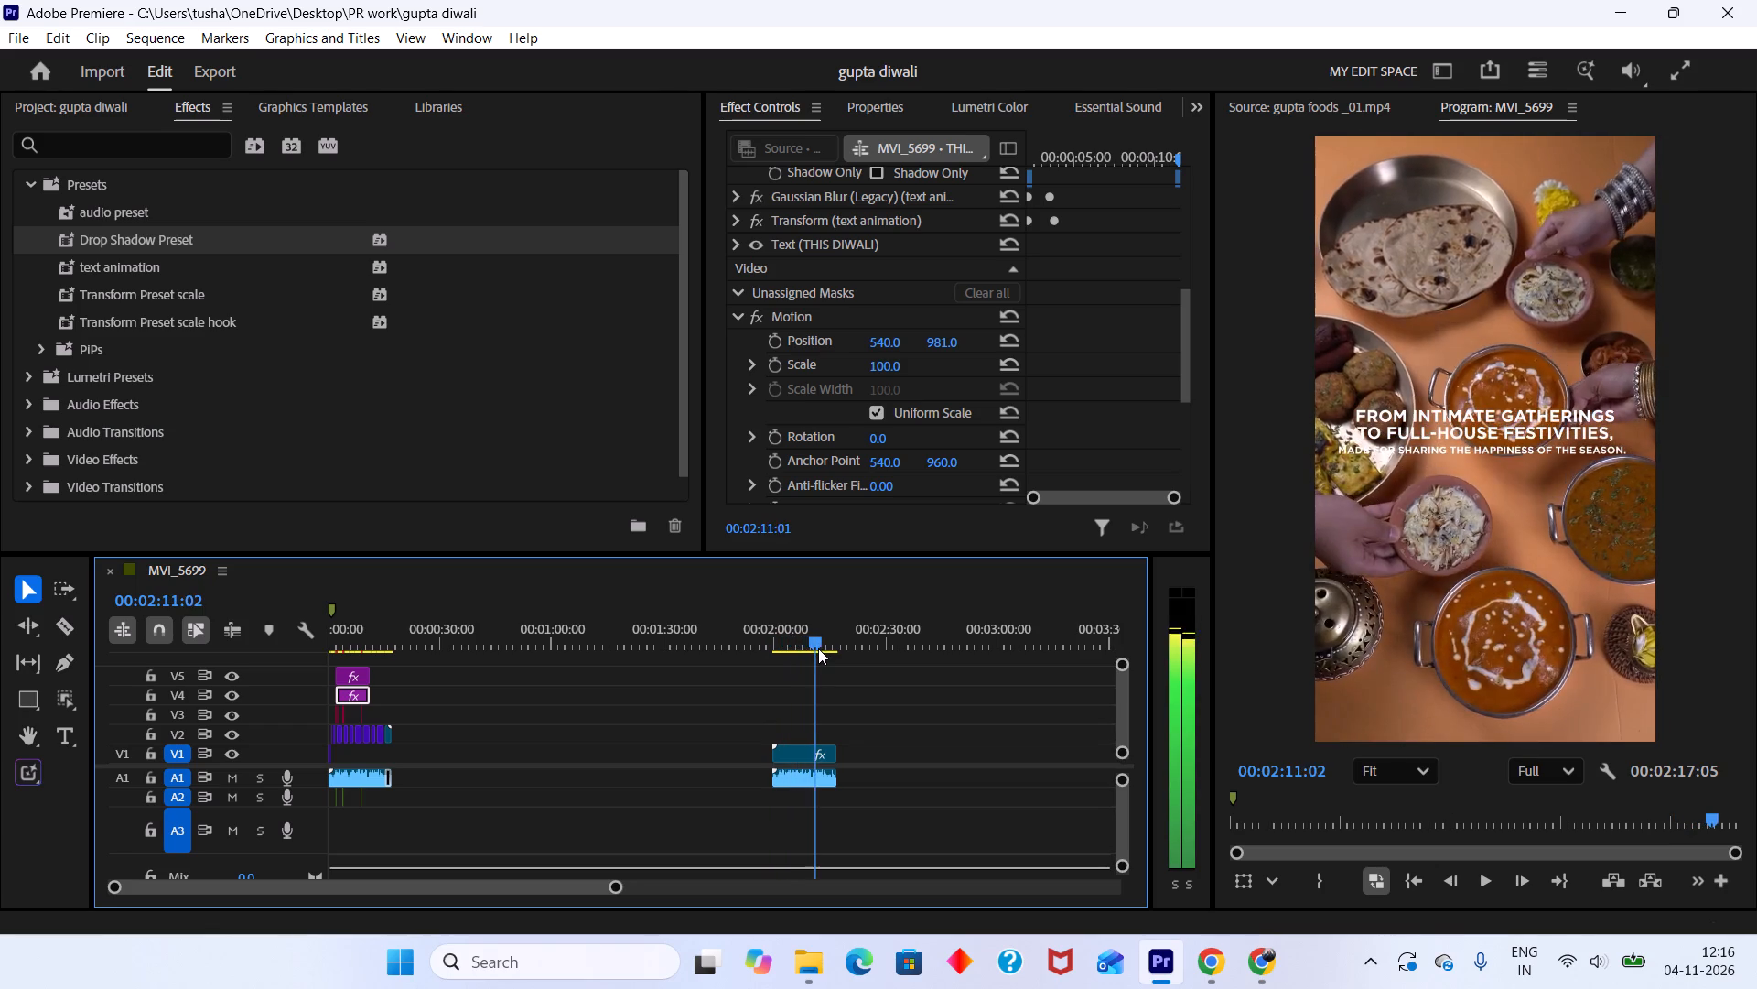
{"action": "left_click_drag", "start_coordinate": [818, 648], "coordinate": [801, 646]}
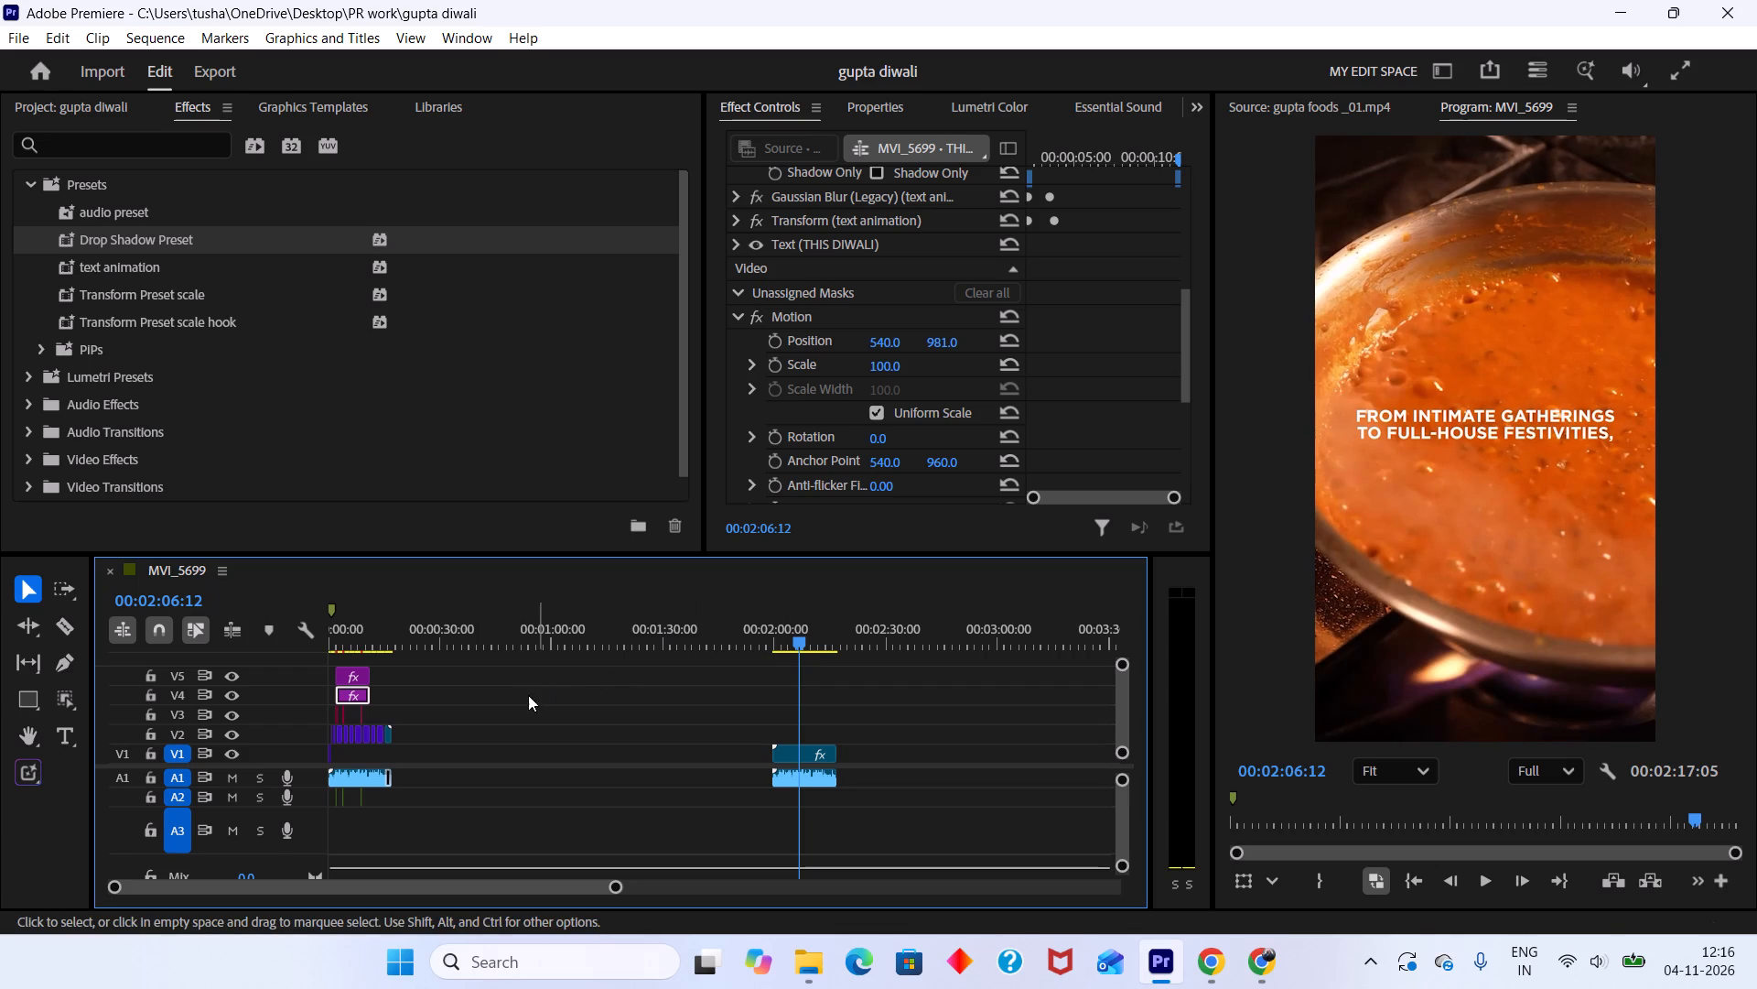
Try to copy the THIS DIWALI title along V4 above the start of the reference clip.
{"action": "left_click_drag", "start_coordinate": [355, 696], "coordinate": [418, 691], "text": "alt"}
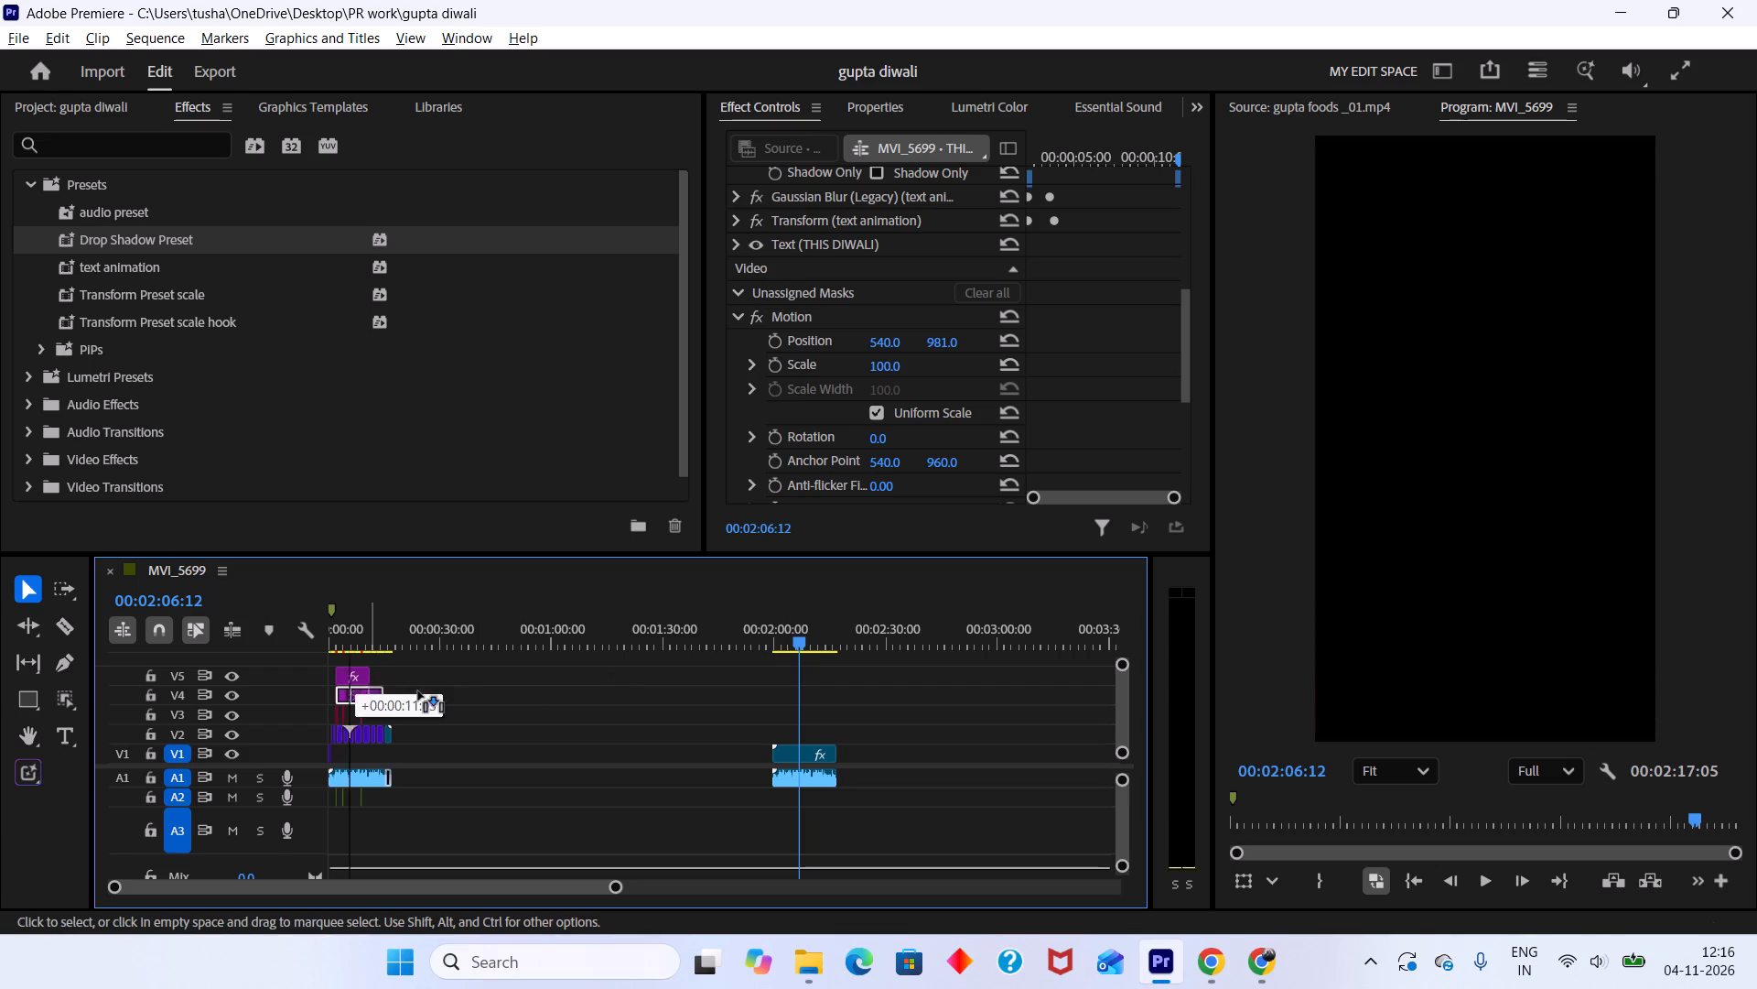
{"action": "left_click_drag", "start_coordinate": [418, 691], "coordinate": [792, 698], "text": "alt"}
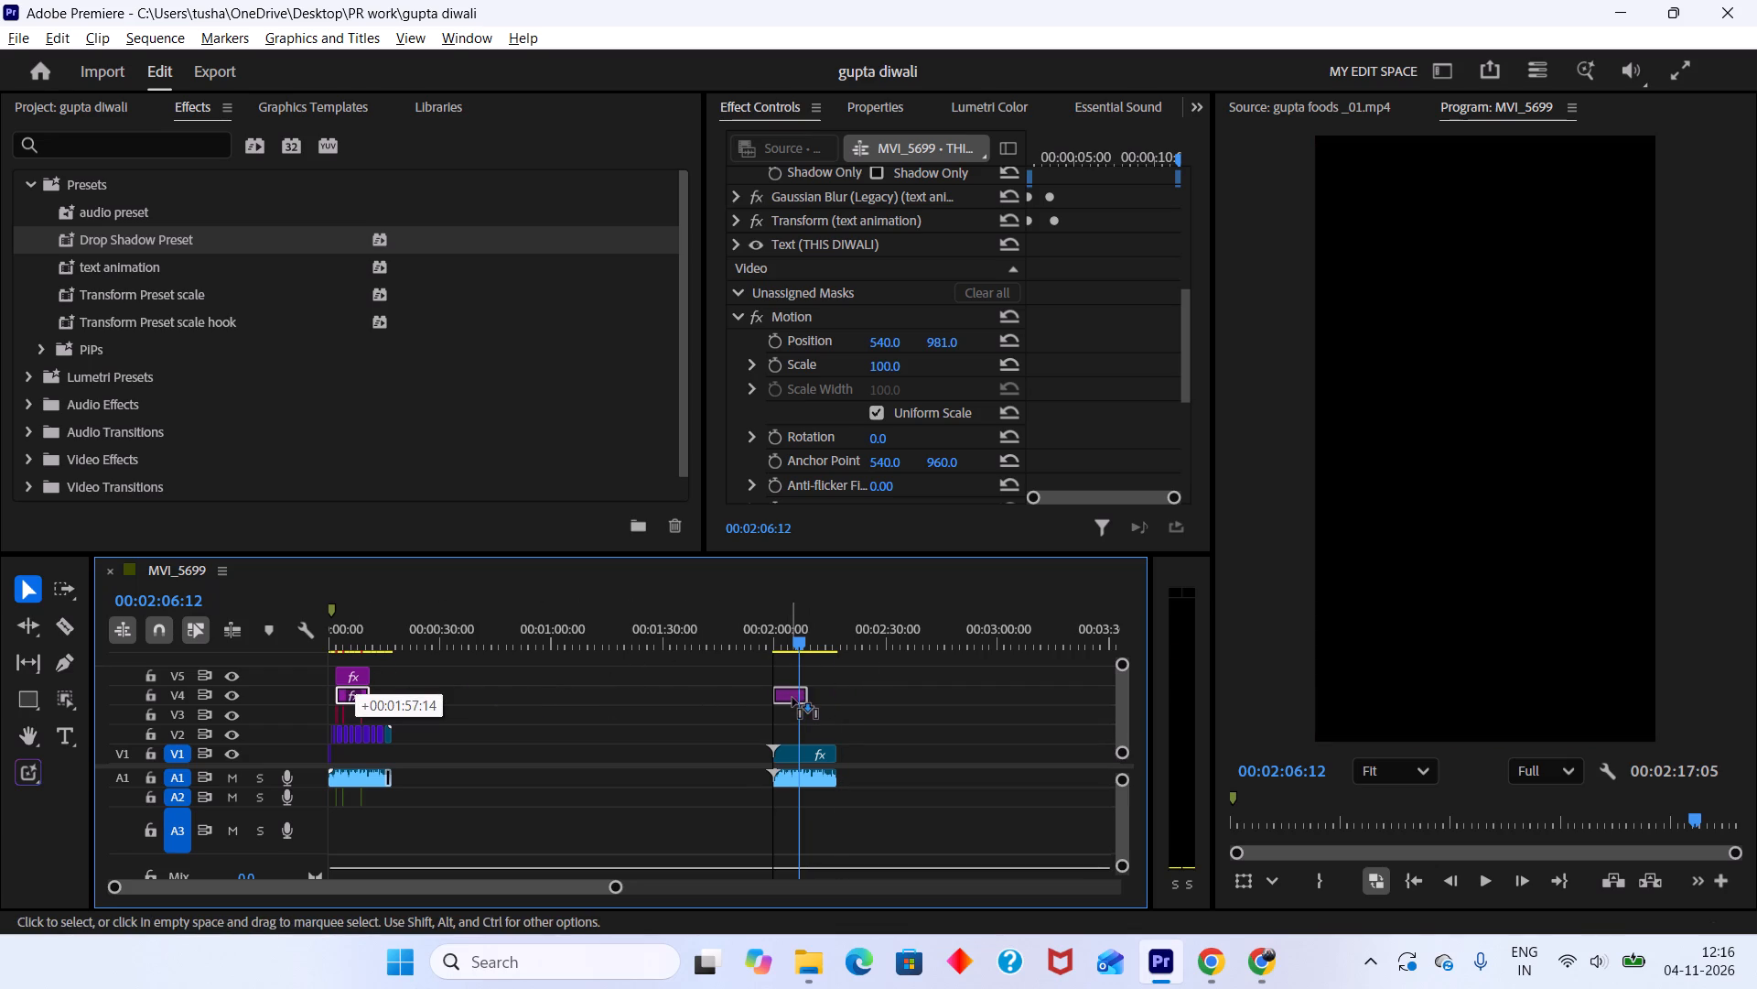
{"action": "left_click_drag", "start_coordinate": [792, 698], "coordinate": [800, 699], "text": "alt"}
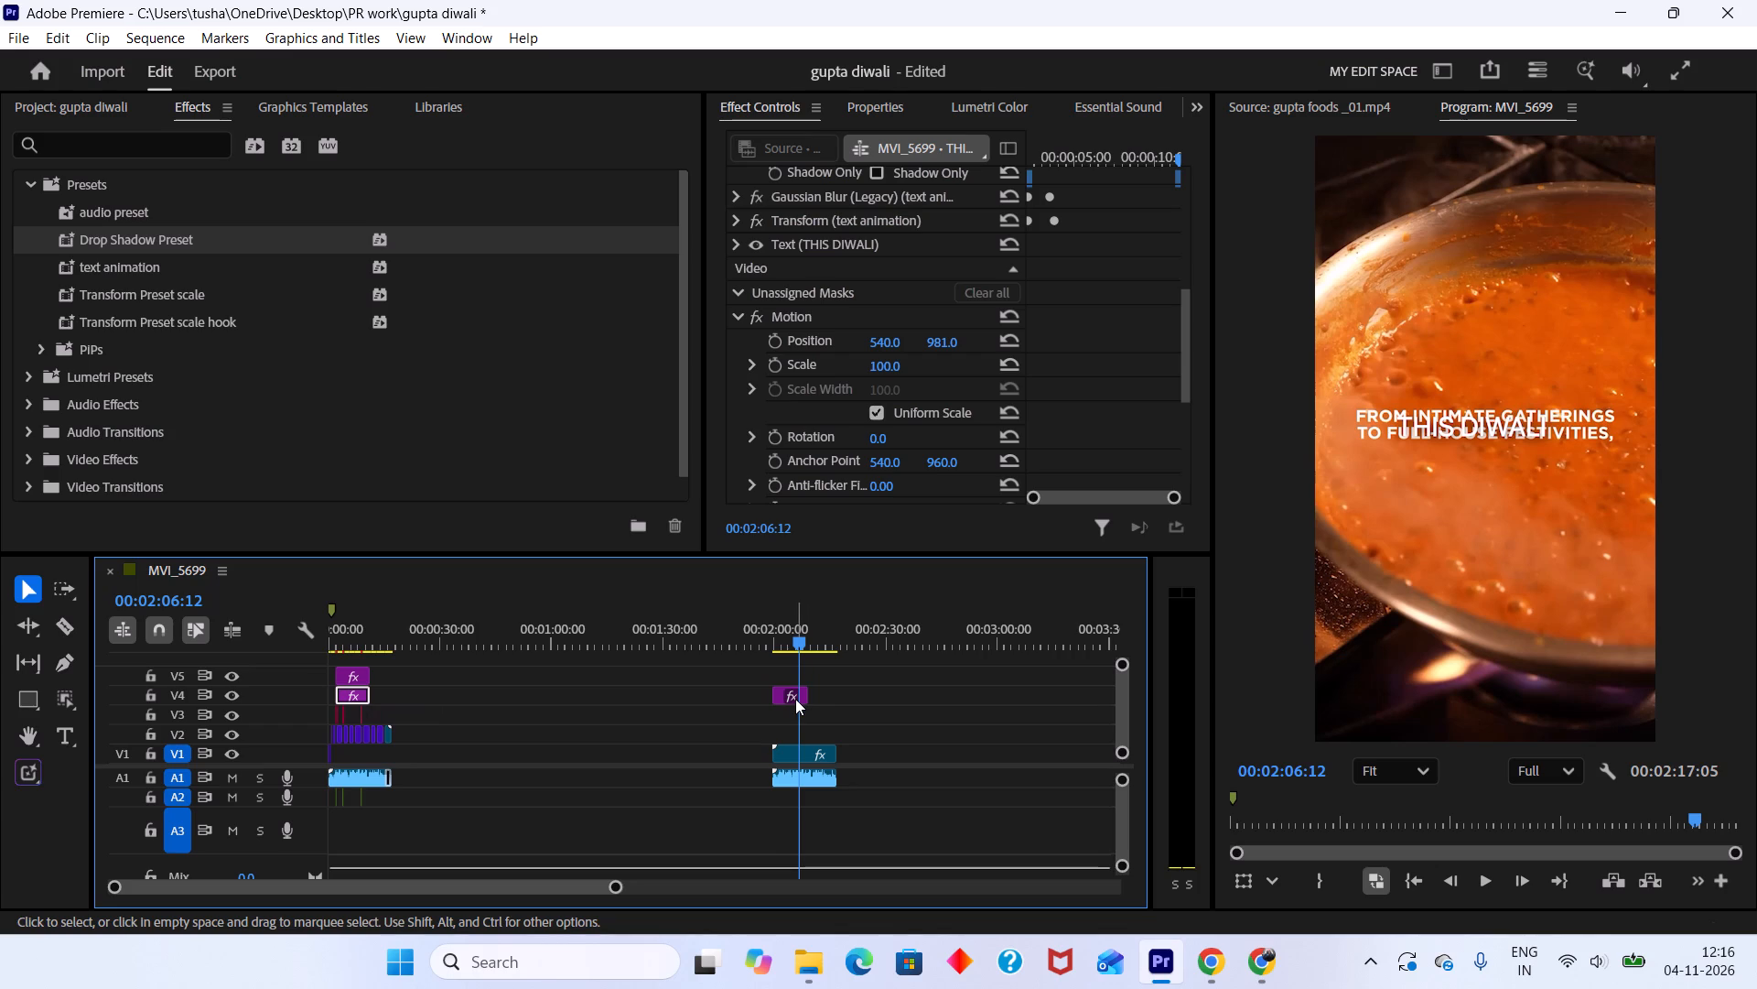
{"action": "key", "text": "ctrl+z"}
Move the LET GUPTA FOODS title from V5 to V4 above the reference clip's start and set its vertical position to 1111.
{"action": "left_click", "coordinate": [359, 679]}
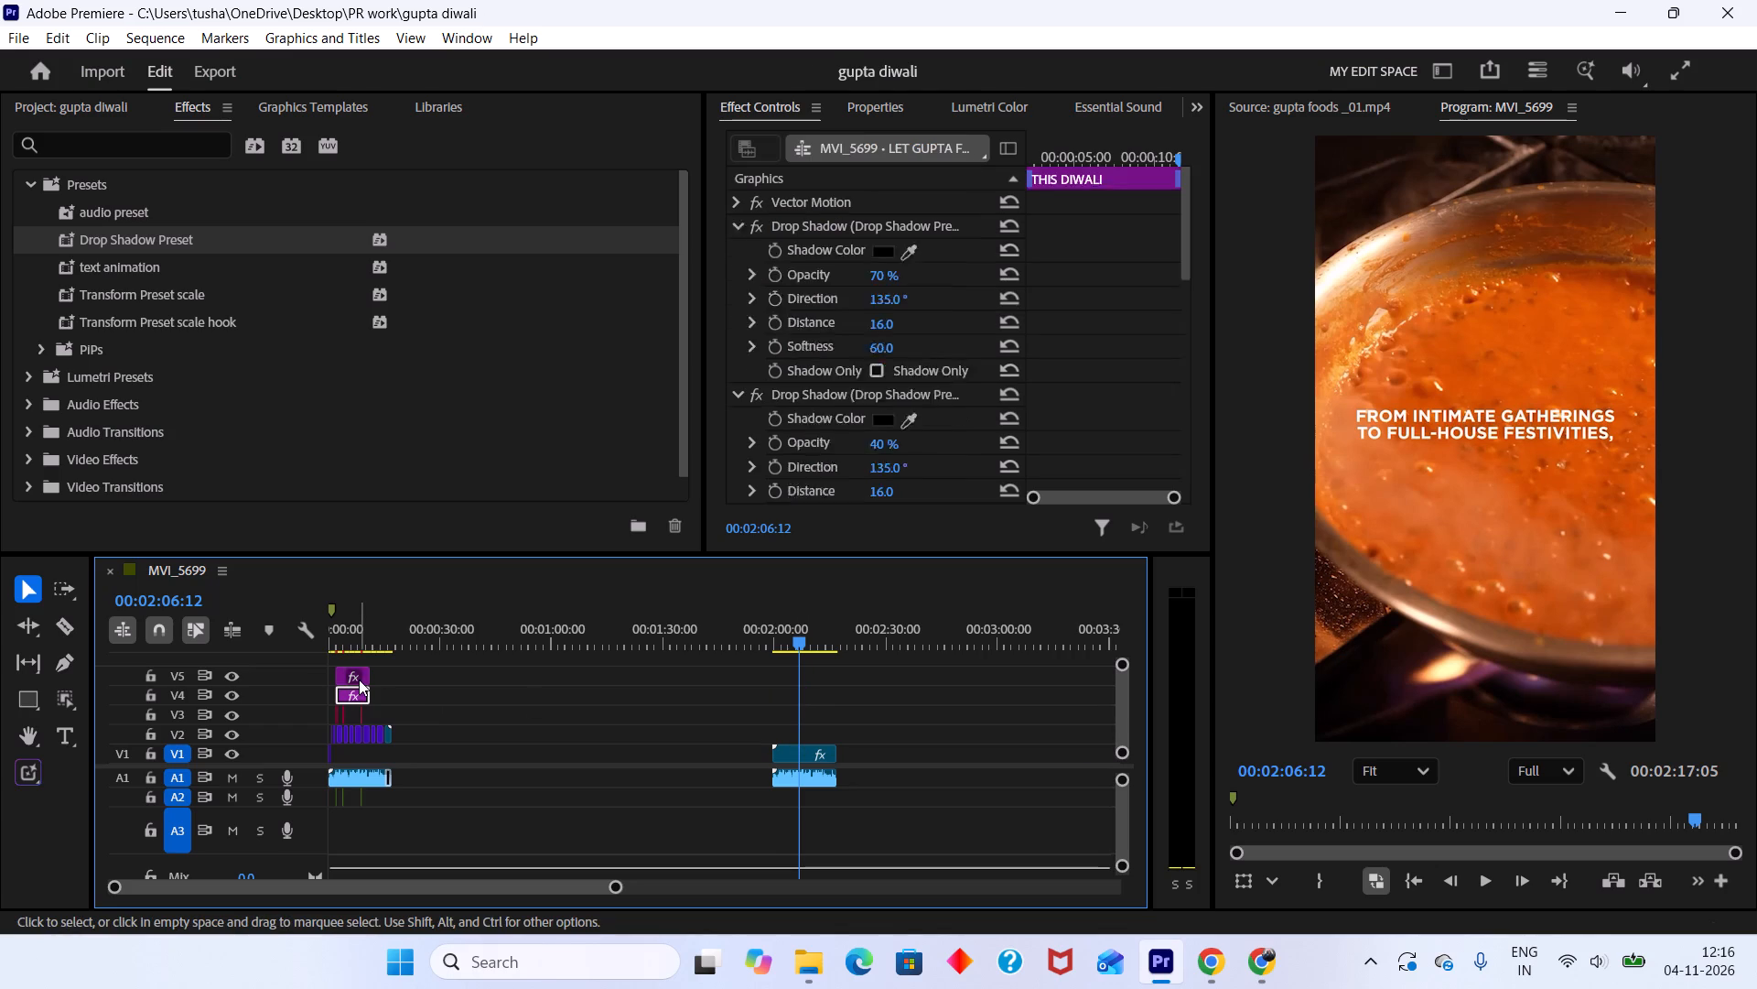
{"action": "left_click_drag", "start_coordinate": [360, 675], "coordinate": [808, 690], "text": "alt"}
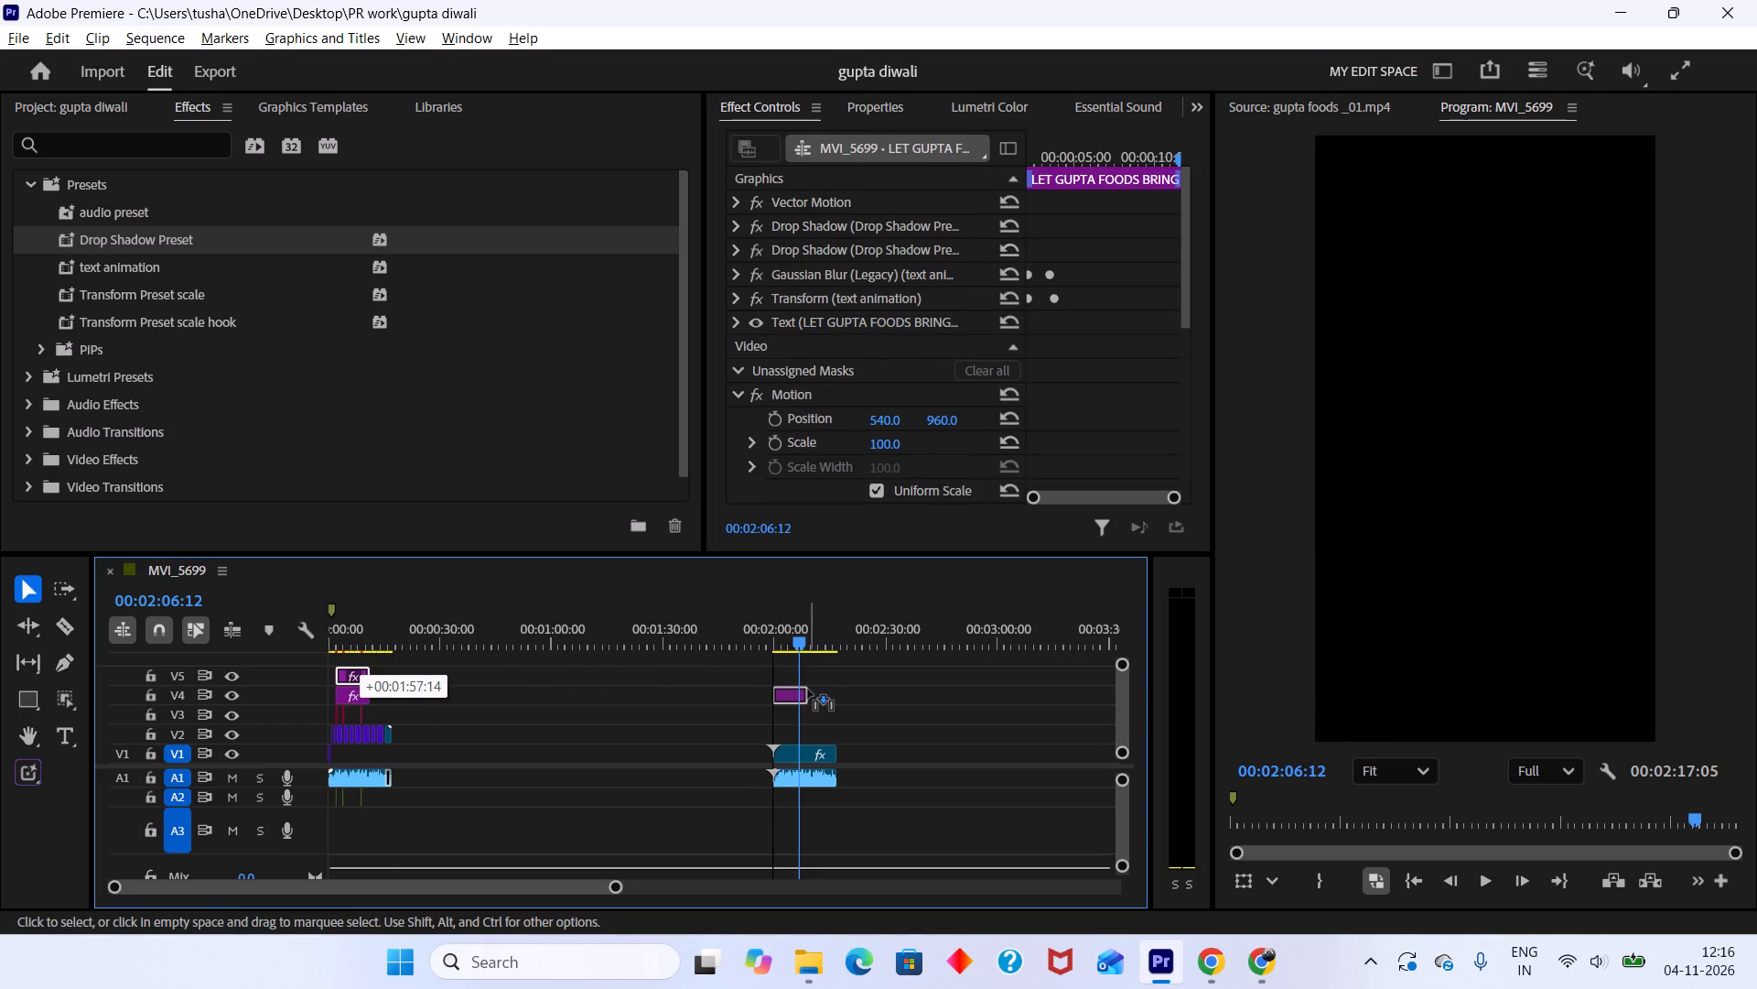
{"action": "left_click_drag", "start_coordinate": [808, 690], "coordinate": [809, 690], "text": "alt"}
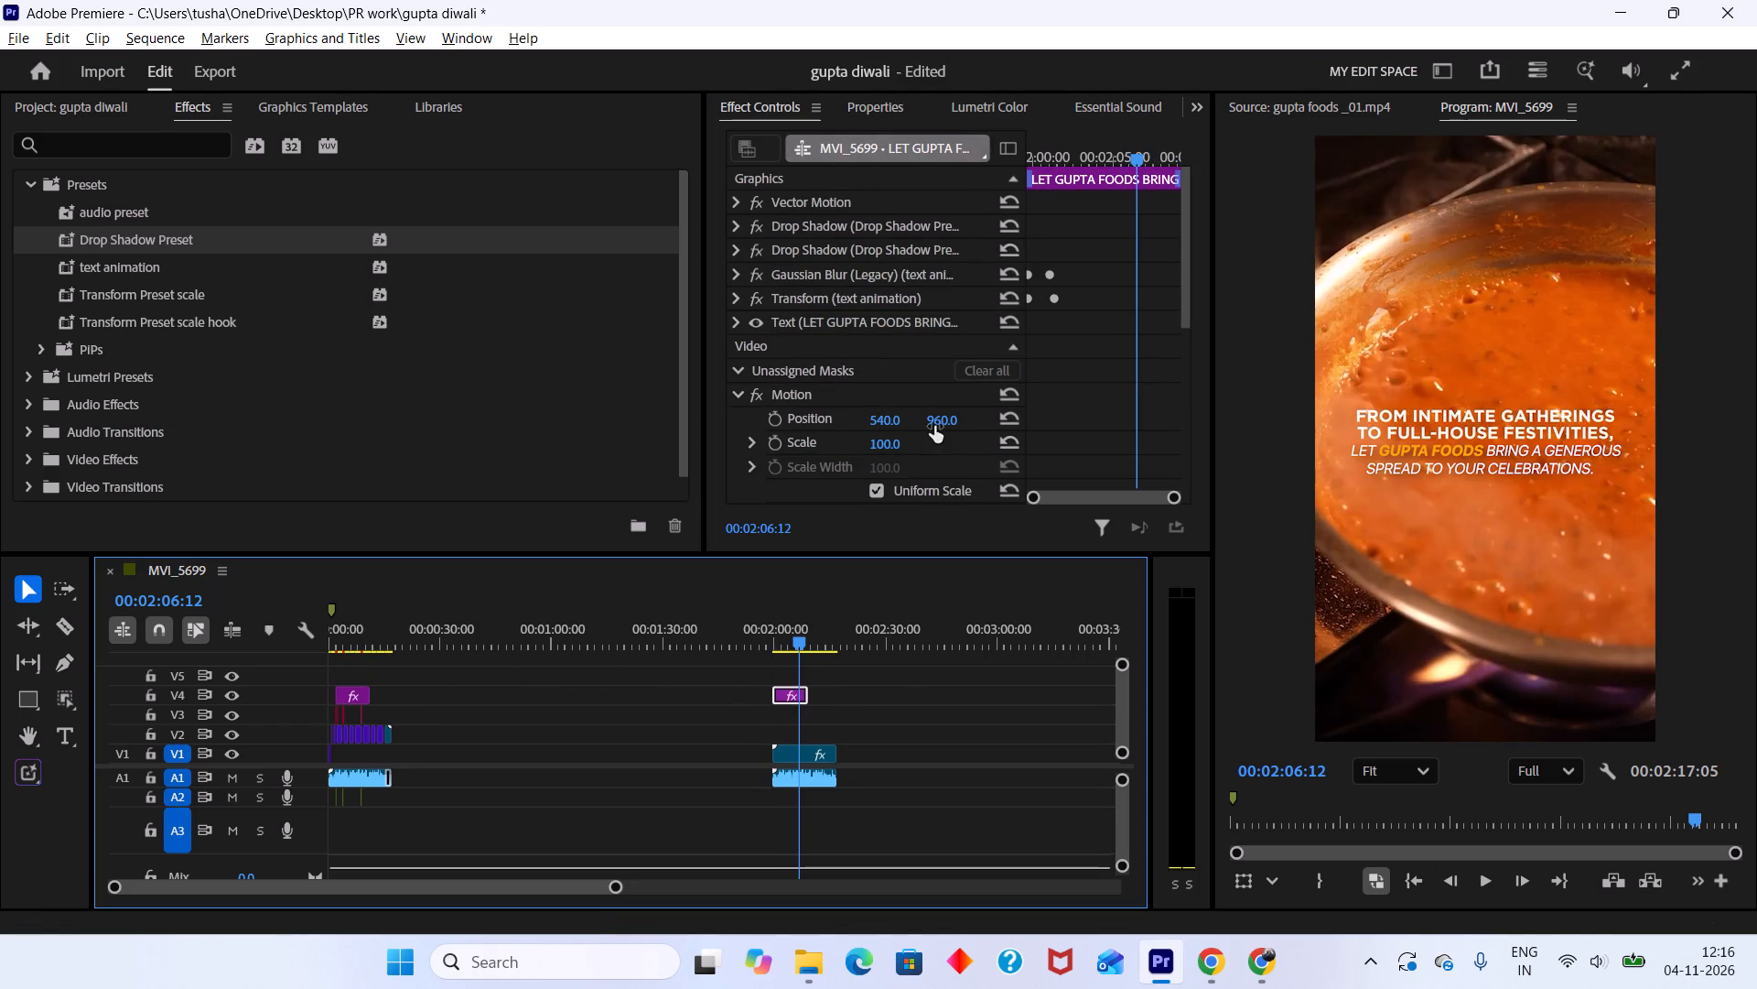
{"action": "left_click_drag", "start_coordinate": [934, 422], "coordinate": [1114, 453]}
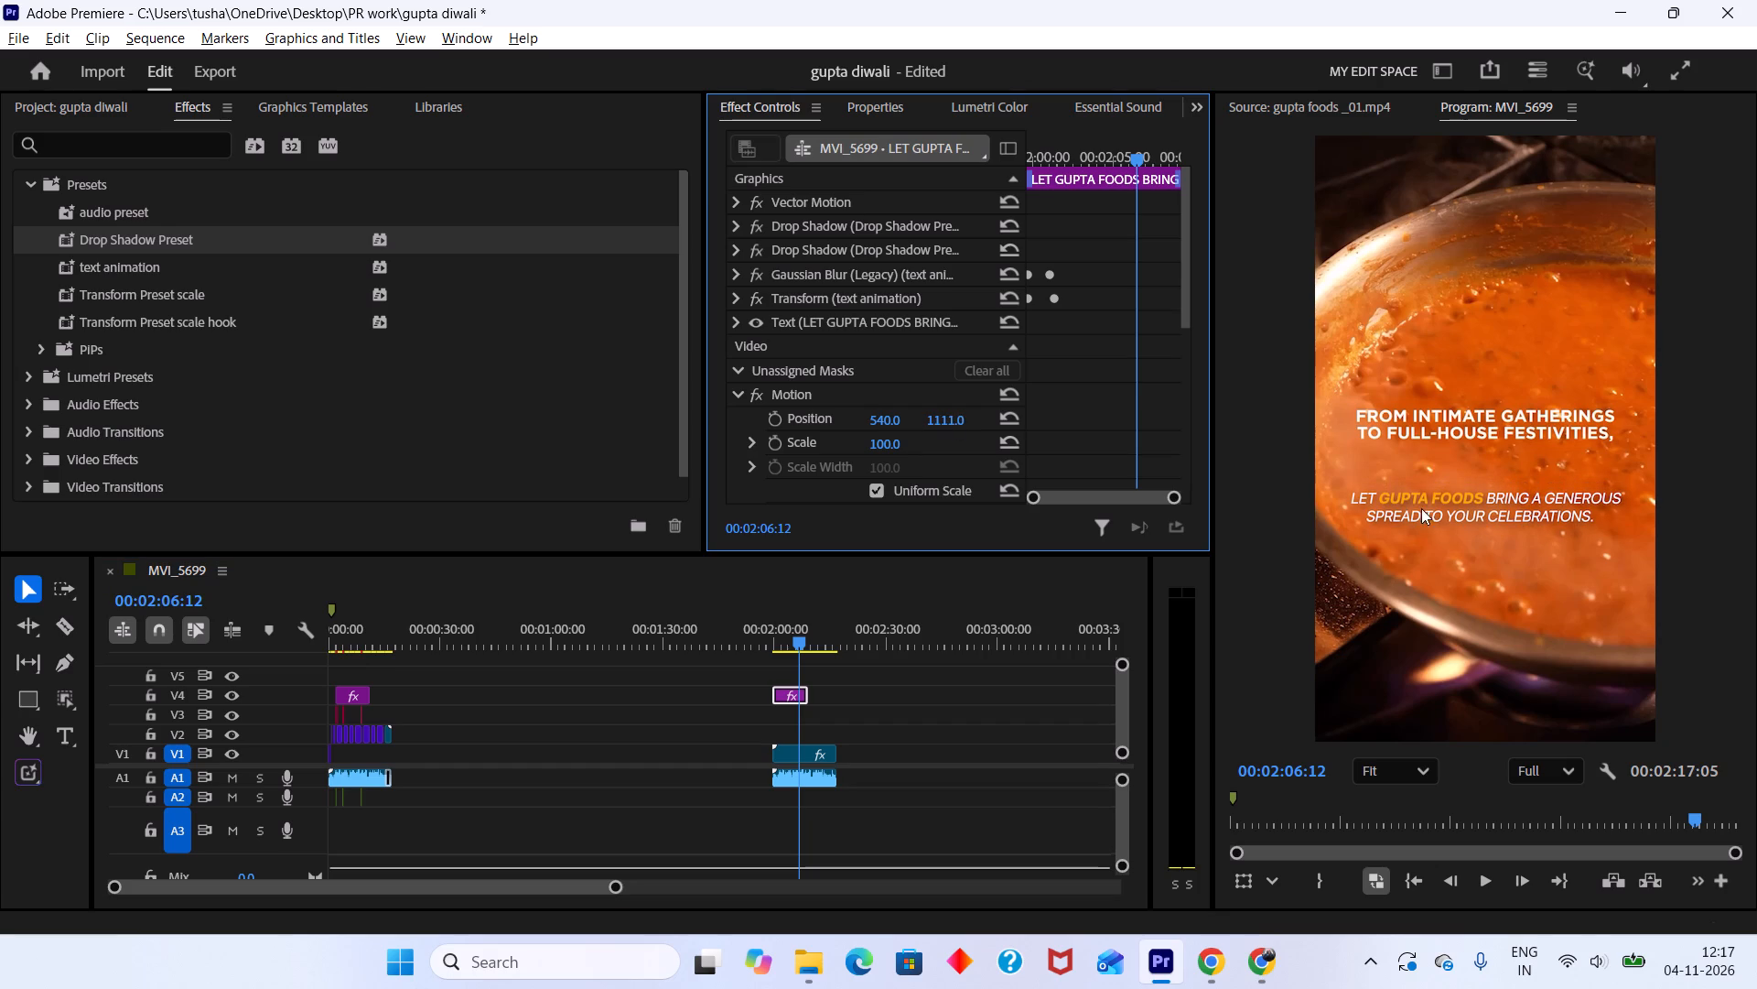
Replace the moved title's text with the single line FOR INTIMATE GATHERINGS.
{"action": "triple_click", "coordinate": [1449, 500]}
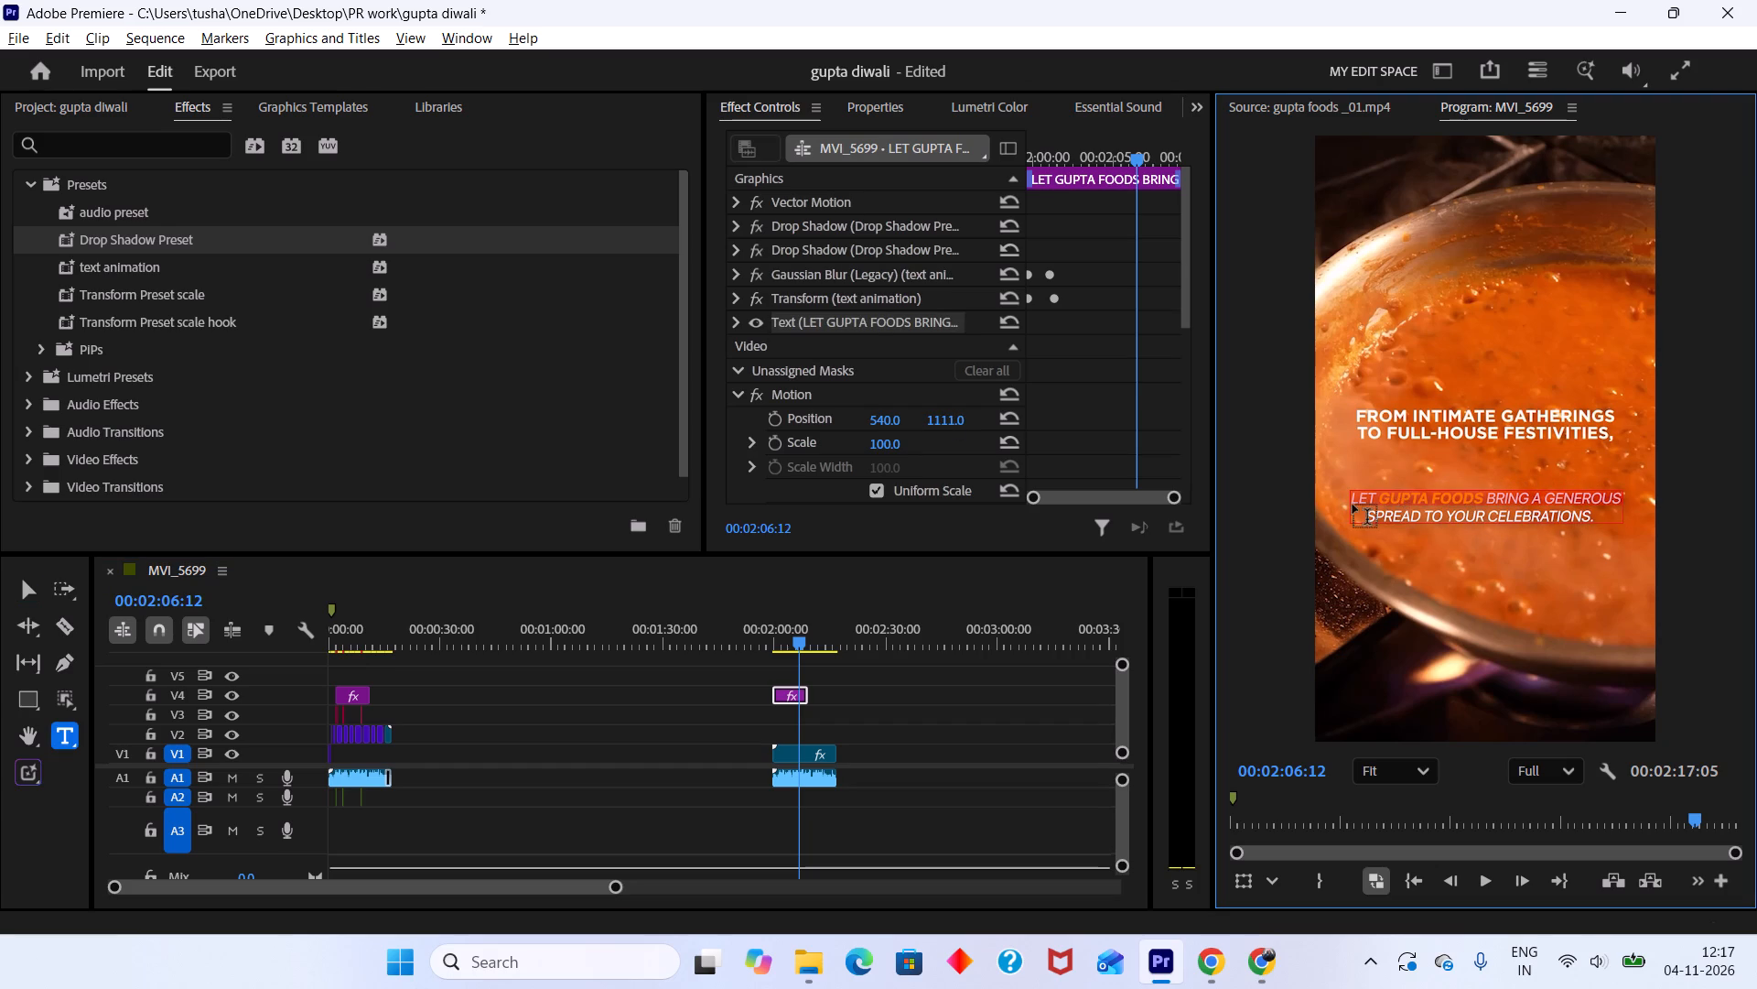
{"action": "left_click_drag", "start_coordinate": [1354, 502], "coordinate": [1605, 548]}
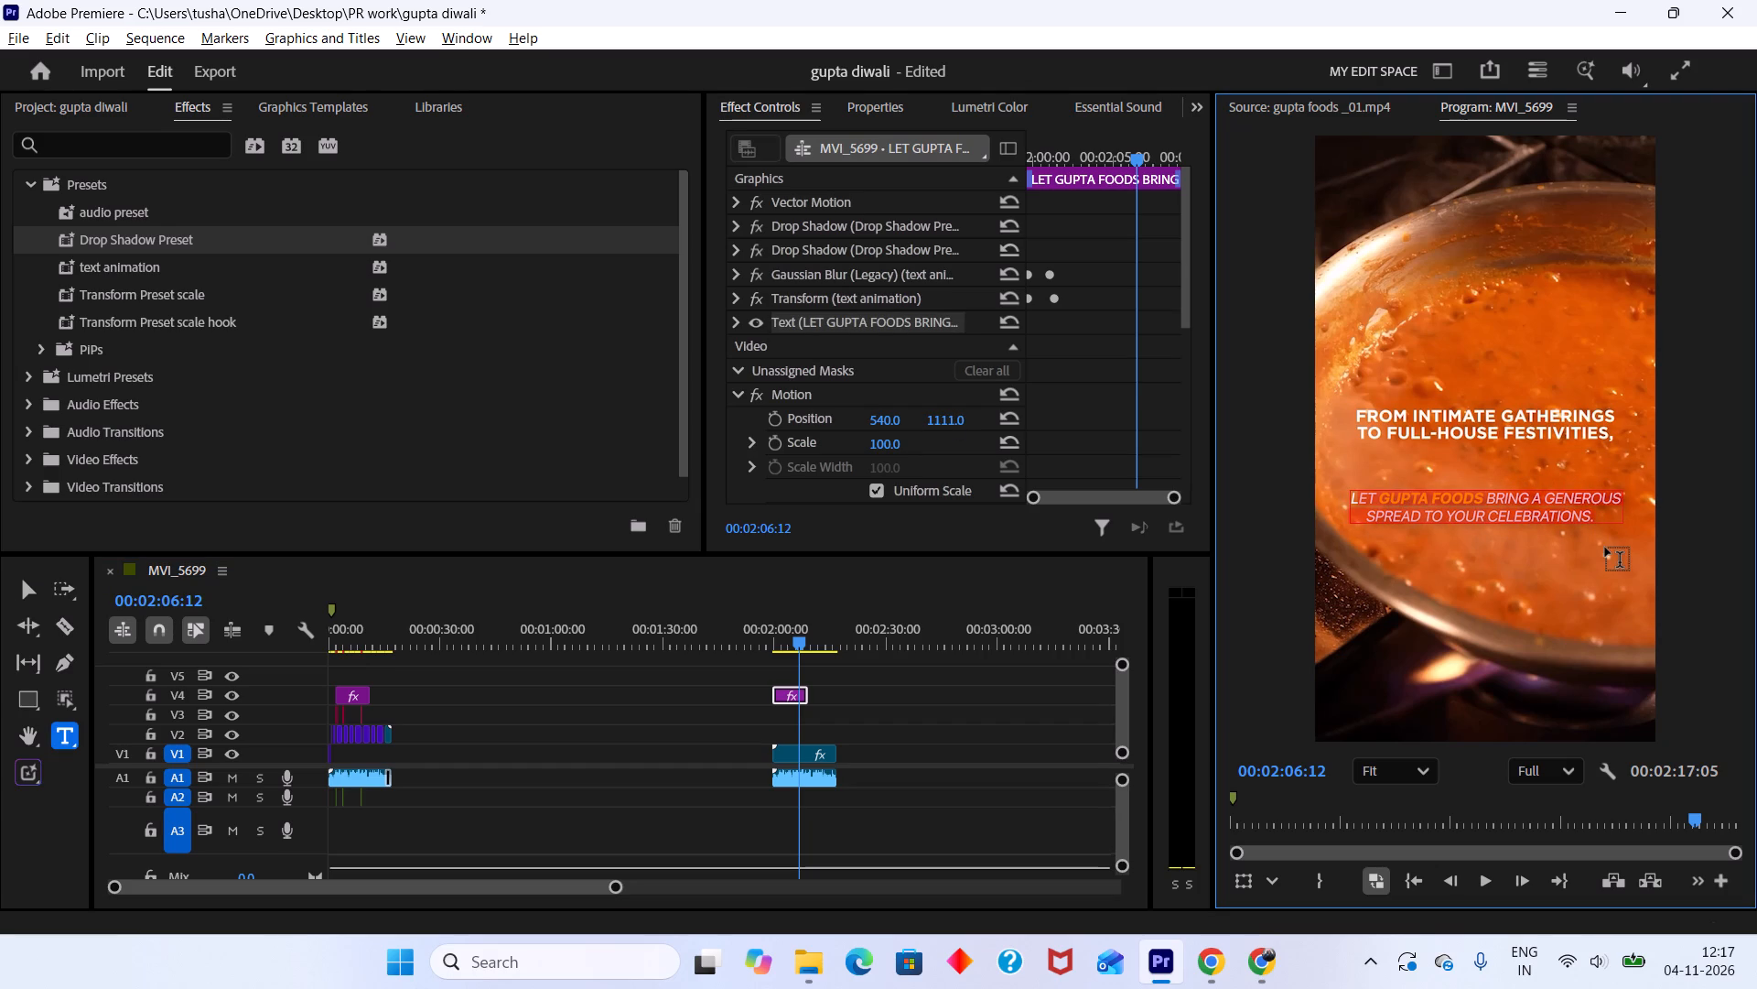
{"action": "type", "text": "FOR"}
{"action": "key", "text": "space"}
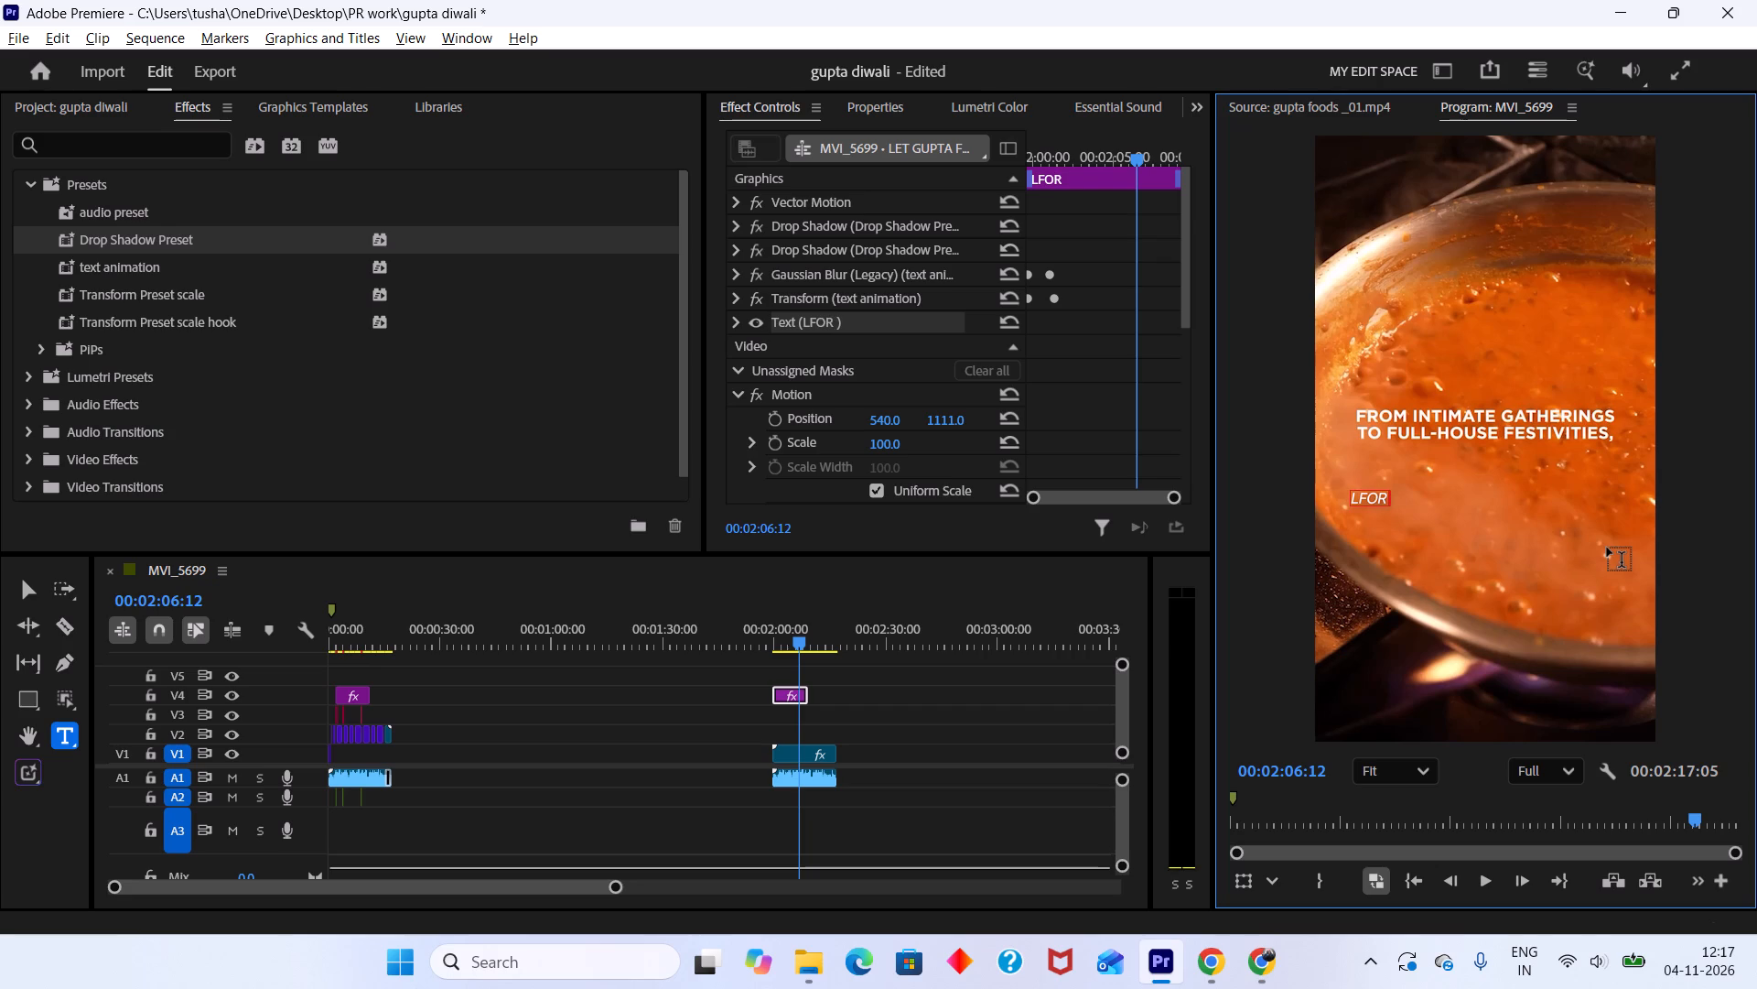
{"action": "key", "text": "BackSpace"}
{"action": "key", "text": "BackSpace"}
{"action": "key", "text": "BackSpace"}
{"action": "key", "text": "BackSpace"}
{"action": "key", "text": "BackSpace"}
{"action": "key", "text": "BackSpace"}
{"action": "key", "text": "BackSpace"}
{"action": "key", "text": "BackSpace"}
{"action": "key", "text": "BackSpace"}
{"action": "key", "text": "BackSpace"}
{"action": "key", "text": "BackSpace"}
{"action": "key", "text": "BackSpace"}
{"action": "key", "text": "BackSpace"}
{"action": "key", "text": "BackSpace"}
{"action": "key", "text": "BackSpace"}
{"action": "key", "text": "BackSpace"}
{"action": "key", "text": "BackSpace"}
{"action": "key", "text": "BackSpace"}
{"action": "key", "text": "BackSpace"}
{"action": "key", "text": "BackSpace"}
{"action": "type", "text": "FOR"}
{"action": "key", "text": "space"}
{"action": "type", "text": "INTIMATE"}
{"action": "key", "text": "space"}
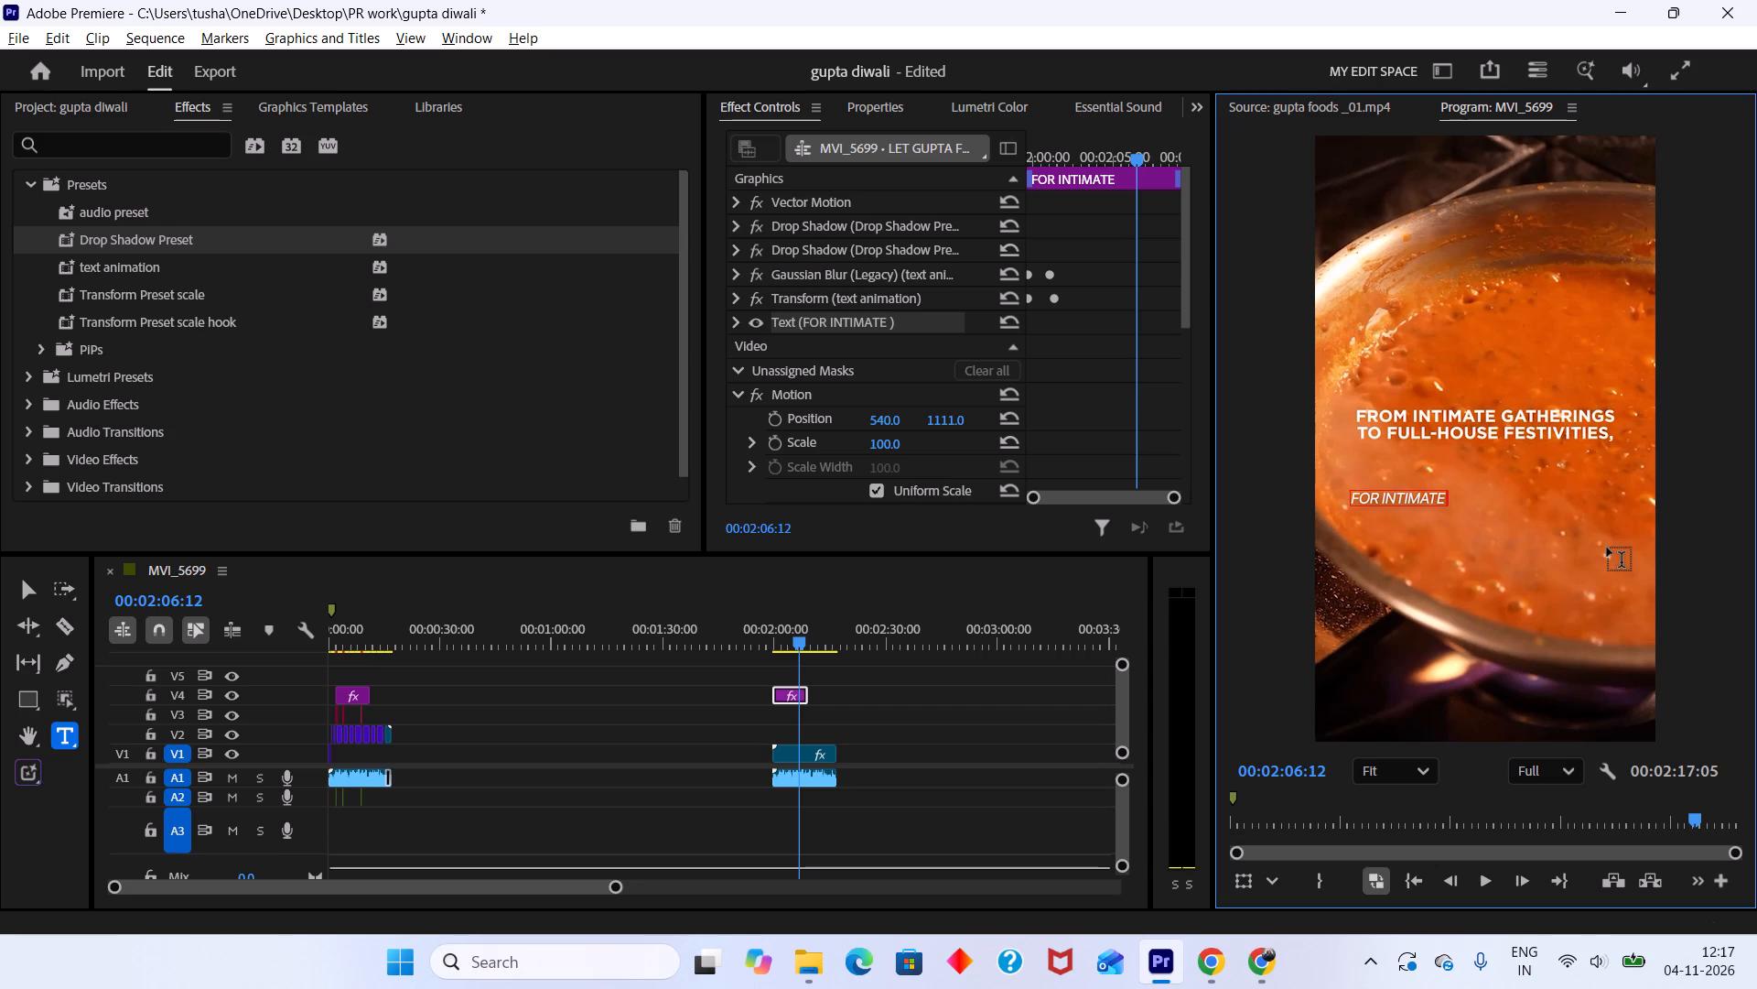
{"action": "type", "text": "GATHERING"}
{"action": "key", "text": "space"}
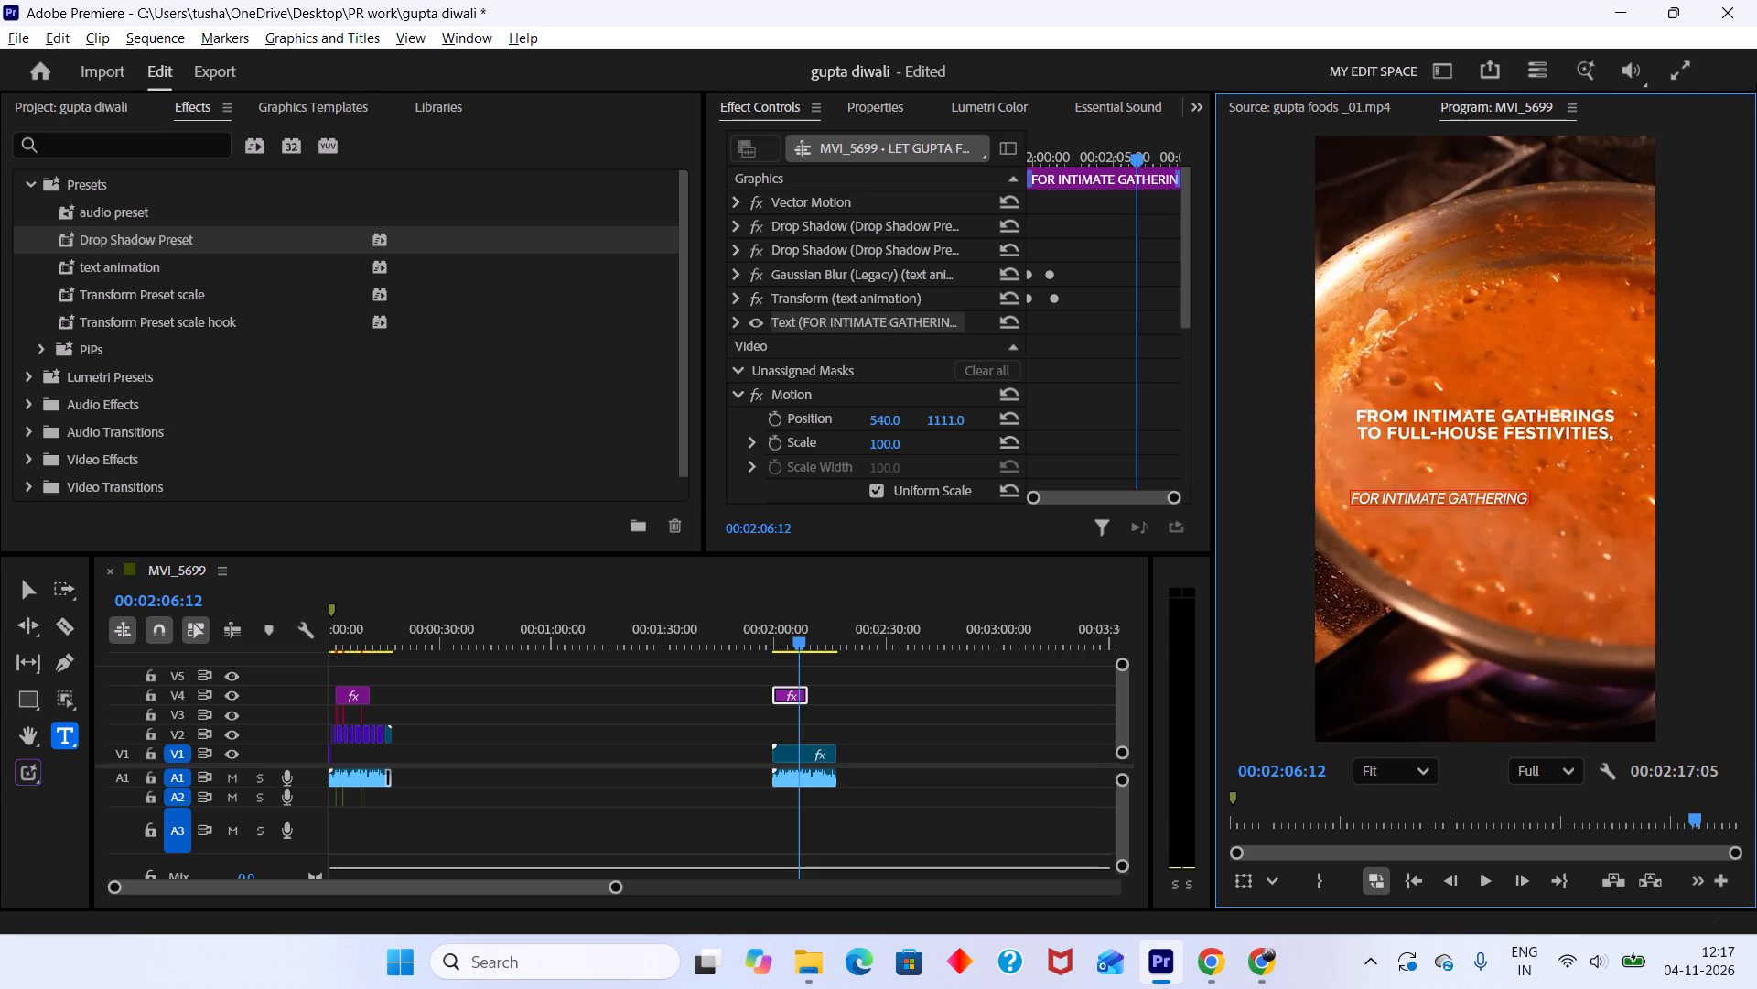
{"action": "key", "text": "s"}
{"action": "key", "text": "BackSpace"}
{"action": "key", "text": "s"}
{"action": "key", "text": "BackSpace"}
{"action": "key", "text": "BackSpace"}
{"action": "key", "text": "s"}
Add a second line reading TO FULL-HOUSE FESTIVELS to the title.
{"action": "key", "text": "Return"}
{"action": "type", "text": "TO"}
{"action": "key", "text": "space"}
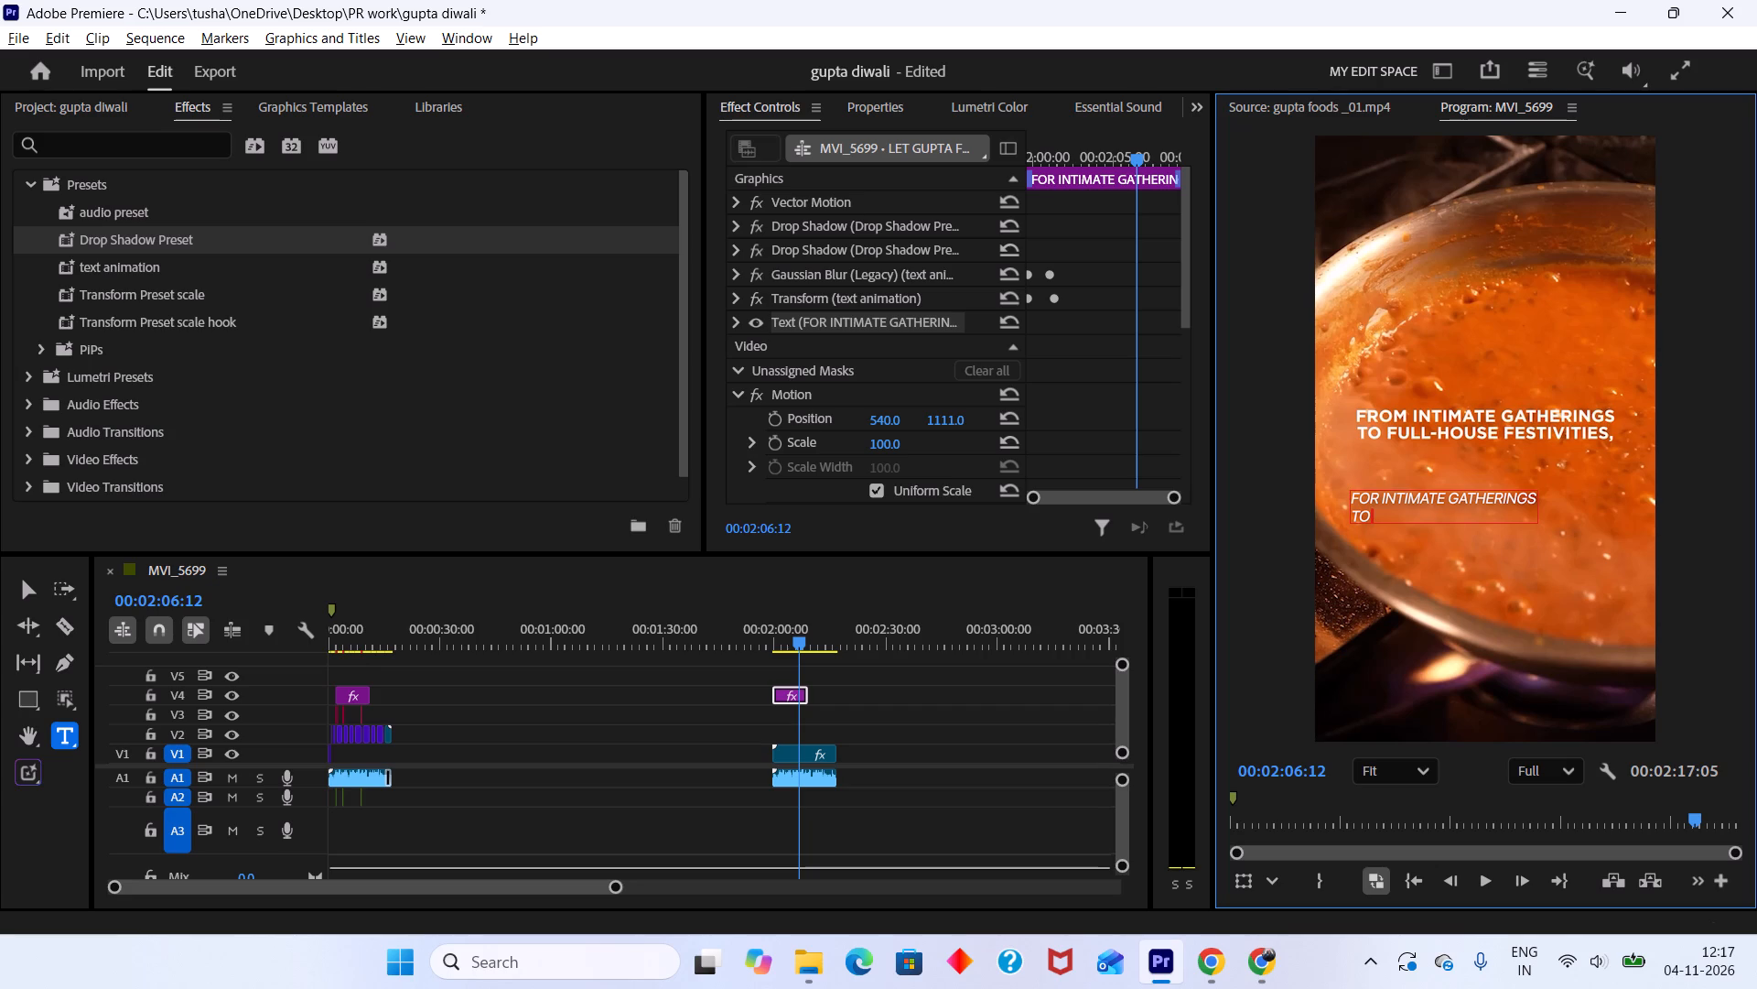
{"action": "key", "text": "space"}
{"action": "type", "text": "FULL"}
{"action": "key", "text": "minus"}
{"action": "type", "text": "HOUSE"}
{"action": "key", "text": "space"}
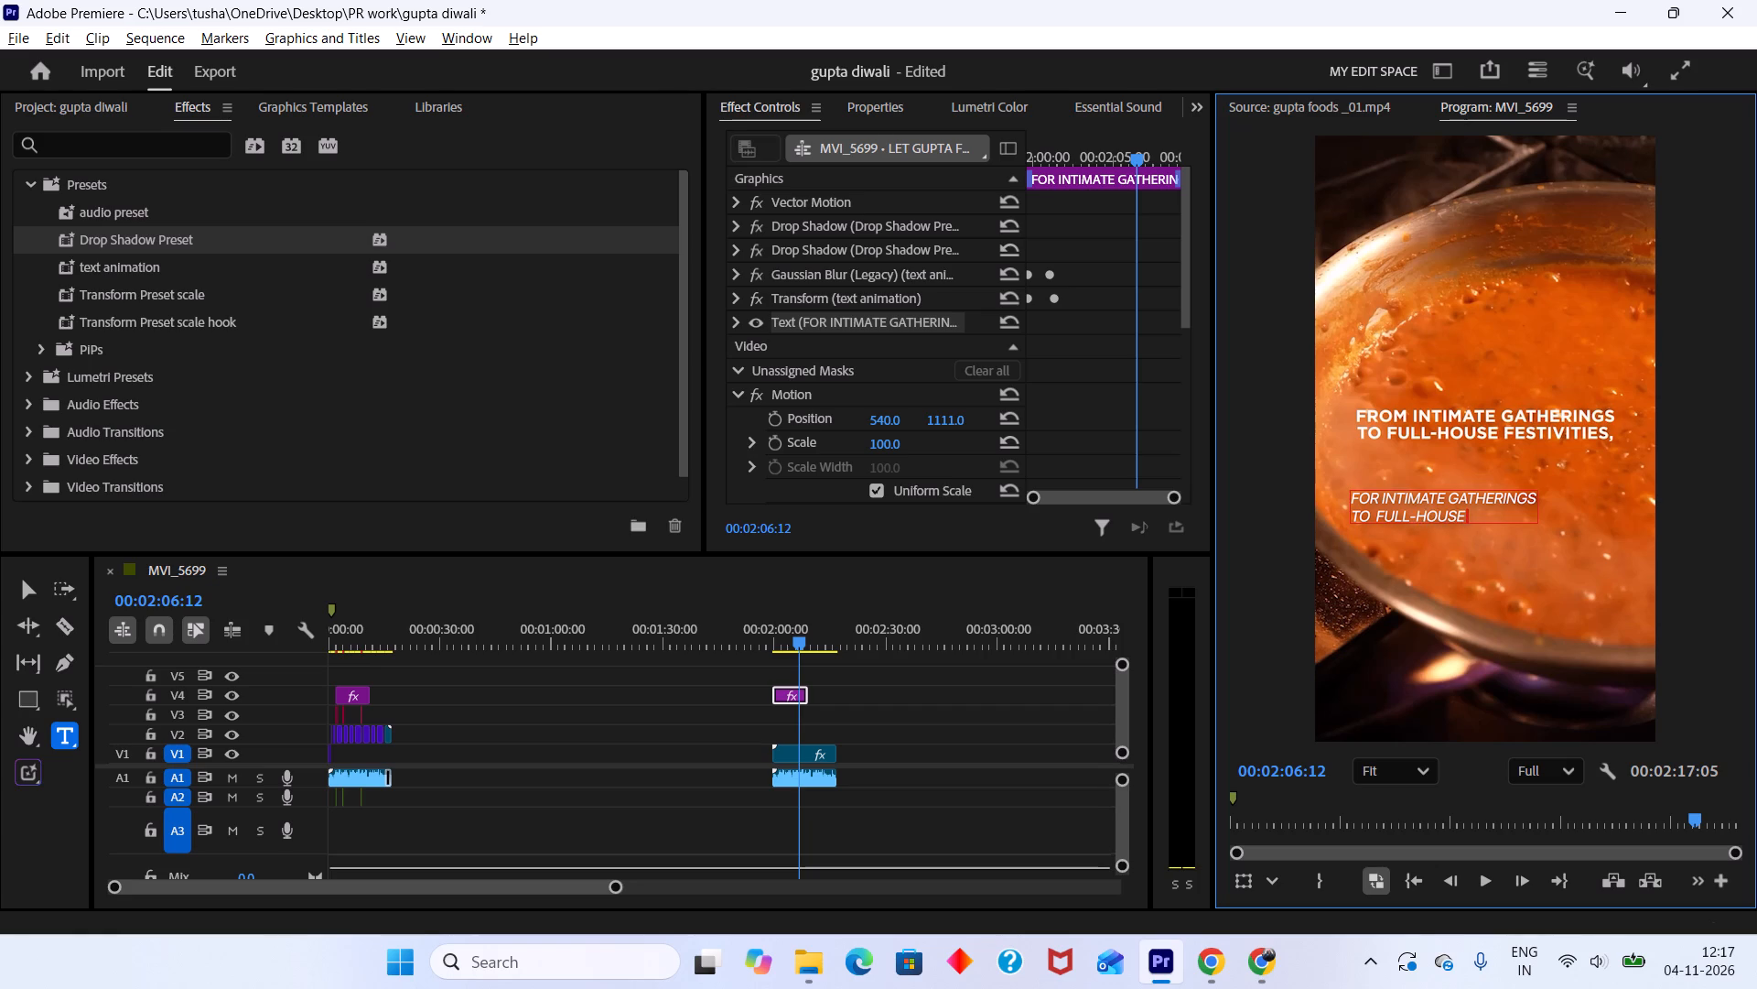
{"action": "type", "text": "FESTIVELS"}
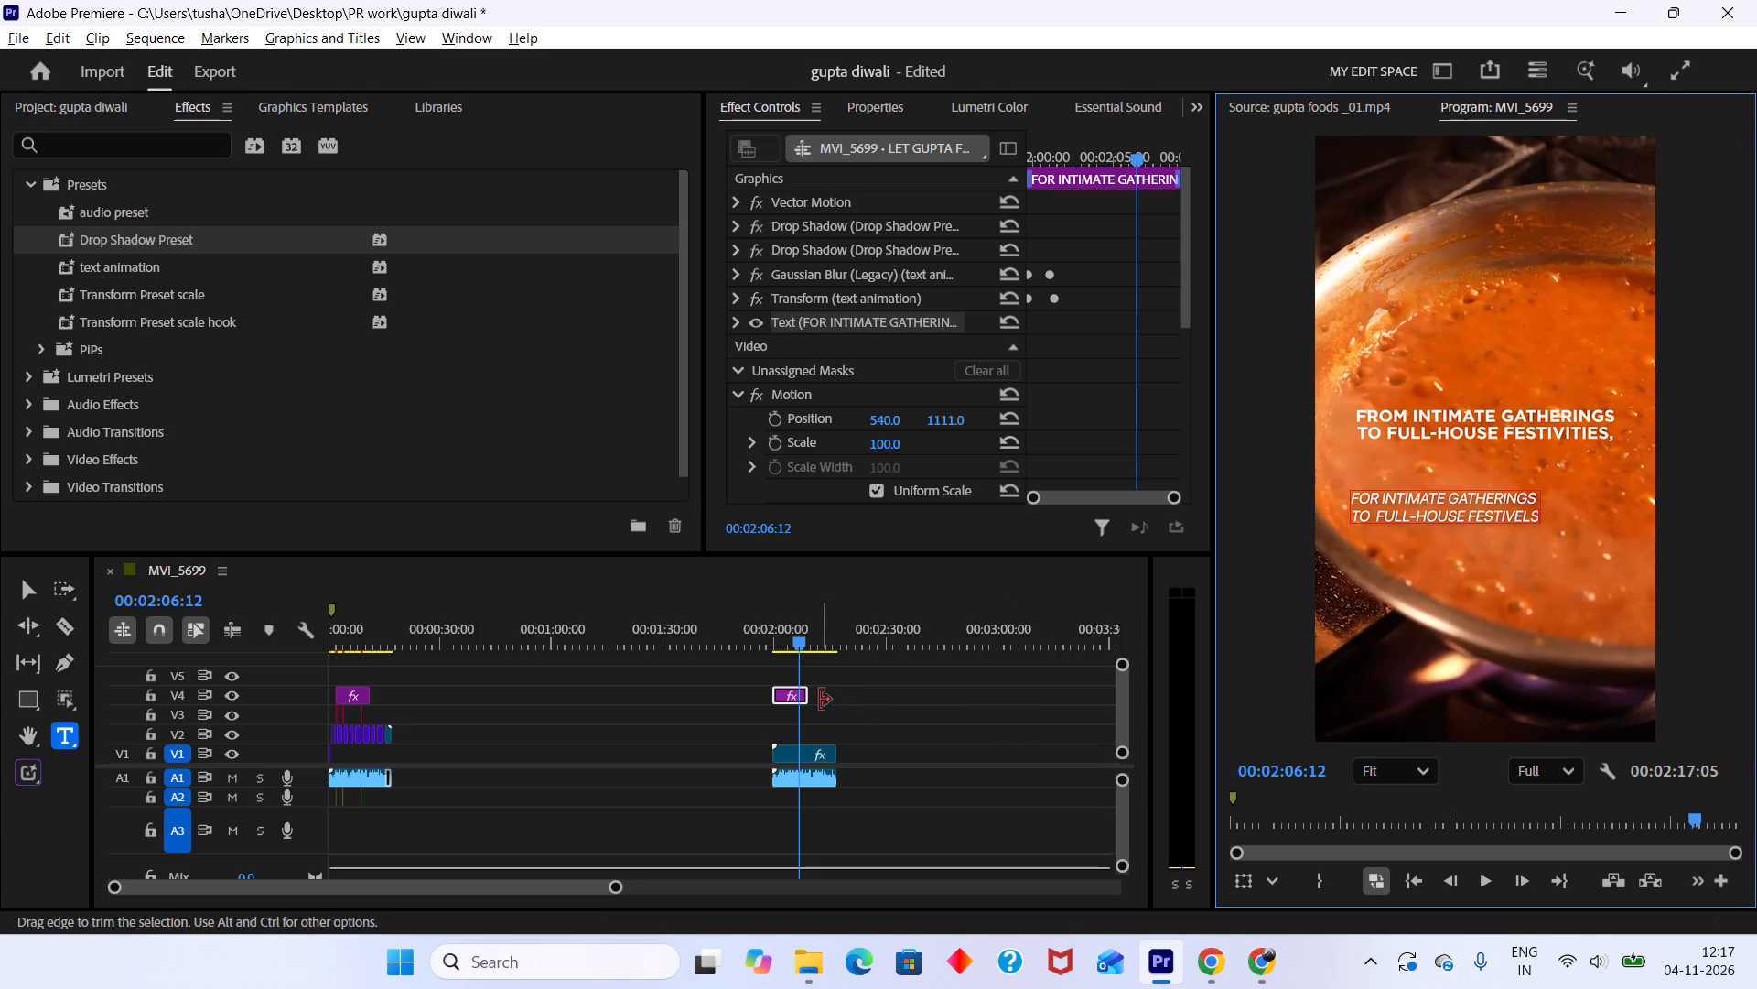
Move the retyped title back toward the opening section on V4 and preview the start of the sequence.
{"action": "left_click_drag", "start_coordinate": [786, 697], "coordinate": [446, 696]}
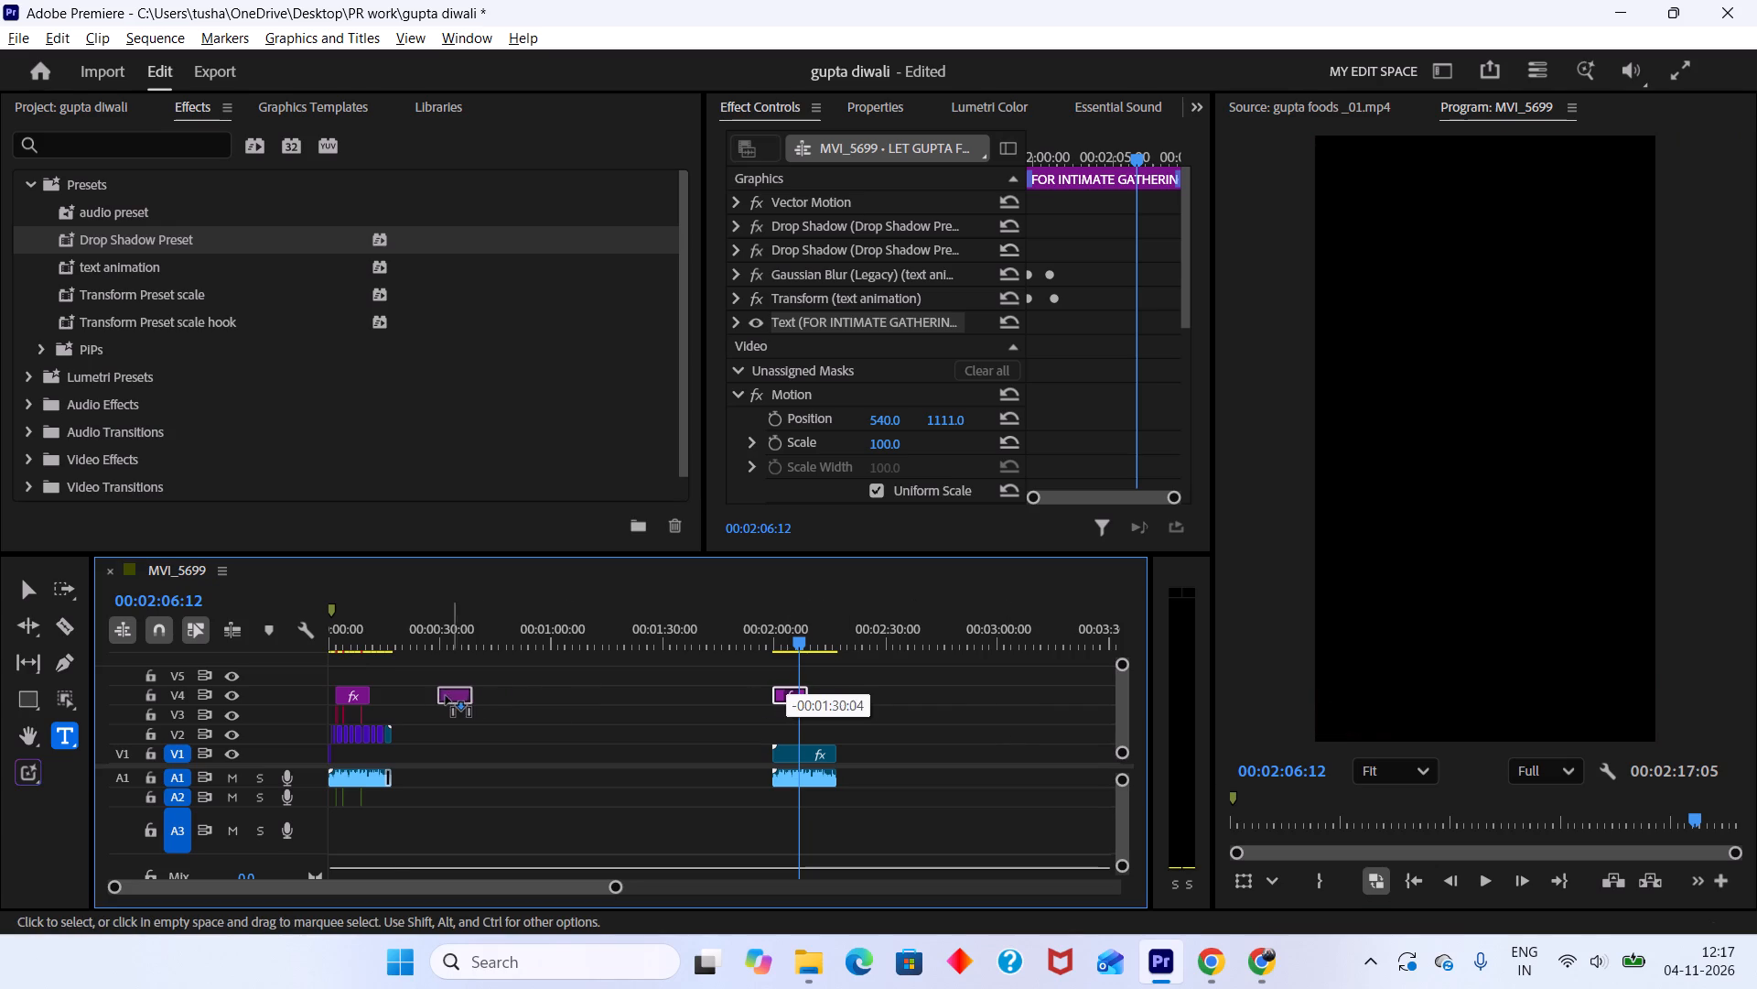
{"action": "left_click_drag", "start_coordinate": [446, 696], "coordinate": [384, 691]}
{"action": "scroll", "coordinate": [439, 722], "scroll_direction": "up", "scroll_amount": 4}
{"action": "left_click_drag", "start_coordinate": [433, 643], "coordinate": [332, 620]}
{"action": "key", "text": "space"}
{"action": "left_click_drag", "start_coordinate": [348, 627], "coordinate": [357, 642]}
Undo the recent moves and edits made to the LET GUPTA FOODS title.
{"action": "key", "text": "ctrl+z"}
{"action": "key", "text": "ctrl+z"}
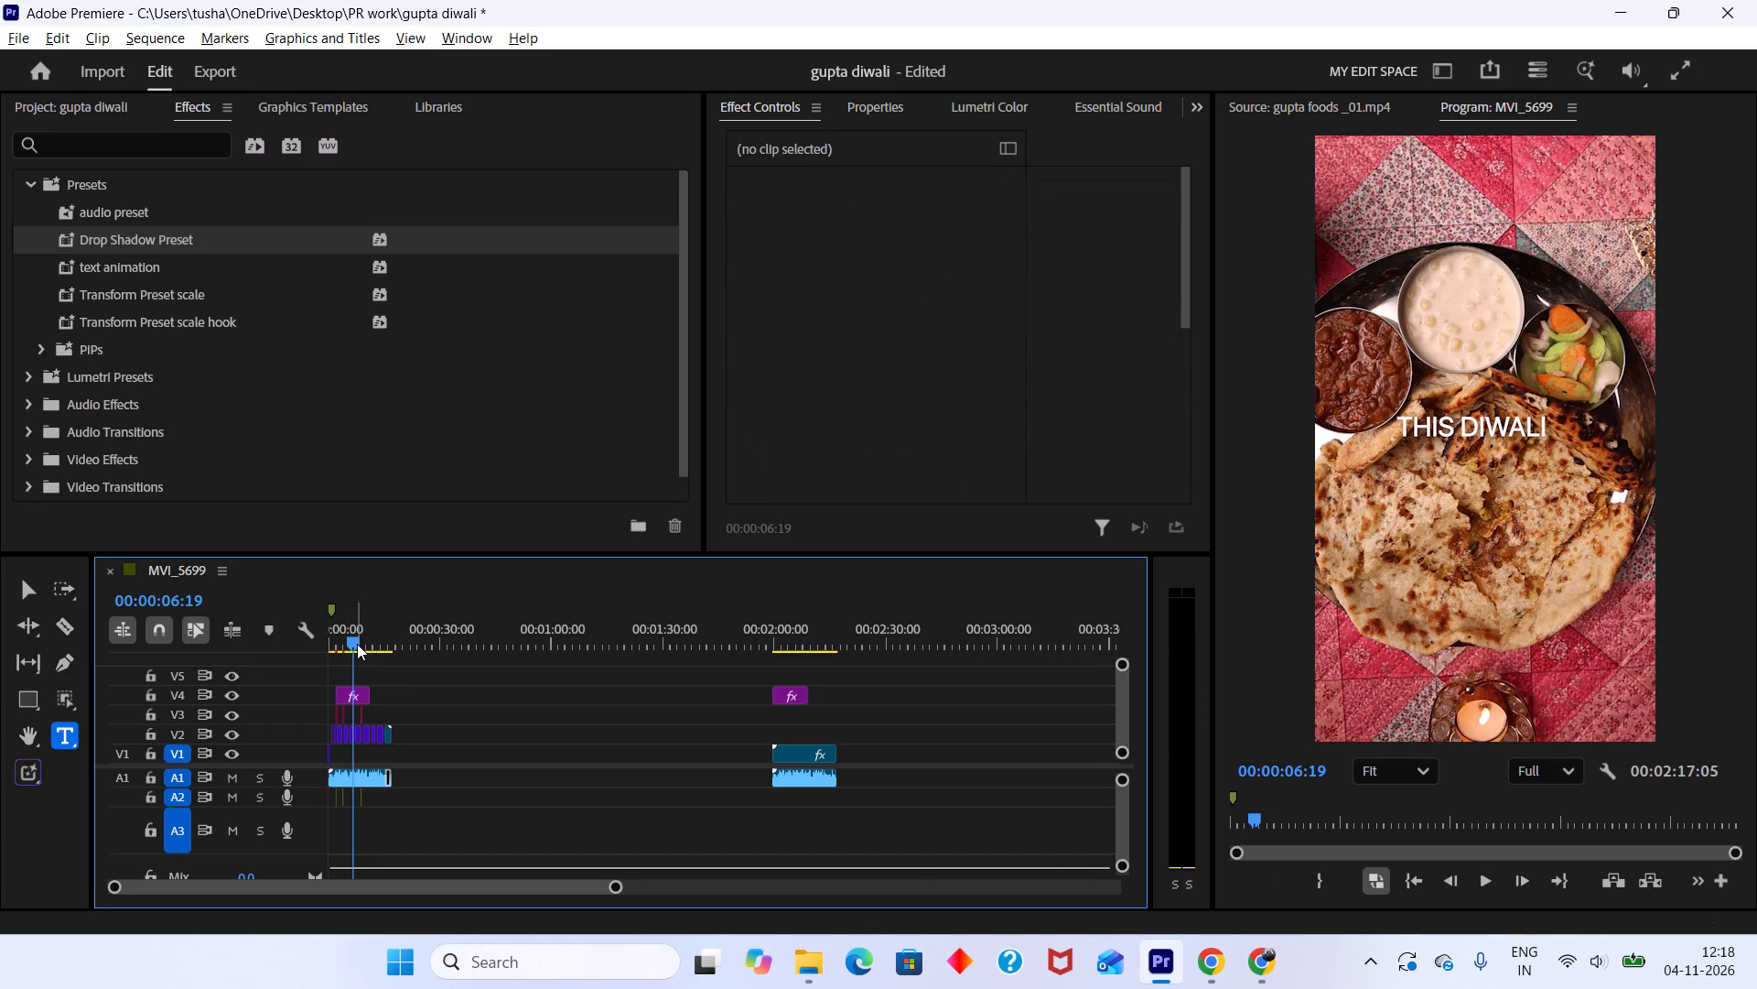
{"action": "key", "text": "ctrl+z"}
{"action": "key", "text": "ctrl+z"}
Copy the LET GUPTA FOODS title from V5 onto V4 above the second half of the reference clip.
{"action": "left_click", "coordinate": [361, 675]}
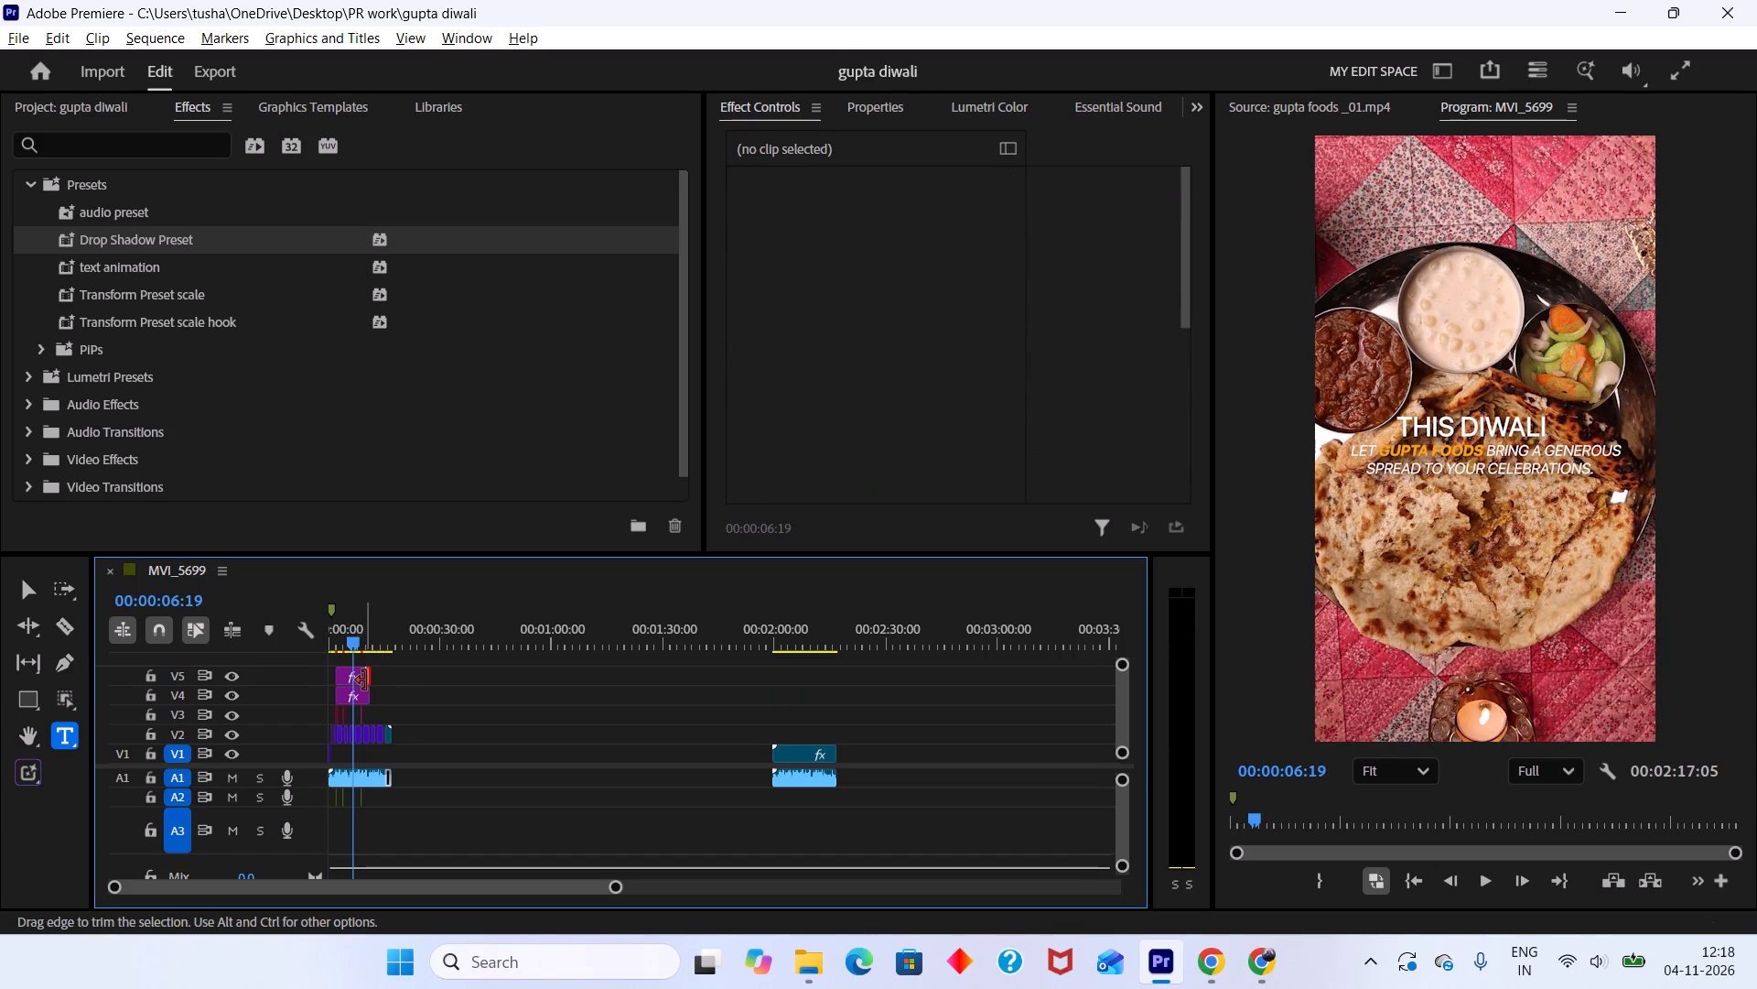
{"action": "left_click", "coordinate": [350, 675]}
{"action": "left_click_drag", "start_coordinate": [354, 676], "coordinate": [569, 680], "text": "alt"}
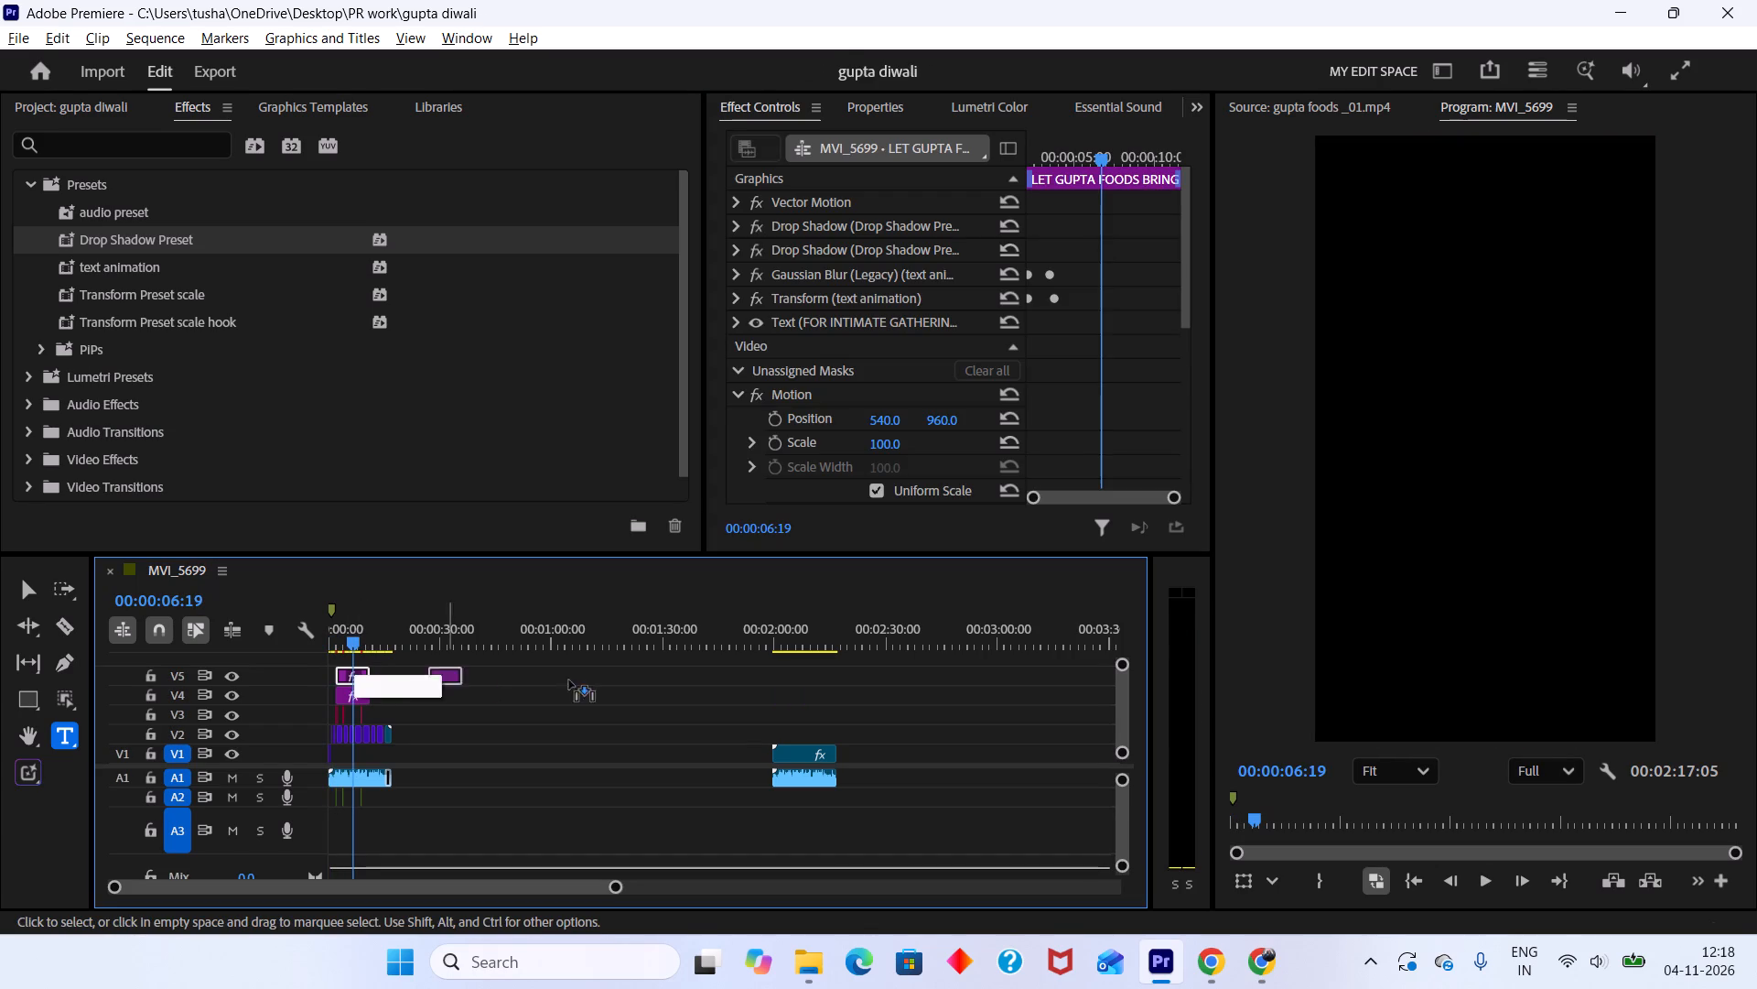
{"action": "left_click_drag", "start_coordinate": [569, 680], "coordinate": [806, 693], "text": "alt"}
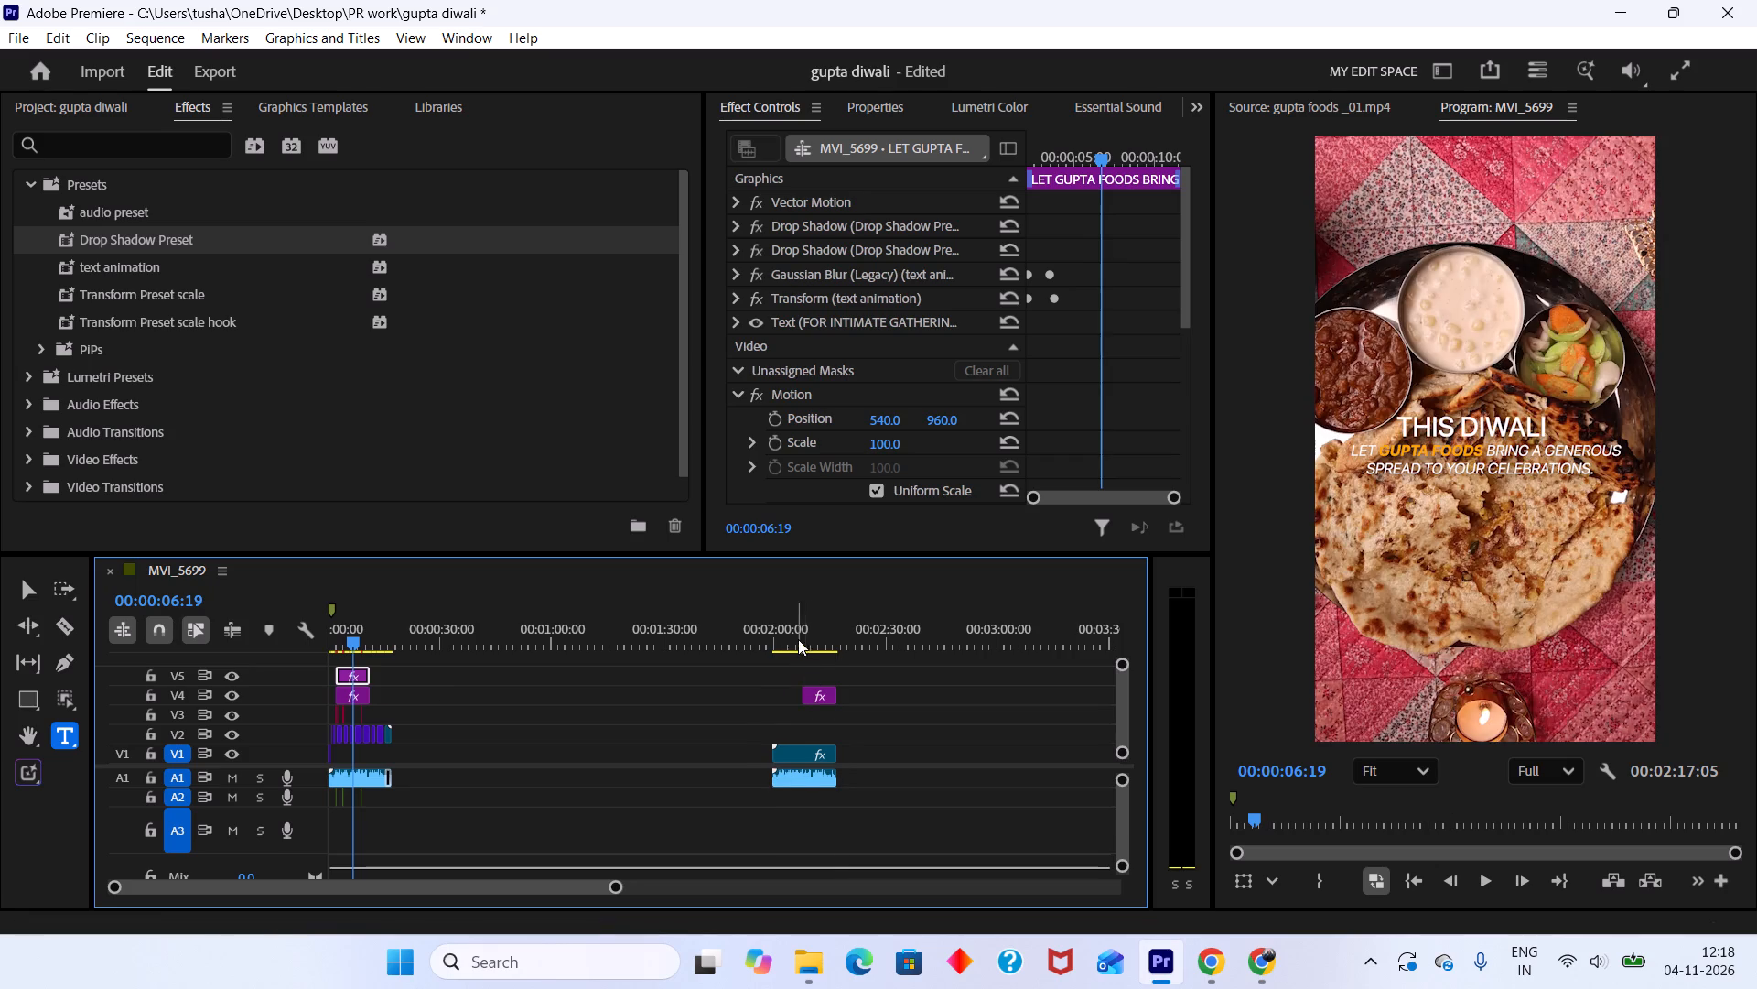
Set the copied title's vertical position to 1065 so it sits below the reference captions.
{"action": "left_click_drag", "start_coordinate": [798, 638], "coordinate": [820, 661]}
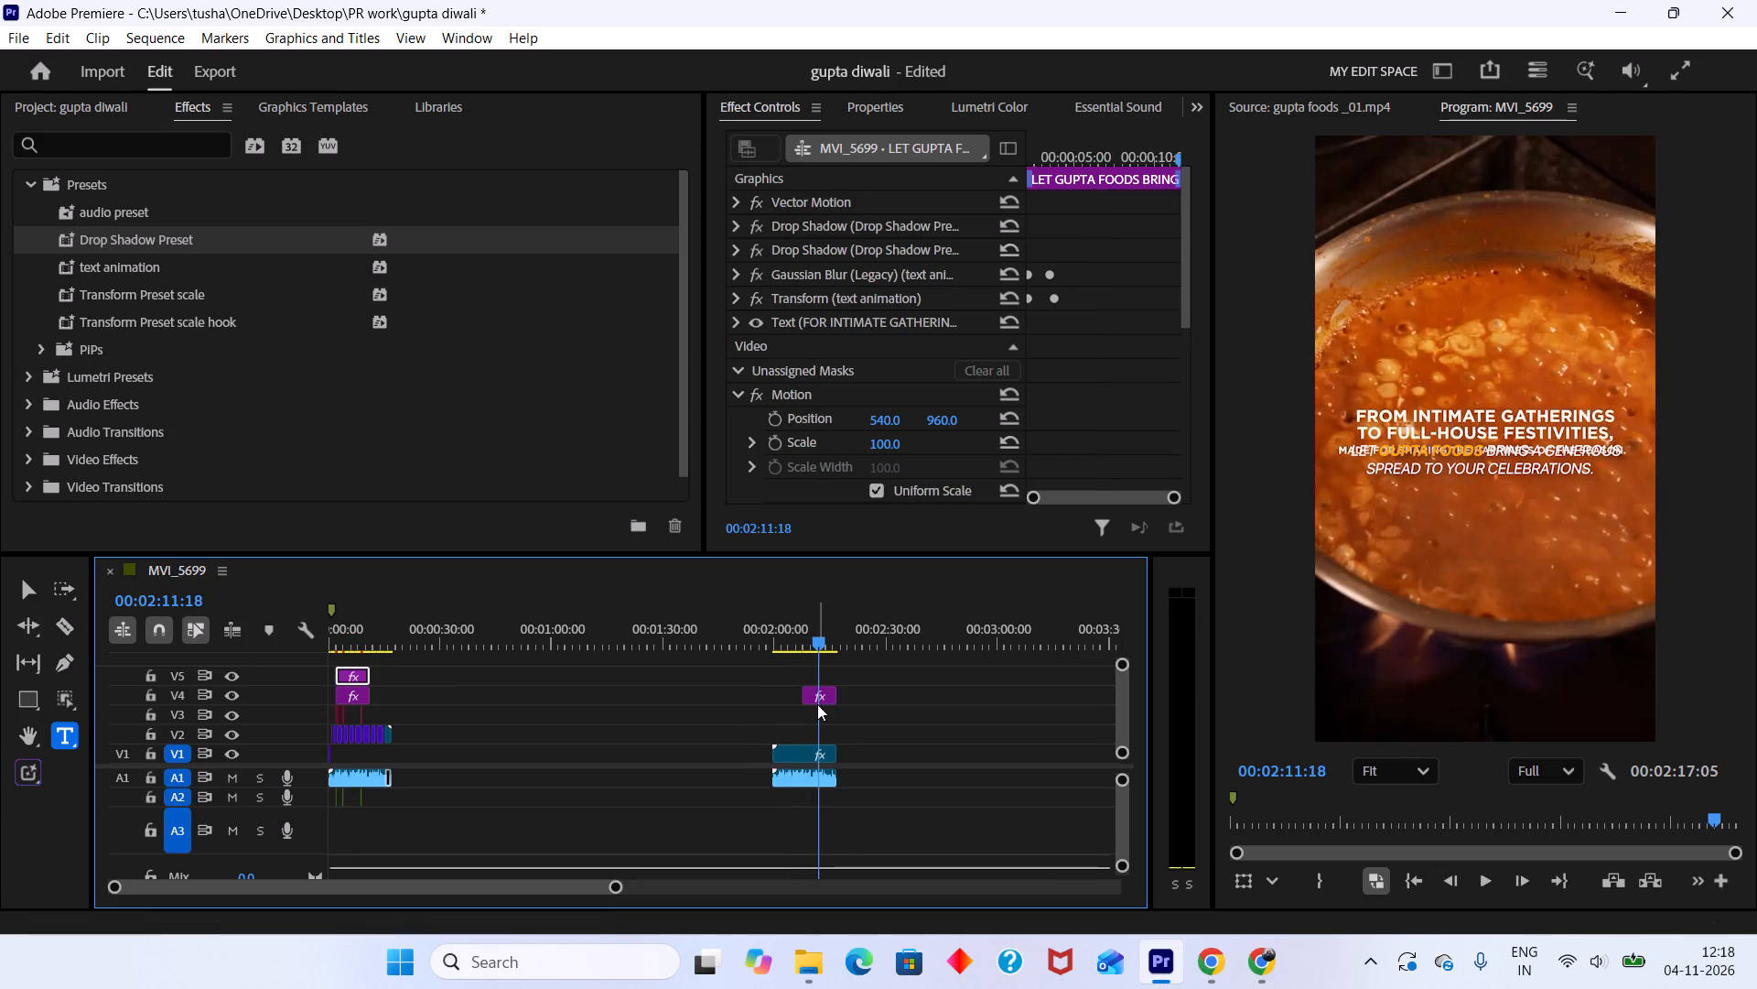
{"action": "left_click", "coordinate": [817, 704]}
{"action": "left_click_drag", "start_coordinate": [935, 422], "coordinate": [997, 452]}
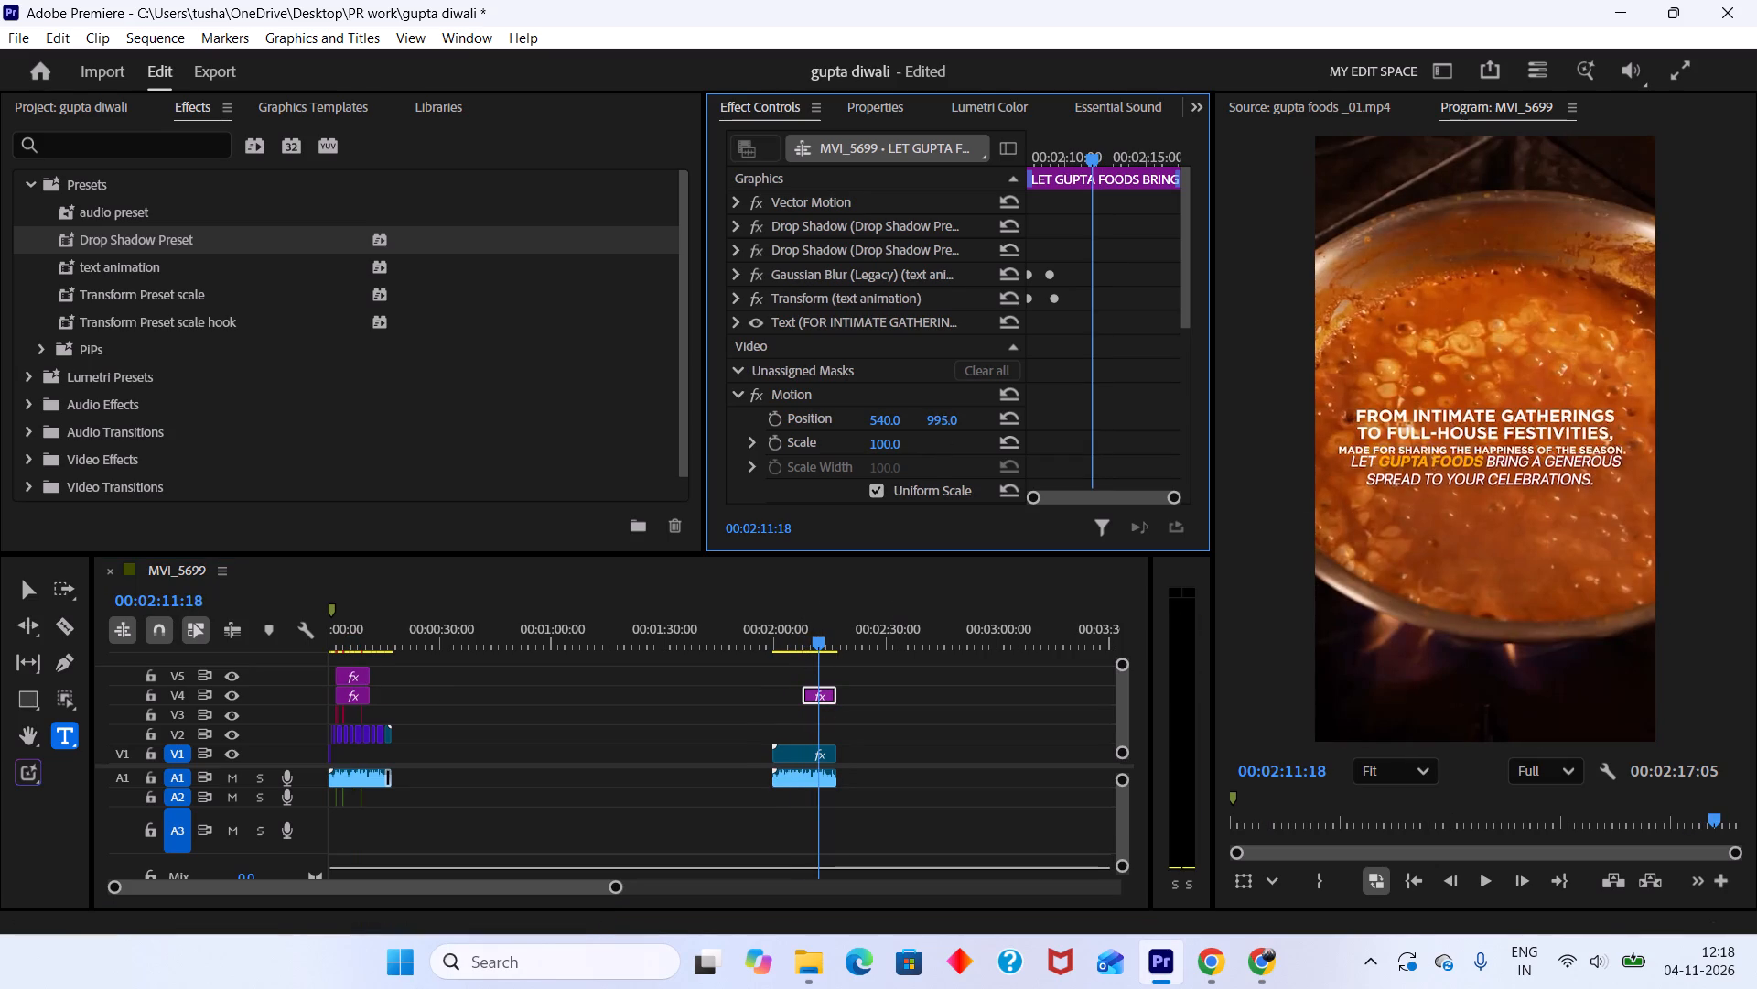
{"action": "left_click_drag", "start_coordinate": [997, 452], "coordinate": [1224, 381]}
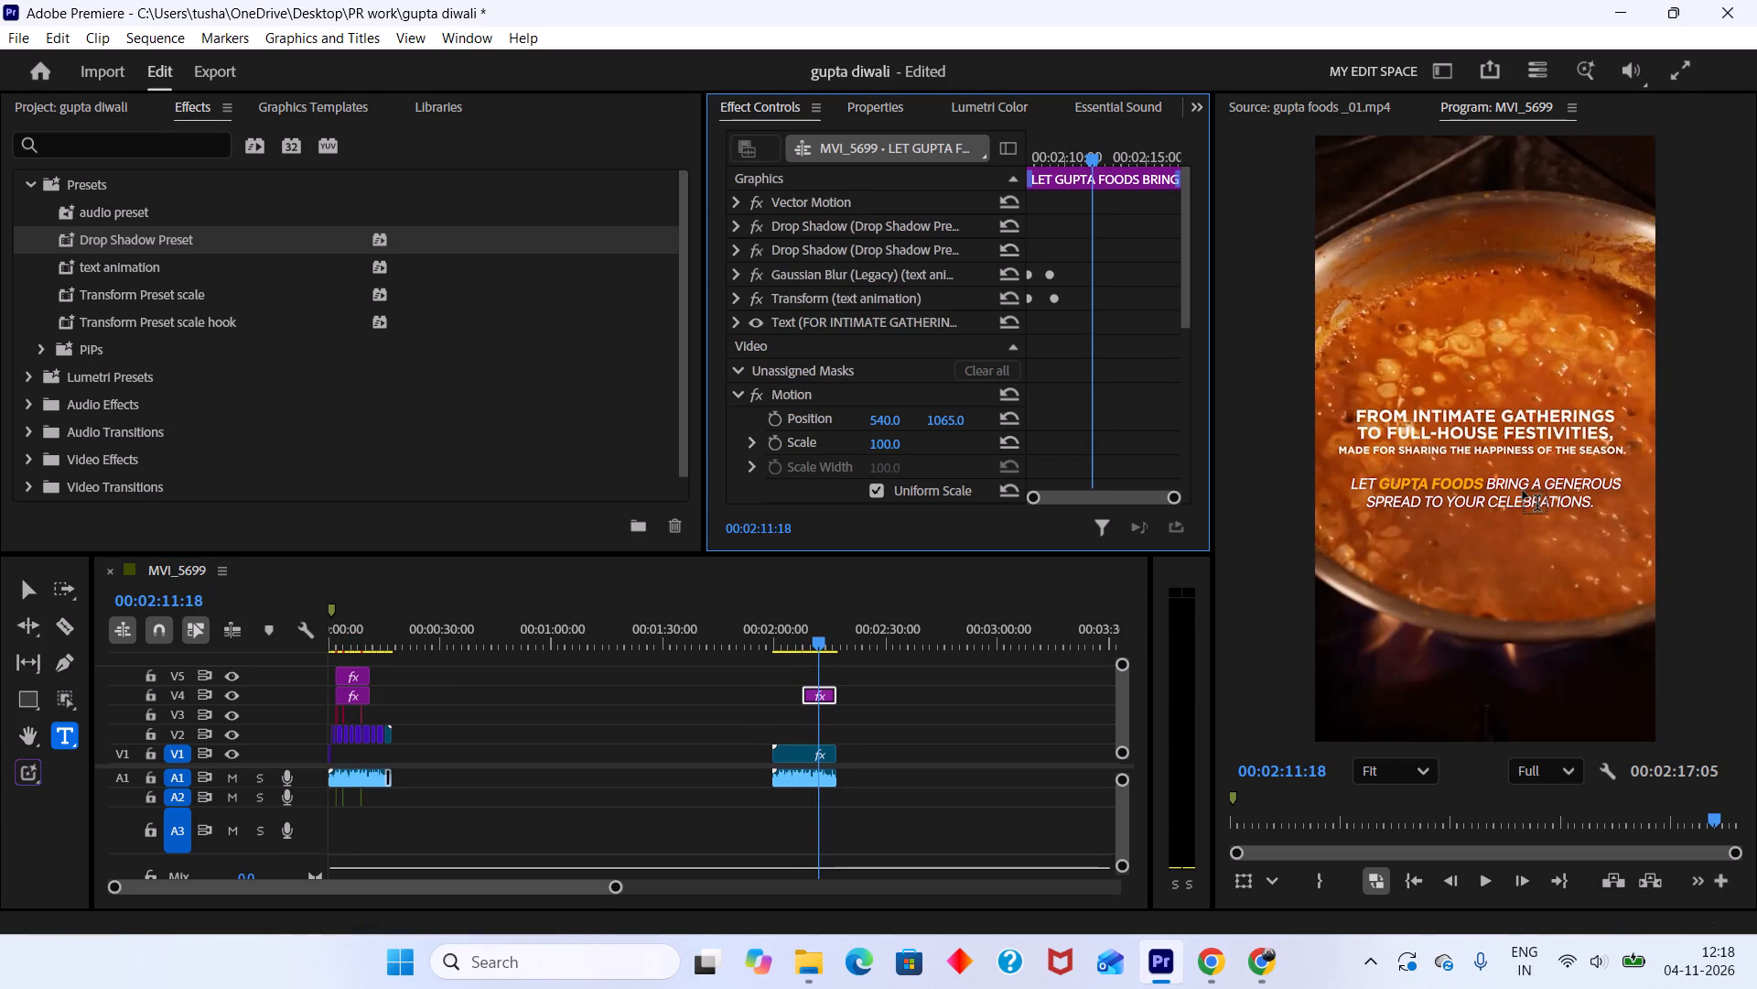
Replace the copied title's text with FOR INTIMATE GATHERINGS.
{"action": "triple_click", "coordinate": [1523, 491]}
{"action": "double_click", "coordinate": [1523, 491]}
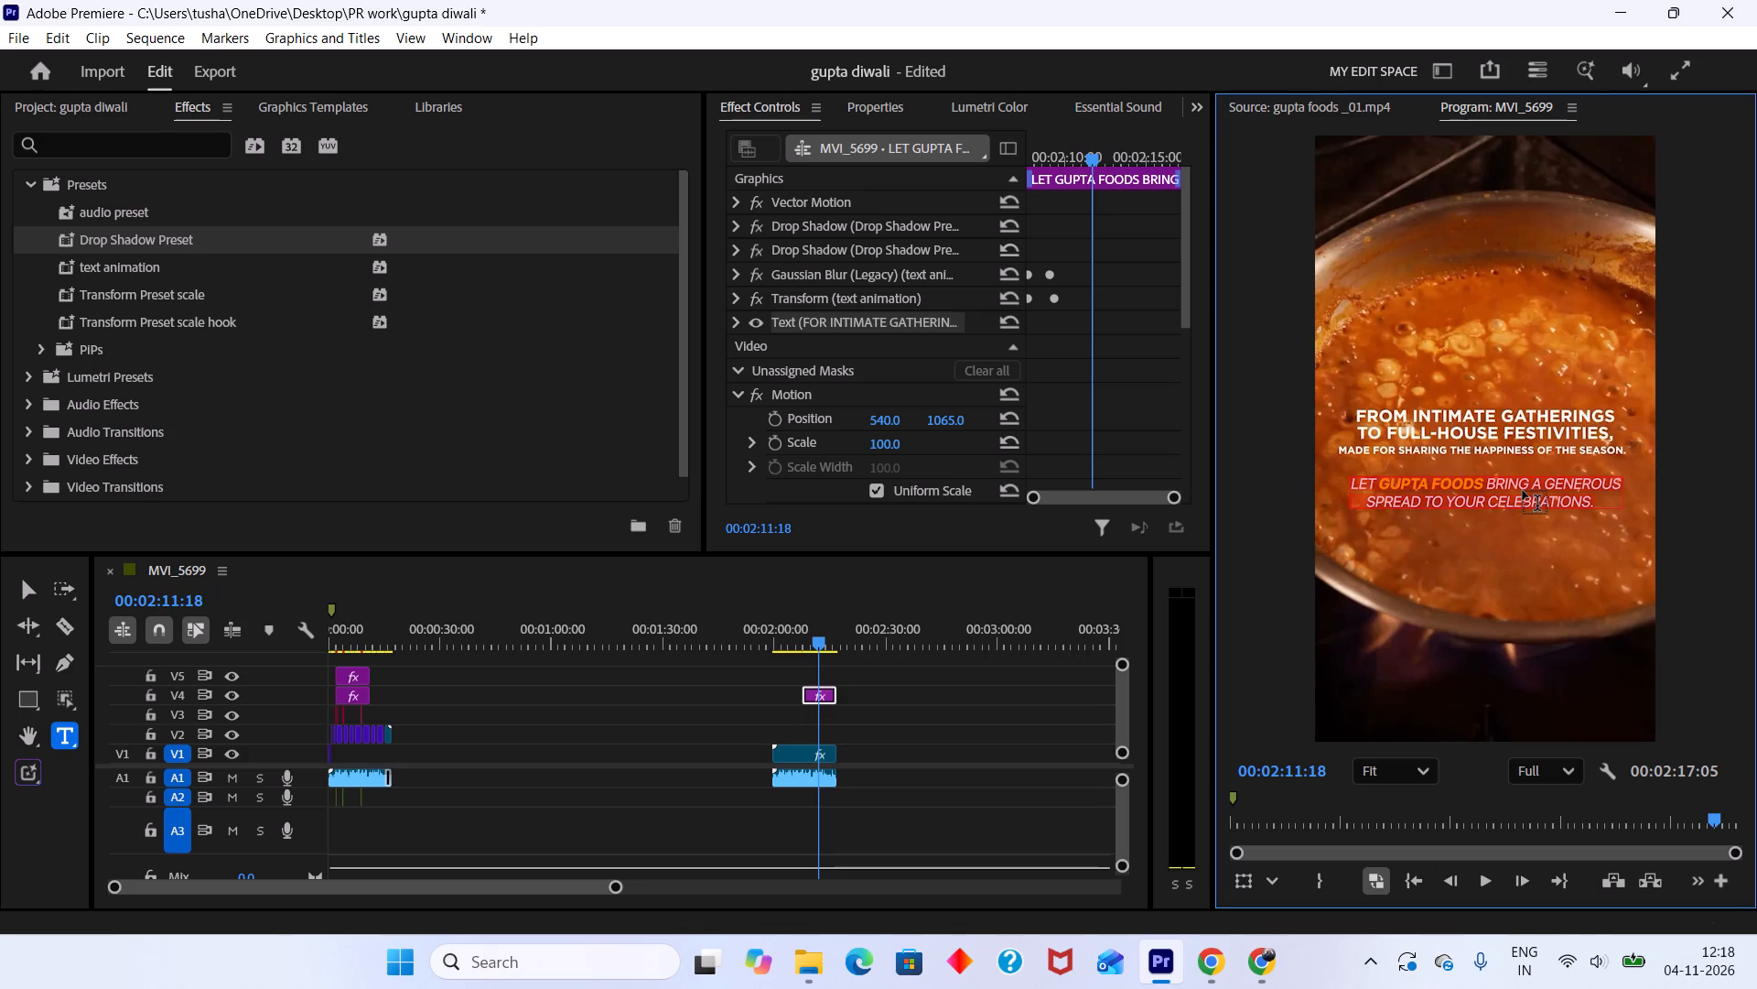
{"action": "type", "text": "FOR INT"}
{"action": "type", "text": "IMATE GATHERINGS"}
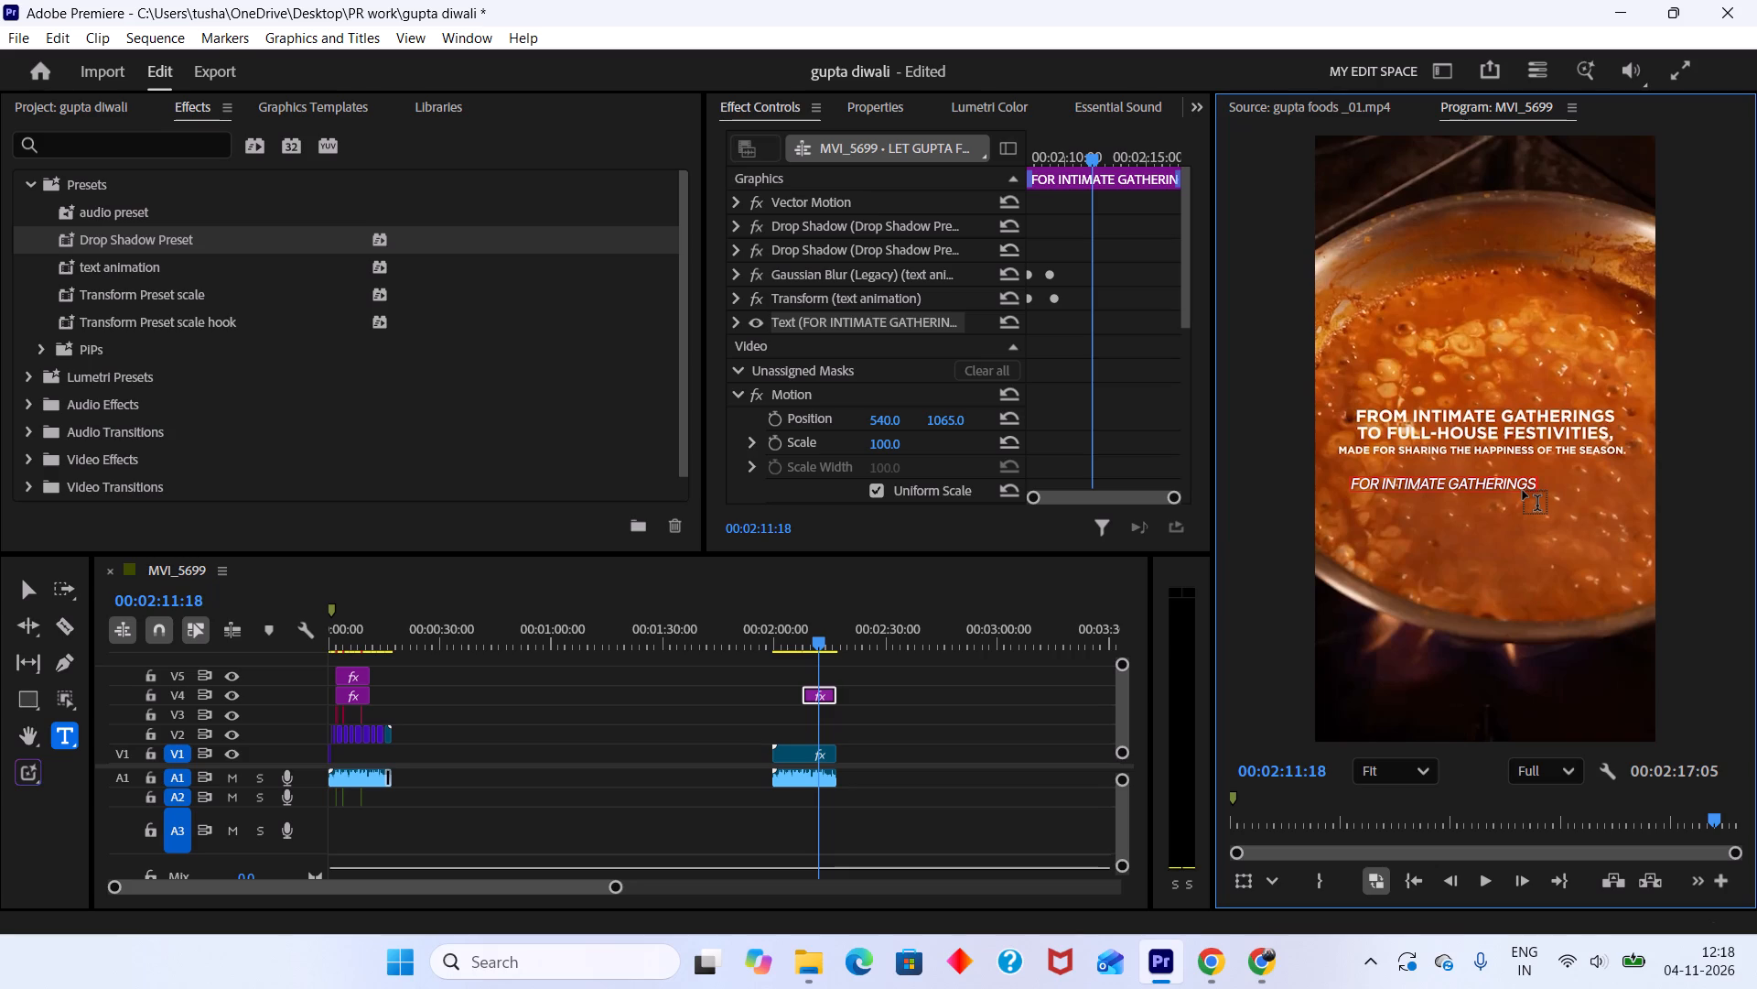
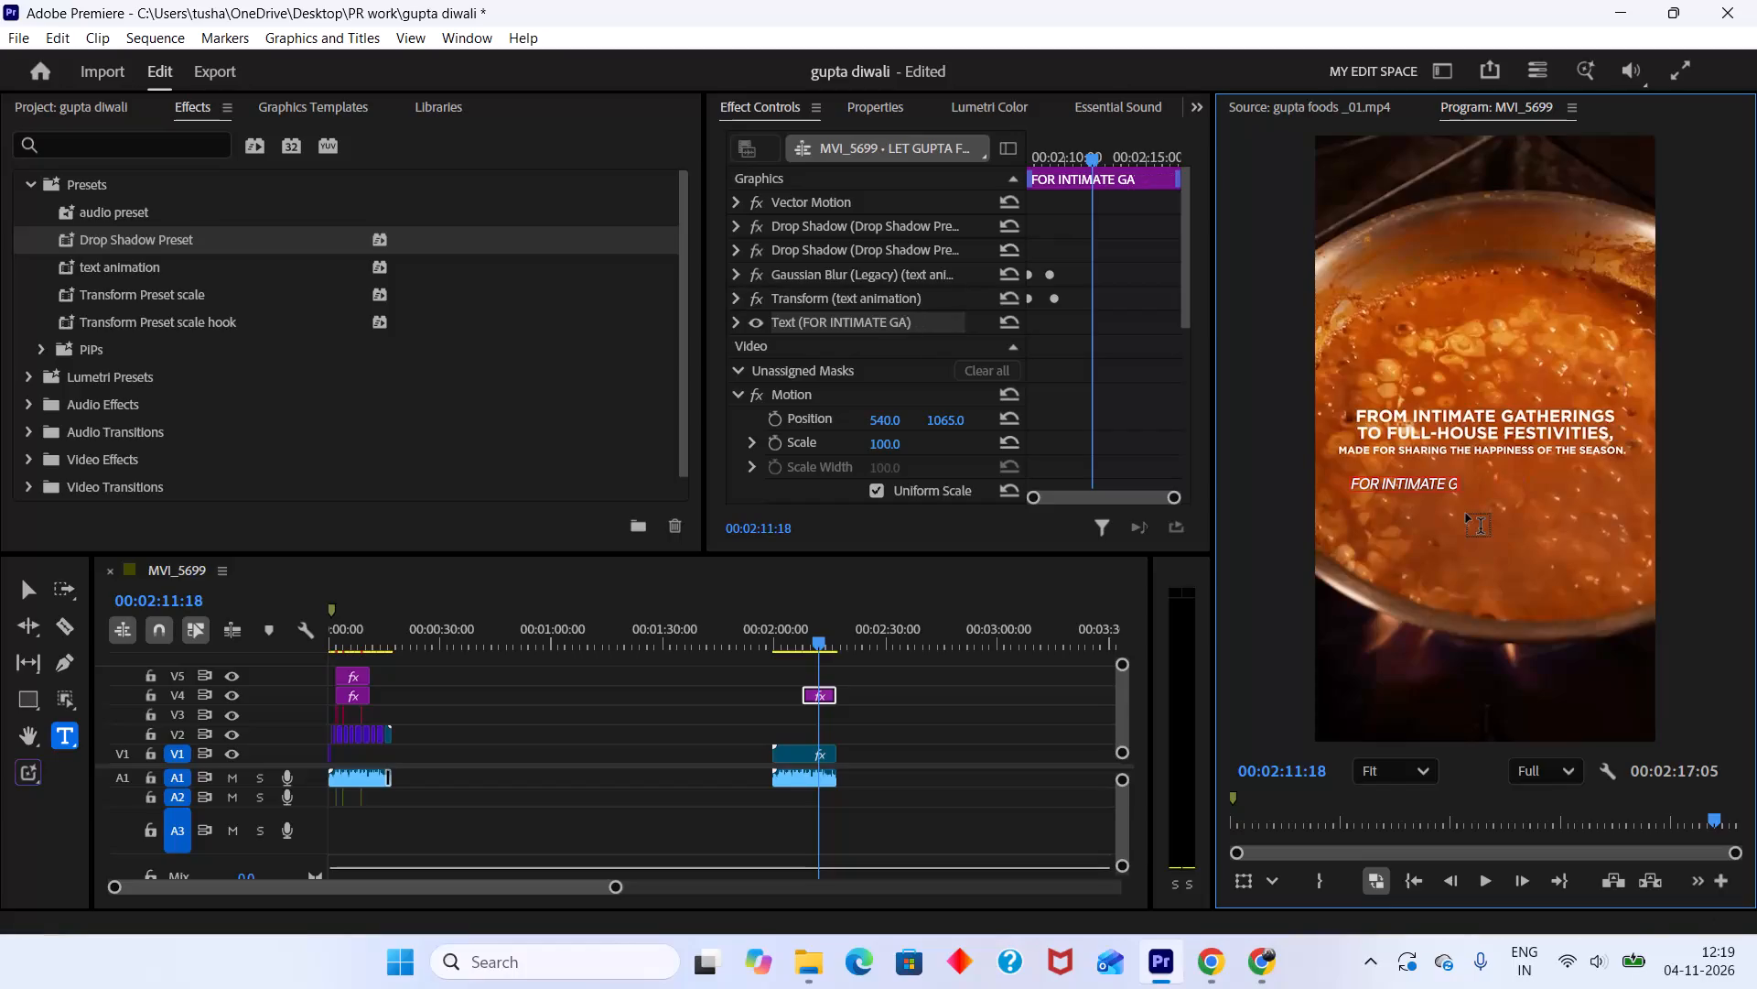
Delete the copied FOR INTIMATE GATHERINGS title from V4 above the reference clip.
{"action": "left_click", "coordinate": [912, 709]}
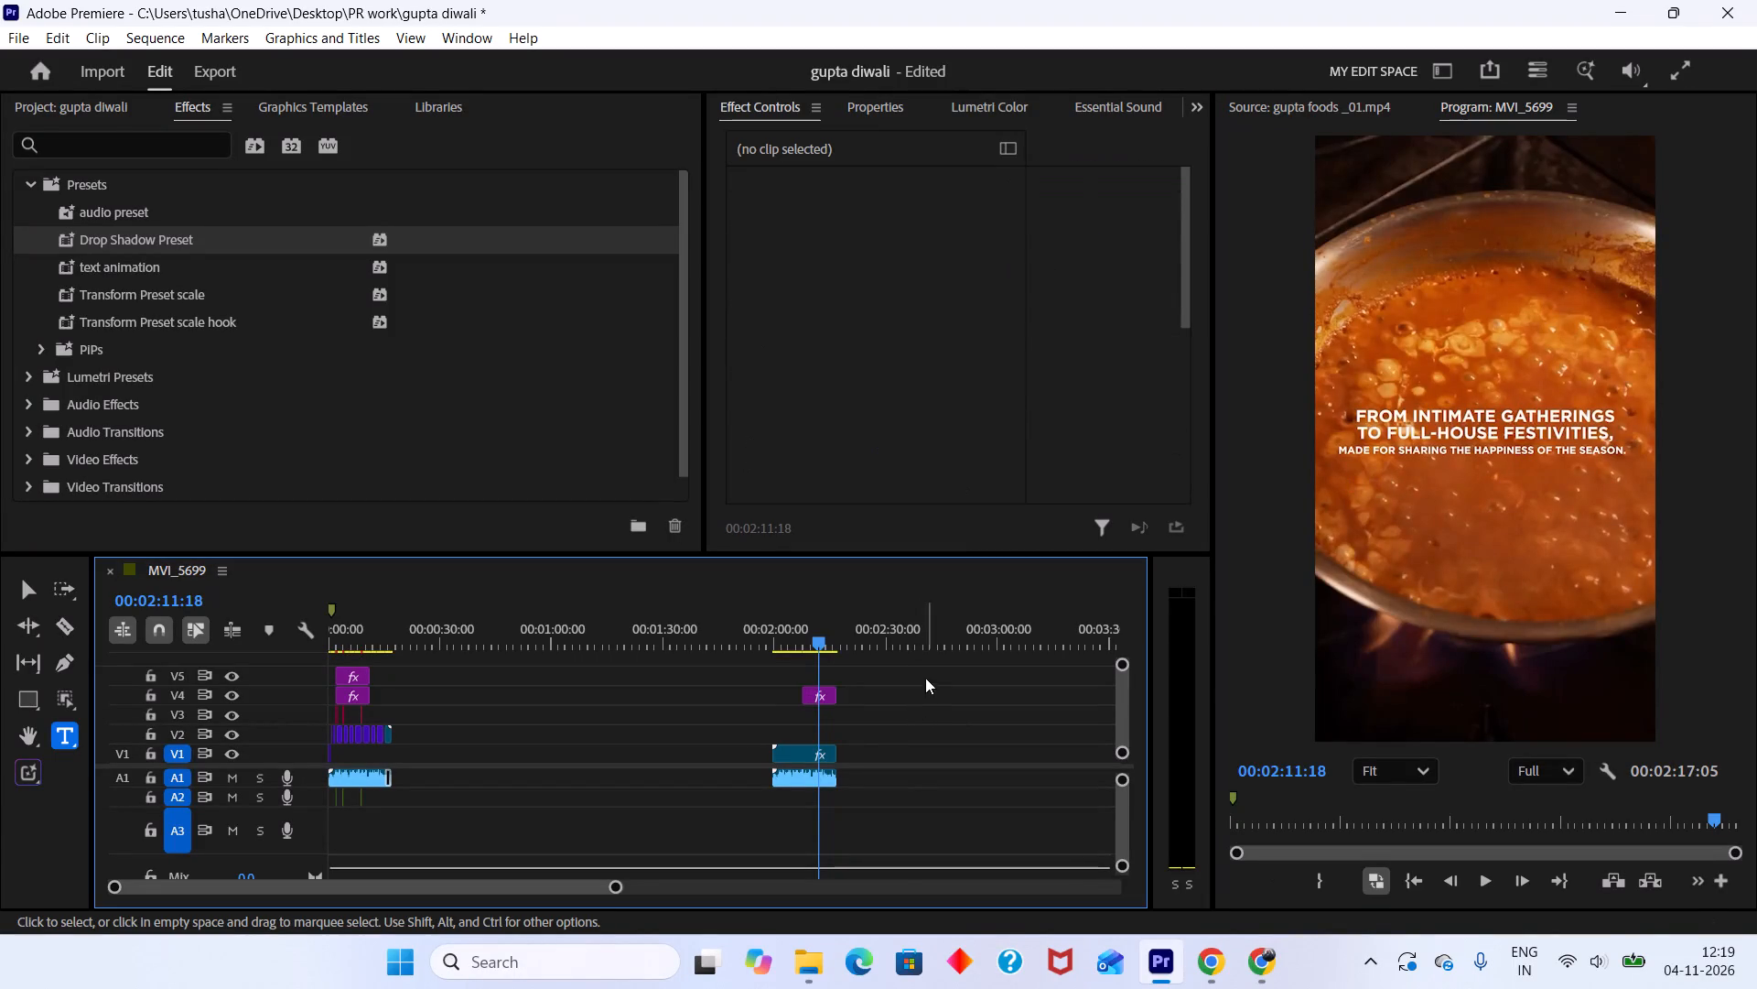
{"action": "left_click_drag", "start_coordinate": [925, 678], "coordinate": [808, 701]}
{"action": "key", "text": "Delete"}
{"action": "key", "text": "BackSpace"}
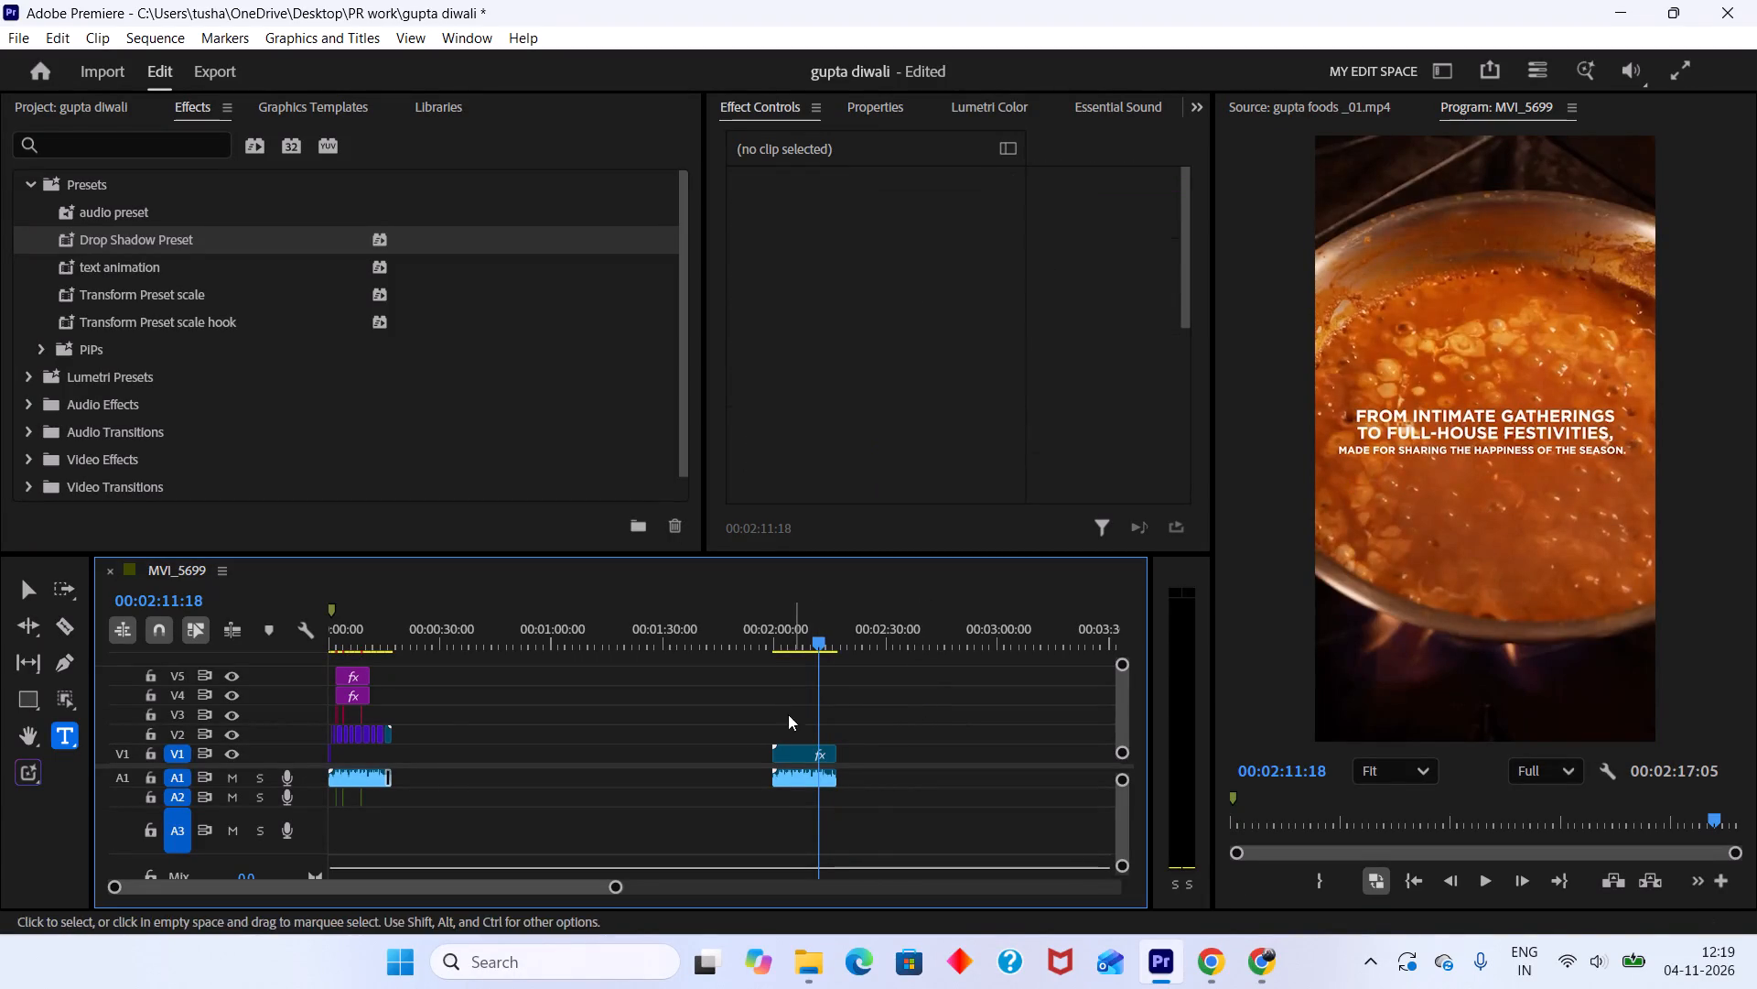
Move the LET GUPTA FOODS title on V5 later so it starts with the MVI_5609 clip, at about 4 seconds.
{"action": "left_click_drag", "start_coordinate": [372, 621], "coordinate": [303, 611]}
{"action": "key", "text": "space"}
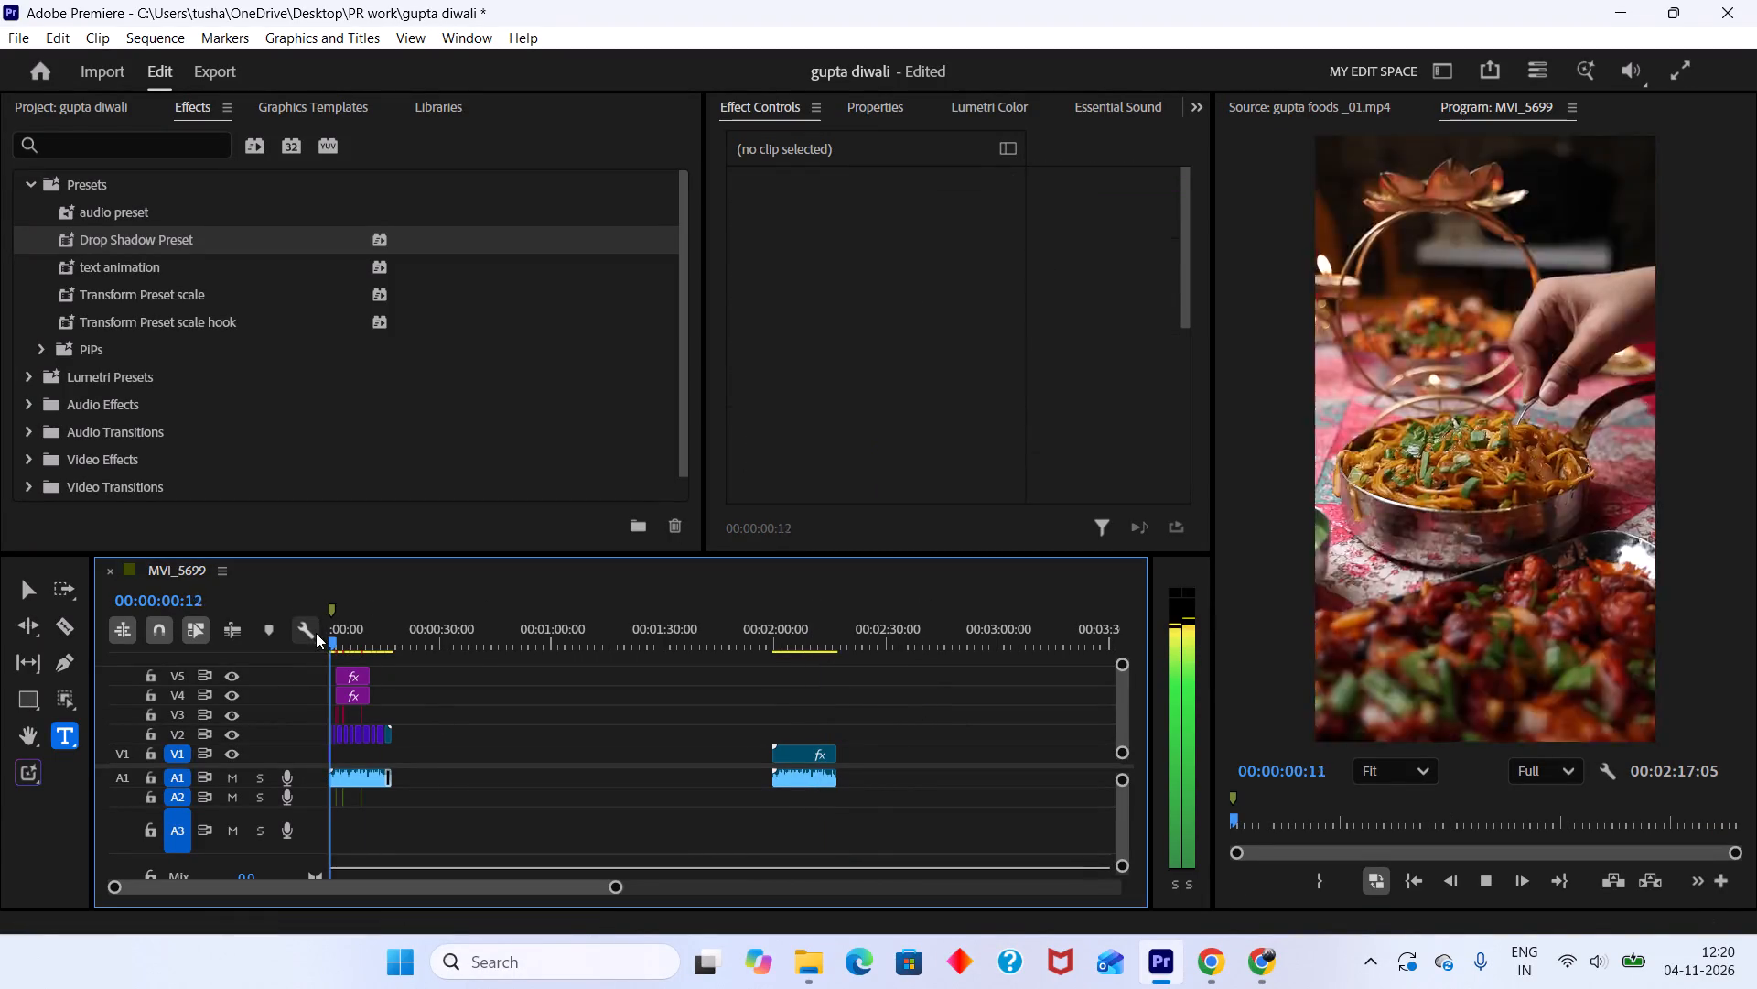
{"action": "scroll", "coordinate": [340, 711], "scroll_direction": "up", "scroll_amount": 11, "text": "alt"}
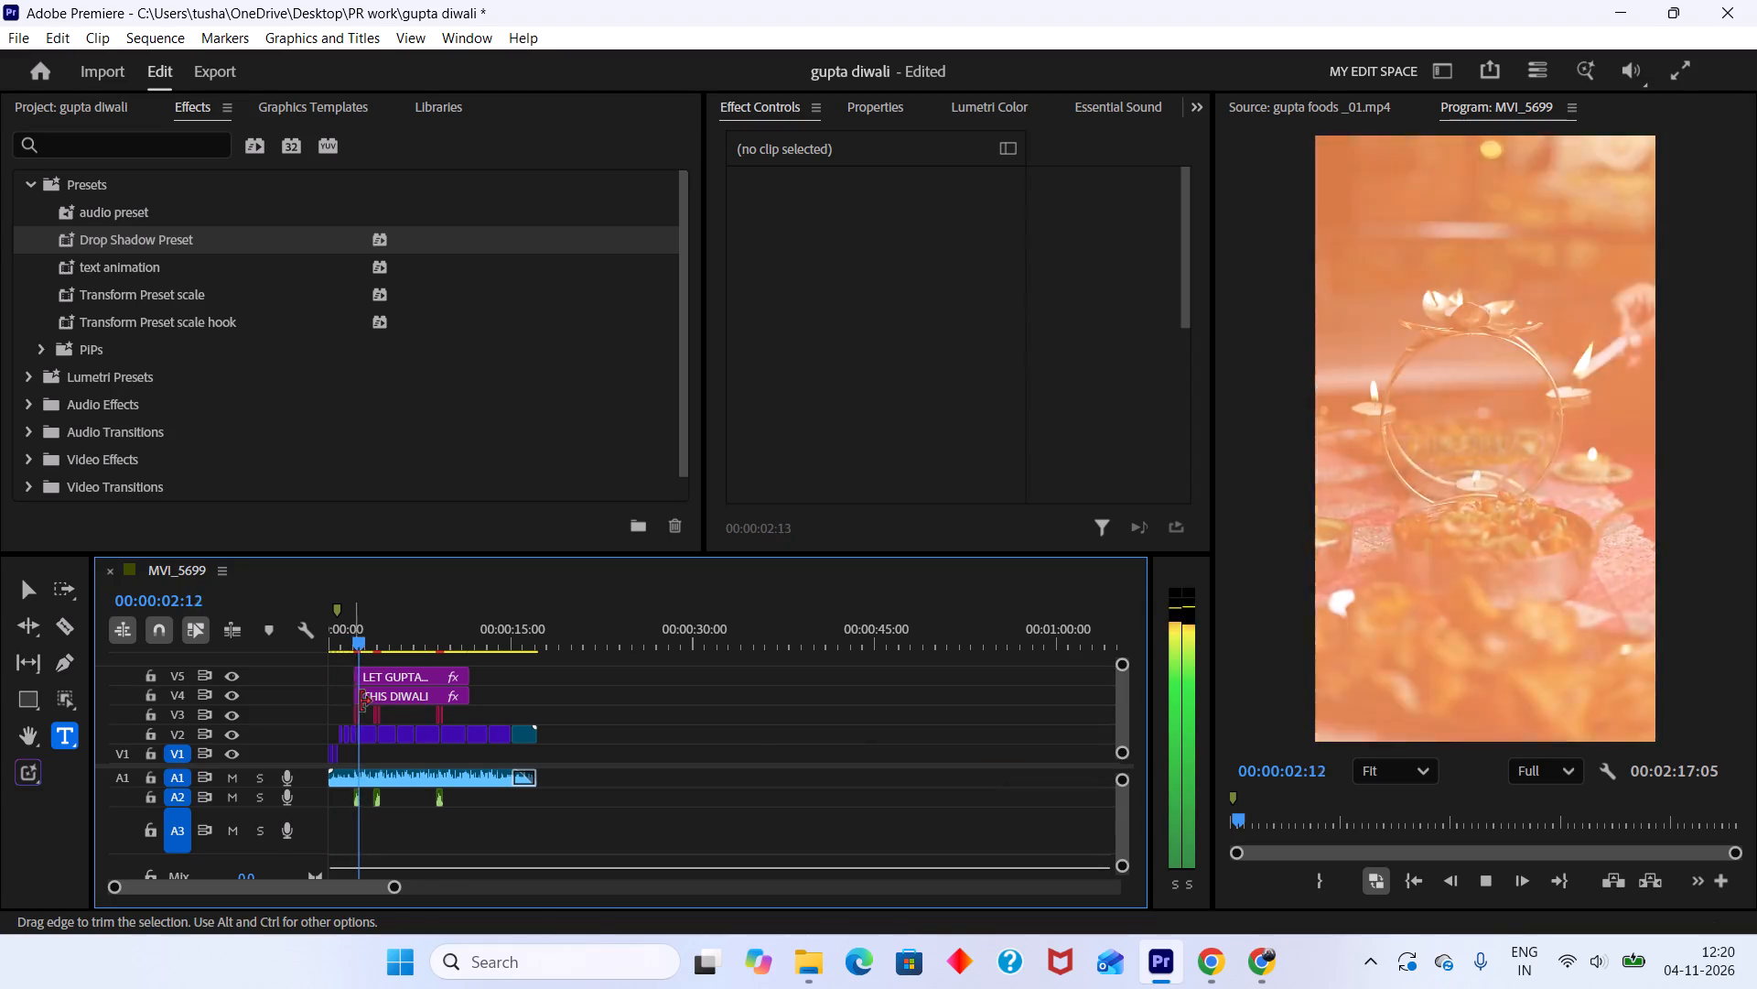
{"action": "key", "text": "space"}
{"action": "scroll", "coordinate": [395, 723], "scroll_direction": "up", "scroll_amount": 5}
{"action": "scroll", "coordinate": [392, 727], "scroll_direction": "up", "scroll_amount": 5, "text": "alt"}
{"action": "scroll", "coordinate": [392, 714], "scroll_direction": "up", "scroll_amount": 5}
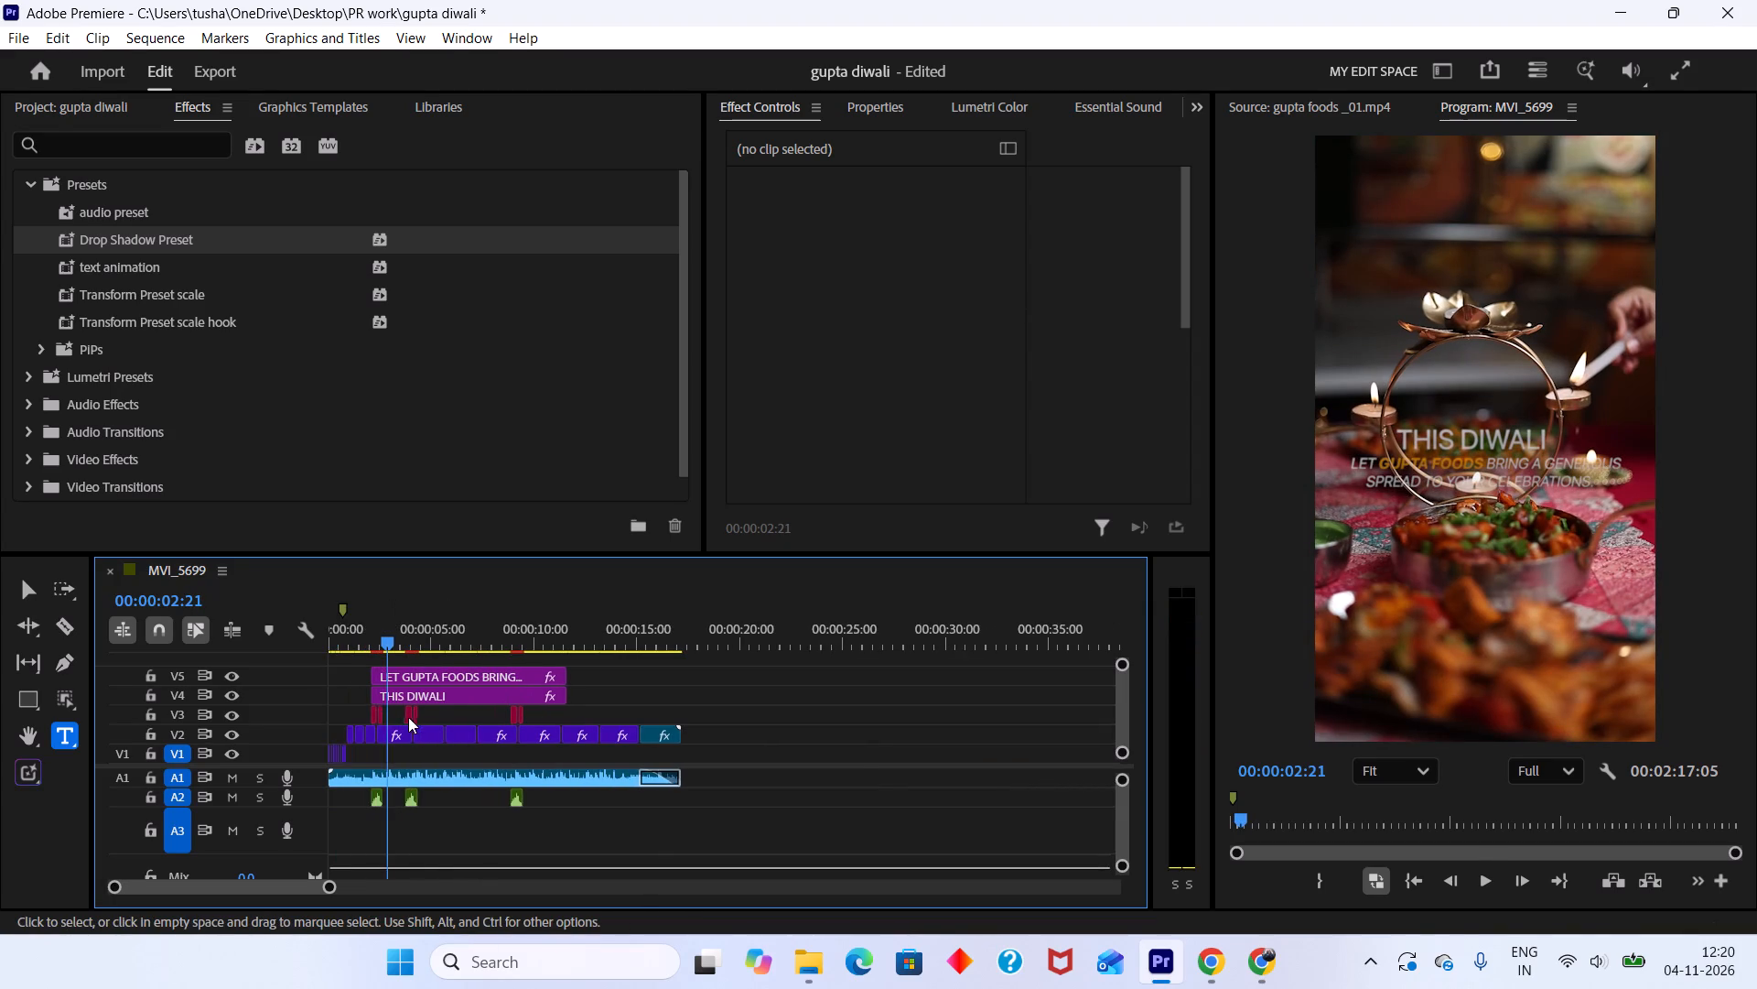
{"action": "scroll", "coordinate": [411, 716], "scroll_direction": "up", "scroll_amount": 5, "text": "alt"}
{"action": "left_click_drag", "start_coordinate": [415, 678], "coordinate": [483, 679]}
Play the opening section to check the timing of the LET GUPTA FOODS title against THIS DIWALI and the cuts.
{"action": "key", "text": "space"}
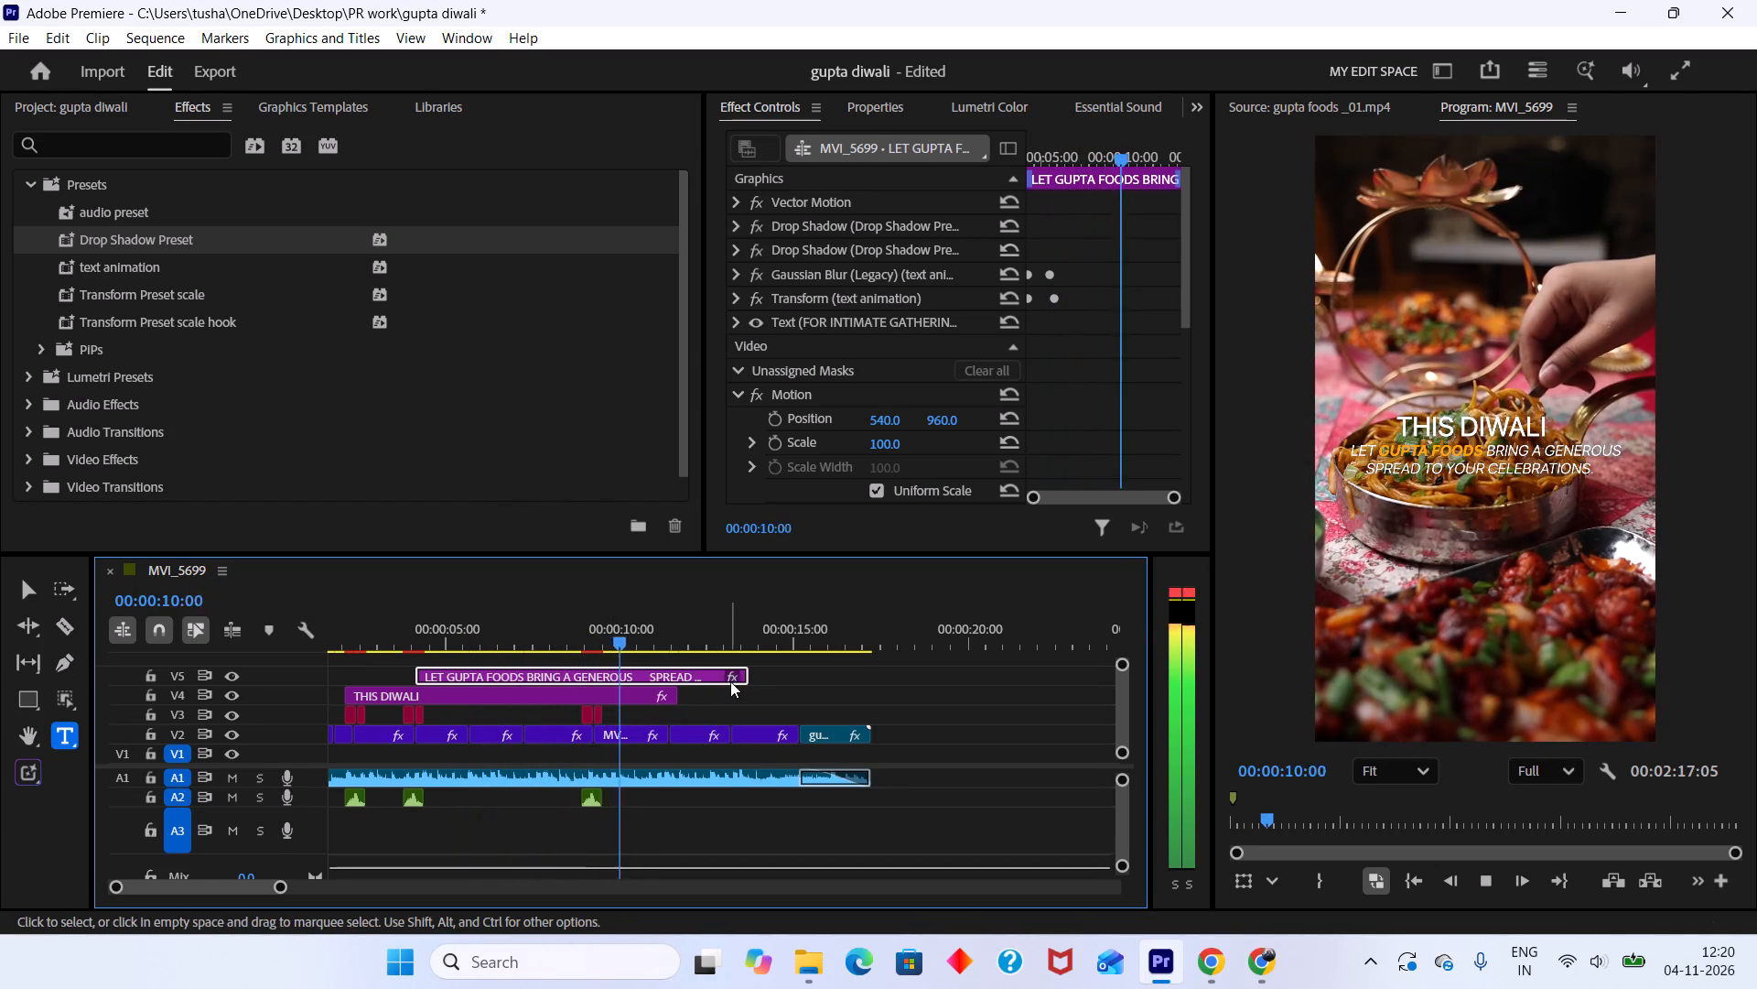
{"action": "left_click_drag", "start_coordinate": [651, 645], "coordinate": [480, 648]}
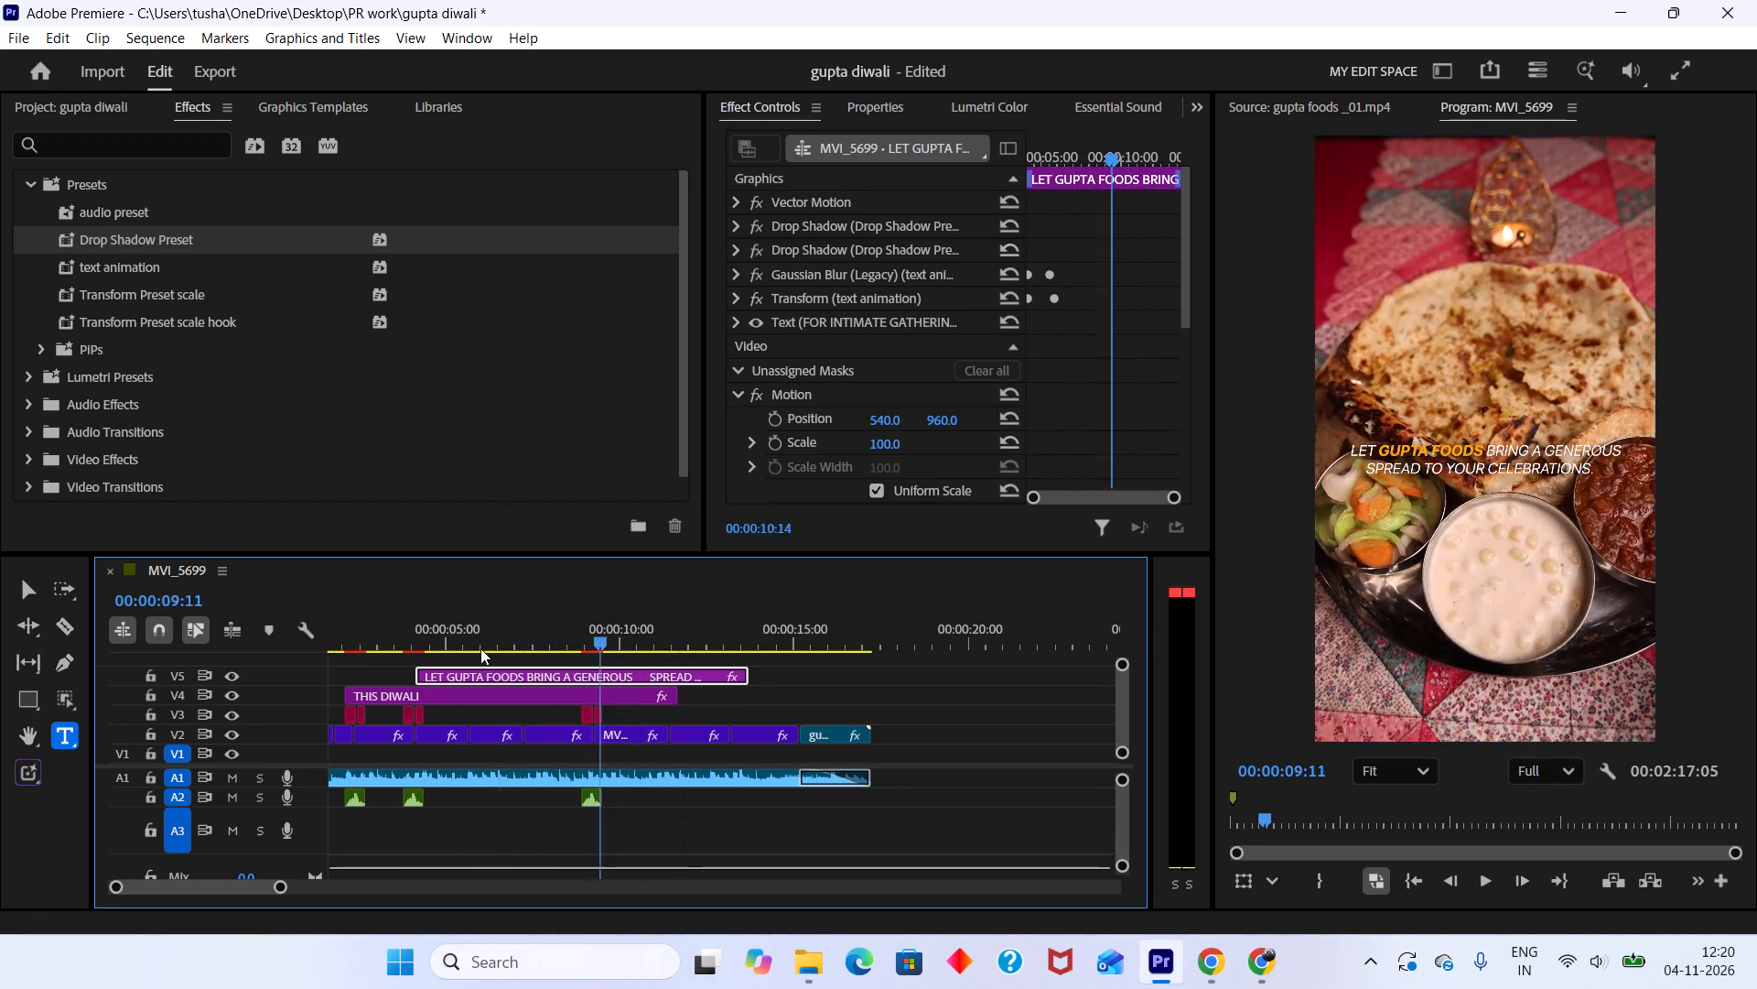
{"action": "left_click_drag", "start_coordinate": [480, 648], "coordinate": [385, 665]}
{"action": "left_click_drag", "start_coordinate": [394, 642], "coordinate": [332, 620]}
{"action": "key", "text": "space"}
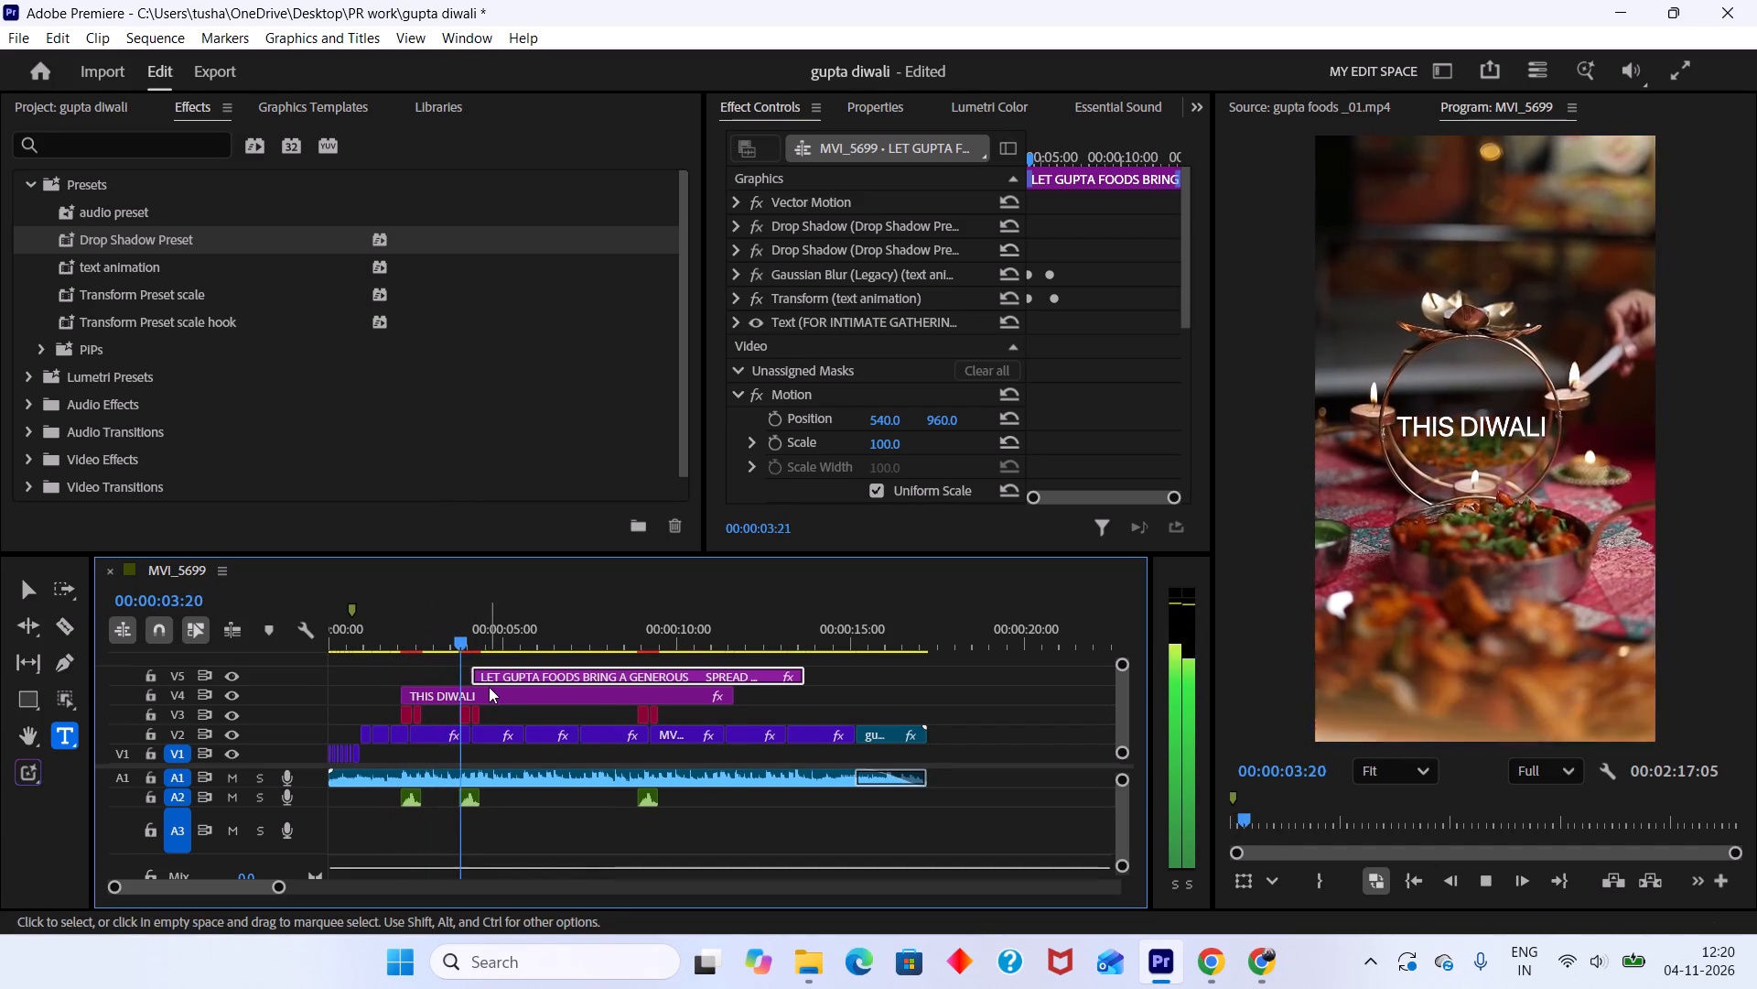
{"action": "key", "text": "space"}
{"action": "scroll", "coordinate": [502, 686], "scroll_direction": "up", "scroll_amount": 13, "text": "alt"}
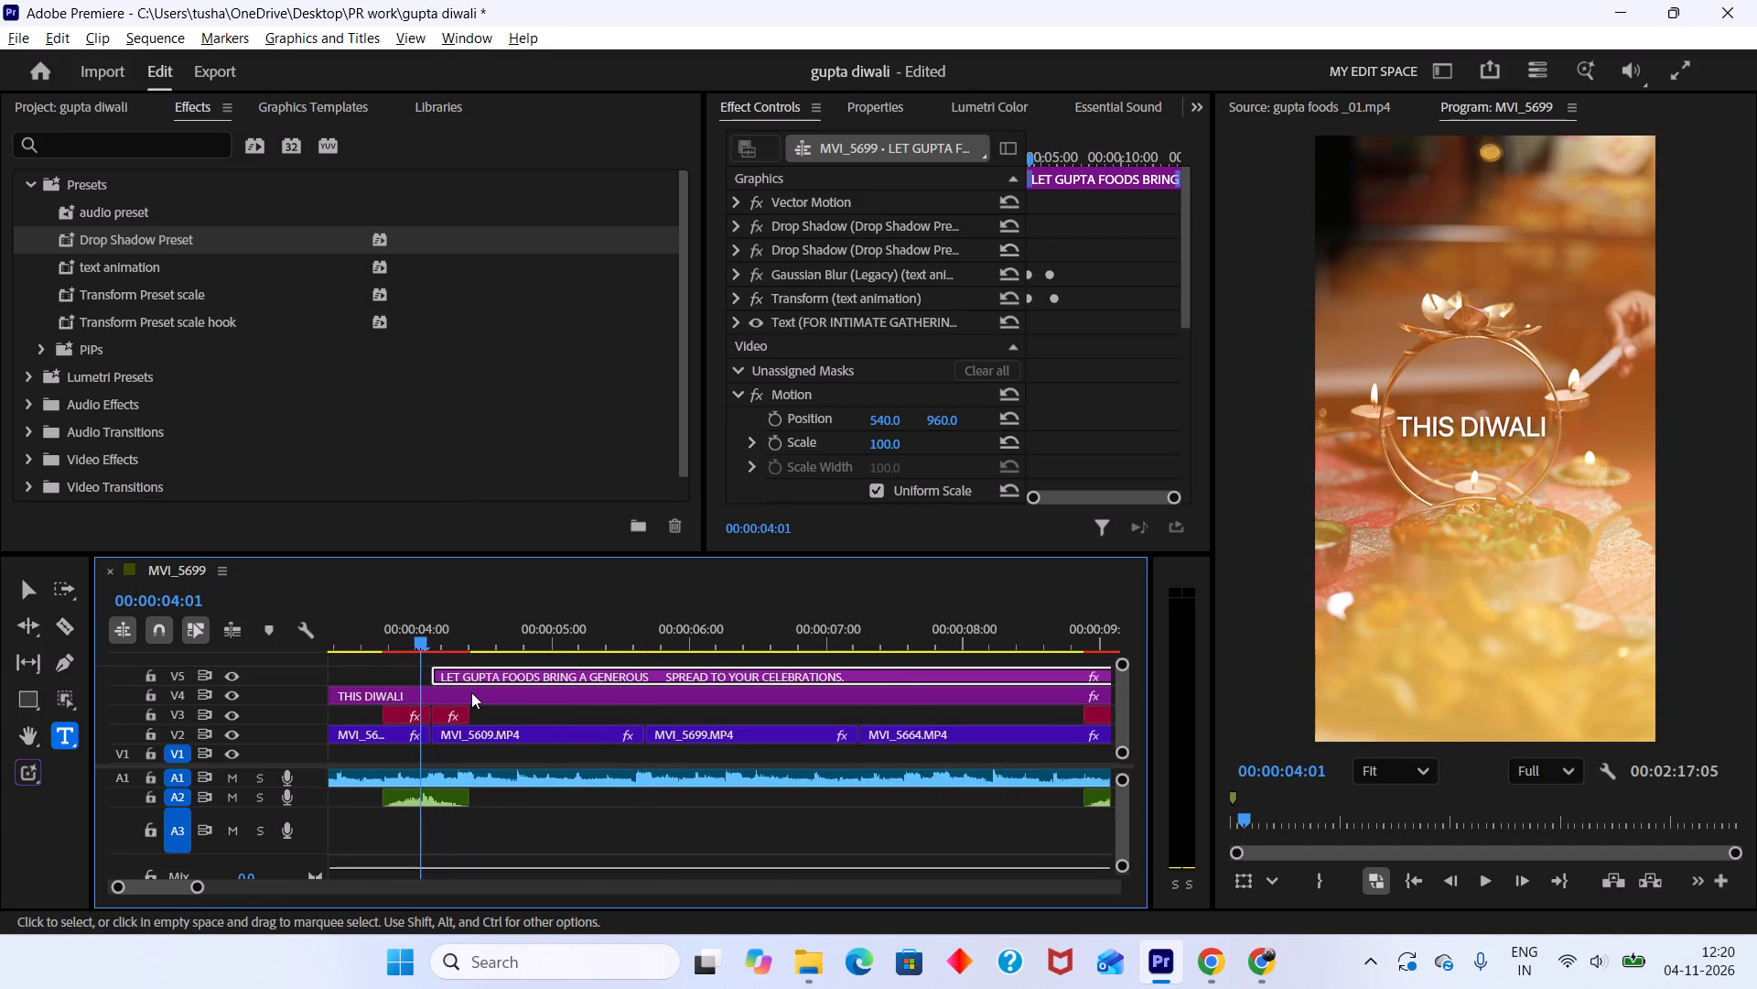
{"action": "key", "text": "space"}
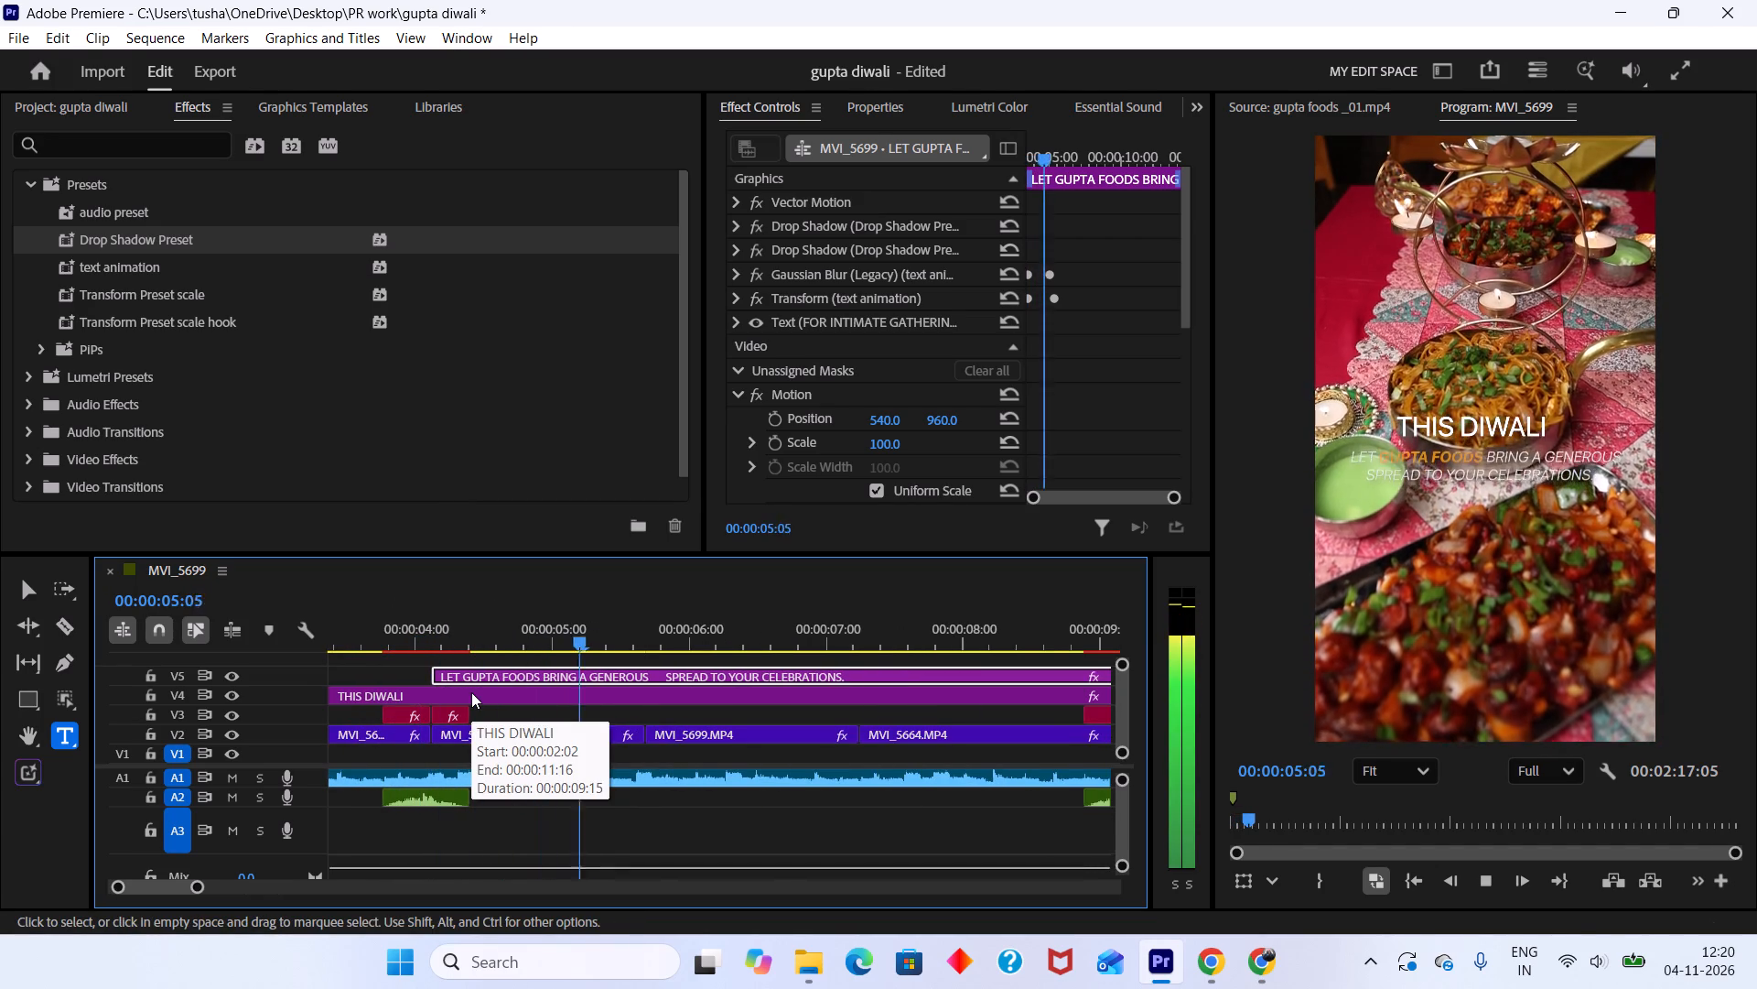
{"action": "scroll", "coordinate": [471, 692], "scroll_direction": "down", "scroll_amount": 7, "text": "alt"}
{"action": "key", "text": "space"}
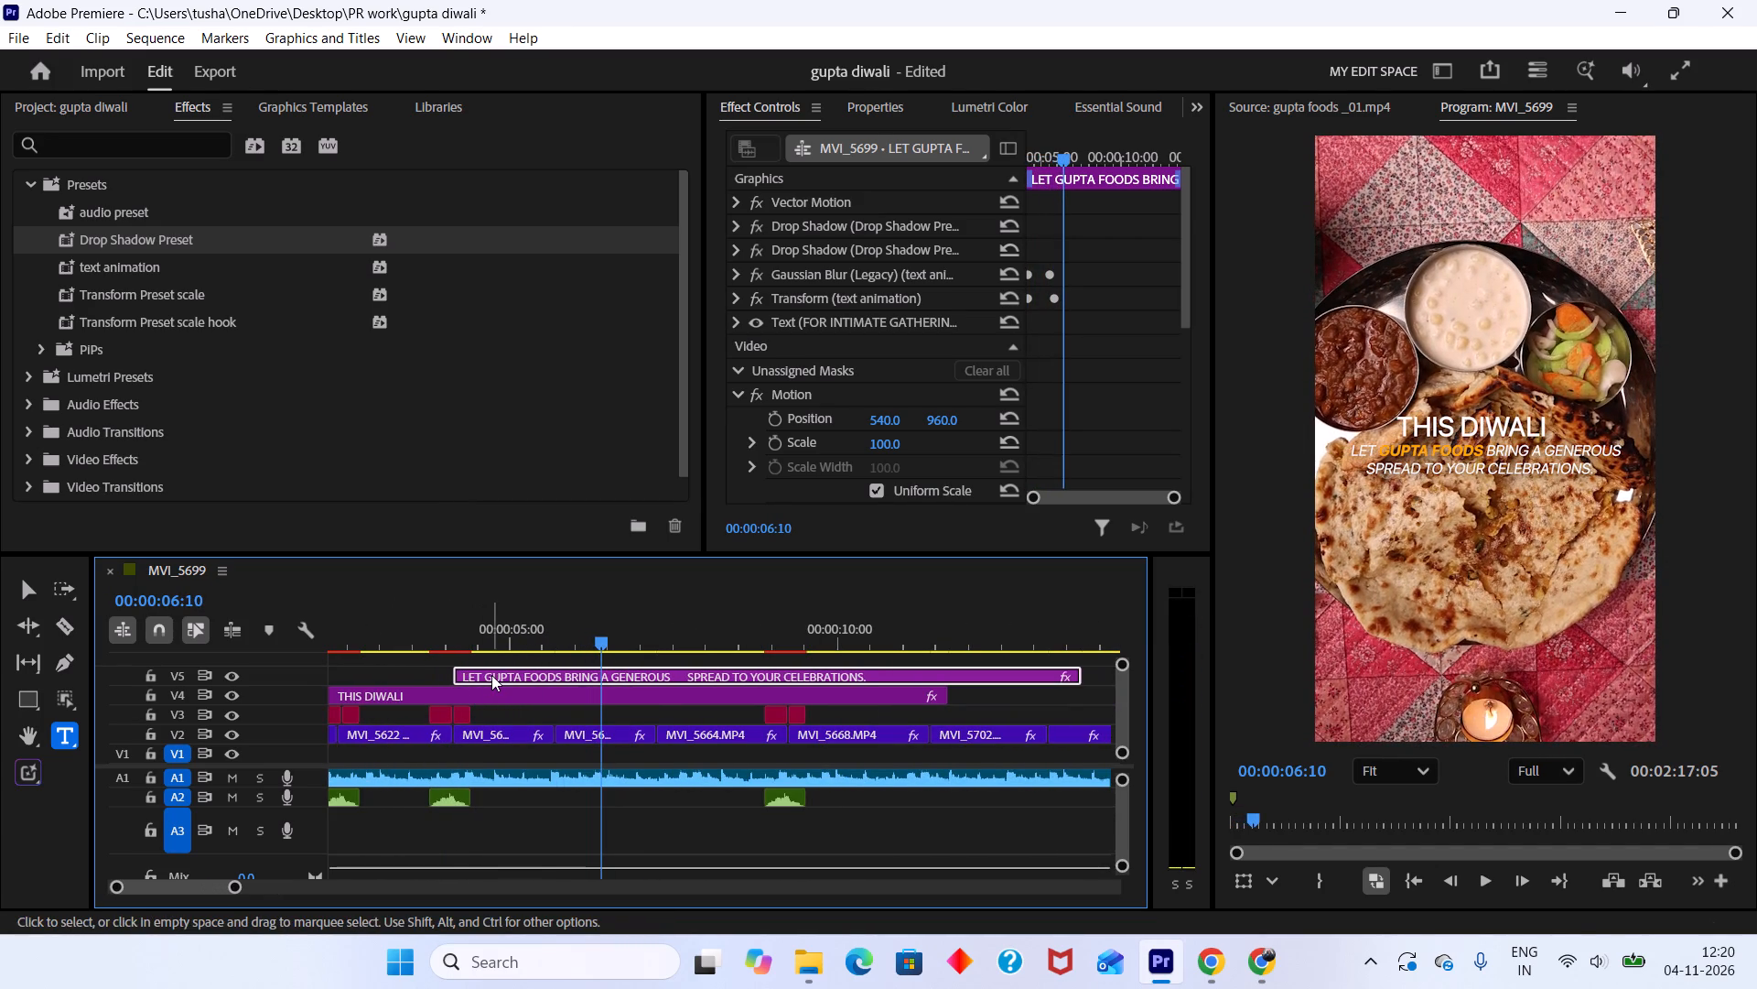
{"action": "left_click_drag", "start_coordinate": [491, 675], "coordinate": [482, 675]}
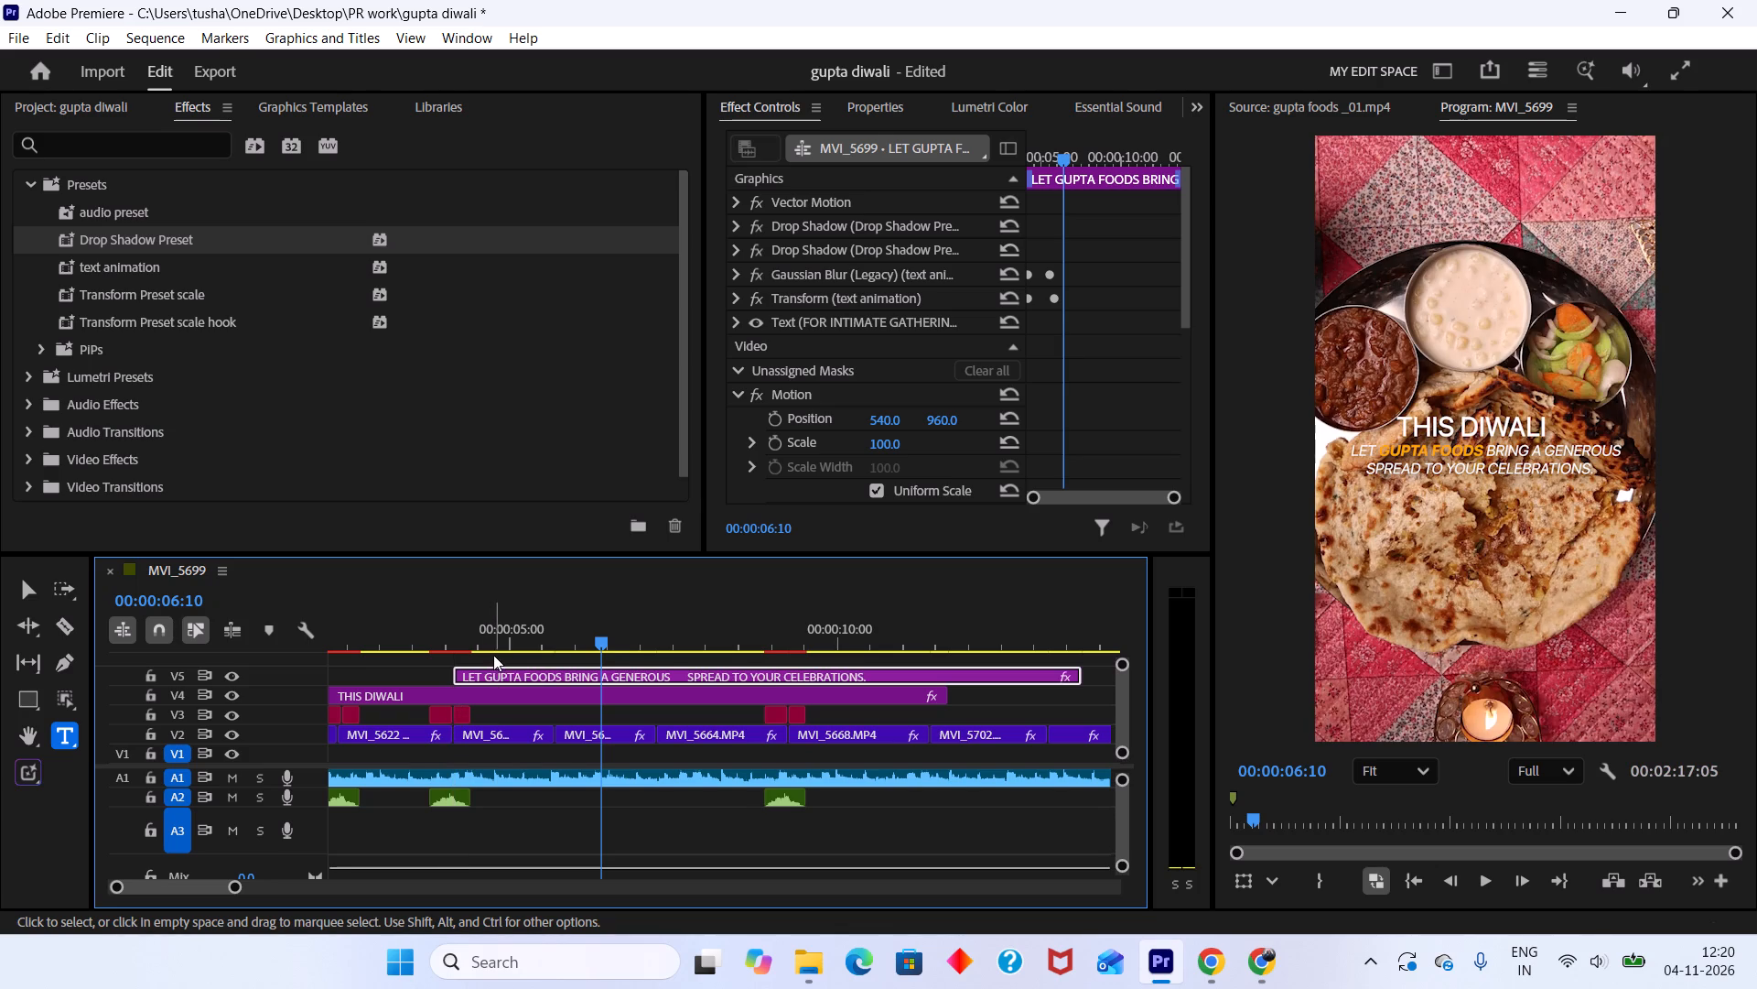
{"action": "key", "text": "space"}
{"action": "key", "text": "space"}
Trim the ends of the LET GUPTA FOODS and THIS DIWALI titles back to the start of MVI_5664, and save.
{"action": "left_click_drag", "start_coordinate": [1082, 675], "coordinate": [608, 729]}
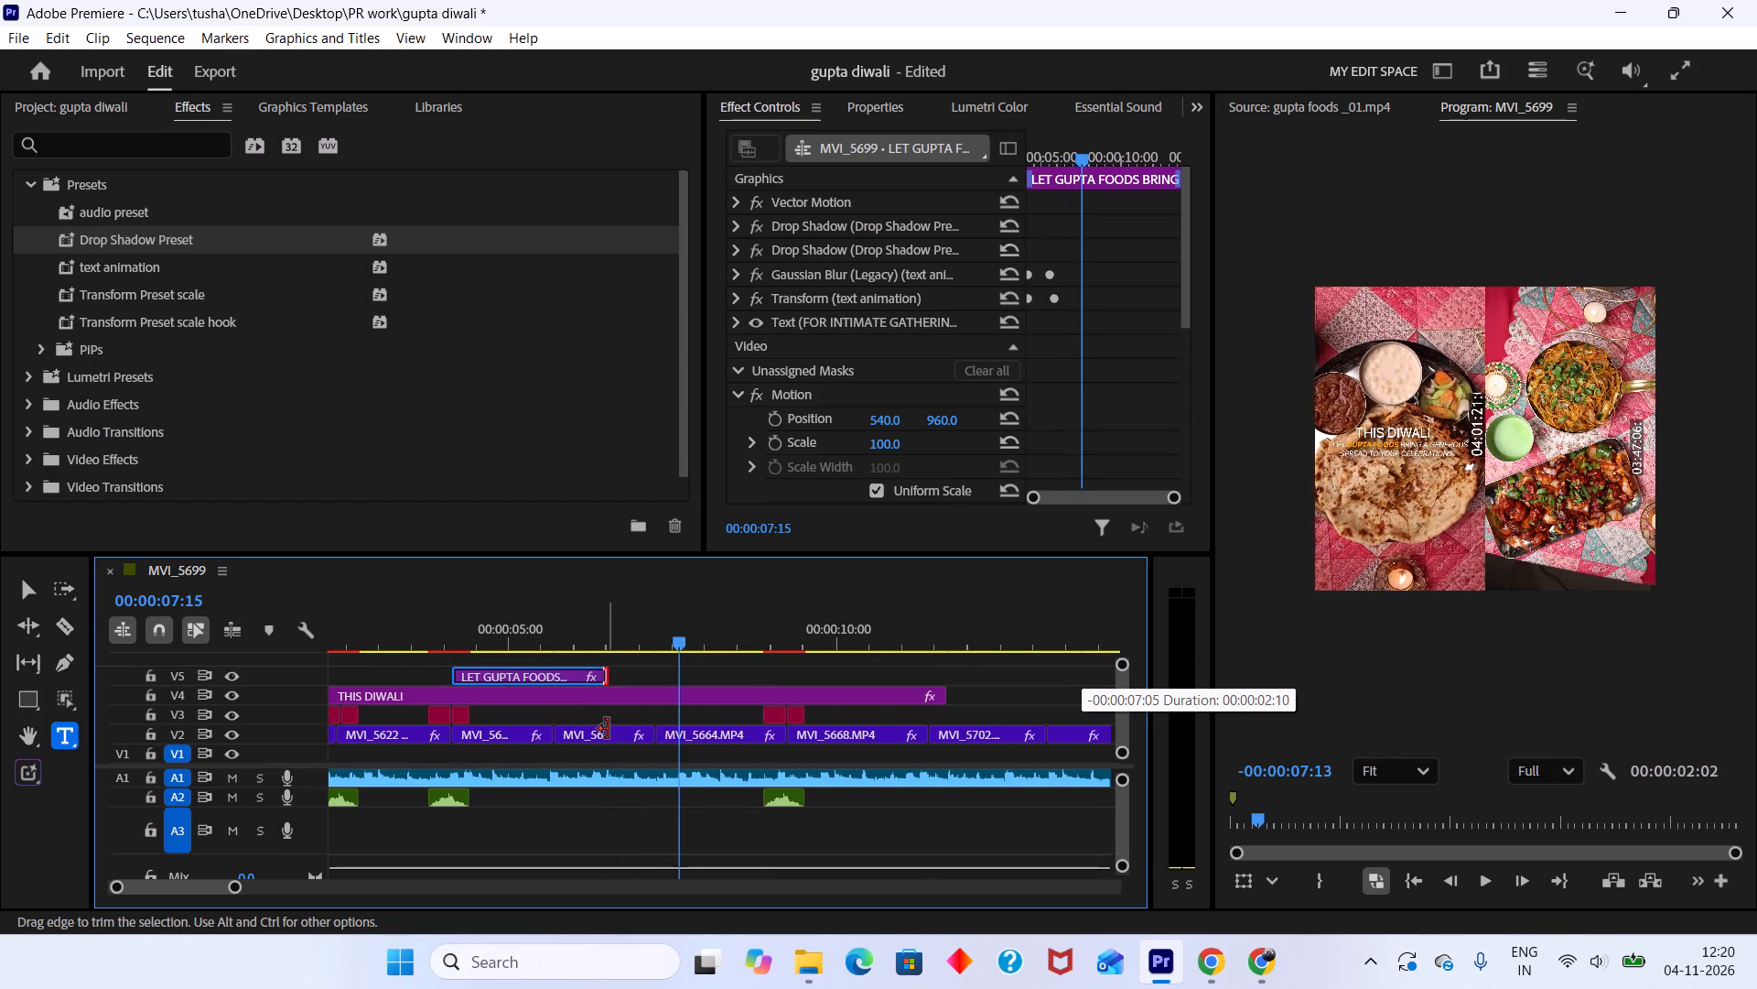
{"action": "left_click_drag", "start_coordinate": [608, 729], "coordinate": [622, 734]}
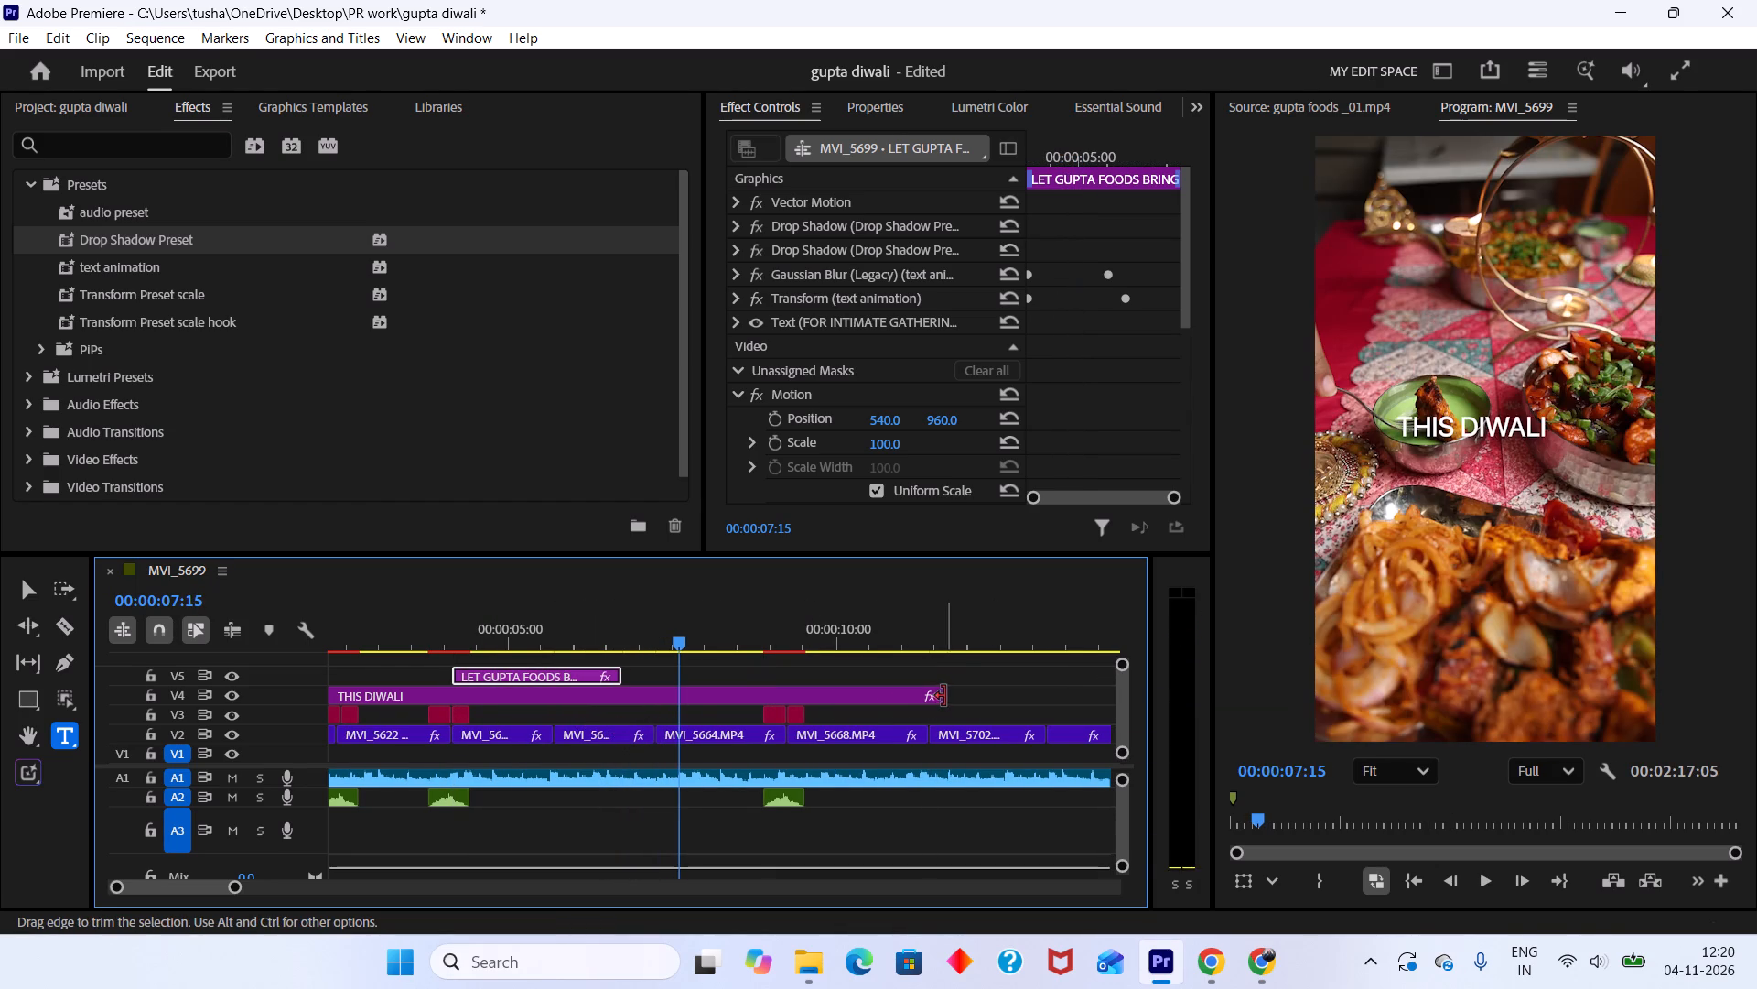
{"action": "left_click_drag", "start_coordinate": [943, 696], "coordinate": [660, 745]}
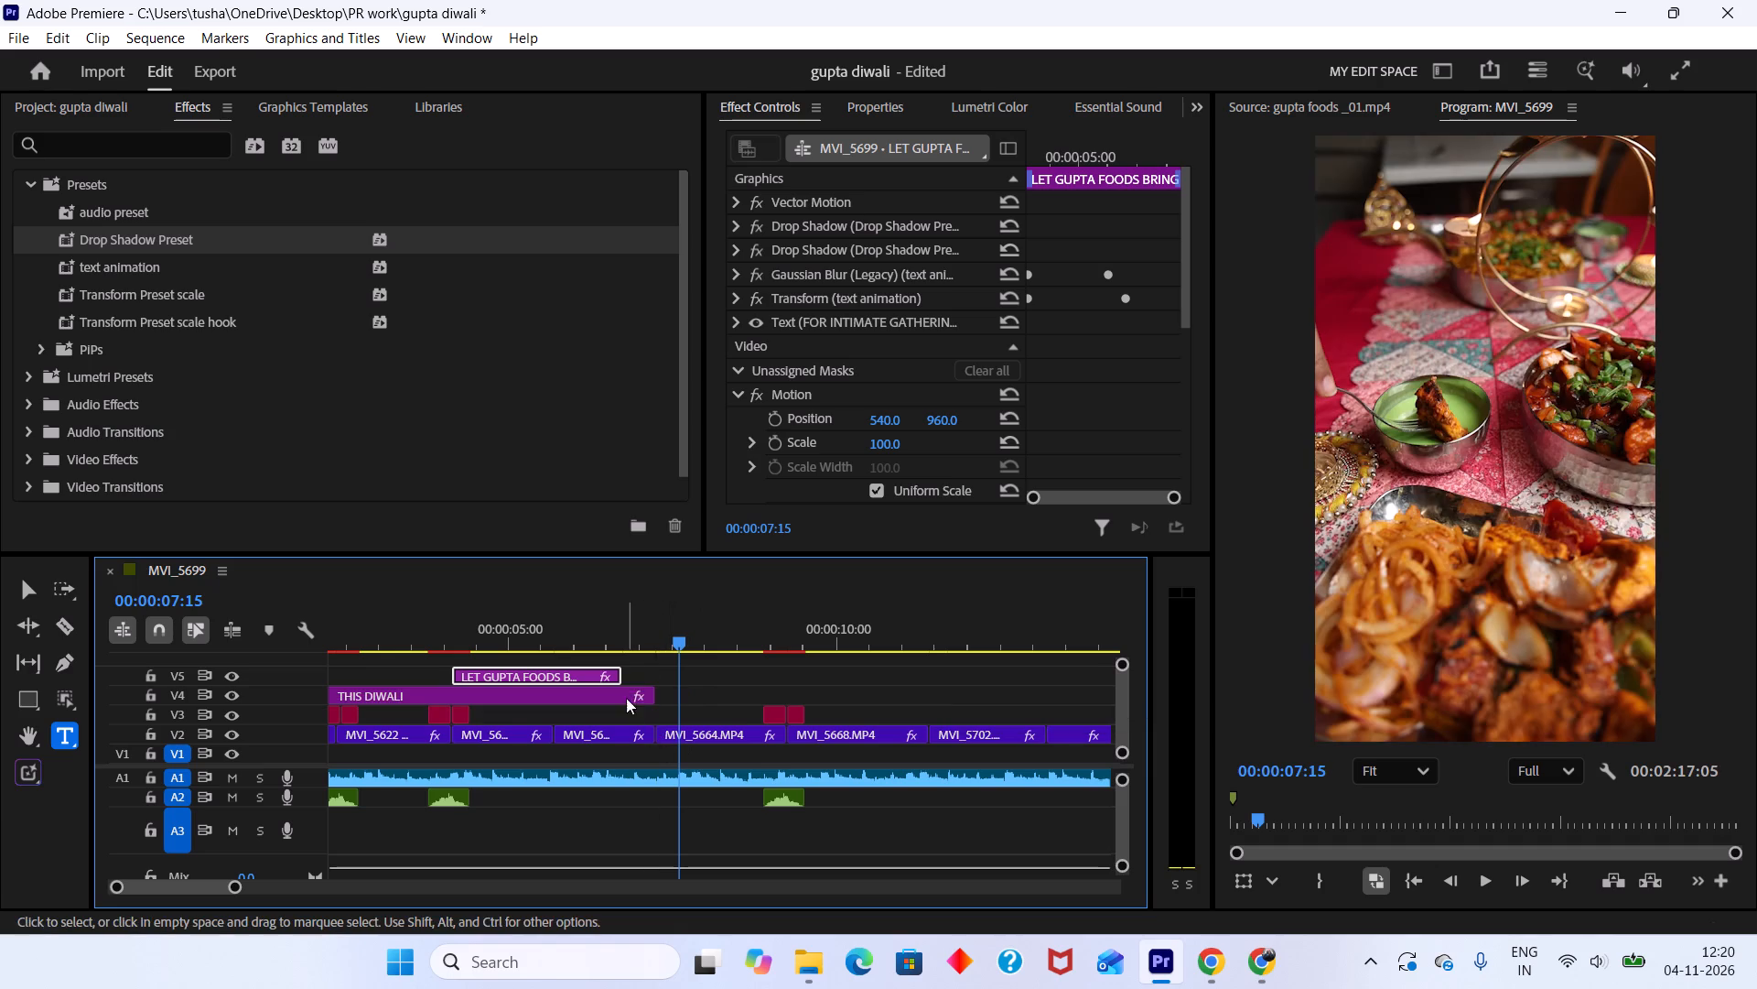
{"action": "left_click_drag", "start_coordinate": [622, 676], "coordinate": [651, 685]}
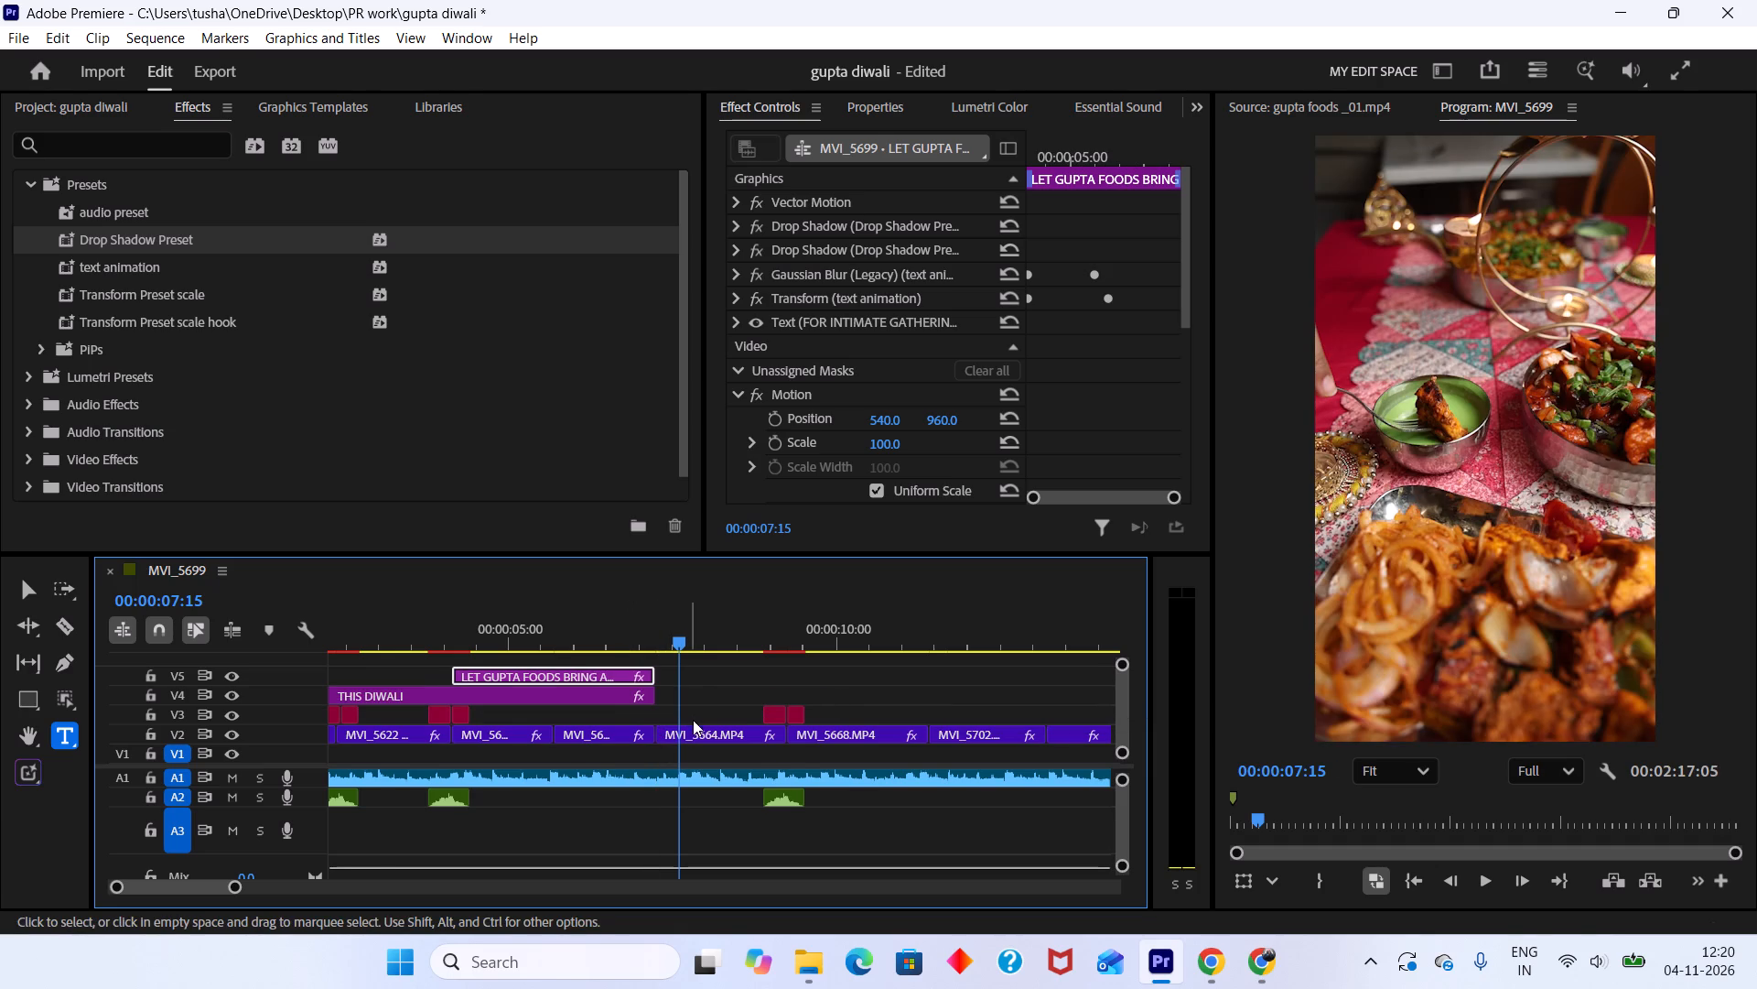
{"action": "key", "text": "ctrl+s"}
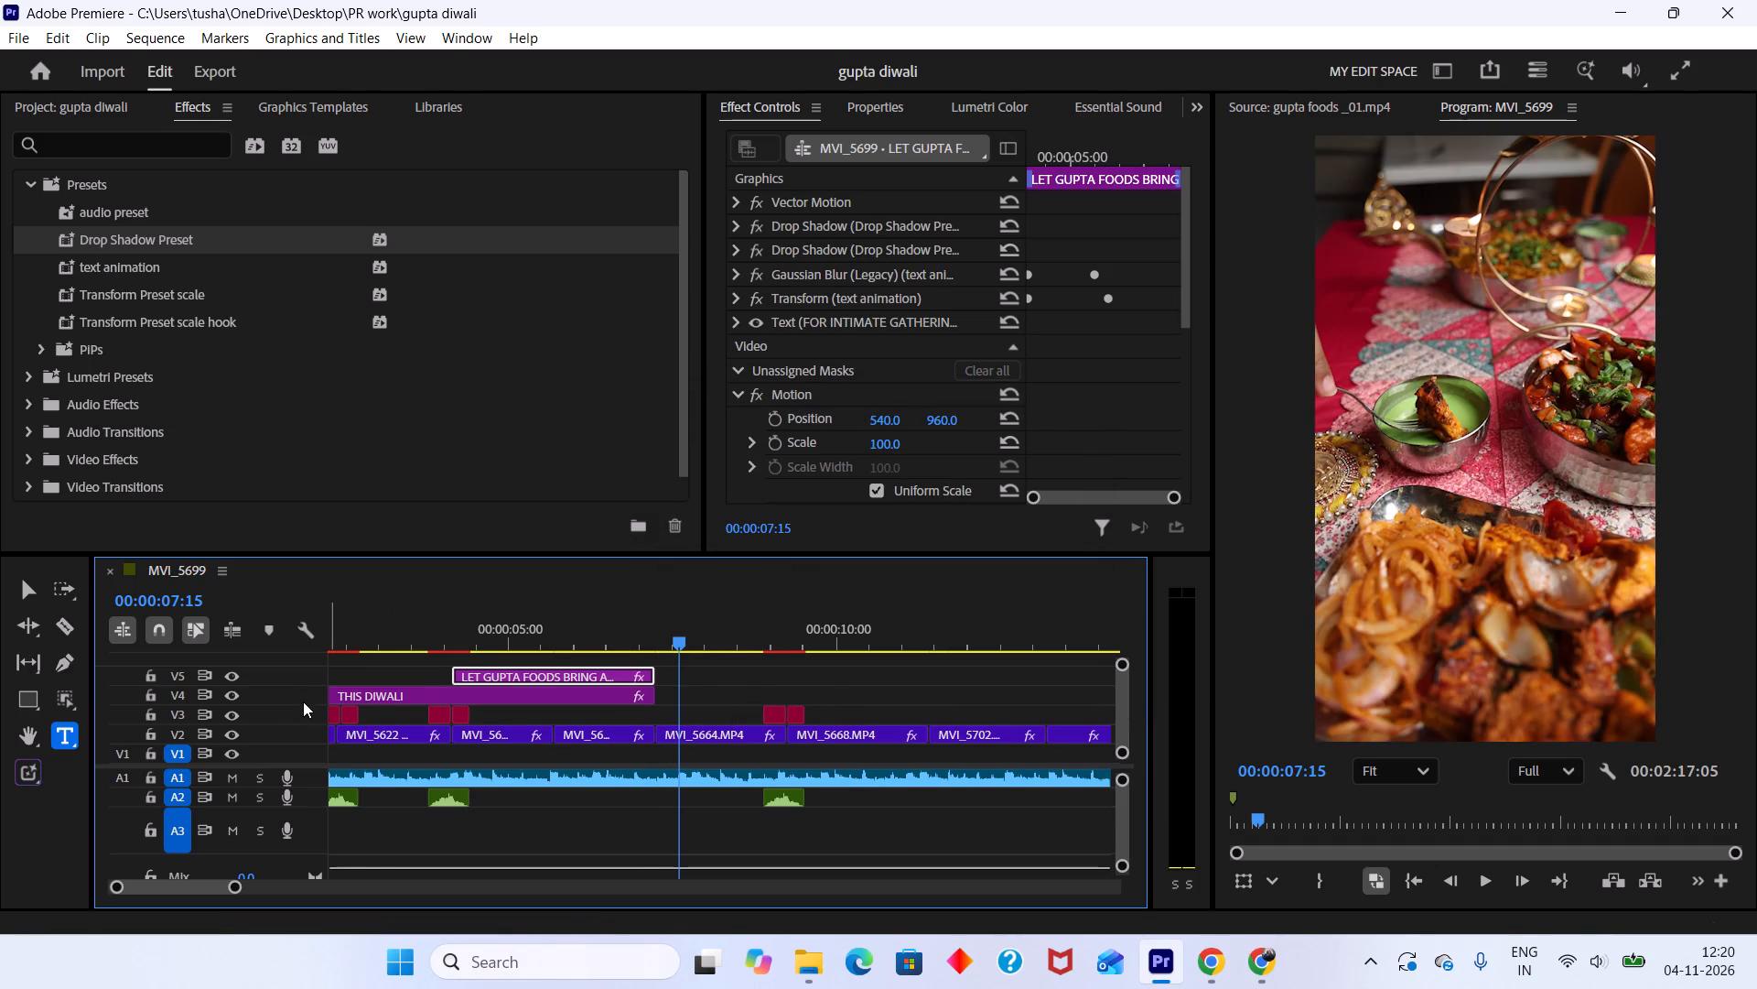
Add 10-frame Cross Dissolves at the ends of the LET GUPTA FOODS and THIS DIWALI titles, and save.
{"action": "left_click", "coordinate": [303, 699]}
{"action": "scroll", "coordinate": [303, 699], "scroll_direction": "up", "scroll_amount": 3, "text": "alt"}
{"action": "key", "text": "grave"}
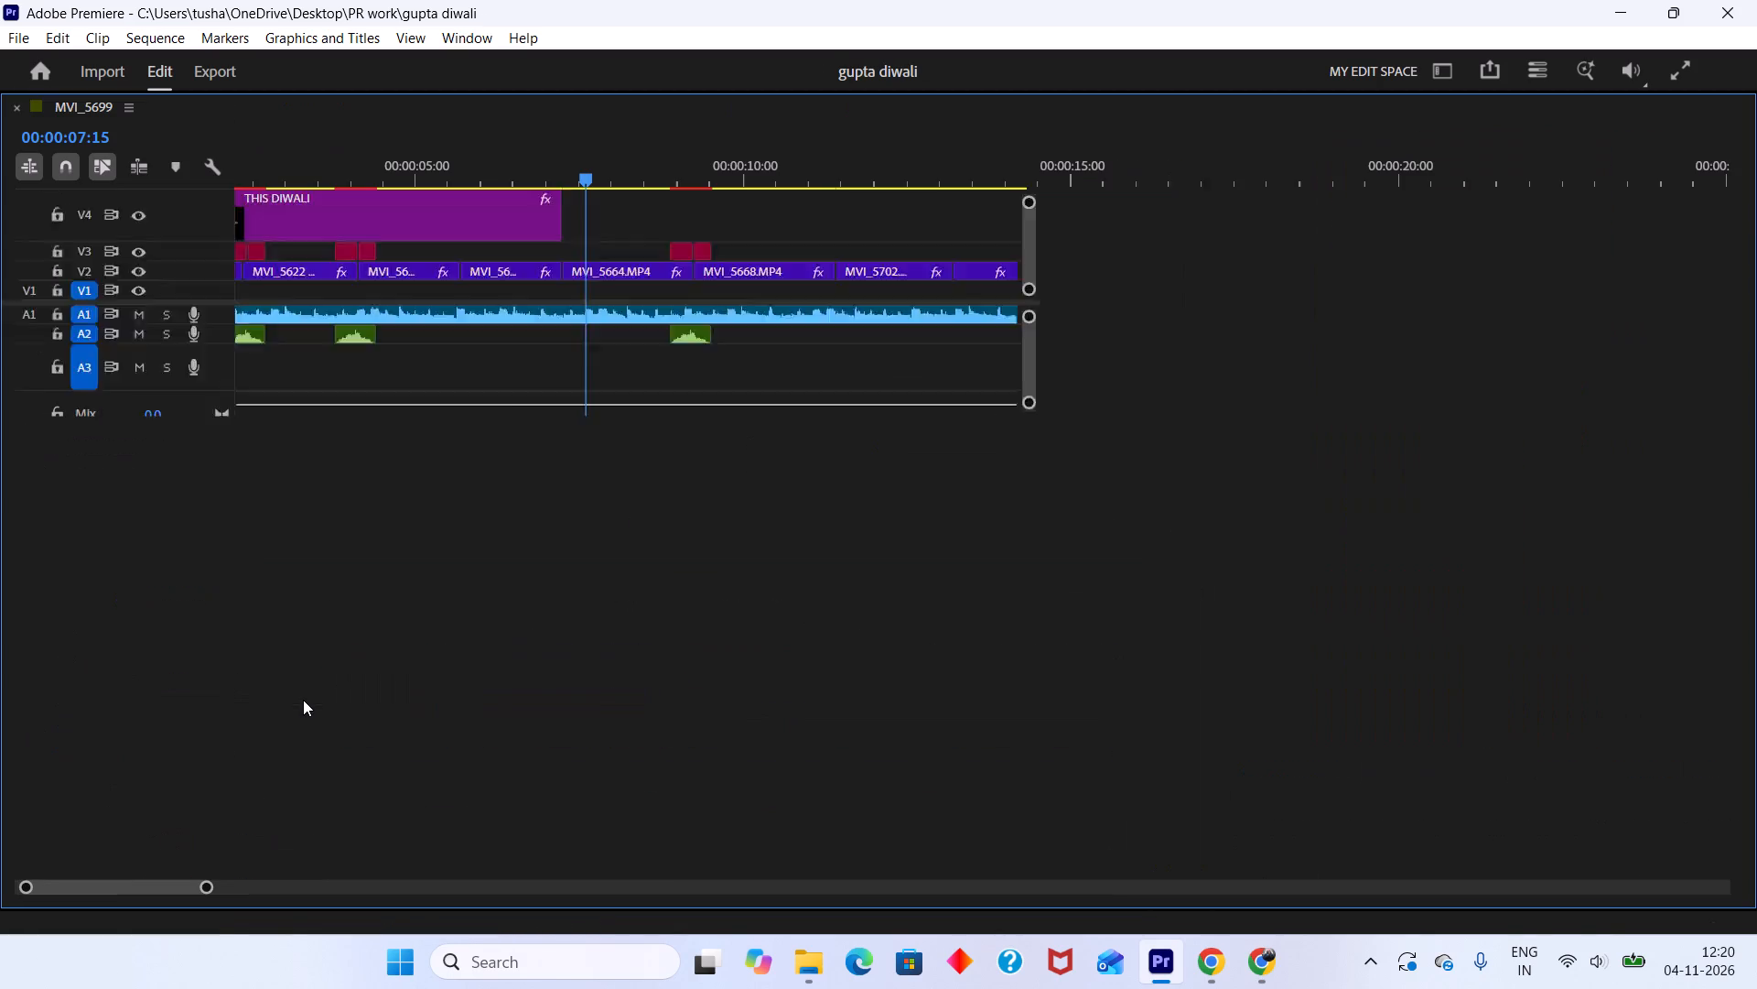
{"action": "left_click", "coordinate": [193, 414]}
{"action": "scroll", "coordinate": [191, 418], "scroll_direction": "up", "scroll_amount": 3, "text": "alt"}
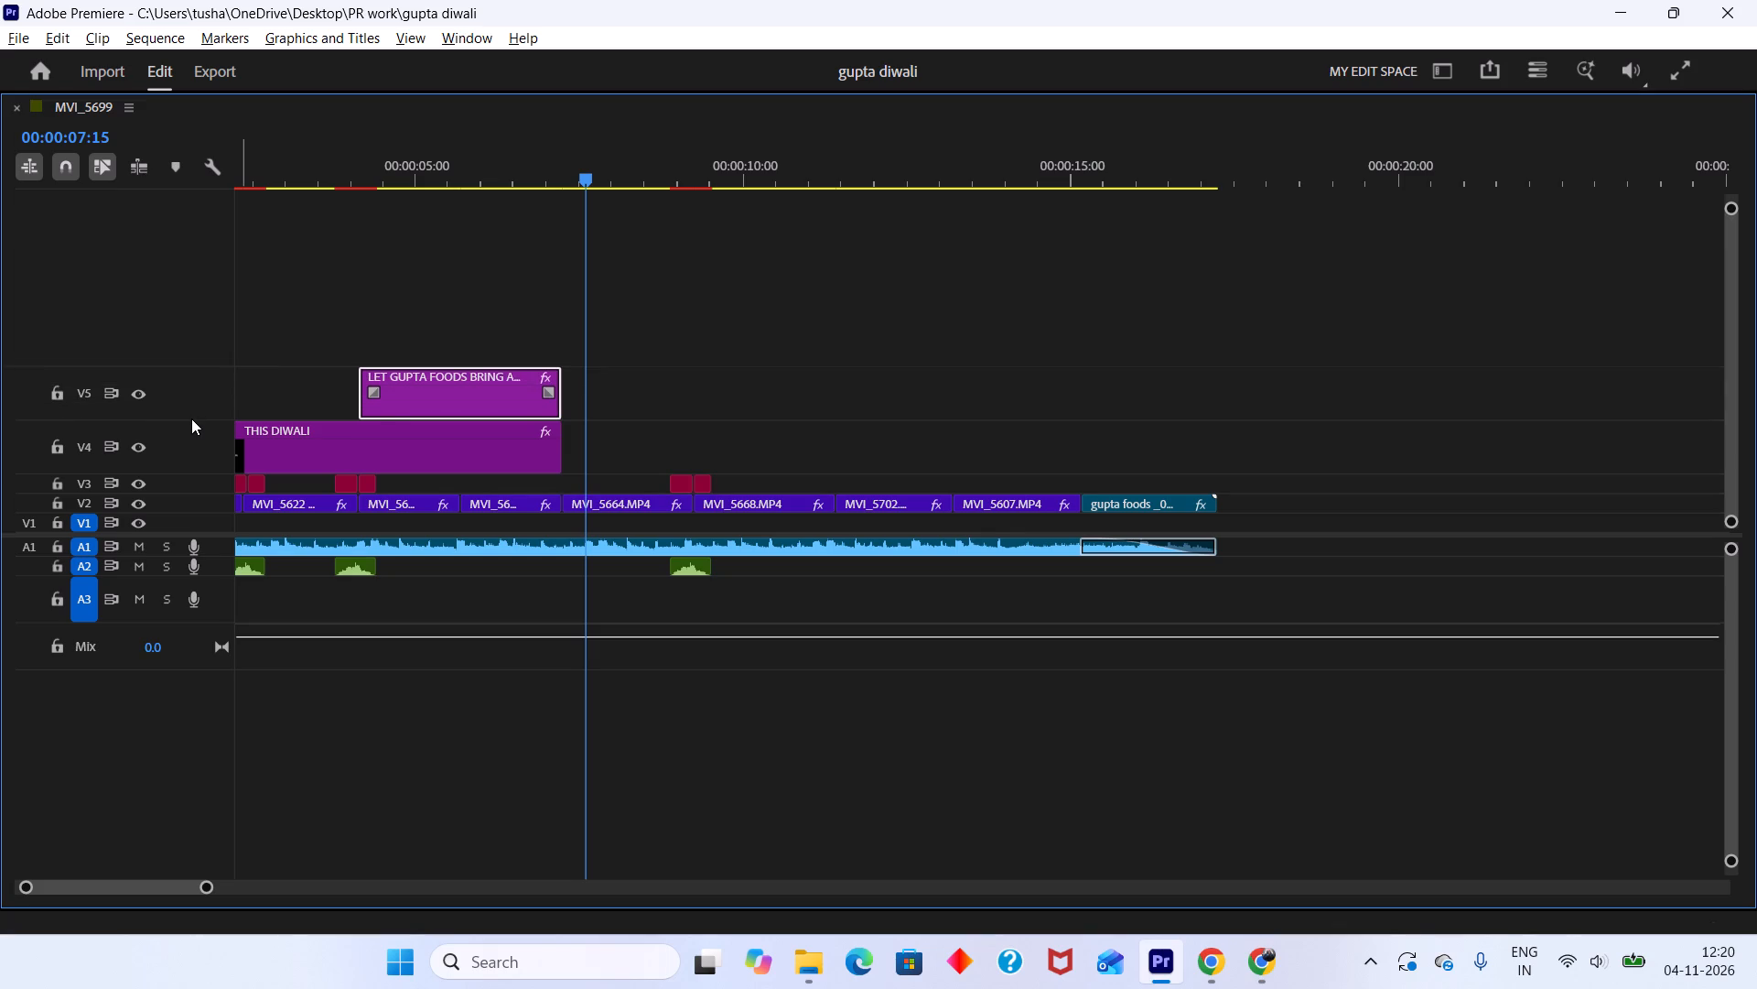
{"action": "scroll", "coordinate": [191, 418], "scroll_direction": "up", "scroll_amount": 3, "text": "alt"}
{"action": "left_click_drag", "start_coordinate": [550, 355], "coordinate": [547, 355]}
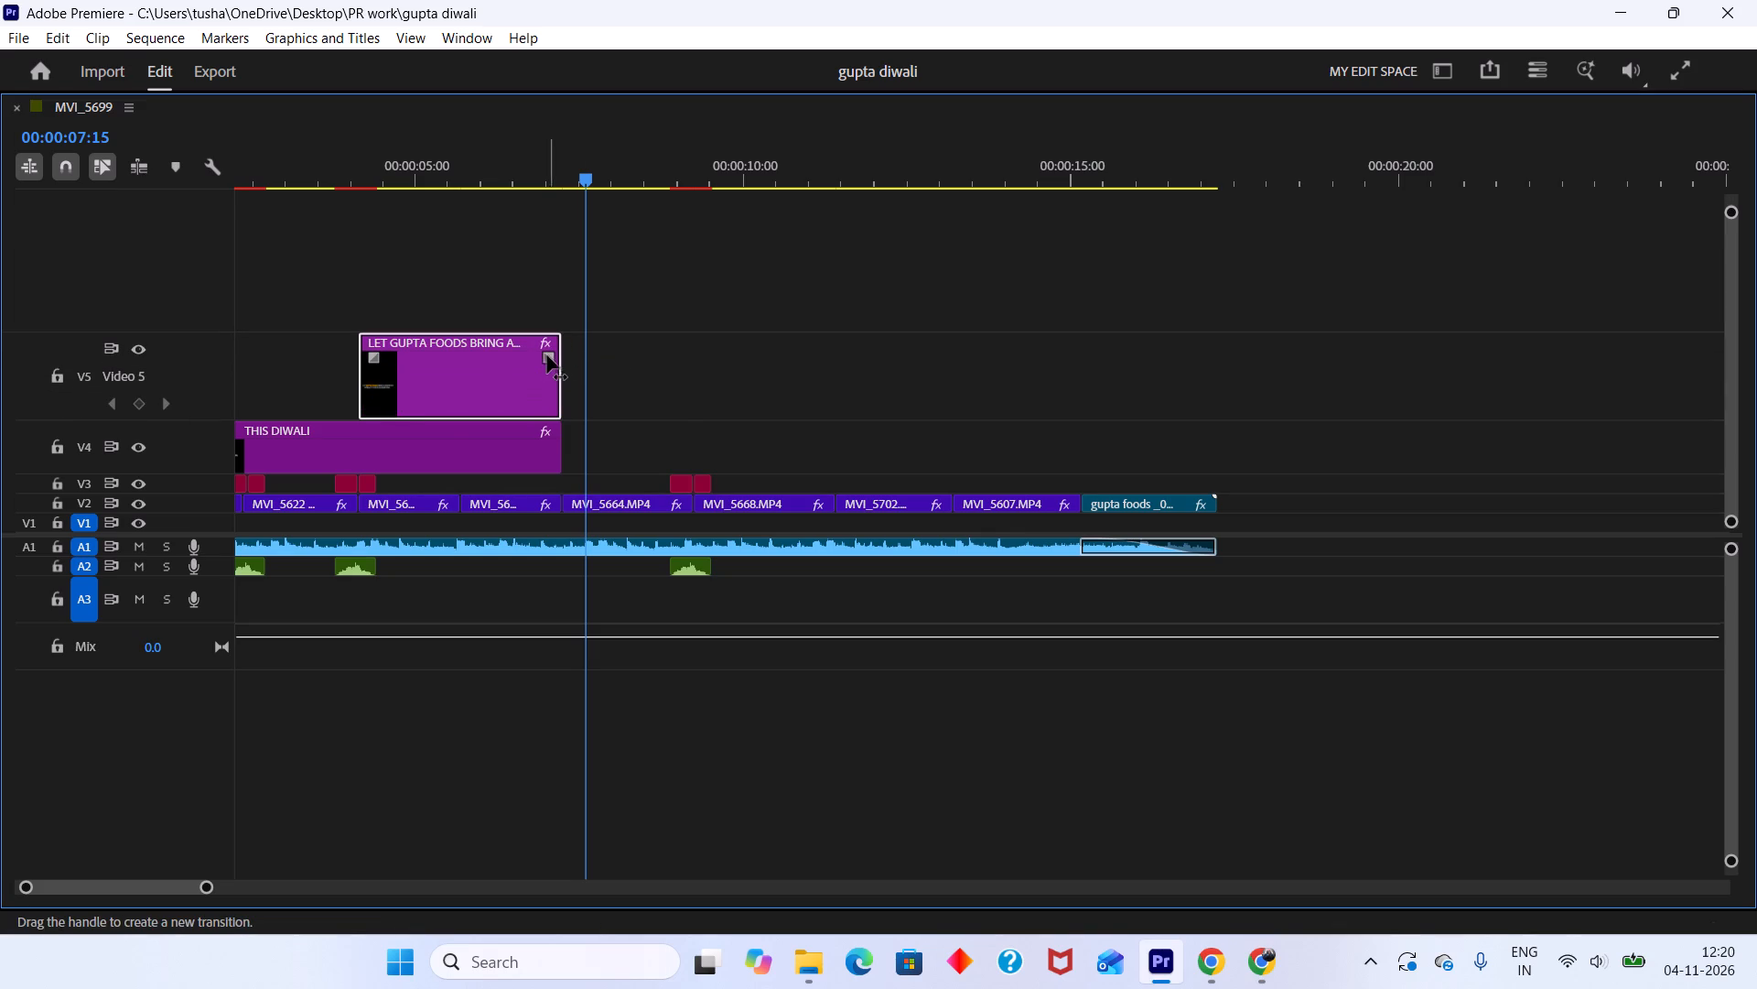
{"action": "left_click_drag", "start_coordinate": [547, 355], "coordinate": [535, 355]}
{"action": "left_click_drag", "start_coordinate": [549, 451], "coordinate": [539, 456]}
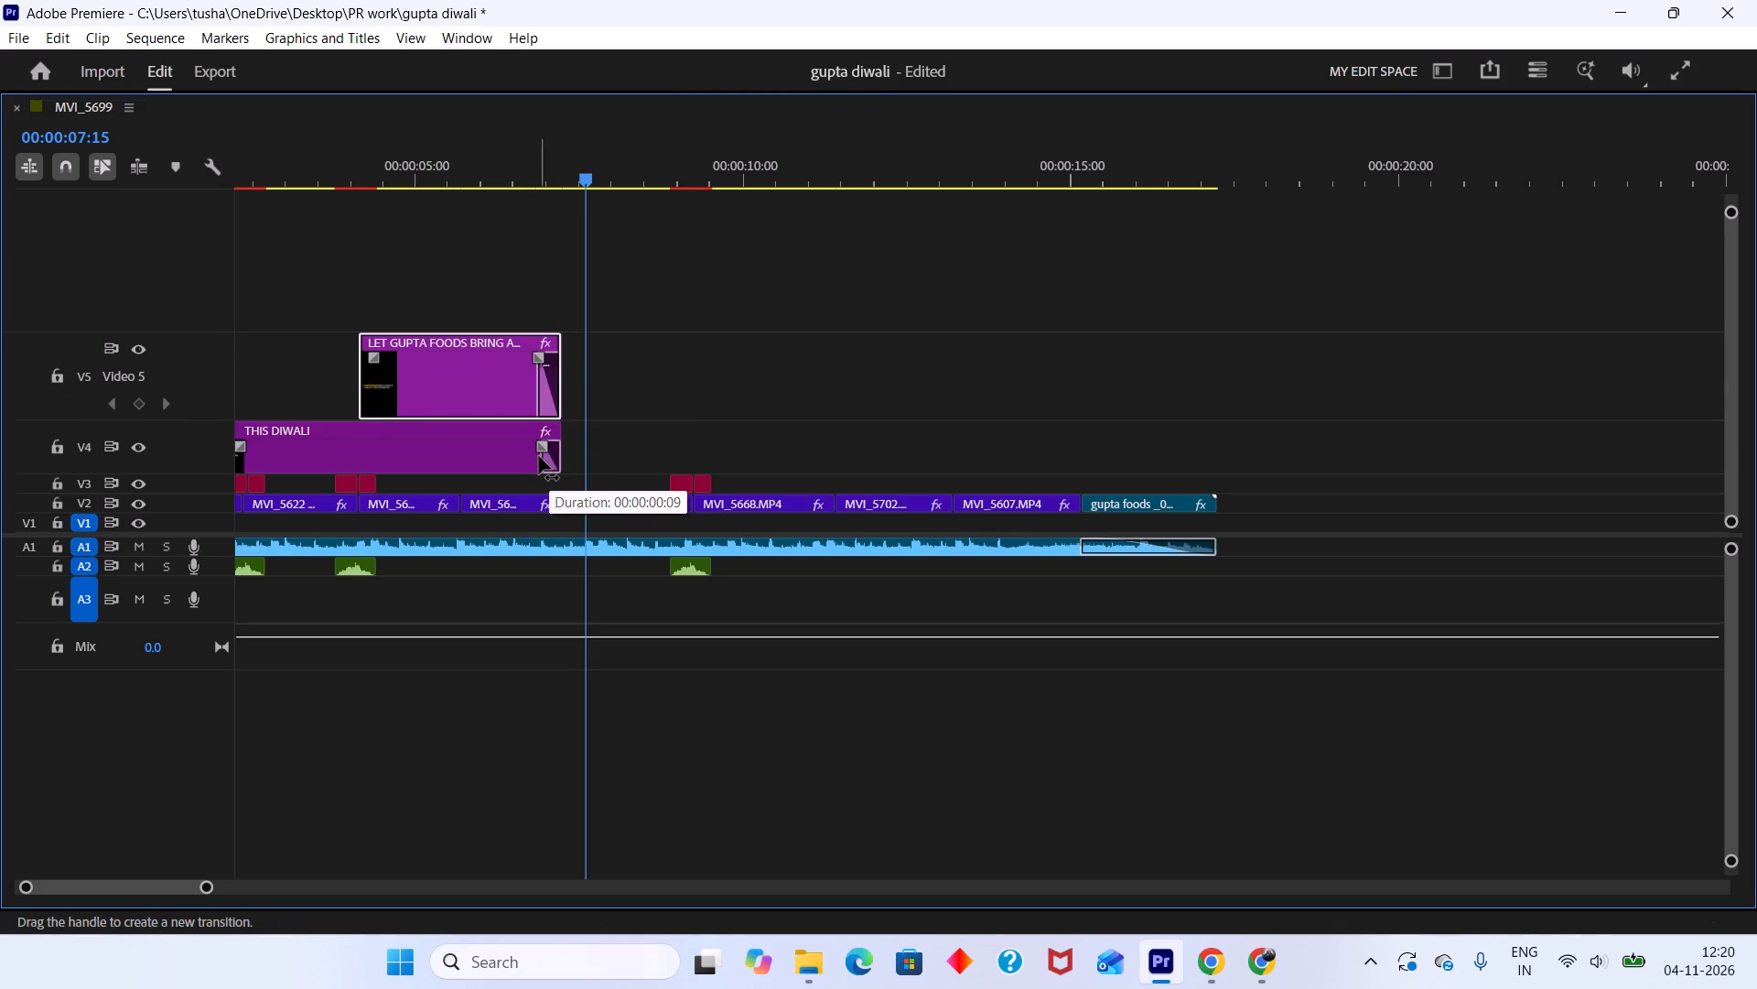
{"action": "left_click_drag", "start_coordinate": [539, 456], "coordinate": [538, 456]}
{"action": "left_click", "coordinate": [674, 402]}
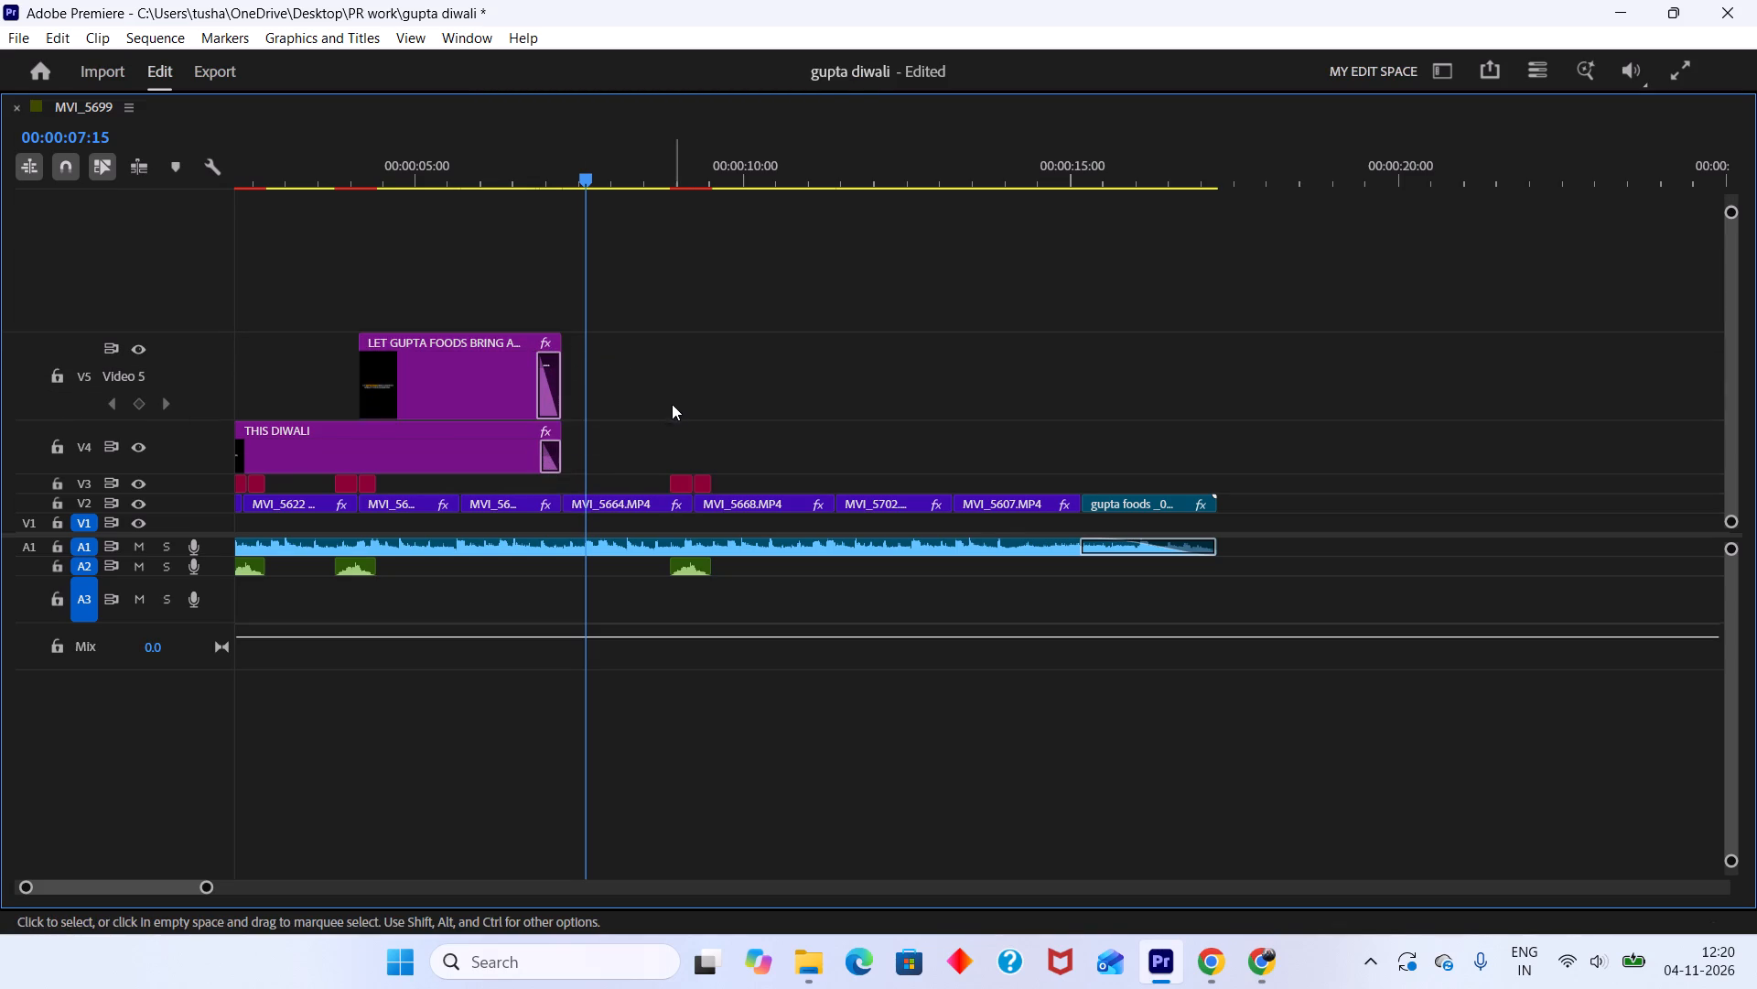
{"action": "scroll", "coordinate": [551, 463], "scroll_direction": "up", "scroll_amount": 10, "text": "alt"}
{"action": "left_click", "coordinate": [514, 448]}
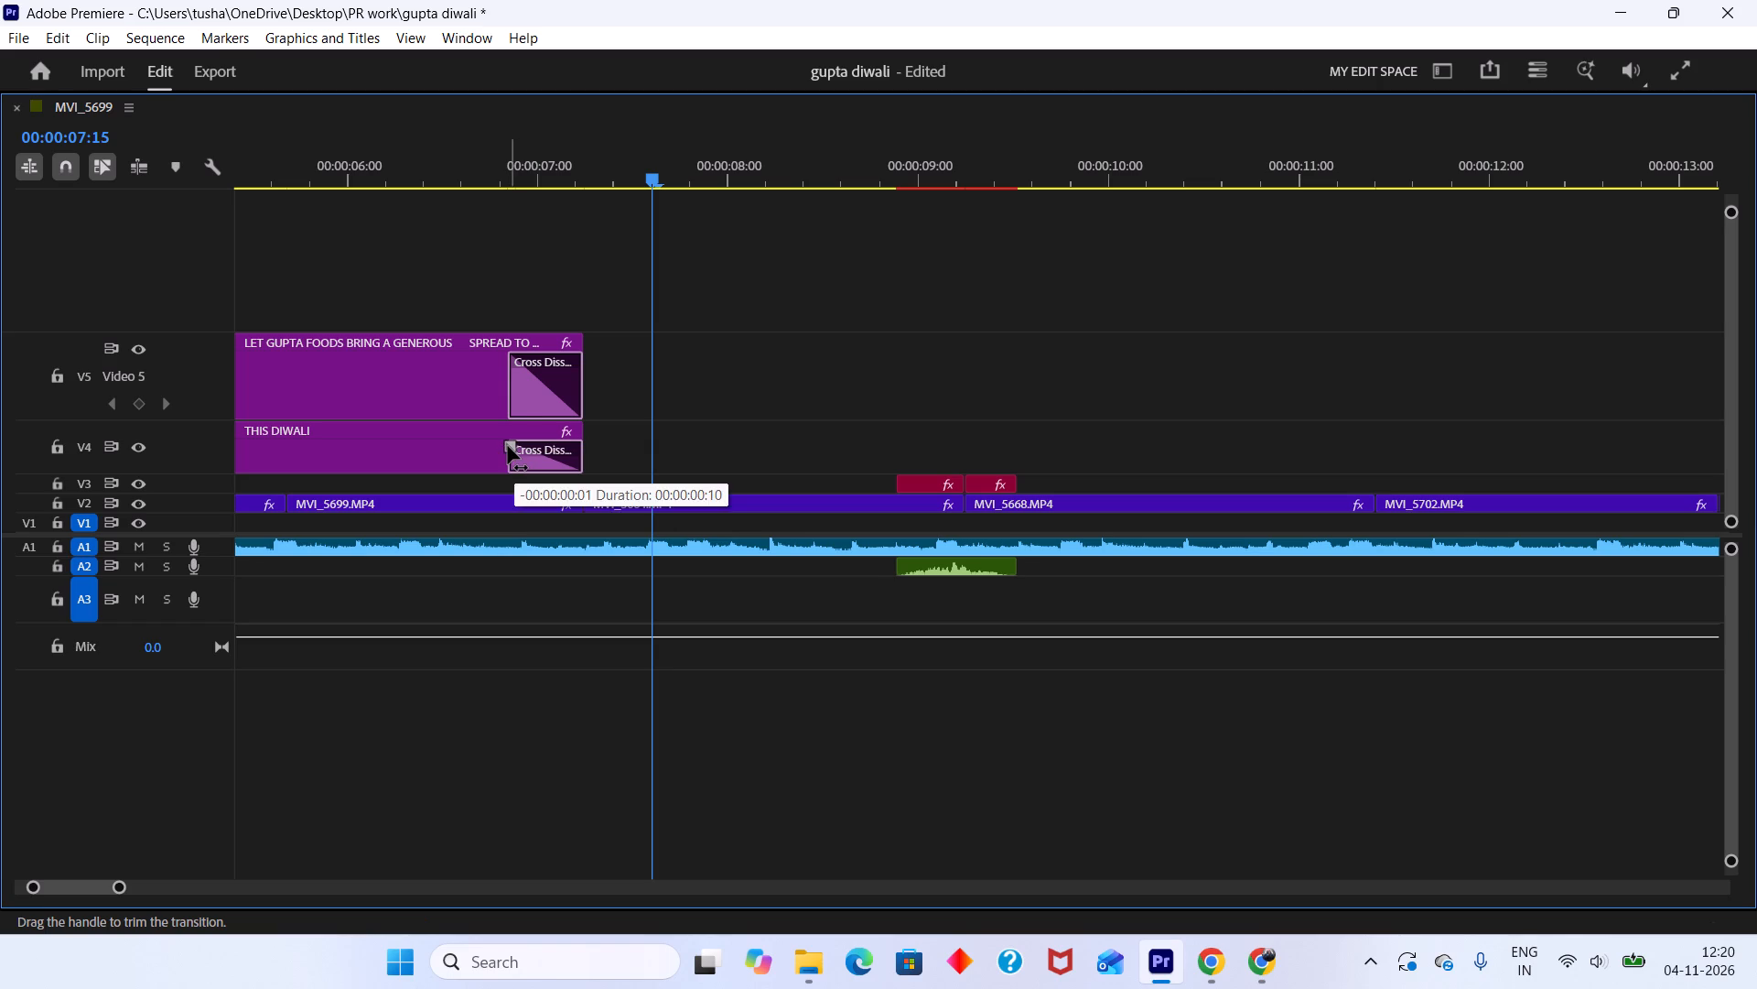
{"action": "left_click", "coordinate": [653, 382]}
{"action": "key", "text": "ctrl+s"}
{"action": "key", "text": "grave"}
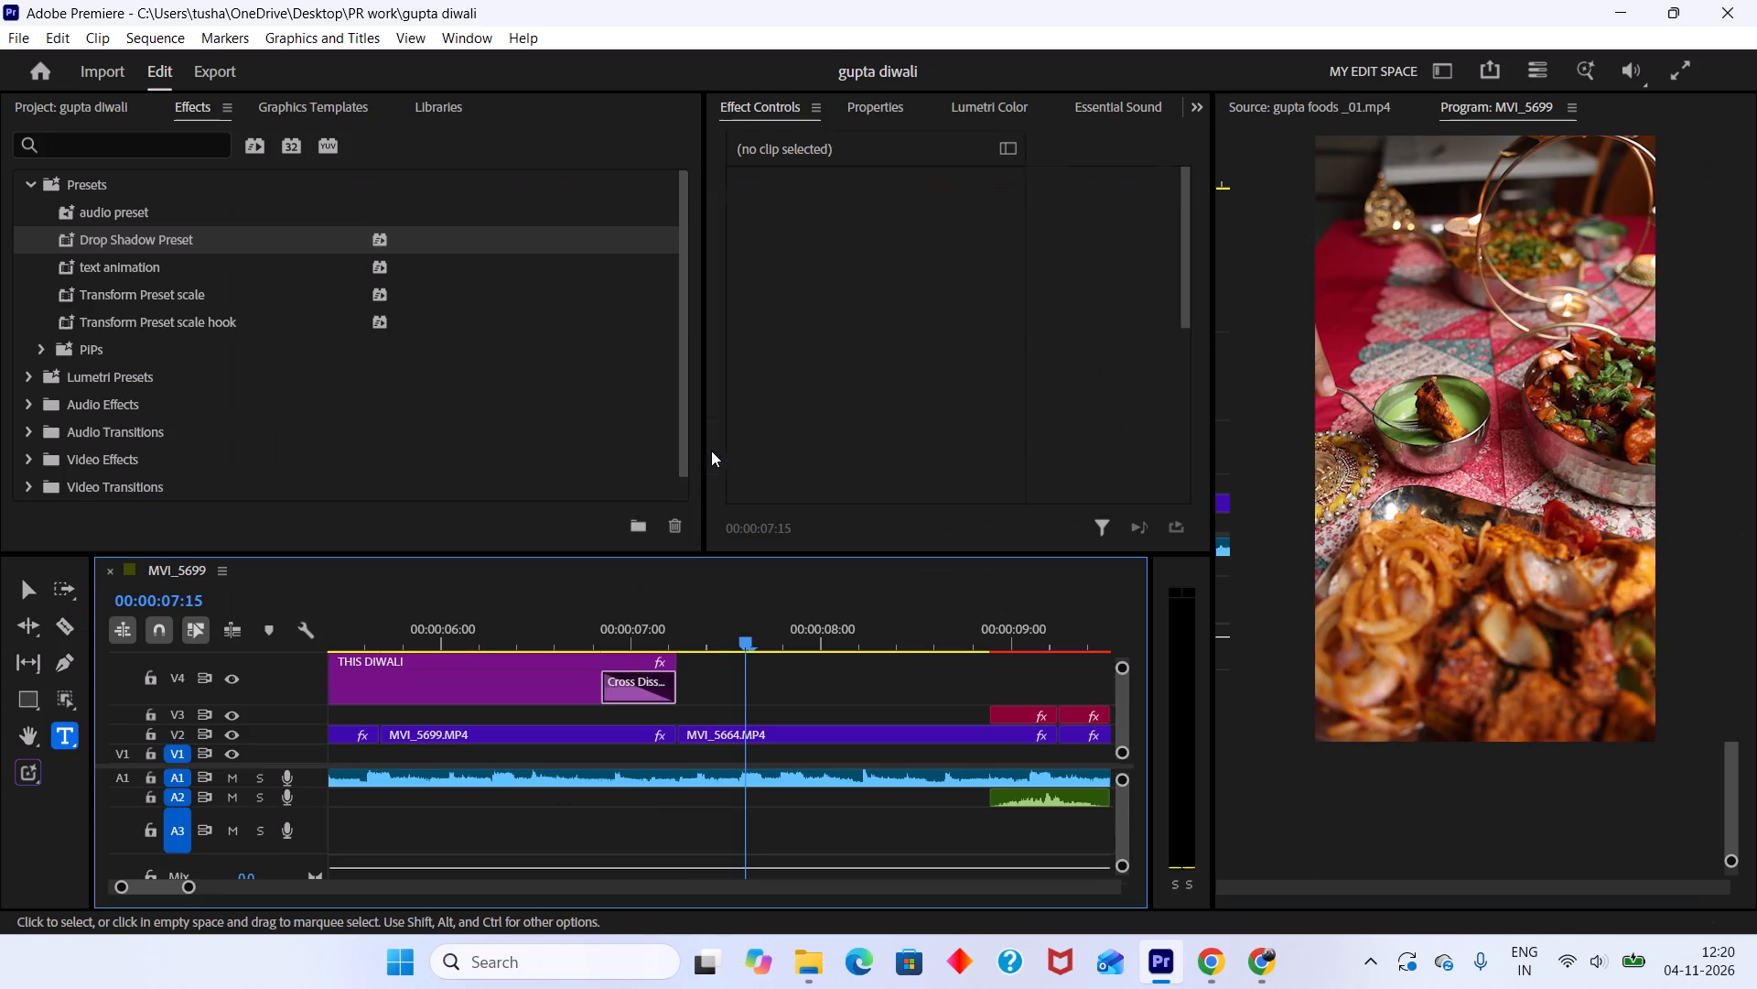
Play the title fade-outs and lengthen both Cross Dissolves to about half a second.
{"action": "left_click", "coordinate": [305, 681]}
{"action": "scroll", "coordinate": [305, 681], "scroll_direction": "down", "scroll_amount": 8, "text": "alt"}
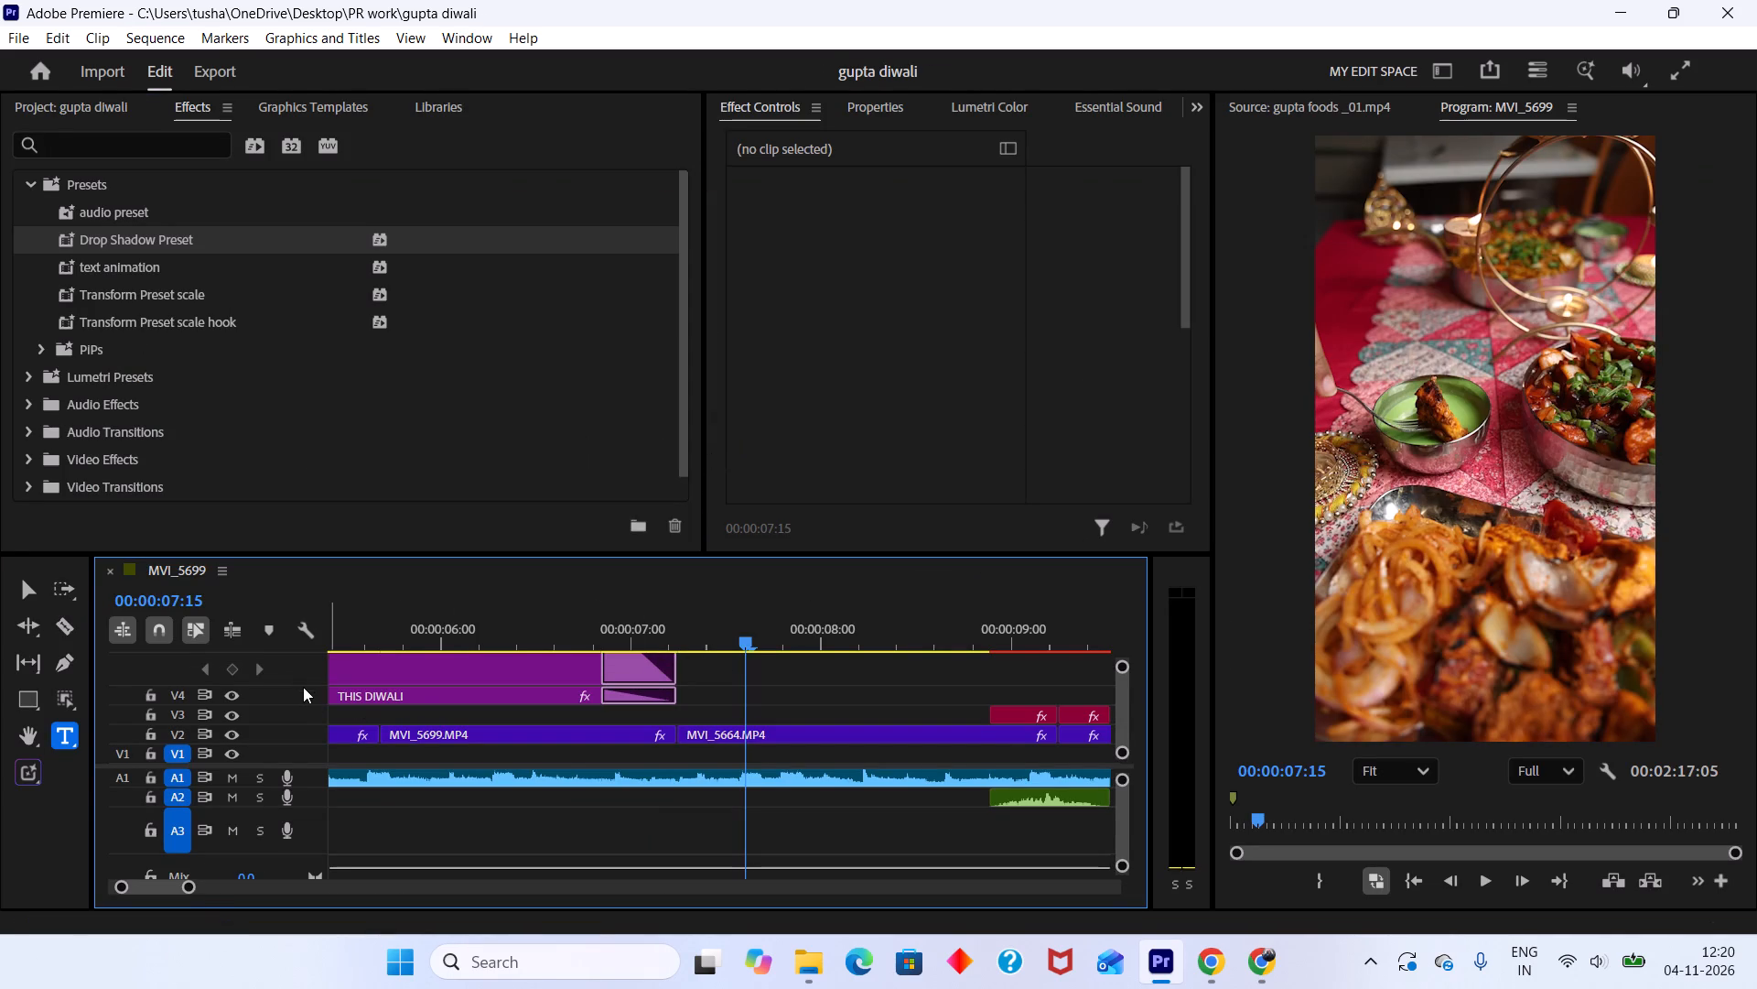
{"action": "left_click", "coordinate": [302, 672]}
{"action": "scroll", "coordinate": [302, 672], "scroll_direction": "down", "scroll_amount": 14, "text": "alt"}
{"action": "left_click_drag", "start_coordinate": [530, 629], "coordinate": [497, 627]}
{"action": "key", "text": "space"}
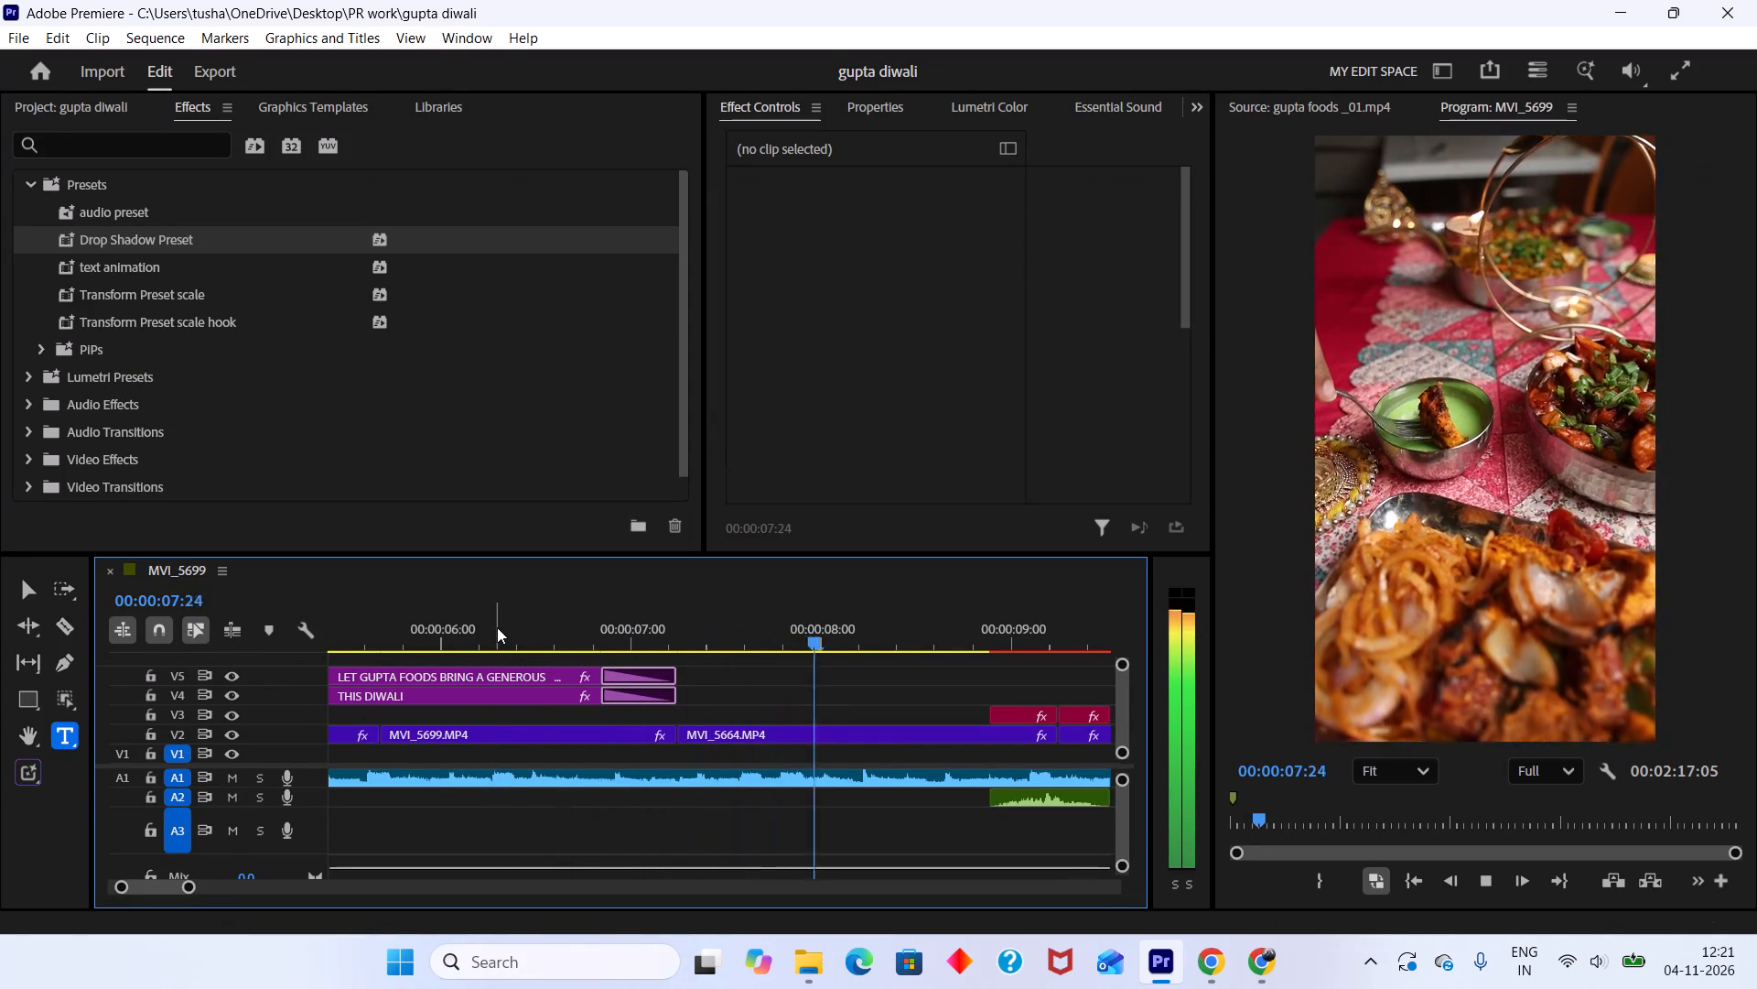
{"action": "key", "text": "space"}
{"action": "left_click_drag", "start_coordinate": [603, 675], "coordinate": [587, 672]}
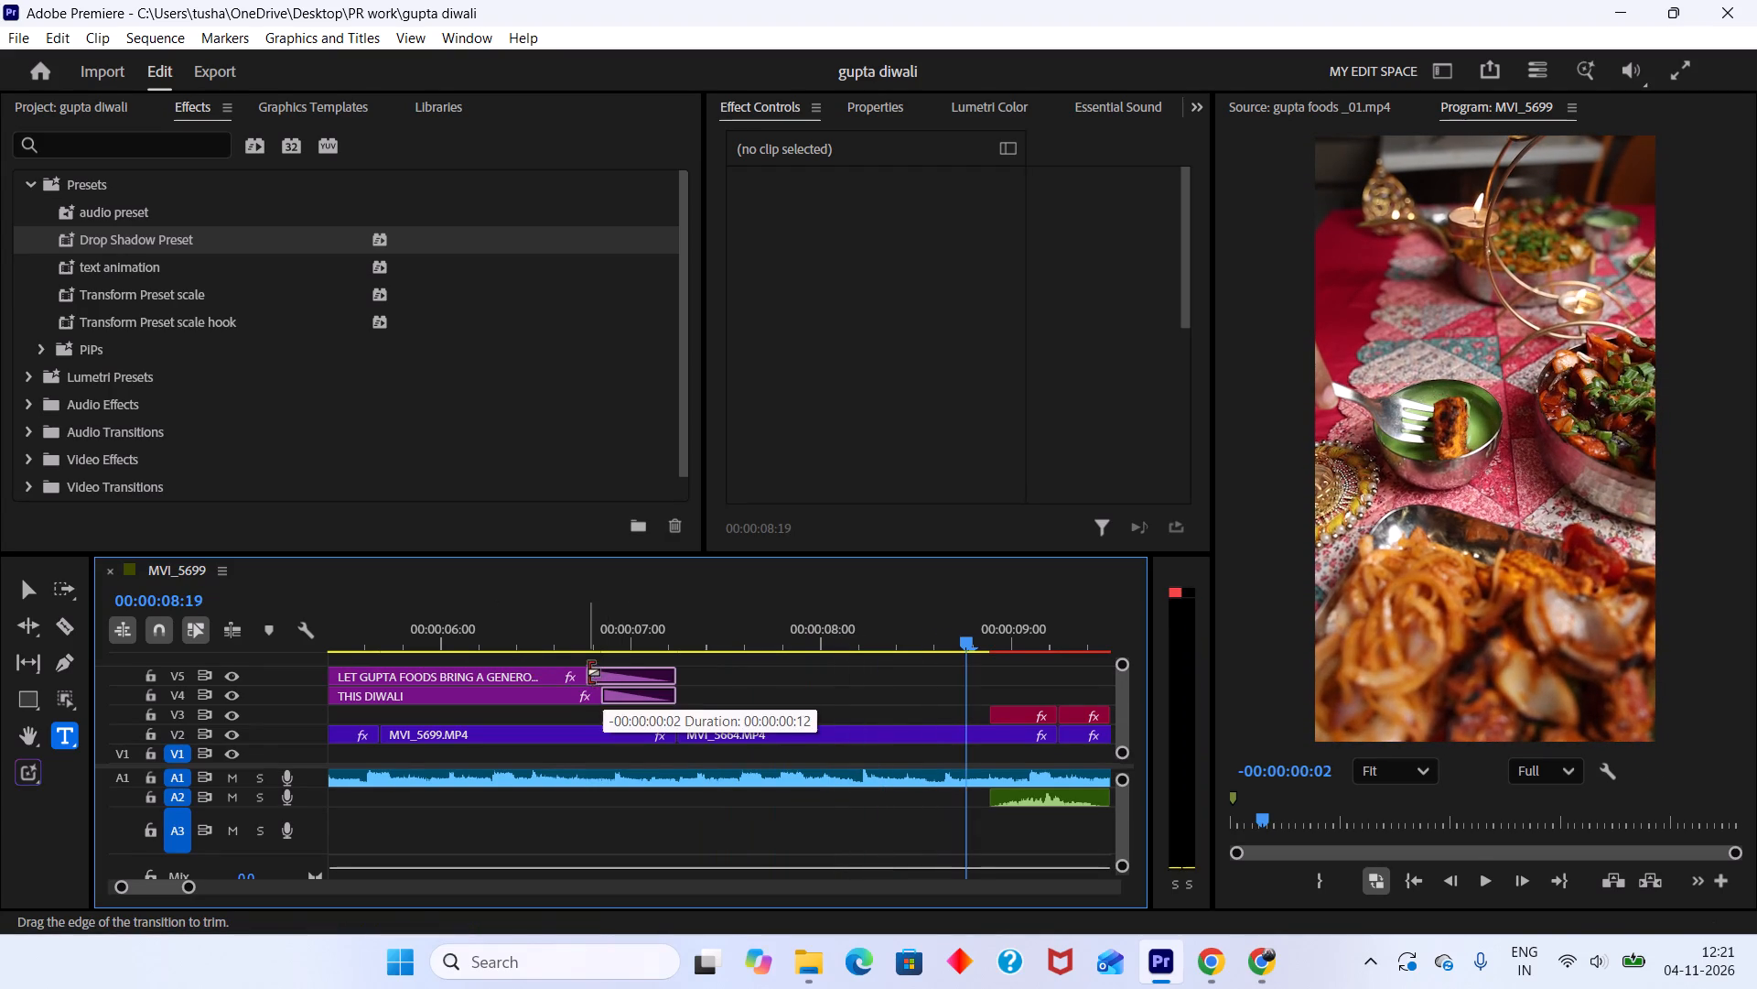
{"action": "left_click_drag", "start_coordinate": [587, 672], "coordinate": [580, 671]}
{"action": "left_click_drag", "start_coordinate": [604, 698], "coordinate": [577, 691]}
{"action": "scroll", "coordinate": [577, 690], "scroll_direction": "down", "scroll_amount": 4, "text": "alt"}
{"action": "left_click", "coordinate": [581, 674]}
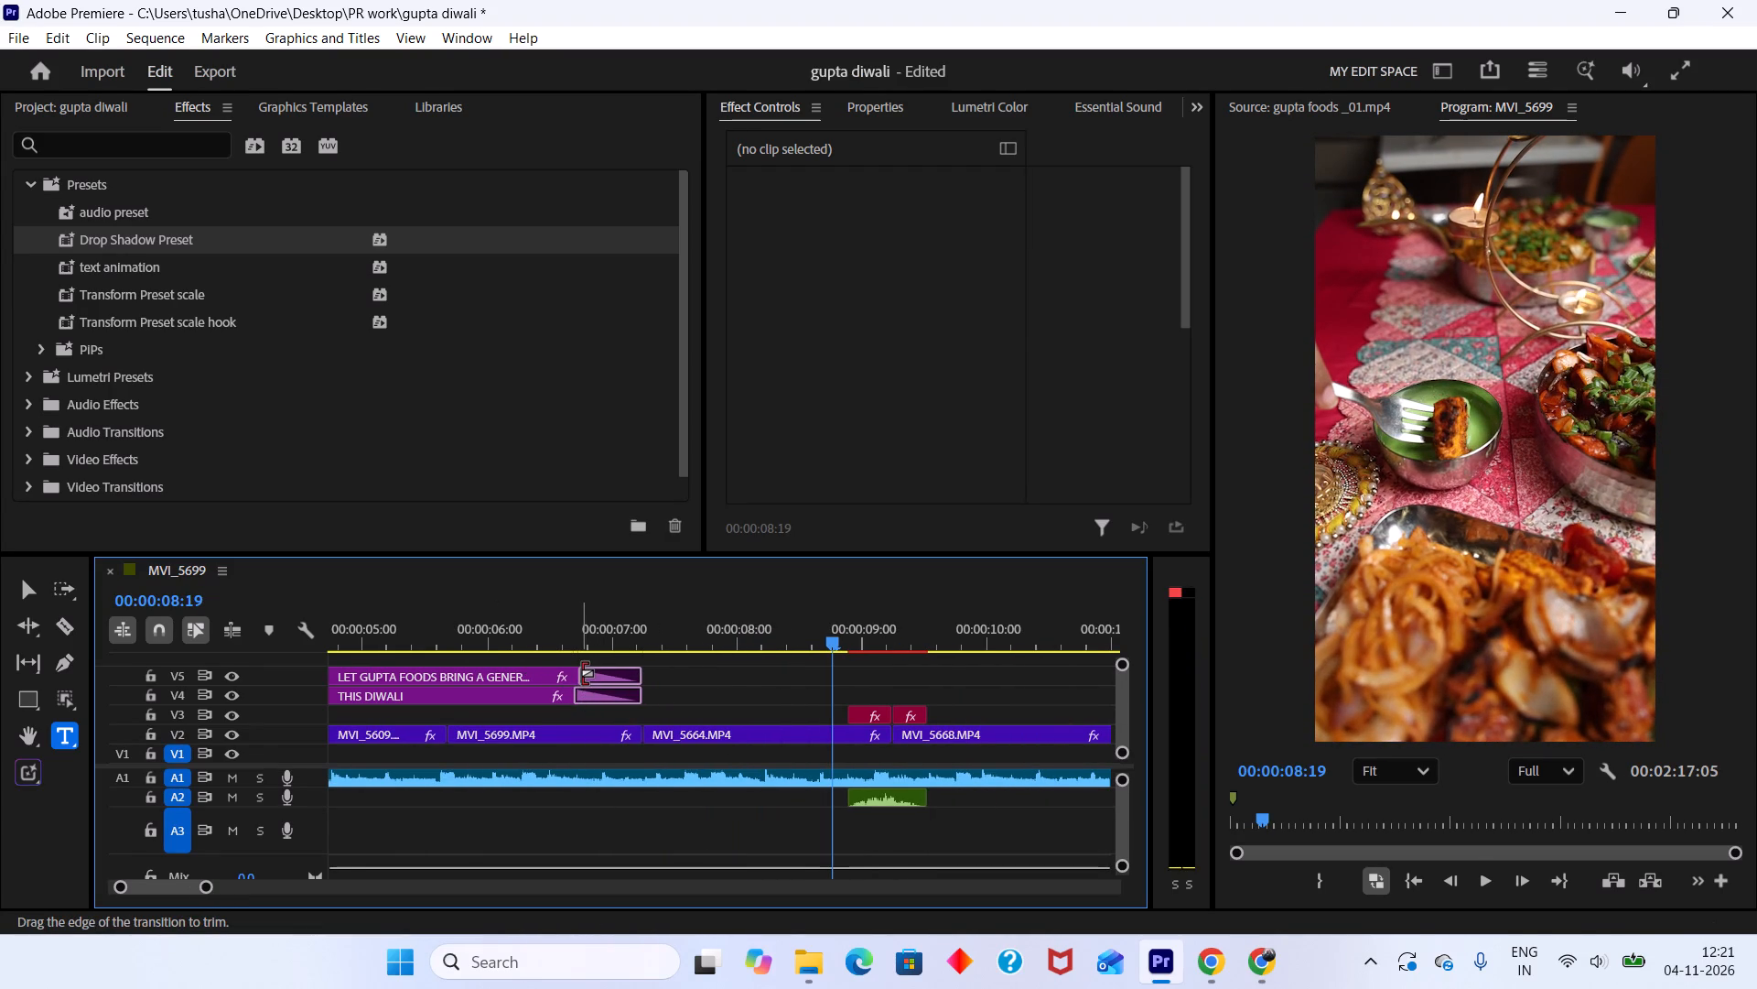
Replay the fade-out and extend the ends of both titles to about 00:00:07:16.
{"action": "scroll", "coordinate": [577, 680], "scroll_direction": "down", "scroll_amount": 4, "text": "alt"}
{"action": "left_click_drag", "start_coordinate": [557, 636], "coordinate": [416, 630]}
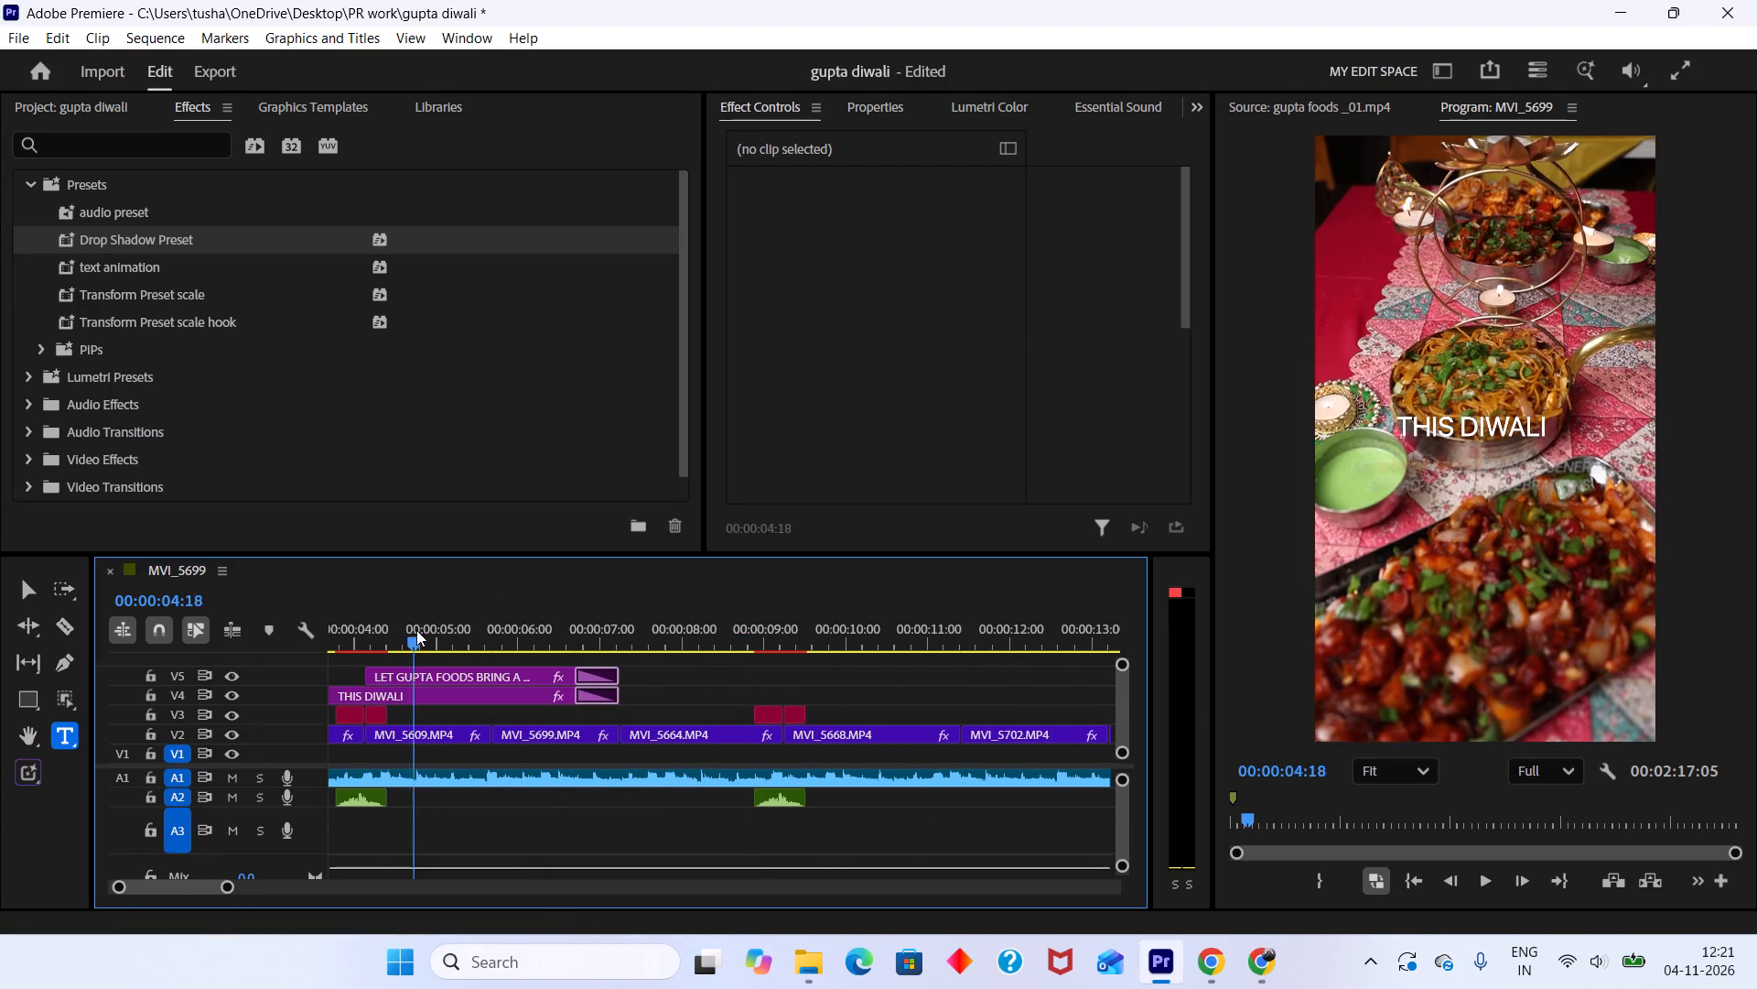
{"action": "left_click_drag", "start_coordinate": [416, 630], "coordinate": [415, 630]}
{"action": "key", "text": "space"}
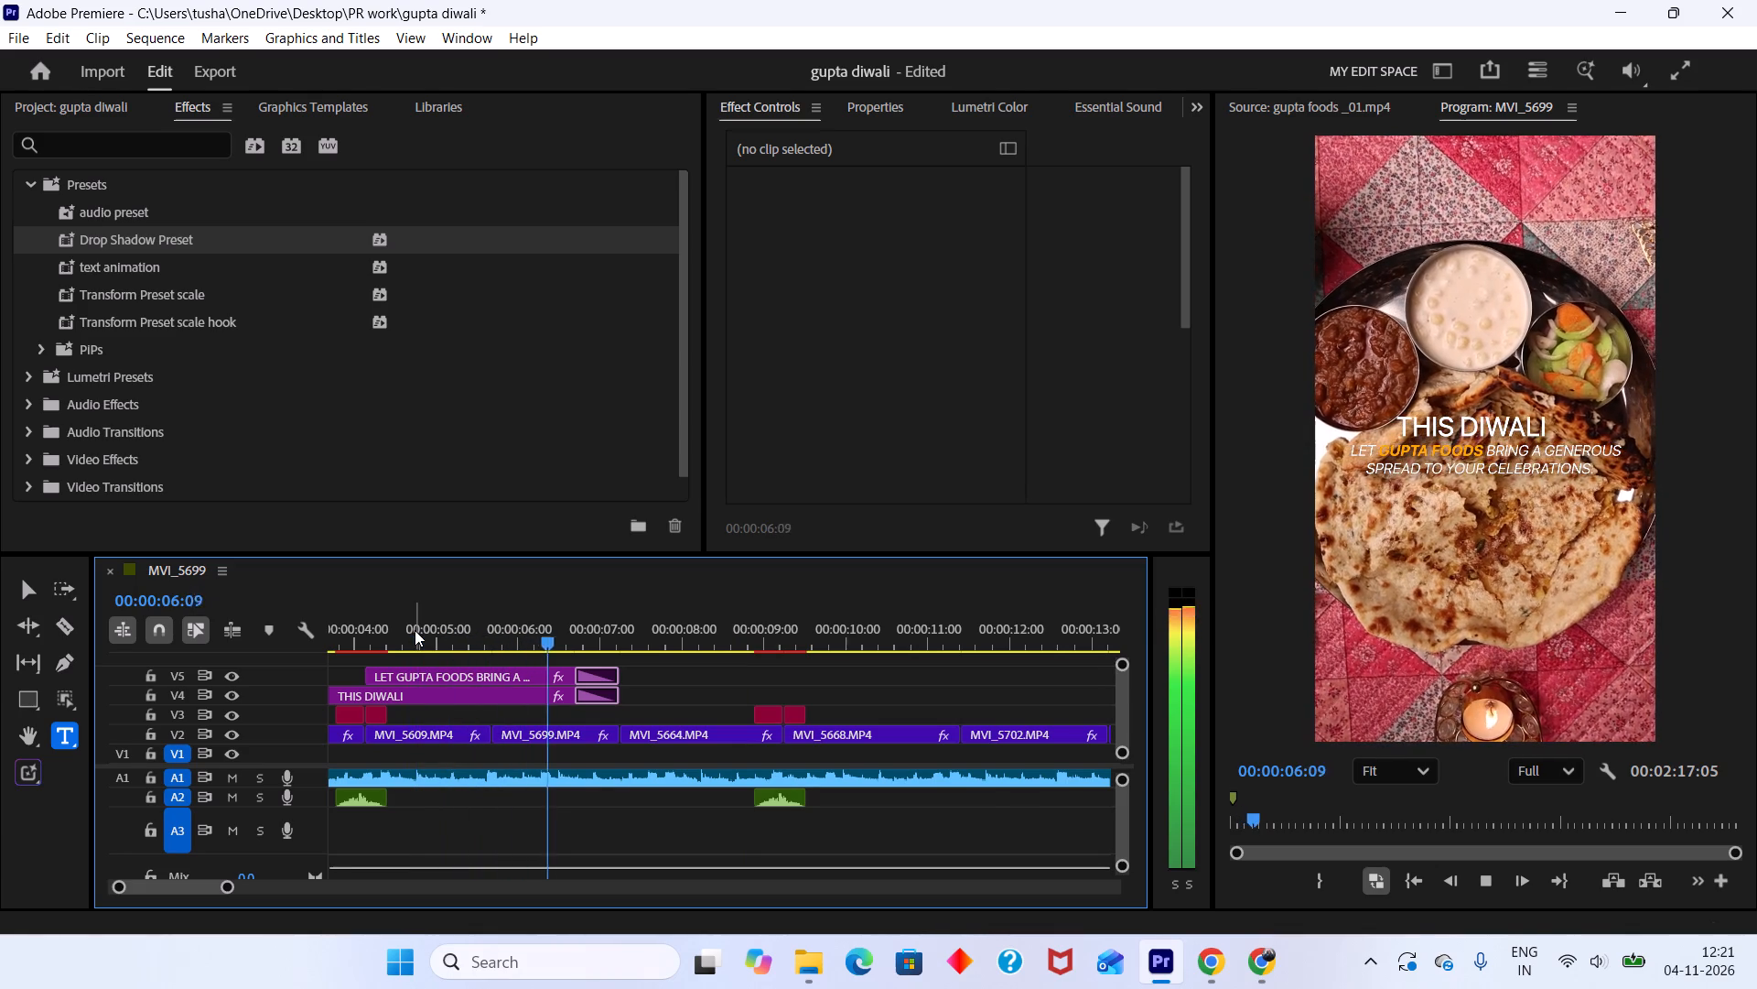
{"action": "key", "text": "space"}
{"action": "scroll", "coordinate": [527, 705], "scroll_direction": "down", "scroll_amount": 2, "text": "alt"}
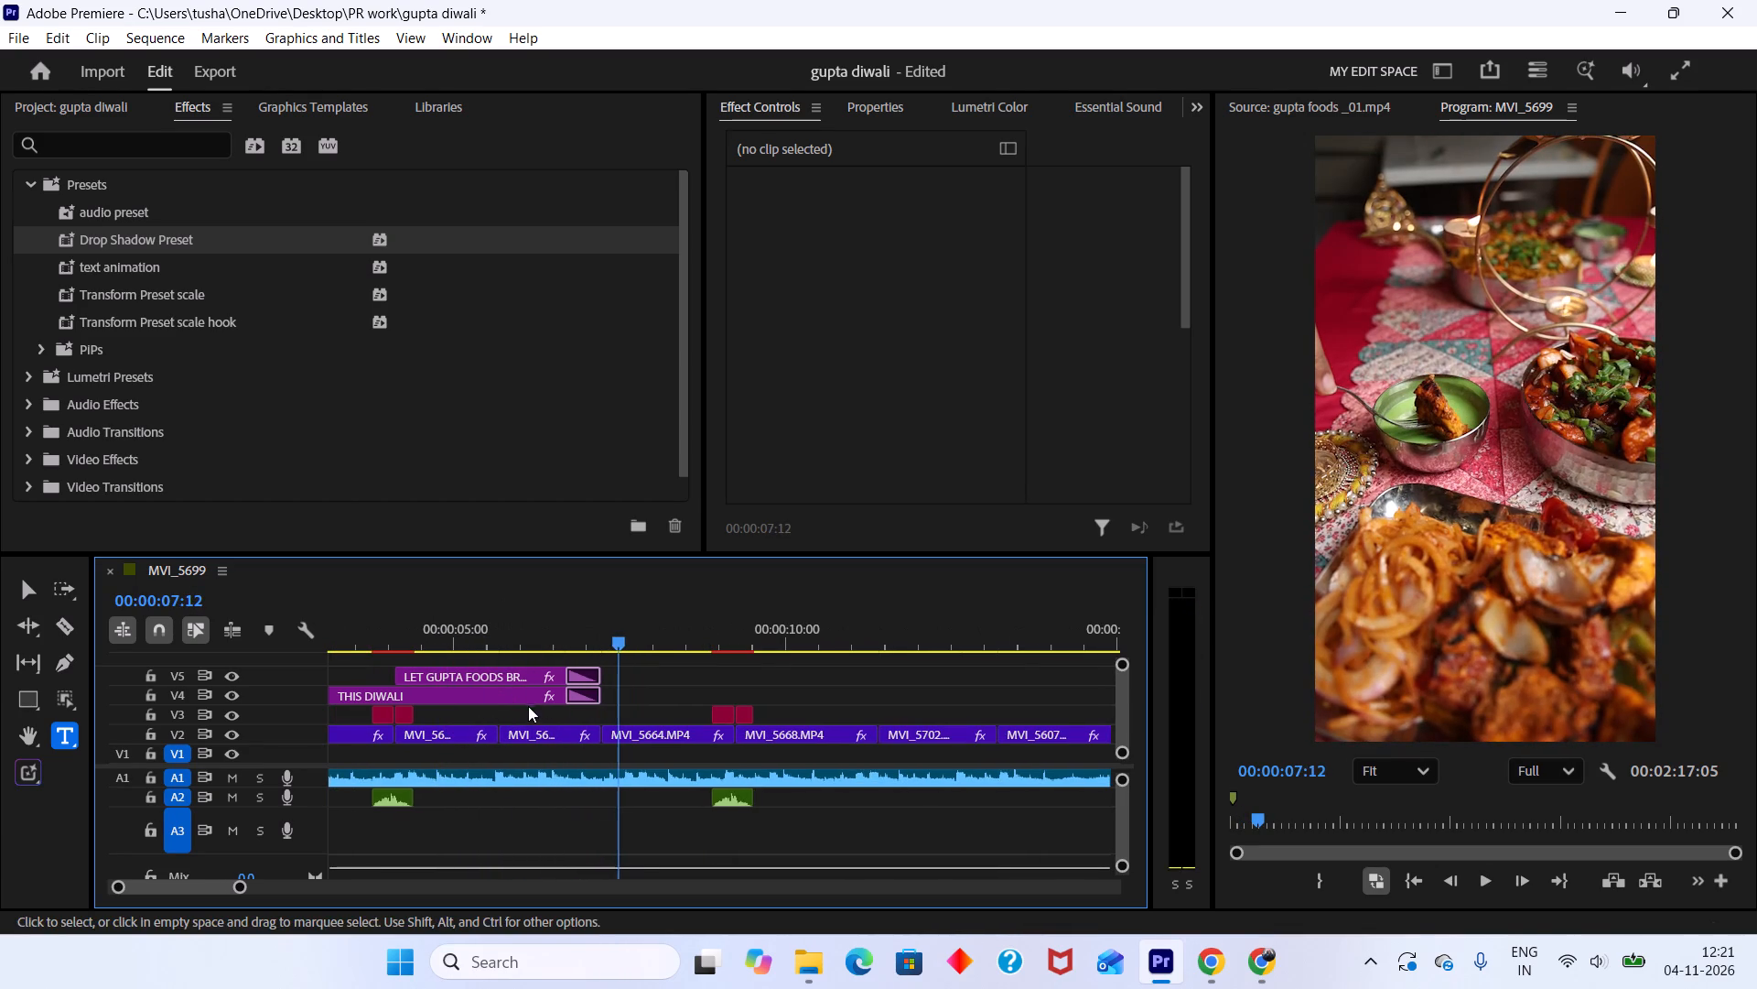
{"action": "left_click_drag", "start_coordinate": [600, 694], "coordinate": [628, 695]}
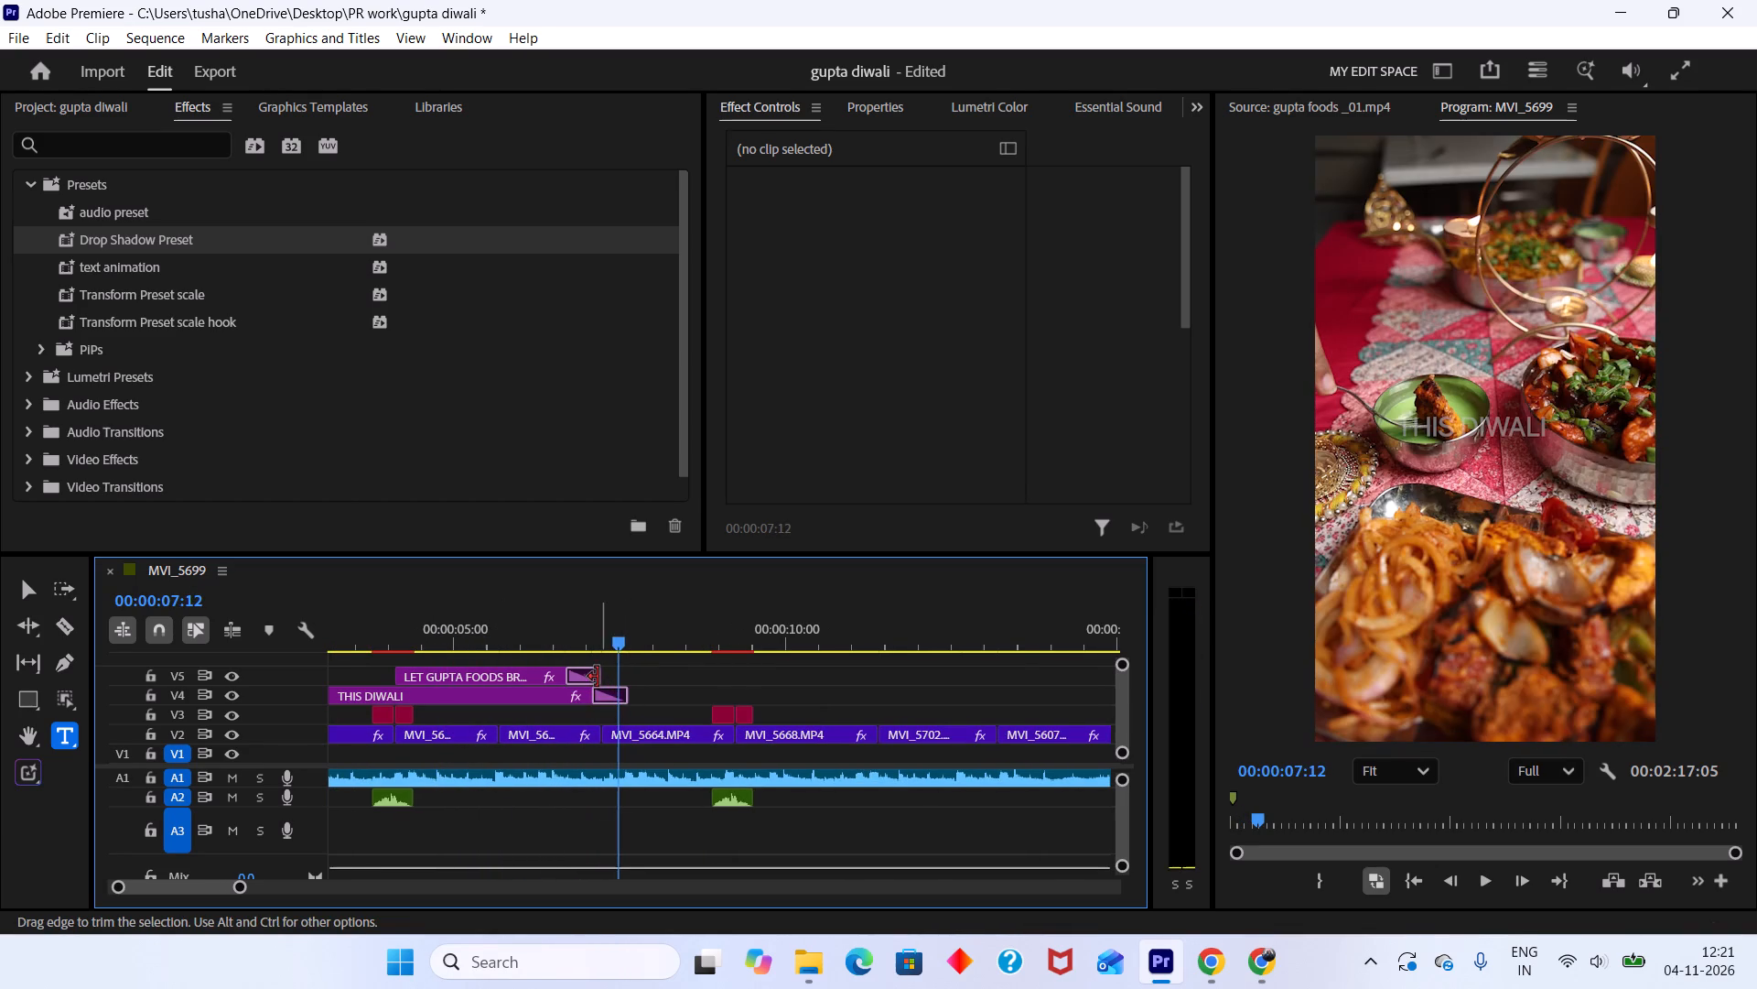
{"action": "left_click_drag", "start_coordinate": [596, 676], "coordinate": [620, 681]}
Replay the titles, extend the ends of both further to about 00:00:08:00, and save the project.
{"action": "left_click_drag", "start_coordinate": [609, 634], "coordinate": [524, 624]}
{"action": "key", "text": "space"}
{"action": "left_click_drag", "start_coordinate": [521, 624], "coordinate": [387, 608]}
{"action": "key", "text": "space"}
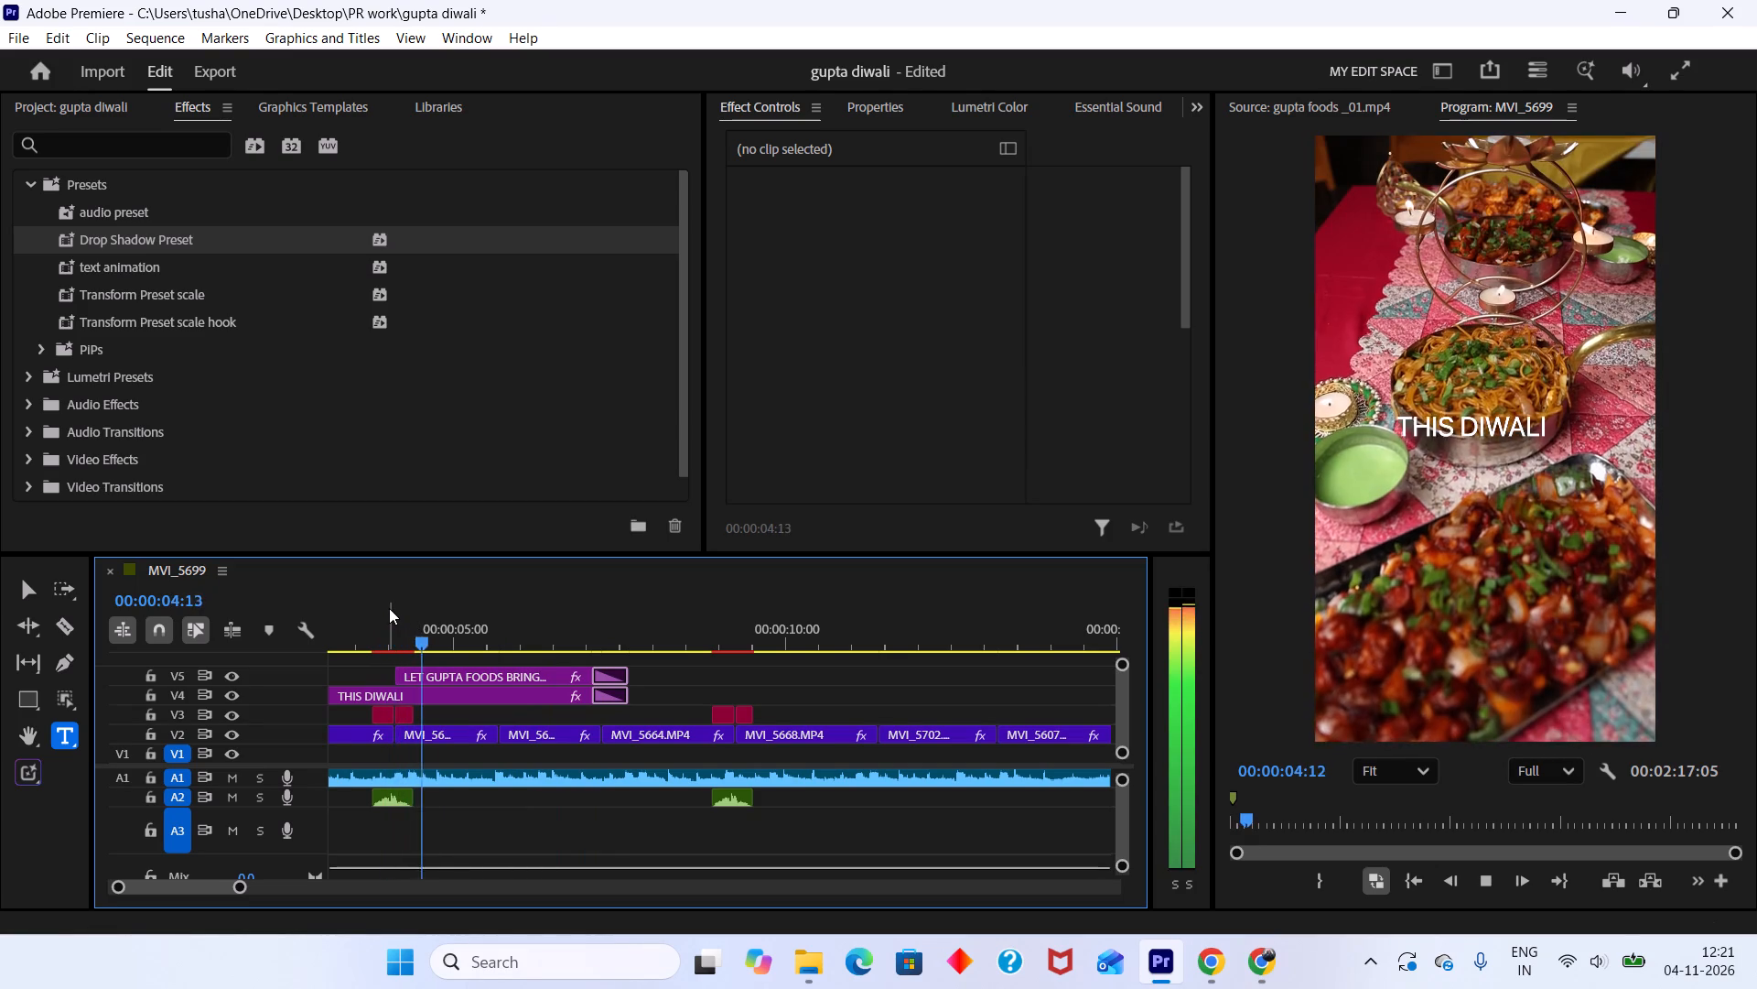
{"action": "key", "text": "space"}
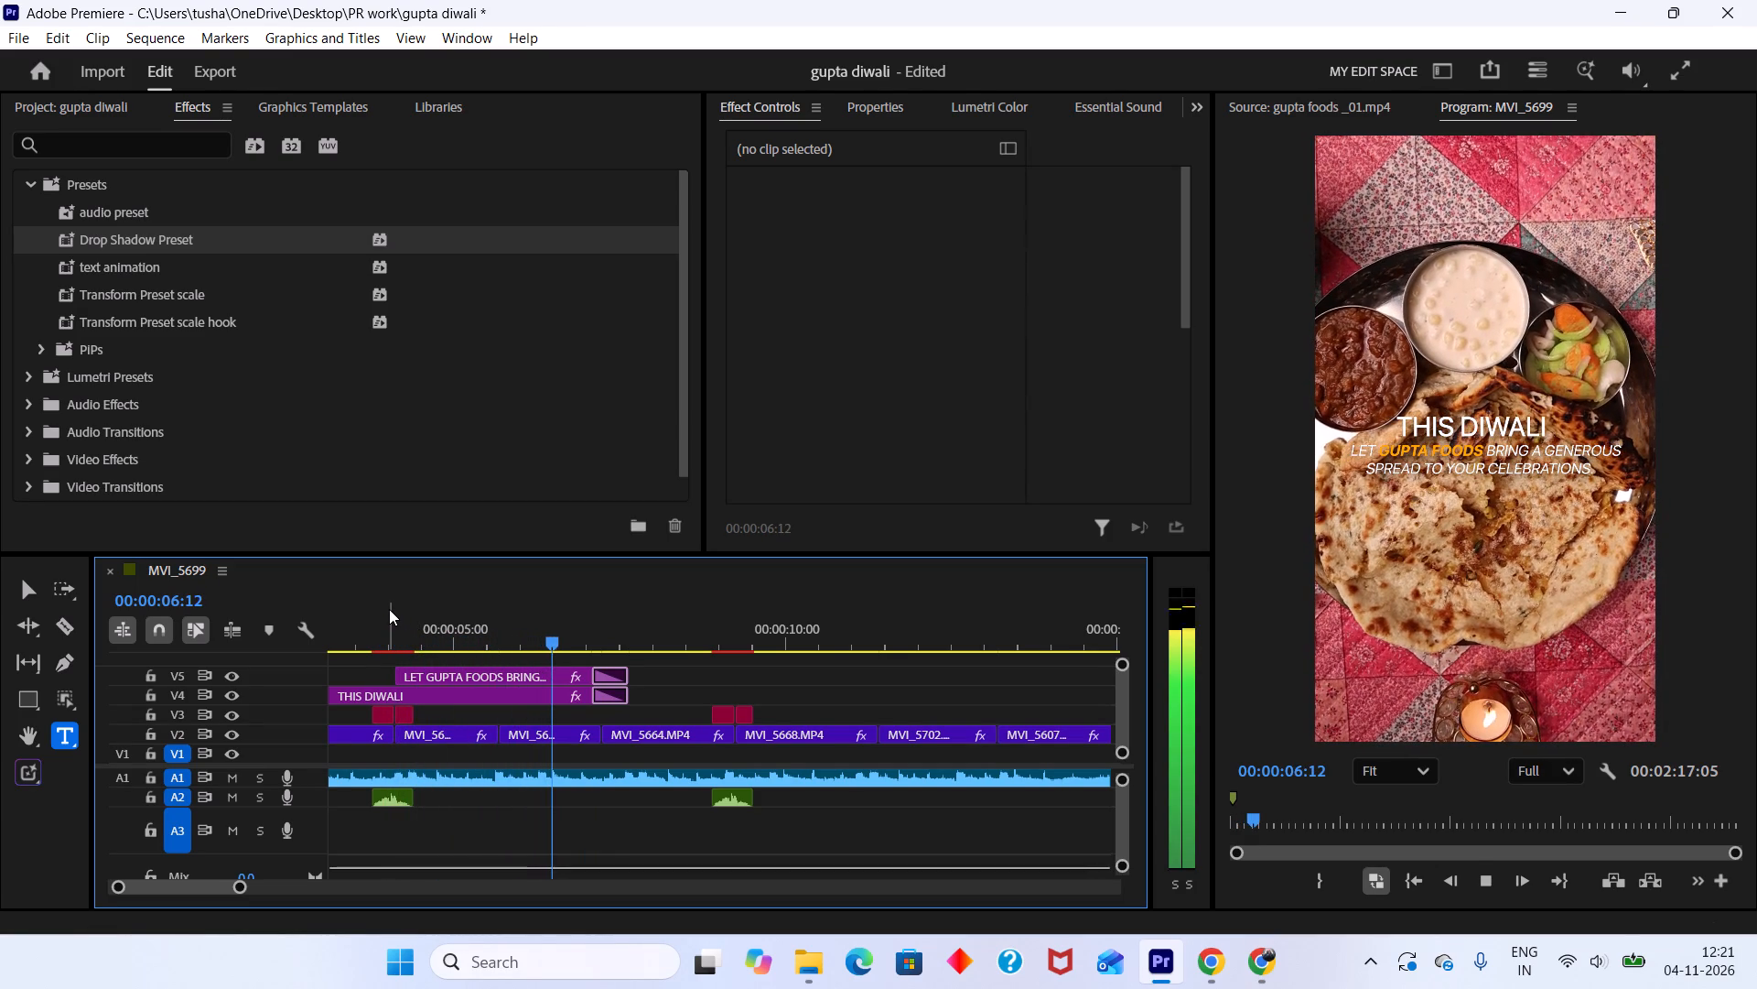
{"action": "key", "text": "space"}
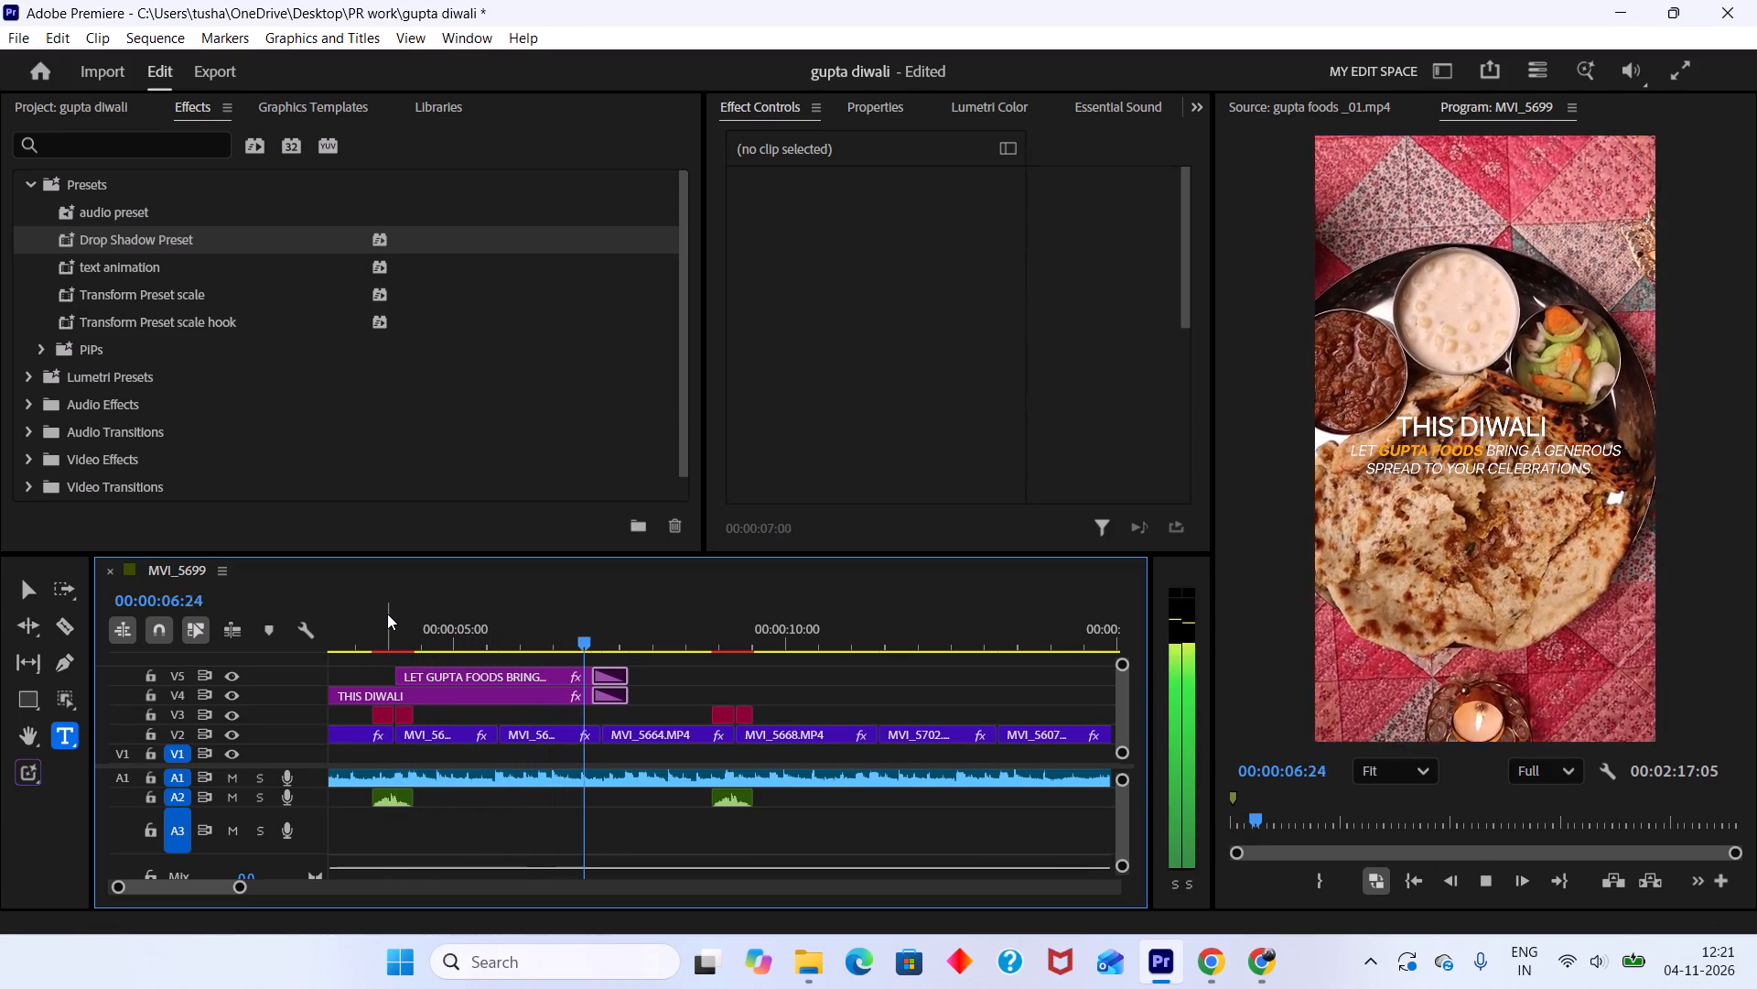
{"action": "key", "text": "space"}
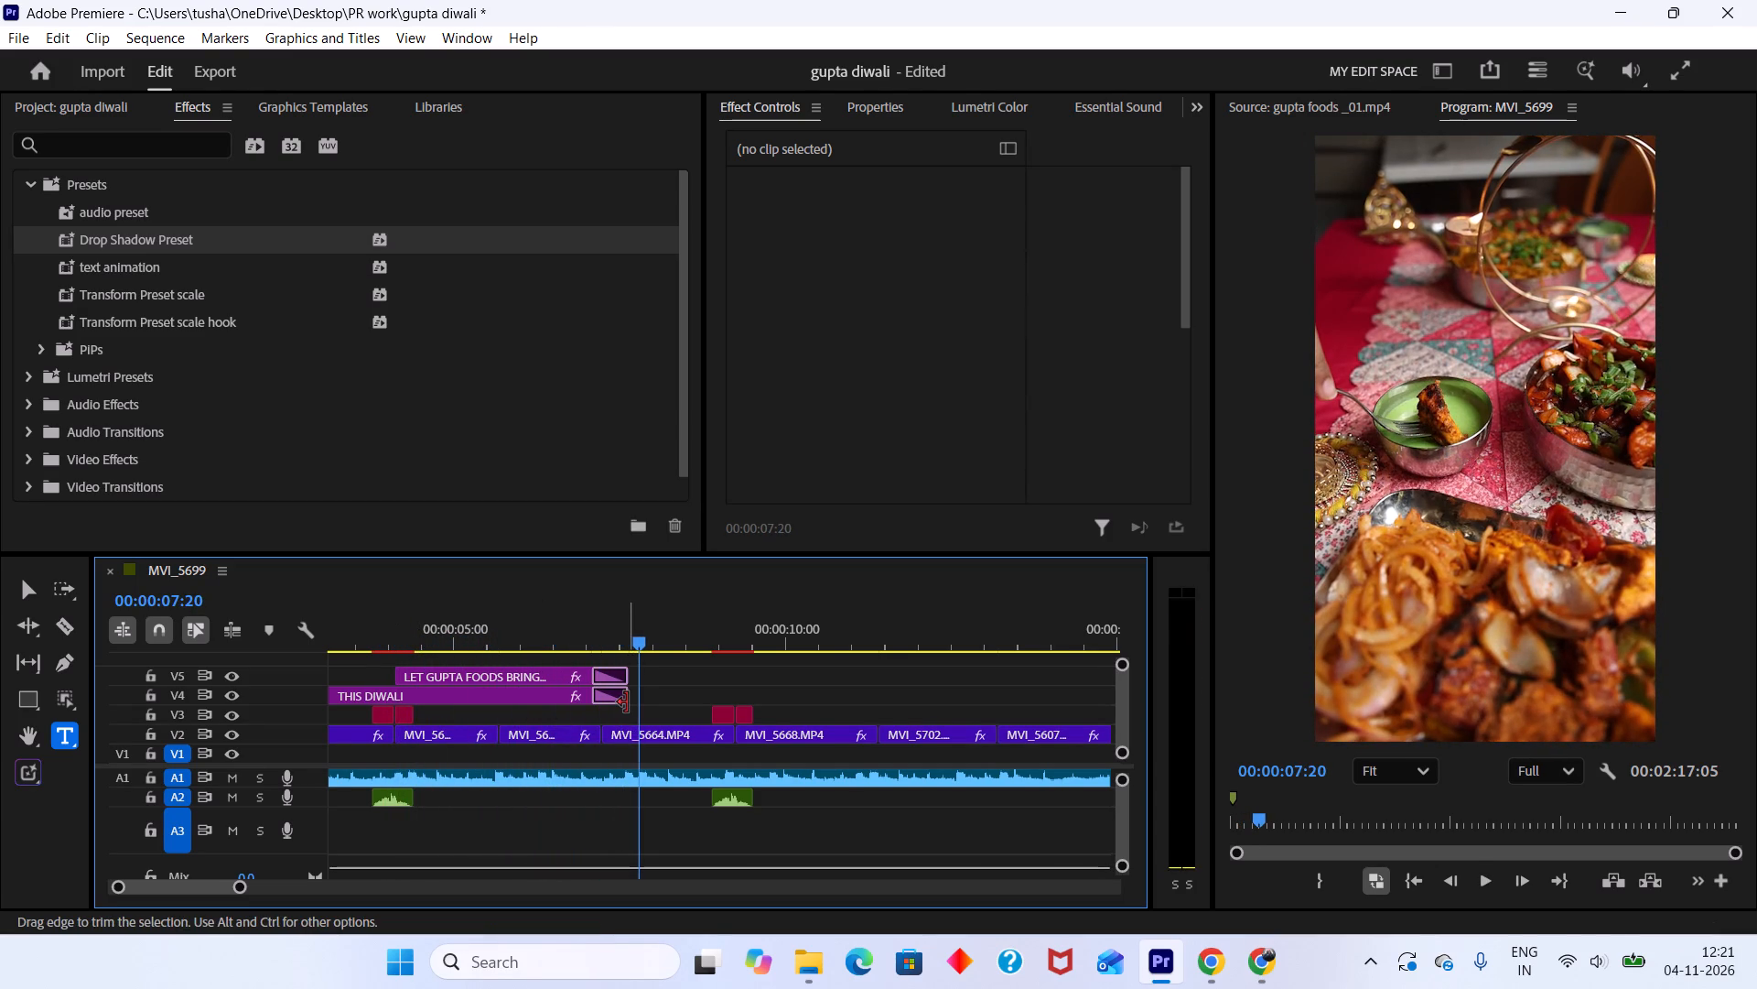
{"action": "left_click_drag", "start_coordinate": [625, 701], "coordinate": [650, 701]}
{"action": "left_click_drag", "start_coordinate": [632, 674], "coordinate": [643, 674]}
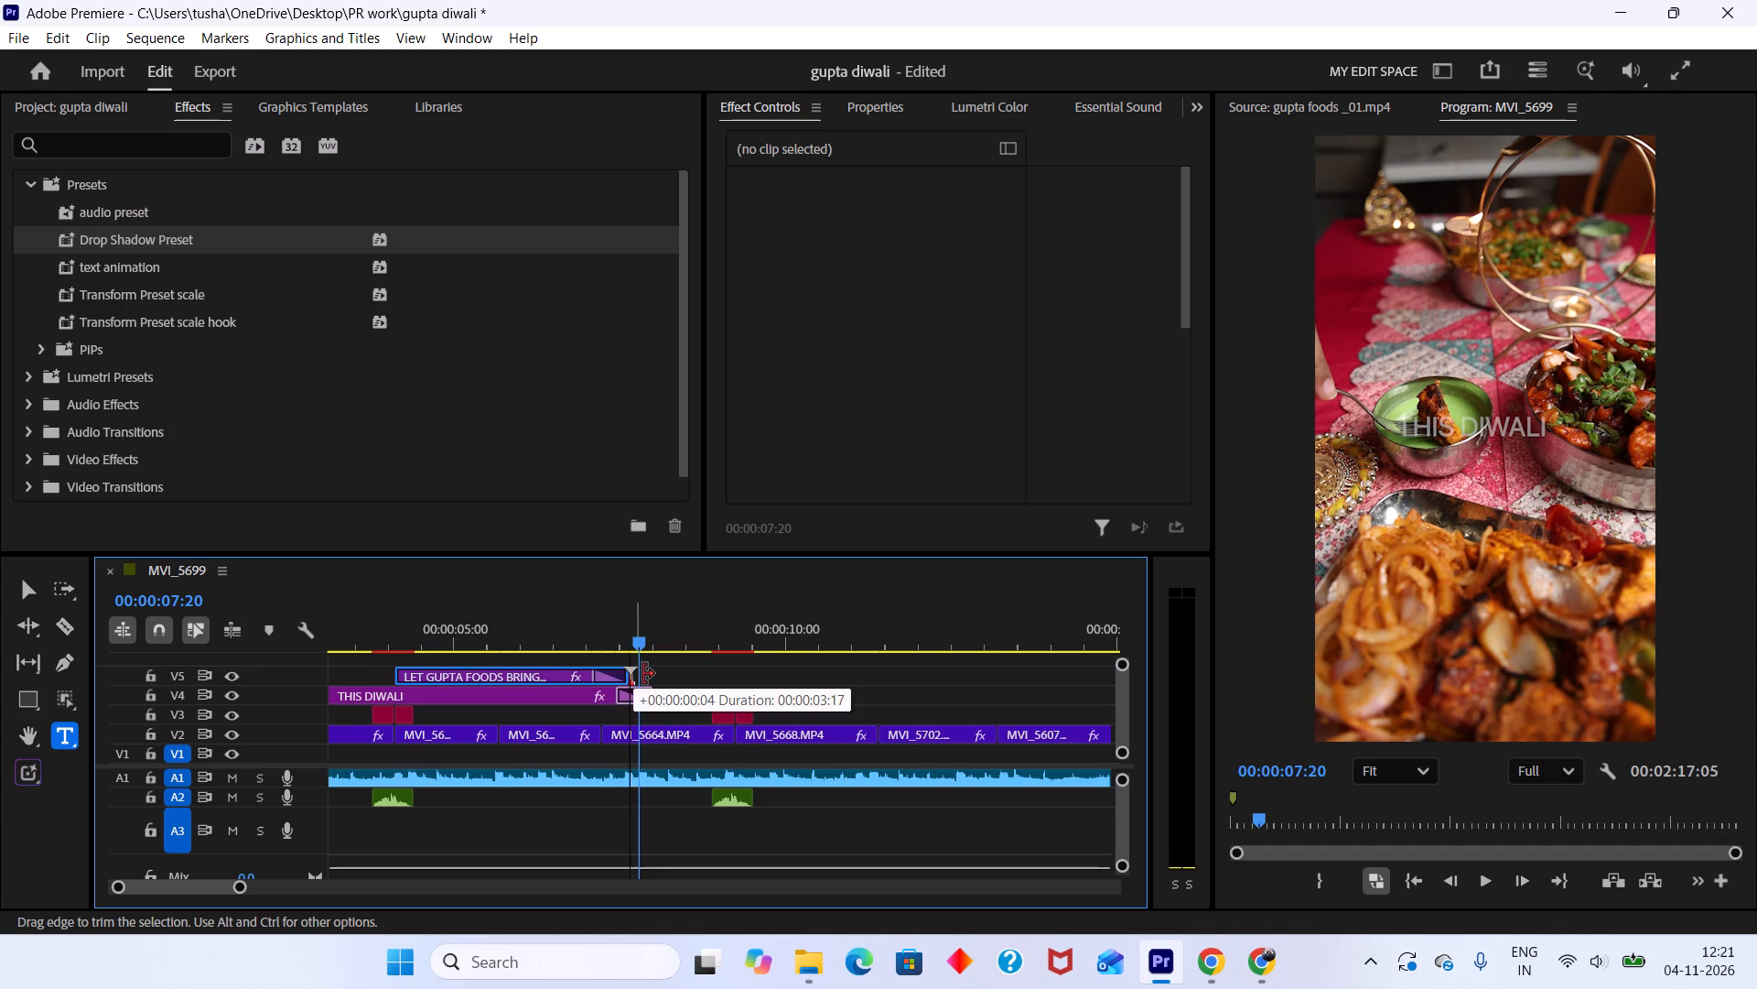
{"action": "left_click_drag", "start_coordinate": [643, 674], "coordinate": [645, 675]}
{"action": "left_click_drag", "start_coordinate": [637, 673], "coordinate": [647, 676]}
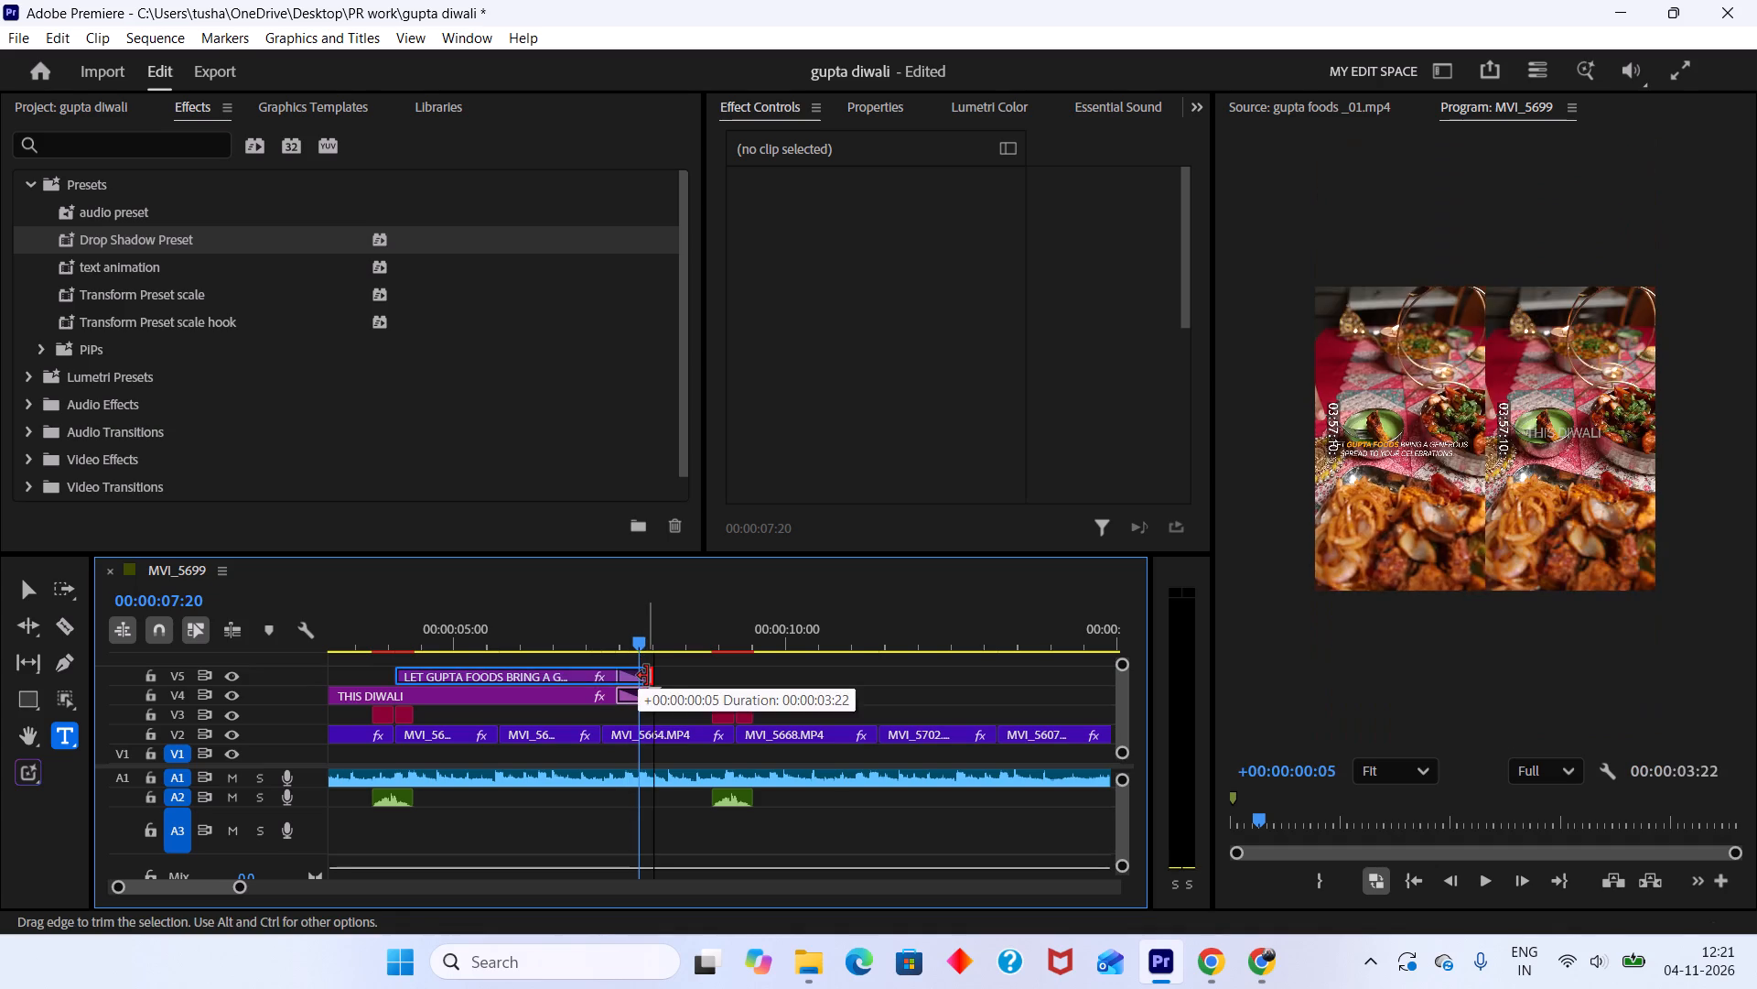
{"action": "left_click_drag", "start_coordinate": [647, 676], "coordinate": [649, 676]}
{"action": "key", "text": "ctrl+s"}
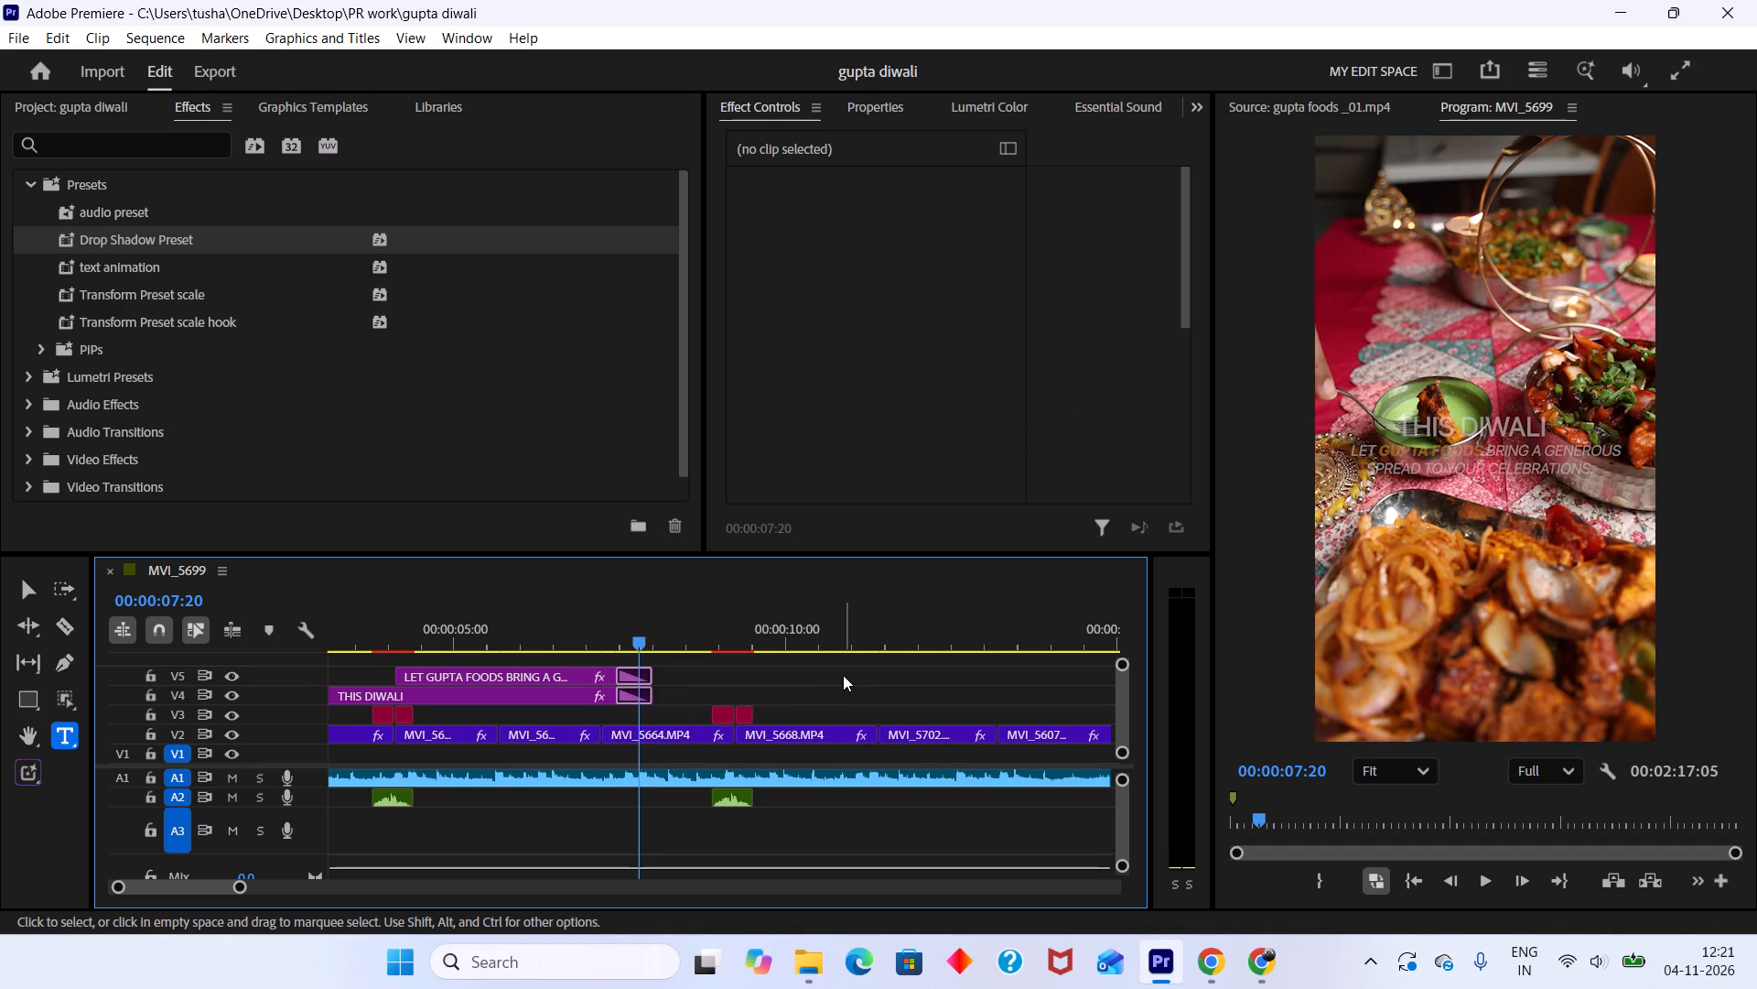
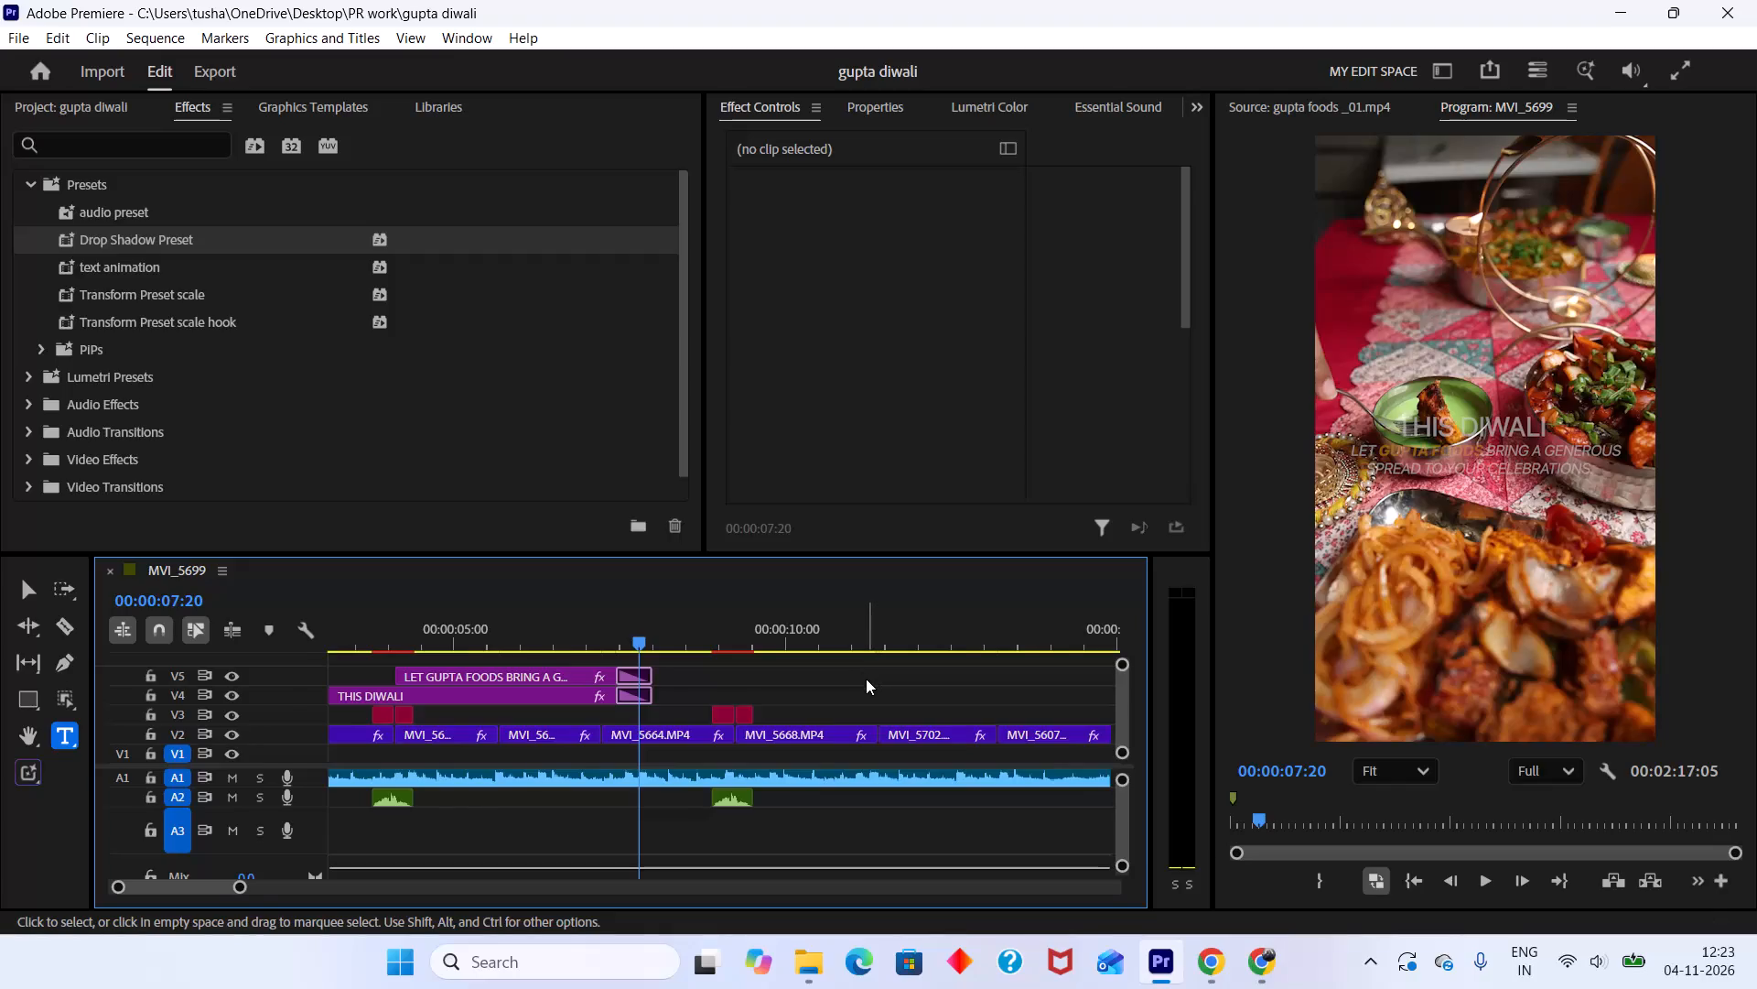
Play the reel from the end of the title fade-outs through the following food clips, and save the project.
{"action": "scroll", "coordinate": [866, 679], "scroll_direction": "down", "scroll_amount": 8, "text": "alt"}
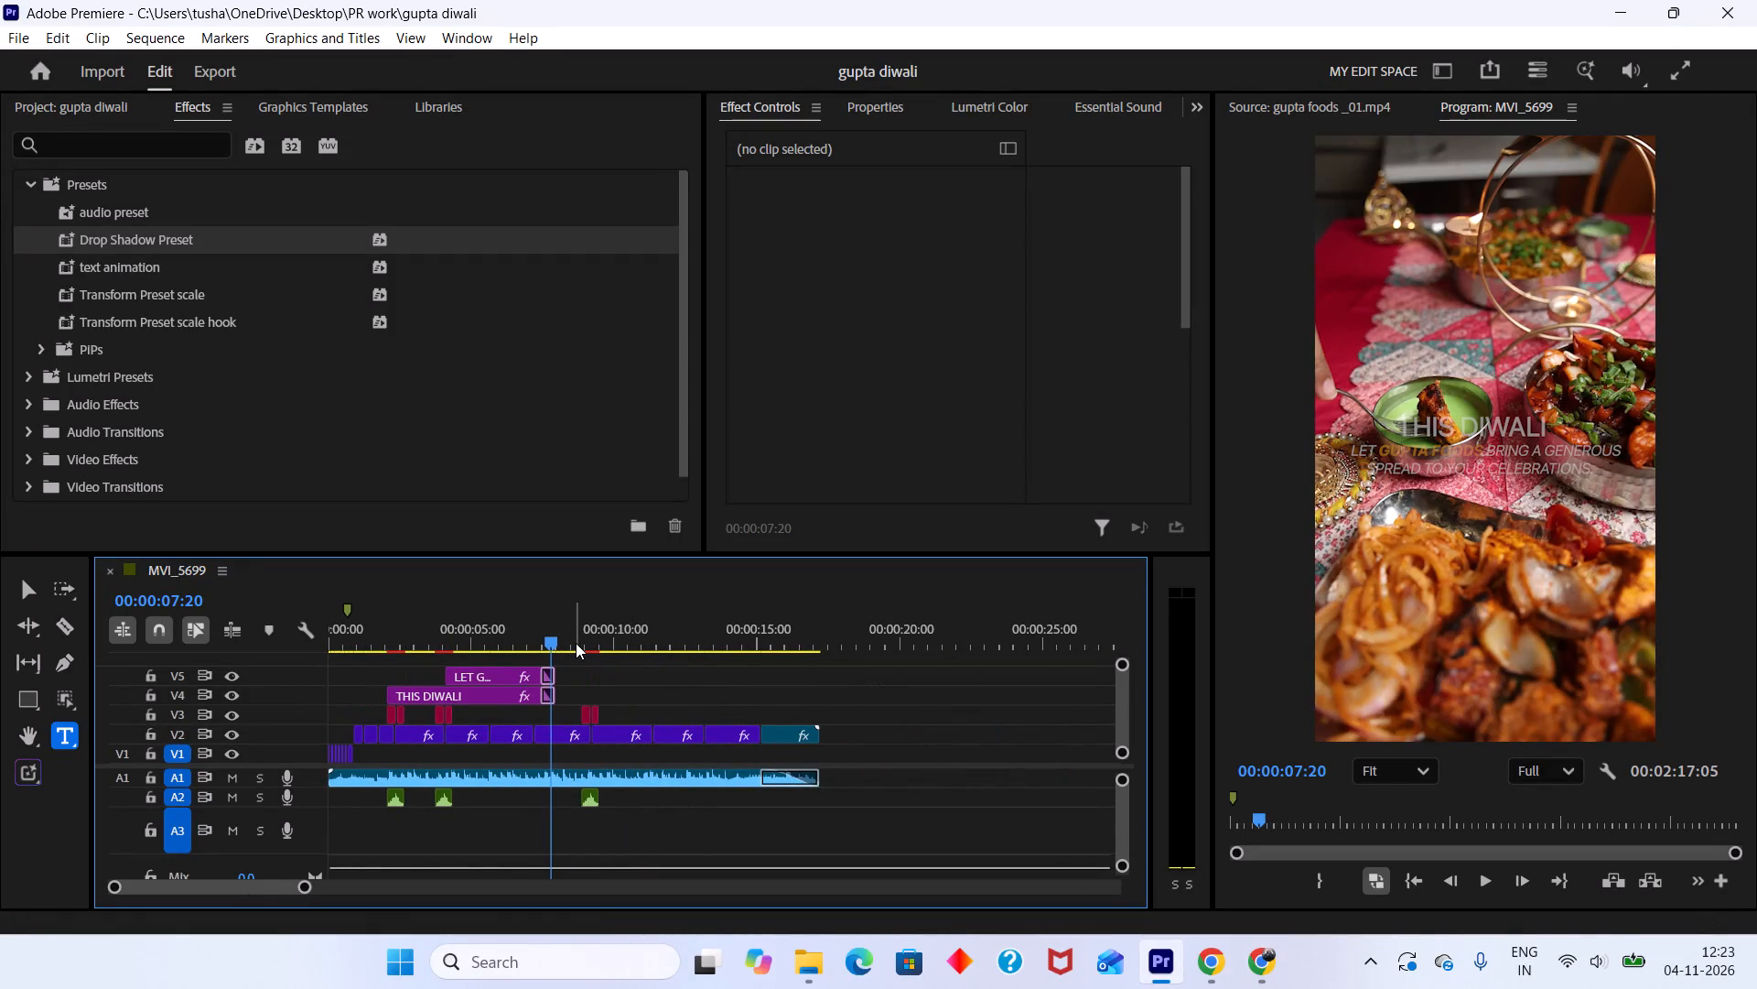
{"action": "key", "text": "space"}
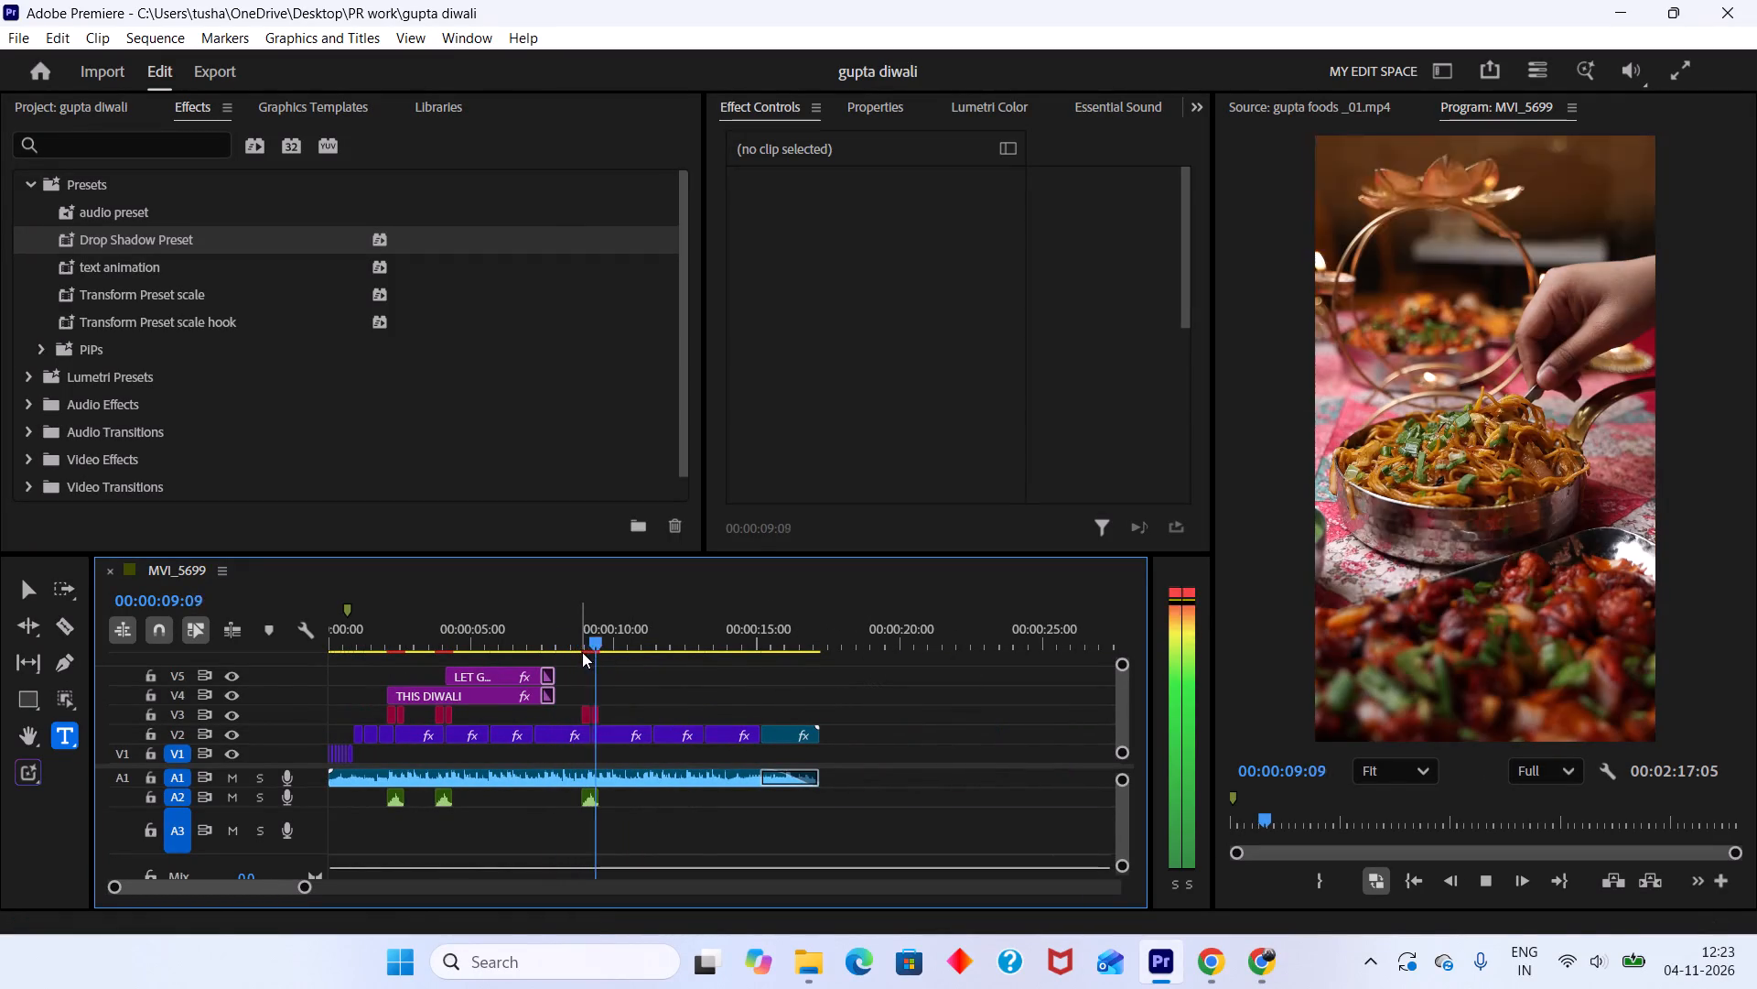
{"action": "key", "text": "space"}
{"action": "key", "text": "ctrl+s"}
{"action": "key", "text": "space"}
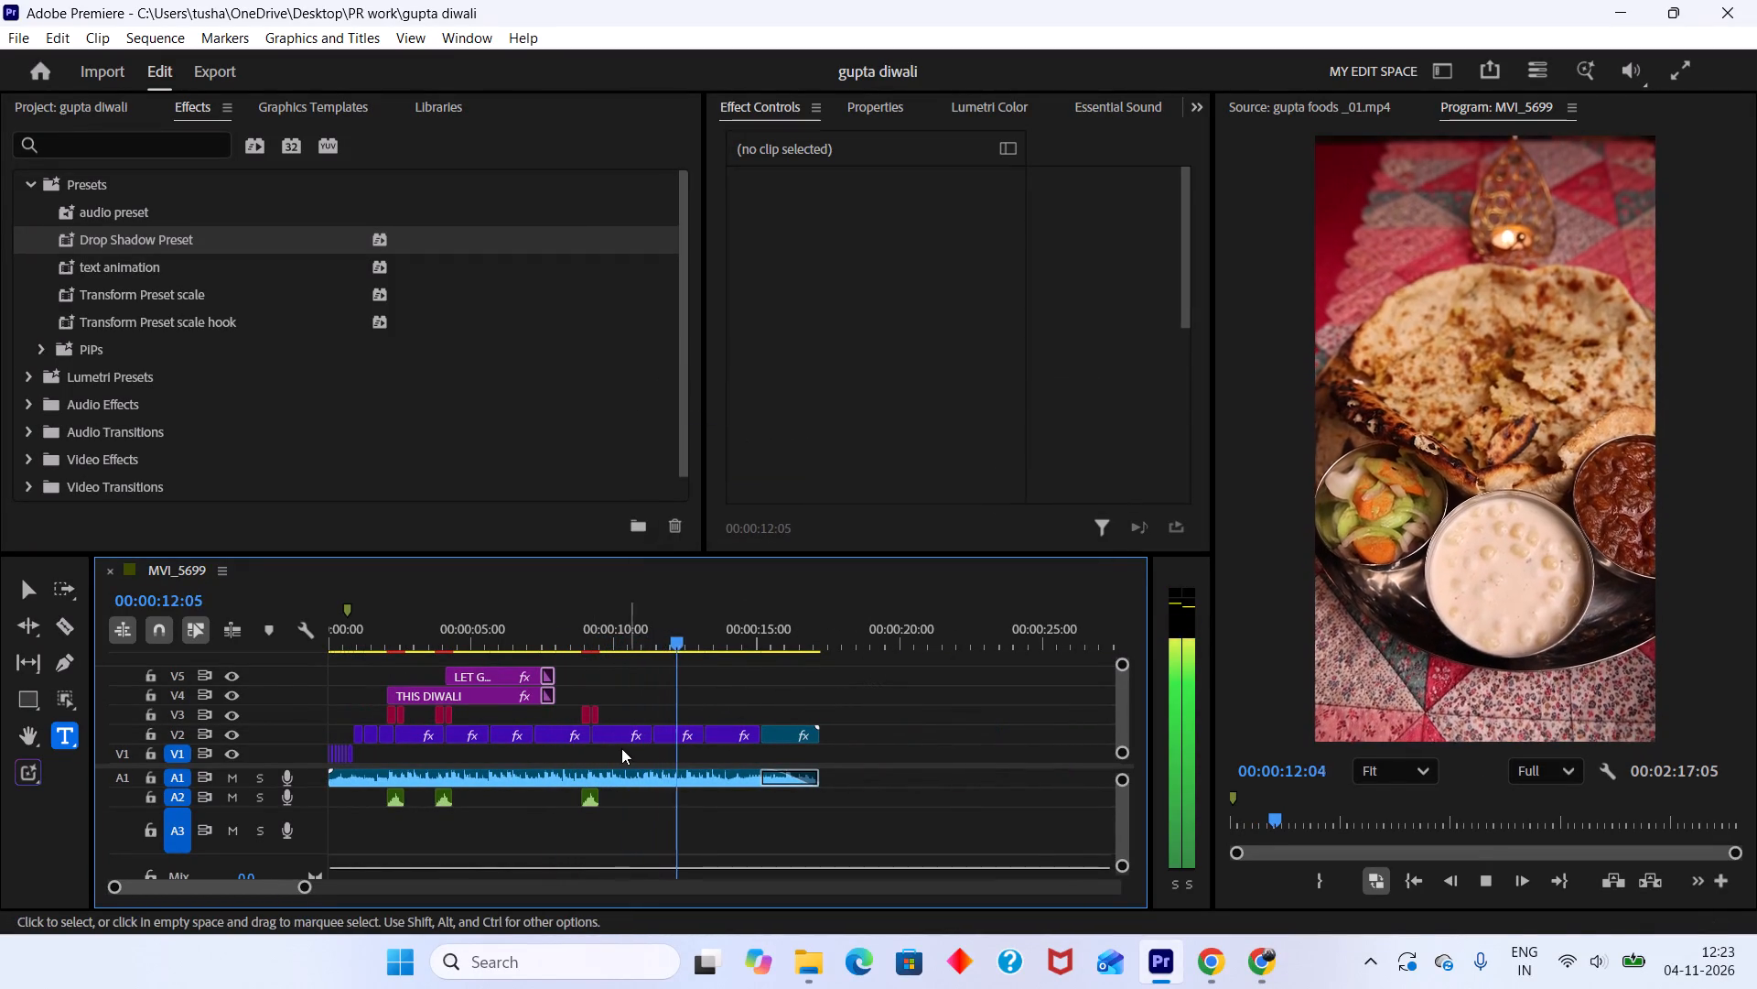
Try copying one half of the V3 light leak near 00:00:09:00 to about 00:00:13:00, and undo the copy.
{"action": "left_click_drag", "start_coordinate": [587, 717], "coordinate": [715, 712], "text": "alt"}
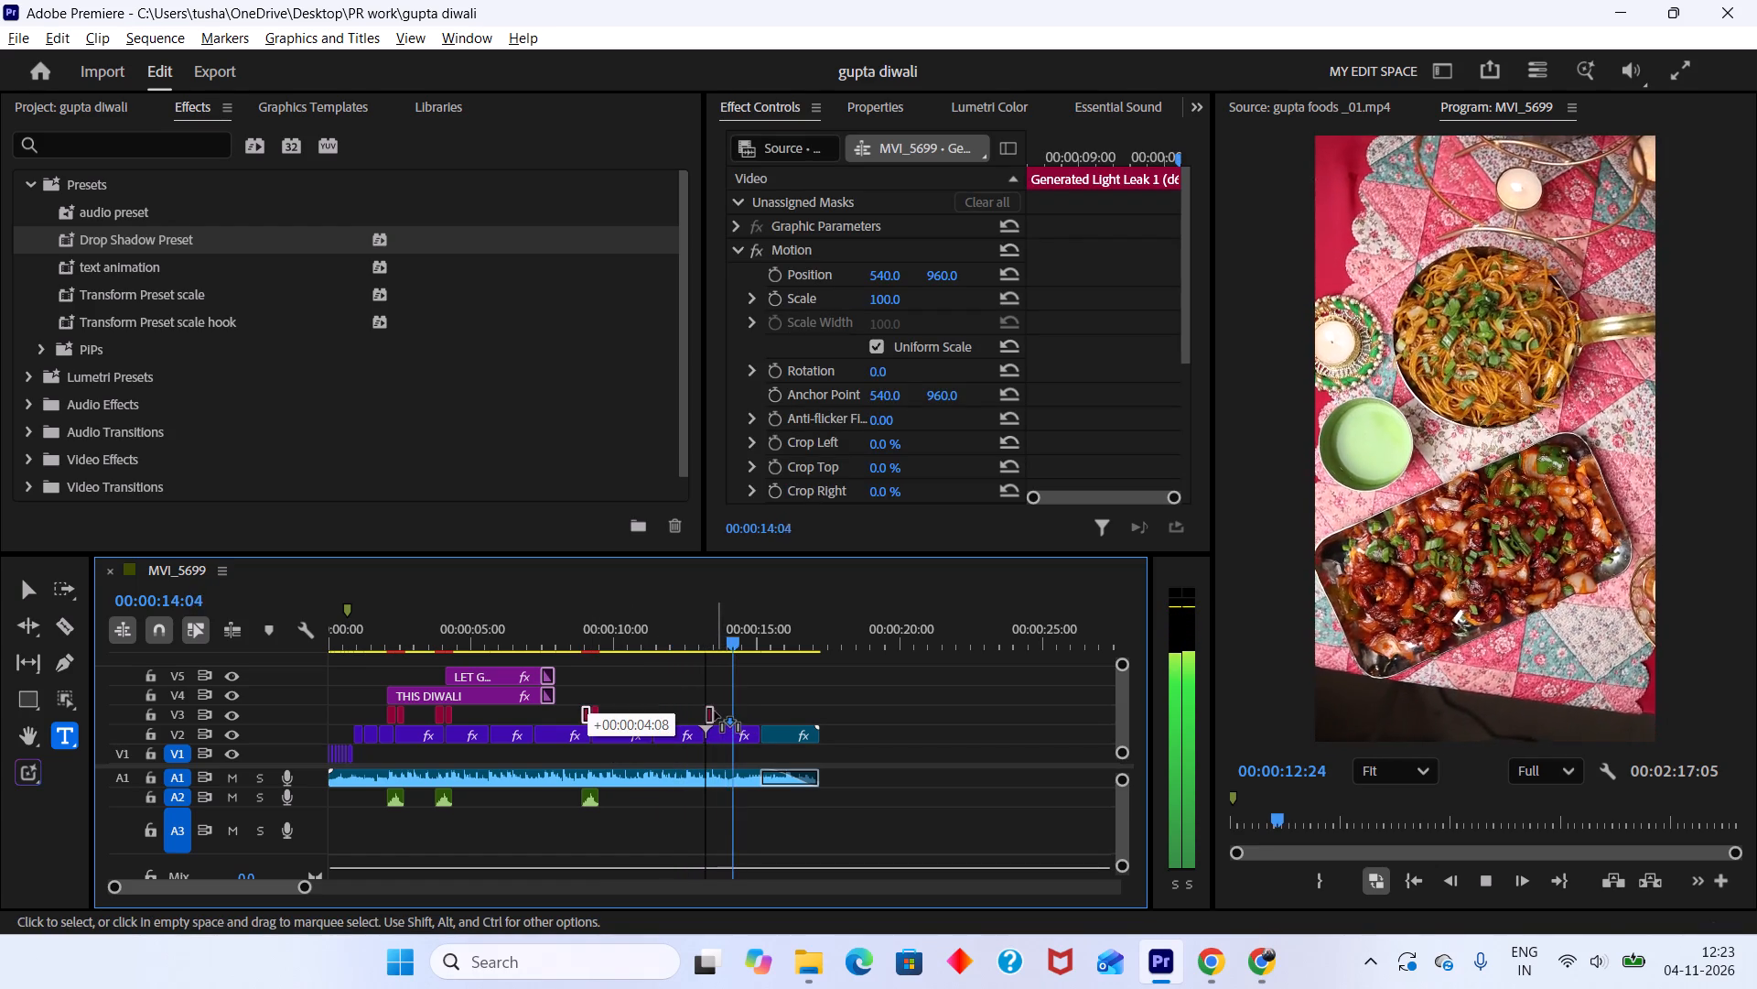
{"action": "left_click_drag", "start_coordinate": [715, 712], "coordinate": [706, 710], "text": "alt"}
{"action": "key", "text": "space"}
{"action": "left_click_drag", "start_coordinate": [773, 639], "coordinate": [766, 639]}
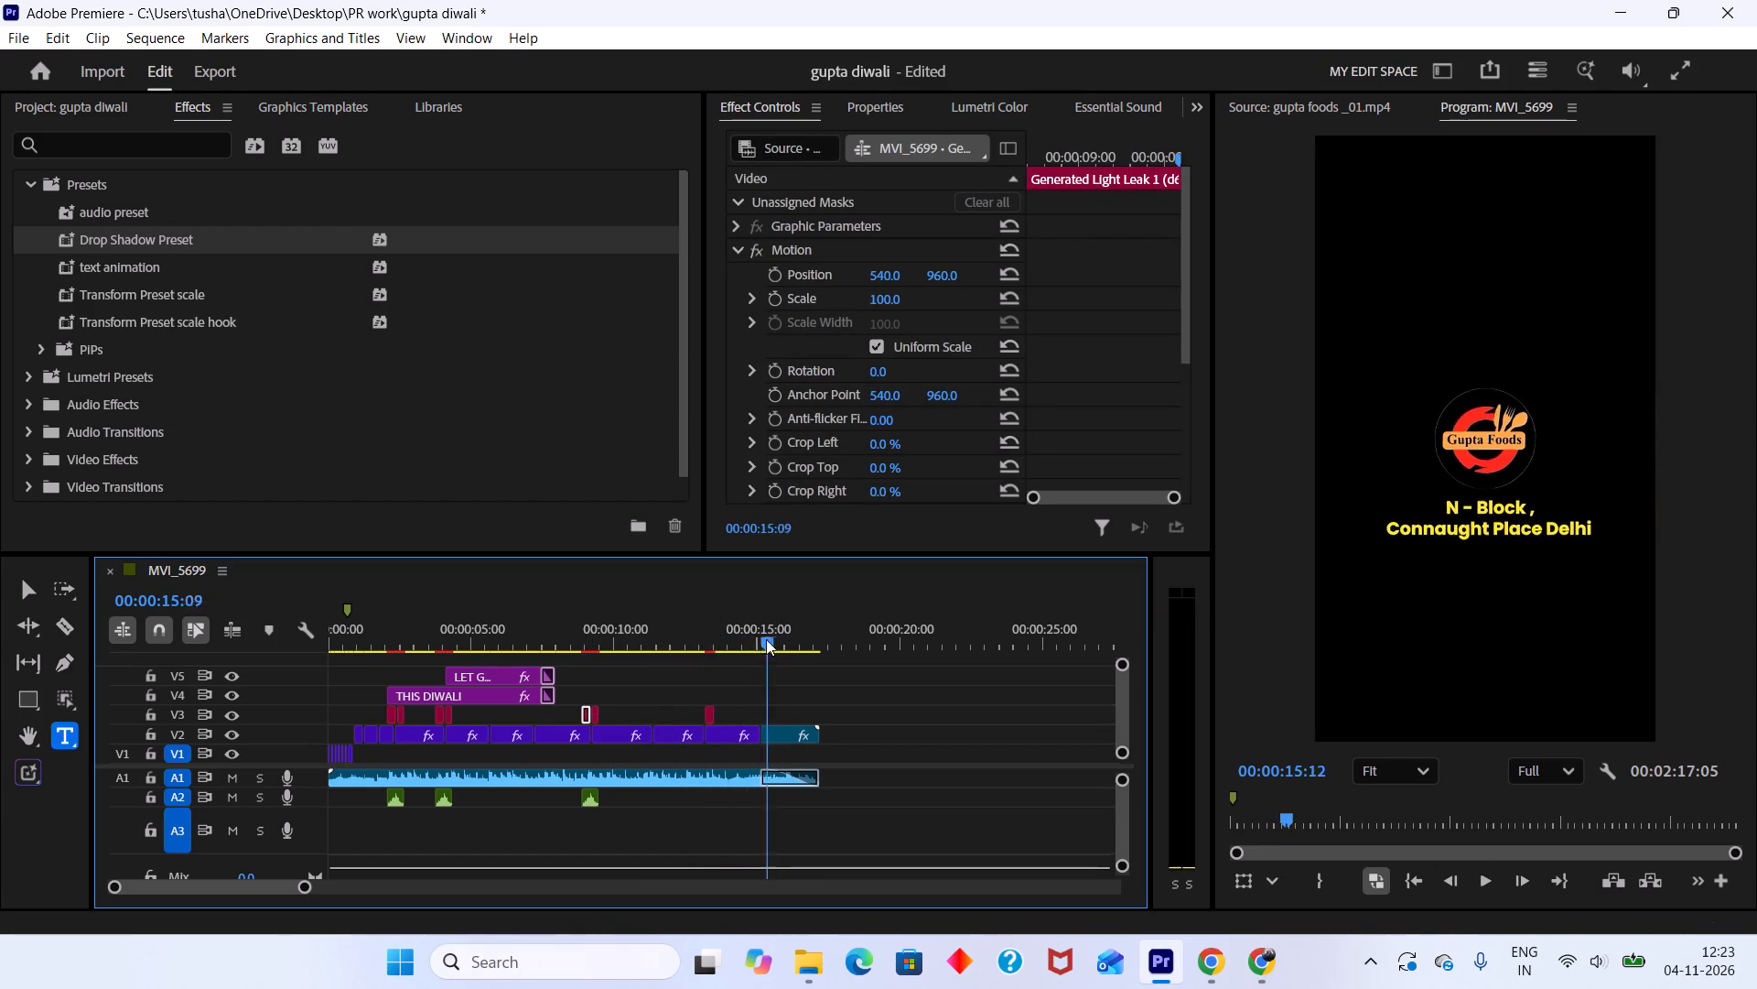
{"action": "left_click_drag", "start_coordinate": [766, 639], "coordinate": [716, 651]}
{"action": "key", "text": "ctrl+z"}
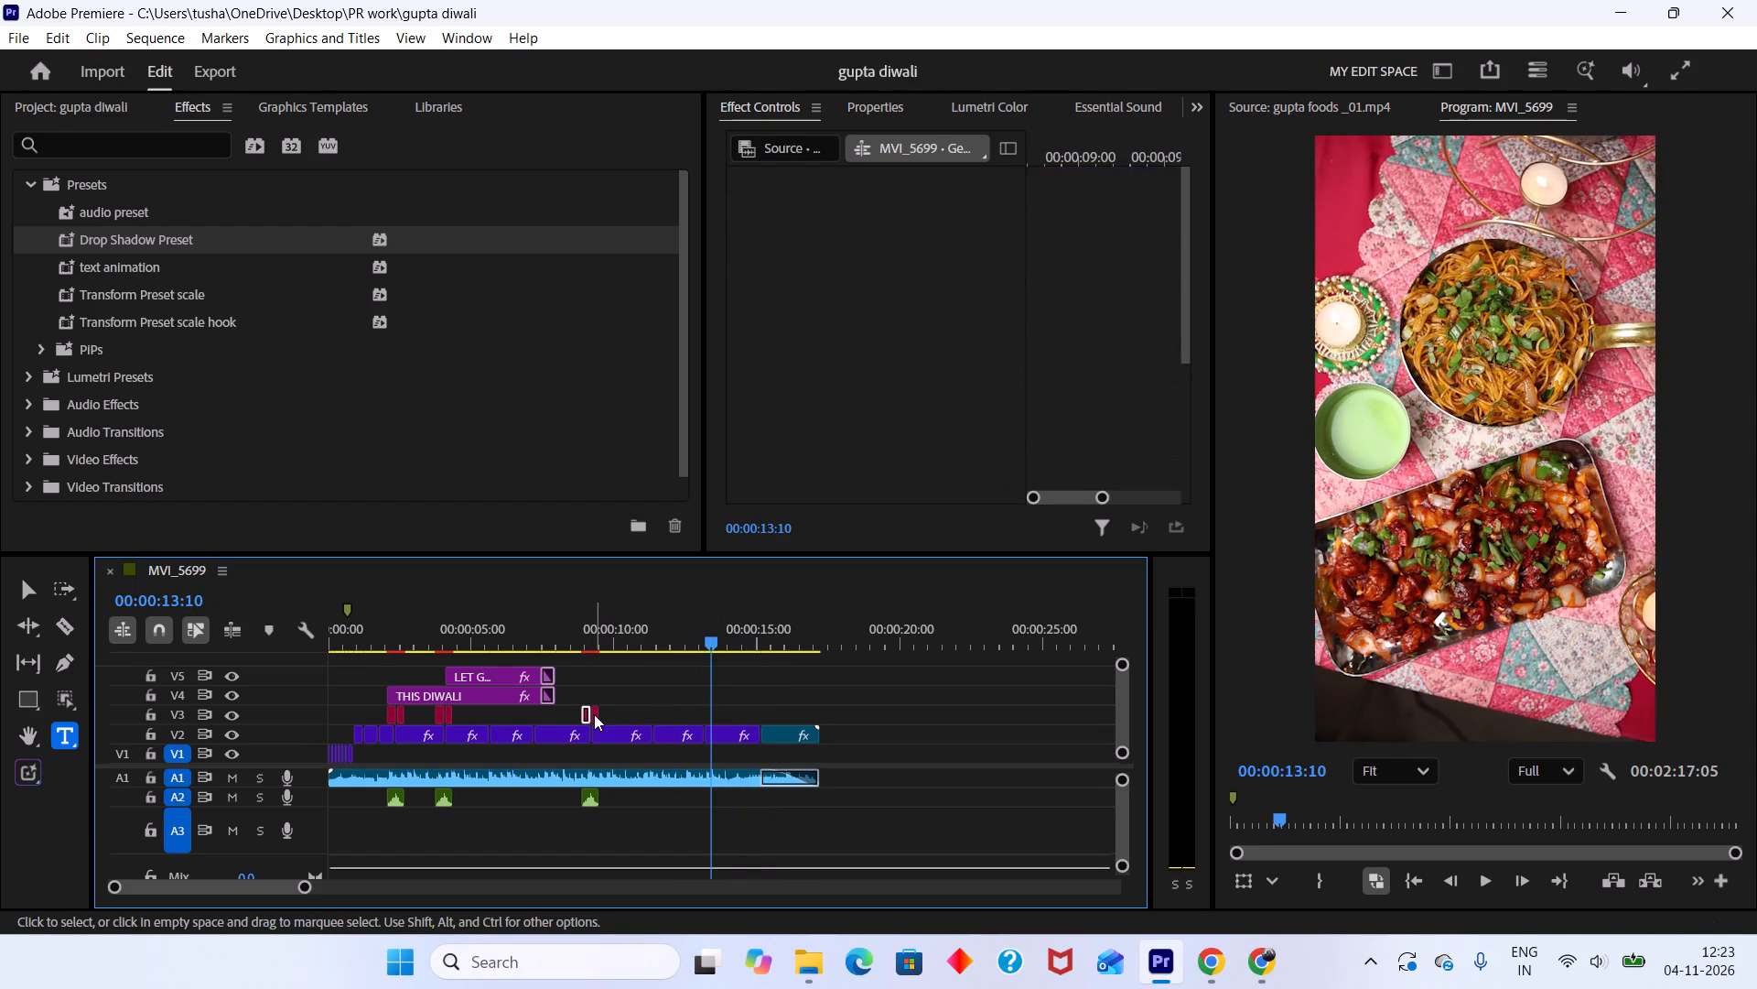
Duplicate both light leak clips near 00:00:09:00 with their sound to about 00:00:13:00, play the result, and save.
{"action": "left_click", "coordinate": [594, 714]}
{"action": "left_click_drag", "start_coordinate": [593, 716], "coordinate": [702, 714], "text": "alt"}
{"action": "left_click_drag", "start_coordinate": [717, 632], "coordinate": [691, 617]}
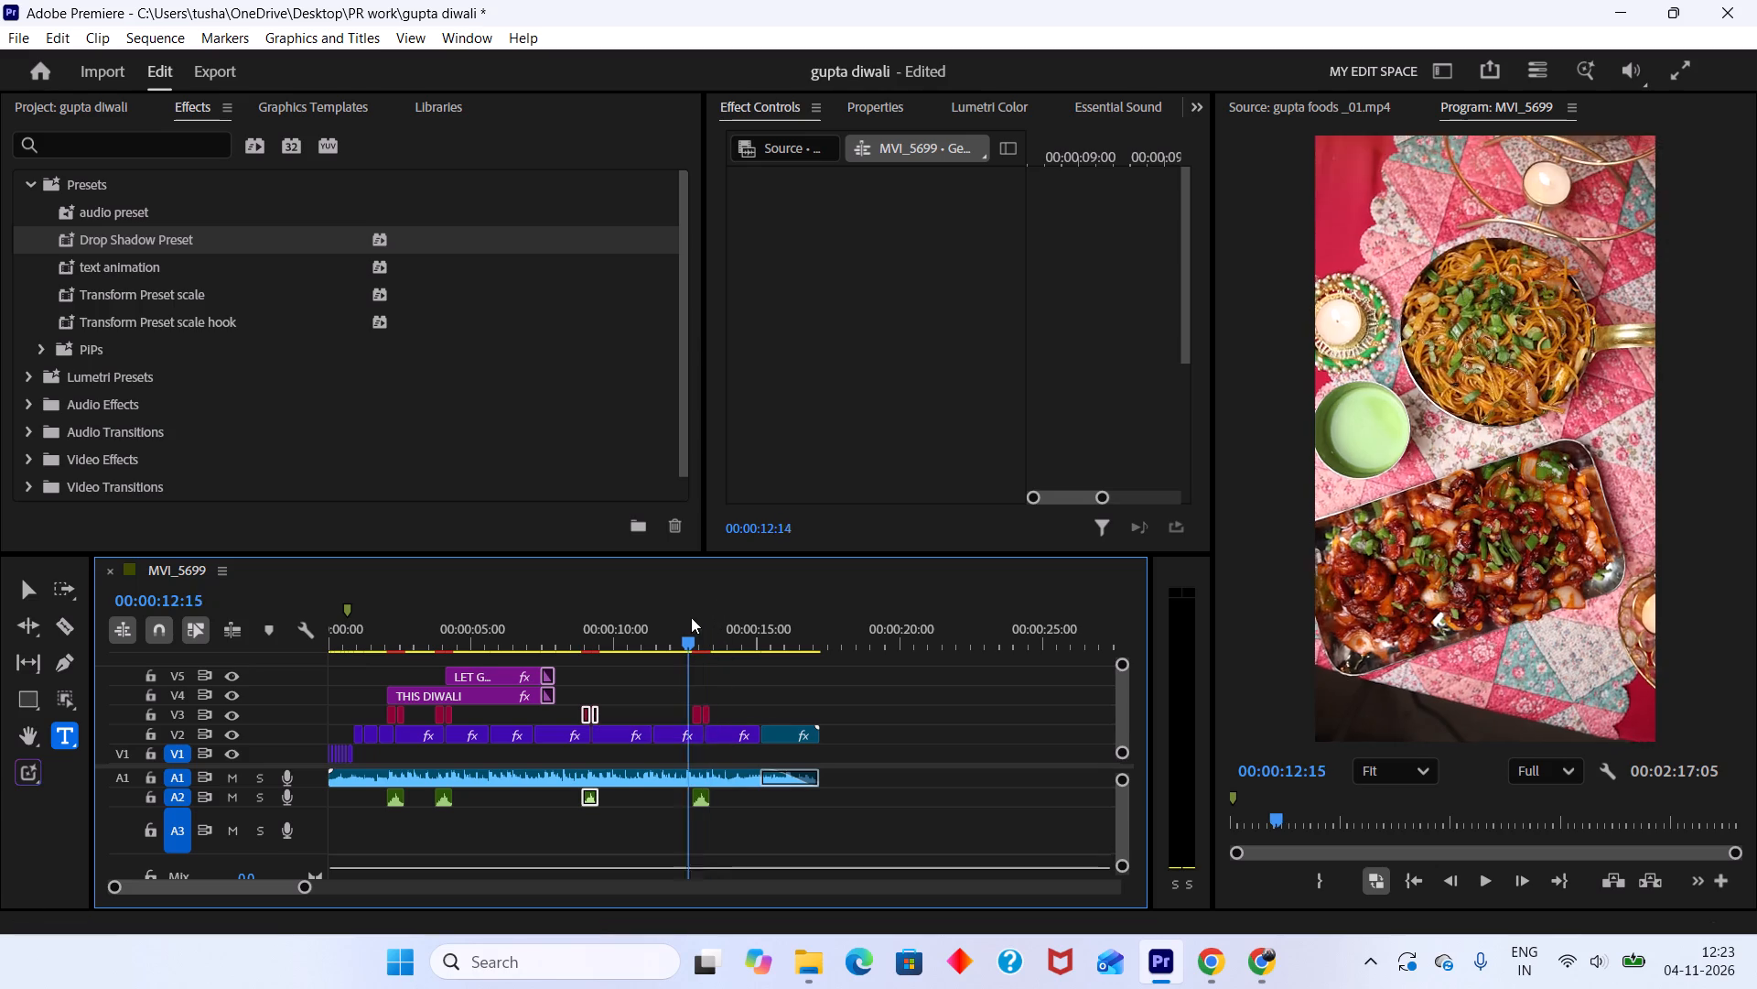
{"action": "left_click_drag", "start_coordinate": [691, 617], "coordinate": [684, 614]}
{"action": "key", "text": "space"}
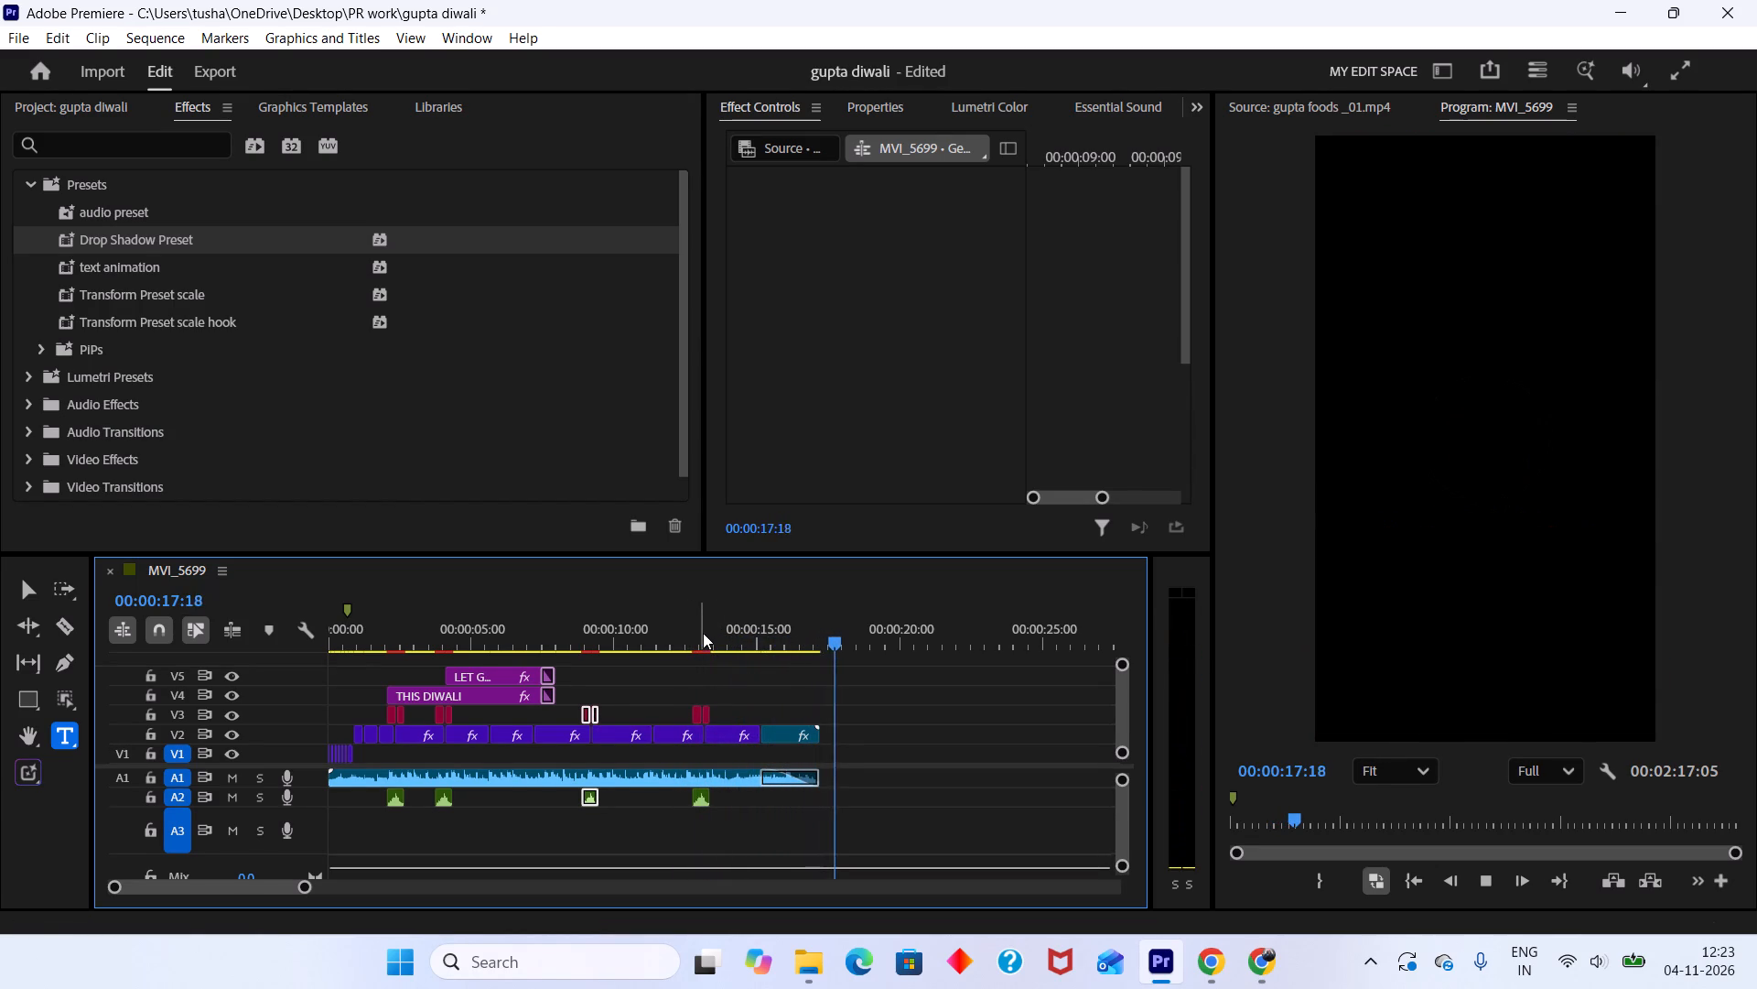
{"action": "key", "text": "ctrl+s"}
Review the reel by scrubbing from the light leak near 00:00:13:00 back to the start of the THIS DIWALI title.
{"action": "left_click_drag", "start_coordinate": [785, 620], "coordinate": [745, 609]}
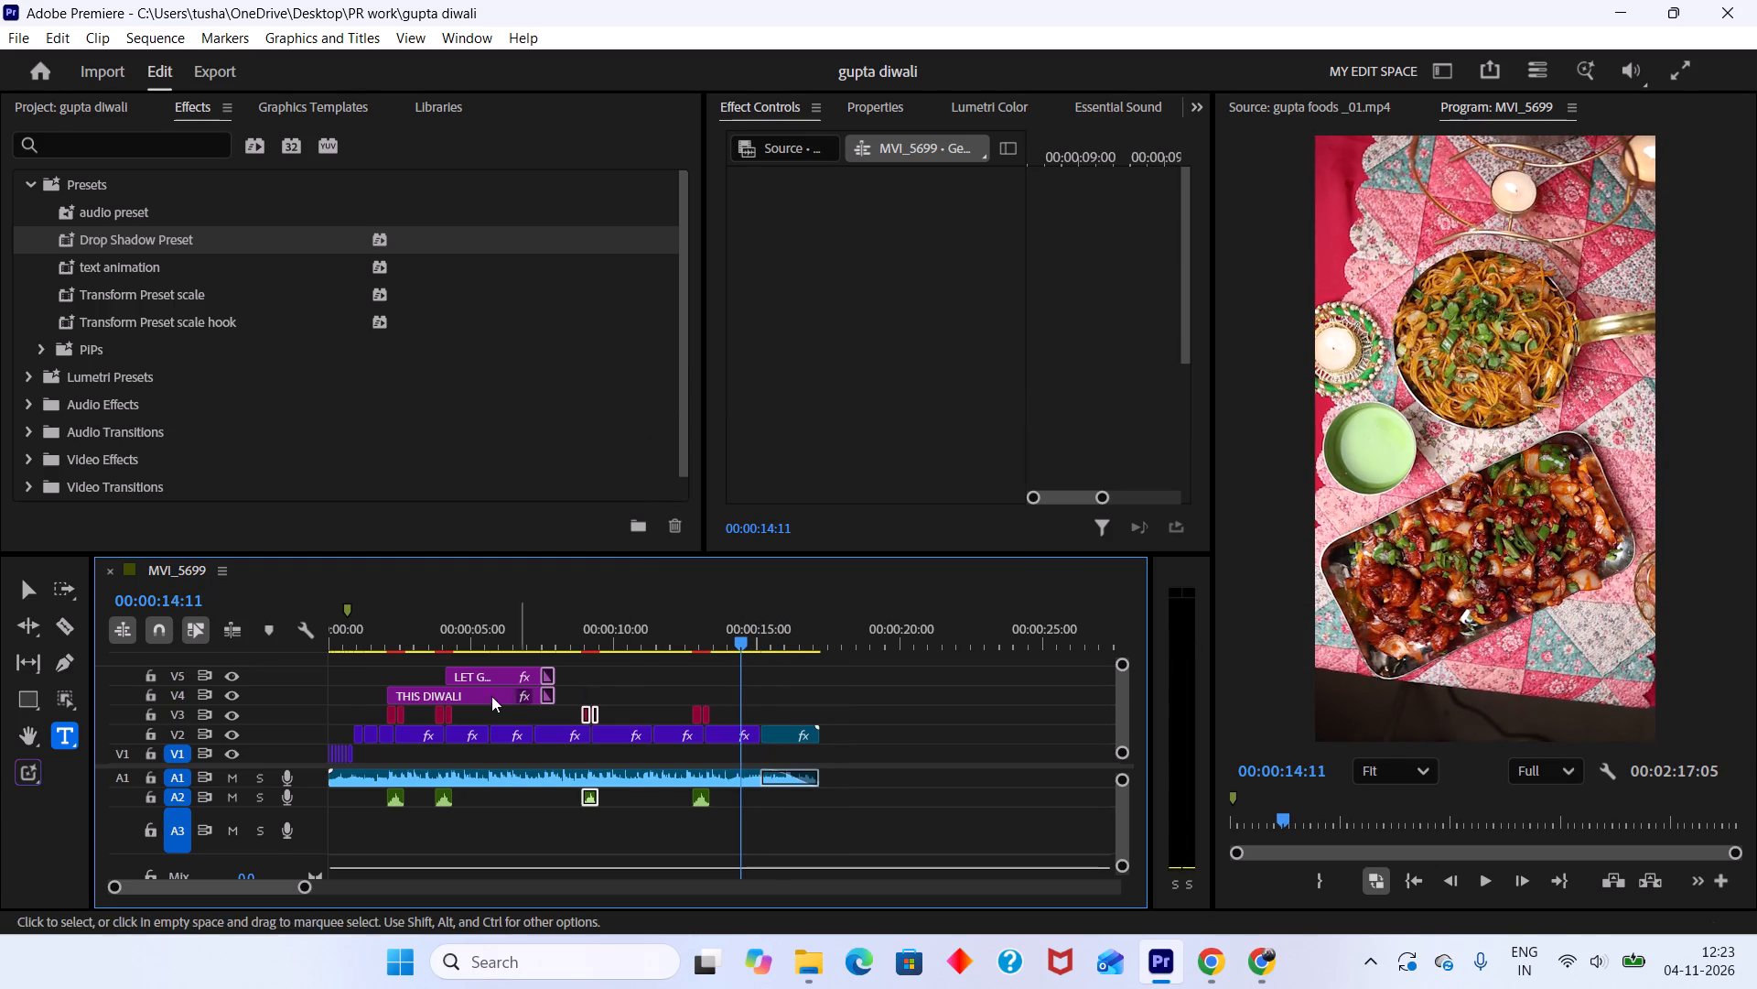
{"action": "left_click", "coordinate": [309, 696]}
{"action": "scroll", "coordinate": [309, 696], "scroll_direction": "down", "scroll_amount": 2, "text": "alt"}
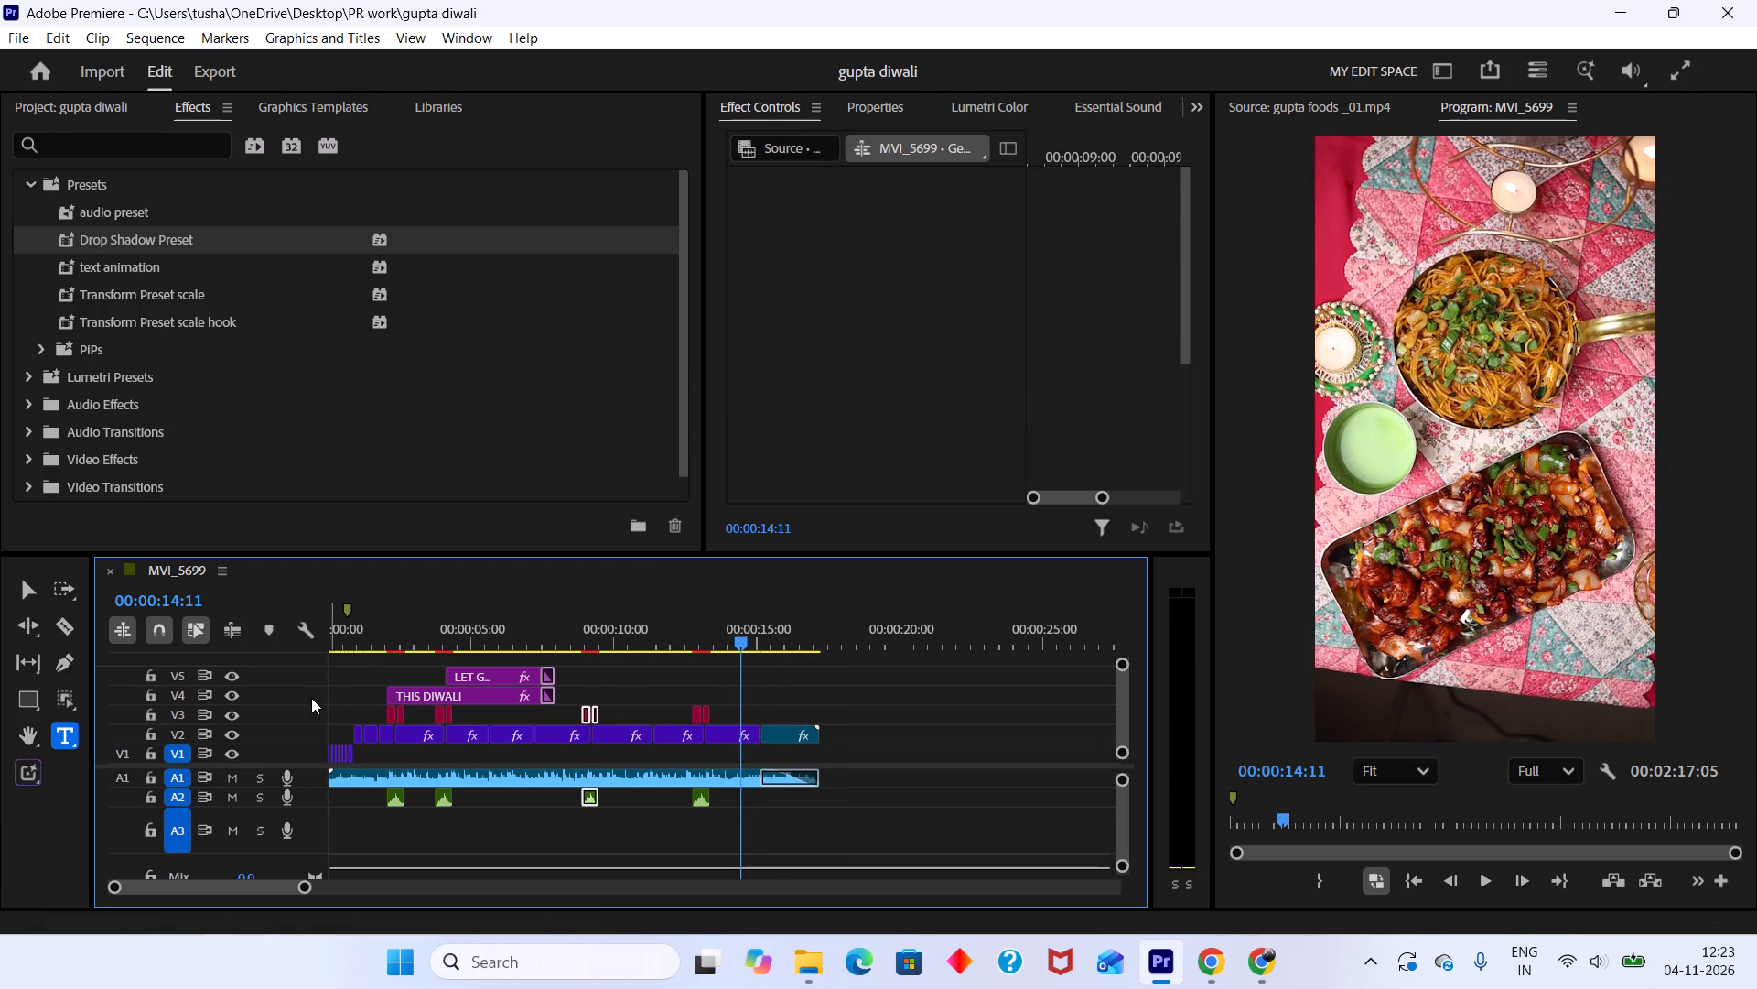
{"action": "left_click_drag", "start_coordinate": [735, 639], "coordinate": [695, 630]}
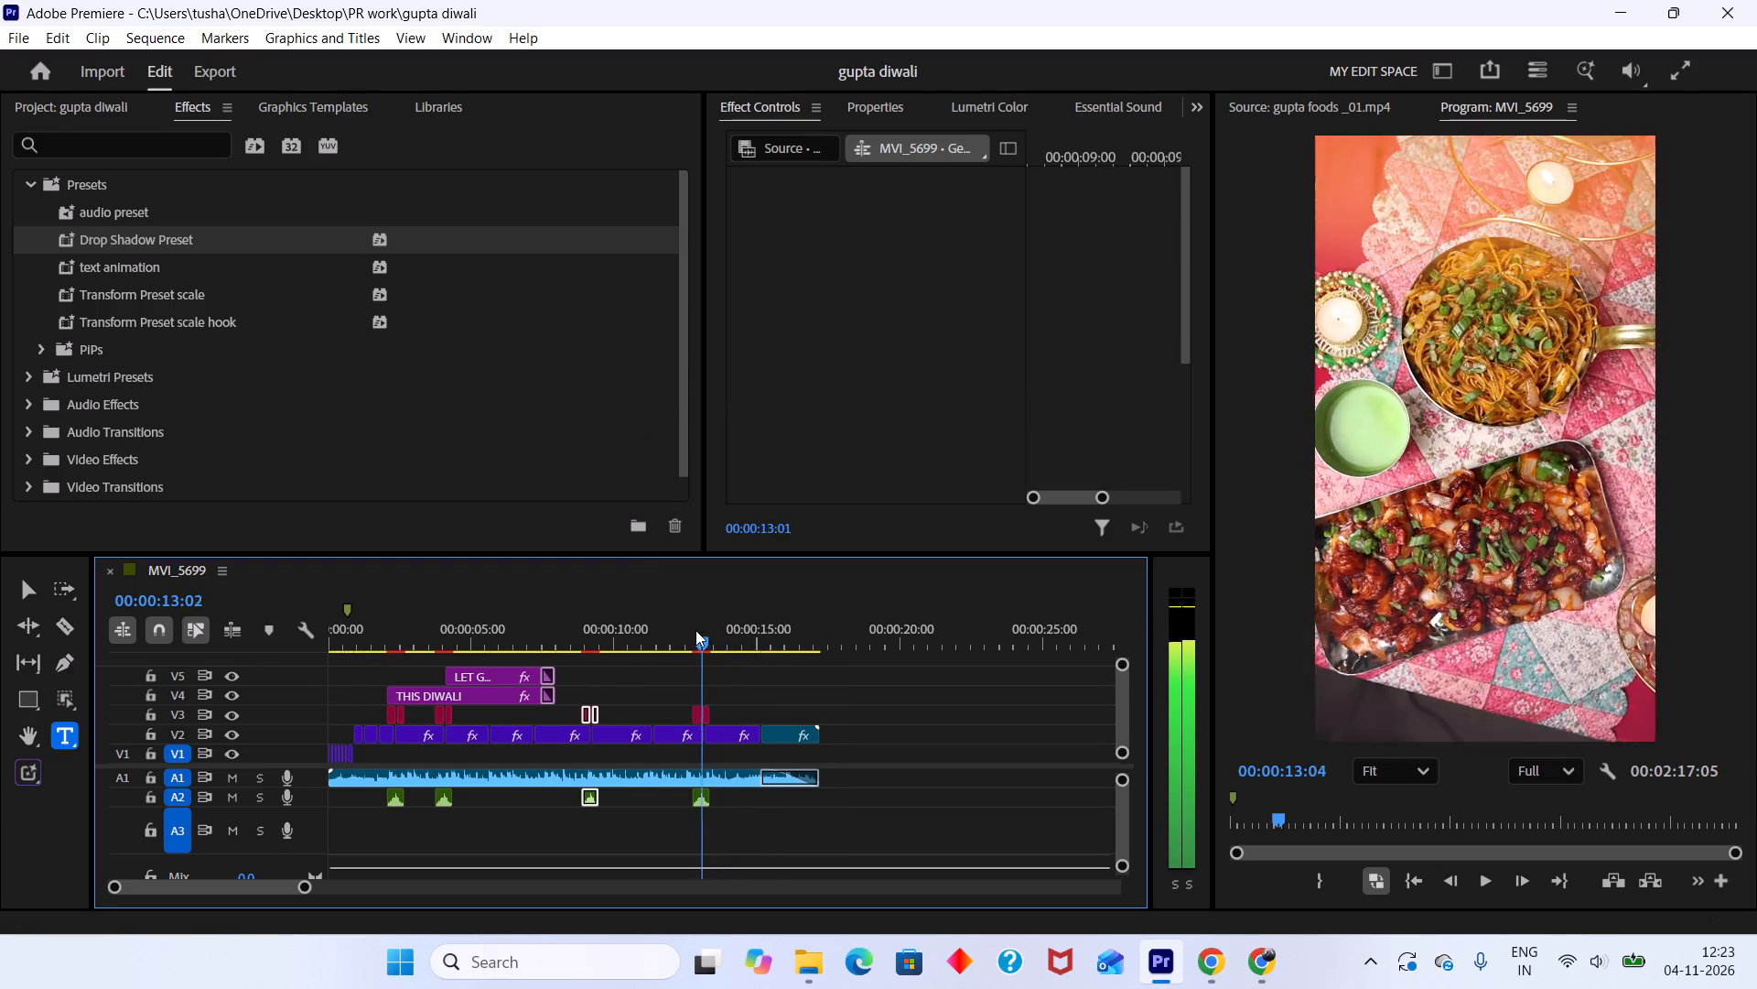
{"action": "left_click_drag", "start_coordinate": [695, 630], "coordinate": [402, 704]}
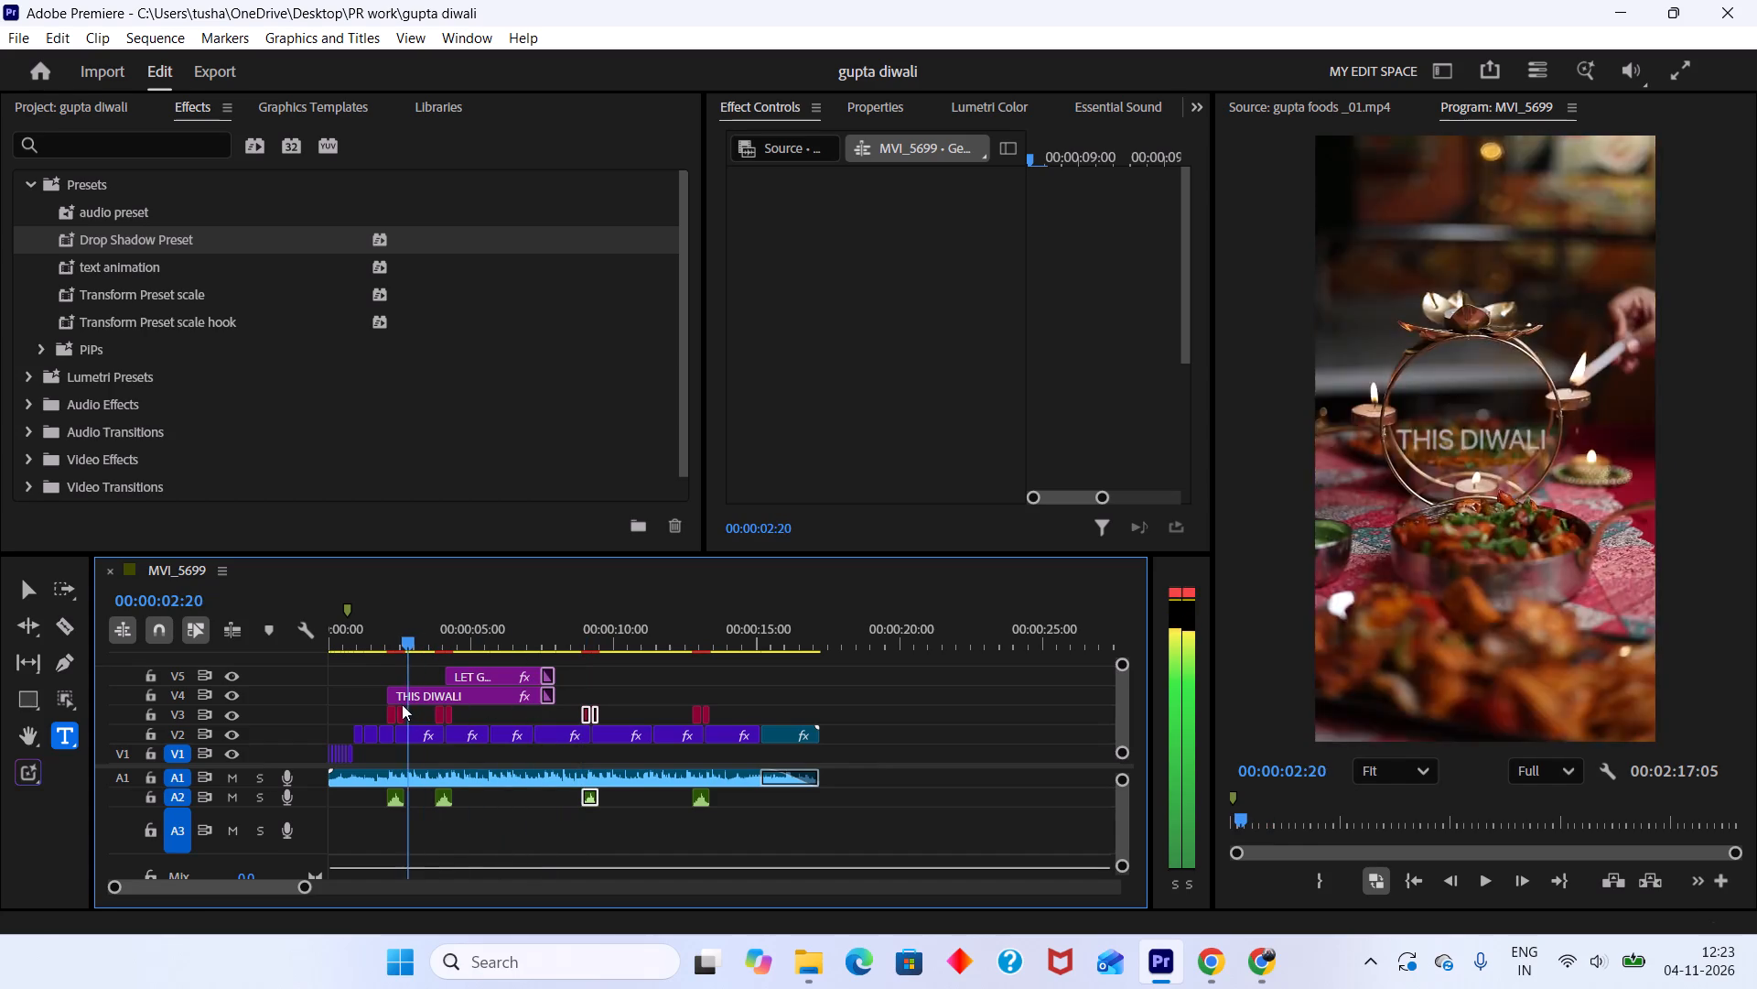
{"action": "left_click_drag", "start_coordinate": [402, 704], "coordinate": [395, 701]}
{"action": "left_click", "coordinate": [394, 700]}
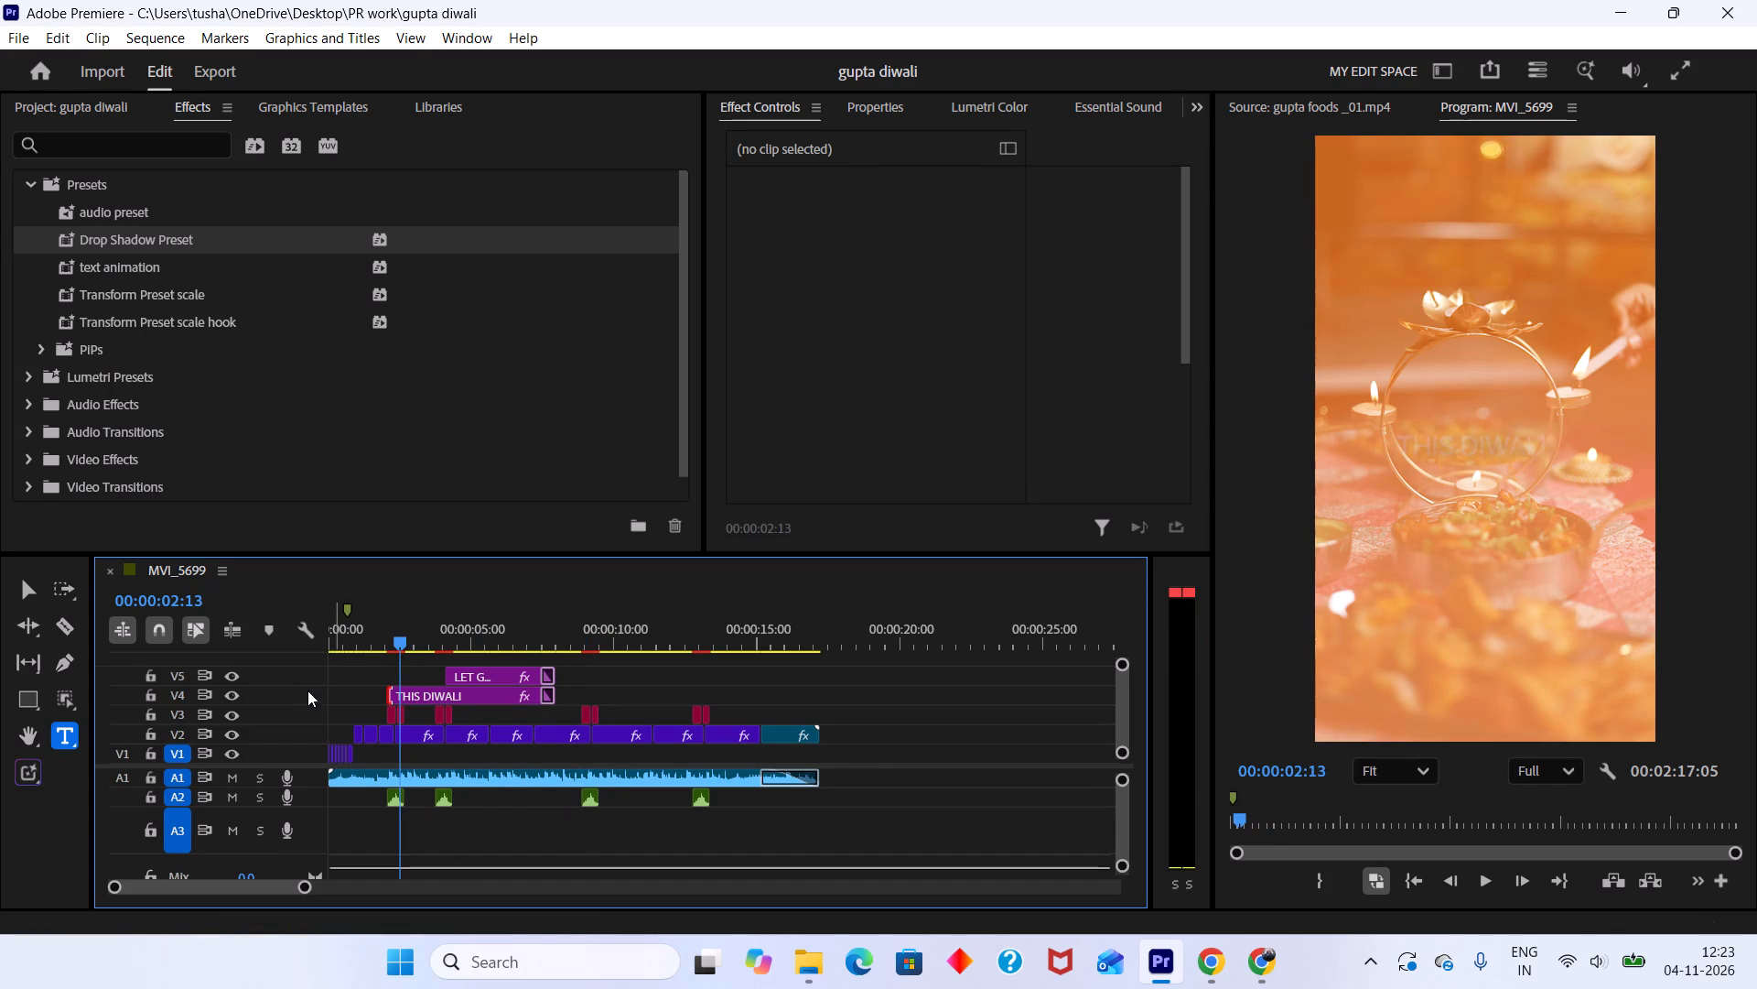
Create a new adjustment layer at 1080 x 1920, 25.00 fps, with square pixels.
{"action": "left_click", "coordinate": [87, 112]}
{"action": "left_click", "coordinate": [462, 418]}
{"action": "right_click", "coordinate": [459, 418]}
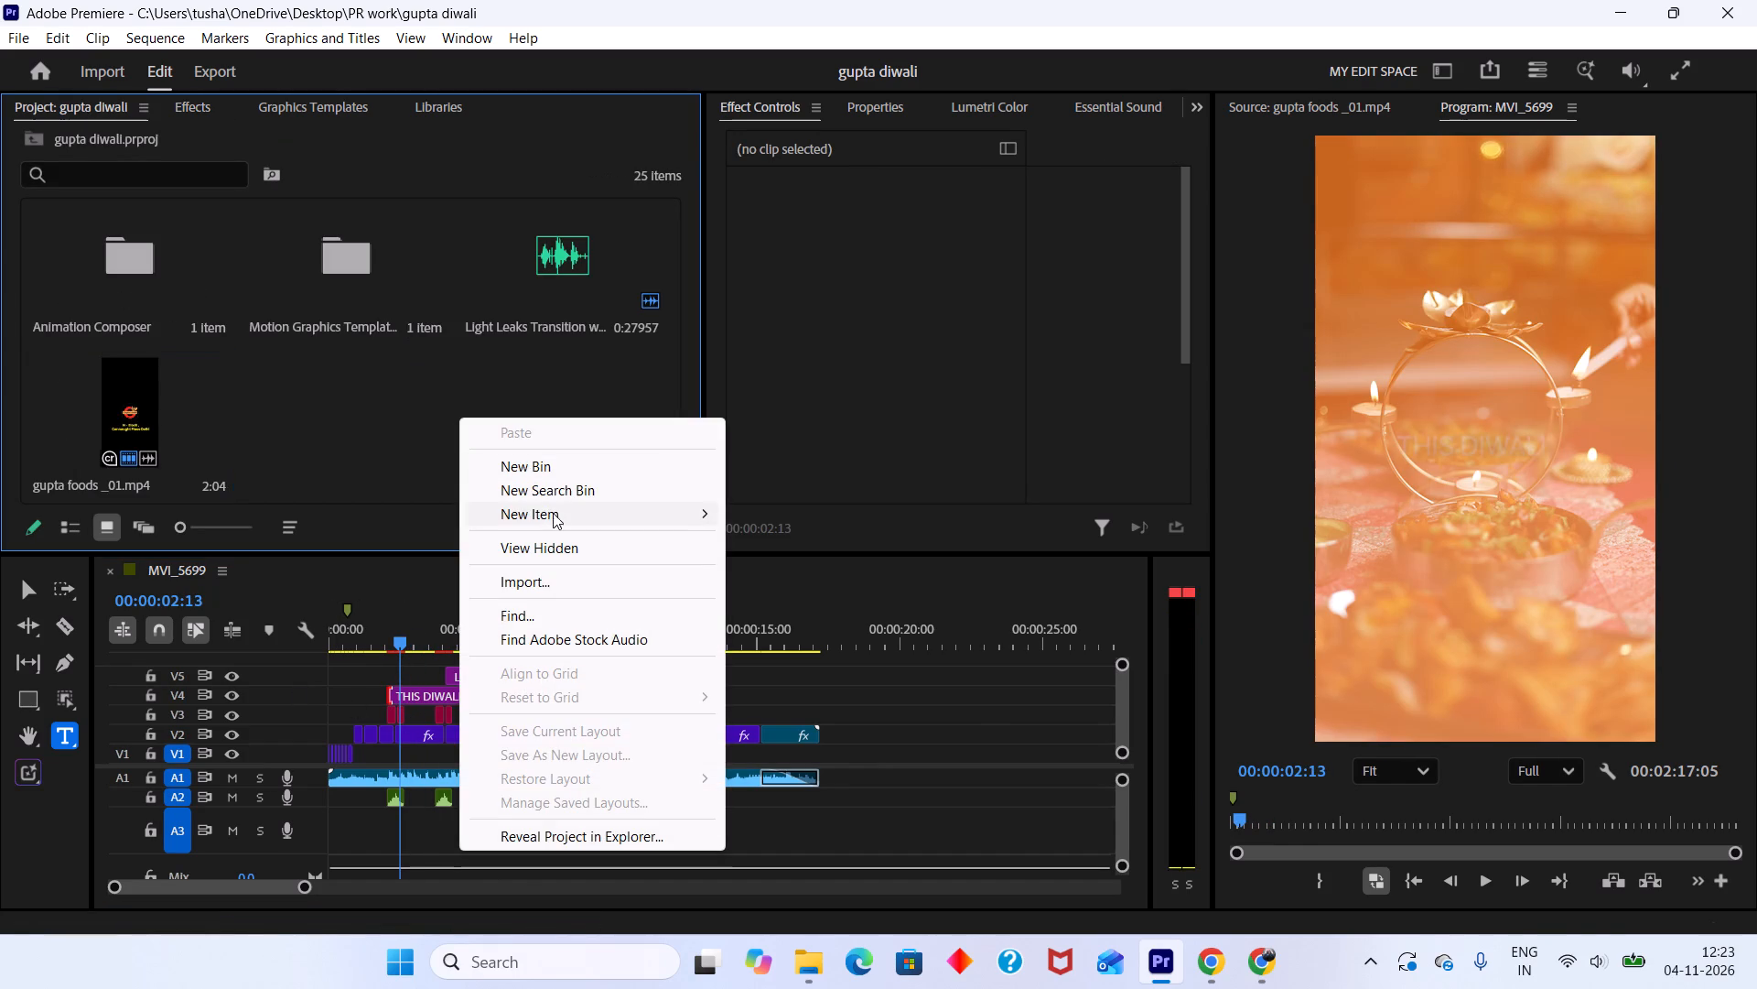
{"action": "left_click", "coordinate": [842, 582]}
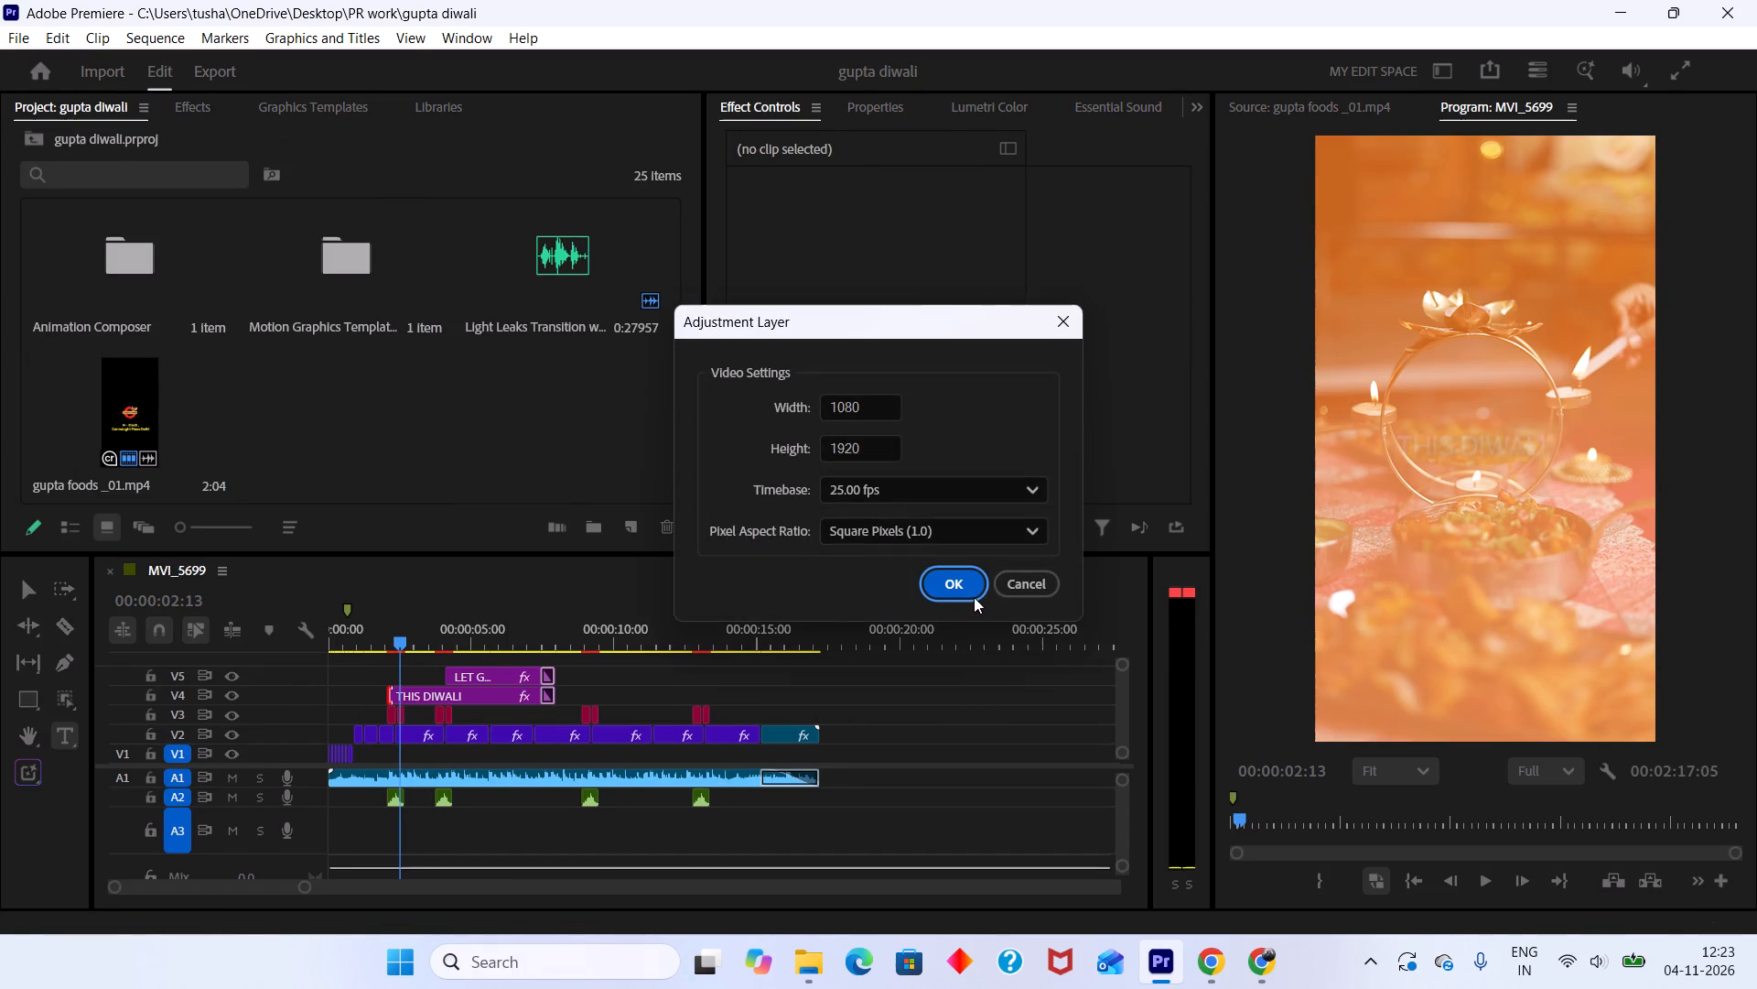
{"action": "left_click", "coordinate": [951, 590]}
Place the adjustment layer on a new V6 track, stretch it across the whole sequence to about 00:00:17:00, and save.
{"action": "left_click_drag", "start_coordinate": [412, 453], "coordinate": [646, 675]}
{"action": "key", "text": "grave"}
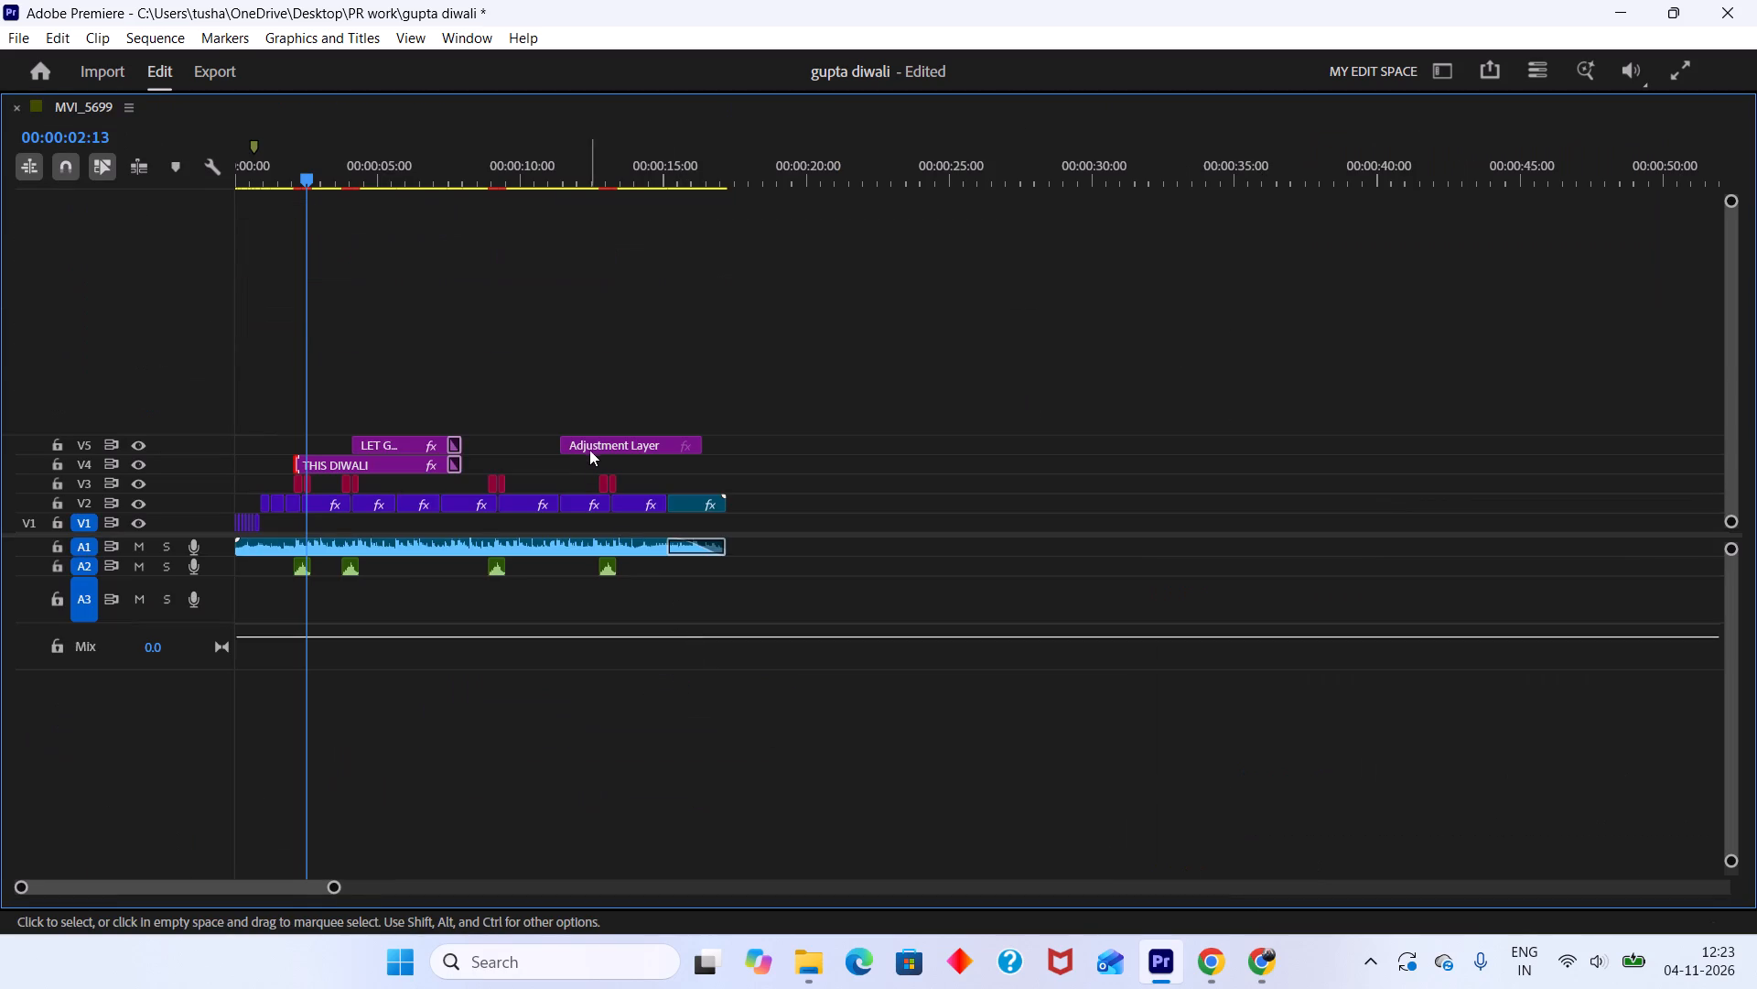
{"action": "left_click_drag", "start_coordinate": [598, 442], "coordinate": [228, 423]}
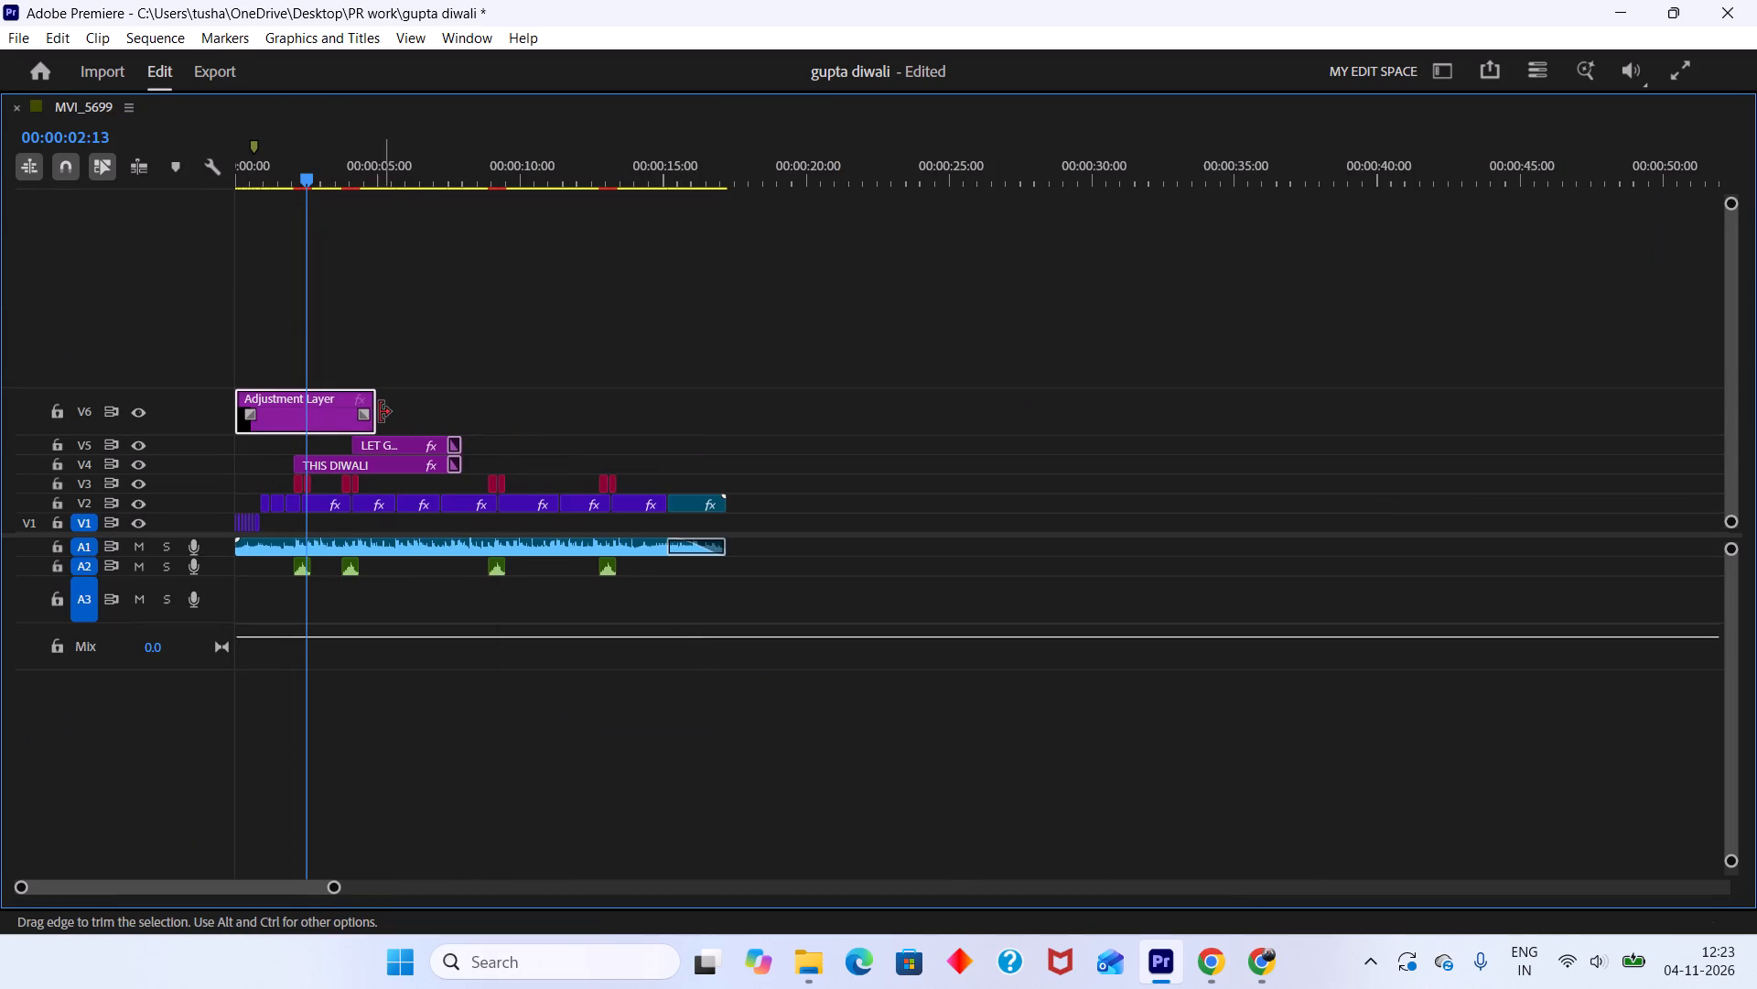
{"action": "left_click_drag", "start_coordinate": [378, 412], "coordinate": [718, 429]}
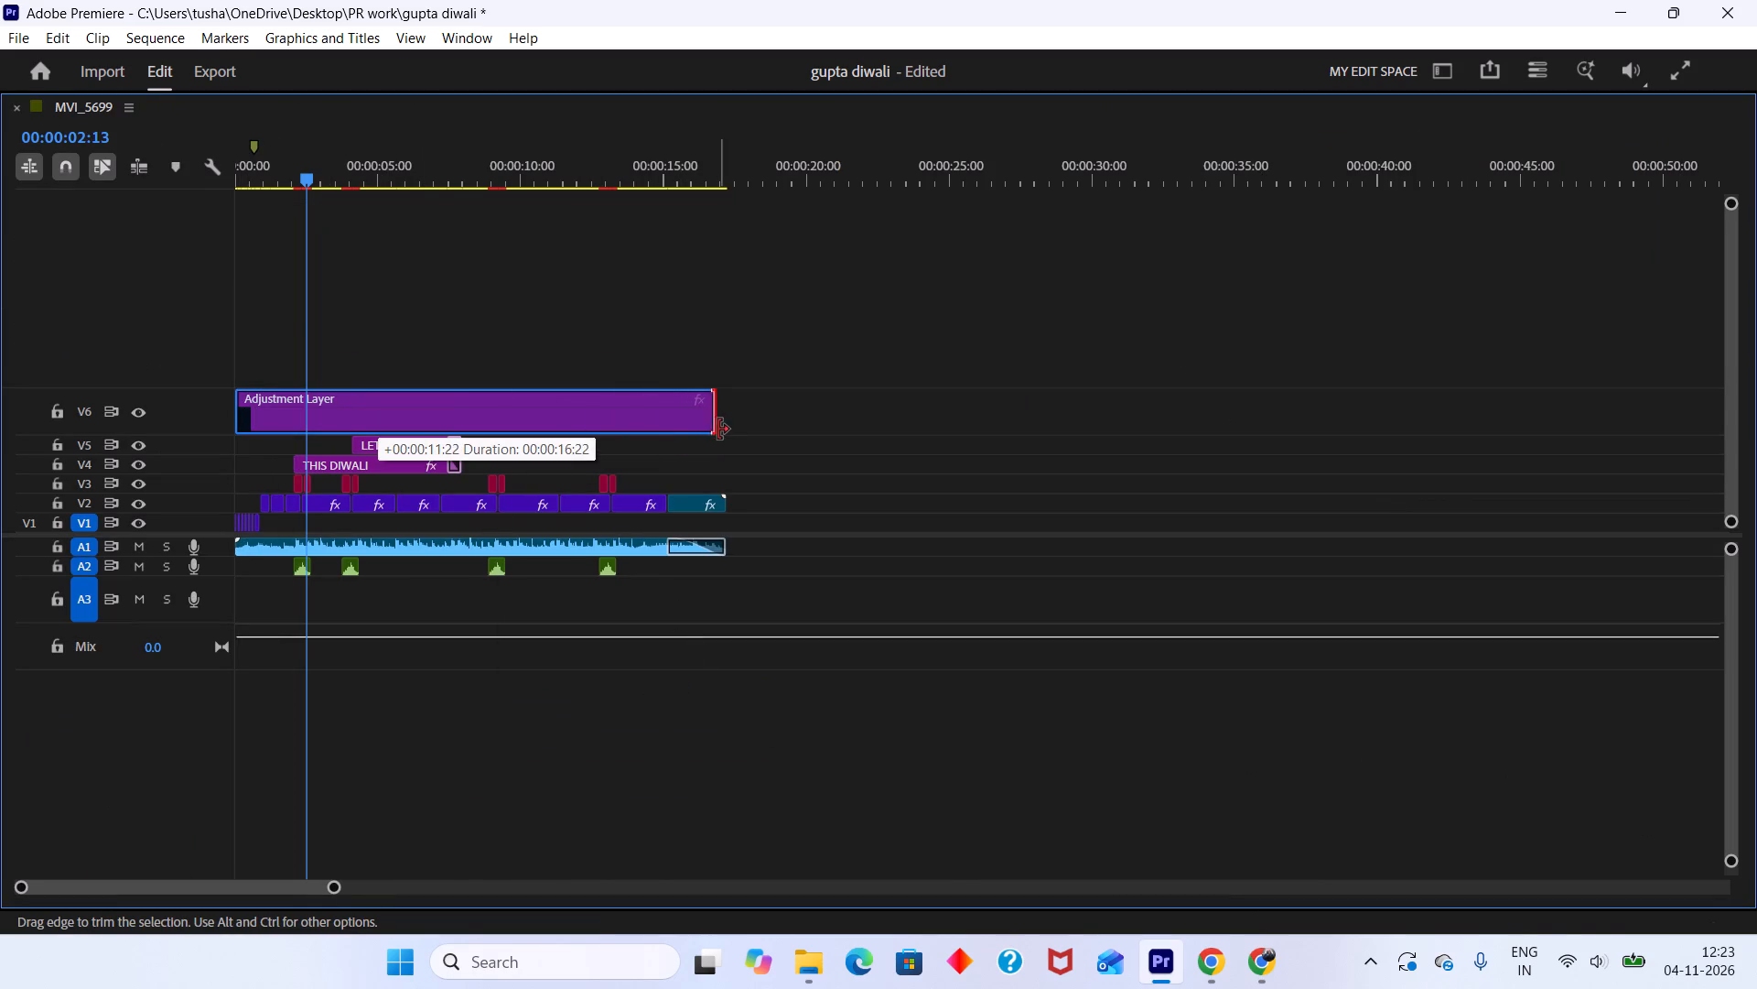
{"action": "left_click_drag", "start_coordinate": [718, 429], "coordinate": [723, 430]}
{"action": "key", "text": "grave"}
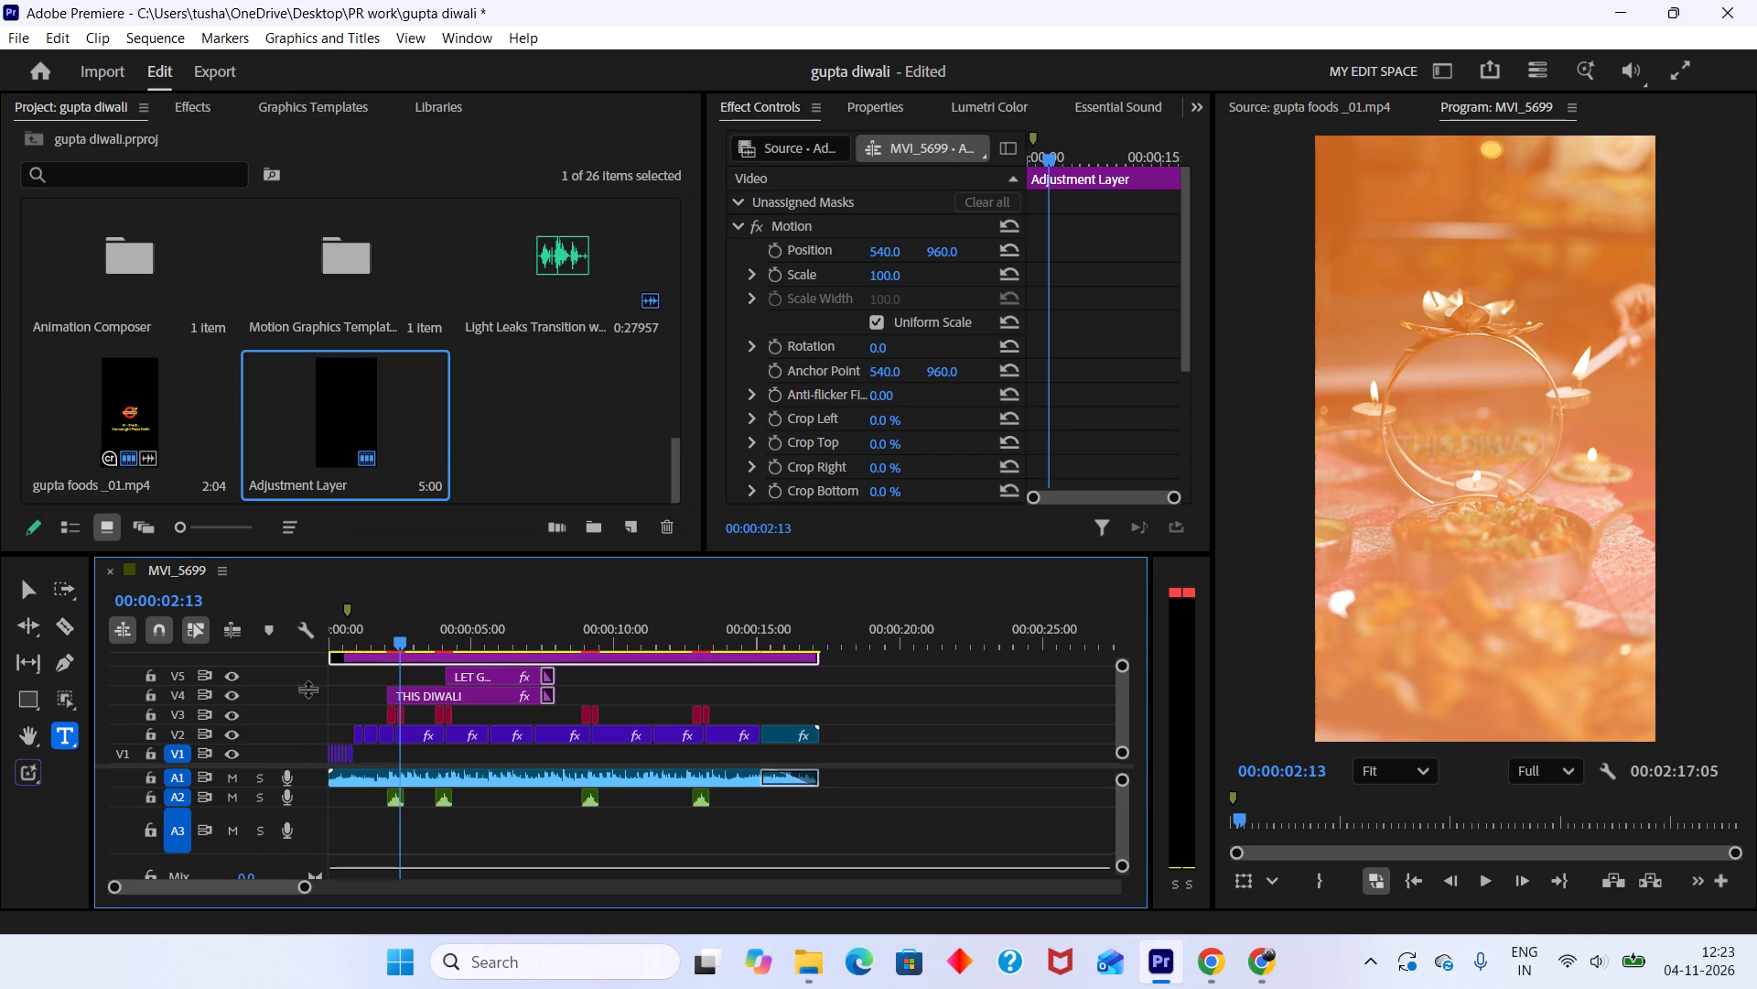
{"action": "left_click", "coordinate": [299, 658]}
{"action": "scroll", "coordinate": [300, 659], "scroll_direction": "down", "scroll_amount": 8, "text": "alt"}
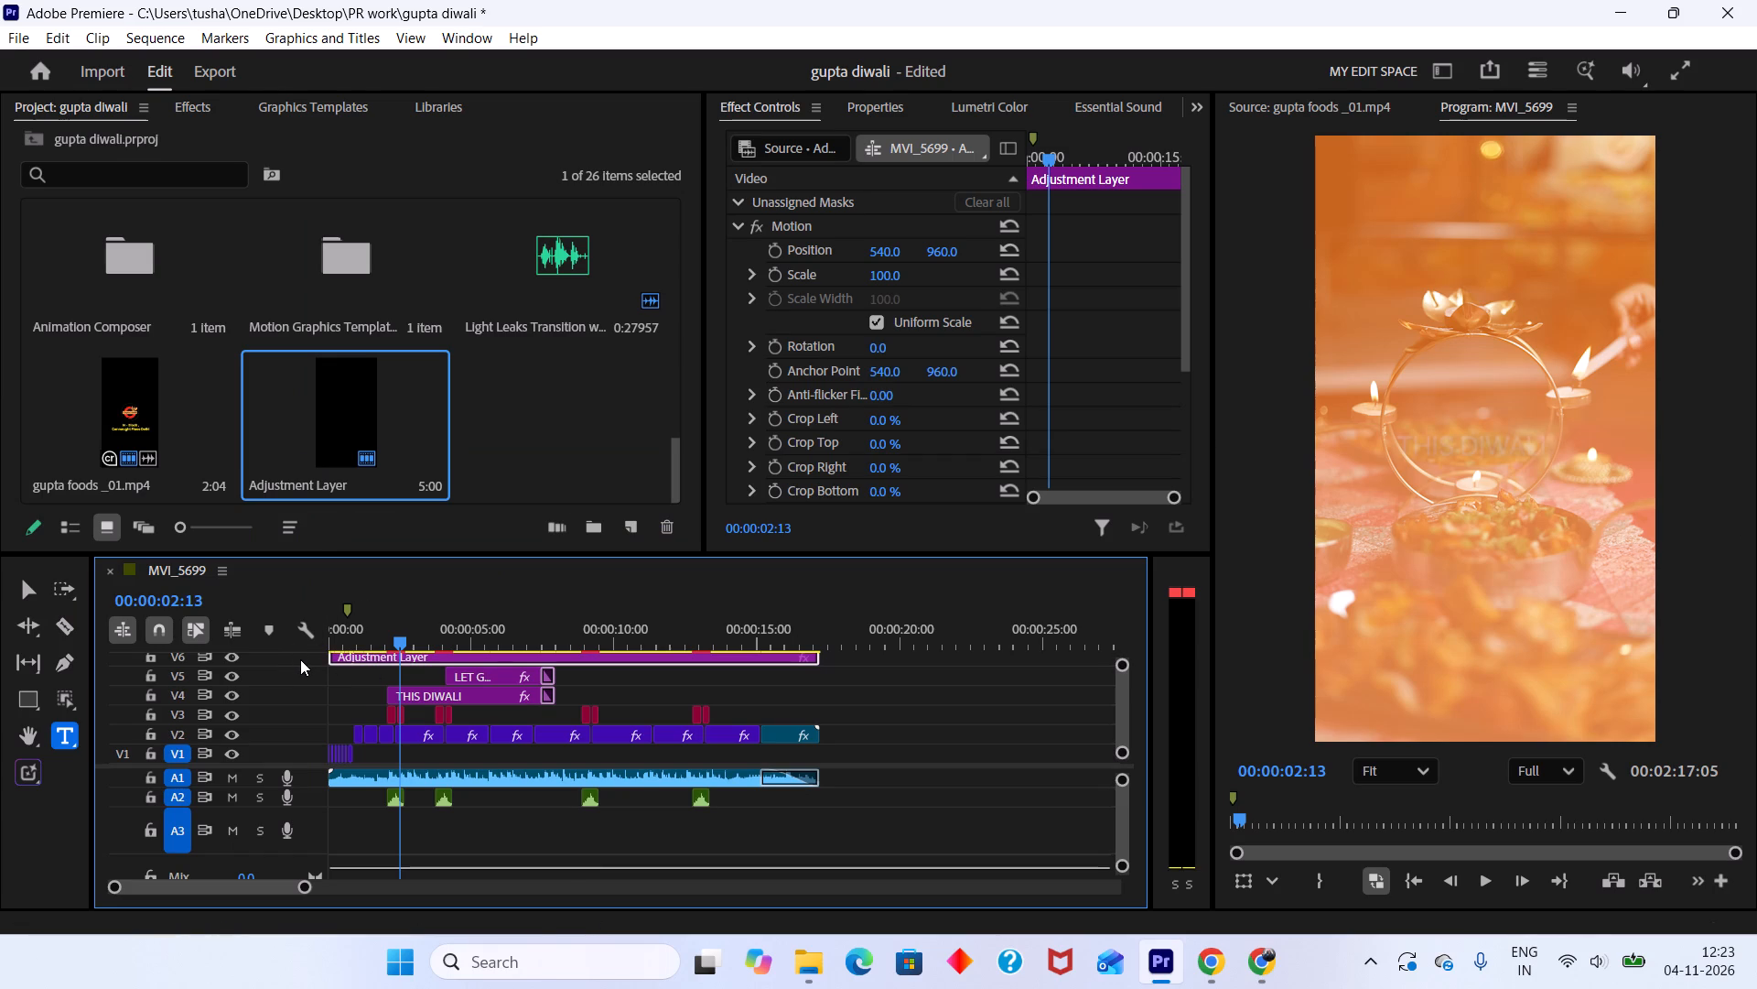
{"action": "key", "text": "ctrl+s"}
{"action": "left_click_drag", "start_coordinate": [303, 764], "coordinate": [304, 768]}
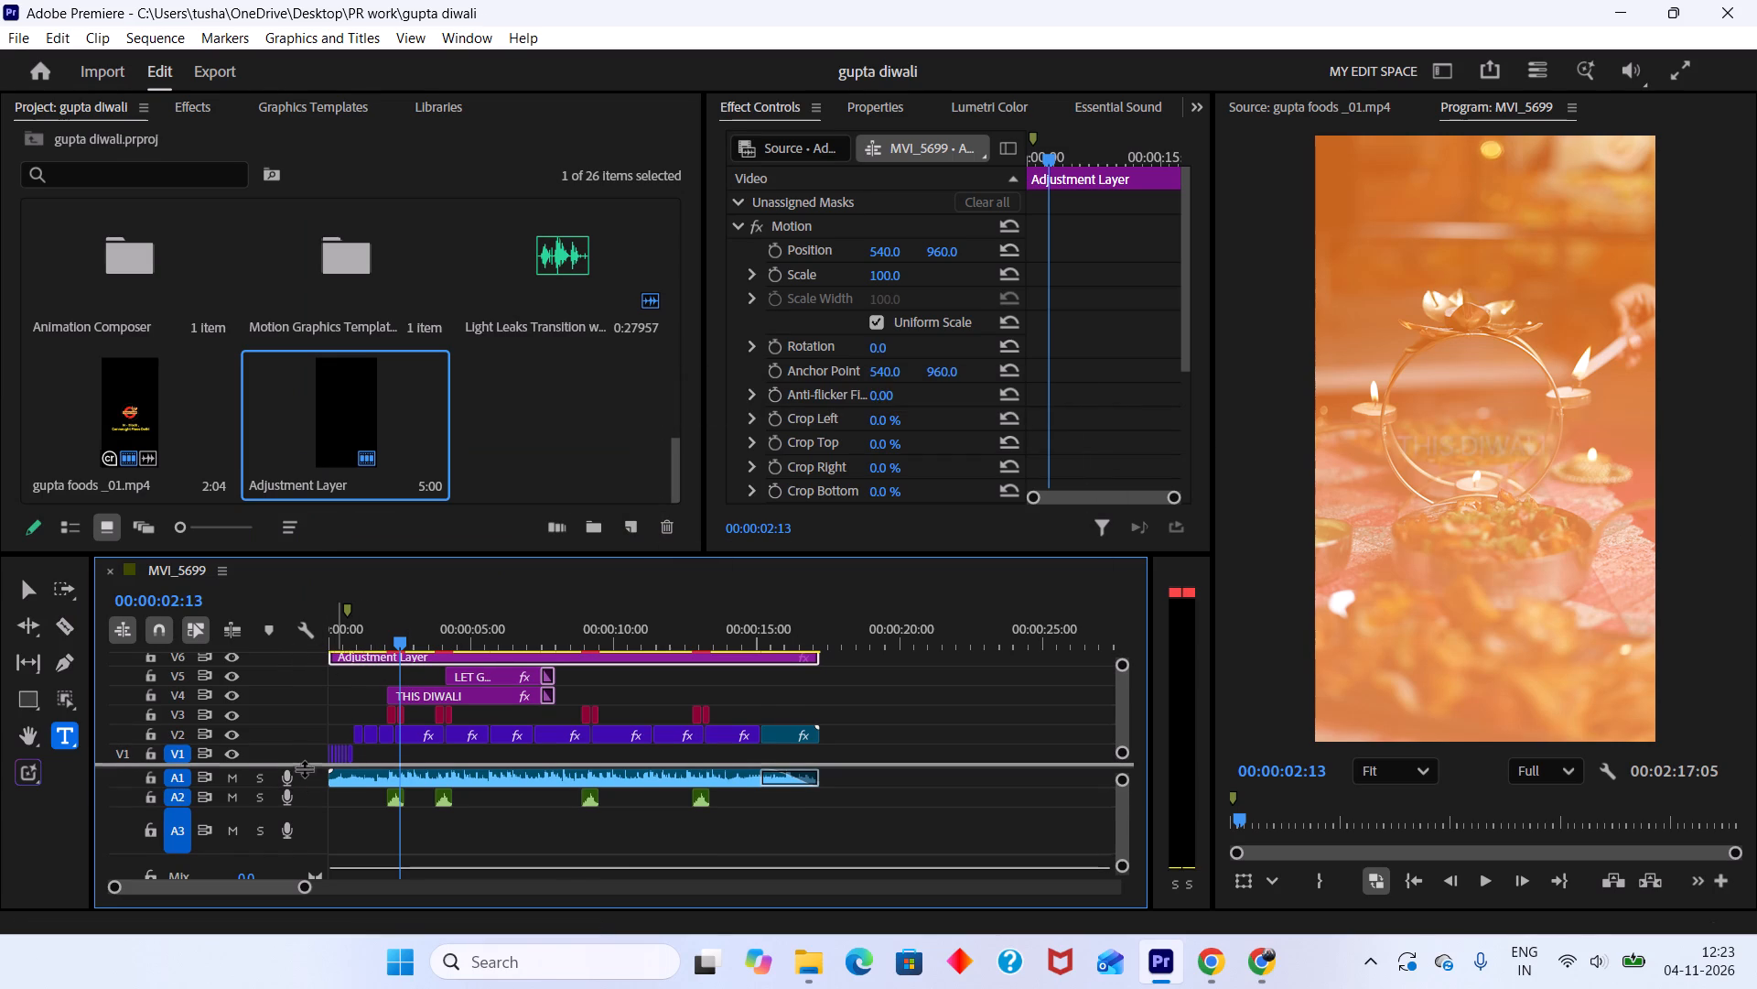
Give the video tracks more room in the timeline and move the playhead back near the start of the sequence.
{"action": "left_click_drag", "start_coordinate": [304, 768], "coordinate": [310, 793]}
{"action": "left_click_drag", "start_coordinate": [378, 639], "coordinate": [346, 635]}
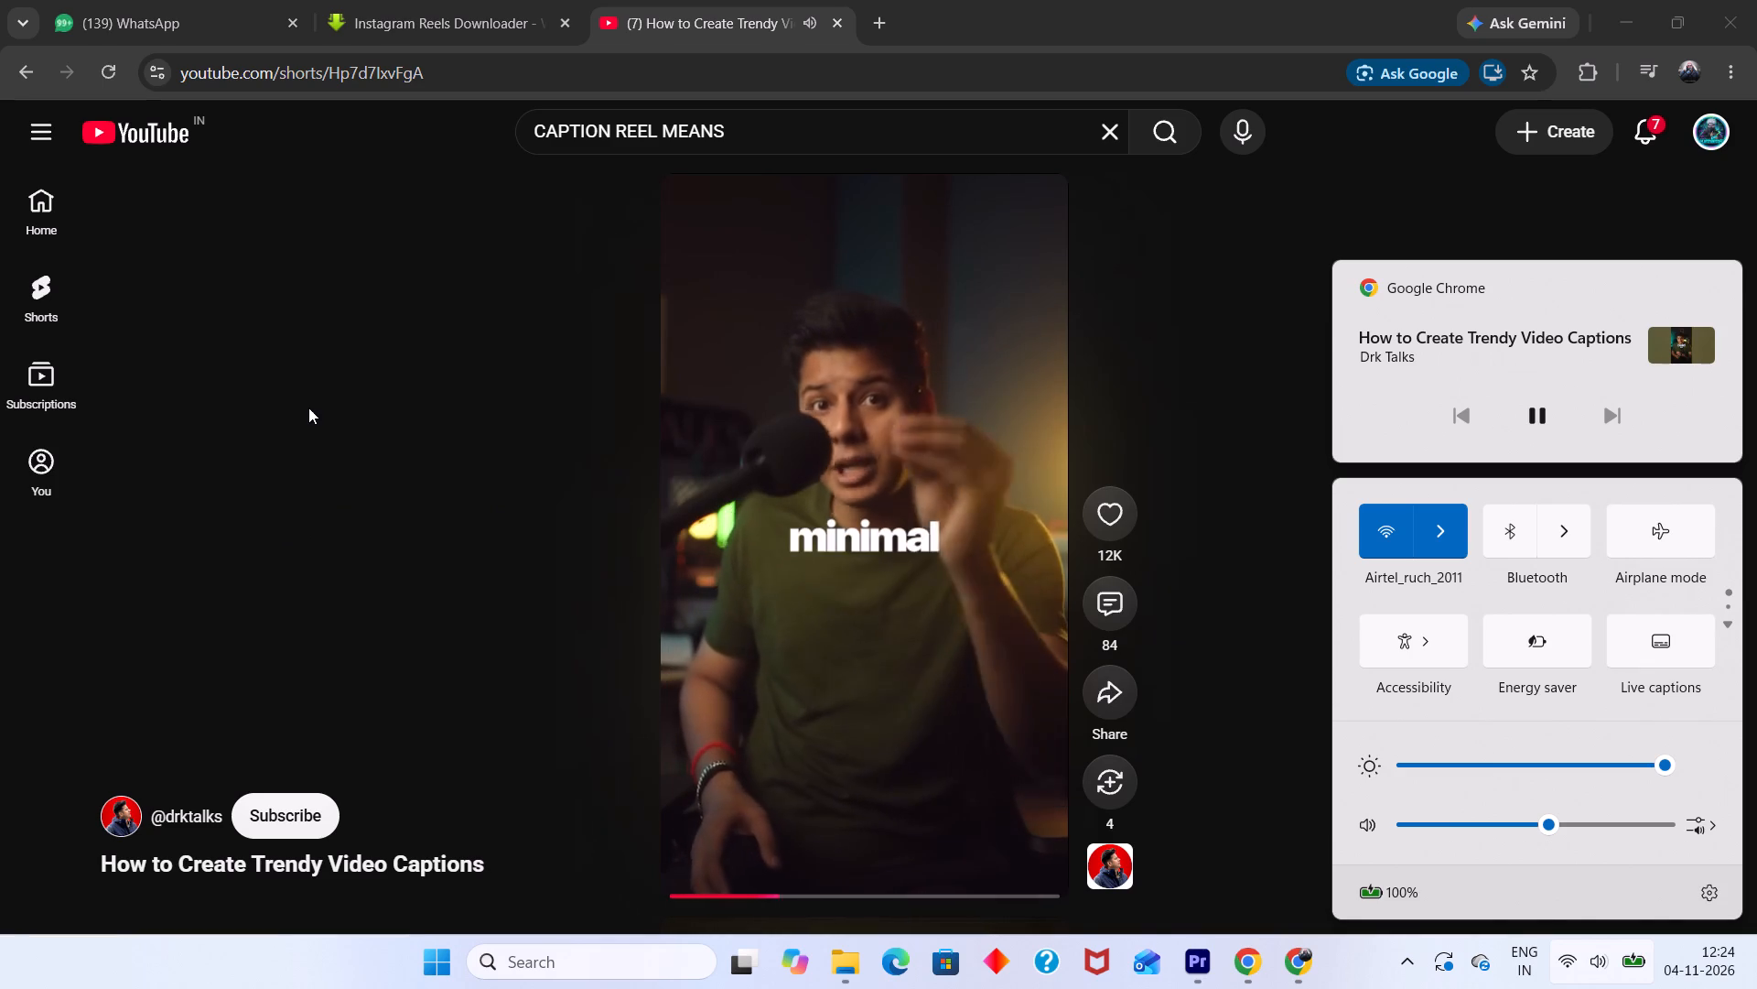
{"action": "left_click", "coordinate": [35, 69]}
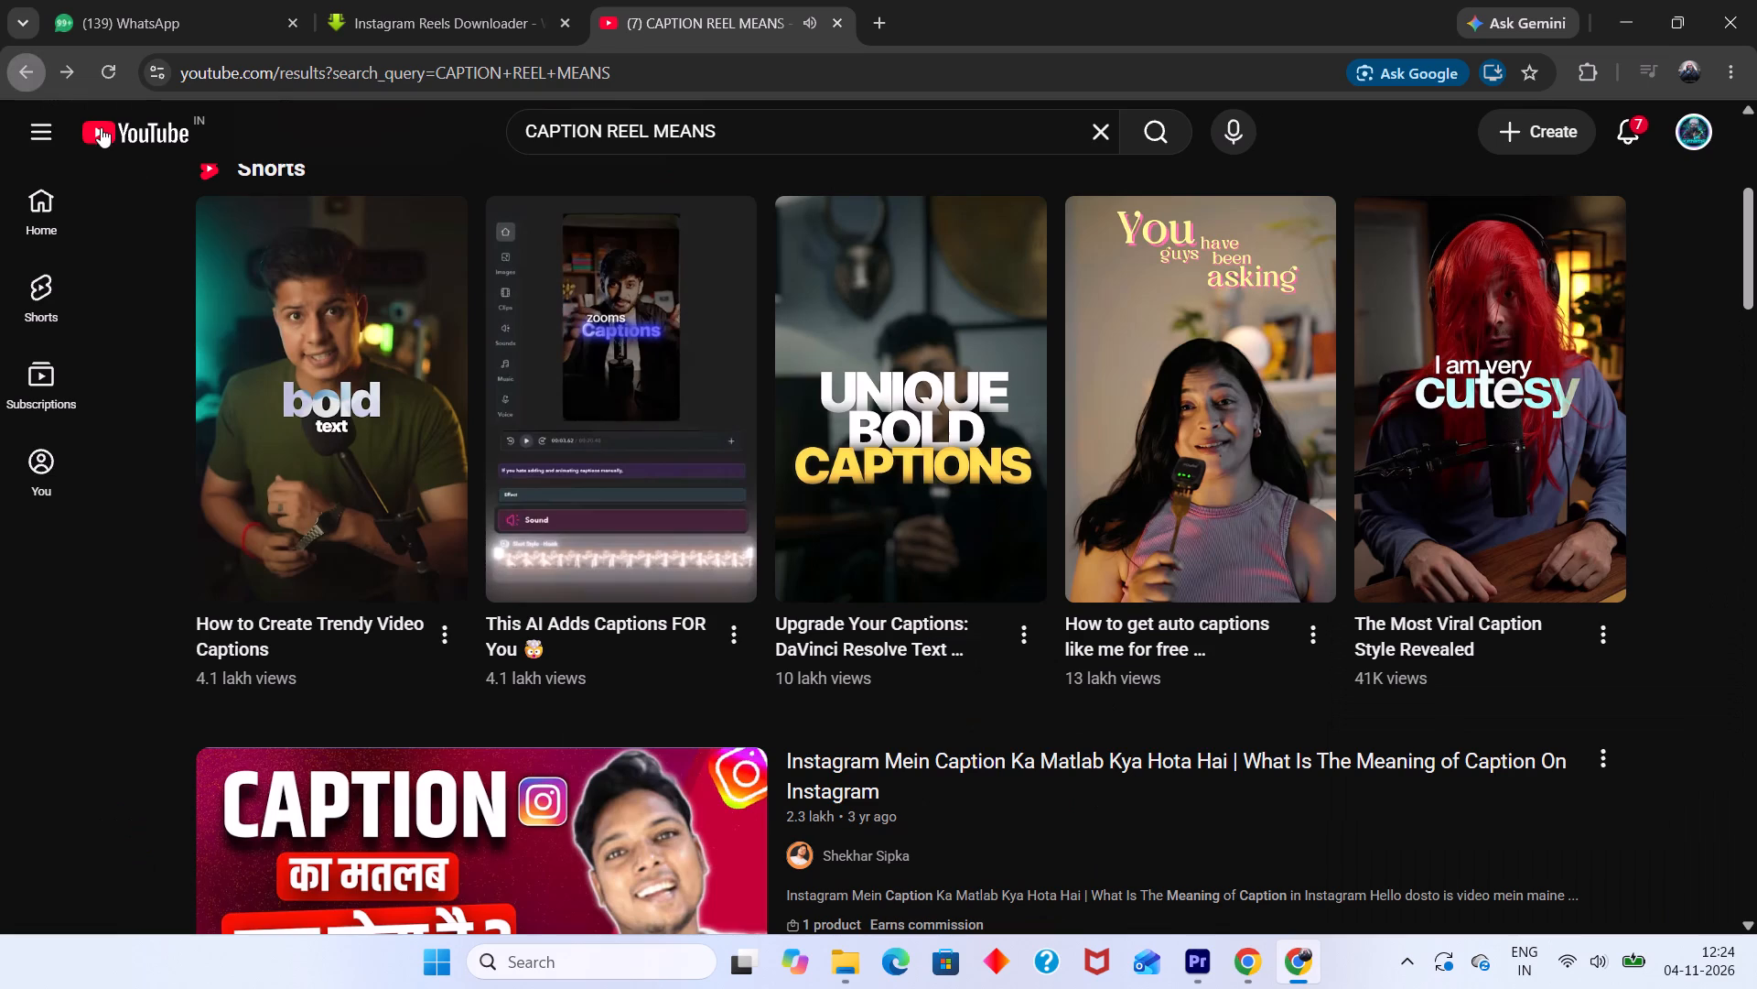
Watch the Short Upgrade Your Captions: DaVinci Resolve Text, and return to the search results.
{"action": "left_click", "coordinate": [856, 476]}
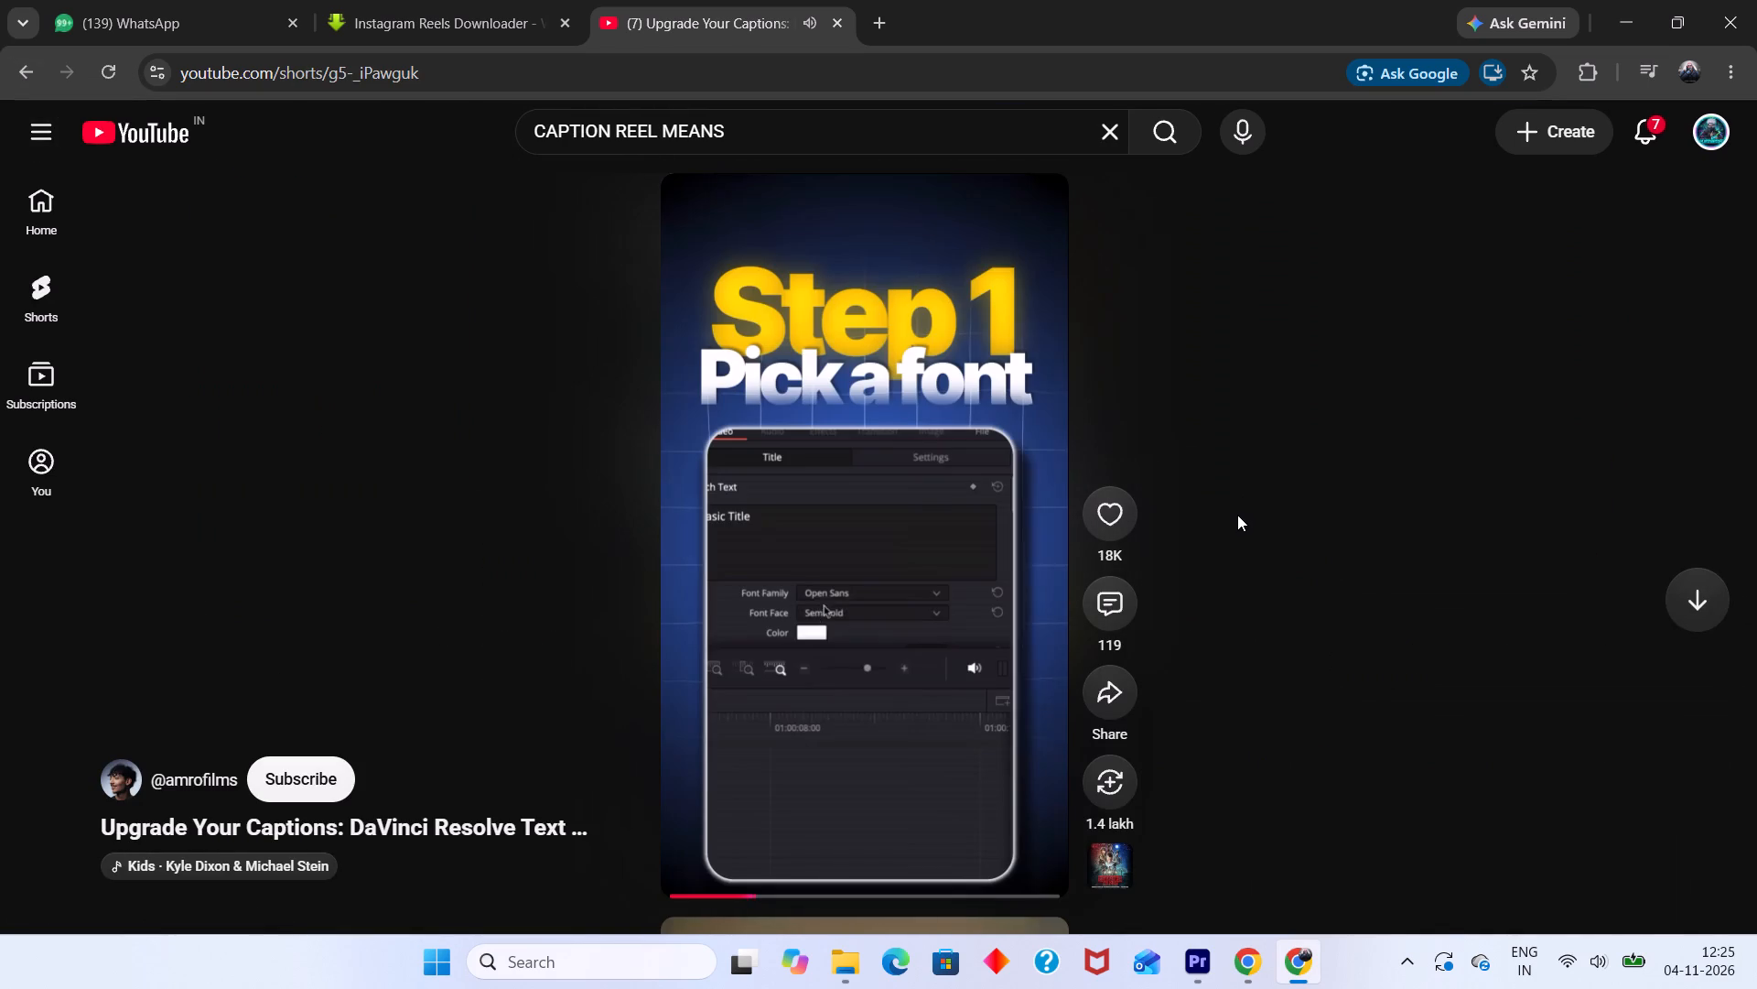
{"action": "left_click", "coordinate": [1322, 513]}
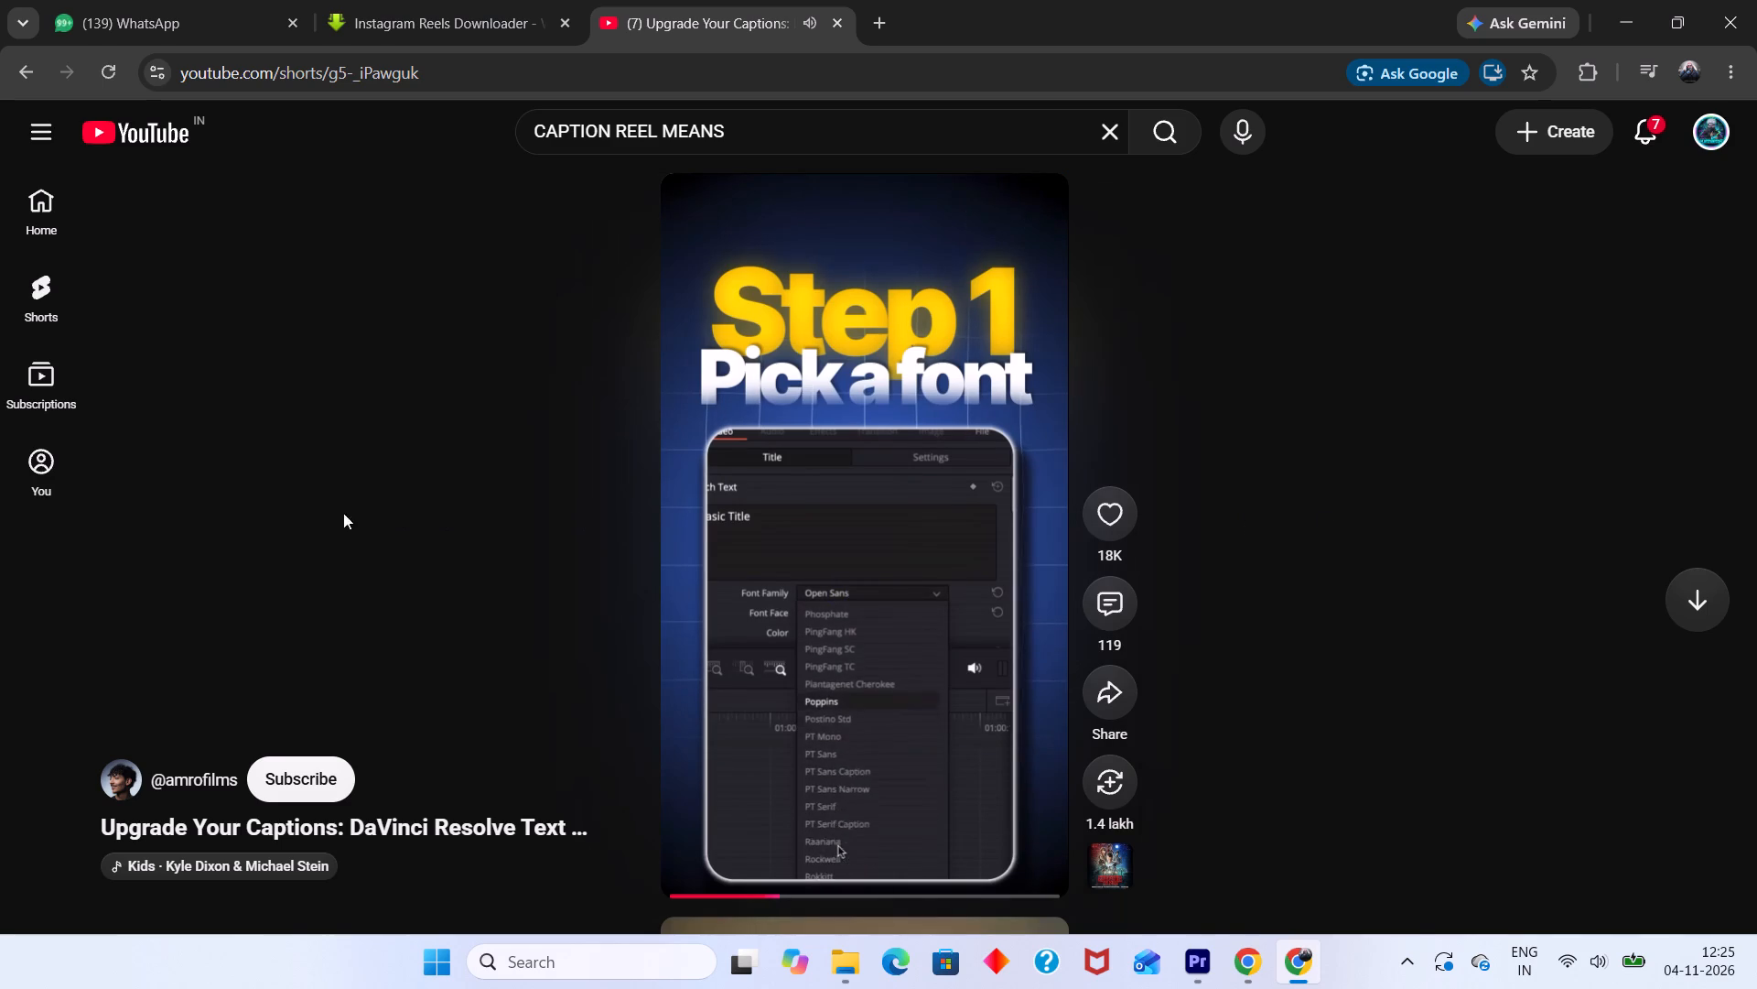
{"action": "left_click", "coordinate": [331, 508]}
{"action": "left_click", "coordinate": [27, 66]}
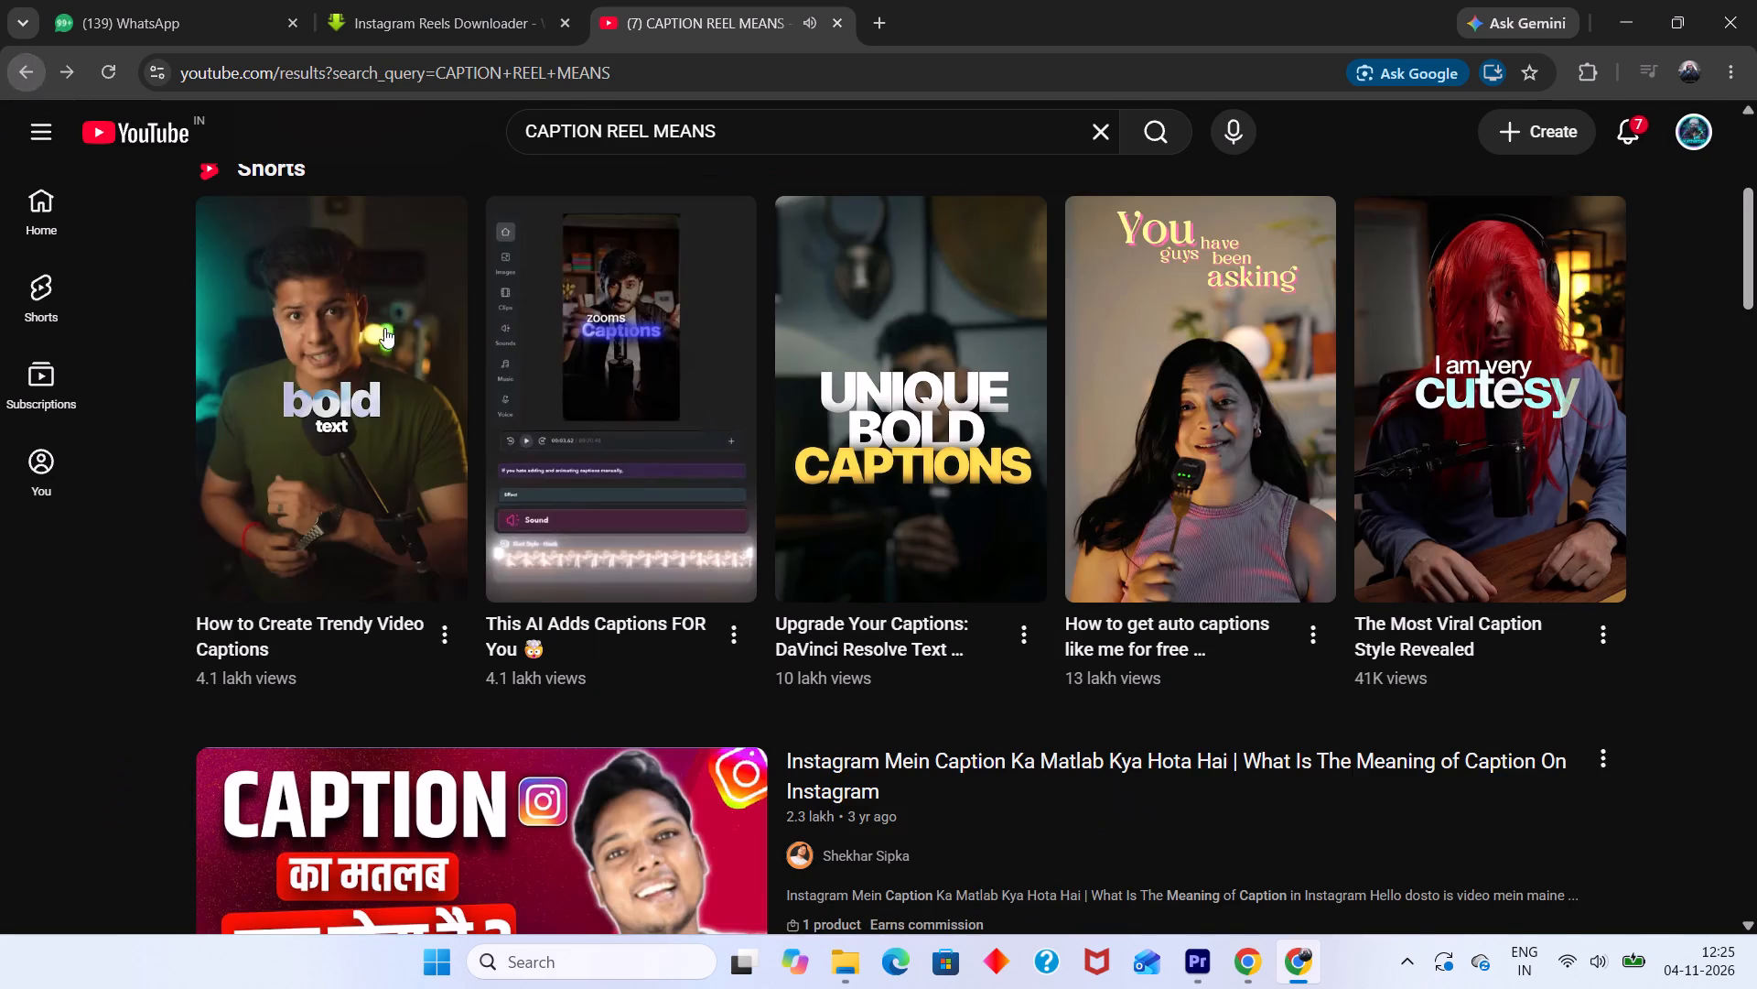
Look through the remaining CAPTION REEL MEANS results, including the second group of Shorts, for caption style references.
{"action": "scroll", "coordinate": [466, 622], "scroll_direction": "down", "scroll_amount": 9}
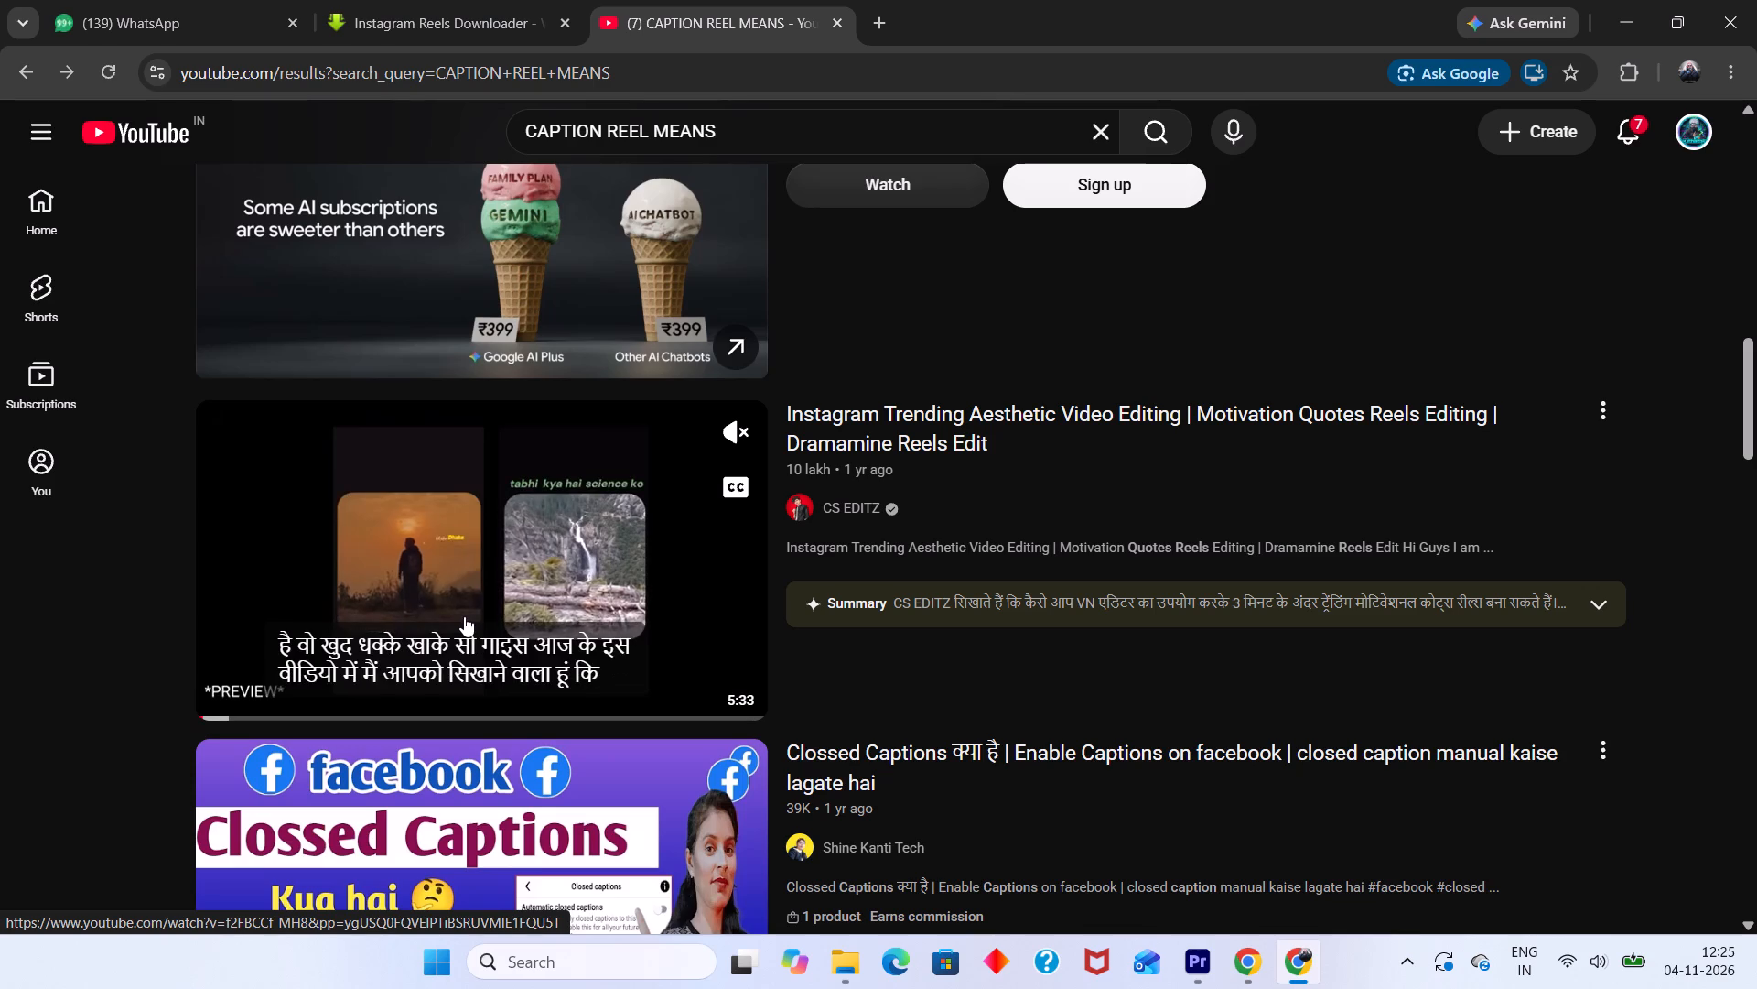
{"action": "scroll", "coordinate": [464, 615], "scroll_direction": "down", "scroll_amount": 4}
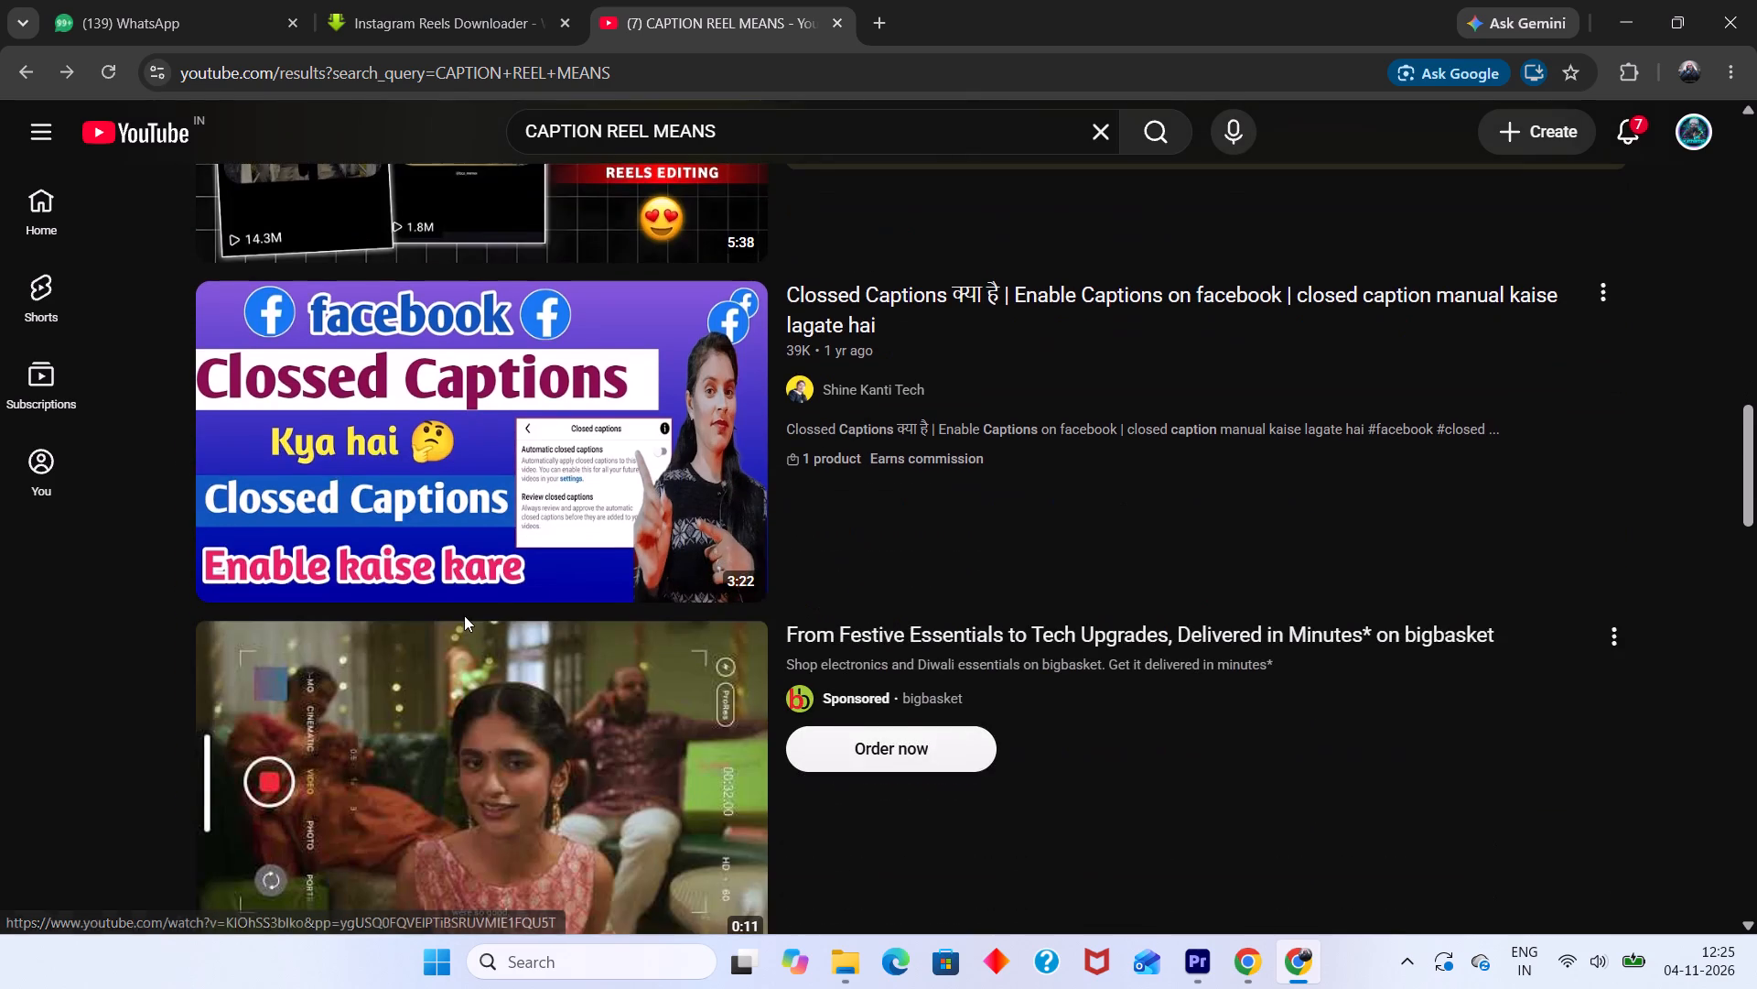
{"action": "scroll", "coordinate": [464, 615], "scroll_direction": "down", "scroll_amount": 7}
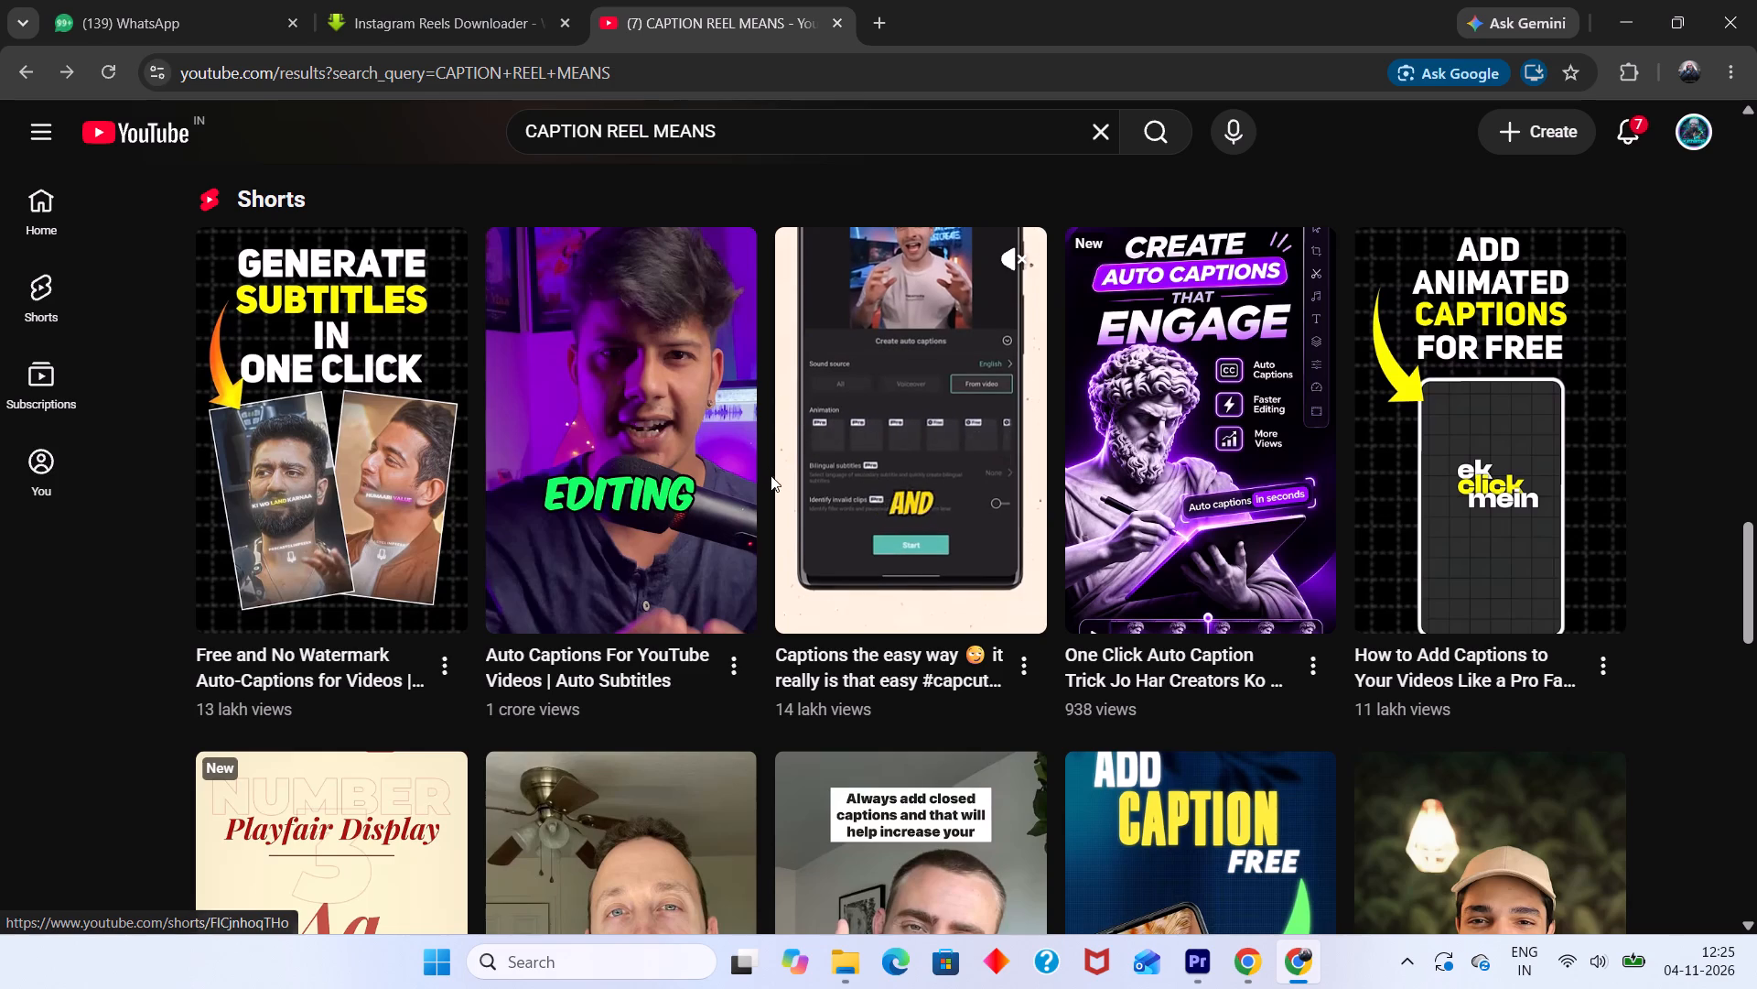
Browse the caption video and Shorts results for caption style references.
{"action": "scroll", "coordinate": [777, 485], "scroll_direction": "down", "scroll_amount": 2}
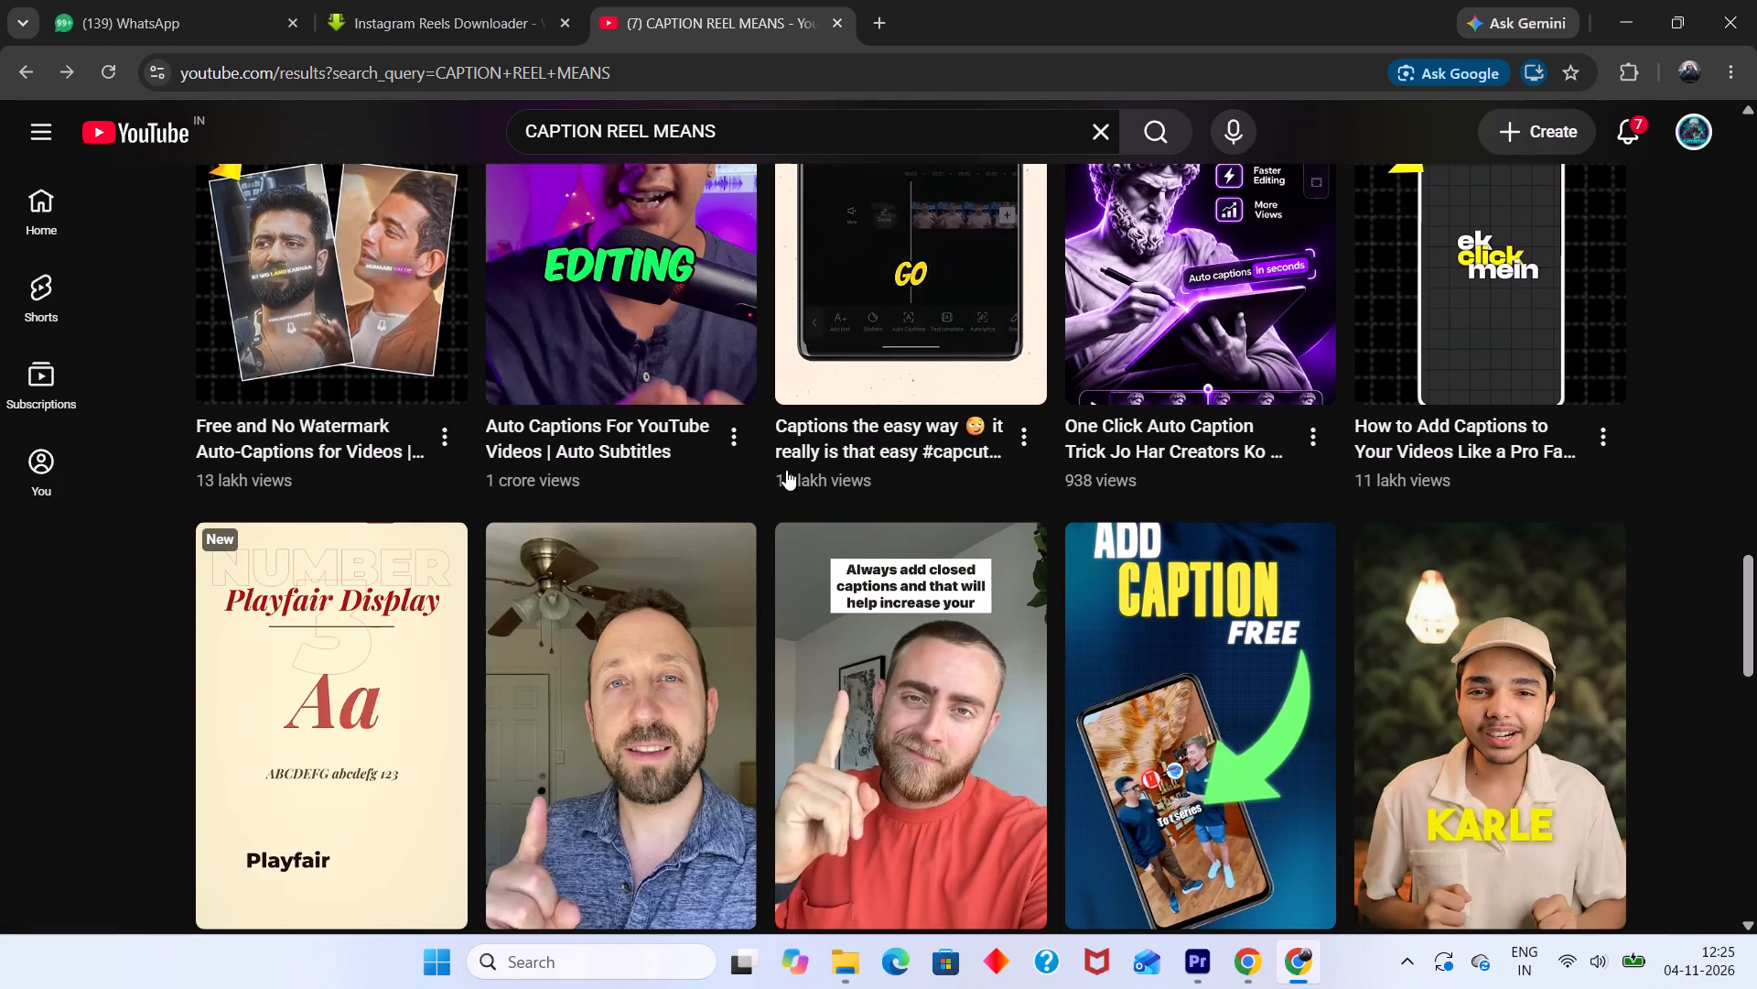
{"action": "scroll", "coordinate": [801, 522], "scroll_direction": "up", "scroll_amount": 16}
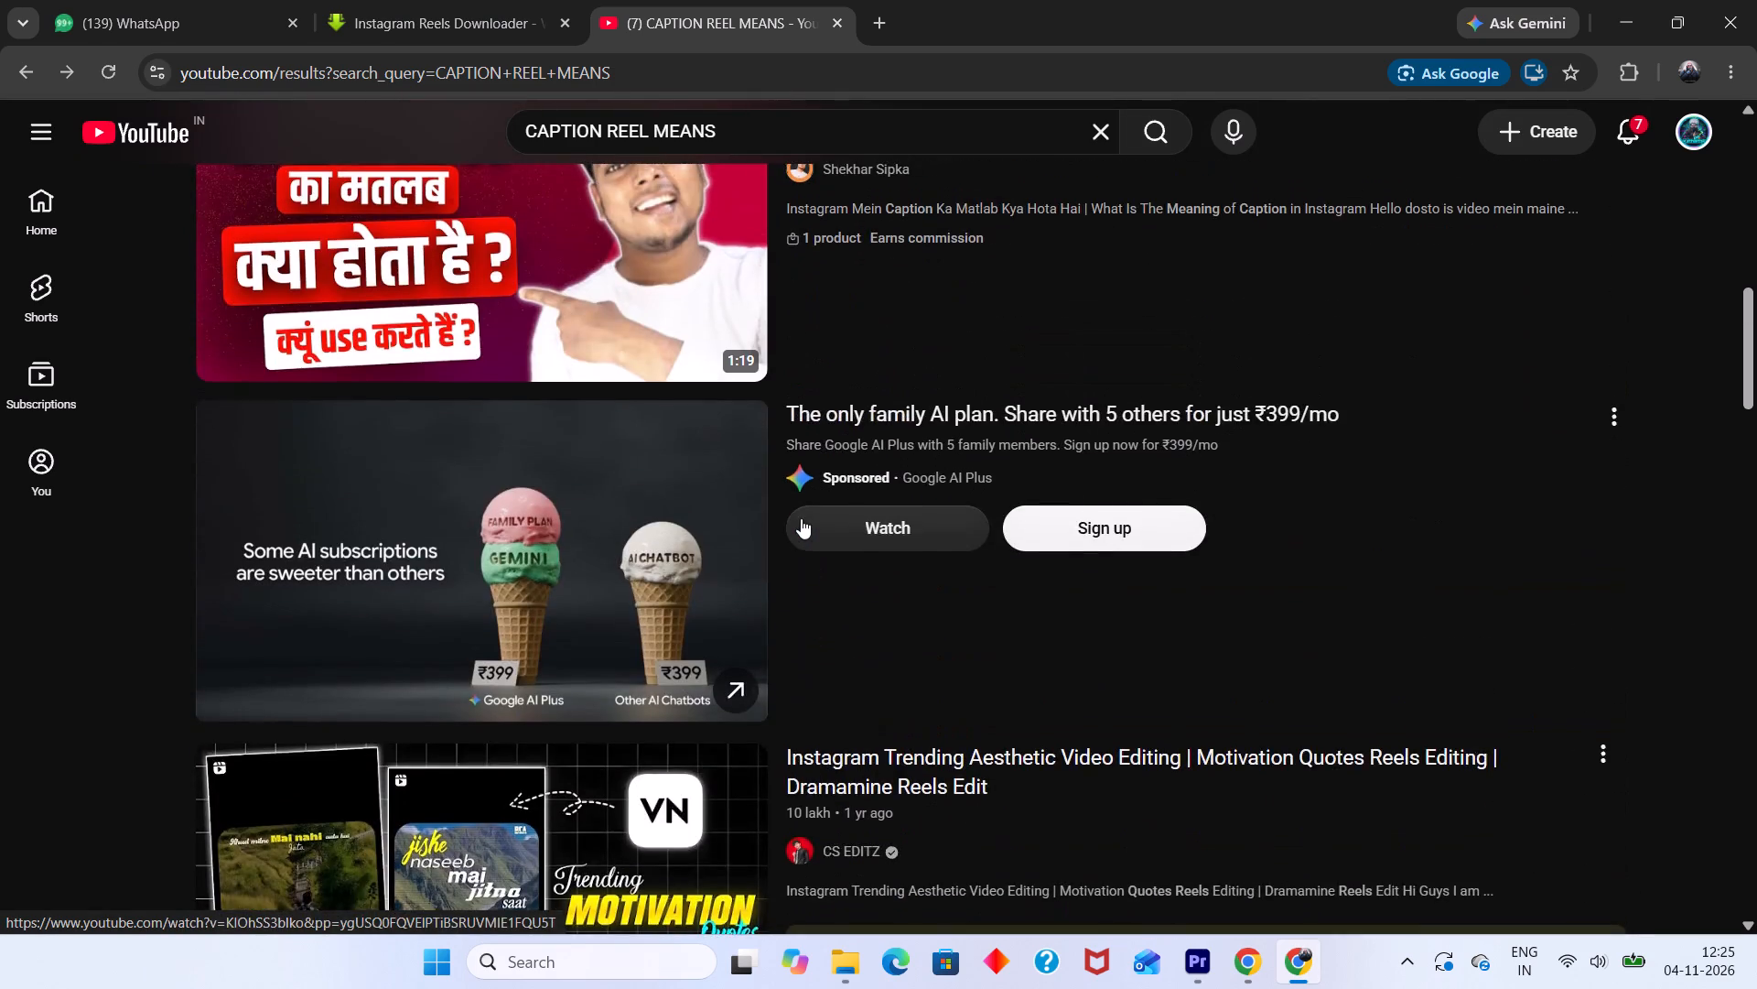
{"action": "scroll", "coordinate": [801, 518], "scroll_direction": "up", "scroll_amount": 9}
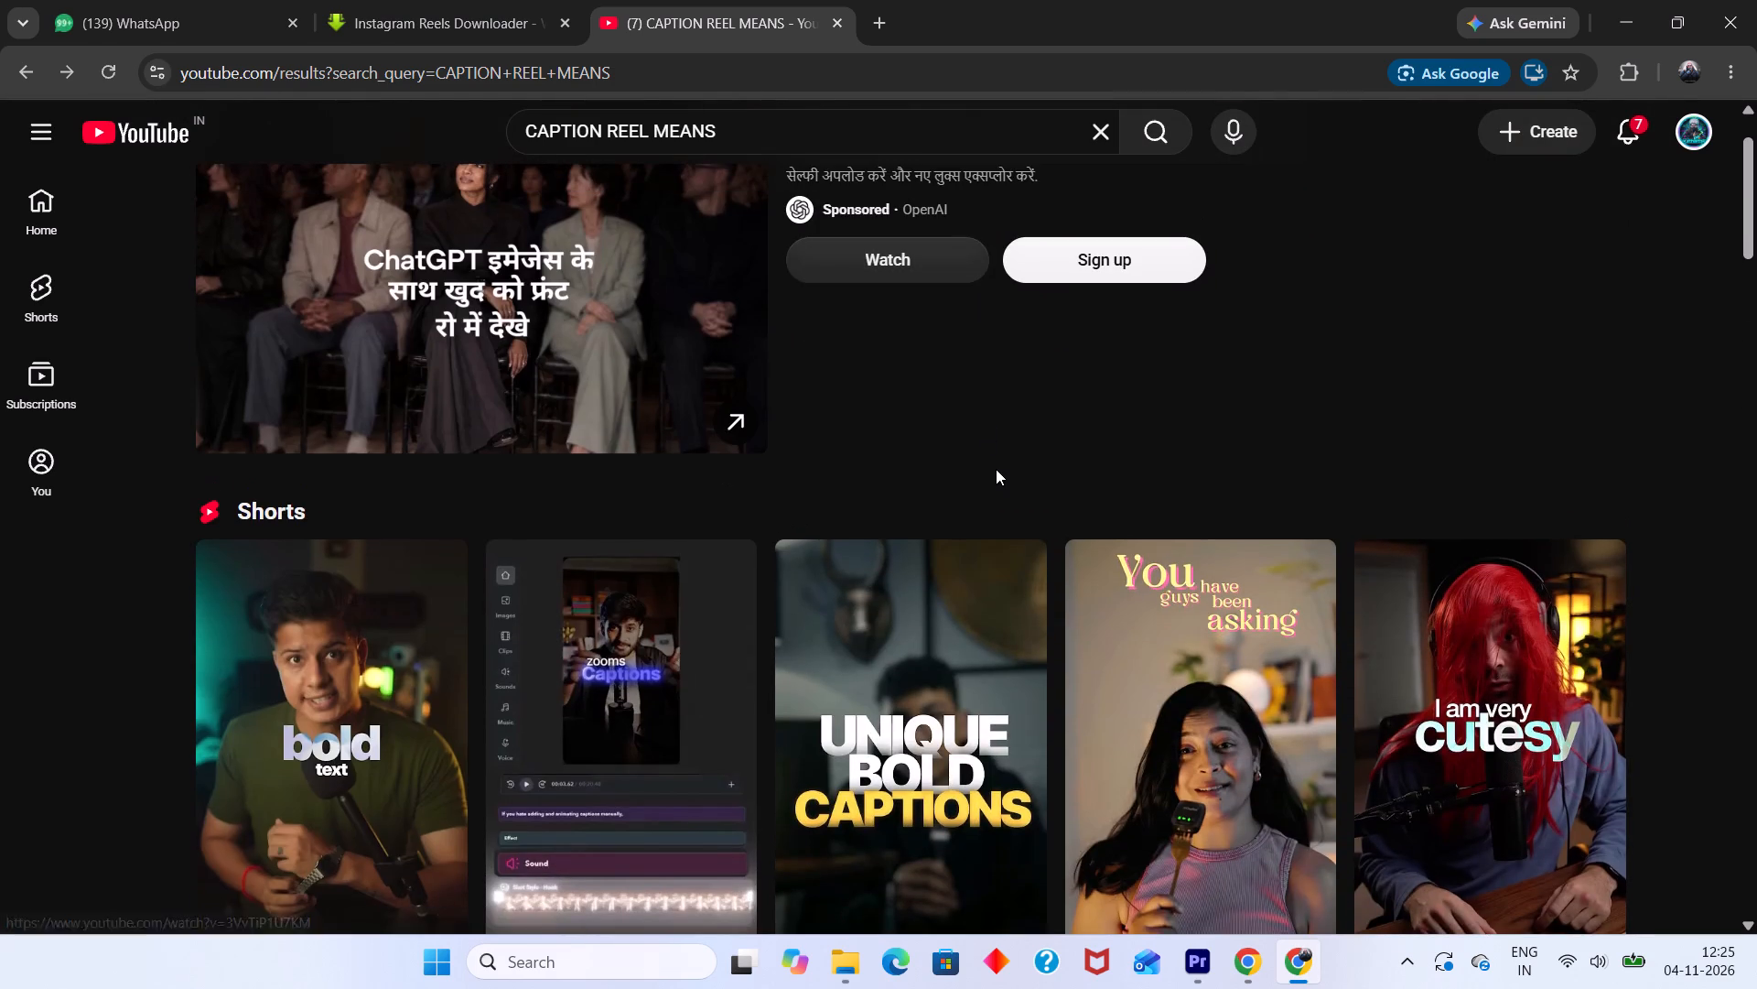
Check the YouTube notifications list and return to the caption search results.
{"action": "scroll", "coordinate": [996, 469], "scroll_direction": "down", "scroll_amount": 2}
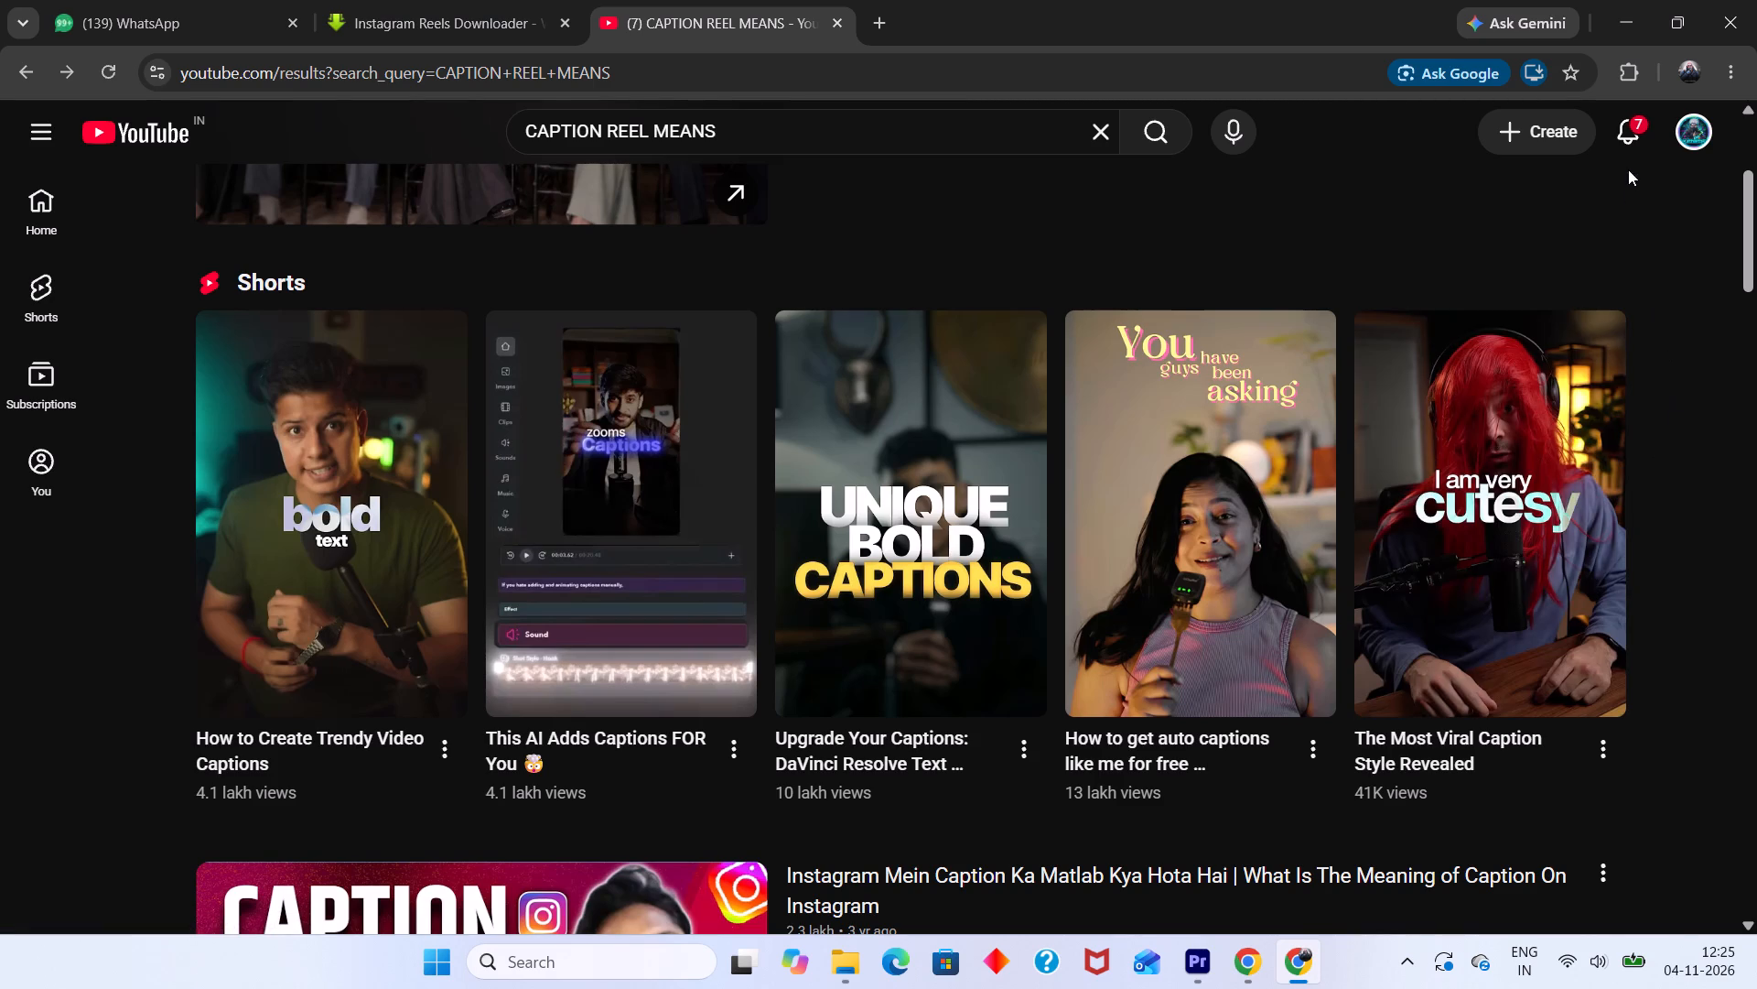
{"action": "left_click", "coordinate": [1630, 145]}
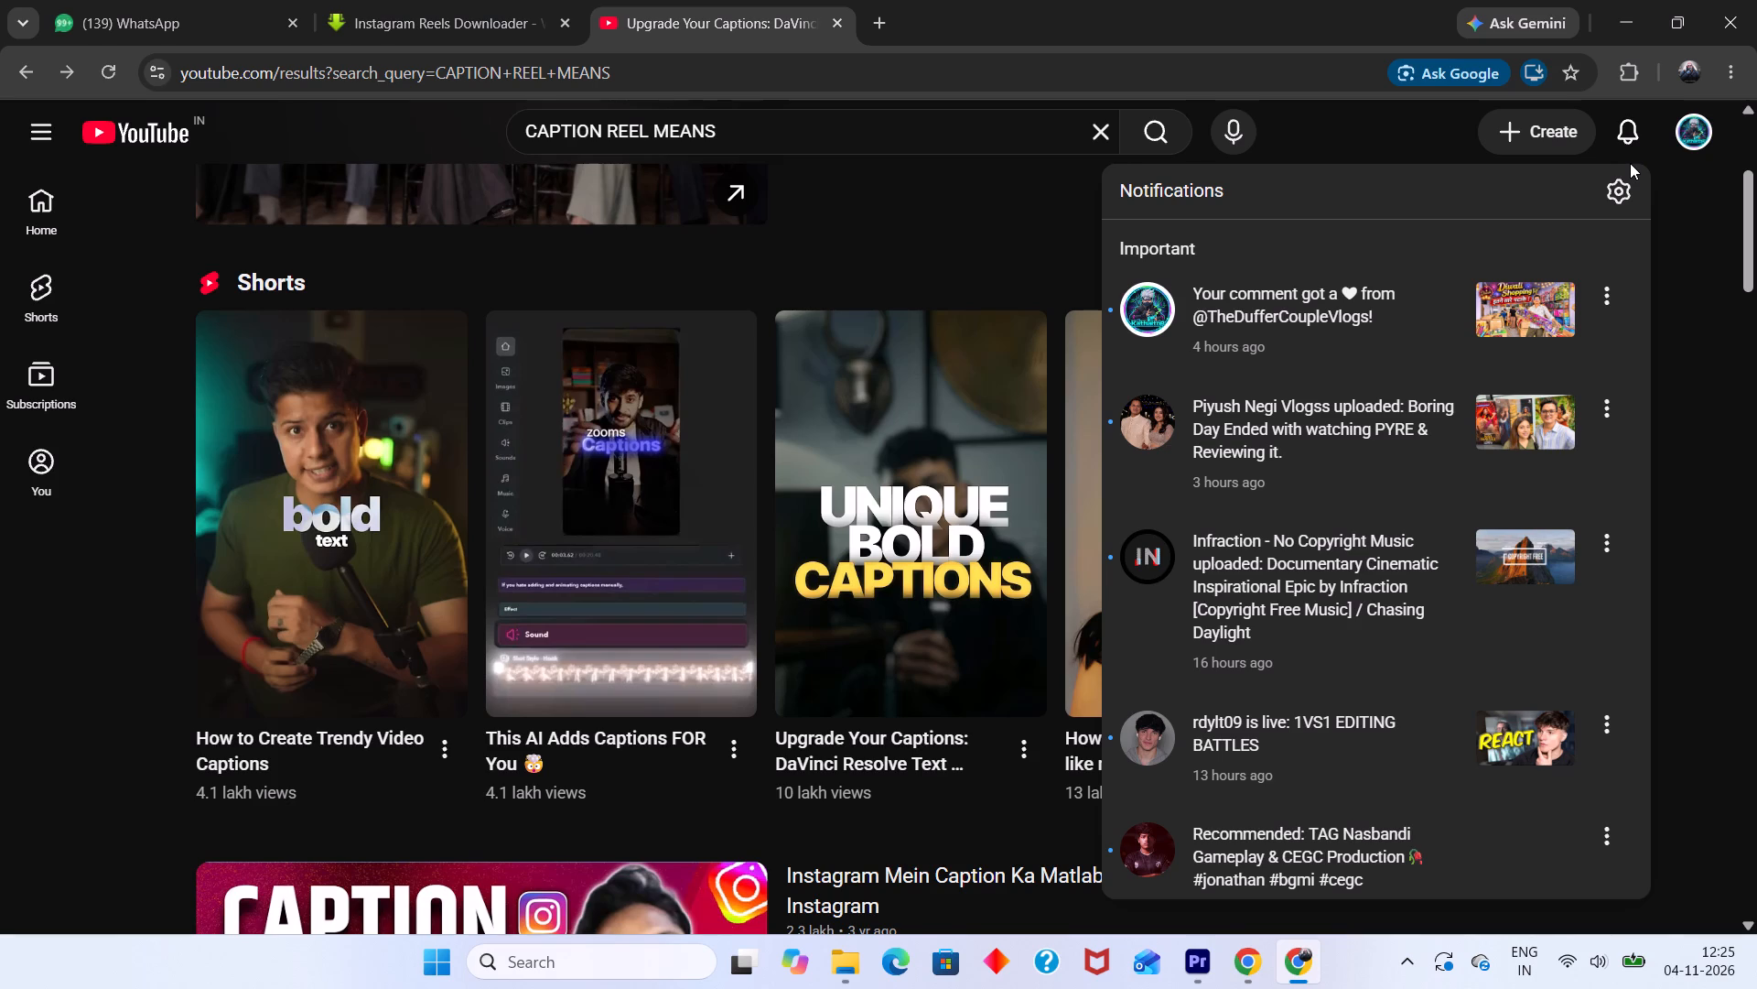
{"action": "left_click", "coordinate": [1678, 203]}
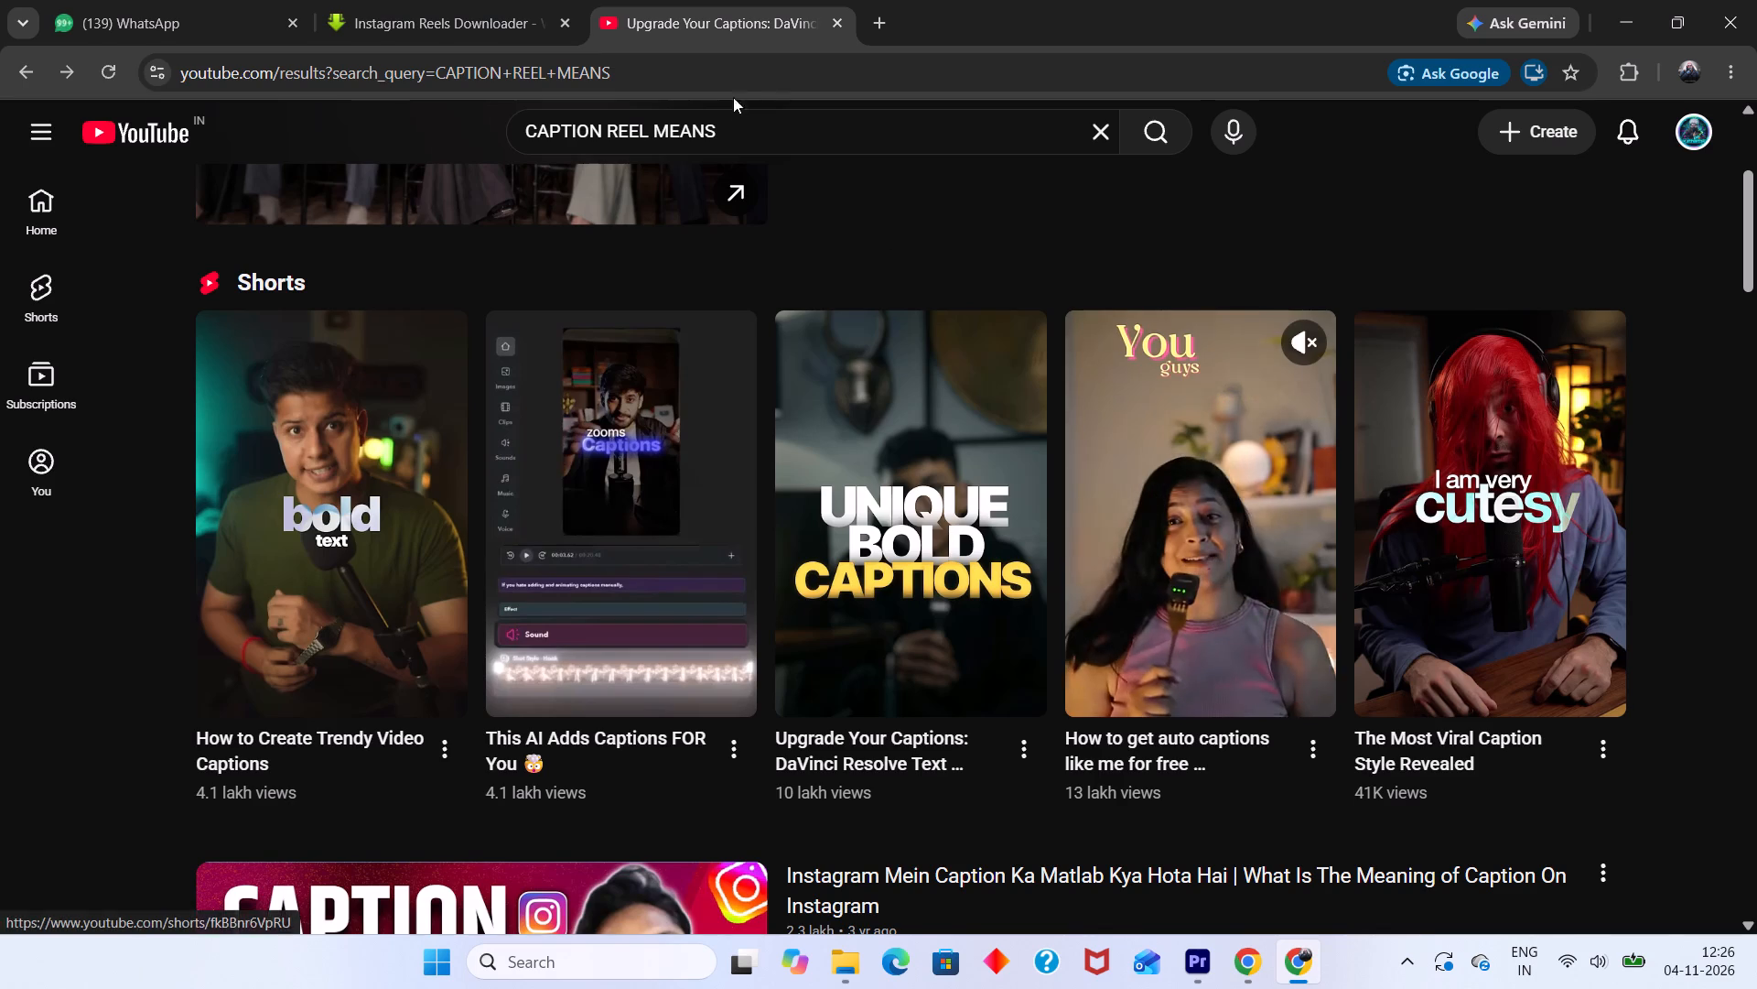
Close the YouTube page and dismiss the SaveFrom.net Helper install pop-up on the Instagram Reels Downloader page.
{"action": "middle_click", "coordinate": [730, 20]}
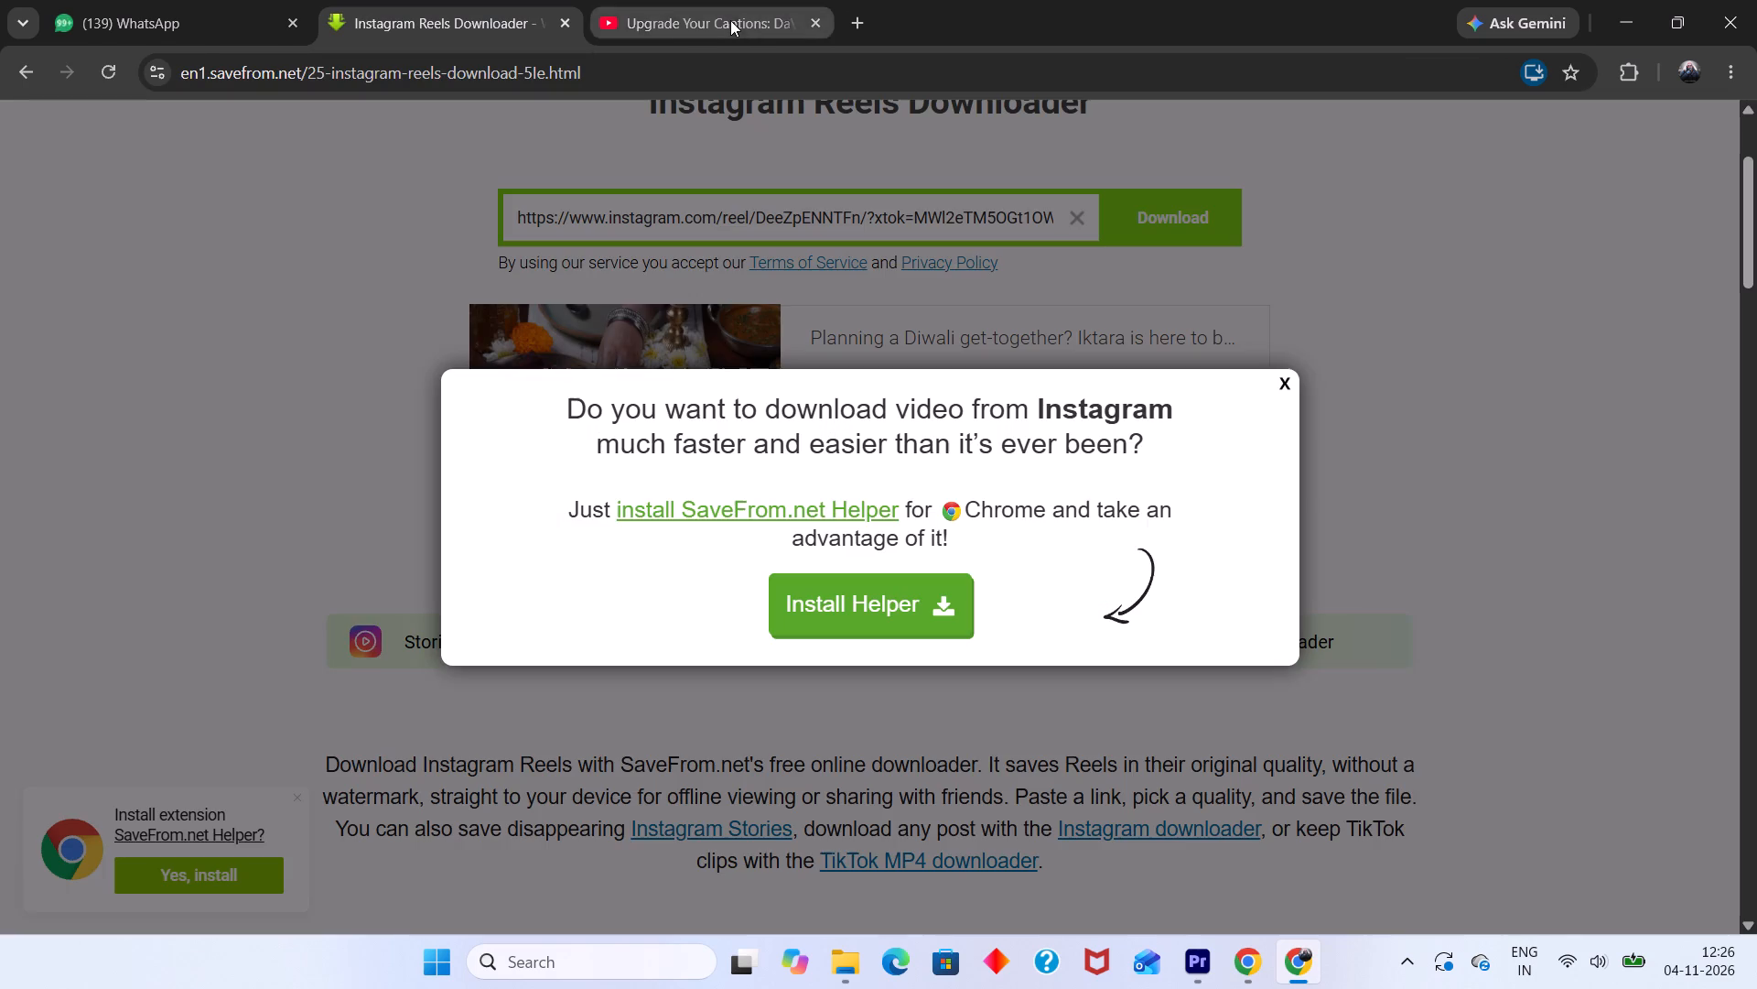
{"action": "left_click", "coordinate": [1280, 384]}
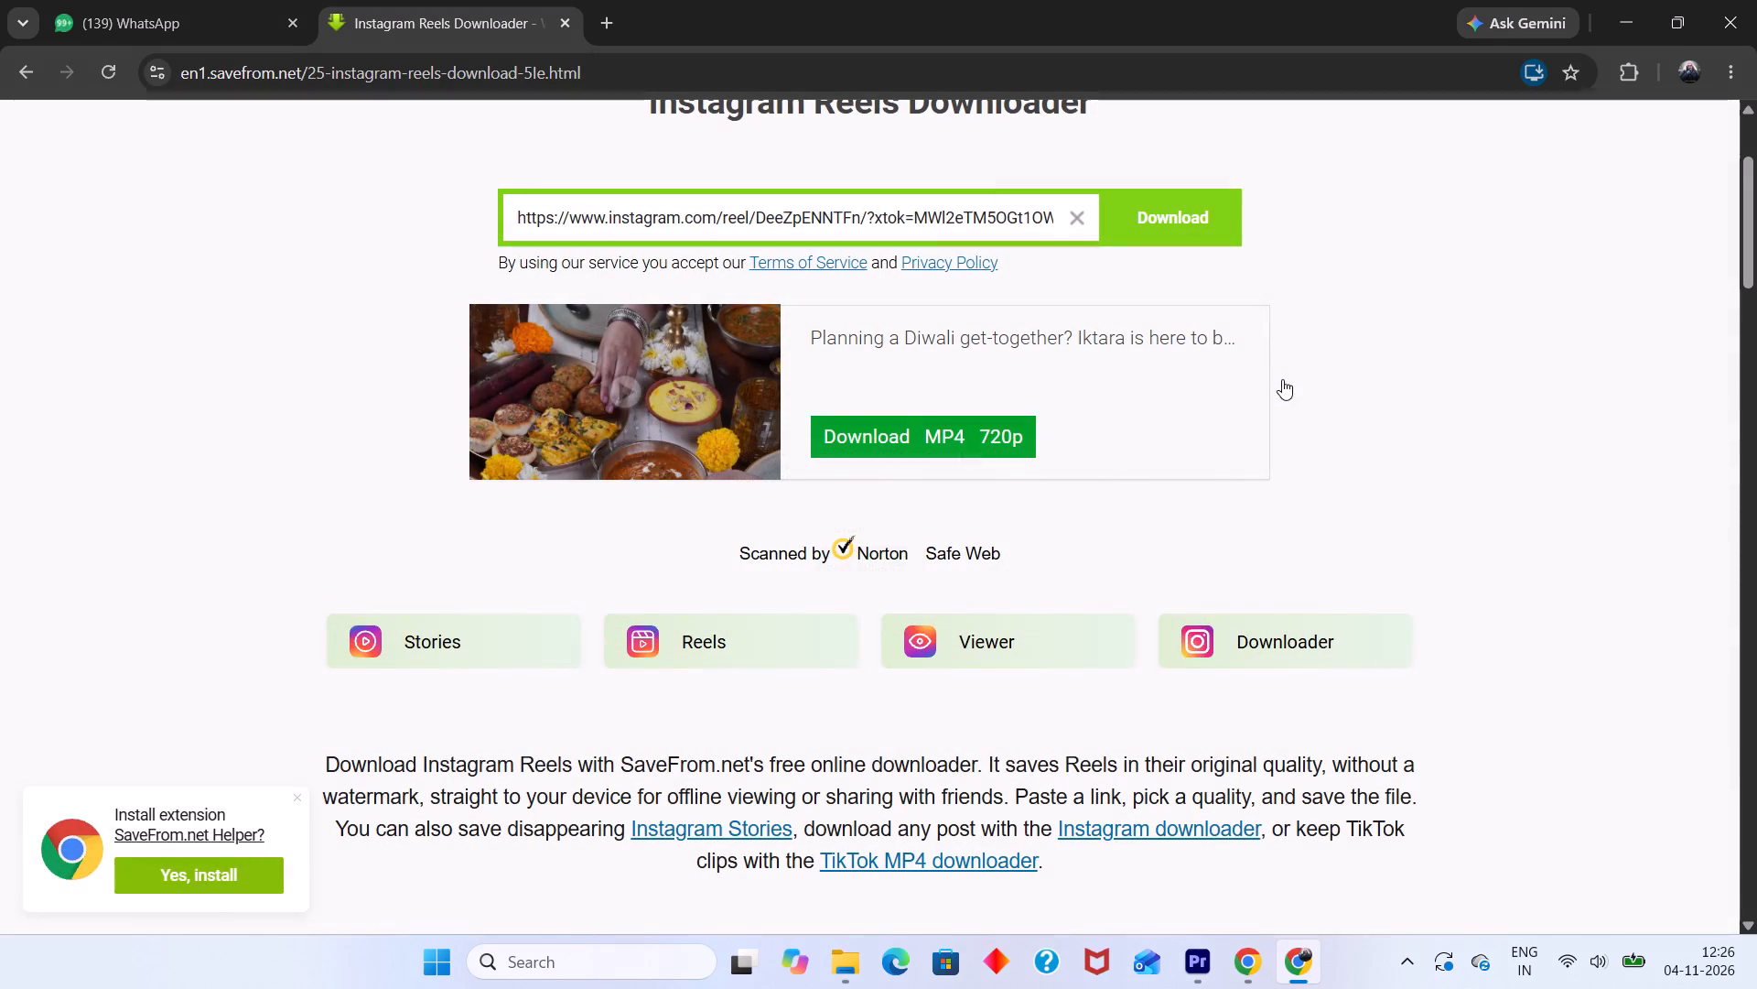
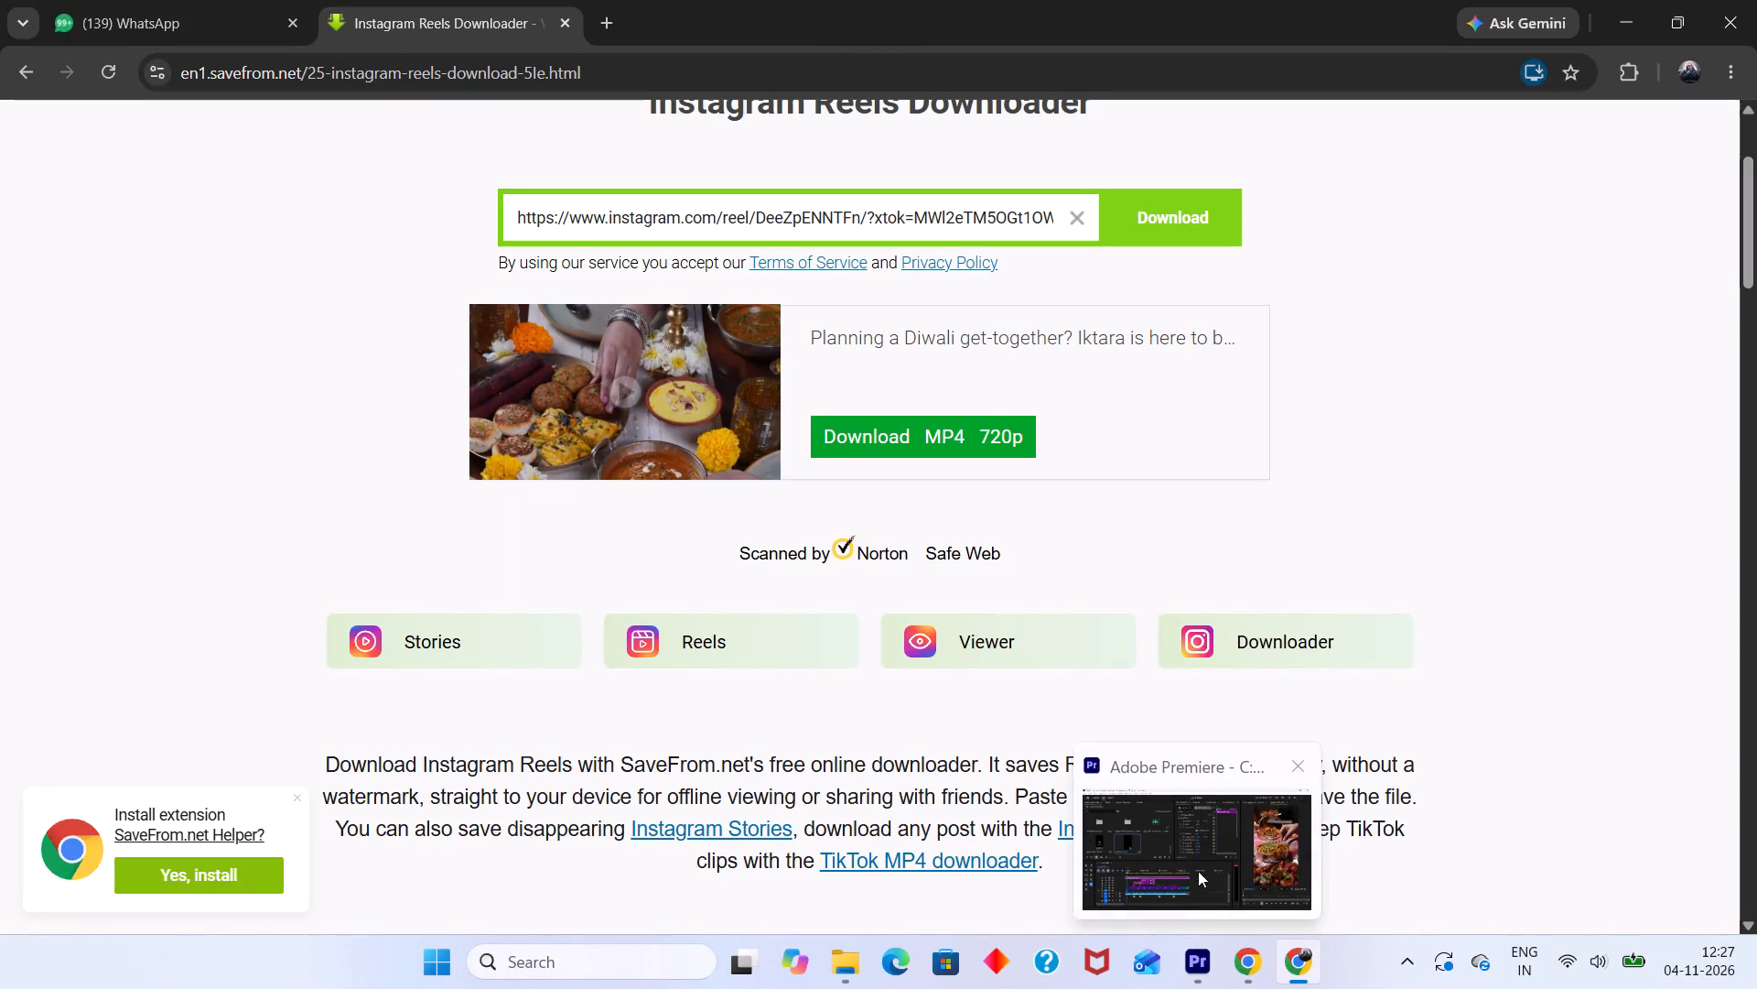
Switch to Premiere and bring up the Lumetri Color temperature, saturation and light adjustments for the V6 adjustment layer.
{"action": "left_click", "coordinate": [1198, 856]}
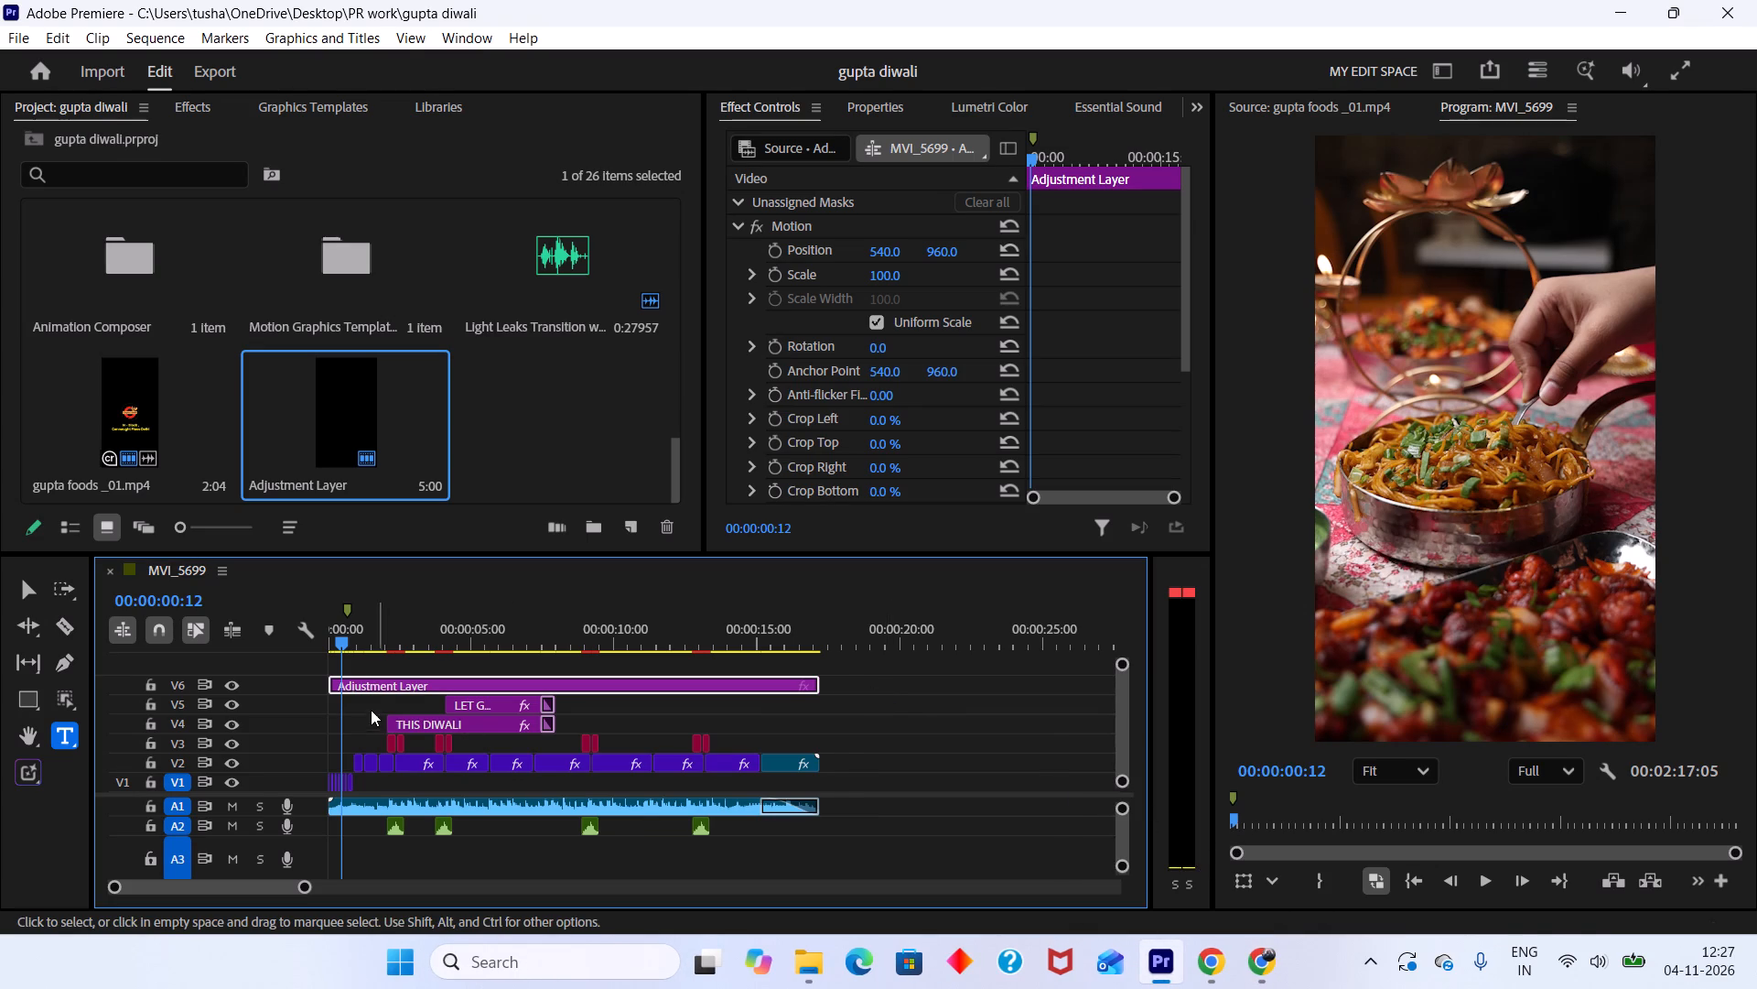
{"action": "left_click", "coordinate": [879, 103]}
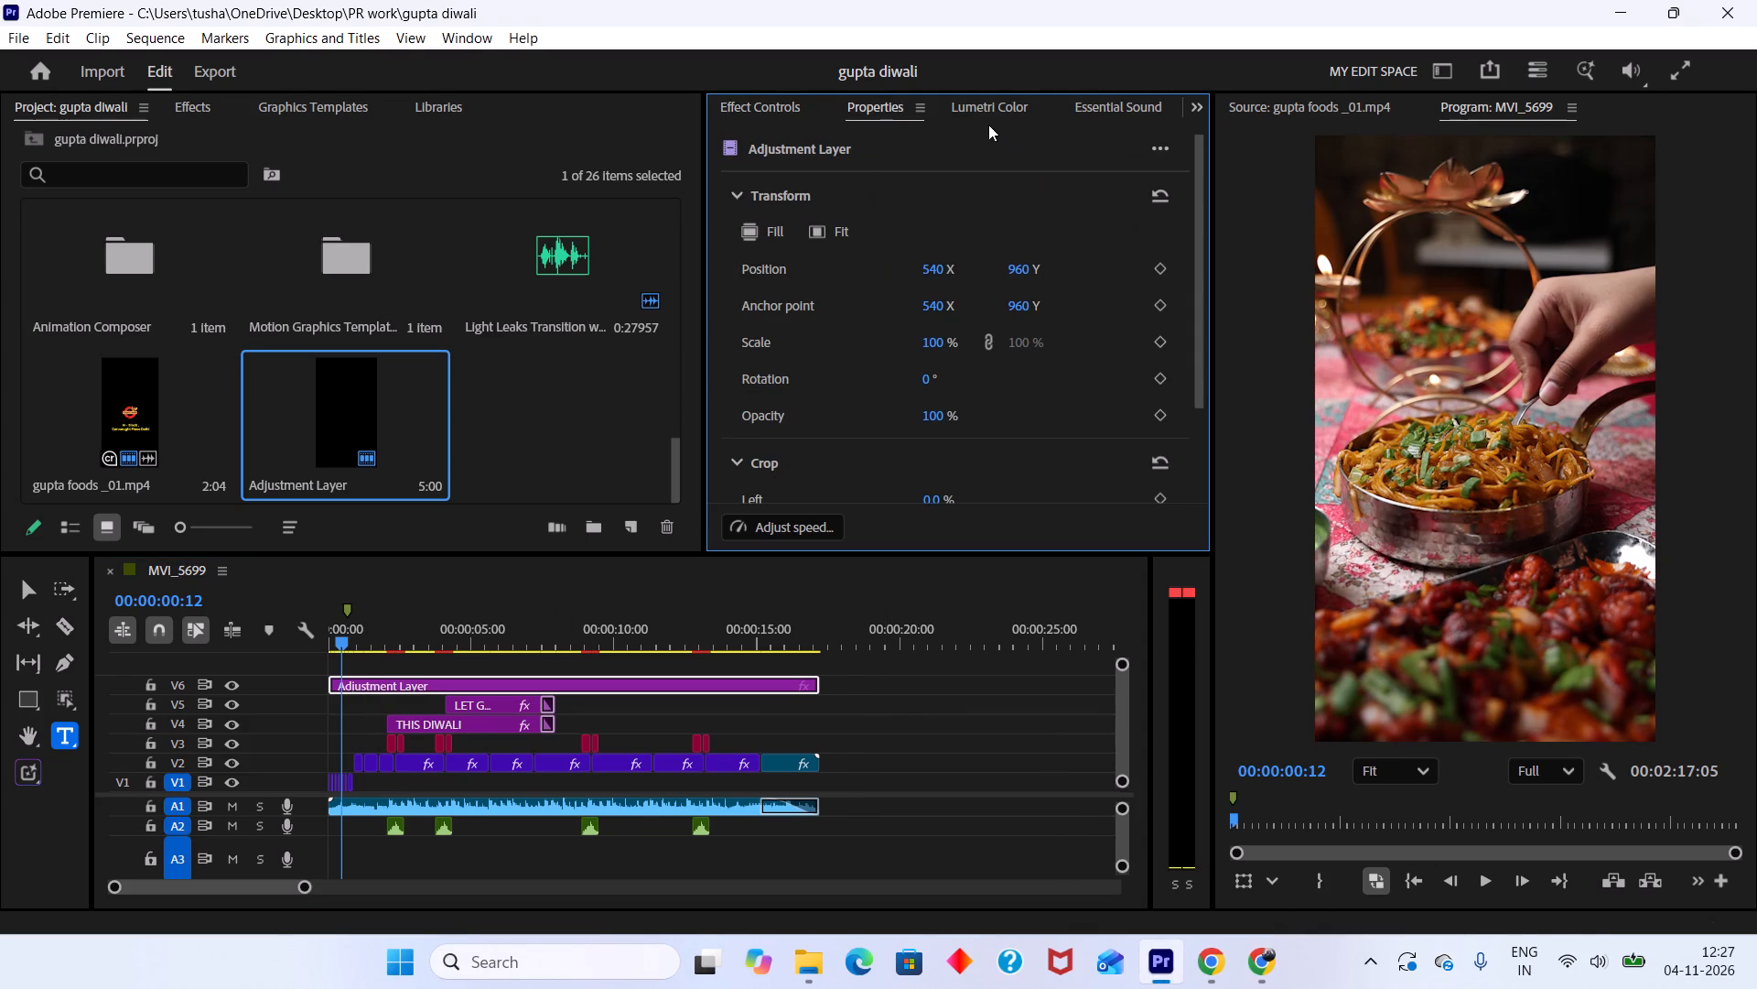
{"action": "left_click_drag", "start_coordinate": [1198, 198], "coordinate": [1180, 95]}
{"action": "left_click_drag", "start_coordinate": [1180, 95], "coordinate": [1169, 82]}
{"action": "left_click", "coordinate": [990, 111]}
{"action": "scroll", "coordinate": [930, 429], "scroll_direction": "down", "scroll_amount": 10}
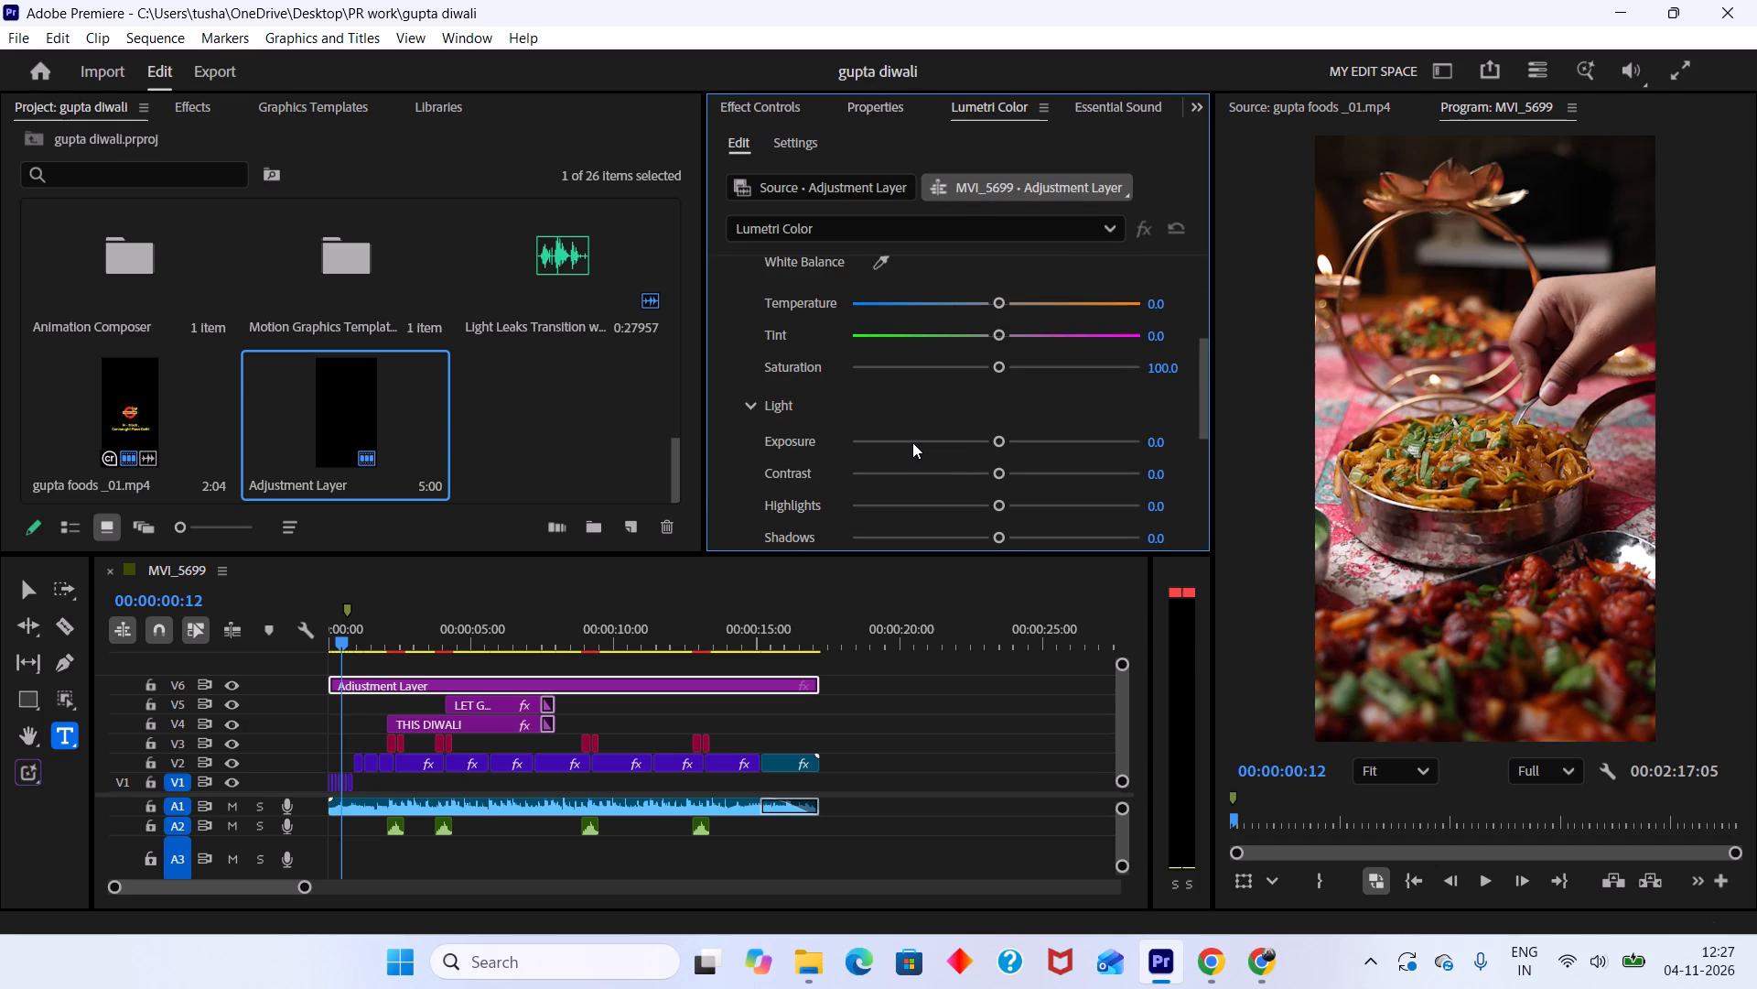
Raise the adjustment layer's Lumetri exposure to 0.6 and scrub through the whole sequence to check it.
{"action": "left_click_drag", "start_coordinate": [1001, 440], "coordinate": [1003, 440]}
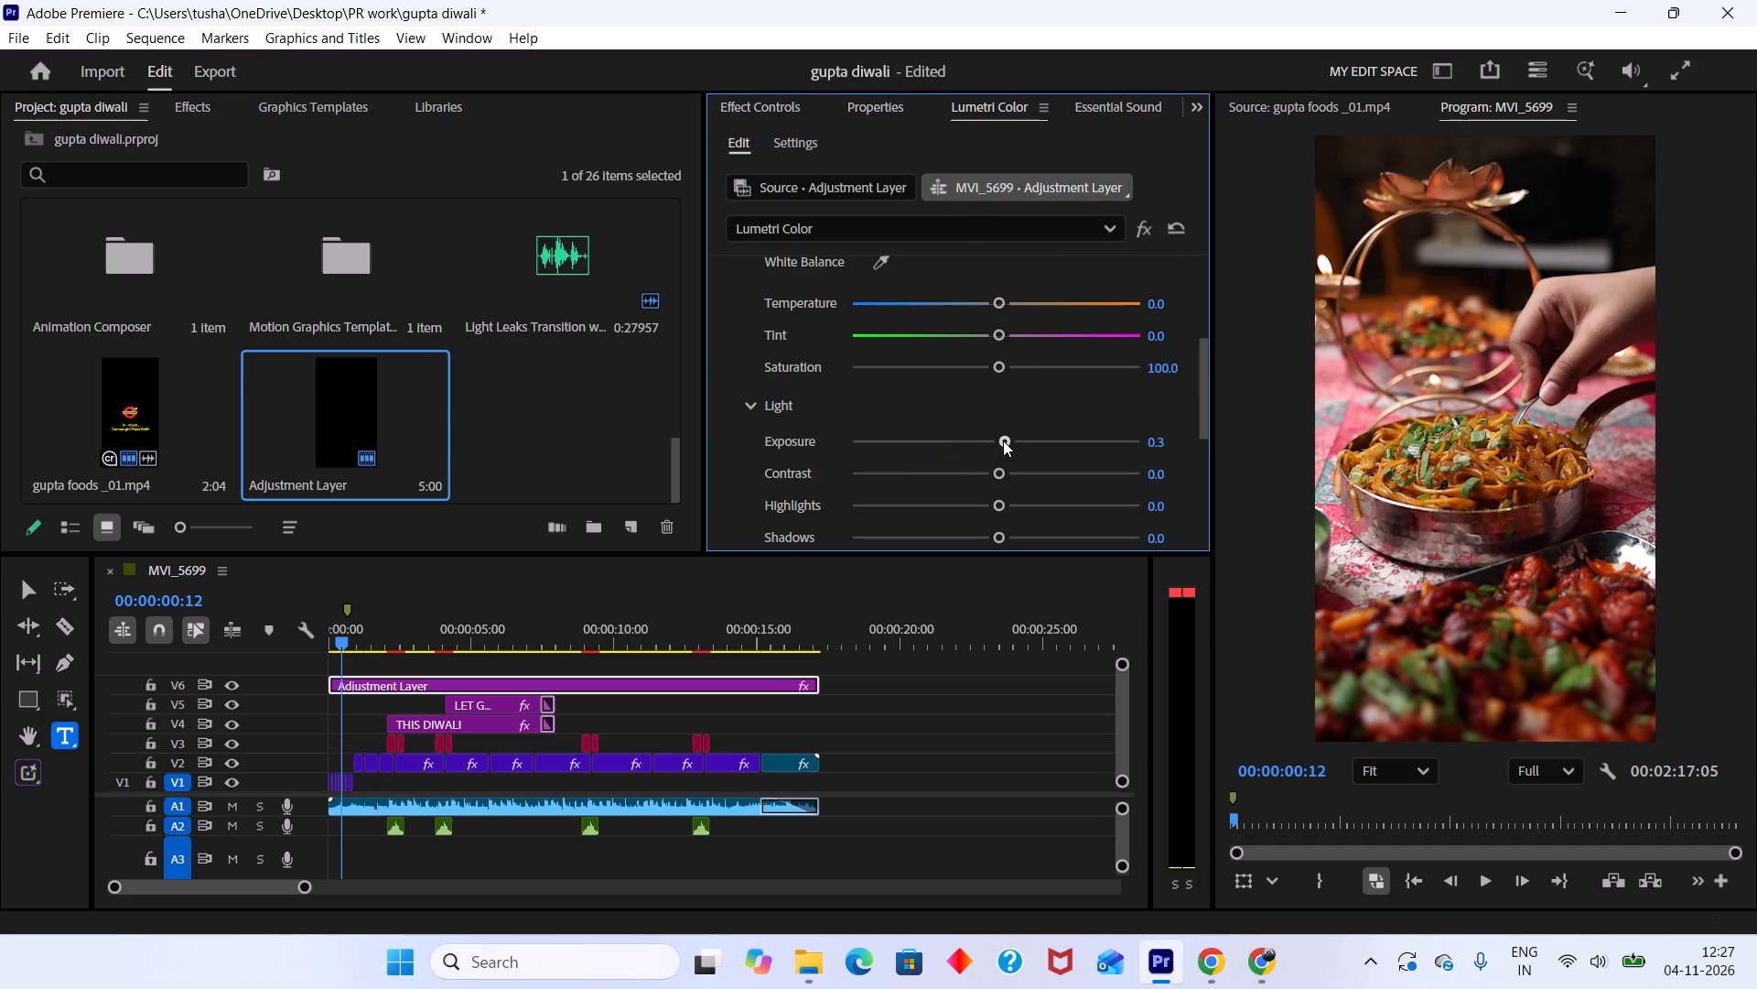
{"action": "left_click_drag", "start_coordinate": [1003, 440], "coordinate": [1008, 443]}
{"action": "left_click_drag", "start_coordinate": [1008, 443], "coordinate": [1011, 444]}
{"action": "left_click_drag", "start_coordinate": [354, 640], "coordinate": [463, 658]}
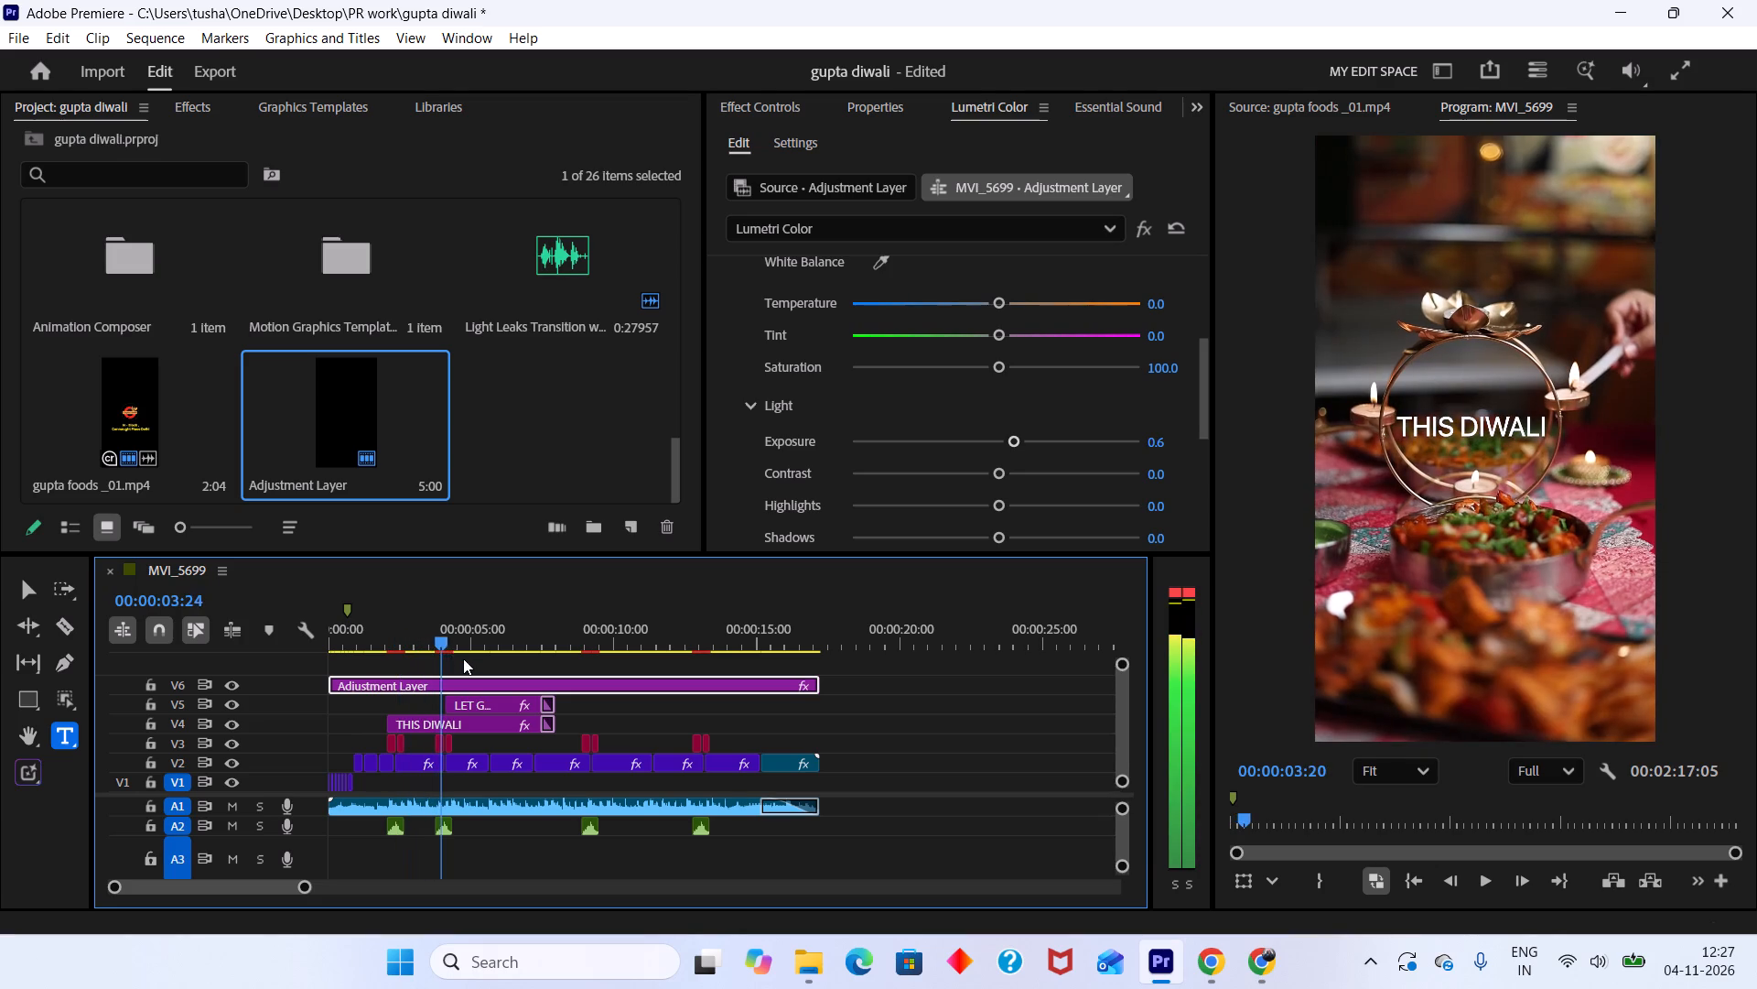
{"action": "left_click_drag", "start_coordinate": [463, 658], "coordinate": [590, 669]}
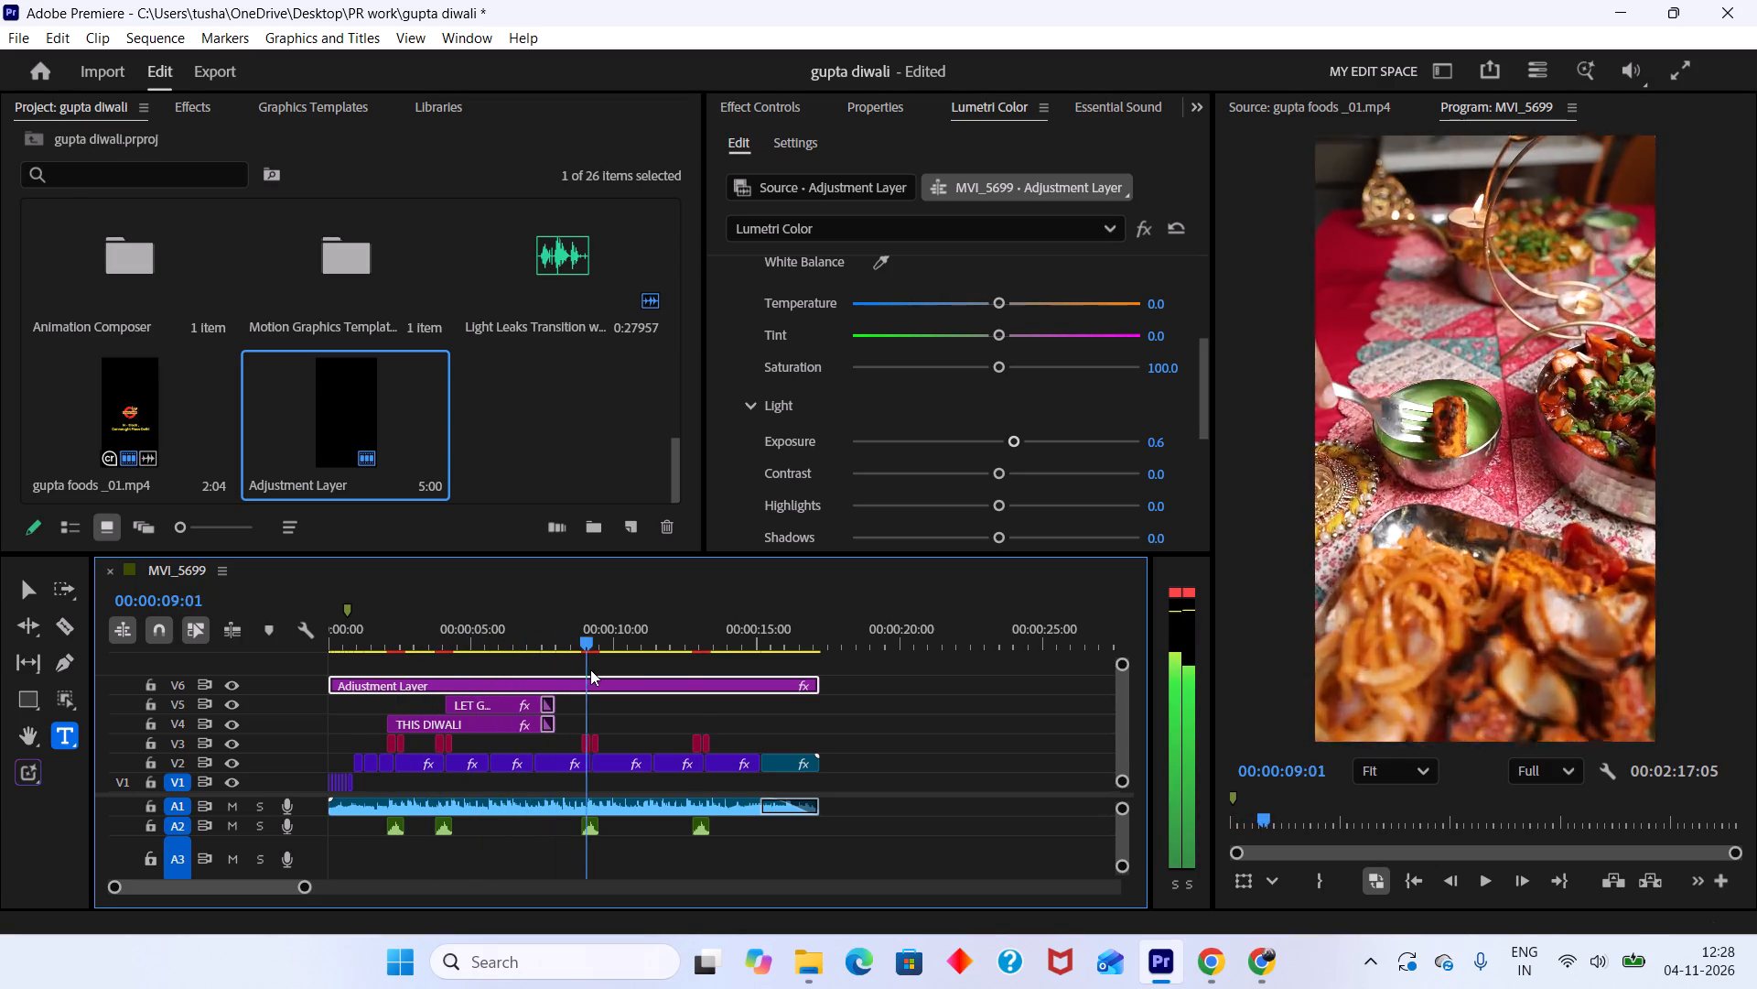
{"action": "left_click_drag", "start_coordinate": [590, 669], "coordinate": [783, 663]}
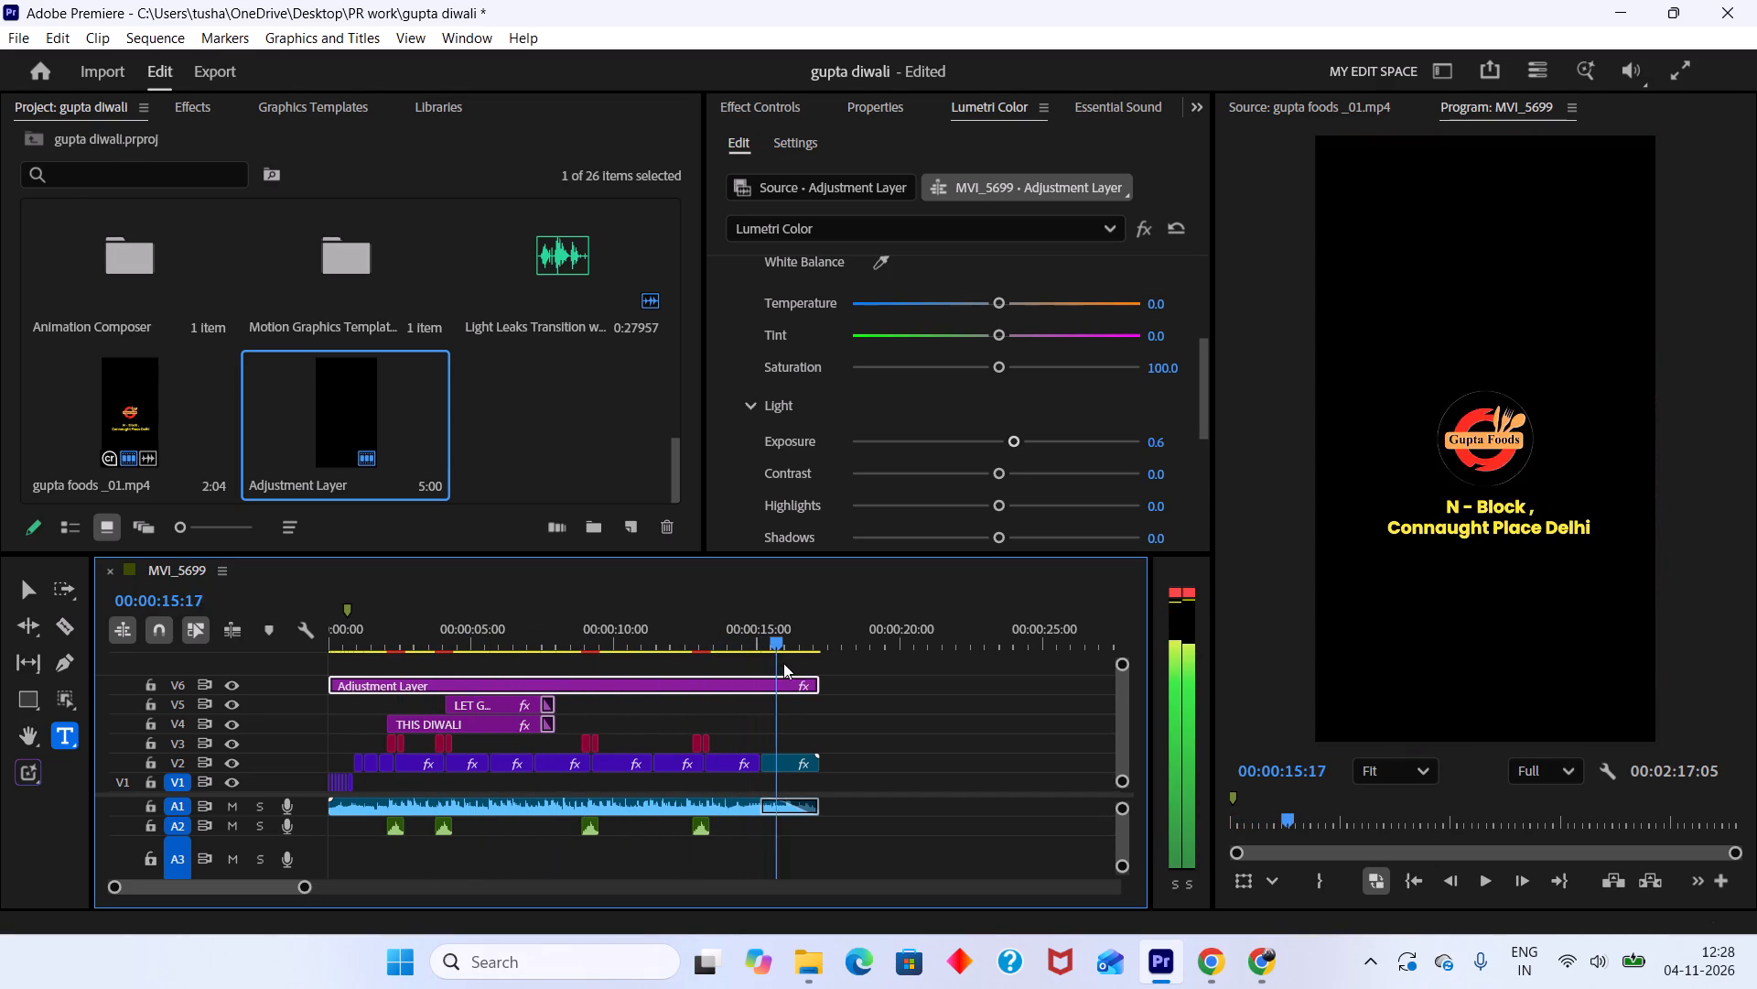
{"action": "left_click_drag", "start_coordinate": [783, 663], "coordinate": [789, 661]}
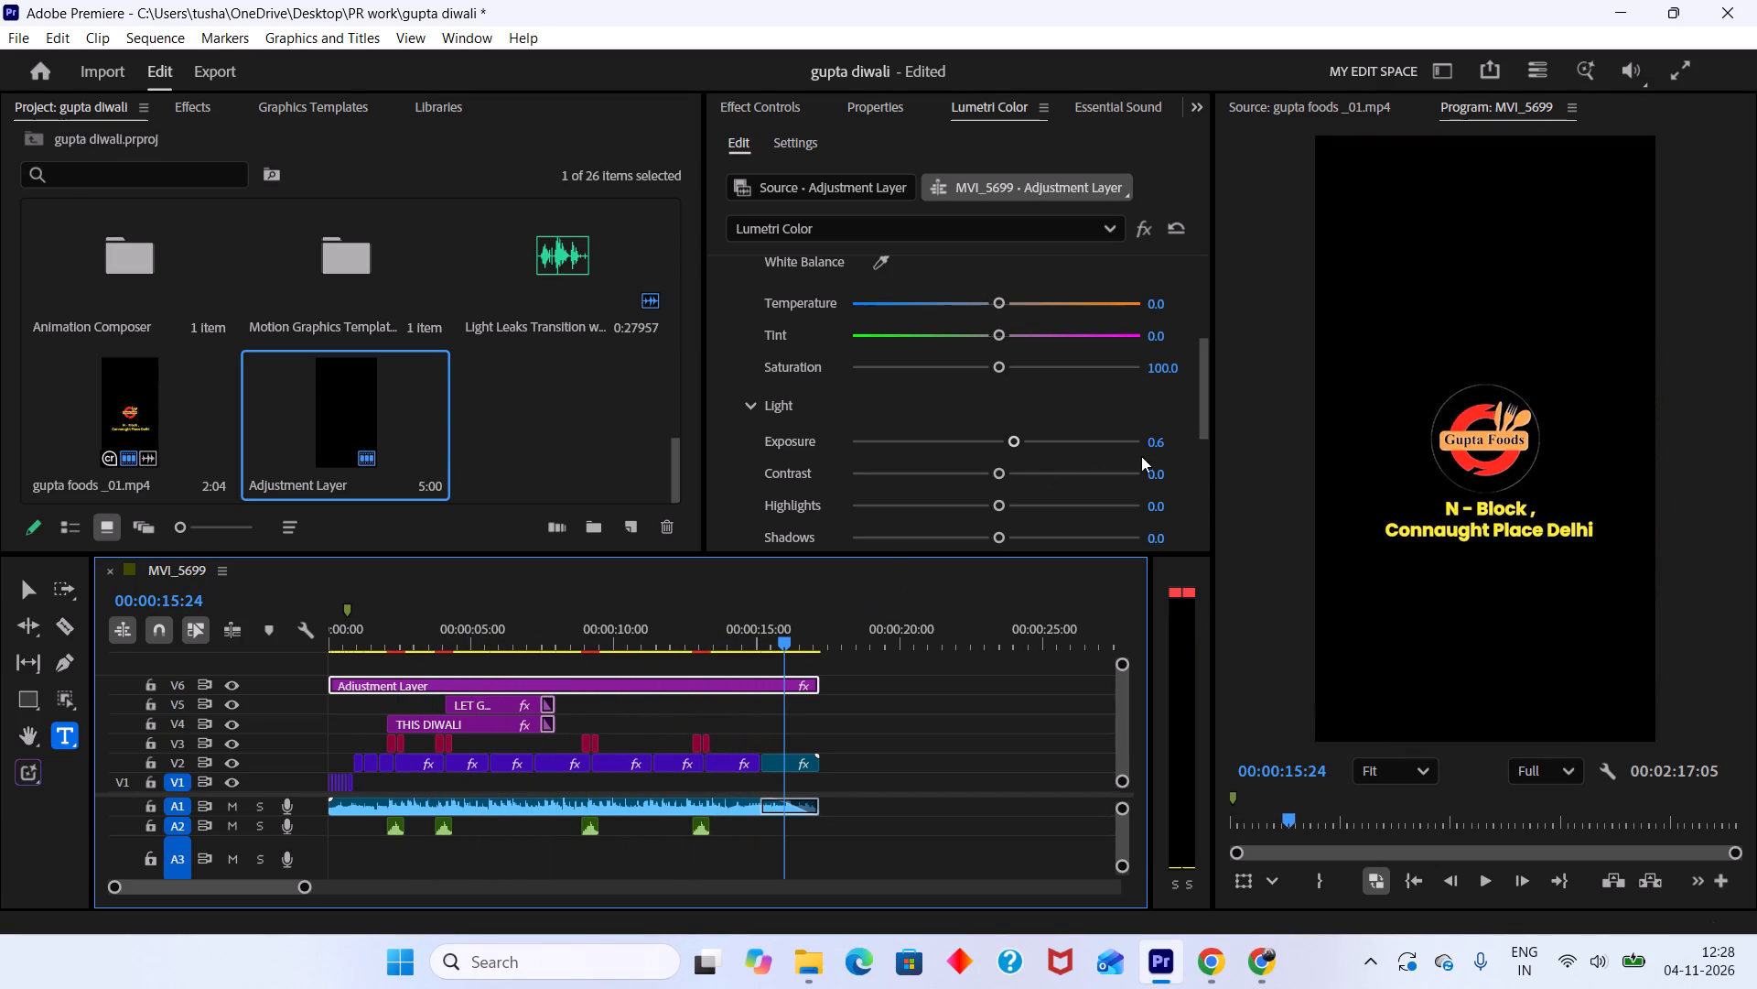
Set the adjustment layer's Lumetri exposure to 0.4.
{"action": "left_click", "coordinate": [1163, 444]}
{"action": "type", "text": "0."}
{"action": "key", "text": "4"}
{"action": "key", "text": "Return"}
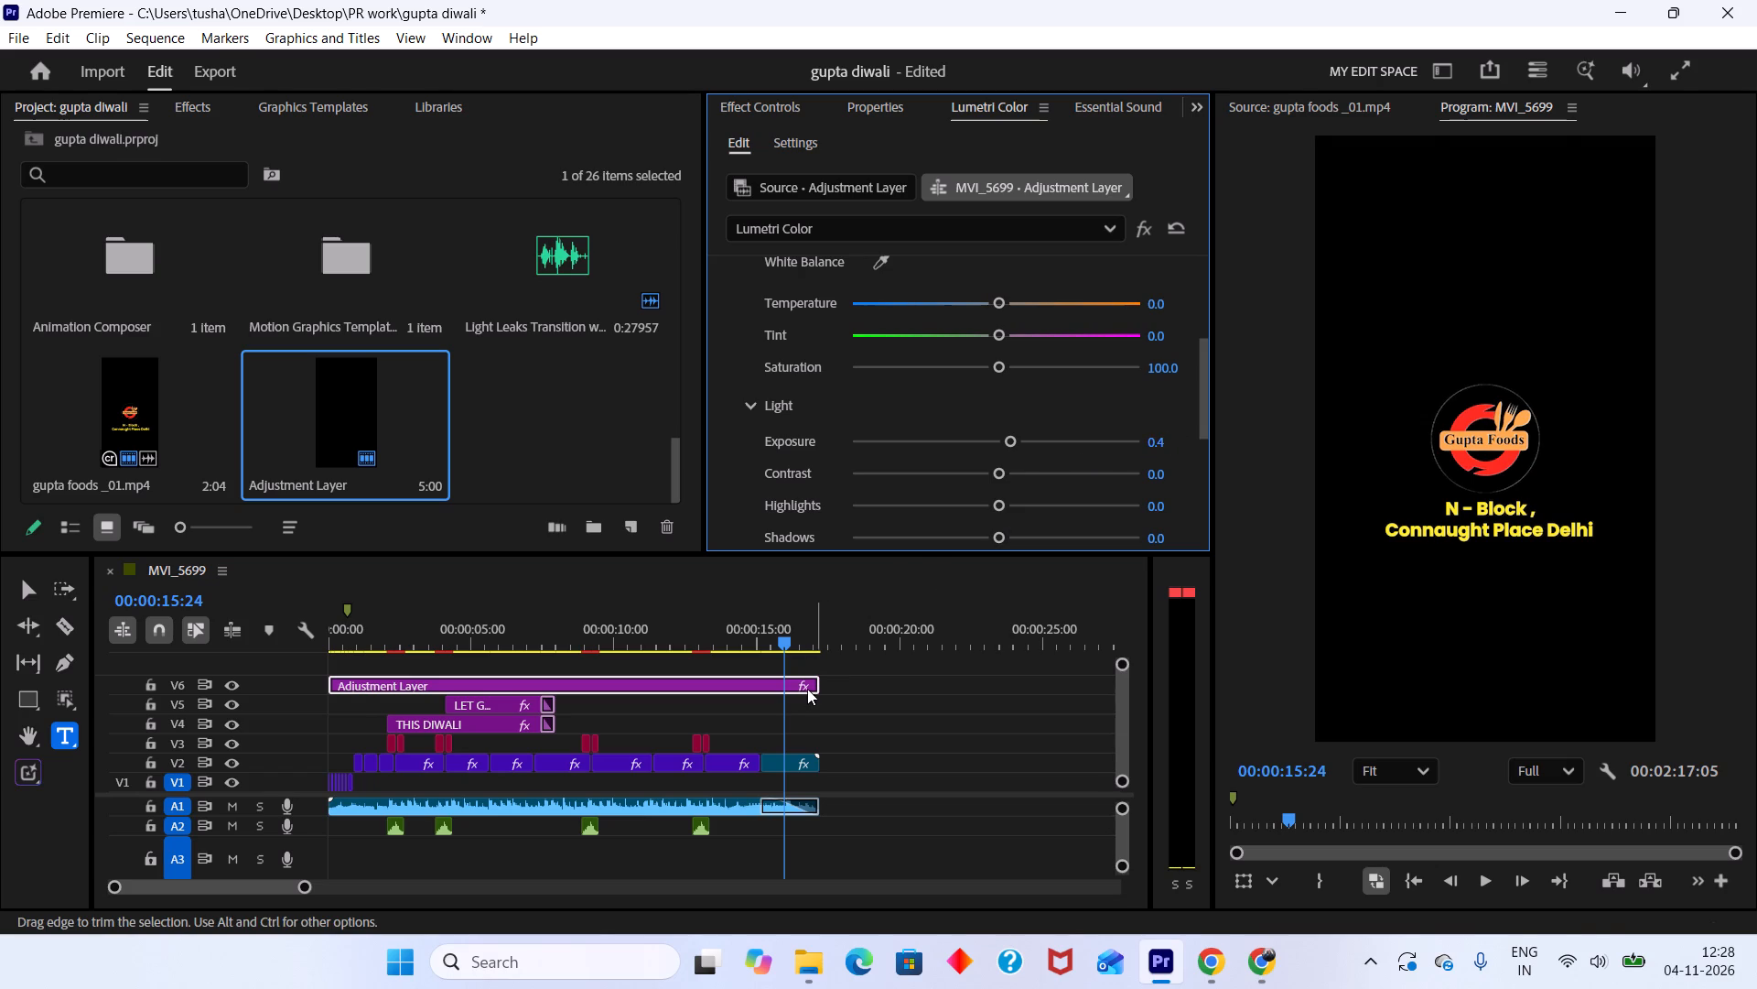
Trim the end of the V6 adjustment layer back to about 00:00:15:00, where the Gupta Foods logo clip begins.
{"action": "left_click_drag", "start_coordinate": [816, 683], "coordinate": [764, 741]}
Scrub and play back the sequence to examine the brightened footage under the adjustment layer.
{"action": "left_click_drag", "start_coordinate": [762, 633], "coordinate": [708, 630]}
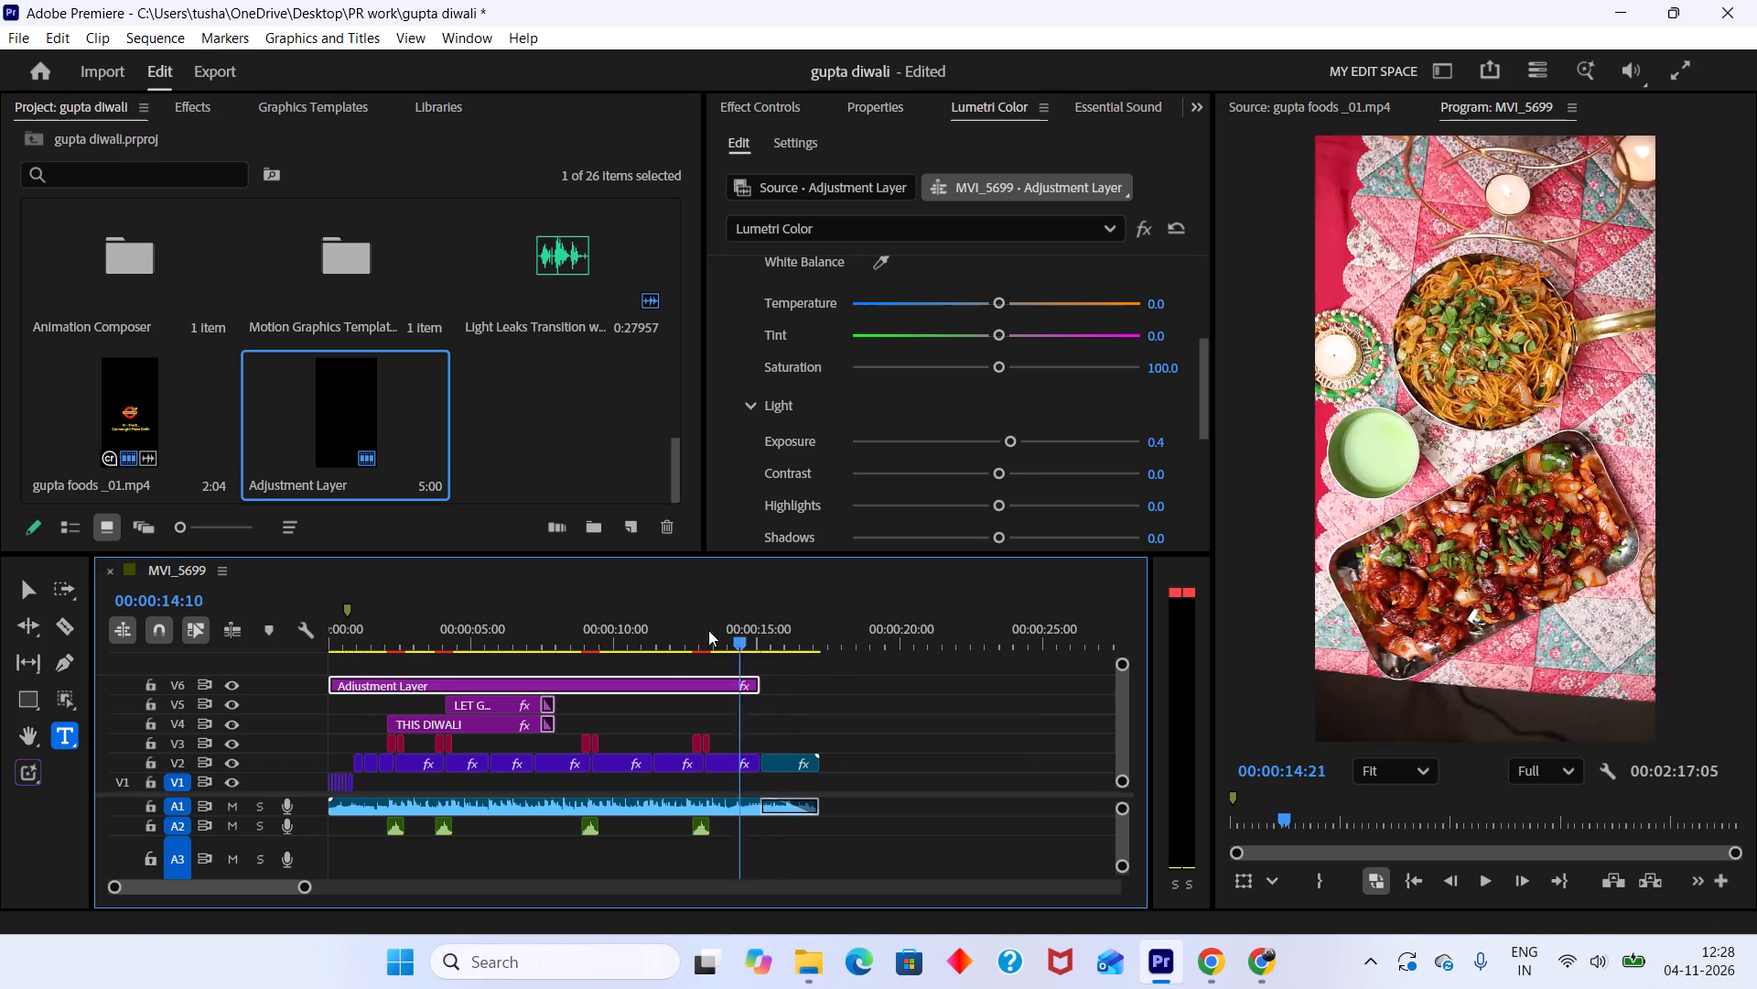
{"action": "left_click_drag", "start_coordinate": [708, 630], "coordinate": [499, 636]}
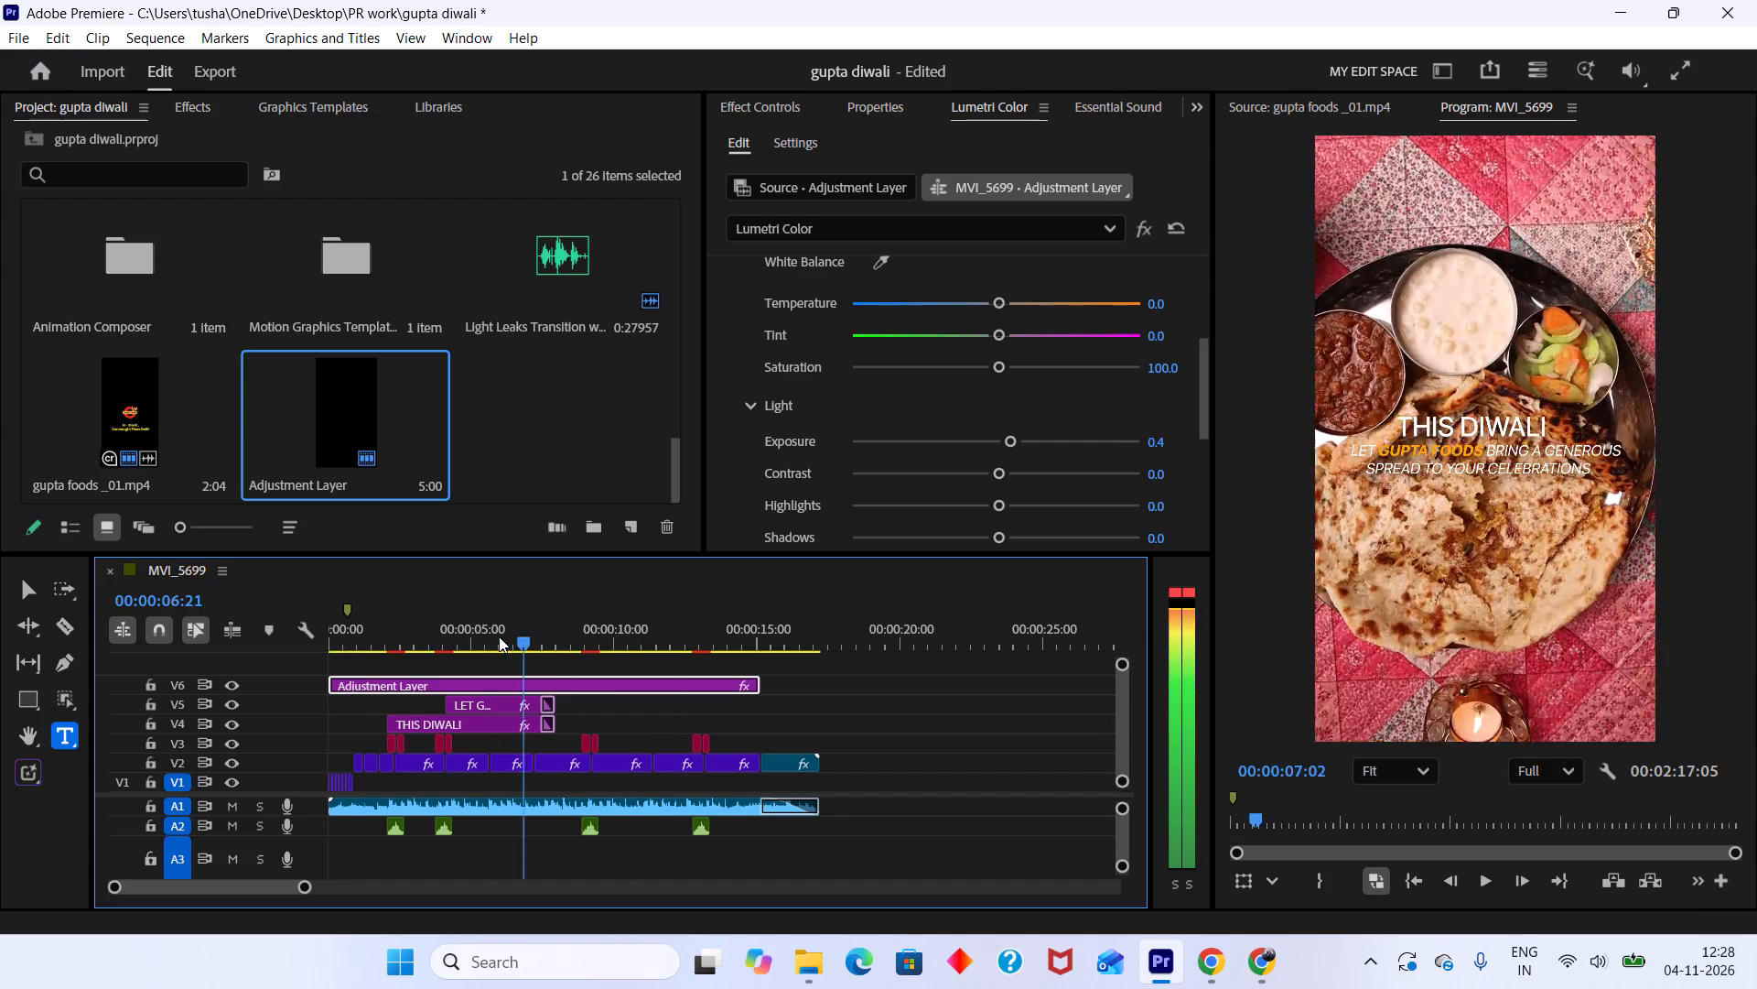
{"action": "left_click_drag", "start_coordinate": [499, 636], "coordinate": [335, 641]}
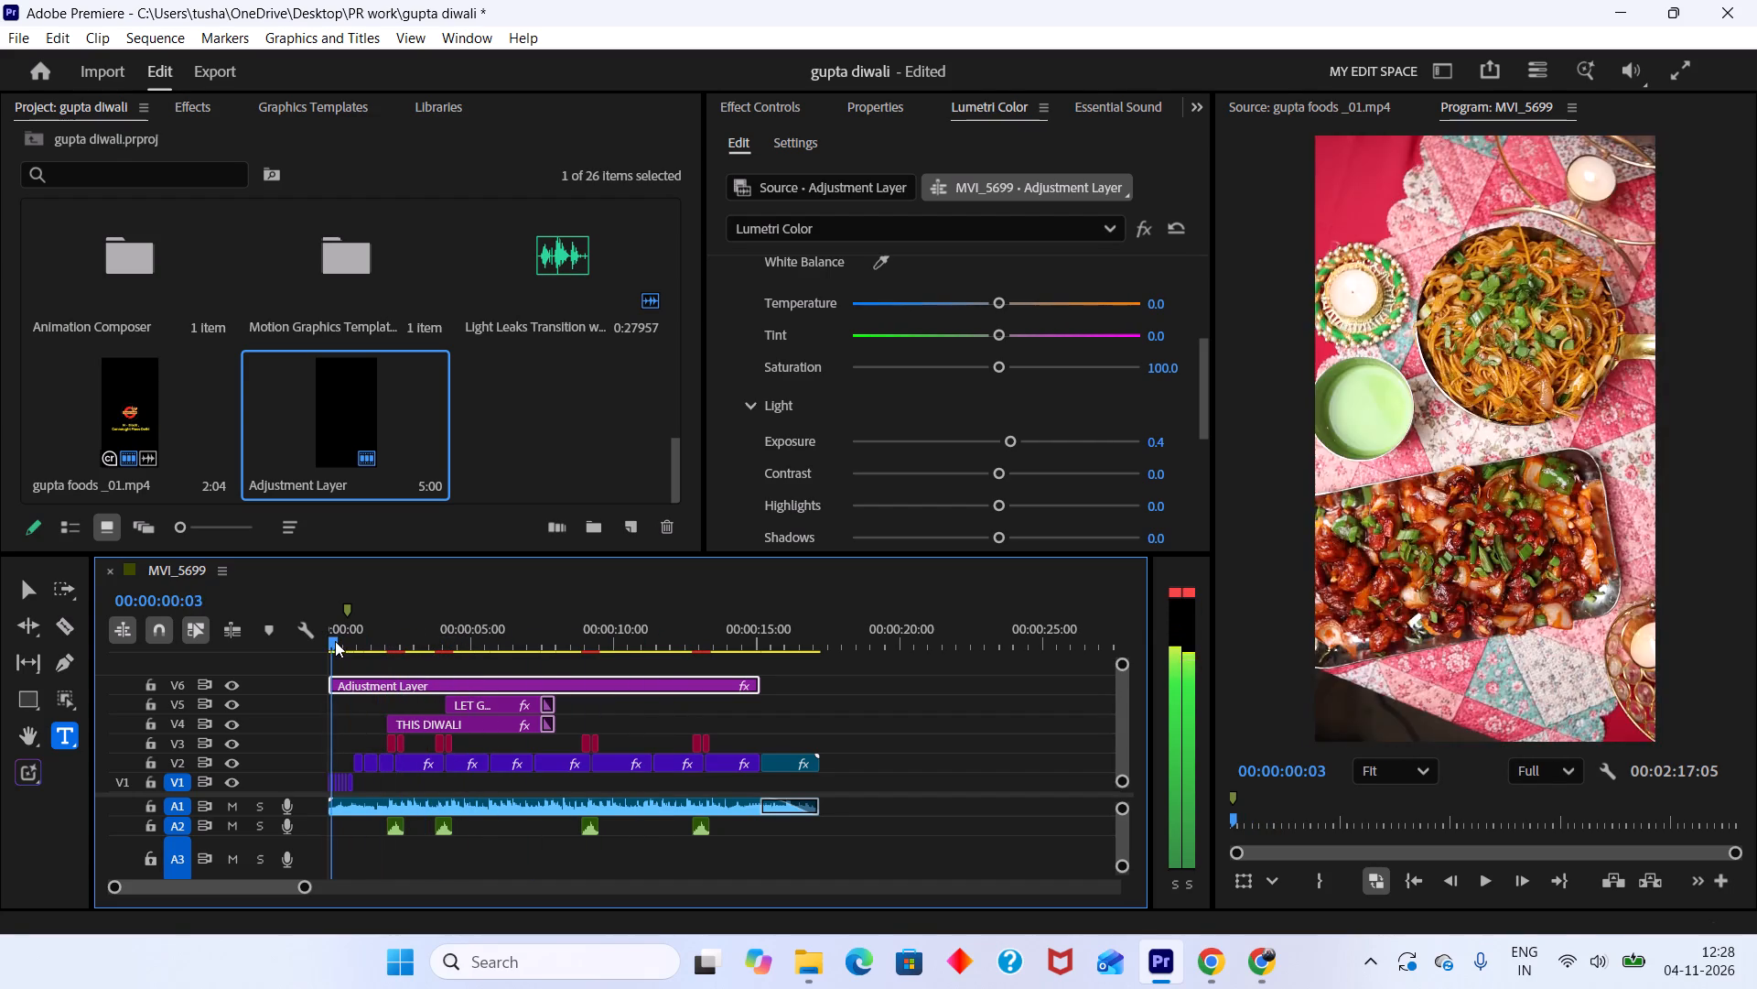
{"action": "left_click_drag", "start_coordinate": [335, 641], "coordinate": [474, 682]}
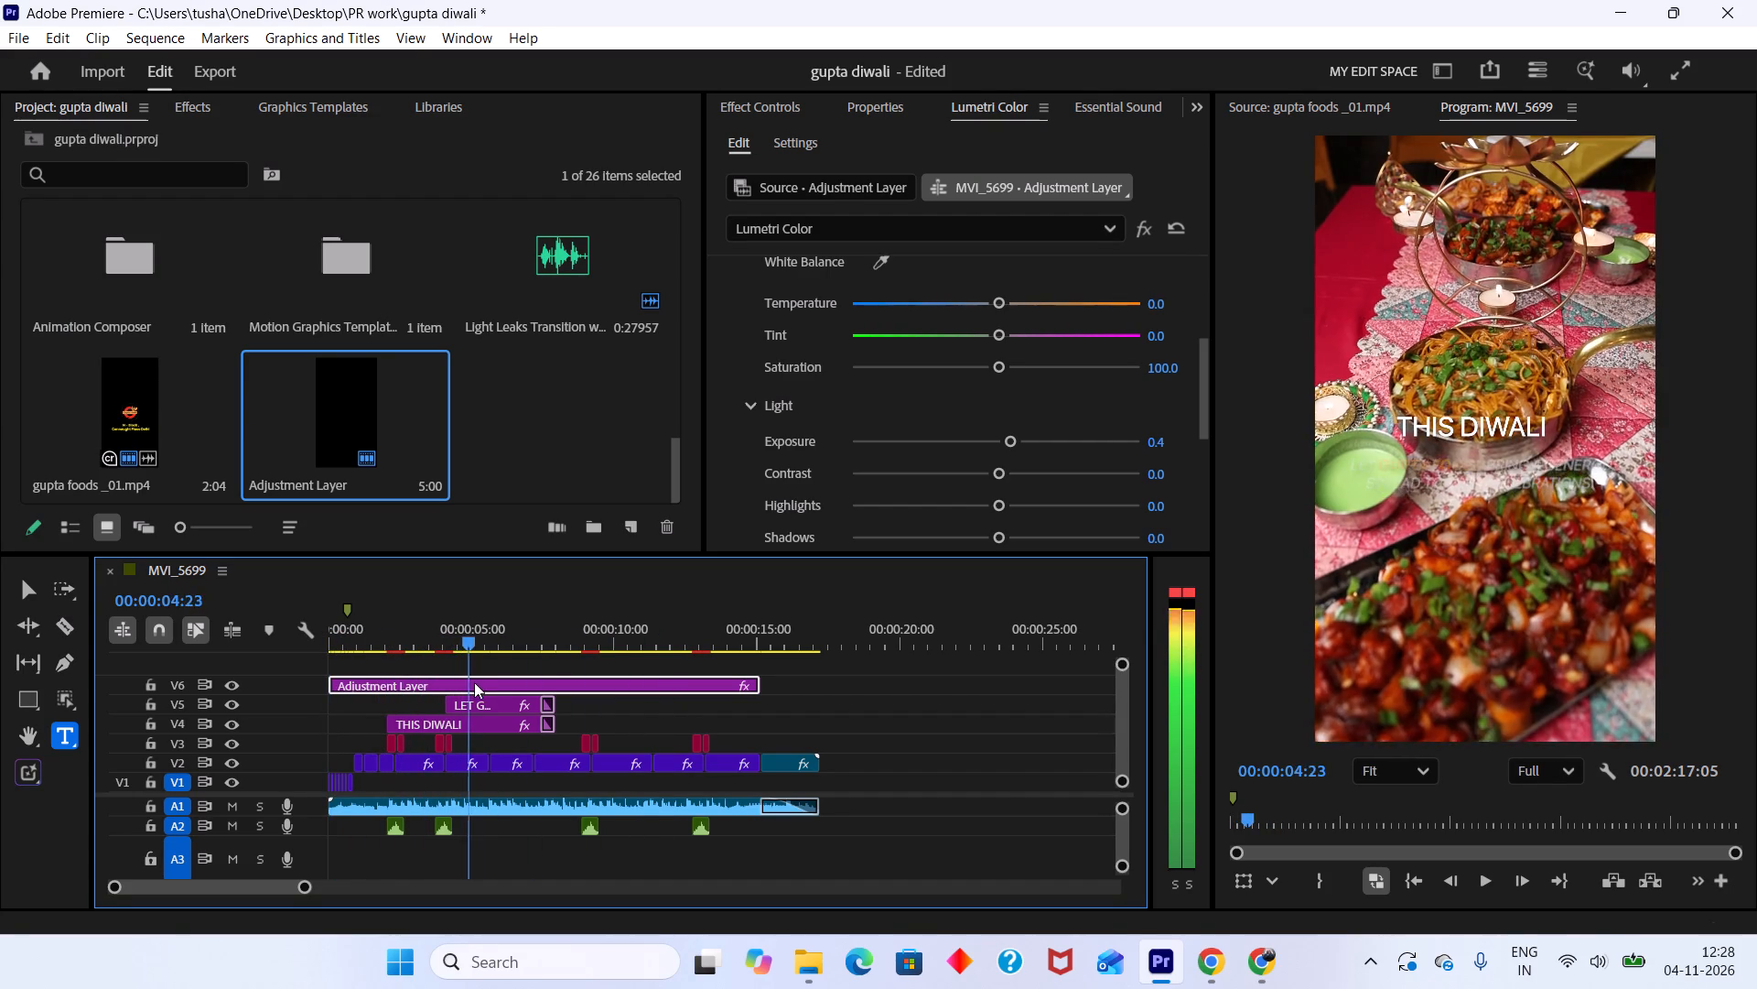
{"action": "left_click_drag", "start_coordinate": [474, 682], "coordinate": [504, 694]}
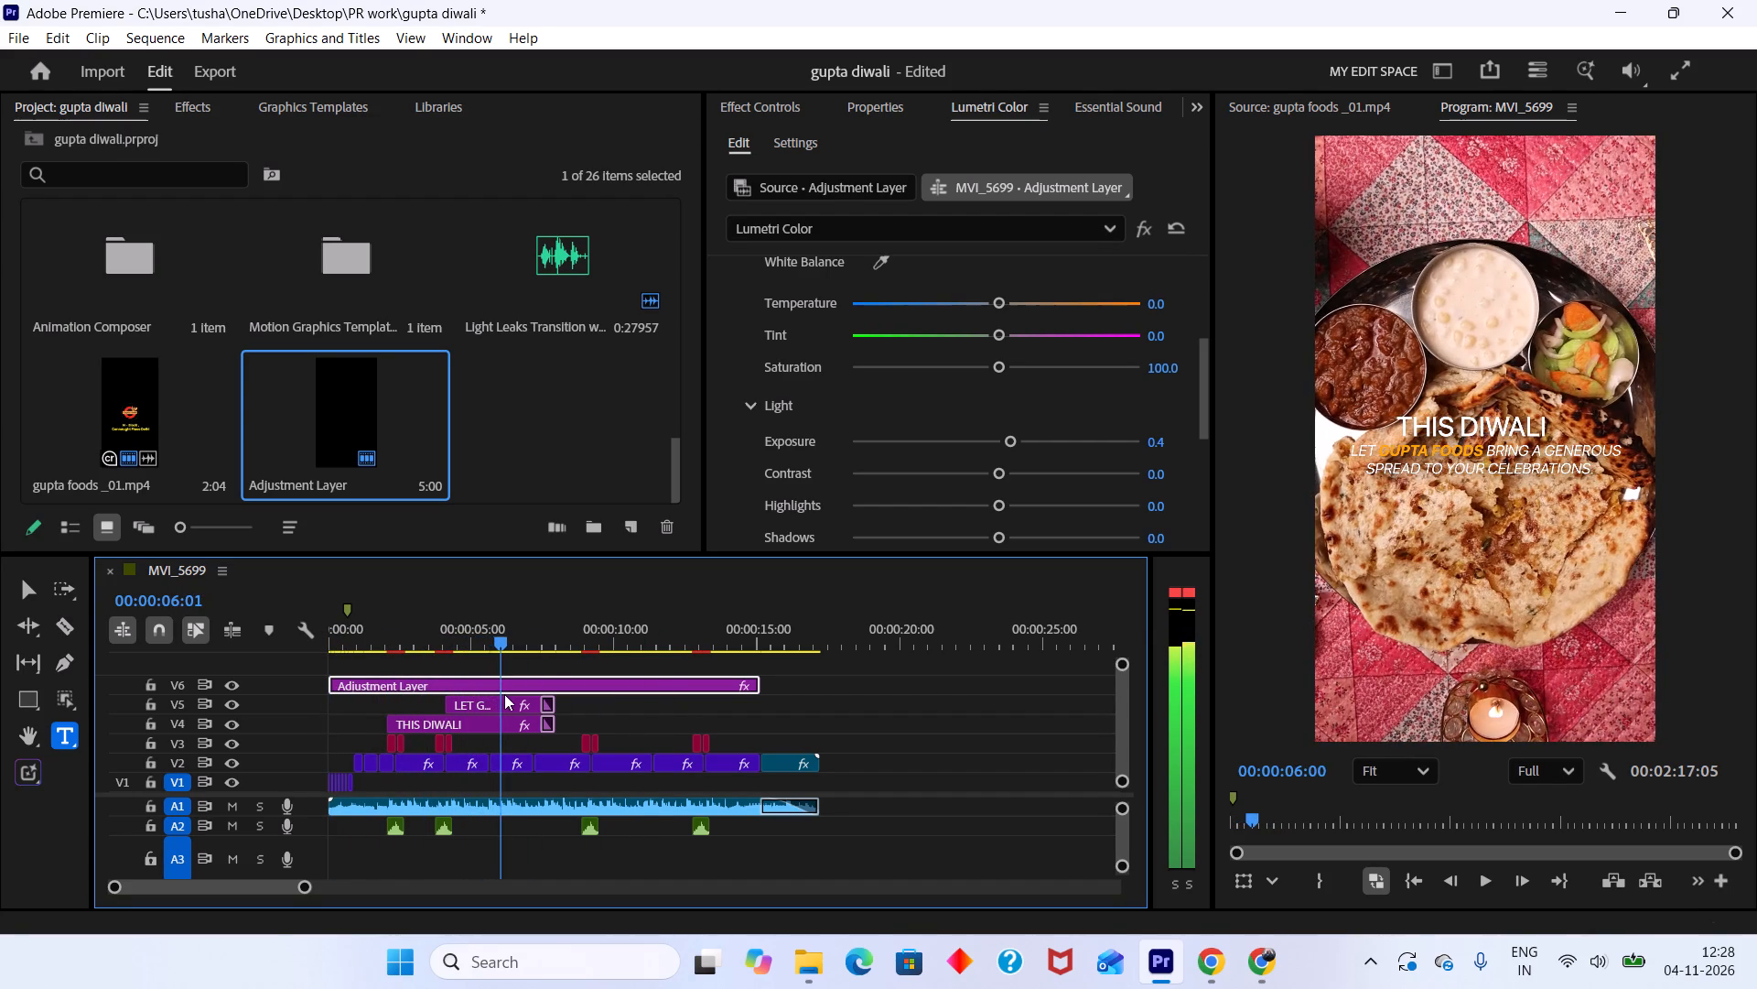
{"action": "left_click_drag", "start_coordinate": [504, 694], "coordinate": [505, 694]}
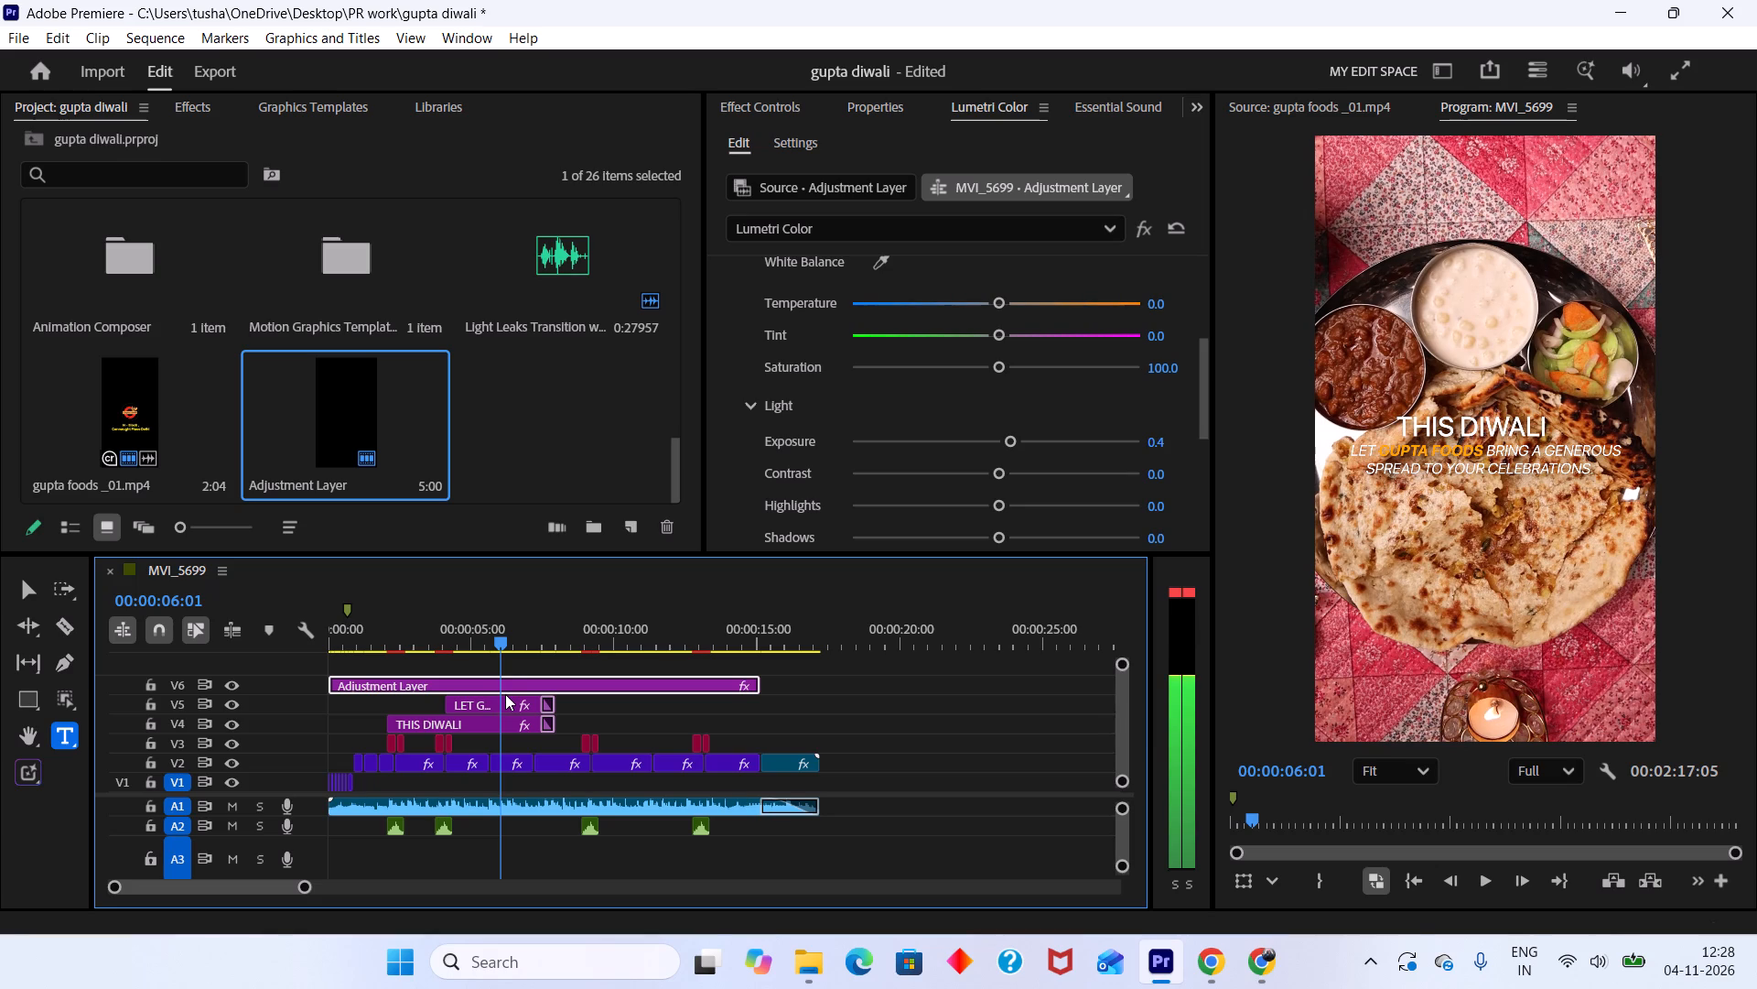
{"action": "left_click_drag", "start_coordinate": [505, 694], "coordinate": [598, 712]}
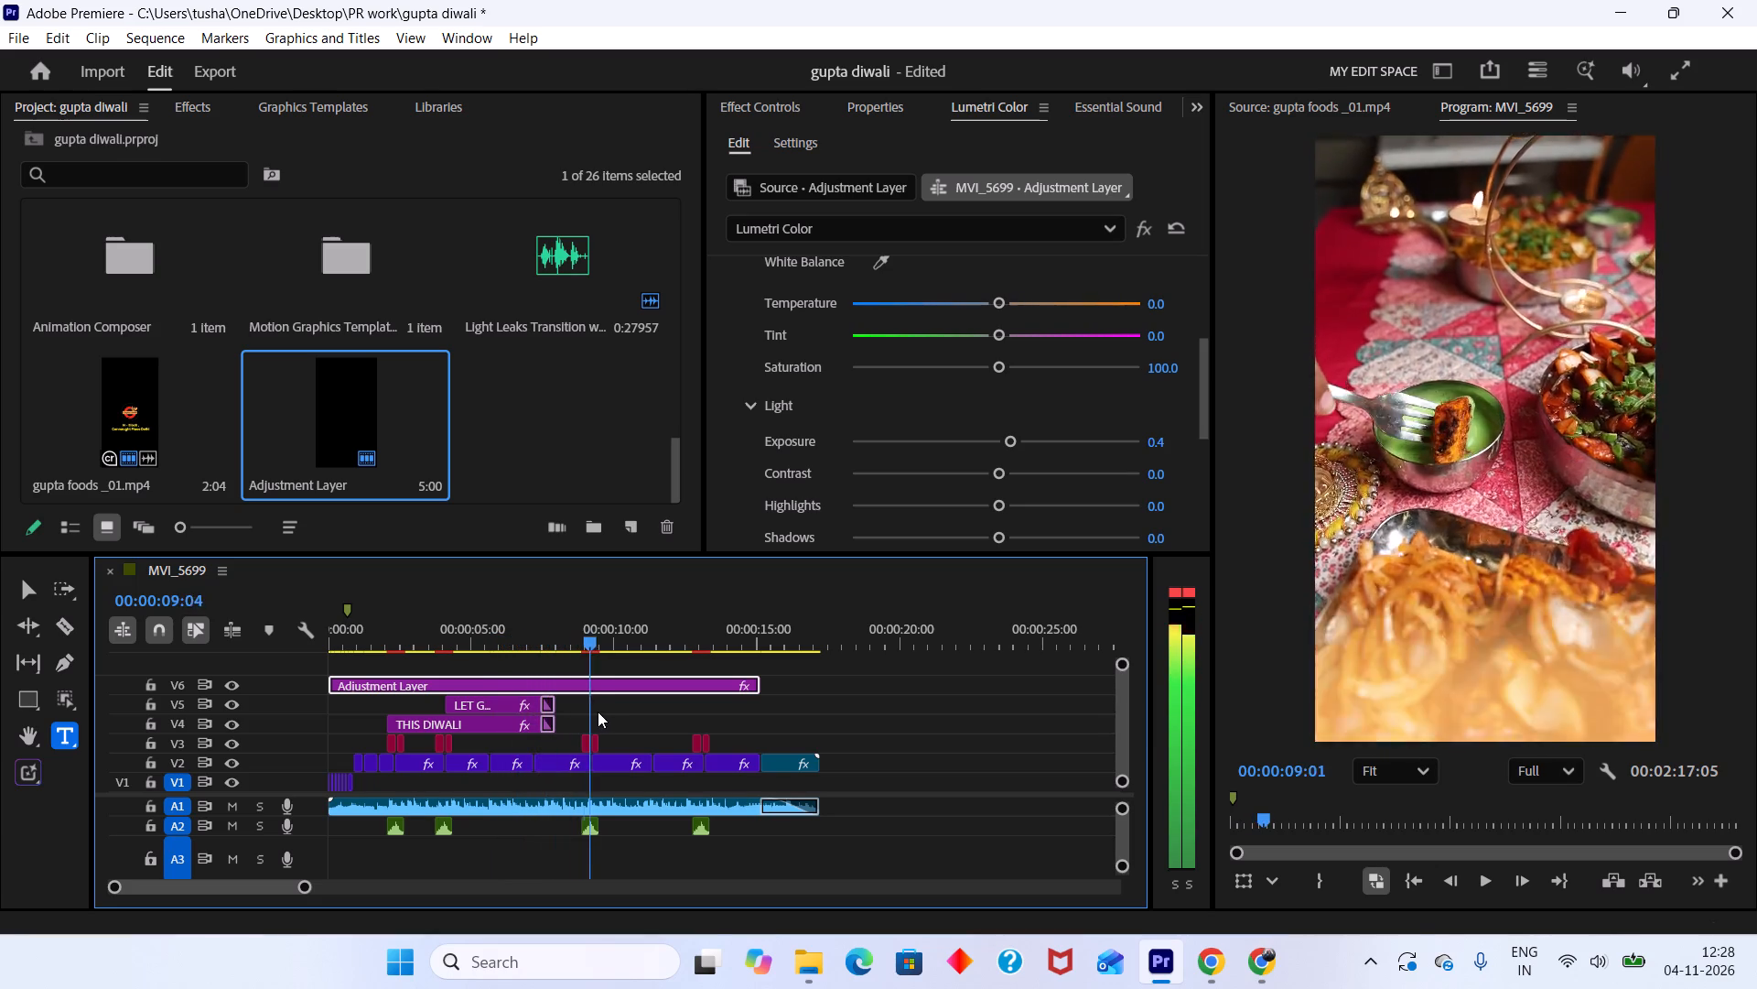
{"action": "left_click_drag", "start_coordinate": [598, 712], "coordinate": [395, 716]}
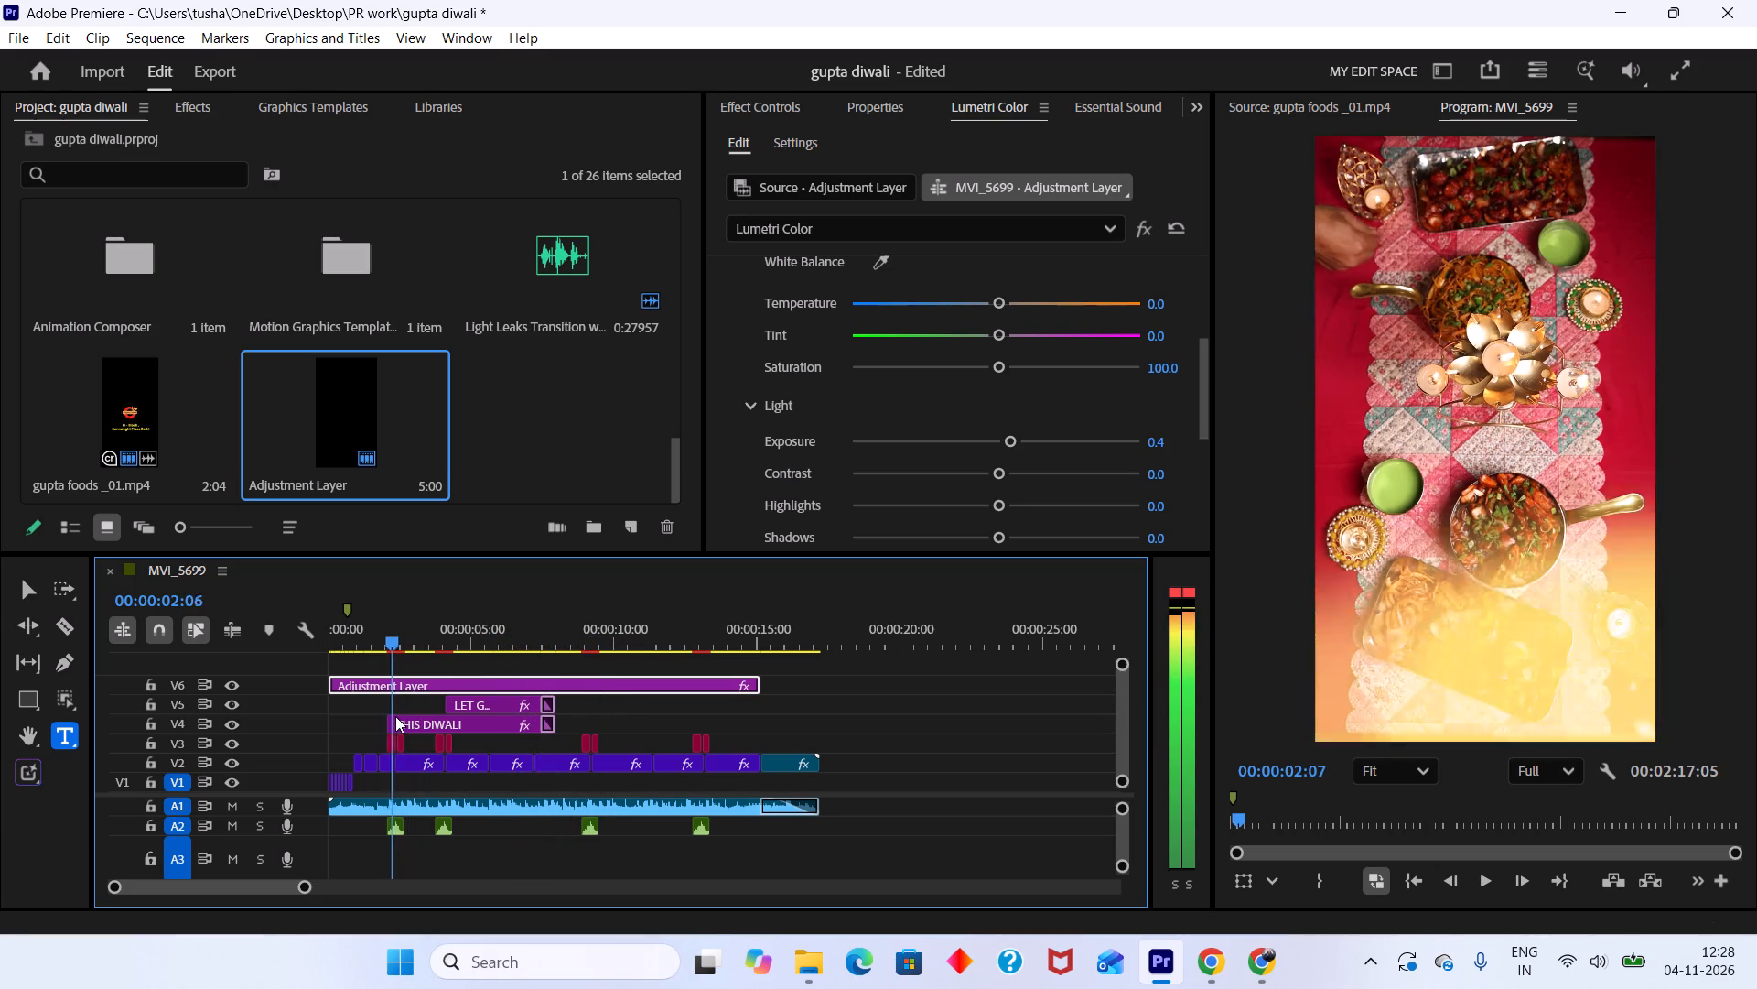
{"action": "left_click_drag", "start_coordinate": [395, 716], "coordinate": [276, 683]}
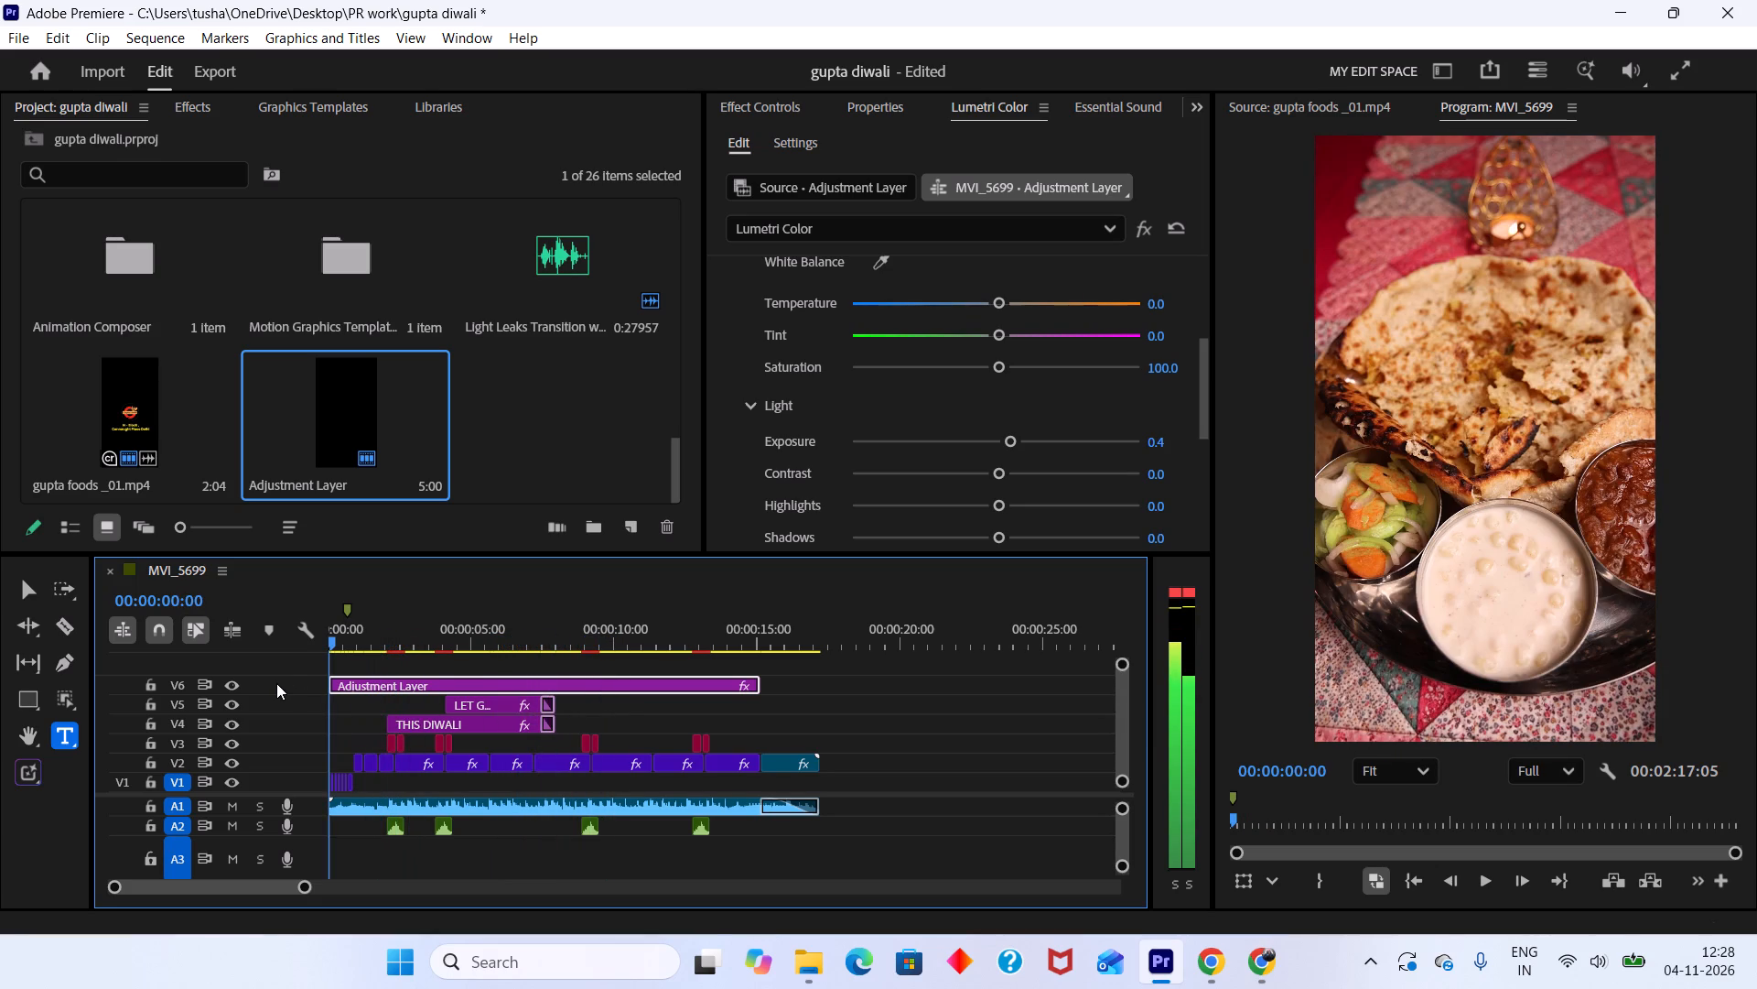
{"action": "left_click_drag", "start_coordinate": [276, 683], "coordinate": [367, 713]}
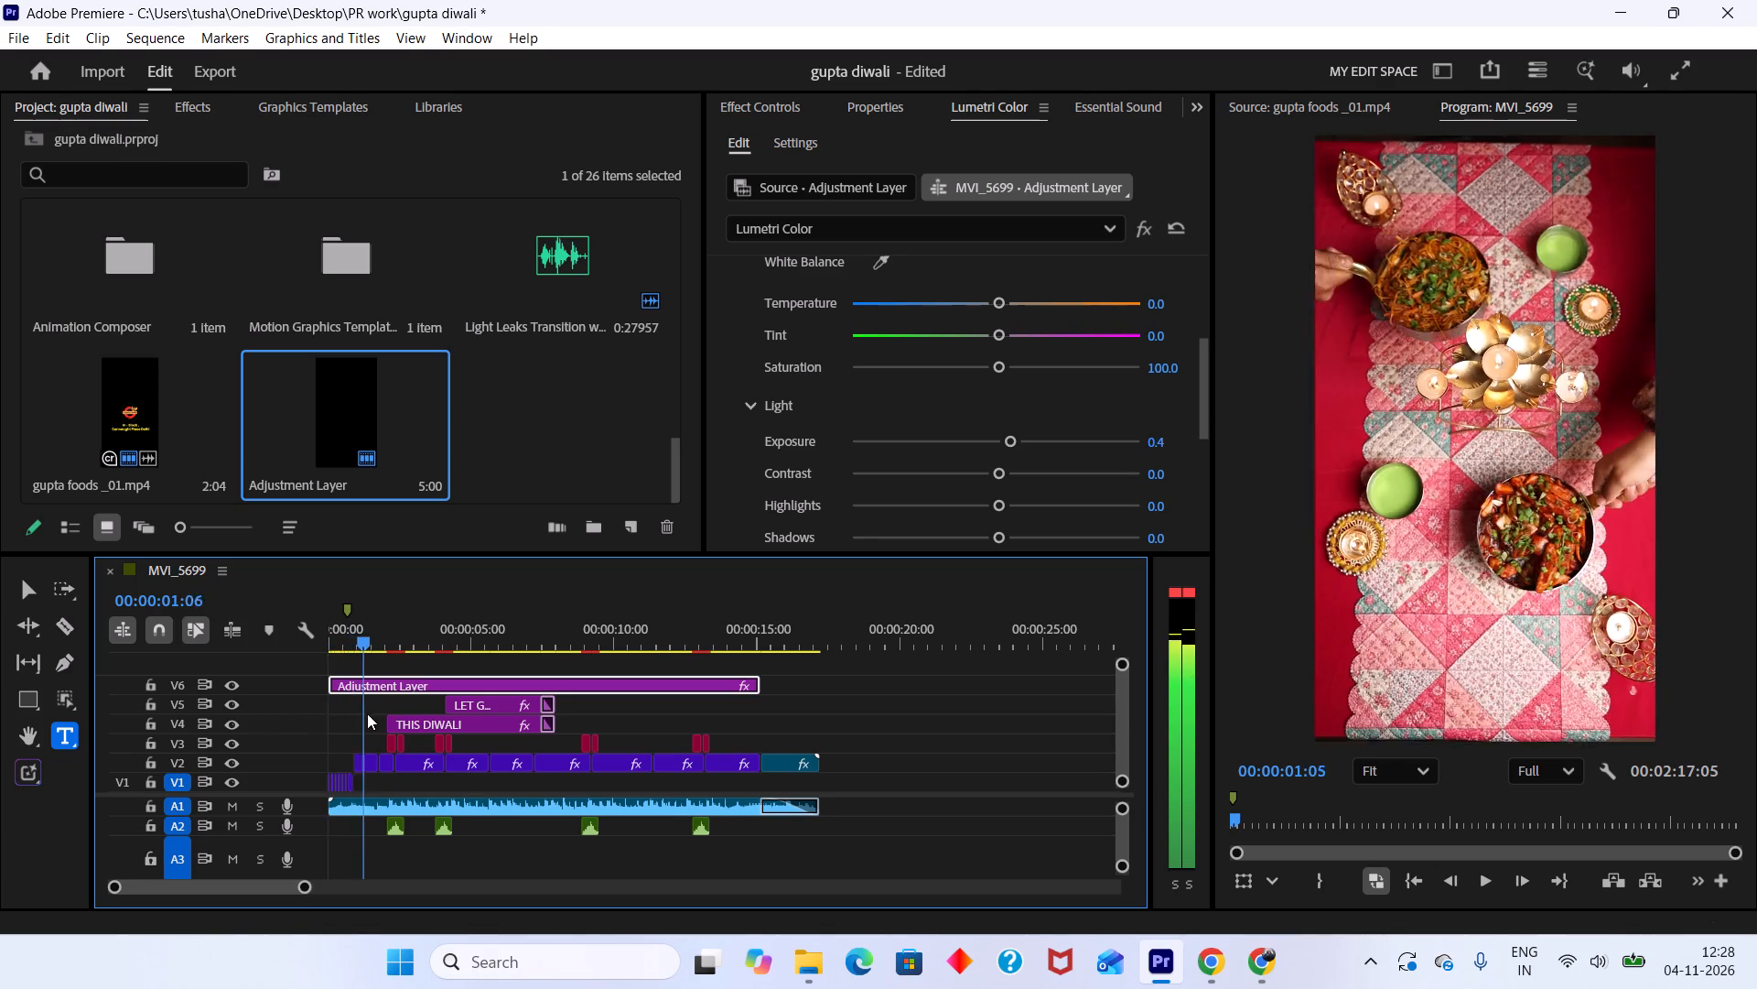
{"action": "left_click_drag", "start_coordinate": [367, 713], "coordinate": [350, 705]}
{"action": "key", "text": "space"}
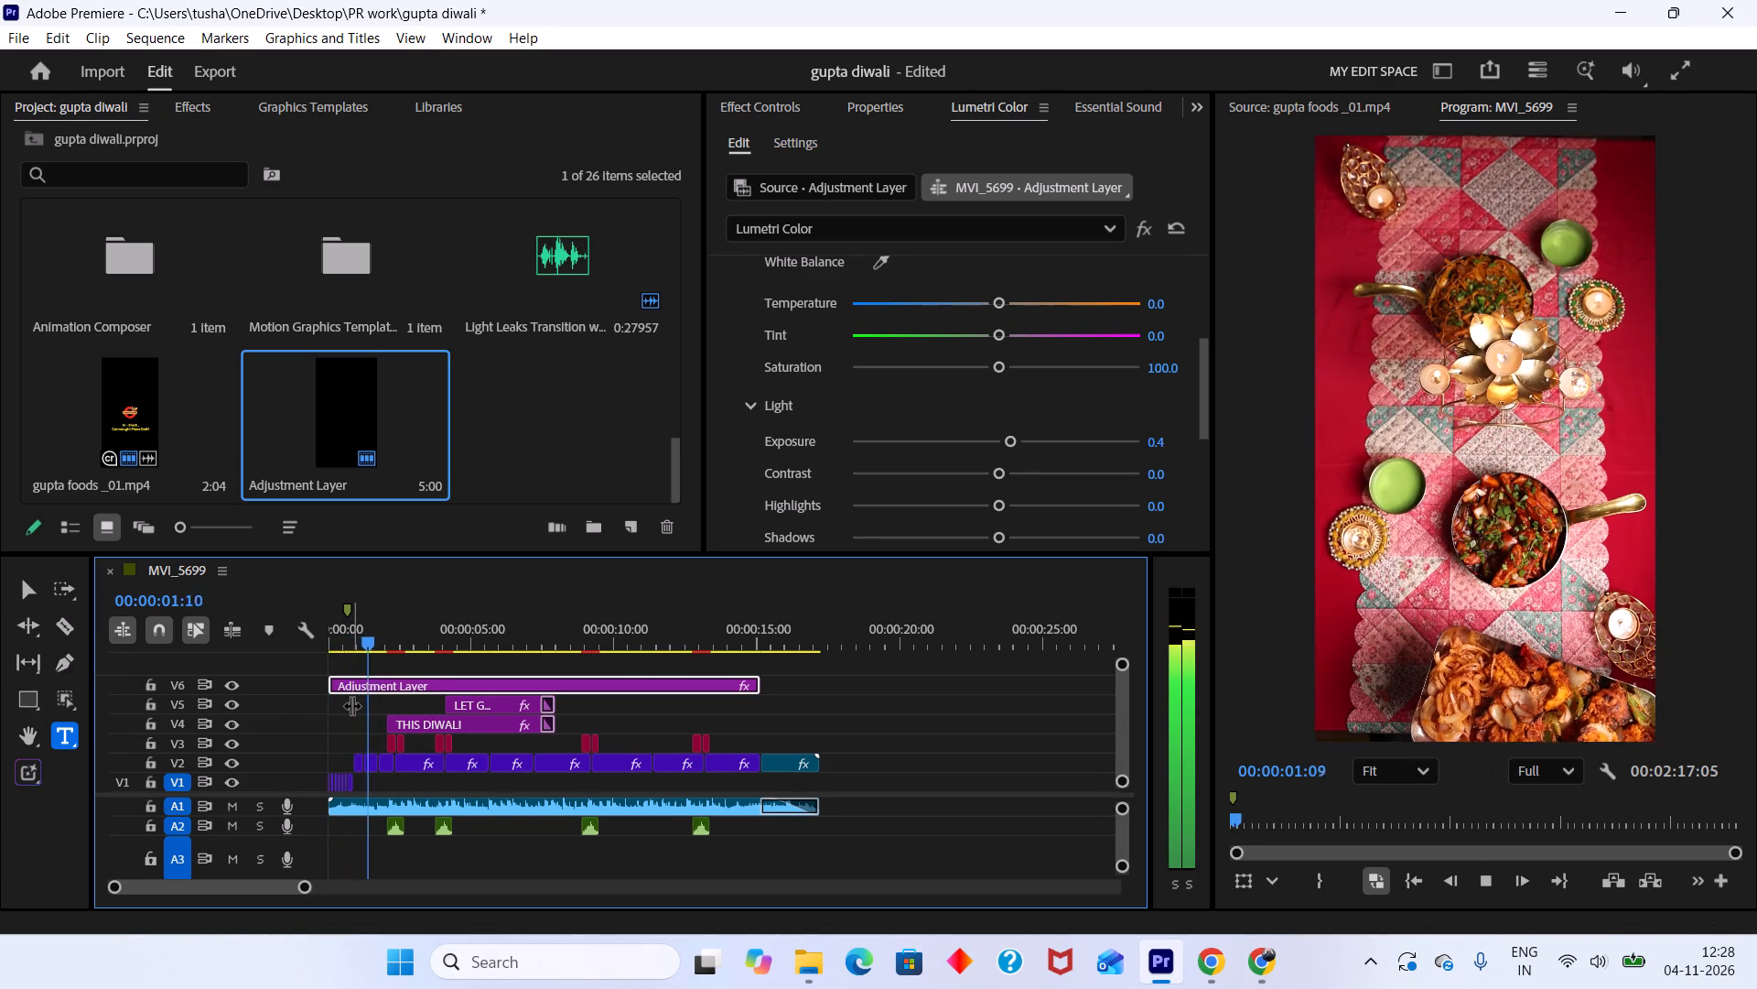
{"action": "key", "text": "space"}
{"action": "key", "text": "space"}
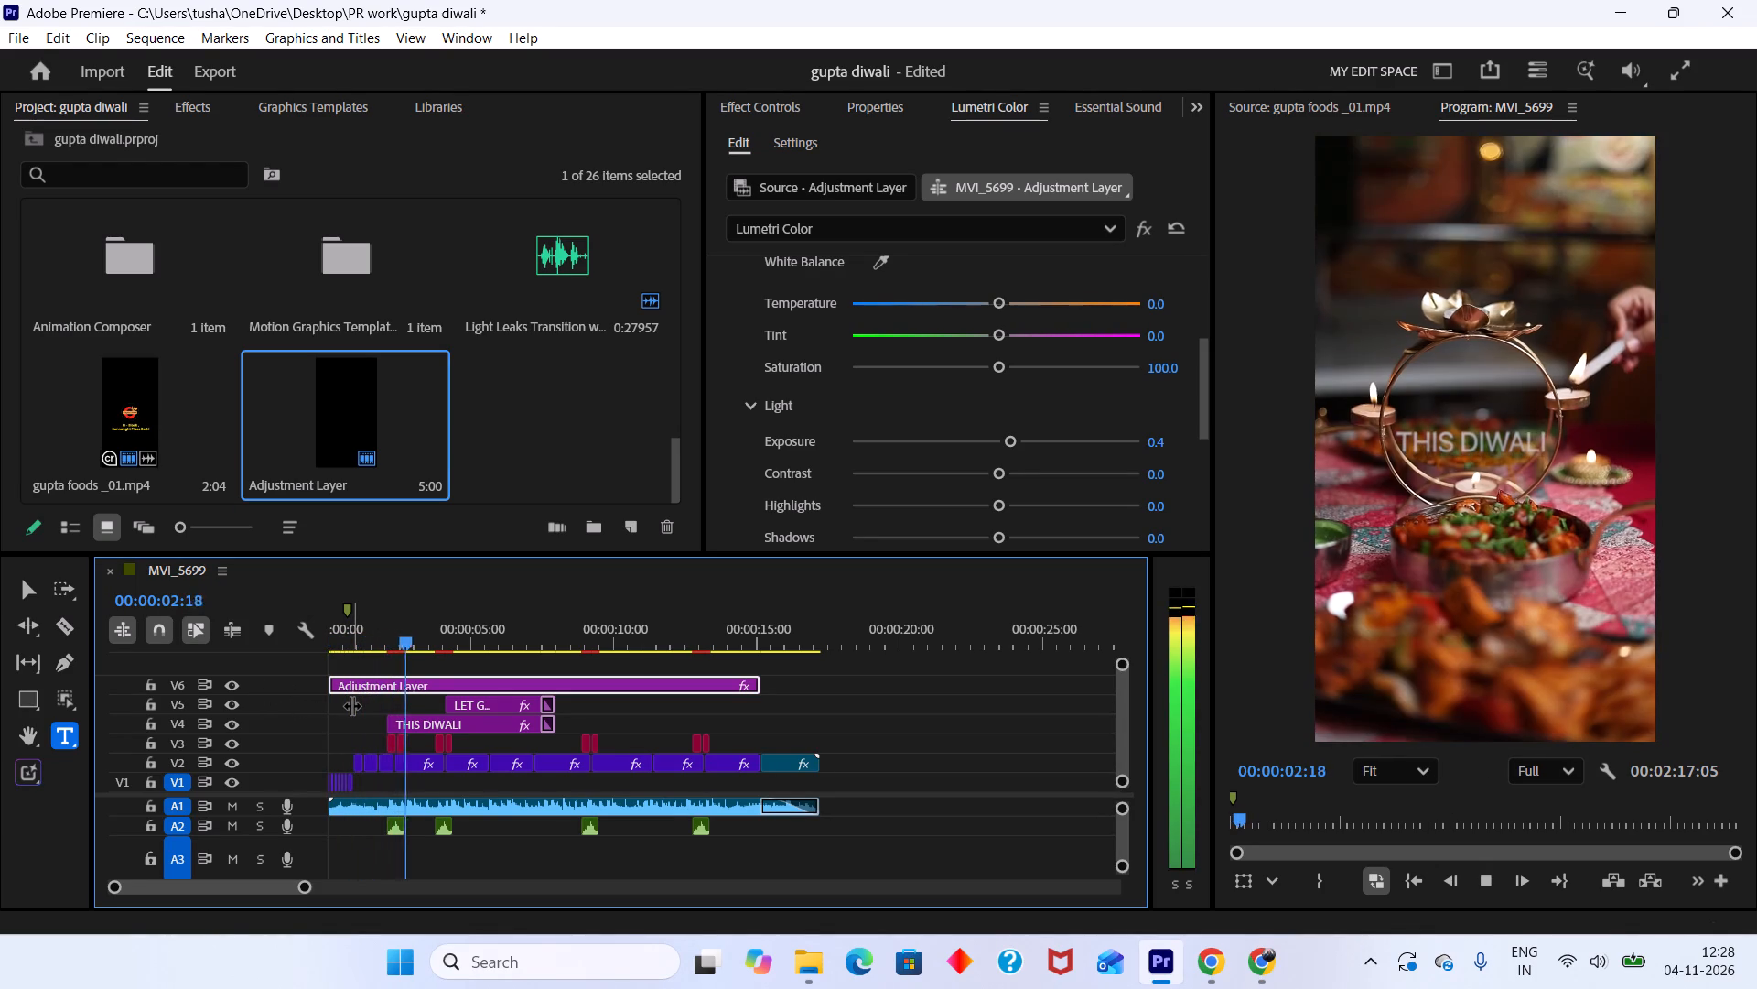
{"action": "key", "text": "space"}
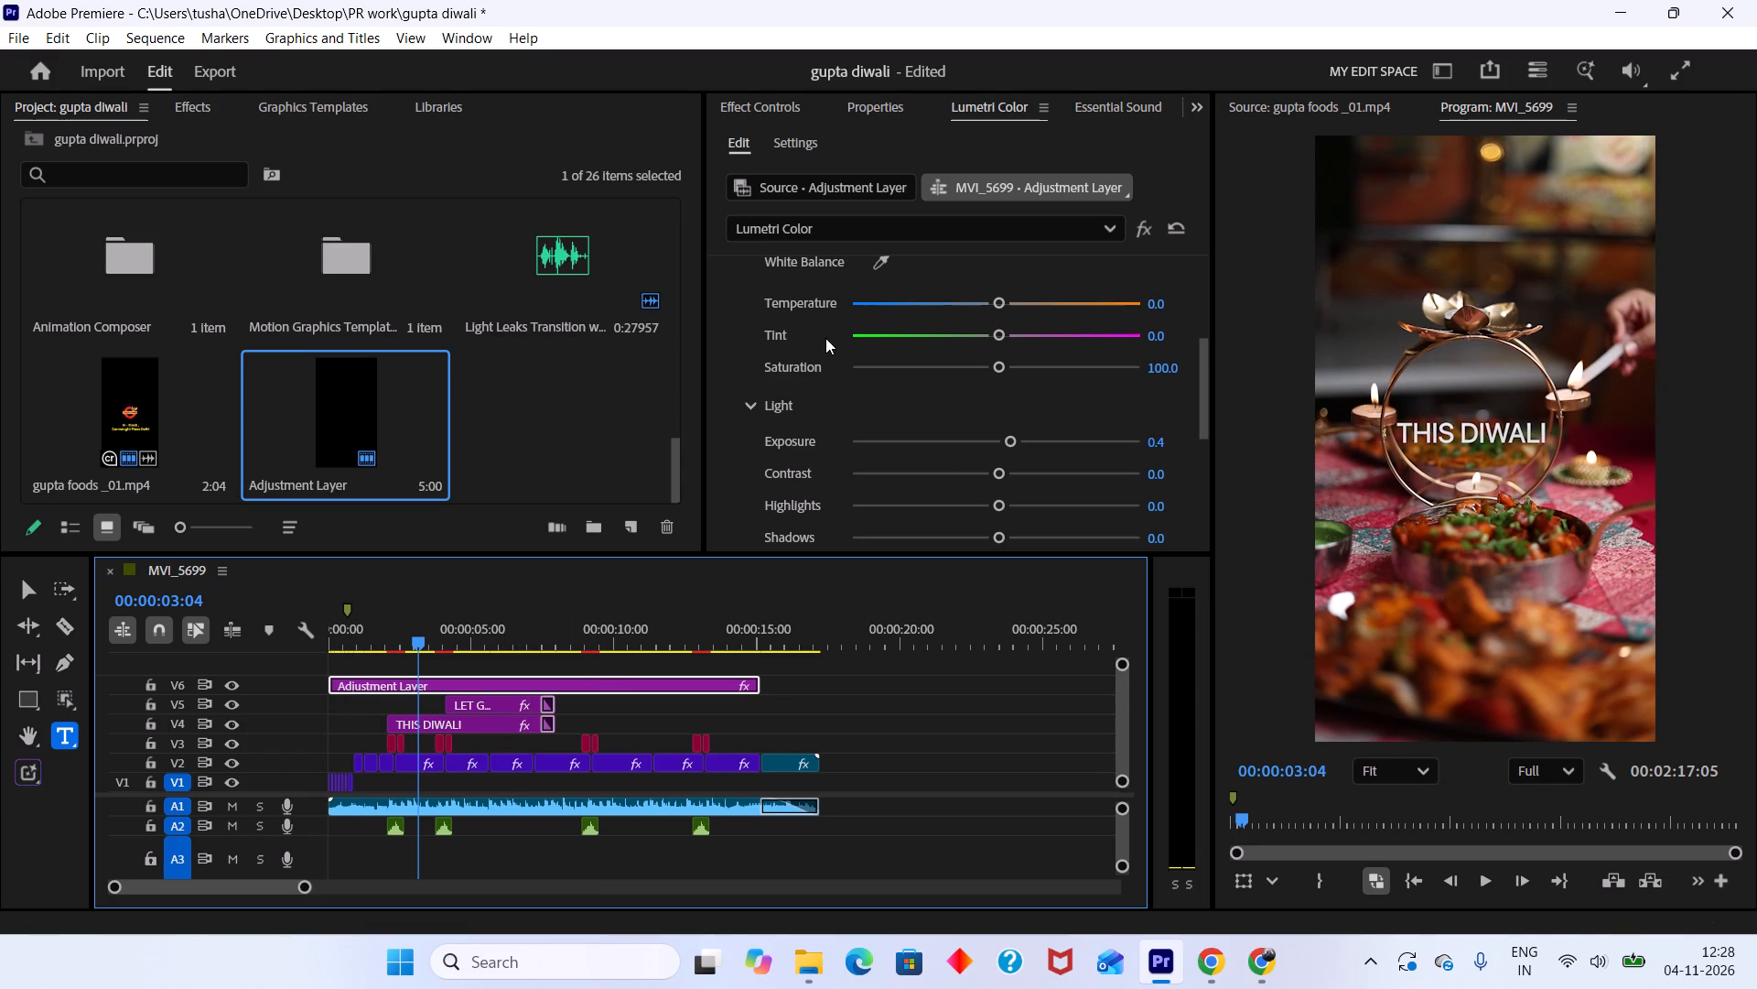
Enlarge the Lumetri Color workspace and set the adjustment layer's Basic Correction contrast to 25.
{"action": "scroll", "coordinate": [821, 409], "scroll_direction": "down", "scroll_amount": 9}
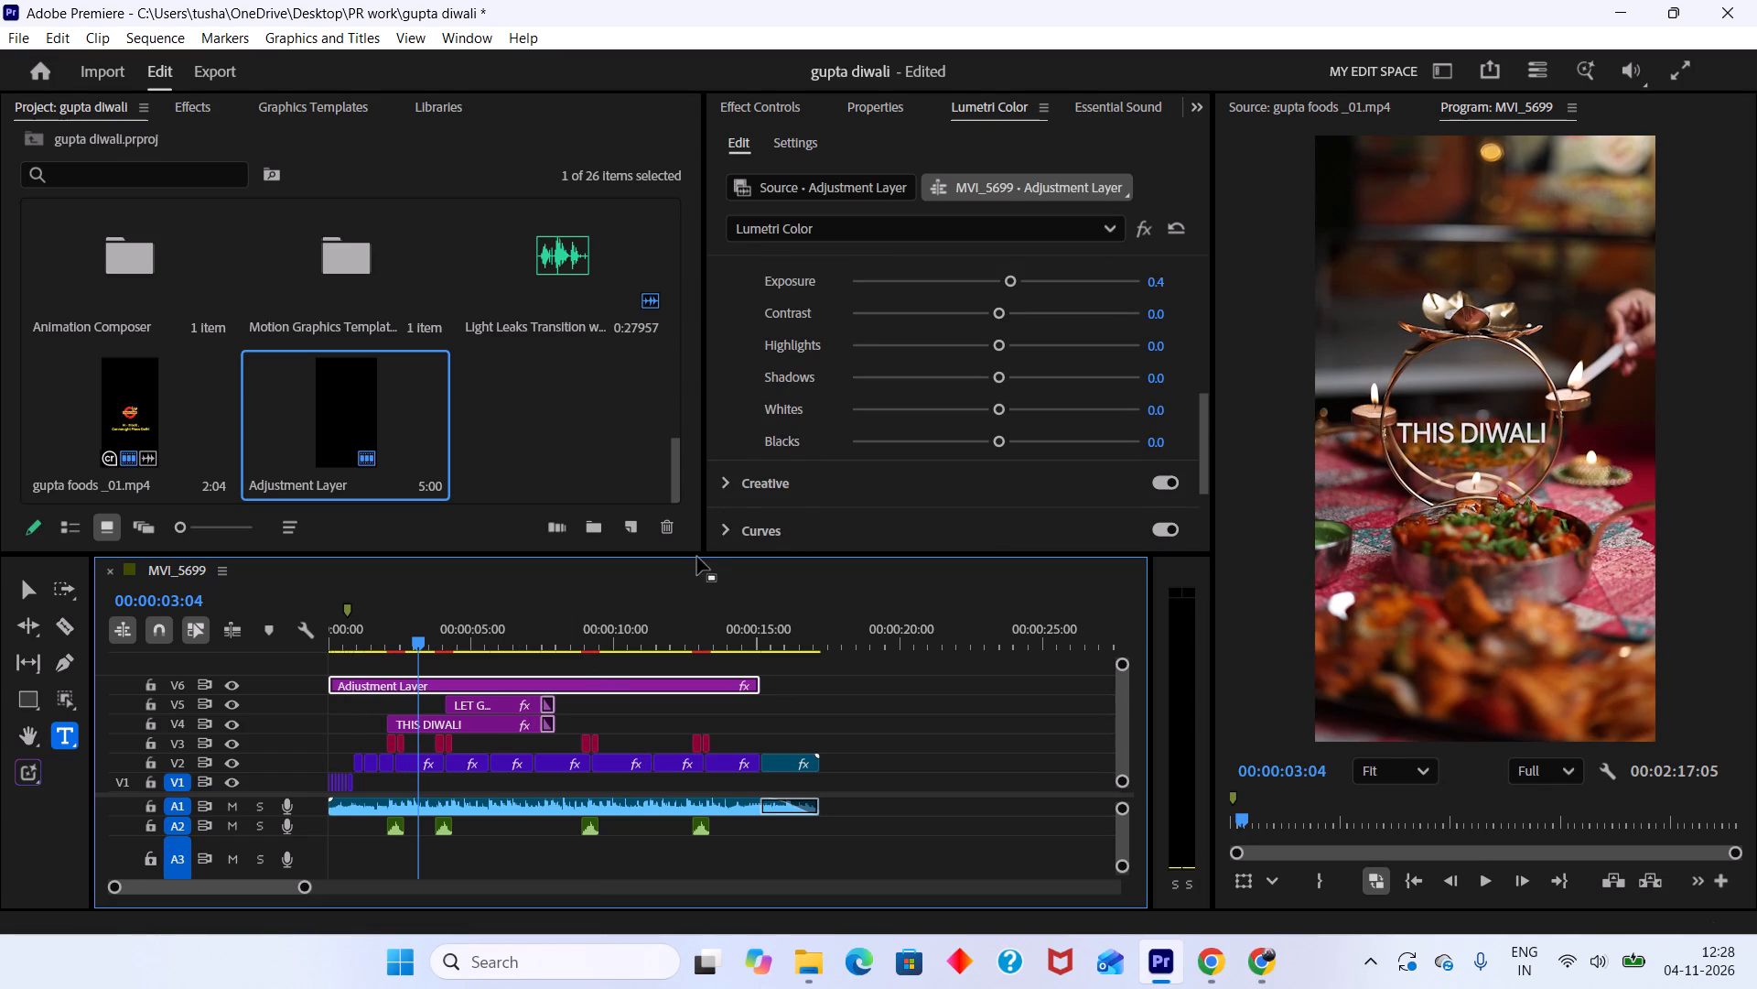
{"action": "left_click_drag", "start_coordinate": [697, 557], "coordinate": [702, 581]}
{"action": "left_click_drag", "start_coordinate": [698, 555], "coordinate": [716, 663]}
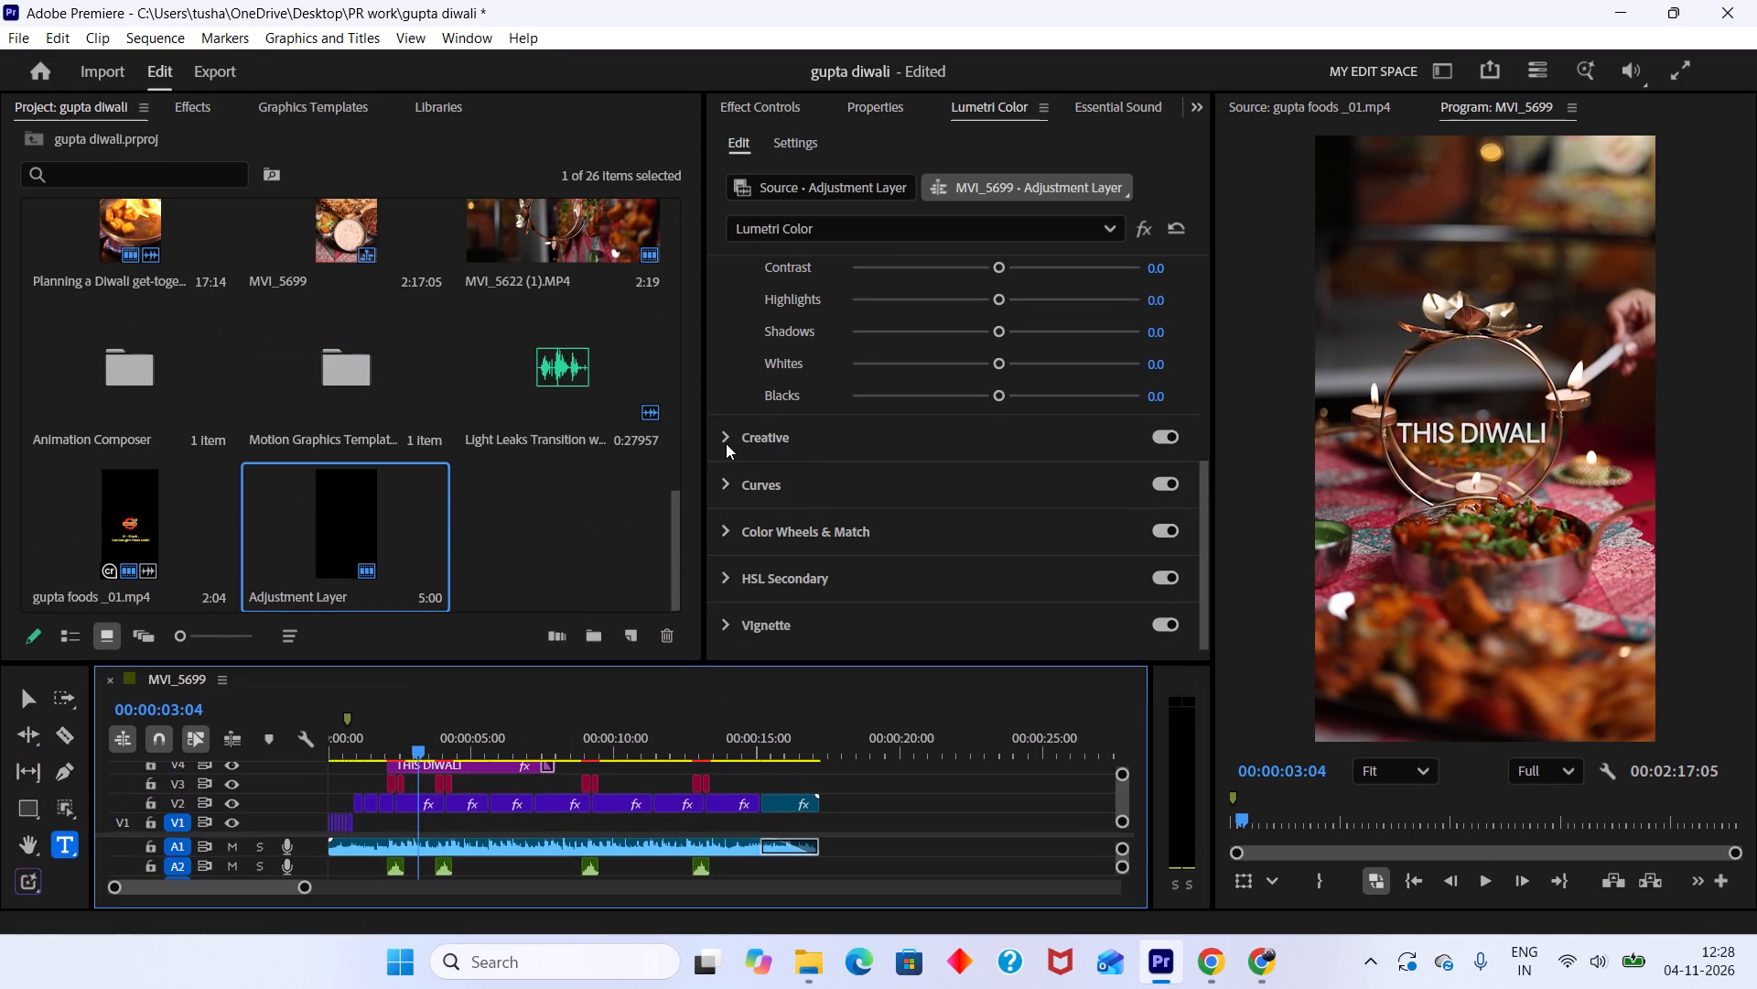
{"action": "left_click", "coordinate": [726, 443]}
{"action": "scroll", "coordinate": [784, 469], "scroll_direction": "up", "scroll_amount": 18}
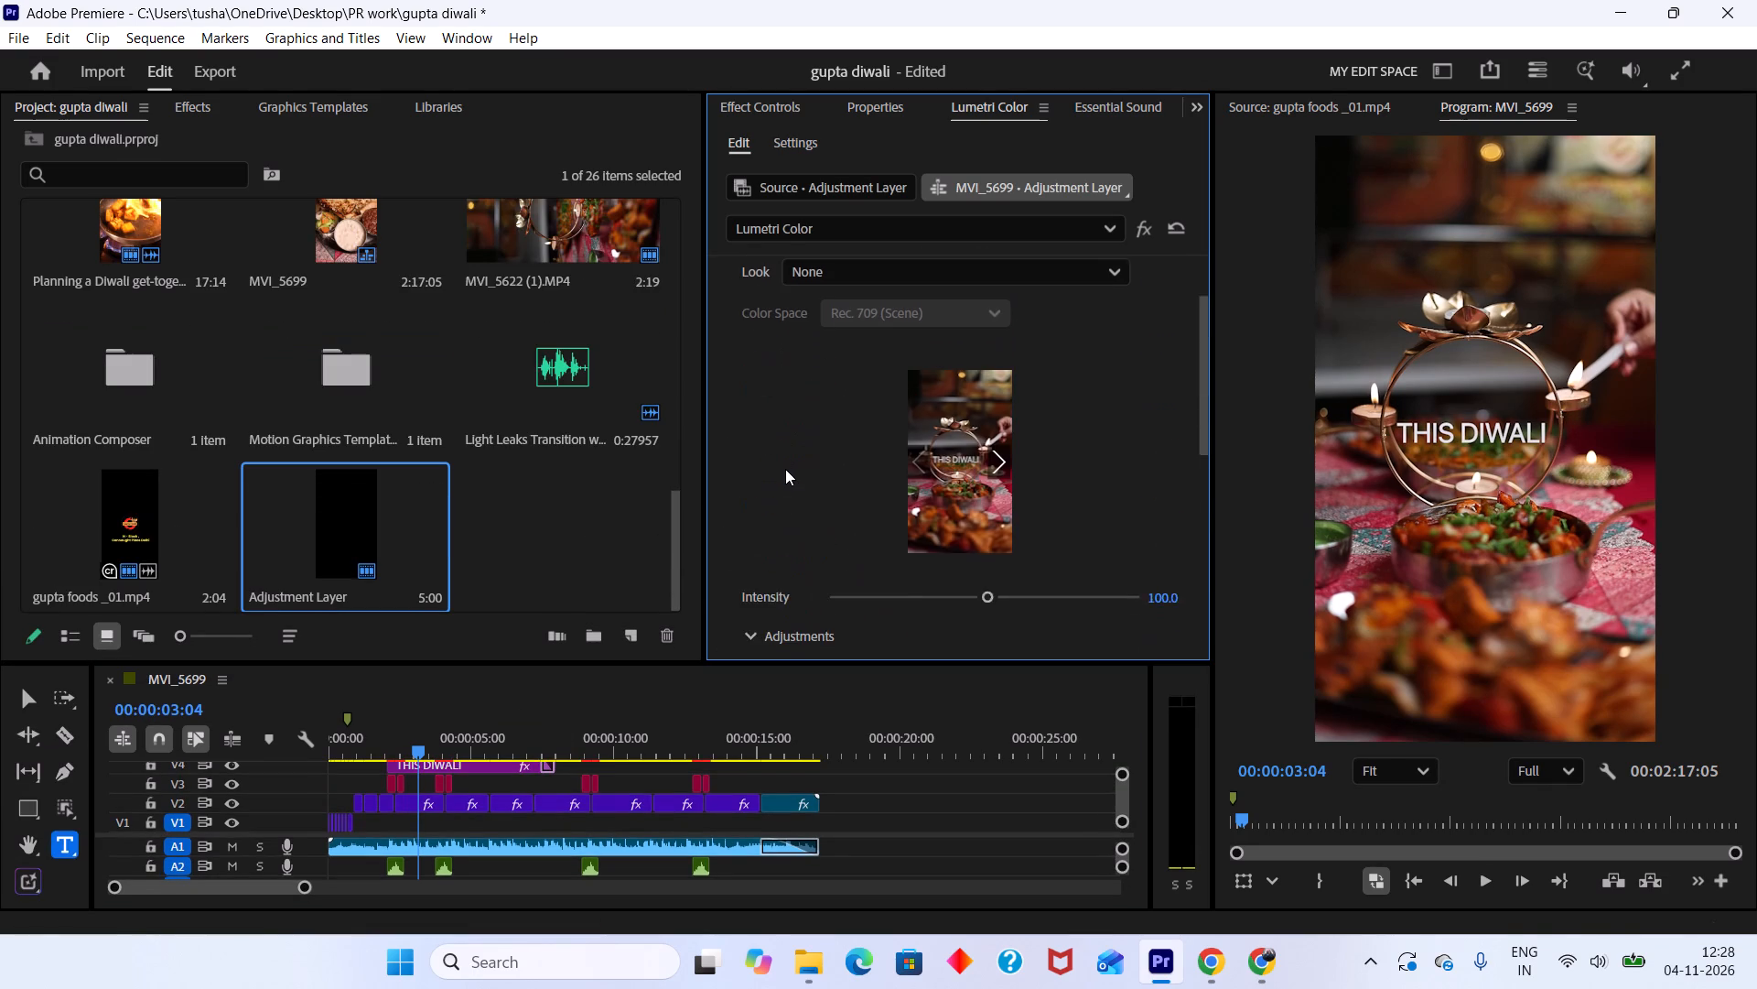
{"action": "scroll", "coordinate": [785, 469], "scroll_direction": "up", "scroll_amount": 8}
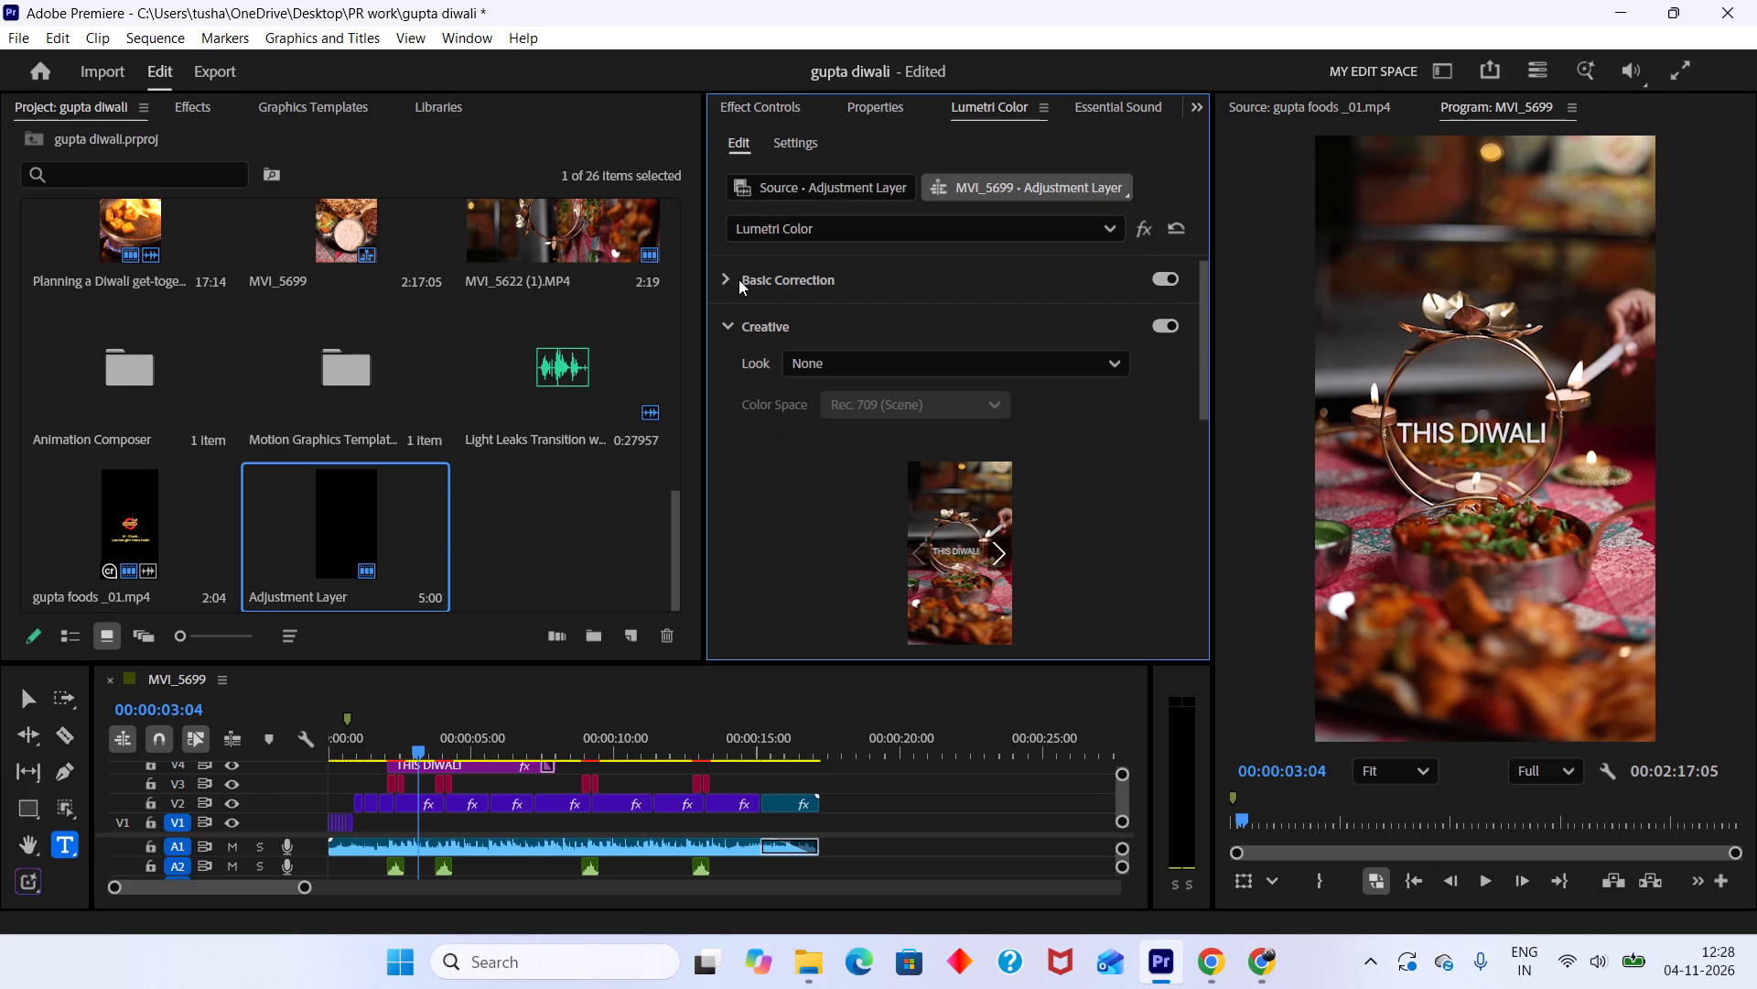
{"action": "left_click", "coordinate": [733, 284]}
{"action": "scroll", "coordinate": [740, 422], "scroll_direction": "down", "scroll_amount": 4}
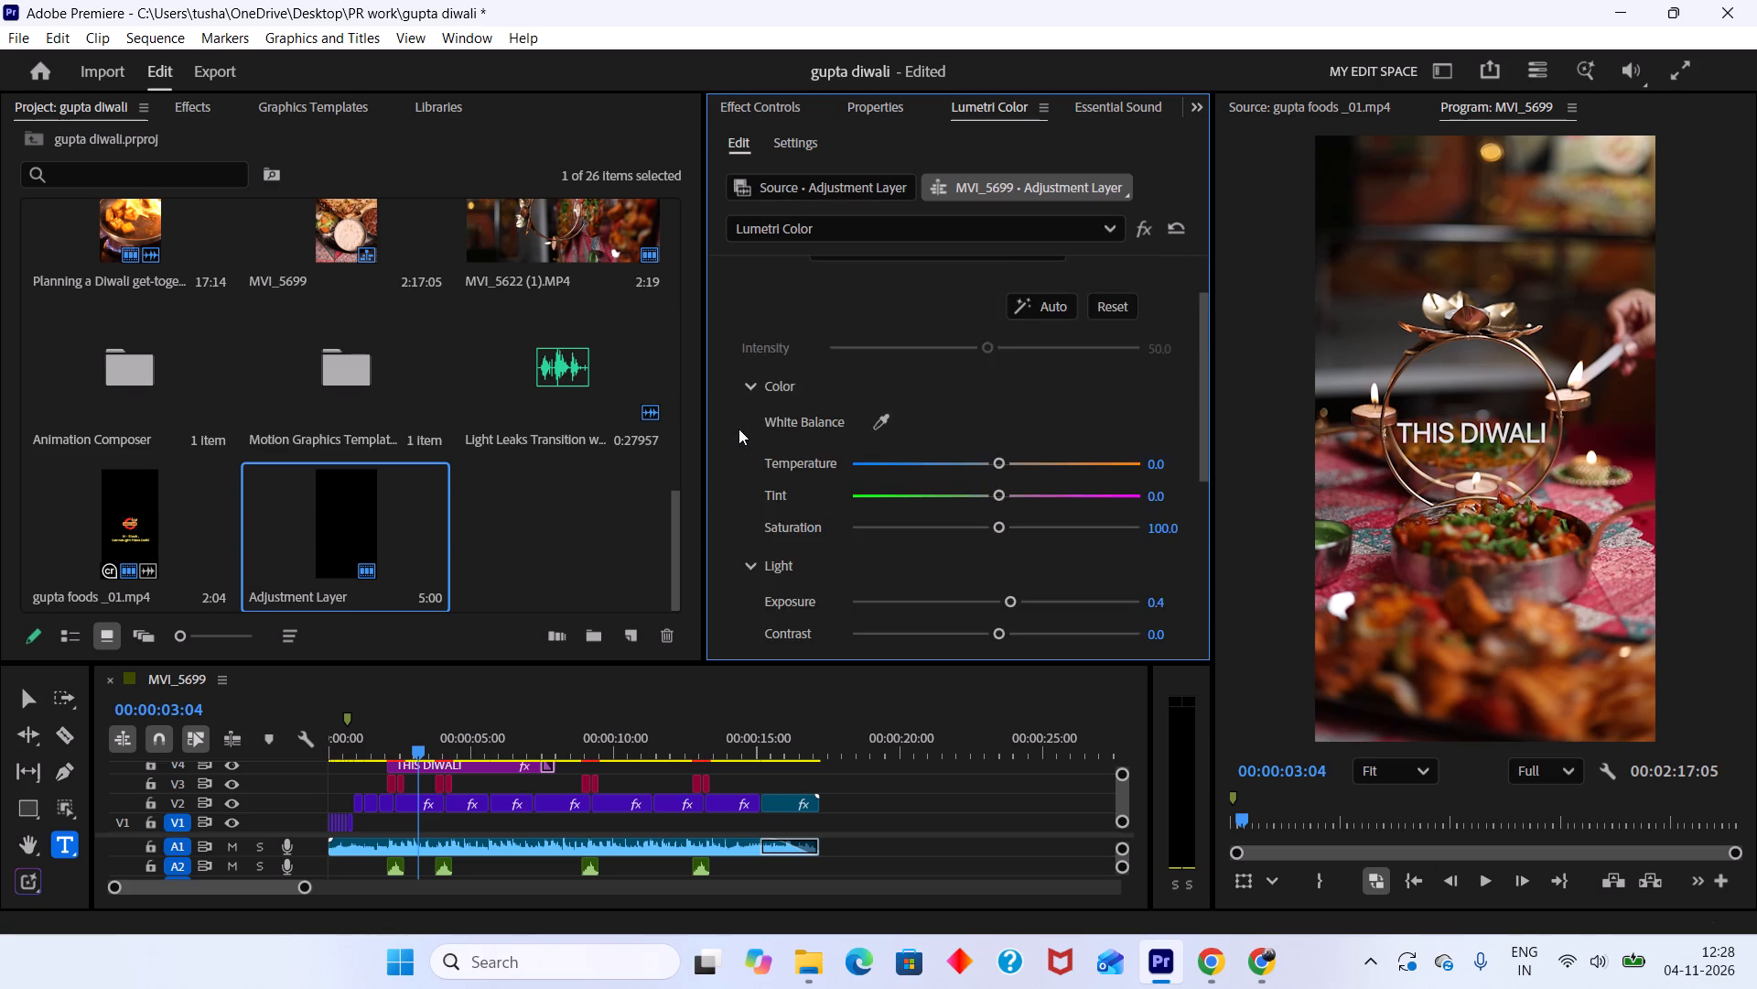
{"action": "scroll", "coordinate": [738, 429], "scroll_direction": "down", "scroll_amount": 5}
{"action": "left_click", "coordinate": [999, 499]}
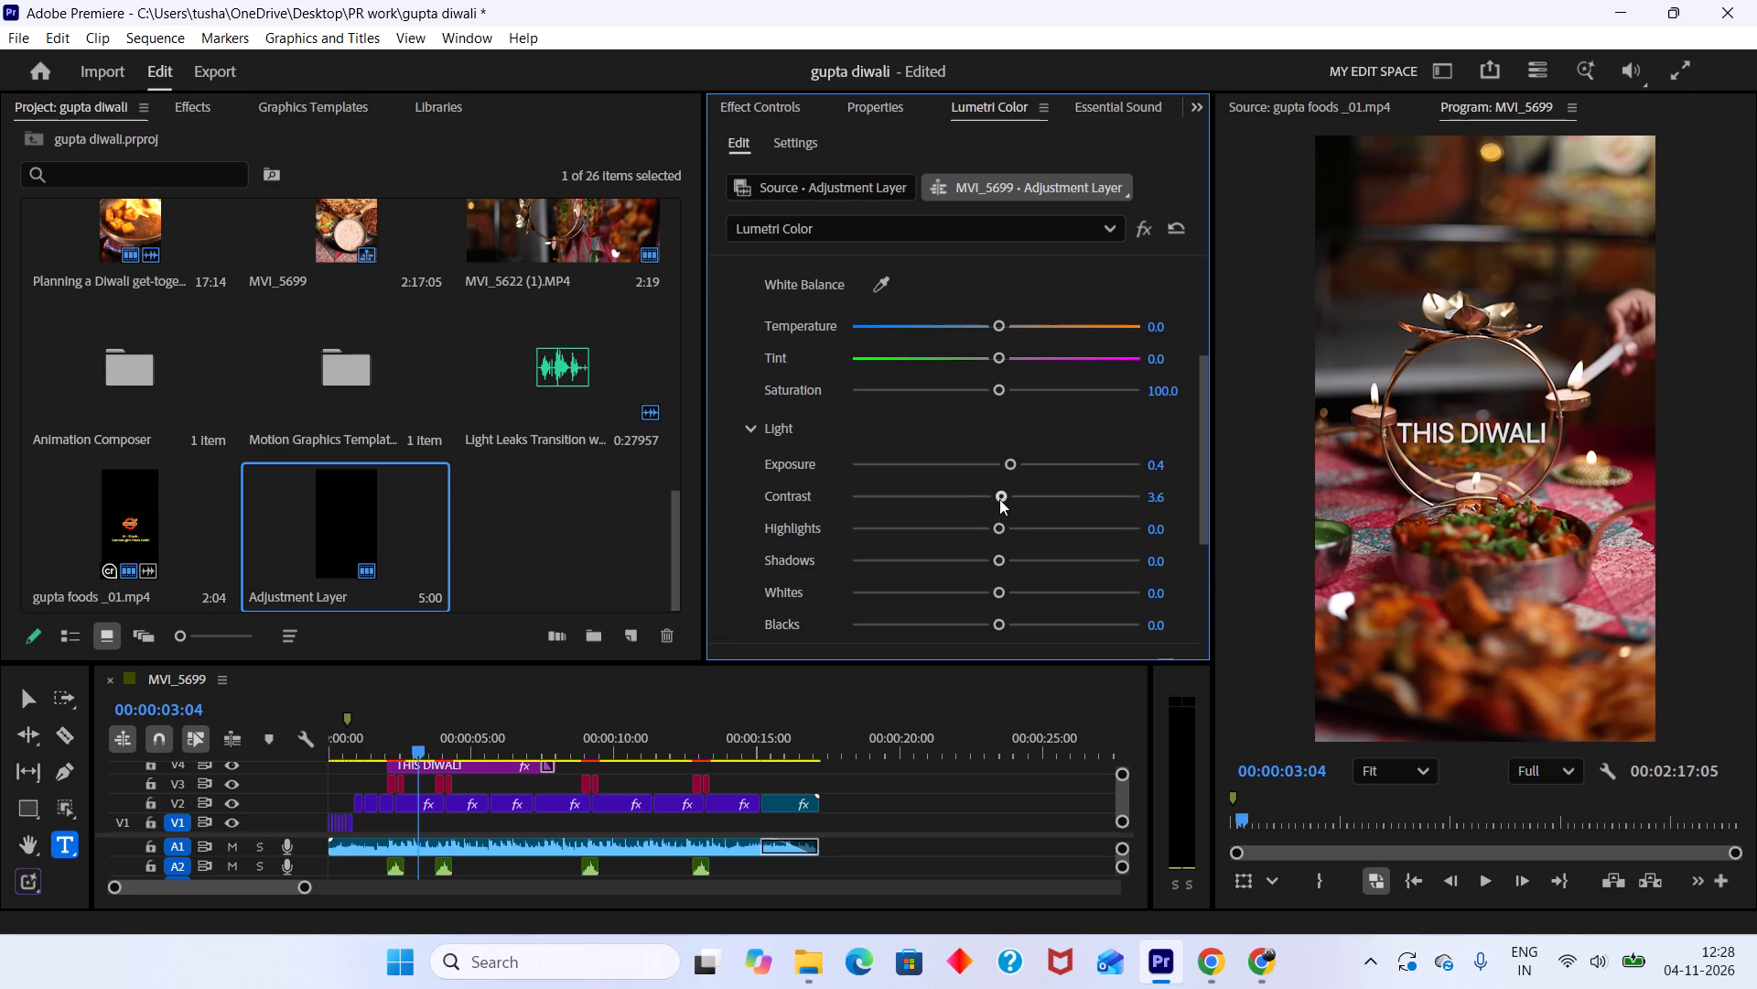
{"action": "left_click", "coordinate": [1154, 503]}
{"action": "type", "text": "25"}
{"action": "key", "text": "Return"}
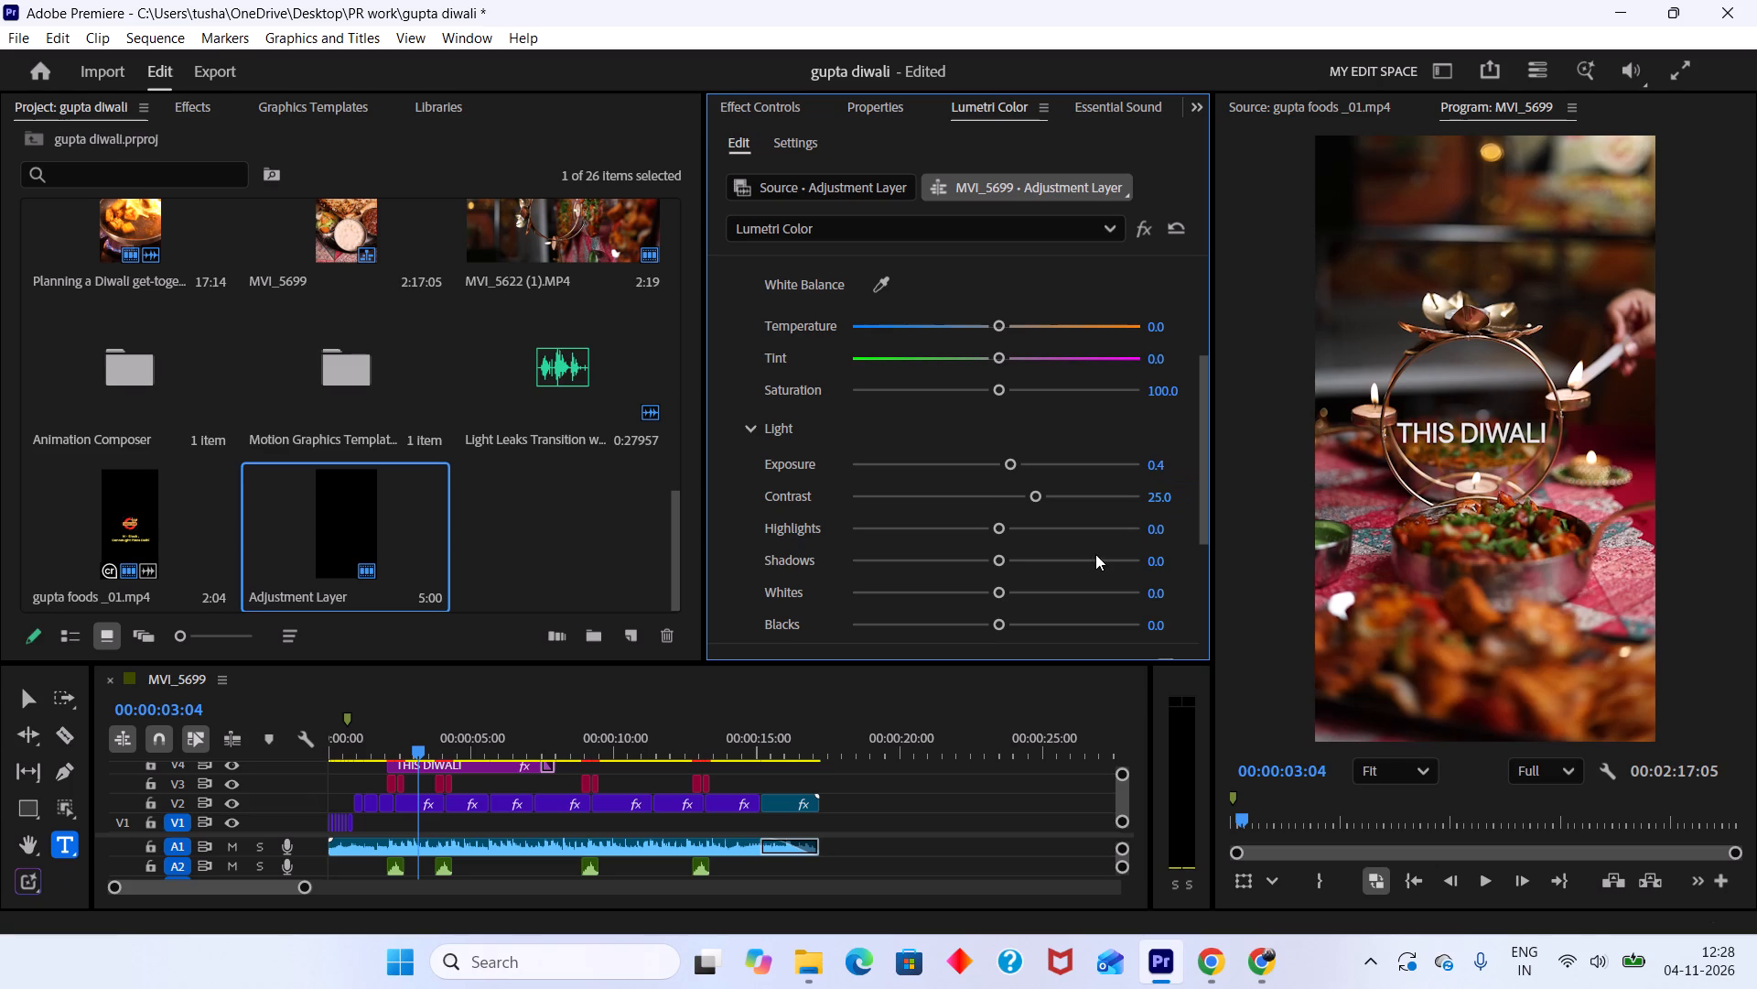
Check the grade along the sequence, then lower Highlights to -1.2, Shadows to -5.1 and Whites to -5.1 on the adjustment layer.
{"action": "left_click_drag", "start_coordinate": [500, 744], "coordinate": [557, 748]}
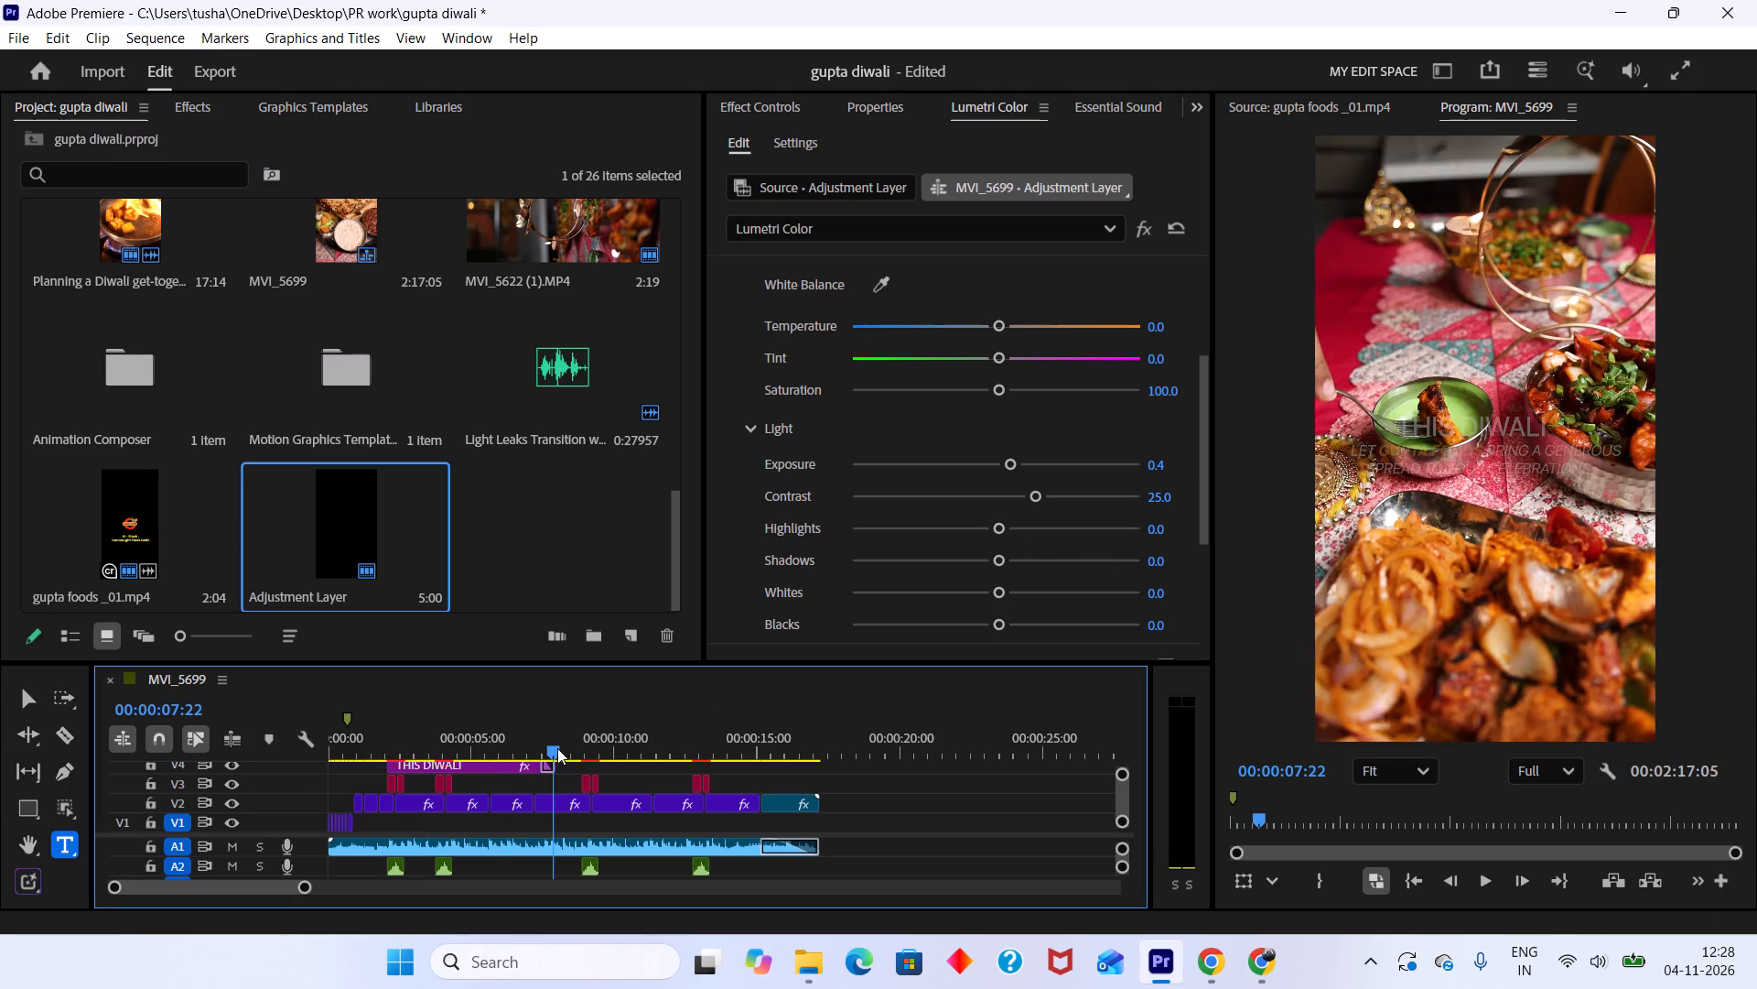
{"action": "left_click_drag", "start_coordinate": [557, 748], "coordinate": [824, 773]}
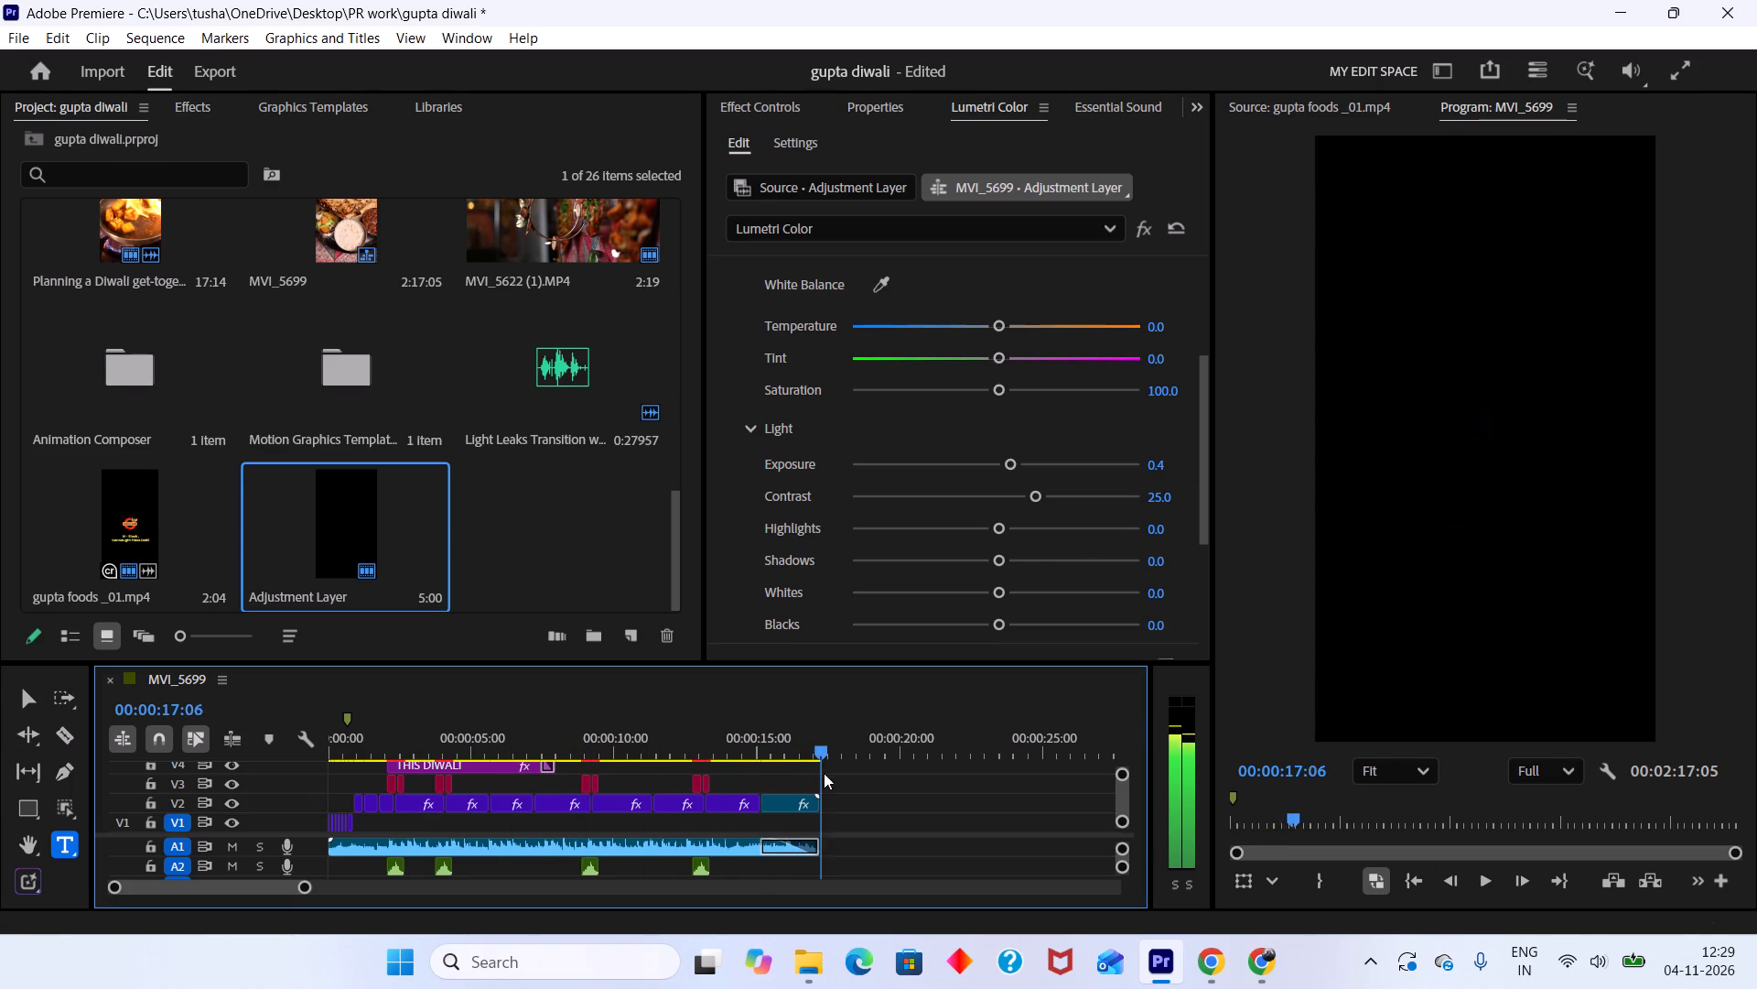
{"action": "left_click_drag", "start_coordinate": [824, 773], "coordinate": [721, 775]}
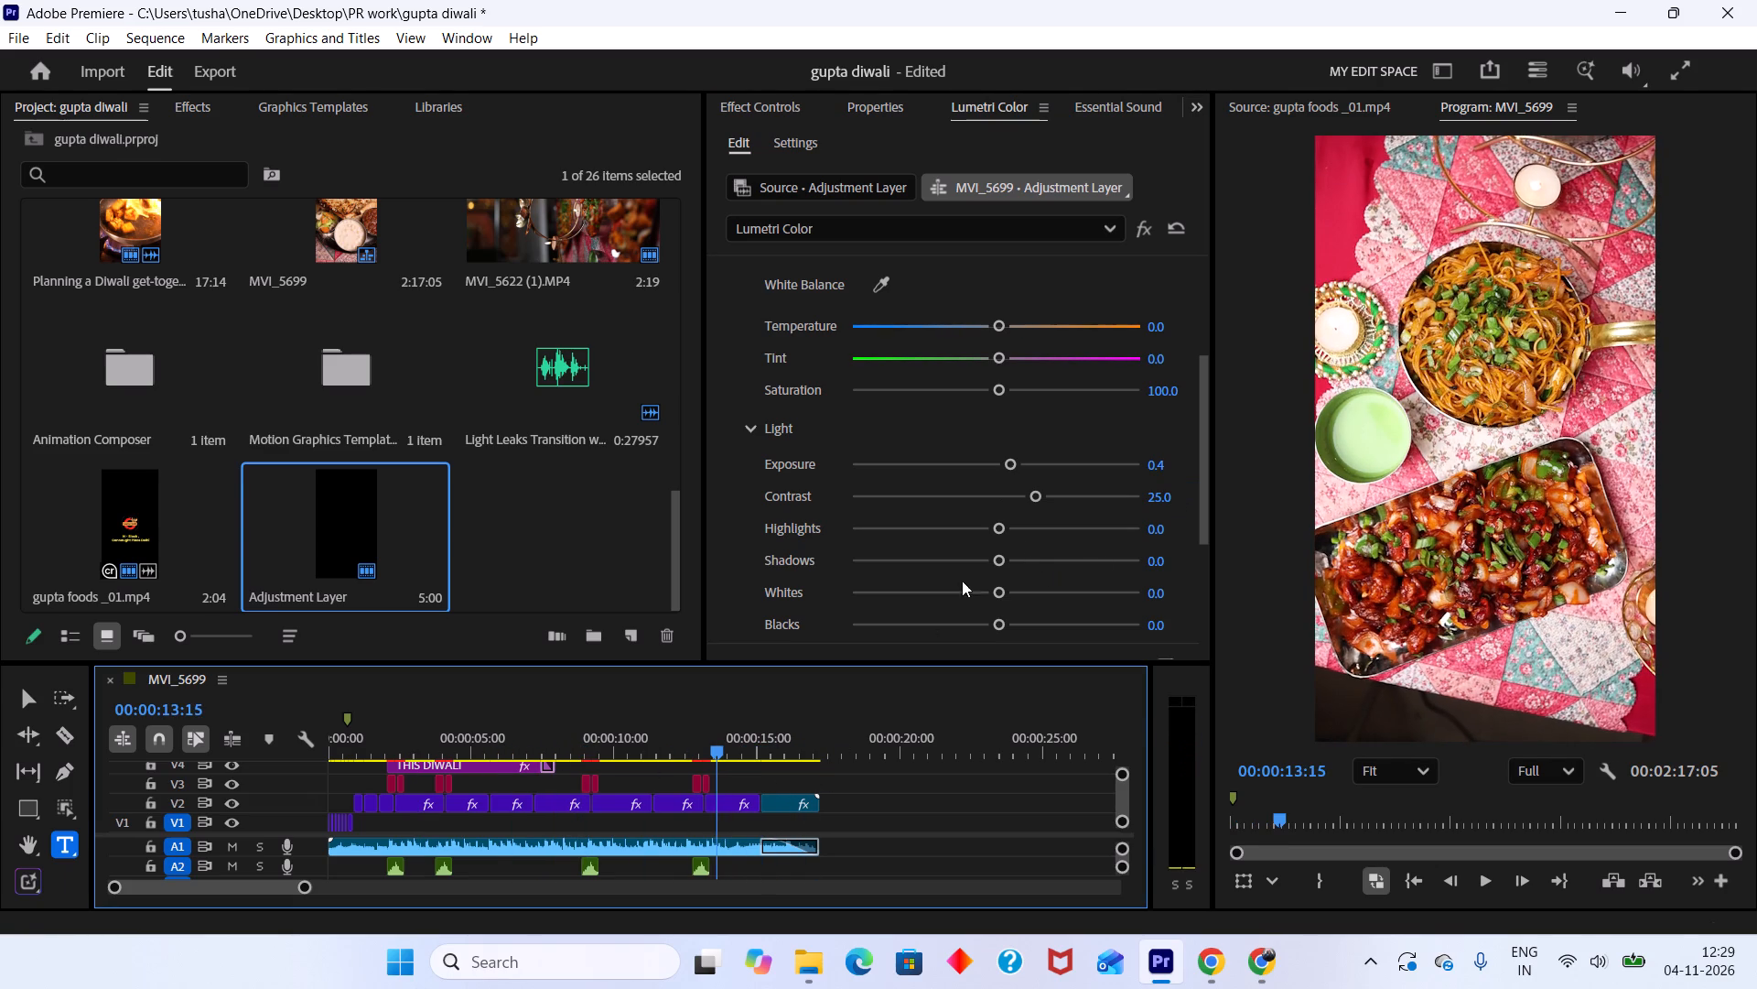
{"action": "left_click_drag", "start_coordinate": [1001, 531], "coordinate": [992, 531]}
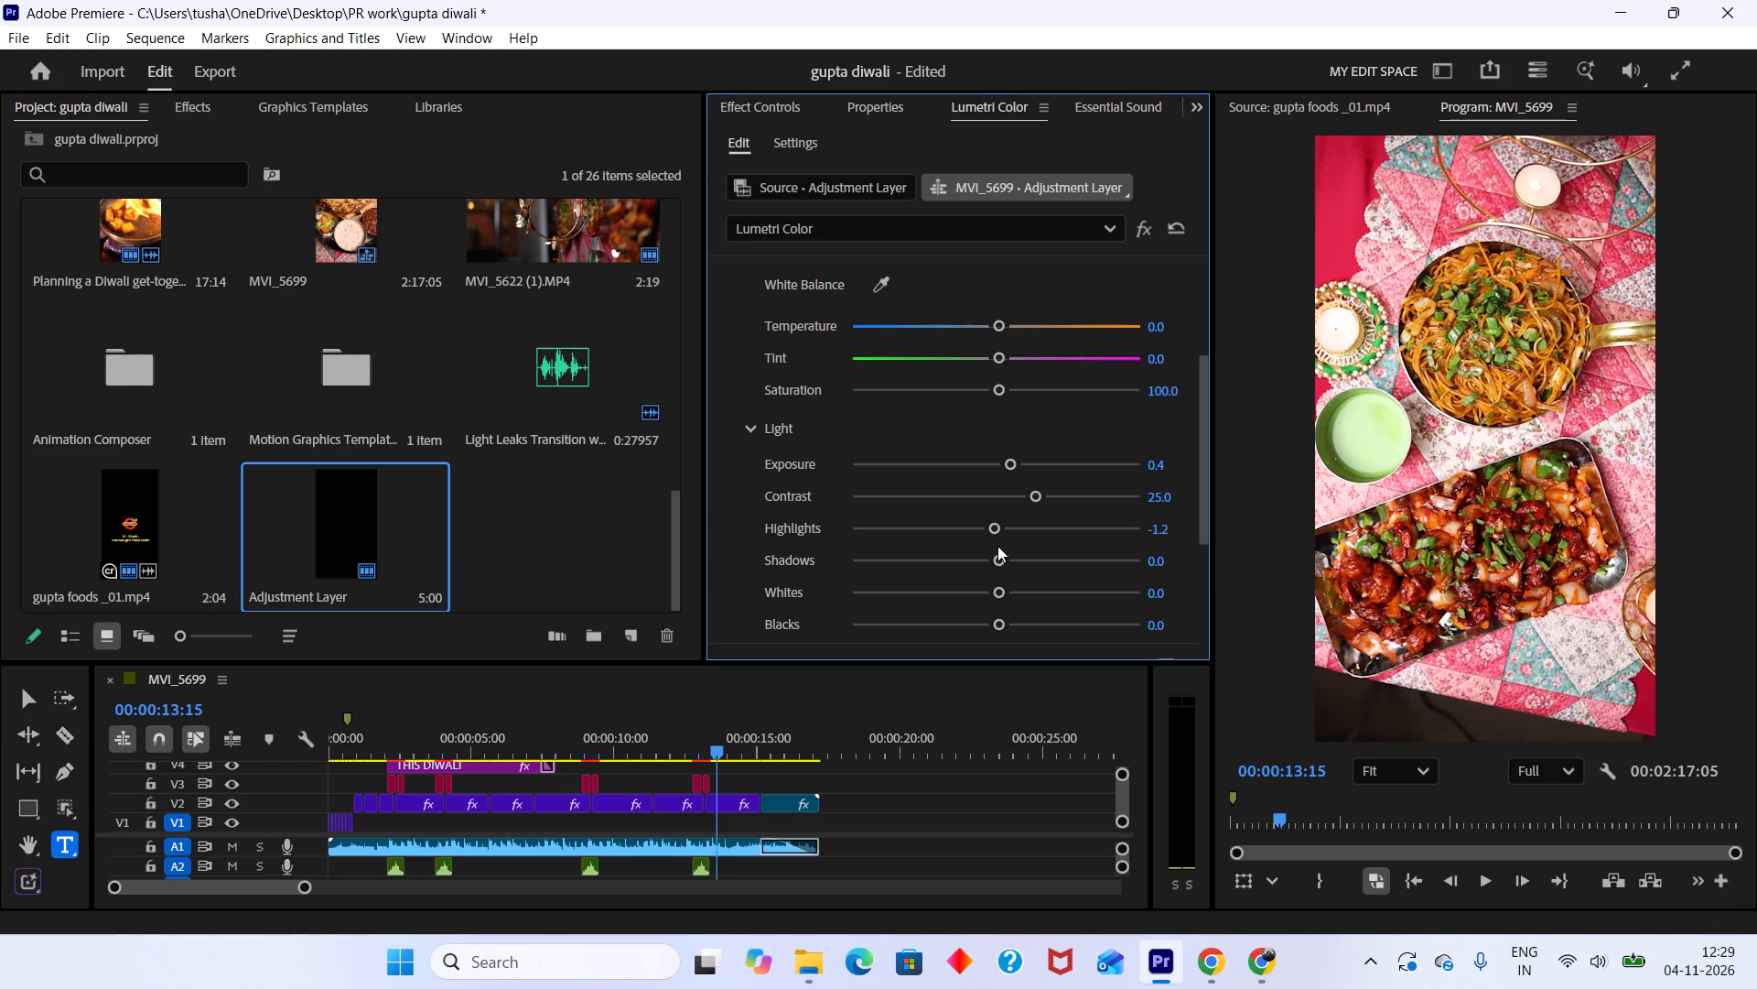
{"action": "left_click_drag", "start_coordinate": [1003, 563], "coordinate": [986, 560]}
{"action": "left_click_drag", "start_coordinate": [999, 594], "coordinate": [991, 590]}
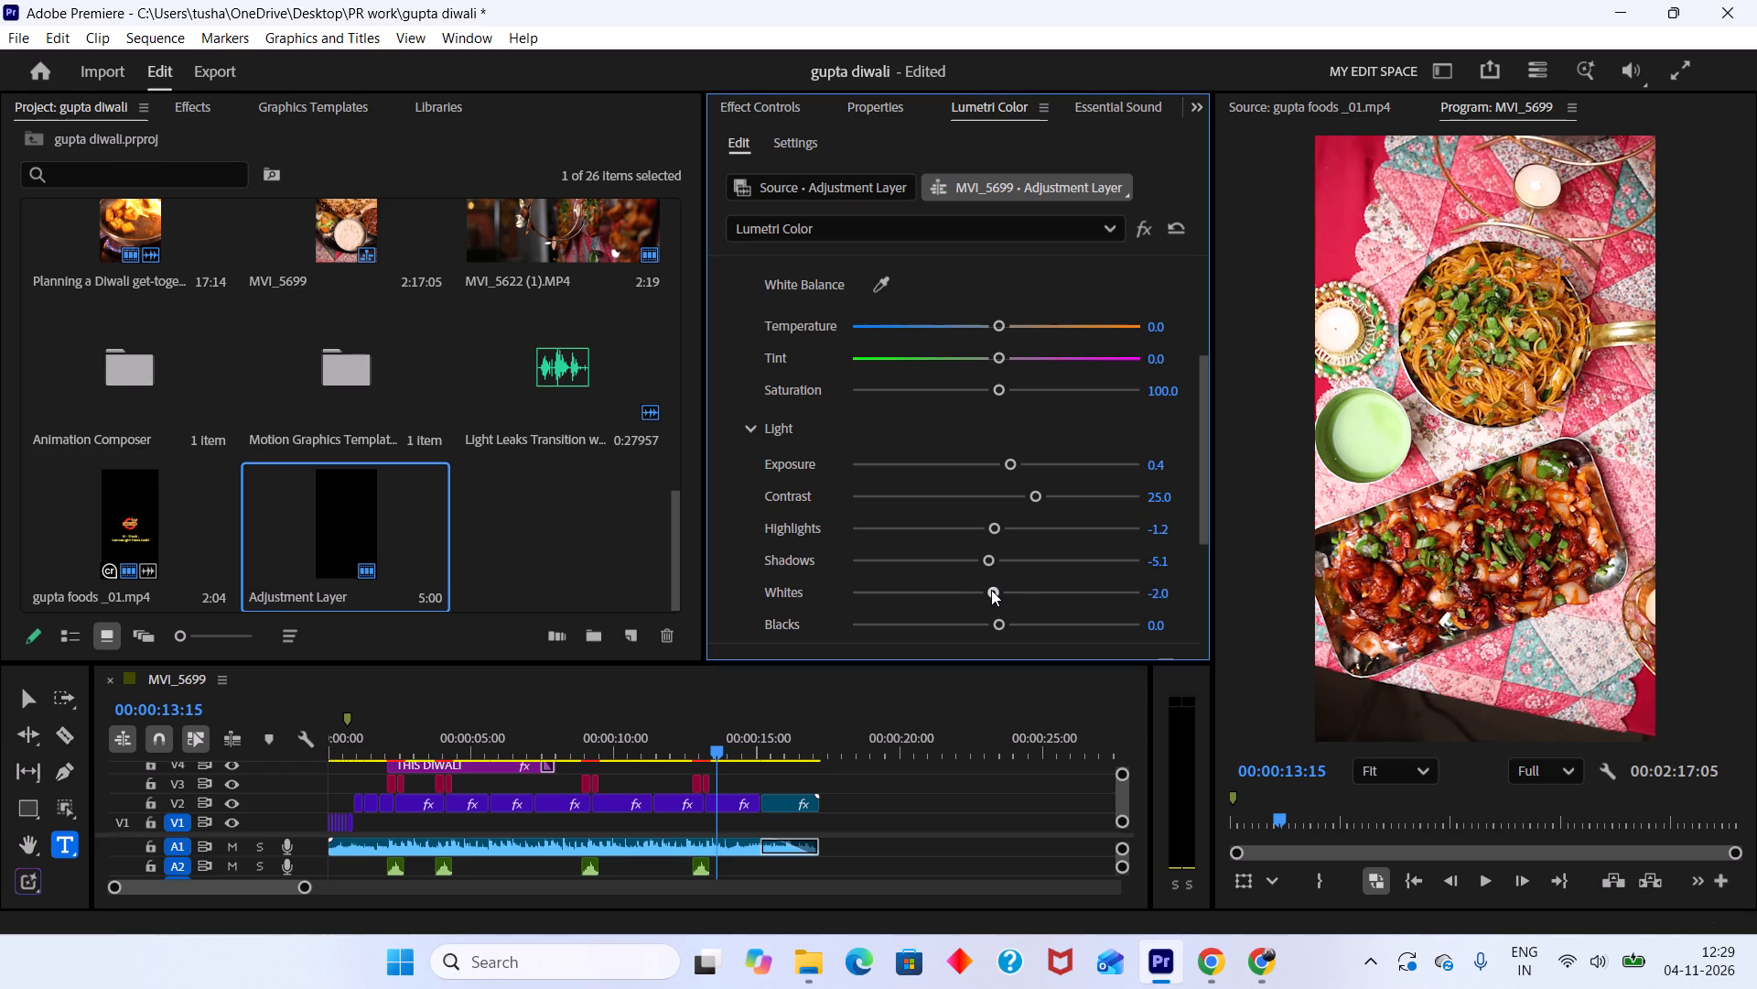
{"action": "left_click_drag", "start_coordinate": [991, 590], "coordinate": [988, 589]}
{"action": "scroll", "coordinate": [990, 607], "scroll_direction": "down", "scroll_amount": 1}
{"action": "left_click", "coordinate": [993, 572]}
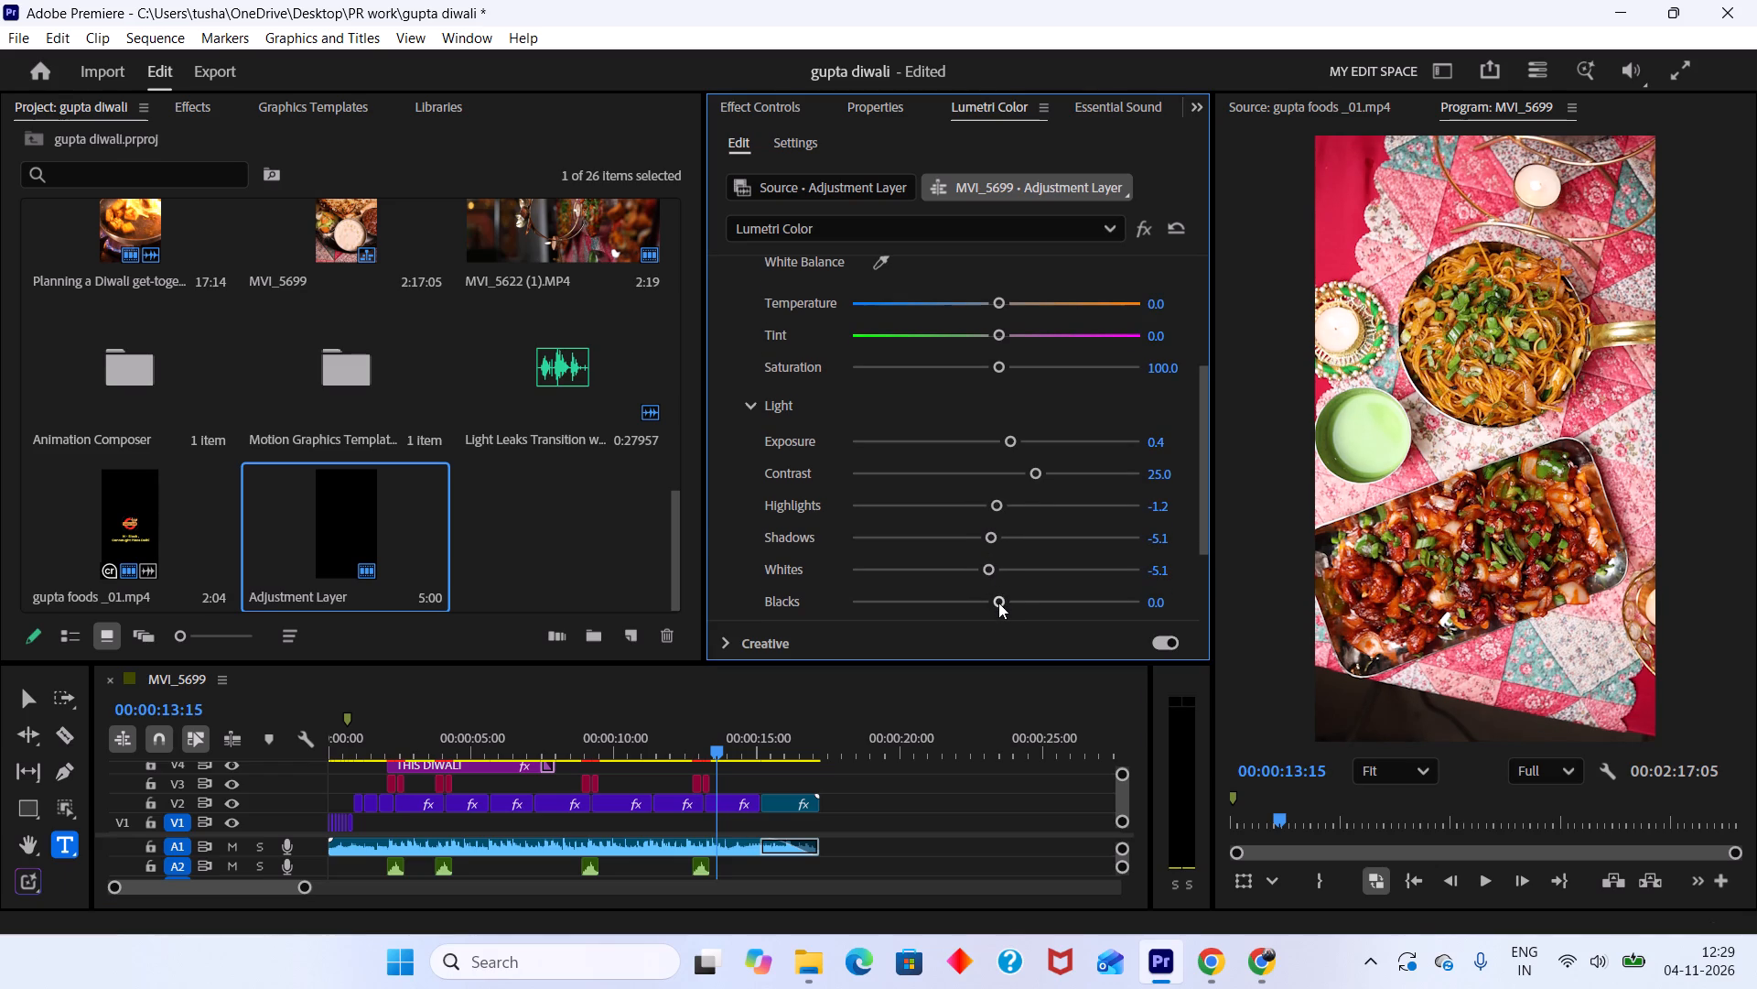
Lower Blacks to -3.6 in the adjustment layer's Basic Correction.
{"action": "left_click_drag", "start_coordinate": [998, 603], "coordinate": [988, 603]}
Shape the adjustment layer's white RGB curve into a gentle S with an upper highlight point and a slightly lowered shadow point.
{"action": "scroll", "coordinate": [987, 602], "scroll_direction": "down", "scroll_amount": 4}
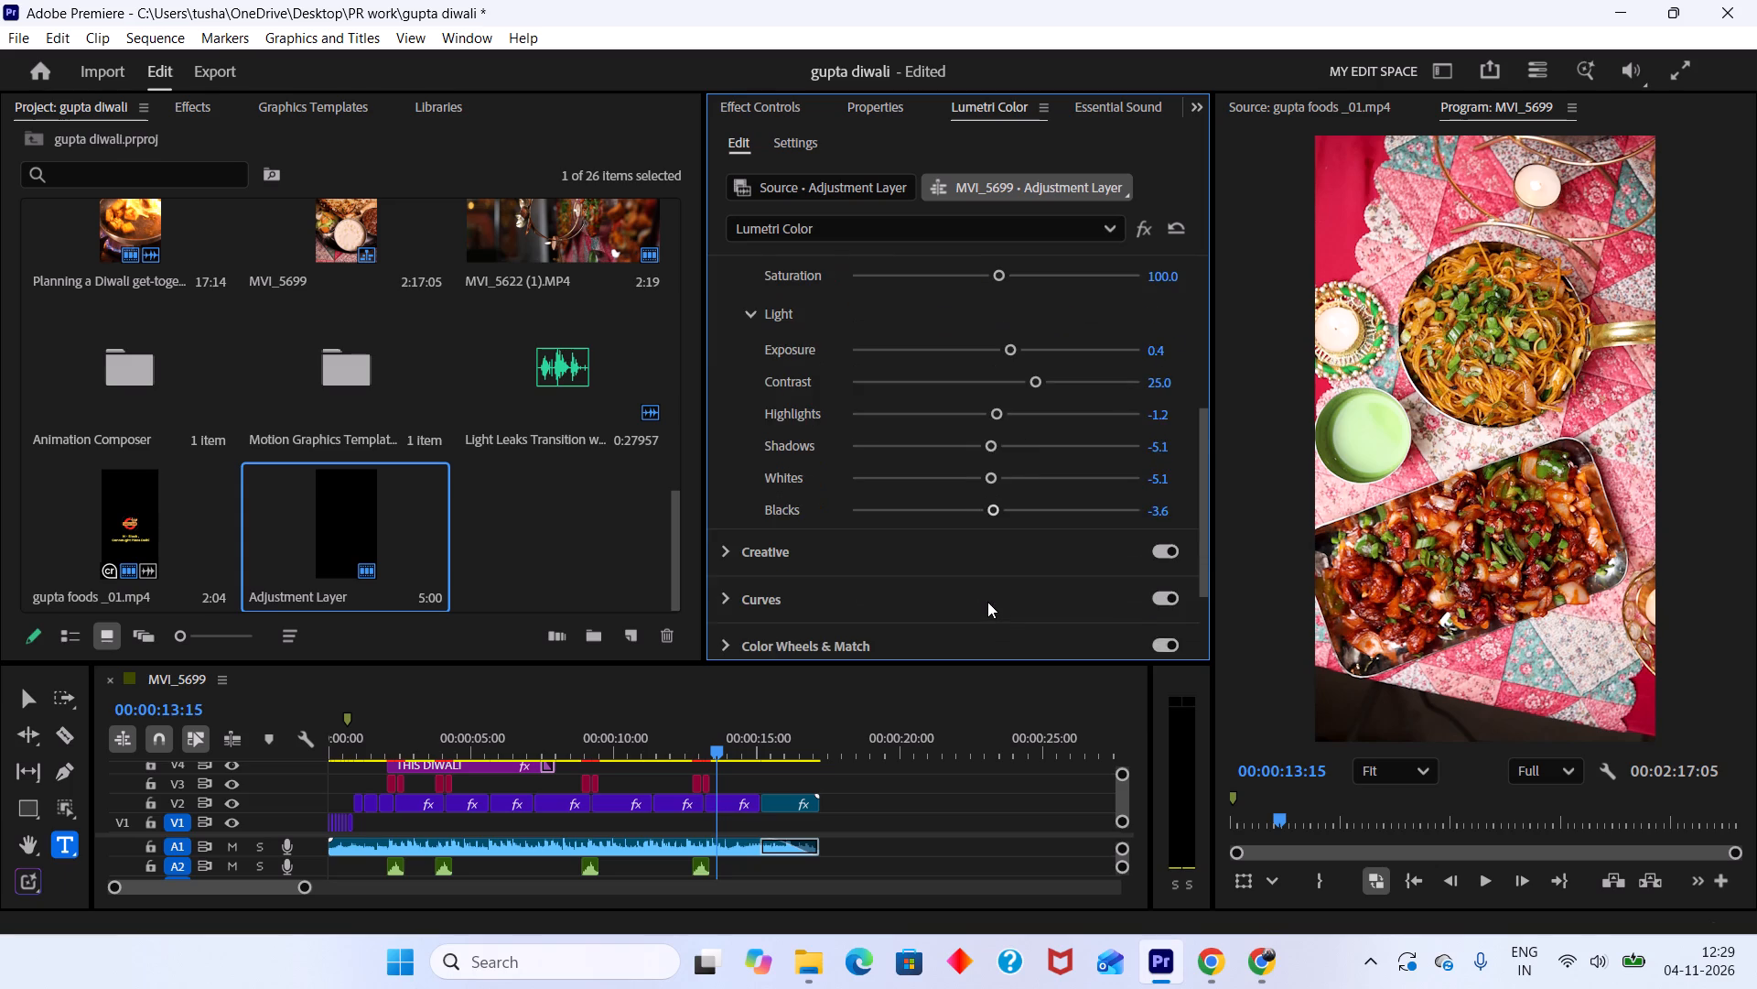
{"action": "scroll", "coordinate": [986, 603], "scroll_direction": "down", "scroll_amount": 3}
{"action": "left_click", "coordinate": [724, 529]}
{"action": "scroll", "coordinate": [857, 523], "scroll_direction": "up", "scroll_amount": 2}
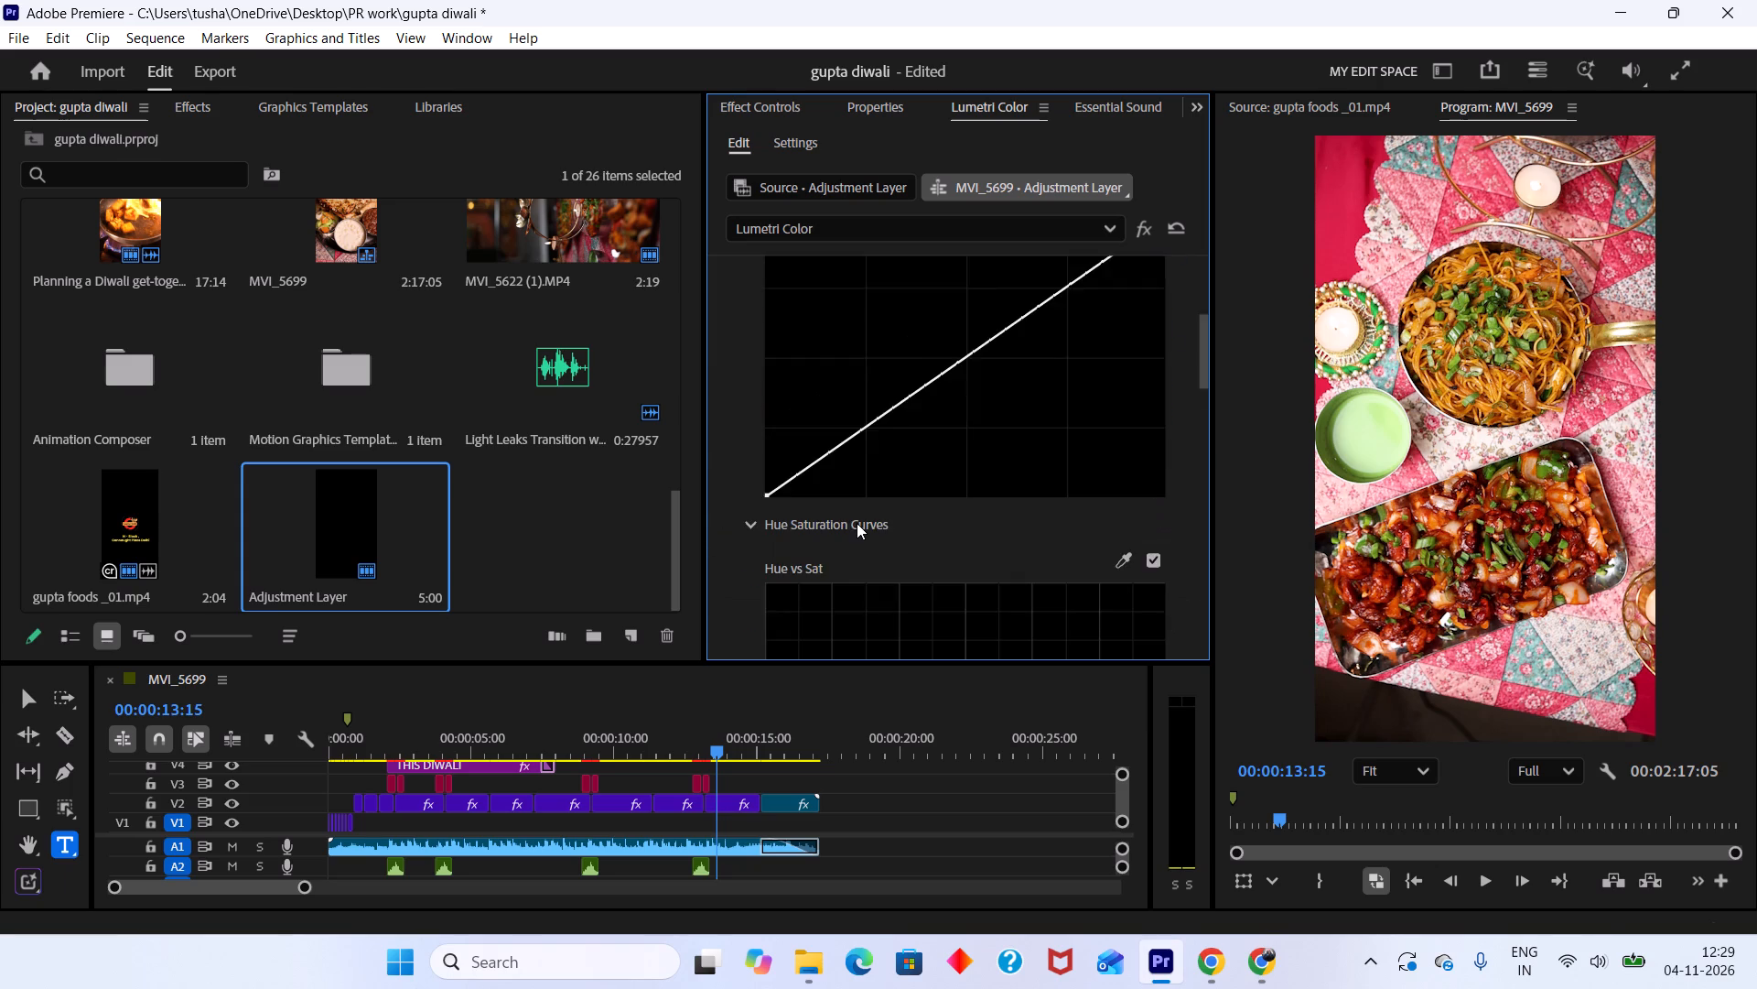
{"action": "scroll", "coordinate": [857, 523], "scroll_direction": "up", "scroll_amount": 6}
{"action": "left_click", "coordinate": [1069, 374]}
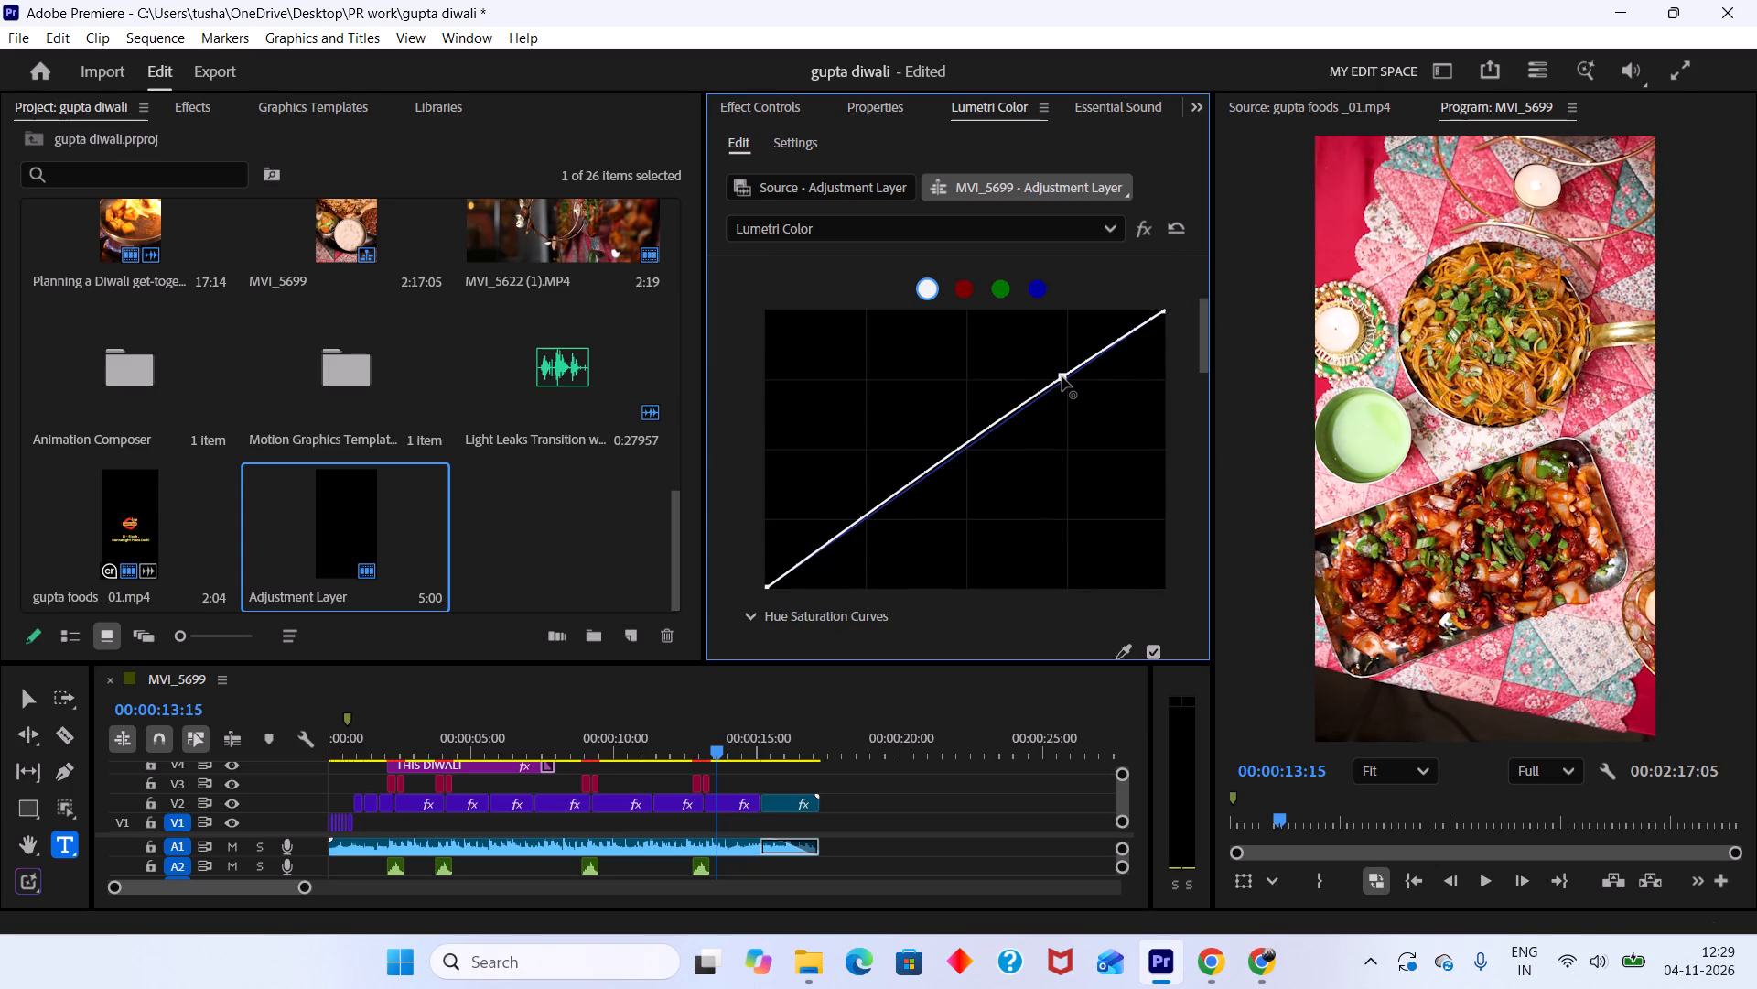
{"action": "left_click_drag", "start_coordinate": [868, 514], "coordinate": [870, 526]}
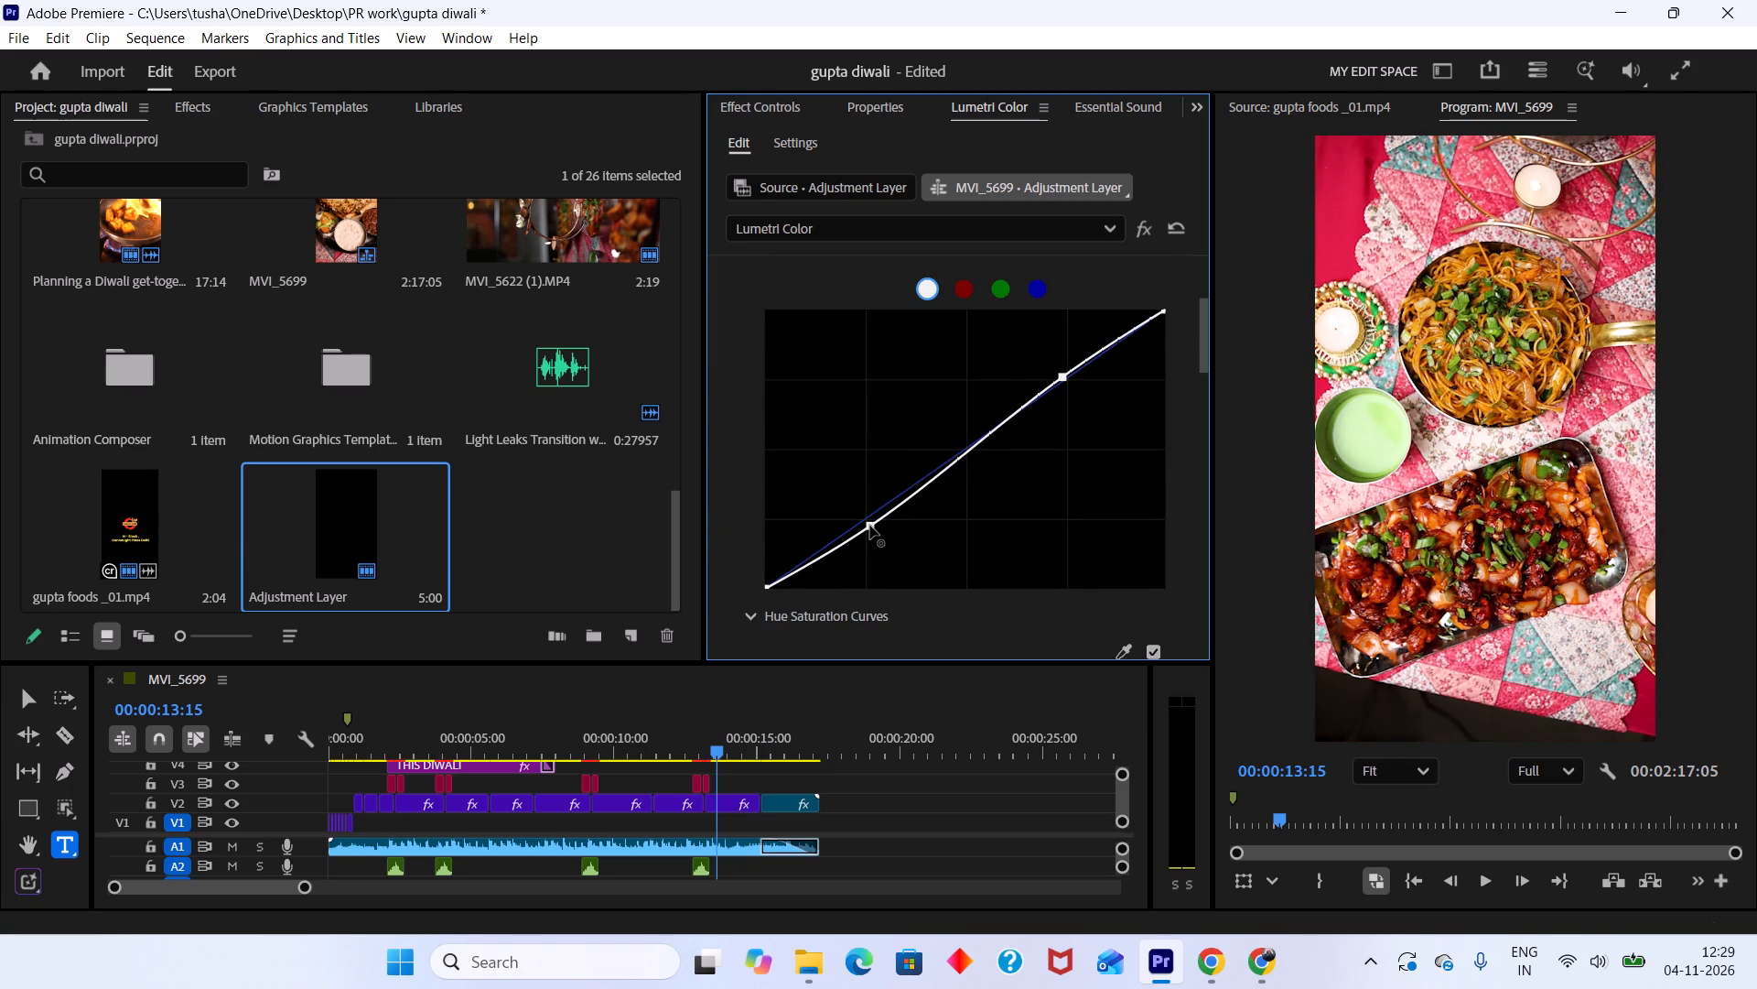
{"action": "left_click_drag", "start_coordinate": [870, 526], "coordinate": [869, 524]}
Scrub back to the sequence start and play the opening clips to check the curve adjustment.
{"action": "left_click_drag", "start_coordinate": [523, 736], "coordinate": [448, 732]}
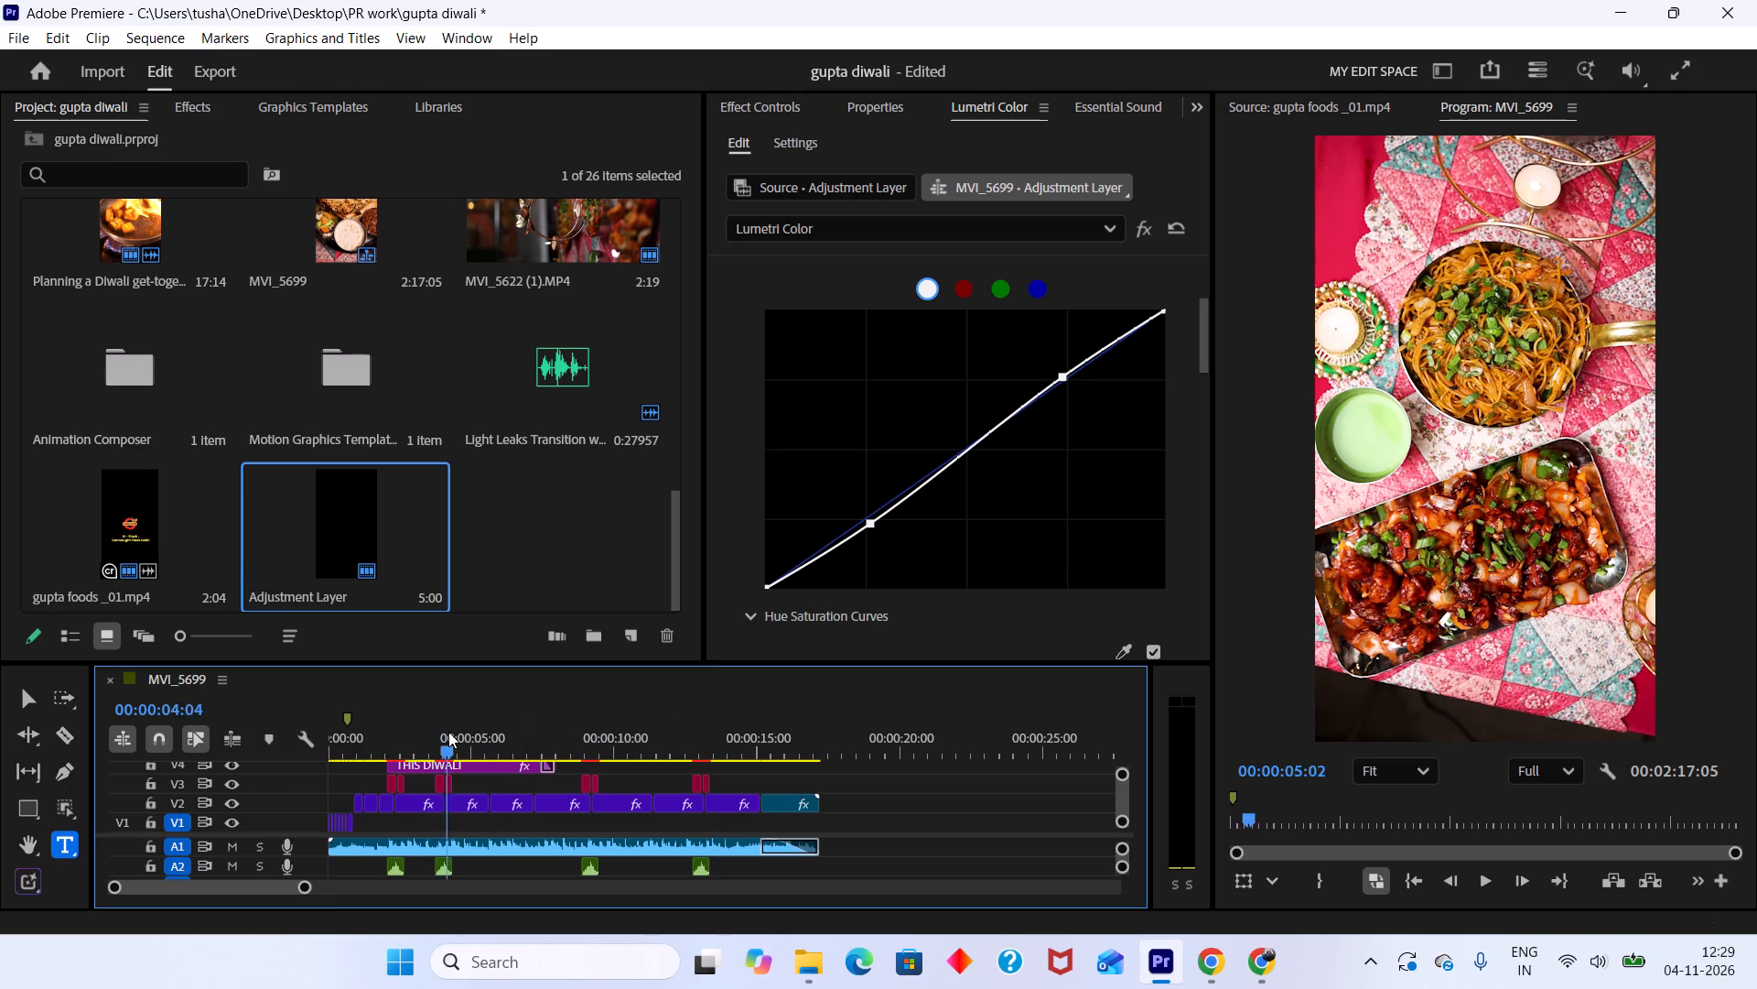
{"action": "left_click_drag", "start_coordinate": [448, 732], "coordinate": [340, 712]}
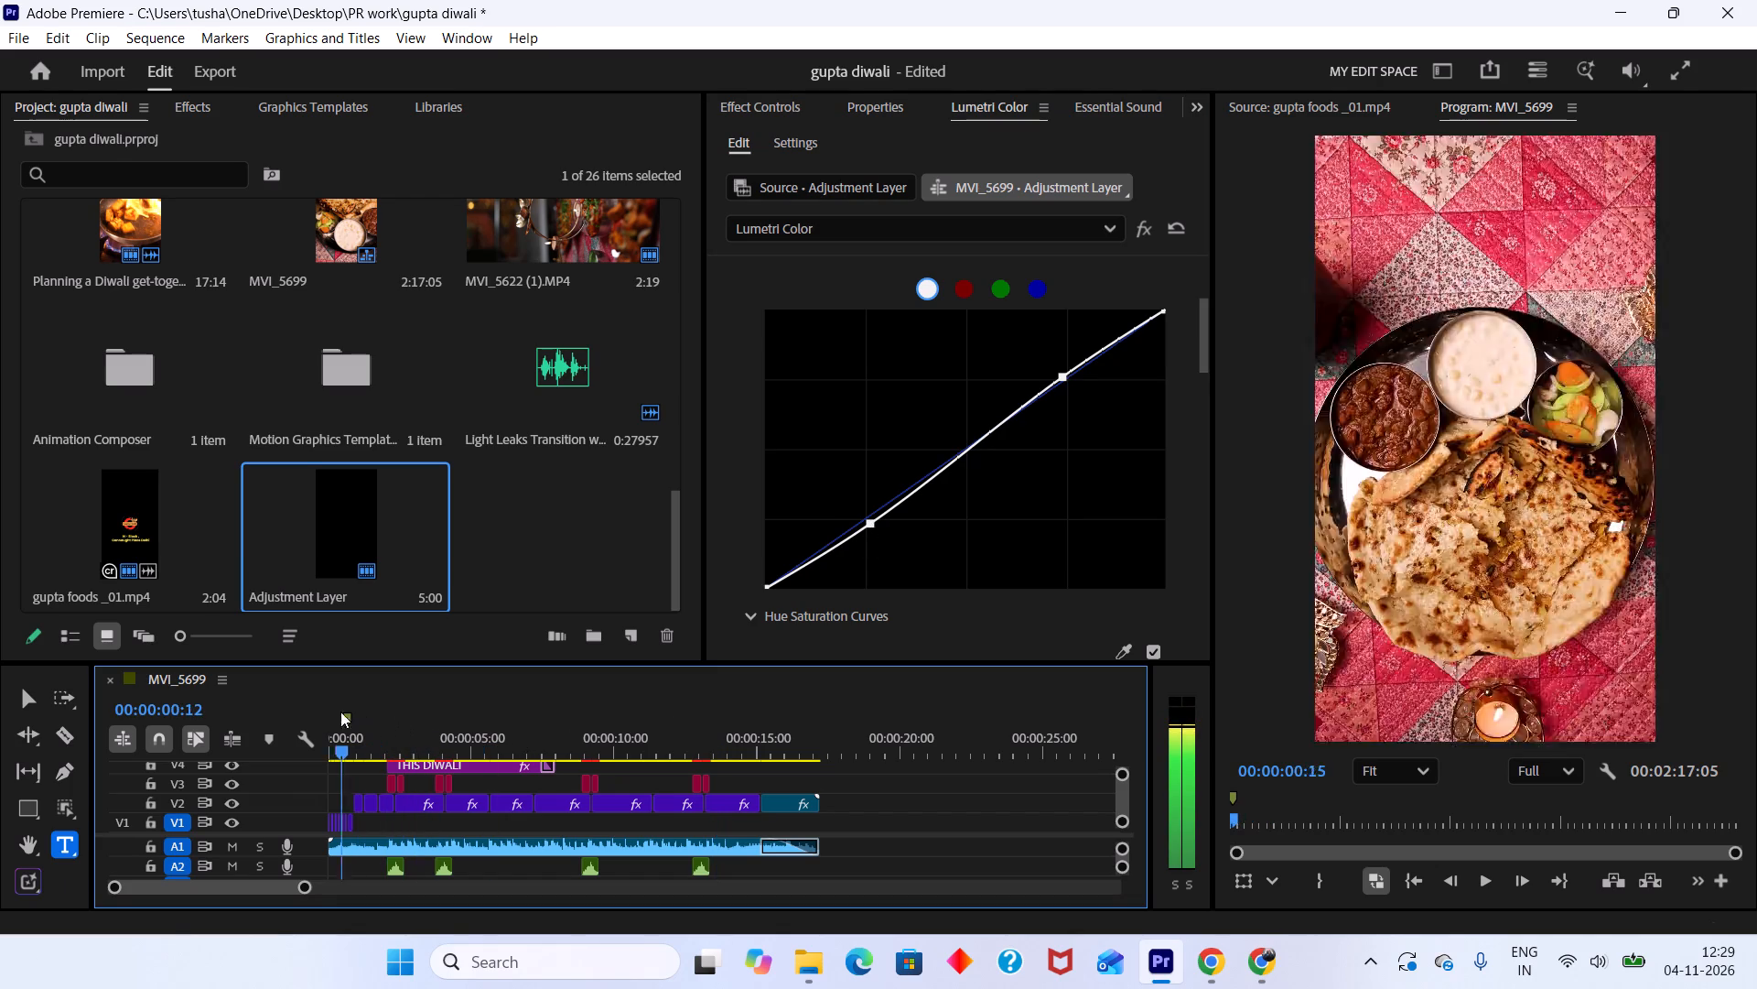
{"action": "left_click_drag", "start_coordinate": [340, 712], "coordinate": [296, 727]}
{"action": "key", "text": "space"}
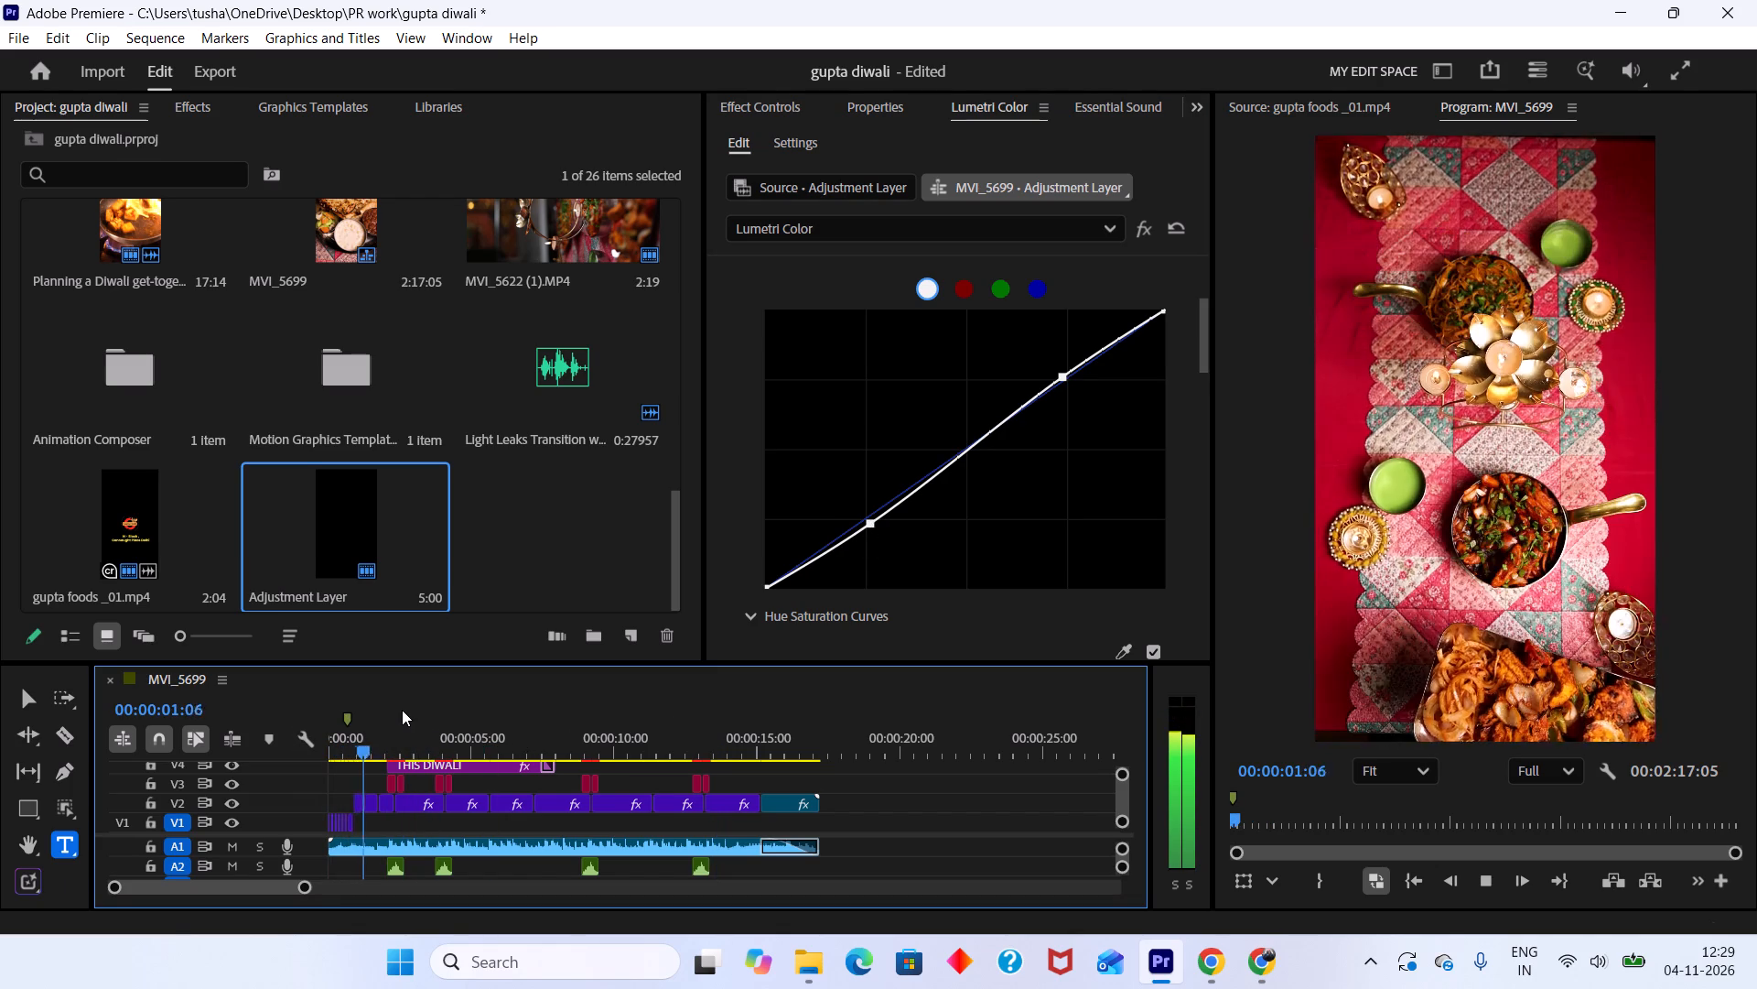
{"action": "key", "text": "space"}
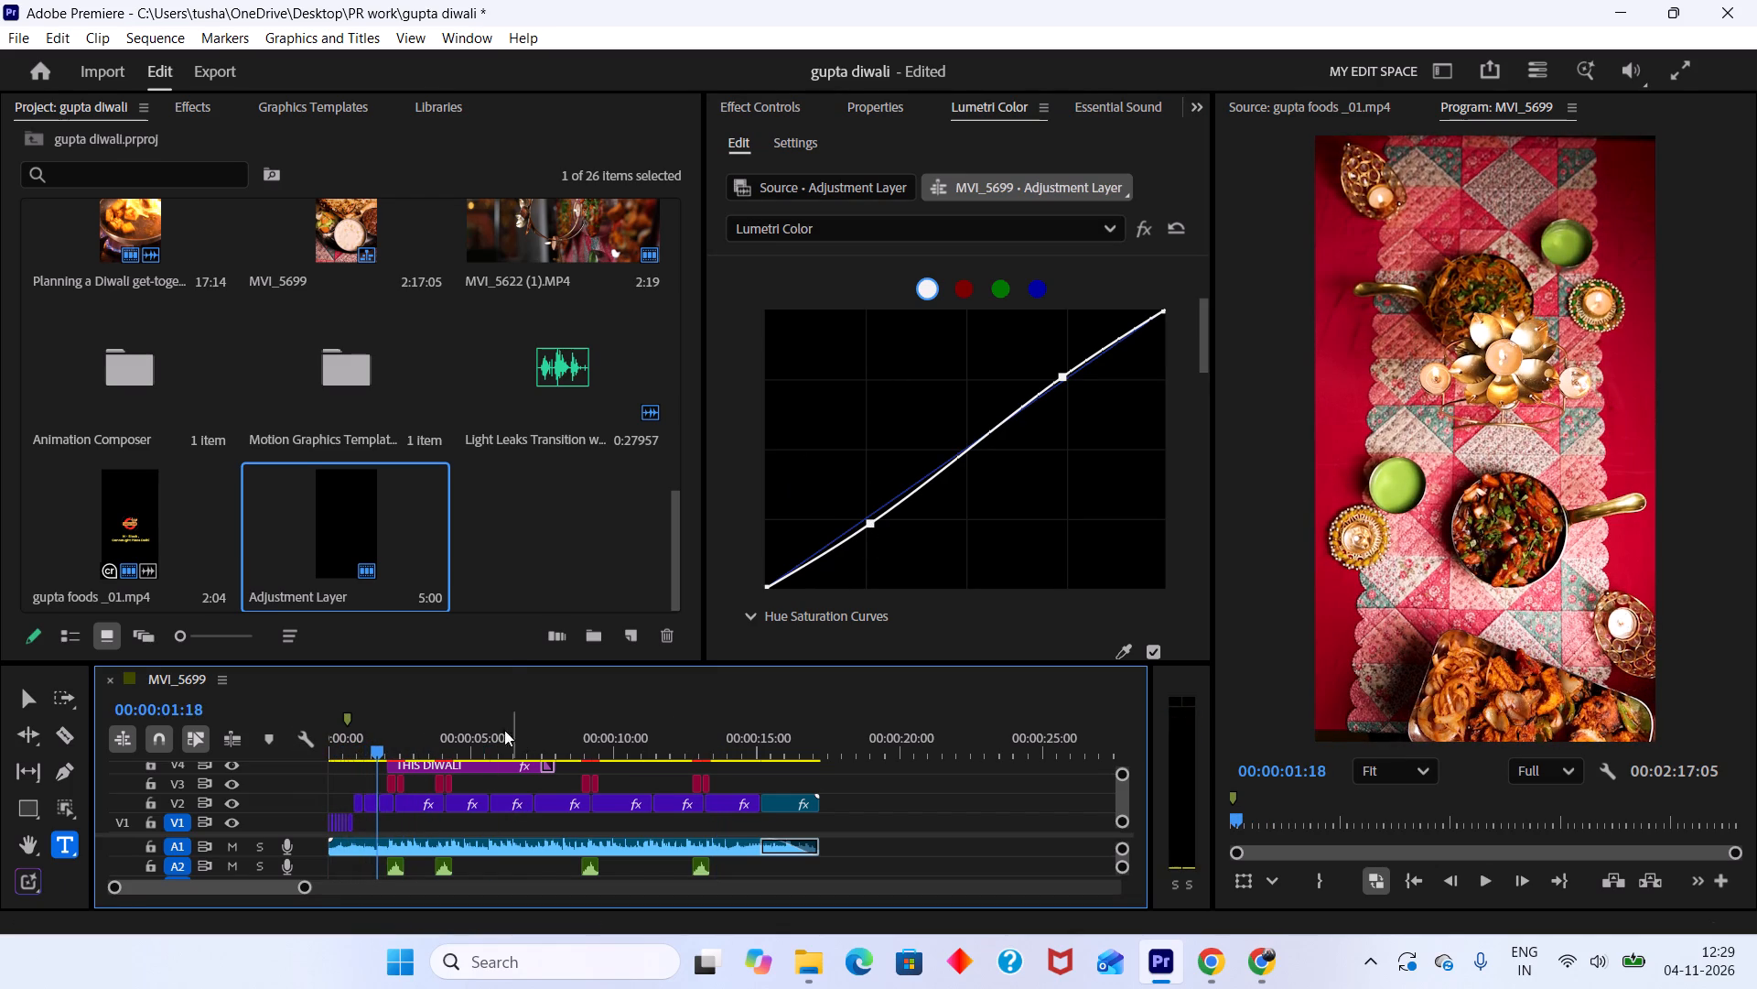
Rebalance the height between the timeline and the Lumetri Color area, and save the project.
{"action": "left_click_drag", "start_coordinate": [506, 662], "coordinate": [552, 865]}
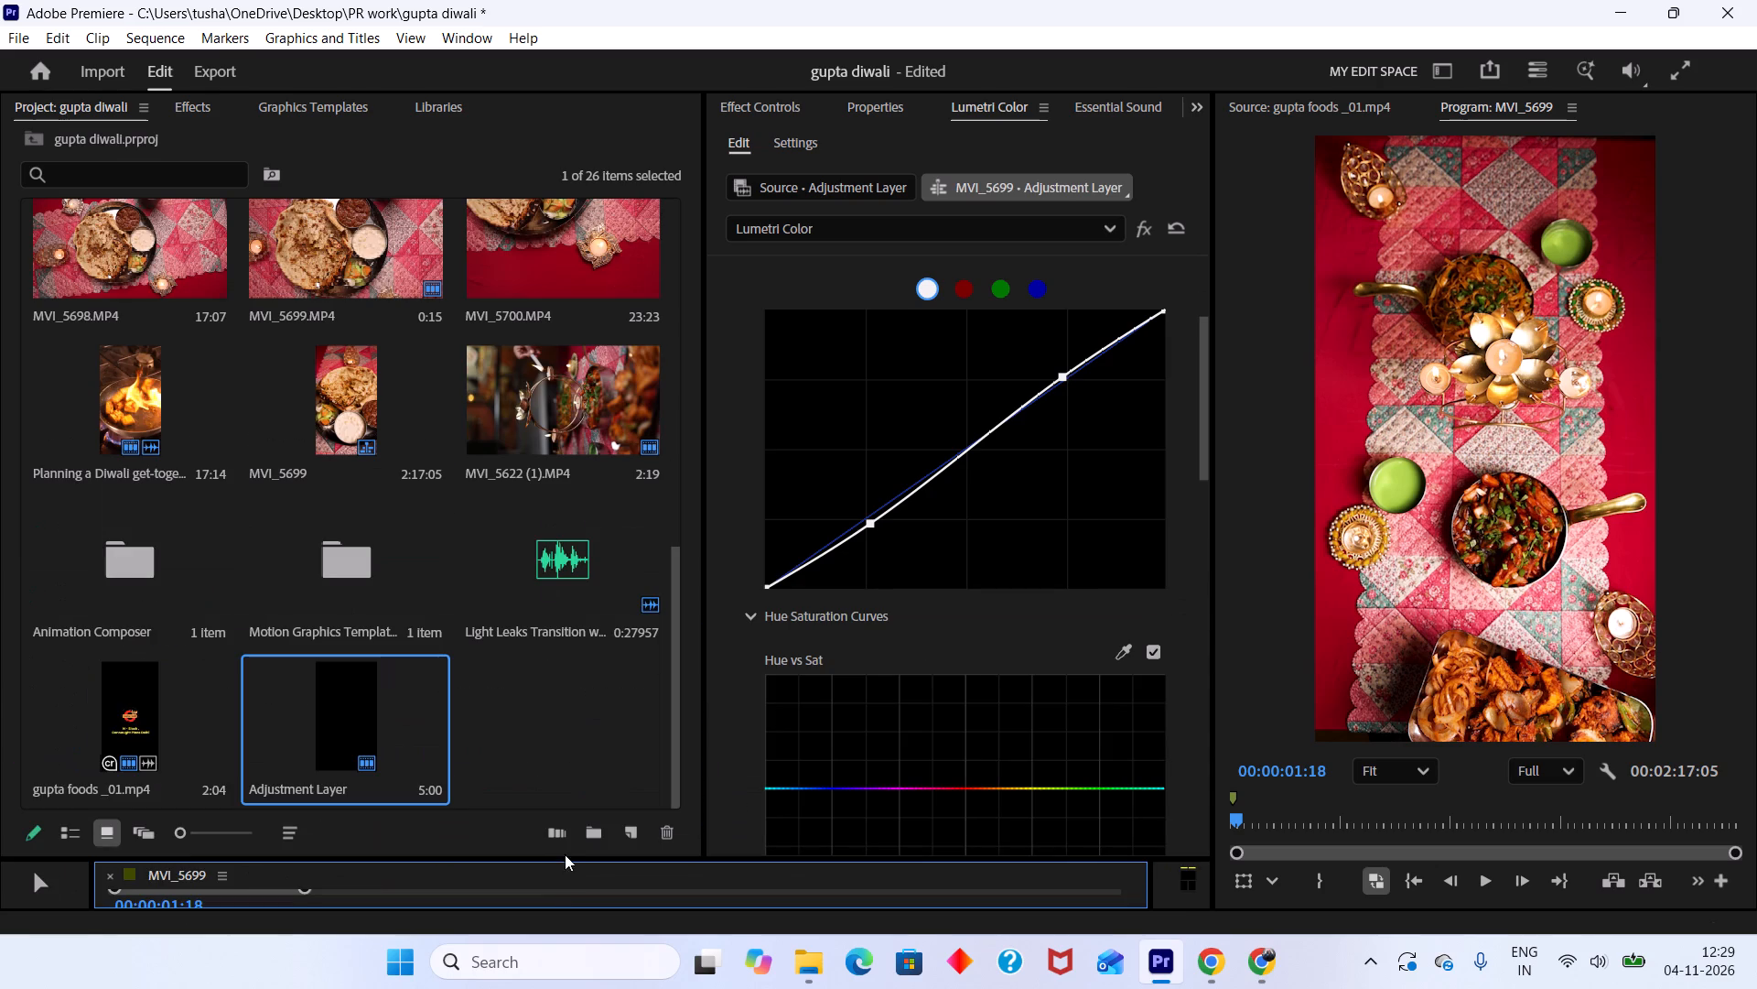
{"action": "left_click_drag", "start_coordinate": [617, 861], "coordinate": [616, 731]}
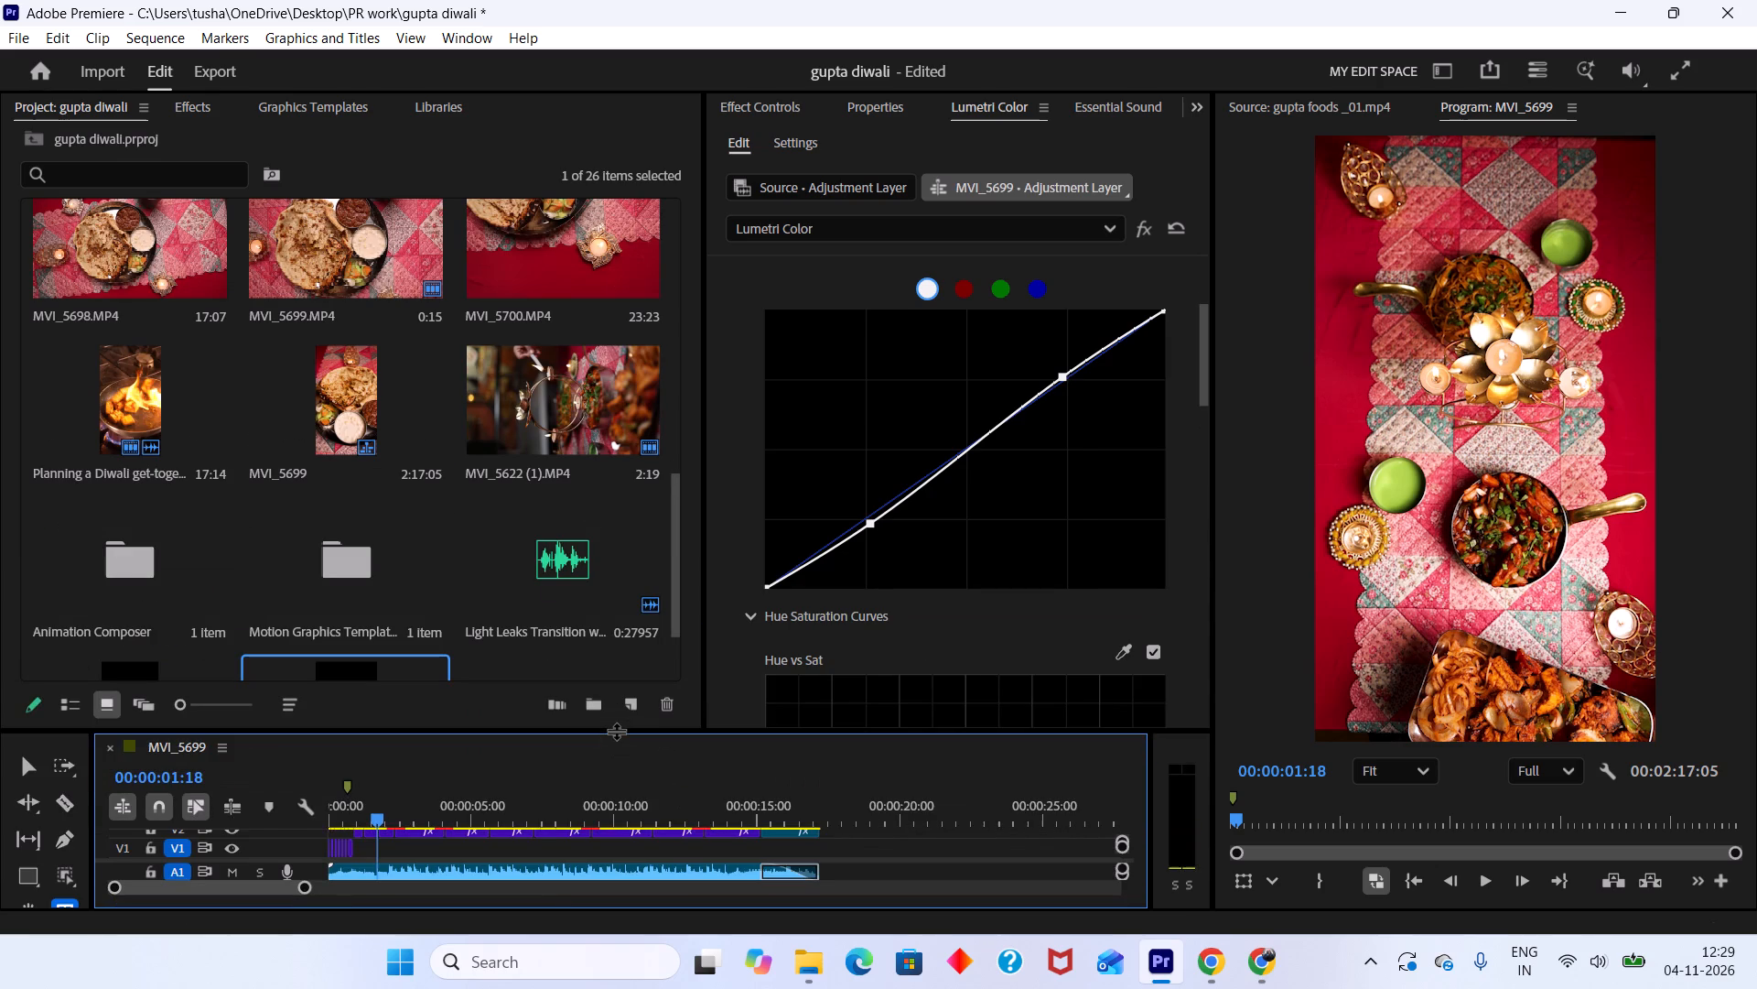
{"action": "left_click_drag", "start_coordinate": [616, 731], "coordinate": [620, 705]}
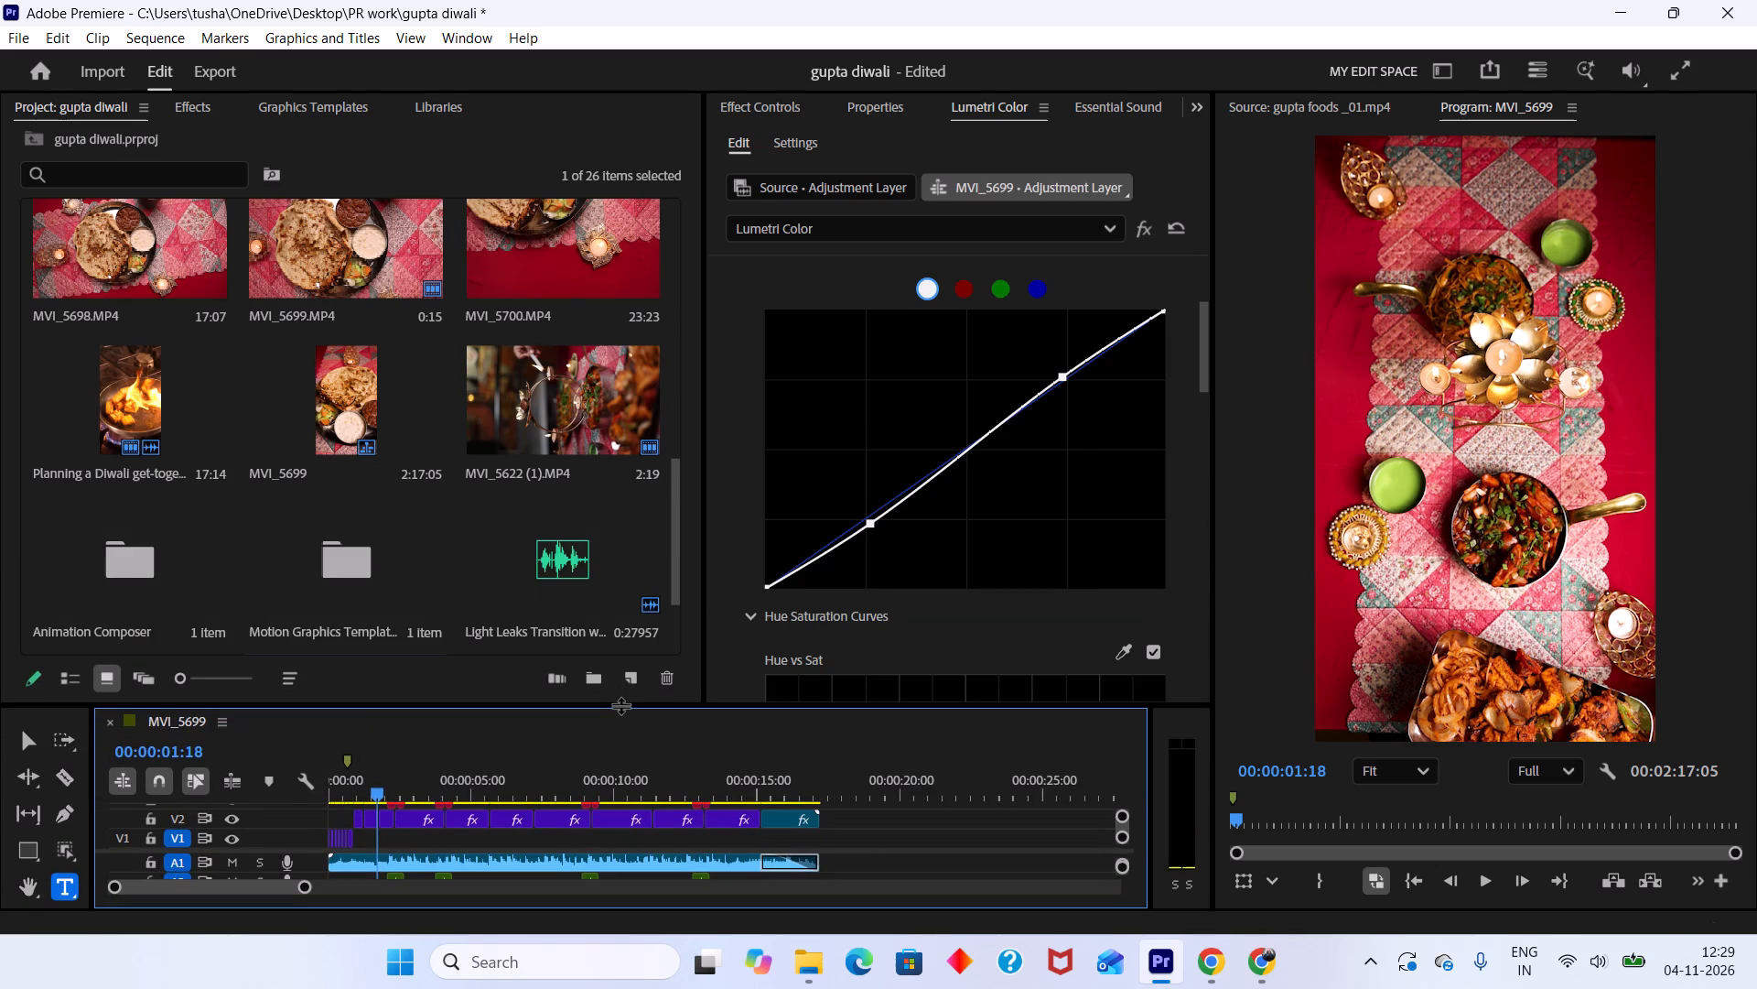
{"action": "left_click_drag", "start_coordinate": [620, 705], "coordinate": [623, 759]}
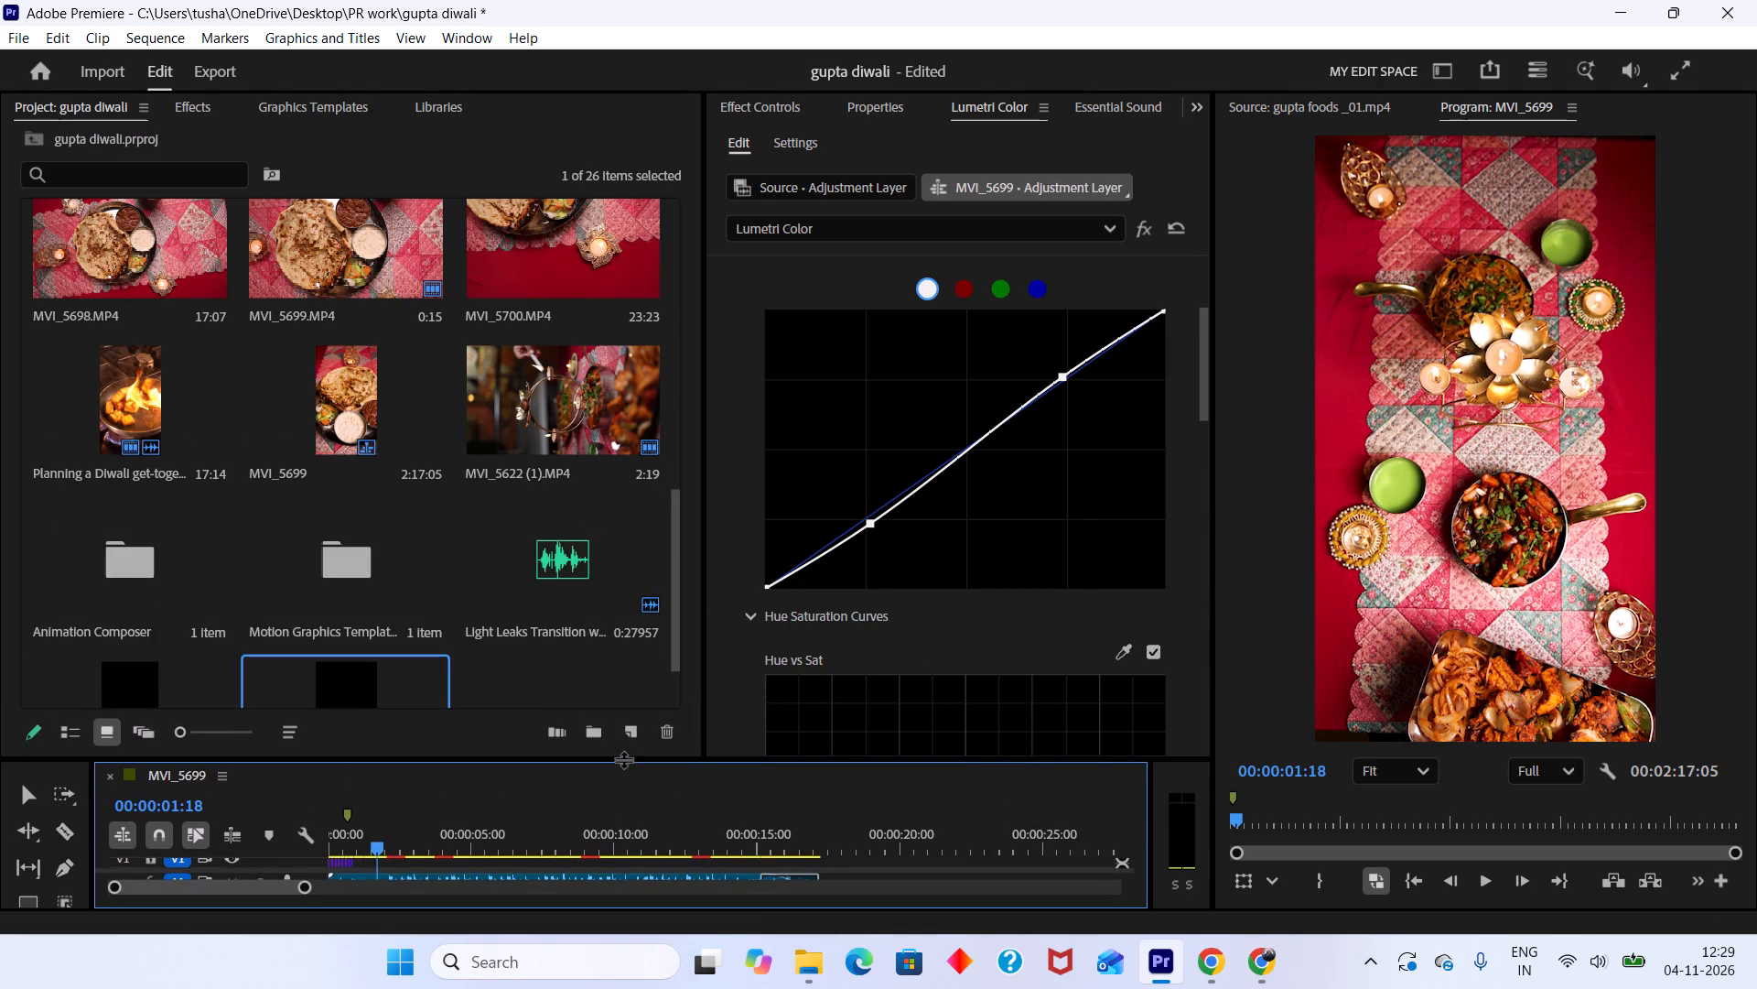
{"action": "left_click_drag", "start_coordinate": [623, 759], "coordinate": [624, 719]}
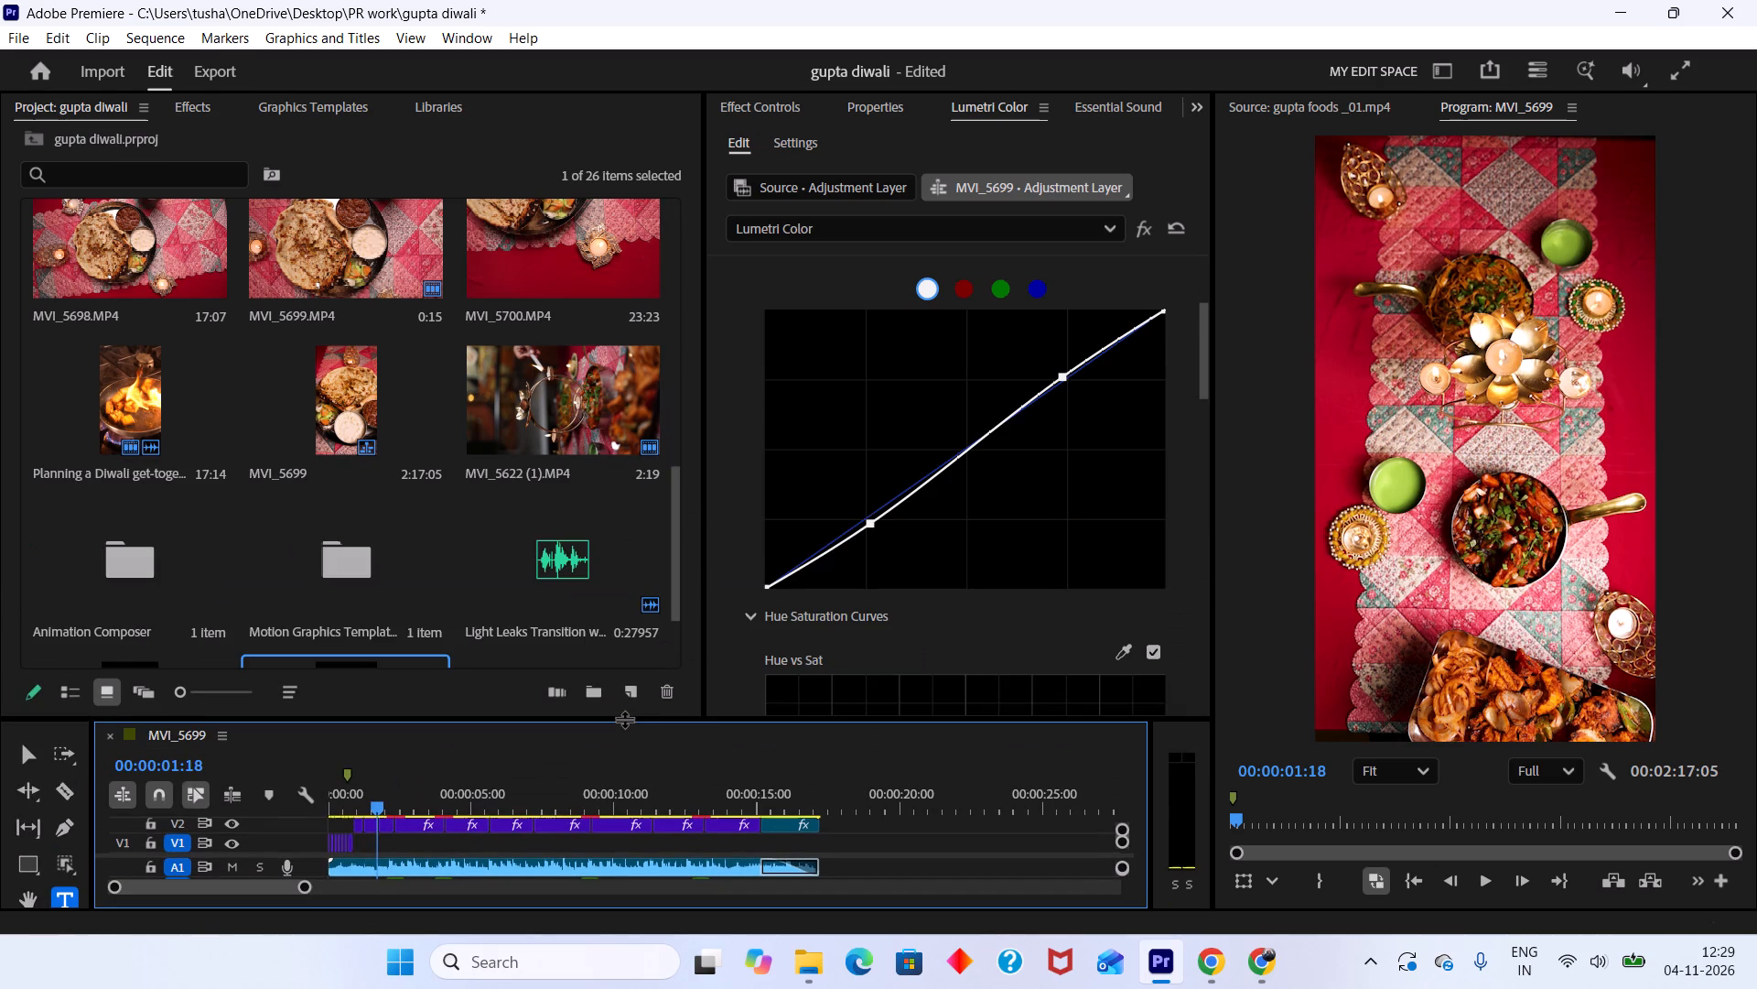
{"action": "key", "text": "ctrl+s"}
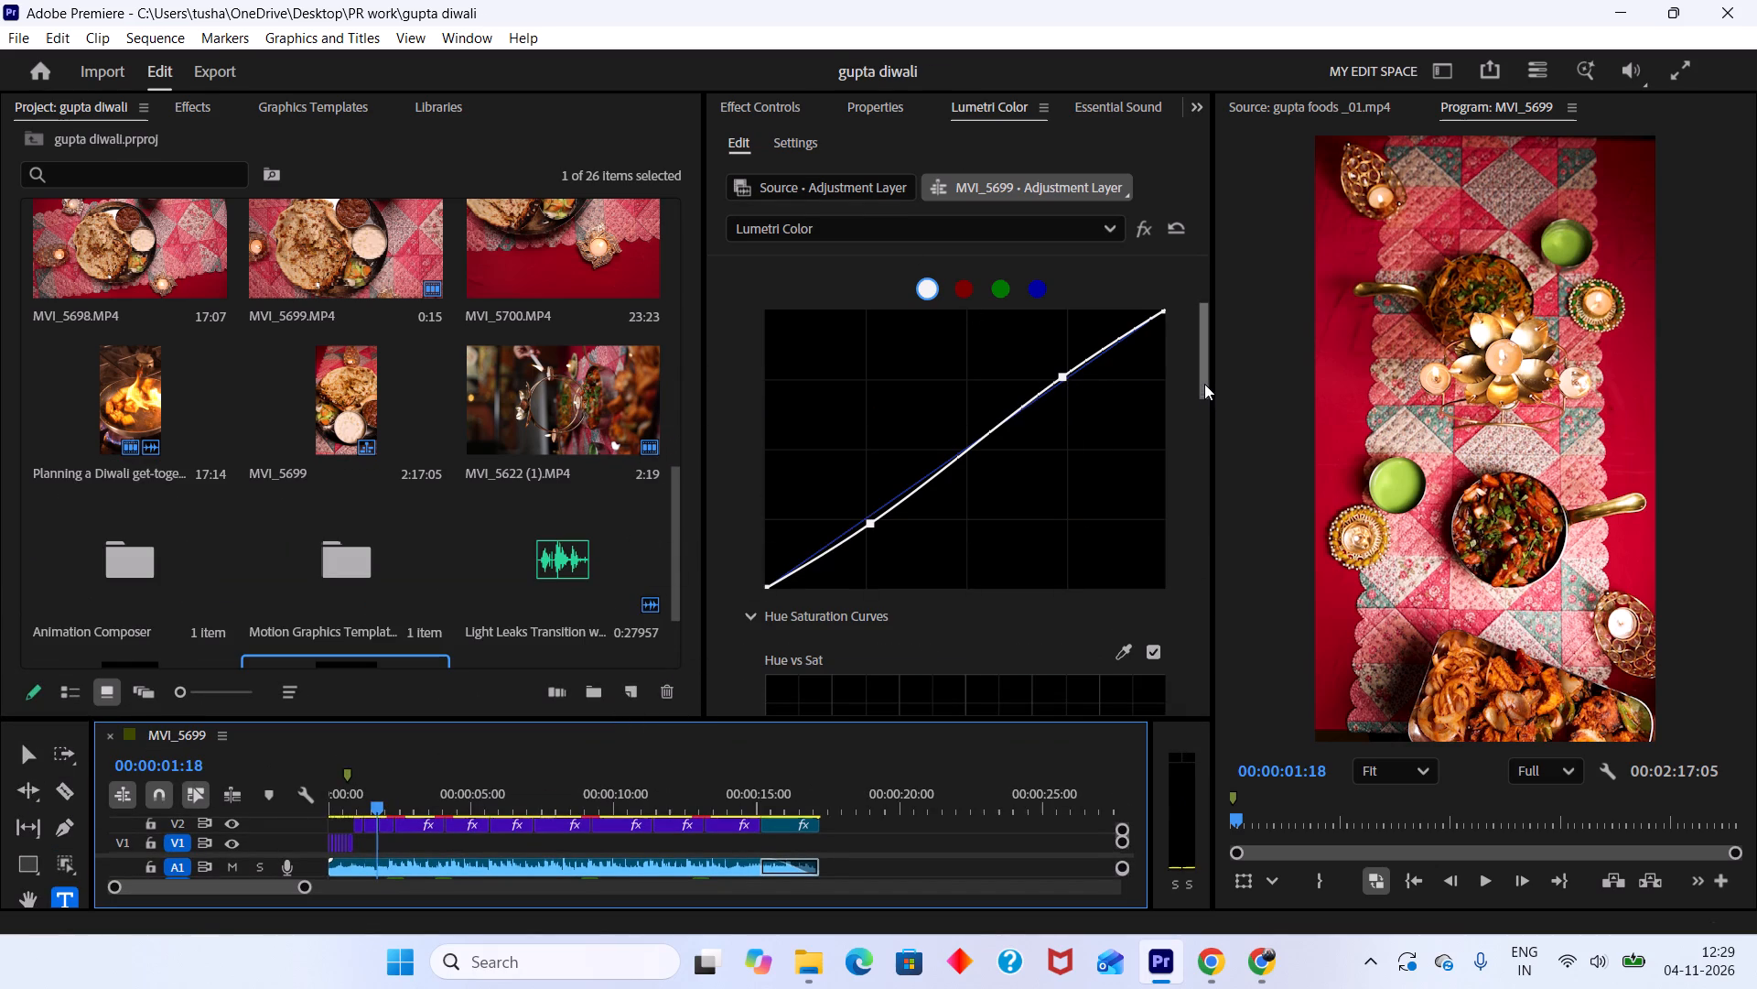
Set the adjustment layer's Vignette Amount to -0.1 and compare the picture with the vignette off and on.
{"action": "left_click_drag", "start_coordinate": [1204, 384], "coordinate": [1194, 719]}
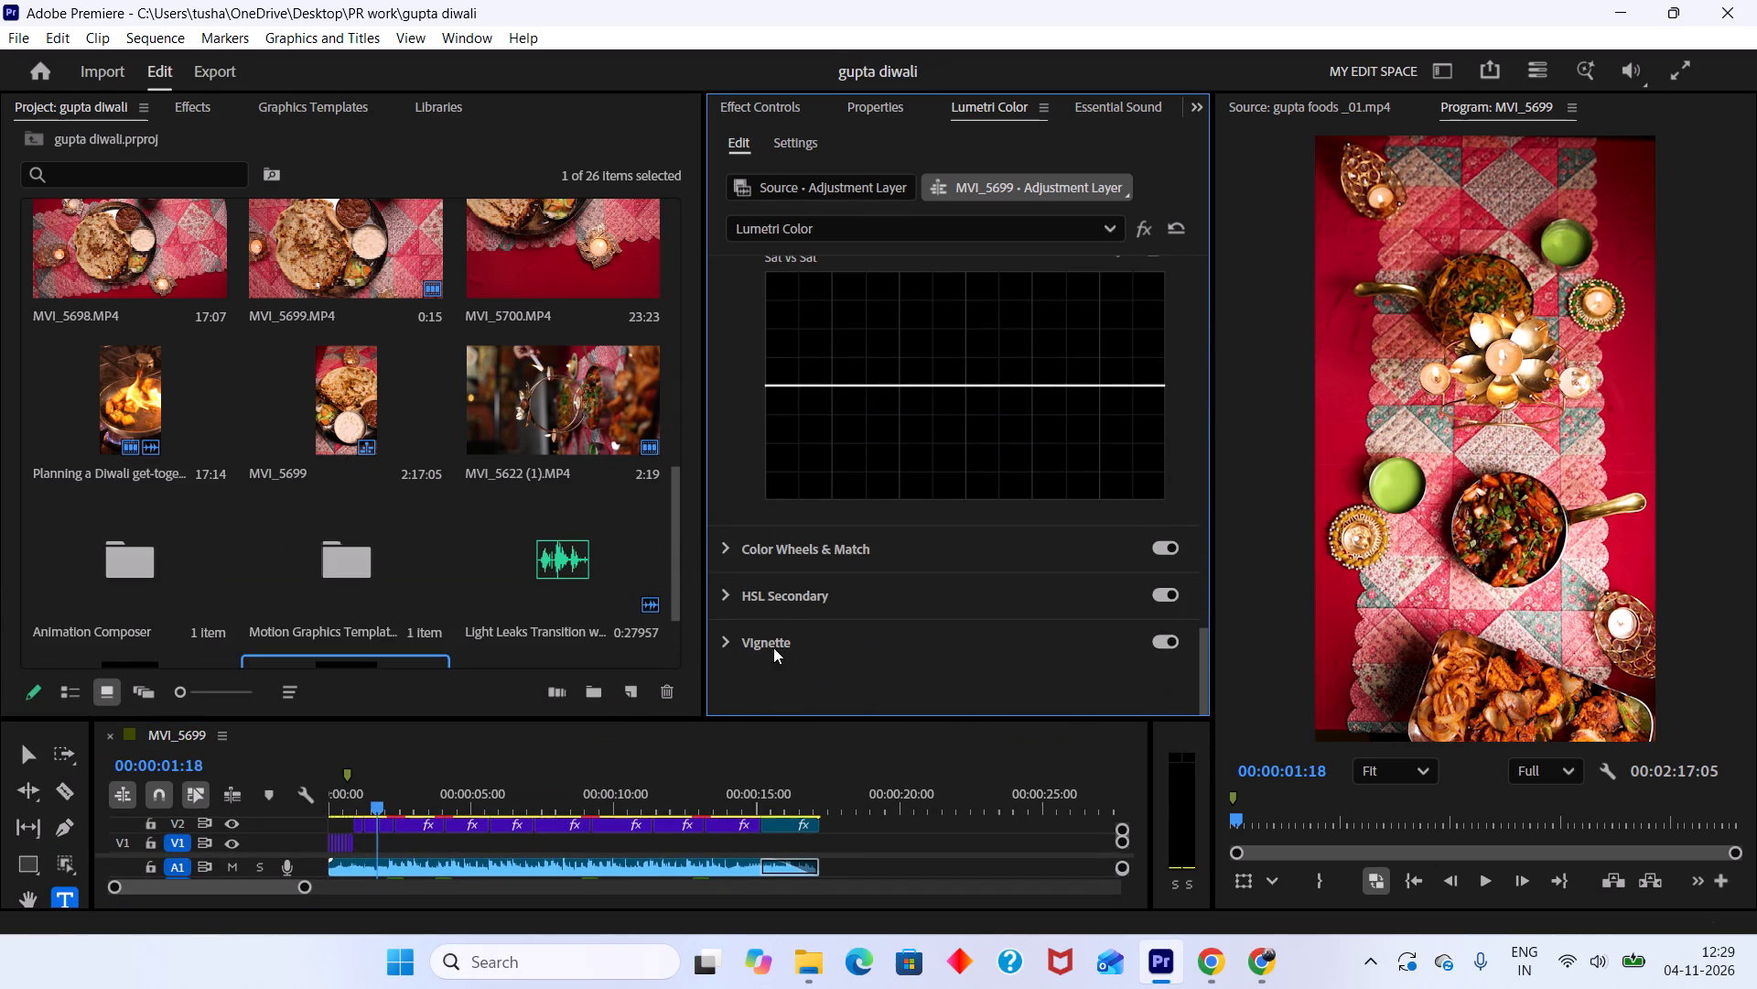
{"action": "left_click", "coordinate": [731, 643]}
{"action": "scroll", "coordinate": [971, 585], "scroll_direction": "up", "scroll_amount": 5}
{"action": "scroll", "coordinate": [971, 585], "scroll_direction": "down", "scroll_amount": 4}
{"action": "scroll", "coordinate": [971, 585], "scroll_direction": "up", "scroll_amount": 4}
{"action": "left_click_drag", "start_coordinate": [1205, 315], "coordinate": [1200, 288]}
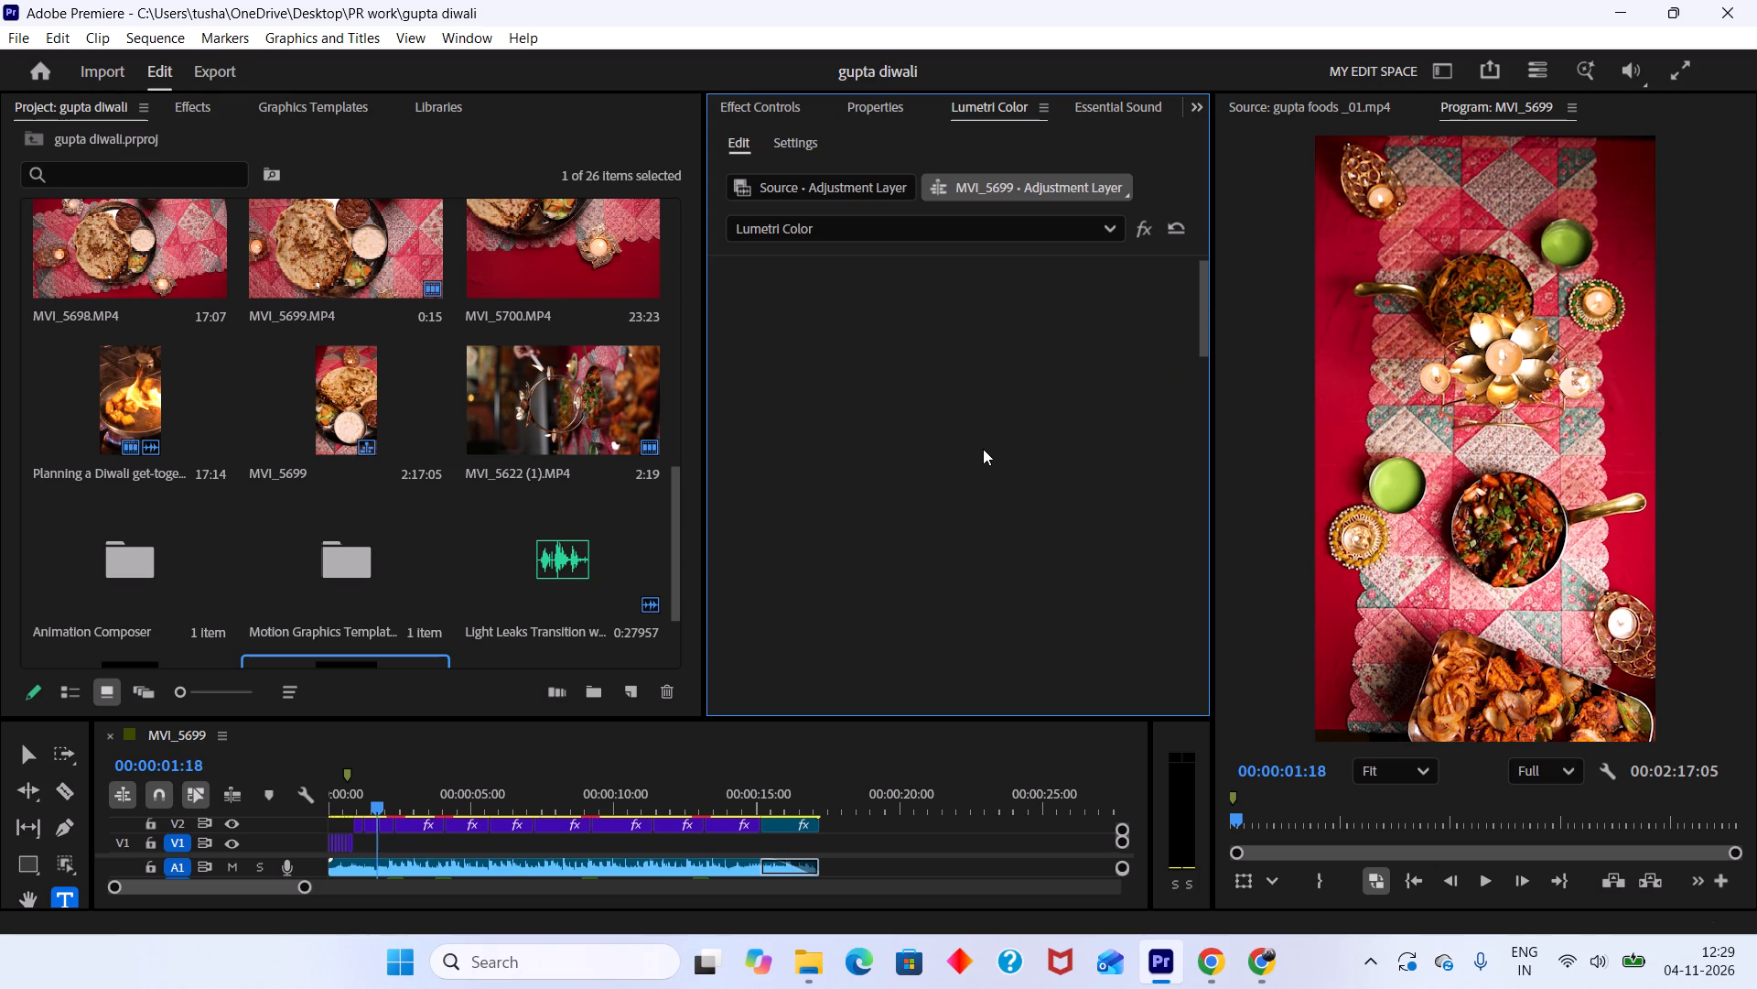
{"action": "scroll", "coordinate": [982, 456], "scroll_direction": "up", "scroll_amount": 5}
{"action": "left_click_drag", "start_coordinate": [638, 719], "coordinate": [636, 616]}
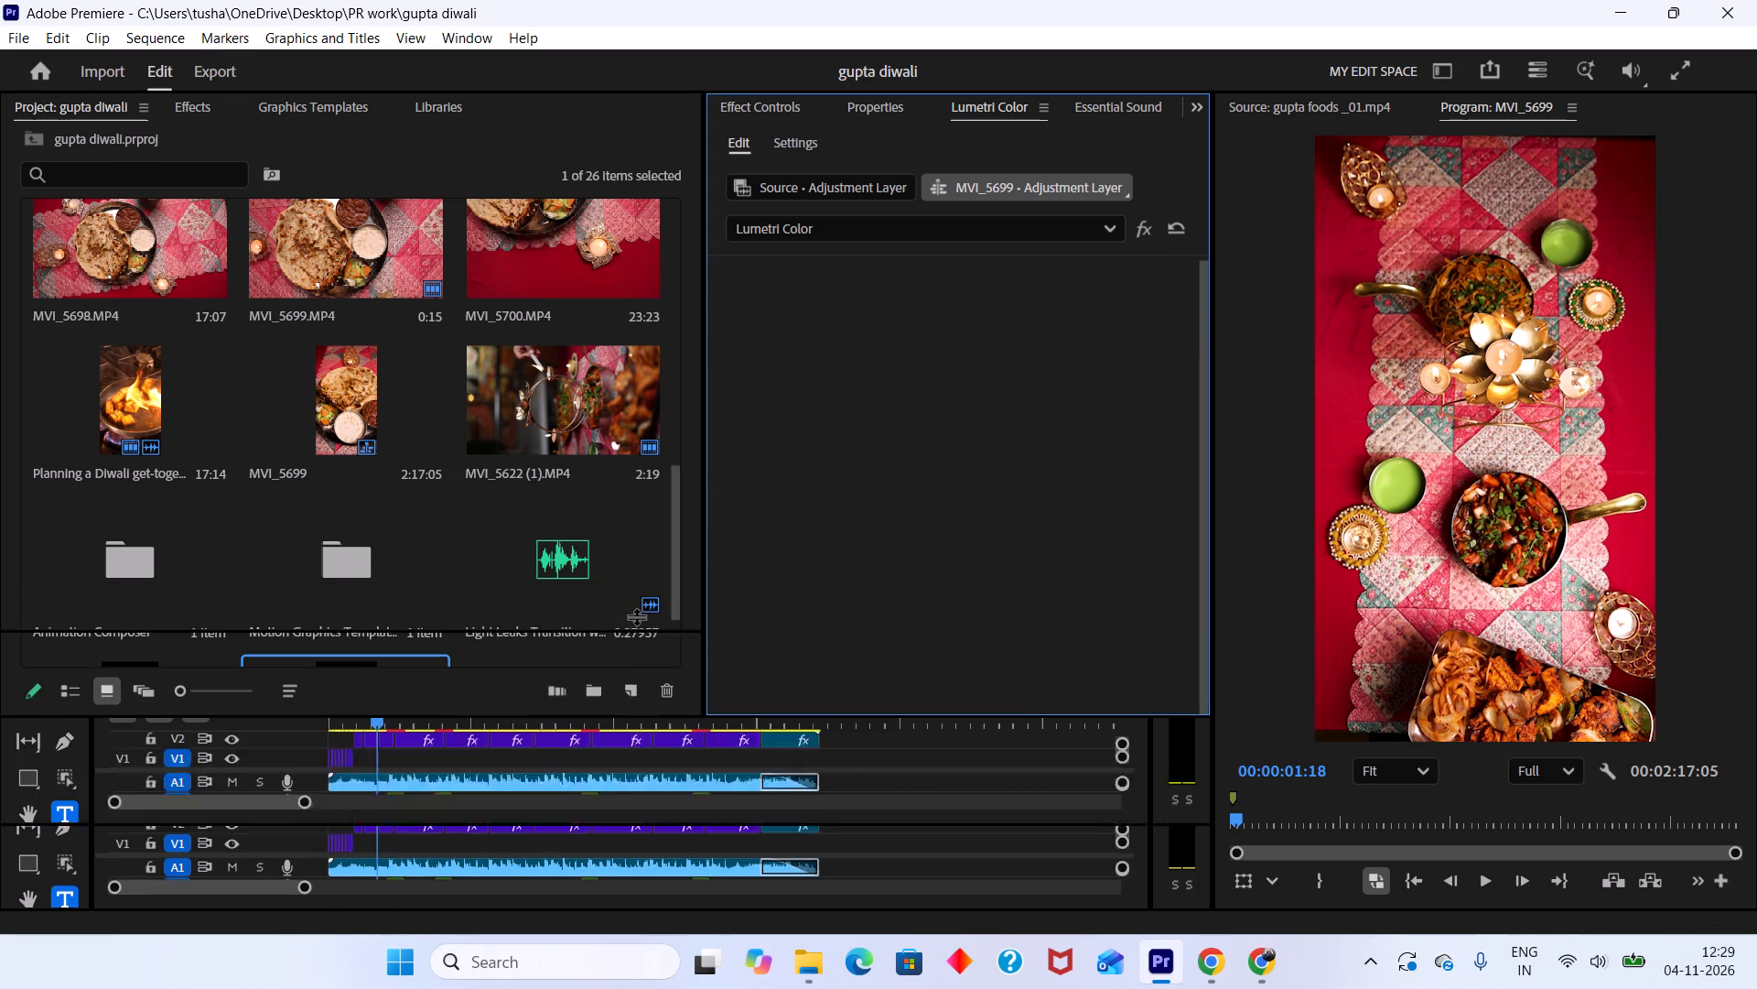
{"action": "left_click_drag", "start_coordinate": [636, 616], "coordinate": [636, 615]}
{"action": "left_click_drag", "start_coordinate": [989, 547], "coordinate": [981, 550]}
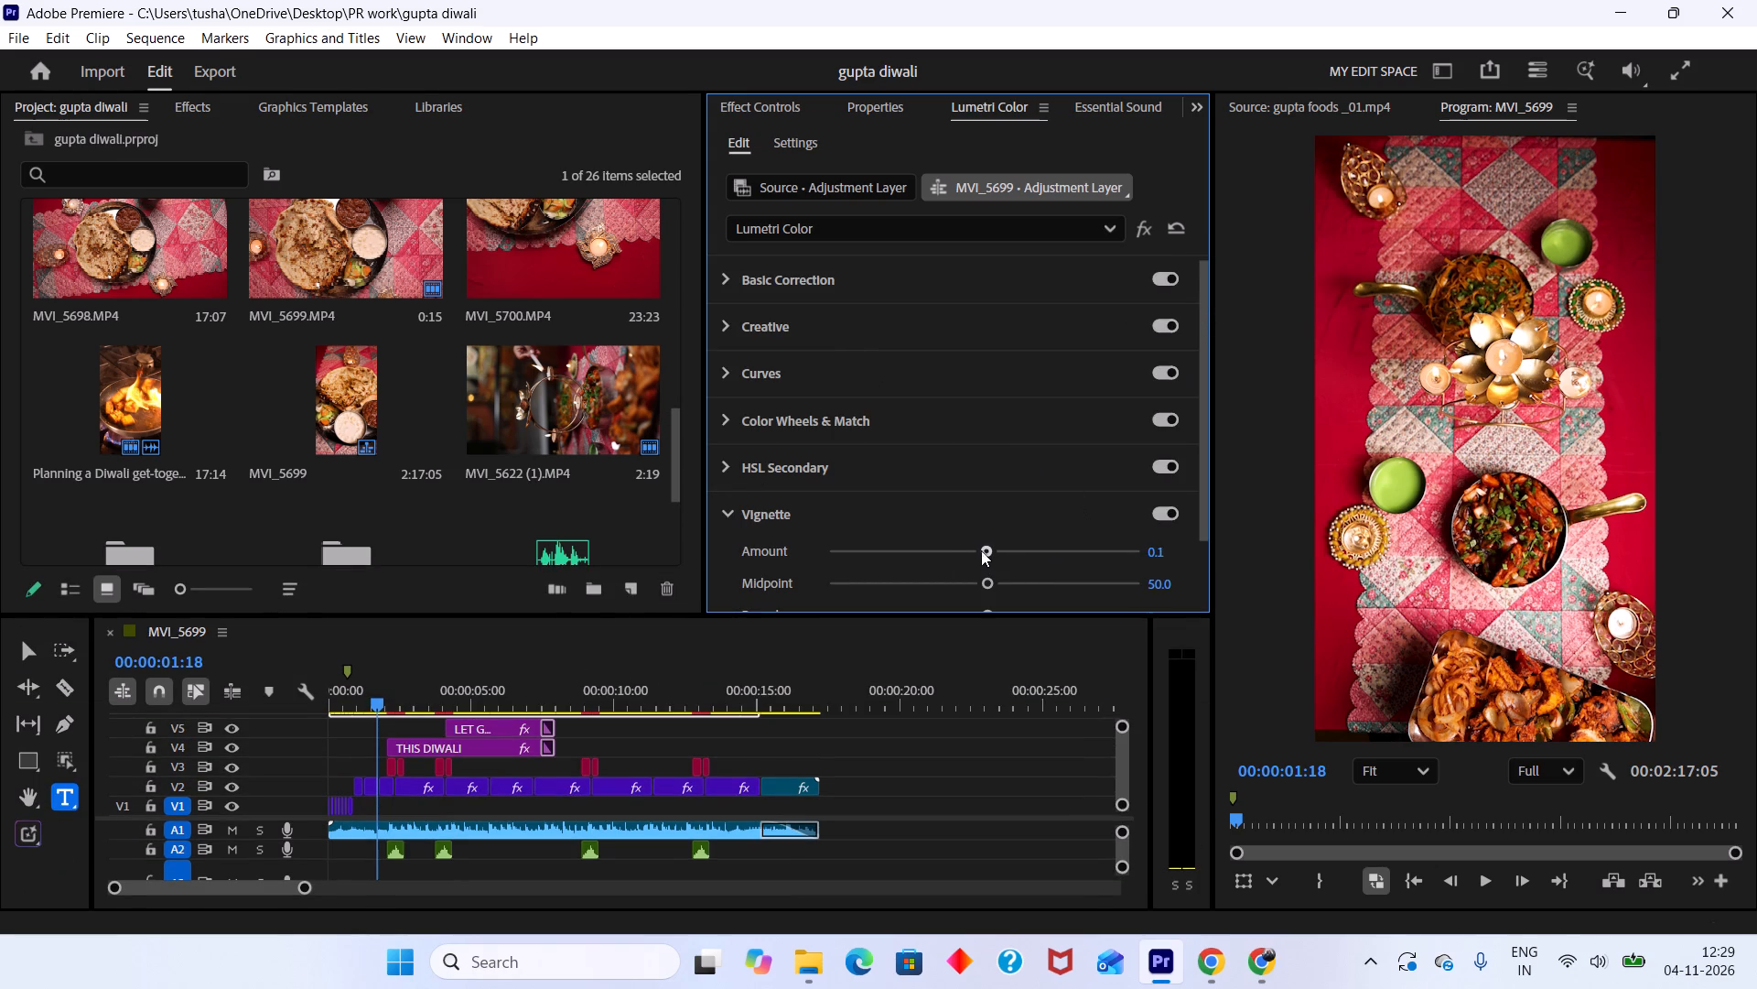
{"action": "left_click_drag", "start_coordinate": [981, 550], "coordinate": [976, 565]}
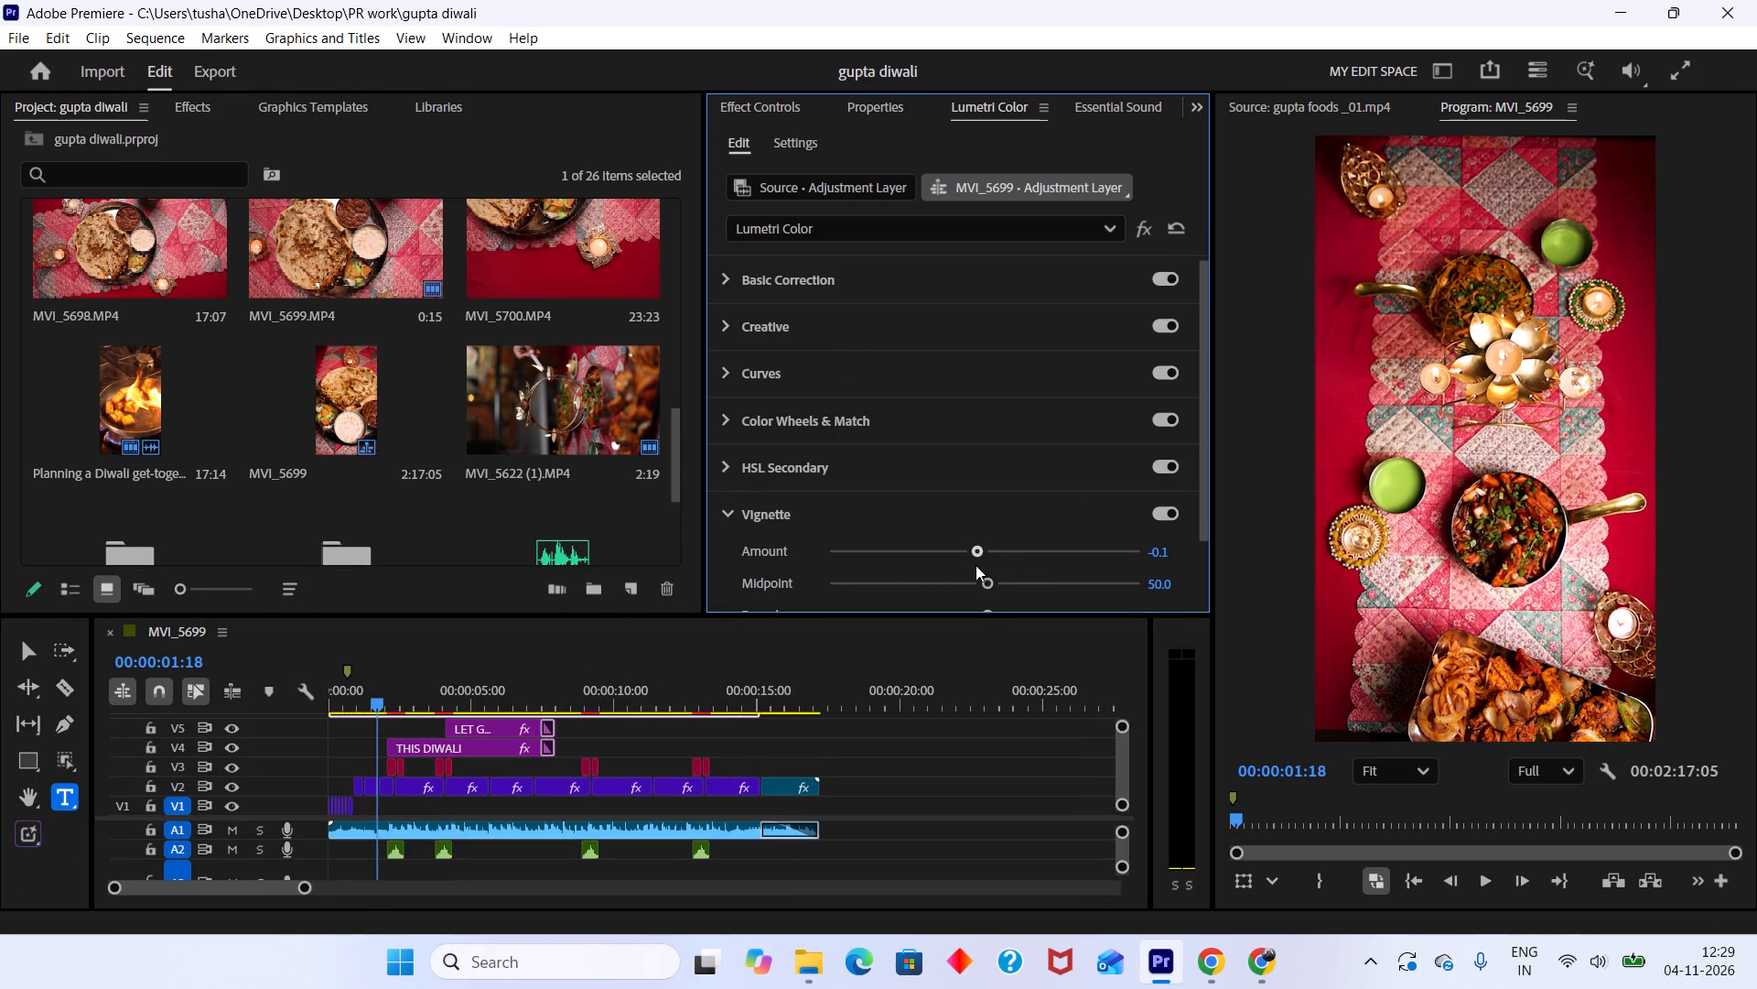
{"action": "left_click_drag", "start_coordinate": [976, 565], "coordinate": [977, 566]}
{"action": "left_click", "coordinate": [1176, 508]}
{"action": "left_click", "coordinate": [1176, 508]}
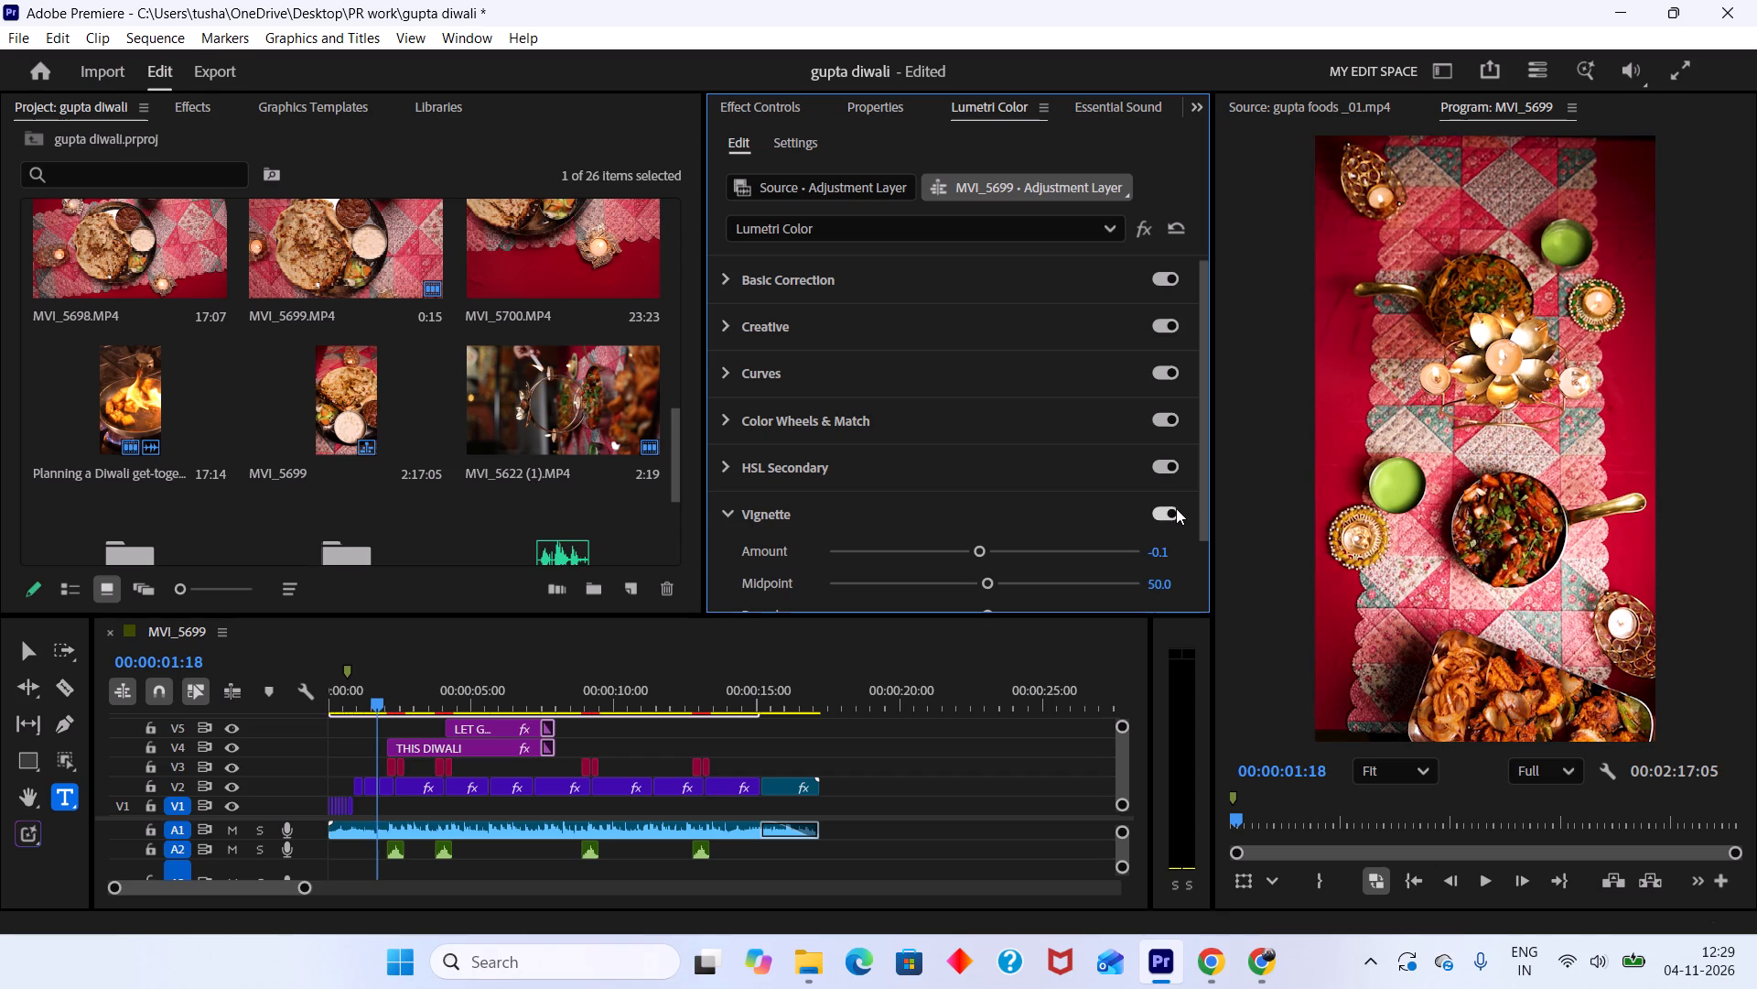
Play the opening of the sequence from 00:00:00:00 to check the vignetted grade.
{"action": "left_click_drag", "start_coordinate": [383, 690], "coordinate": [360, 683]}
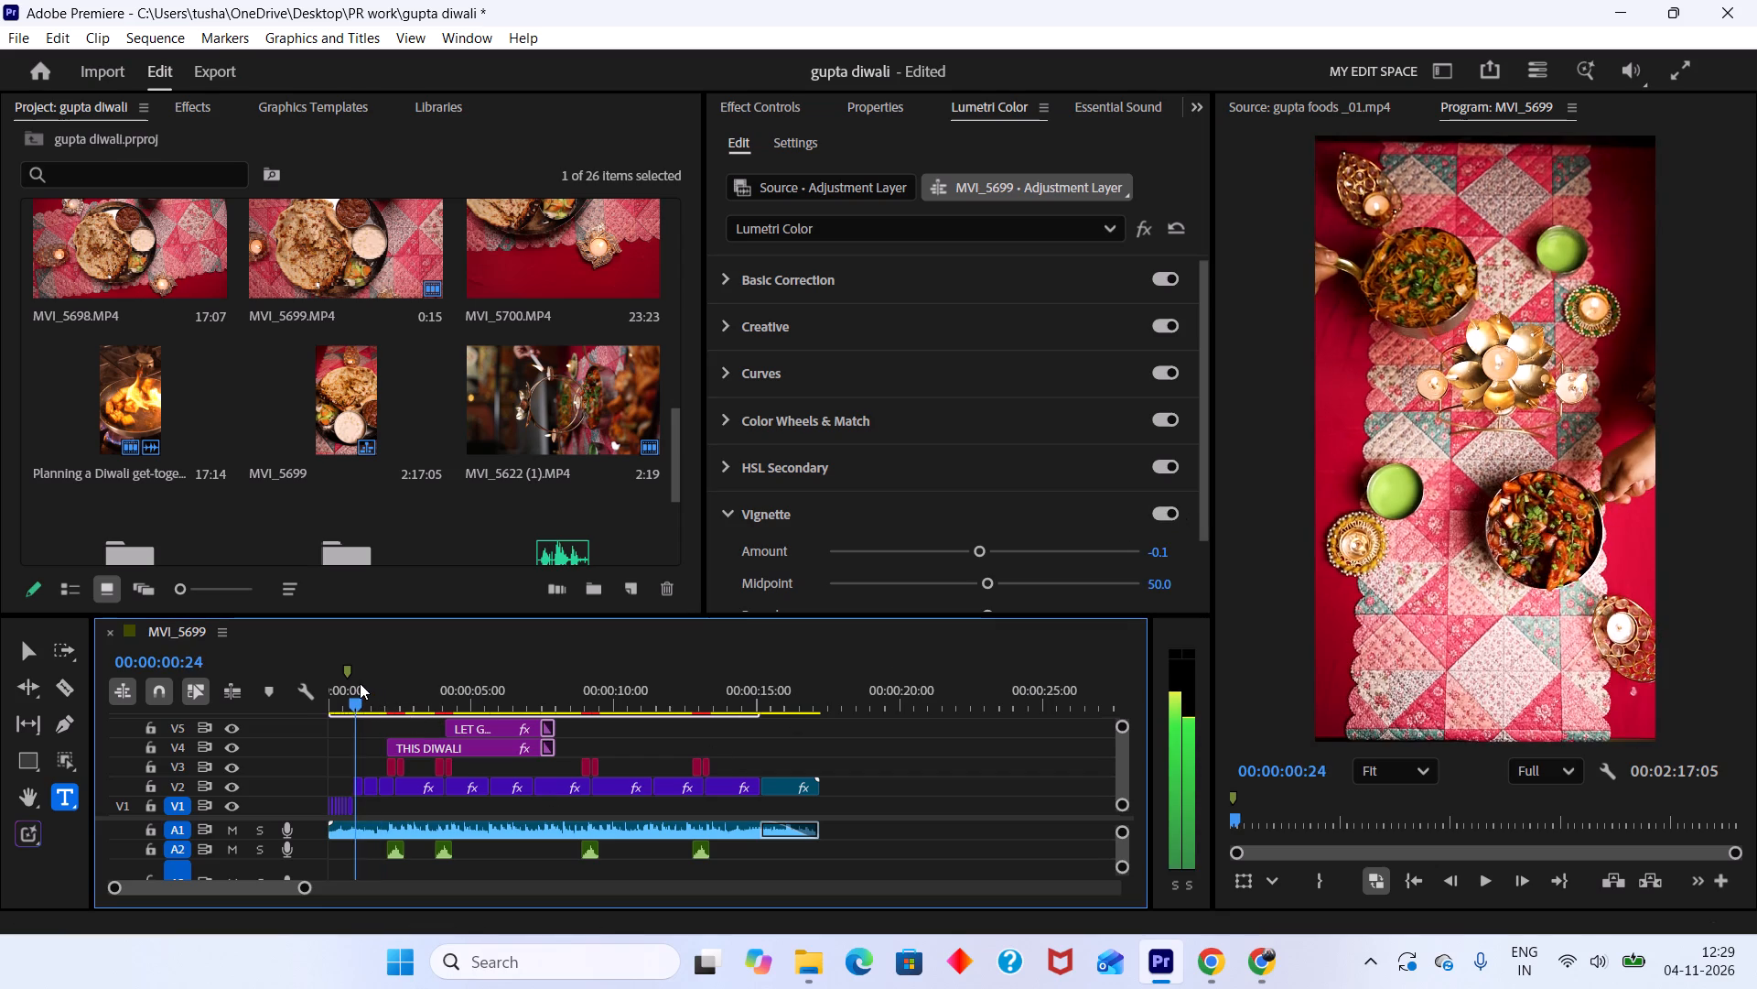
{"action": "left_click_drag", "start_coordinate": [360, 683], "coordinate": [321, 668]}
{"action": "key", "text": "space"}
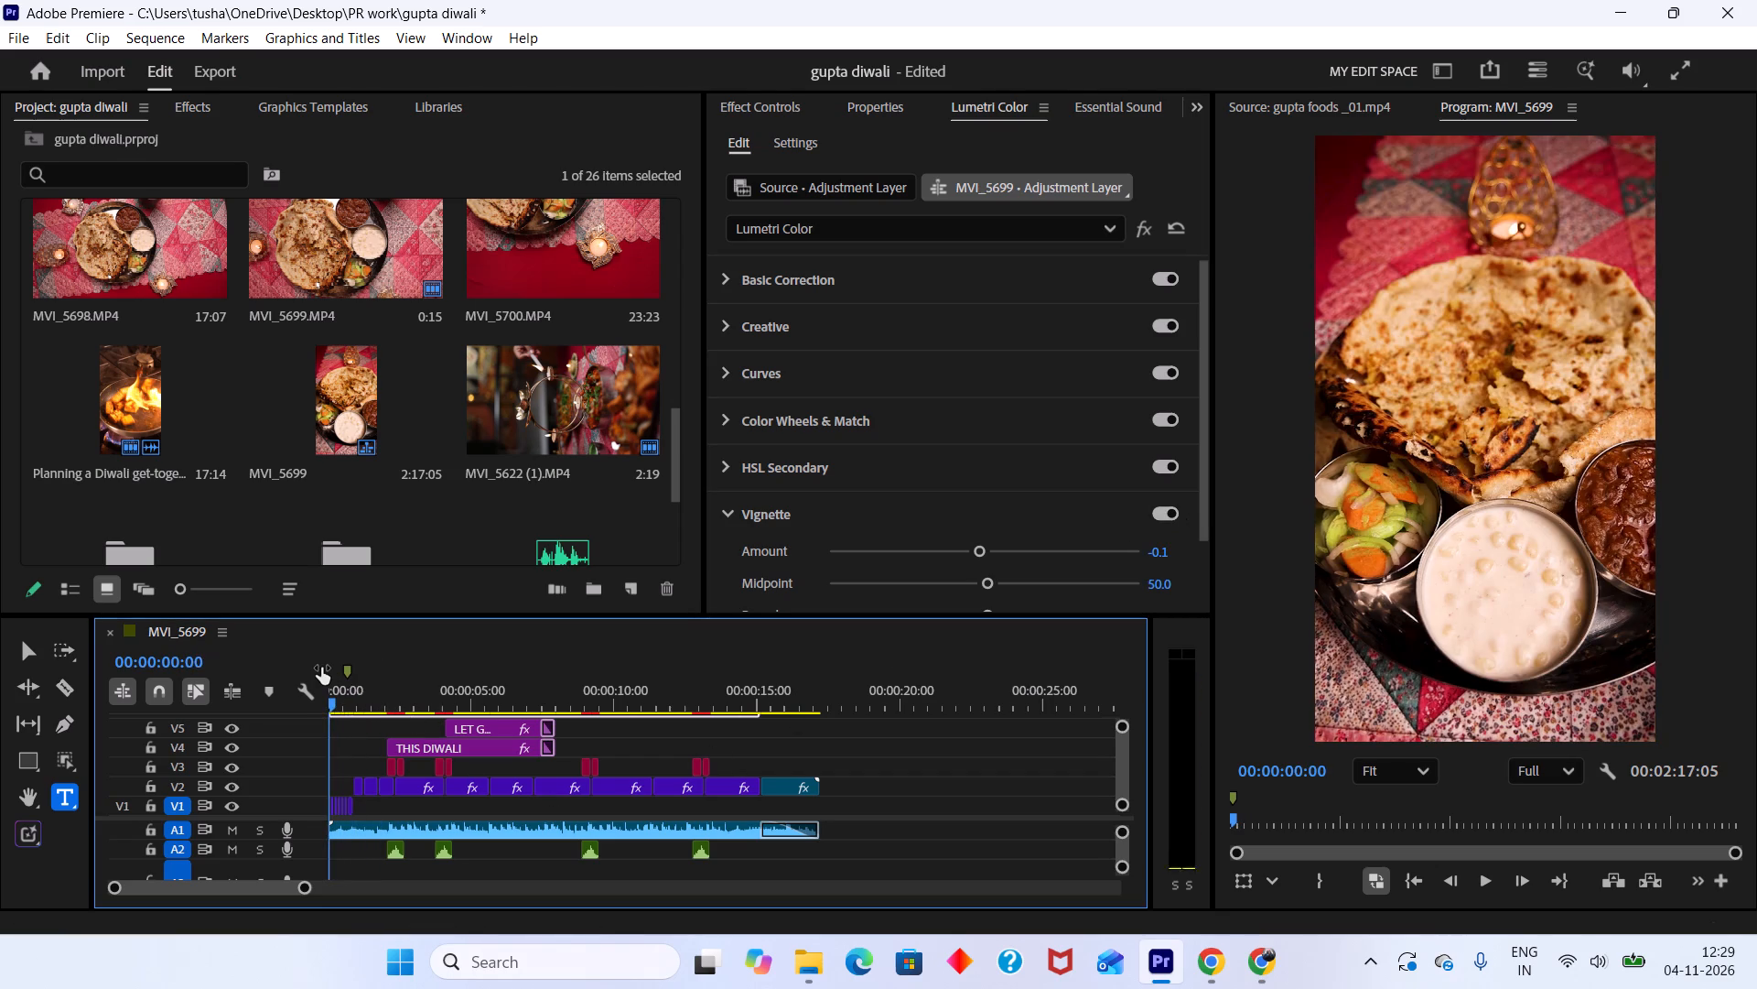
{"action": "key", "text": "space"}
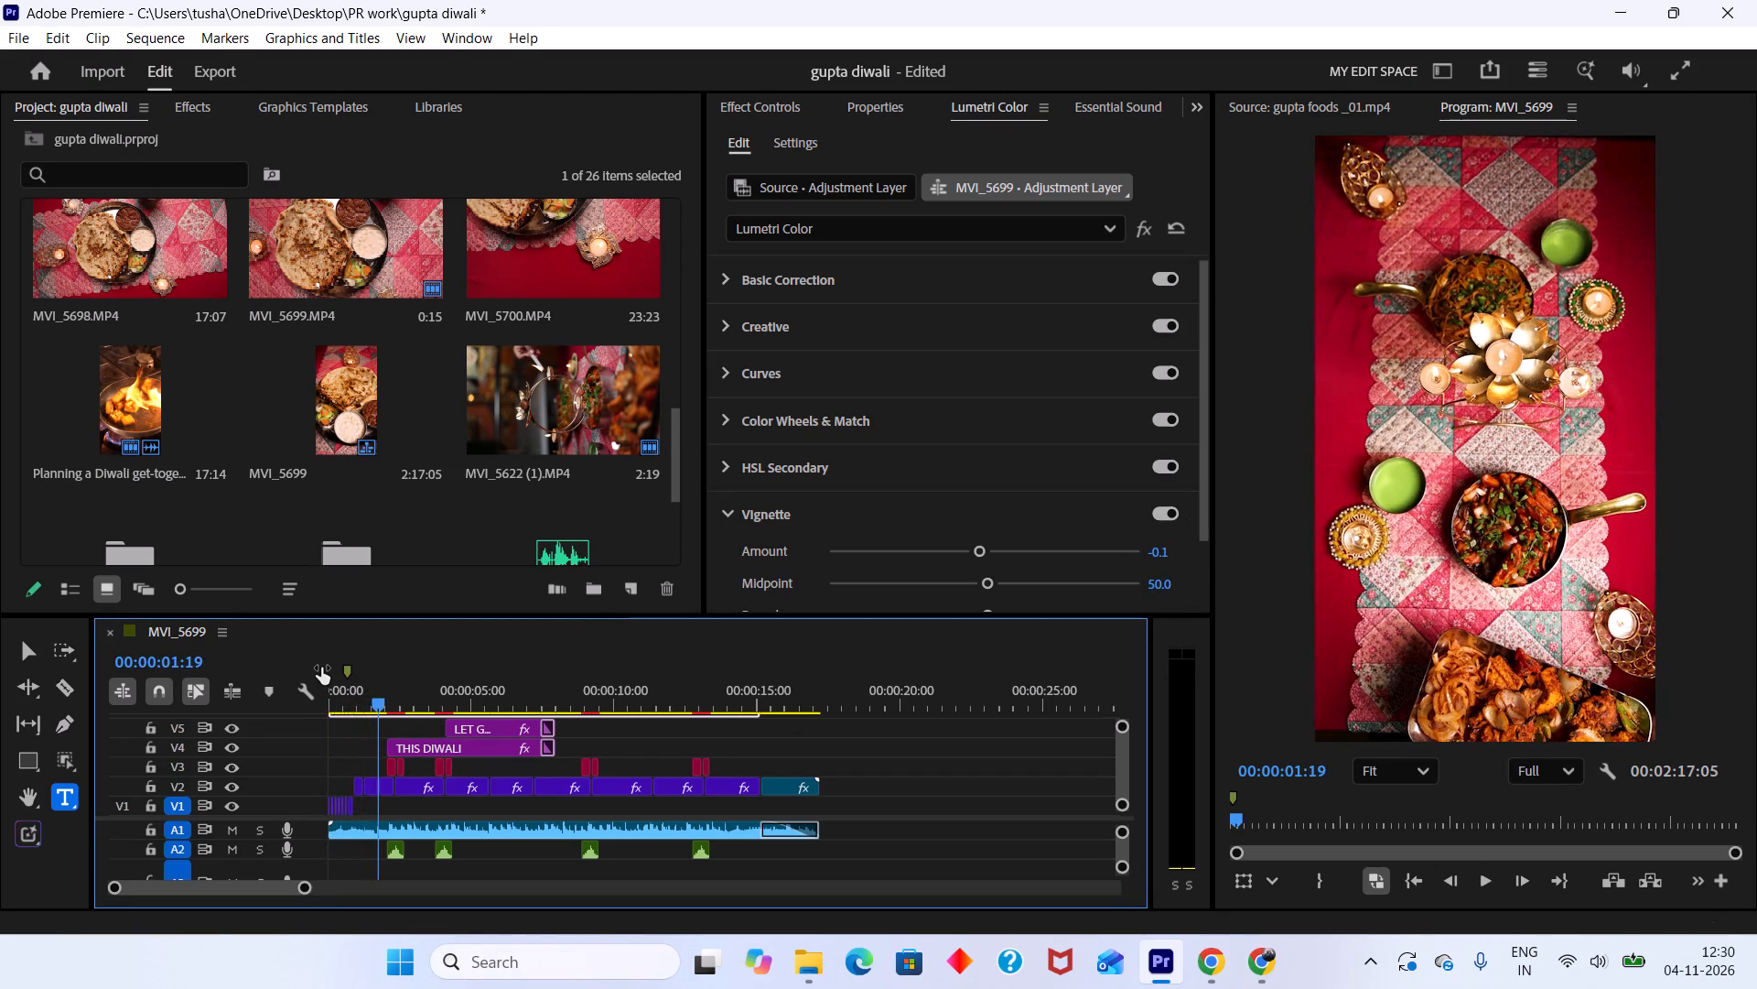
Lower the Lumetri exposure of the first MVI_5663.MP4 clip on V2, at about 00:00:01:05, to about -0.3.
{"action": "scroll", "coordinate": [337, 764], "scroll_direction": "up", "scroll_amount": 11, "text": "alt"}
{"action": "left_click_drag", "start_coordinate": [435, 690], "coordinate": [412, 680]}
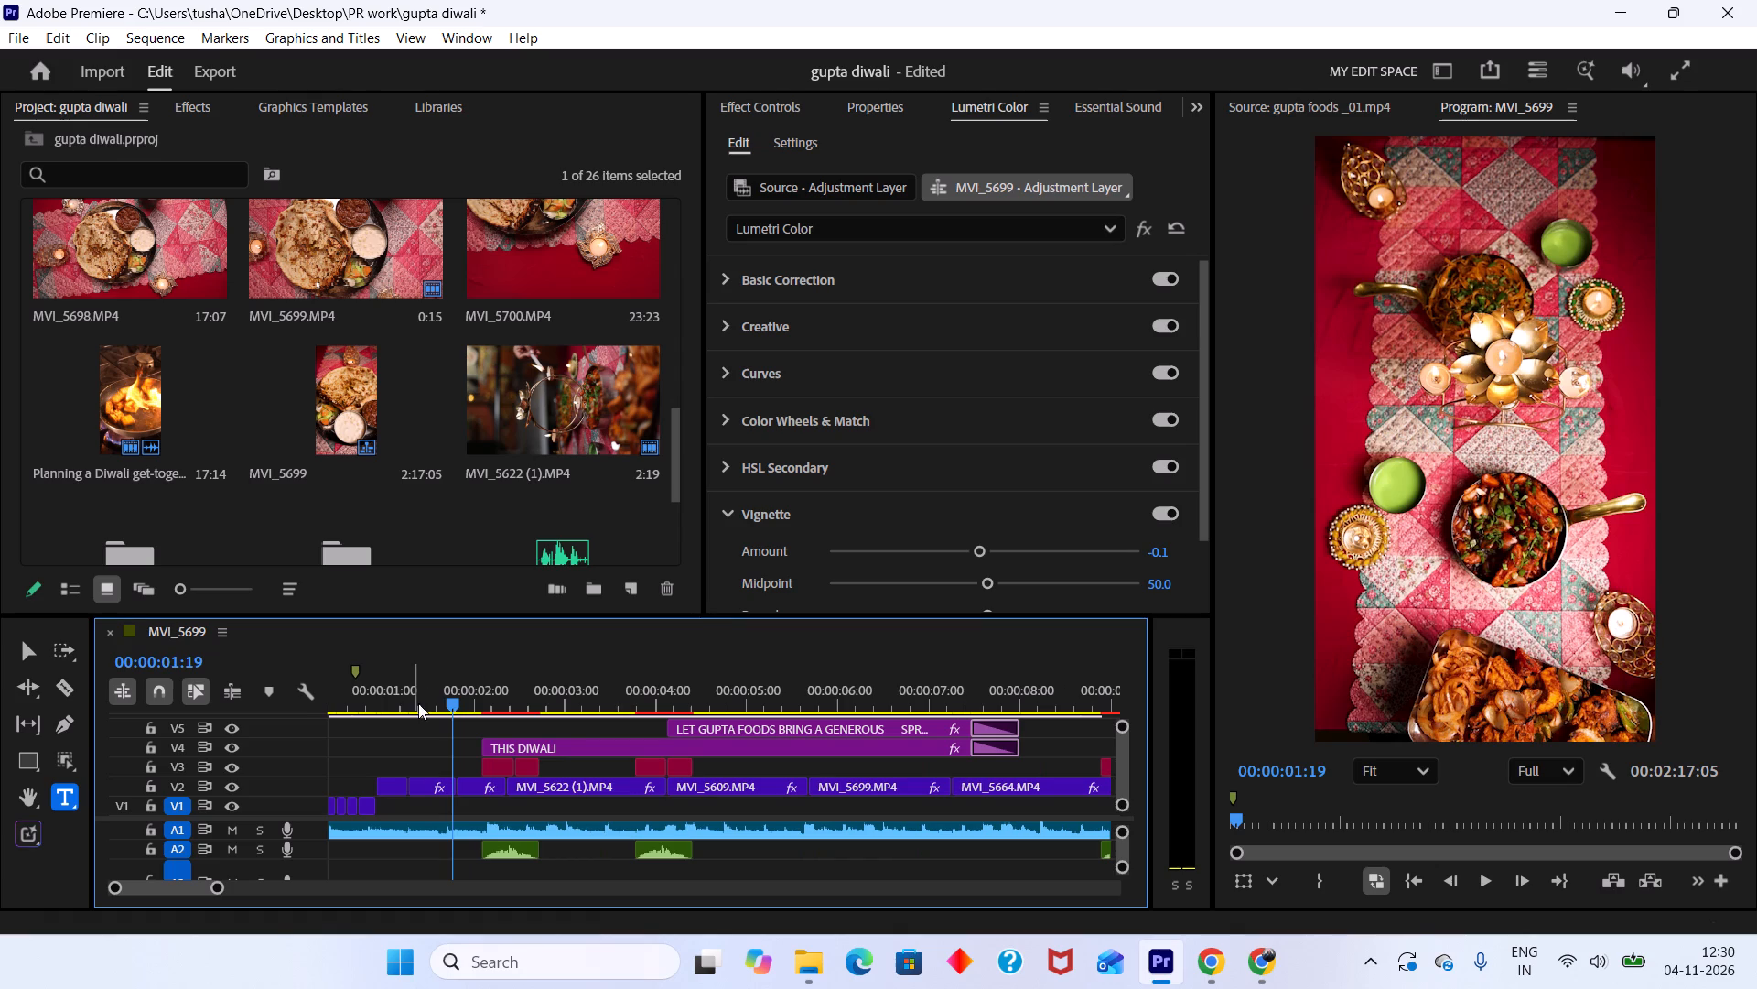
{"action": "left_click_drag", "start_coordinate": [418, 704], "coordinate": [403, 700]}
{"action": "left_click", "coordinate": [397, 787]}
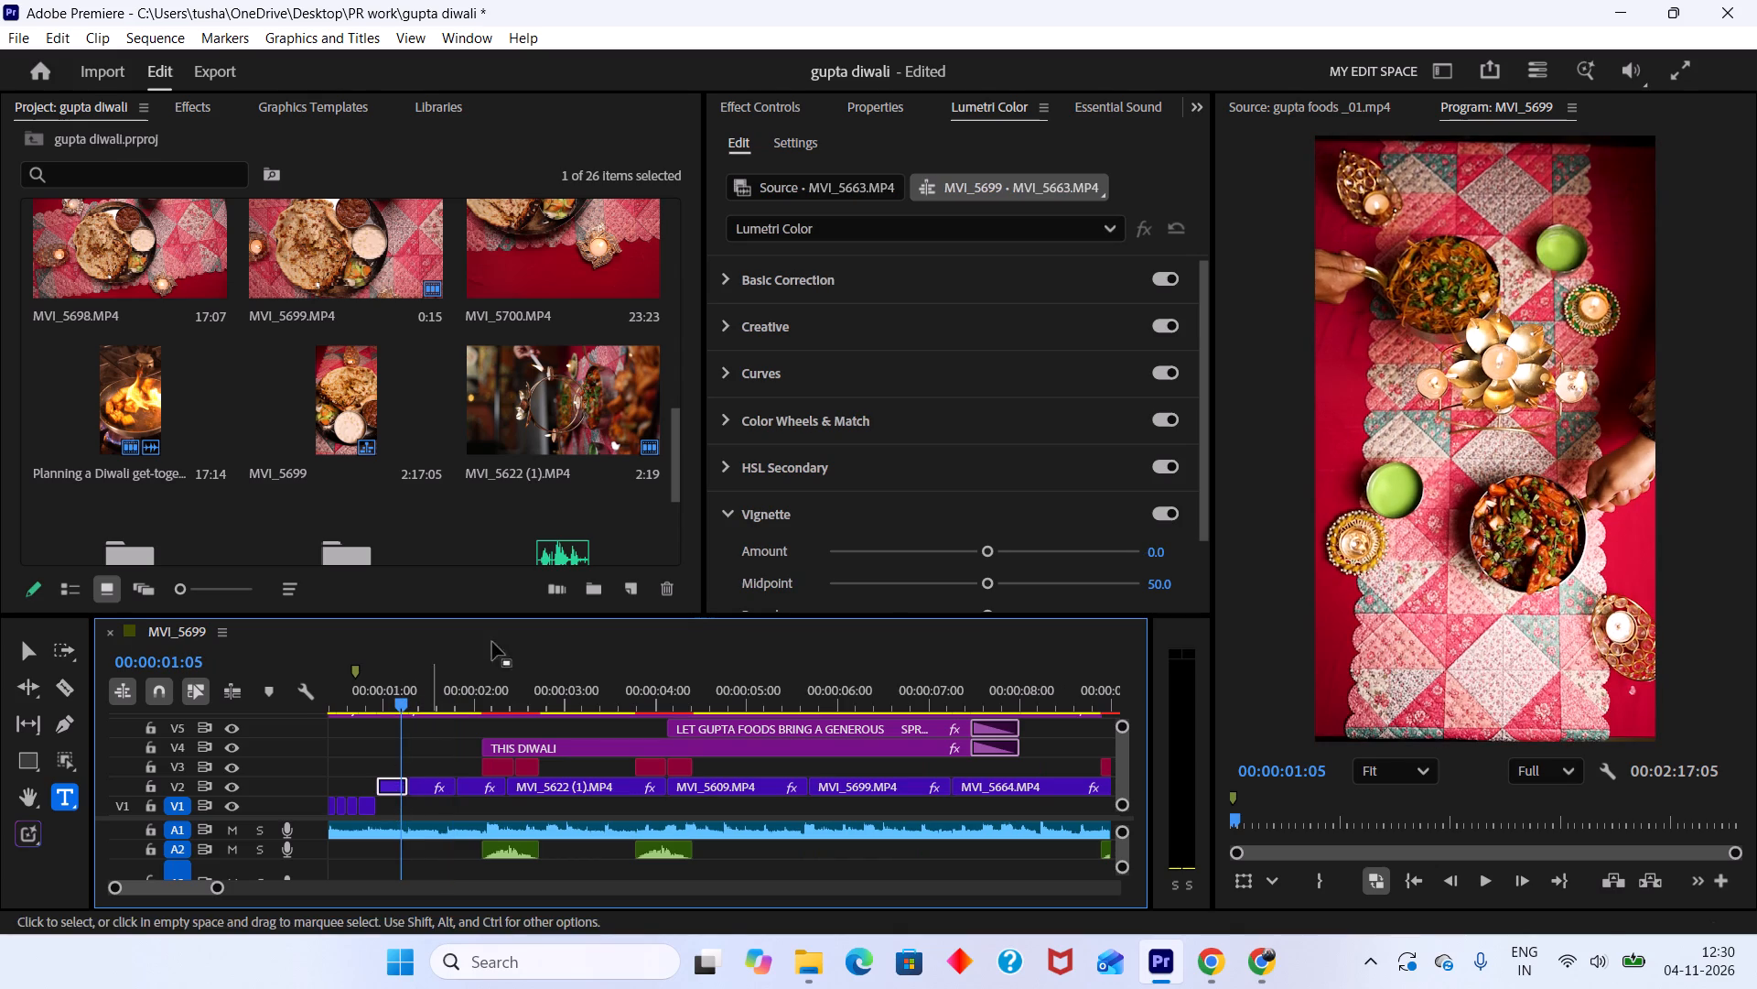
{"action": "left_click", "coordinate": [894, 107]}
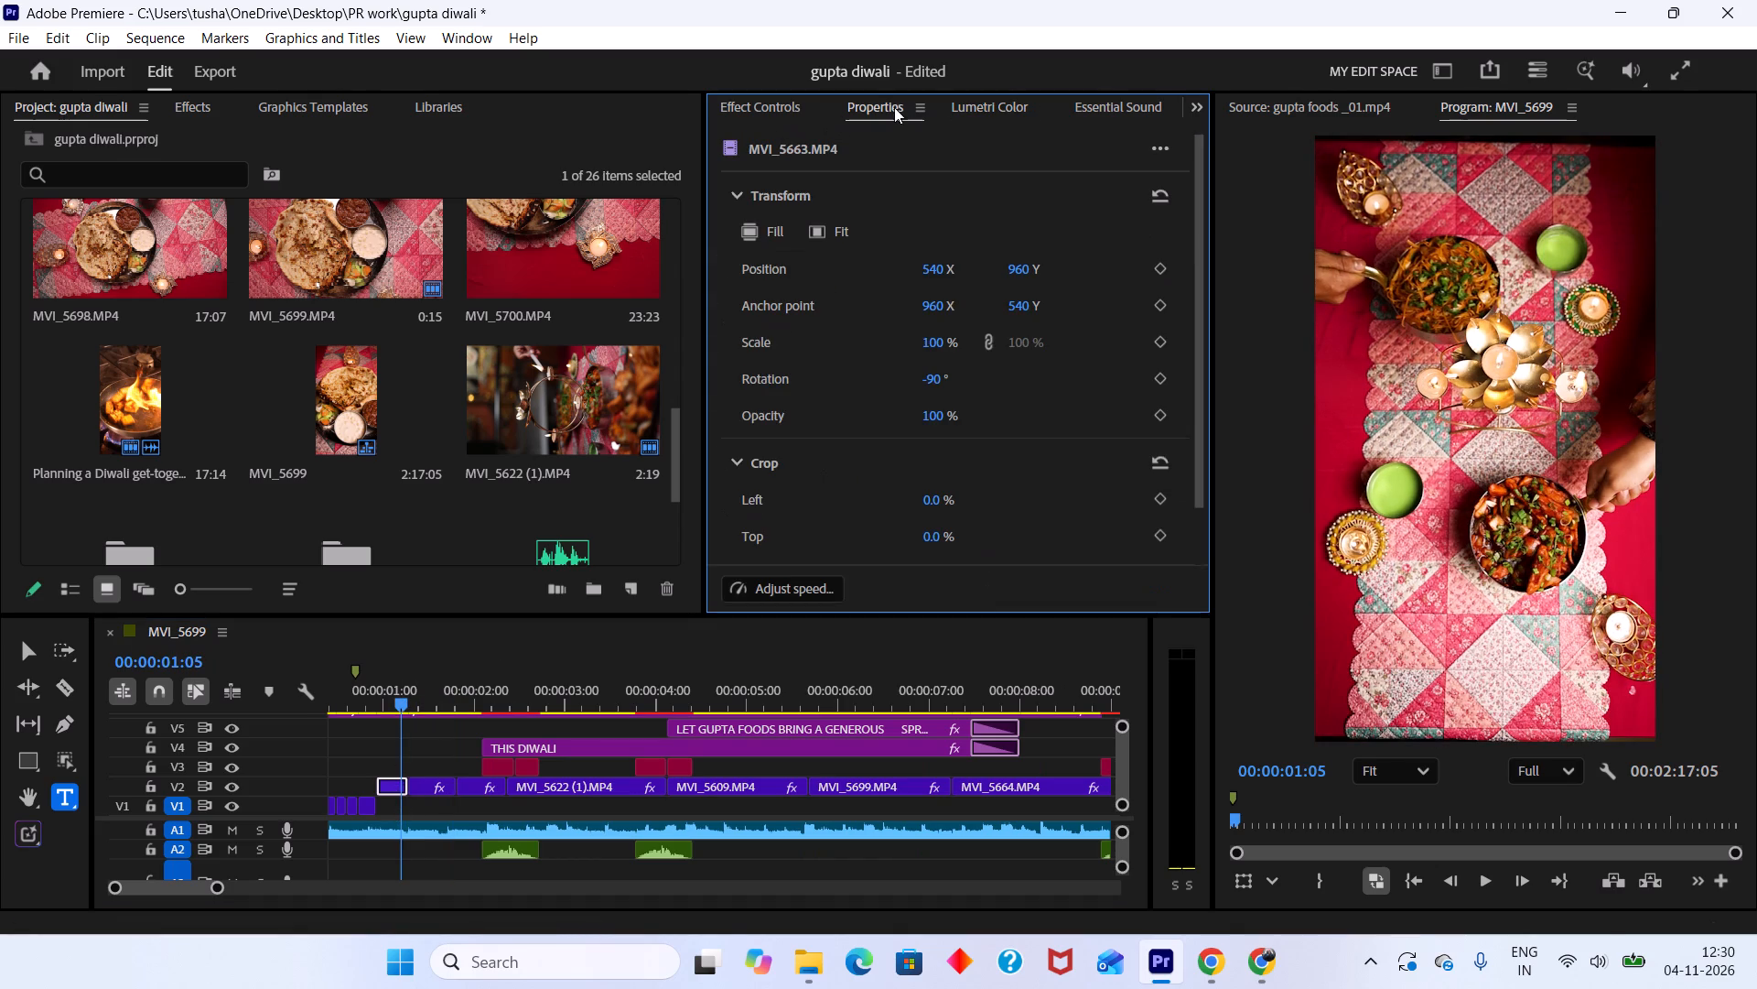
{"action": "left_click", "coordinate": [965, 108]}
{"action": "scroll", "coordinate": [778, 504], "scroll_direction": "down", "scroll_amount": 2}
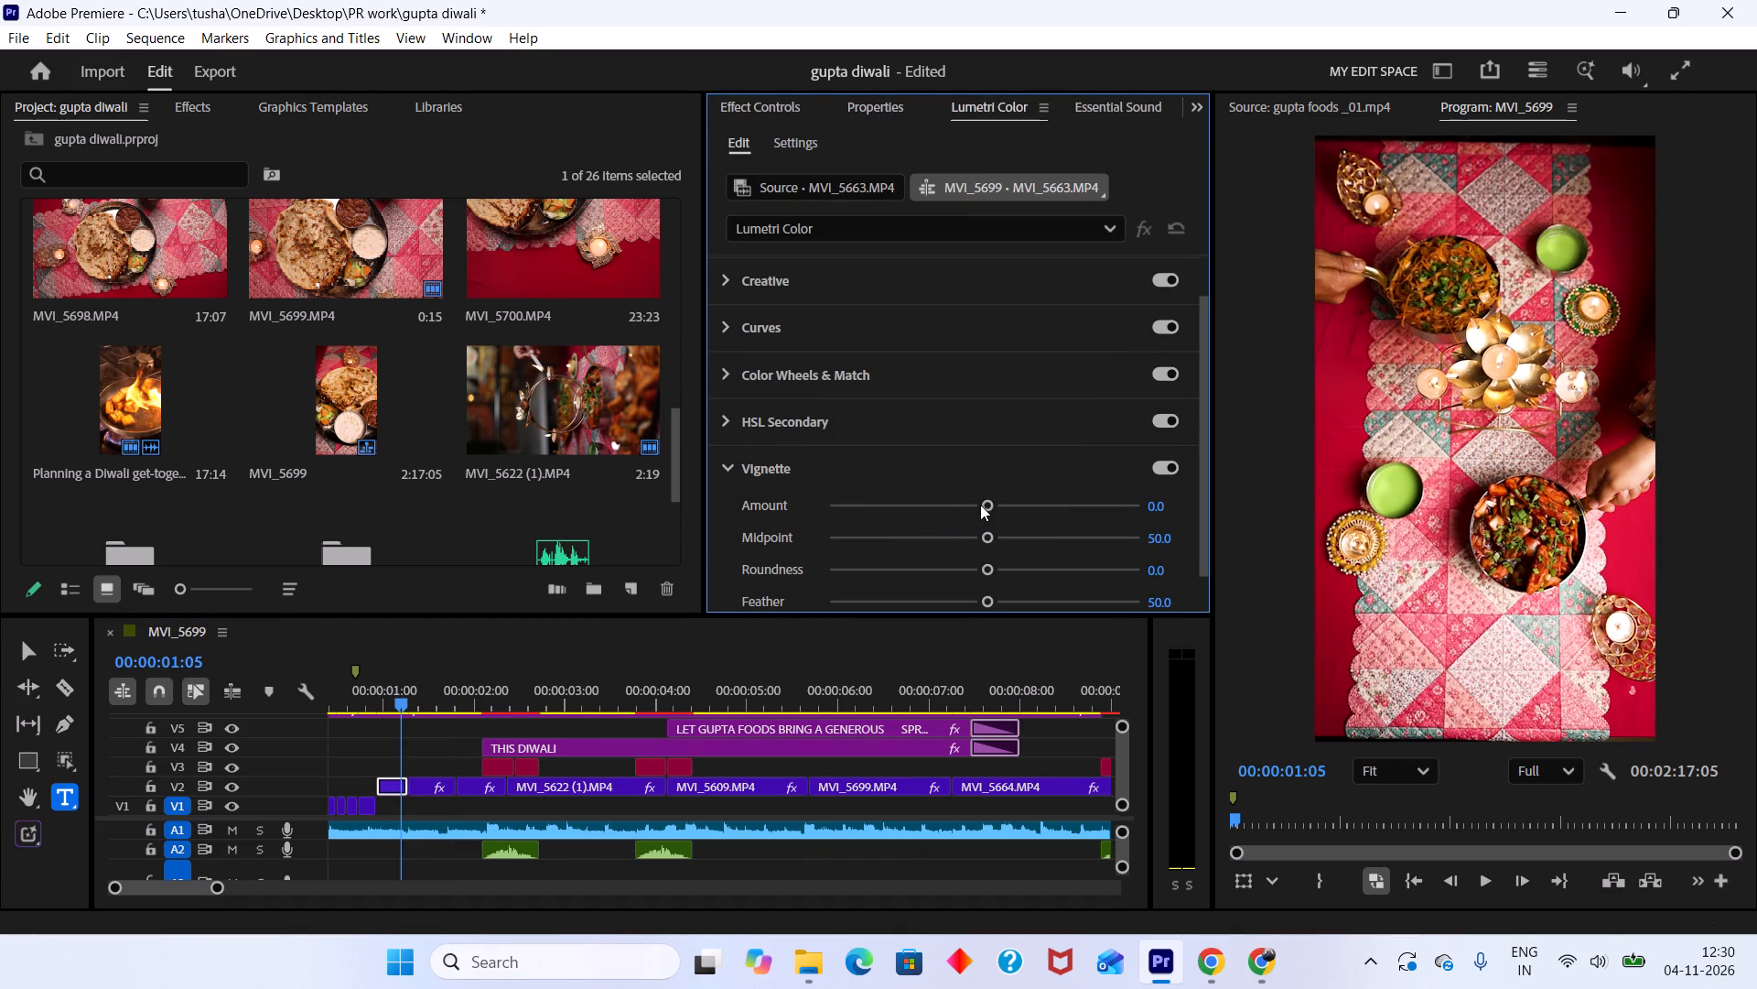
{"action": "scroll", "coordinate": [781, 329], "scroll_direction": "up", "scroll_amount": 3}
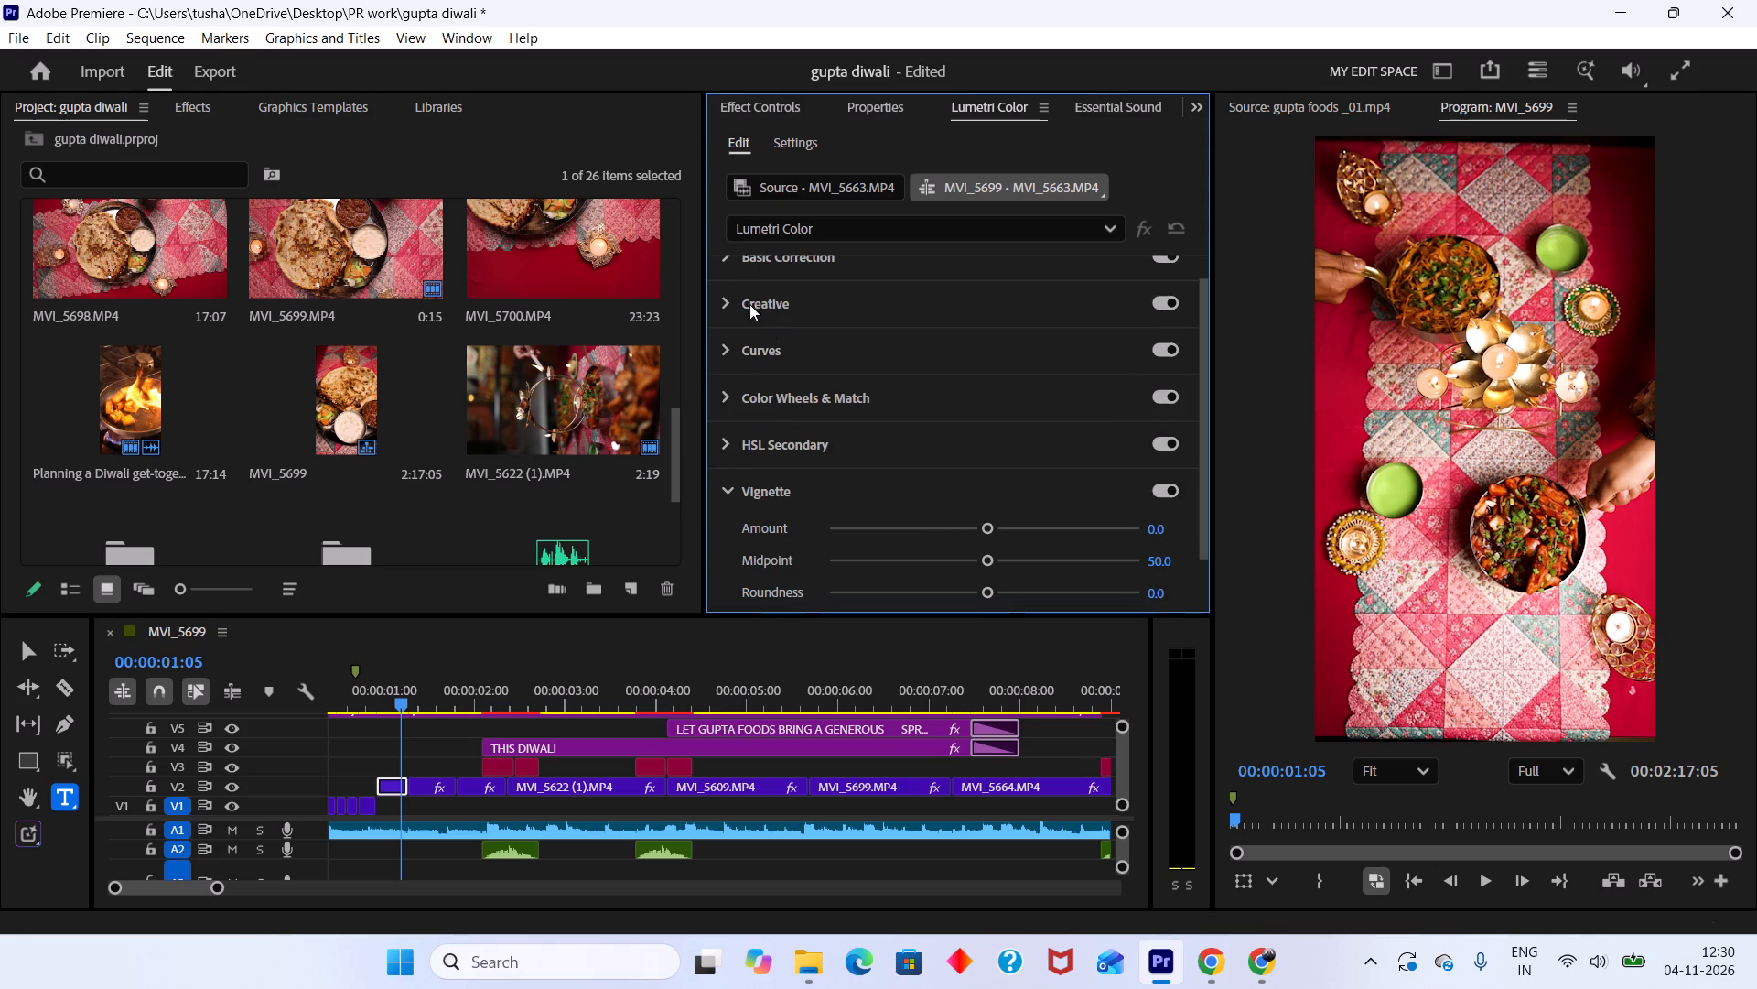
{"action": "left_click", "coordinate": [738, 284]}
{"action": "scroll", "coordinate": [905, 472], "scroll_direction": "down", "scroll_amount": 8}
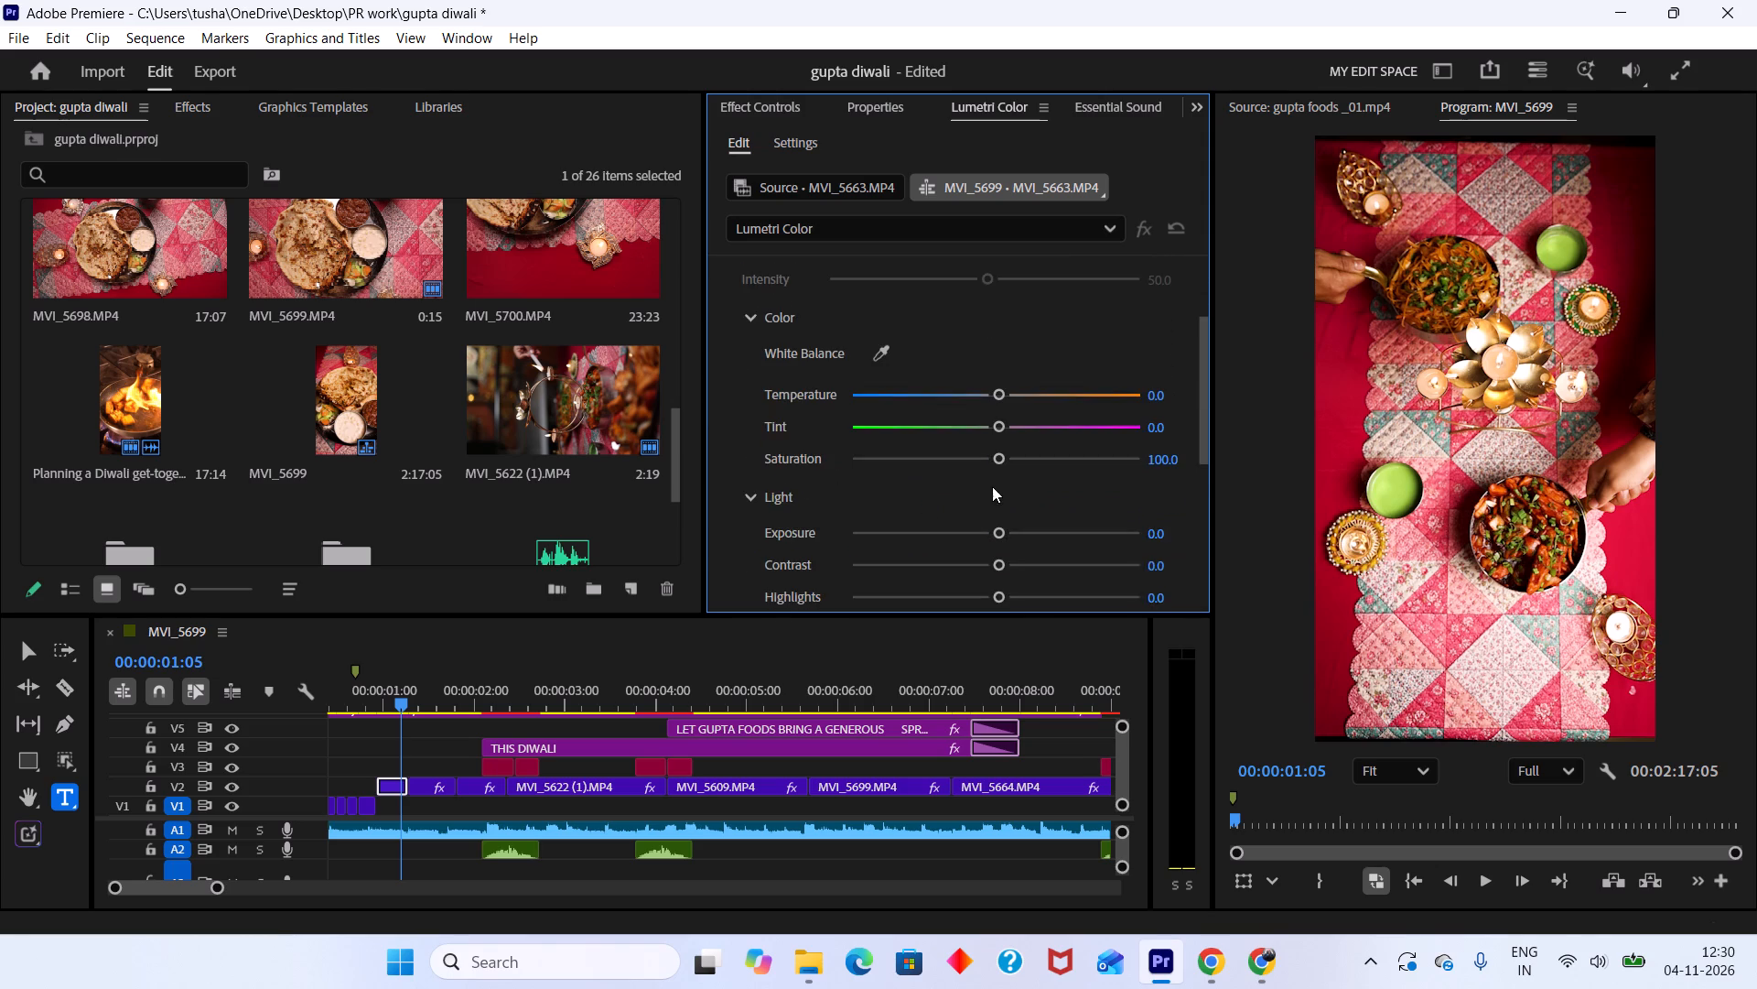
{"action": "left_click_drag", "start_coordinate": [1001, 489], "coordinate": [985, 501]}
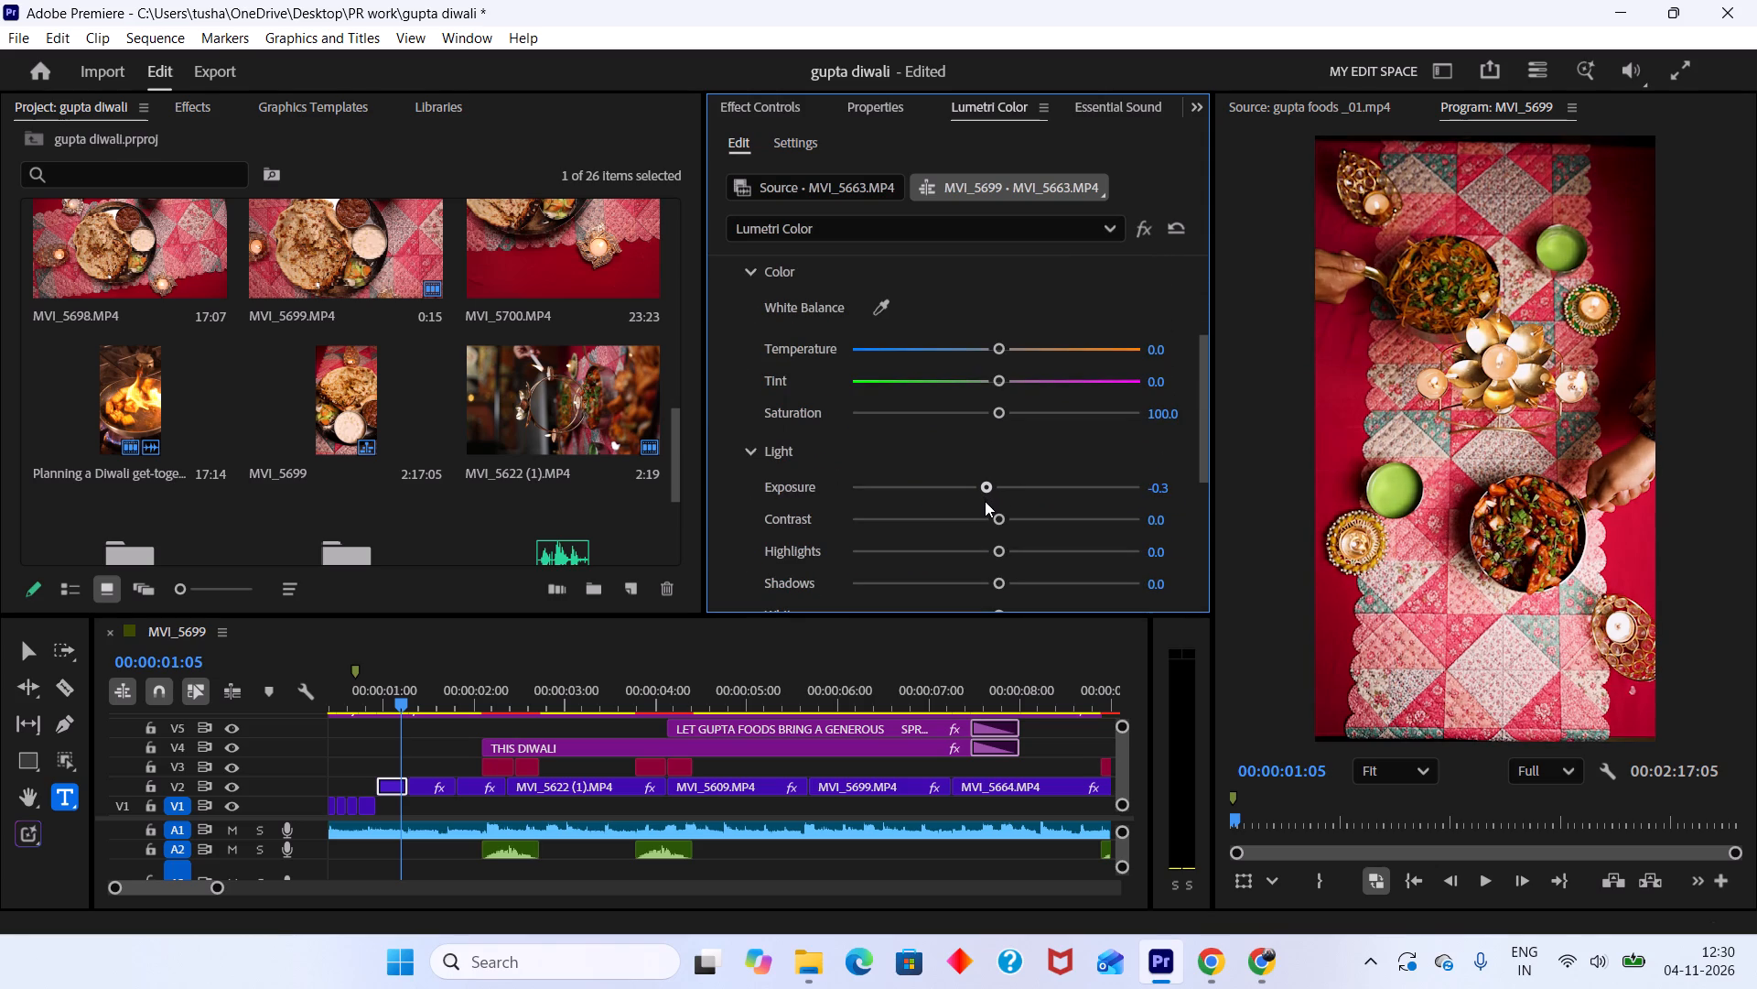
{"action": "left_click_drag", "start_coordinate": [985, 501], "coordinate": [987, 502]}
Compare the first MVI_5663.MP4 clip with its Lumetri Color effect off and on.
{"action": "left_click", "coordinate": [762, 100]}
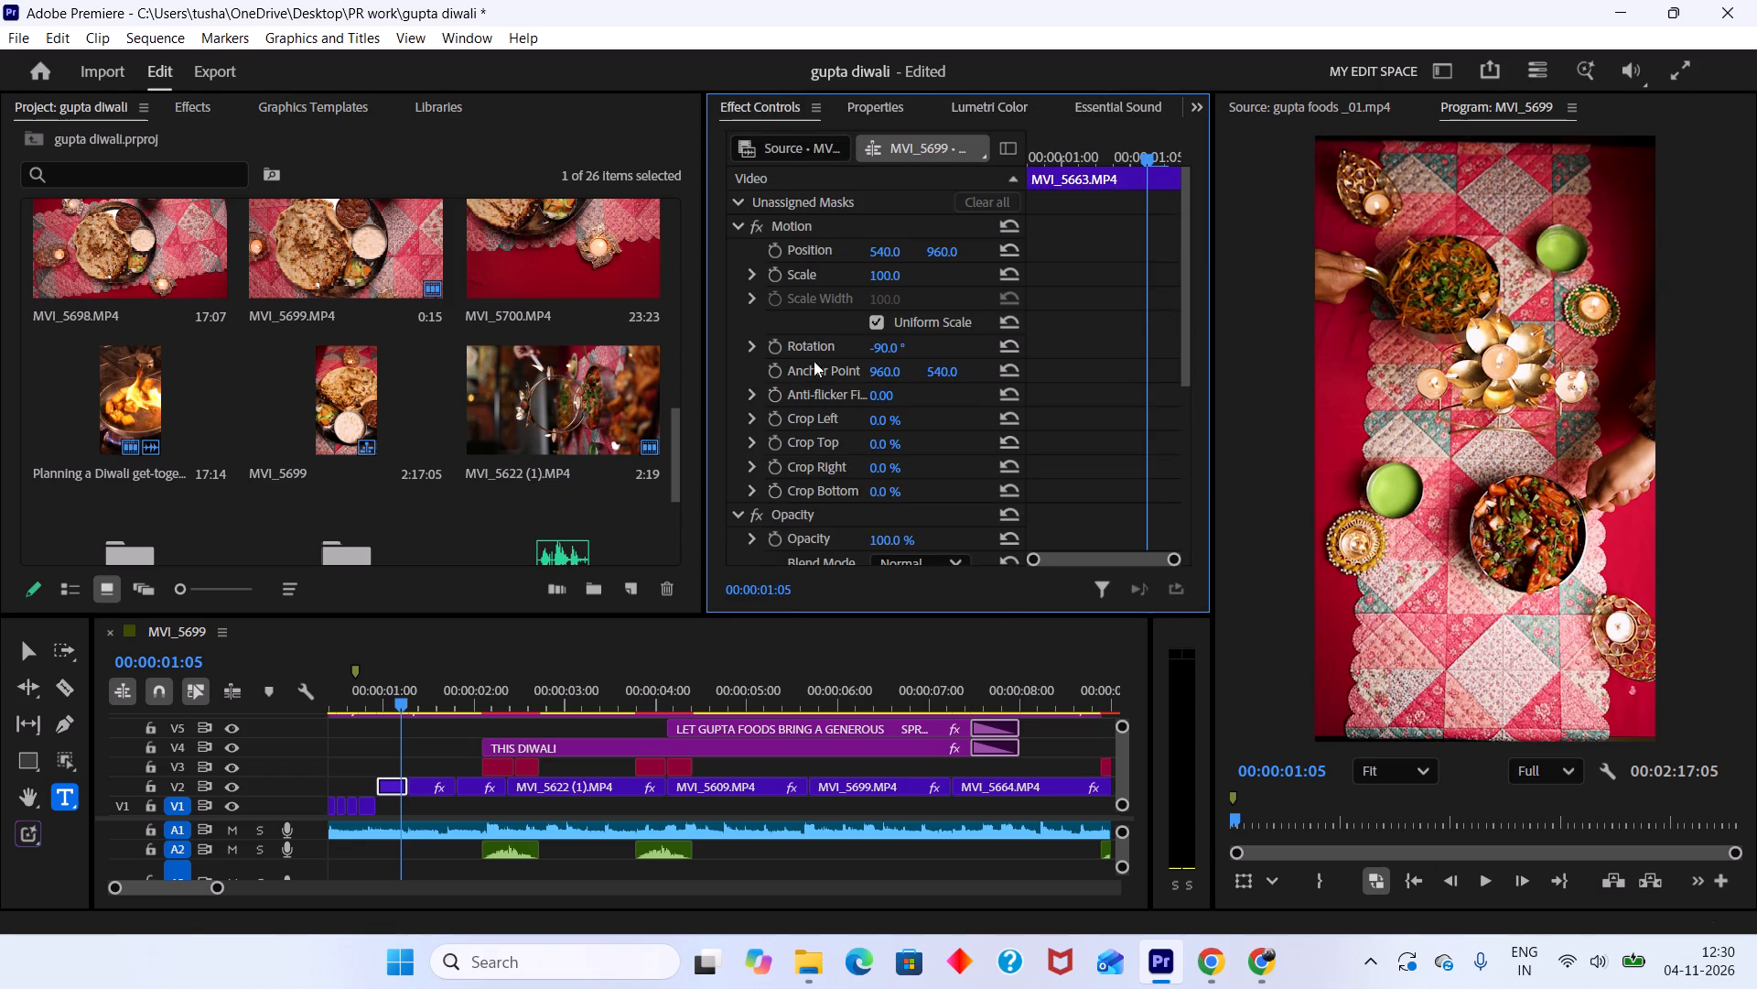
{"action": "scroll", "coordinate": [801, 394], "scroll_direction": "down", "scroll_amount": 9}
{"action": "left_click", "coordinate": [752, 431]}
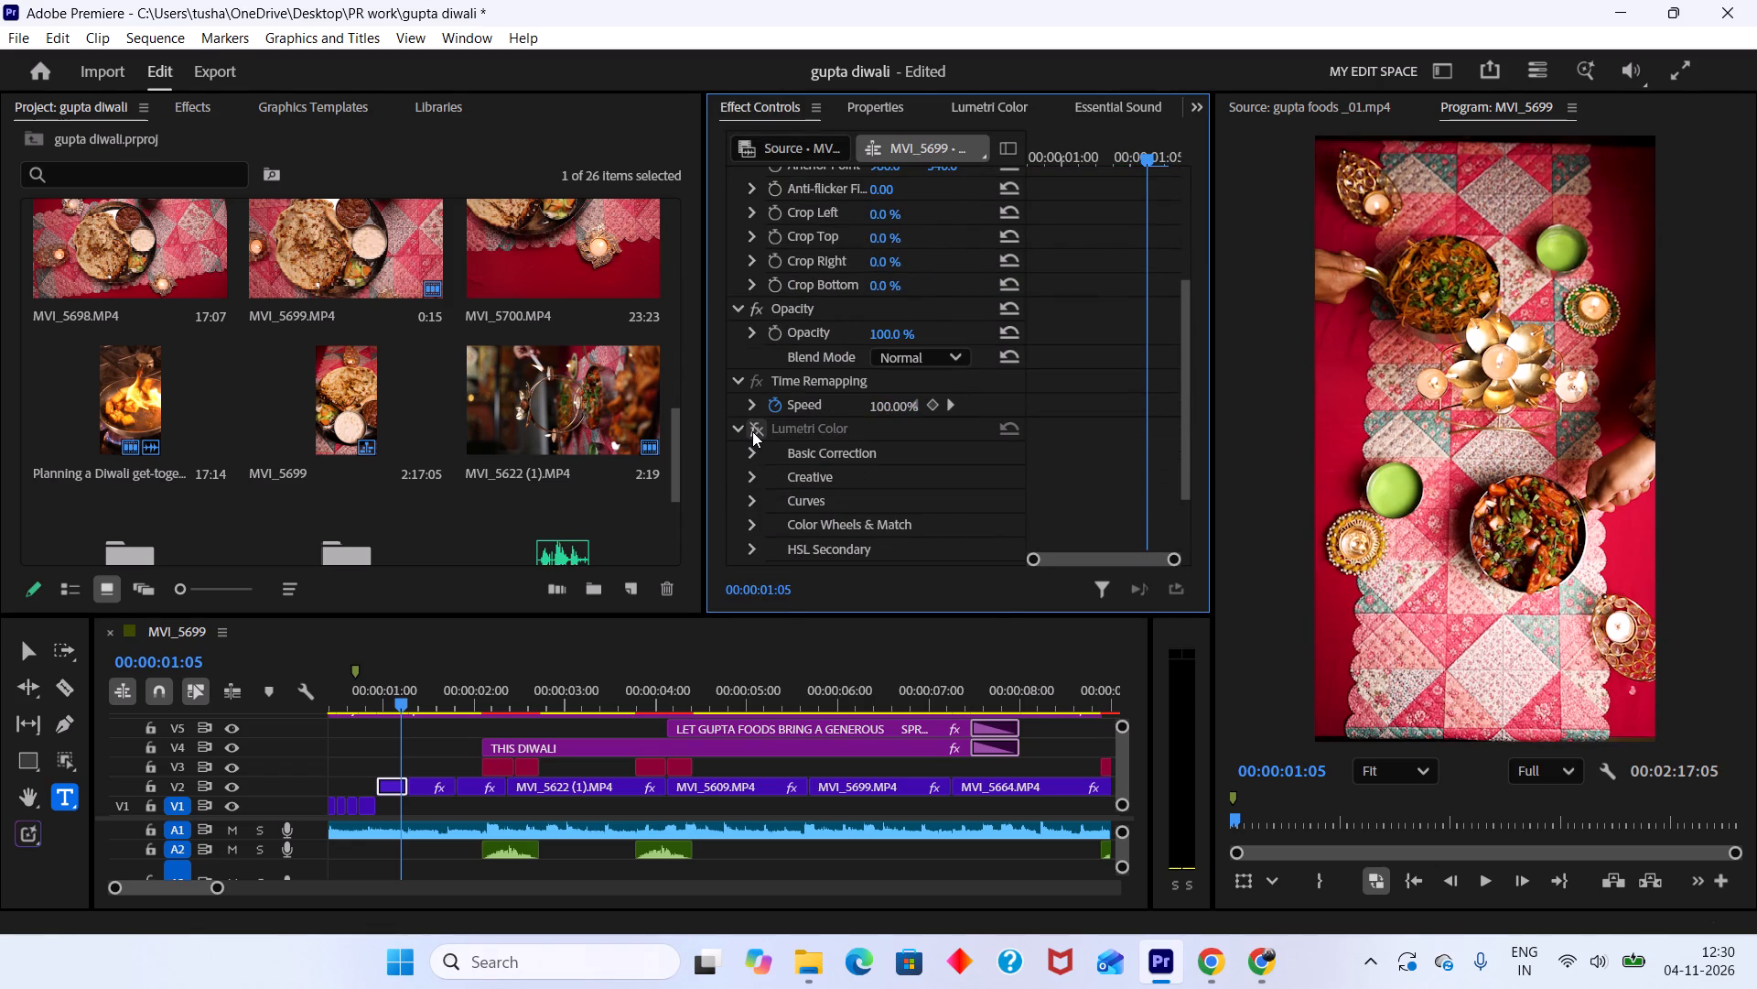
{"action": "left_click", "coordinate": [752, 431]}
Copy the clip's Lumetri Color effect onto the next MVI_5663.MP4 clip on V2, at about 00:00:01:10.
{"action": "left_click", "coordinate": [803, 430]}
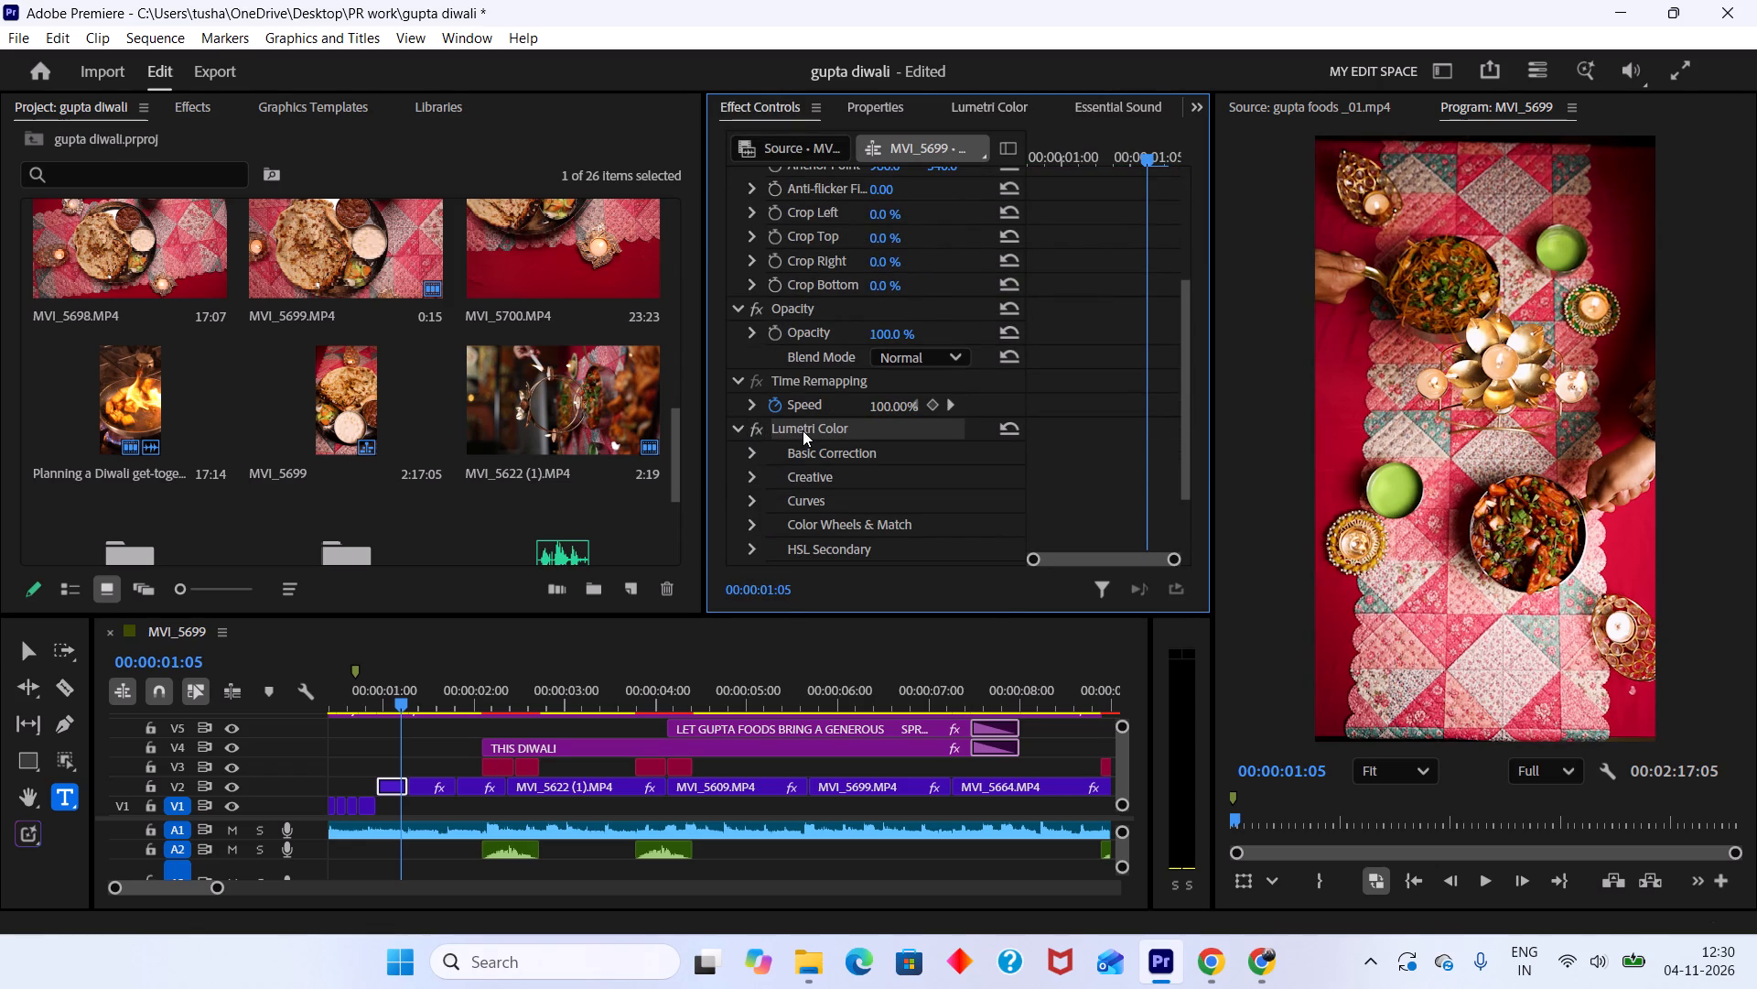
{"action": "key", "text": "ctrl+c"}
{"action": "left_click_drag", "start_coordinate": [427, 687], "coordinate": [426, 704]}
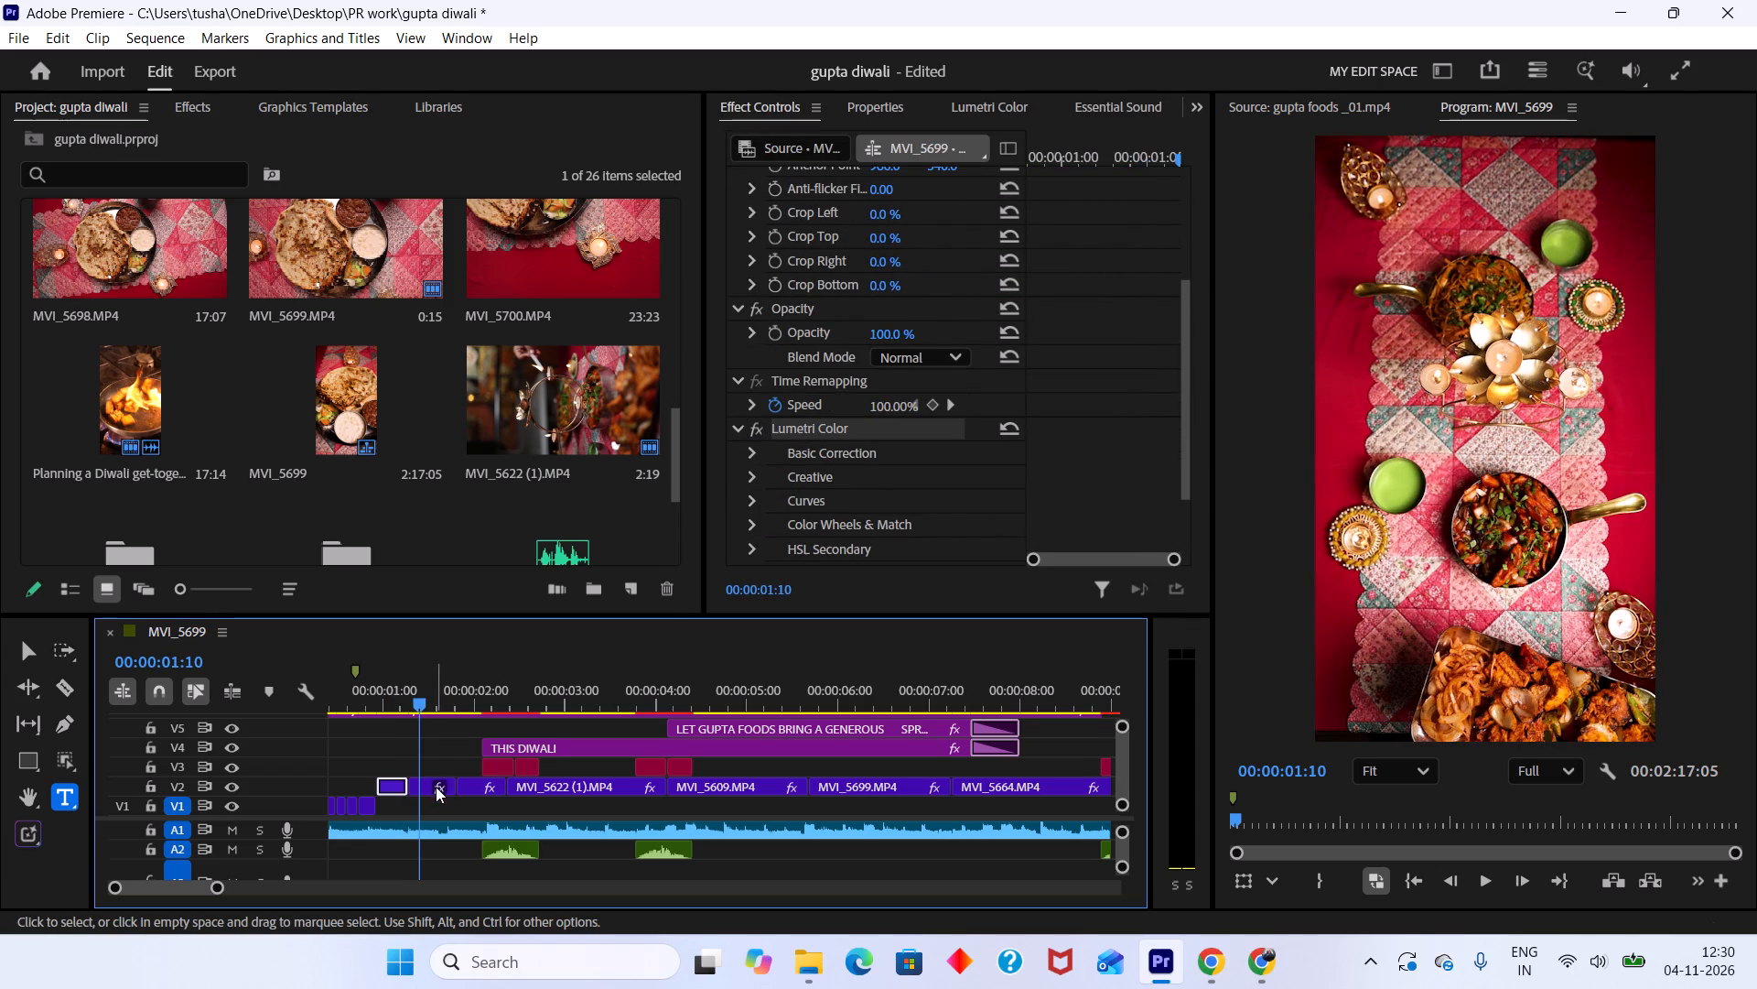
{"action": "left_click", "coordinate": [436, 787]}
{"action": "left_click", "coordinate": [521, 729], "text": "ctrl"}
{"action": "key", "text": "ctrl+v"}
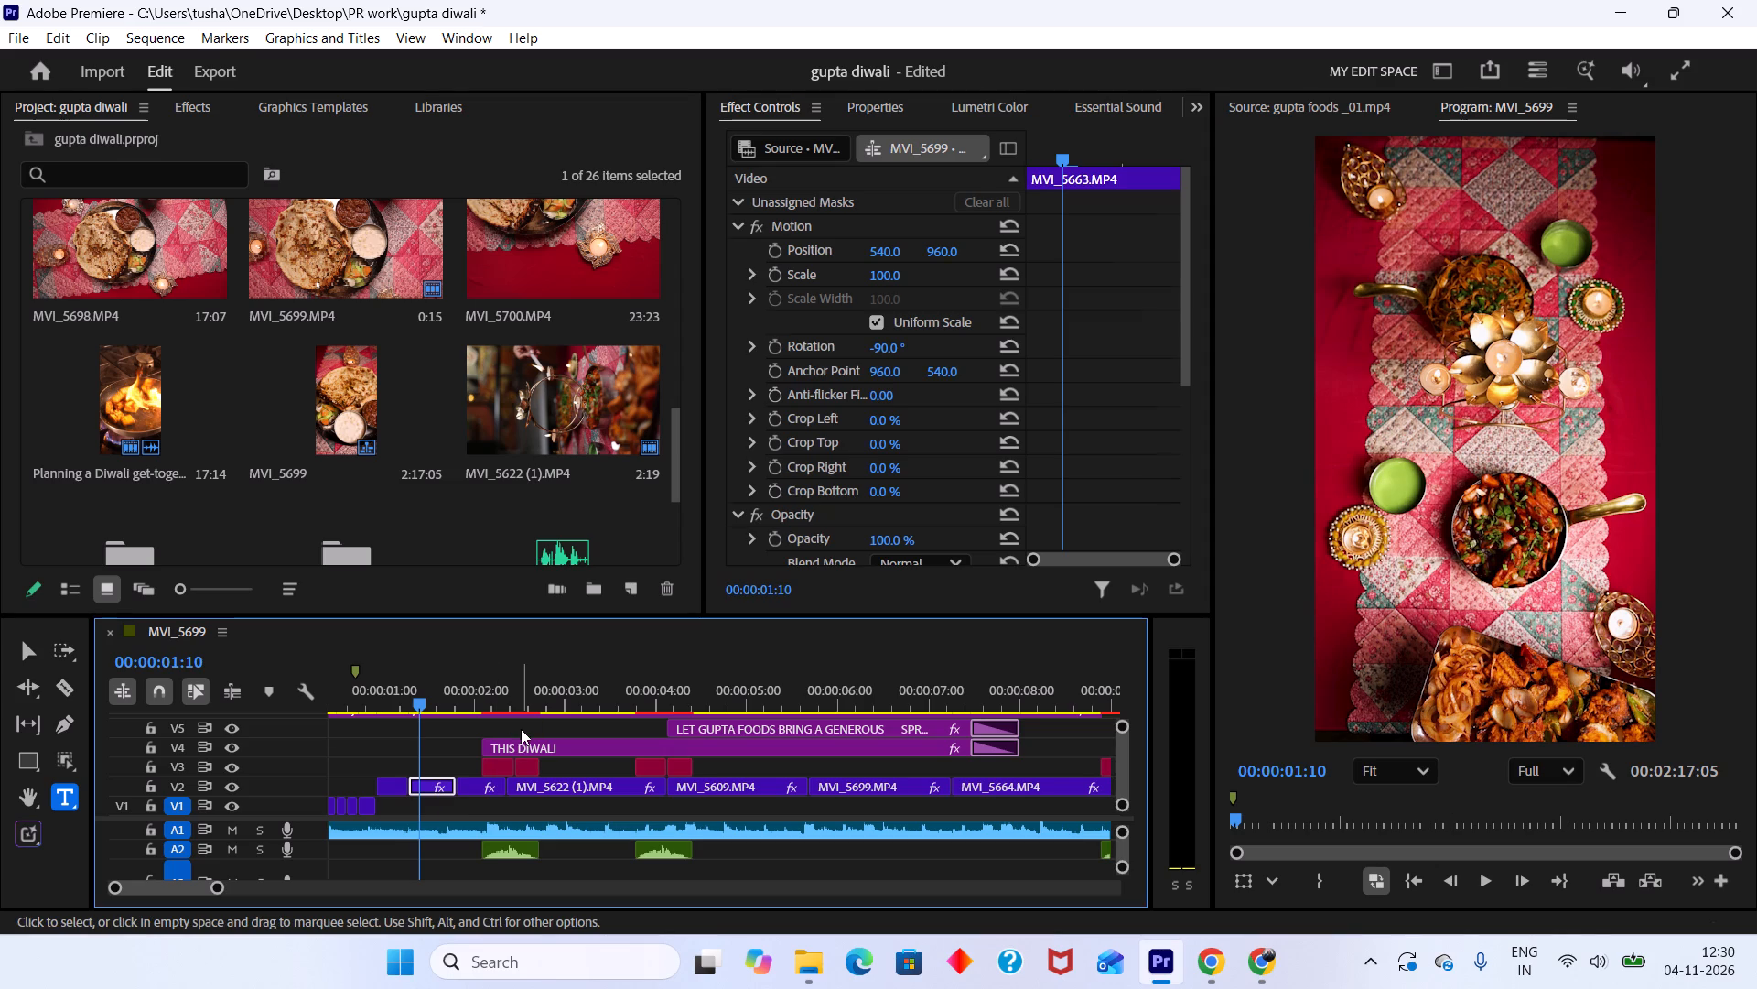
Paste the copied Lumetri Color effect onto the third MVI_5663.MP4 clip on V2, at about 00:00:01:24, and play it back.
{"action": "left_click_drag", "start_coordinate": [447, 700], "coordinate": [472, 752]}
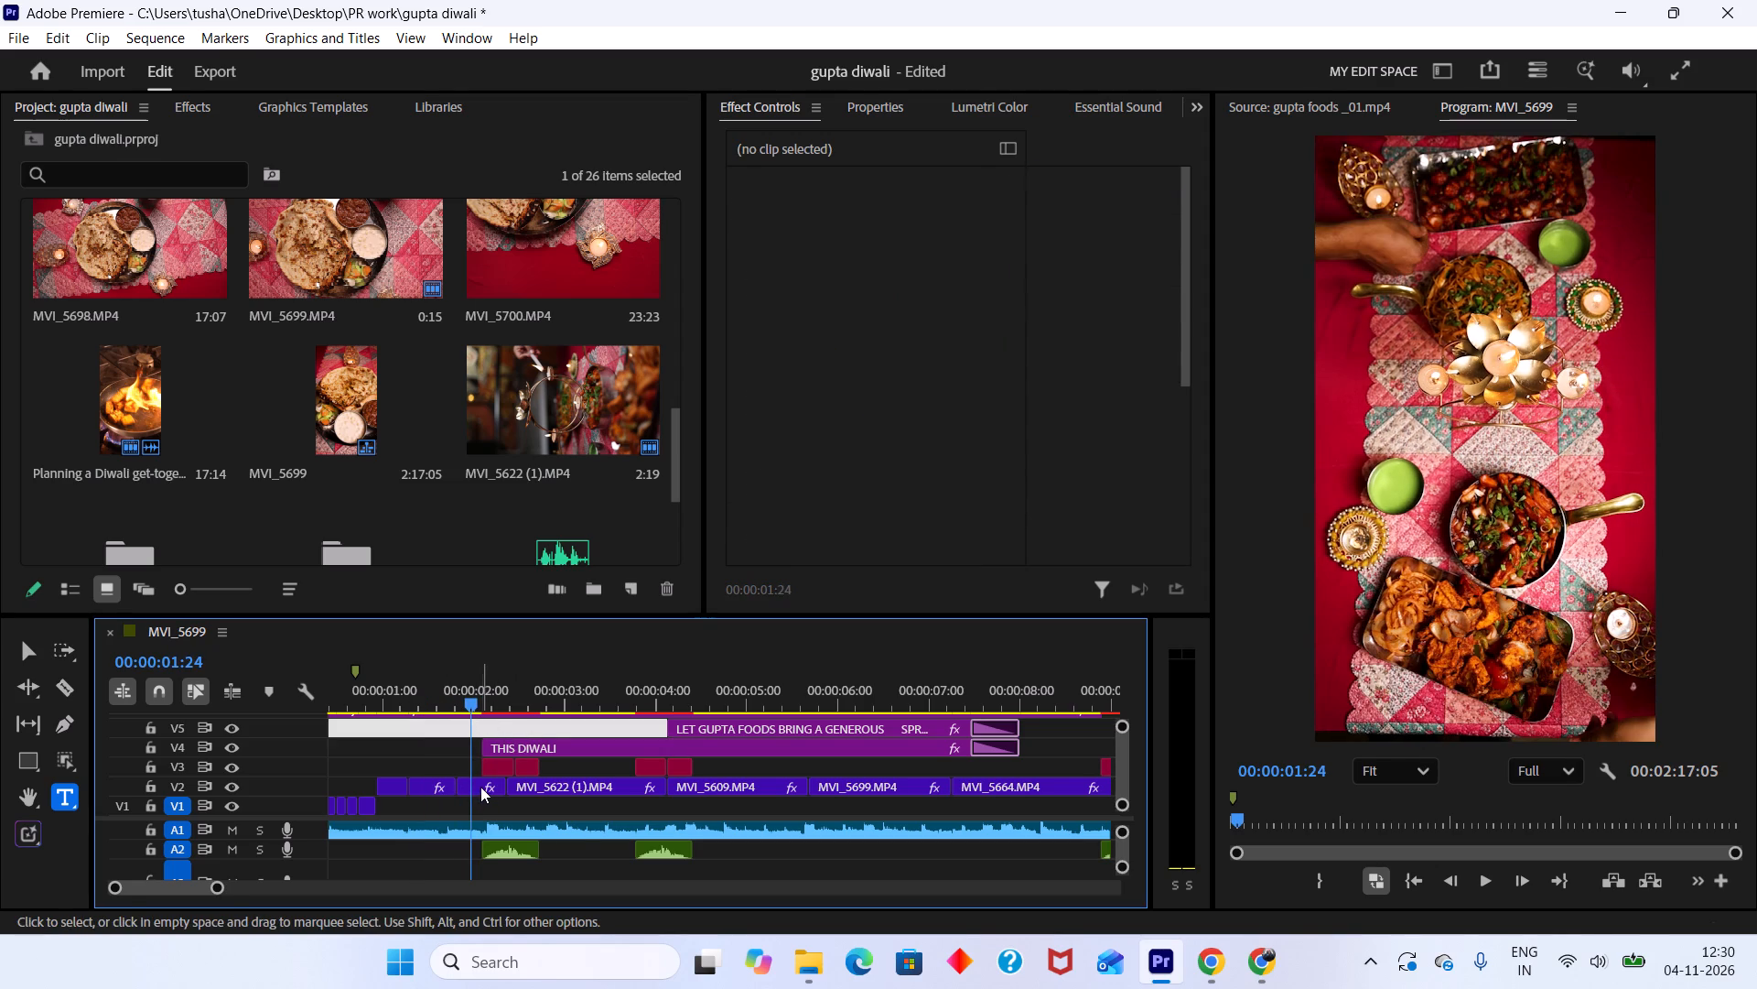
{"action": "left_click", "coordinate": [480, 787]}
{"action": "key", "text": "ctrl+v"}
{"action": "key", "text": "space"}
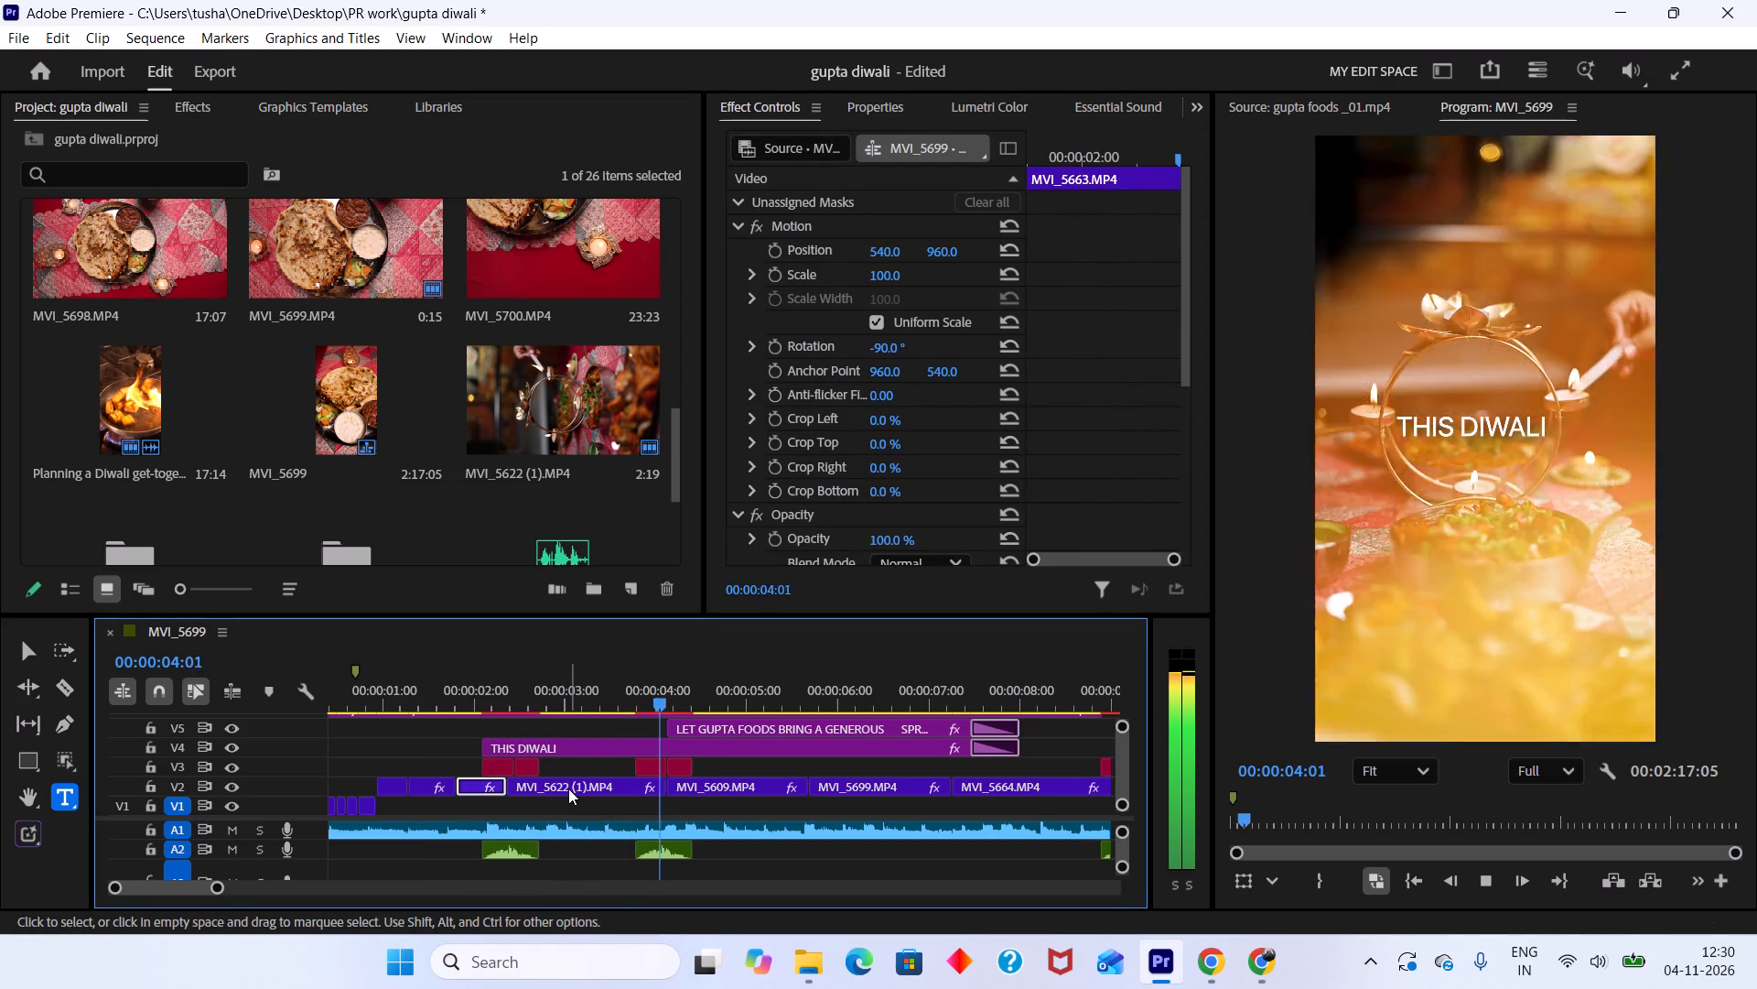
{"action": "key", "text": "space"}
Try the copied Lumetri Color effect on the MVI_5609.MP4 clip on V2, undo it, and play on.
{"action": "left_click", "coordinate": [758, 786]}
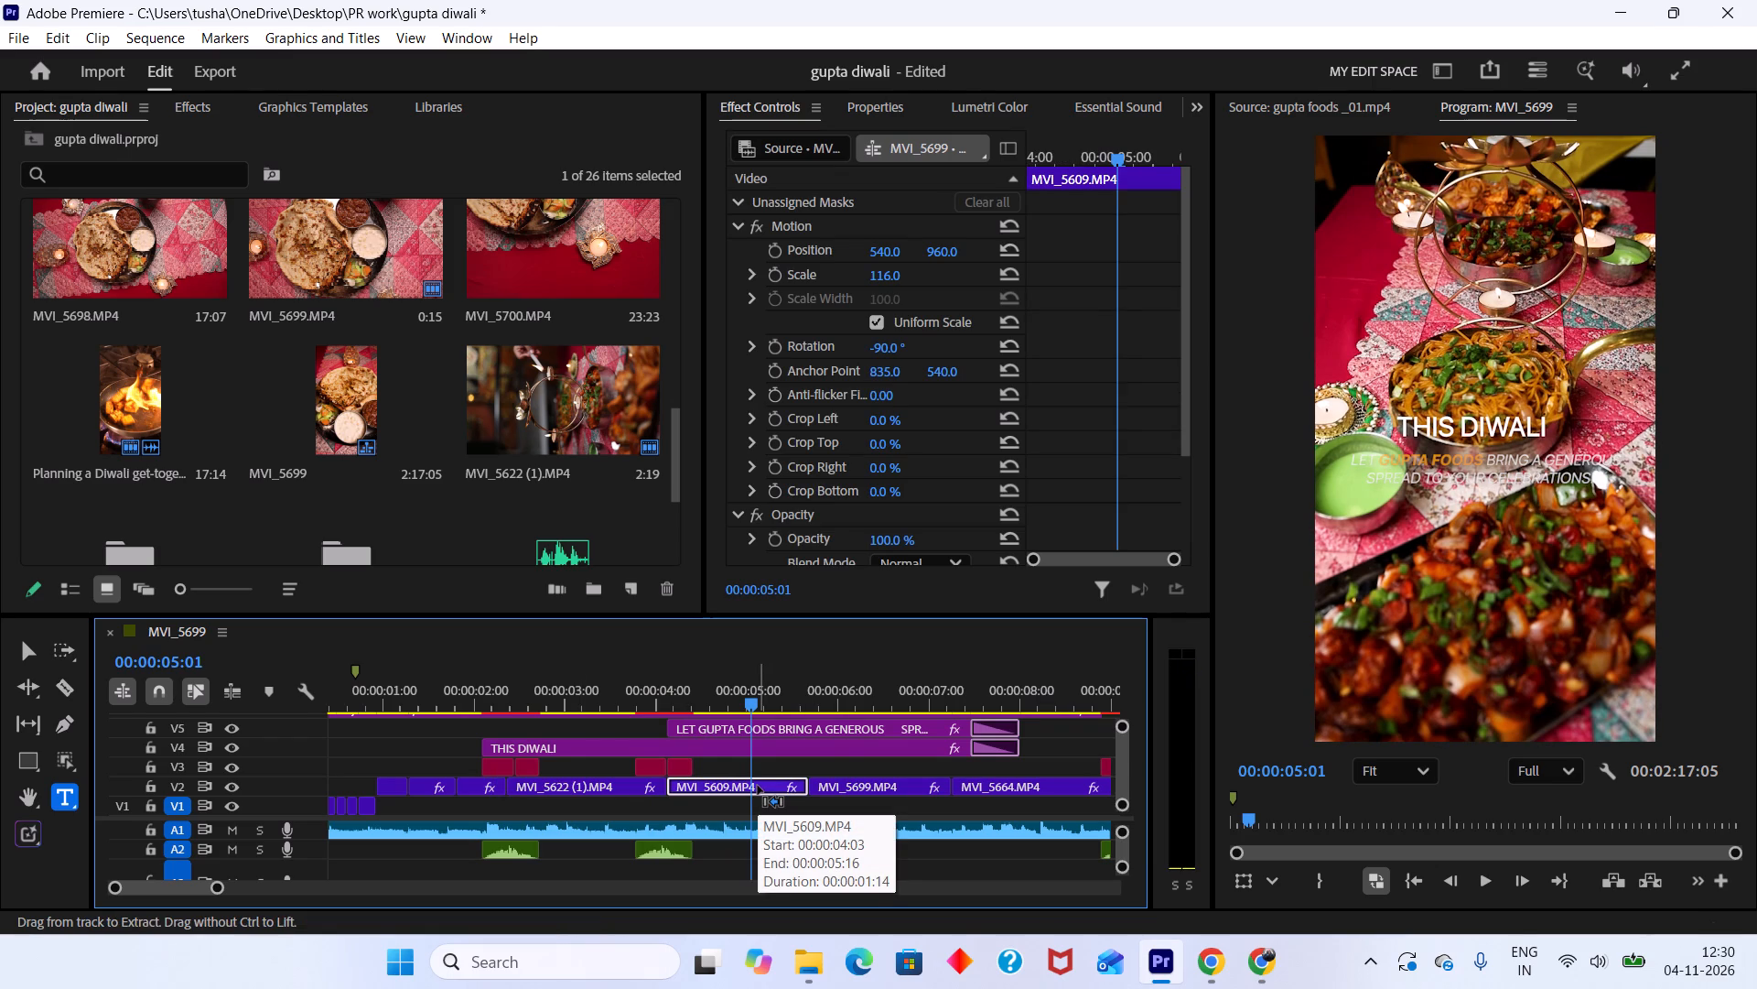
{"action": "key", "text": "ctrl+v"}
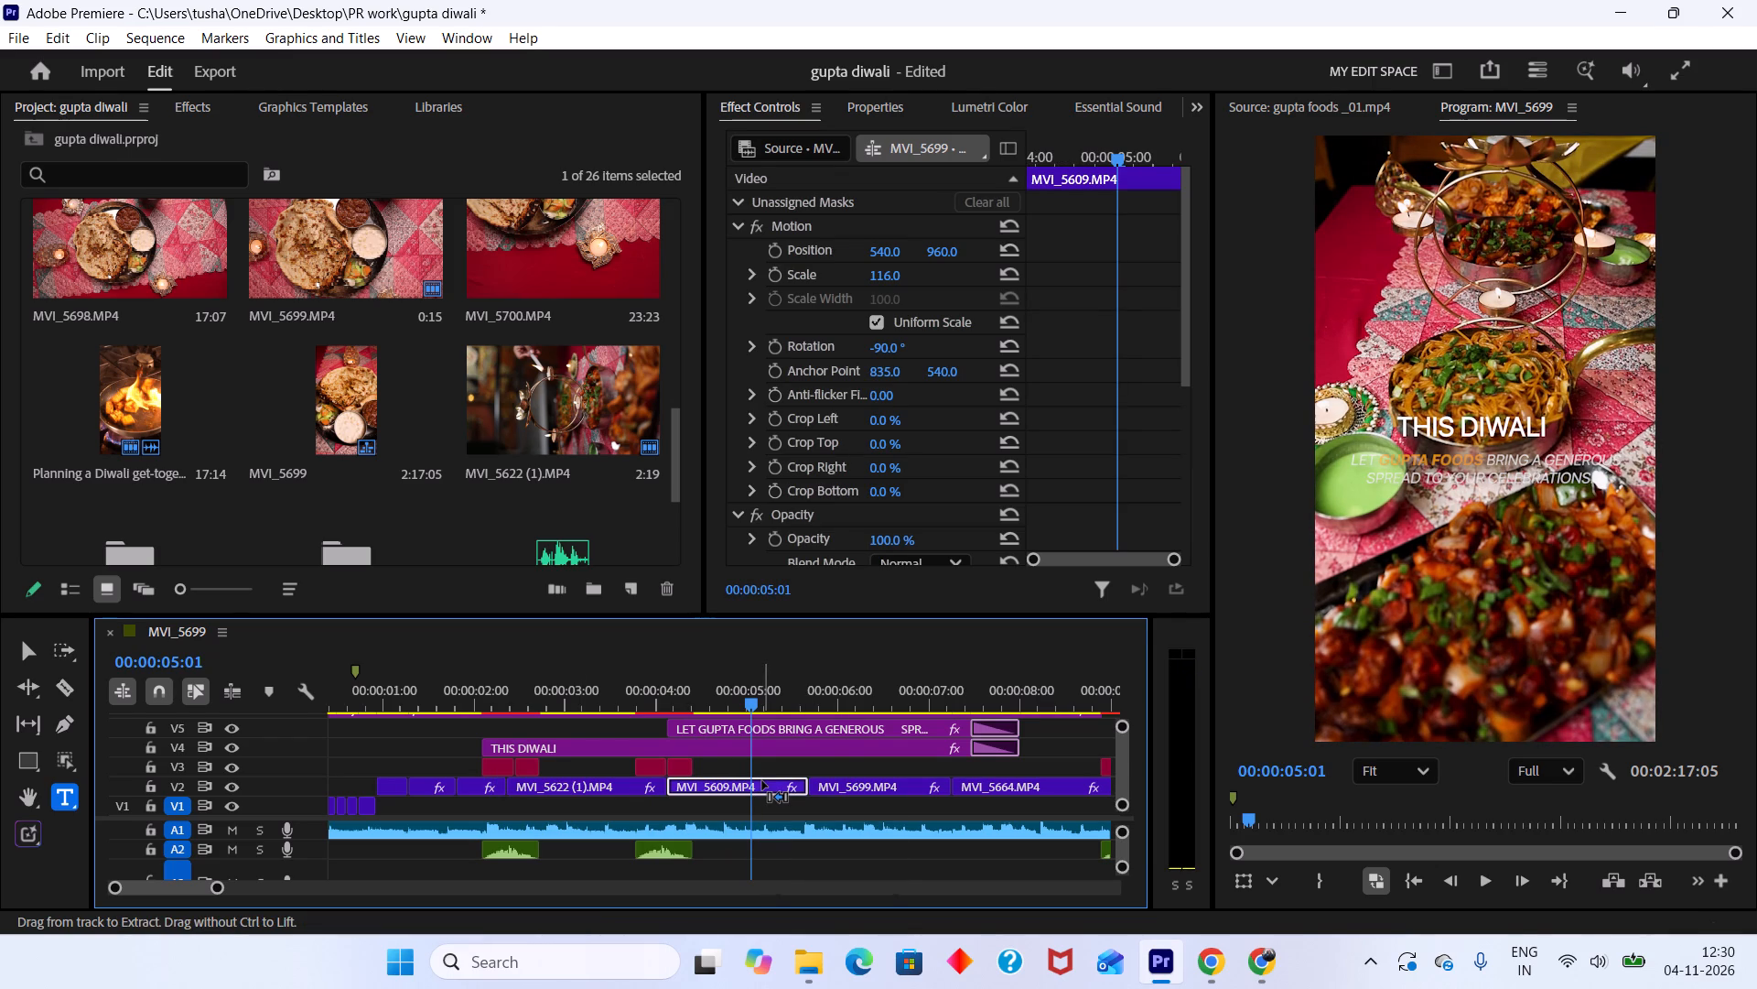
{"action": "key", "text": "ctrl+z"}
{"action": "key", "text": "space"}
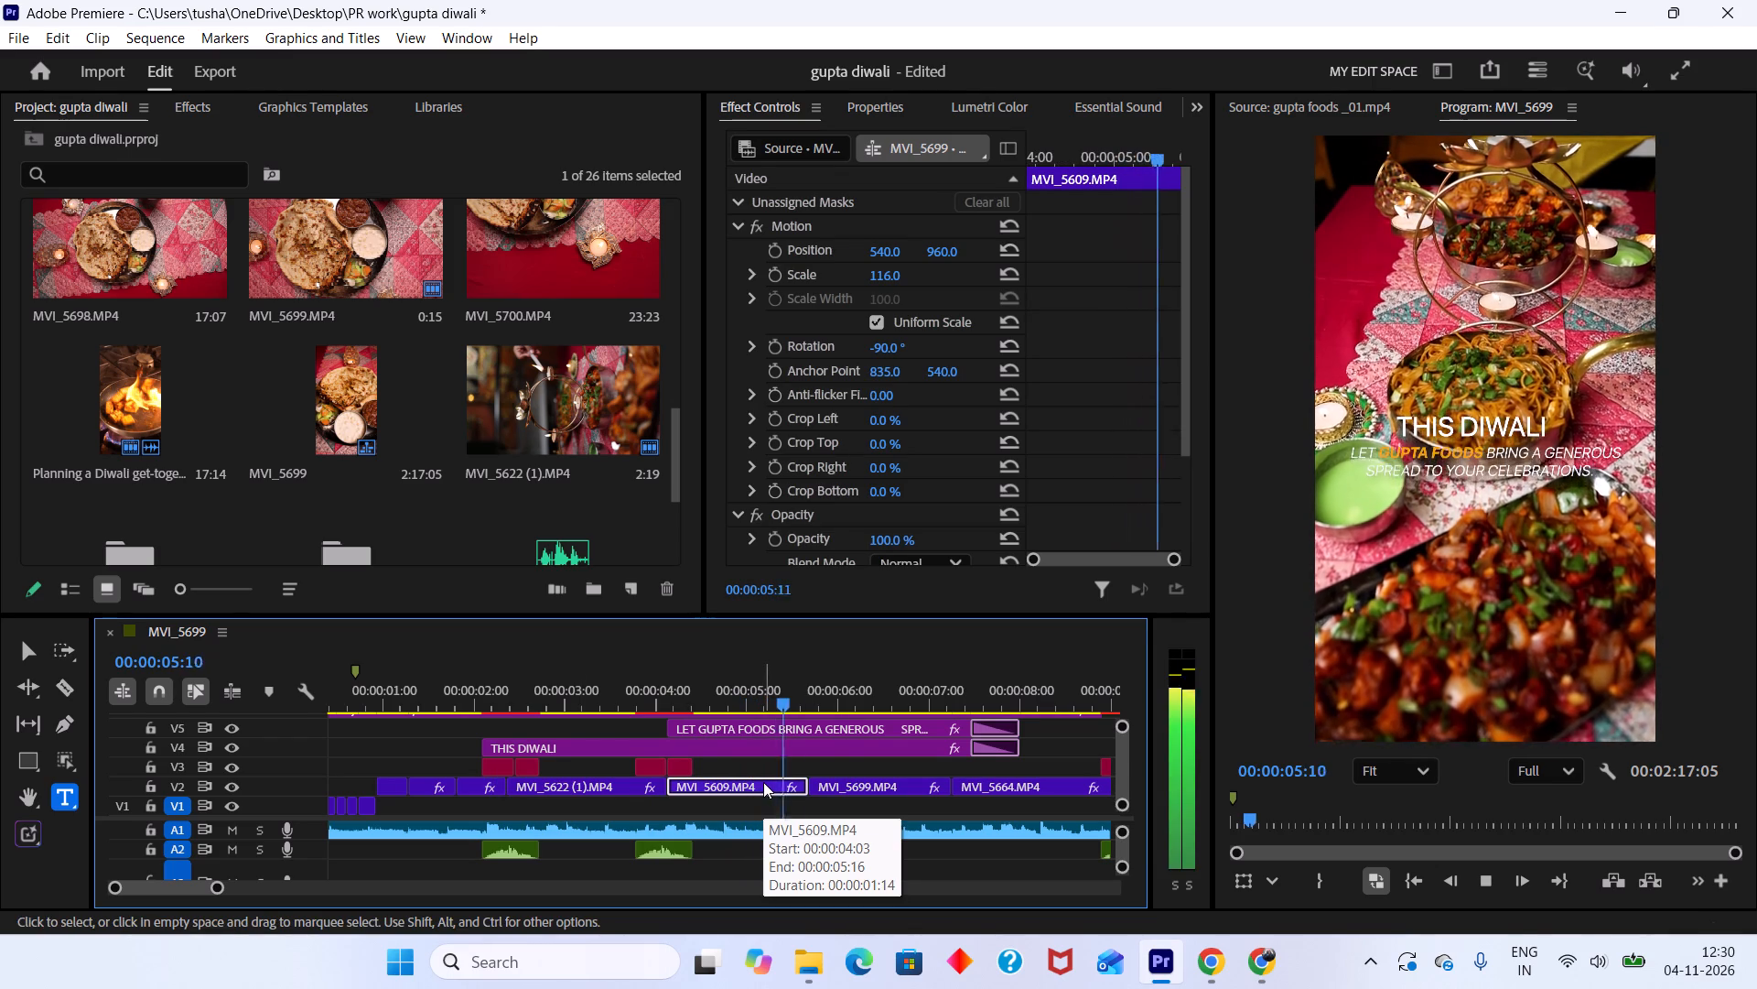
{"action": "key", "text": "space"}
Paste the copied Lumetri Color effect onto the MVI_5699.MP4 clip on V2, at about 00:00:06:06, and play on from there.
{"action": "left_click", "coordinate": [847, 792]}
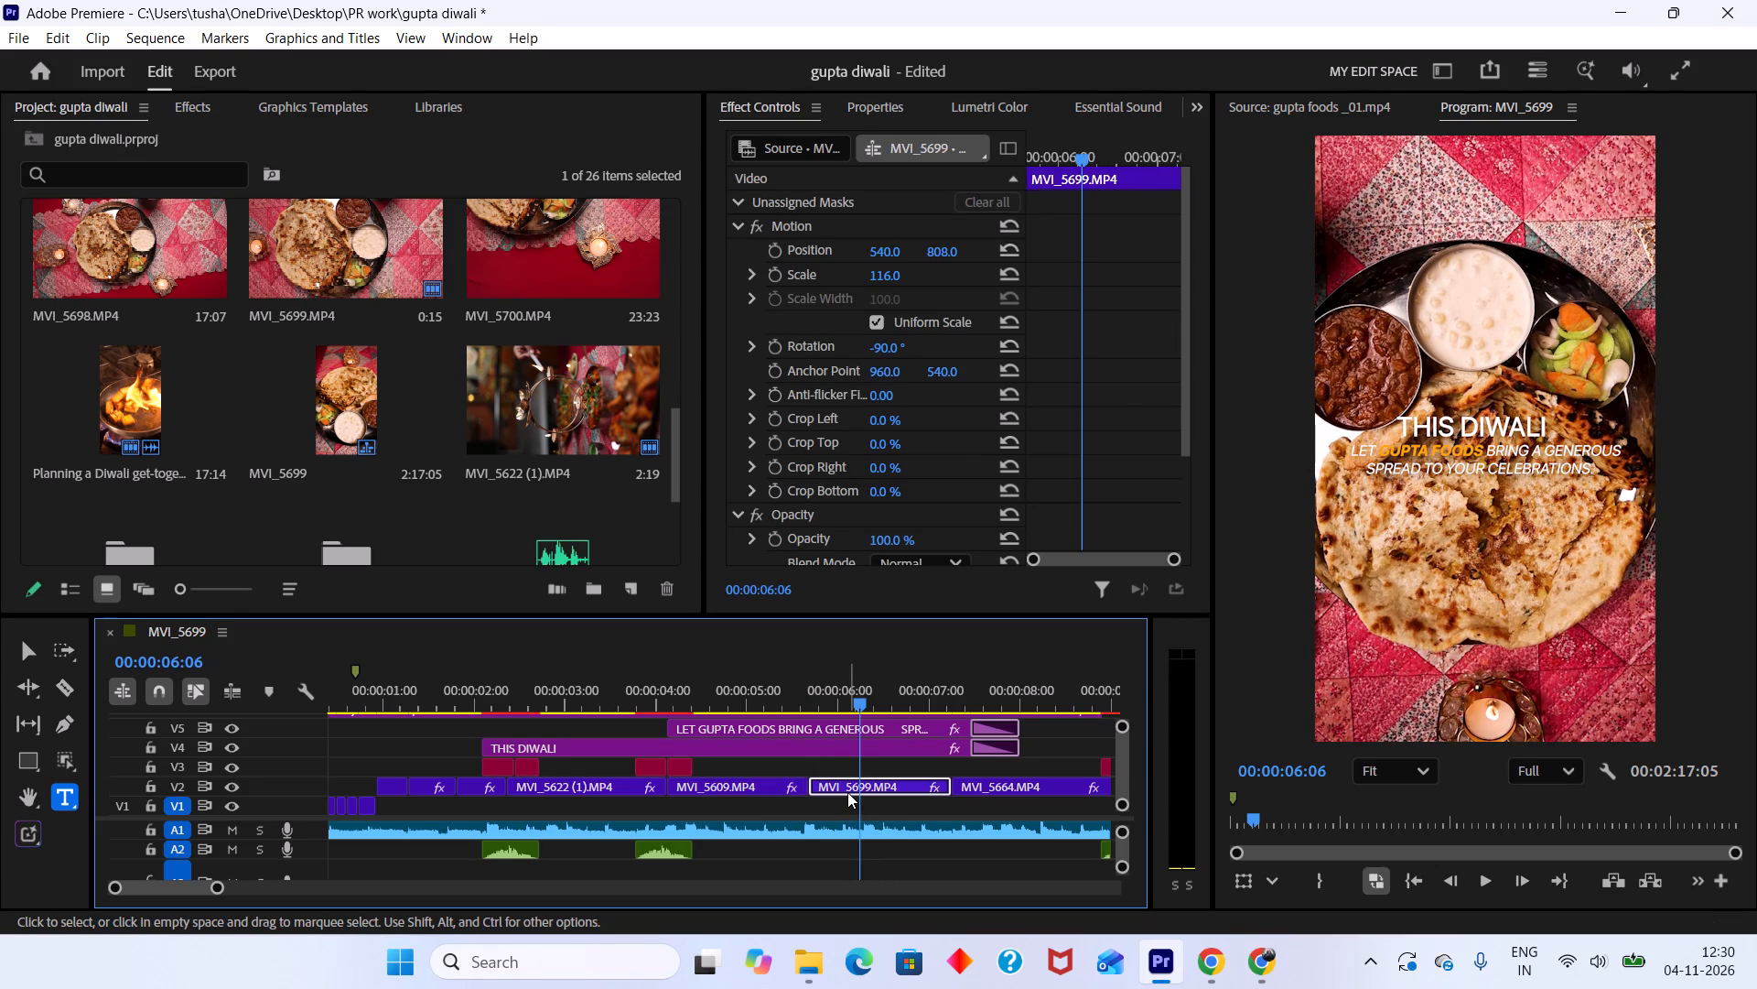
{"action": "key", "text": "ctrl+v"}
{"action": "key", "text": "space"}
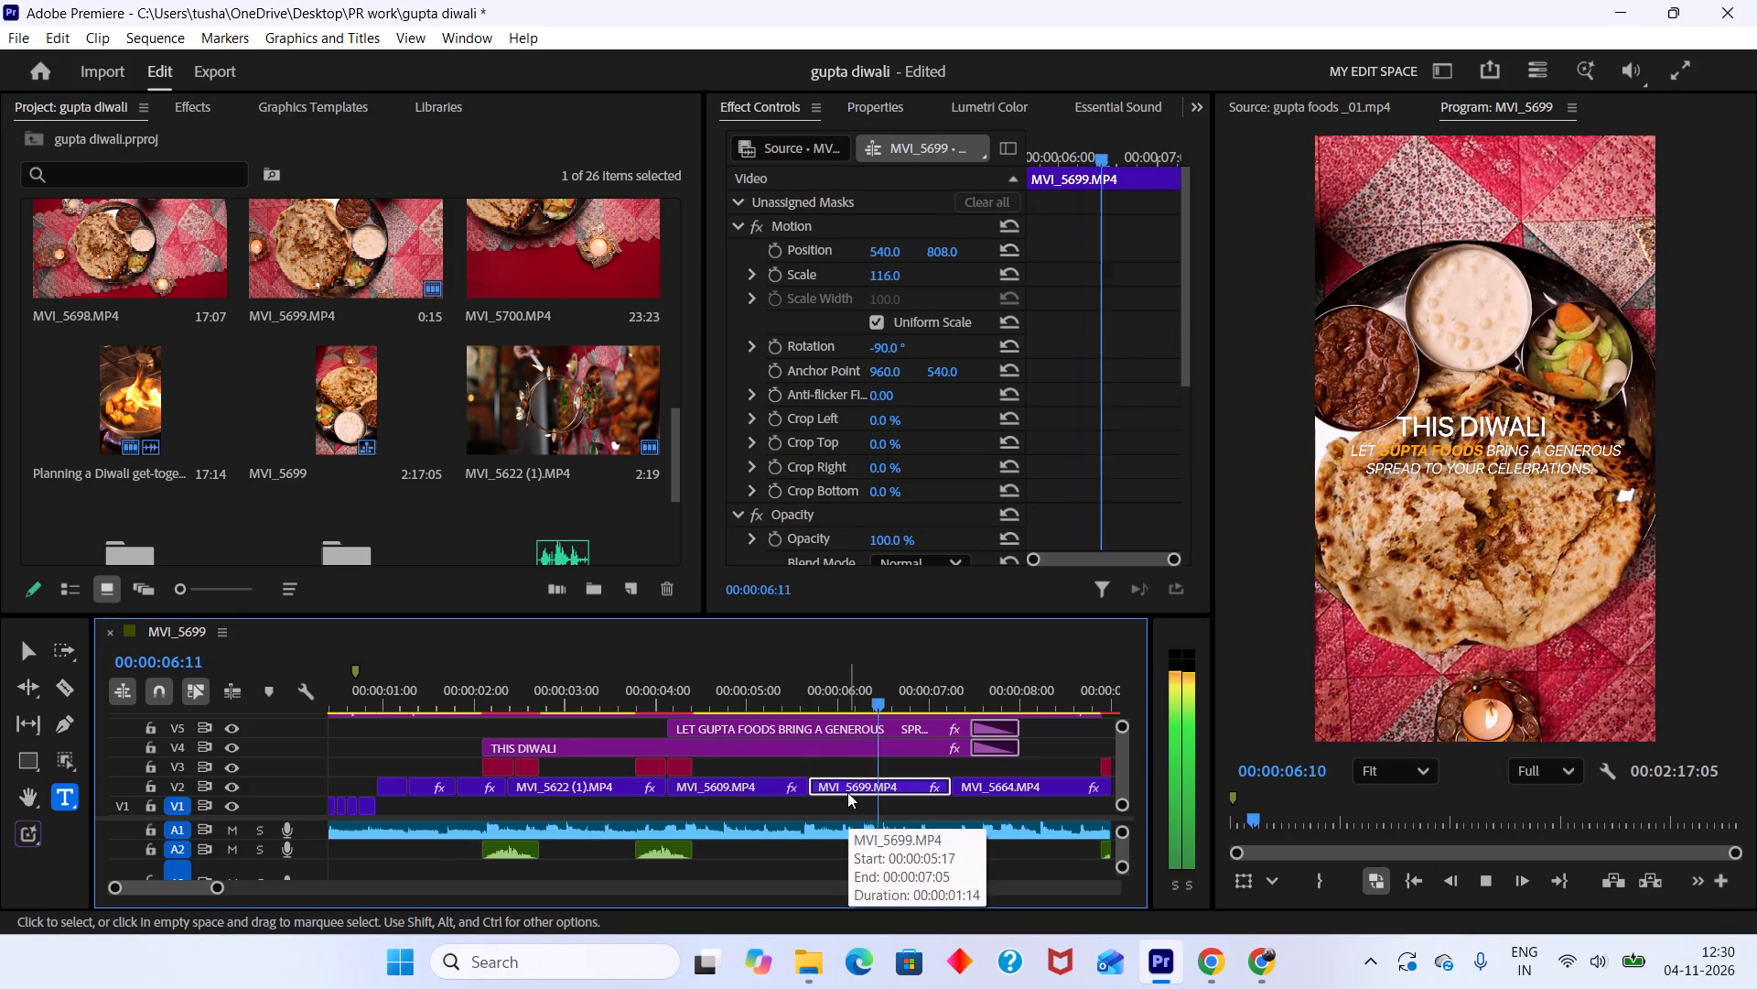
{"action": "scroll", "coordinate": [847, 792], "scroll_direction": "down", "scroll_amount": 7}
{"action": "key", "text": "space"}
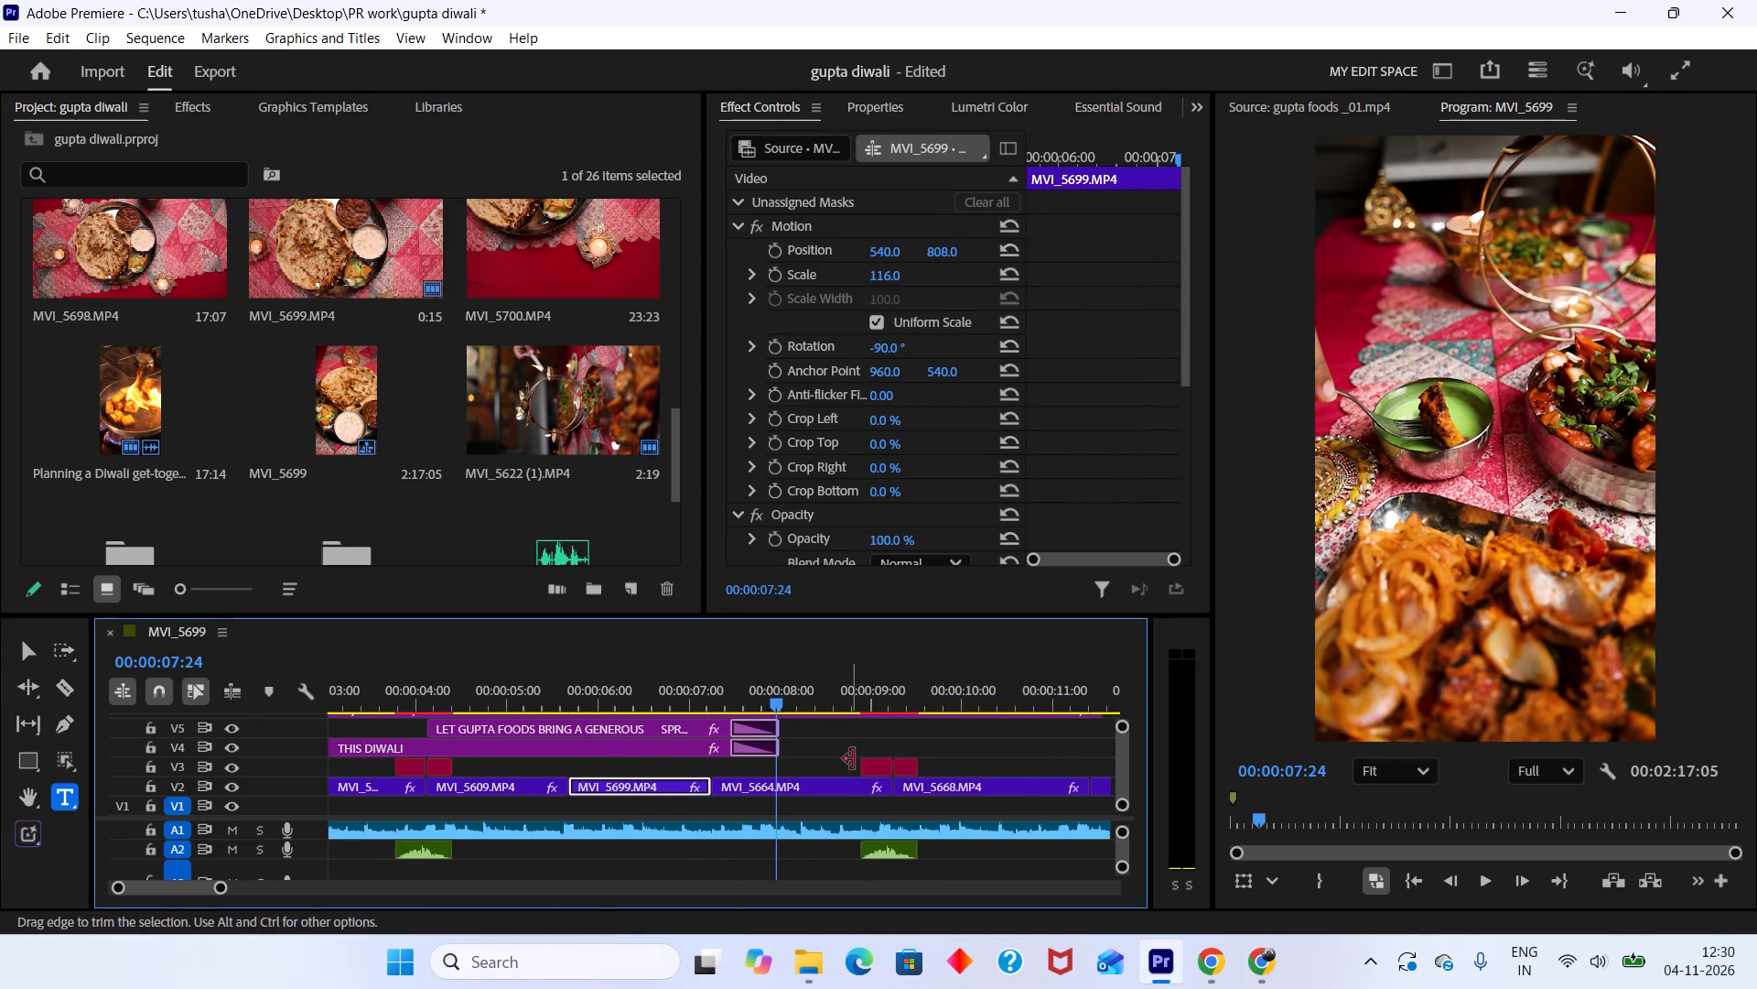
{"action": "key", "text": "space"}
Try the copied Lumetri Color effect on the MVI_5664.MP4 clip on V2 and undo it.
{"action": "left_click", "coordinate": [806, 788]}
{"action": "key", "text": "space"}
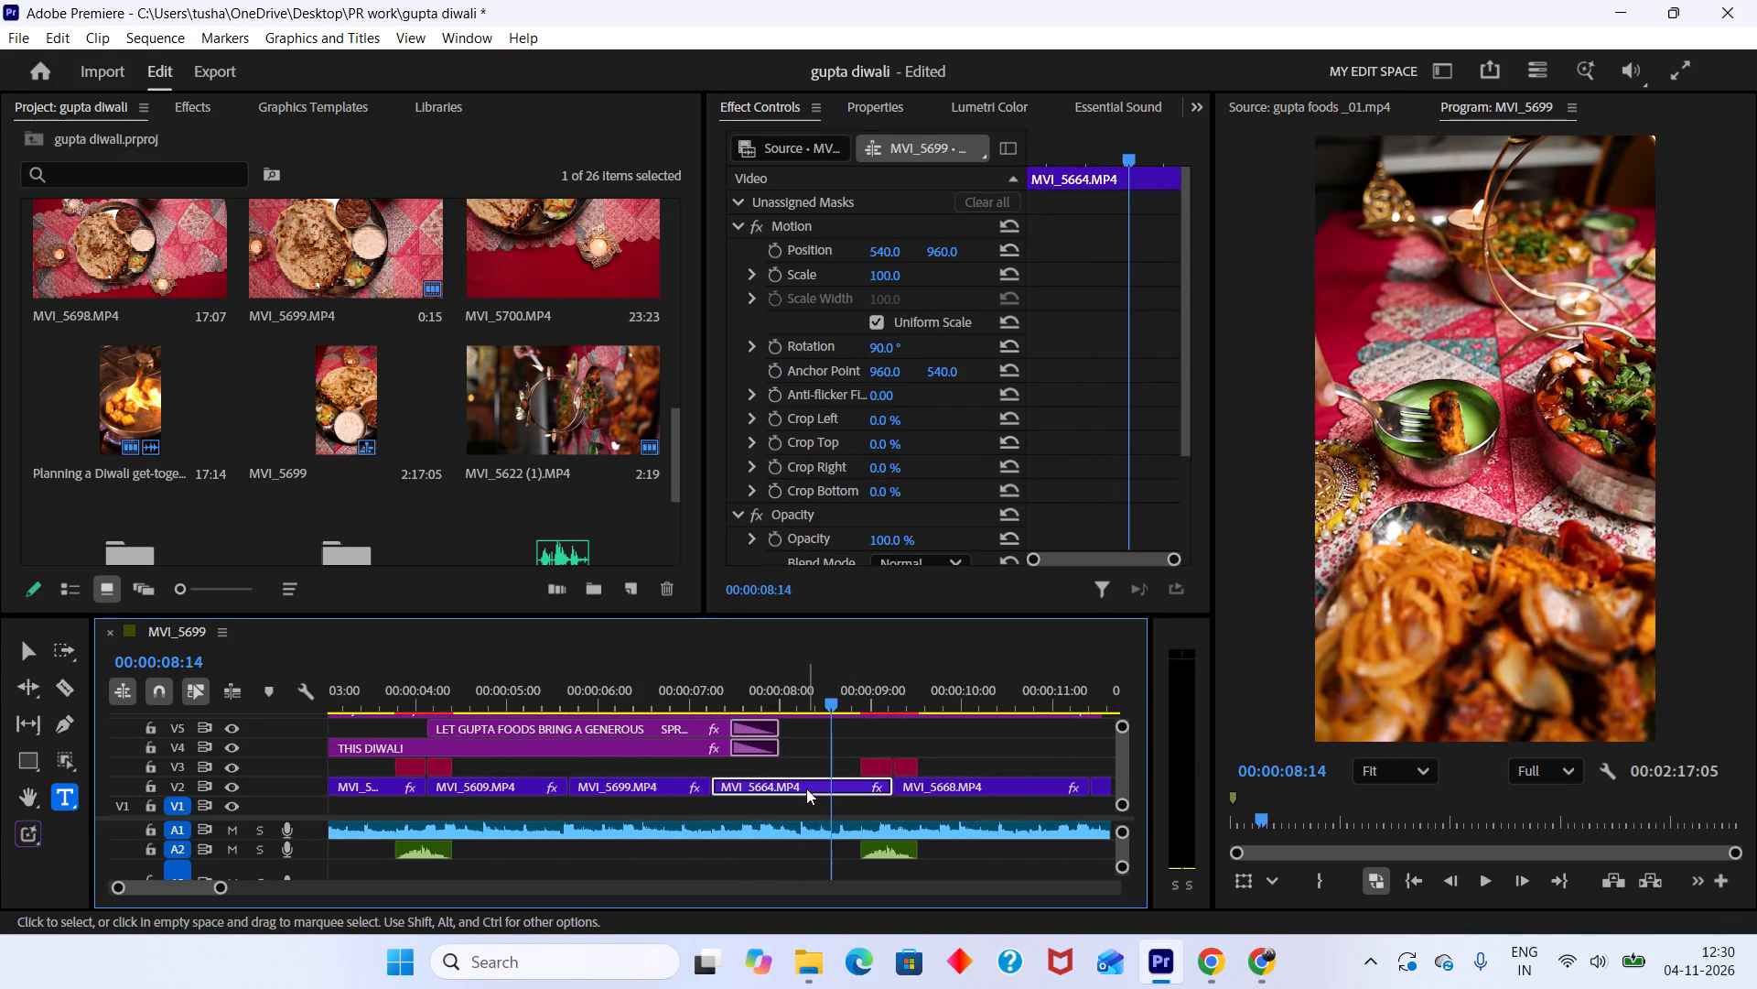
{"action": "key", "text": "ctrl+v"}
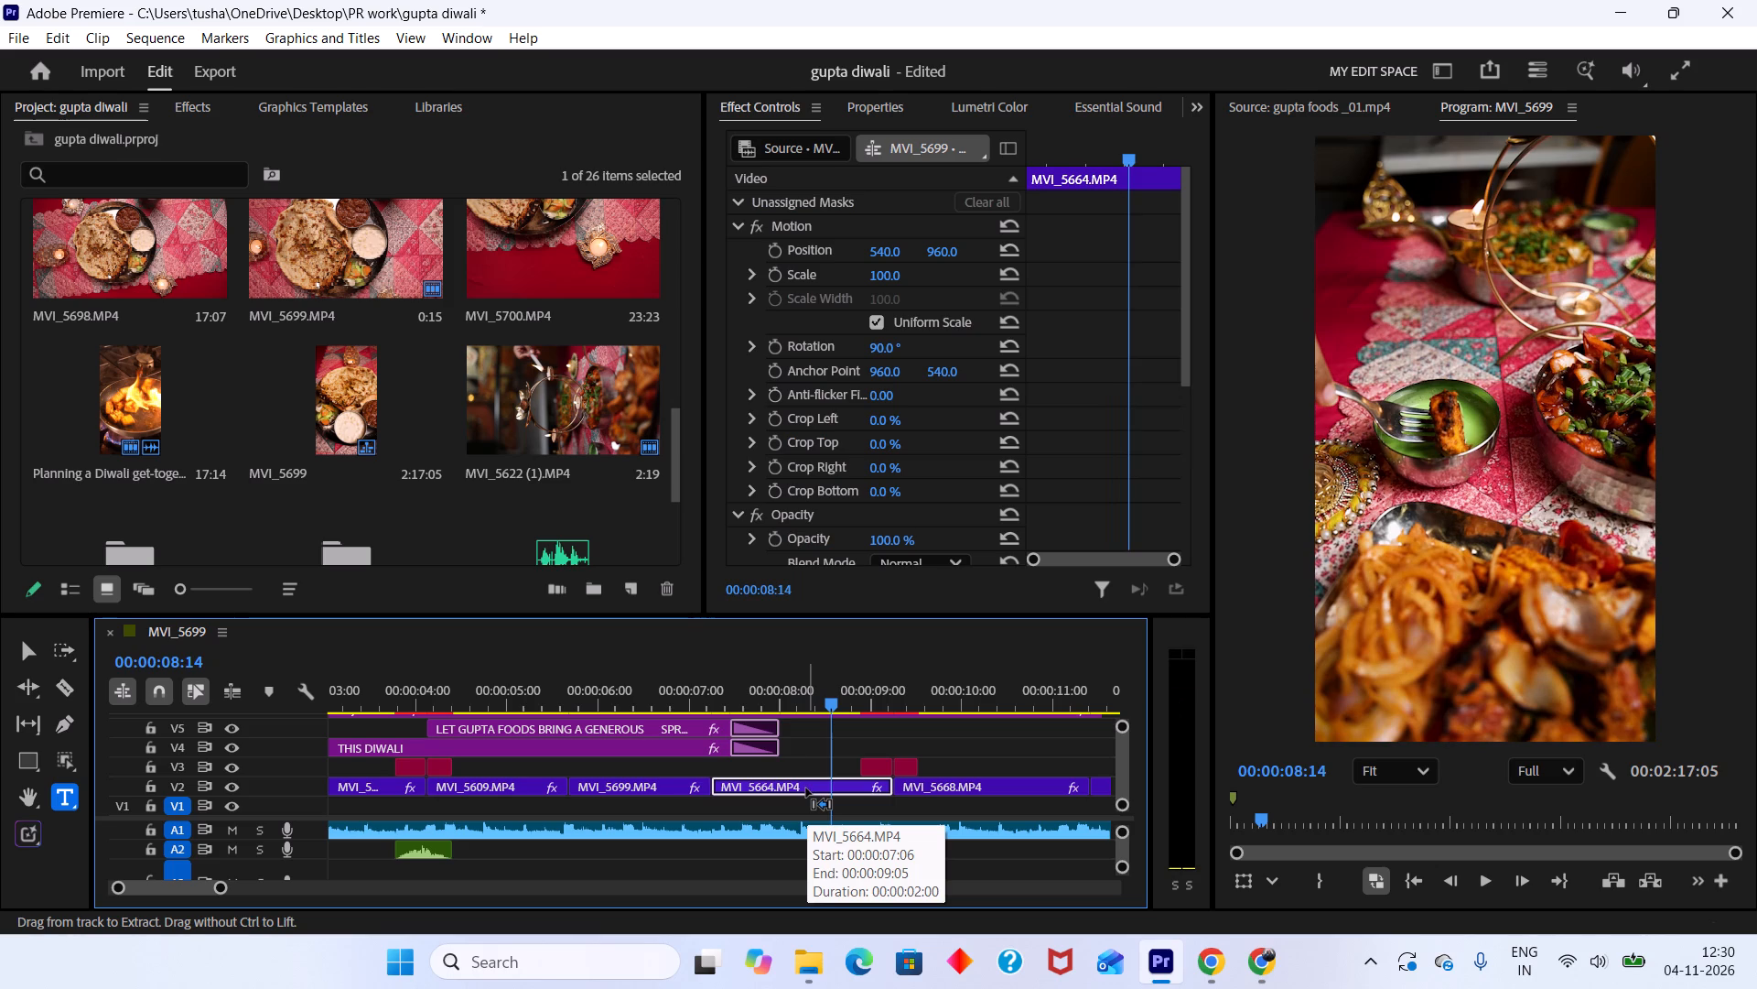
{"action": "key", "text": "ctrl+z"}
Lower the Lumetri exposure of the MVI_5664.MP4 clip on V2 to about -0.1.
{"action": "left_click", "coordinate": [897, 104]}
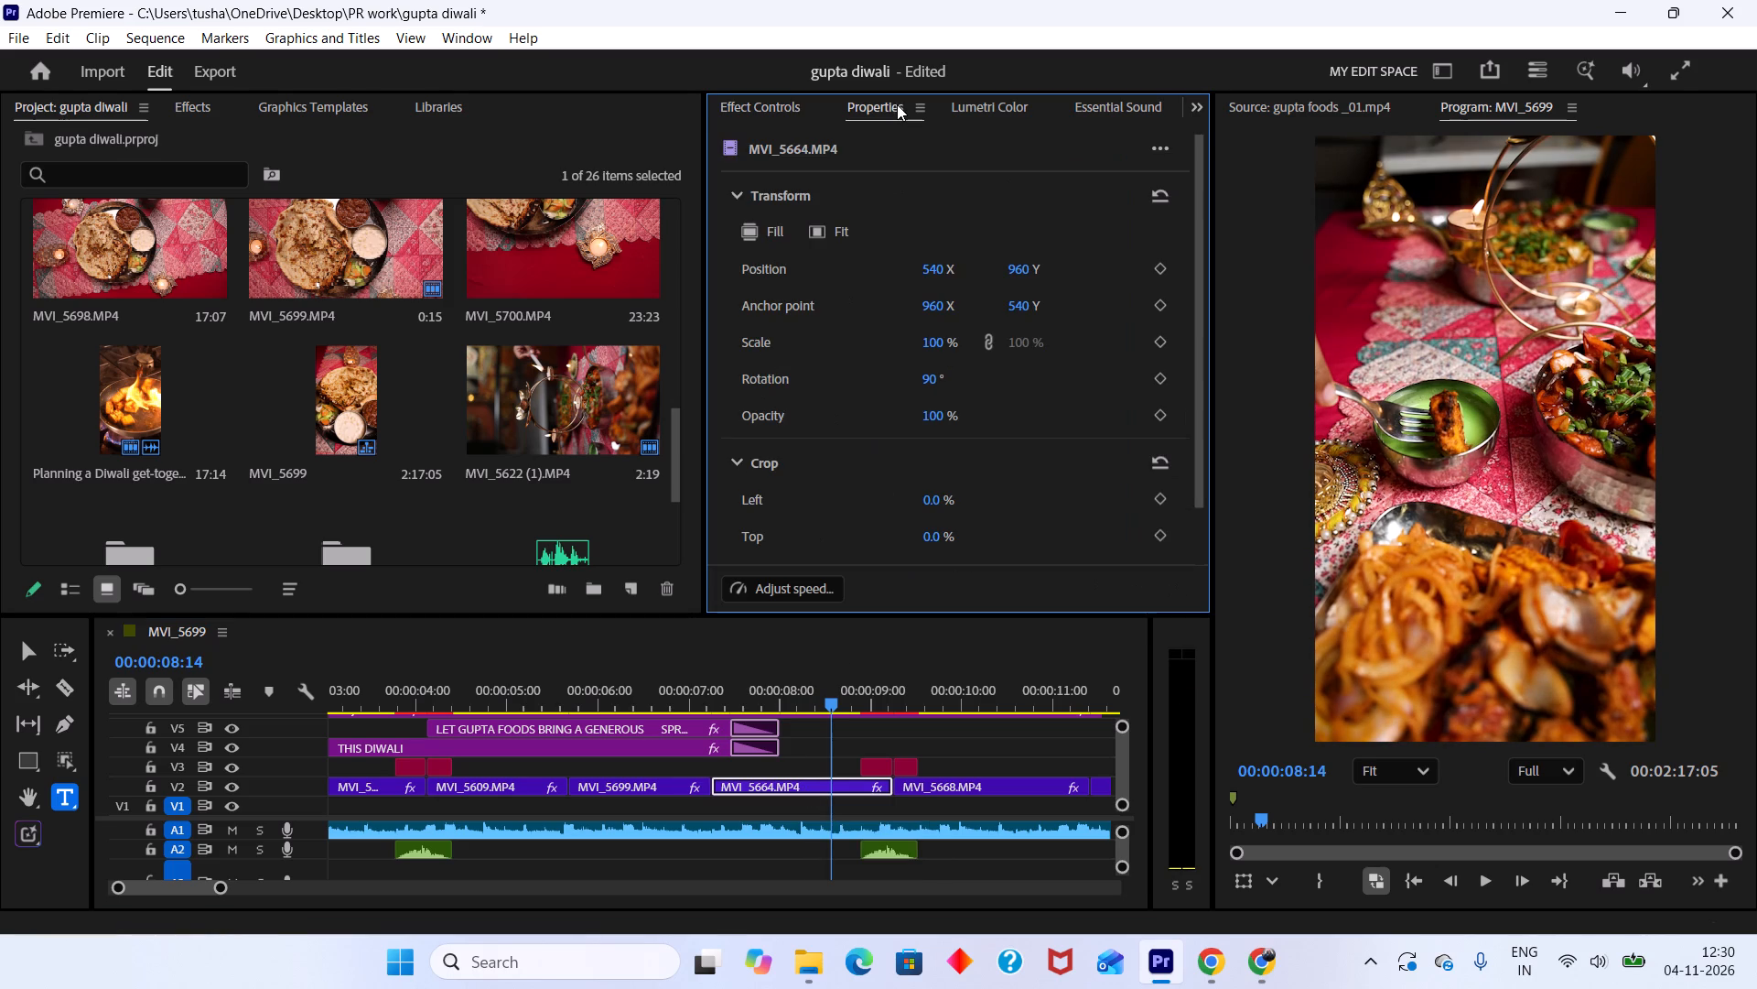
{"action": "left_click", "coordinate": [997, 110]}
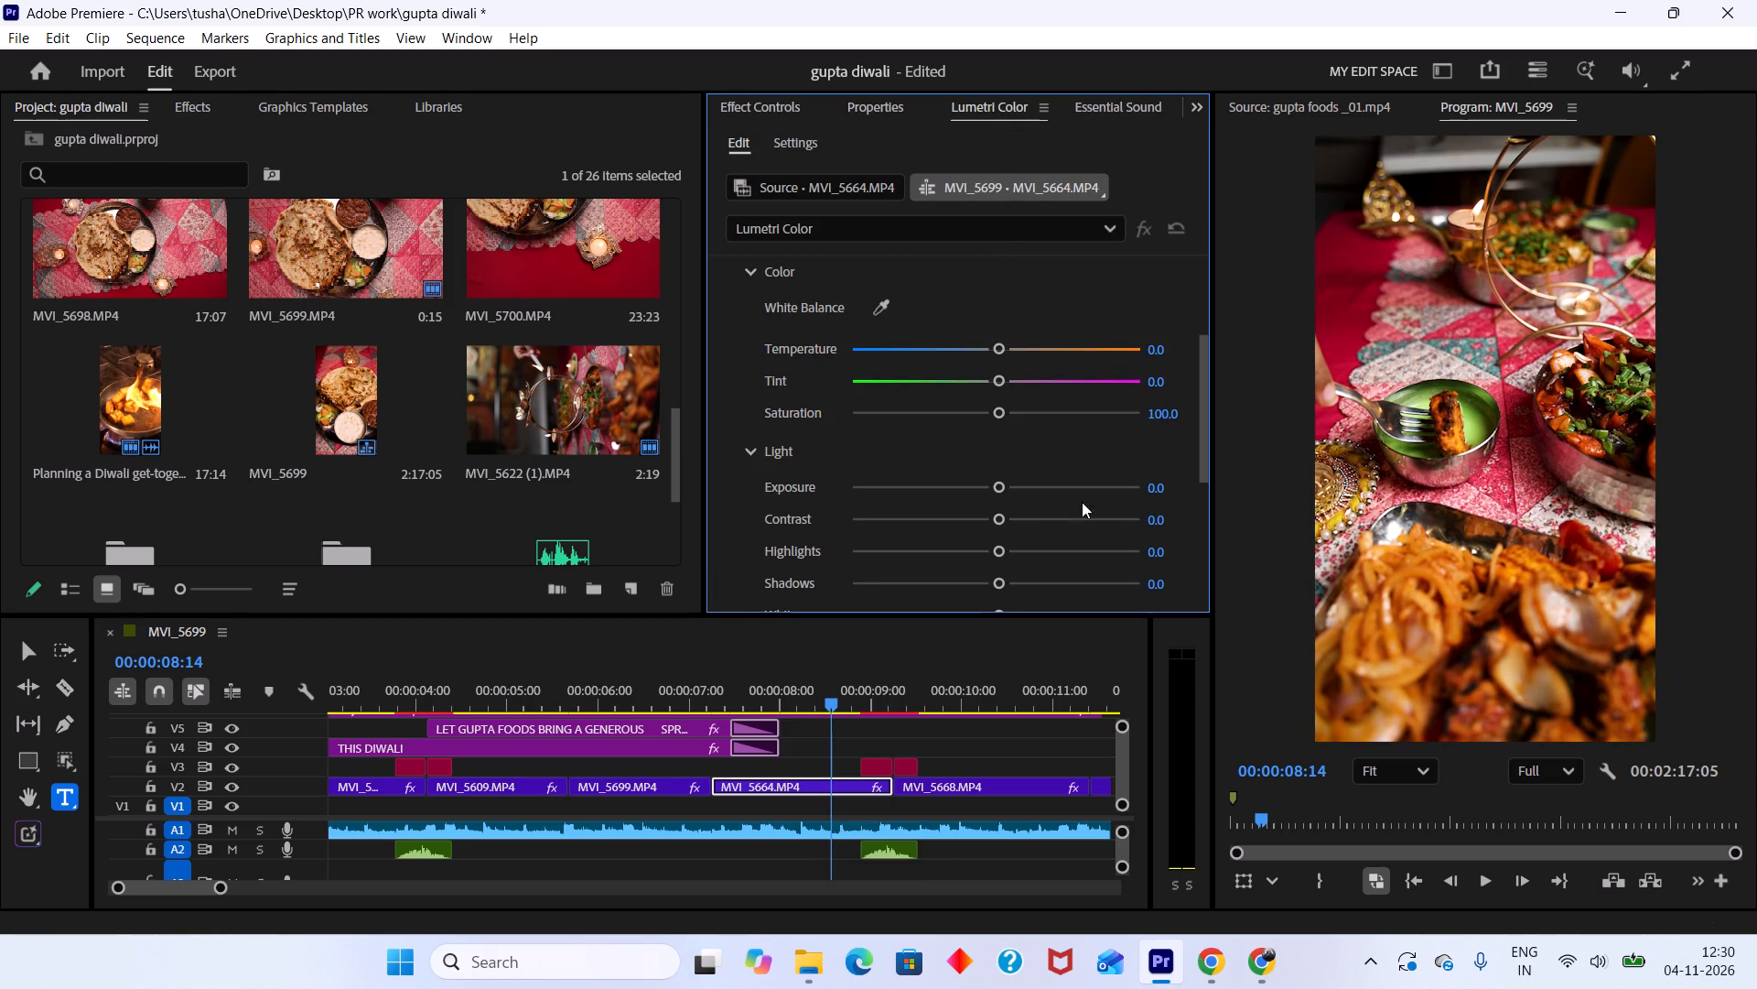
{"action": "left_click", "coordinate": [999, 491]}
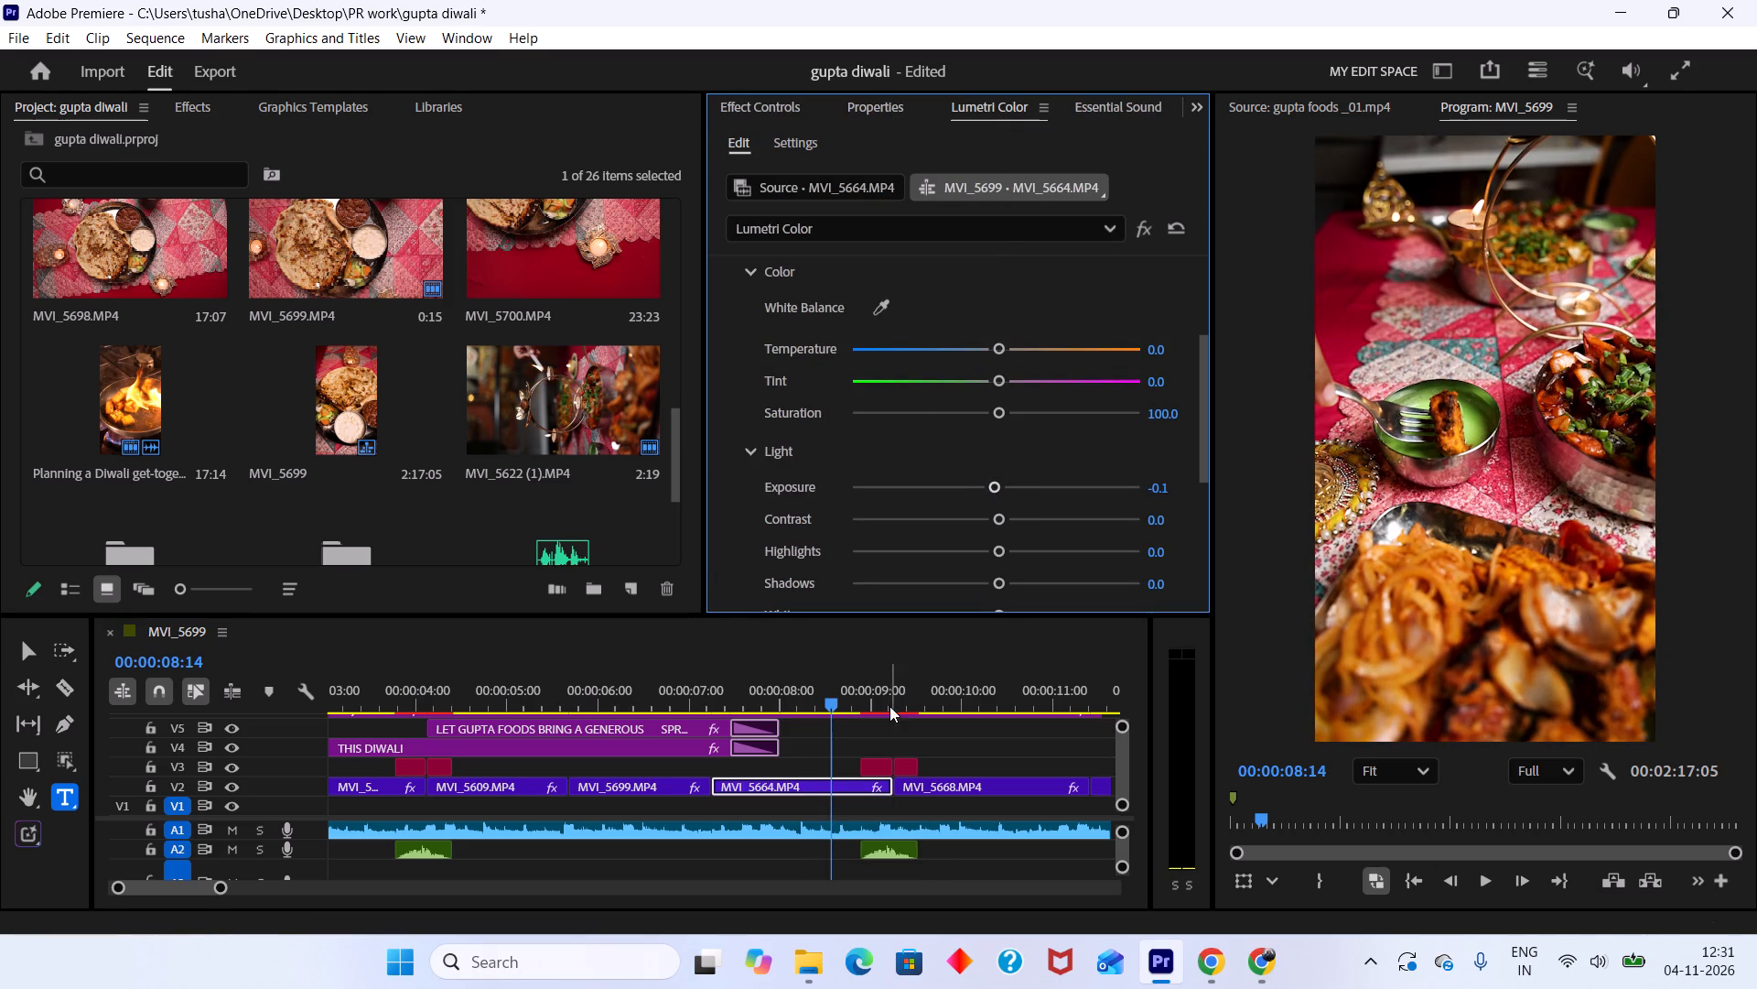
Compare the MVI_5664.MP4 clip with its Lumetri Color effect off and on.
{"action": "left_click", "coordinate": [763, 94]}
{"action": "scroll", "coordinate": [815, 514], "scroll_direction": "down", "scroll_amount": 2}
{"action": "scroll", "coordinate": [814, 518], "scroll_direction": "up", "scroll_amount": 1}
{"action": "scroll", "coordinate": [814, 518], "scroll_direction": "down", "scroll_amount": 4}
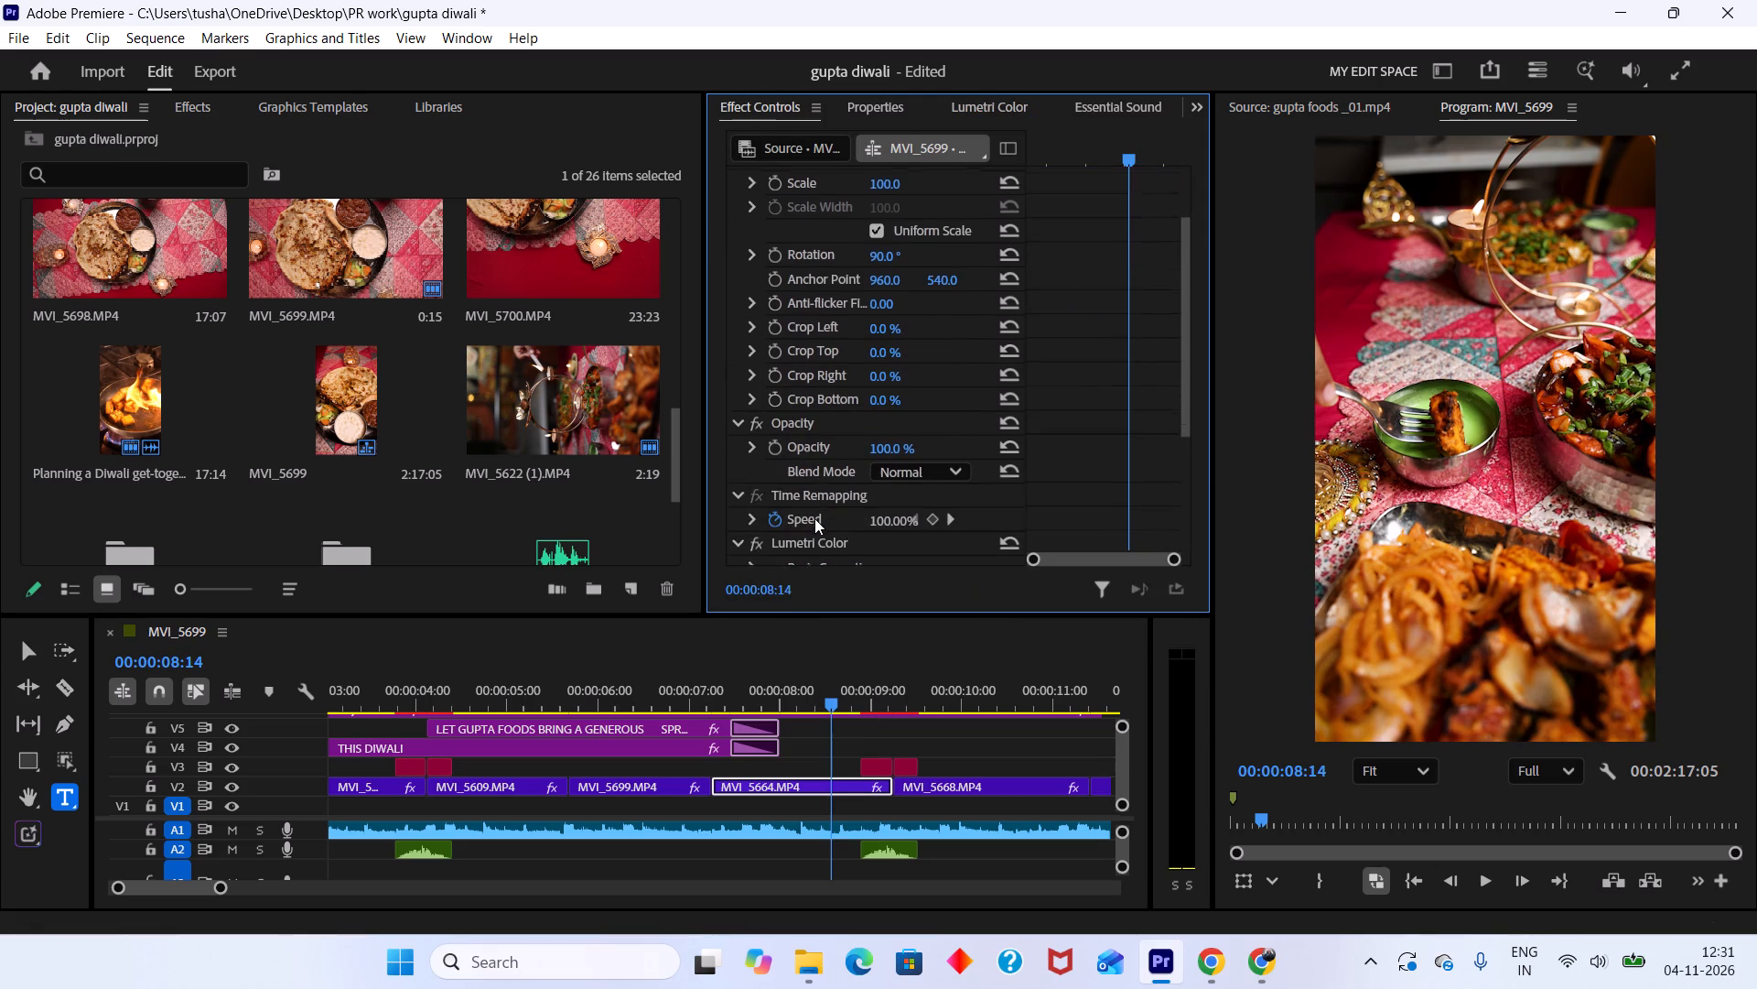
{"action": "scroll", "coordinate": [814, 518], "scroll_direction": "down", "scroll_amount": 1}
{"action": "left_click", "coordinate": [749, 500]}
{"action": "left_click", "coordinate": [749, 500]}
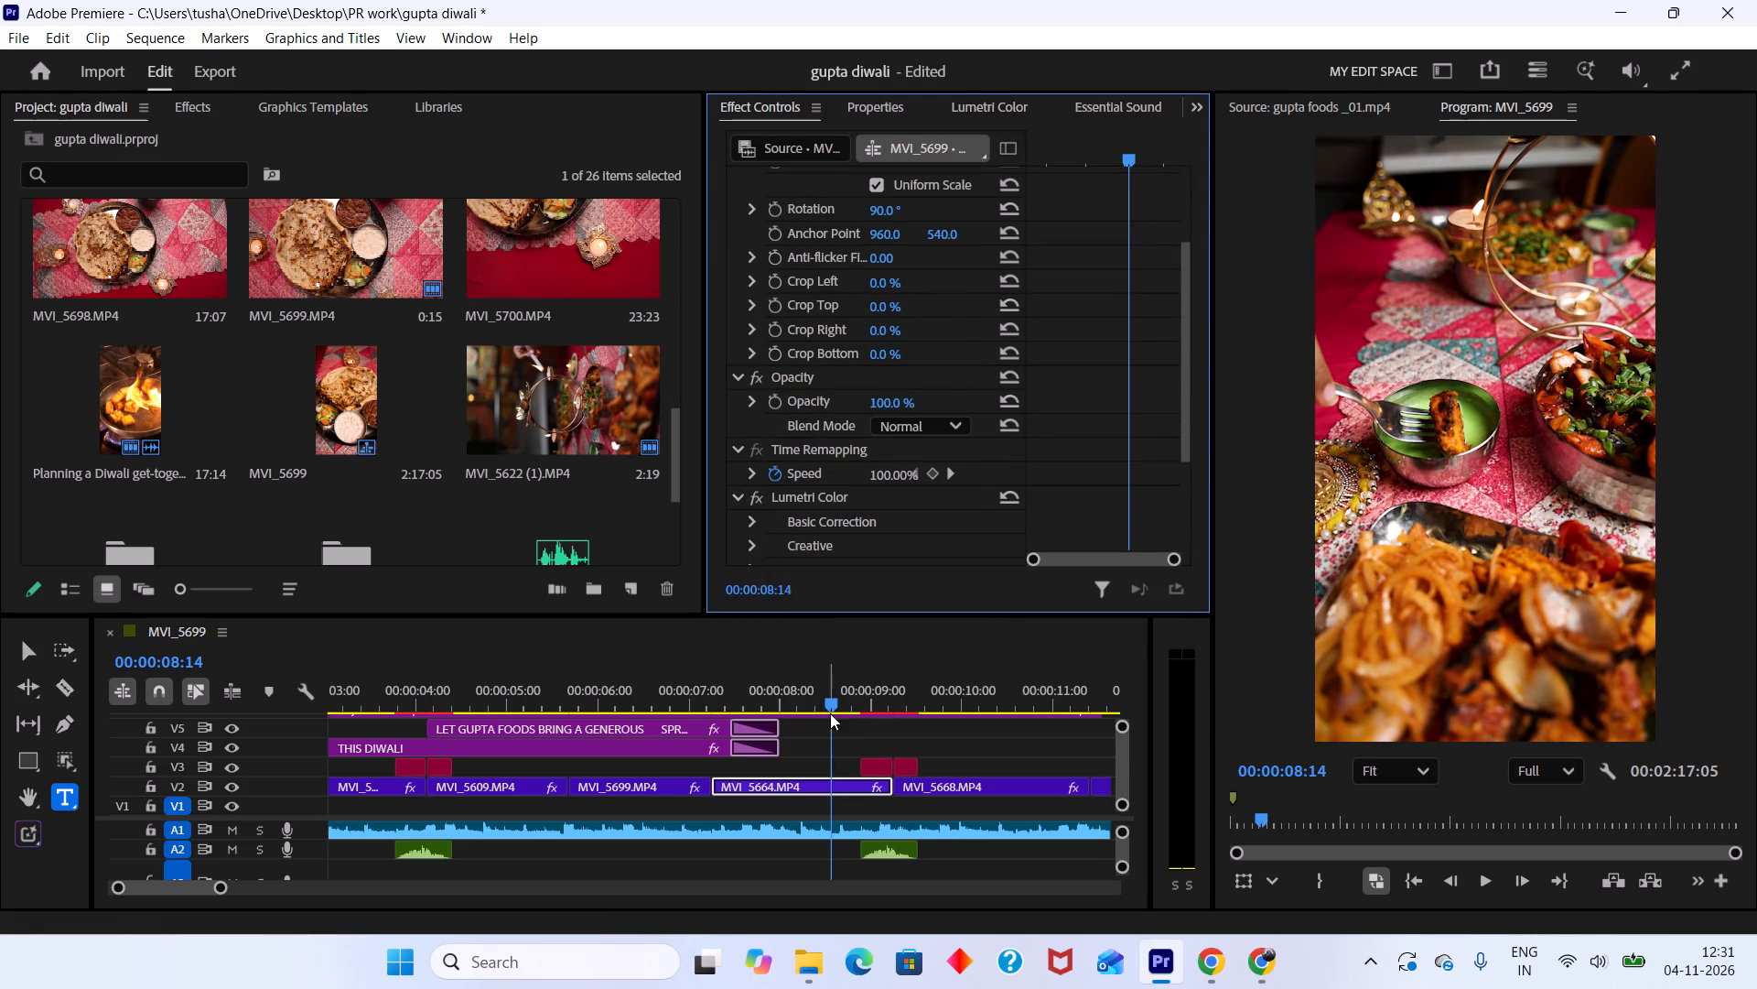
Lower the Lumetri exposure of the MVI_5668.MP4 clip on V2, at about 00:00:09:19, to about -0.1.
{"action": "left_click_drag", "start_coordinate": [830, 694], "coordinate": [944, 712]}
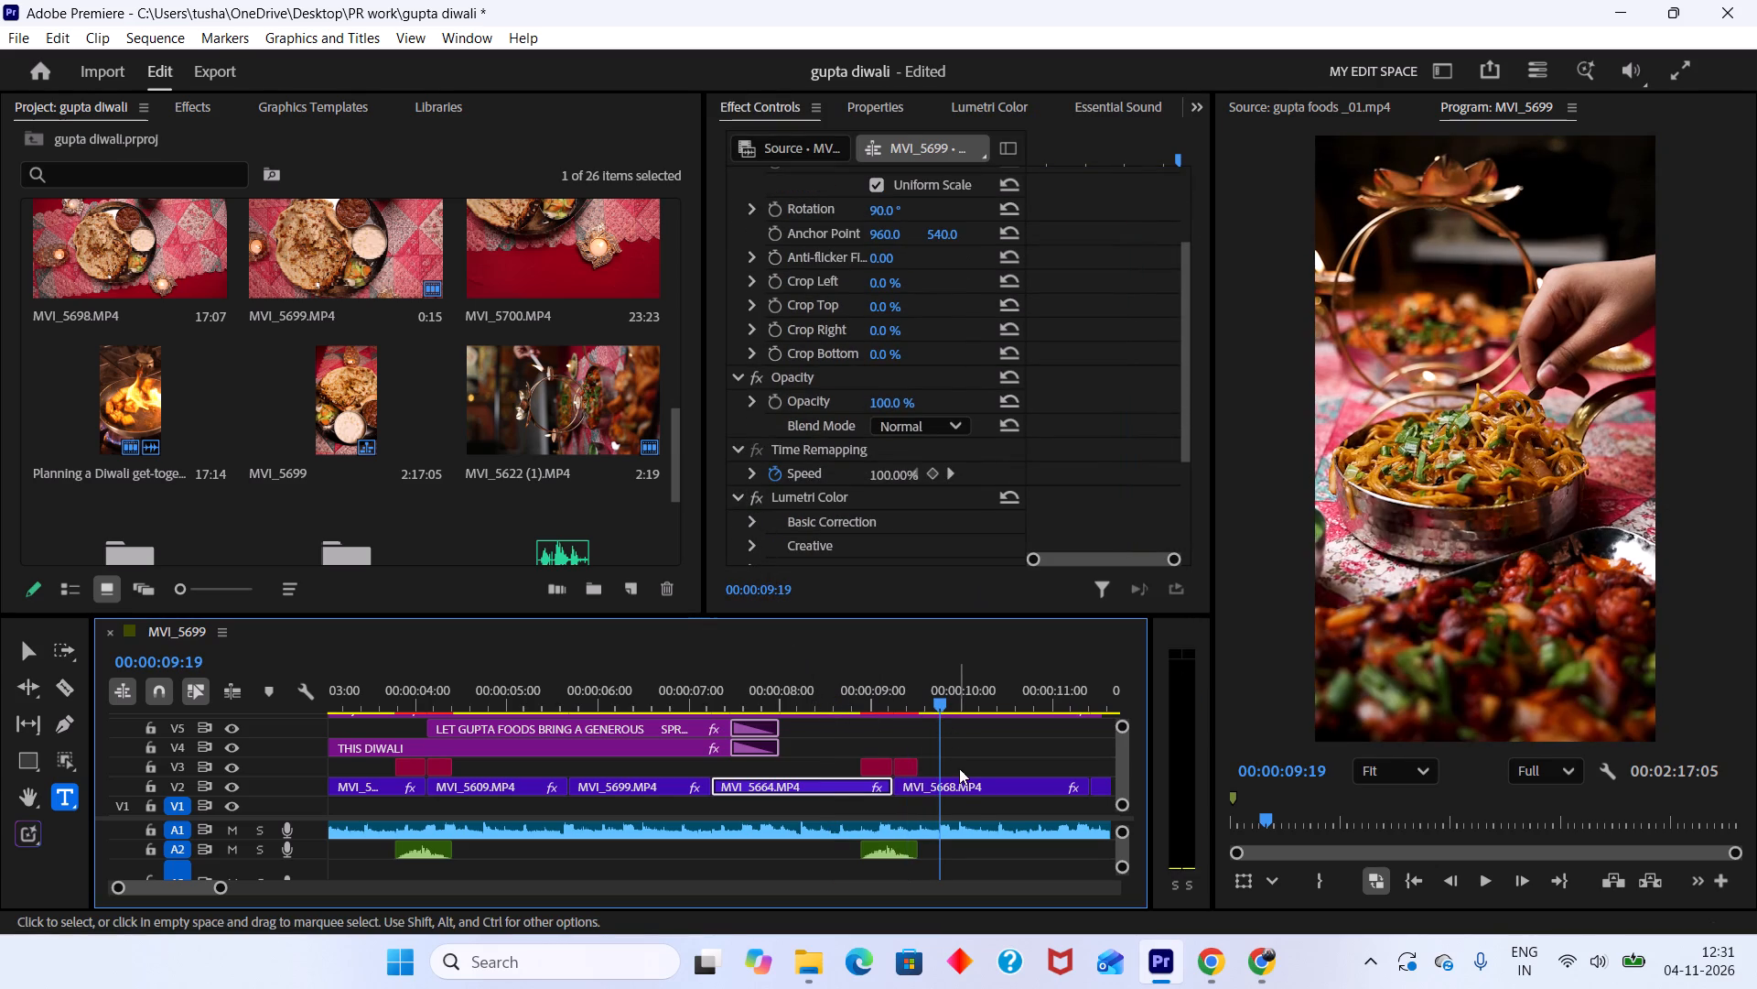
{"action": "left_click", "coordinate": [964, 789]}
{"action": "left_click", "coordinate": [889, 105]}
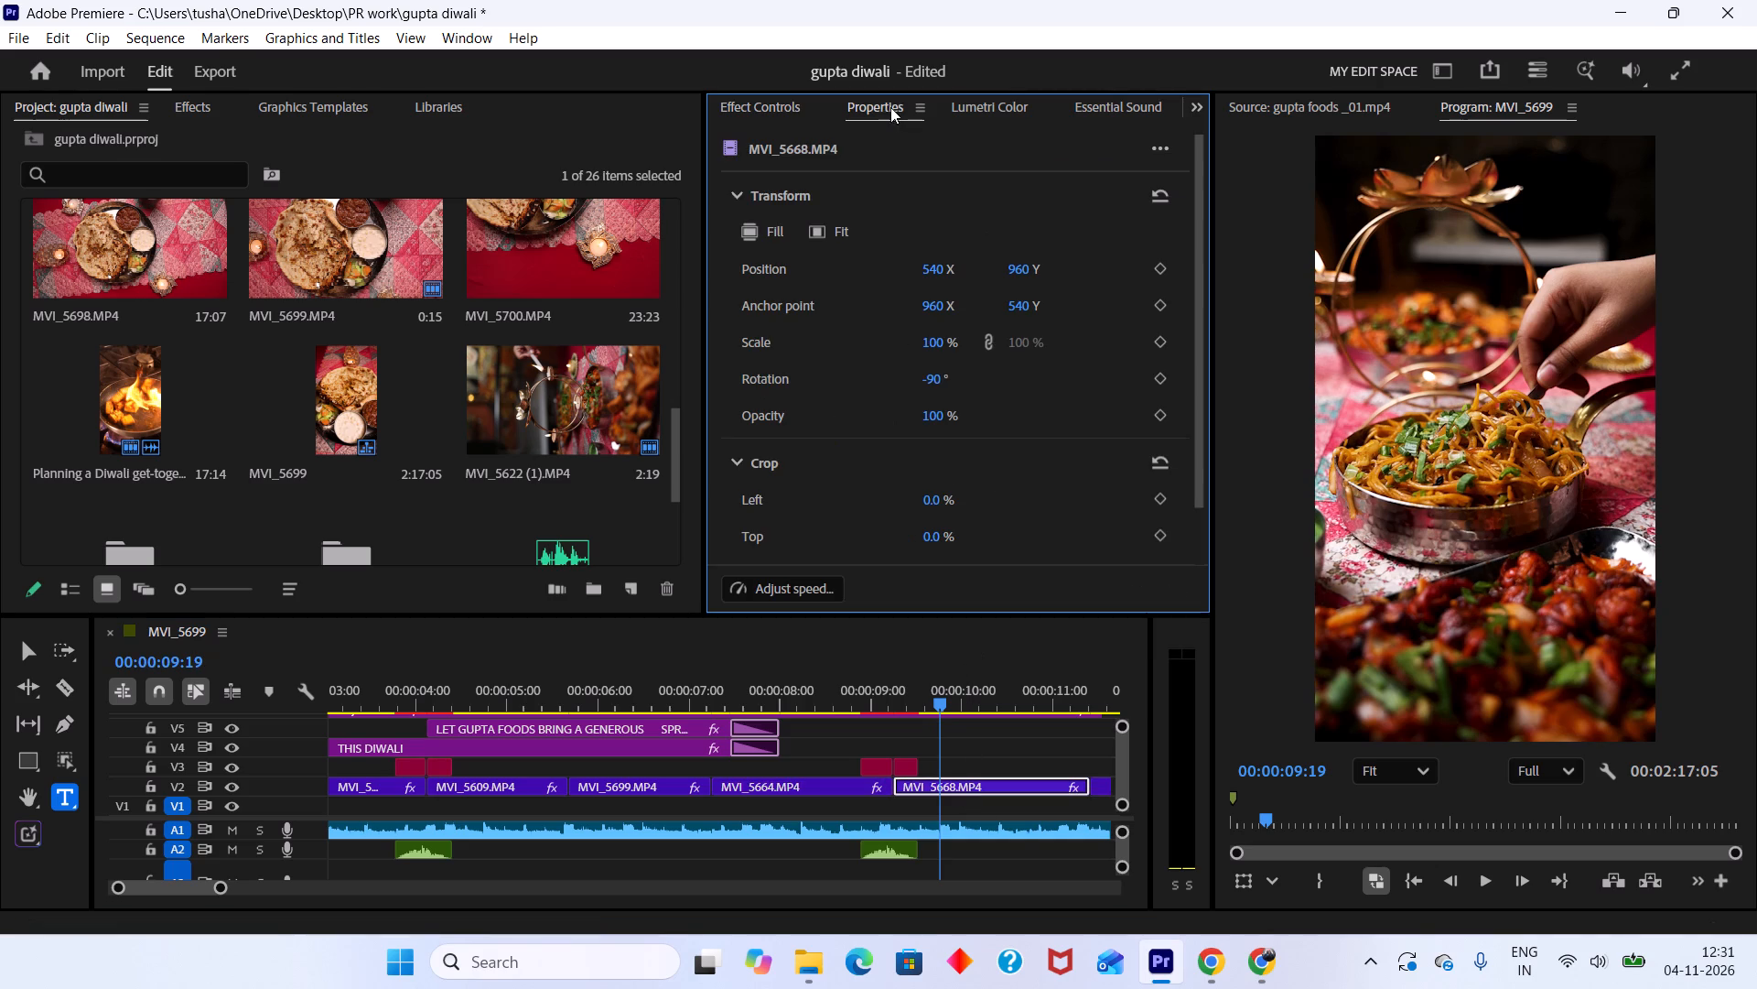
{"action": "left_click", "coordinate": [984, 104]}
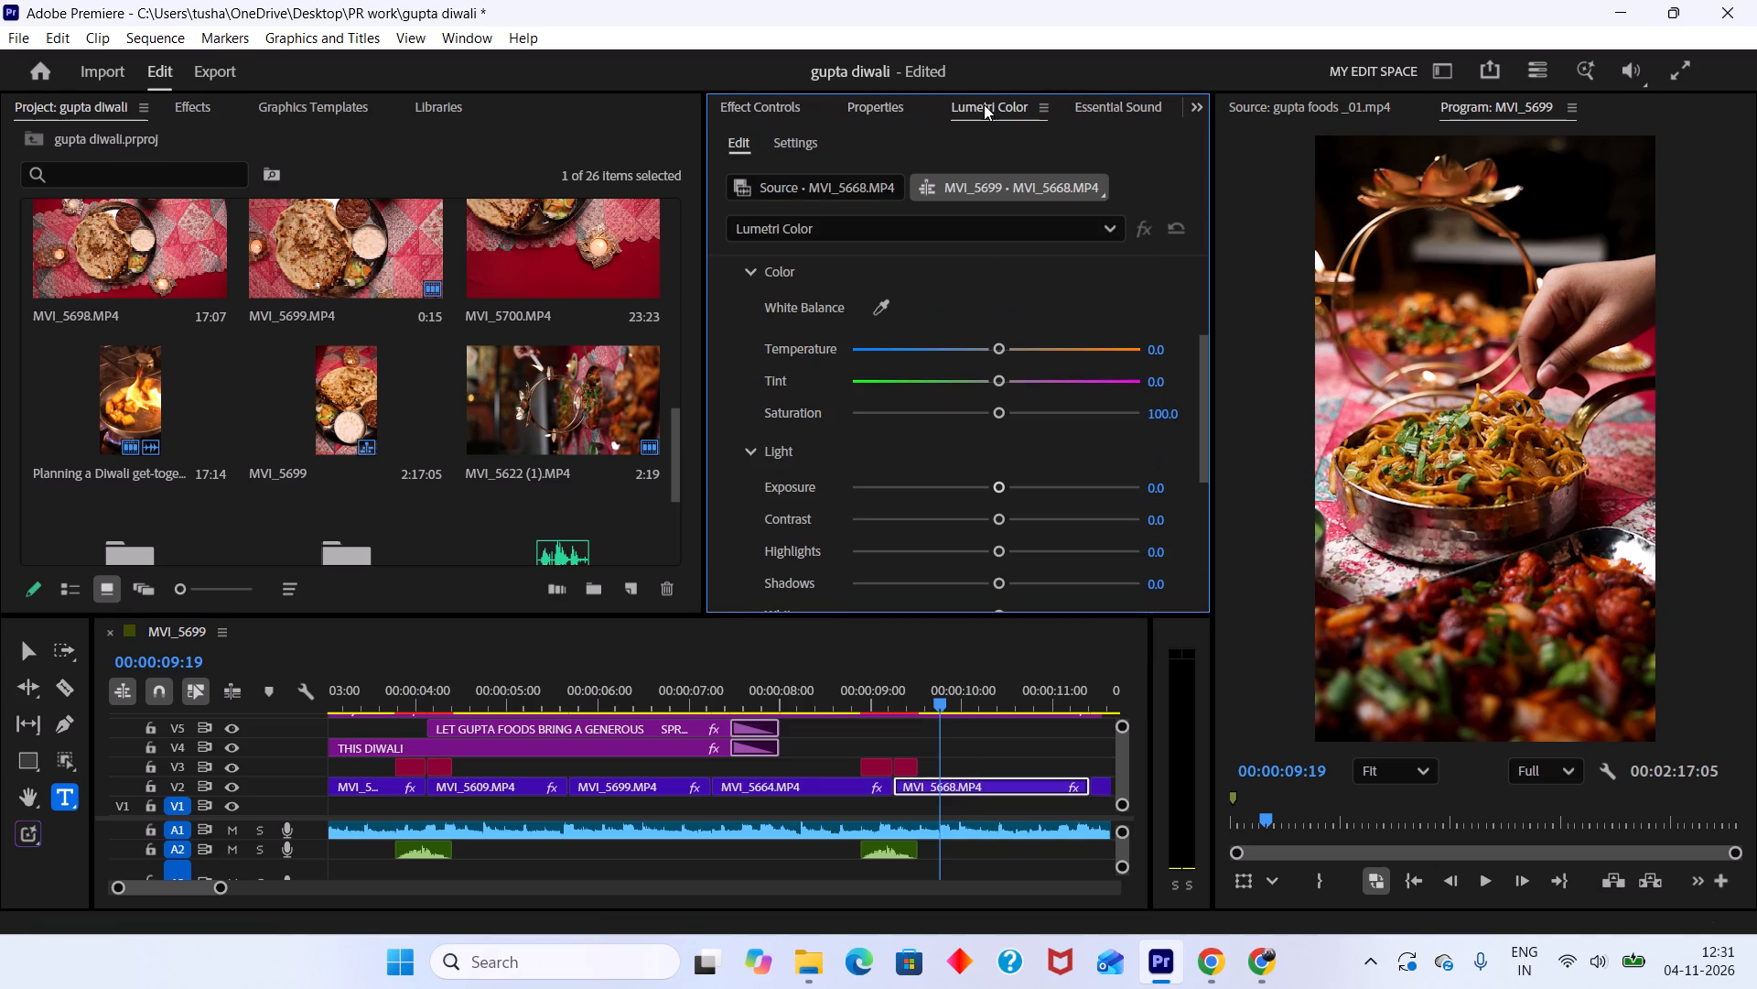
{"action": "left_click_drag", "start_coordinate": [1000, 488], "coordinate": [999, 488]}
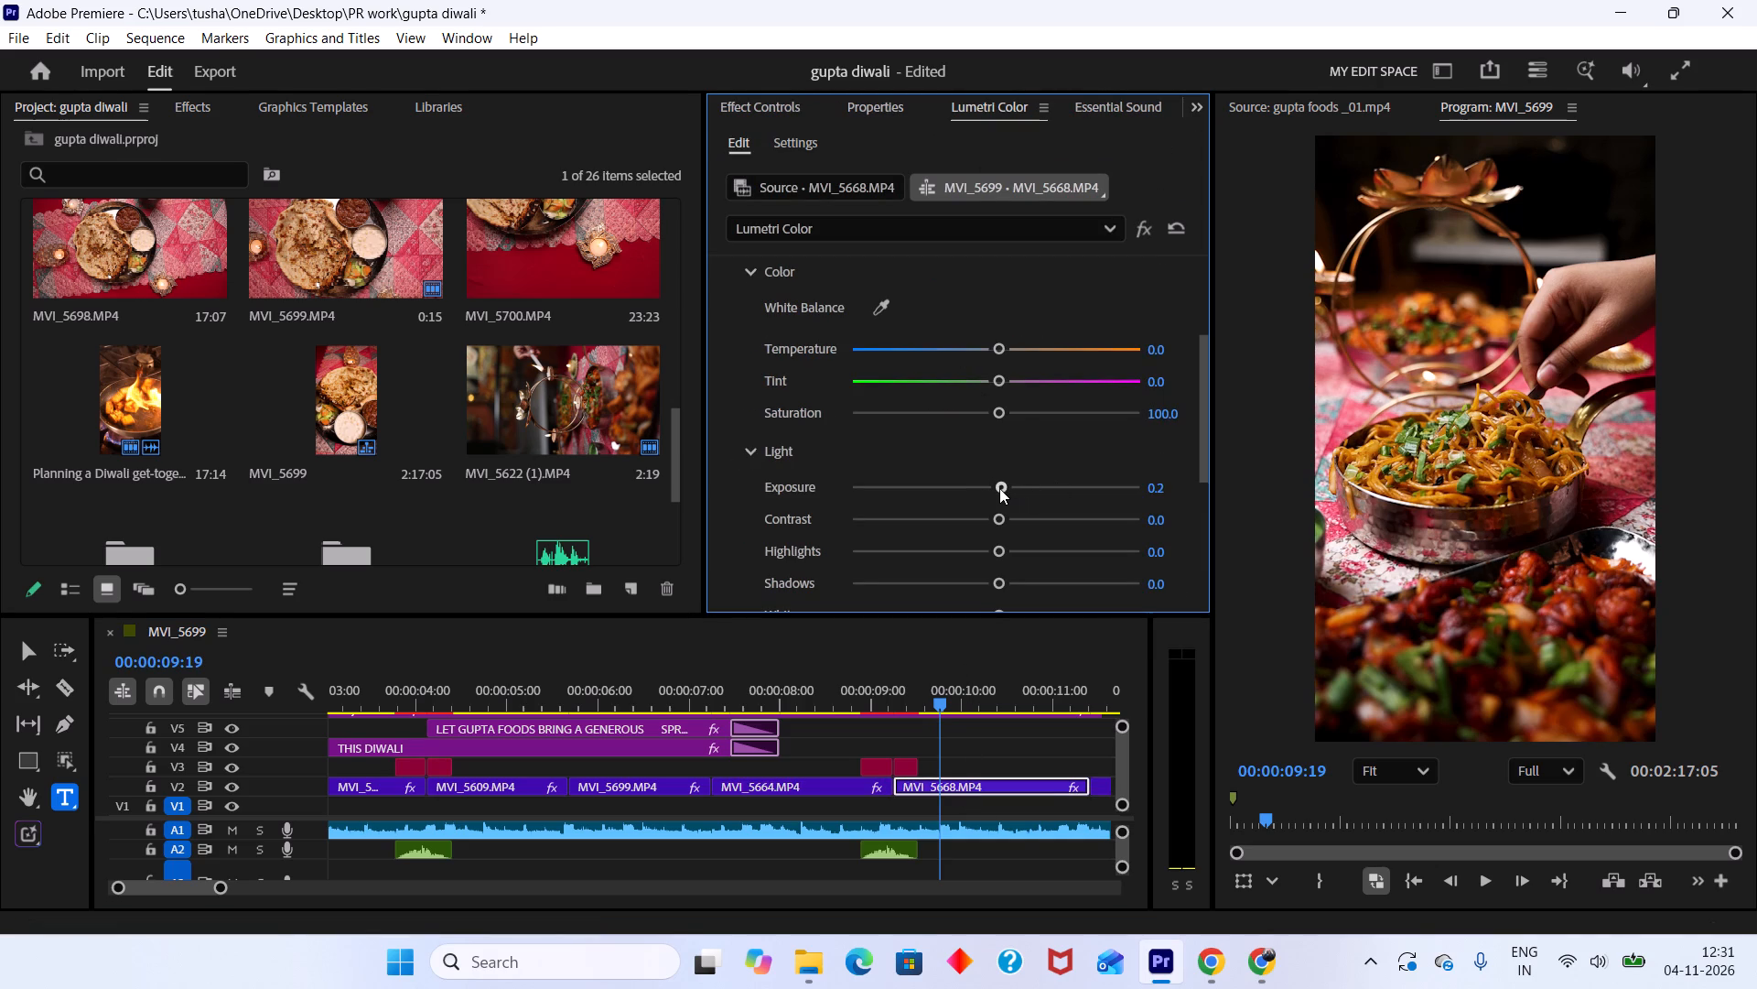
{"action": "left_click_drag", "start_coordinate": [999, 488], "coordinate": [991, 488]}
{"action": "scroll", "coordinate": [935, 630], "scroll_direction": "down", "scroll_amount": 6}
{"action": "scroll", "coordinate": [896, 693], "scroll_direction": "down", "scroll_amount": 6, "text": "alt"}
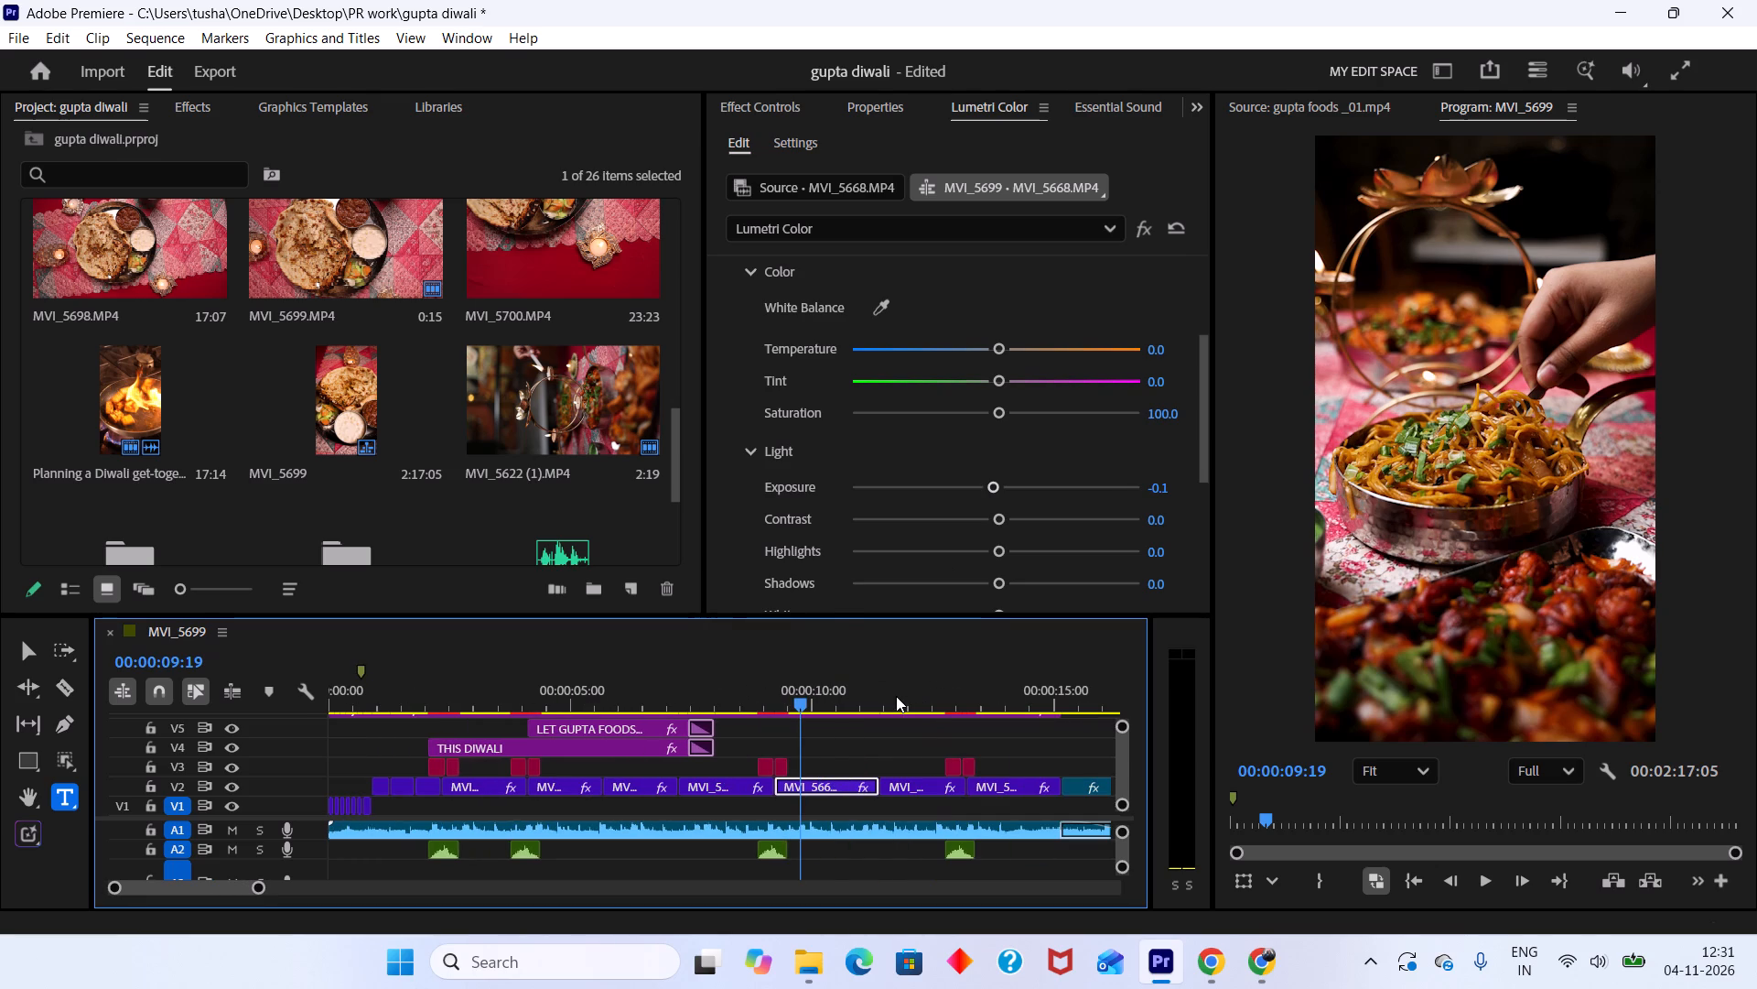
Save the project.
{"action": "key", "text": "ctrl+s"}
Lower the Lumetri exposure of the MVI_5702.MP4 clip on V2, at about 00:00:12:02, to about -0.1.
{"action": "left_click_drag", "start_coordinate": [877, 695], "coordinate": [915, 729]}
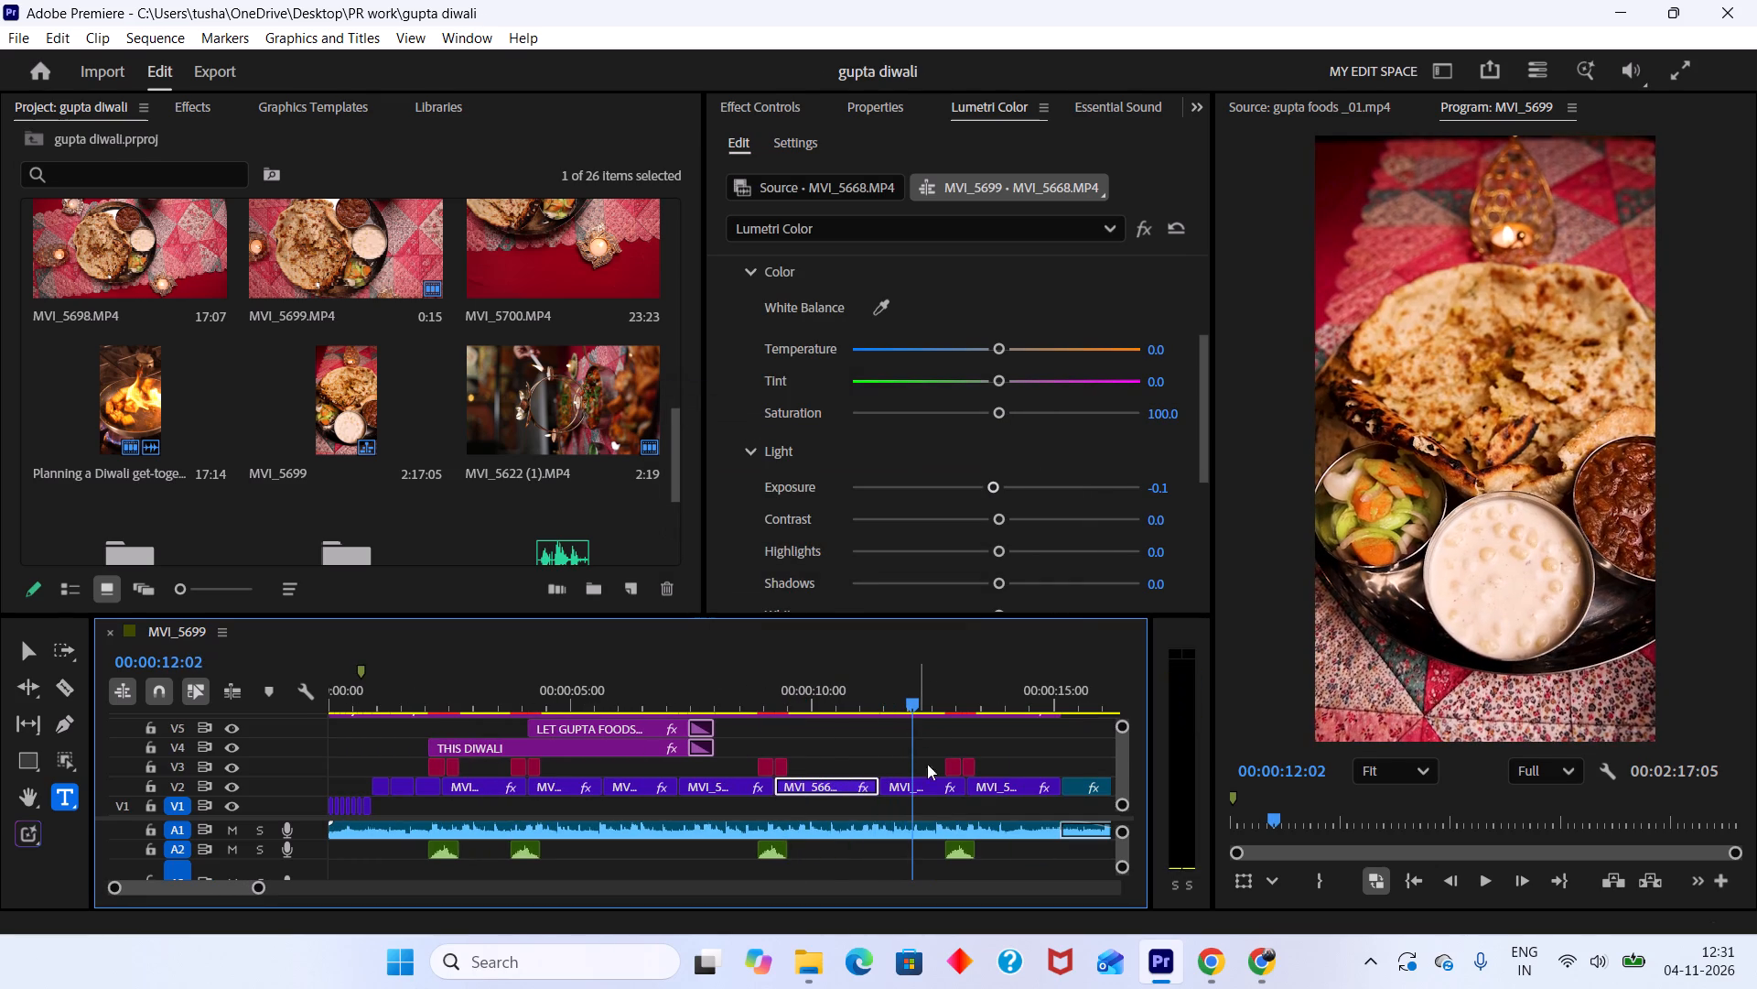
{"action": "left_click", "coordinate": [932, 786]}
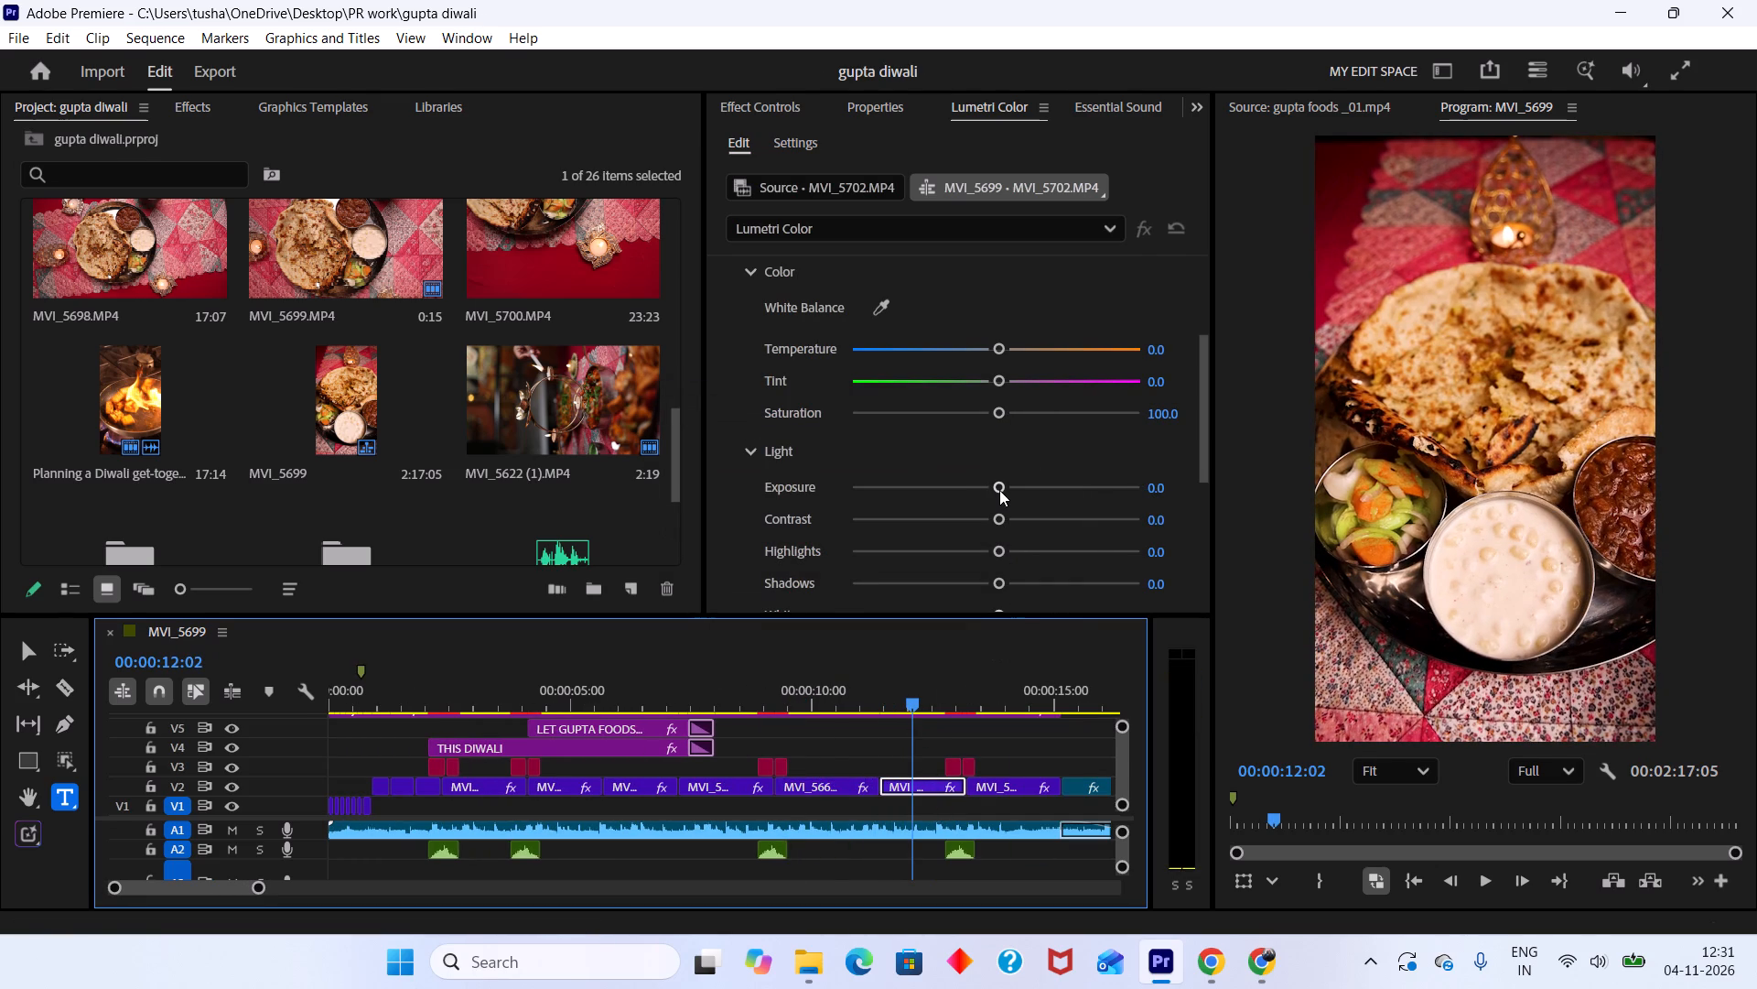
{"action": "left_click", "coordinate": [999, 490]}
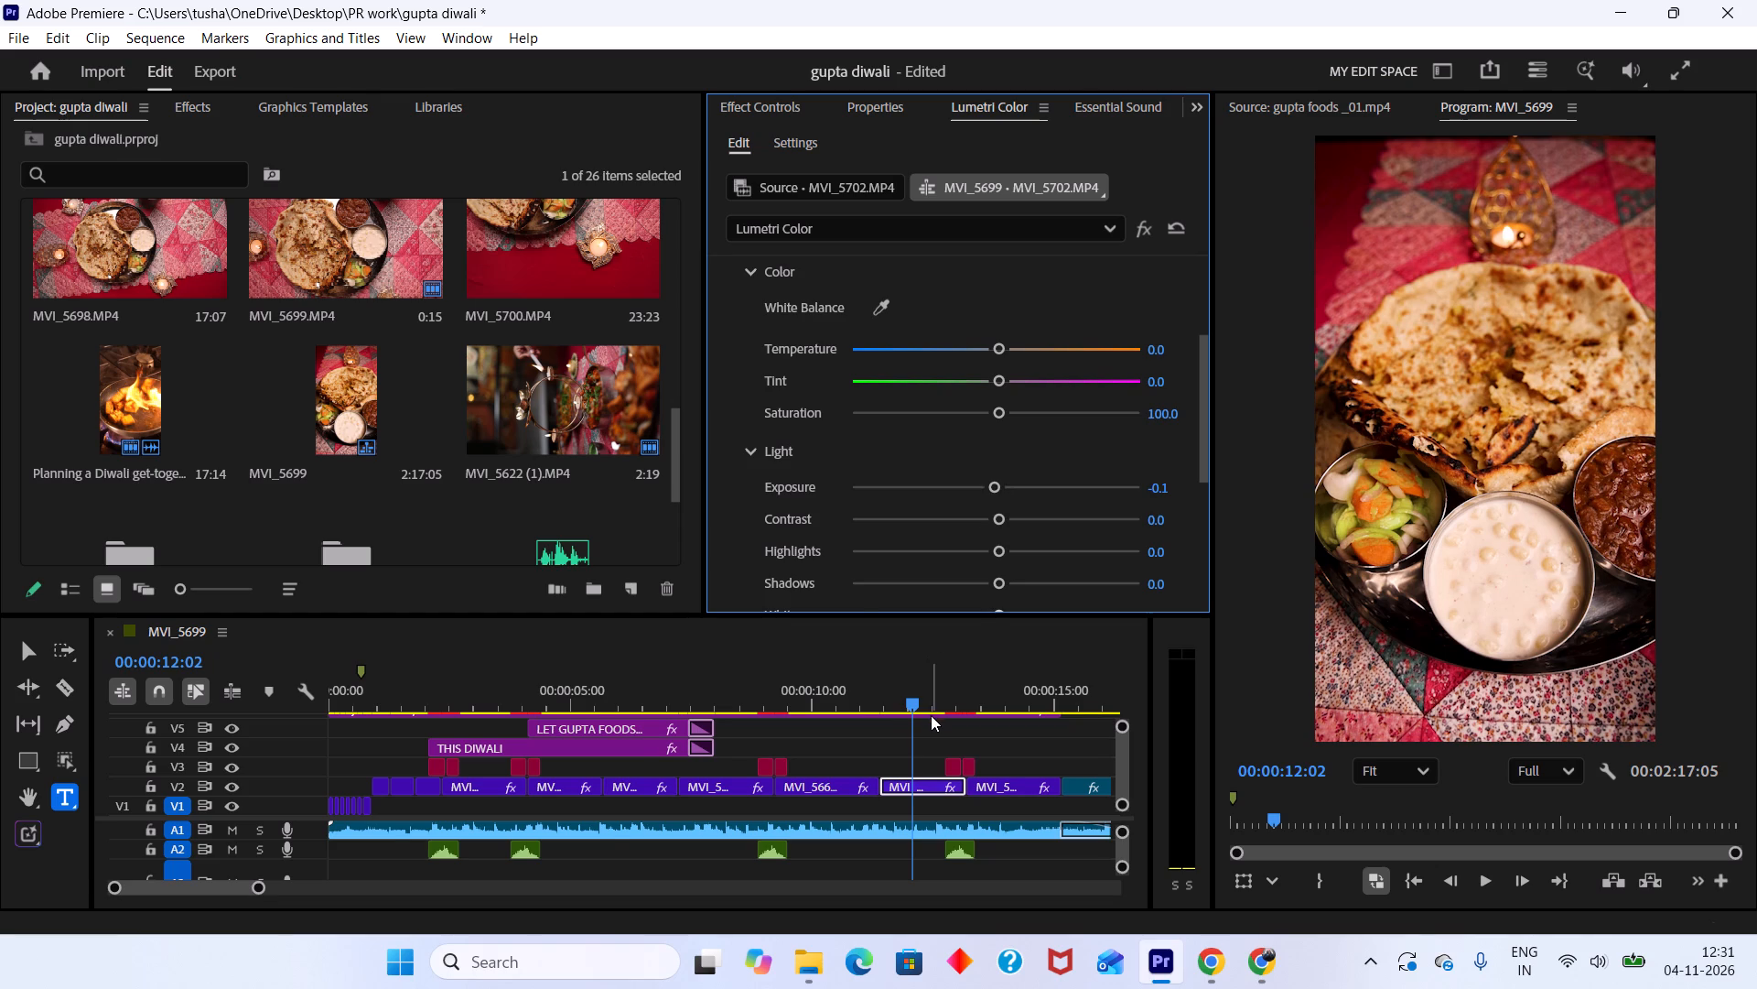
Paste the copied Lumetri Color effect onto the MVI_5607.MP4 clip on V2, at about 00:00:14:04.
{"action": "scroll", "coordinate": [931, 716], "scroll_direction": "down", "scroll_amount": 5}
{"action": "left_click_drag", "start_coordinate": [807, 703], "coordinate": [845, 729]}
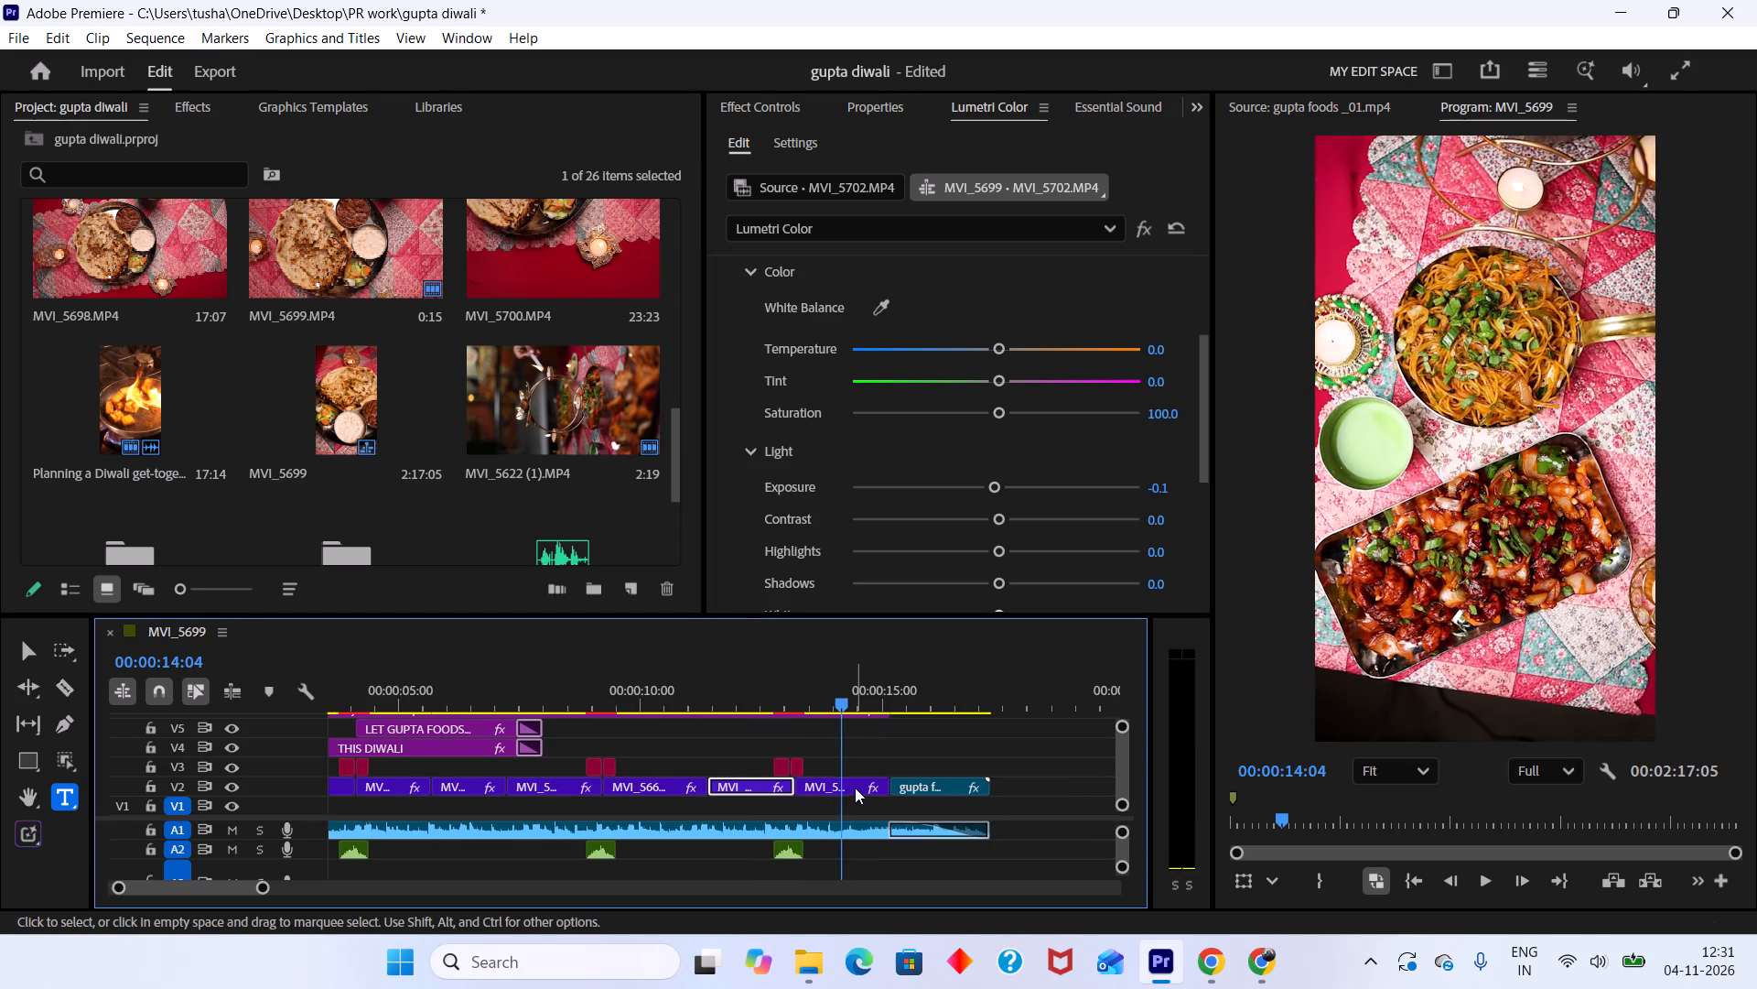
{"action": "left_click", "coordinate": [855, 788]}
{"action": "key", "text": "ctrl+v"}
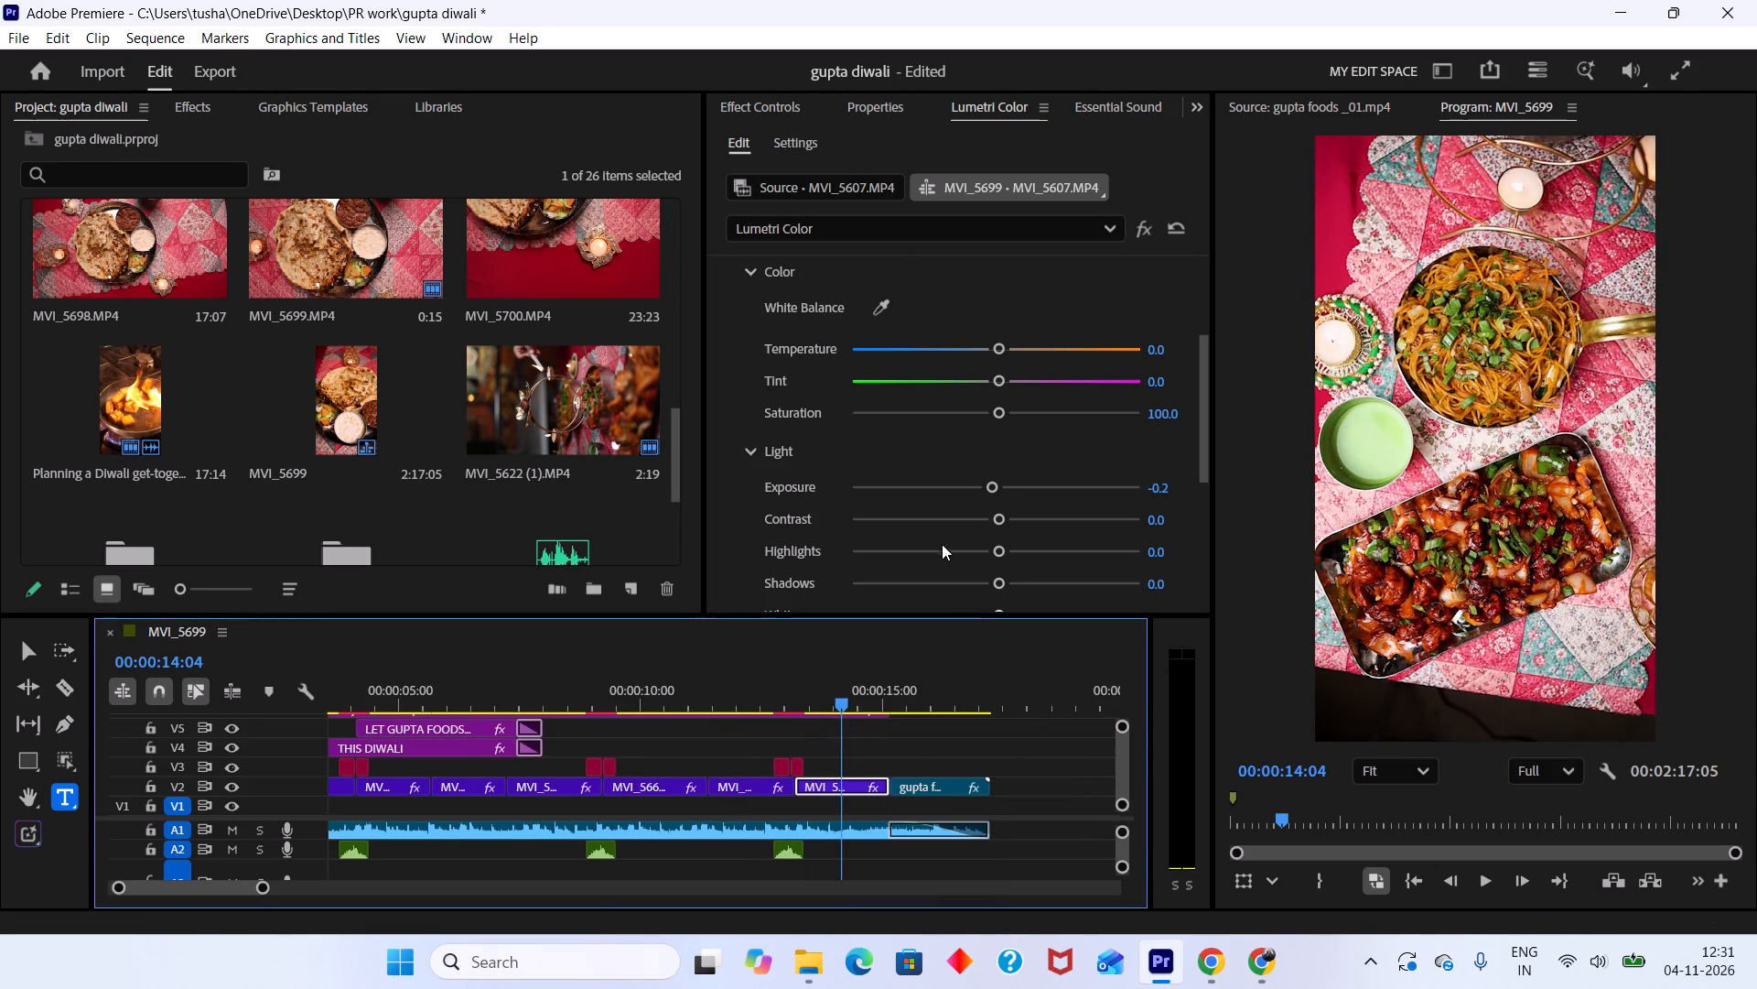
Lower the MVI_5607.MP4 clip's Lumetri highlights to about -21.7 and its whites to about -22.5.
{"action": "left_click_drag", "start_coordinate": [996, 557], "coordinate": [931, 567]}
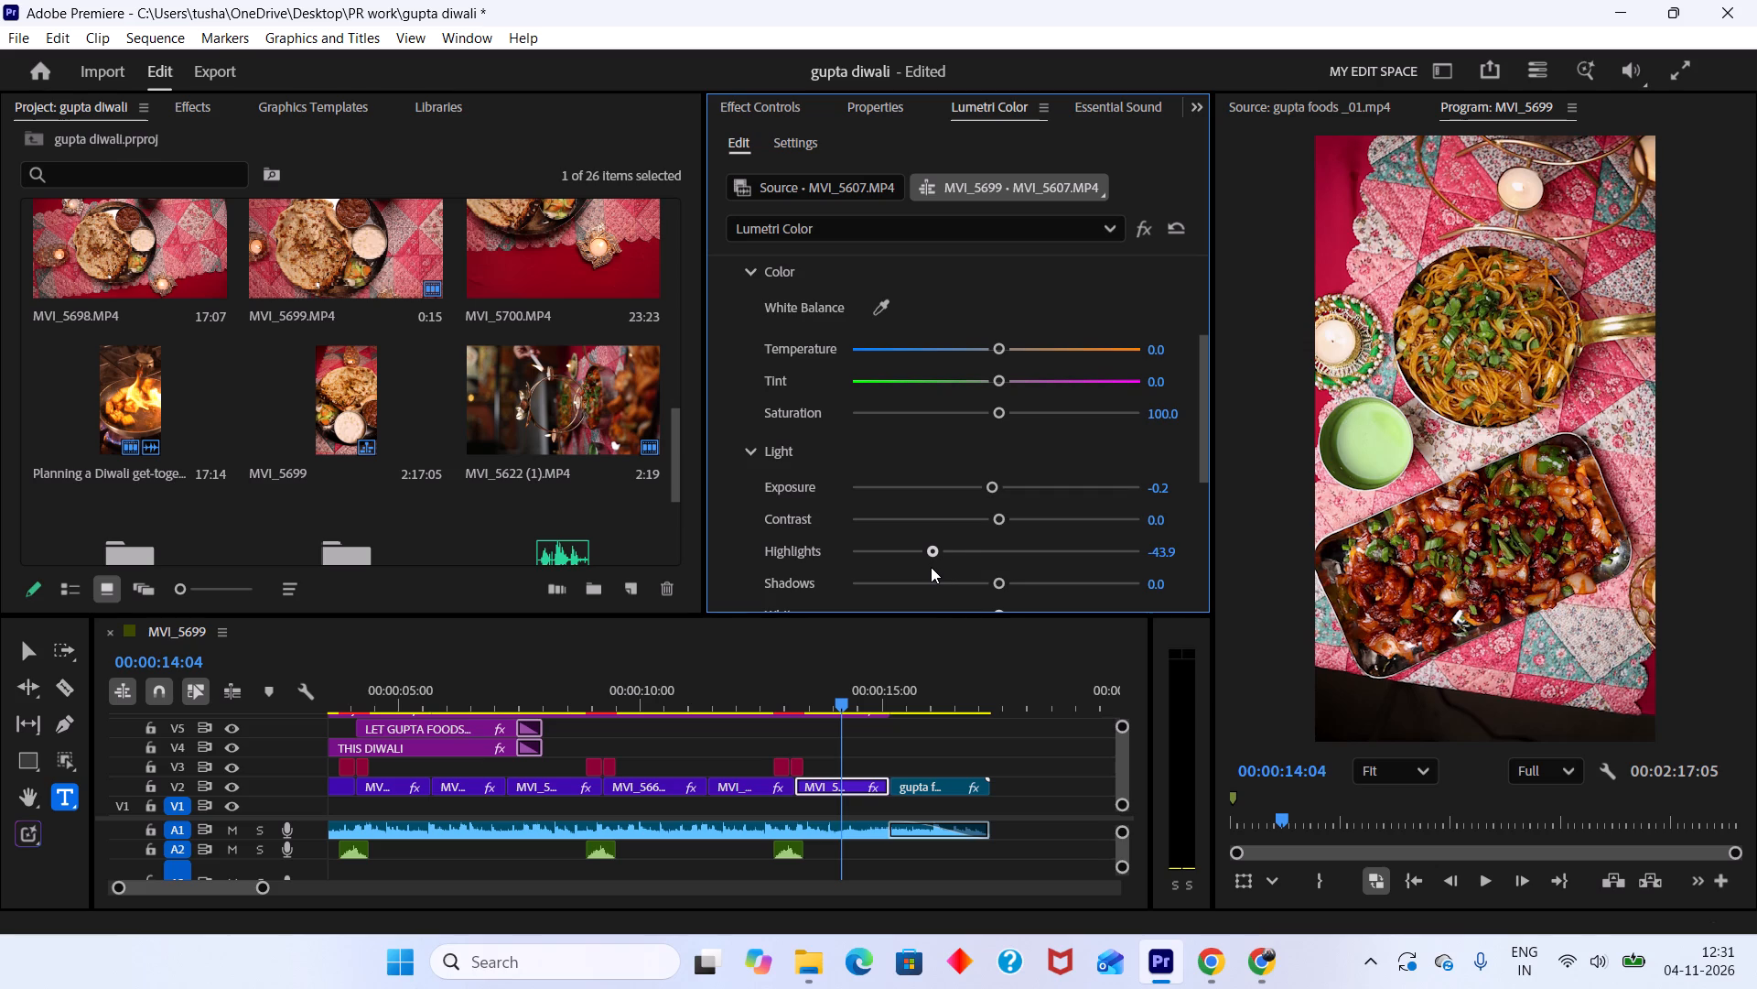
{"action": "left_click_drag", "start_coordinate": [931, 567], "coordinate": [964, 569]}
{"action": "left_click_drag", "start_coordinate": [964, 569], "coordinate": [963, 568]}
{"action": "scroll", "coordinate": [963, 568], "scroll_direction": "down", "scroll_amount": 4}
{"action": "left_click_drag", "start_coordinate": [992, 526], "coordinate": [932, 527]}
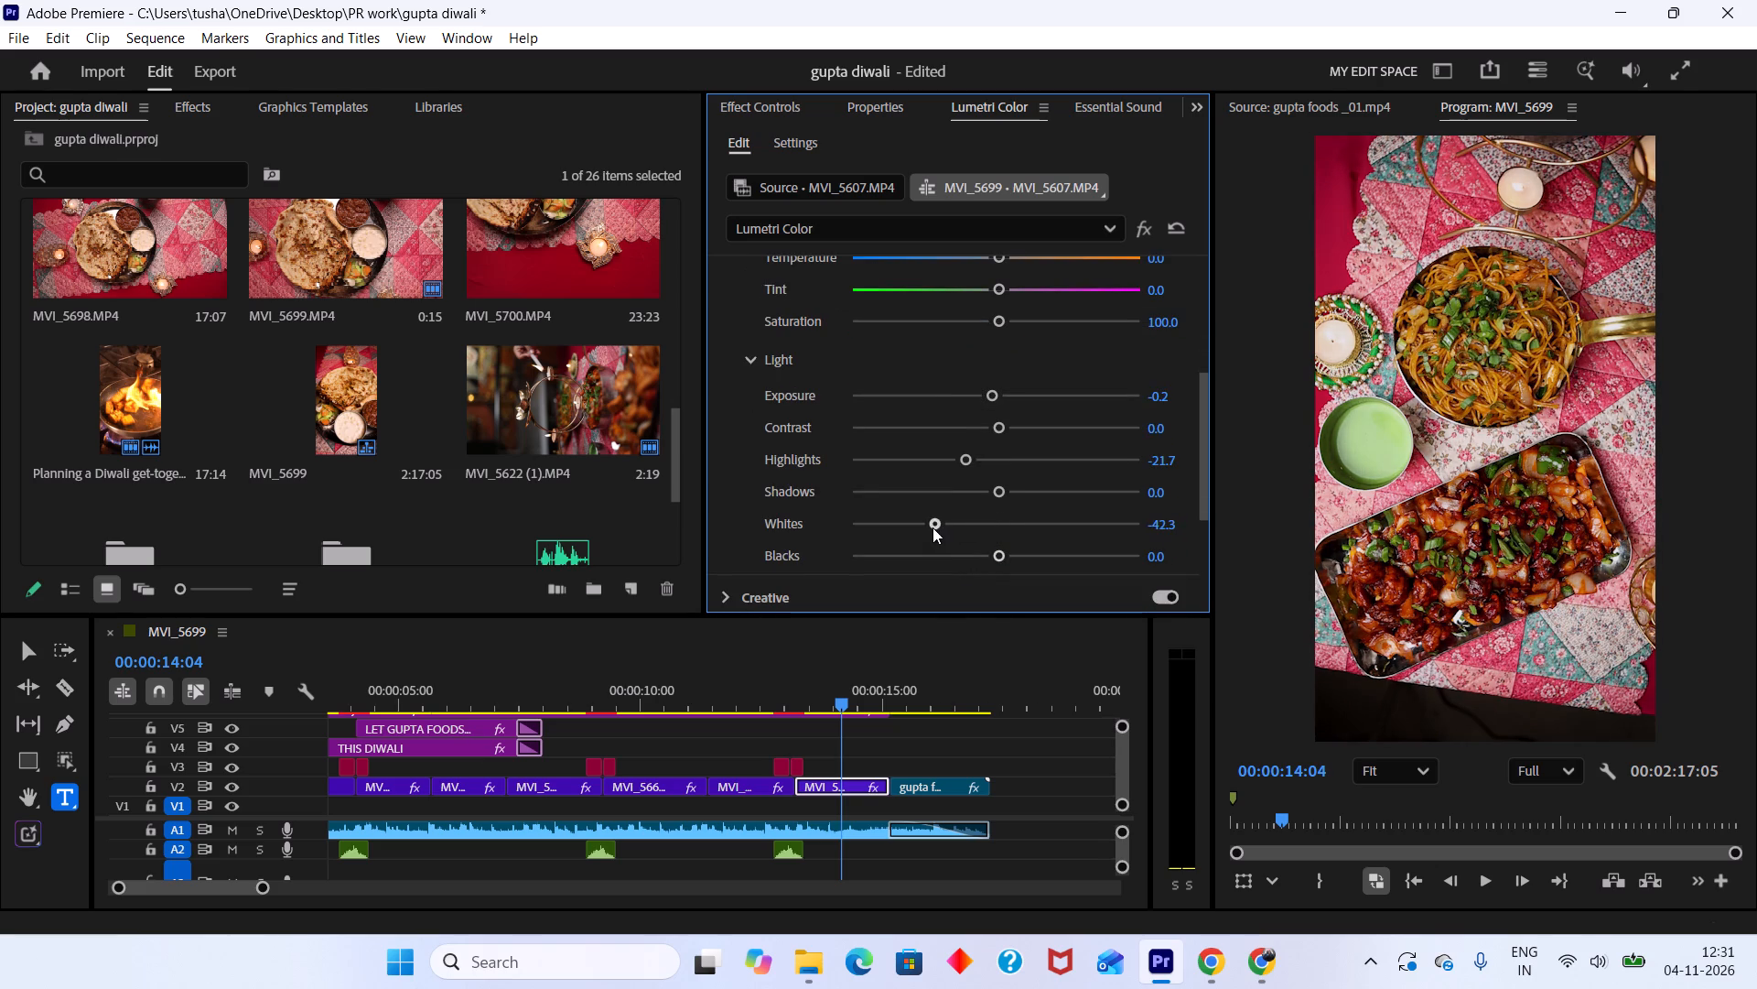
{"action": "left_click_drag", "start_coordinate": [932, 527], "coordinate": [962, 533]}
Compare the MVI_5607.MP4 clip with its Lumetri Color effect off and on.
{"action": "left_click", "coordinate": [781, 102]}
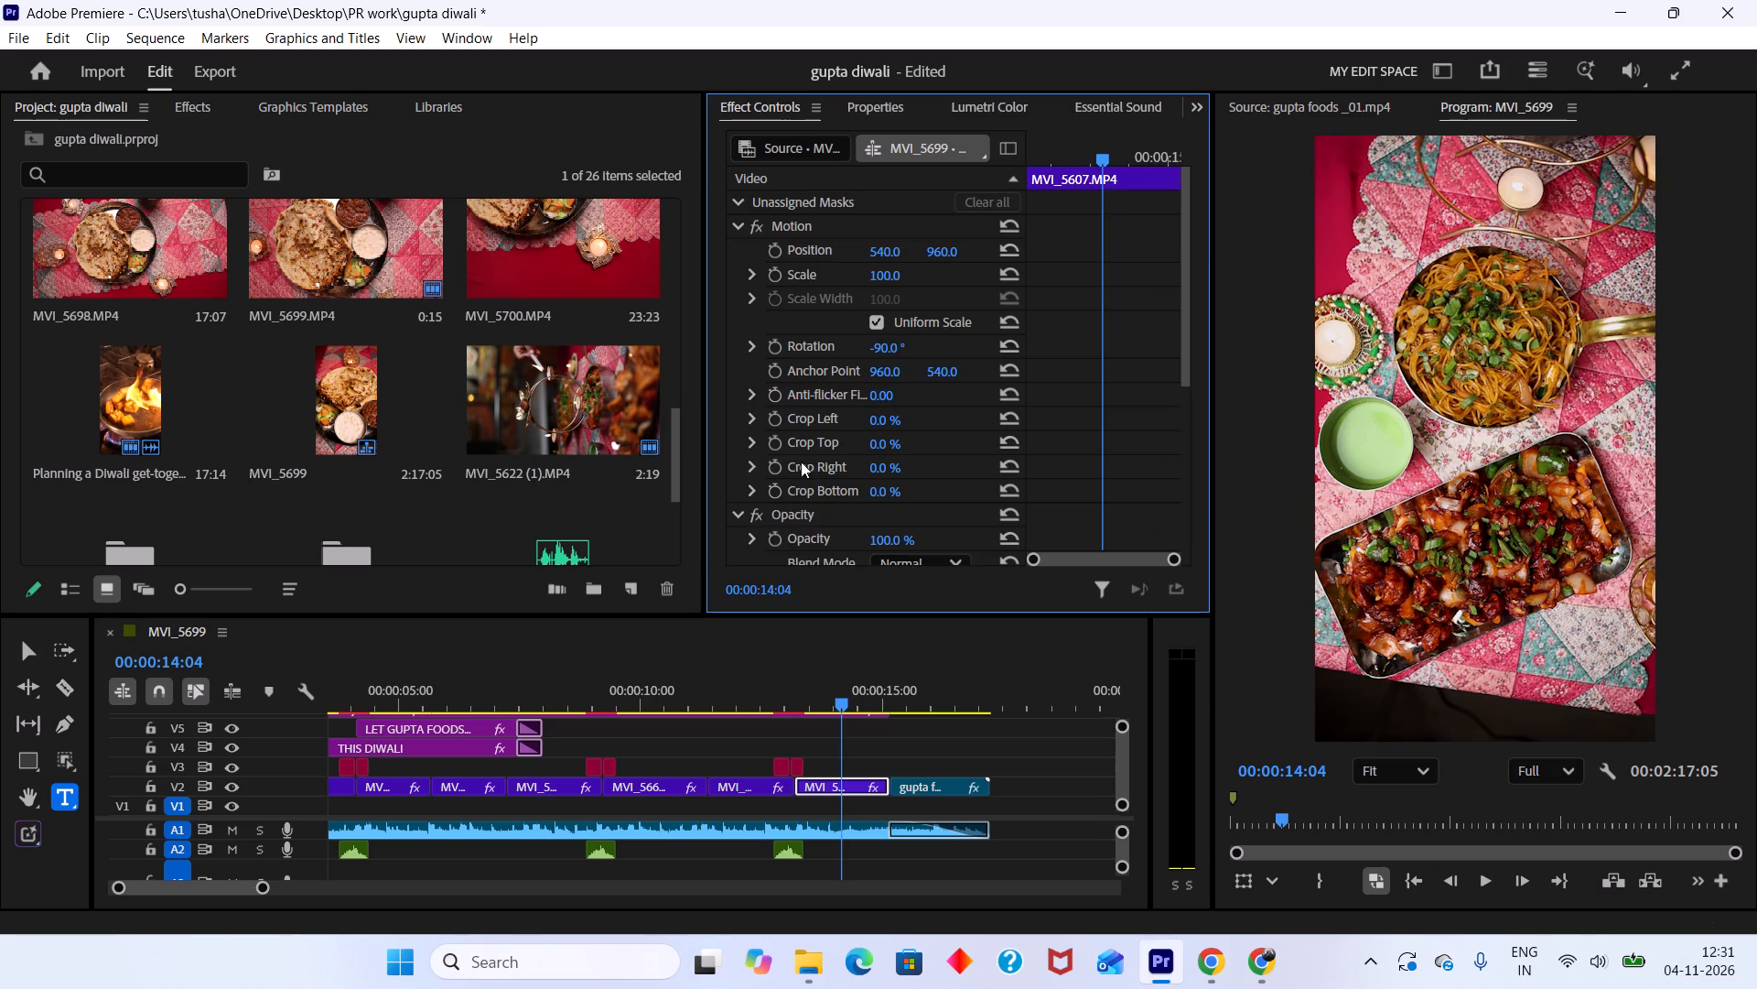
{"action": "scroll", "coordinate": [797, 489], "scroll_direction": "down", "scroll_amount": 10}
{"action": "left_click", "coordinate": [753, 408]}
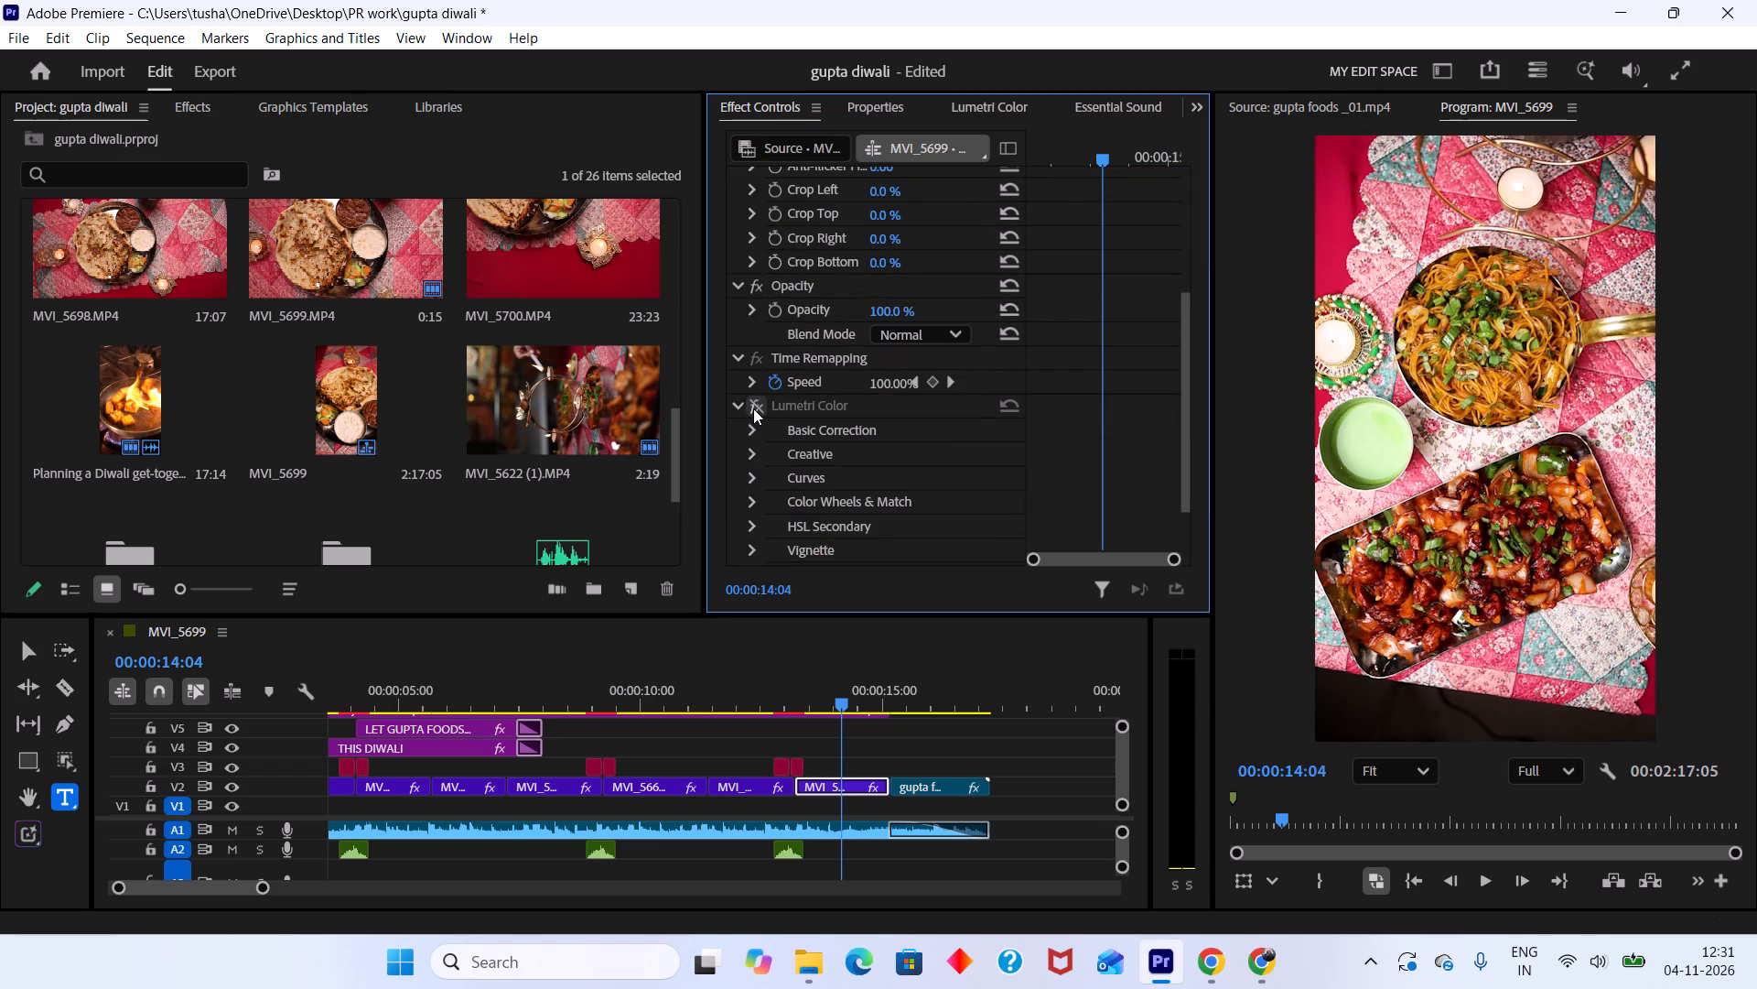
{"action": "left_click", "coordinate": [753, 408]}
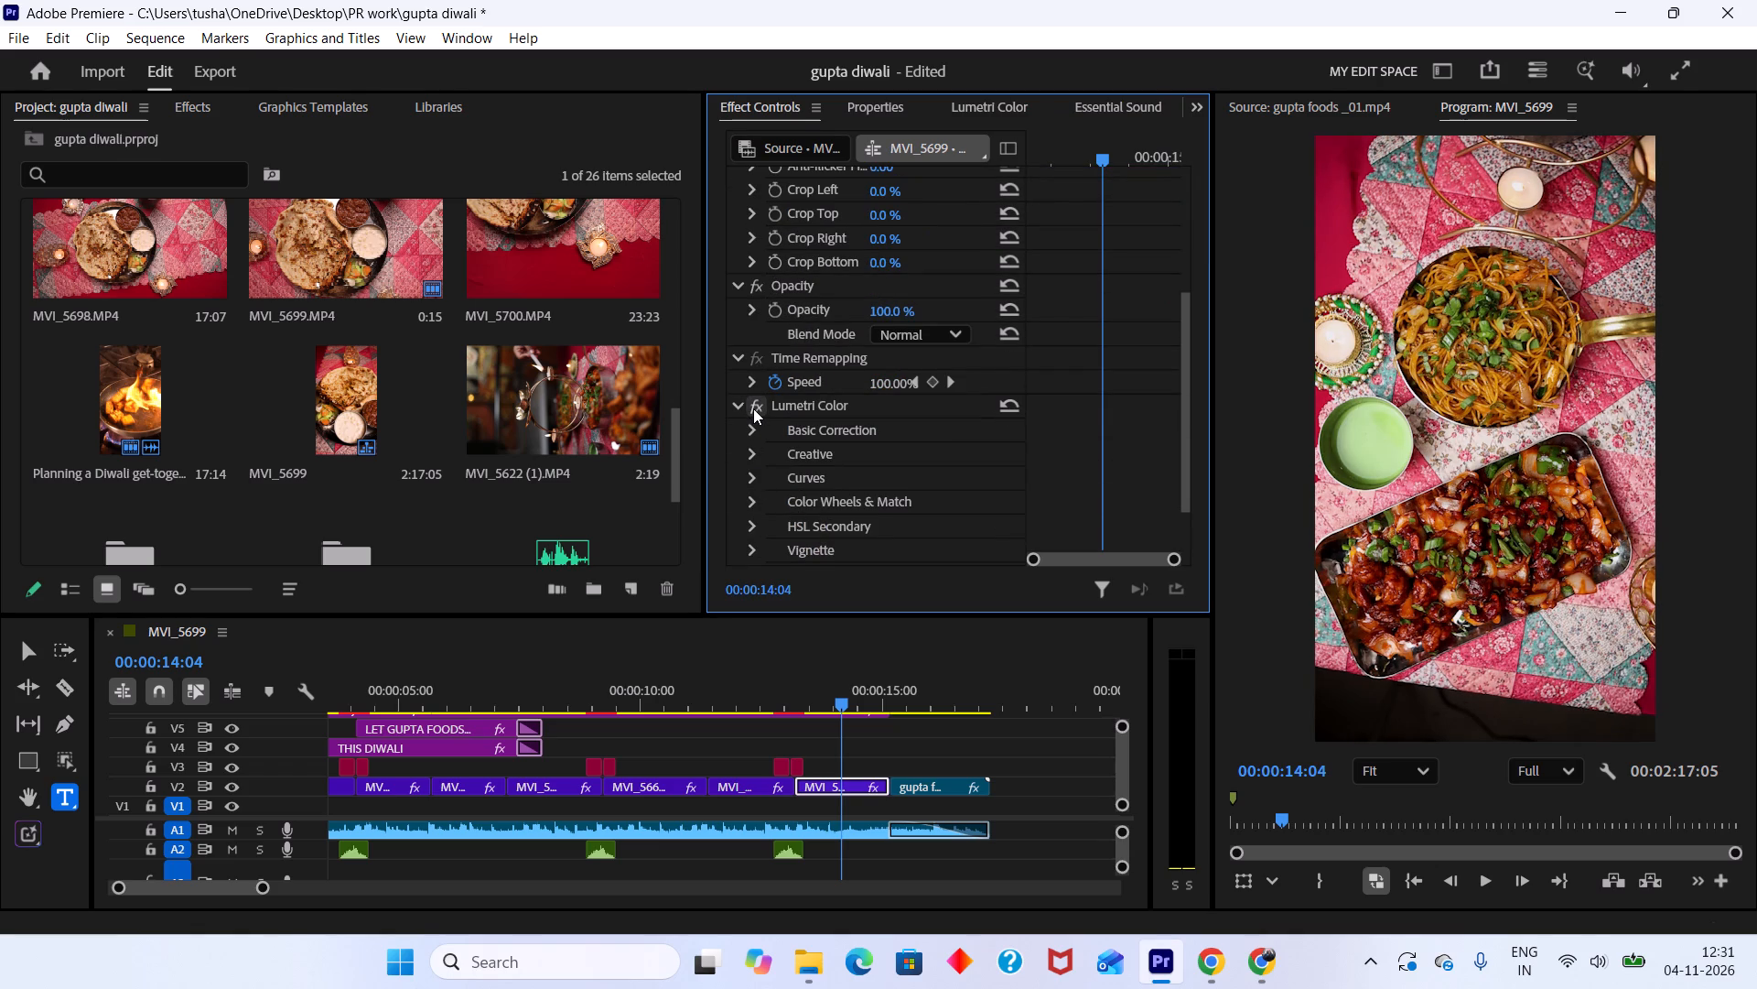
{"action": "left_click", "coordinate": [753, 408]}
{"action": "left_click", "coordinate": [753, 408]}
Raise the Lumetri exposure of the MVI_5607.MP4 clip to about 0.1.
{"action": "left_click", "coordinate": [893, 115]}
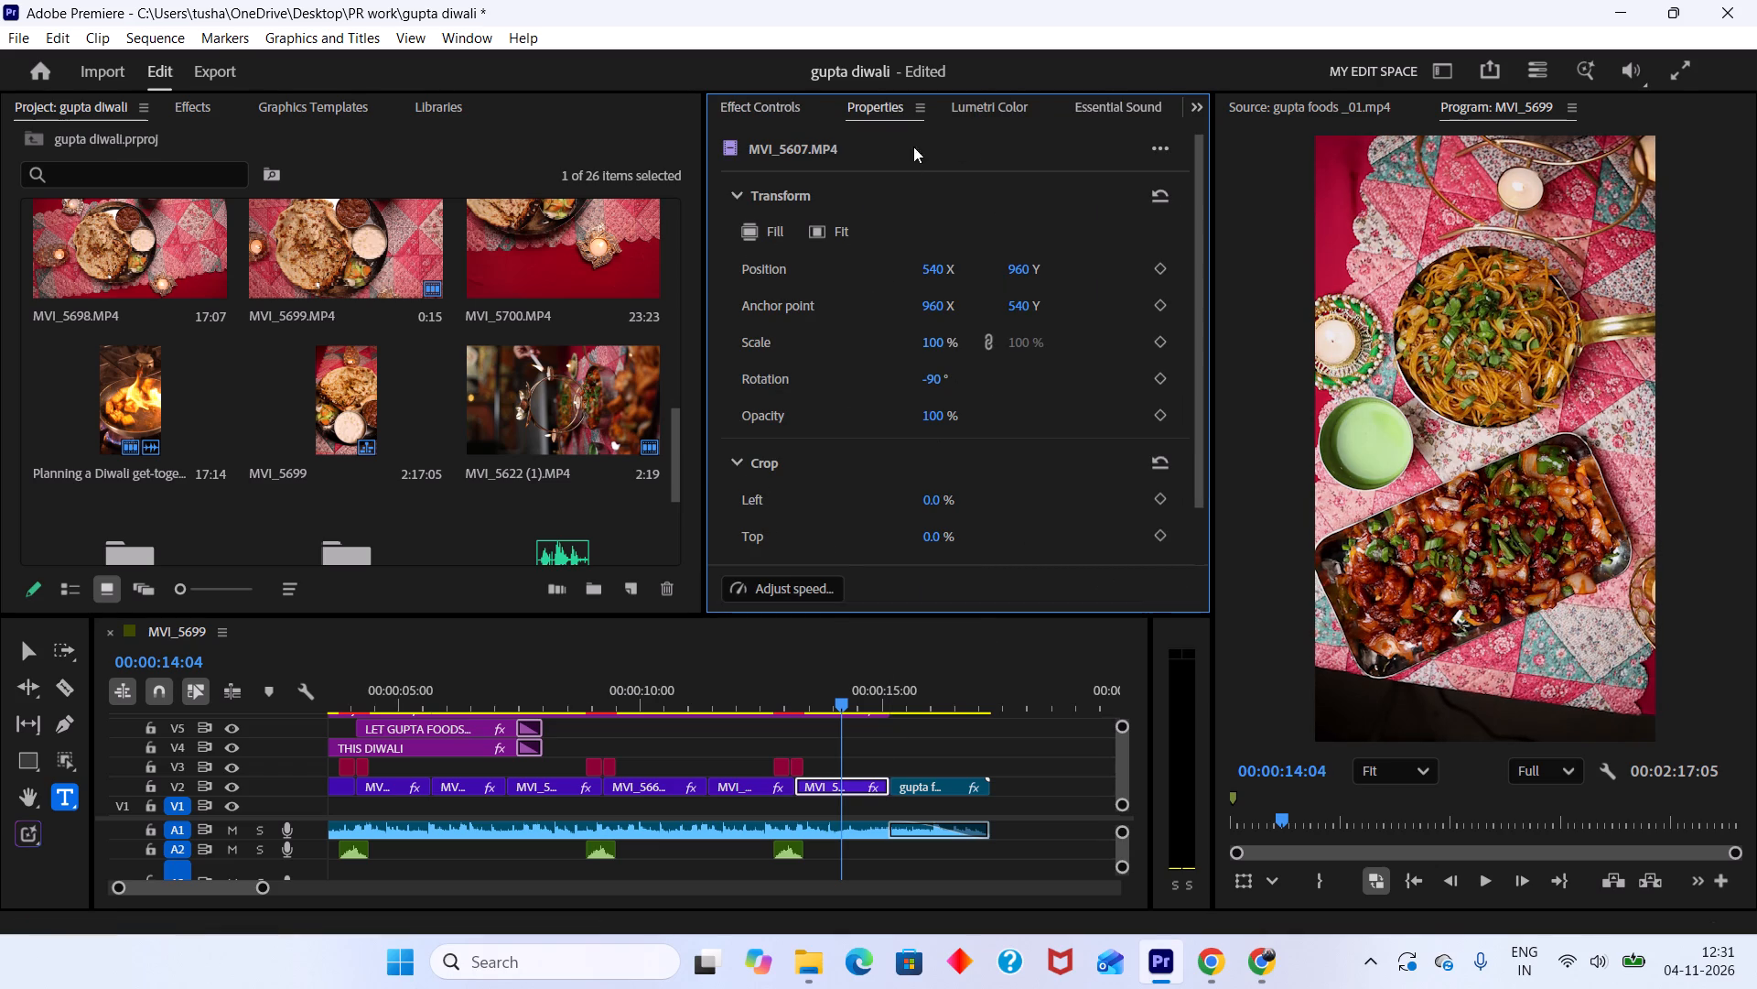
{"action": "left_click", "coordinate": [995, 103]}
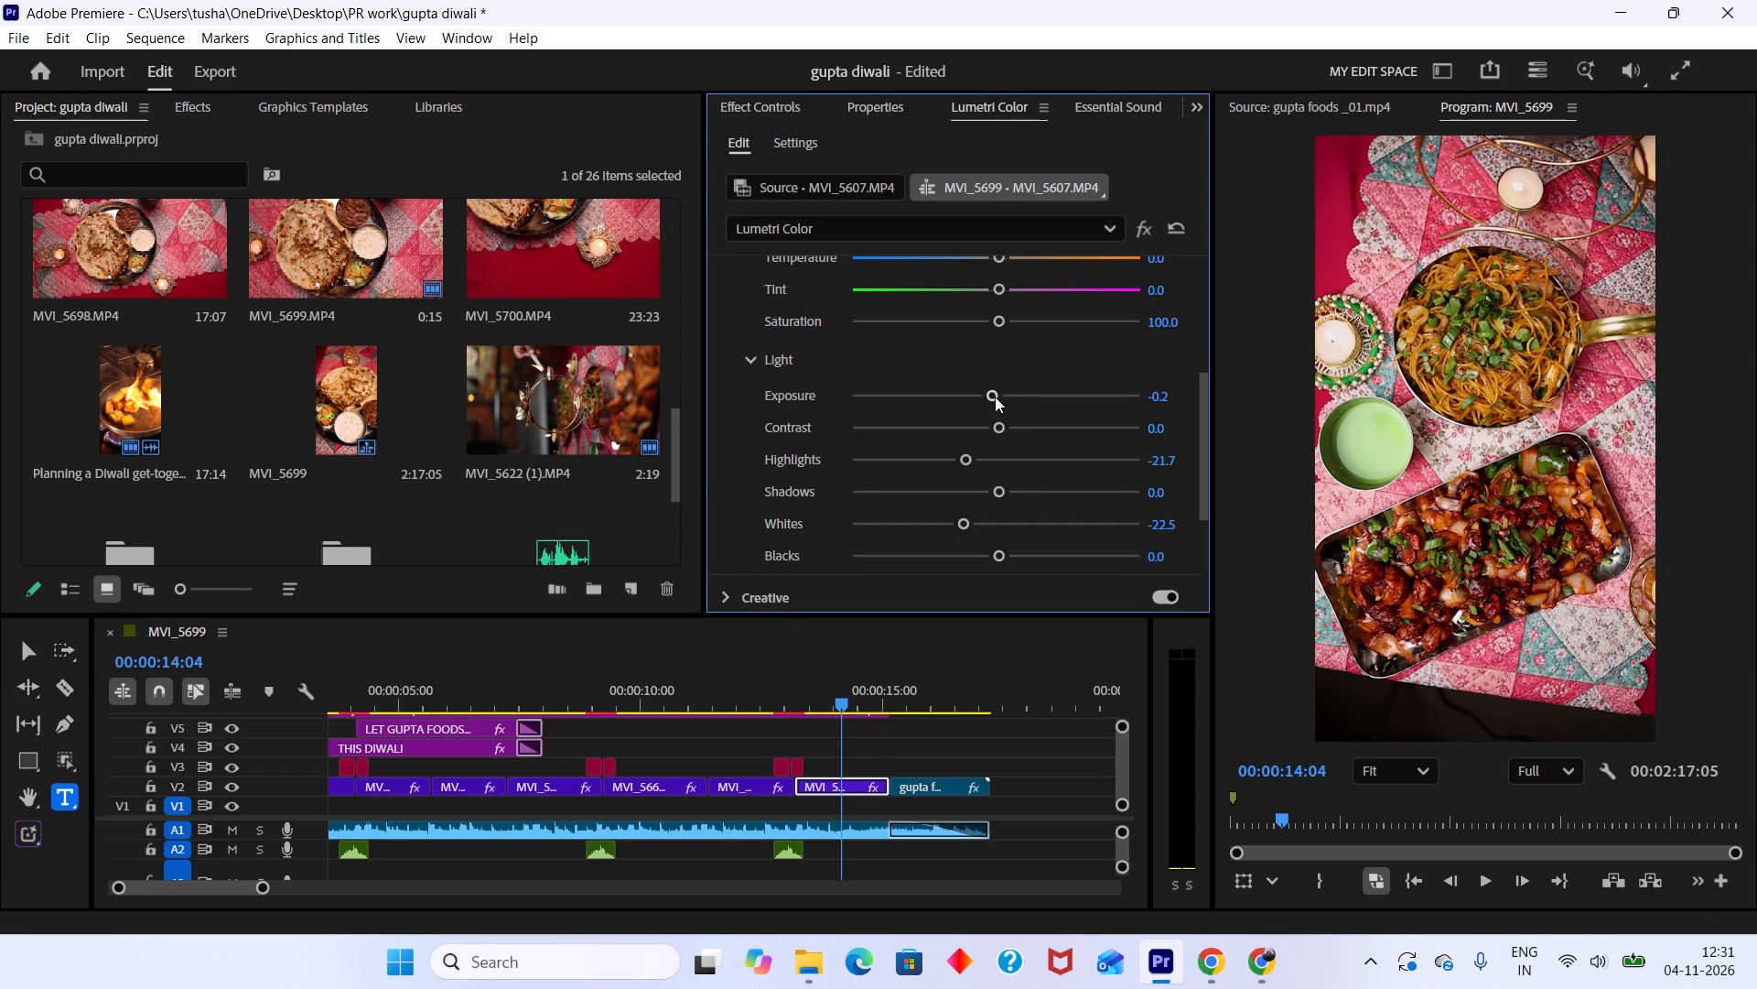
{"action": "left_click", "coordinate": [995, 397]}
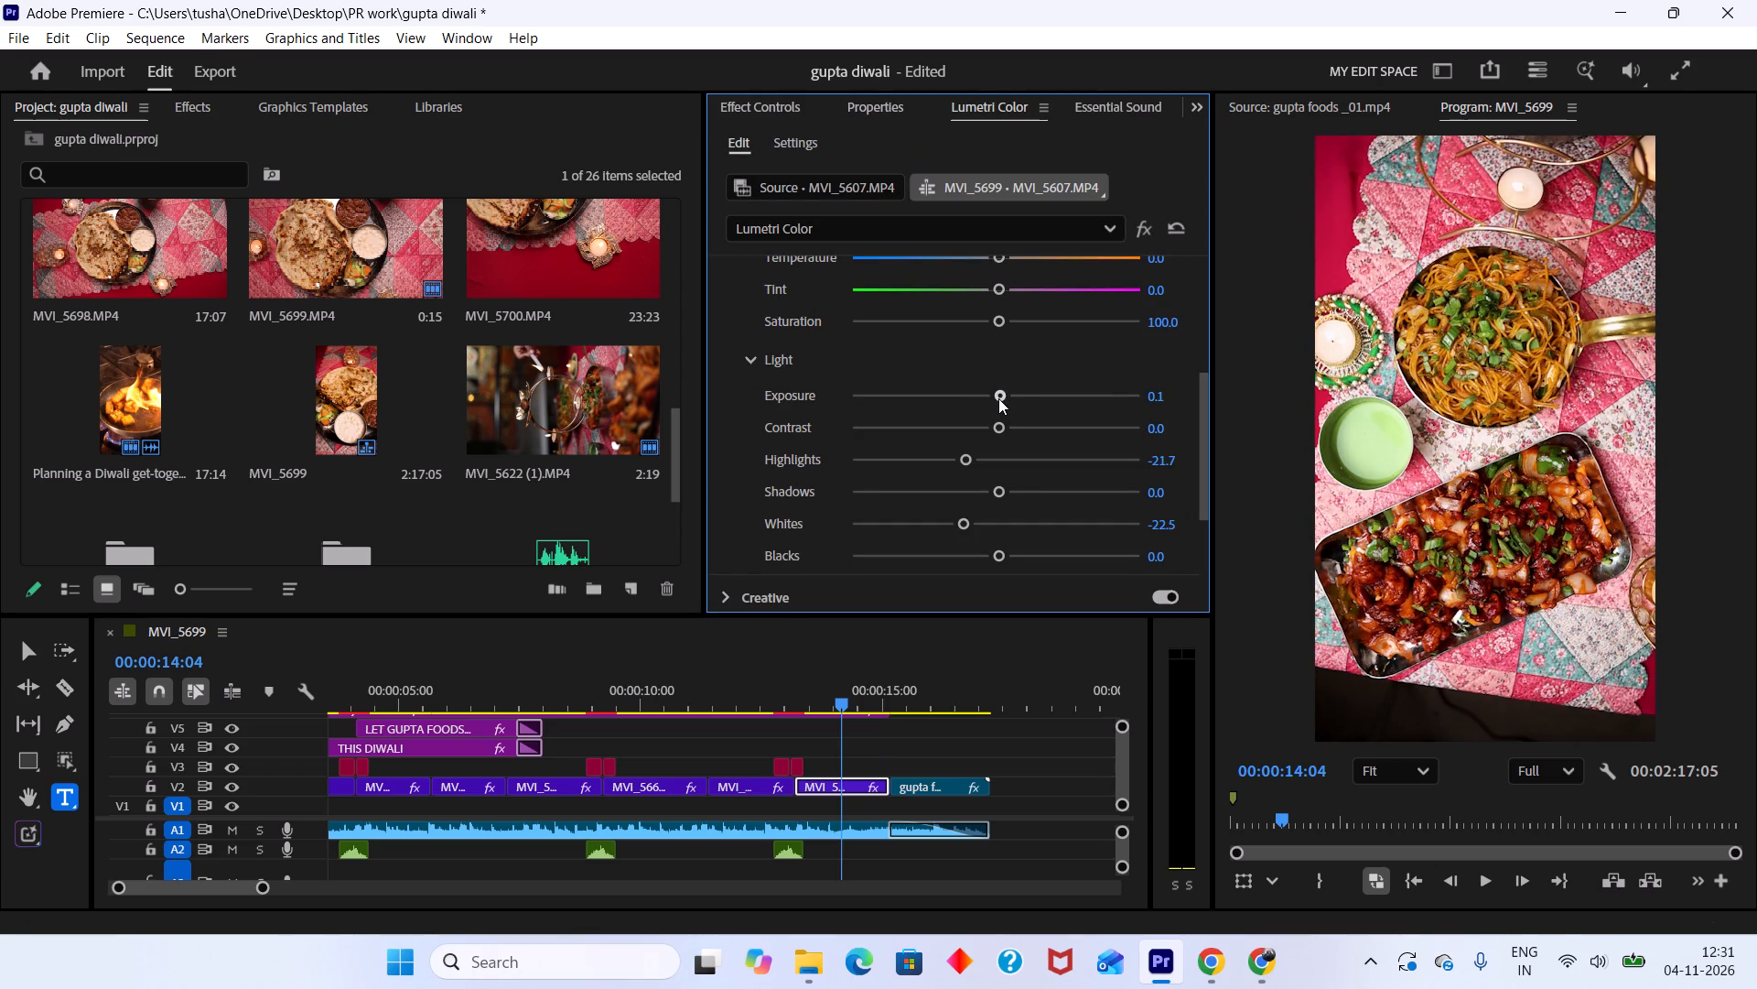
{"action": "left_click", "coordinate": [865, 109]}
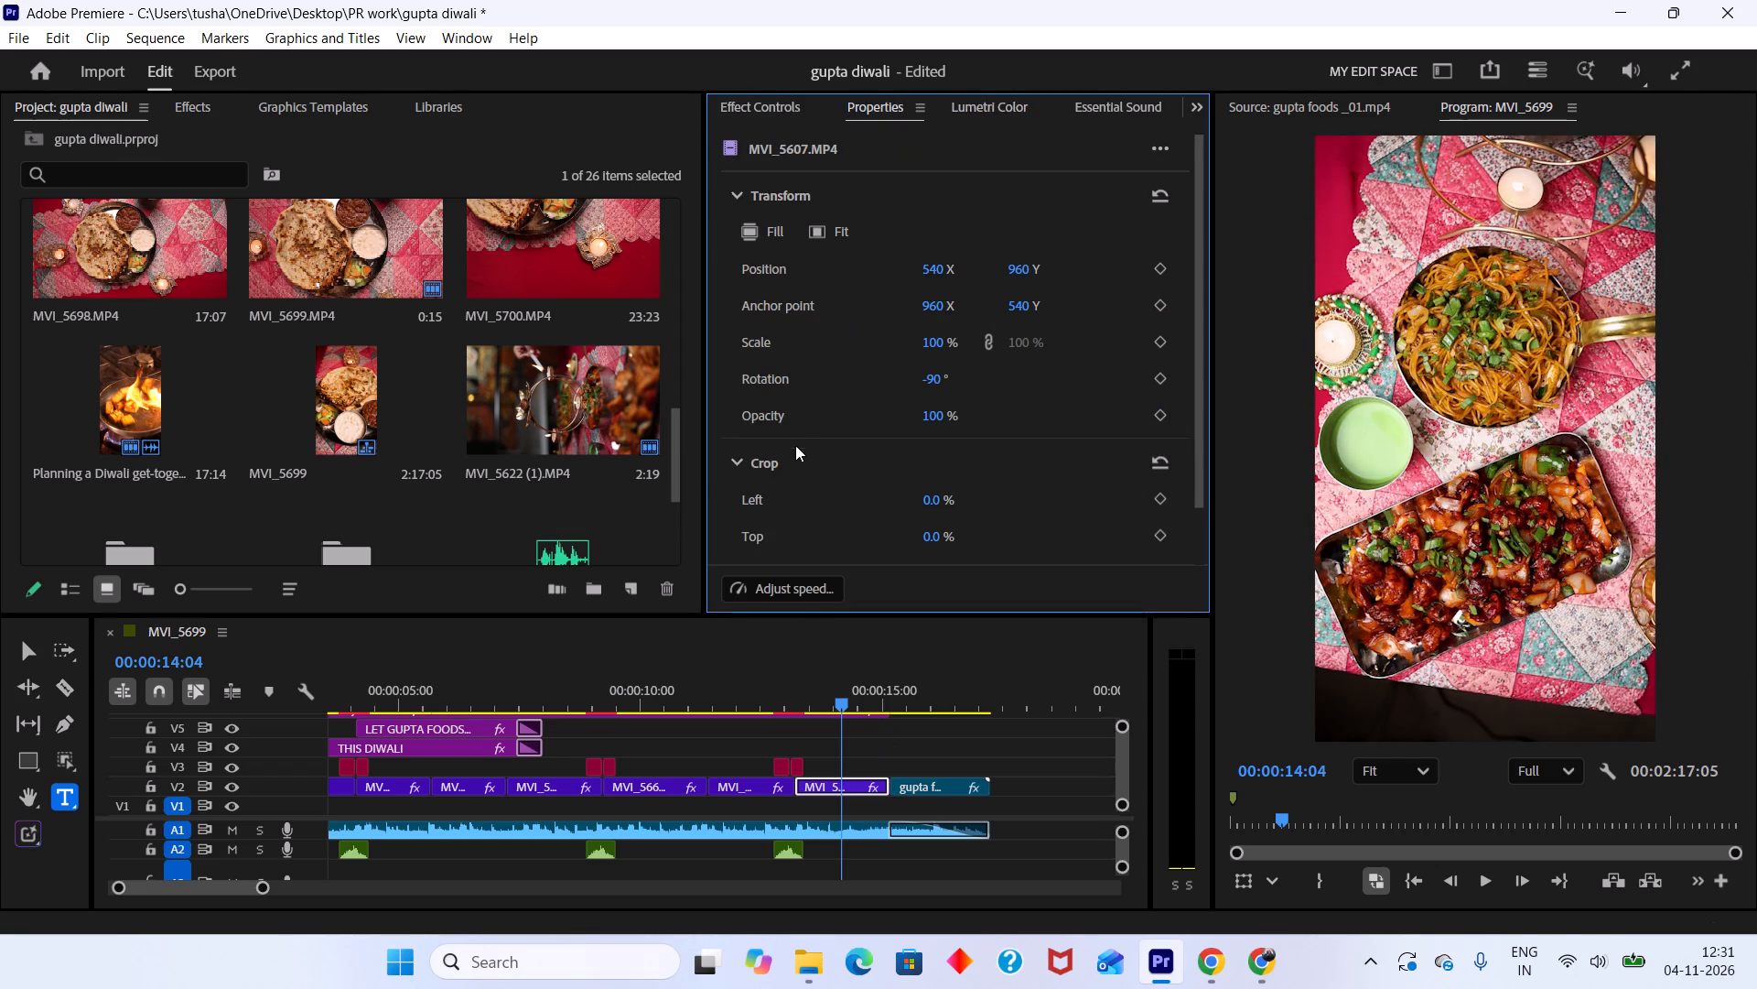
Compare the MVI_5607.MP4 clip with its Lumetri Color effect off and on.
{"action": "left_click", "coordinate": [780, 103]}
{"action": "left_click", "coordinate": [762, 405]}
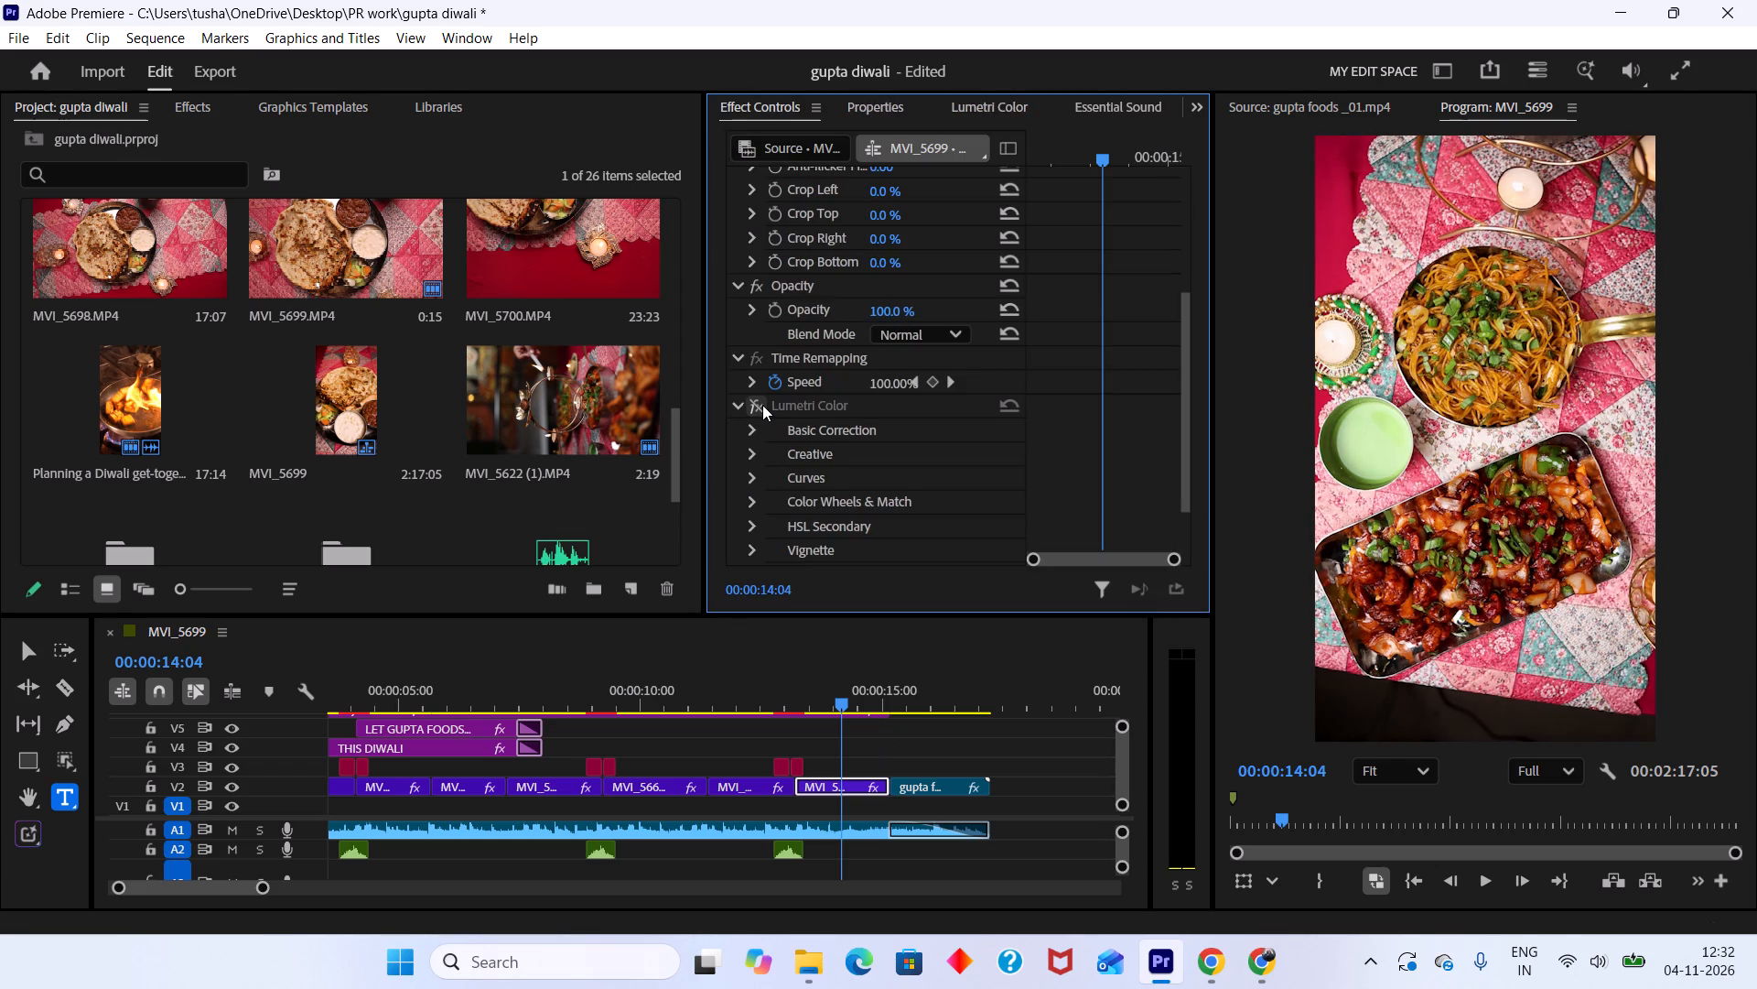
{"action": "left_click", "coordinate": [762, 405]}
Save the project and play the sequence from 00:00:14:04 into the closing Gupta Foods logo card.
{"action": "key", "text": "ctrl+s"}
{"action": "scroll", "coordinate": [781, 671], "scroll_direction": "down", "scroll_amount": 5, "text": "alt"}
{"action": "key", "text": "space"}
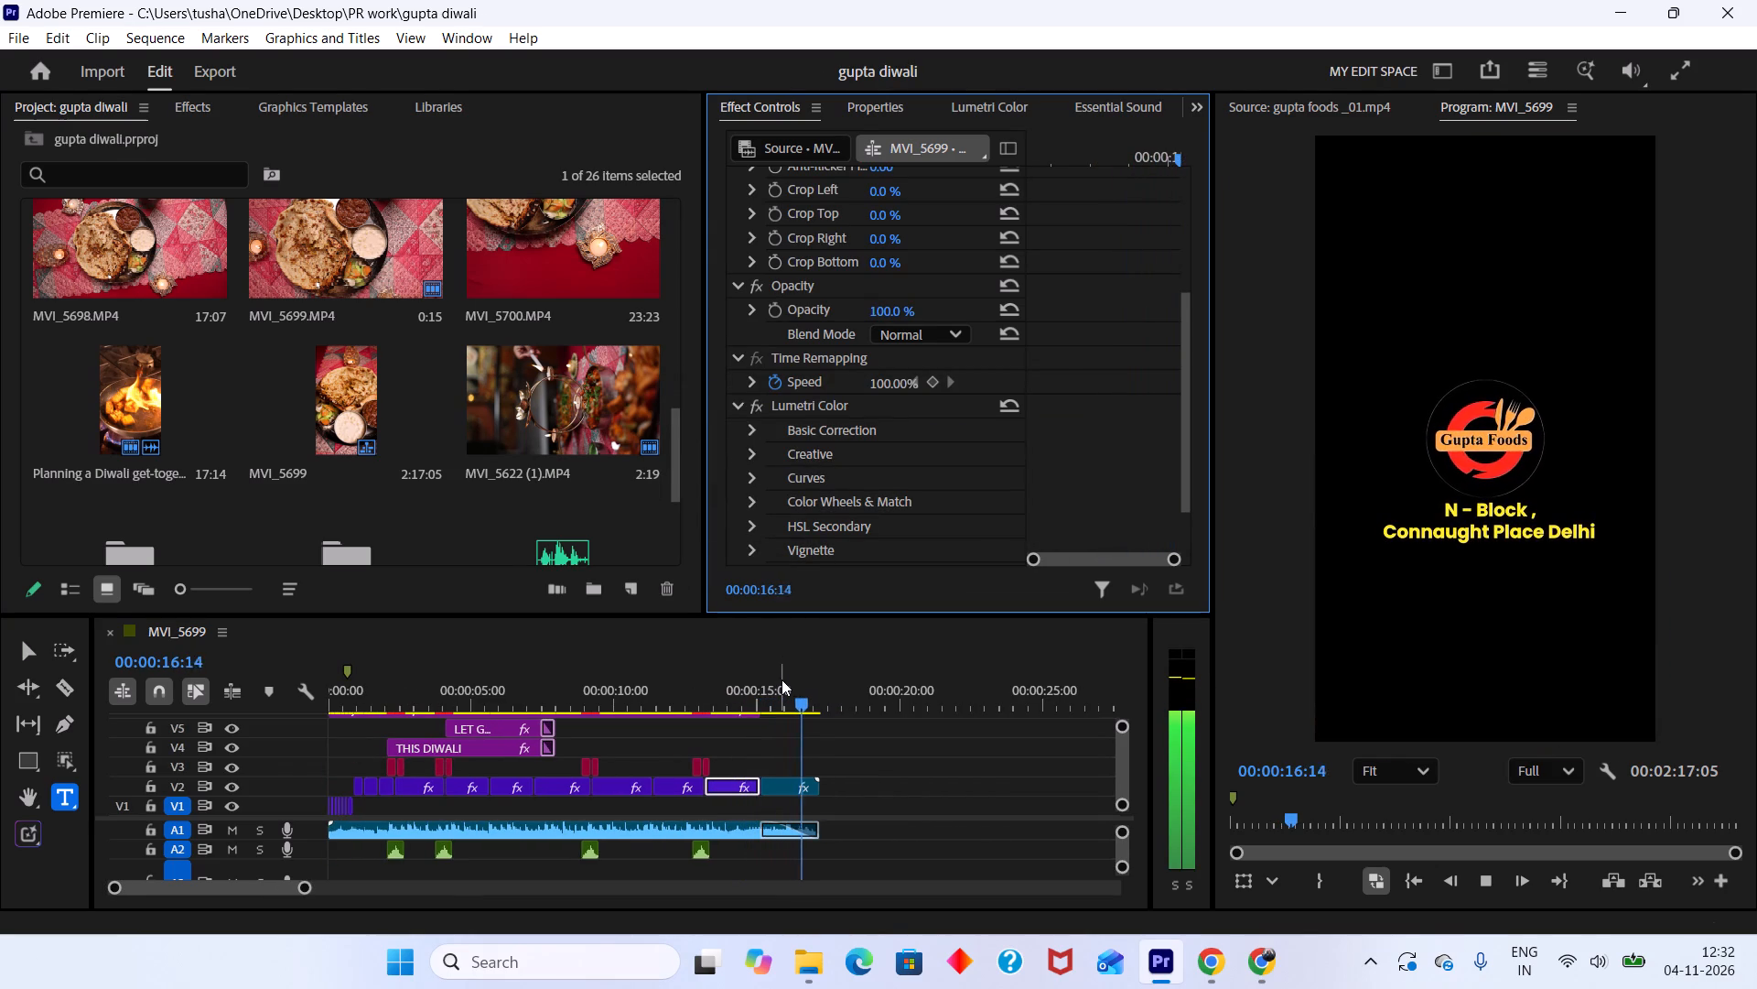
{"action": "key", "text": "space"}
{"action": "key", "text": "ctrl+s"}
Mark the sequence's out point at 00:00:17:05, at the end of the gupta foods _01.mp4 clip, and save the project.
{"action": "scroll", "coordinate": [802, 712], "scroll_direction": "up", "scroll_amount": 10, "text": "alt"}
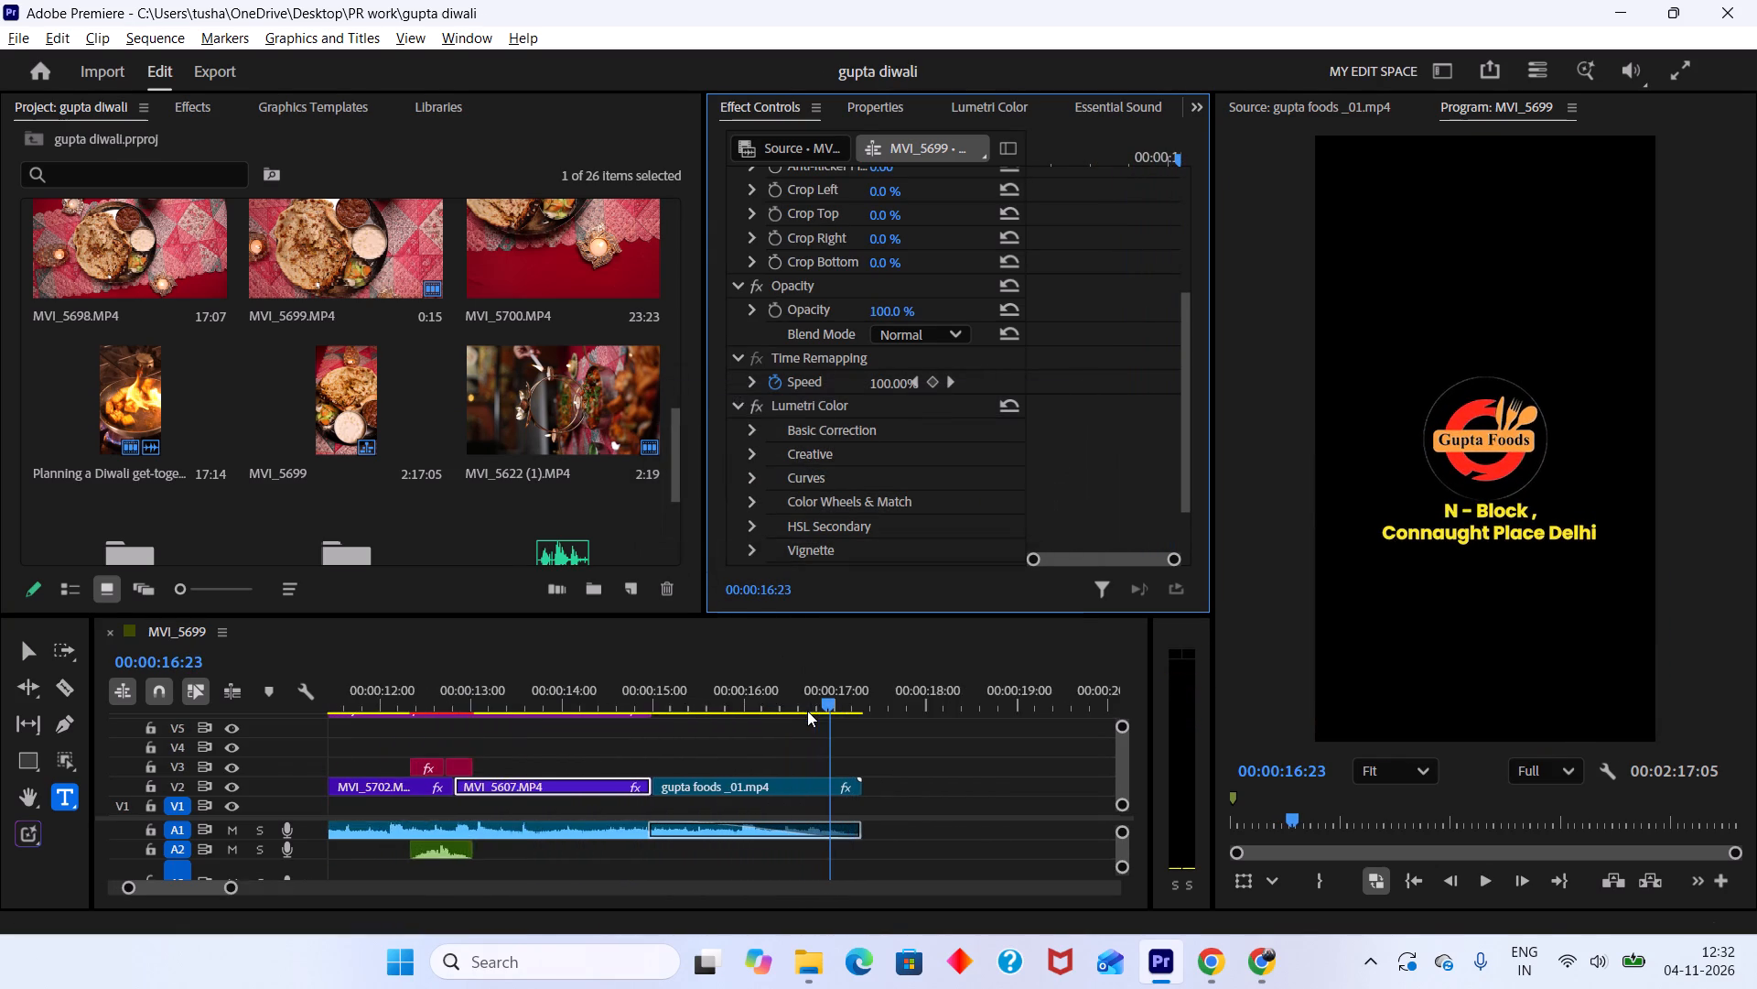
{"action": "scroll", "coordinate": [807, 711], "scroll_direction": "up", "scroll_amount": 8, "text": "alt"}
{"action": "left_click_drag", "start_coordinate": [829, 701], "coordinate": [872, 753]}
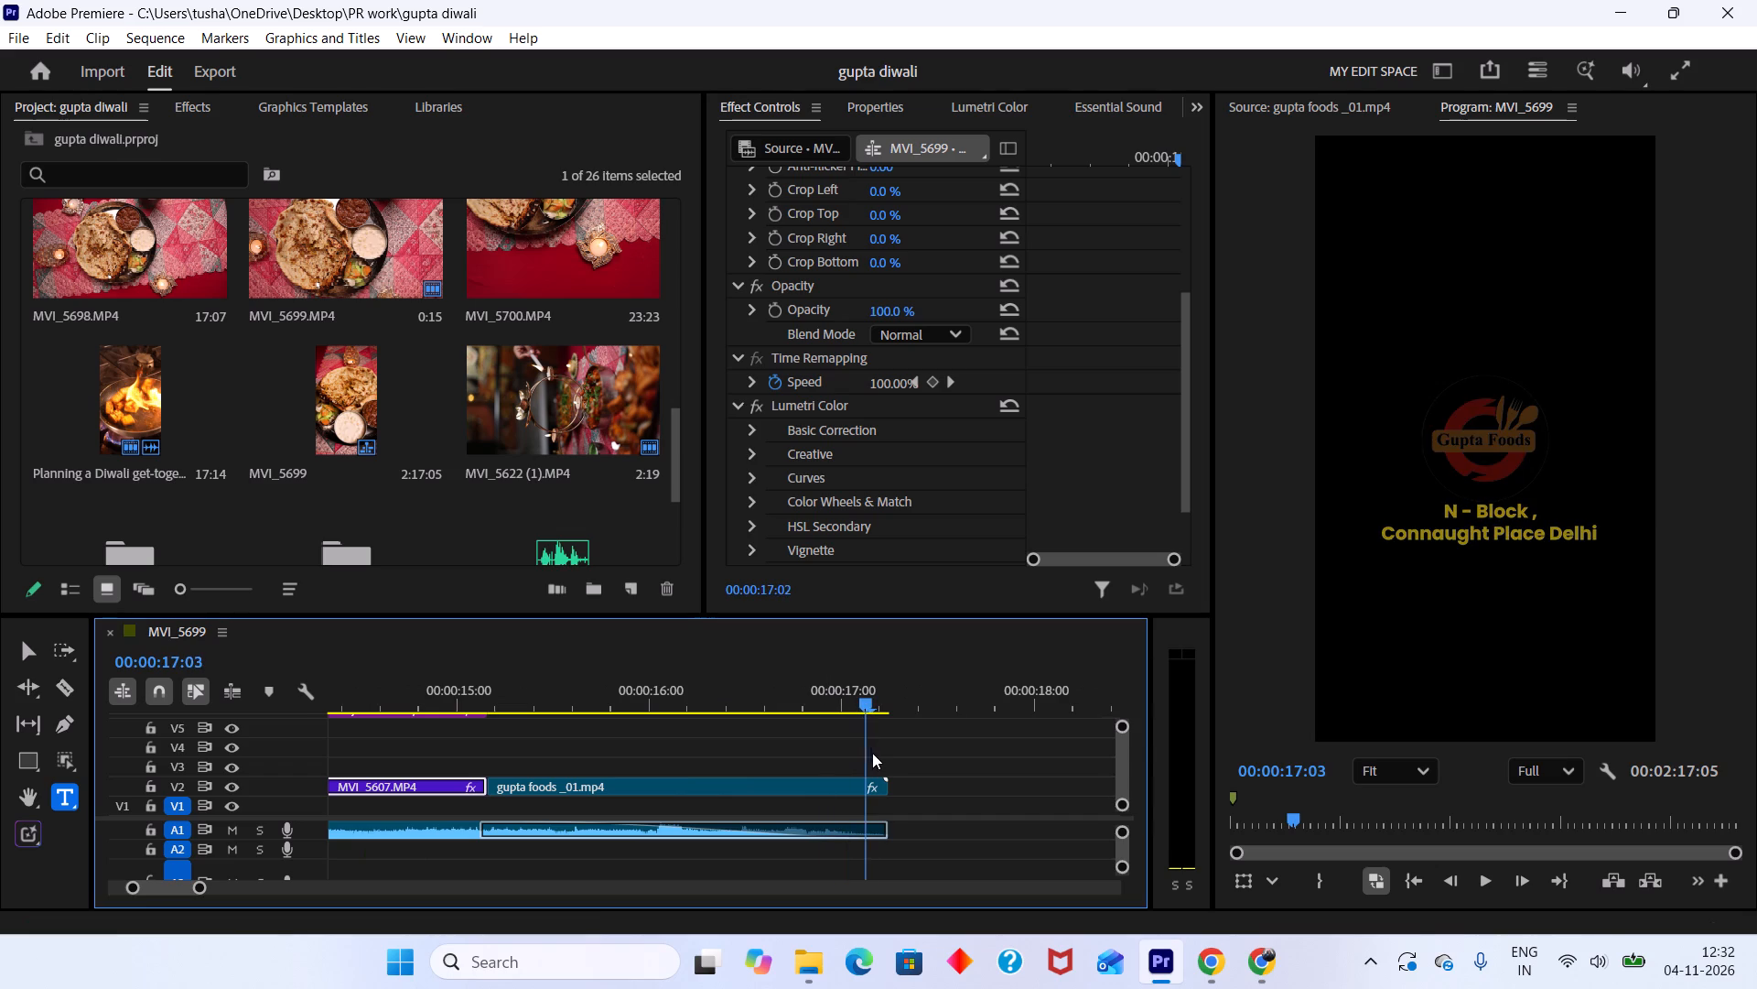
{"action": "left_click_drag", "start_coordinate": [872, 753], "coordinate": [881, 757]}
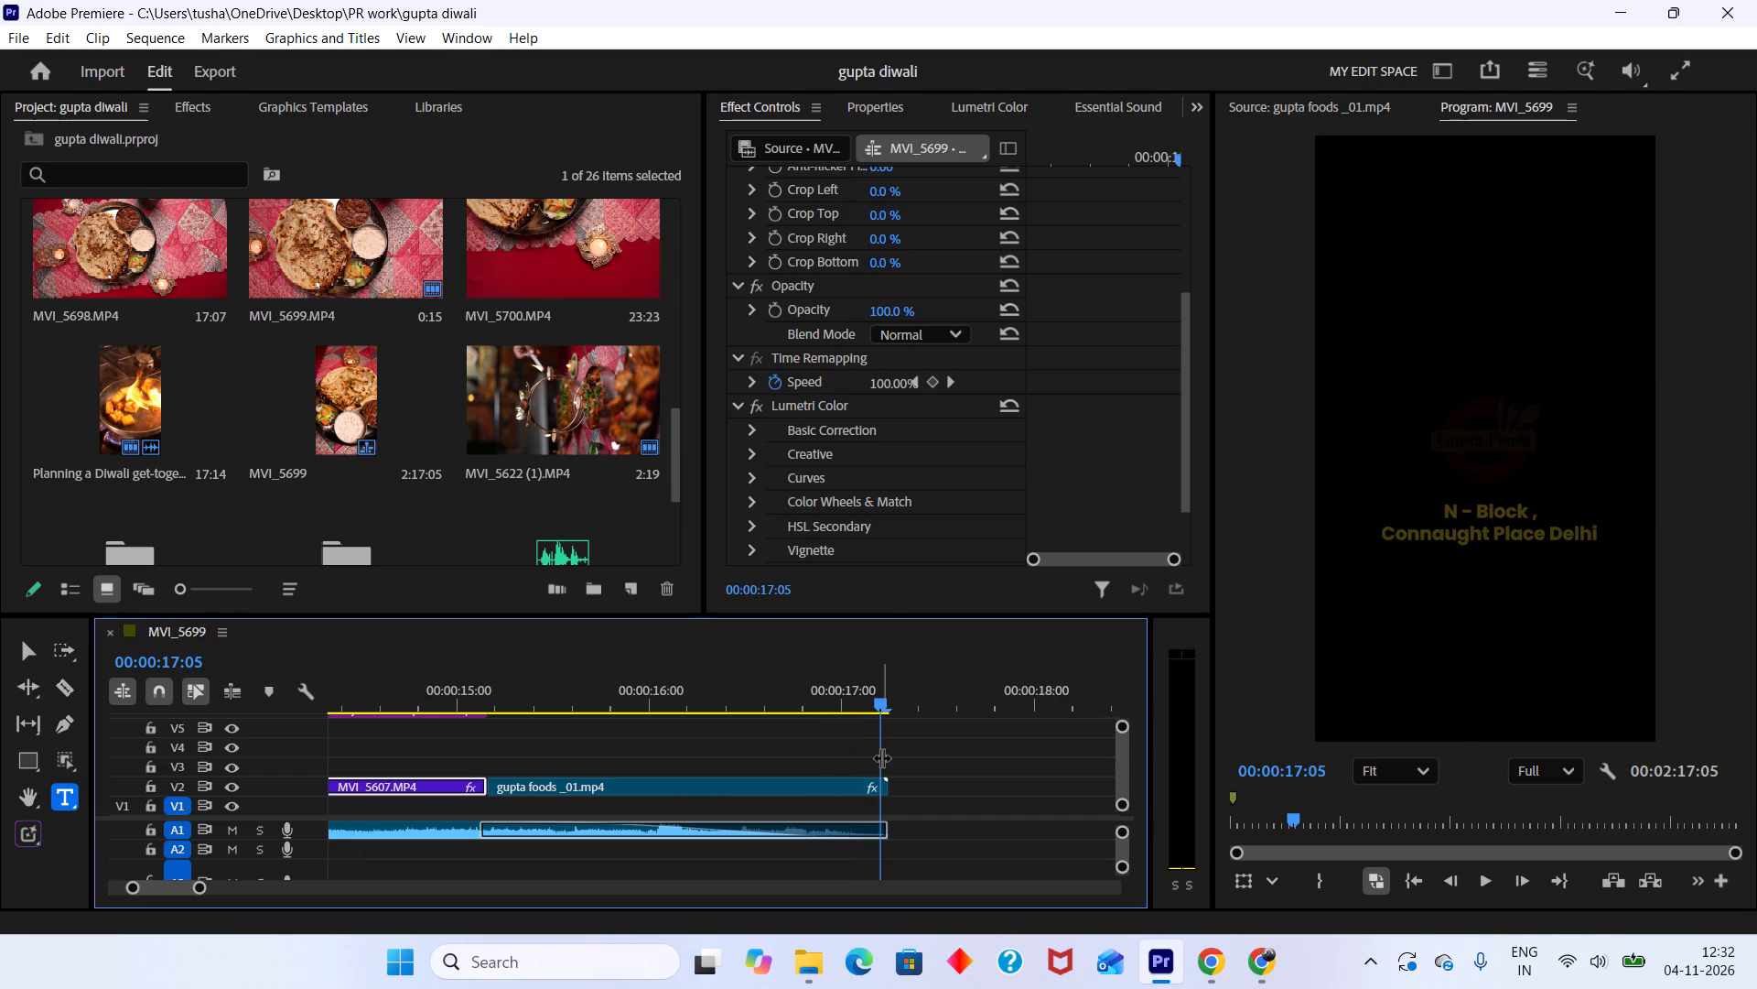
{"action": "key", "text": "o"}
{"action": "key", "text": "ctrl+s"}
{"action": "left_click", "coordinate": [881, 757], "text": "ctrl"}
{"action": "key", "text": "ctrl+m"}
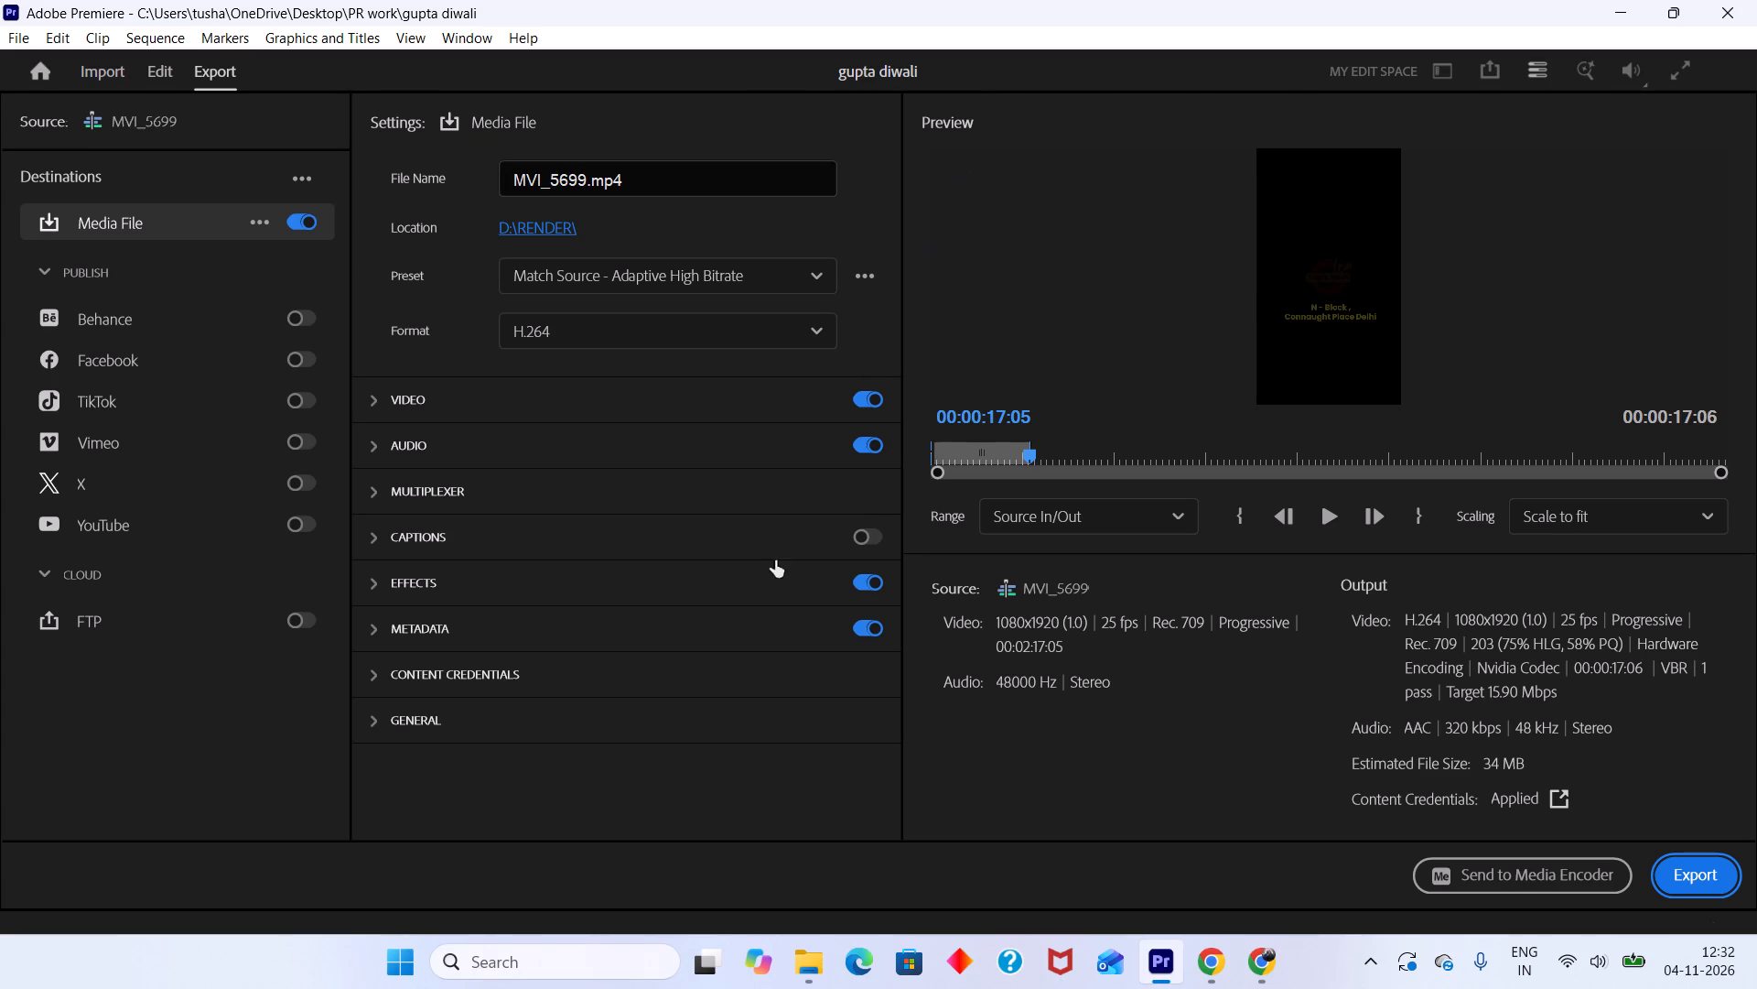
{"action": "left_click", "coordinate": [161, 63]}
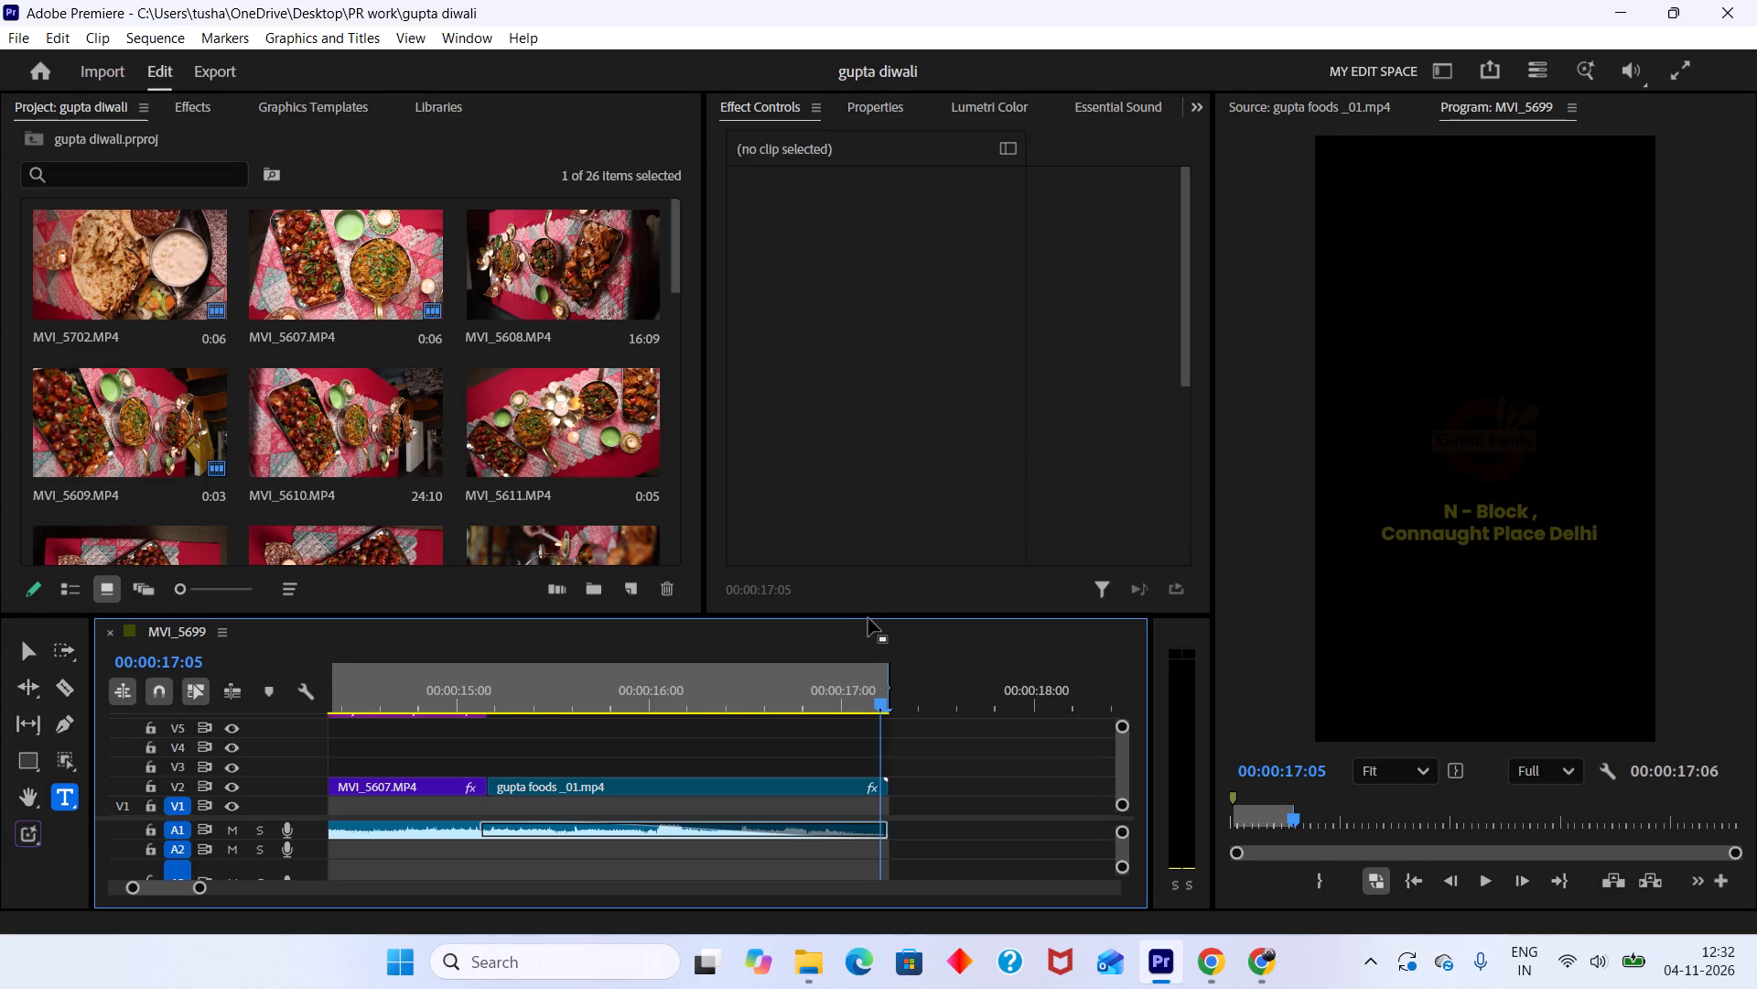
Check the marked out point against the end of gupta foods _01.mp4 at 00:00:17:06, and save the project.
{"action": "key", "text": "Right"}
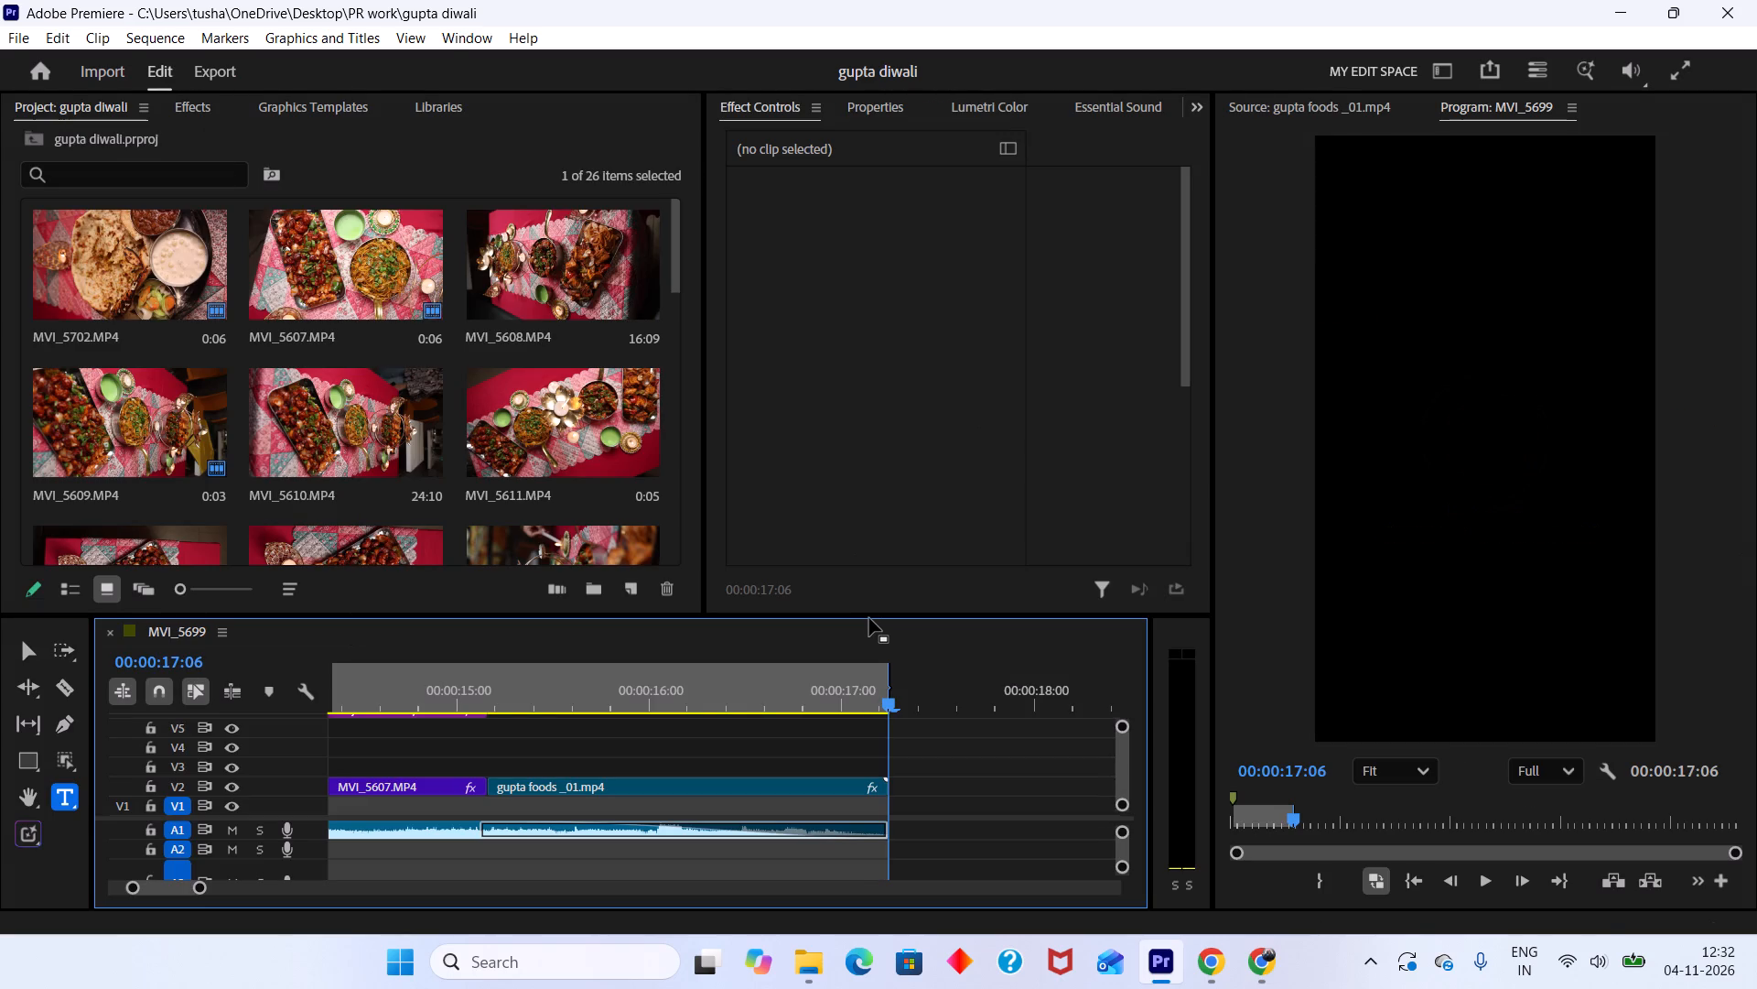
{"action": "scroll", "coordinate": [943, 846], "scroll_direction": "up", "scroll_amount": 6, "text": "alt"}
{"action": "scroll", "coordinate": [891, 777], "scroll_direction": "up", "scroll_amount": 5, "text": "alt"}
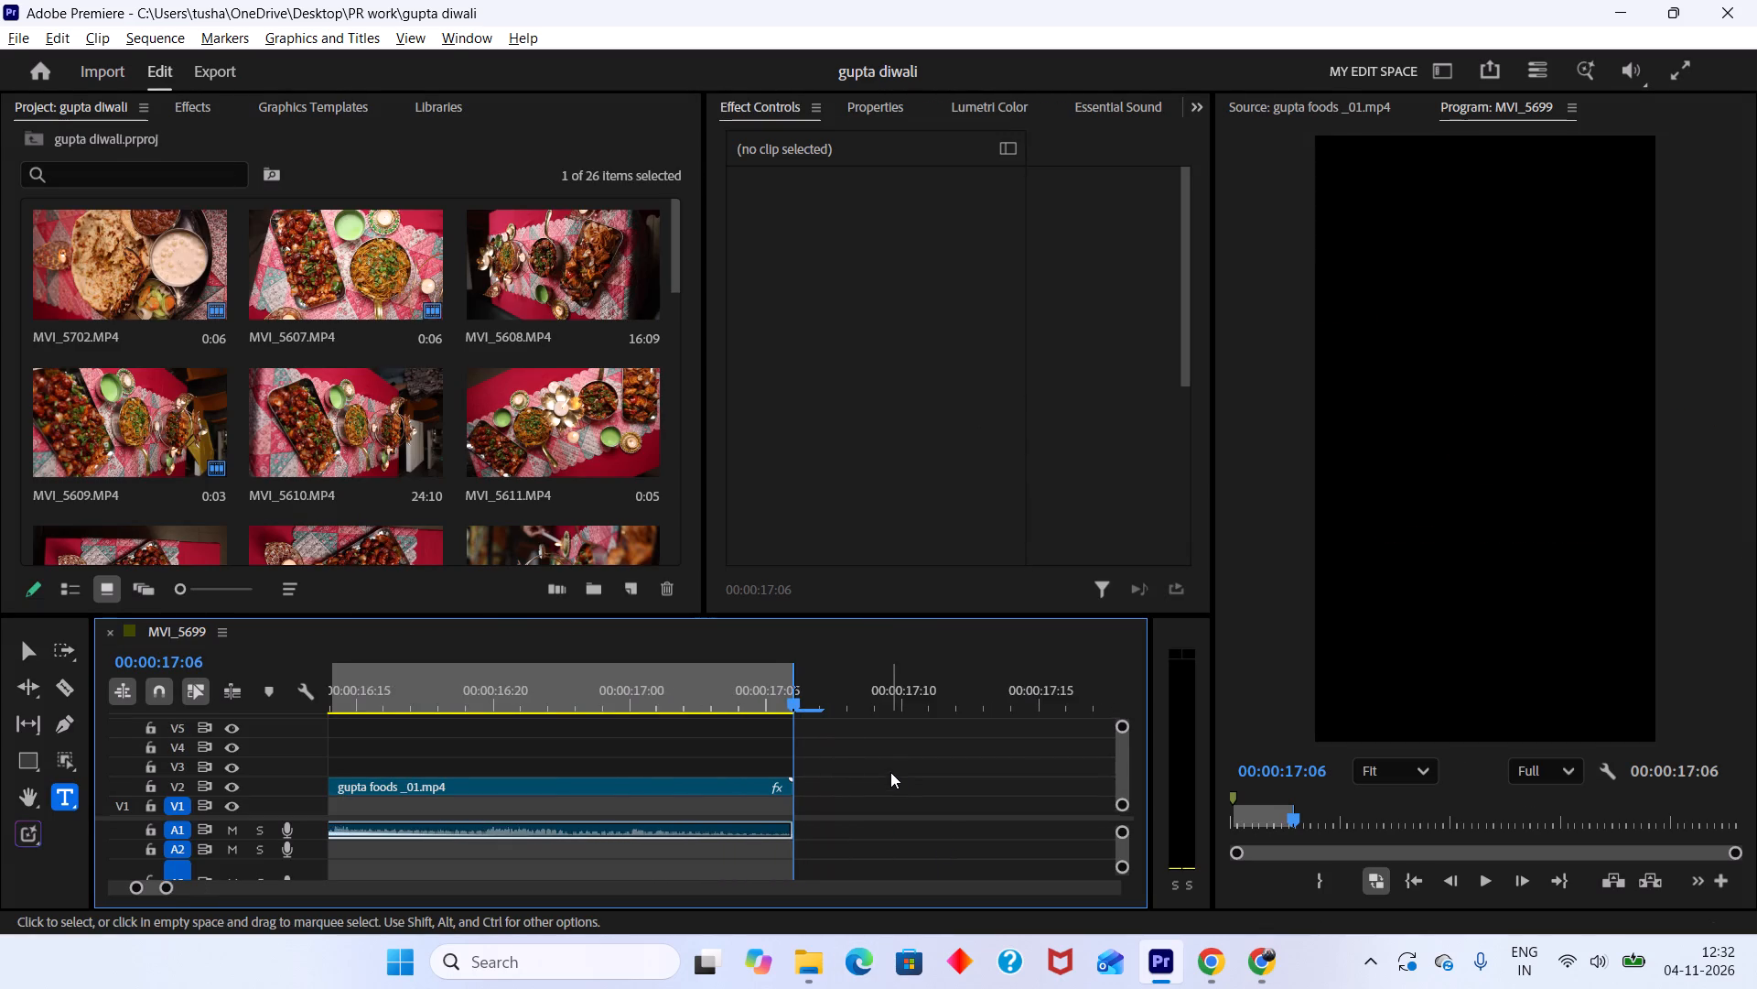
{"action": "scroll", "coordinate": [890, 772], "scroll_direction": "up", "scroll_amount": 13, "text": "alt"}
{"action": "key", "text": "ctrl+s"}
Set up the sequence's media export as "gupta food REEL" in the D:\RENDER folder.
{"action": "left_click", "coordinate": [834, 773], "text": "ctrl"}
{"action": "key", "text": "ctrl+m"}
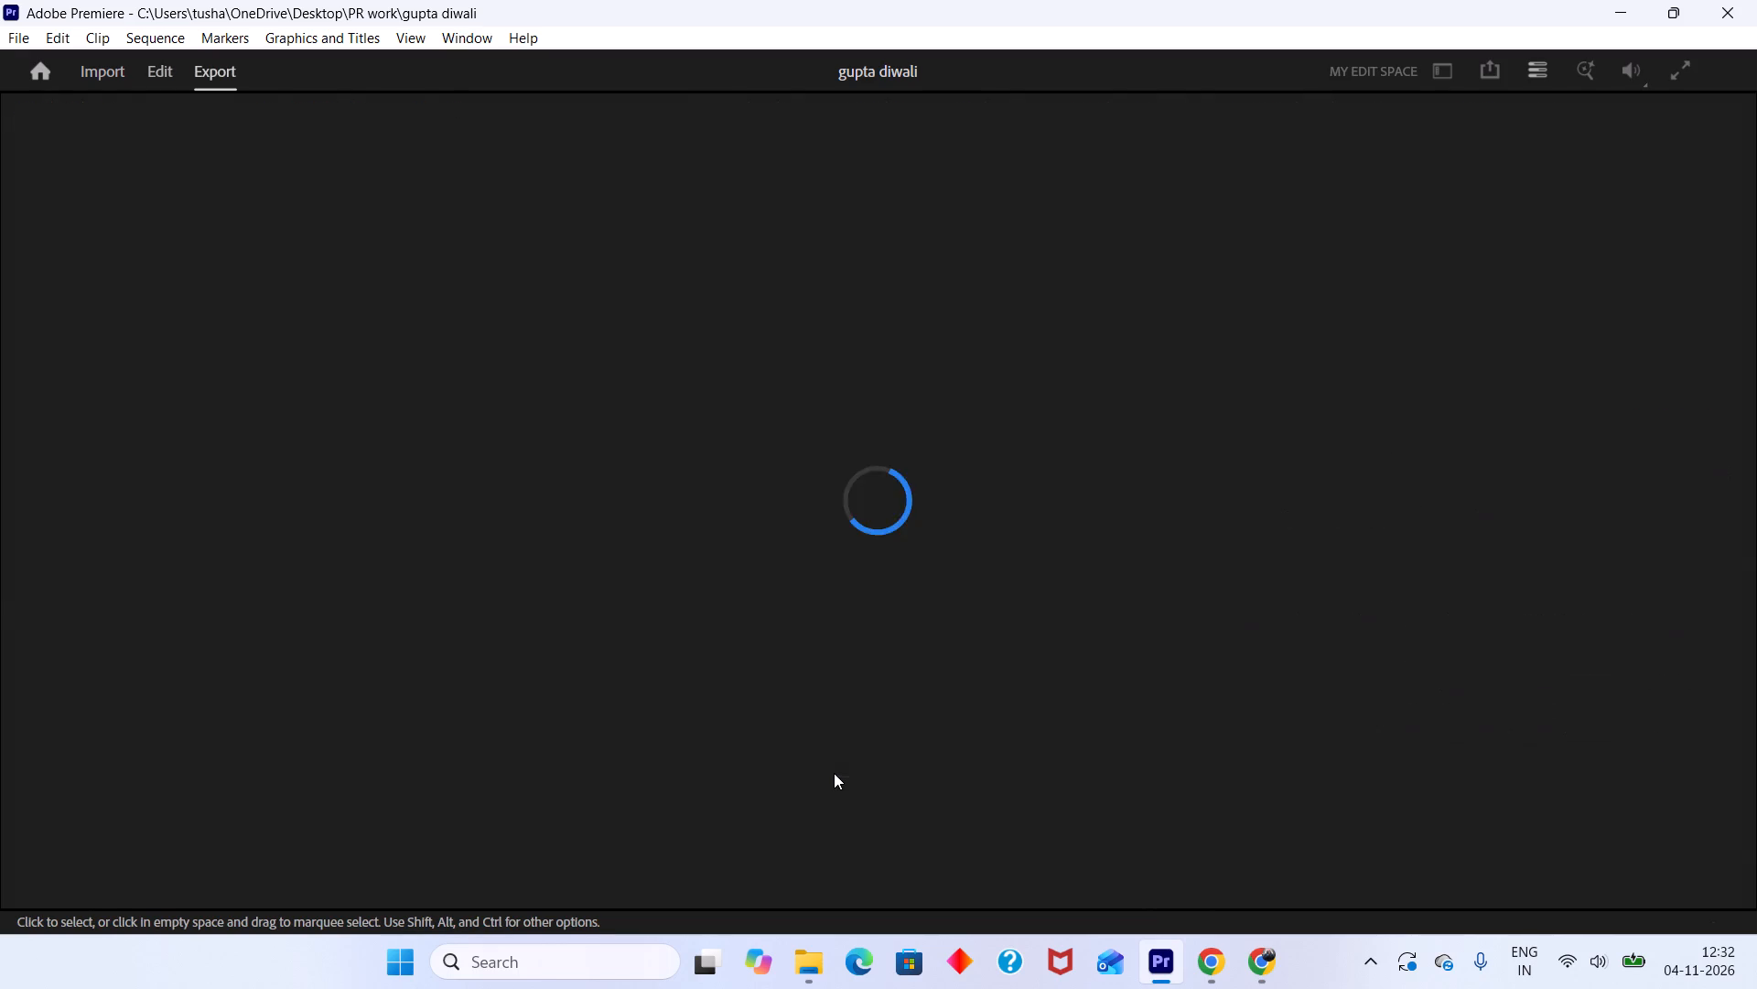
{"action": "left_click", "coordinate": [552, 238]}
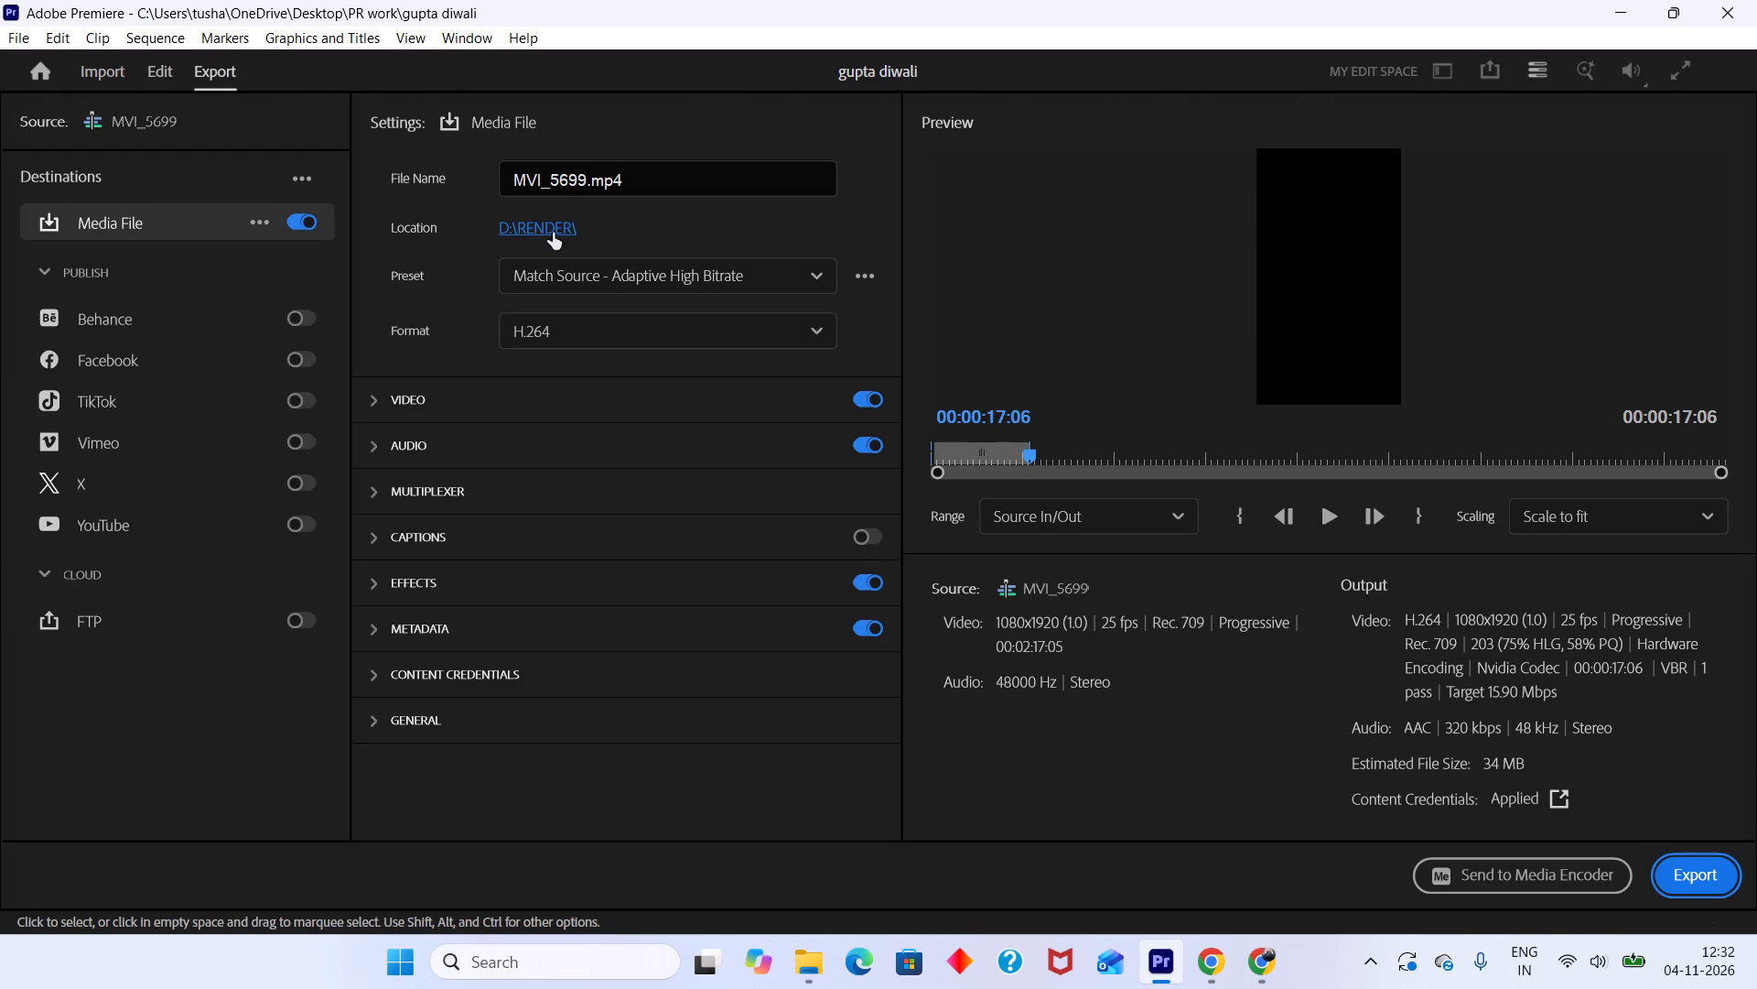
{"action": "left_click", "coordinate": [553, 233]}
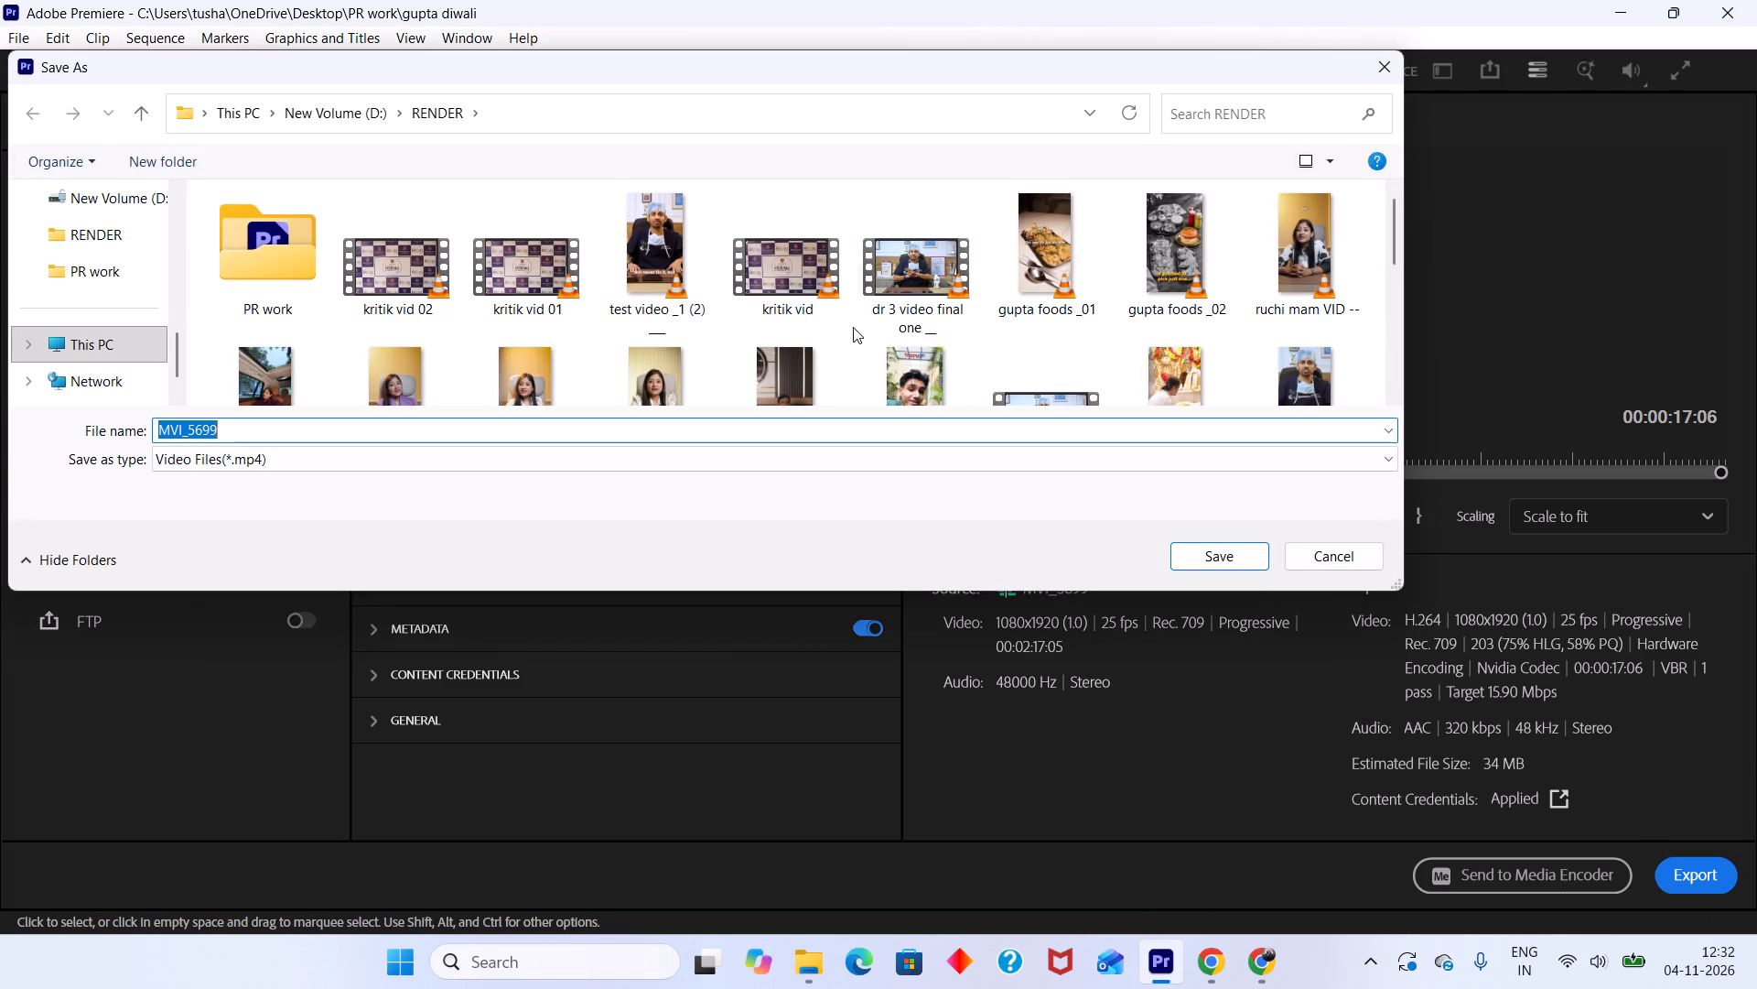
{"action": "left_click", "coordinate": [1032, 288]}
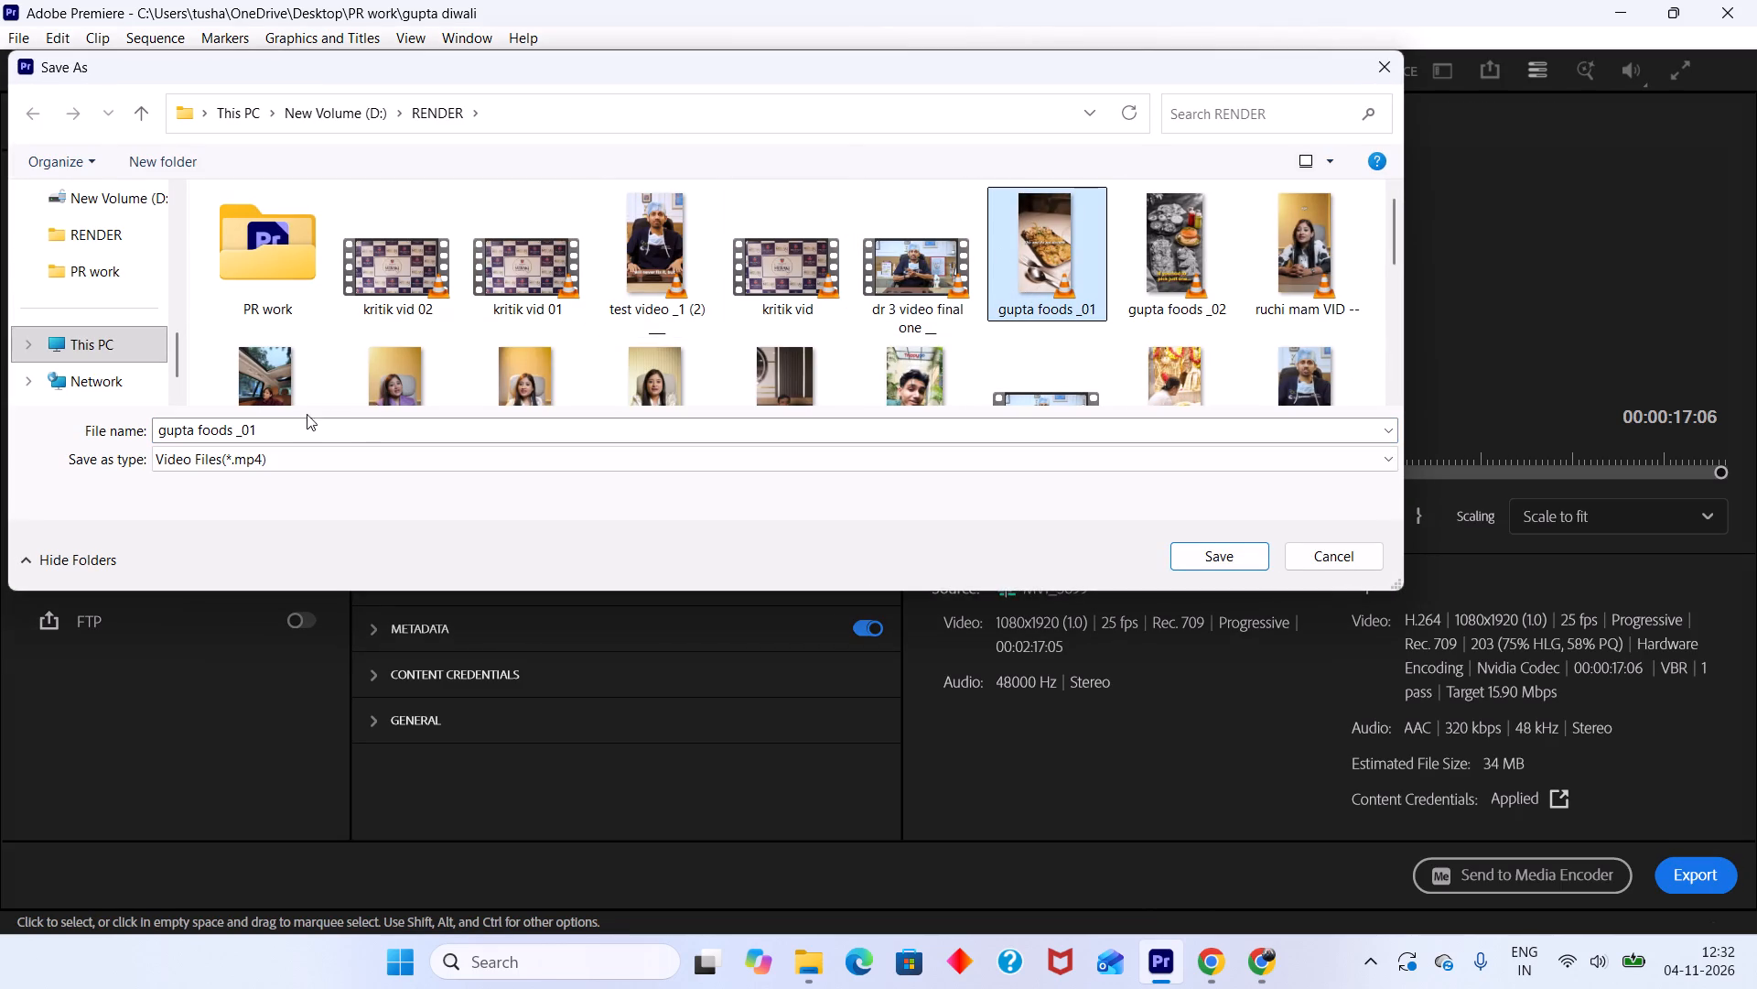
{"action": "left_click", "coordinate": [285, 425]}
{"action": "left_click", "coordinate": [274, 422]}
{"action": "key", "text": "BackSpace"}
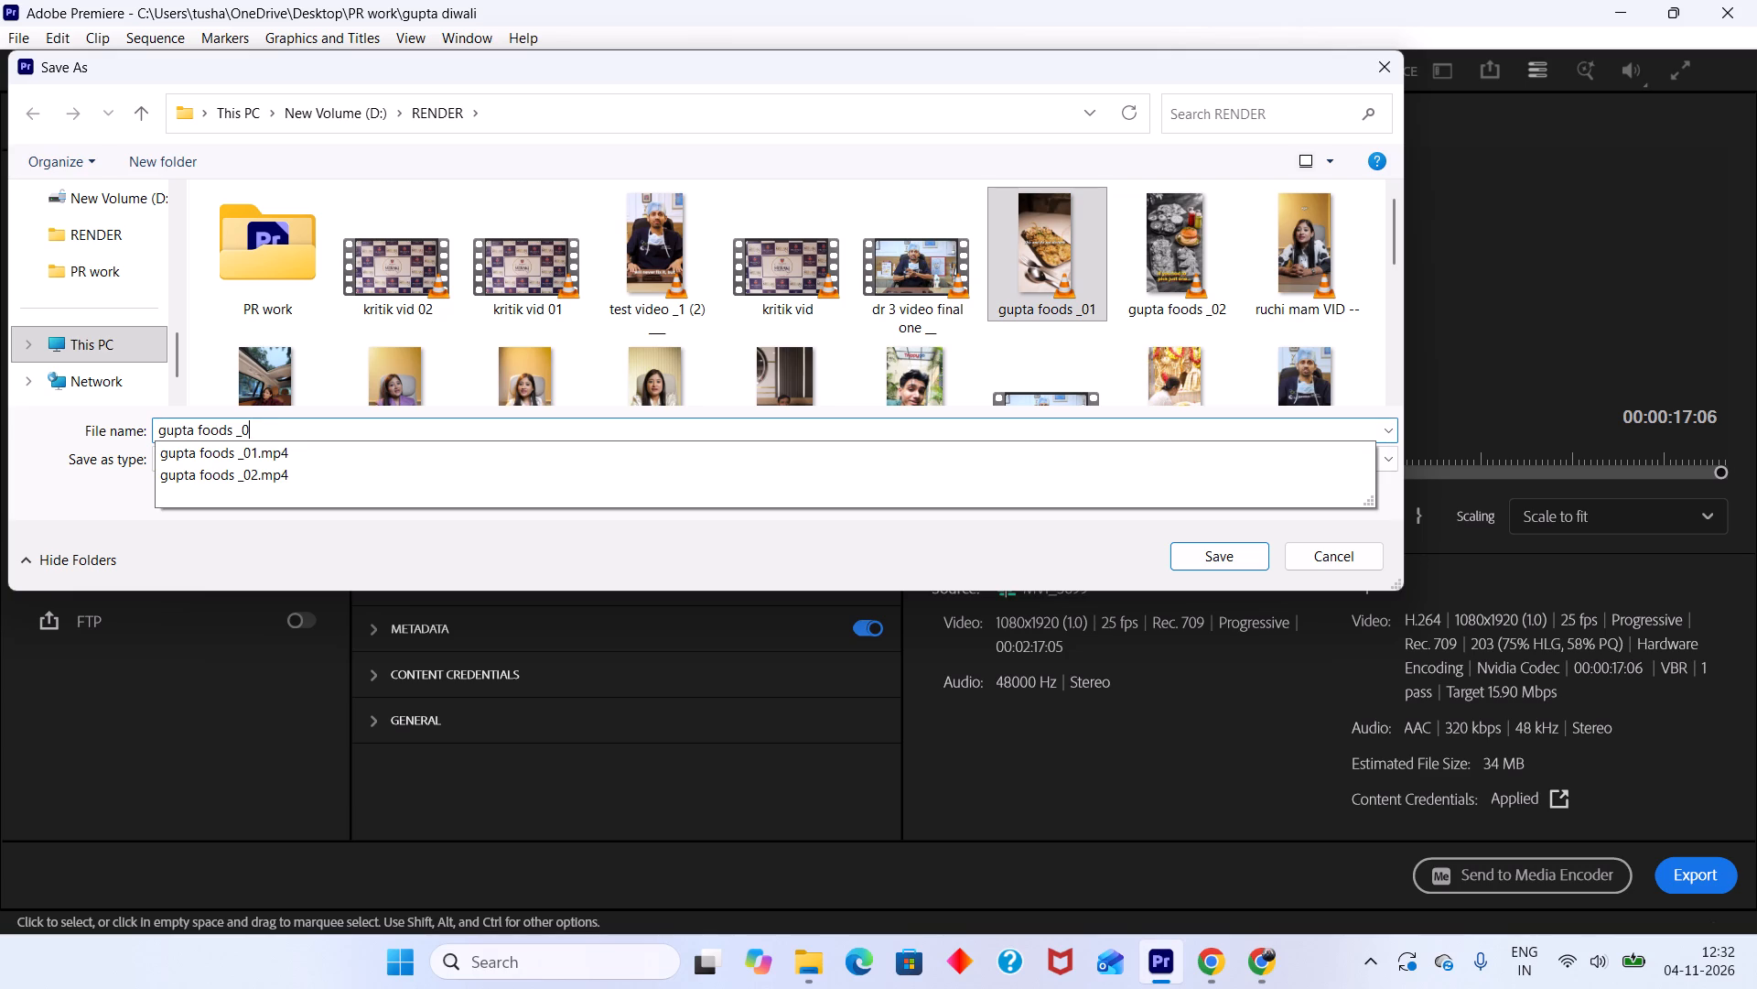
{"action": "key", "text": "BackSpace"}
{"action": "key", "text": "BackSpace"}
{"action": "key", "text": "BackSpace"}
{"action": "key", "text": "BackSpace"}
{"action": "key", "text": "space"}
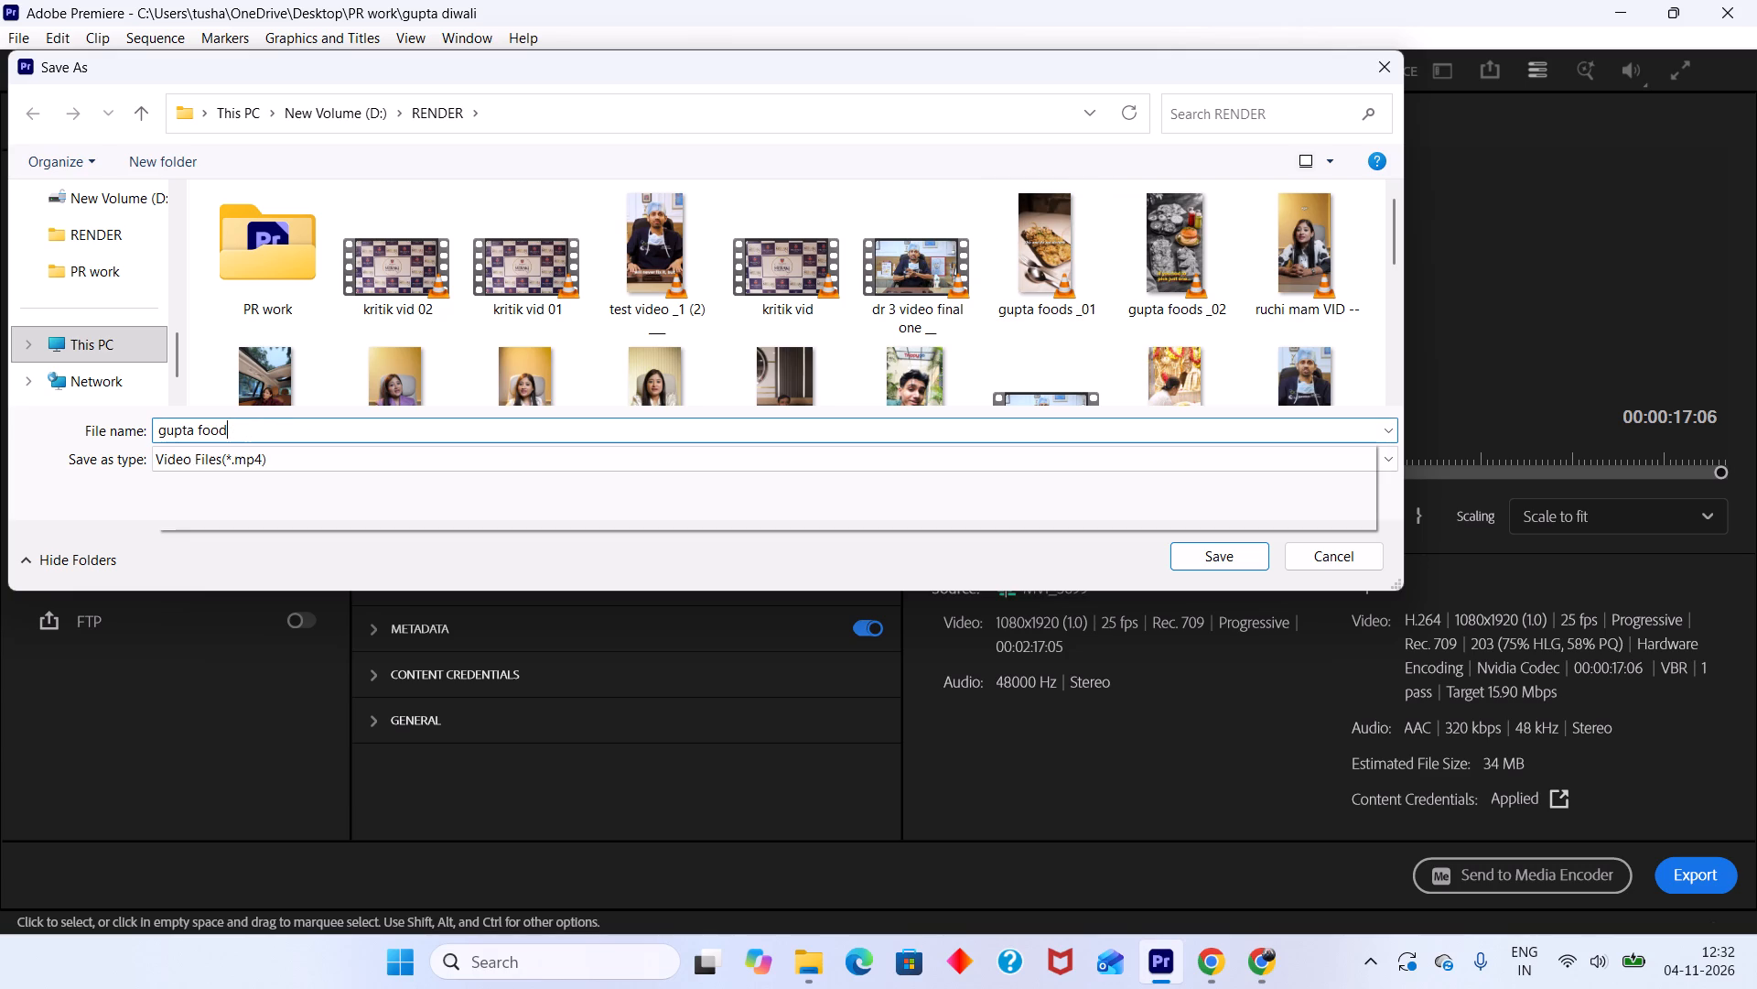
{"action": "type", "text": "REEL"}
{"action": "key", "text": "space"}
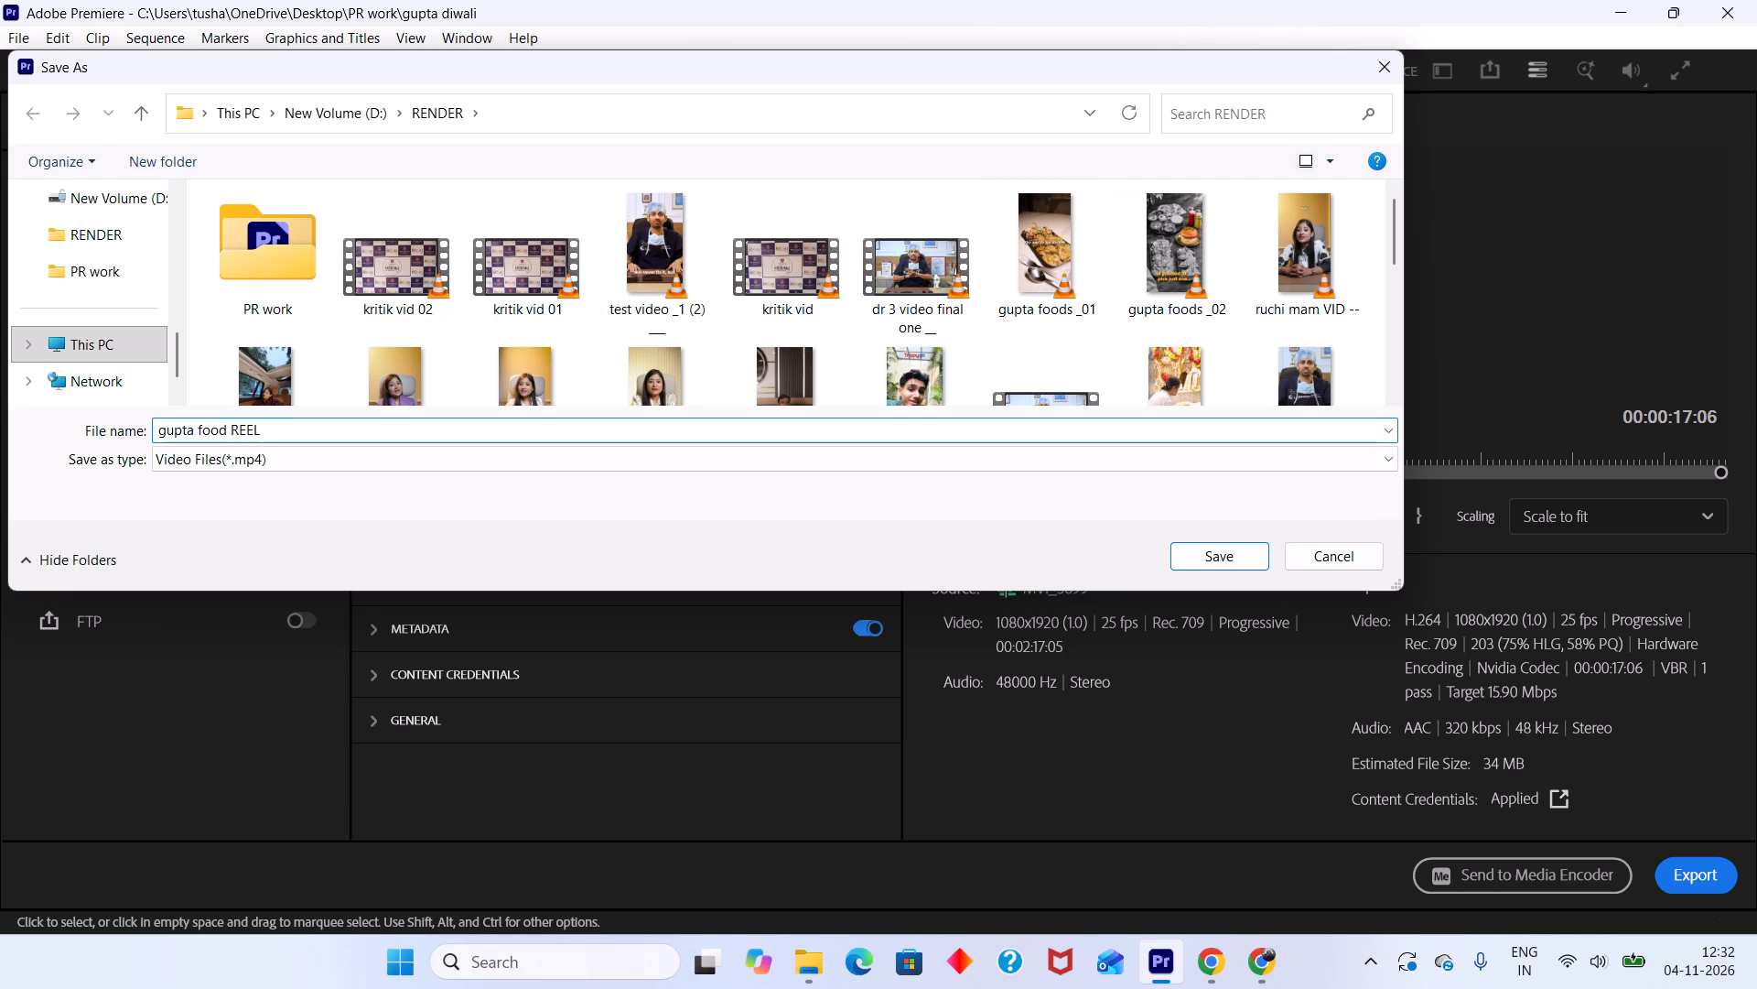
{"action": "left_click", "coordinate": [1196, 556]}
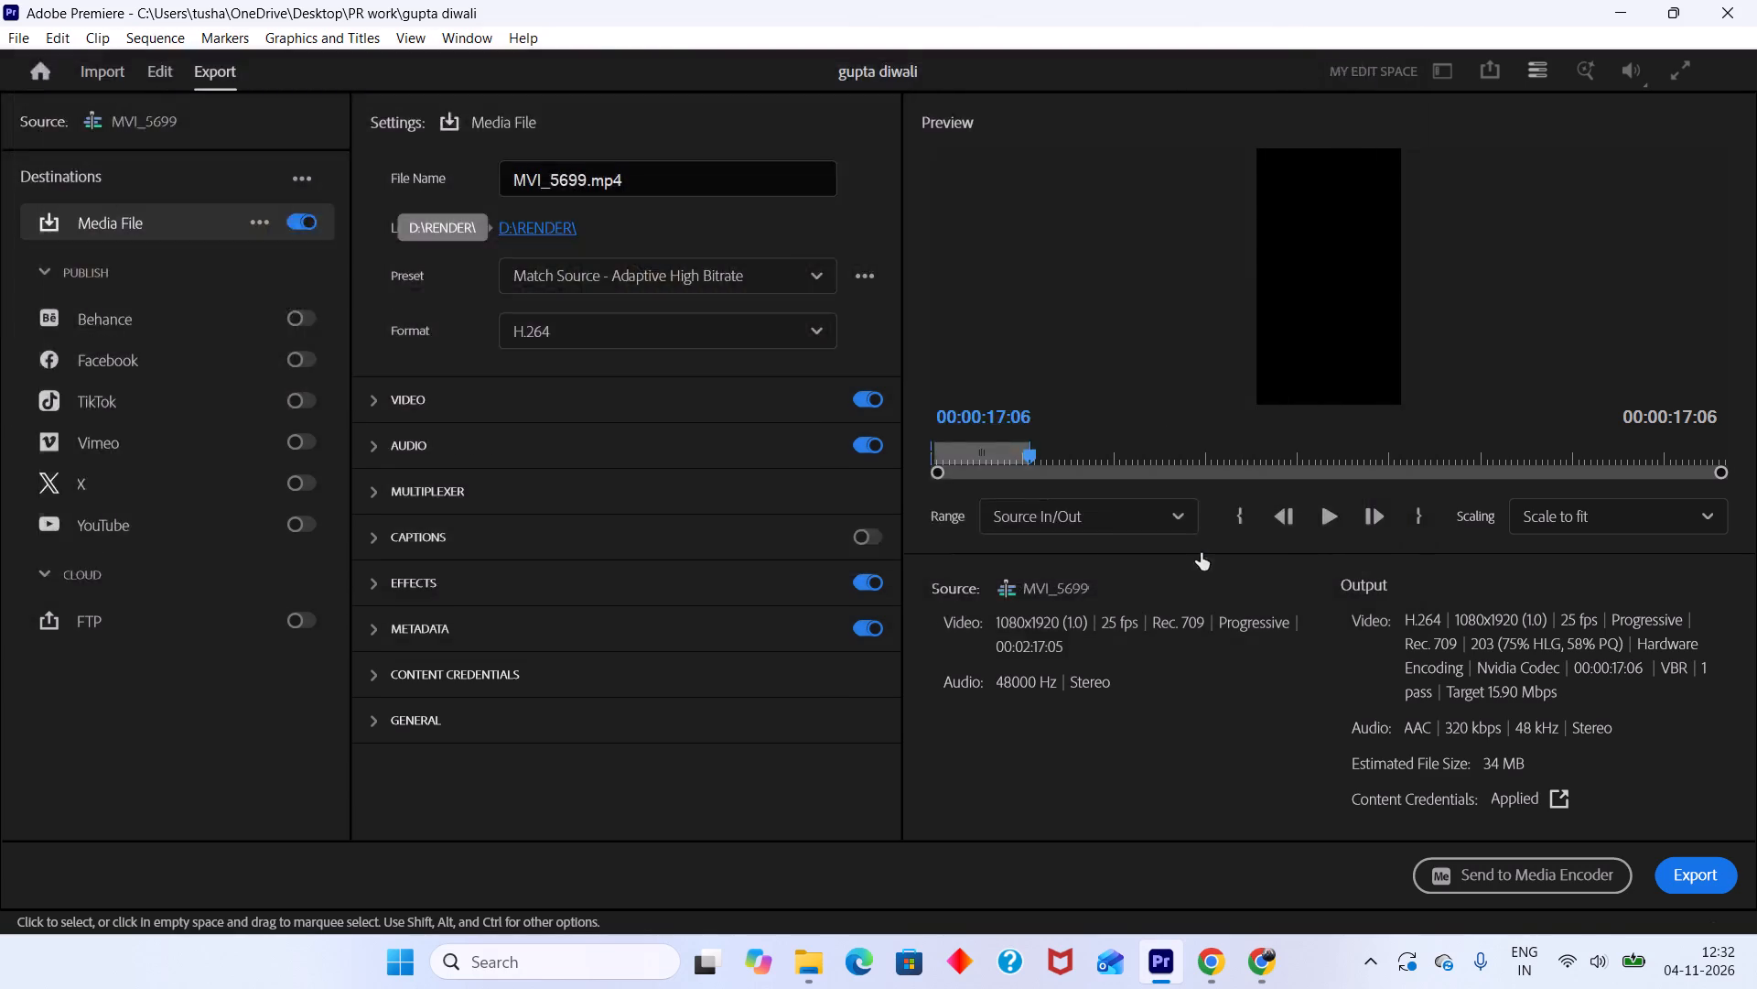
Set the export's video target bitrate to 45 Mbps.
{"action": "left_click", "coordinate": [427, 397]}
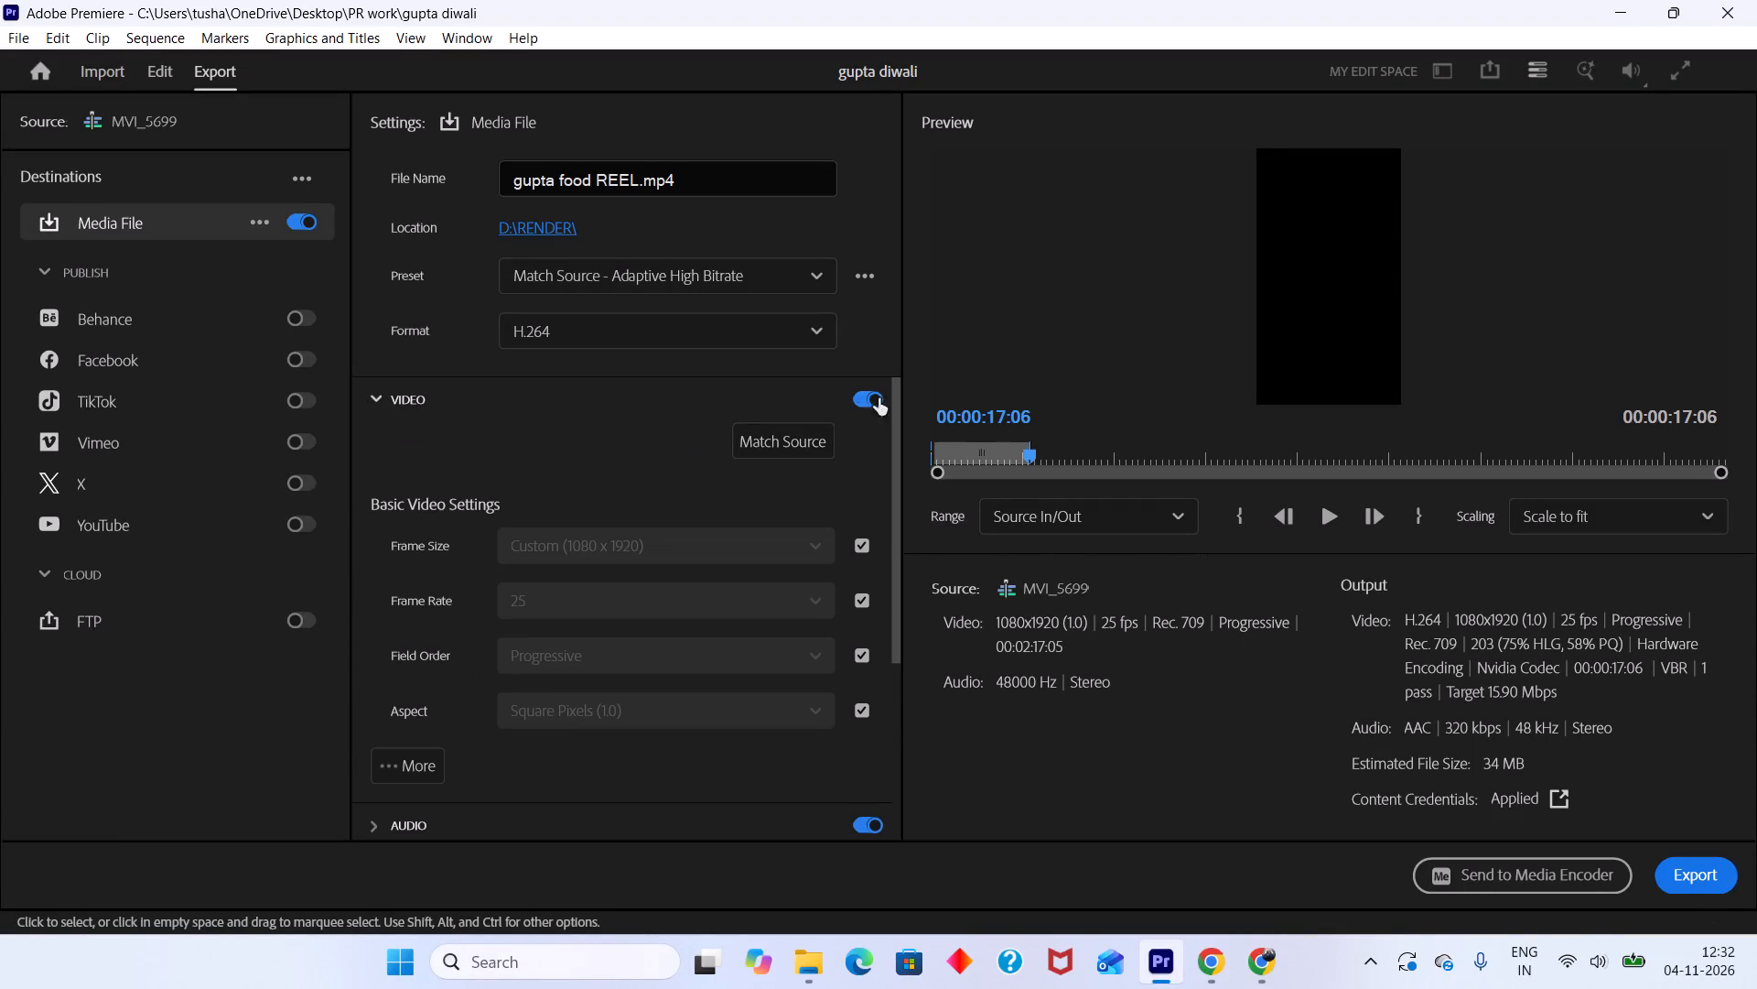
{"action": "left_click_drag", "start_coordinate": [898, 420], "coordinate": [892, 566]}
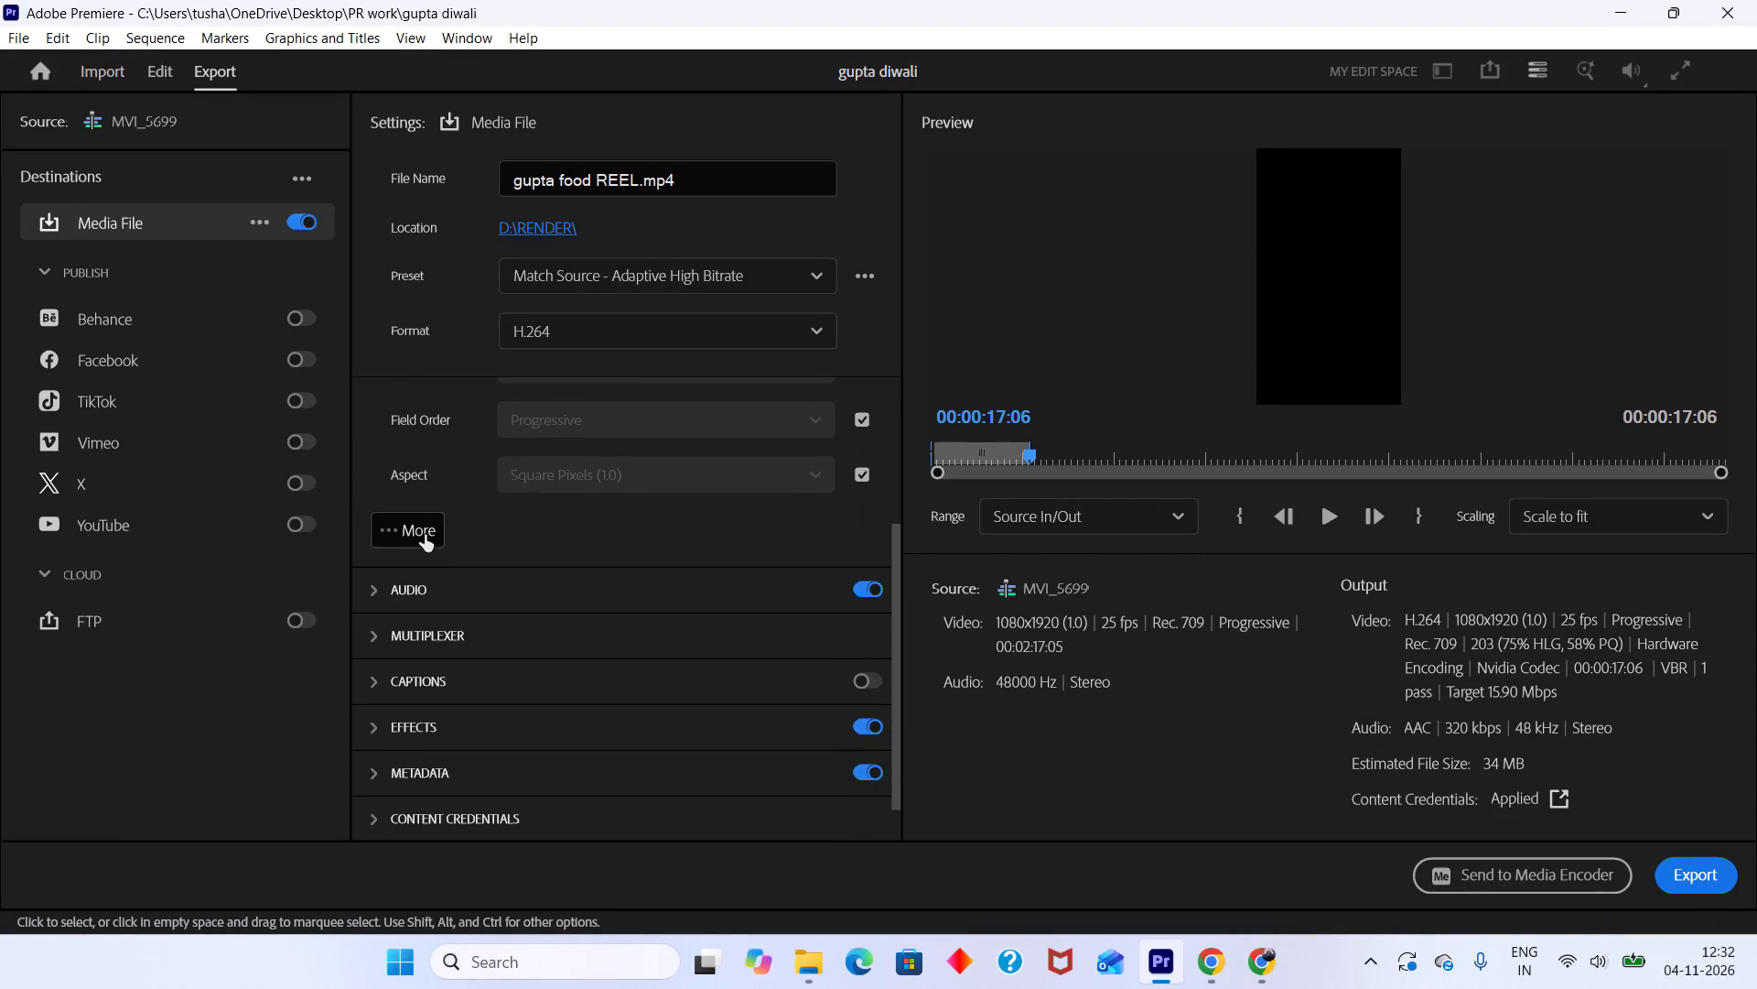
{"action": "left_click", "coordinate": [425, 535]}
{"action": "left_click_drag", "start_coordinate": [896, 469], "coordinate": [888, 668]}
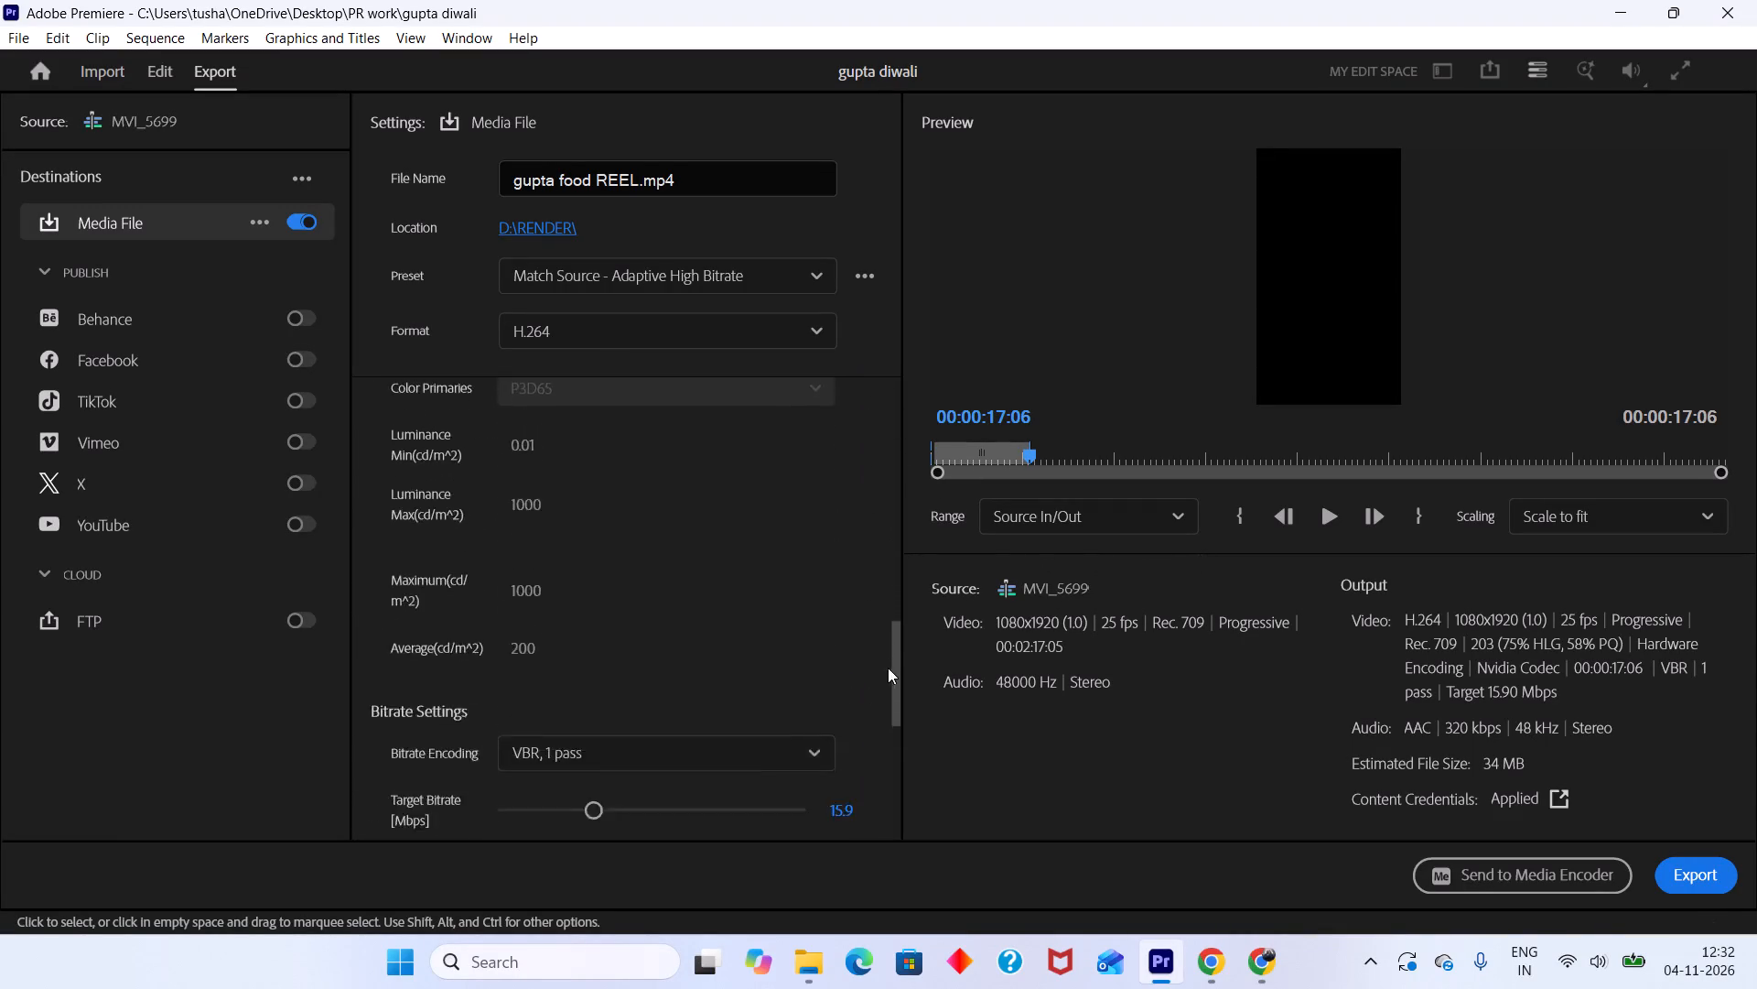
{"action": "left_click_drag", "start_coordinate": [888, 668], "coordinate": [883, 685]}
{"action": "left_click", "coordinate": [848, 645]}
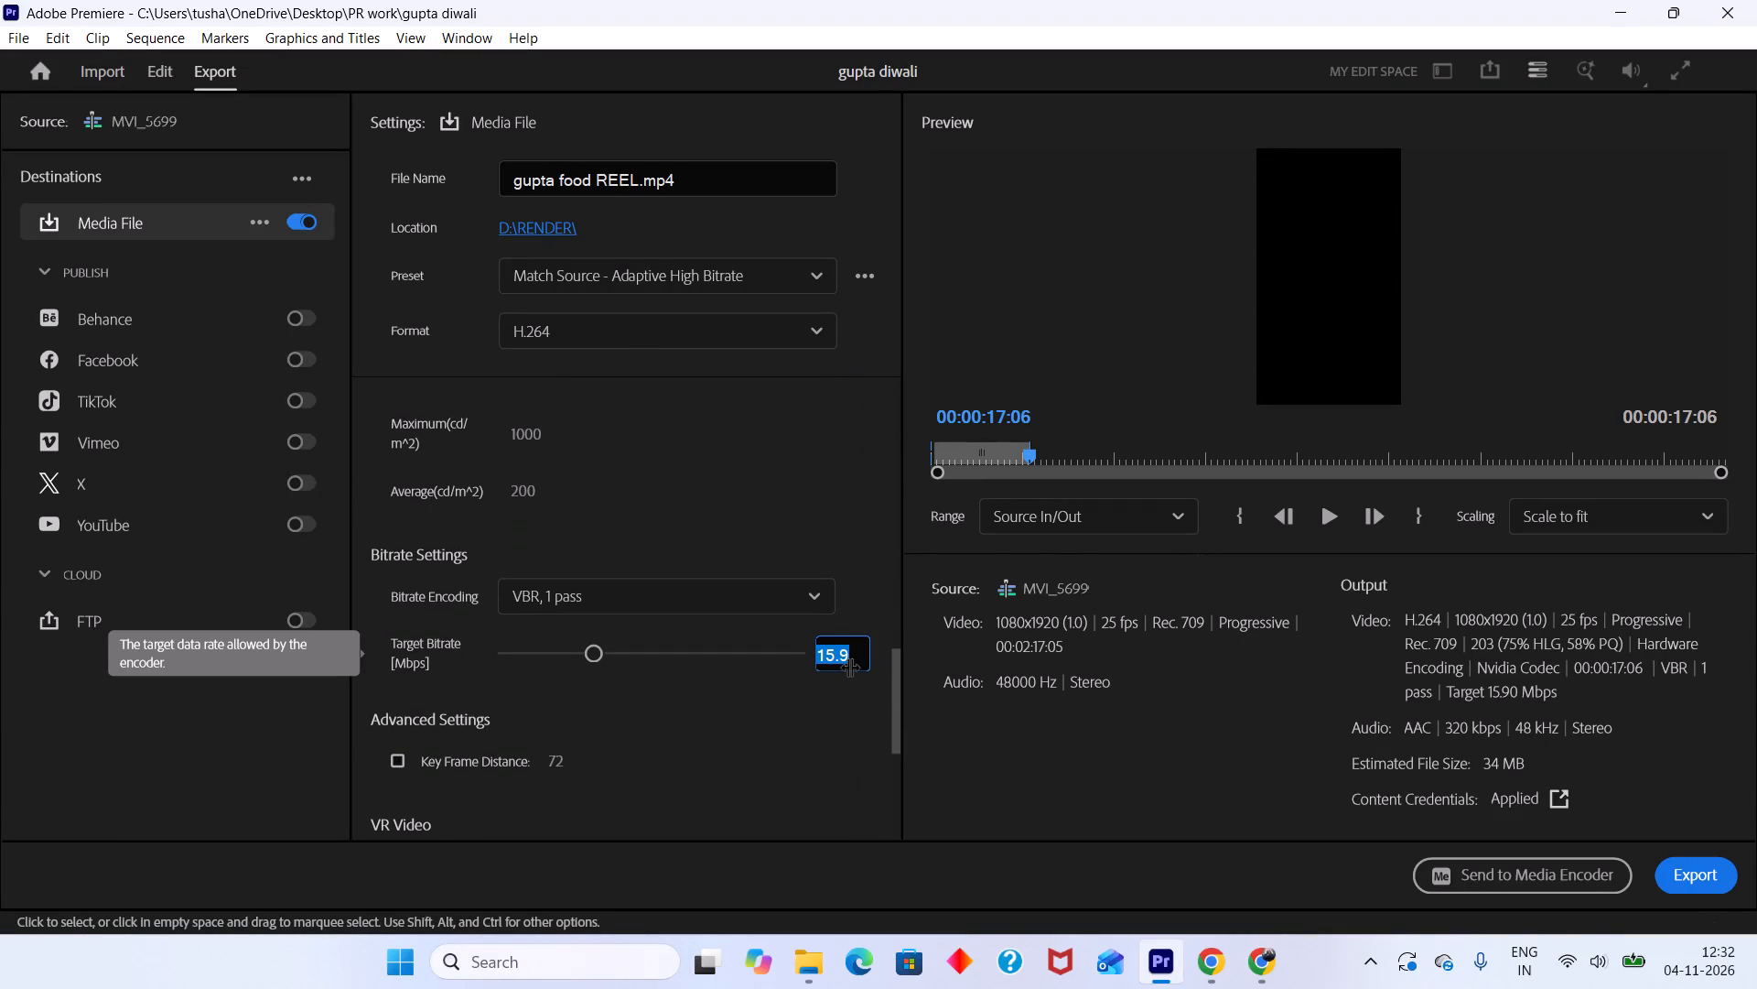
{"action": "type", "text": "45"}
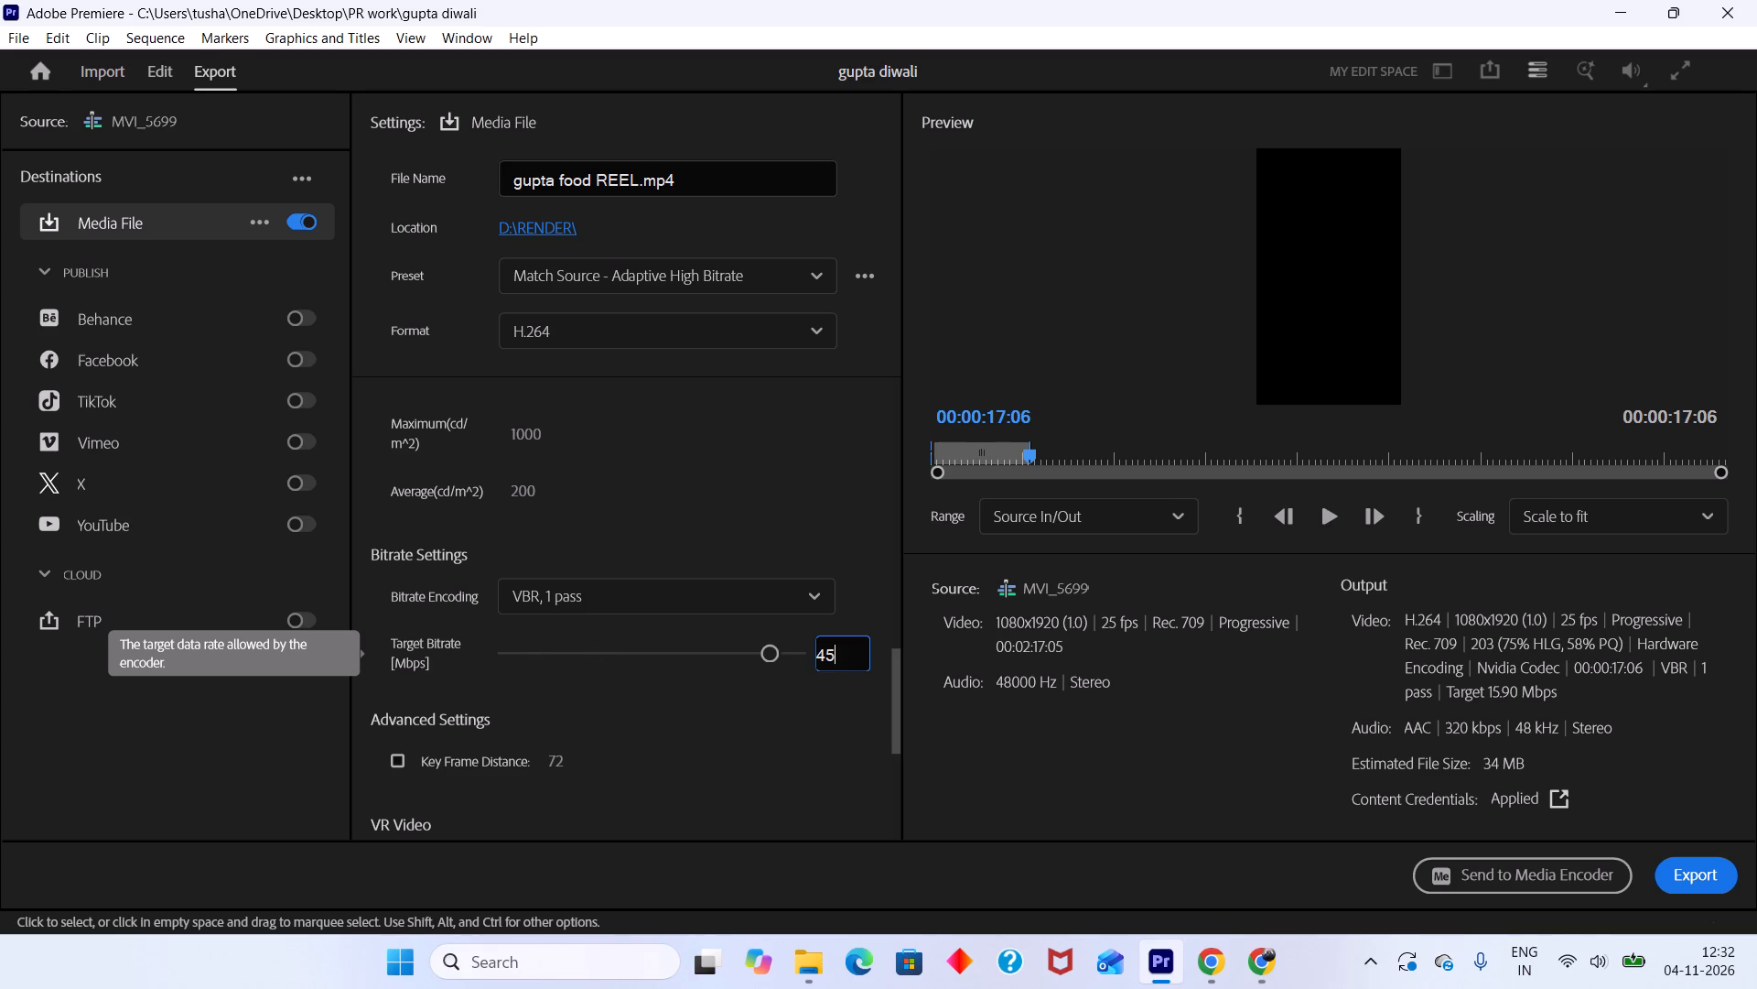
{"action": "key", "text": "Return"}
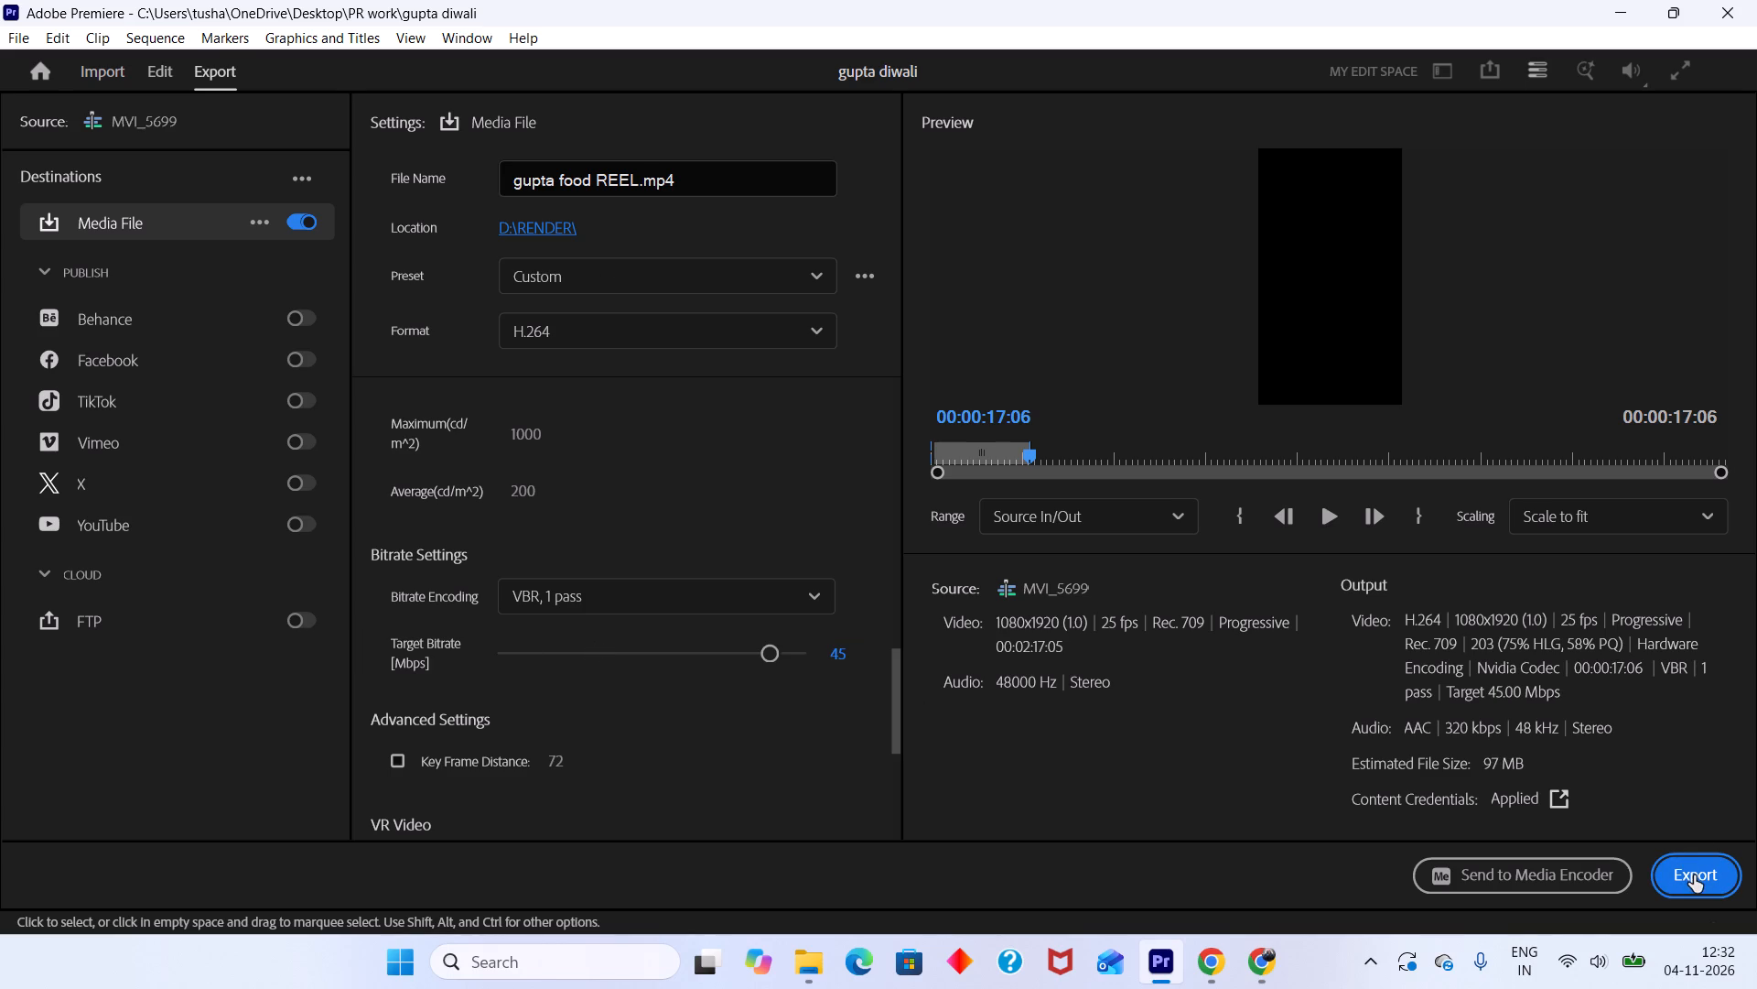
Play the opening of the reel in the export preview to check it.
{"action": "left_click_drag", "start_coordinate": [1187, 448], "coordinate": [1033, 455]}
{"action": "left_click_drag", "start_coordinate": [1033, 455], "coordinate": [906, 484]}
{"action": "key", "text": "space"}
{"action": "key", "text": "space"}
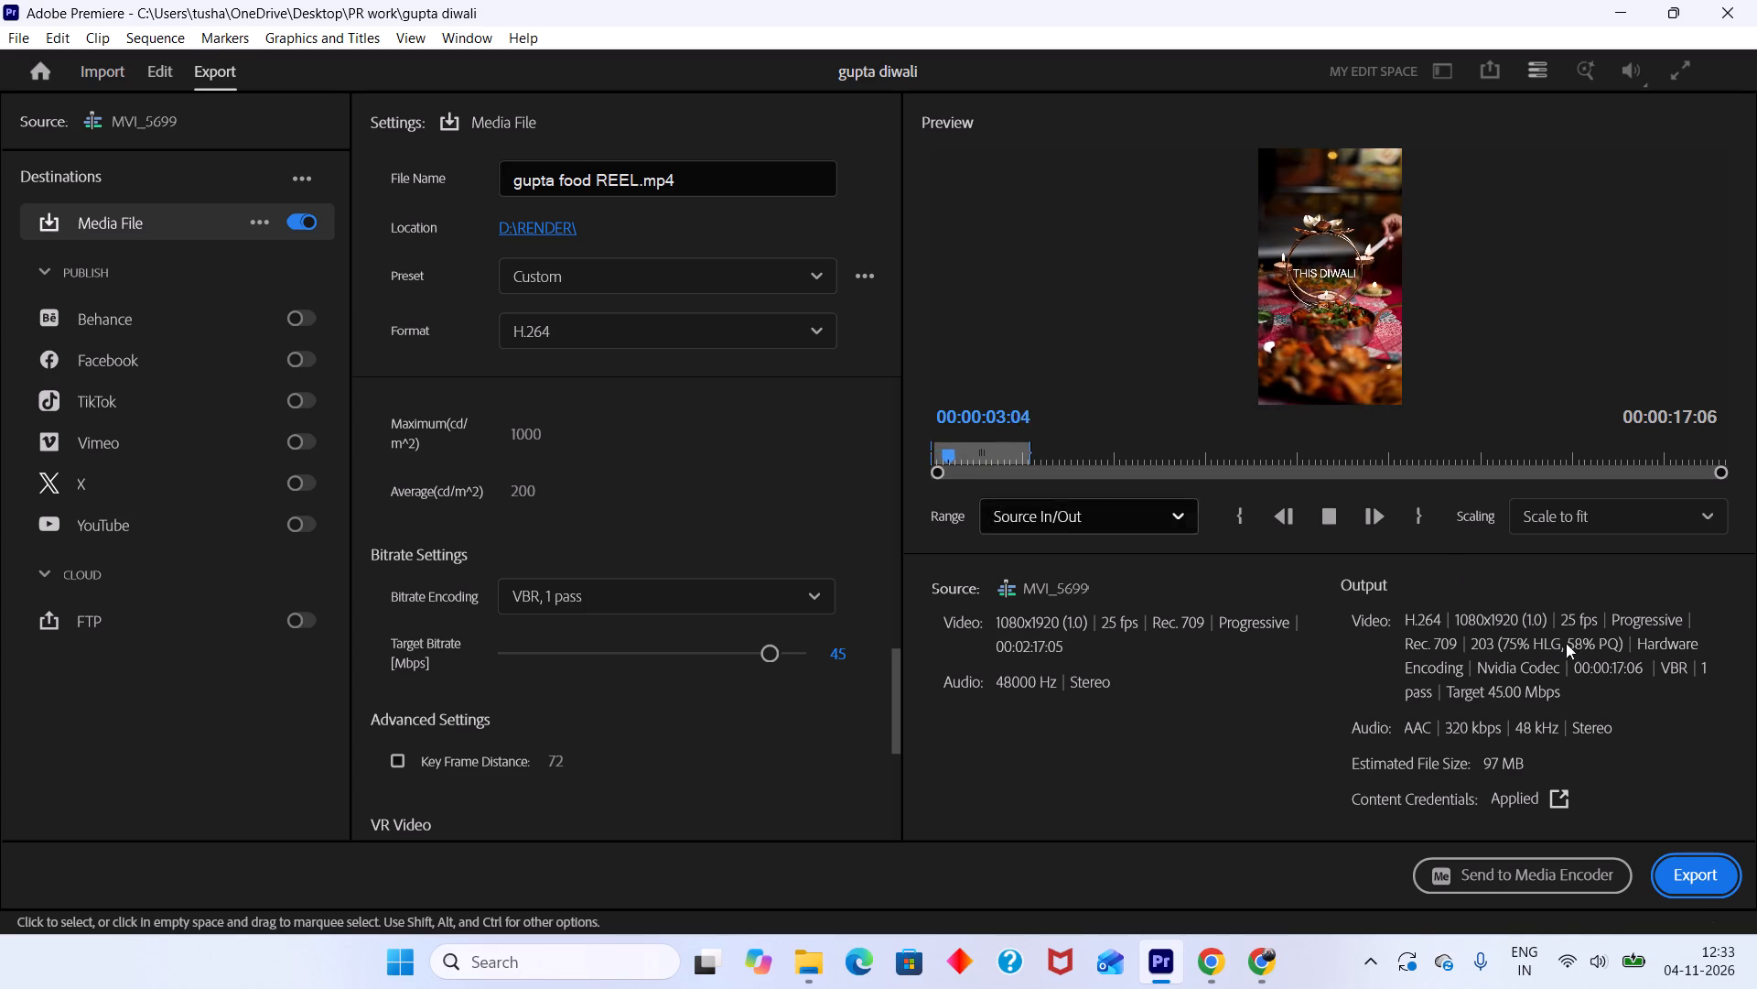
{"action": "key", "text": "space"}
Export the gupta food REEL video with the configured settings.
{"action": "left_click", "coordinate": [1724, 882]}
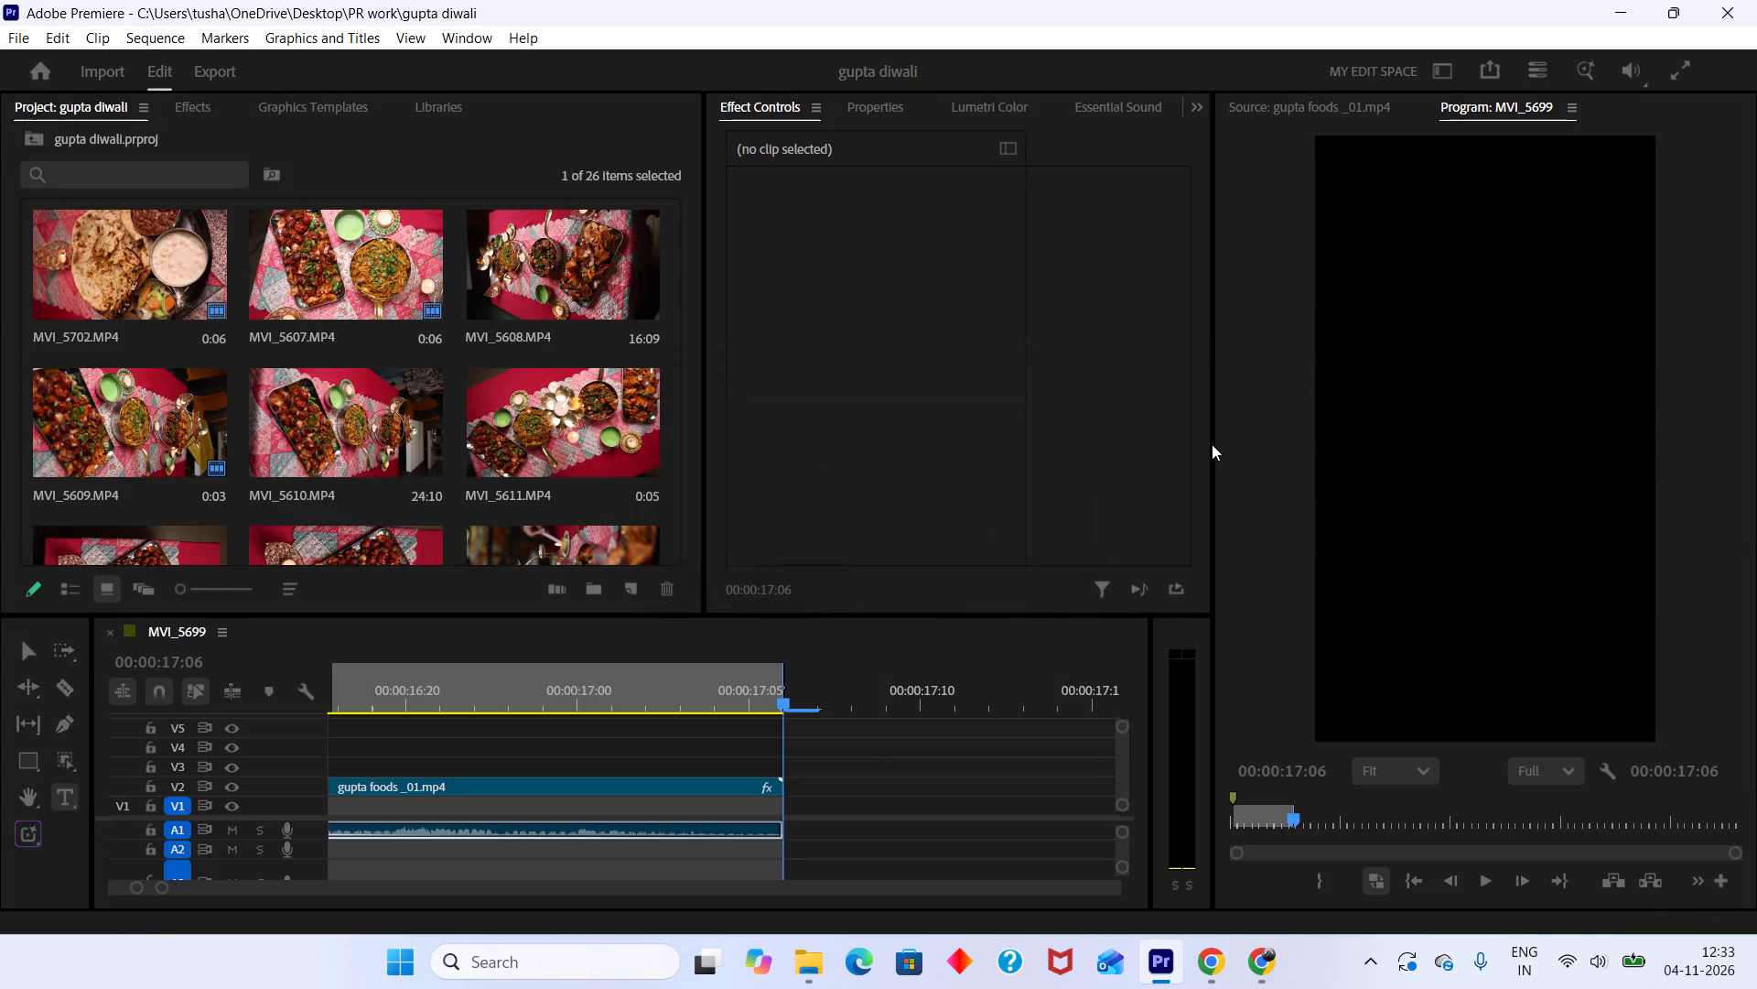
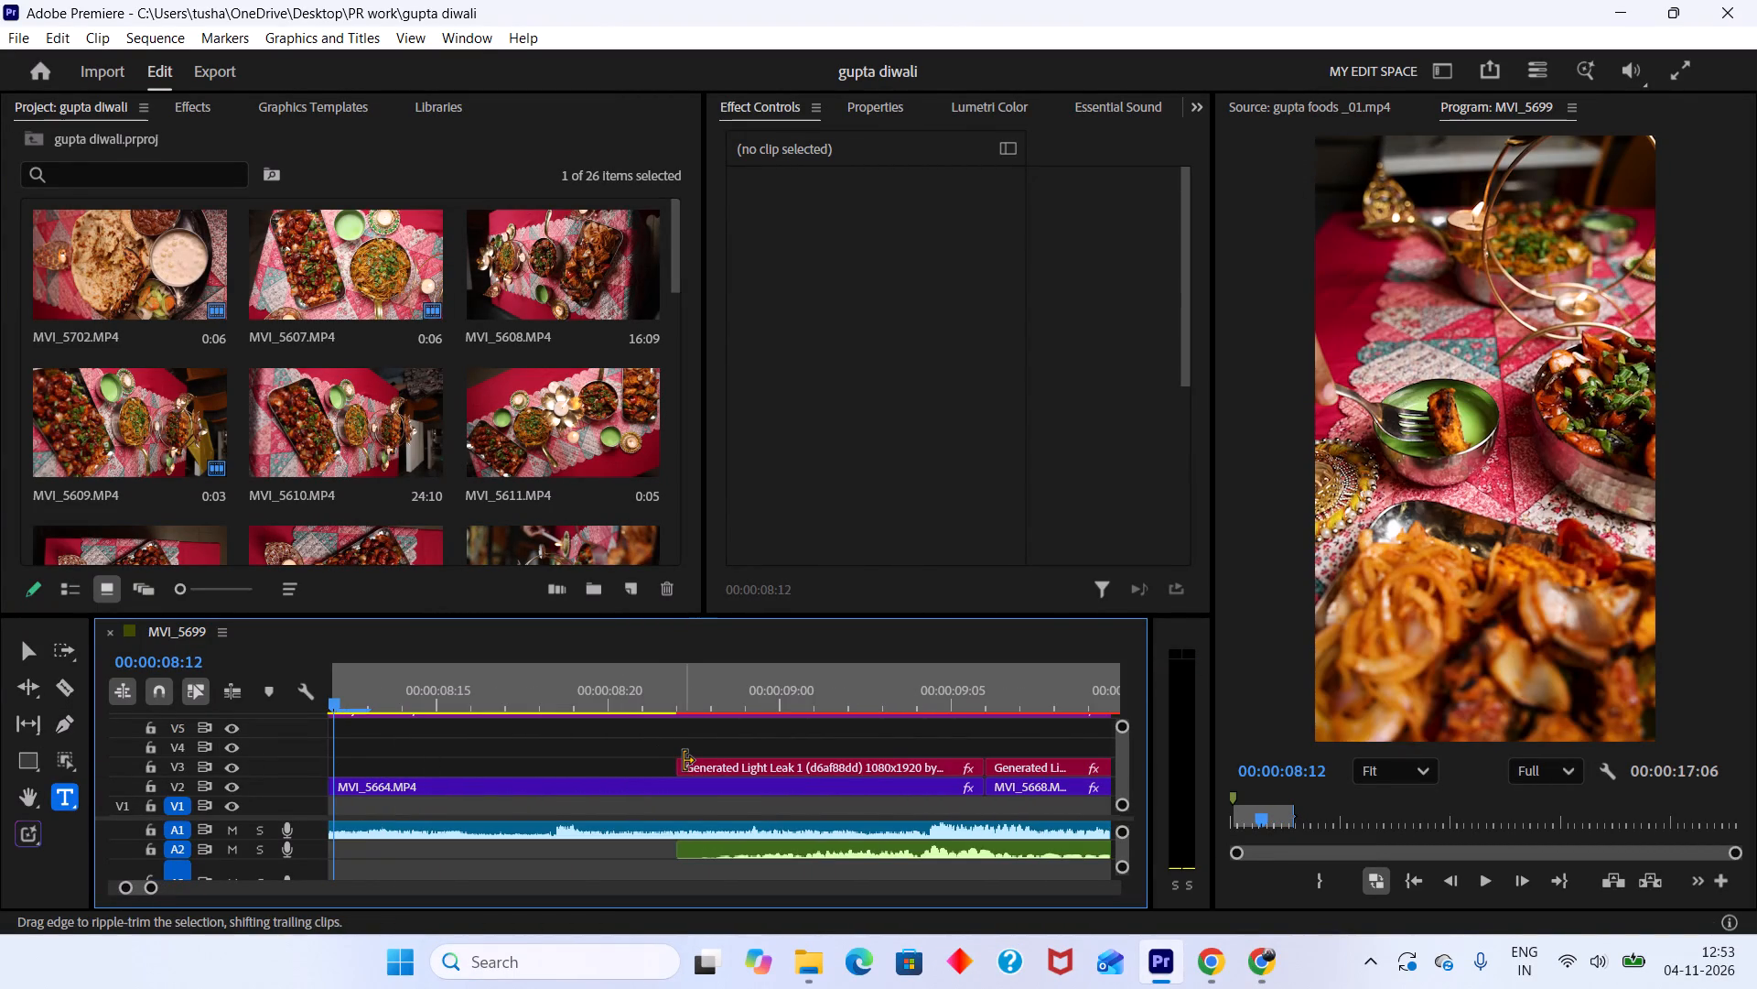
Save the gupta diwali project.
{"action": "key", "text": "ctrl+s"}
Scrub through the MVI_5699 sequence to review the THIS DIWALI titles and the light leak transitions.
{"action": "scroll", "coordinate": [667, 810], "scroll_direction": "down", "scroll_amount": 9, "text": "alt"}
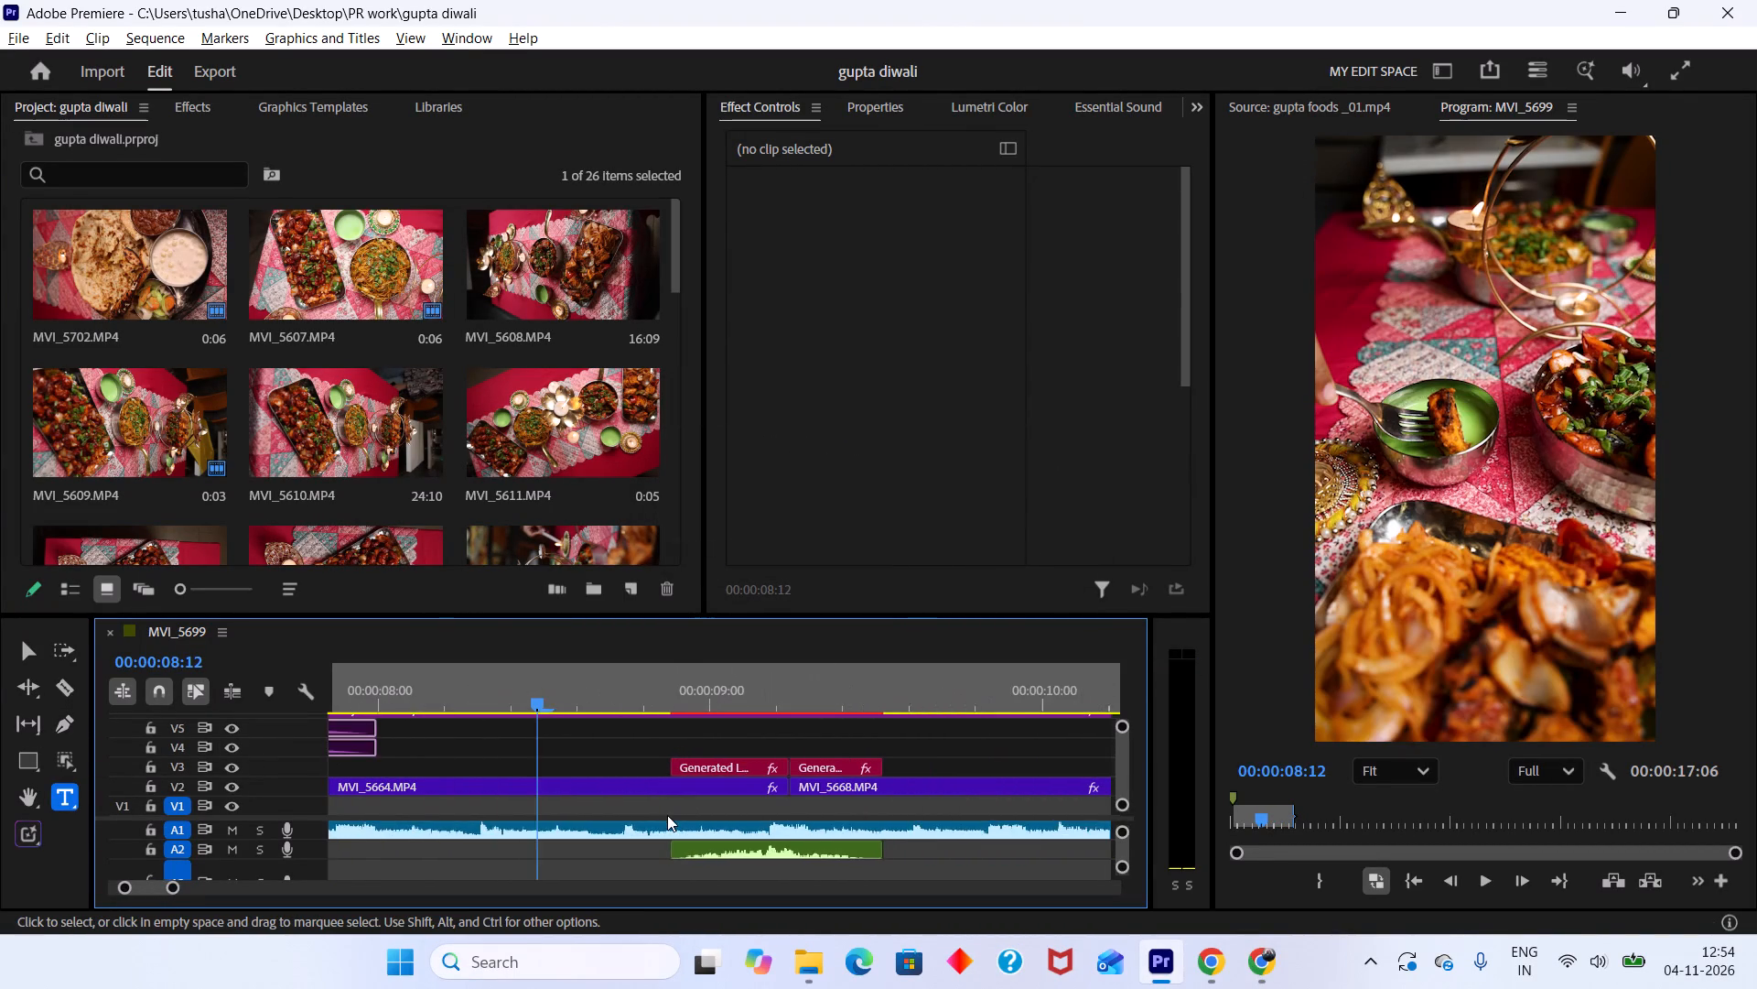
{"action": "scroll", "coordinate": [664, 818], "scroll_direction": "down", "scroll_amount": 4, "text": "alt"}
{"action": "left_click_drag", "start_coordinate": [675, 704], "coordinate": [739, 728]}
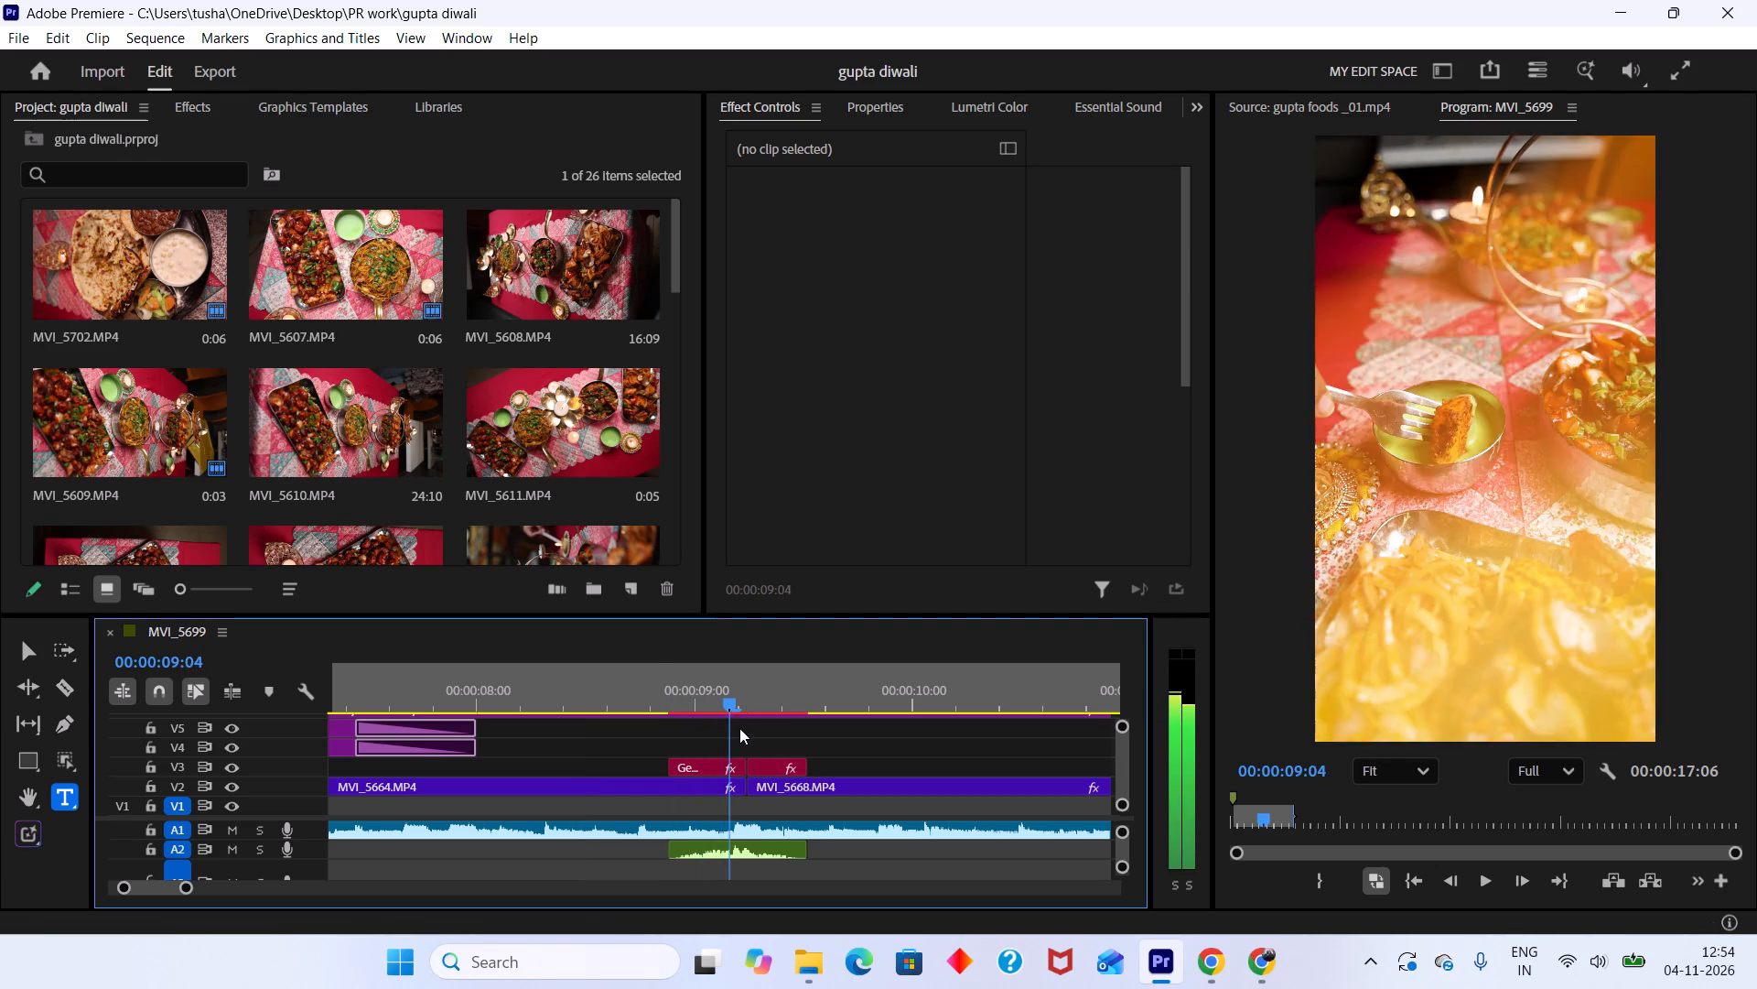
{"action": "left_click_drag", "start_coordinate": [739, 728], "coordinate": [198, 791]}
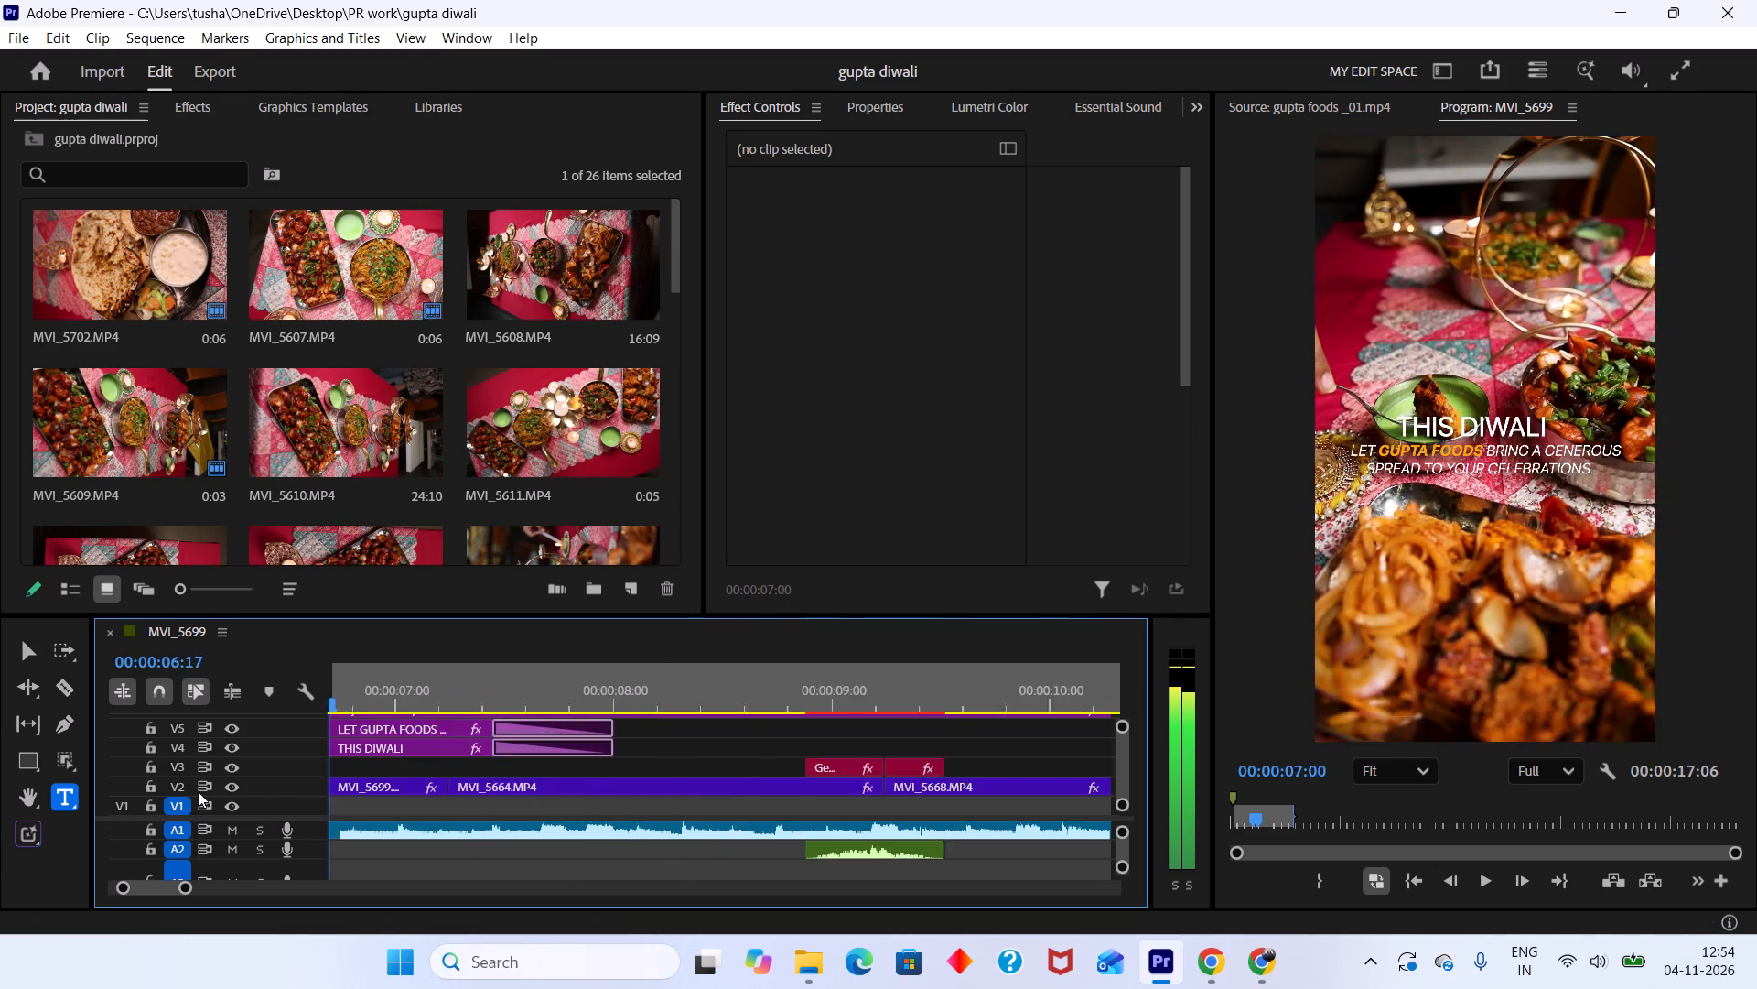
{"action": "left_click_drag", "start_coordinate": [198, 791], "coordinate": [906, 747]}
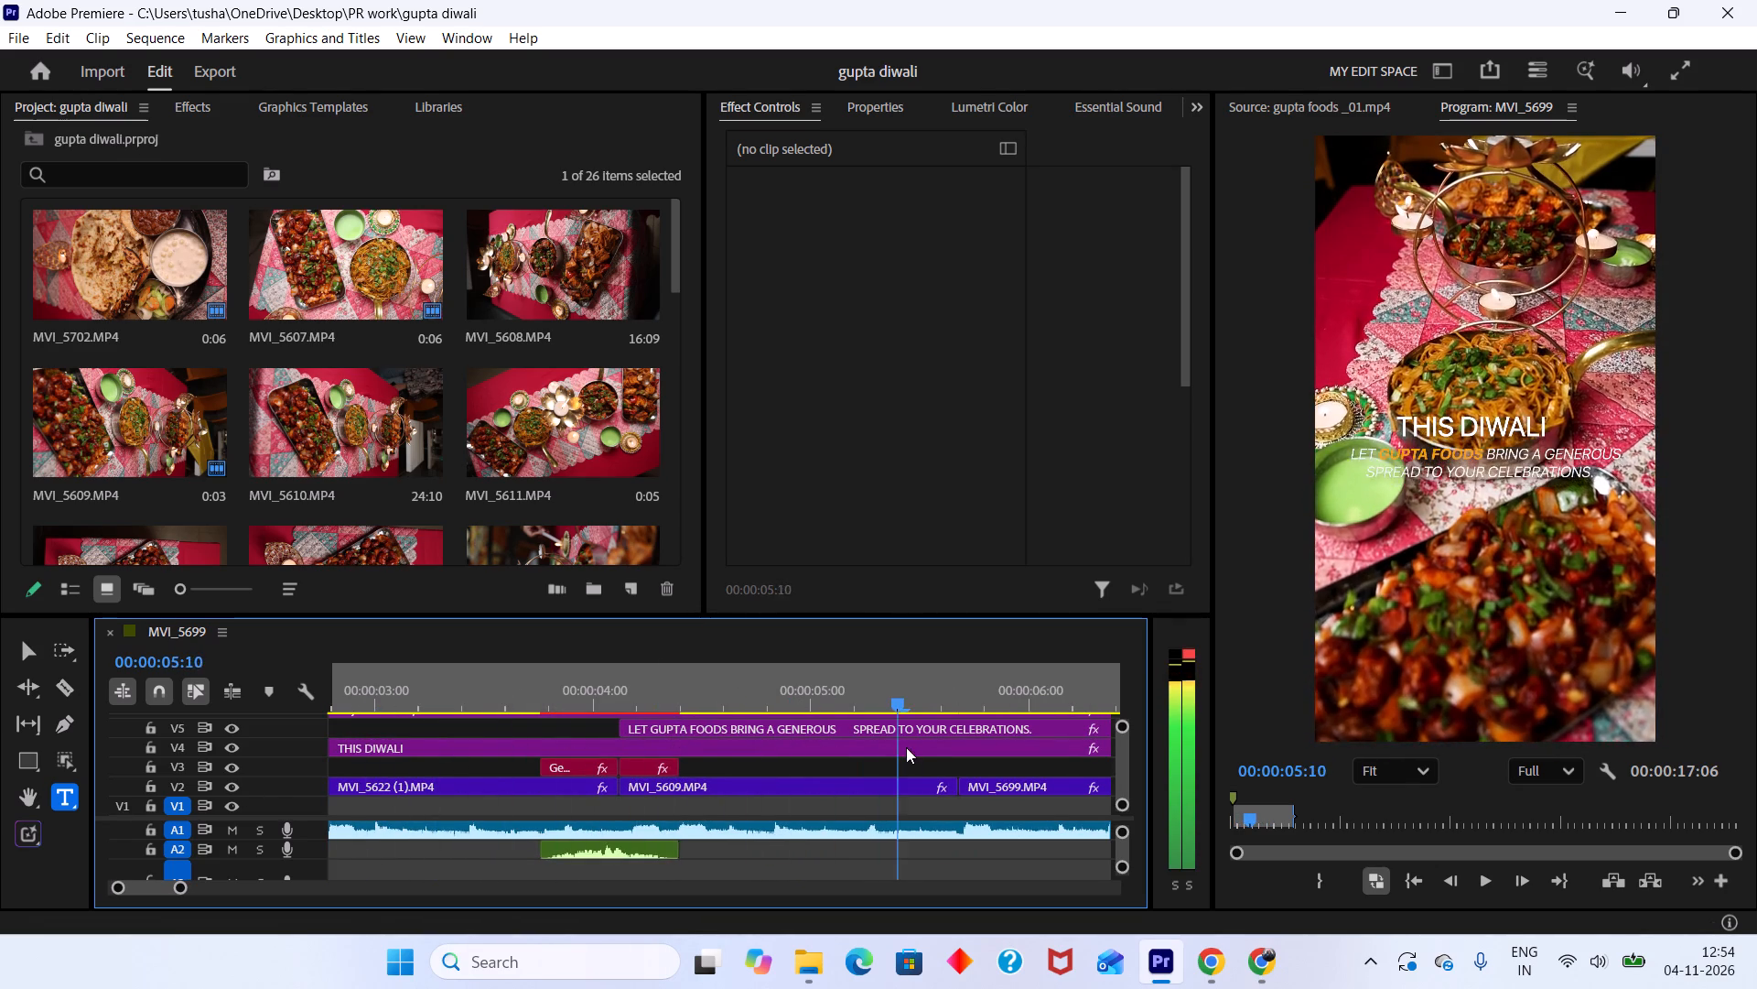
{"action": "left_click_drag", "start_coordinate": [906, 747], "coordinate": [992, 738]}
{"action": "scroll", "coordinate": [992, 738], "scroll_direction": "down", "scroll_amount": 2, "text": "alt"}
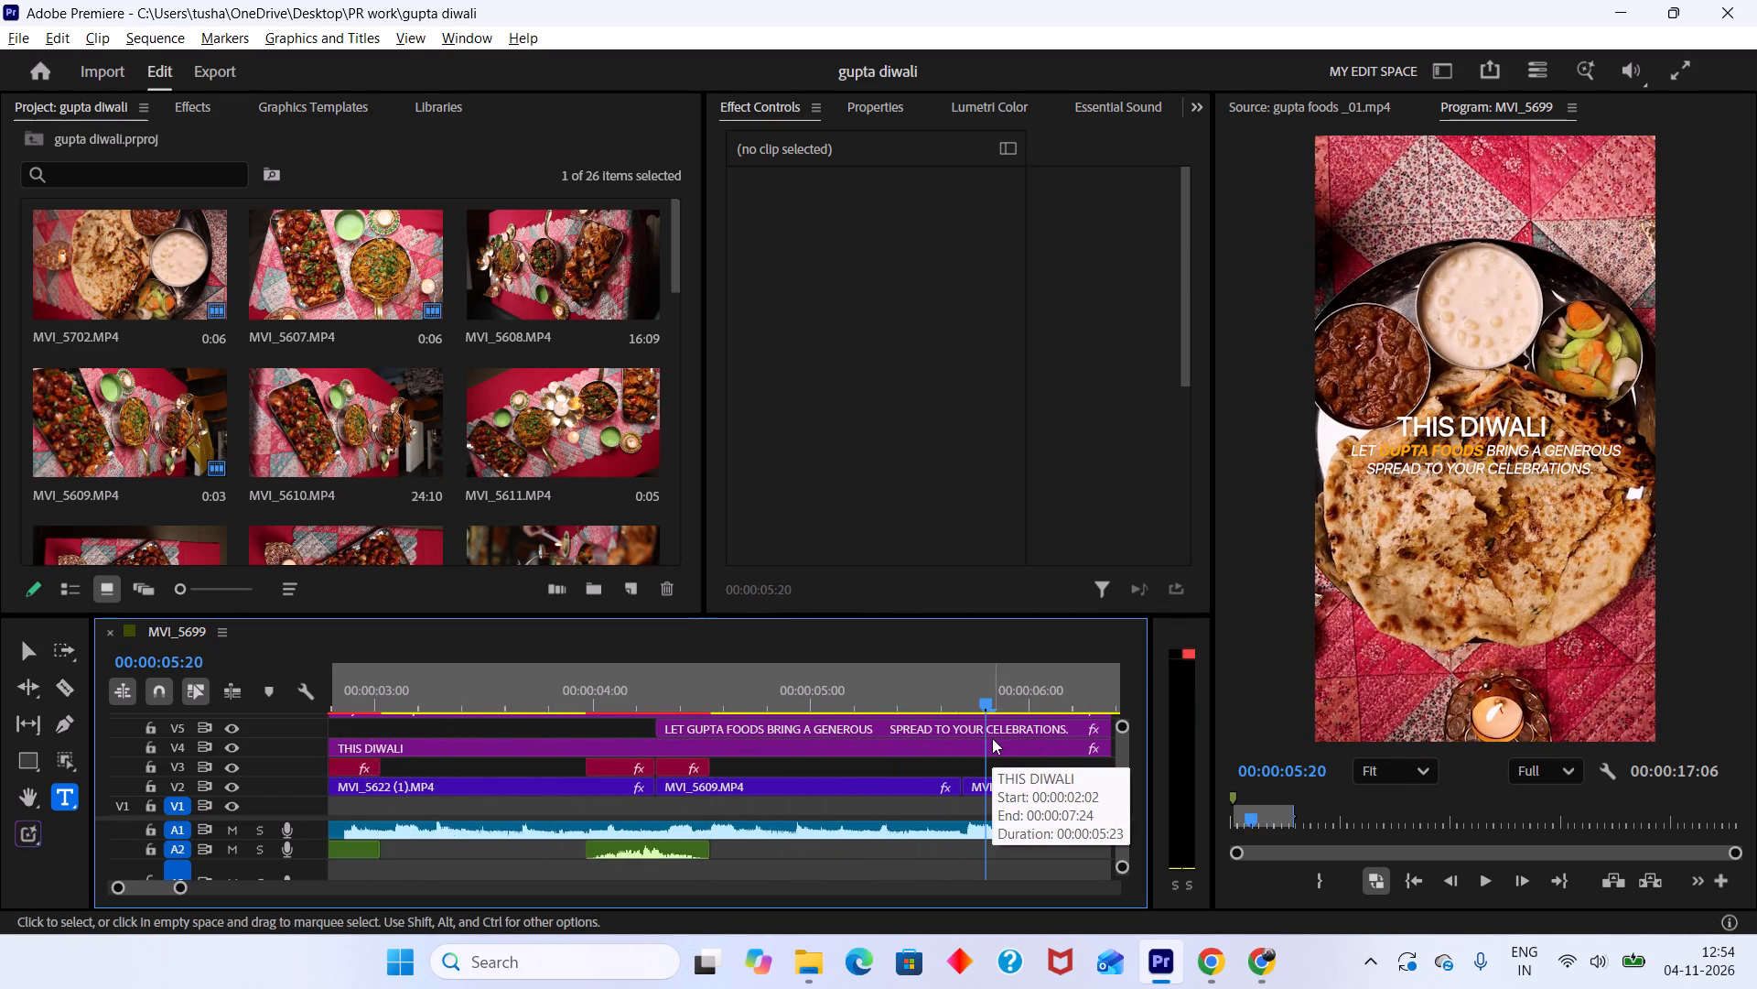
{"action": "scroll", "coordinate": [992, 738], "scroll_direction": "down", "scroll_amount": 12, "text": "alt"}
{"action": "left_click_drag", "start_coordinate": [735, 676], "coordinate": [742, 709]}
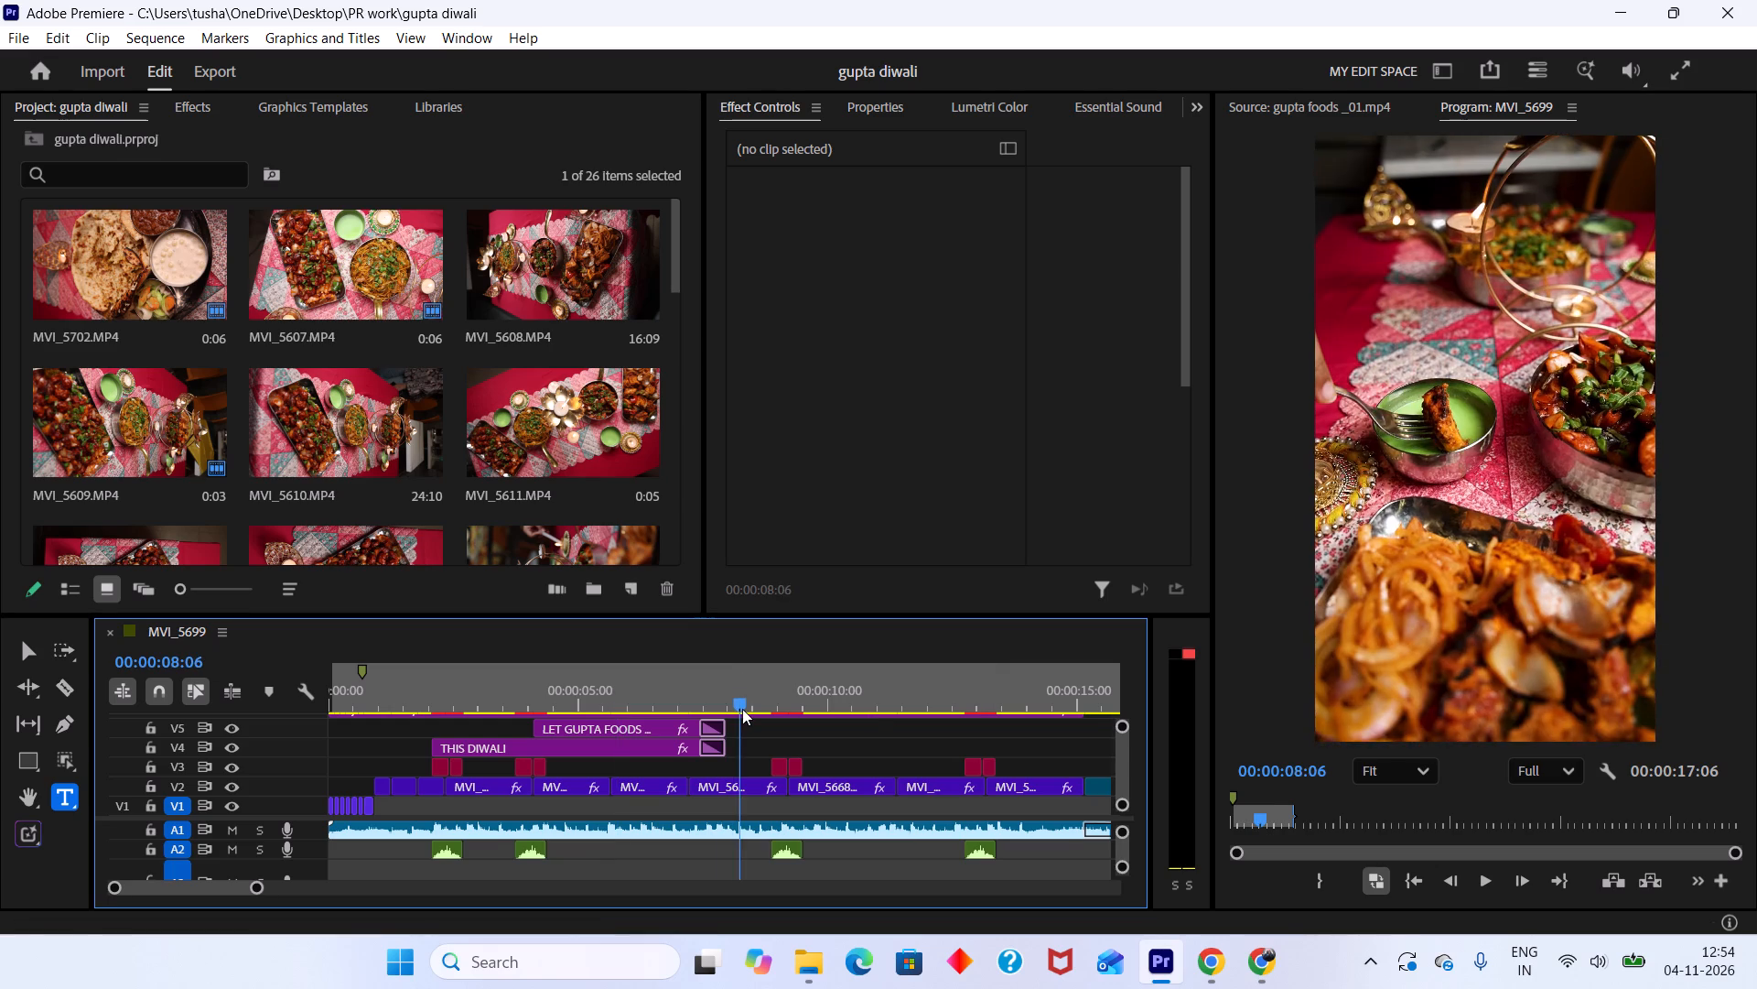
{"action": "left_click_drag", "start_coordinate": [742, 709], "coordinate": [753, 718]}
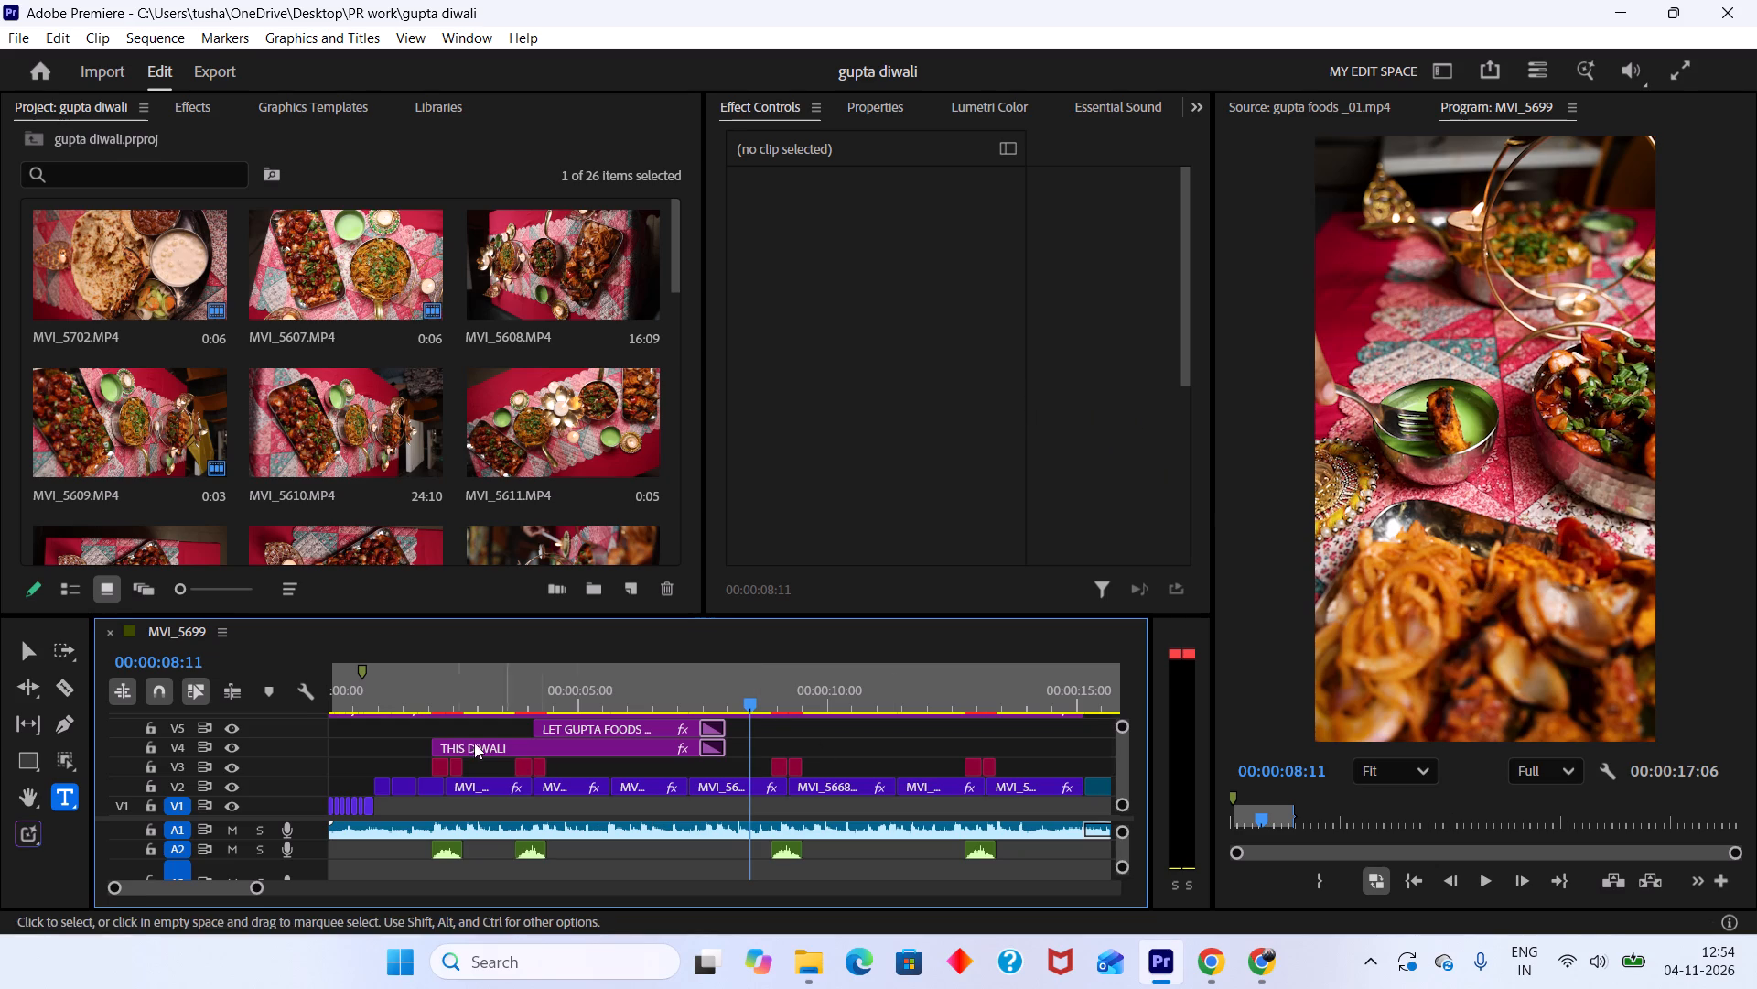
Switch from the Type tool to the Selection tool for working on the timeline clips.
{"action": "left_click", "coordinate": [29, 640]}
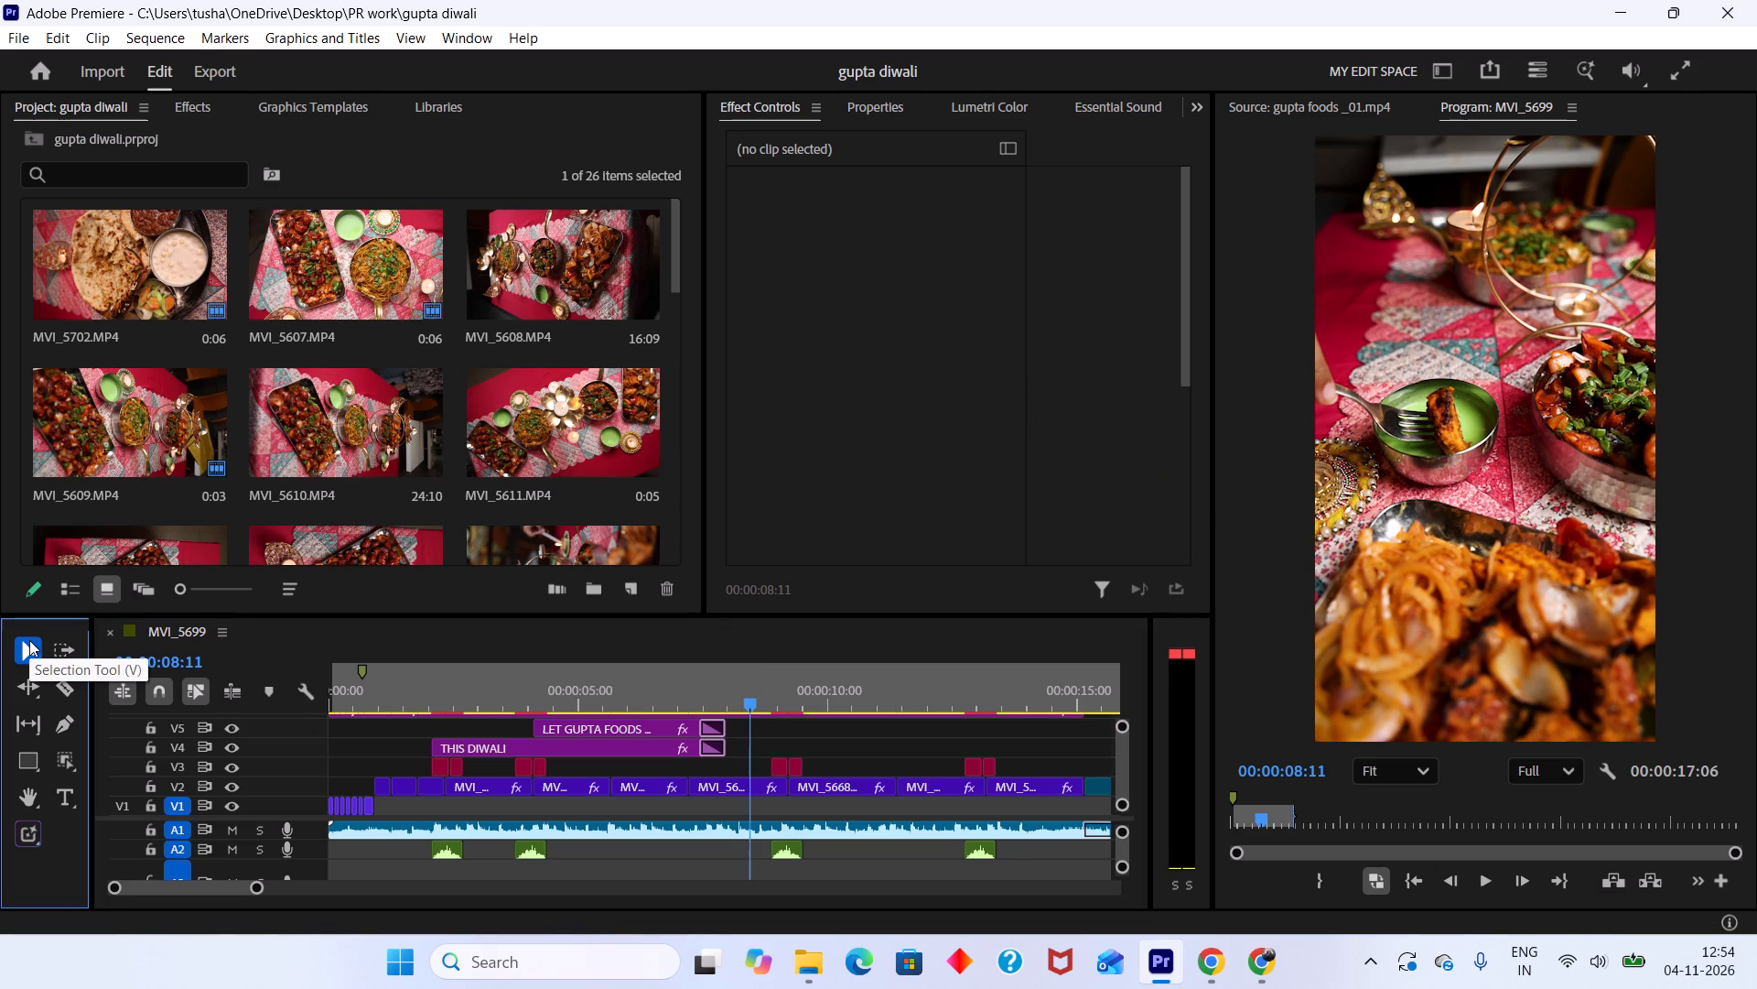
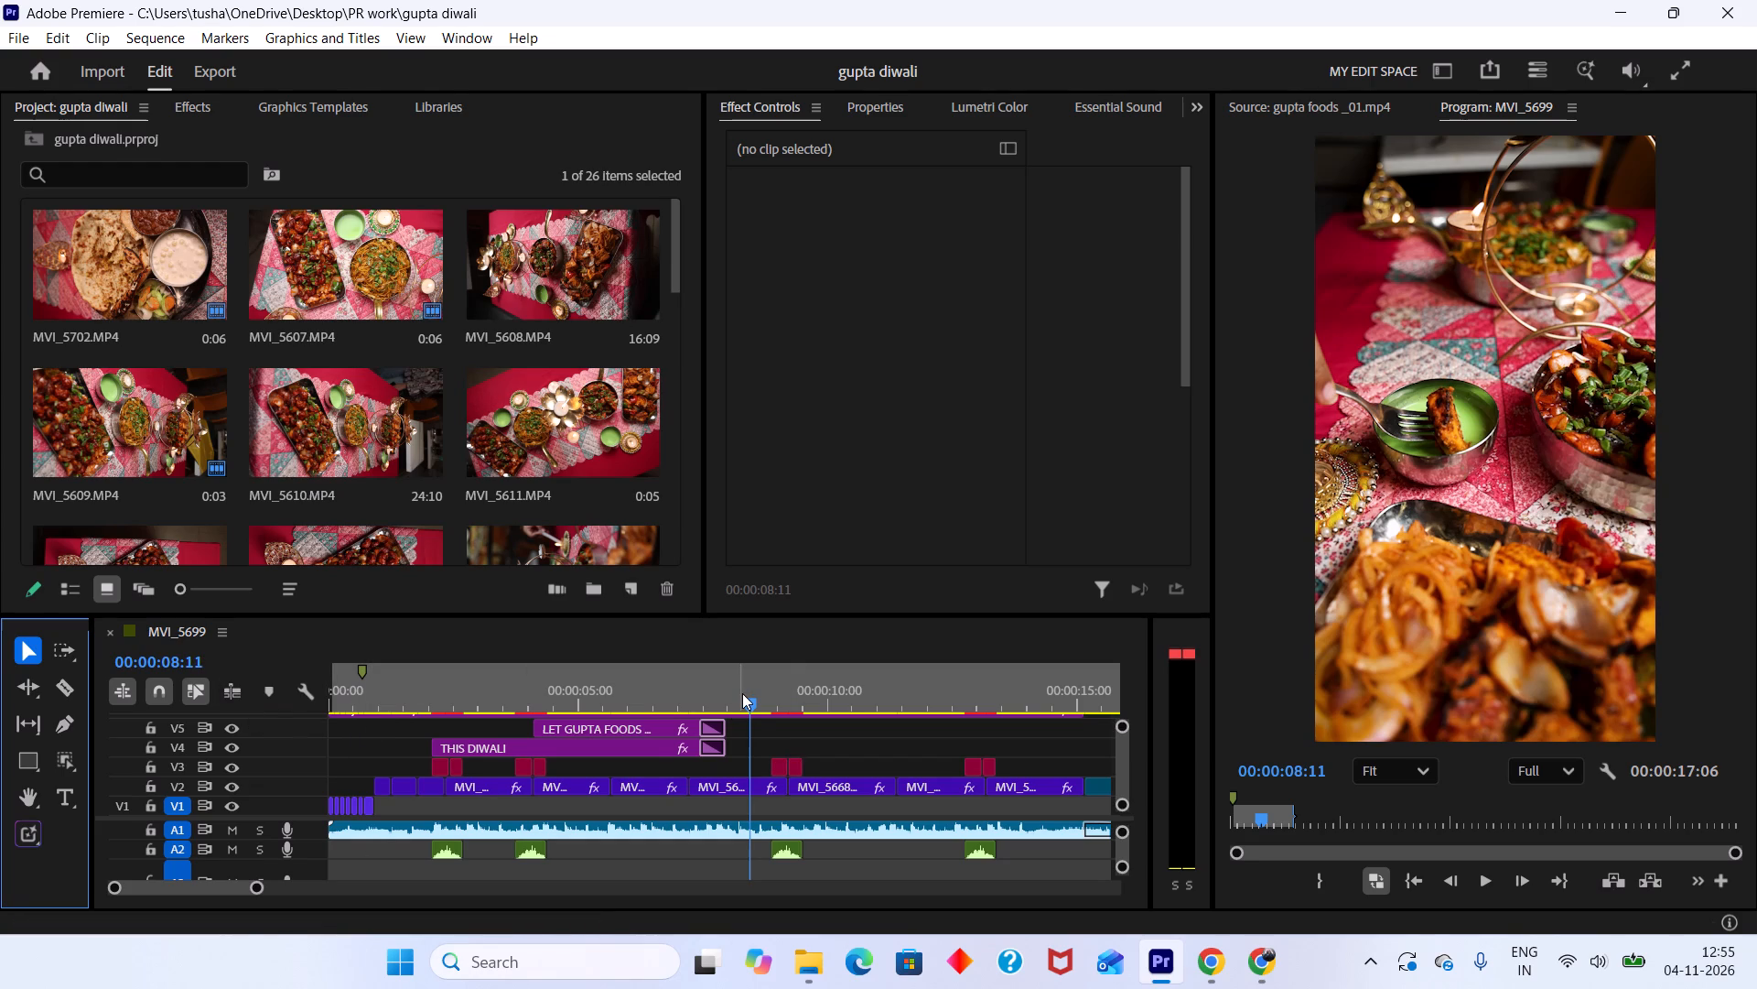
Scrub the MVI_5699 sequence from about 8 to 10 seconds to review the light leak transition into the next food shot.
{"action": "left_click_drag", "start_coordinate": [756, 693], "coordinate": [803, 732]}
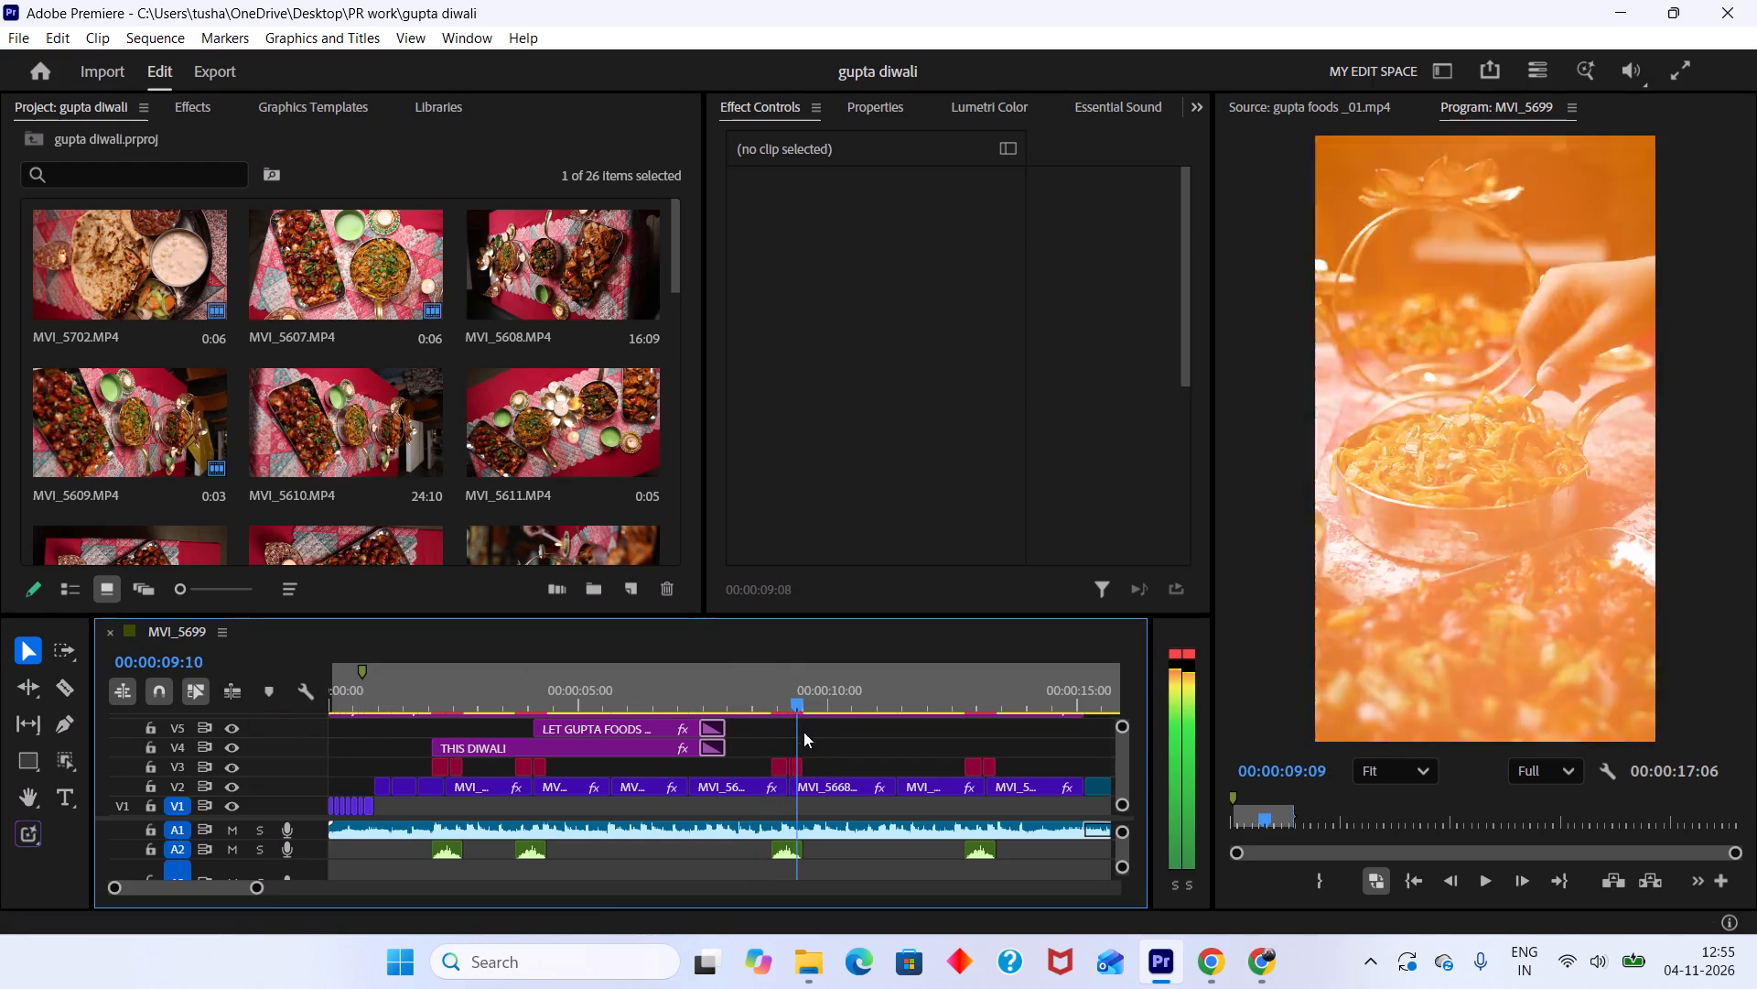
{"action": "left_click_drag", "start_coordinate": [803, 732], "coordinate": [825, 762]}
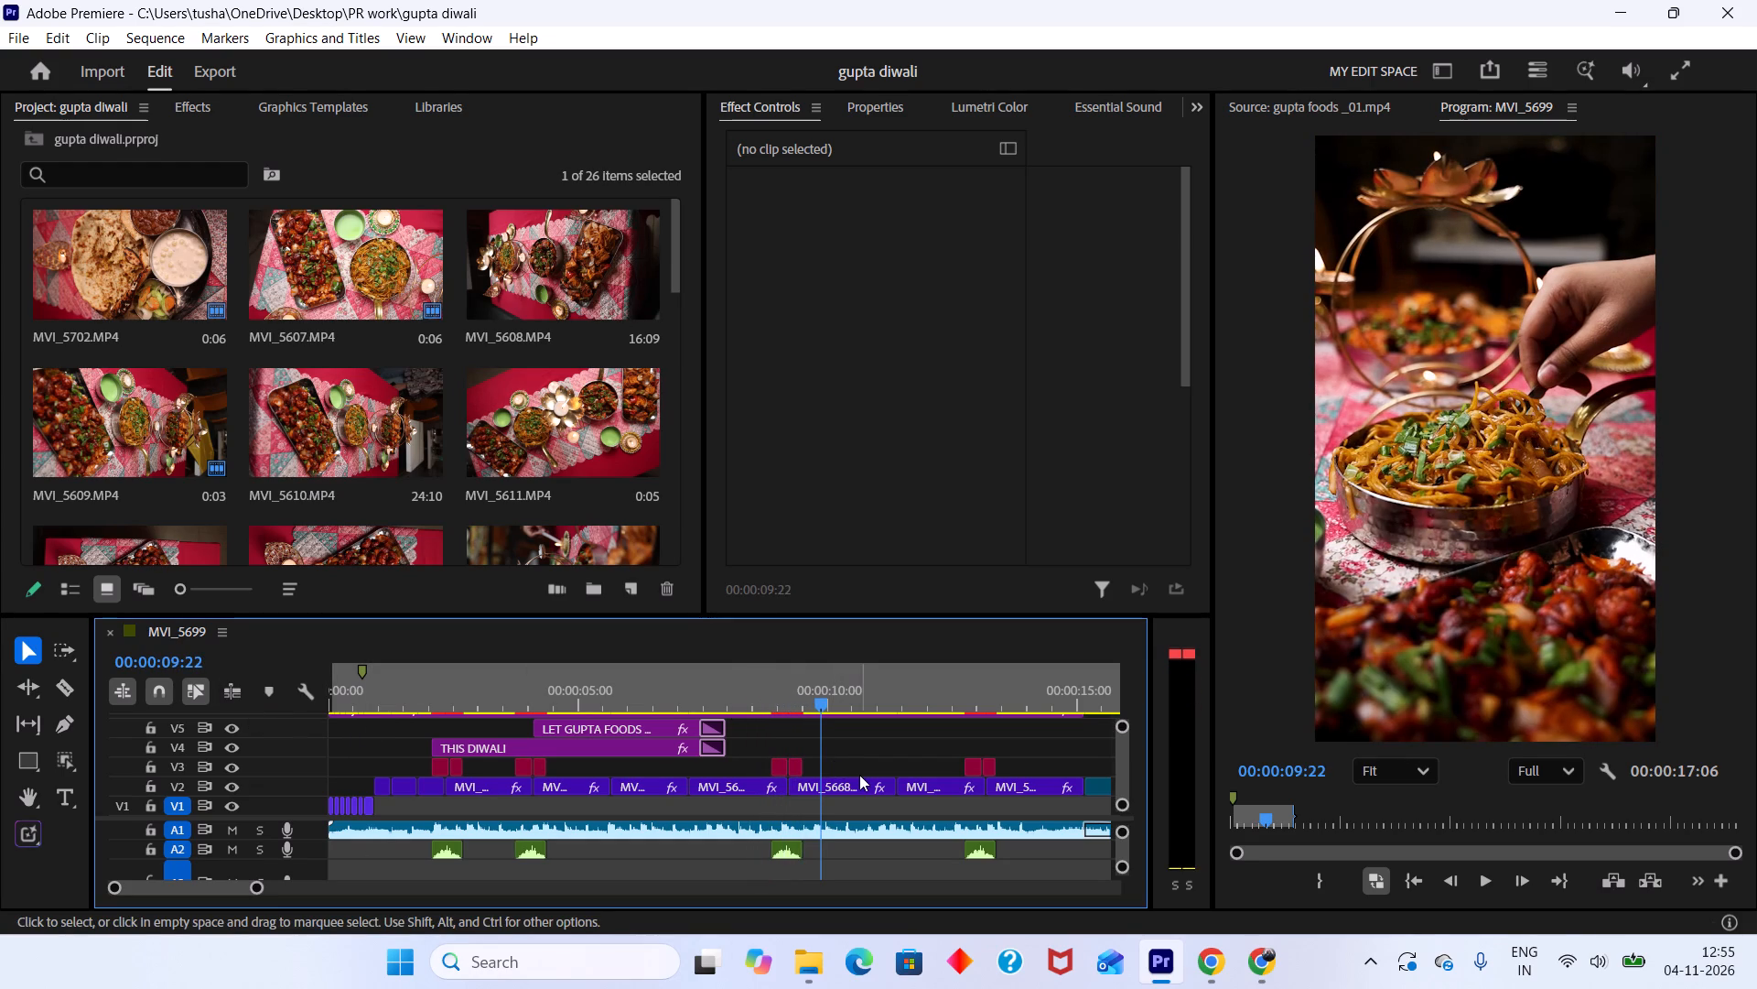
{"action": "scroll", "coordinate": [860, 771], "scroll_direction": "down", "scroll_amount": 8, "text": "alt"}
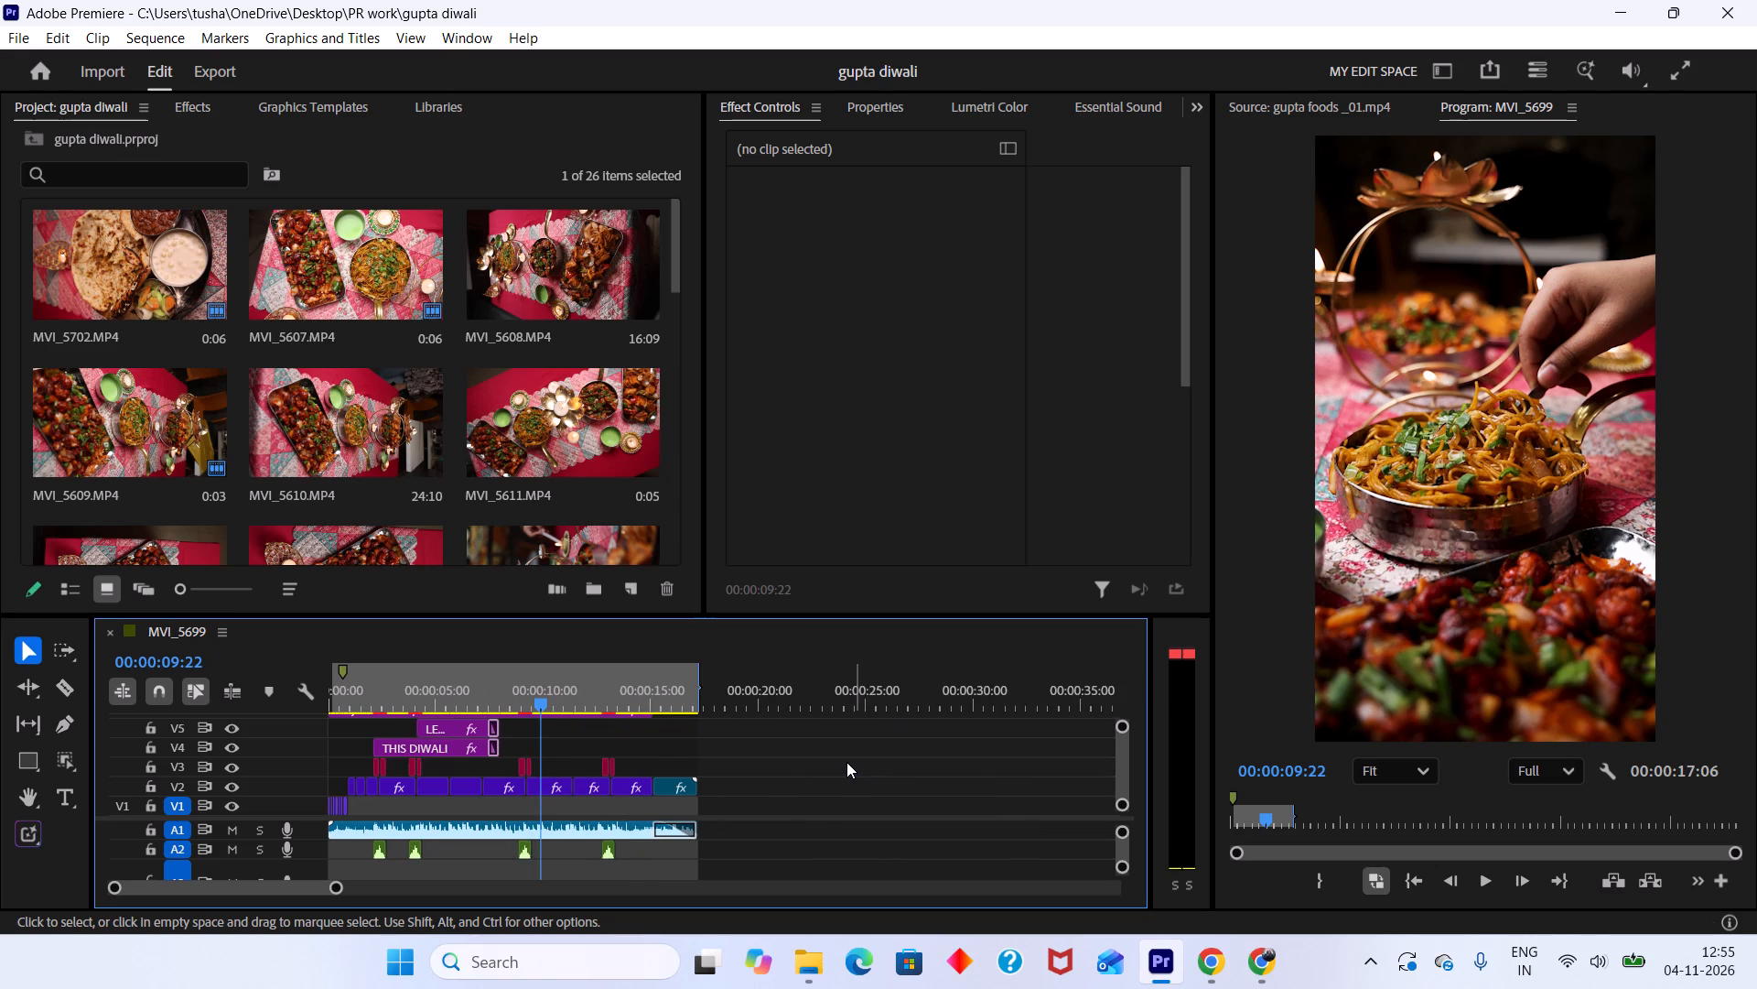
Save the gupta diwali project.
{"action": "key", "text": "ctrl+s"}
Scrub through the rest of the MVI_5699 sequence to review the last food shots and the Gupta Foods logo and address end card.
{"action": "left_click_drag", "start_coordinate": [570, 699], "coordinate": [597, 708]}
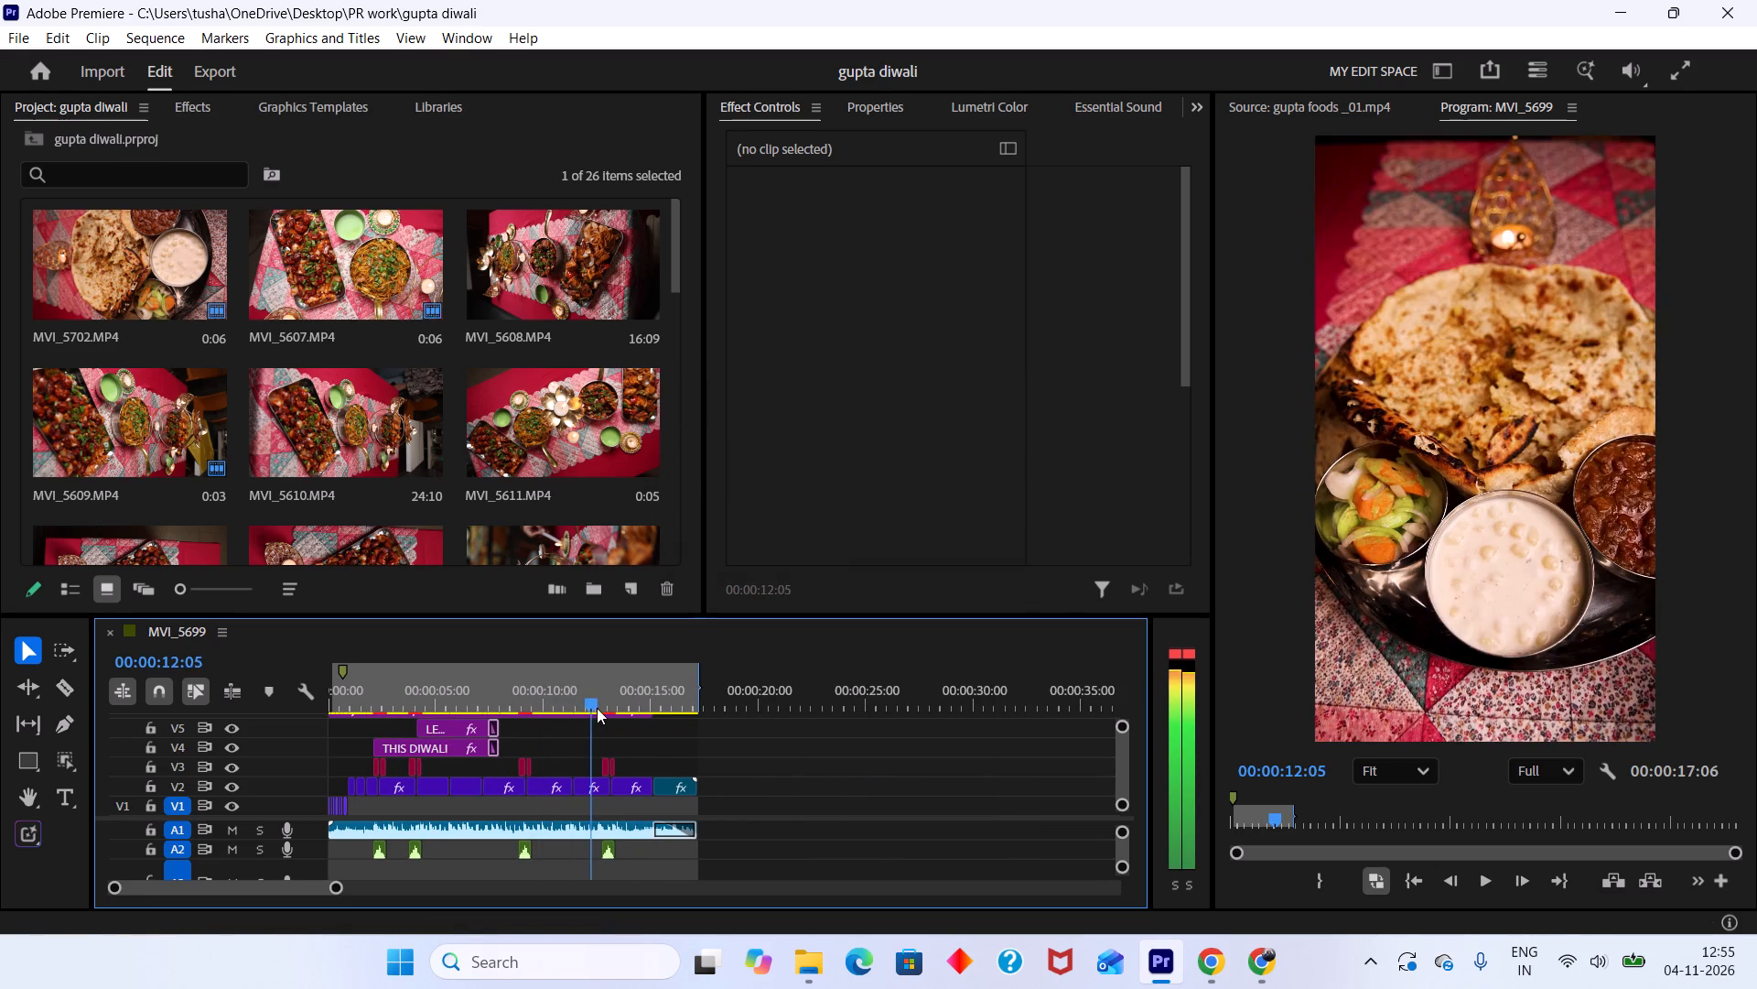
{"action": "left_click_drag", "start_coordinate": [597, 708], "coordinate": [675, 738]}
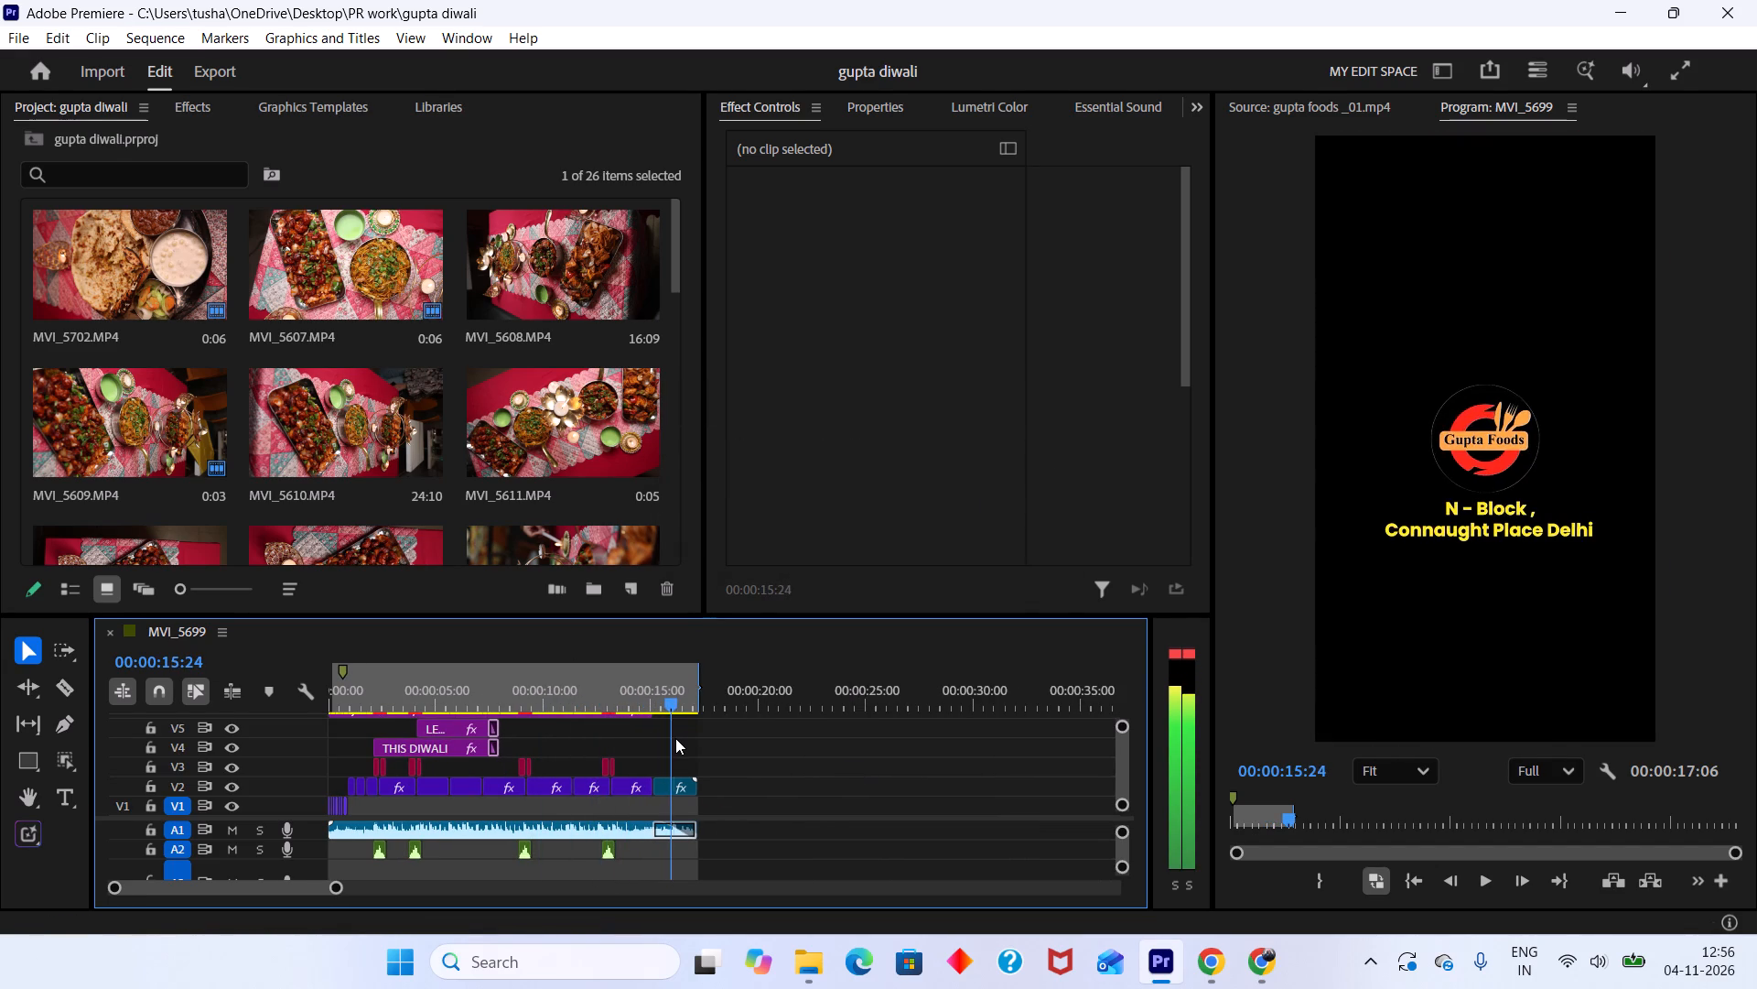
{"action": "left_click_drag", "start_coordinate": [675, 738], "coordinate": [711, 759]}
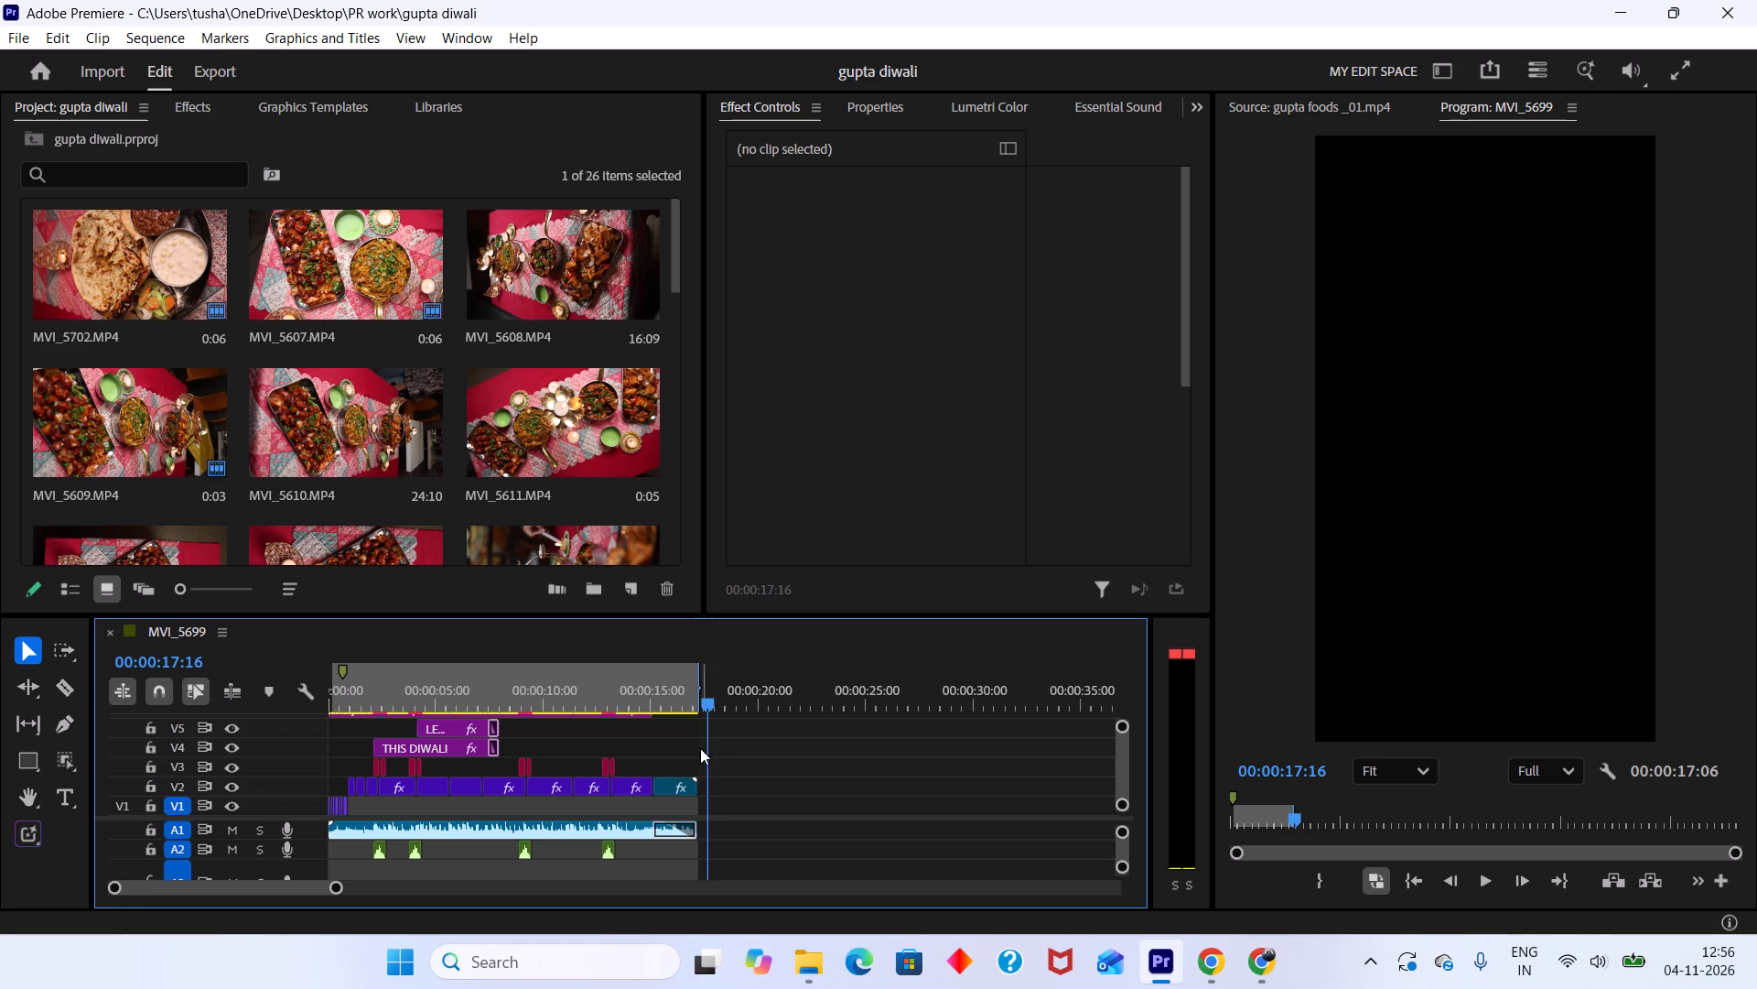
{"action": "left_click_drag", "start_coordinate": [708, 702], "coordinate": [689, 698]}
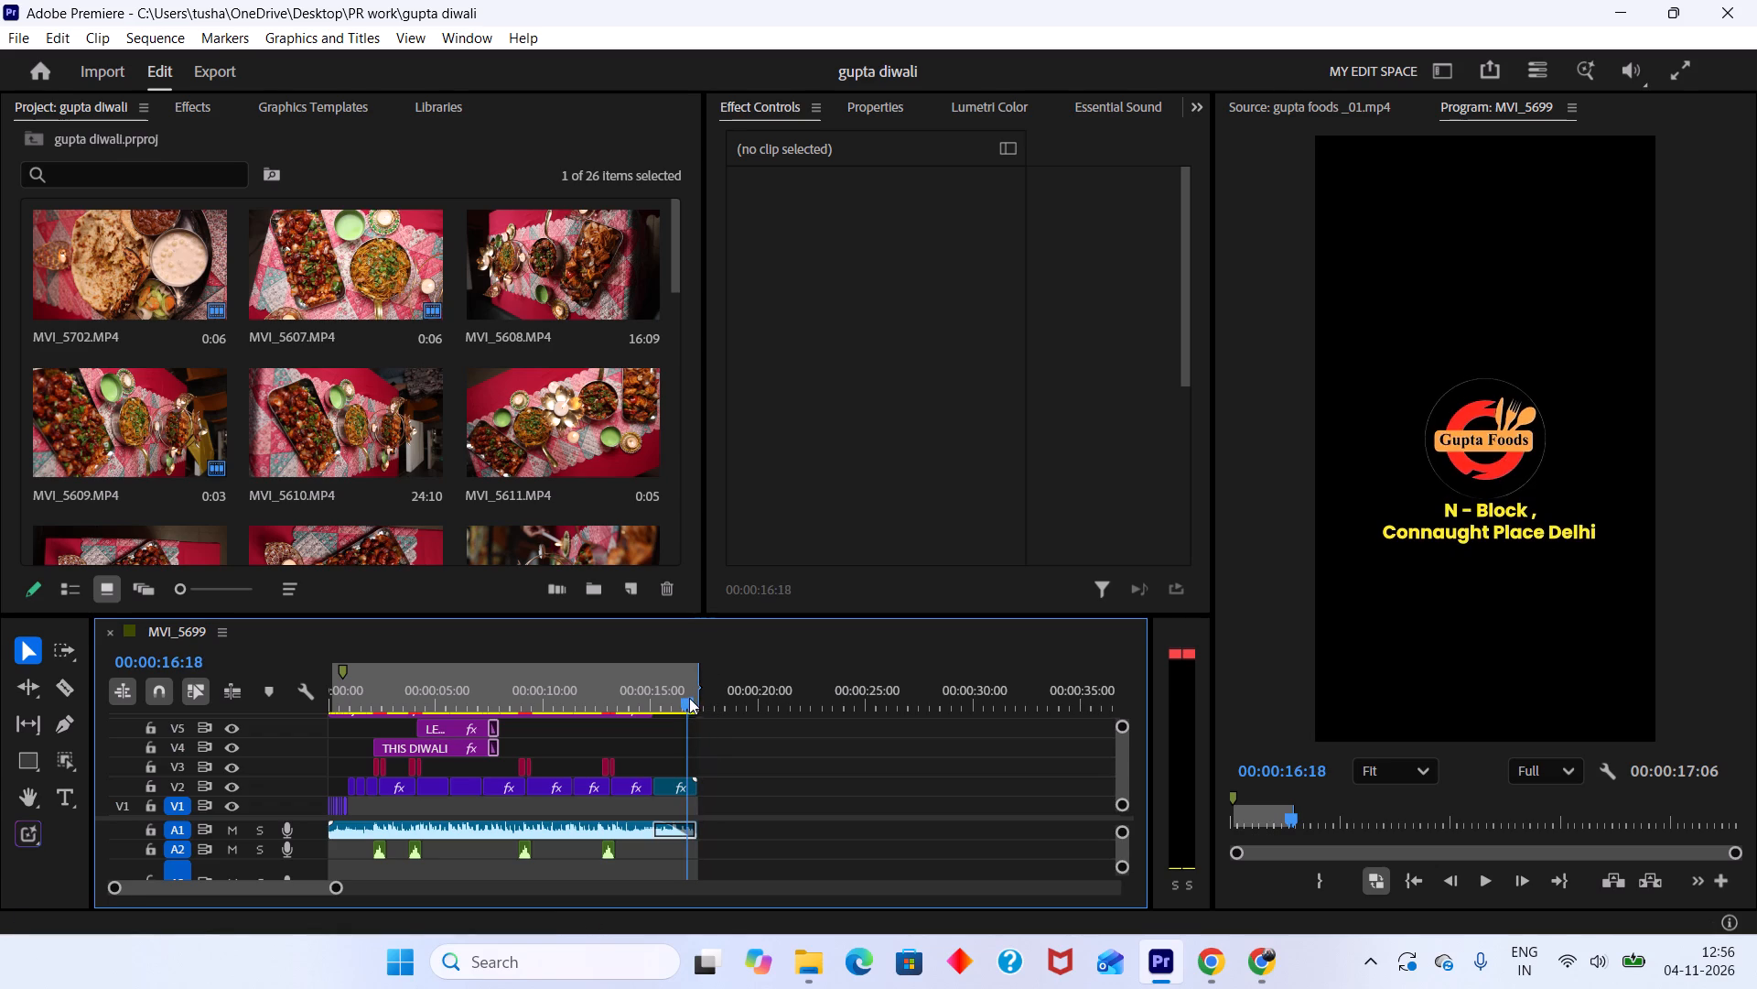
{"action": "left_click_drag", "start_coordinate": [689, 698], "coordinate": [670, 693]}
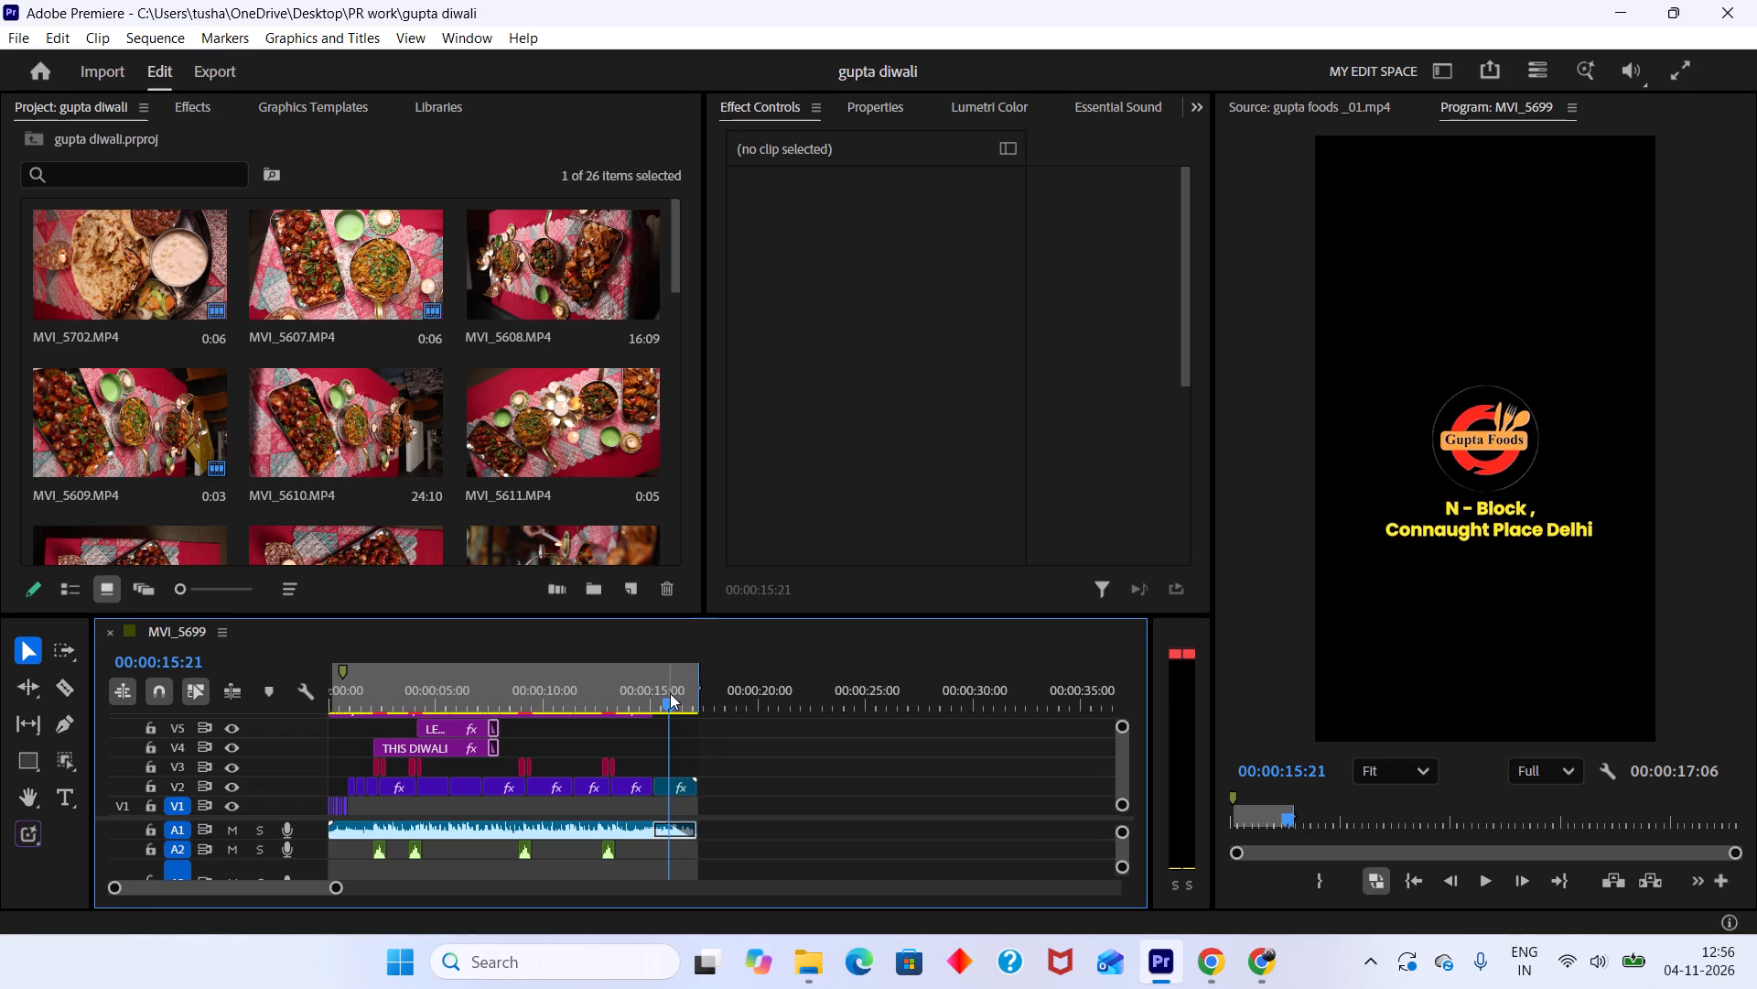
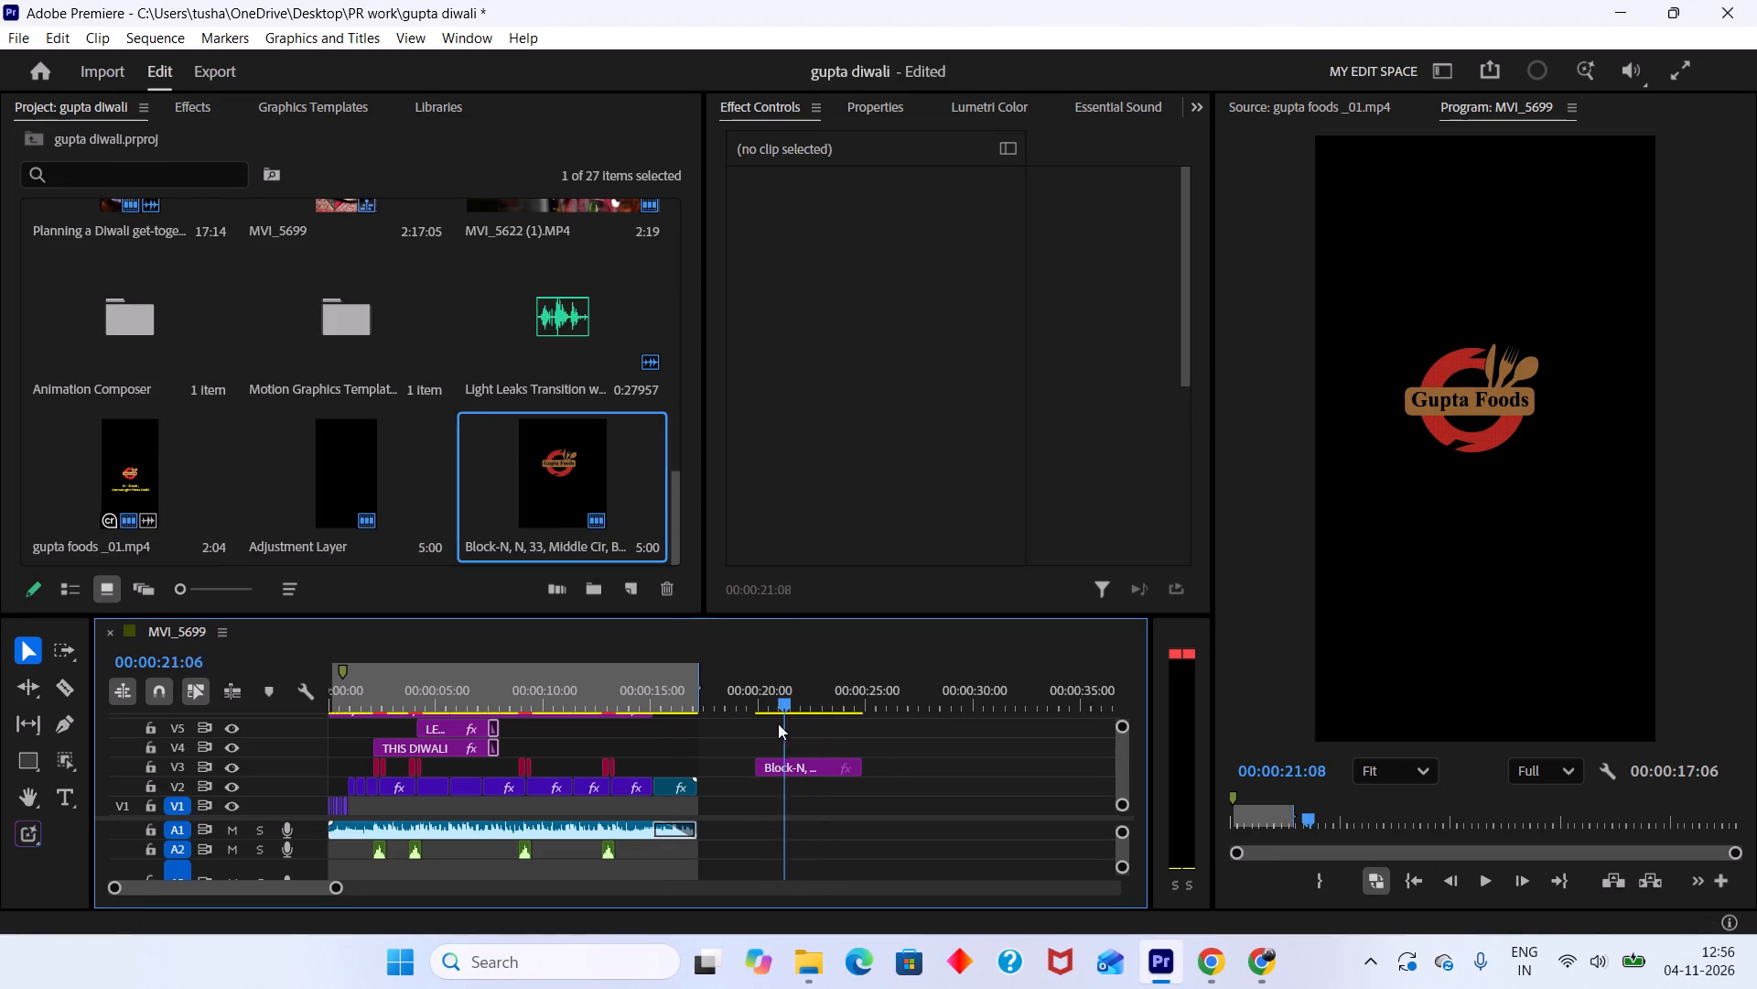
Delete the gupta foods _01.mp4 end card clip from track V2 at the end of the MVI_5699 sequence.
{"action": "left_click_drag", "start_coordinate": [778, 723], "coordinate": [659, 689]}
{"action": "left_click", "coordinate": [674, 782]}
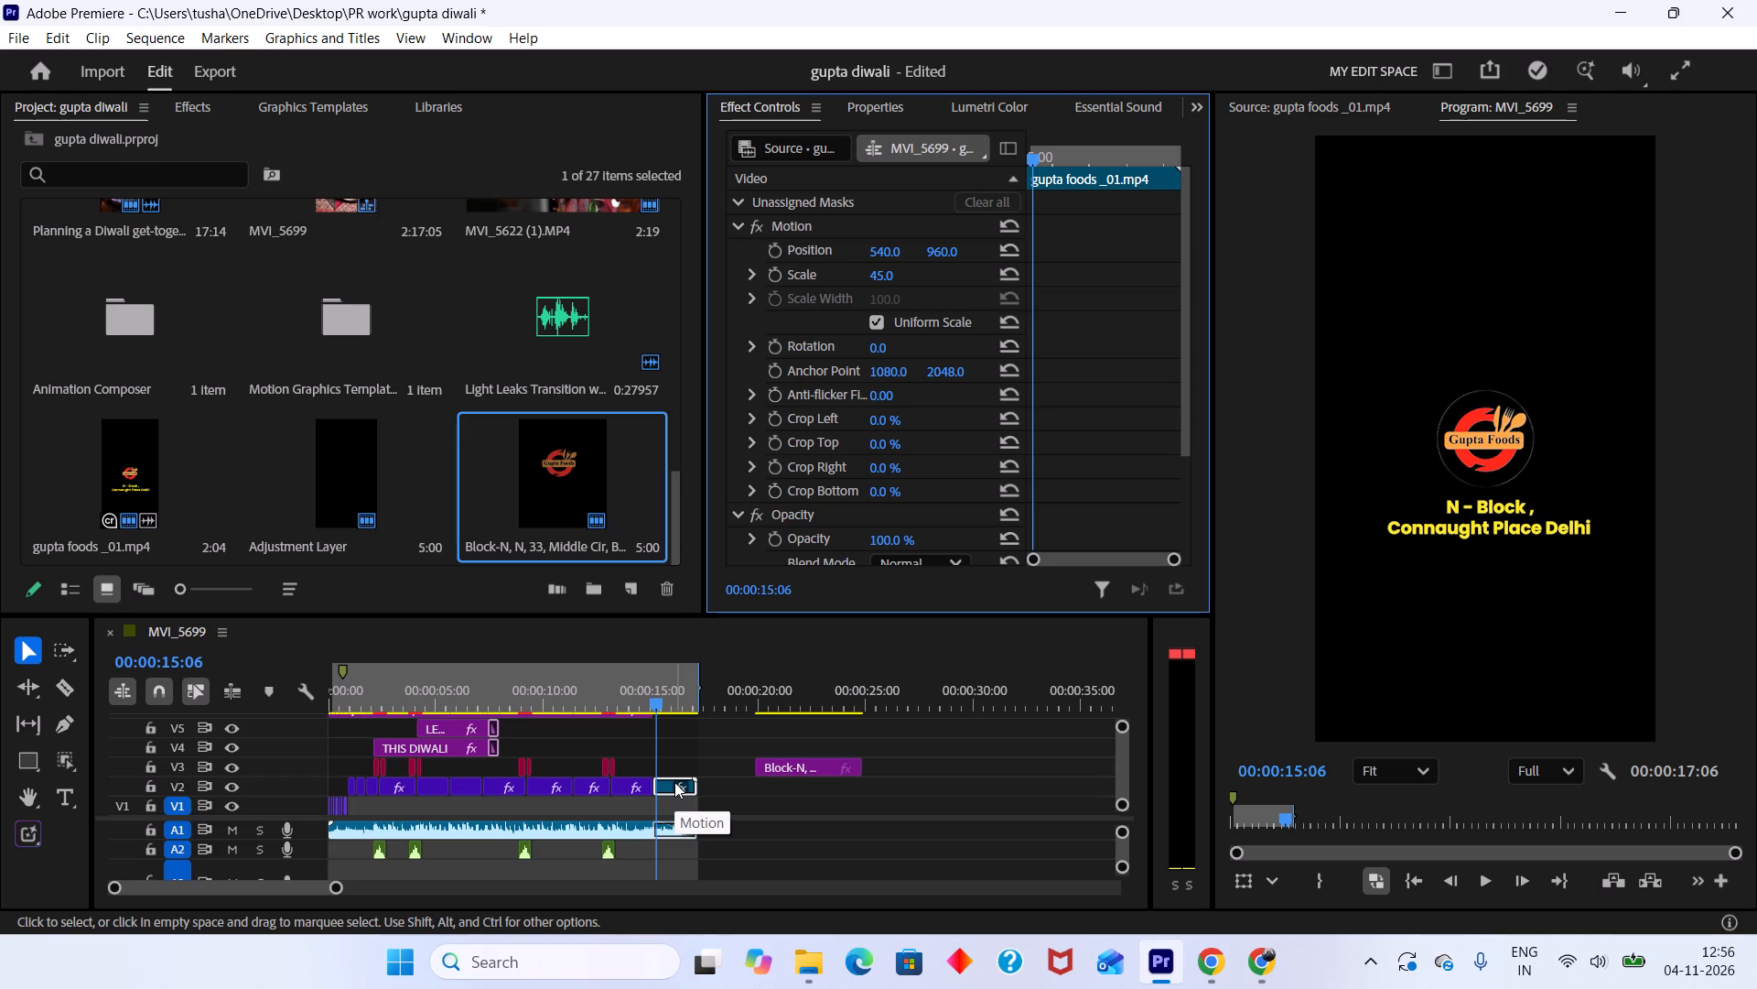
{"action": "key", "text": "Delete"}
{"action": "left_click", "coordinate": [774, 794]}
{"action": "left_click_drag", "start_coordinate": [703, 744], "coordinate": [684, 793]}
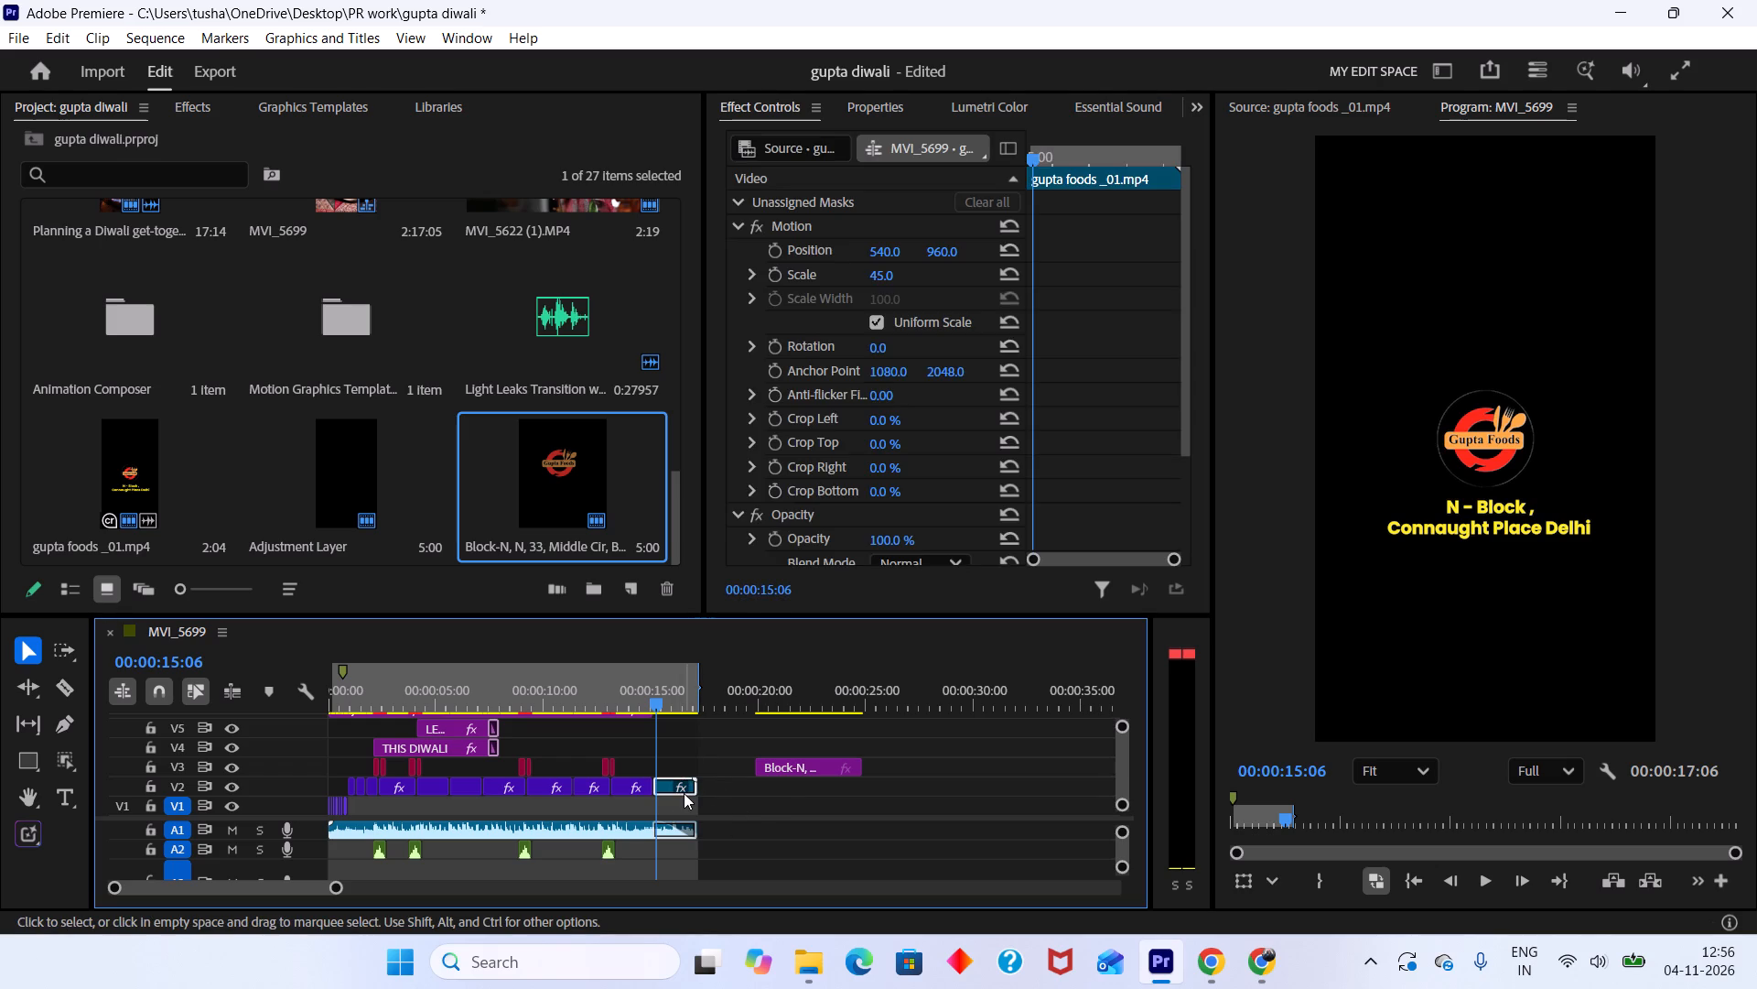
{"action": "key", "text": "Delete"}
Move the Block-N Gupta Foods logo clip onto track V2 directly after MVI_5607.MP4 at 15:04, and check the cut.
{"action": "left_click_drag", "start_coordinate": [794, 765], "coordinate": [695, 783]}
{"action": "scroll", "coordinate": [695, 783], "scroll_direction": "up", "scroll_amount": 5, "text": "alt"}
{"action": "scroll", "coordinate": [616, 768], "scroll_direction": "up", "scroll_amount": 5, "text": "alt"}
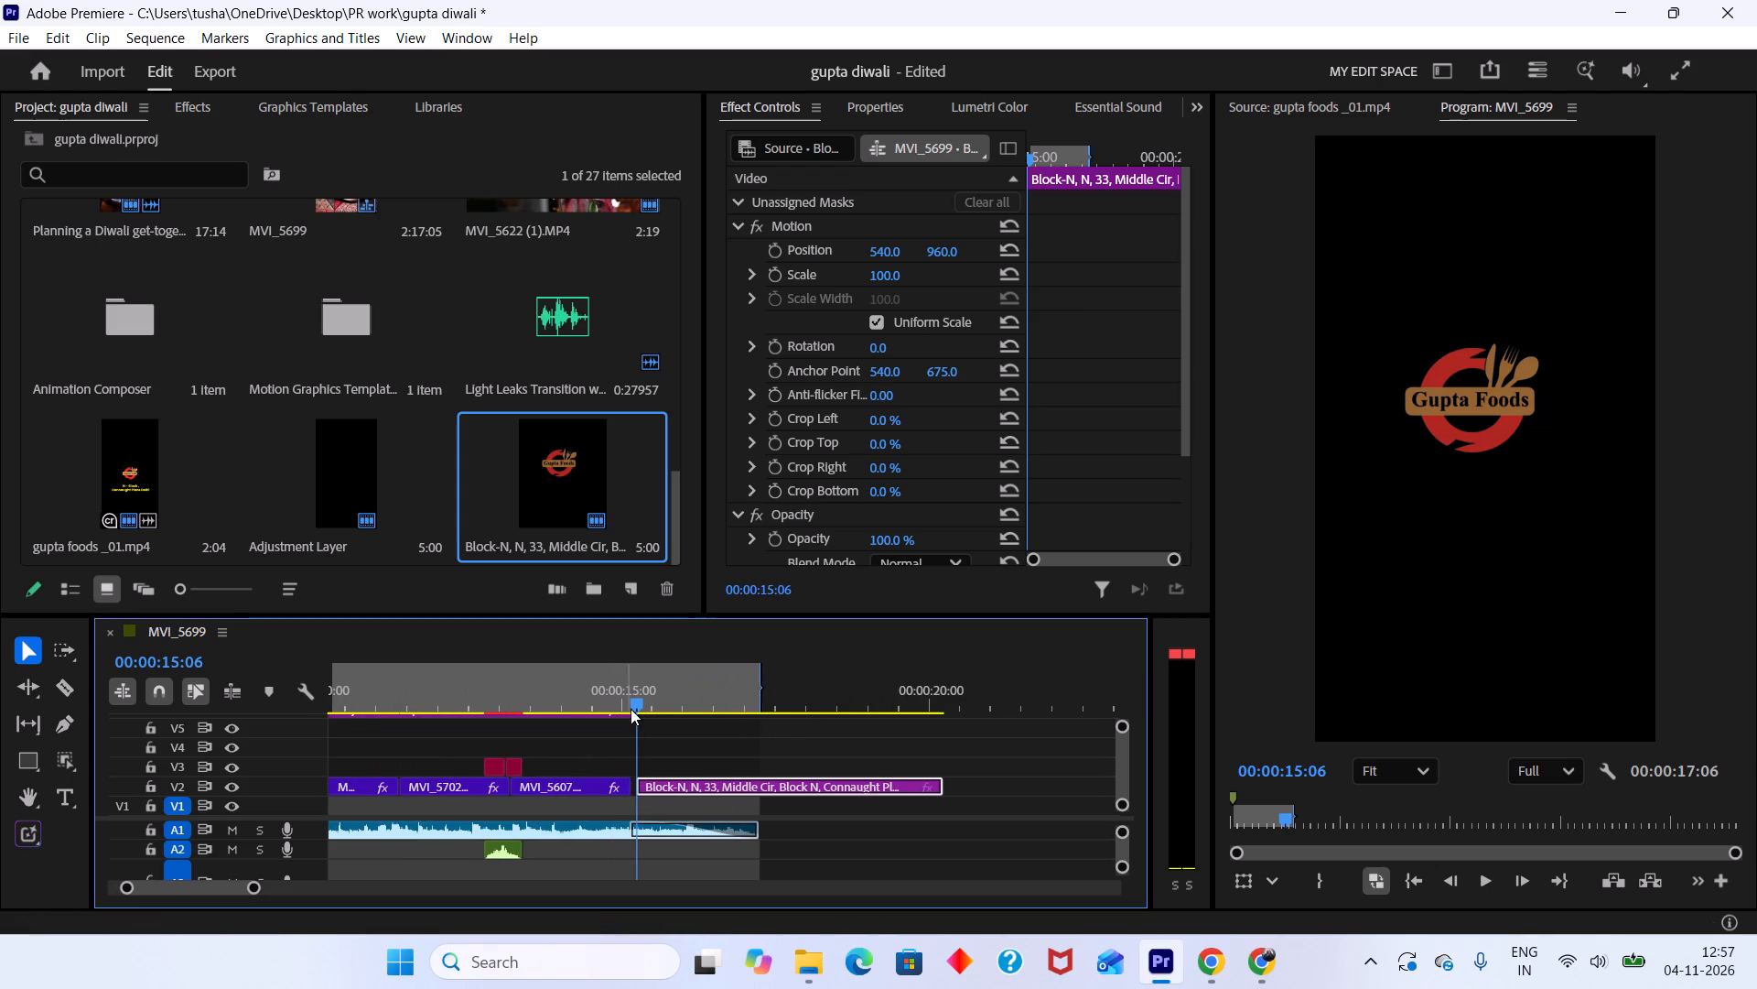
{"action": "left_click", "coordinate": [639, 702]}
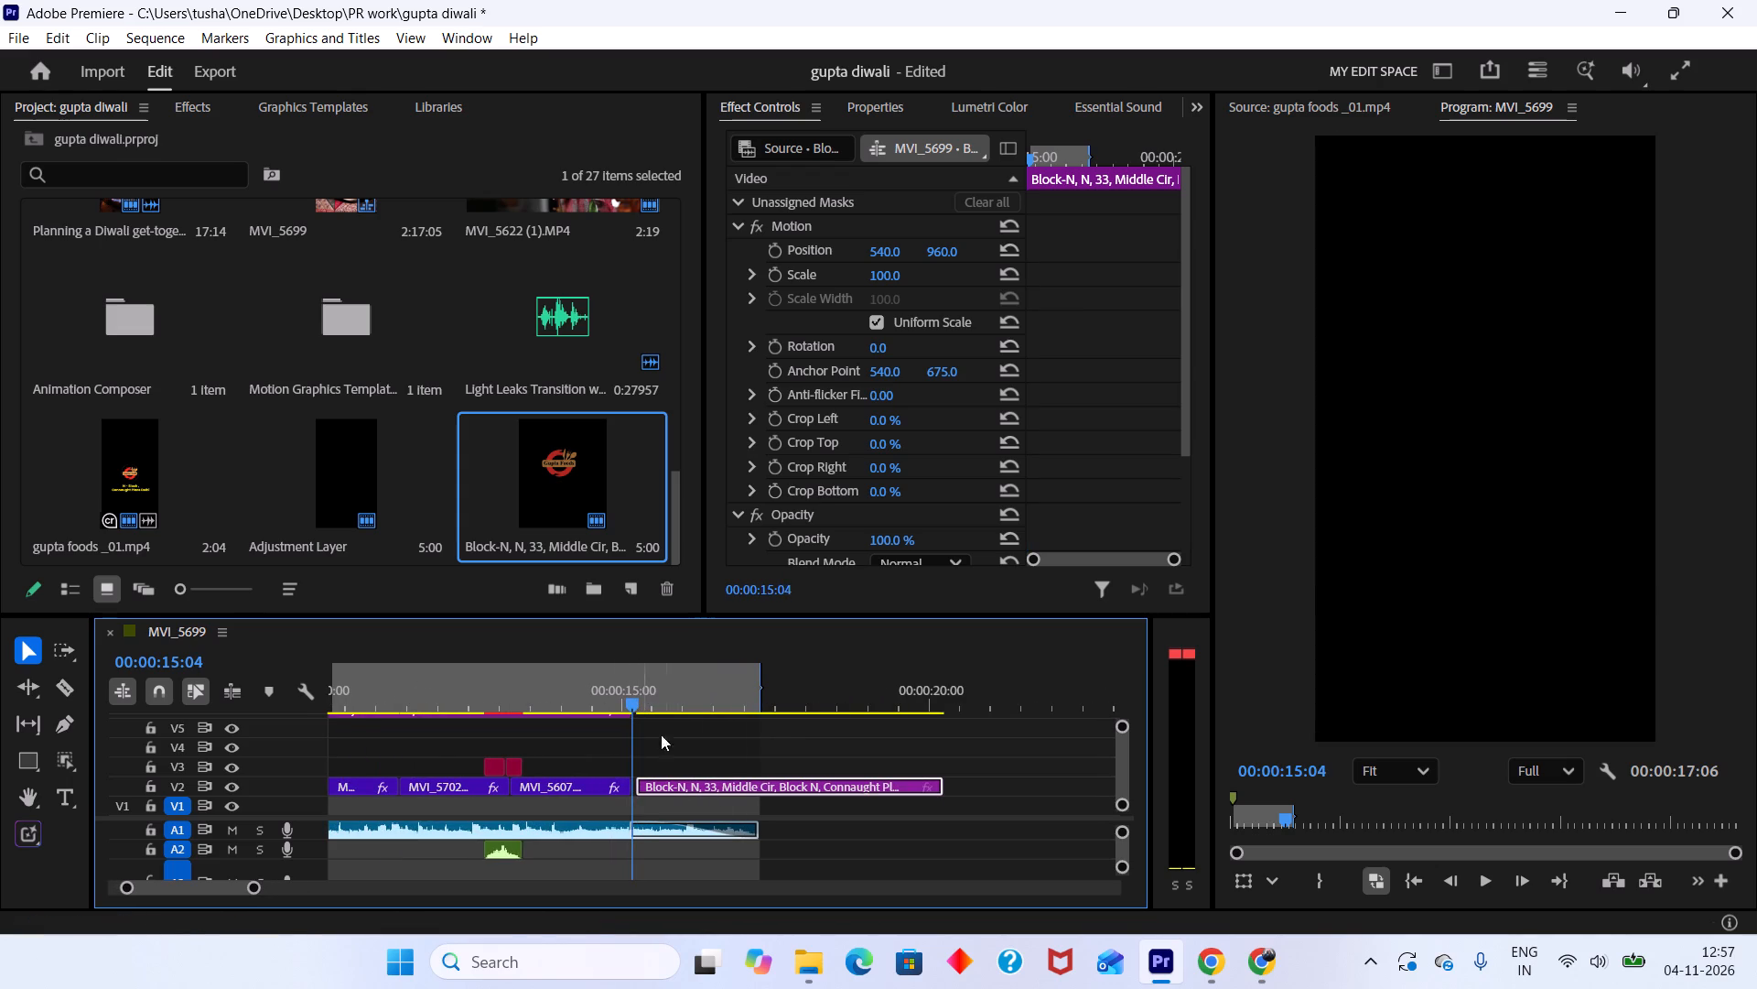
{"action": "left_click", "coordinate": [682, 784]}
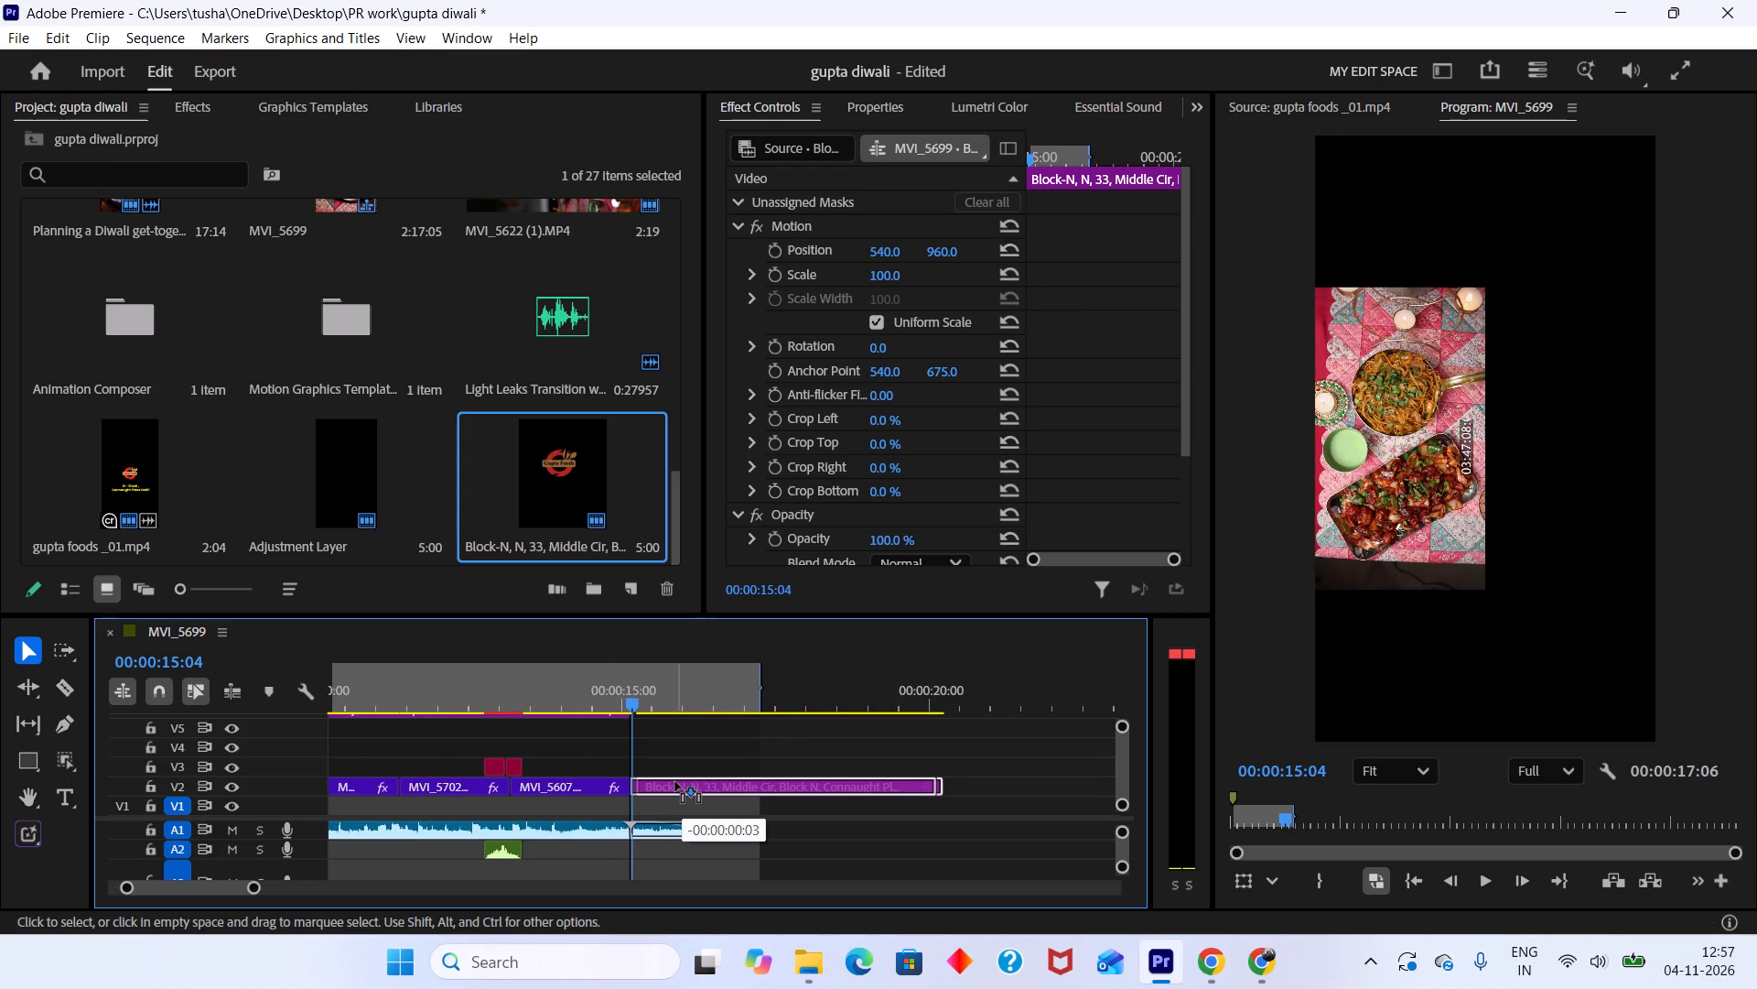
{"action": "left_click_drag", "start_coordinate": [632, 708], "coordinate": [601, 694]}
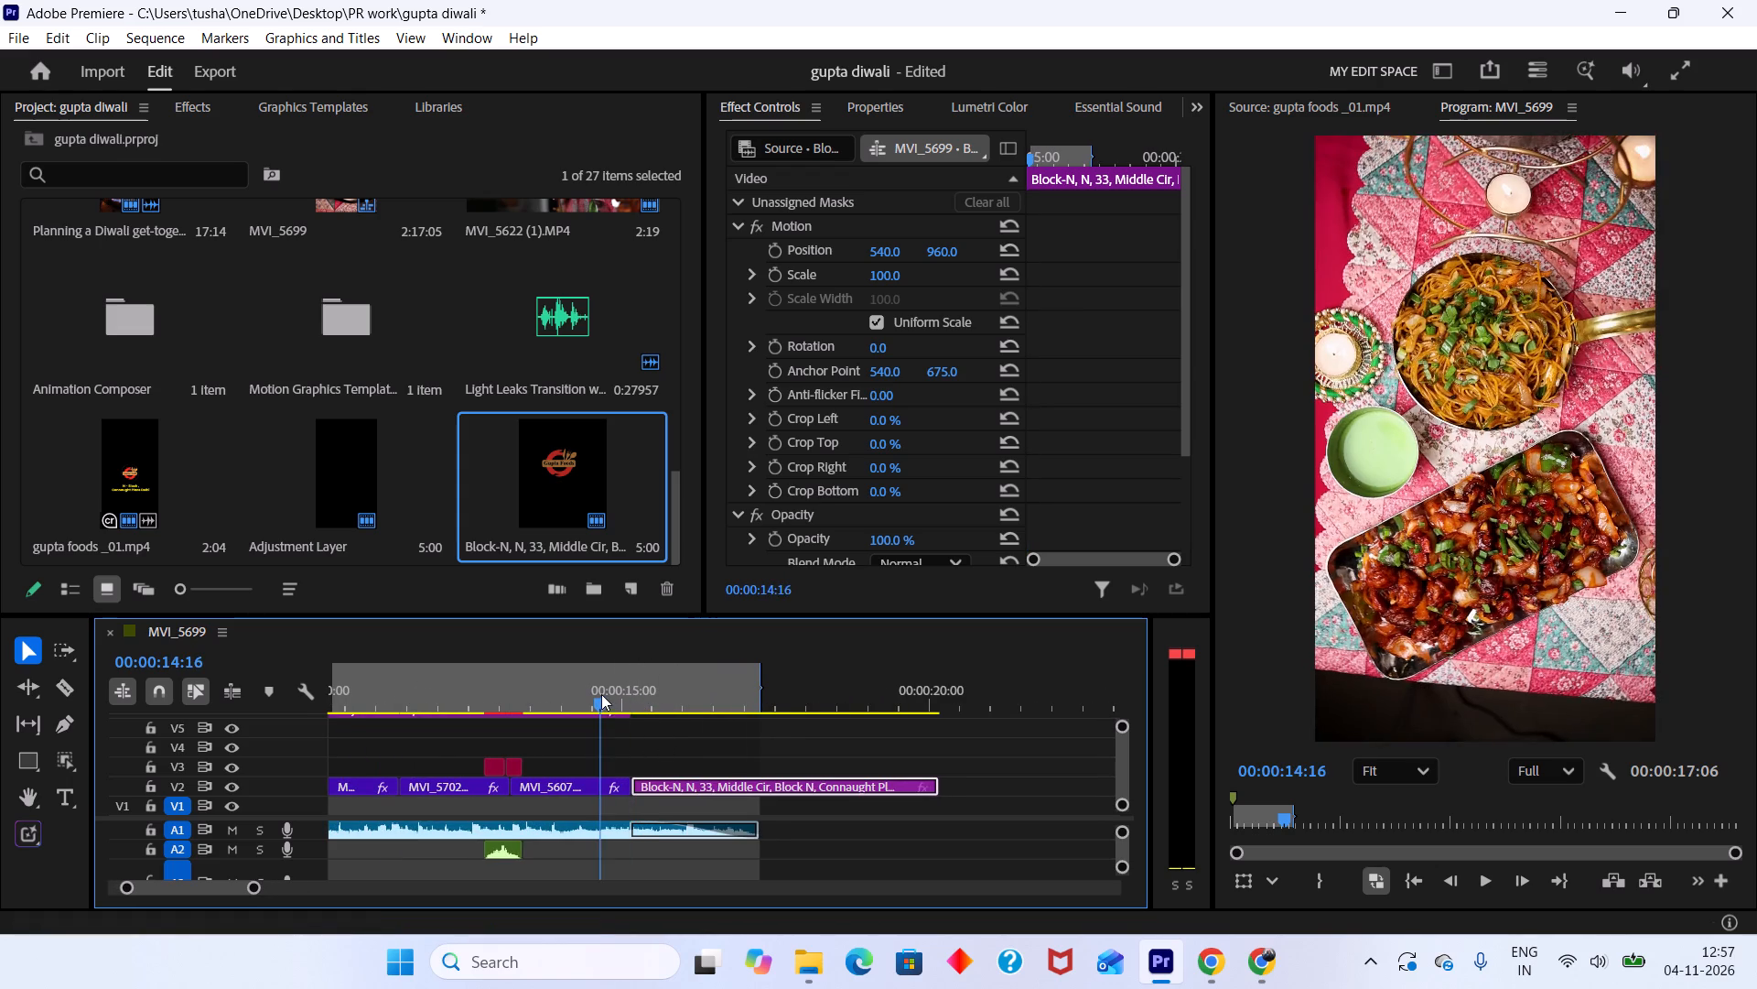
{"action": "left_click_drag", "start_coordinate": [601, 694], "coordinate": [712, 777]}
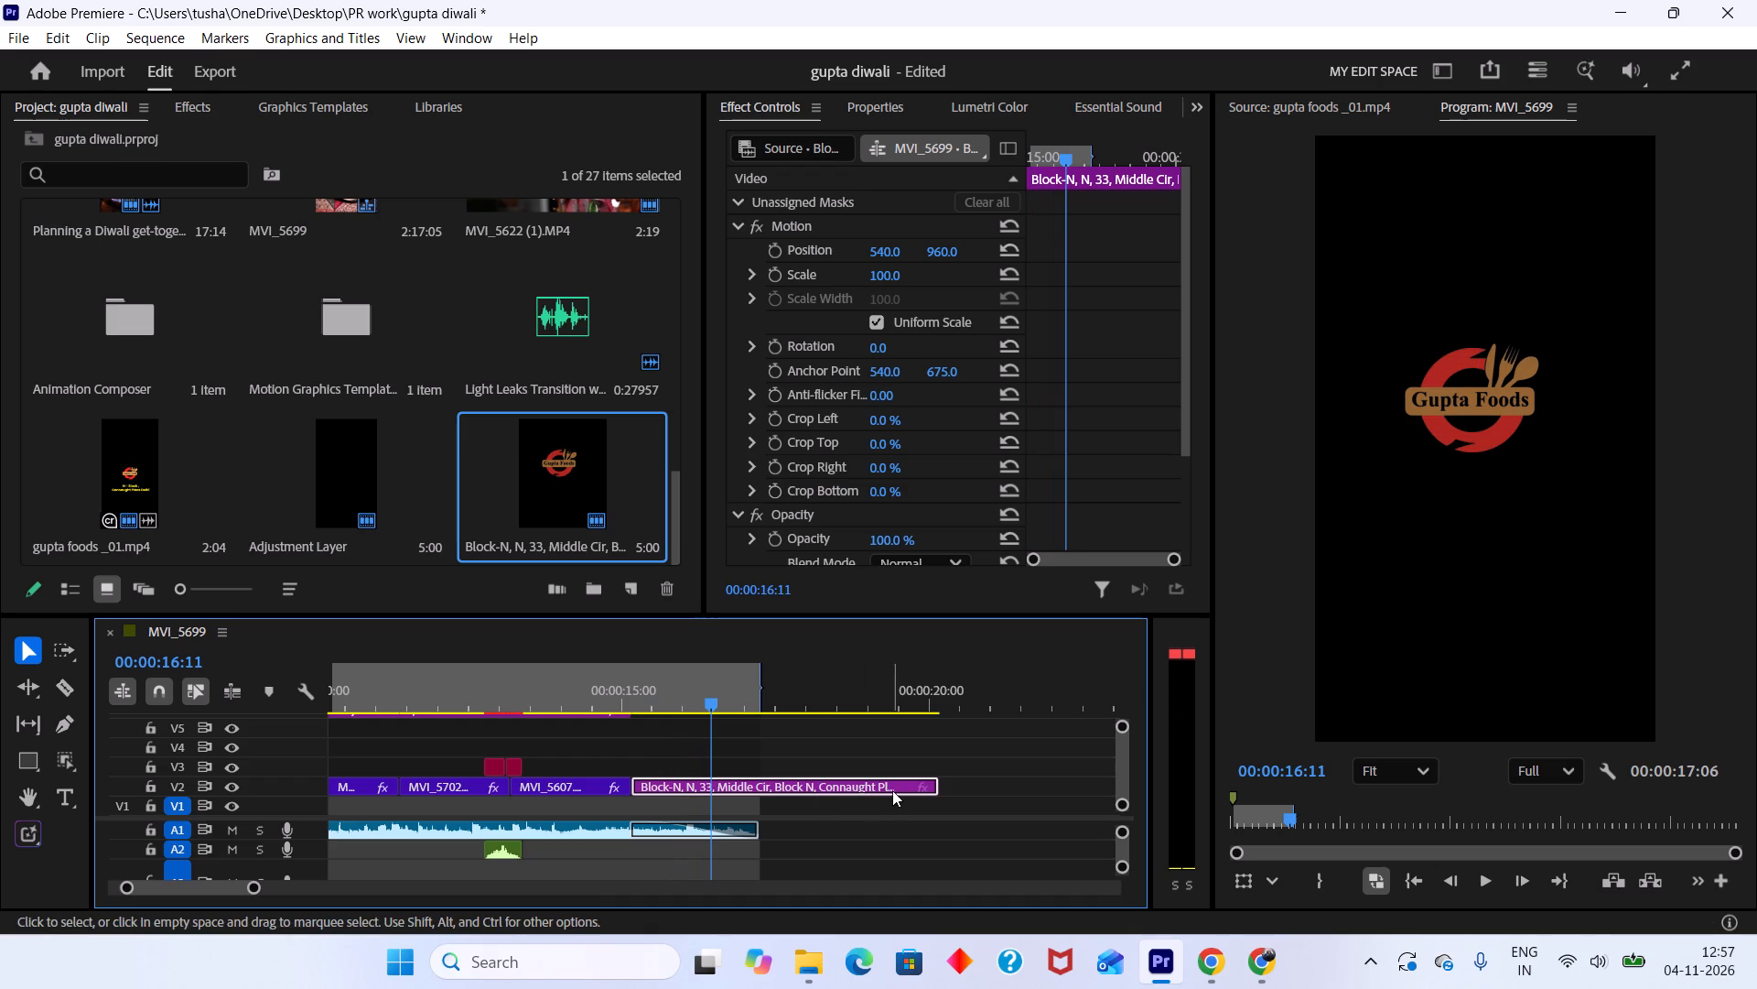
Trim the end of the Block-N logo clip back to the end of the music at 17:06, and enlarge track V2.
{"action": "left_click_drag", "start_coordinate": [941, 791], "coordinate": [759, 808]}
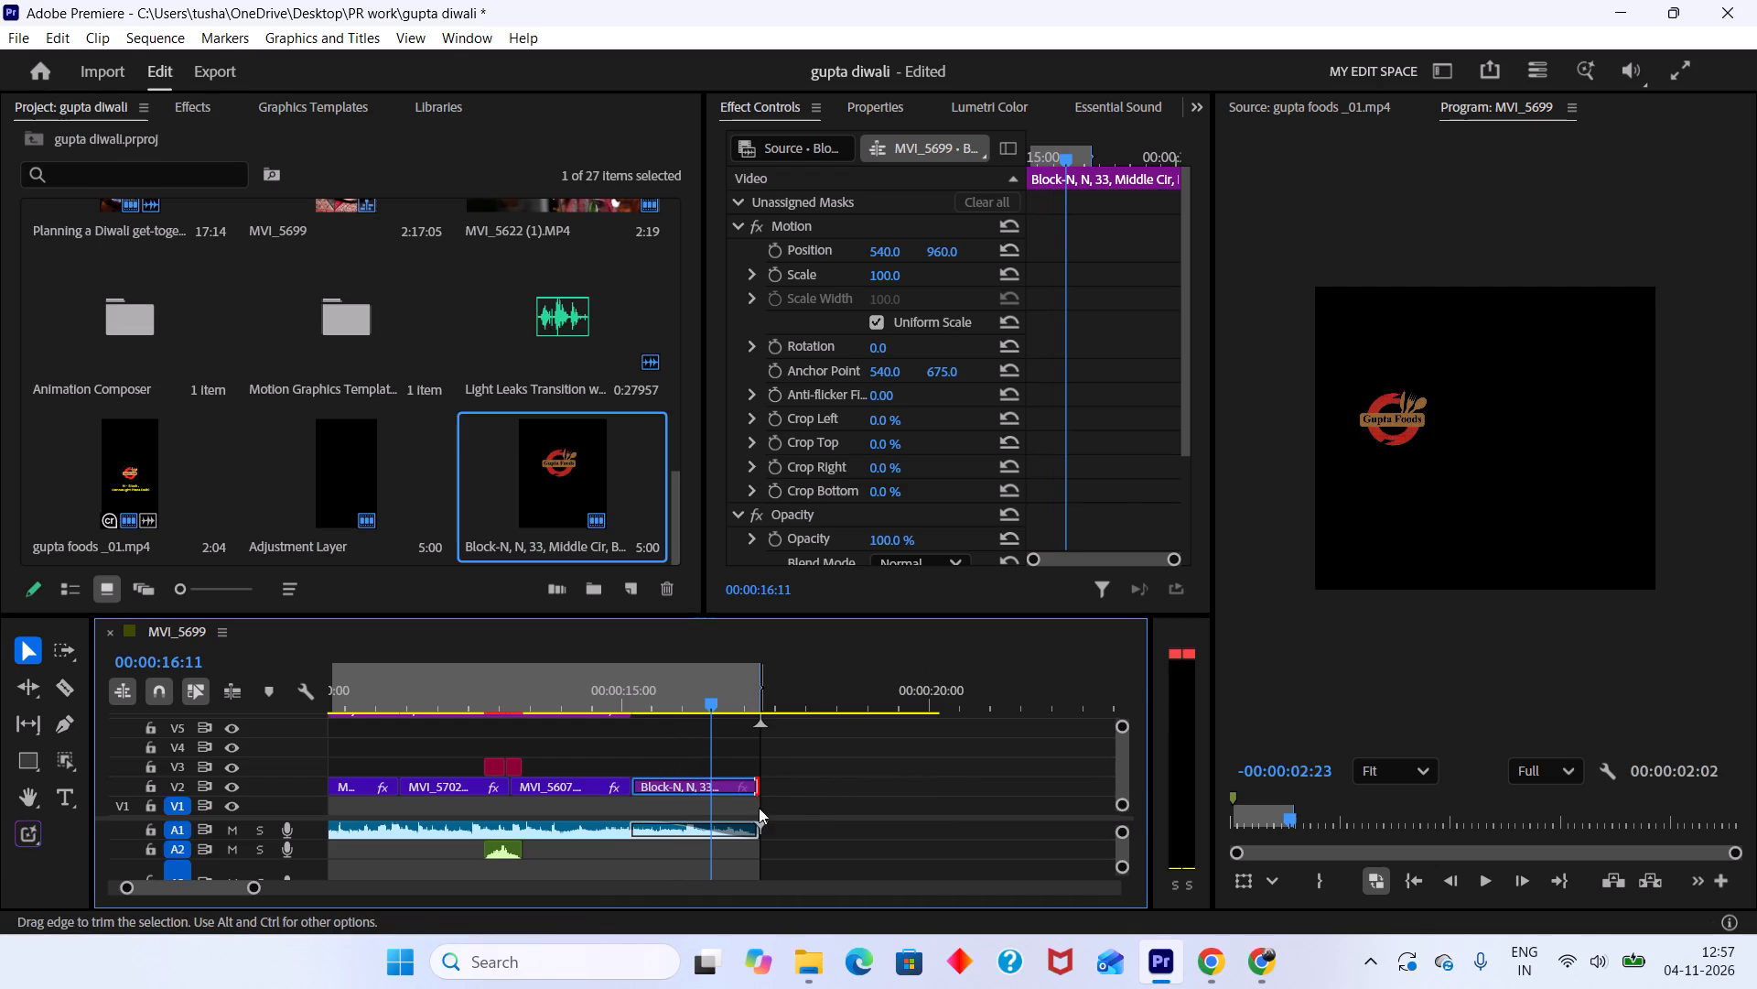
{"action": "scroll", "coordinate": [678, 732], "scroll_direction": "up", "scroll_amount": 6, "text": "alt"}
{"action": "left_click", "coordinate": [309, 787]}
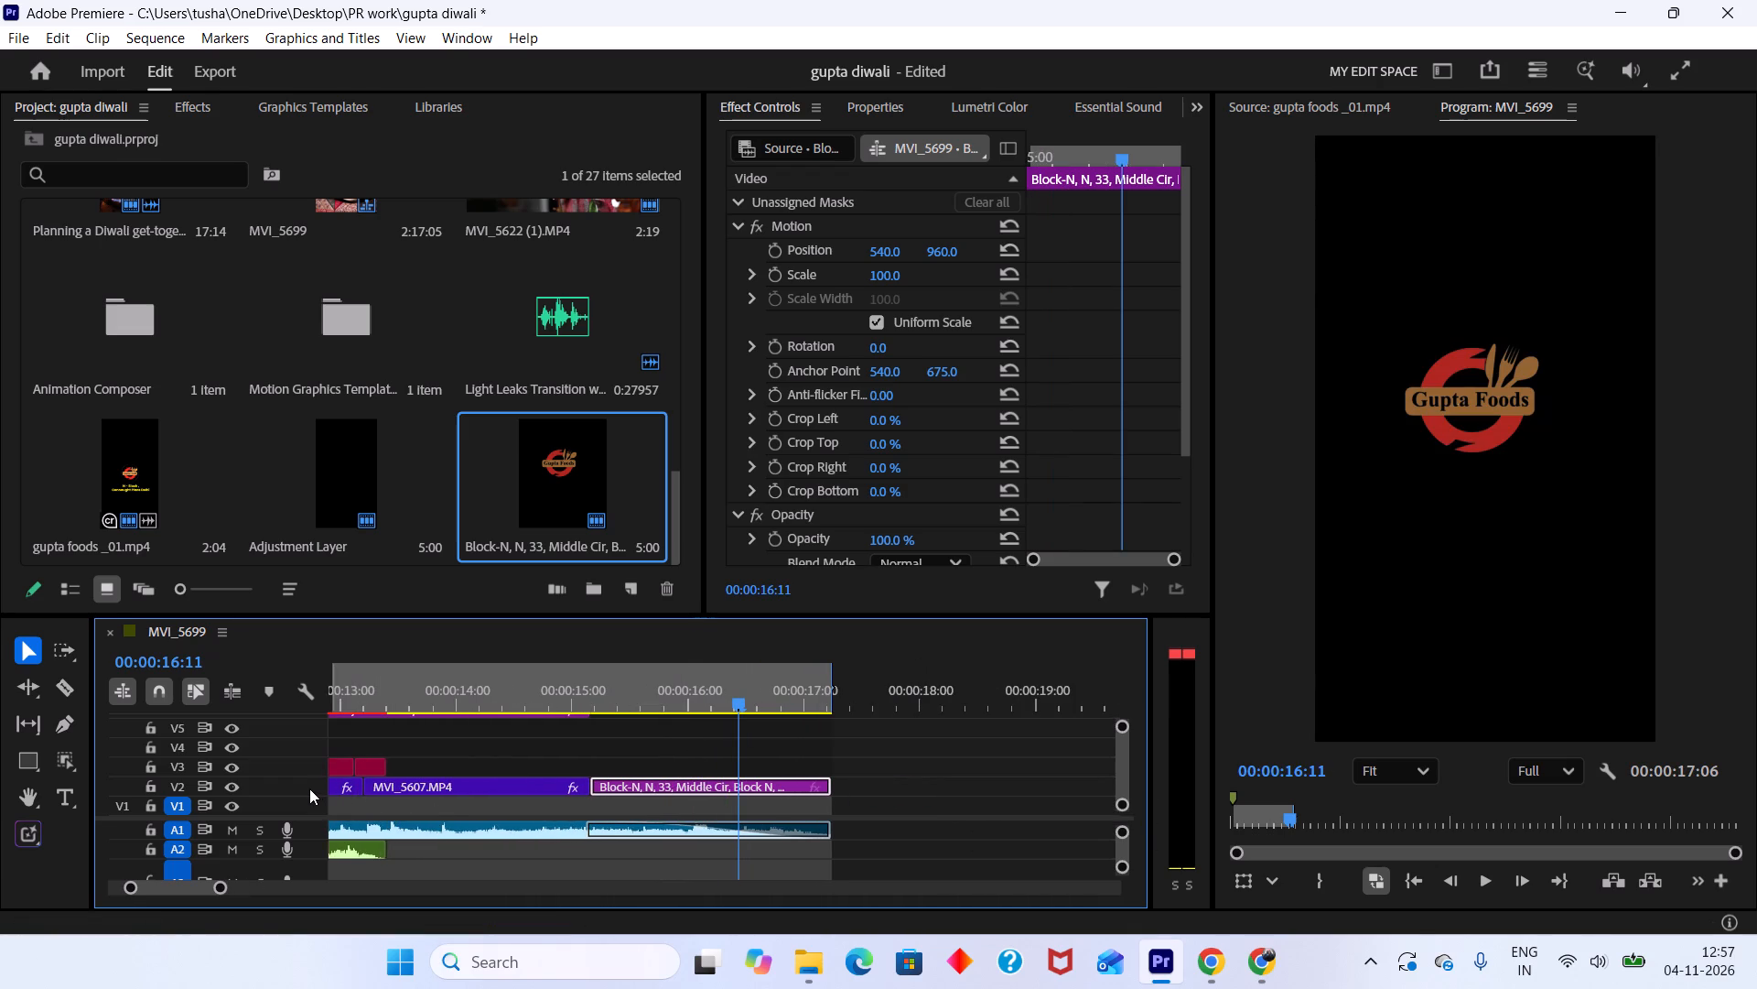
{"action": "scroll", "coordinate": [309, 788], "scroll_direction": "up", "scroll_amount": 2, "text": "alt"}
Save the gupta diwali project.
{"action": "key", "text": "ctrl+s"}
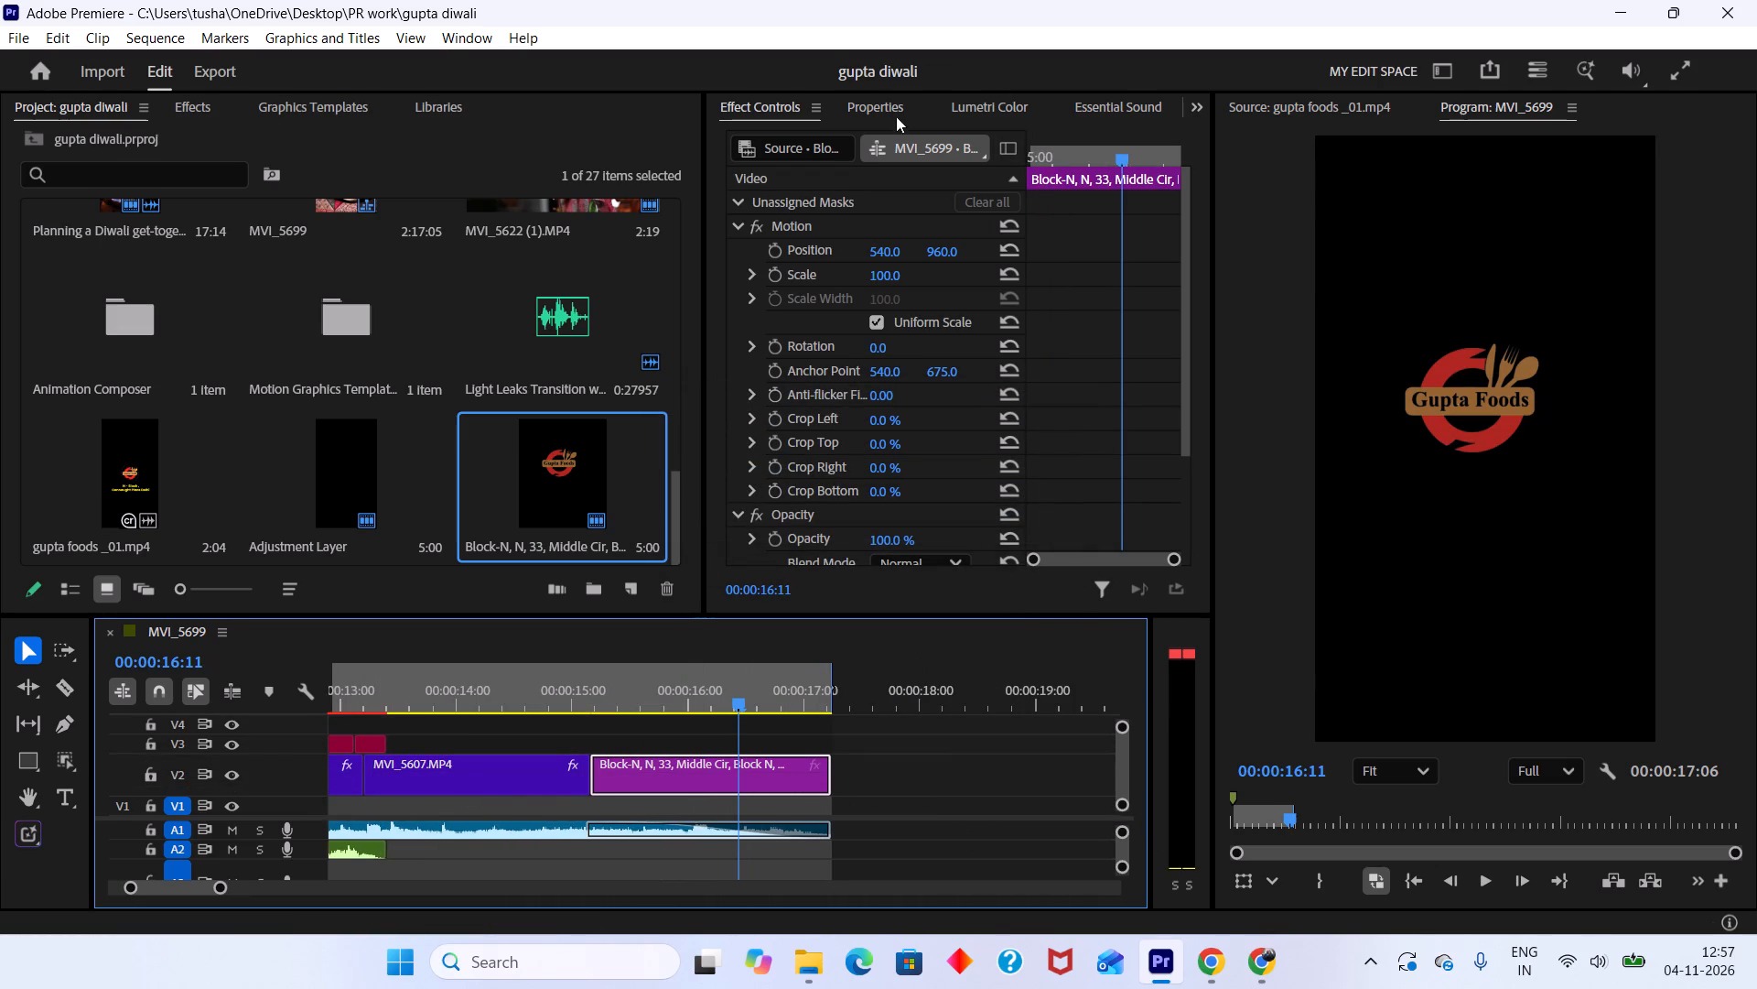
Colour-correct the Block-N logo clip in Lumetri Color with saturation 116.2, exposure 0.9 and contrast 32.8.
{"action": "left_click", "coordinate": [940, 106]}
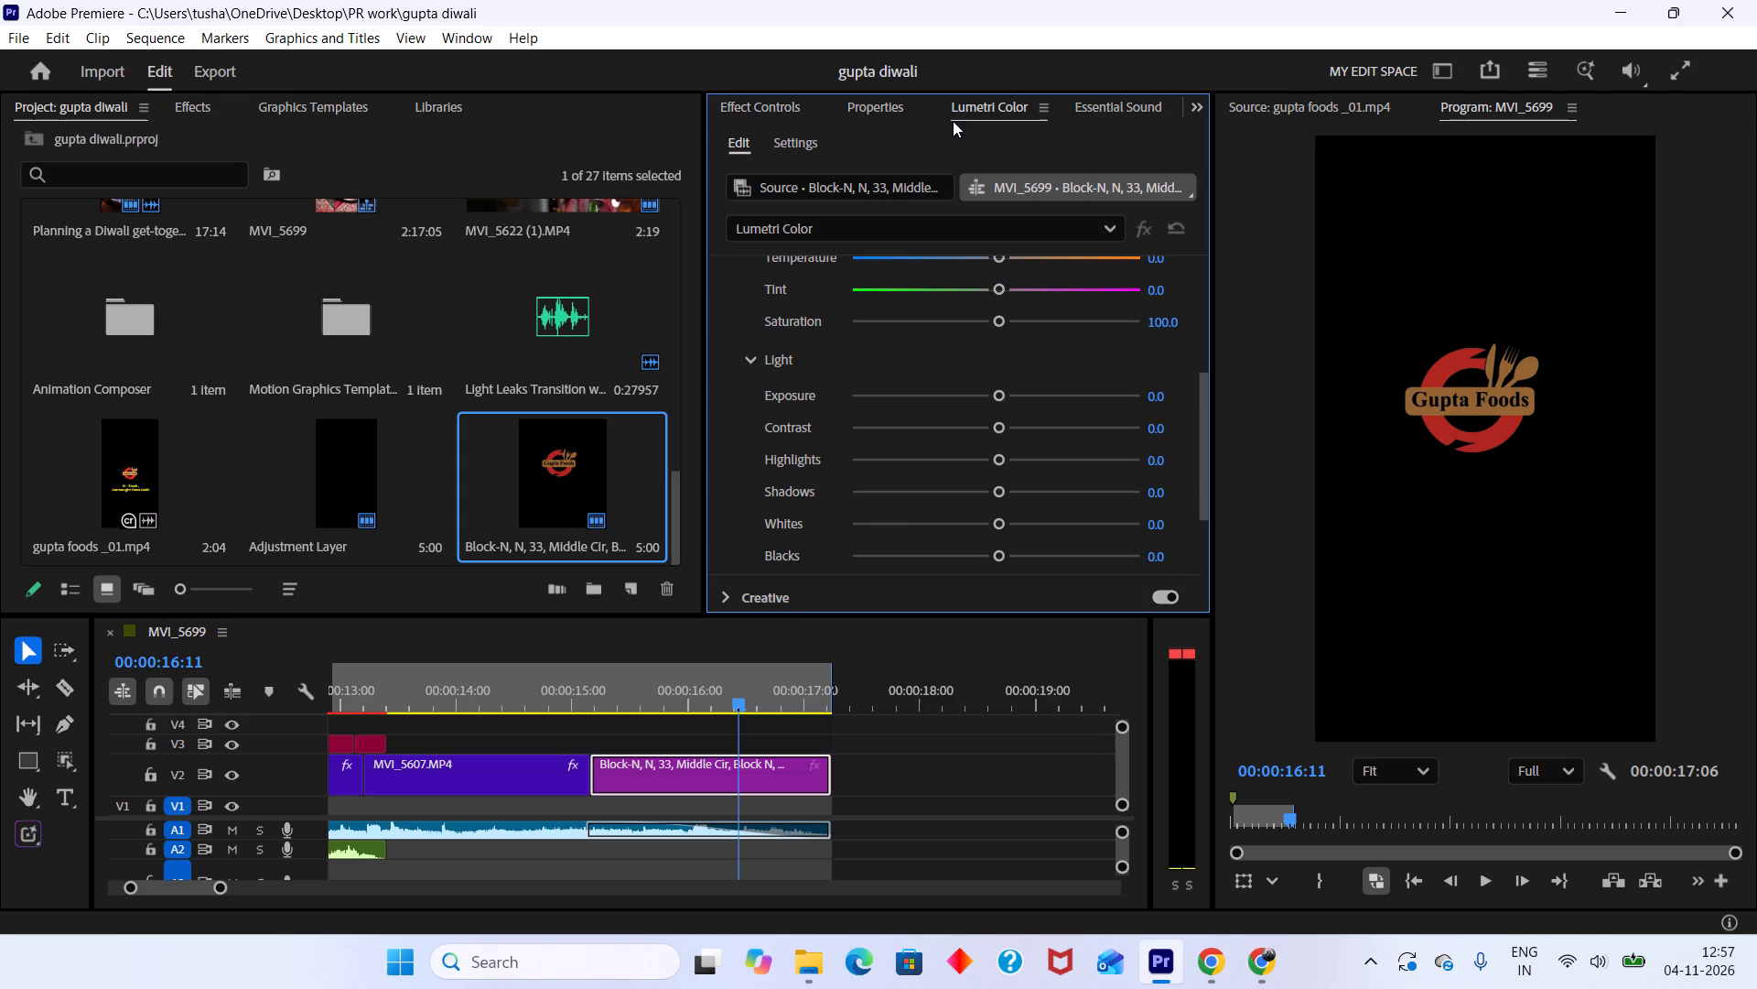
{"action": "left_click_drag", "start_coordinate": [1001, 323], "coordinate": [1018, 329]}
{"action": "left_click_drag", "start_coordinate": [1006, 393], "coordinate": [1033, 403]}
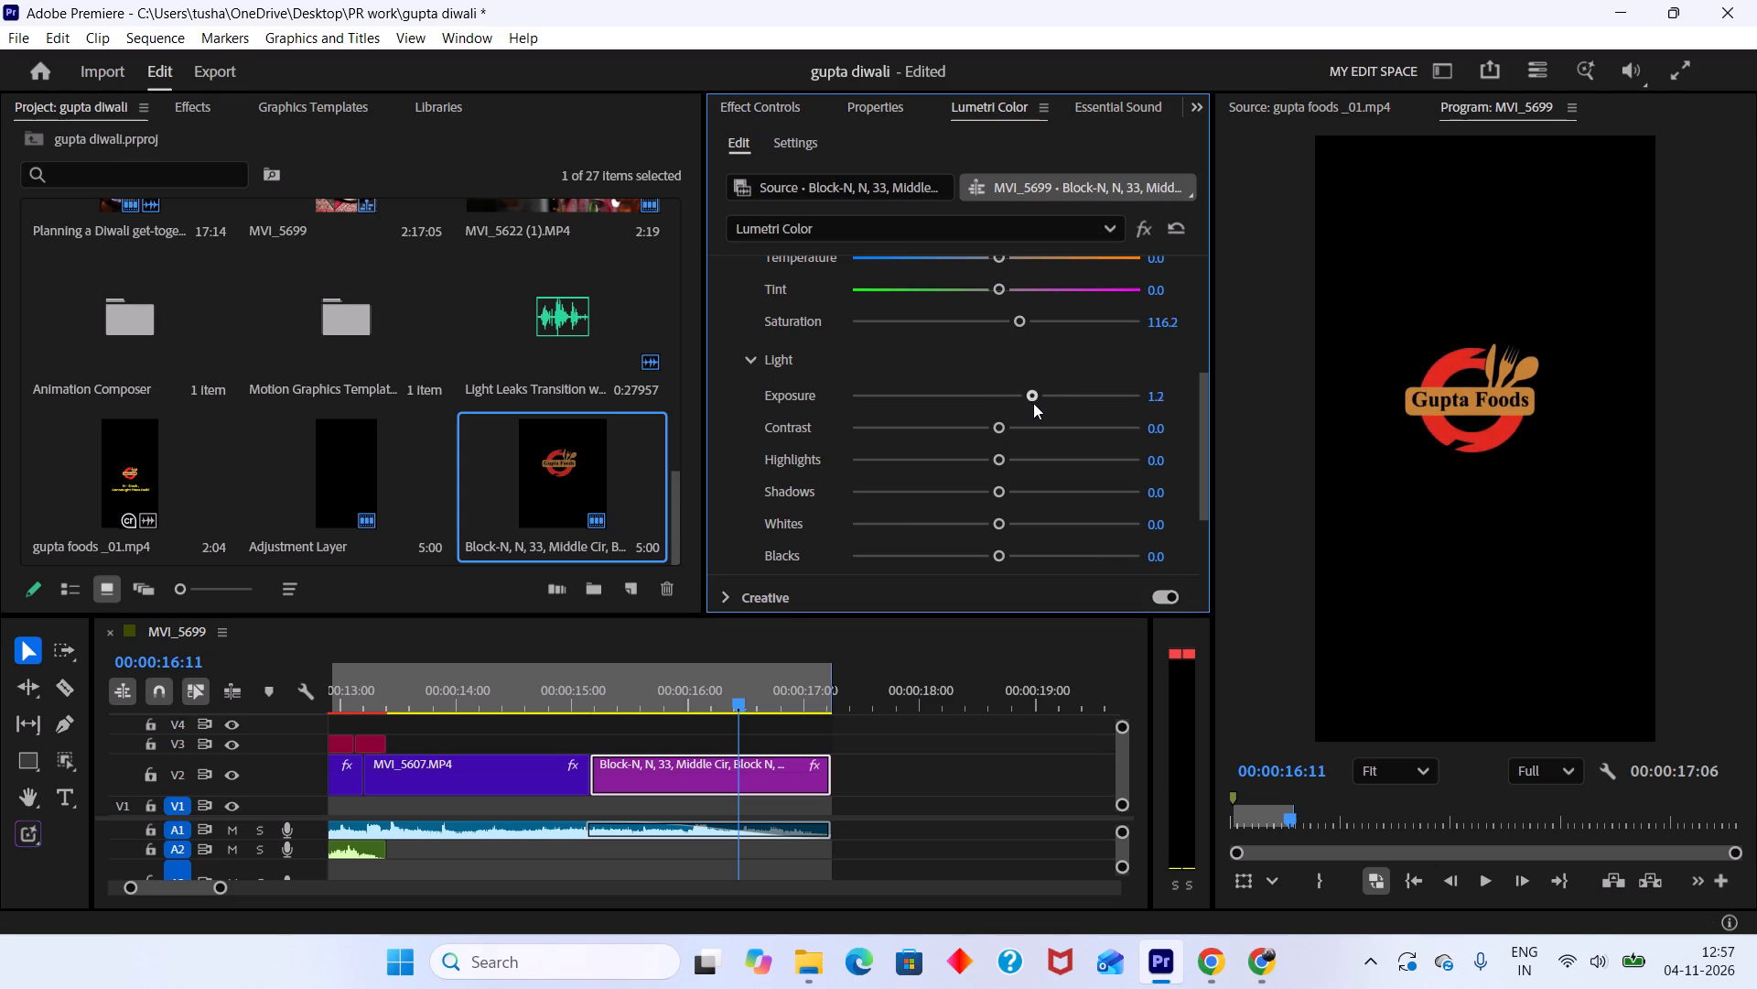
{"action": "left_click_drag", "start_coordinate": [1033, 403], "coordinate": [1032, 406]}
{"action": "left_click_drag", "start_coordinate": [1032, 406], "coordinate": [1021, 398]}
{"action": "left_click_drag", "start_coordinate": [1019, 325], "coordinate": [1044, 326]}
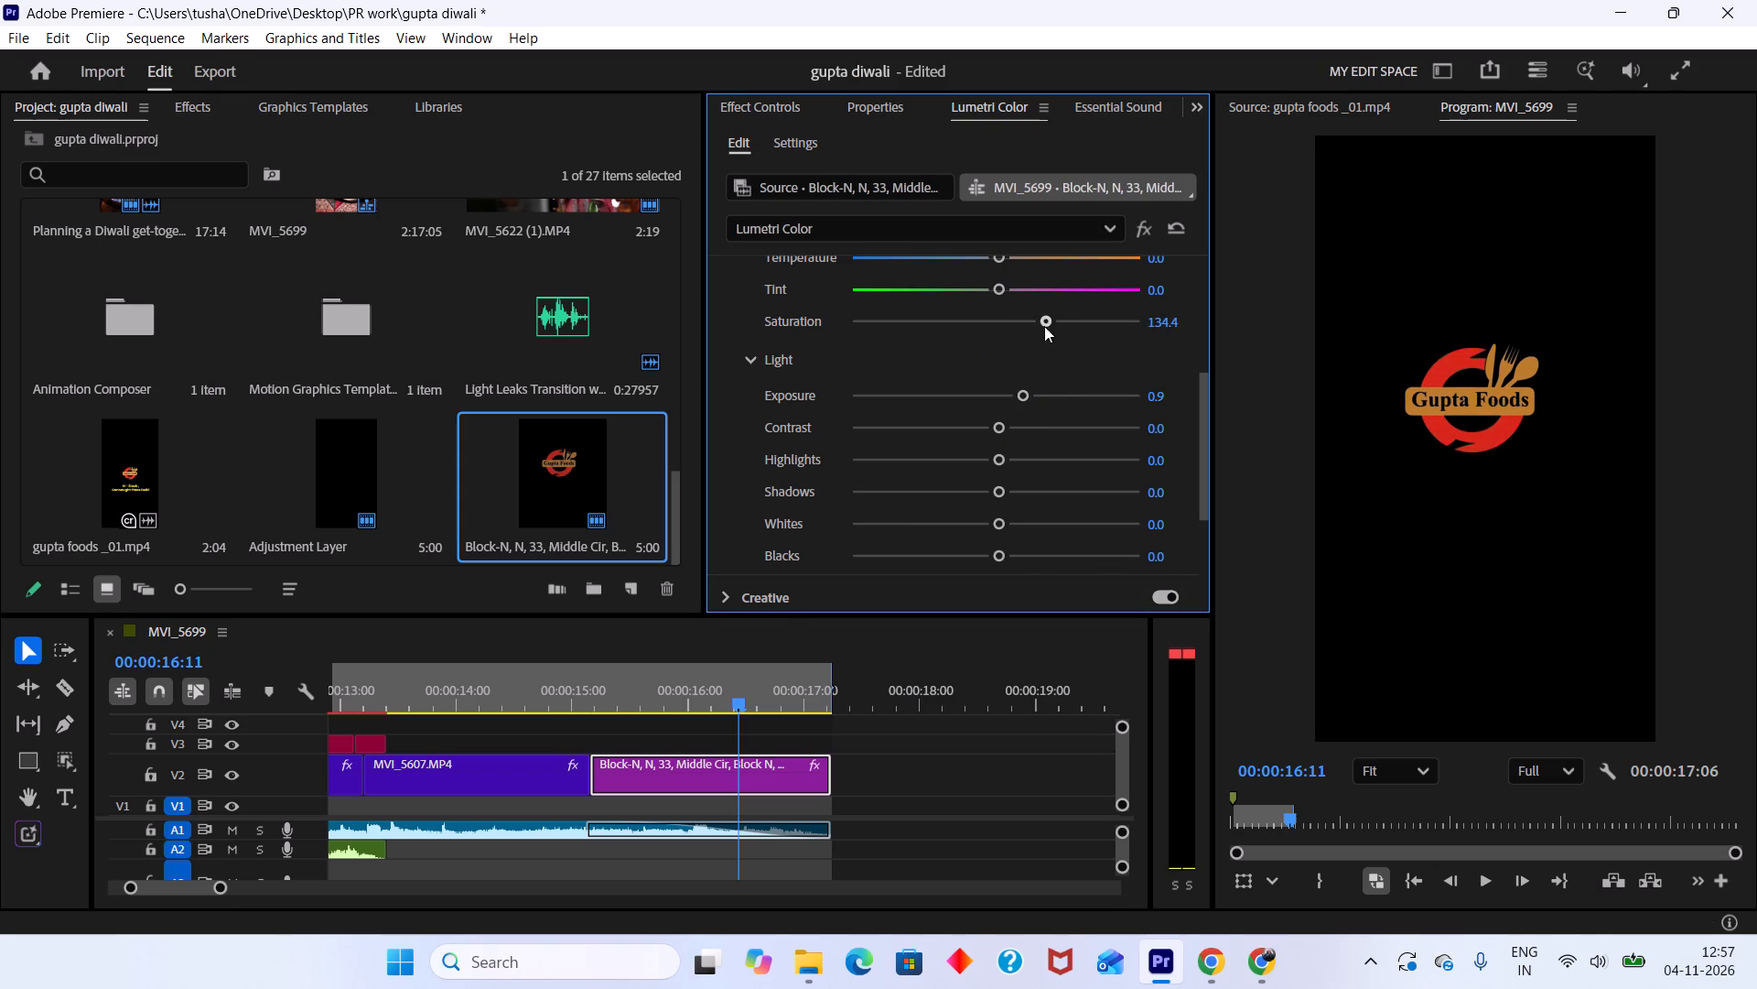
{"action": "left_click_drag", "start_coordinate": [1044, 326], "coordinate": [1018, 334]}
{"action": "left_click_drag", "start_coordinate": [1003, 434], "coordinate": [1041, 443]}
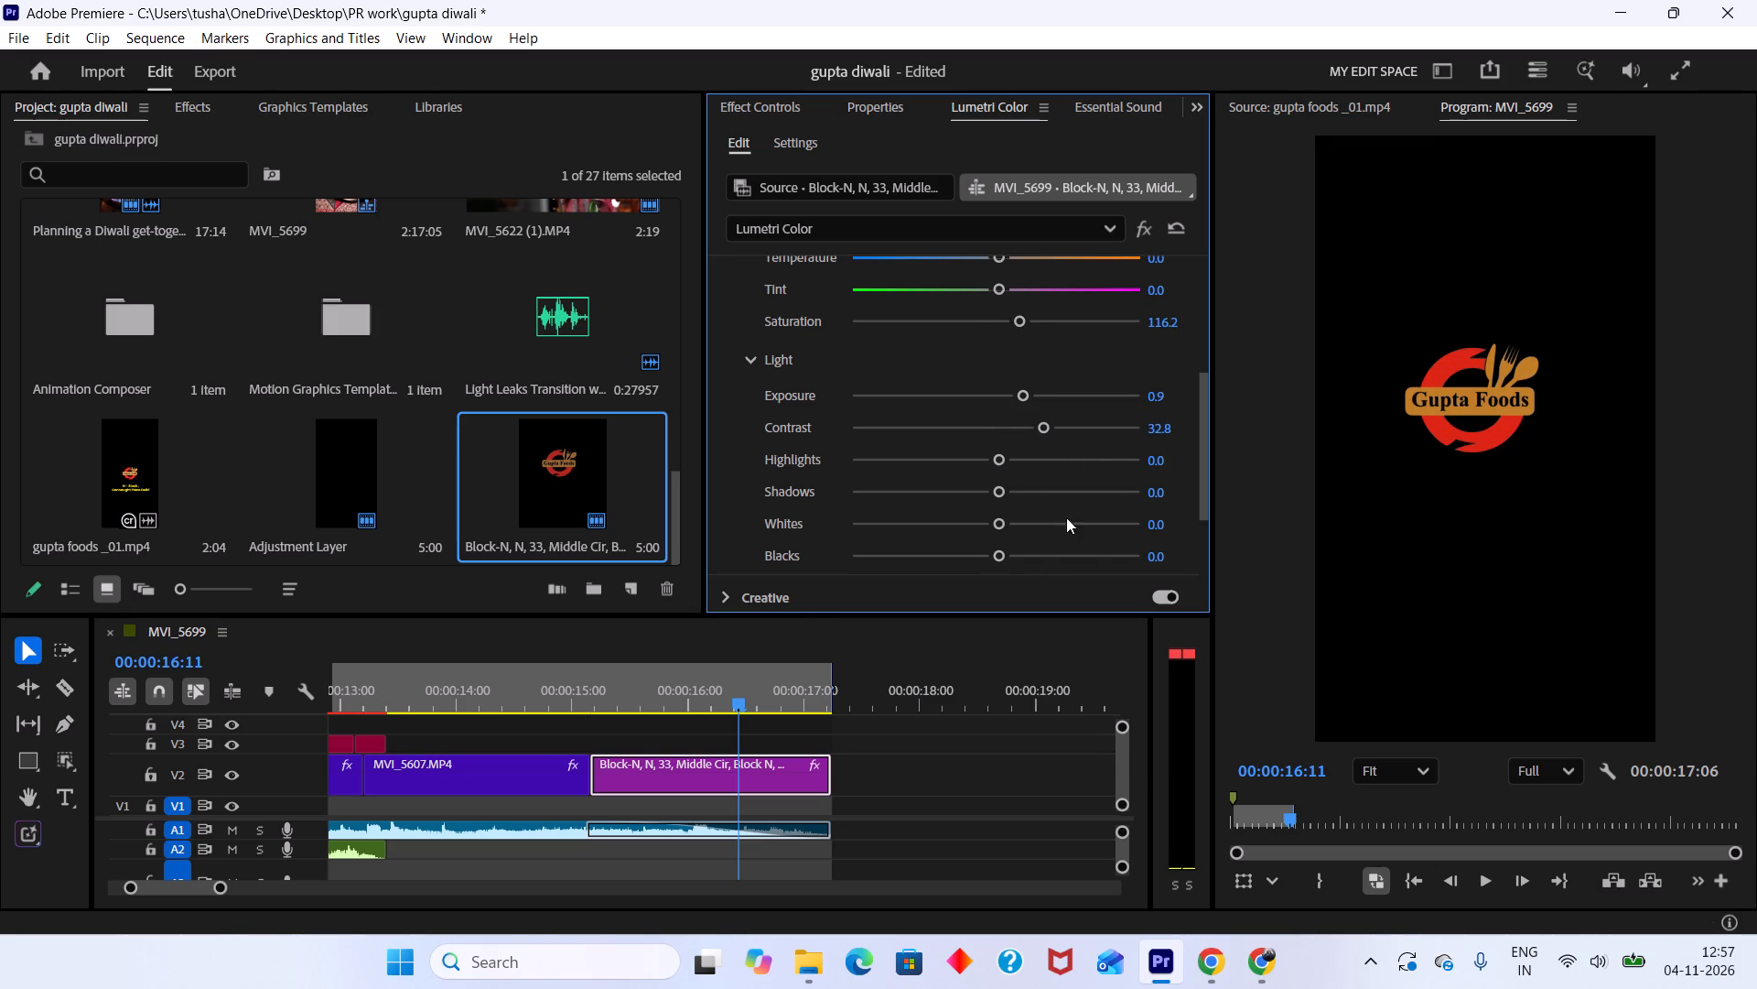
Save the gupta diwali project.
{"action": "key", "text": "ctrl+s"}
Scrub the sequence back to about 15:17 to review the colour-corrected logo end card.
{"action": "left_click_drag", "start_coordinate": [717, 686], "coordinate": [647, 662]}
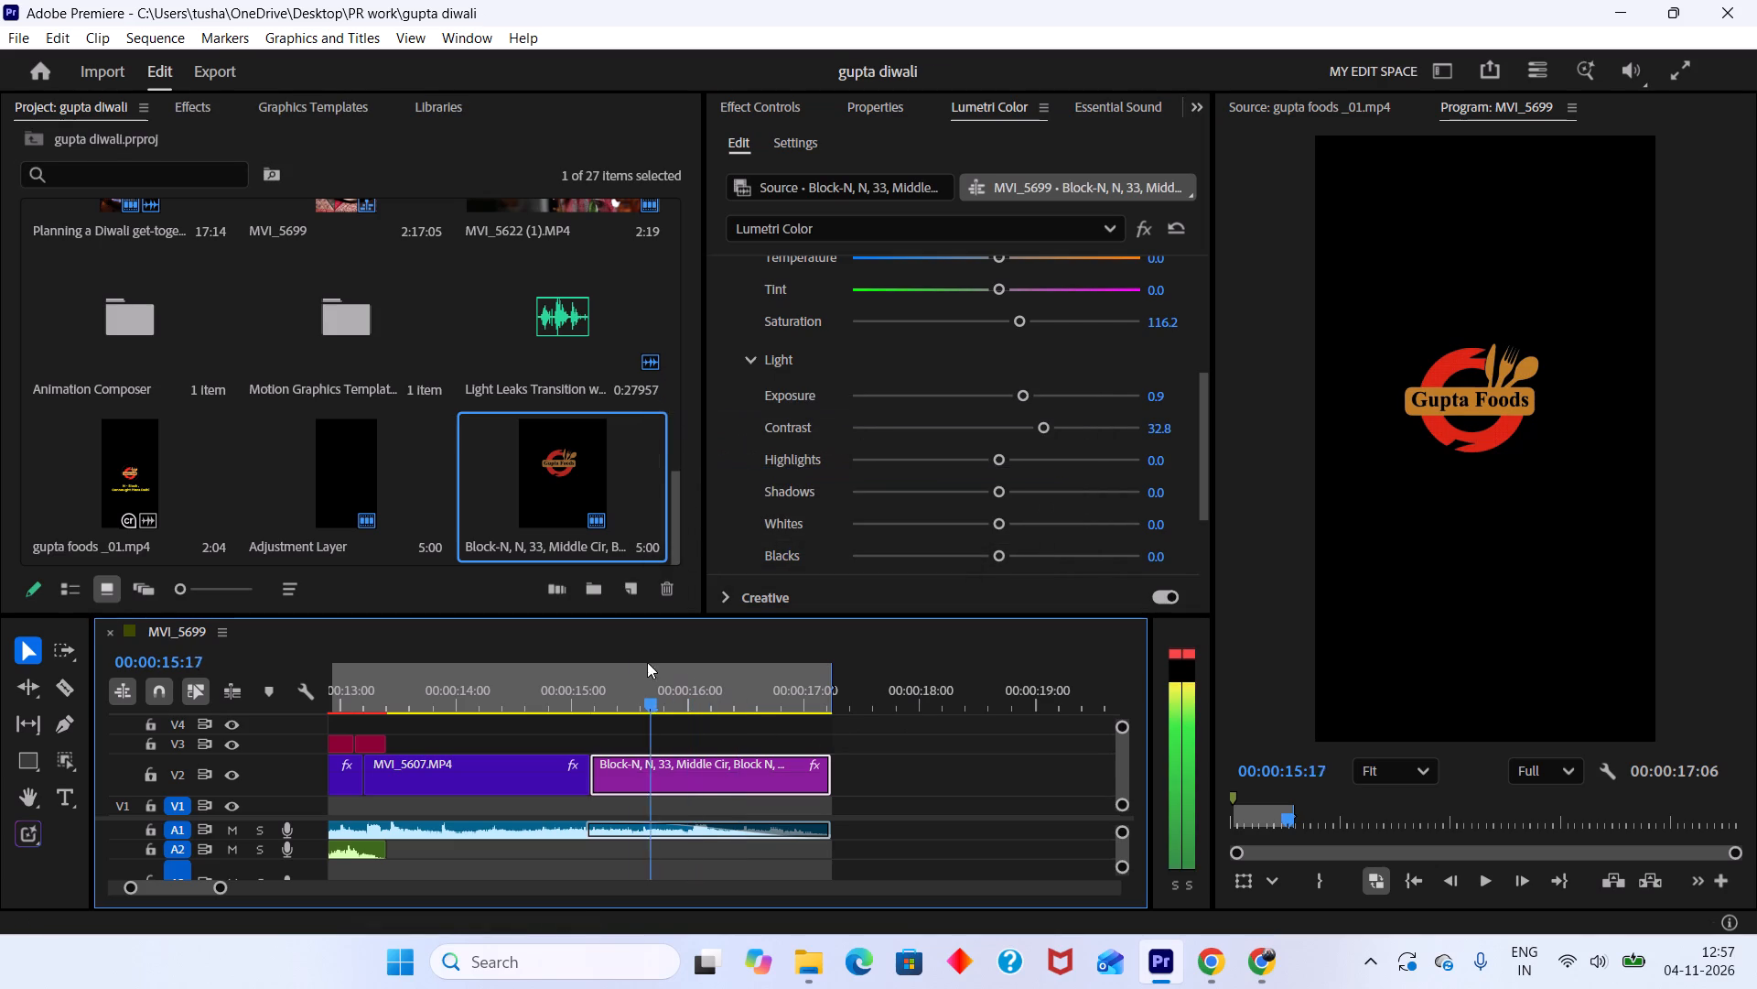
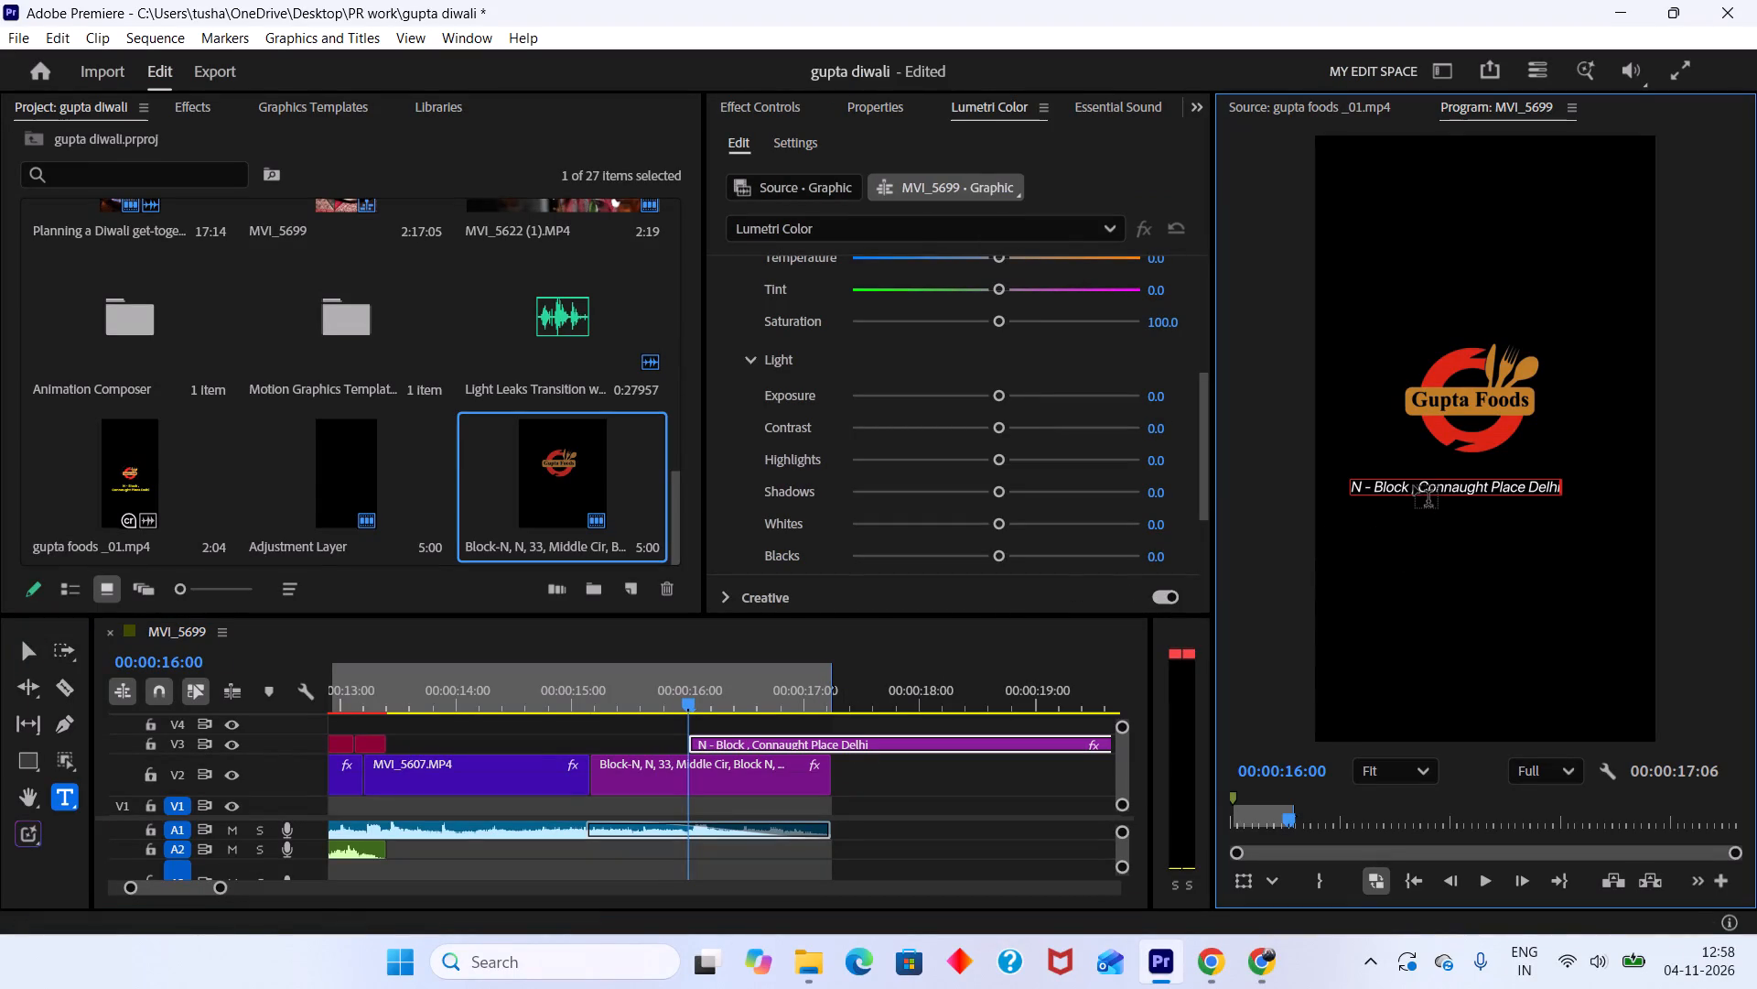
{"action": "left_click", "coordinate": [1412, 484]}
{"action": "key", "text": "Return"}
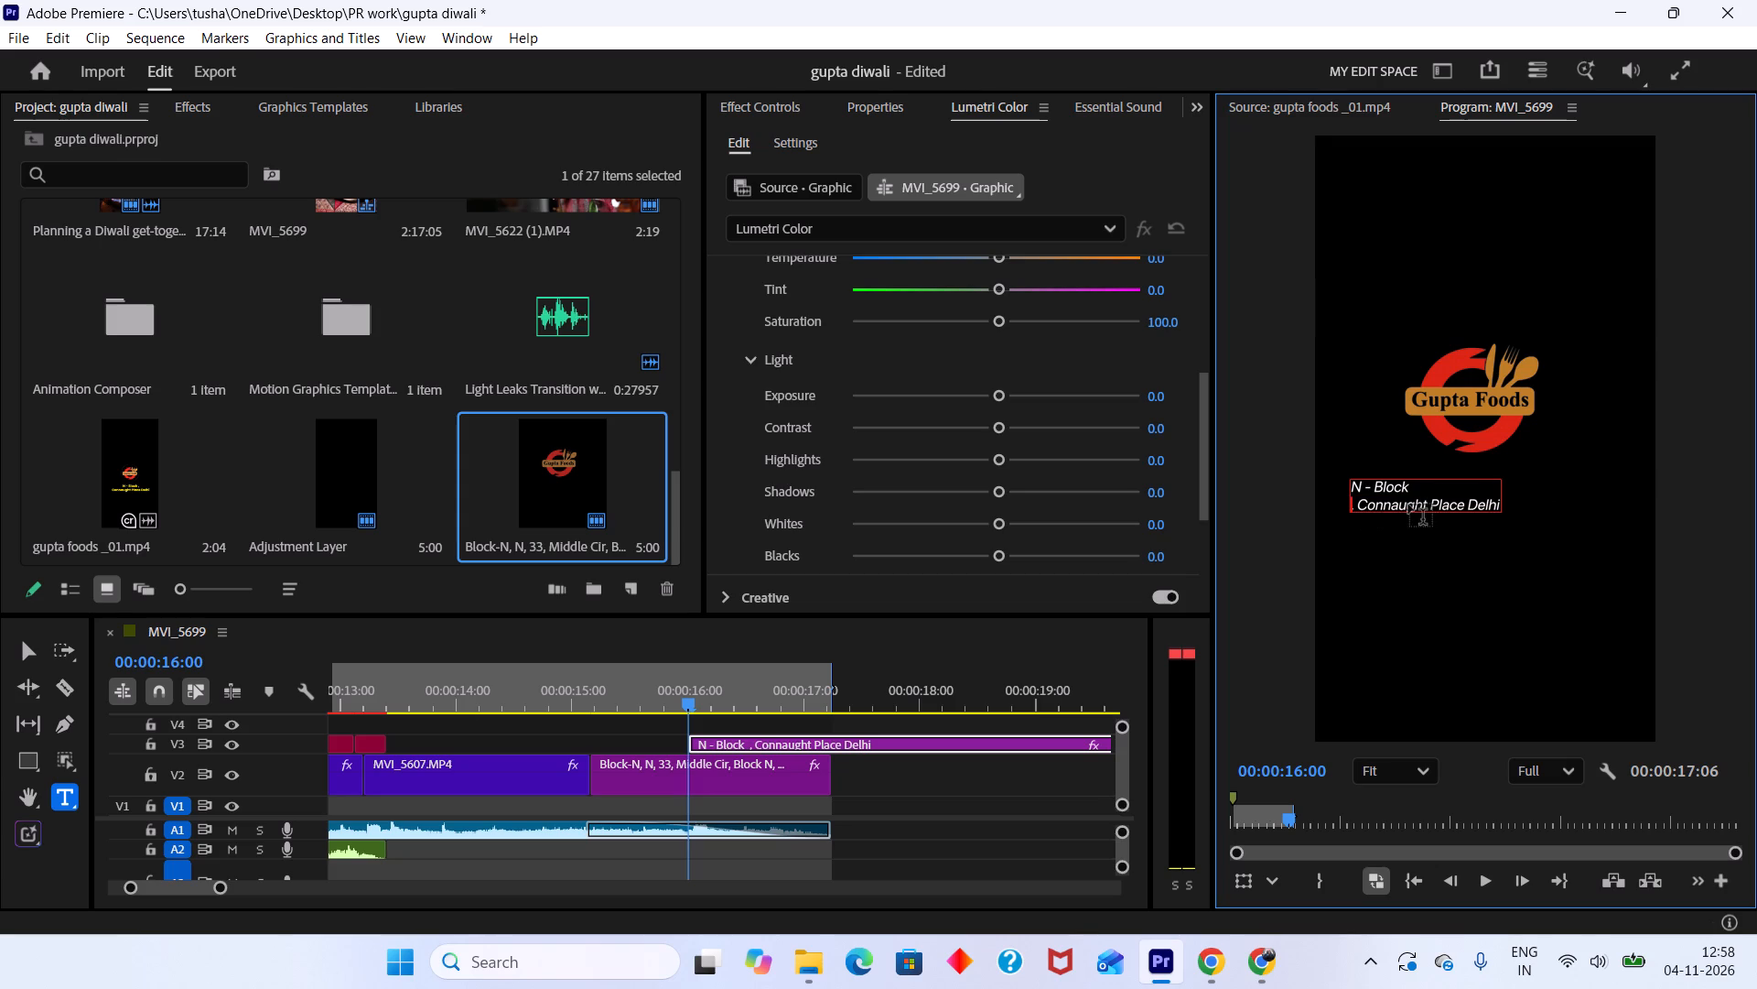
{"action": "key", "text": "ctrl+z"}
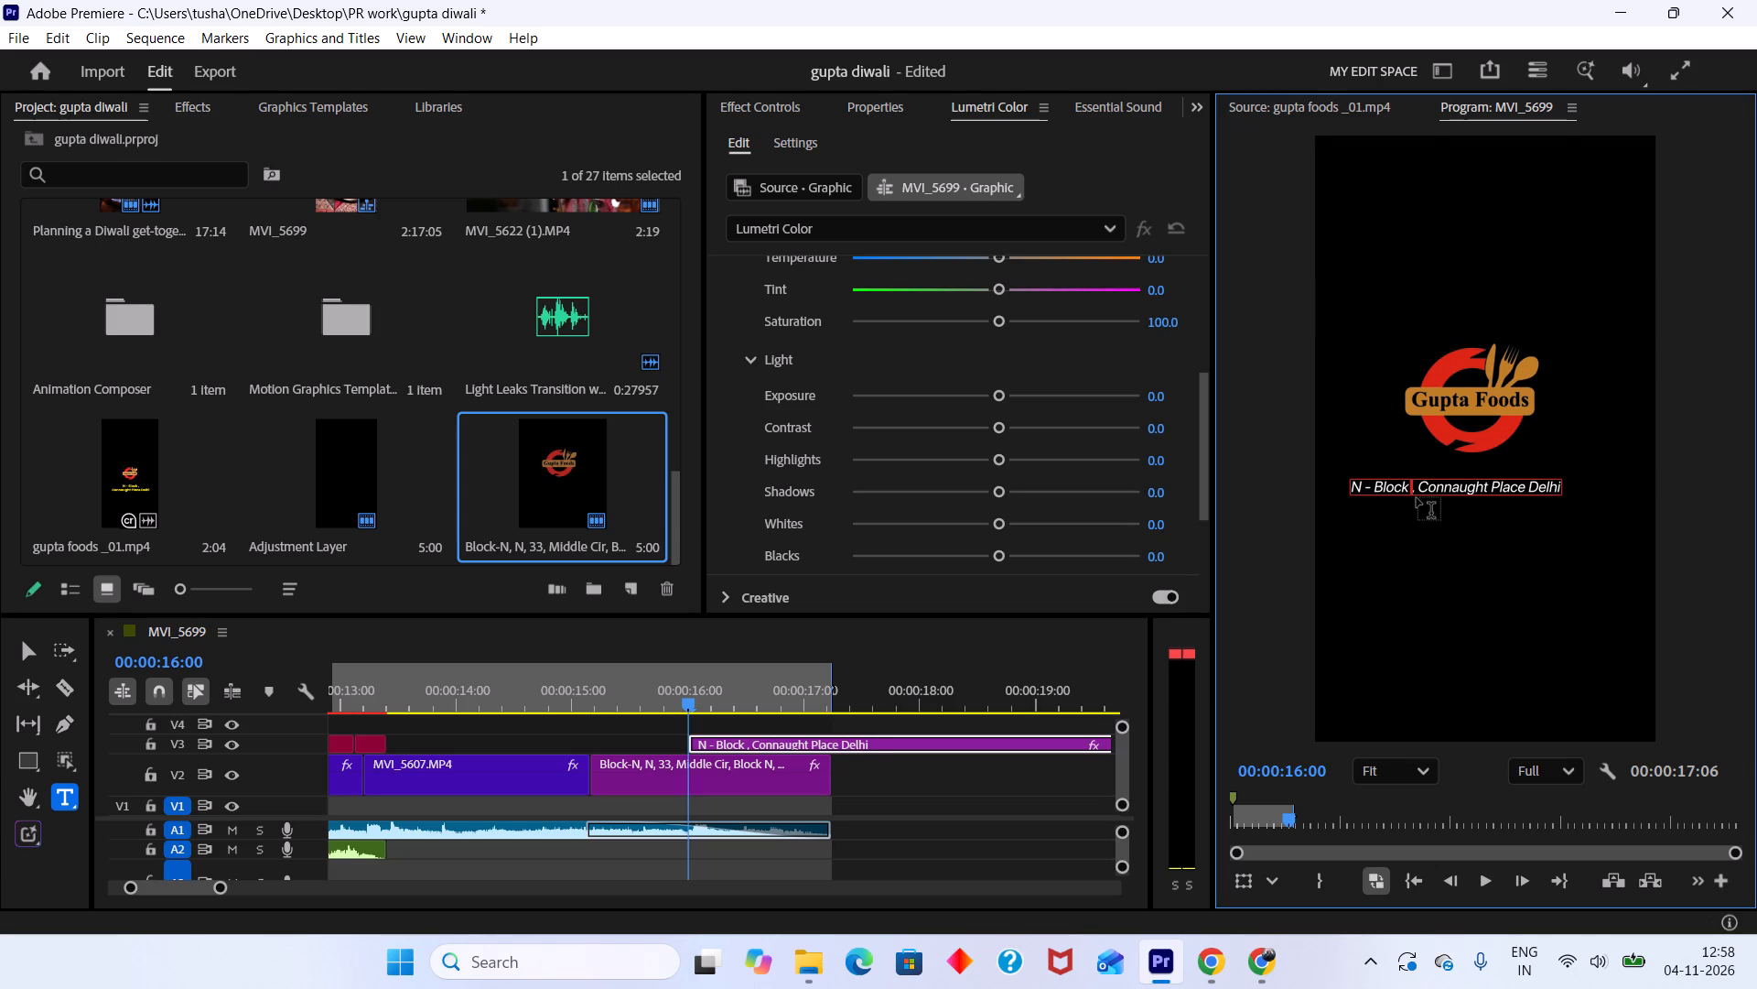
Break the address title into two lines after the comma and indent the first line with 11 spaces to centre it.
{"action": "left_click", "coordinate": [1417, 491]}
{"action": "key", "text": "Return"}
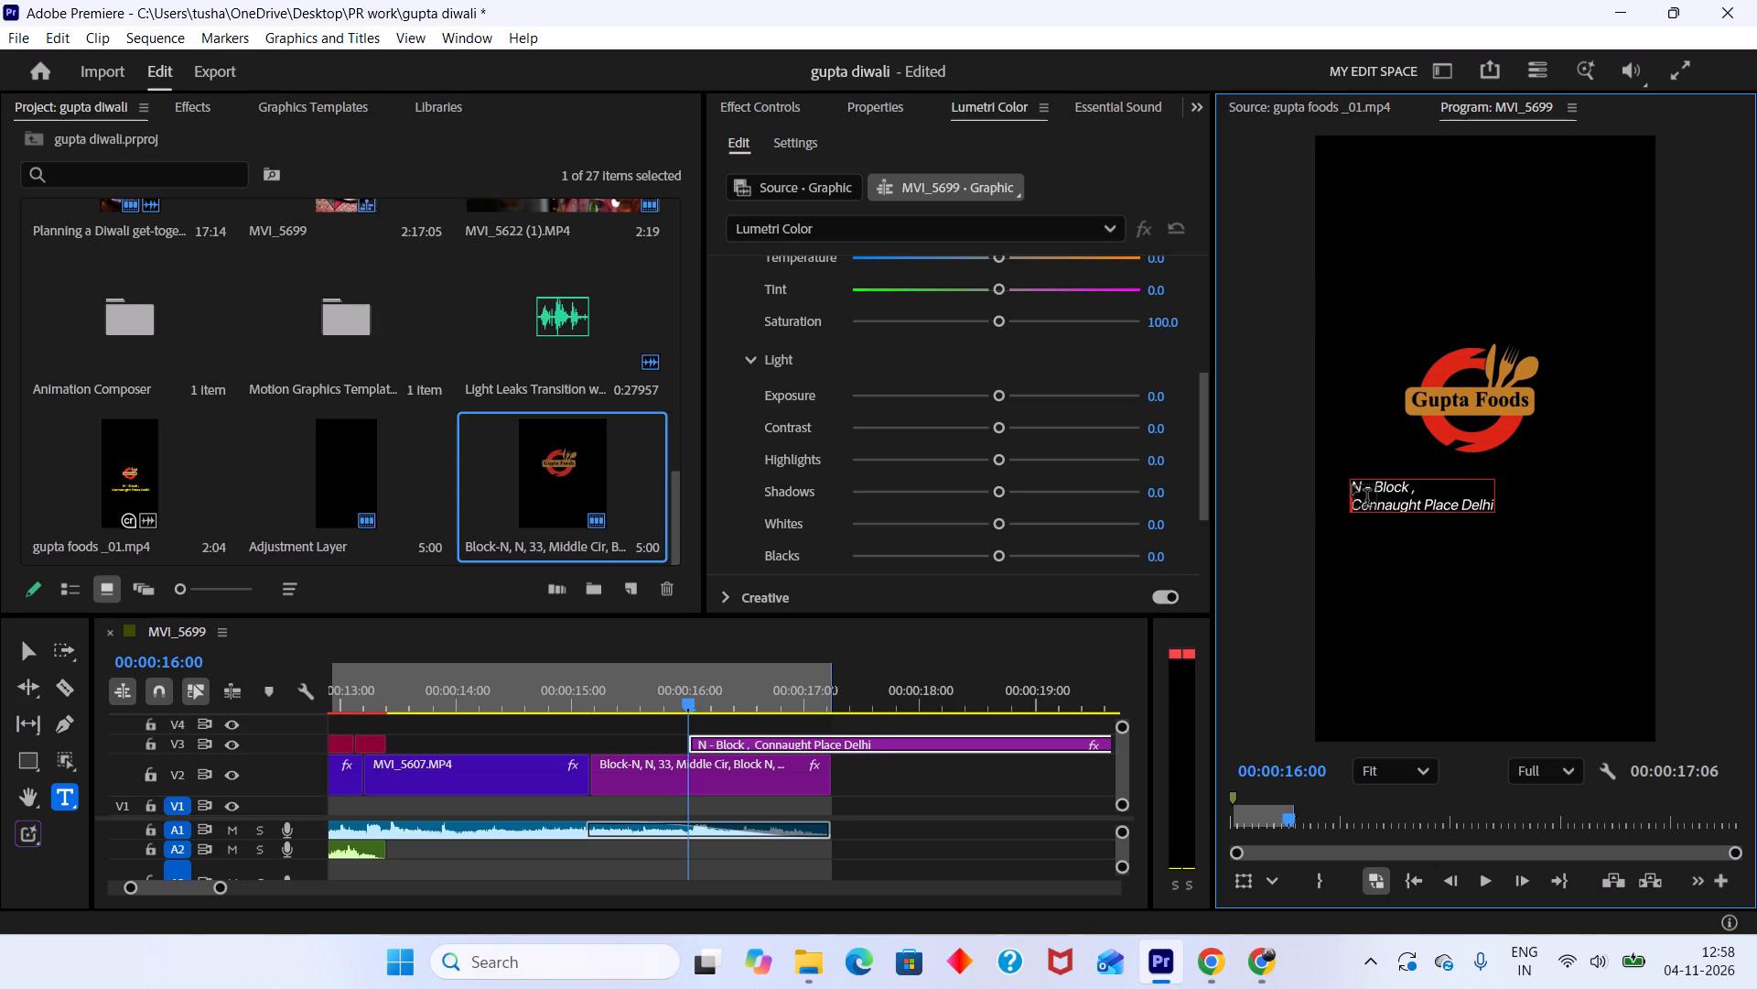
{"action": "left_click", "coordinate": [1353, 485]}
{"action": "key", "text": "space"}
{"action": "key", "text": "space"}
{"action": "key", "text": "space"}
{"action": "key", "text": "space"}
{"action": "key", "text": "space"}
{"action": "key", "text": "space"}
{"action": "key", "text": "space"}
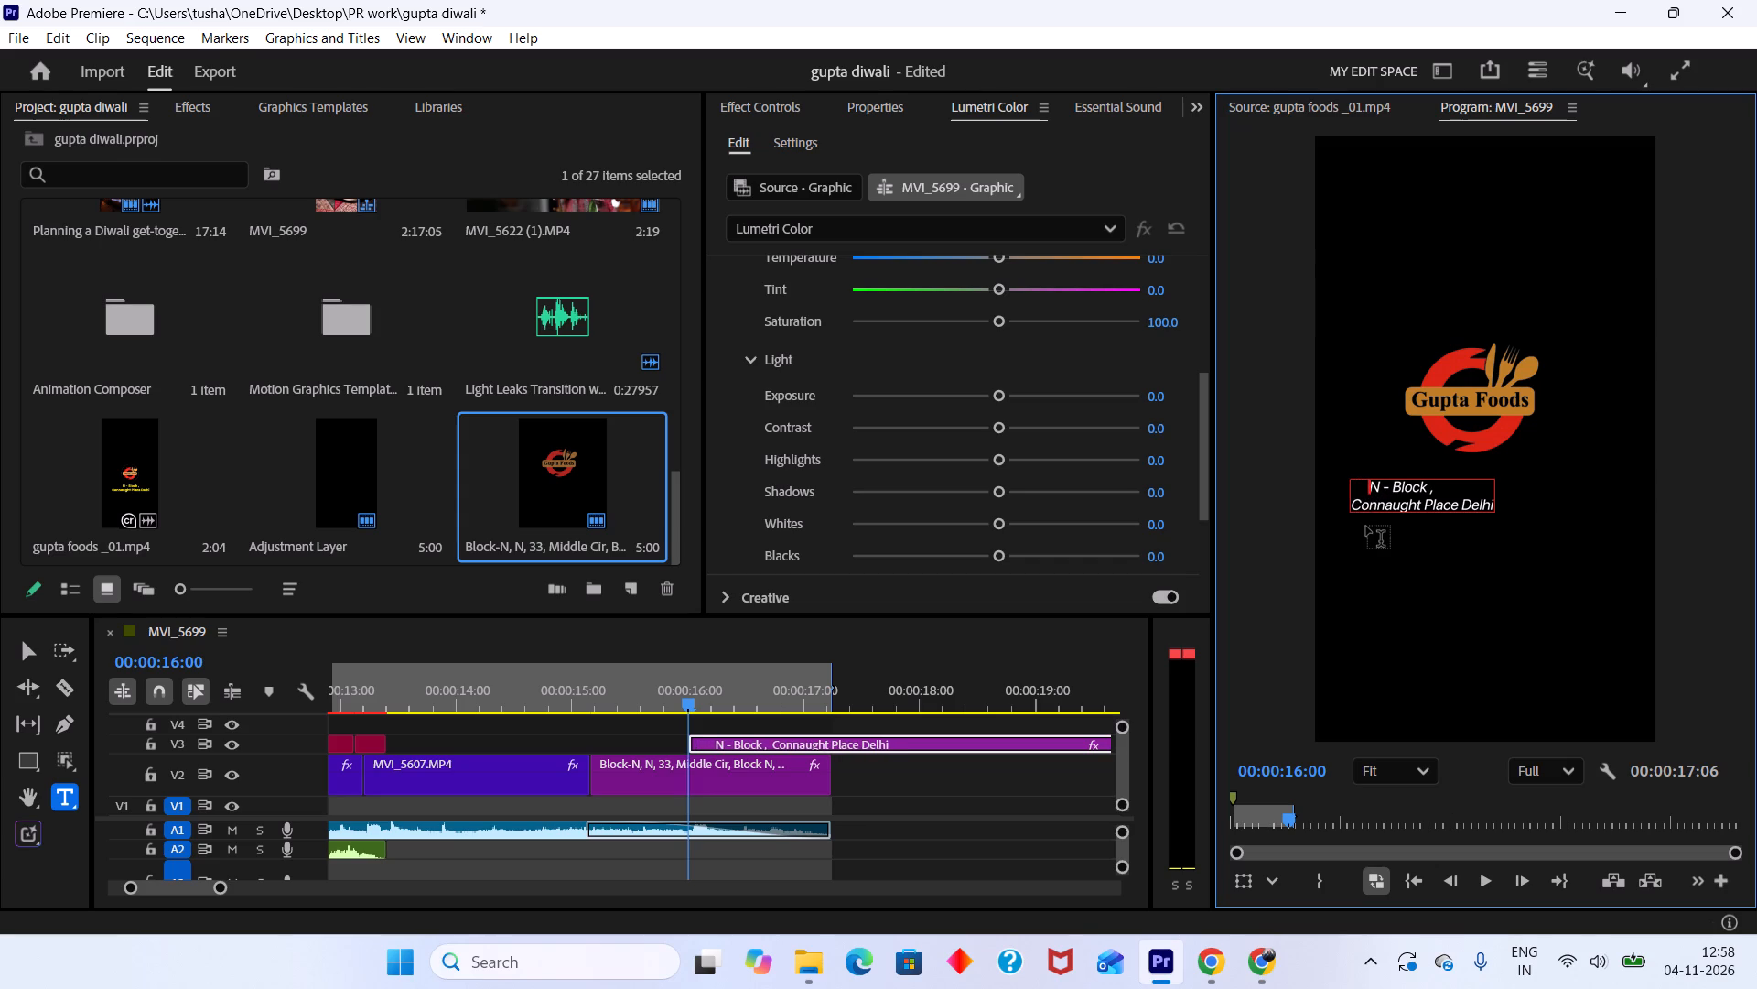
{"action": "key", "text": "space"}
{"action": "key", "text": "space"}
{"action": "key", "text": "space"}
{"action": "key", "text": "space"}
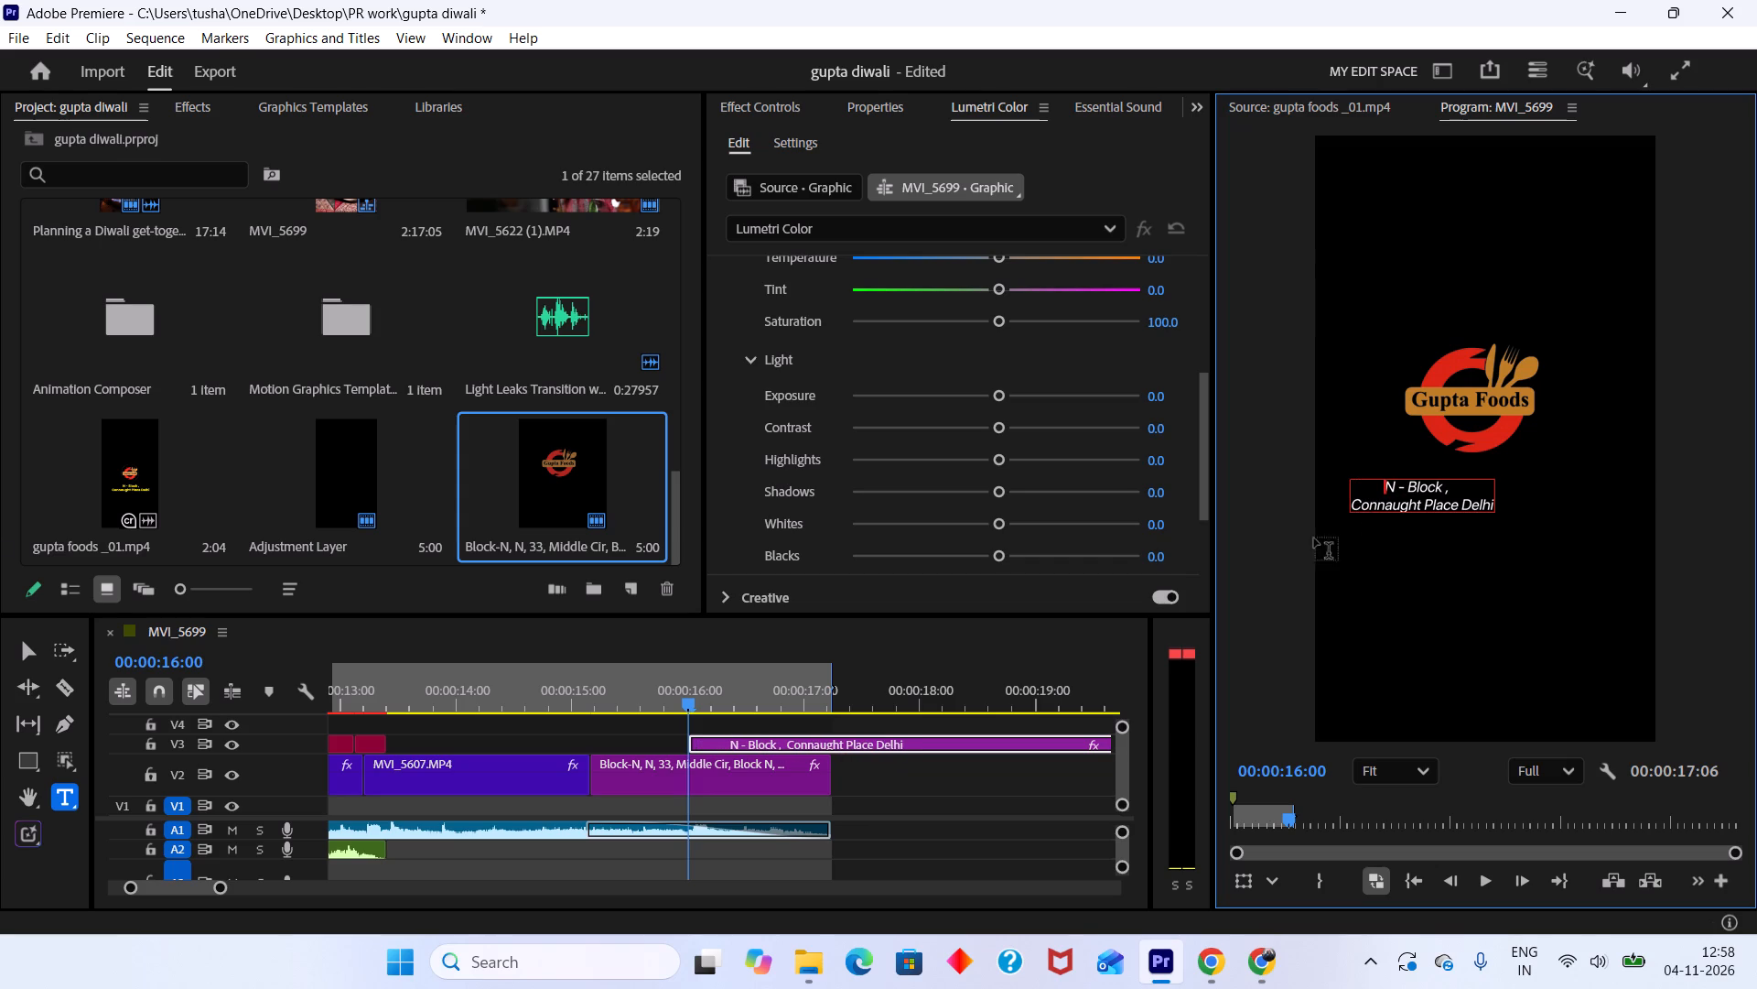
Move the two-line address title across so it sits beneath the Gupta Foods logo.
{"action": "left_click", "coordinate": [22, 641]}
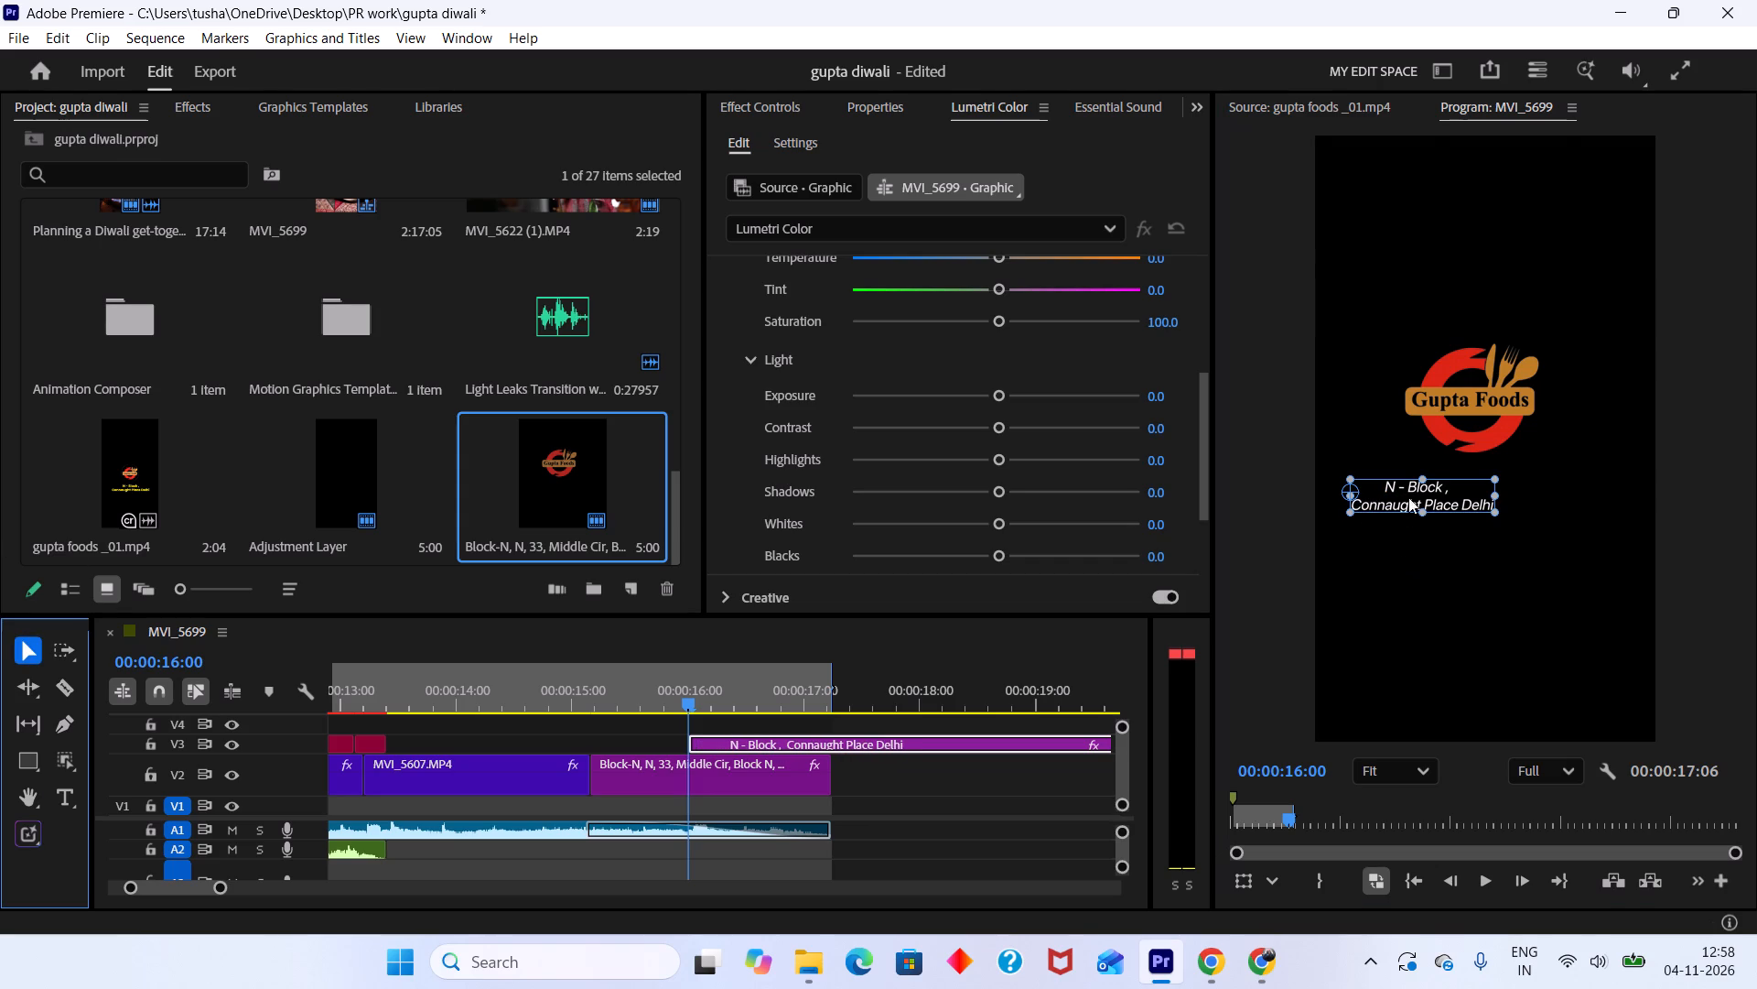
{"action": "left_click_drag", "start_coordinate": [1400, 496], "coordinate": [1459, 504]}
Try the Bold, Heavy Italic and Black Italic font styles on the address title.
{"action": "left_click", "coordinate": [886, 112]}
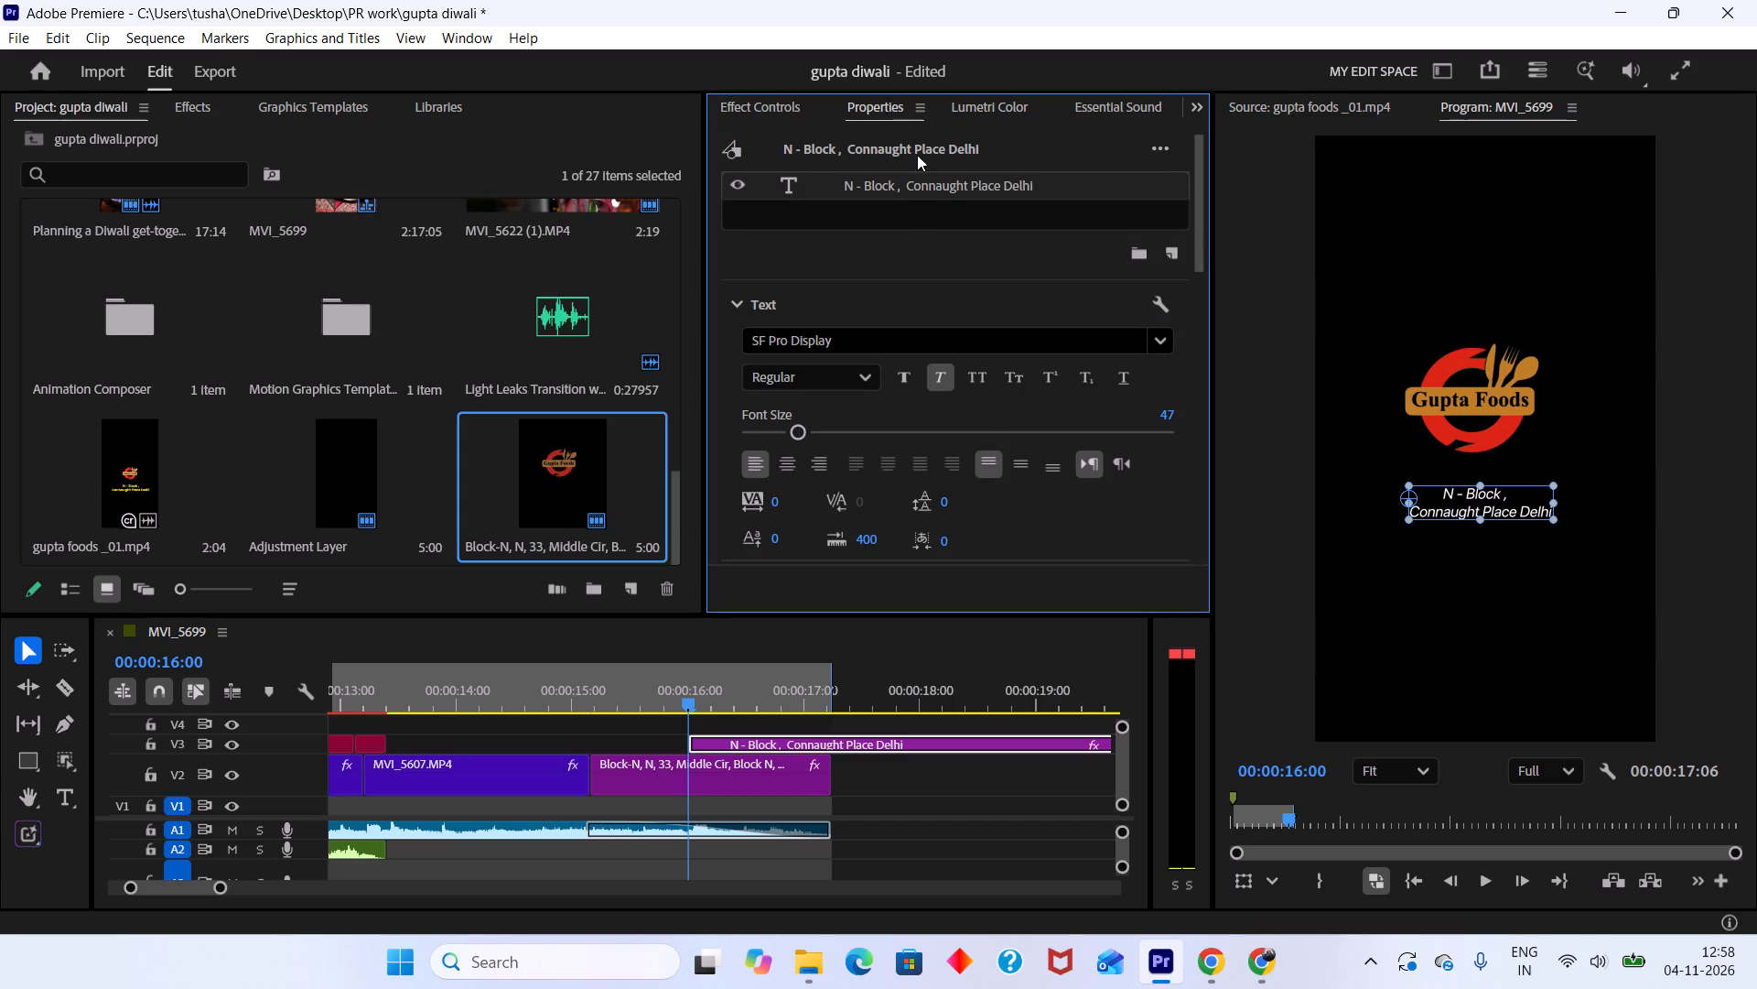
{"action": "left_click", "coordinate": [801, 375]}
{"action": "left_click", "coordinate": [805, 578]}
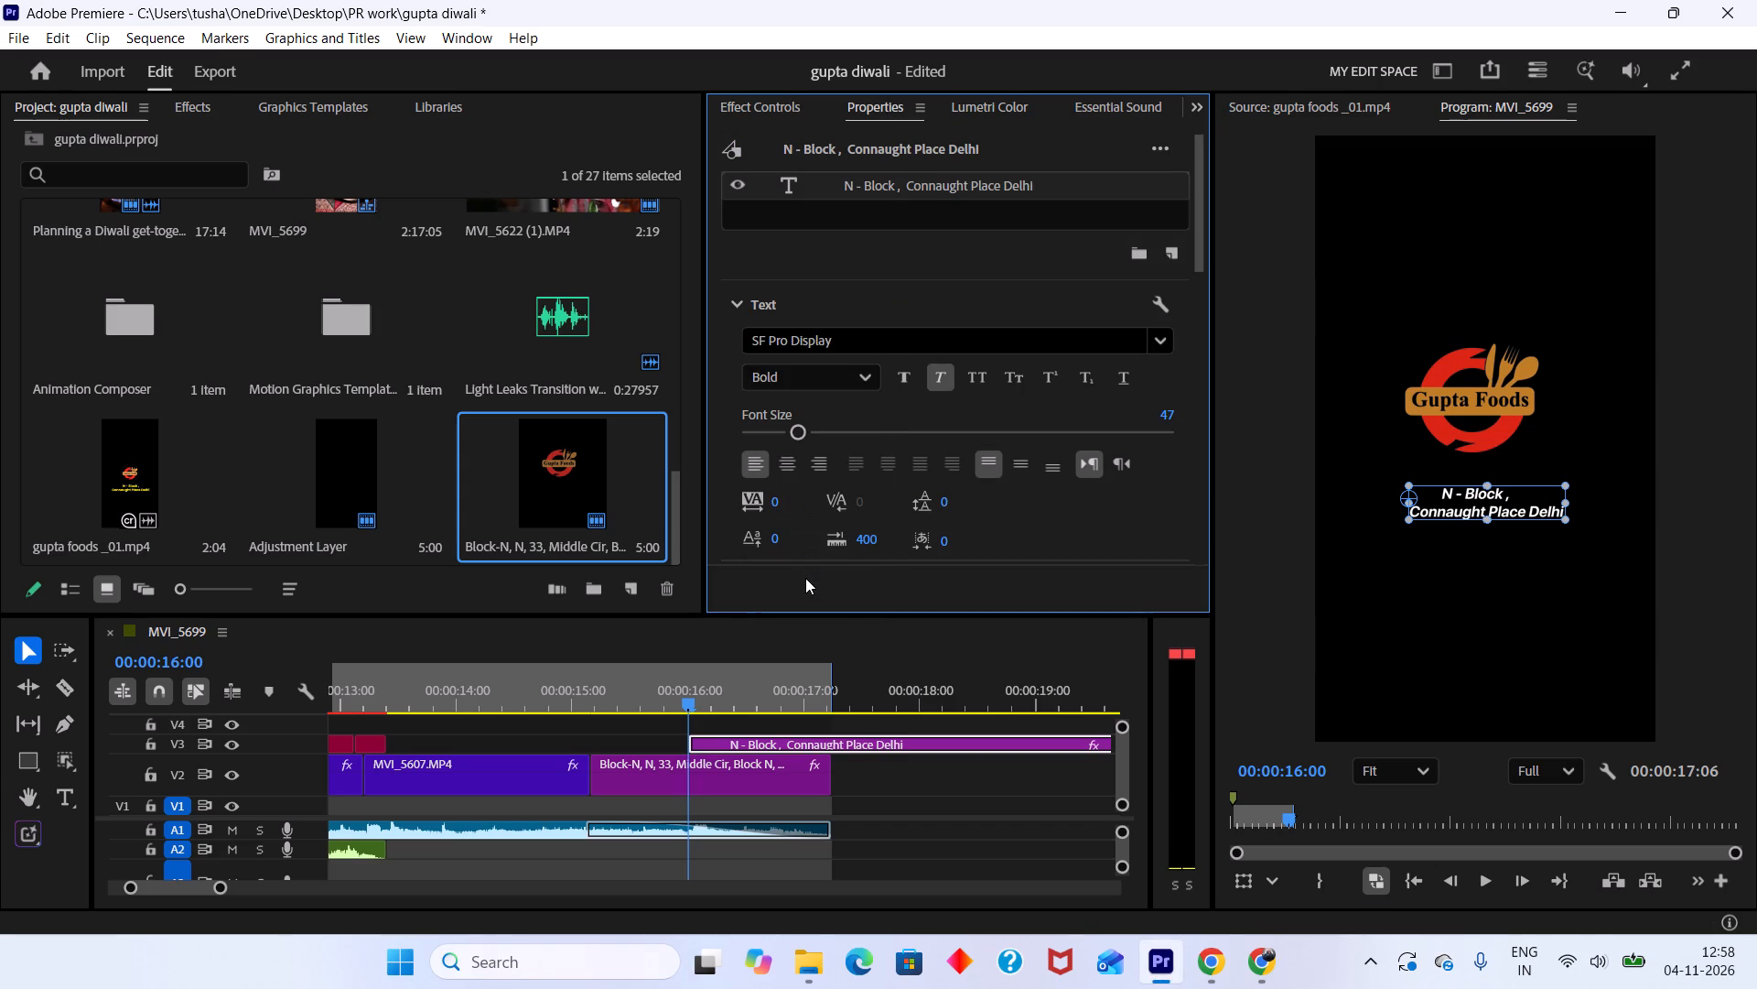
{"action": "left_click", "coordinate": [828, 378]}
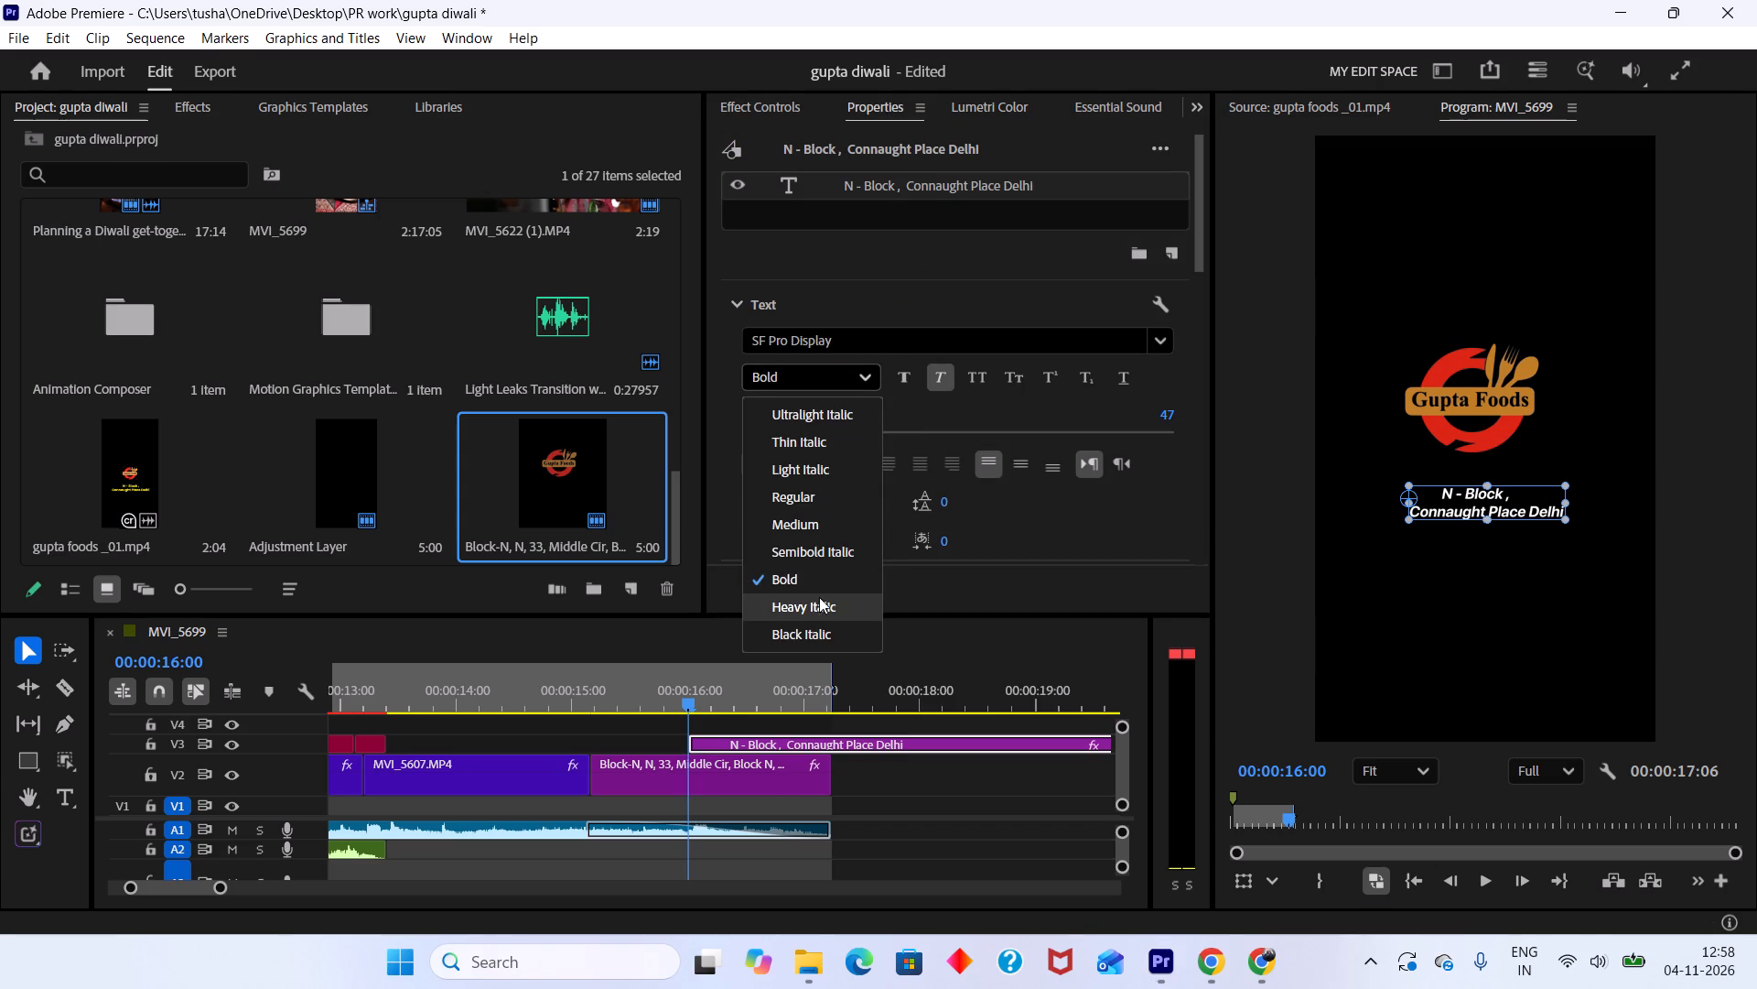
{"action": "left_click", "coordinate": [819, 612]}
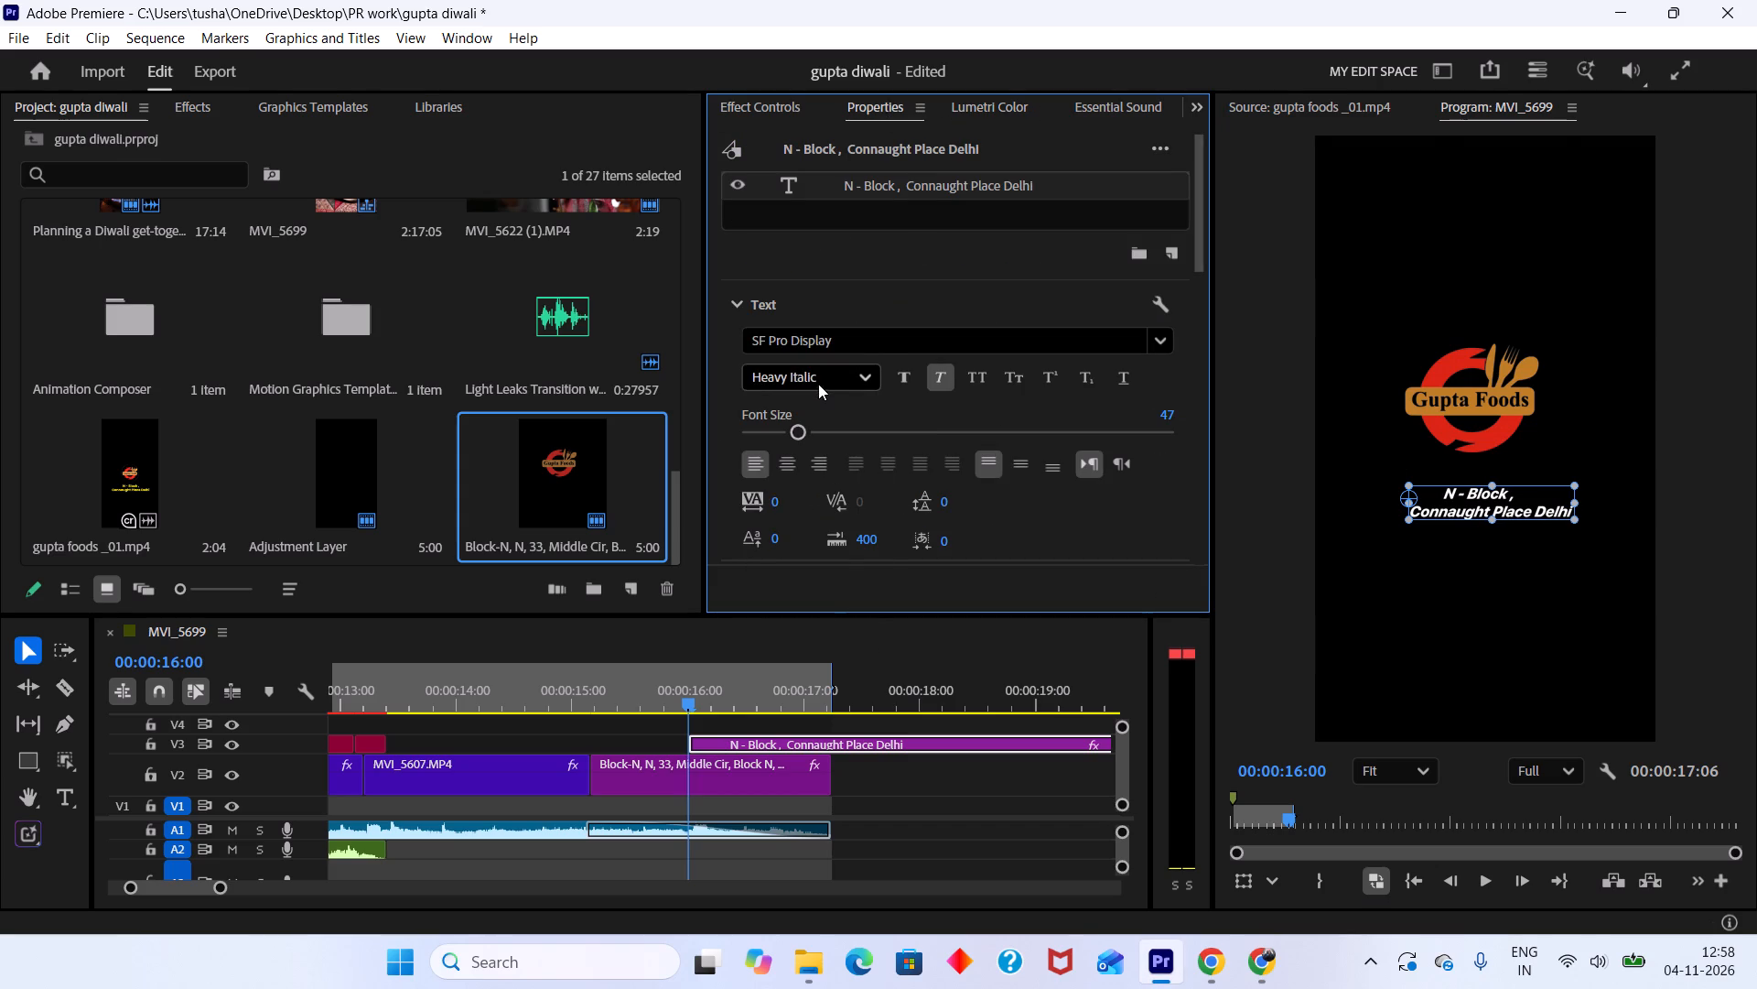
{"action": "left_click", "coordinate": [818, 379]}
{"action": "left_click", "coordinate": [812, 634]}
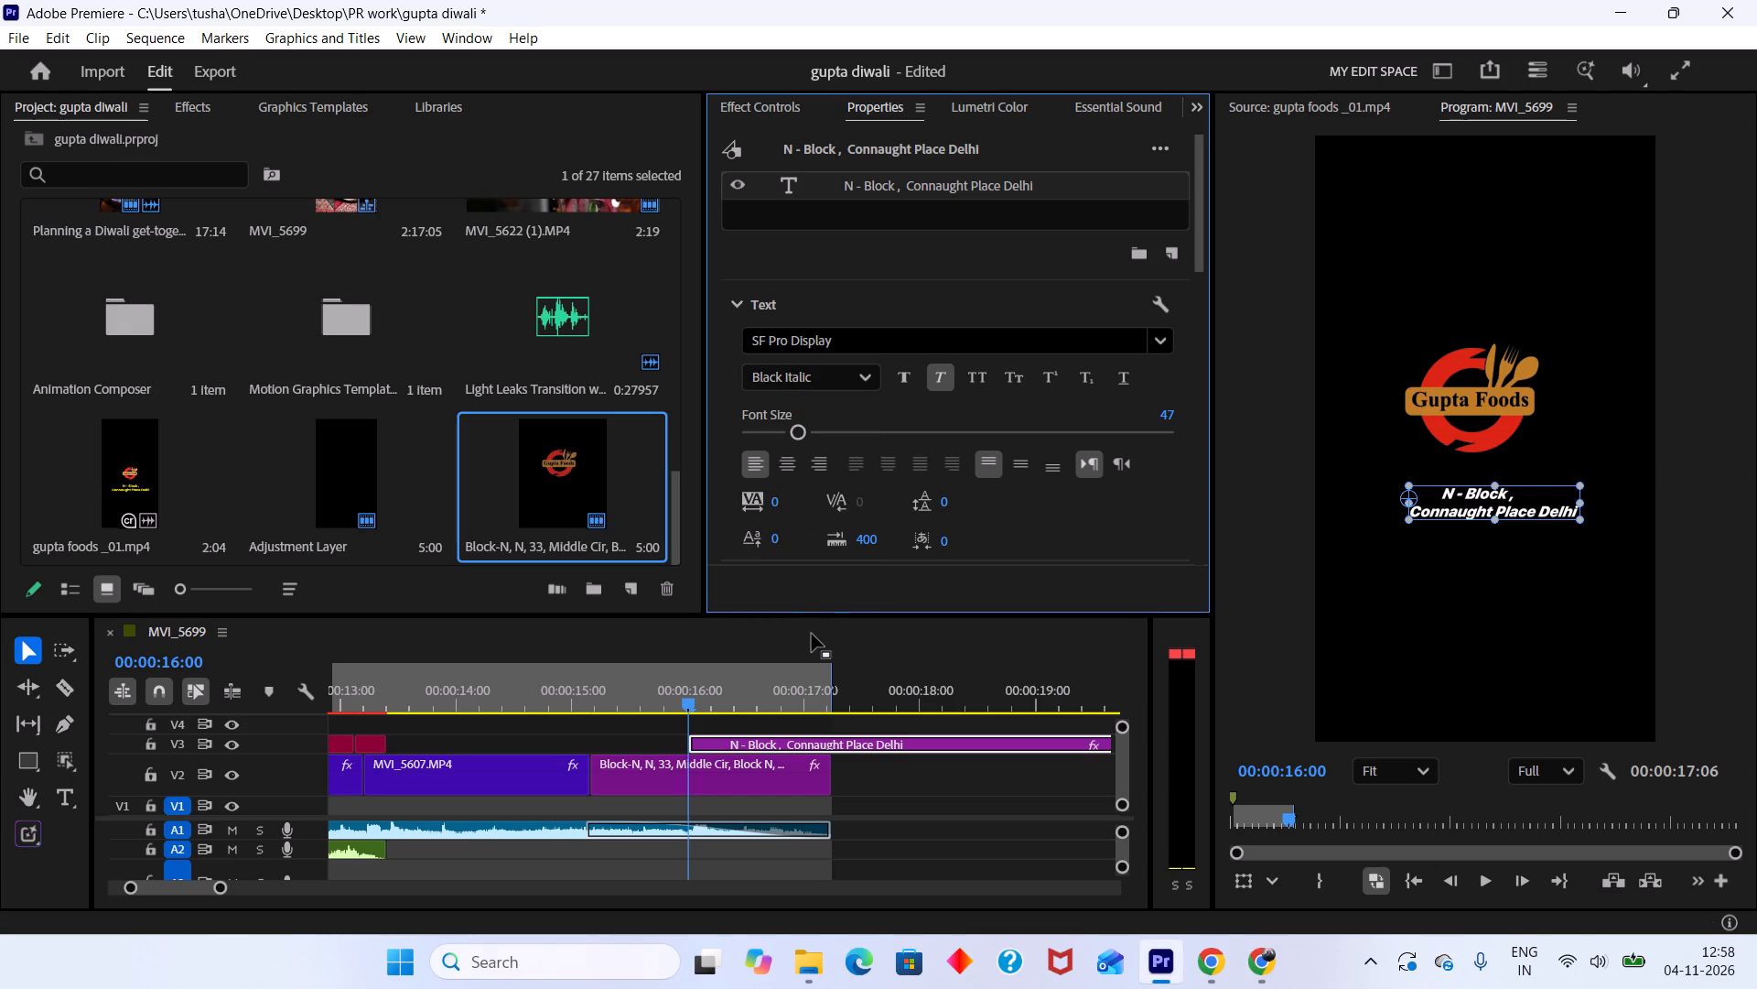
Style the address title as Bold with faux italic off, faux bold on and font size 61.
{"action": "left_click", "coordinate": [943, 383]}
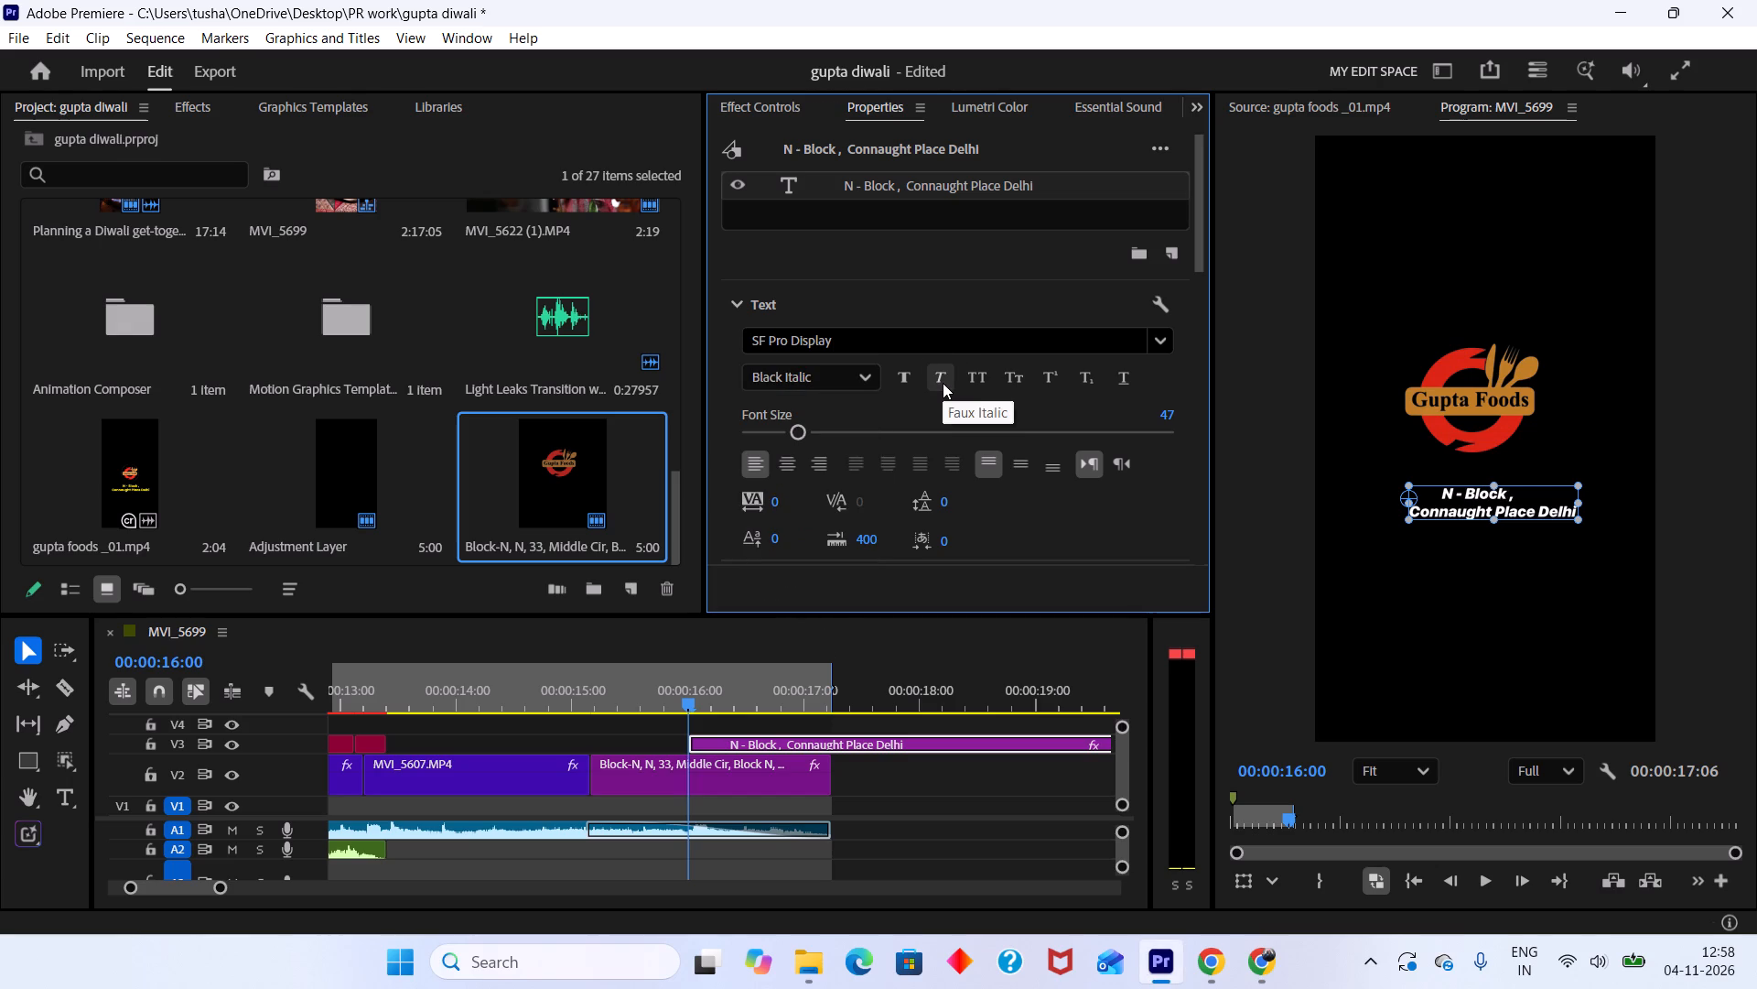
{"action": "left_click", "coordinate": [862, 381]}
{"action": "left_click", "coordinate": [823, 571]}
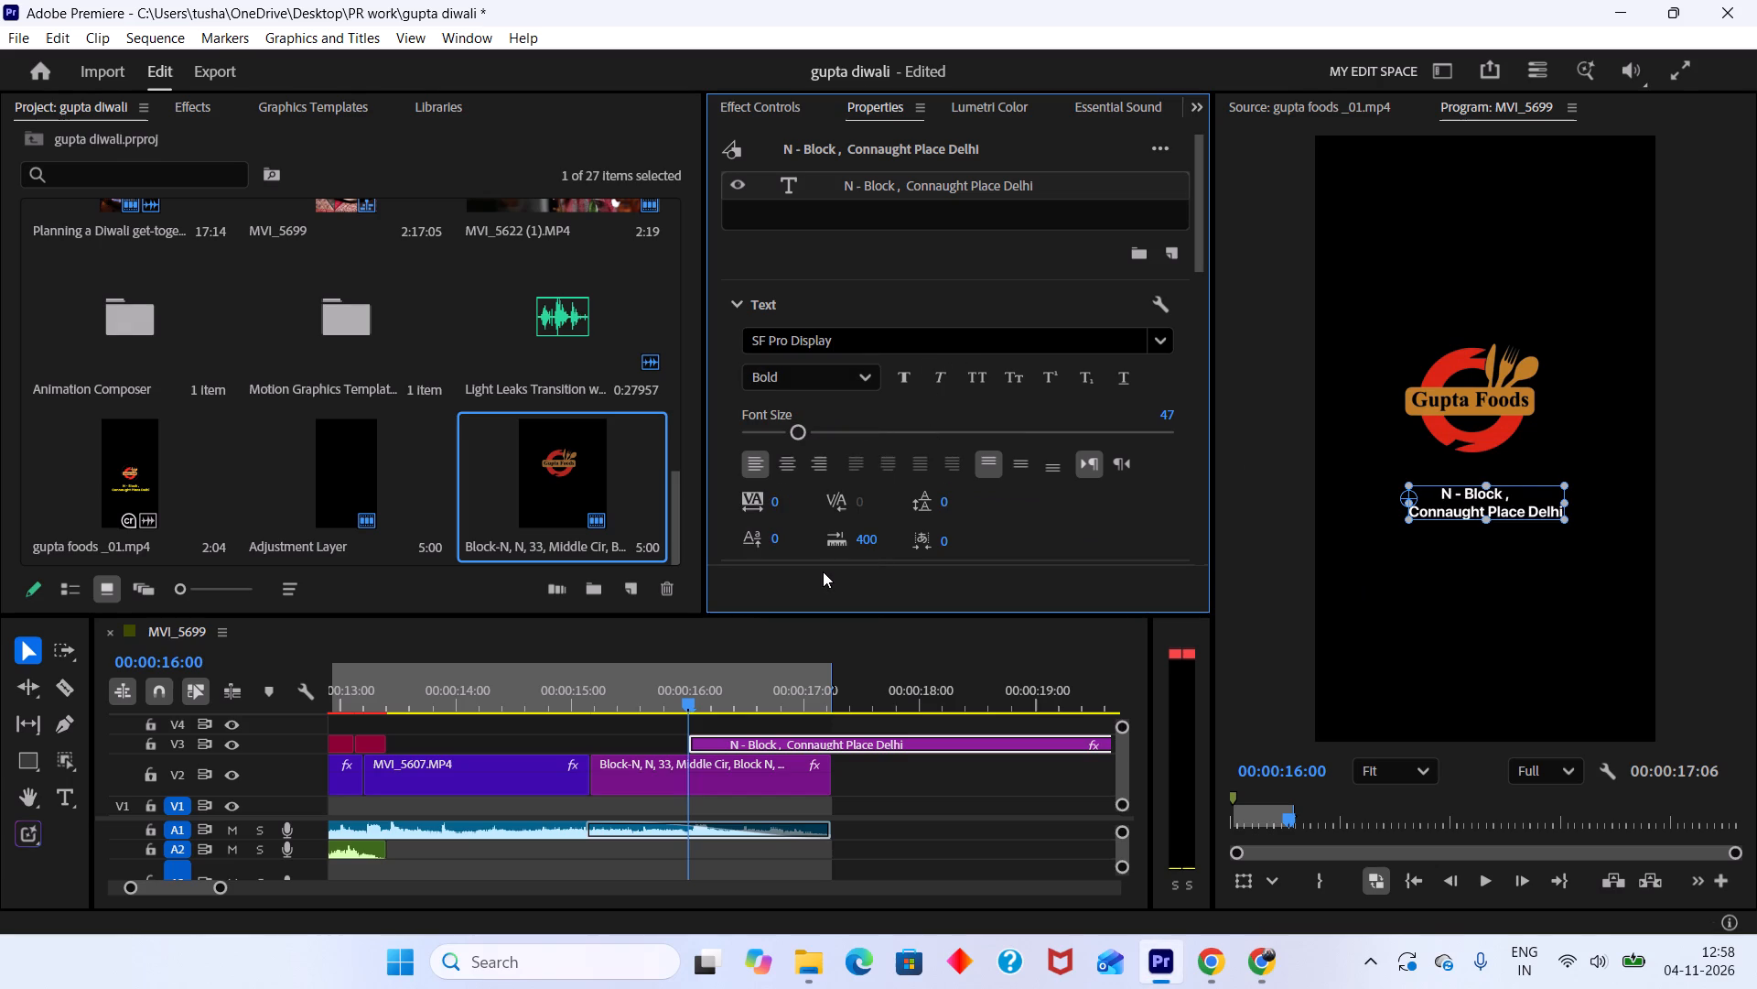
{"action": "left_click", "coordinate": [914, 383]}
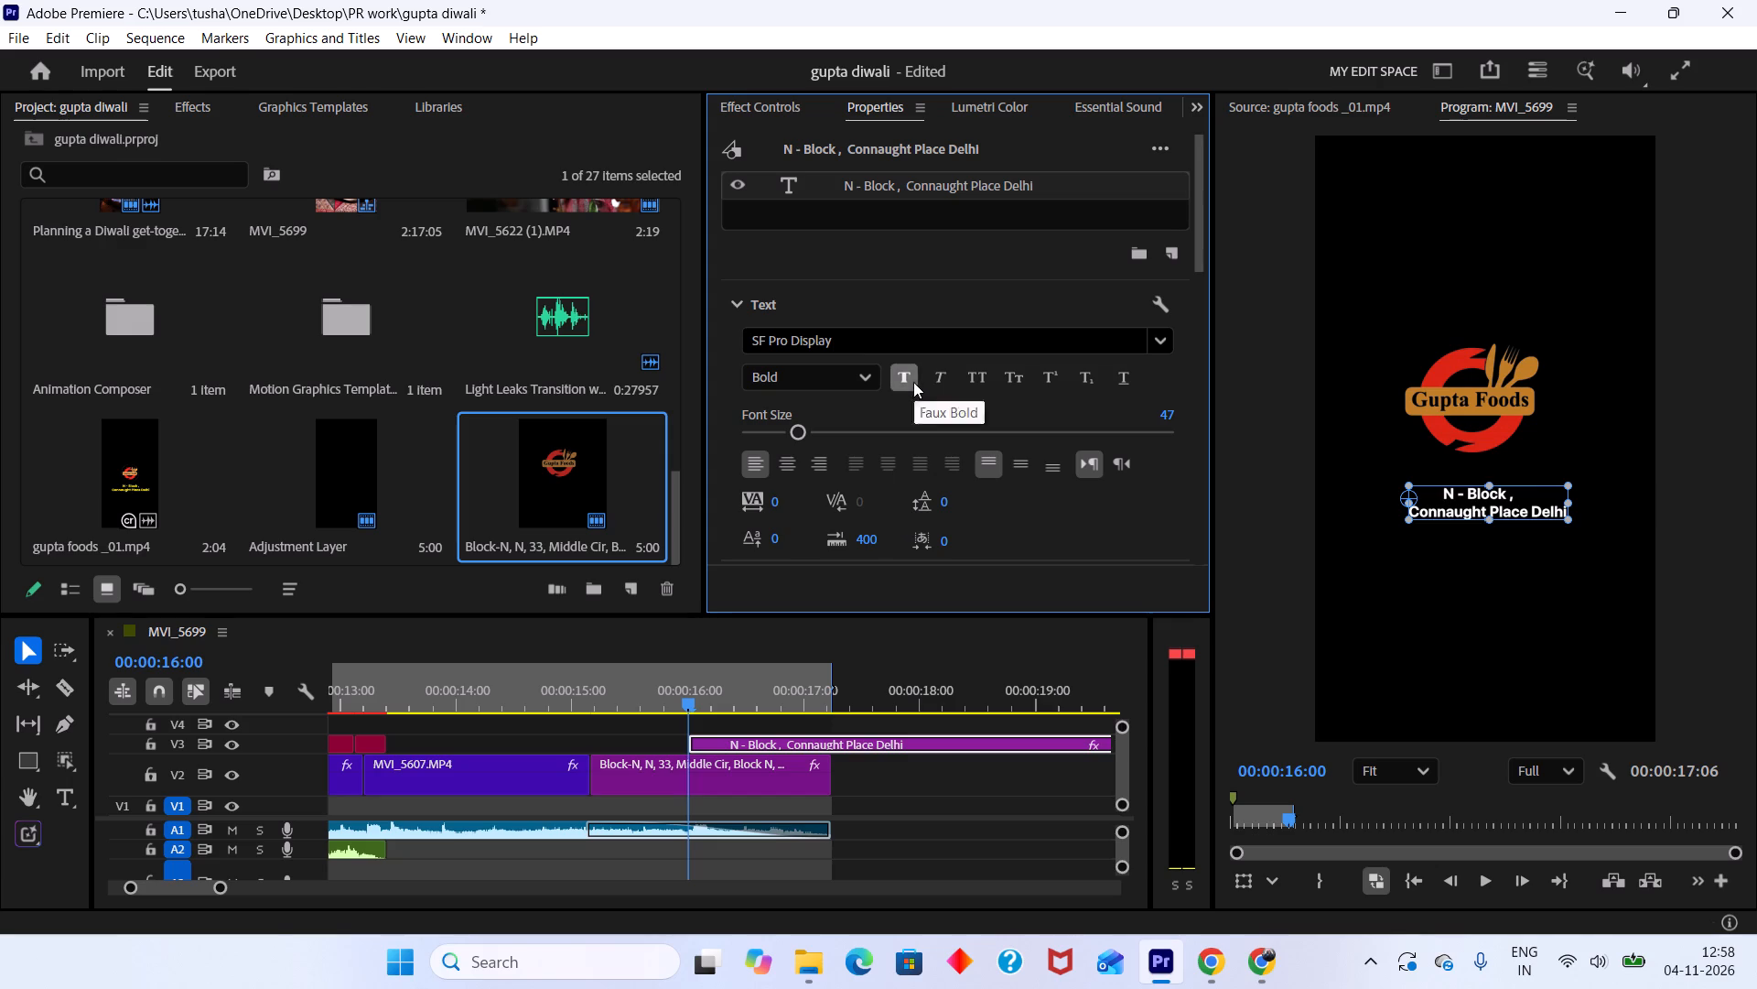
{"action": "left_click_drag", "start_coordinate": [802, 431], "coordinate": [812, 436]}
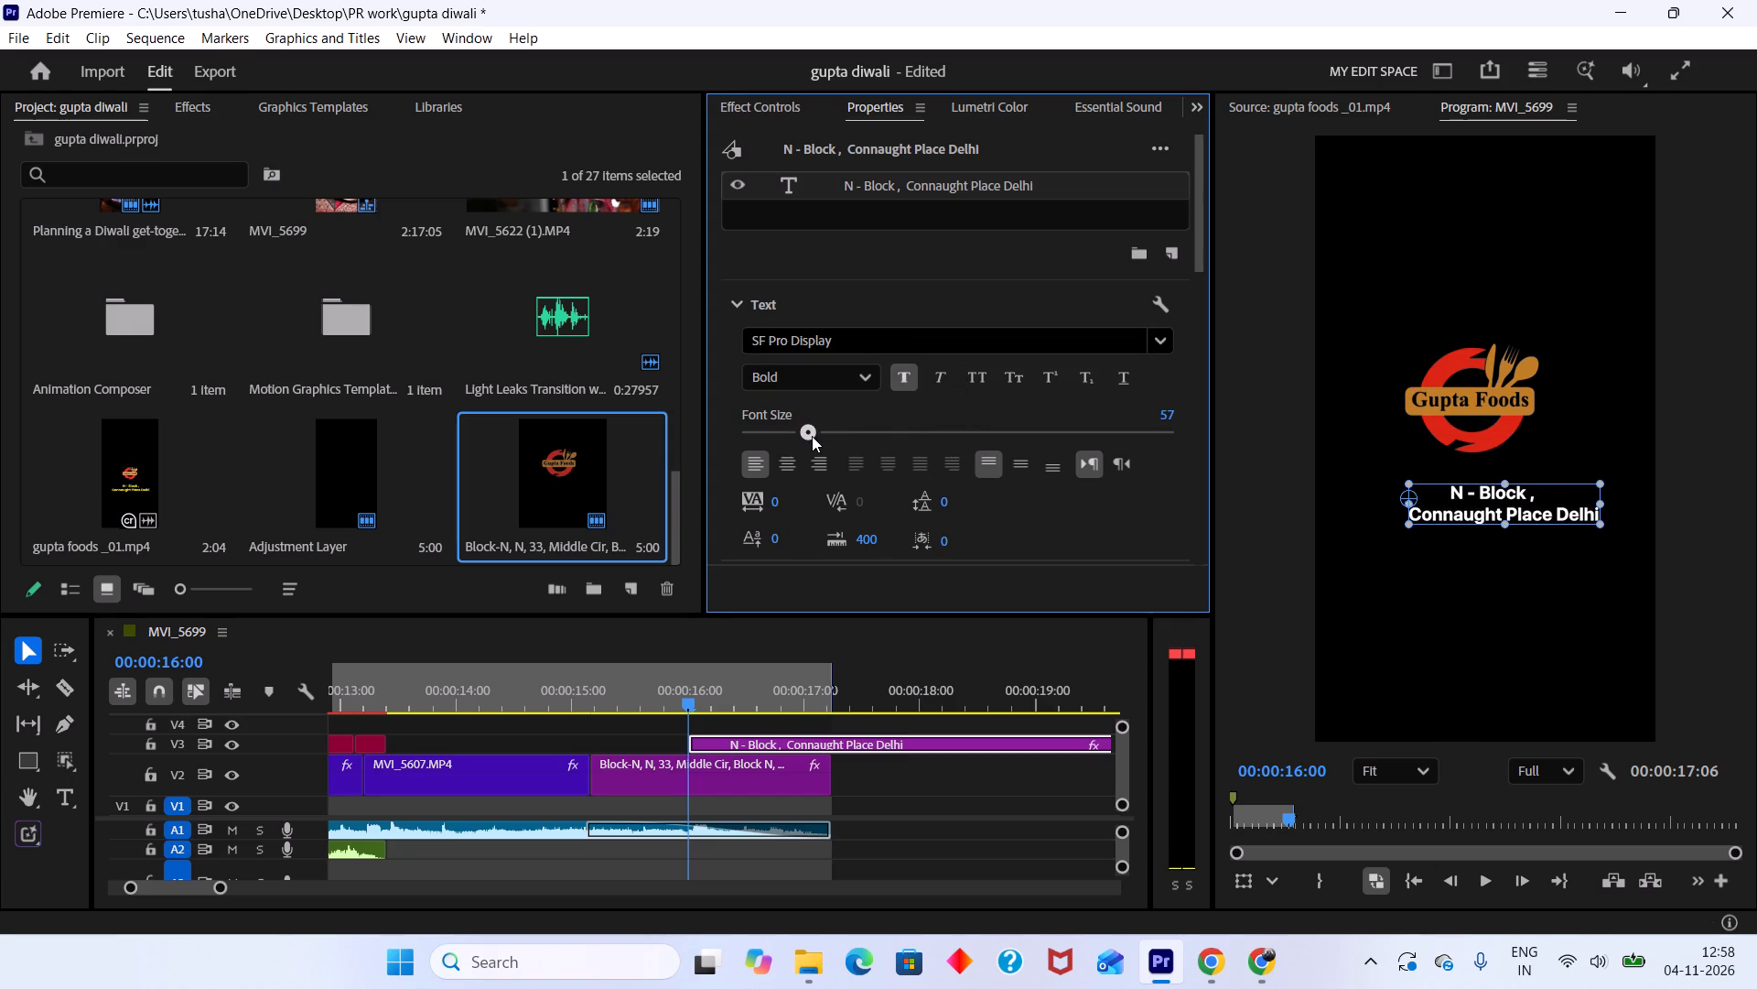
{"action": "left_click_drag", "start_coordinate": [812, 436], "coordinate": [816, 438]}
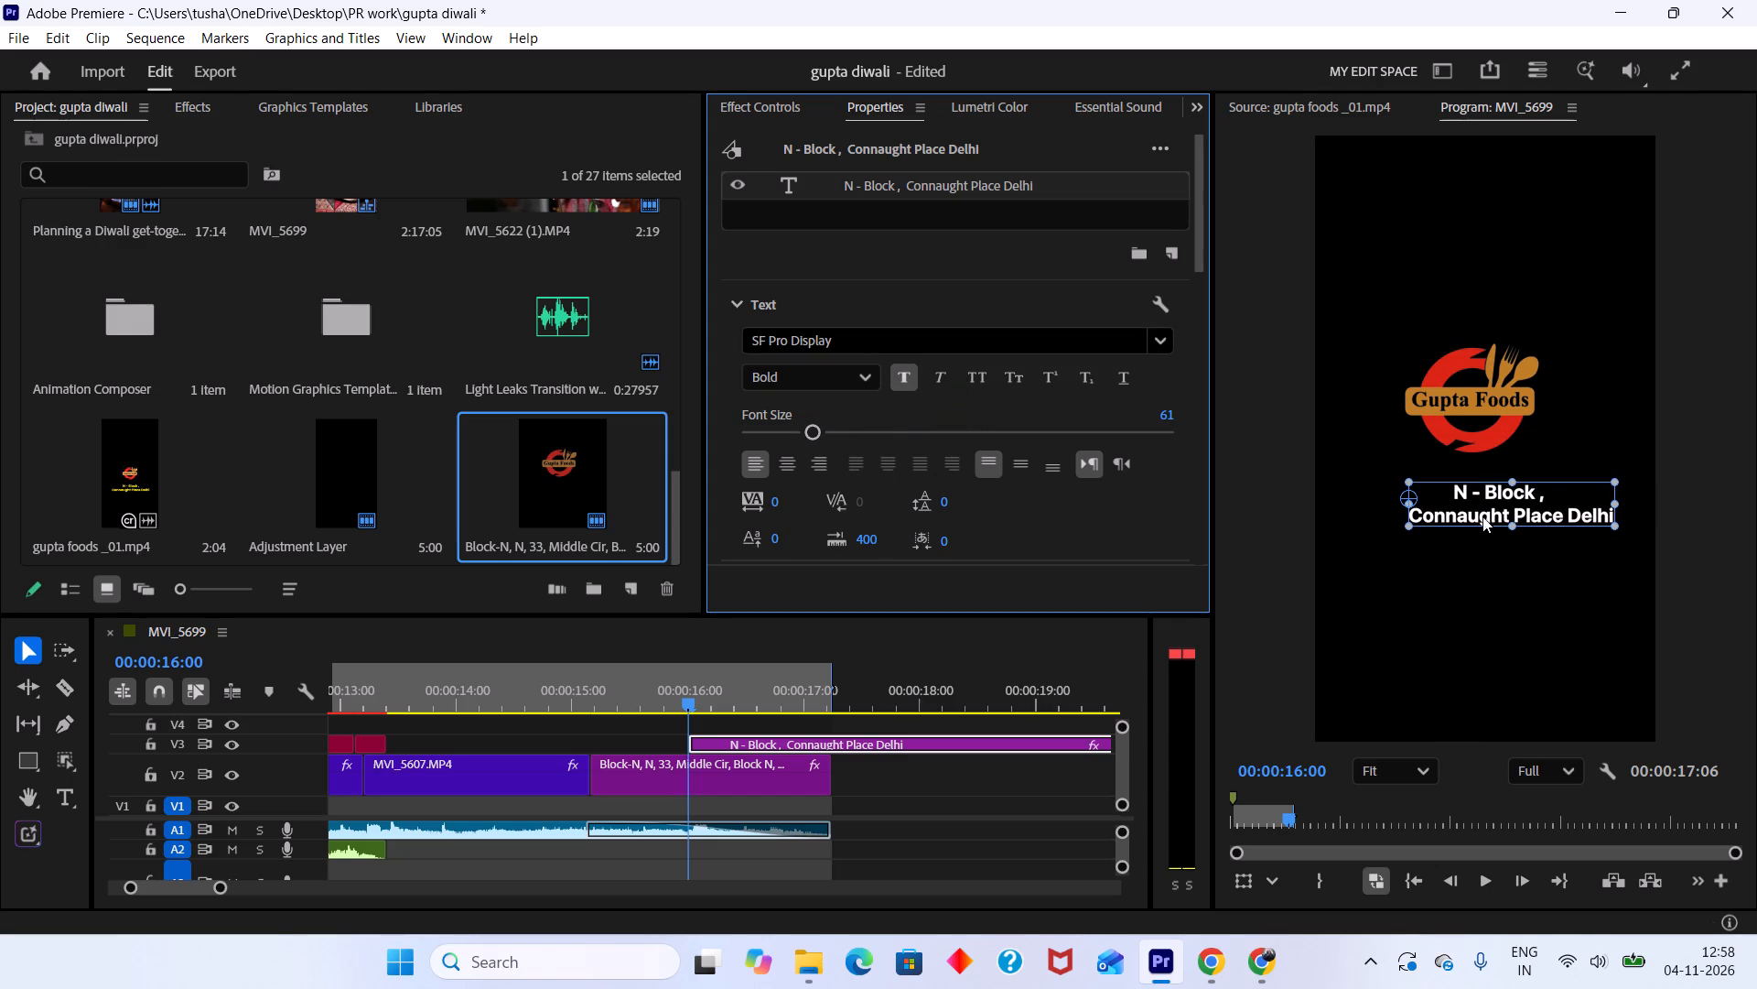
Reposition the enlarged address title so it is centred slightly lower beneath the logo, and deselect it.
{"action": "left_click_drag", "start_coordinate": [1482, 510], "coordinate": [1461, 516]}
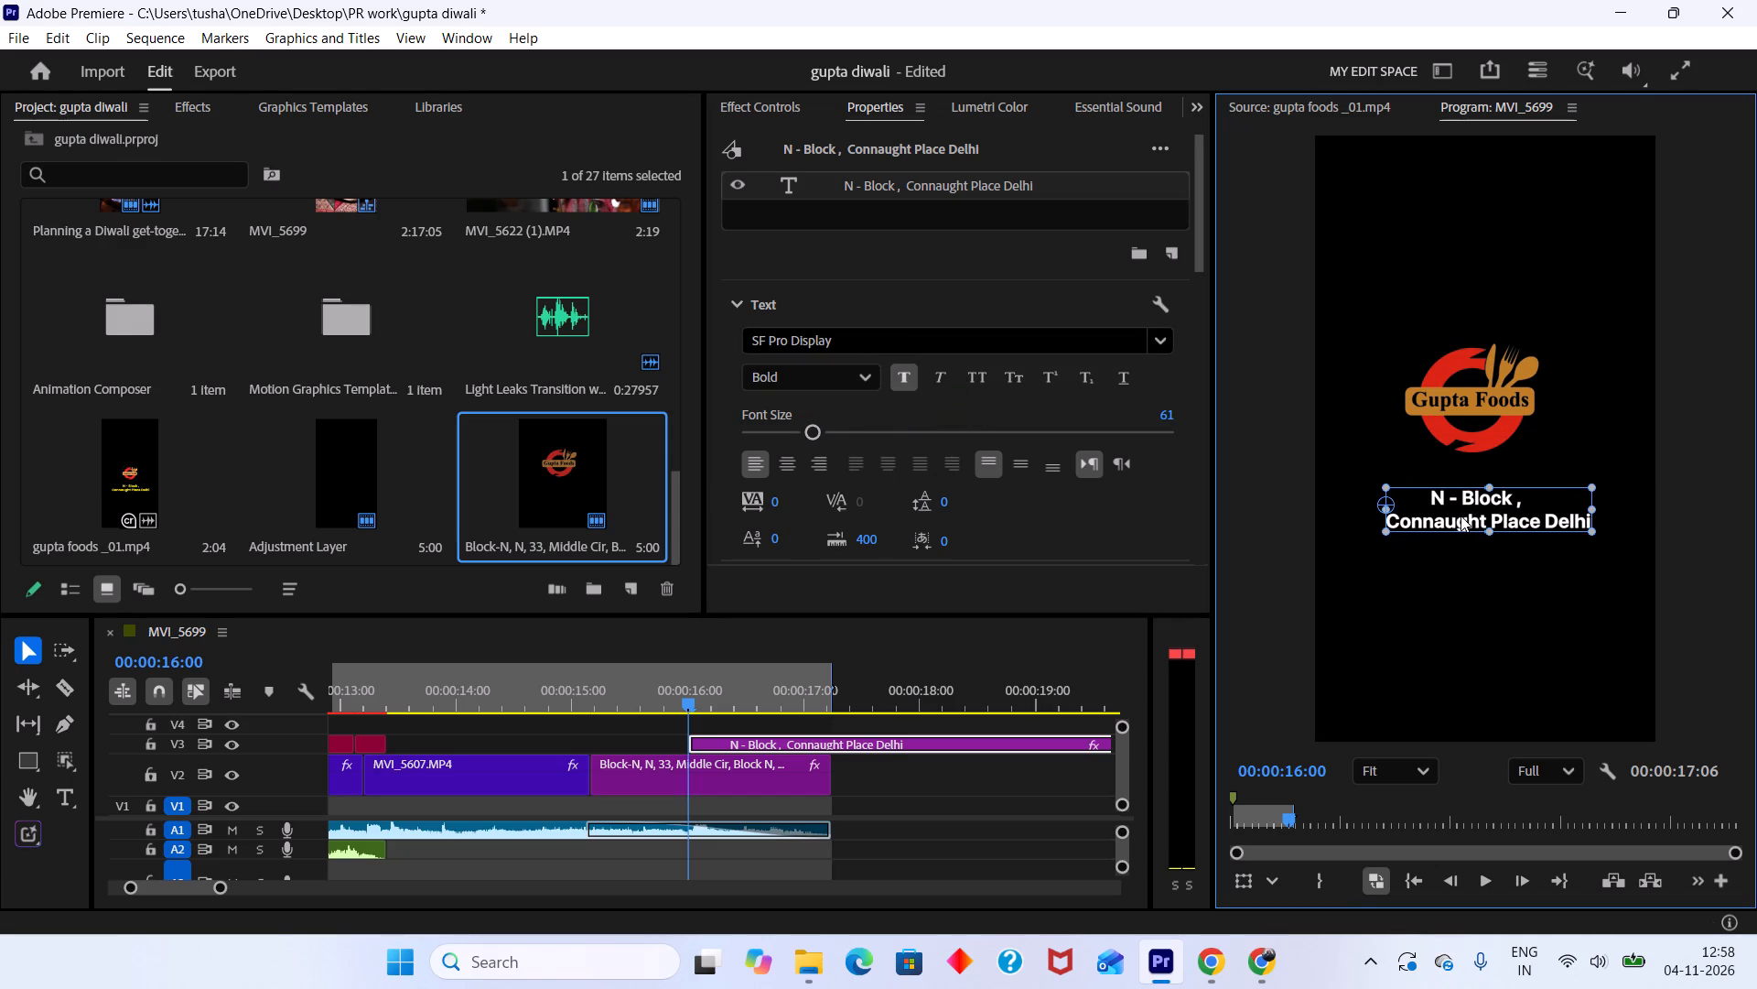
{"action": "left_click_drag", "start_coordinate": [1461, 516], "coordinate": [1460, 516]}
{"action": "left_click", "coordinate": [1583, 624]}
Examine the Block-N logo clip's motion, opacity and time remapping settings in Effect Controls.
{"action": "left_click", "coordinate": [730, 778]}
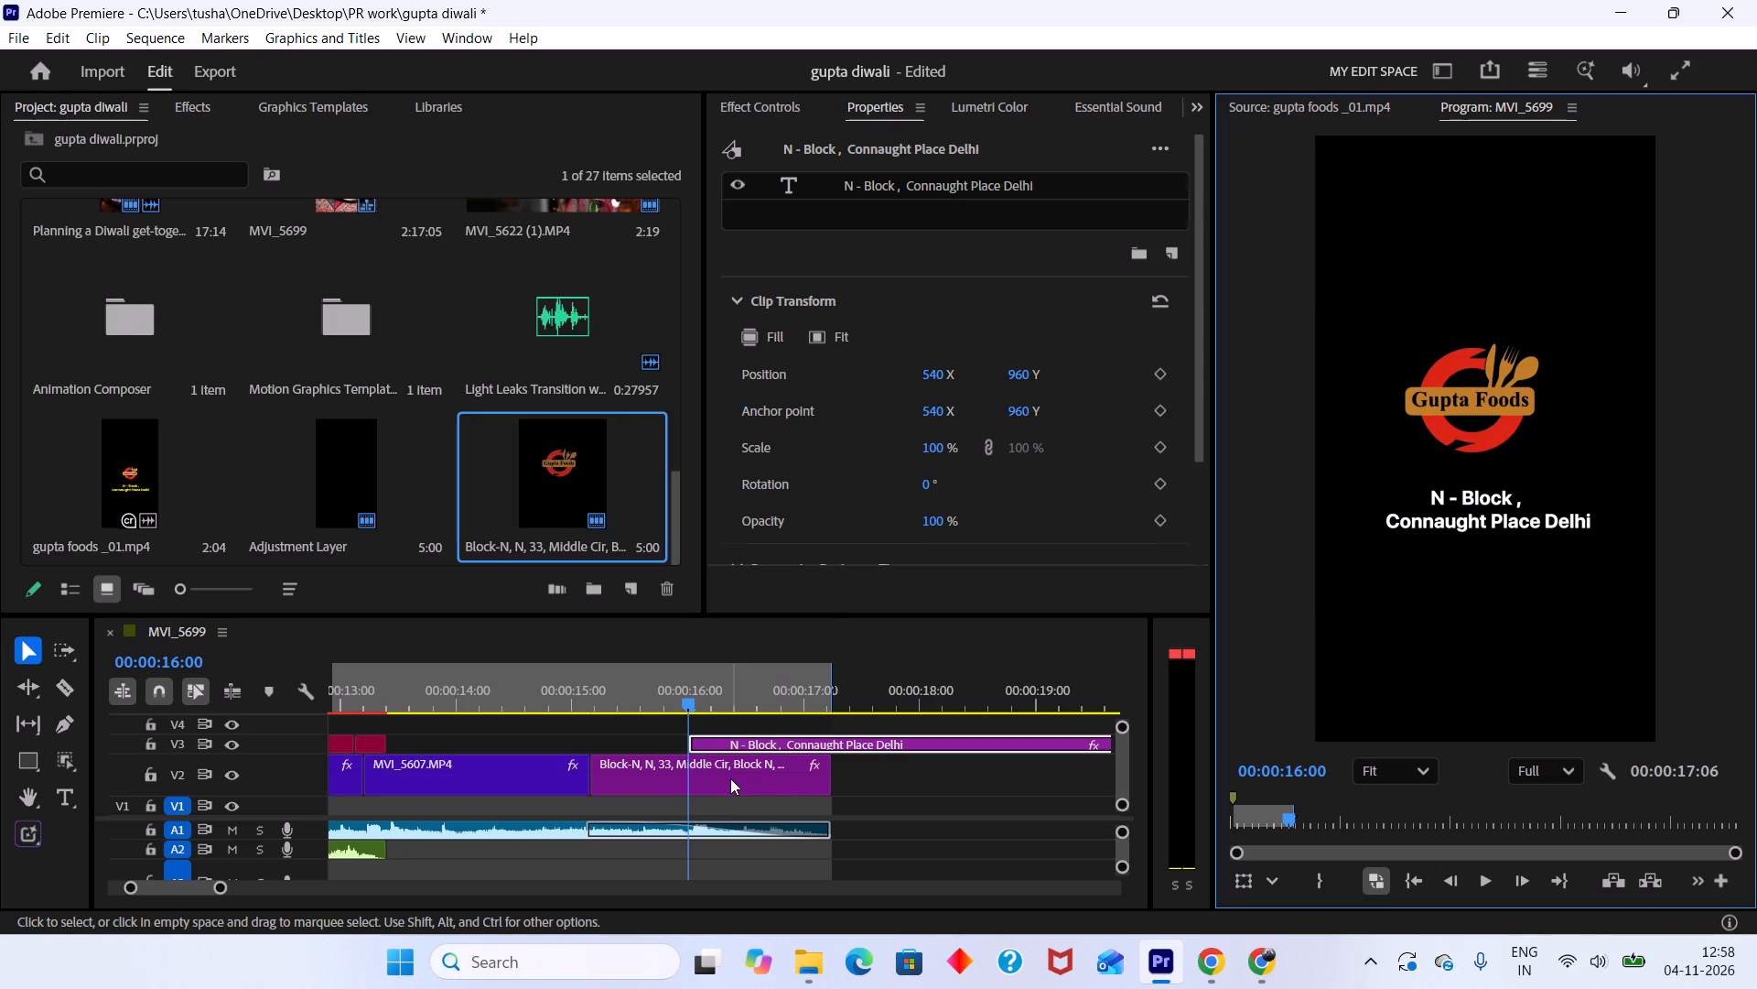
{"action": "left_click", "coordinate": [759, 122]}
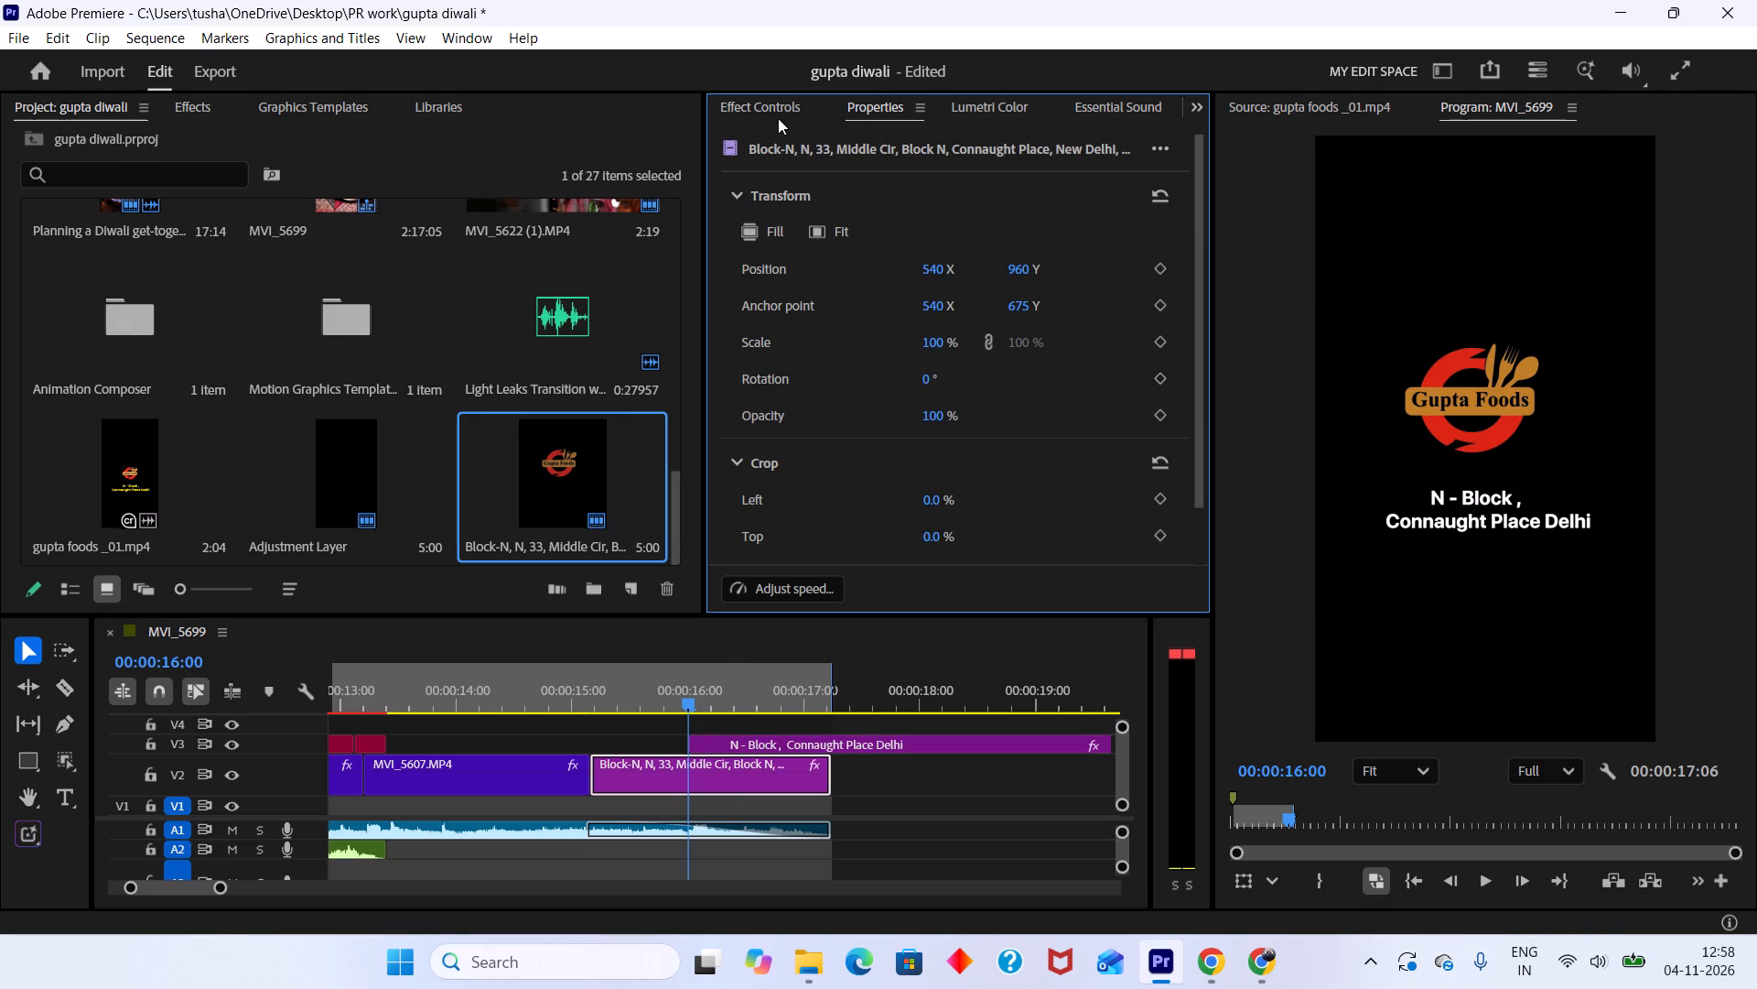
{"action": "left_click", "coordinate": [792, 113]}
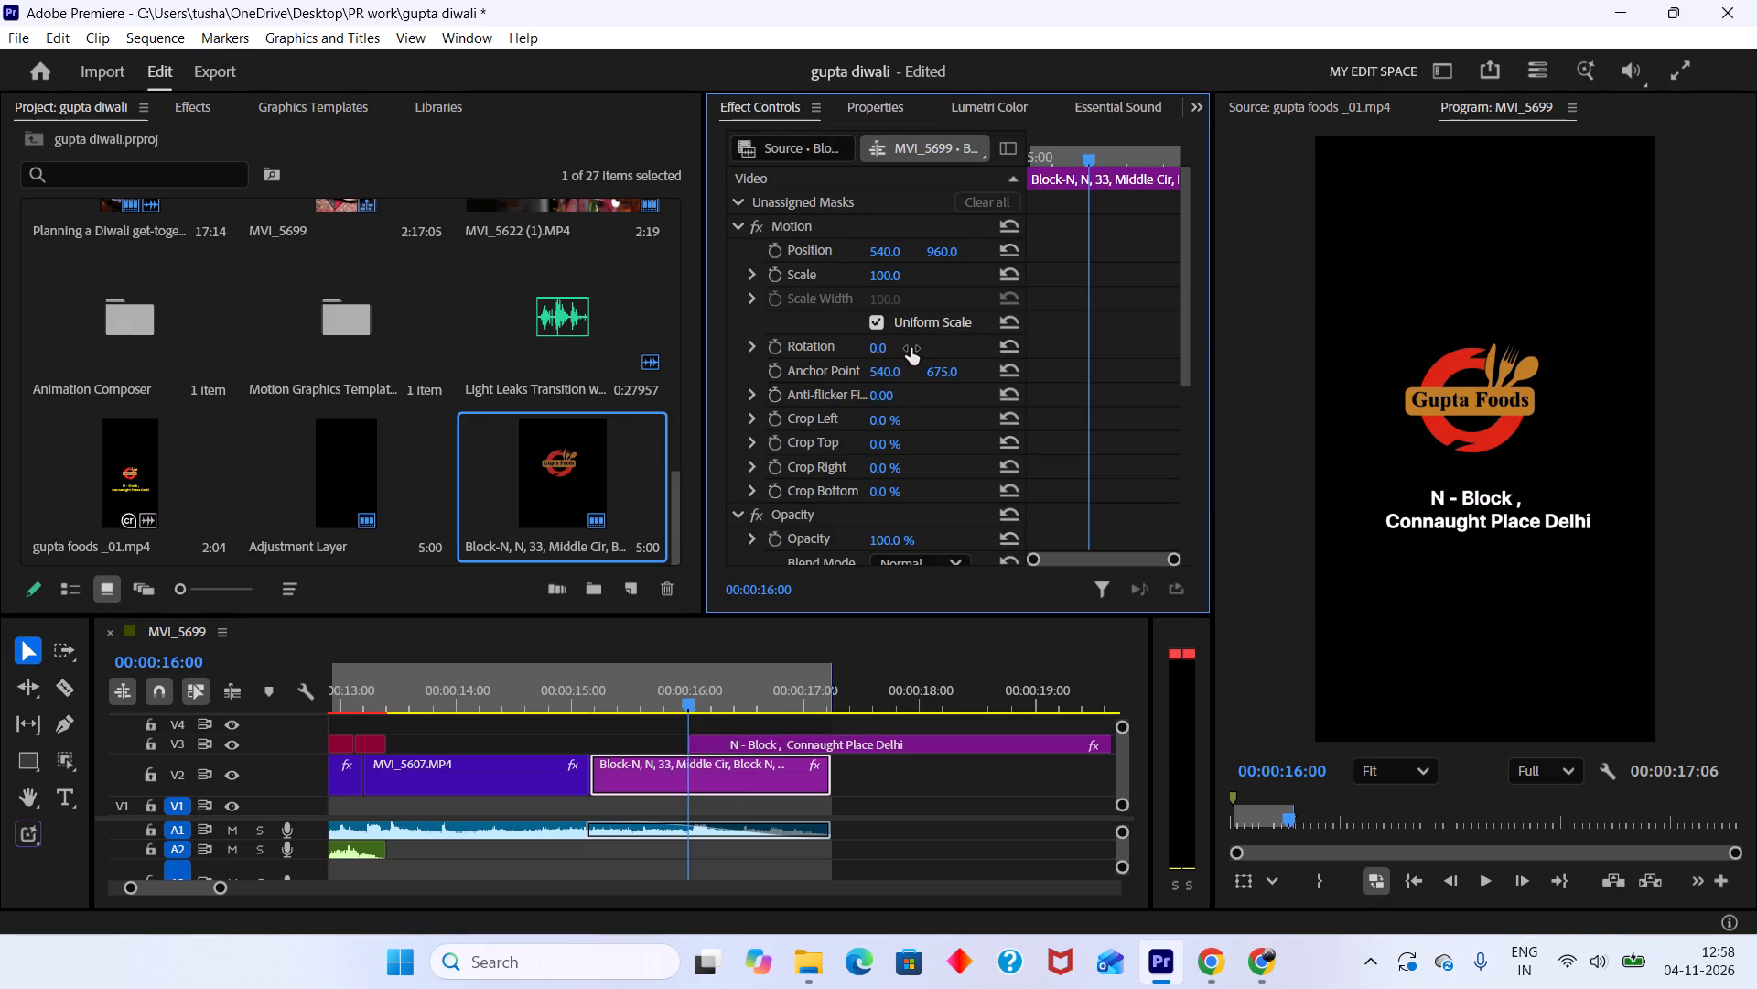
{"action": "scroll", "coordinate": [959, 484], "scroll_direction": "down", "scroll_amount": 2}
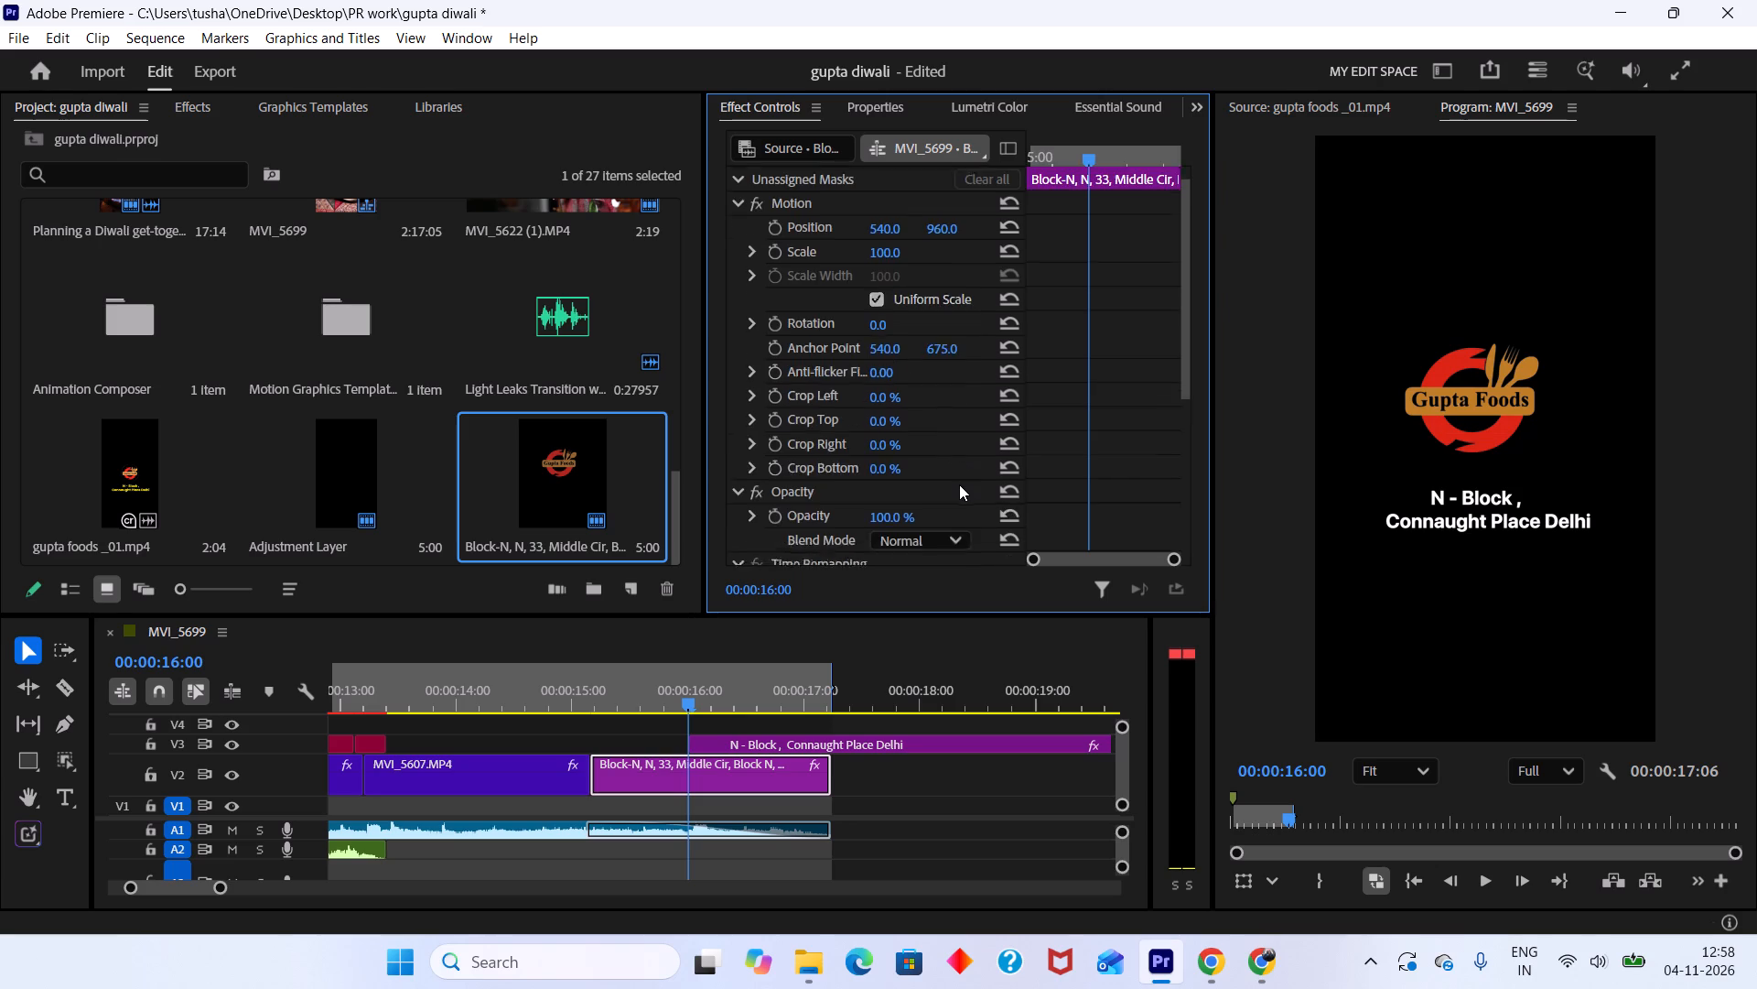
{"action": "scroll", "coordinate": [959, 484], "scroll_direction": "down", "scroll_amount": 11}
{"action": "scroll", "coordinate": [959, 484], "scroll_direction": "up", "scroll_amount": 10}
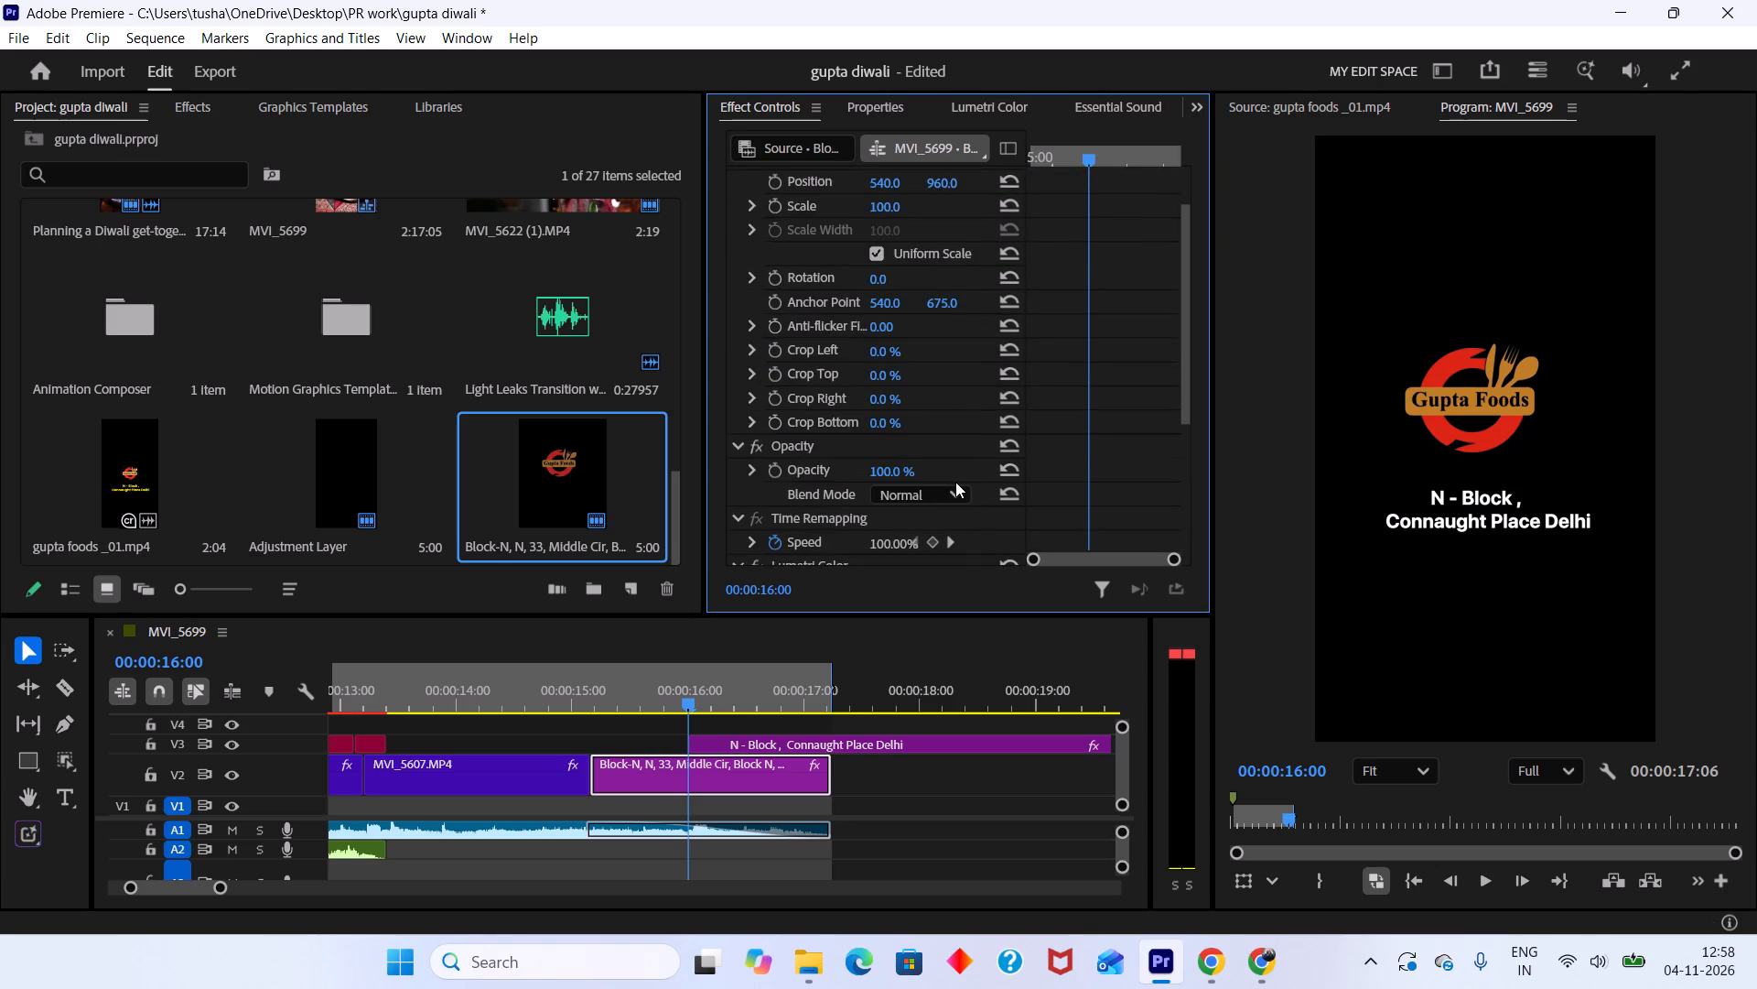
{"action": "scroll", "coordinate": [954, 482], "scroll_direction": "up", "scroll_amount": 5}
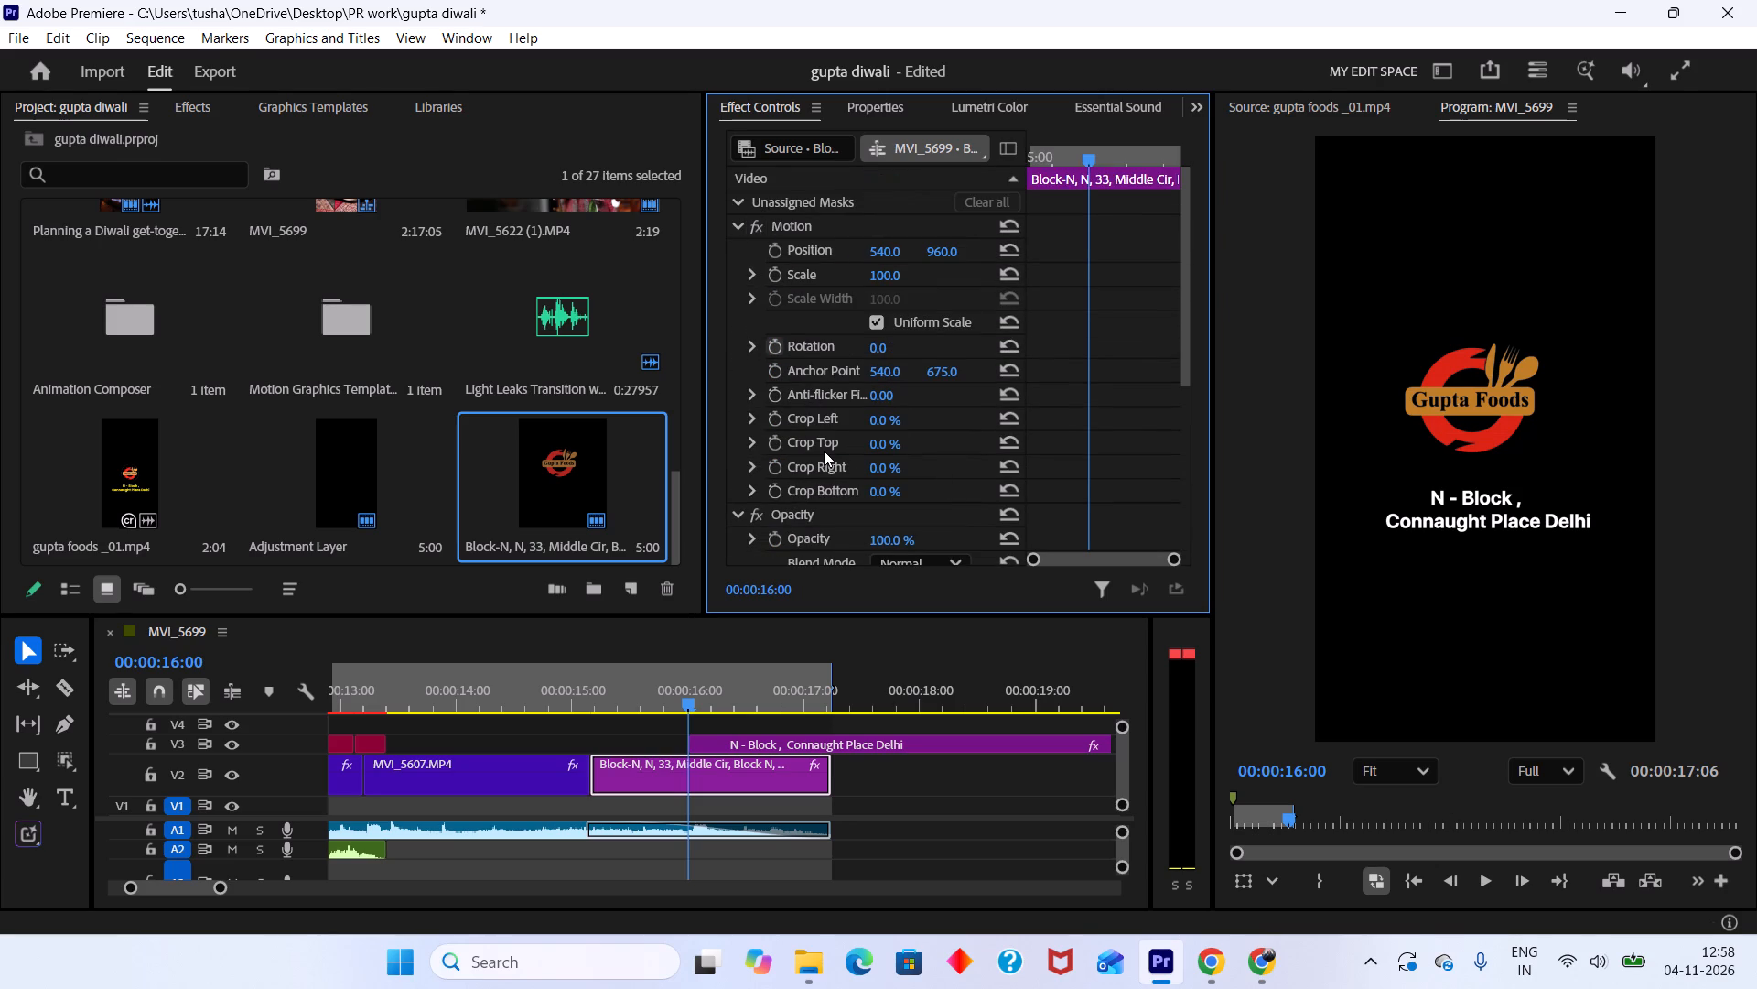
Set the address title clip's horizontal position to 557.
{"action": "left_click", "coordinate": [770, 737]}
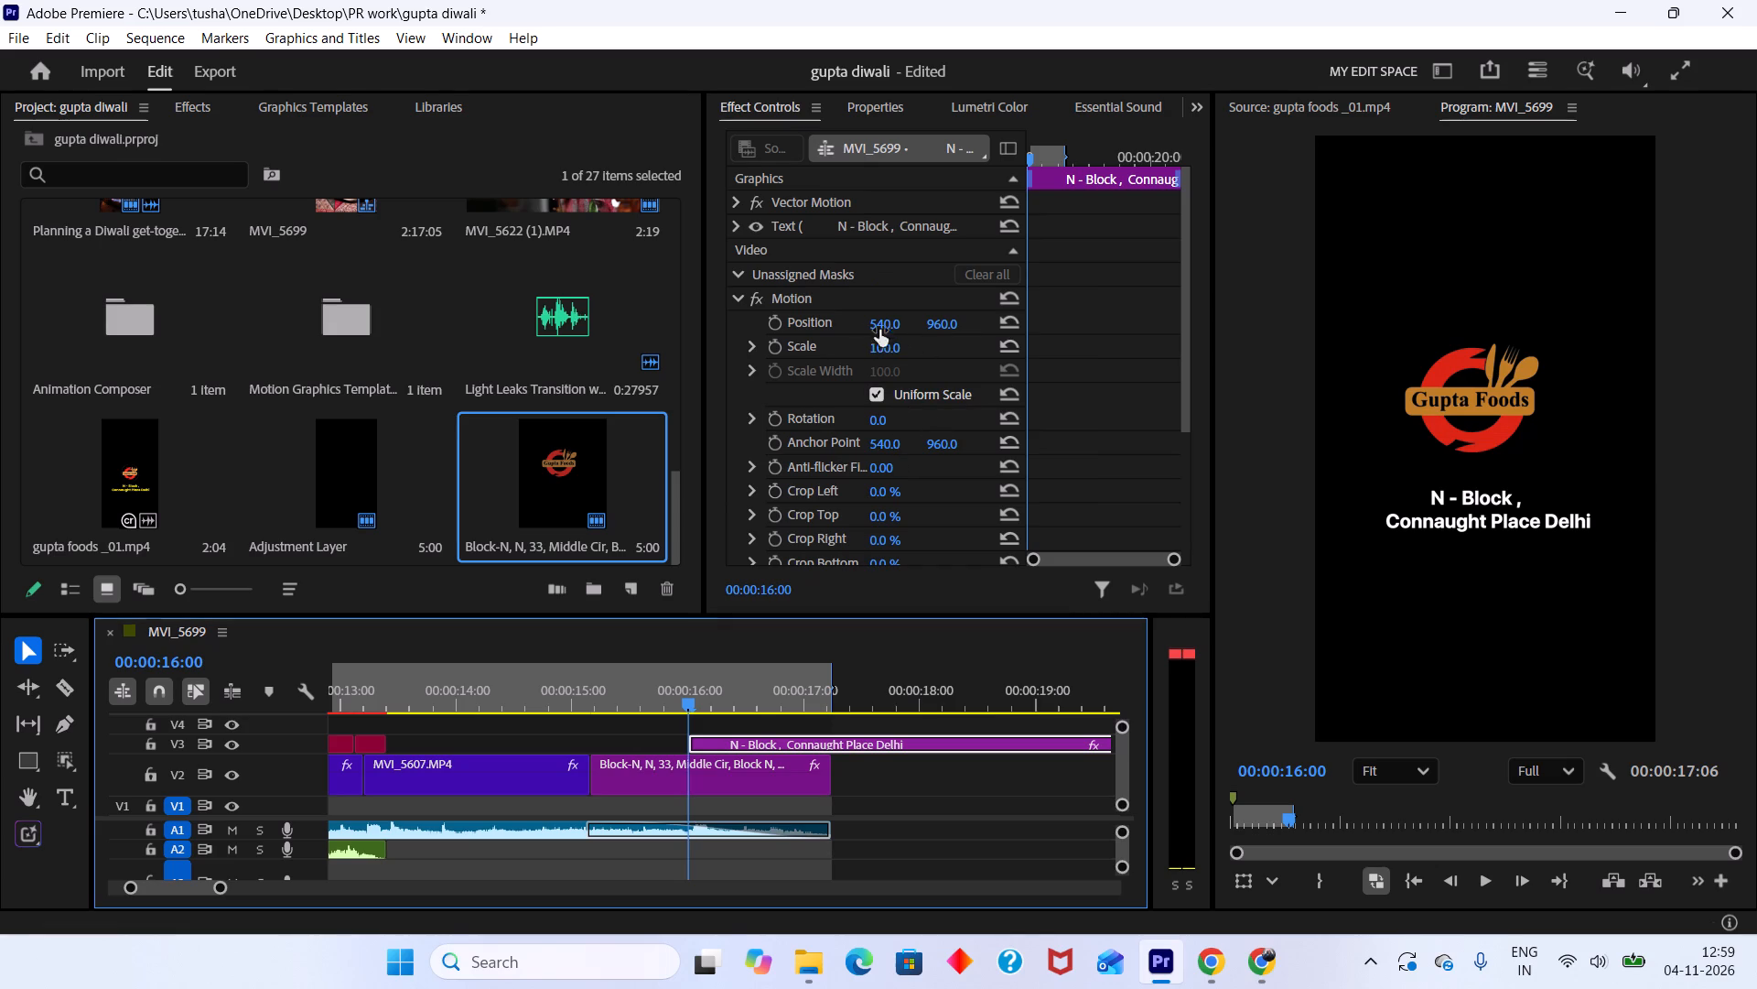
{"action": "left_click_drag", "start_coordinate": [869, 323], "coordinate": [894, 333]}
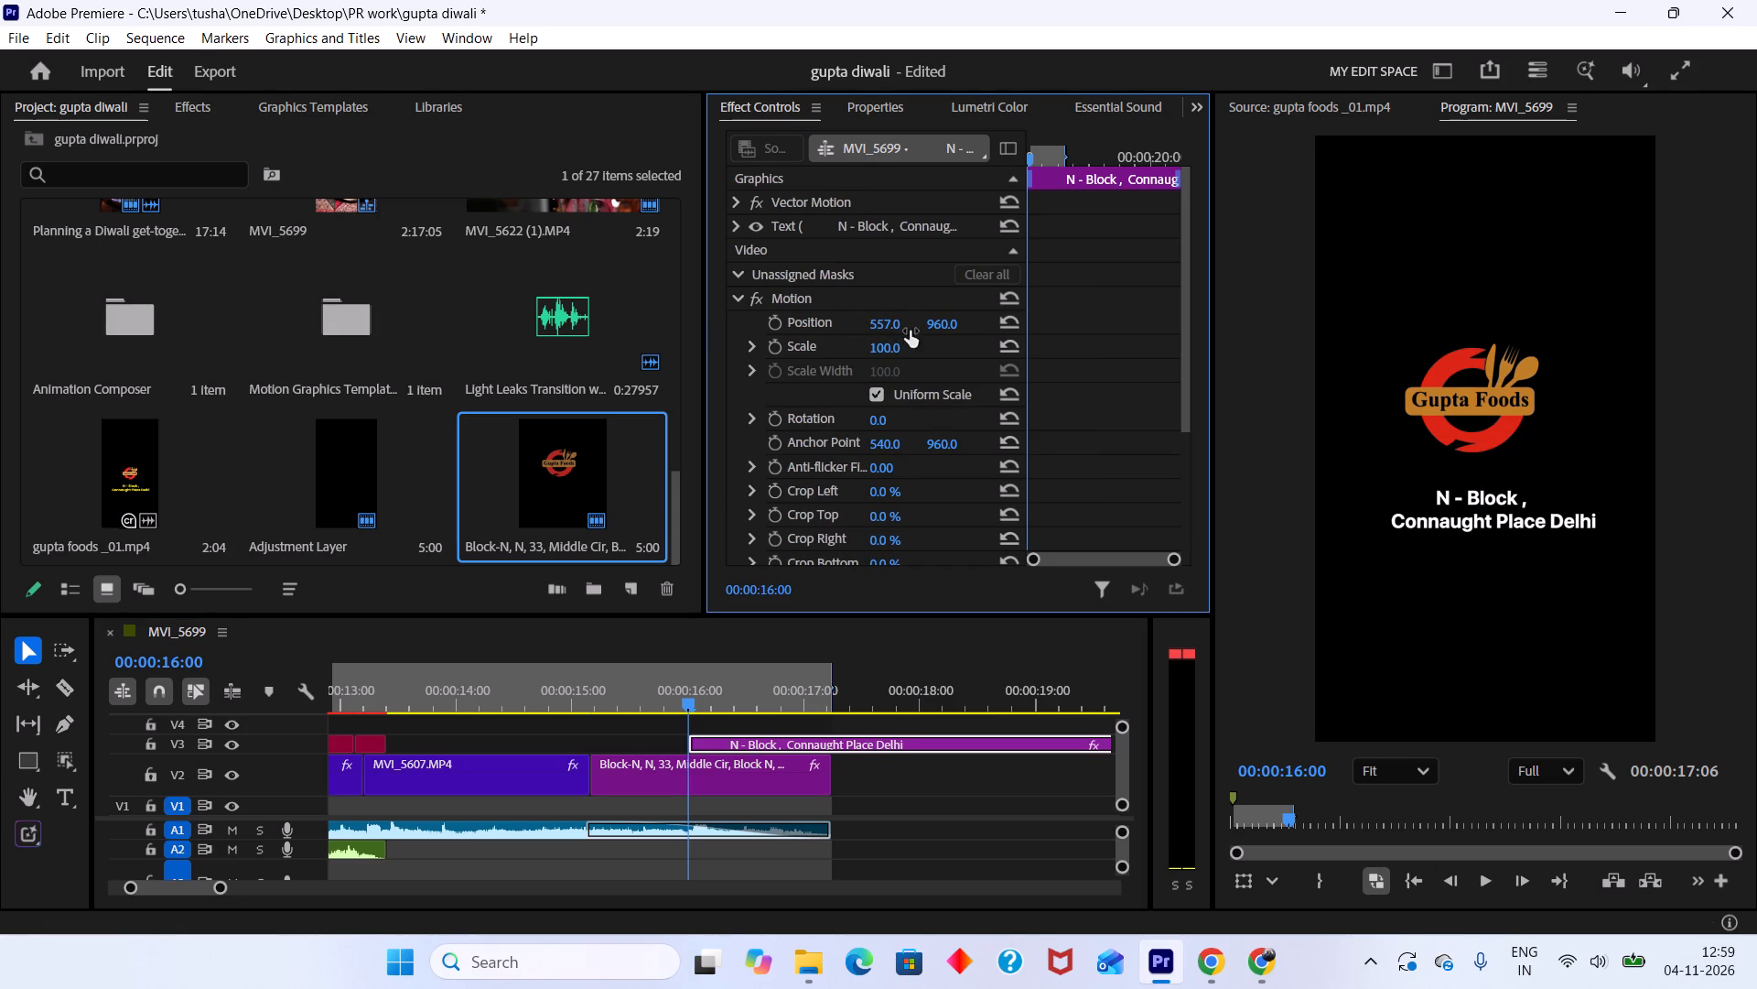
Move the address title clip on V3 earlier so it starts together with the Block-N logo clip.
{"action": "left_click", "coordinate": [752, 769]}
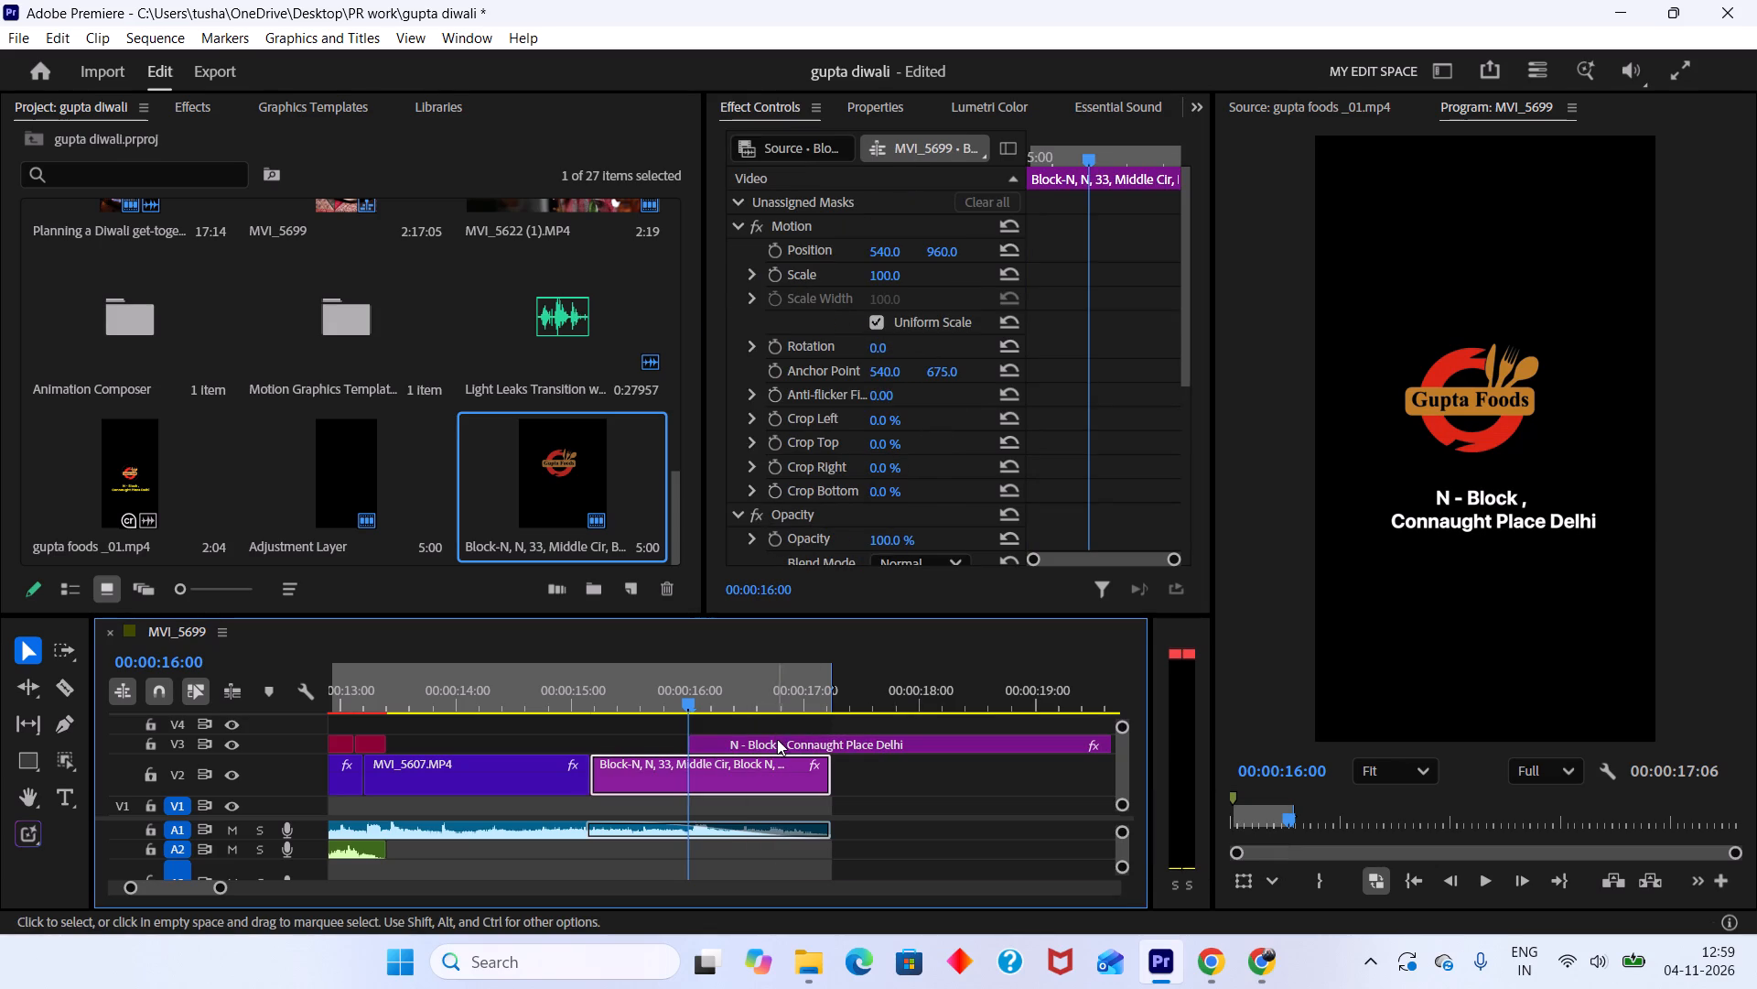
{"action": "left_click_drag", "start_coordinate": [778, 740], "coordinate": [704, 751]}
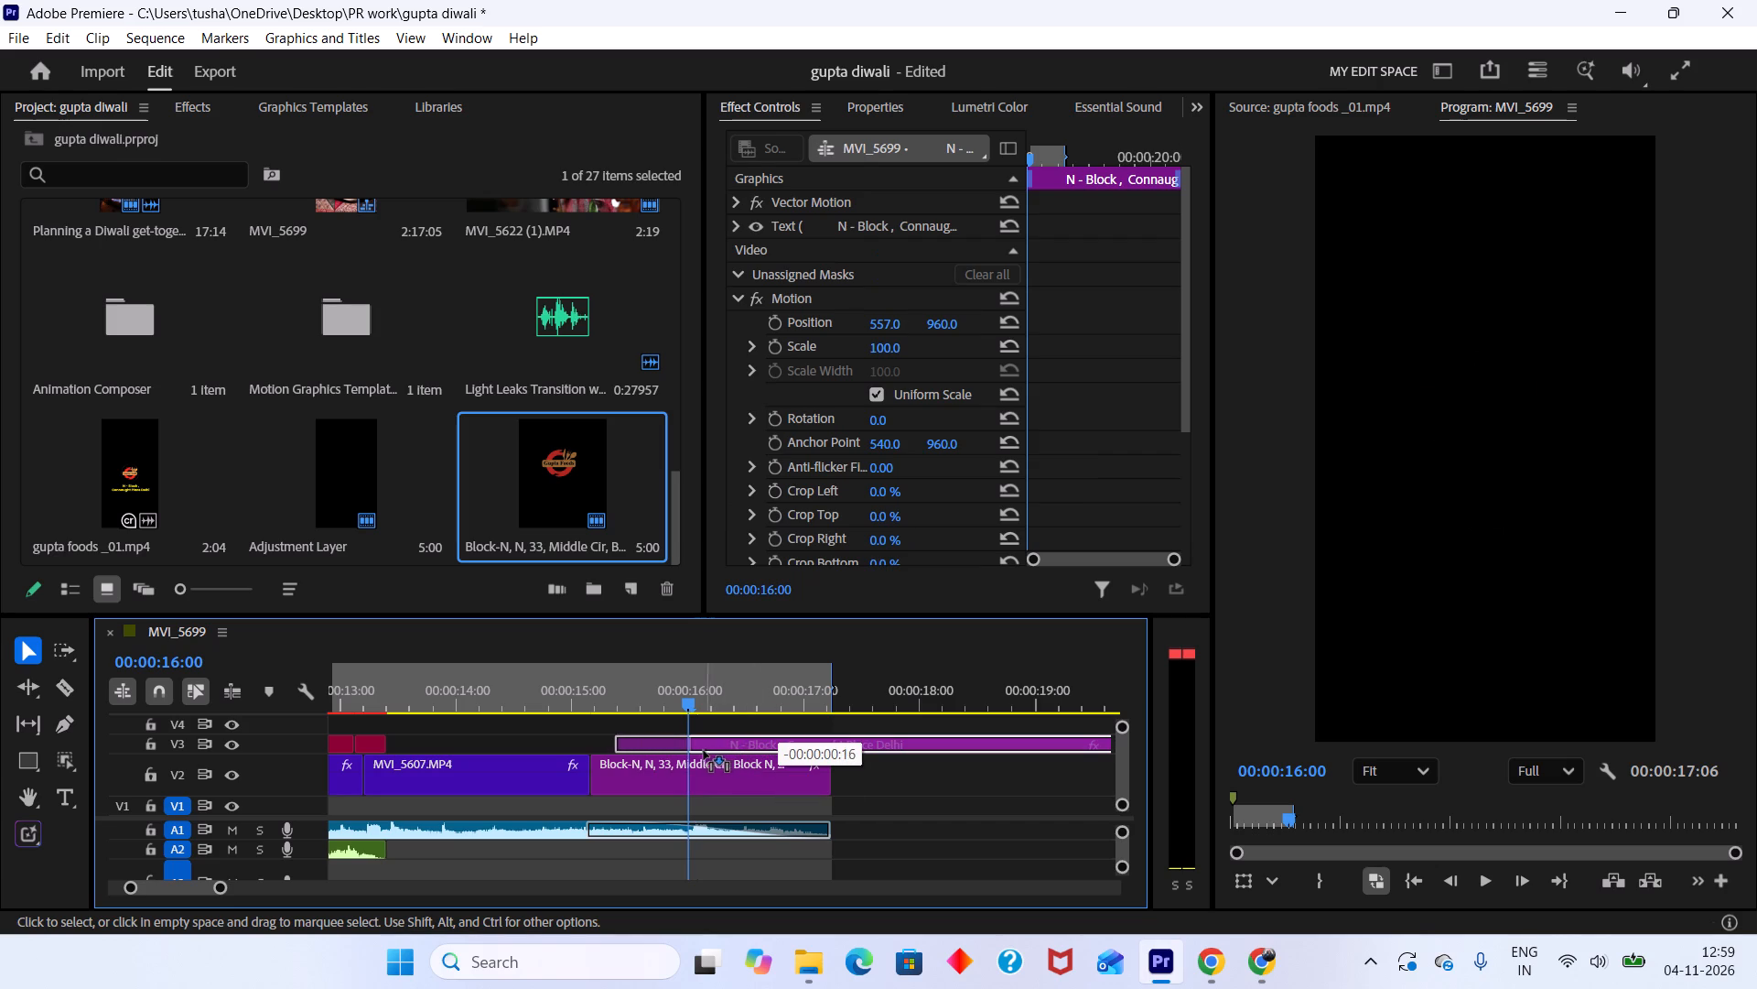
{"action": "left_click_drag", "start_coordinate": [704, 751], "coordinate": [686, 753]}
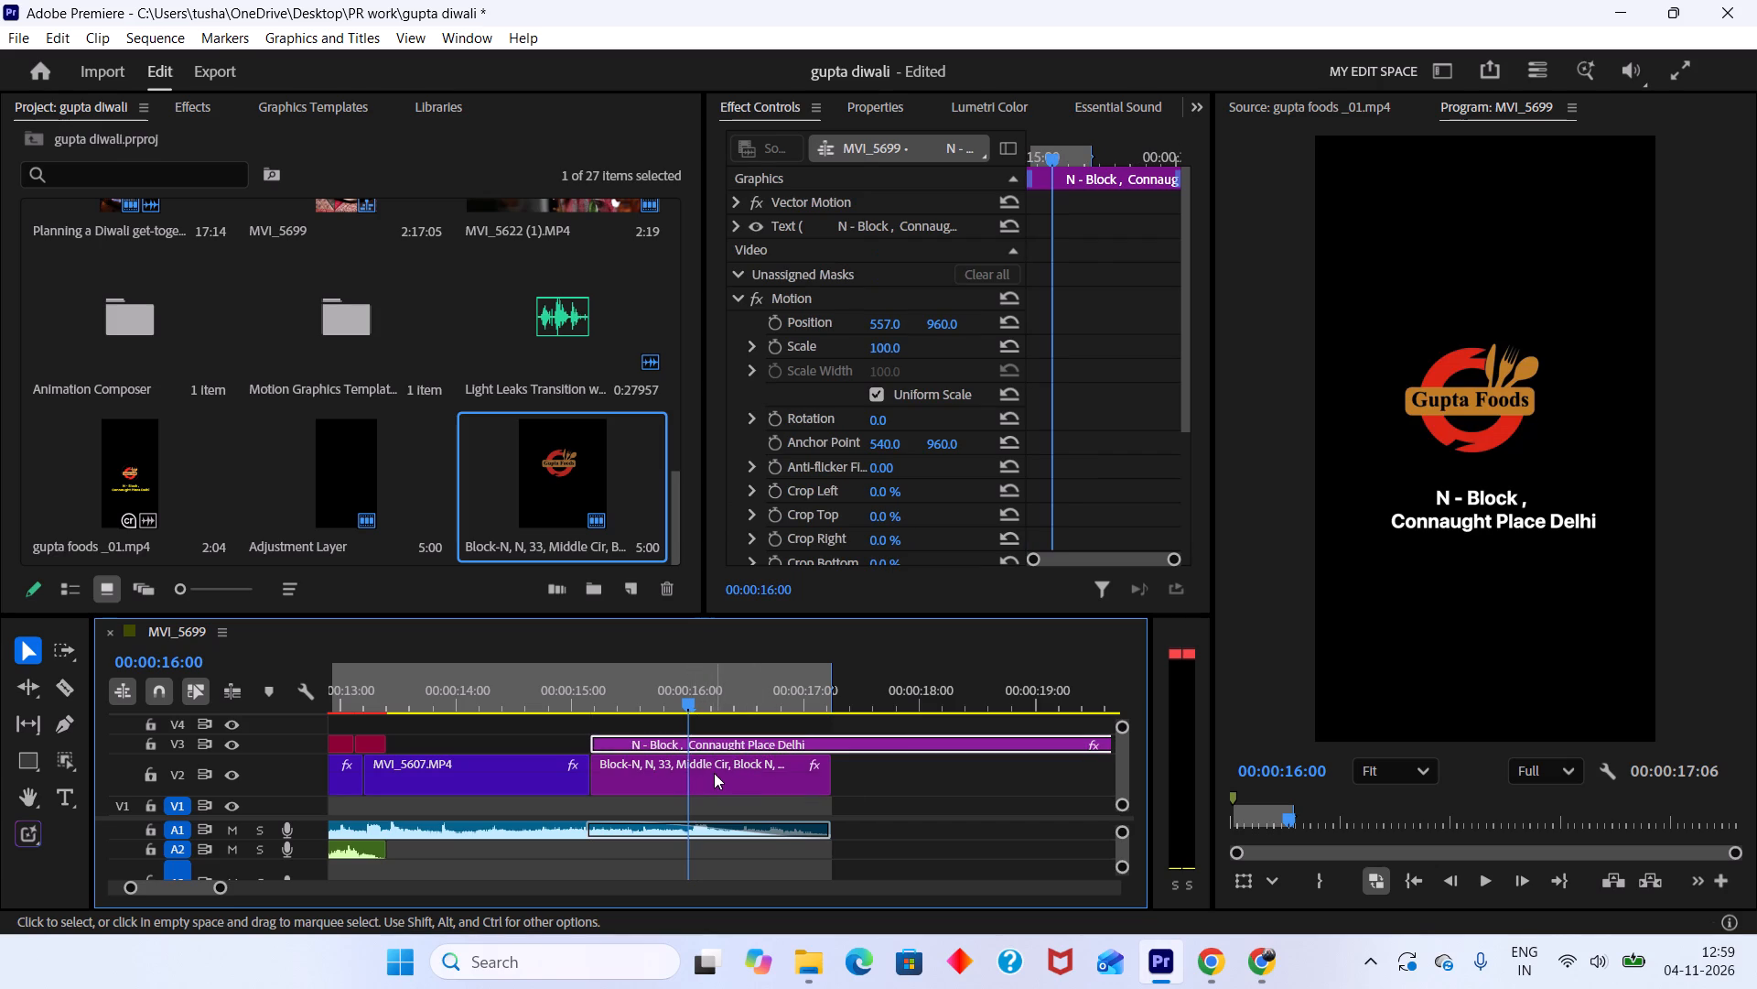
Set the Block-N logo clip's scale to 112 and its position to 589, 1004.
{"action": "left_click", "coordinate": [714, 773]}
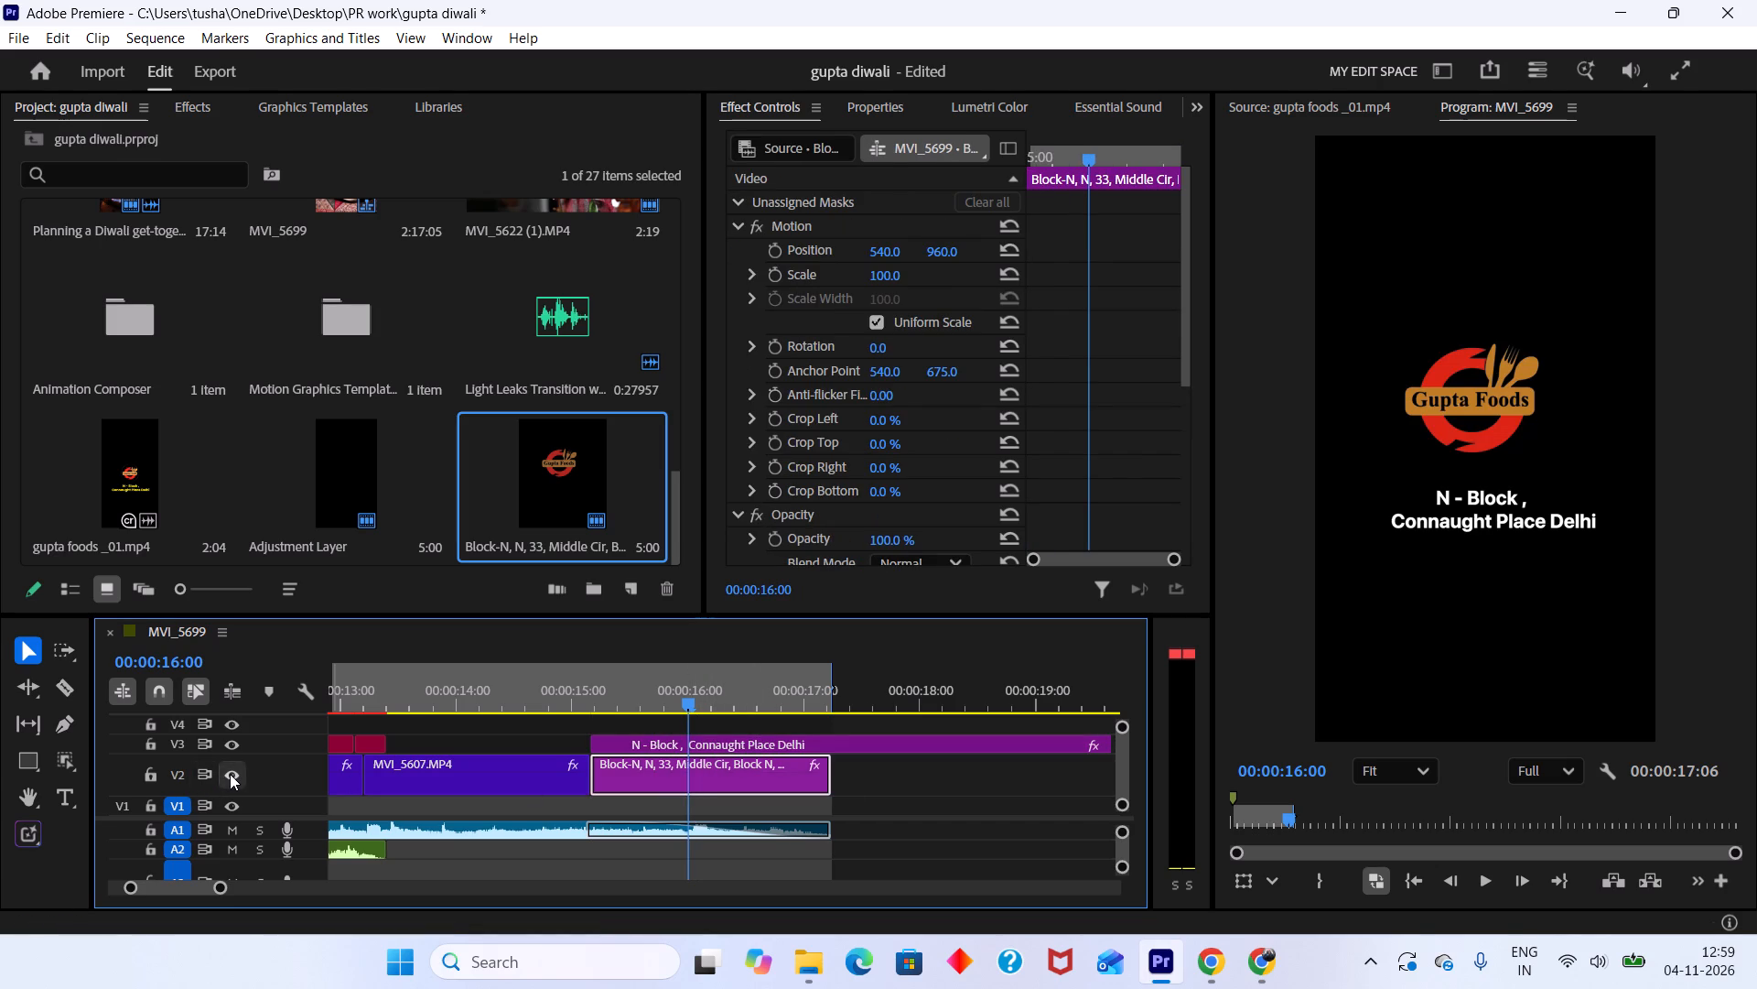
{"action": "left_click", "coordinate": [230, 774]}
{"action": "left_click", "coordinate": [230, 774]}
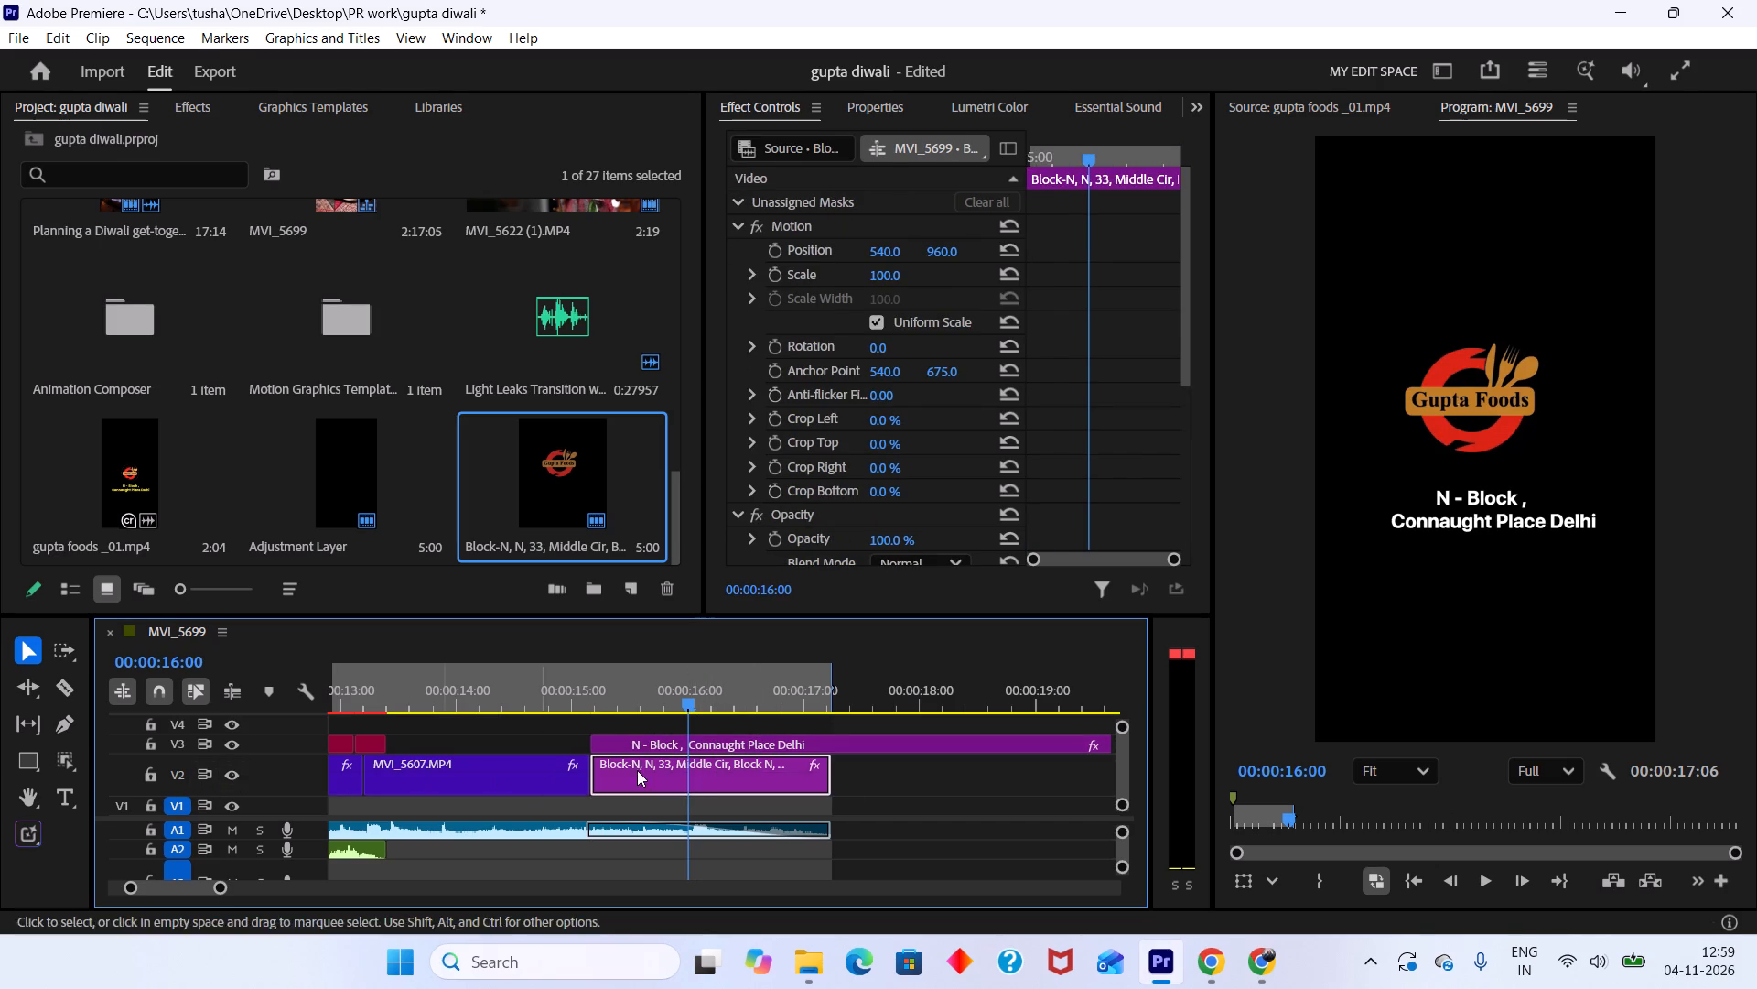
{"action": "left_click_drag", "start_coordinate": [882, 277], "coordinate": [908, 280]}
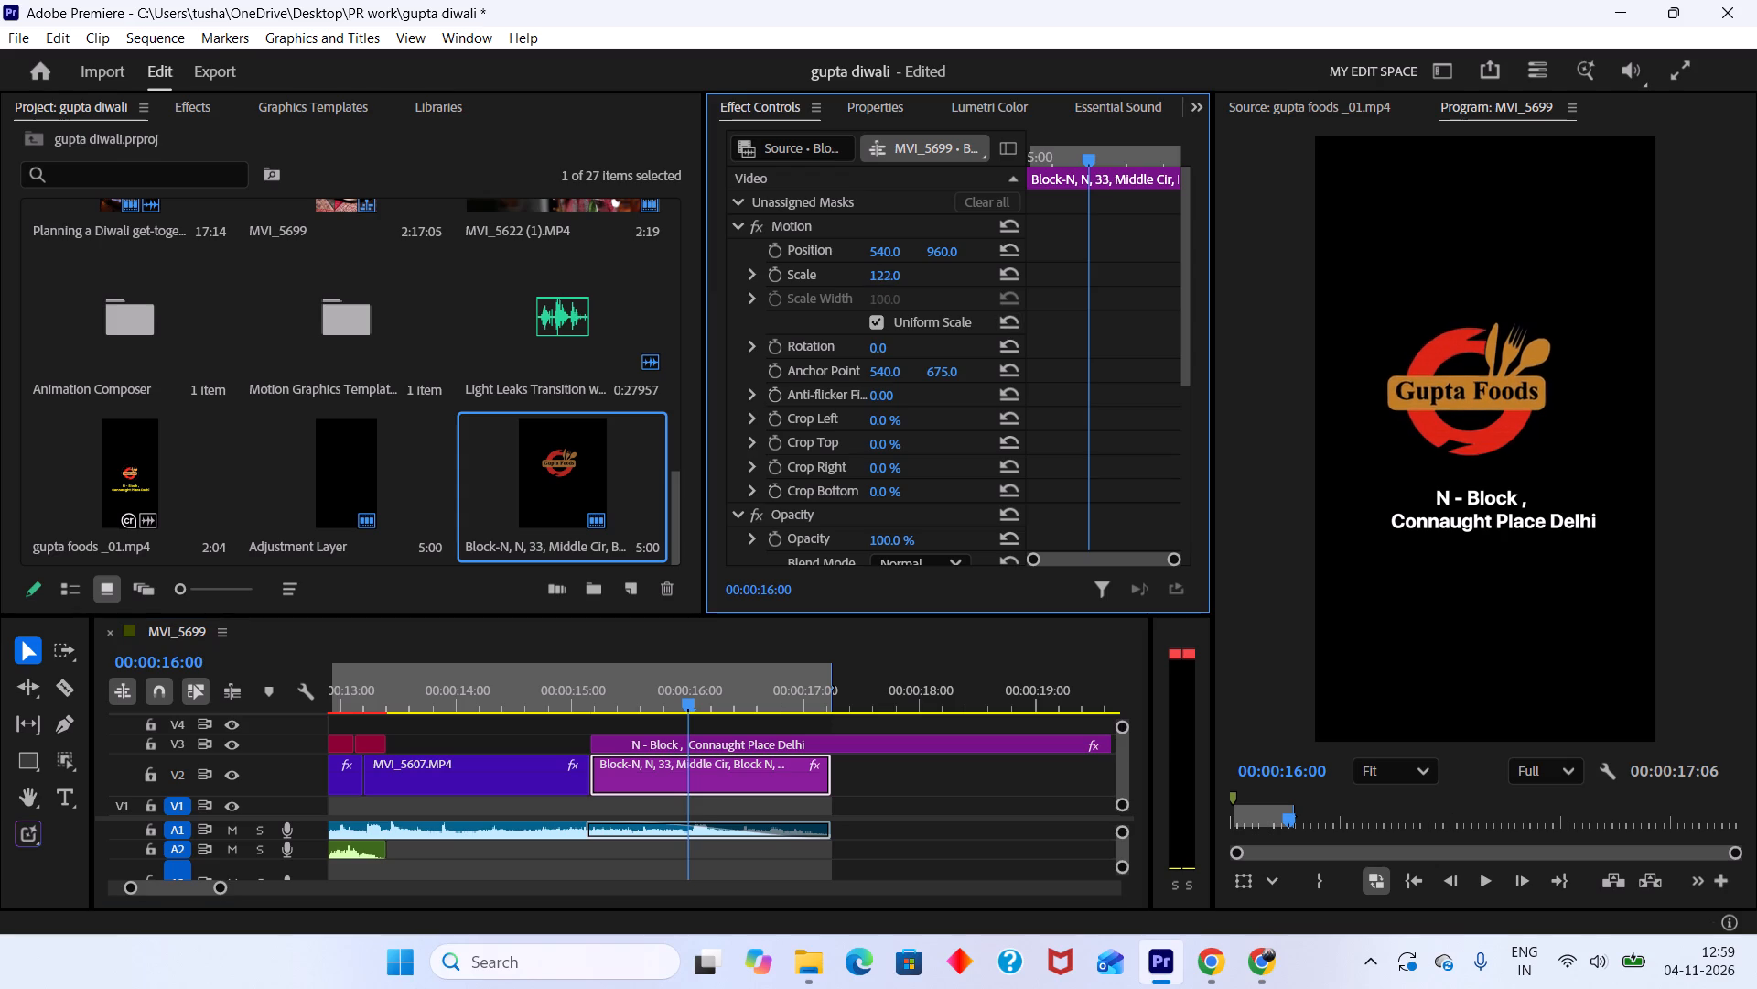
{"action": "left_click_drag", "start_coordinate": [908, 280], "coordinate": [894, 278]}
{"action": "left_click_drag", "start_coordinate": [889, 251], "coordinate": [953, 252]}
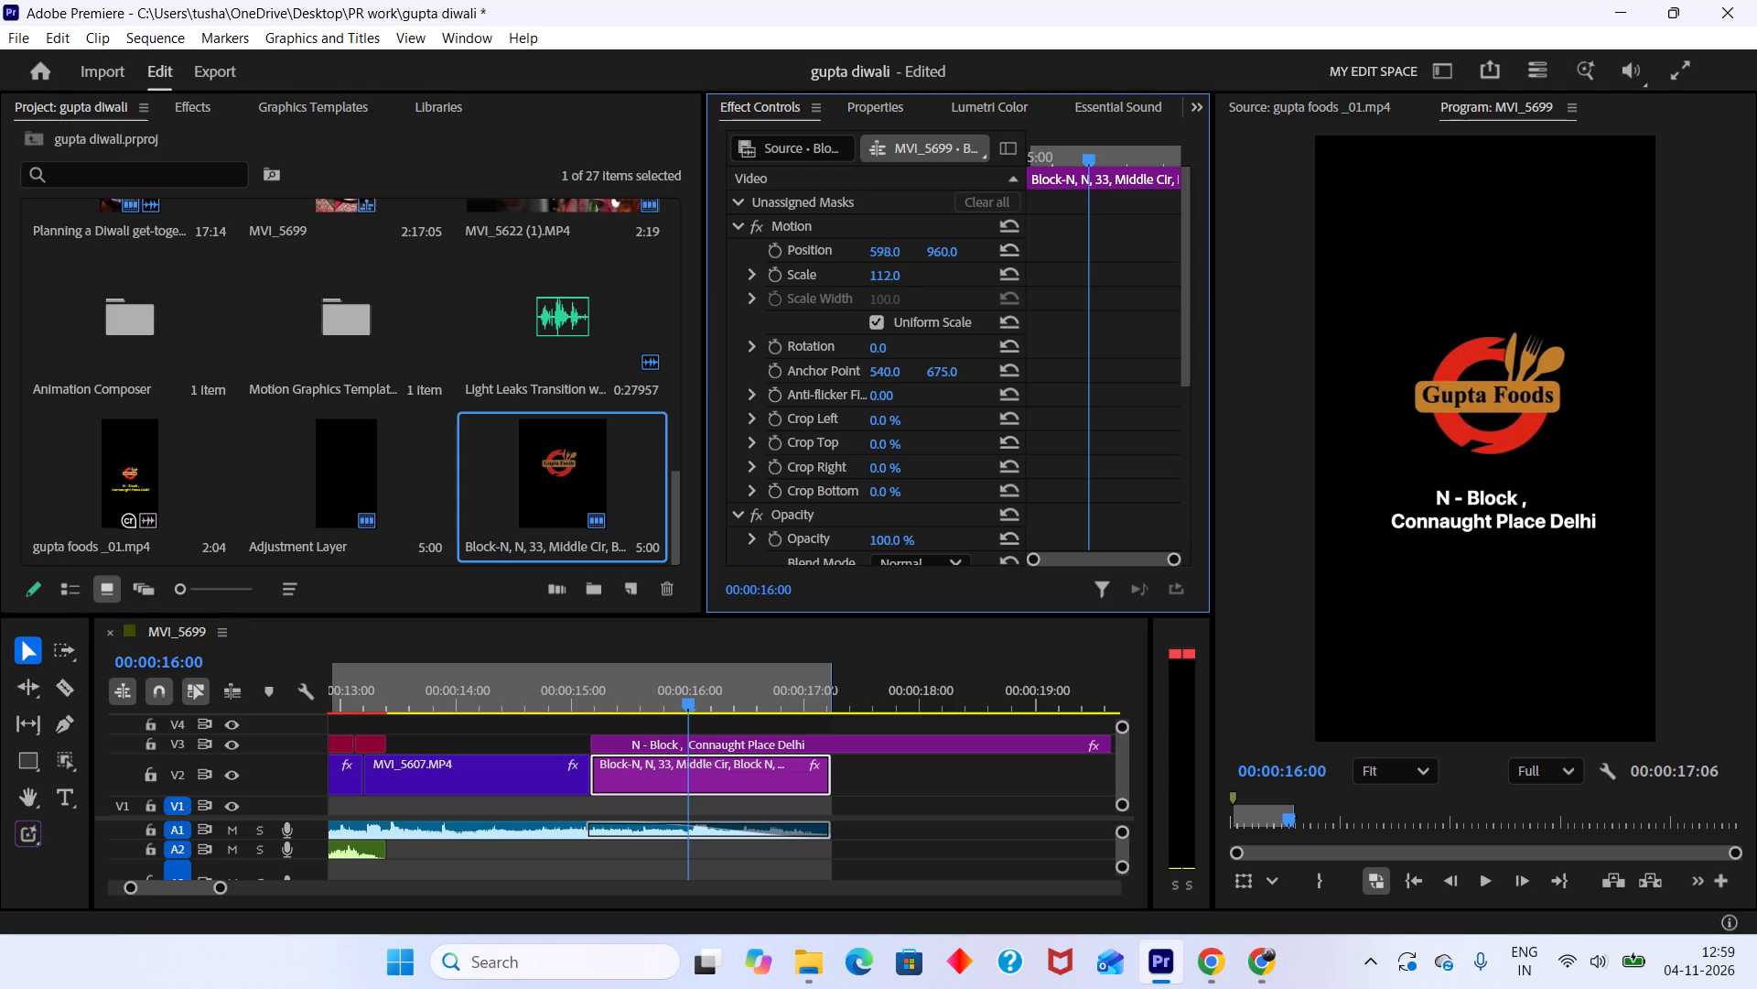
{"action": "left_click_drag", "start_coordinate": [953, 252], "coordinate": [945, 252]}
{"action": "left_click_drag", "start_coordinate": [939, 248], "coordinate": [989, 250]}
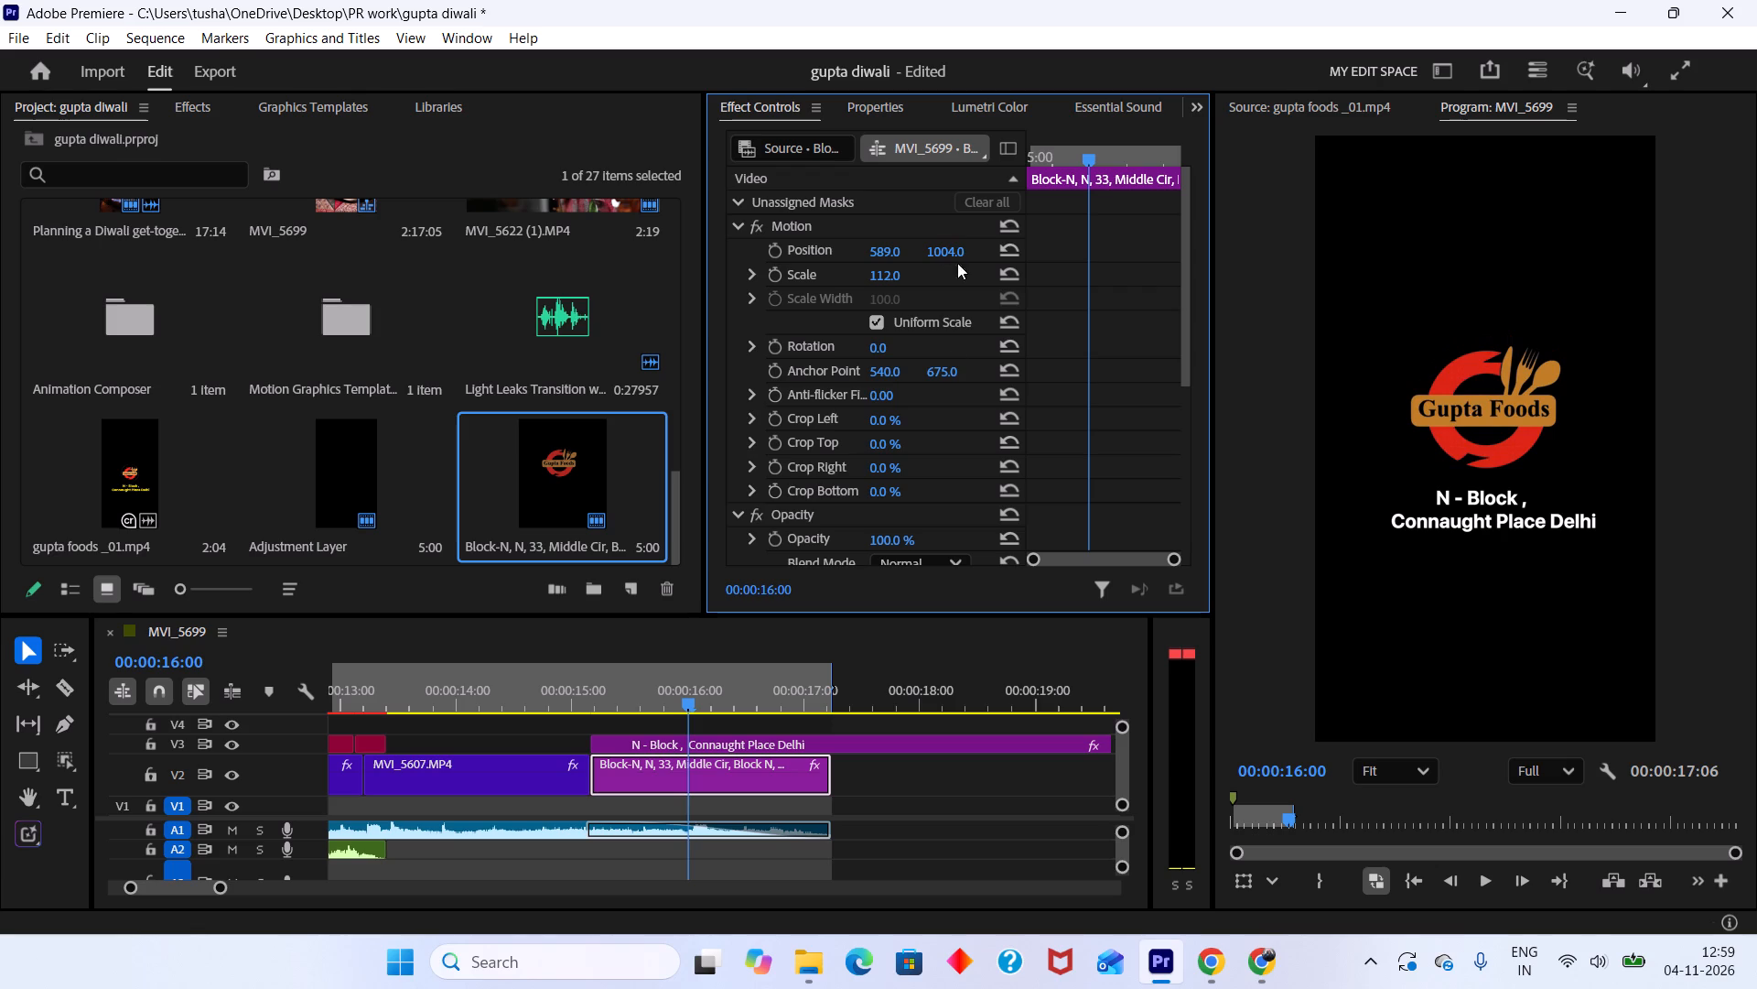
Cut off the address title clip's excess on V3, trim its end to match the Block-N logo clip, and save the project.
{"action": "left_click", "coordinate": [762, 743]}
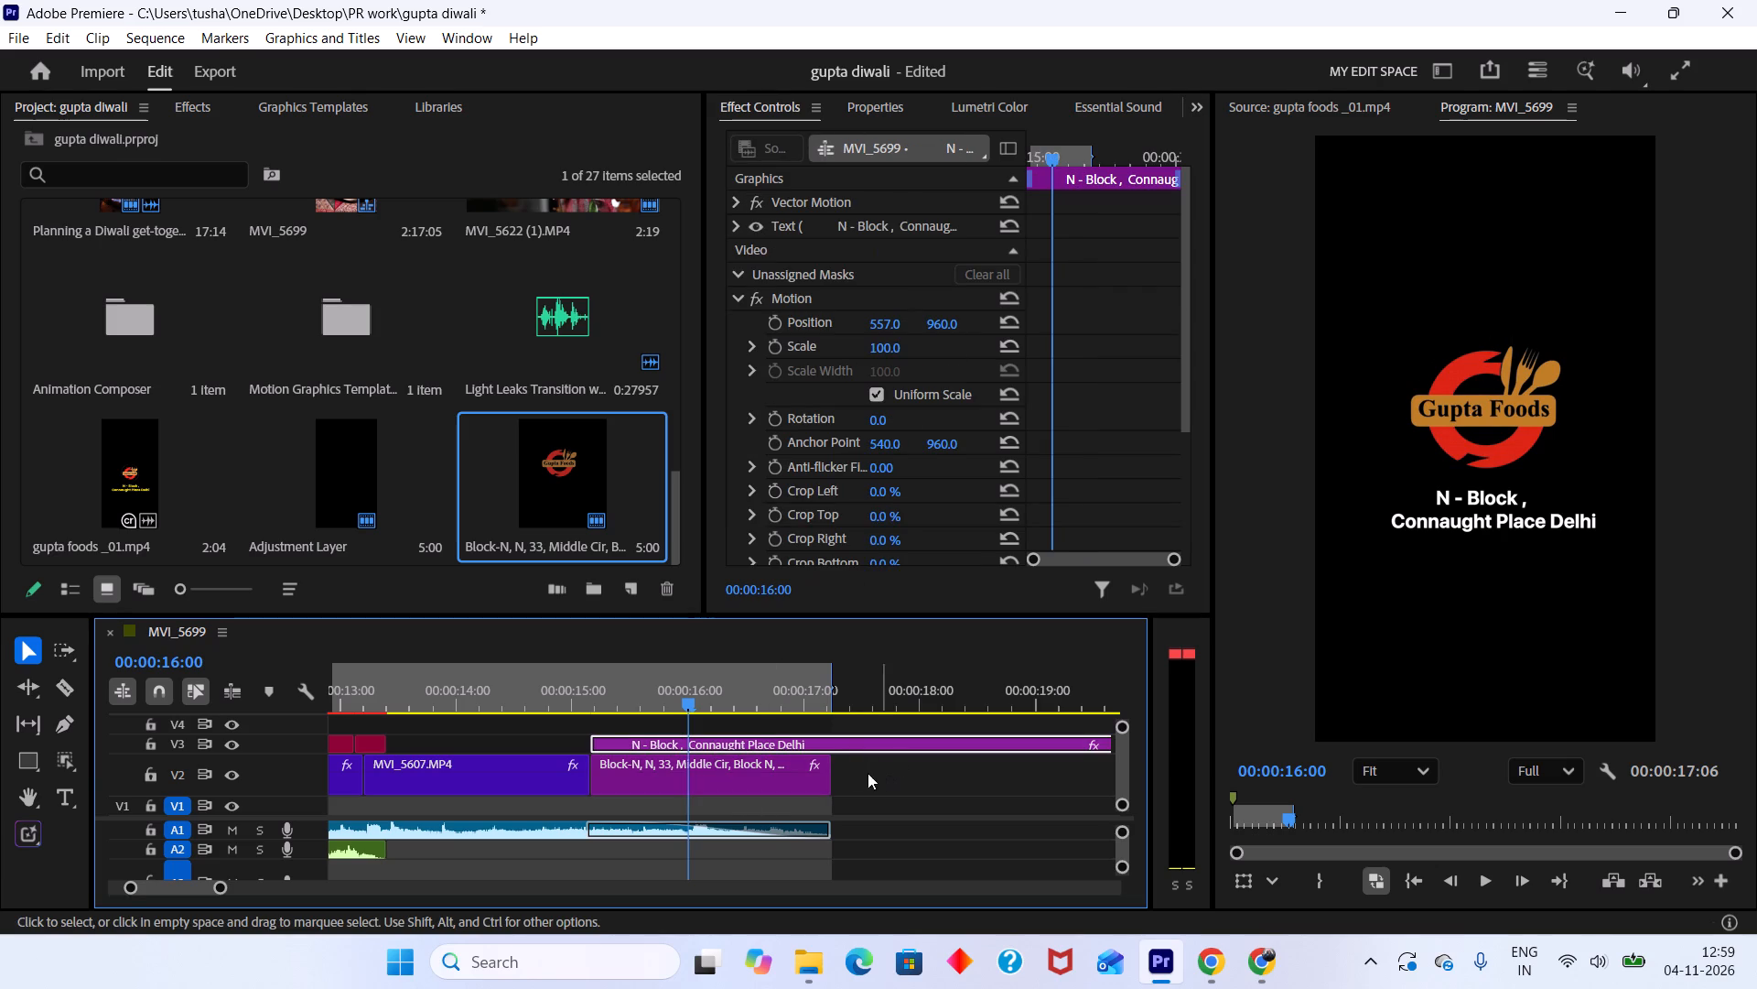
{"action": "left_click_drag", "start_coordinate": [842, 696], "coordinate": [853, 697]}
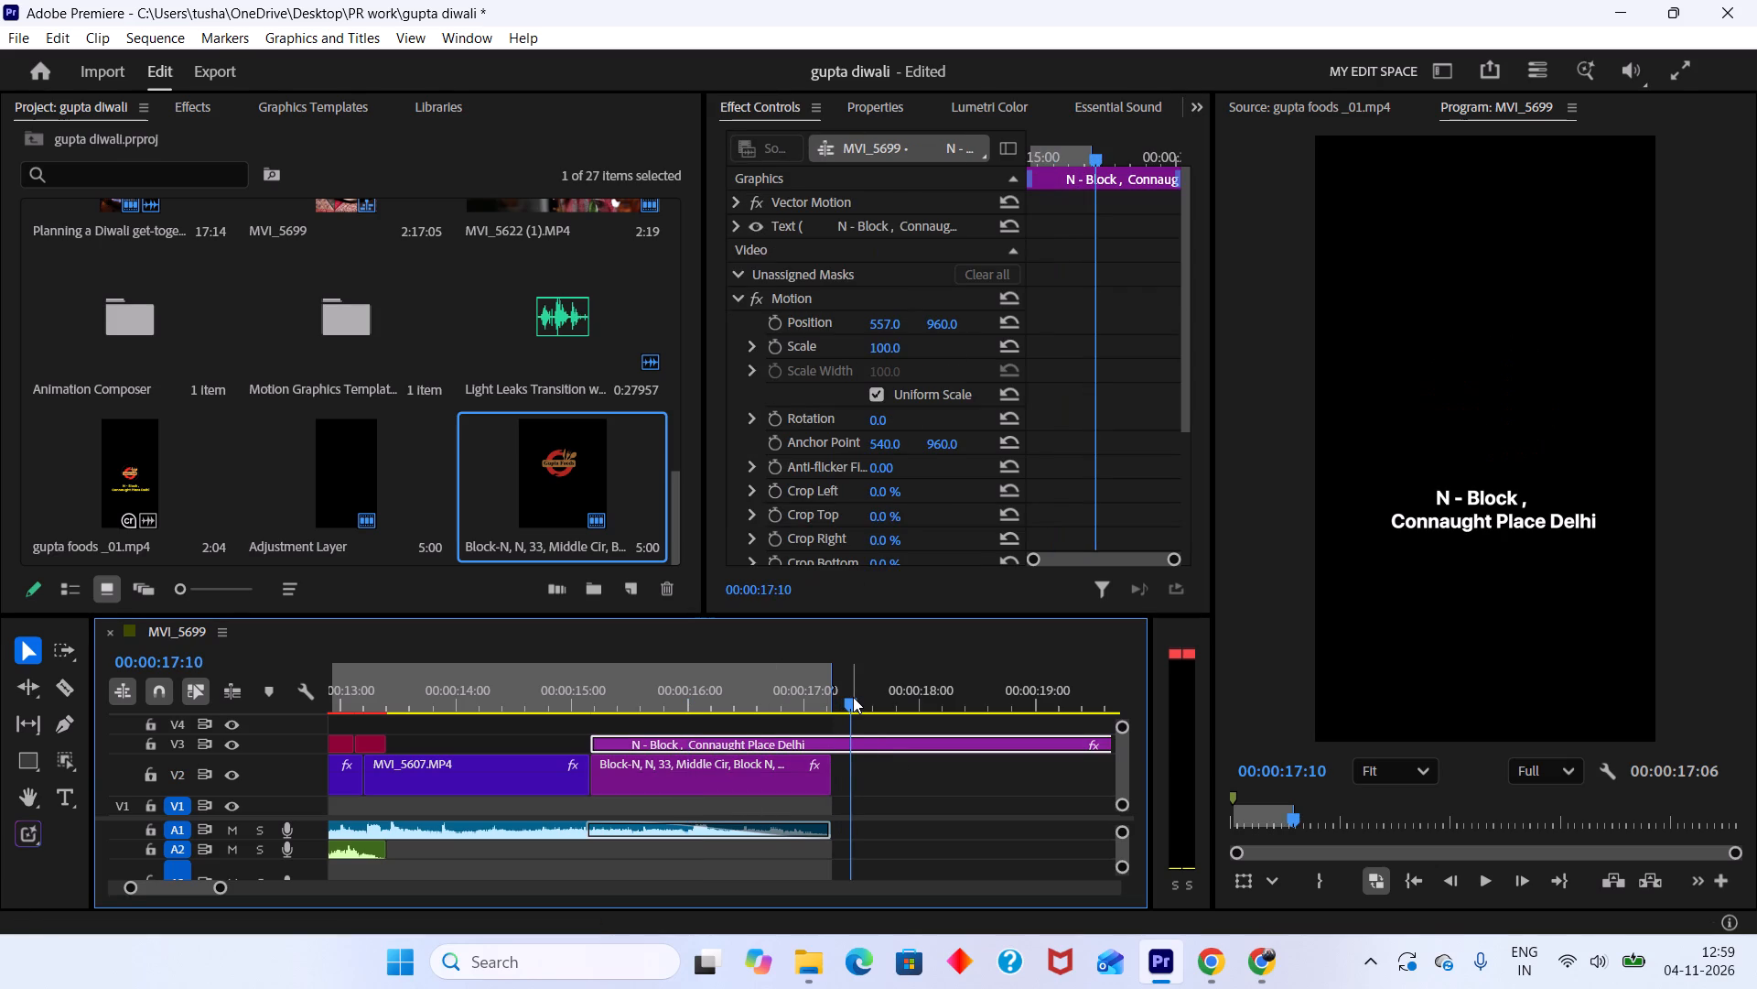
{"action": "key", "text": "c"}
{"action": "left_click", "coordinate": [861, 745]}
{"action": "key", "text": "v"}
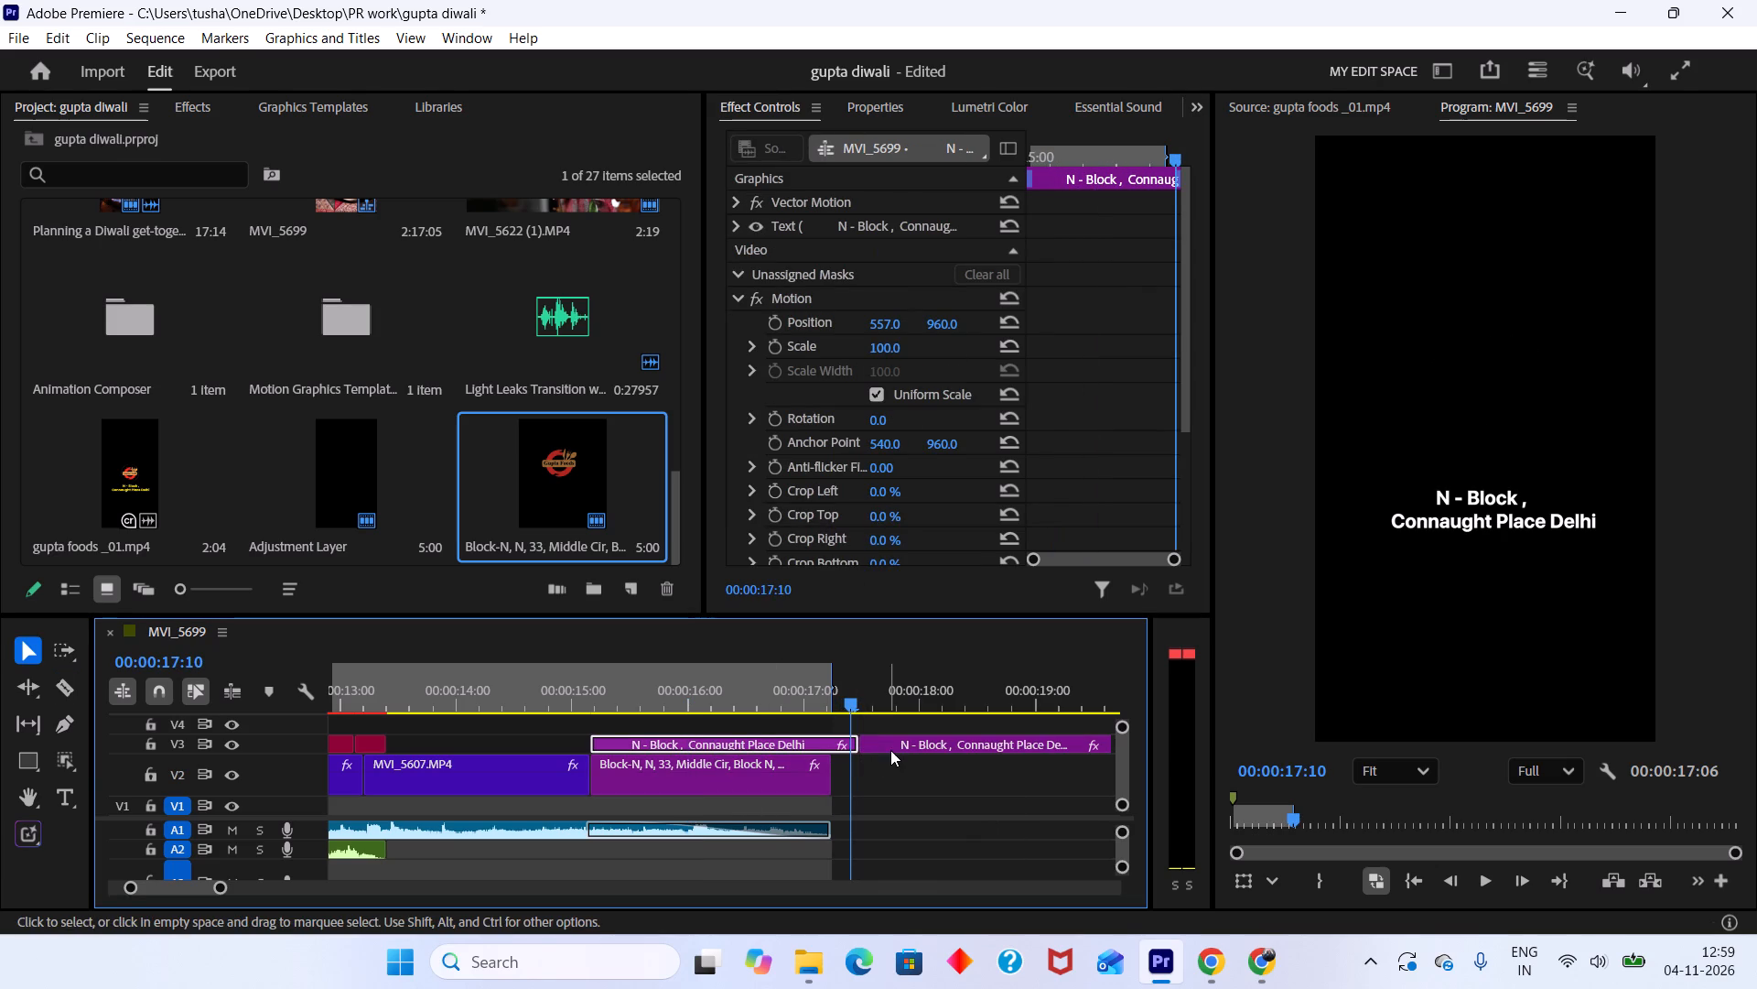
{"action": "left_click", "coordinate": [891, 750]}
{"action": "key", "text": "Delete"}
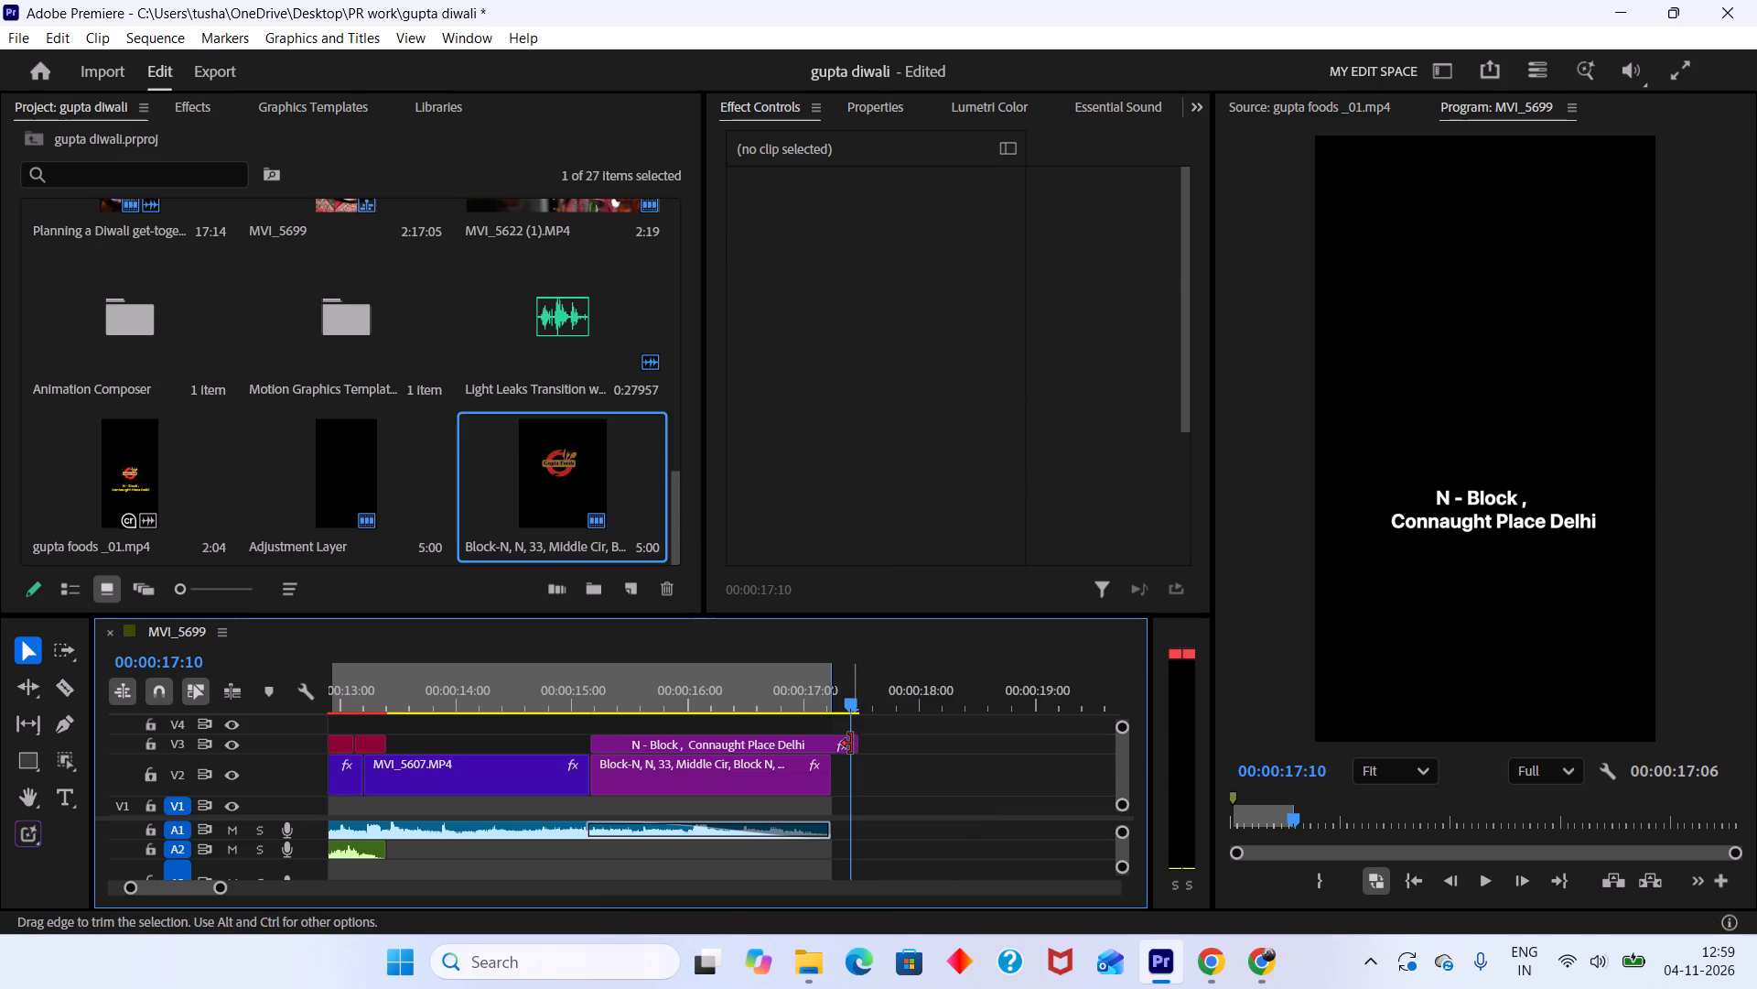
{"action": "left_click_drag", "start_coordinate": [851, 744], "coordinate": [825, 732]}
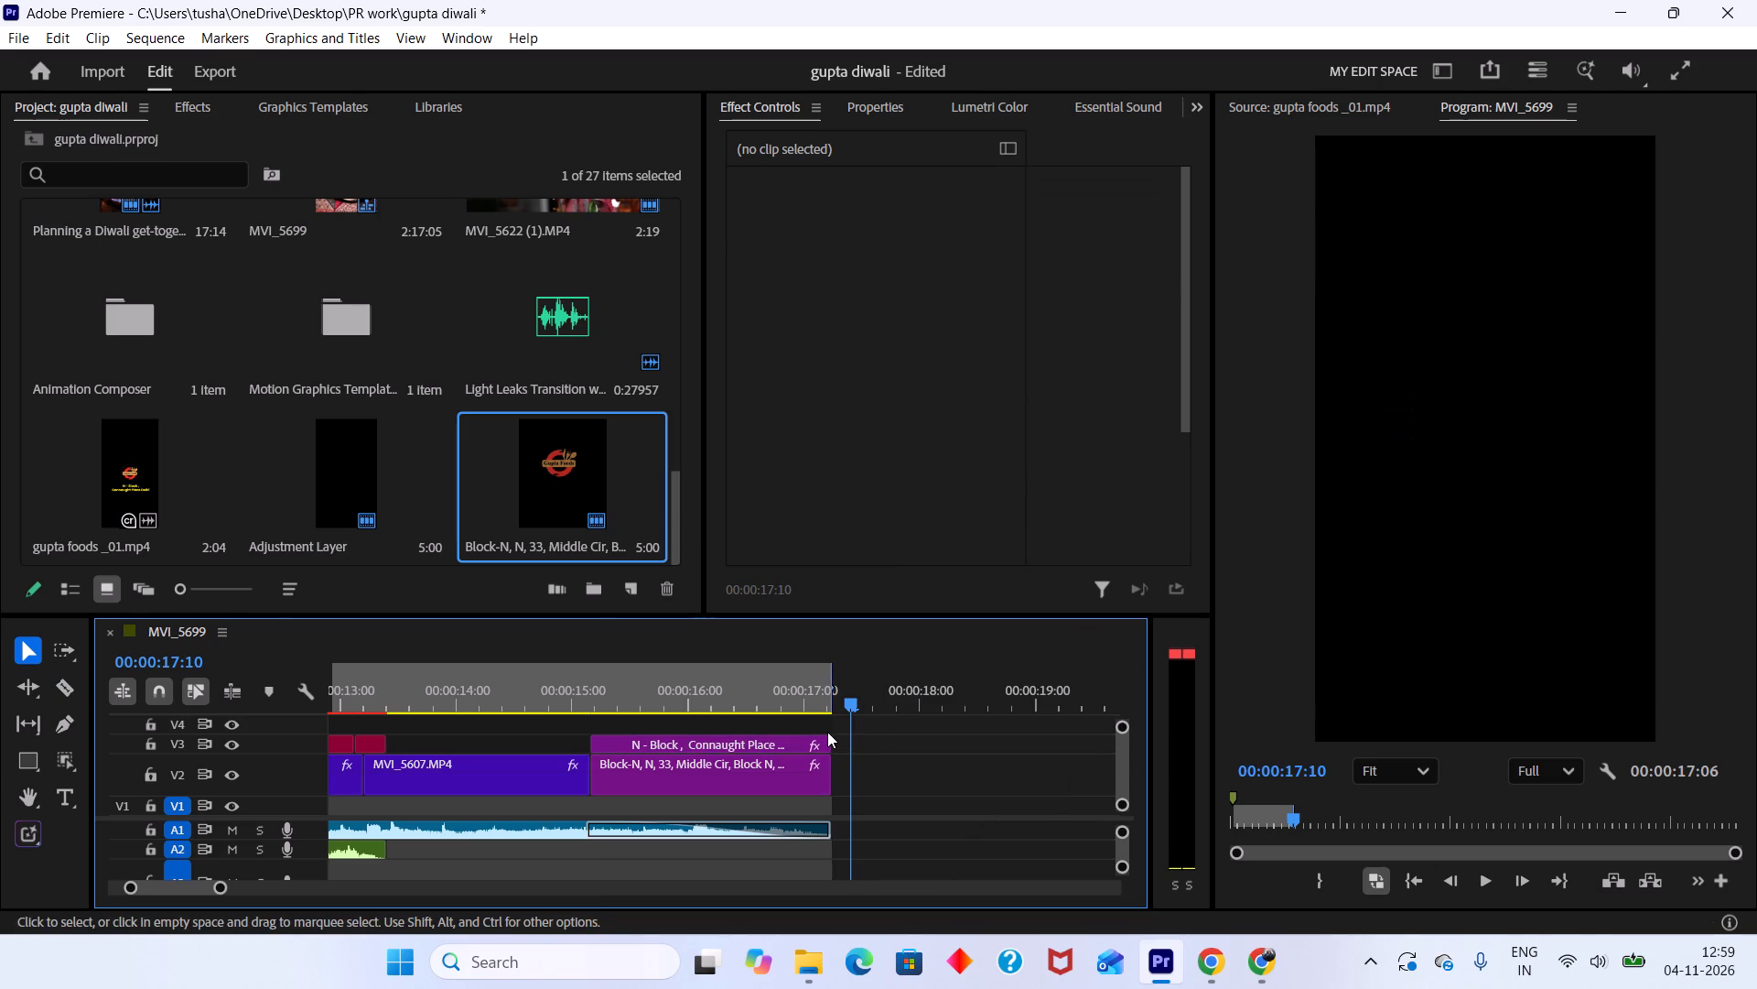
{"action": "key", "text": "ctrl+s"}
Make the "Connaught Place Delhi" line of the address title italic.
{"action": "left_click_drag", "start_coordinate": [766, 696], "coordinate": [659, 670]}
{"action": "left_click", "coordinate": [704, 786]}
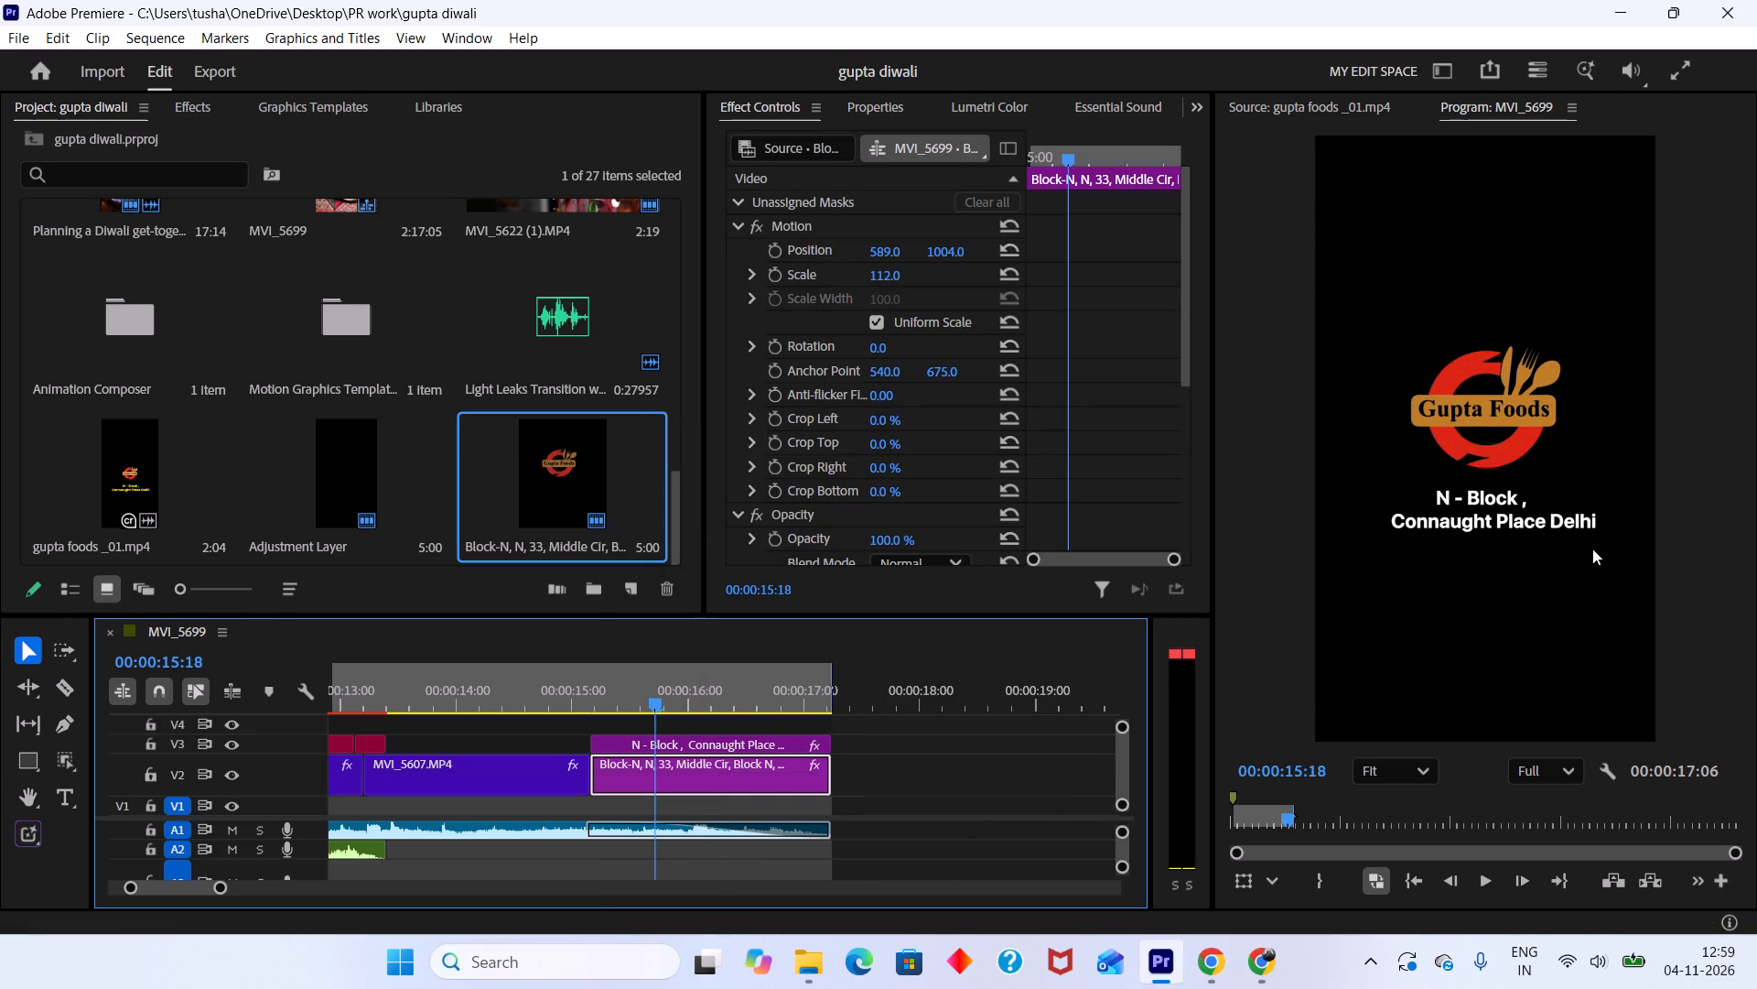
{"action": "left_click", "coordinate": [1399, 527]}
{"action": "double_click", "coordinate": [1395, 525]}
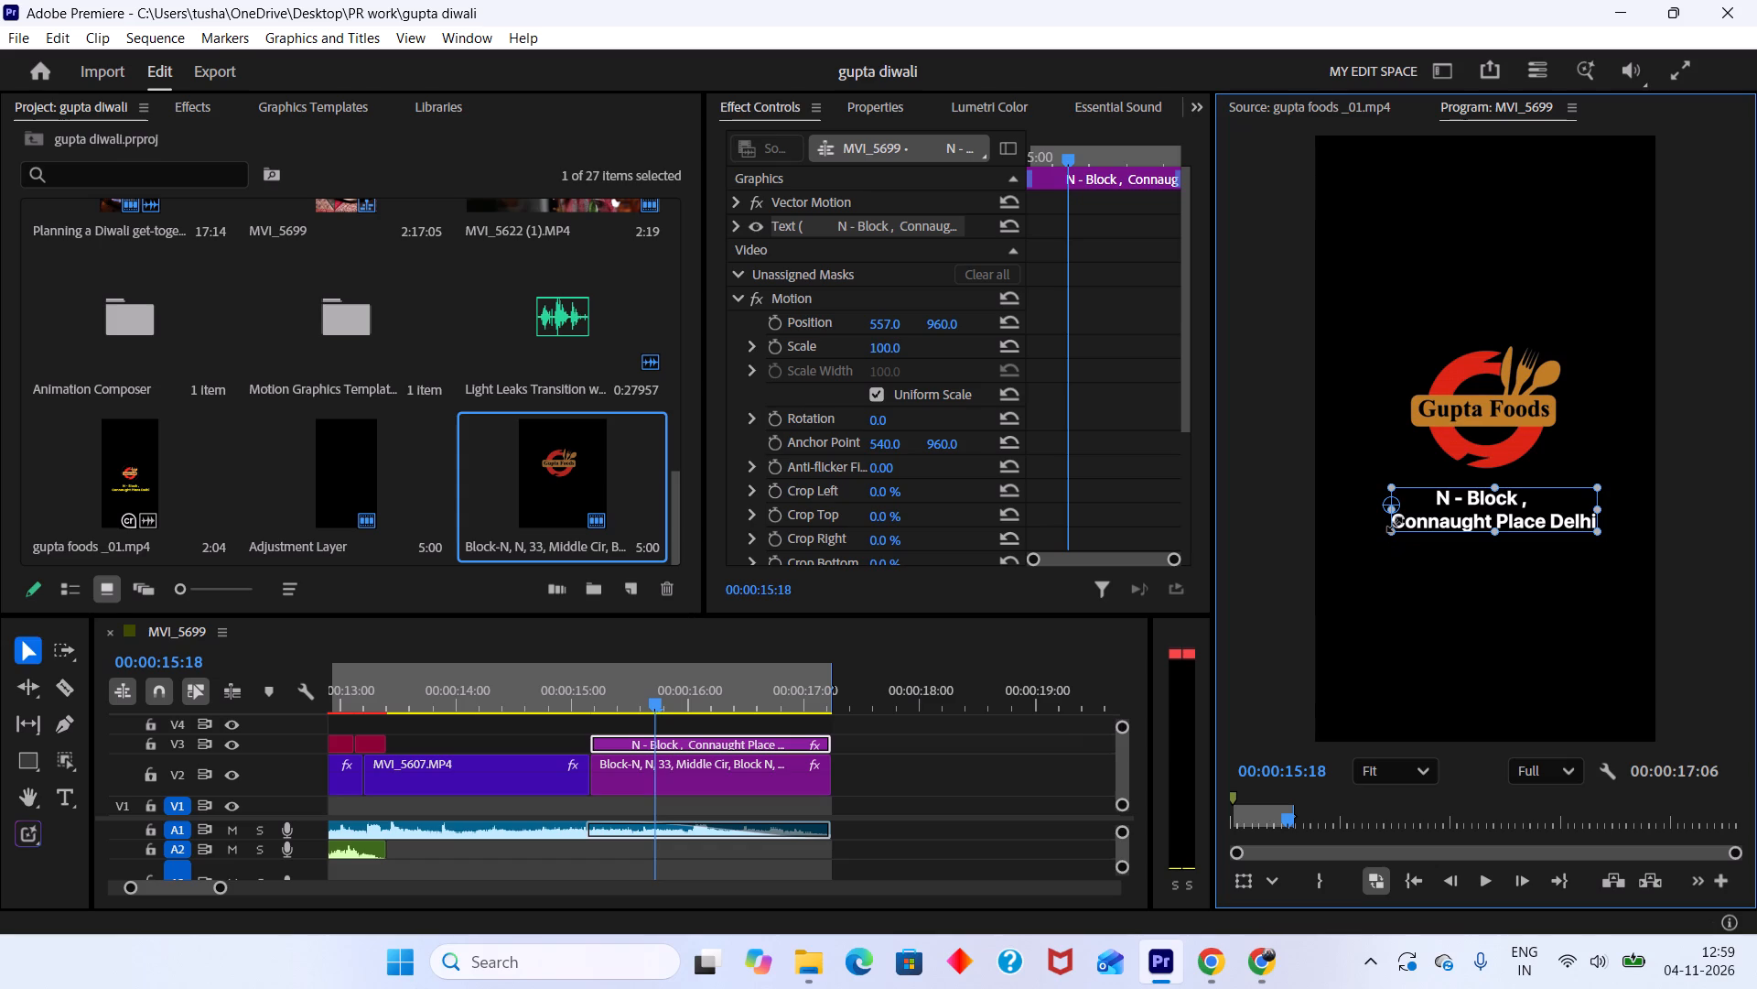
{"action": "left_click_drag", "start_coordinate": [1396, 524], "coordinate": [1582, 535]}
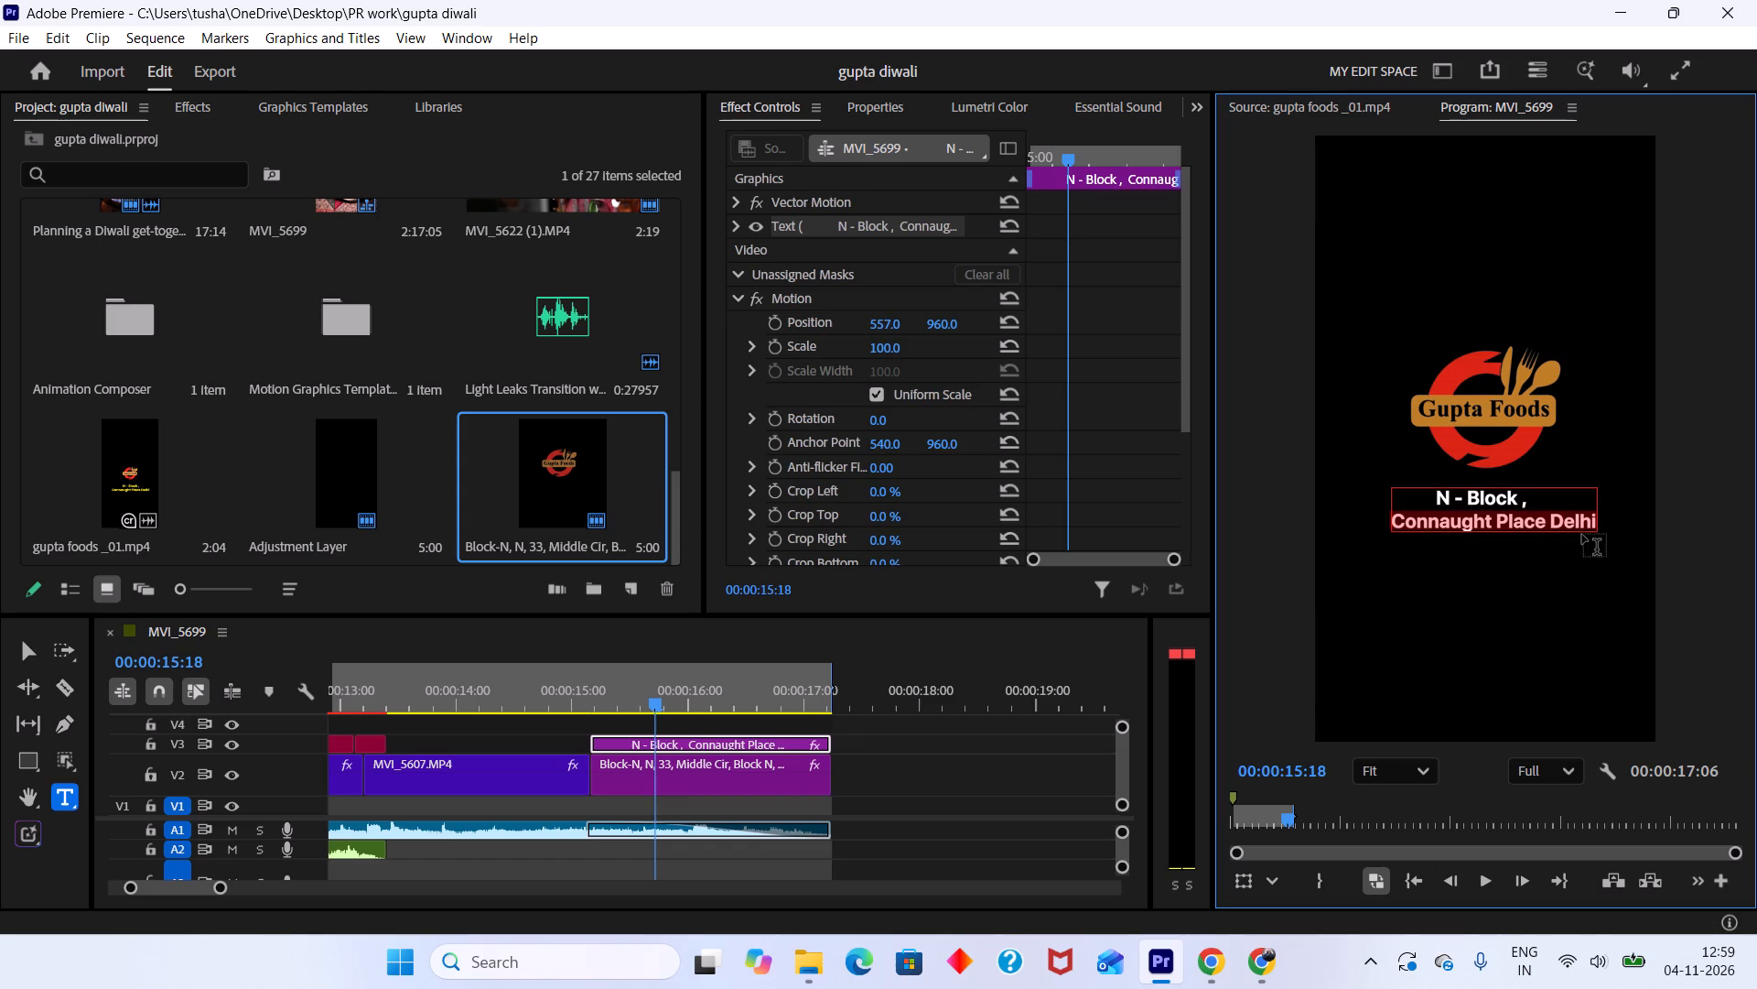
{"action": "left_click_drag", "start_coordinate": [1582, 535], "coordinate": [1584, 536]}
{"action": "left_click", "coordinate": [872, 103]}
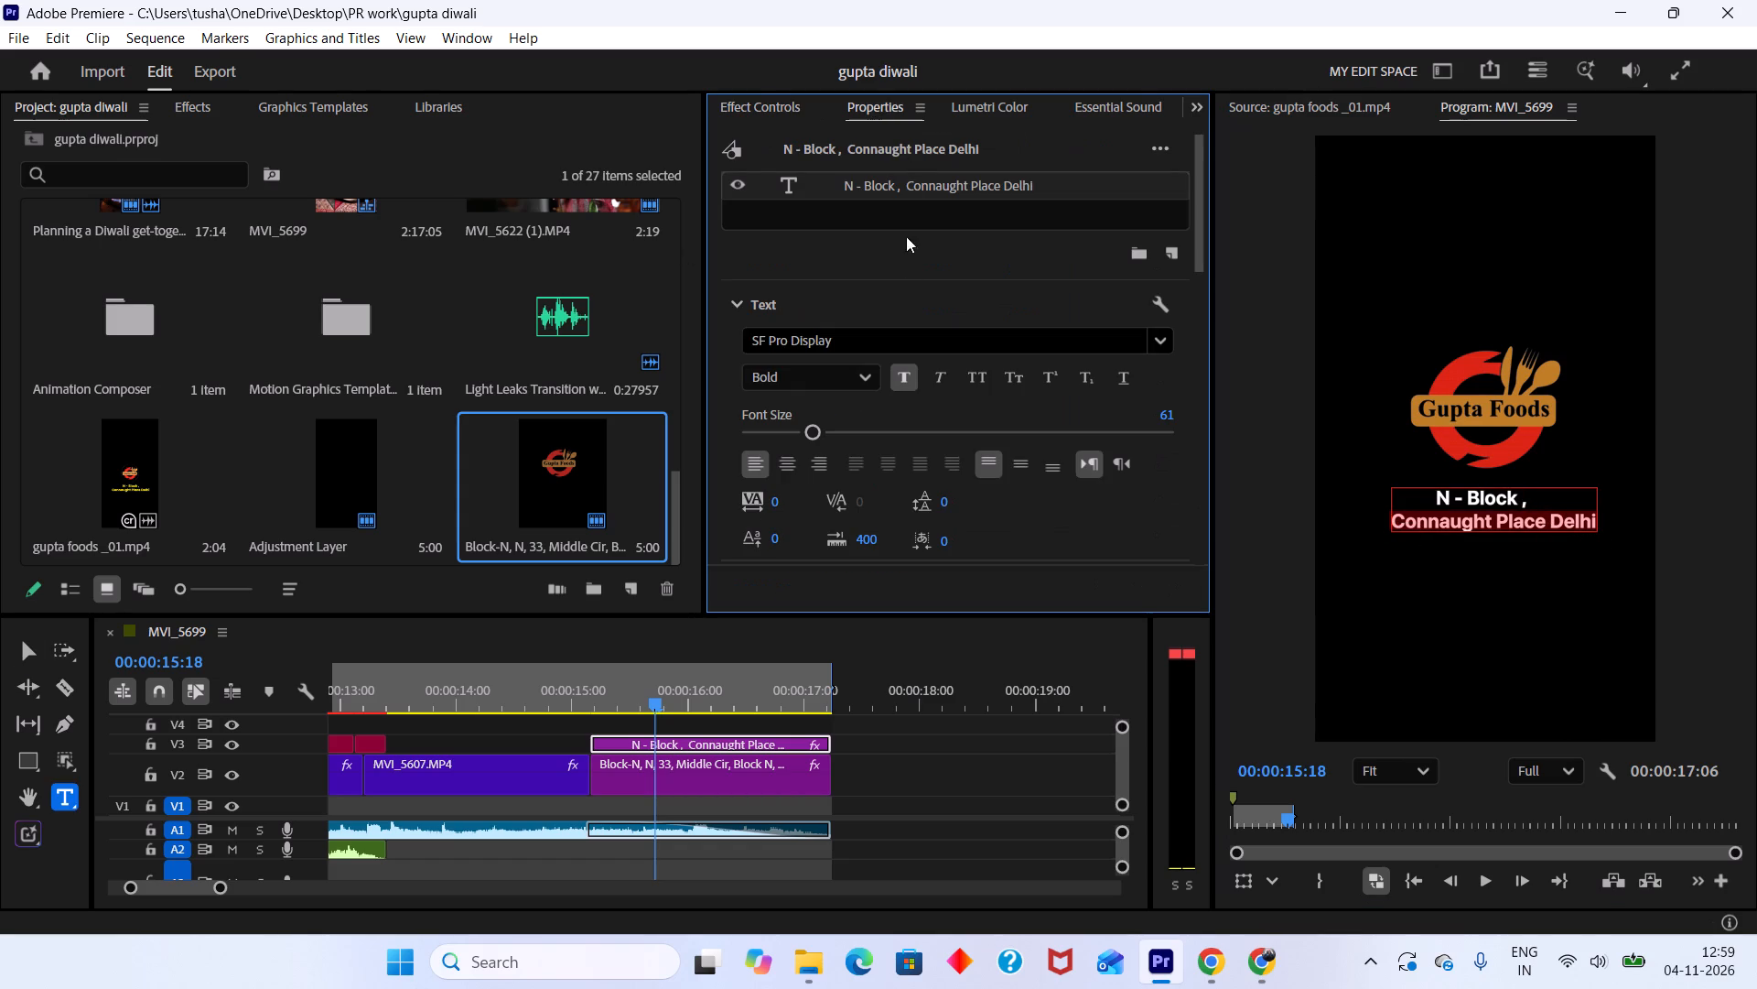
{"action": "left_click", "coordinate": [934, 376]}
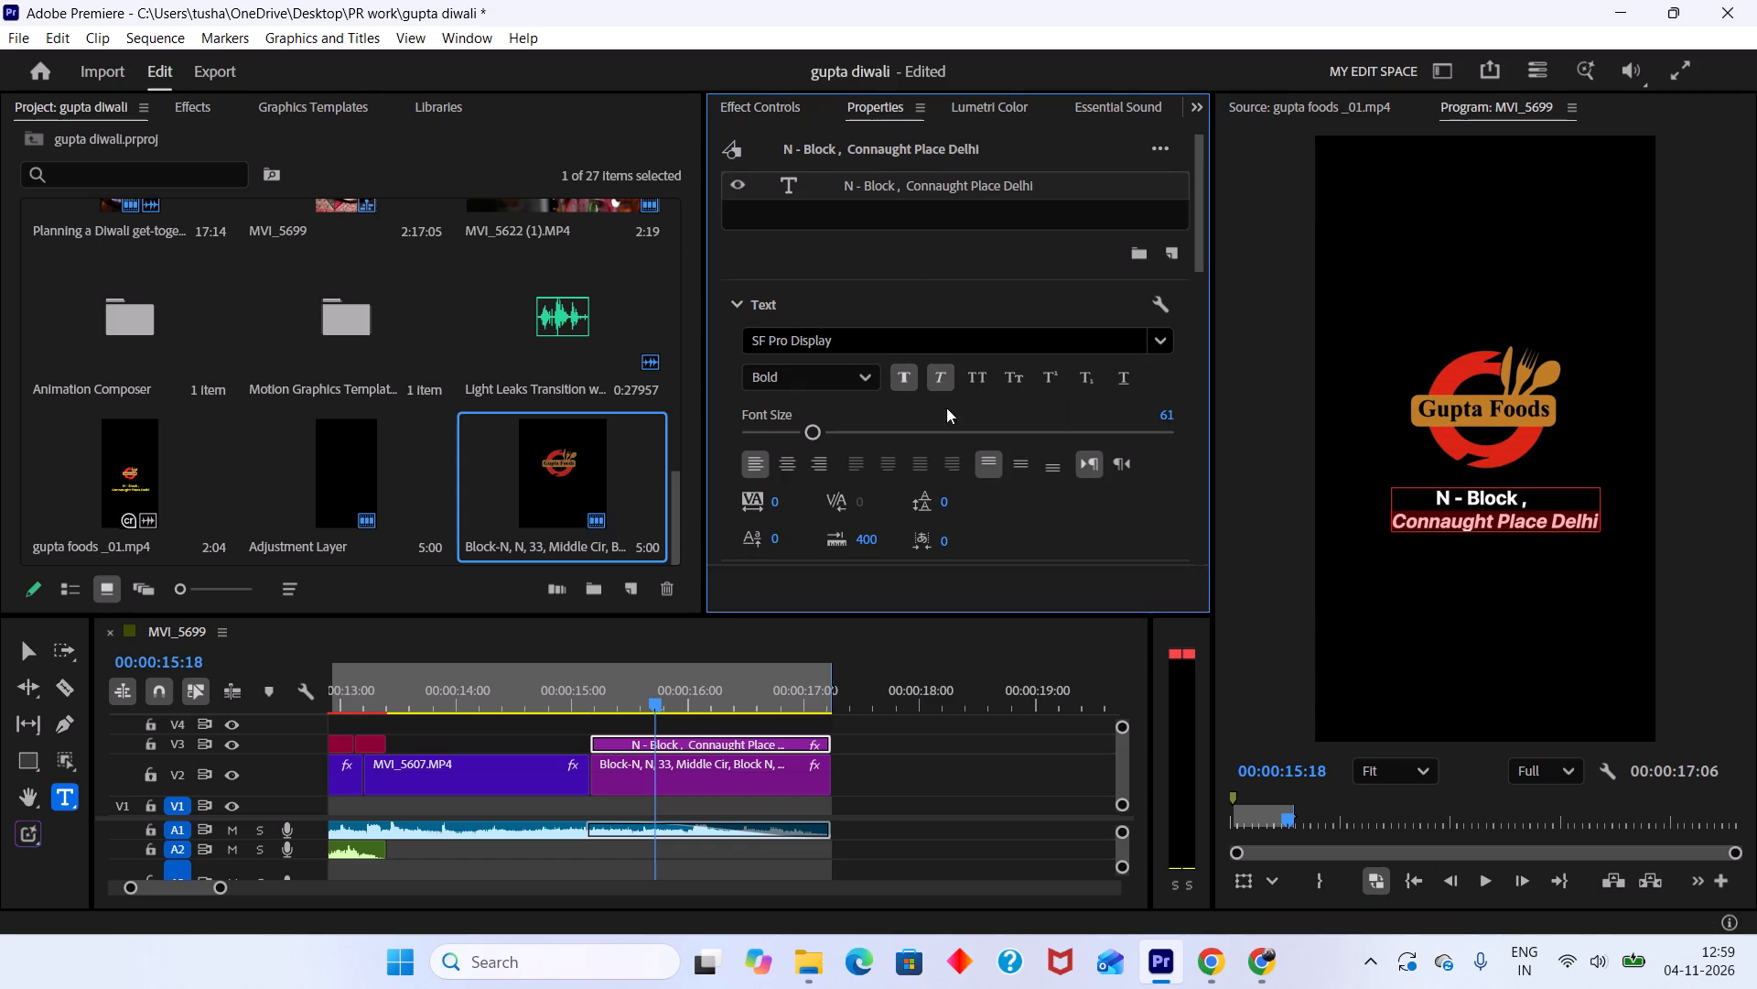
{"action": "left_click", "coordinate": [1342, 639]}
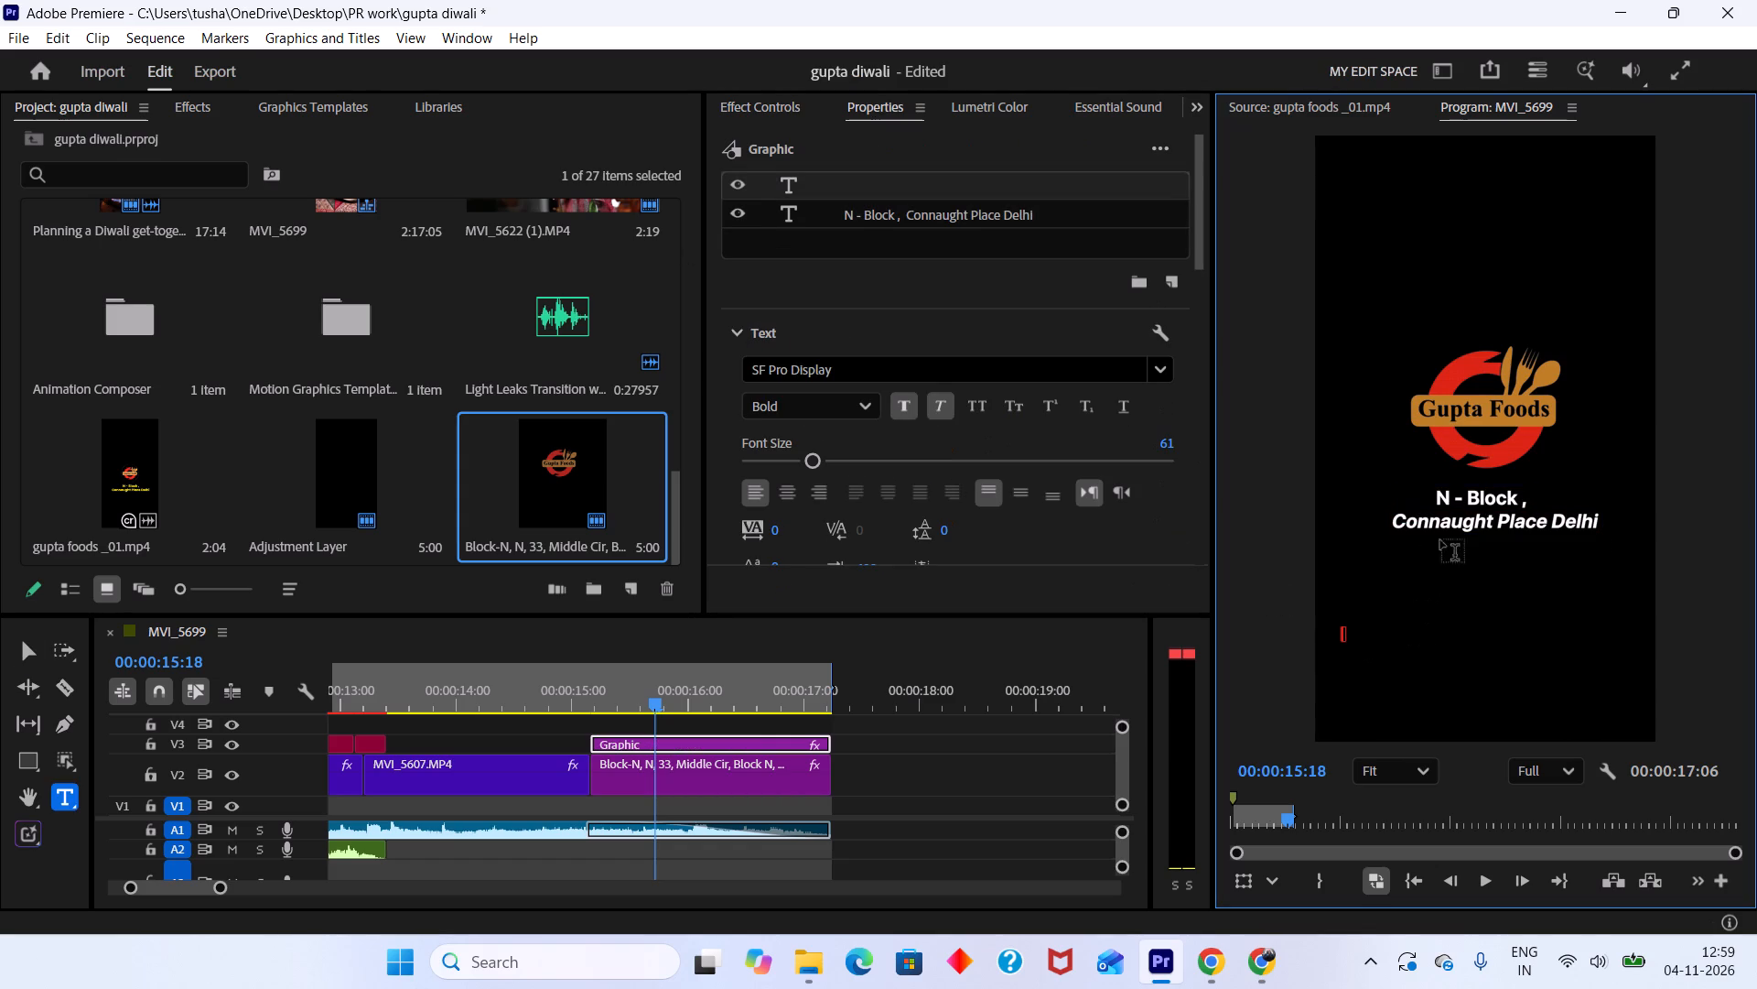
Insert a space before "N - Block" in the address title and leave text editing.
{"action": "left_click", "coordinate": [1437, 504]}
{"action": "key", "text": "space"}
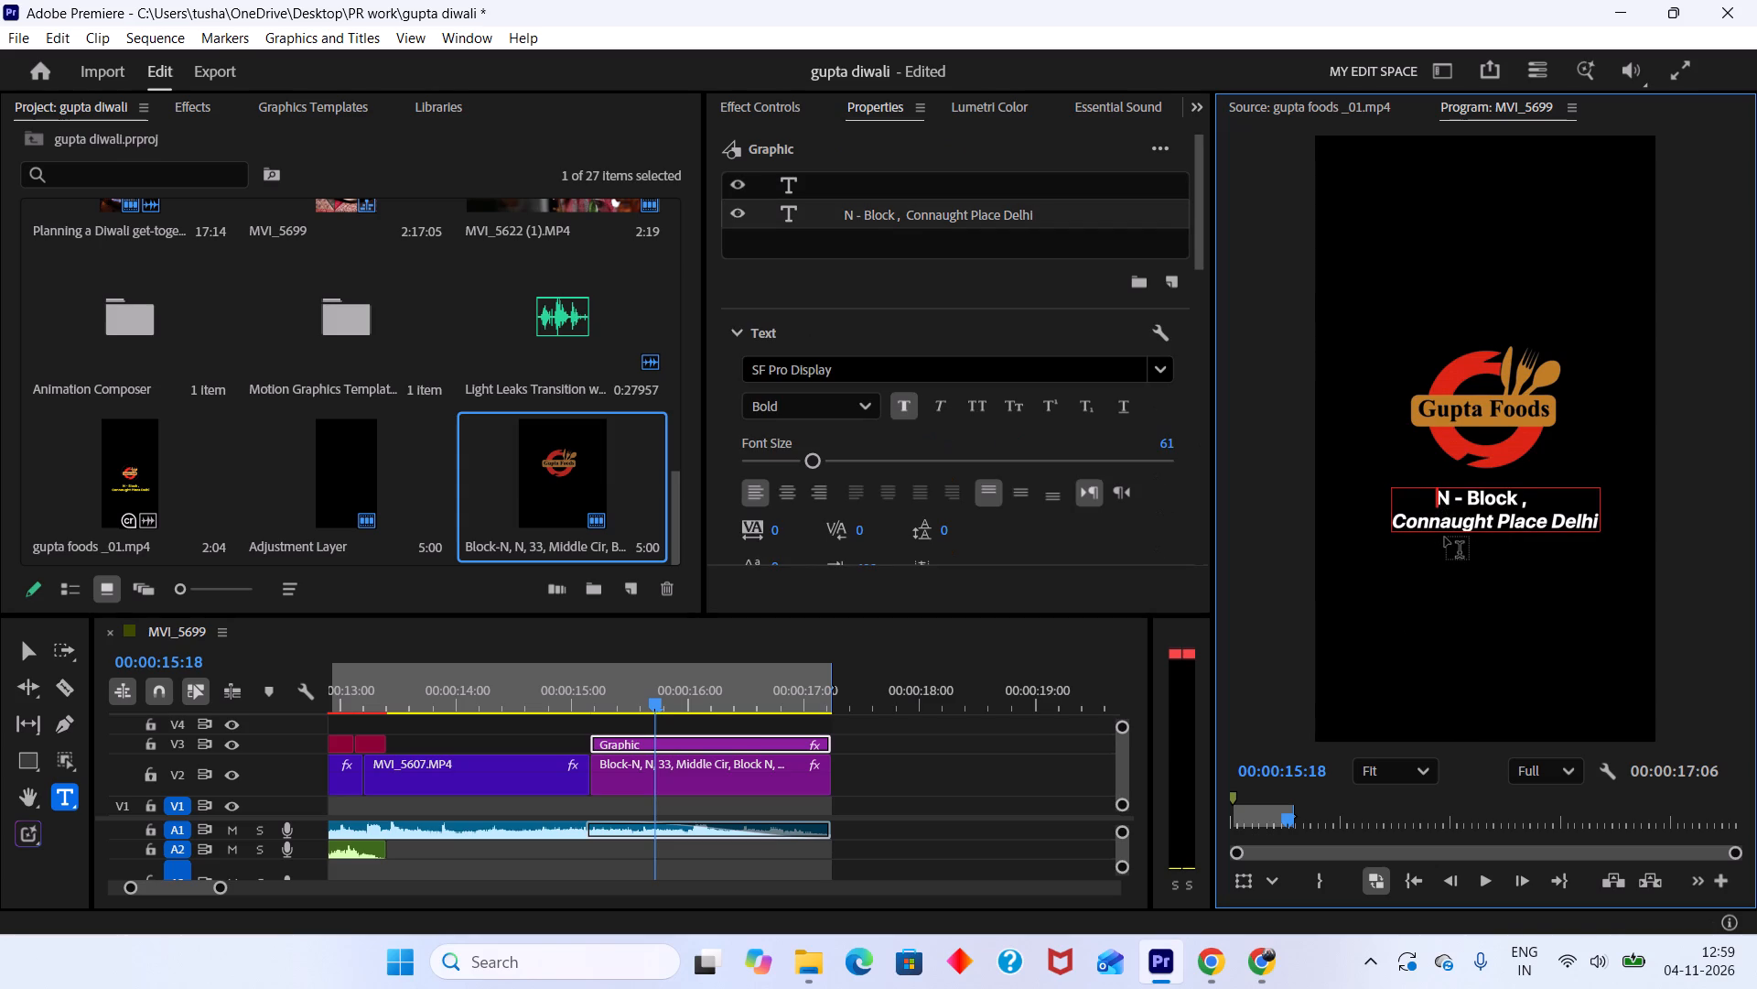
{"action": "left_click", "coordinate": [19, 643]}
{"action": "left_click", "coordinate": [1048, 834]}
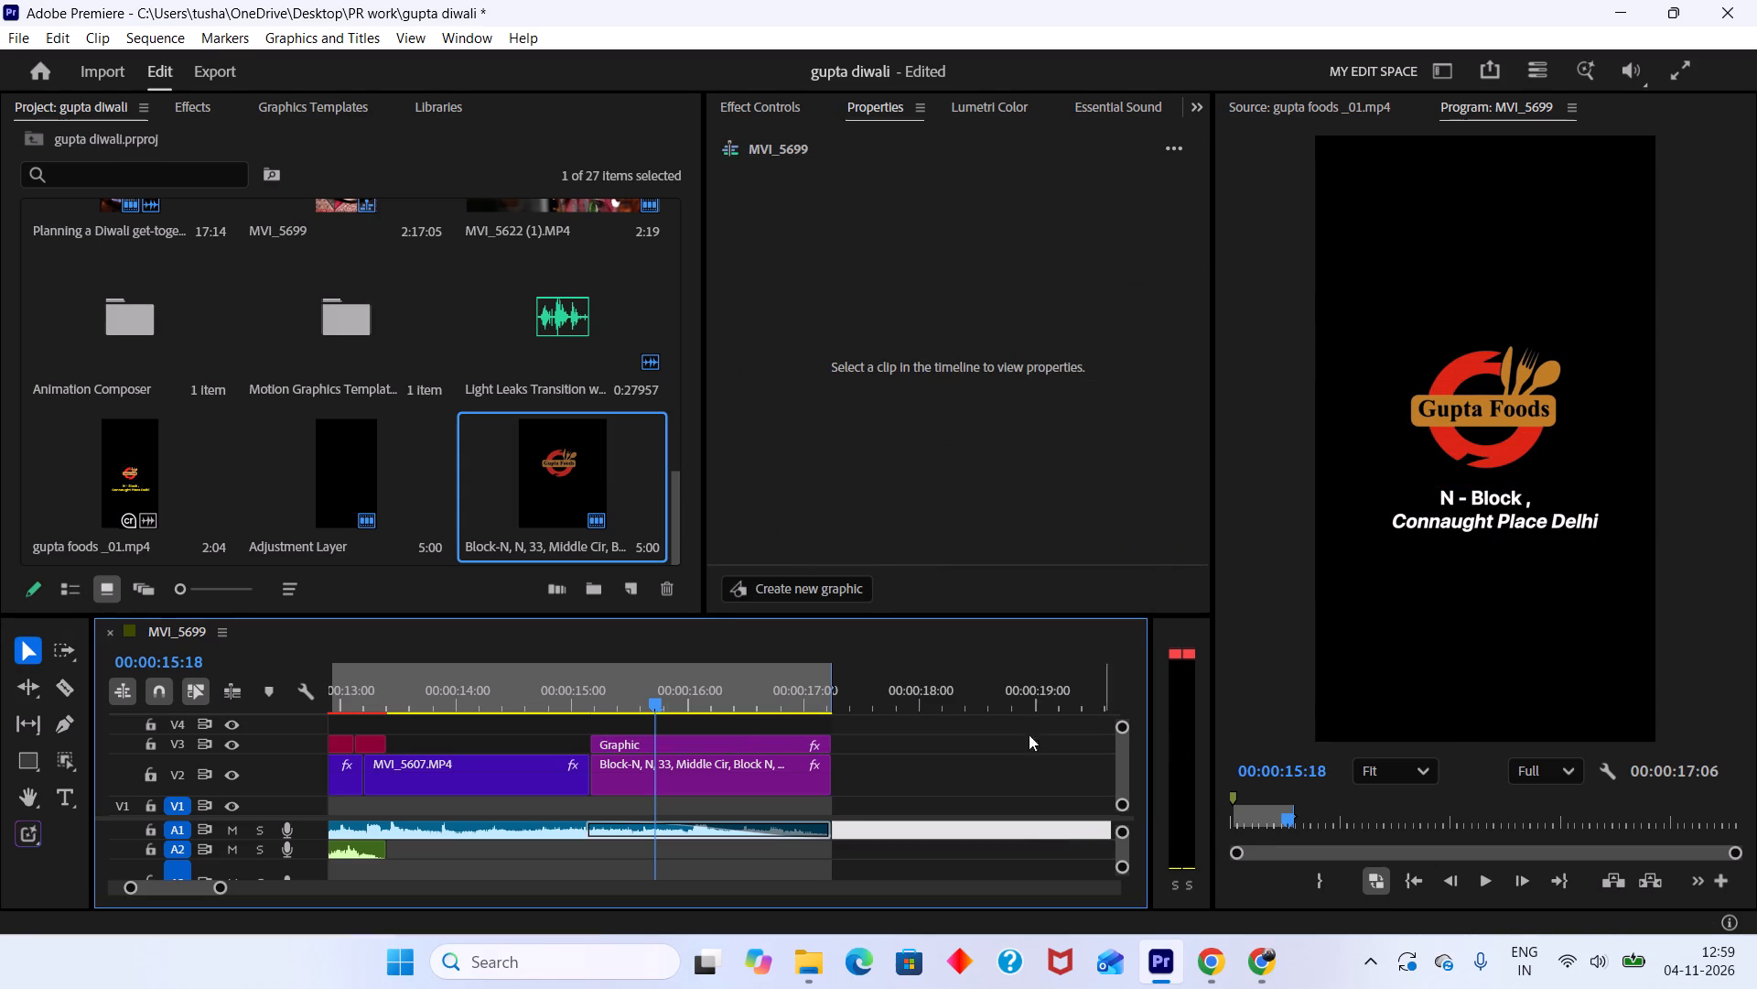
Delete the empty text layer from the address title graphic on V3.
{"action": "left_click", "coordinate": [24, 649]}
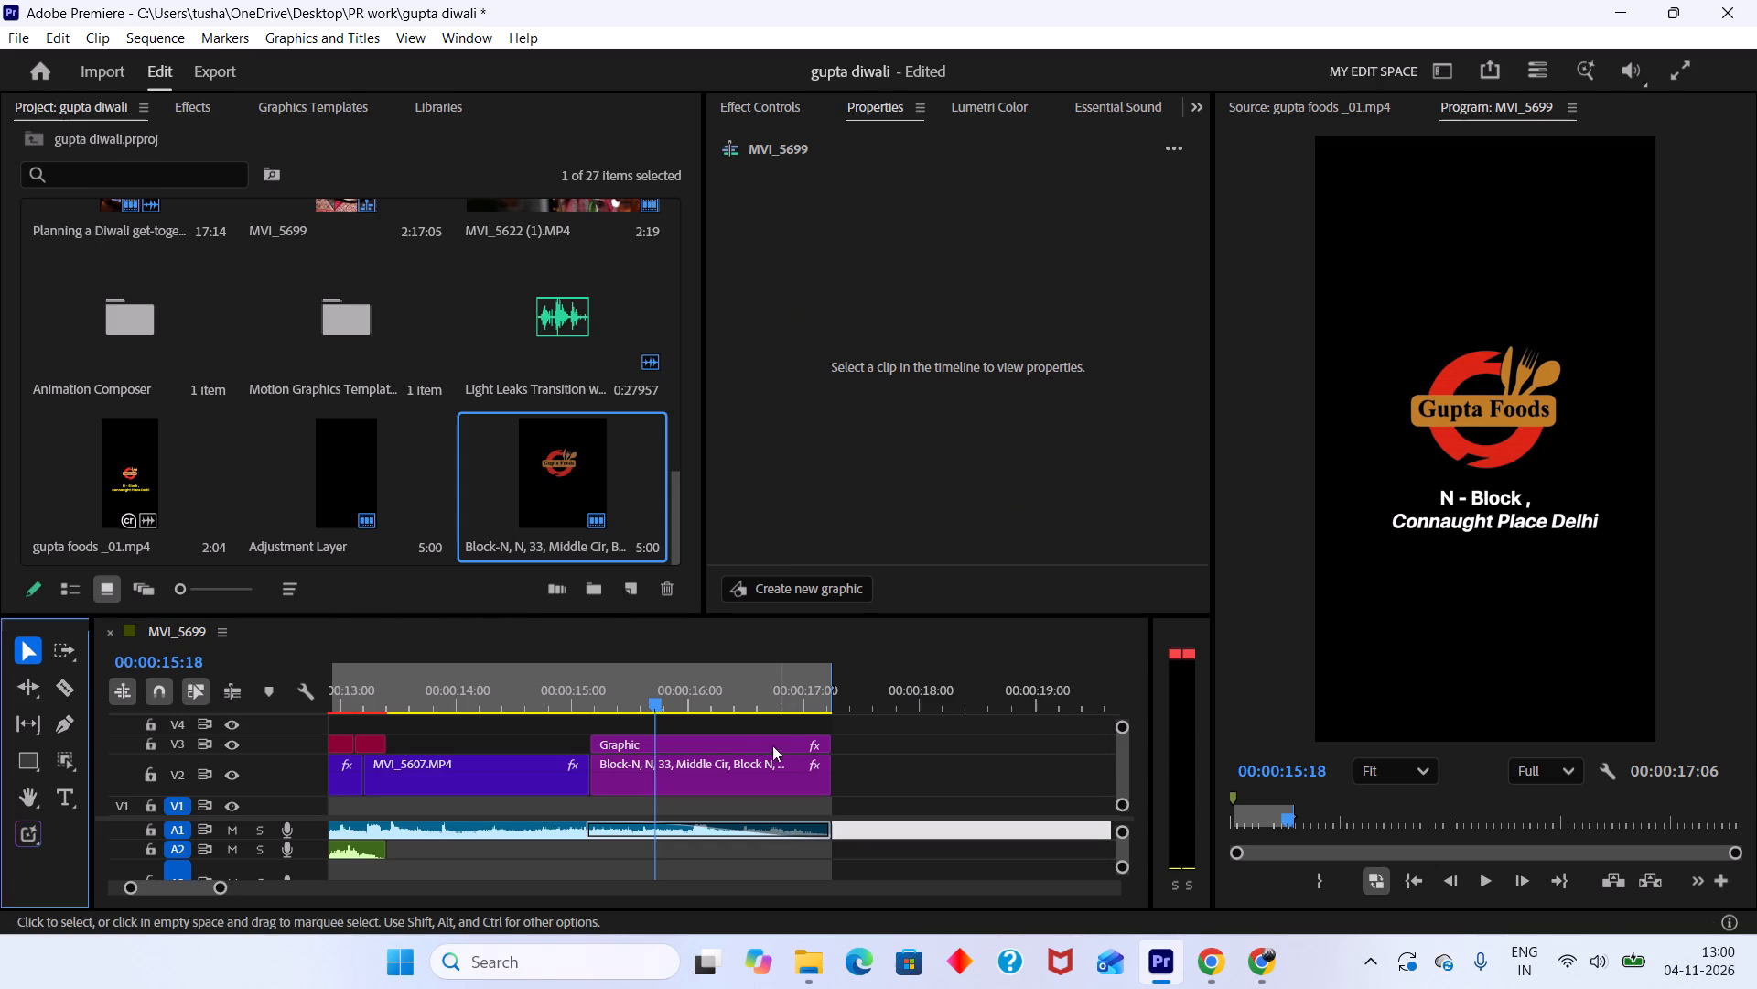
{"action": "left_click", "coordinate": [743, 751]}
{"action": "left_click", "coordinate": [917, 189]}
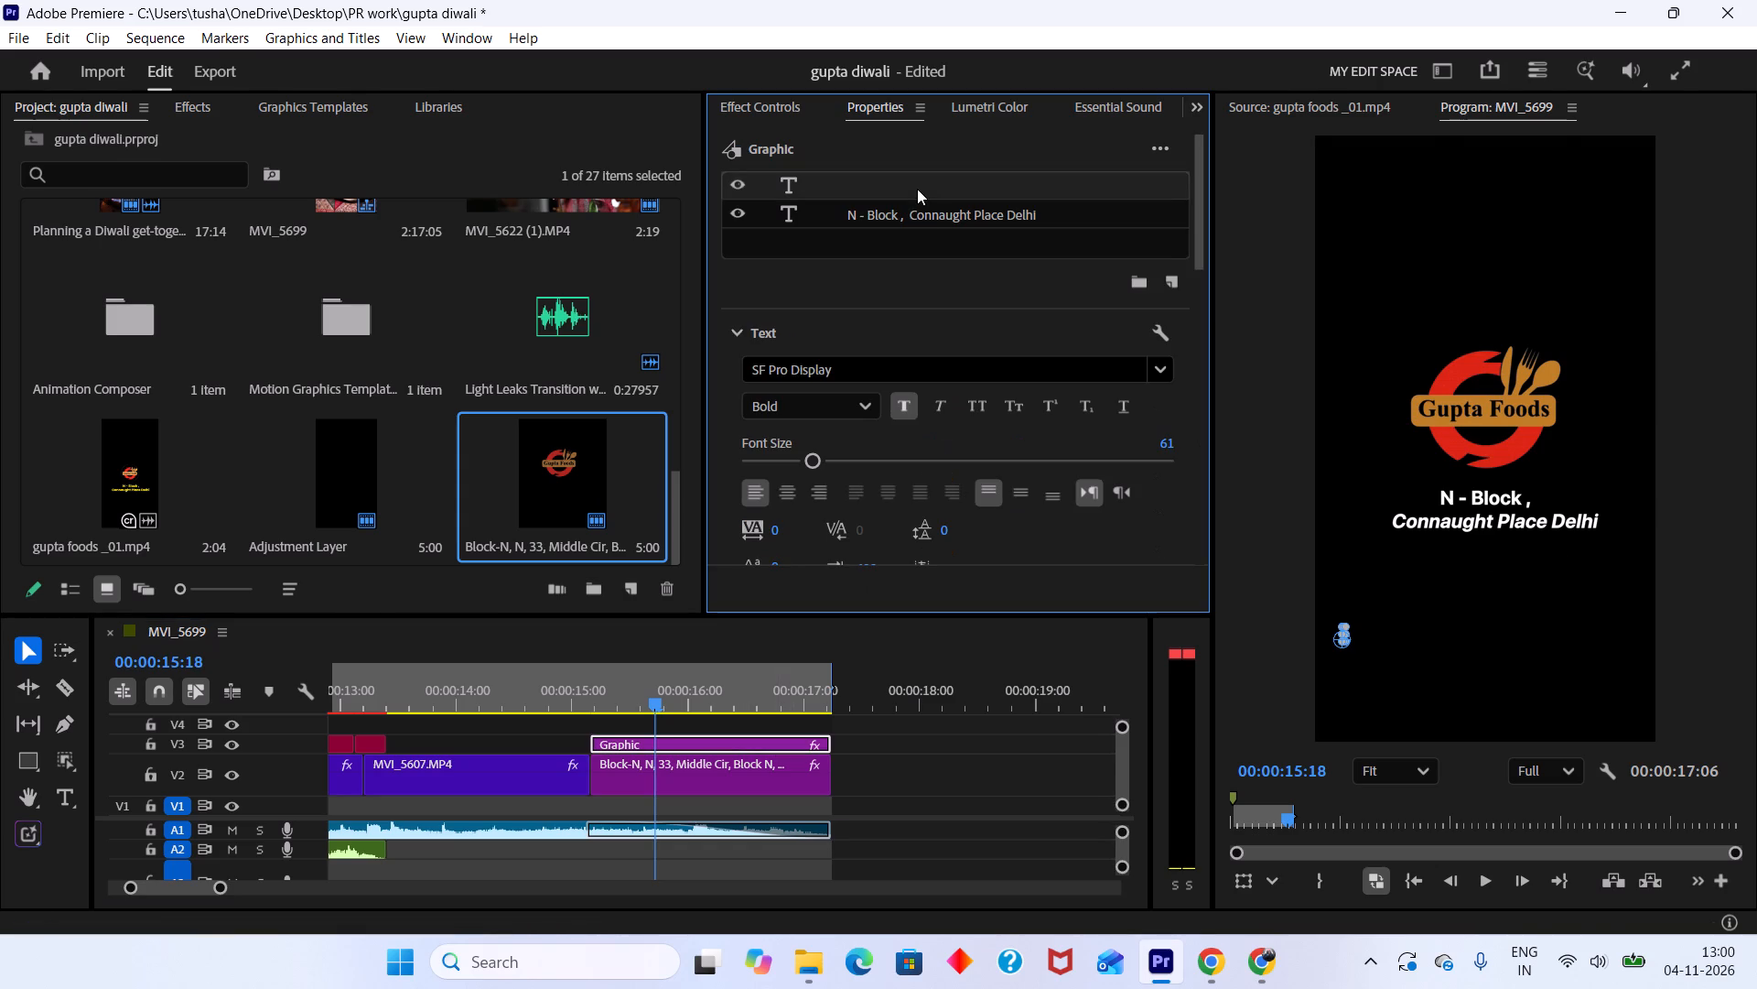
{"action": "key", "text": "Delete"}
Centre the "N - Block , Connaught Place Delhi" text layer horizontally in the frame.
{"action": "left_click", "coordinate": [932, 189]}
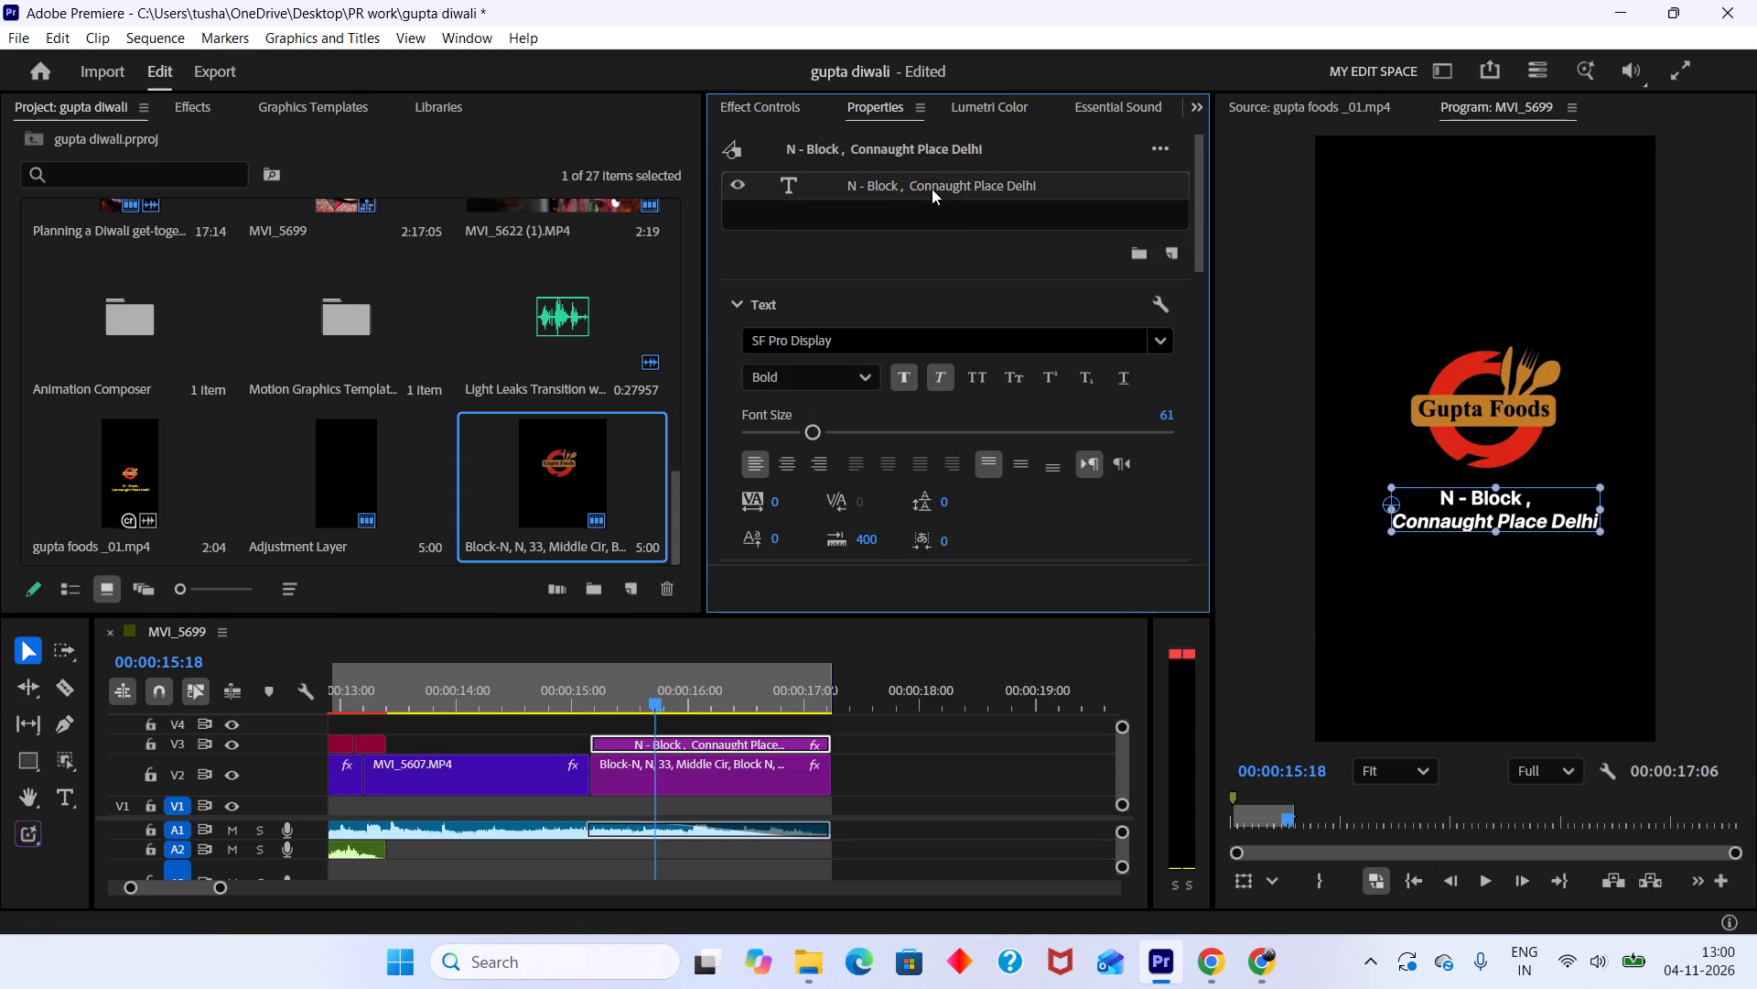
{"action": "scroll", "coordinate": [1153, 533], "scroll_direction": "down", "scroll_amount": 12}
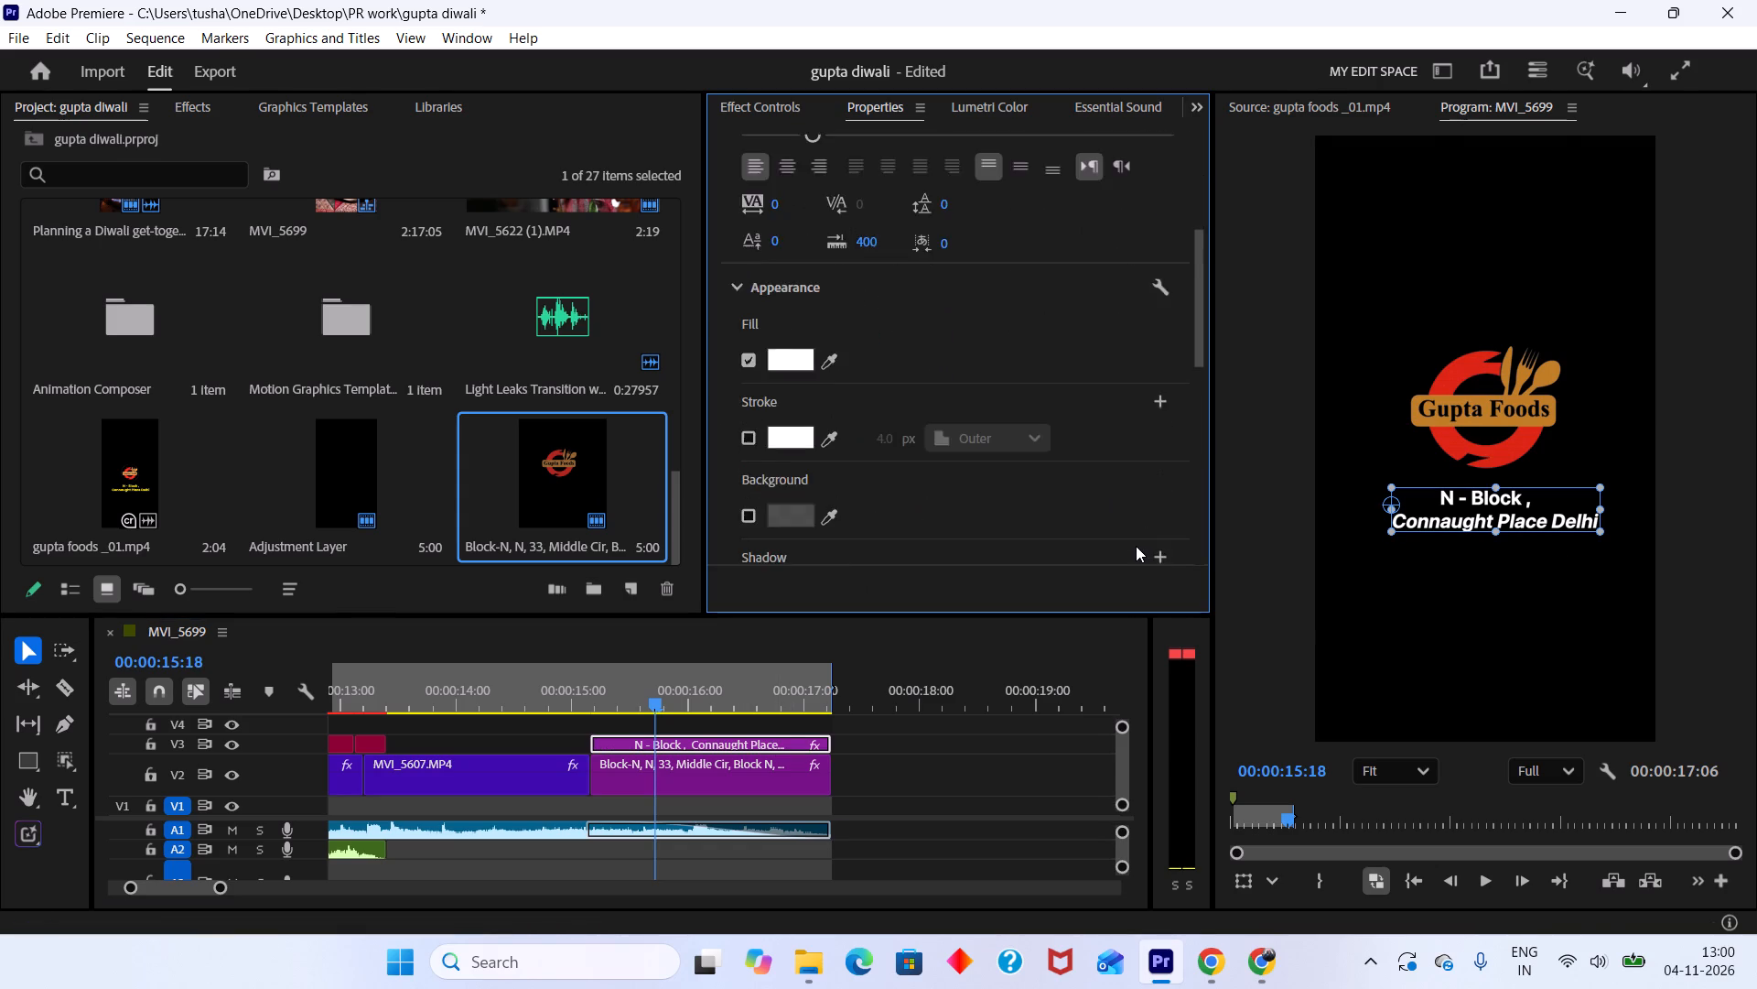
{"action": "scroll", "coordinate": [1136, 546], "scroll_direction": "down", "scroll_amount": 12}
{"action": "left_click", "coordinate": [965, 473]}
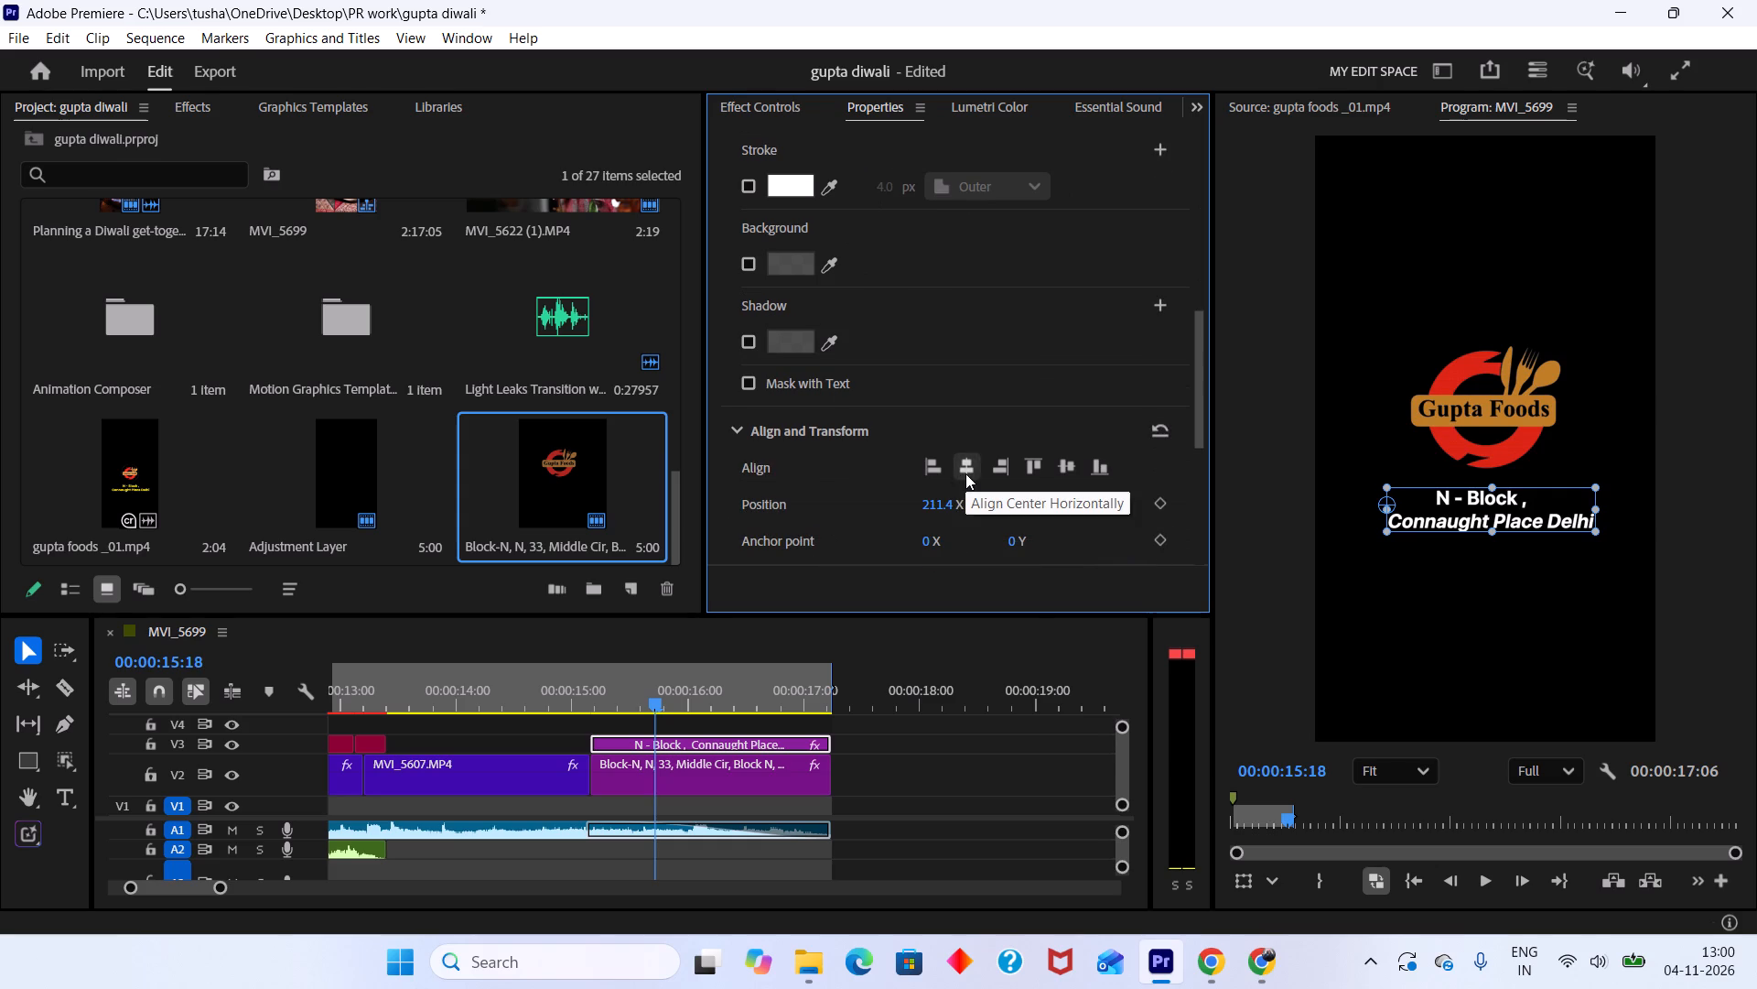
{"action": "left_click", "coordinate": [1003, 767]}
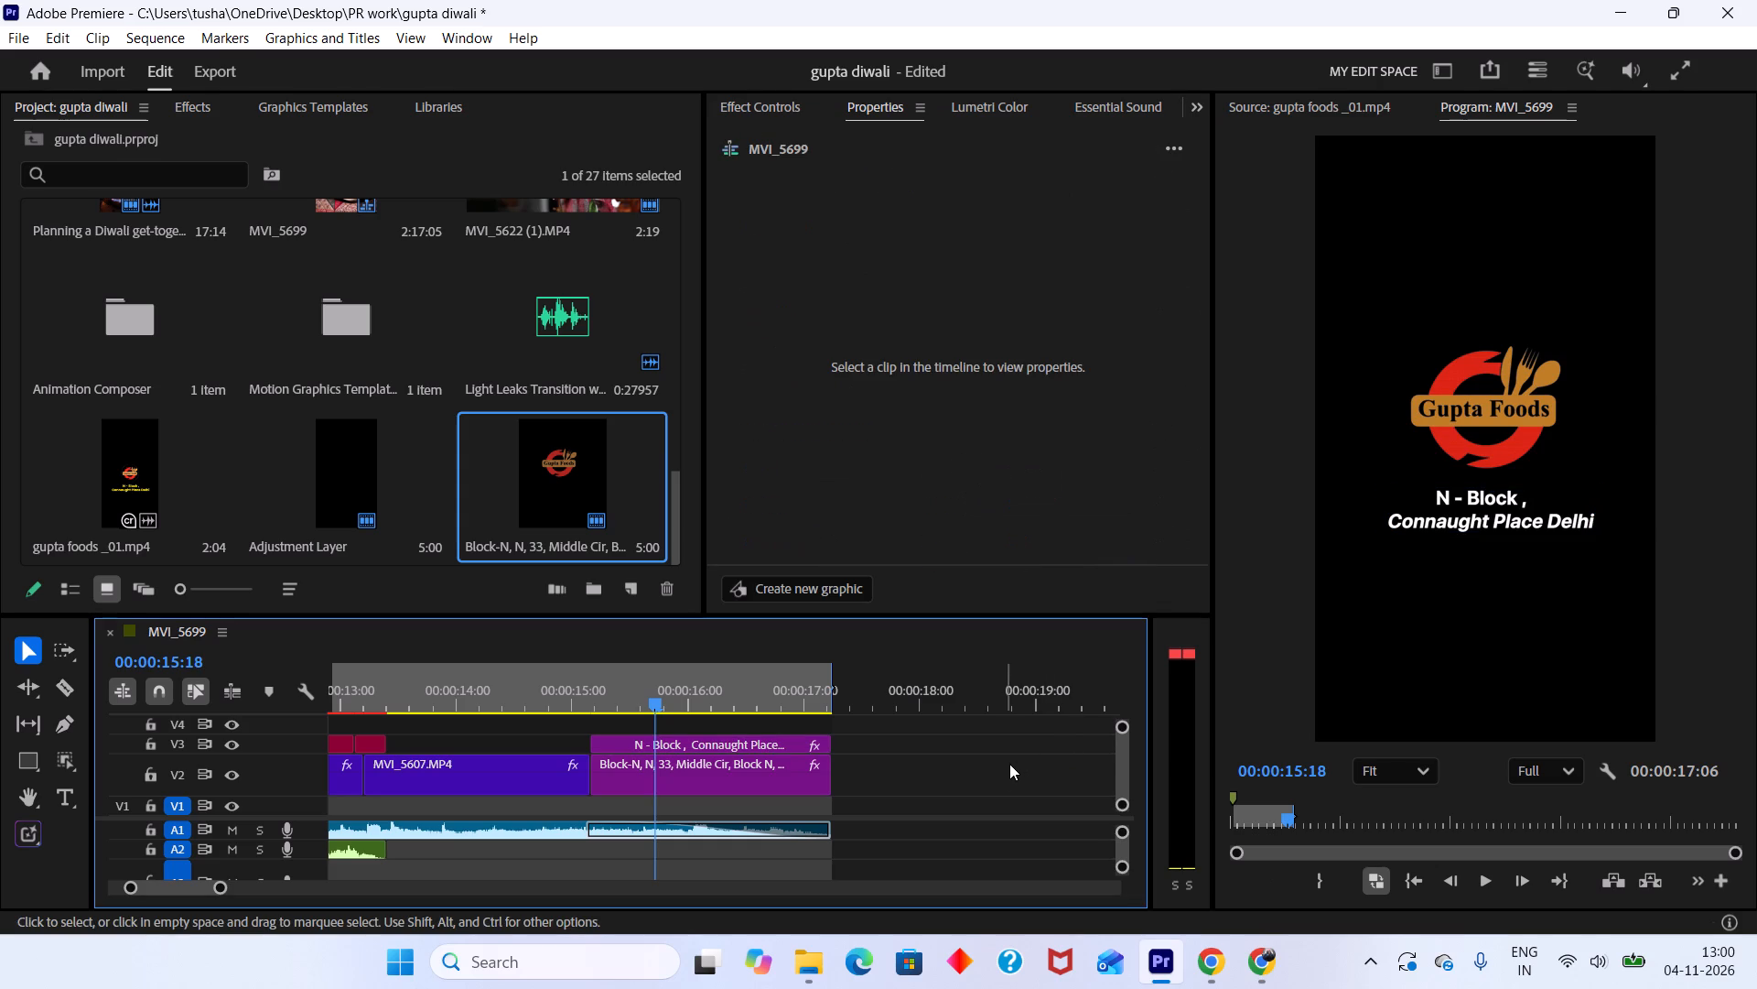
Check the cut from the food clip to the closing logo and save the project.
{"action": "left_click_drag", "start_coordinate": [659, 712], "coordinate": [639, 703]}
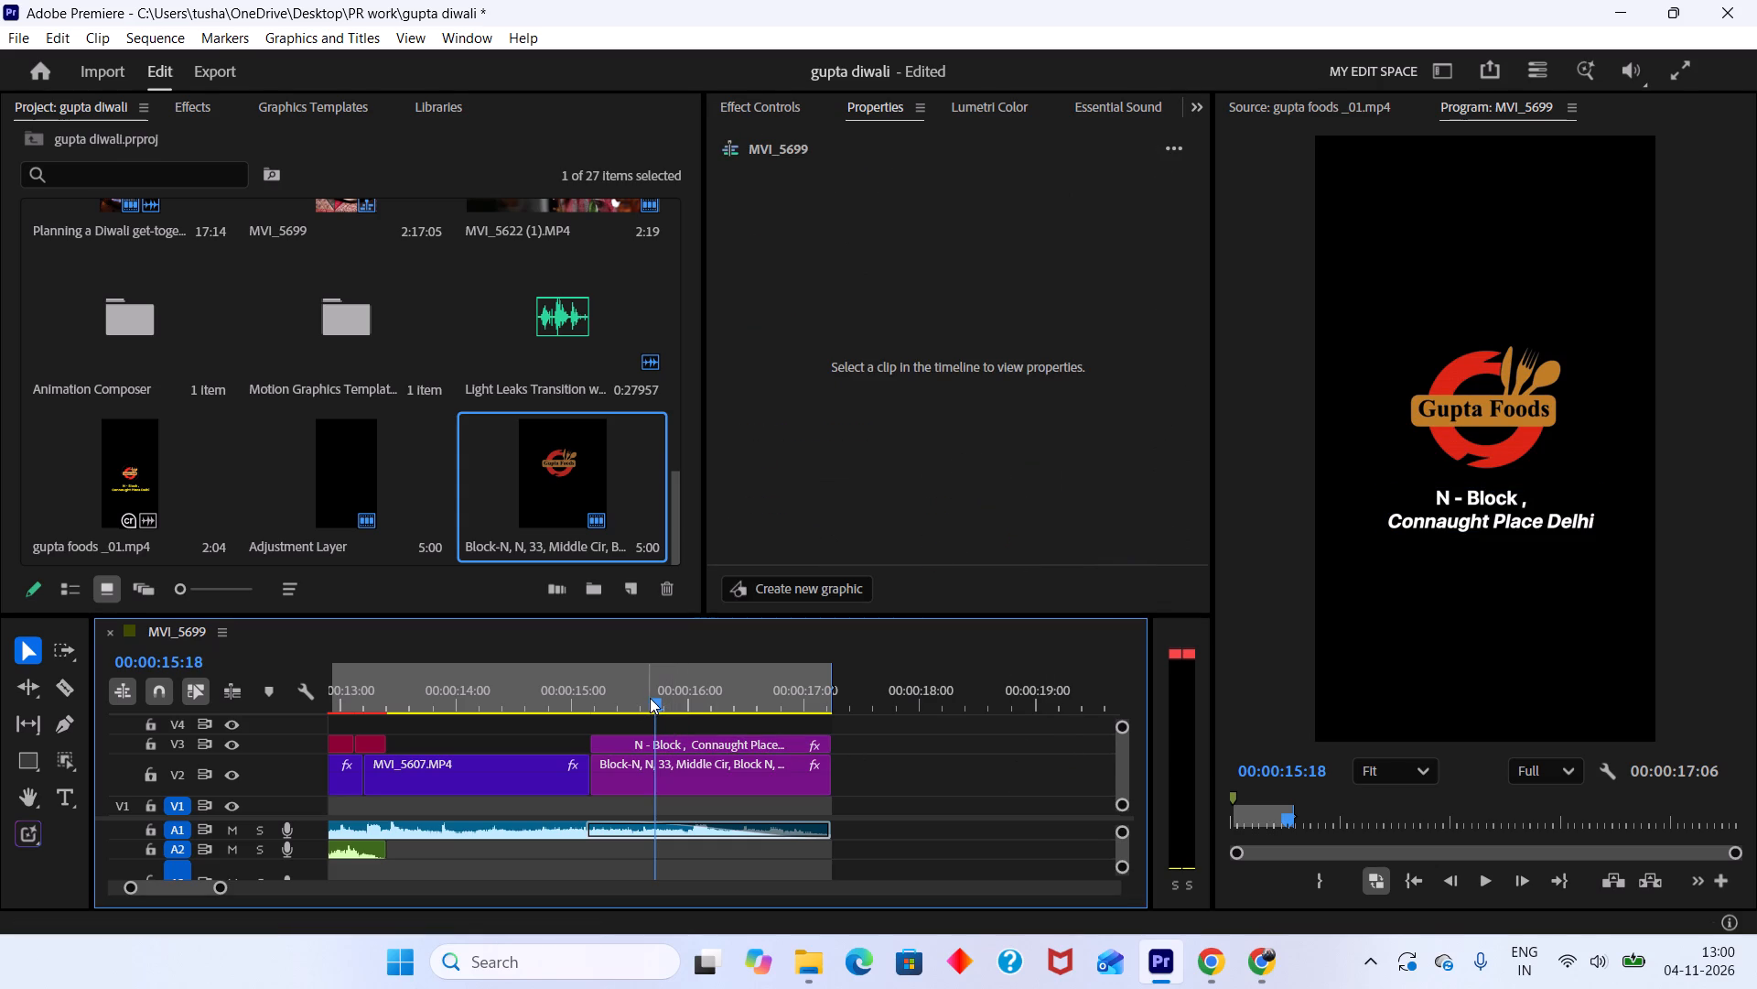
{"action": "left_click", "coordinate": [650, 696]}
{"action": "left_click", "coordinate": [1592, 960]}
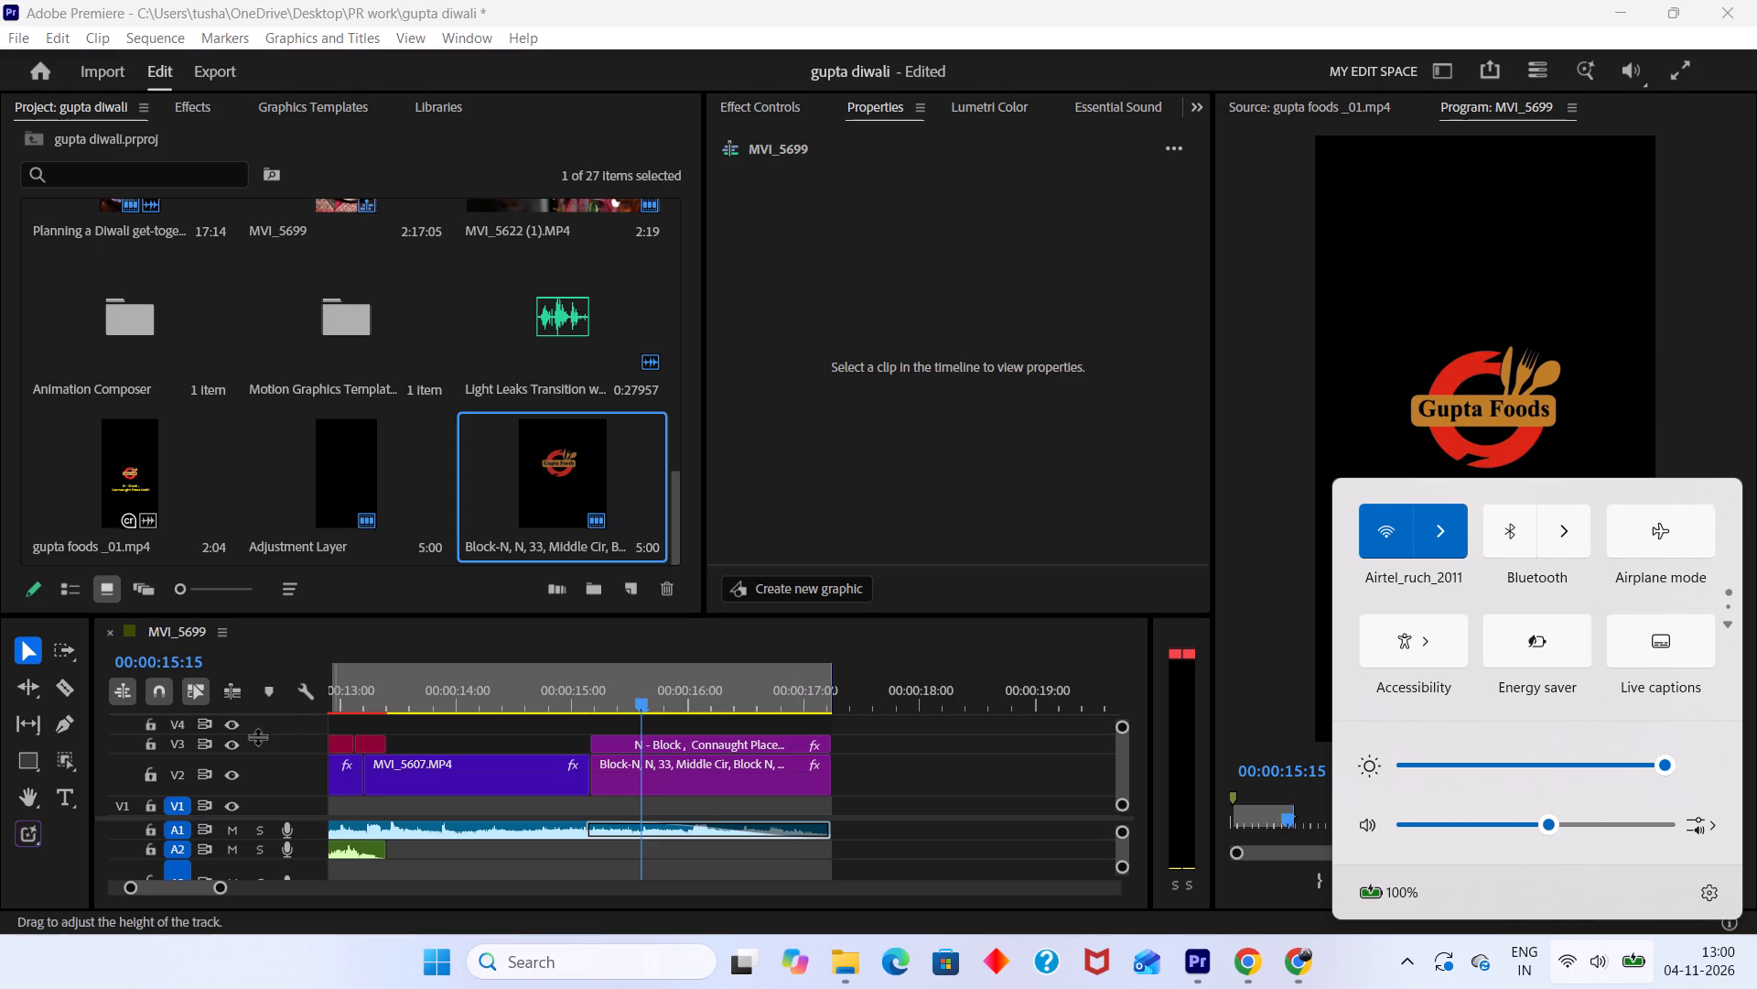
{"action": "key", "text": "ctrl+s"}
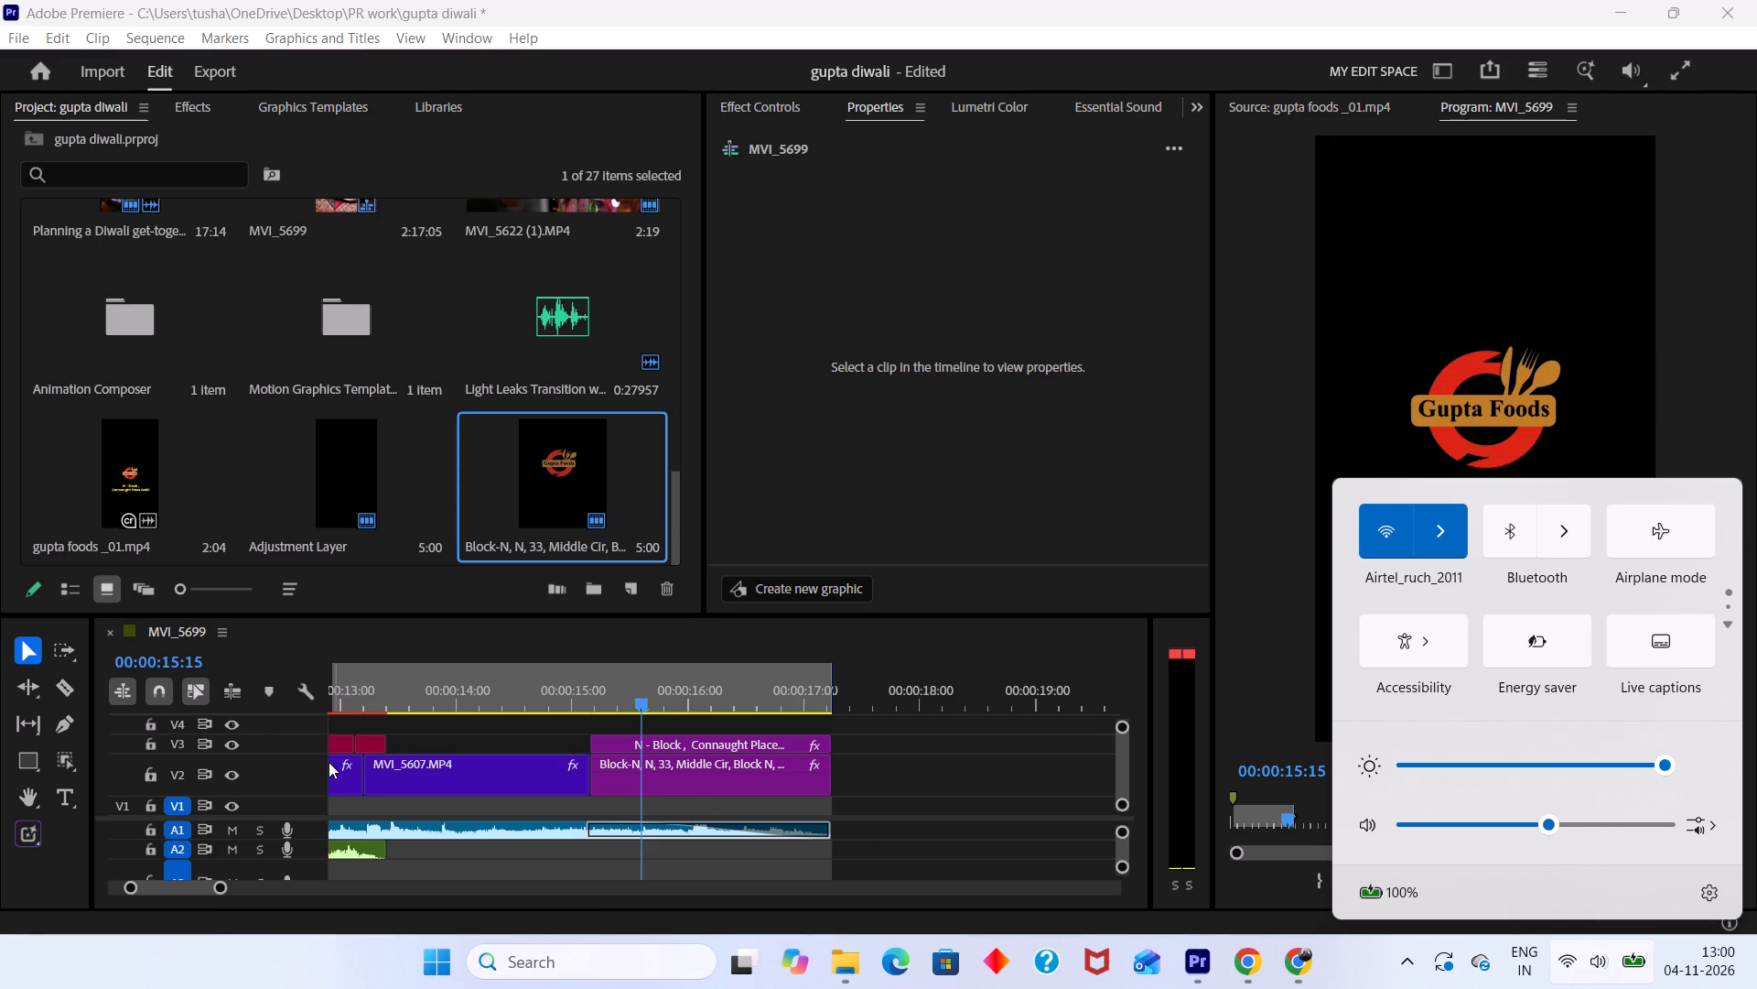
{"action": "left_click_drag", "start_coordinate": [446, 688], "coordinate": [415, 685]}
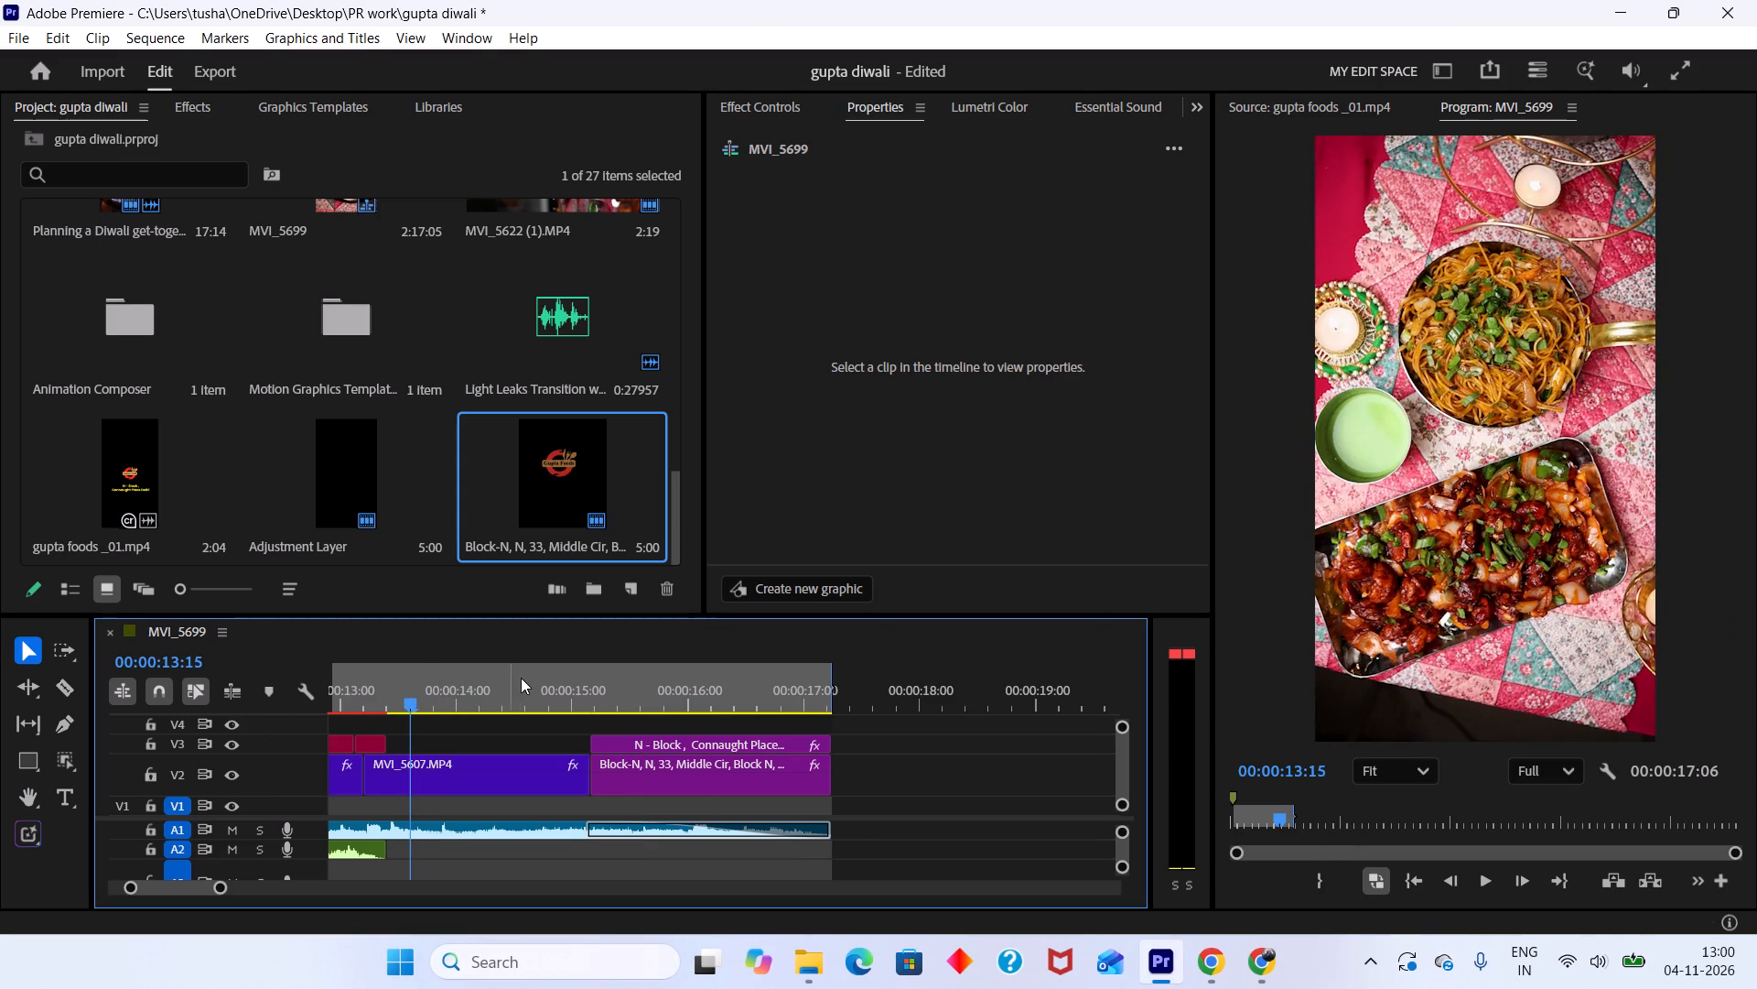
{"action": "key", "text": "ctrl+s"}
Enlarge the timeline area and the V3 track's height, and select the address title clip with the playhead near its start.
{"action": "left_click_drag", "start_coordinate": [584, 692], "coordinate": [602, 712]}
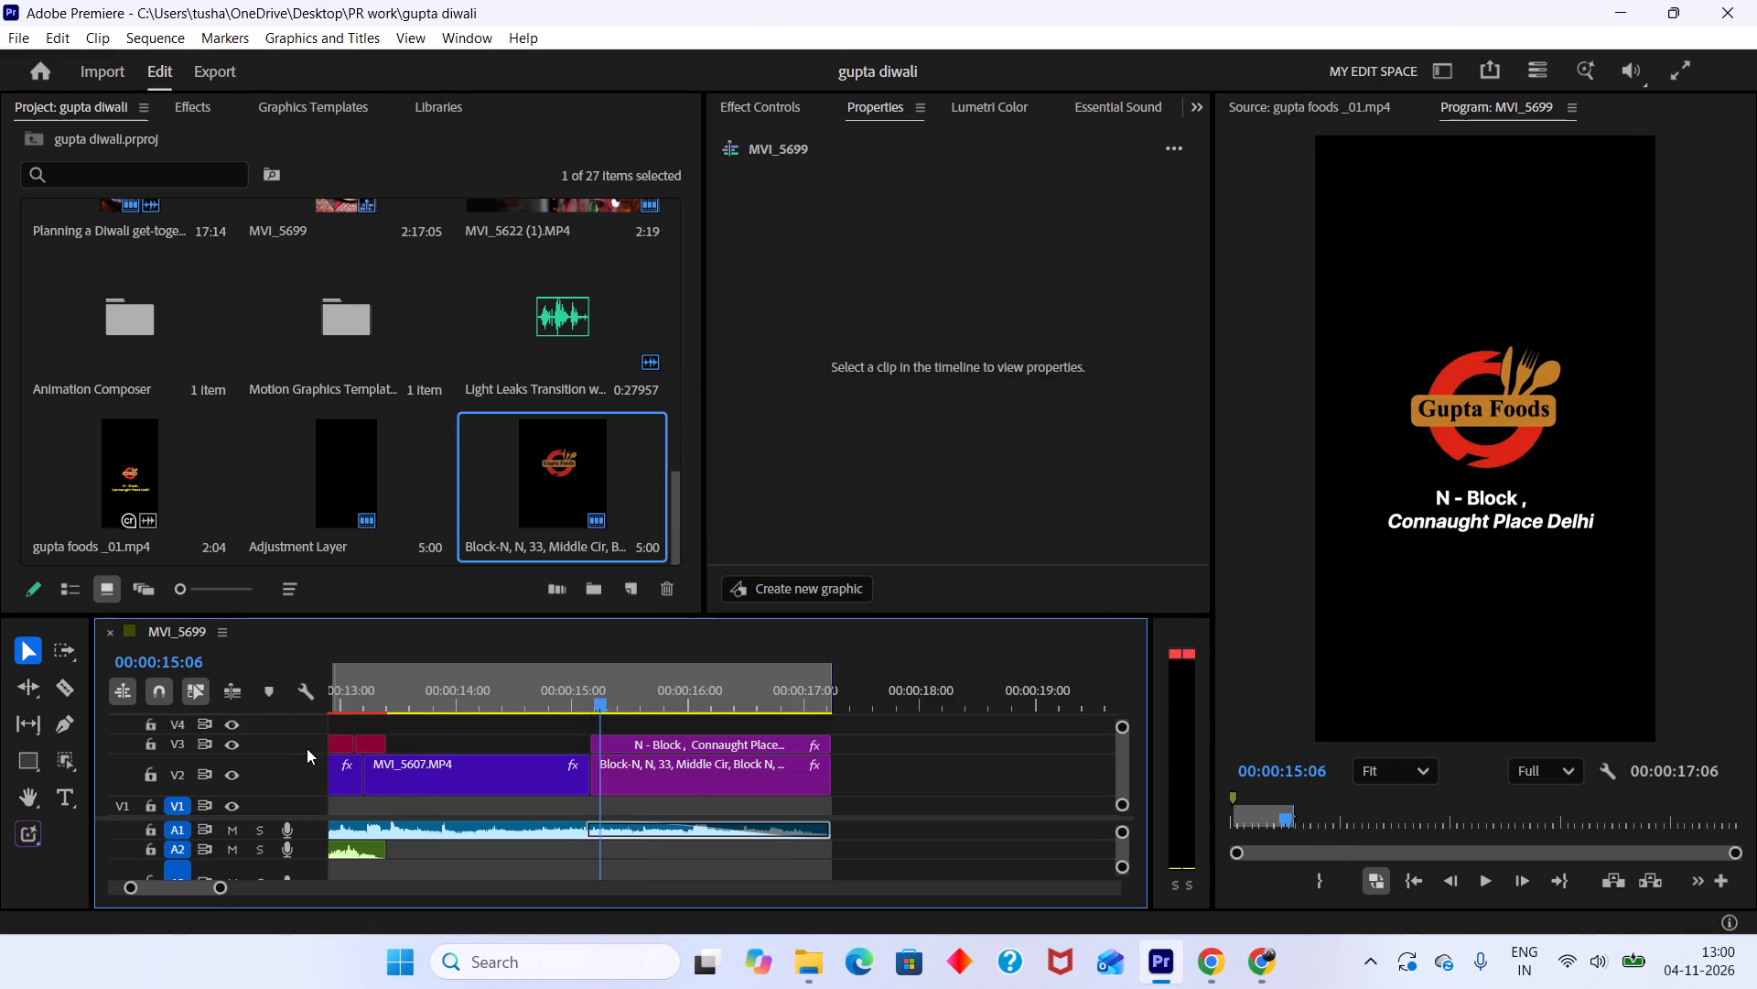
{"action": "left_click", "coordinate": [307, 748]}
{"action": "scroll", "coordinate": [307, 748], "scroll_direction": "up", "scroll_amount": 2, "text": "alt"}
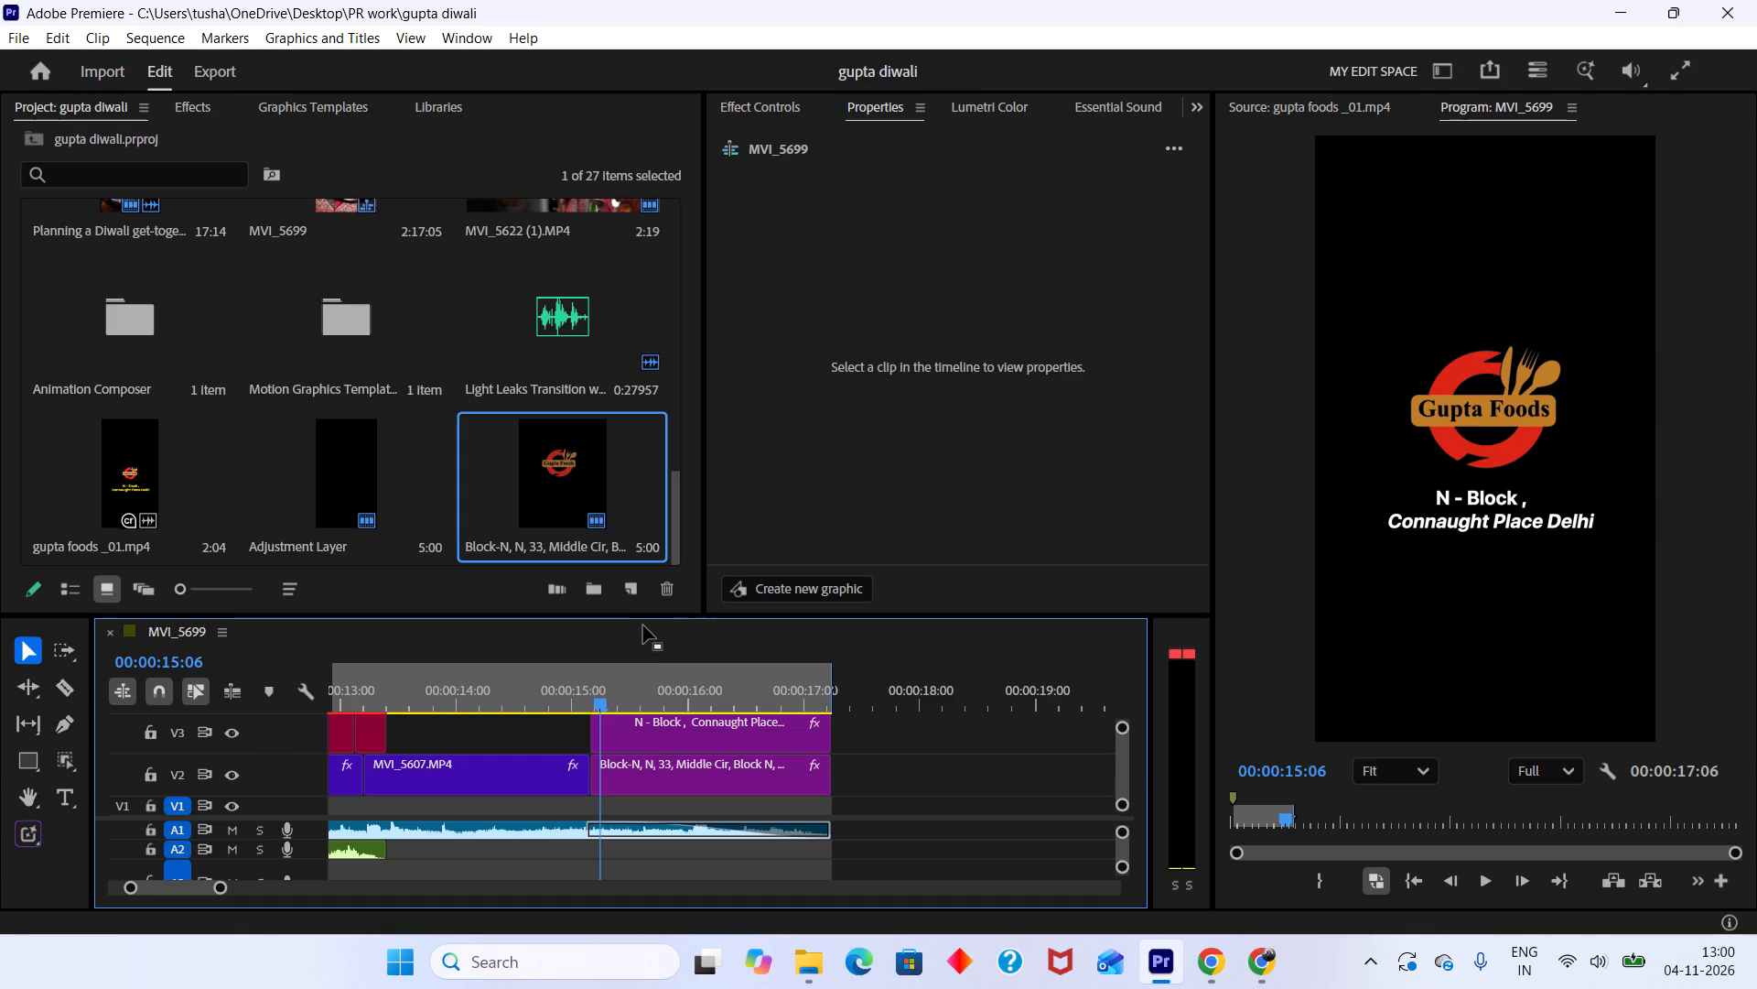
{"action": "left_click_drag", "start_coordinate": [650, 617], "coordinate": [663, 502]}
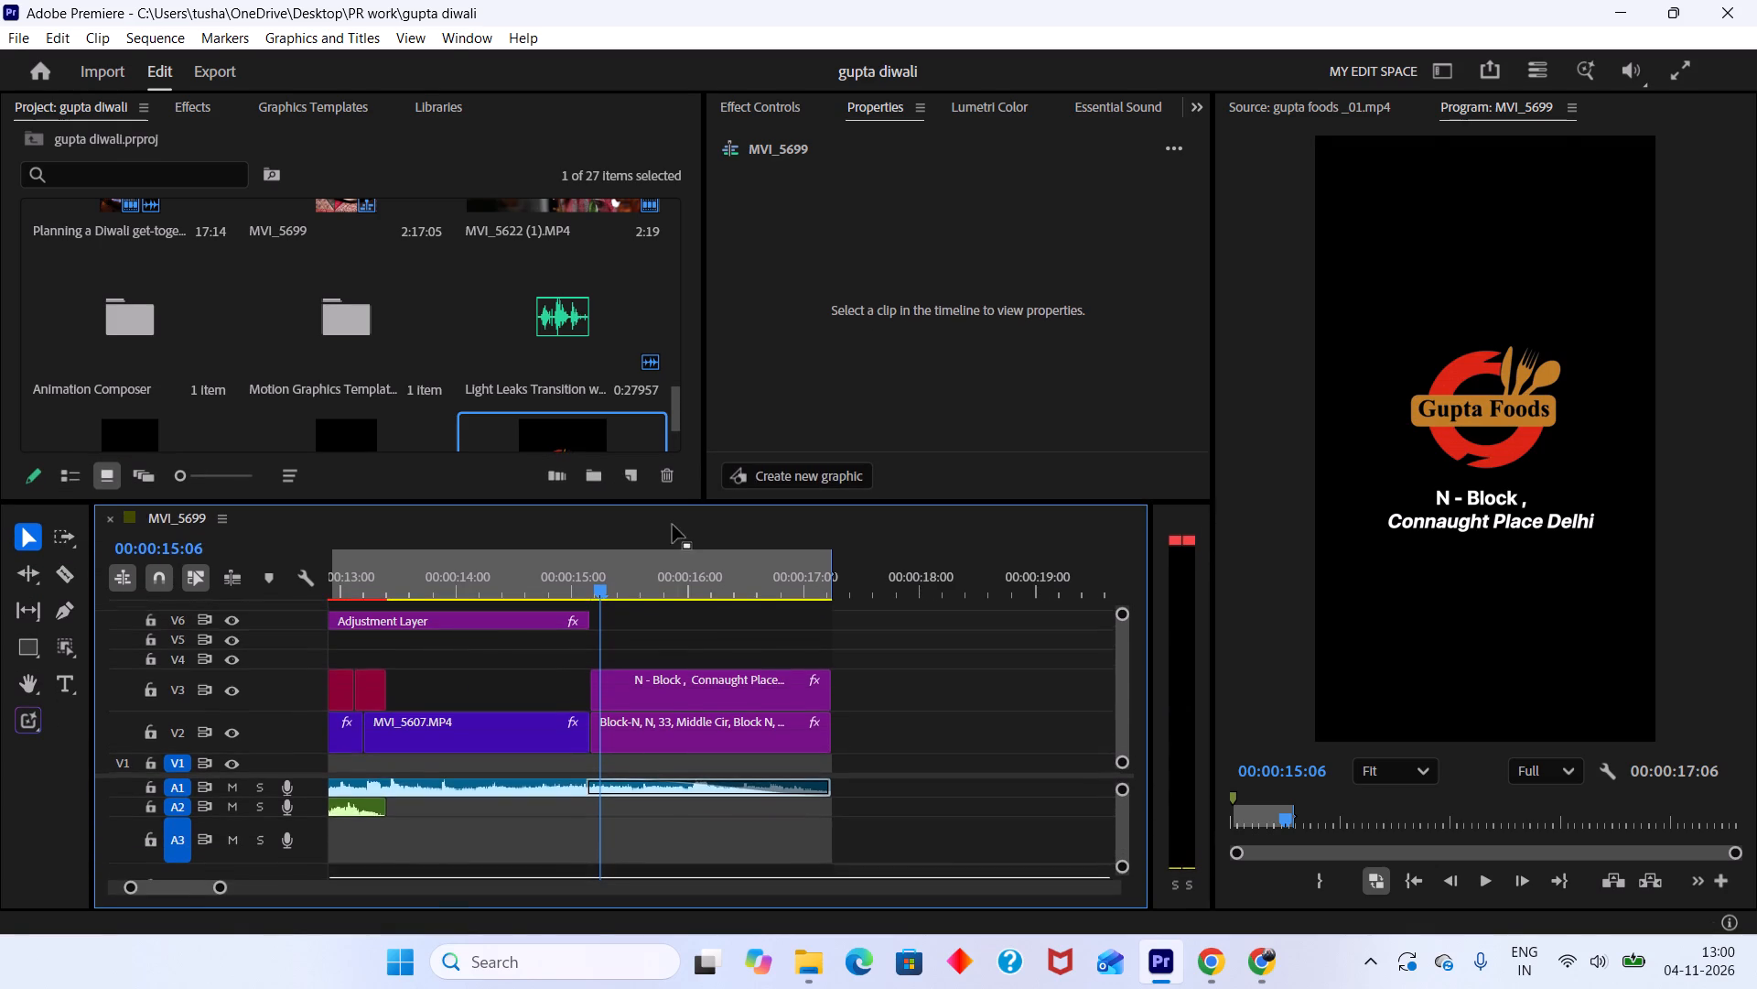
{"action": "scroll", "coordinate": [620, 695], "scroll_direction": "up", "scroll_amount": 8, "text": "alt"}
{"action": "left_click", "coordinate": [626, 690]}
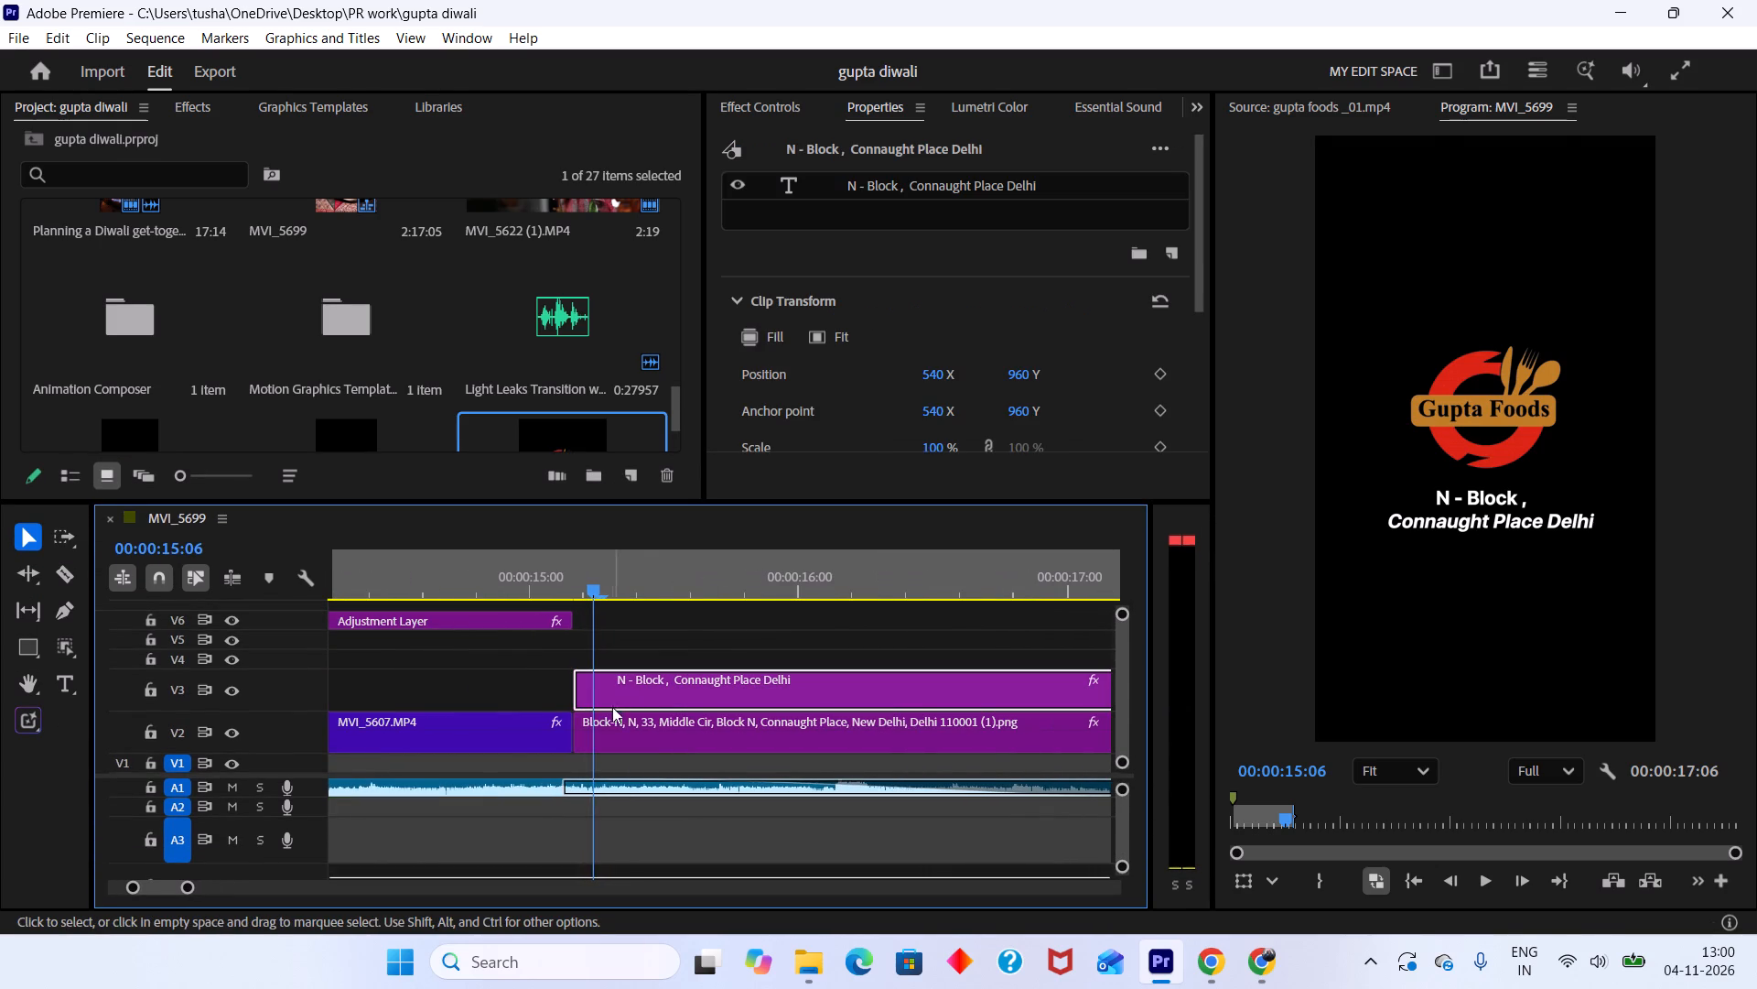
{"action": "left_click", "coordinate": [326, 685]}
{"action": "left_click", "coordinate": [303, 692]}
{"action": "scroll", "coordinate": [303, 692], "scroll_direction": "up", "scroll_amount": 1, "text": "alt"}
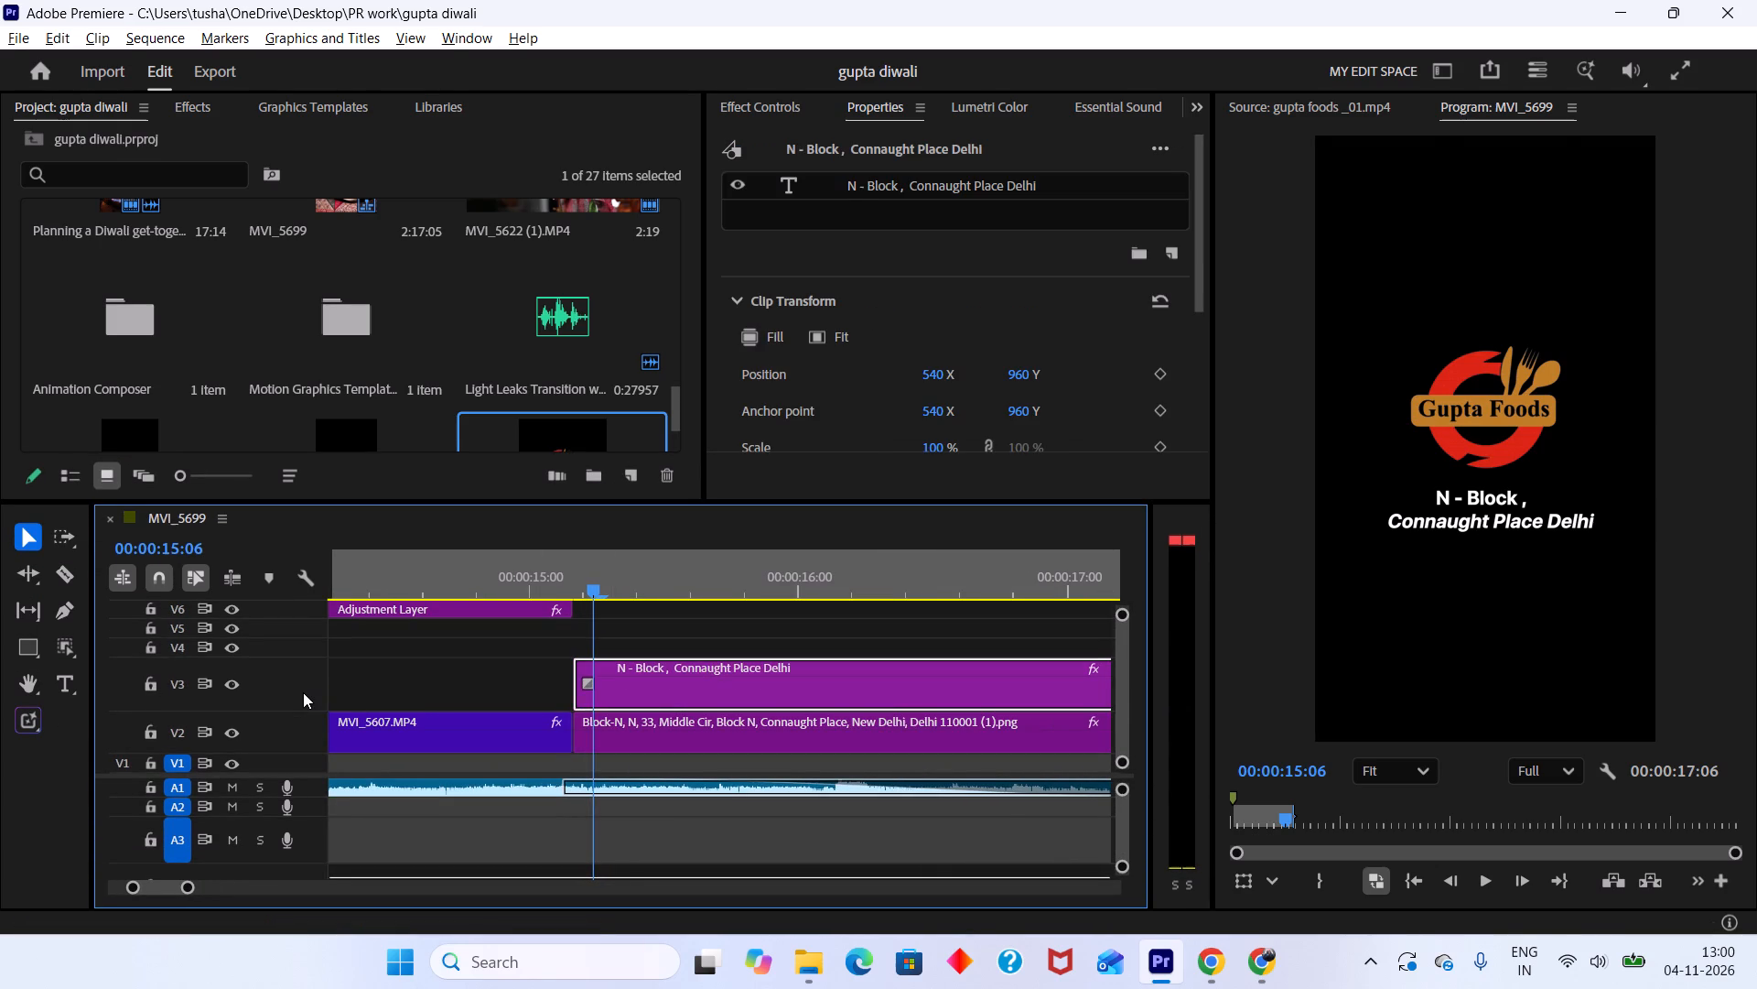
Lengthen the Cross Dissolve at the start of the address title clip on V3.
{"action": "left_click_drag", "start_coordinate": [588, 687], "coordinate": [608, 688]}
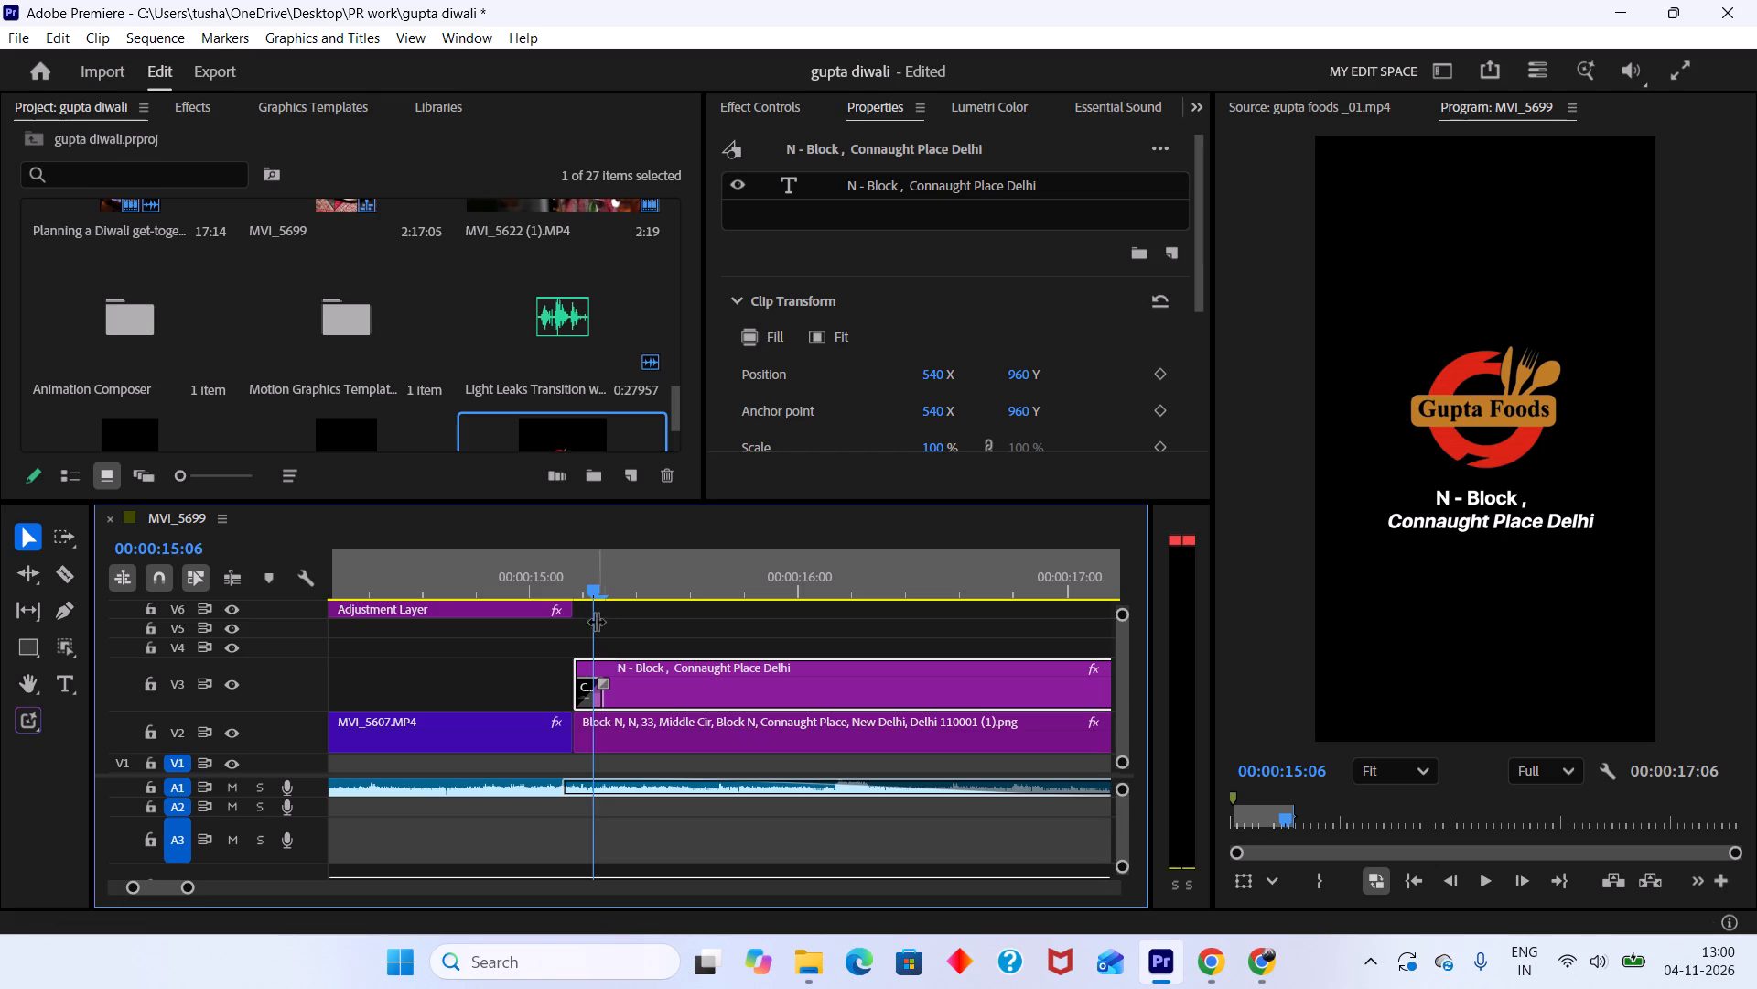
{"action": "left_click_drag", "start_coordinate": [593, 587], "coordinate": [502, 577]}
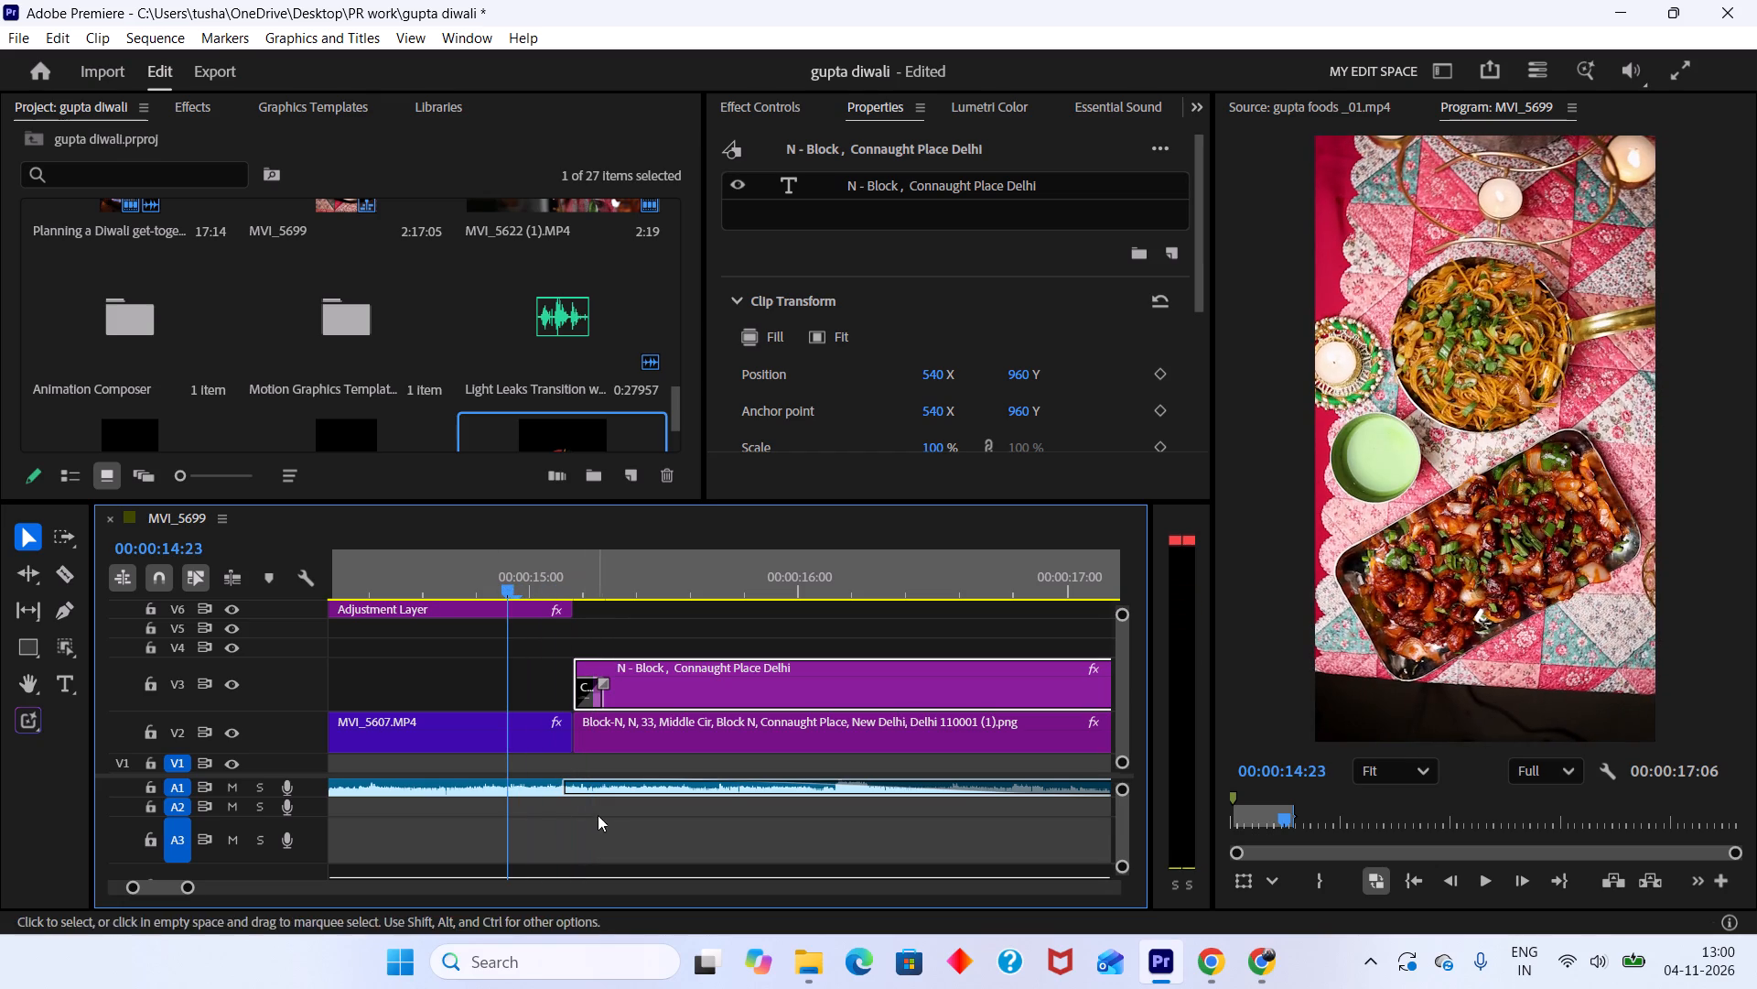
Copy the address title's starting Cross Dissolve and paste it onto the V2 cut between MVI_5607.MP4 and the Block-N logo clip.
{"action": "left_click", "coordinate": [303, 733]}
{"action": "scroll", "coordinate": [303, 733], "scroll_direction": "up", "scroll_amount": 1, "text": "alt"}
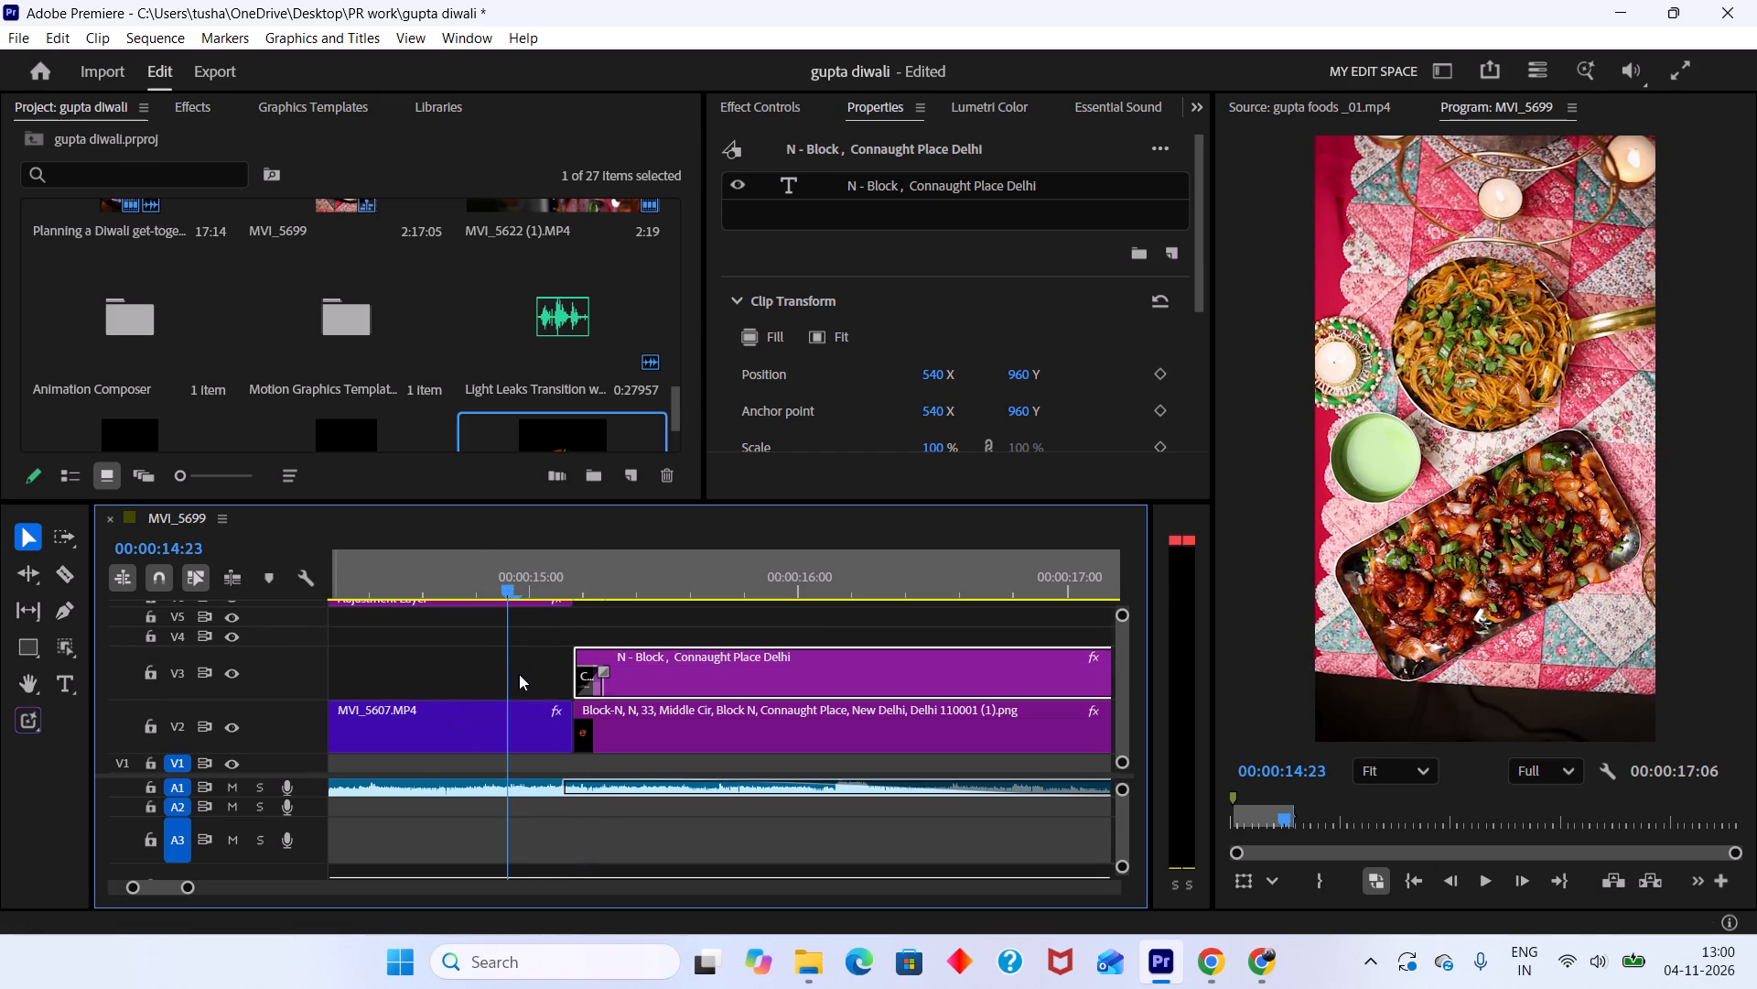
{"action": "left_click", "coordinate": [587, 679]}
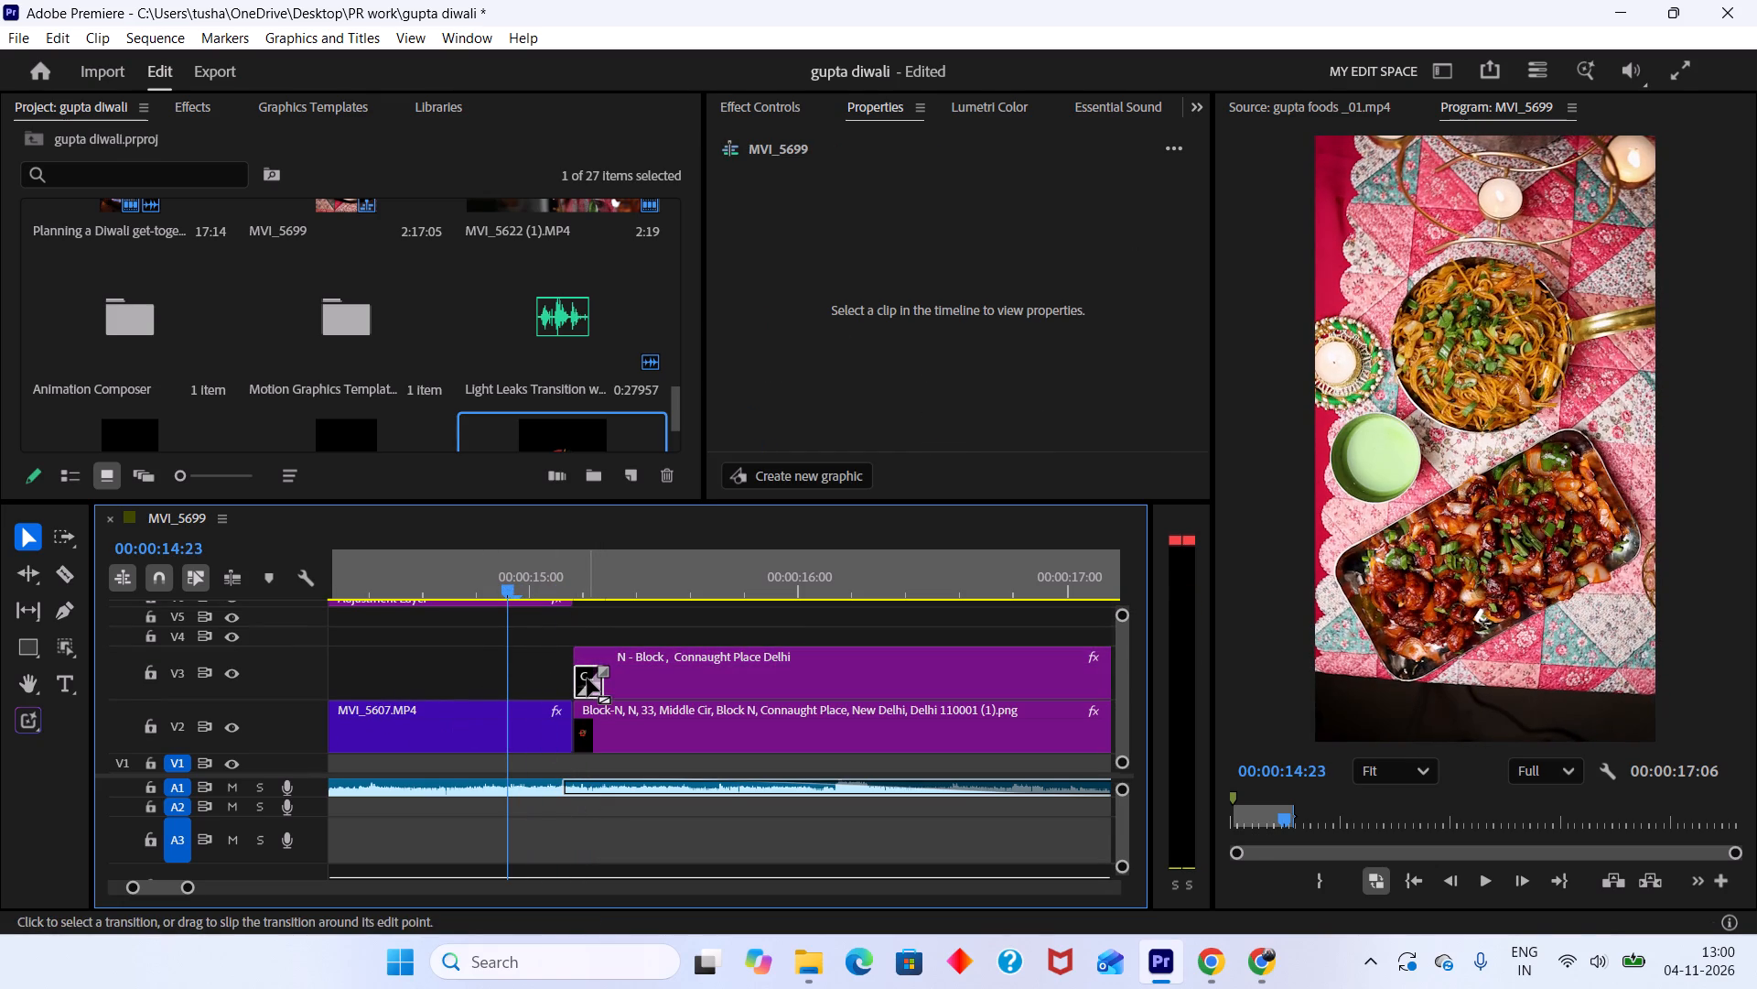
{"action": "key", "text": "ctrl+c"}
{"action": "left_click", "coordinate": [572, 740]}
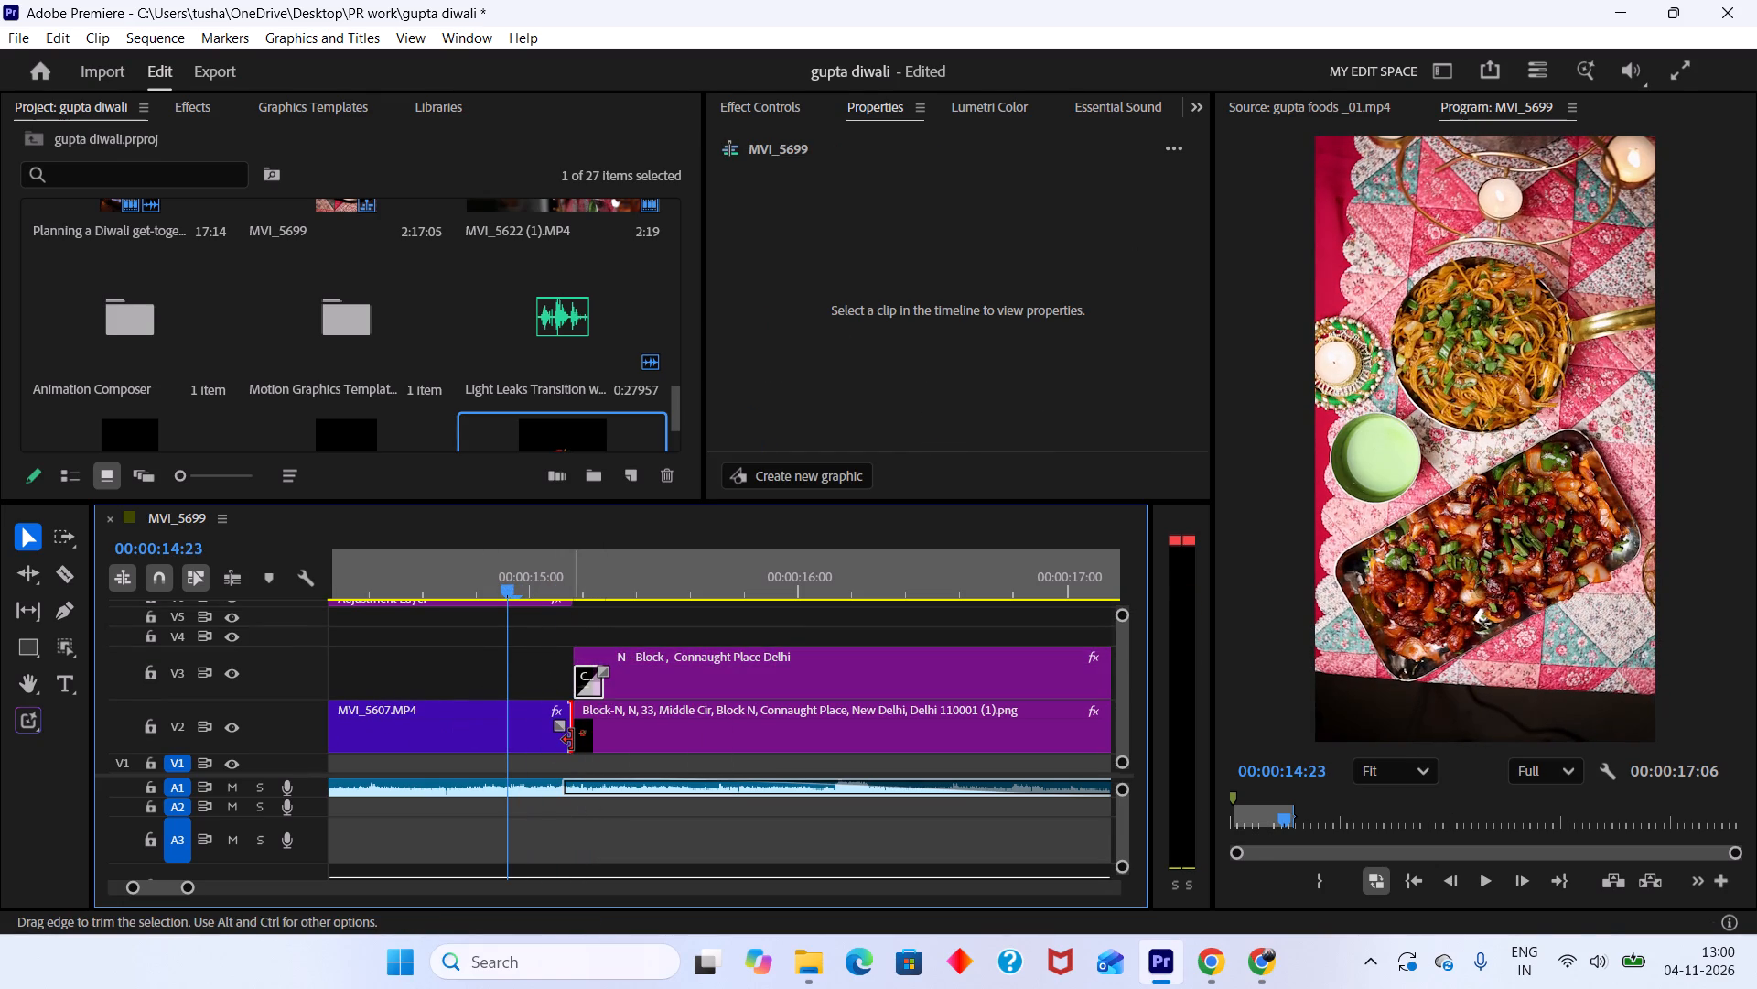
{"action": "key", "text": "ctrl+v"}
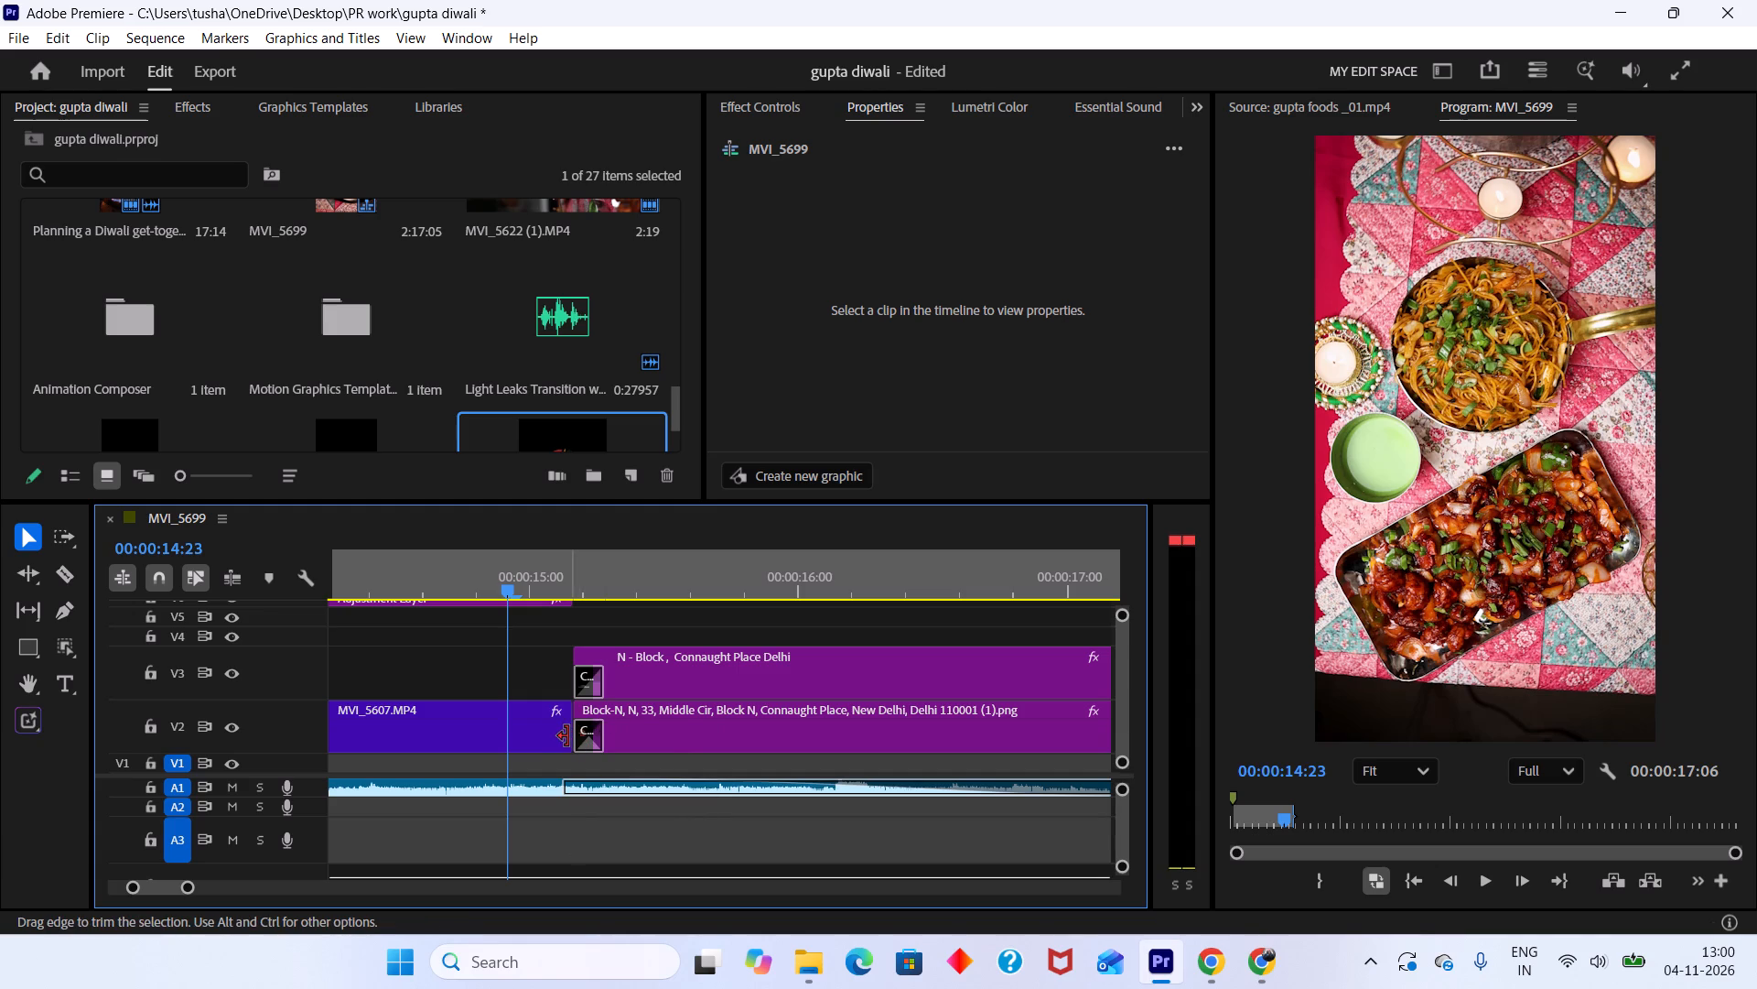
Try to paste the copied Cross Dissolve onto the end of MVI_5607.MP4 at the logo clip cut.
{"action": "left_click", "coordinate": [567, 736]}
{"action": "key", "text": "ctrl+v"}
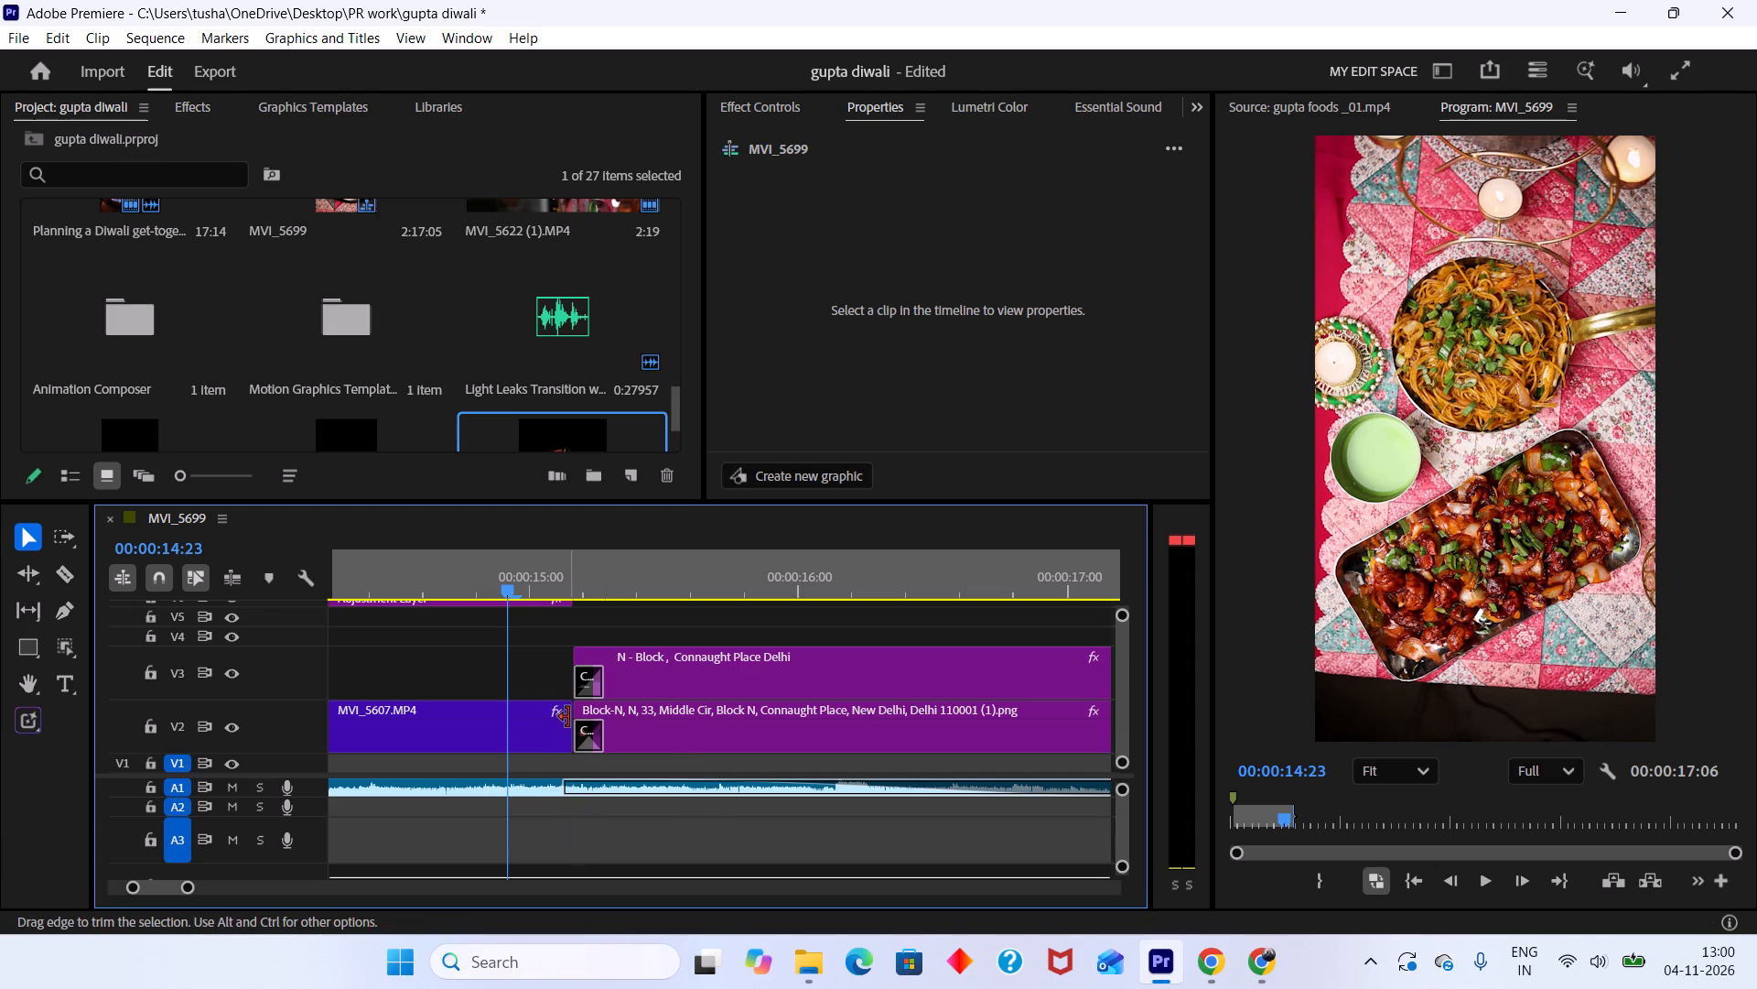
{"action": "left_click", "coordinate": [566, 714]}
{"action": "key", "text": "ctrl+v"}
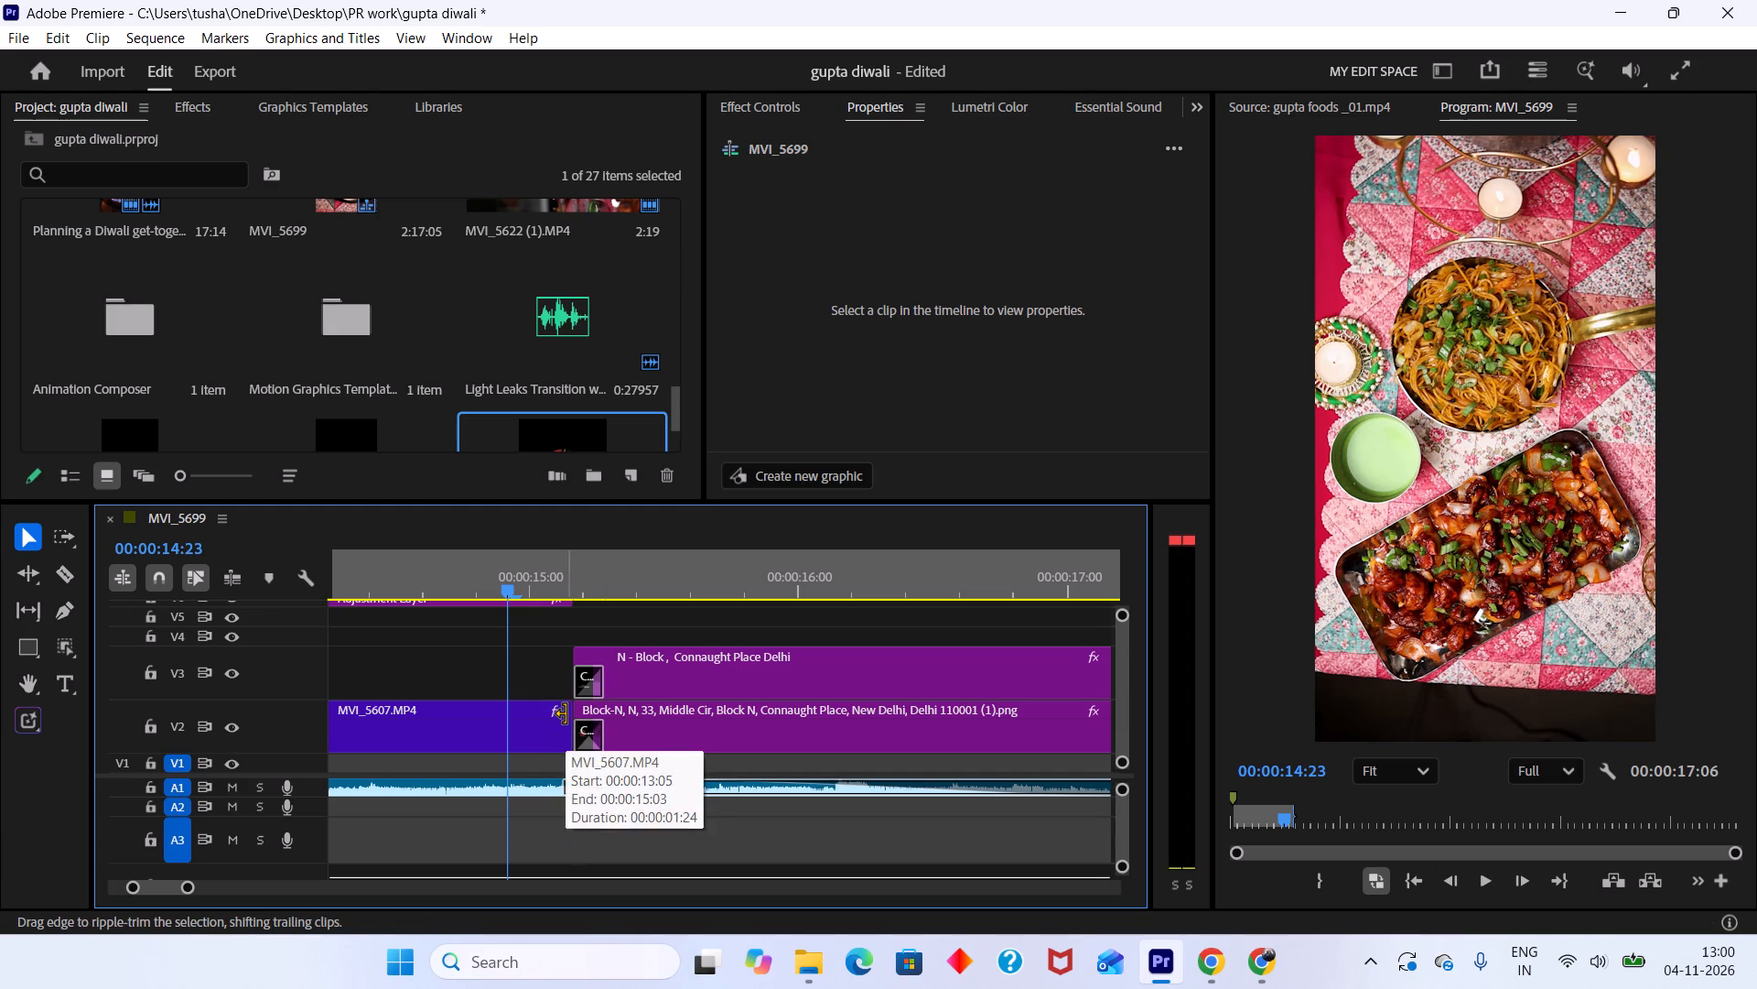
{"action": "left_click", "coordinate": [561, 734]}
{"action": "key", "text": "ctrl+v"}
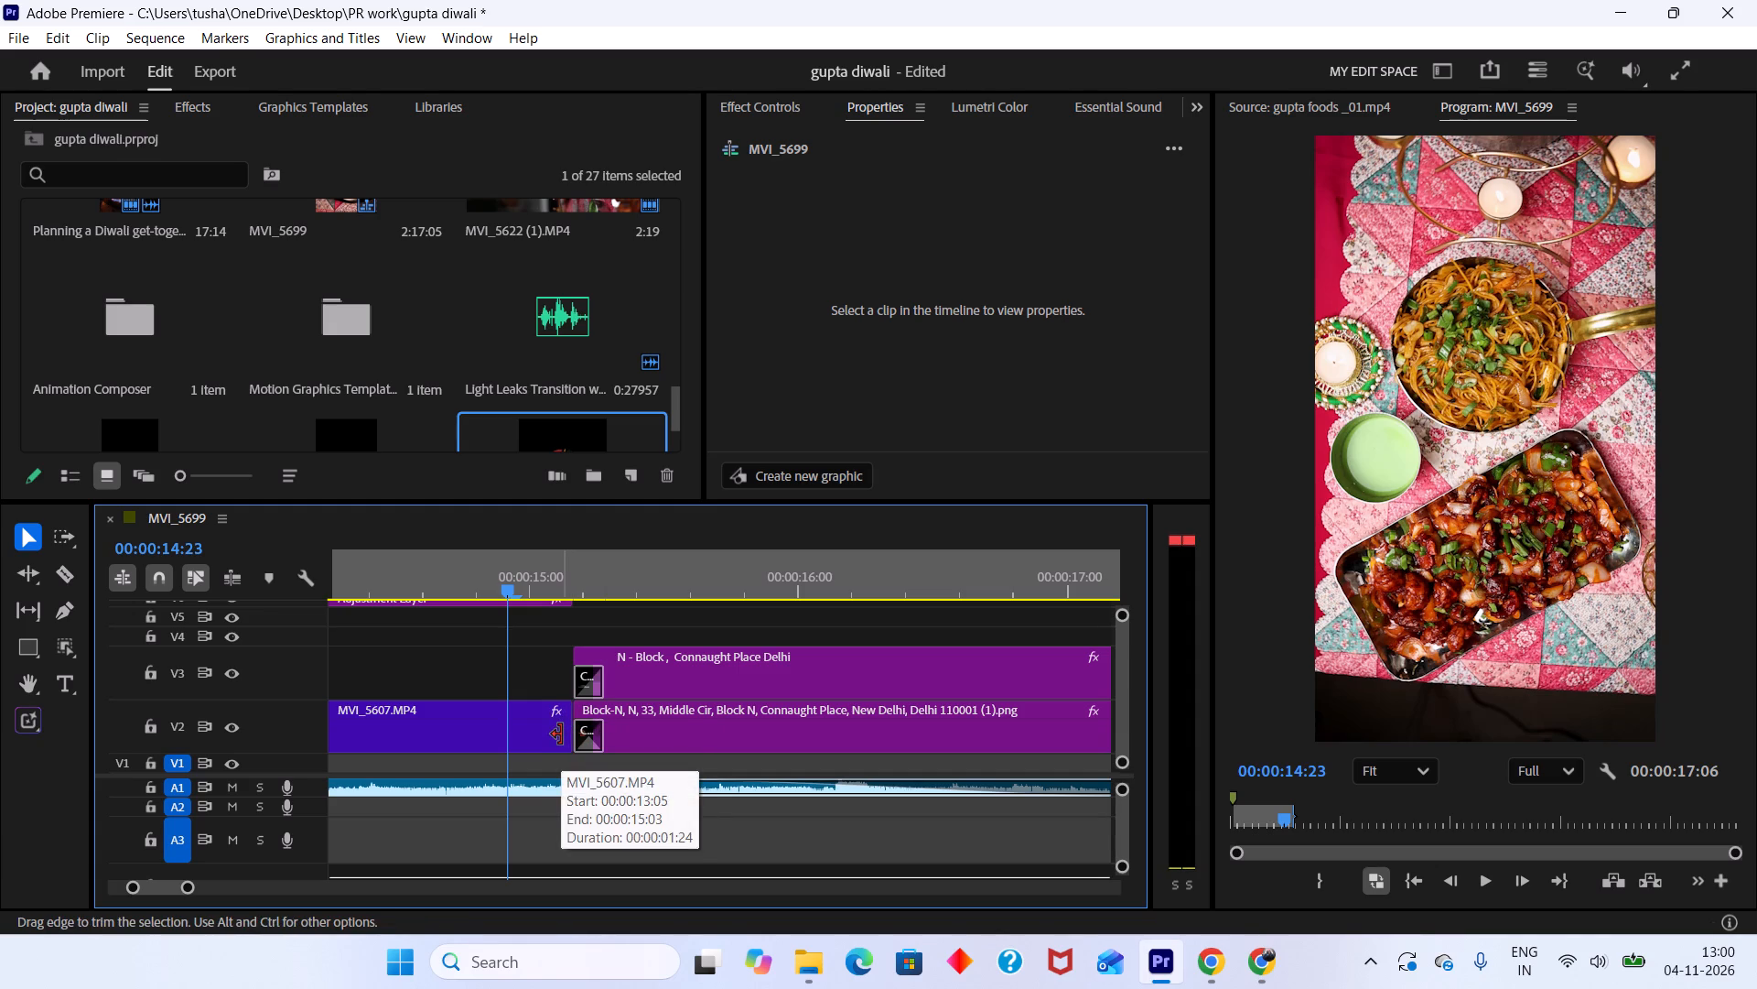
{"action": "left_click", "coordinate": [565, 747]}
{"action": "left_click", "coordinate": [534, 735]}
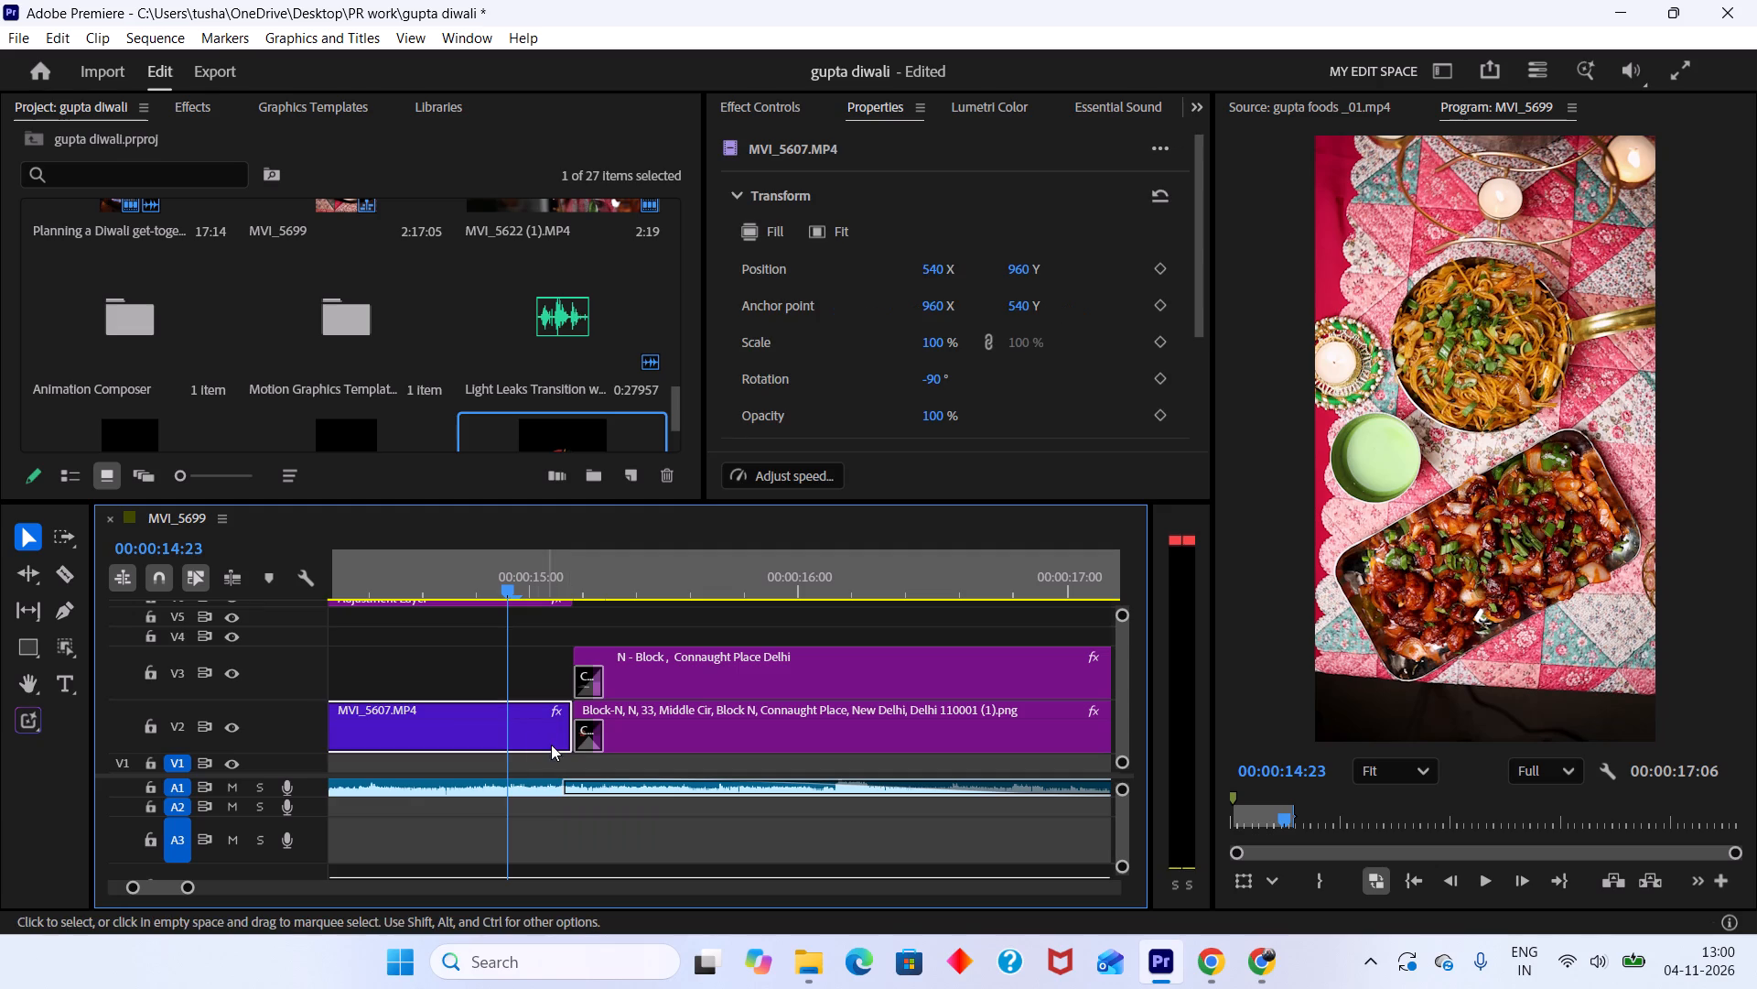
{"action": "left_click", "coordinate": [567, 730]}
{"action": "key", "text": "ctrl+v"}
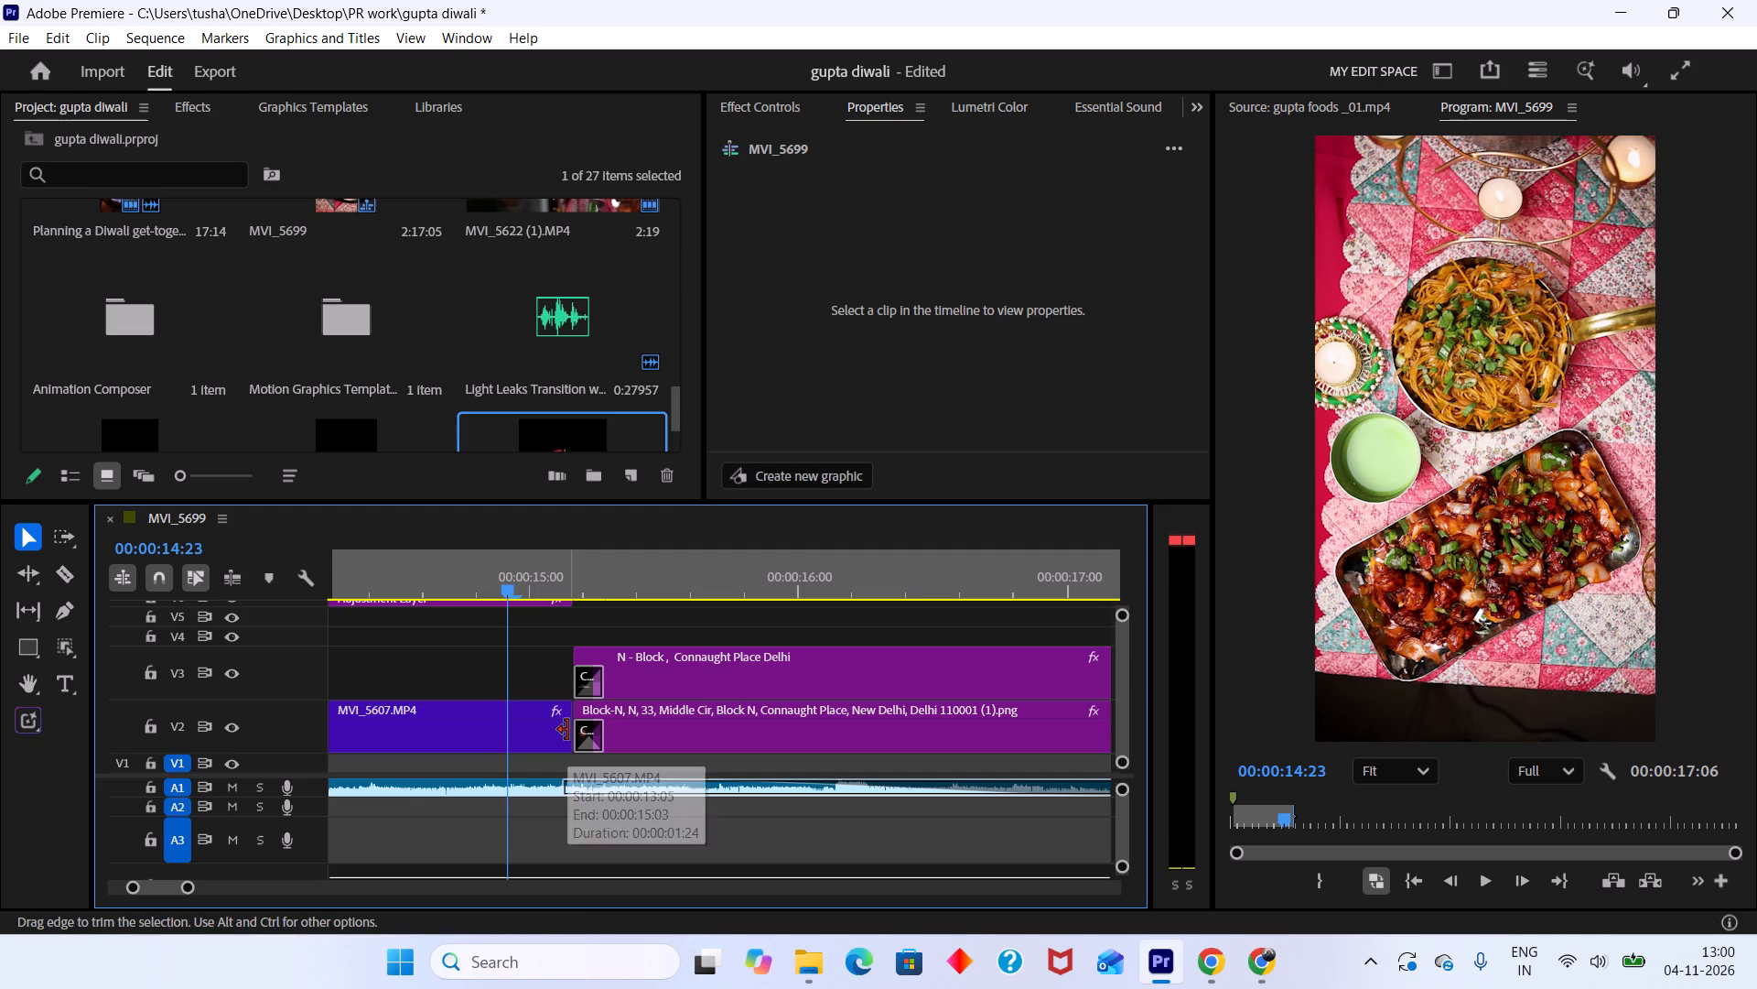
Pull MVI_5607.MP4's end away from the logo clip to paste the Cross Dissolve onto it, and extend the clip back to the cut.
{"action": "scroll", "coordinate": [561, 750], "scroll_direction": "up", "scroll_amount": 6, "text": "alt"}
{"action": "left_click_drag", "start_coordinate": [576, 749], "coordinate": [558, 737]}
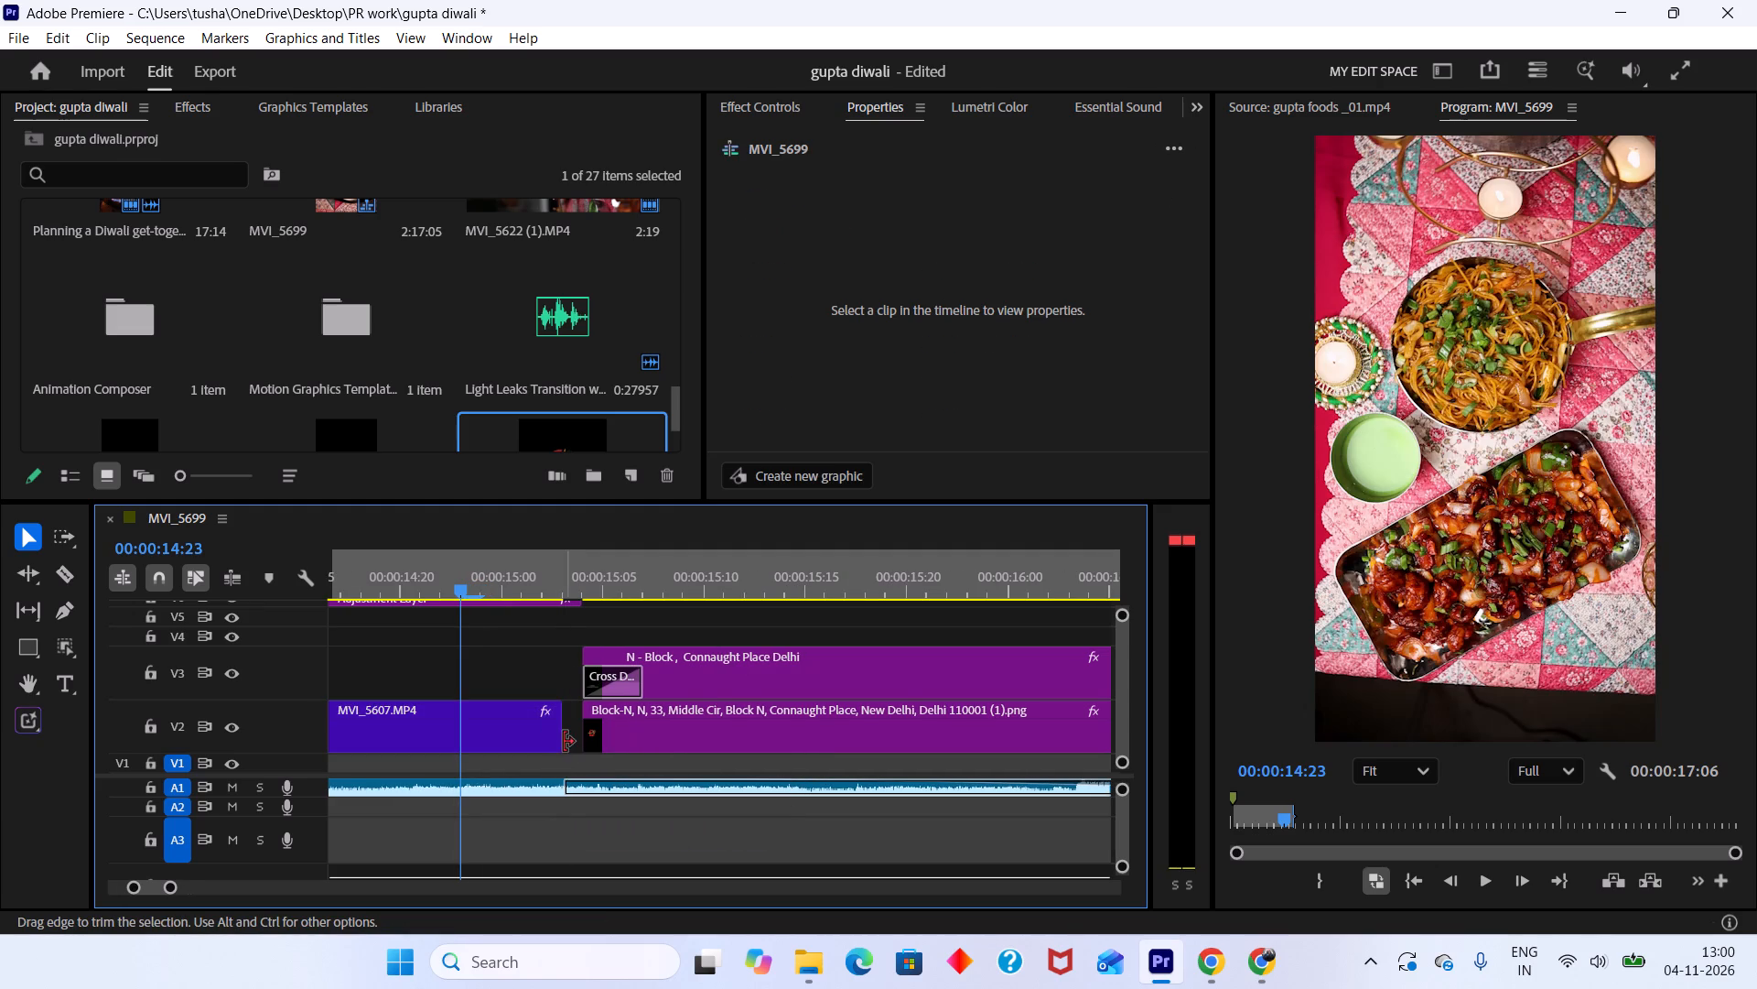
{"action": "left_click", "coordinate": [558, 741]}
{"action": "key", "text": "ctrl+v"}
{"action": "left_click_drag", "start_coordinate": [558, 749], "coordinate": [567, 749]}
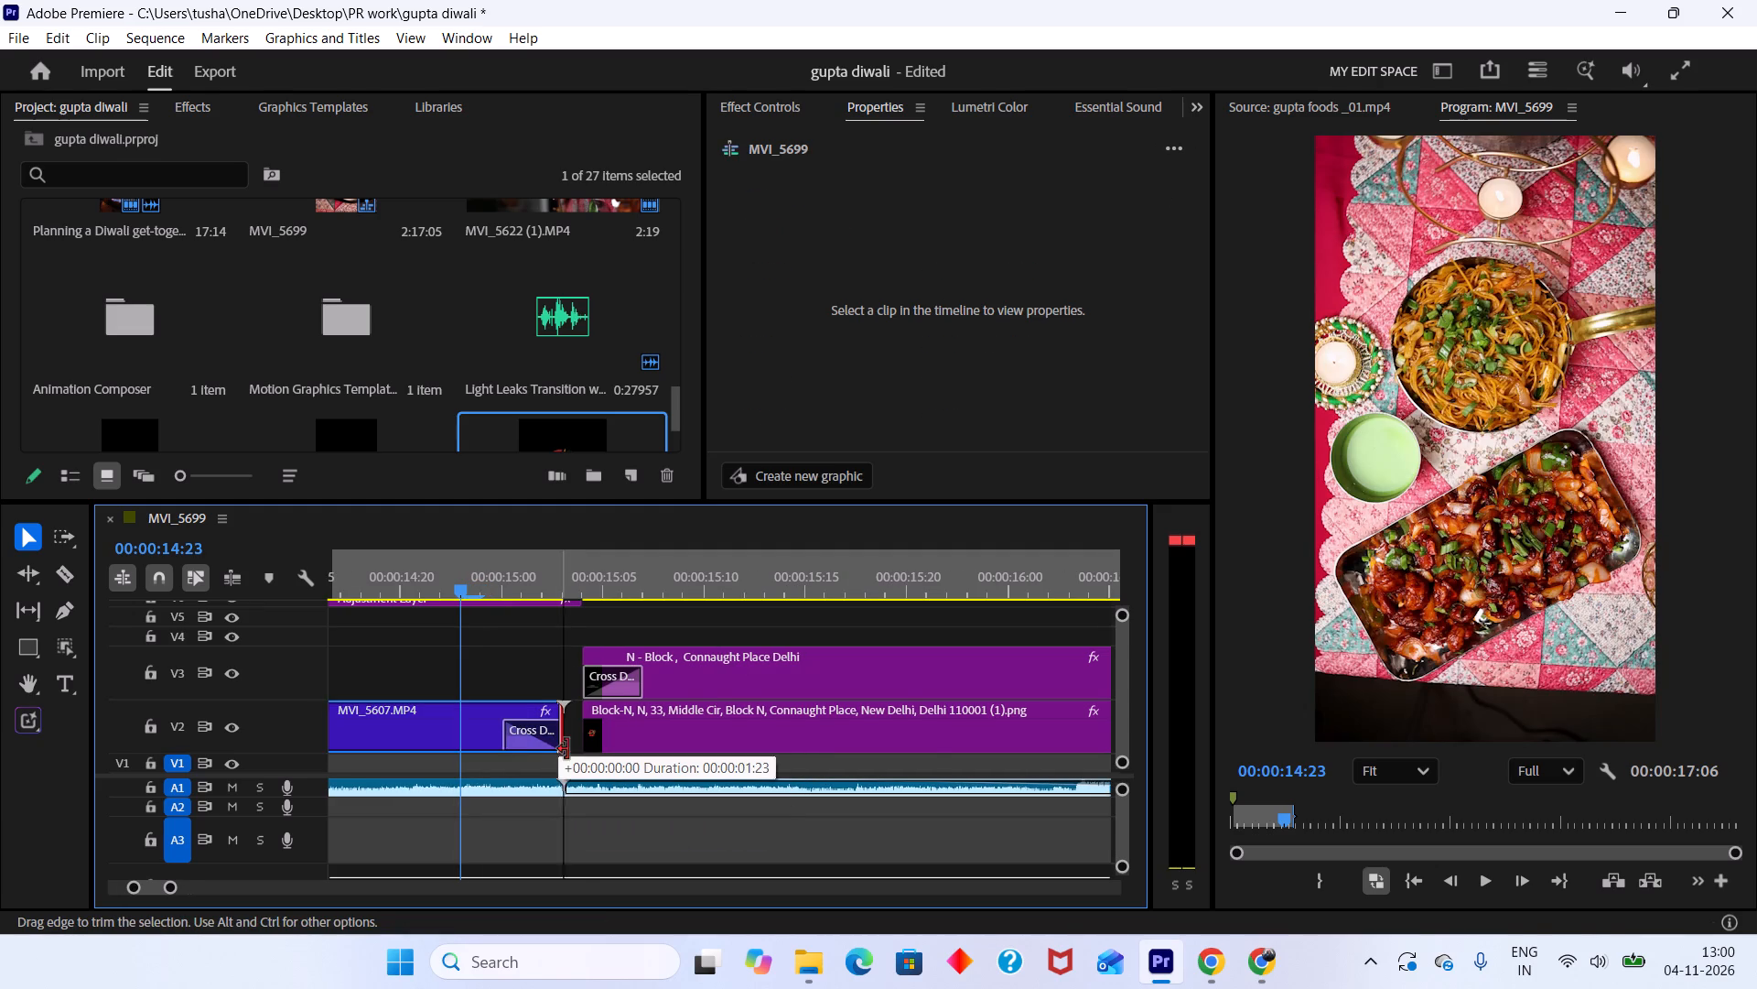
{"action": "left_click_drag", "start_coordinate": [567, 749], "coordinate": [575, 749]}
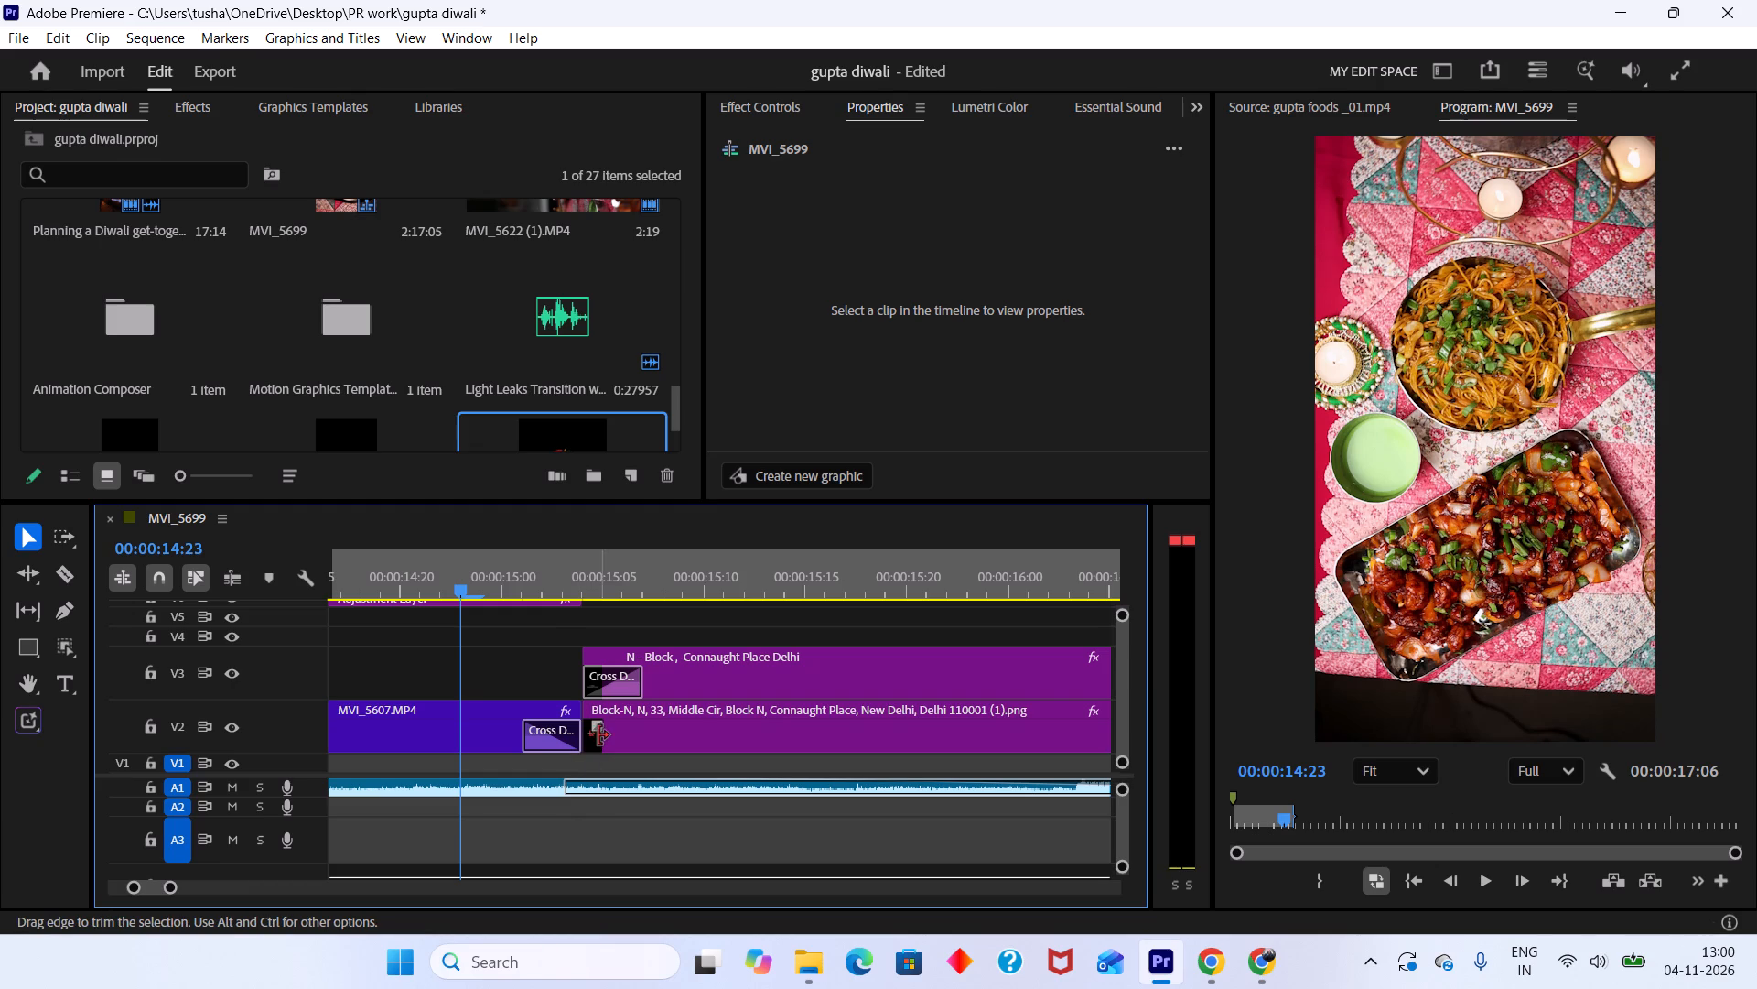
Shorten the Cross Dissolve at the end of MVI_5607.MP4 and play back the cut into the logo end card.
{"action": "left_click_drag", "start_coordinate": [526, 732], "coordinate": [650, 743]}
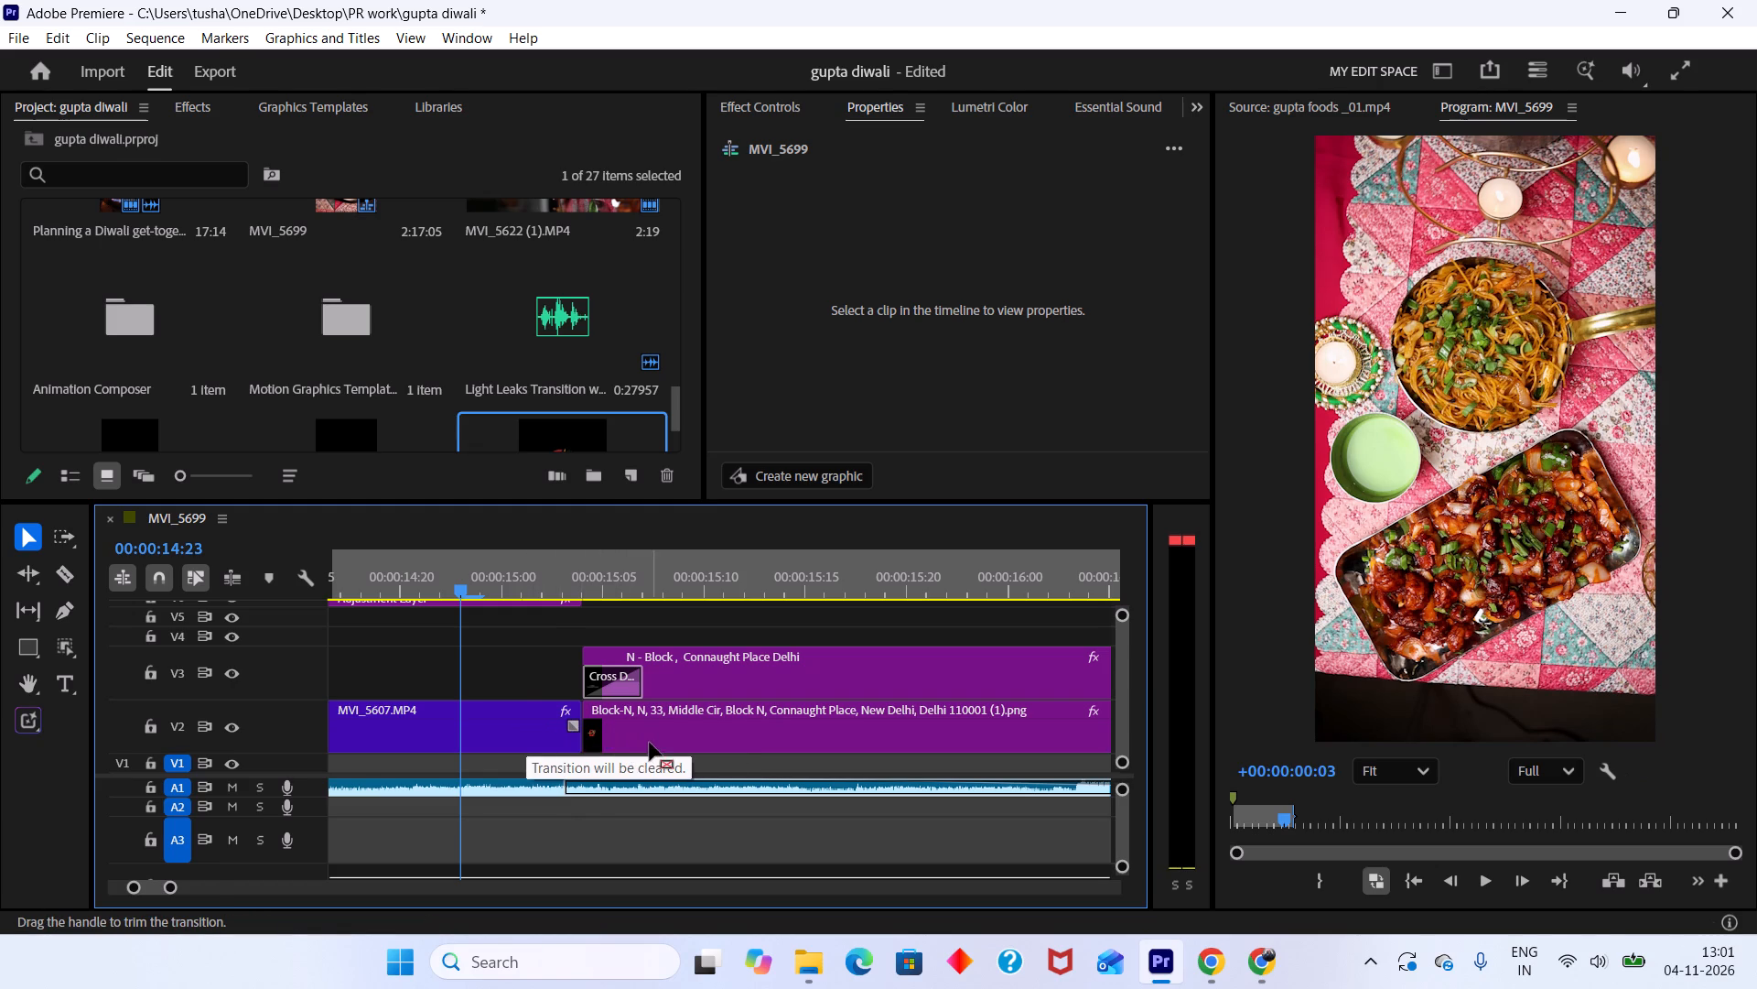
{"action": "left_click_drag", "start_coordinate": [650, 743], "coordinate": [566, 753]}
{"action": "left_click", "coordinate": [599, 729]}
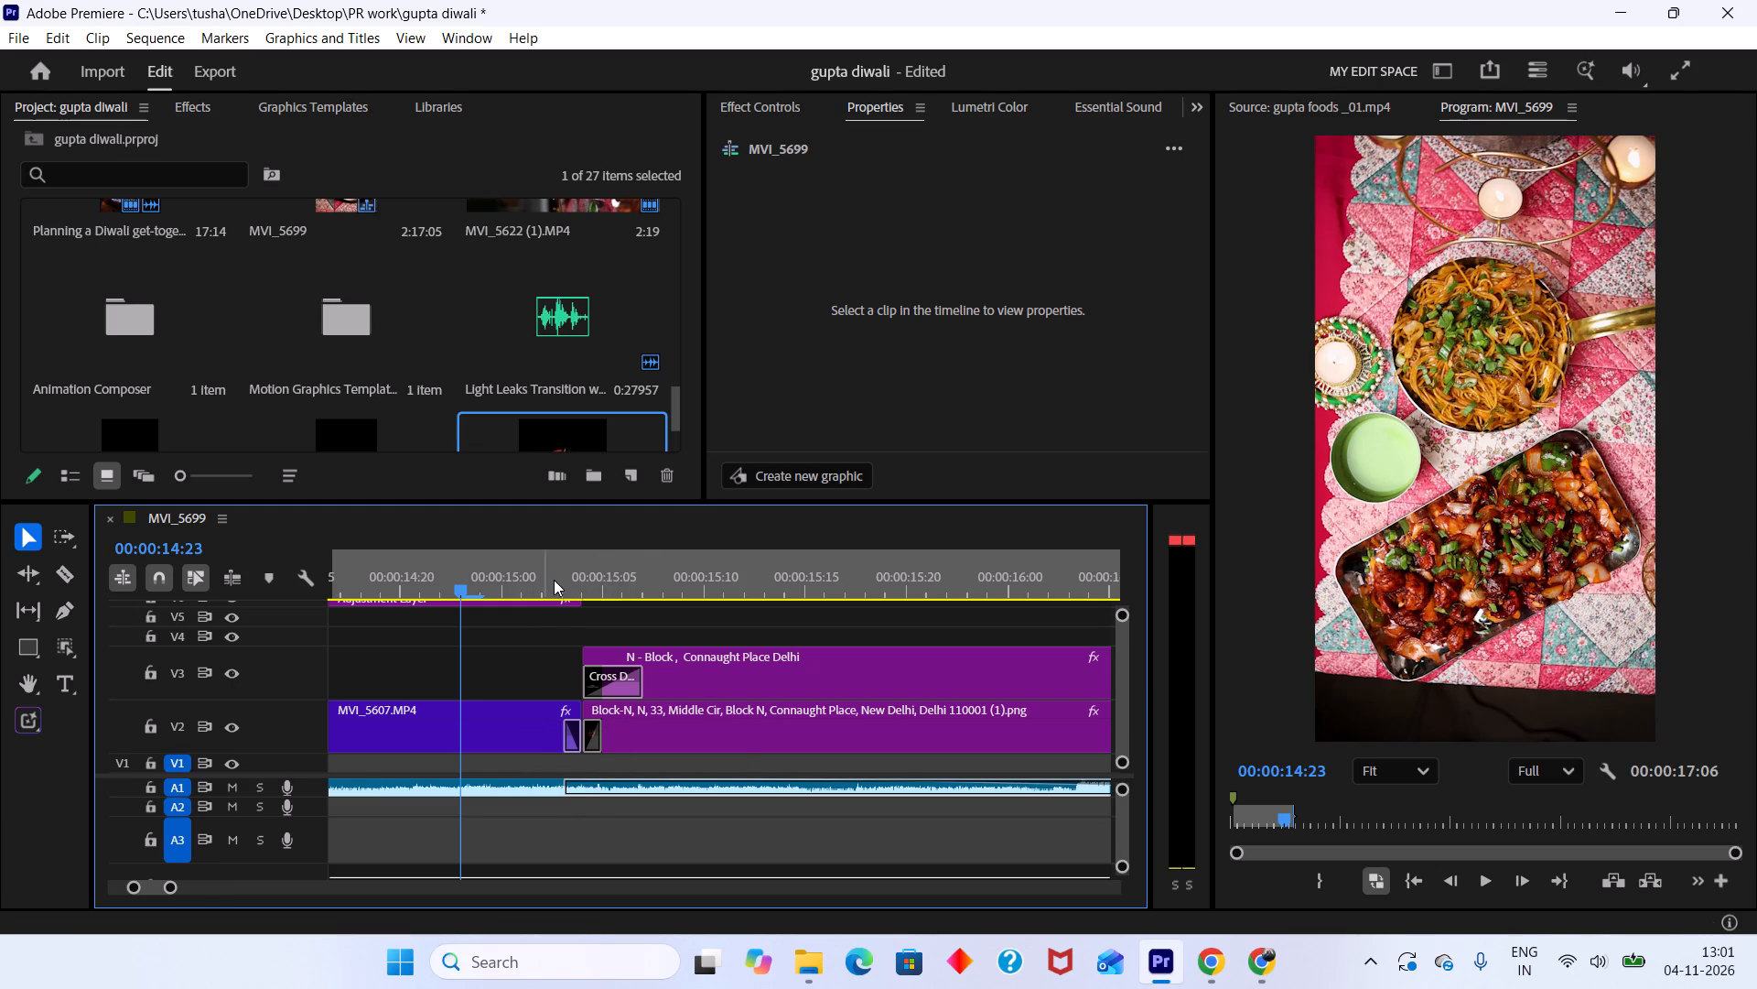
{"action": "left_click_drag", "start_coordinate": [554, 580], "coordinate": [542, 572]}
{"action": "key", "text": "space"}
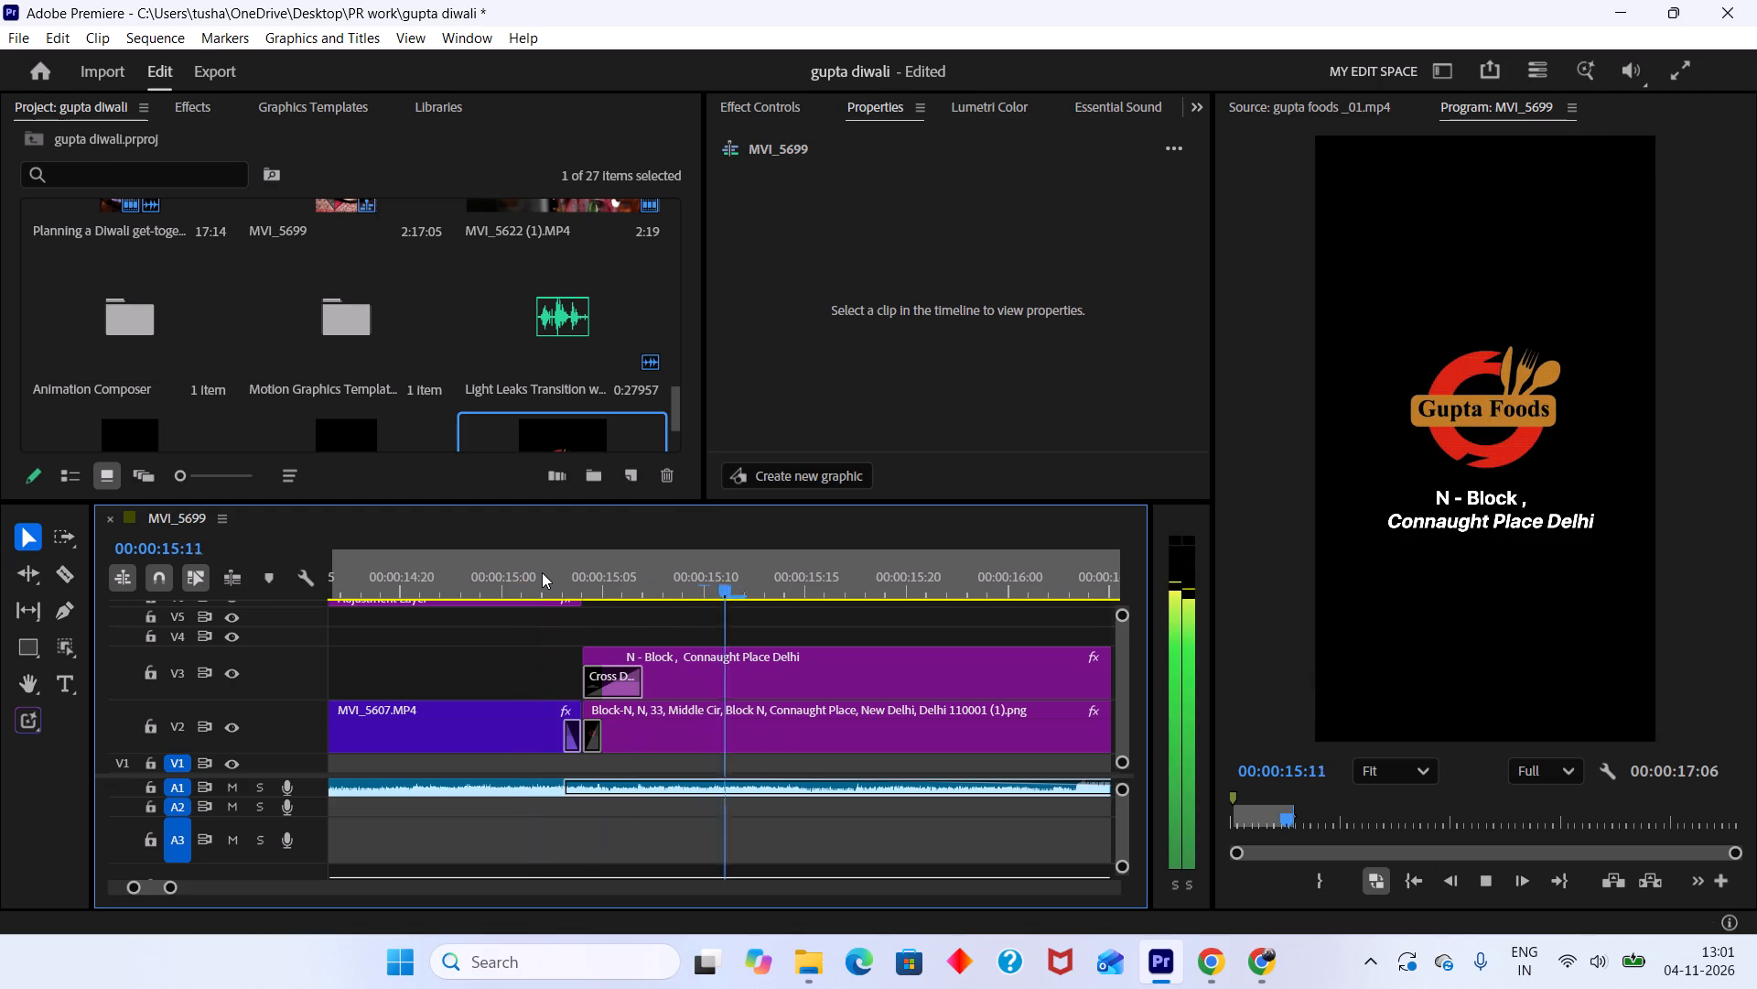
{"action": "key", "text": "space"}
Lengthen the Cross Dissolve at the end of MVI_5607.MP4 so it starts at about 00:00:15:00.
{"action": "left_click_drag", "start_coordinate": [598, 592], "coordinate": [534, 564]}
{"action": "left_click_drag", "start_coordinate": [522, 560], "coordinate": [507, 559]}
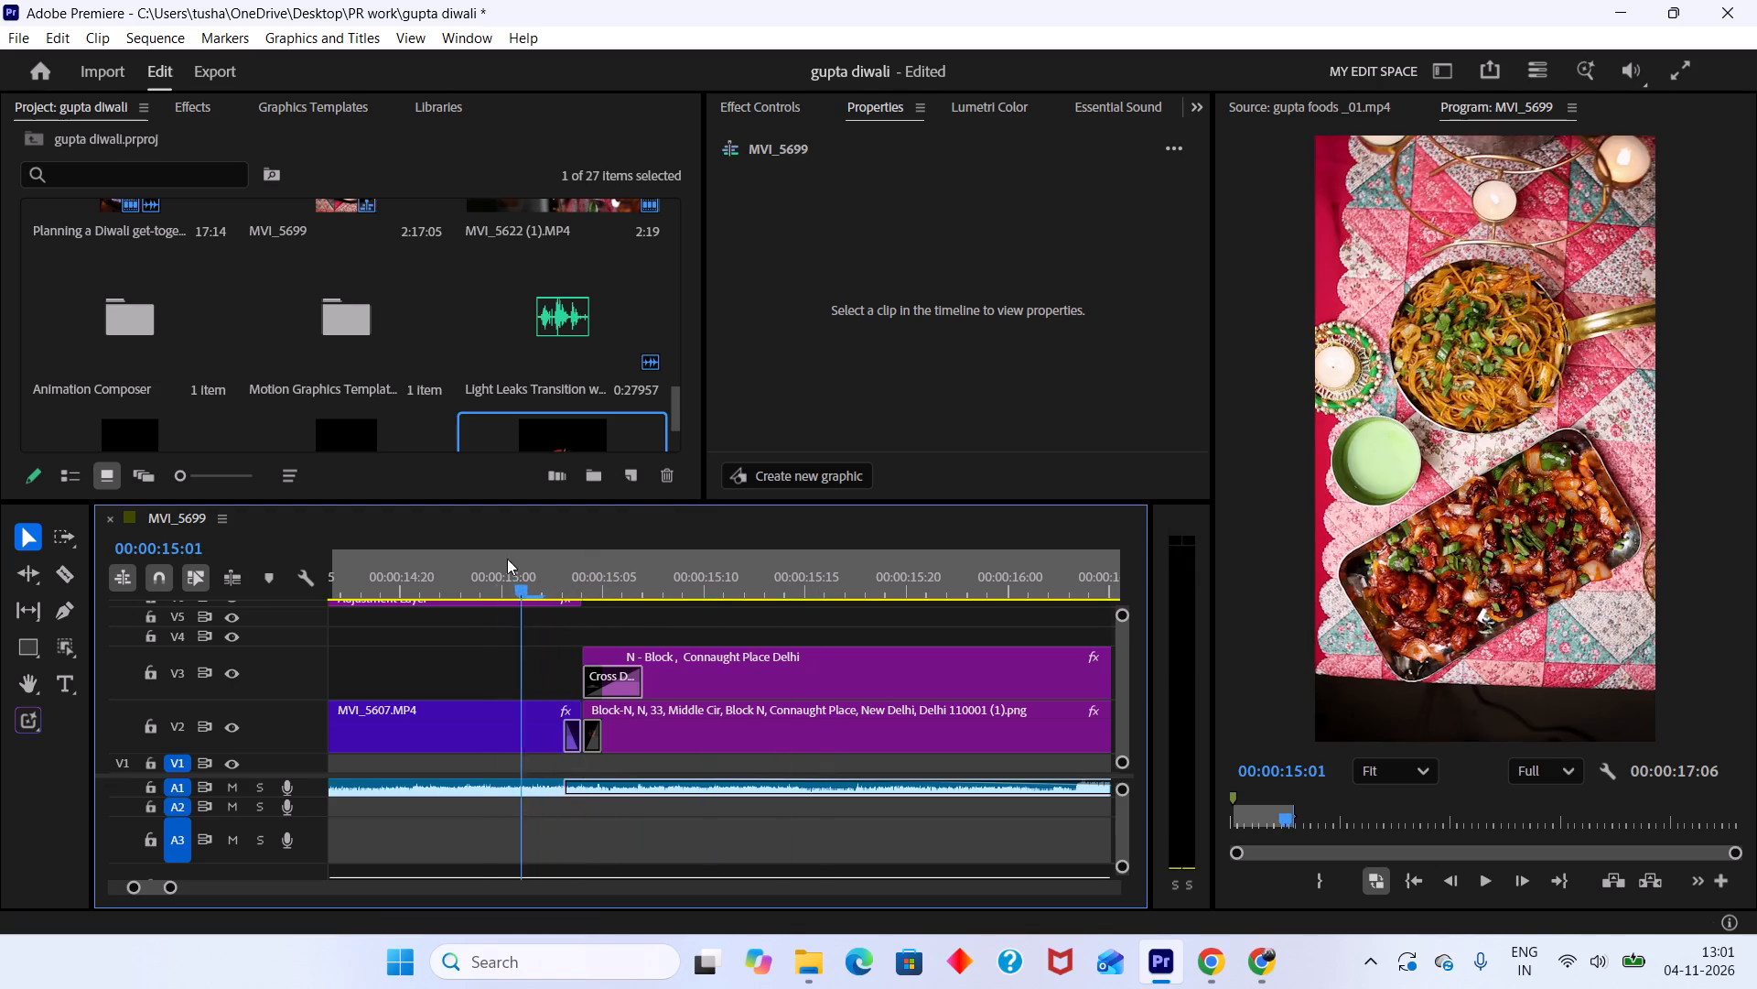
{"action": "left_click_drag", "start_coordinate": [507, 559], "coordinate": [482, 560]}
{"action": "left_click_drag", "start_coordinate": [565, 723], "coordinate": [504, 715]}
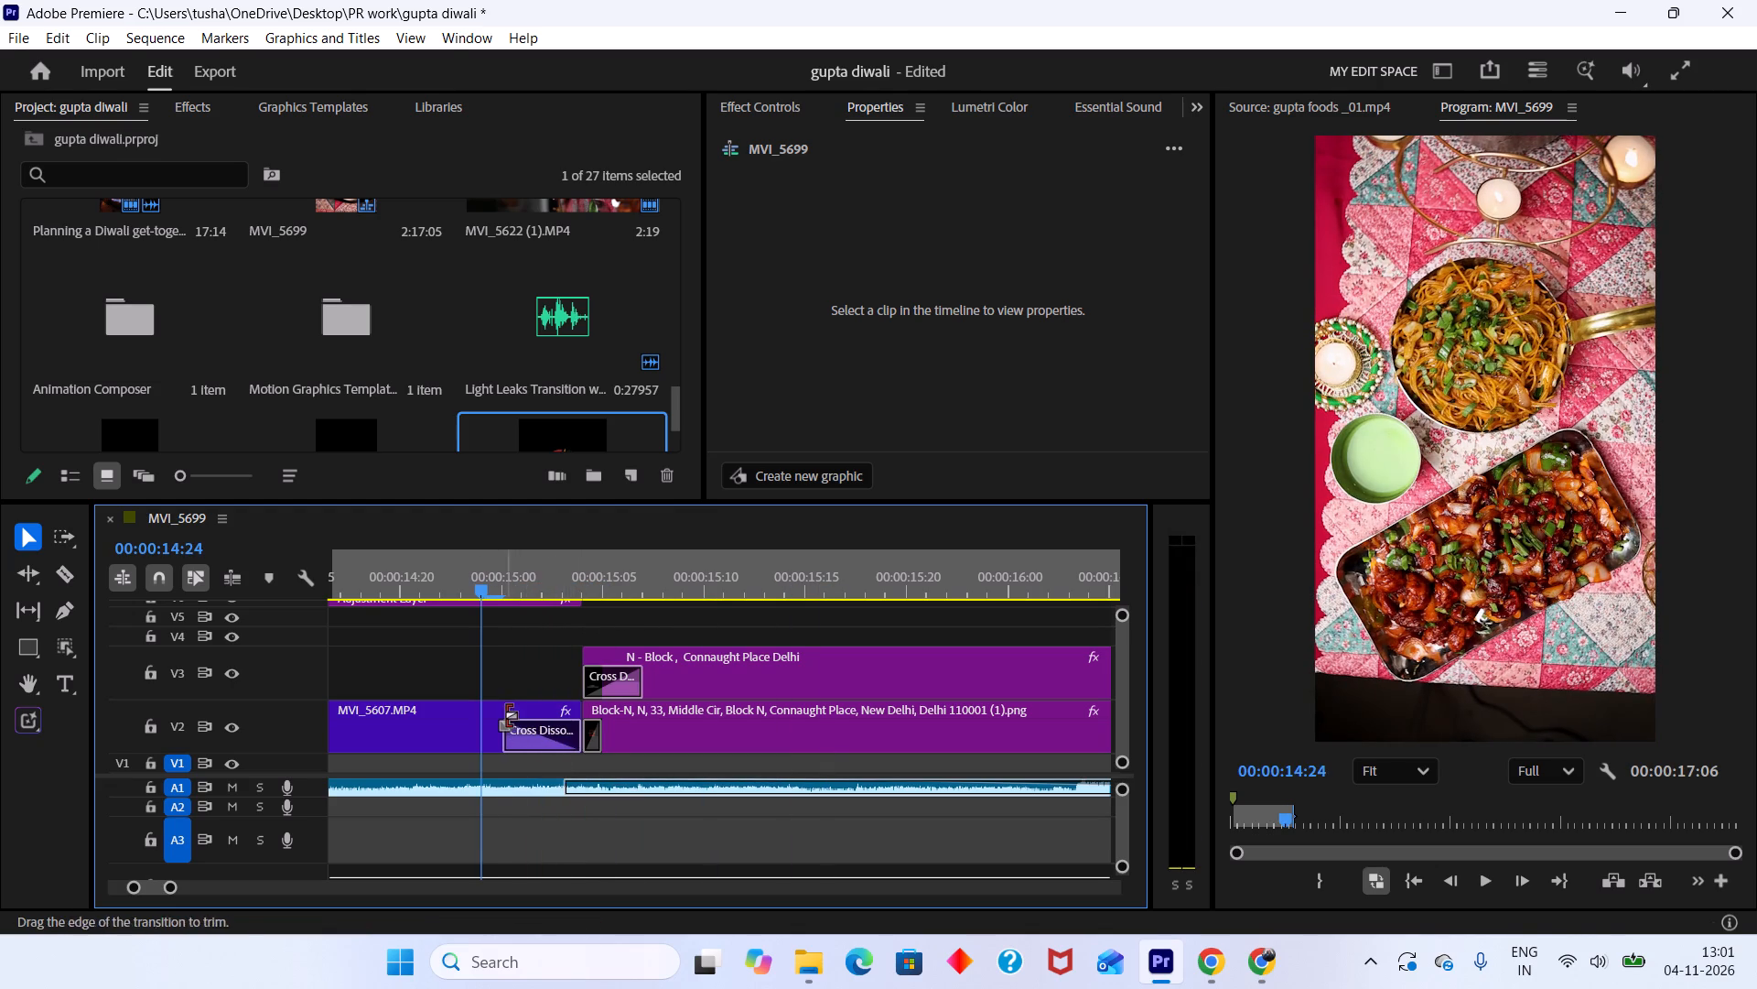
Play back the transition from MVI_5607.MP4 into the logo end card.
{"action": "scroll", "coordinate": [524, 739], "scroll_direction": "down", "scroll_amount": 12, "text": "alt"}
{"action": "key", "text": "space"}
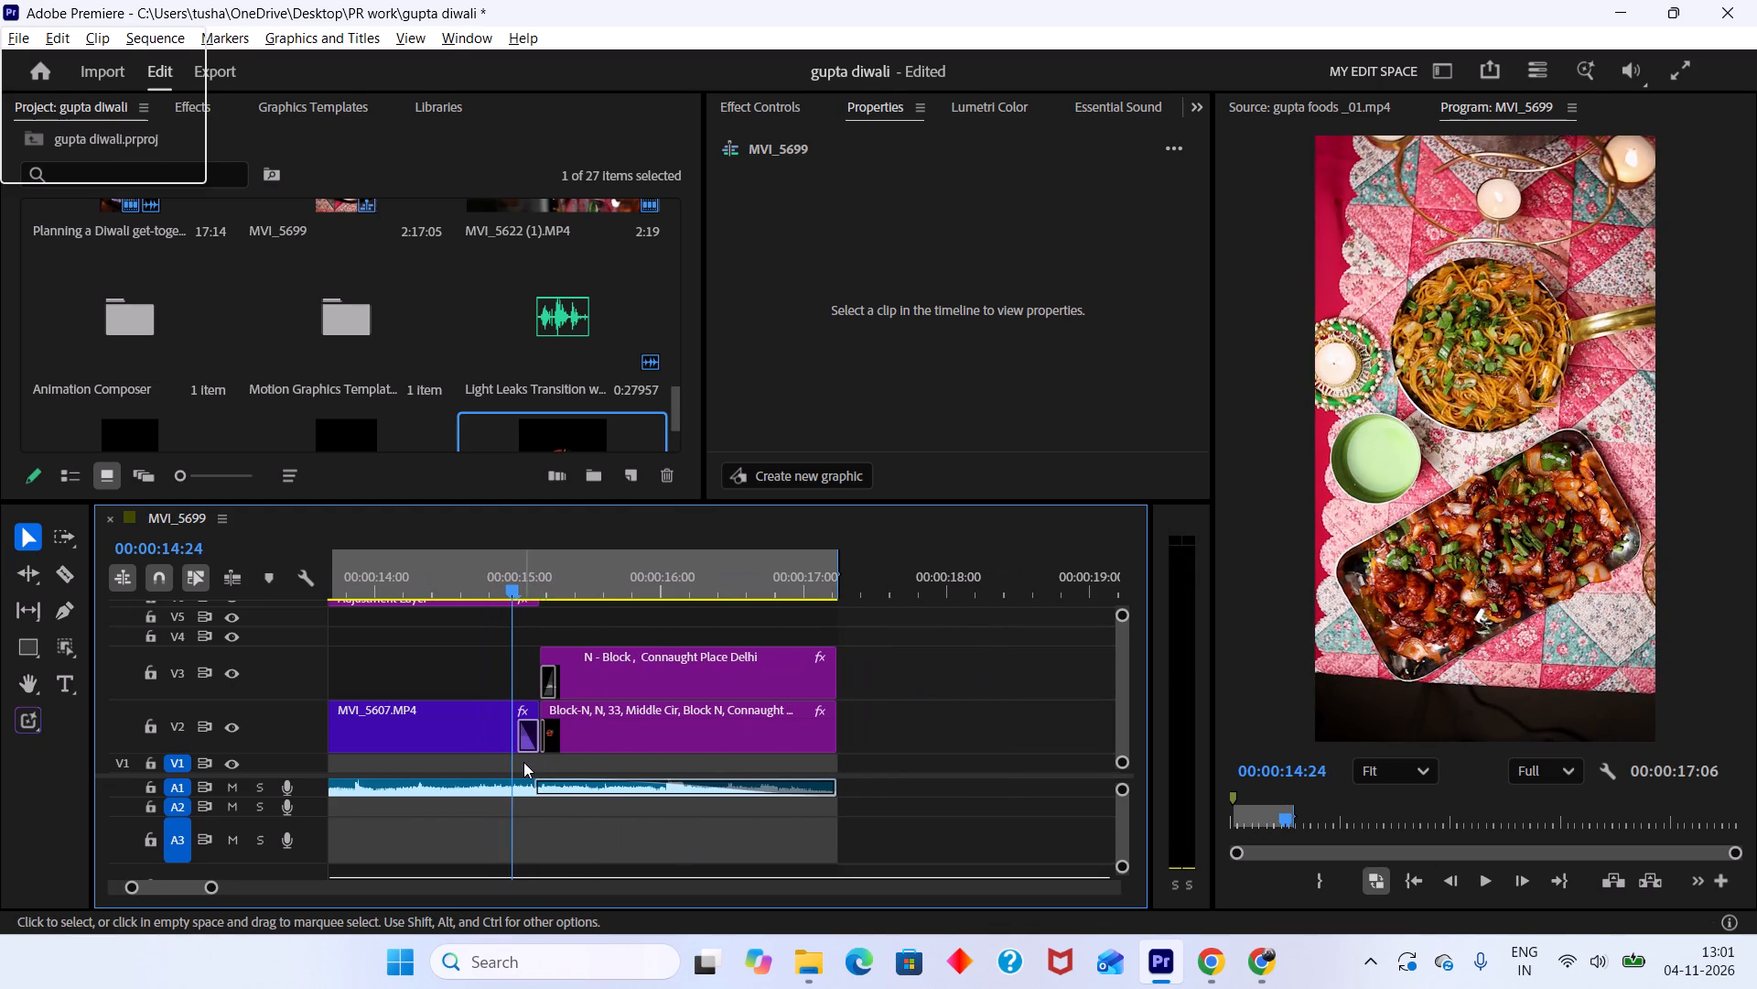
{"action": "left_click_drag", "start_coordinate": [488, 584], "coordinate": [480, 580]}
{"action": "key", "text": "space"}
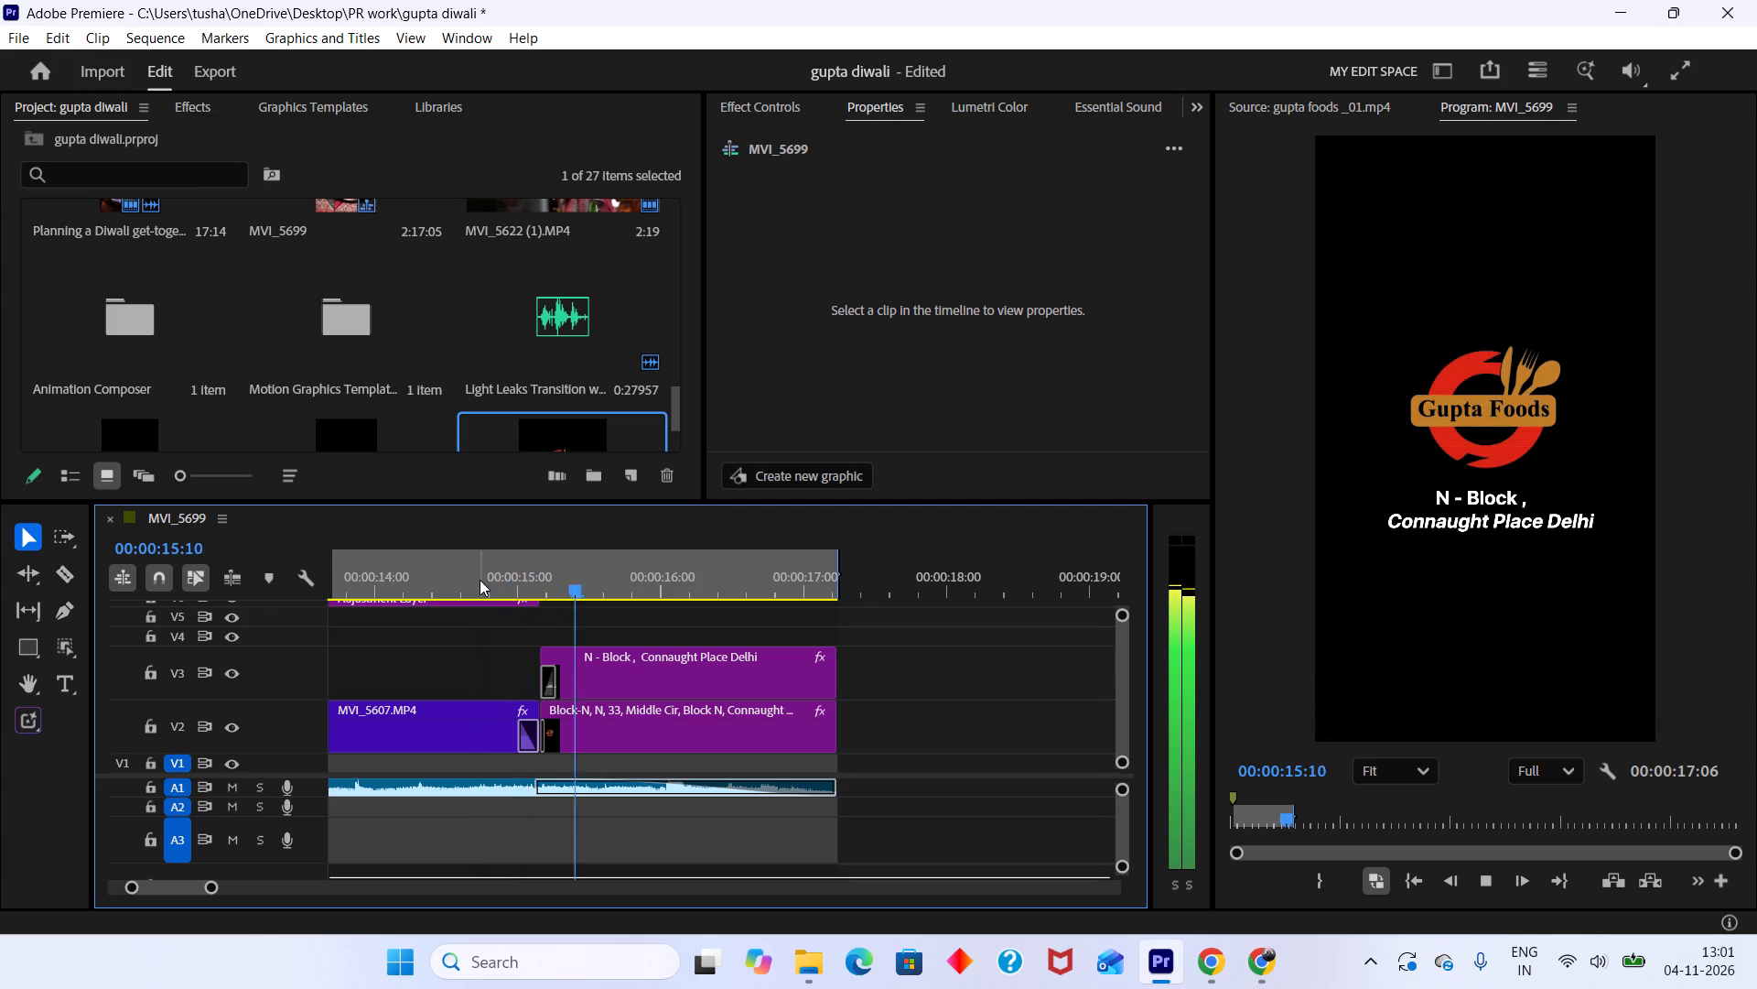
{"action": "key", "text": "space"}
{"action": "left_click_drag", "start_coordinate": [566, 581], "coordinate": [491, 611]}
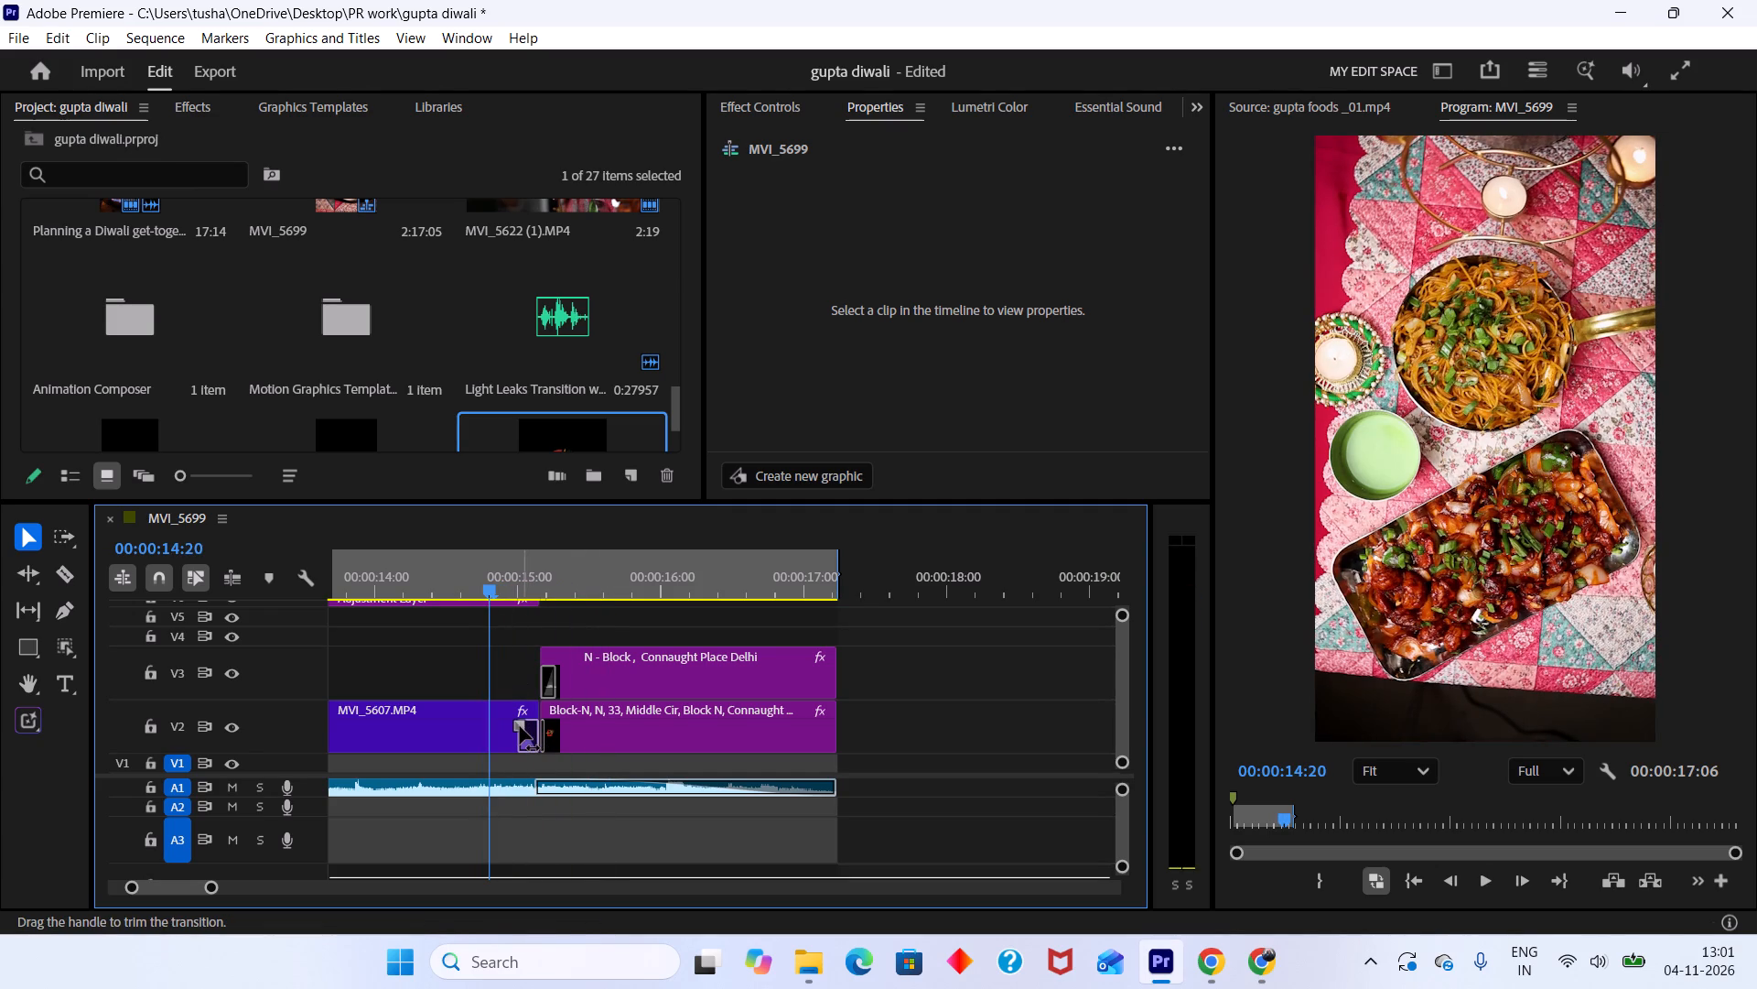
Lengthen the Cross Dissolve at the end of MVI_5607.MP4 so it starts at about 00:00:14:21, and play it back.
{"action": "left_click_drag", "start_coordinate": [520, 726], "coordinate": [498, 722]}
{"action": "key", "text": "space"}
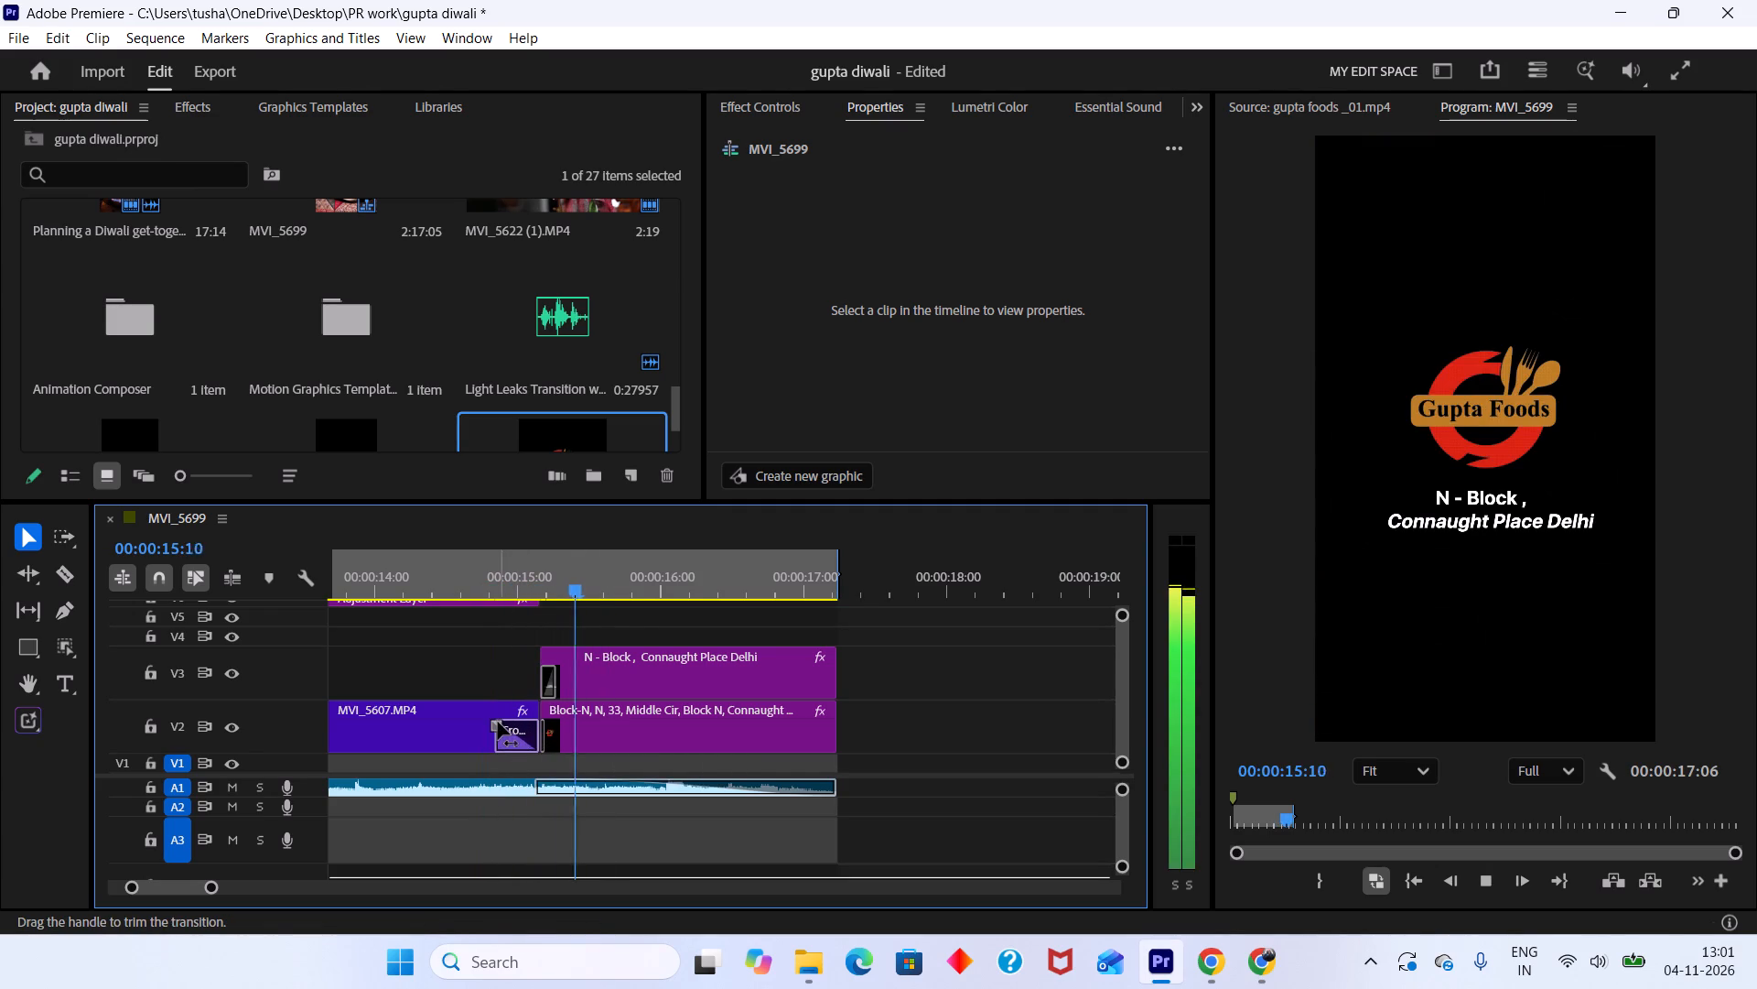
{"action": "key", "text": "space"}
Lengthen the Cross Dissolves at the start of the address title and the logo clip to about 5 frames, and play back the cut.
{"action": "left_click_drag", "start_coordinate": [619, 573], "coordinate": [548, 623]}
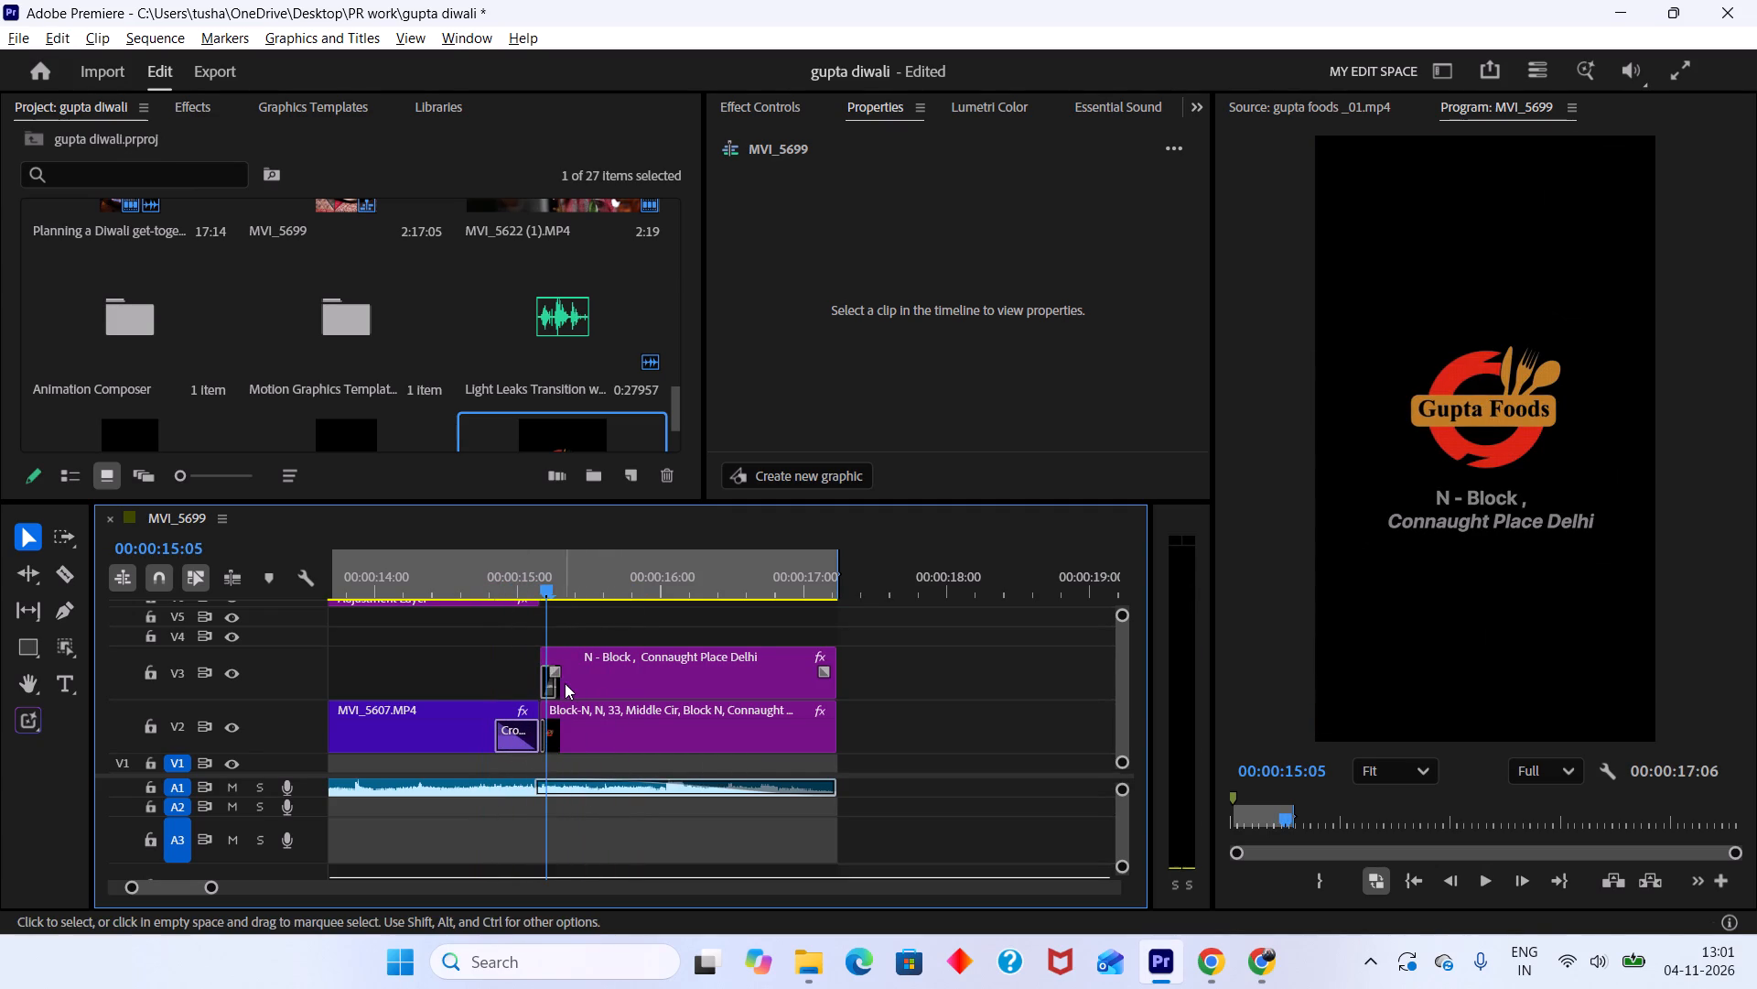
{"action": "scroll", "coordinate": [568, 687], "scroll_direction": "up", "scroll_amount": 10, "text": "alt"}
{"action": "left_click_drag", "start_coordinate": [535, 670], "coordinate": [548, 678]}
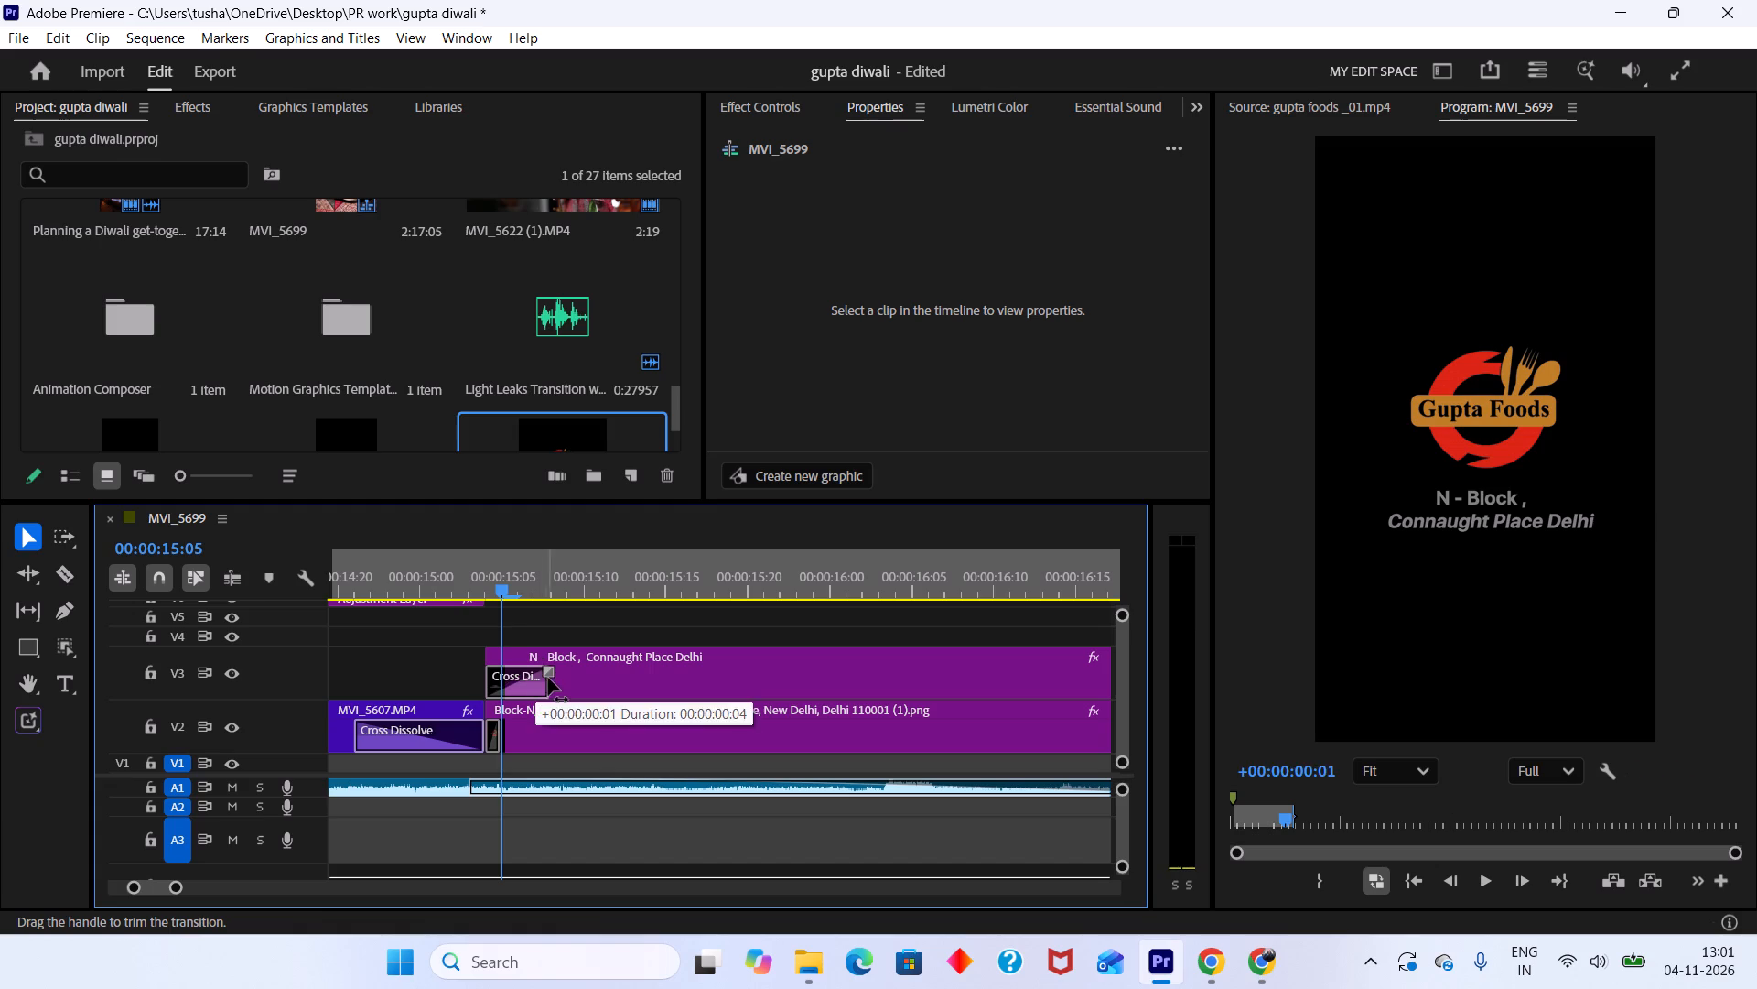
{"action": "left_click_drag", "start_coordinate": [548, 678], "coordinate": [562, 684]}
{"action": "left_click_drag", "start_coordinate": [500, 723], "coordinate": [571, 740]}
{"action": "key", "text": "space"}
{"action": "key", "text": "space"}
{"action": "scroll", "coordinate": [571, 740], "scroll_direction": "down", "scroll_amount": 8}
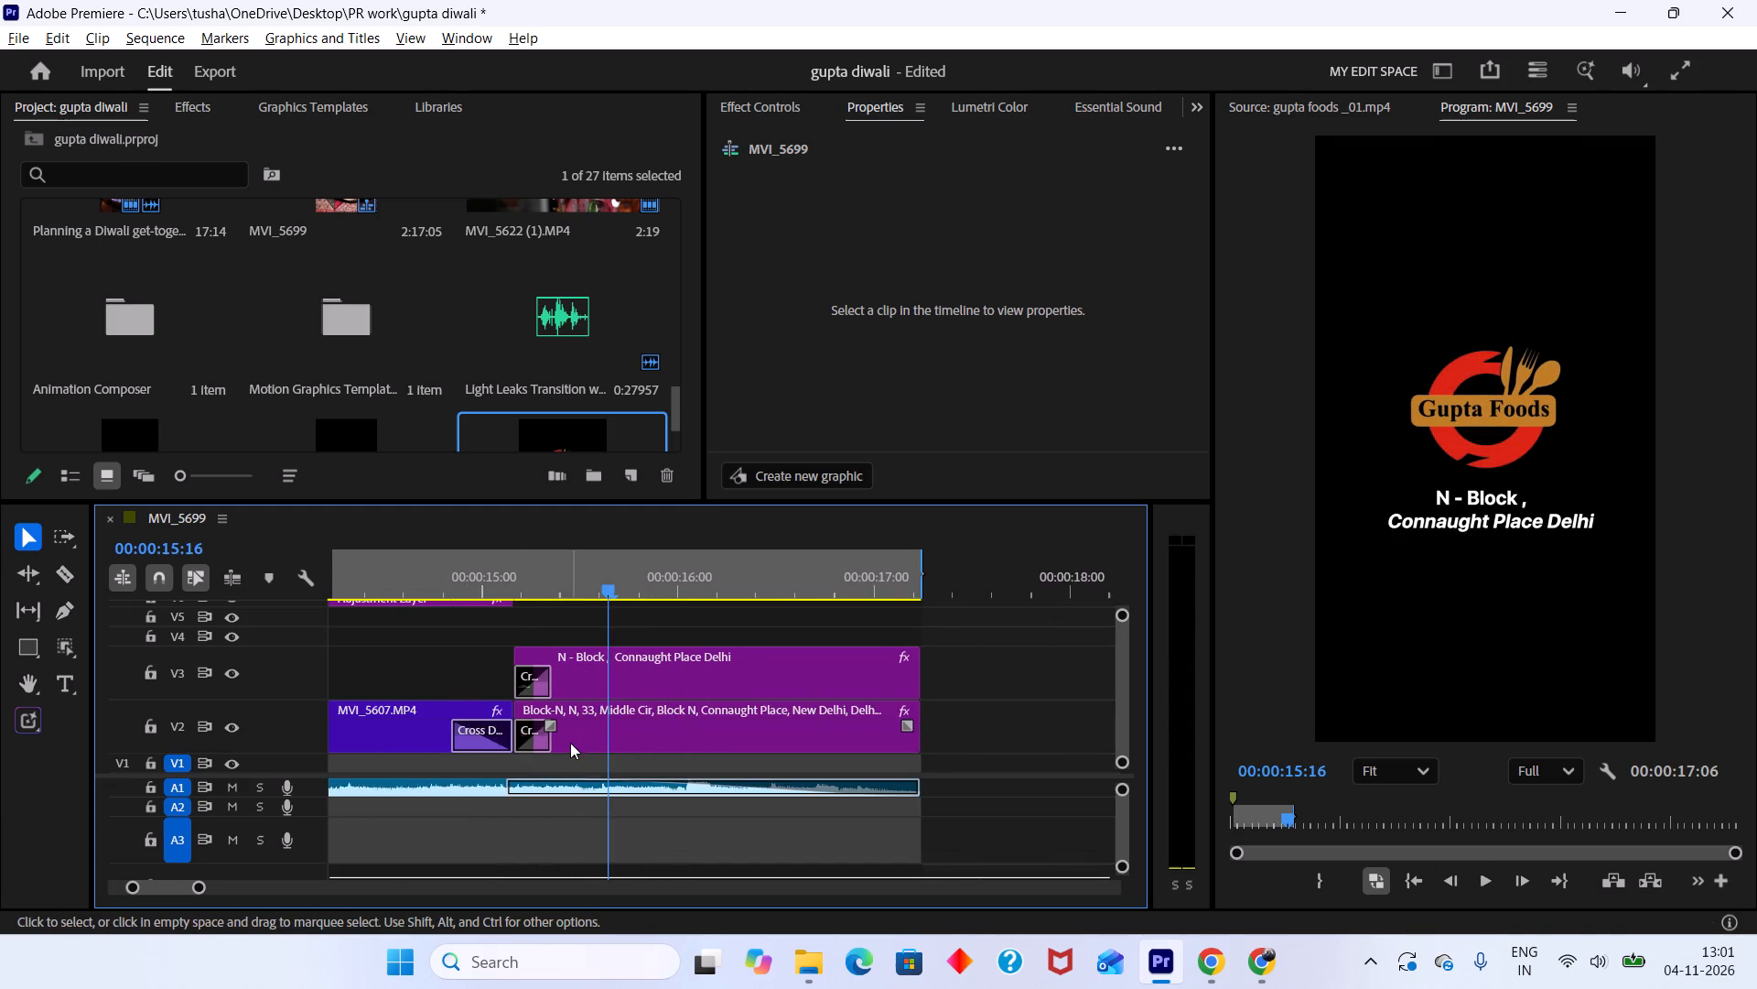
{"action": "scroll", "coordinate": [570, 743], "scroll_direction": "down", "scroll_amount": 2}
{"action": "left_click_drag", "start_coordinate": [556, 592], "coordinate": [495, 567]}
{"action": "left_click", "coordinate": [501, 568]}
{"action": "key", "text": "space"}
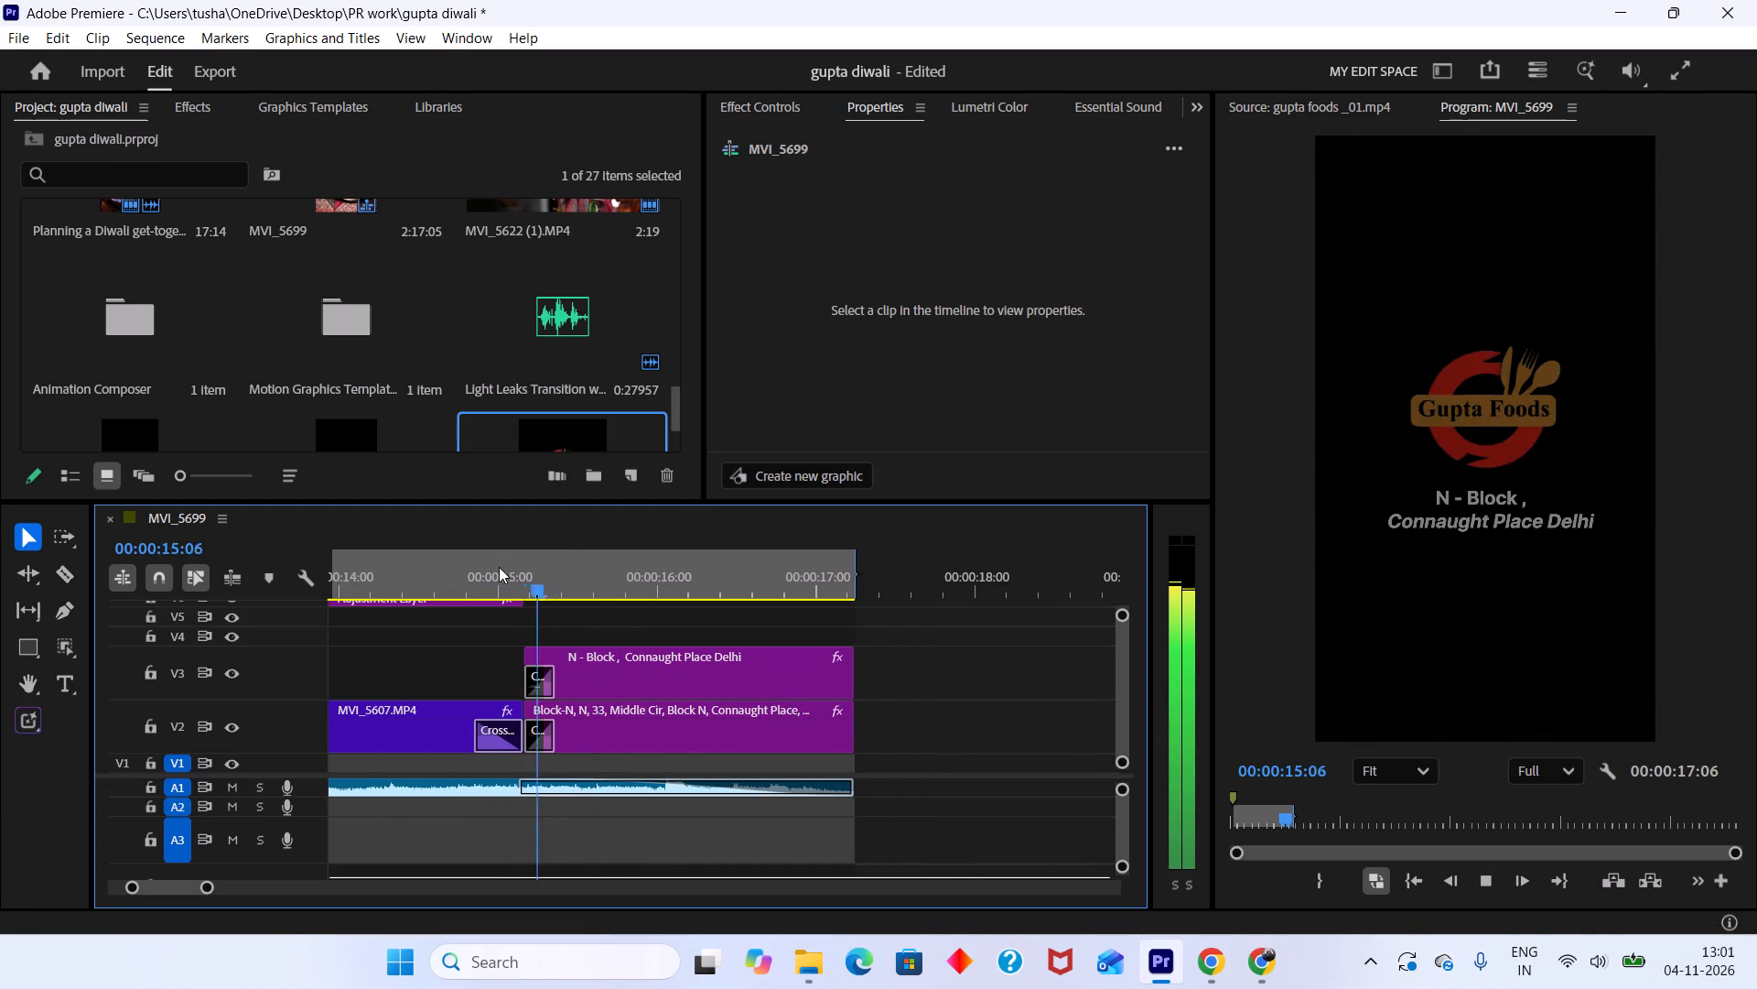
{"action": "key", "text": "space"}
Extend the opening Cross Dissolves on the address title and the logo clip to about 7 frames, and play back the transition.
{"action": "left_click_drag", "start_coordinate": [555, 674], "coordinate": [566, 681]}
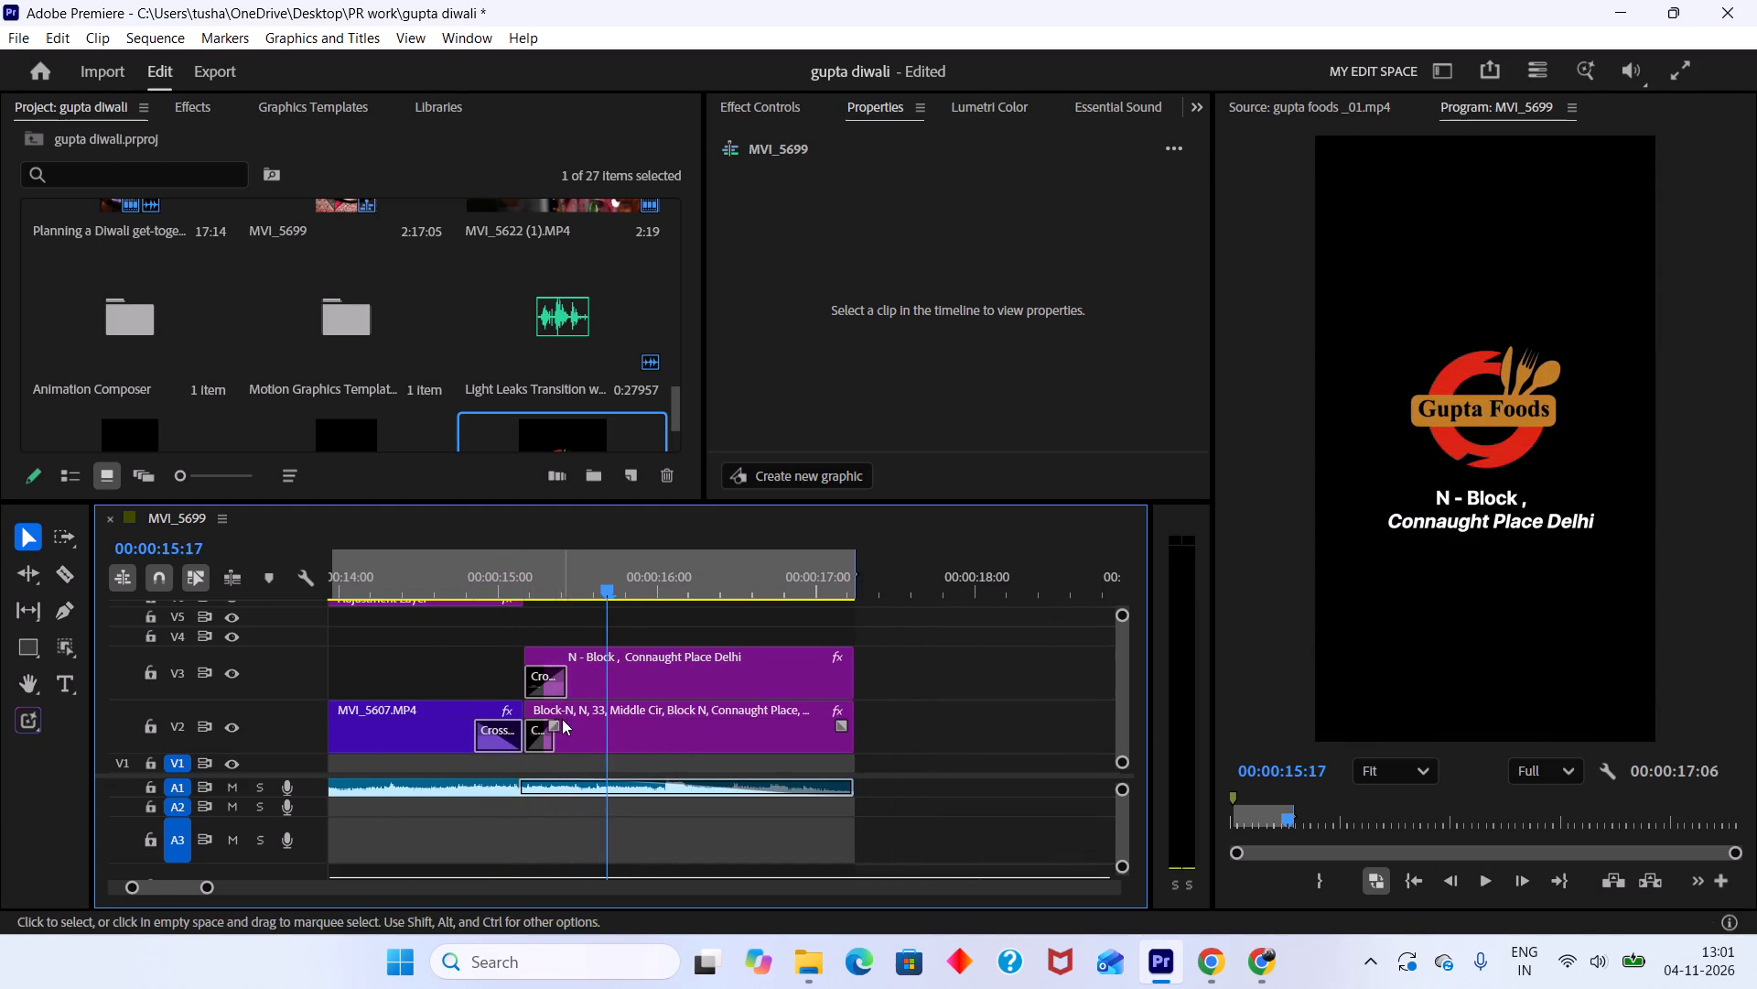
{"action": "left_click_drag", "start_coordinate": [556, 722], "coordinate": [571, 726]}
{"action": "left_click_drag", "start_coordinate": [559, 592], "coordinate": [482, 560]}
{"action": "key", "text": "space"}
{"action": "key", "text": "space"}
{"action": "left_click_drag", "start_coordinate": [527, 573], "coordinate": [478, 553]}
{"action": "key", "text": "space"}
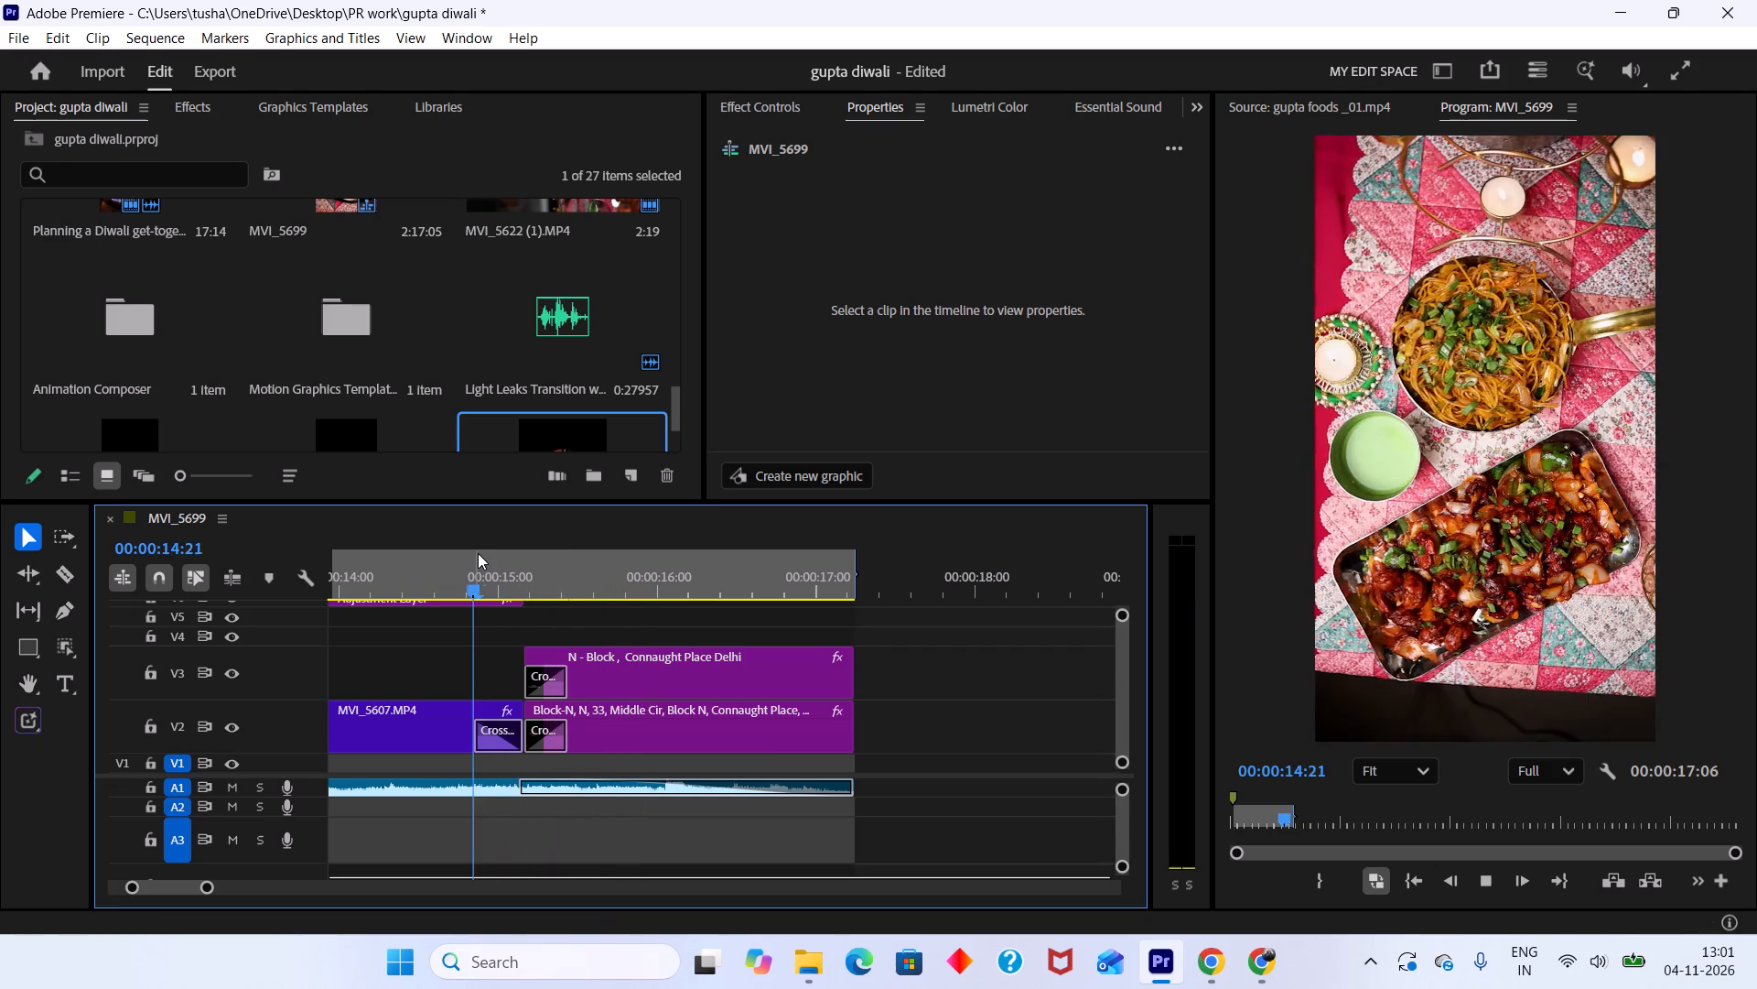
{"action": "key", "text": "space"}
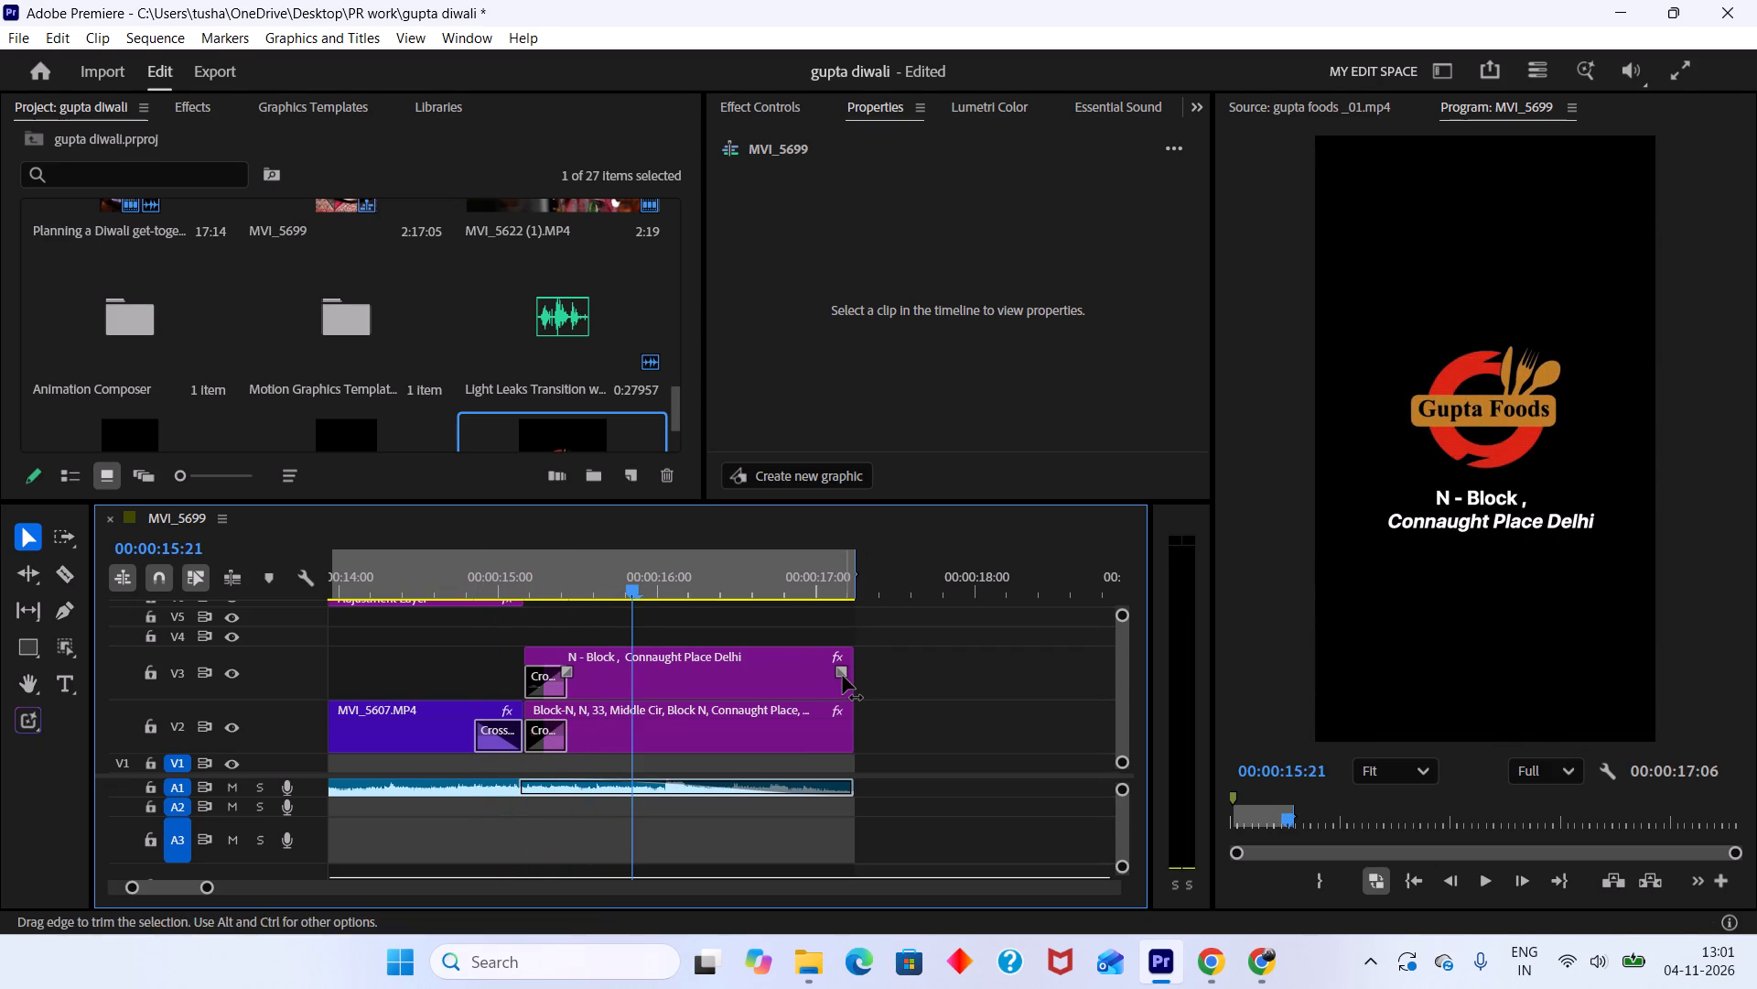
Add short transitions of equal length at the ends of the address title and the logo clip to fade them out.
{"action": "left_click_drag", "start_coordinate": [843, 676], "coordinate": [825, 670]}
{"action": "left_click_drag", "start_coordinate": [840, 728], "coordinate": [836, 726]}
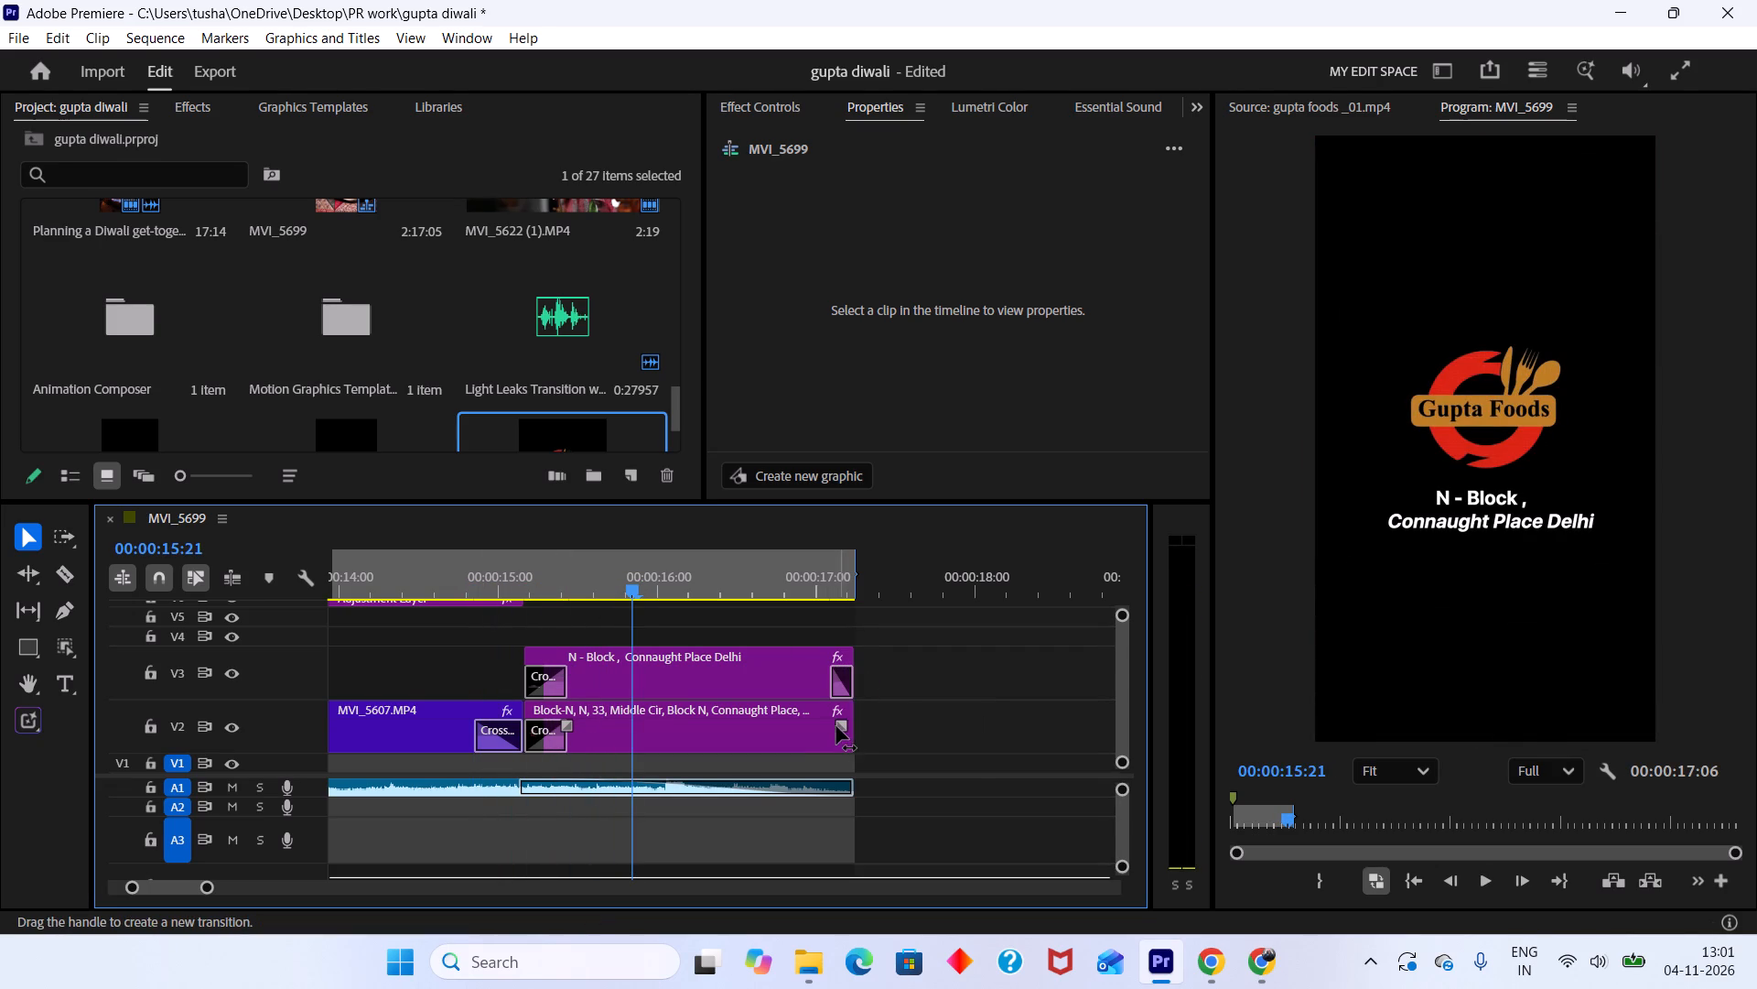
{"action": "left_click_drag", "start_coordinate": [836, 726], "coordinate": [825, 723]}
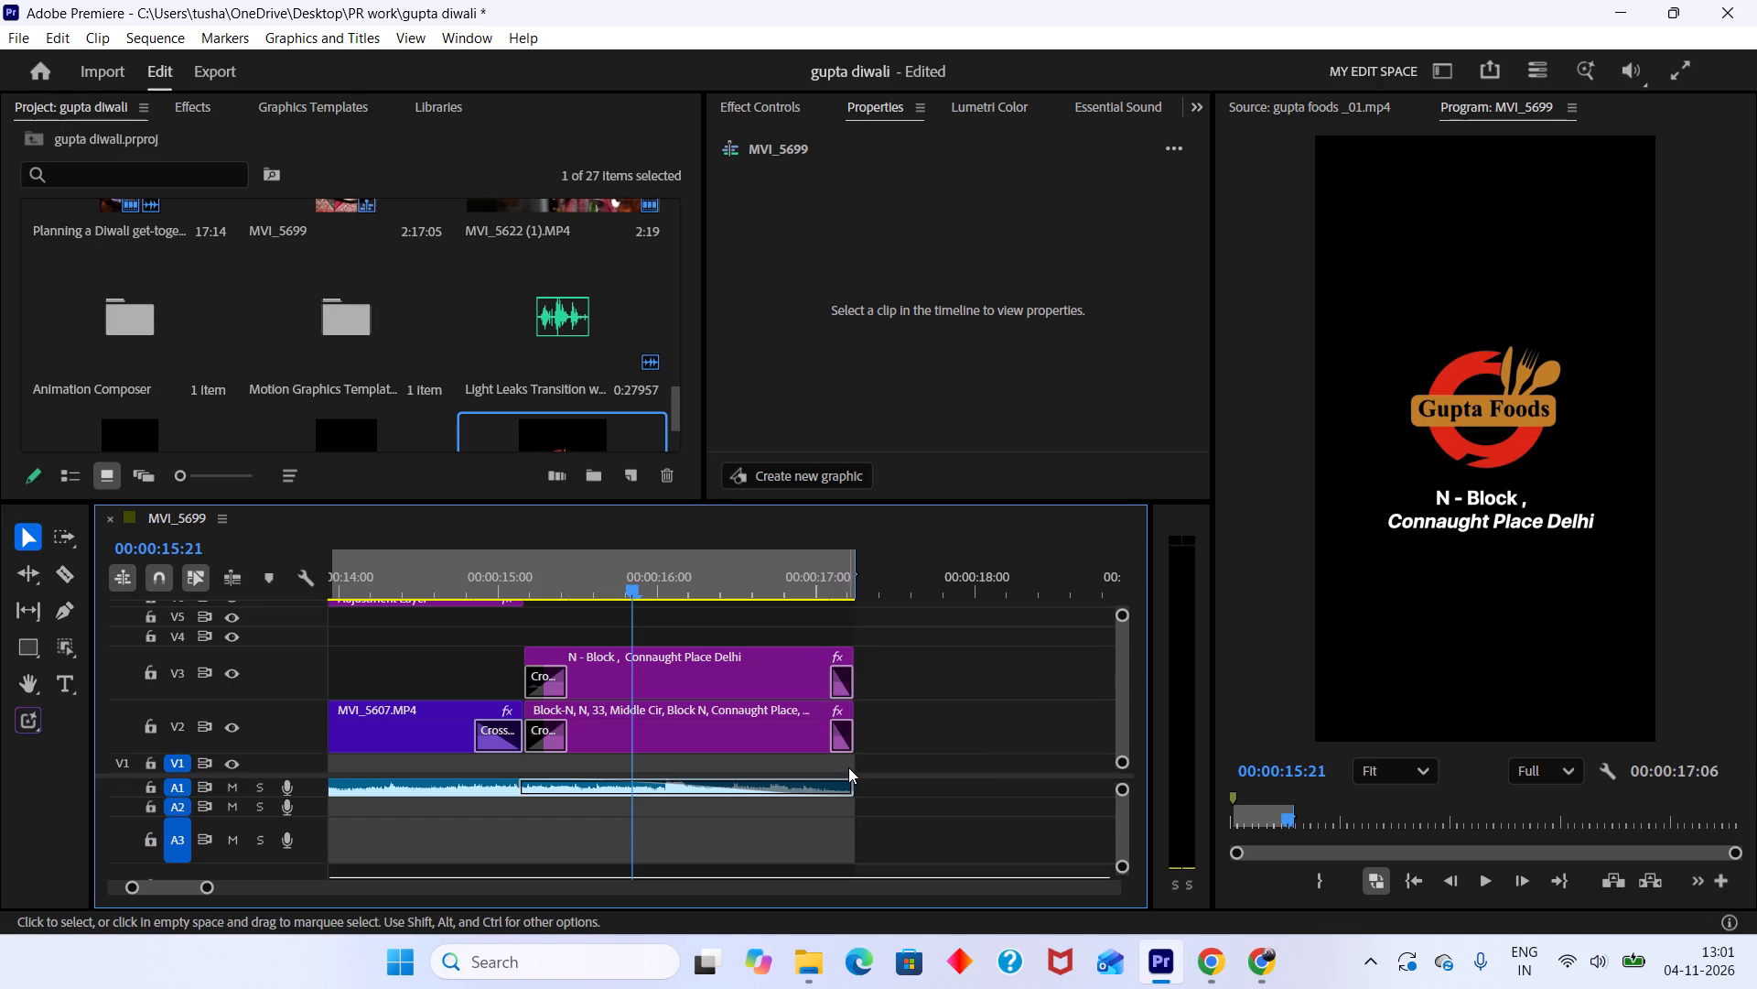
Save the project and play back the end card through its fade-out.
{"action": "key", "text": "ctrl+s"}
{"action": "key", "text": "space"}
{"action": "key", "text": "space"}
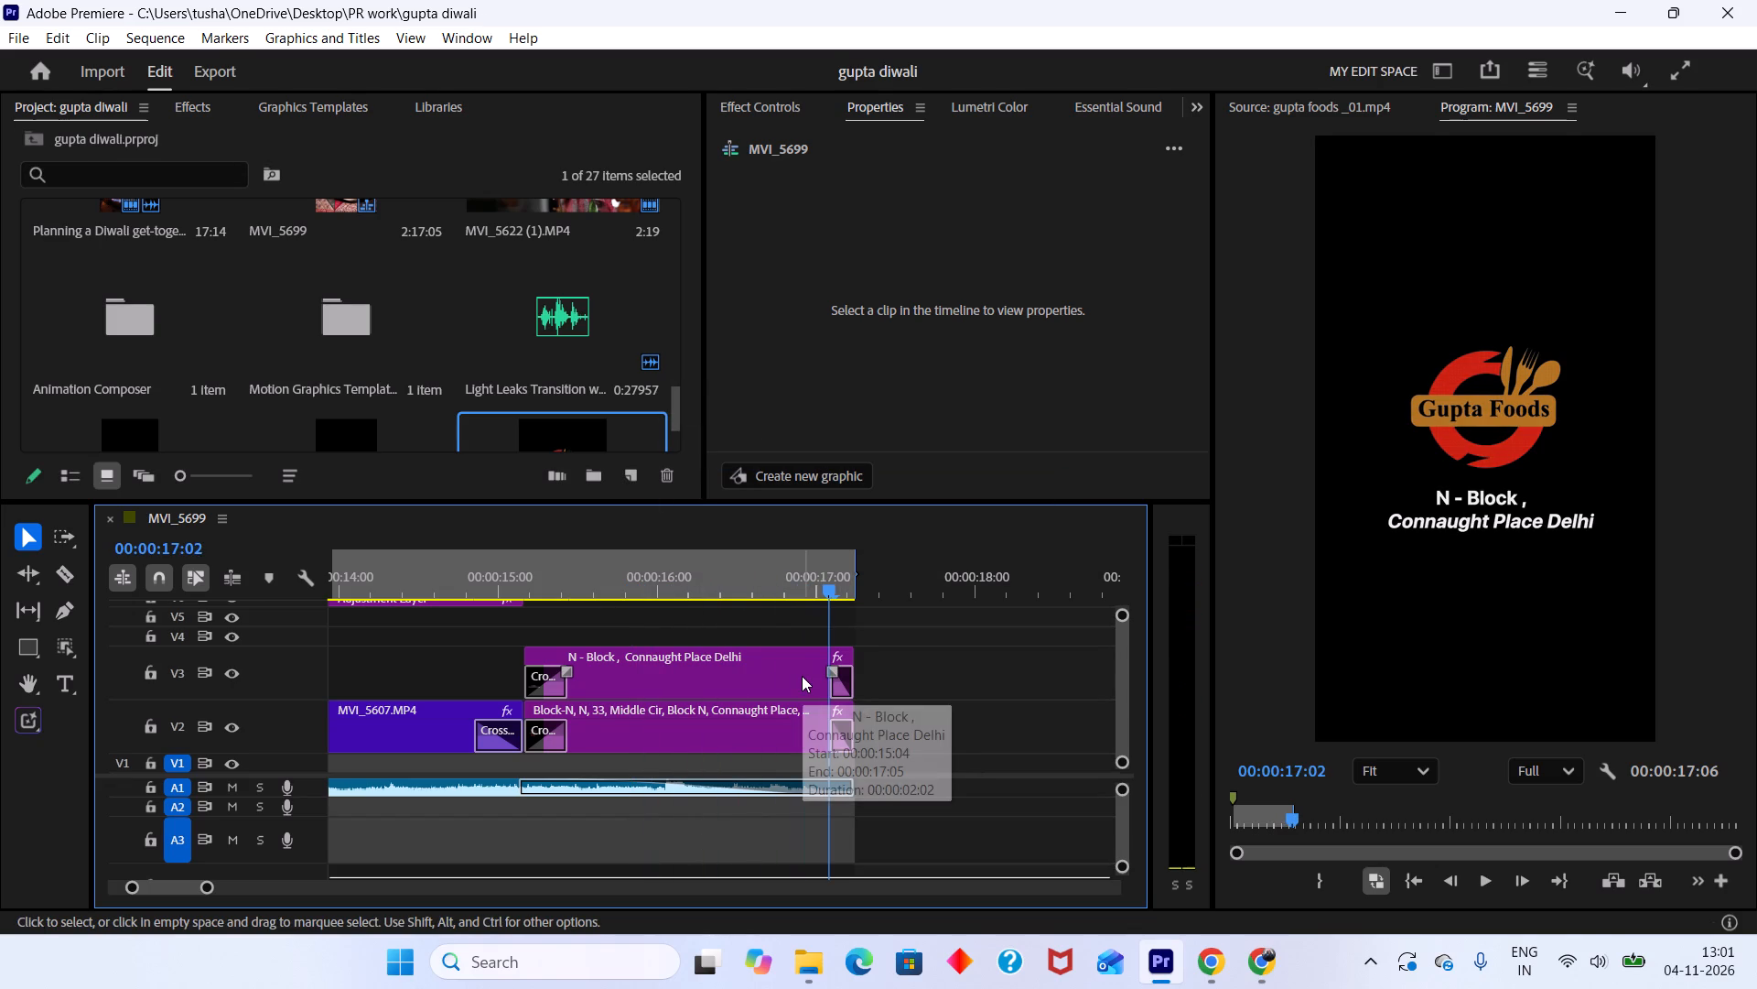
Set the font size of the N - Block, Connaught Place Delhi title to 70.
{"action": "left_click", "coordinate": [668, 660]}
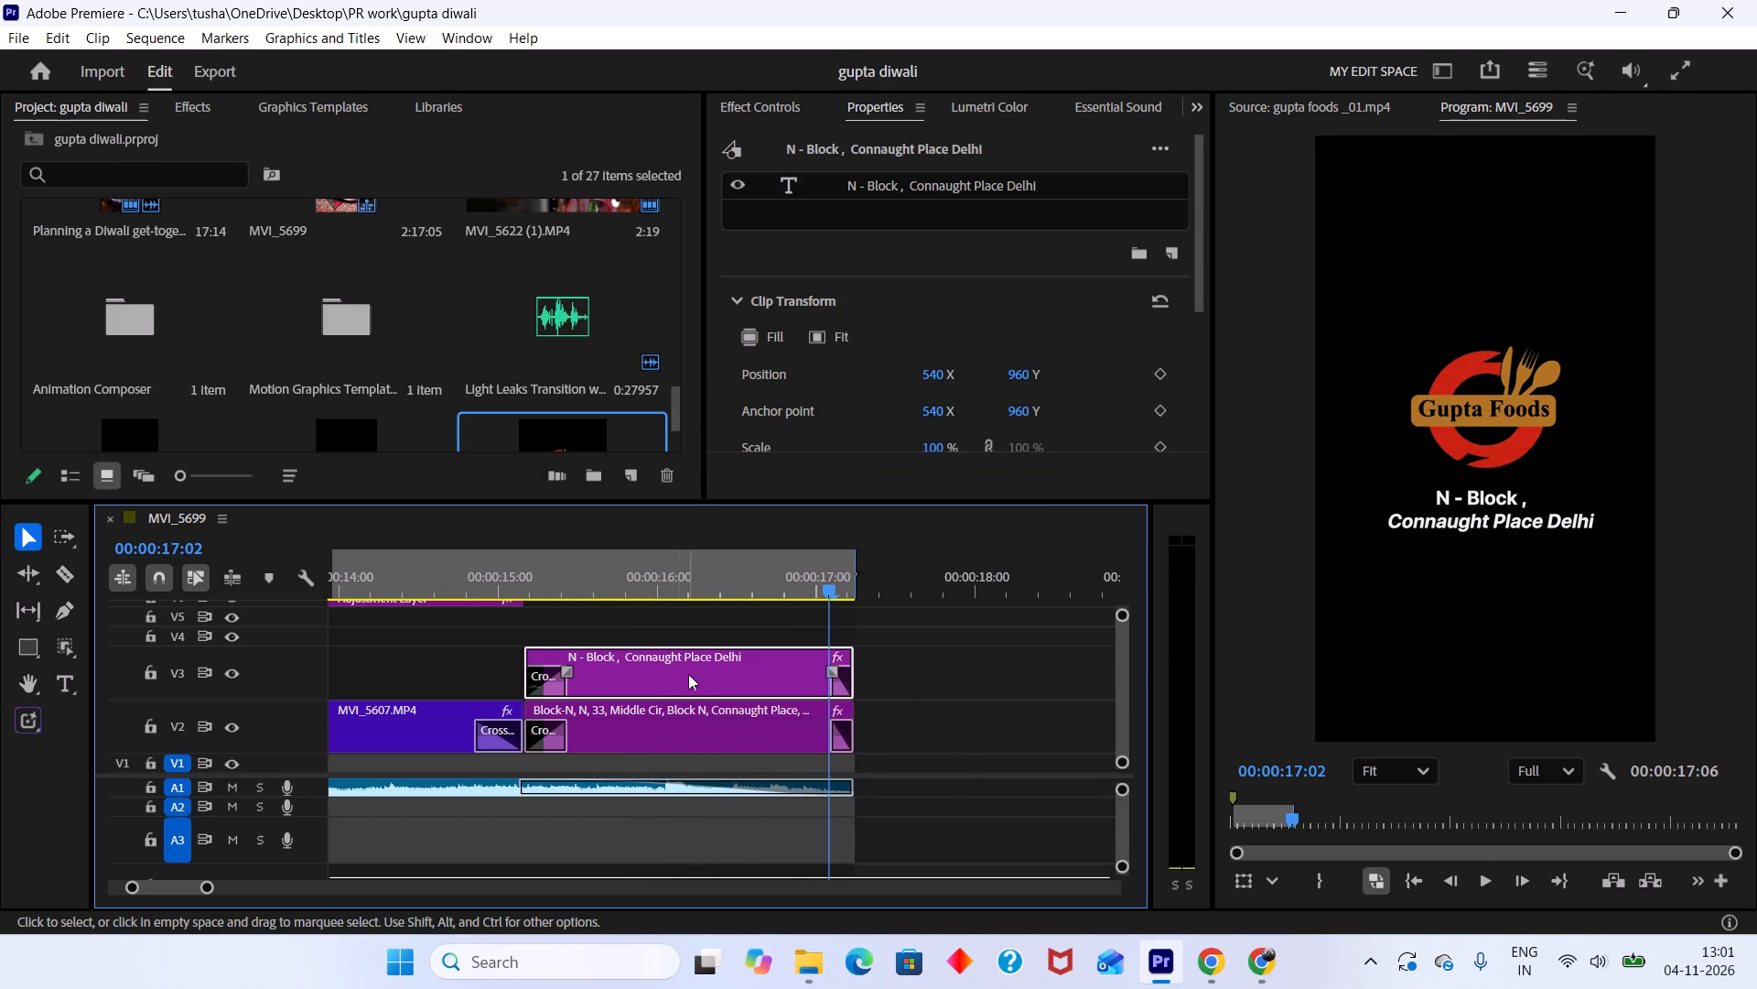
{"action": "left_click", "coordinate": [911, 188]}
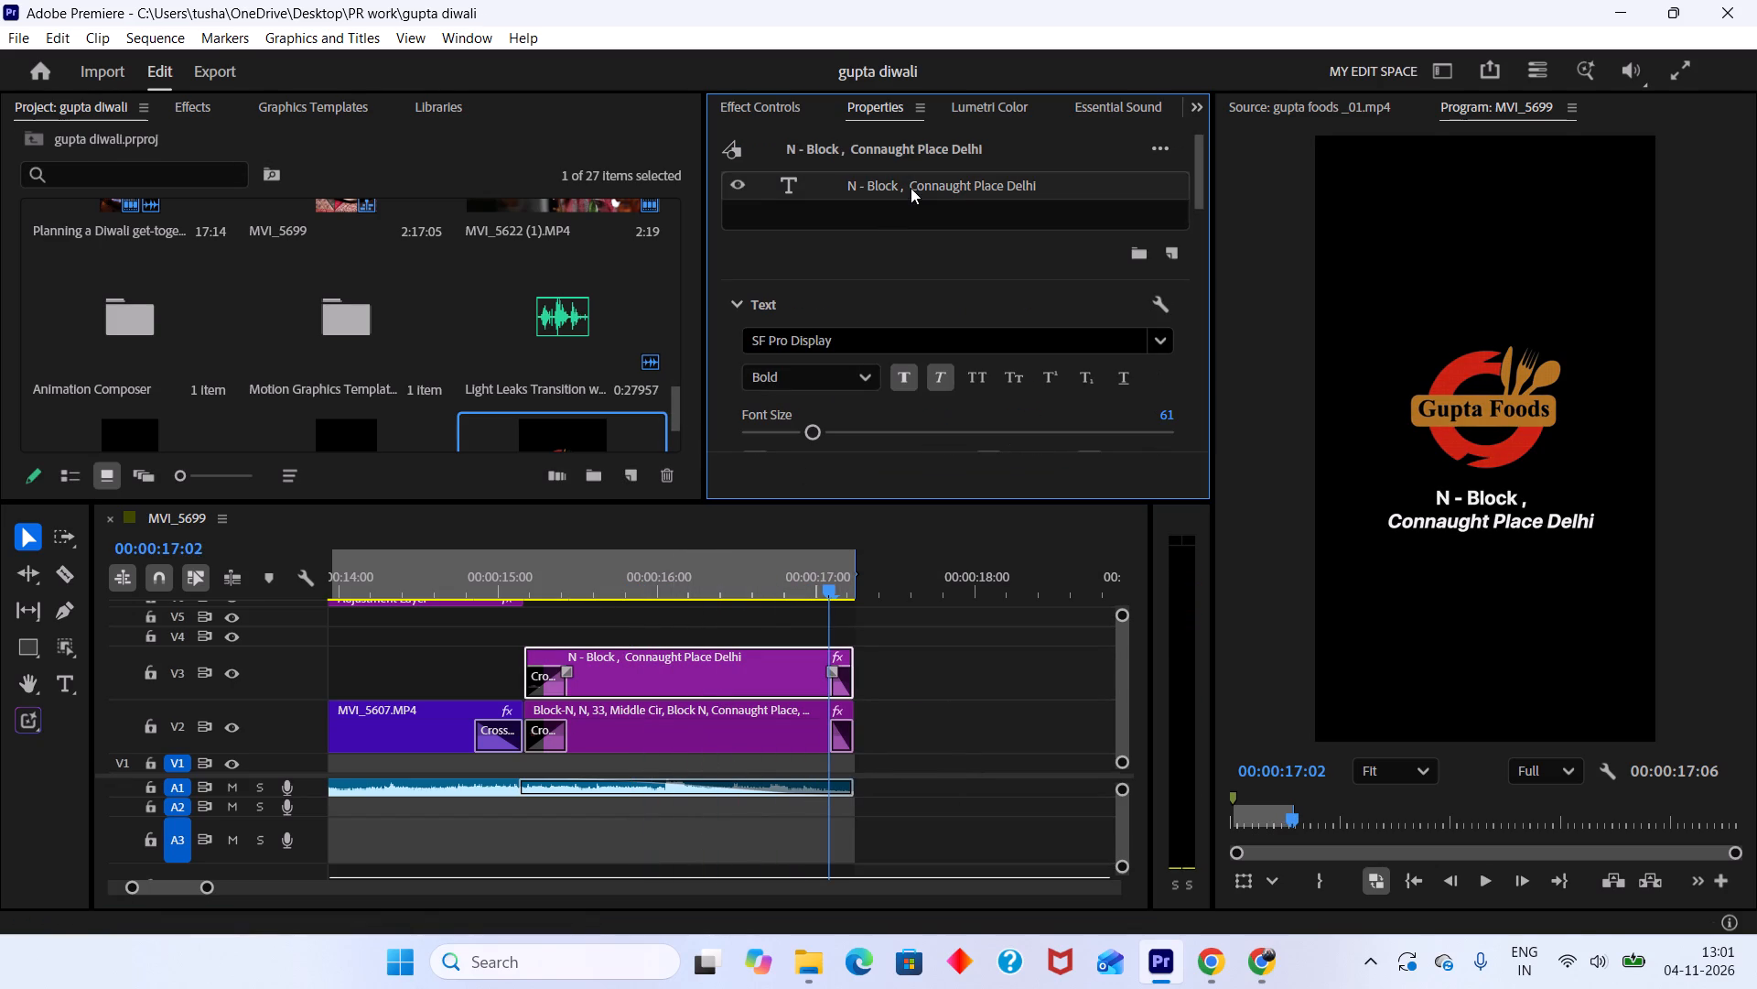
{"action": "left_click_drag", "start_coordinate": [811, 437], "coordinate": [820, 438]}
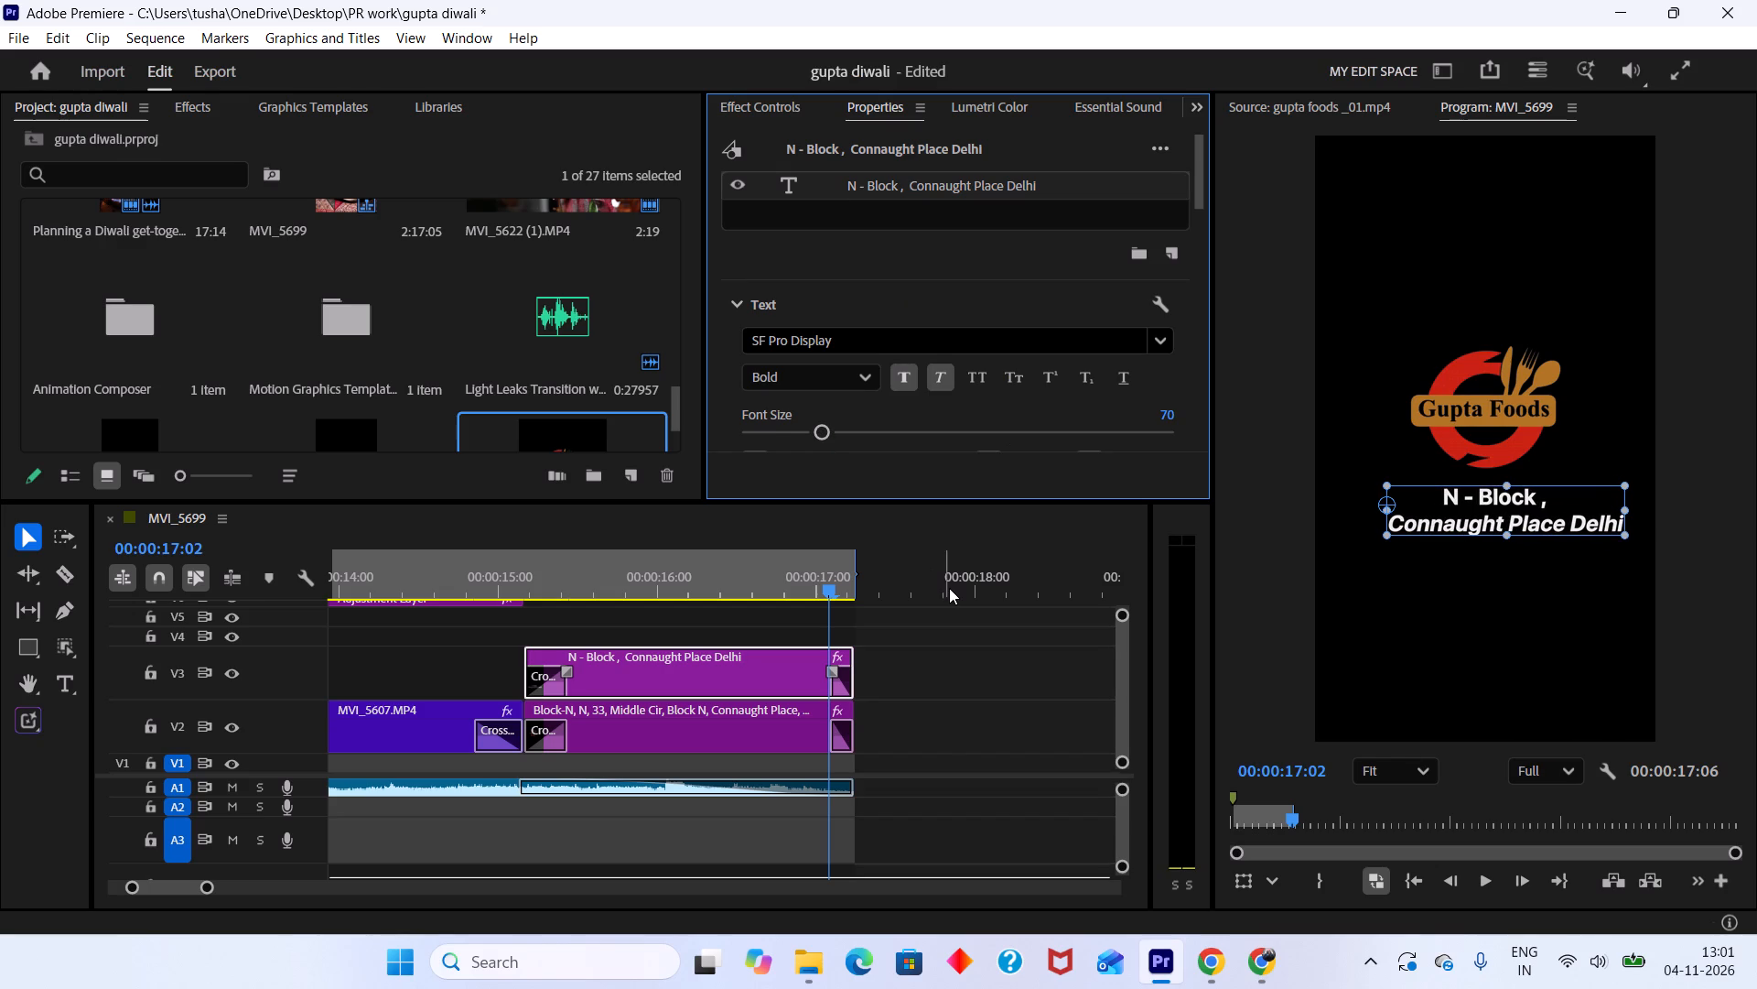
{"action": "left_click", "coordinate": [949, 588]}
{"action": "left_click_drag", "start_coordinate": [932, 595], "coordinate": [744, 589]}
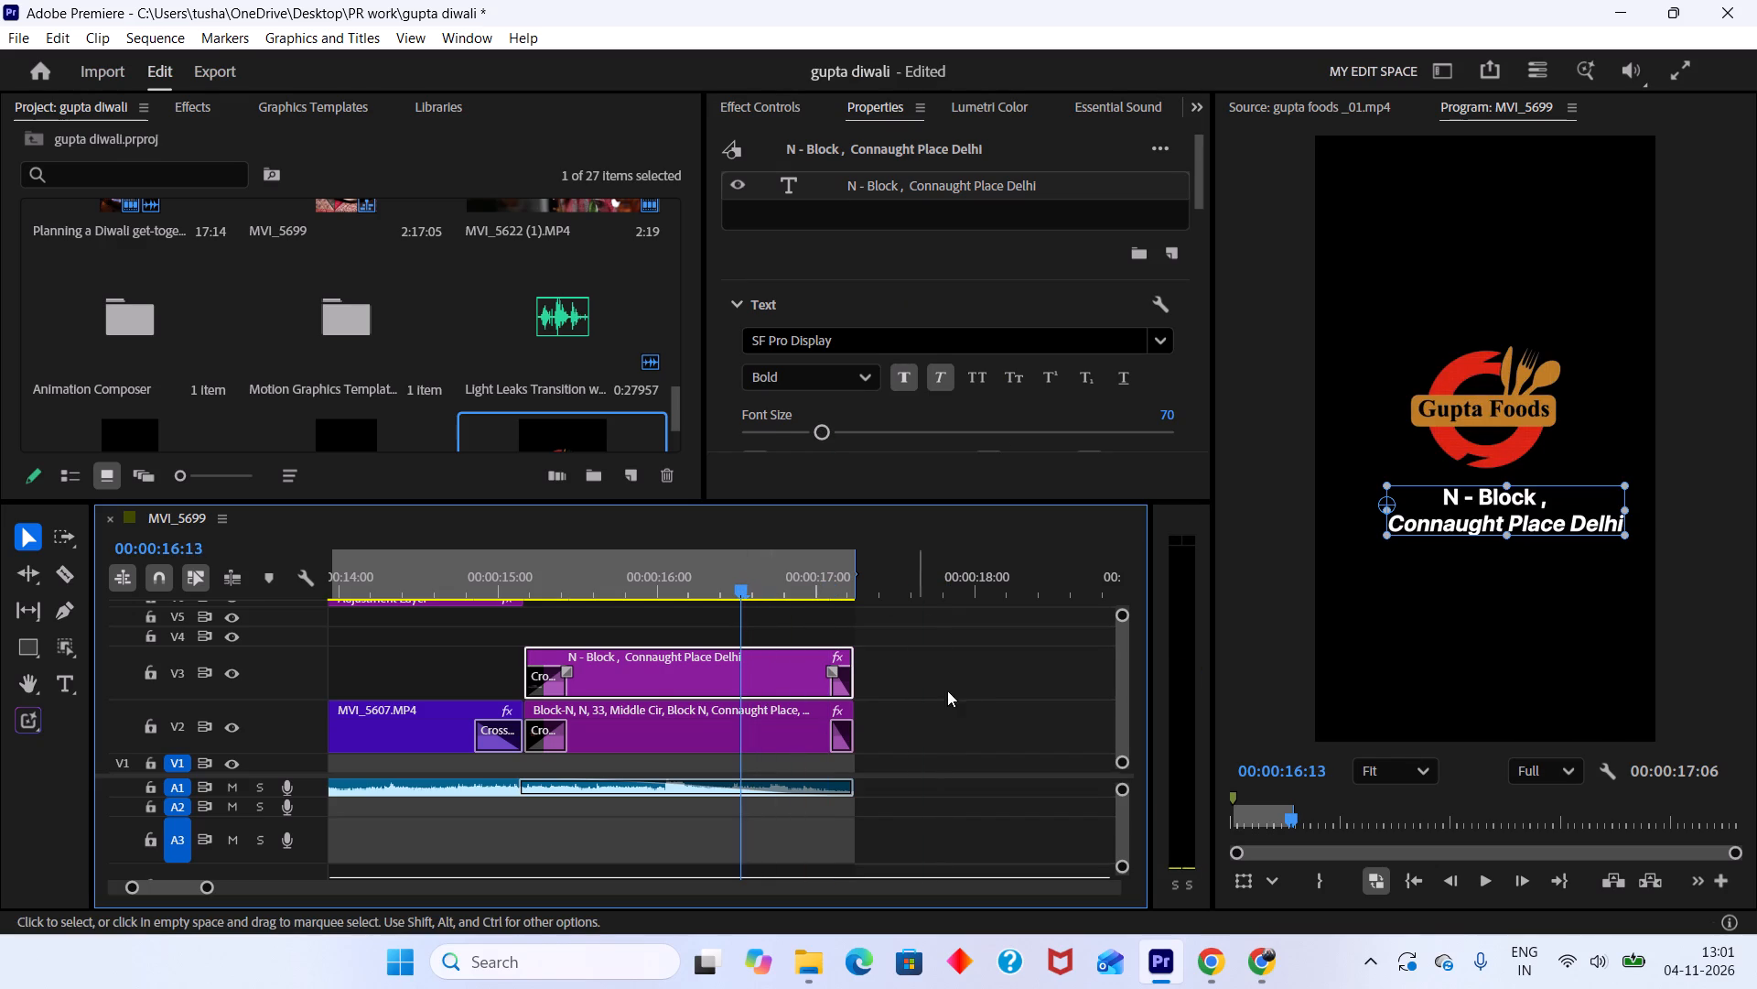
{"action": "left_click", "coordinate": [969, 688]}
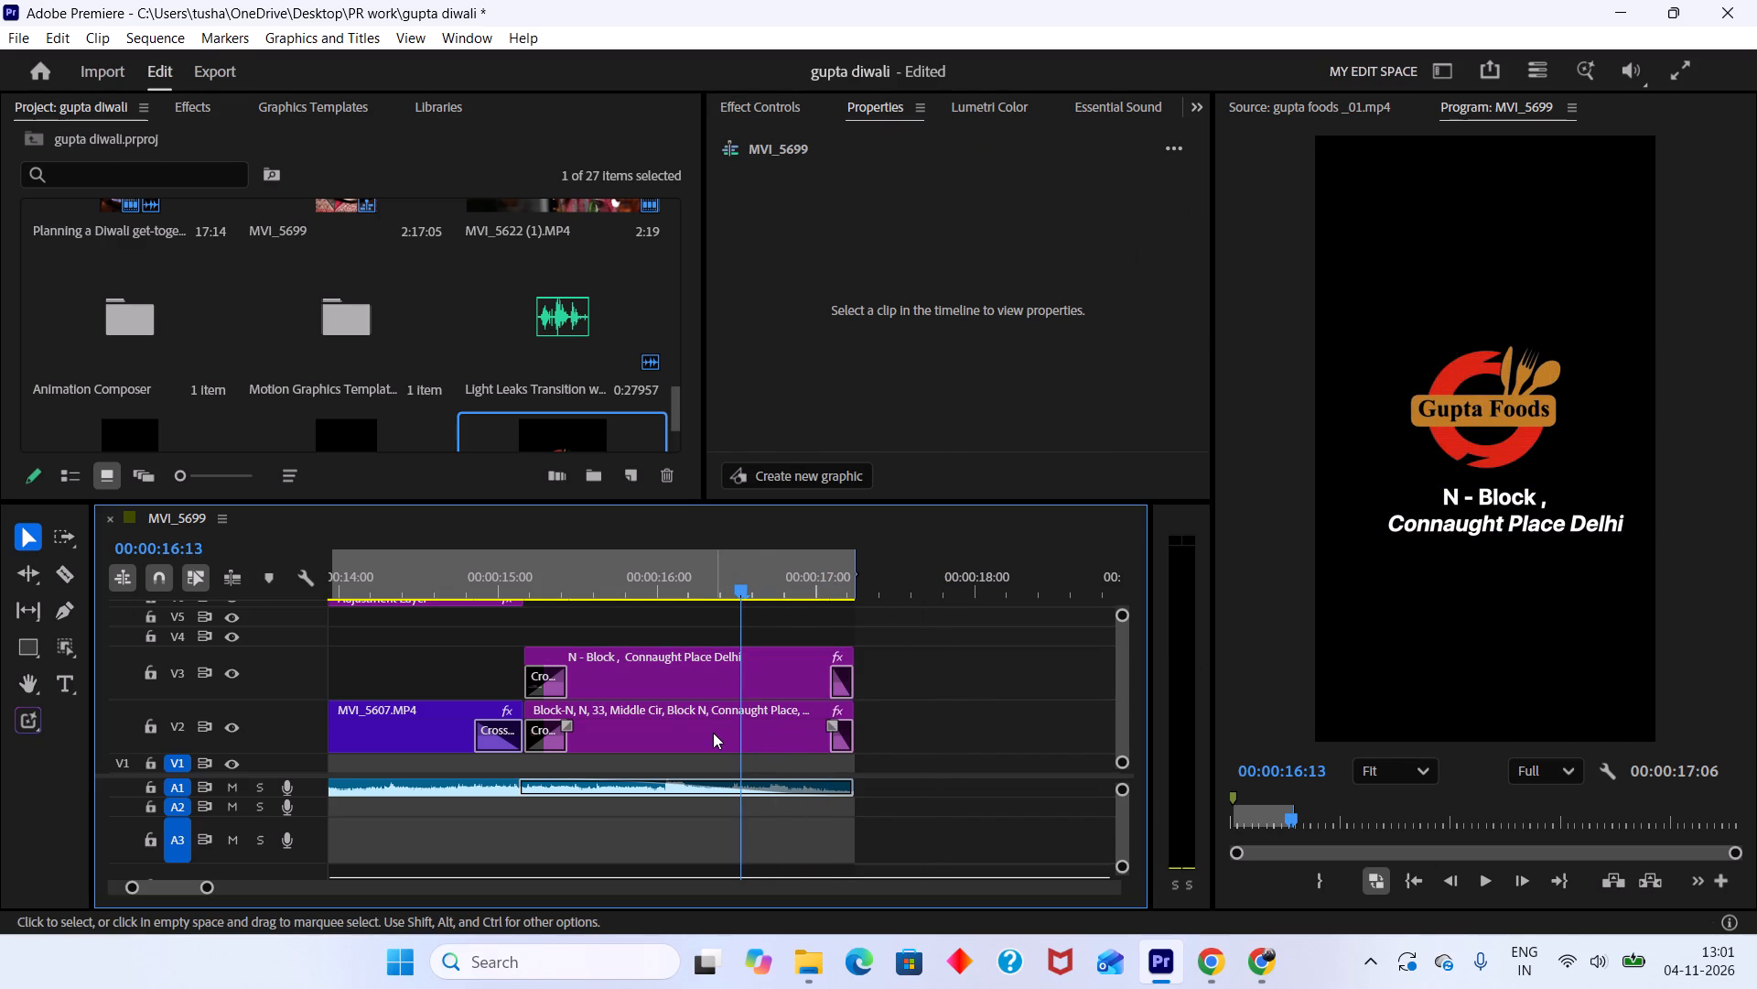
Examine the logo clip's motion, transform and crop settings.
{"action": "left_click", "coordinate": [713, 733]}
{"action": "left_click", "coordinate": [789, 114]}
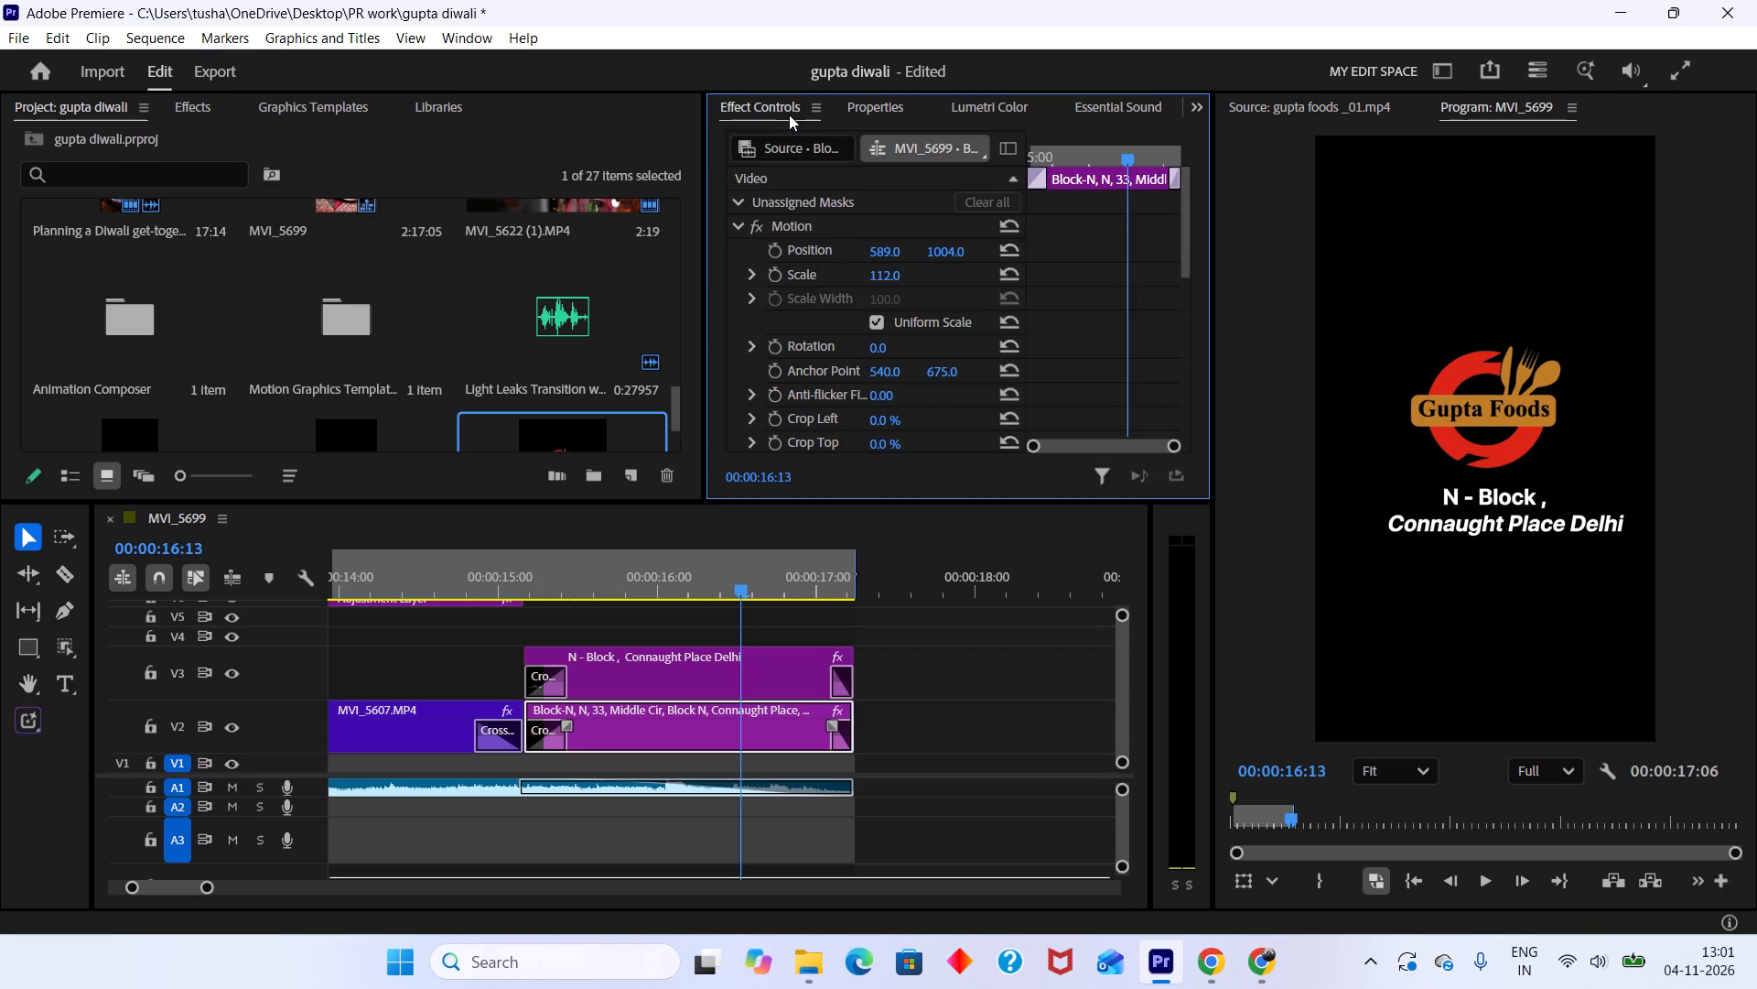
{"action": "left_click", "coordinate": [869, 112]}
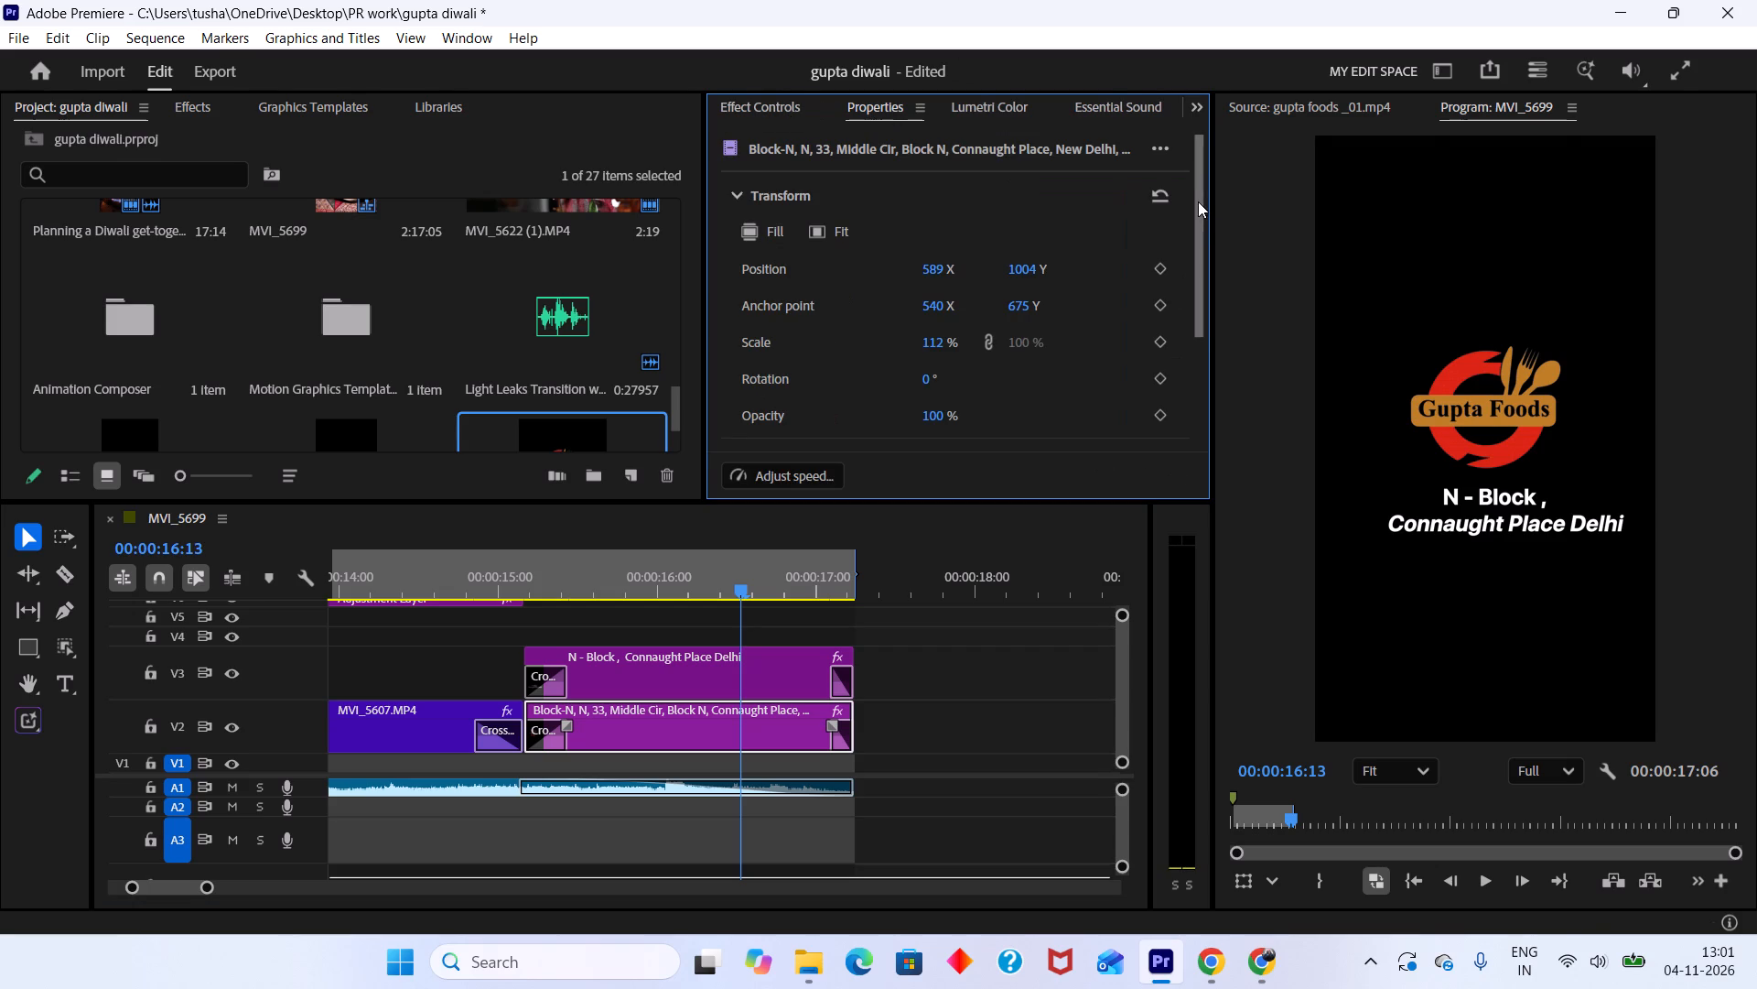
{"action": "left_click", "coordinate": [781, 107]}
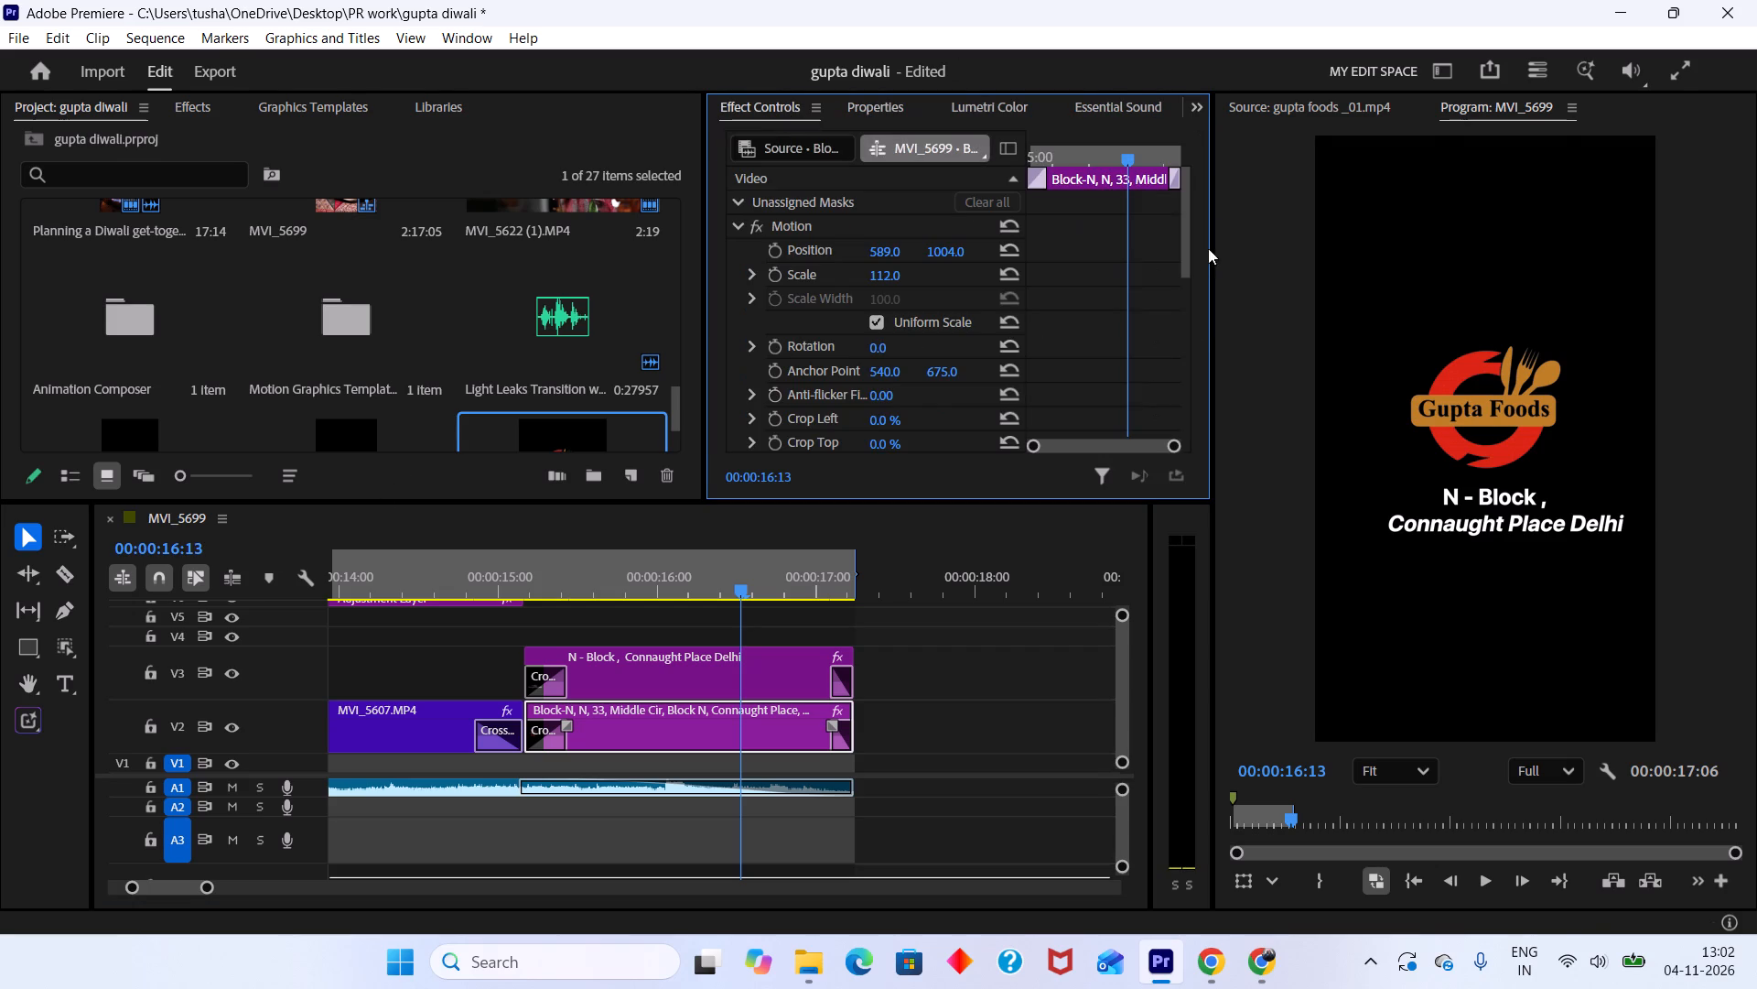
{"action": "left_click", "coordinate": [879, 112]}
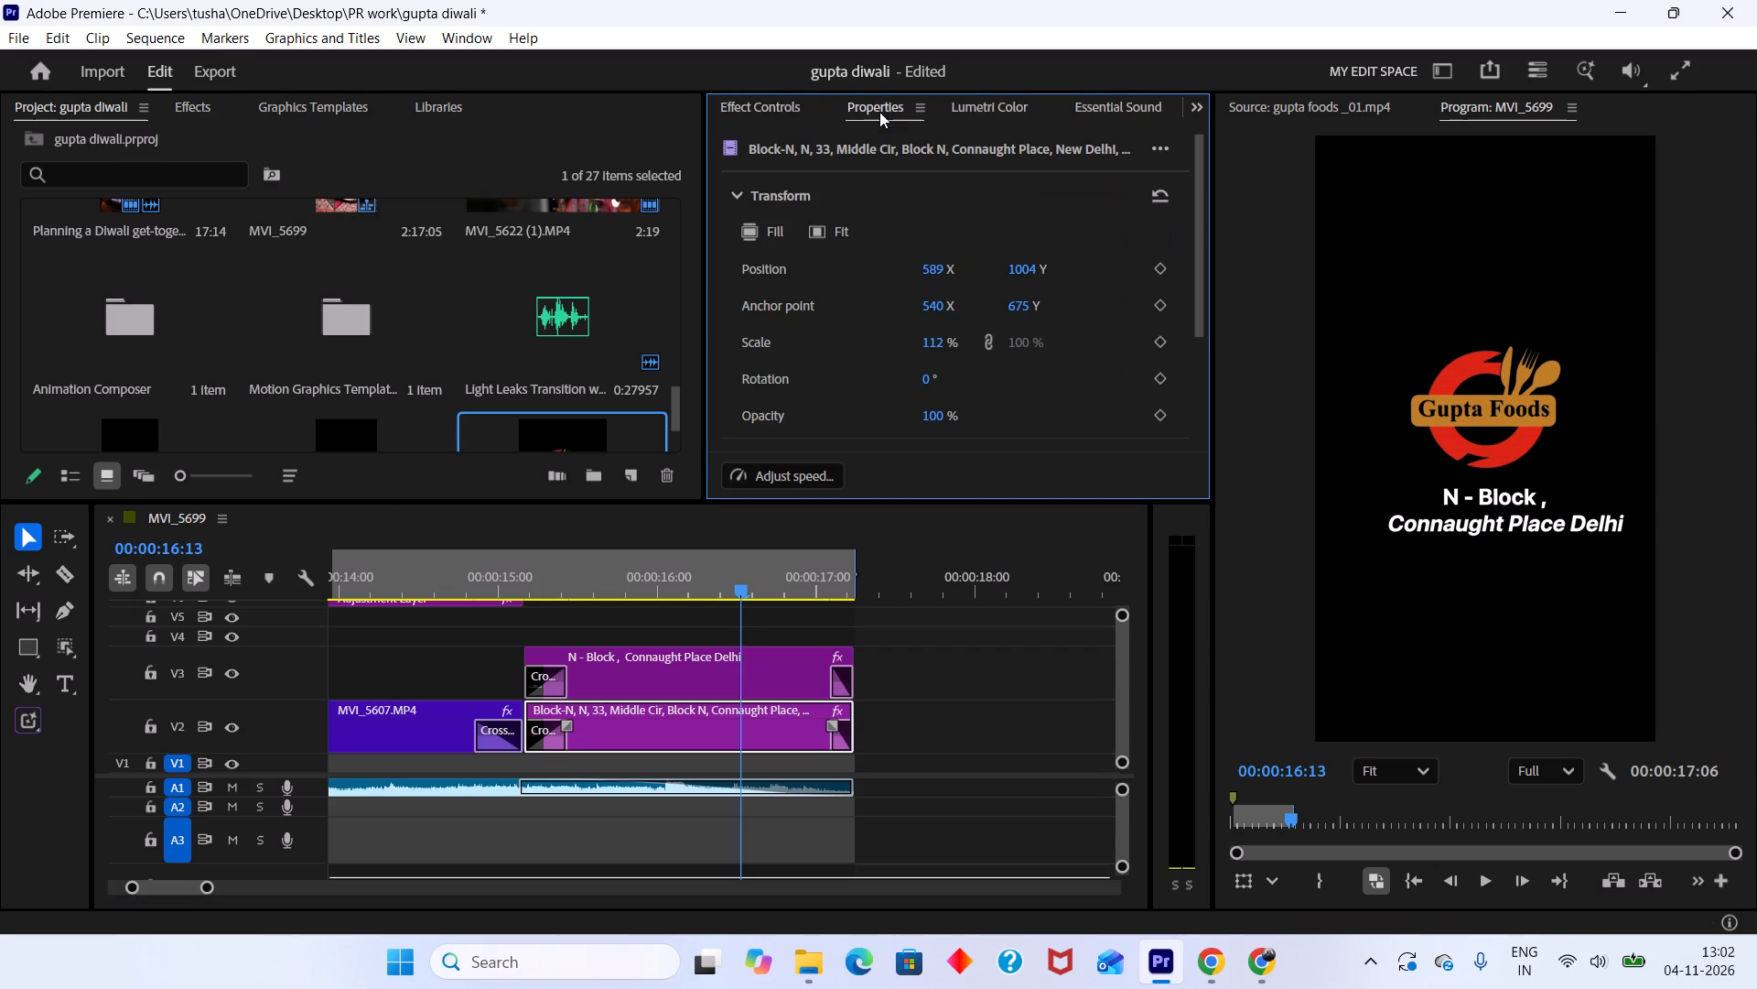
{"action": "left_click_drag", "start_coordinate": [1202, 231], "coordinate": [1181, 393]}
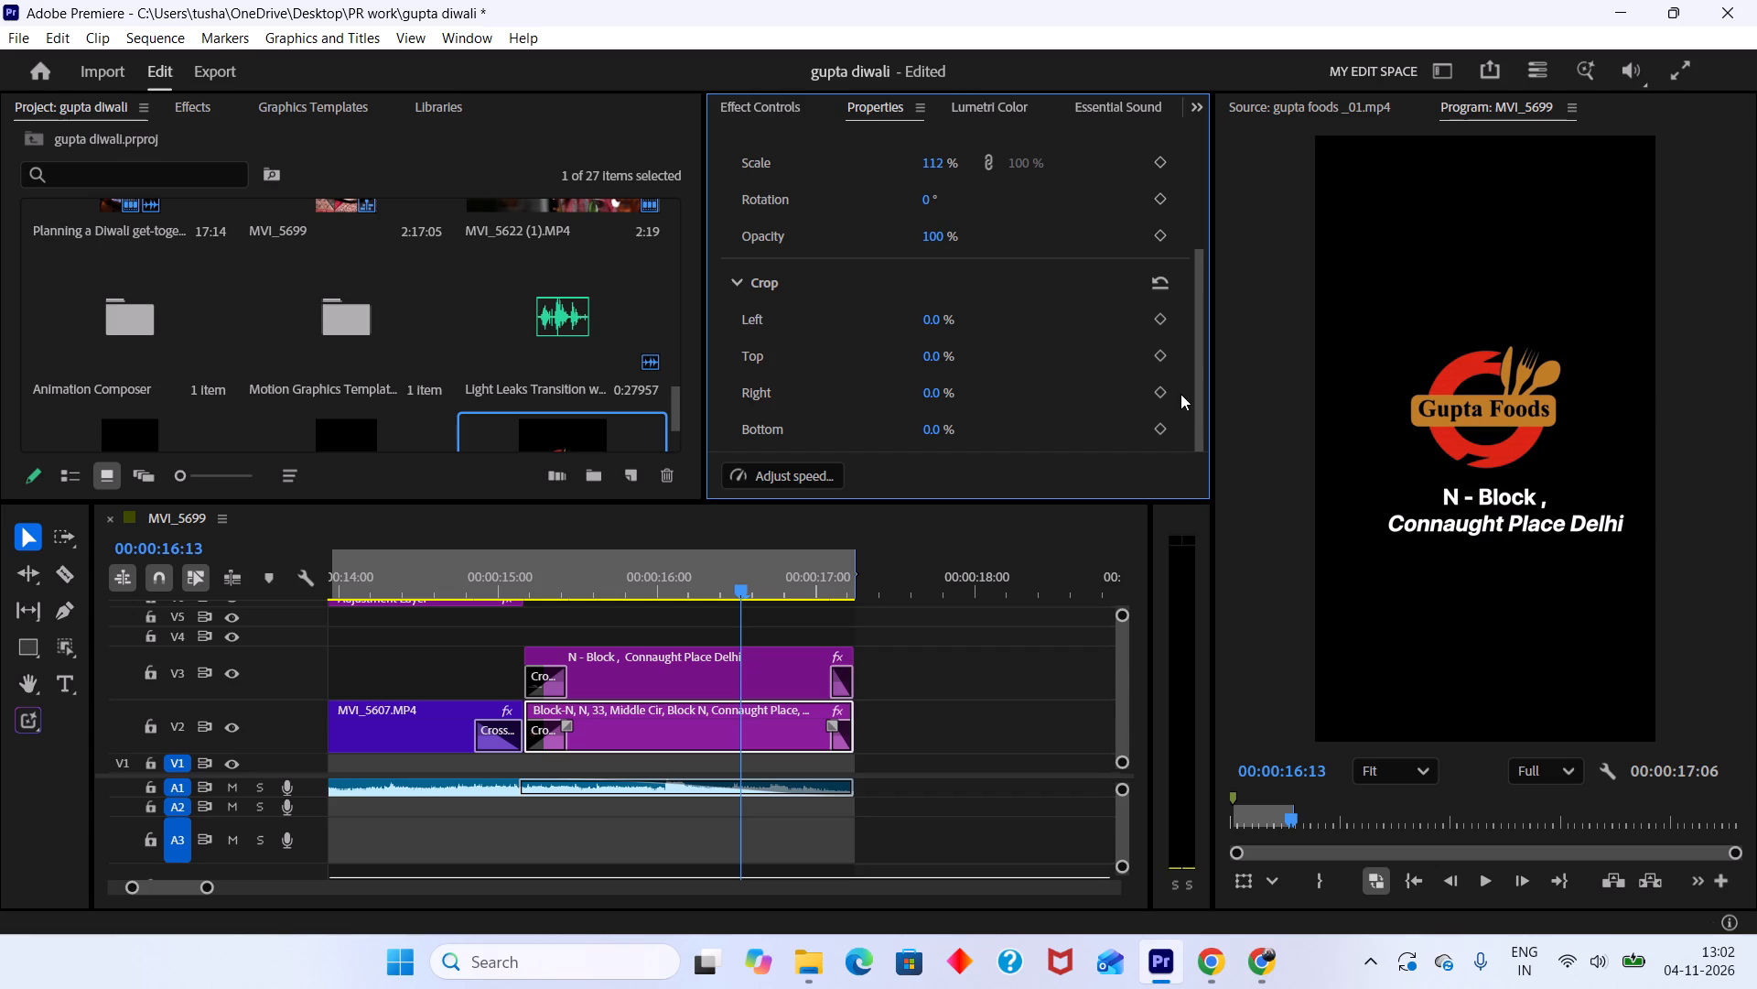
{"action": "left_click", "coordinate": [954, 721]}
{"action": "left_click", "coordinate": [669, 740]}
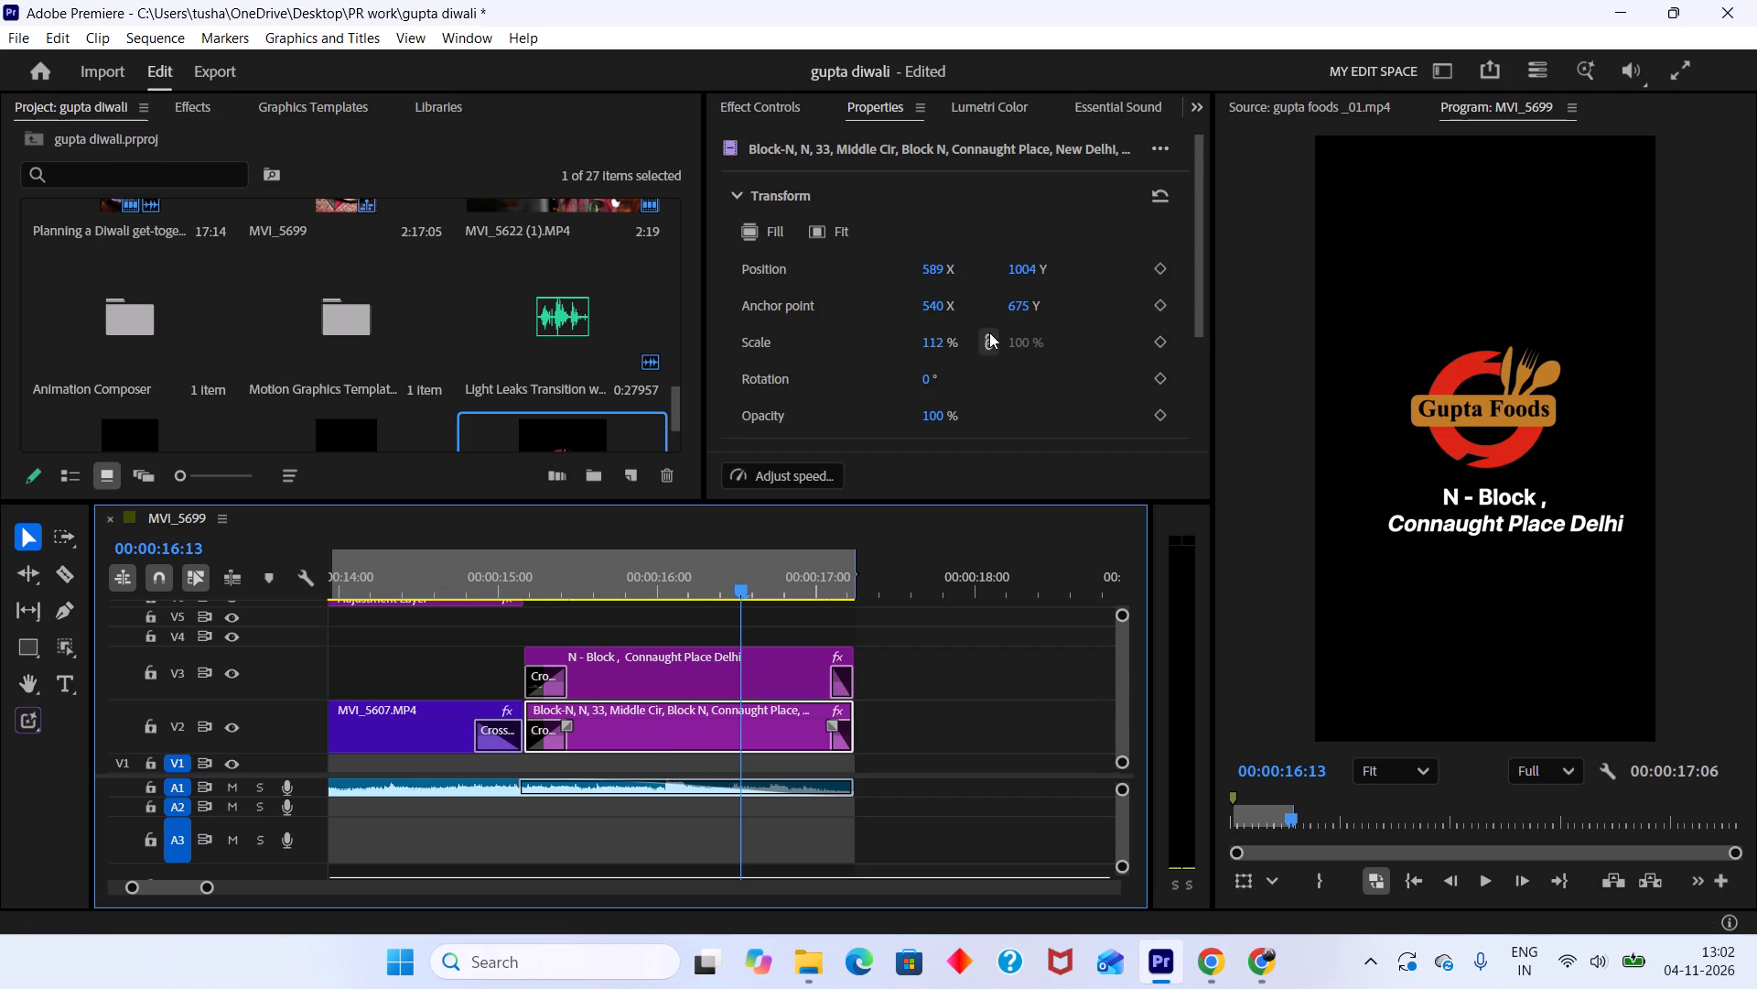
{"action": "left_click", "coordinate": [769, 112]}
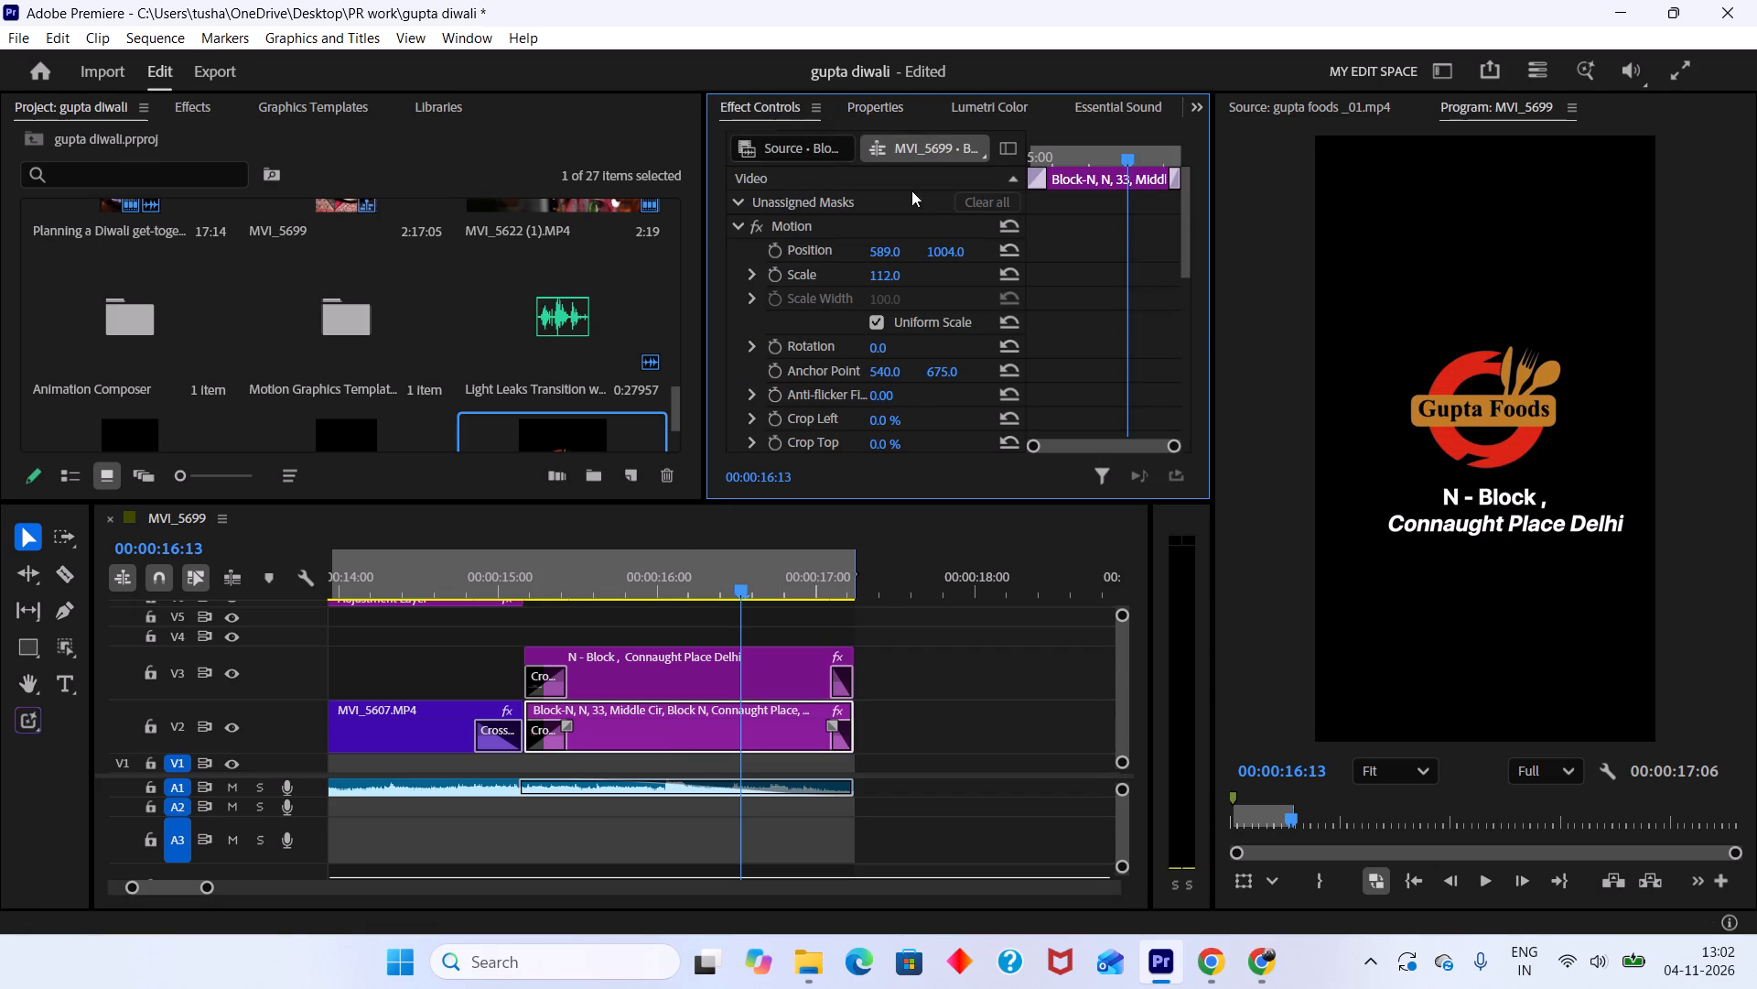
{"action": "left_click", "coordinate": [896, 105]}
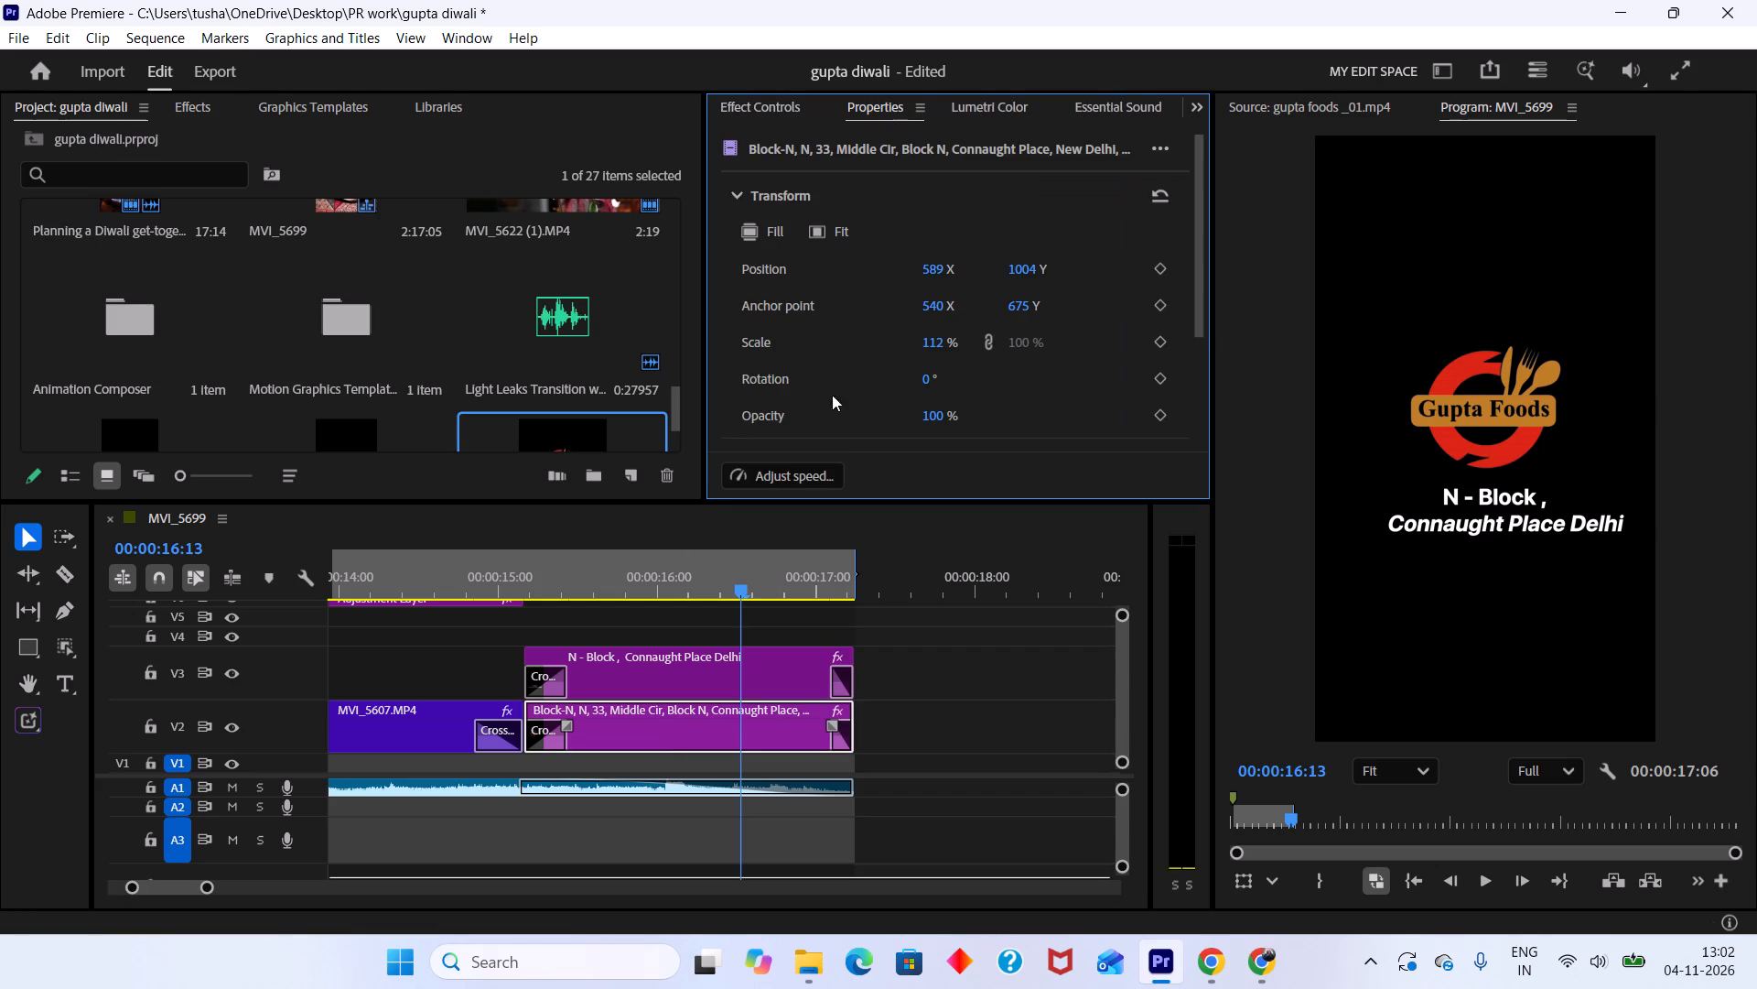
Align the N - Block, Connaught Place Delhi title to the horizontal center of the frame.
{"action": "left_click", "coordinate": [736, 680]}
{"action": "left_click", "coordinate": [926, 190]}
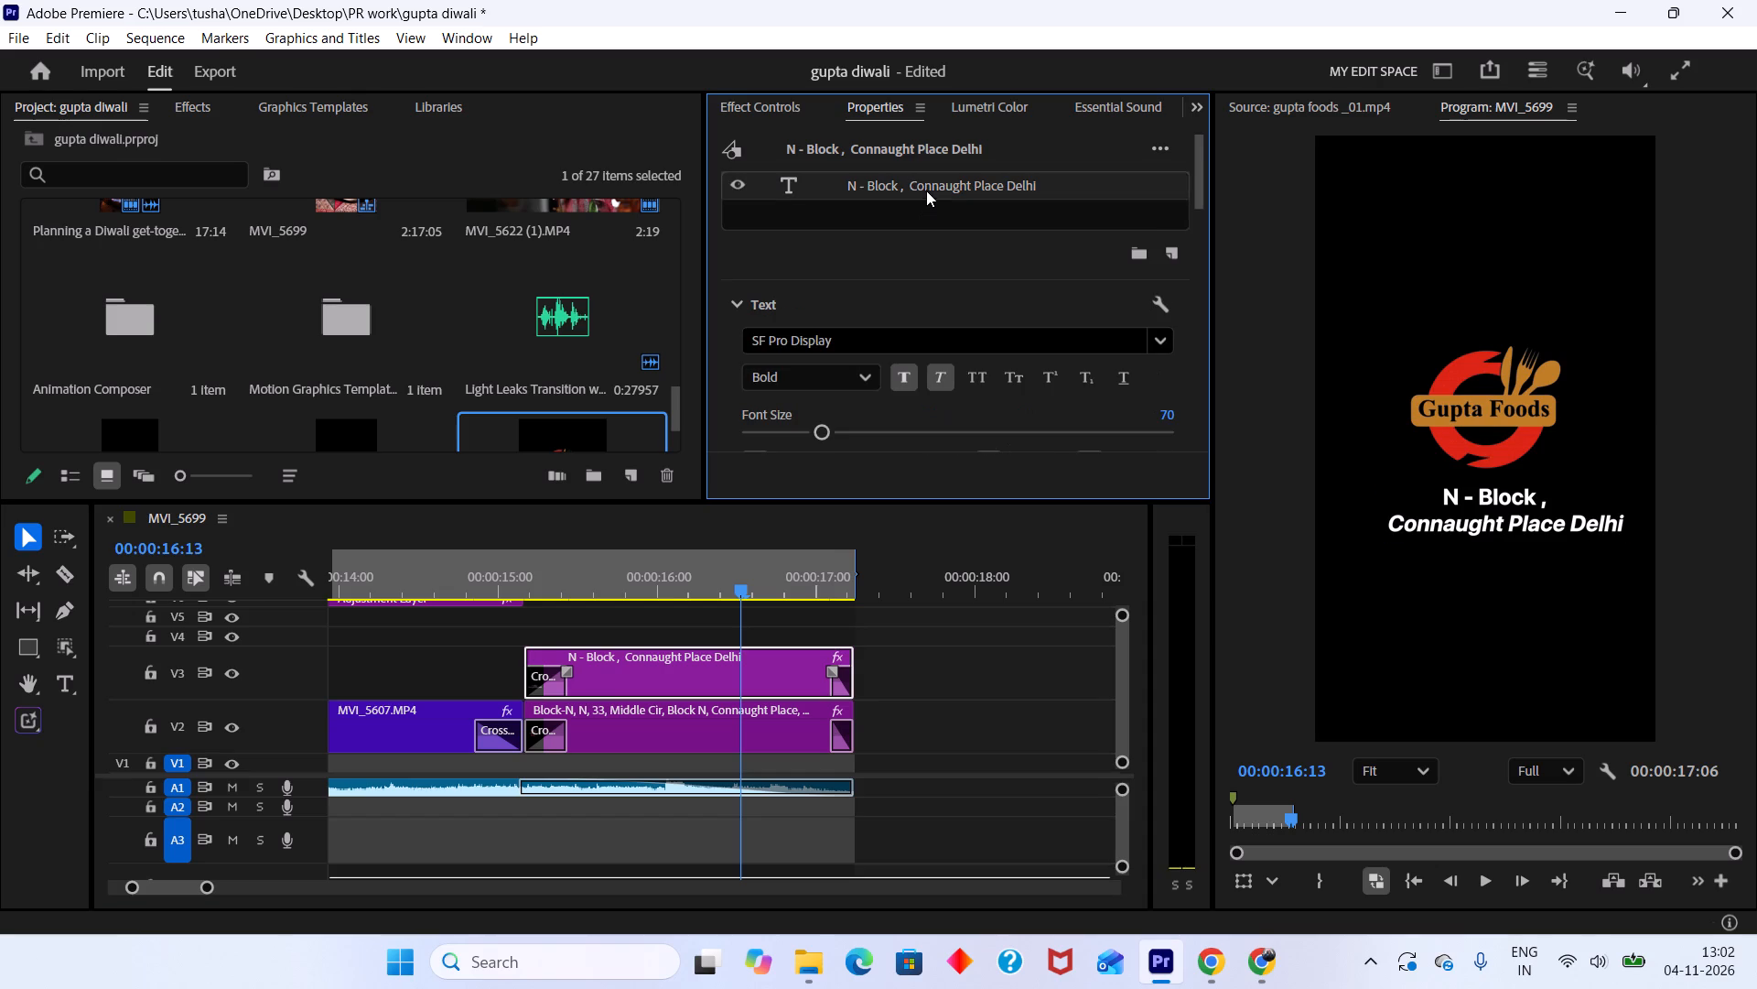
{"action": "left_click_drag", "start_coordinate": [1197, 182], "coordinate": [1198, 322]}
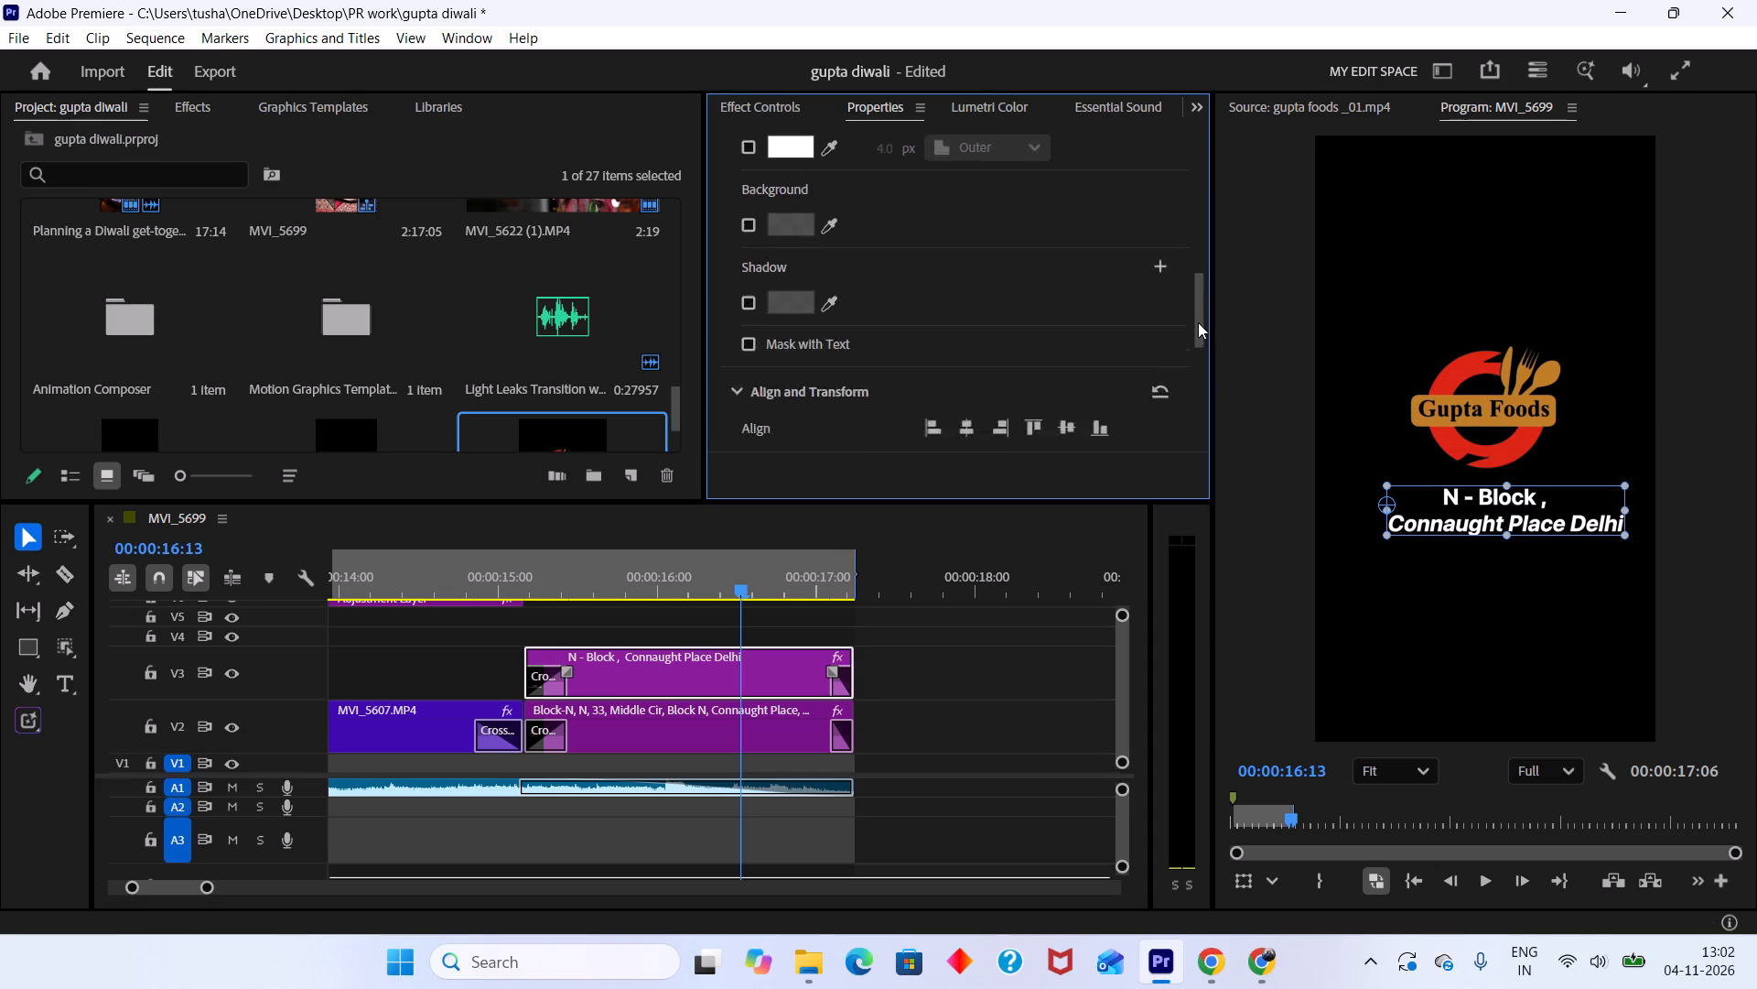
{"action": "left_click_drag", "start_coordinate": [1198, 322], "coordinate": [1192, 350]}
{"action": "left_click", "coordinate": [968, 317]}
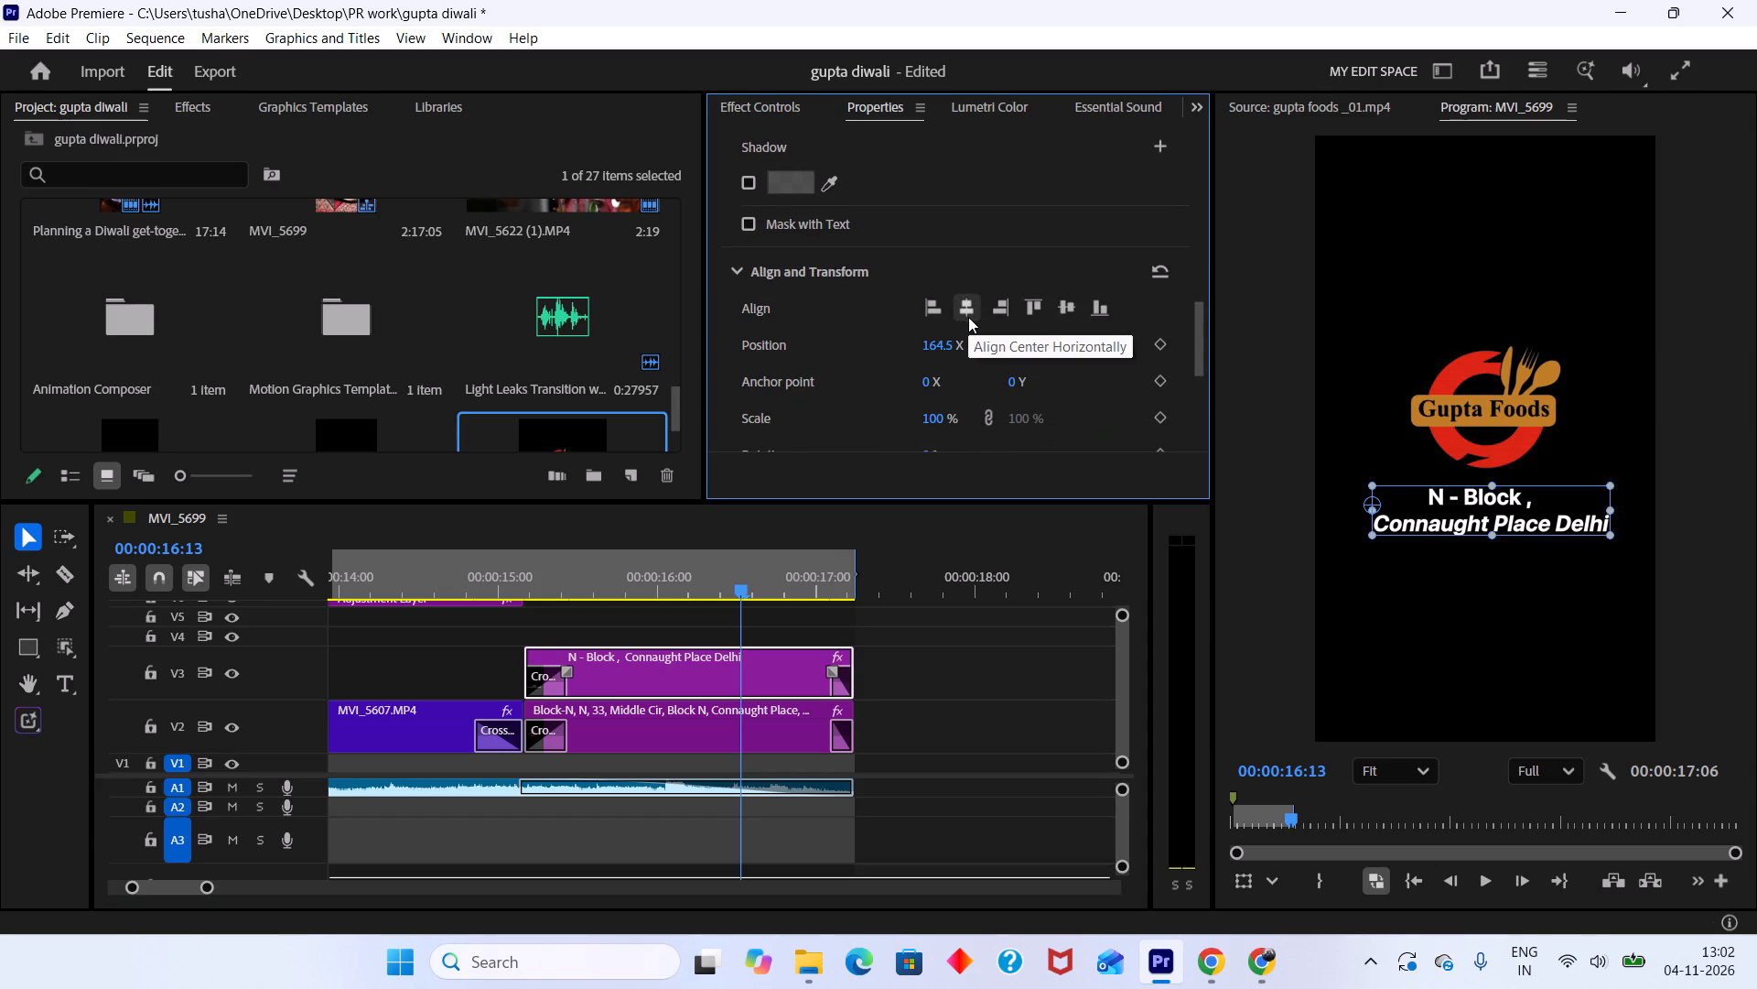
{"action": "left_click", "coordinate": [973, 637]}
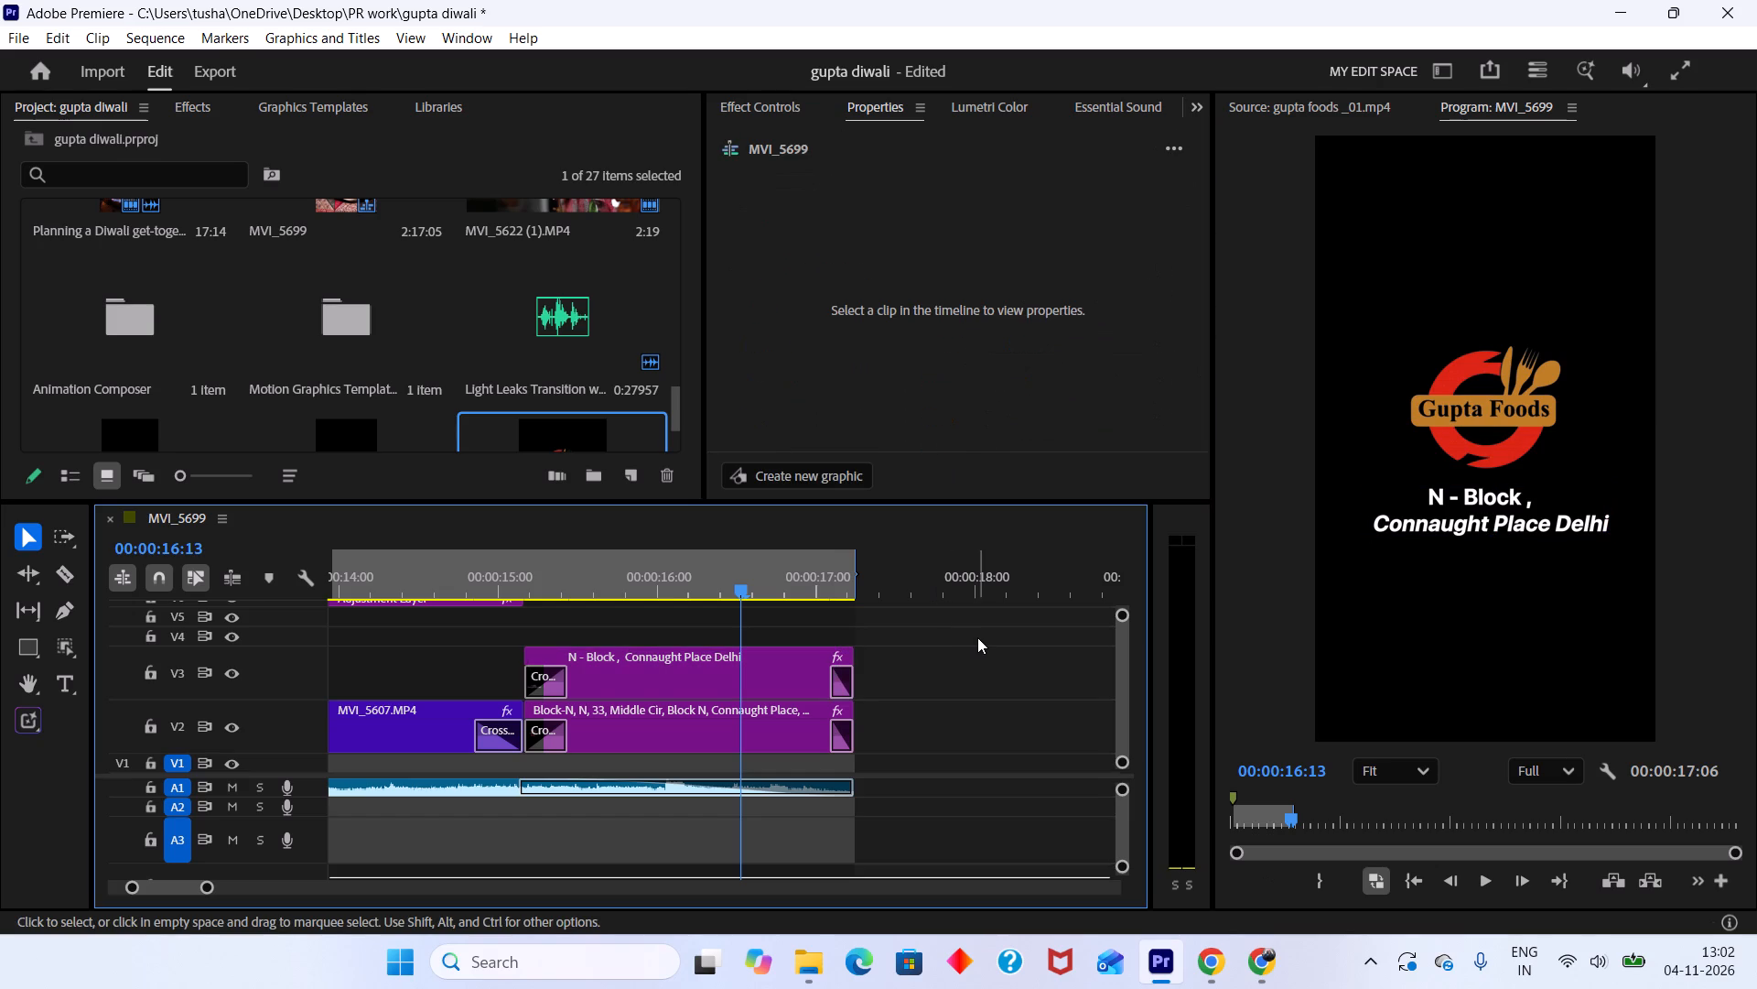
Play back the logo end card from about 00:00:16:10 to its end.
{"action": "left_click_drag", "start_coordinate": [739, 606], "coordinate": [739, 602]}
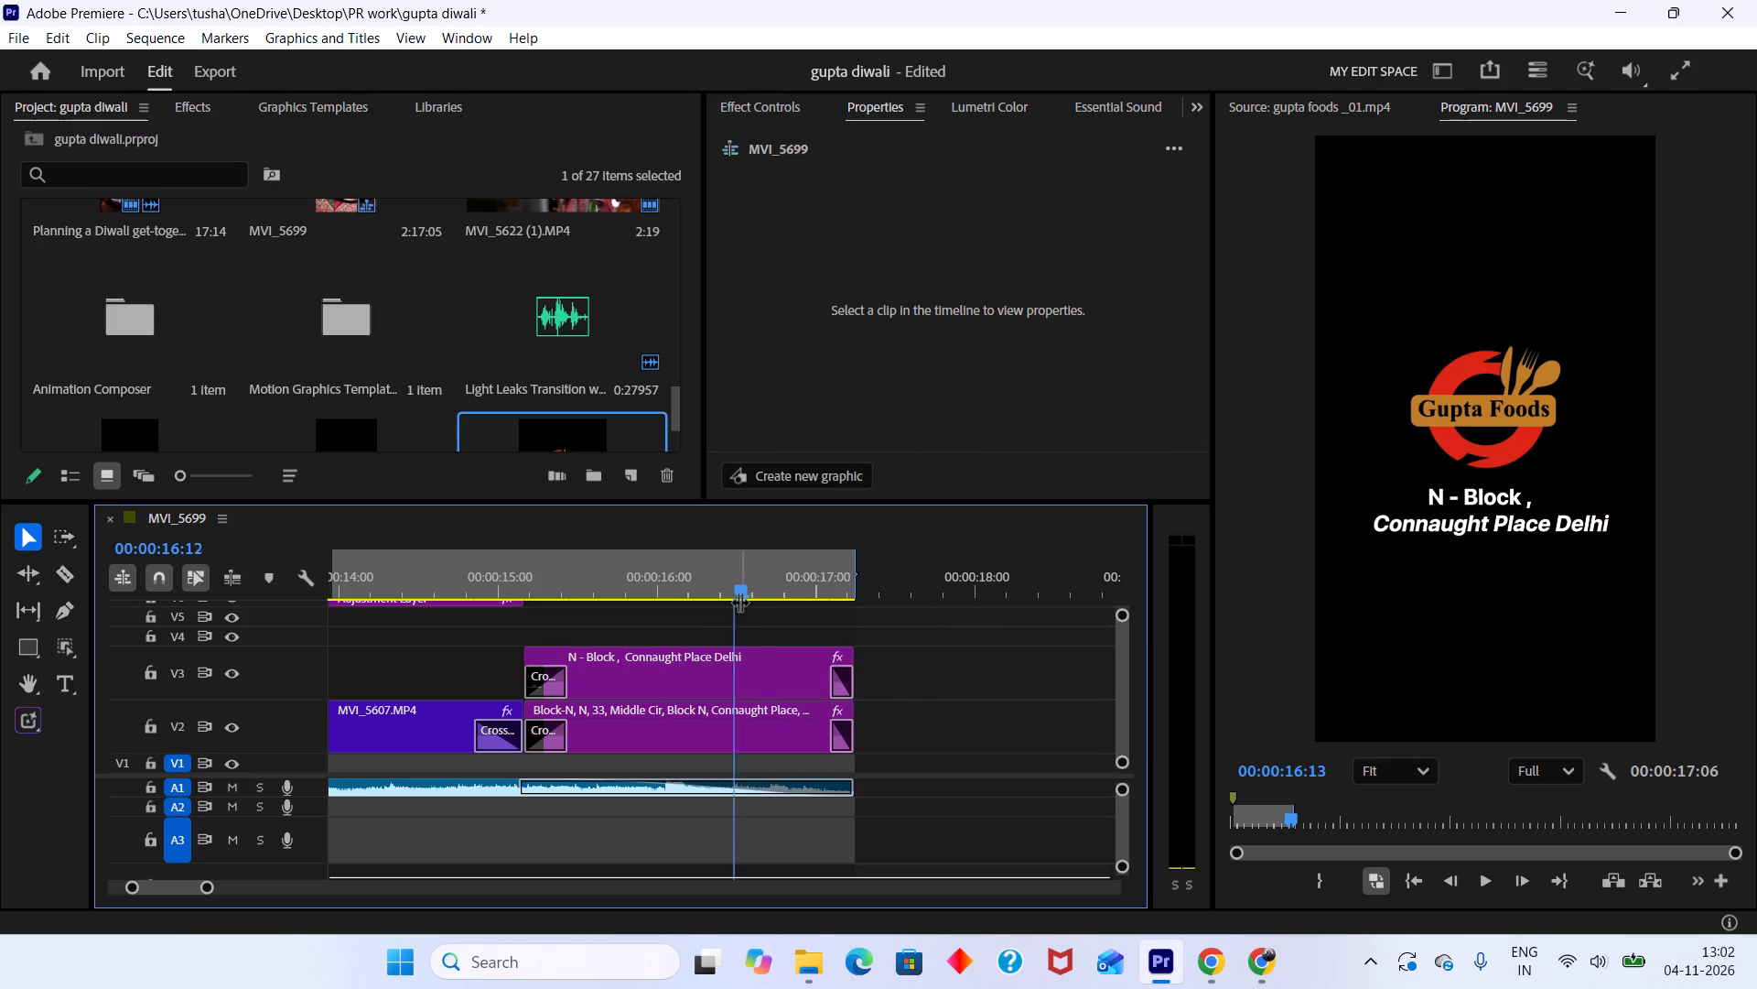
{"action": "left_click_drag", "start_coordinate": [739, 602], "coordinate": [723, 626]}
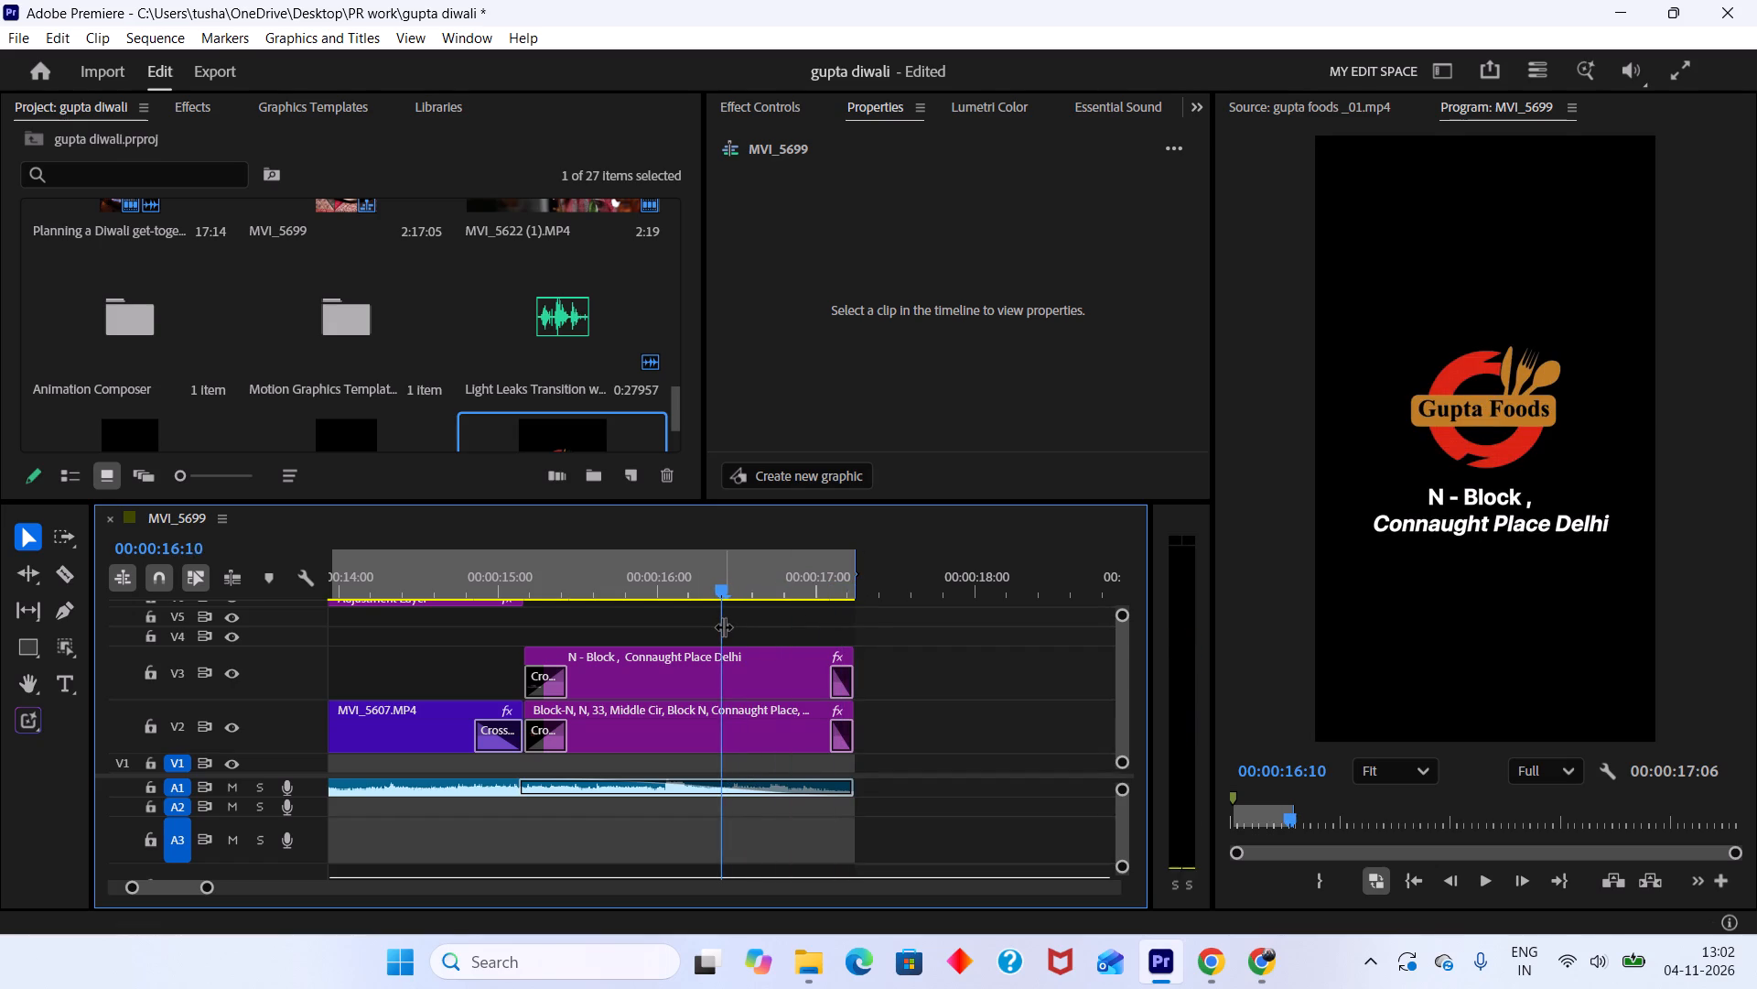
{"action": "key", "text": "space"}
{"action": "left_click_drag", "start_coordinate": [756, 578], "coordinate": [425, 635]}
{"action": "key", "text": "space"}
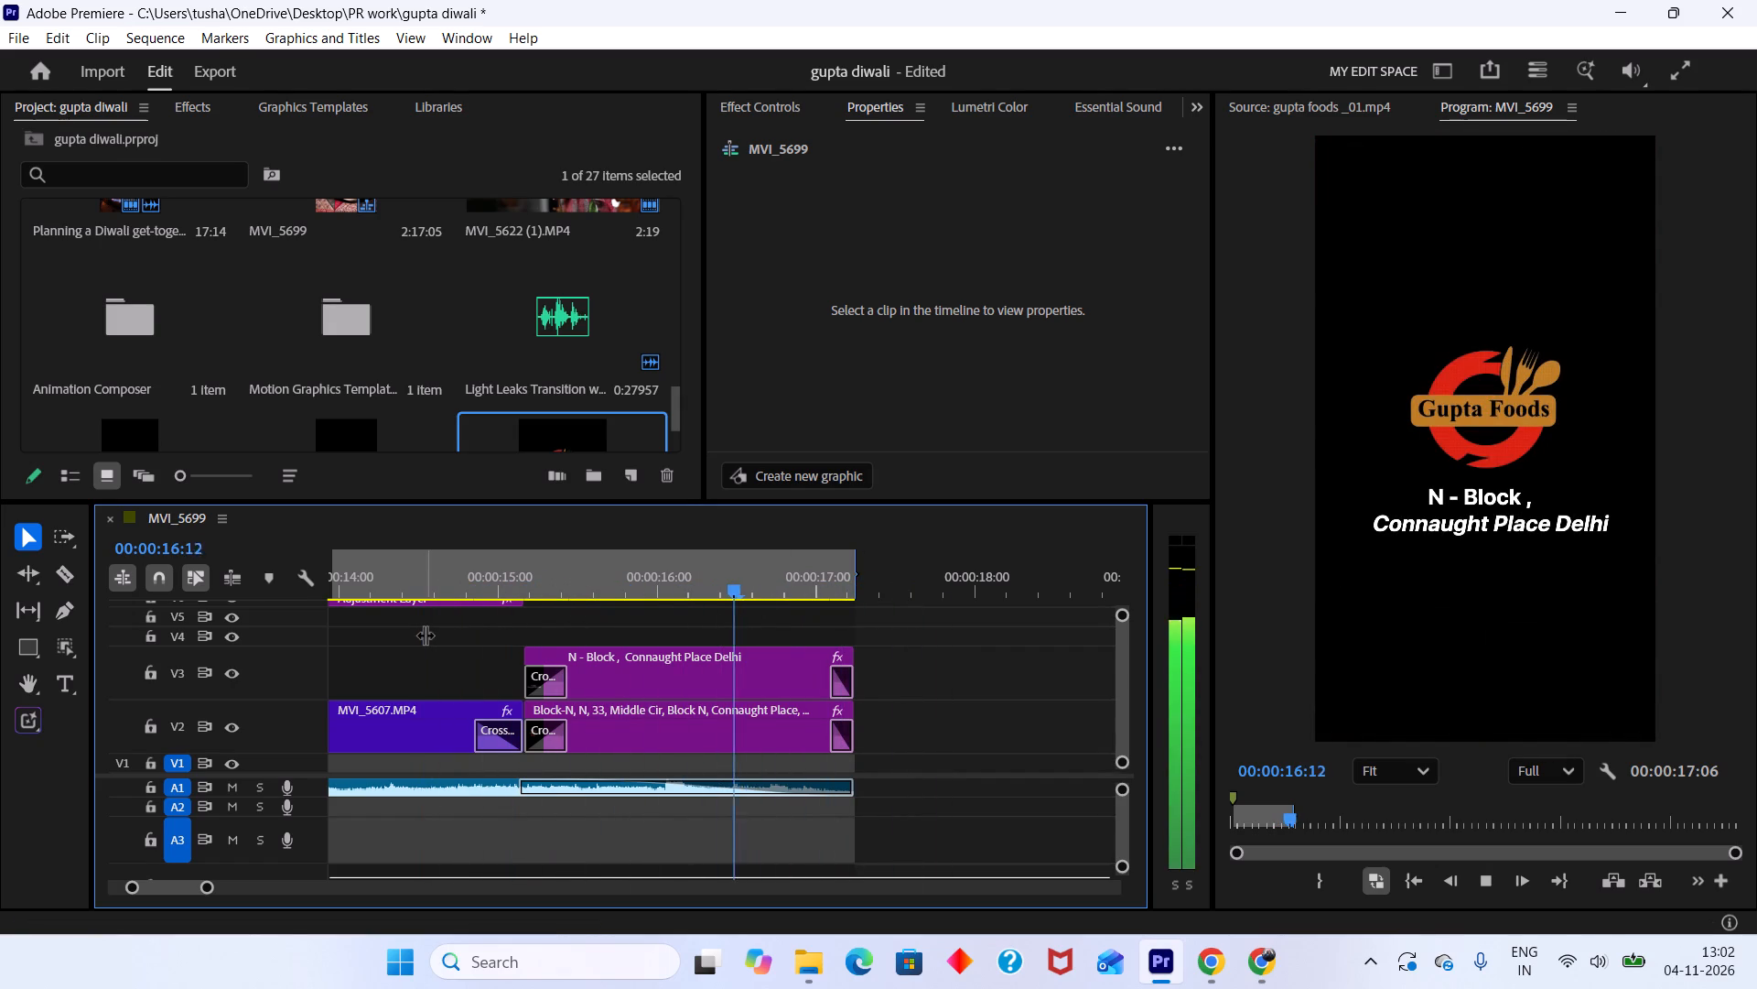
{"action": "key", "text": "space"}
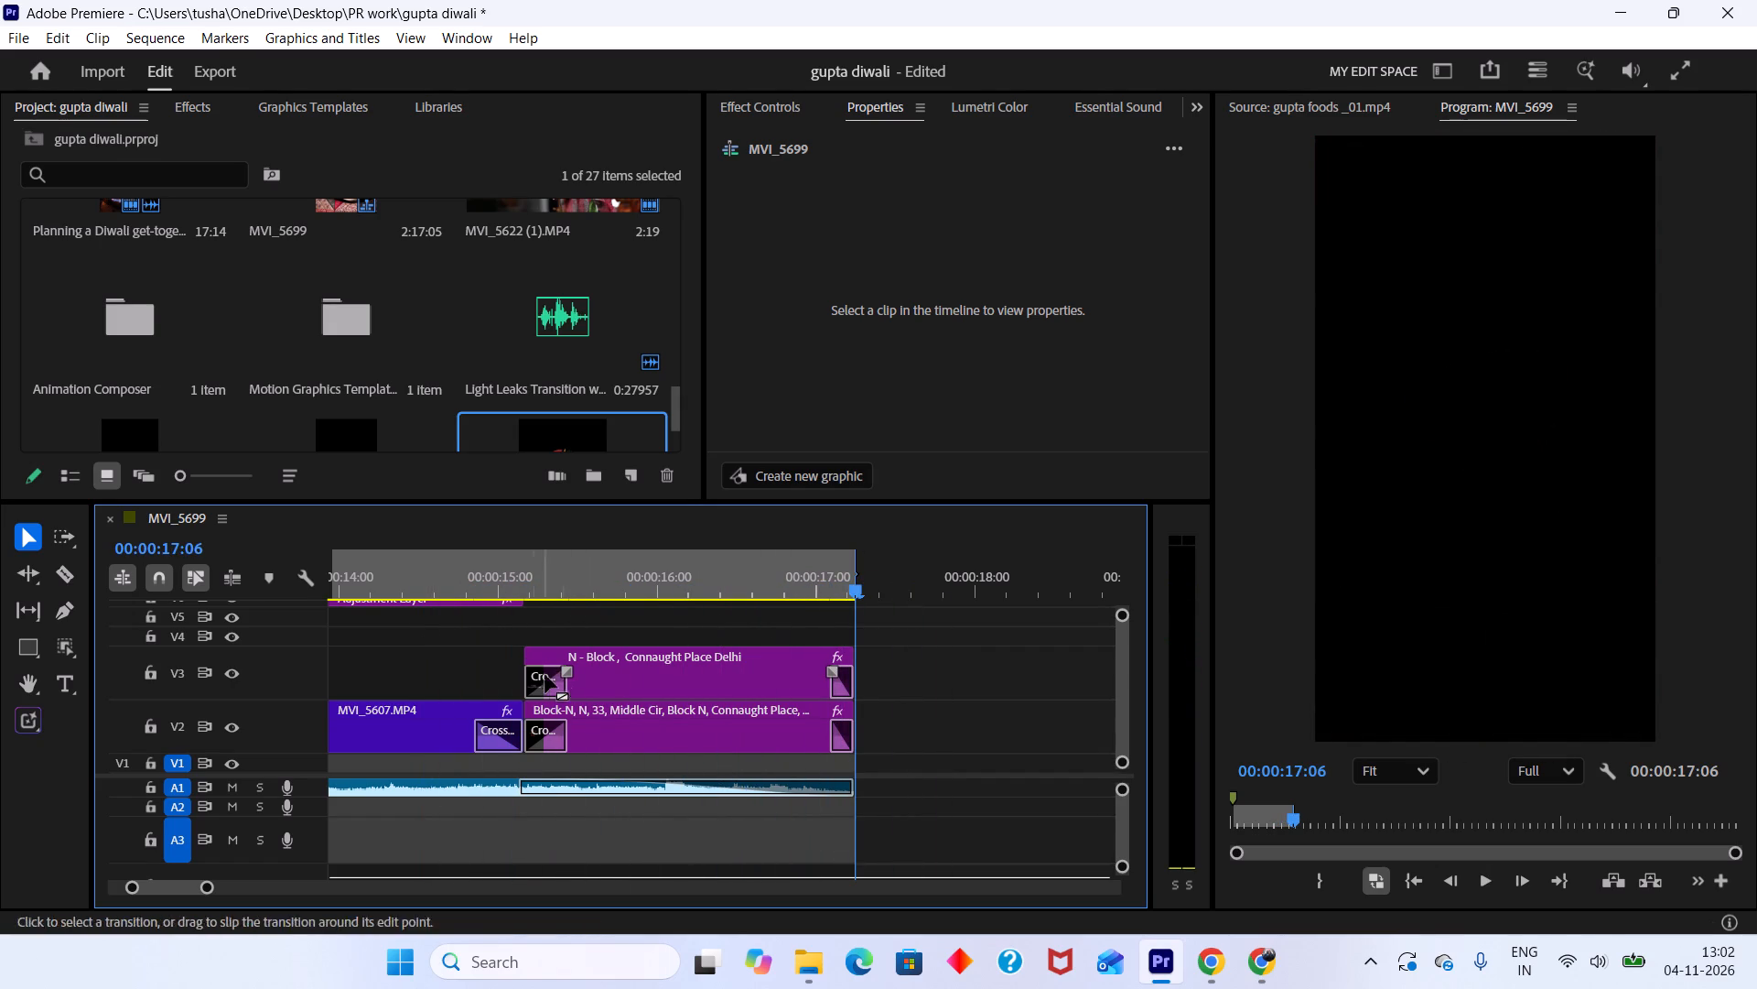
Lengthen the opening Cross Dissolves on the address title and the logo clip to about 9 frames, and play back the end card.
{"action": "left_click_drag", "start_coordinate": [568, 673], "coordinate": [582, 680]}
{"action": "left_click_drag", "start_coordinate": [566, 728], "coordinate": [575, 728]}
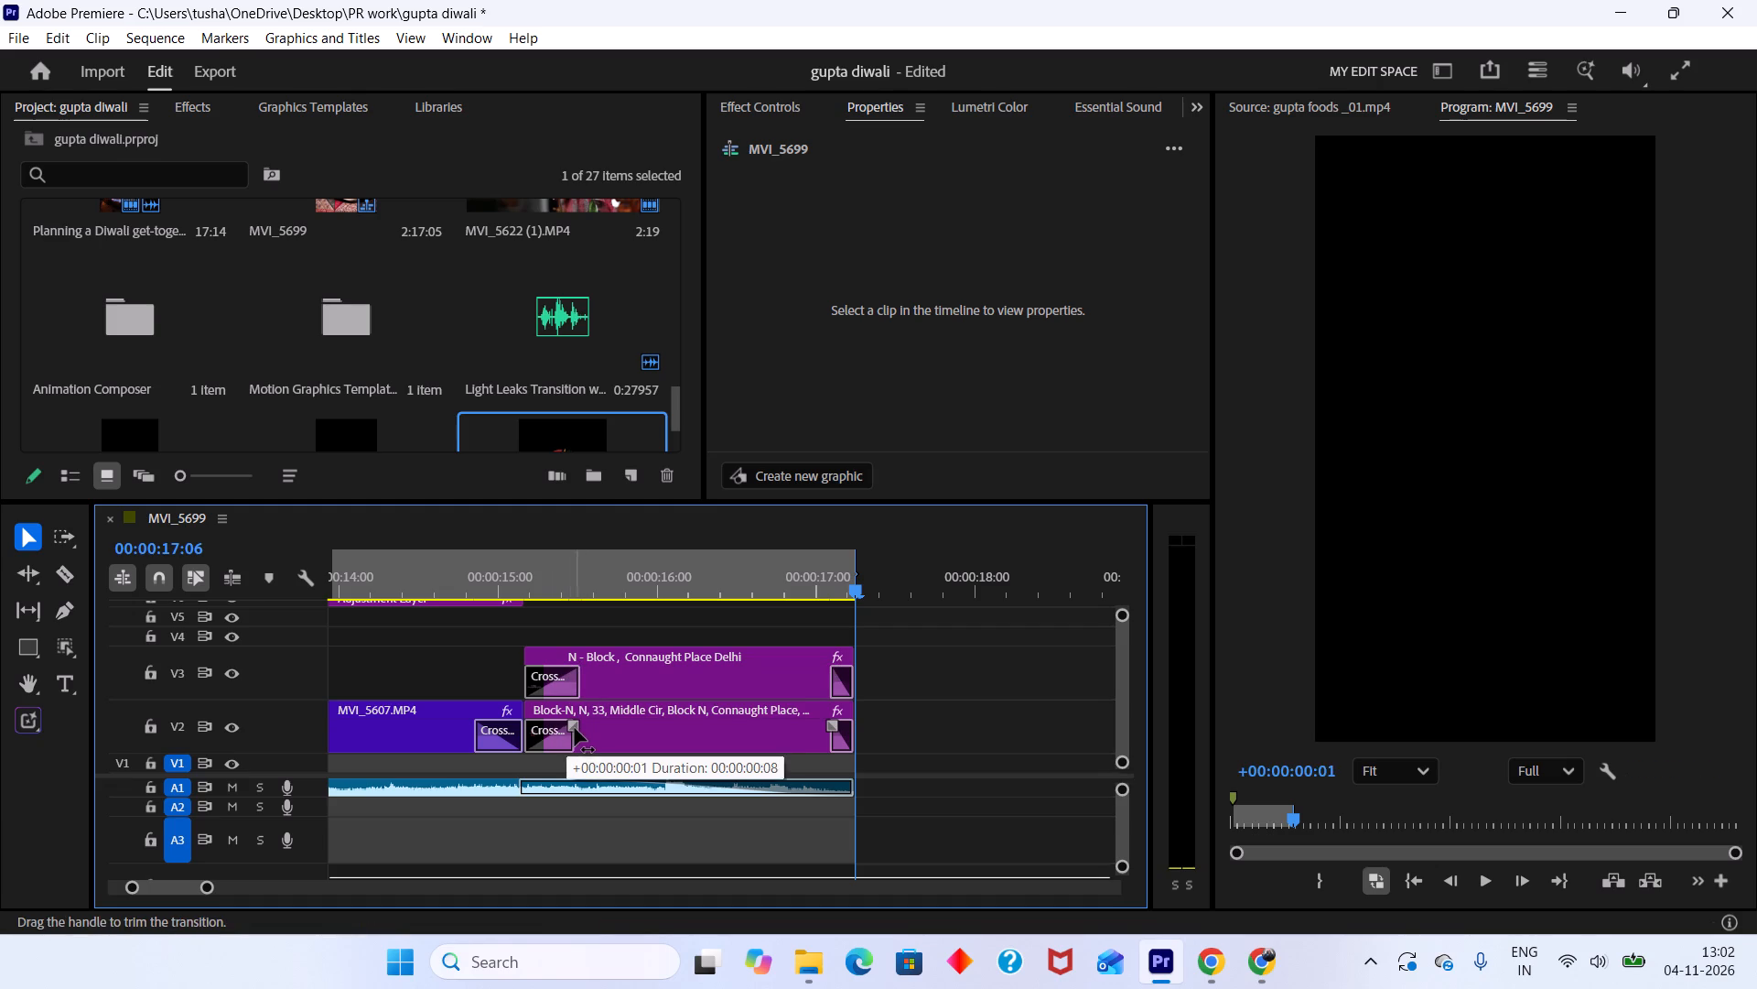
{"action": "left_click_drag", "start_coordinate": [575, 728], "coordinate": [580, 731]}
{"action": "left_click_drag", "start_coordinate": [573, 560], "coordinate": [452, 553]}
{"action": "key", "text": "space"}
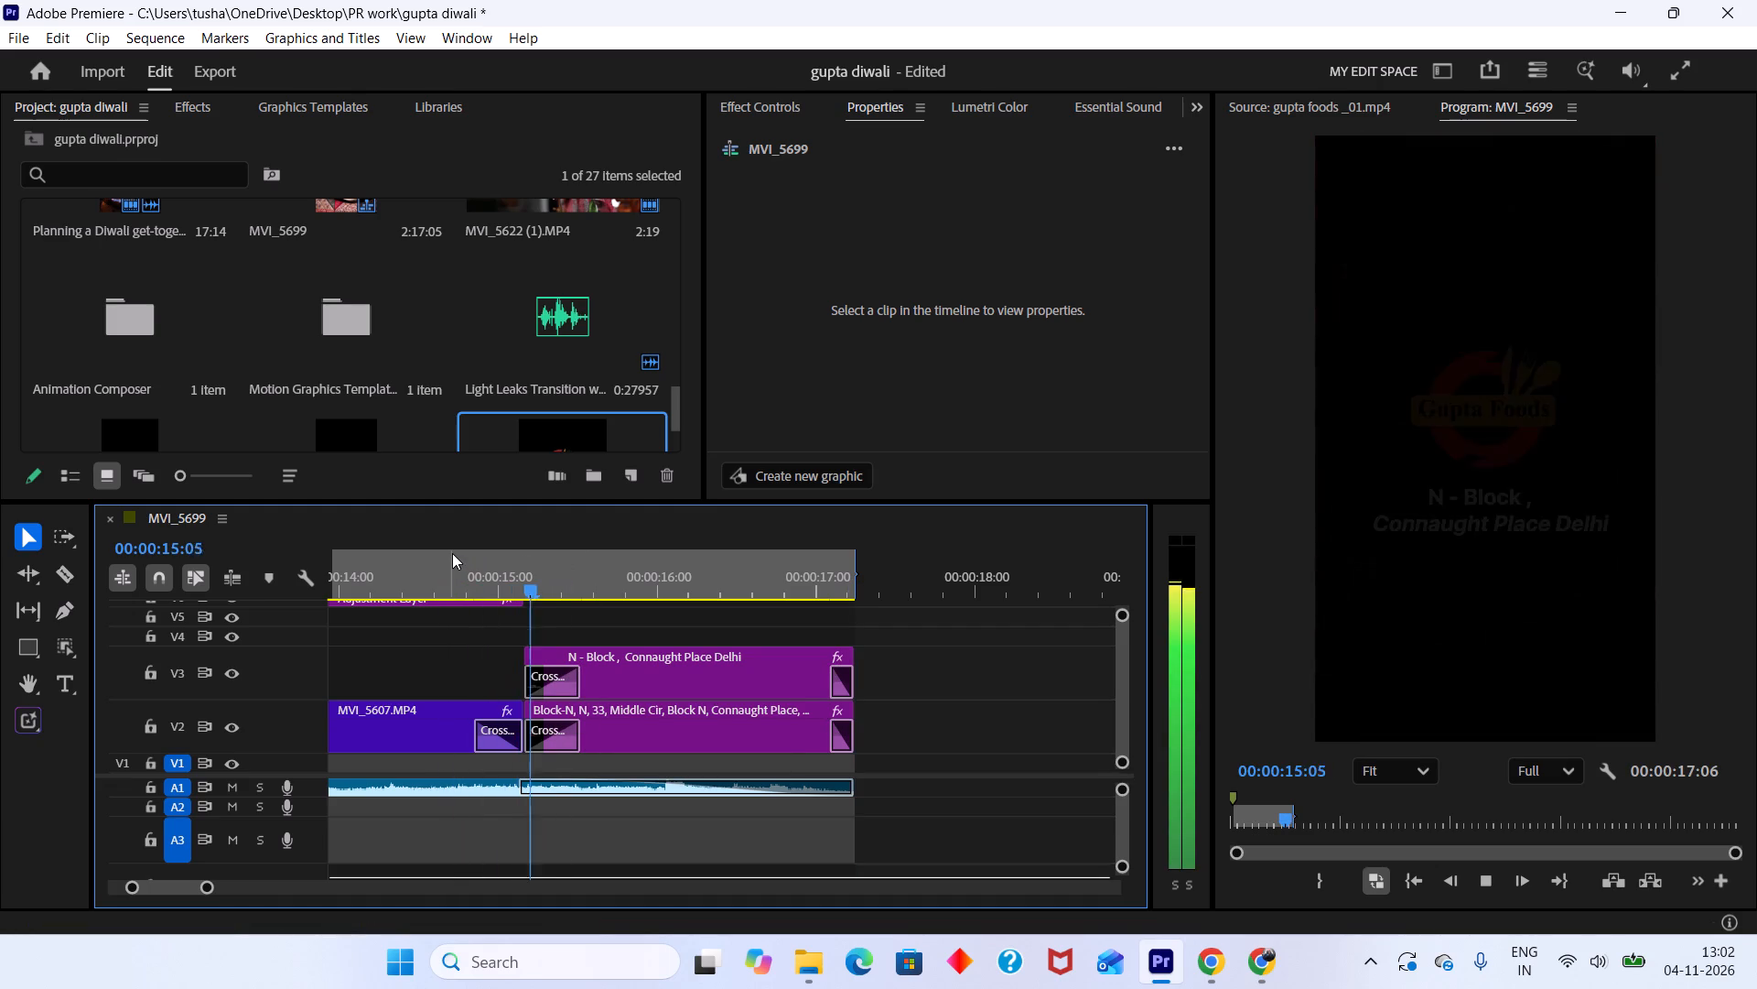
{"action": "key", "text": "space"}
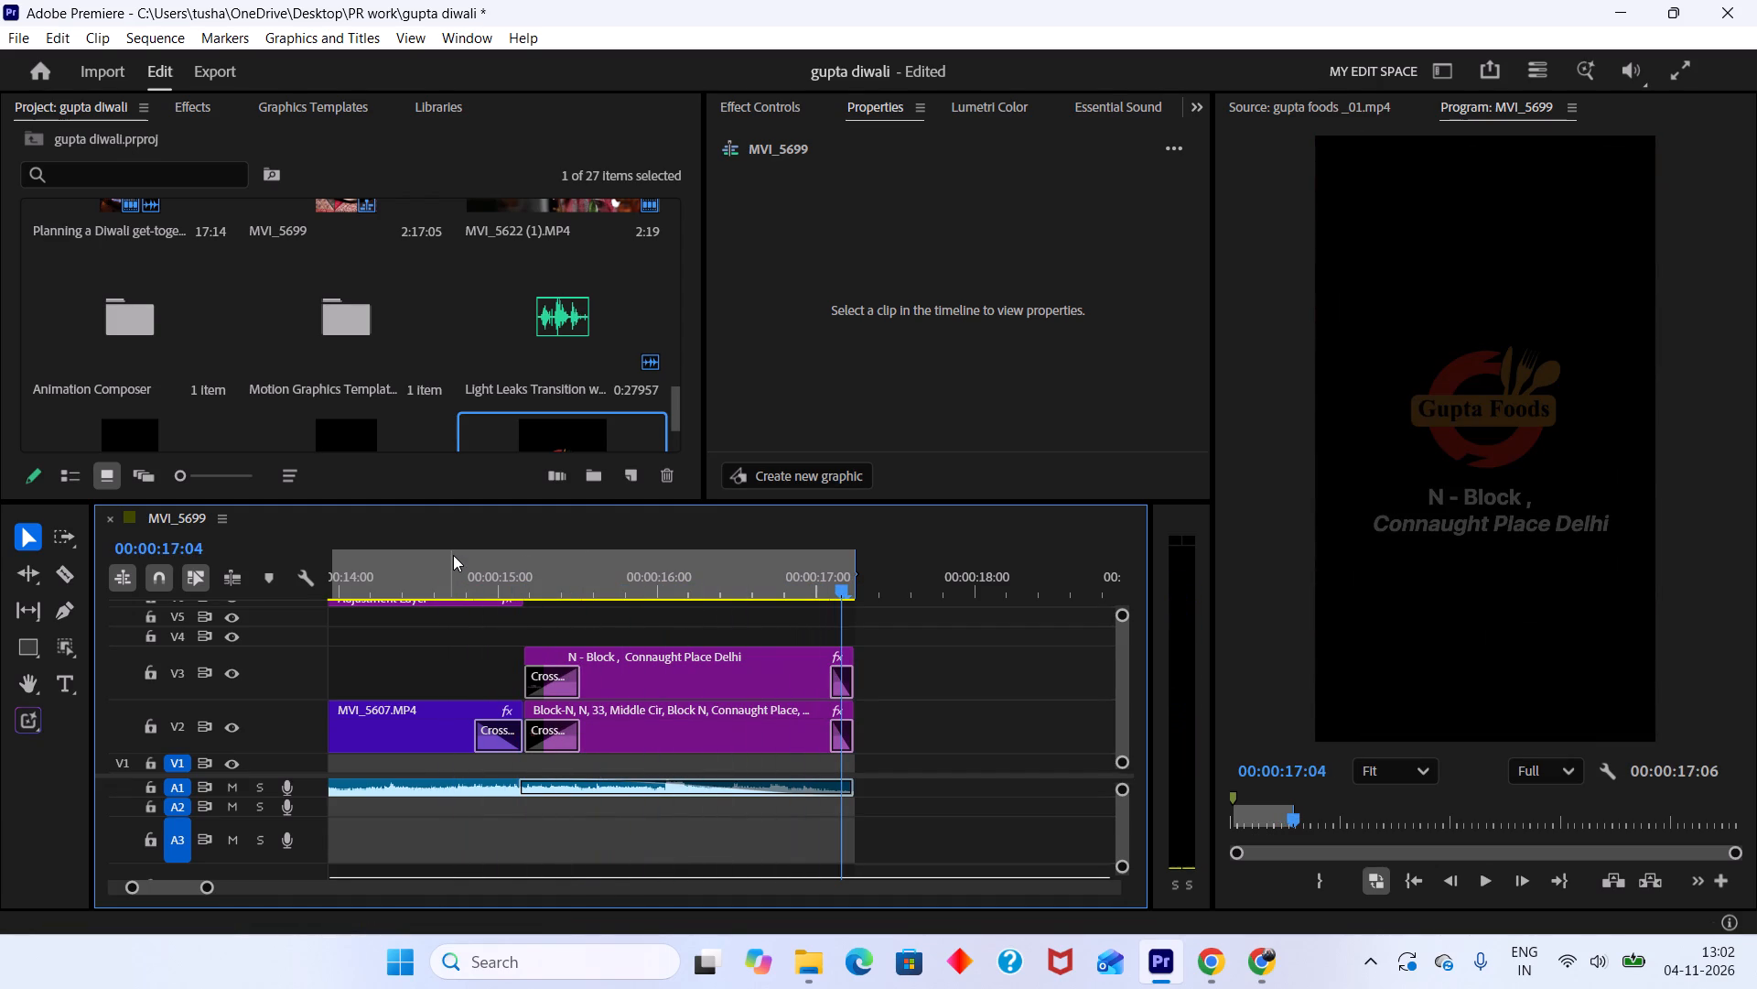
Save the project.
{"action": "key", "text": "ctrl+s"}
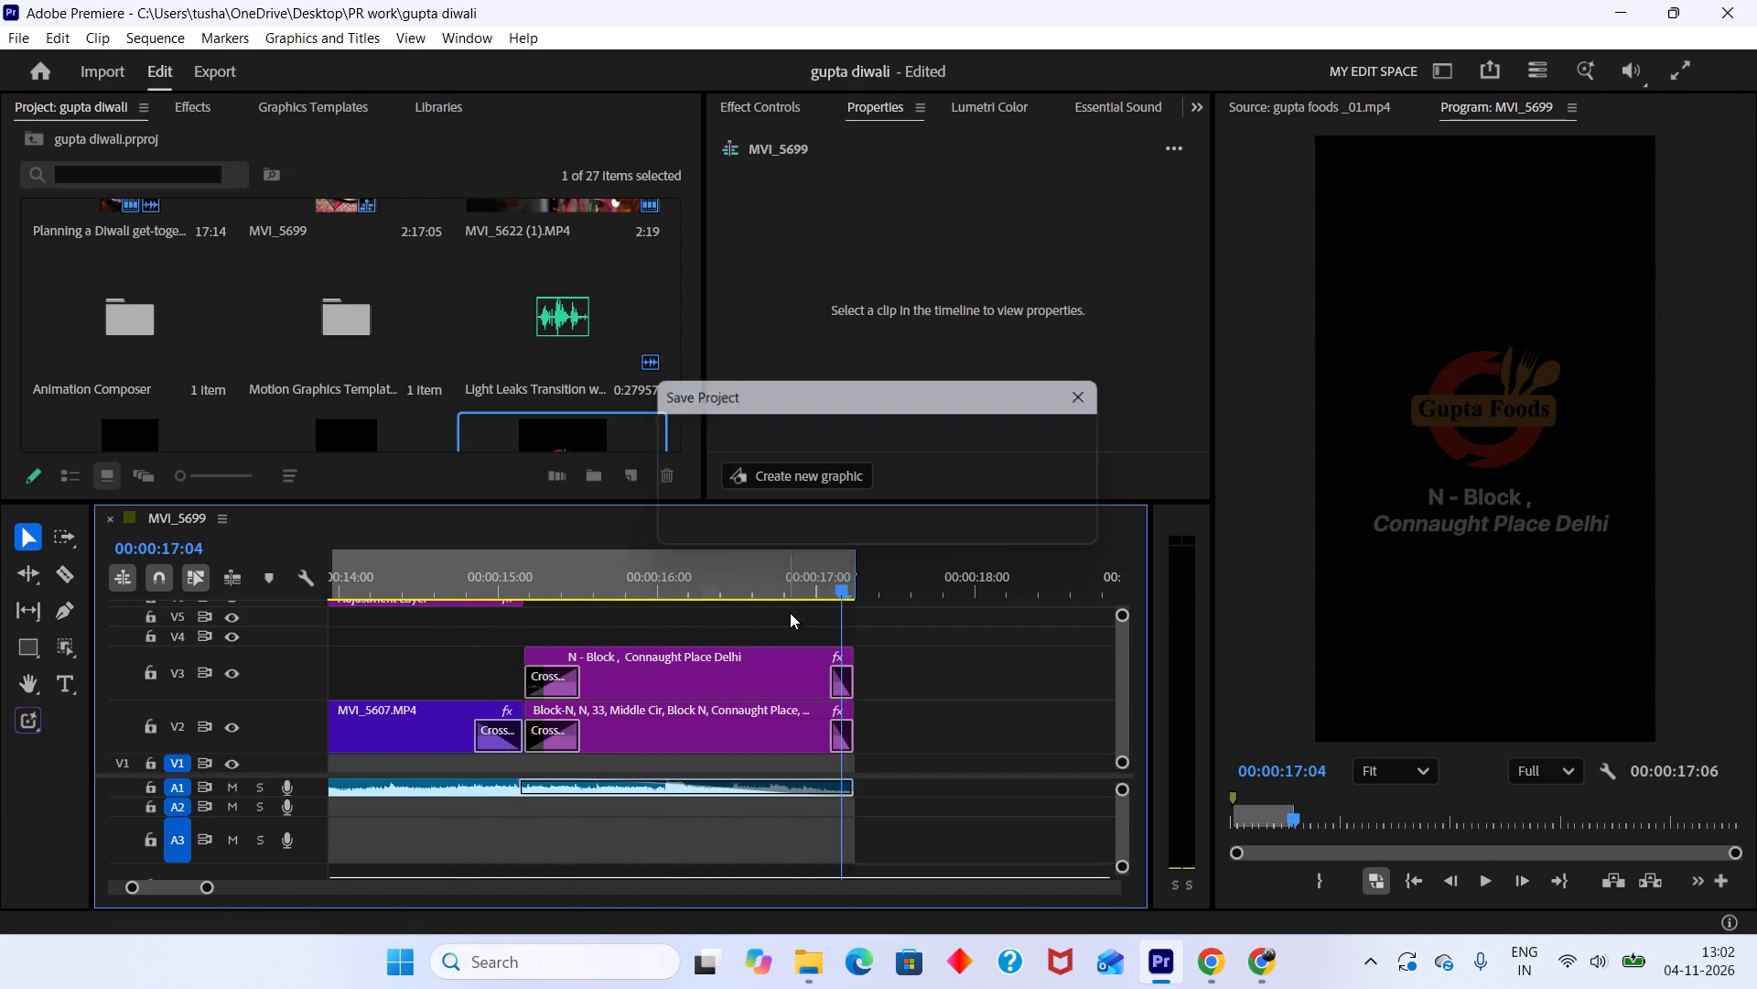
Start a media export to D:\RENDER under the name gupta food REEL, deleting the existing file of that name.
{"action": "key", "text": "ctrl+m"}
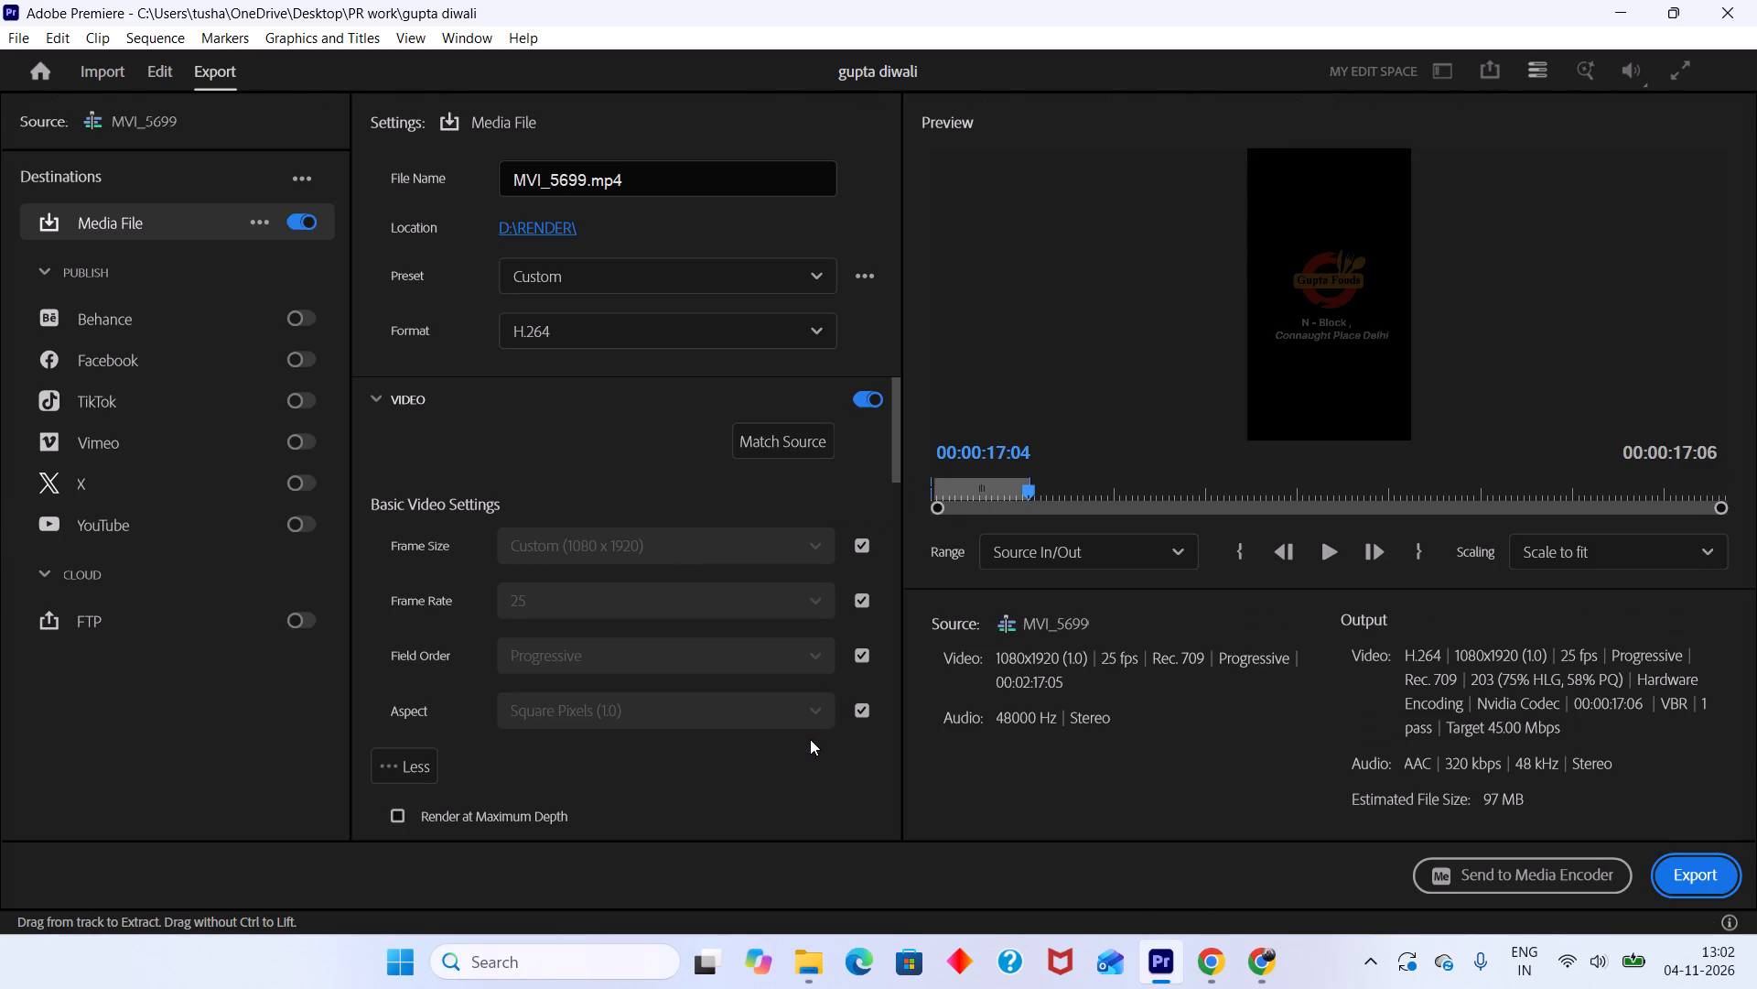
{"action": "left_click", "coordinate": [527, 225]}
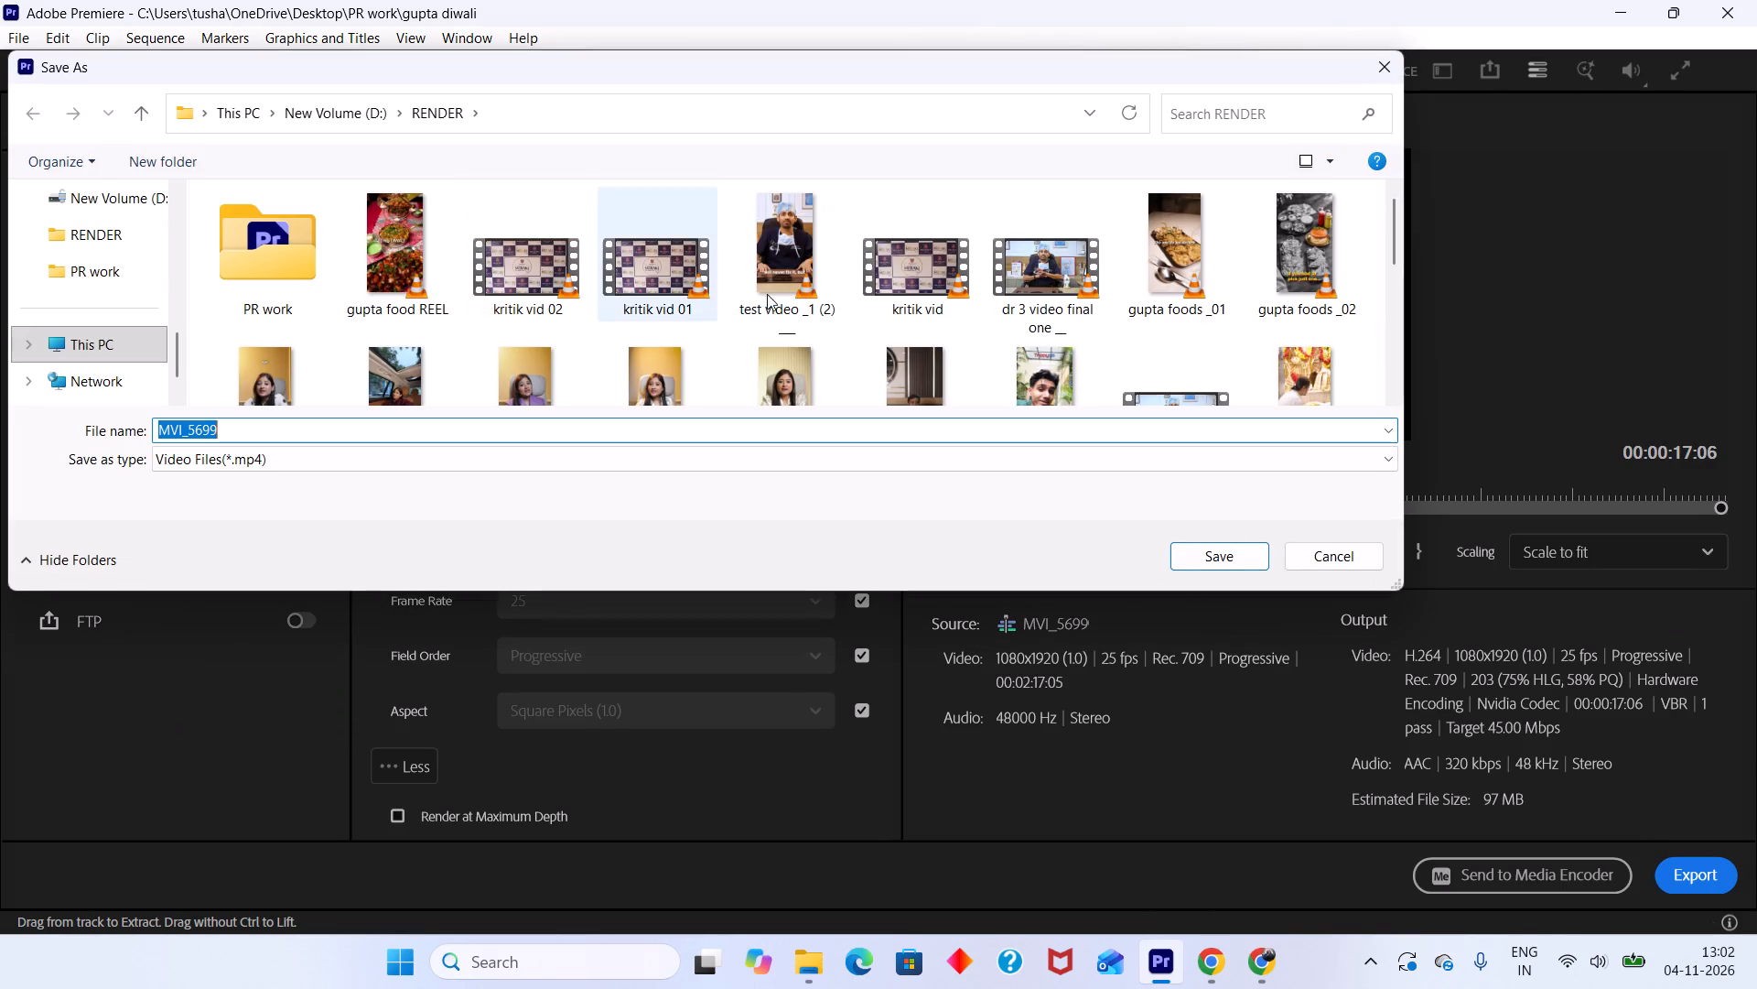
{"action": "left_click", "coordinate": [421, 276]}
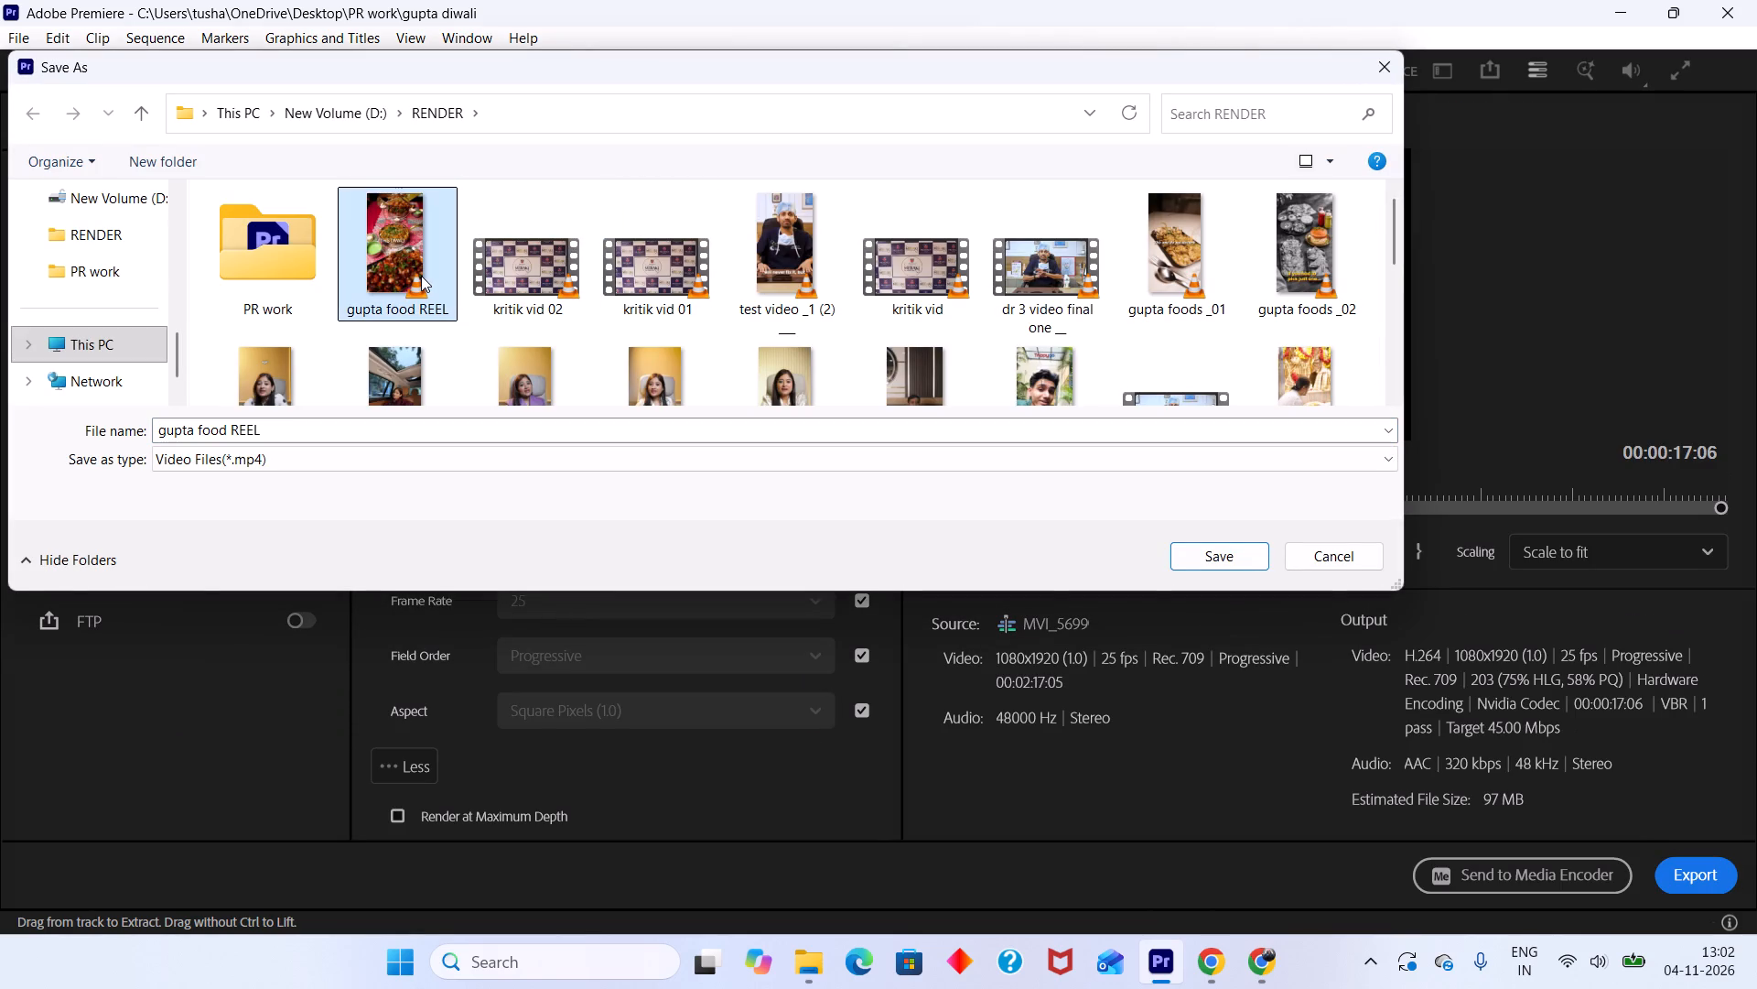
{"action": "key", "text": "Delete"}
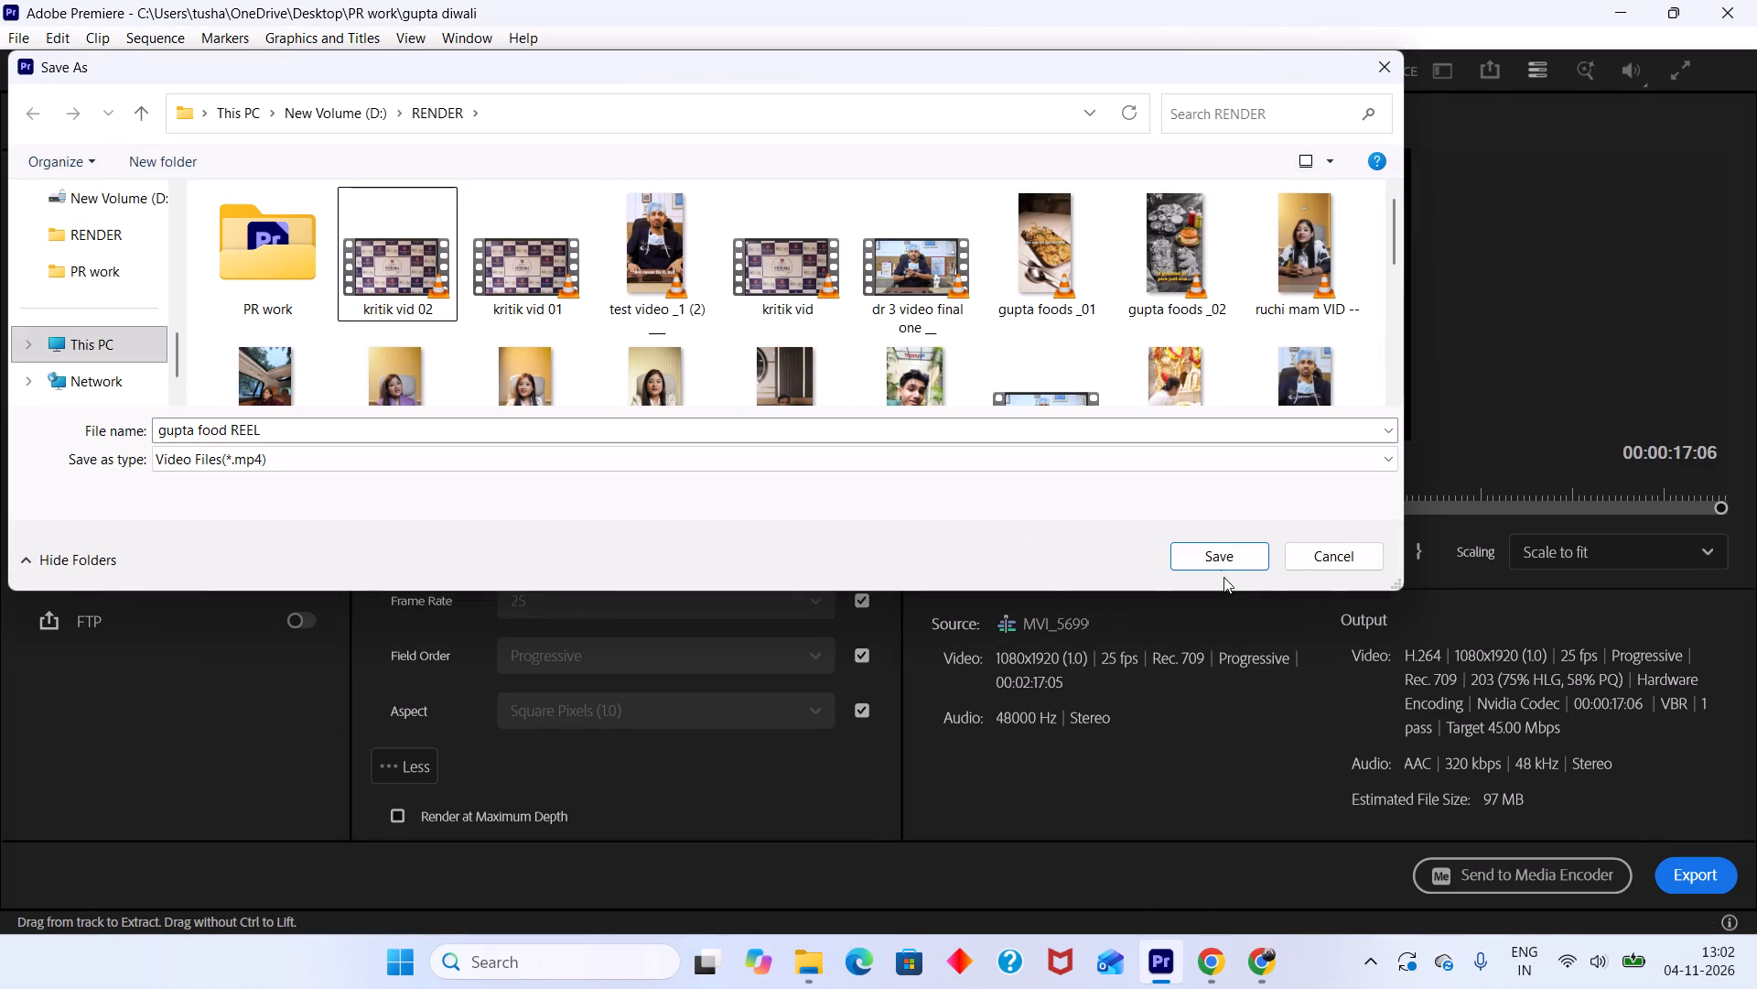
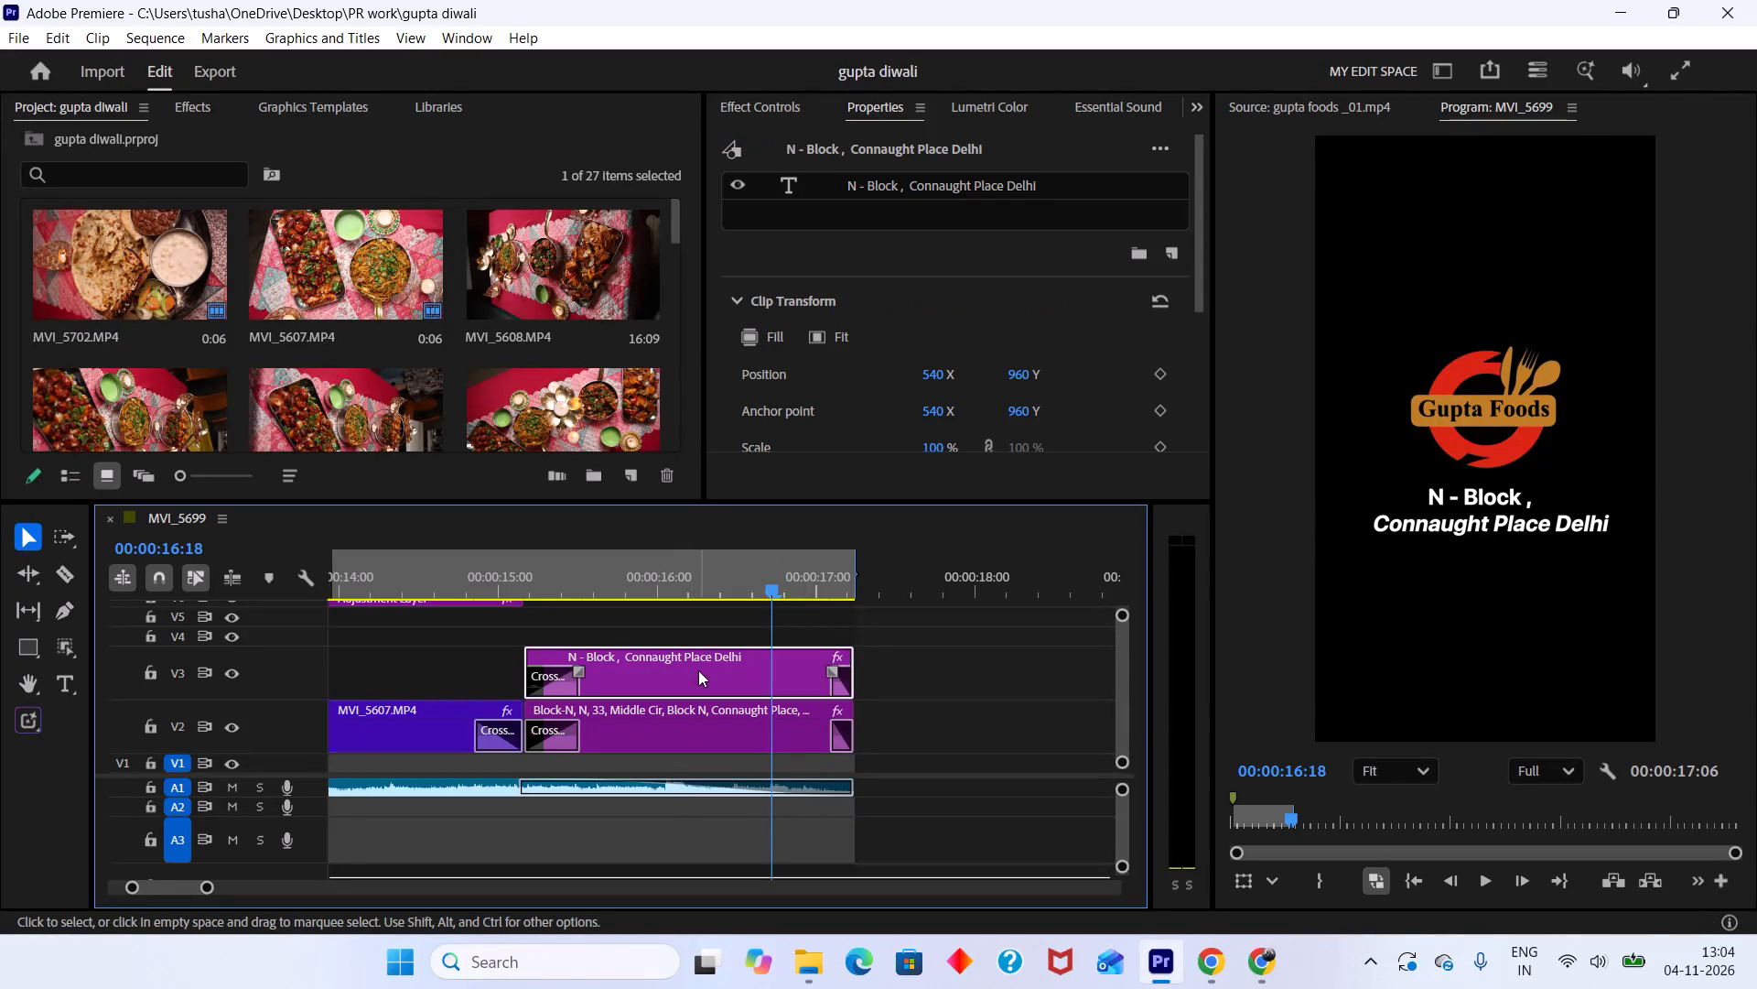
Insert a leading space before "N - Block ," in the address title on the logo end card.
{"action": "left_click", "coordinate": [1035, 189]}
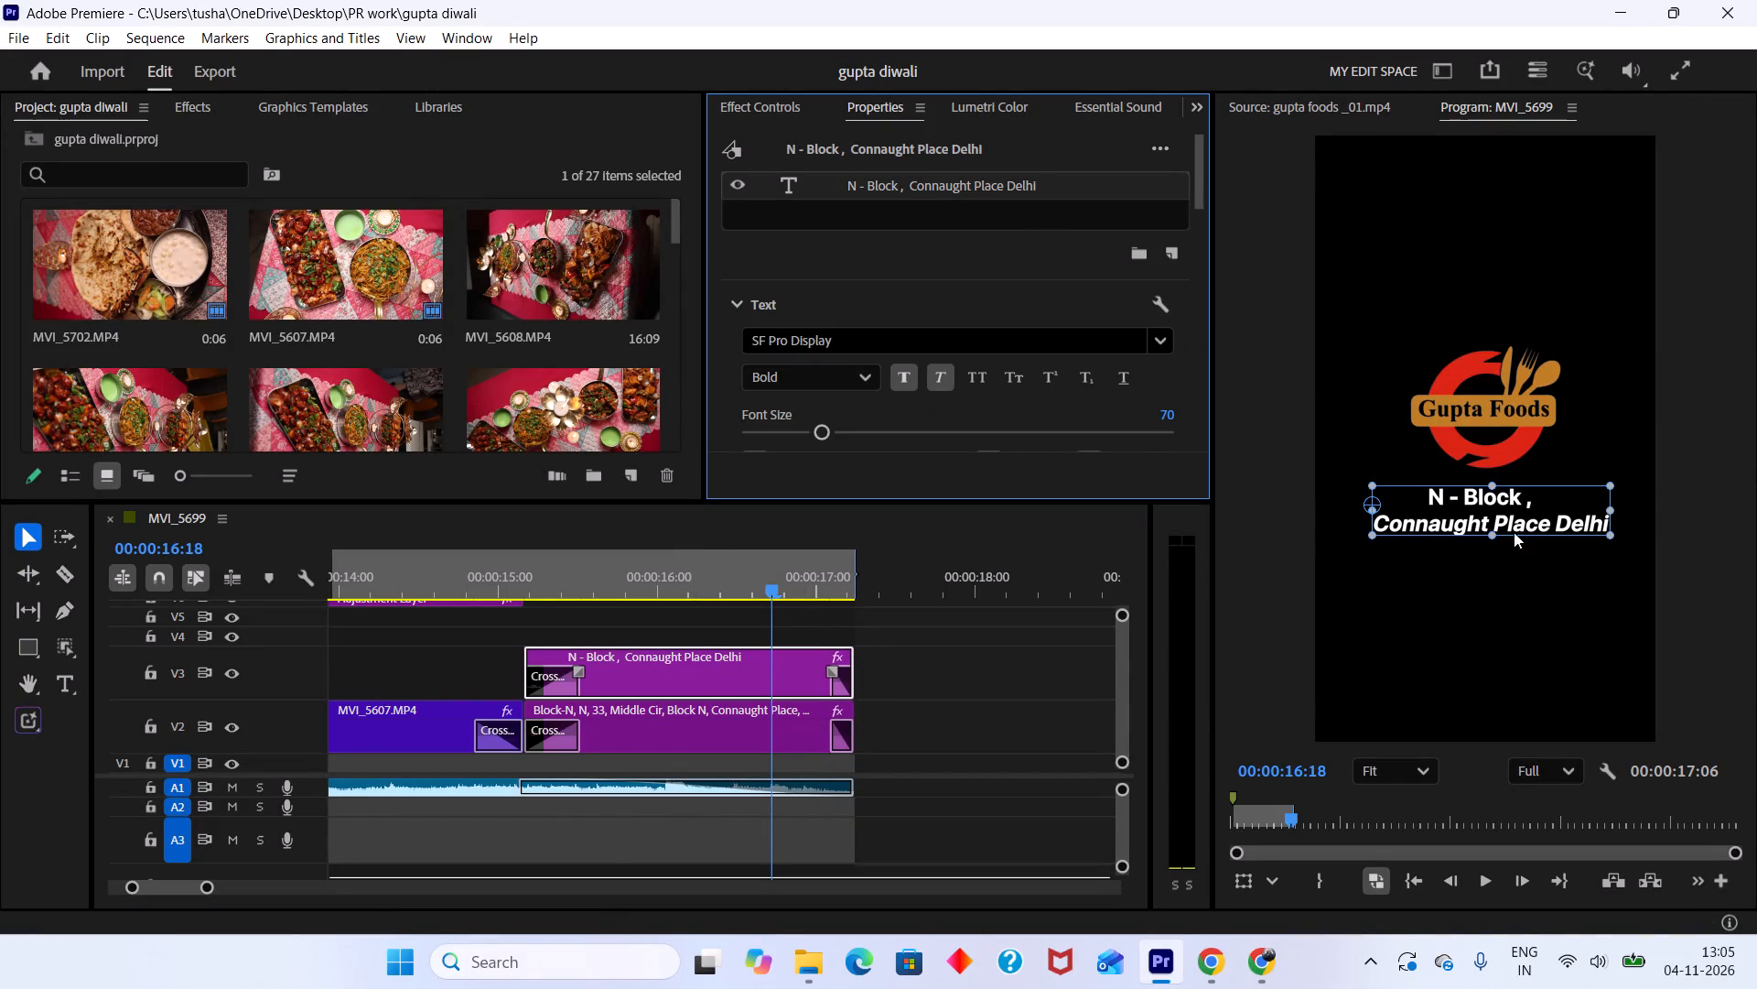
{"action": "double_click", "coordinate": [1424, 494]}
{"action": "left_click", "coordinate": [1429, 497]}
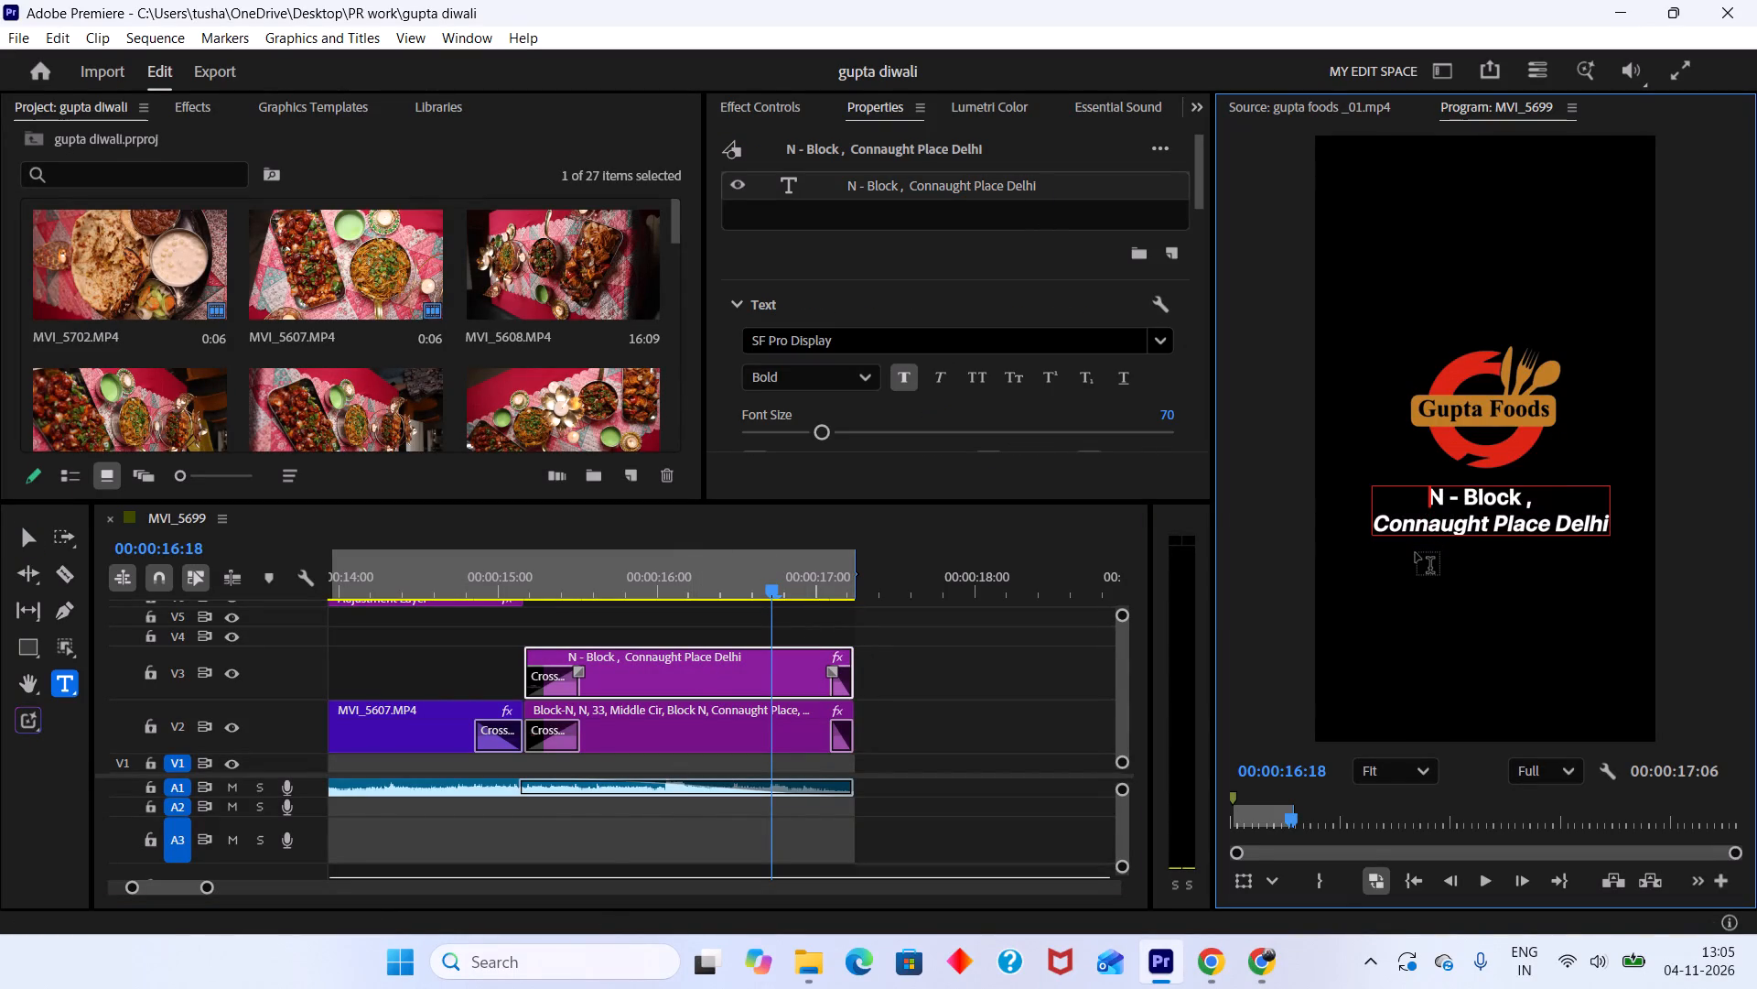
{"action": "key", "text": "space"}
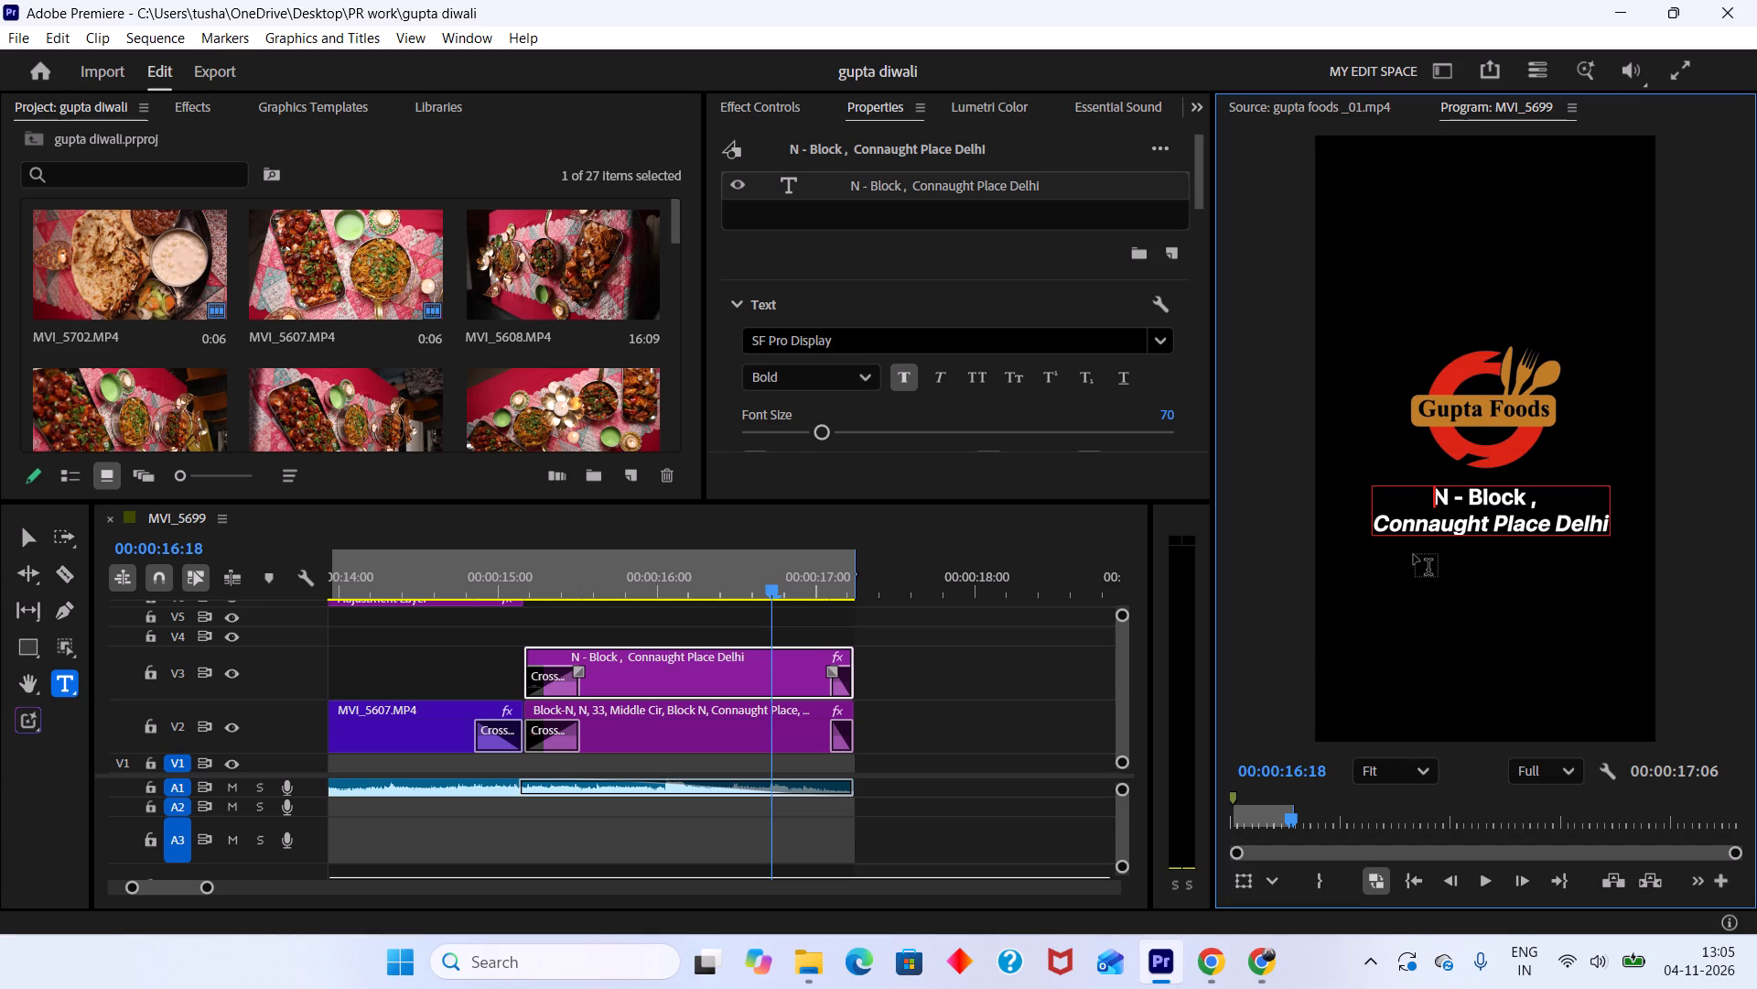
{"action": "left_click", "coordinate": [1012, 729]}
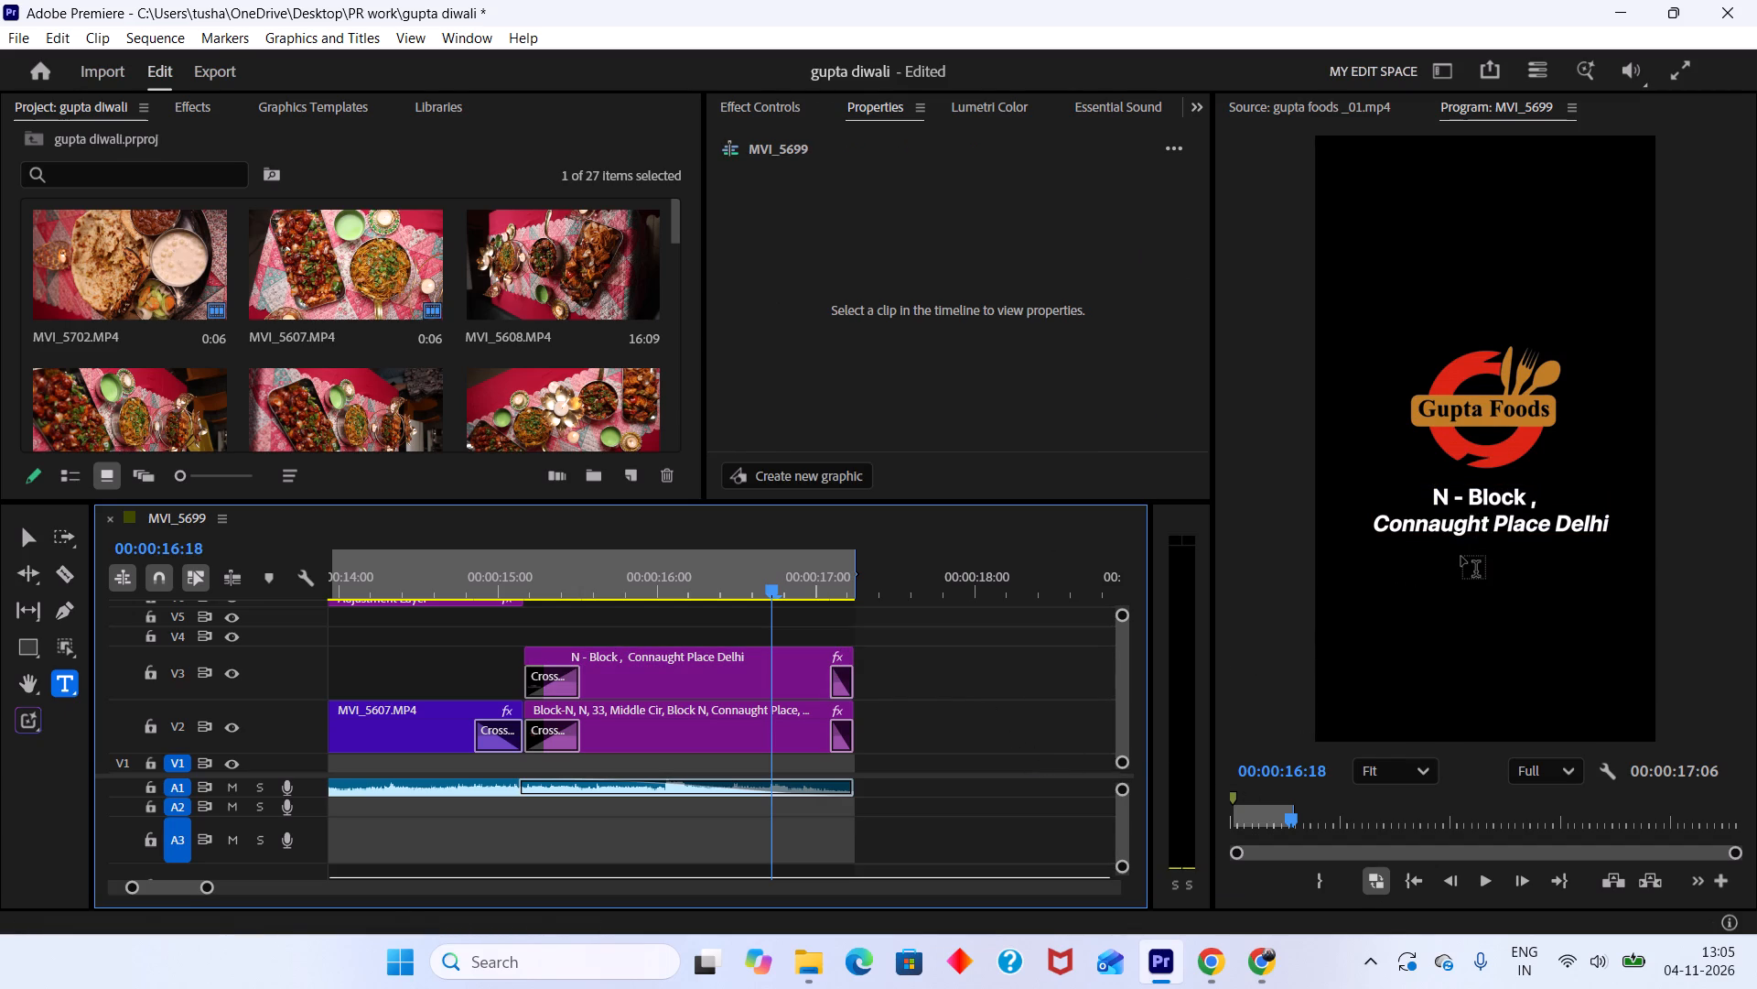
Save the project.
{"action": "key", "text": "ctrl+s"}
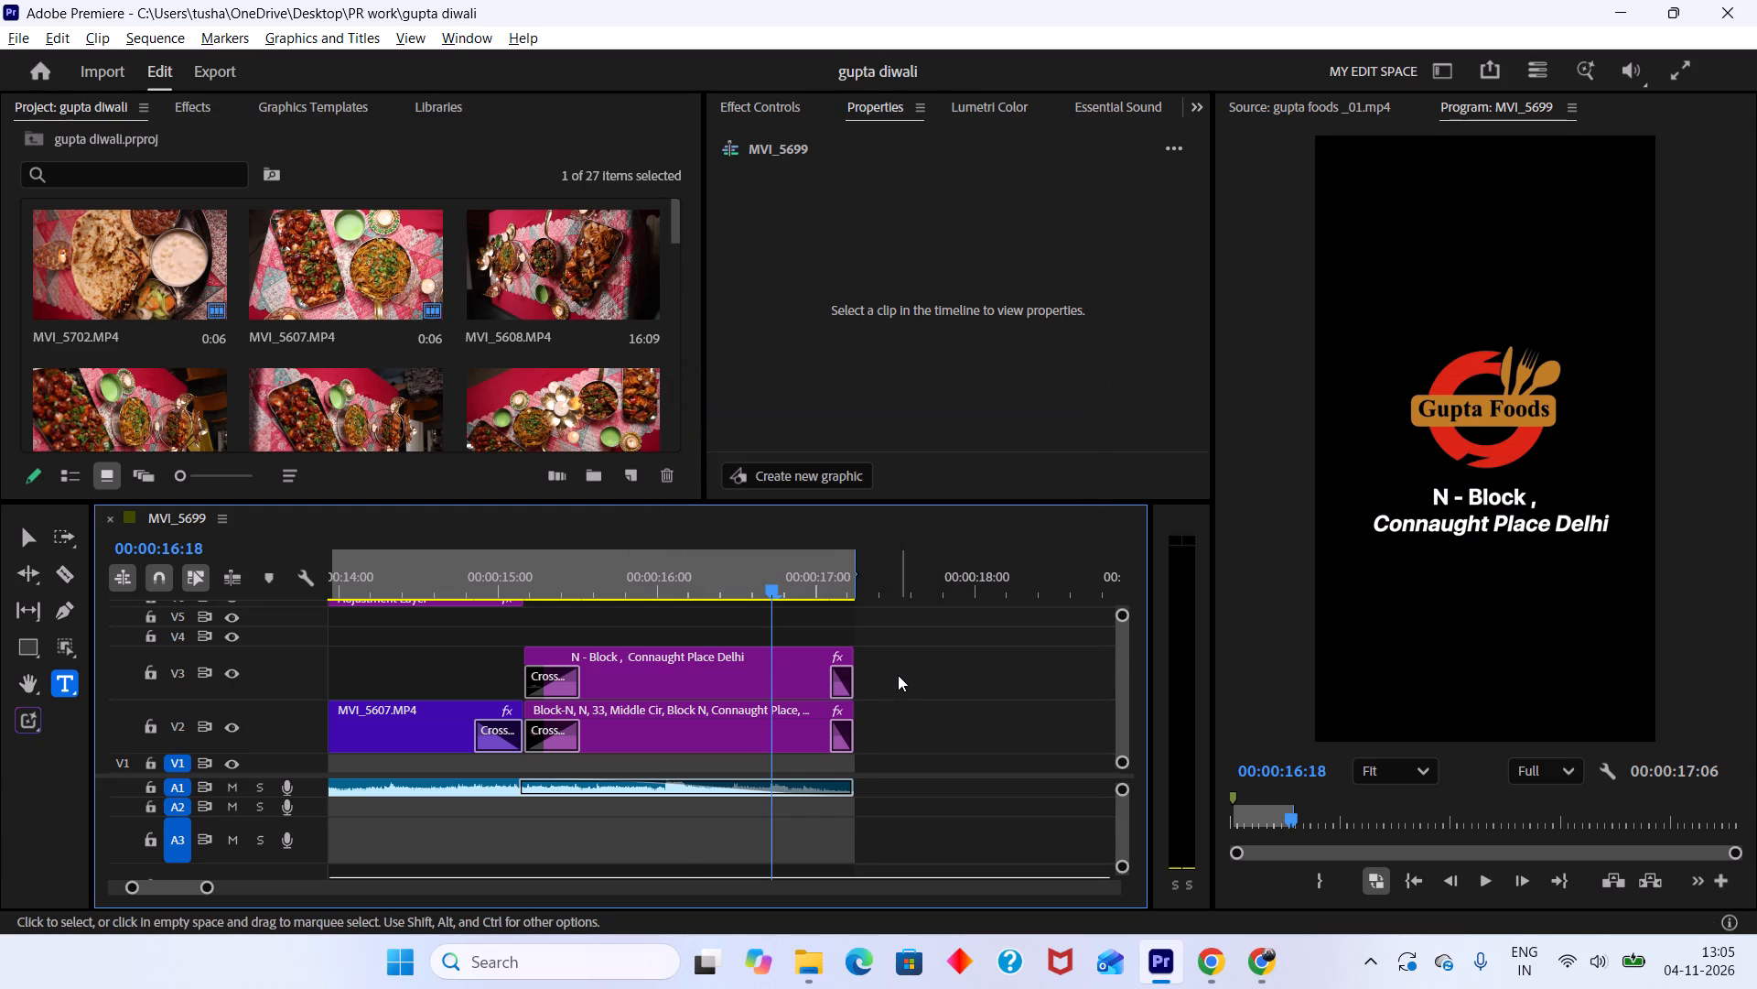
{"action": "scroll", "coordinate": [897, 673], "scroll_direction": "up", "scroll_amount": 14, "text": "alt"}
{"action": "scroll", "coordinate": [878, 687], "scroll_direction": "down", "scroll_amount": 12, "text": "alt"}
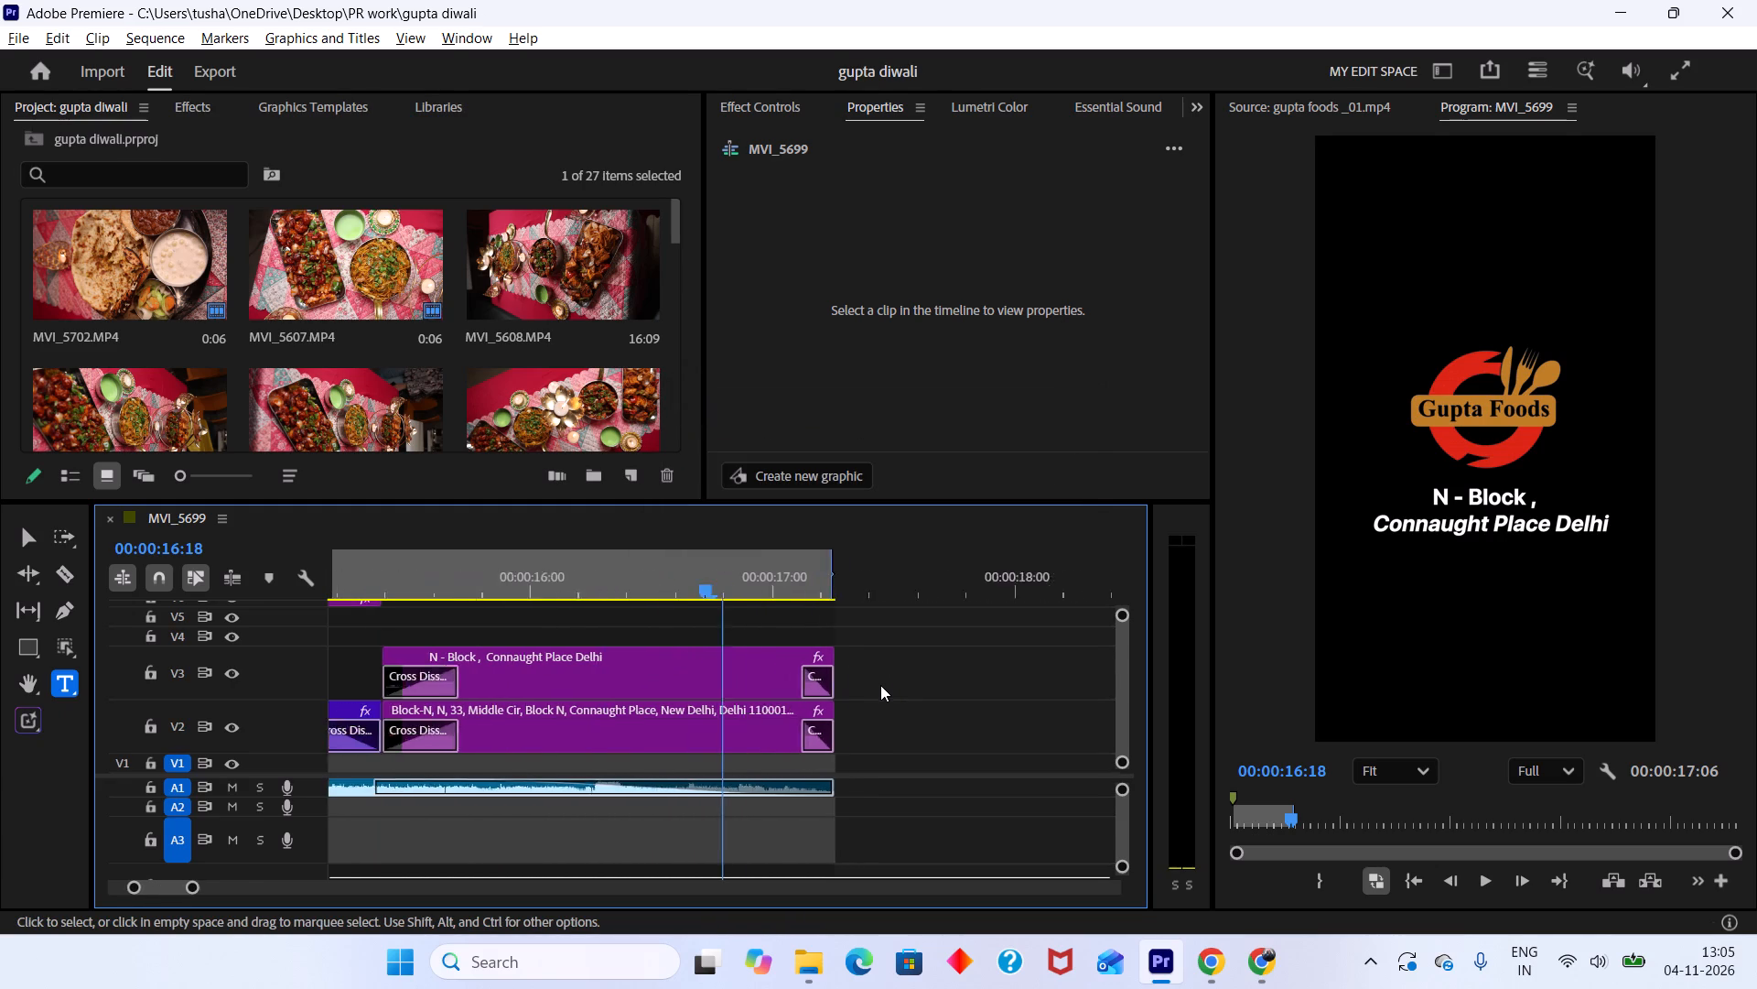
{"action": "scroll", "coordinate": [880, 685], "scroll_direction": "down", "scroll_amount": 10, "text": "alt"}
{"action": "key", "text": "ctrl+s"}
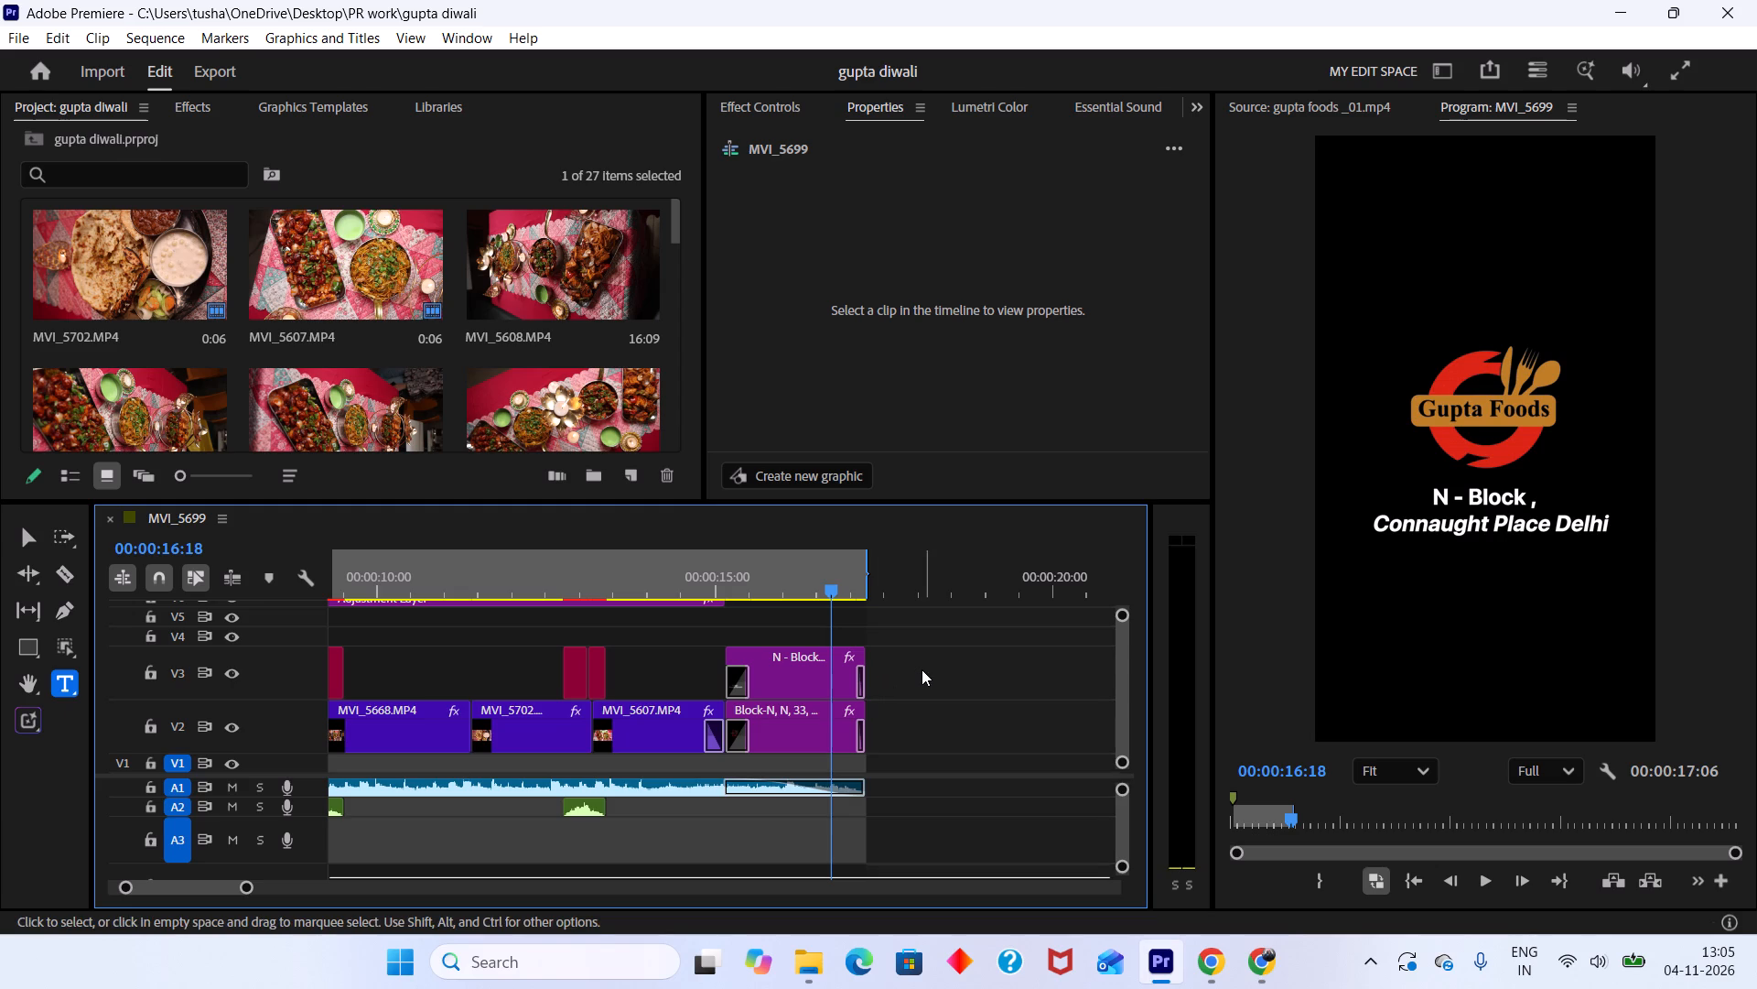
{"action": "key", "text": "ctrl+s"}
Reduce the heights of video tracks V3 and V2 in the timeline to a single compact row each.
{"action": "scroll", "coordinate": [781, 656], "scroll_direction": "down", "scroll_amount": 6, "text": "alt"}
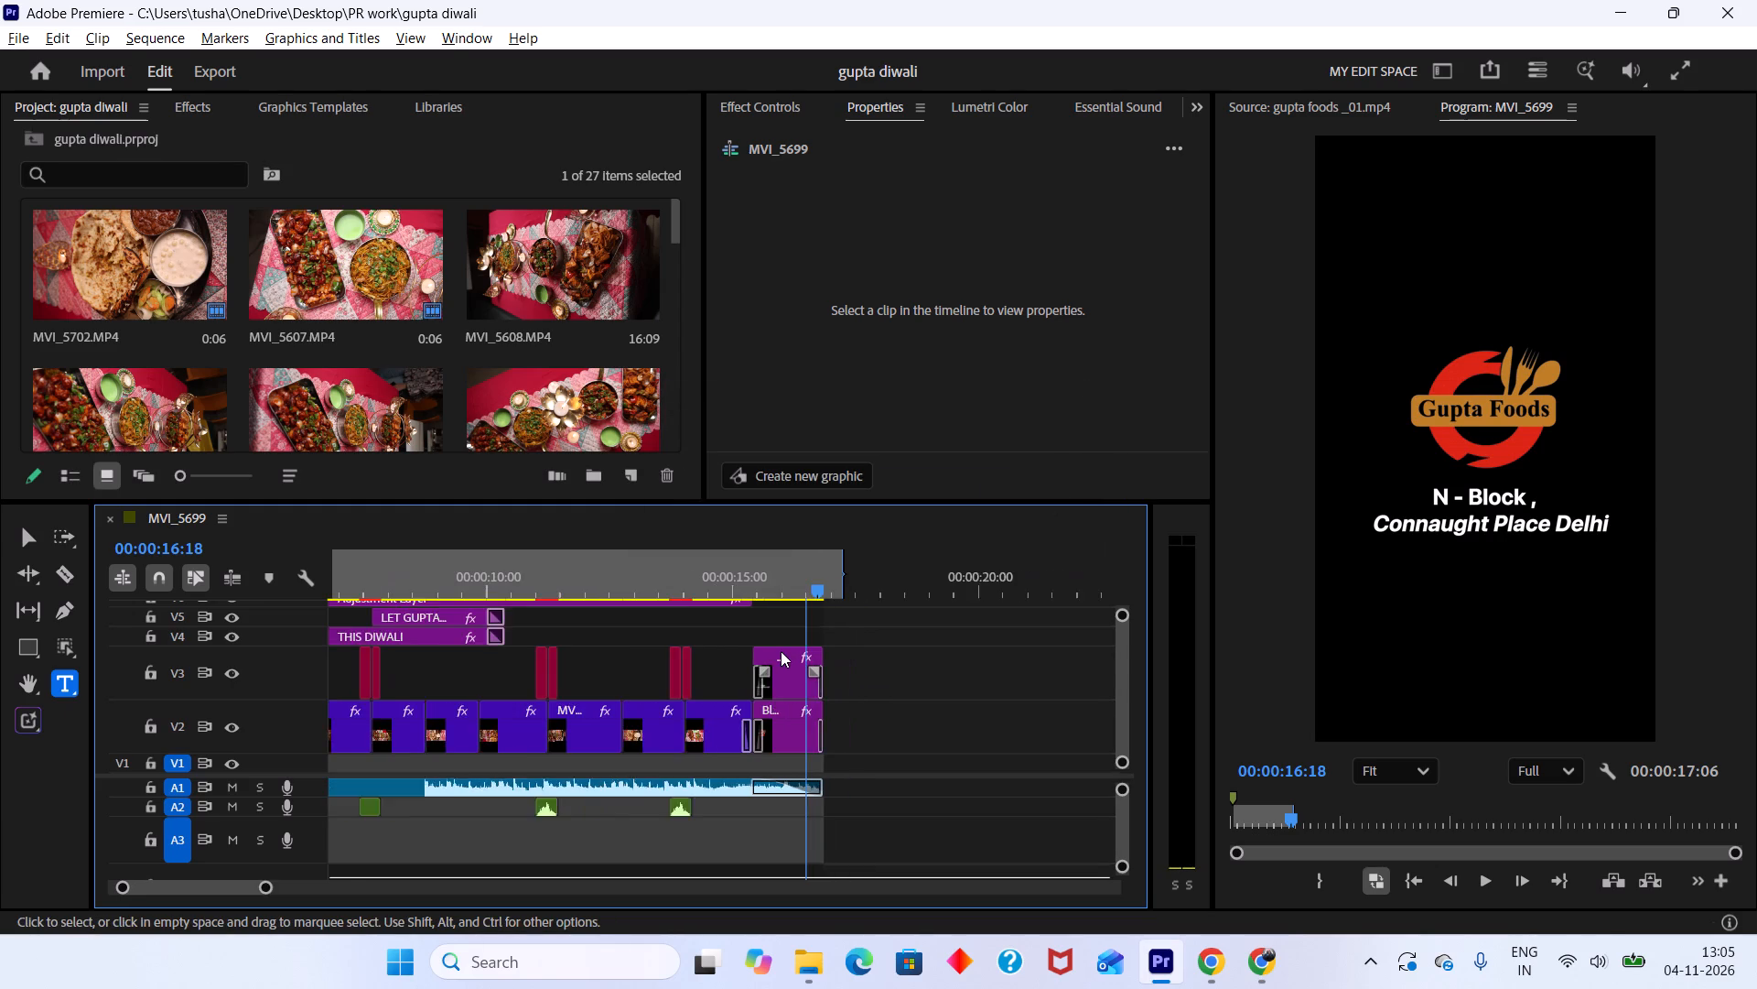
{"action": "scroll", "coordinate": [781, 651], "scroll_direction": "down", "scroll_amount": 5, "text": "alt"}
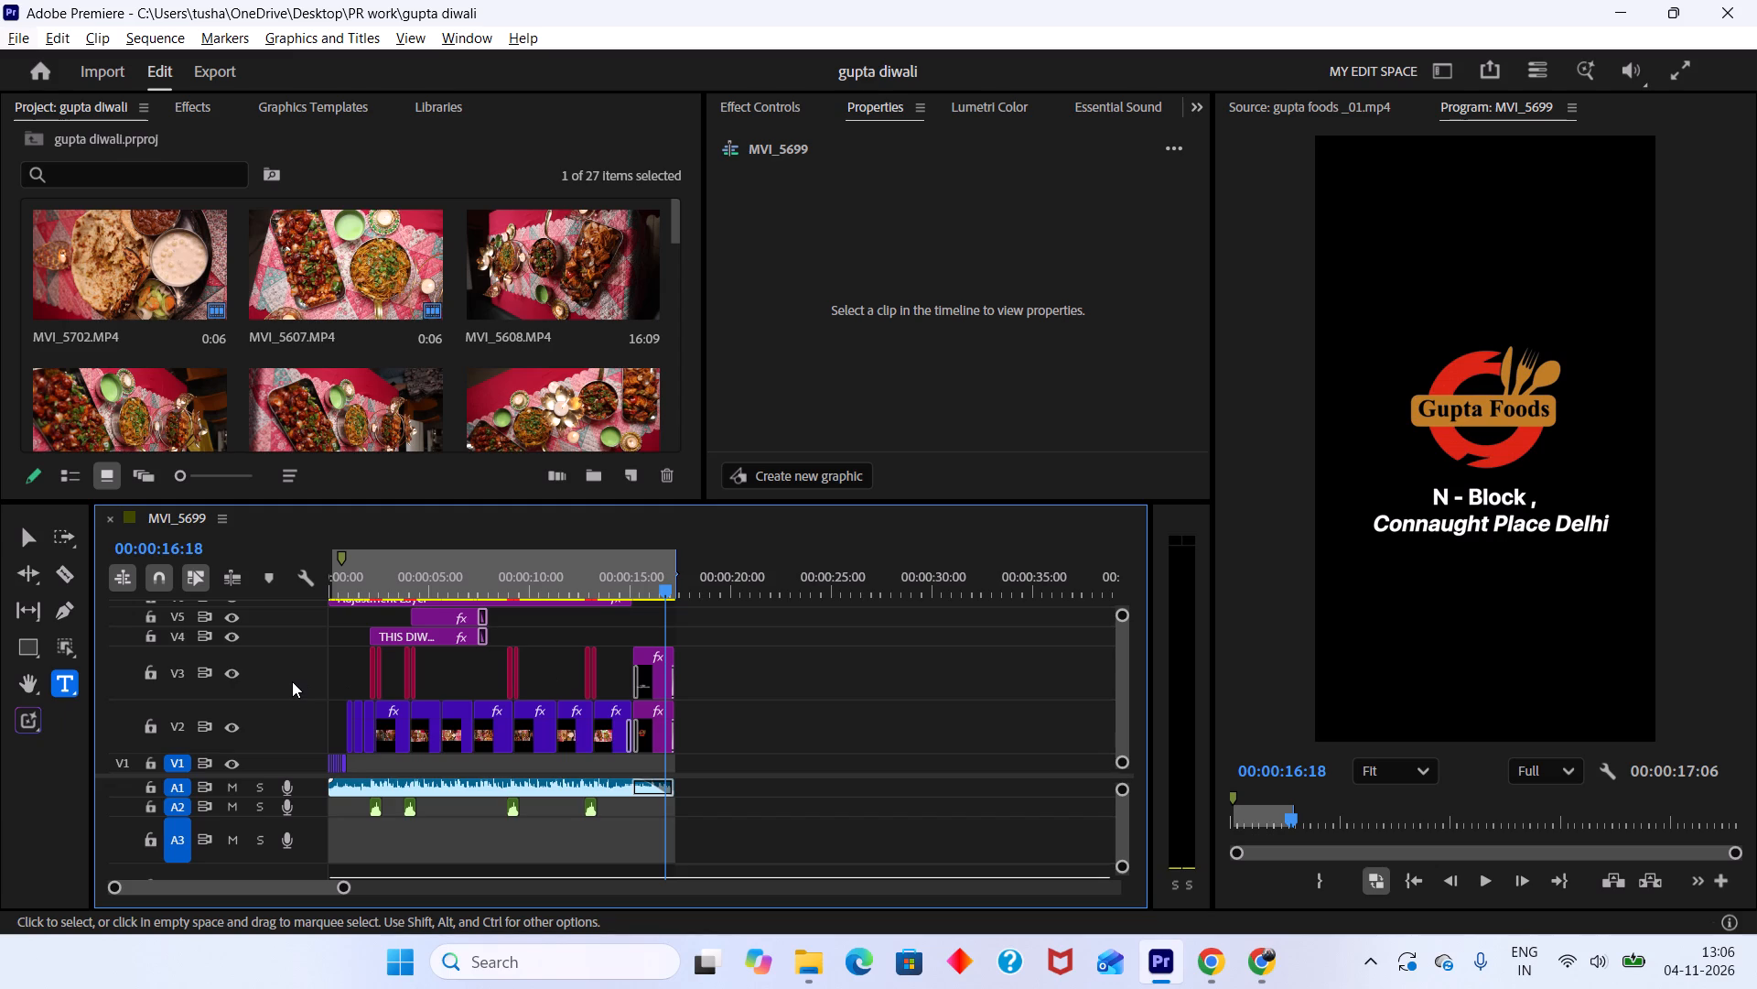
{"action": "left_click", "coordinate": [292, 681]}
{"action": "scroll", "coordinate": [295, 682], "scroll_direction": "down", "scroll_amount": 6, "text": "alt"}
{"action": "left_click", "coordinate": [290, 724], "text": "alt"}
{"action": "scroll", "coordinate": [290, 724], "scroll_direction": "down", "scroll_amount": 11, "text": "alt"}
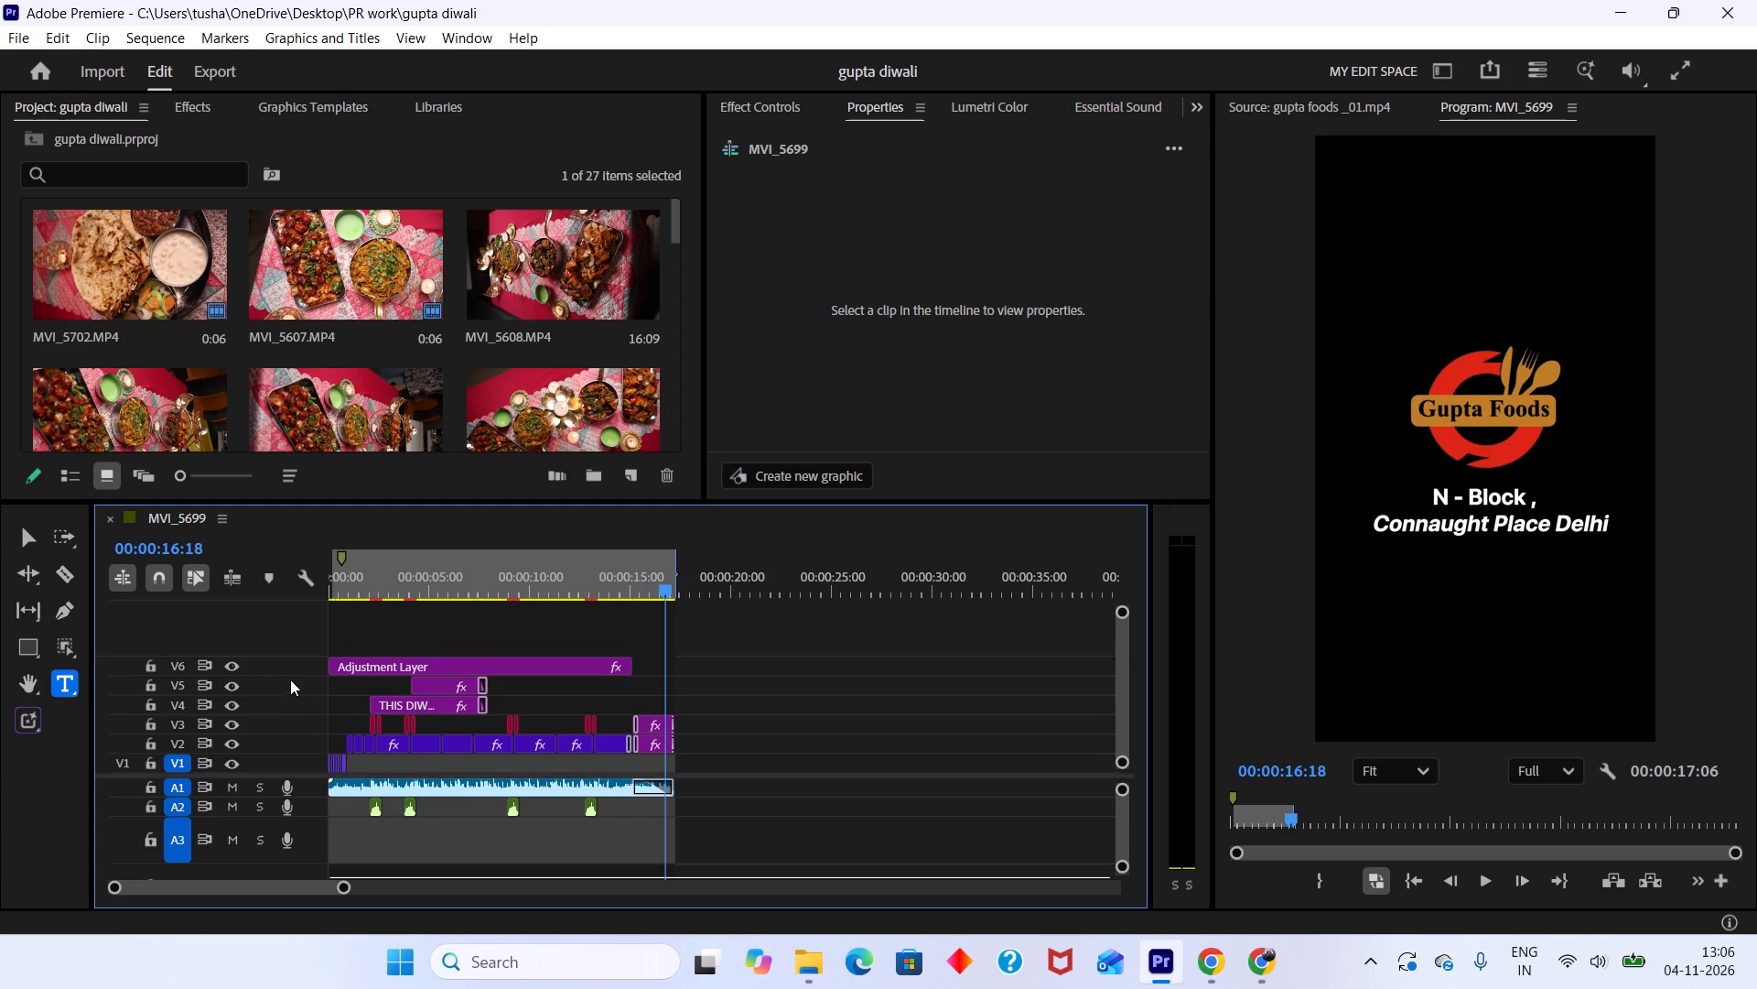
{"action": "left_click", "coordinate": [291, 668]}
{"action": "scroll", "coordinate": [291, 671], "scroll_direction": "down", "scroll_amount": 4, "text": "alt"}
Scrub the playhead back to 00:00:14:24, at the transition from the last food clip to the logo end card.
{"action": "left_click_drag", "start_coordinate": [641, 585], "coordinate": [640, 585]}
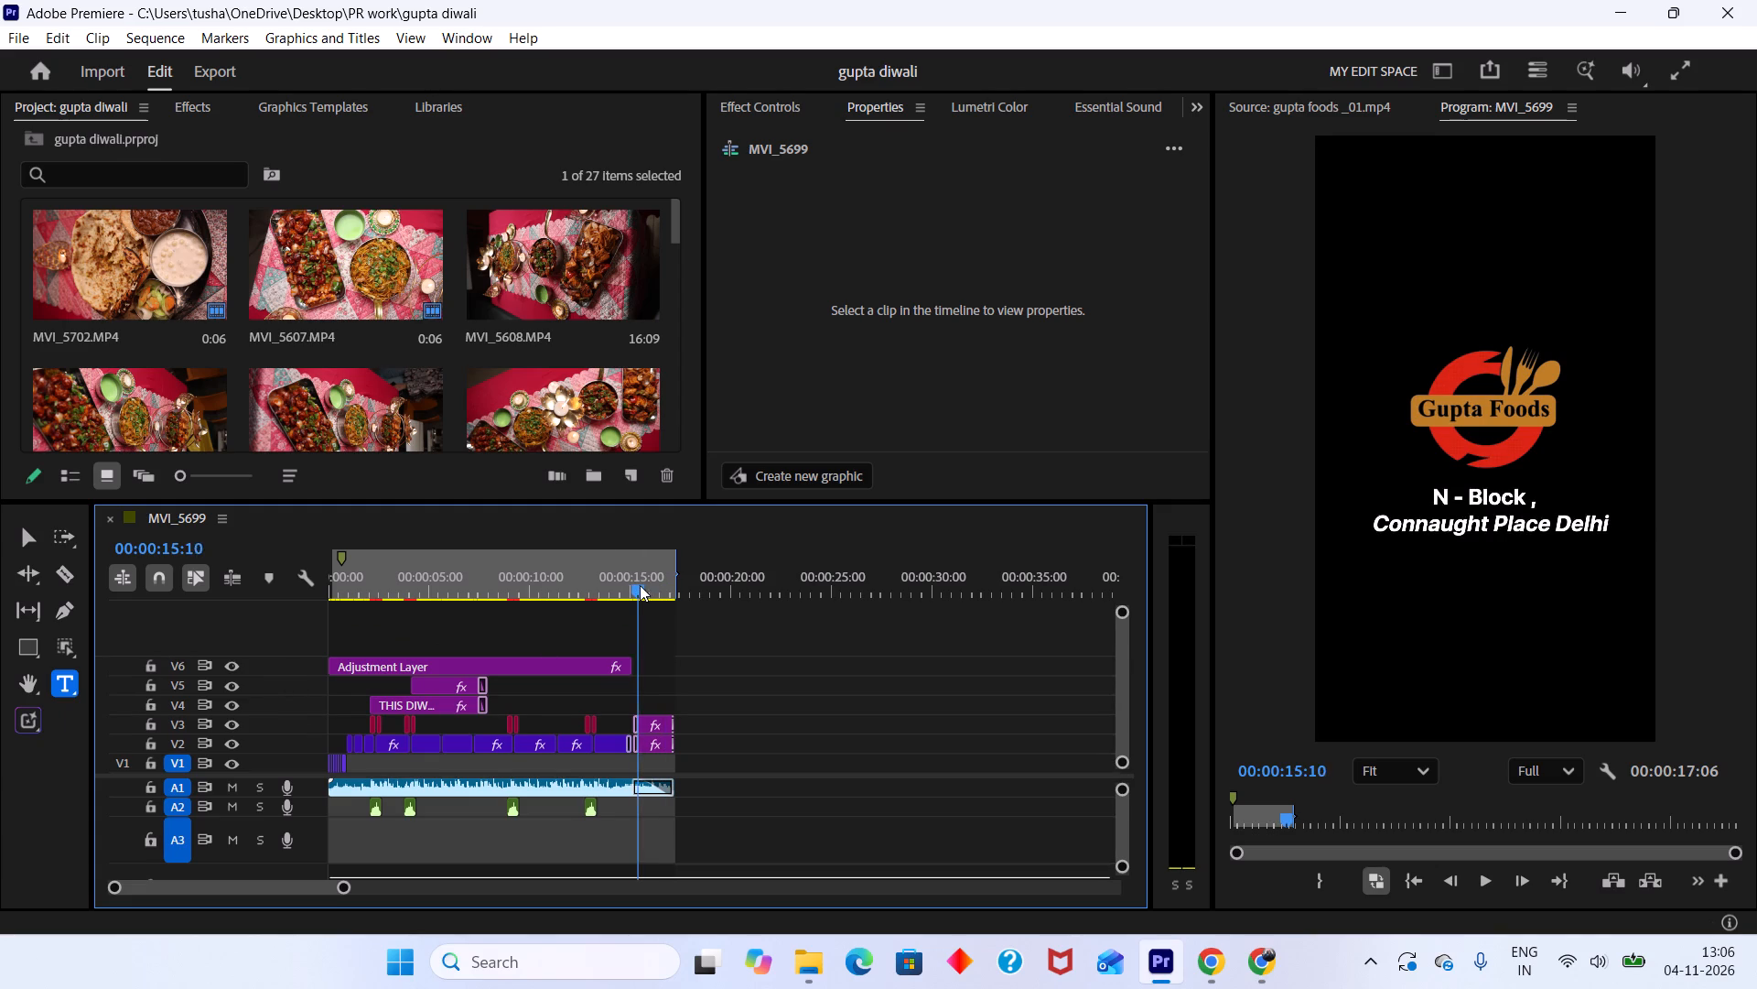
{"action": "left_click_drag", "start_coordinate": [640, 585], "coordinate": [631, 585]}
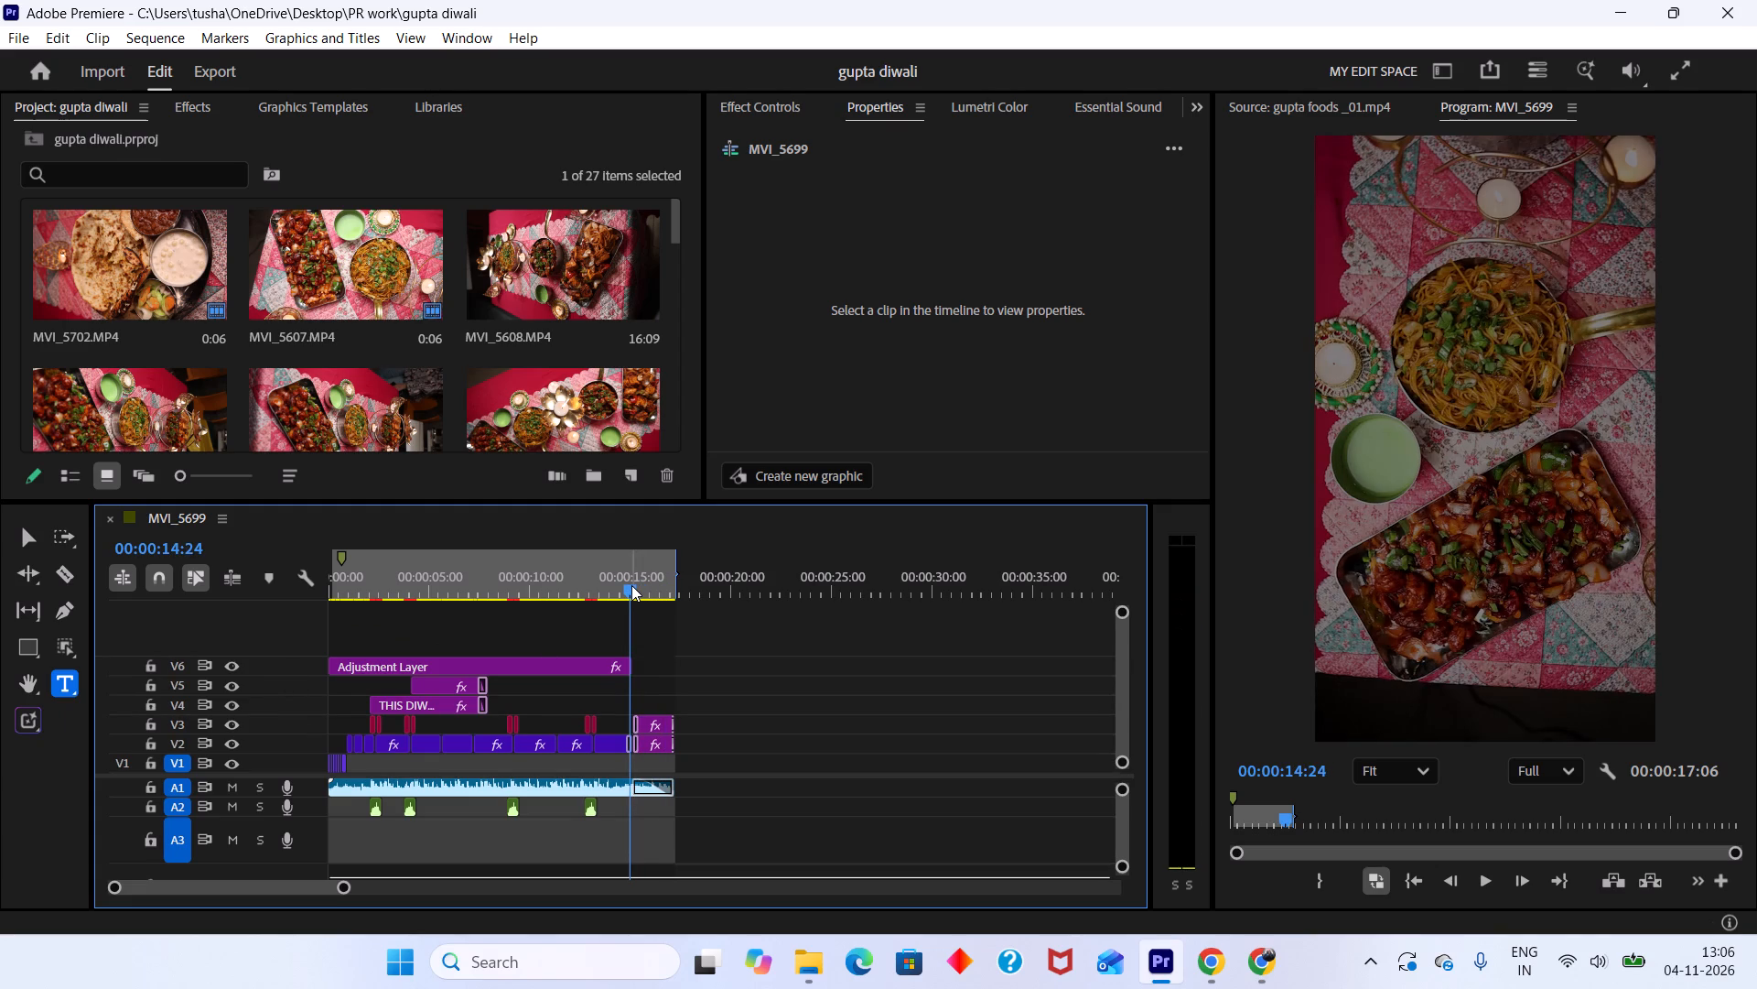
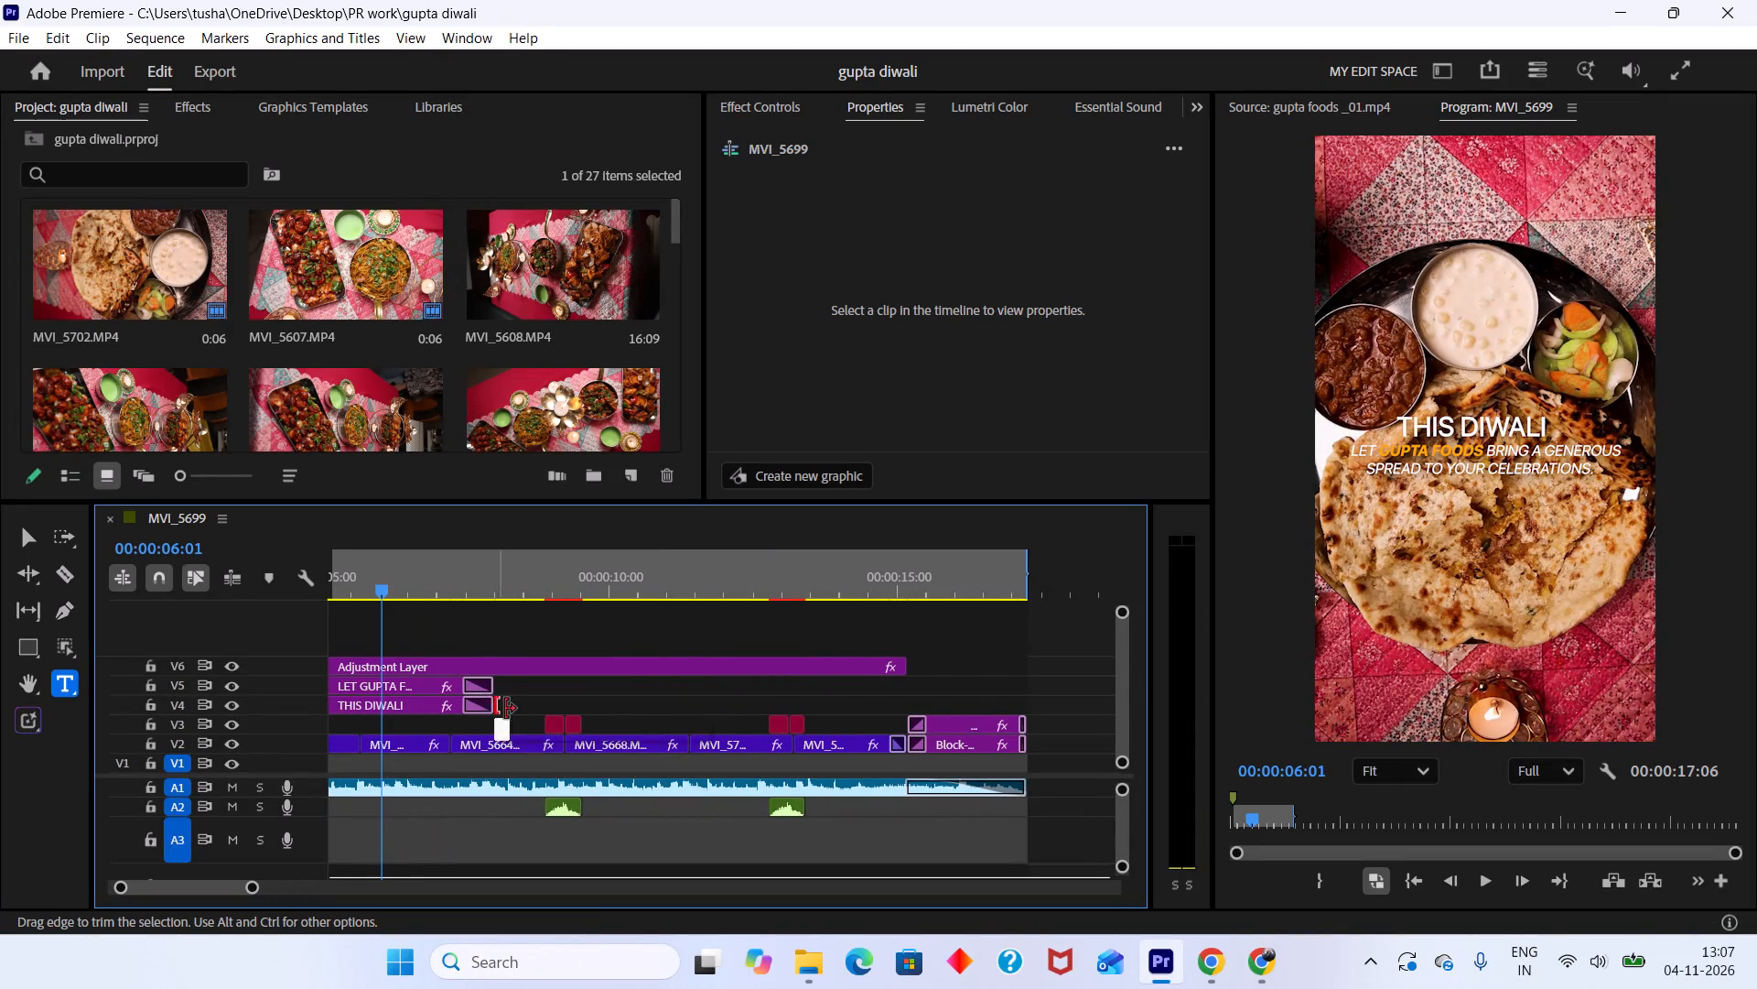
Extend the ends of the THIS DIWALI and LET GUPTA FOODS titles to the clip cut at about 00:00:09.
{"action": "left_click_drag", "start_coordinate": [505, 709], "coordinate": [563, 712]}
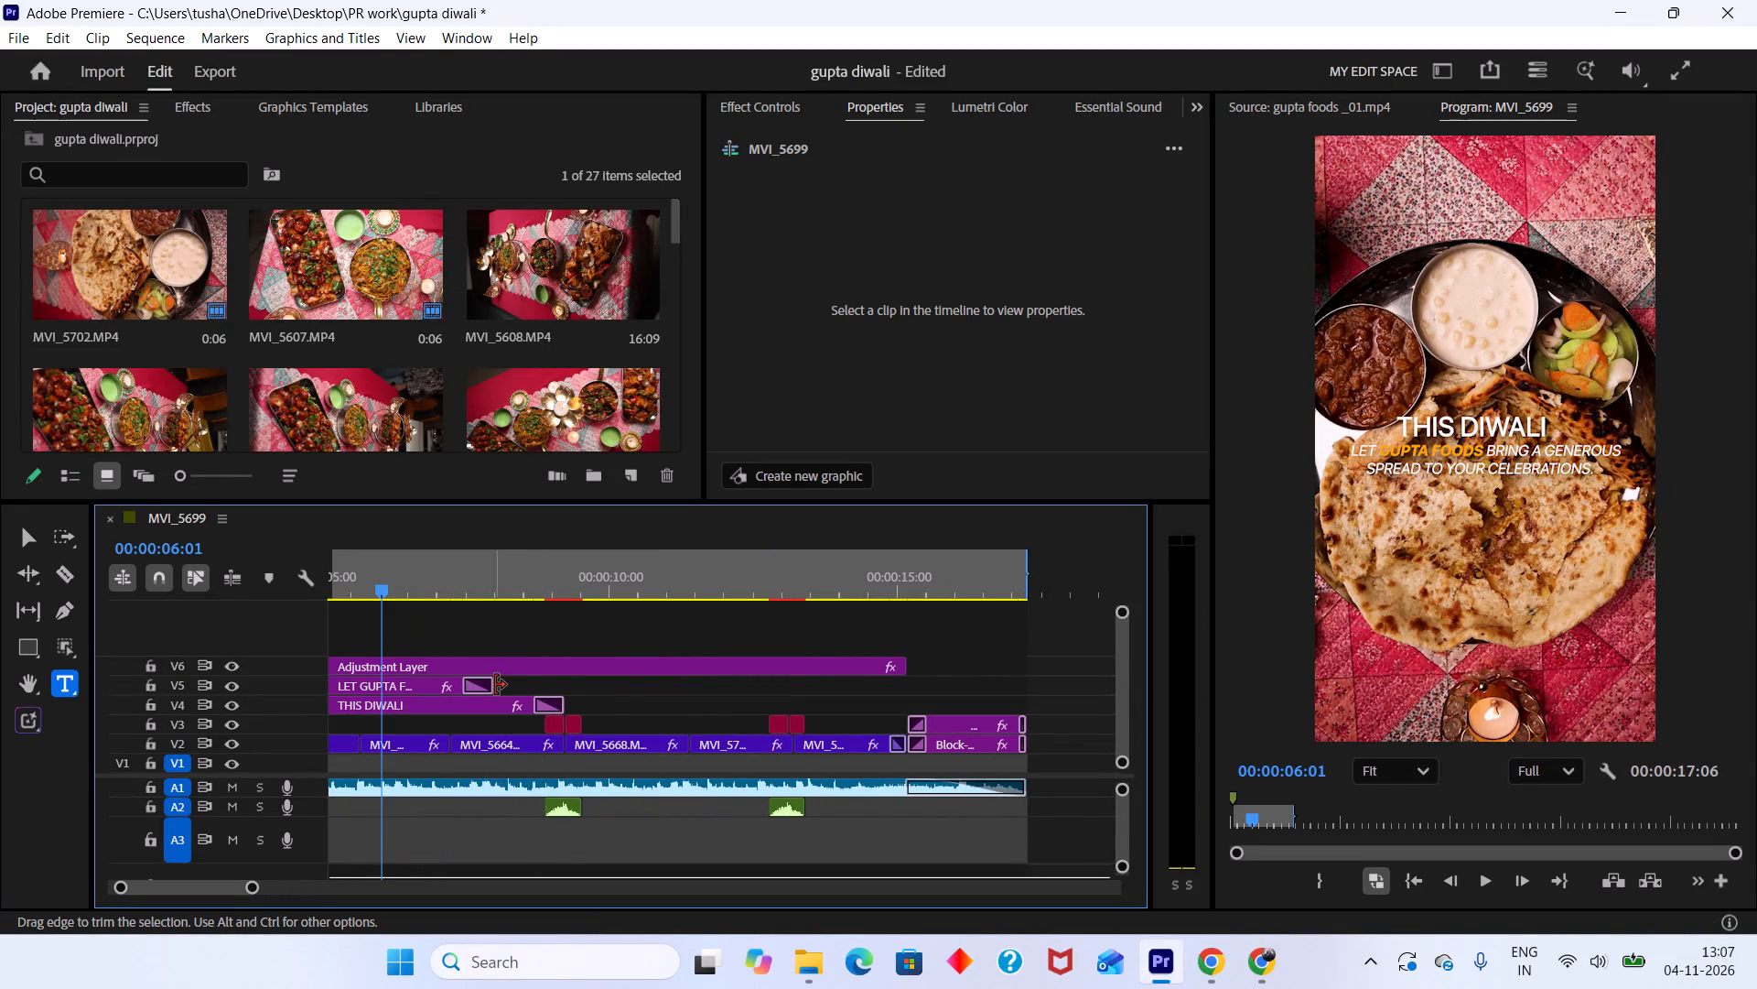
{"action": "left_click_drag", "start_coordinate": [495, 685], "coordinate": [560, 691]}
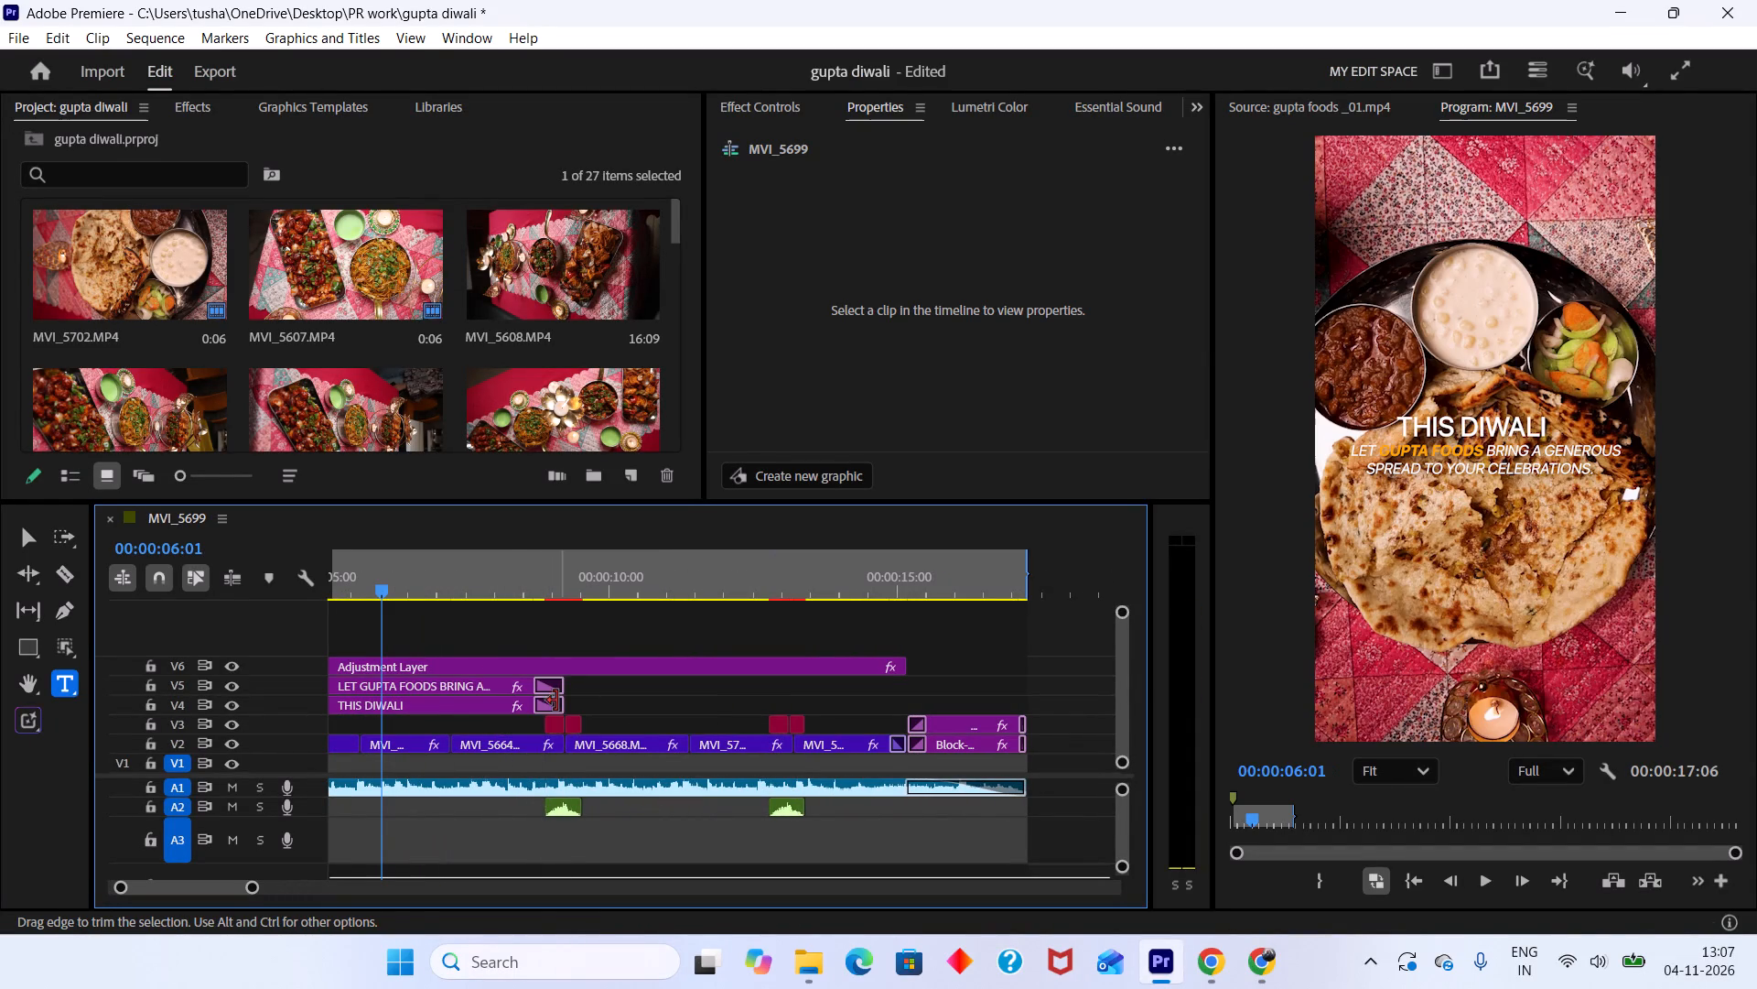
Play back the extended titles from 00:00:06:01 and save the project.
{"action": "scroll", "coordinate": [543, 736], "scroll_direction": "down", "scroll_amount": 5, "text": "alt"}
{"action": "key", "text": "space"}
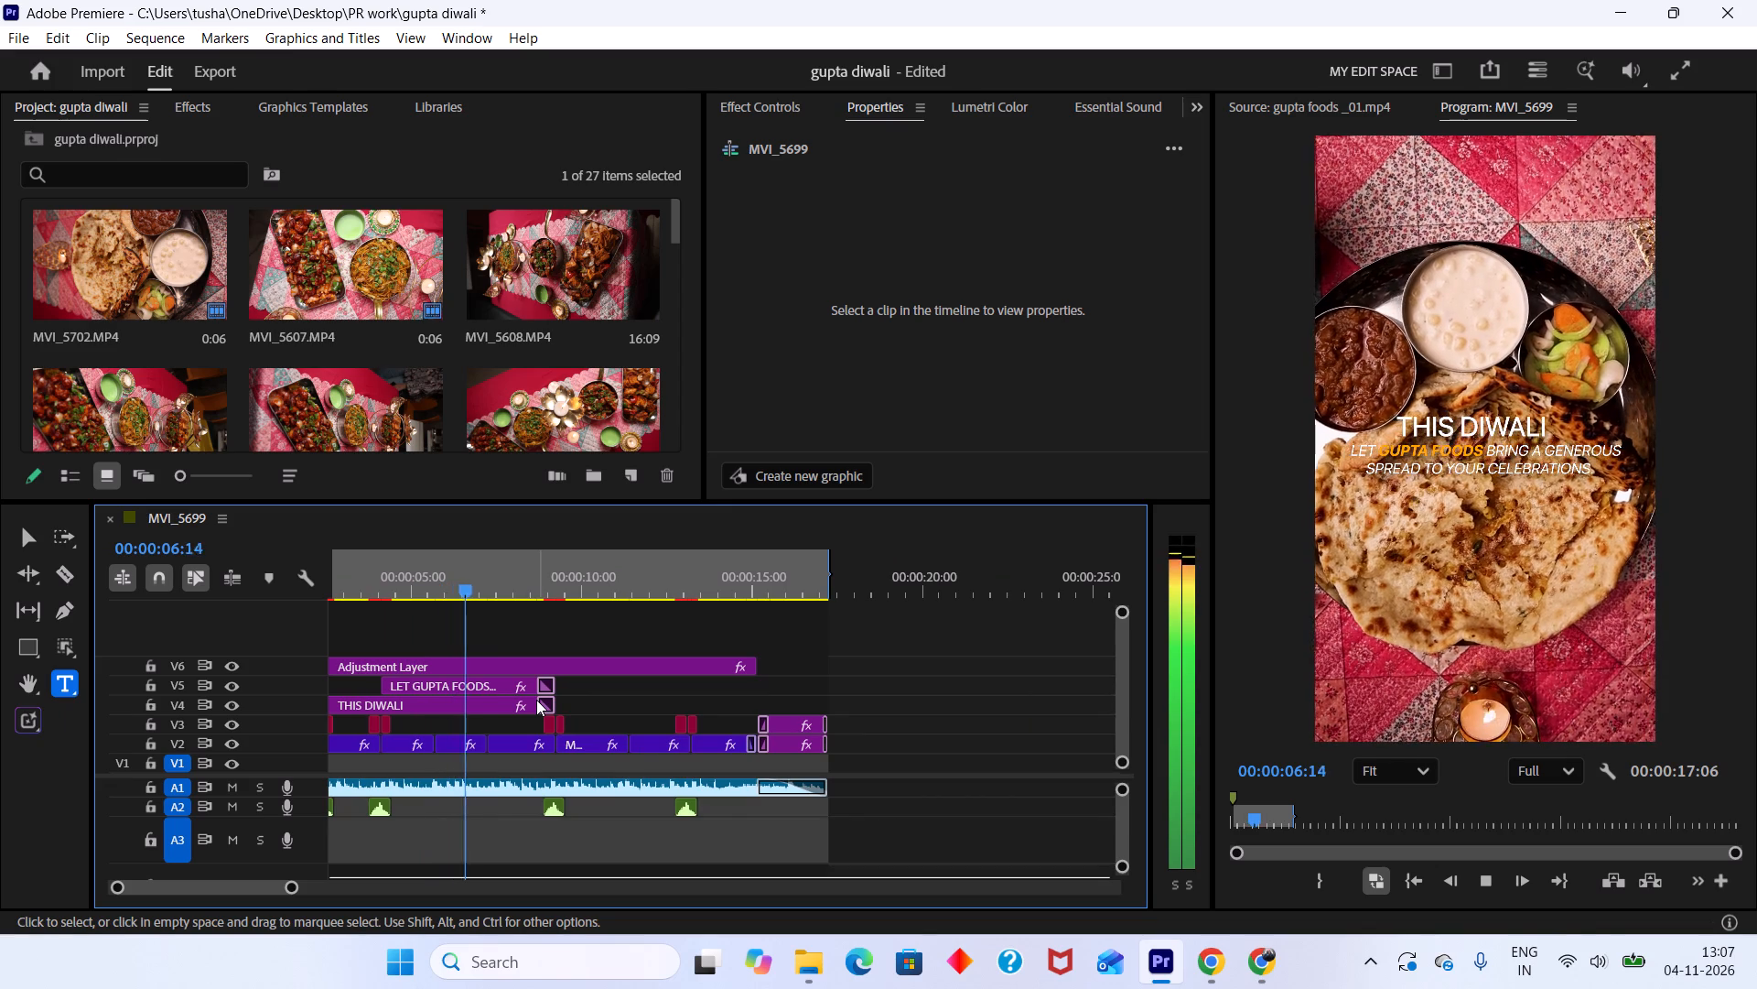
{"action": "key", "text": "space"}
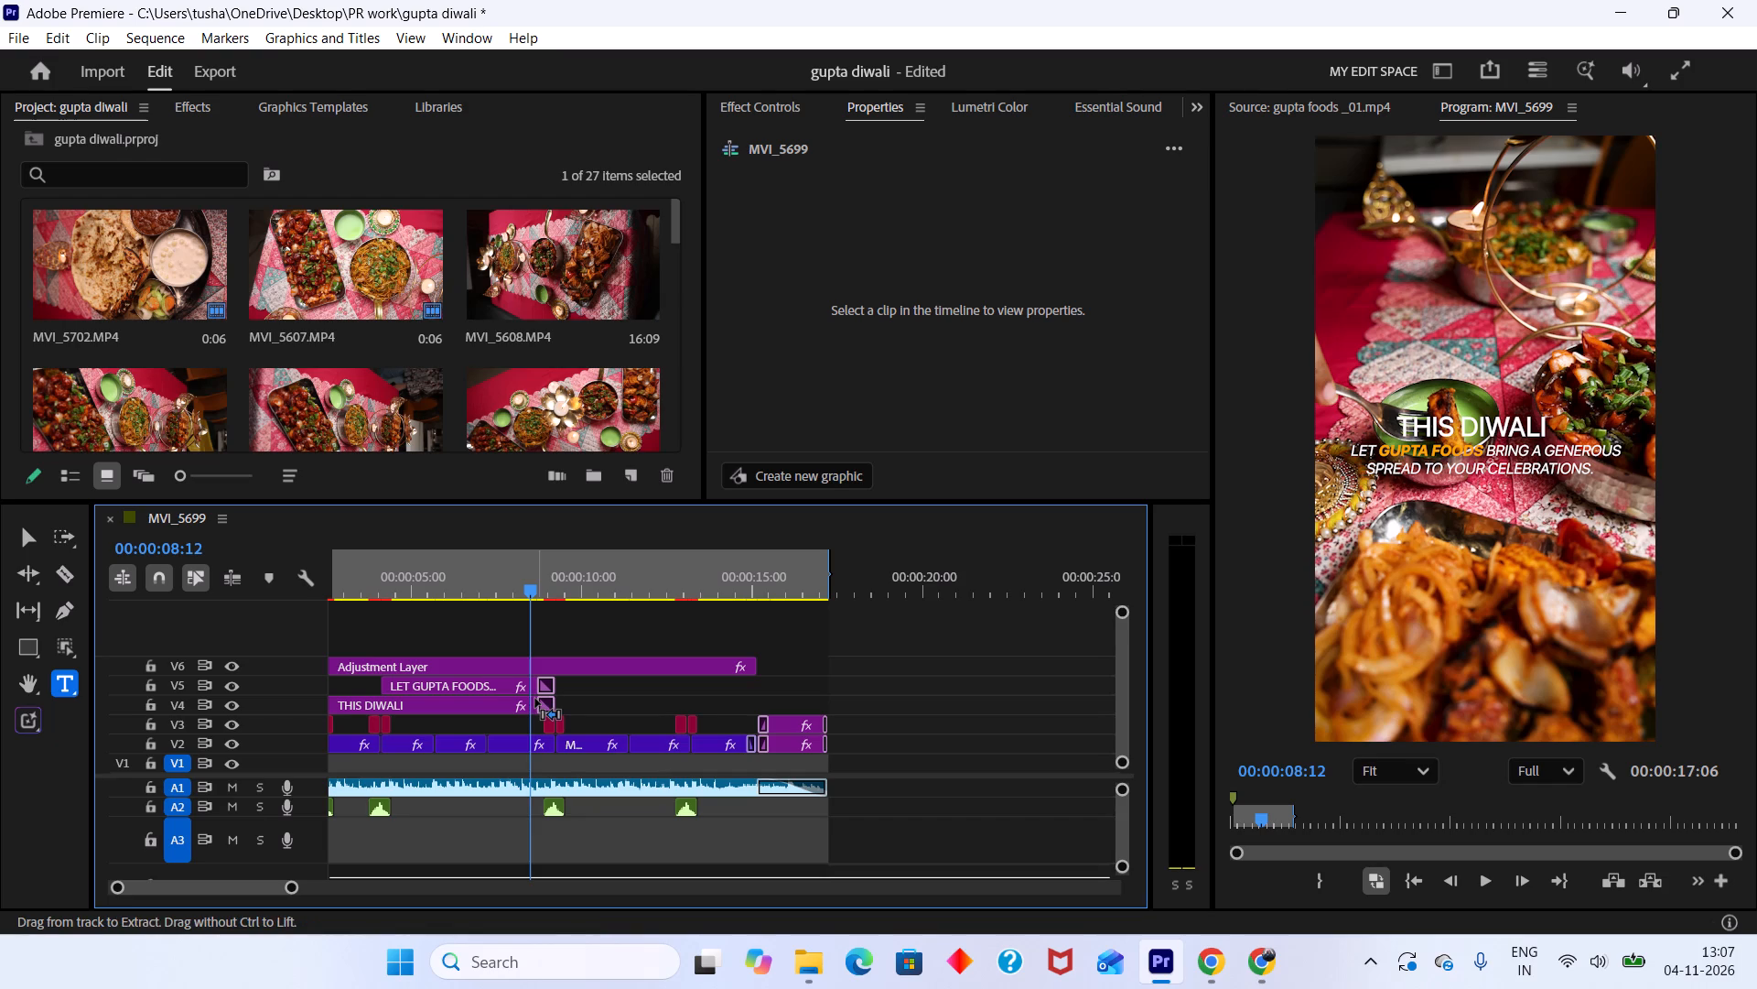
{"action": "key", "text": "ctrl+s"}
Play through the titles' new ending, return the playhead to about 00:00:06:23, and save the project.
{"action": "key", "text": "space"}
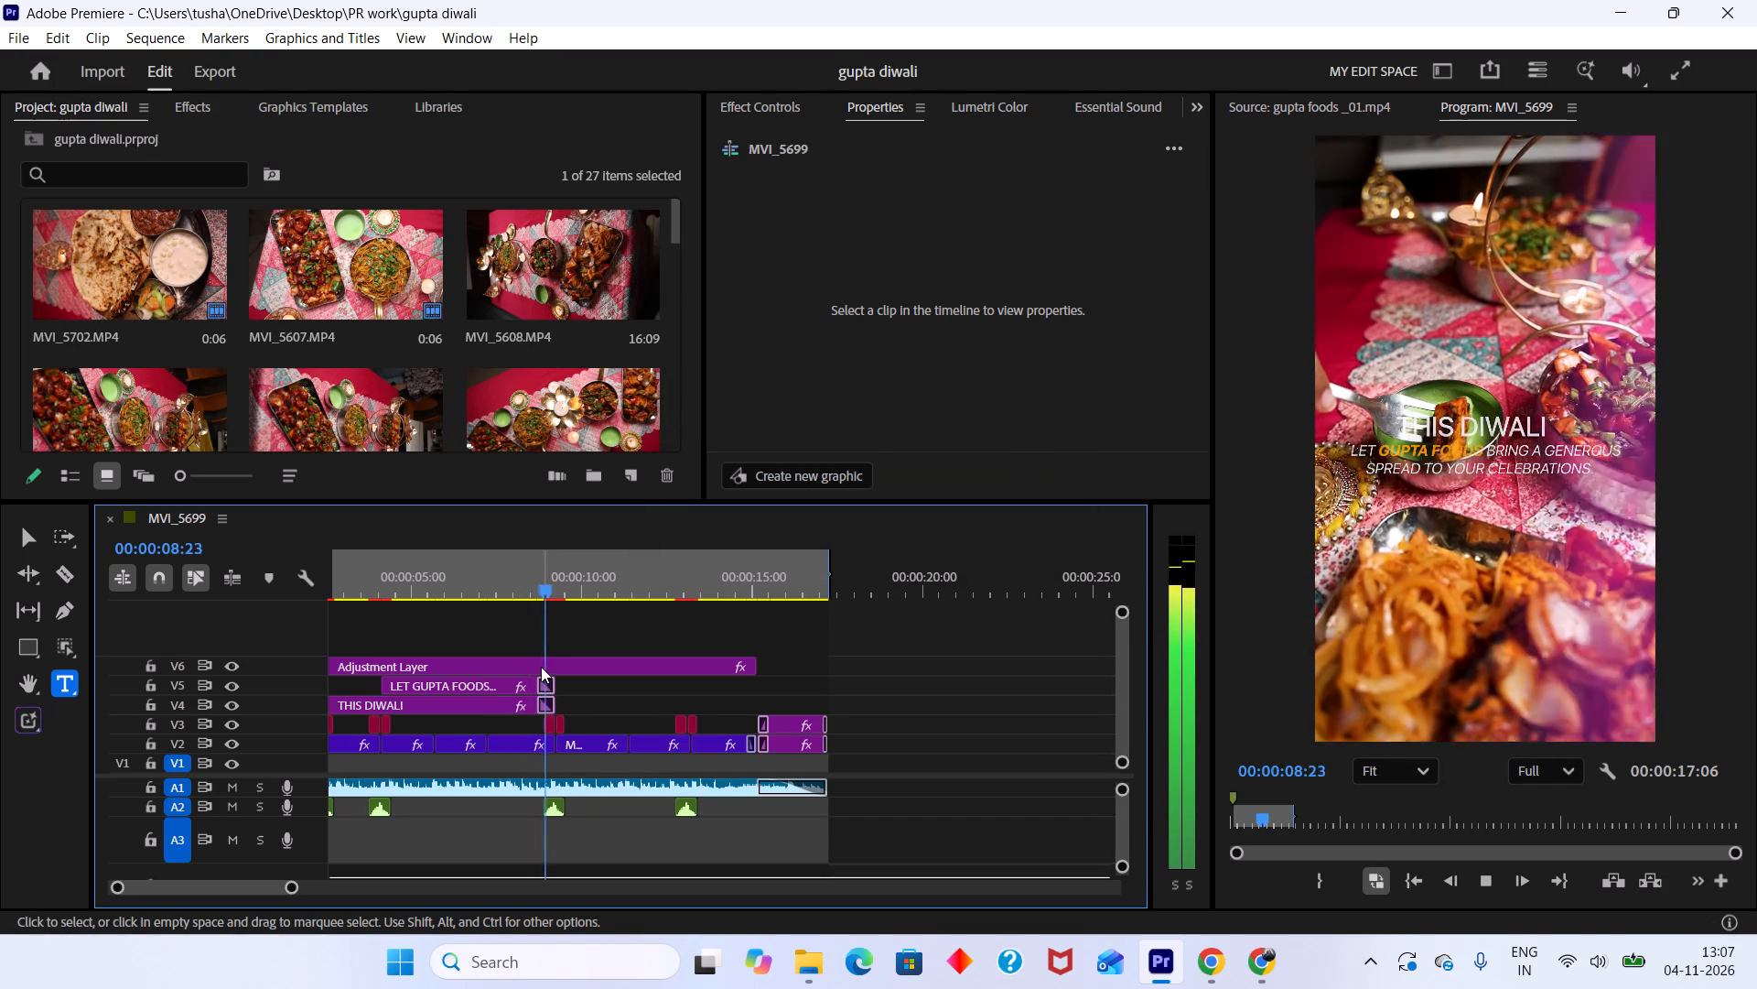
{"action": "key", "text": "space"}
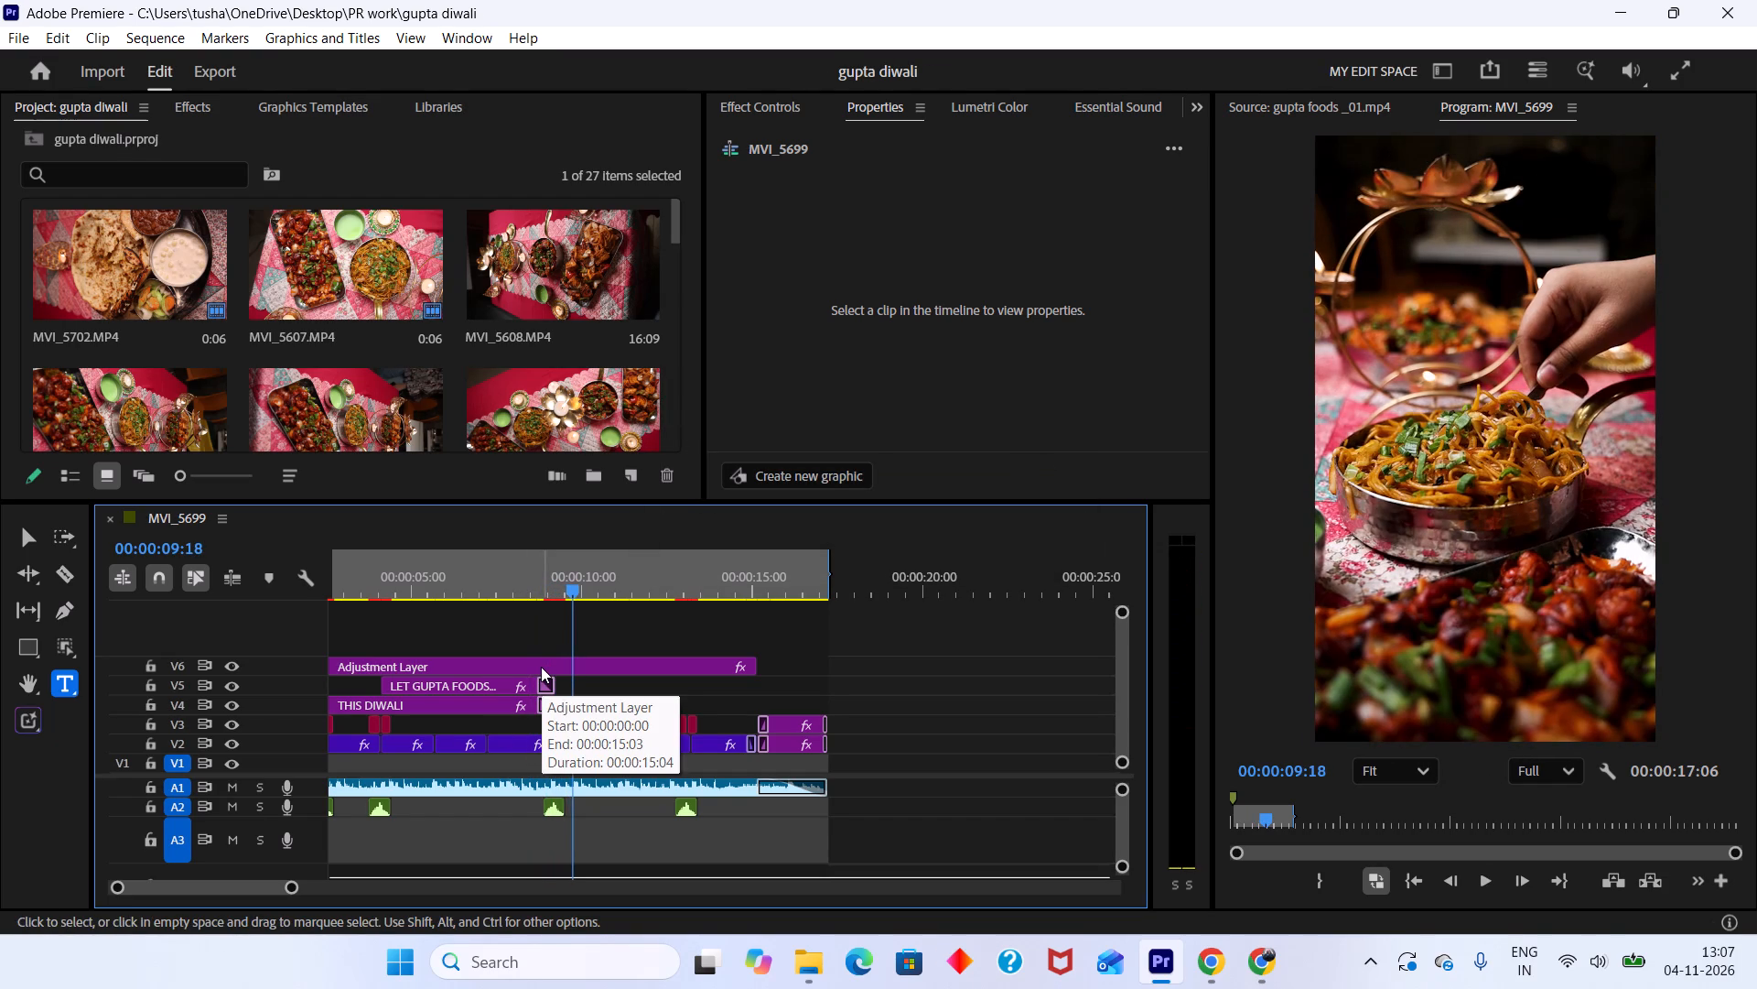
{"action": "left_click_drag", "start_coordinate": [552, 581], "coordinate": [480, 580]}
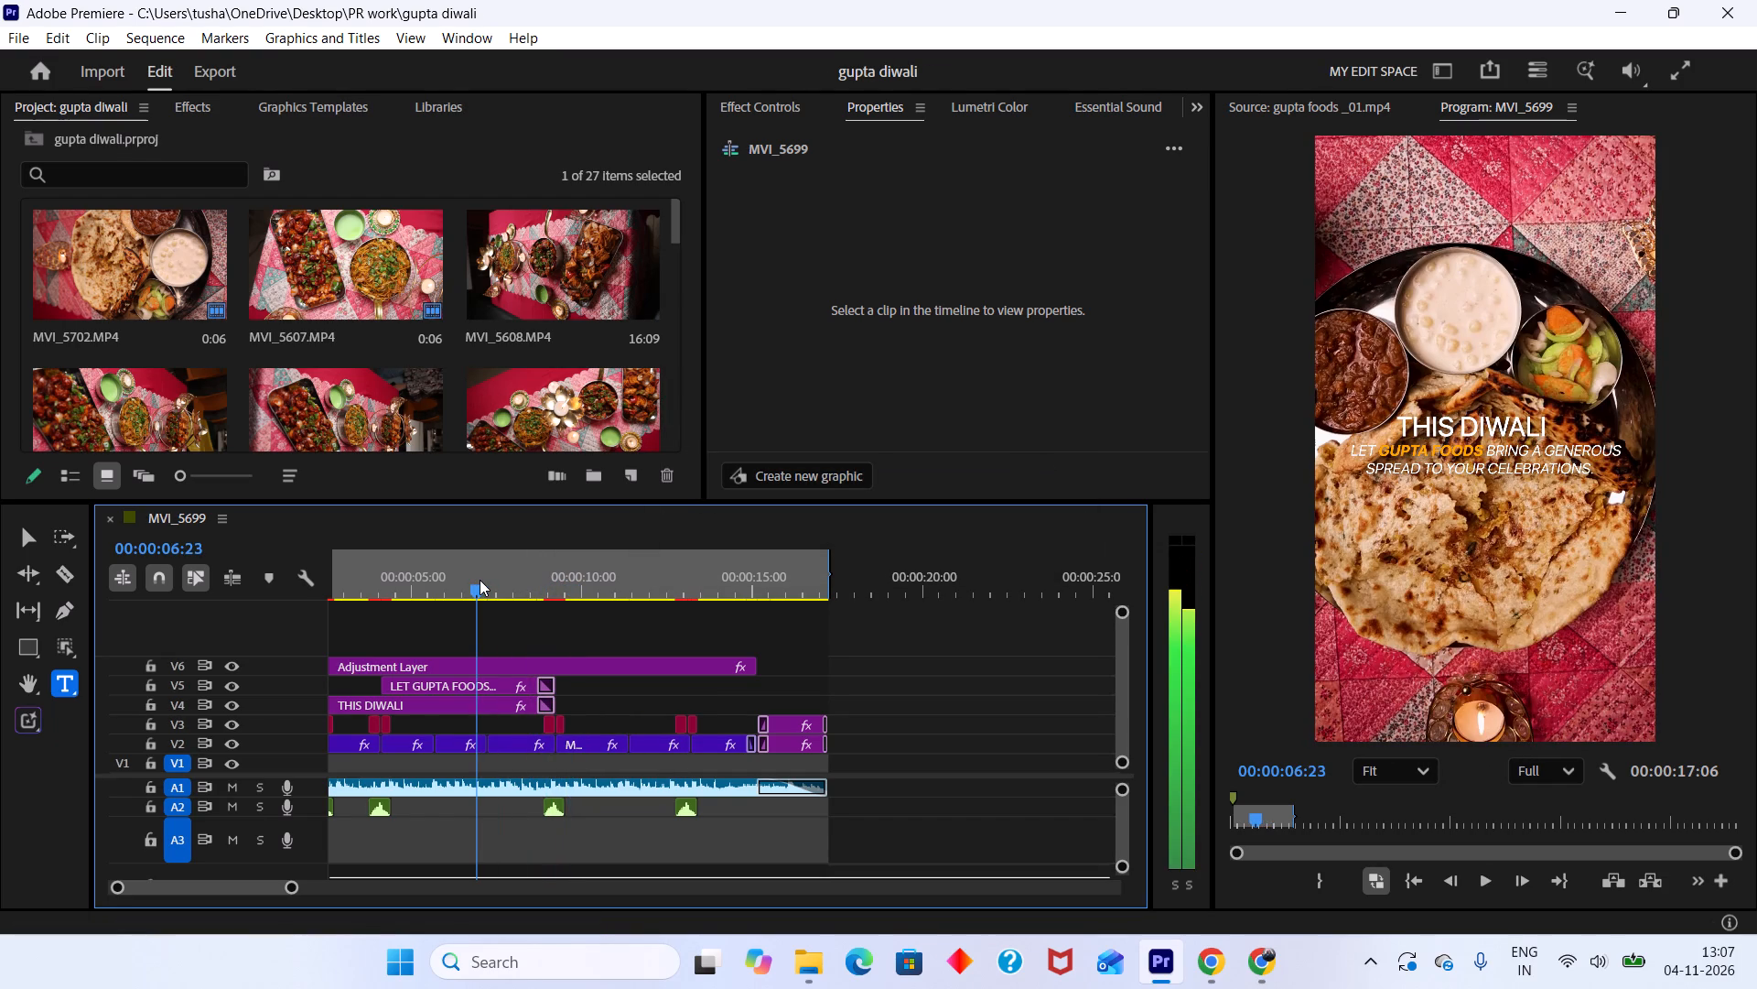
{"action": "key", "text": "ctrl+s"}
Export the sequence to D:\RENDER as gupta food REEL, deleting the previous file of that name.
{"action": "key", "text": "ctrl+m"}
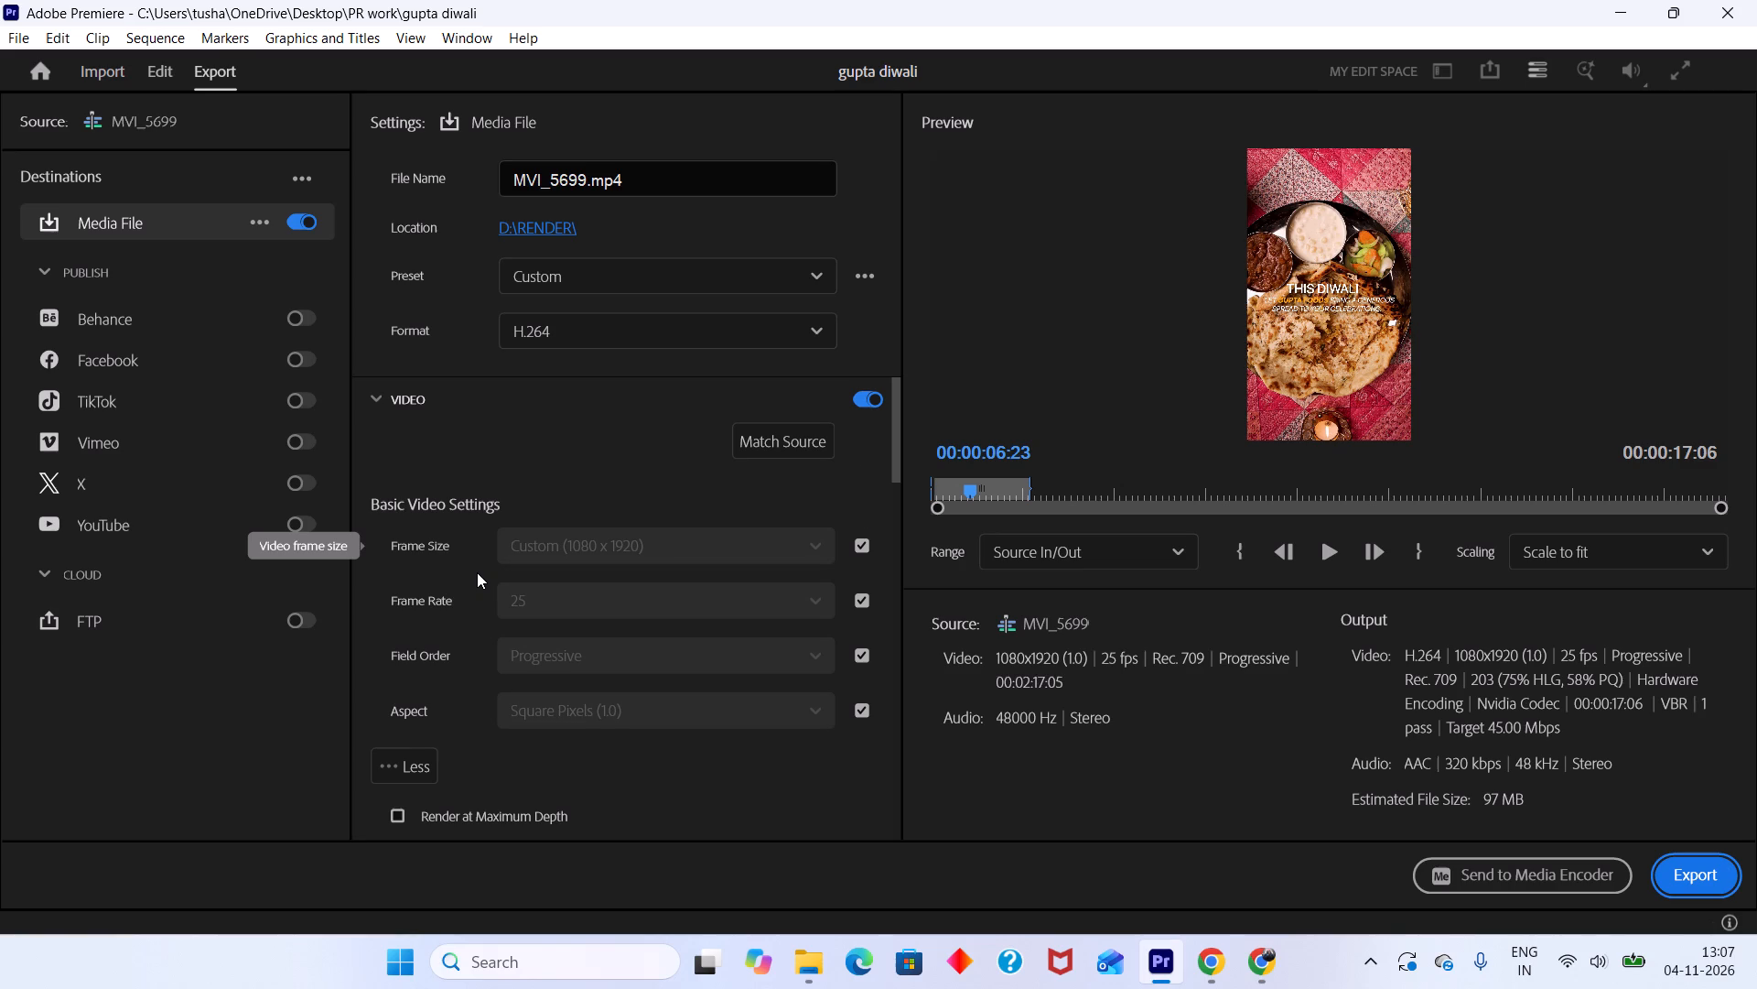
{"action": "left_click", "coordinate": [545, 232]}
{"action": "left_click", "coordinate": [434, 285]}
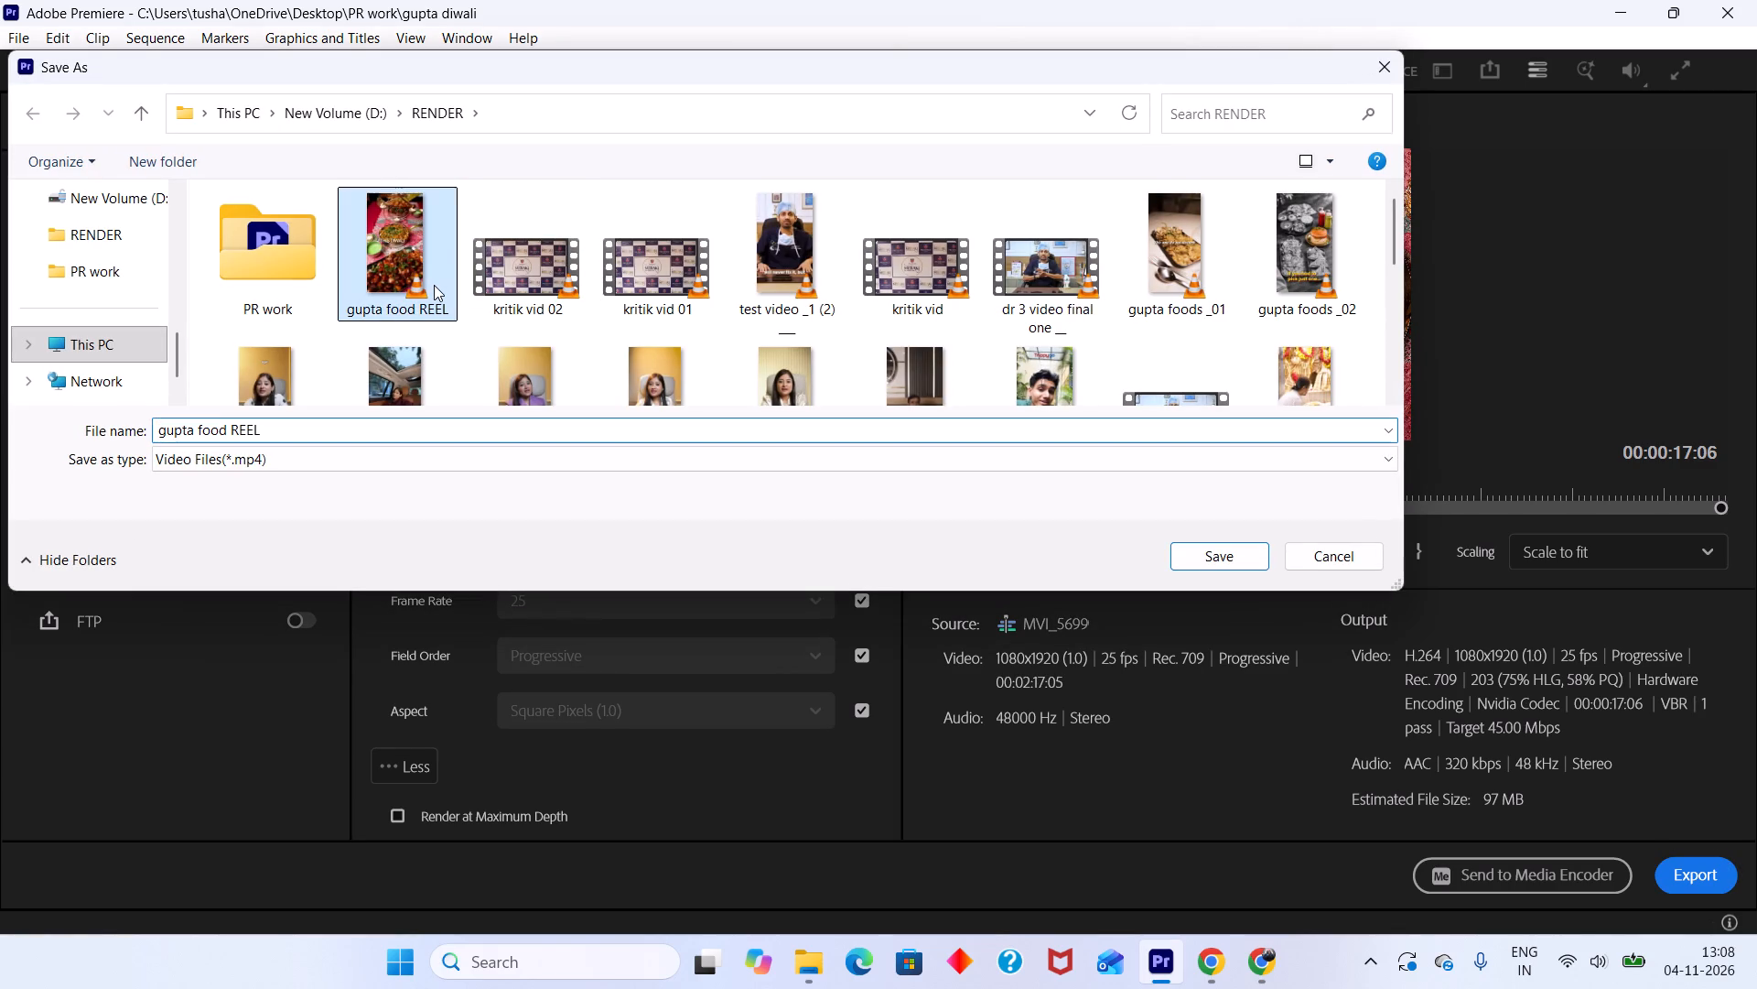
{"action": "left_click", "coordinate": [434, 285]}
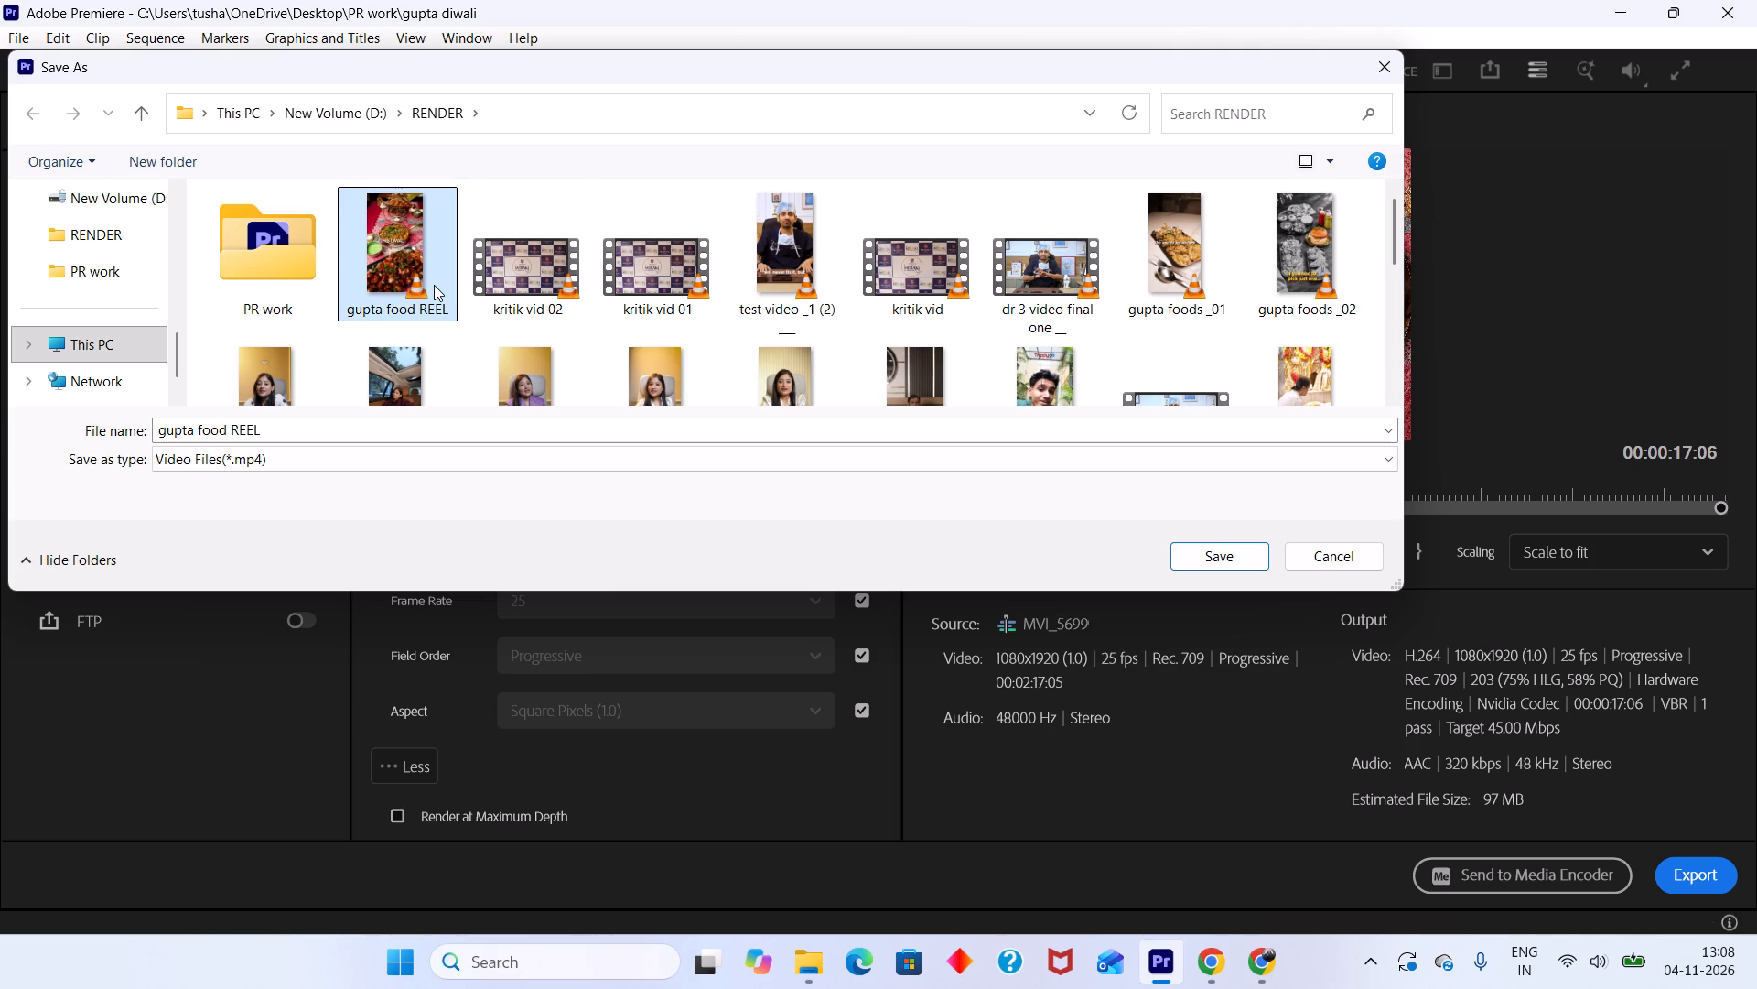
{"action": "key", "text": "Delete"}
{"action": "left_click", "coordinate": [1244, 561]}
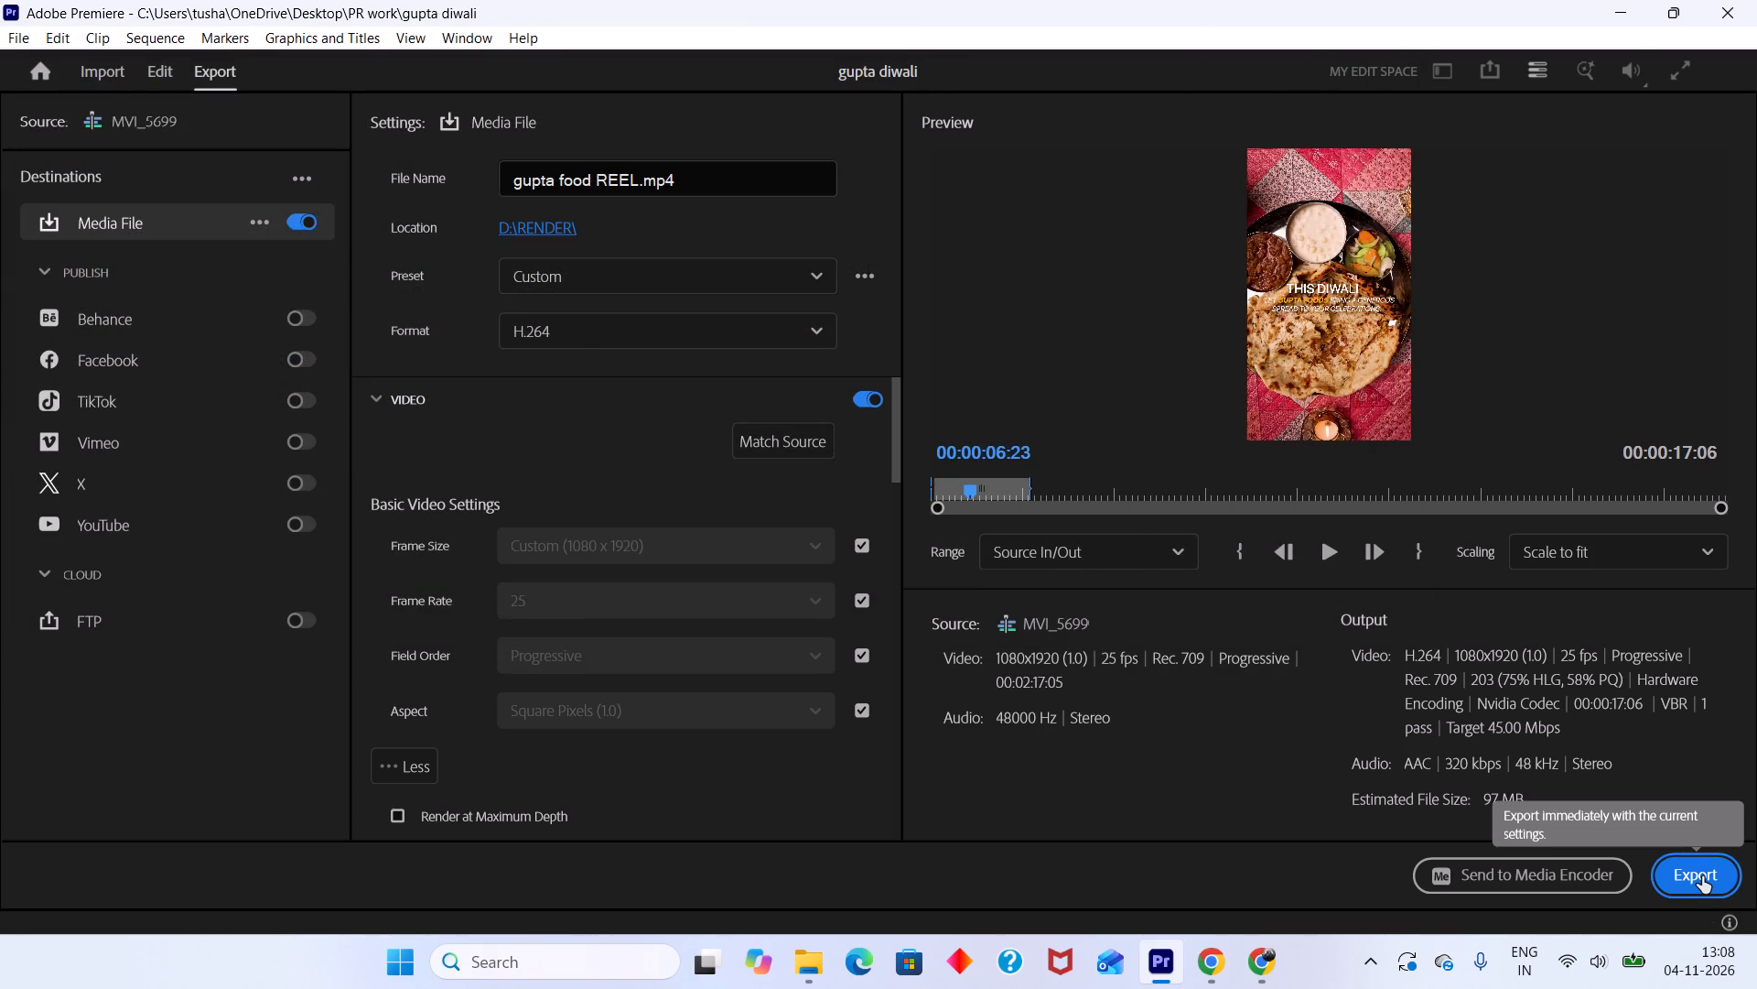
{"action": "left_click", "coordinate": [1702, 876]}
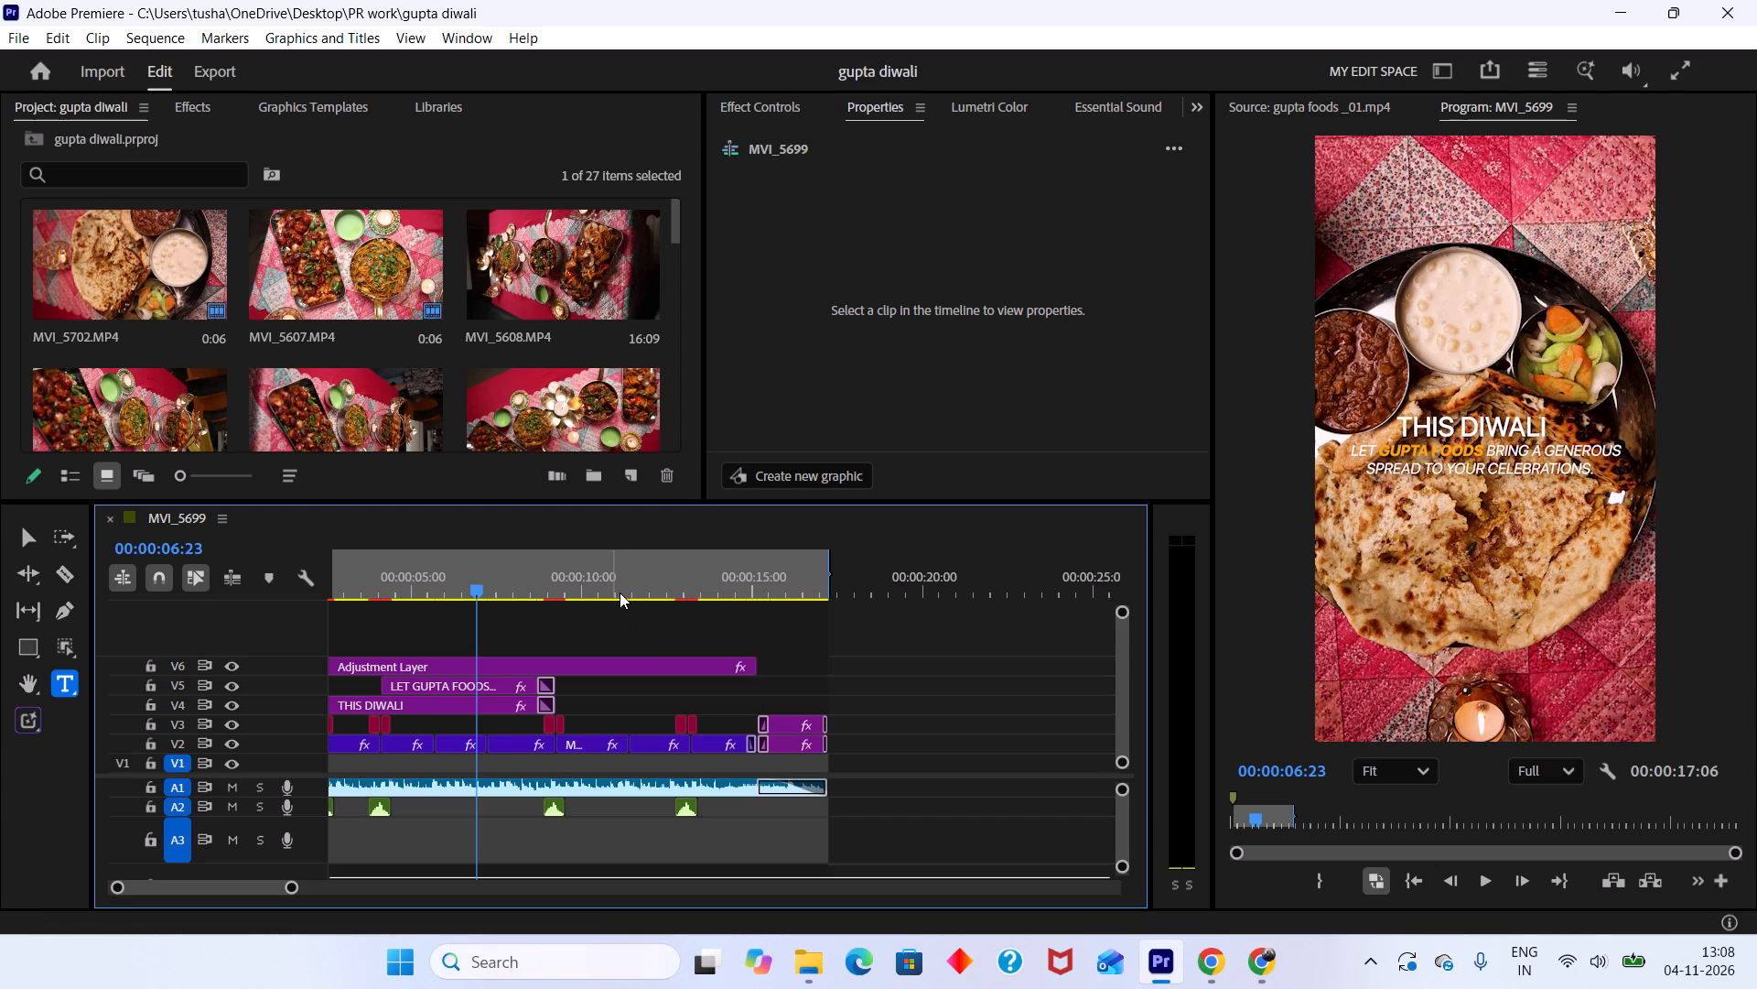
Scrub through the reel's opening clips and titles to check them, ending at 00:00:05:23, and save the project.
{"action": "left_click_drag", "start_coordinate": [620, 592], "coordinate": [619, 594]}
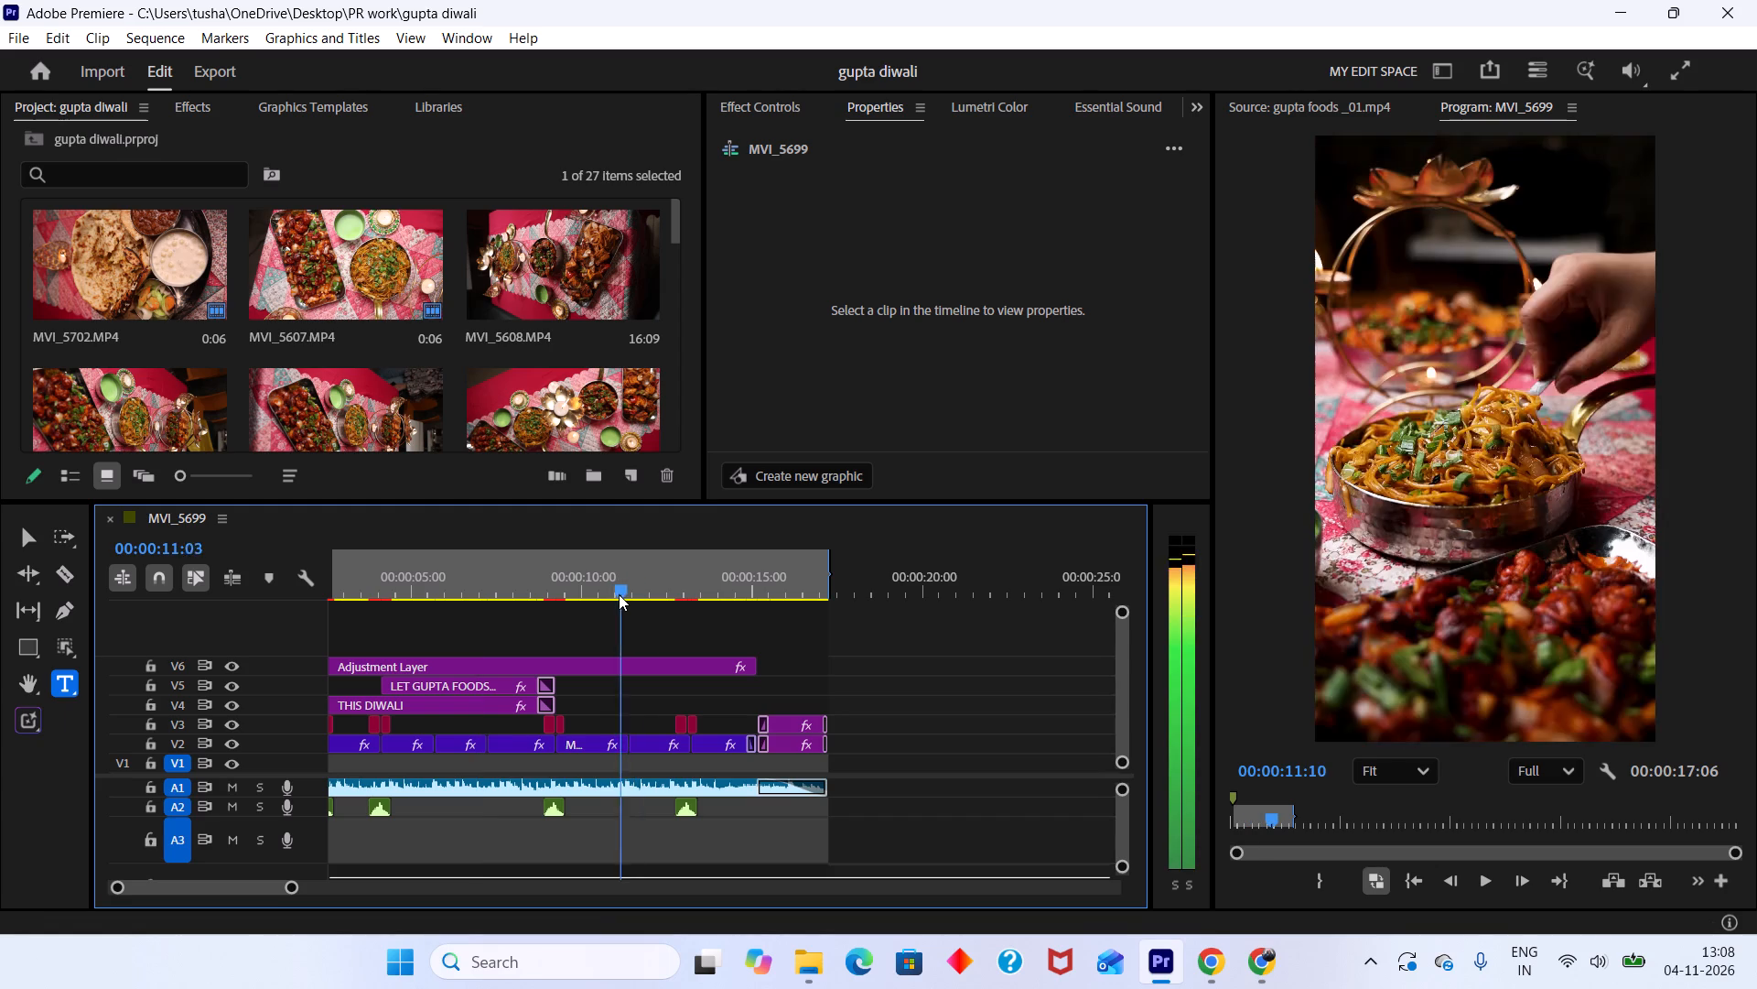
{"action": "left_click_drag", "start_coordinate": [619, 594], "coordinate": [478, 571]}
{"action": "scroll", "coordinate": [490, 573], "scroll_direction": "down", "scroll_amount": 4, "text": "alt"}
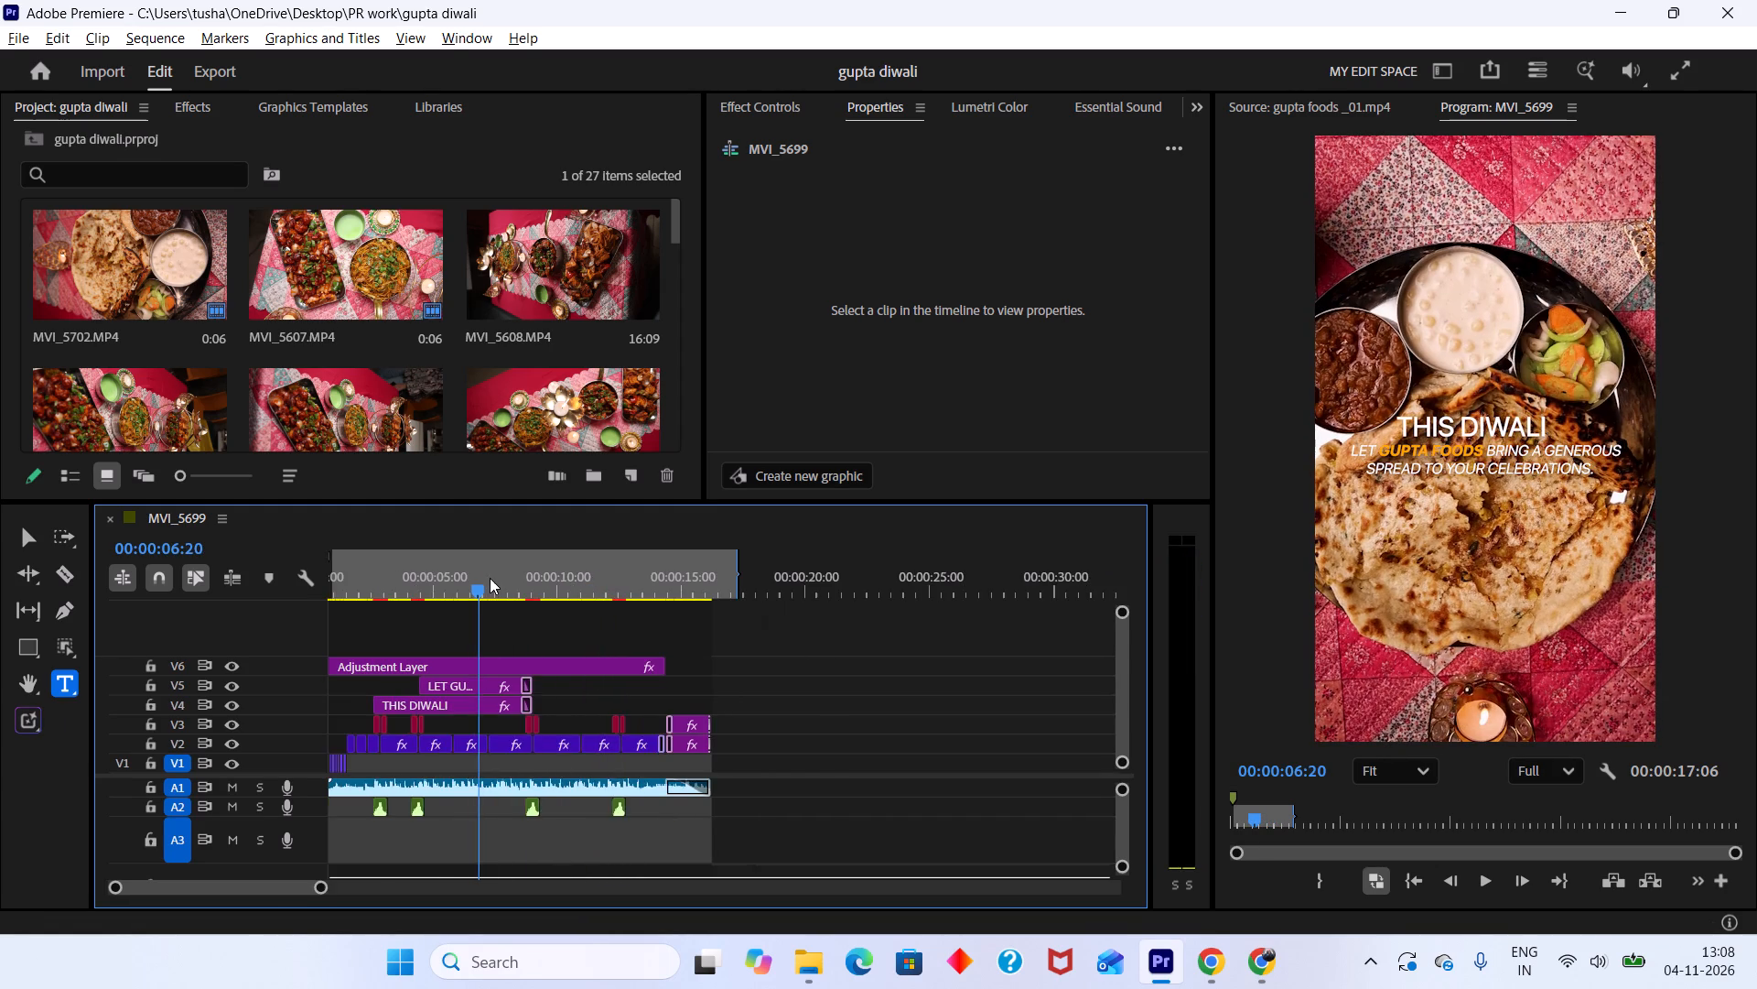
{"action": "scroll", "coordinate": [491, 585], "scroll_direction": "down", "scroll_amount": 4, "text": "alt"}
{"action": "key", "text": "ctrl+s"}
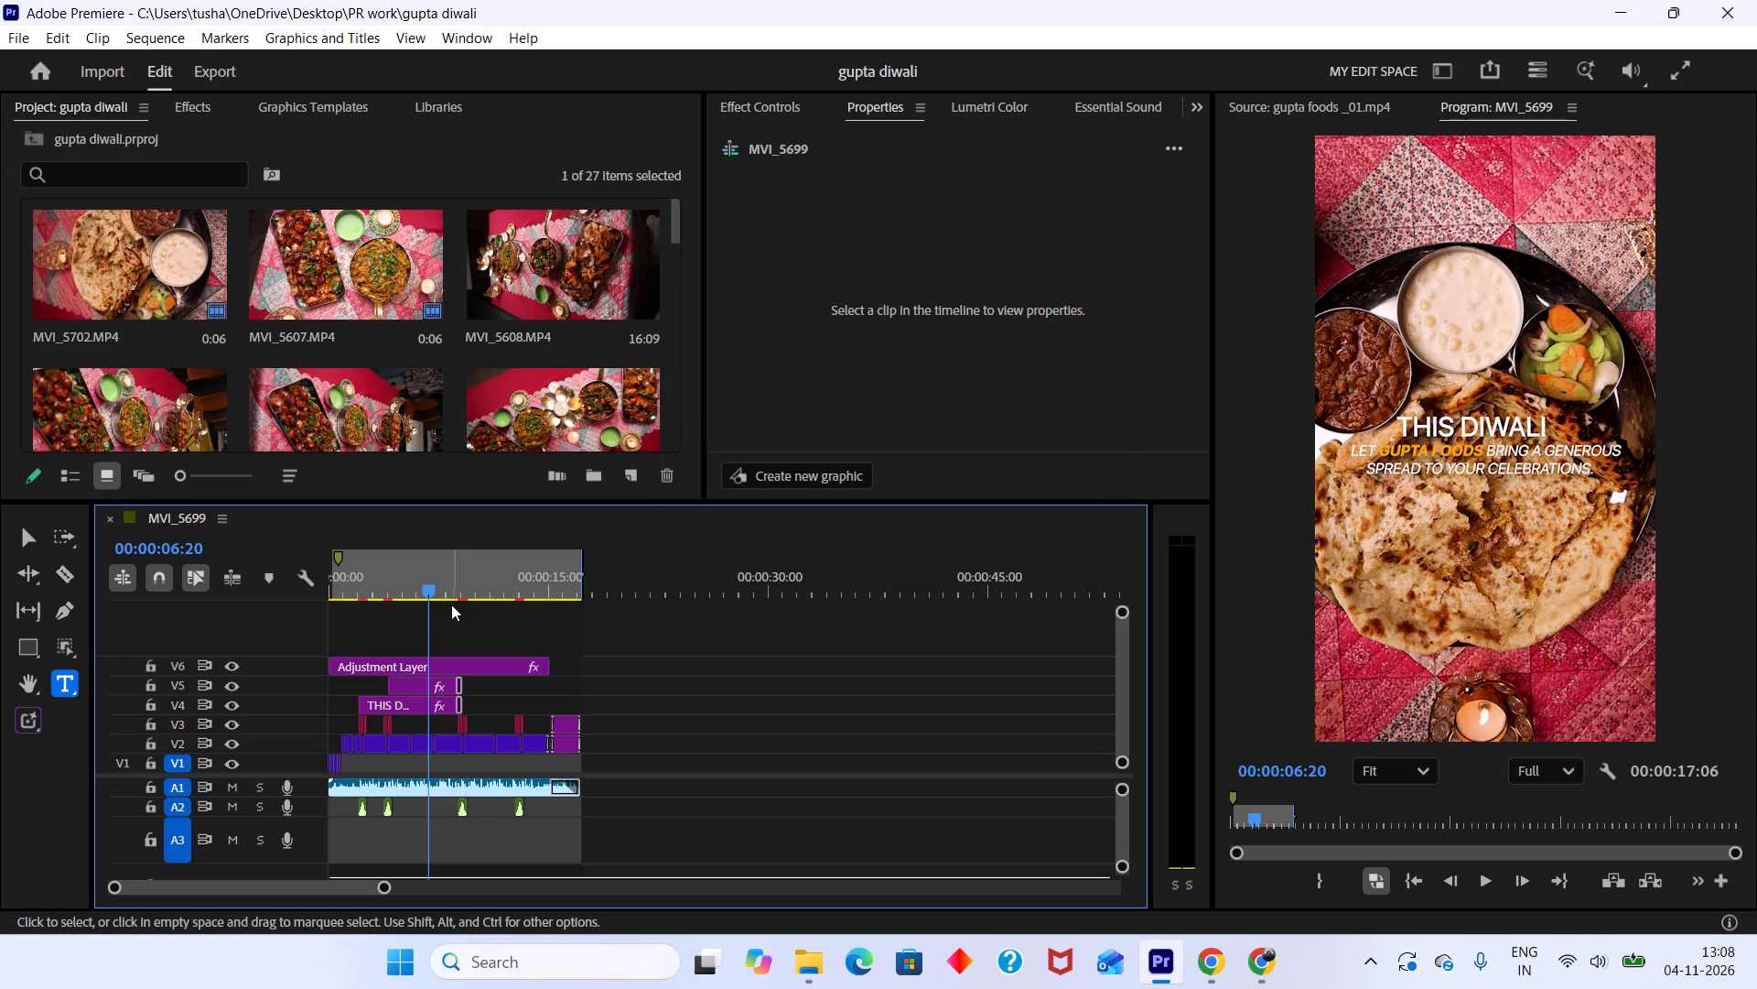
{"action": "left_click_drag", "start_coordinate": [411, 591], "coordinate": [347, 587]}
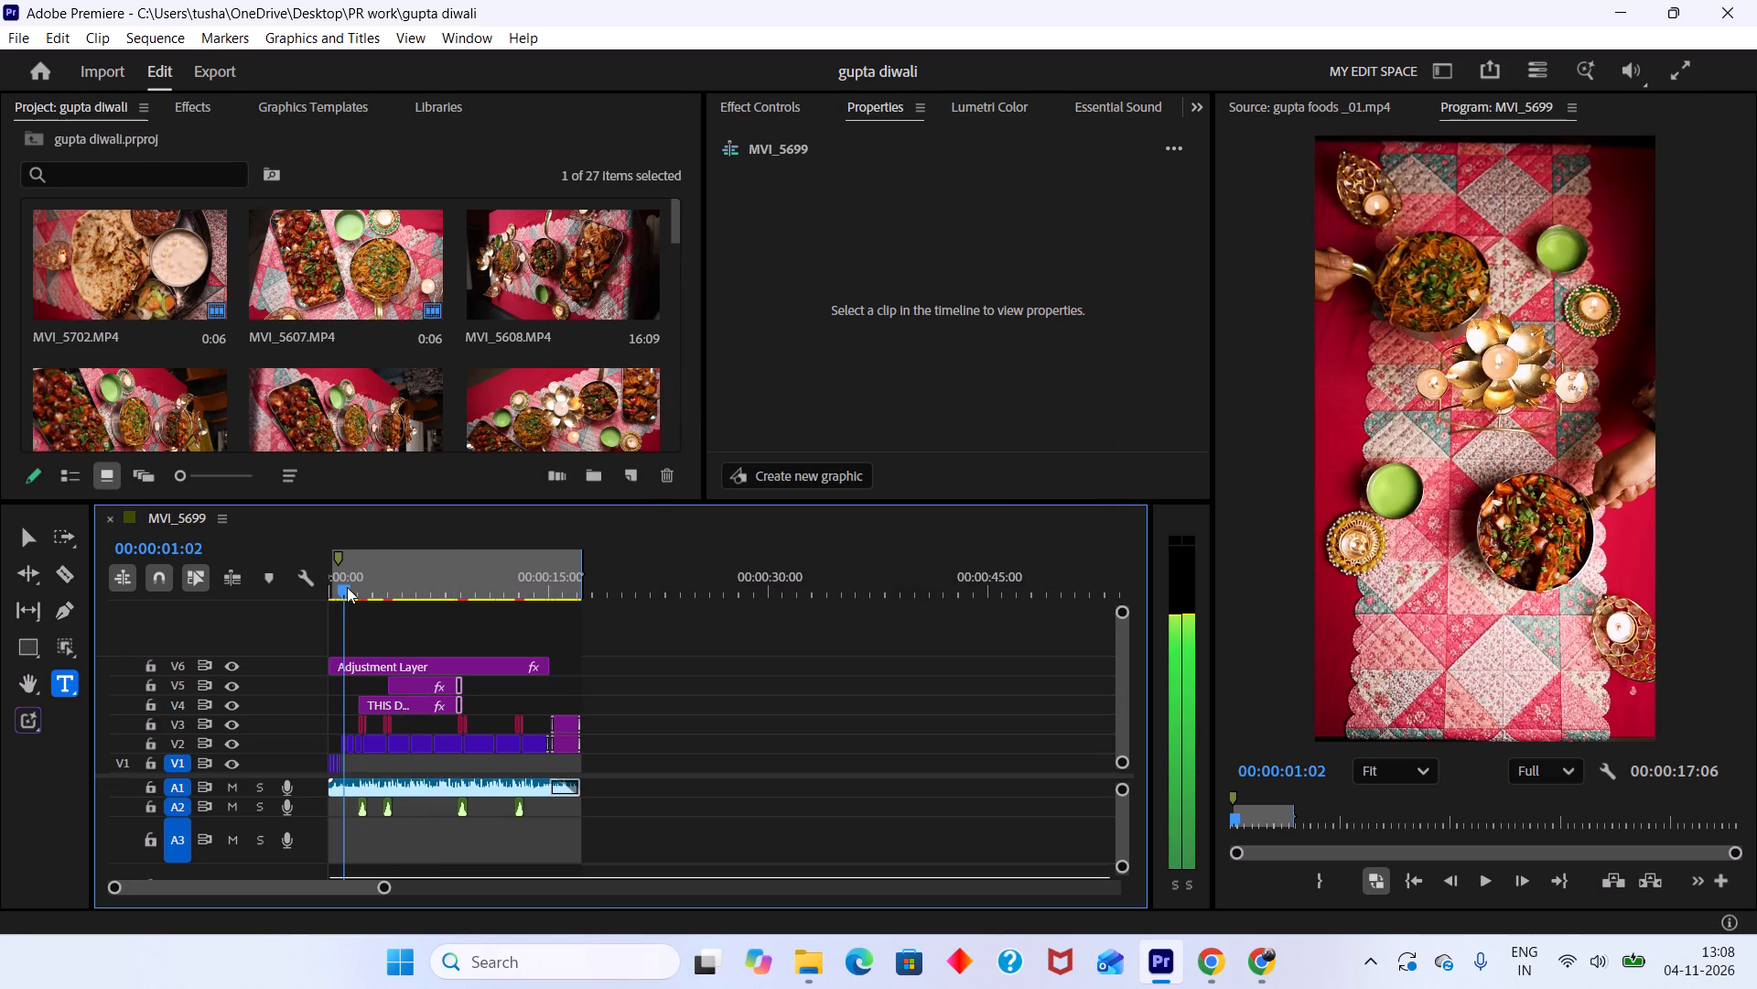
{"action": "left_click_drag", "start_coordinate": [347, 587], "coordinate": [362, 594]}
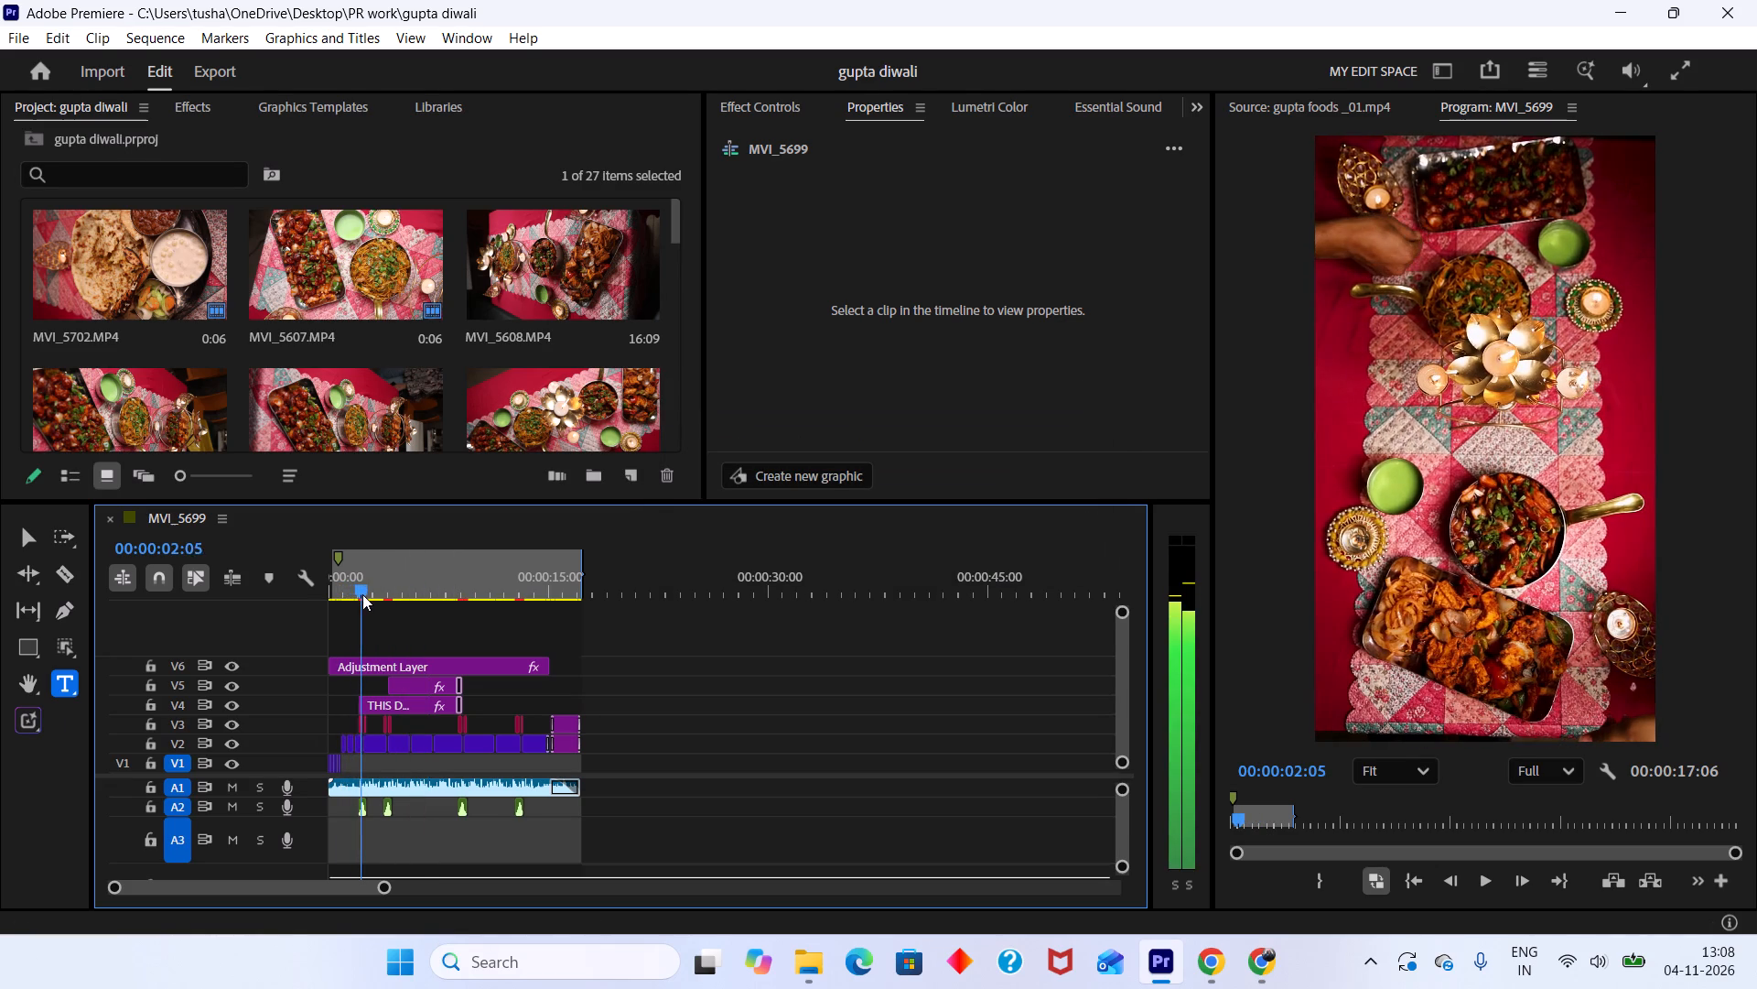
{"action": "left_click_drag", "start_coordinate": [362, 594], "coordinate": [382, 609]}
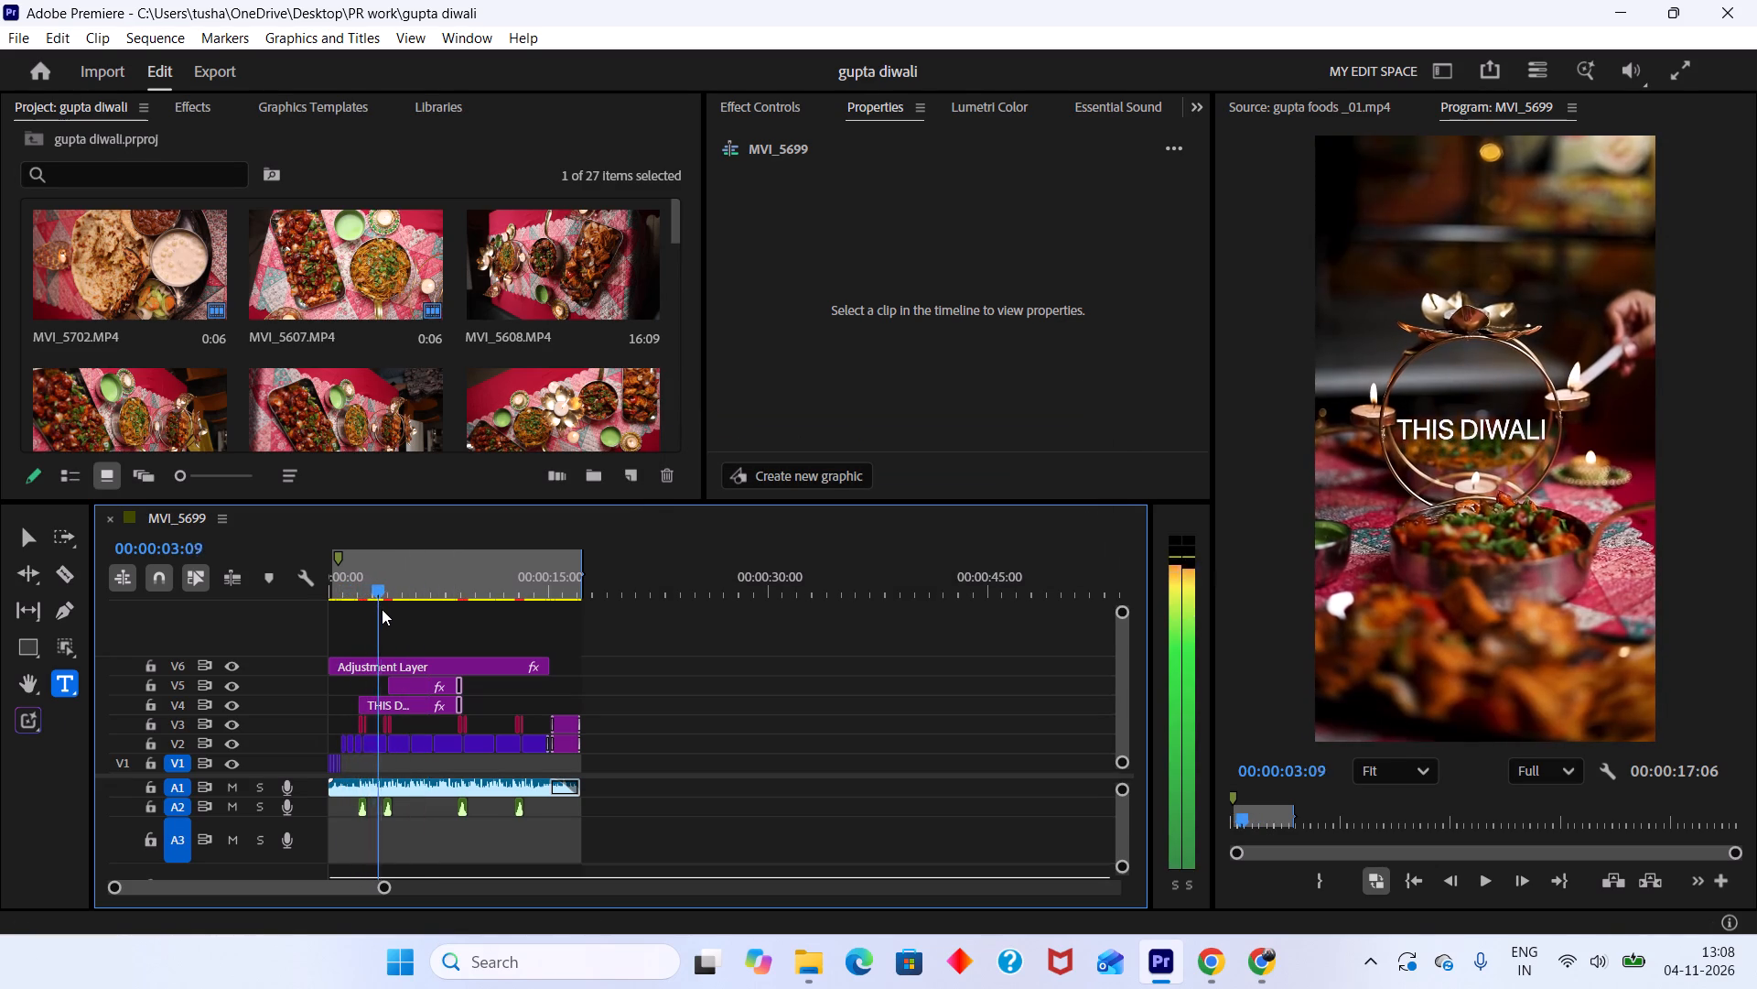
{"action": "left_click_drag", "start_coordinate": [382, 609], "coordinate": [418, 632]}
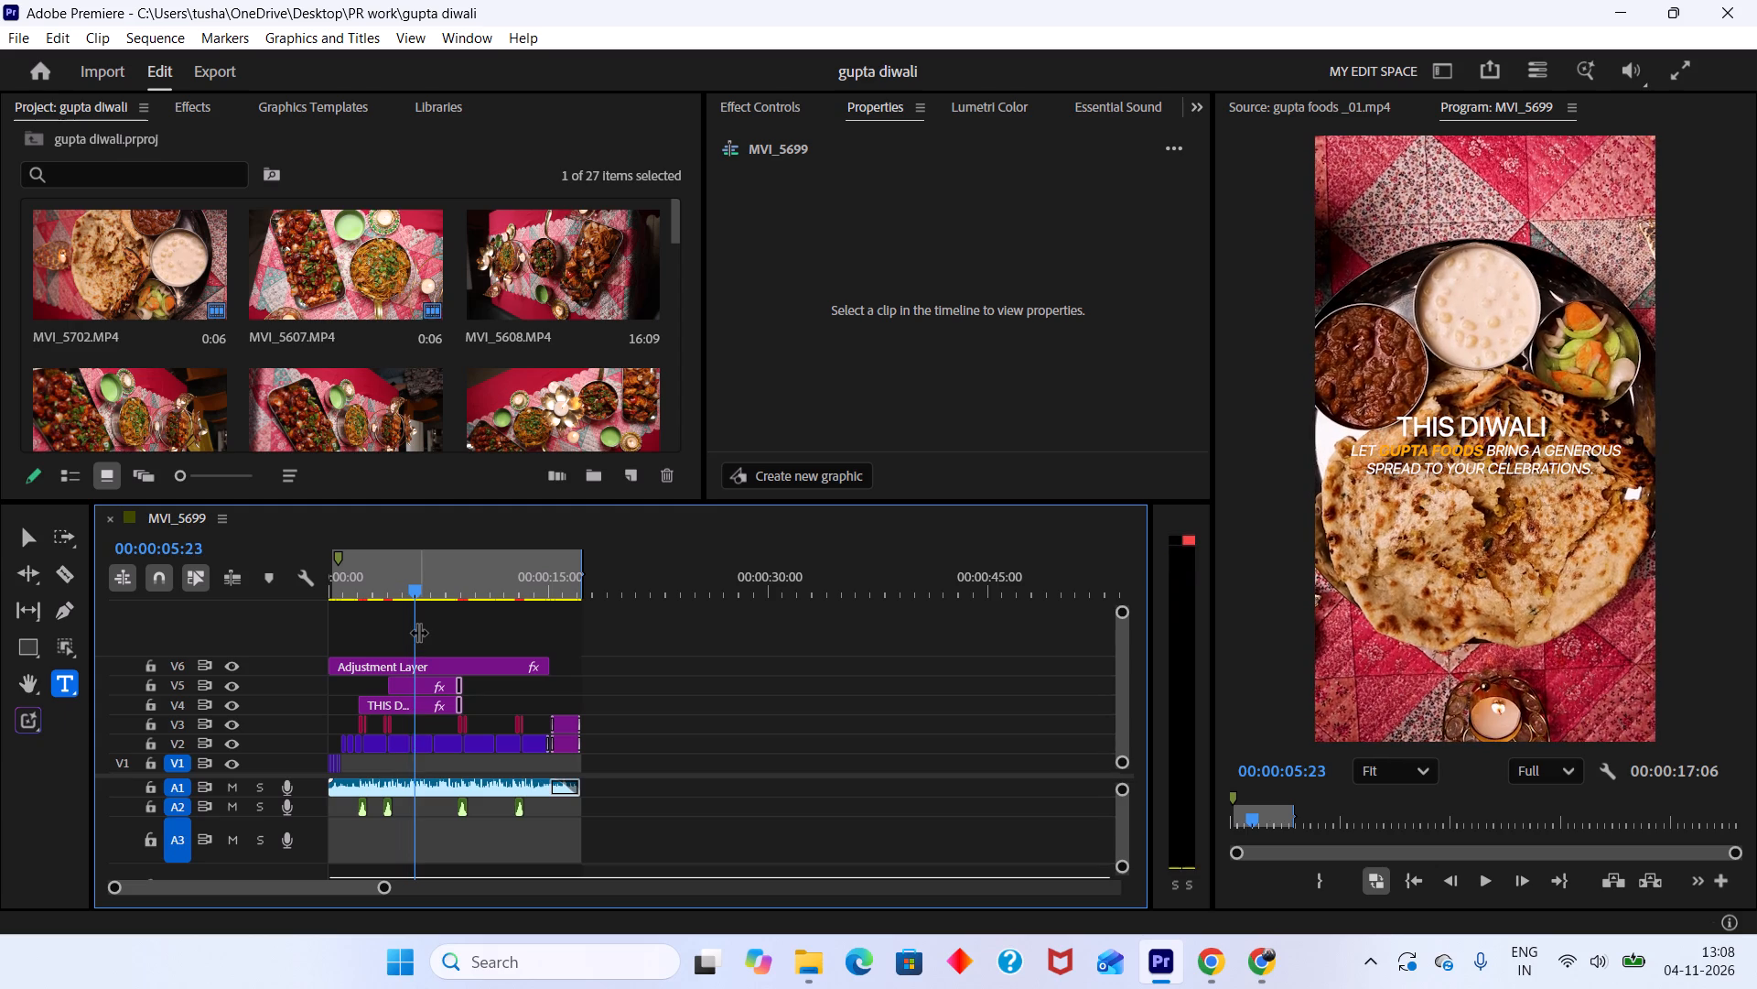
{"action": "key", "text": "ctrl+s"}
Delete the existing gupta food REEL file in D:\RENDER and reuse its name for a new export of the sequence.
{"action": "key", "text": "ctrl+m"}
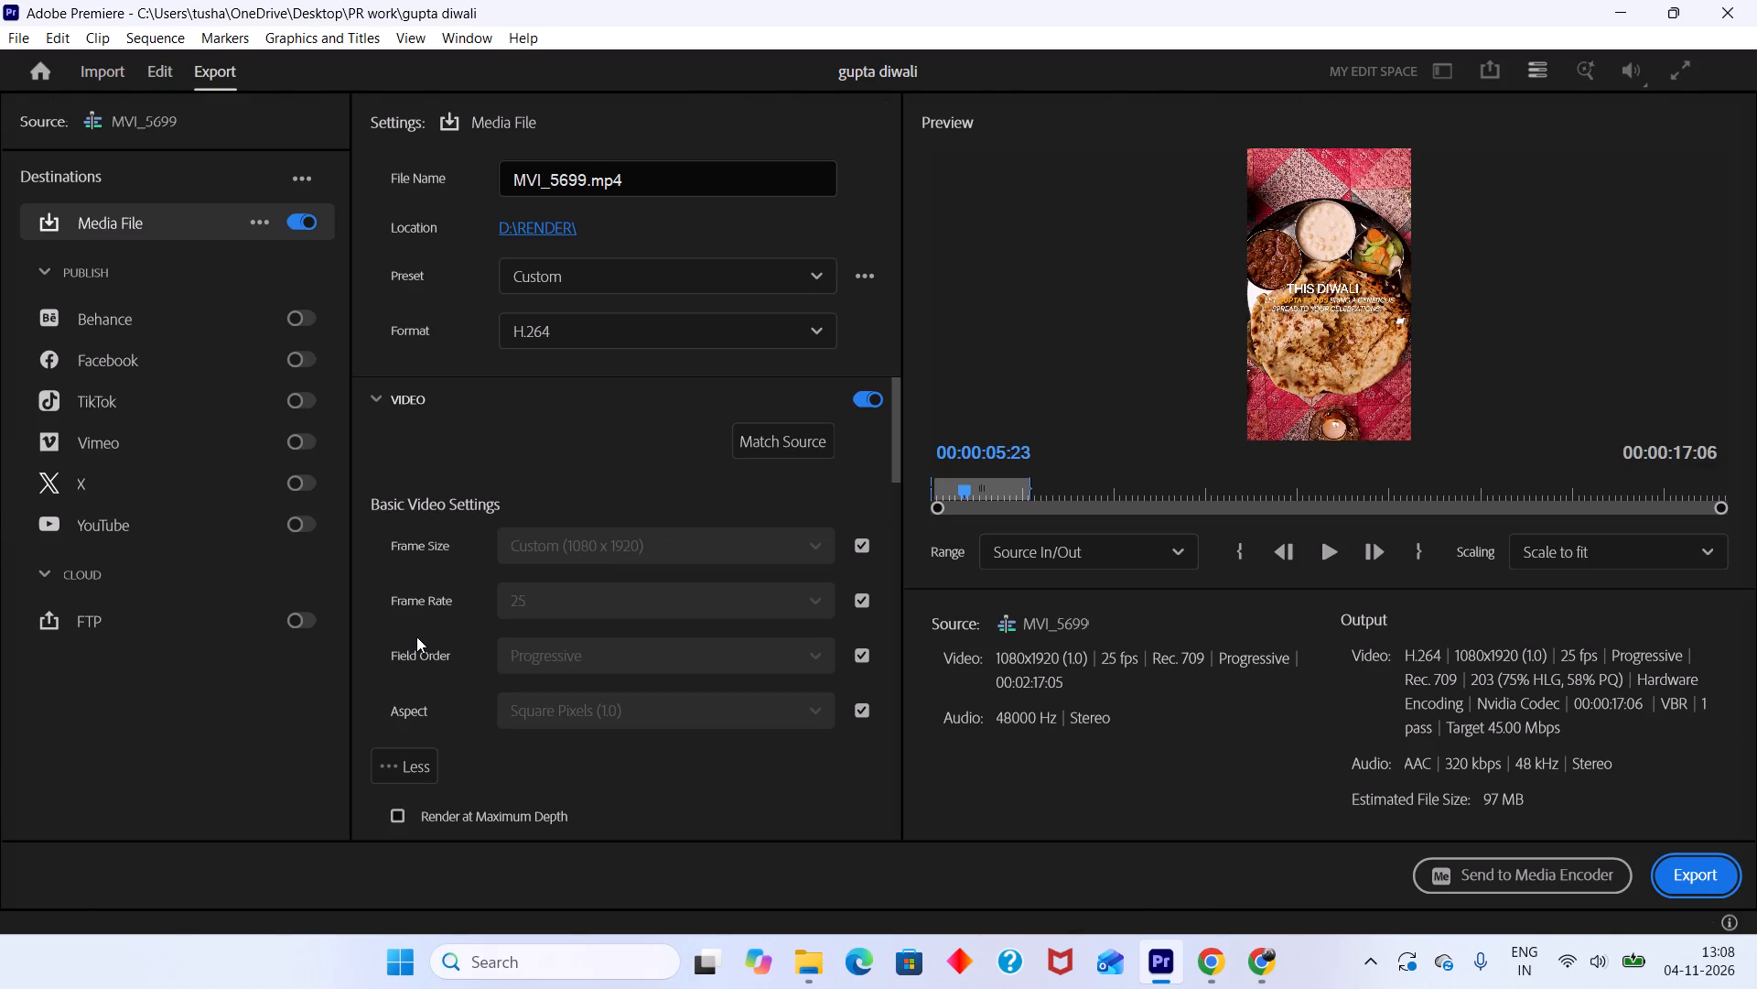
{"action": "left_click", "coordinate": [568, 236]}
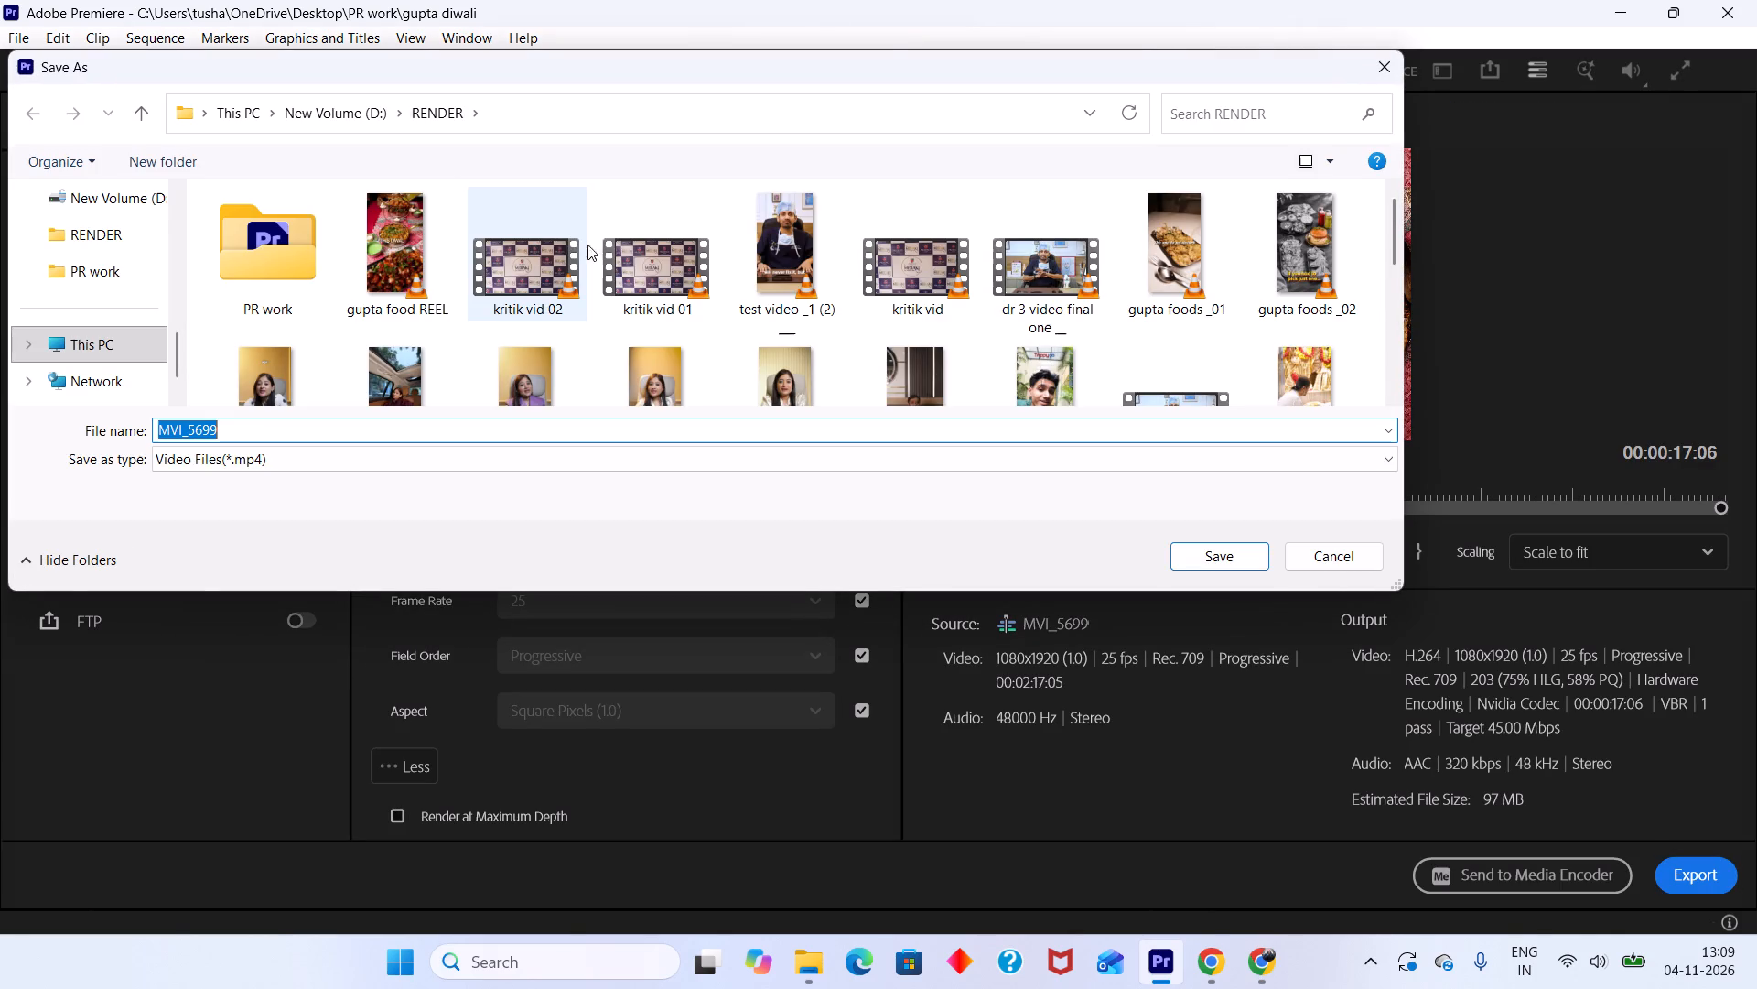
{"action": "left_click", "coordinate": [407, 259]}
{"action": "key", "text": "Delete"}
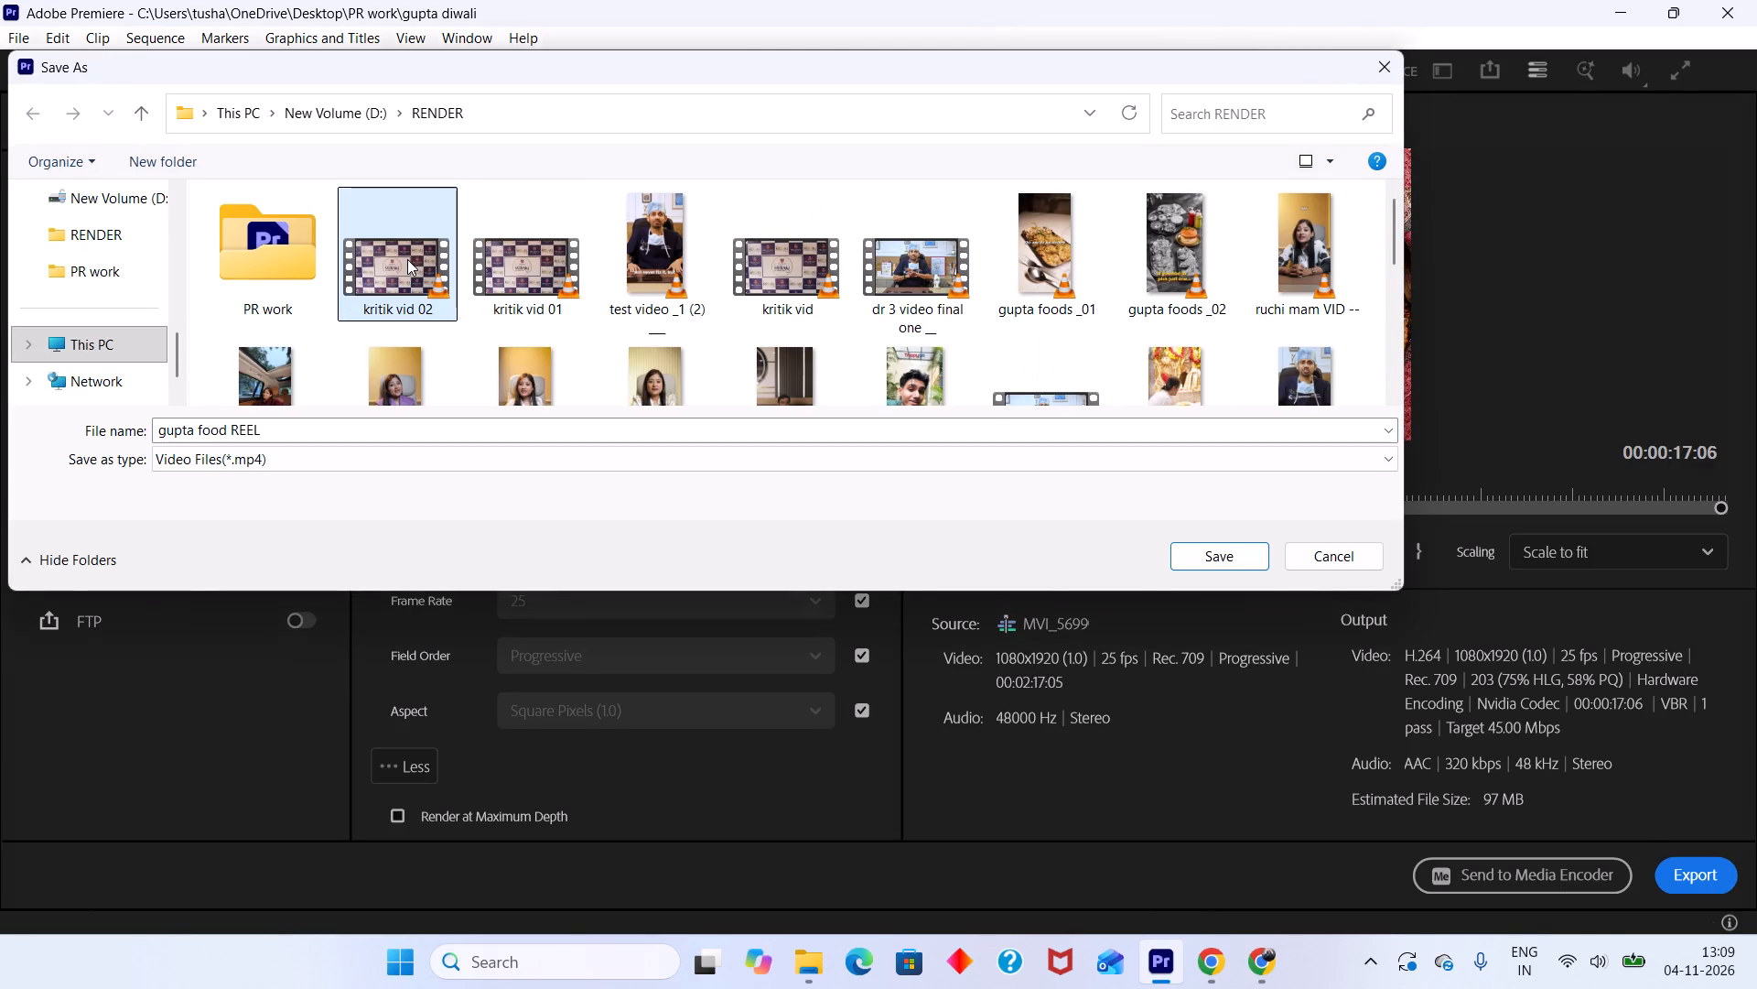
{"action": "left_click", "coordinate": [1212, 571]}
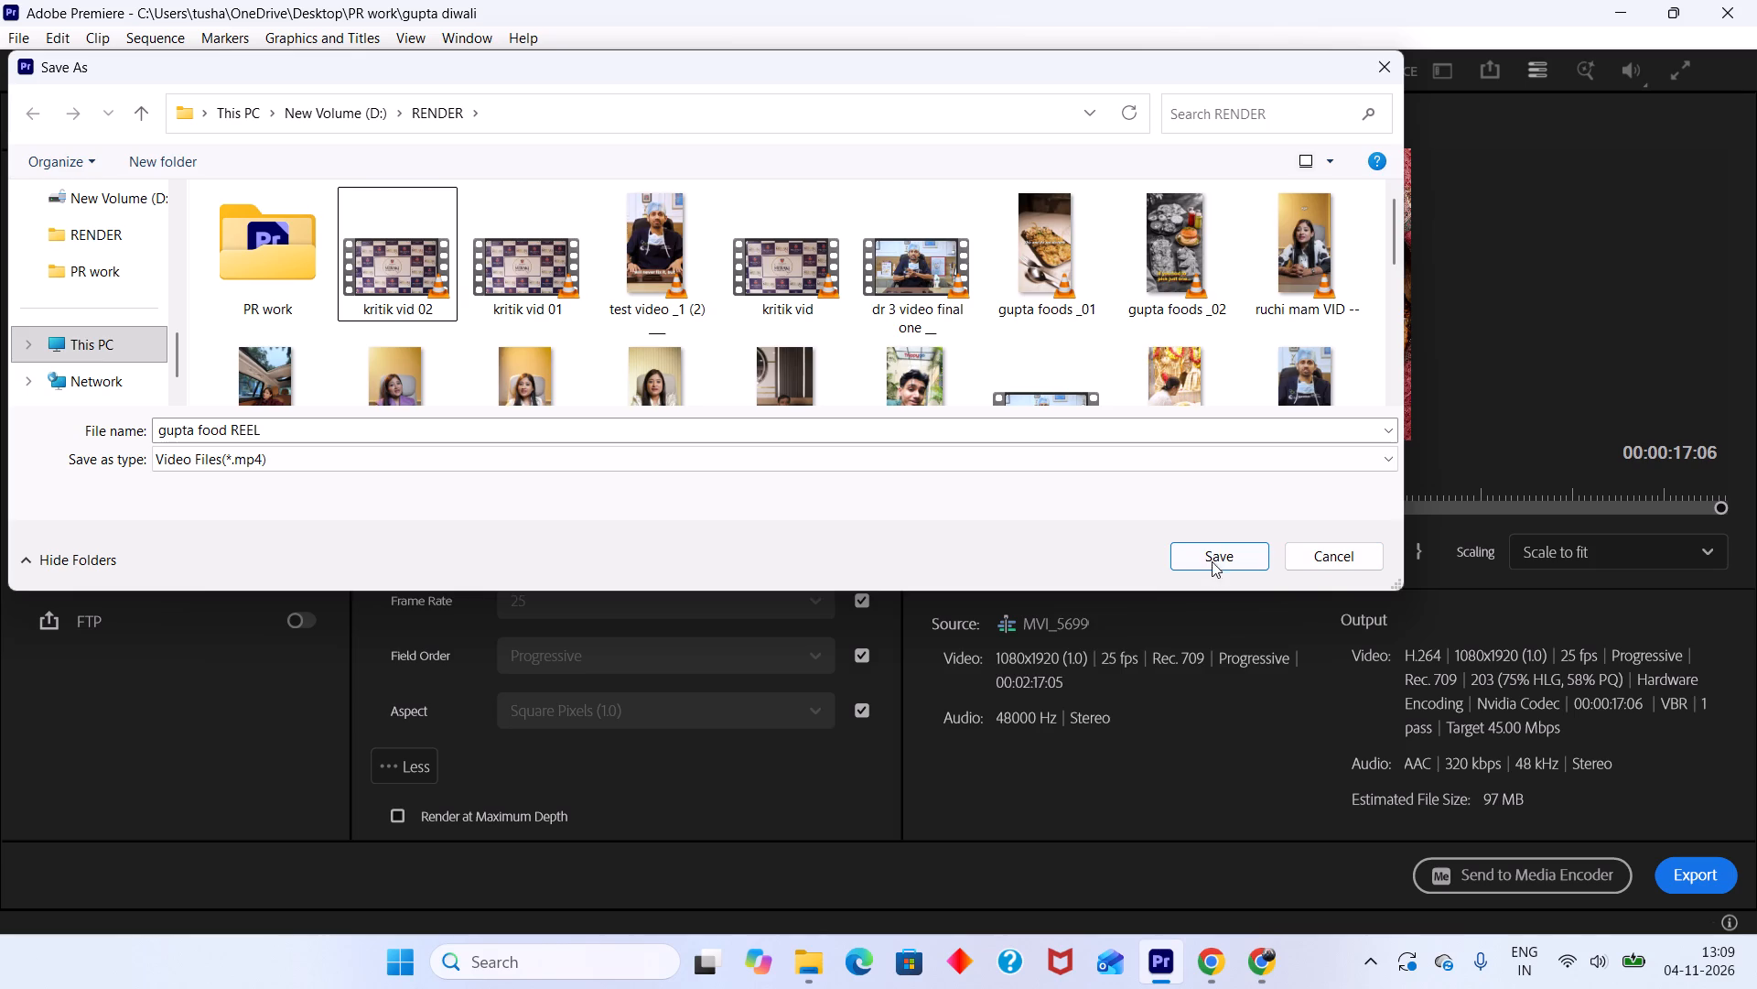
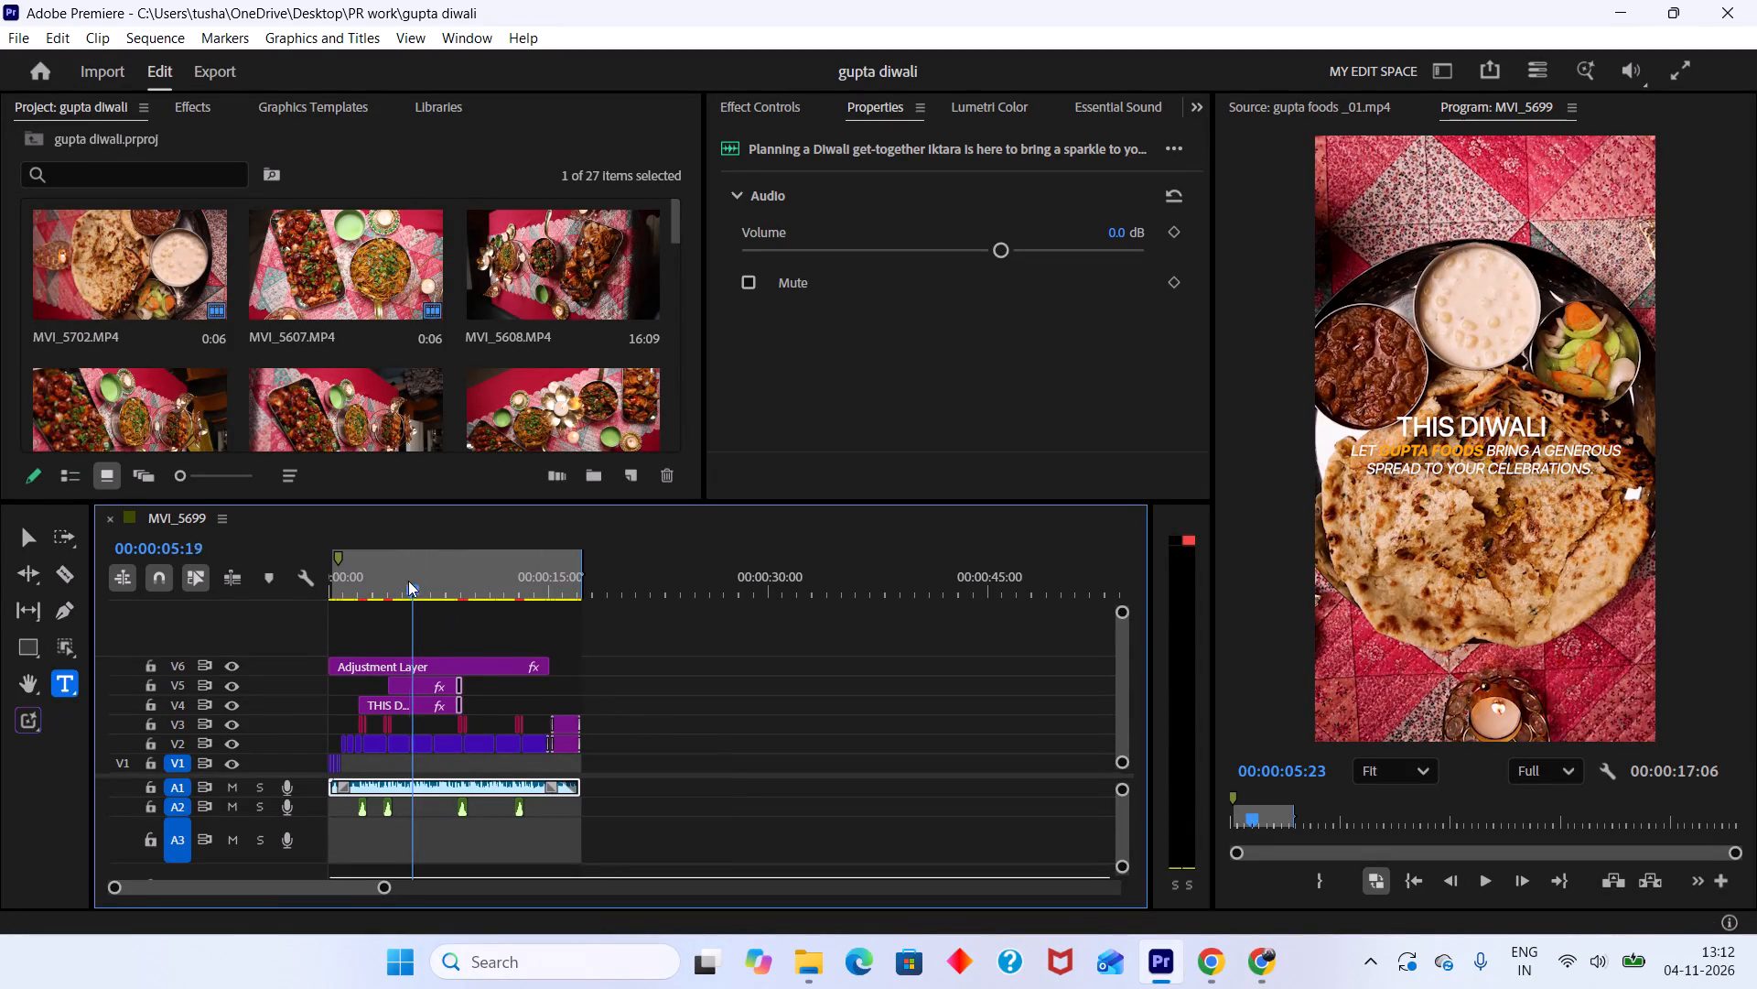
Scrub back and forth over the THIS DIWALI title and the tagline below it to check them, between about 00:00:04:01 and 00:00:06:06.
{"action": "left_click_drag", "start_coordinate": [408, 581], "coordinate": [387, 559]}
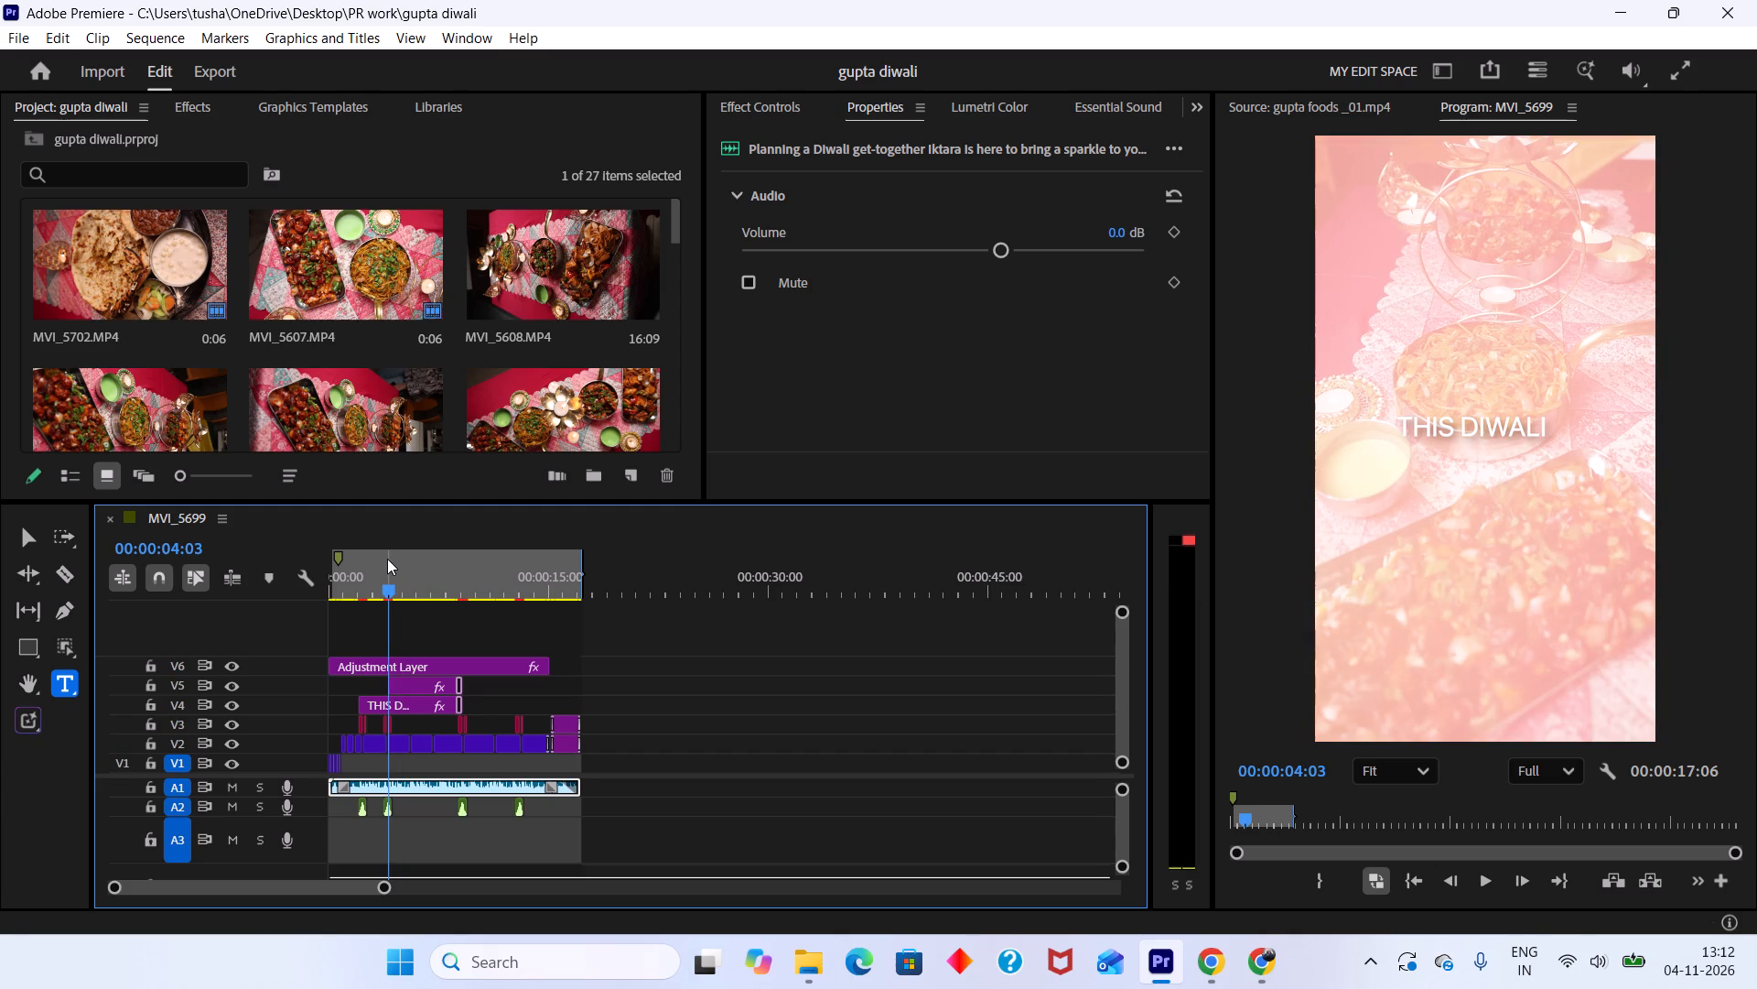
{"action": "left_click_drag", "start_coordinate": [387, 559], "coordinate": [391, 560]}
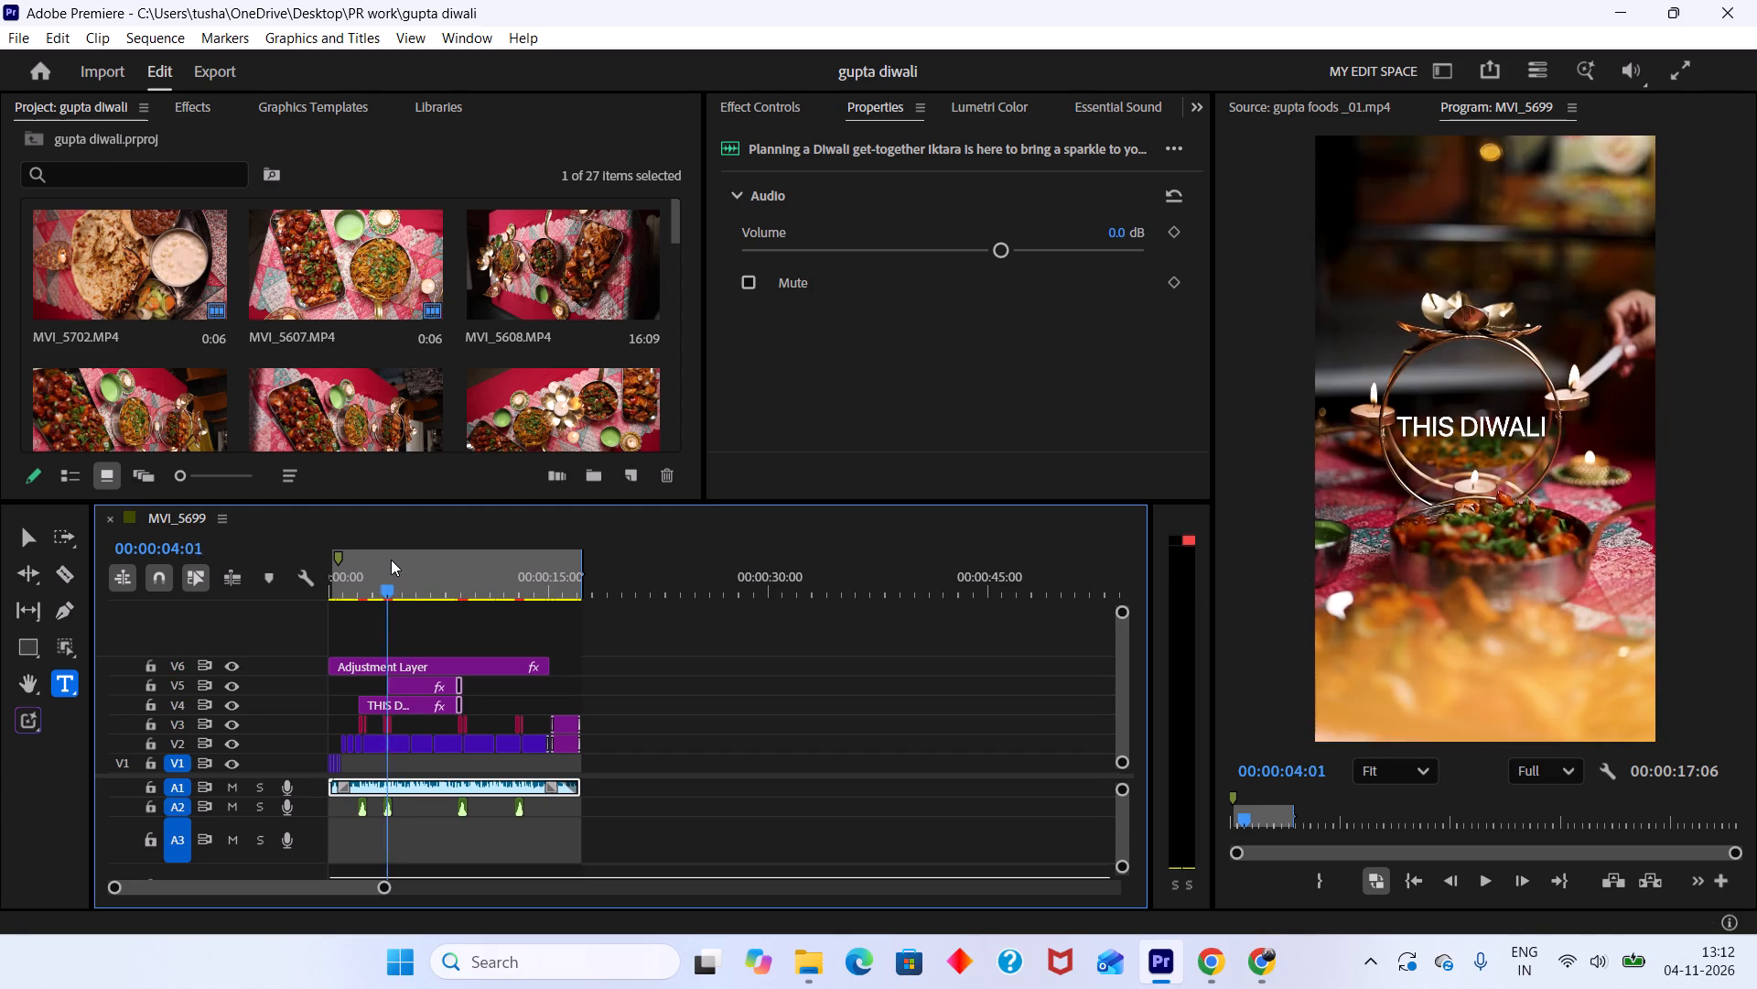
{"action": "left_click_drag", "start_coordinate": [391, 560], "coordinate": [416, 568]}
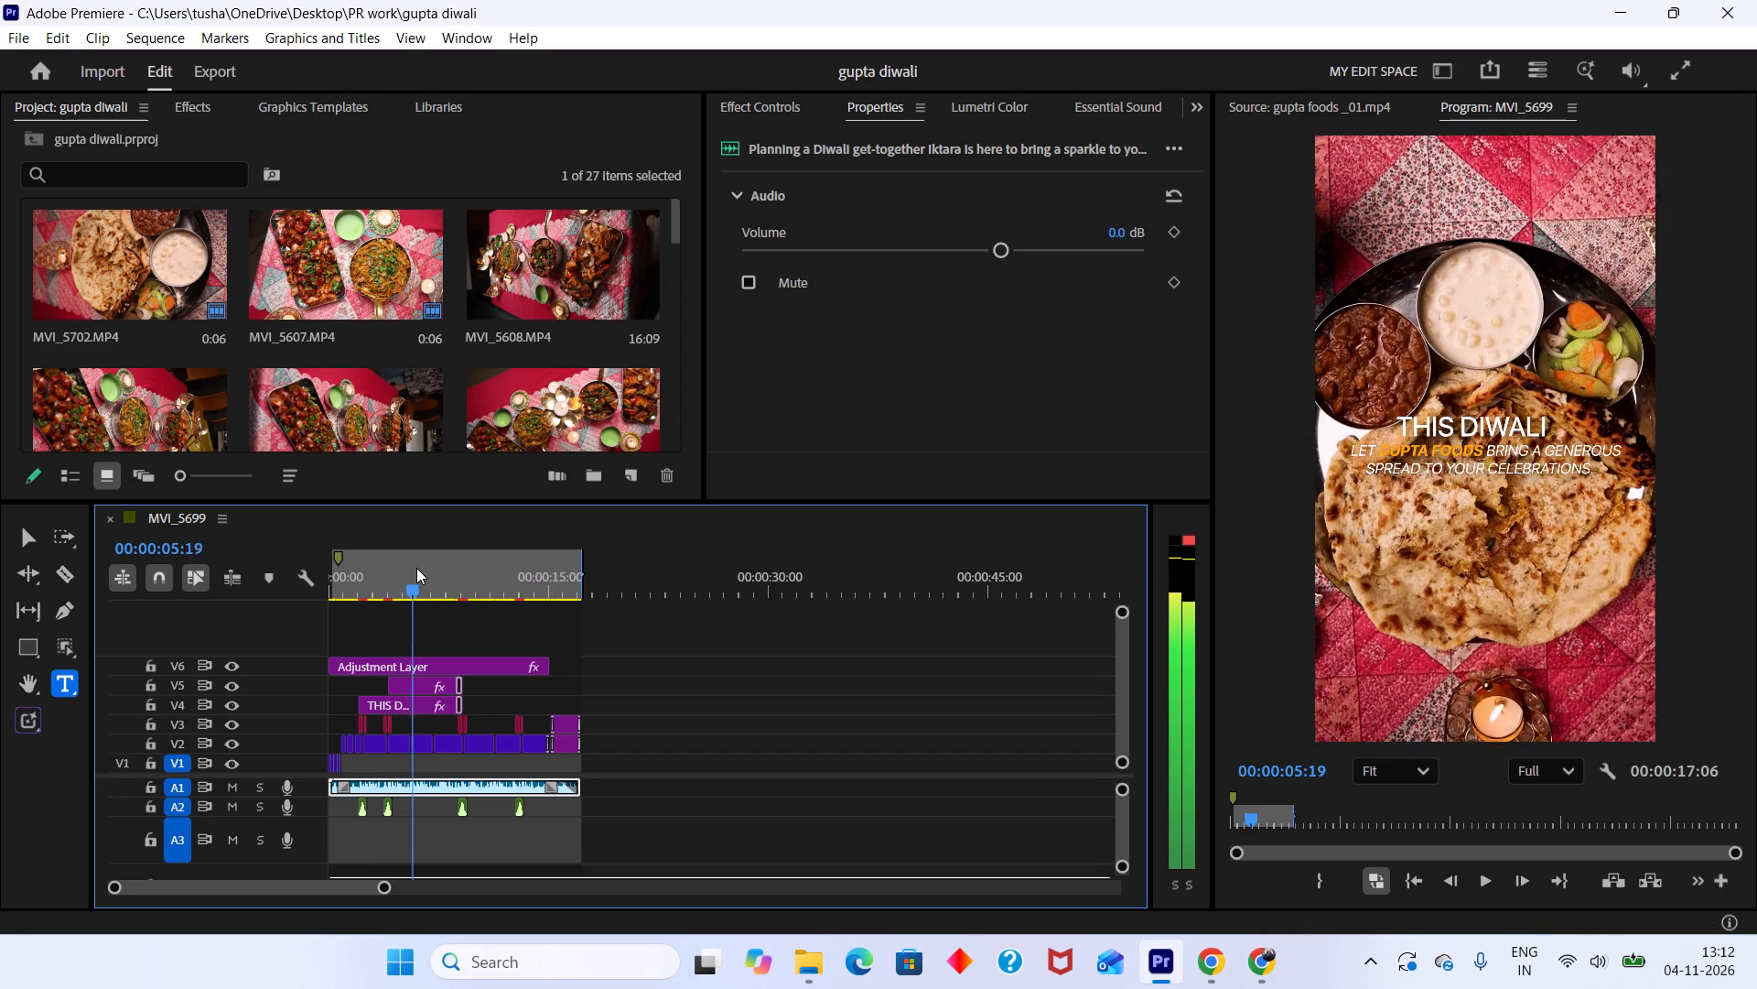
{"action": "left_click_drag", "start_coordinate": [416, 568], "coordinate": [423, 569]}
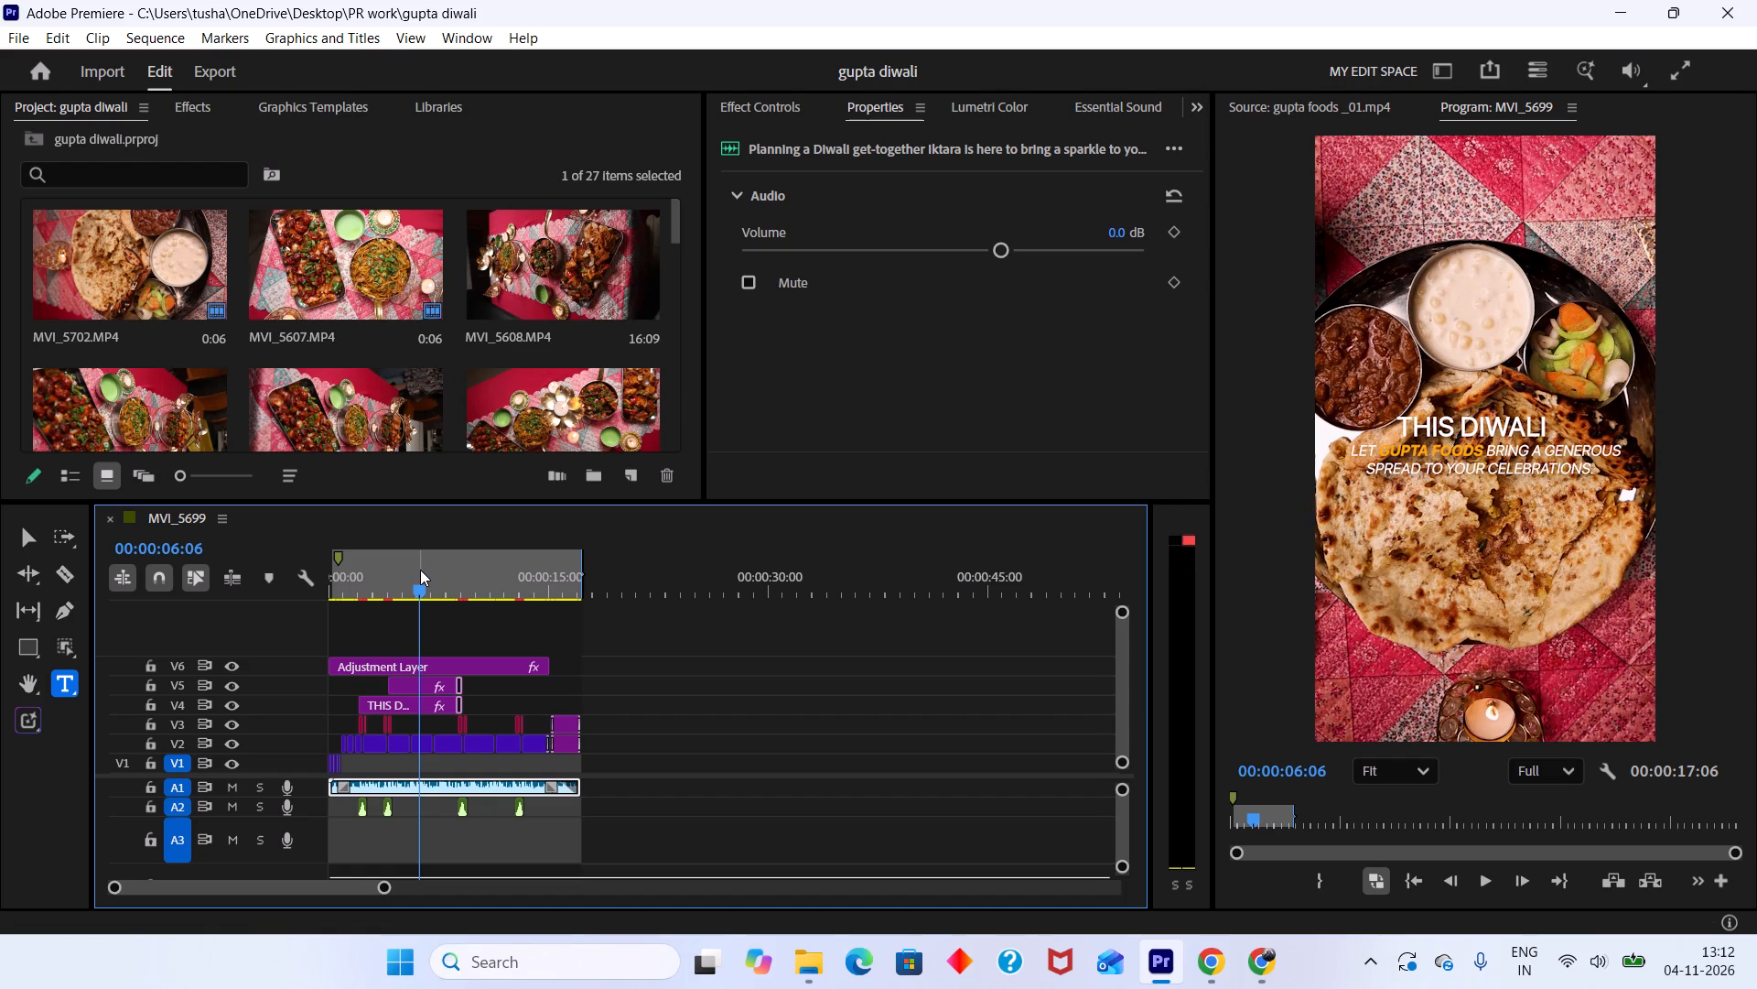